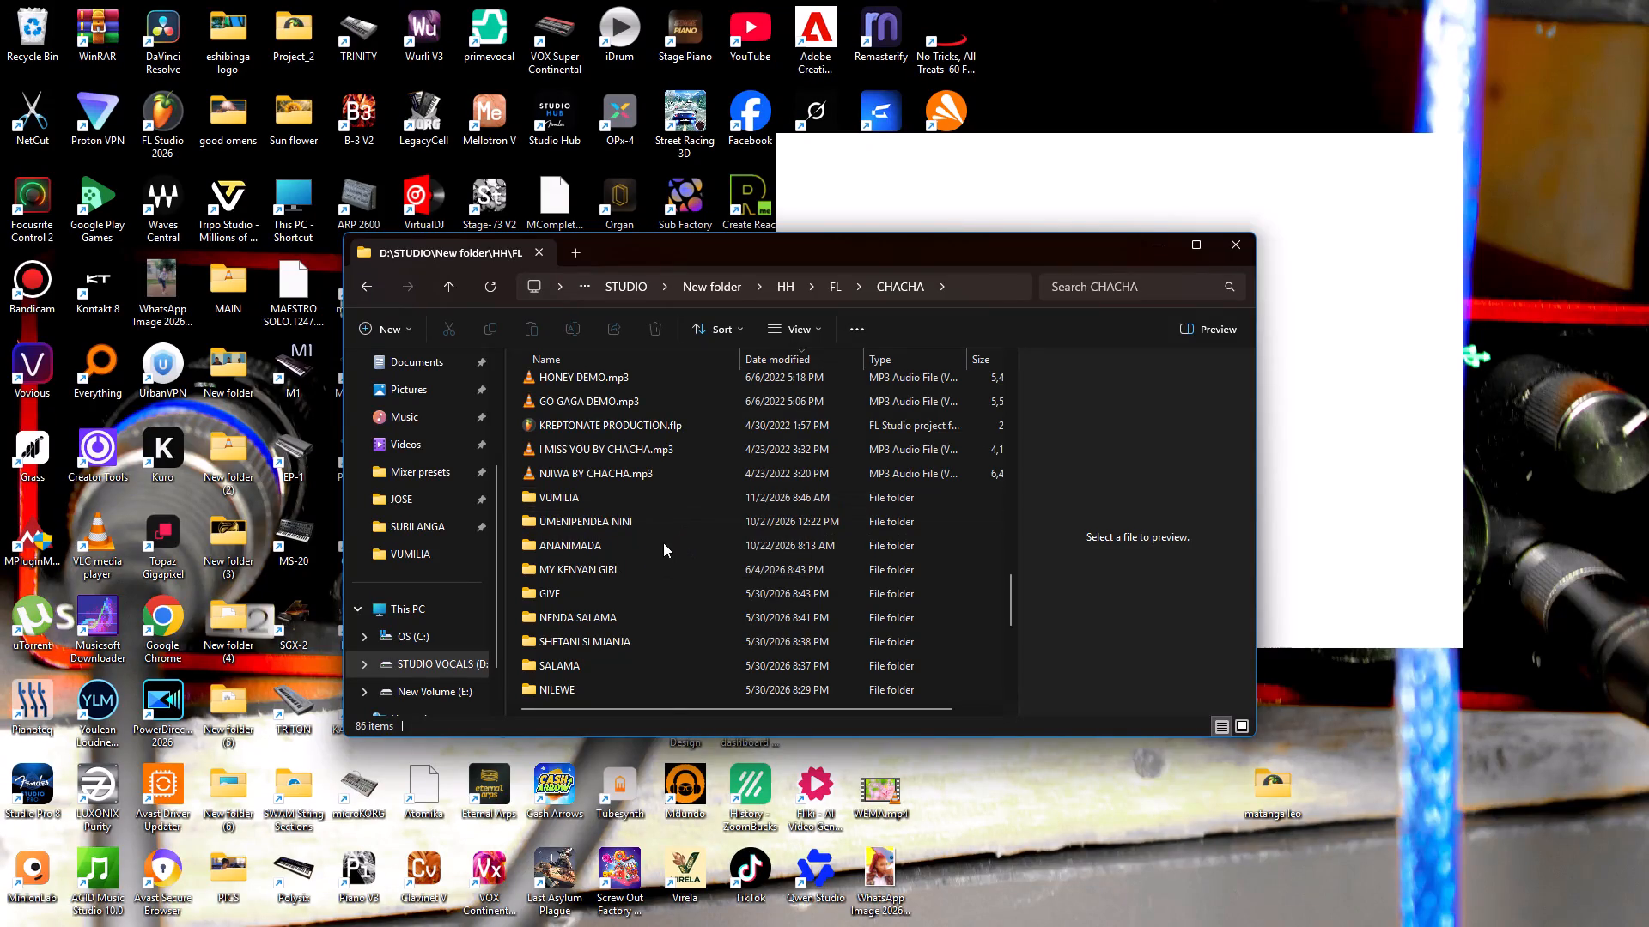
Open the project UMENIPENDEA NINI.flp from the UMENIPENDEA NINI folder inside CHACHA and dismiss the loading report.
{"action": "triple_click", "coordinate": [659, 527]}
{"action": "double_click", "coordinate": [635, 476]}
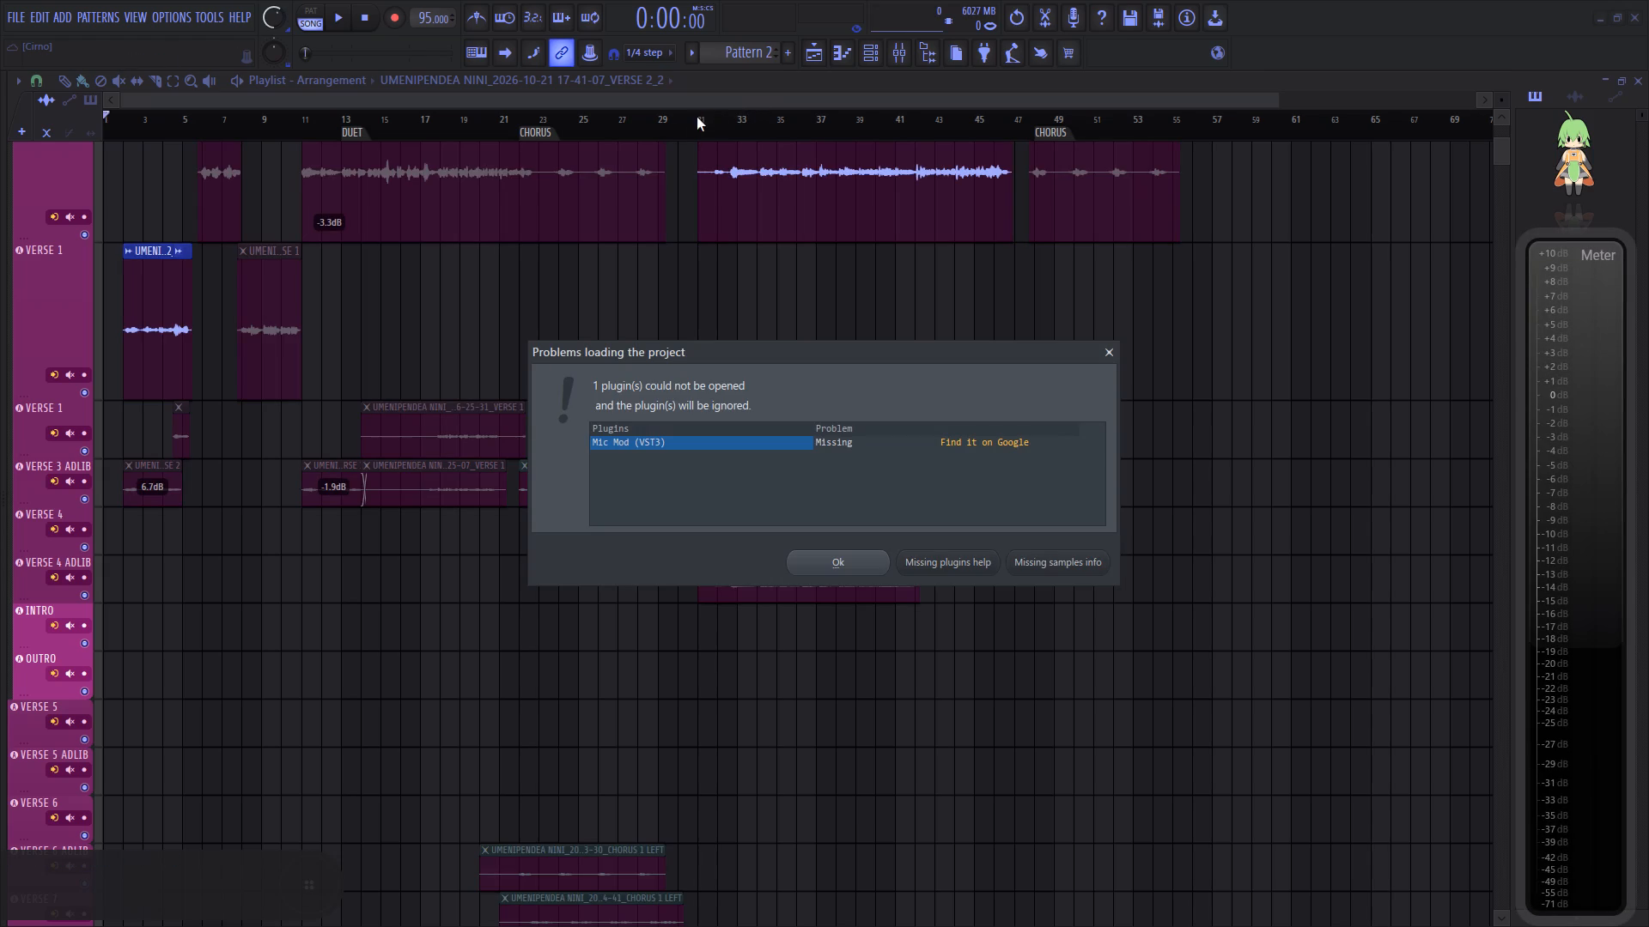
{"action": "left_click", "coordinate": [853, 566]}
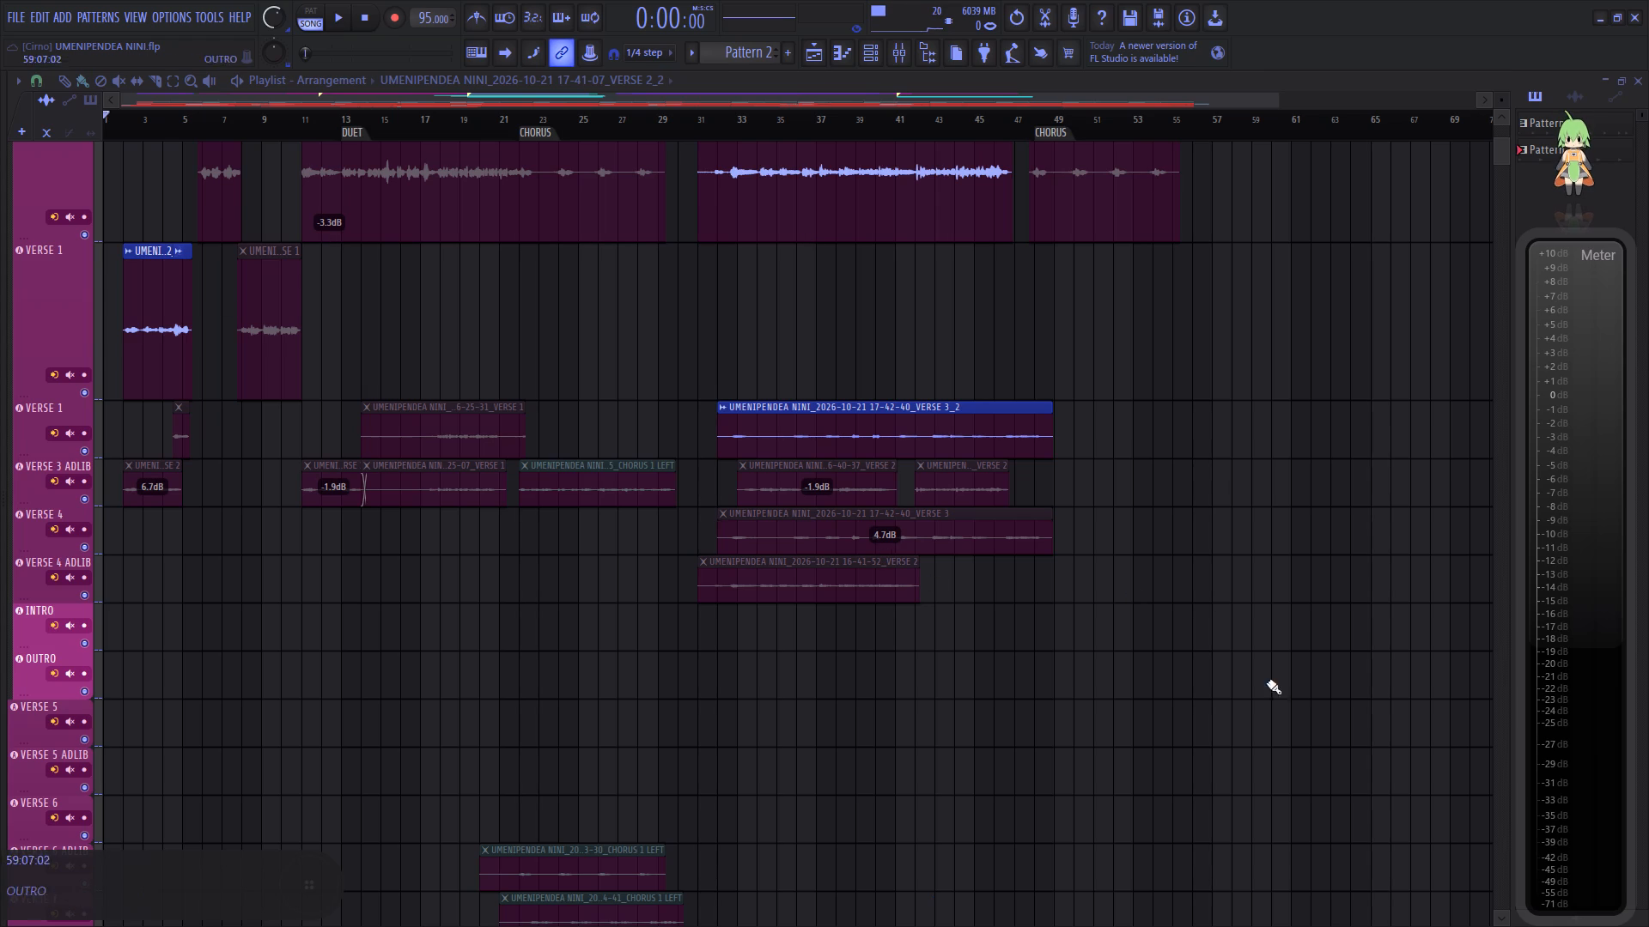
Play the arrangement from the start to listen to the song while viewing the uppermost verse tracks, and stop playback.
{"action": "key", "text": "space"}
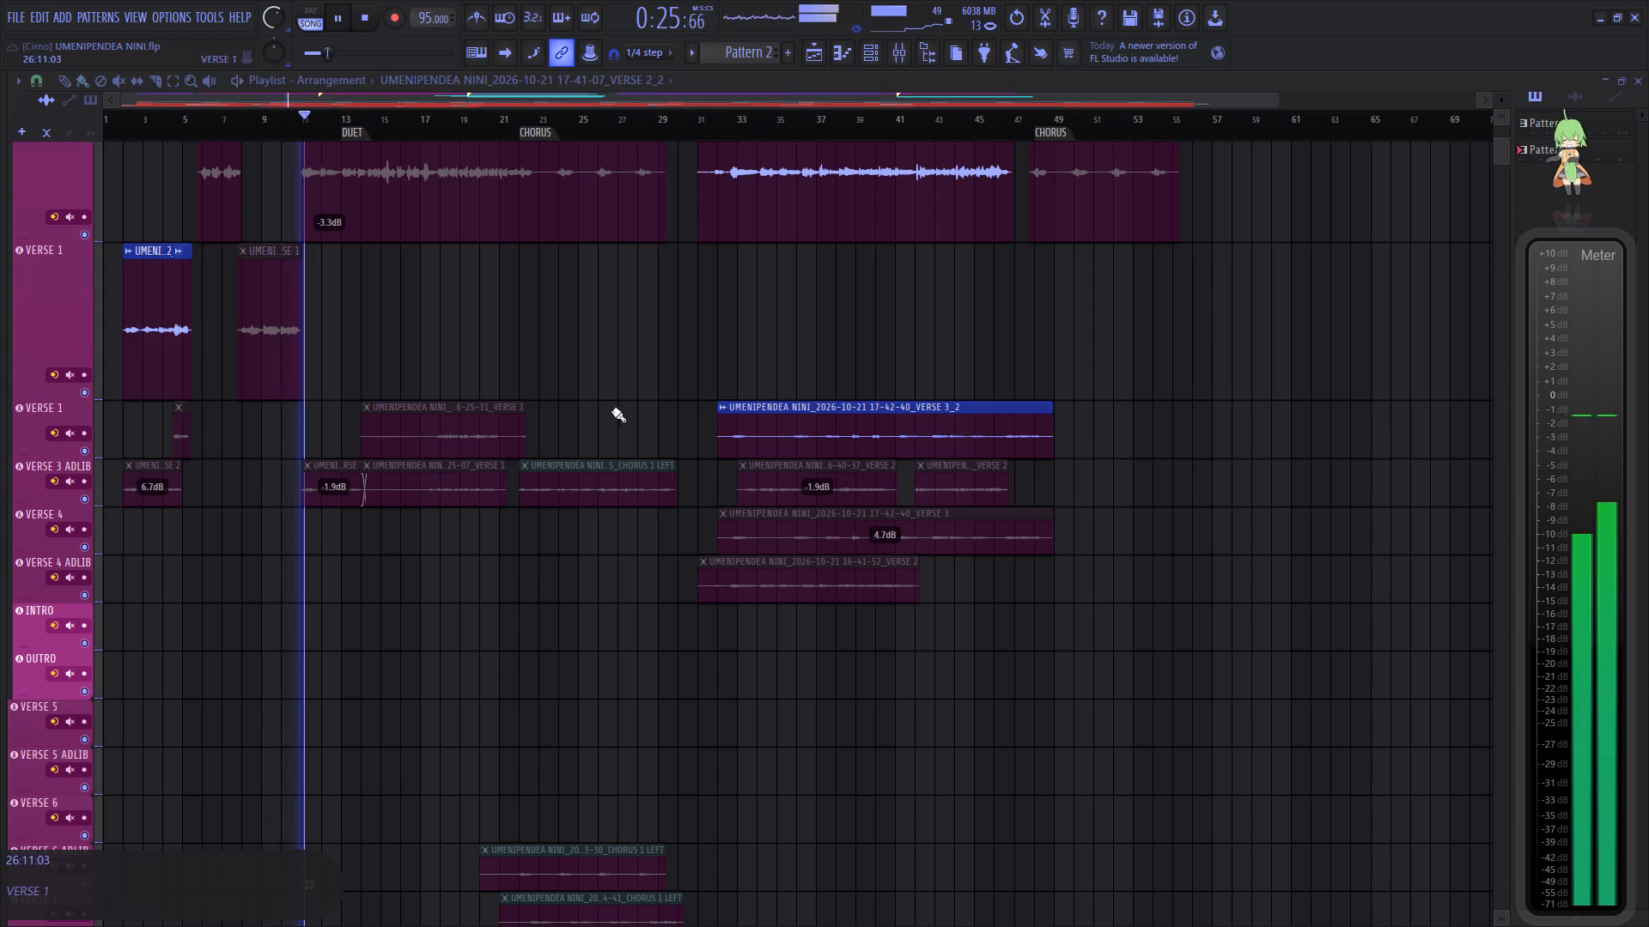
{"action": "scroll", "coordinate": [530, 564], "scroll_direction": "up", "scroll_amount": 20}
{"action": "scroll", "coordinate": [530, 564], "scroll_direction": "up", "scroll_amount": 2}
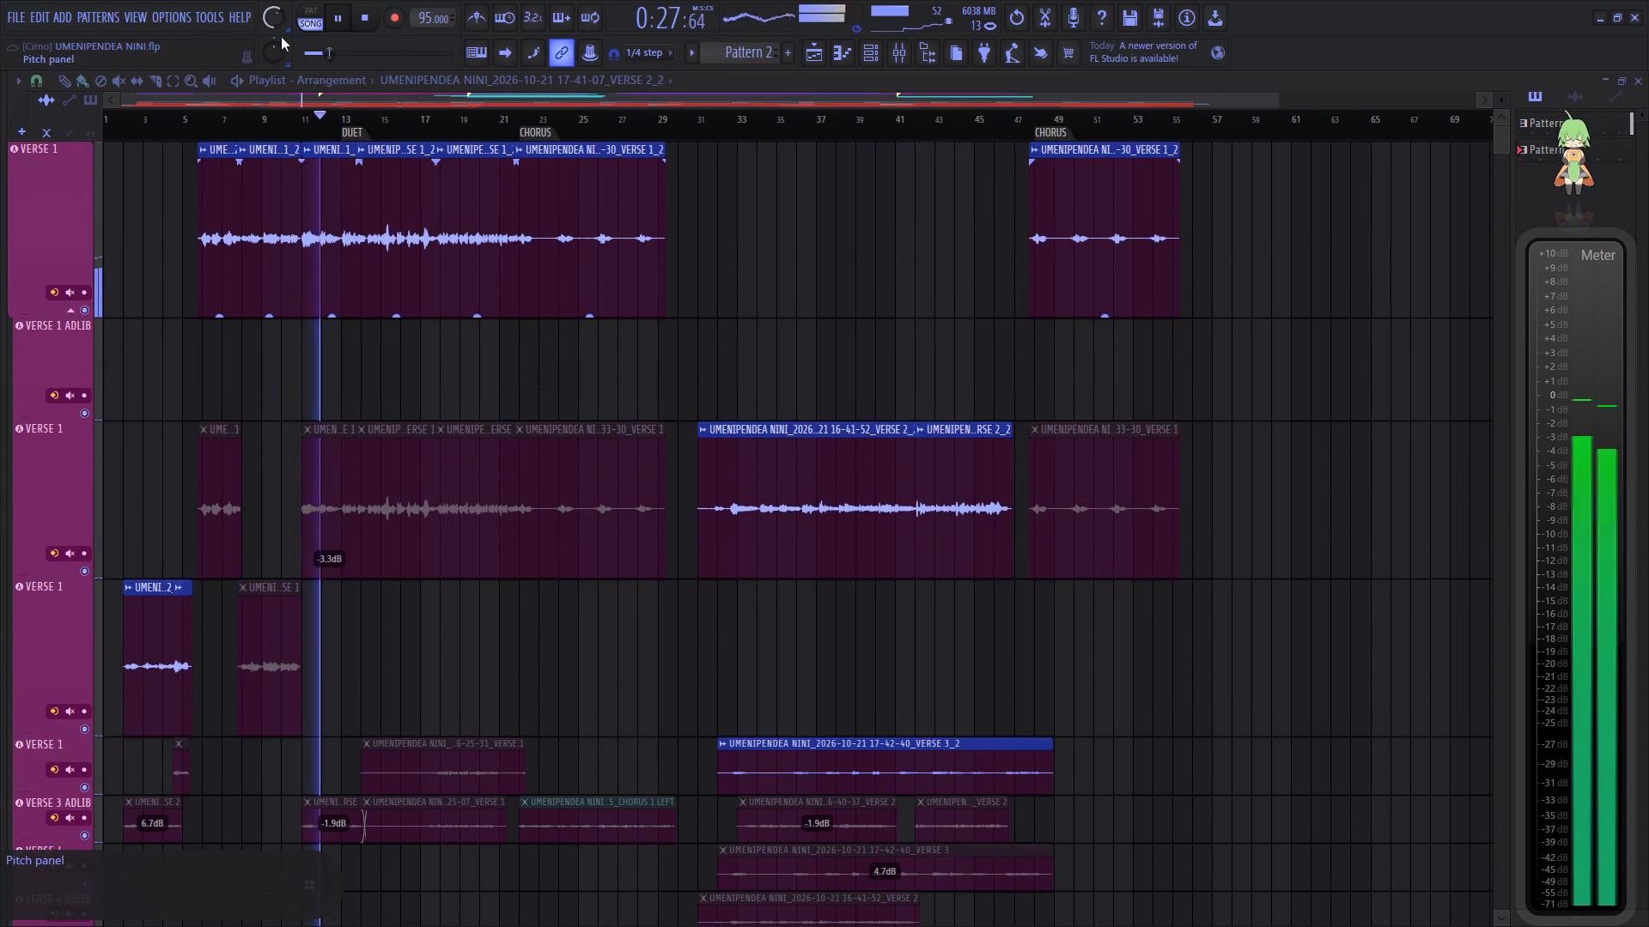
{"action": "key", "text": "space"}
Save the project under its existing name.
{"action": "key", "text": "ctrl+s"}
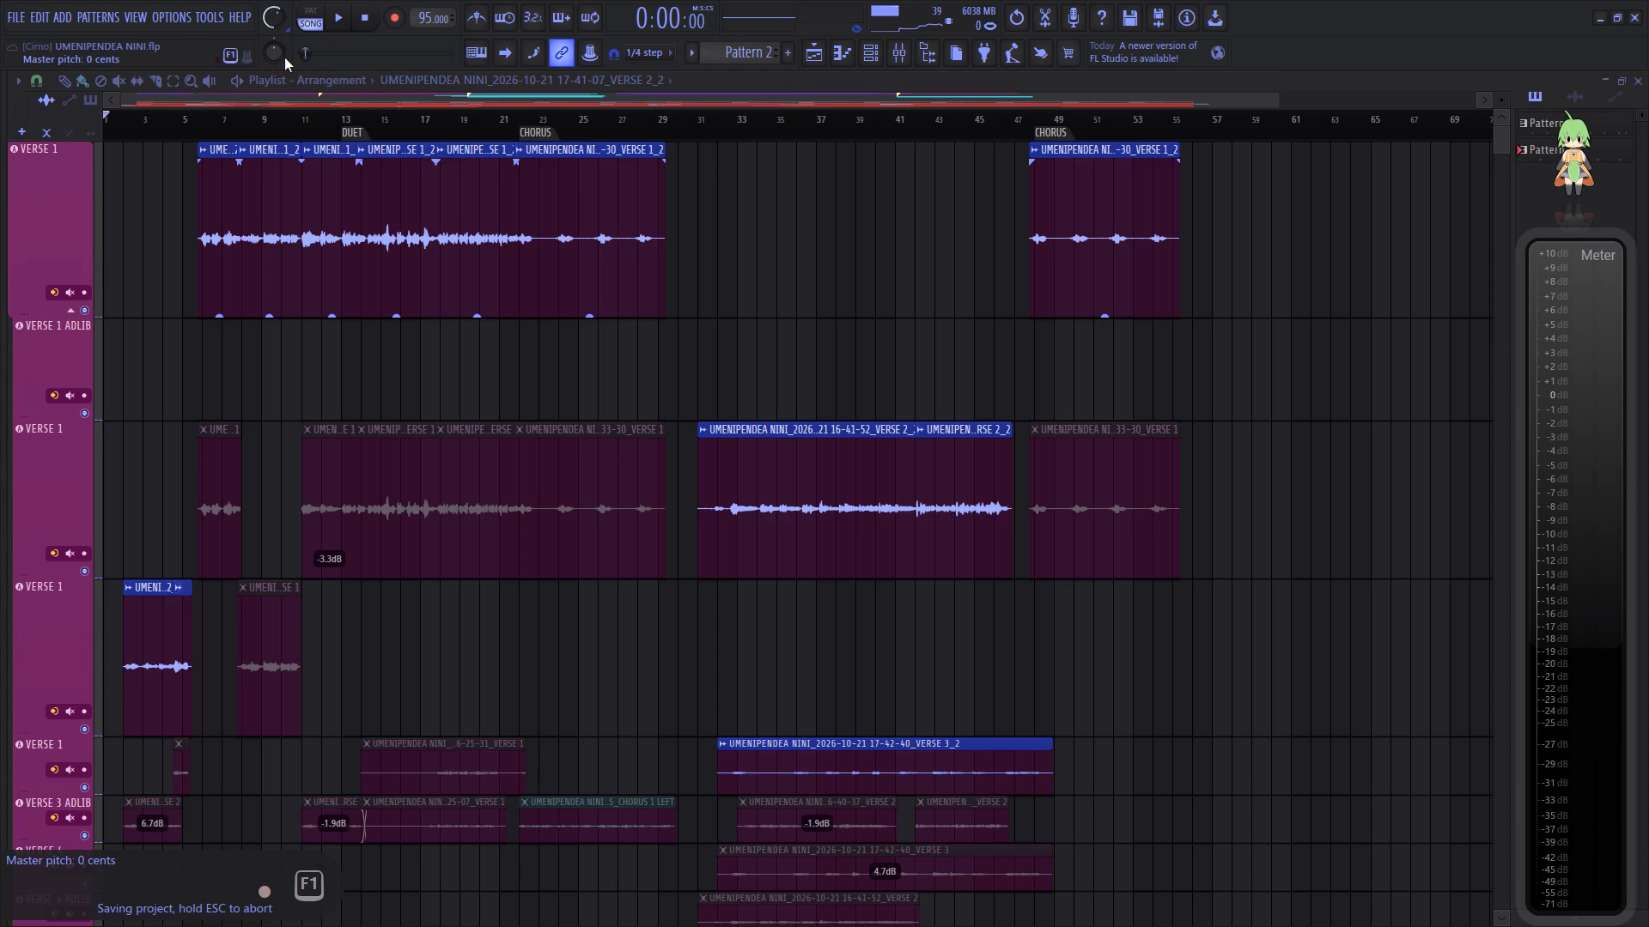
{"action": "key", "text": "ctrl+s"}
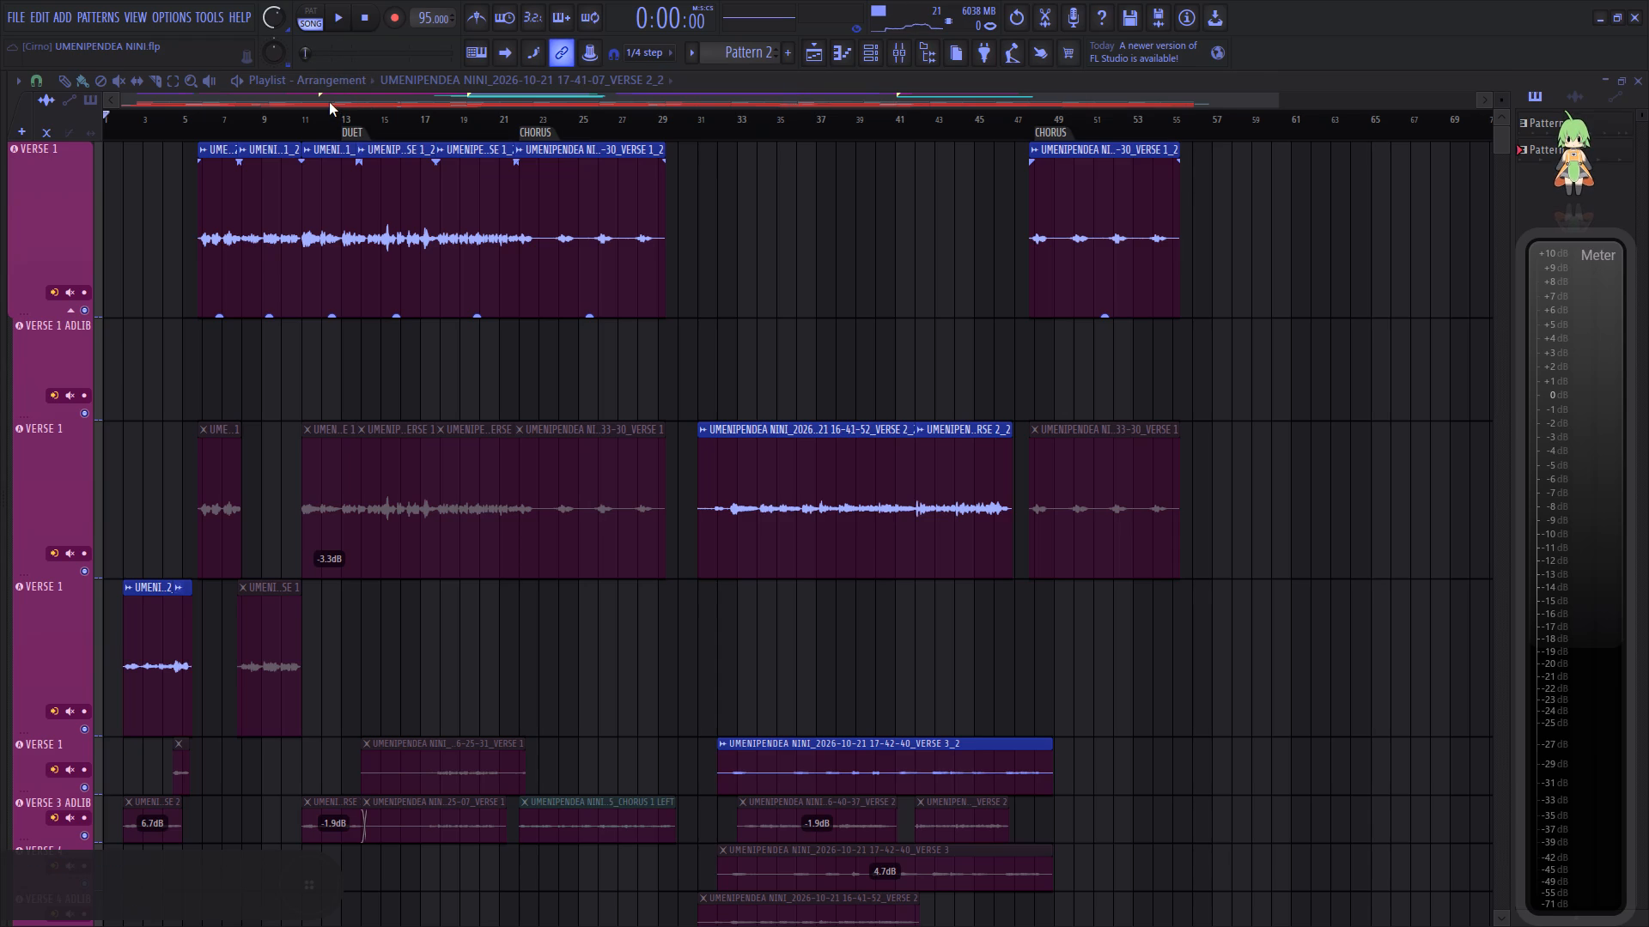
{"action": "key", "text": "ctrl+s"}
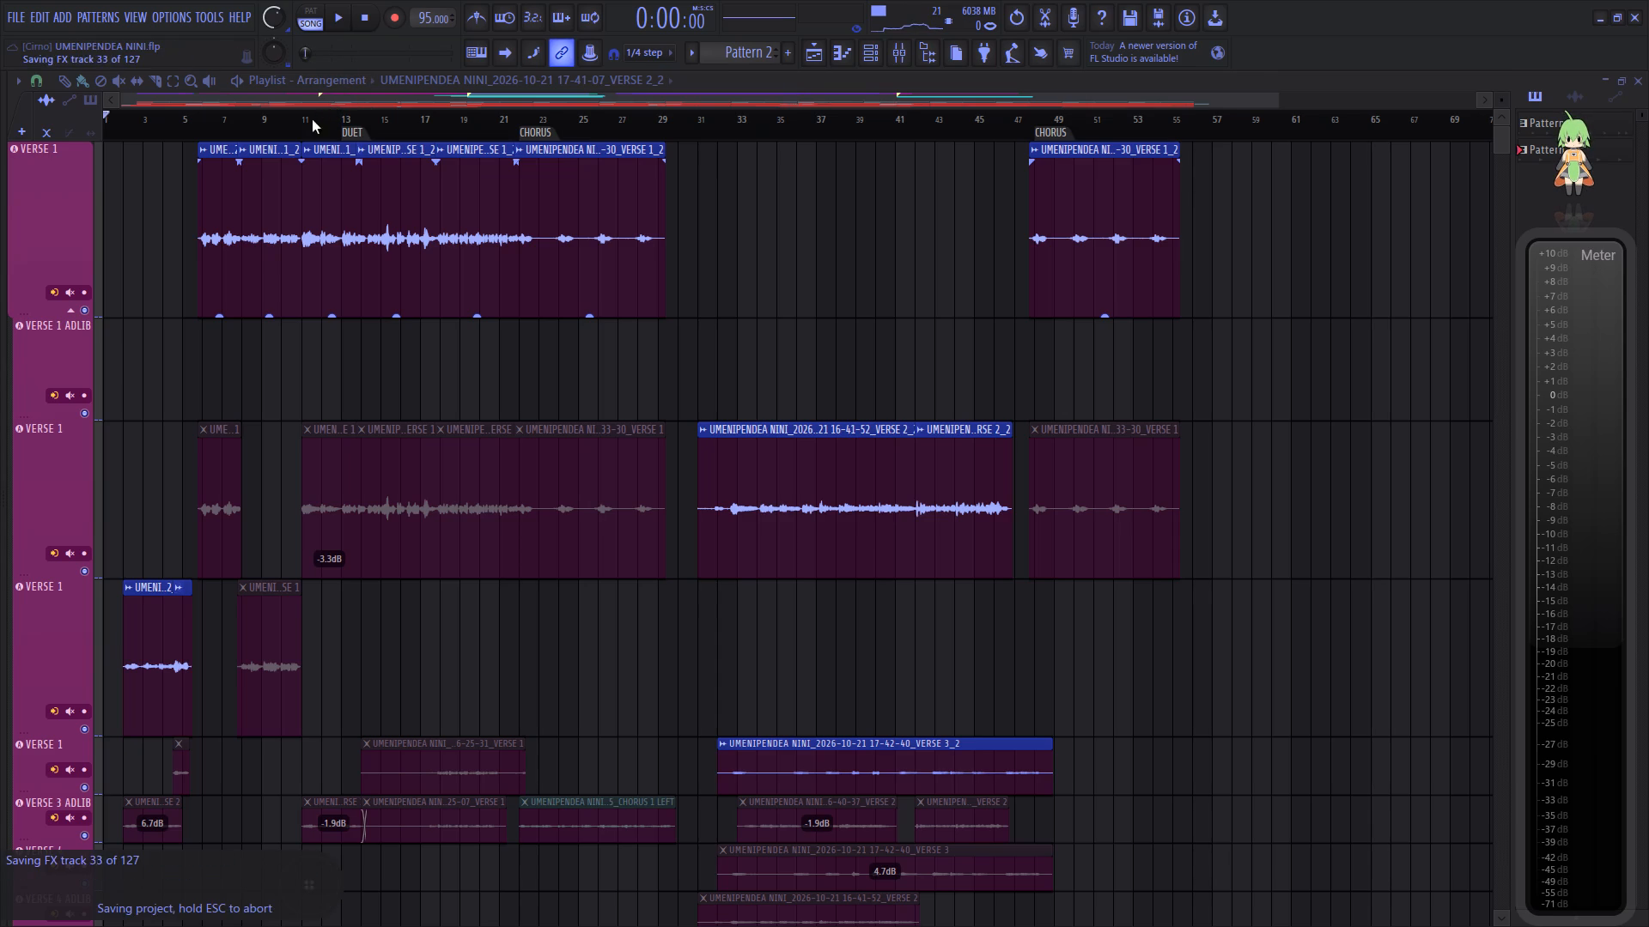
{"action": "key", "text": "ctrl+s"}
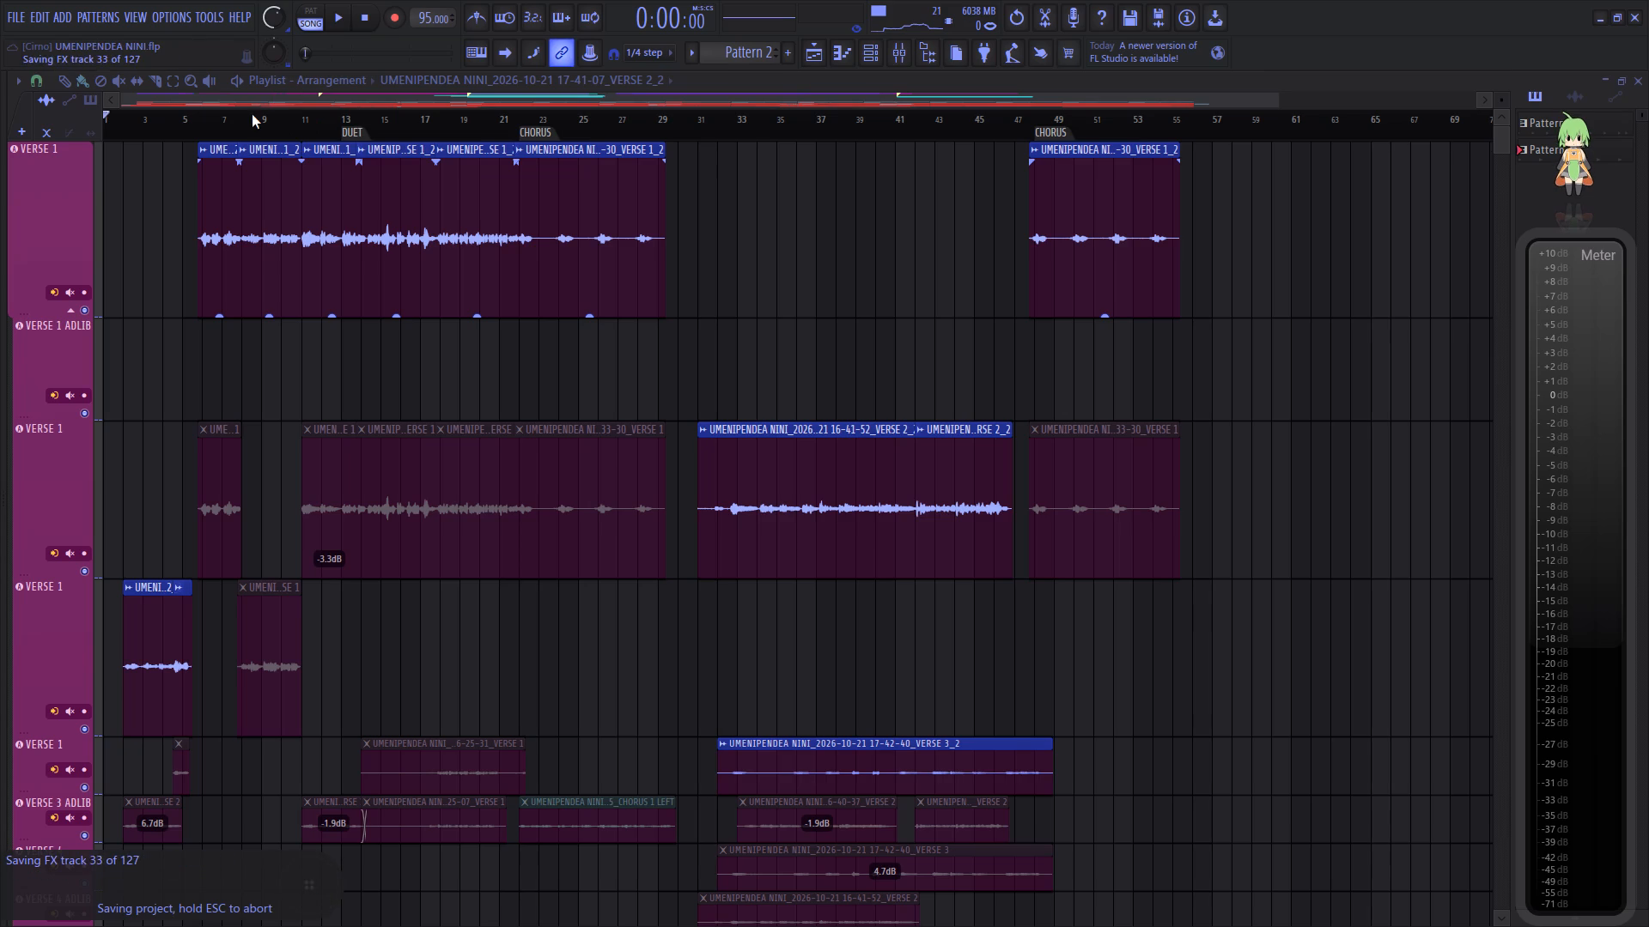
Reset the main volume to its default of 100% (0.0 dB) while playing the song from the start.
{"action": "key", "text": "space"}
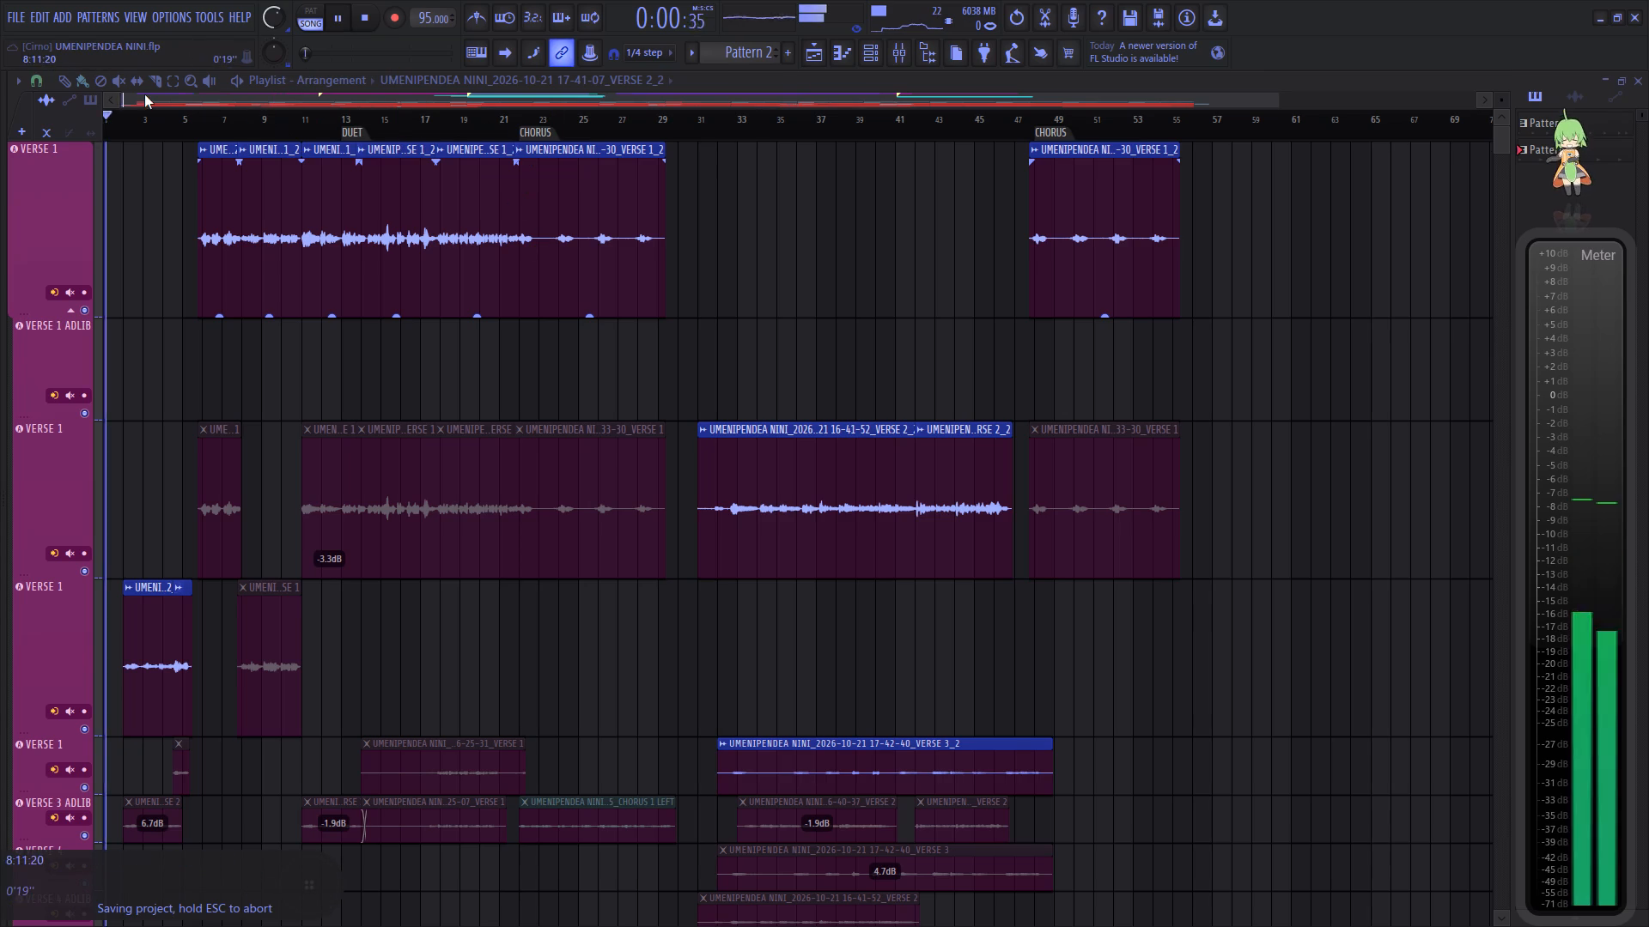
{"action": "scroll", "coordinate": [274, 17], "scroll_direction": "up", "scroll_amount": 6}
{"action": "right_click", "coordinate": [274, 17]}
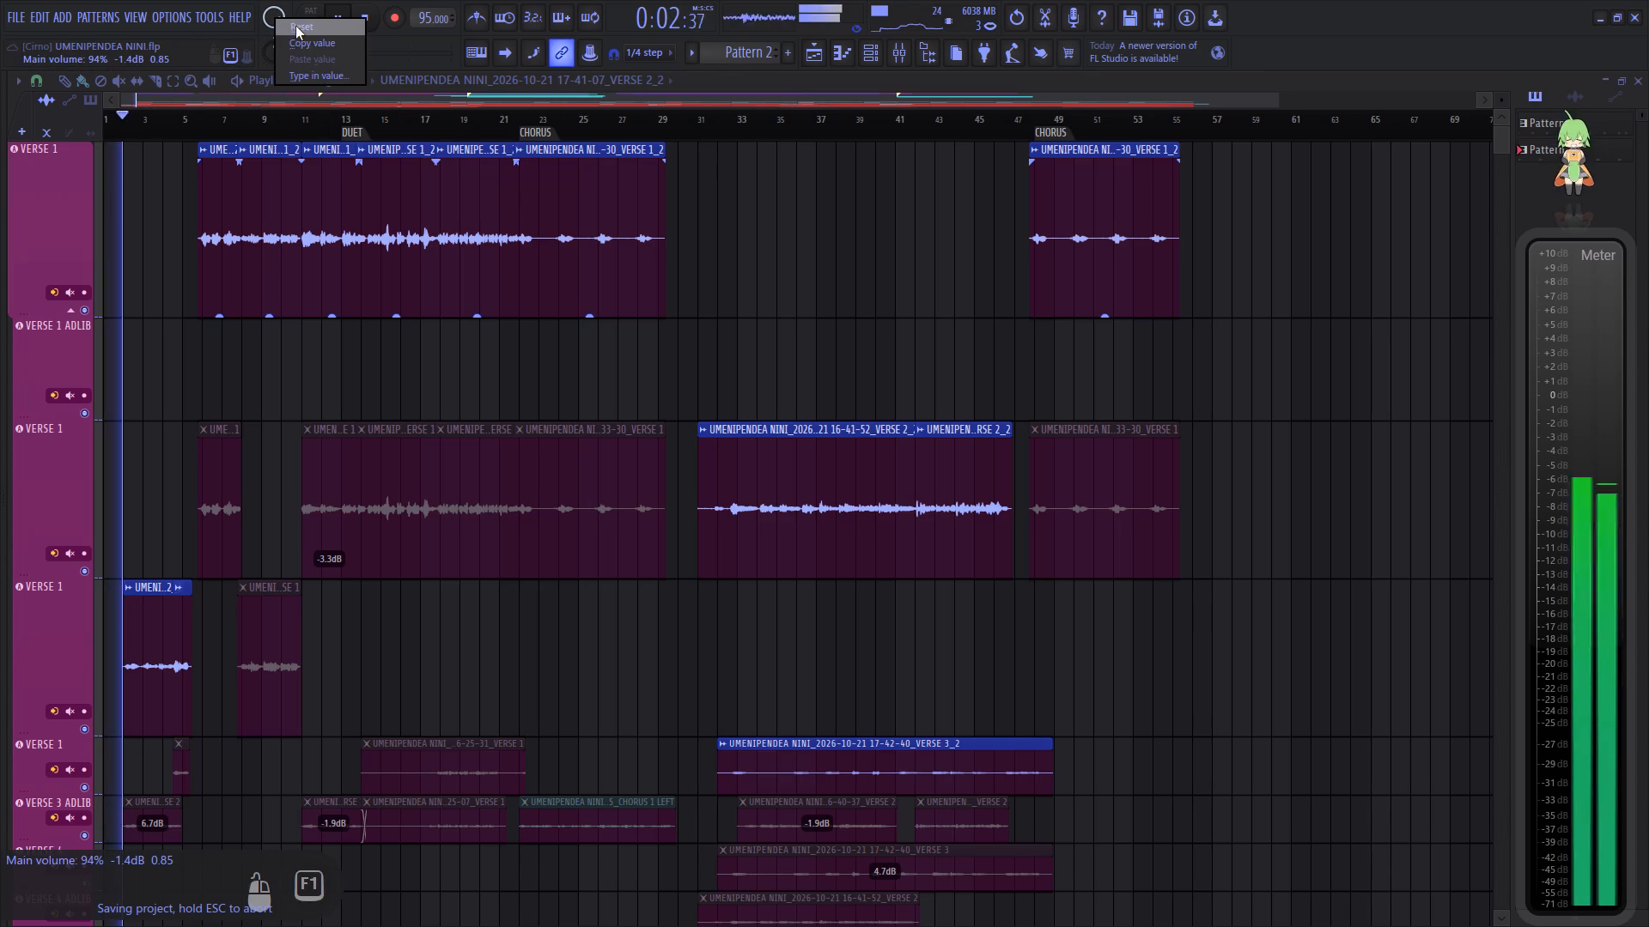
{"action": "left_click", "coordinate": [295, 26]}
{"action": "scroll", "coordinate": [168, 275], "scroll_direction": "down", "scroll_amount": 3}
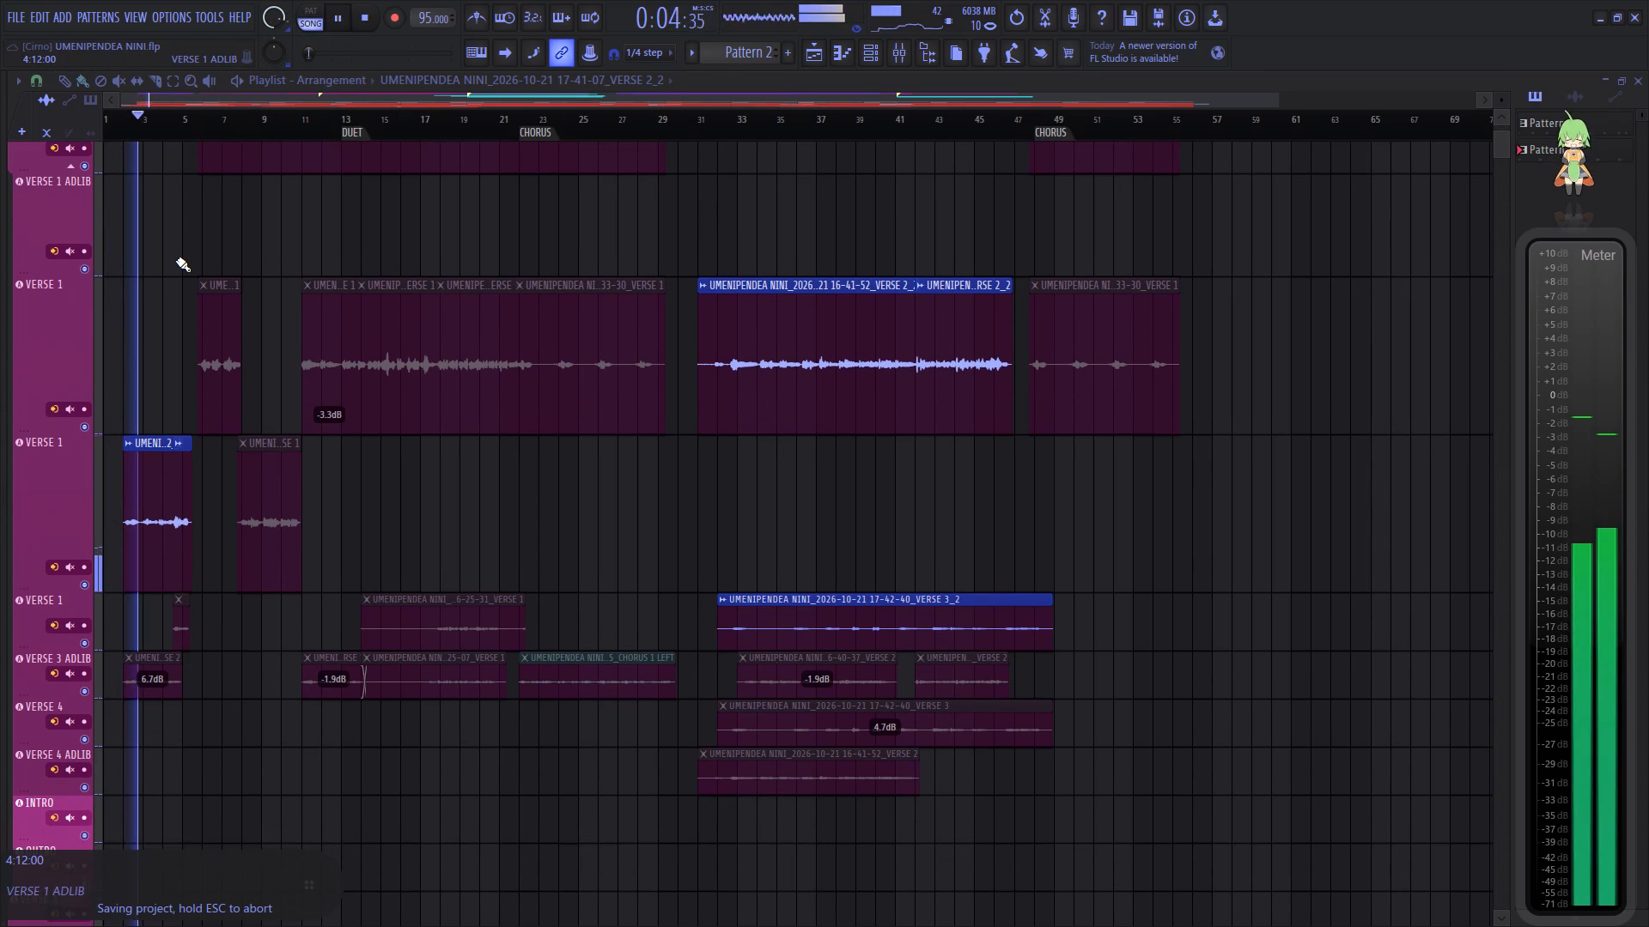
{"action": "key", "text": "space"}
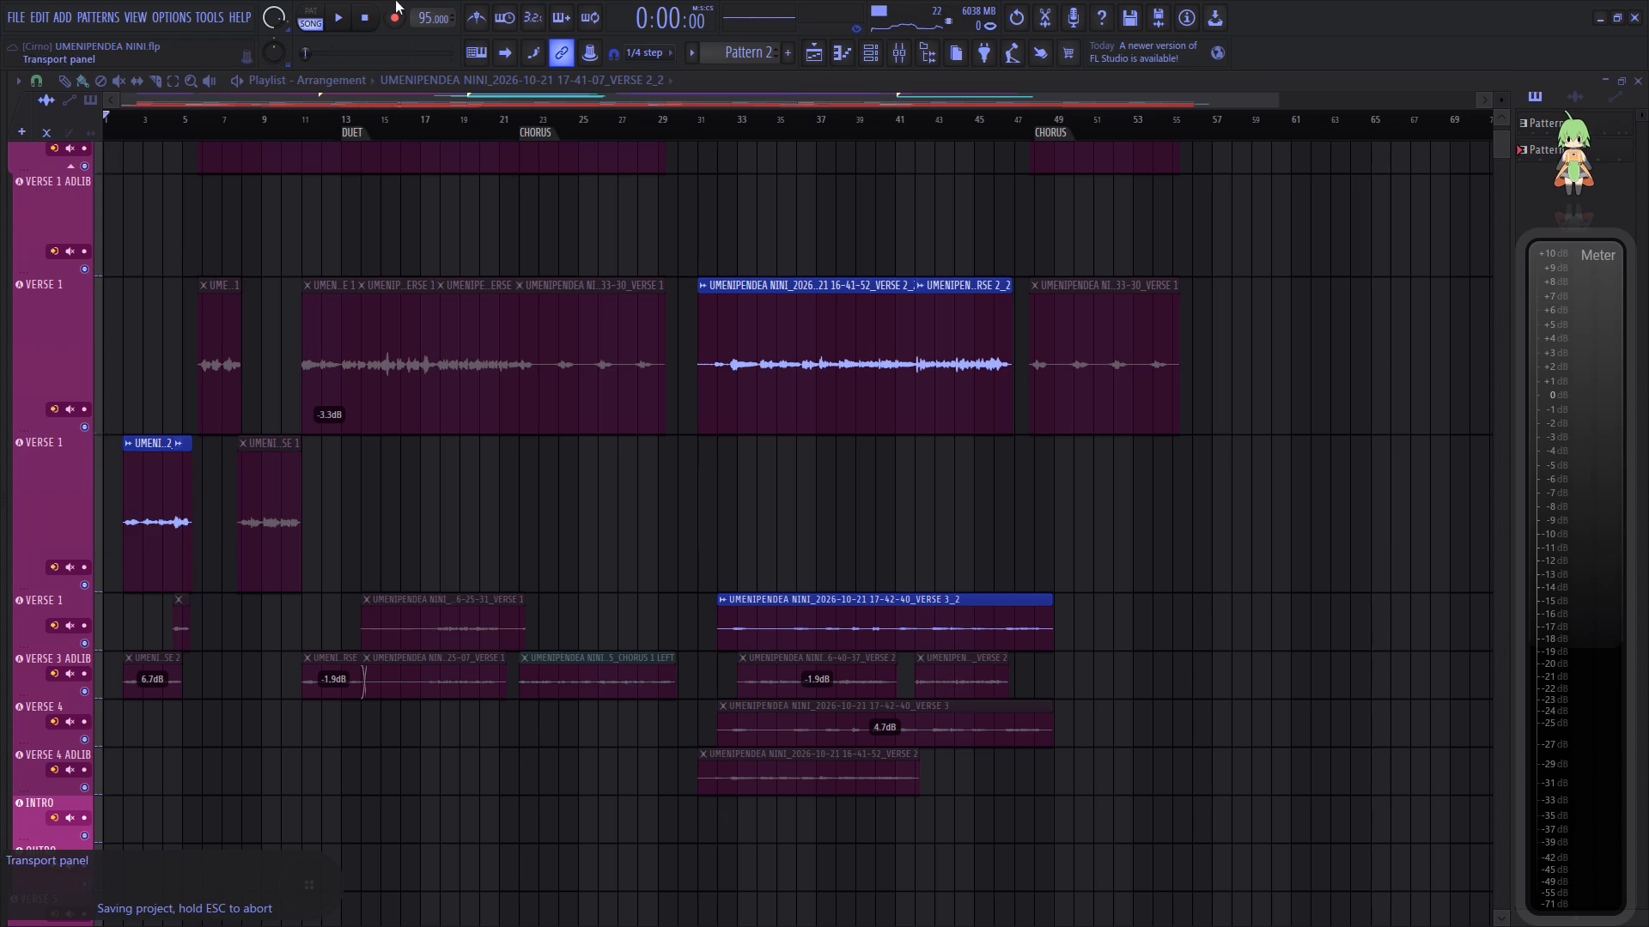
{"action": "key", "text": "space"}
{"action": "right_click", "coordinate": [272, 19]}
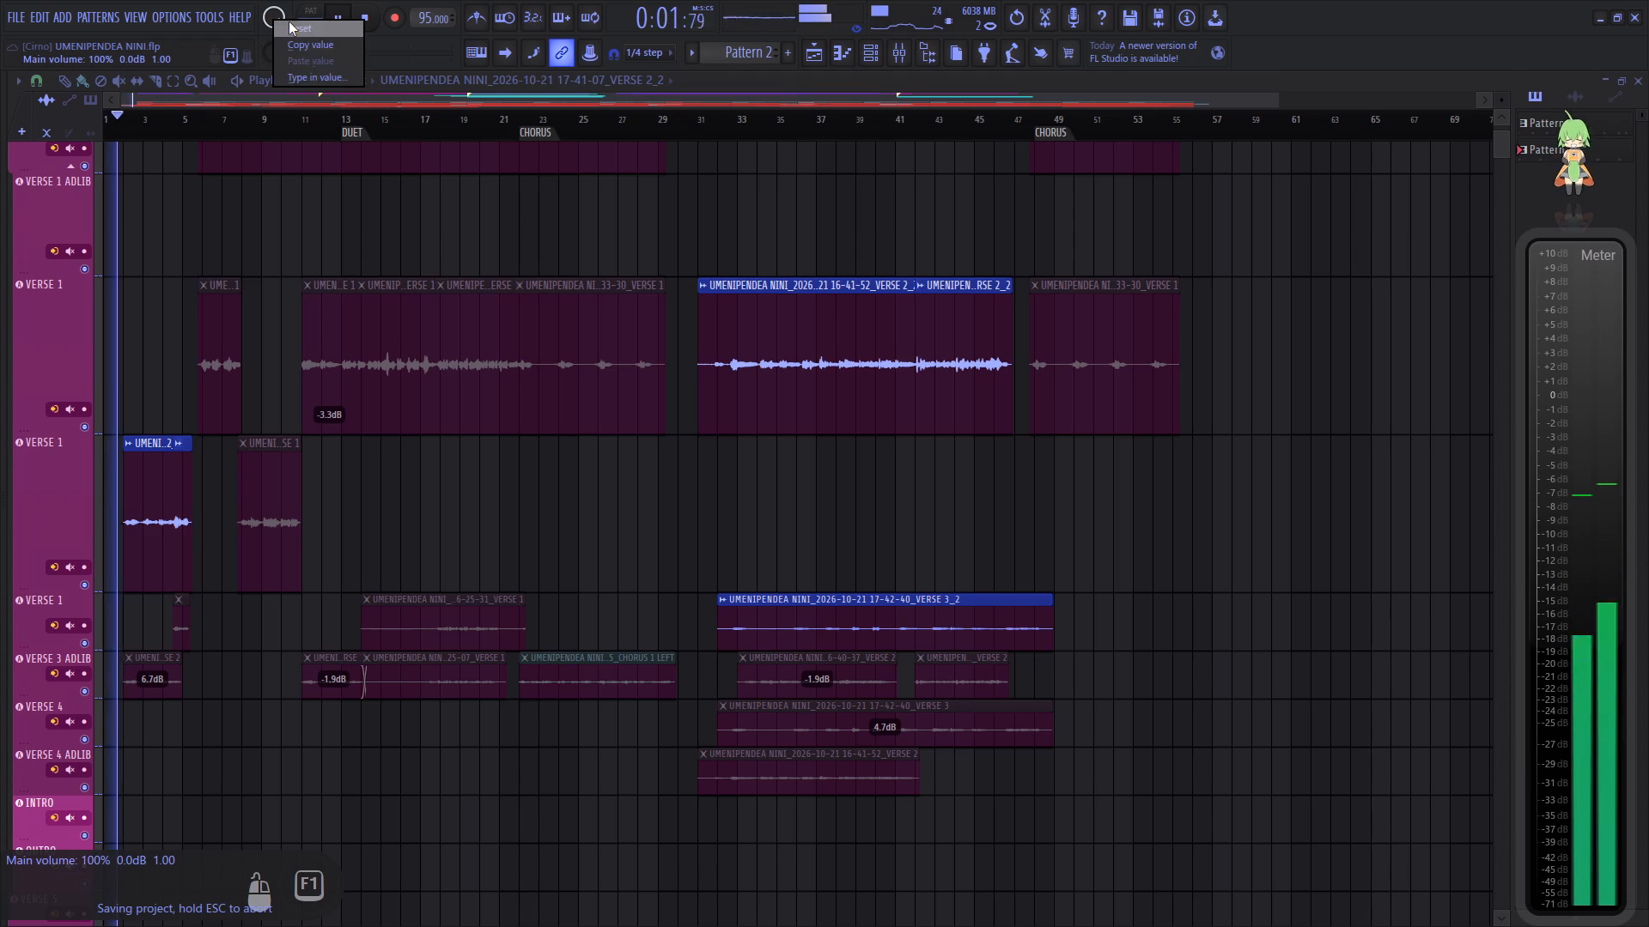
{"action": "left_click", "coordinate": [289, 21]}
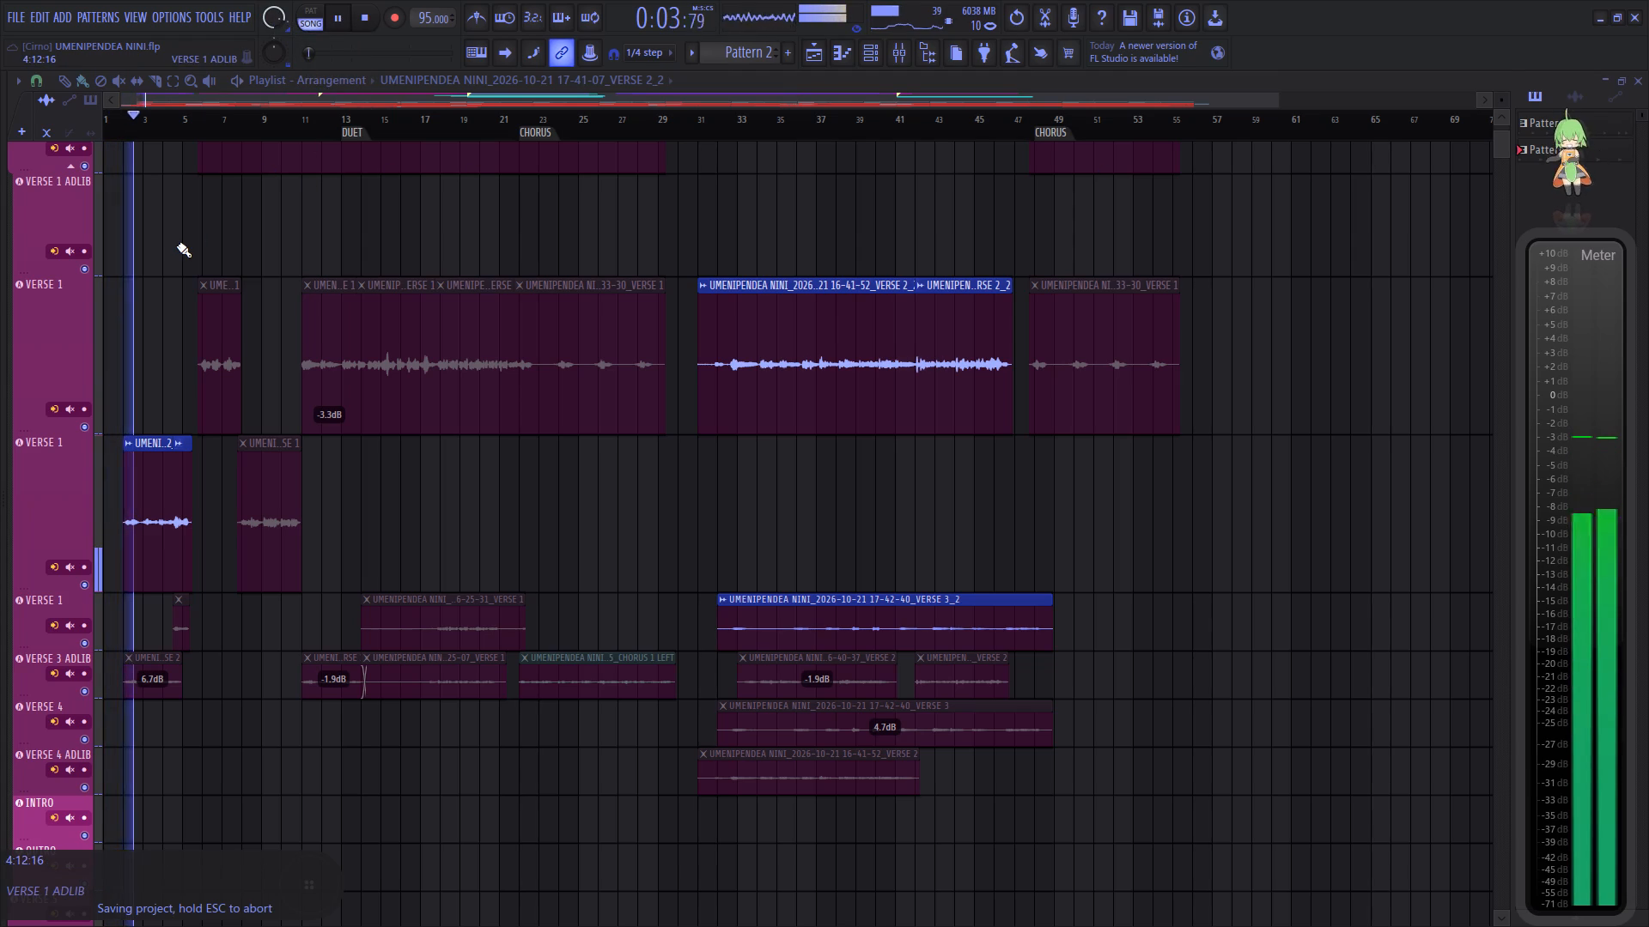
Filter the channel rack to the Unsorted group to examine its channels during playback, and close the rack.
{"action": "scroll", "coordinate": [173, 279], "scroll_direction": "up", "scroll_amount": 9}
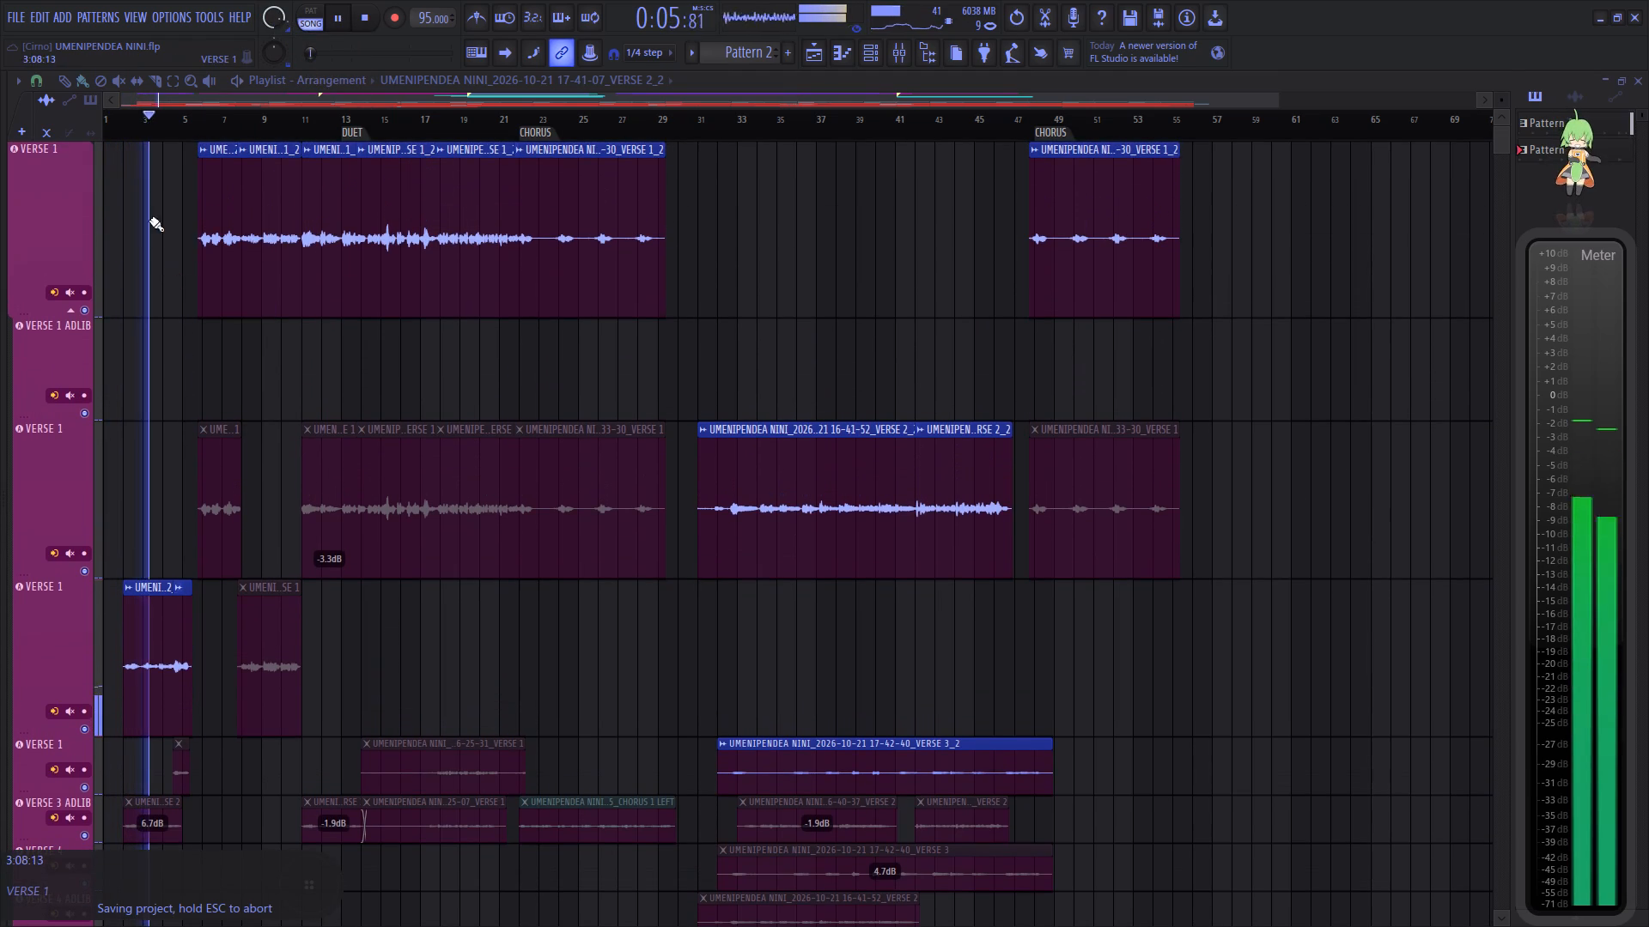
{"action": "scroll", "coordinate": [160, 127], "scroll_direction": "up", "scroll_amount": 8}
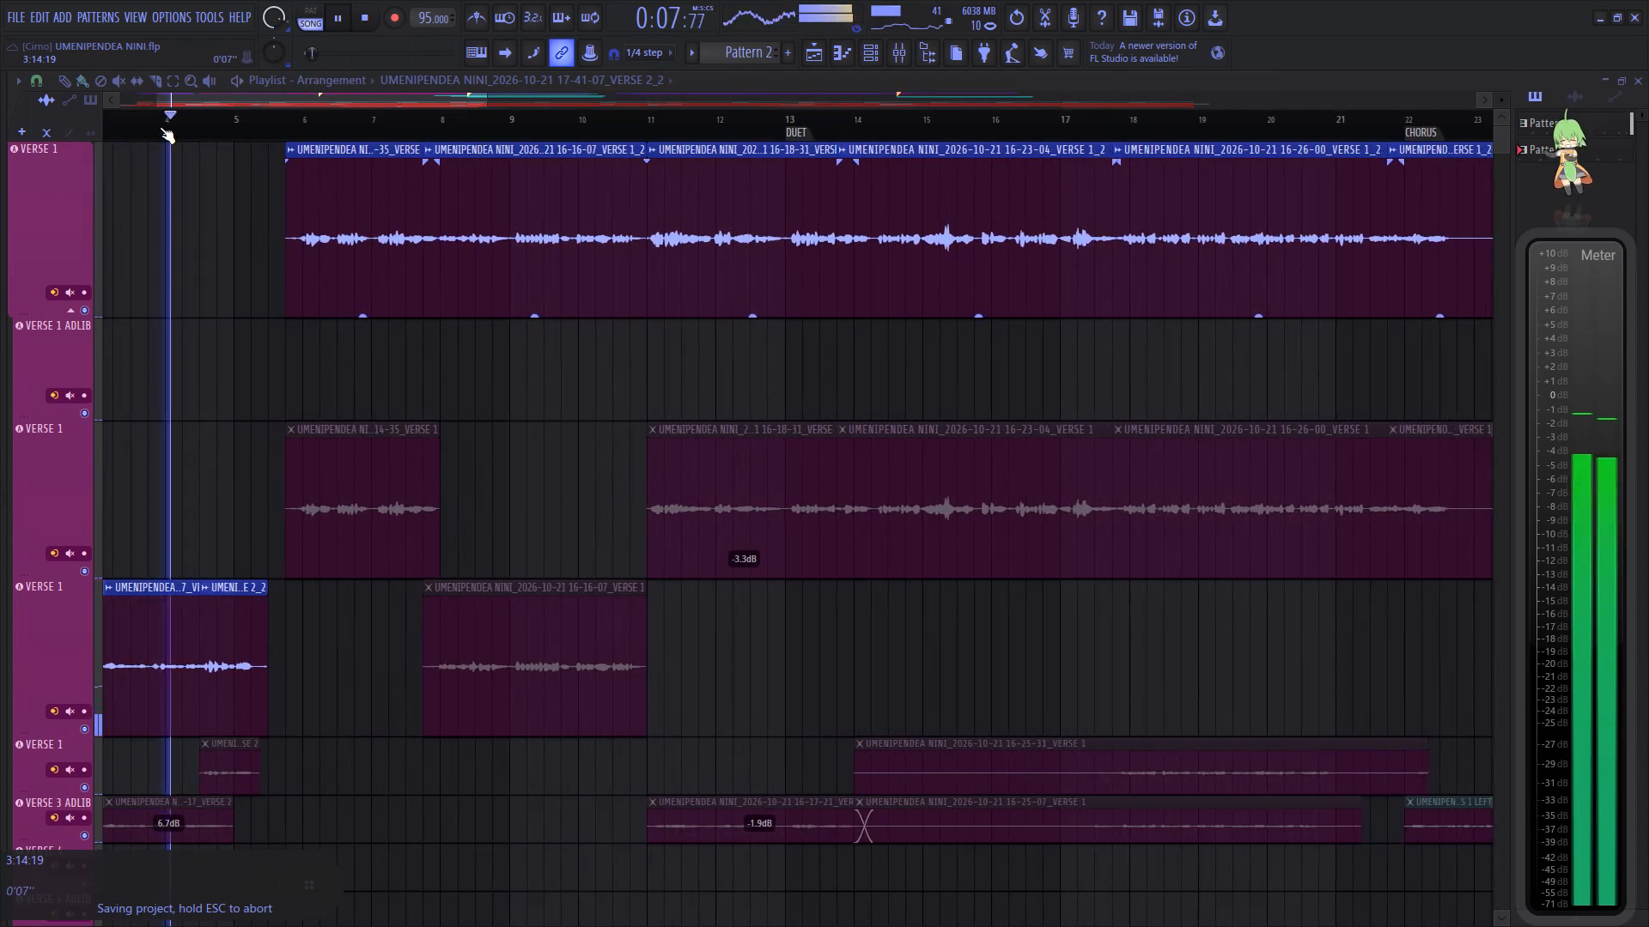
{"action": "scroll", "coordinate": [160, 127], "scroll_direction": "up", "scroll_amount": 2}
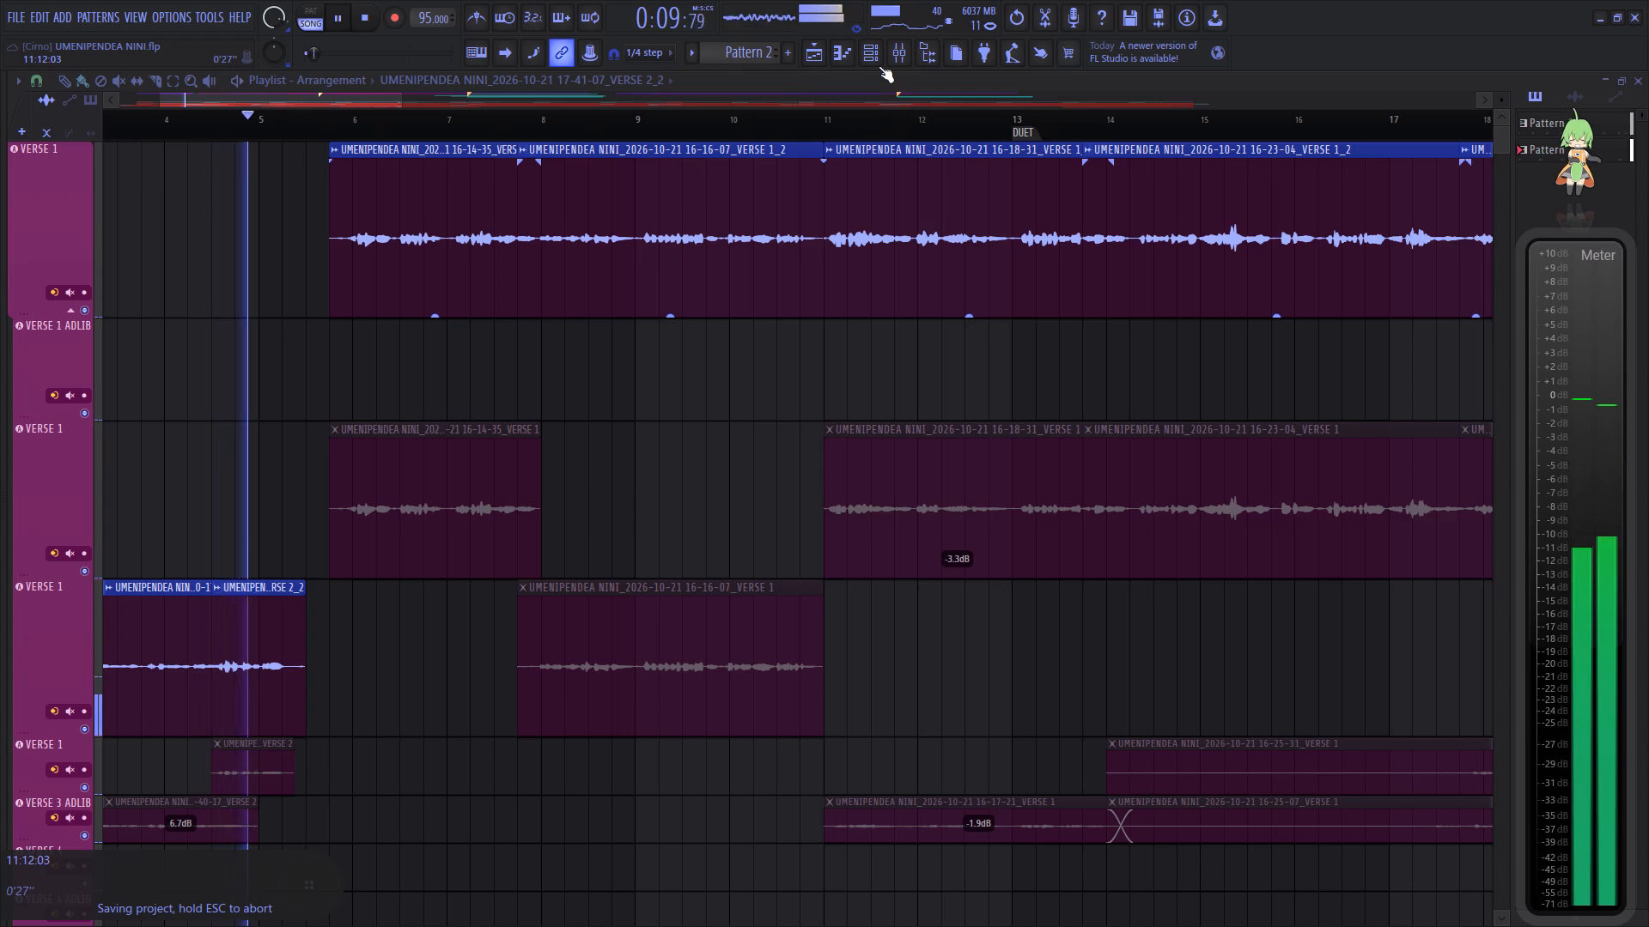
{"action": "left_click", "coordinate": [879, 65]}
{"action": "left_click", "coordinate": [344, 88]}
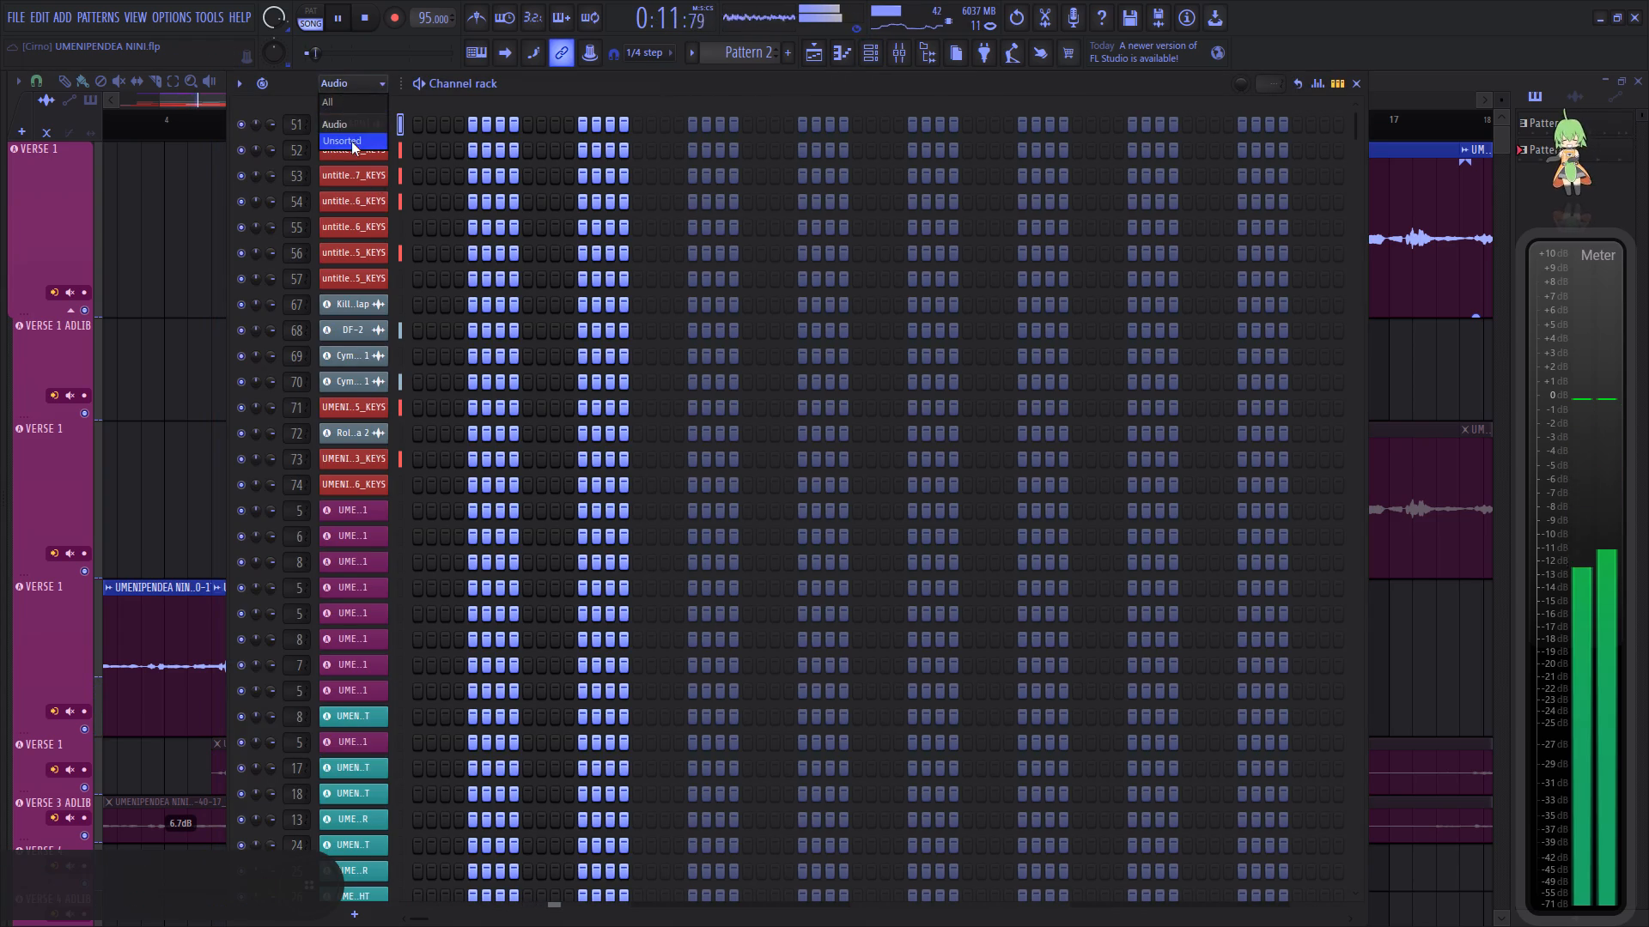
{"action": "left_click", "coordinate": [350, 142]}
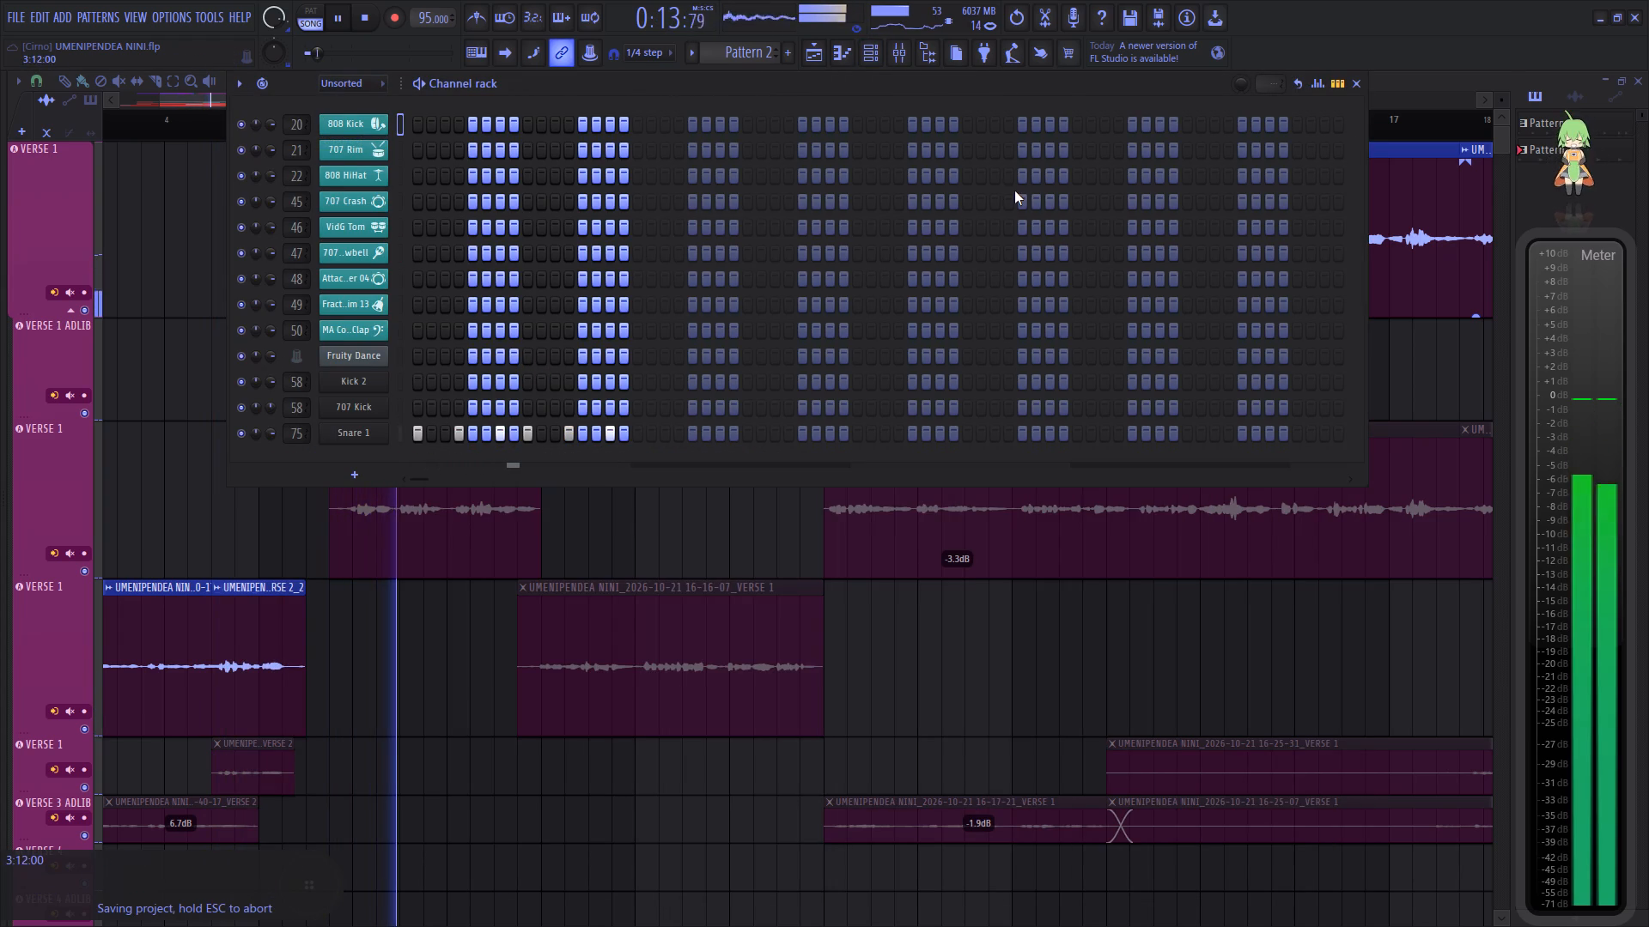
{"action": "left_click", "coordinate": [1354, 87]}
Examine the verse and adlib tracks further down the playlist while the song plays.
{"action": "scroll", "coordinate": [550, 312], "scroll_direction": "down", "scroll_amount": 2}
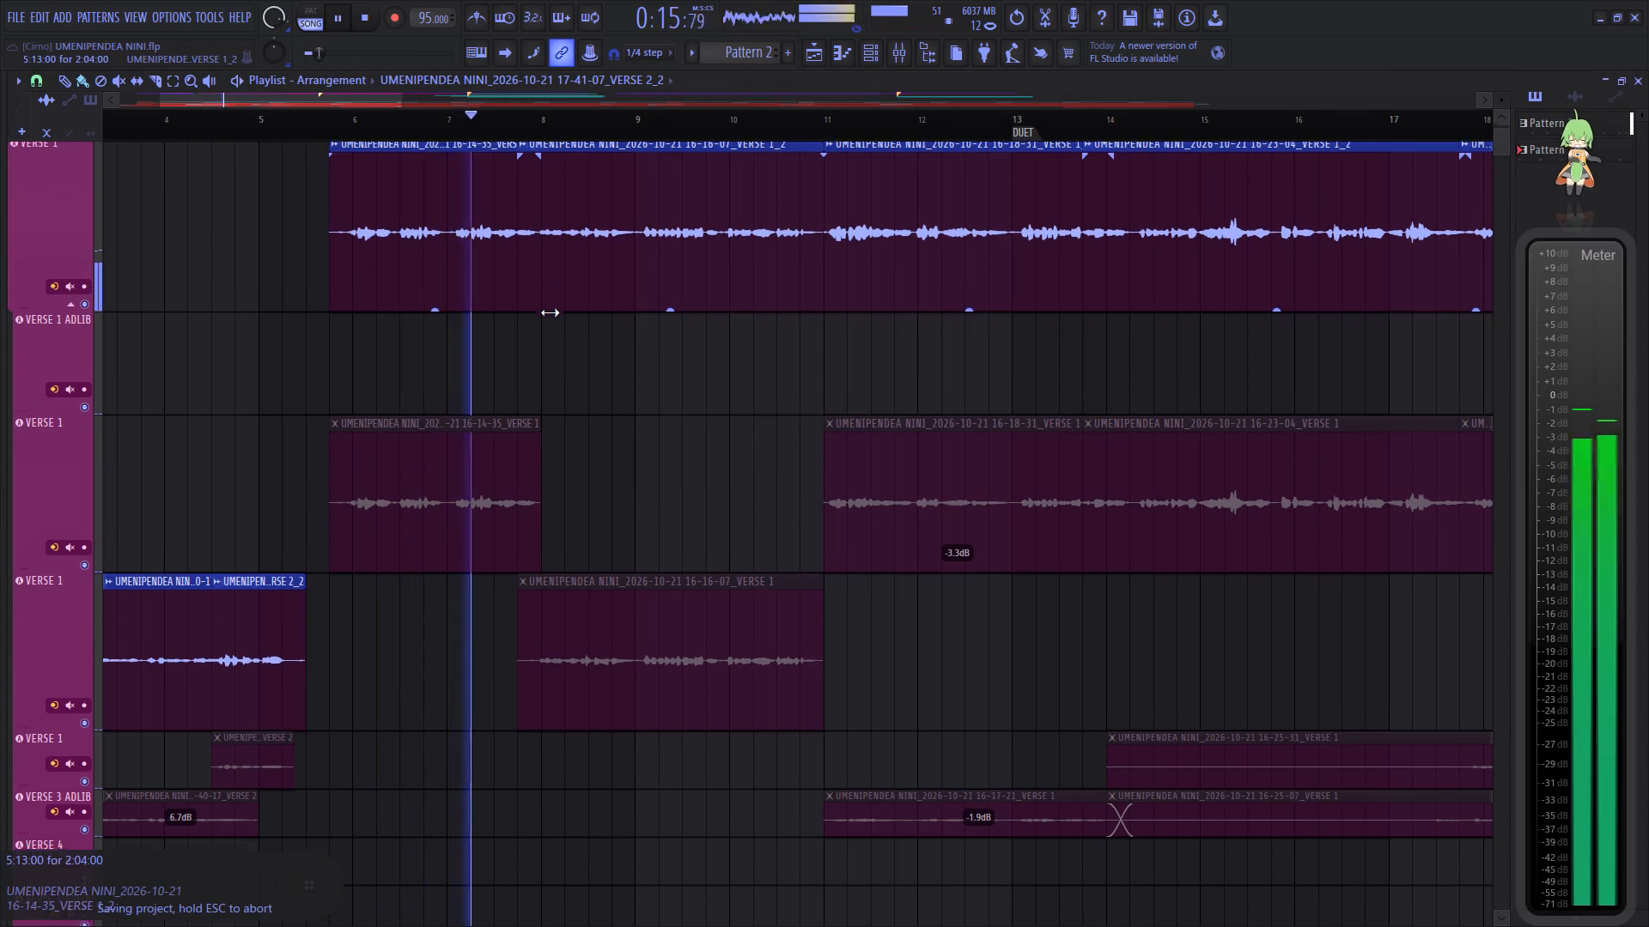
{"action": "scroll", "coordinate": [550, 312], "scroll_direction": "down", "scroll_amount": 6}
{"action": "scroll", "coordinate": [552, 312], "scroll_direction": "up", "scroll_amount": 1}
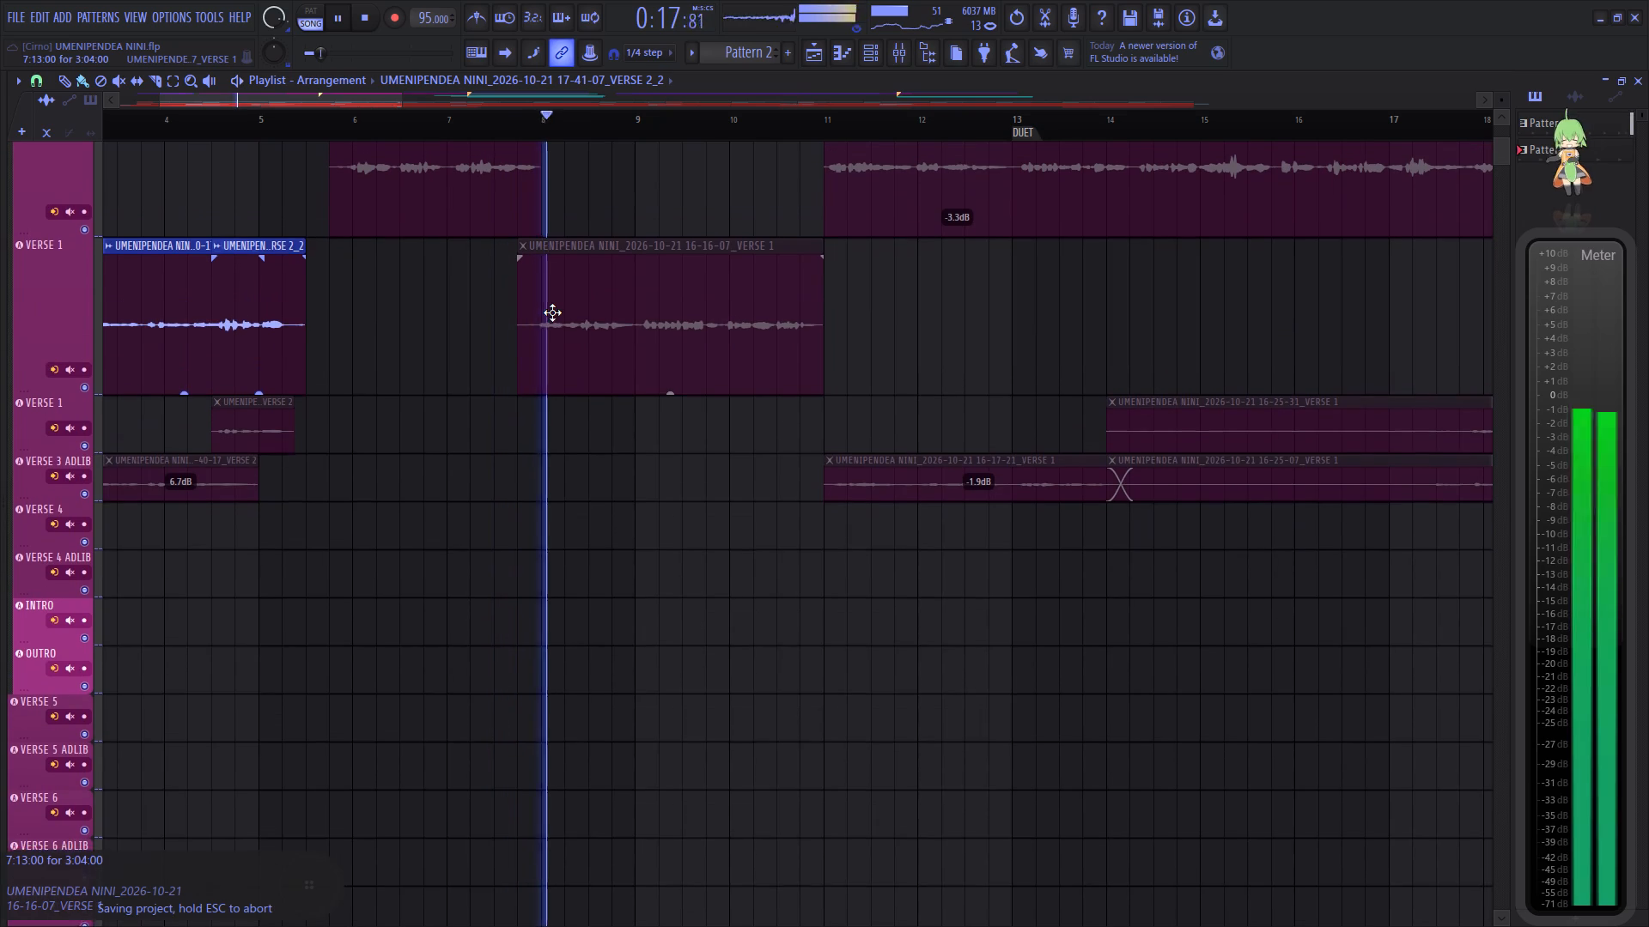
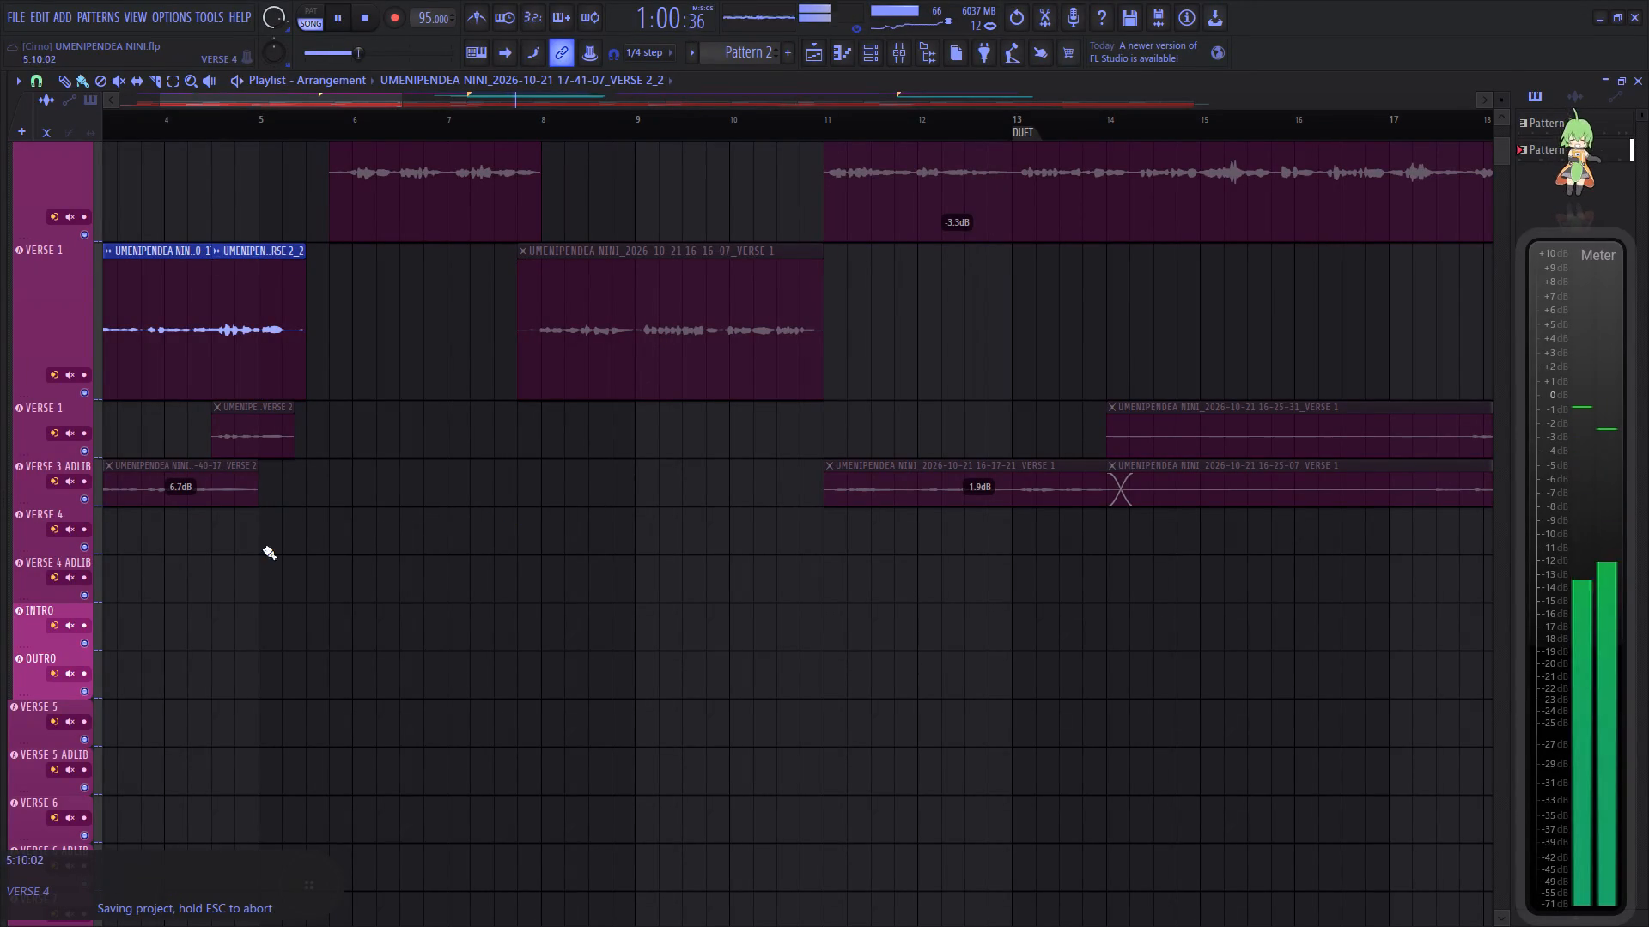
Play the song from just before bar 8, find the chorus clips, and place the playhead at the bar 22 CHORUS marker.
{"action": "left_click", "coordinate": [523, 131]}
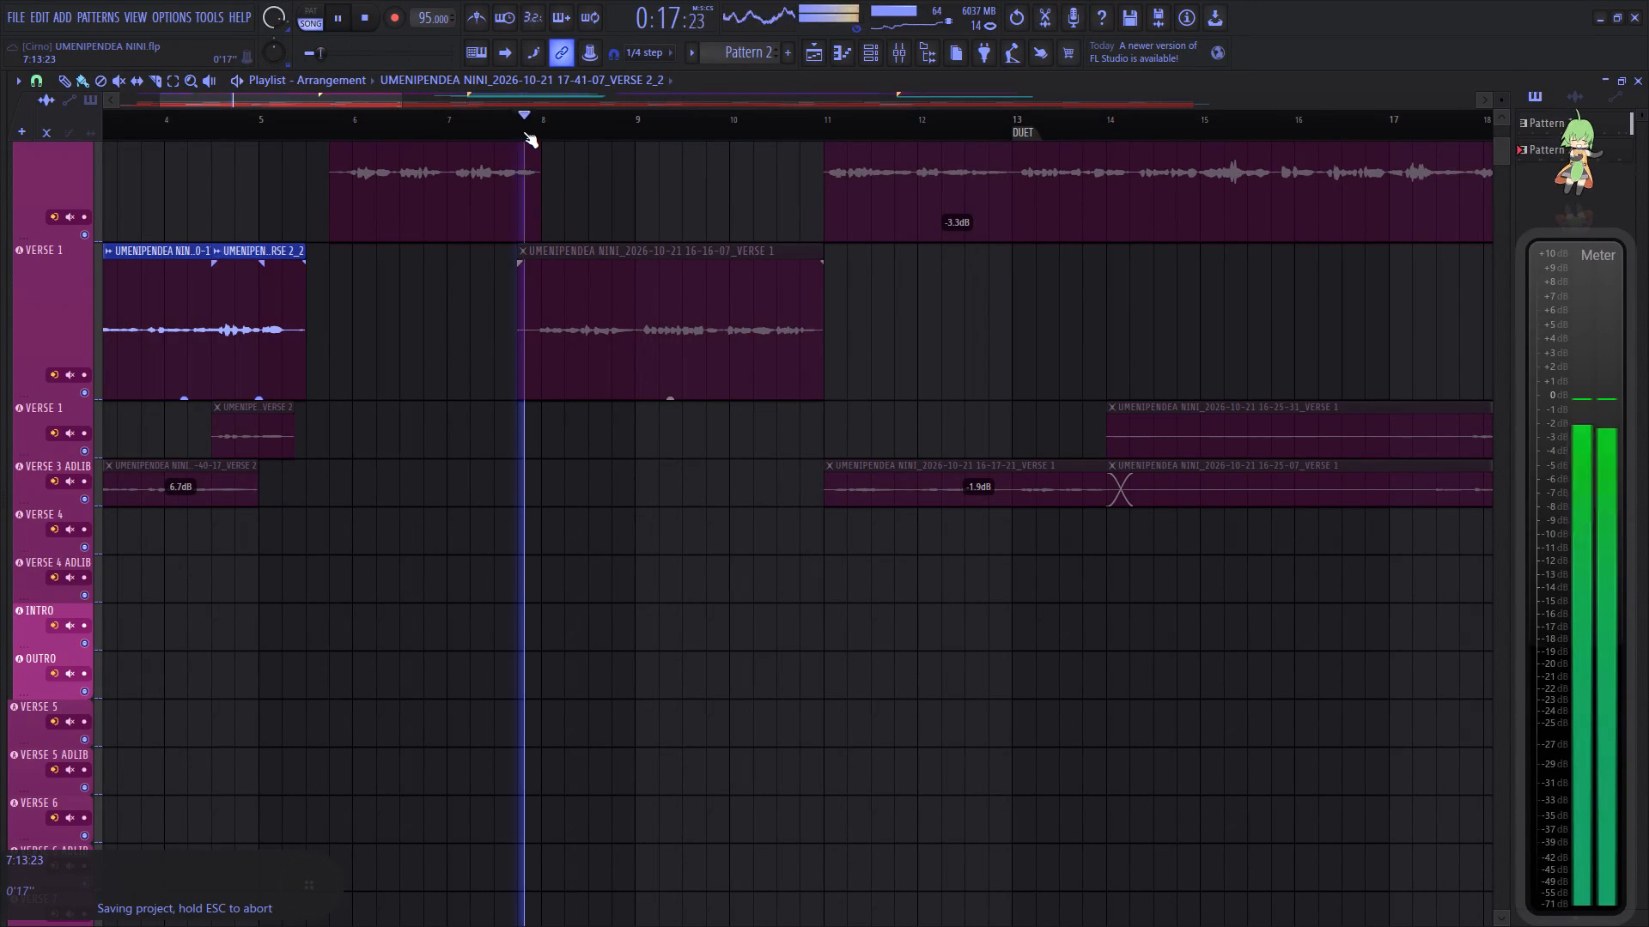
{"action": "scroll", "coordinate": [523, 131], "scroll_direction": "down", "scroll_amount": 12}
{"action": "scroll", "coordinate": [555, 282], "scroll_direction": "down", "scroll_amount": 20}
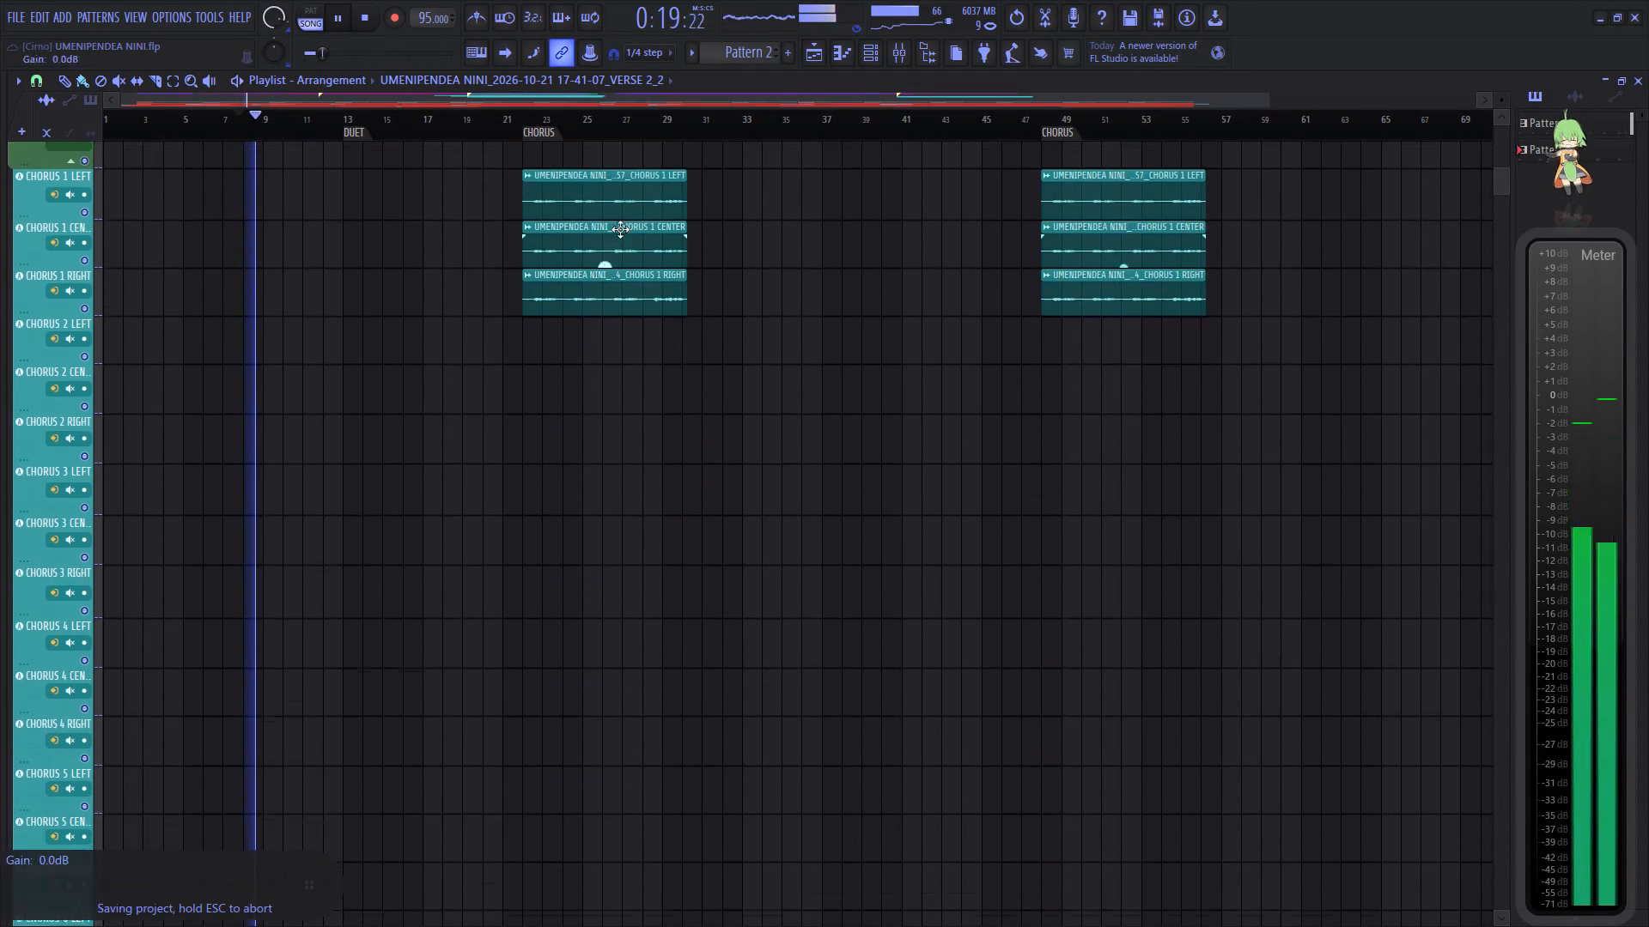
{"action": "key", "text": "space"}
{"action": "key", "text": "space"}
{"action": "scroll", "coordinate": [592, 121], "scroll_direction": "up", "scroll_amount": 7}
{"action": "scroll", "coordinate": [434, 235], "scroll_direction": "up", "scroll_amount": 6}
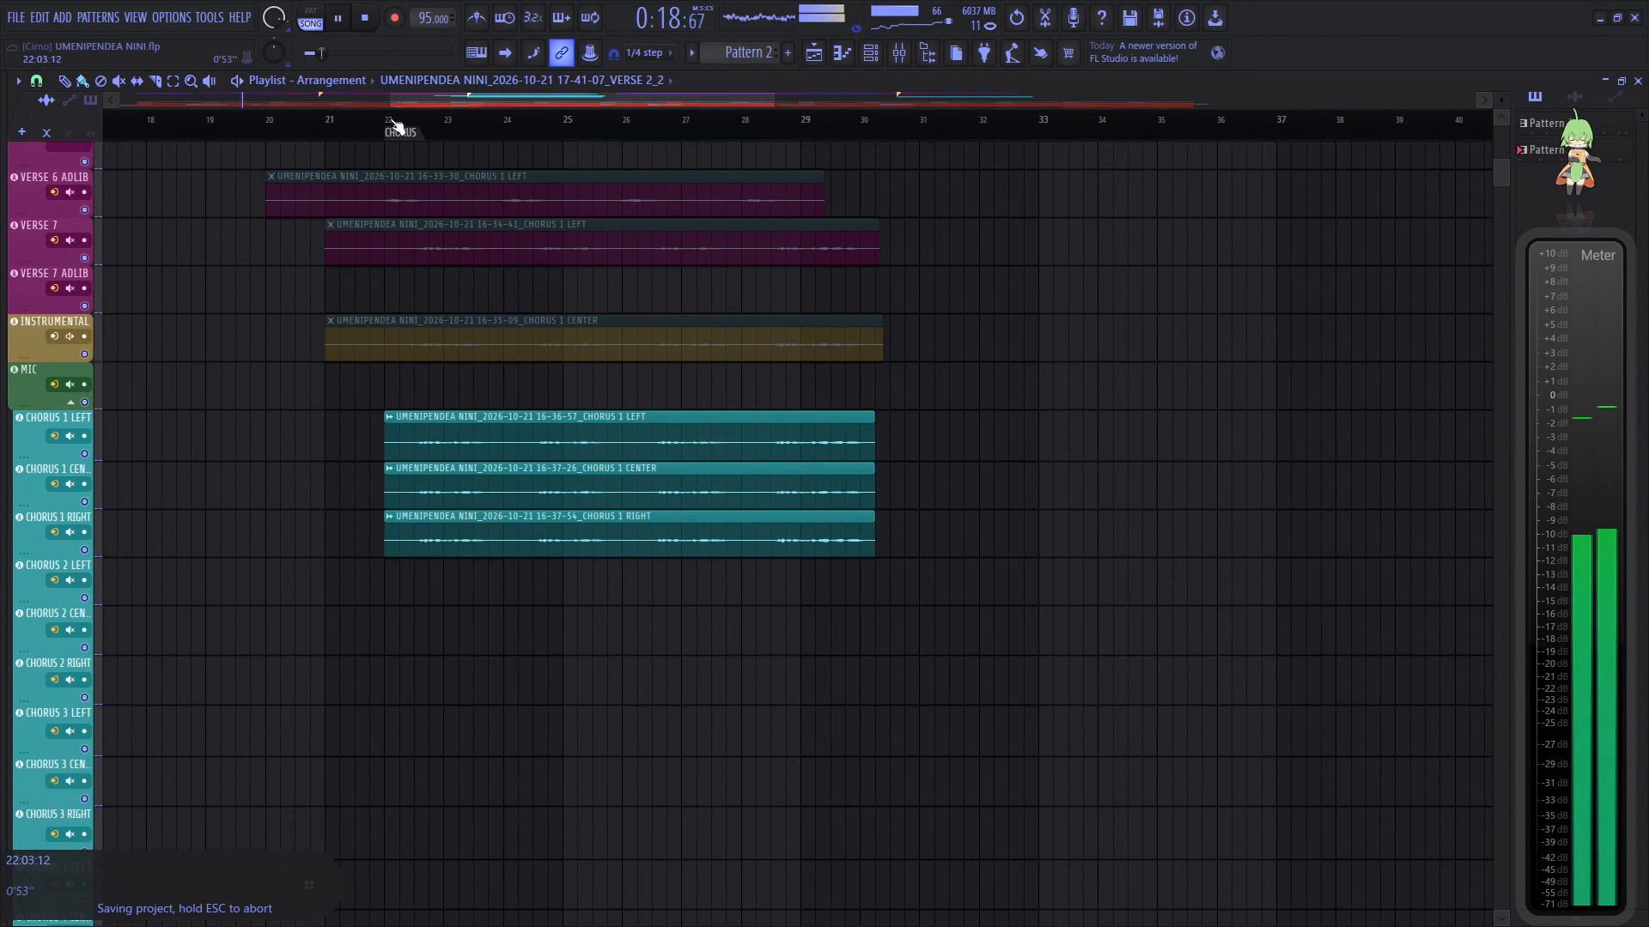
{"action": "key", "text": "space"}
{"action": "left_click", "coordinate": [384, 115]}
Trim the starts of the first CHORUS 1 LEFT, CENTER and RIGHT clips together to 22:09:00.
{"action": "scroll", "coordinate": [386, 119], "scroll_direction": "up", "scroll_amount": 9}
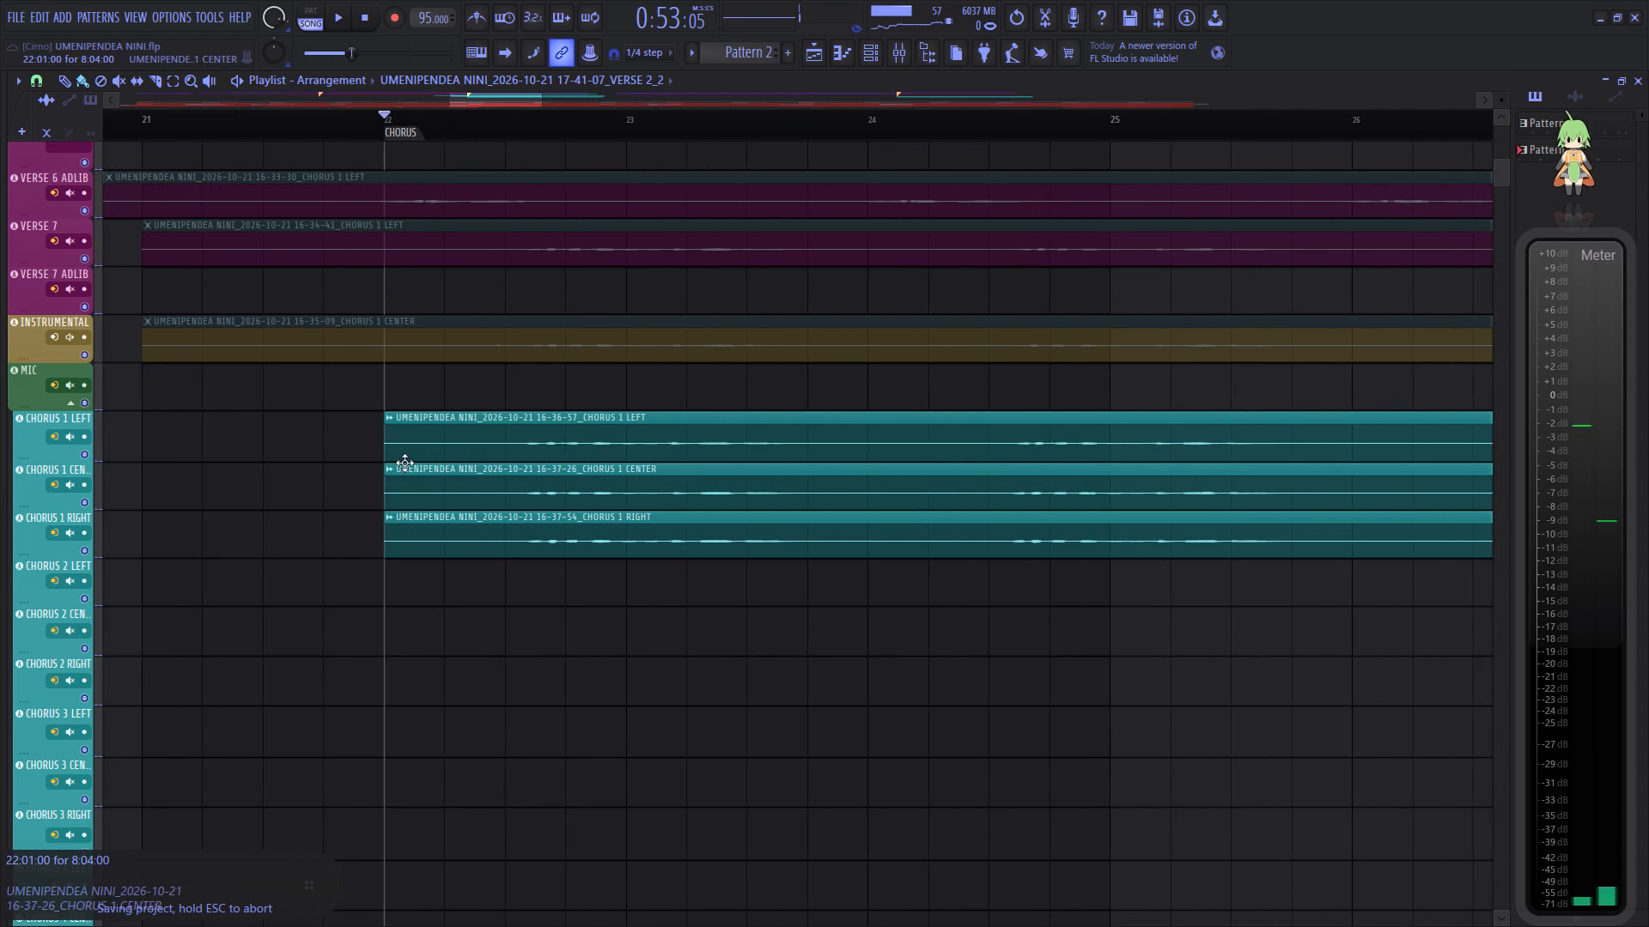
{"action": "left_click_drag", "start_coordinate": [447, 573], "coordinate": [452, 464], "text": "ctrl"}
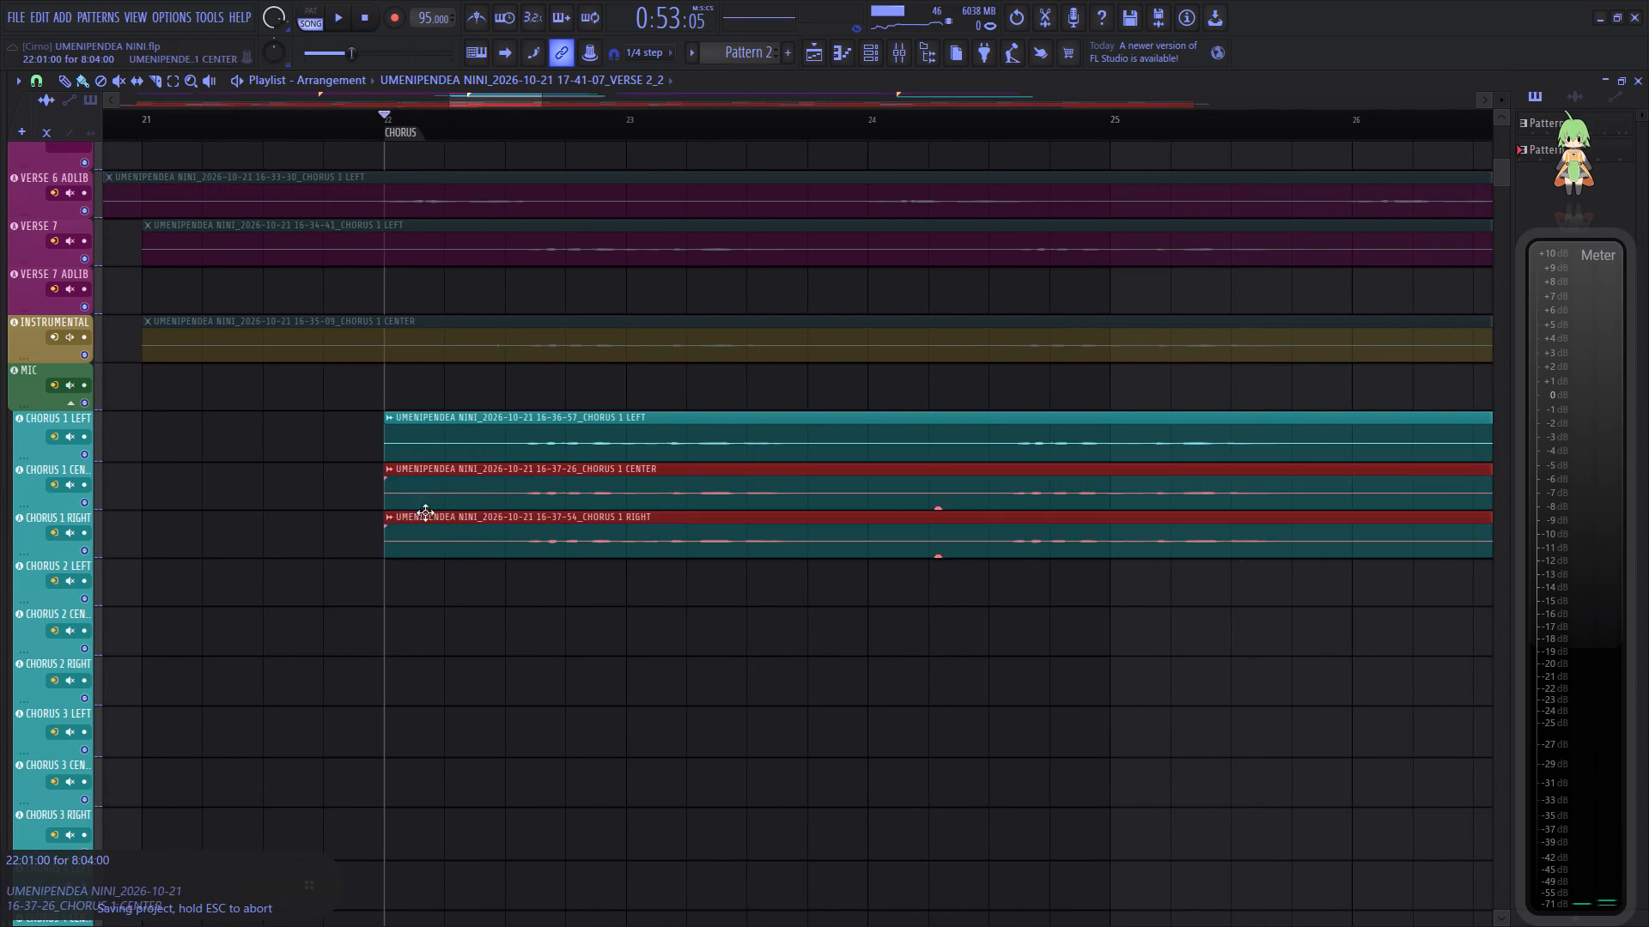
{"action": "left_click_drag", "start_coordinate": [429, 583], "coordinate": [424, 446], "text": "ctrl"}
{"action": "key", "text": "space"}
{"action": "left_click_drag", "start_coordinate": [389, 450], "coordinate": [506, 451]}
{"action": "key", "text": "space"}
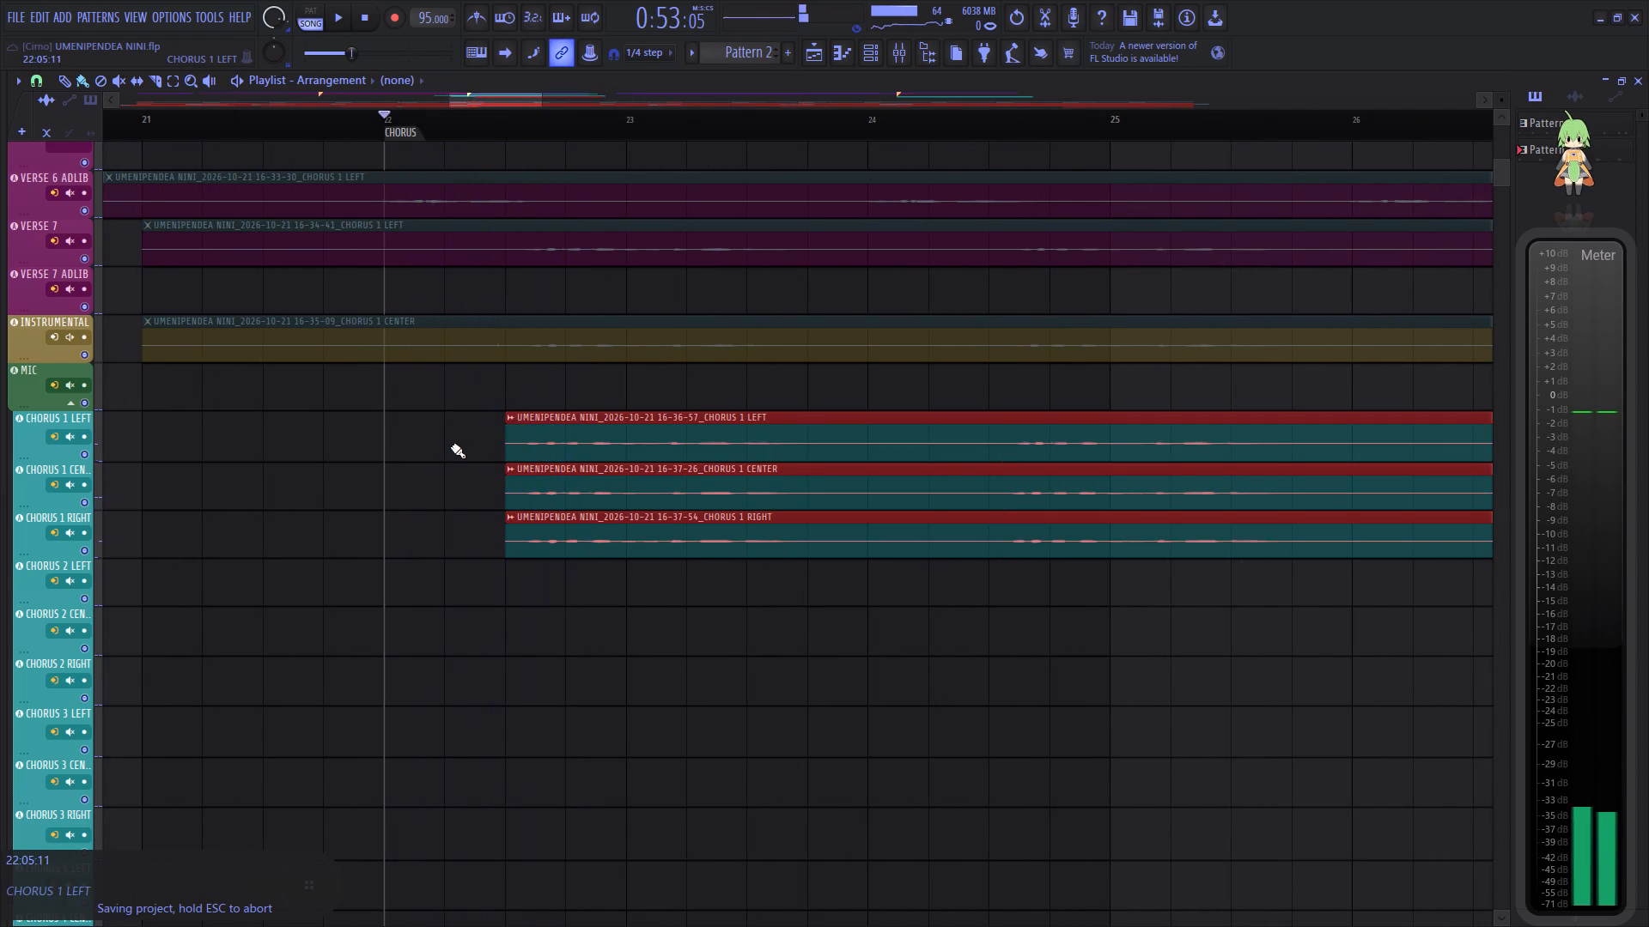
{"action": "left_click", "coordinate": [450, 446]}
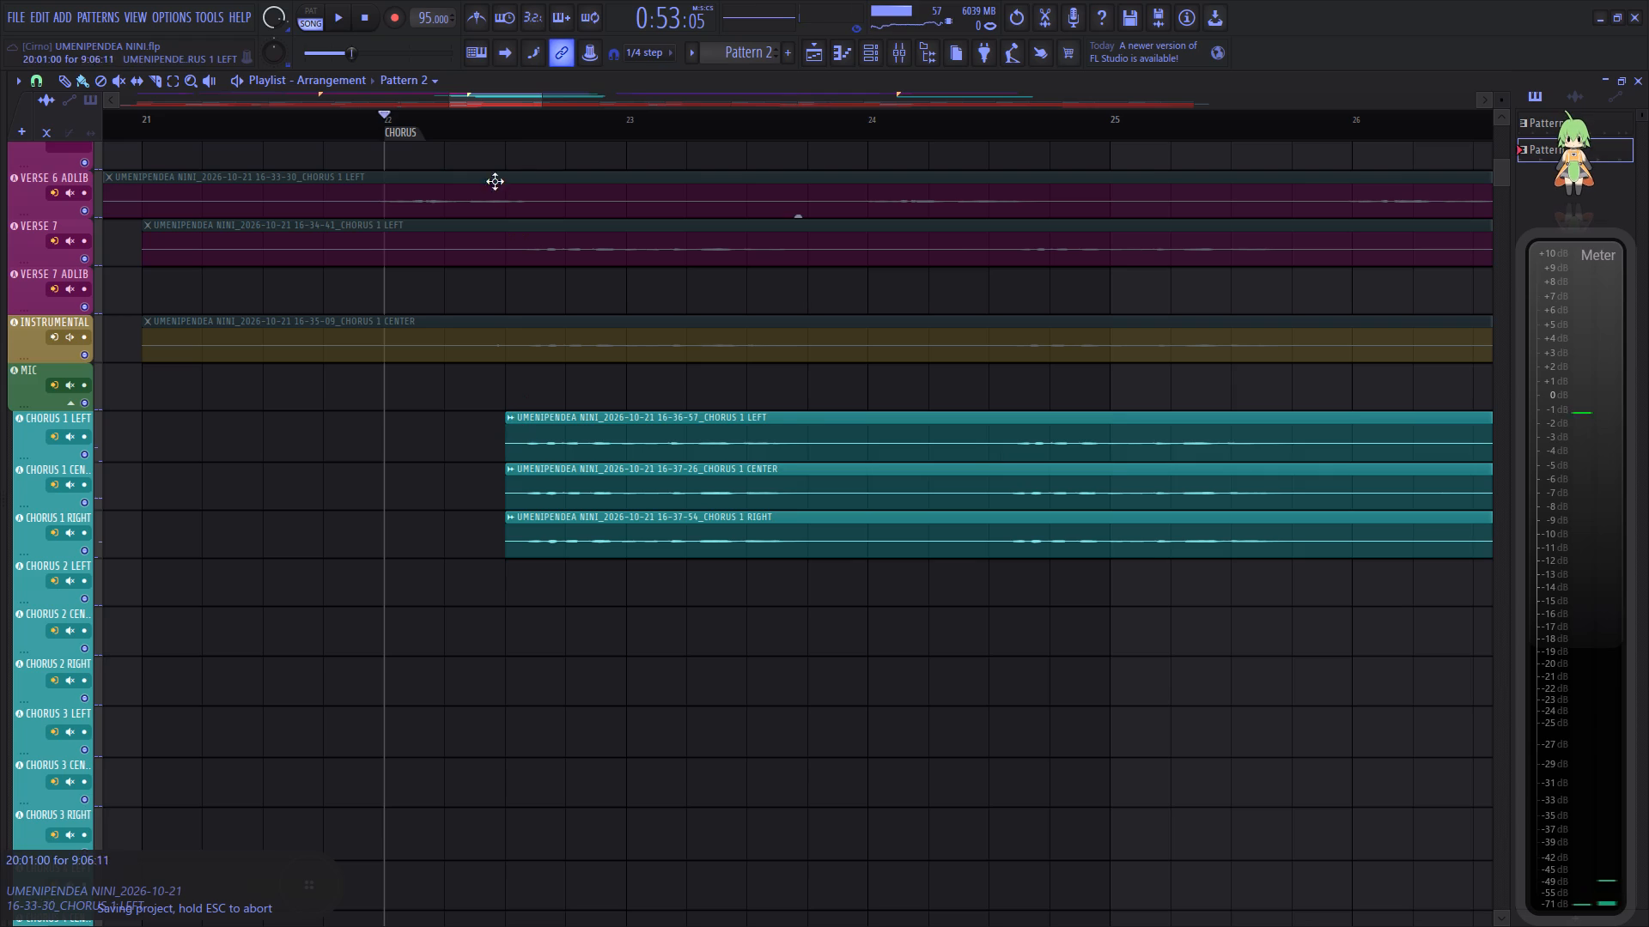
Make the first CHORUS 1 LEFT audio clip unique.
{"action": "scroll", "coordinate": [507, 130], "scroll_direction": "down", "scroll_amount": 5}
{"action": "left_click_drag", "start_coordinate": [497, 106], "coordinate": [519, 114]}
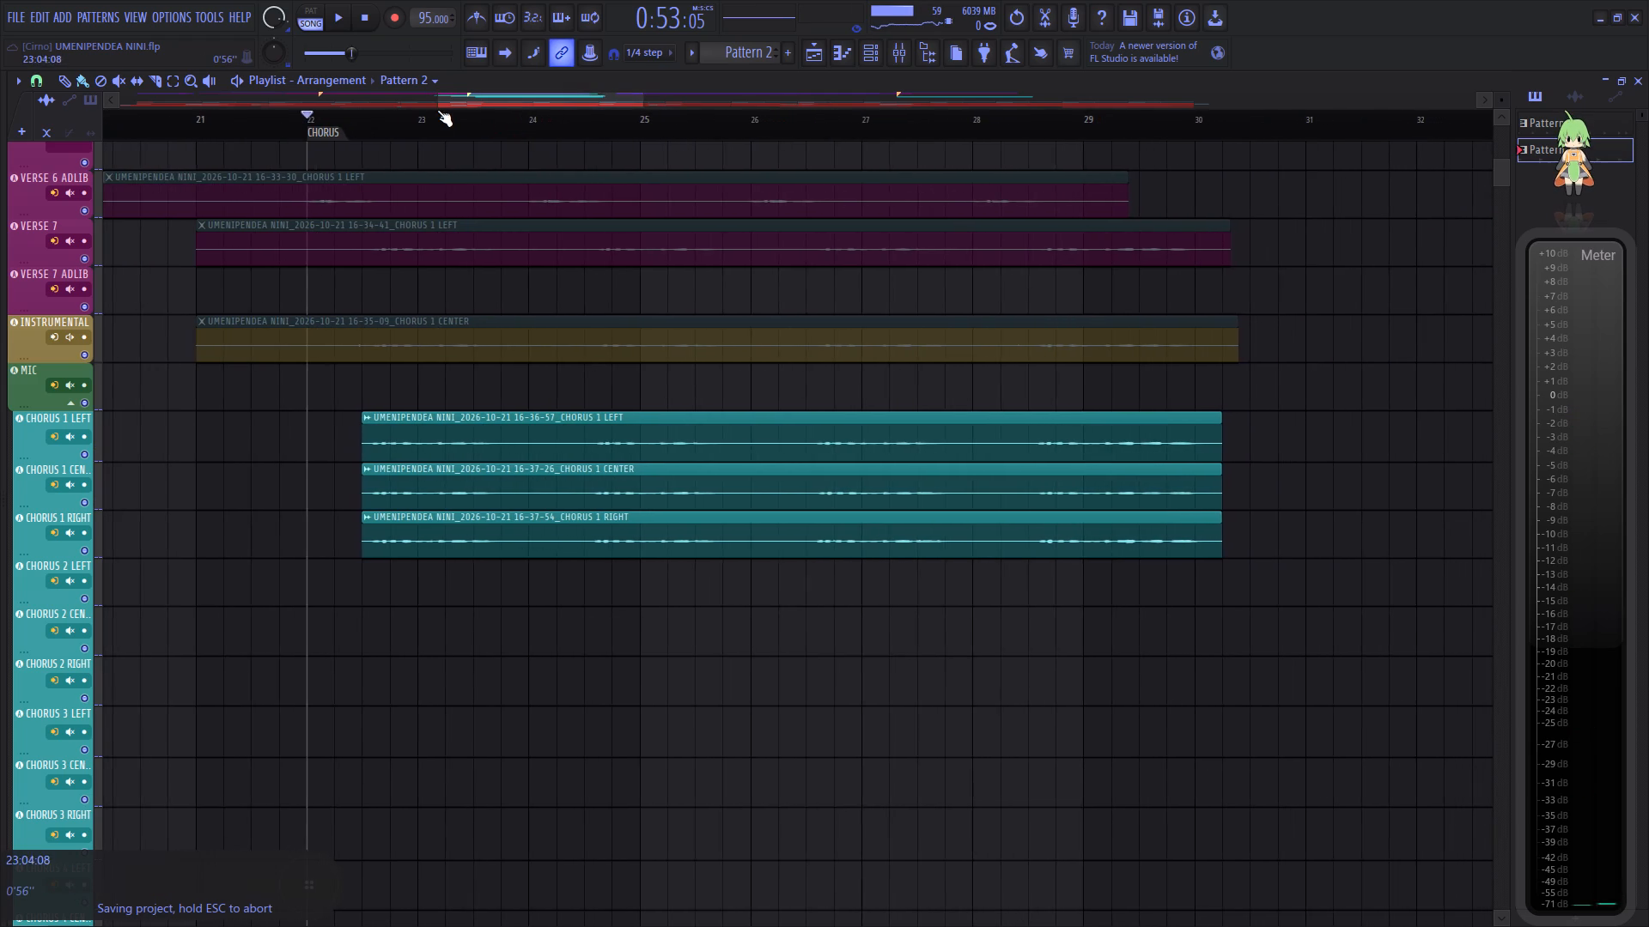
{"action": "scroll", "coordinate": [426, 121], "scroll_direction": "up", "scroll_amount": 5}
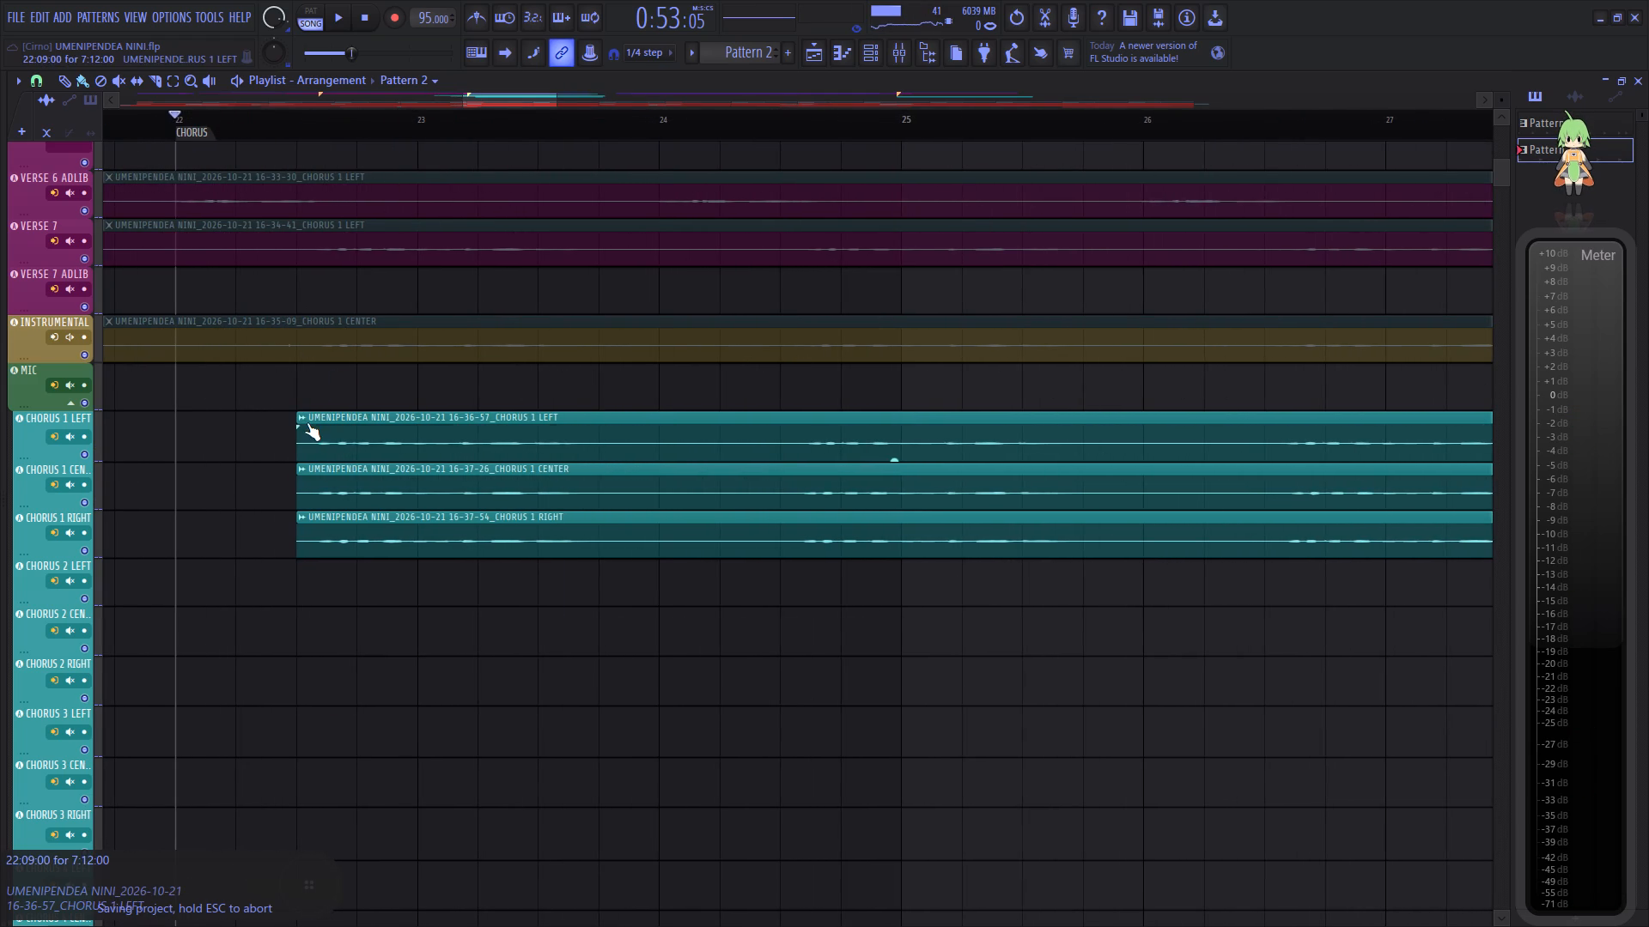
{"action": "left_click", "coordinate": [307, 422]}
{"action": "left_click", "coordinate": [465, 451]}
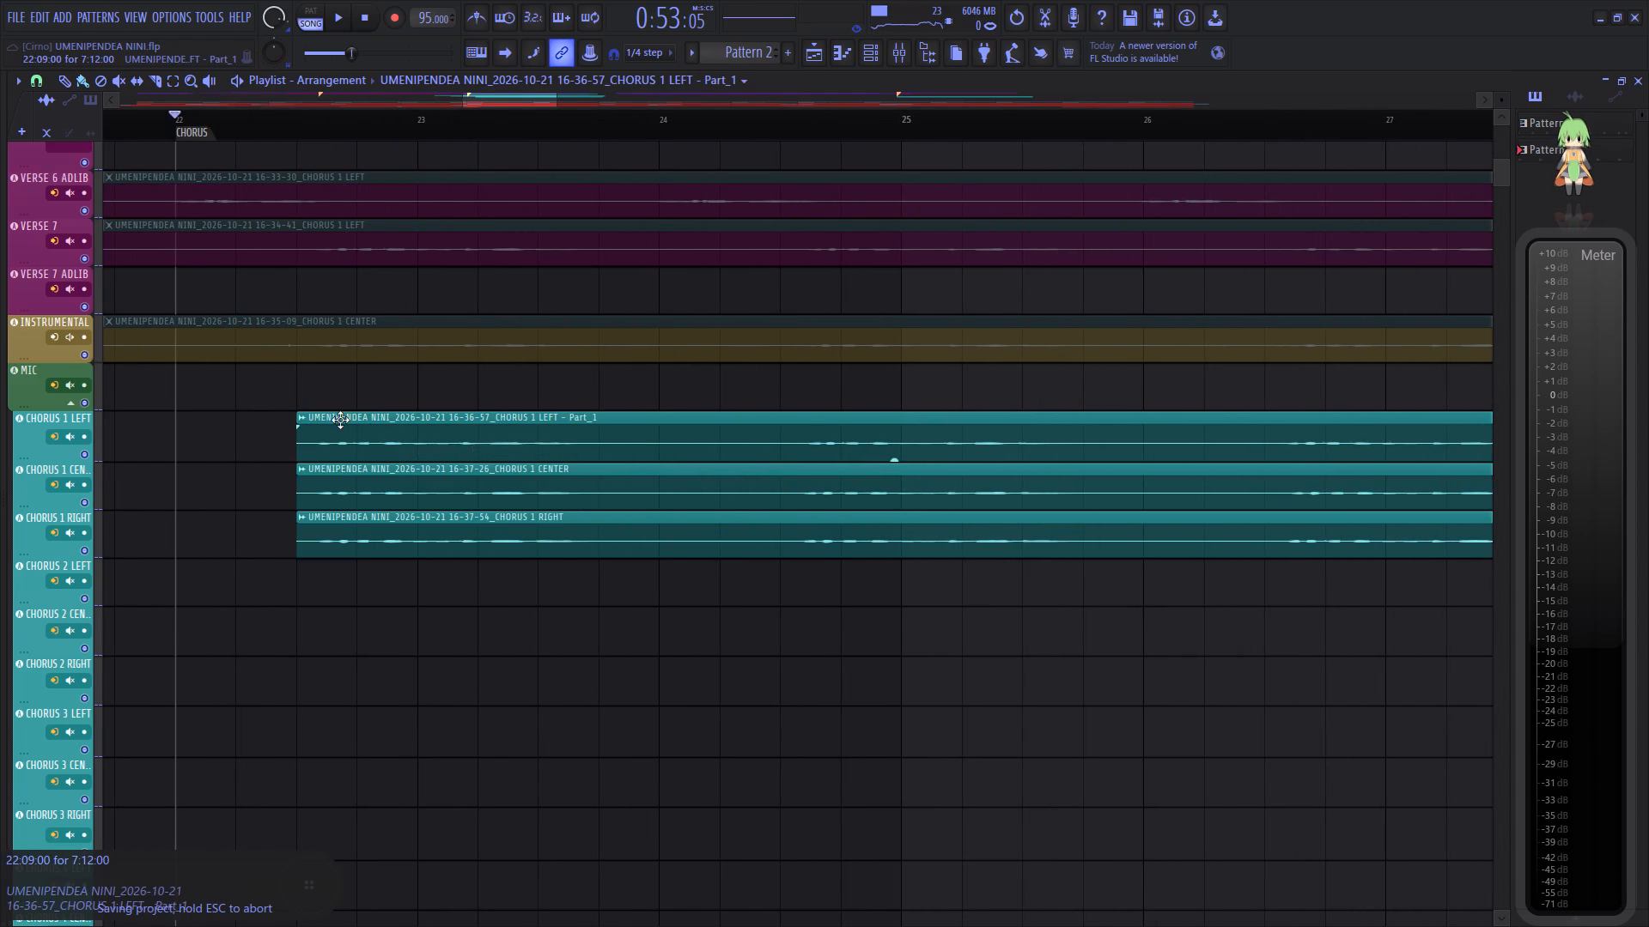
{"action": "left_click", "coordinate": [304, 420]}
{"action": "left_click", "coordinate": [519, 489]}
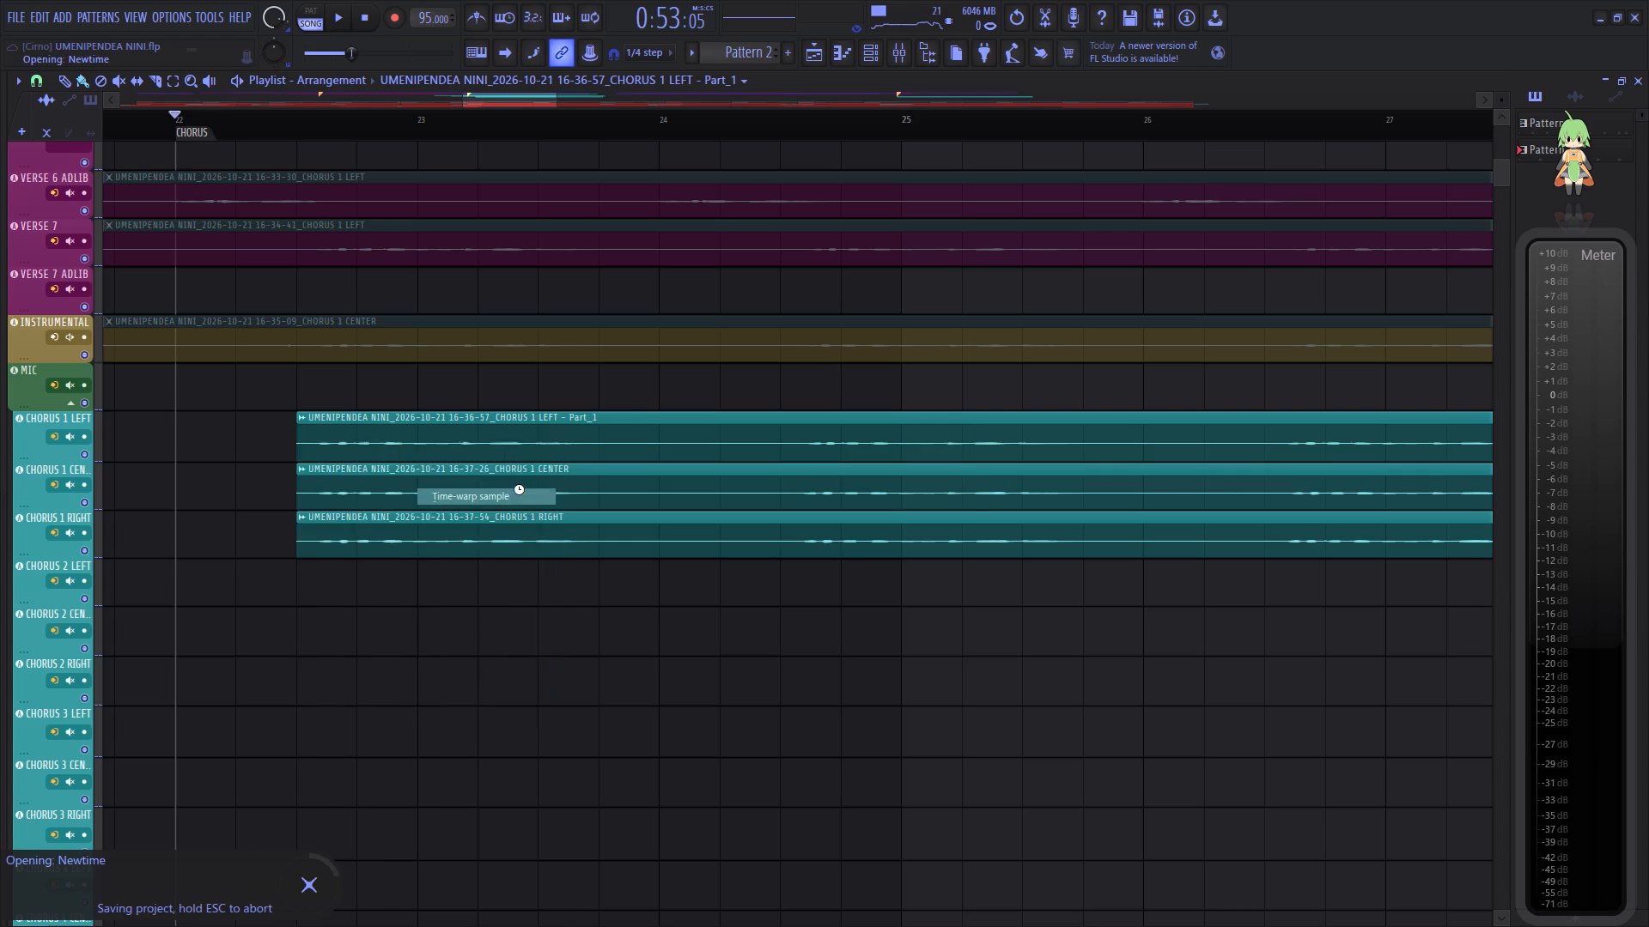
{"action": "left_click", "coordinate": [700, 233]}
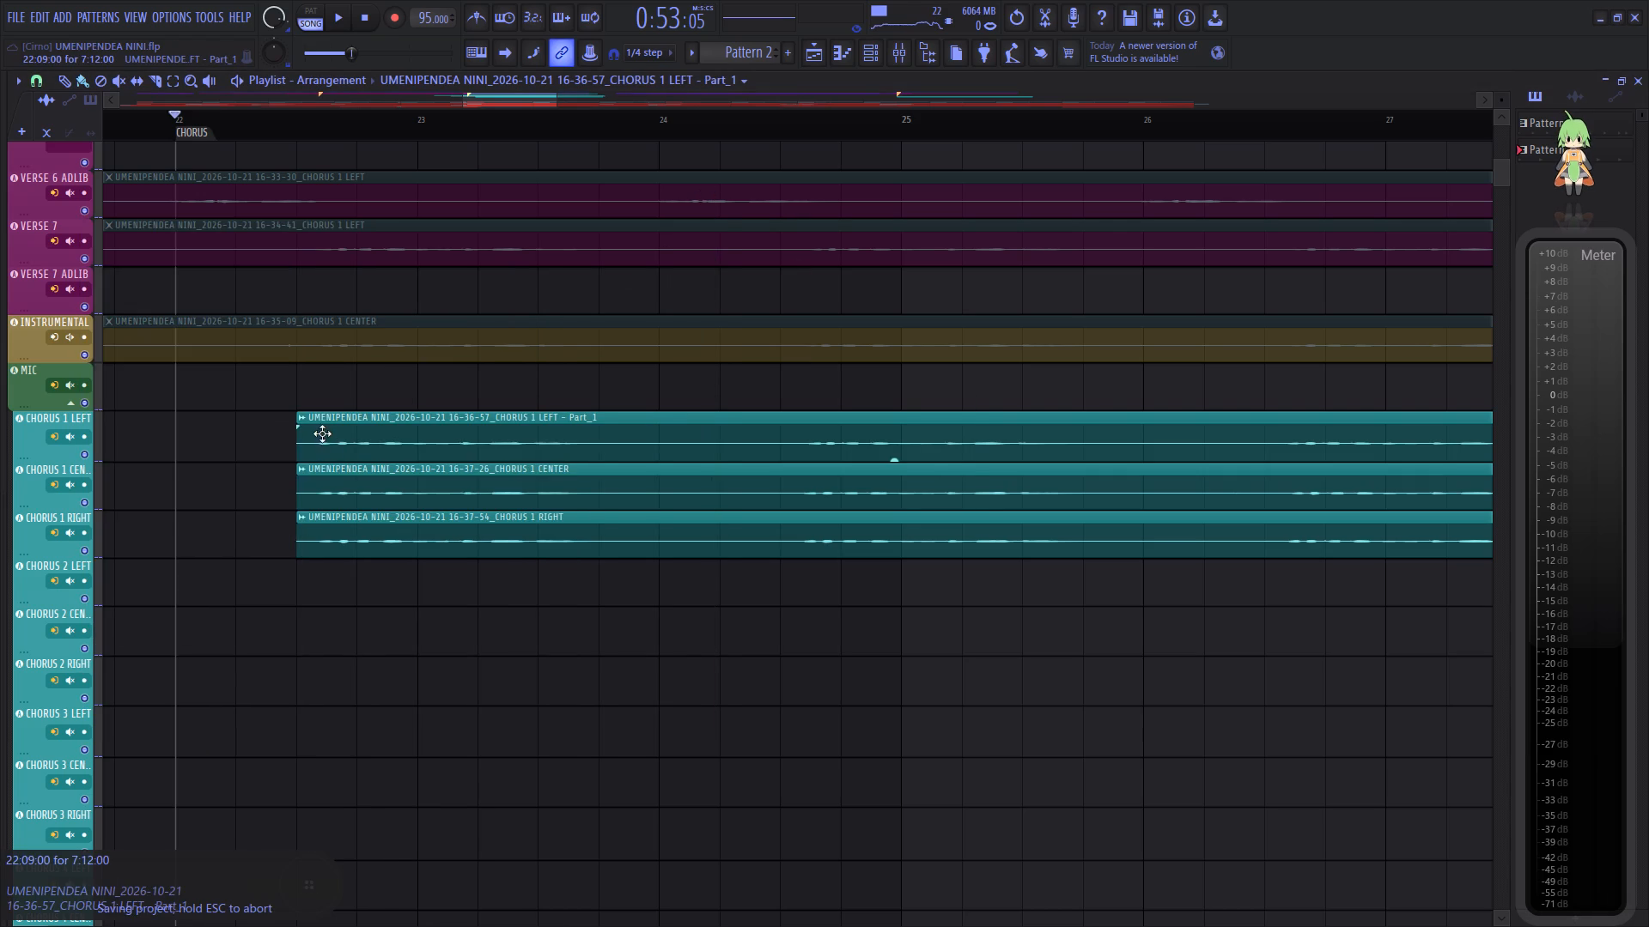
Open the first CHORUS 1 LEFT clip in the Newtone pitch editor and enable Snap to scale.
{"action": "left_click", "coordinate": [299, 415]}
{"action": "left_click", "coordinate": [485, 473]}
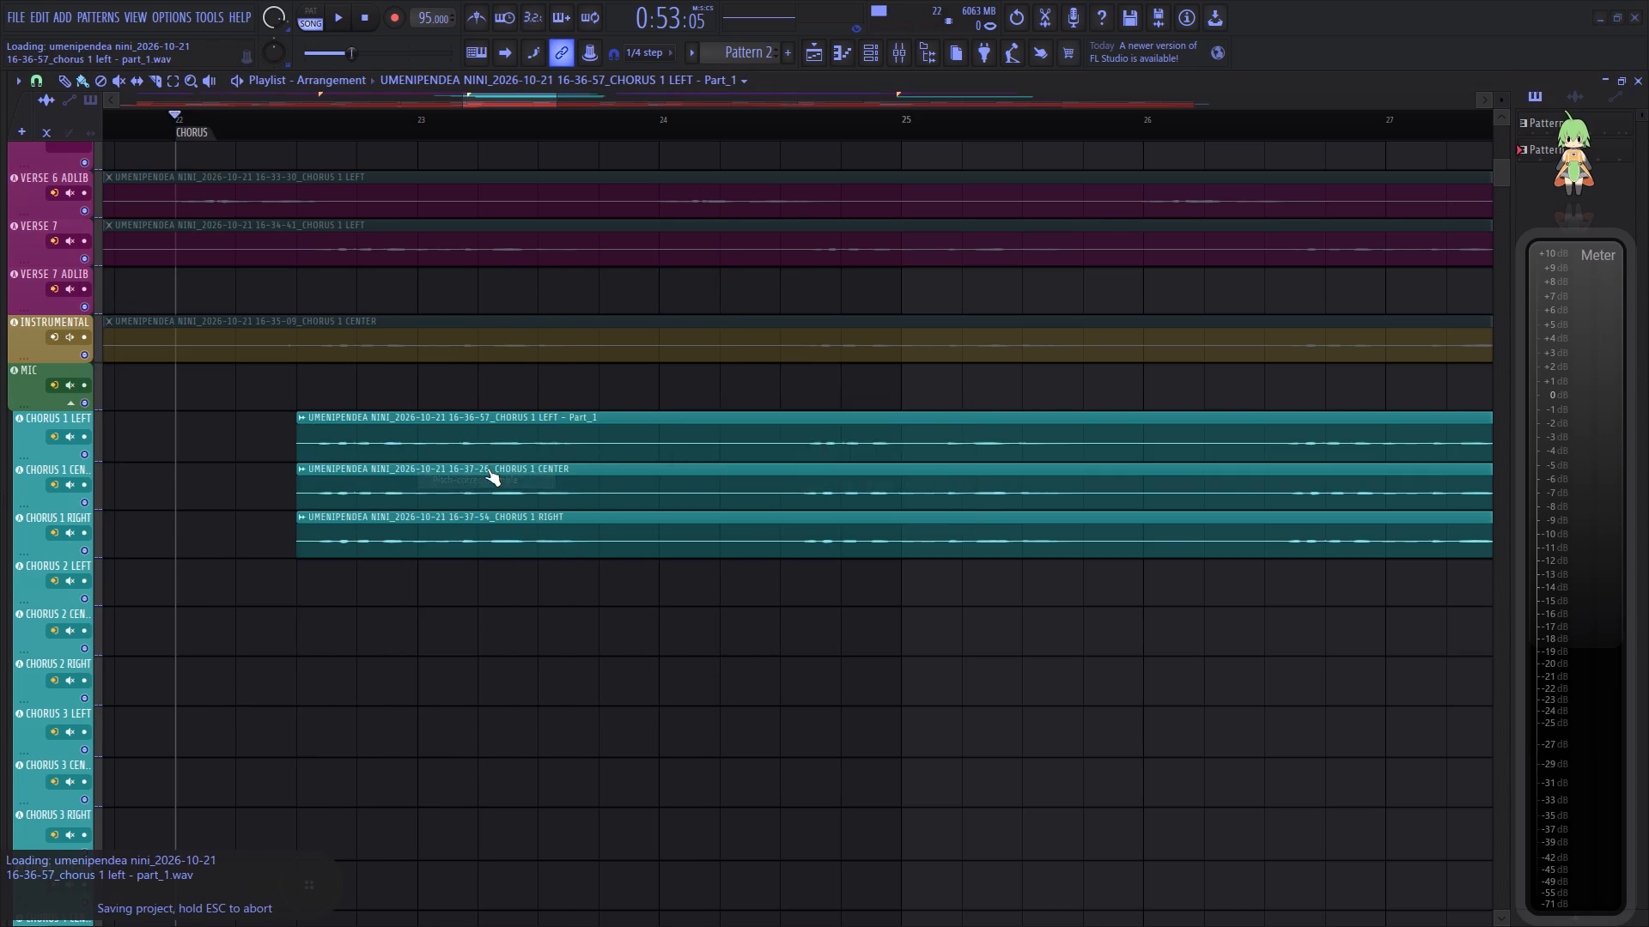
{"action": "left_click", "coordinate": [1341, 121]}
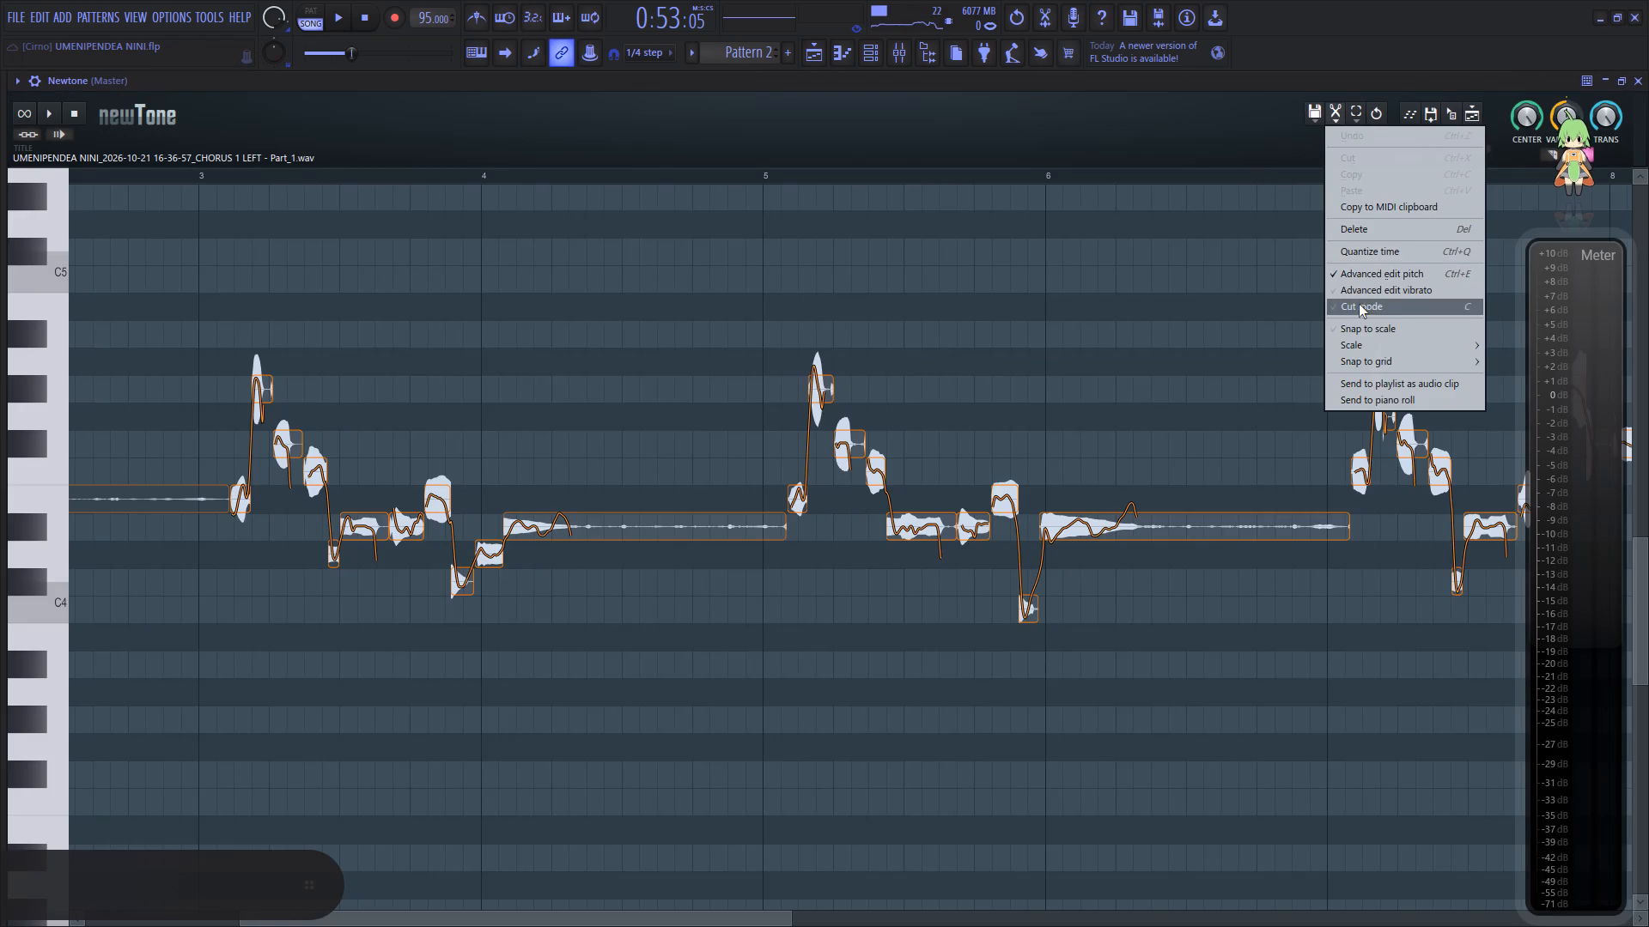
{"action": "left_click", "coordinate": [1372, 327]}
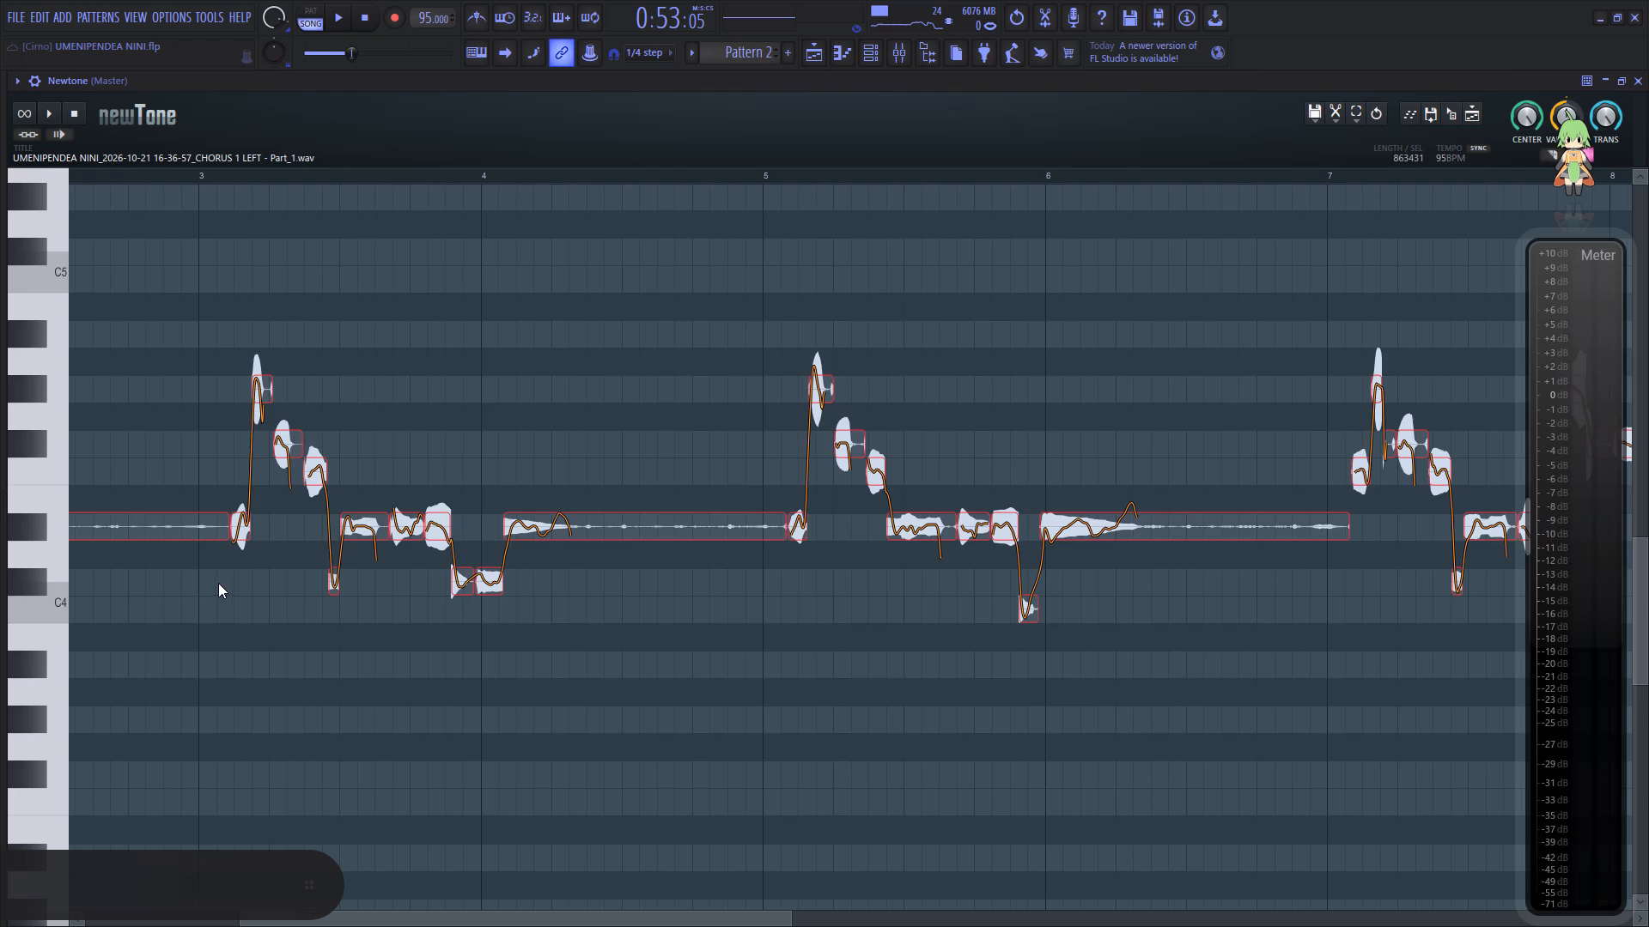
Play the scale-snapped vocal and audition its opening from the start of the clip.
{"action": "left_click", "coordinate": [113, 579]}
{"action": "key", "text": "space"}
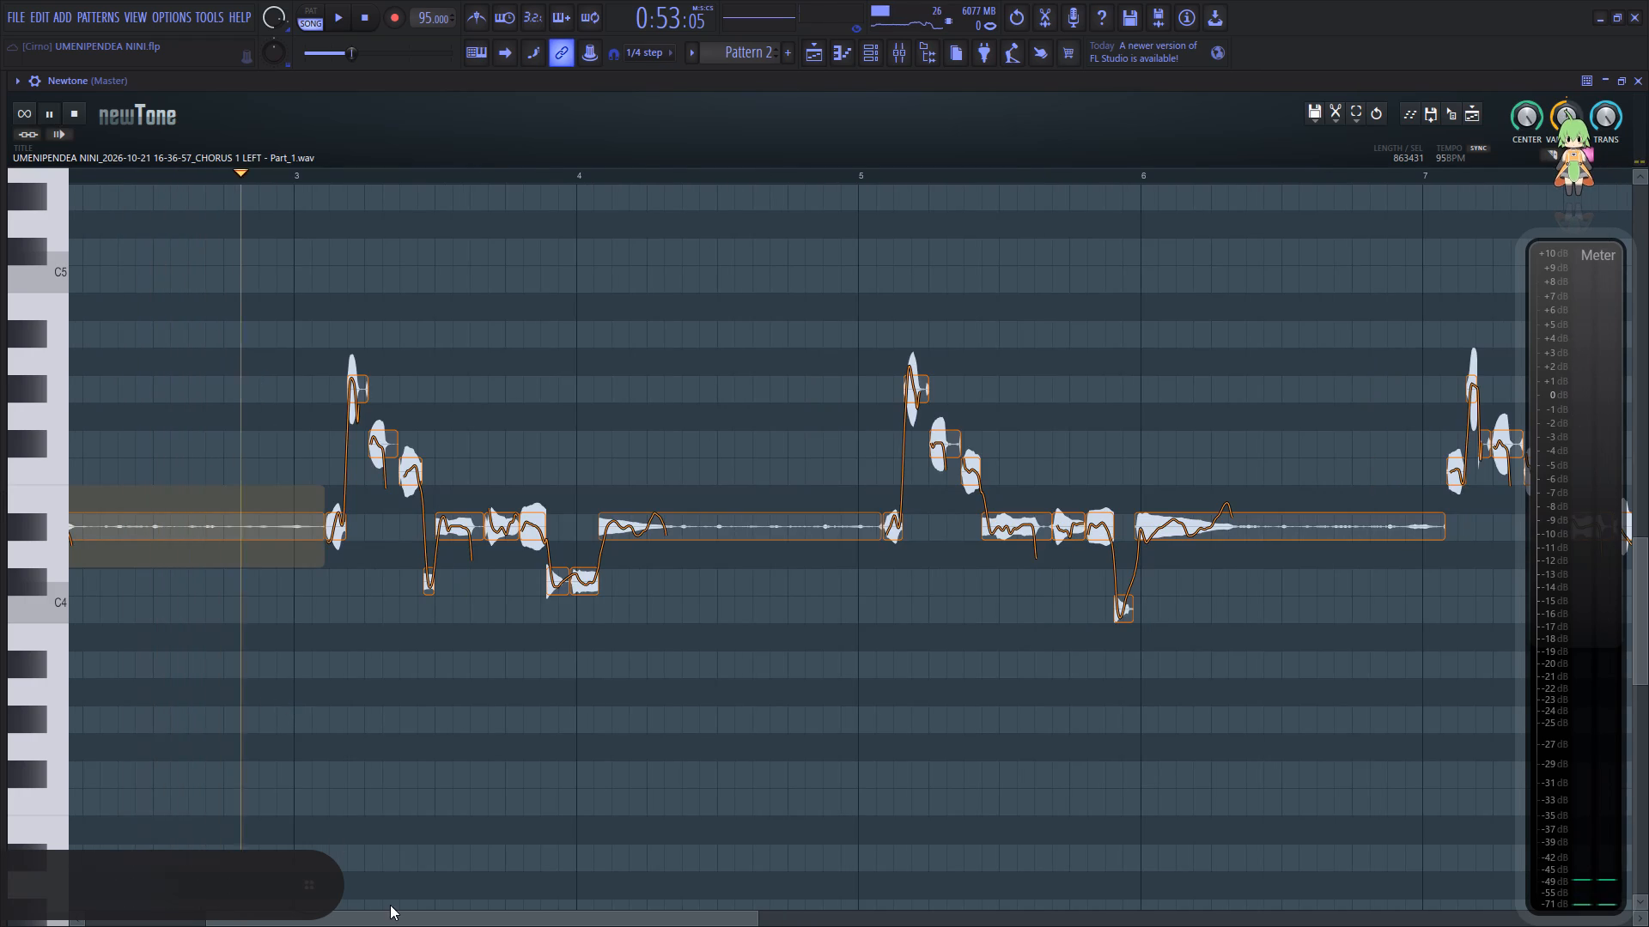
{"action": "left_click_drag", "start_coordinate": [394, 915], "coordinate": [150, 916]}
{"action": "key", "text": "space"}
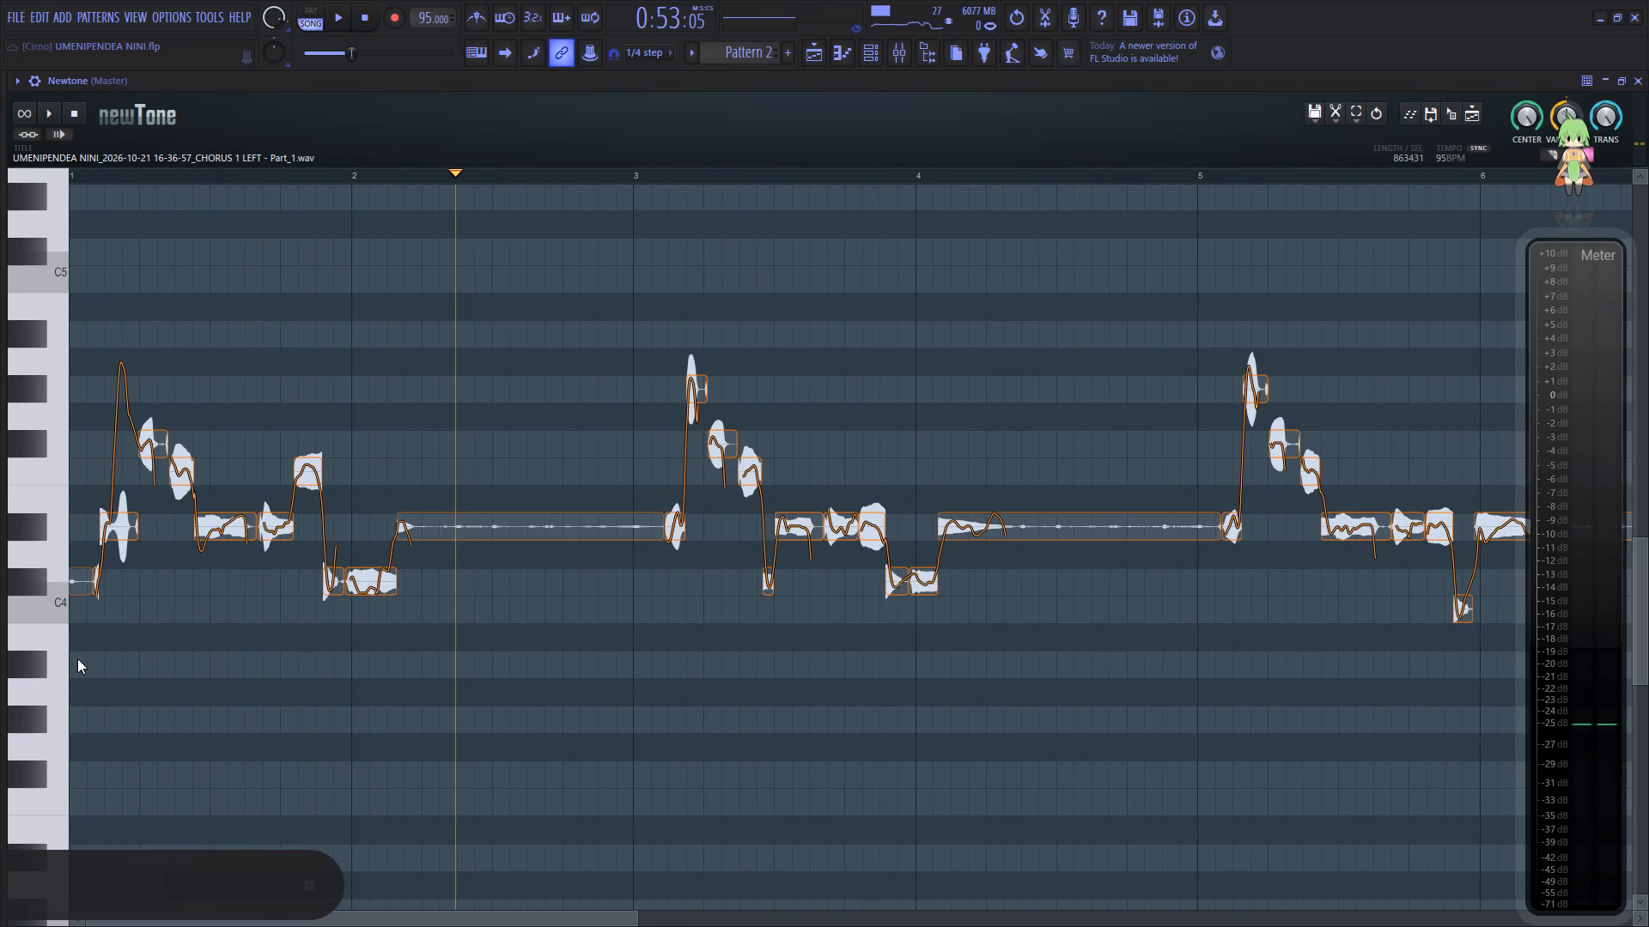
{"action": "left_click", "coordinate": [77, 658]}
{"action": "key", "text": "space"}
{"action": "key", "text": "space"}
{"action": "key", "text": "space"}
{"action": "key", "text": "space"}
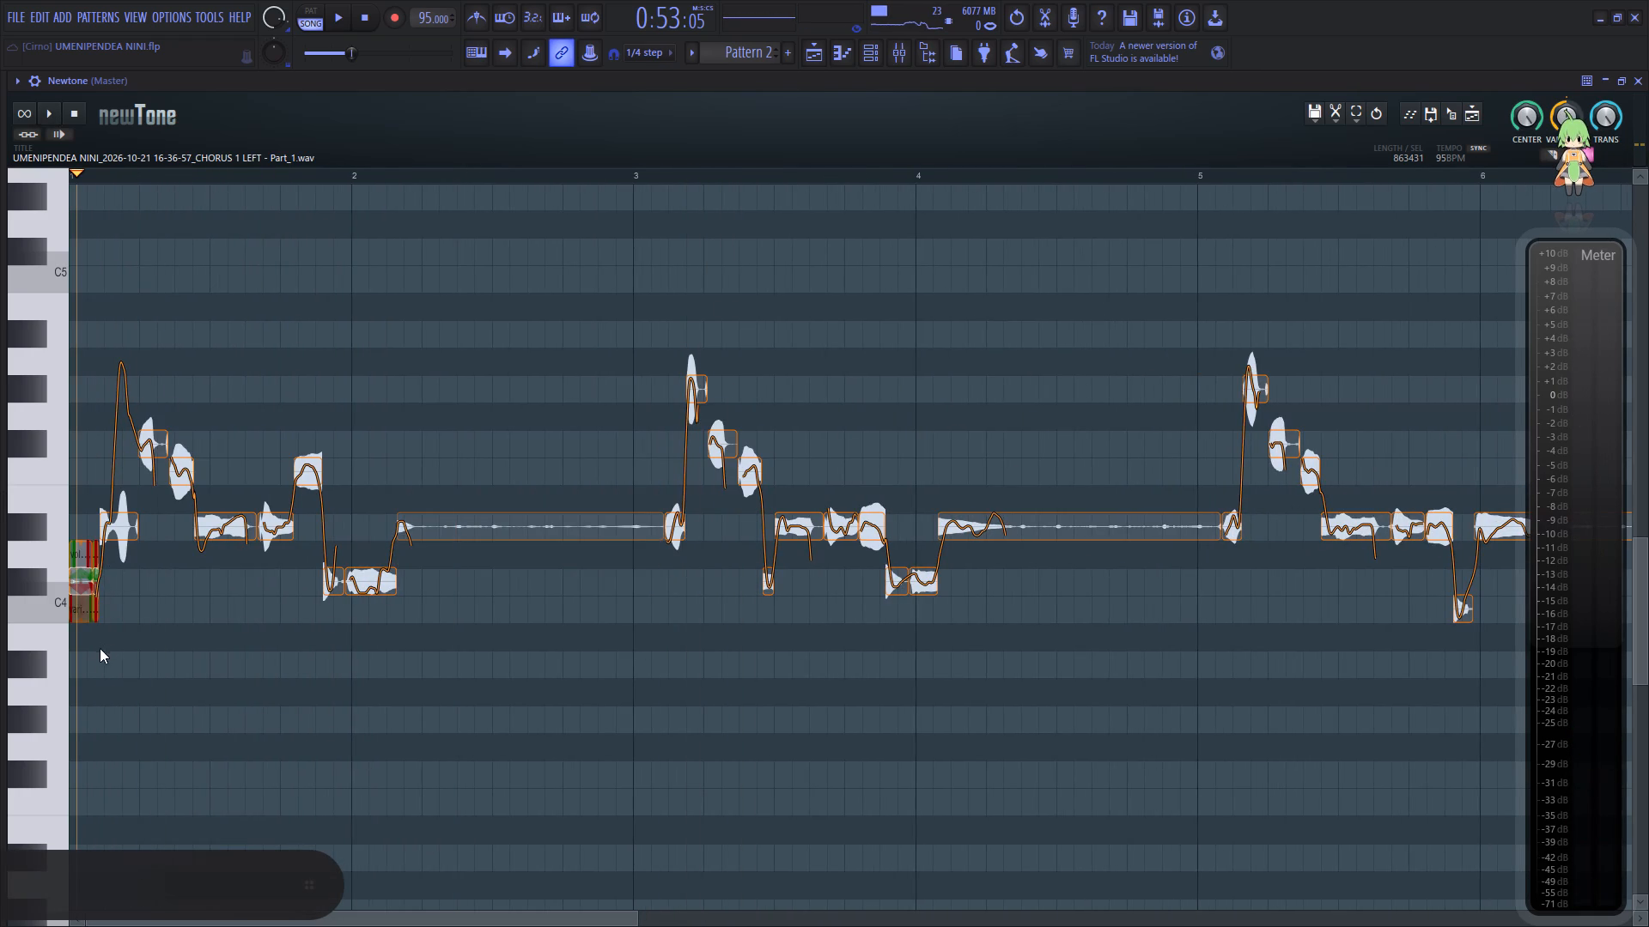
Raise the short note just before the first sung note by 2 semitones to D#4 and play it back.
{"action": "scroll", "coordinate": [93, 691], "scroll_direction": "up", "scroll_amount": 7, "text": "alt"}
{"action": "scroll", "coordinate": [96, 688], "scroll_direction": "up", "scroll_amount": 7, "text": "ctrl"}
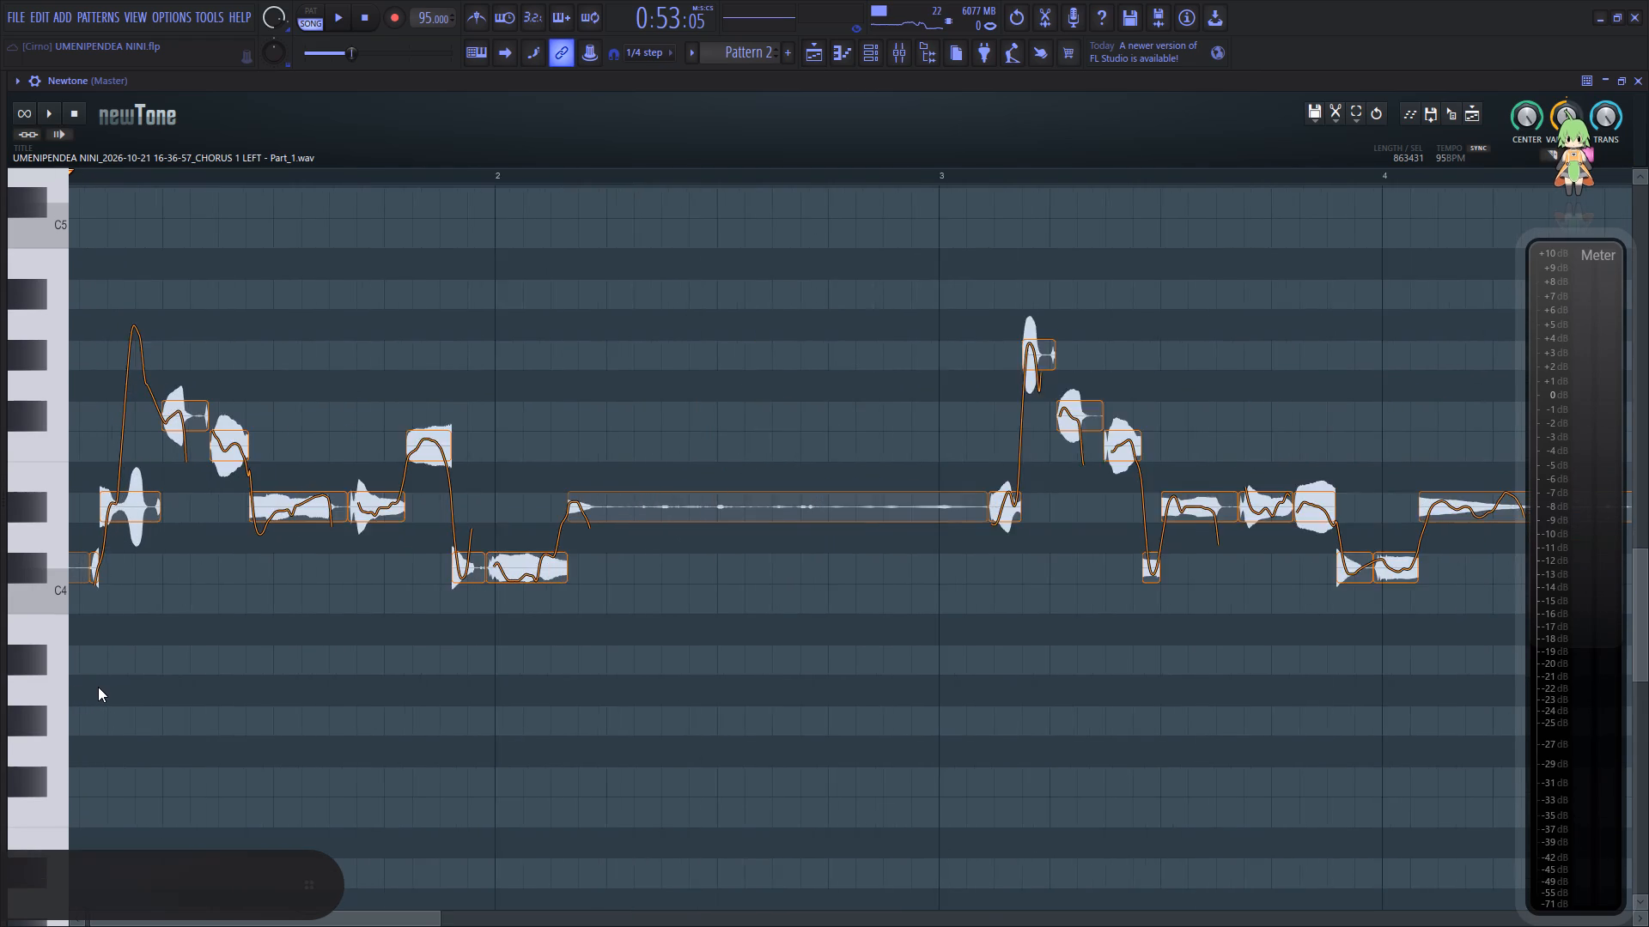
{"action": "scroll", "coordinate": [98, 687], "scroll_direction": "up", "scroll_amount": 9, "text": "ctrl"}
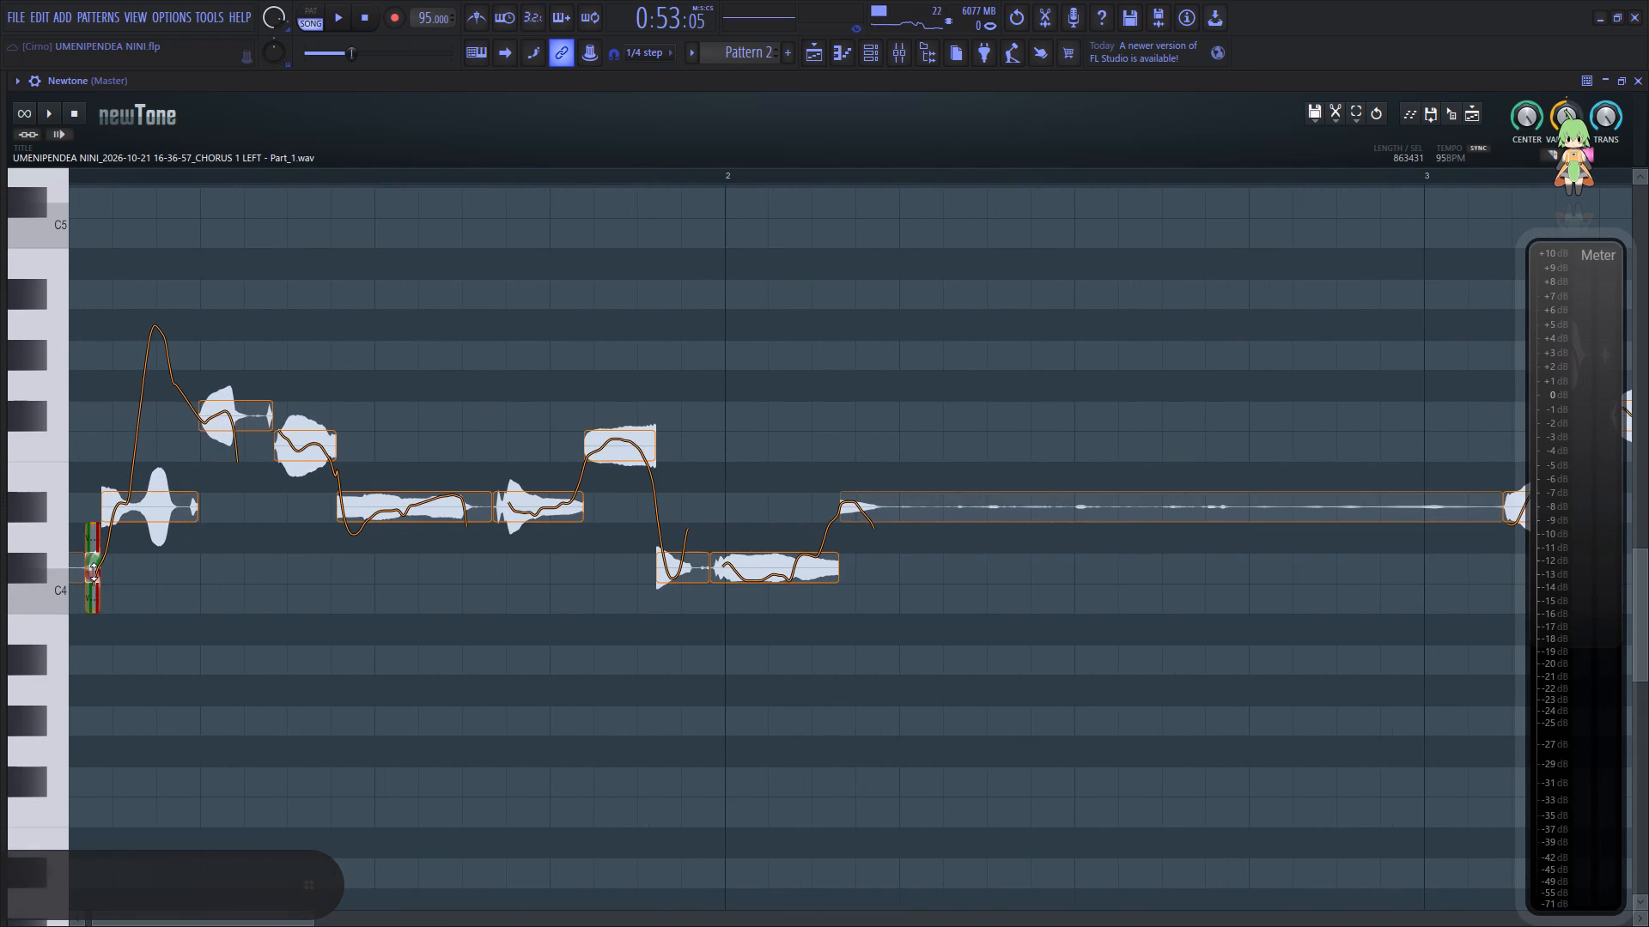
{"action": "left_click_drag", "start_coordinate": [94, 572], "coordinate": [98, 527]}
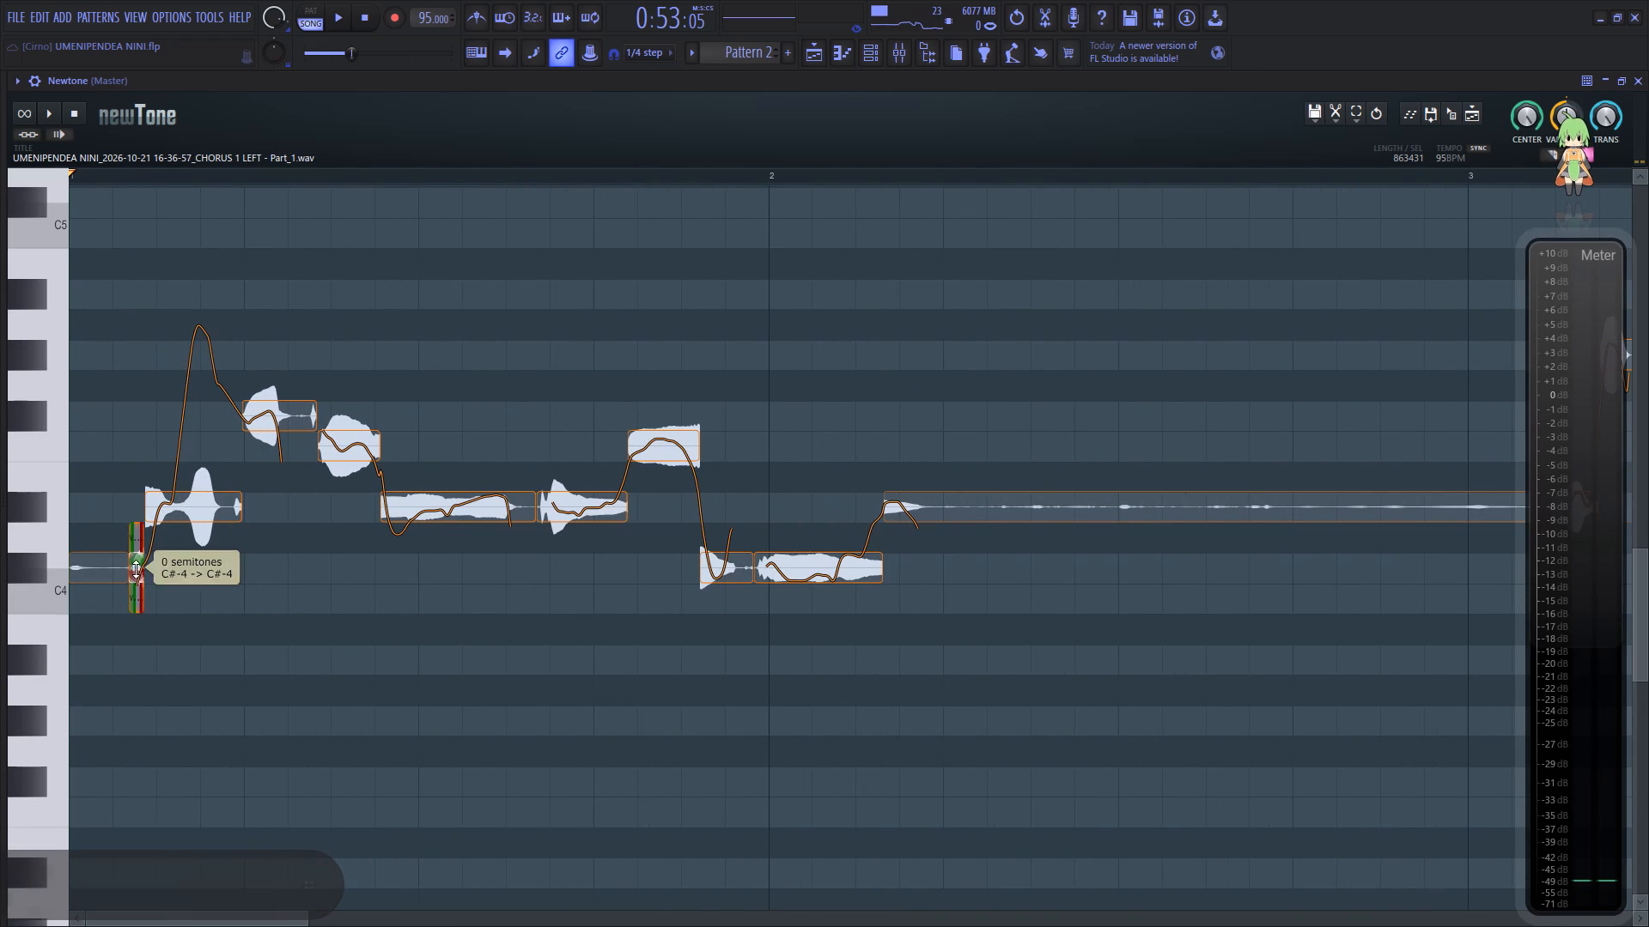
{"action": "left_click_drag", "start_coordinate": [136, 568], "coordinate": [129, 495]}
{"action": "left_click", "coordinate": [89, 517]}
{"action": "key", "text": "space"}
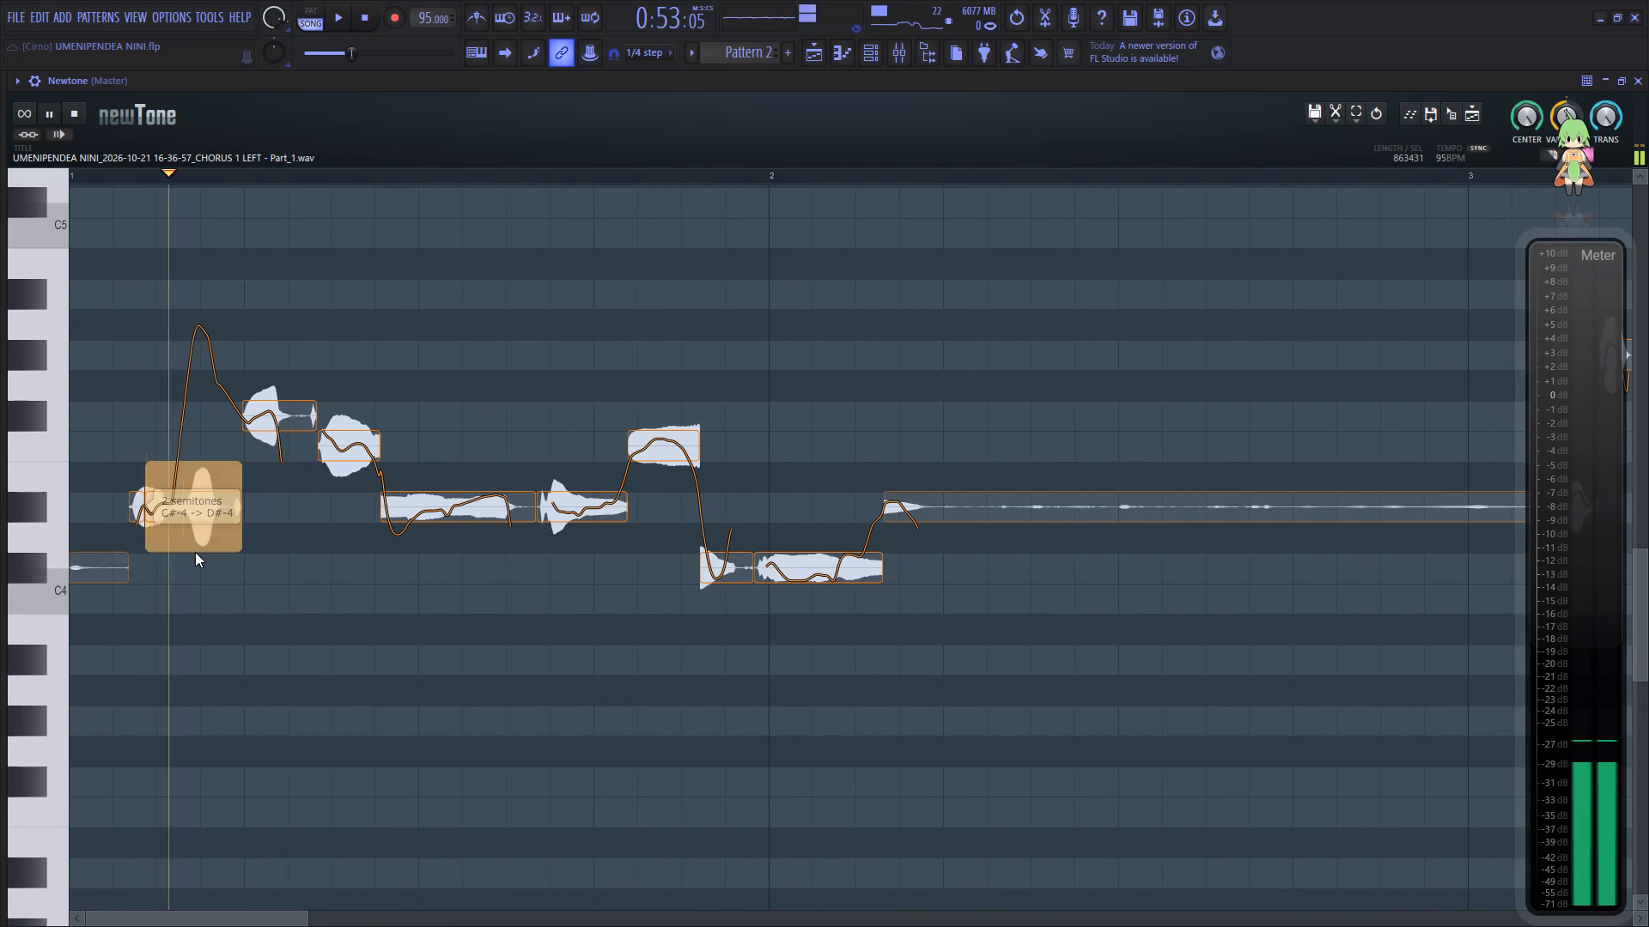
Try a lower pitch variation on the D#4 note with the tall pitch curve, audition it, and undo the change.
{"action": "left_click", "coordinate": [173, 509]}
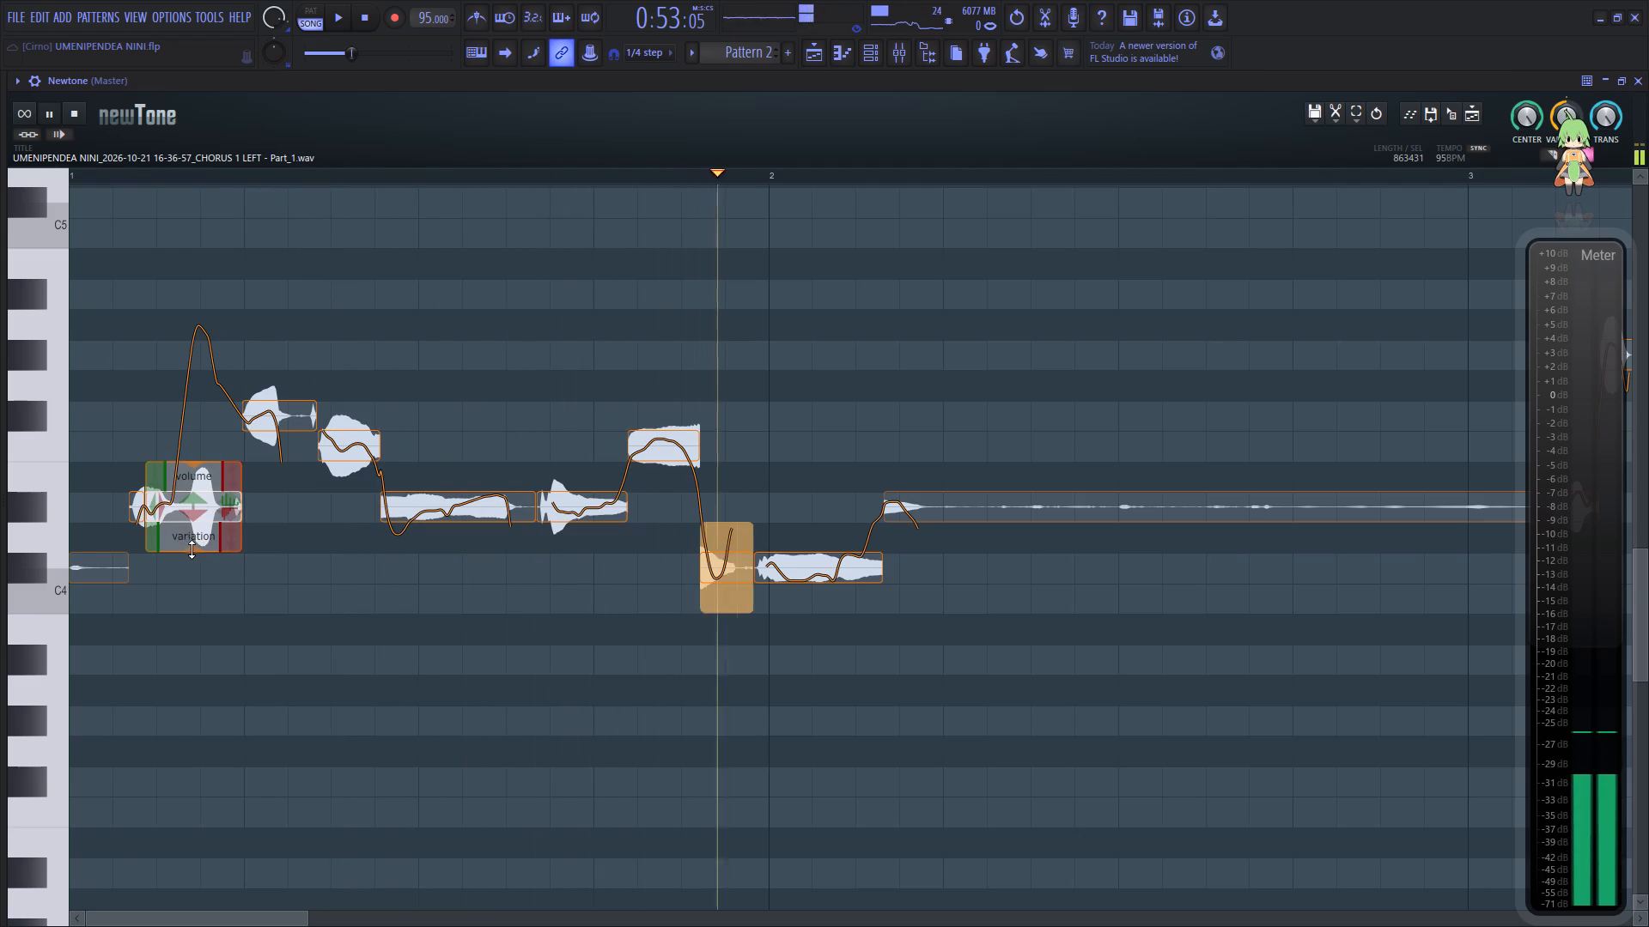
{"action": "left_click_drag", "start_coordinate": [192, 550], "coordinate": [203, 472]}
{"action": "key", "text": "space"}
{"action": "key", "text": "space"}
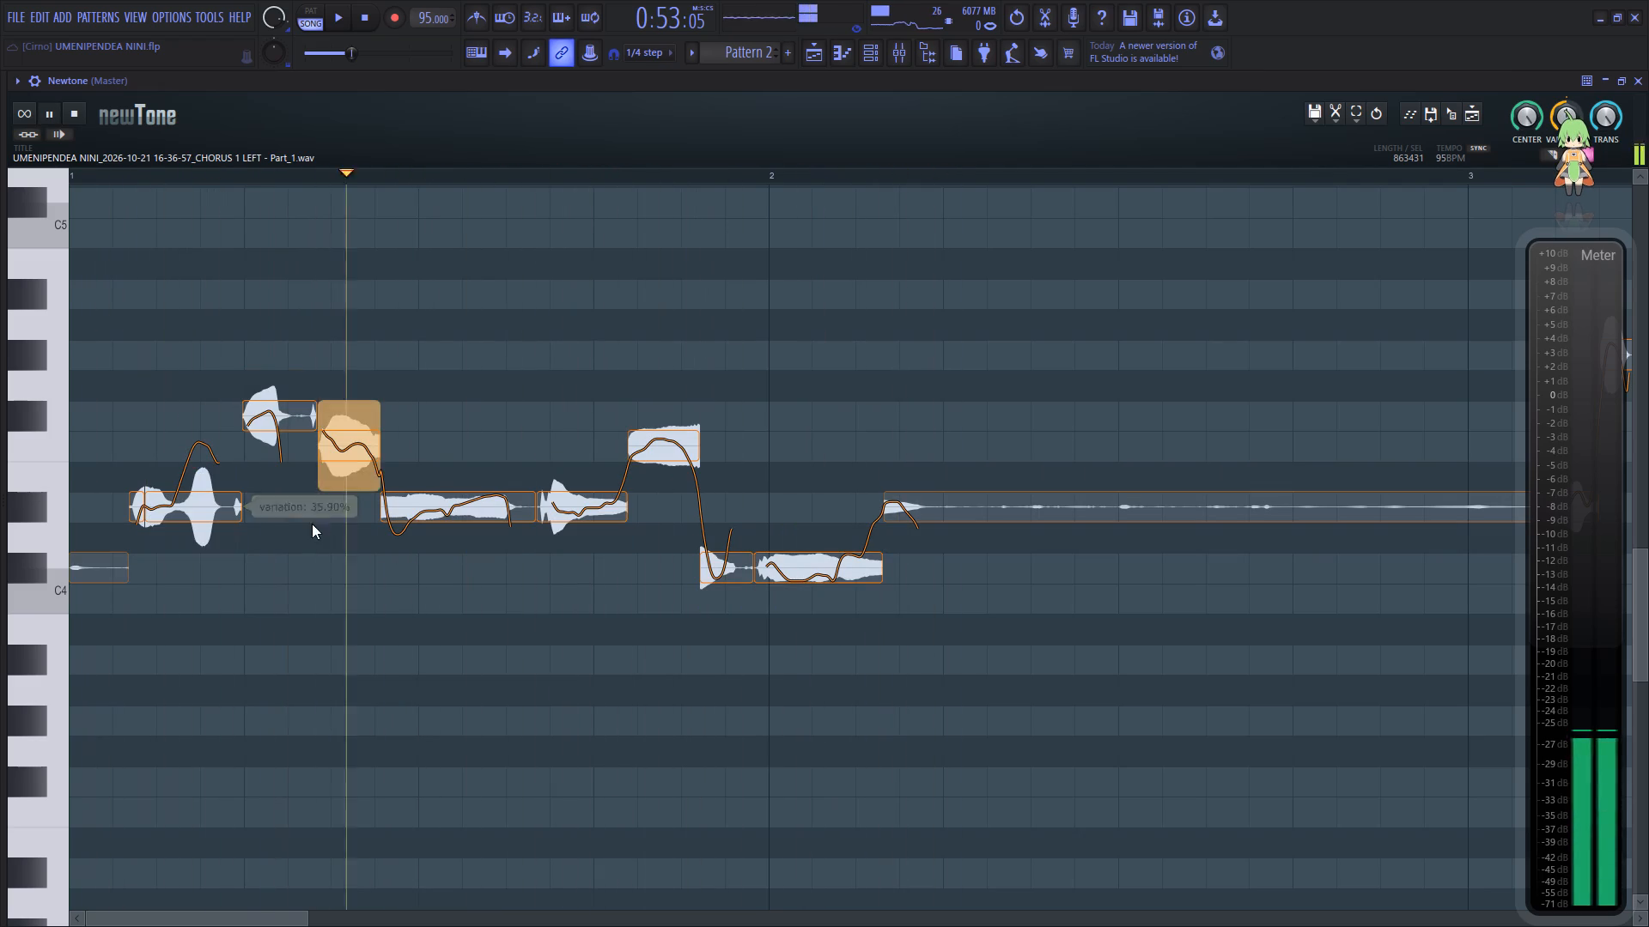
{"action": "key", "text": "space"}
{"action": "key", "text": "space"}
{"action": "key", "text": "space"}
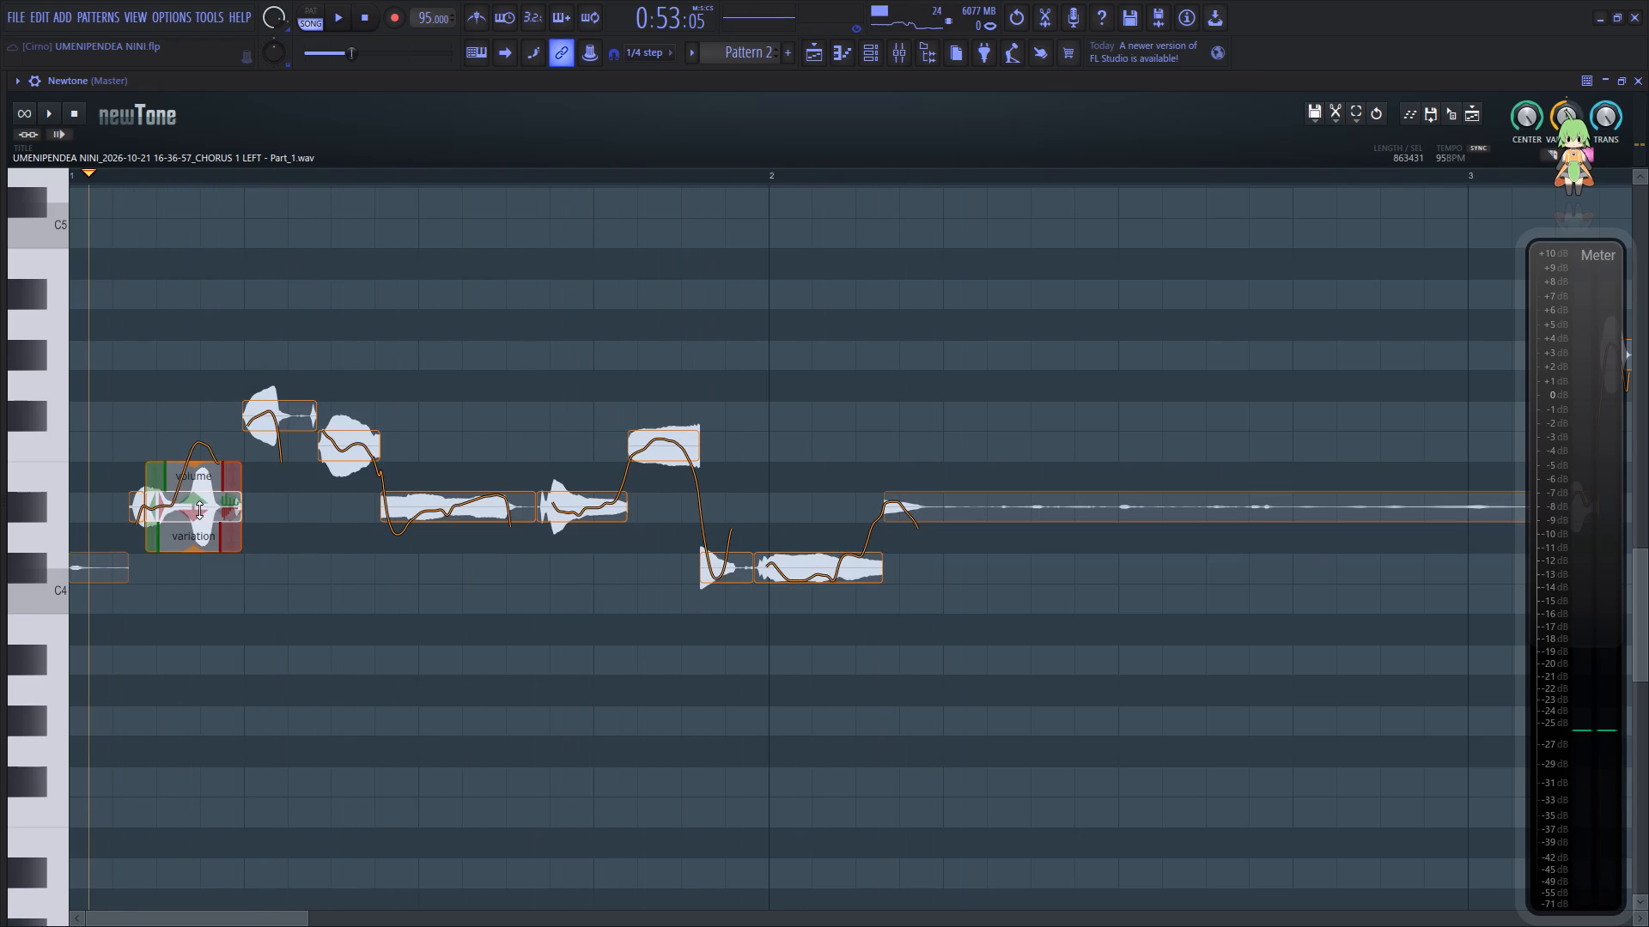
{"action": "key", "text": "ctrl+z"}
Audition the first phrase and raise its final note at bar 2 by 2 semitones to D#4.
{"action": "key", "text": "space"}
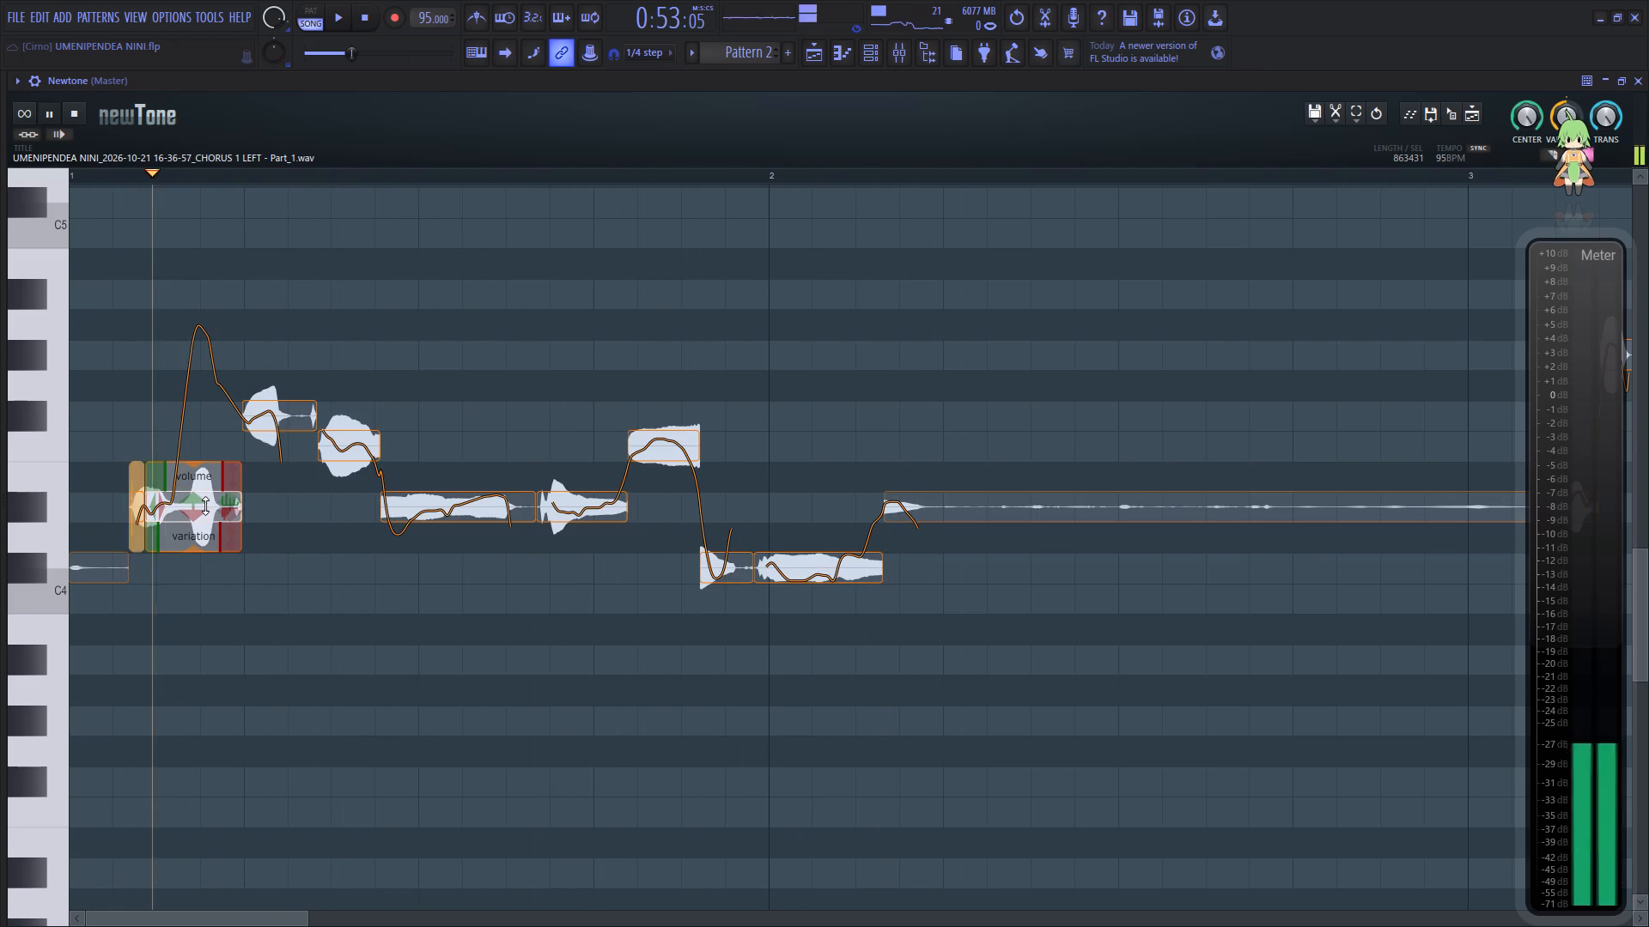
{"action": "key", "text": "space"}
{"action": "key", "text": "space"}
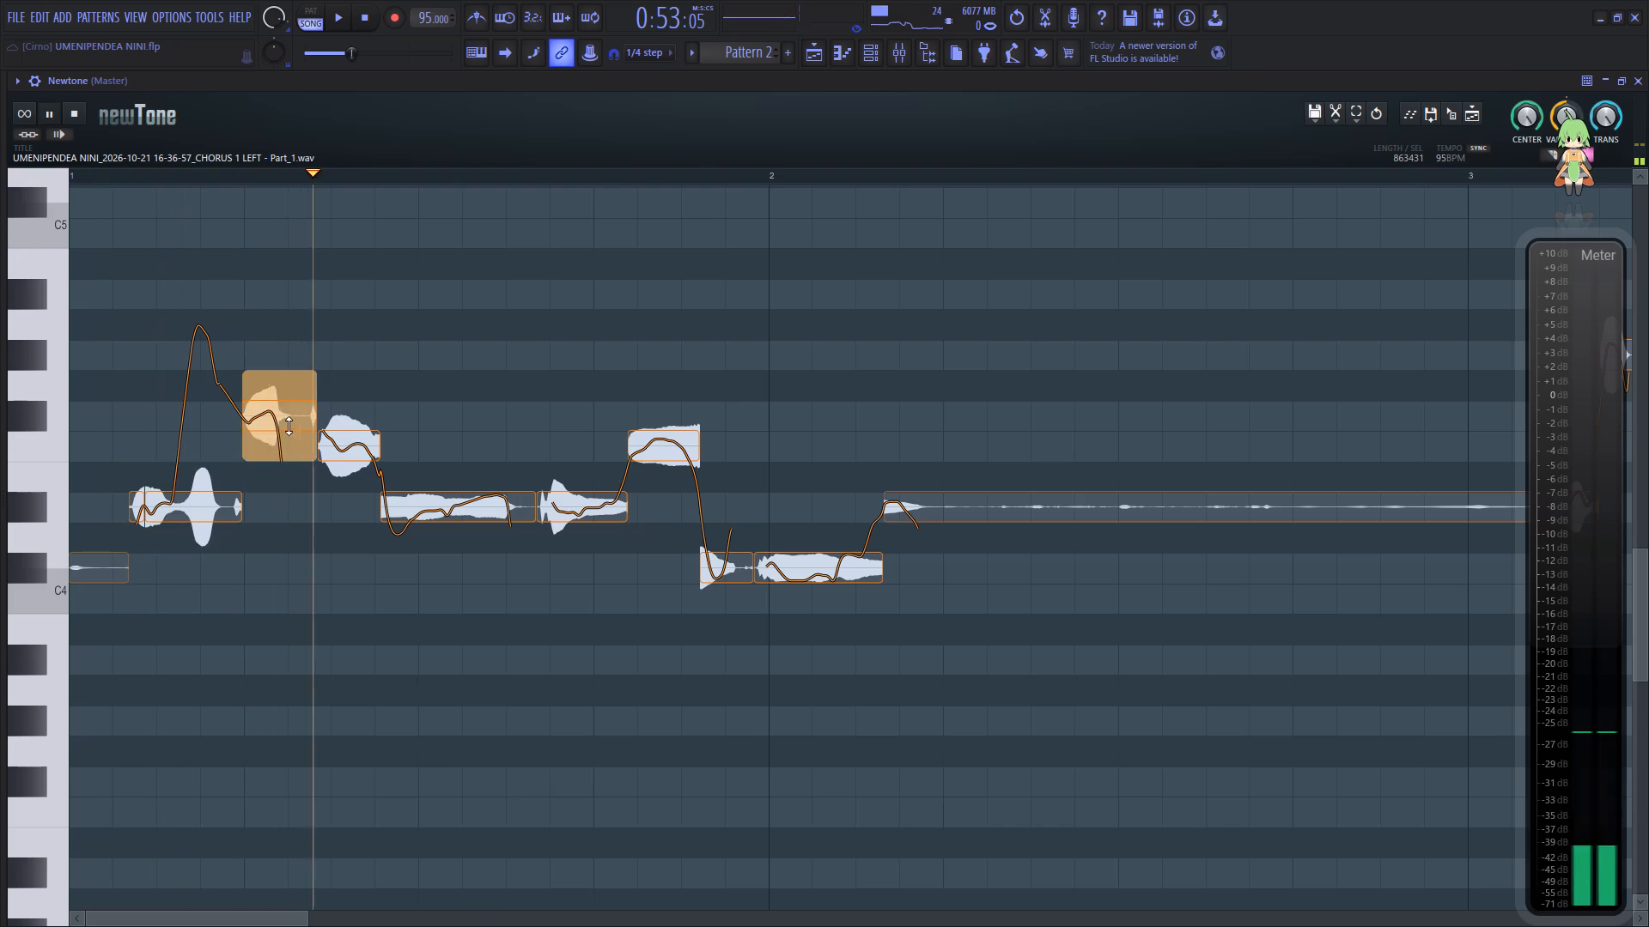
{"action": "key", "text": "space"}
{"action": "key", "text": "space"}
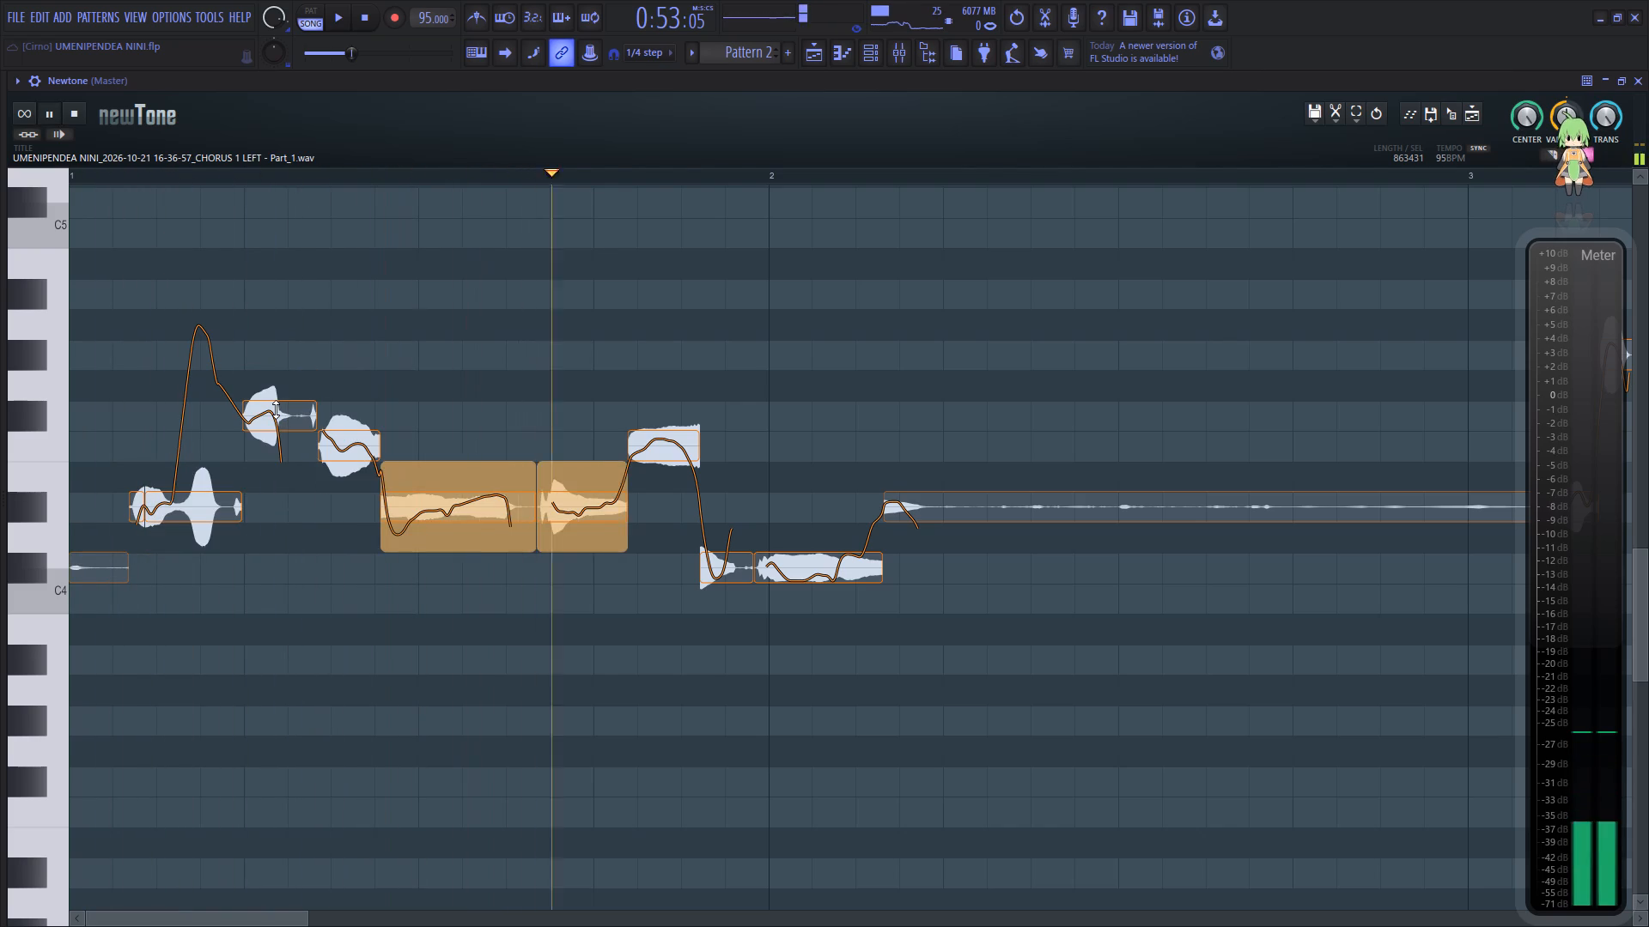
{"action": "key", "text": "space"}
{"action": "left_click_drag", "start_coordinate": [807, 571], "coordinate": [802, 534]}
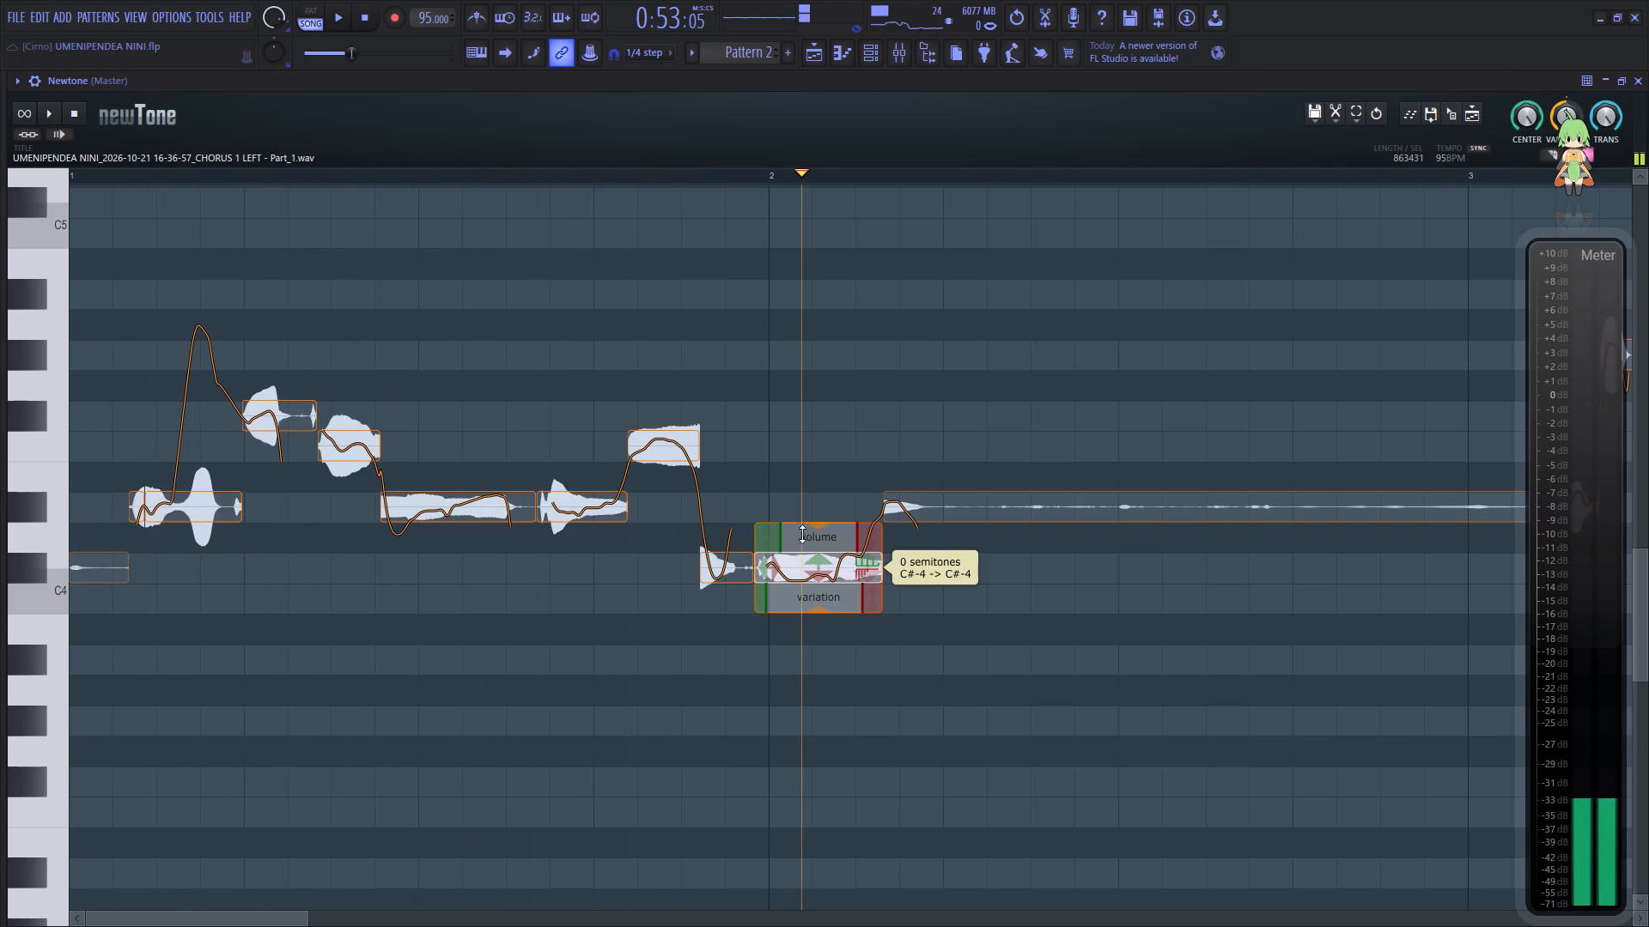
{"action": "left_click_drag", "start_coordinate": [802, 534], "coordinate": [806, 512]}
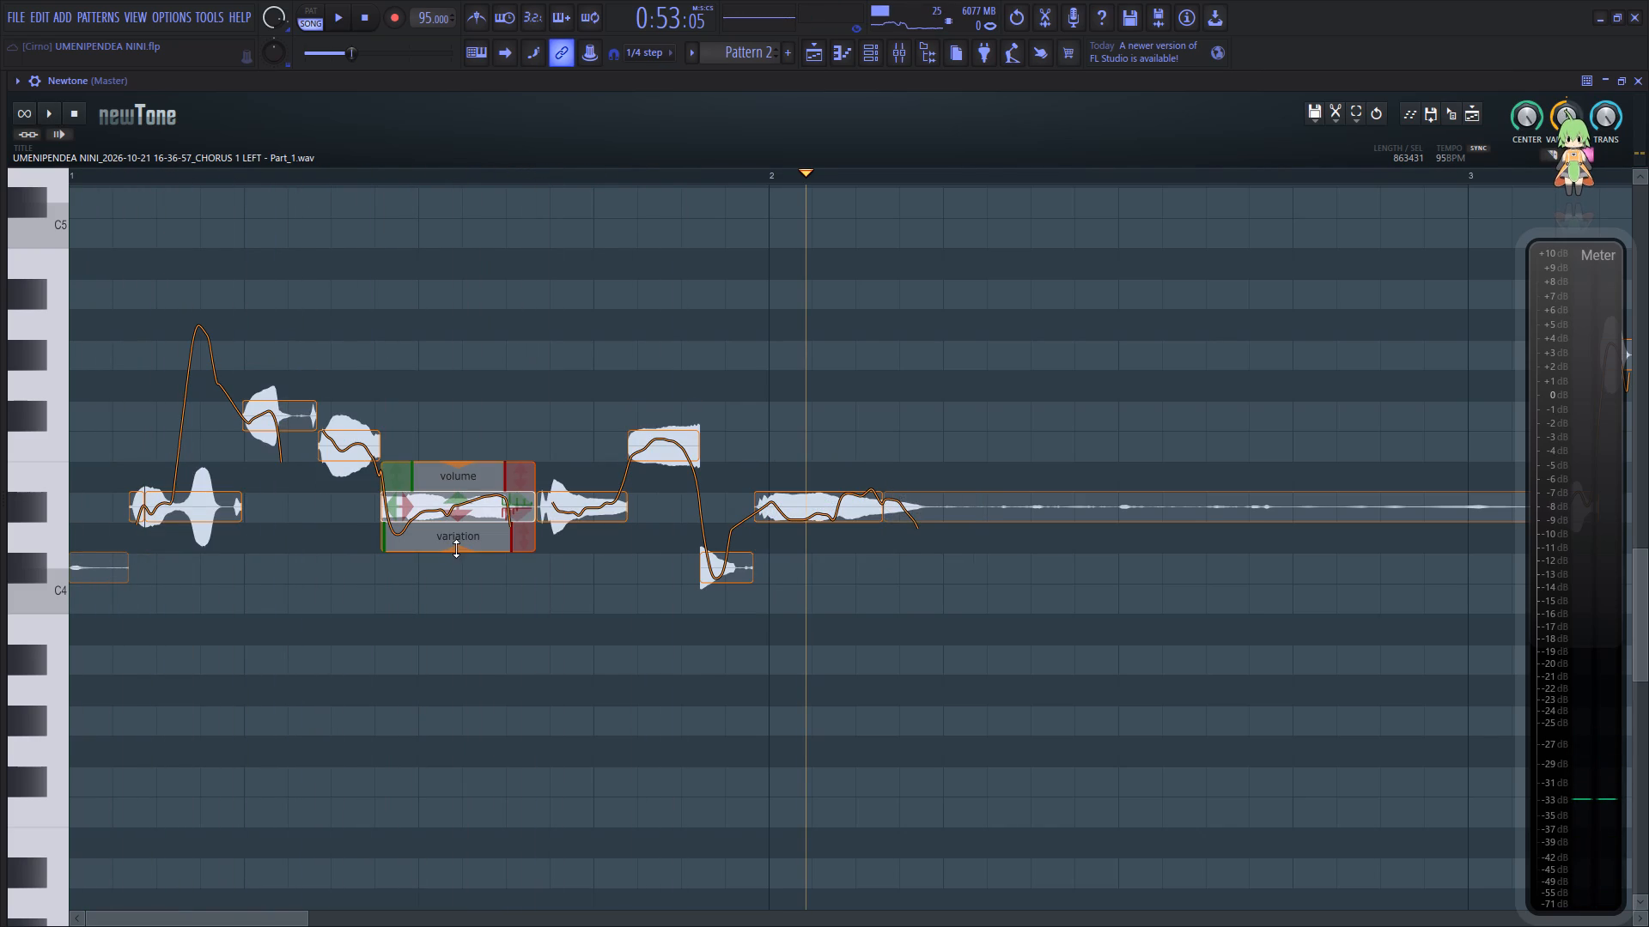
Reduce the pitch variation of the long D#4 note in the middle of the first phrase and audition the phrase.
{"action": "left_click_drag", "start_coordinate": [456, 548], "coordinate": [470, 488]}
{"action": "key", "text": "space"}
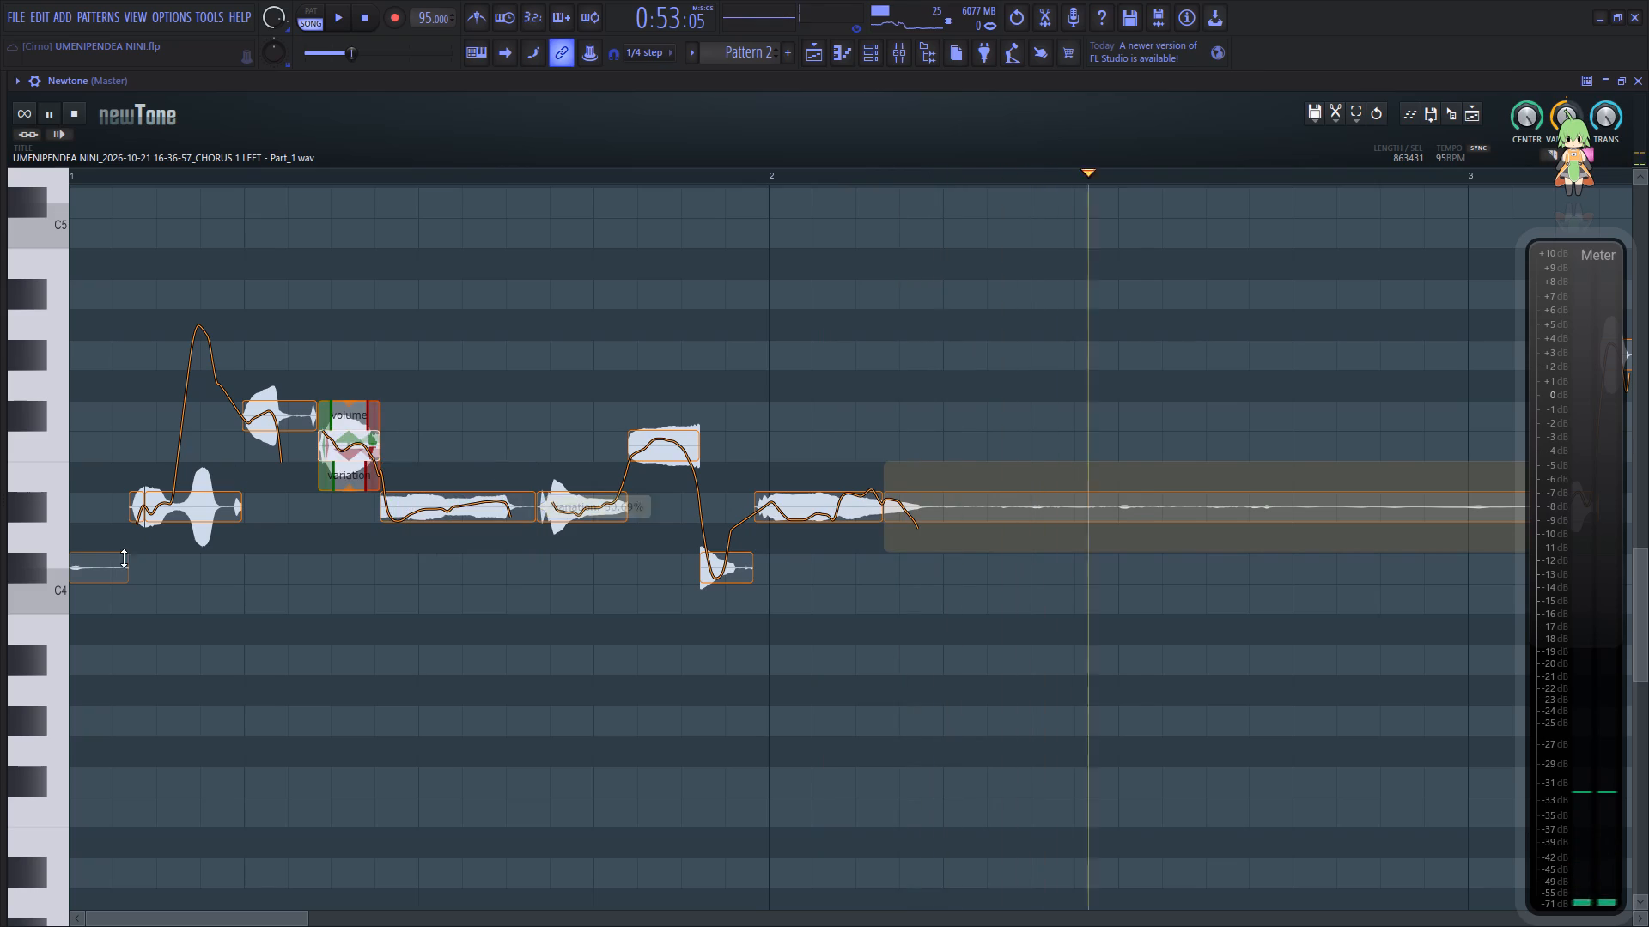
{"action": "left_click", "coordinate": [125, 561]}
{"action": "left_click", "coordinate": [119, 631]}
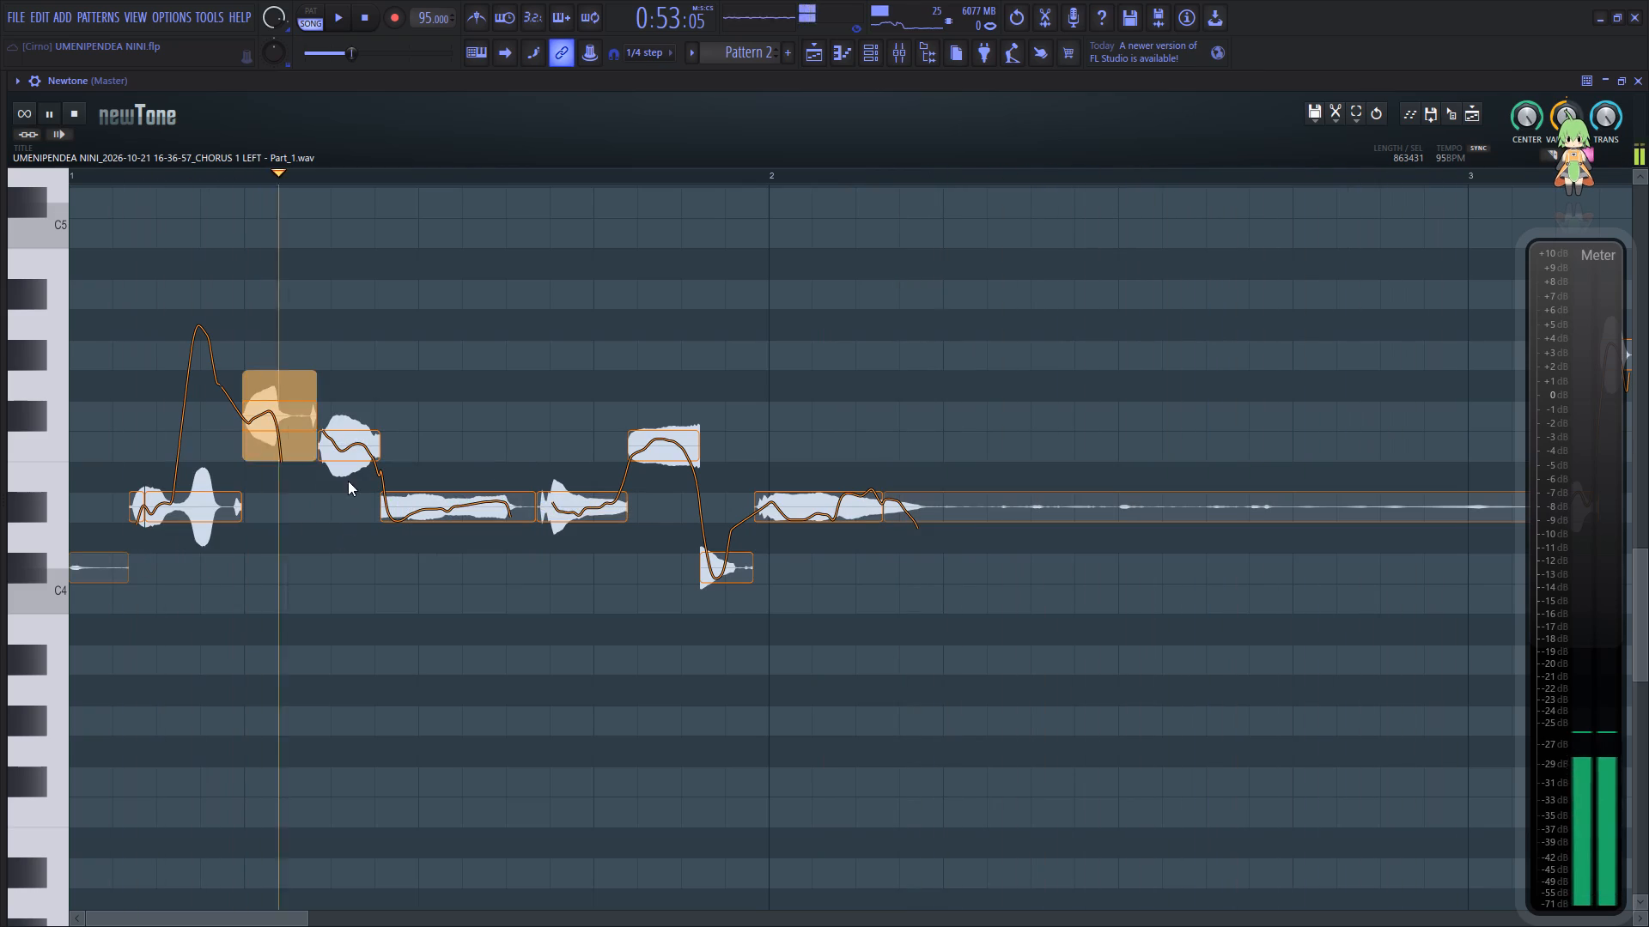
Set the pitch variation of the short C#4 note just before bar 2 to 58.44% and play the phrase again.
{"action": "key", "text": "space"}
{"action": "left_click", "coordinate": [727, 573]}
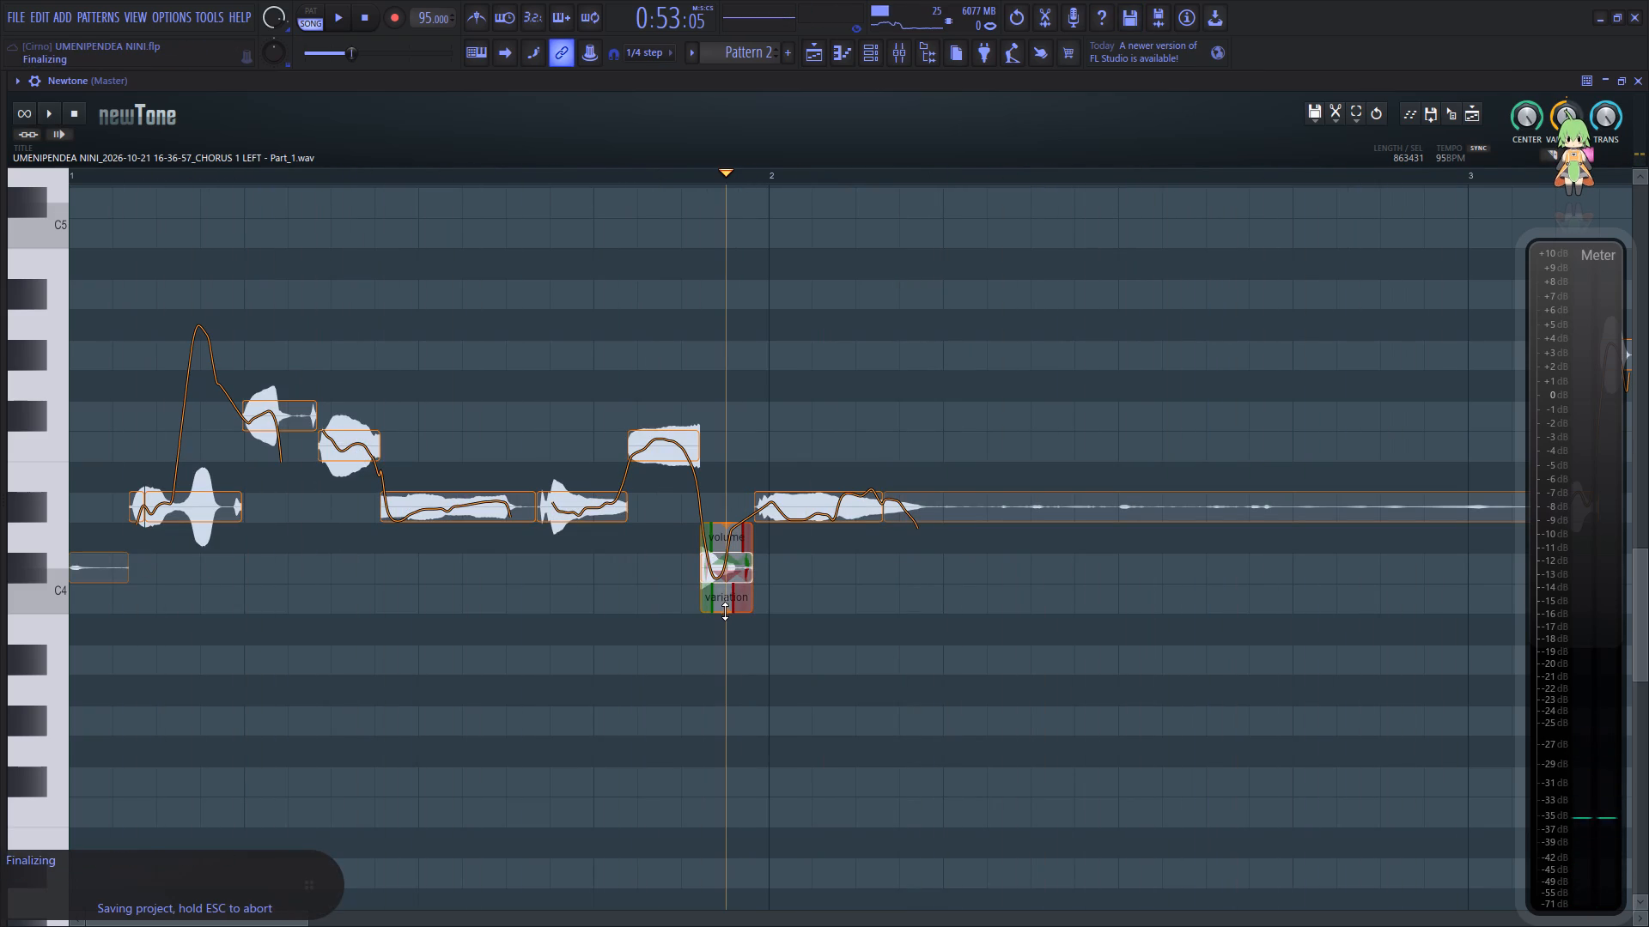
{"action": "left_click_drag", "start_coordinate": [725, 611], "coordinate": [733, 560]}
{"action": "left_click", "coordinate": [213, 598]}
{"action": "key", "text": "space"}
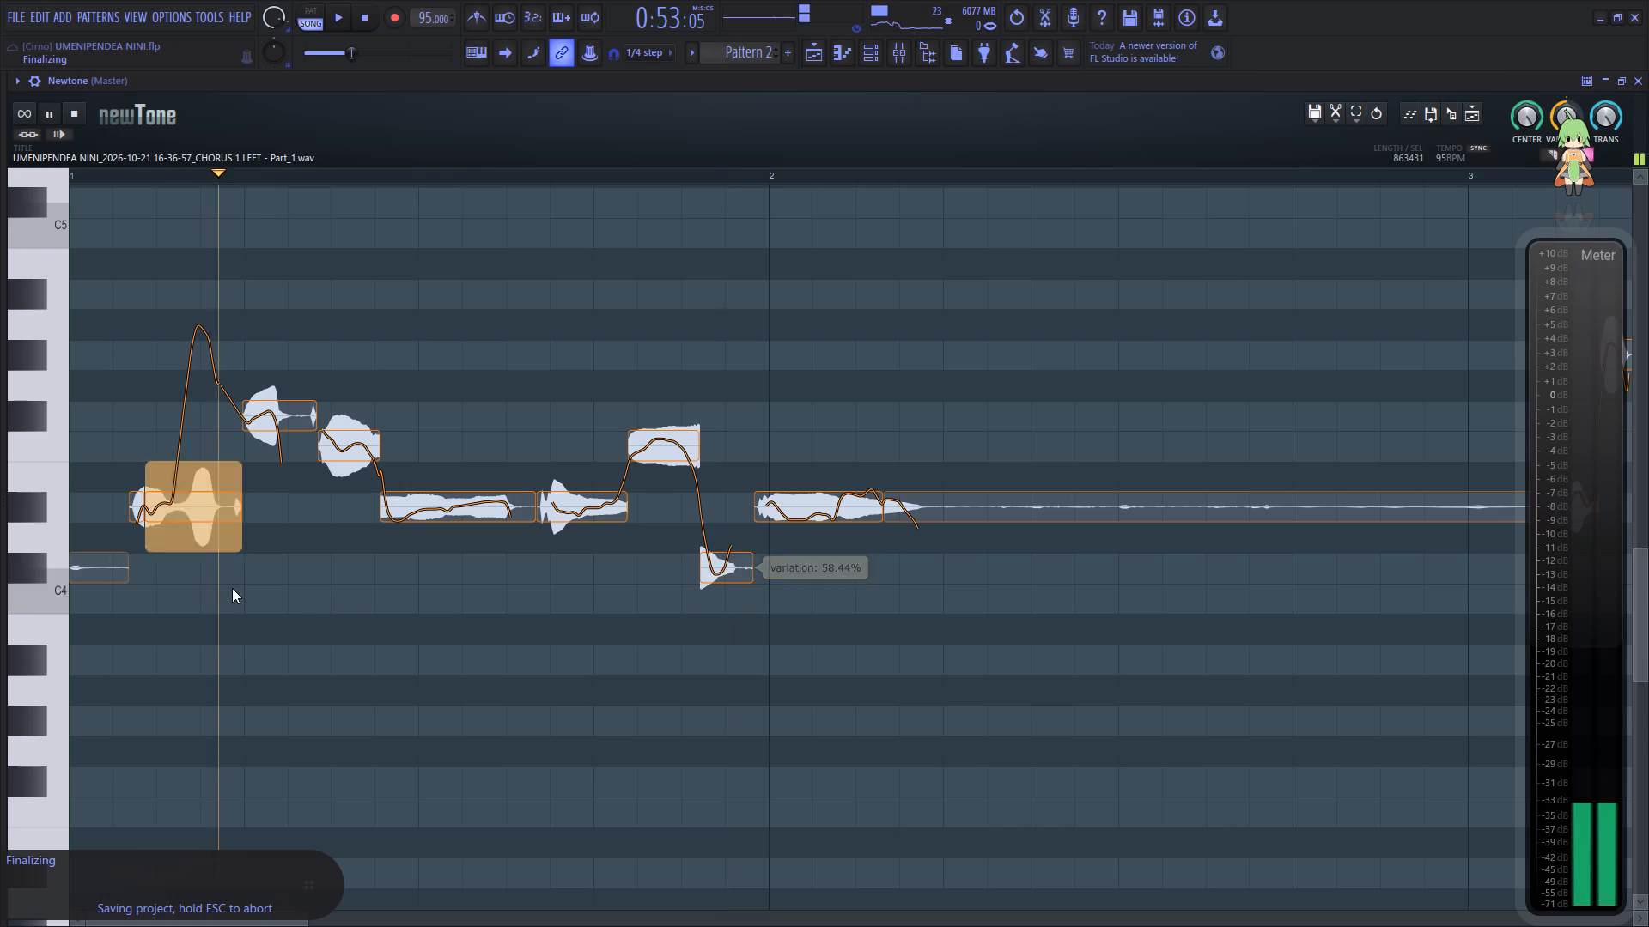
{"action": "left_click_drag", "start_coordinate": [270, 920], "coordinate": [397, 920]}
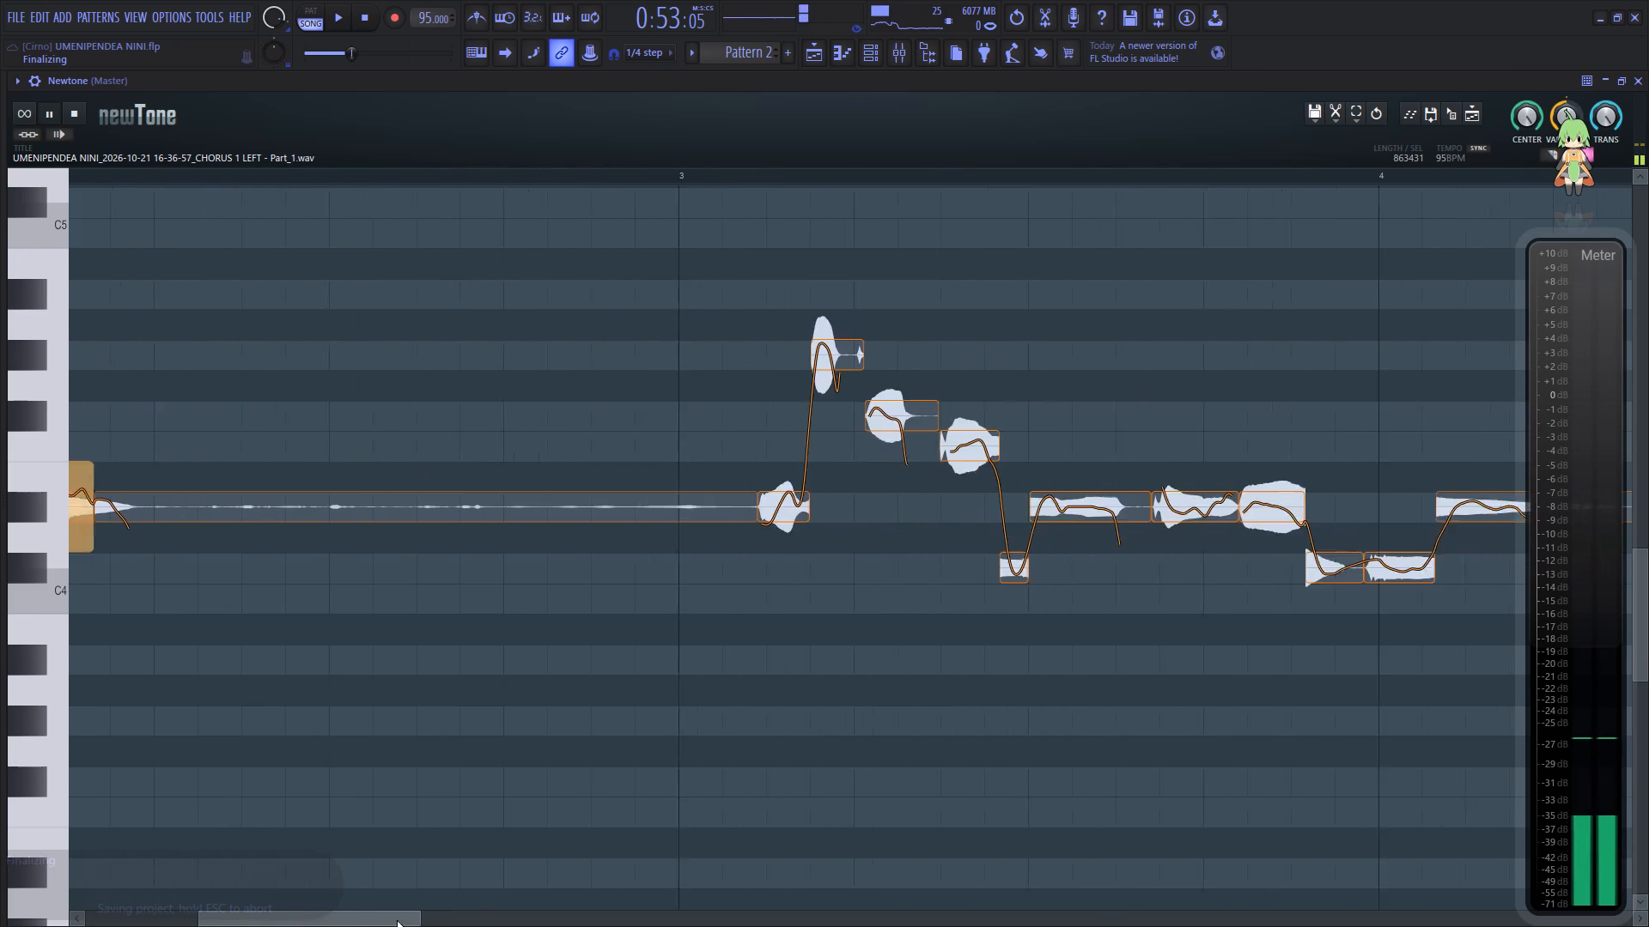
Slice the D#4 note after bar 2 where its sung tail ends, delete the near-silent remainder before the bar 3 phrase, and audition.
{"action": "left_click_drag", "start_coordinate": [397, 920], "coordinate": [443, 918]}
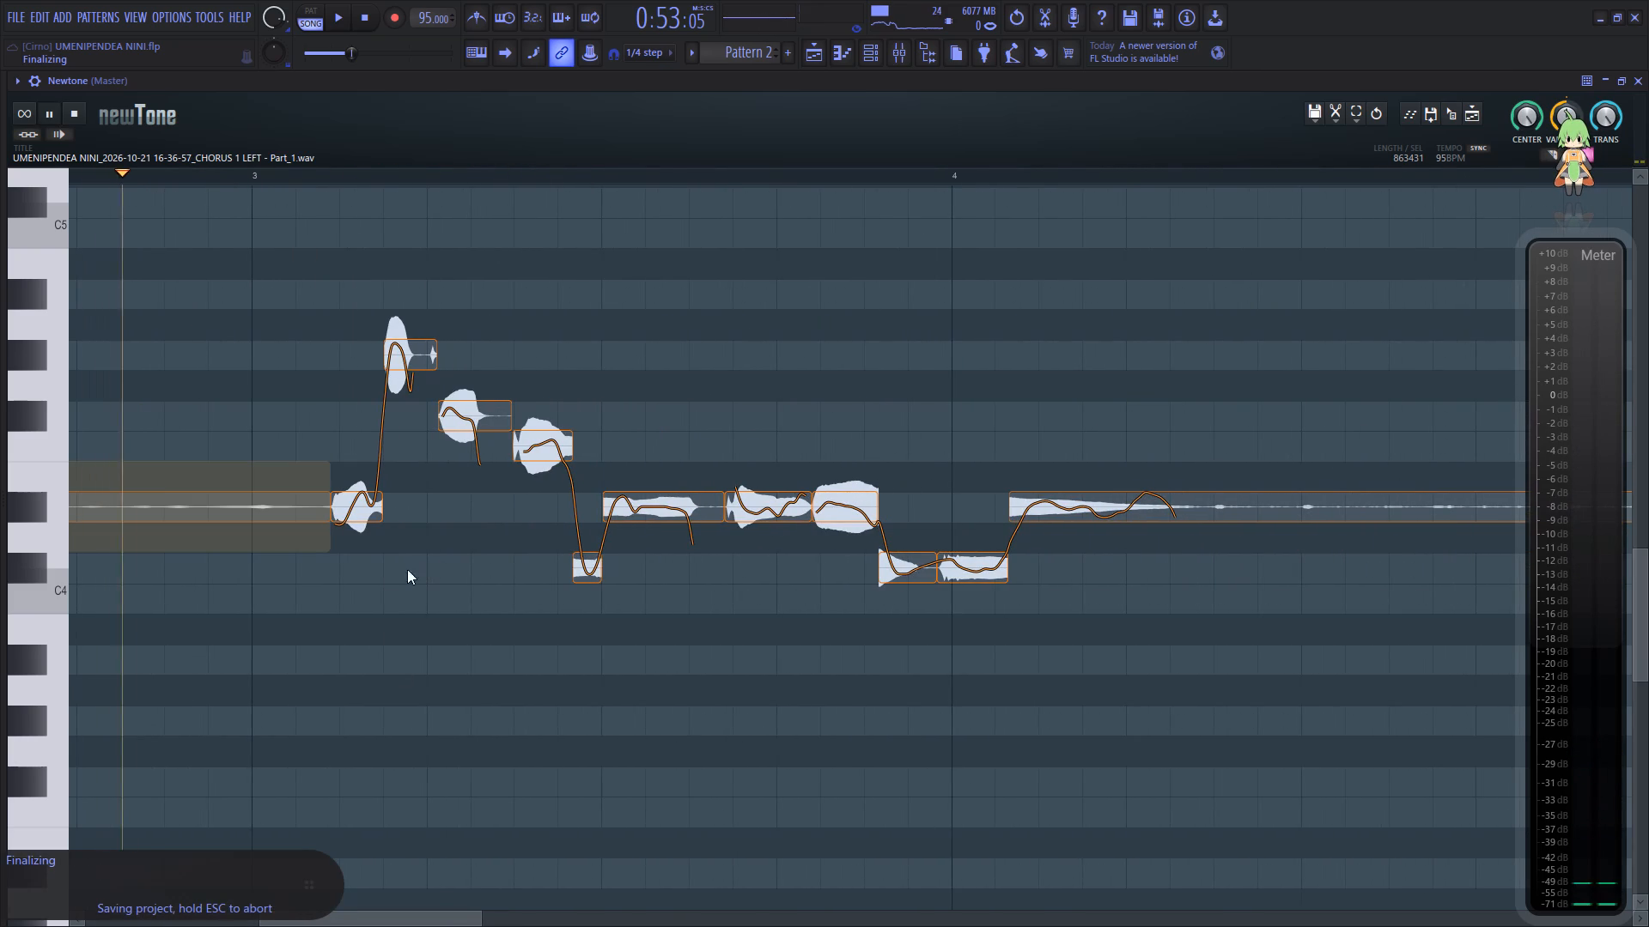
{"action": "left_click_drag", "start_coordinate": [421, 921], "coordinate": [339, 922]}
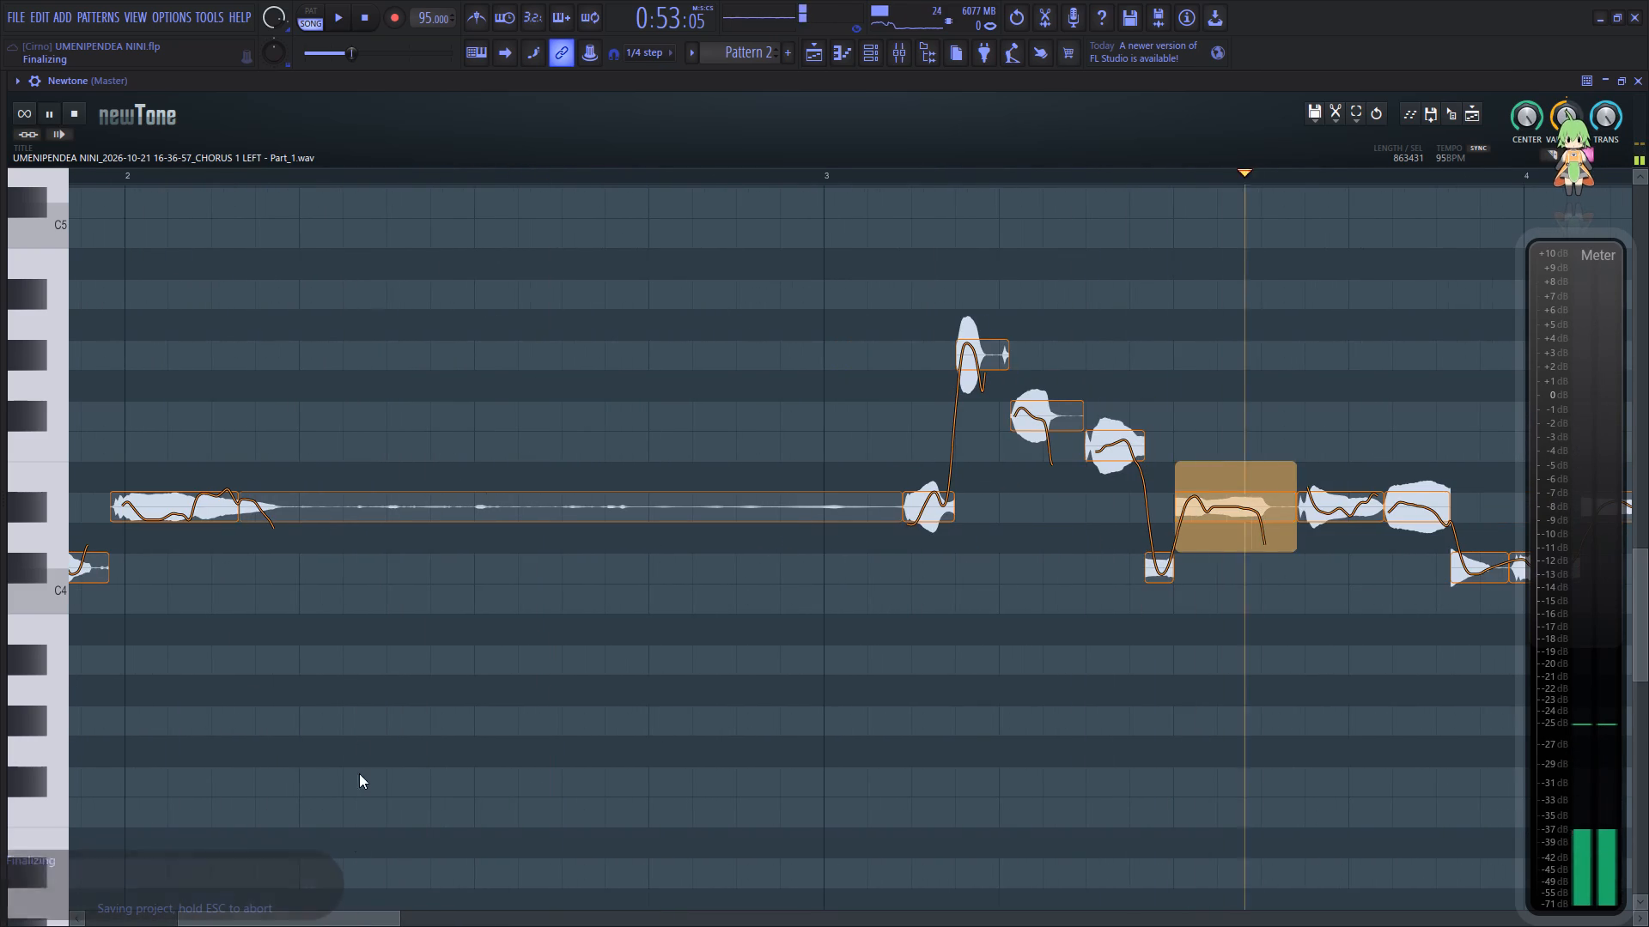
{"action": "key", "text": "space"}
{"action": "key", "text": "c"}
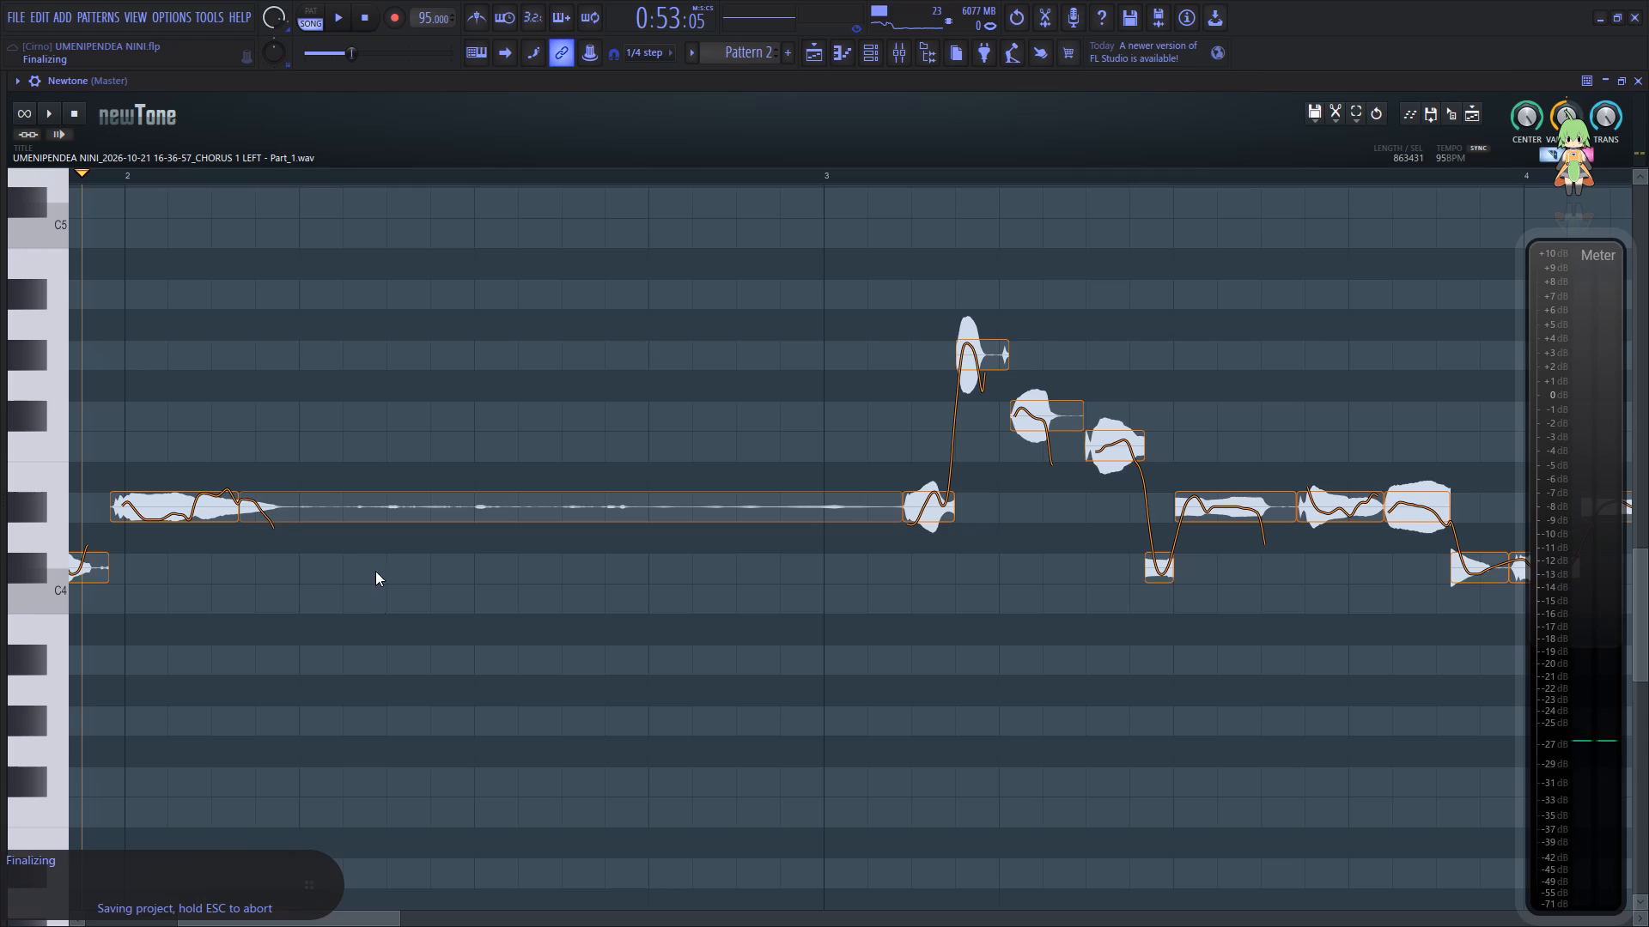
{"action": "left_click", "coordinate": [301, 511]}
{"action": "key", "text": "c"}
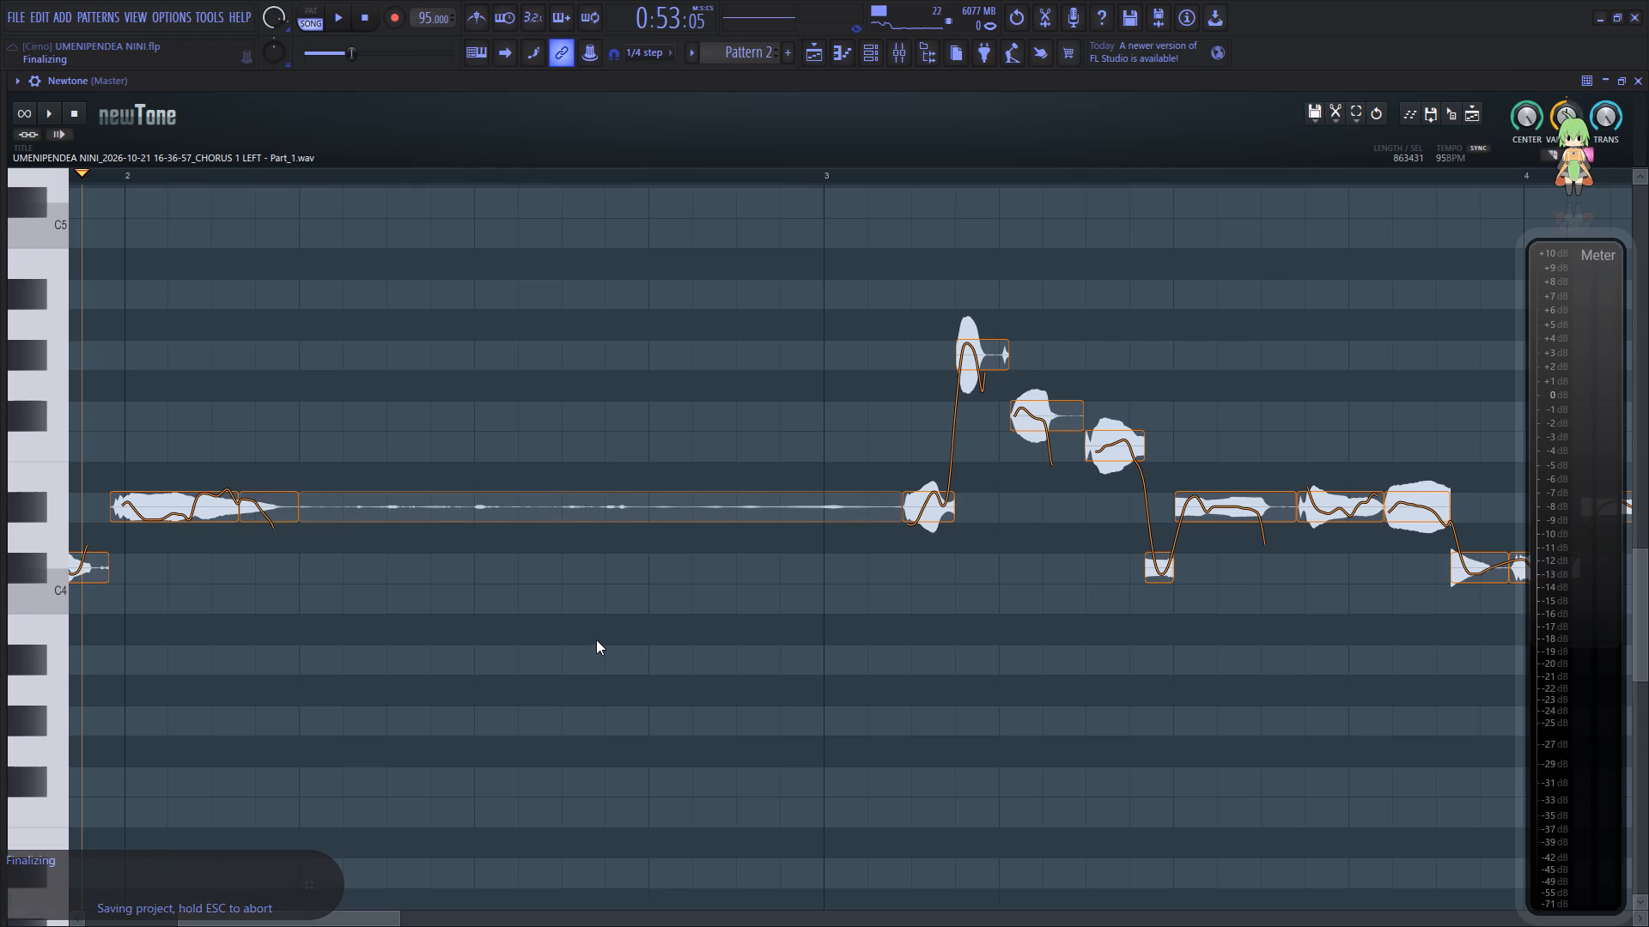
{"action": "left_click_drag", "start_coordinate": [591, 621], "coordinate": [600, 481], "text": "ctrl"}
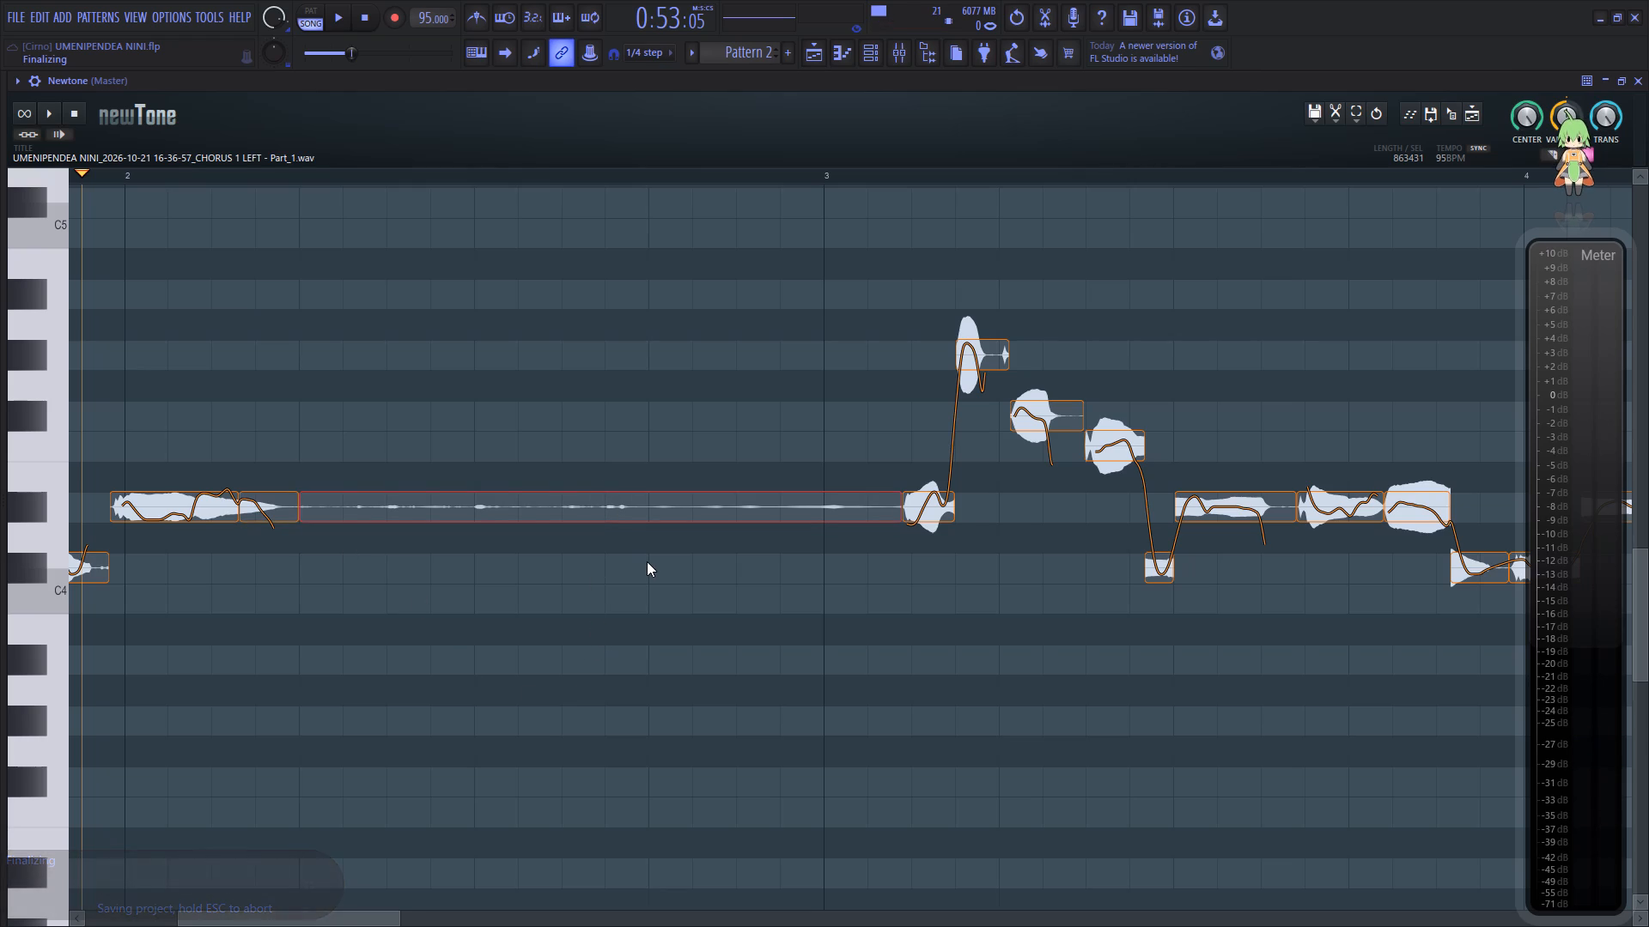
{"action": "key", "text": "Delete"}
{"action": "left_click", "coordinate": [239, 553]}
{"action": "key", "text": "space"}
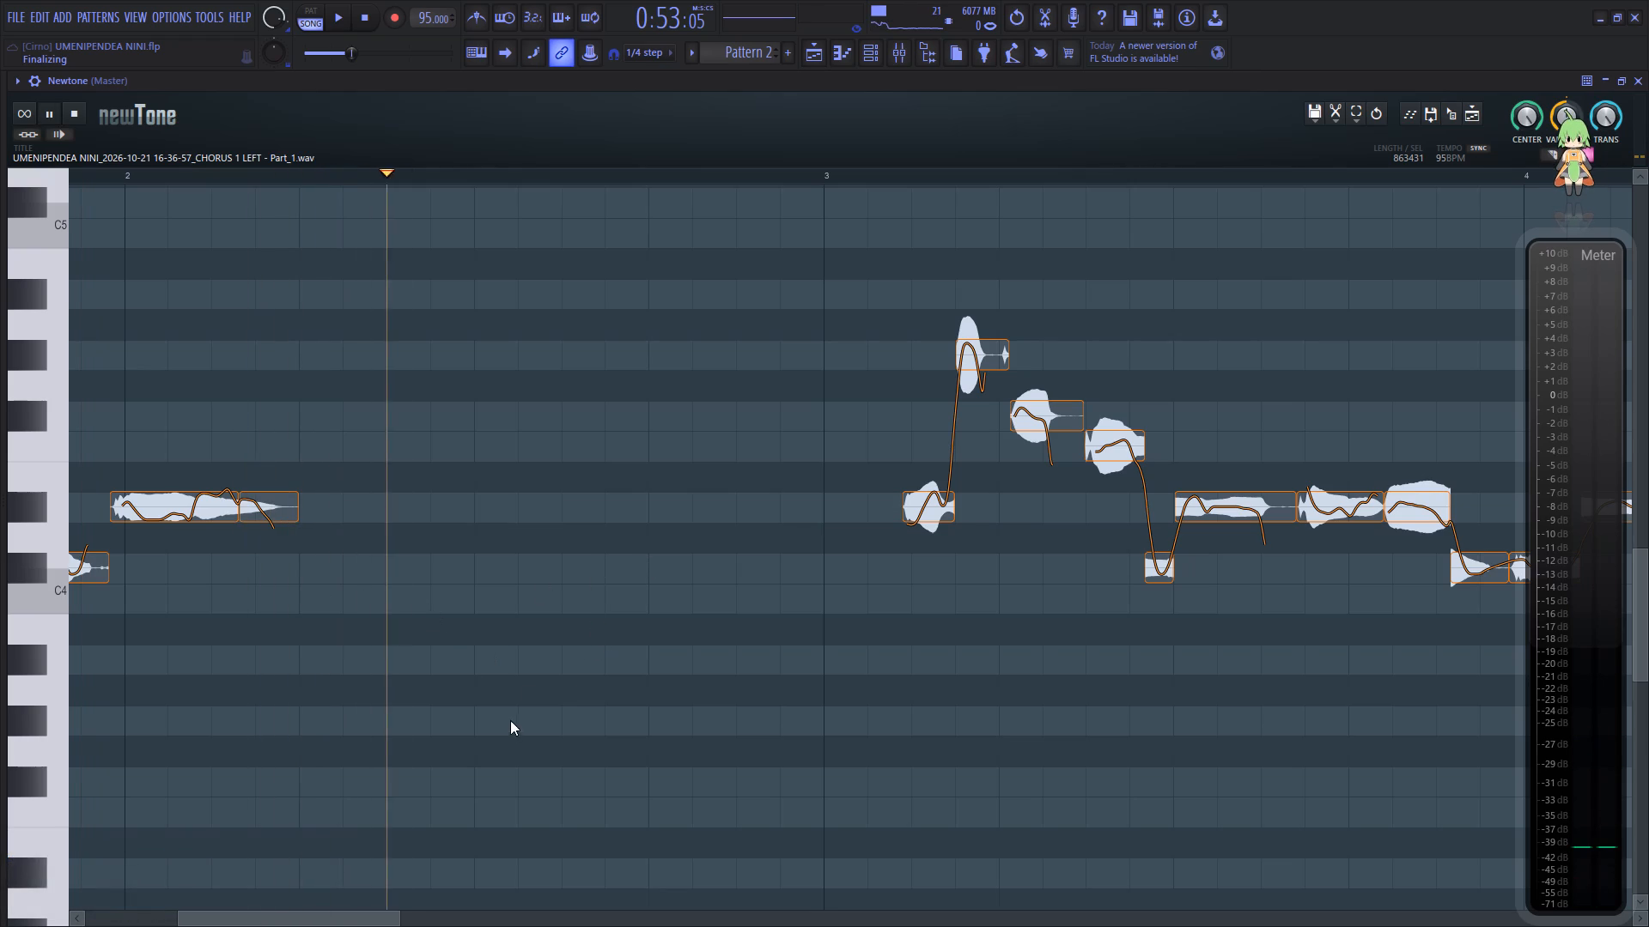
{"action": "key", "text": "space"}
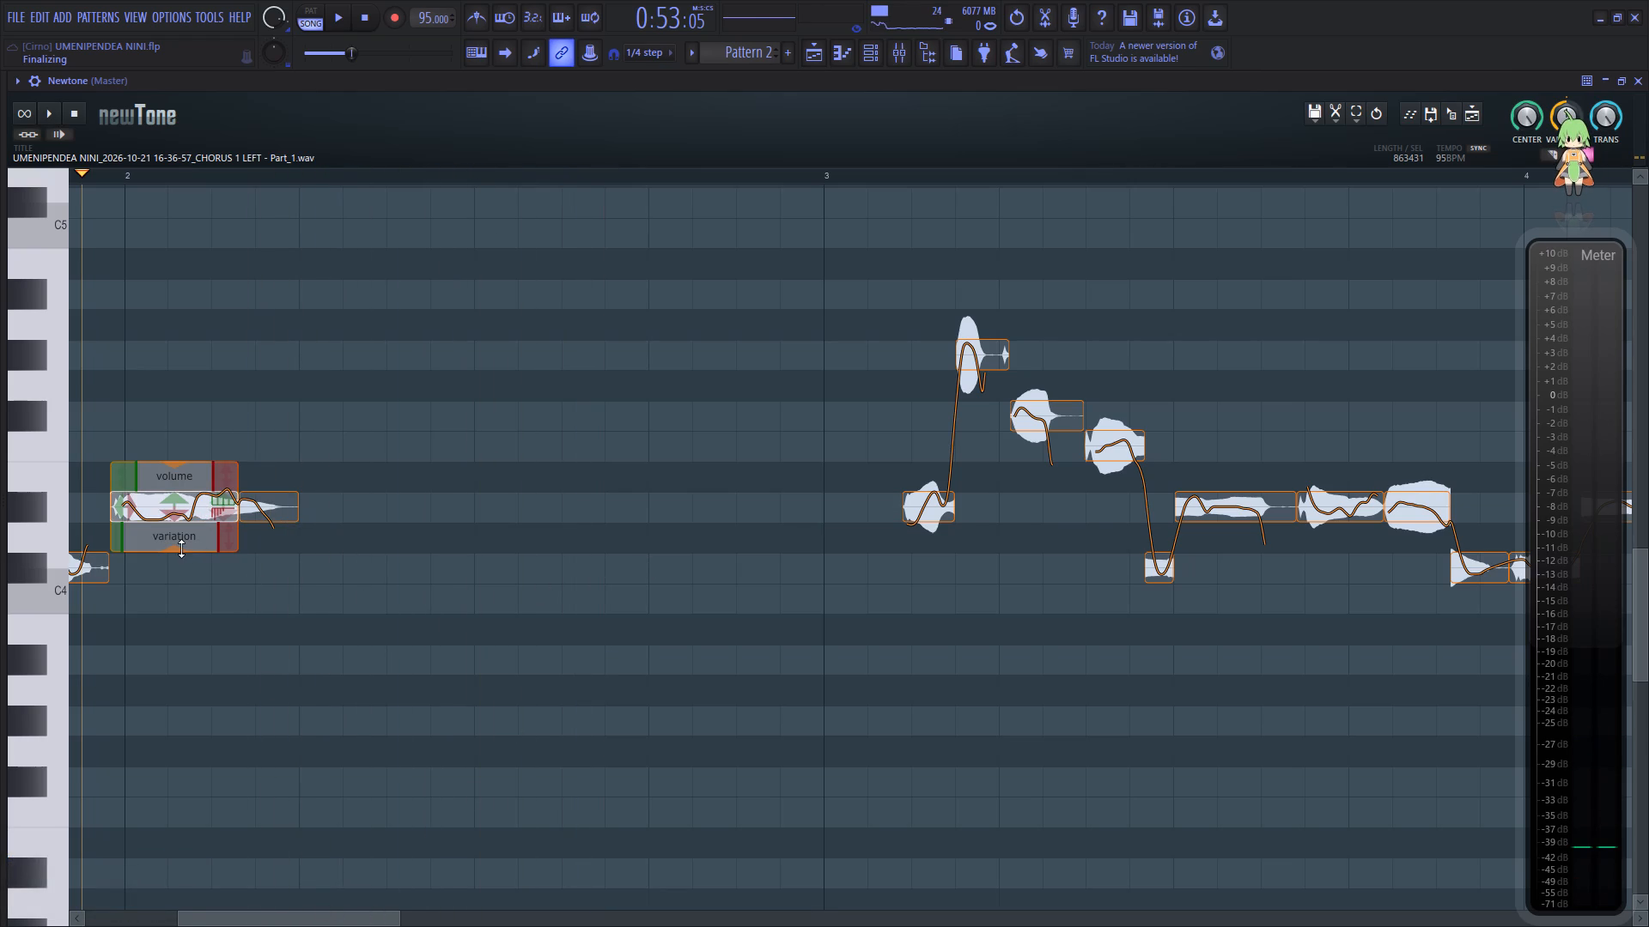
Reduce the pitch variation of the D#4 note at bar 2 and audition it through the following phrase.
{"action": "left_click_drag", "start_coordinate": [181, 548], "coordinate": [186, 522]}
{"action": "key", "text": "space"}
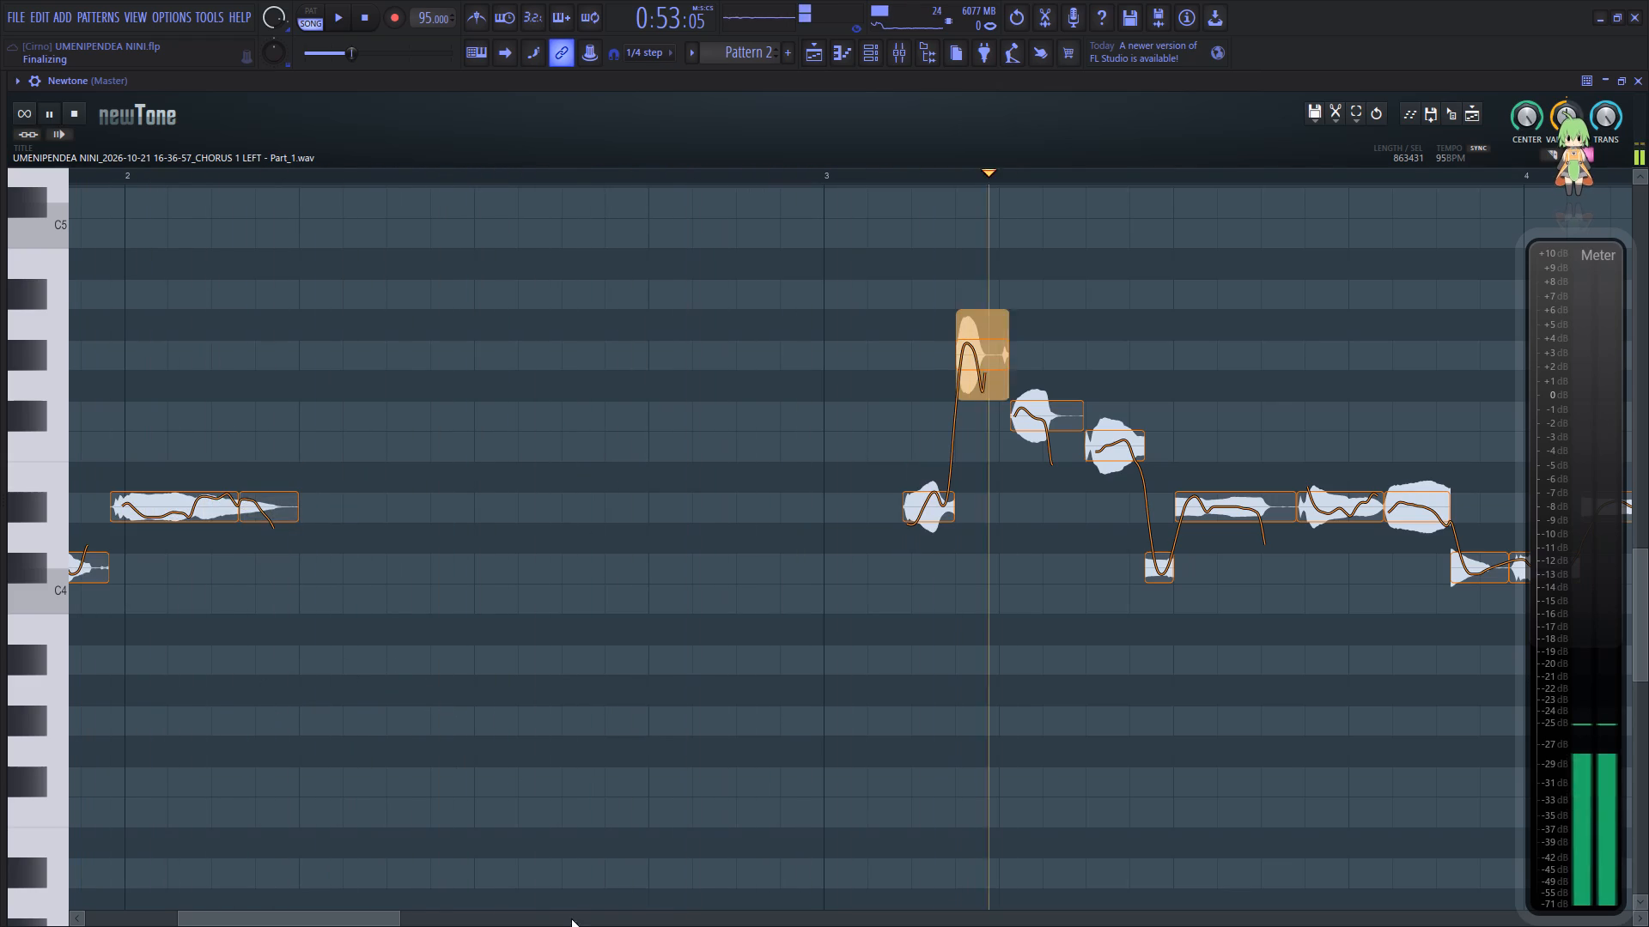
{"action": "left_click_drag", "start_coordinate": [381, 913], "coordinate": [445, 911]}
{"action": "left_click", "coordinate": [372, 634]}
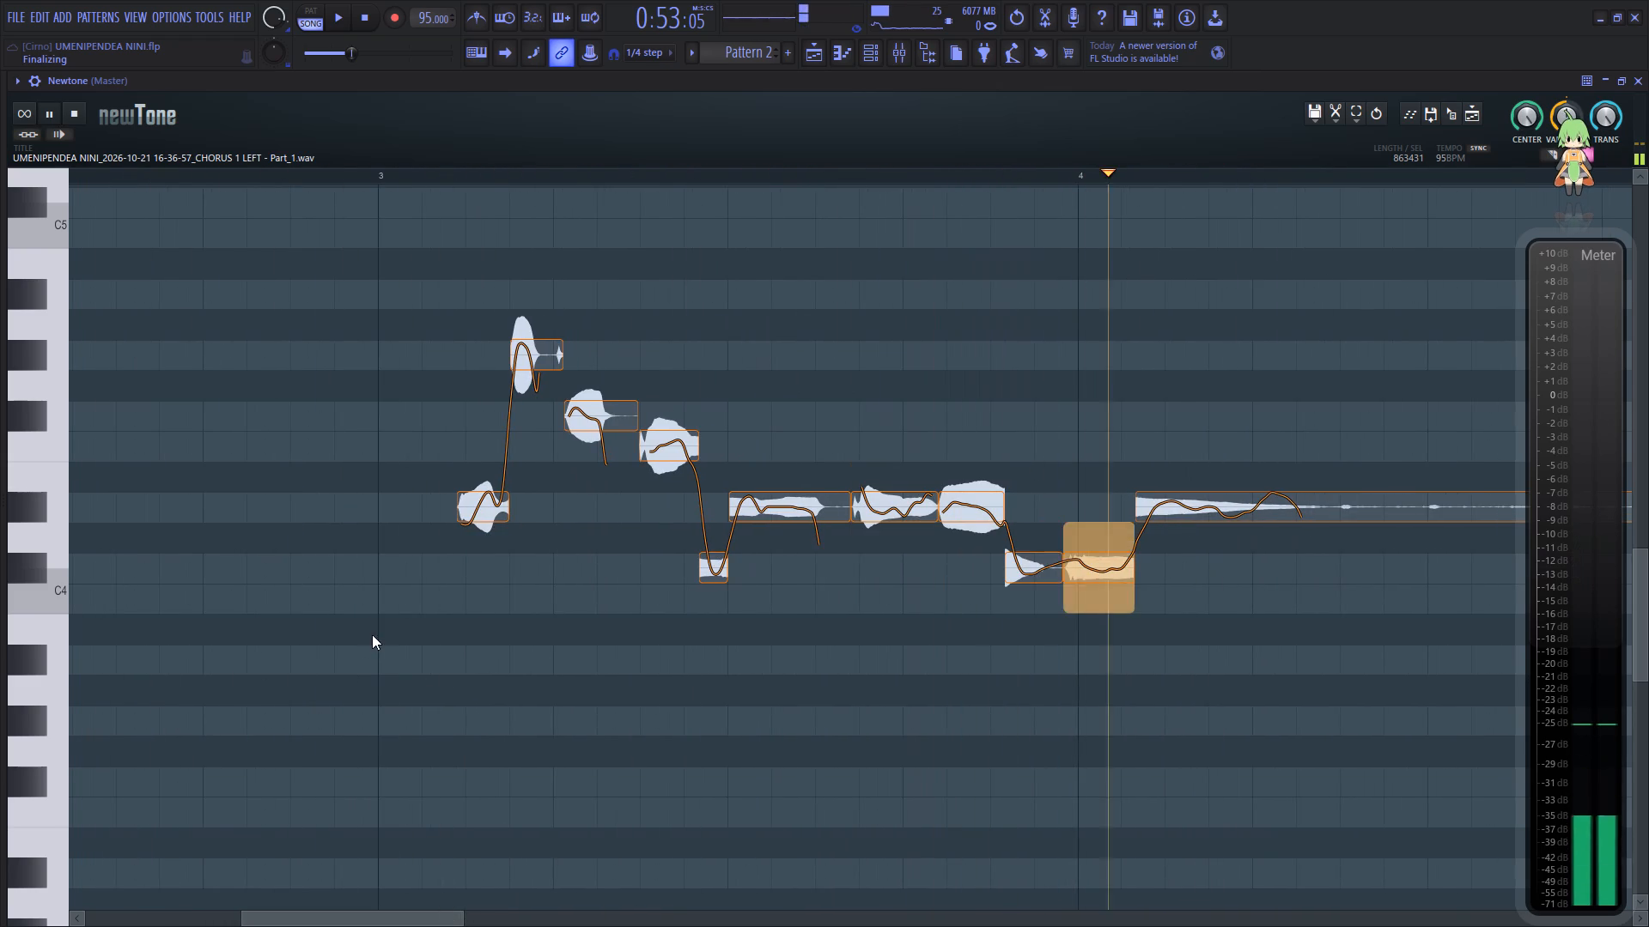
{"action": "key", "text": "space"}
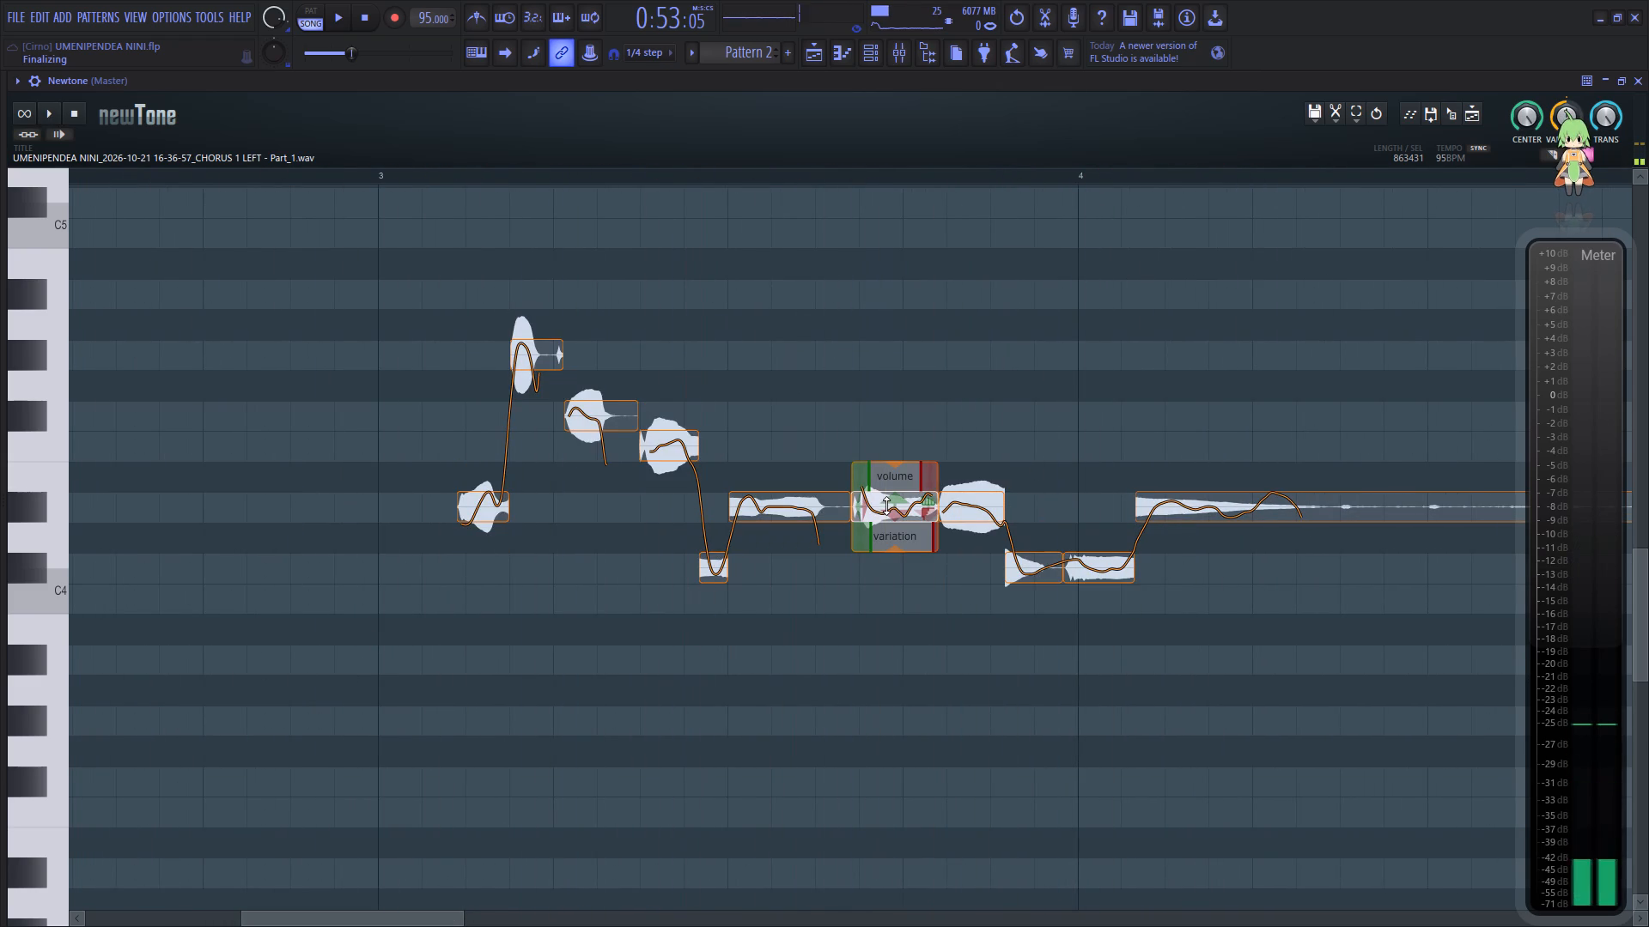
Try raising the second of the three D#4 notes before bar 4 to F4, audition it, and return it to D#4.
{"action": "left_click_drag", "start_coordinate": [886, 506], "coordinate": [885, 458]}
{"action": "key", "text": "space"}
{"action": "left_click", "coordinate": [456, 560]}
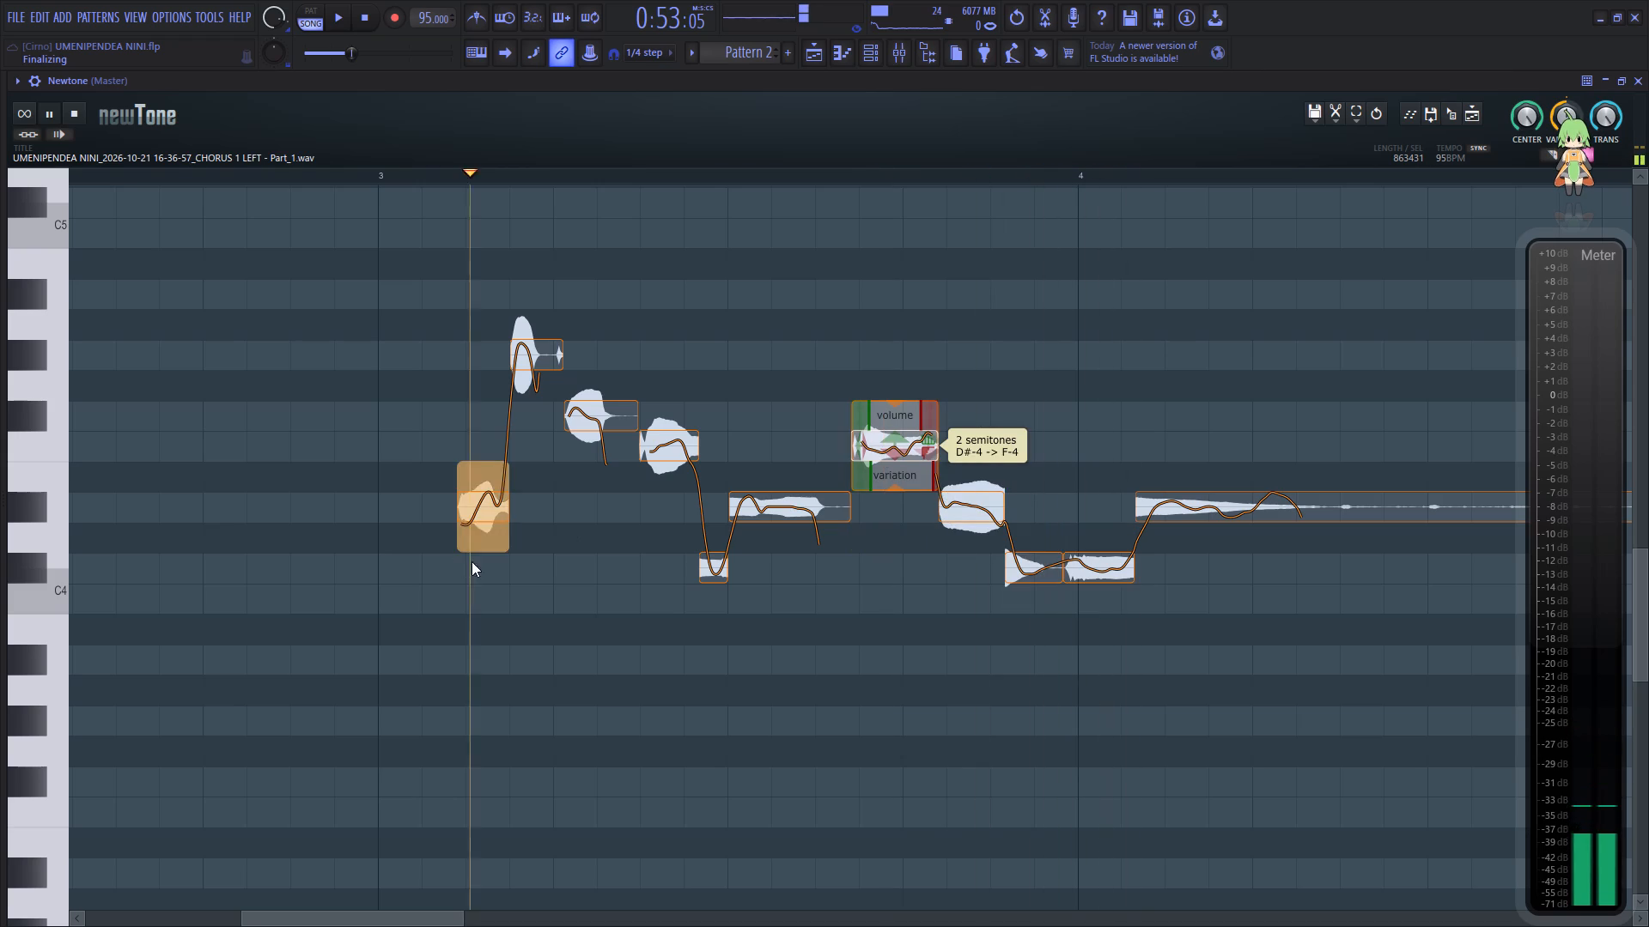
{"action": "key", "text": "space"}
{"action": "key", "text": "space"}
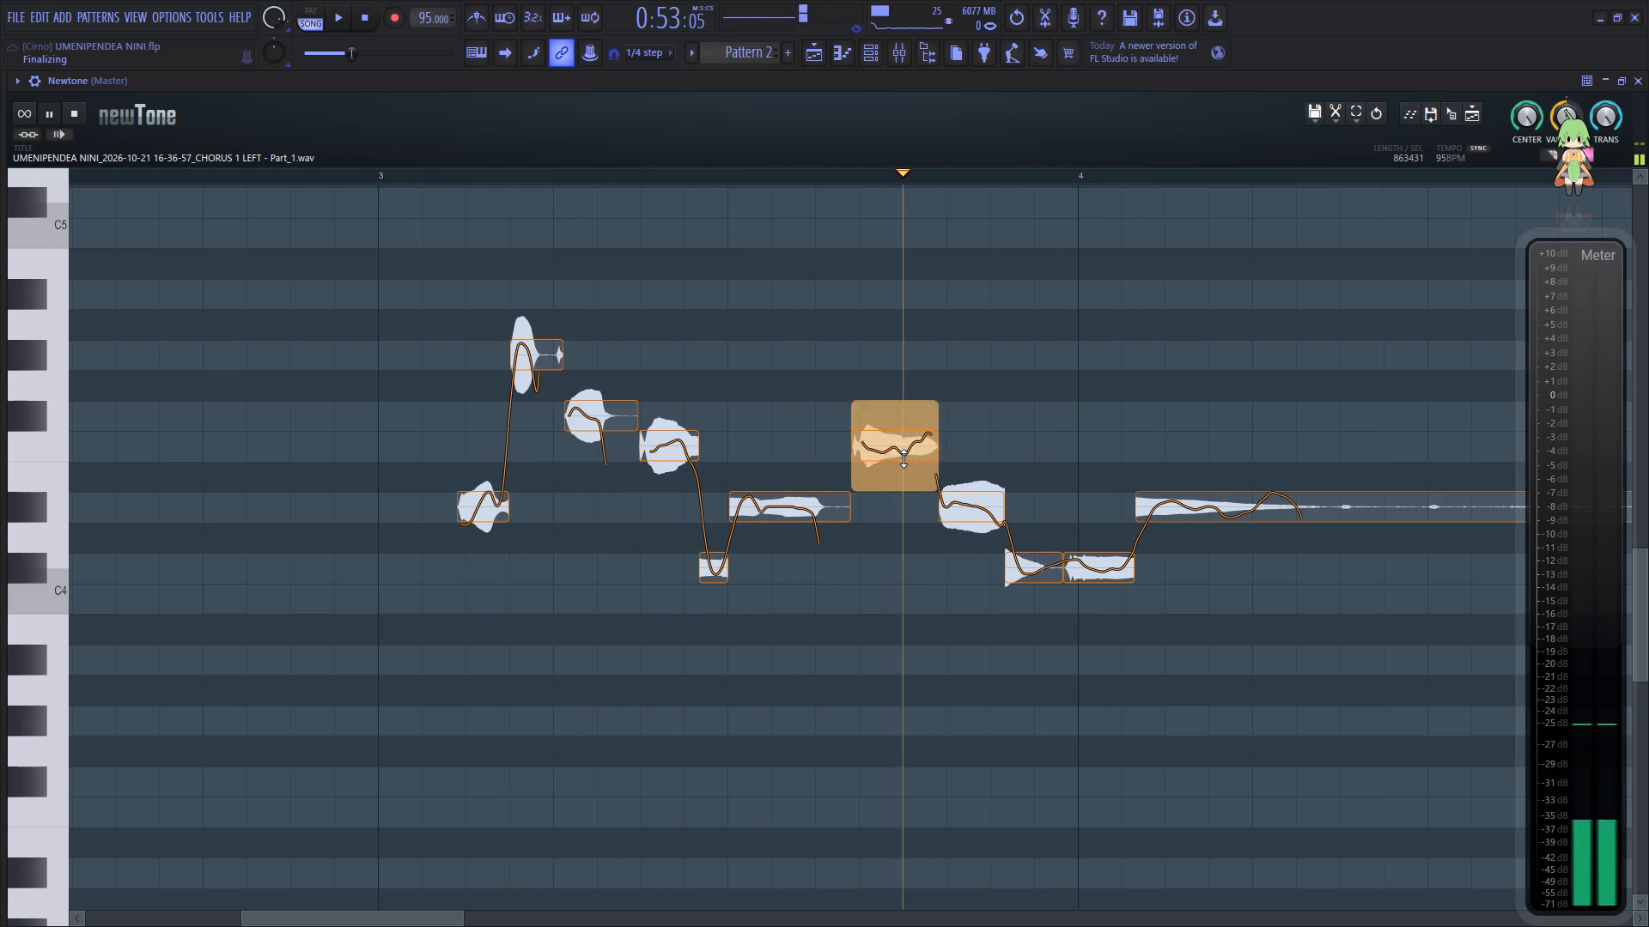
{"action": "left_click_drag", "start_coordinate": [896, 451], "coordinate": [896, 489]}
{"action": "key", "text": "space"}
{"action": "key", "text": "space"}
Raise the last D#4 note before bar 4 by 2 semitones to F4 and audition the phrase.
{"action": "left_click_drag", "start_coordinate": [983, 509], "coordinate": [984, 462]}
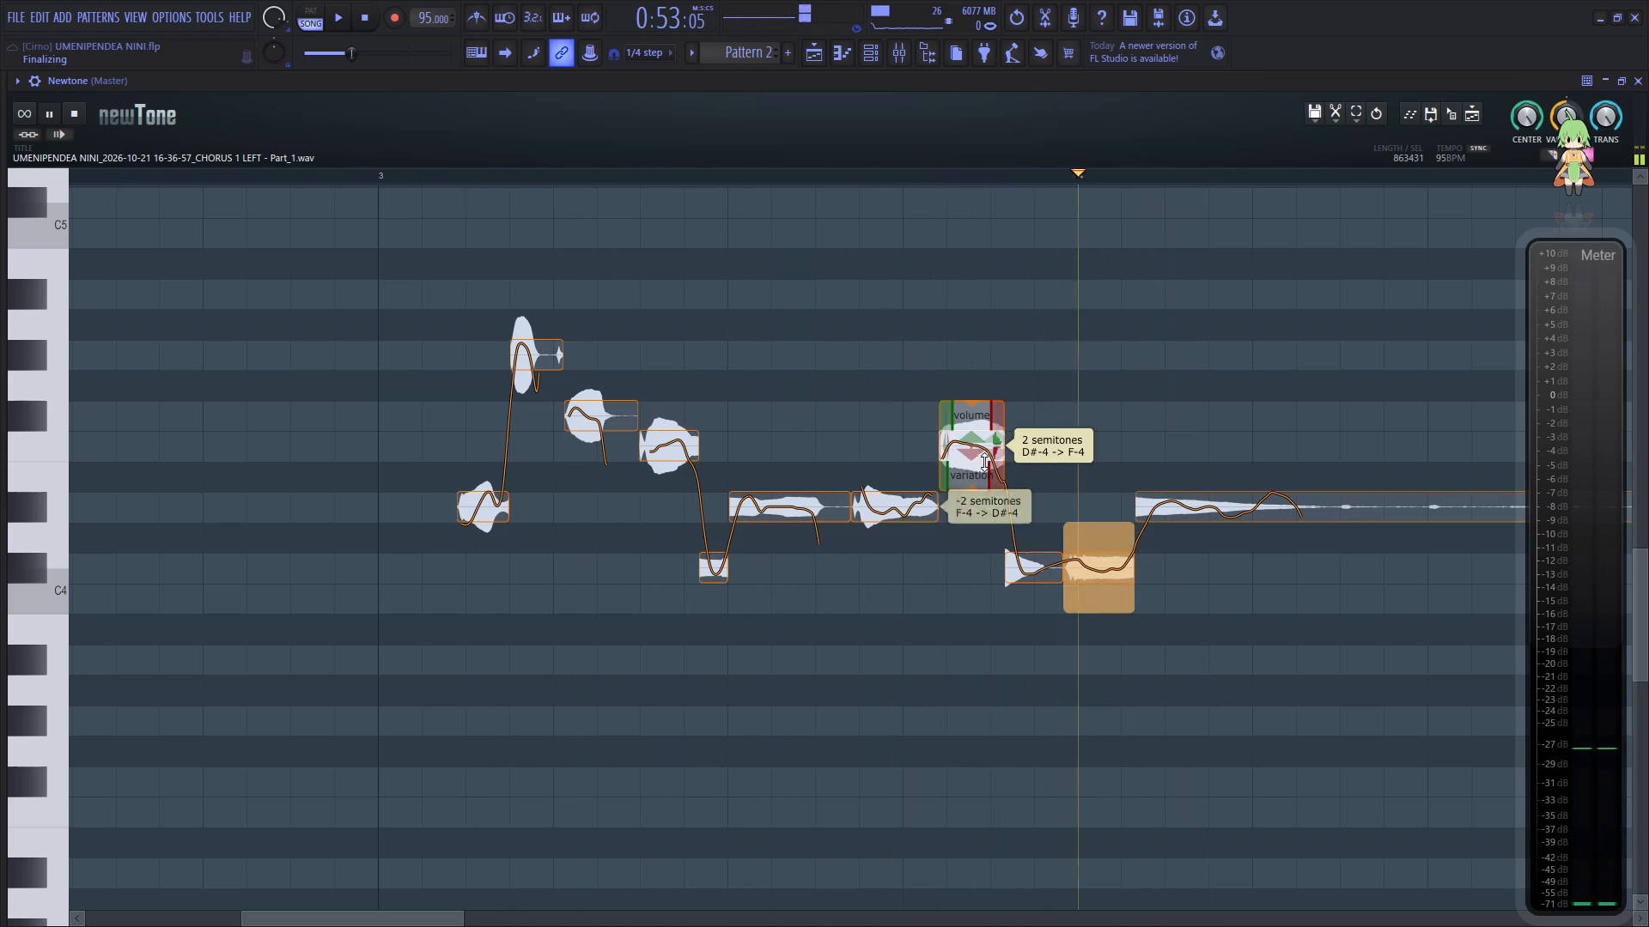
{"action": "left_click_drag", "start_coordinate": [984, 462], "coordinate": [985, 457]}
{"action": "key", "text": "space"}
{"action": "left_click", "coordinate": [426, 558]}
{"action": "key", "text": "space"}
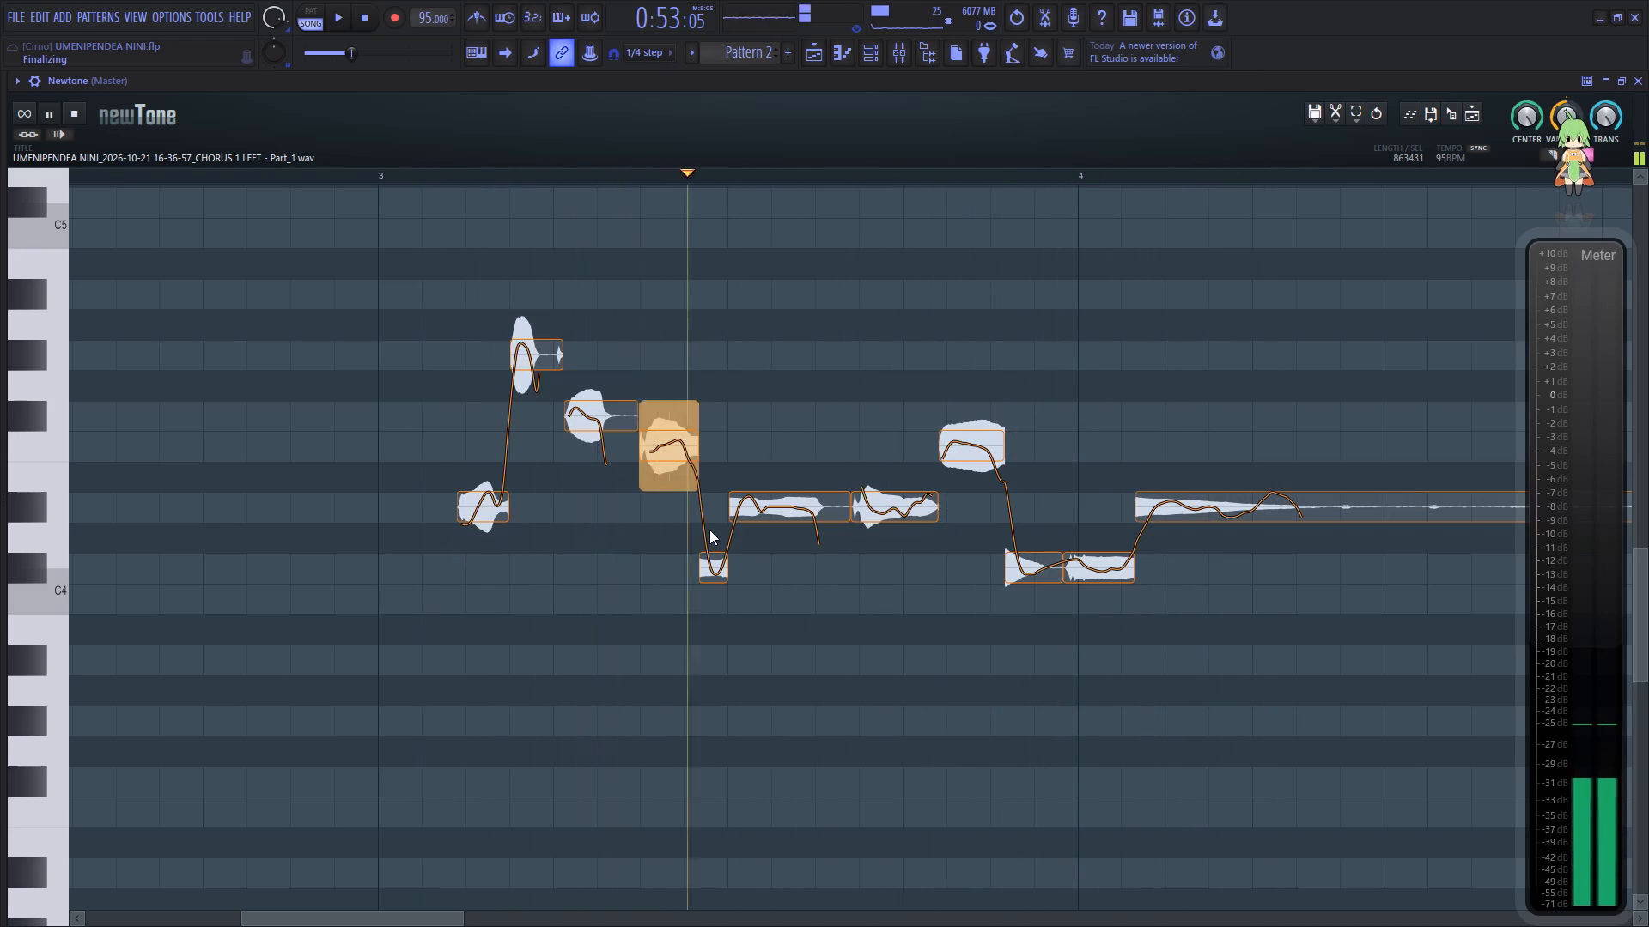
{"action": "key", "text": "space"}
{"action": "key", "text": "space"}
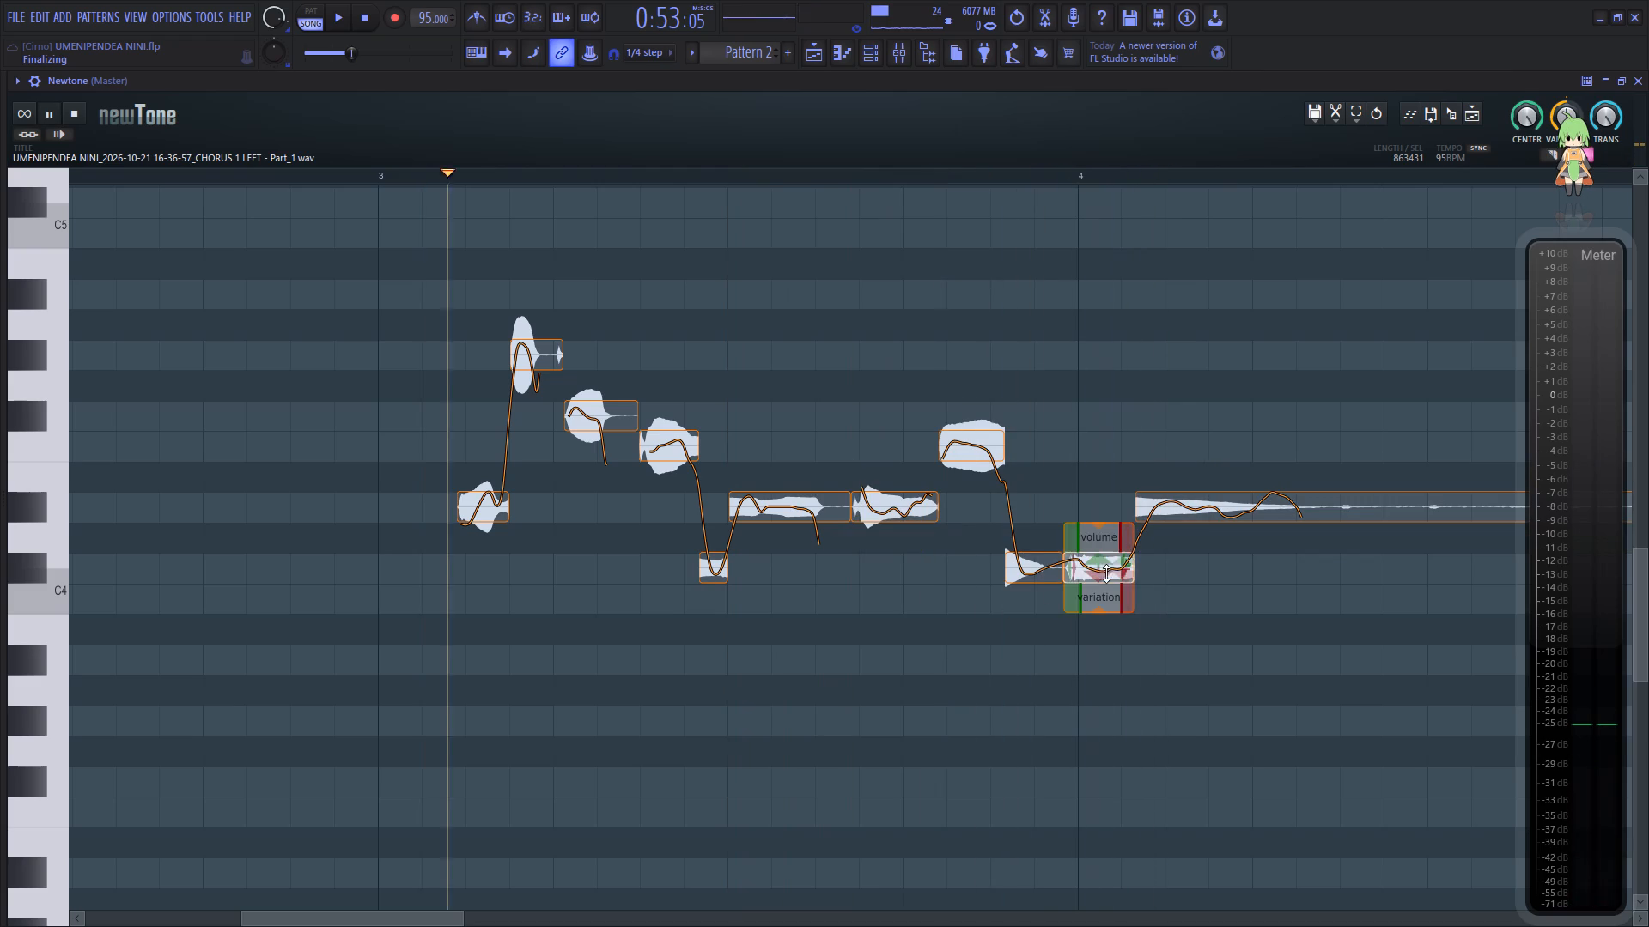
Raise the C#4 note at bar 4 by 2 semitones to D#4 and audition the phrase.
{"action": "left_click_drag", "start_coordinate": [1106, 573], "coordinate": [1098, 513]}
{"action": "key", "text": "space"}
{"action": "key", "text": "space"}
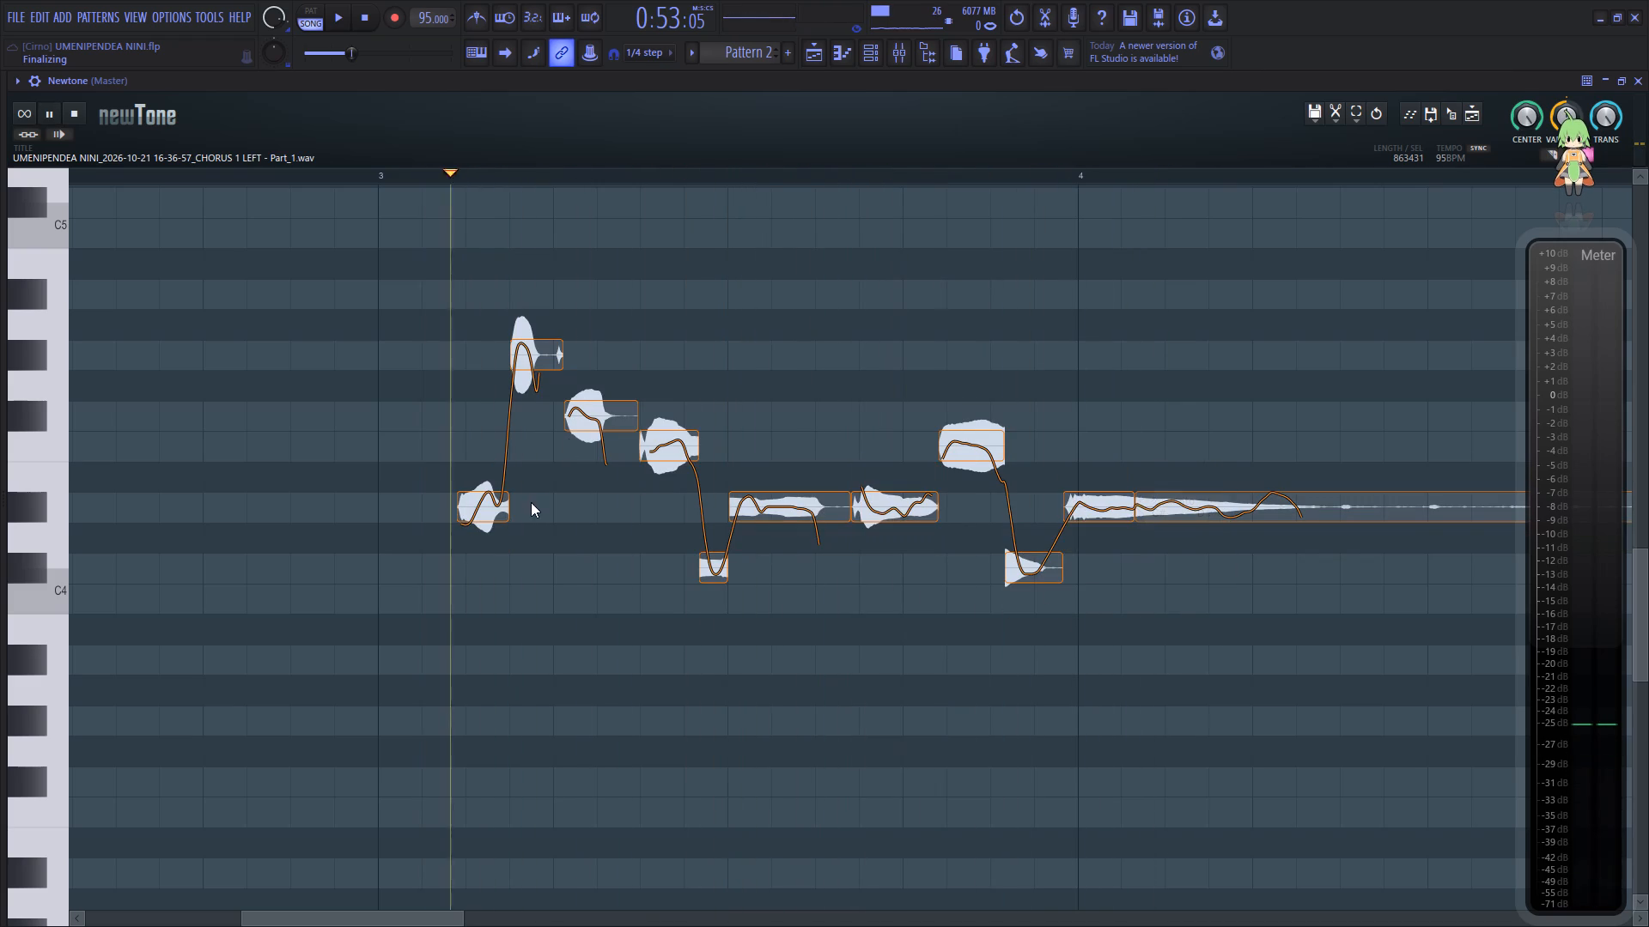
{"action": "key", "text": "space"}
Reduce the pitch variation of the opening D#4 and G#4 notes after bar 3, setting the G#4 to 54.22%, and audition.
{"action": "left_click", "coordinate": [490, 508]}
{"action": "left_click_drag", "start_coordinate": [482, 549], "coordinate": [483, 545]}
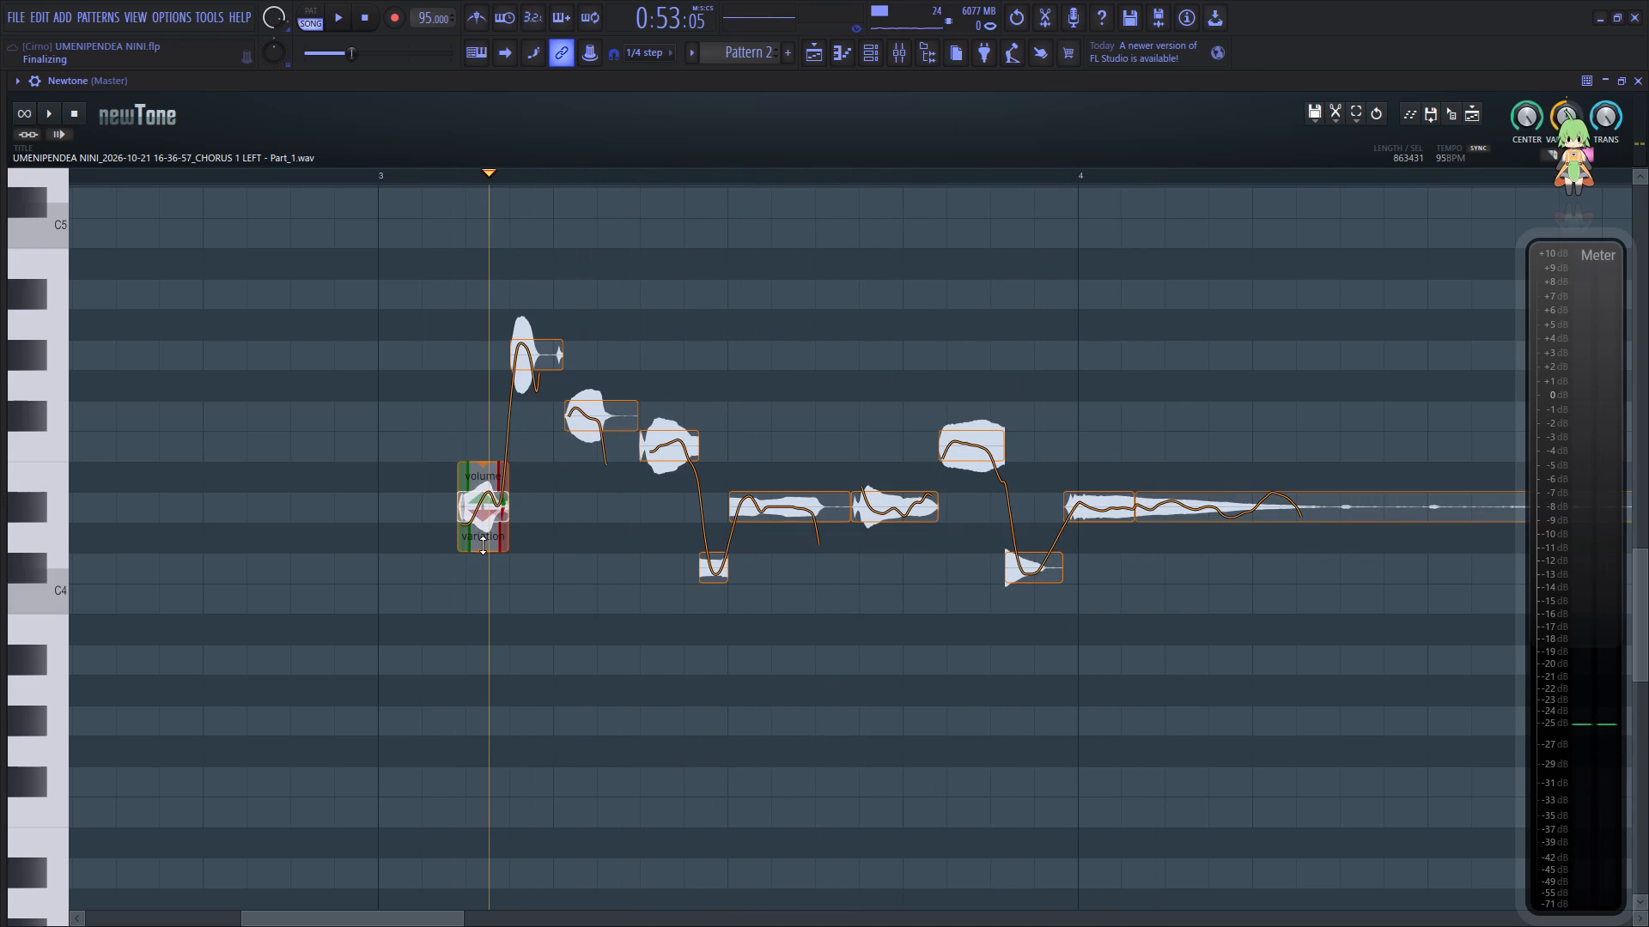
{"action": "left_click_drag", "start_coordinate": [483, 545], "coordinate": [493, 494]}
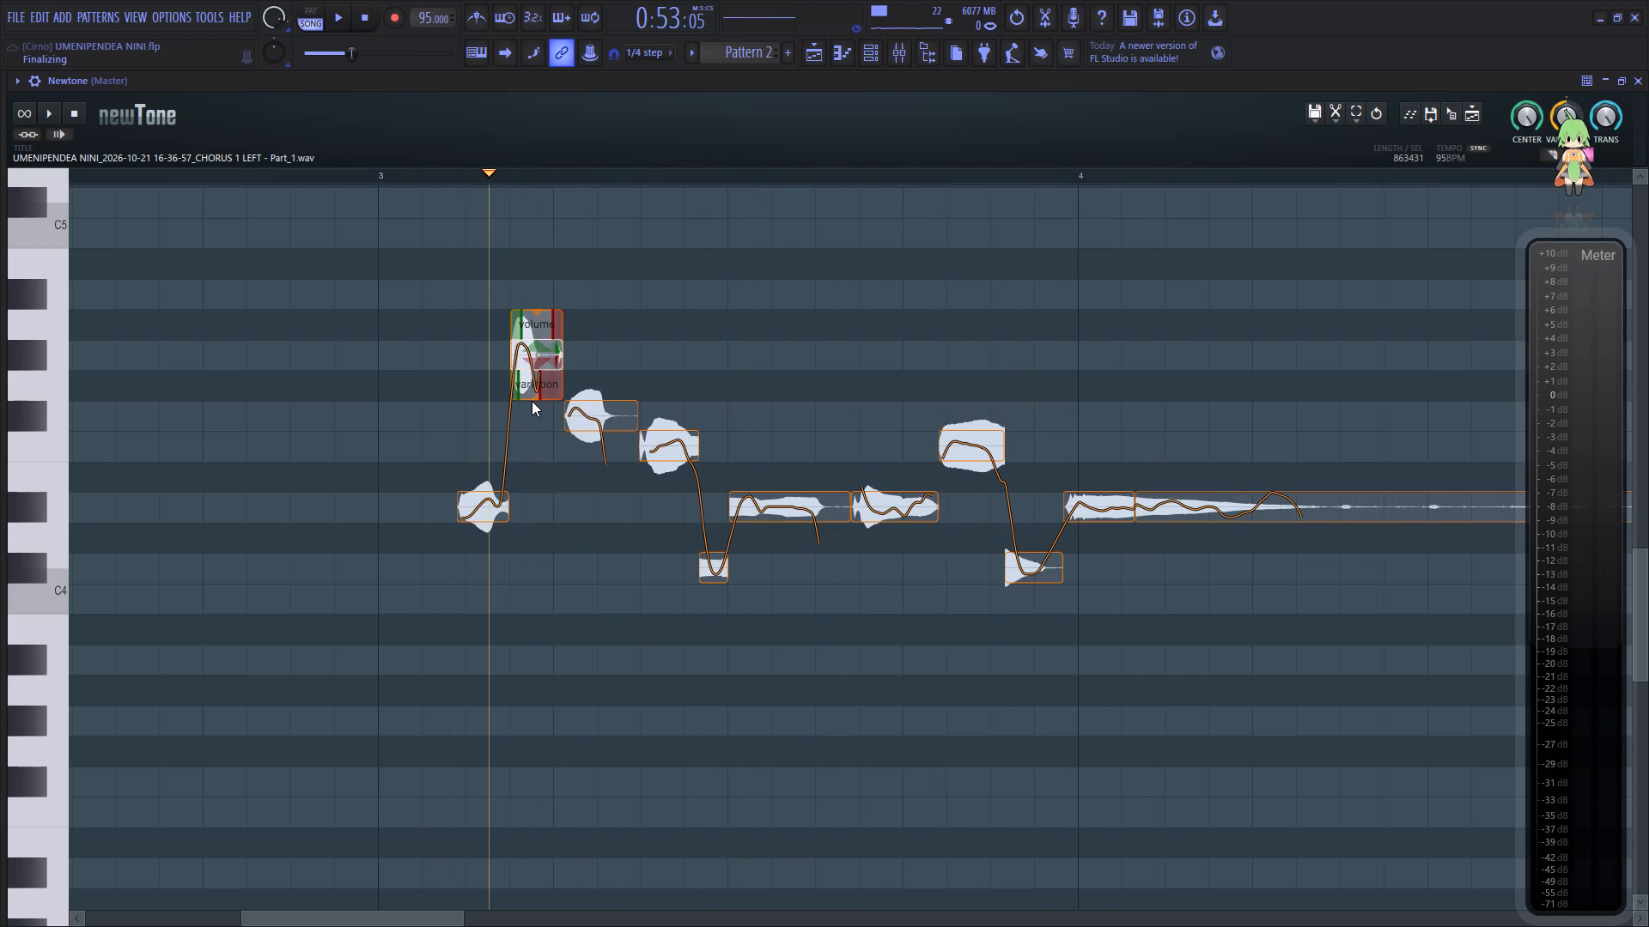
{"action": "left_click_drag", "start_coordinate": [532, 399], "coordinate": [545, 343]}
{"action": "left_click", "coordinate": [399, 426]}
{"action": "key", "text": "space"}
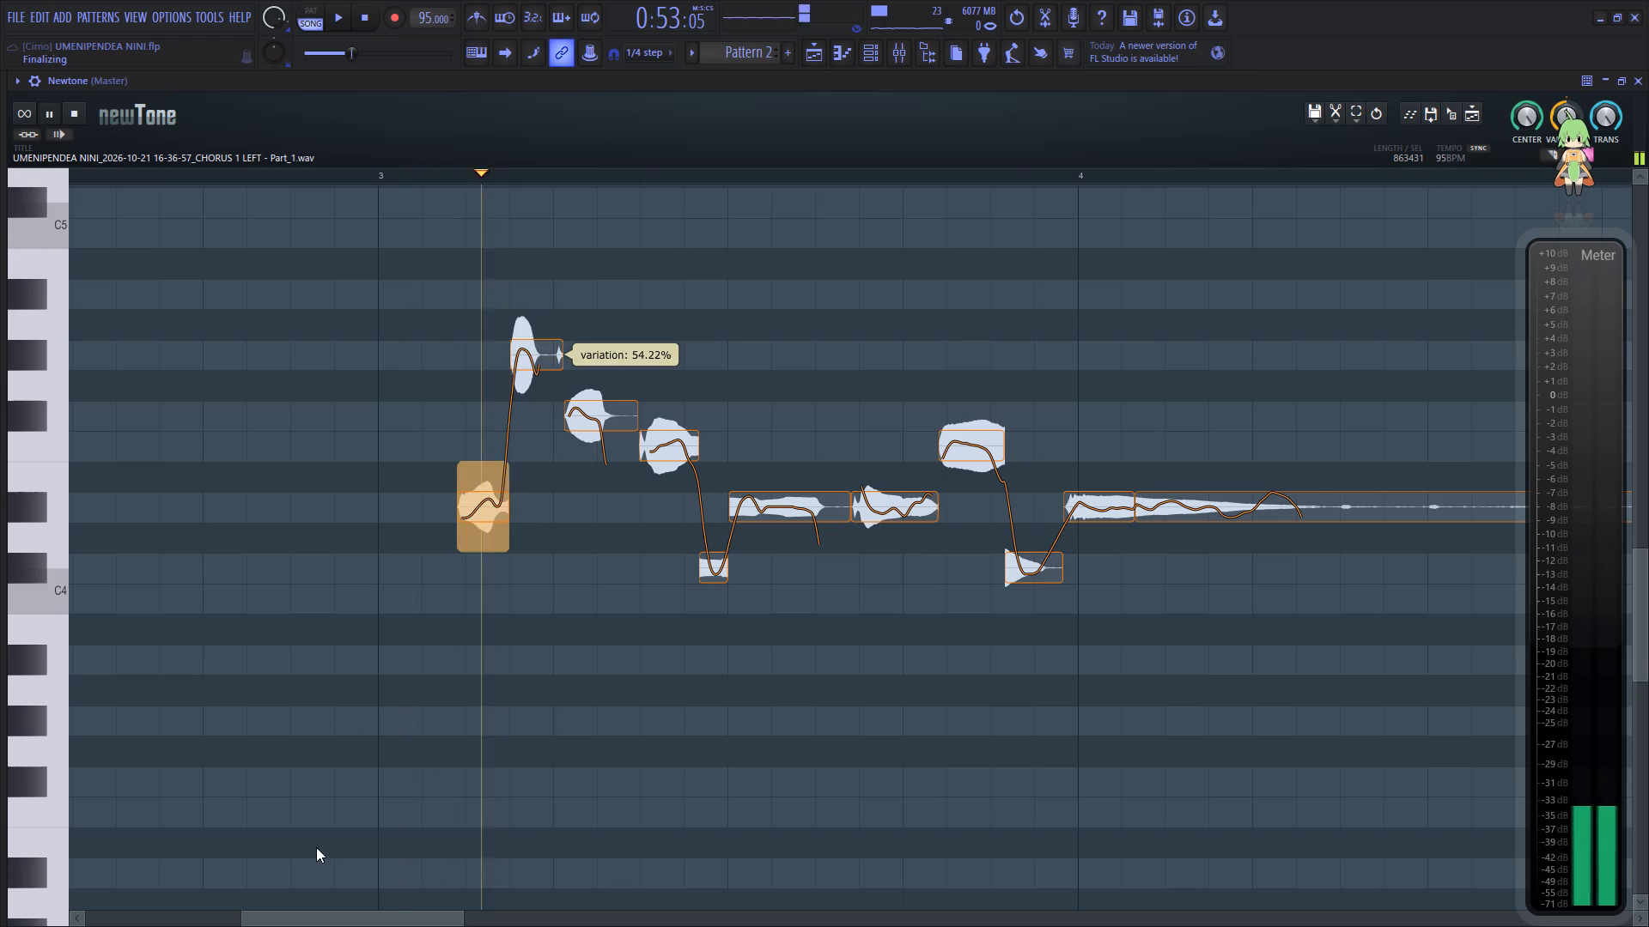
{"action": "left_click_drag", "start_coordinate": [328, 910], "coordinate": [361, 899]}
{"action": "key", "text": "space"}
{"action": "key", "text": "space"}
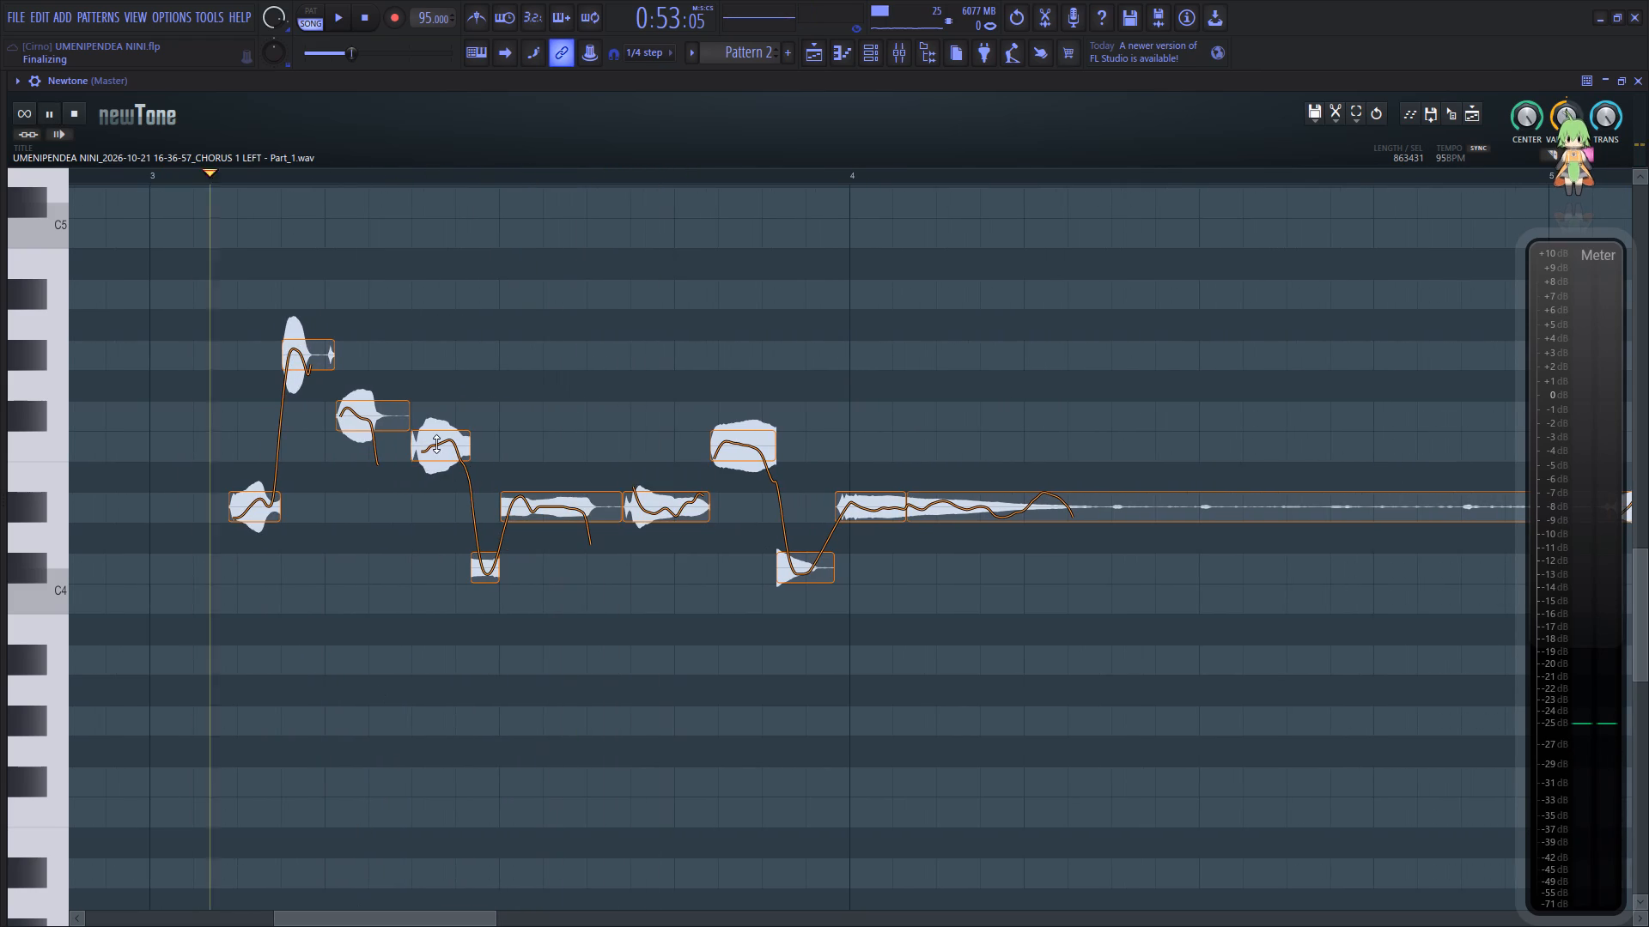
Set the pitch variation of the first F4 note in the bar 3 phrase to 65.49% and audition.
{"action": "left_click_drag", "start_coordinate": [441, 490], "coordinate": [451, 448]}
{"action": "key", "text": "space"}
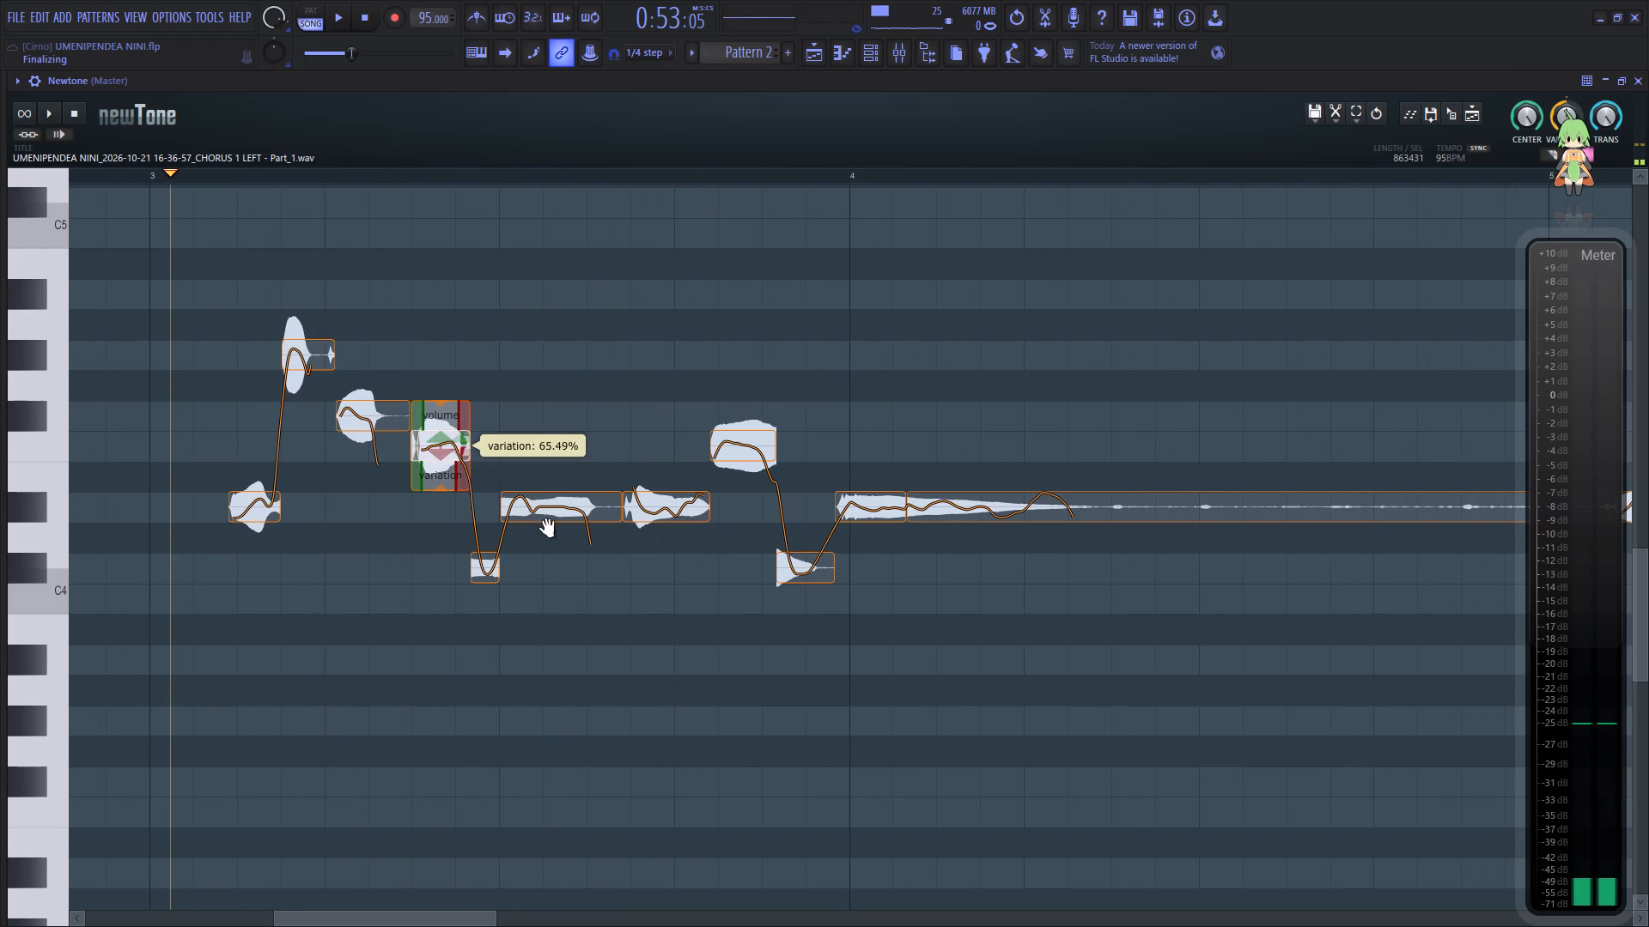
{"action": "key", "text": "space"}
Set the pitch variation of the first long D#4 note in the middle of the bar 3 phrase to about 59% and audition.
{"action": "left_click_drag", "start_coordinate": [568, 548], "coordinate": [577, 500]}
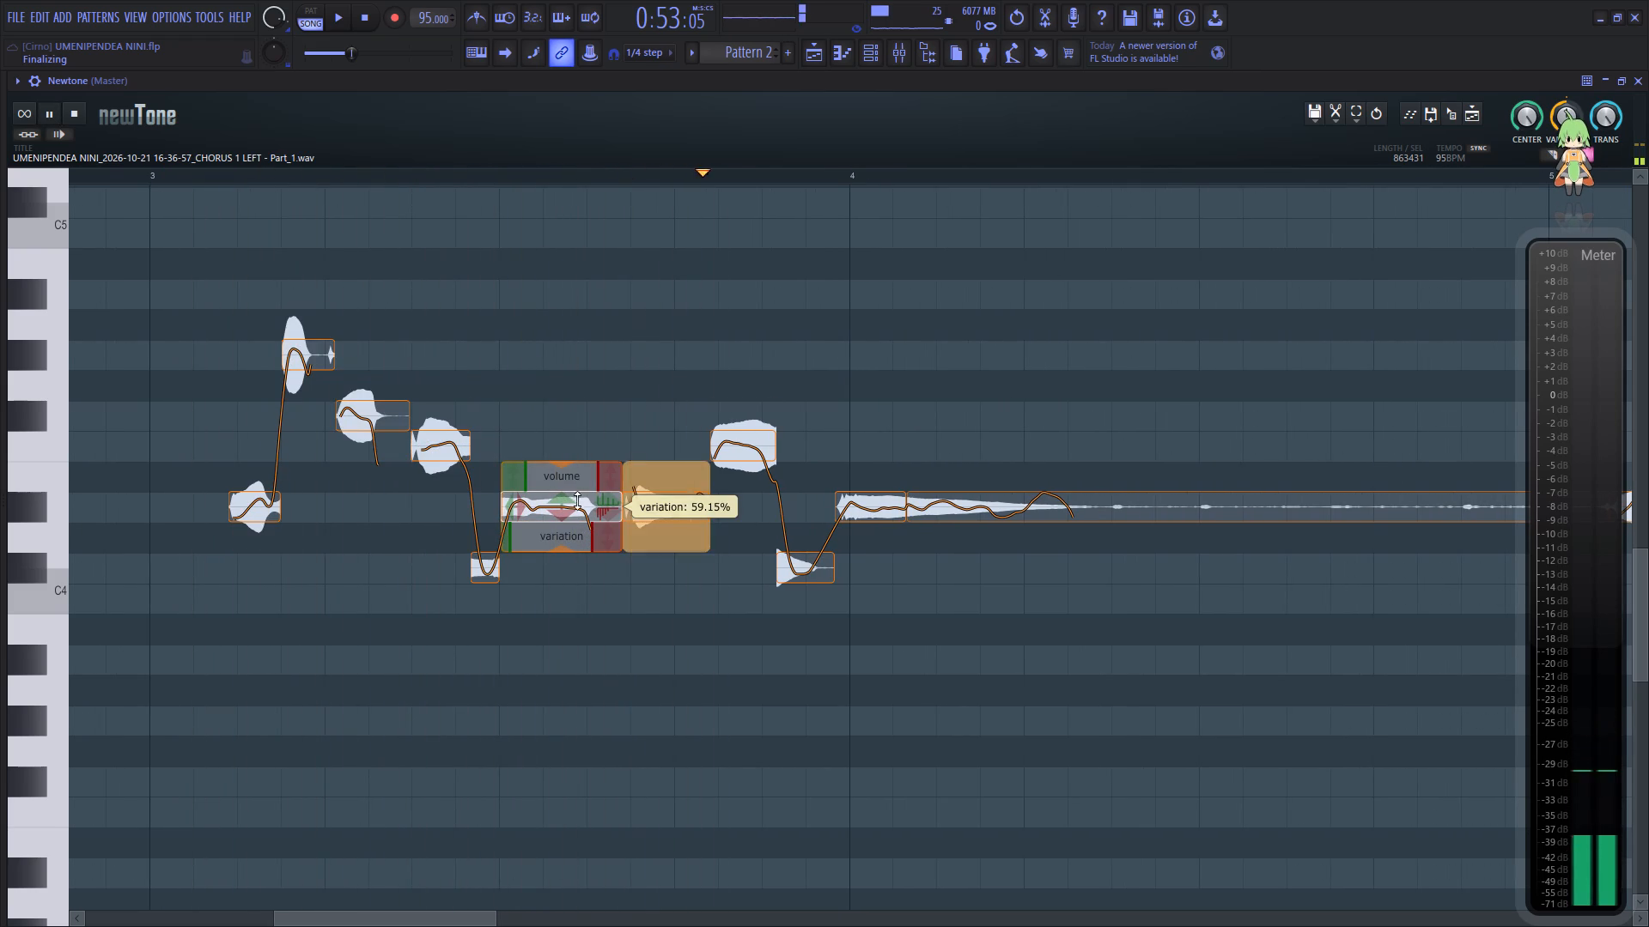
{"action": "left_click_drag", "start_coordinate": [577, 500], "coordinate": [577, 500]}
{"action": "key", "text": "space"}
{"action": "key", "text": "space"}
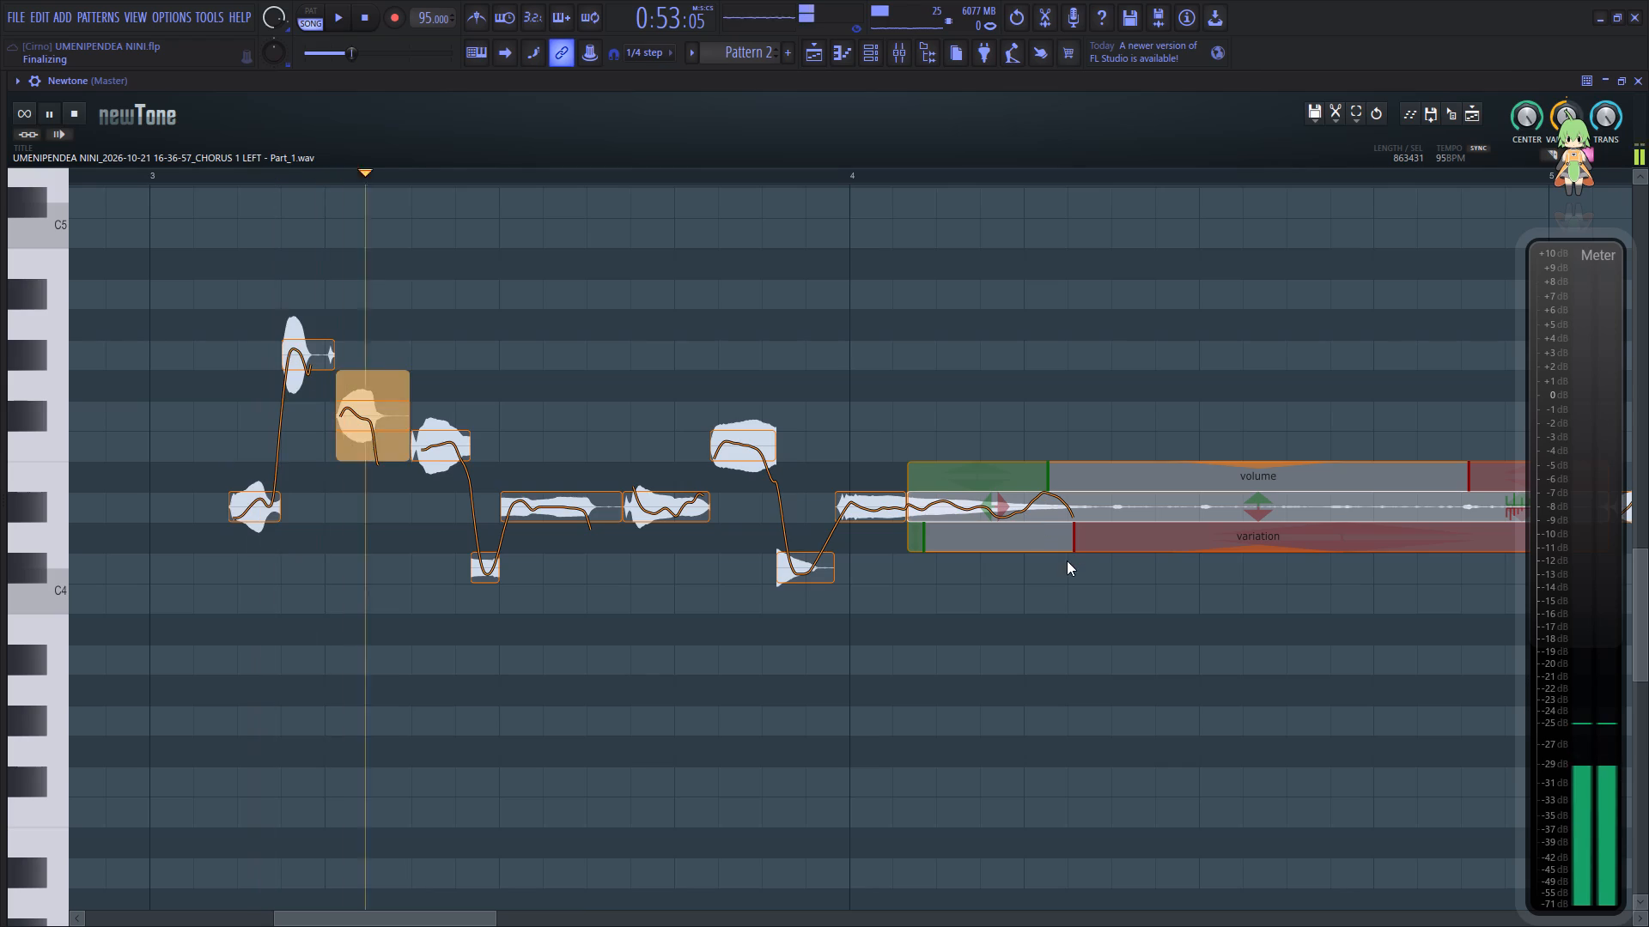
Set the pitch variation of the long final D#4 note after bar 4 to 63.37% and audition the phrase.
{"action": "left_click_drag", "start_coordinate": [1051, 550], "coordinate": [1057, 506]}
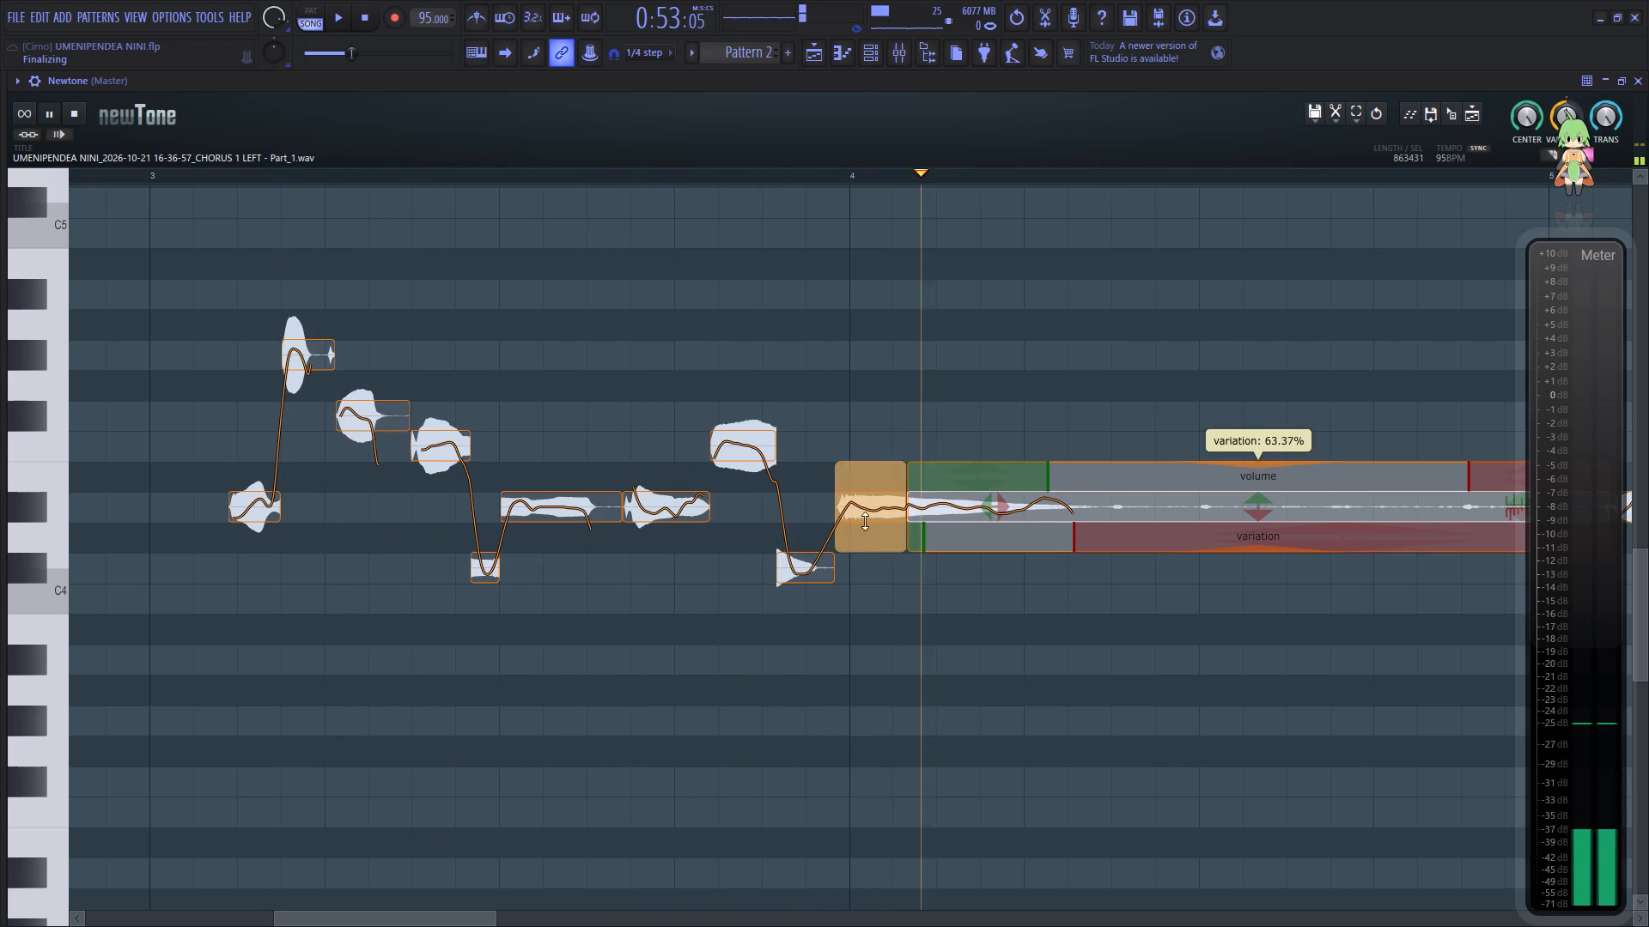
{"action": "key", "text": "space"}
{"action": "key", "text": "space"}
Slice the long D#4 note after bar 4 where its sung tail ends, delete the near-silent remainder before the bar 5 phrase, and audition.
{"action": "left_click_drag", "start_coordinate": [487, 920], "coordinate": [530, 915]}
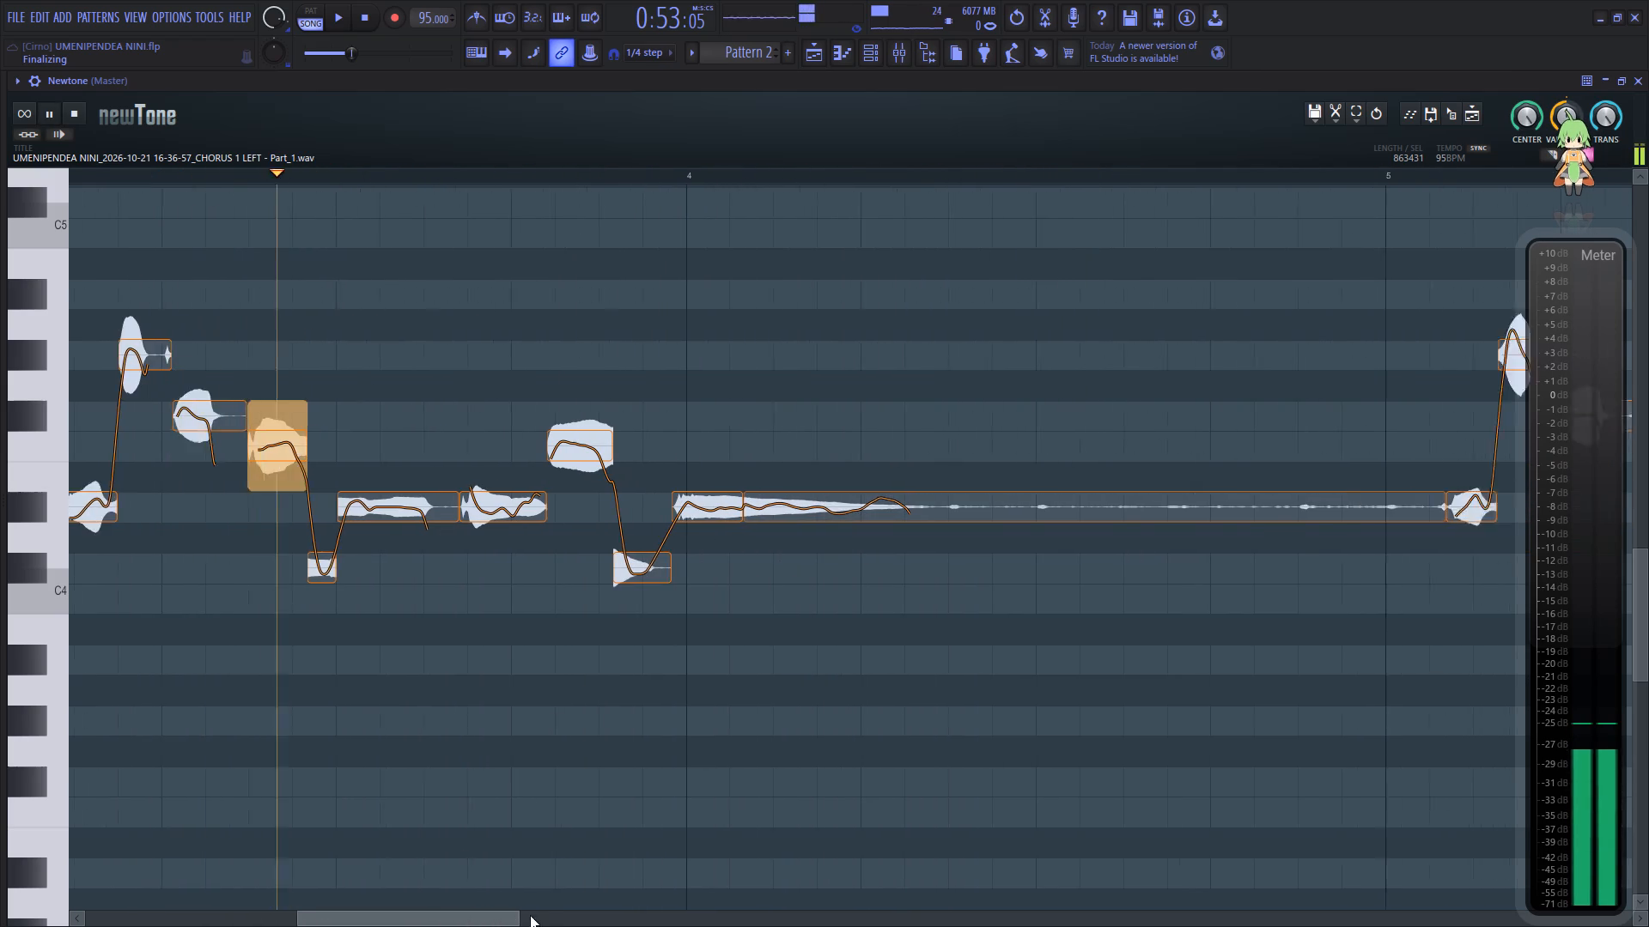
{"action": "left_click_drag", "start_coordinate": [530, 915], "coordinate": [546, 912]}
{"action": "key", "text": "c"}
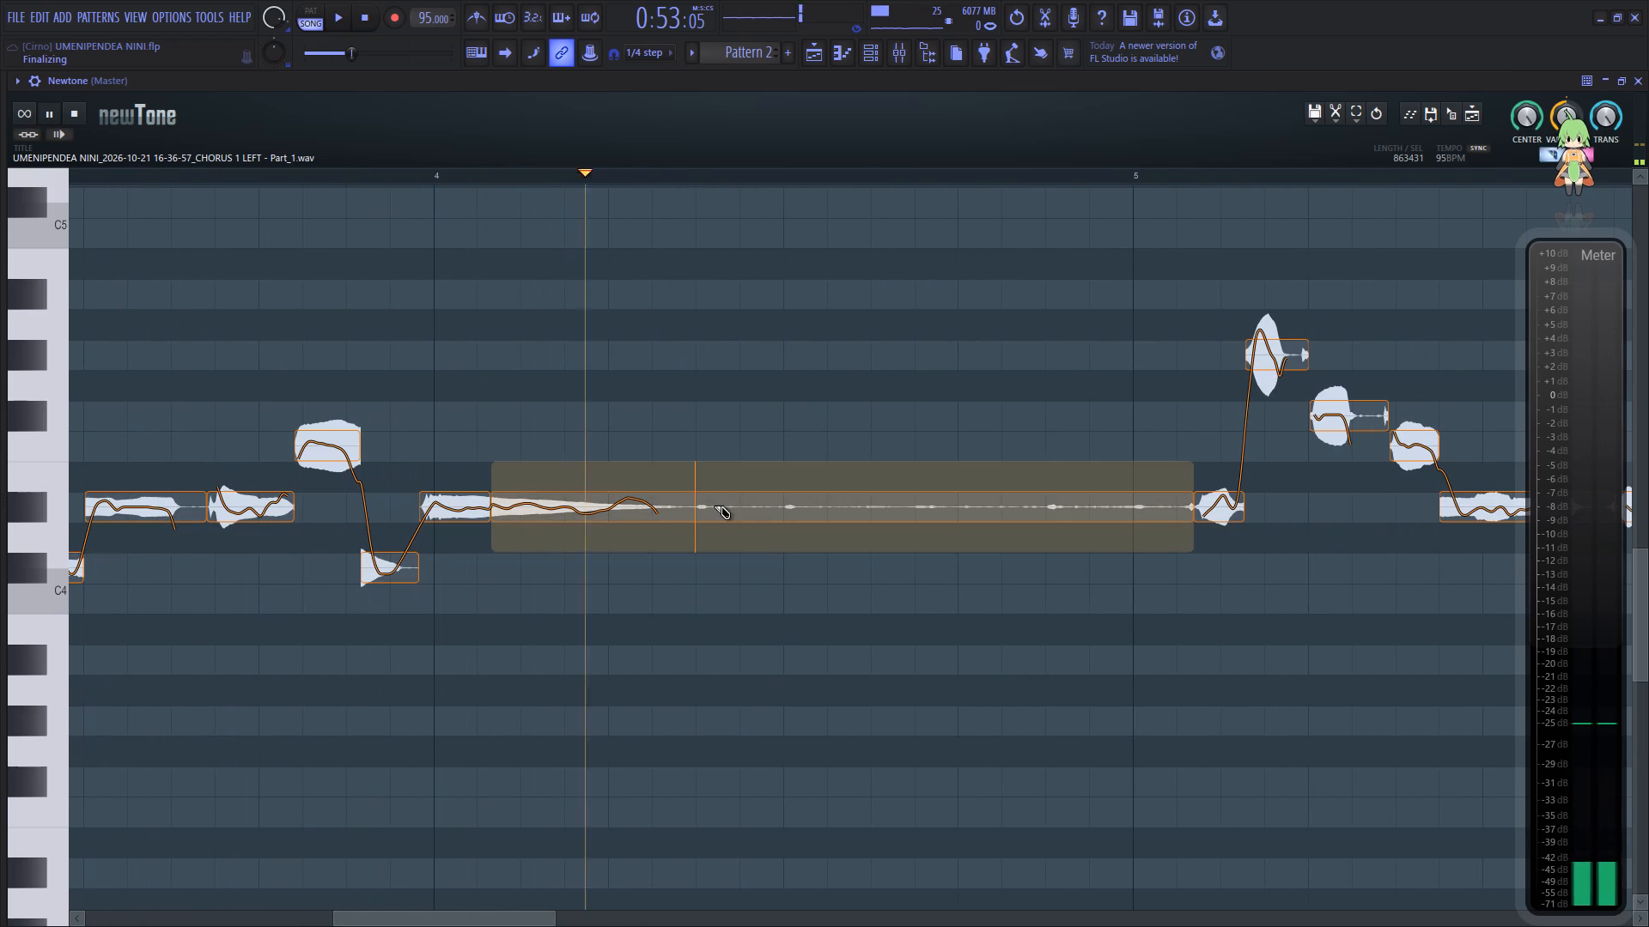
{"action": "left_click", "coordinate": [689, 506]}
{"action": "key", "text": "space"}
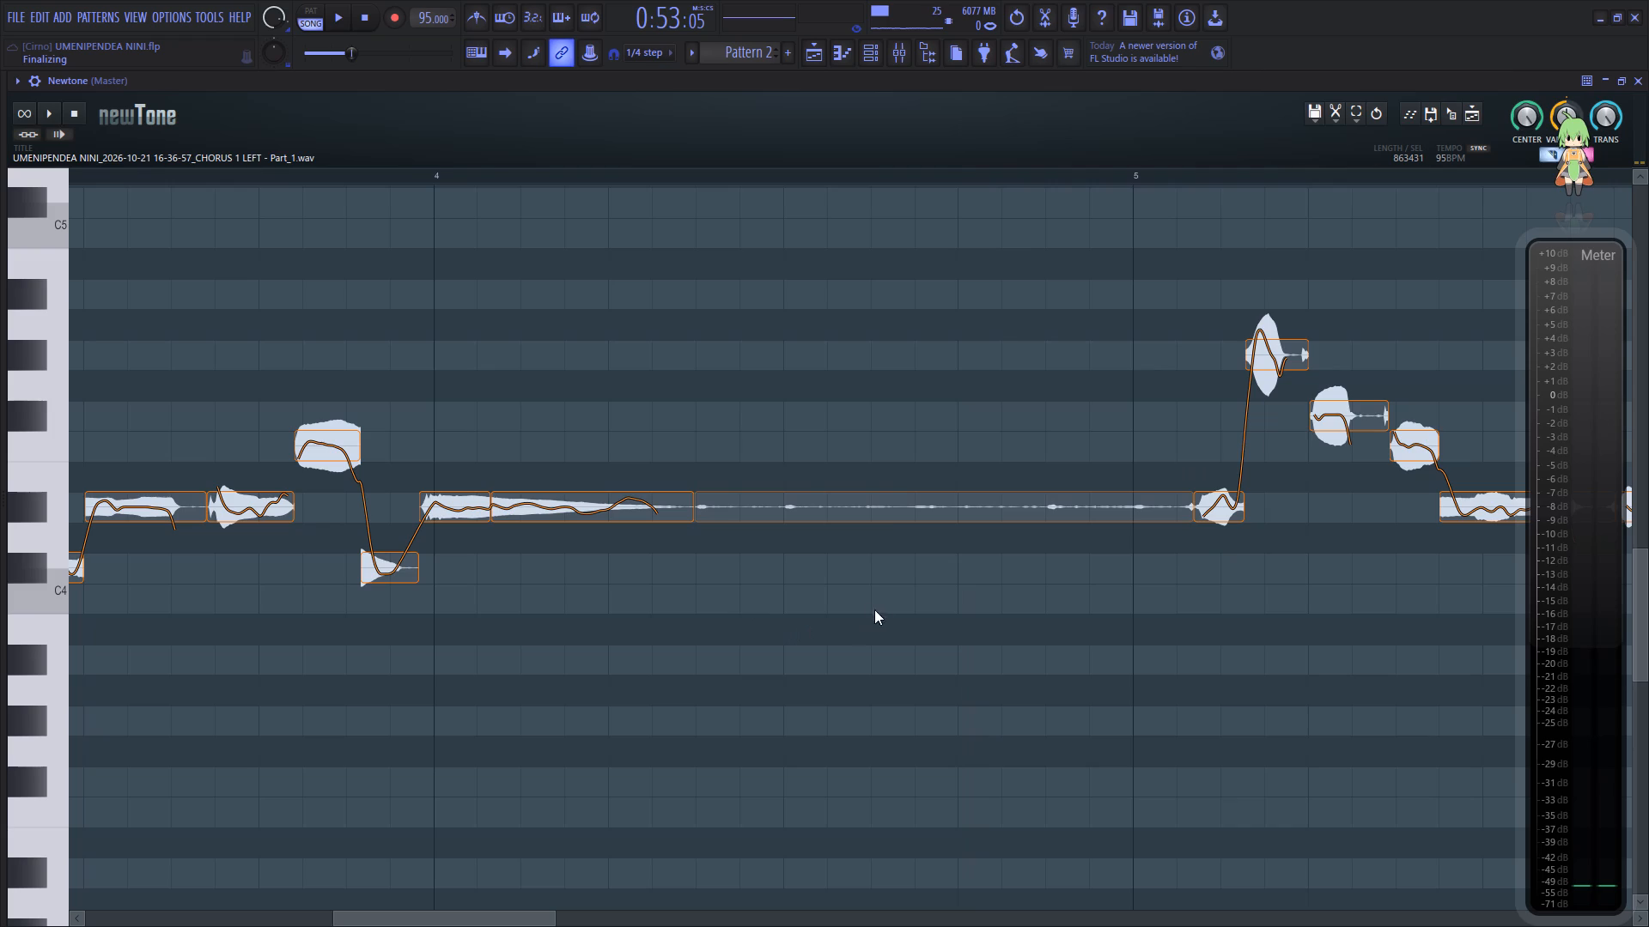
{"action": "left_click_drag", "start_coordinate": [877, 583], "coordinate": [901, 482], "text": "ctrl"}
{"action": "key", "text": "Delete"}
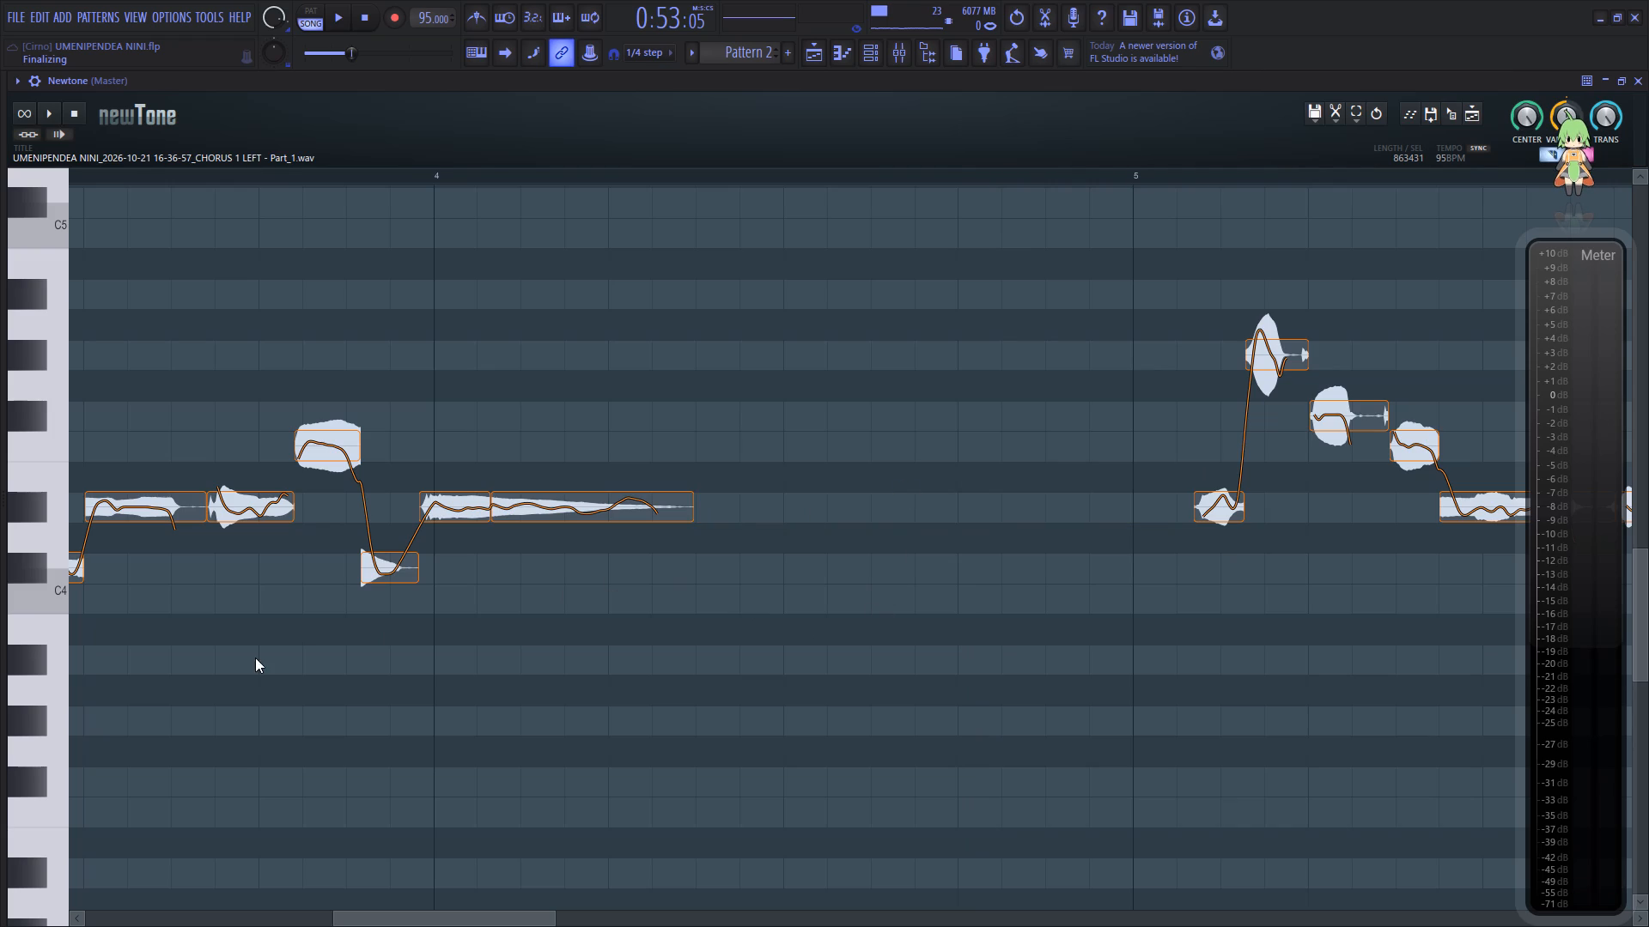
{"action": "left_click", "coordinate": [272, 644]}
{"action": "key", "text": "space"}
Set the pitch variation of the long D#4 note in the middle of the bar 5 phrase to 57.74% and audition from the phrase's start.
{"action": "left_click_drag", "start_coordinate": [474, 920], "coordinate": [552, 924]}
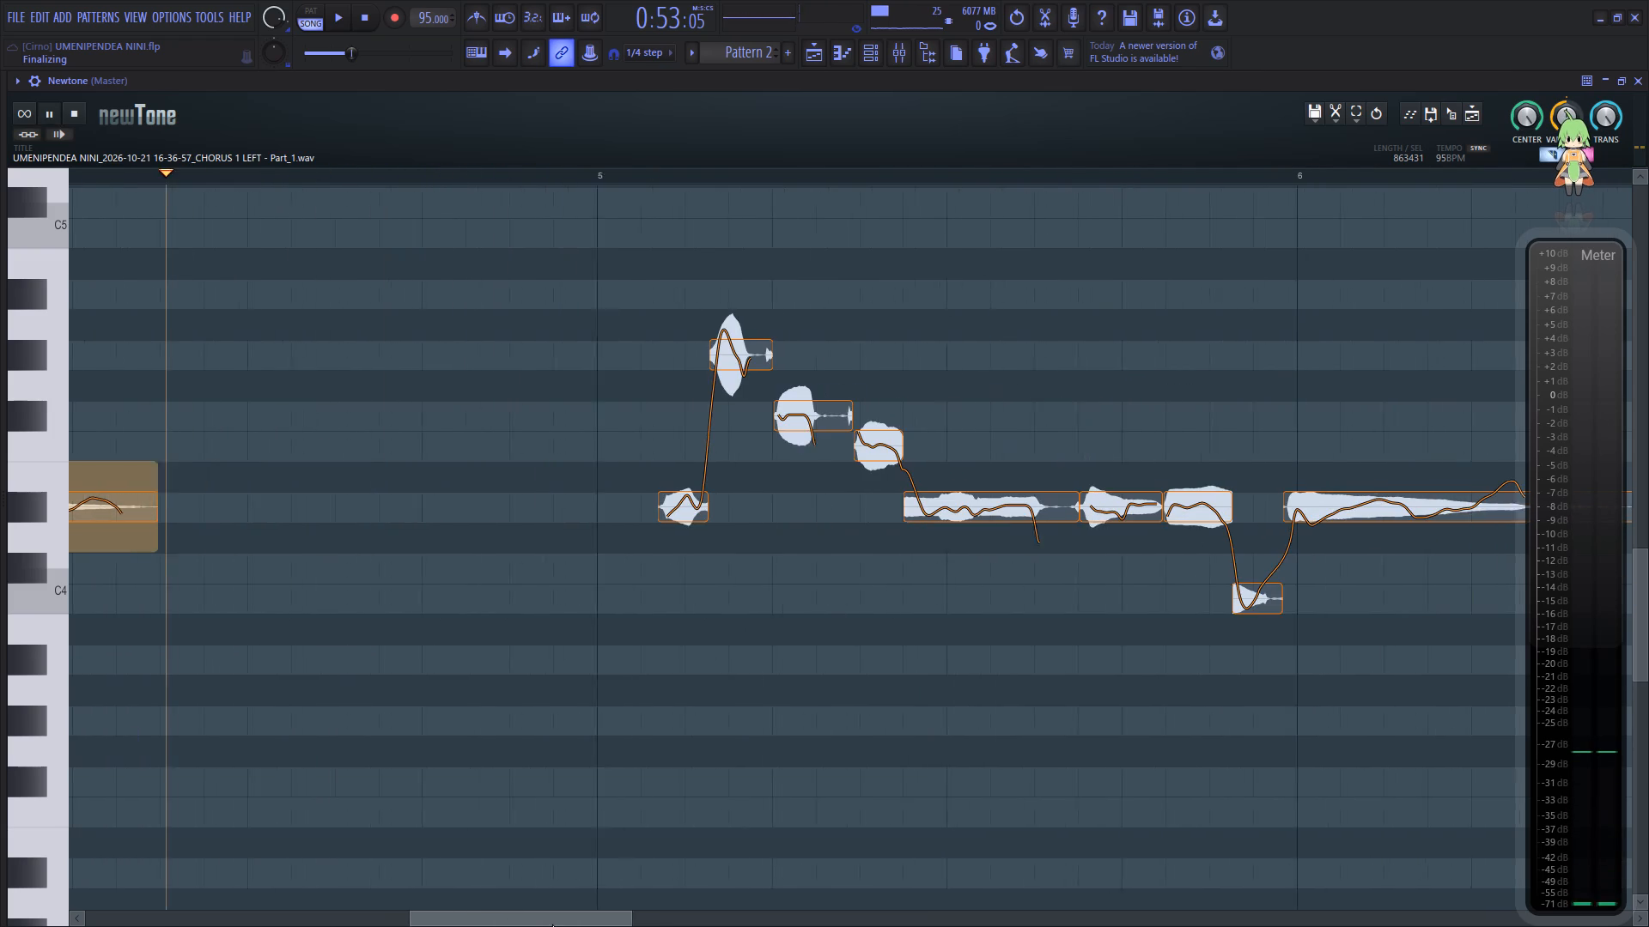
{"action": "left_click_drag", "start_coordinate": [552, 924], "coordinate": [611, 908]}
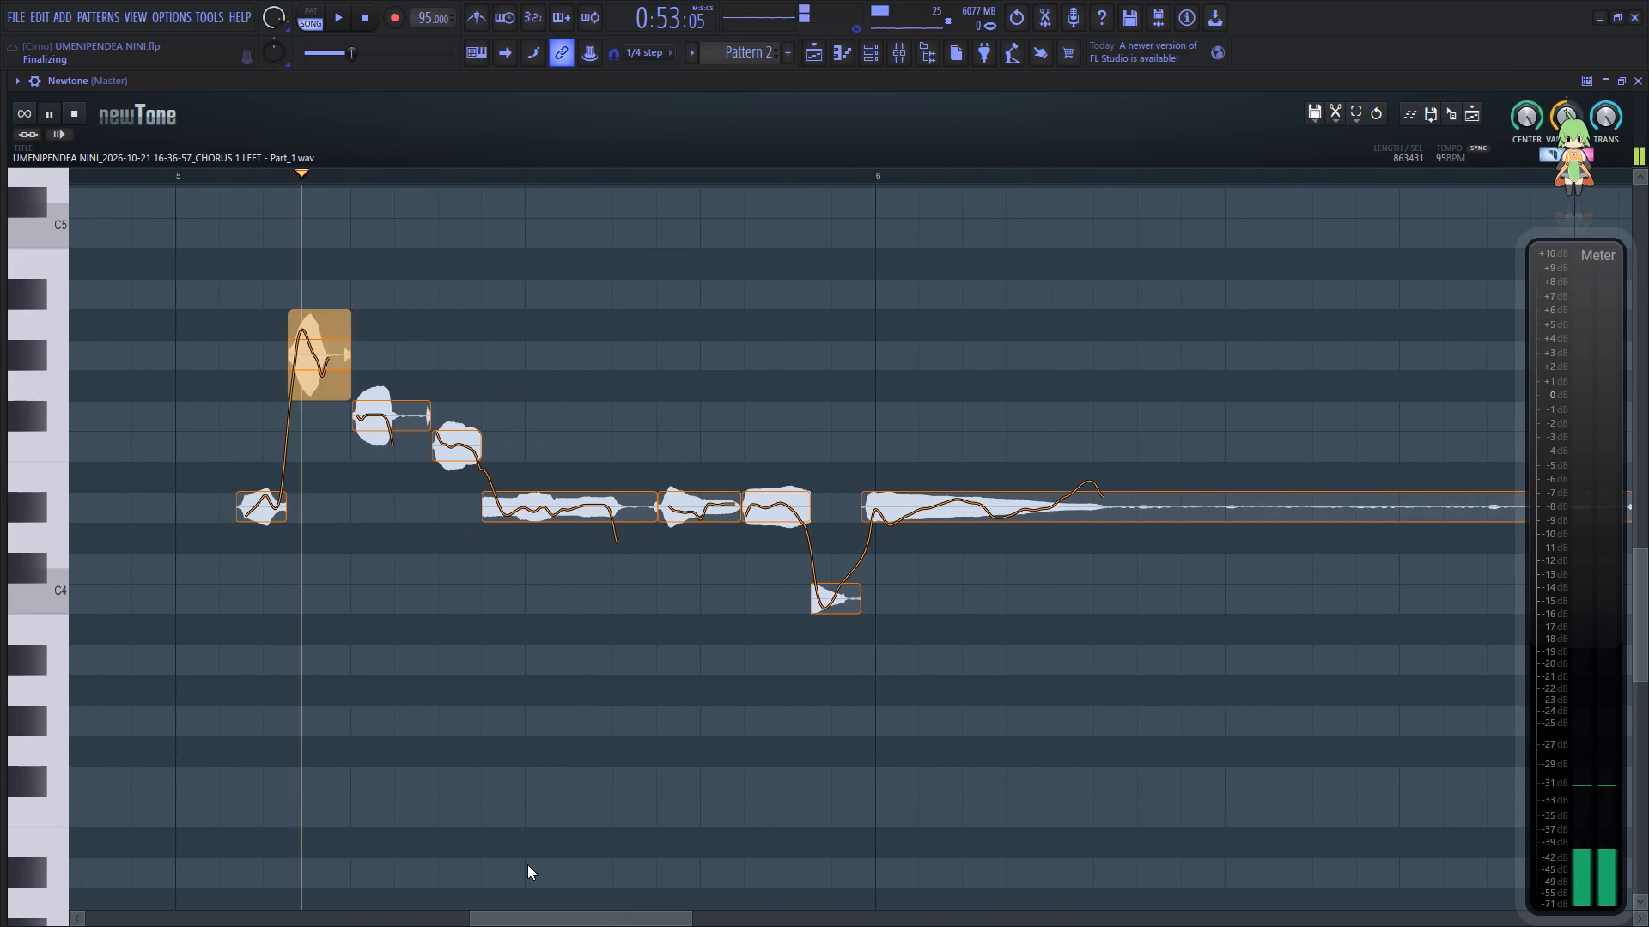
{"action": "key", "text": "space"}
{"action": "left_click", "coordinate": [575, 501]}
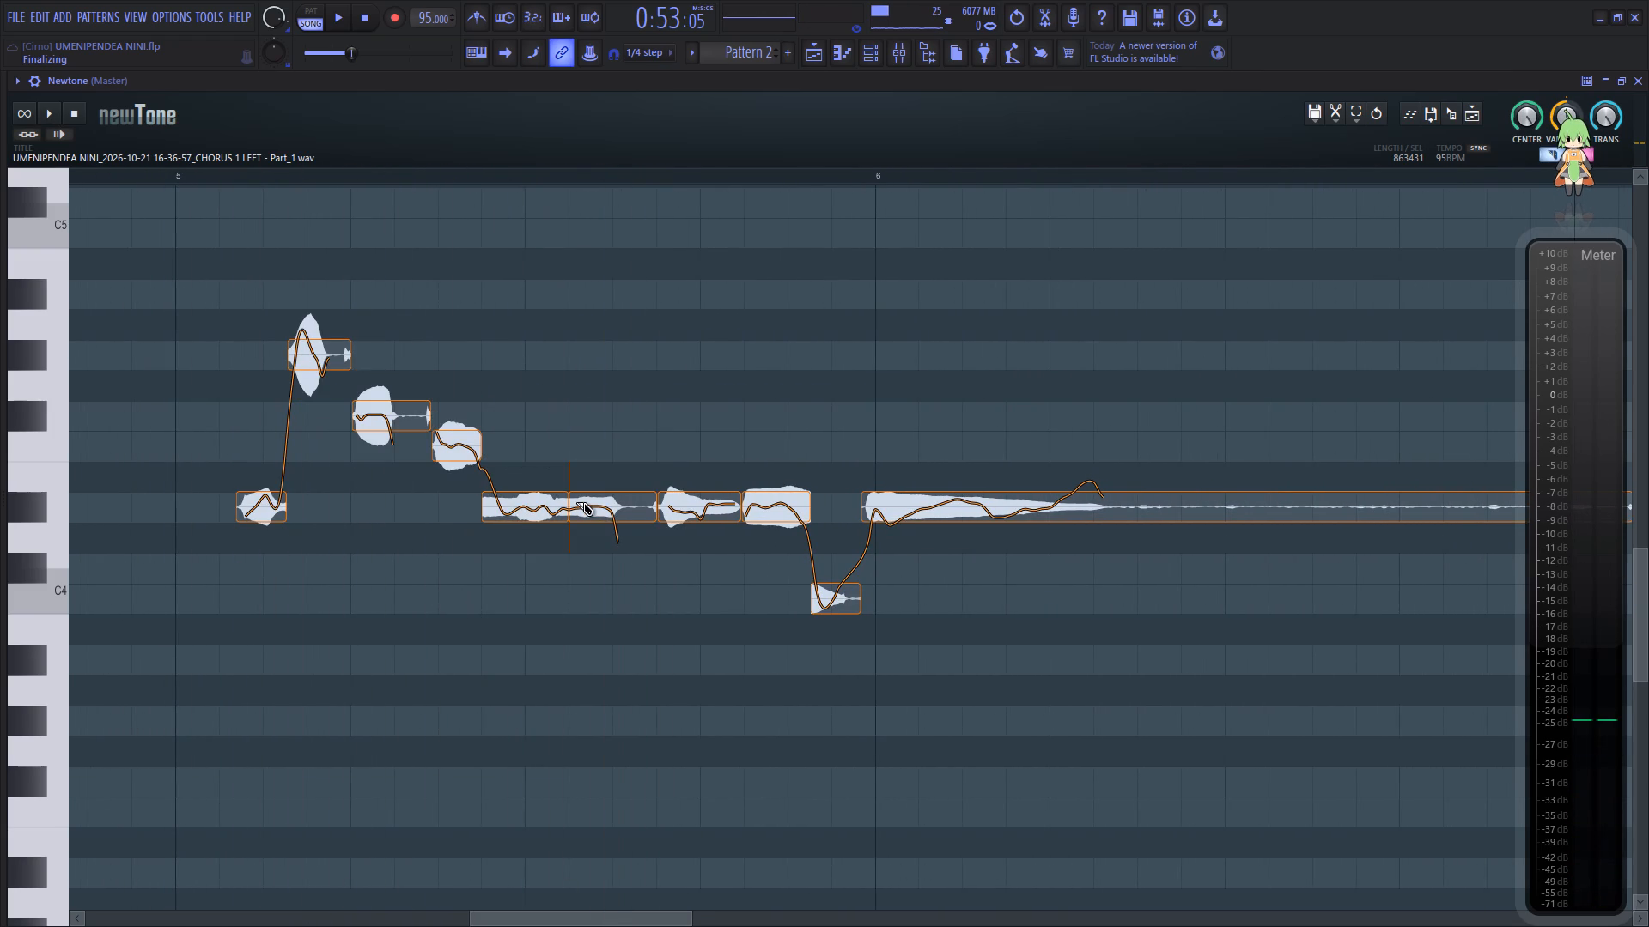
{"action": "key", "text": "ctrl+z"}
{"action": "key", "text": "c"}
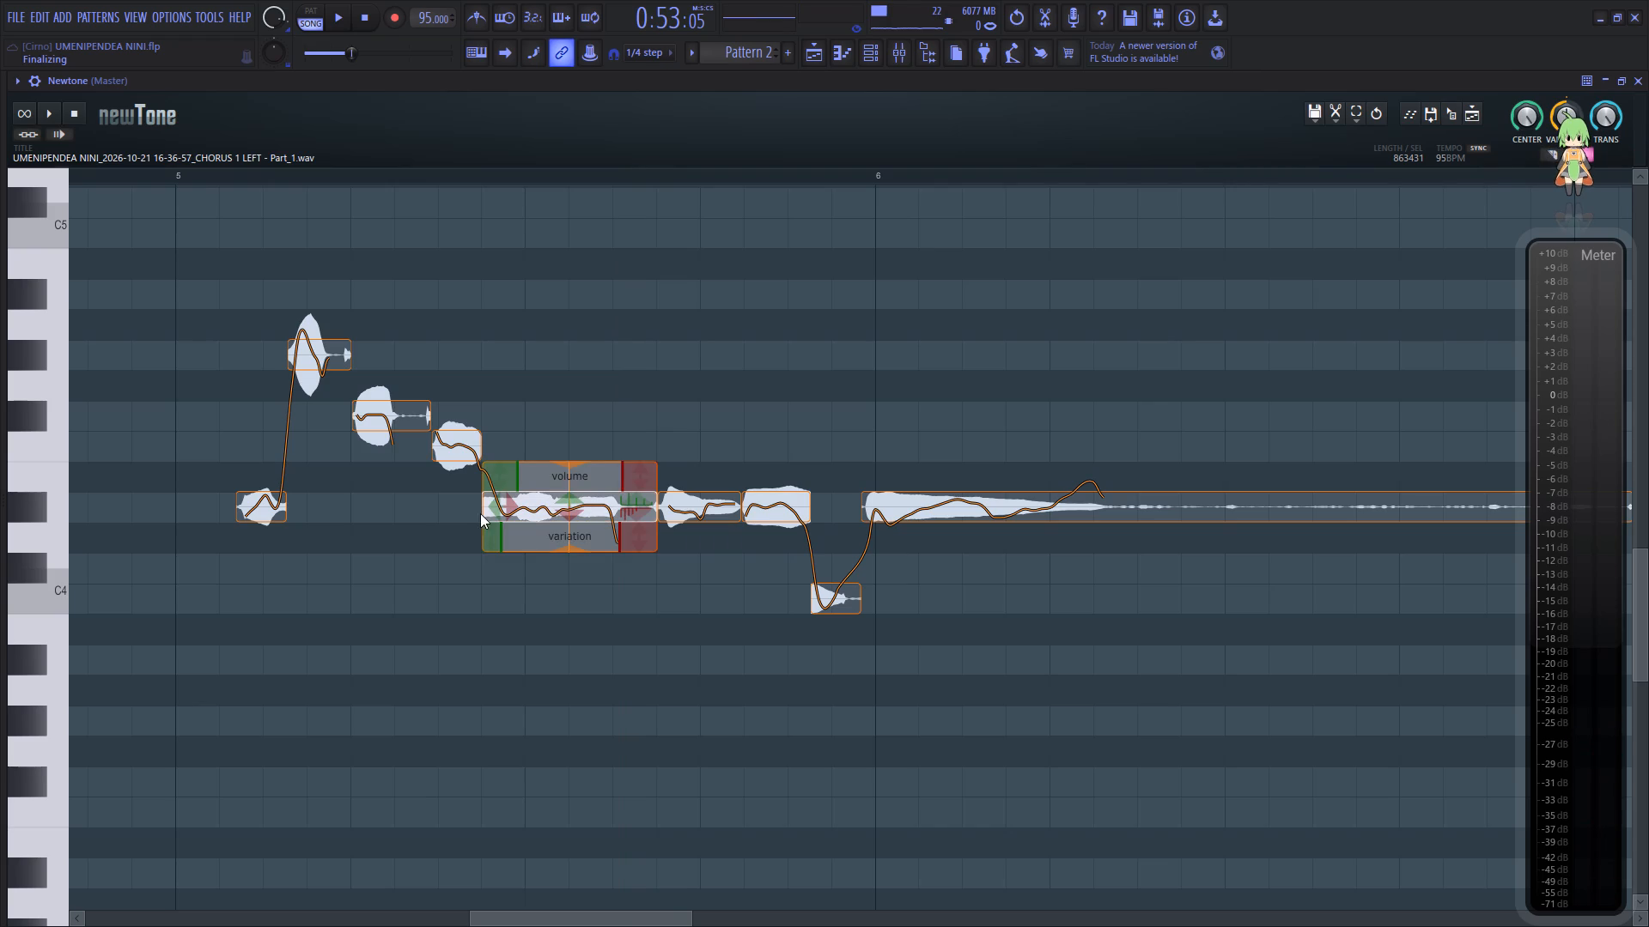
{"action": "left_click_drag", "start_coordinate": [572, 550], "coordinate": [585, 499]}
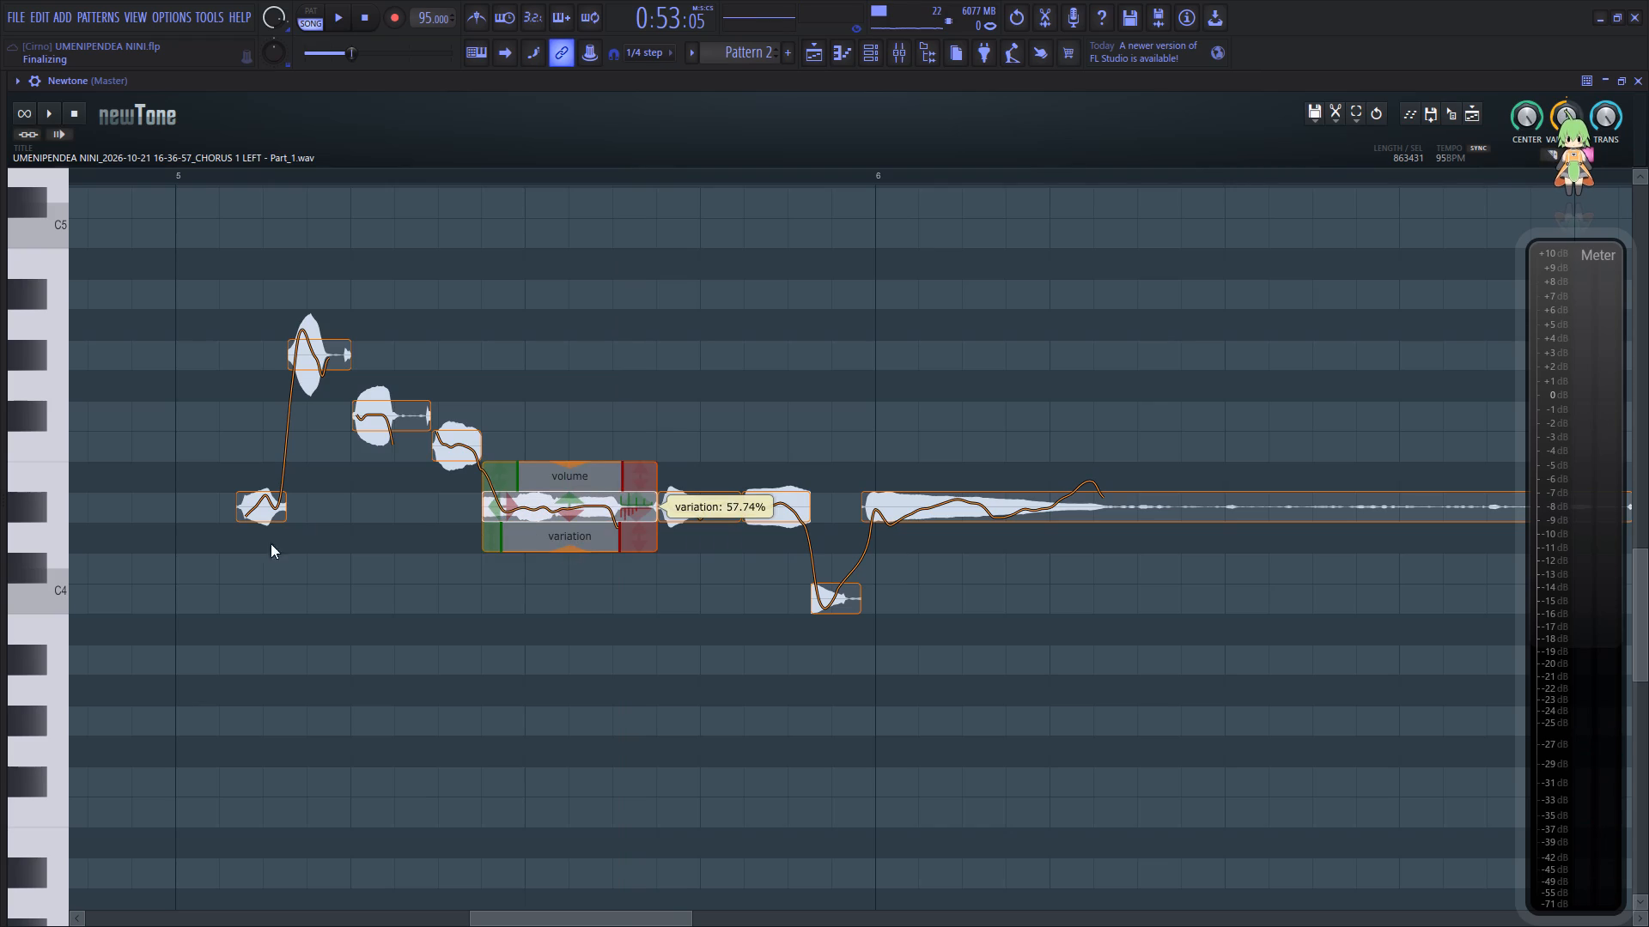
{"action": "left_click", "coordinate": [250, 555]}
{"action": "key", "text": "space"}
{"action": "key", "text": "space"}
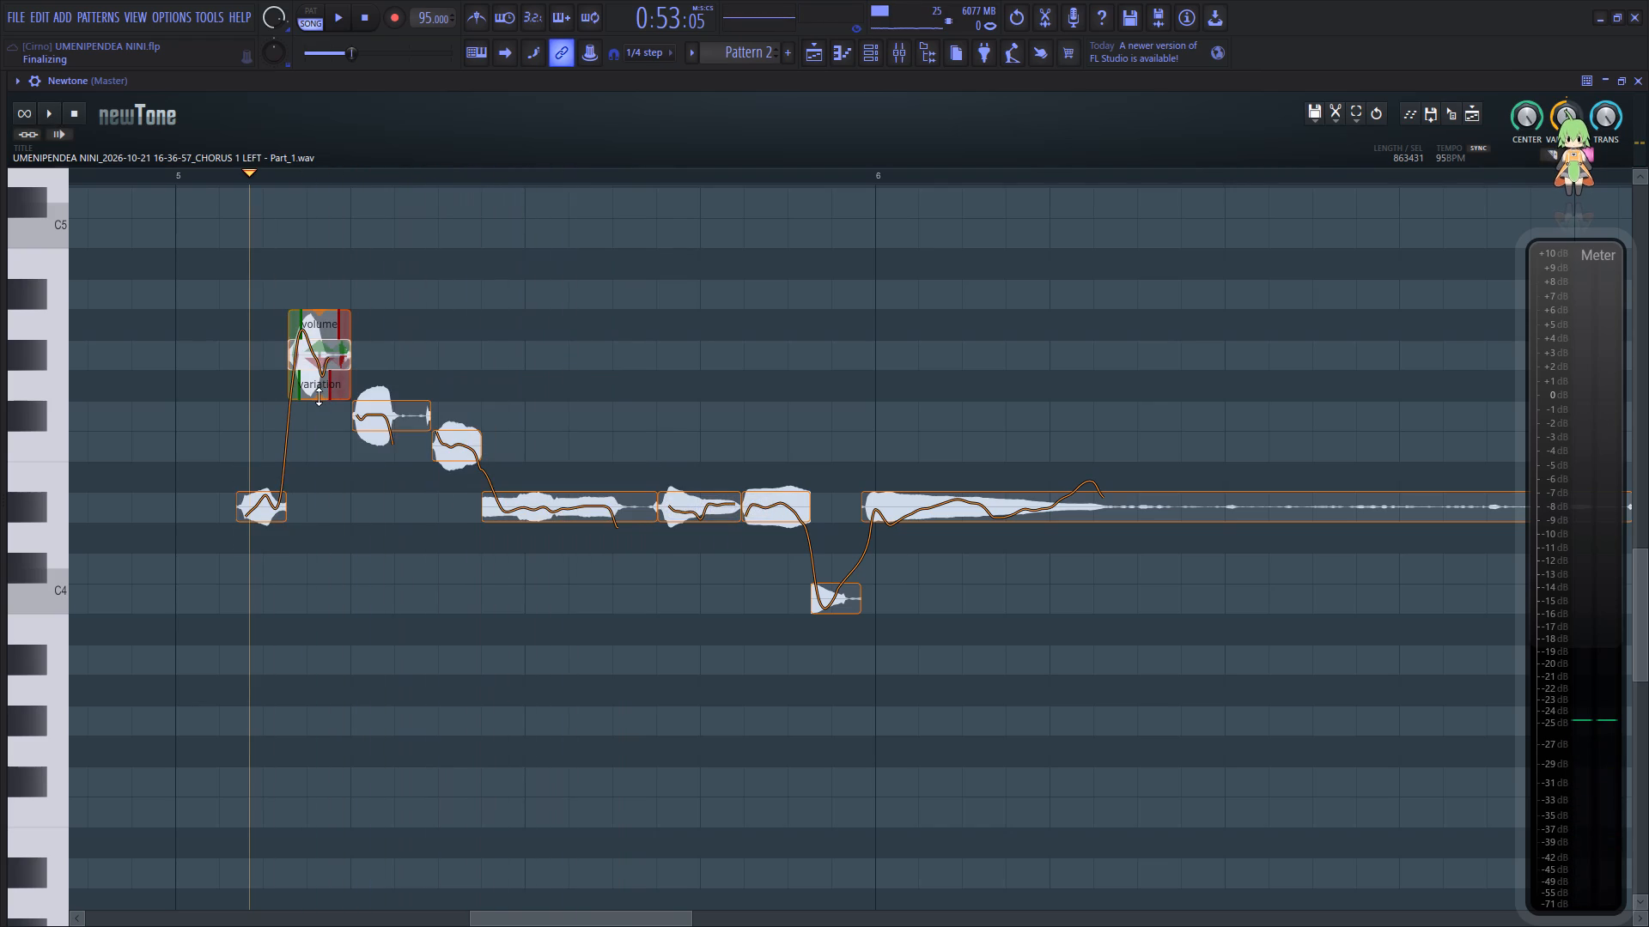
Reduce the pitch variation of the G#4 note near the start of the bar 5 phrase.
{"action": "left_click_drag", "start_coordinate": [319, 397], "coordinate": [333, 340]}
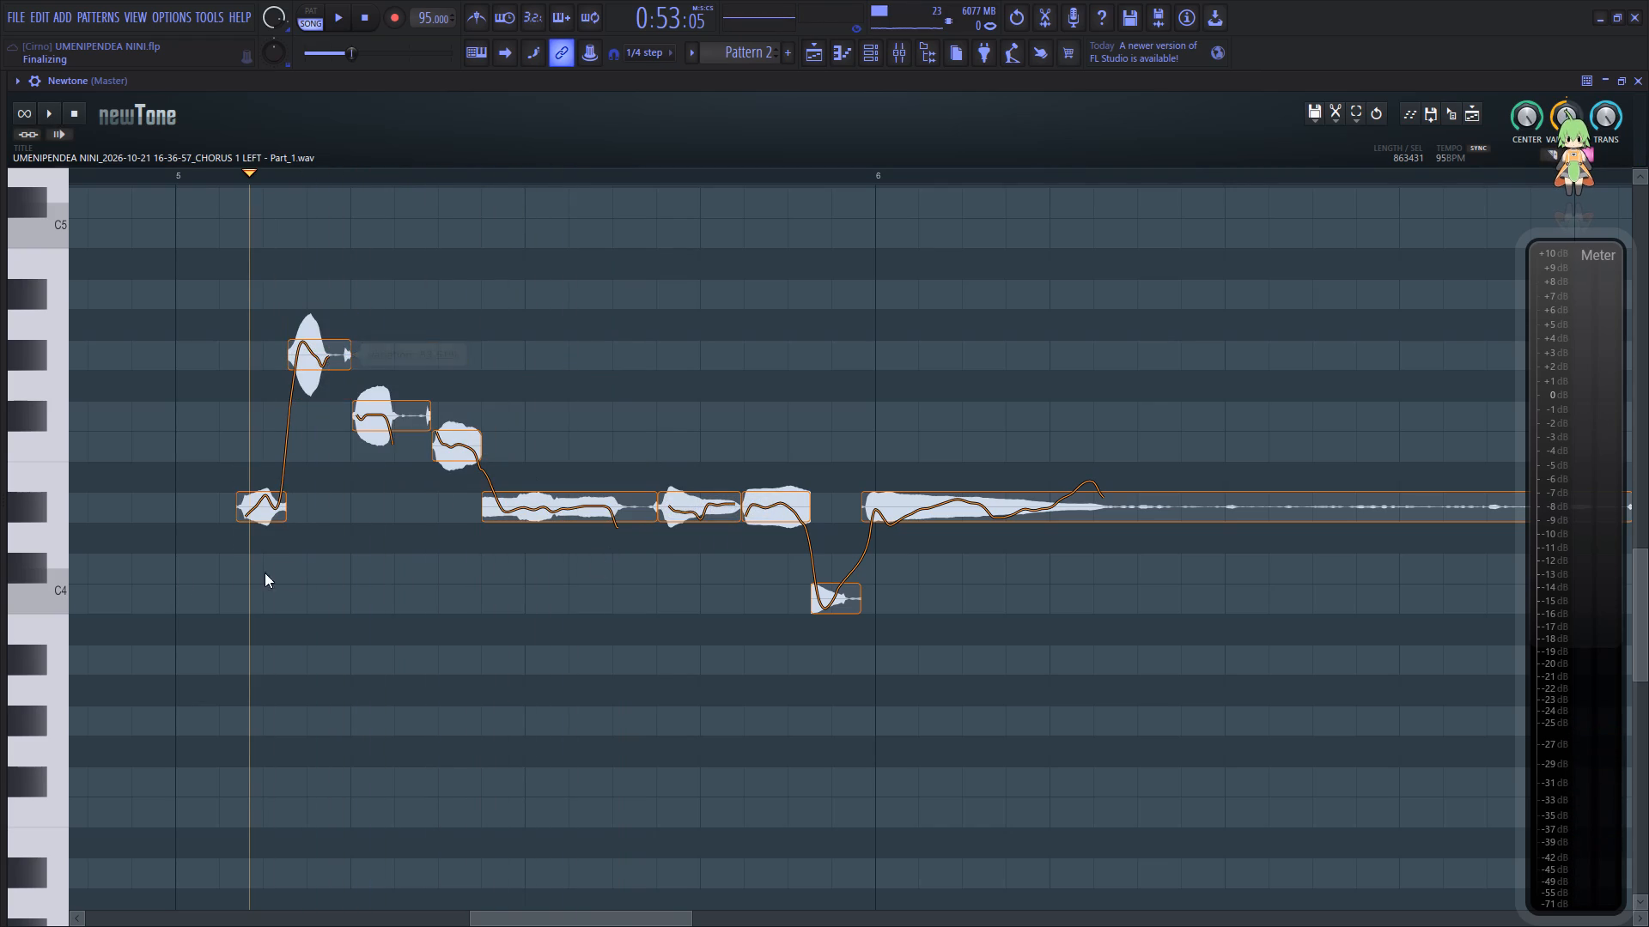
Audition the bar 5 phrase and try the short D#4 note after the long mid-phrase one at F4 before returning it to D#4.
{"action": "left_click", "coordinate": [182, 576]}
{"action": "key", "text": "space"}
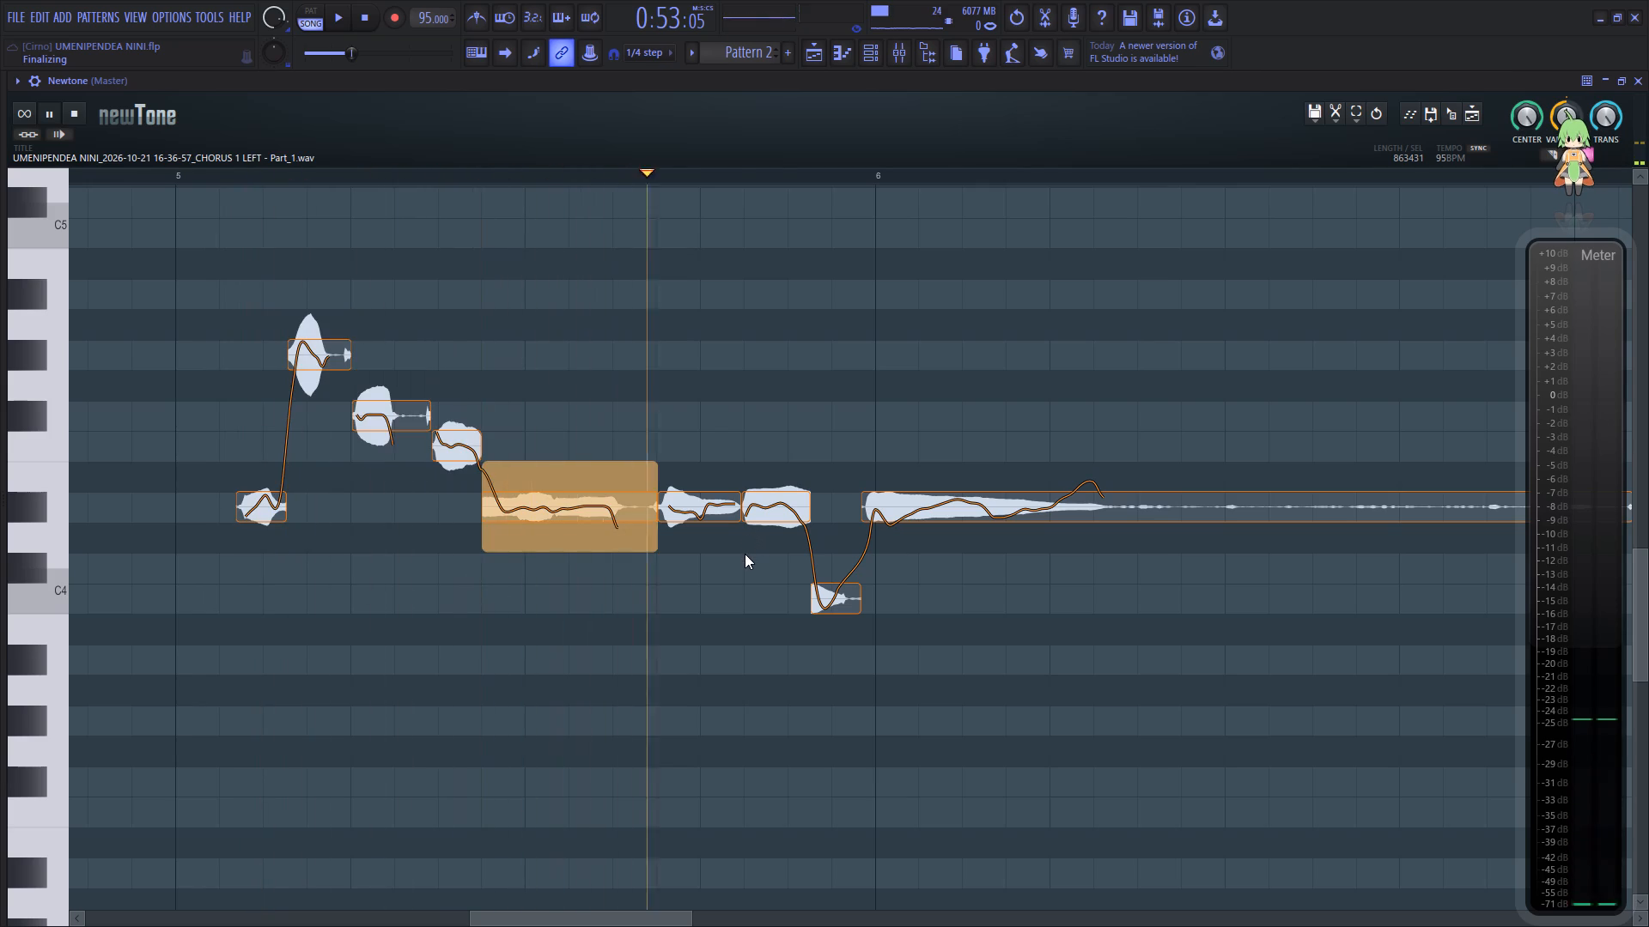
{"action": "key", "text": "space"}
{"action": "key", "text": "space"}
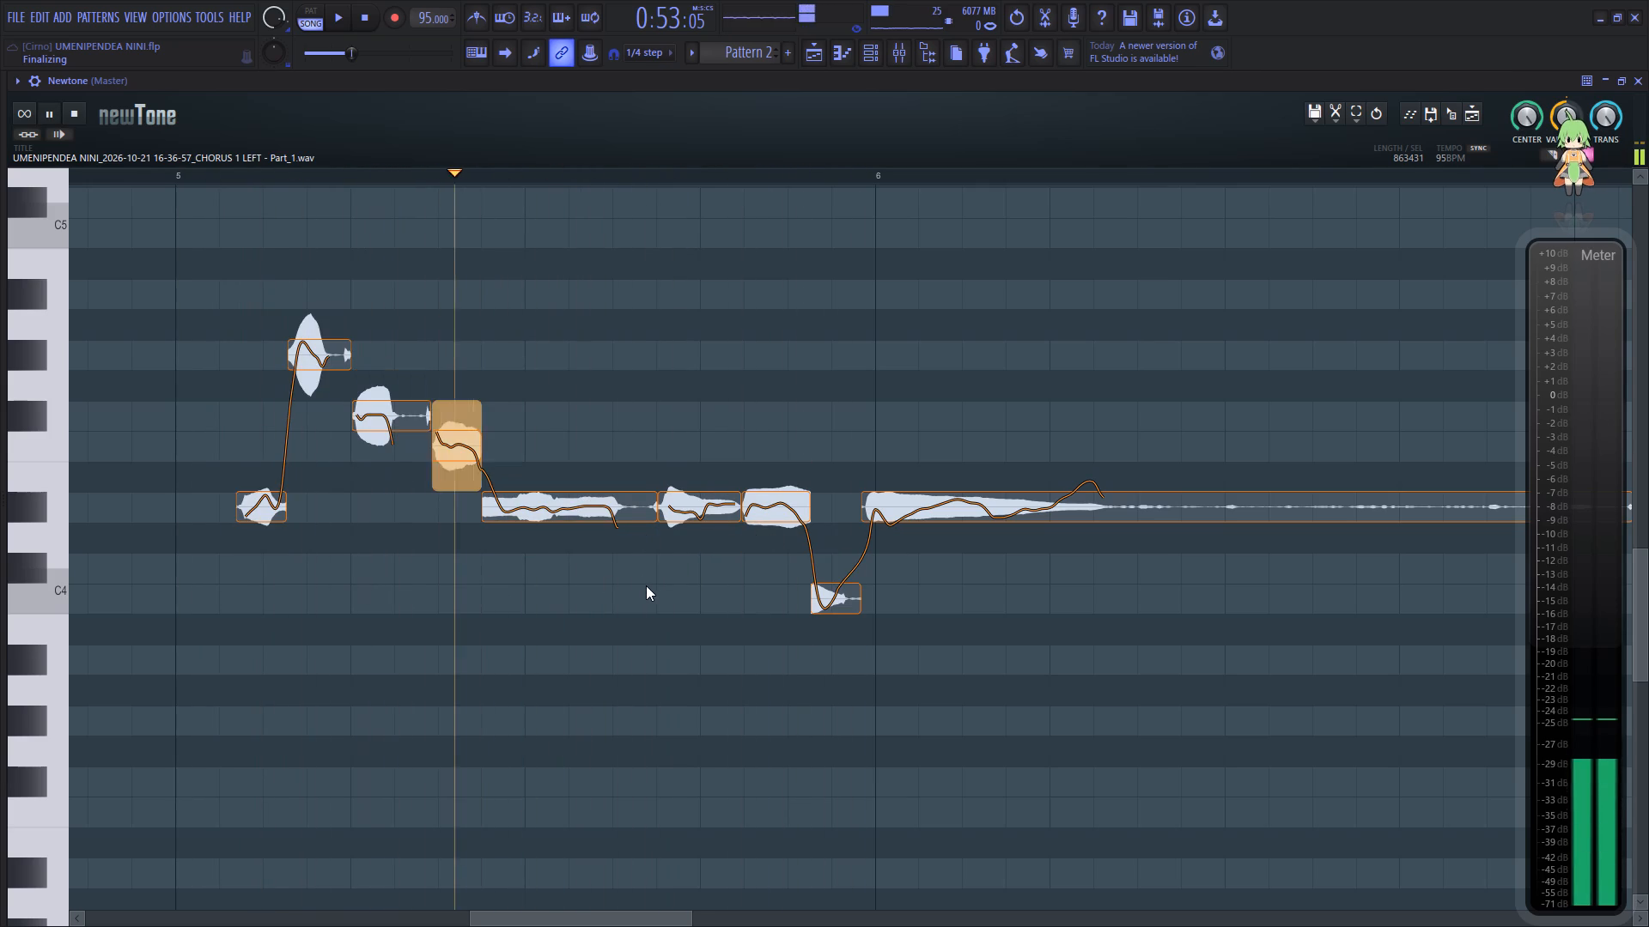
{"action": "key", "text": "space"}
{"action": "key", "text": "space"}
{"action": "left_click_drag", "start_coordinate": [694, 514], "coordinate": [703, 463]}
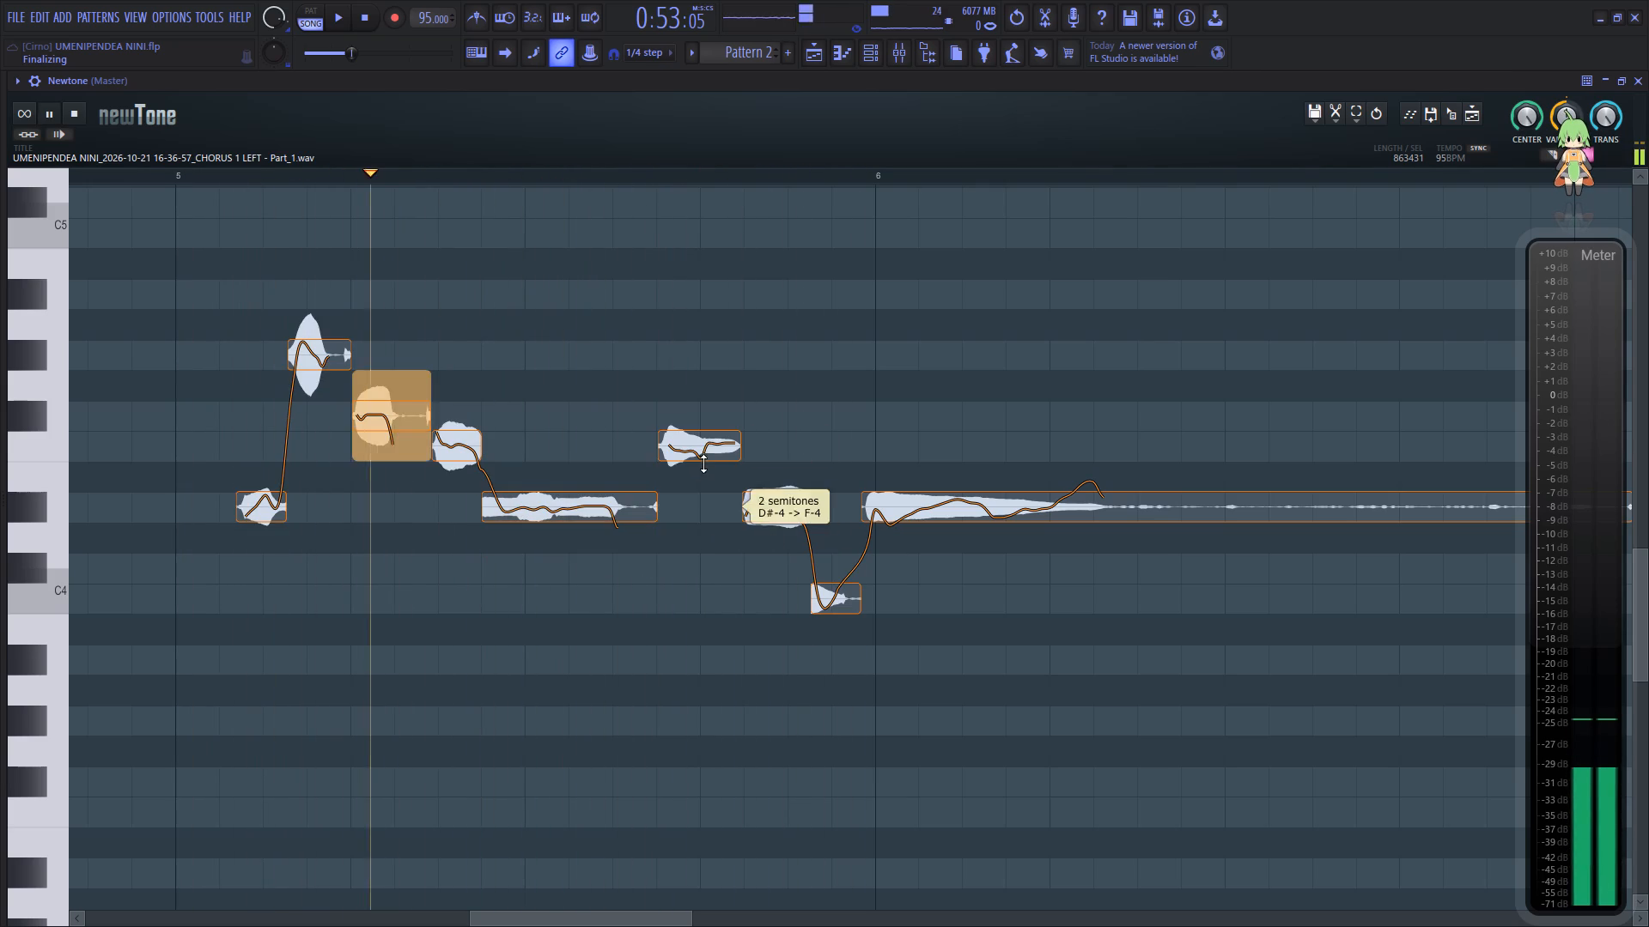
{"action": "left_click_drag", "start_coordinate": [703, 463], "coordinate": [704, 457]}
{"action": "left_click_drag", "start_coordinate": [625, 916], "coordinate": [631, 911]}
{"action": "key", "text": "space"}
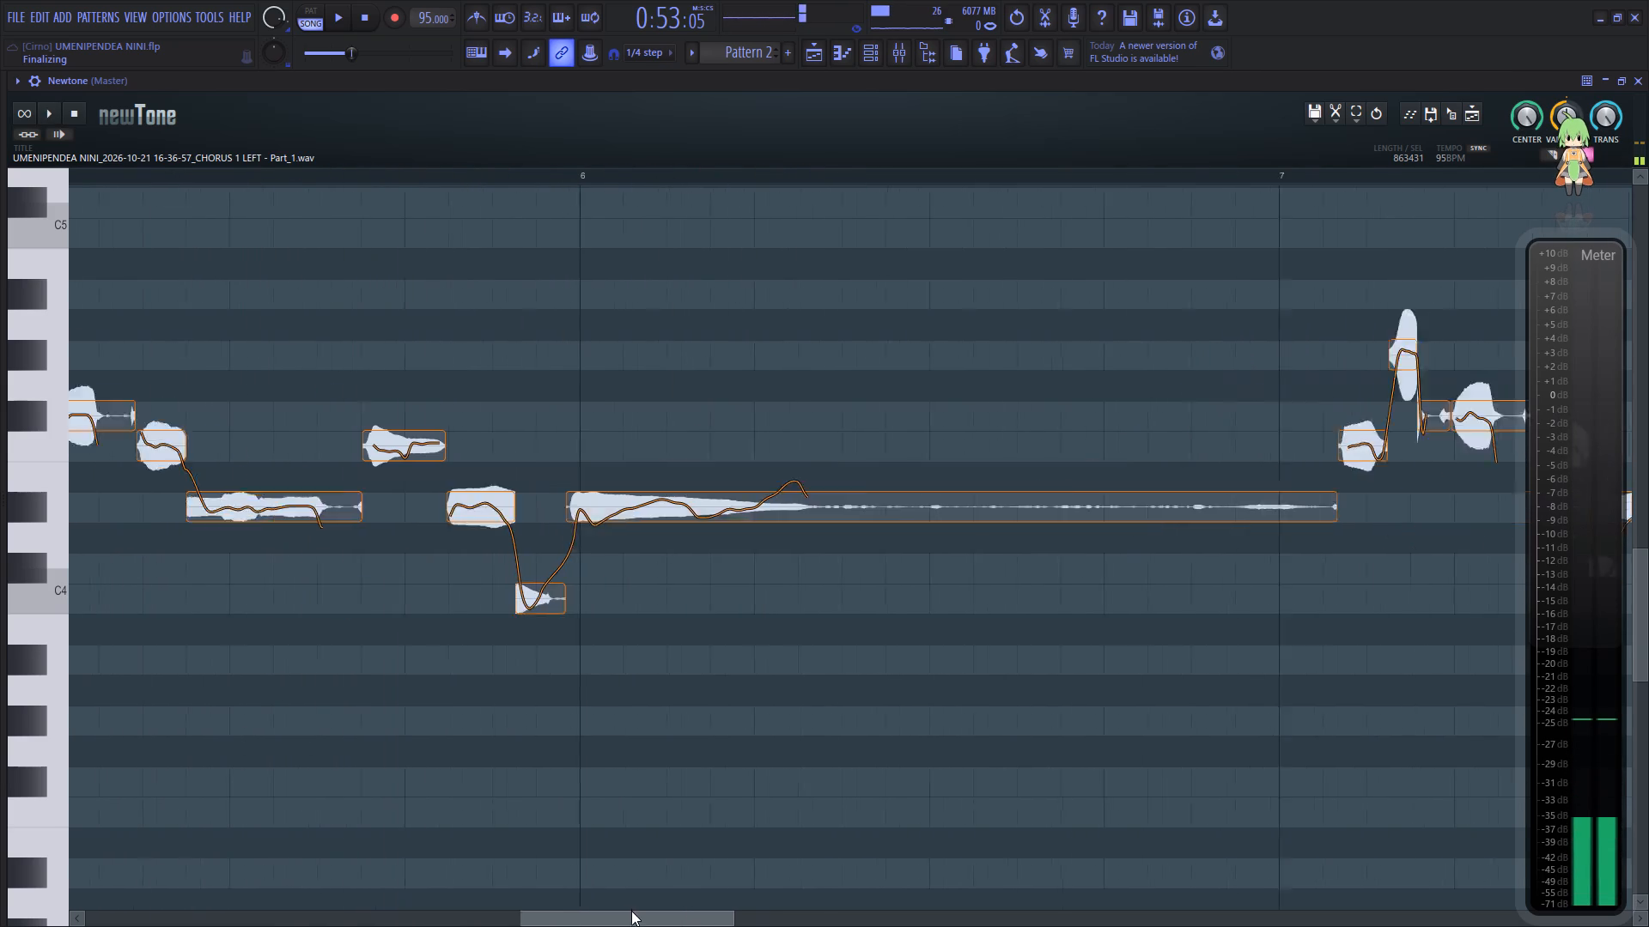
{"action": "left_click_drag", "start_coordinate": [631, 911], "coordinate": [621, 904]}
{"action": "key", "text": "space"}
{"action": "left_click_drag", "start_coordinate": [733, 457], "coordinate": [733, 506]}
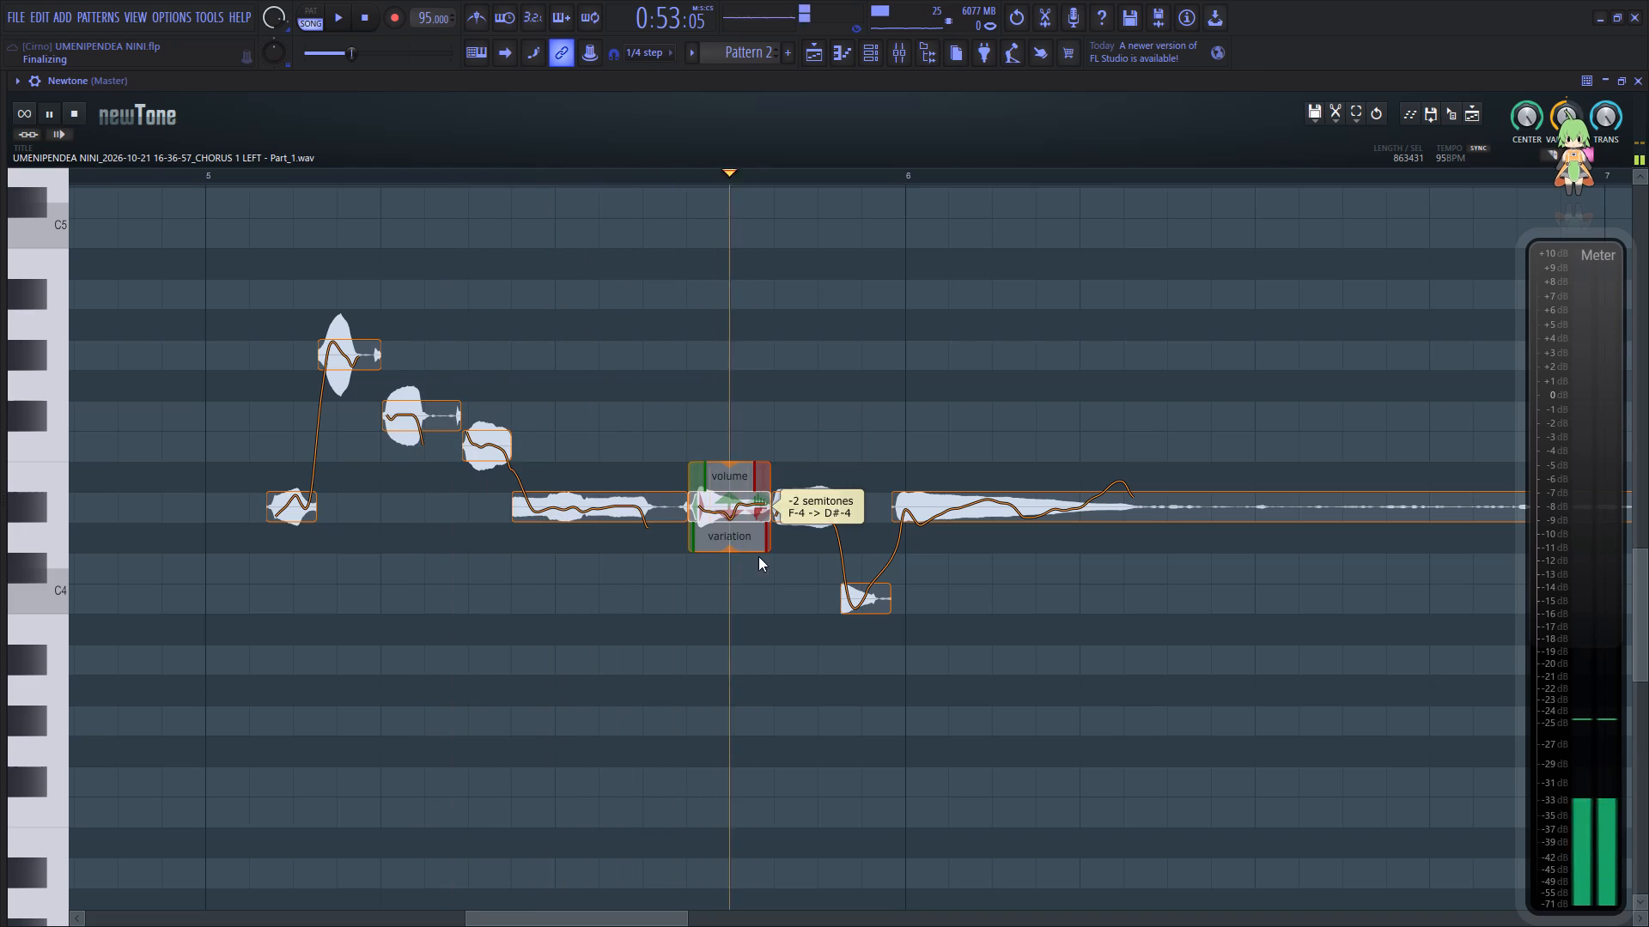
Raise the last D#4 note before the C4 dip leading into bar 6 by two semitones to F4 and audition the phrase.
{"action": "key", "text": "space"}
{"action": "key", "text": "space"}
{"action": "left_click_drag", "start_coordinate": [811, 506], "coordinate": [818, 457]}
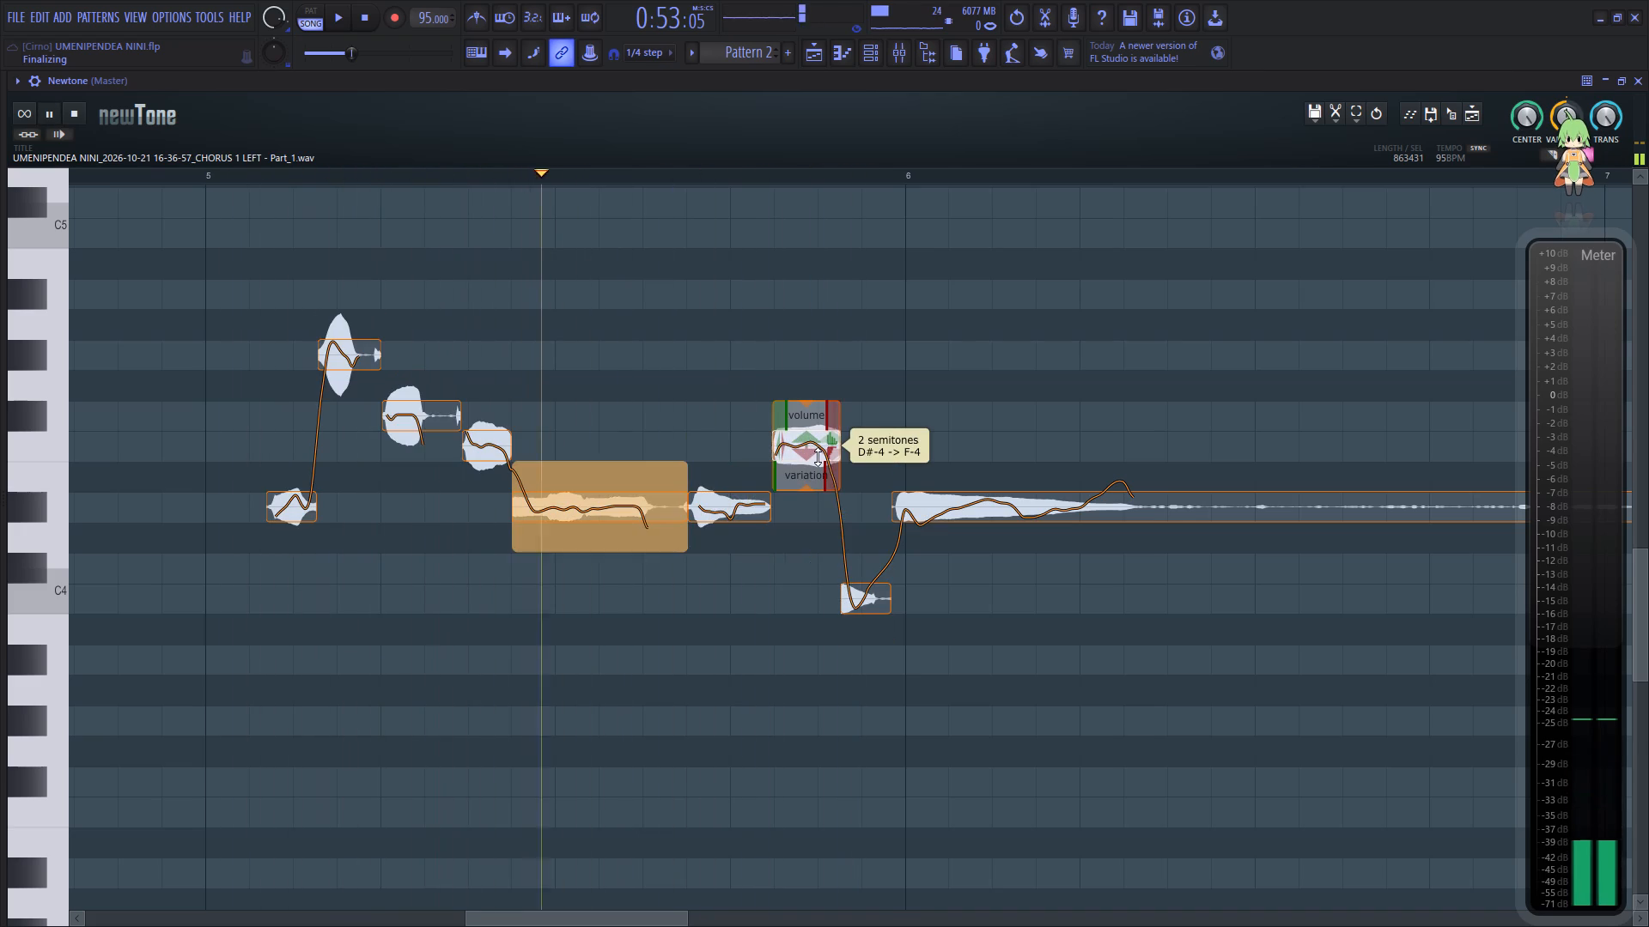
{"action": "left_click_drag", "start_coordinate": [818, 457], "coordinate": [818, 456]}
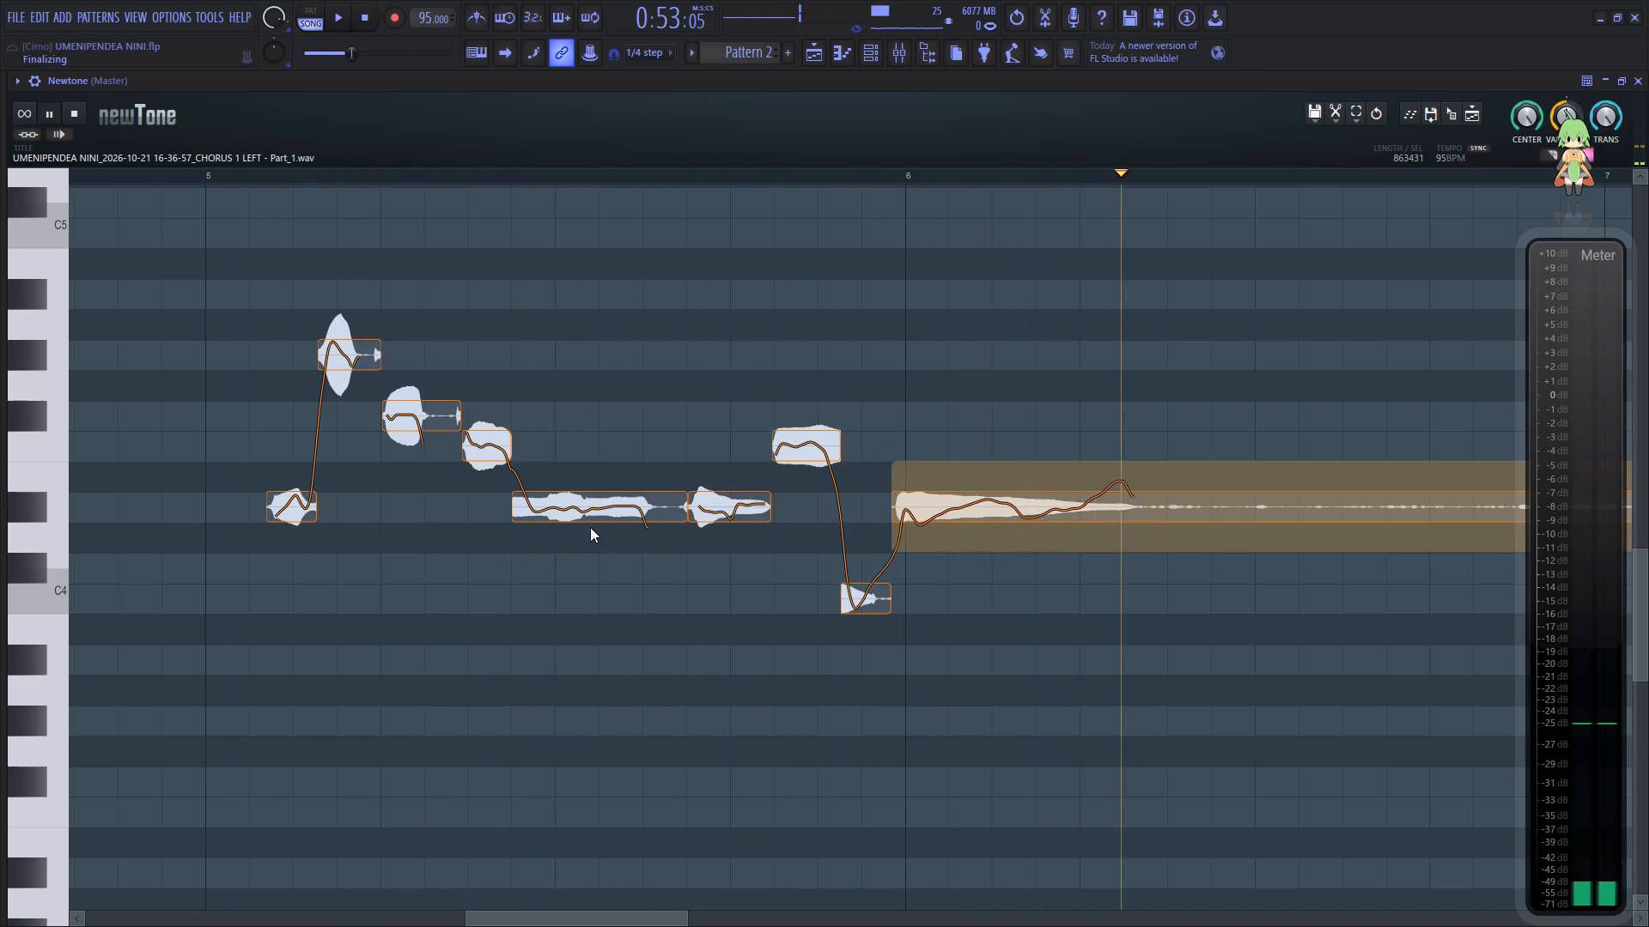
{"action": "key", "text": "space"}
{"action": "key", "text": "space"}
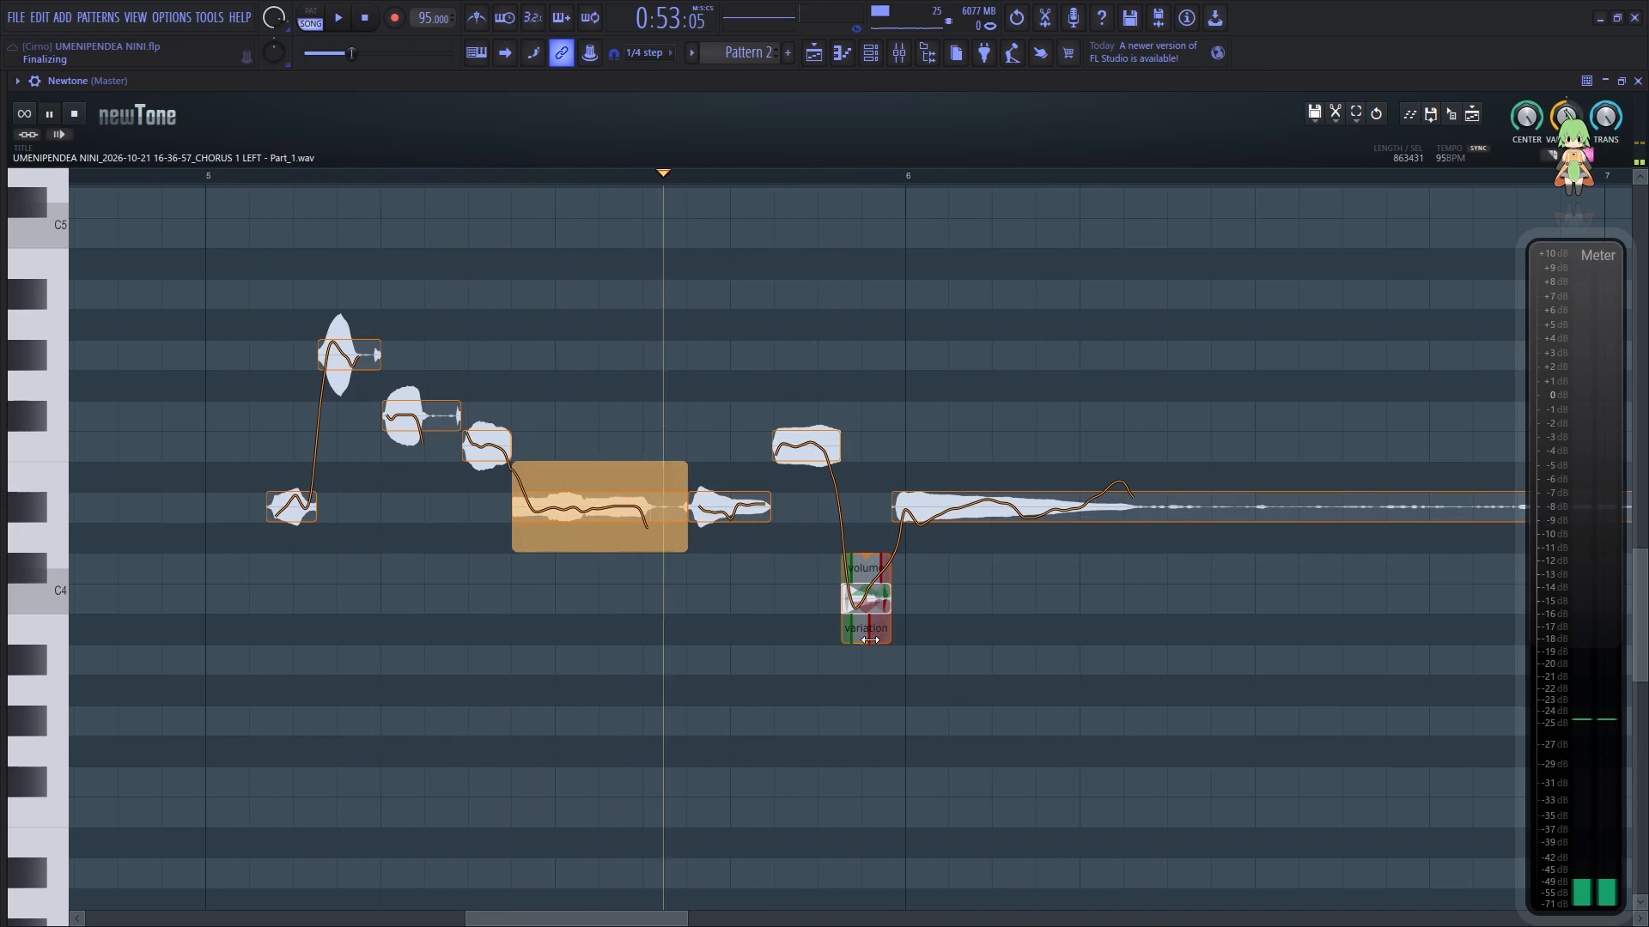
Set the C4 note's pitch variation before bar 6 to 57.74%, reduce that of the following long D#4 note, and audition the phrase.
{"action": "left_click_drag", "start_coordinate": [863, 642], "coordinate": [876, 591]}
{"action": "key", "text": "space"}
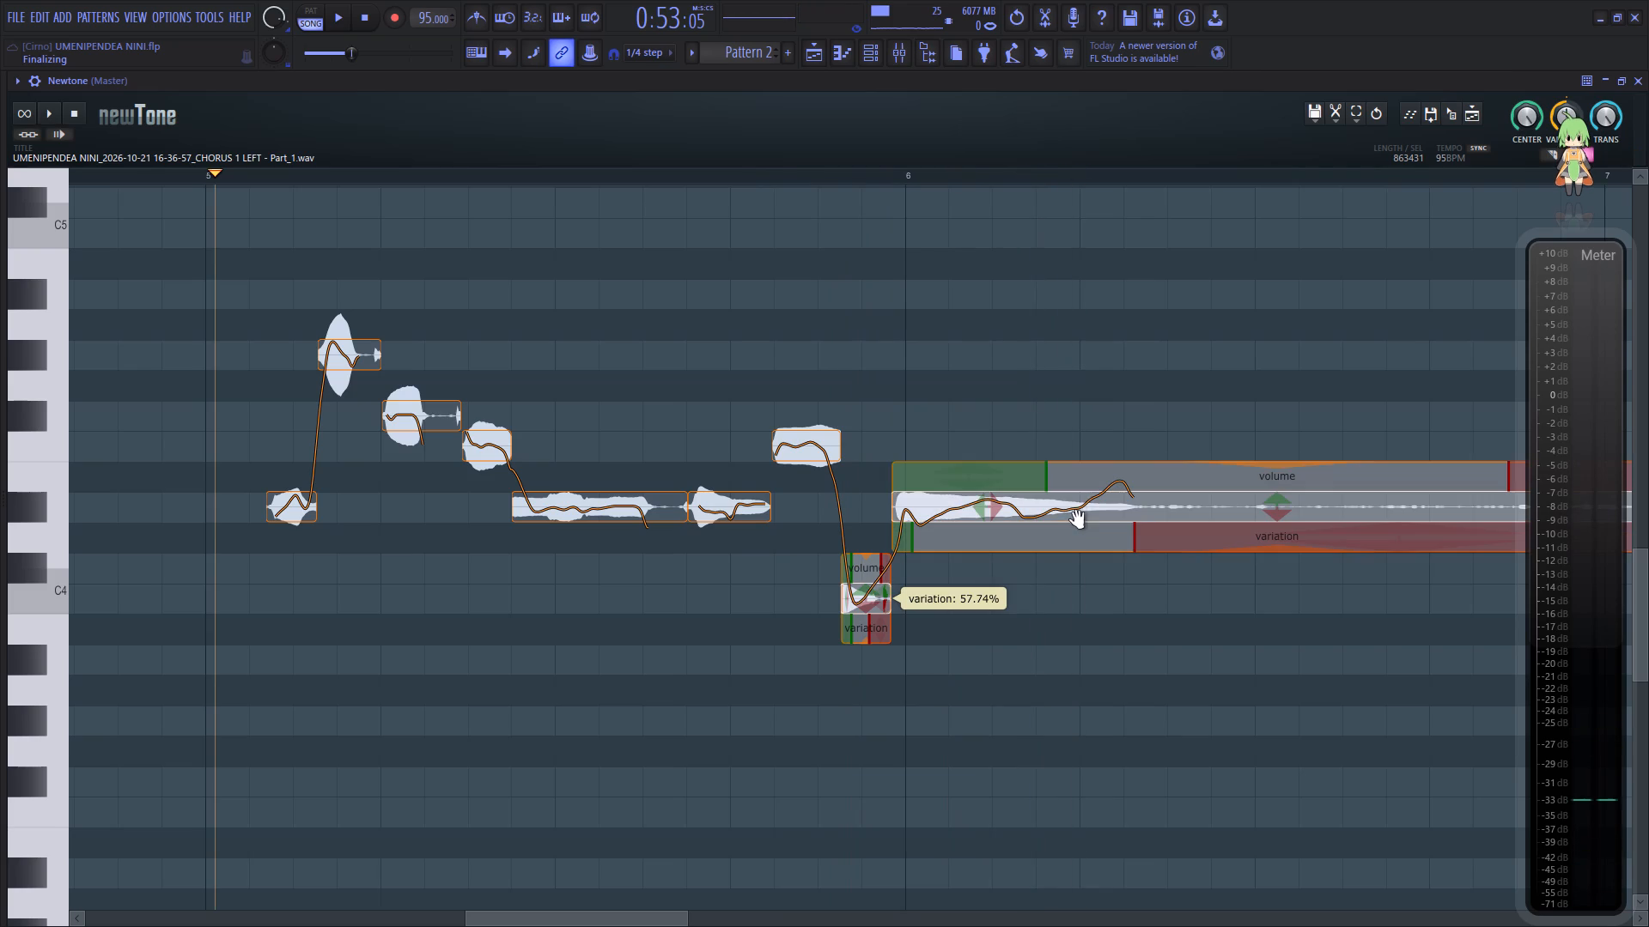
{"action": "left_click", "coordinate": [1101, 553]}
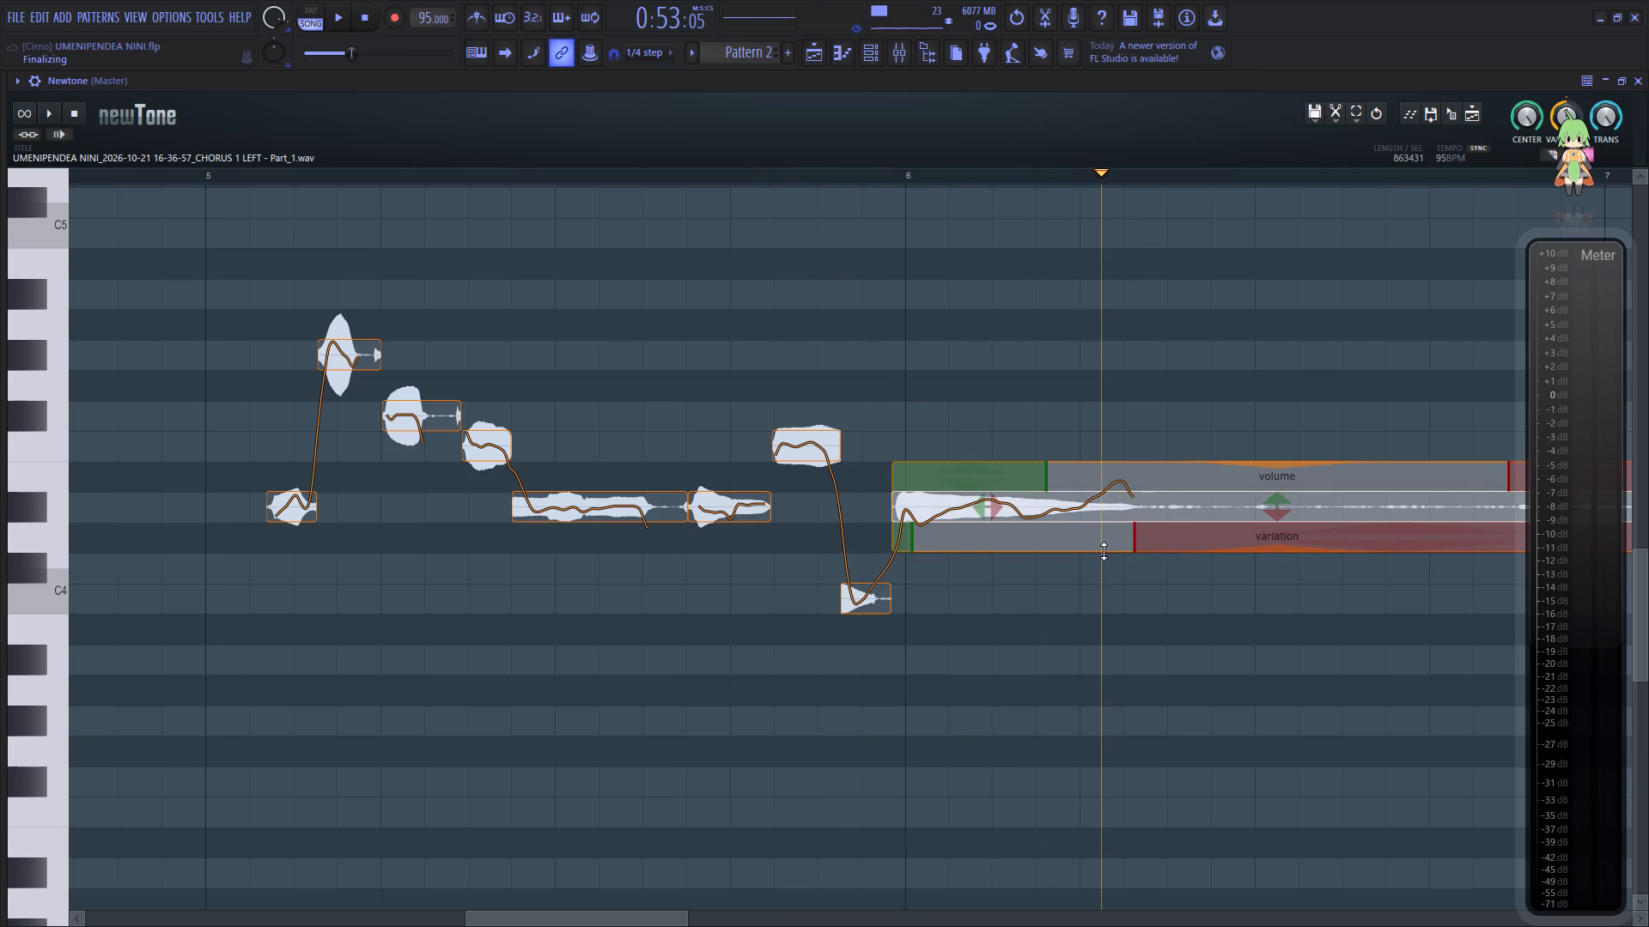
{"action": "left_click_drag", "start_coordinate": [1104, 551], "coordinate": [1113, 486]}
{"action": "left_click", "coordinate": [272, 578]}
{"action": "key", "text": "space"}
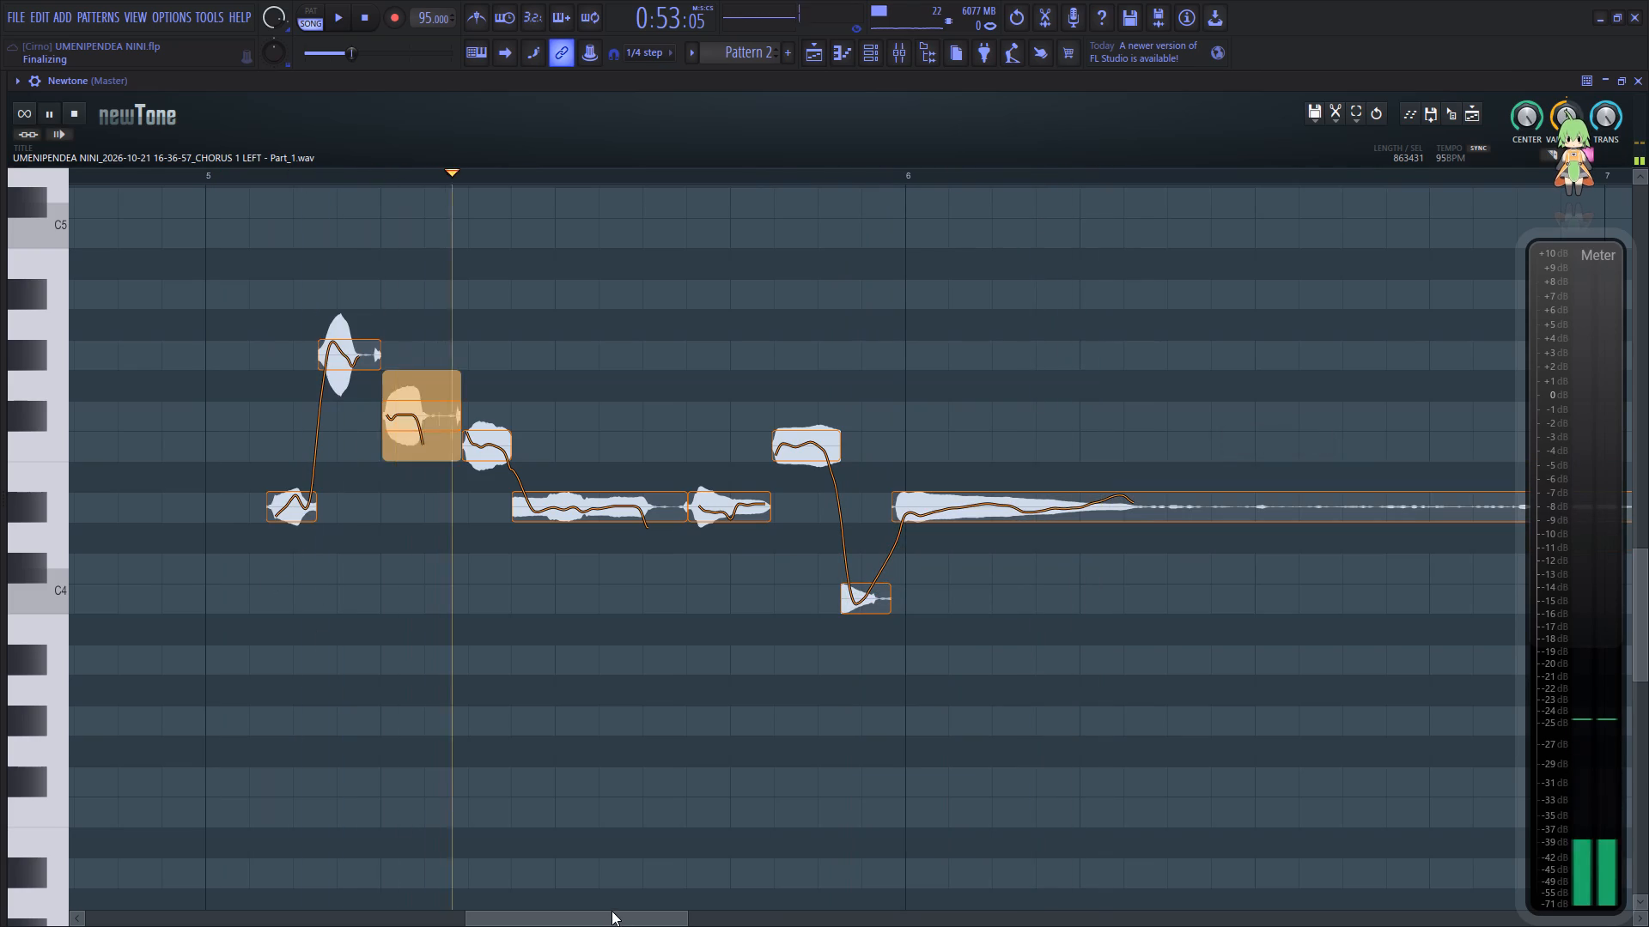
Slice the long D#4 note at bar 6 where its sung tail ends, delete the near-silent remainder before the bar 7 phrase, and audition.
{"action": "left_click_drag", "start_coordinate": [618, 910], "coordinate": [691, 910]}
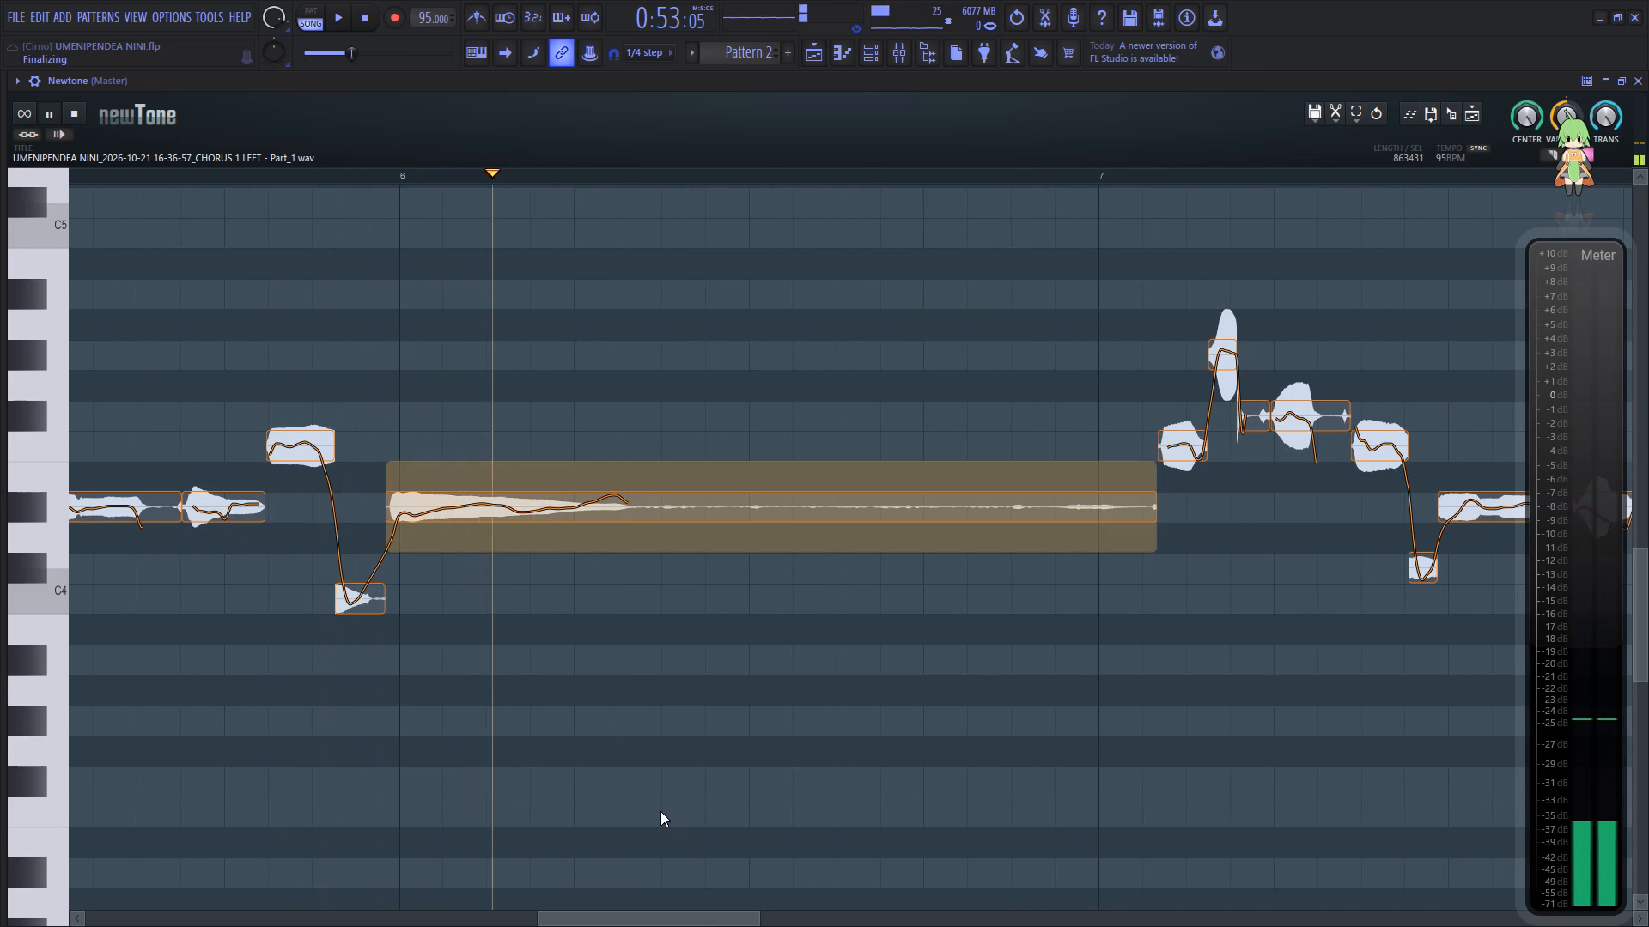
{"action": "key", "text": "c"}
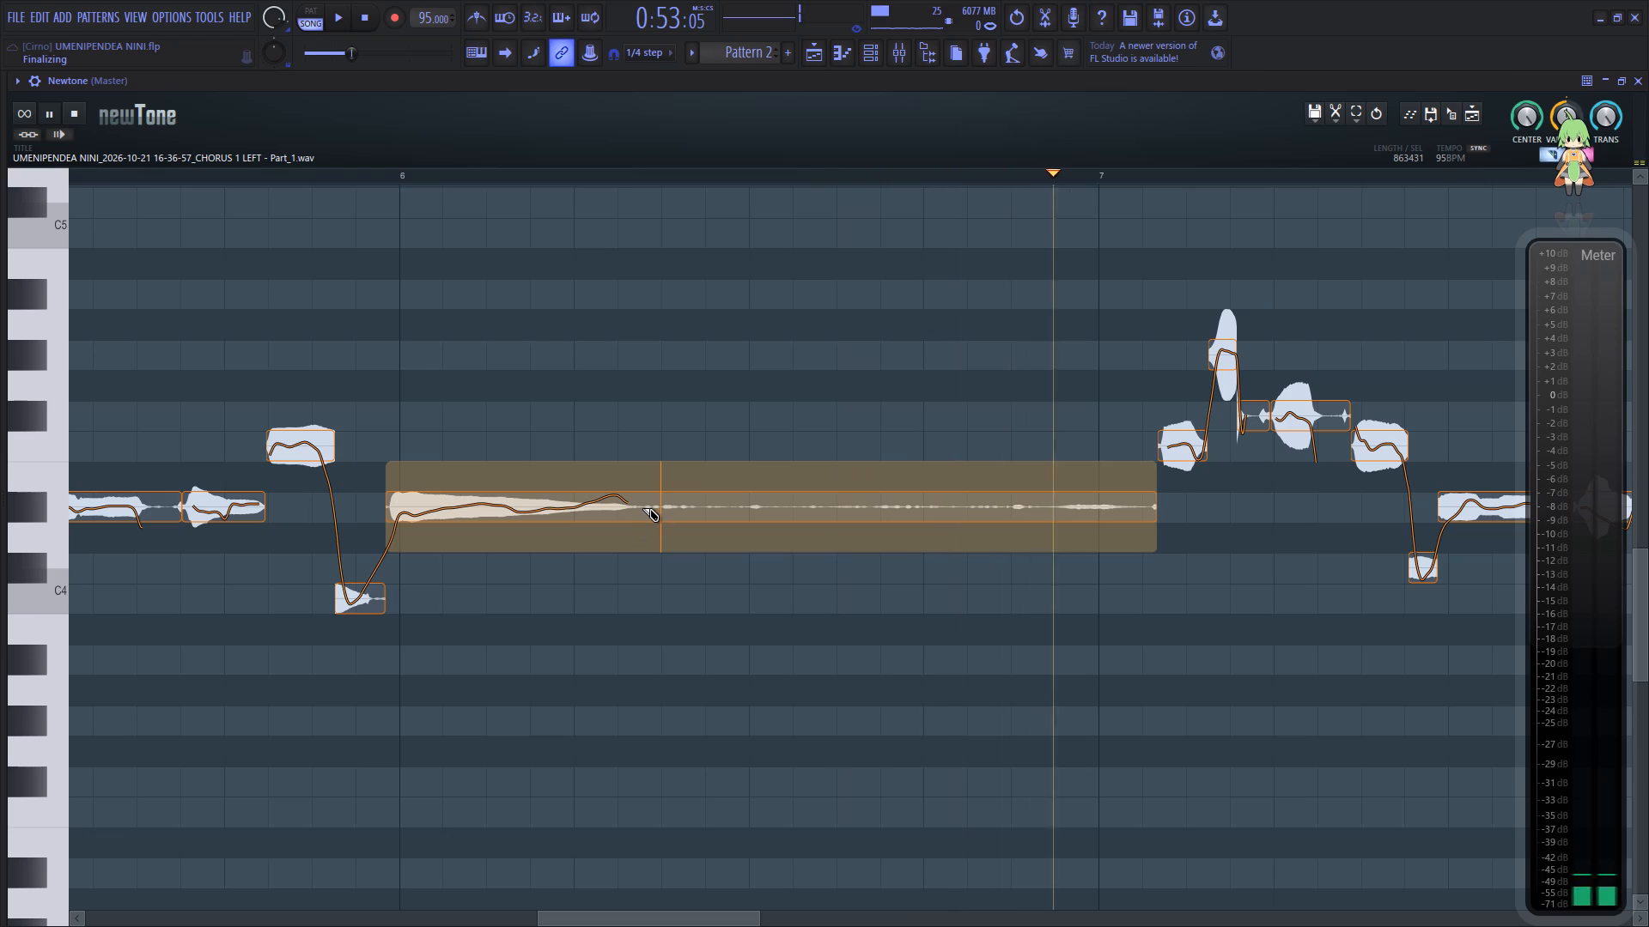
{"action": "left_click", "coordinate": [642, 507]}
{"action": "key", "text": "space"}
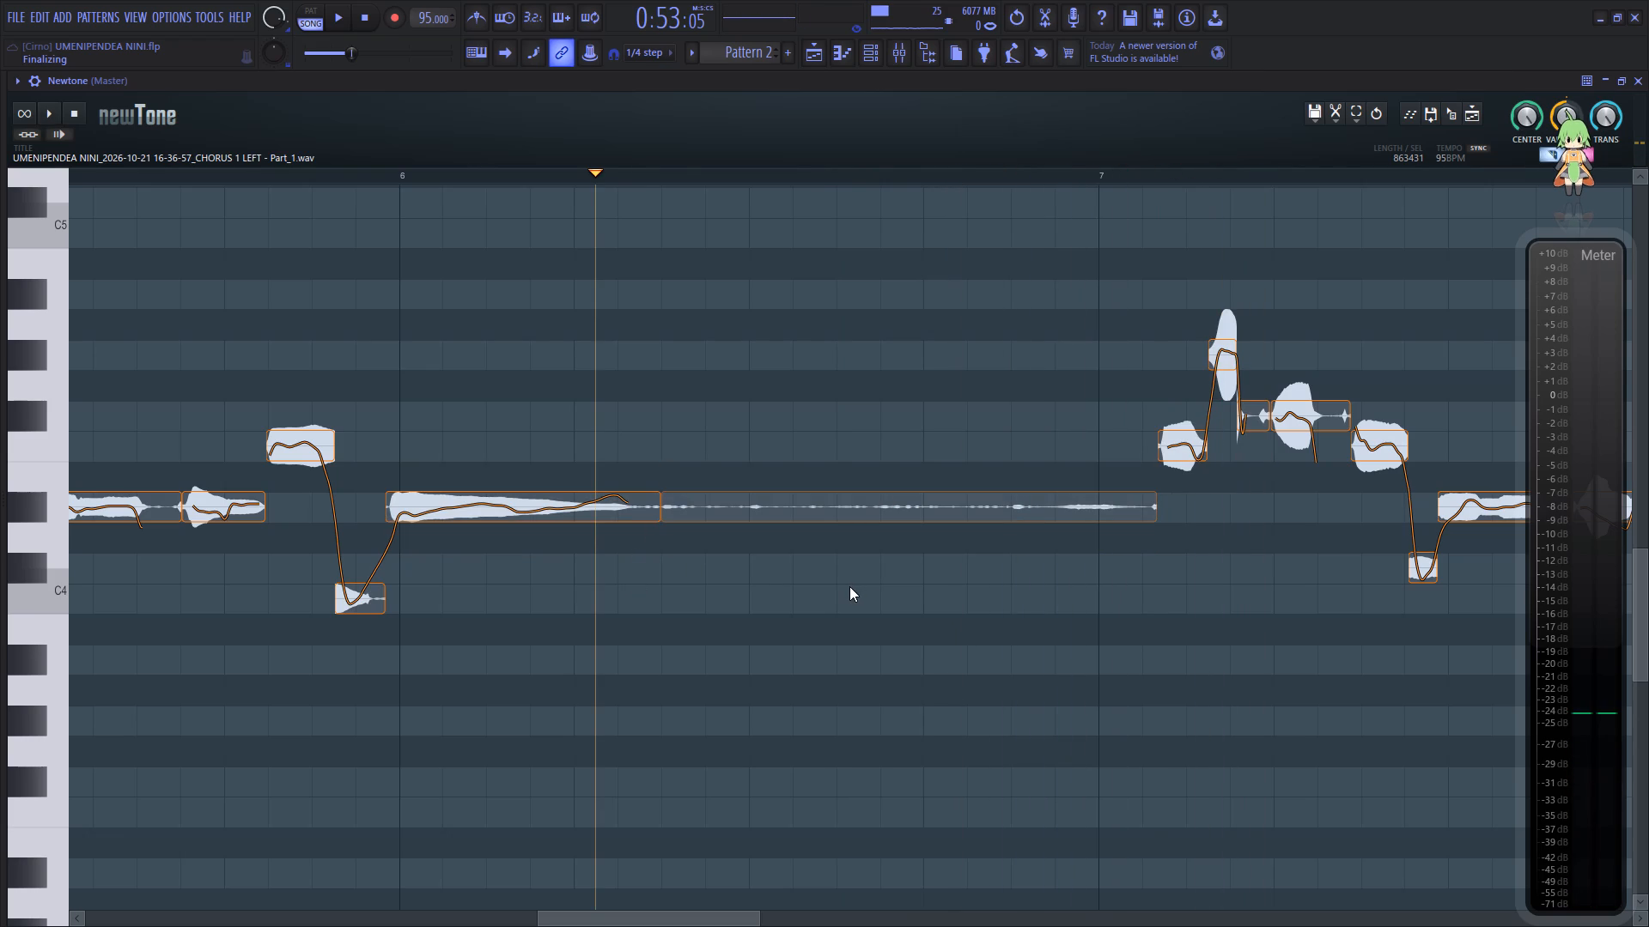
{"action": "left_click_drag", "start_coordinate": [849, 586], "coordinate": [870, 500], "text": "ctrl"}
{"action": "key", "text": "Delete"}
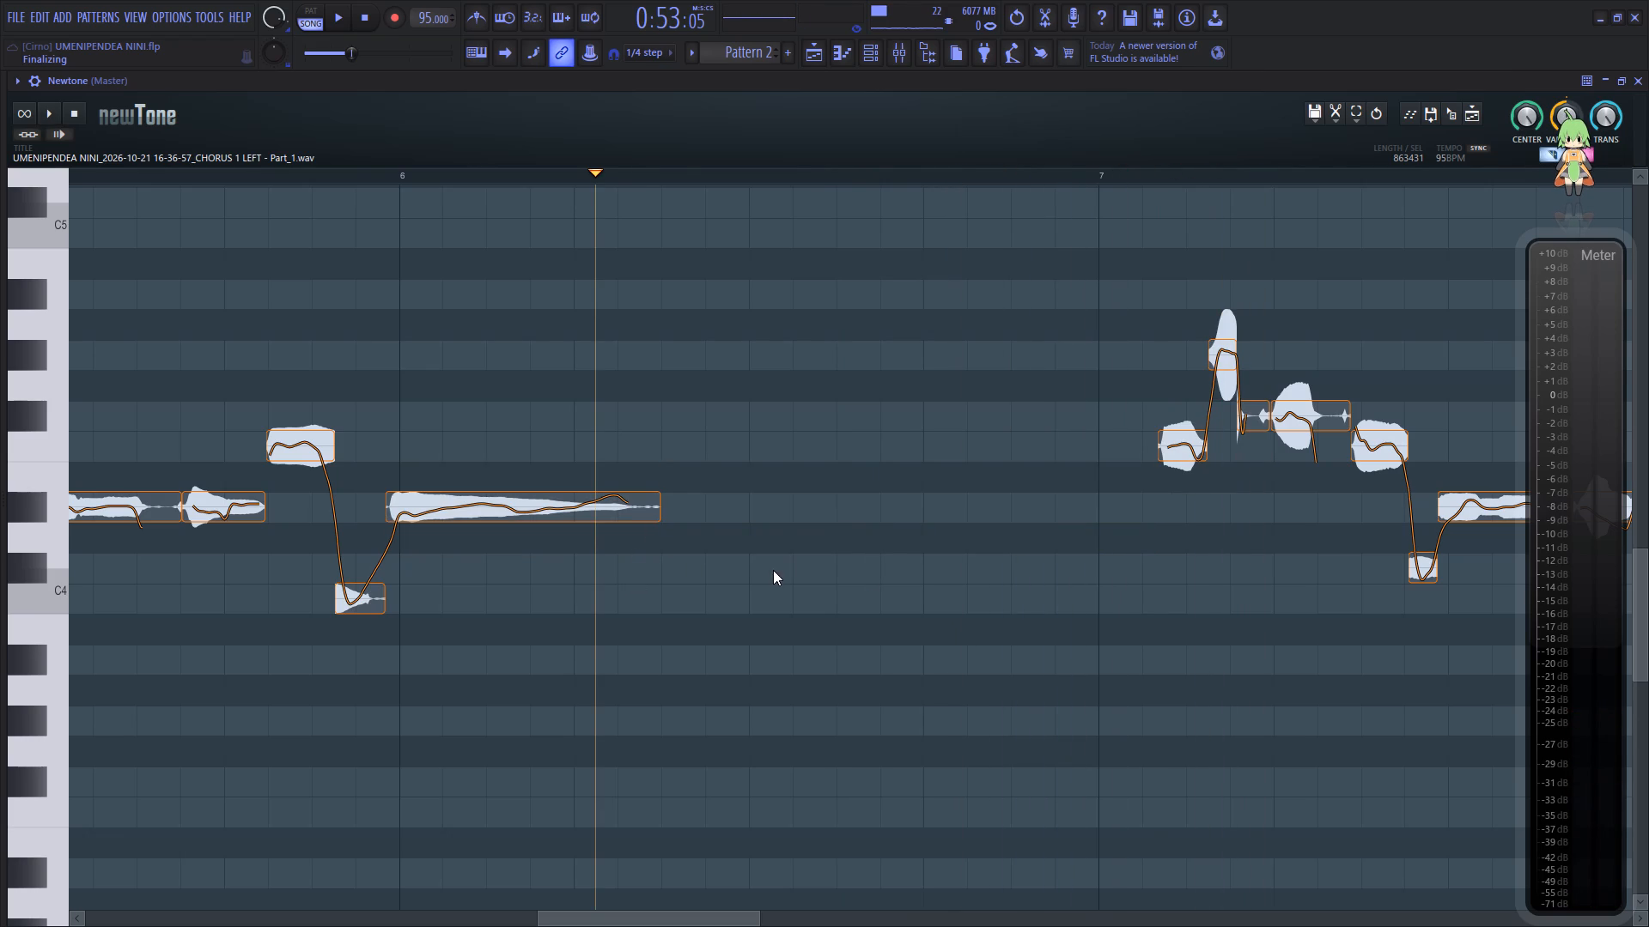
{"action": "key", "text": "space"}
Audition the bar 7 phrase and set the pitch variation of its opening F4 note to 66.19%.
{"action": "left_click_drag", "start_coordinate": [666, 915], "coordinate": [739, 918]}
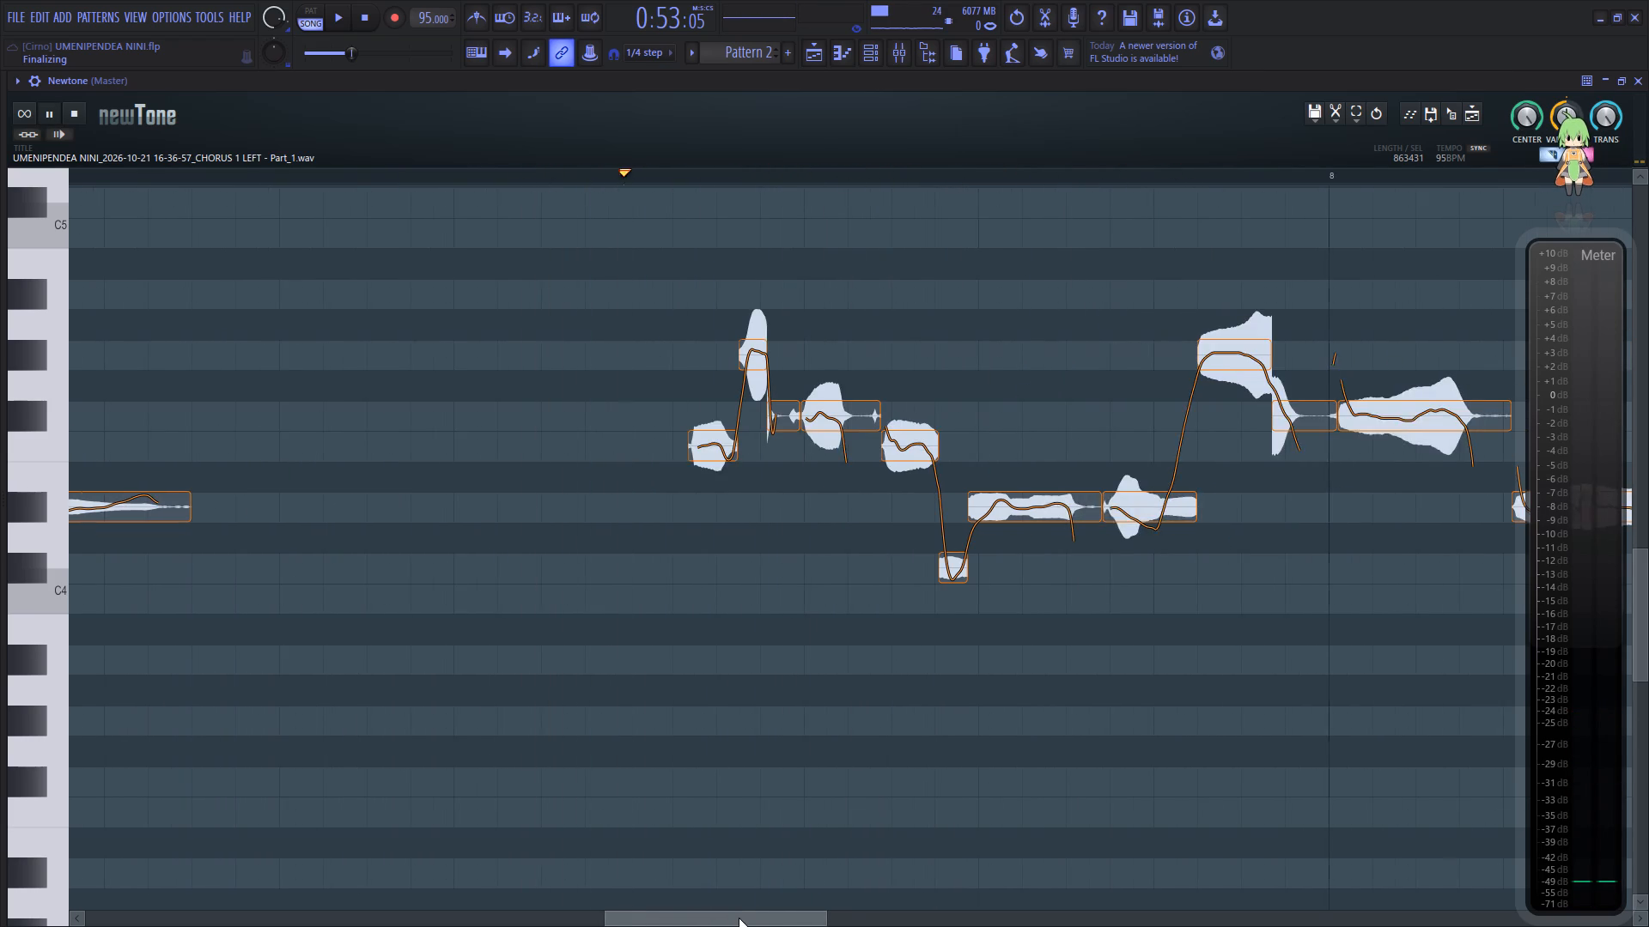
{"action": "left_click_drag", "start_coordinate": [739, 918], "coordinate": [774, 908]}
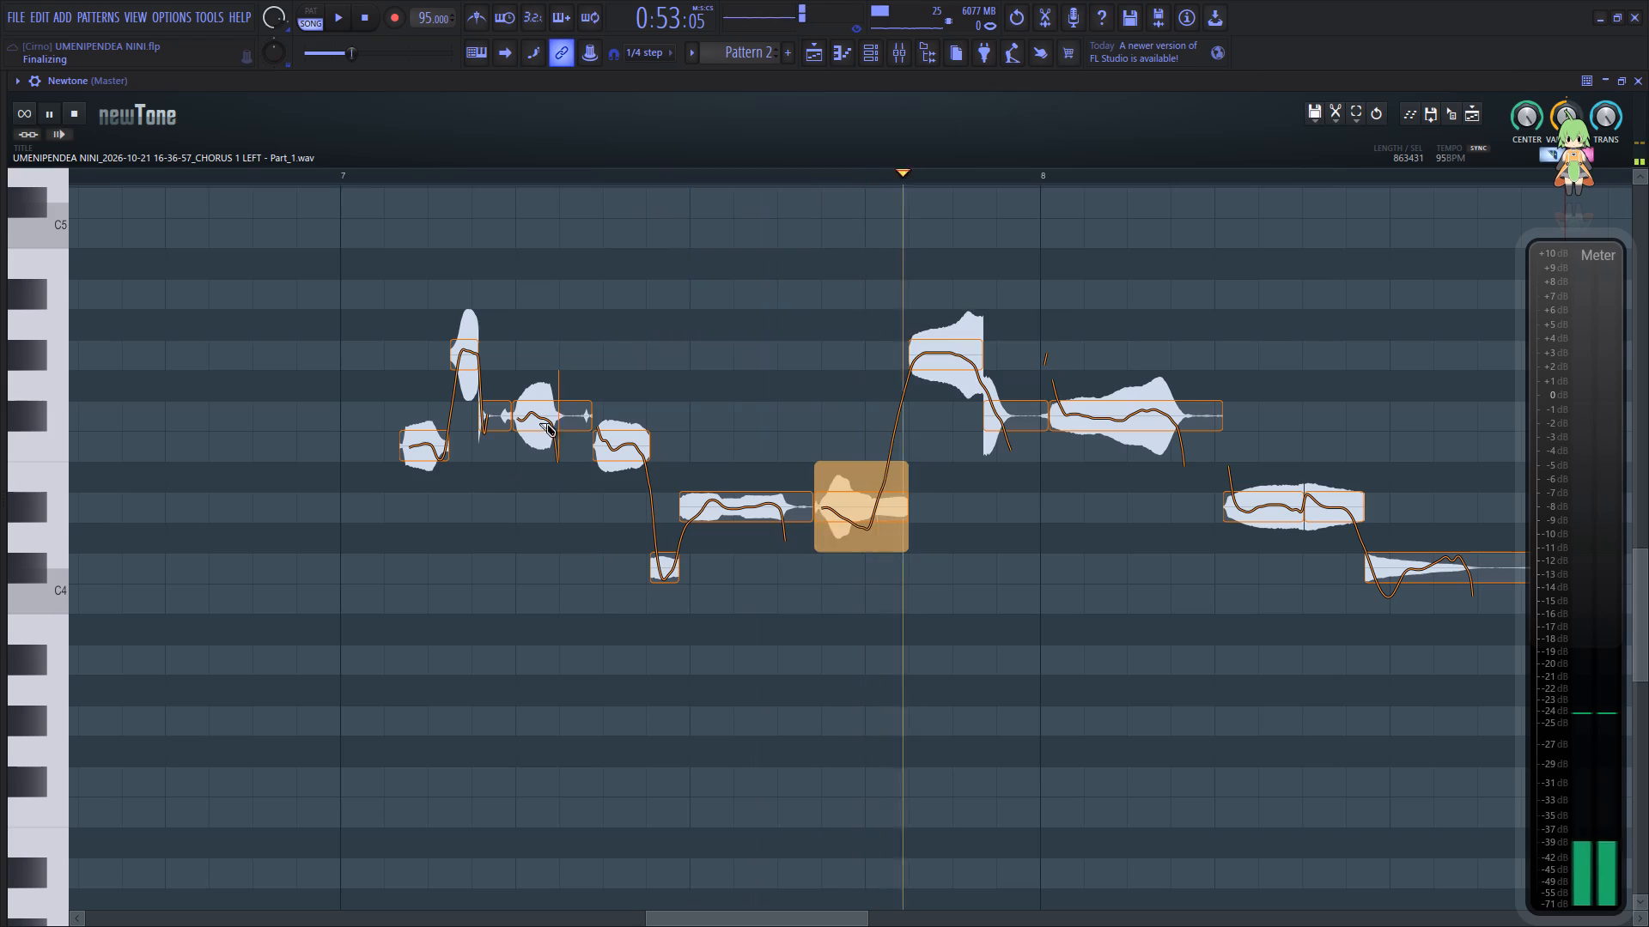
{"action": "key", "text": "c"}
{"action": "key", "text": "space"}
{"action": "key", "text": "space"}
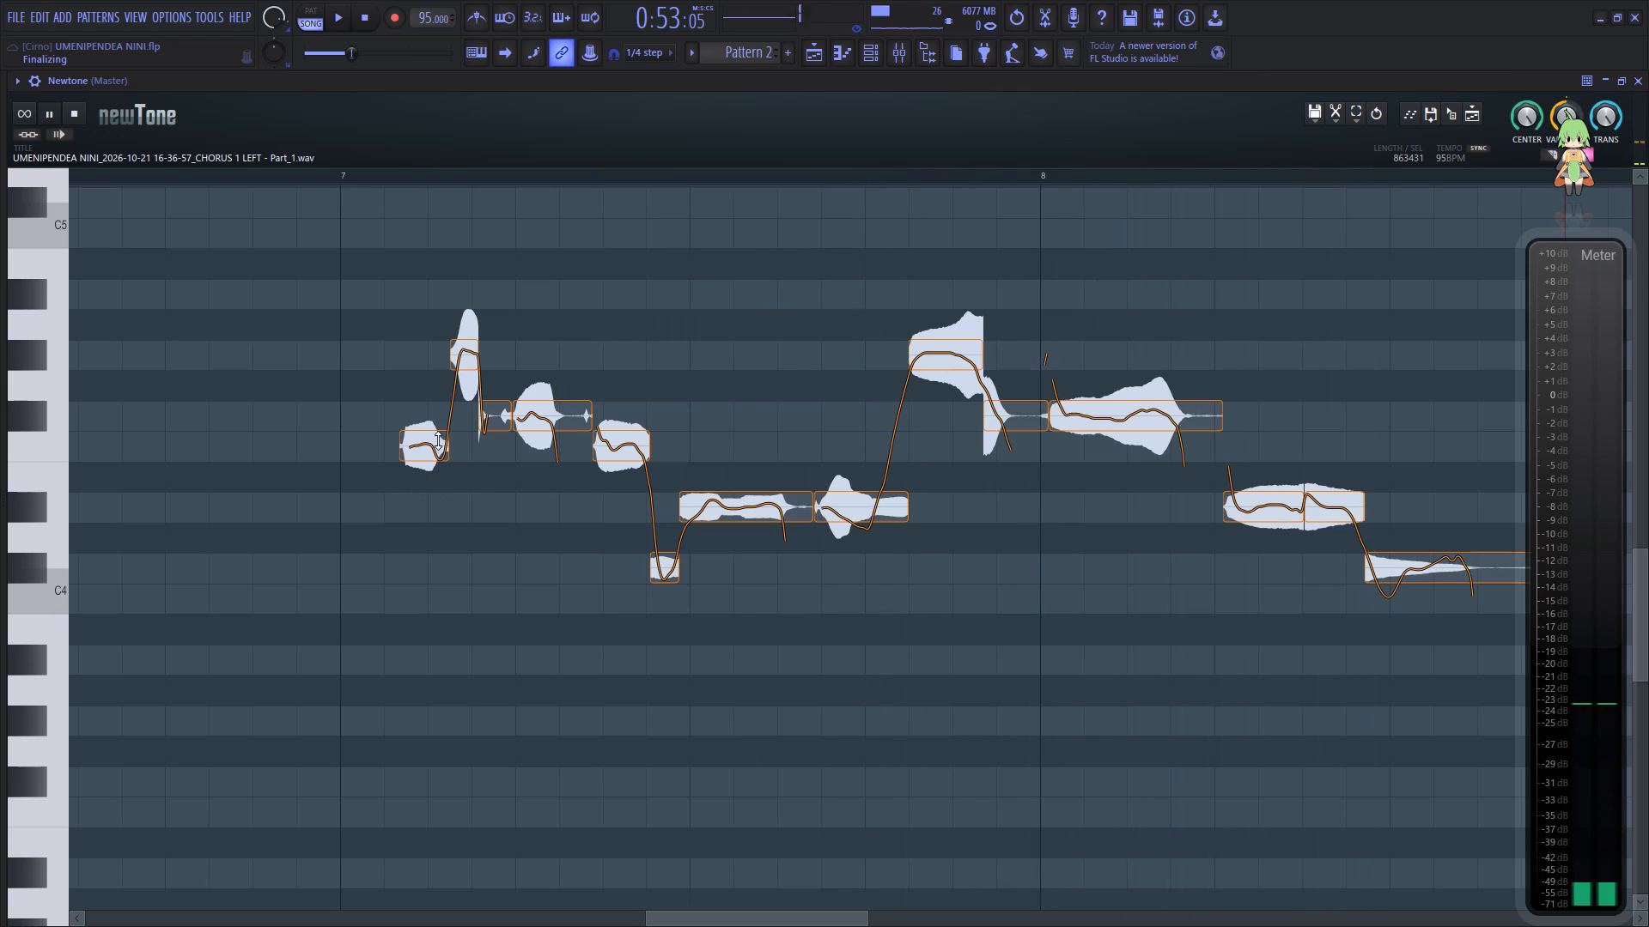
{"action": "left_click_drag", "start_coordinate": [427, 488], "coordinate": [427, 447]}
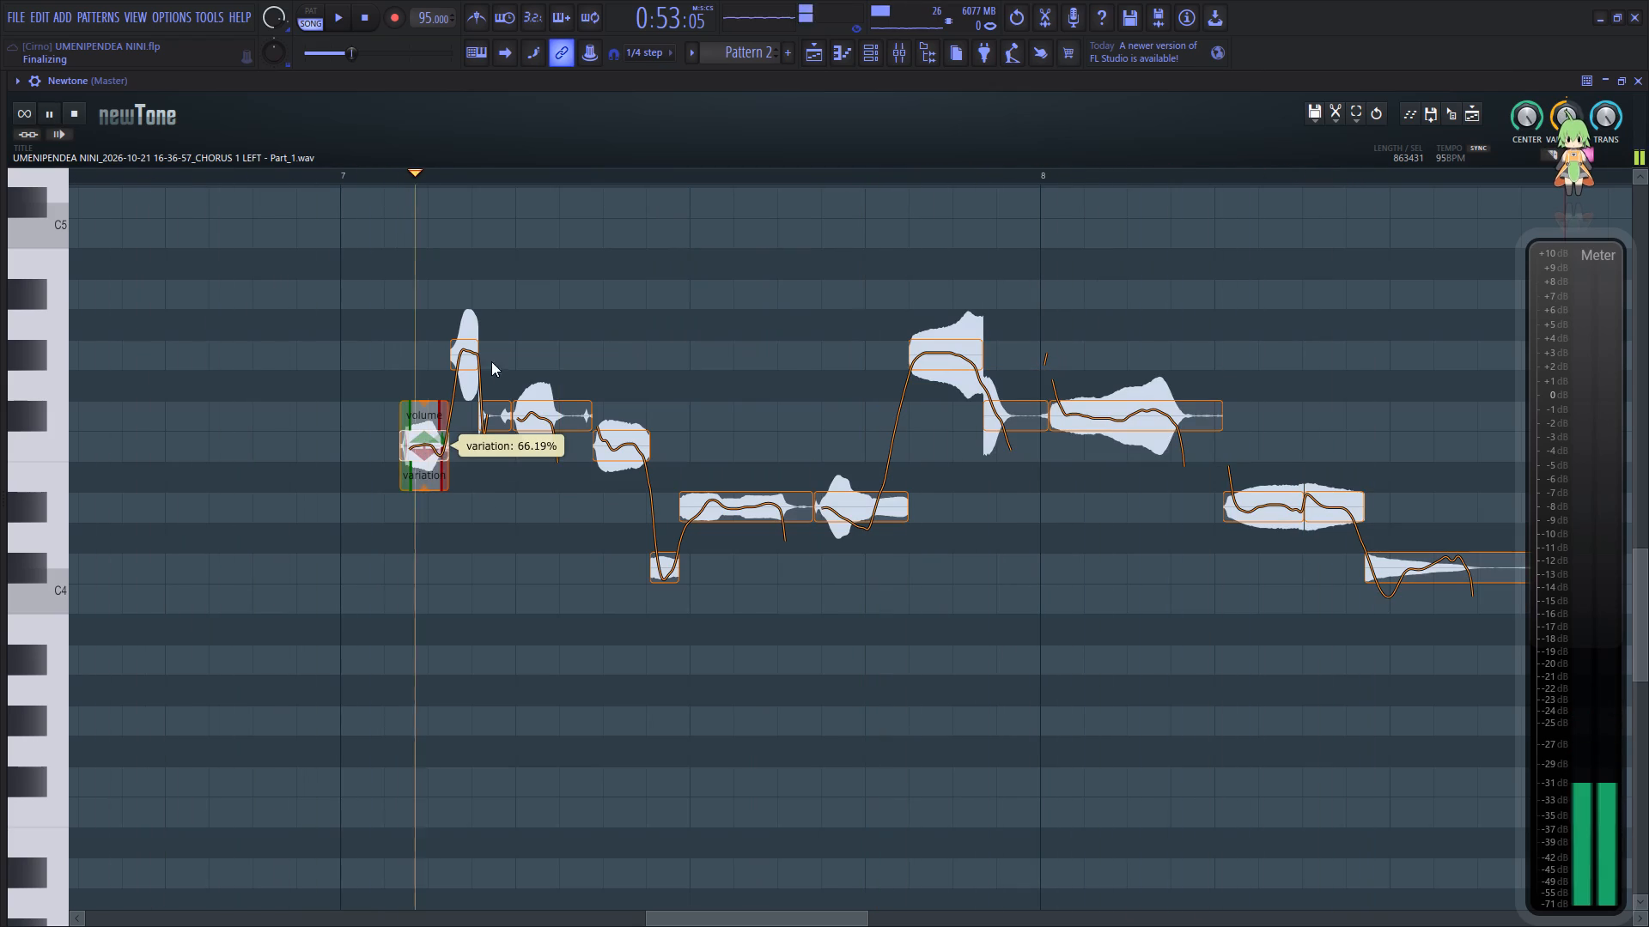
{"action": "key", "text": "space"}
Set the pitch variation of the louder F#4 note near the start of the bar 7 phrase to 67.60%.
{"action": "left_click", "coordinate": [548, 417]}
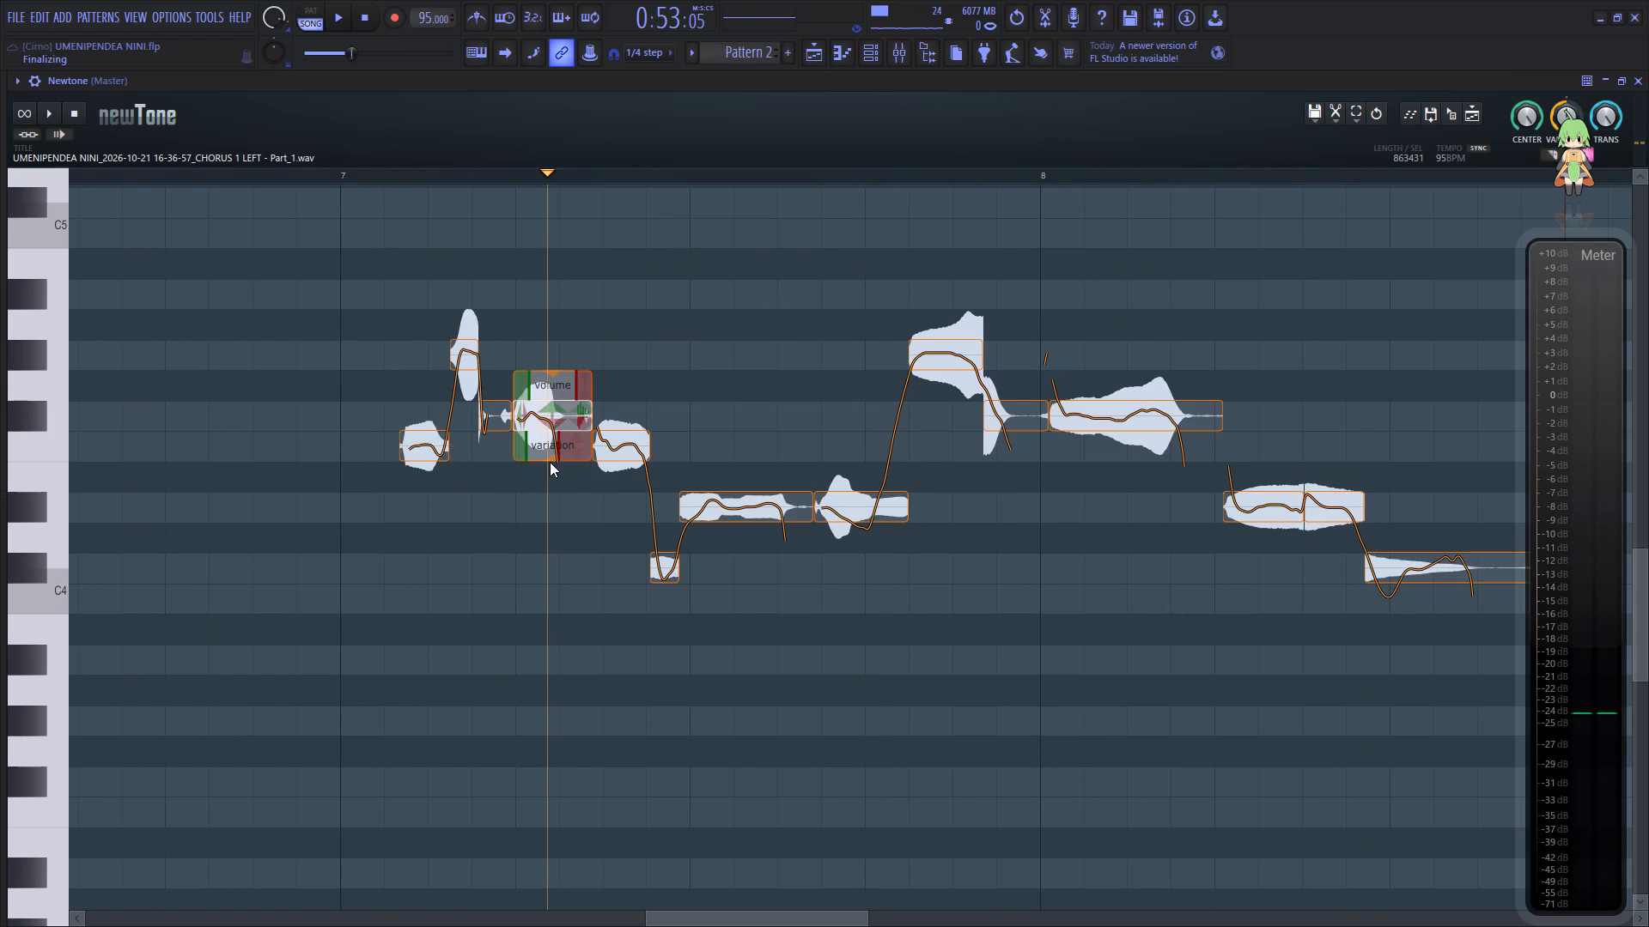
{"action": "left_click_drag", "start_coordinate": [548, 460], "coordinate": [557, 421]}
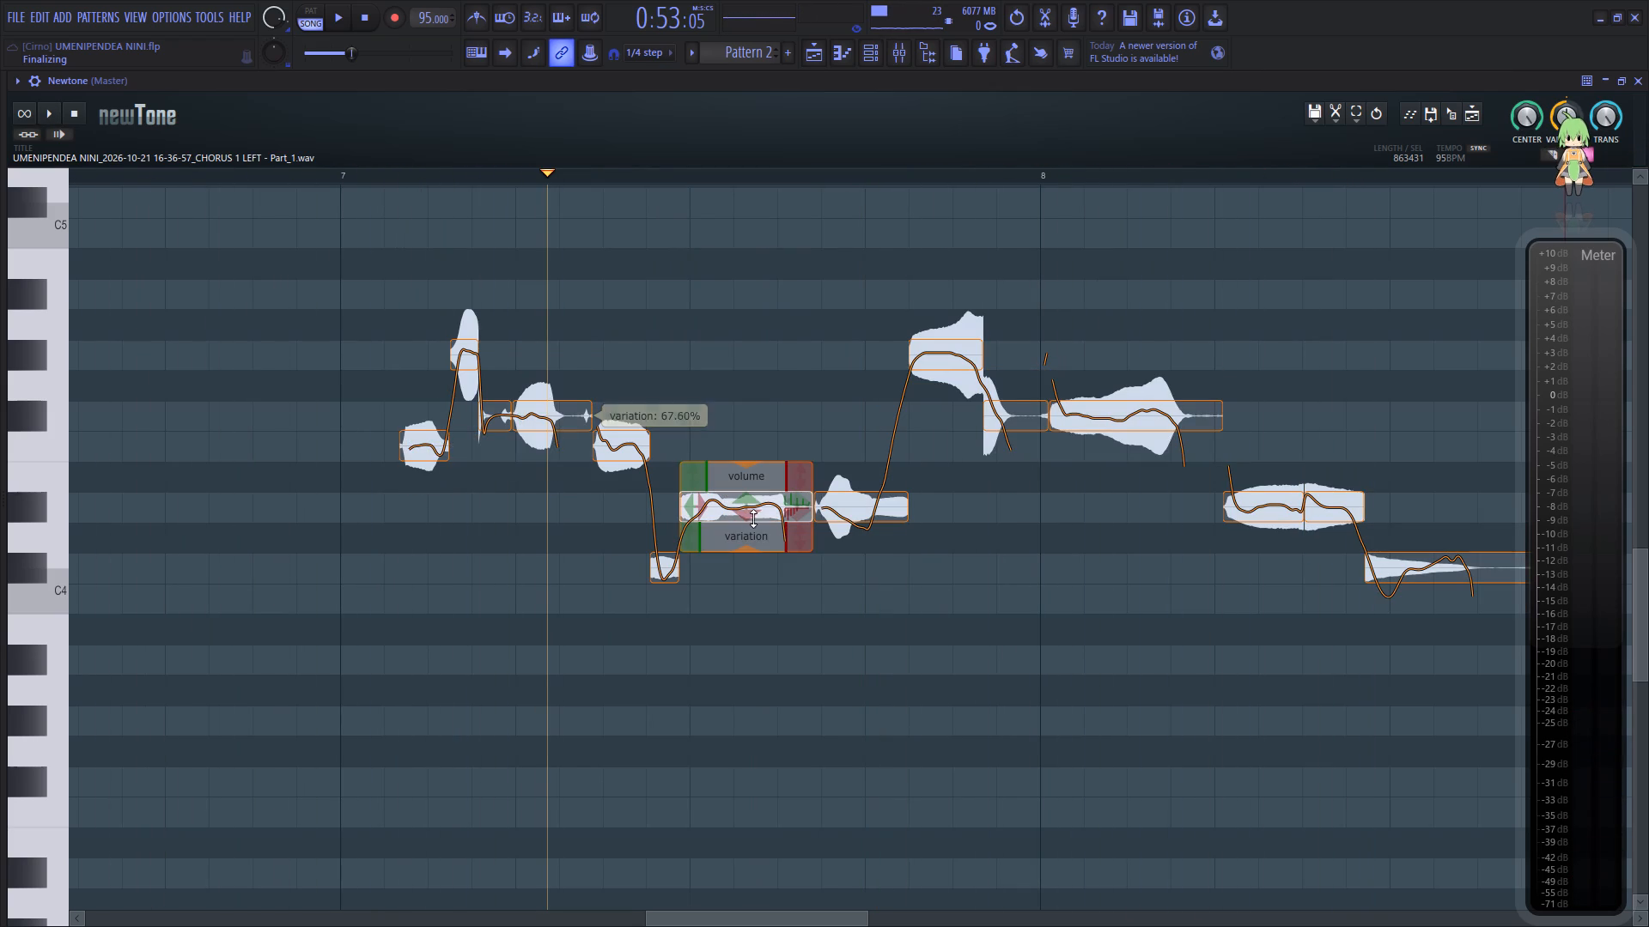
Set the pitch variation of the longer D#4 note in the middle of the bar 7 phrase to 59.15% and audition it.
{"action": "left_click_drag", "start_coordinate": [751, 548], "coordinate": [753, 499]}
{"action": "key", "text": "space"}
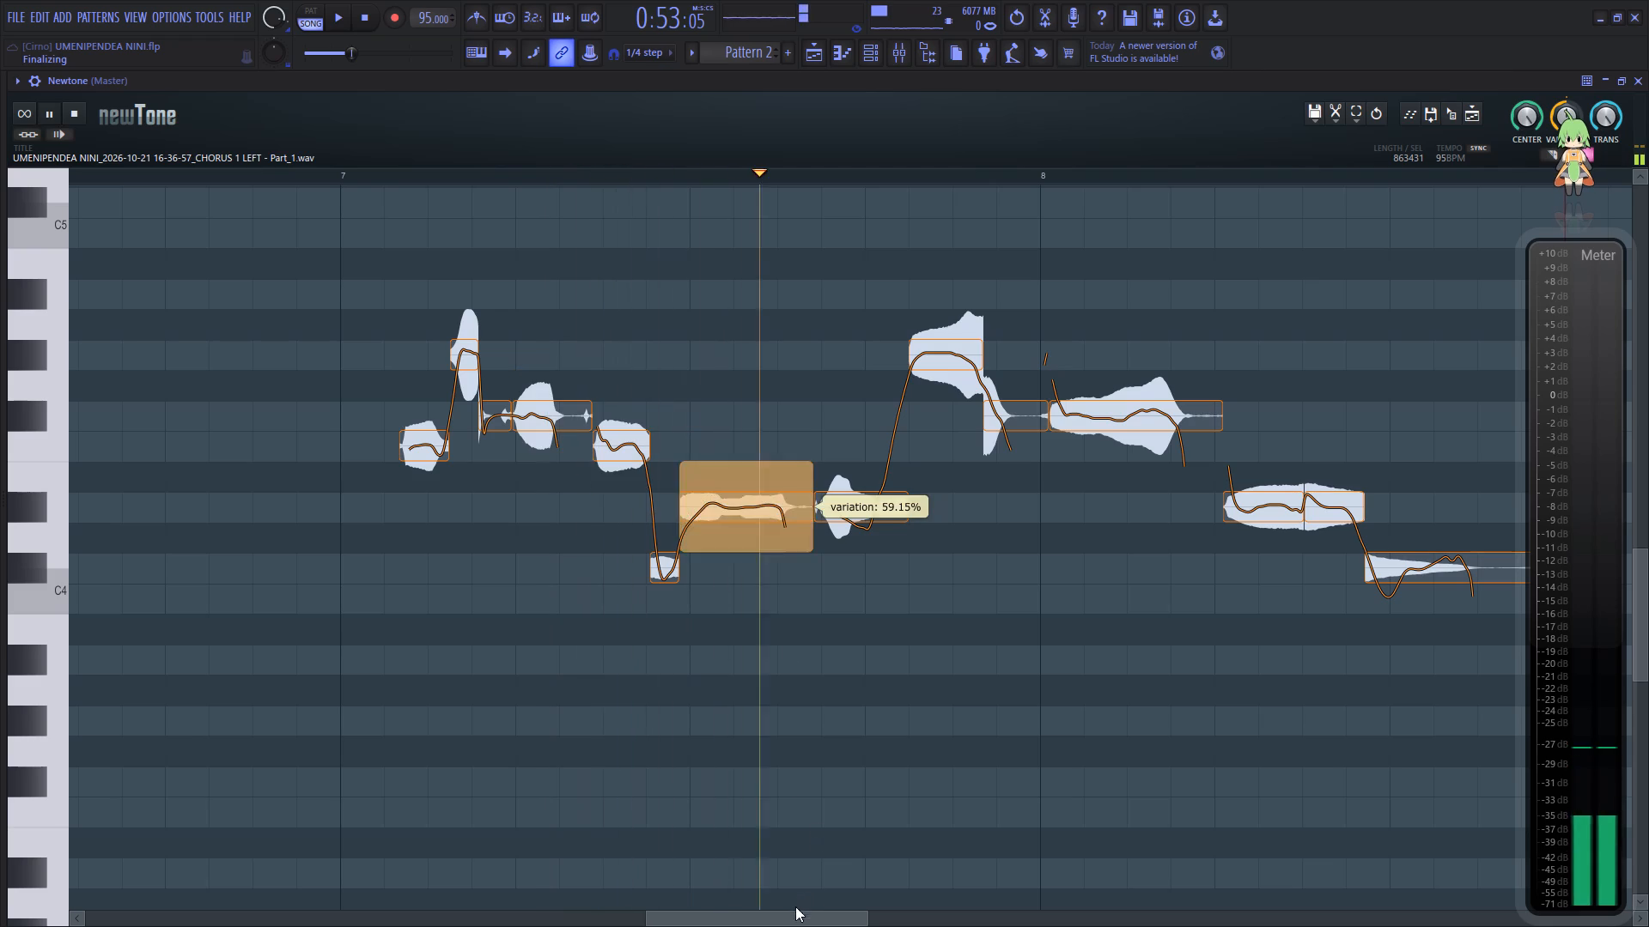
{"action": "left_click_drag", "start_coordinate": [794, 917], "coordinate": [820, 895]}
{"action": "key", "text": "space"}
{"action": "key", "text": "space"}
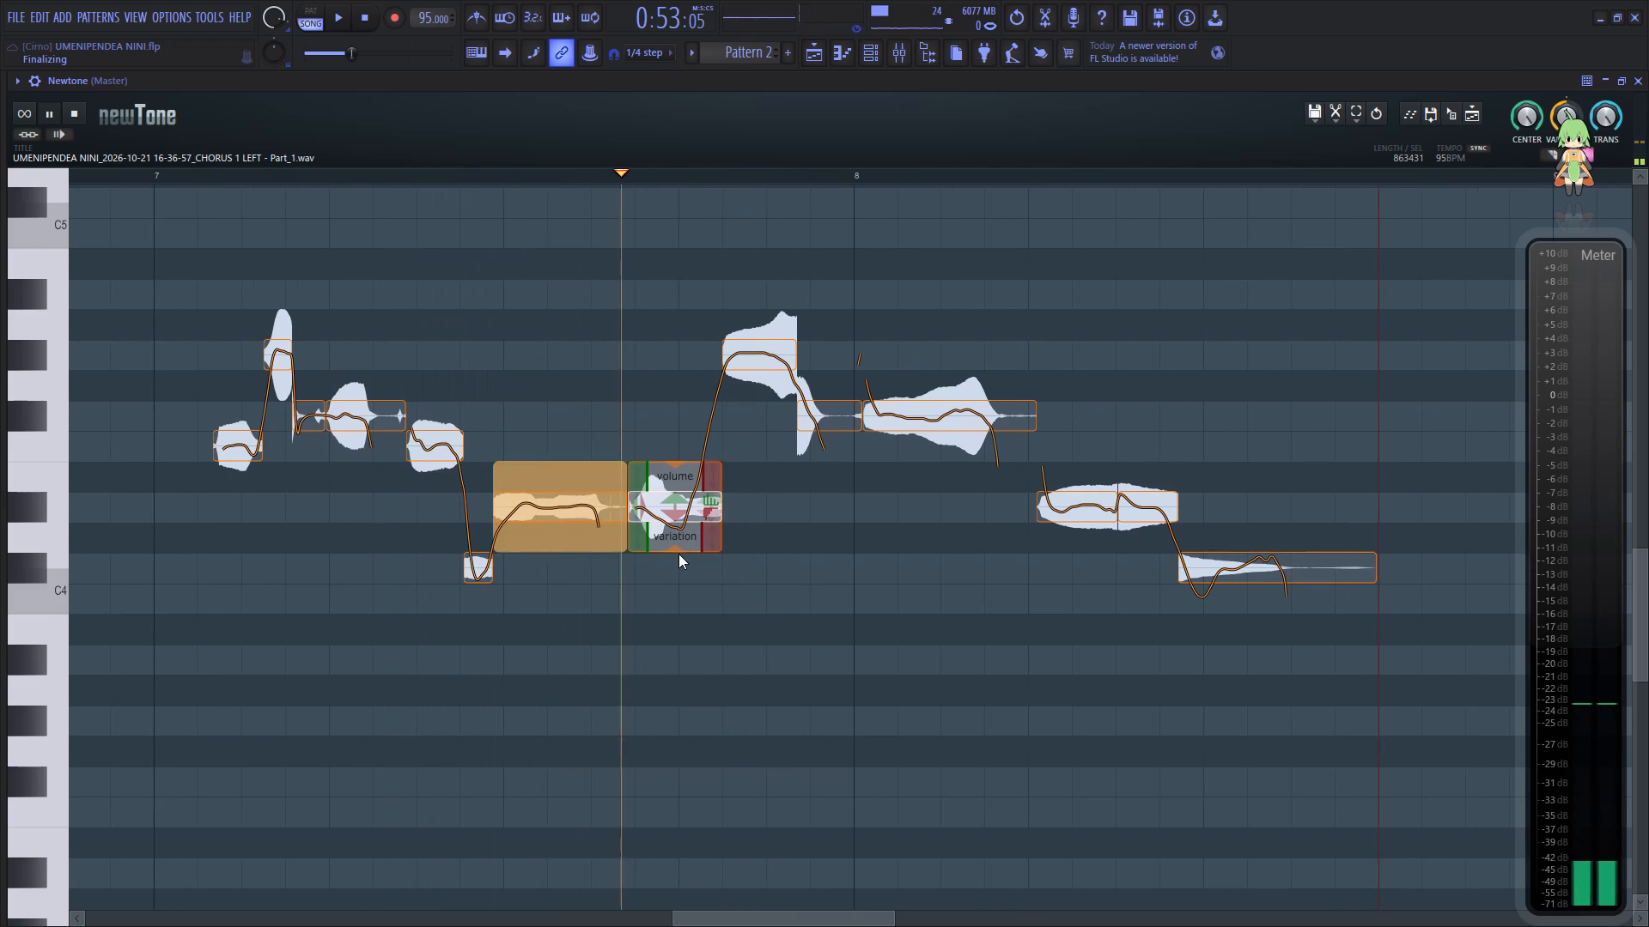
Set the pitch variation of the D#4 note just before the high G#4 leading into bar 8 to 51.40% and audition.
{"action": "left_click_drag", "start_coordinate": [678, 550], "coordinate": [693, 491]}
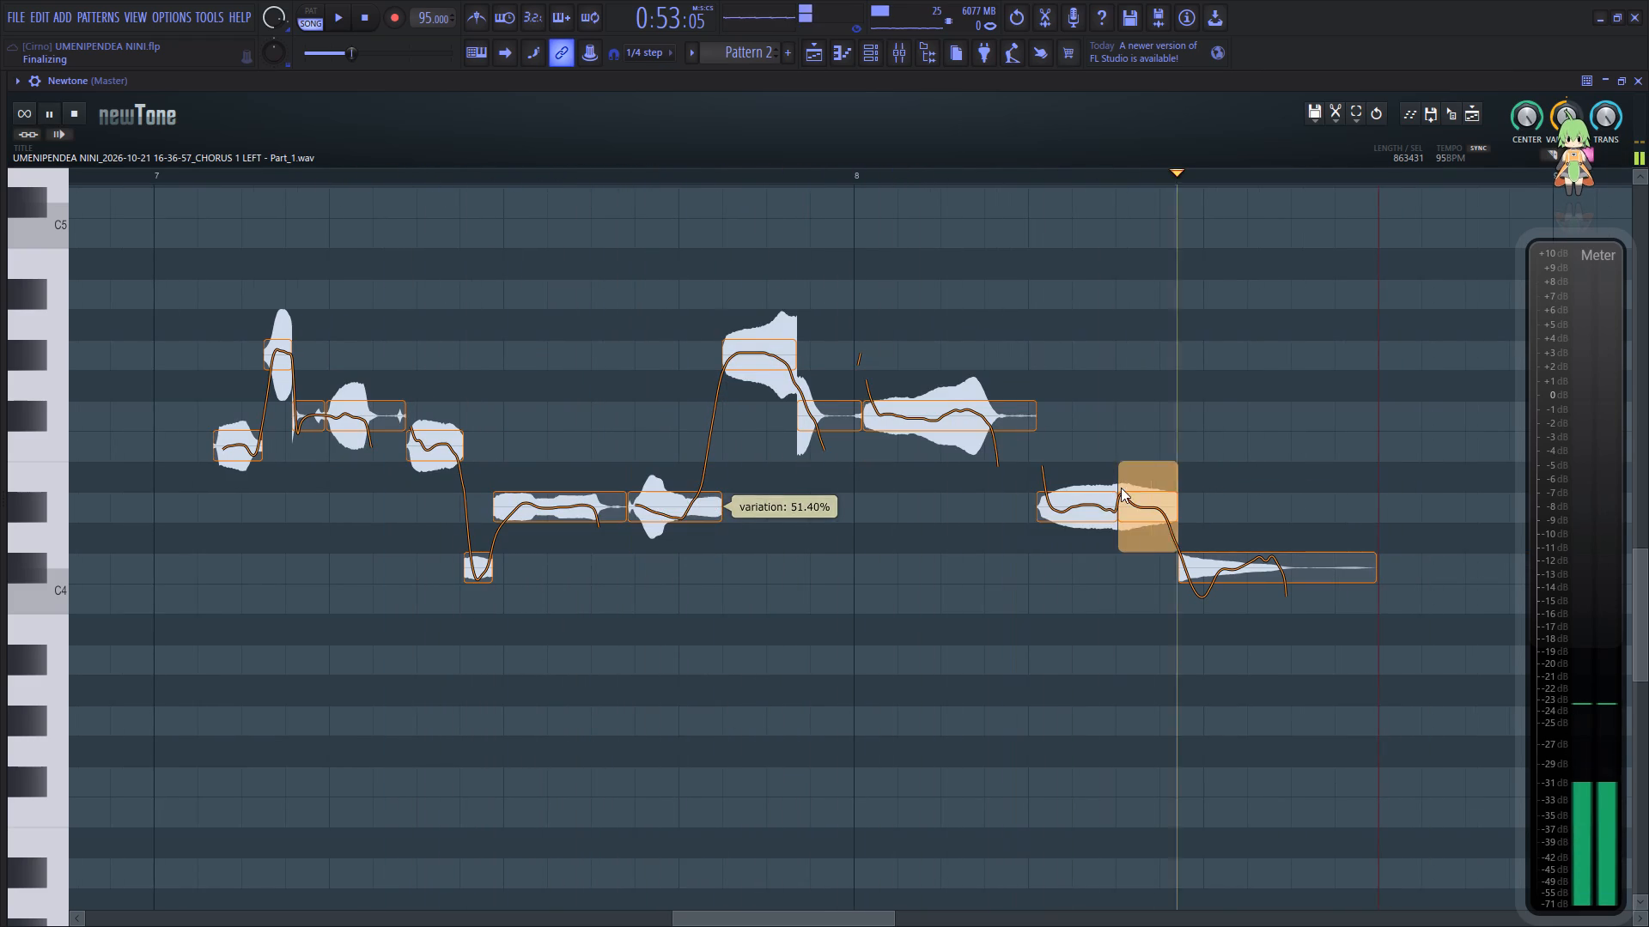
{"action": "key", "text": "space"}
{"action": "key", "text": "space"}
Raise the first of the two adjoining D#4 notes in bar 8 by two semitones to F4 and audition the phrase.
{"action": "left_click_drag", "start_coordinate": [1086, 512], "coordinate": [1086, 449]}
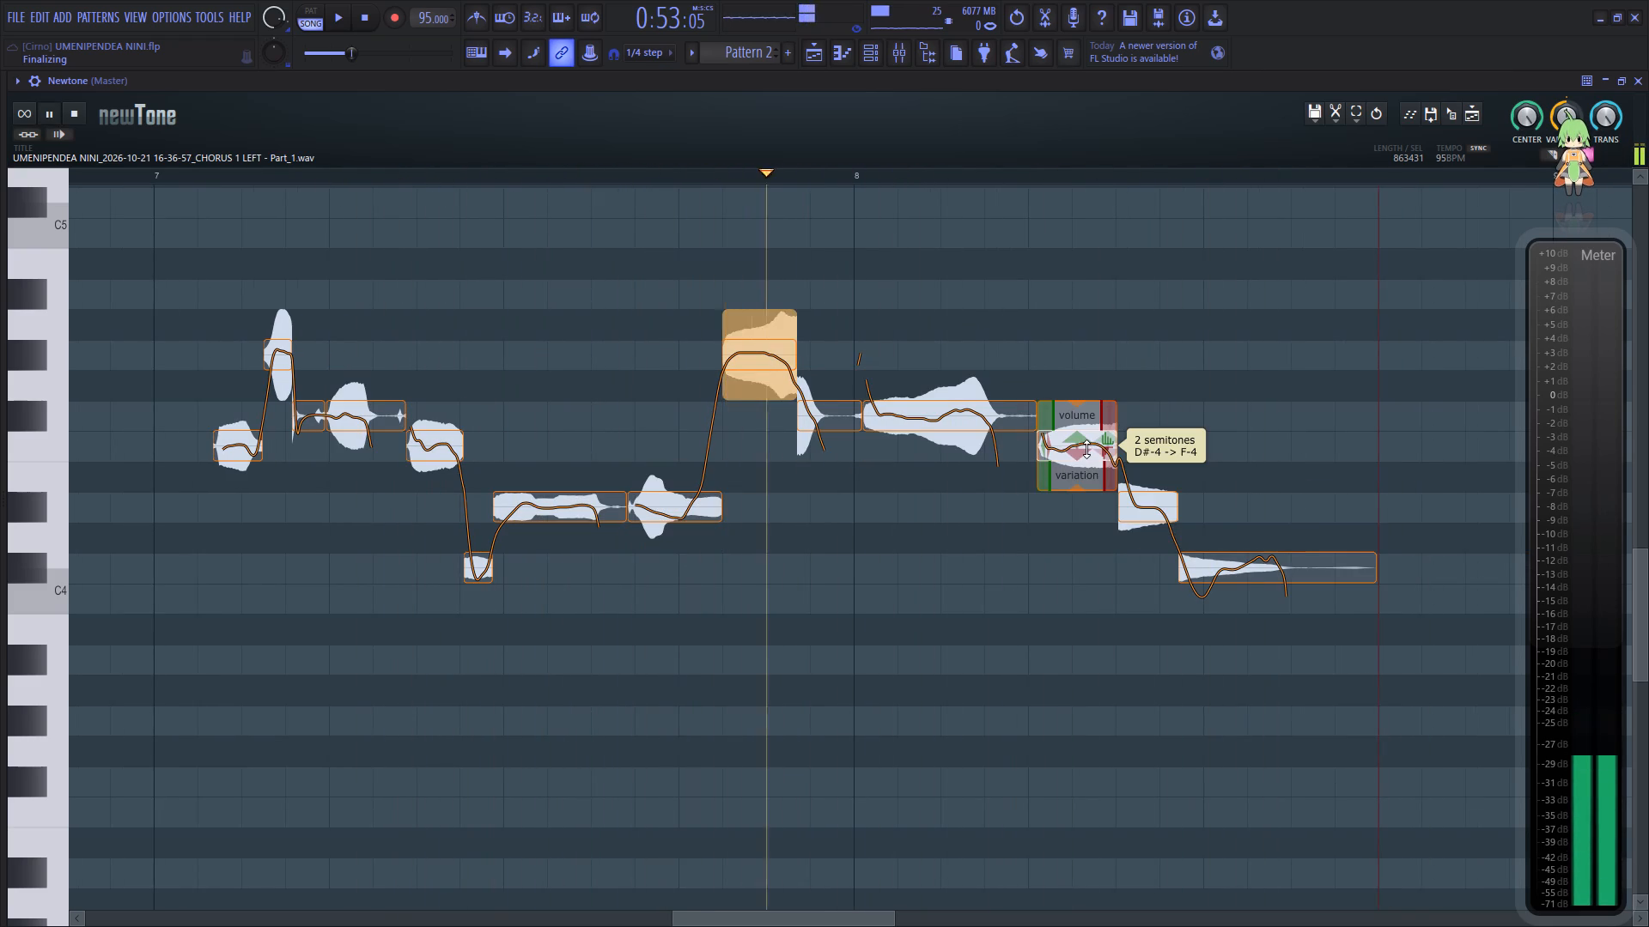
{"action": "left_click_drag", "start_coordinate": [1086, 449], "coordinate": [1086, 447]}
{"action": "key", "text": "space"}
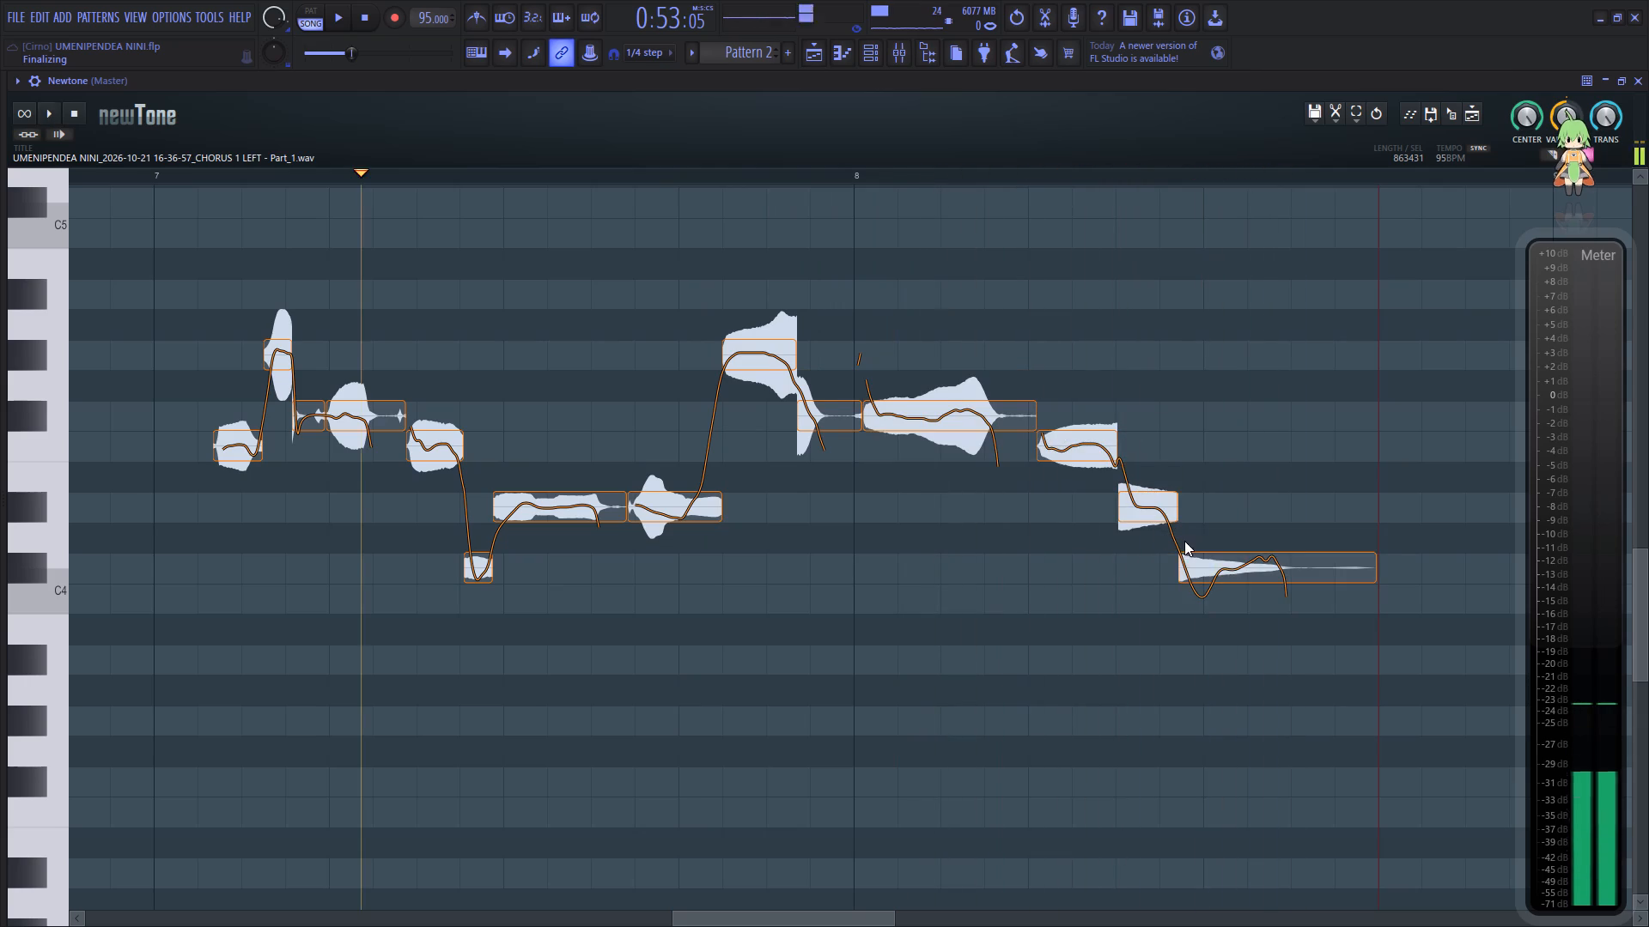
{"action": "key", "text": "space"}
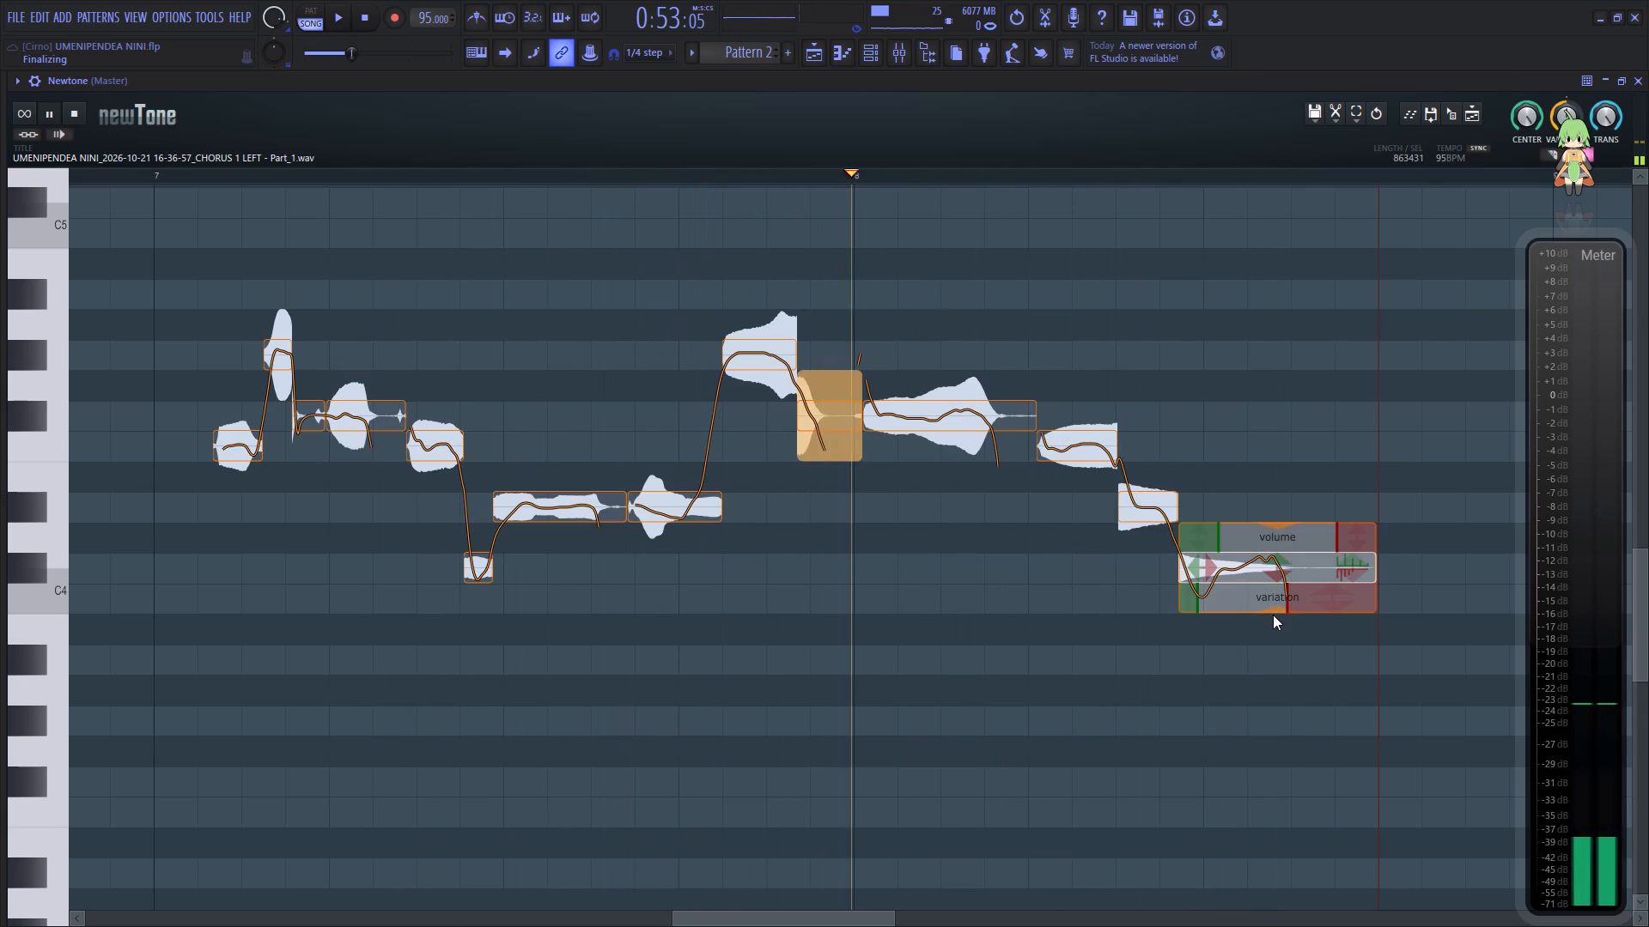
{"action": "key", "text": "space"}
{"action": "key", "text": "space"}
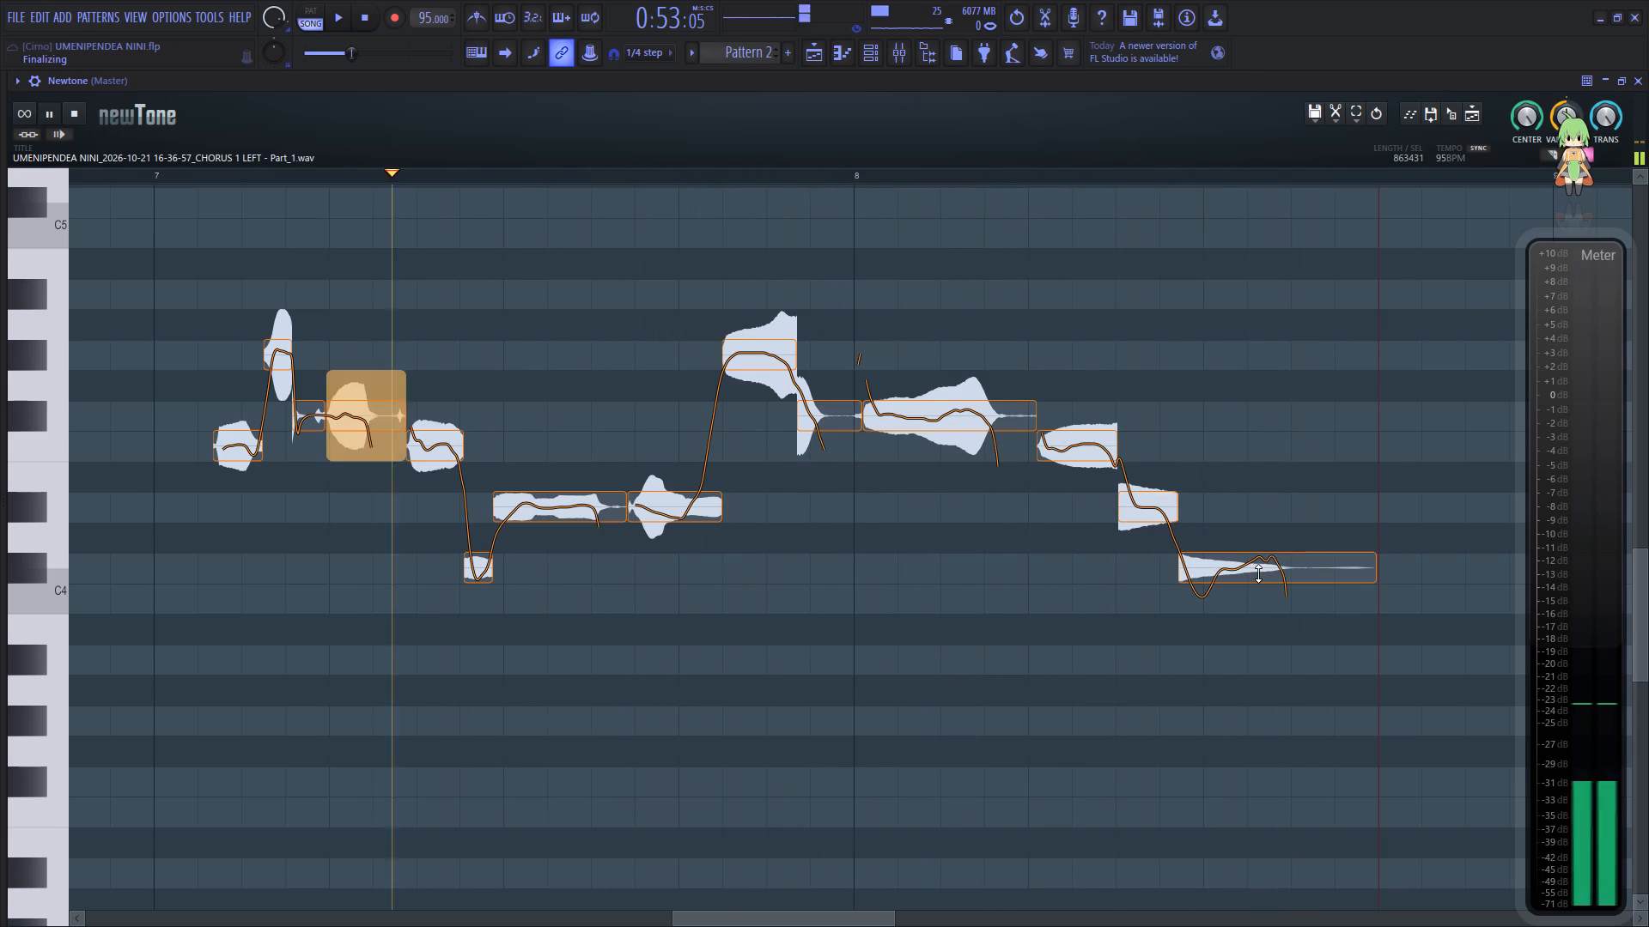
Set the pitch variation of the final C#4 note in bar 8 to 33.08%.
{"action": "left_click", "coordinate": [1258, 573]}
{"action": "key", "text": "space"}
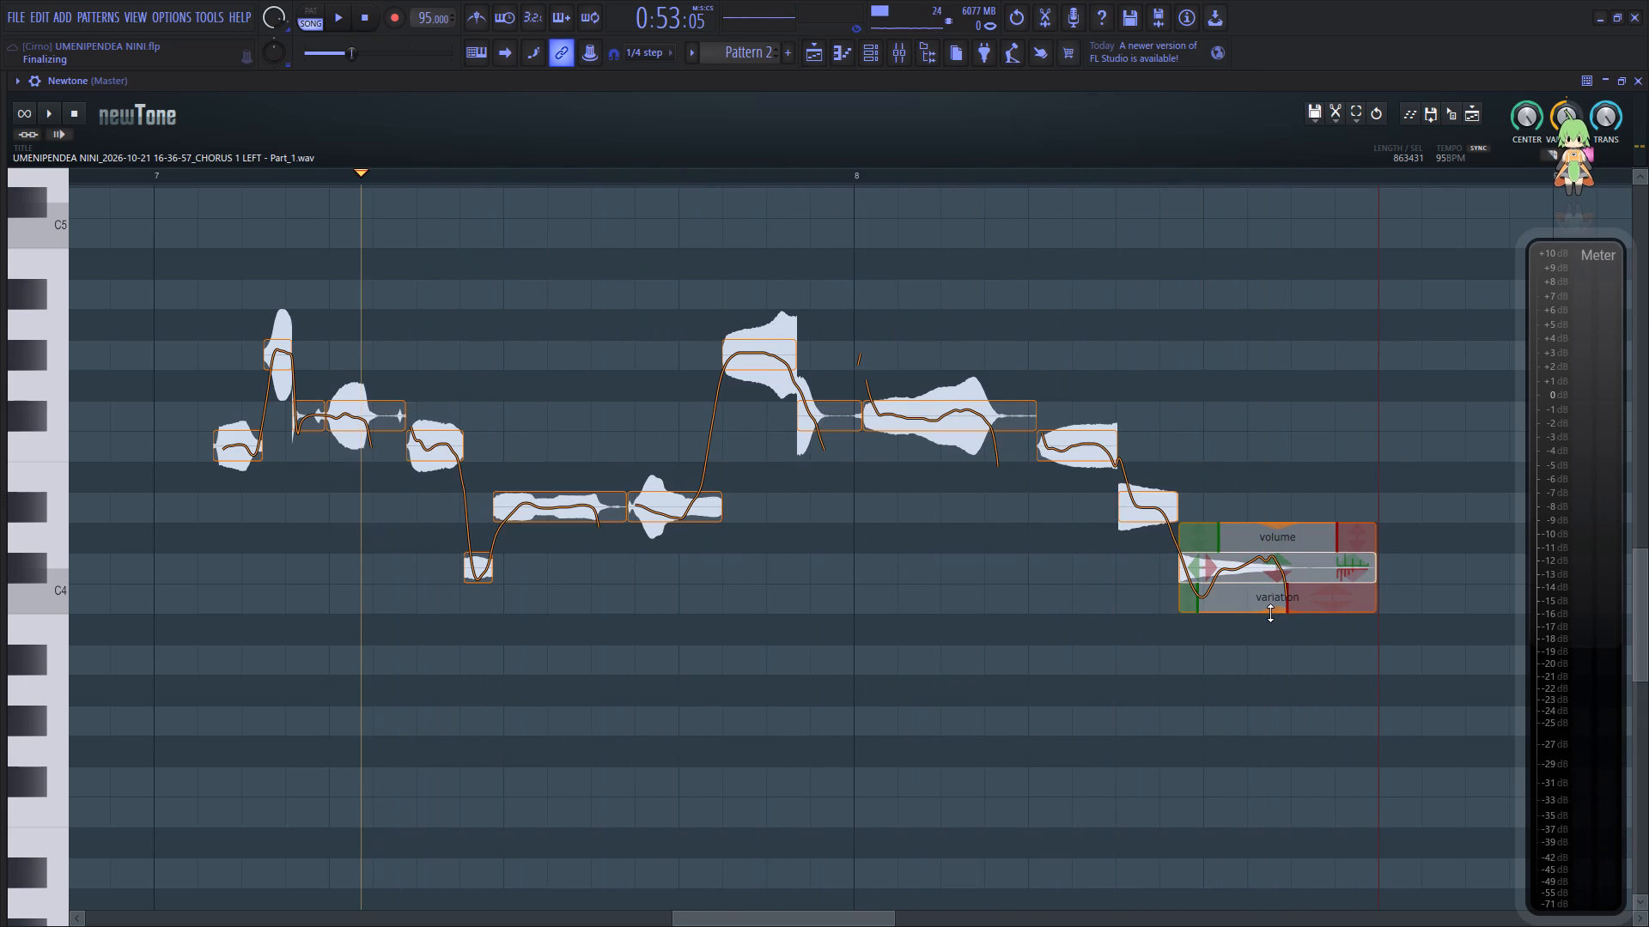
{"action": "left_click_drag", "start_coordinate": [1270, 613], "coordinate": [1291, 531]}
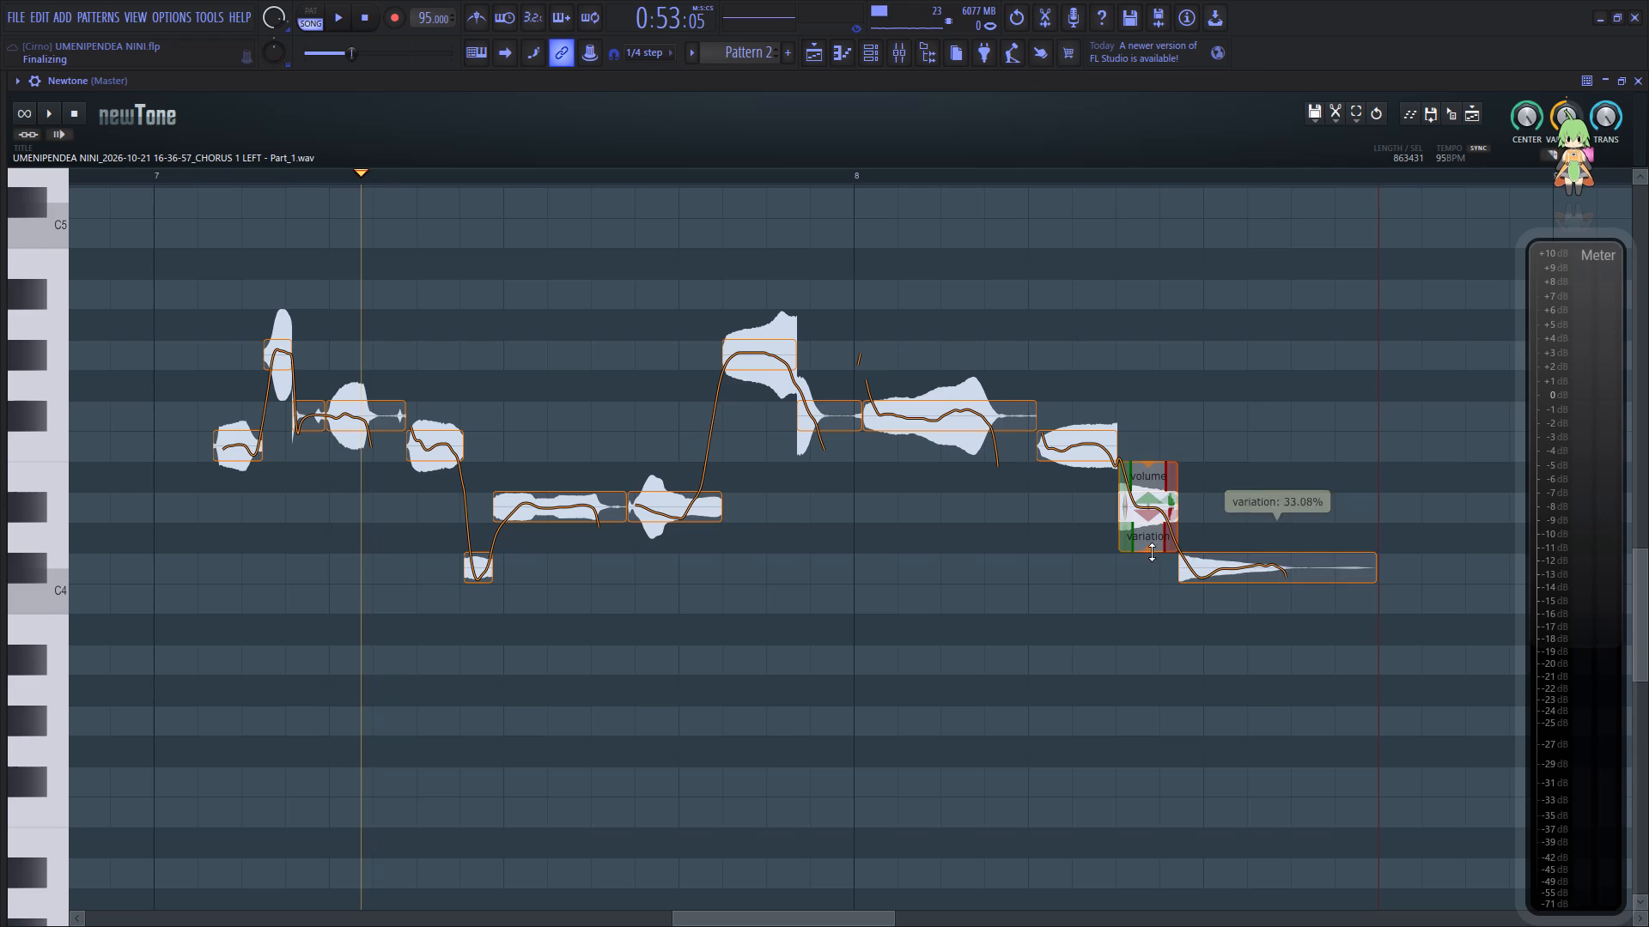
Set the pitch variation of the D#4 note before the final C#4 to 59.15% and audition from bar 7 to the ending.
{"action": "left_click_drag", "start_coordinate": [1150, 552], "coordinate": [1153, 502]}
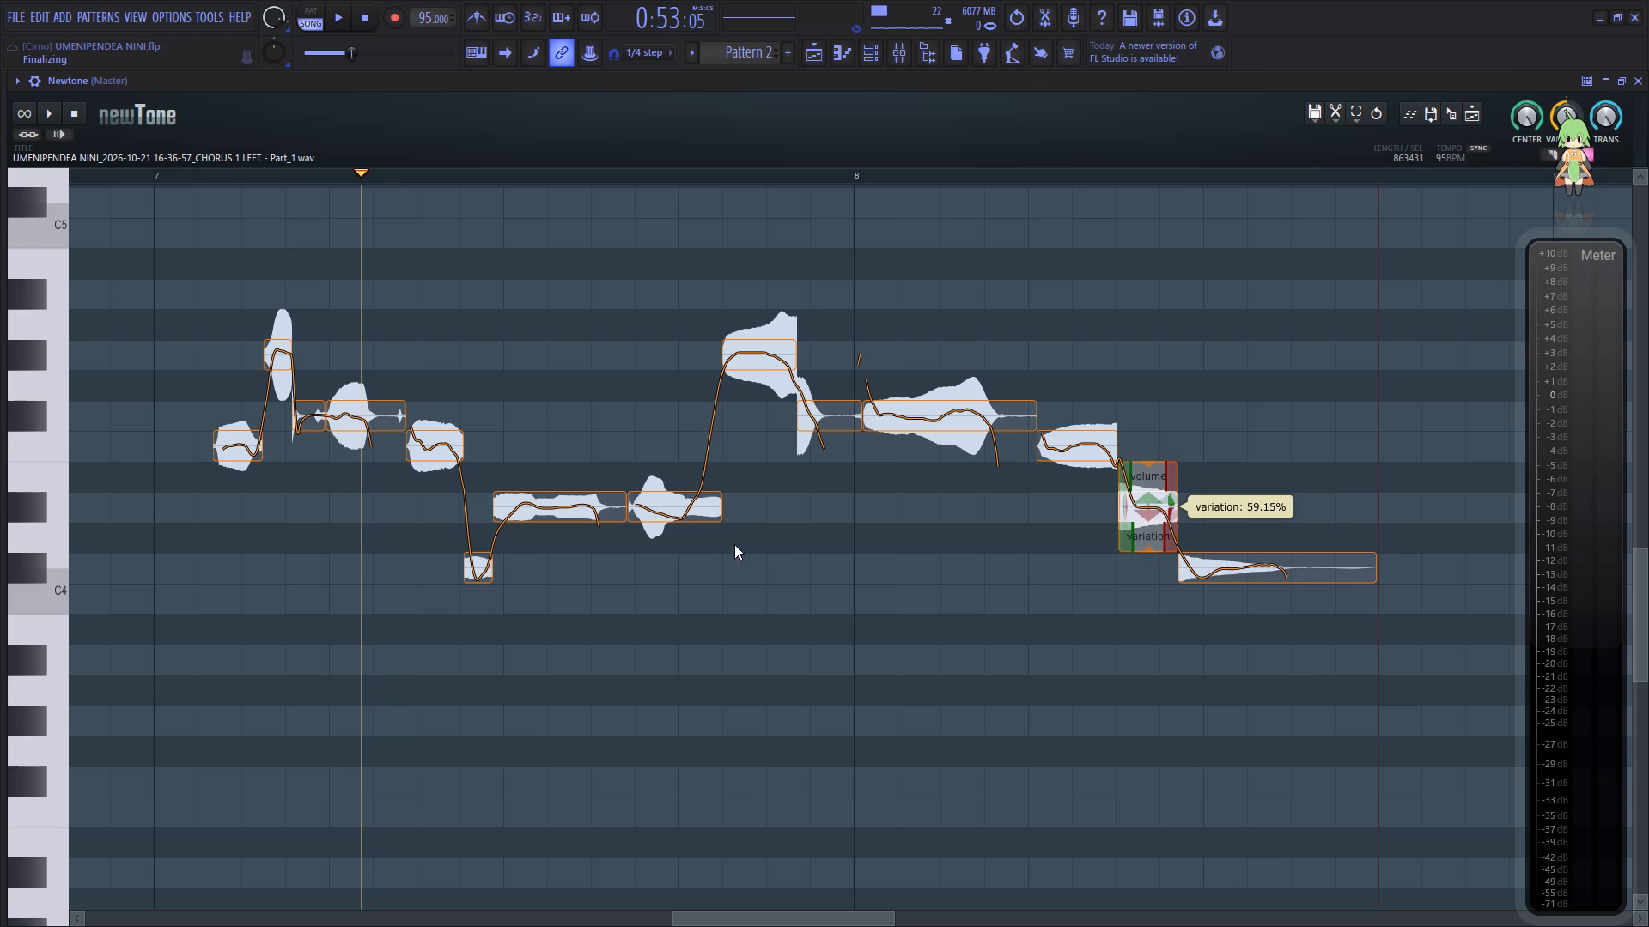
{"action": "left_click", "coordinate": [208, 514]}
{"action": "key", "text": "space"}
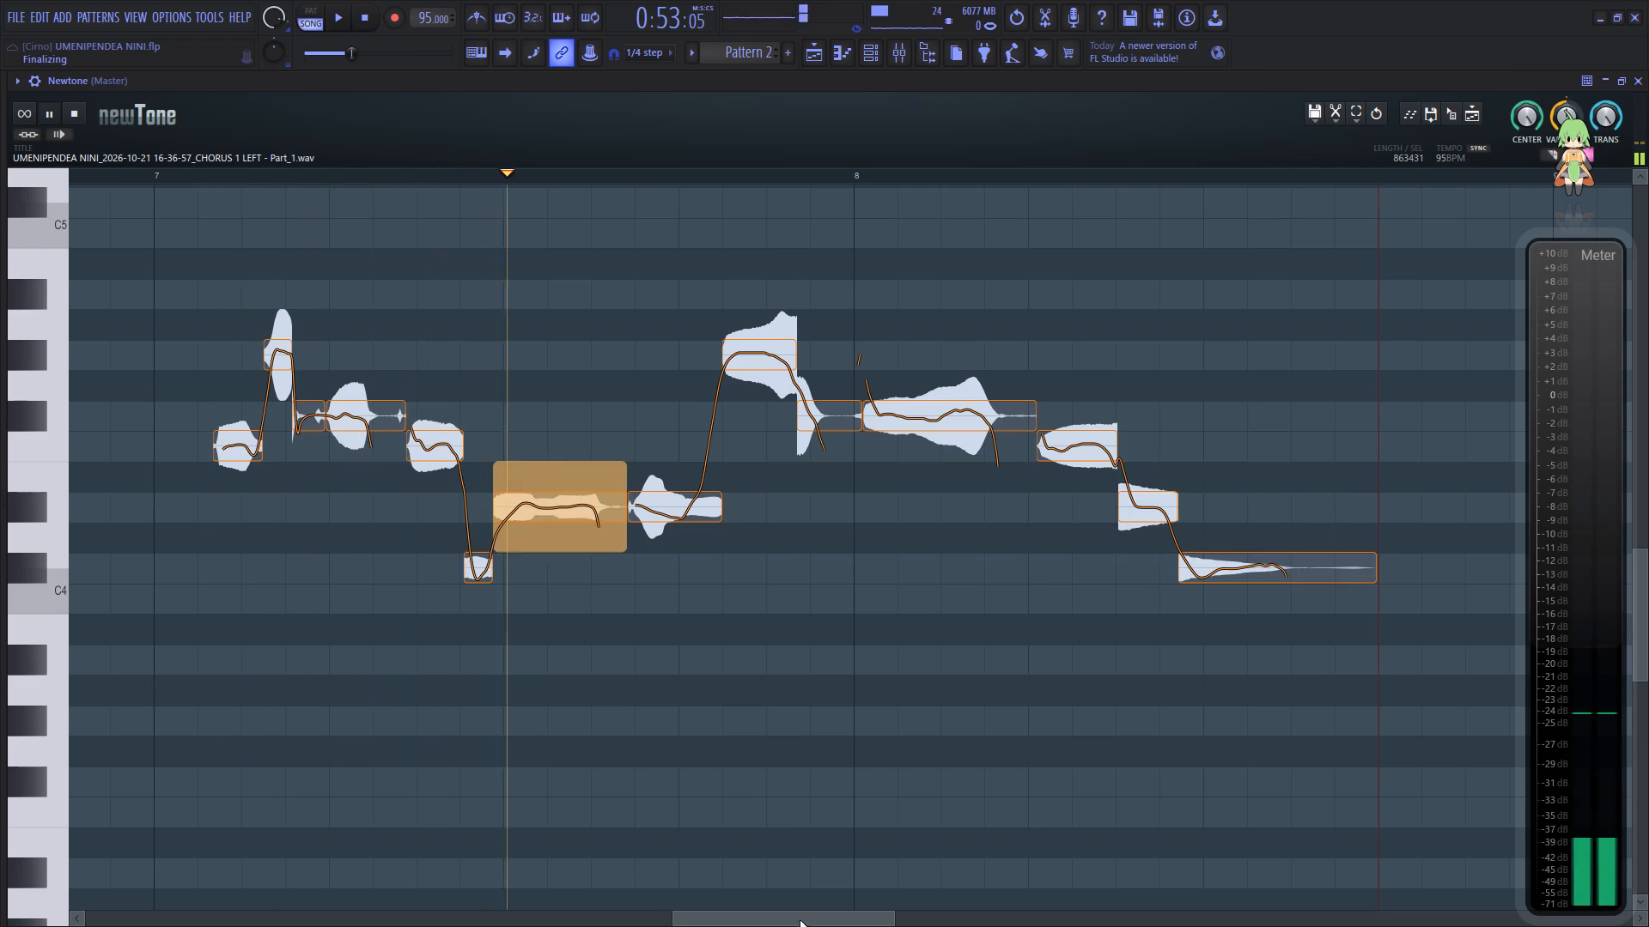
{"action": "left_click_drag", "start_coordinate": [784, 922], "coordinate": [879, 906]}
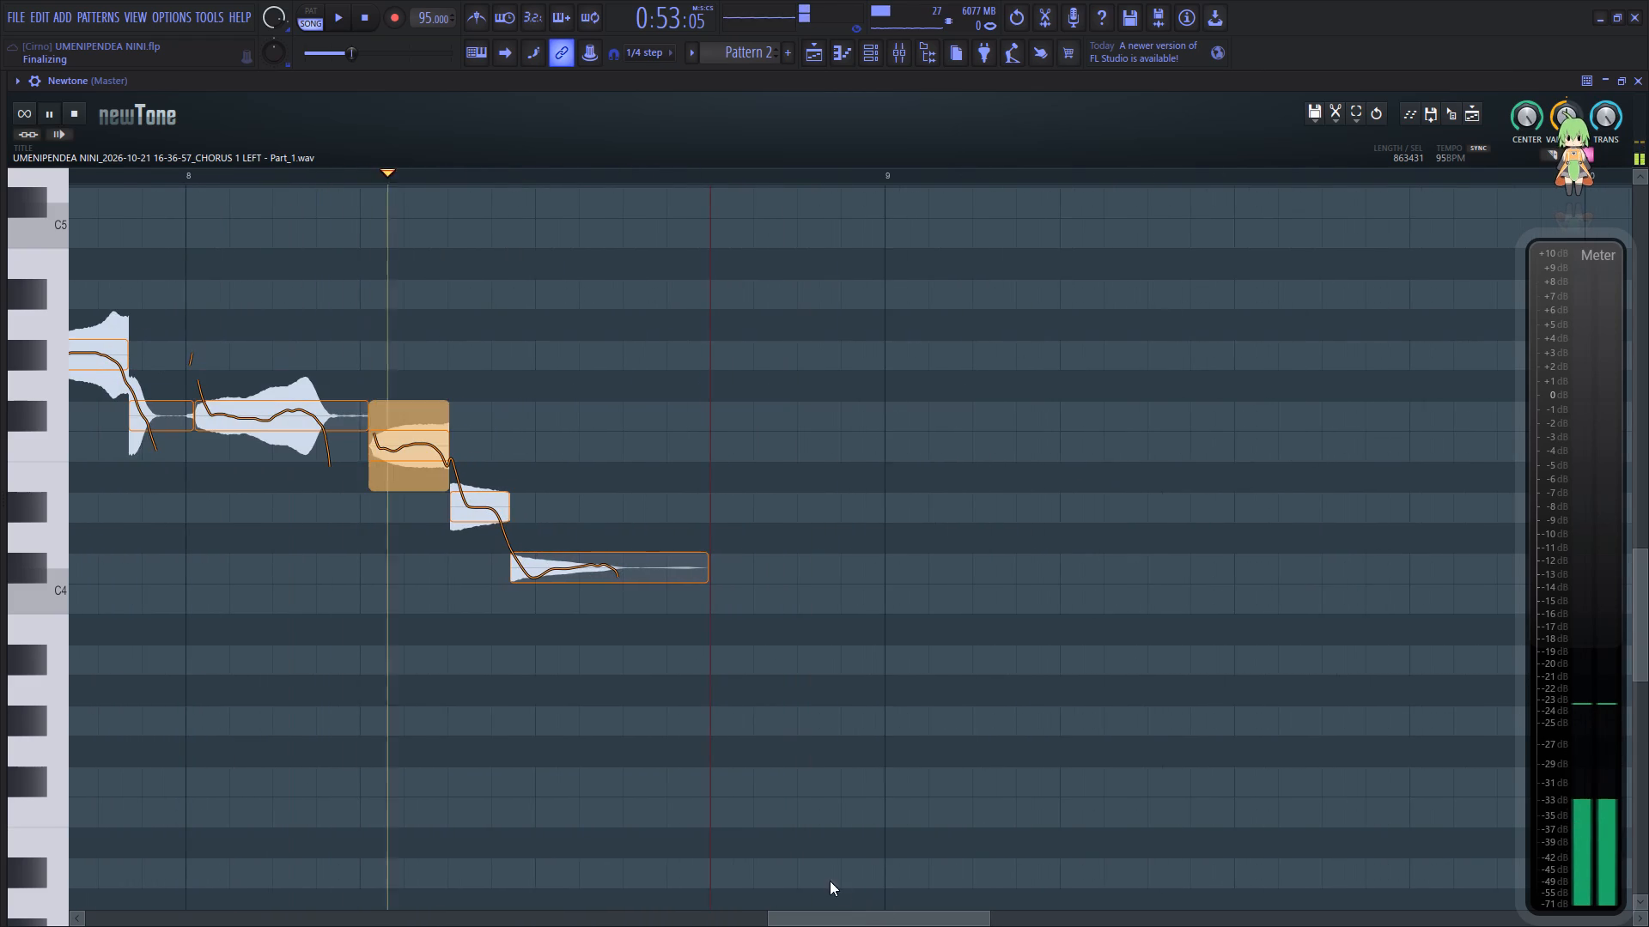
{"action": "key", "text": "space"}
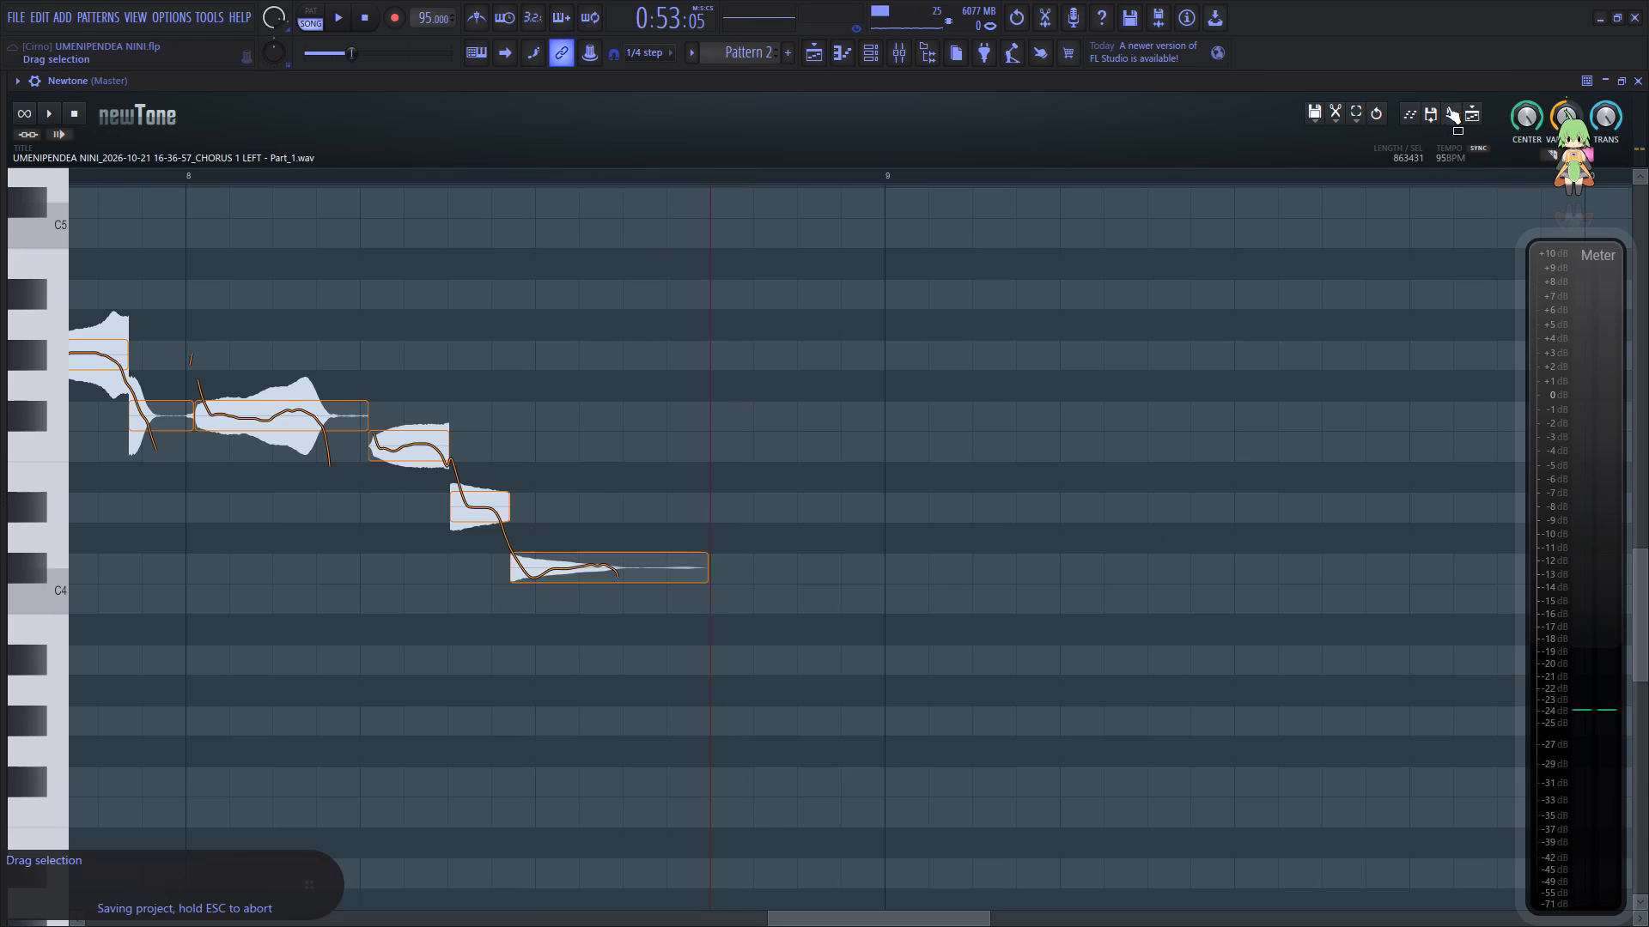
Send the pitch-corrected CHORUS 1 LEFT audio out of Newtone into the project.
{"action": "left_click_drag", "start_coordinate": [1447, 106], "coordinate": [293, 582]}
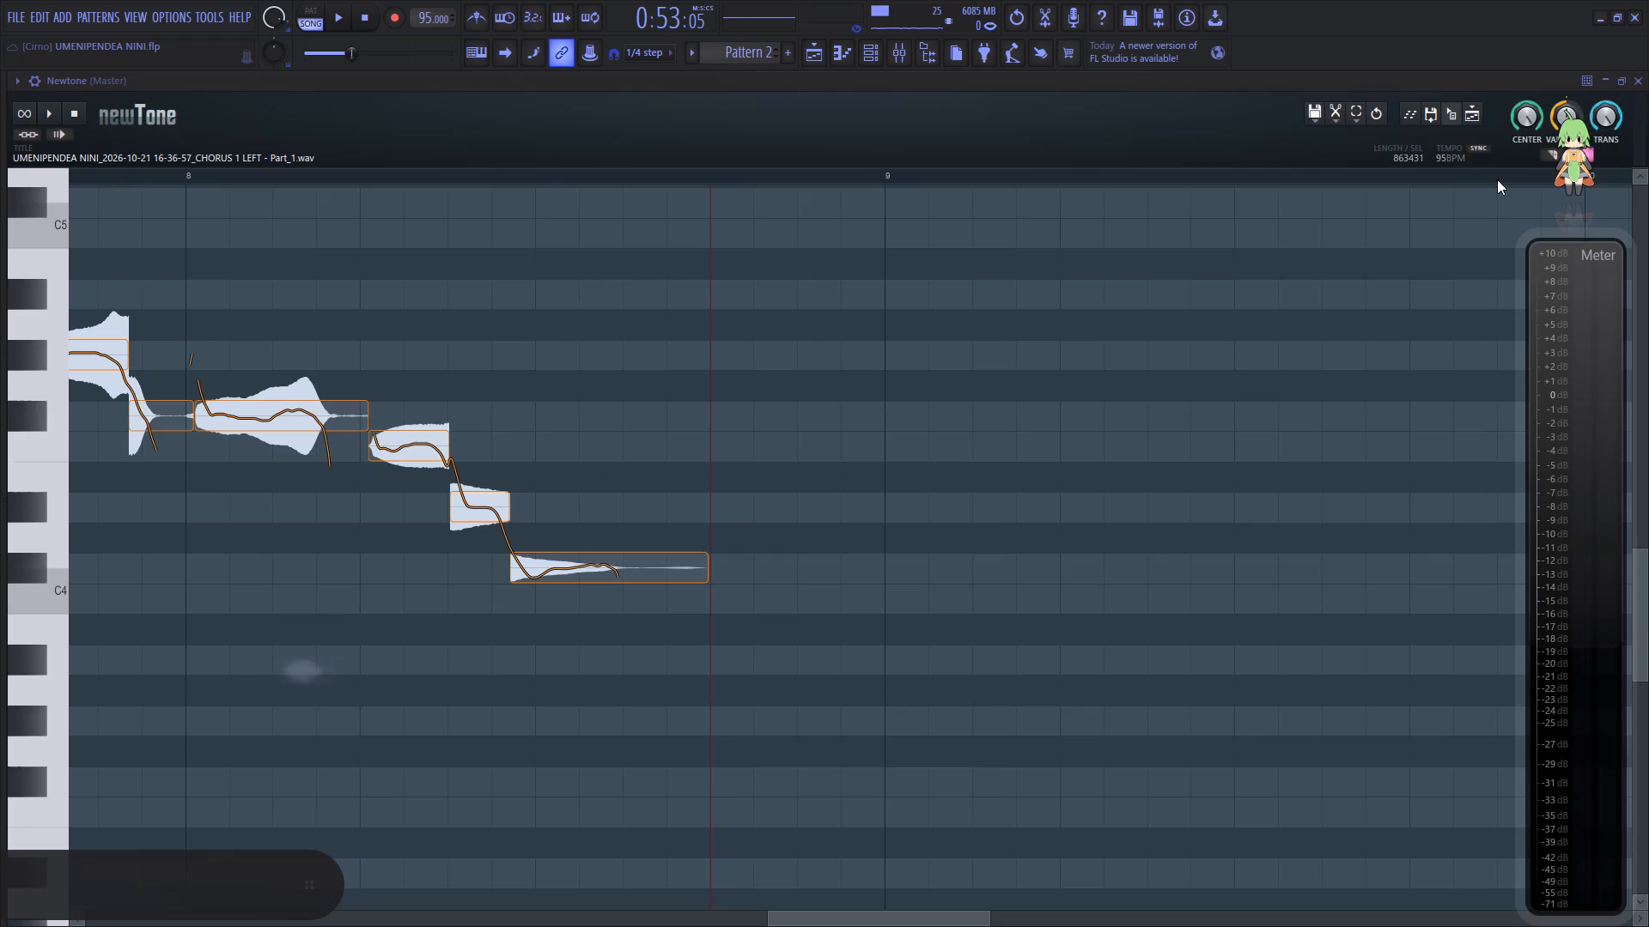
Close Newtone and mute the original CHORUS 1 LEFT - Part_1 clip in the playlist.
{"action": "left_click", "coordinate": [1633, 83]}
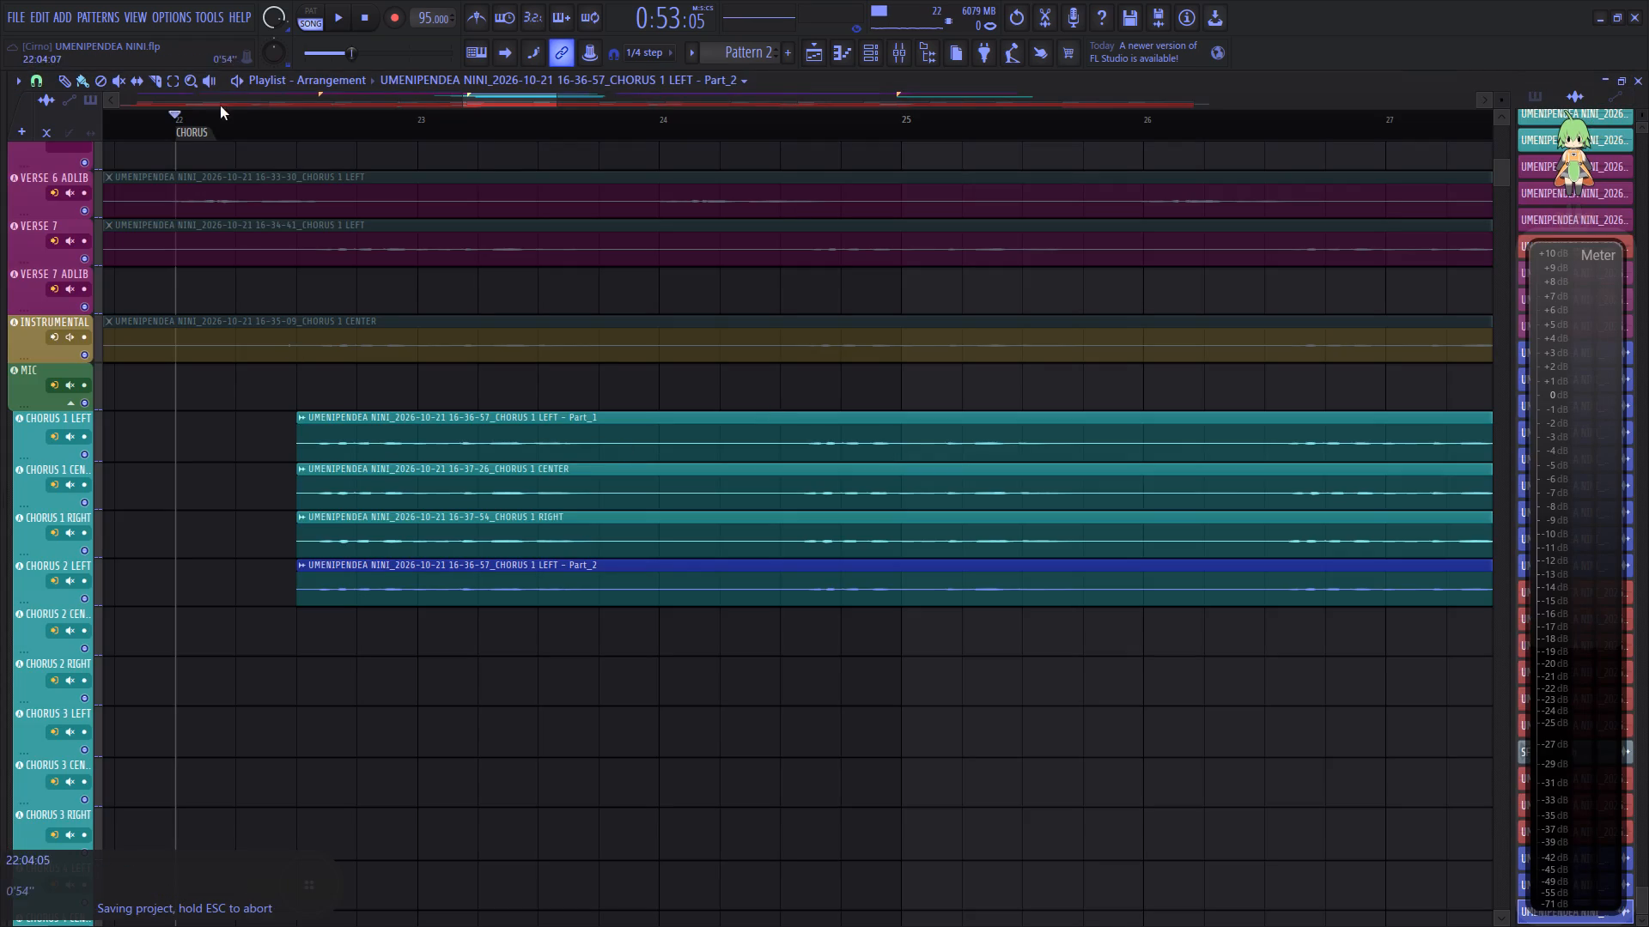
{"action": "left_click", "coordinate": [121, 82]}
{"action": "left_click", "coordinate": [392, 427]}
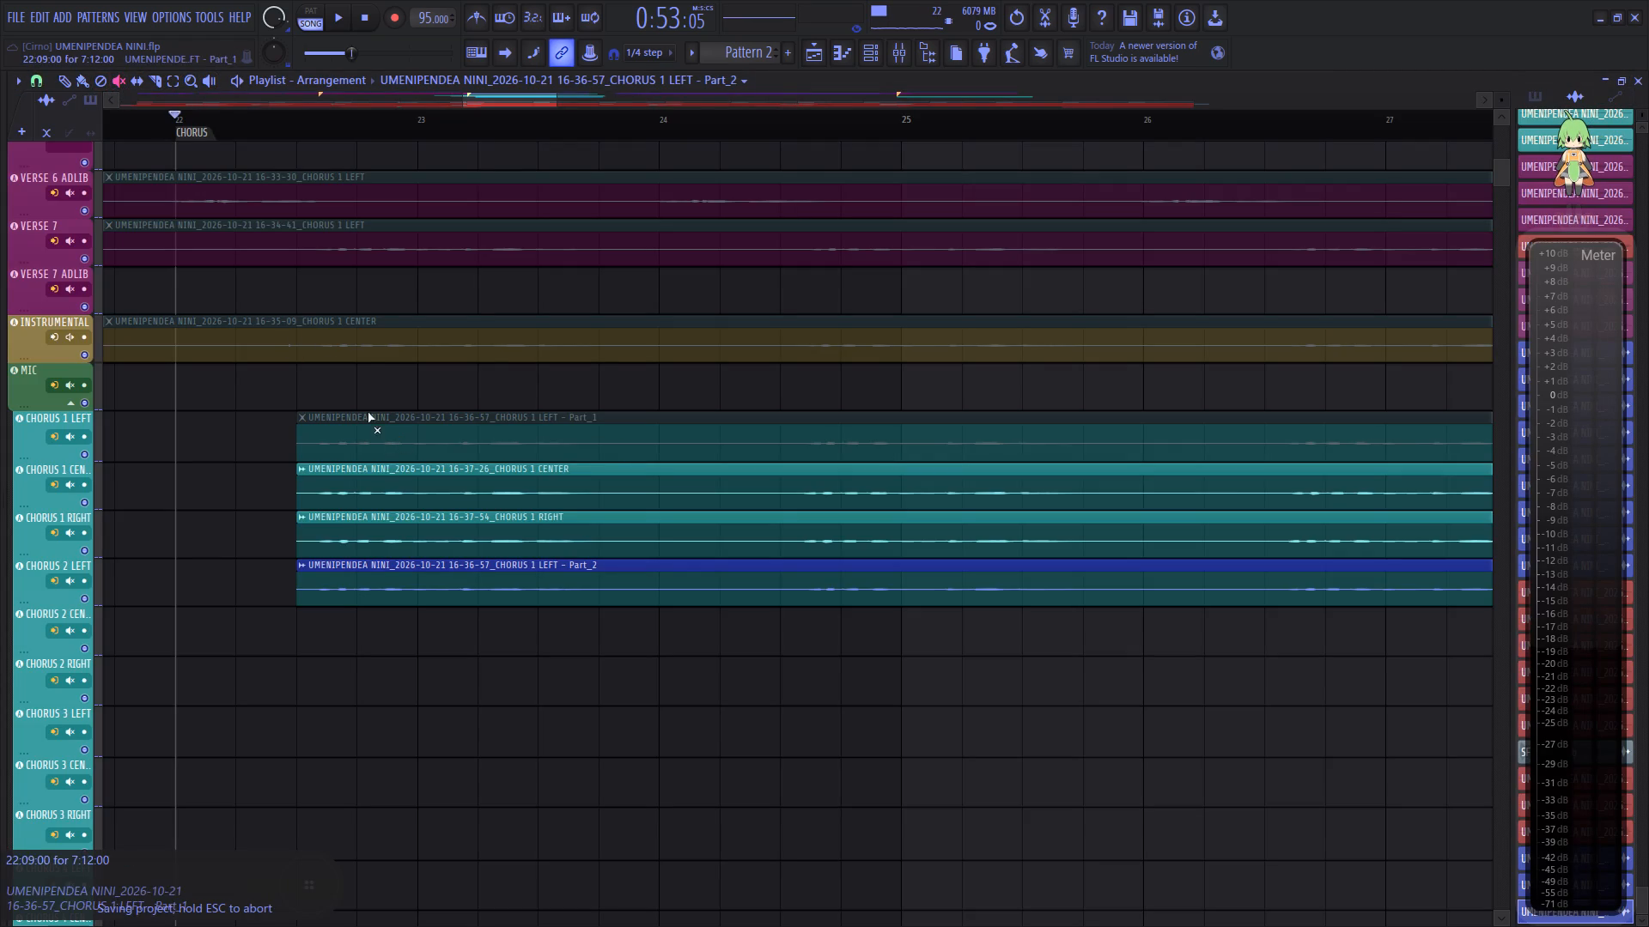
Move the muted Part_1 clip to the CHORUS 2 CENTER track and put the corrected Part_2 clip on the CHORUS 1 LEFT track.
{"action": "left_click", "coordinate": [81, 83]}
{"action": "left_click_drag", "start_coordinate": [394, 443], "coordinate": [419, 694]}
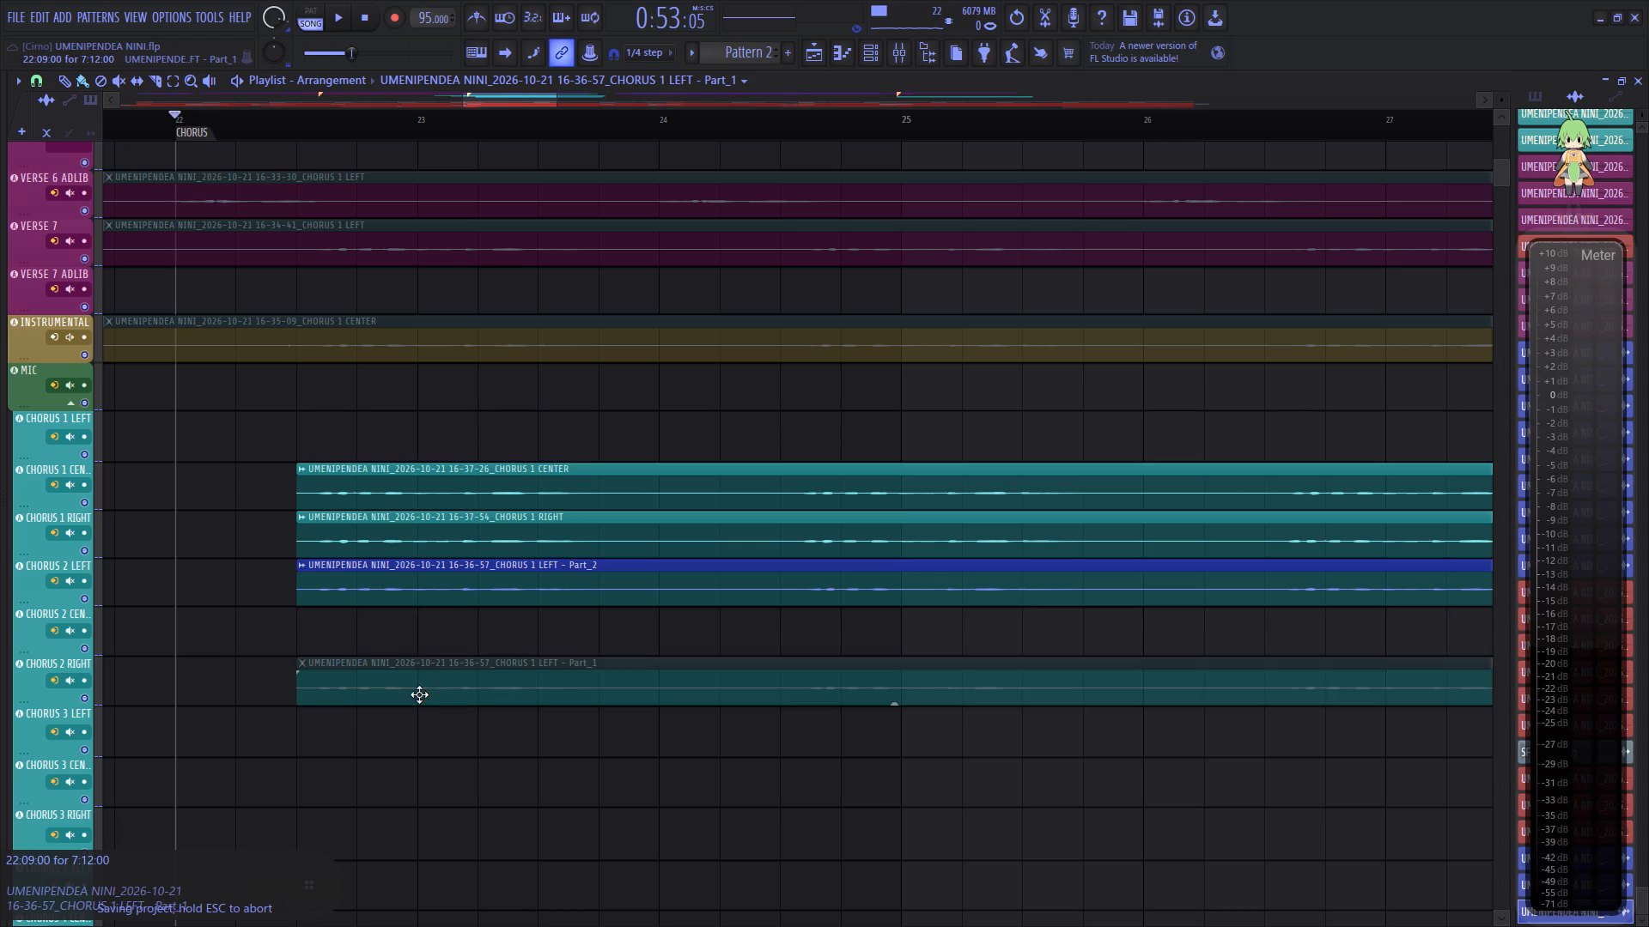
{"action": "left_click_drag", "start_coordinate": [419, 694], "coordinate": [419, 627]}
{"action": "left_click_drag", "start_coordinate": [416, 594], "coordinate": [422, 427]}
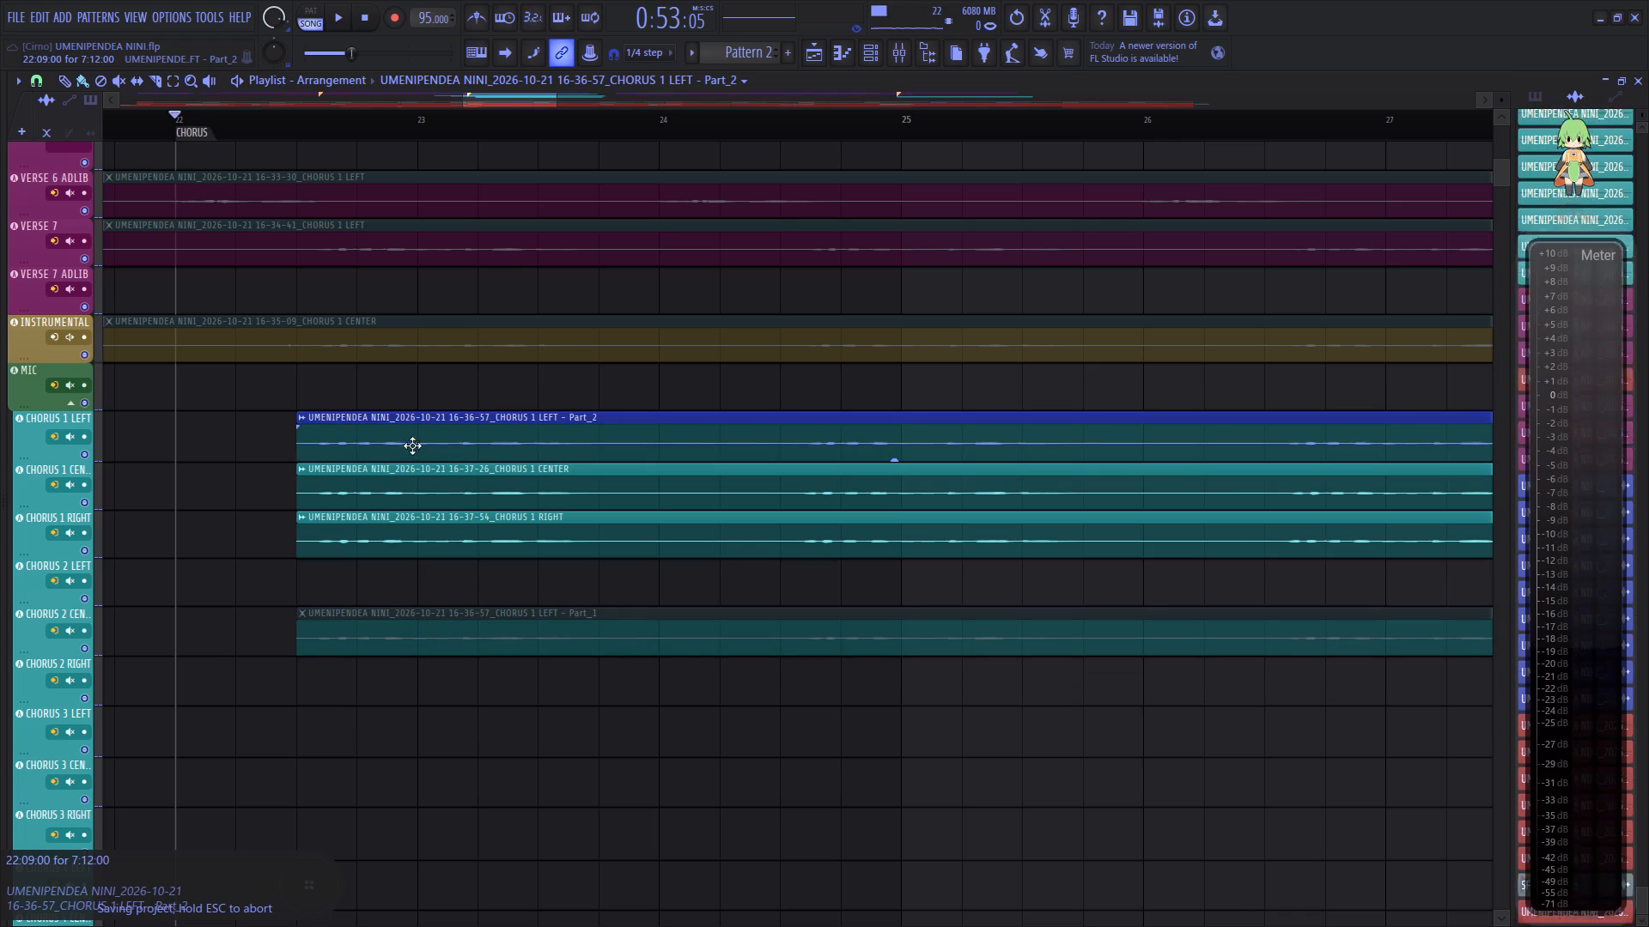
Make the CHORUS 1 CENTER clip a unique sample and open it in Newtone for pitch correction.
{"action": "left_click", "coordinate": [293, 129]}
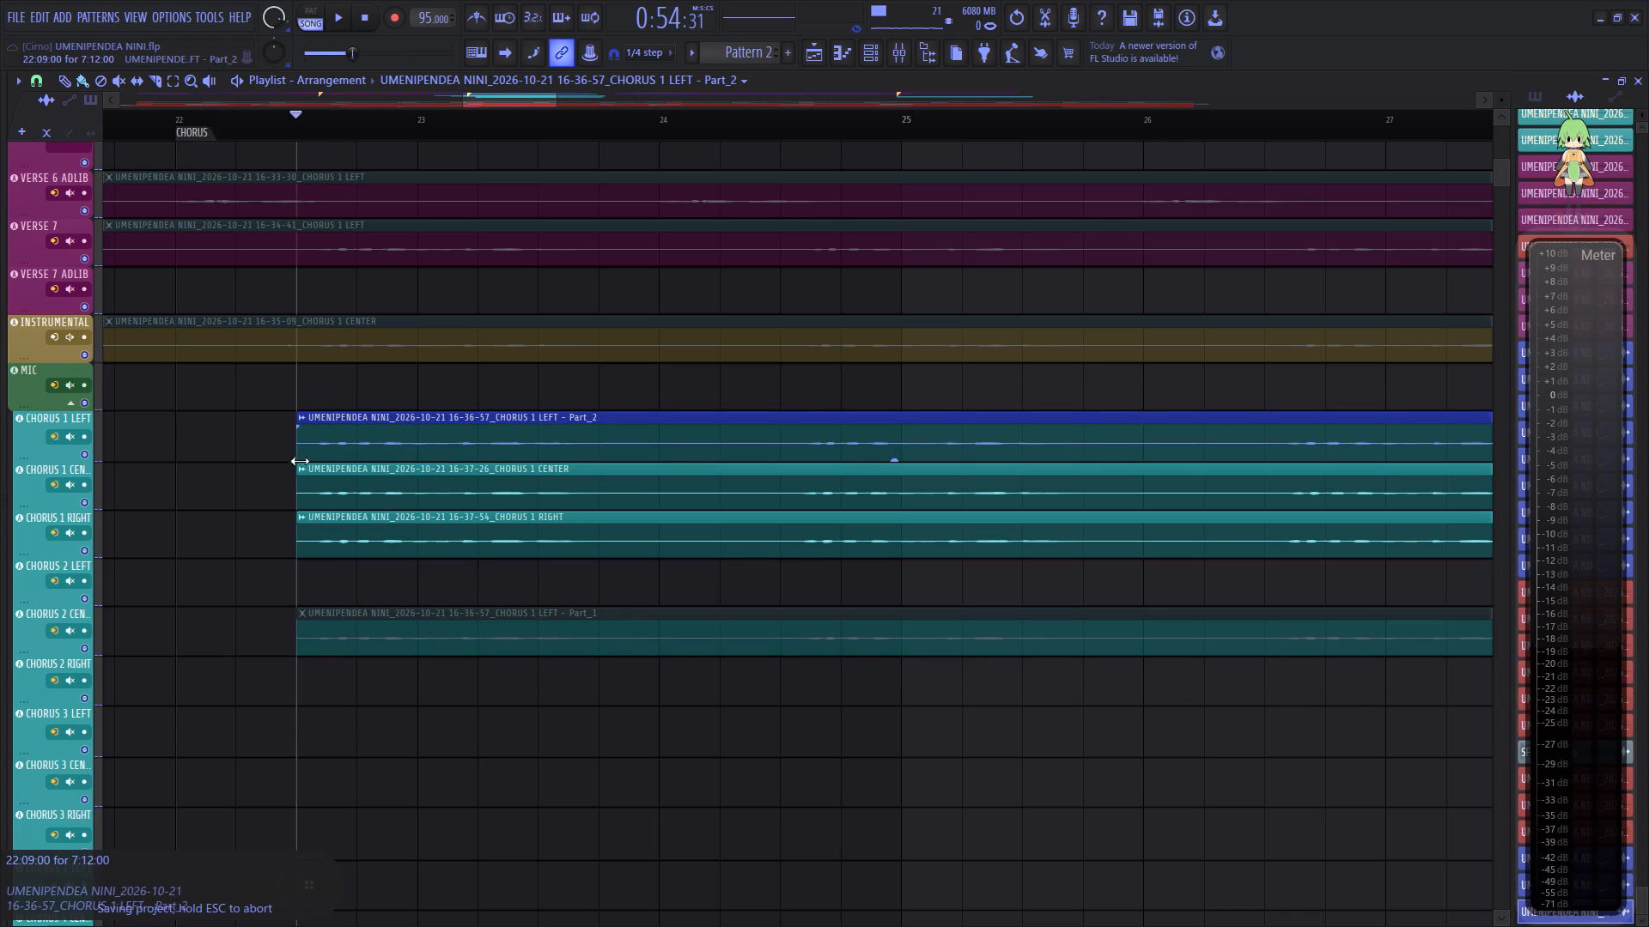
{"action": "left_click", "coordinate": [304, 470]}
{"action": "left_click", "coordinate": [474, 495]}
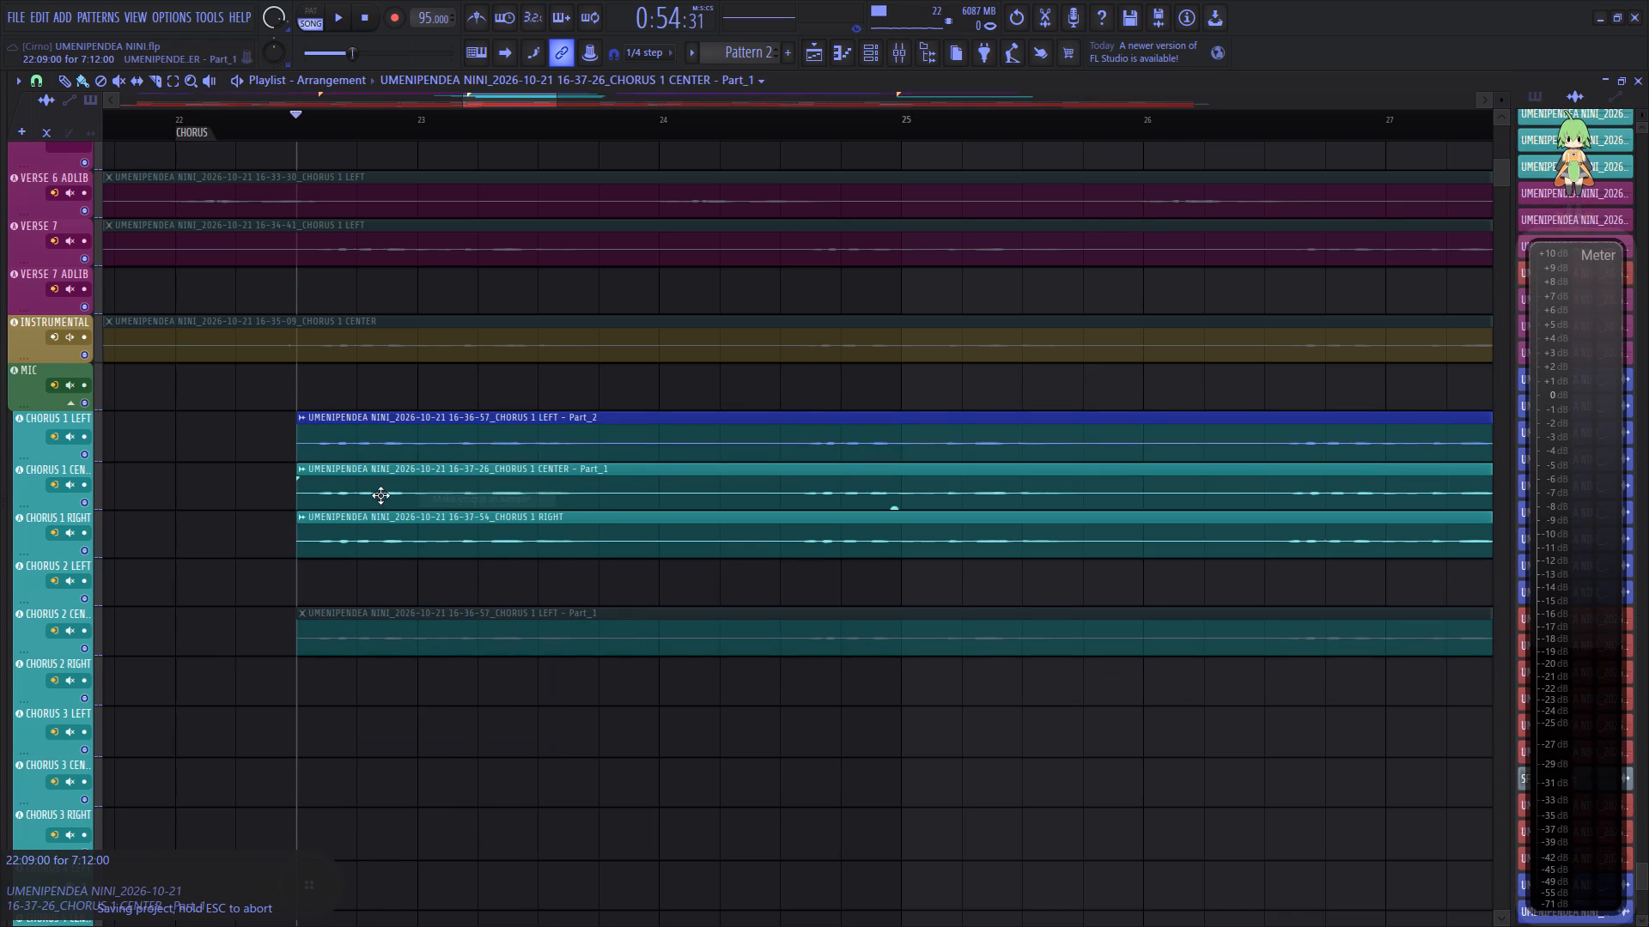
{"action": "left_click", "coordinate": [302, 469]}
{"action": "left_click", "coordinate": [458, 532]}
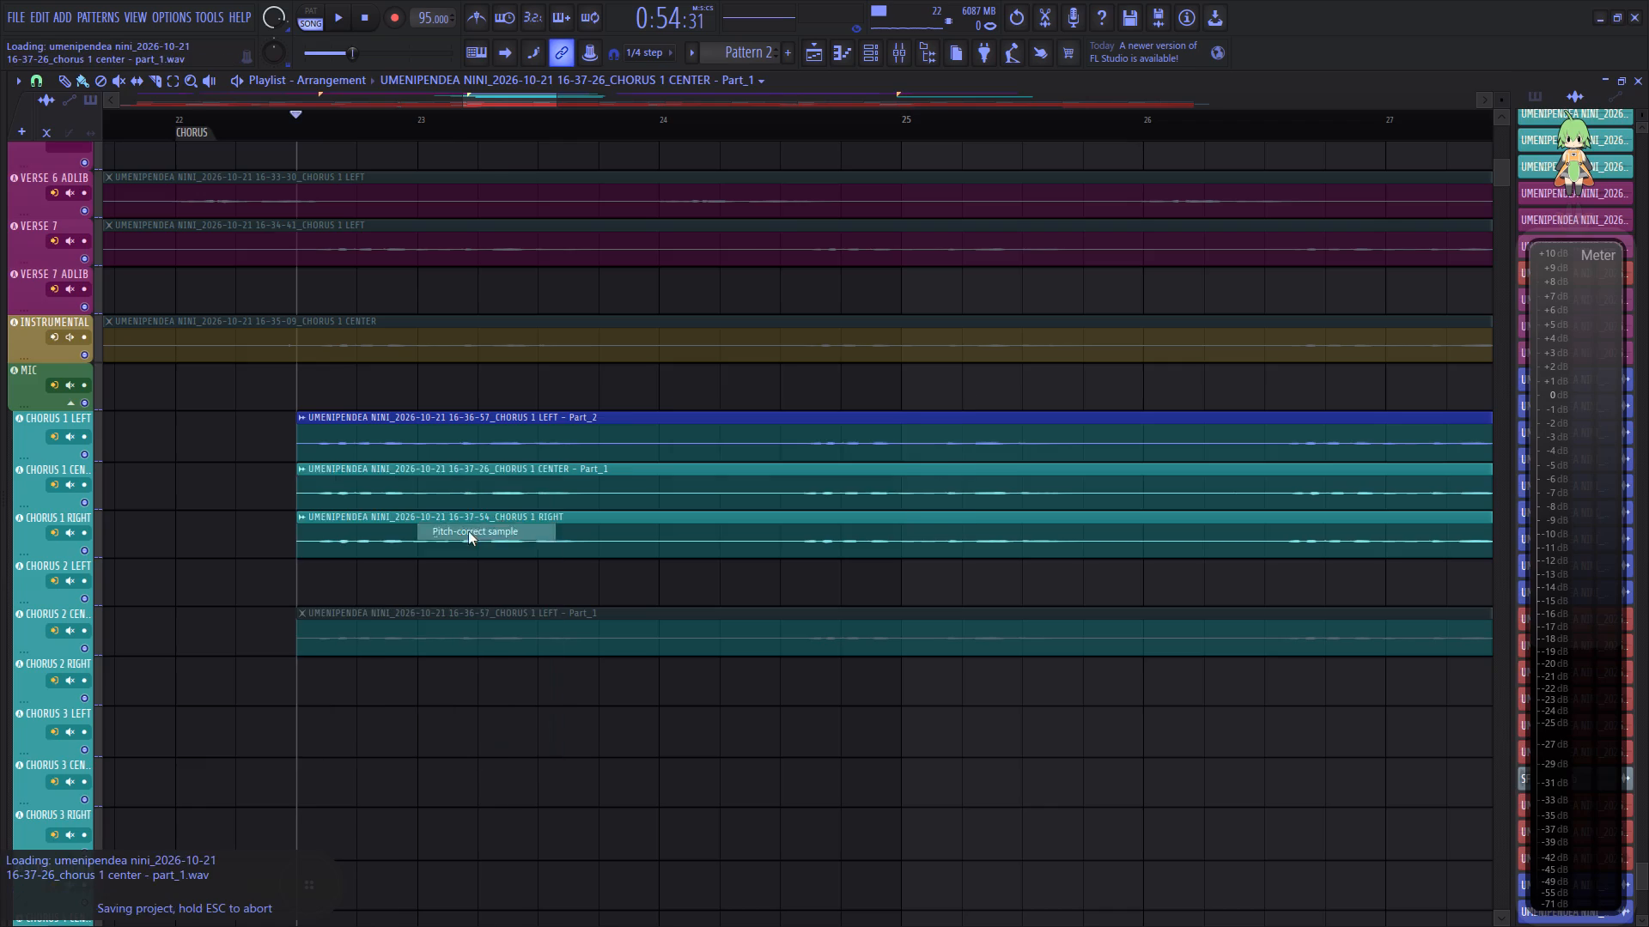
Snap the CHORUS 1 CENTER notes to the scale.
{"action": "left_click", "coordinate": [1334, 118]}
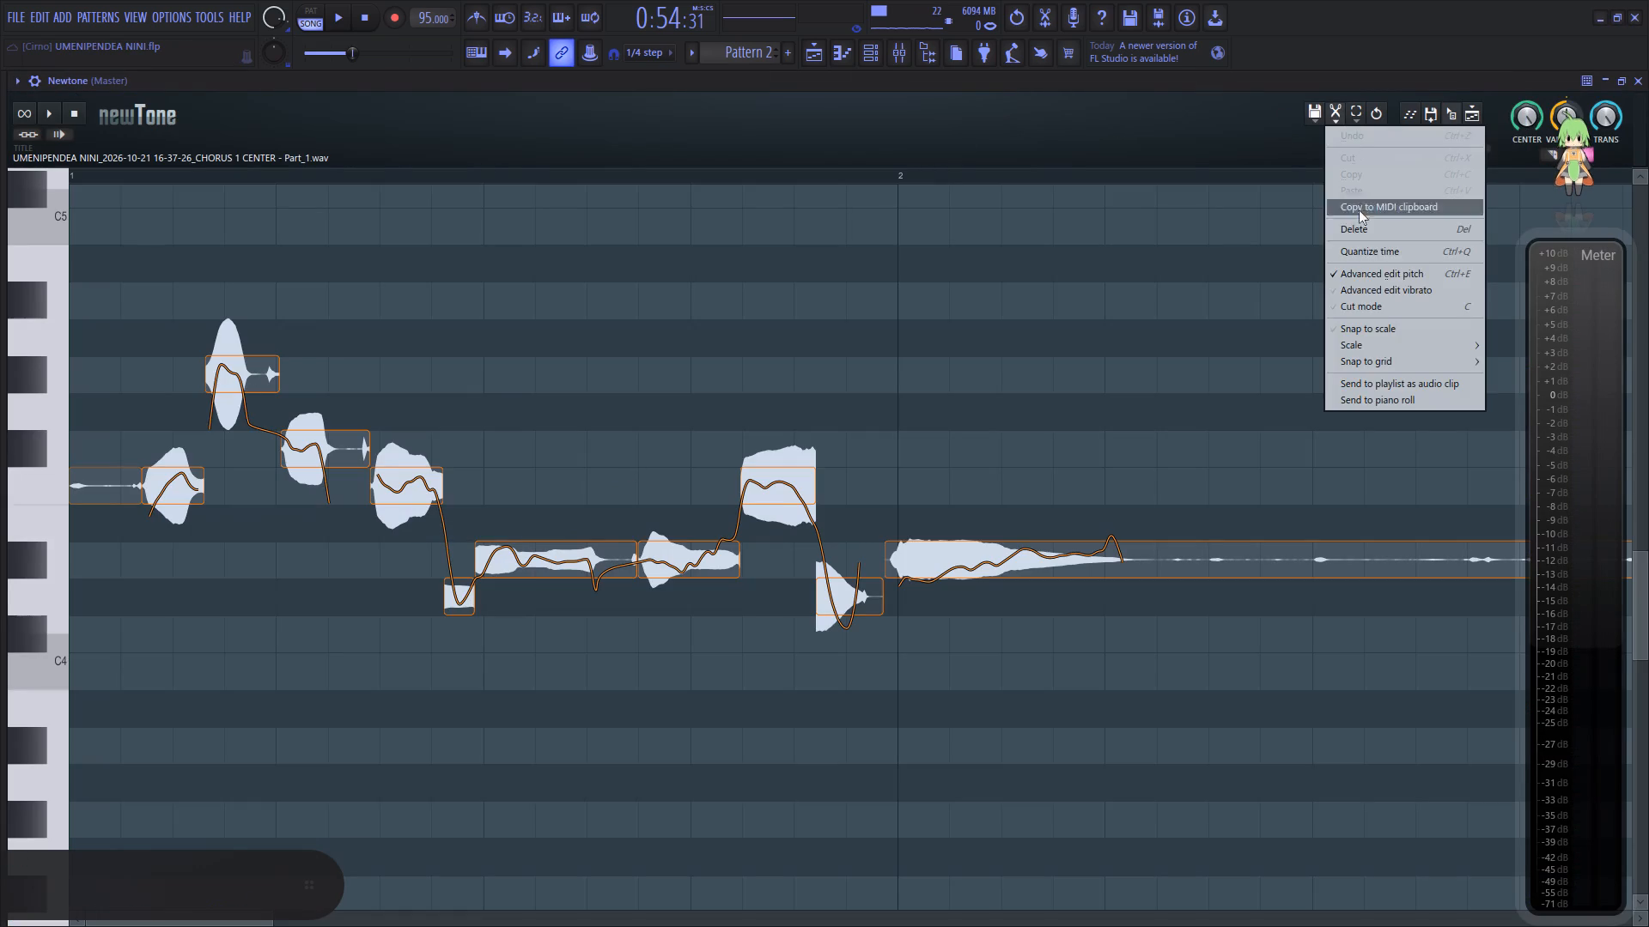
{"action": "left_click", "coordinate": [1369, 328]}
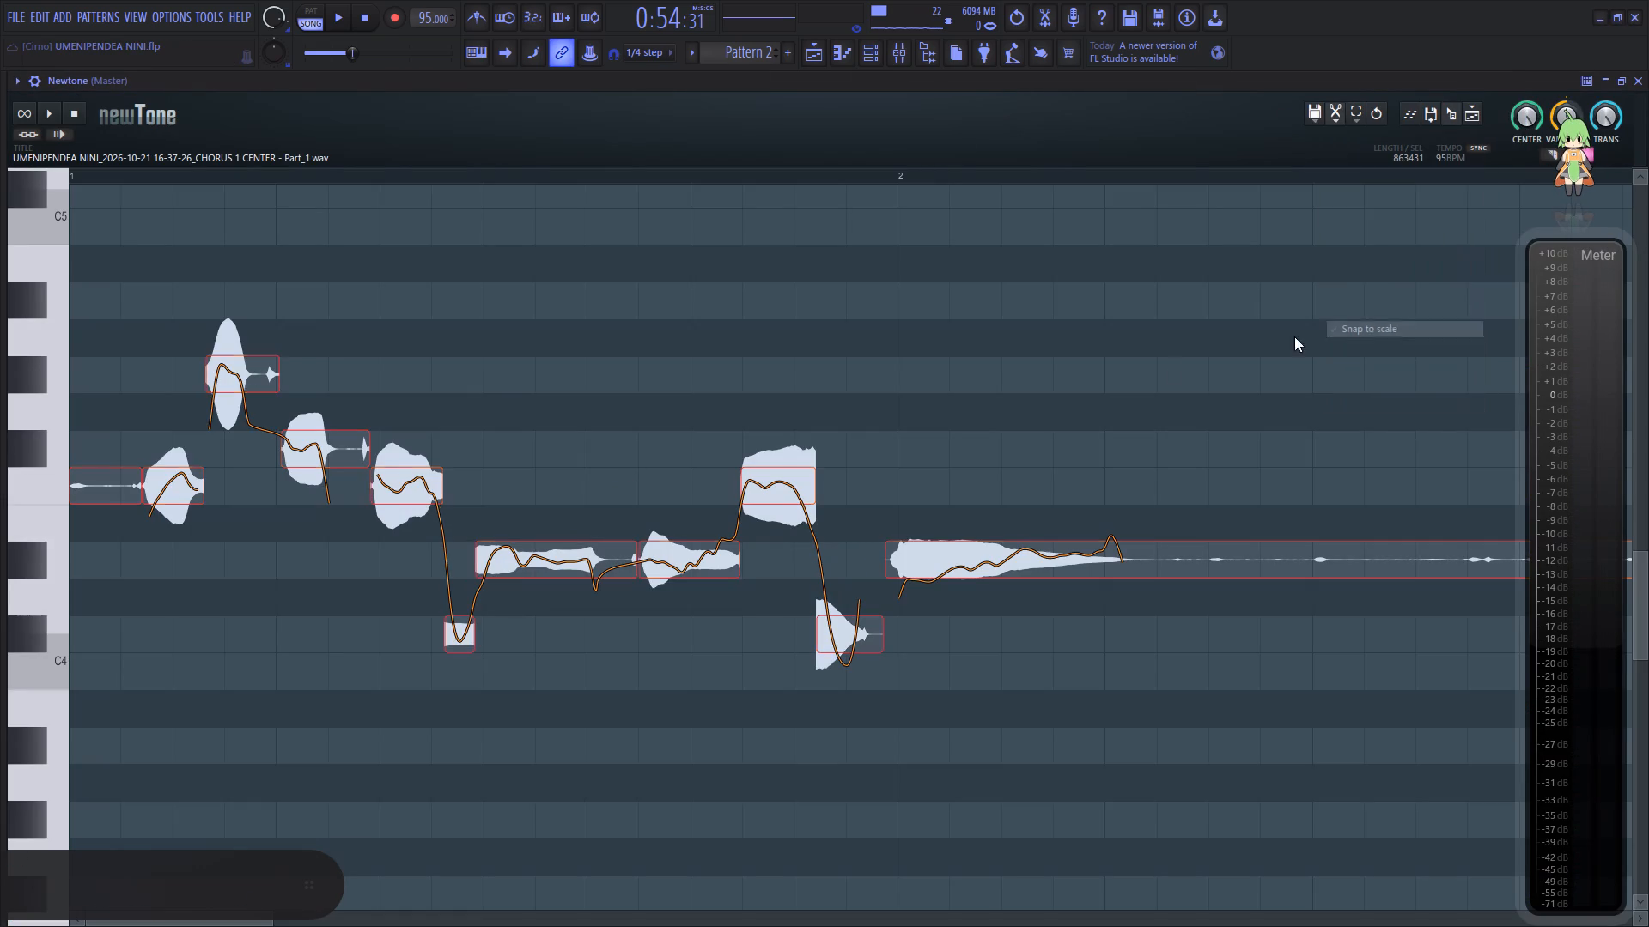
Audition the opening of bar 1 and set the G#4 note's pitch variation to 67.59%.
{"action": "left_click", "coordinate": [128, 597]}
{"action": "key", "text": "space"}
{"action": "key", "text": "space"}
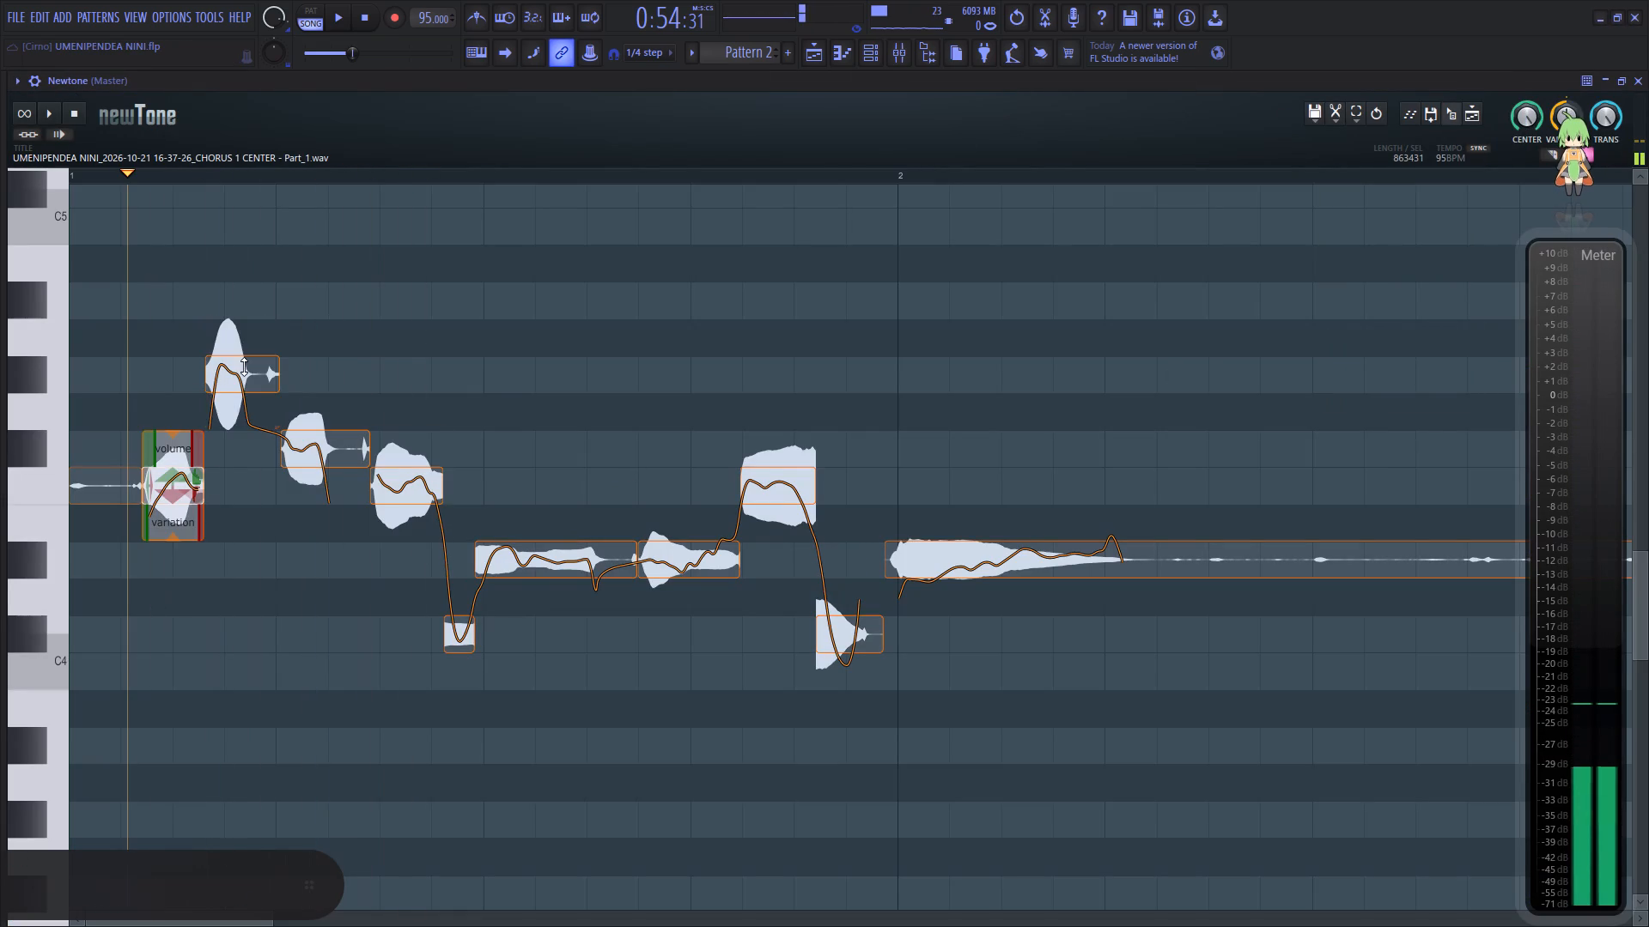
{"action": "left_click_drag", "start_coordinate": [239, 427], "coordinate": [249, 379]}
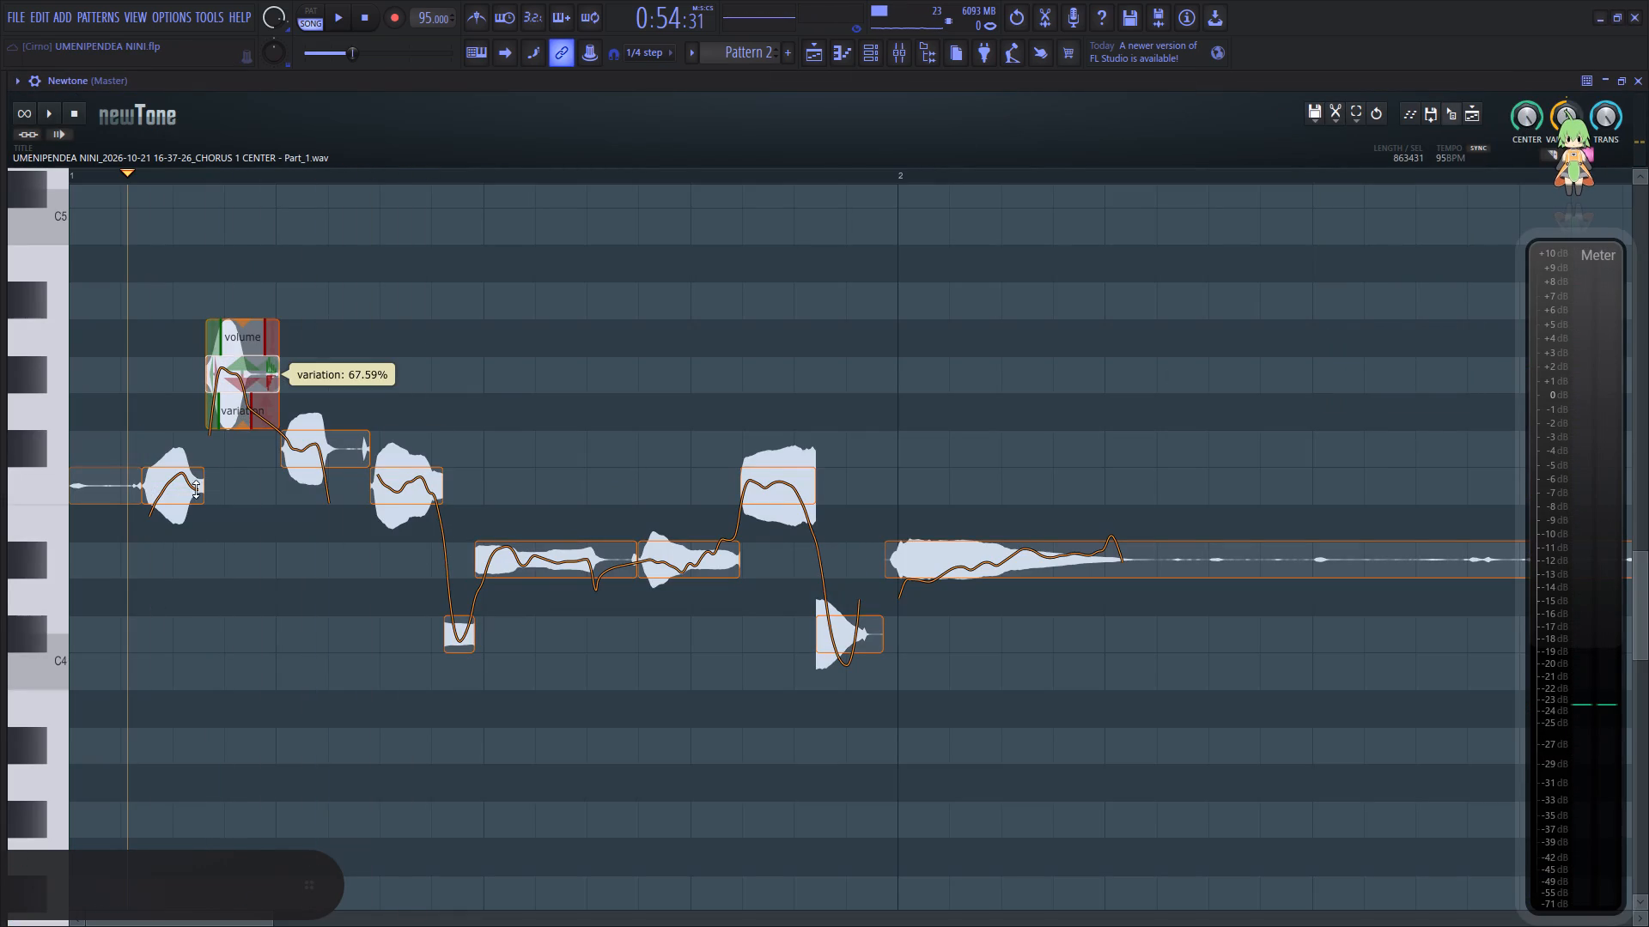
Set the pitch variation of the F4 note before the G#4 in bar 1 to 75.11% and audition from the start.
{"action": "left_click", "coordinate": [172, 488]}
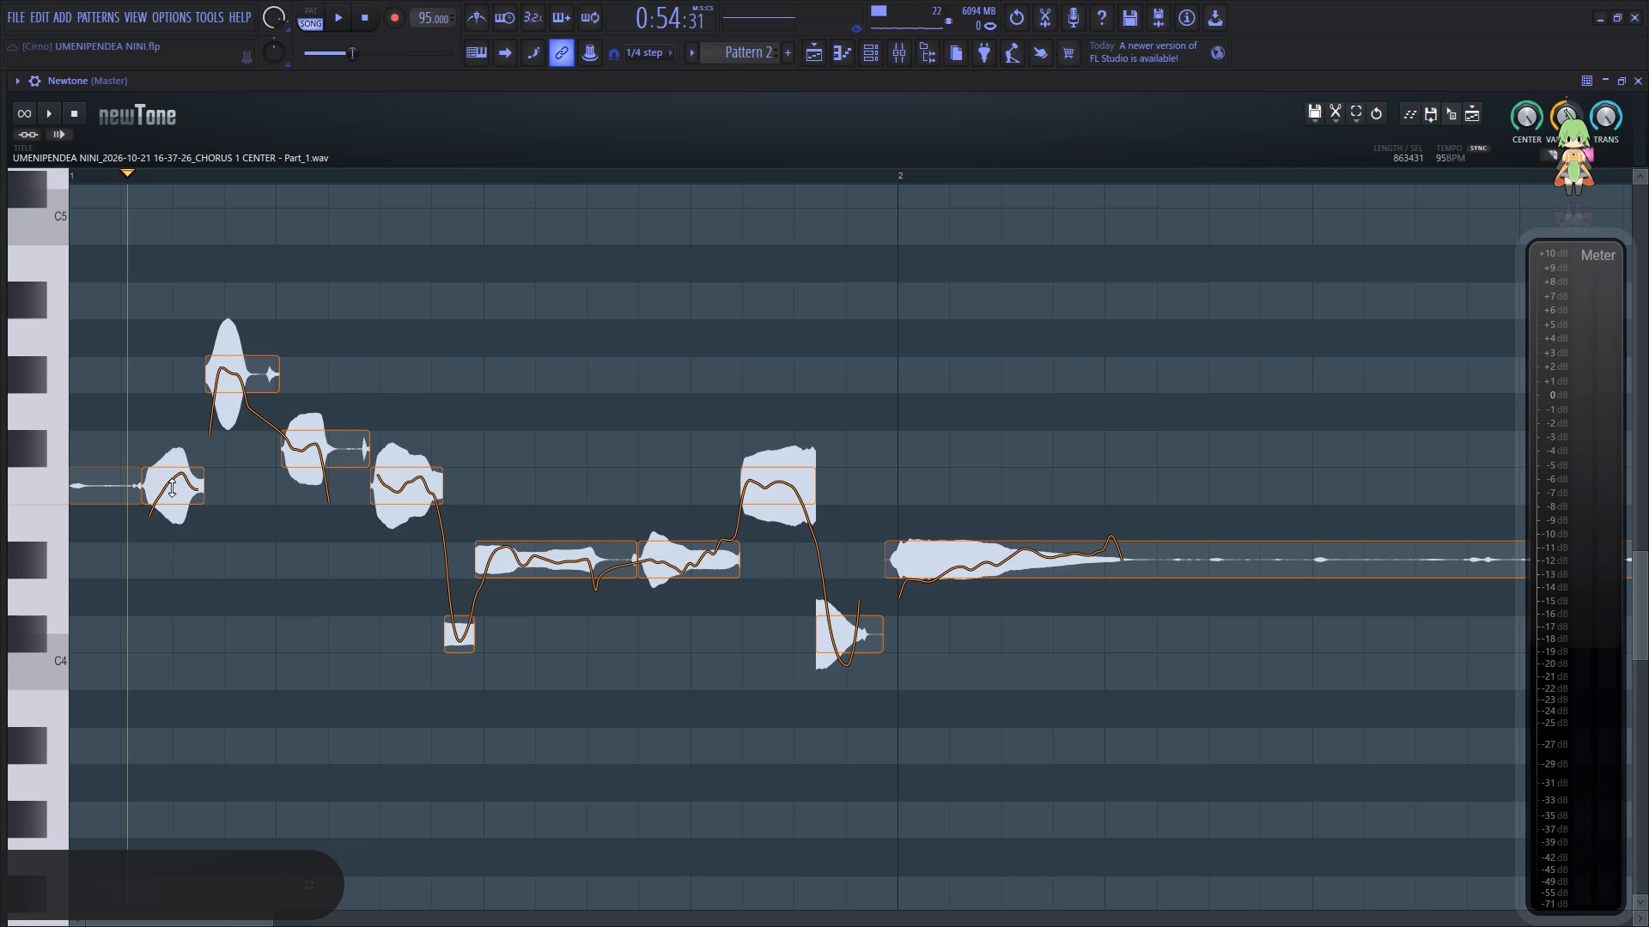
{"action": "left_click_drag", "start_coordinate": [173, 539], "coordinate": [177, 502]}
{"action": "left_click_drag", "start_coordinate": [99, 170], "coordinate": [64, 182]}
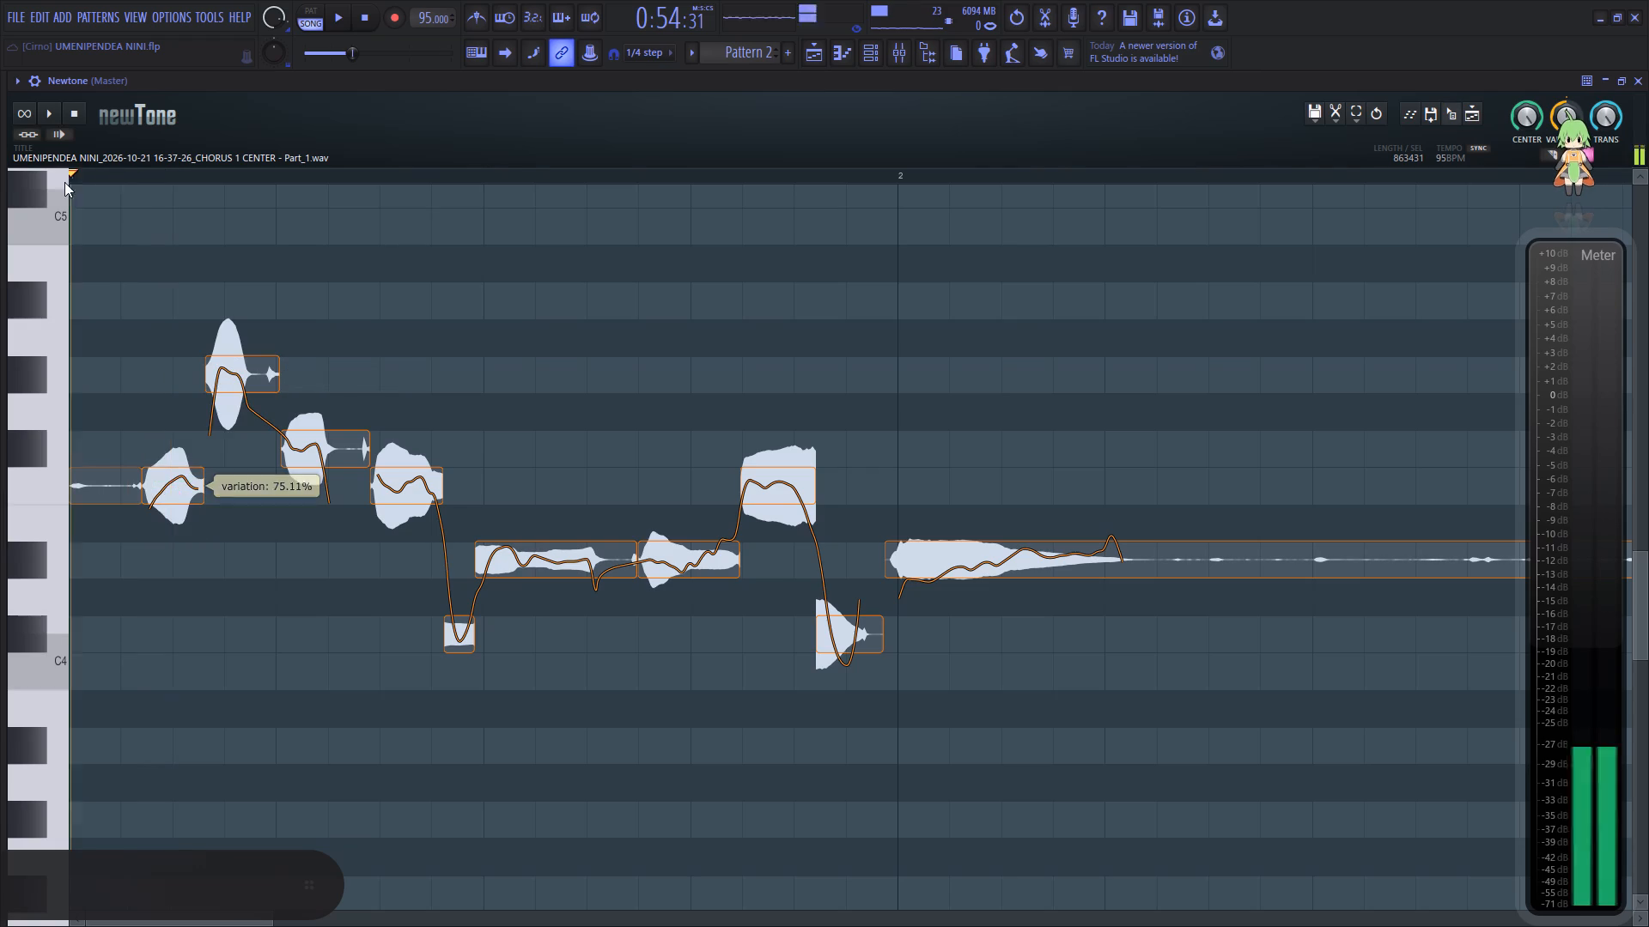
{"action": "left_click_drag", "start_coordinate": [64, 182], "coordinate": [54, 185]}
{"action": "key", "text": "space"}
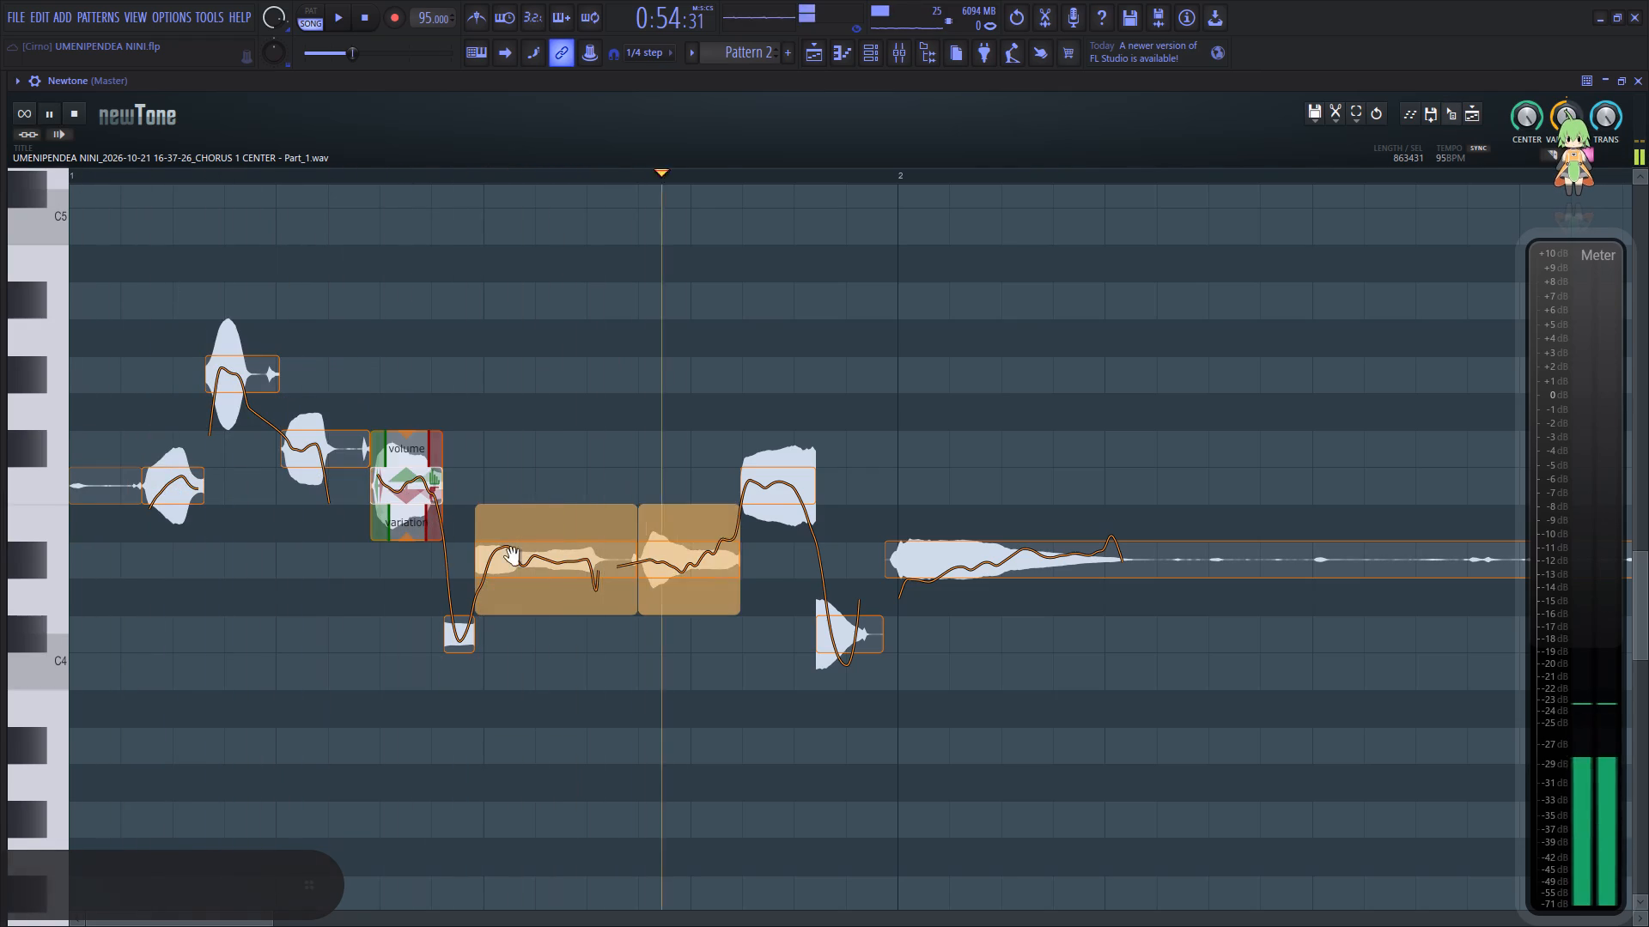
{"action": "key", "text": "space"}
Set the pitch variation of the long D#4 note in bar 2 to 80.64% and of the C#4 just before it to 61.22%.
{"action": "left_click", "coordinate": [990, 565]}
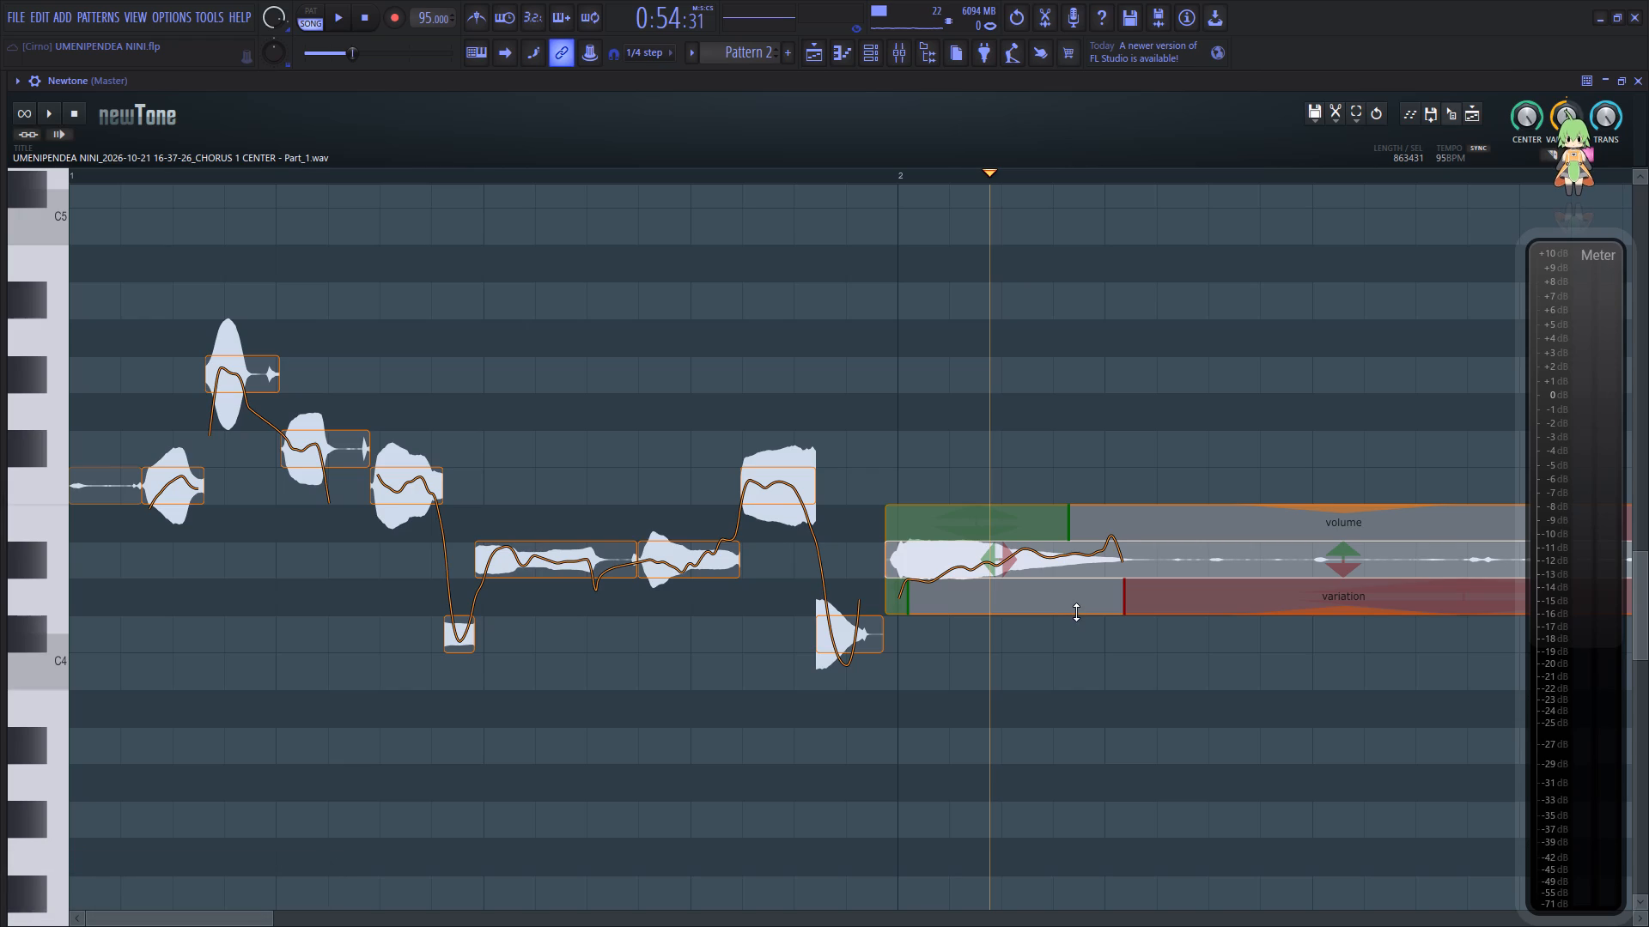
{"action": "left_click_drag", "start_coordinate": [1076, 612], "coordinate": [1086, 554]}
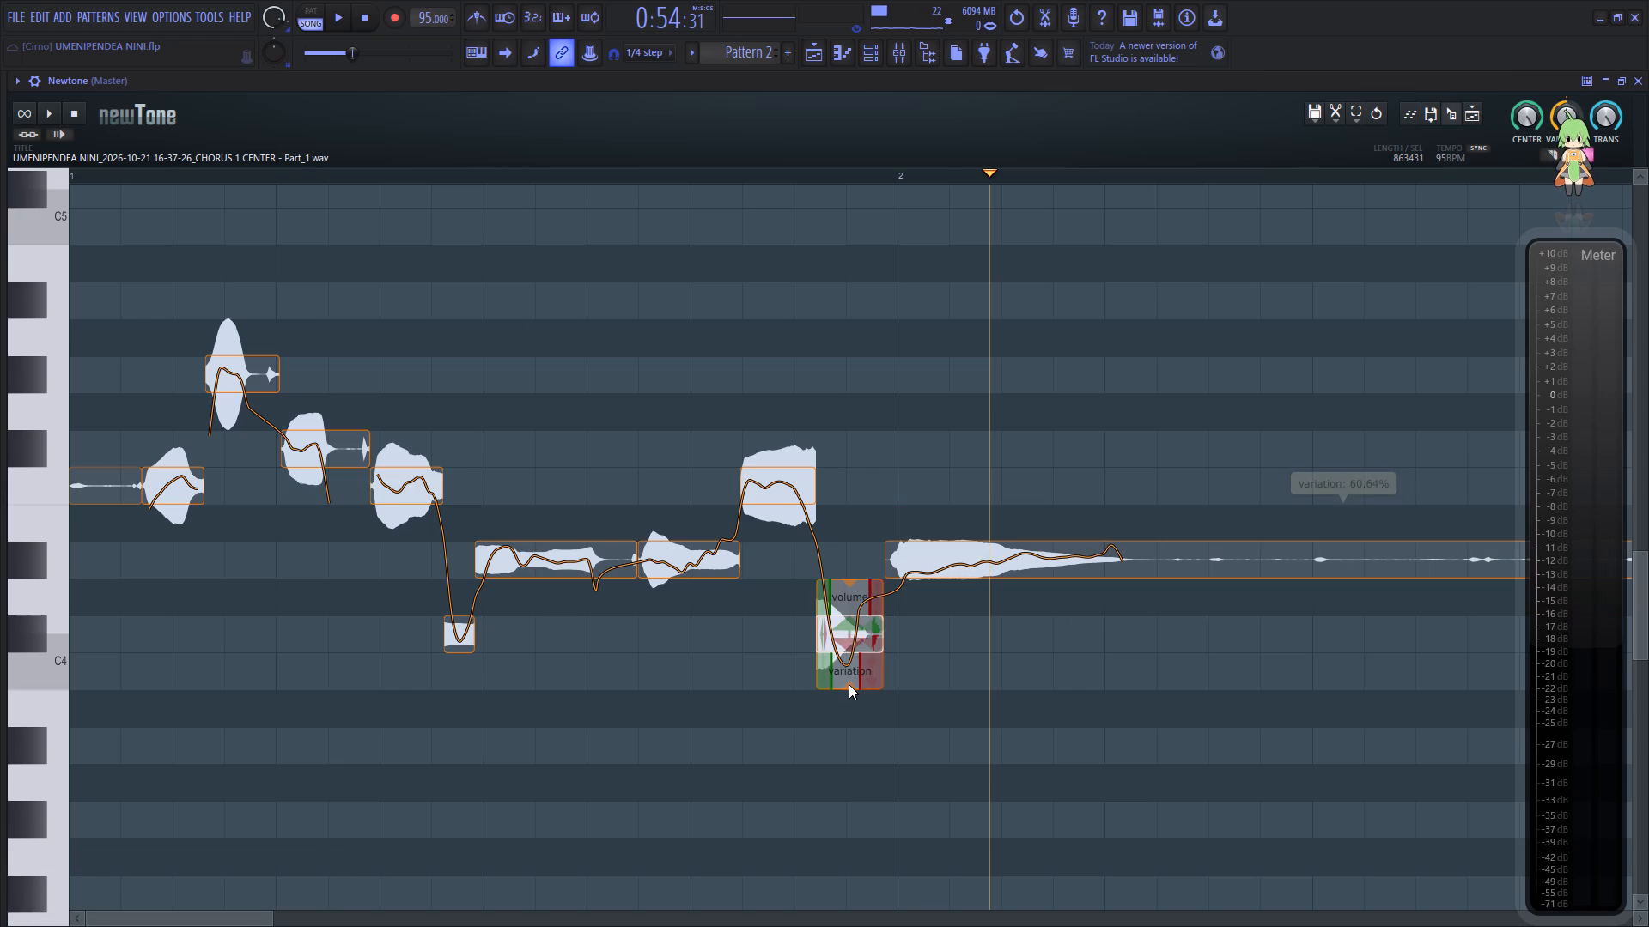
{"action": "left_click_drag", "start_coordinate": [849, 688], "coordinate": [863, 630]}
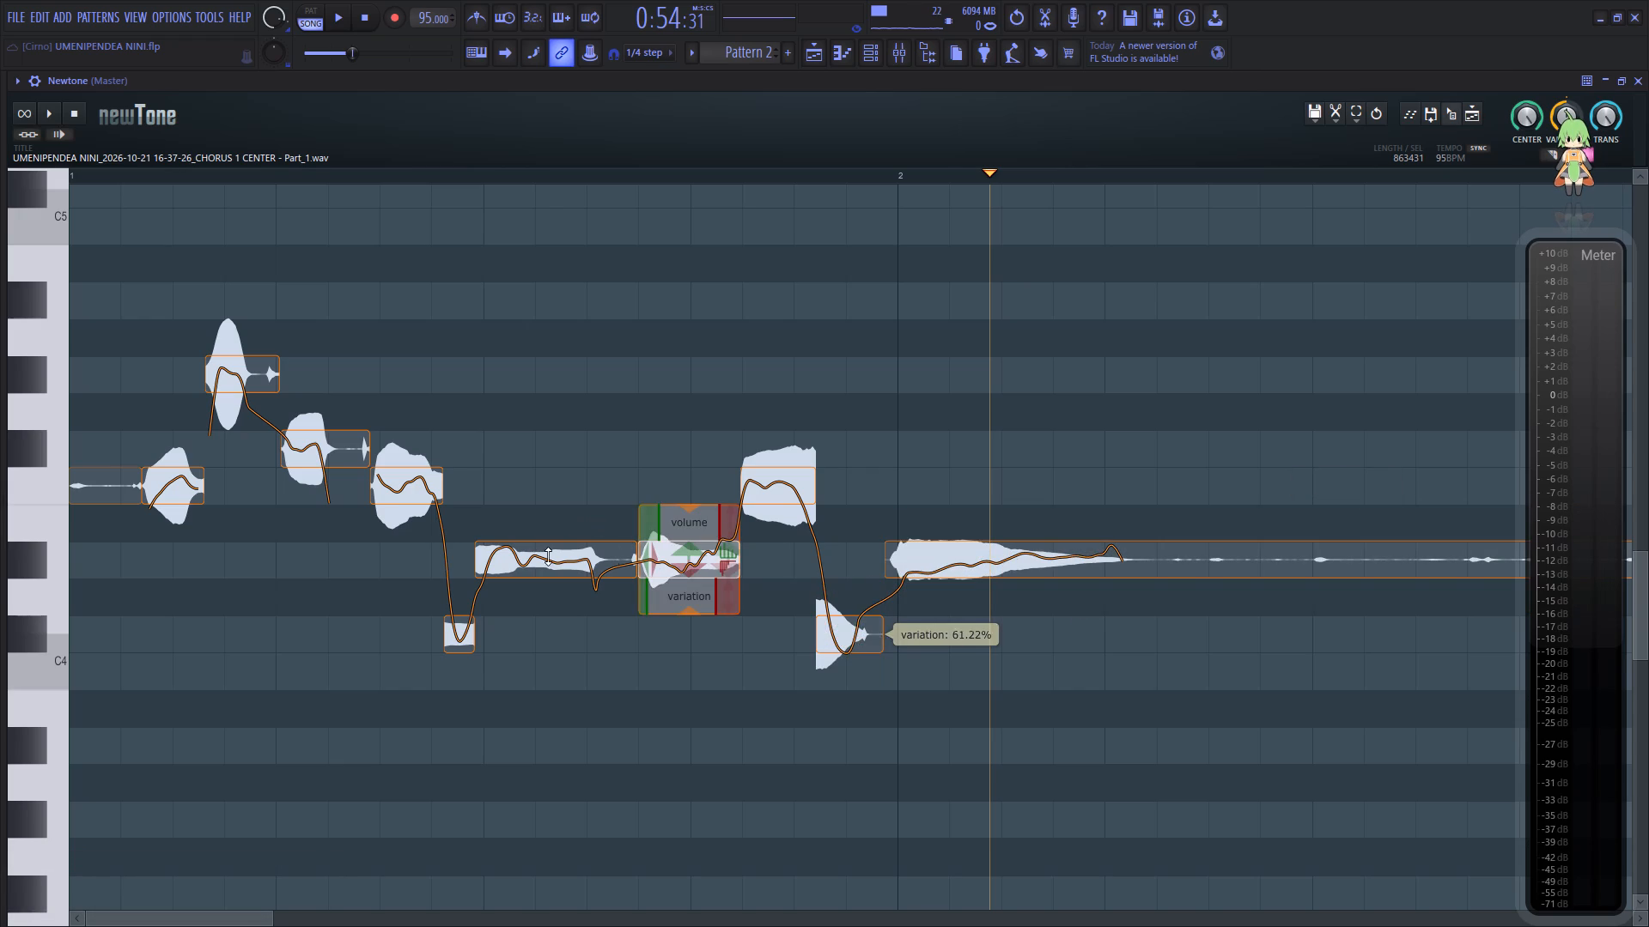
Set the pitch variation of the two adjoining D#4 notes in bar 1 to 62.38% and 72.22%, and resume playback.
{"action": "left_click_drag", "start_coordinate": [560, 613], "coordinate": [577, 557]}
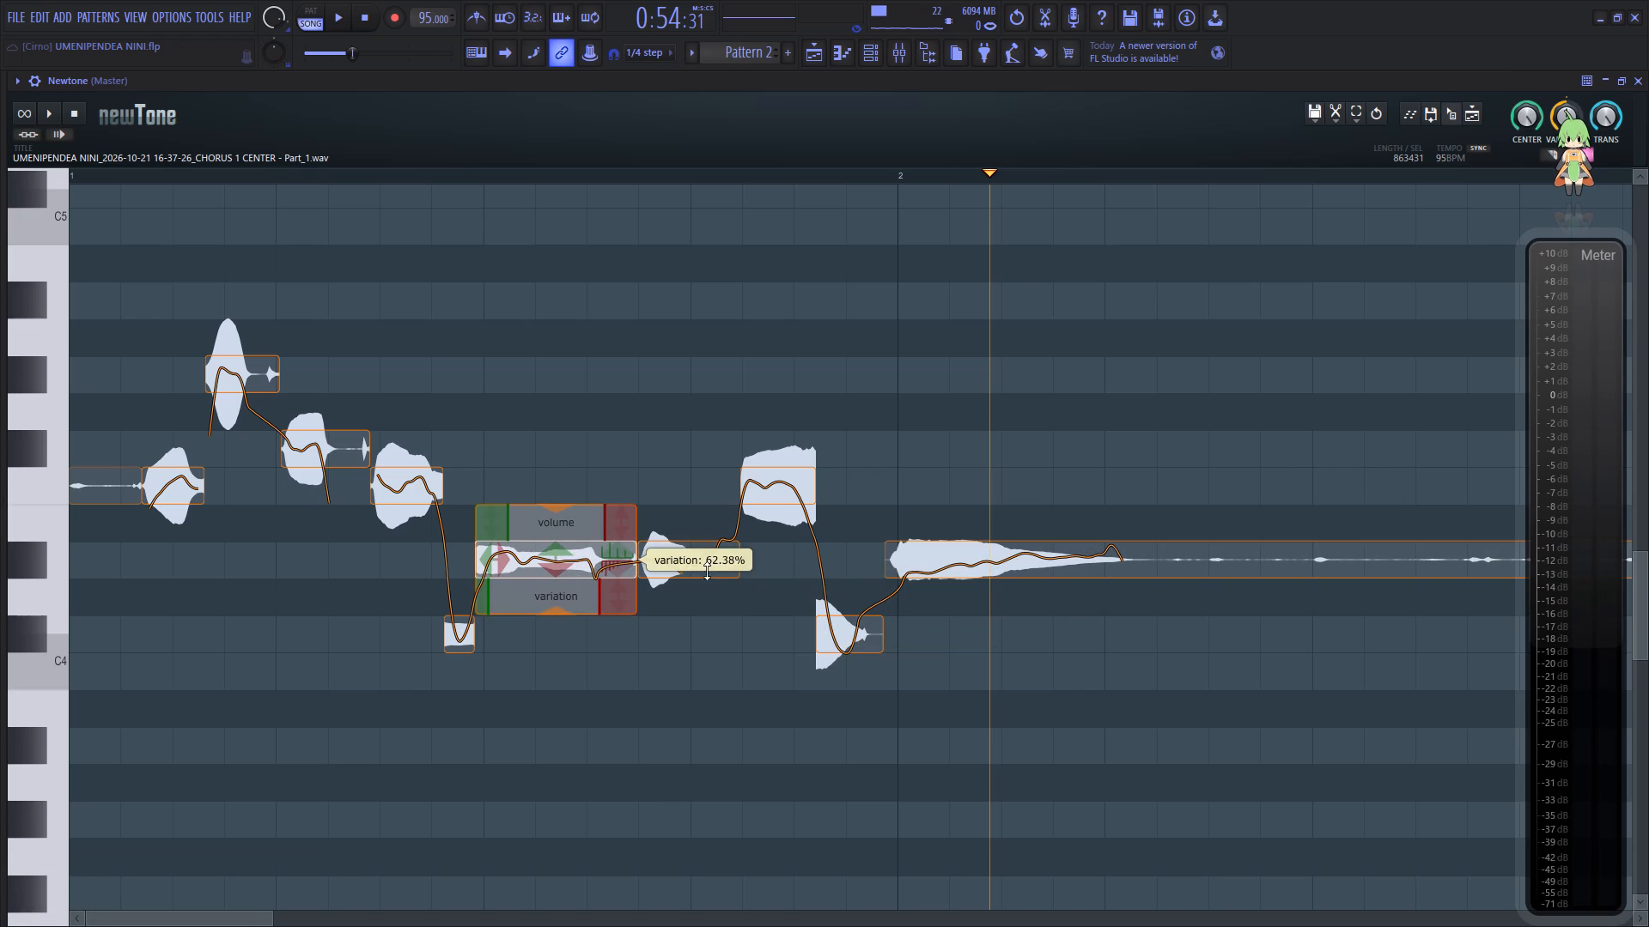
{"action": "left_click_drag", "start_coordinate": [691, 612], "coordinate": [701, 571]}
{"action": "key", "text": "space"}
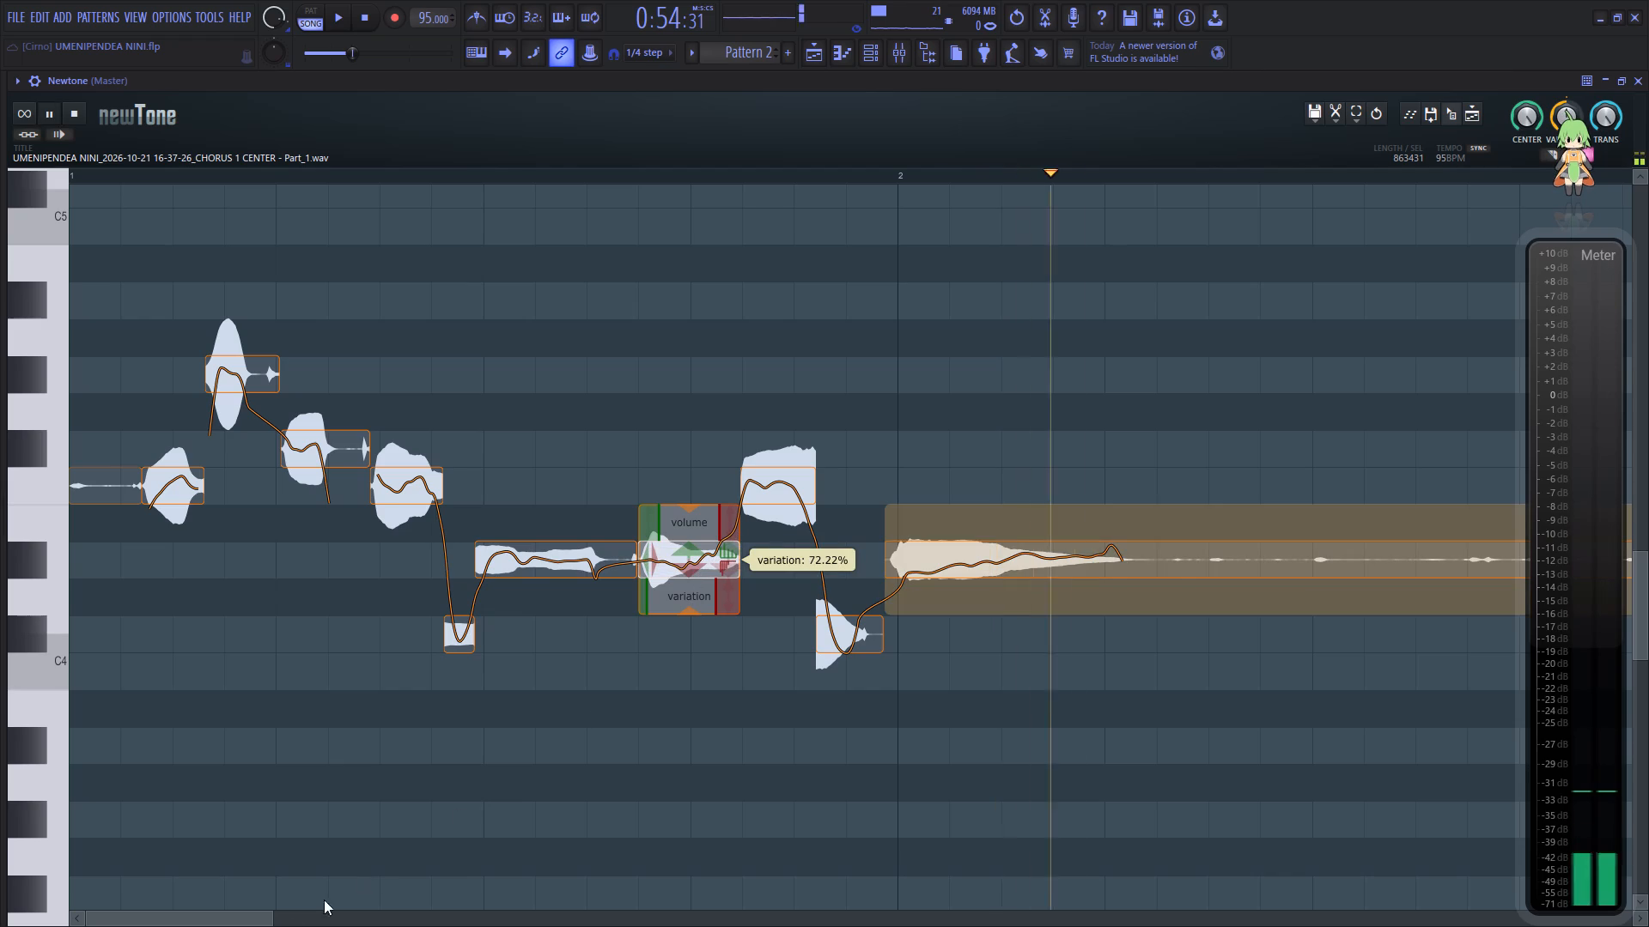
Cut the long D#4 note in bar 2 where the singing fades, delete the noise tail reaching into bar 3, and audition the phrase.
{"action": "left_click_drag", "start_coordinate": [248, 923], "coordinate": [297, 919]}
{"action": "key", "text": "space"}
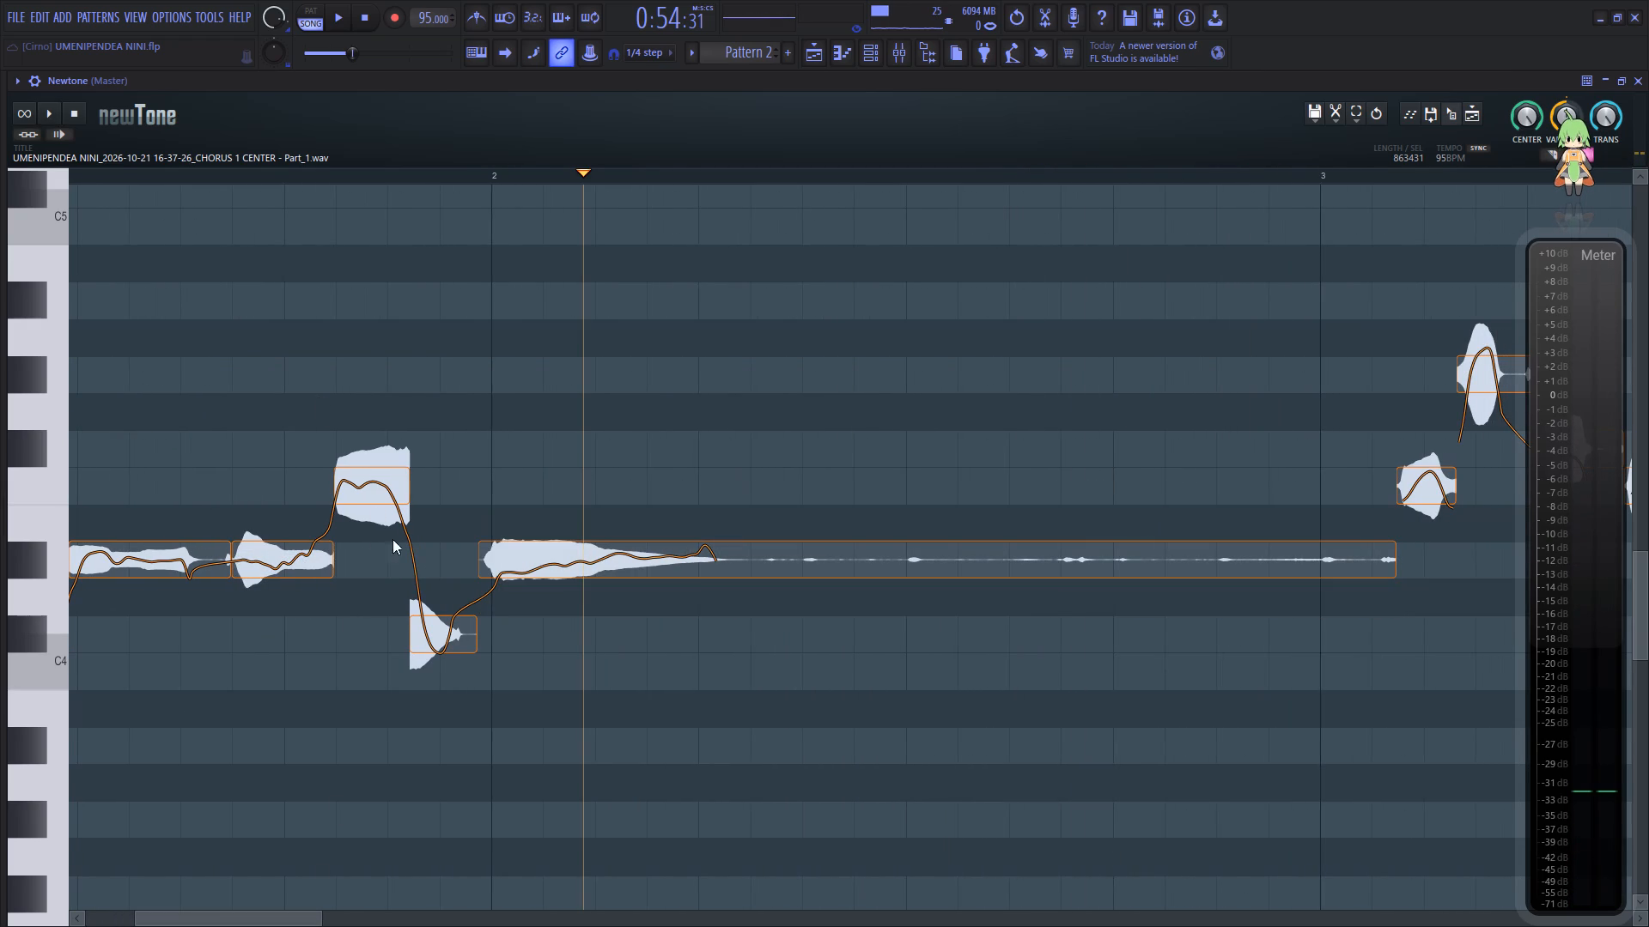
{"action": "key", "text": "c"}
{"action": "left_click", "coordinate": [742, 560]}
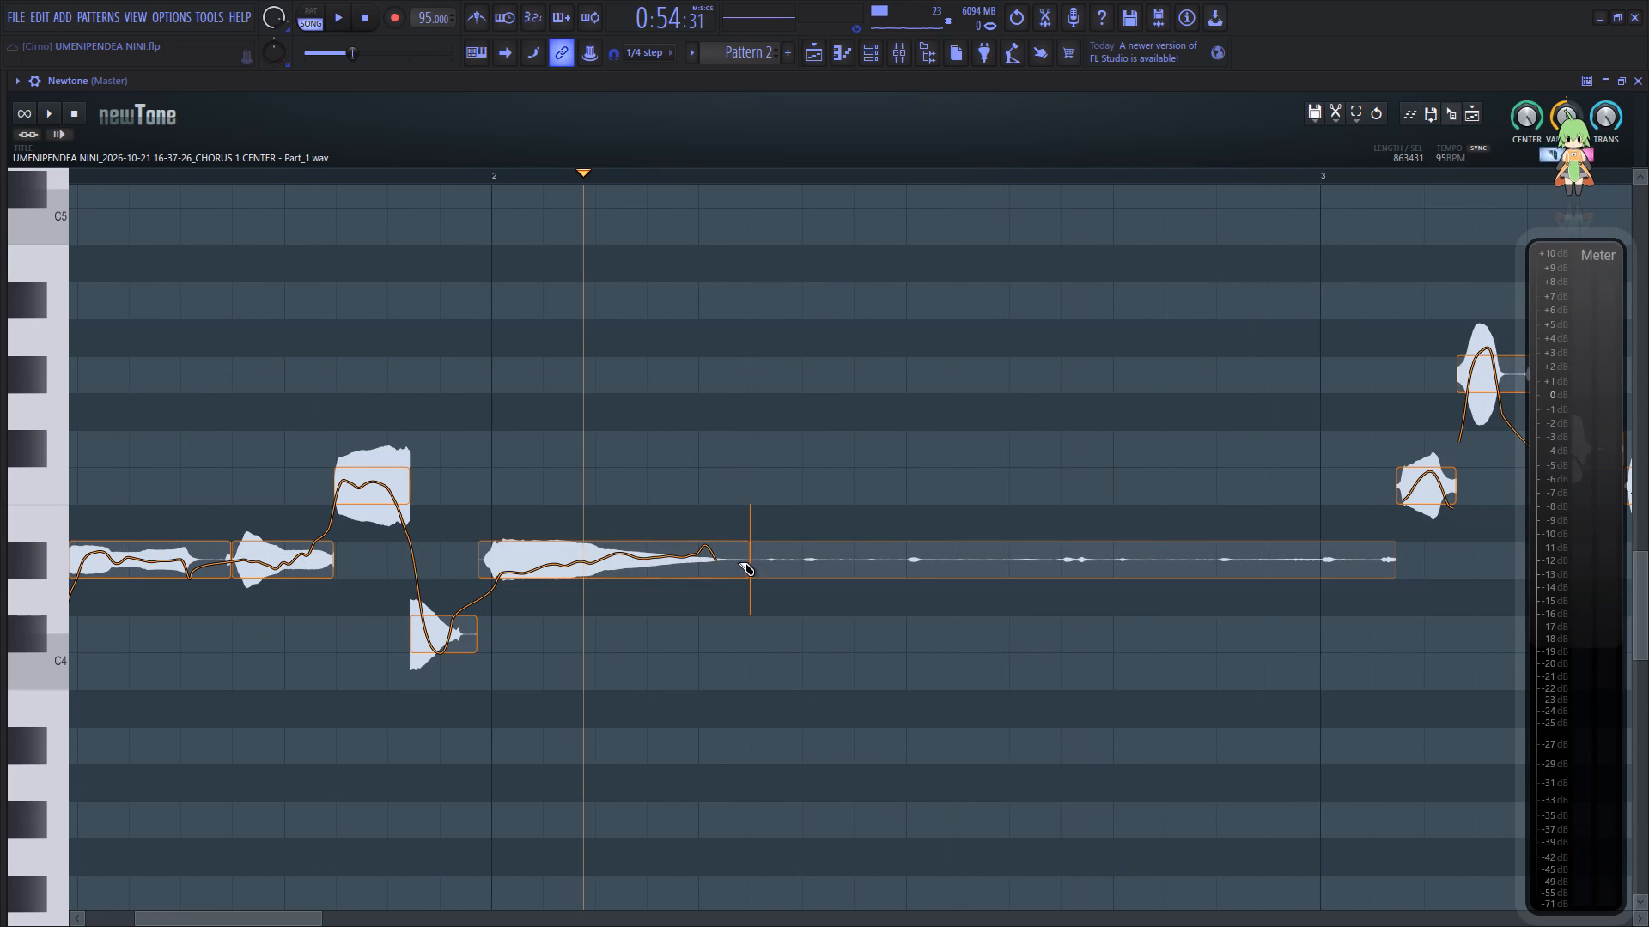
{"action": "key", "text": "c"}
{"action": "left_click_drag", "start_coordinate": [927, 615], "coordinate": [944, 549], "text": "ctrl"}
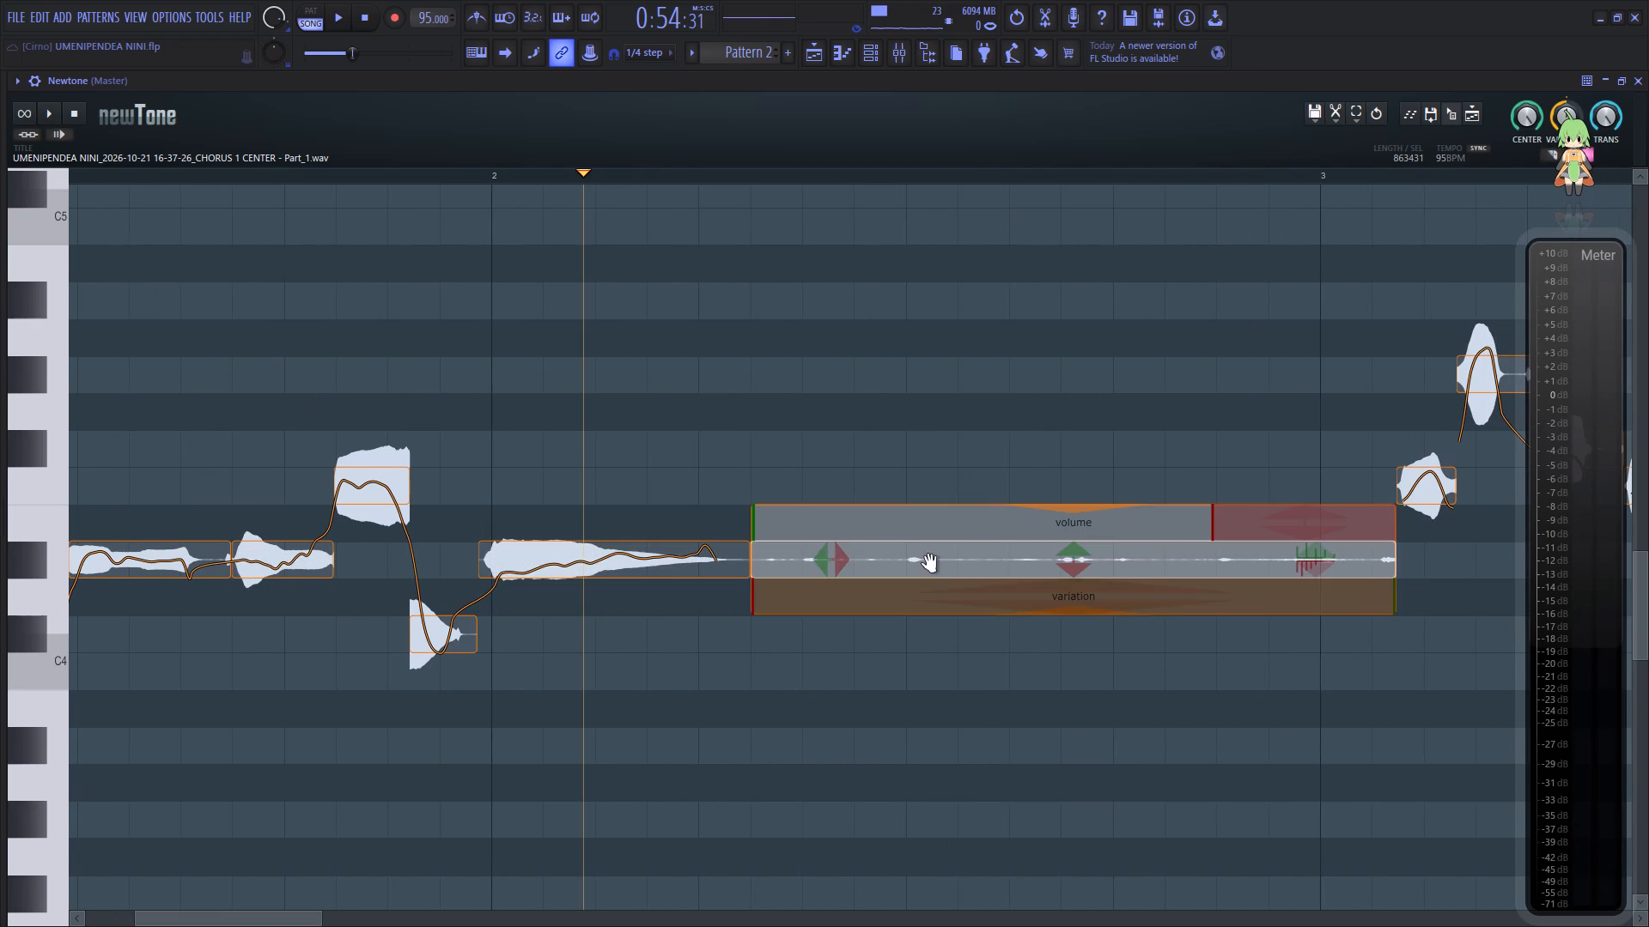
{"action": "key", "text": "Delete"}
{"action": "left_click", "coordinate": [408, 699]}
{"action": "key", "text": "space"}
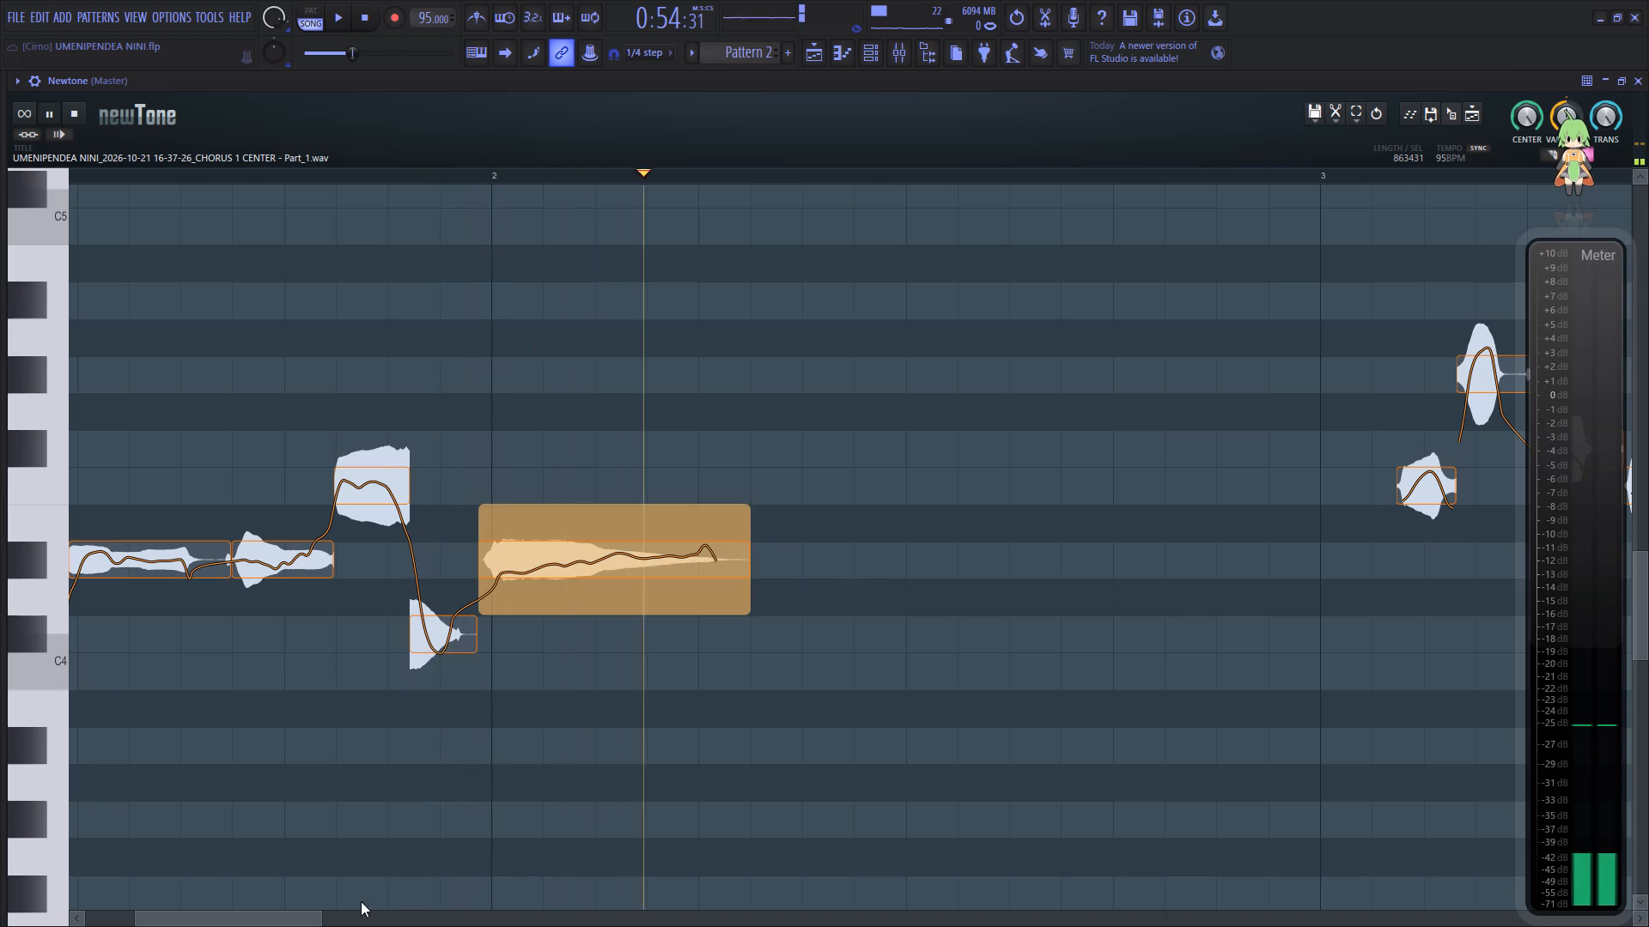
Reduce the pitch variation of the F4 note opening the bar 3 phrase and audition it.
{"action": "left_click_drag", "start_coordinate": [297, 924], "coordinate": [427, 922]}
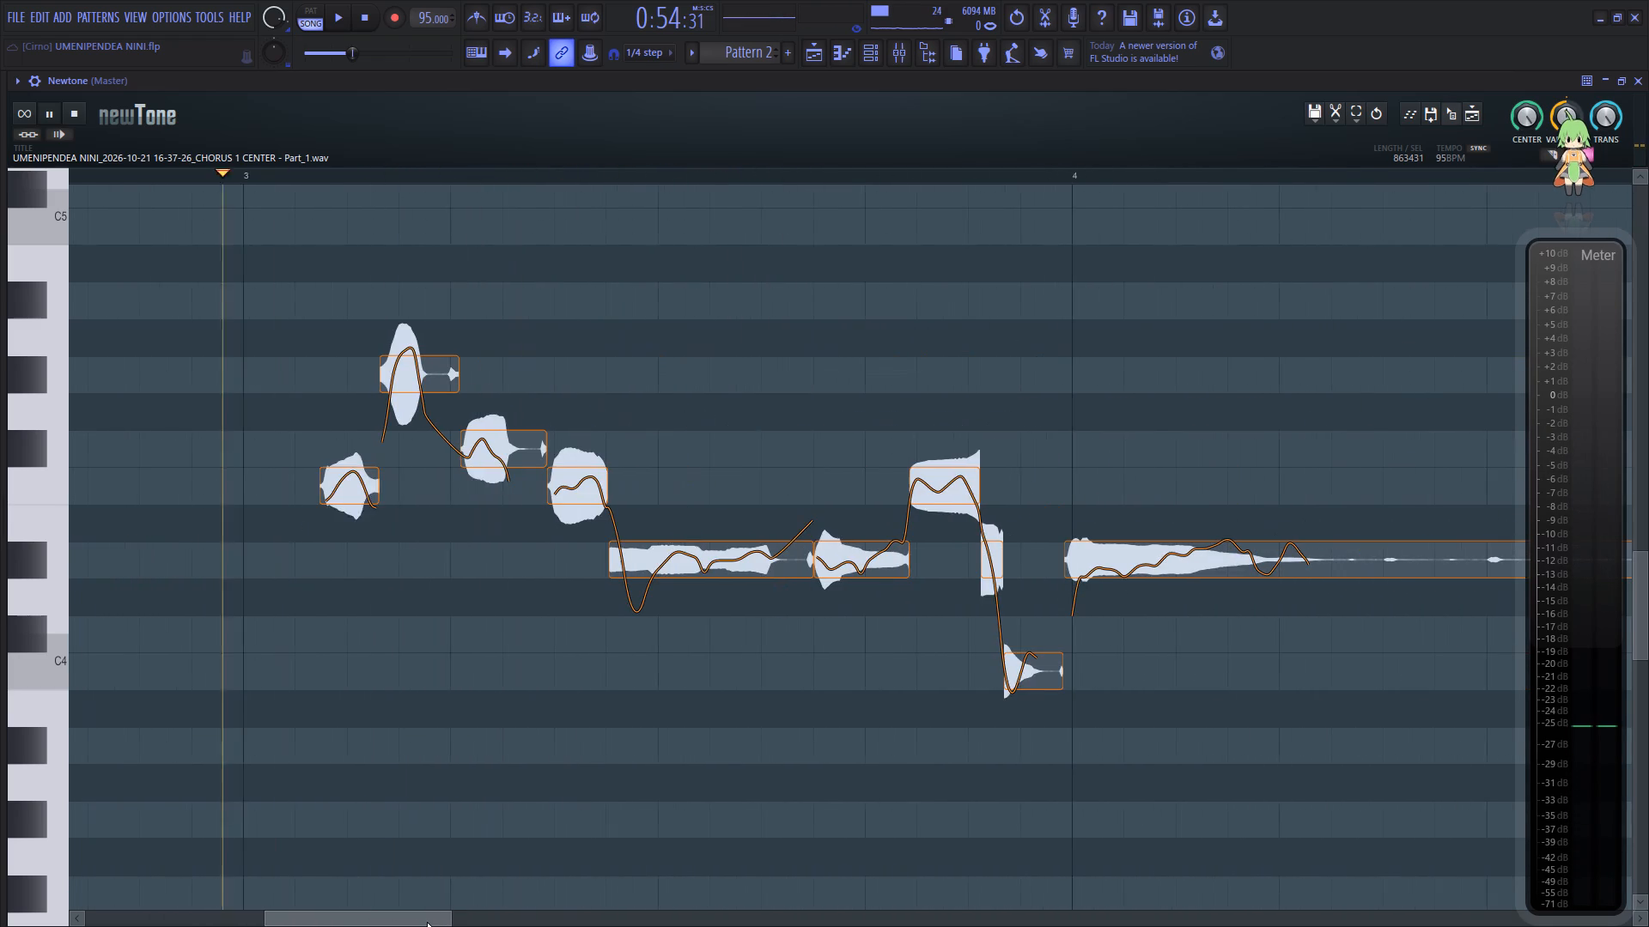
{"action": "left_click_drag", "start_coordinate": [427, 922], "coordinate": [428, 922]}
{"action": "key", "text": "space"}
{"action": "key", "text": "space"}
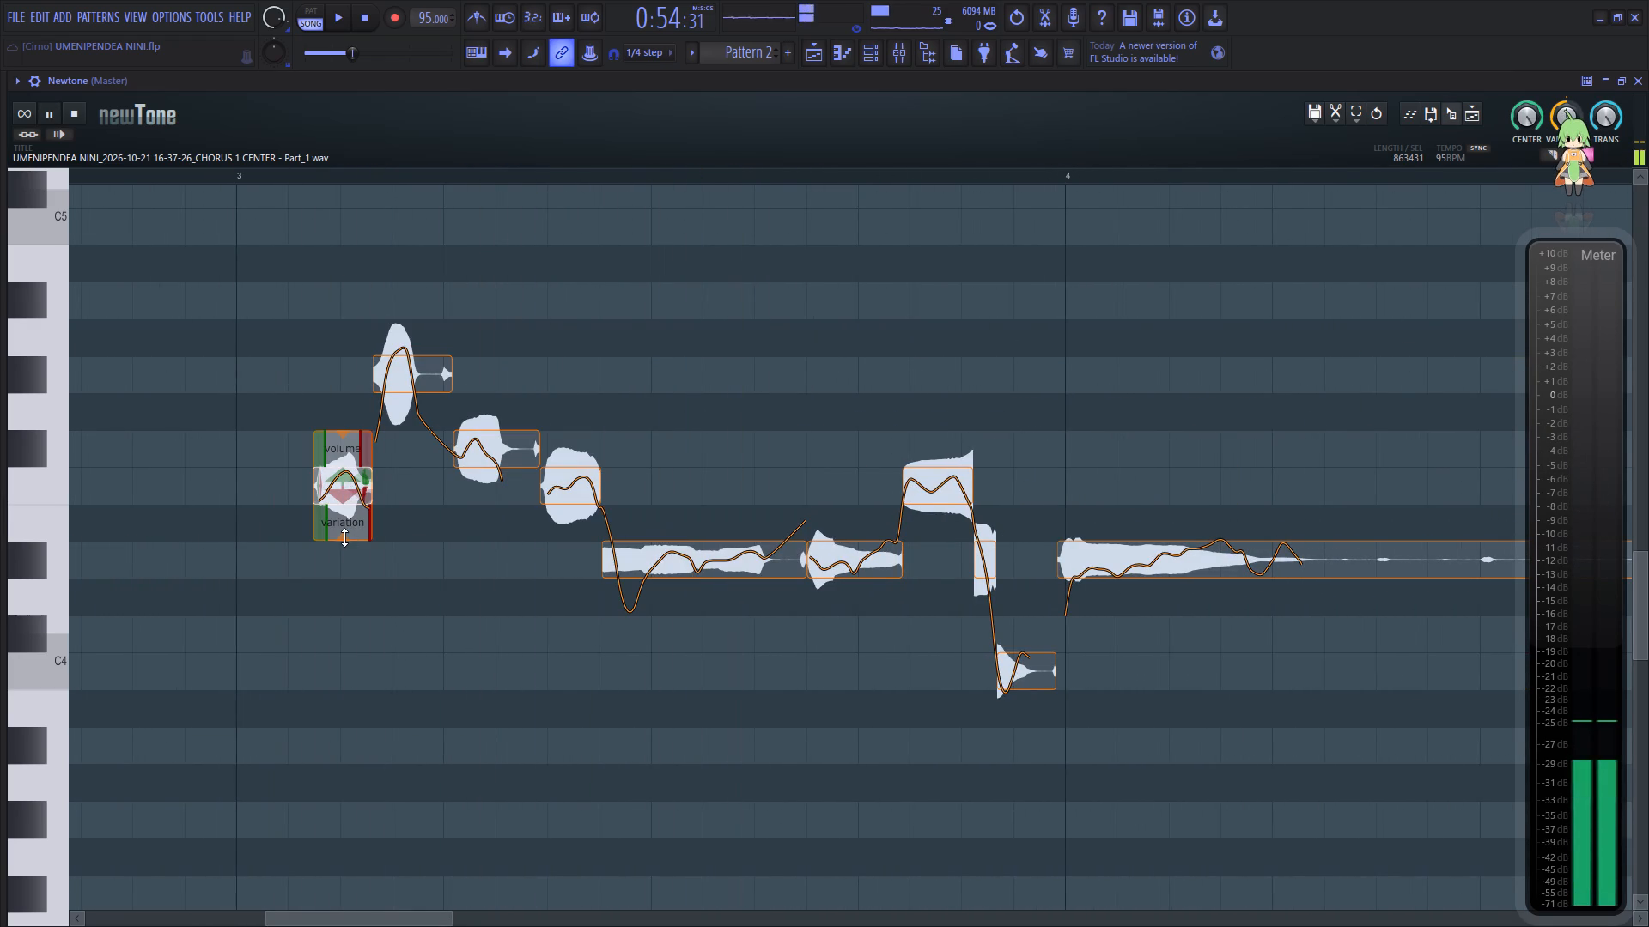
{"action": "left_click_drag", "start_coordinate": [344, 538], "coordinate": [349, 487]}
{"action": "left_click", "coordinate": [265, 502]}
{"action": "key", "text": "space"}
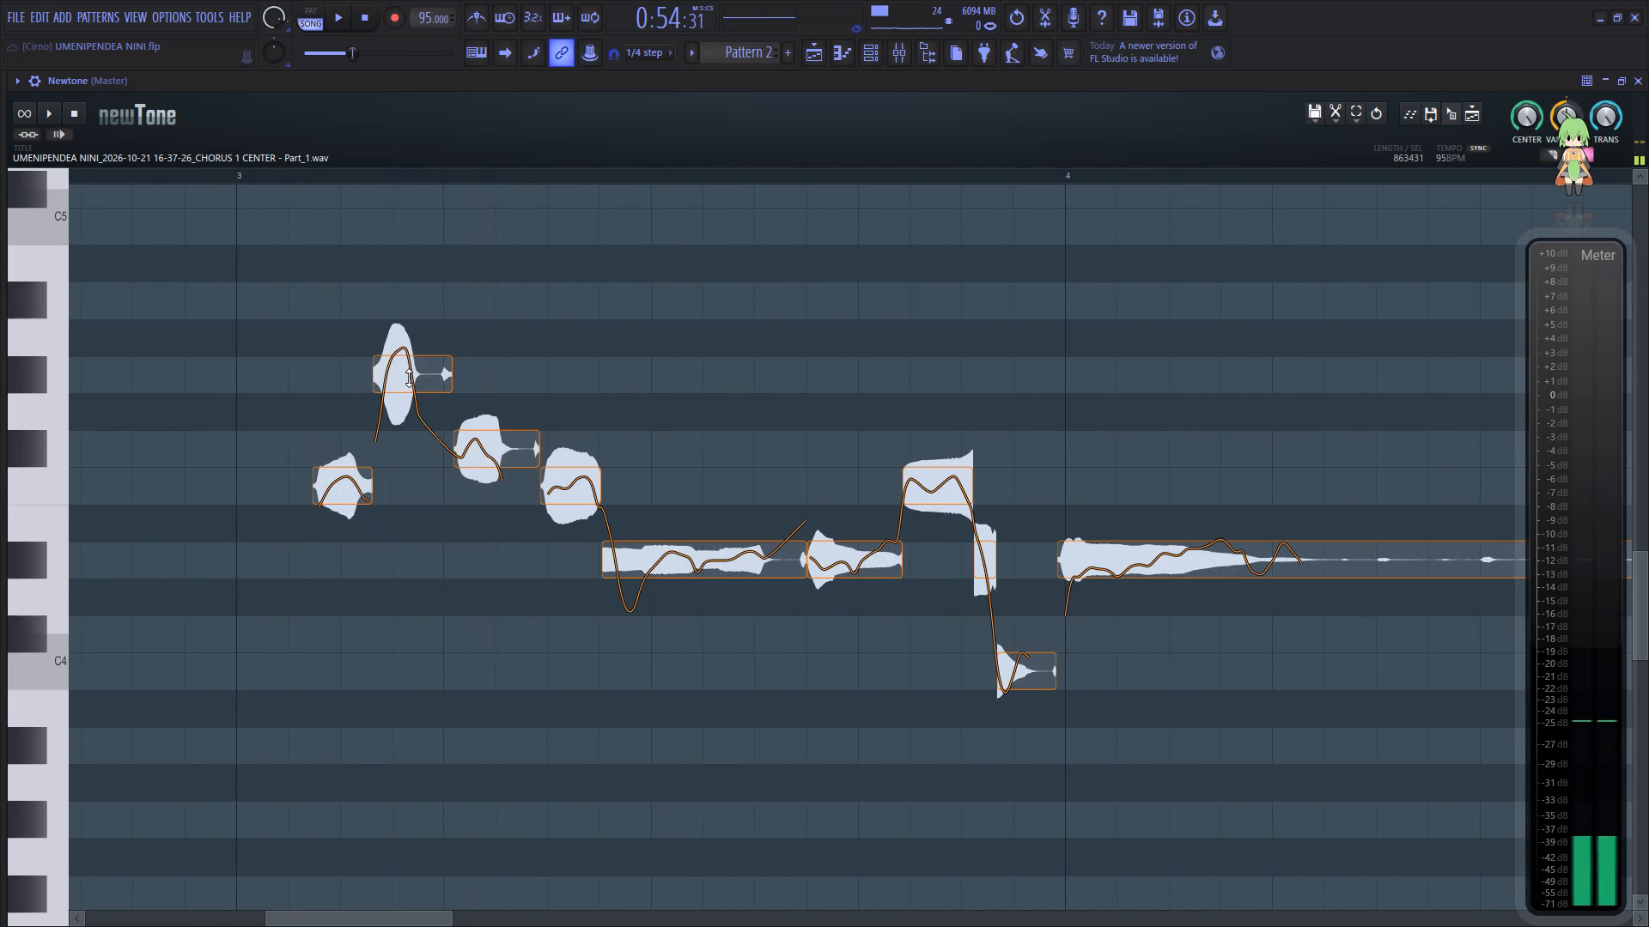
Set the pitch variation of the G#4 note in bar 3 to 65.85% and audition from the phrase start.
{"action": "left_click", "coordinate": [409, 378]}
{"action": "left_click_drag", "start_coordinate": [406, 429], "coordinate": [415, 379]}
{"action": "left_click", "coordinate": [261, 461]}
{"action": "key", "text": "space"}
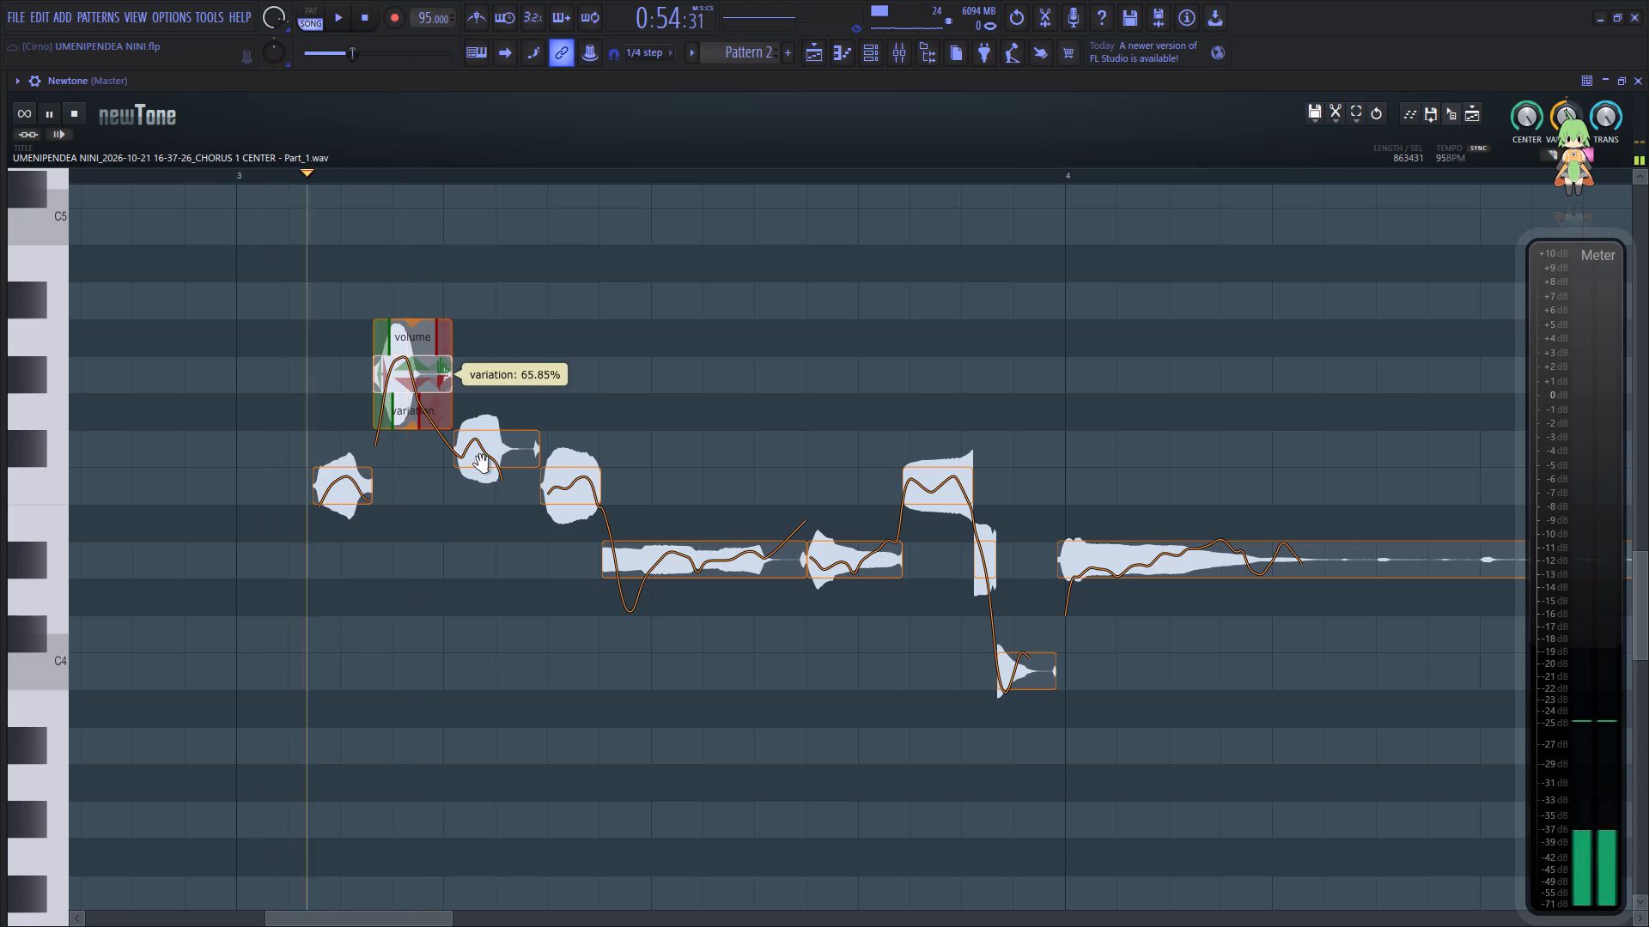
Set the pitch variation of the F#4 note in bar 3 to 60.07% and audition the phrase.
{"action": "left_click_drag", "start_coordinate": [495, 501], "coordinate": [509, 442]}
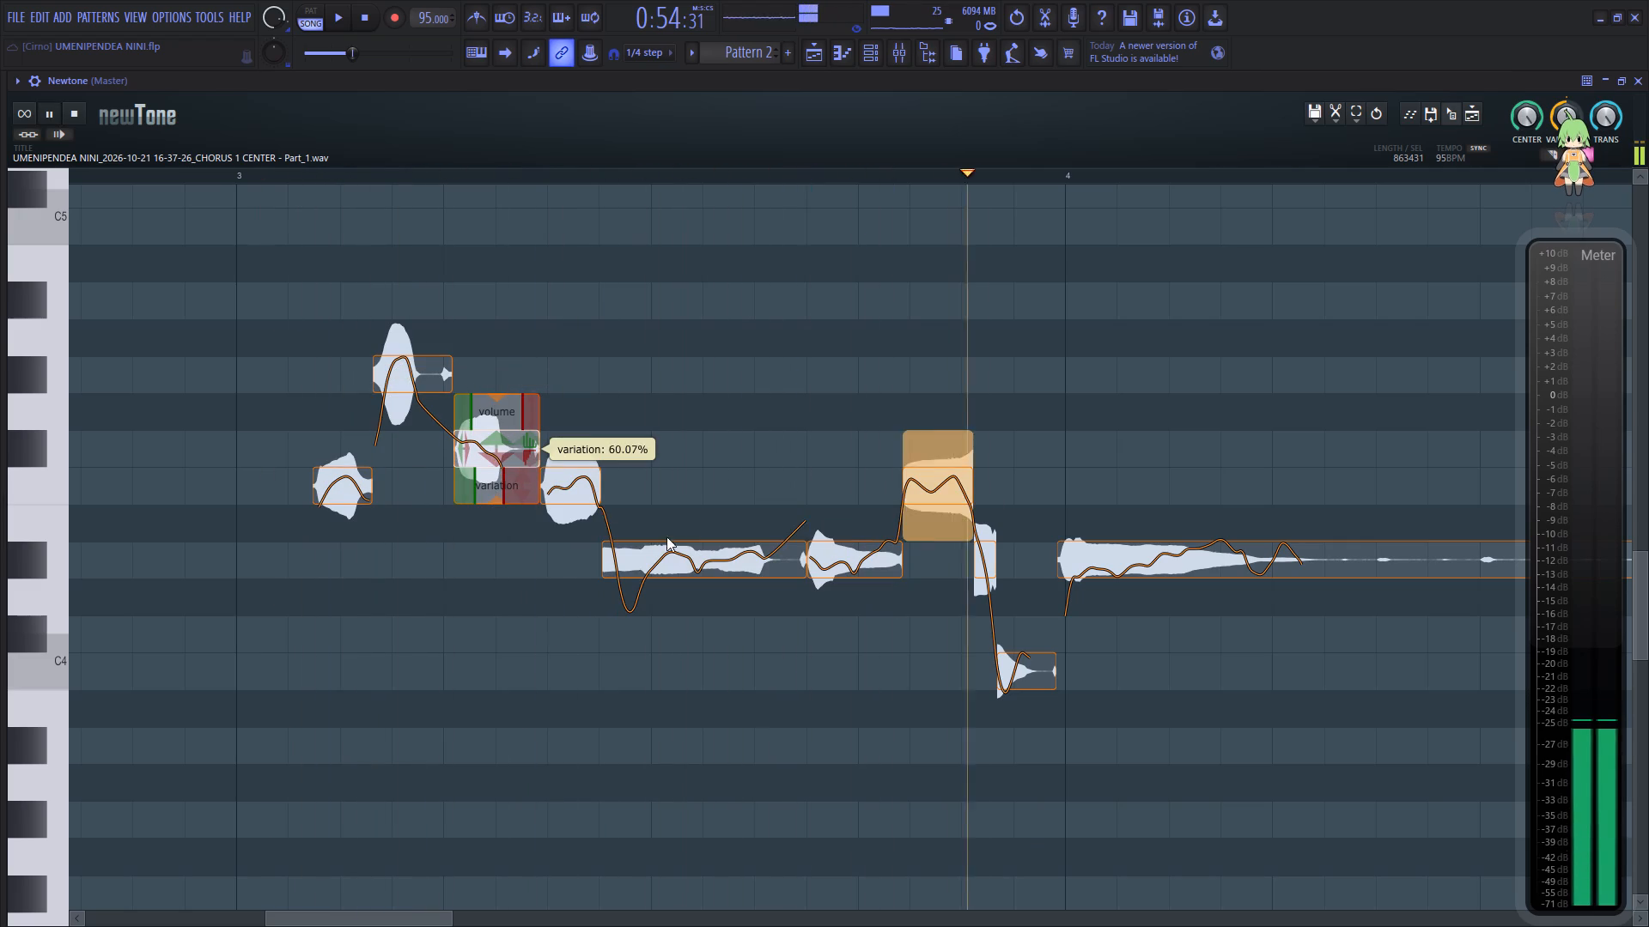
{"action": "key", "text": "space"}
{"action": "key", "text": "space"}
Set the pitch variation of the first of the two adjoining D#4 notes in bar 3 to about 53% and replay the phrase.
{"action": "left_click_drag", "start_coordinate": [699, 615], "coordinate": [721, 538]}
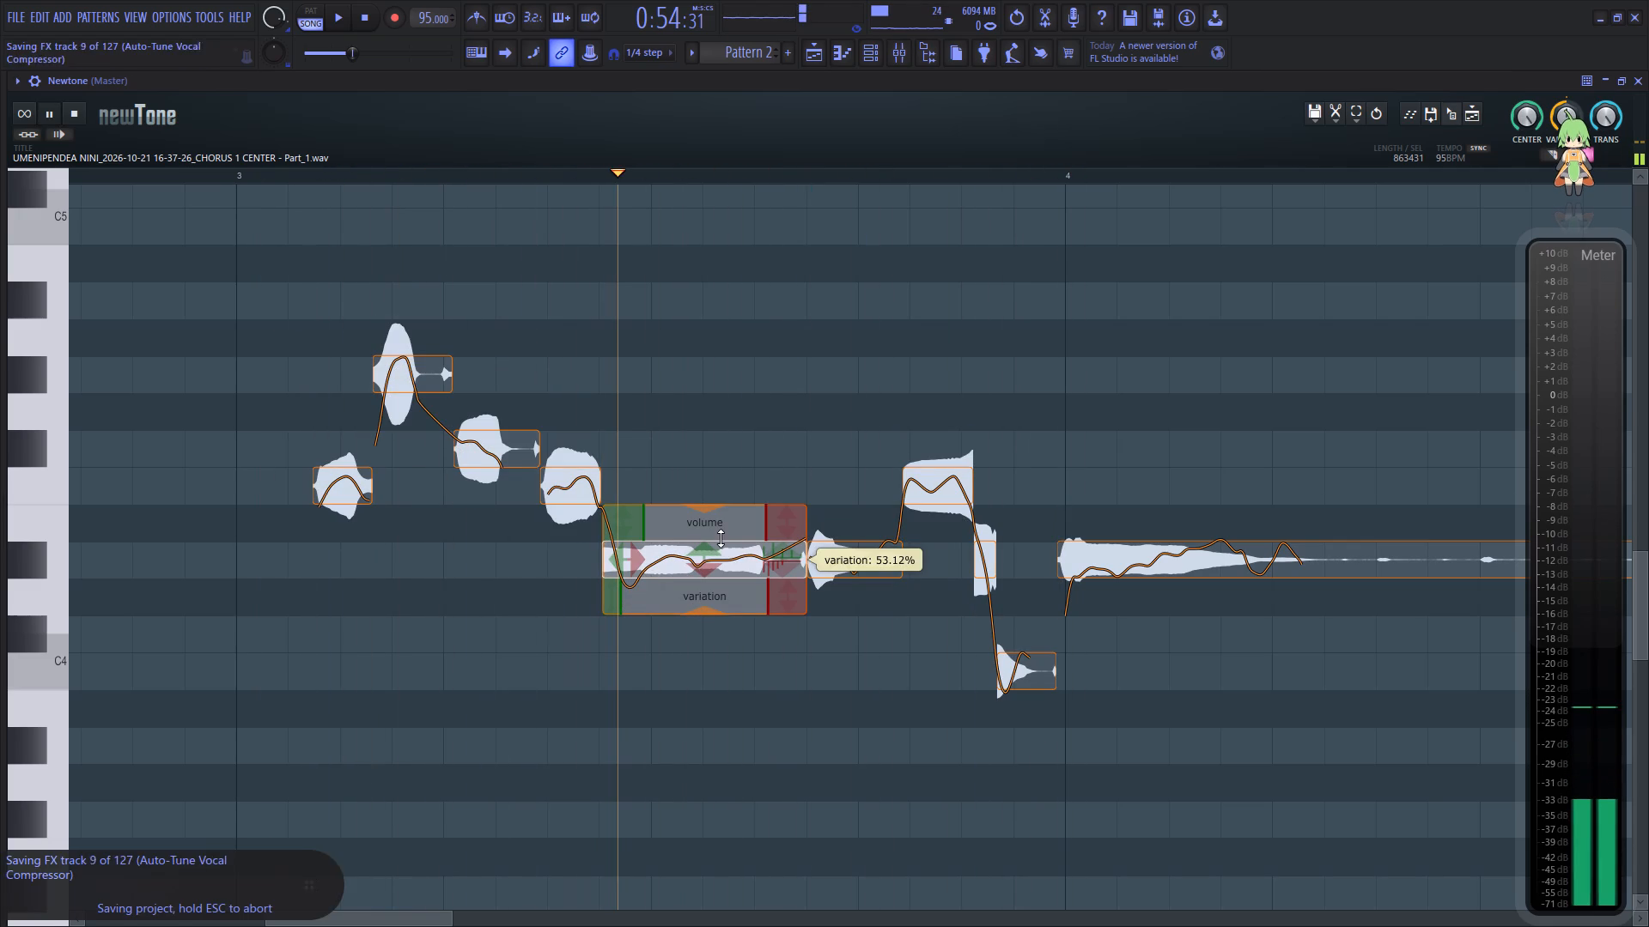
{"action": "left_click_drag", "start_coordinate": [721, 538], "coordinate": [722, 539]}
{"action": "key", "text": "space"}
{"action": "key", "text": "space"}
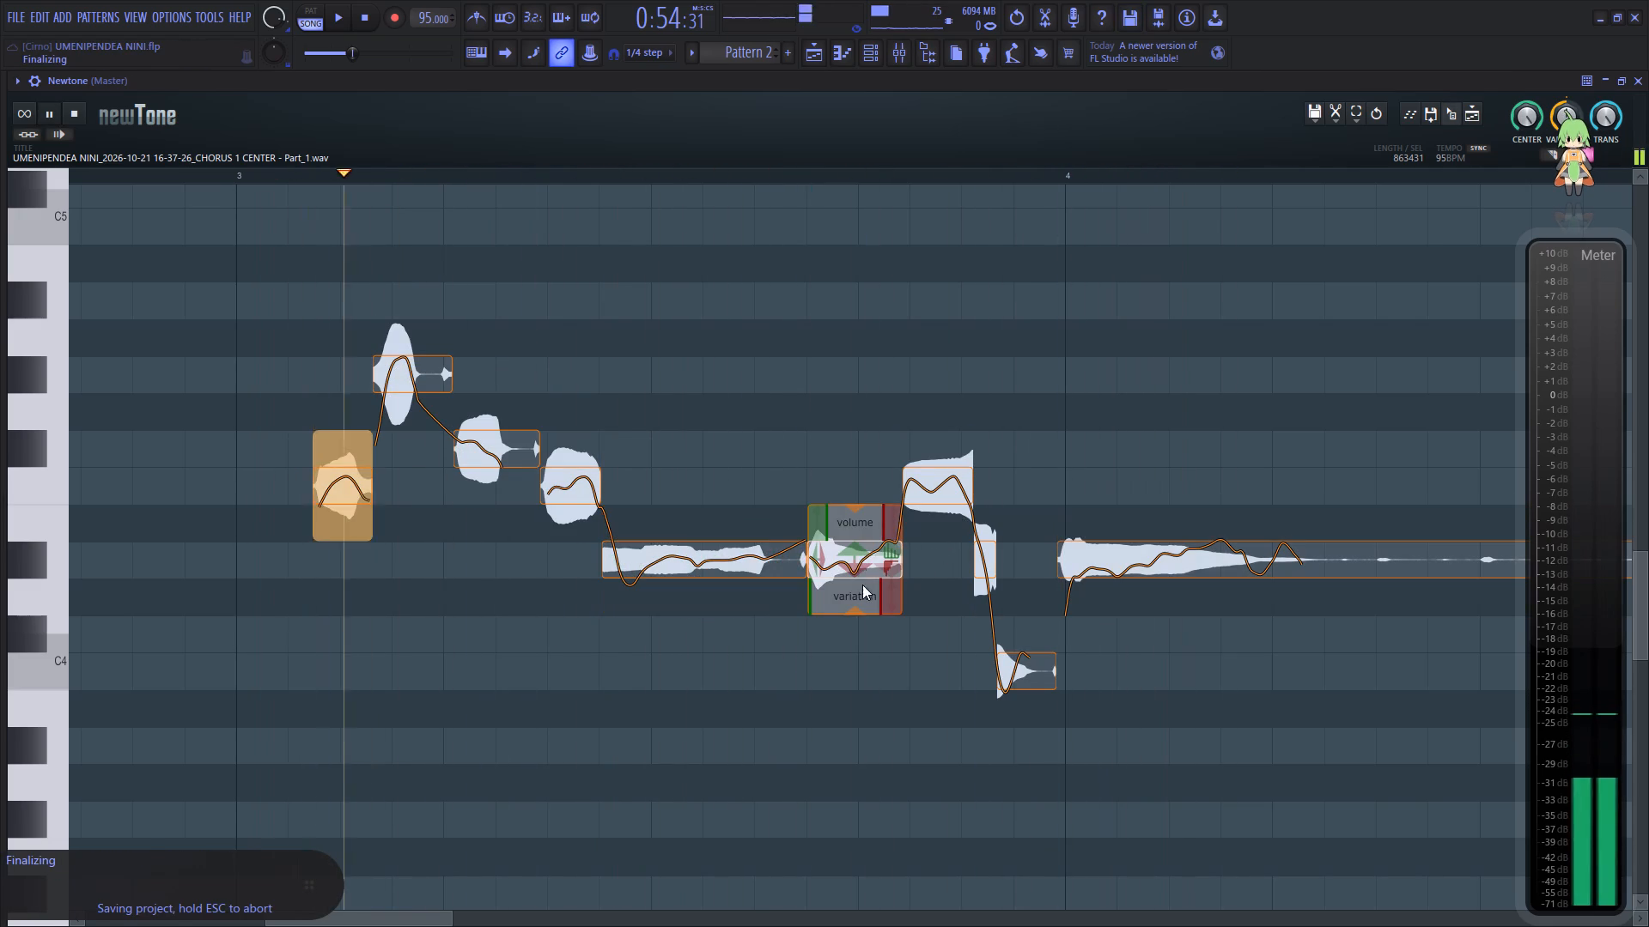
Set the pitch variation of the second adjoining D#4 note in bar 3 to 49.65% and replay the phrase.
{"action": "left_click_drag", "start_coordinate": [860, 613], "coordinate": [876, 538]}
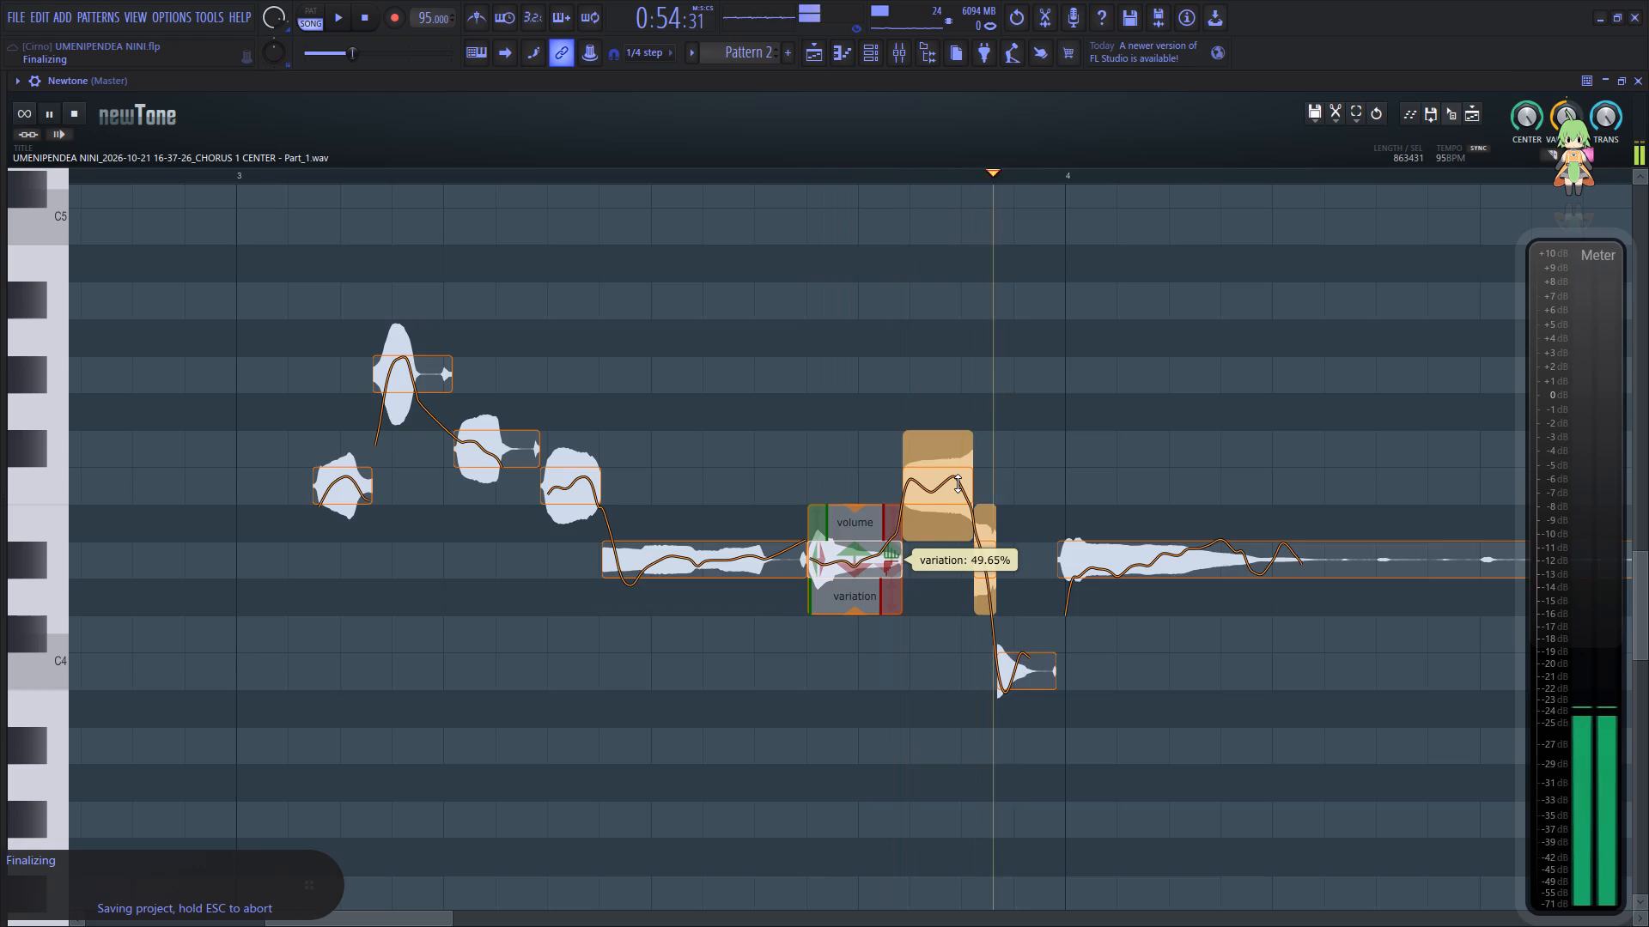
{"action": "key", "text": "space"}
{"action": "key", "text": "space"}
Reduce the pitch variation of the F4 note near the end of bar 3 and replay the phrase.
{"action": "left_click", "coordinate": [943, 488]}
{"action": "left_click_drag", "start_coordinate": [941, 537], "coordinate": [954, 478]}
{"action": "key", "text": "space"}
{"action": "key", "text": "space"}
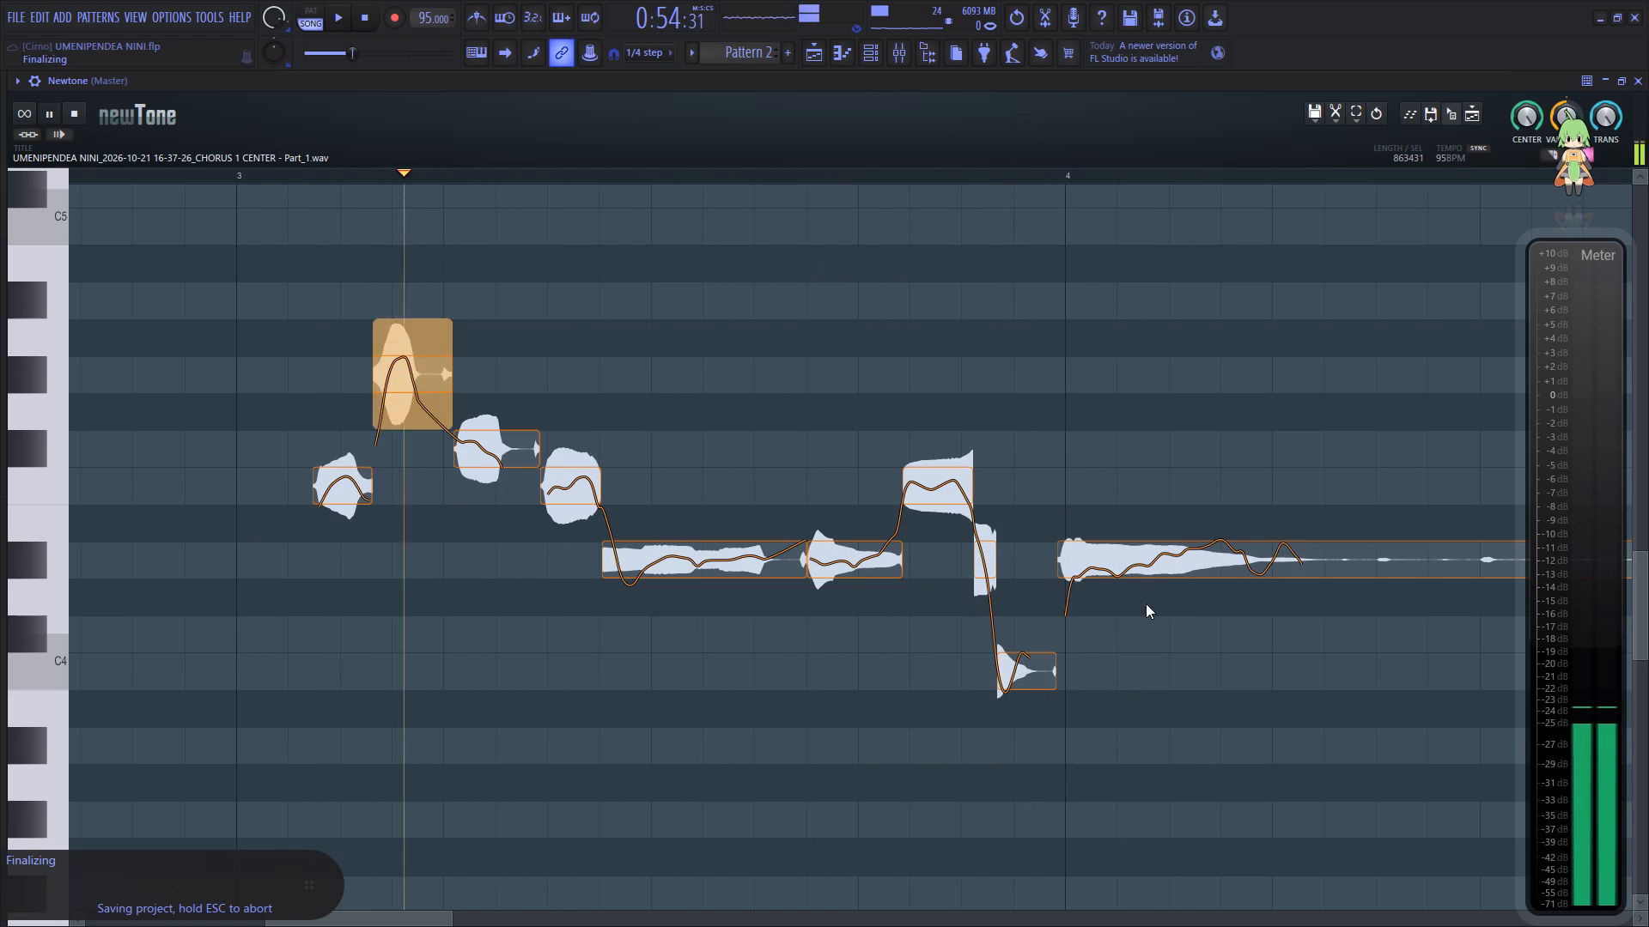
Raise the C4 note just before bar 4 by one semitone to C#4, audition it, and set its pitch variation to 57.75%.
{"action": "left_click_drag", "start_coordinate": [1019, 676], "coordinate": [1013, 621]}
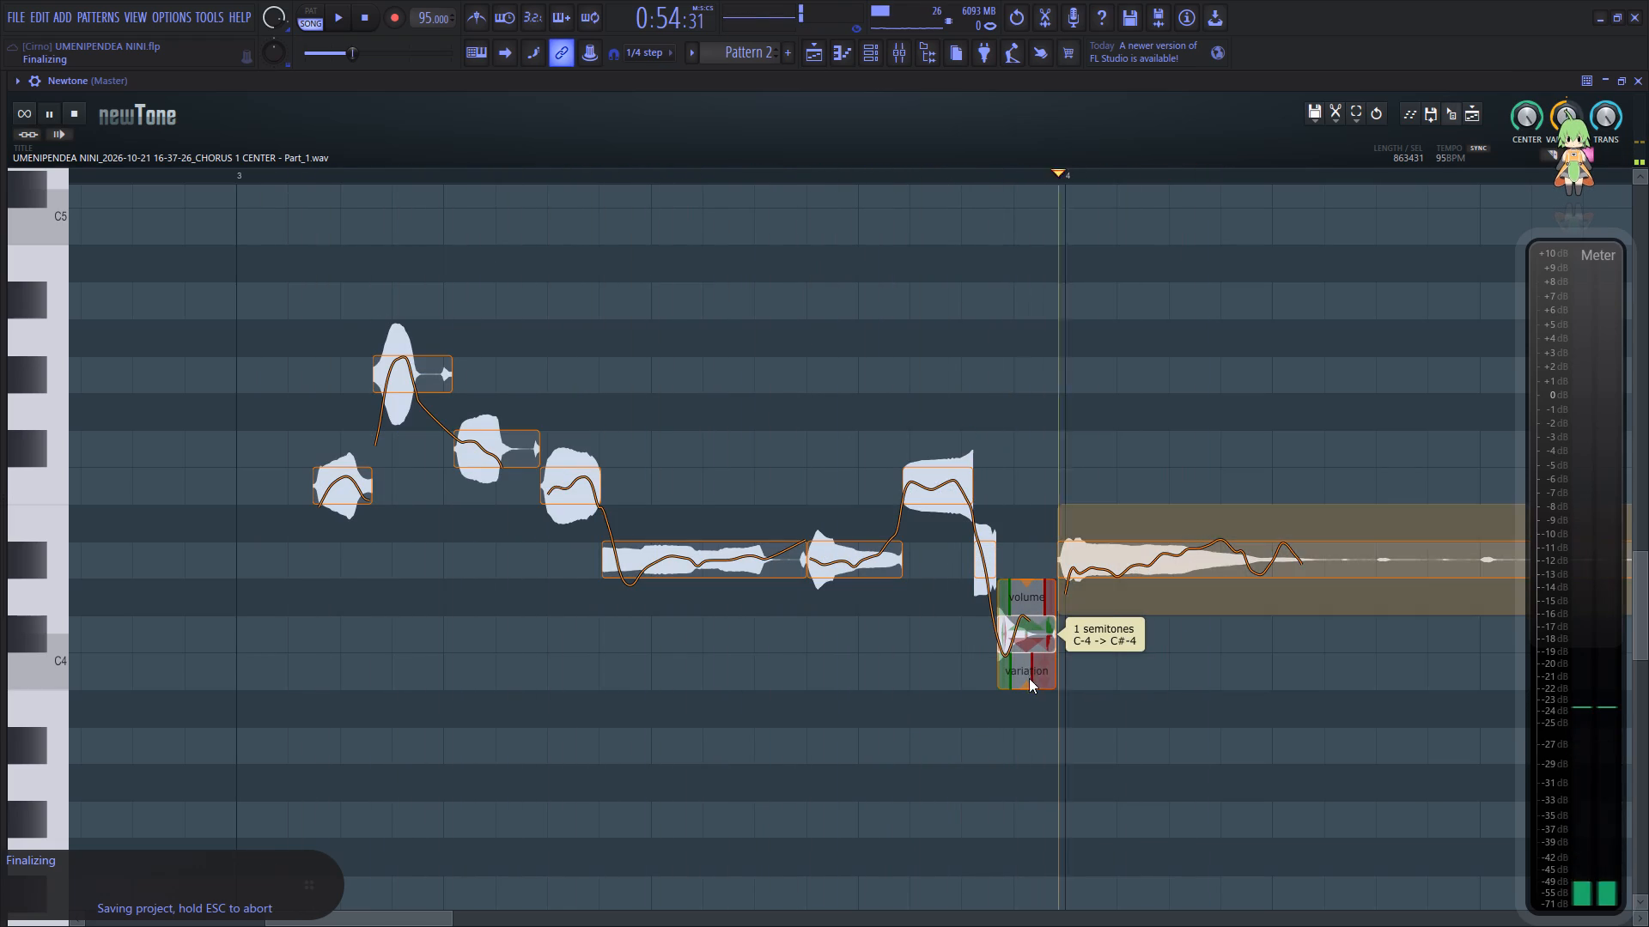
{"action": "key", "text": "space"}
{"action": "key", "text": "space"}
{"action": "left_click_drag", "start_coordinate": [1028, 687], "coordinate": [1037, 624]}
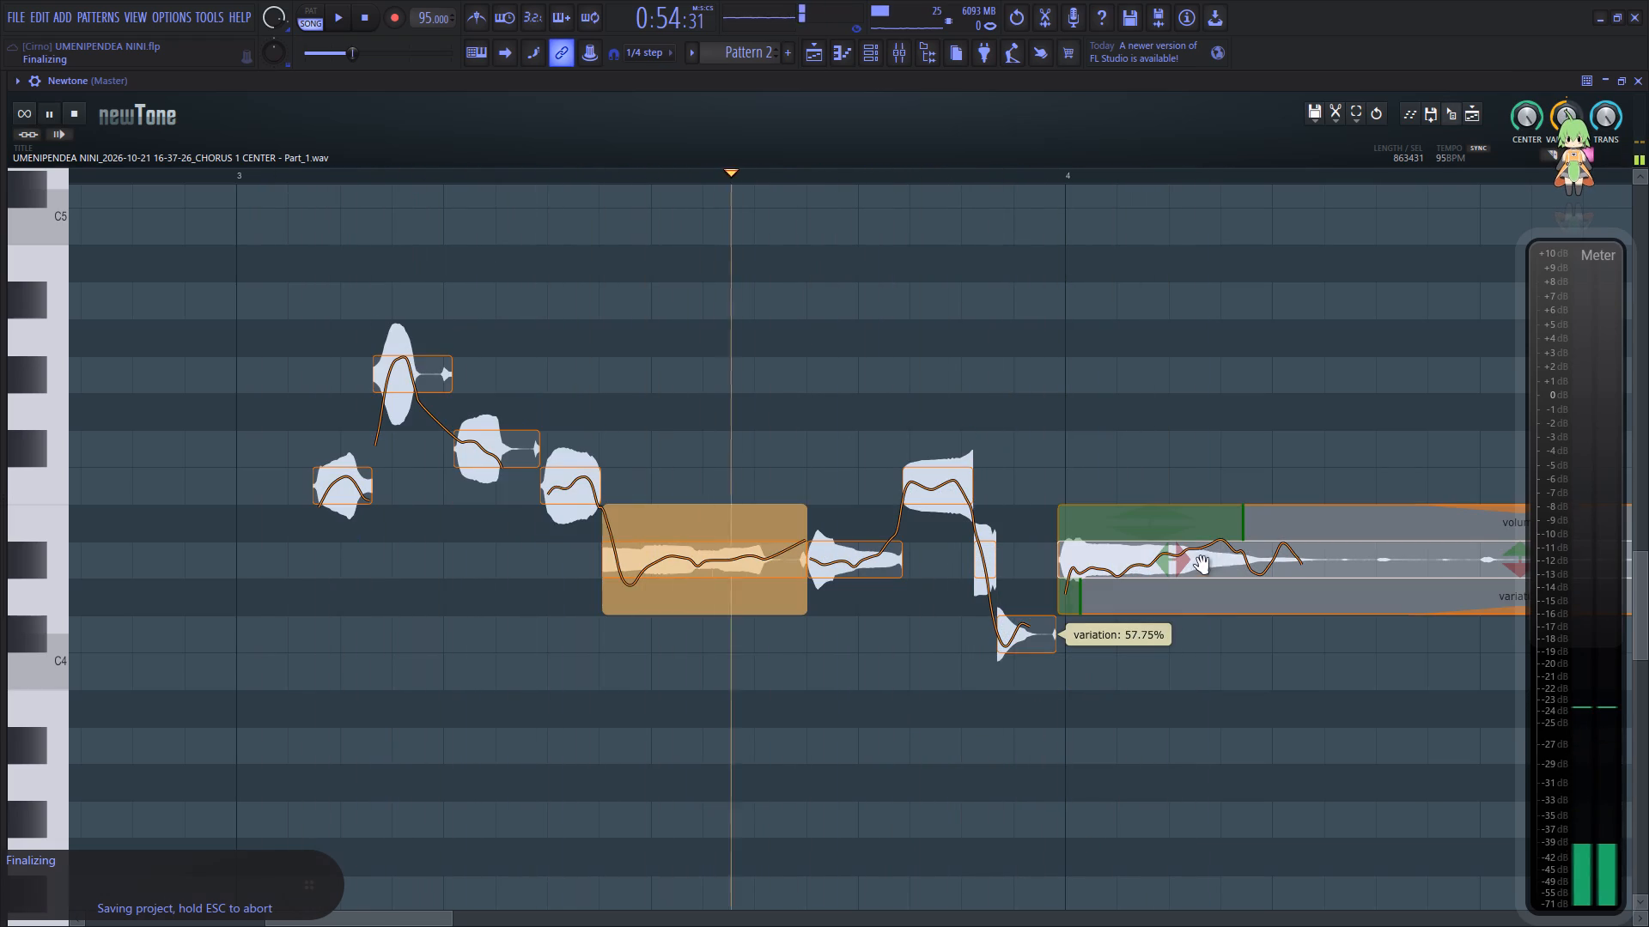
Reduce the pitch variation of the long D#4 note starting at bar 4.
{"action": "left_click_drag", "start_coordinate": [1228, 614], "coordinate": [1252, 552]}
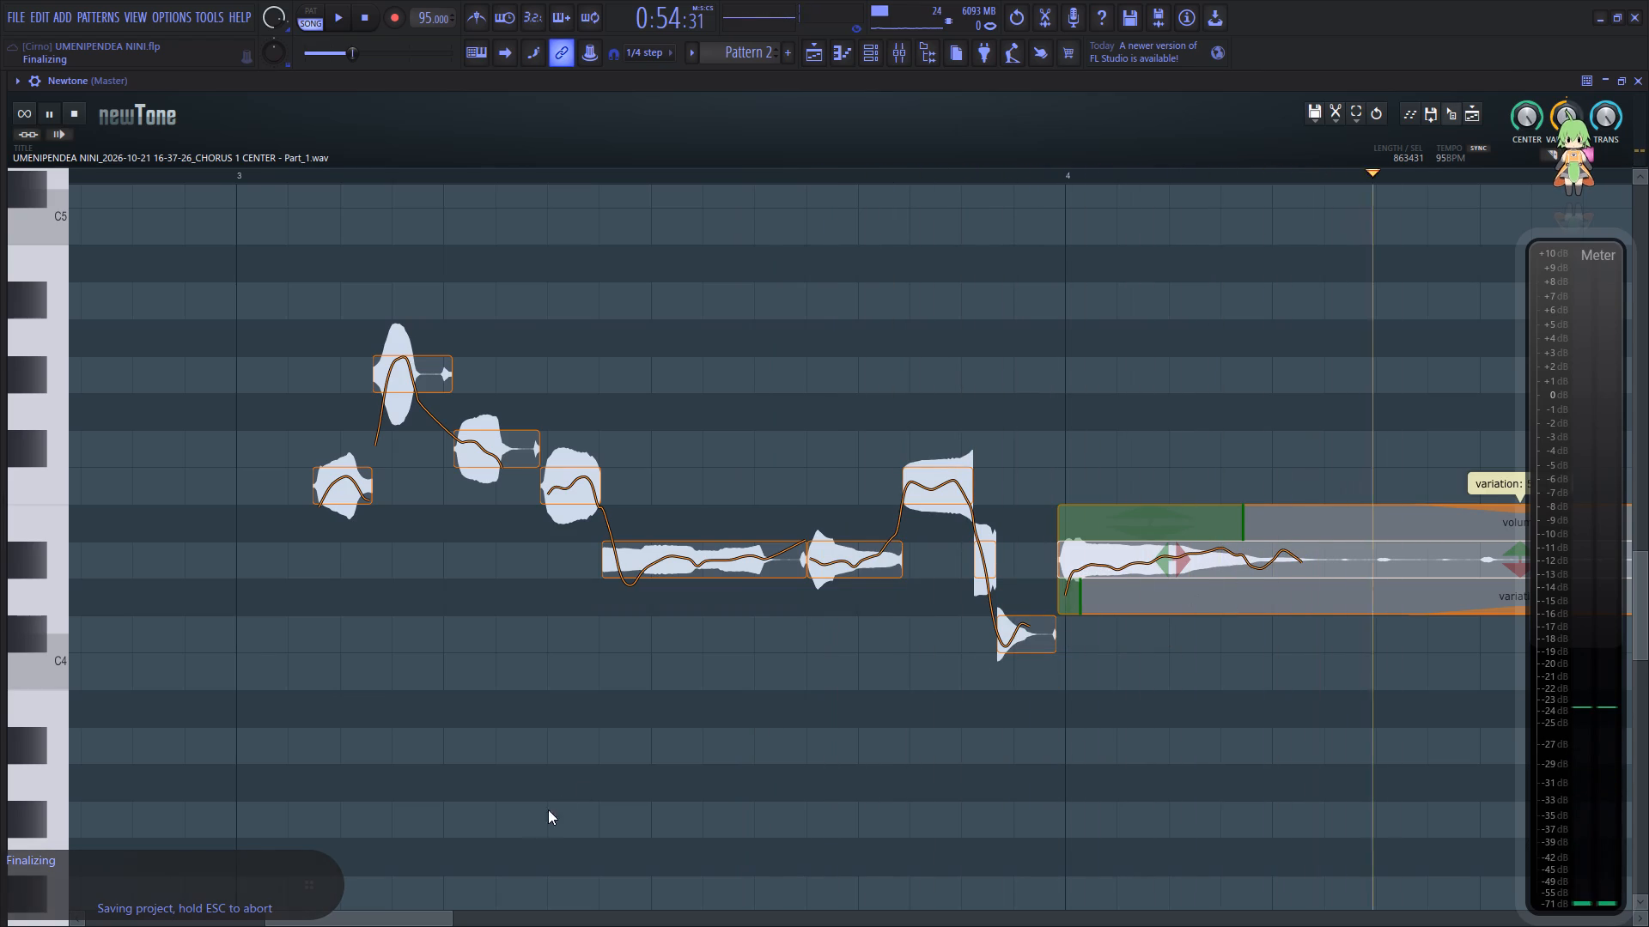
Slice the long D#4 note in bar 4 where the voice fades and delete the quiet noise segment before the bar 5 phrase.
{"action": "key", "text": "space"}
{"action": "key", "text": "space"}
{"action": "left_click_drag", "start_coordinate": [395, 919], "coordinate": [490, 908]}
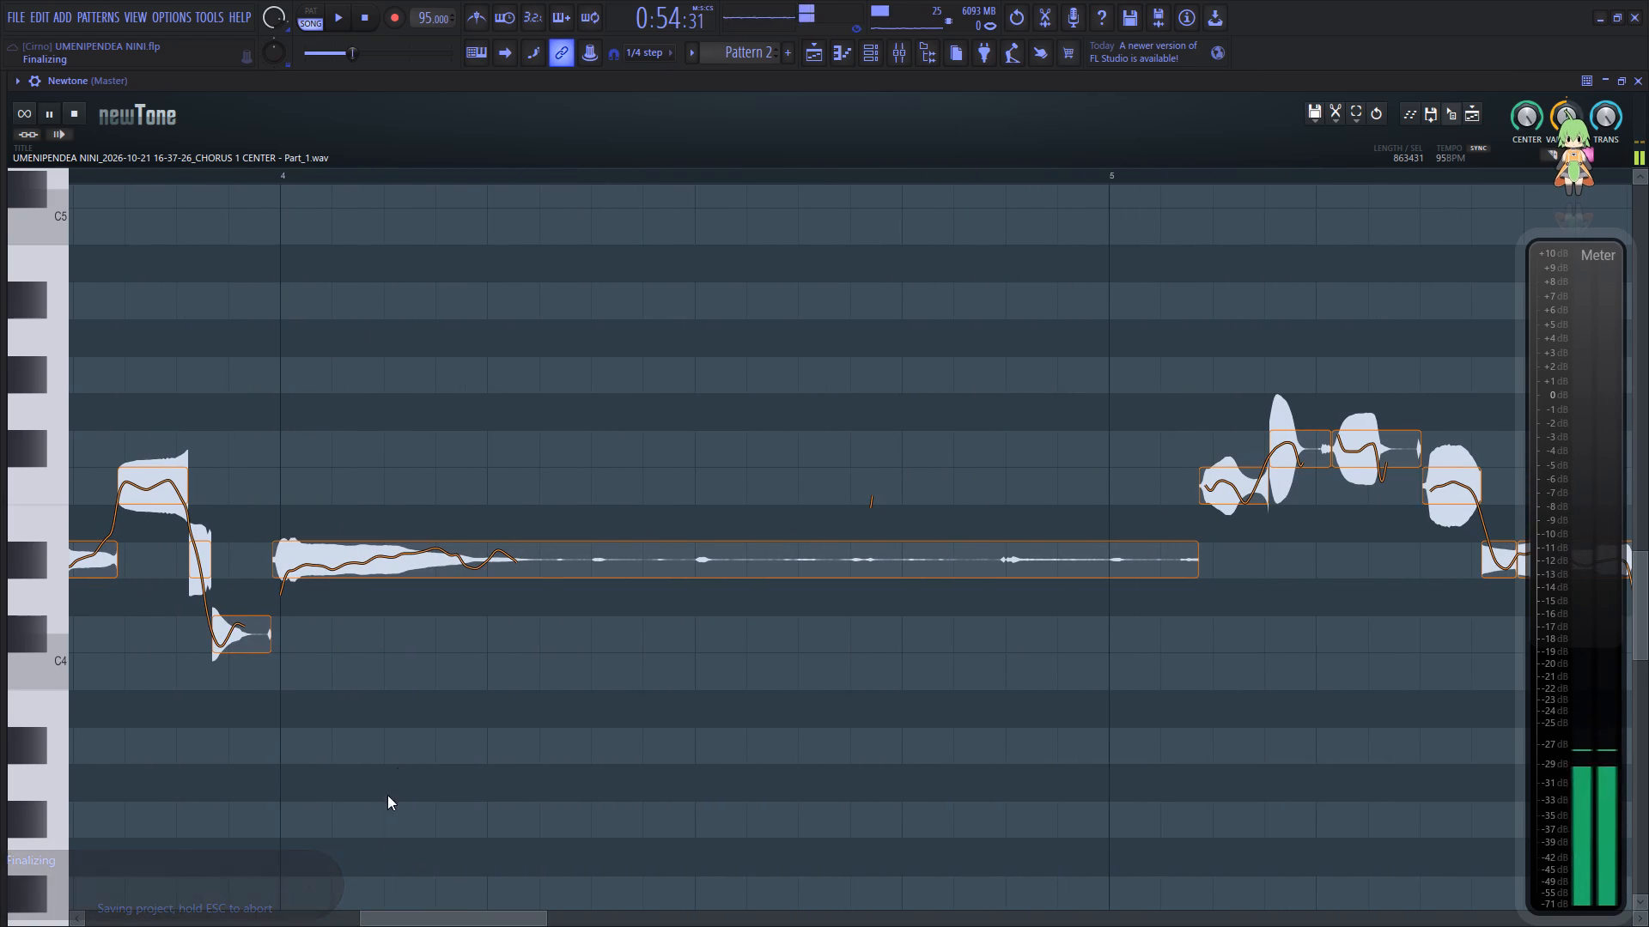
{"action": "key", "text": "c"}
{"action": "left_click", "coordinate": [547, 551]}
{"action": "key", "text": "space"}
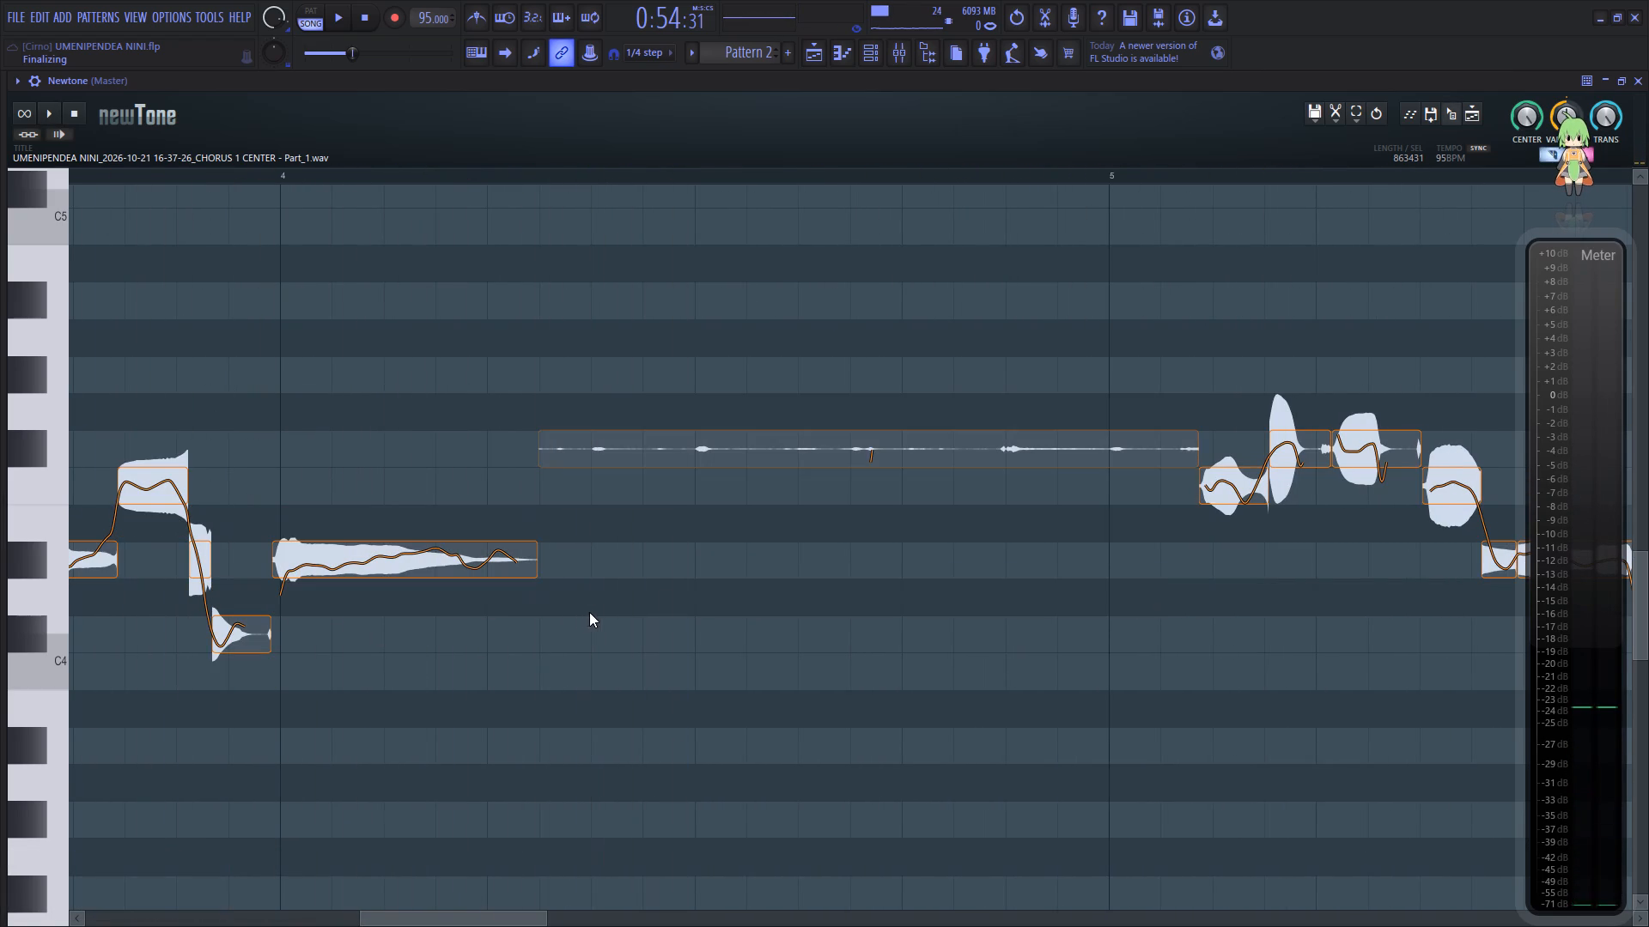
{"action": "left_click_drag", "start_coordinate": [788, 564], "coordinate": [811, 460], "text": "shift"}
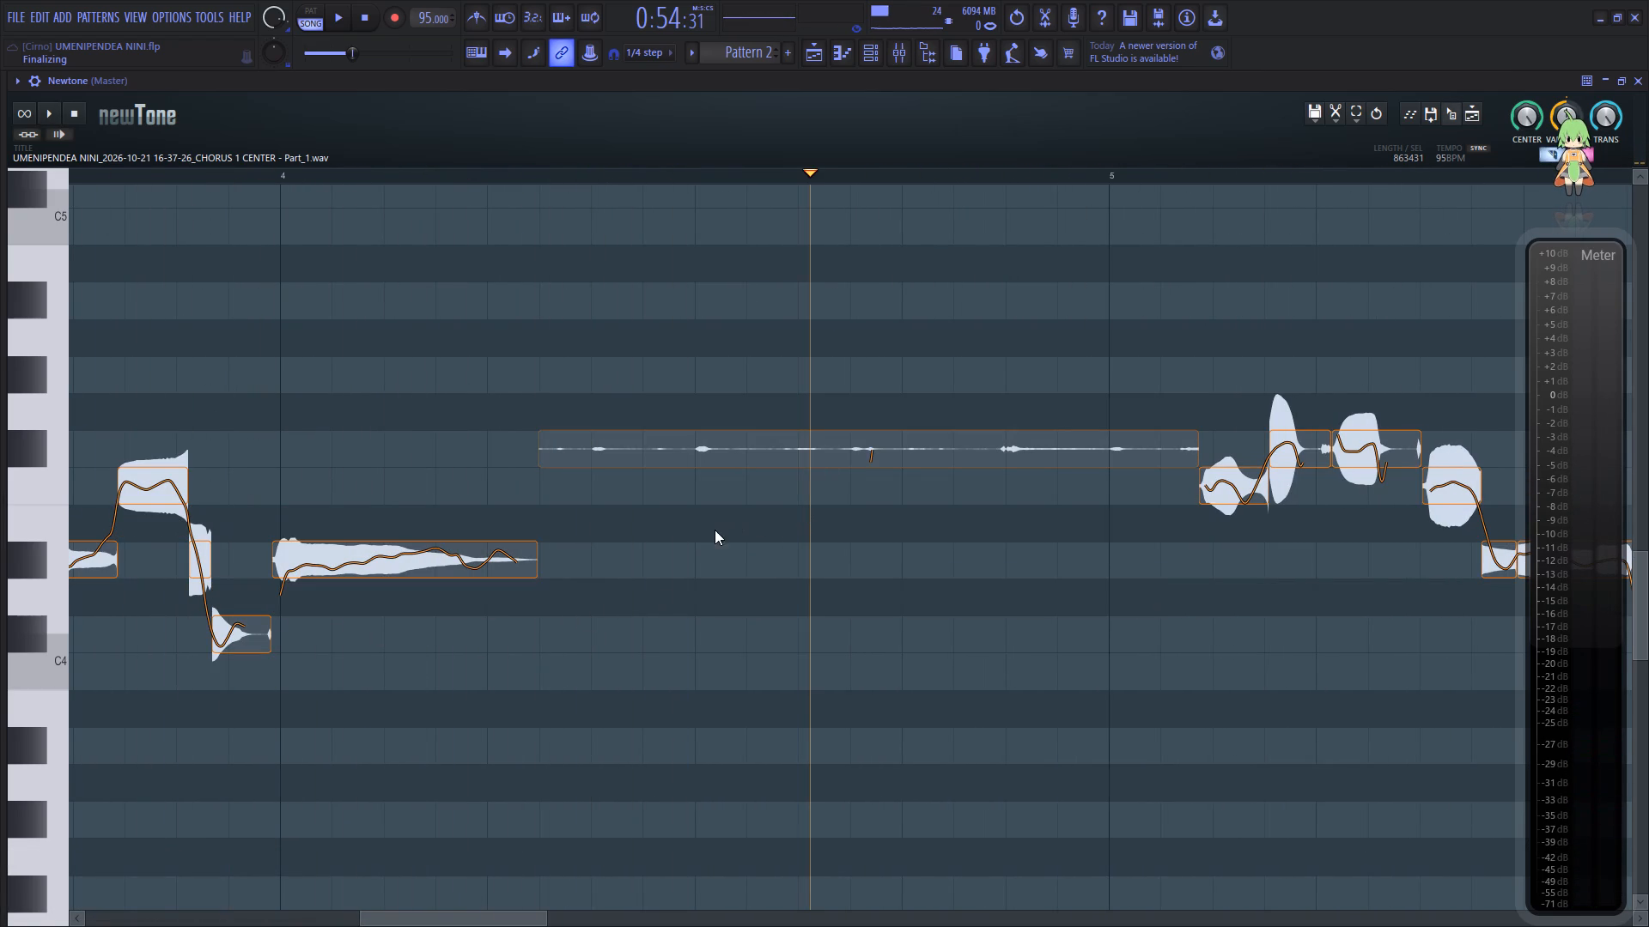
{"action": "key", "text": "c"}
{"action": "left_click_drag", "start_coordinate": [753, 522], "coordinate": [835, 427], "text": "ctrl"}
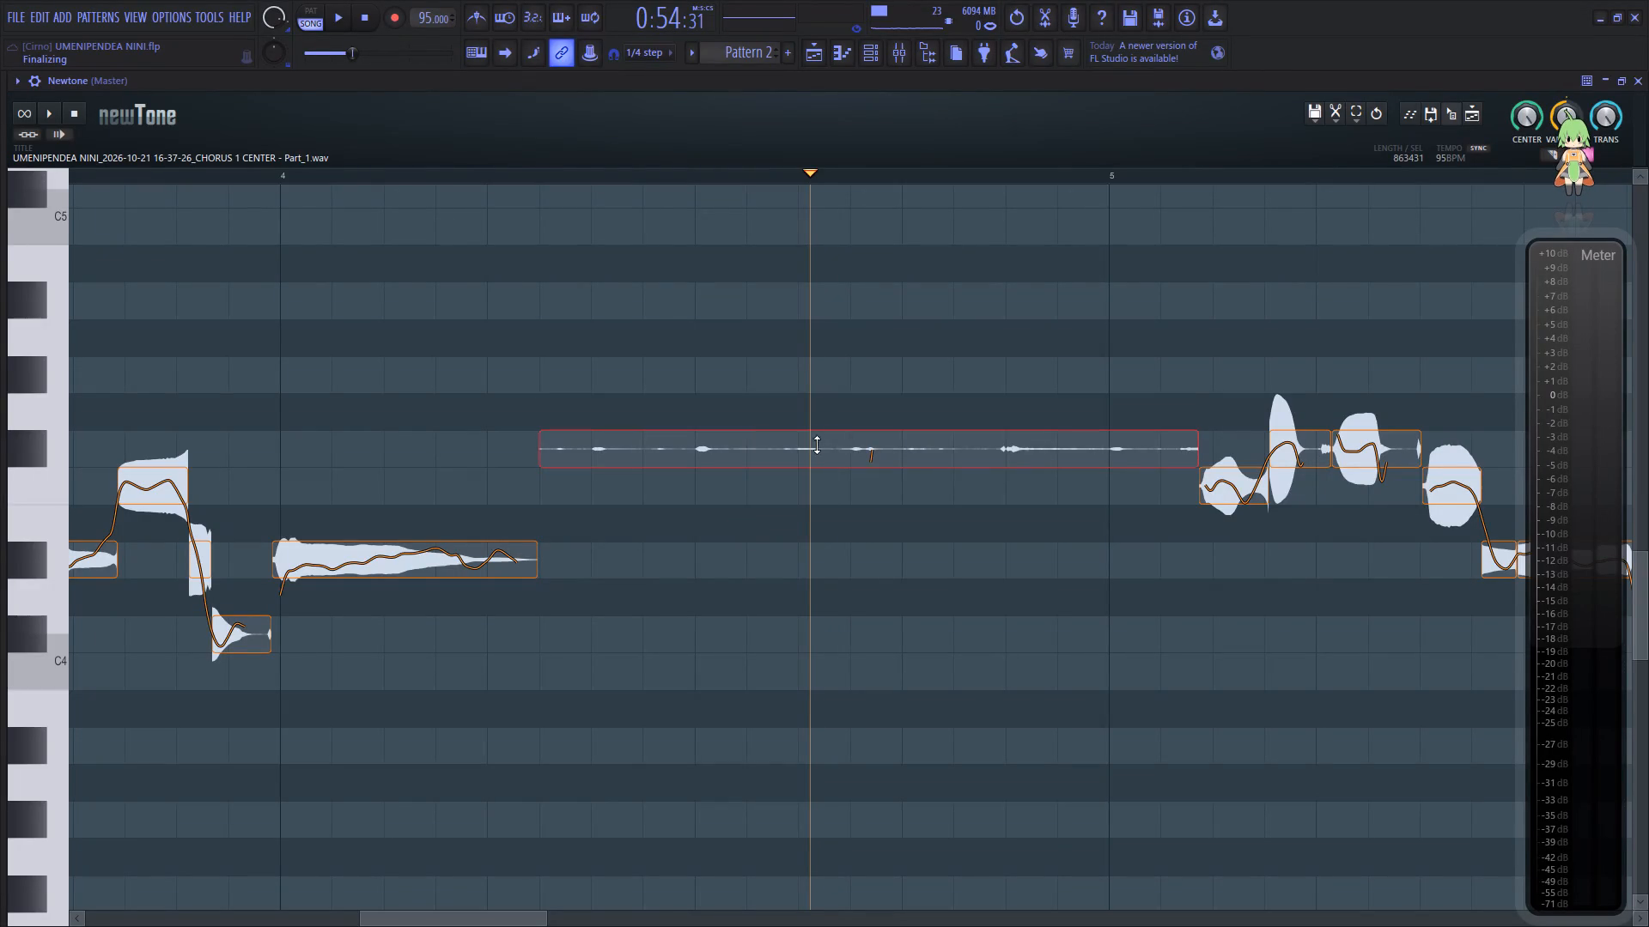
{"action": "key", "text": "Delete"}
{"action": "key", "text": "space"}
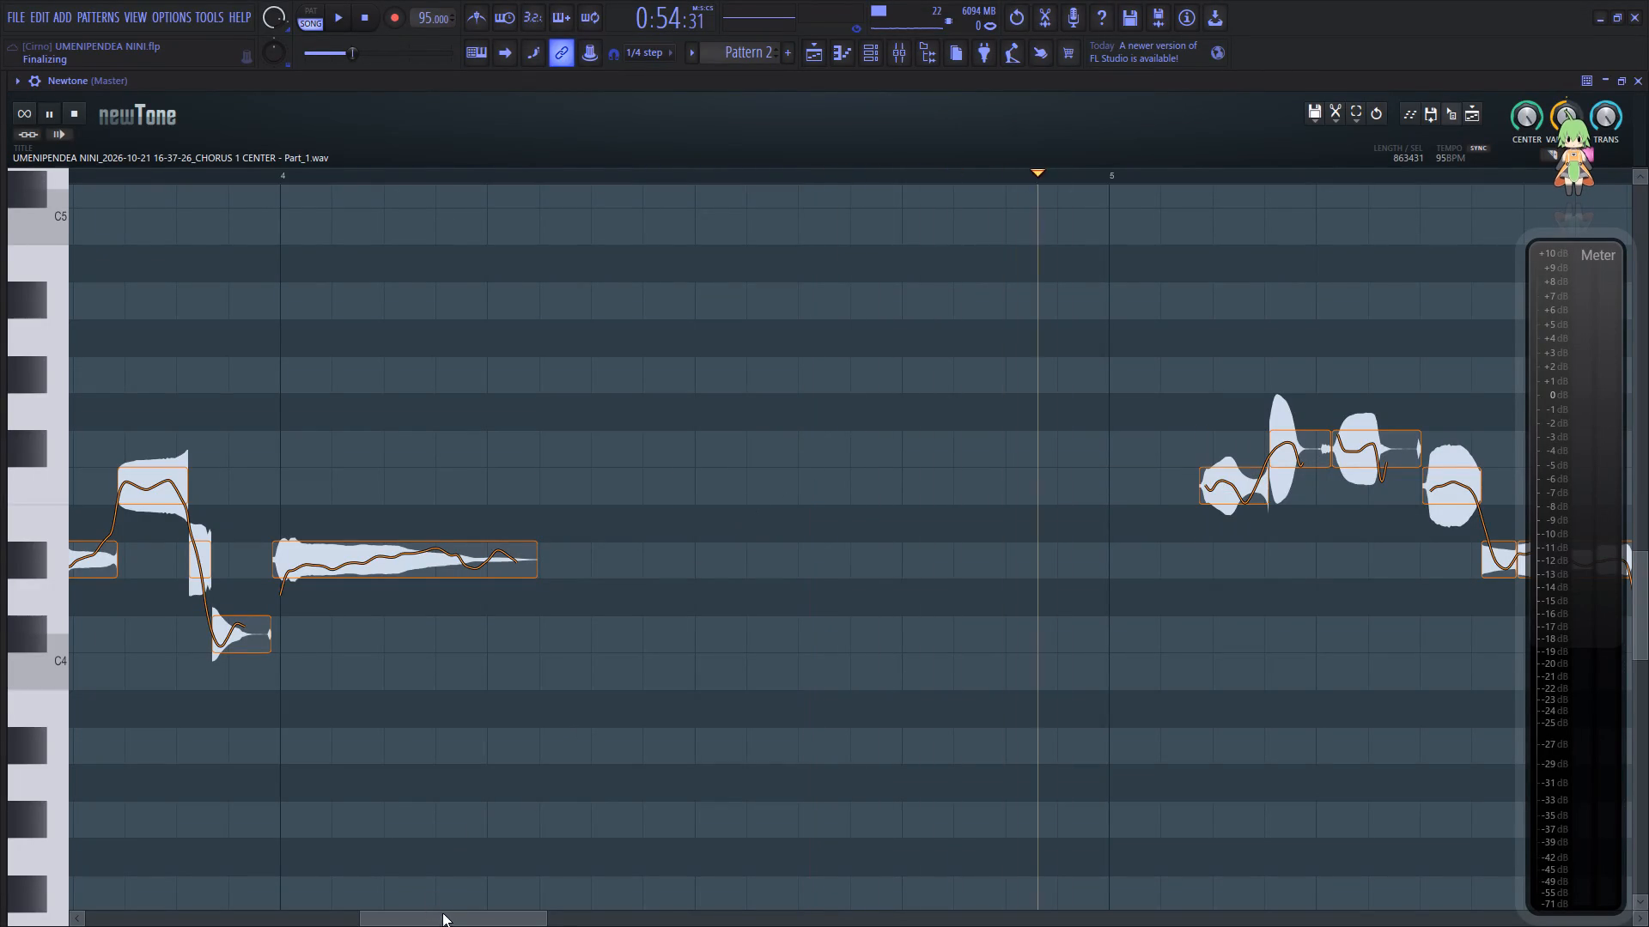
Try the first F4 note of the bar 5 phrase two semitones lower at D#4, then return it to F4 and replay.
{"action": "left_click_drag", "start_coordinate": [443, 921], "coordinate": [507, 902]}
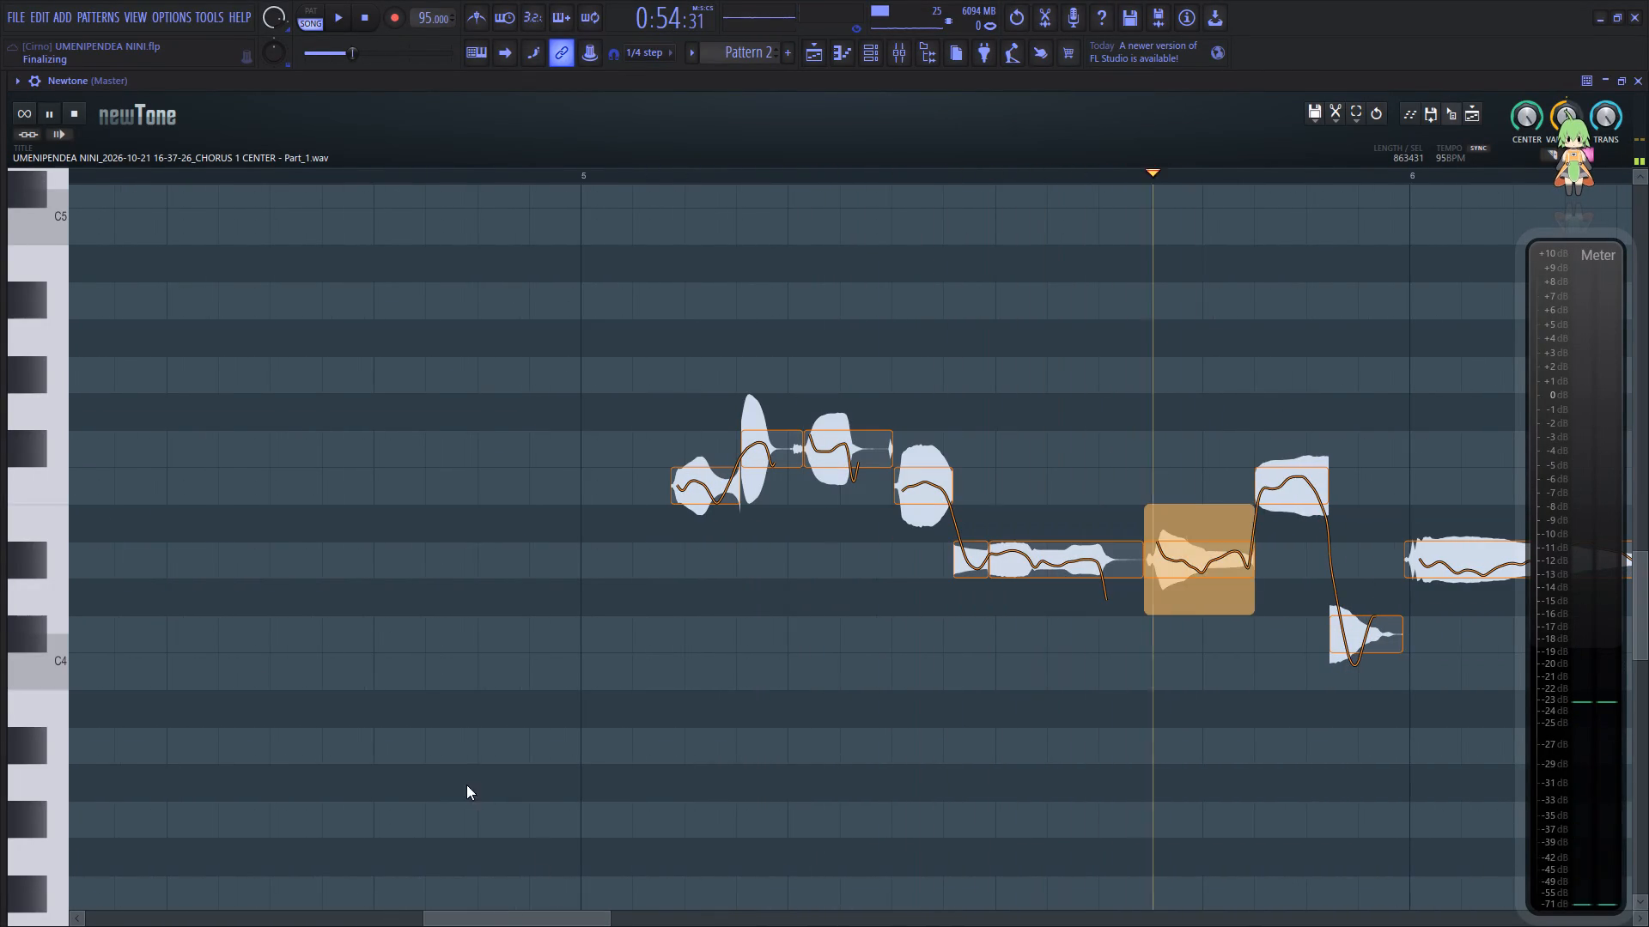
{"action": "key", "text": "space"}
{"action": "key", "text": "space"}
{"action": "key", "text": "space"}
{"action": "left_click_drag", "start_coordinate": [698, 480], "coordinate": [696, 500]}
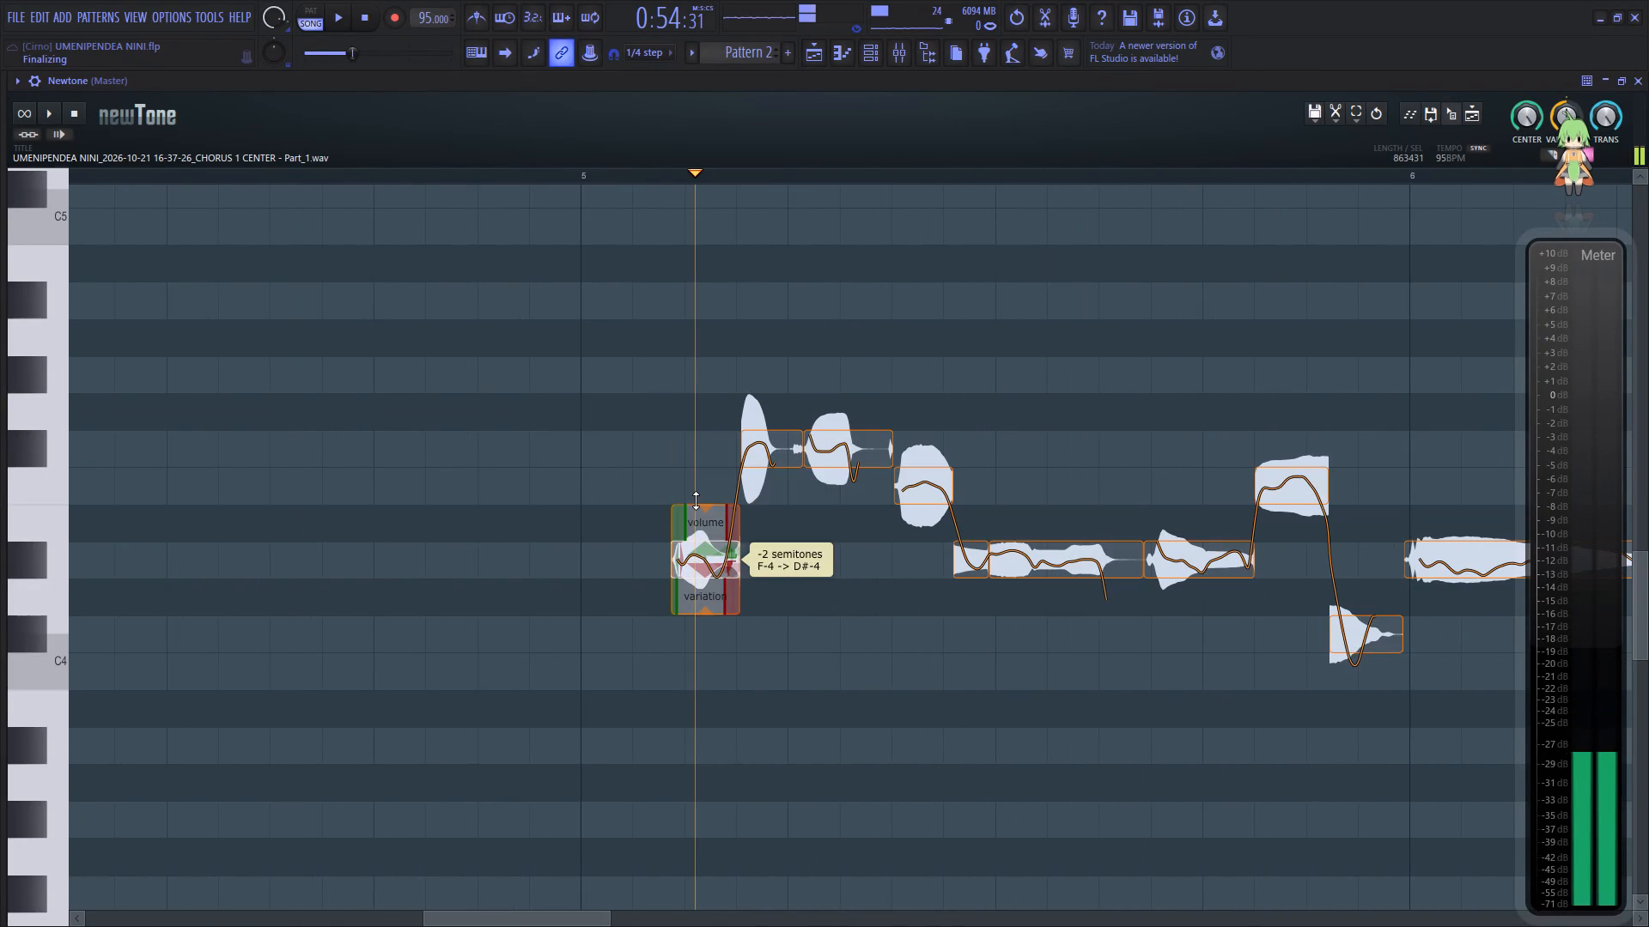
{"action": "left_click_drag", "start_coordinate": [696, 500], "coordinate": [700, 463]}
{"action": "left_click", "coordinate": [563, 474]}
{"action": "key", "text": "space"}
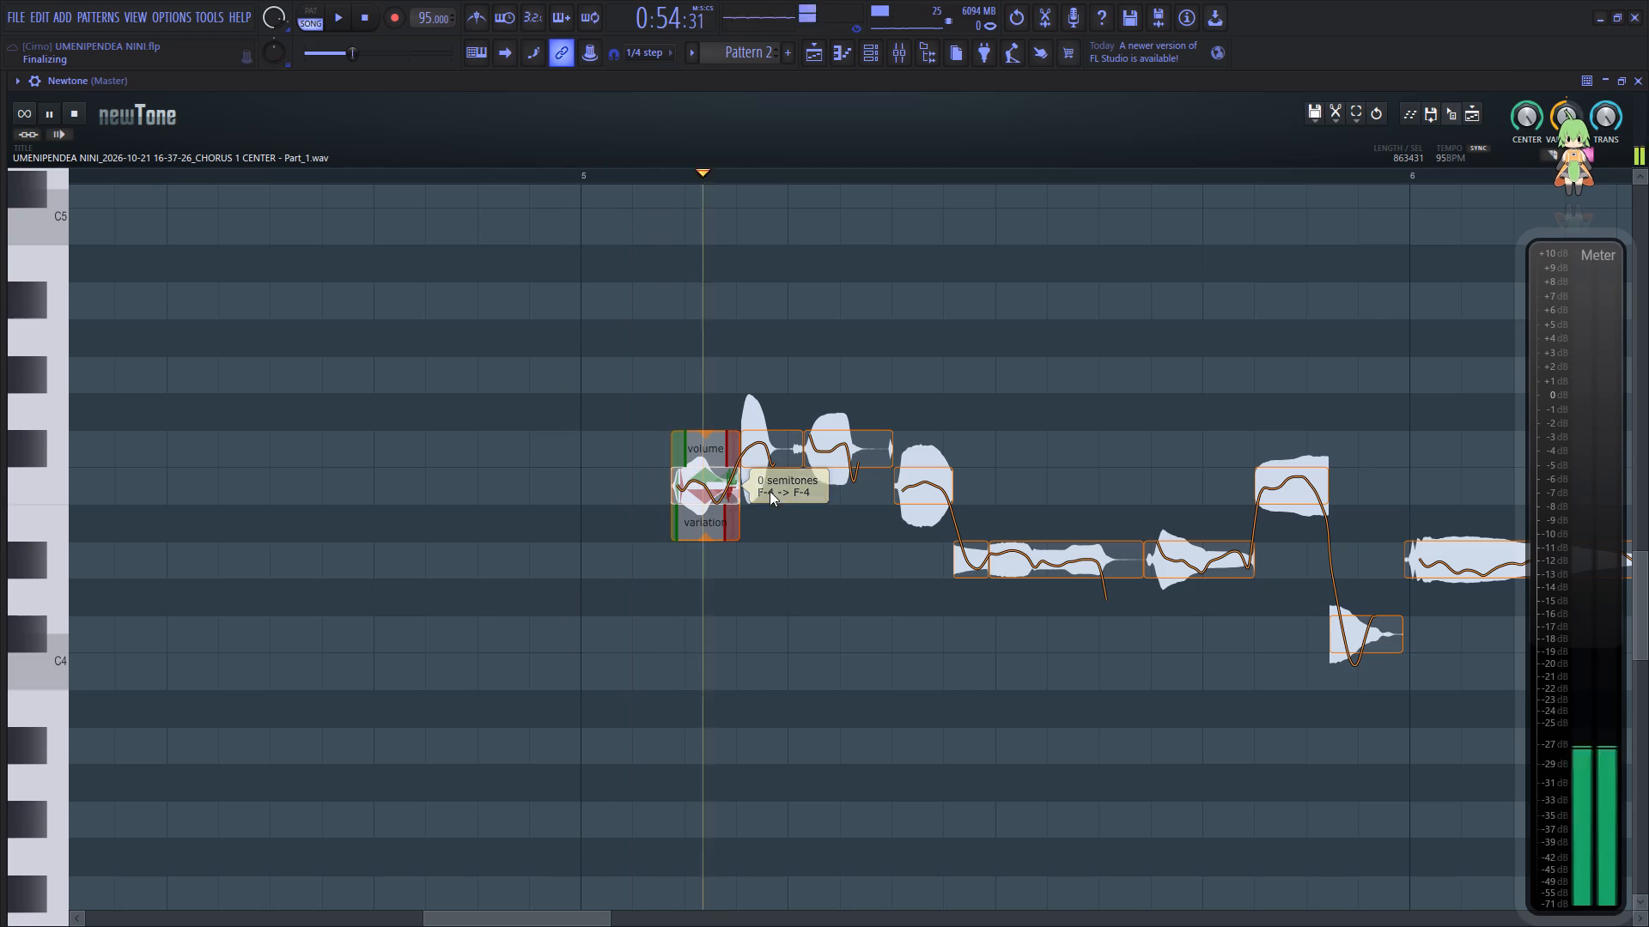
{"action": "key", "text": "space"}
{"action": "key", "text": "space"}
Raise the second note of the bar 5 phrase by two semitones from F#4 to G#4 and replay it.
{"action": "left_click_drag", "start_coordinate": [774, 454], "coordinate": [777, 381]}
{"action": "key", "text": "space"}
{"action": "left_click", "coordinate": [626, 451]}
{"action": "key", "text": "space"}
{"action": "key", "text": "space"}
Set the pitch variation of the first F4 note in bar 5 to 56.01% and replay the phrase.
{"action": "left_click", "coordinate": [709, 494]}
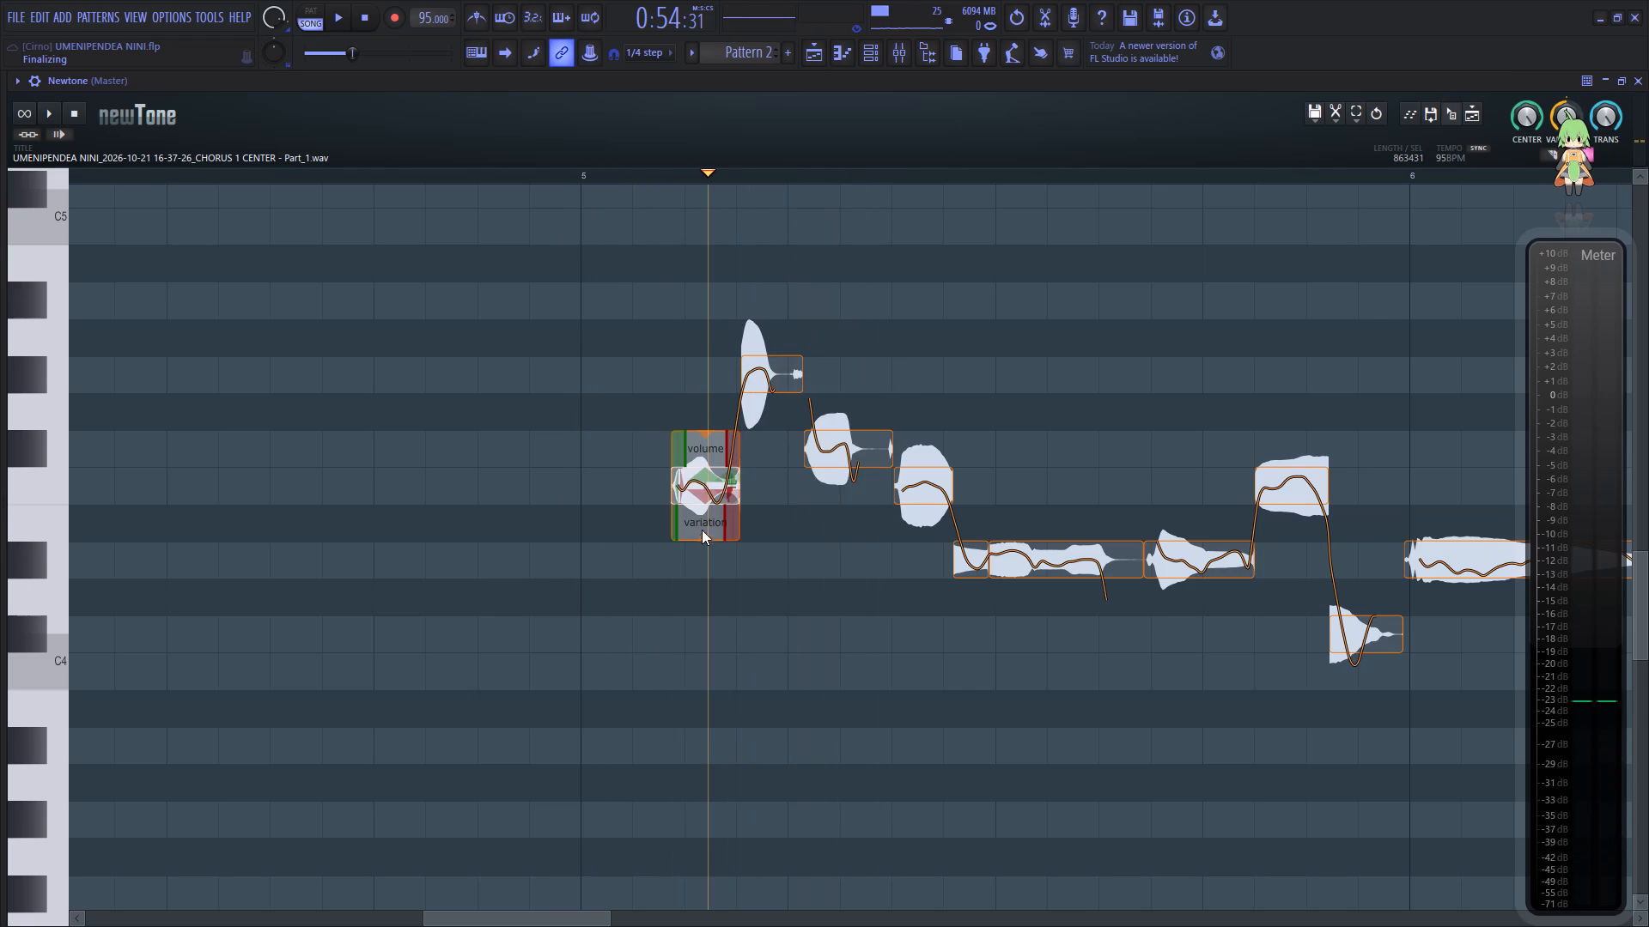
{"action": "left_click_drag", "start_coordinate": [706, 538], "coordinate": [718, 473]}
{"action": "left_click", "coordinate": [521, 488]}
{"action": "key", "text": "space"}
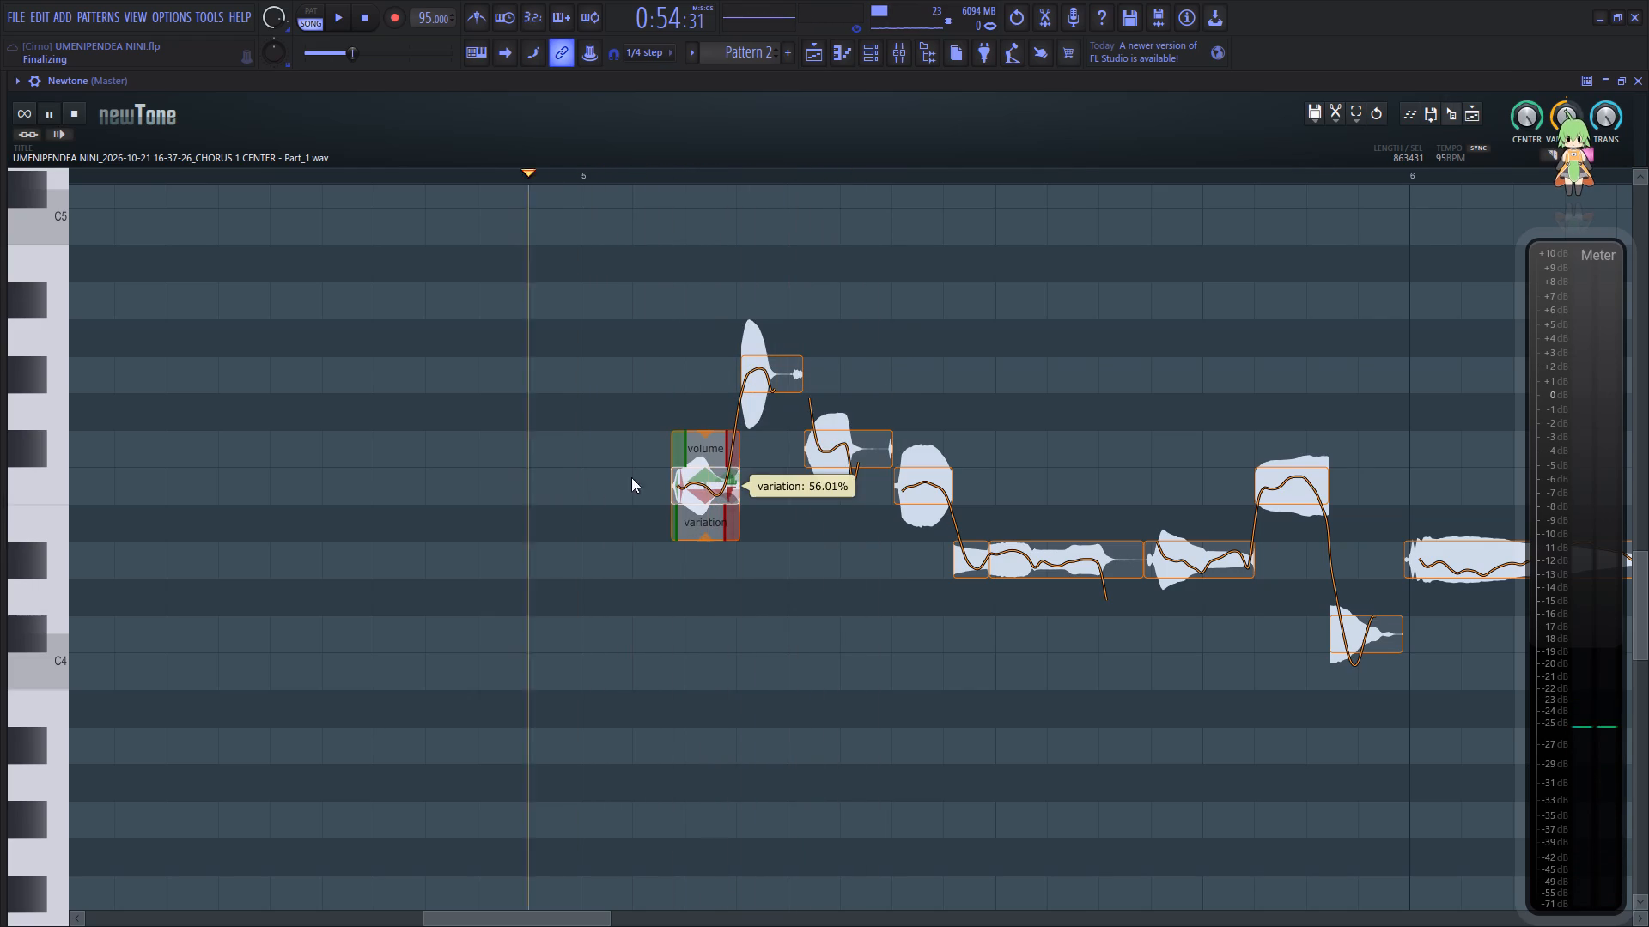
{"action": "key", "text": "space"}
{"action": "key", "text": "space"}
Reduce the pitch variation of the F#4 note following the G#4 in bar 5 and replay the phrase.
{"action": "left_click_drag", "start_coordinate": [847, 500], "coordinate": [861, 440]}
{"action": "key", "text": "space"}
{"action": "key", "text": "space"}
{"action": "left_click_drag", "start_coordinate": [528, 921], "coordinate": [590, 925]}
{"action": "key", "text": "space"}
{"action": "key", "text": "space"}
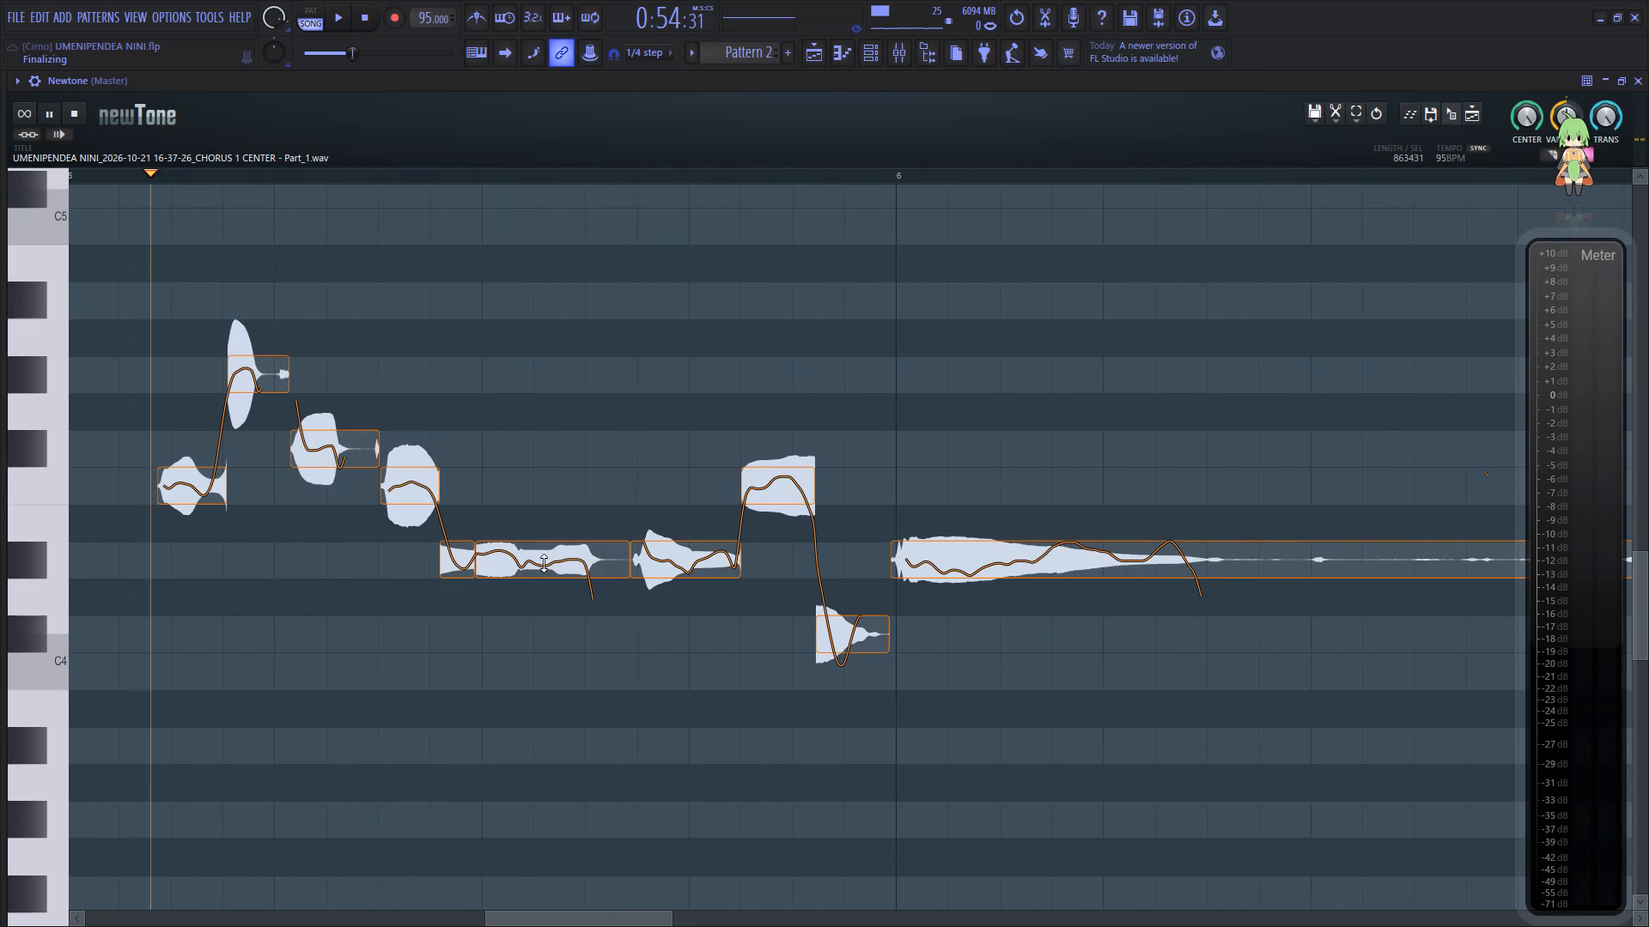
Reduce the pitch variation of the longest D#4 note in the middle of bar 5 and replay the phrase.
{"action": "left_click", "coordinate": [544, 563]}
{"action": "key", "text": "space"}
{"action": "left_click_drag", "start_coordinate": [545, 614], "coordinate": [575, 566]}
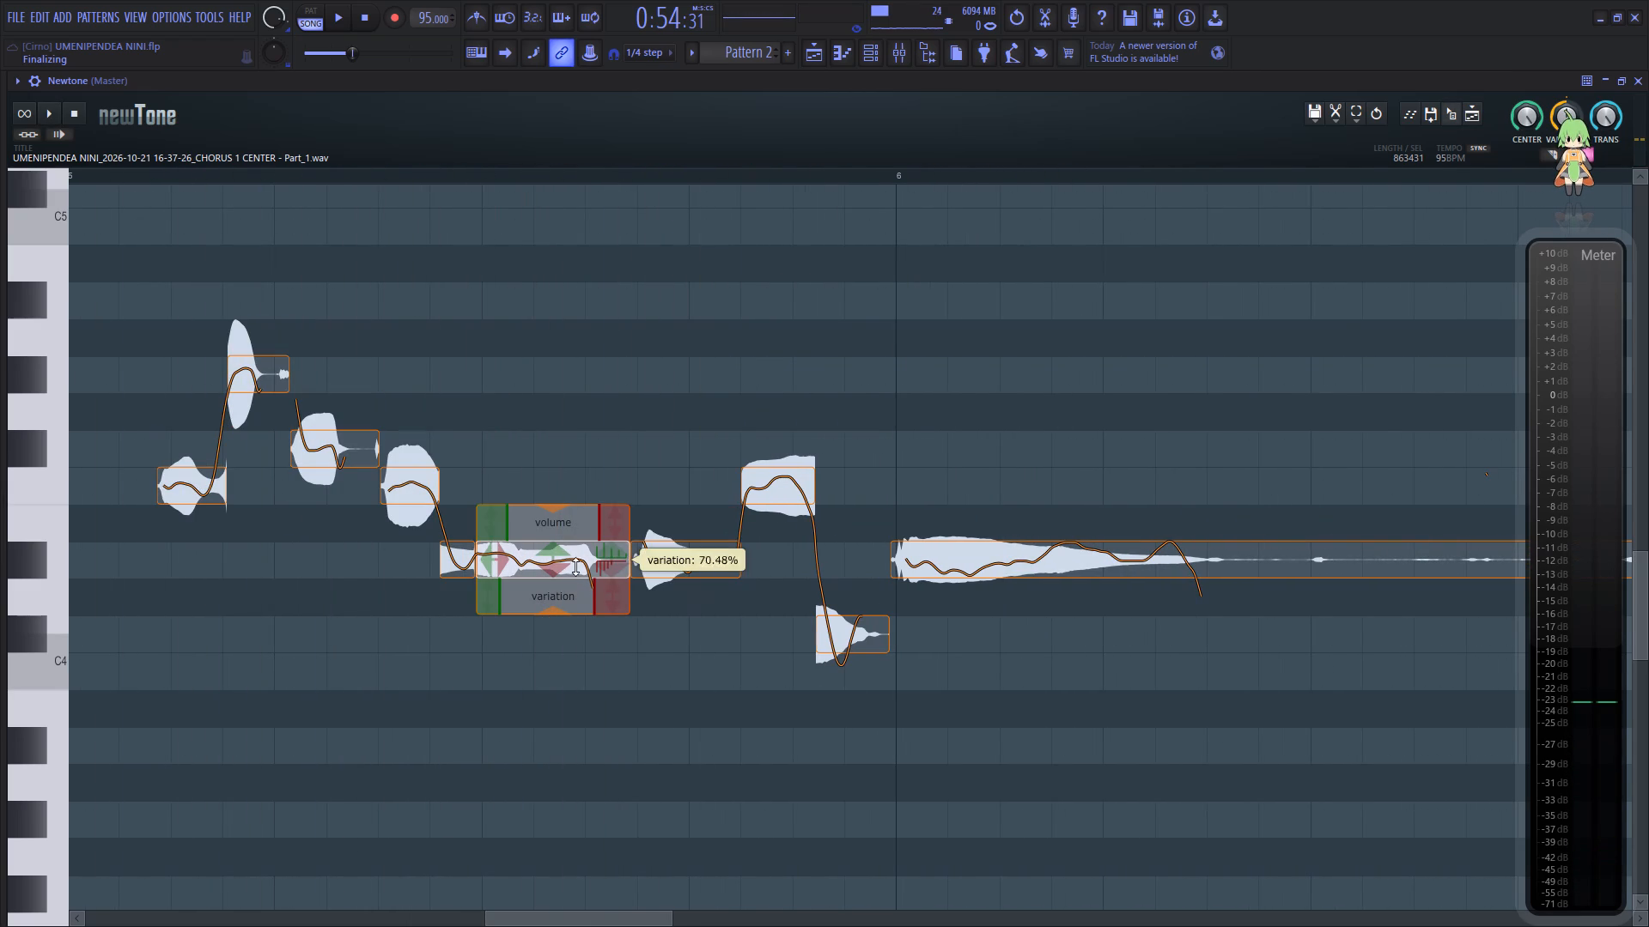
{"action": "left_click_drag", "start_coordinate": [575, 566], "coordinate": [583, 560]}
{"action": "key", "text": "space"}
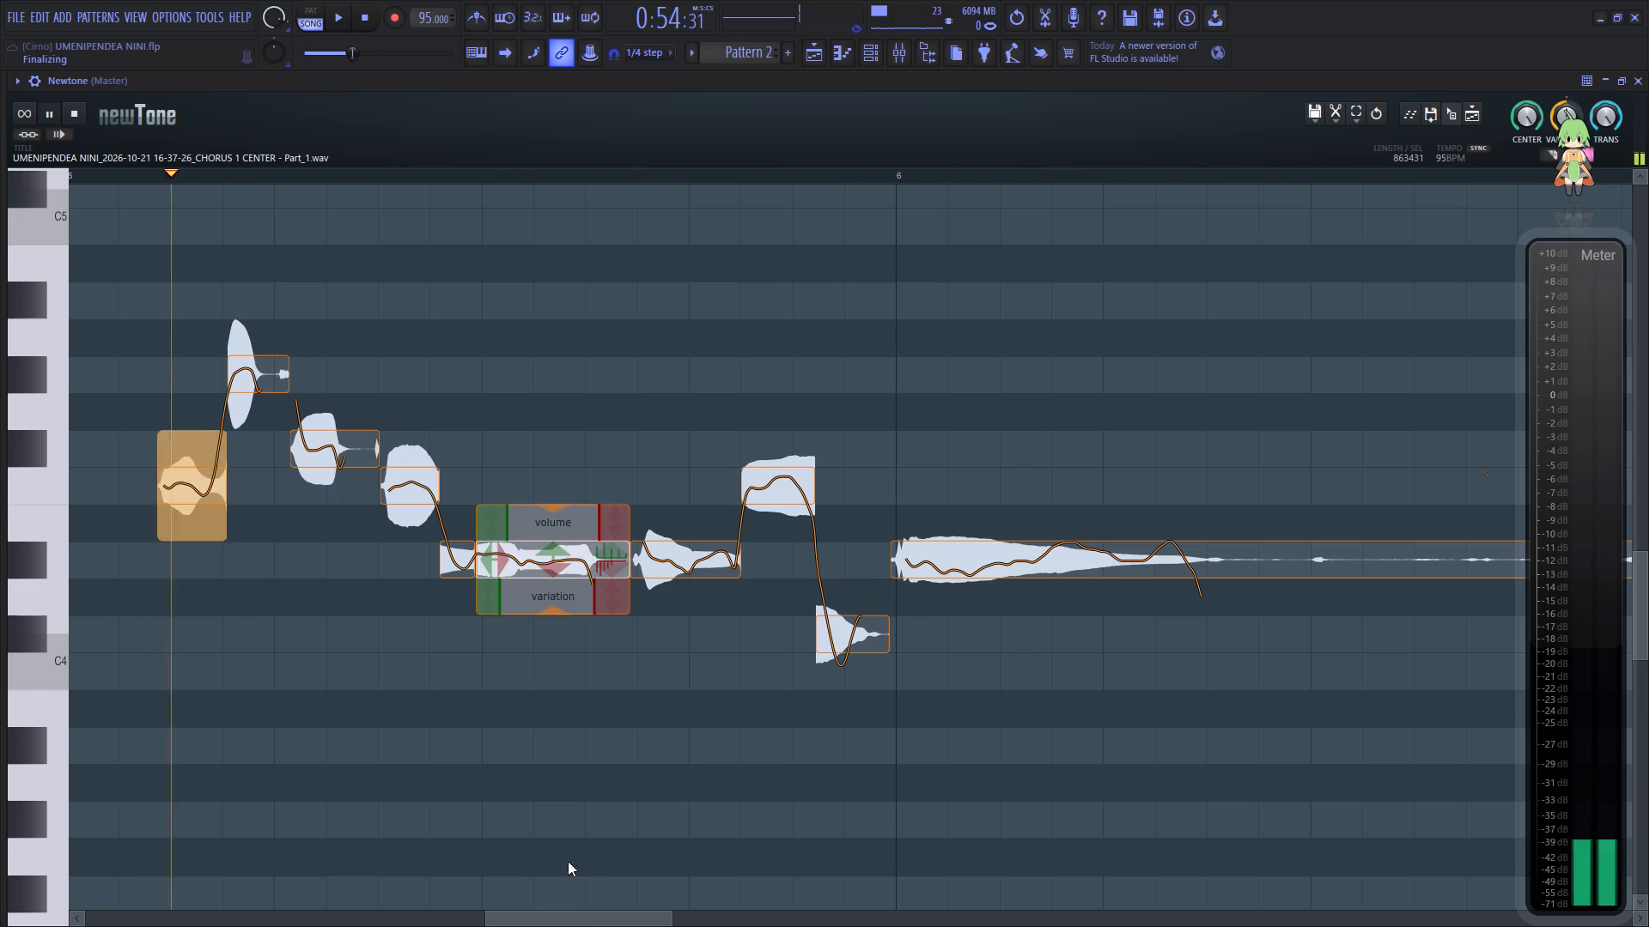
Reduce the pitch variation of the D#4 note just before the second F4 rise in bar 5 and replay the phrase.
{"action": "left_click", "coordinate": [692, 562]}
{"action": "key", "text": "space"}
{"action": "left_click", "coordinate": [682, 615]}
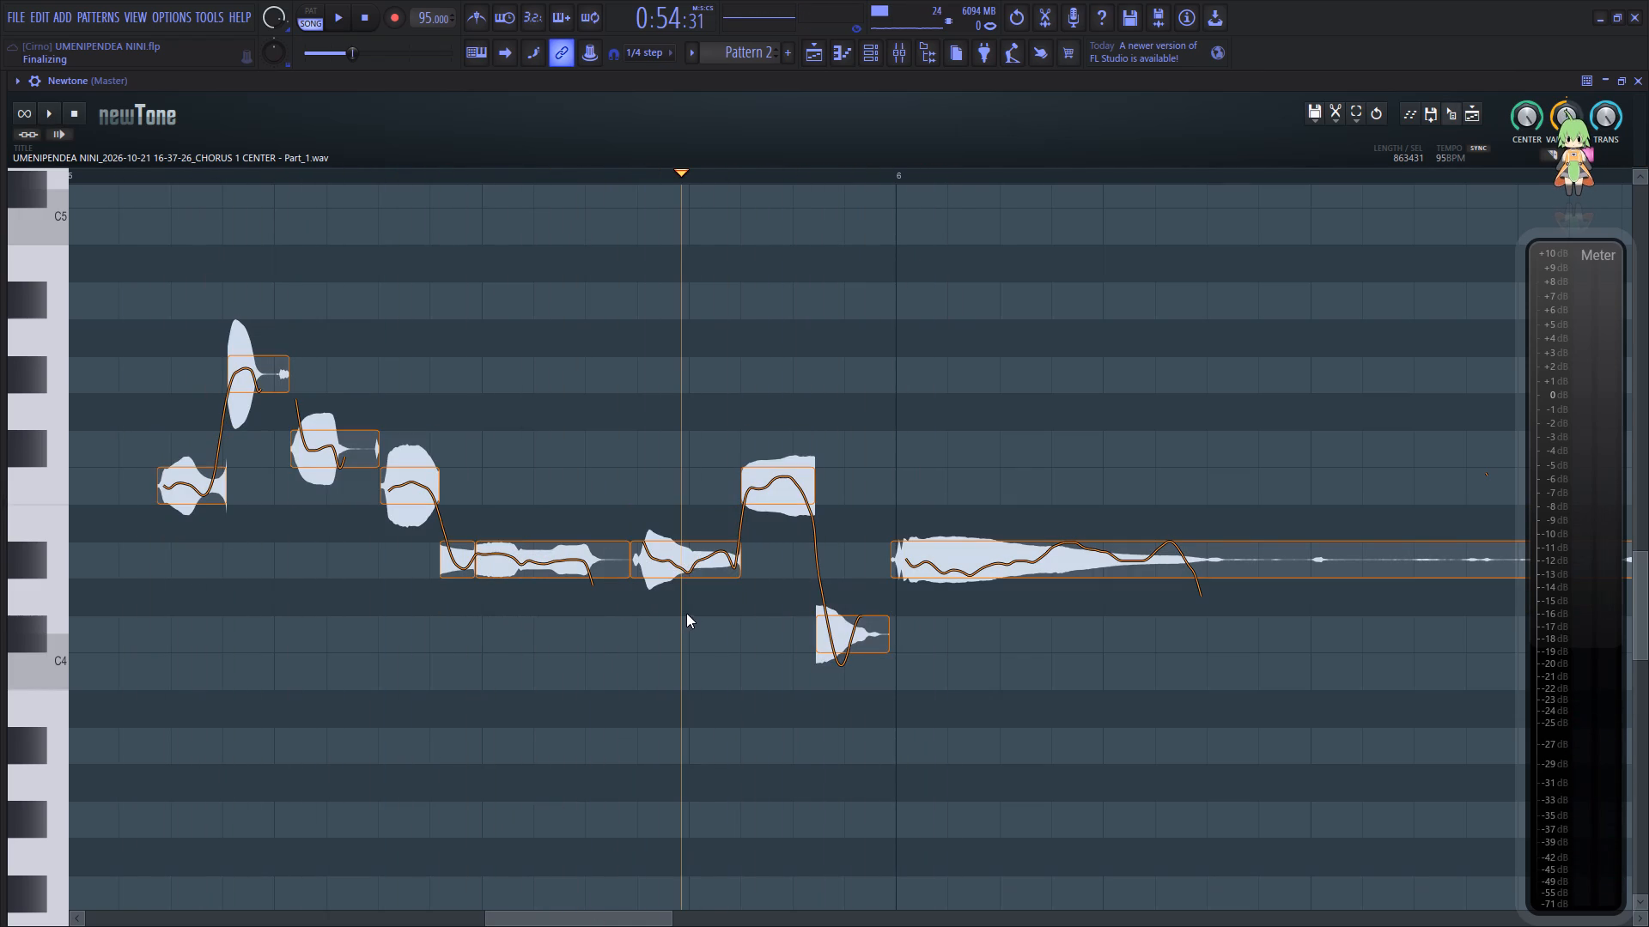
{"action": "left_click", "coordinate": [690, 560]}
{"action": "left_click_drag", "start_coordinate": [684, 613], "coordinate": [691, 566]}
{"action": "left_click", "coordinate": [417, 615]}
{"action": "key", "text": "space"}
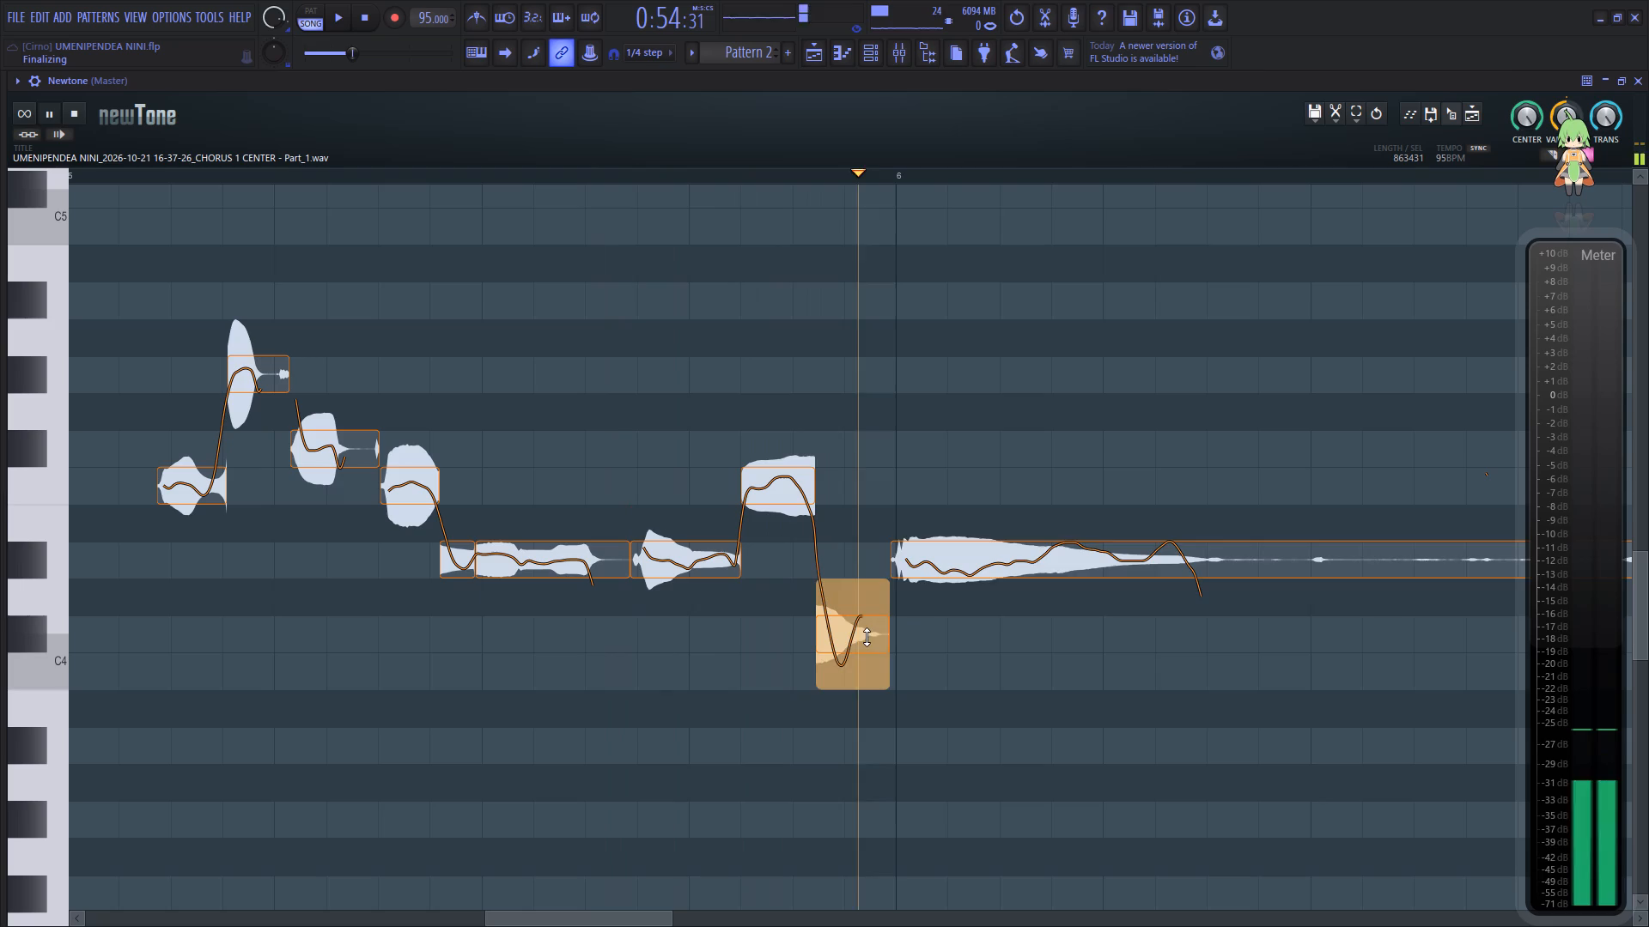
Set the pitch variation of the C#4 note just before bar 6 to about 45% and replay the phrase.
{"action": "key", "text": "space"}
{"action": "left_click", "coordinate": [849, 645]}
{"action": "left_click_drag", "start_coordinate": [854, 688], "coordinate": [870, 606]}
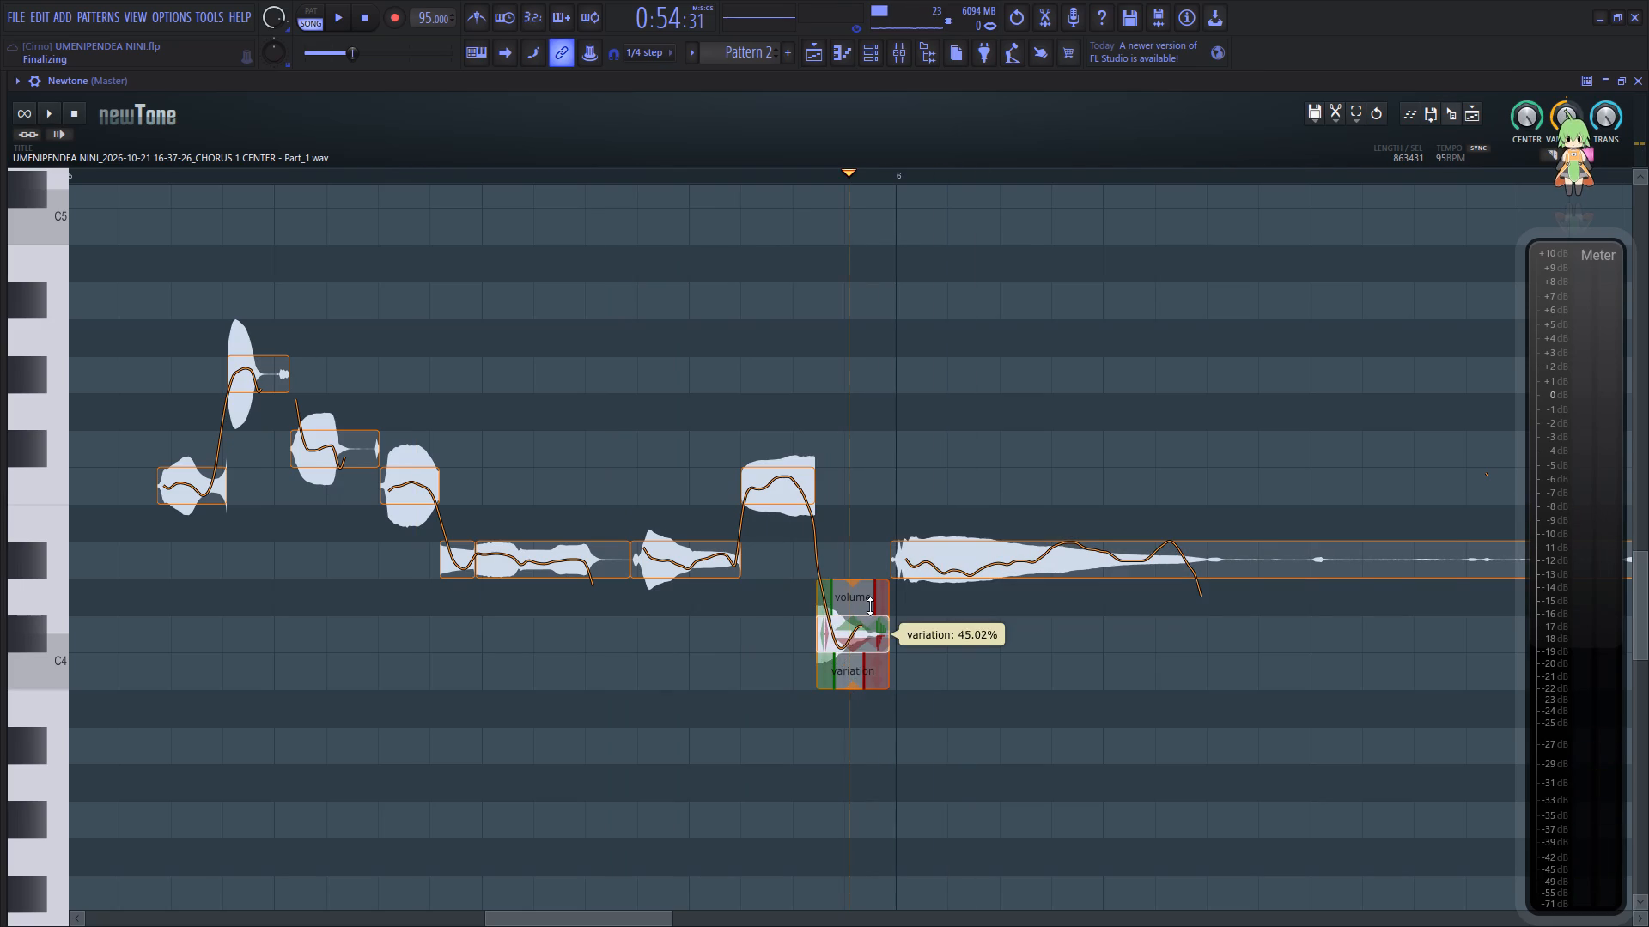
{"action": "left_click_drag", "start_coordinate": [870, 606], "coordinate": [868, 608]}
{"action": "left_click", "coordinate": [587, 657]}
{"action": "key", "text": "space"}
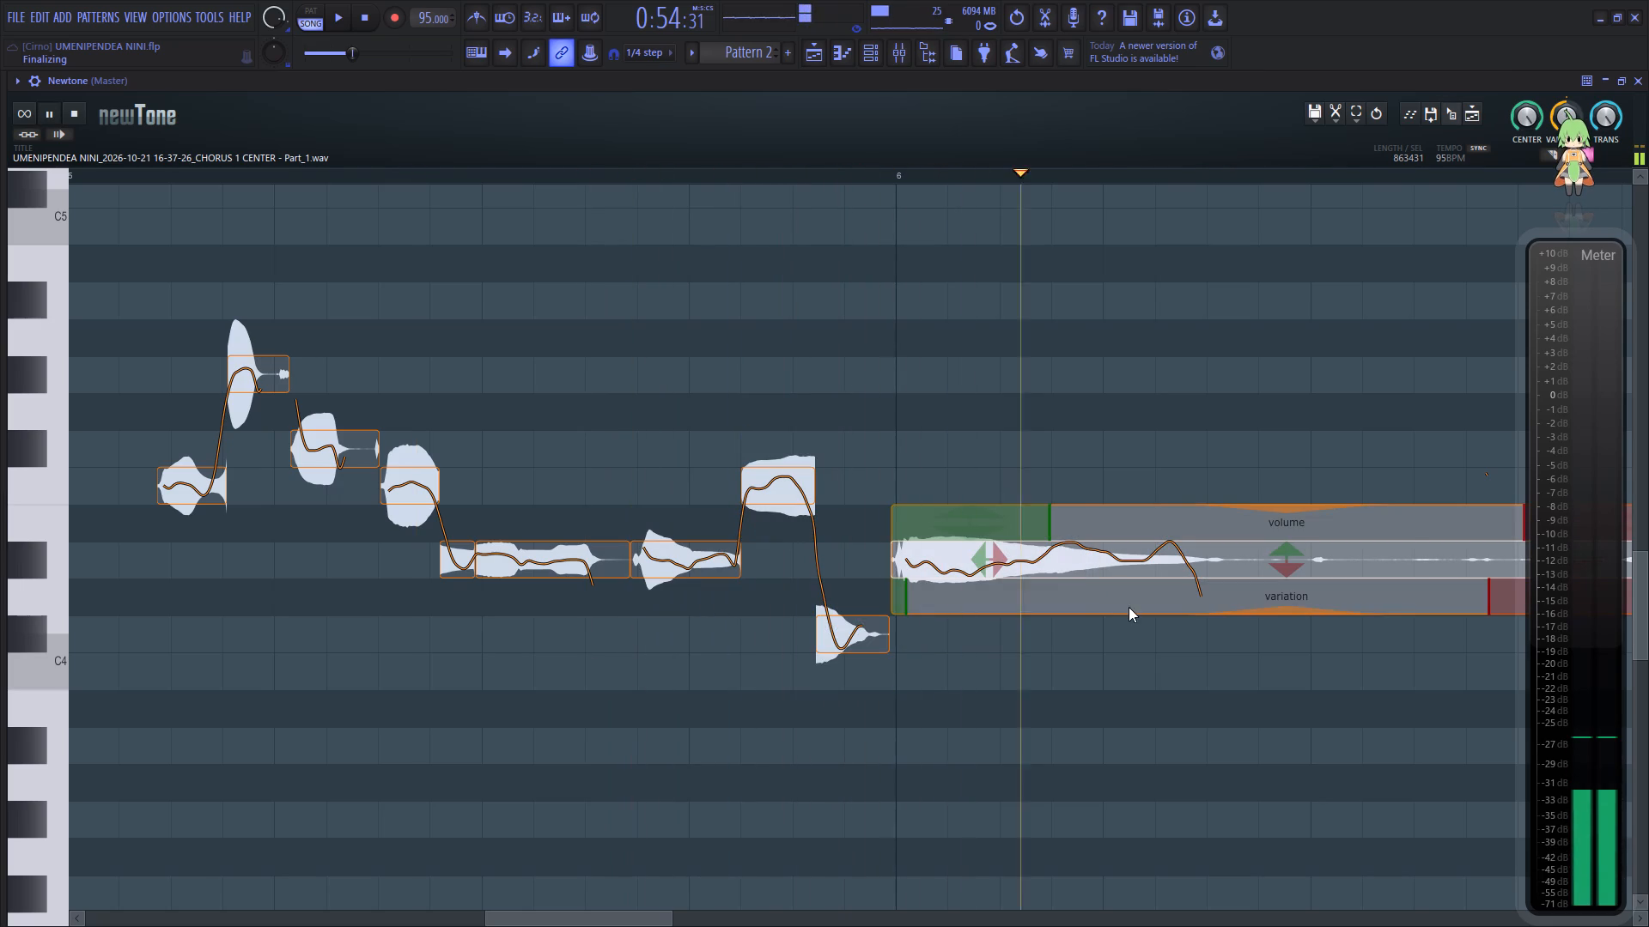
Set the pitch variation of the long D#4 note starting at bar 6 to 53.12% and replay it.
{"action": "left_click_drag", "start_coordinate": [1130, 614], "coordinate": [1152, 544]}
{"action": "key", "text": "space"}
{"action": "key", "text": "space"}
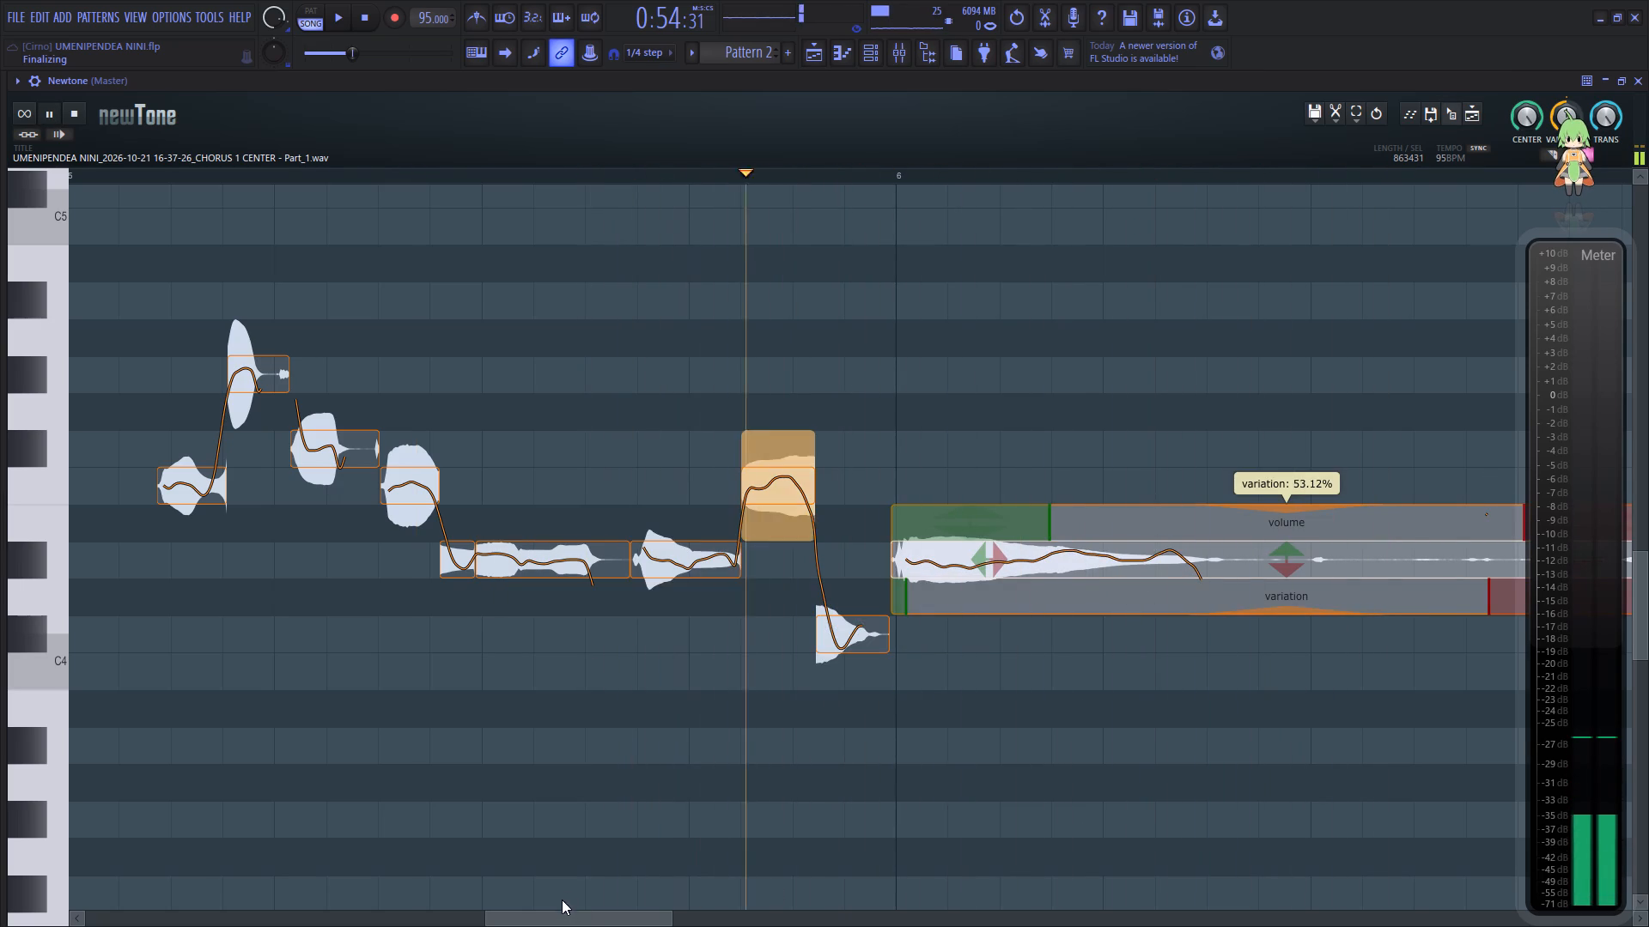
Slice the long D#4 note in bar 6 after its fade and delete both quiet noise segments before the bar 7 phrase.
{"action": "left_click_drag", "start_coordinate": [563, 912], "coordinate": [642, 918]}
{"action": "key", "text": "space"}
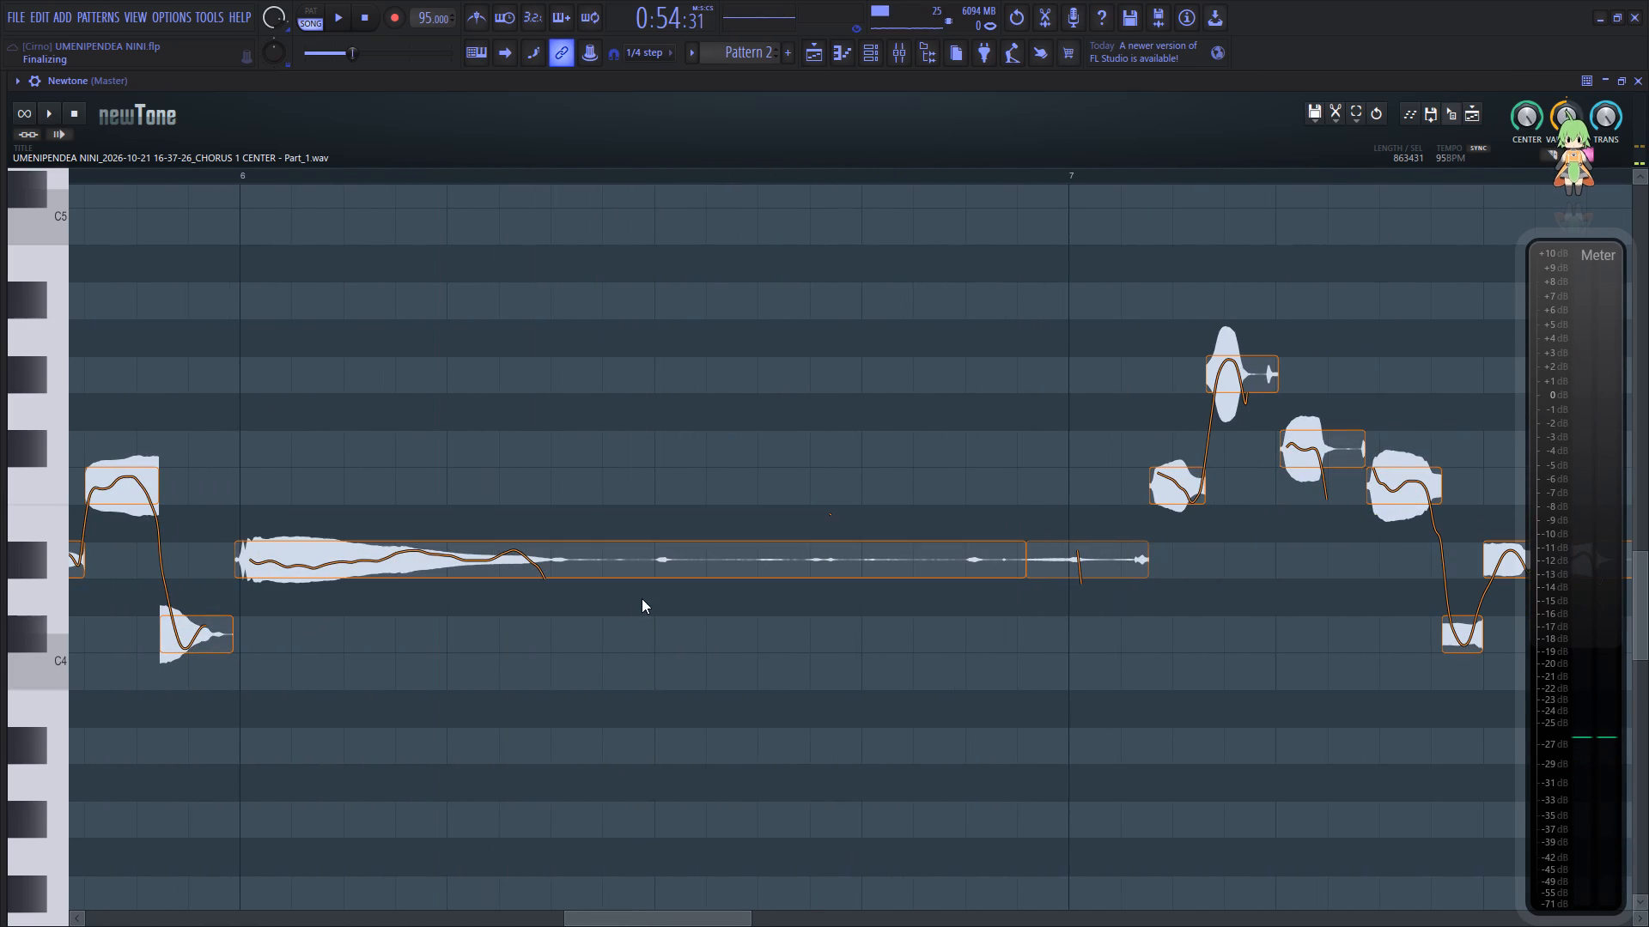
{"action": "key", "text": "c"}
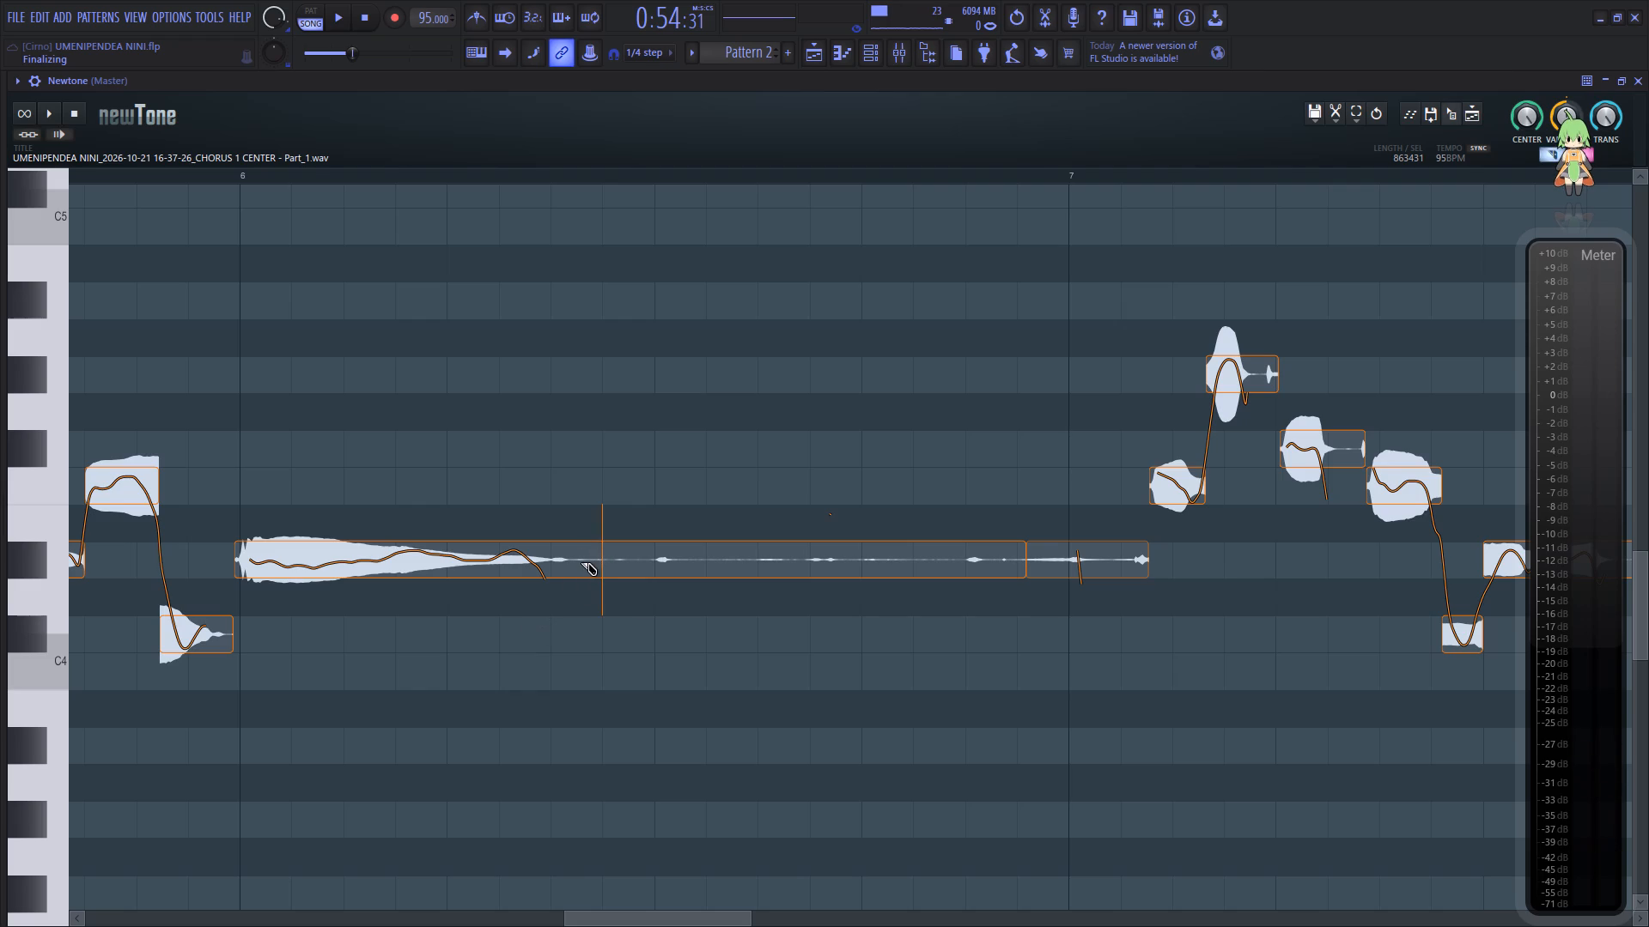
{"action": "left_click", "coordinate": [583, 561]}
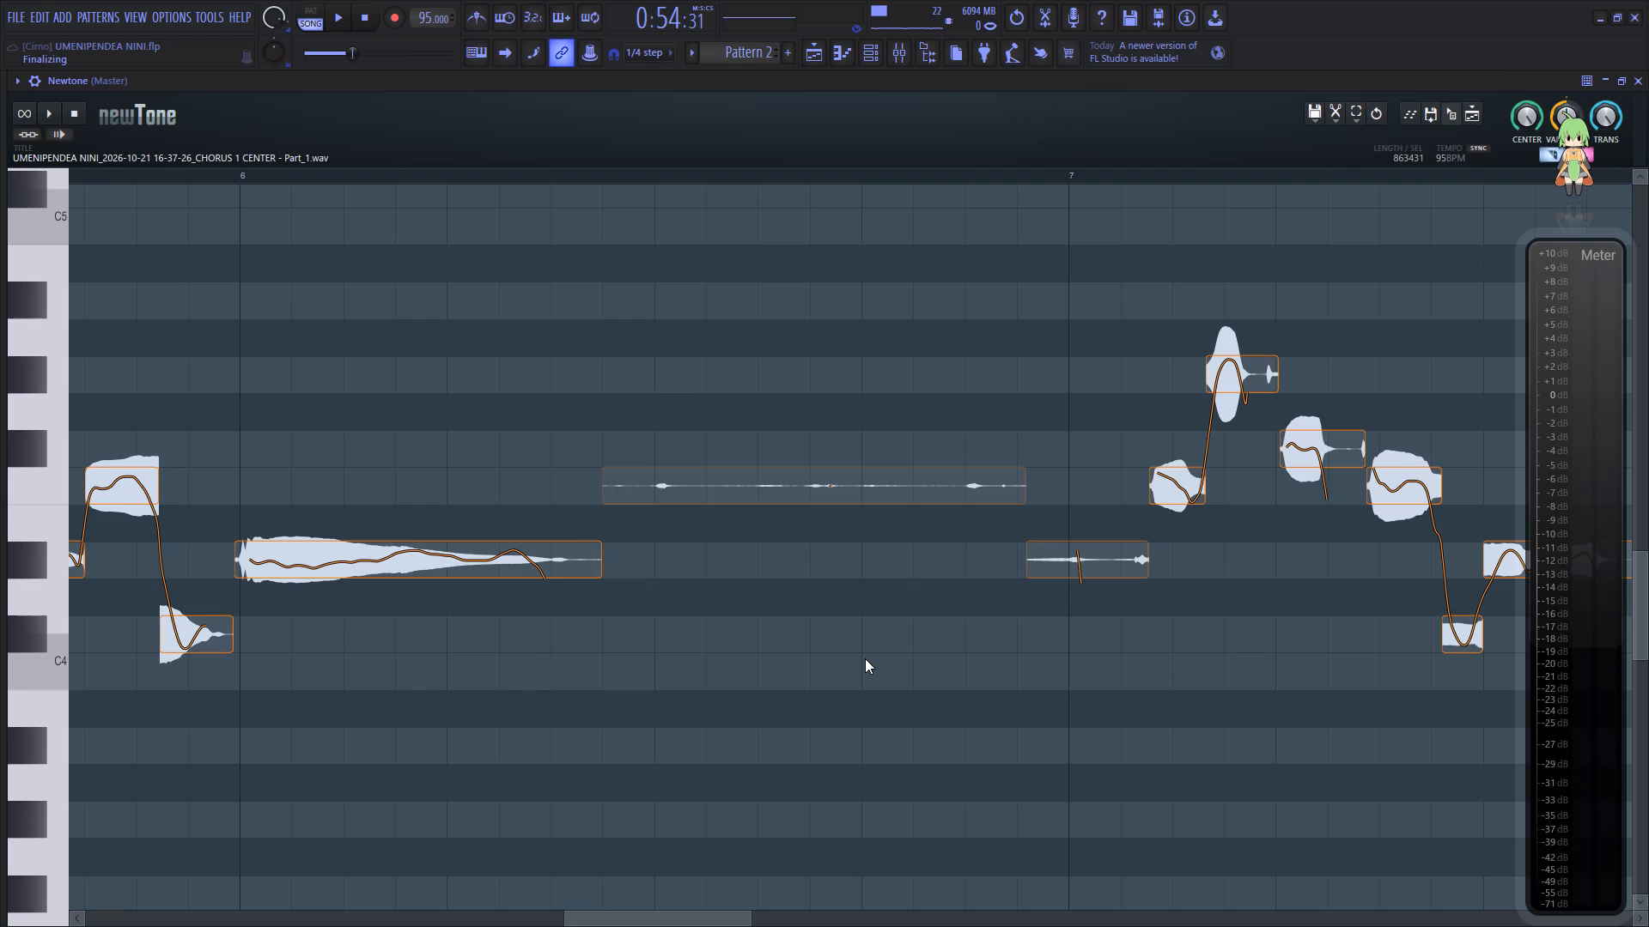
{"action": "left_click", "coordinate": [861, 661], "text": "ctrl"}
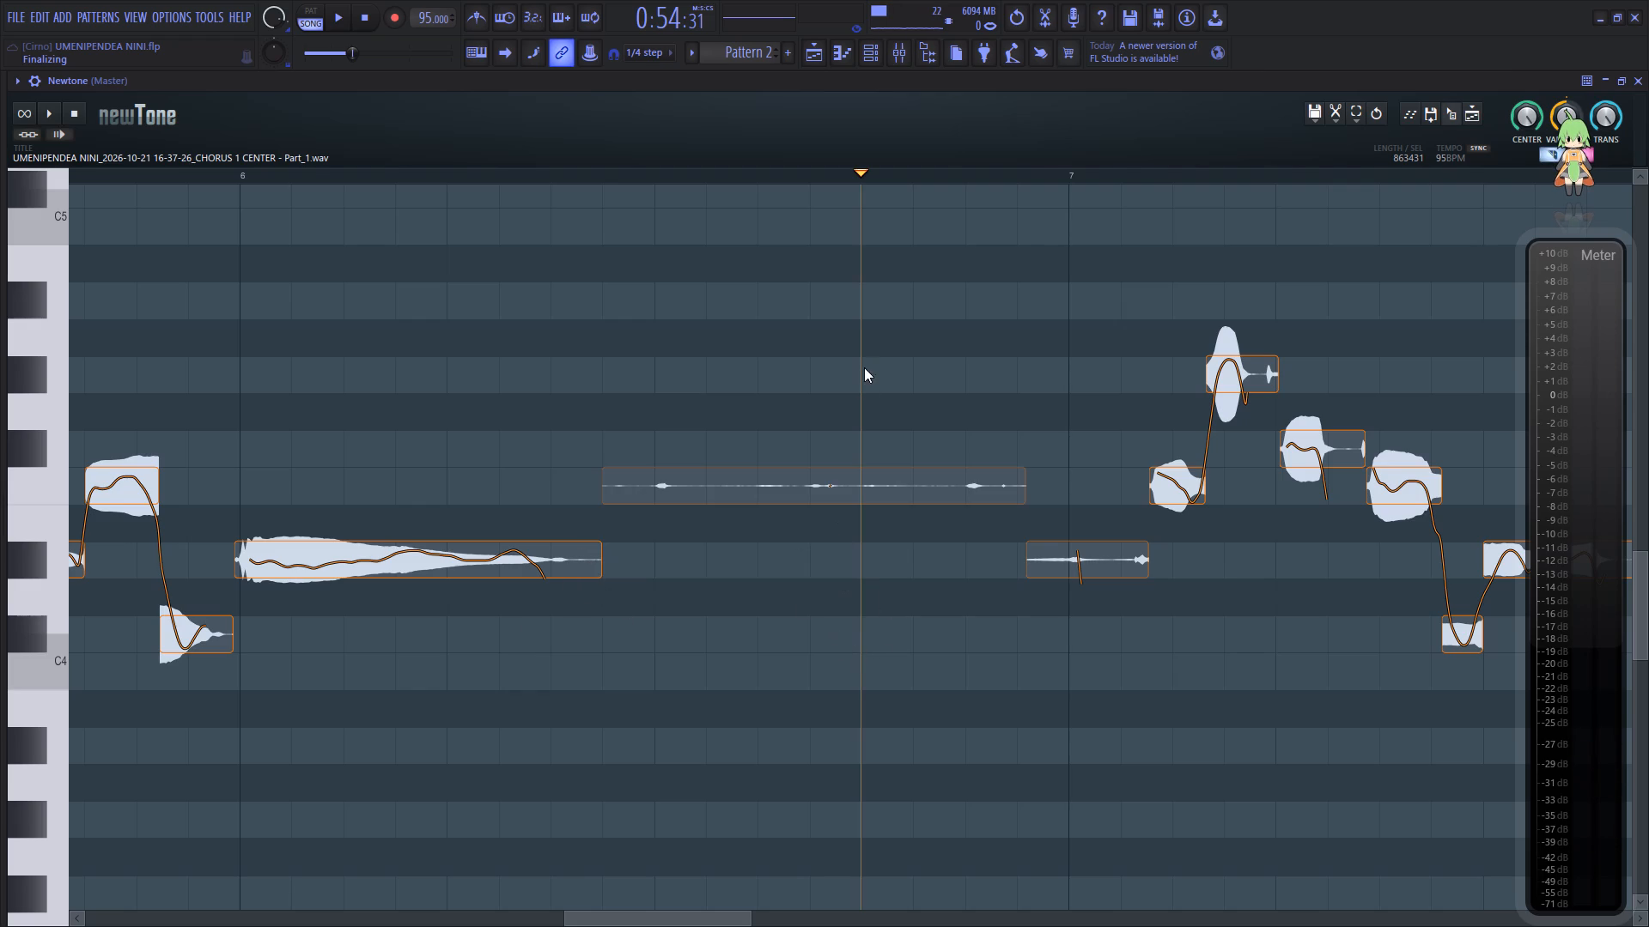
{"action": "key", "text": "c"}
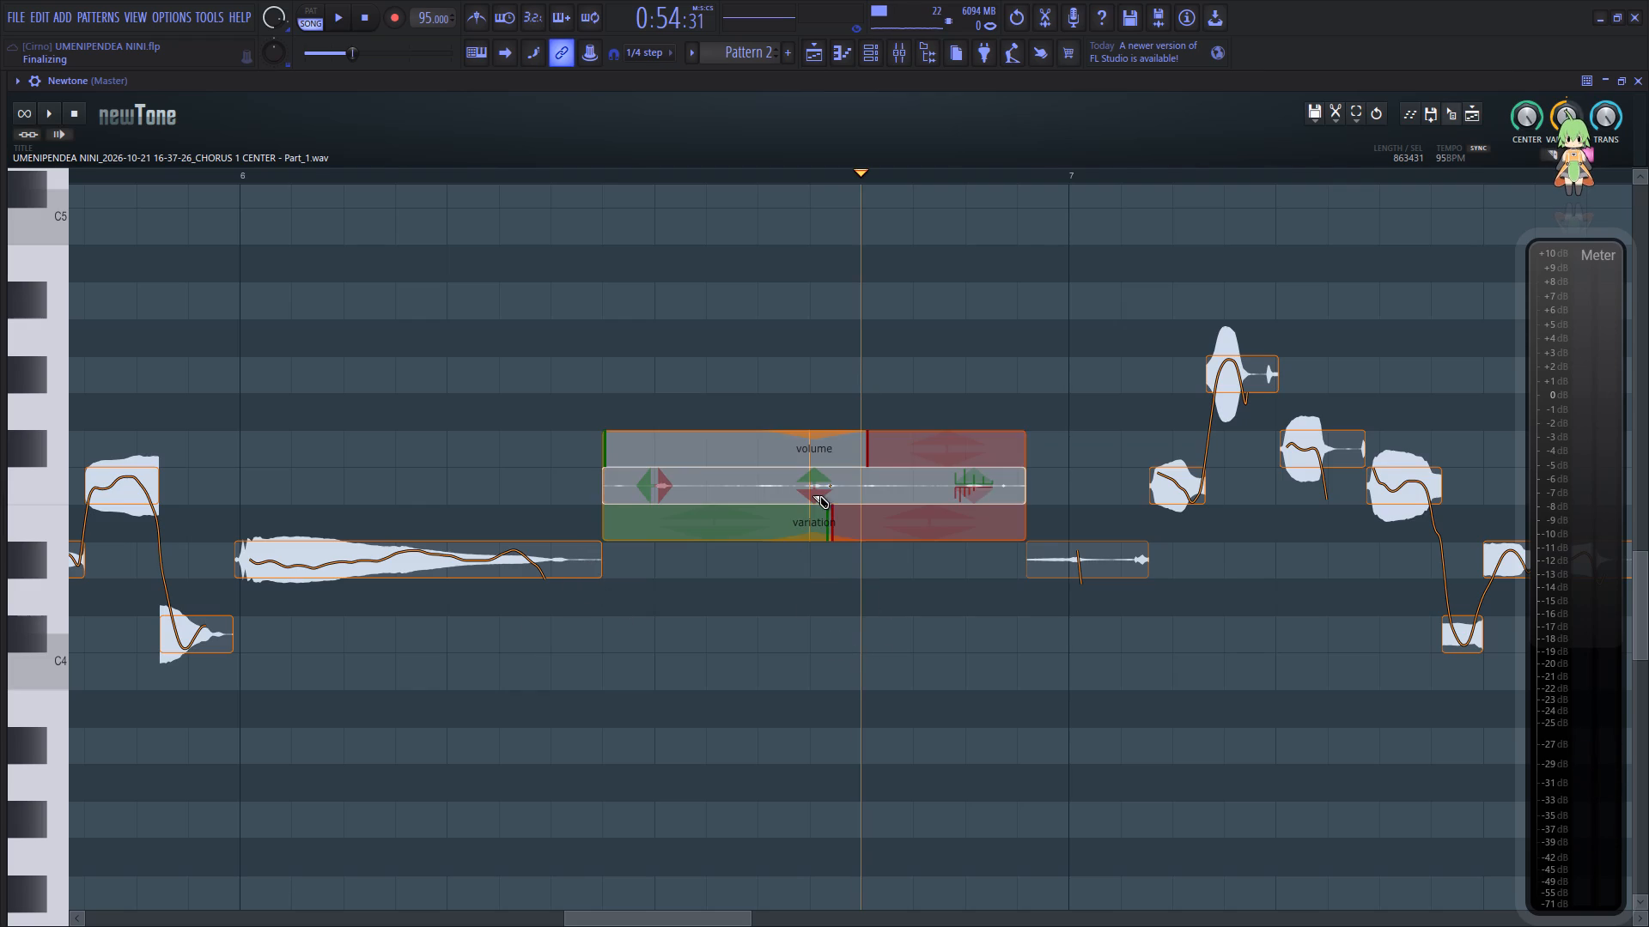
{"action": "left_click", "coordinate": [872, 656]}
{"action": "left_click_drag", "start_coordinate": [800, 672], "coordinate": [1070, 449], "text": "ctrl"}
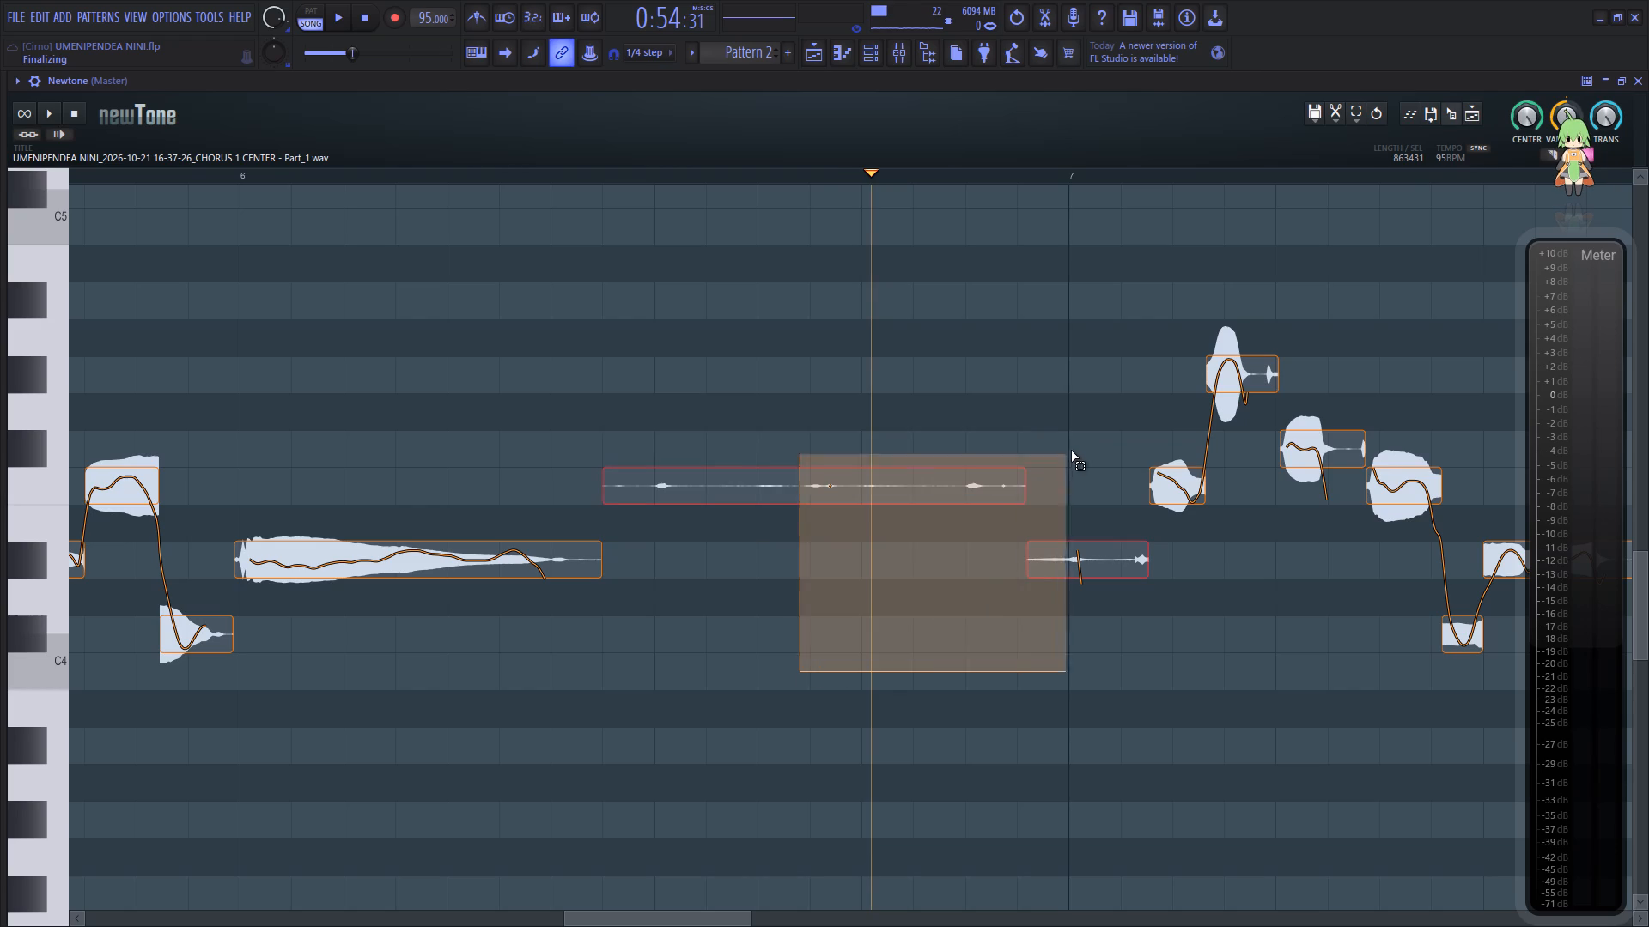
{"action": "left_click_drag", "start_coordinate": [1070, 449], "coordinate": [1070, 448], "text": "ctrl"}
{"action": "key", "text": "Delete"}
{"action": "key", "text": "space"}
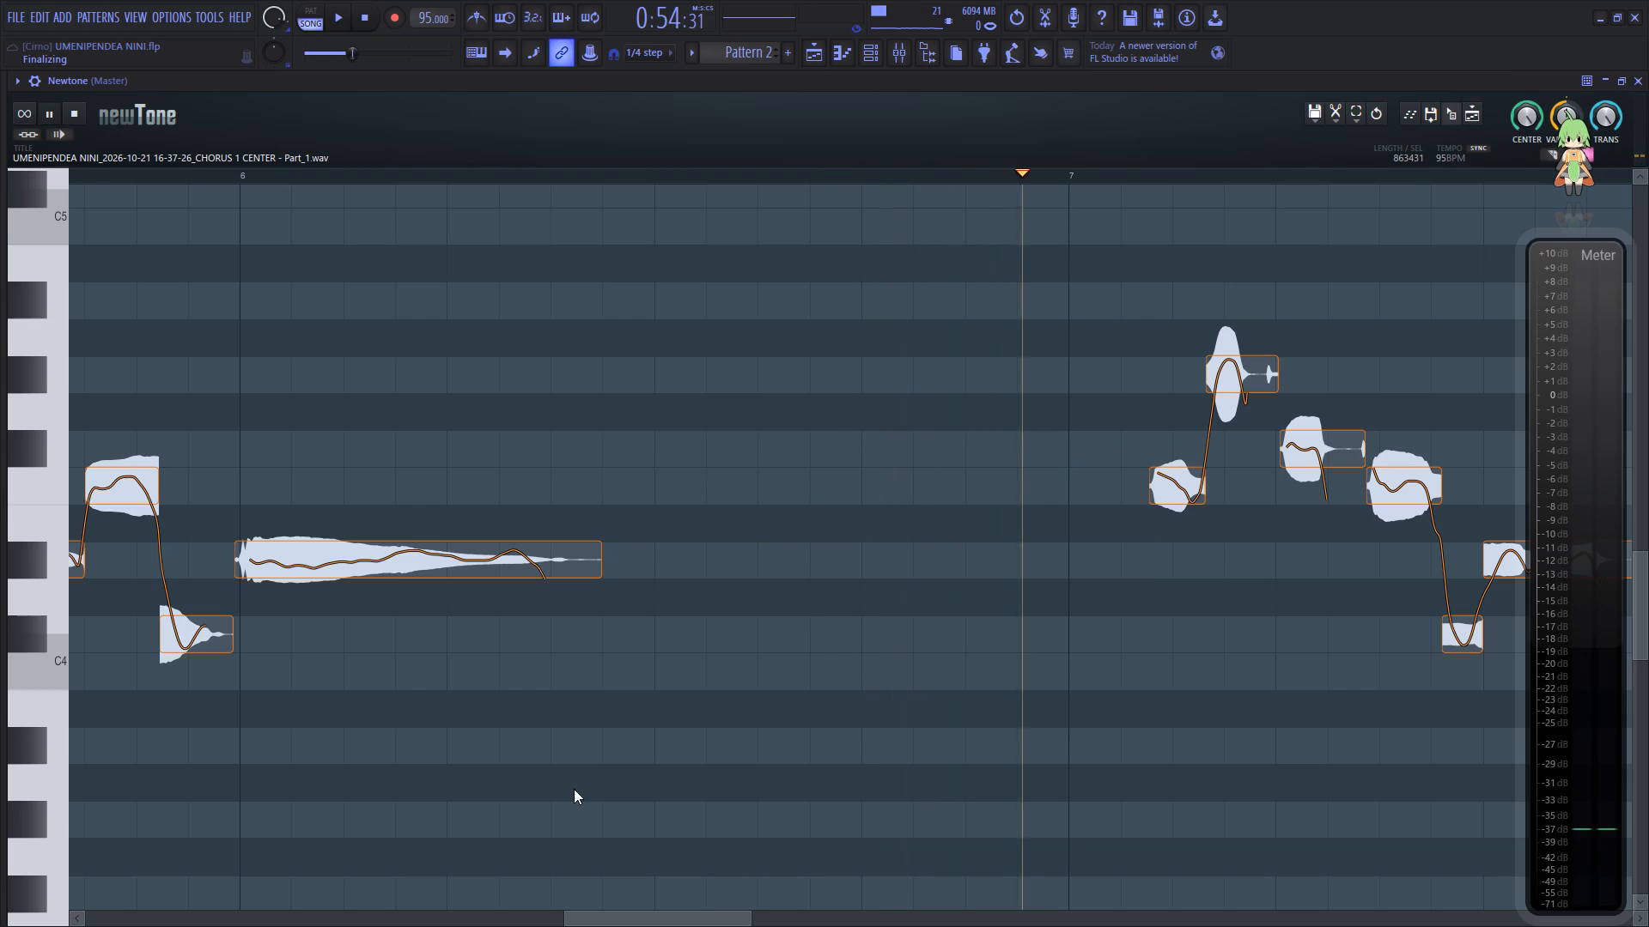
Reduce the pitch variation of the first F4 note in bar 7 and replay the phrase.
{"action": "left_click_drag", "start_coordinate": [651, 924], "coordinate": [728, 910]}
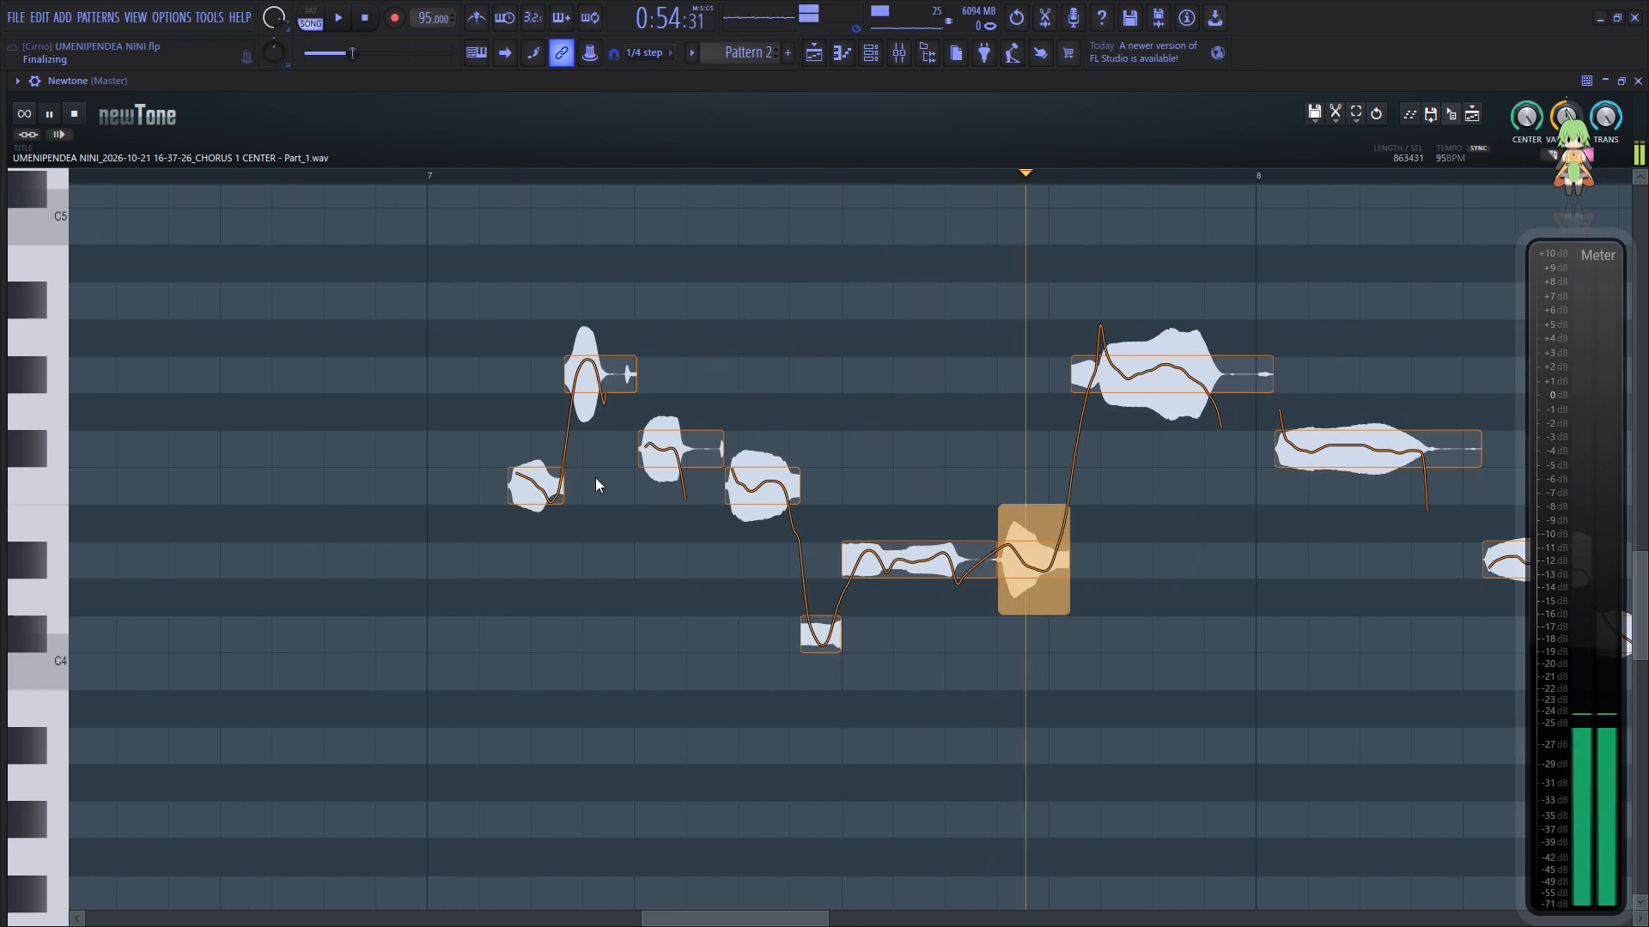
{"action": "key", "text": "space"}
{"action": "left_click_drag", "start_coordinate": [538, 540], "coordinate": [544, 498]}
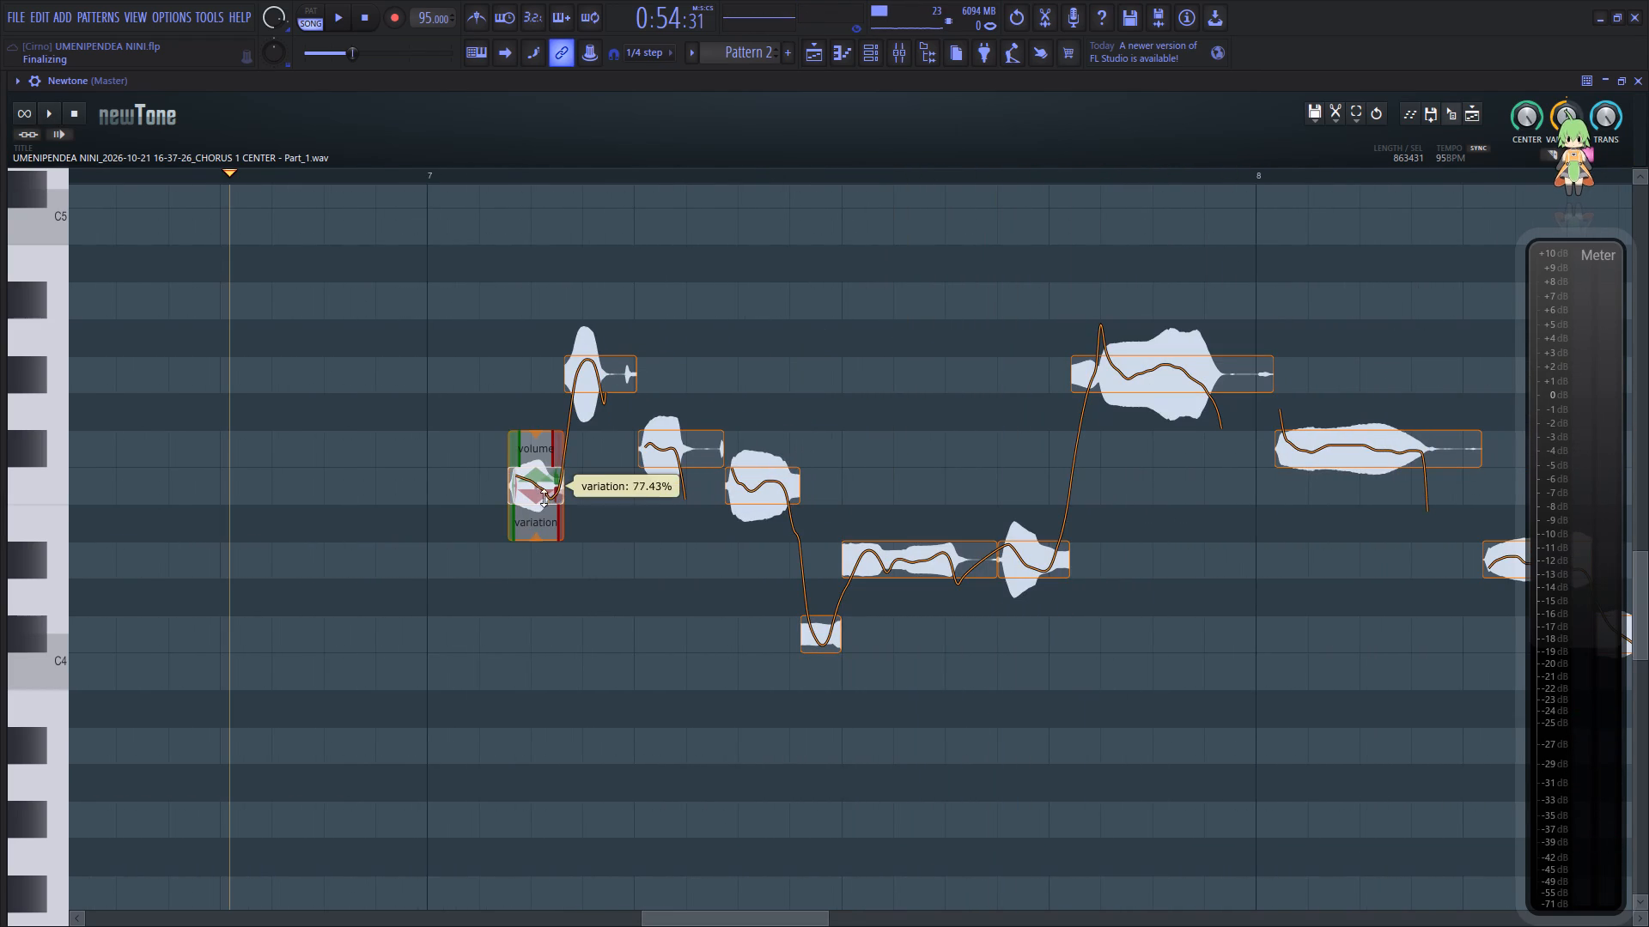
{"action": "left_click_drag", "start_coordinate": [544, 498], "coordinate": [548, 483]}
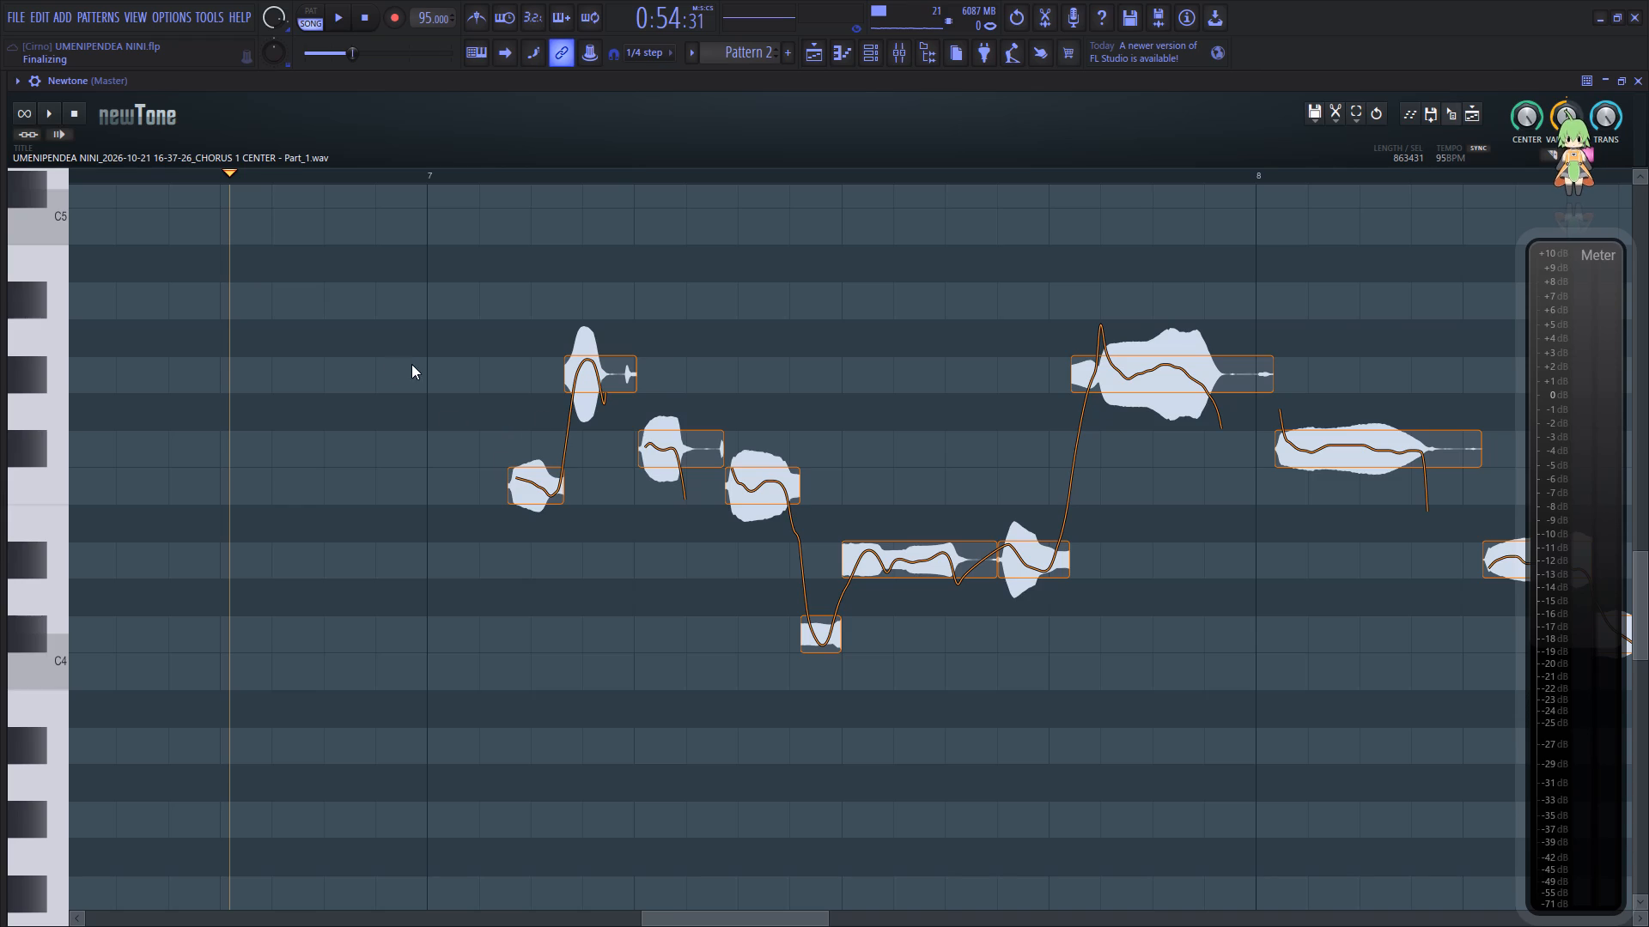
{"action": "left_click", "coordinate": [386, 363]}
{"action": "key", "text": "space"}
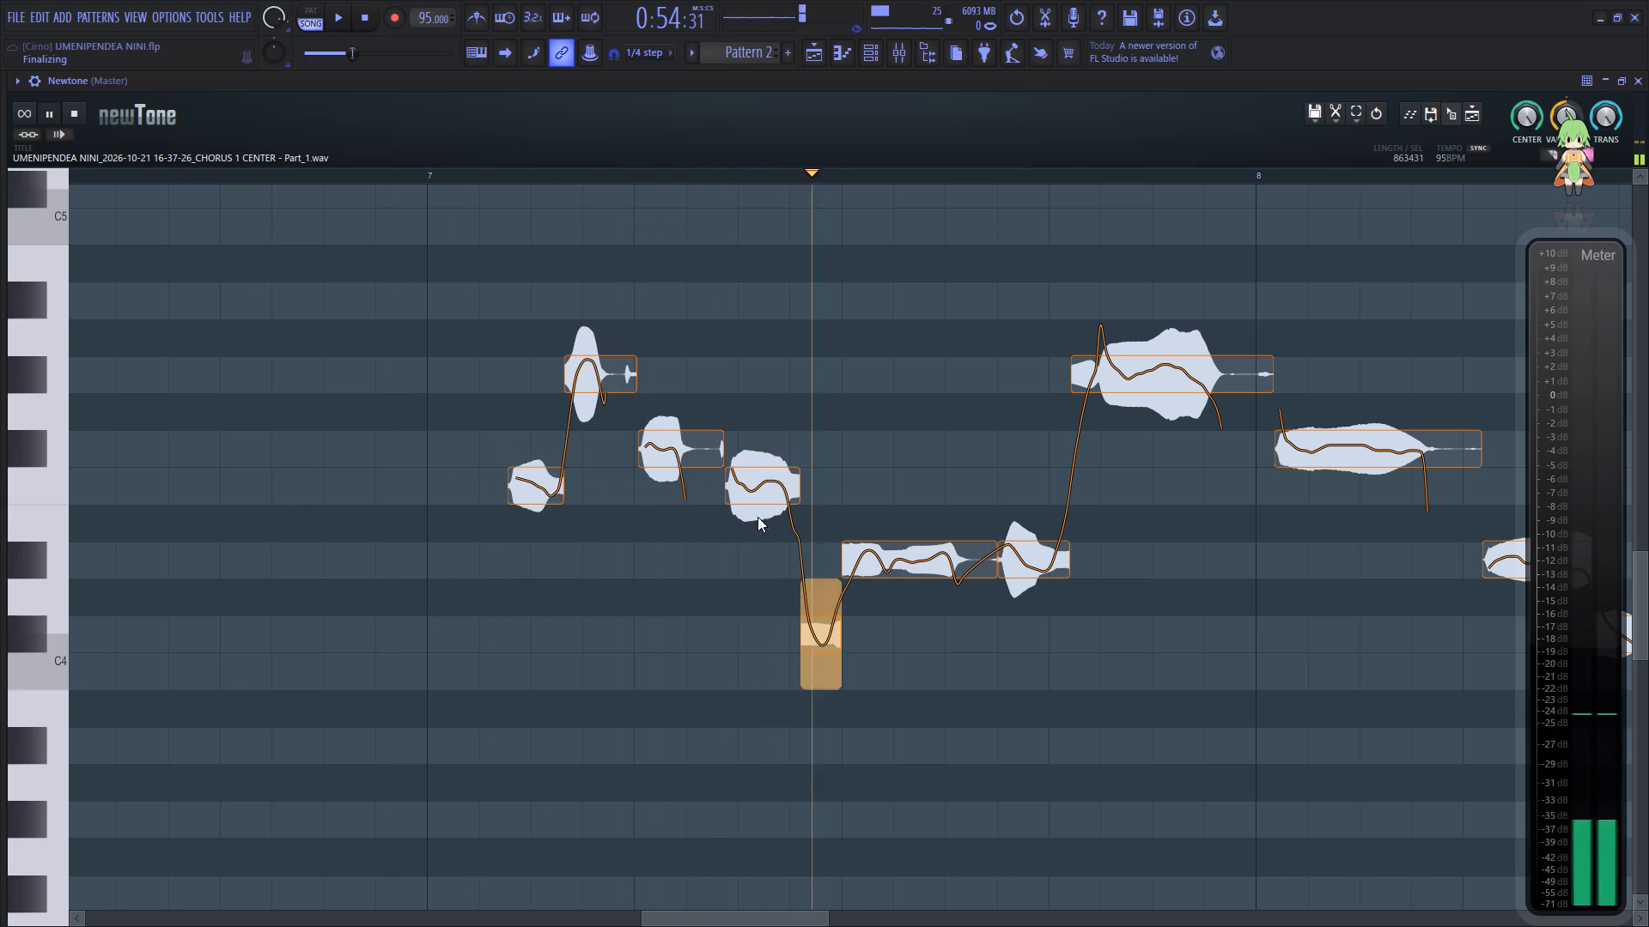
{"action": "key", "text": "space"}
{"action": "key", "text": "space"}
Set the pitch variation of the longer D#4 note in bar 7 to 43.28% and replay the phrase.
{"action": "left_click", "coordinate": [910, 569]}
{"action": "key", "text": "space"}
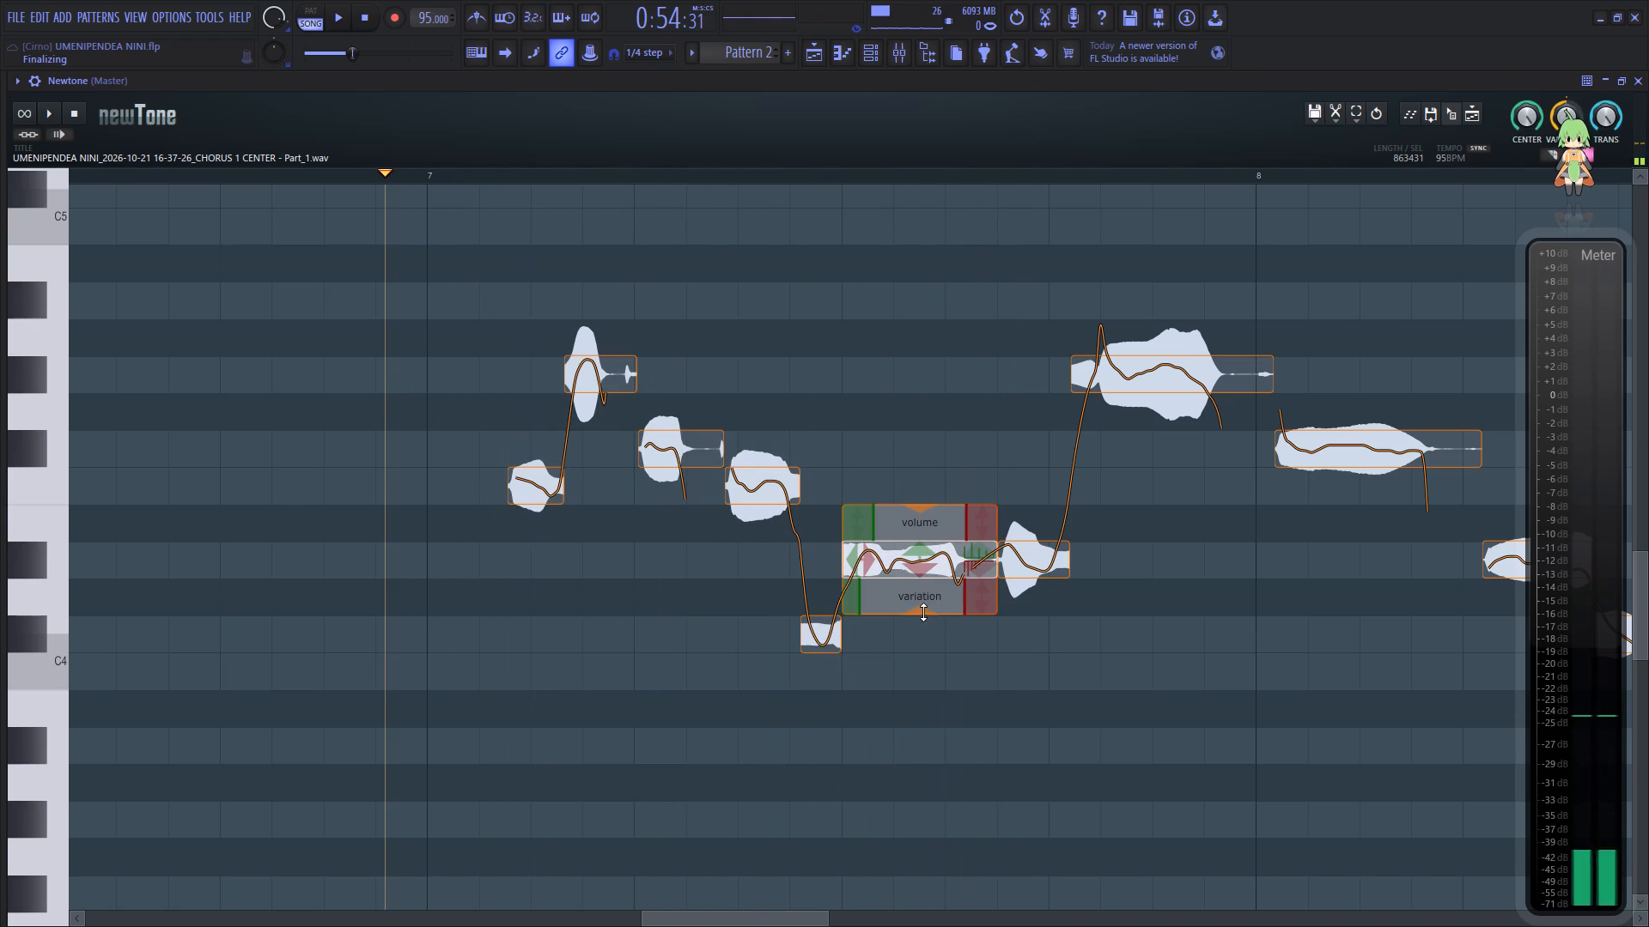
{"action": "left_click_drag", "start_coordinate": [923, 613], "coordinate": [936, 529]}
{"action": "left_click", "coordinate": [463, 622]}
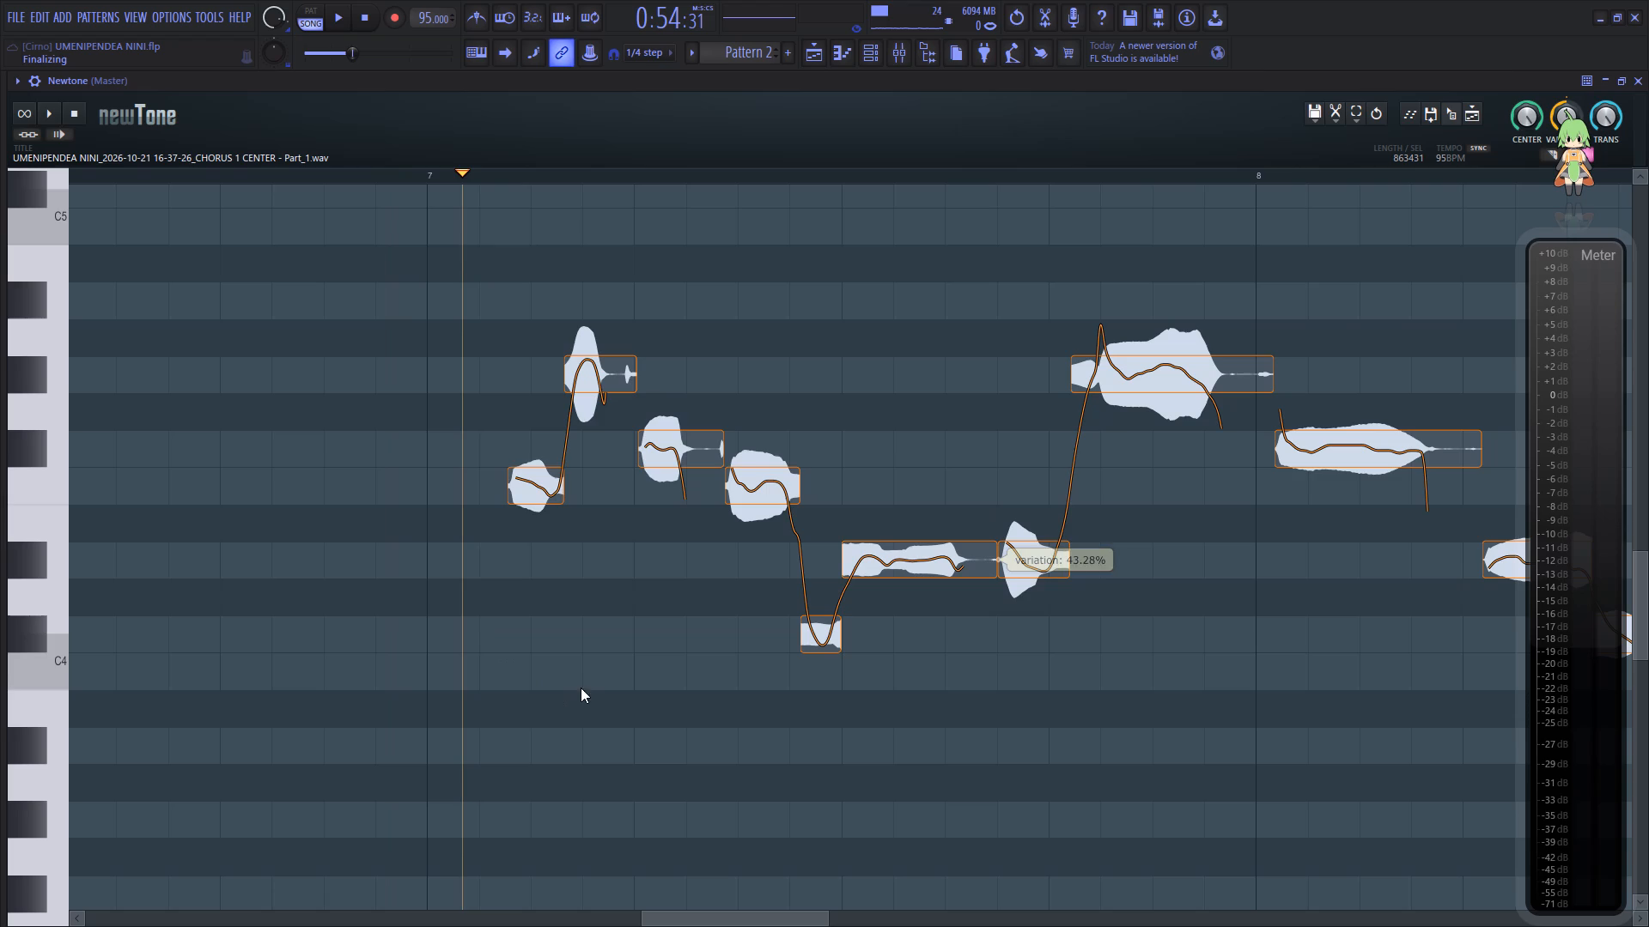
{"action": "key", "text": "space"}
Set the pitch variation of the long G#4 note leading into bar 8 to 71.06% and replay the phrase.
{"action": "left_click_drag", "start_coordinate": [696, 924], "coordinate": [748, 921]}
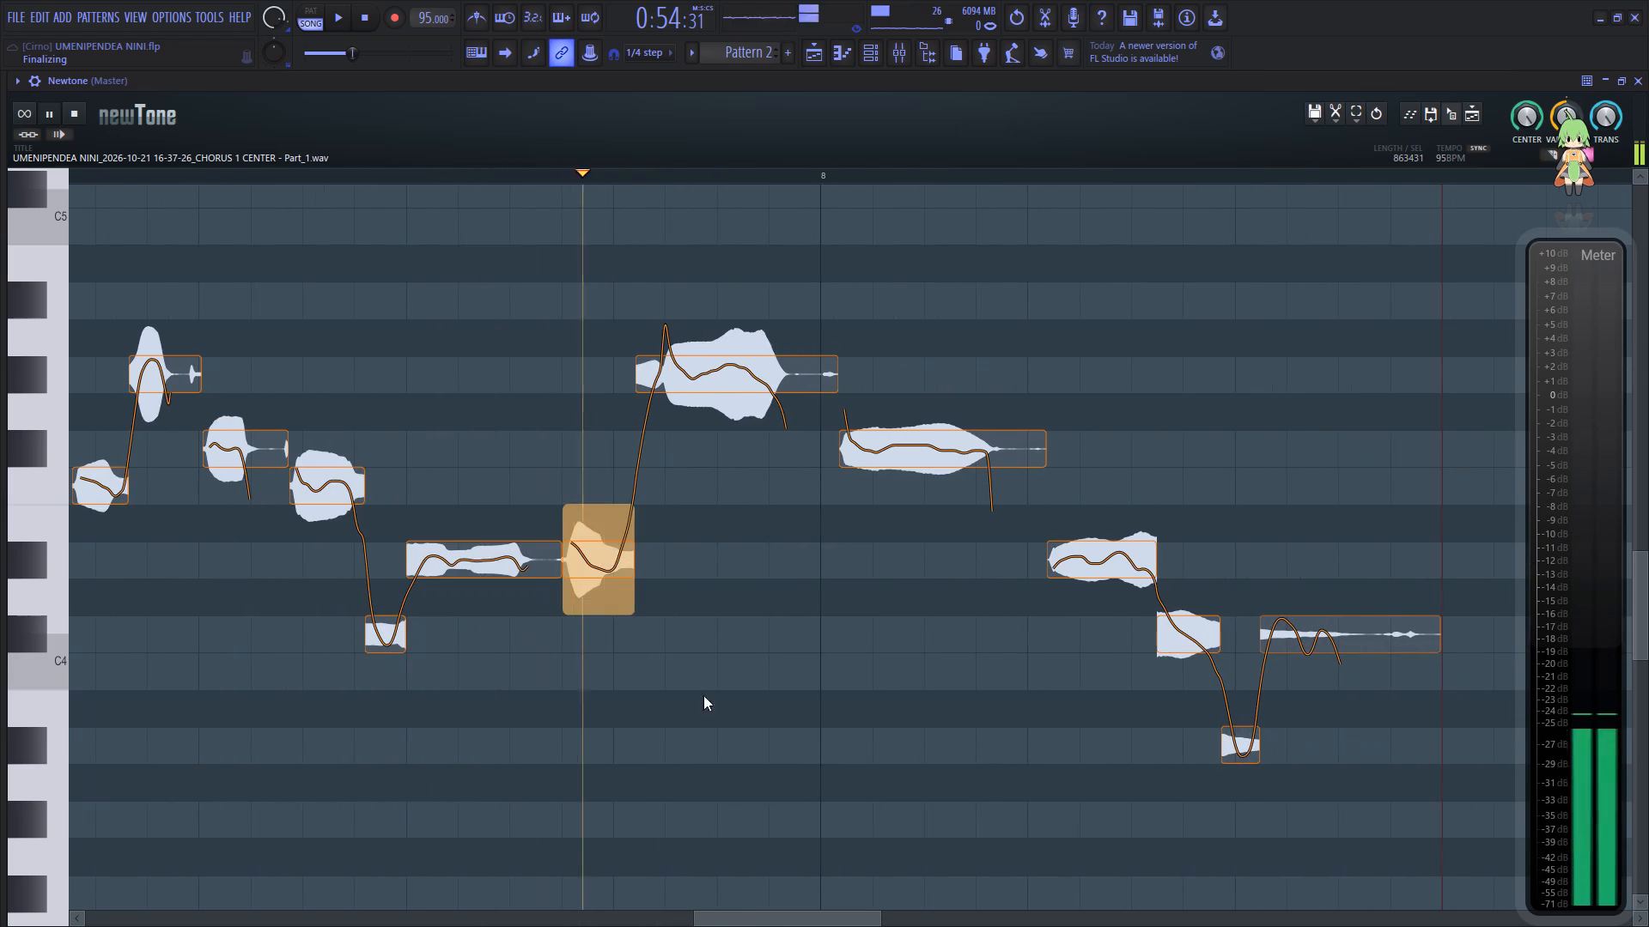
{"action": "key", "text": "space"}
{"action": "left_click", "coordinate": [717, 394]}
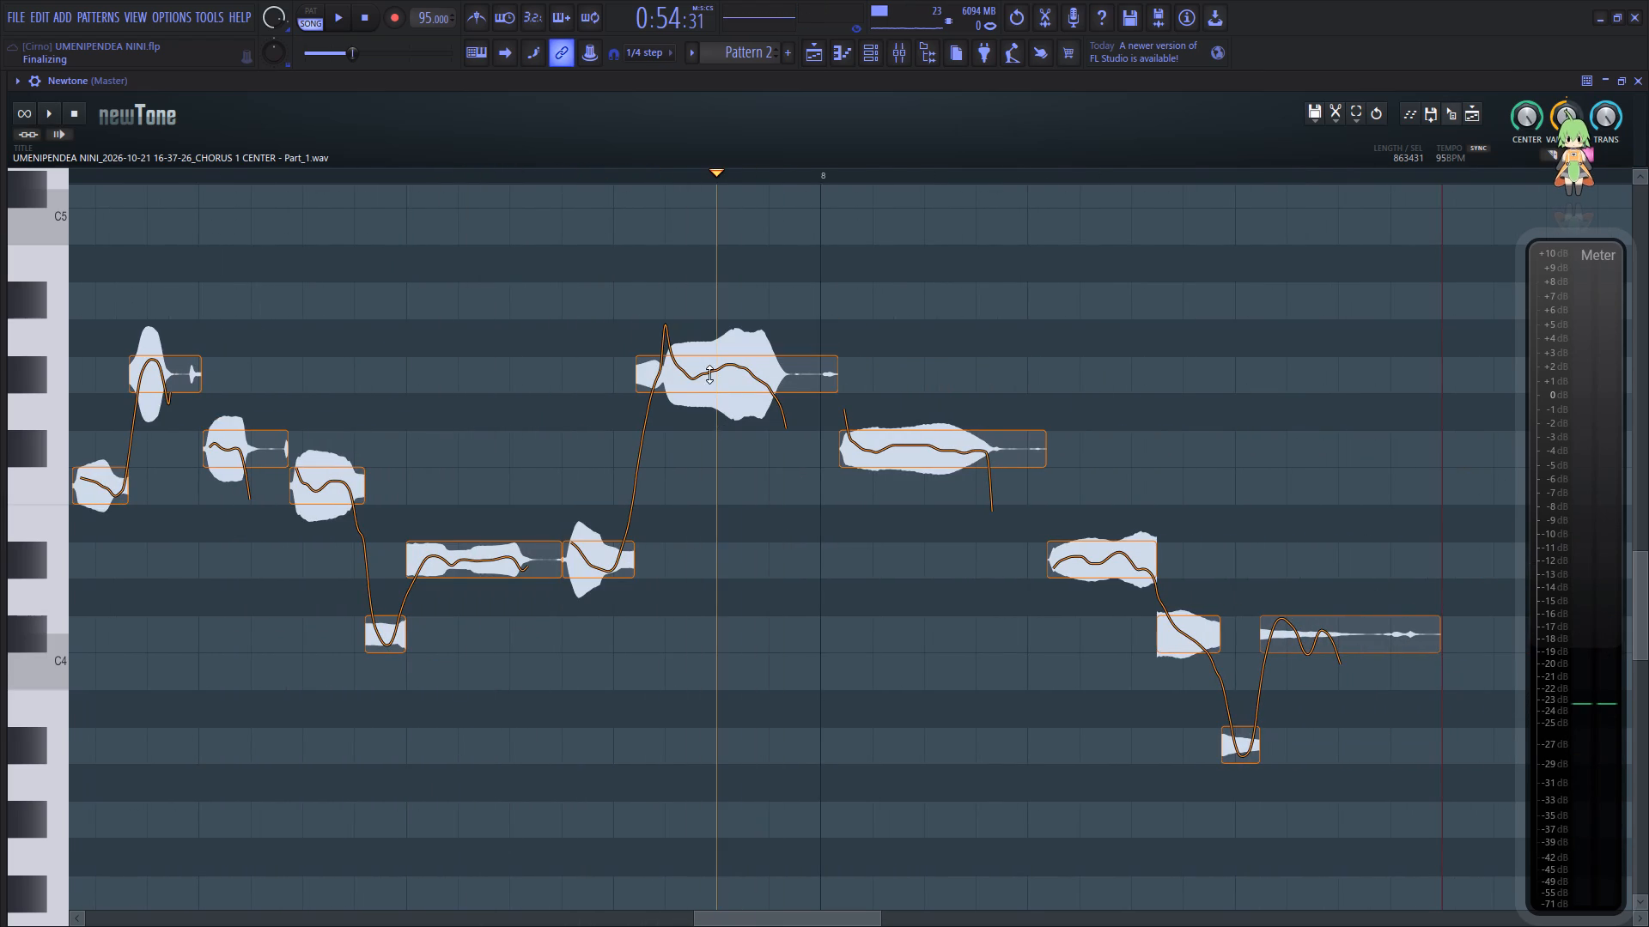
{"action": "left_click", "coordinate": [709, 374]}
{"action": "left_click_drag", "start_coordinate": [728, 428], "coordinate": [733, 385]}
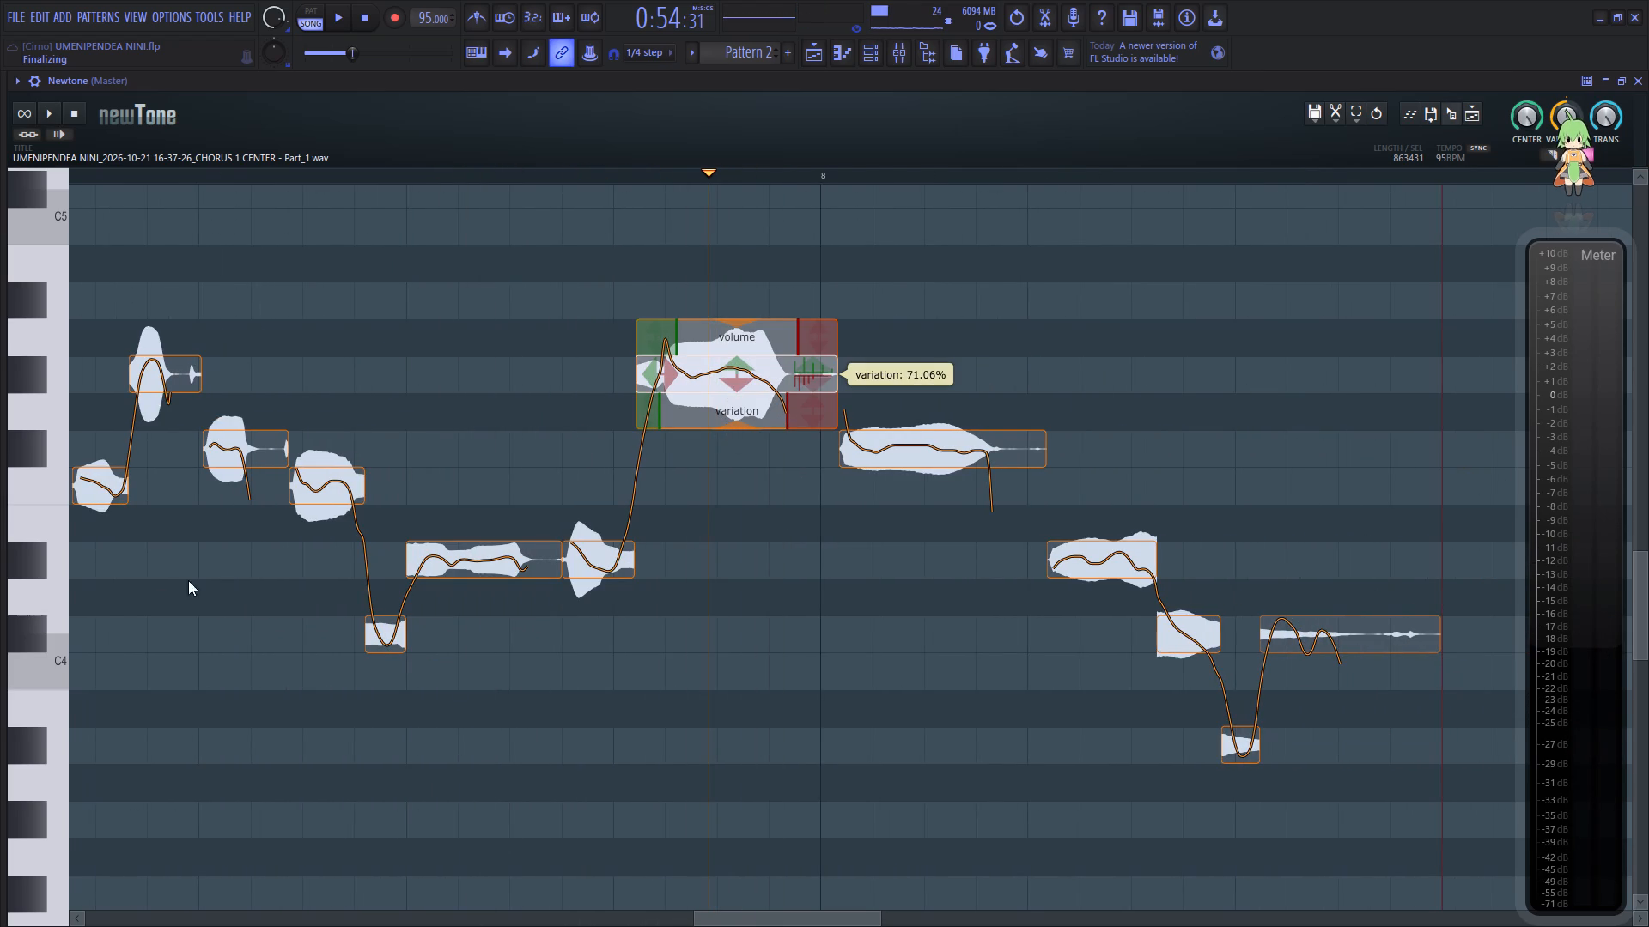
{"action": "left_click", "coordinate": [127, 600]}
{"action": "key", "text": "space"}
{"action": "left_click_drag", "start_coordinate": [772, 926], "coordinate": [797, 924]}
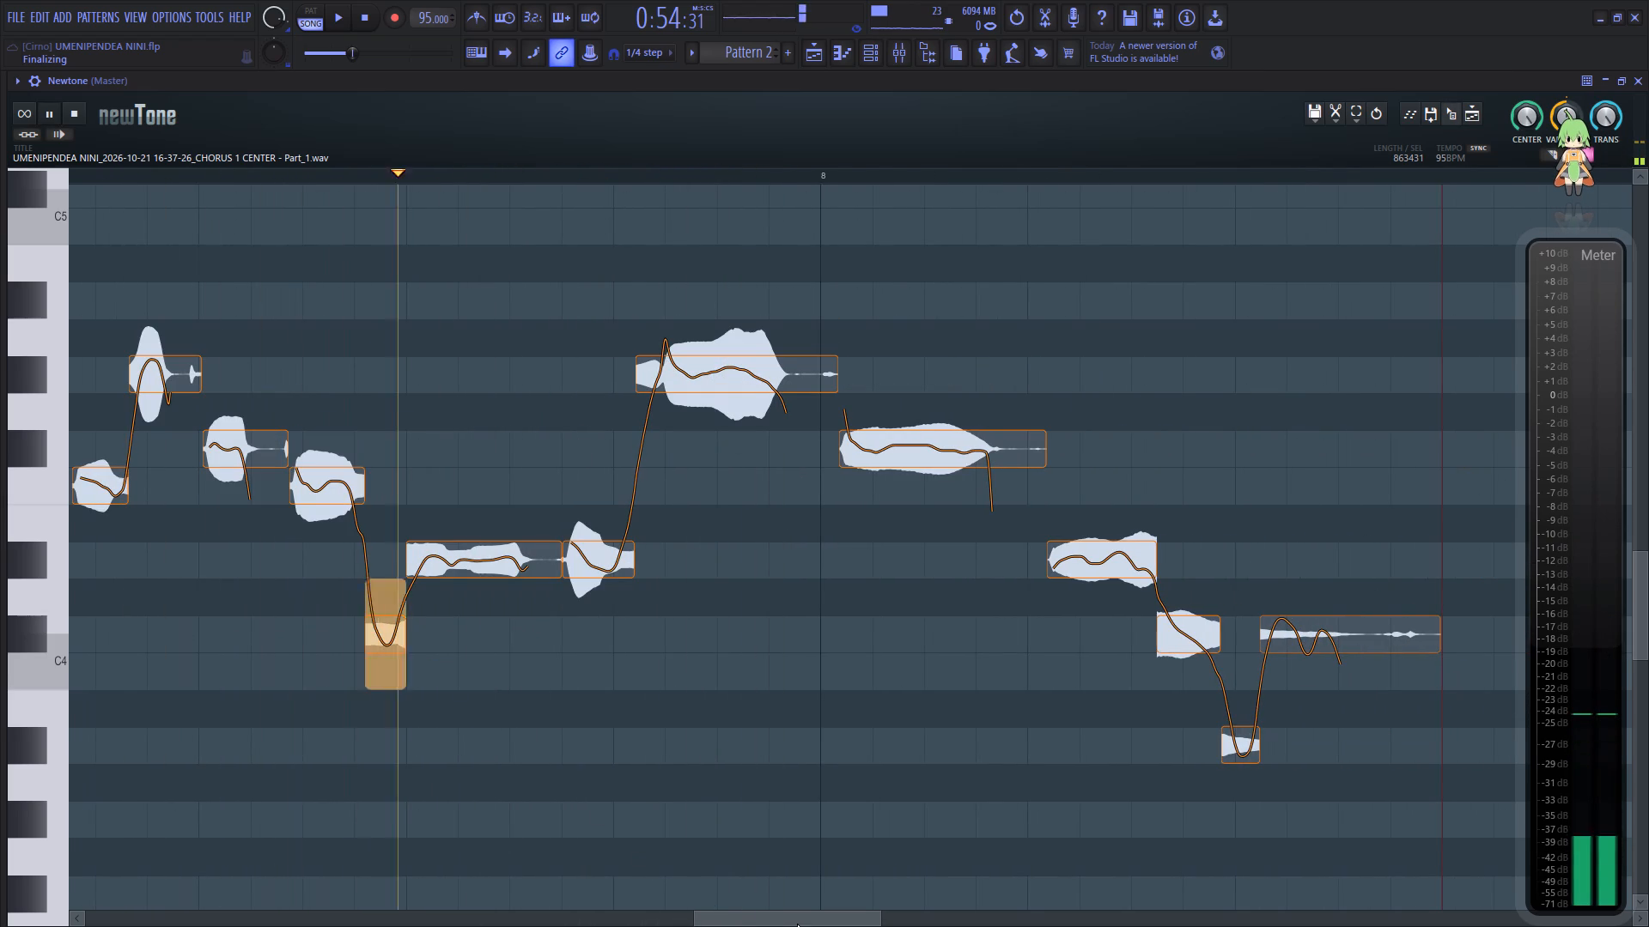
Set the pitch variation of the F#4 note at the start of bar 8 to 69.33% and replay the phrase.
{"action": "left_click_drag", "start_coordinate": [797, 924], "coordinate": [818, 924]}
{"action": "left_click_drag", "start_coordinate": [815, 924], "coordinate": [847, 919]}
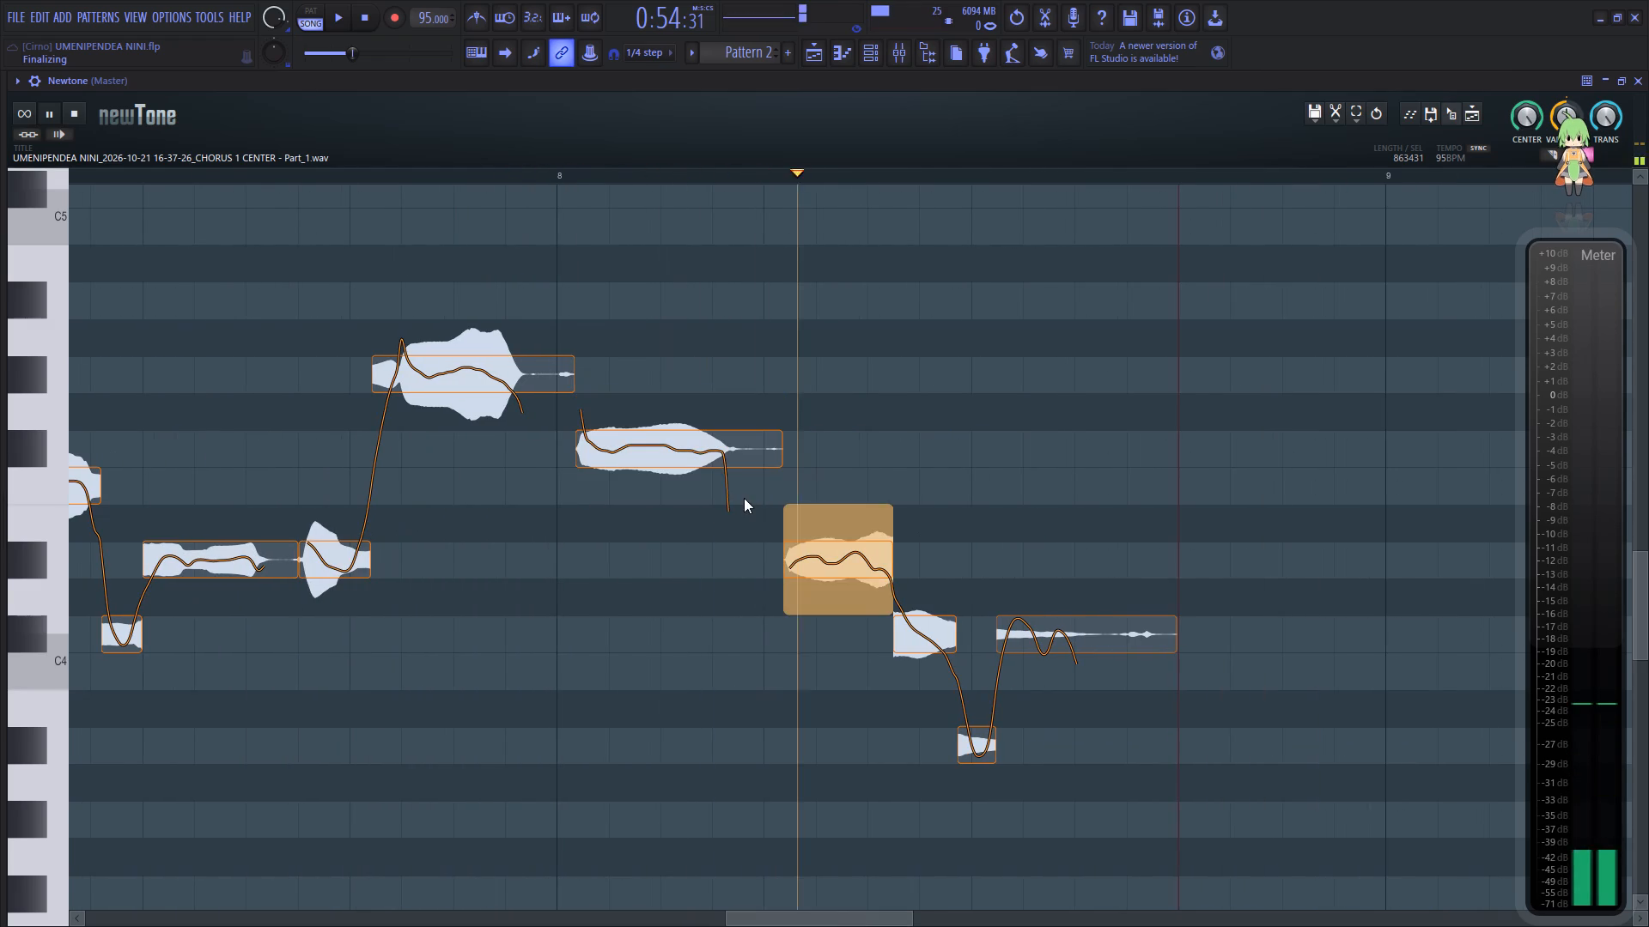
{"action": "key", "text": "space"}
{"action": "left_click", "coordinate": [667, 462]}
{"action": "left_click_drag", "start_coordinate": [672, 504], "coordinate": [672, 458]}
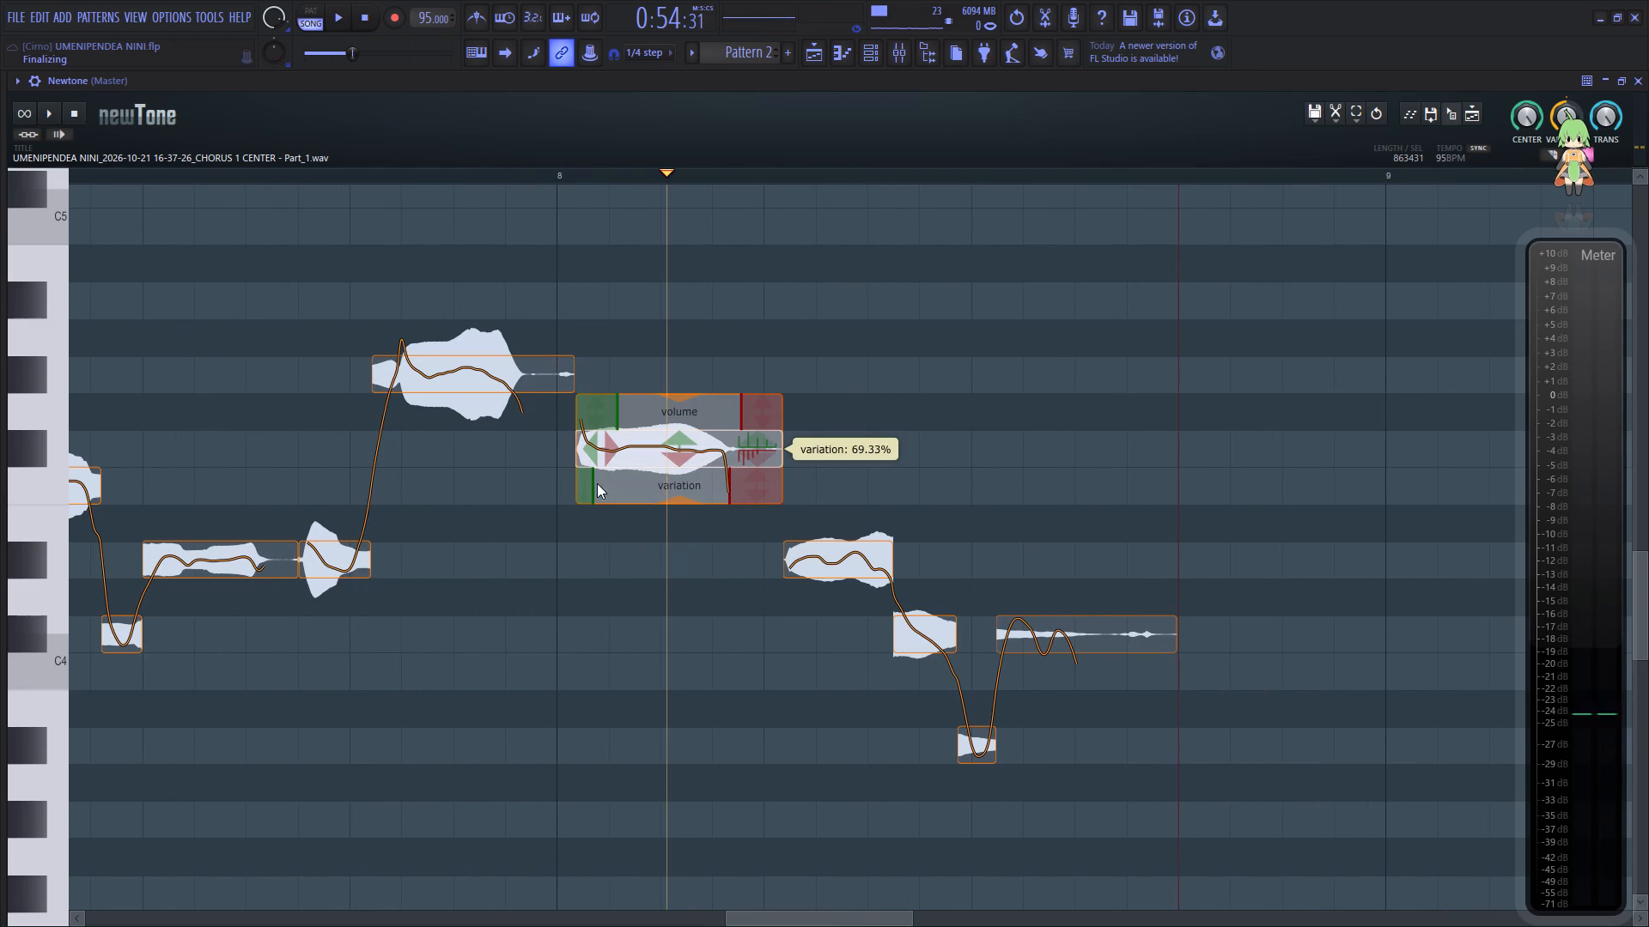
{"action": "left_click", "coordinate": [441, 497]}
{"action": "key", "text": "space"}
{"action": "key", "text": "space"}
{"action": "key", "text": "space"}
Raise the descending D#4, C#4 and A#3 notes in bar 8 to F4, D#4 and C#4, and replay the phrase.
{"action": "left_click_drag", "start_coordinate": [849, 566], "coordinate": [844, 518]}
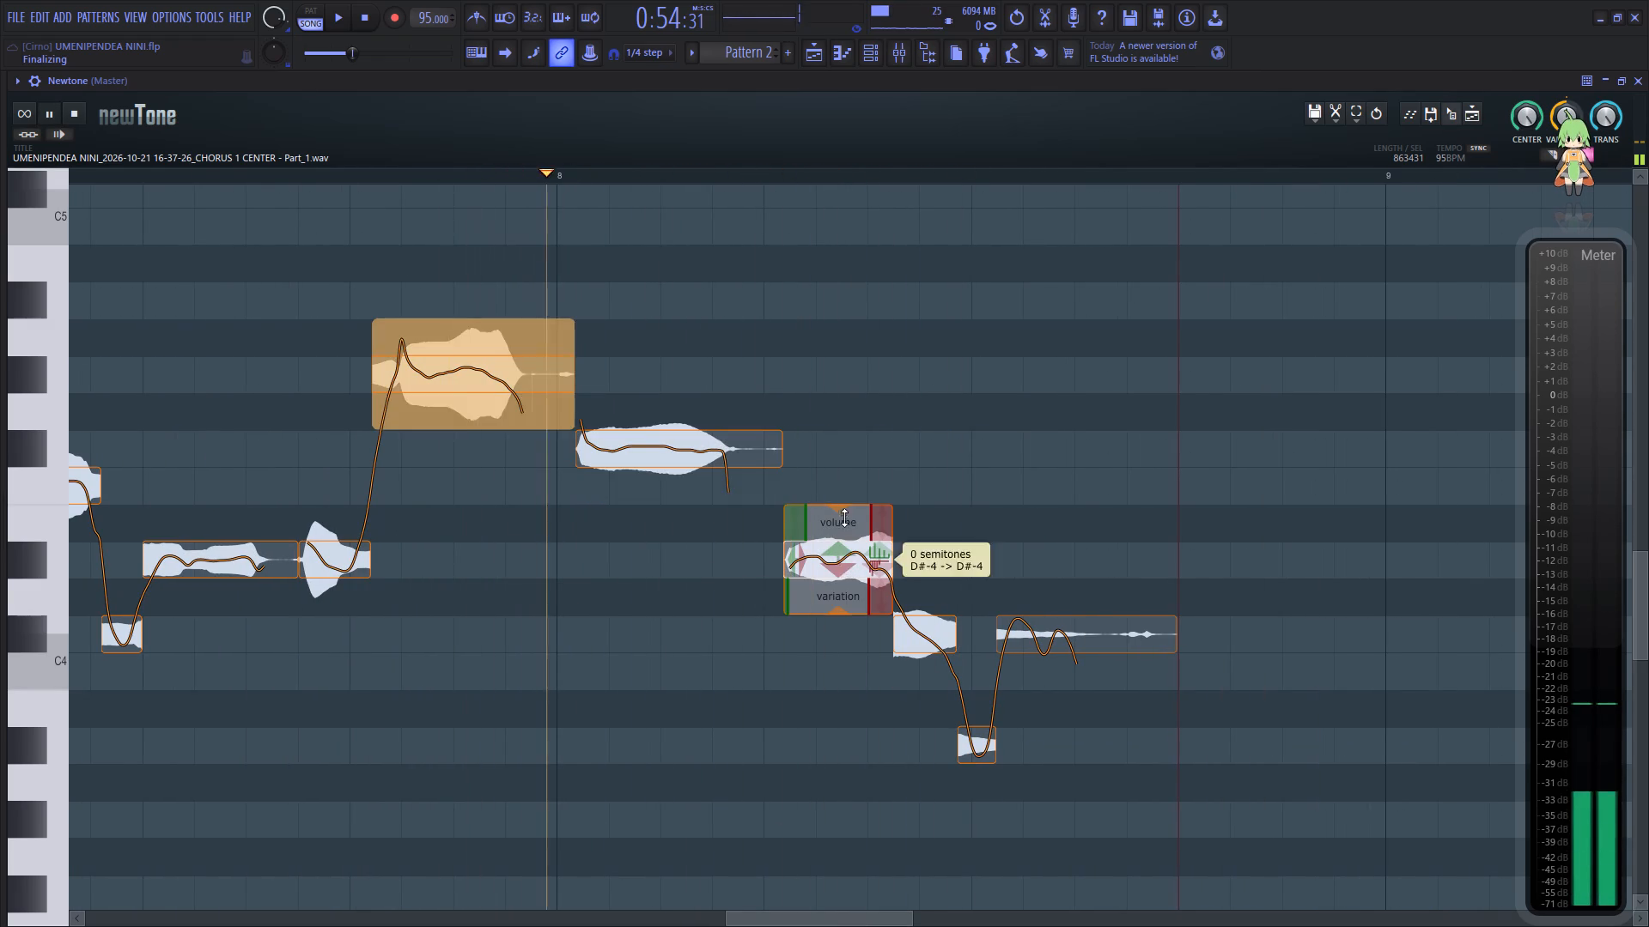
{"action": "left_click_drag", "start_coordinate": [844, 518], "coordinate": [844, 499]}
{"action": "key", "text": "space"}
{"action": "key", "text": "space"}
{"action": "left_click_drag", "start_coordinate": [931, 645], "coordinate": [915, 567]}
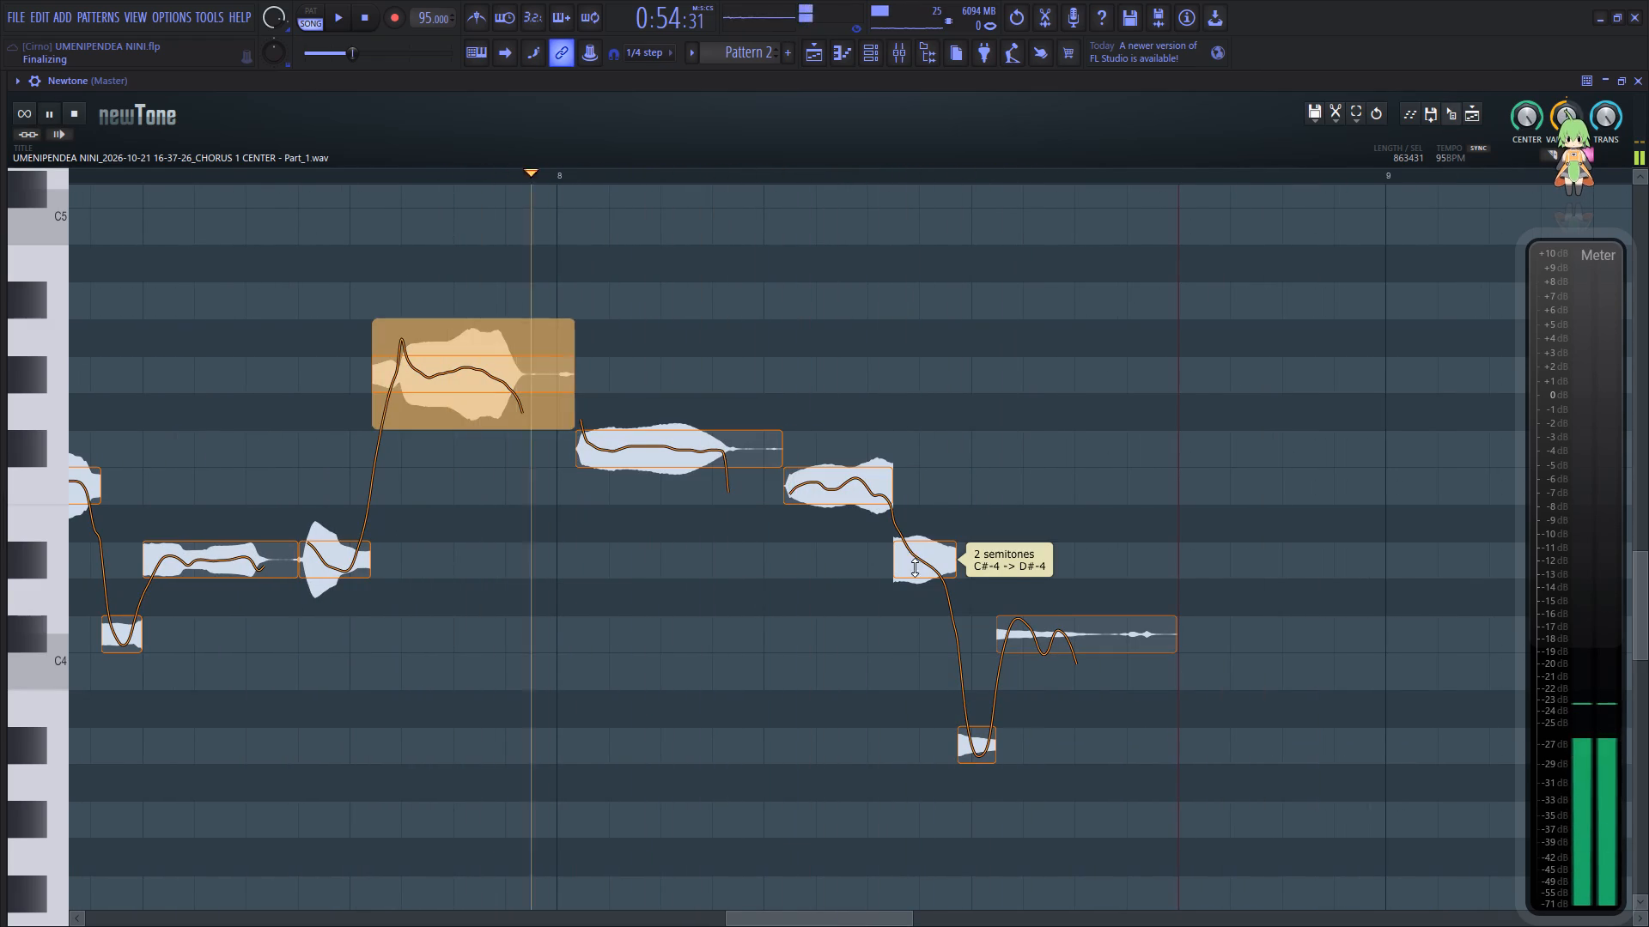
{"action": "left_click_drag", "start_coordinate": [915, 567], "coordinate": [914, 555]}
{"action": "key", "text": "space"}
{"action": "left_click_drag", "start_coordinate": [976, 747], "coordinate": [975, 643]}
{"action": "key", "text": "space"}
{"action": "key", "text": "space"}
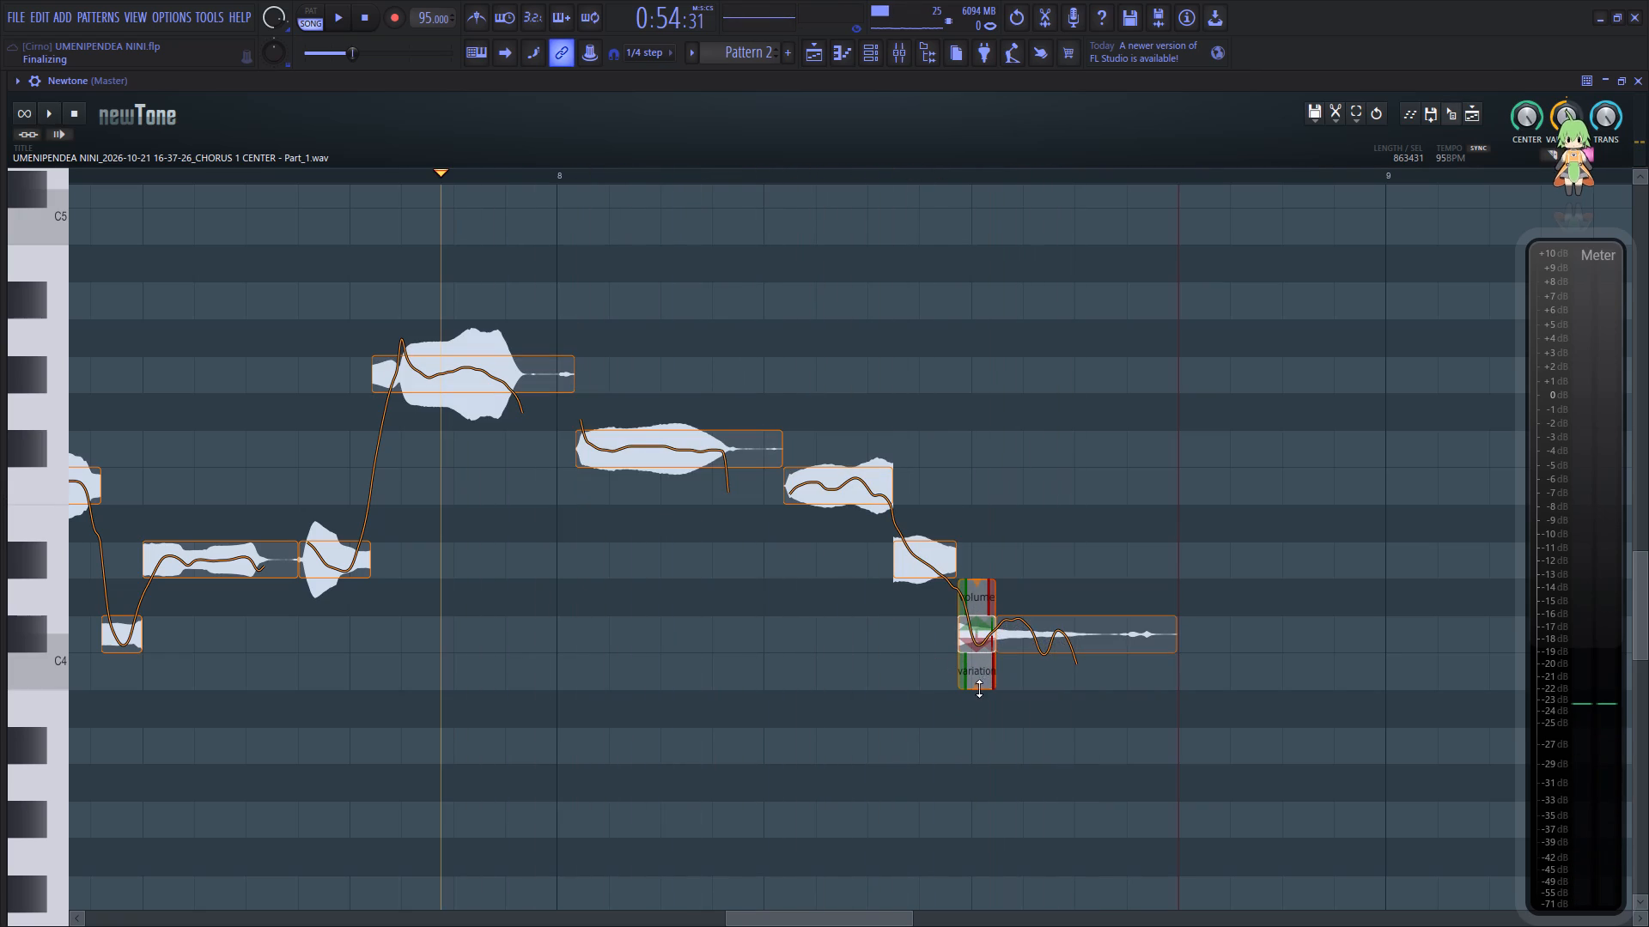
Set pitch variation in bar 8 to 55.43% on the short C#4, 47.91% on the final C#4 and 72.80% on the F4.
{"action": "left_click_drag", "start_coordinate": [978, 687], "coordinate": [984, 621]}
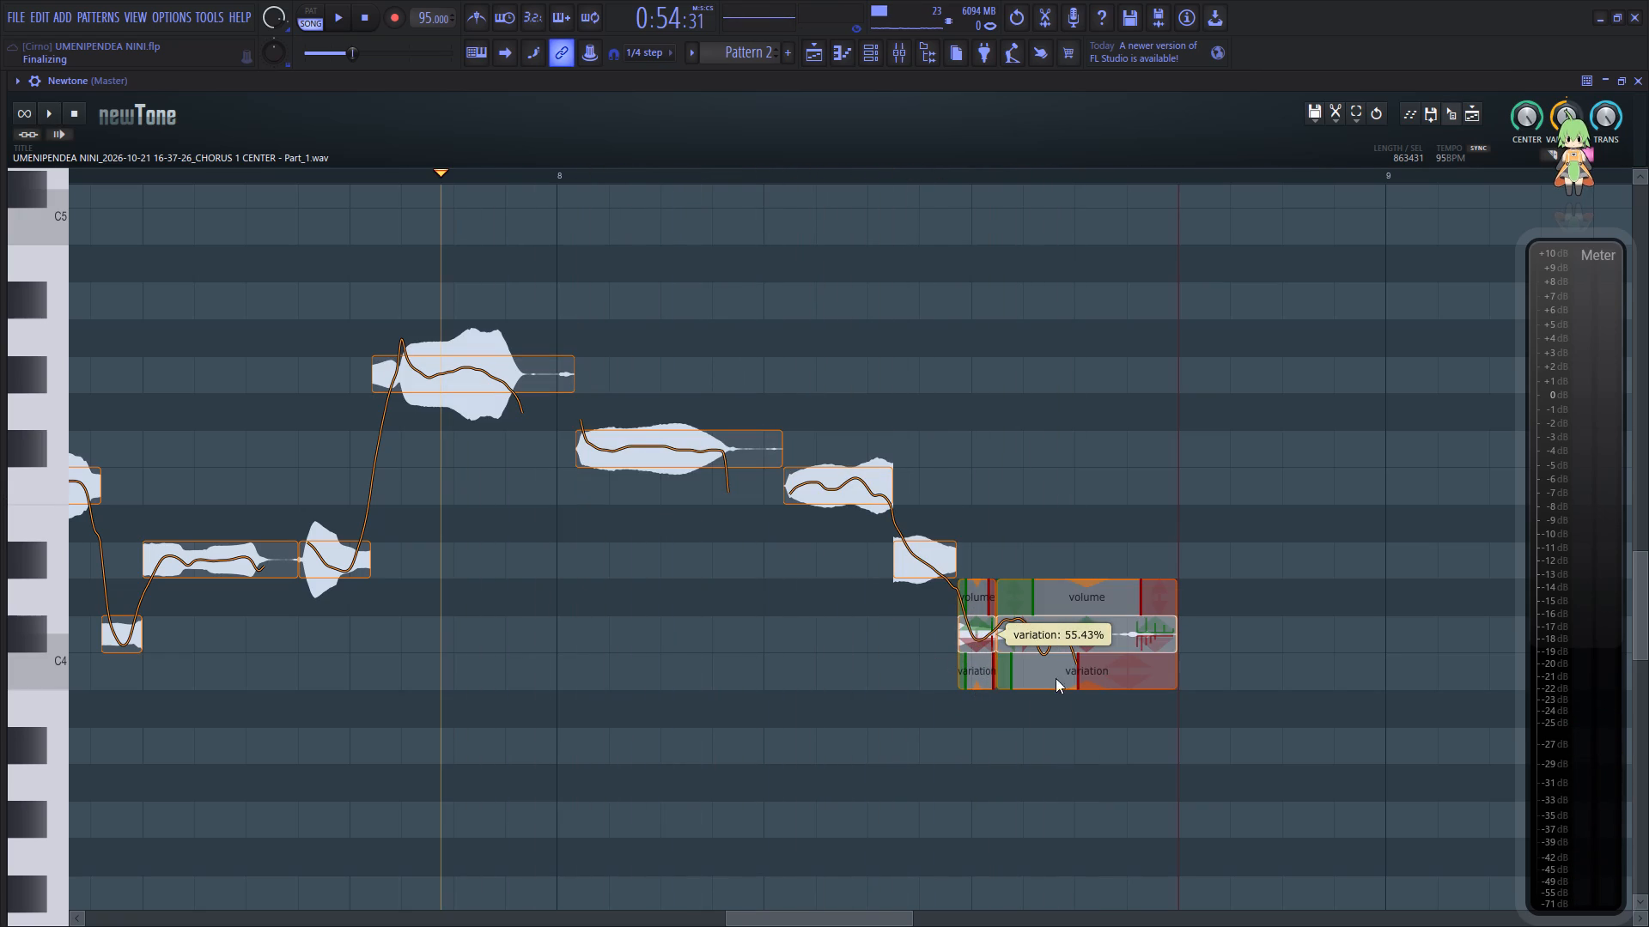
{"action": "left_click_drag", "start_coordinate": [1058, 688], "coordinate": [1066, 611]}
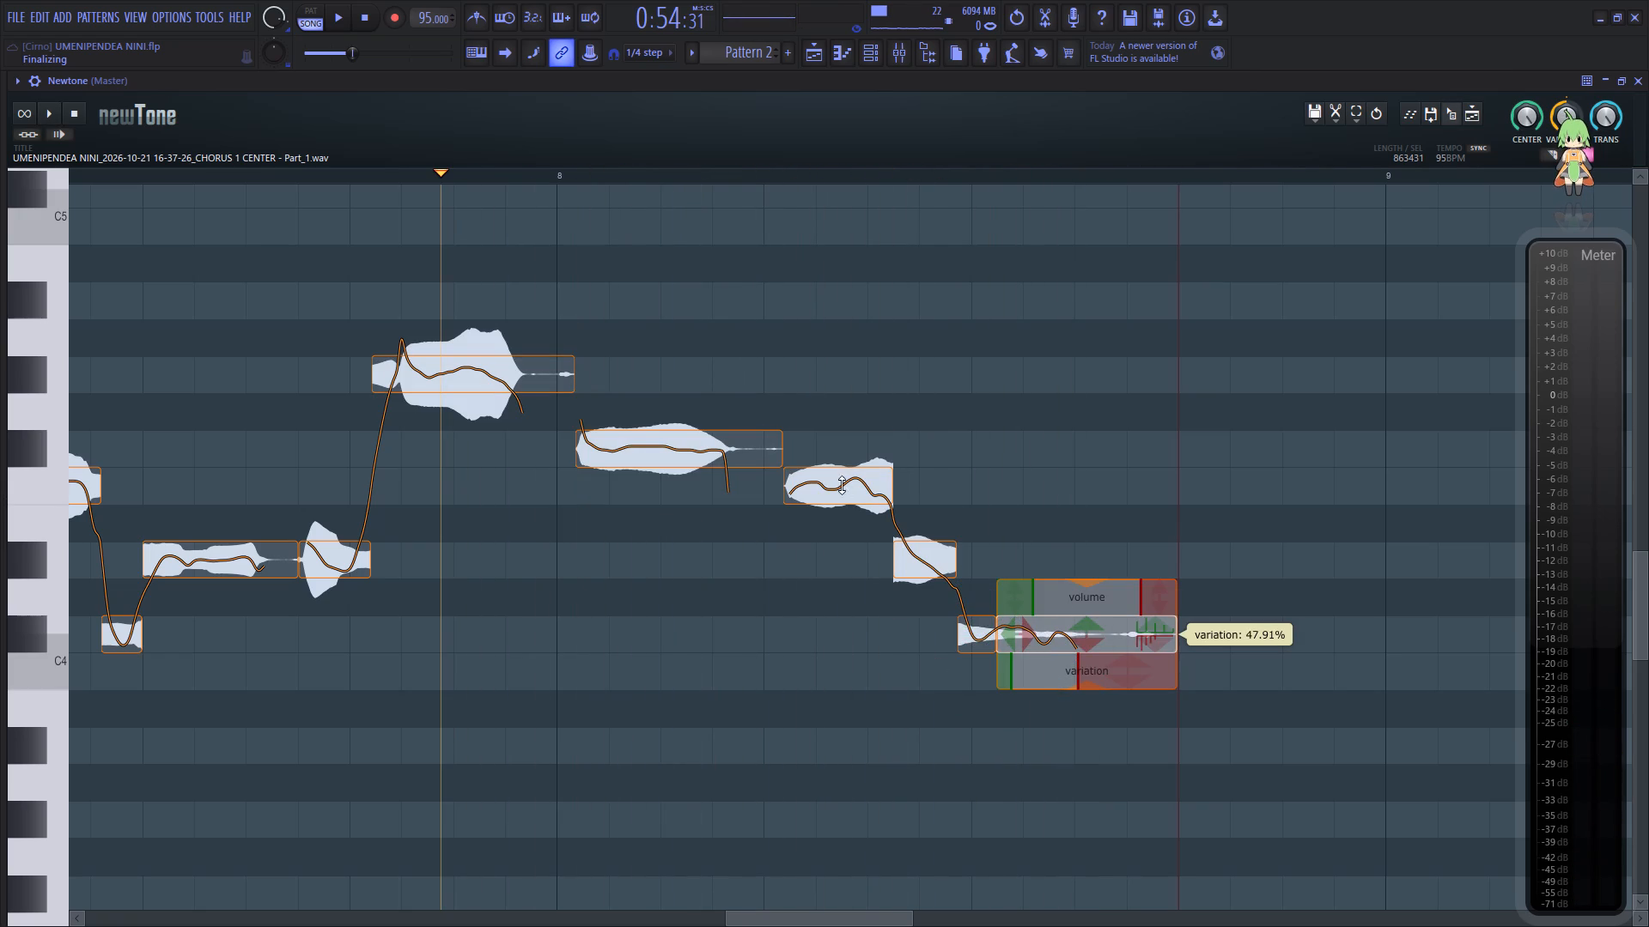
{"action": "left_click_drag", "start_coordinate": [843, 538], "coordinate": [849, 498]}
{"action": "key", "text": "space"}
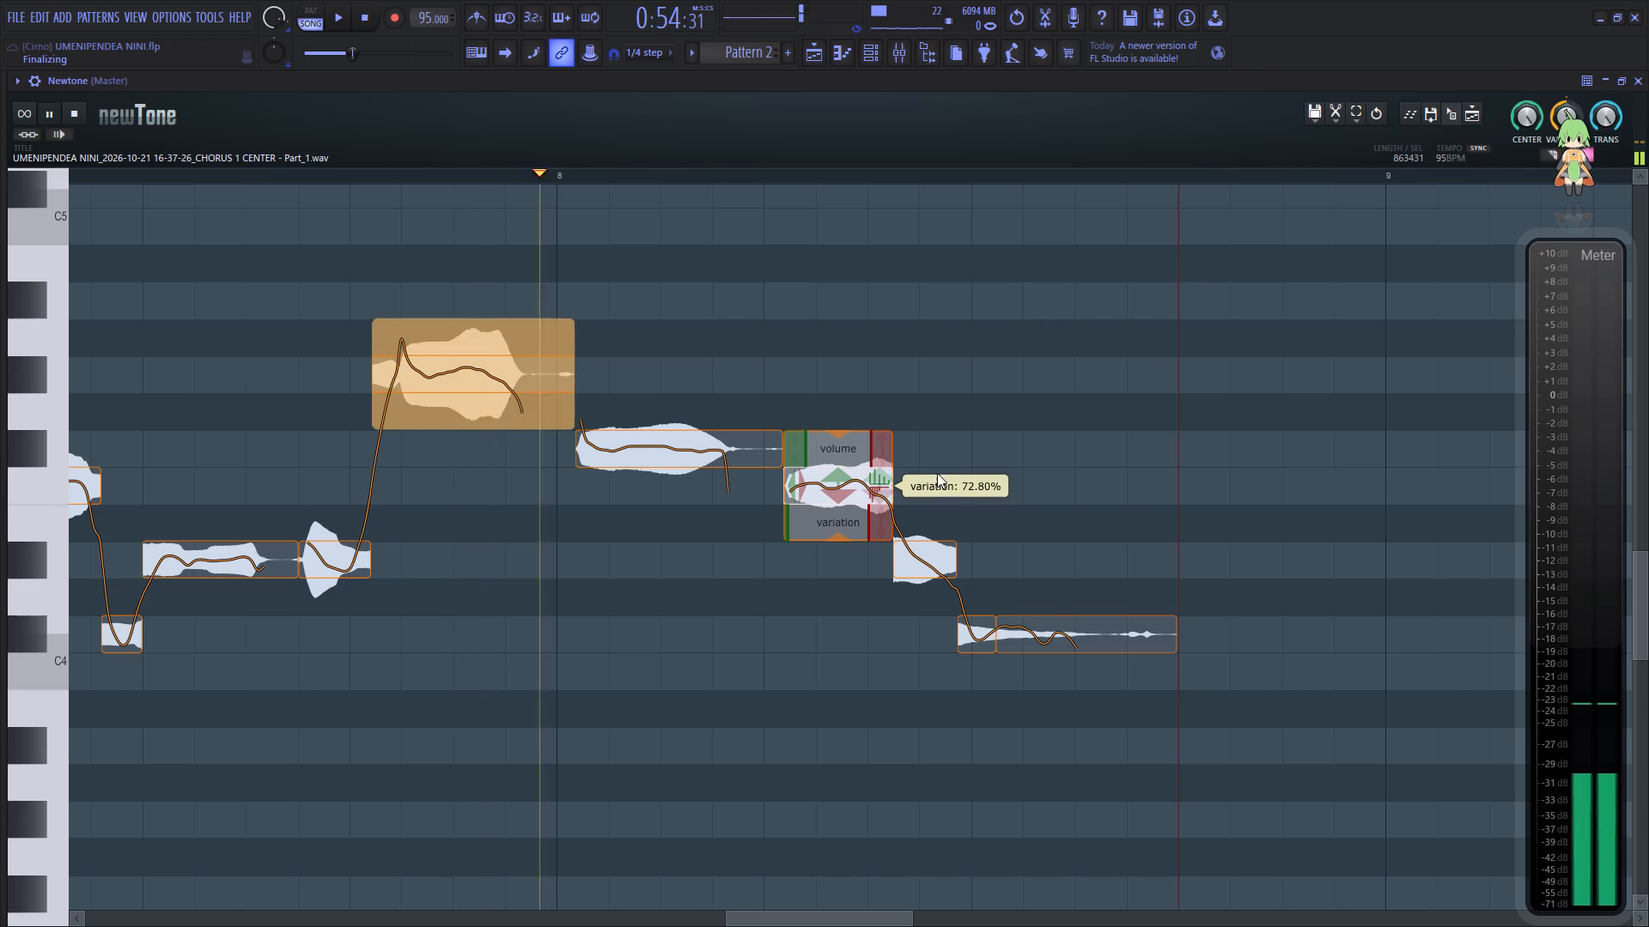
{"action": "key", "text": "space"}
Send the corrected CHORUS 1 CENTER audio to the playlist's CHORUS 2 LEFT track and close Newtone.
{"action": "left_click_drag", "start_coordinate": [1450, 112], "coordinate": [1446, 136]}
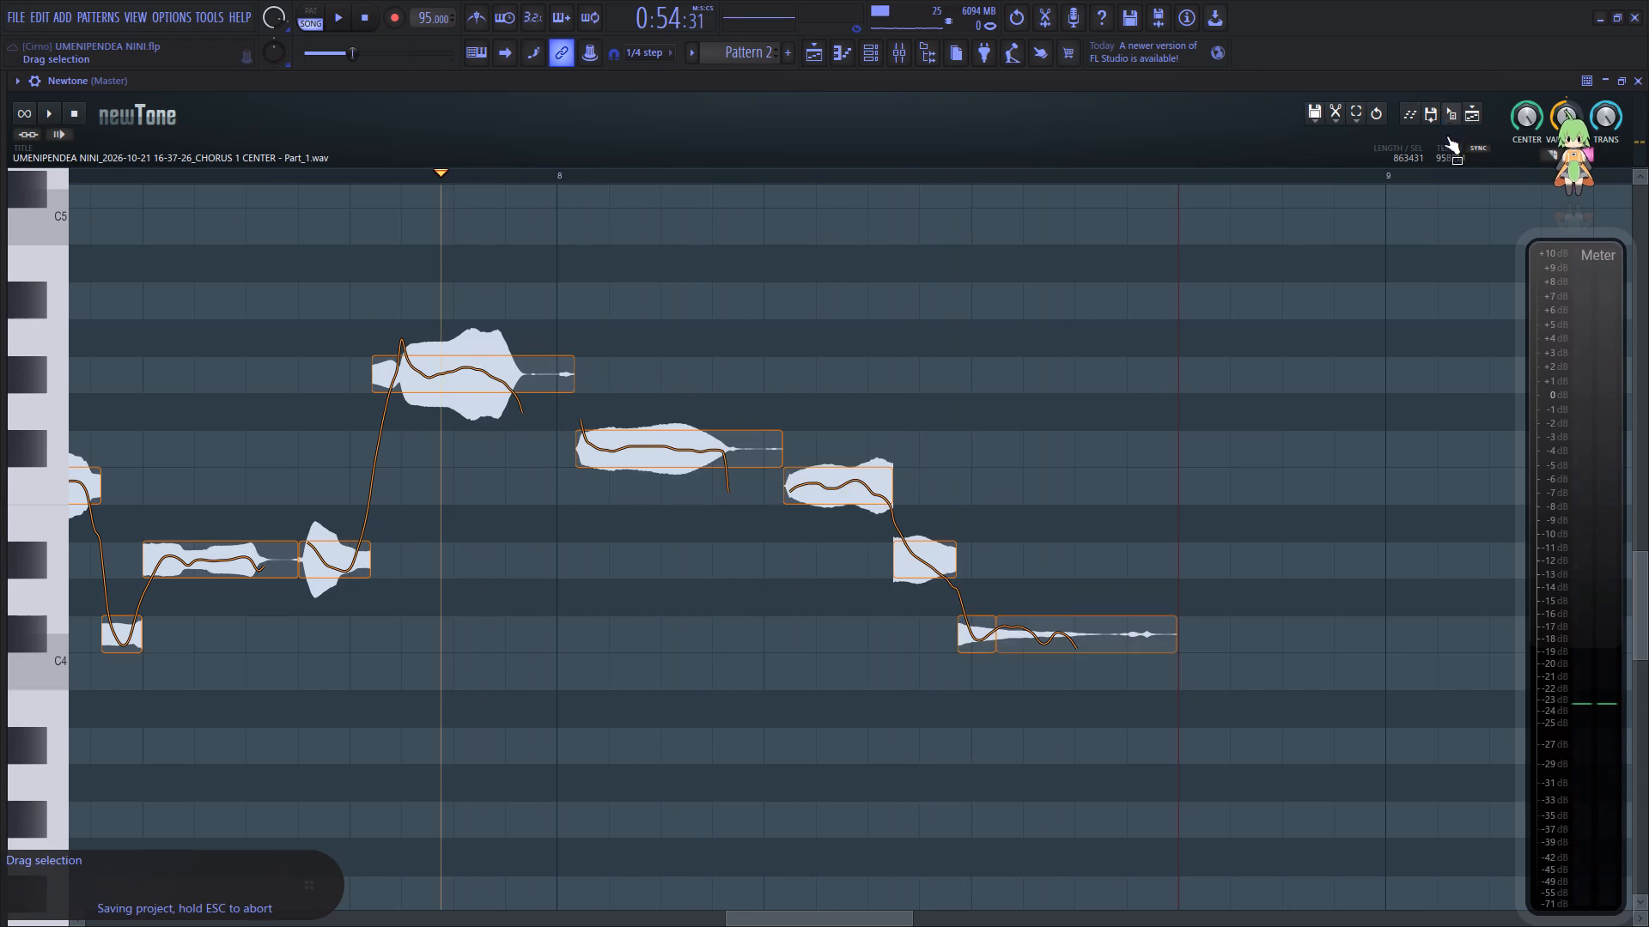
{"action": "left_click_drag", "start_coordinate": [1446, 136], "coordinate": [319, 579]}
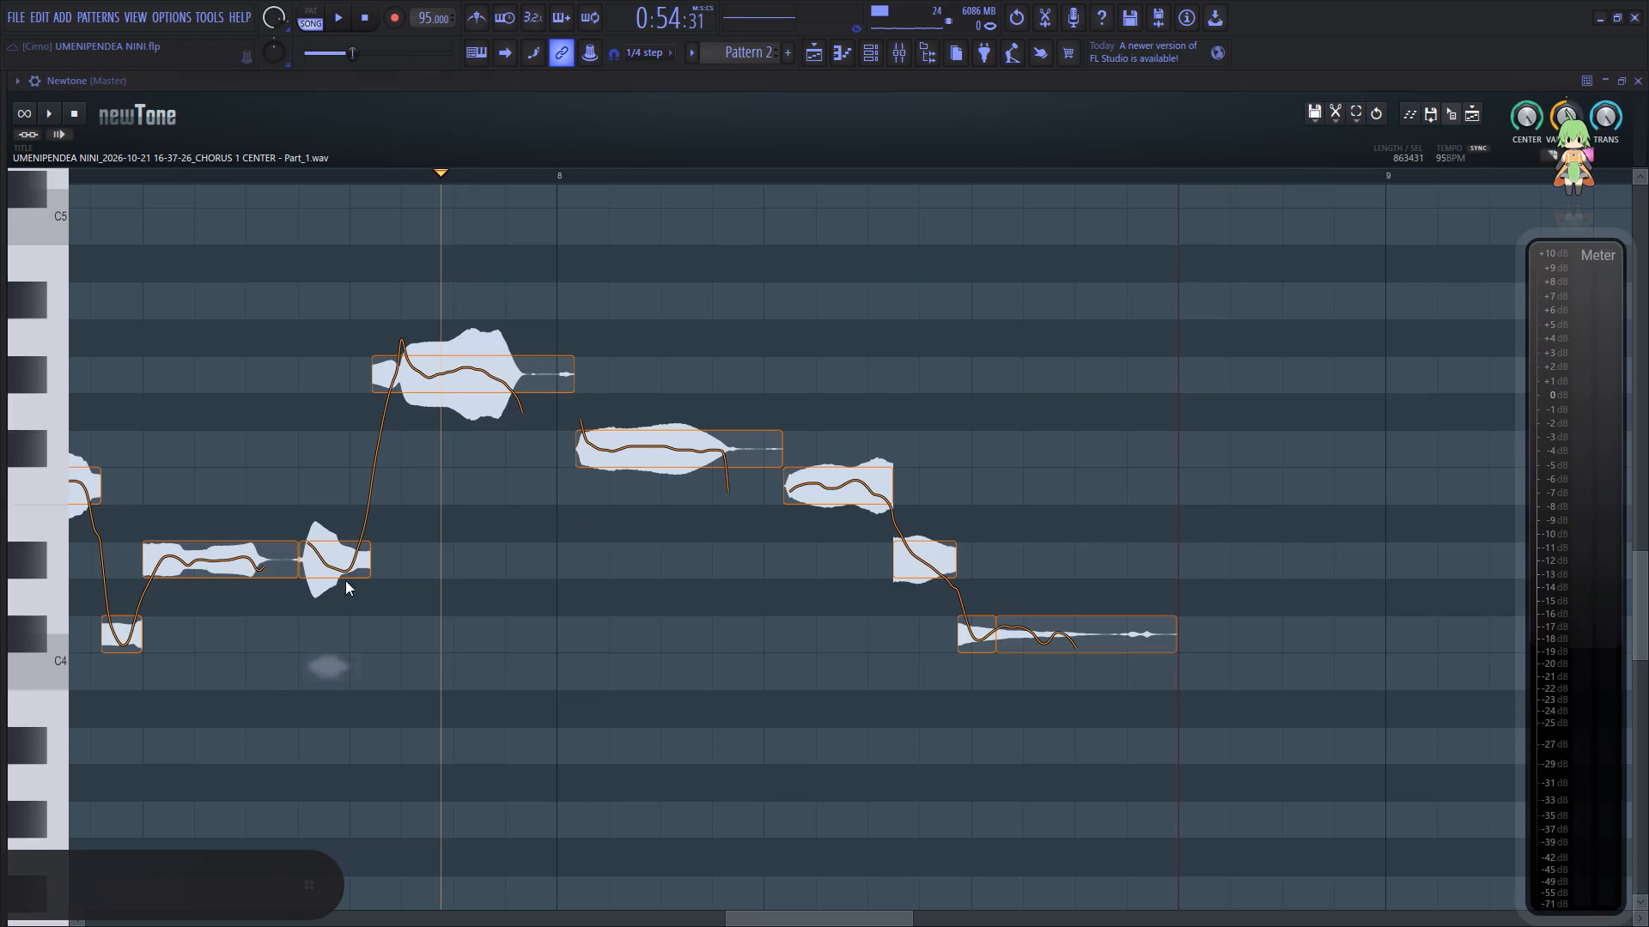
{"action": "left_click", "coordinate": [1639, 80]}
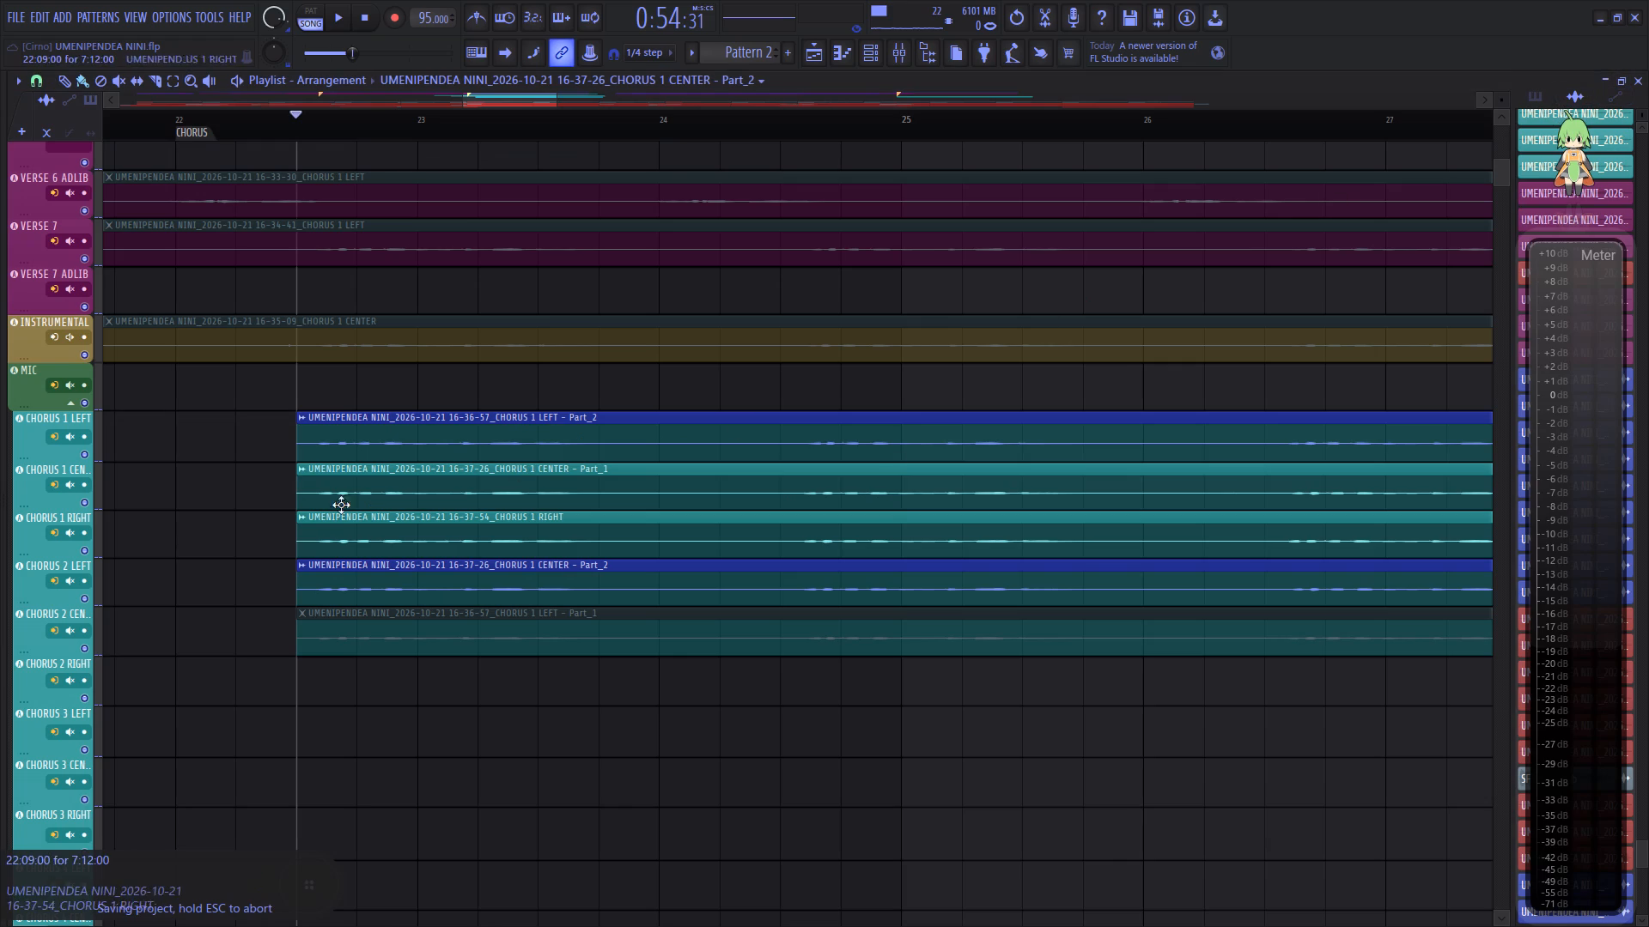
Mute the original CHORUS 1 CENTER clip, park it on the CHORUS 2 RIGHT track, and put the corrected Part_2 clip in its place.
{"action": "key", "text": "t"}
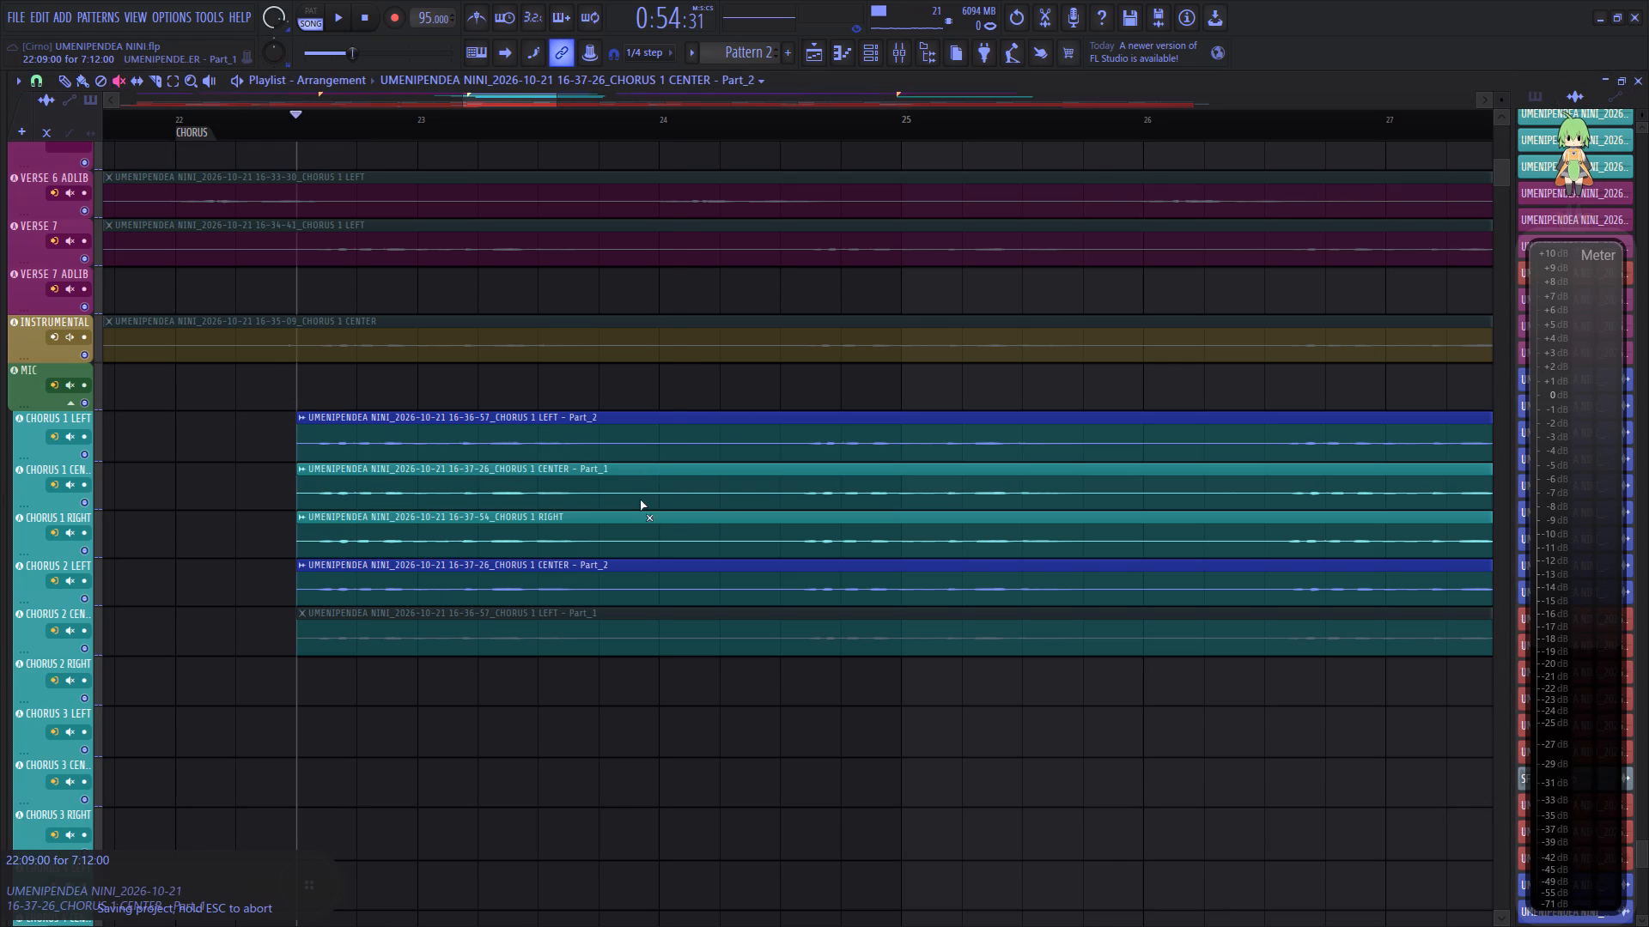
{"action": "left_click", "coordinate": [639, 496]}
{"action": "key", "text": "b"}
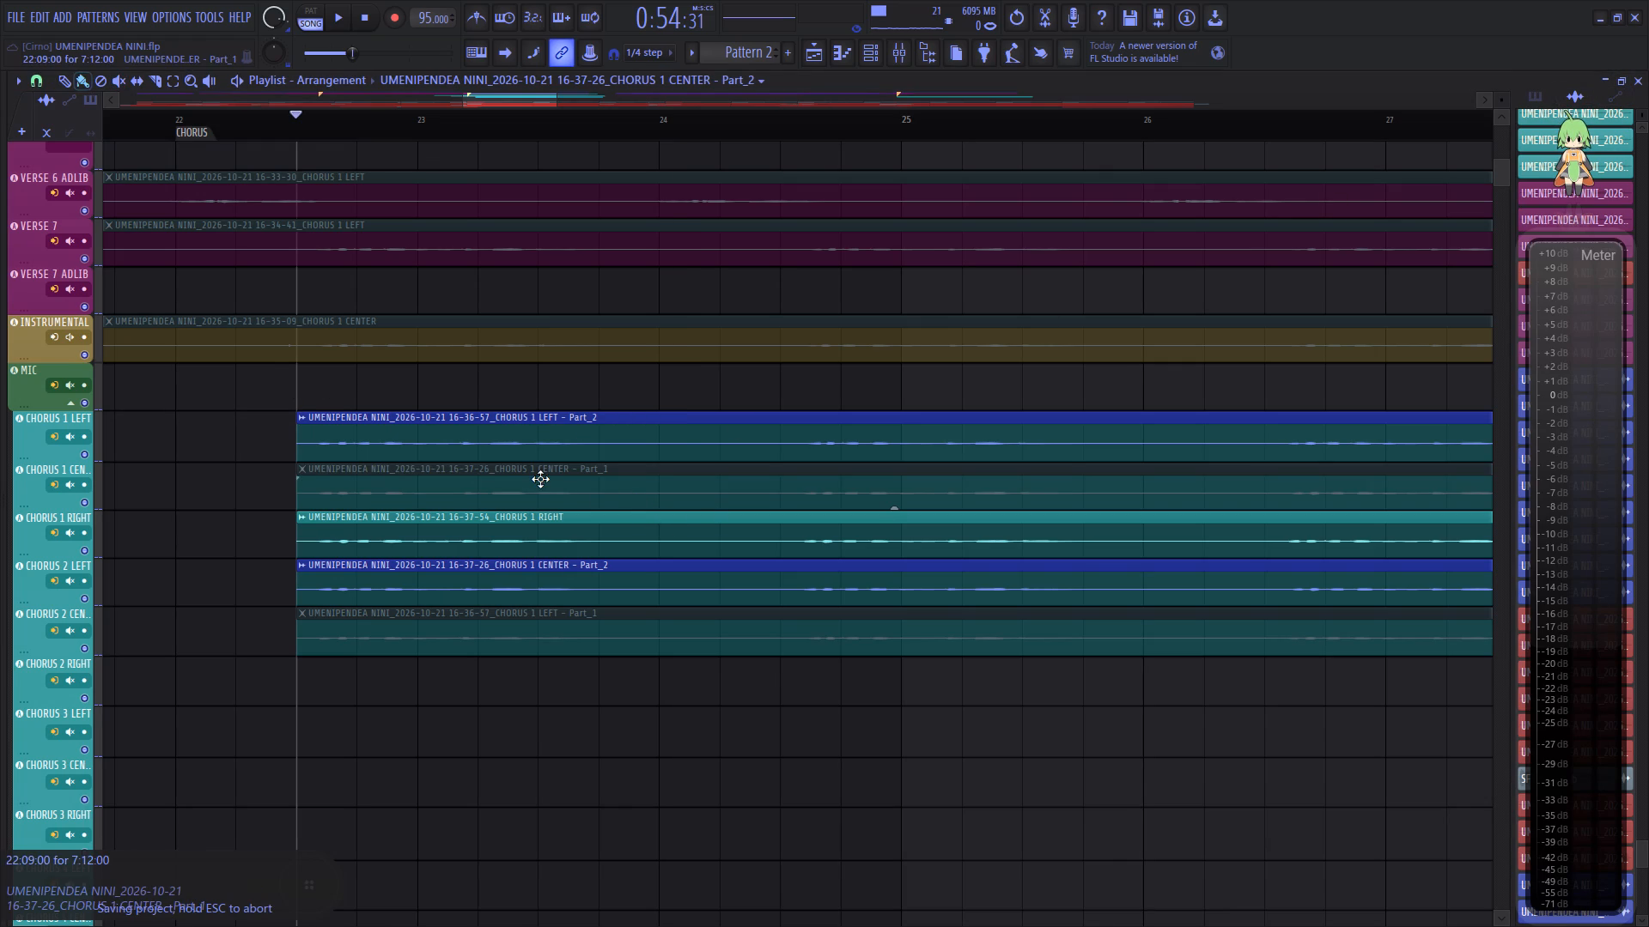
{"action": "left_click_drag", "start_coordinate": [539, 479], "coordinate": [561, 682]}
{"action": "left_click_drag", "start_coordinate": [511, 591], "coordinate": [498, 475]}
Make the CHORUS 1 RIGHT clip unique as a sample and open the new sample for pitch correction.
{"action": "left_click", "coordinate": [301, 519]}
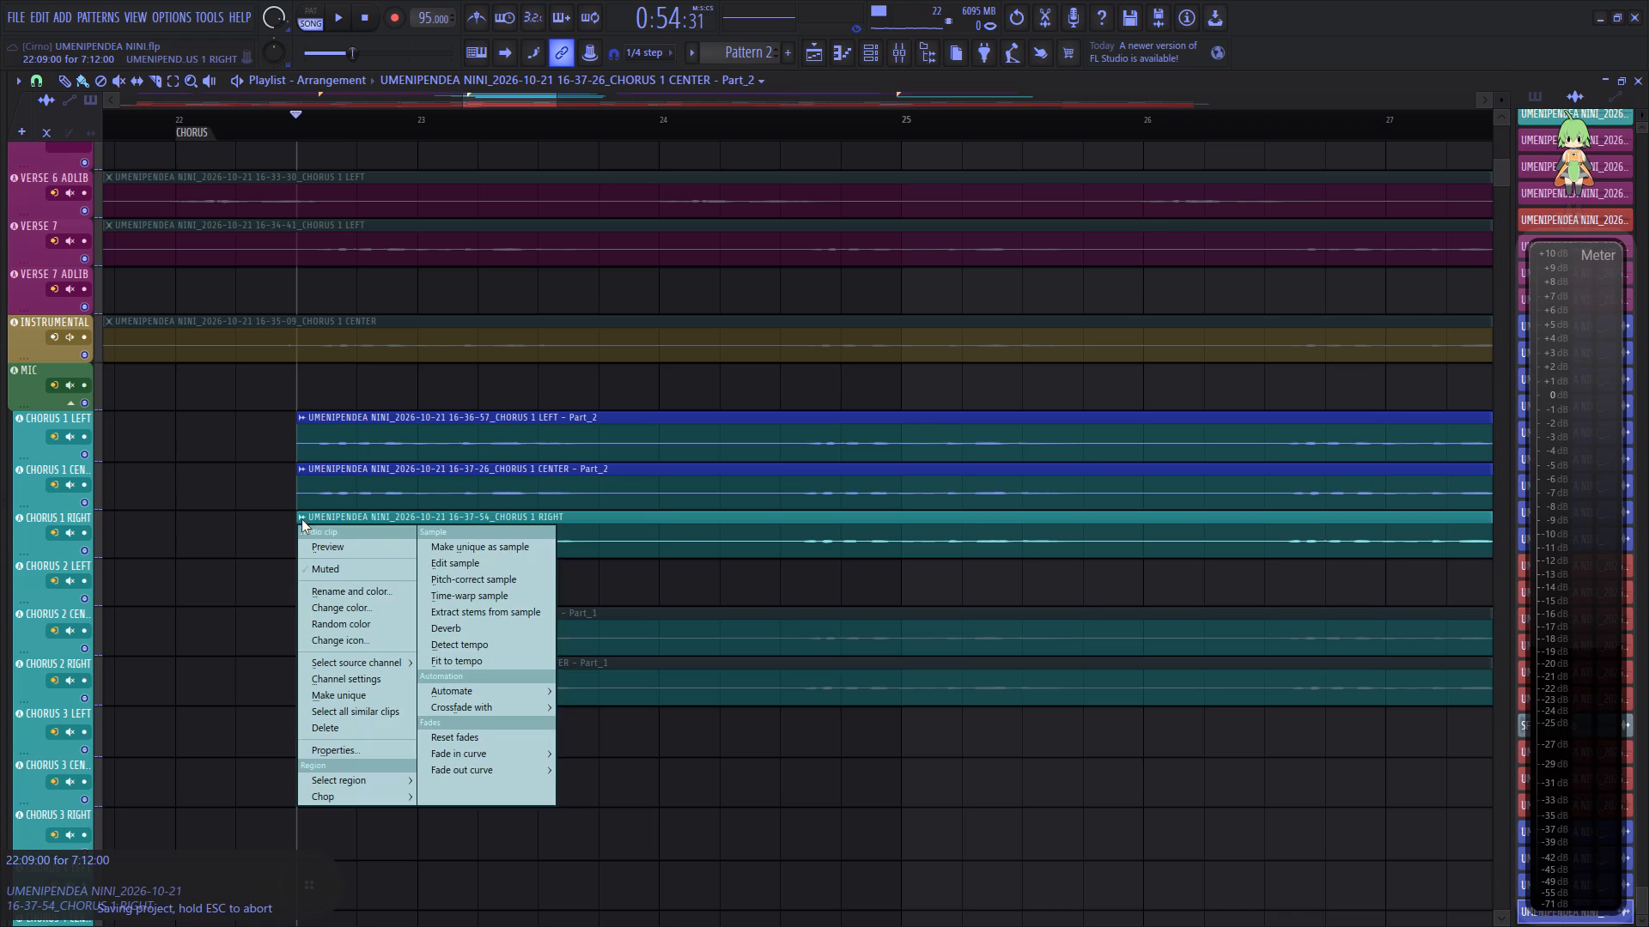
{"action": "left_click", "coordinate": [517, 551]}
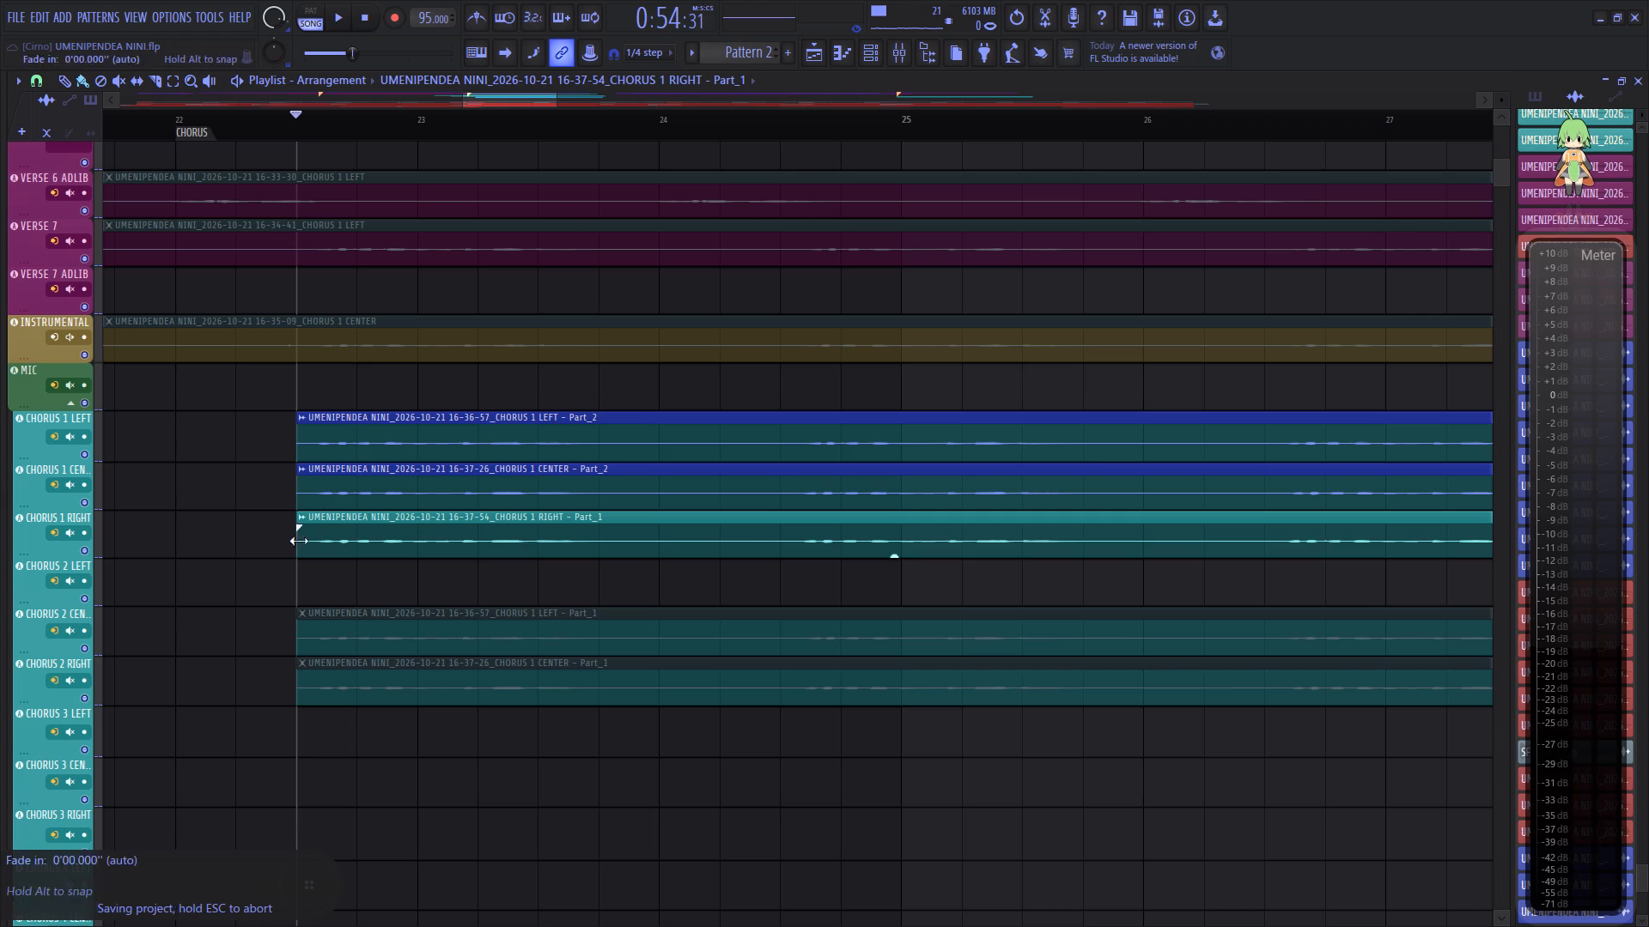
{"action": "left_click", "coordinate": [303, 519]}
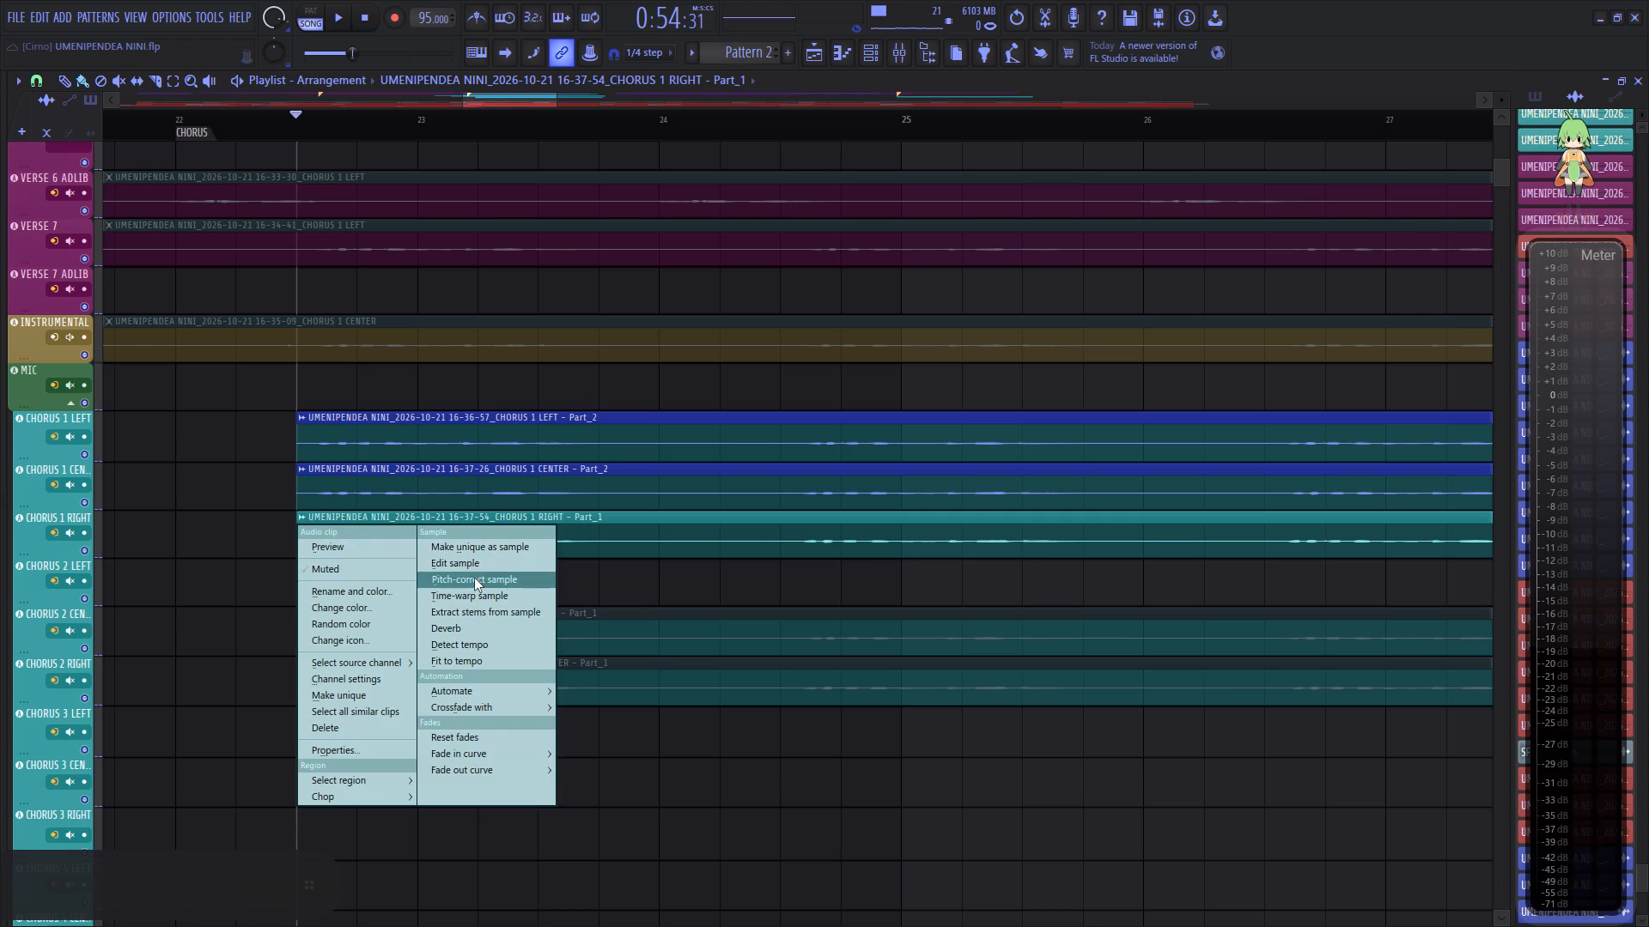
{"action": "left_click", "coordinate": [475, 579]}
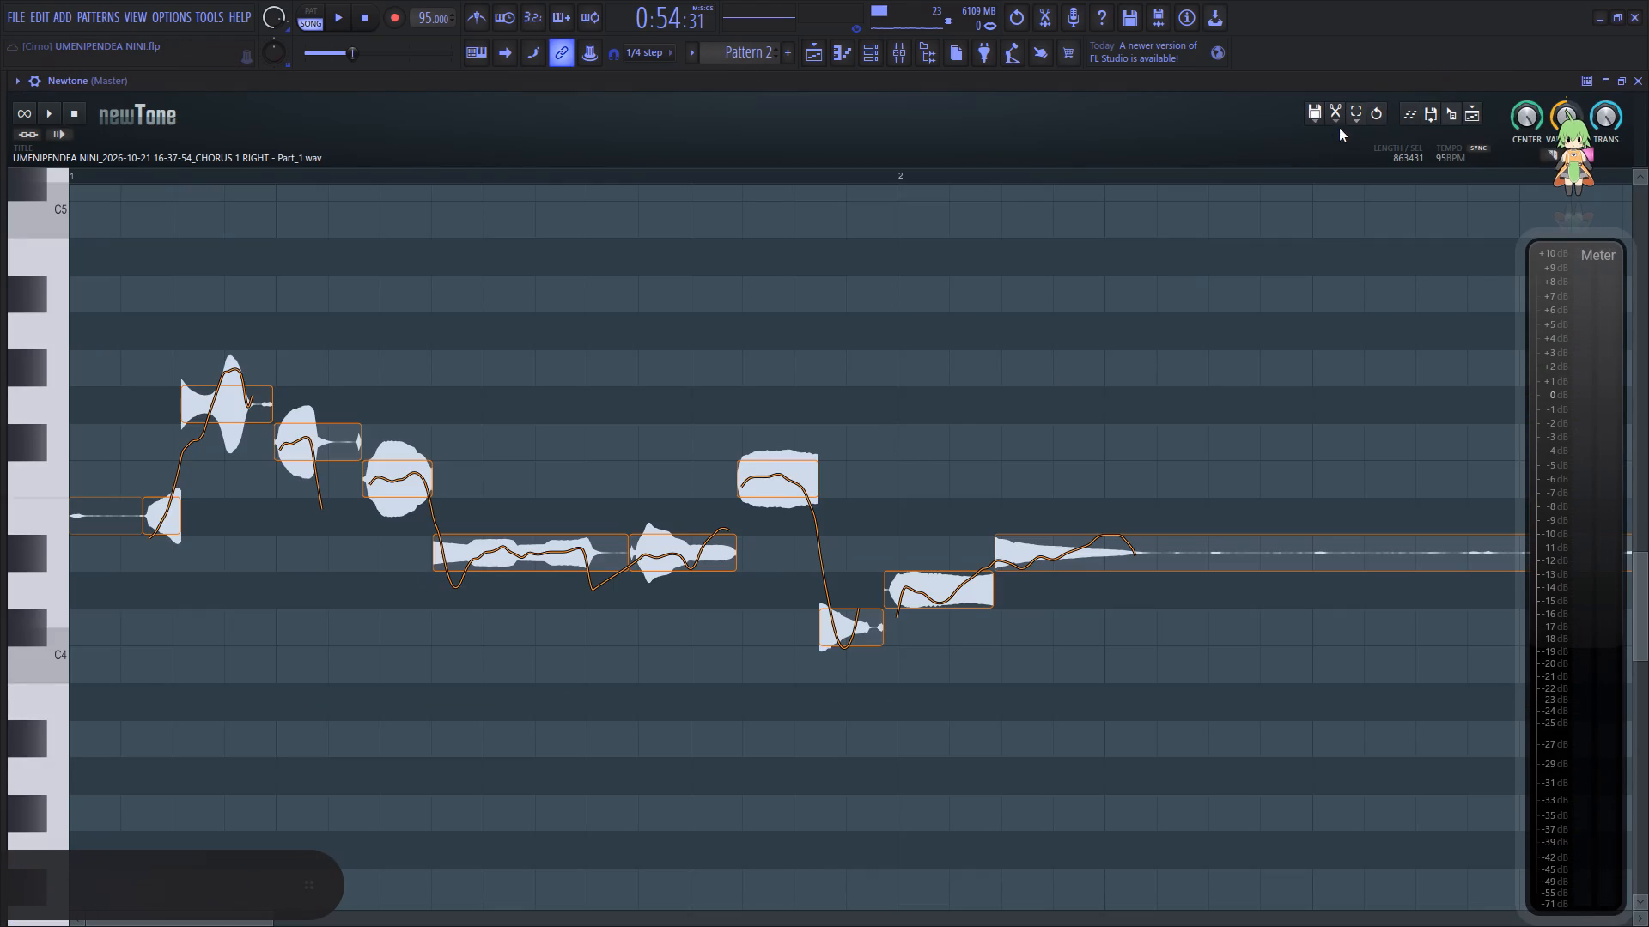
Snap all detected notes of the CHORUS 1 RIGHT take to the scale.
{"action": "left_click", "coordinate": [1341, 124]}
{"action": "left_click", "coordinate": [1390, 328]}
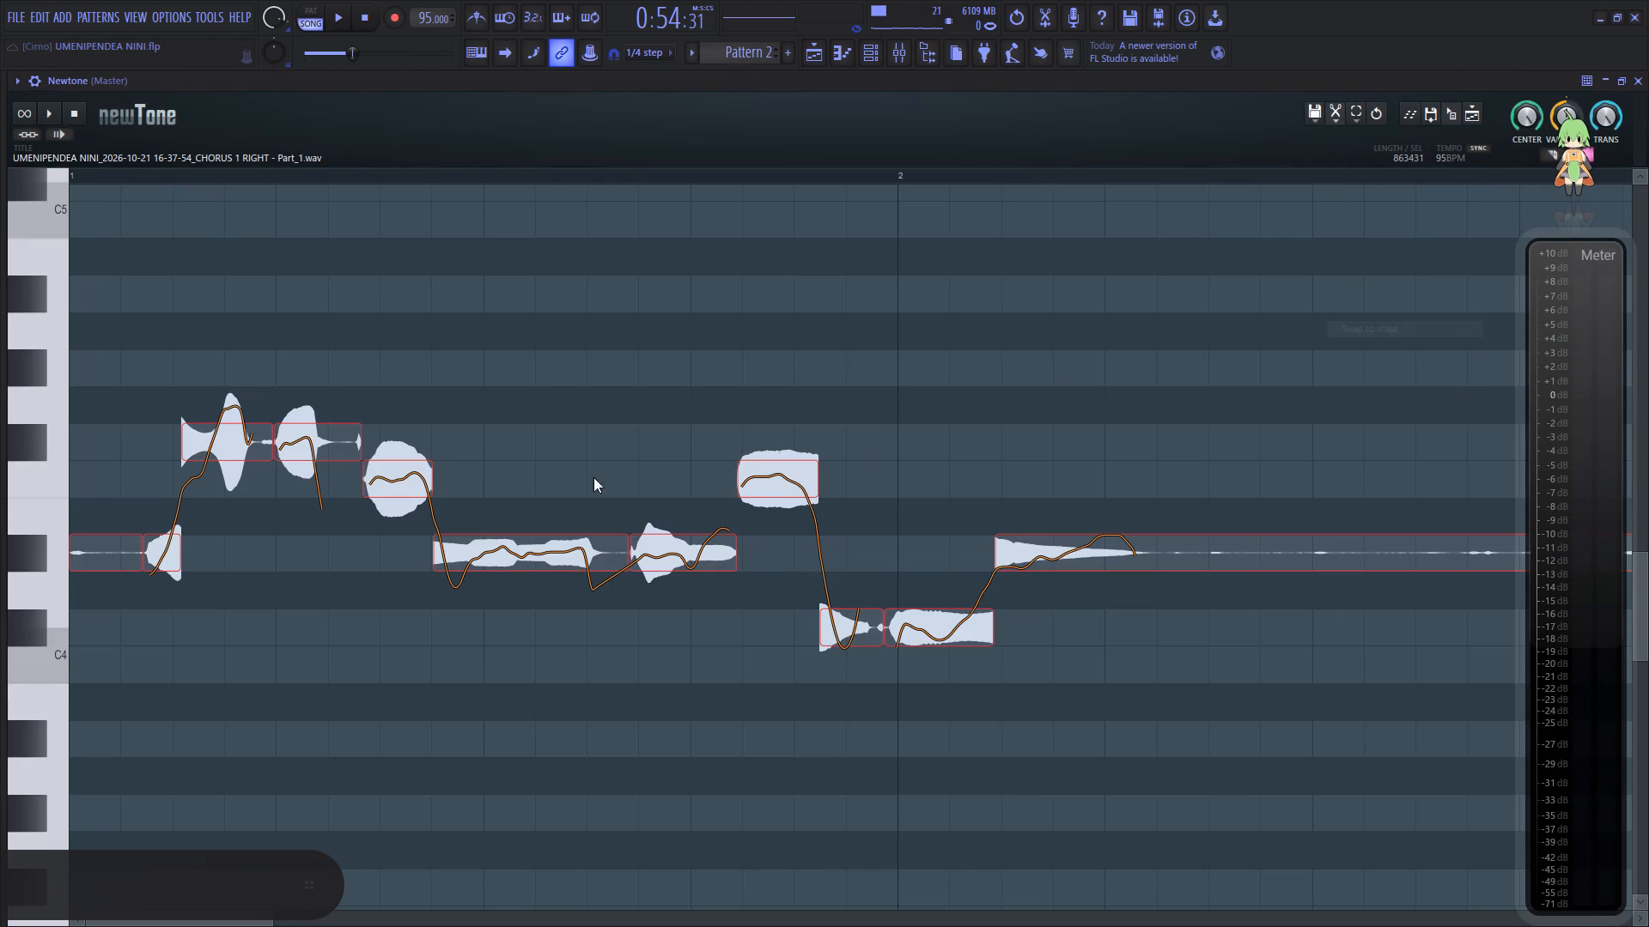
Play the opening of CHORUS 1 RIGHT, raise the first F#4 note to G#4, and set its pitch variation to 61.22%.
{"action": "key", "text": "space"}
{"action": "key", "text": "space"}
{"action": "left_click", "coordinate": [114, 623]}
{"action": "key", "text": "space"}
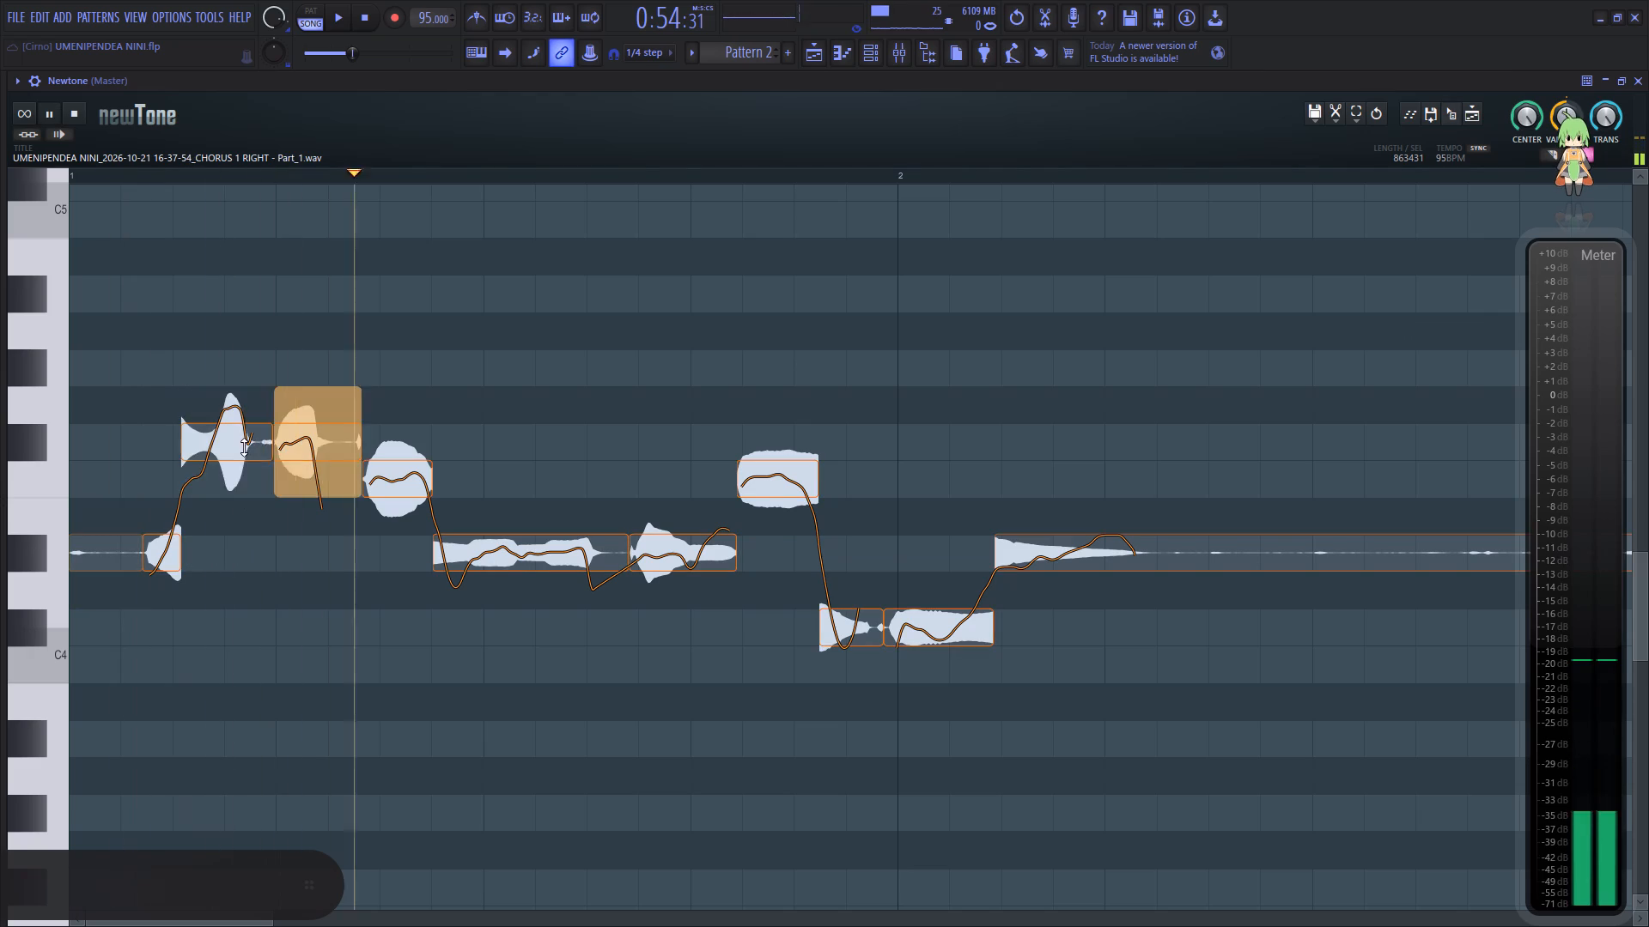
{"action": "key", "text": "space"}
{"action": "key", "text": "space"}
{"action": "key", "text": "space"}
{"action": "key", "text": "space"}
{"action": "left_click_drag", "start_coordinate": [223, 451], "coordinate": [226, 388]}
{"action": "key", "text": "space"}
{"action": "key", "text": "space"}
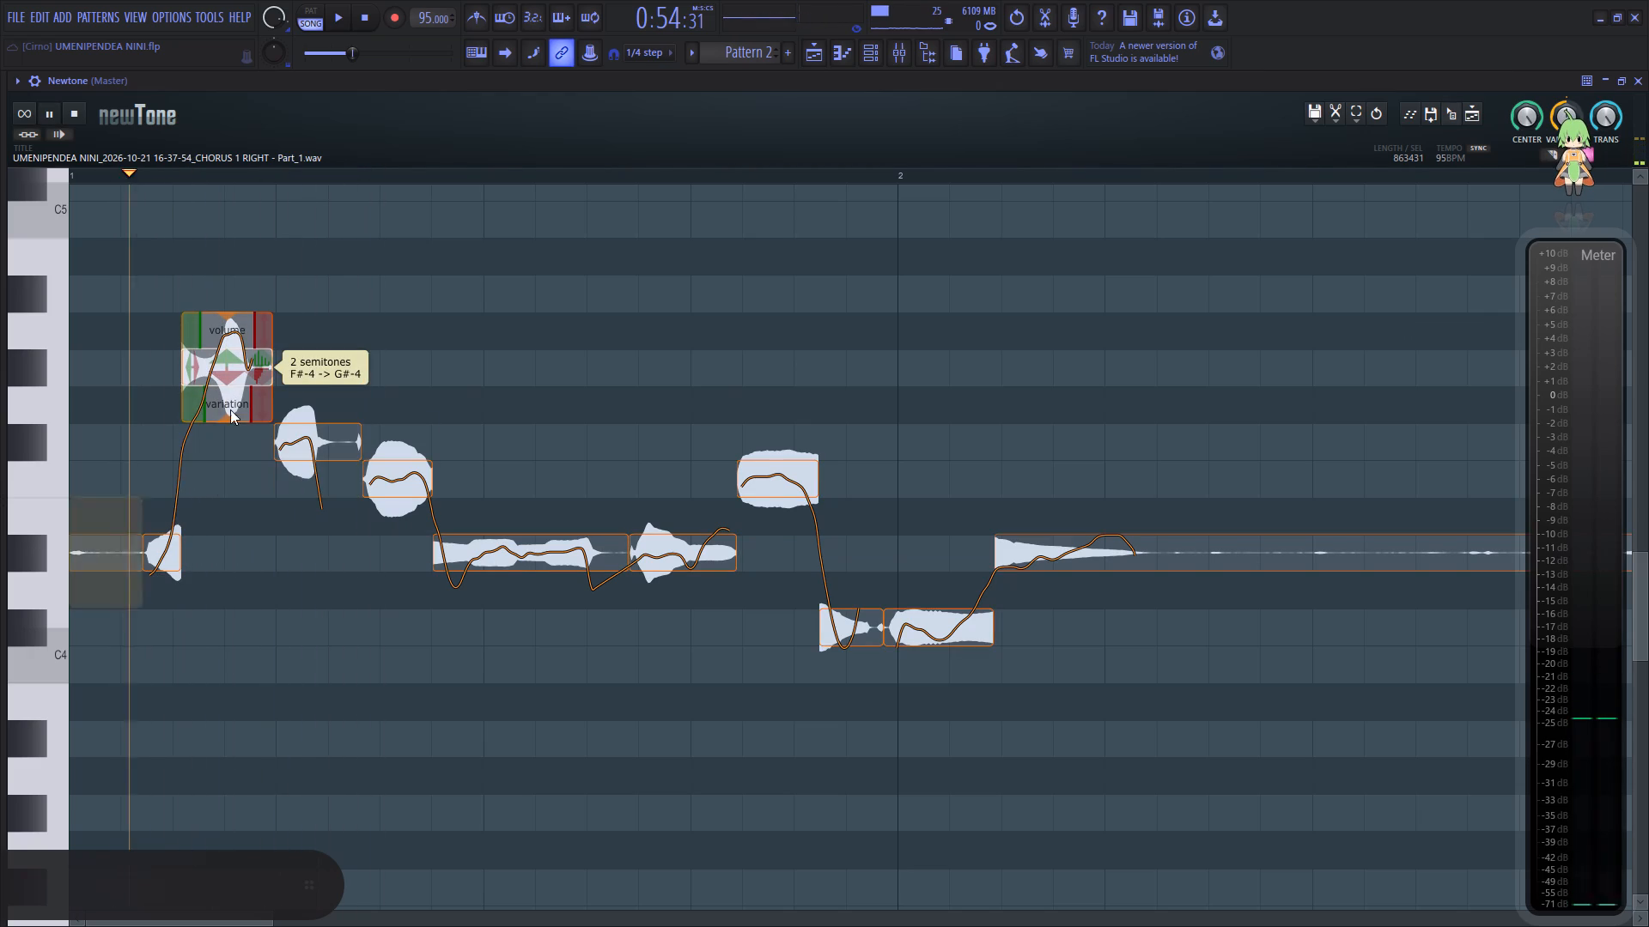
{"action": "key", "text": "space"}
{"action": "left_click_drag", "start_coordinate": [229, 421], "coordinate": [244, 364]}
{"action": "key", "text": "space"}
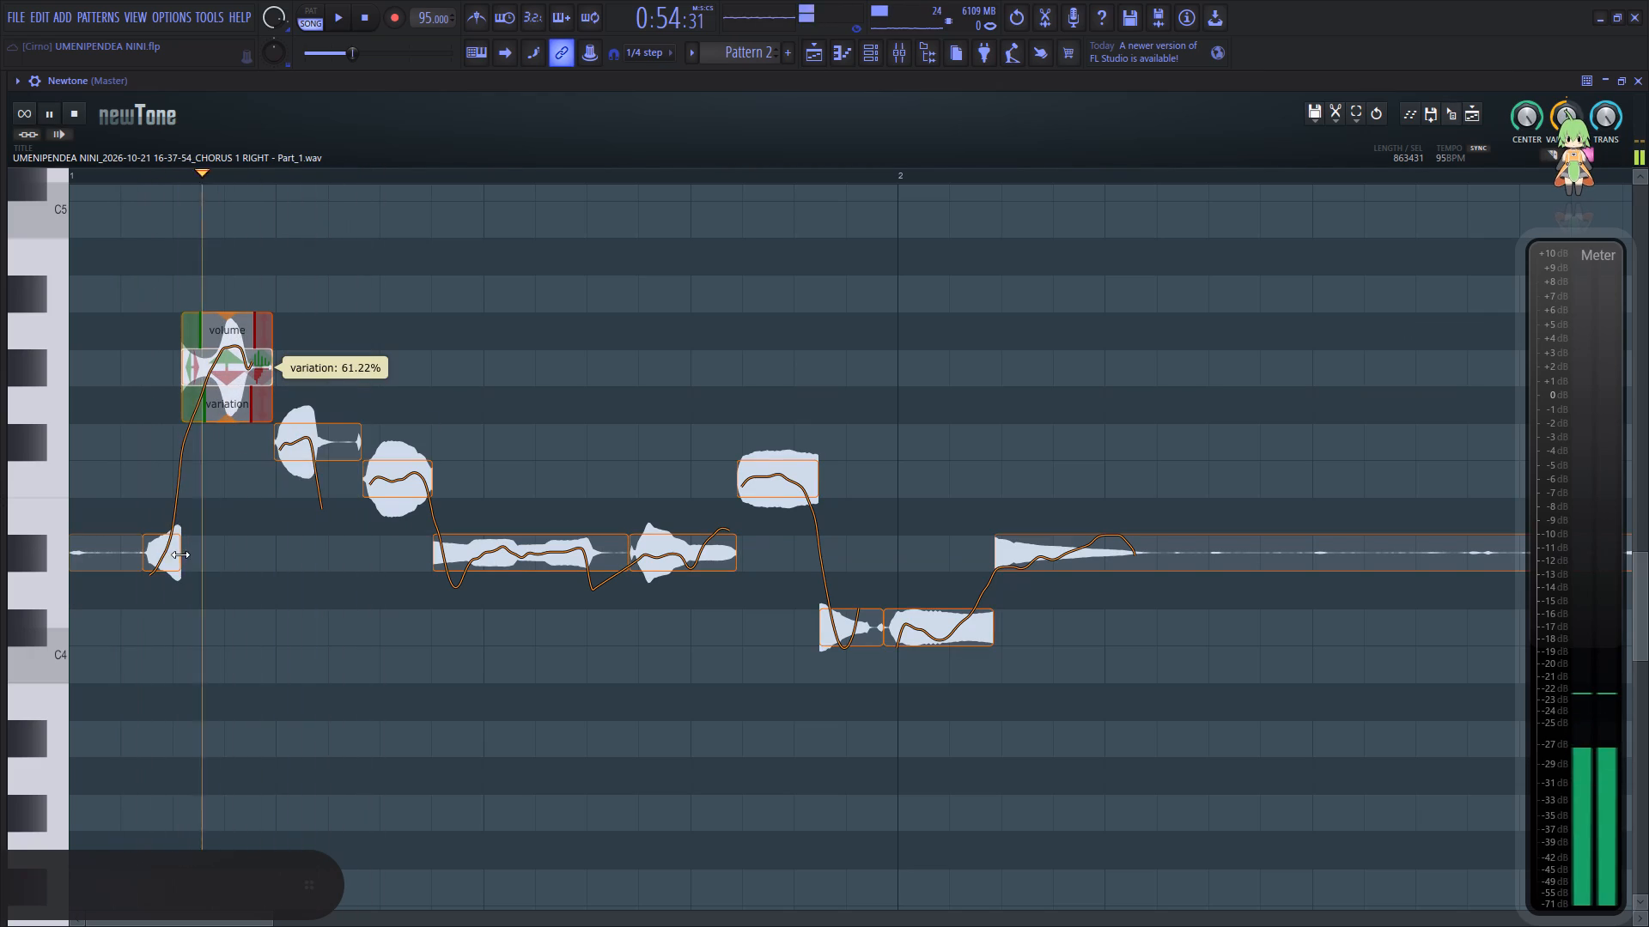
{"action": "key", "text": "space"}
Raise the short D#4 note before the G#4 in bar 1 to F4, trying neighbouring pitches and replaying the opening.
{"action": "left_click_drag", "start_coordinate": [166, 560], "coordinate": [166, 581]}
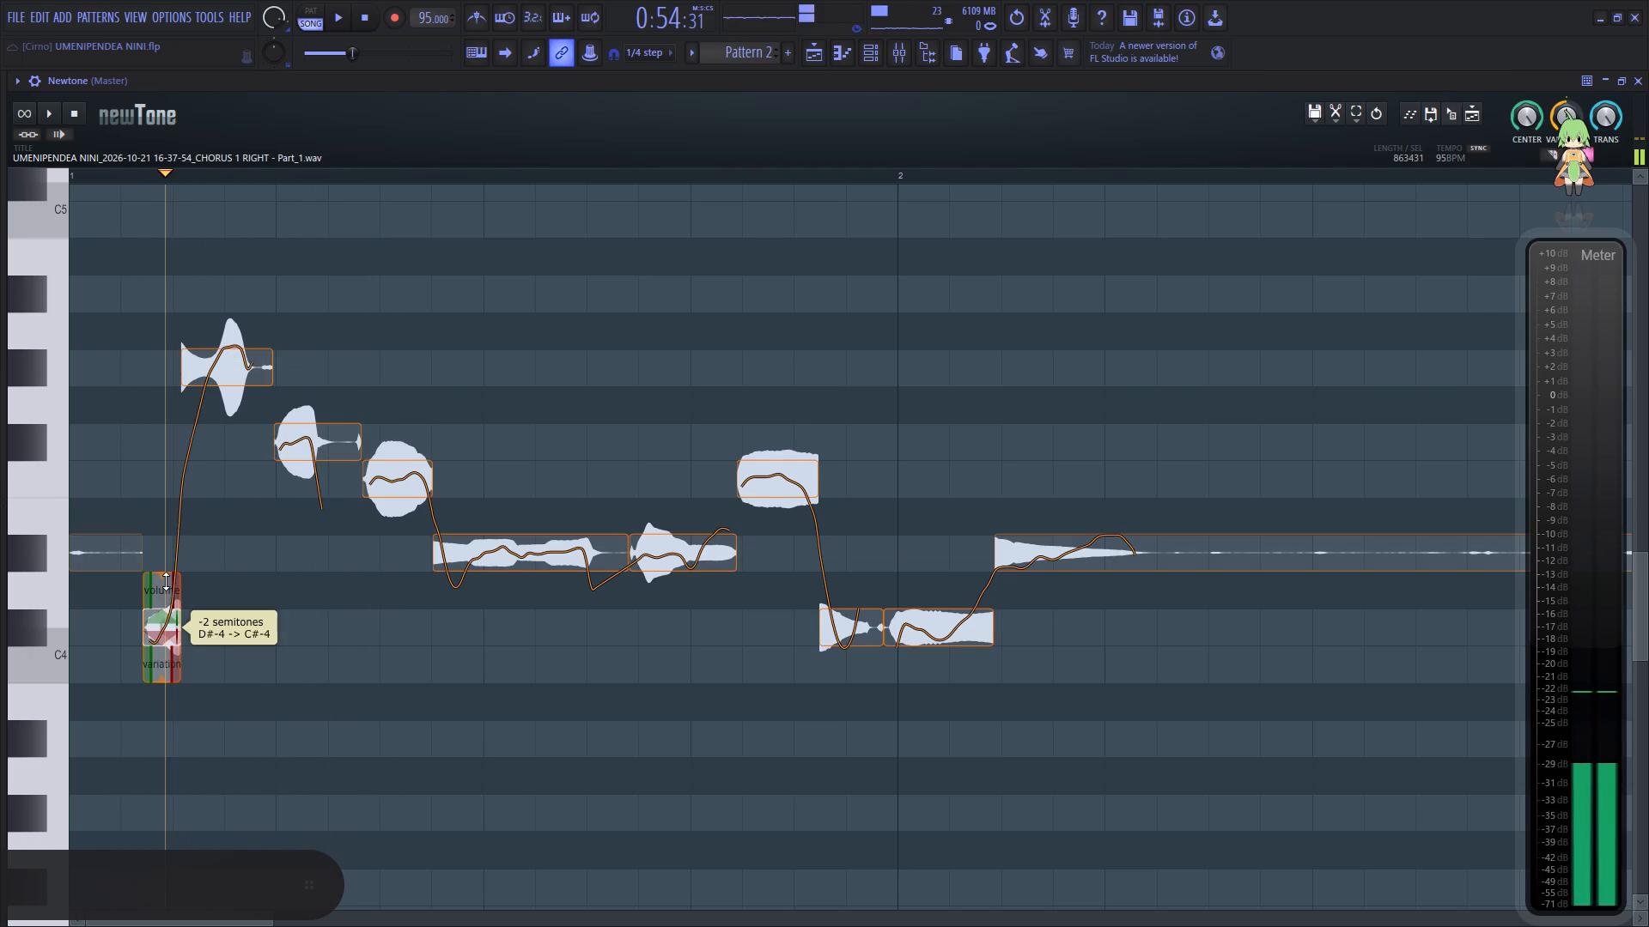
{"action": "left_click_drag", "start_coordinate": [166, 581], "coordinate": [173, 487]}
{"action": "left_click", "coordinate": [96, 520]}
{"action": "key", "text": "space"}
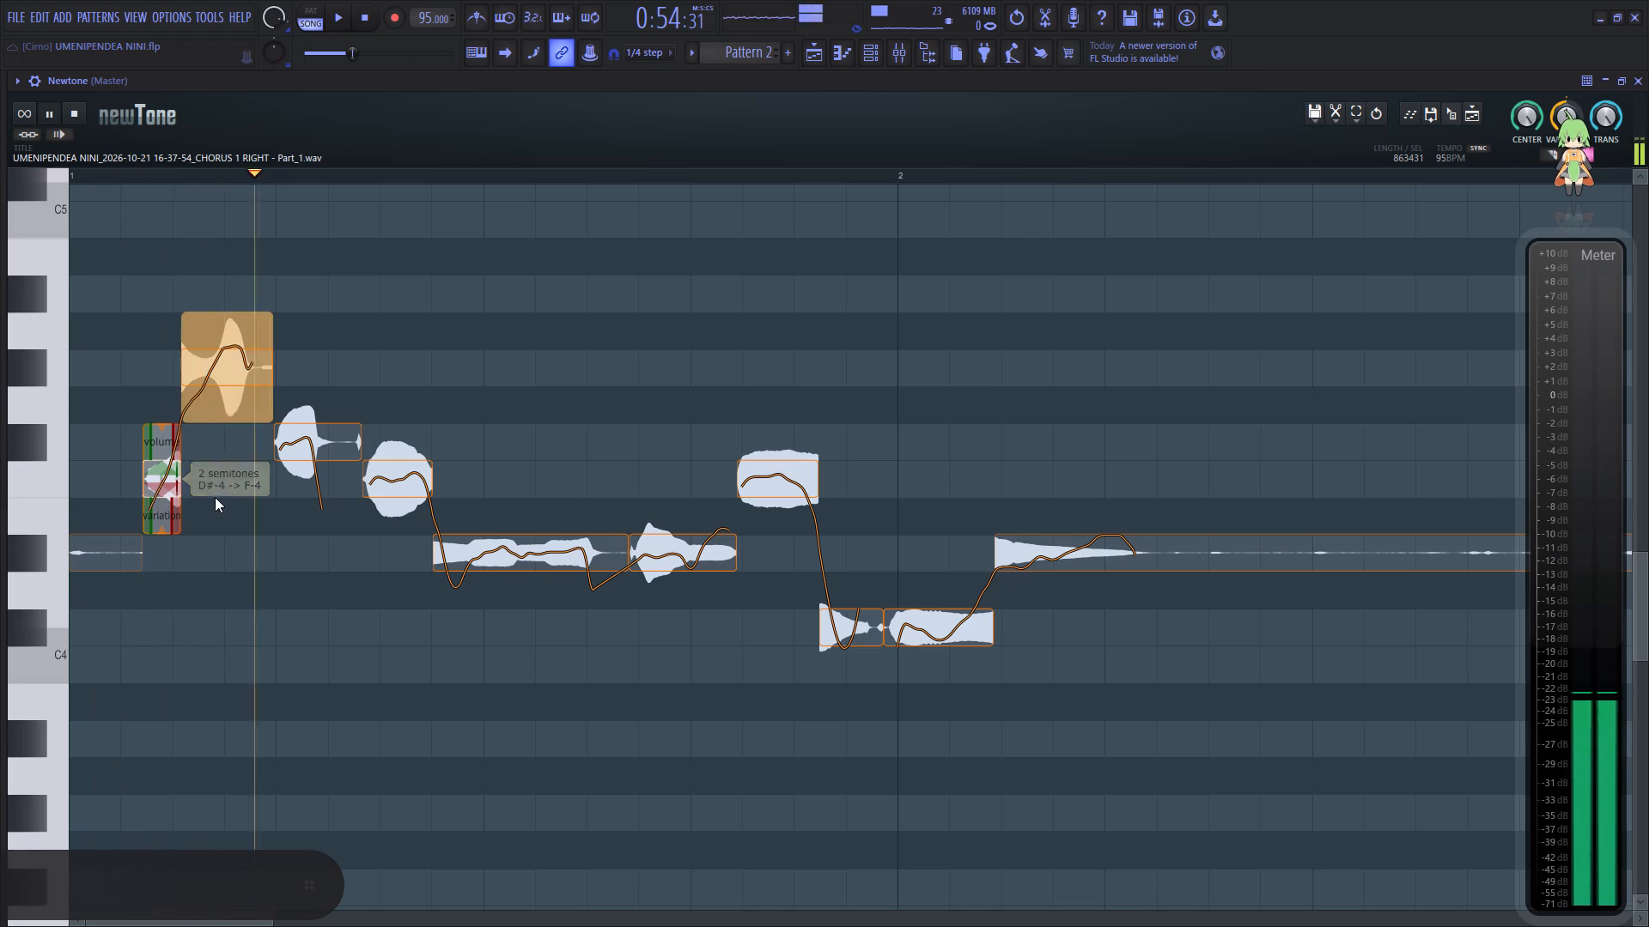
{"action": "key", "text": "space"}
{"action": "left_click", "coordinate": [167, 477]}
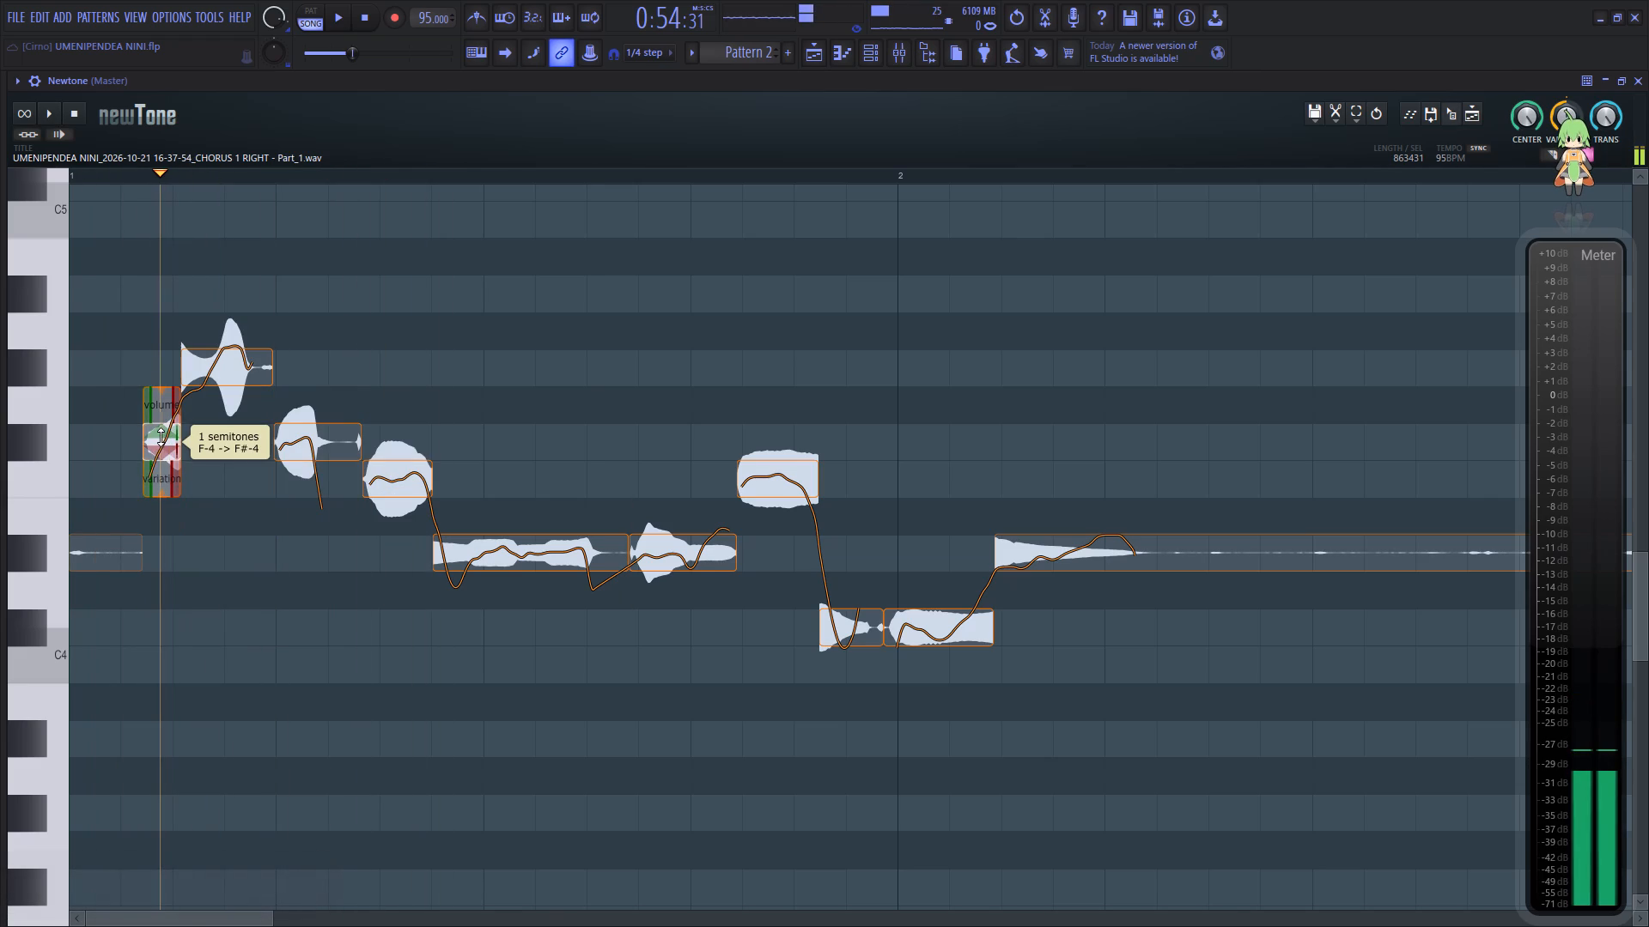
{"action": "left_click", "coordinate": [64, 509]}
{"action": "key", "text": "space"}
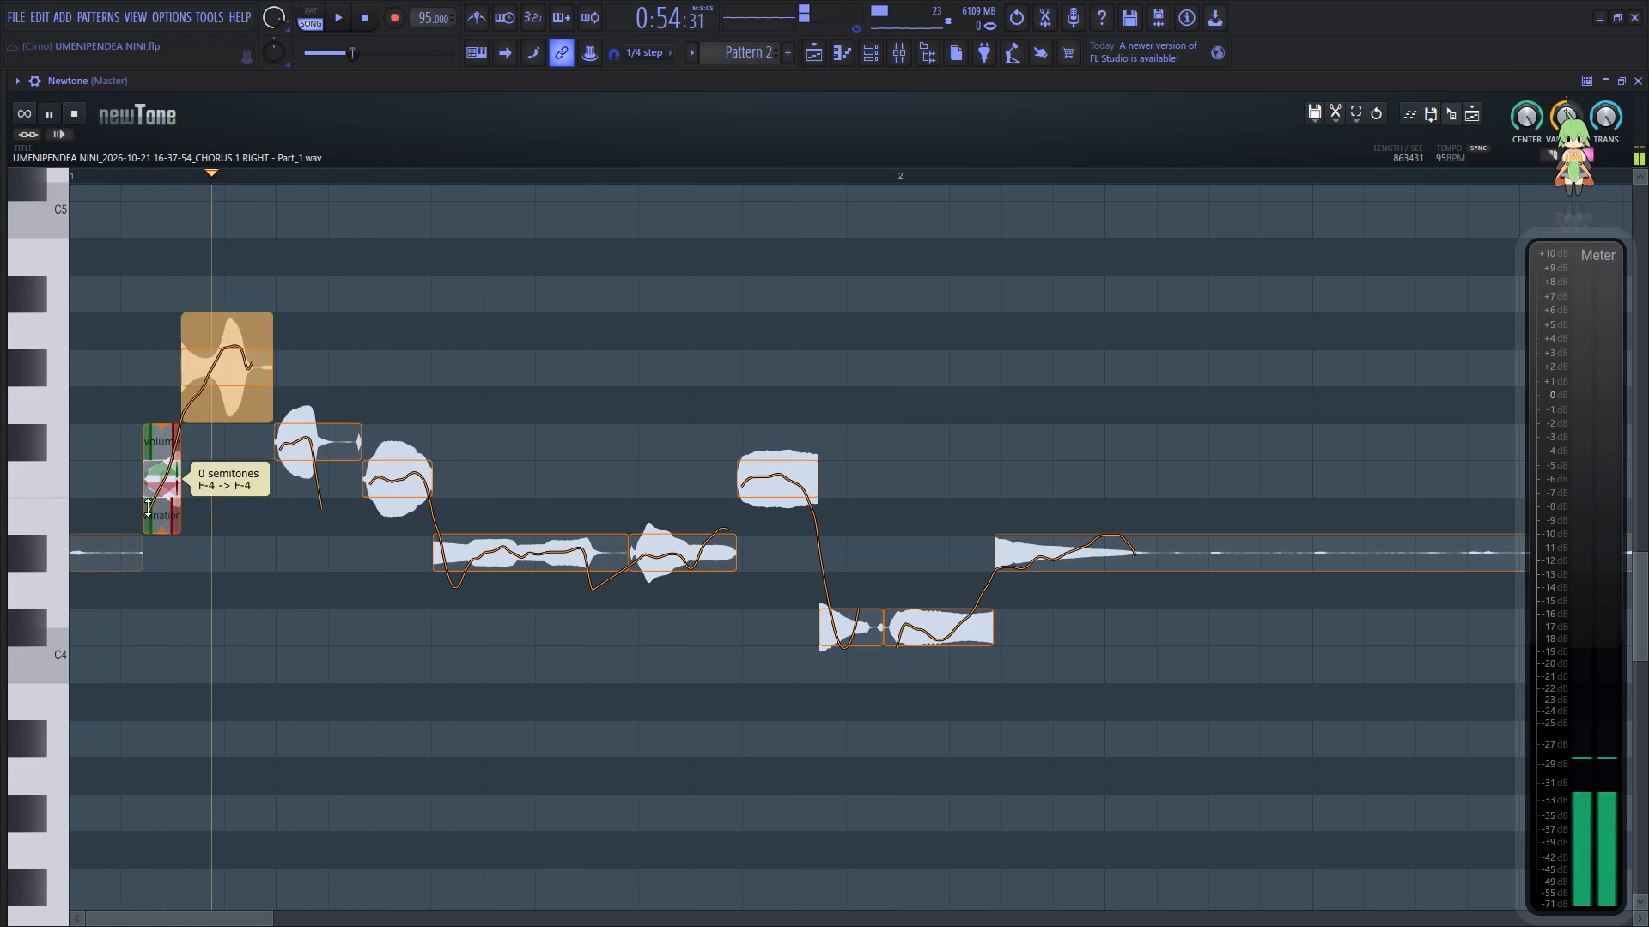
{"action": "key", "text": "space"}
{"action": "left_click", "coordinate": [104, 537]}
{"action": "key", "text": "space"}
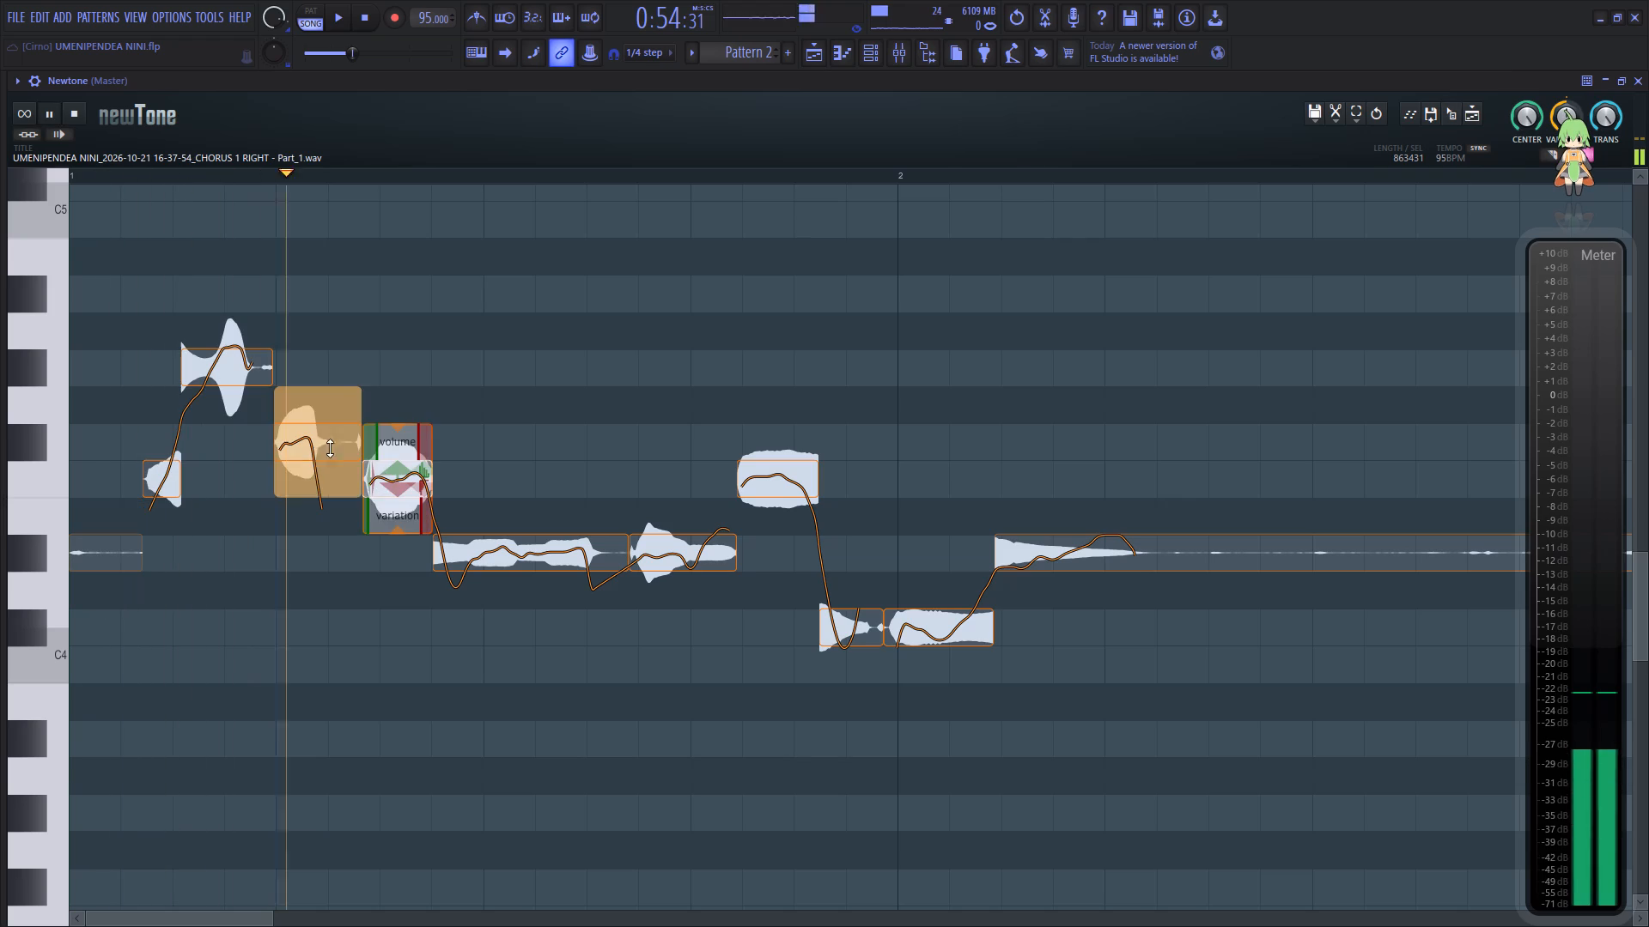
{"action": "key", "text": "space"}
Reduce the pitch variation of the F#4, F4 and long D#4 notes in bar 1 and replay from the start.
{"action": "left_click", "coordinate": [320, 449]}
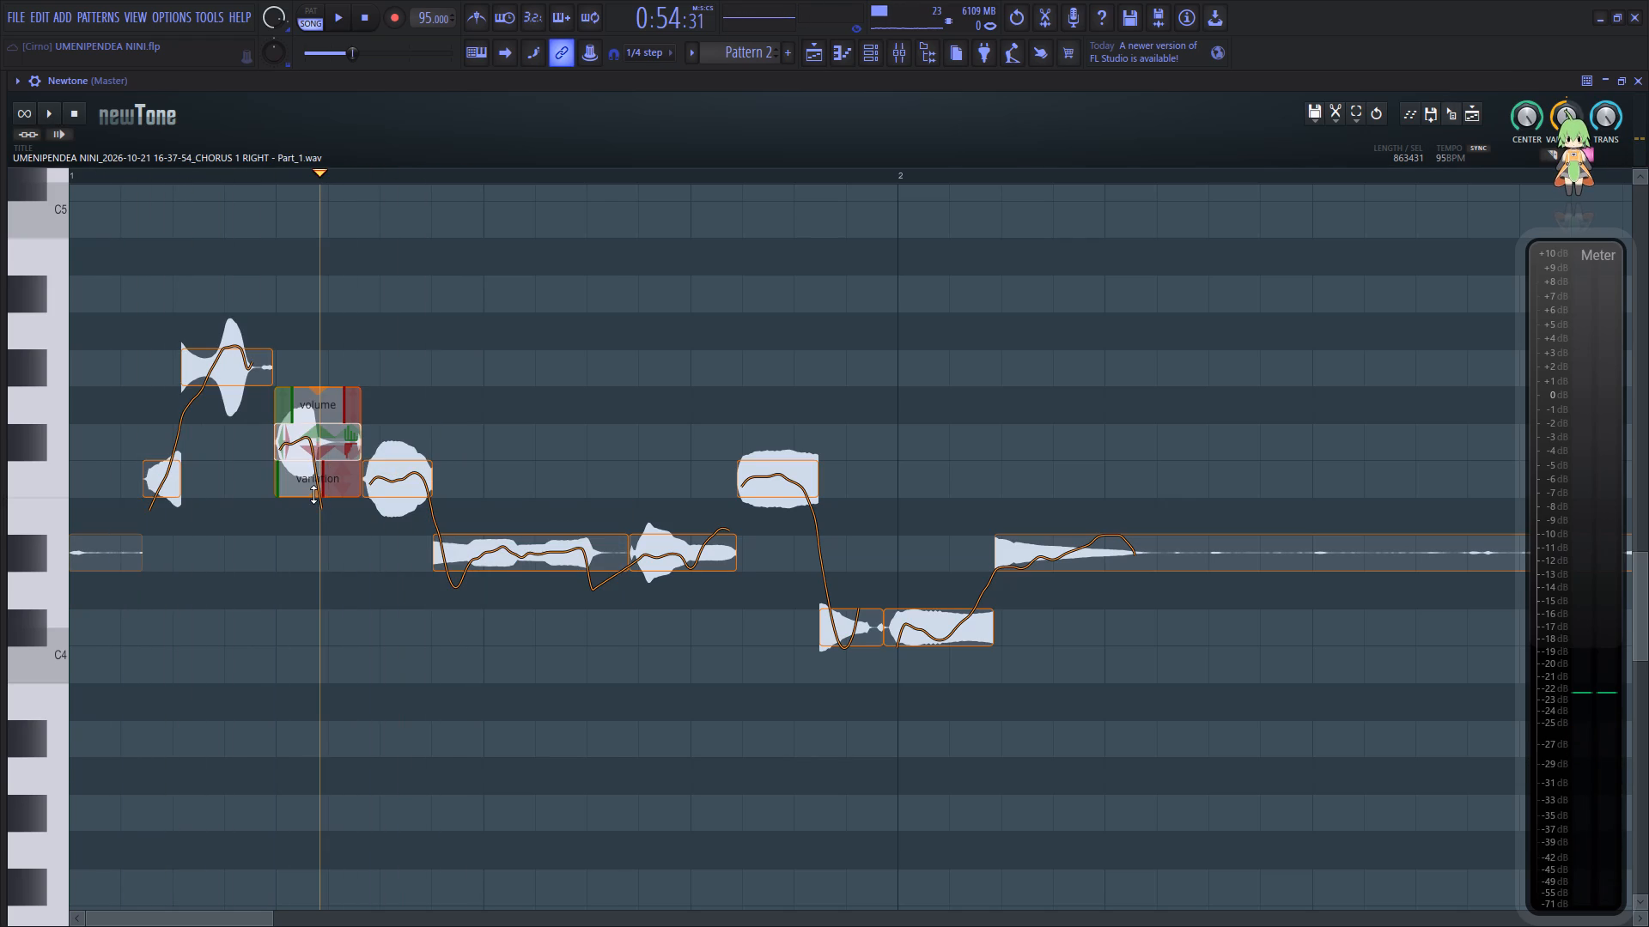
{"action": "left_click_drag", "start_coordinate": [313, 494], "coordinate": [331, 442]}
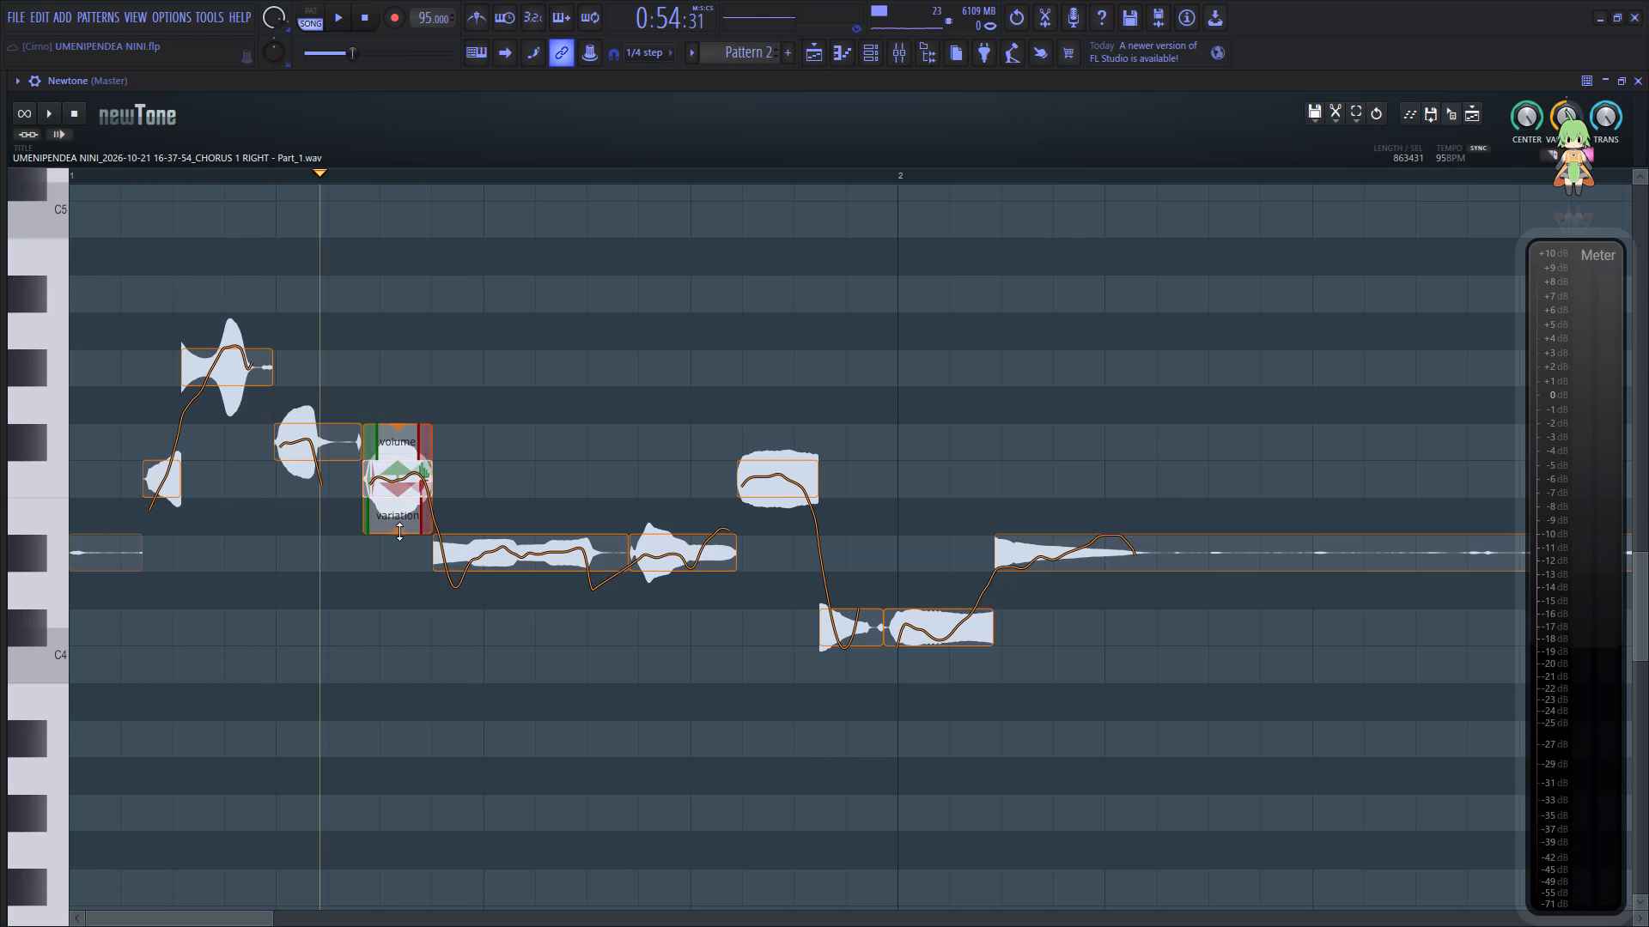
{"action": "left_click_drag", "start_coordinate": [399, 531], "coordinate": [412, 479]}
{"action": "left_click_drag", "start_coordinate": [531, 607], "coordinate": [531, 591]}
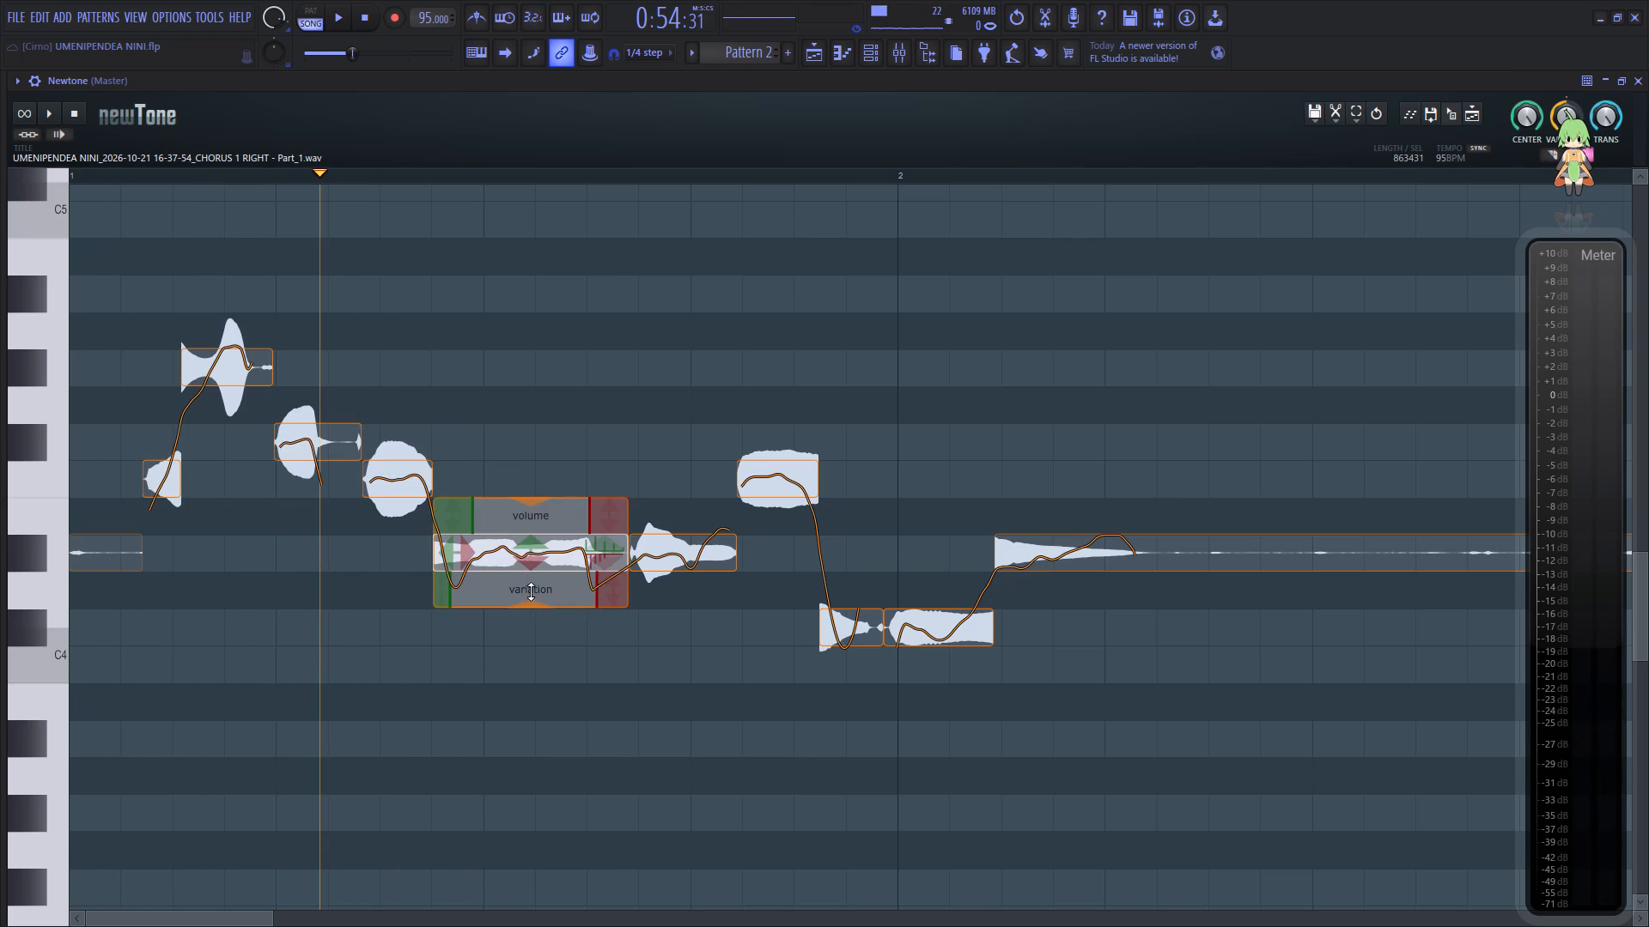
{"action": "left_click_drag", "start_coordinate": [531, 591], "coordinate": [538, 538]}
{"action": "left_click", "coordinate": [92, 588]}
{"action": "key", "text": "space"}
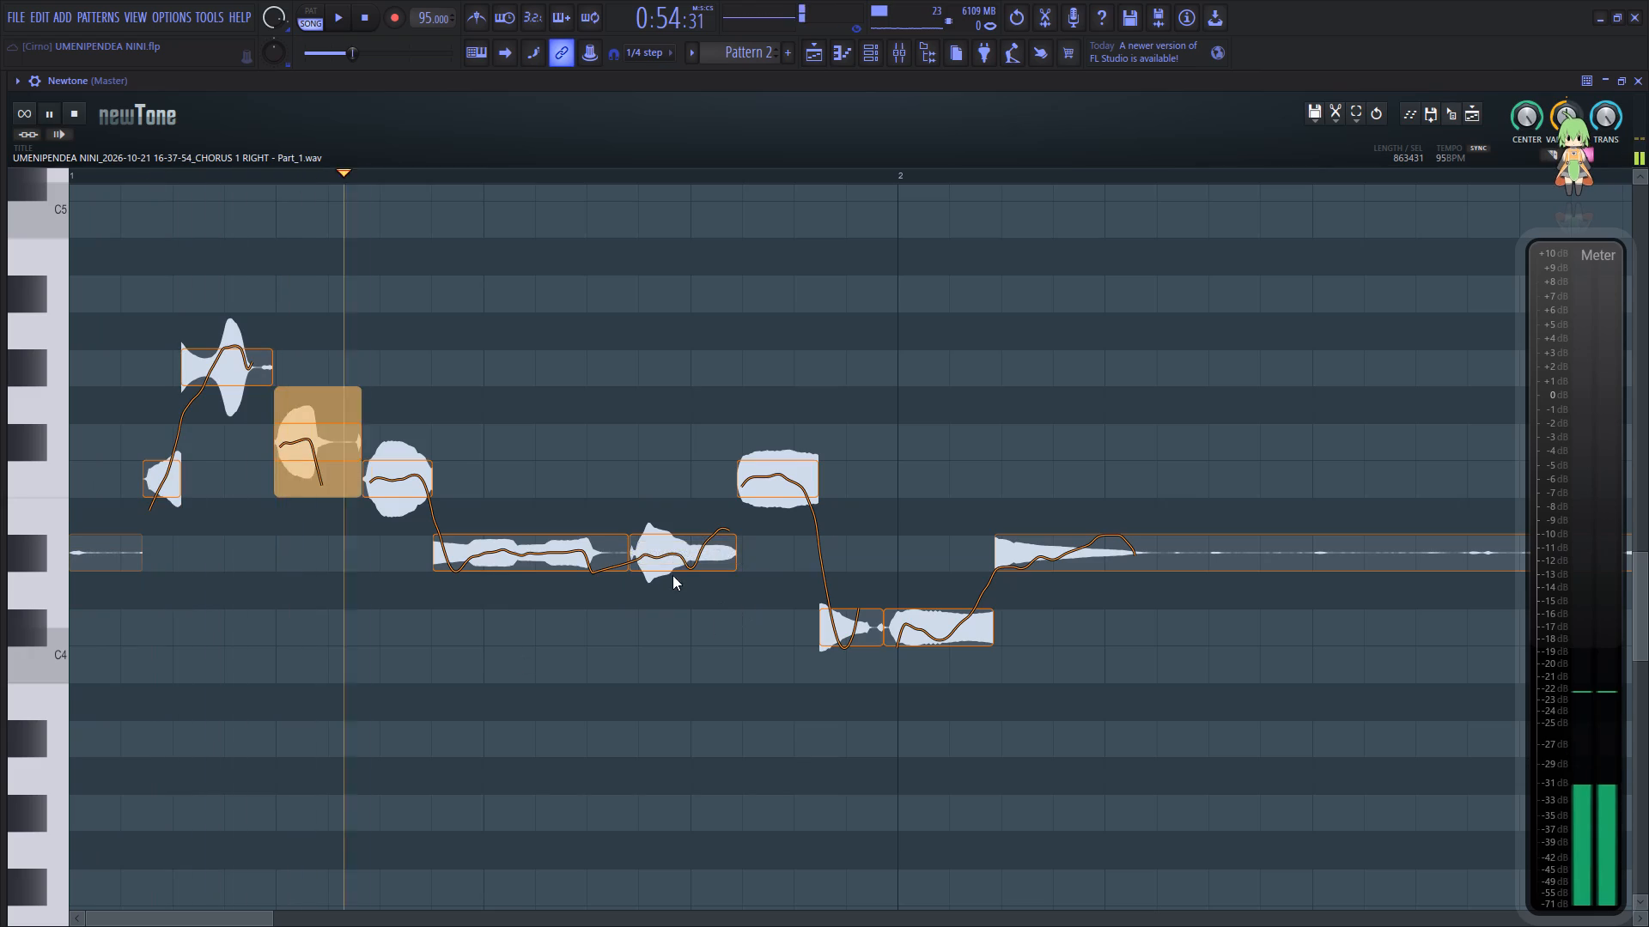
Reduce the pitch variation of the second D#4 note and the F4 note after it in bar 1, replaying each change.
{"action": "left_click_drag", "start_coordinate": [685, 606], "coordinate": [701, 544]}
{"action": "key", "text": "space"}
{"action": "key", "text": "space"}
{"action": "left_click_drag", "start_coordinate": [778, 530], "coordinate": [790, 495]}
{"action": "key", "text": "space"}
{"action": "key", "text": "space"}
Raise the C#4 note crossing into bar 2 to D#4, set the preceding short C#4's pitch variation to 68.75%, and replay.
{"action": "left_click_drag", "start_coordinate": [959, 633], "coordinate": [957, 552]}
{"action": "left_click_drag", "start_coordinate": [849, 681], "coordinate": [863, 634]}
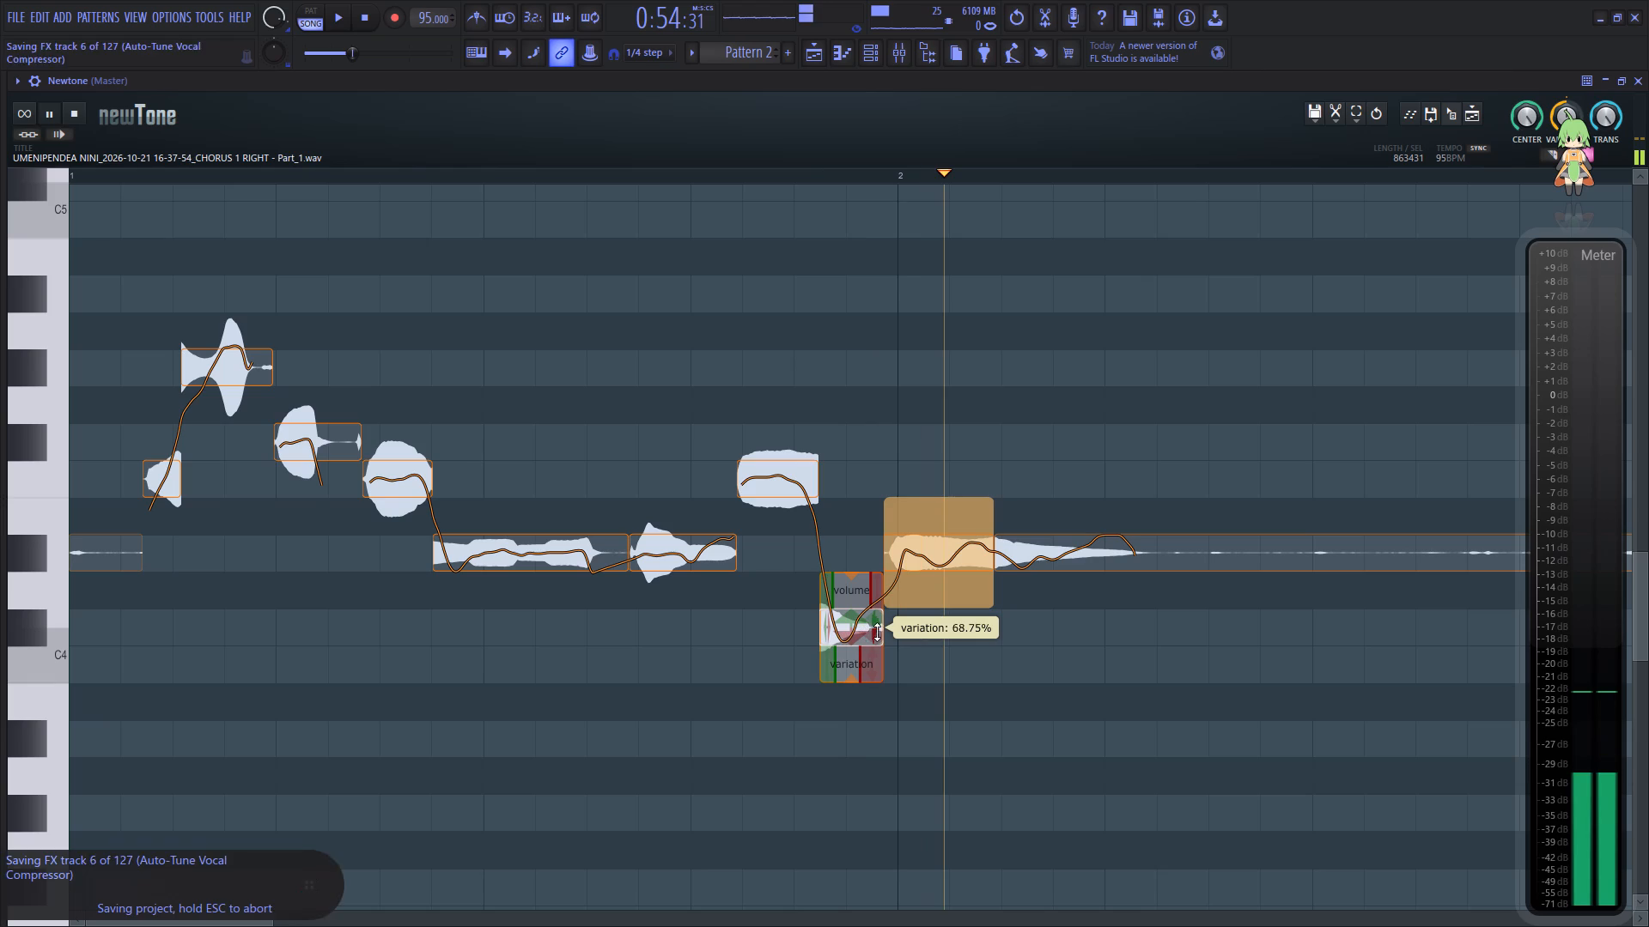
{"action": "key", "text": "space"}
{"action": "key", "text": "space"}
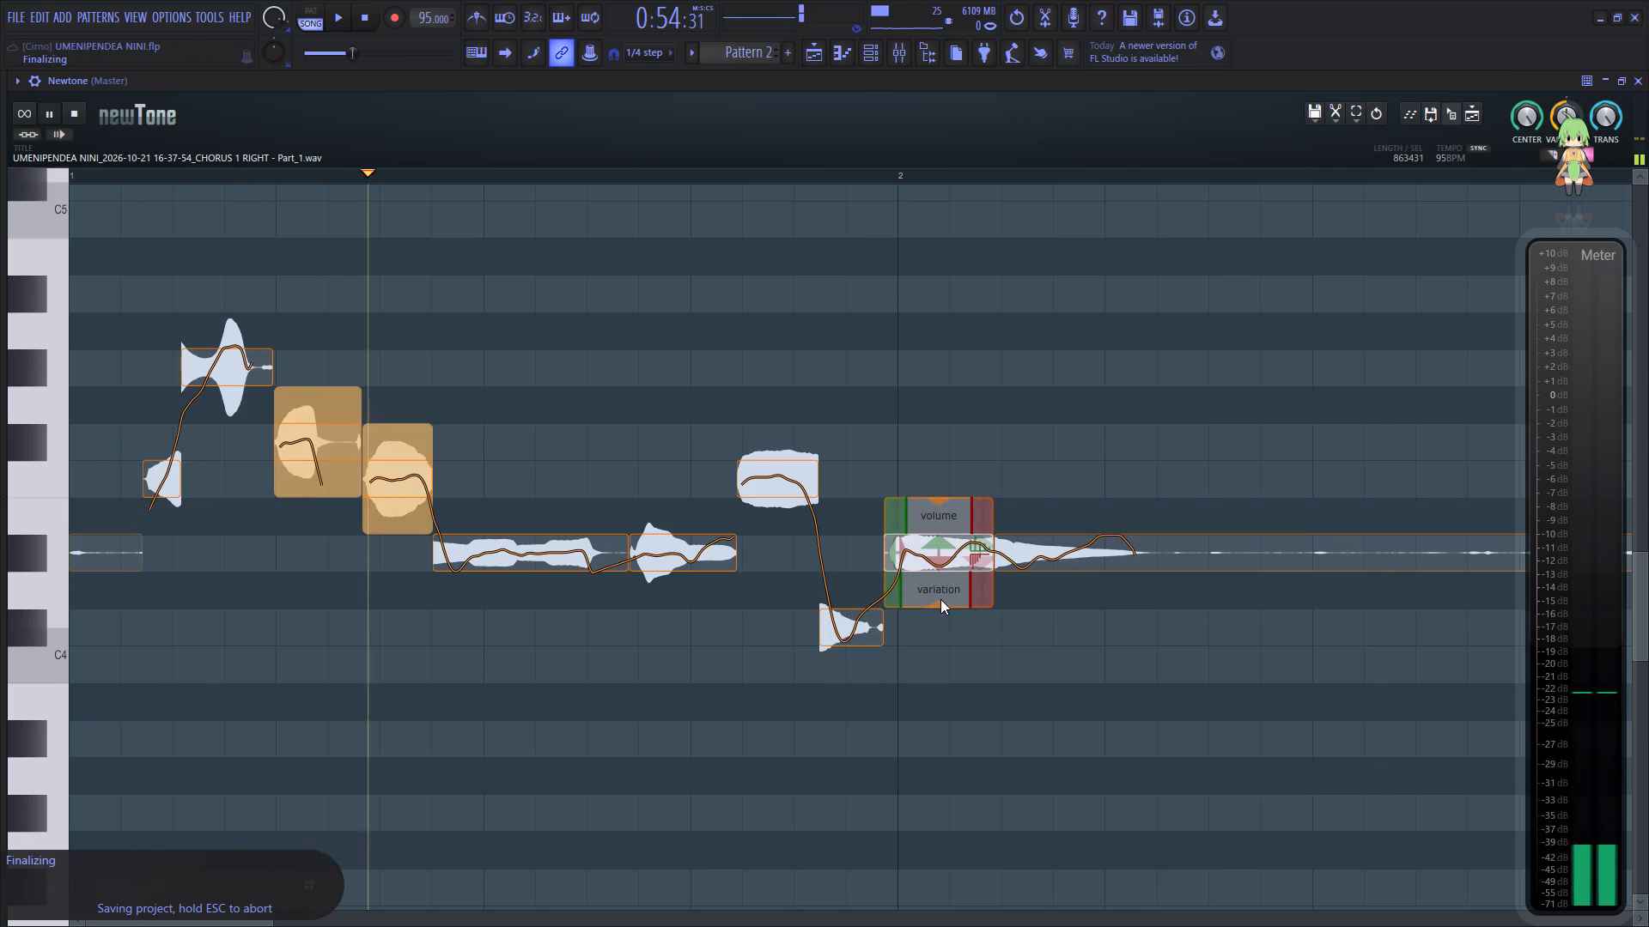
Reduce the pitch variation of the D#4 note crossing into bar 2, set the long D#4 after it to 60.07%, and replay.
{"action": "left_click_drag", "start_coordinate": [940, 606], "coordinate": [949, 553]}
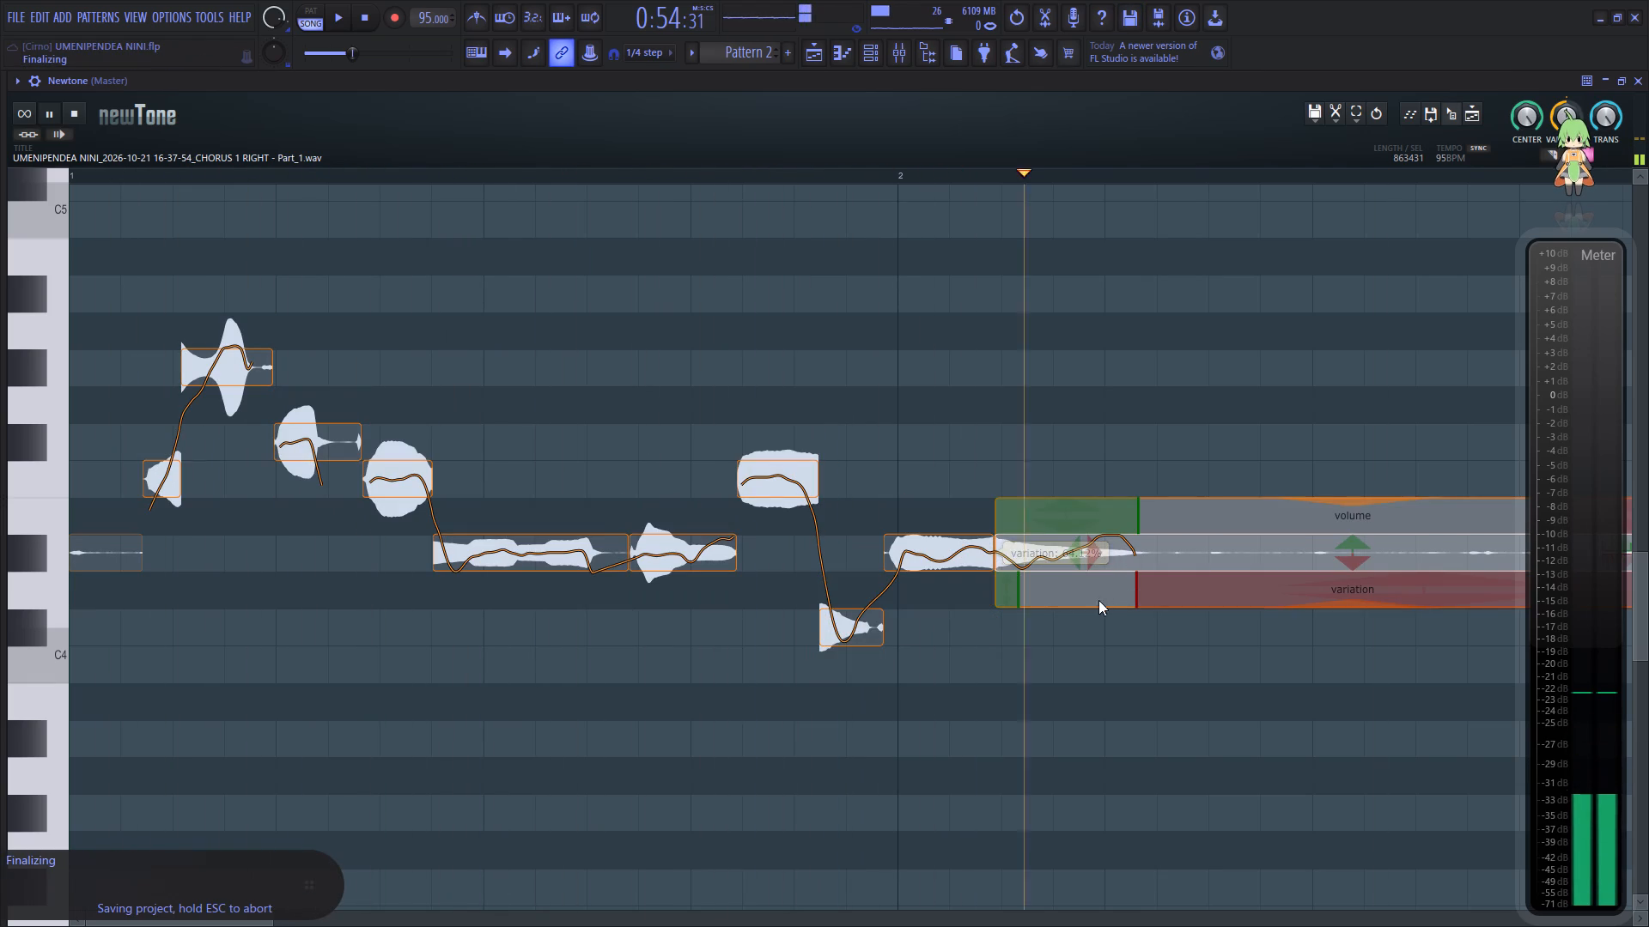
{"action": "left_click_drag", "start_coordinate": [1100, 605], "coordinate": [1112, 546]}
{"action": "key", "text": "space"}
{"action": "key", "text": "space"}
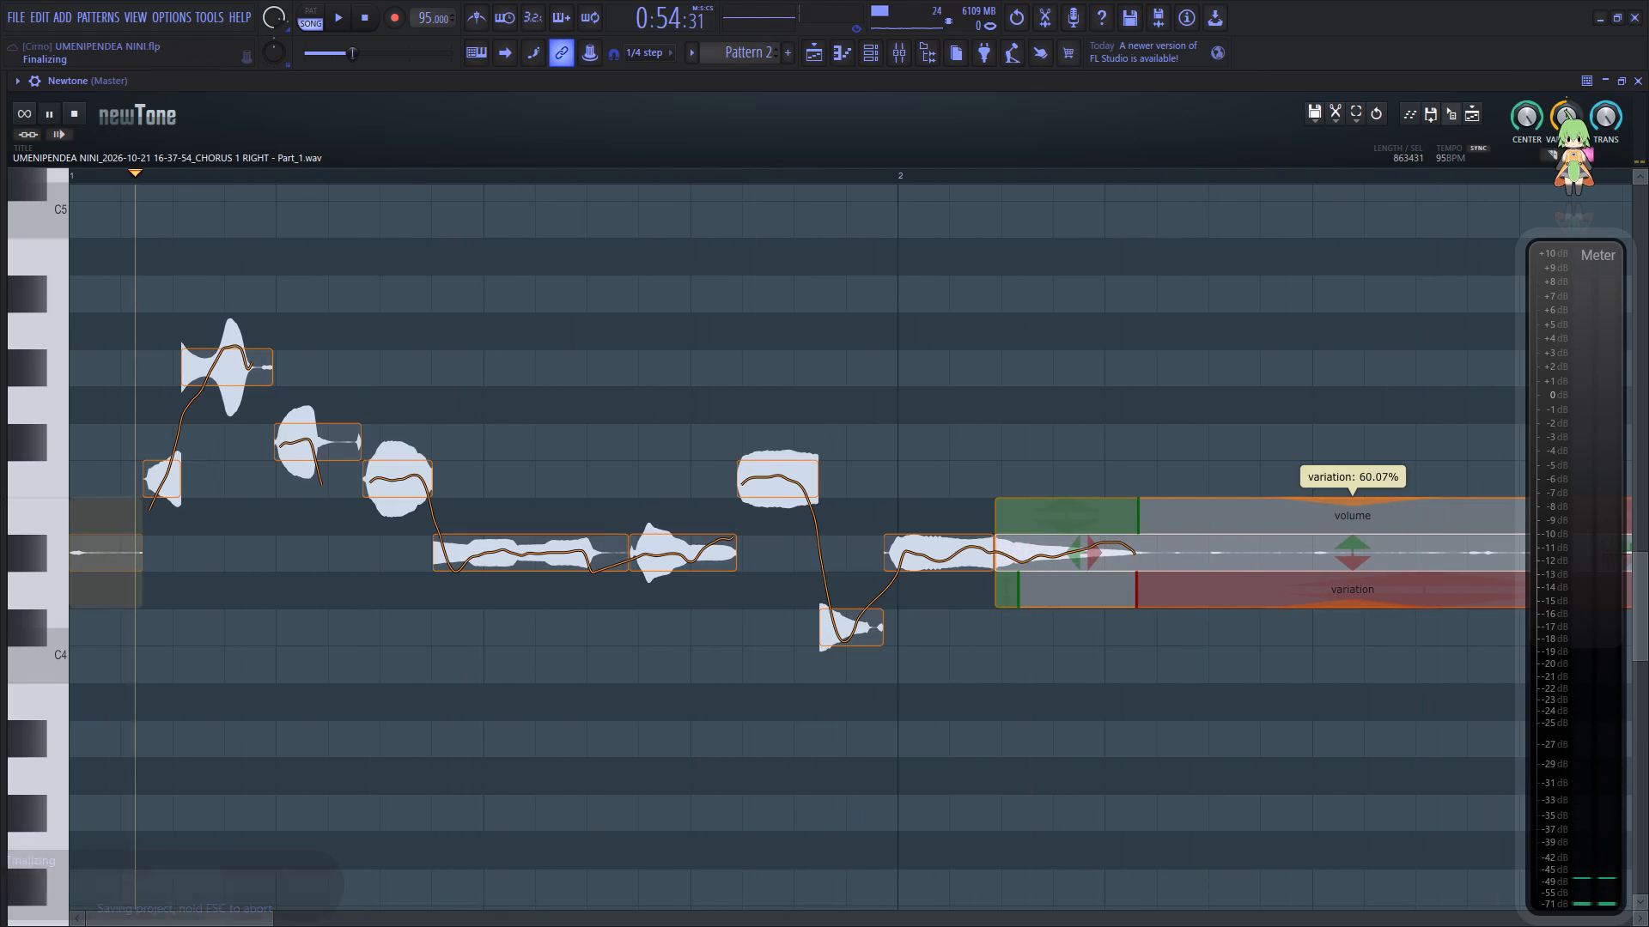
{"action": "left_click_drag", "start_coordinate": [251, 923], "coordinate": [307, 914]}
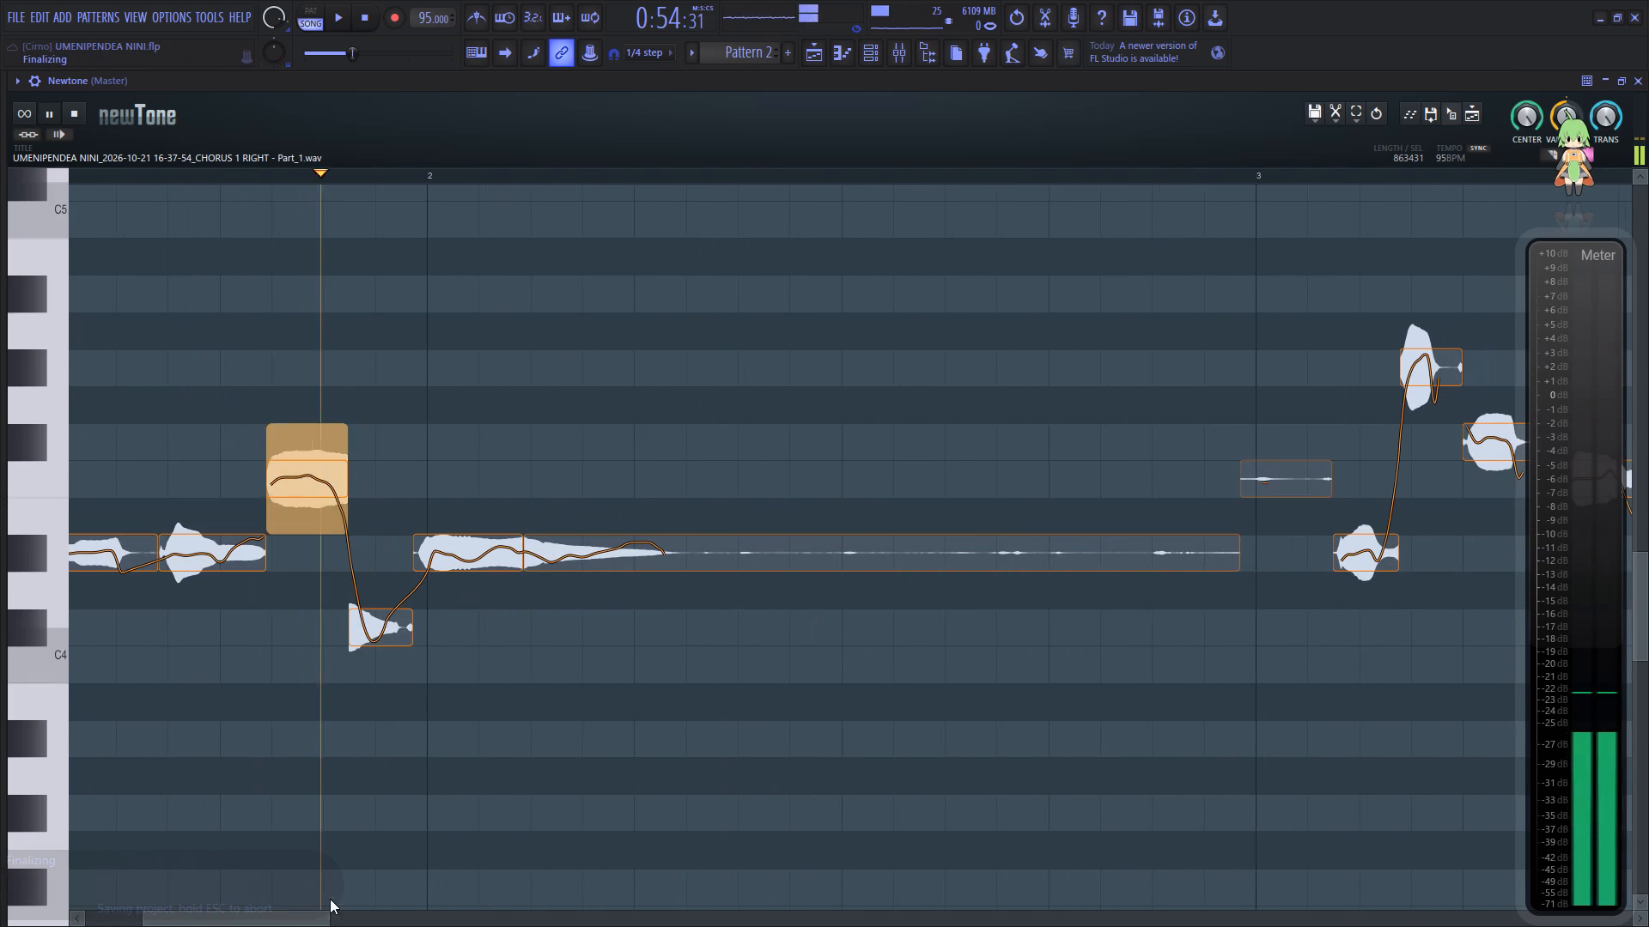
Split the long D#4 note in bar 2 where its vocal fades, delete the noise up to bar 3, and replay.
{"action": "key", "text": "space"}
{"action": "key", "text": "c"}
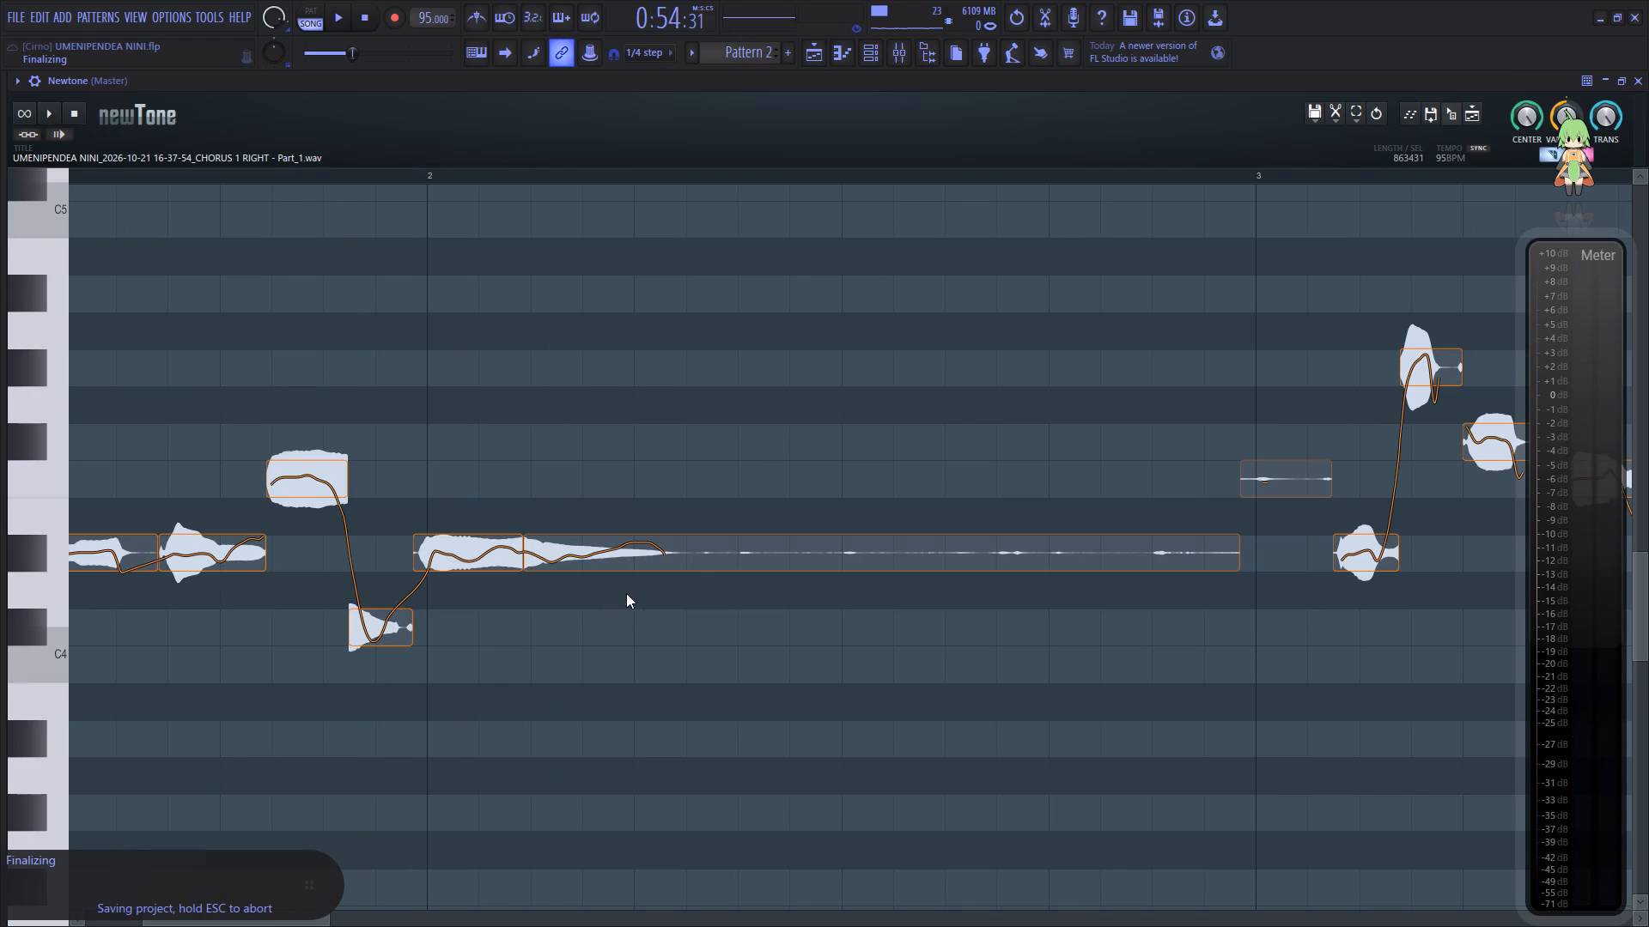
{"action": "left_click", "coordinate": [691, 554]}
{"action": "key", "text": "c"}
{"action": "left_click", "coordinate": [938, 753]}
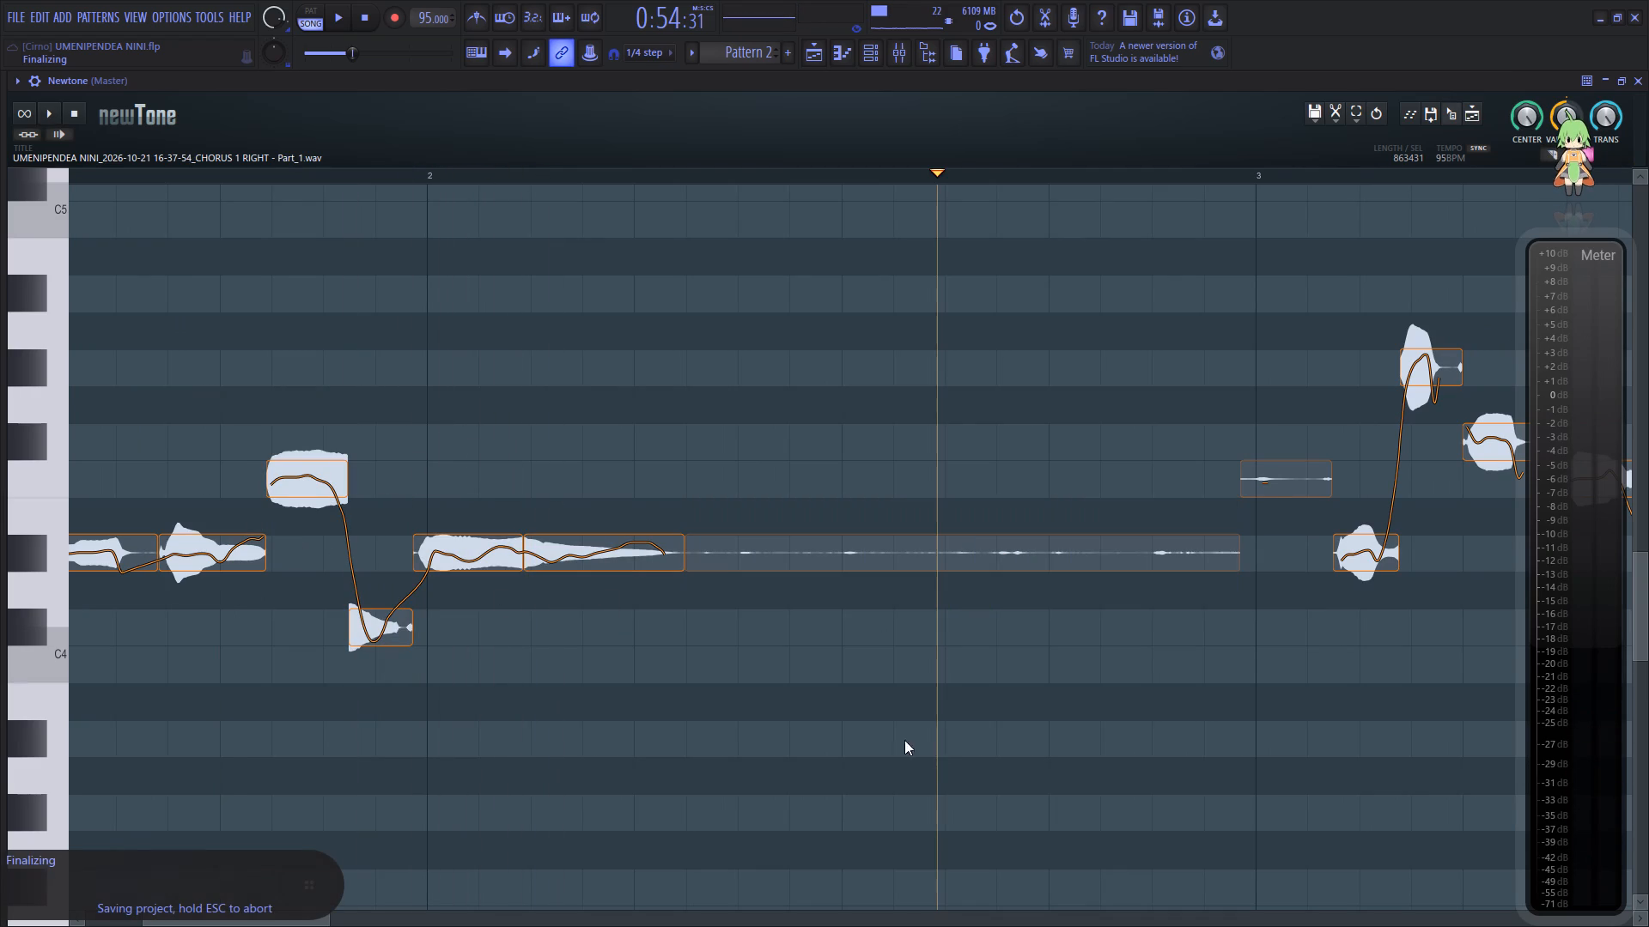
{"action": "left_click_drag", "start_coordinate": [891, 712], "coordinate": [1274, 436], "text": "ctrl"}
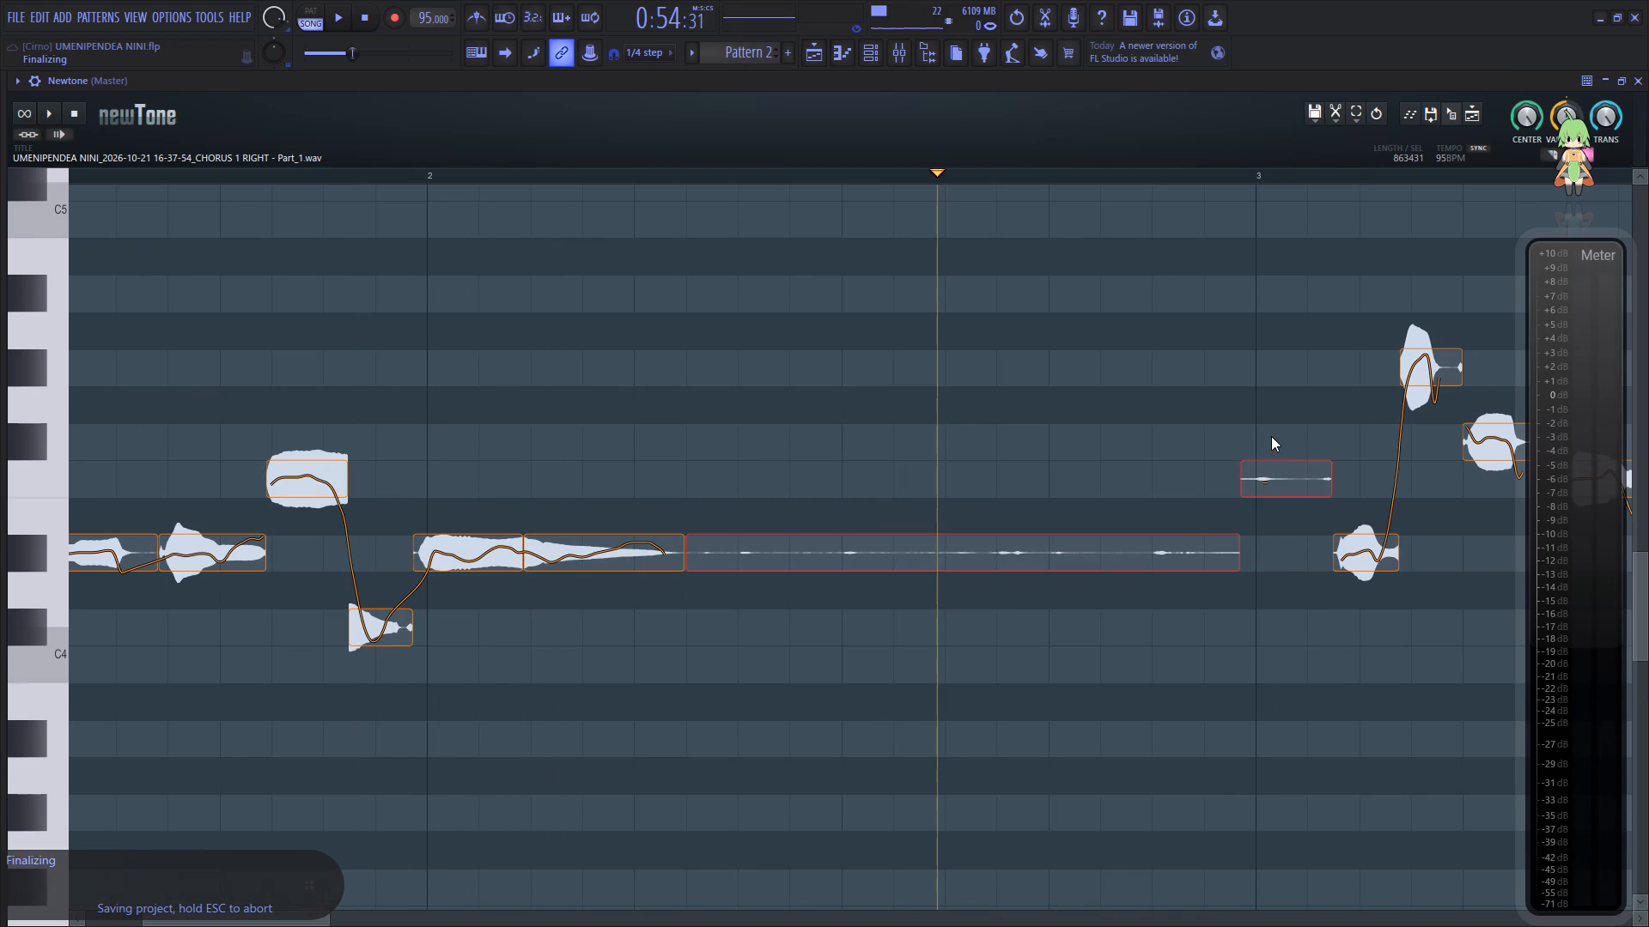
{"action": "key", "text": "Delete"}
{"action": "left_click", "coordinate": [359, 686]}
{"action": "key", "text": "space"}
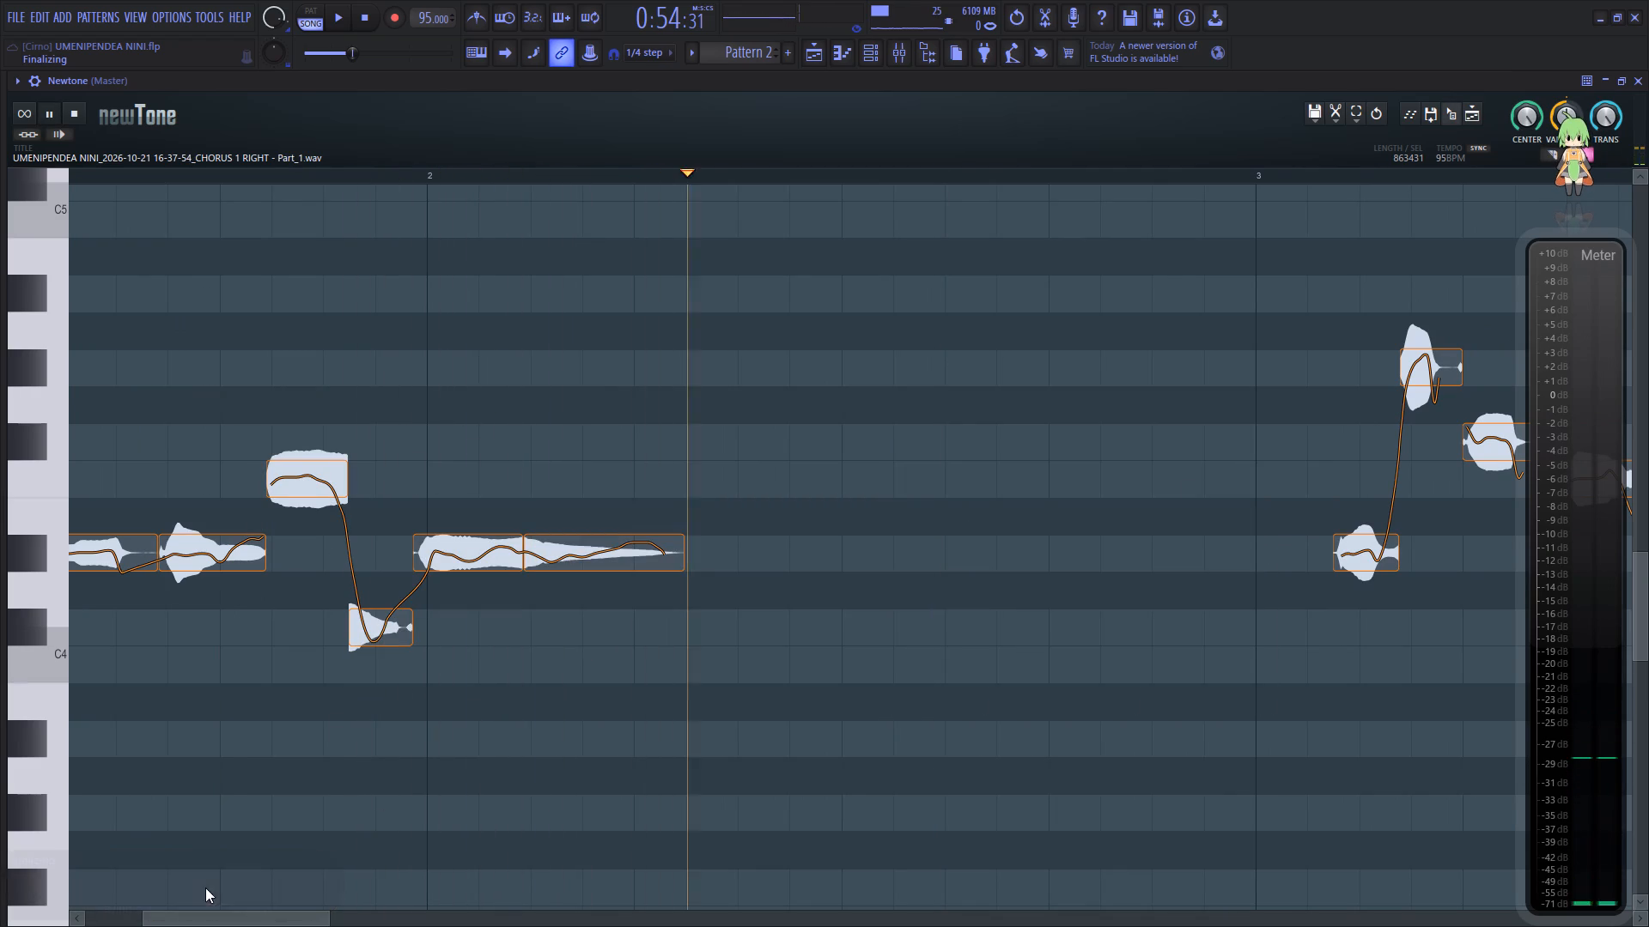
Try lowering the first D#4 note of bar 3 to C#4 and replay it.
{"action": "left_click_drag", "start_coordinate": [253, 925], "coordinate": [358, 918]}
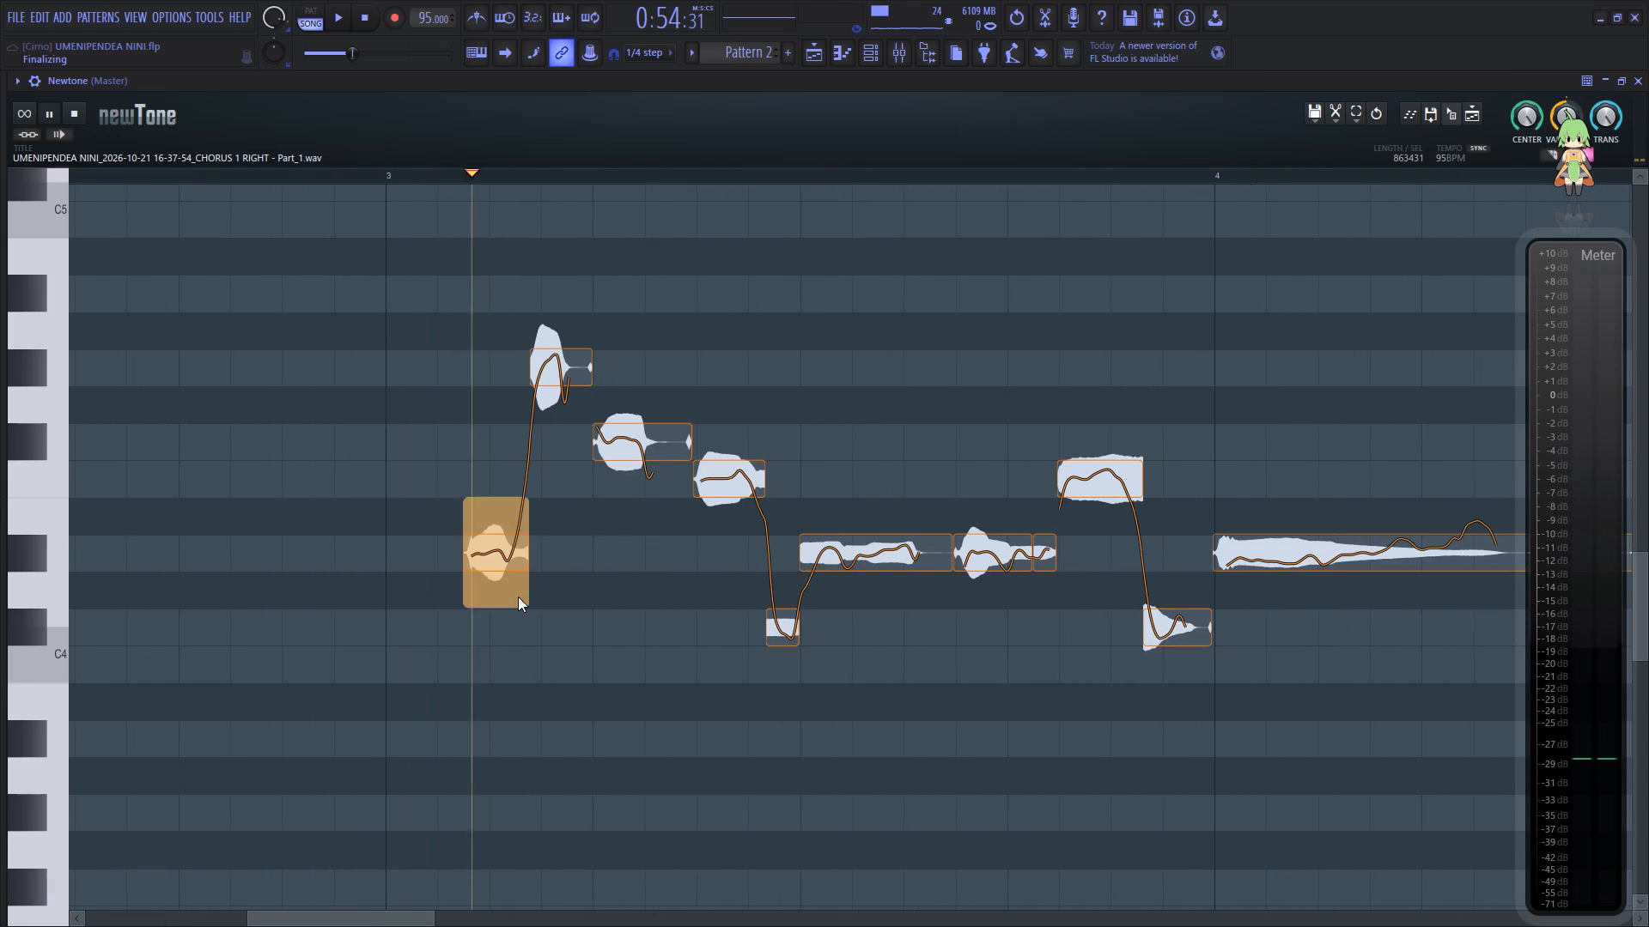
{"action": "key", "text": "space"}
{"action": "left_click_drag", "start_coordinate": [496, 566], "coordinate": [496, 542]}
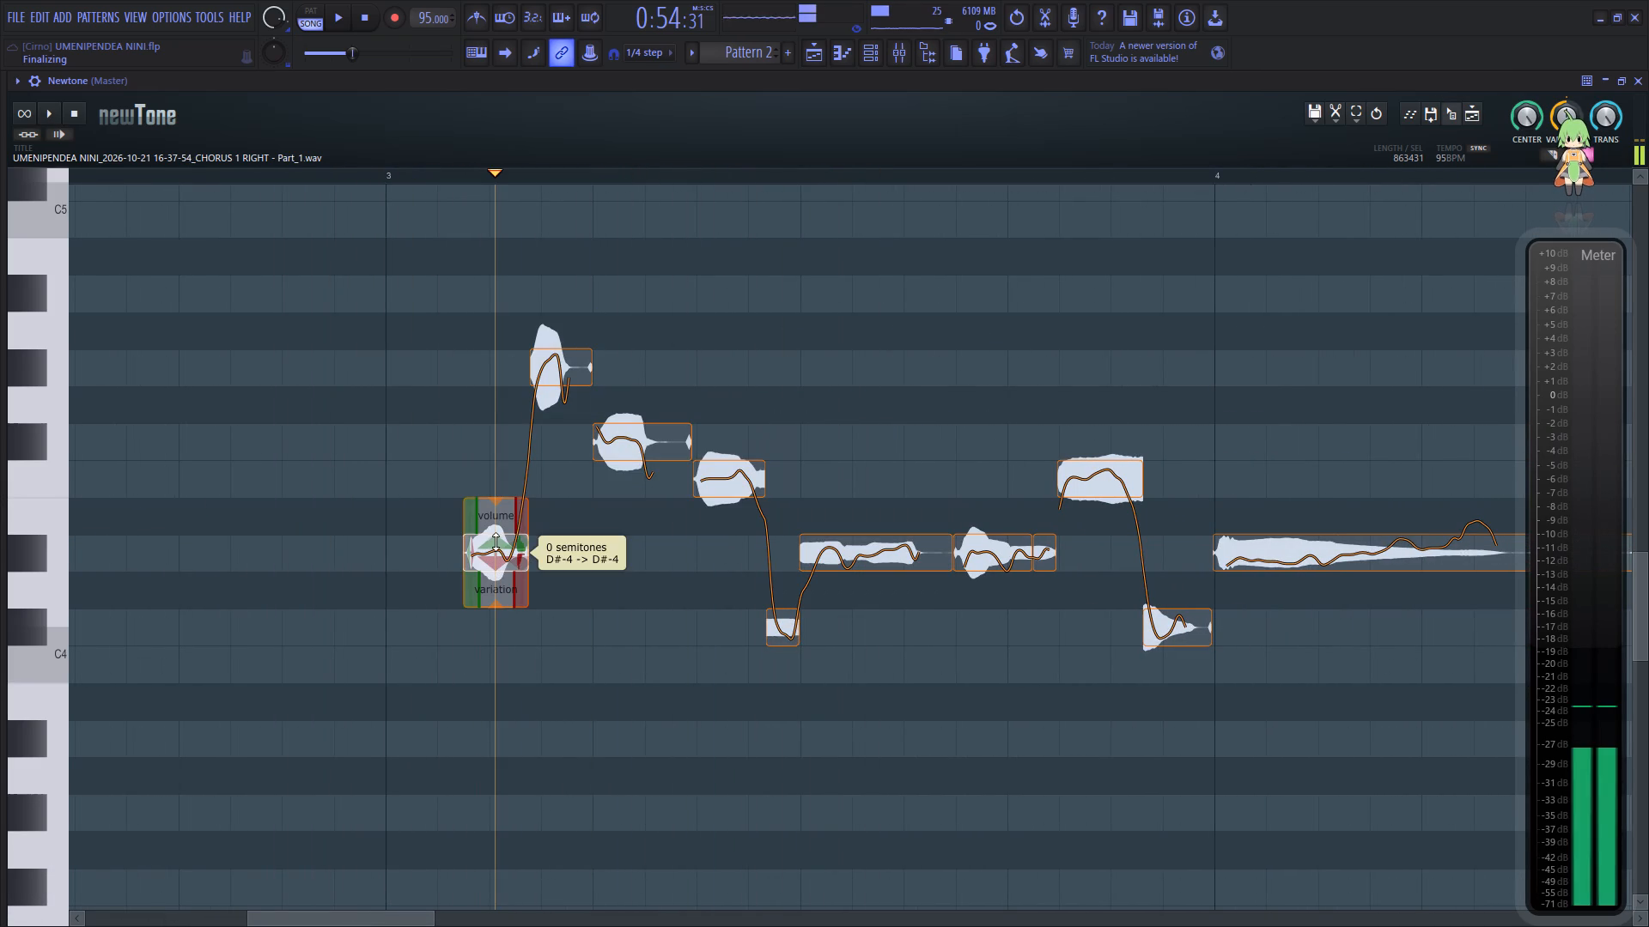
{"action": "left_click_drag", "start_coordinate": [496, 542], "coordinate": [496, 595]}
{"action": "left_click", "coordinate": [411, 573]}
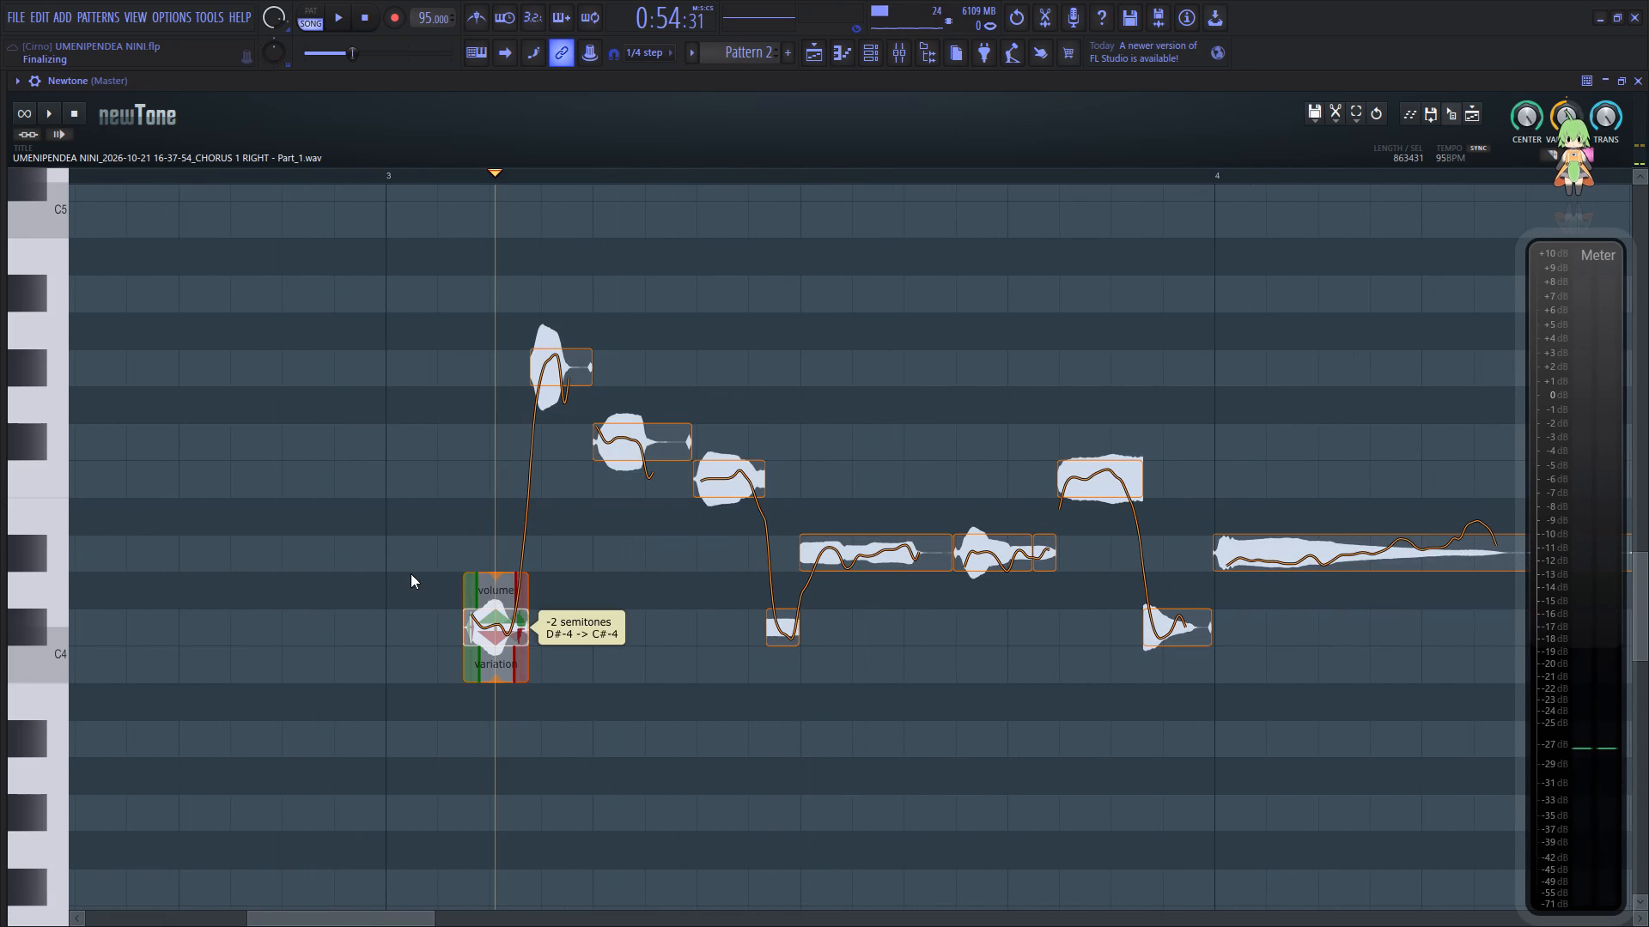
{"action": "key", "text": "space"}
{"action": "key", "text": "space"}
Raise the first note of bar 3 to F4 and replay it.
{"action": "left_click_drag", "start_coordinate": [502, 627], "coordinate": [497, 550]}
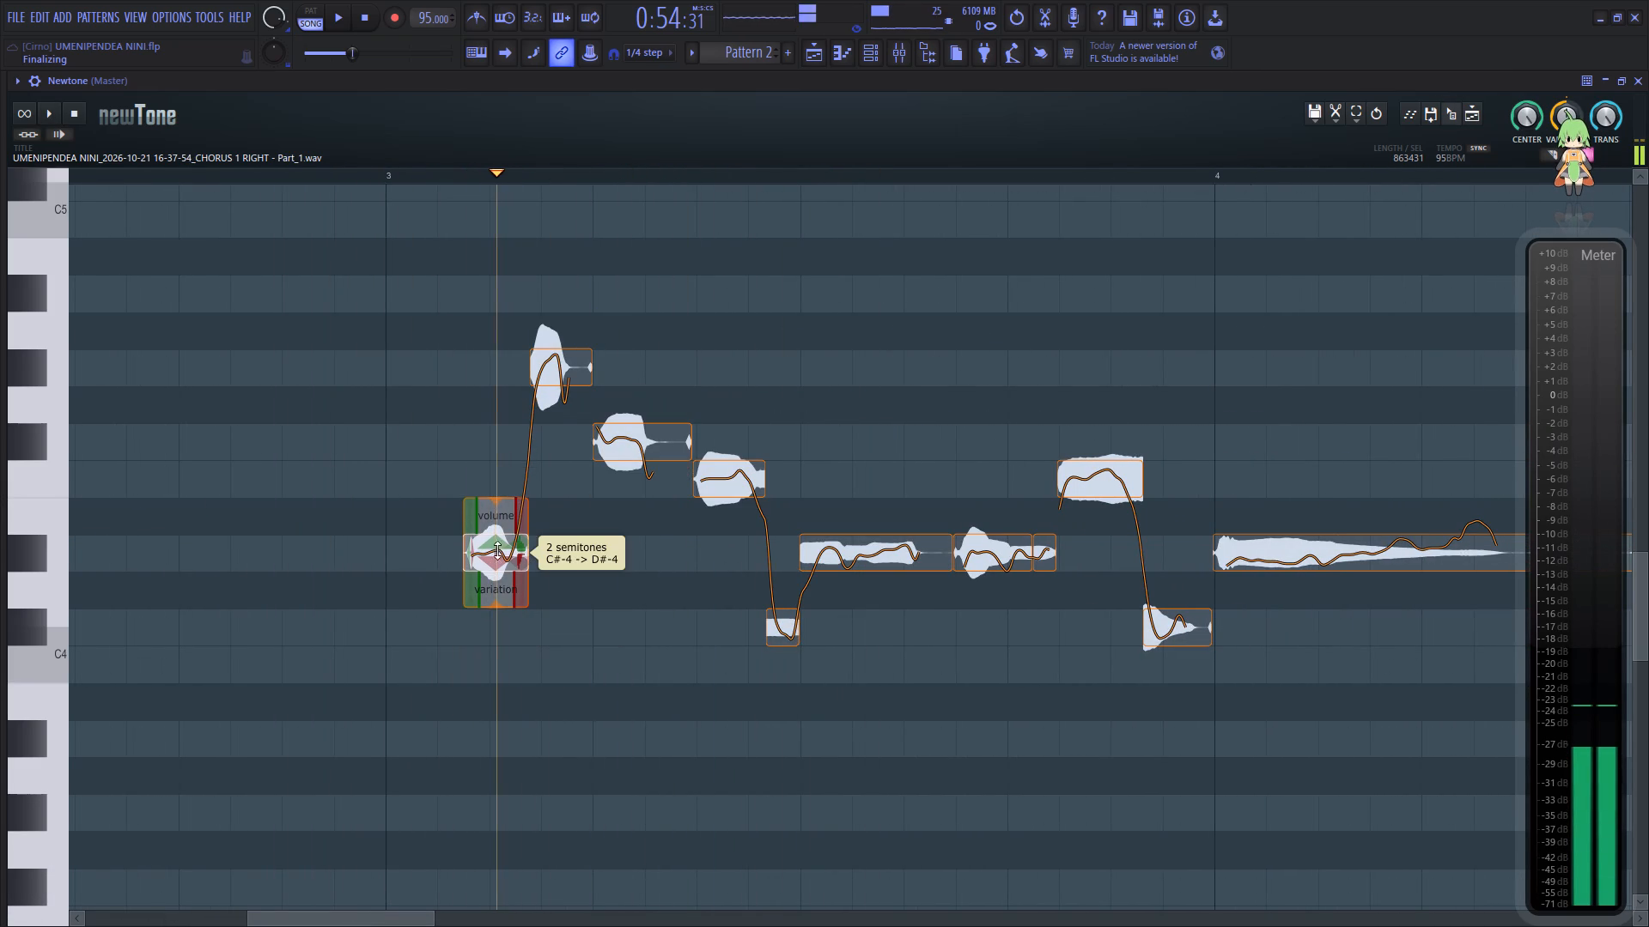
{"action": "left_click_drag", "start_coordinate": [497, 550], "coordinate": [497, 478]}
{"action": "left_click", "coordinate": [344, 529]}
{"action": "key", "text": "space"}
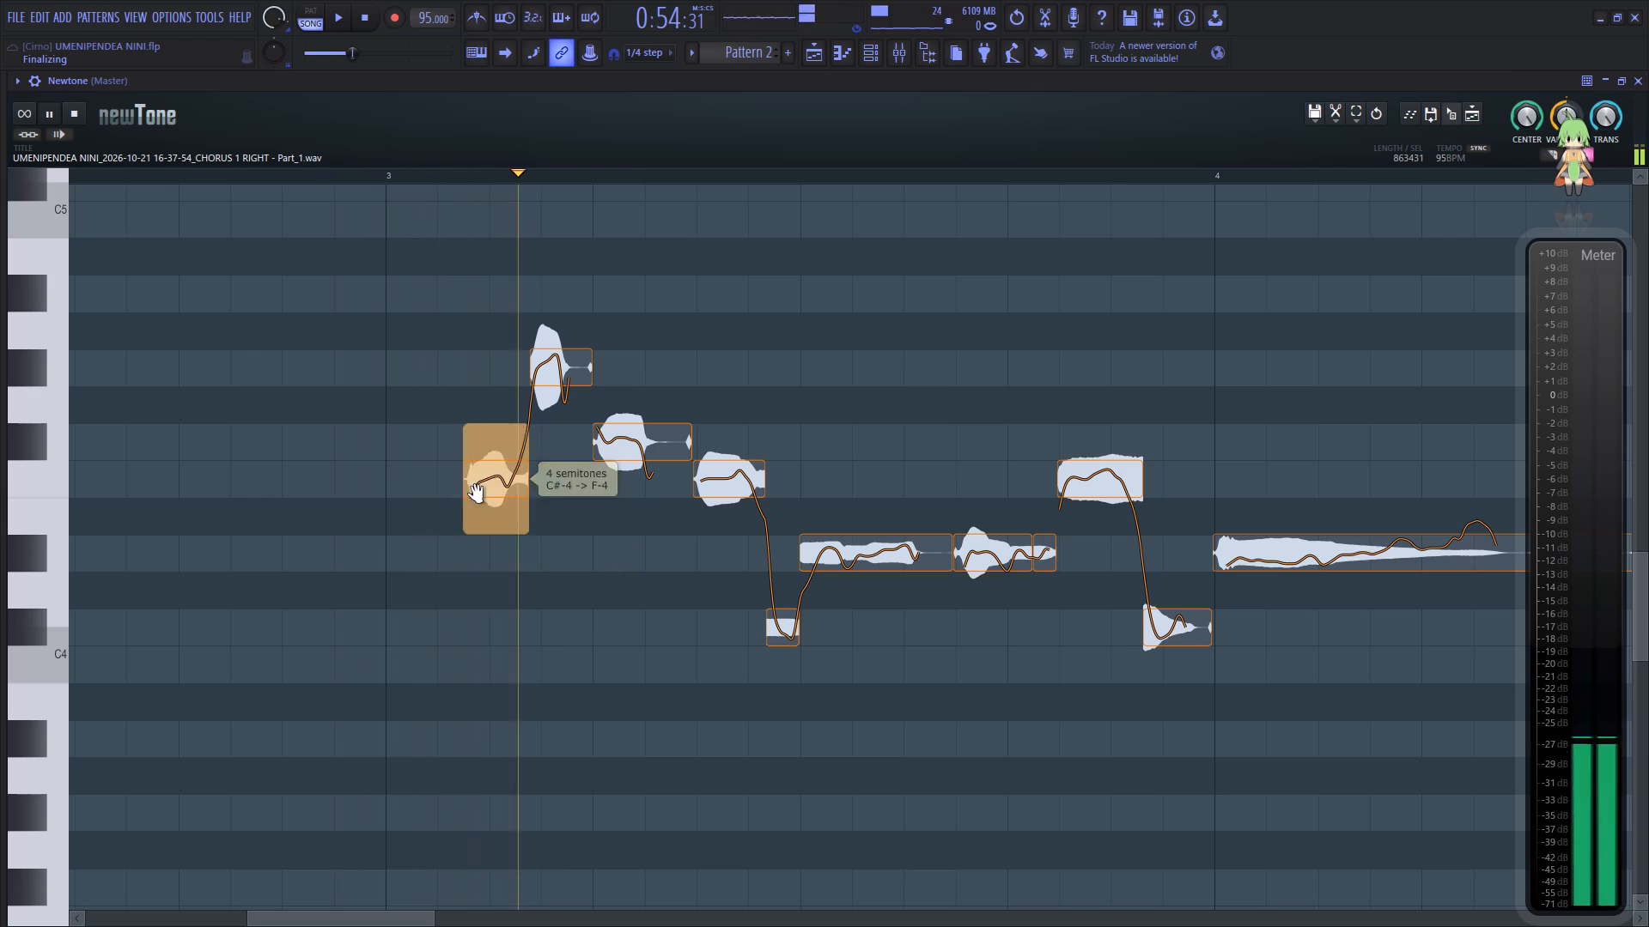
{"action": "key", "text": "space"}
Reduce the pitch variation of the first F4 note in bar 3 and replay the phrase.
{"action": "left_click", "coordinate": [491, 488]}
{"action": "left_click_drag", "start_coordinate": [499, 530], "coordinate": [498, 530]}
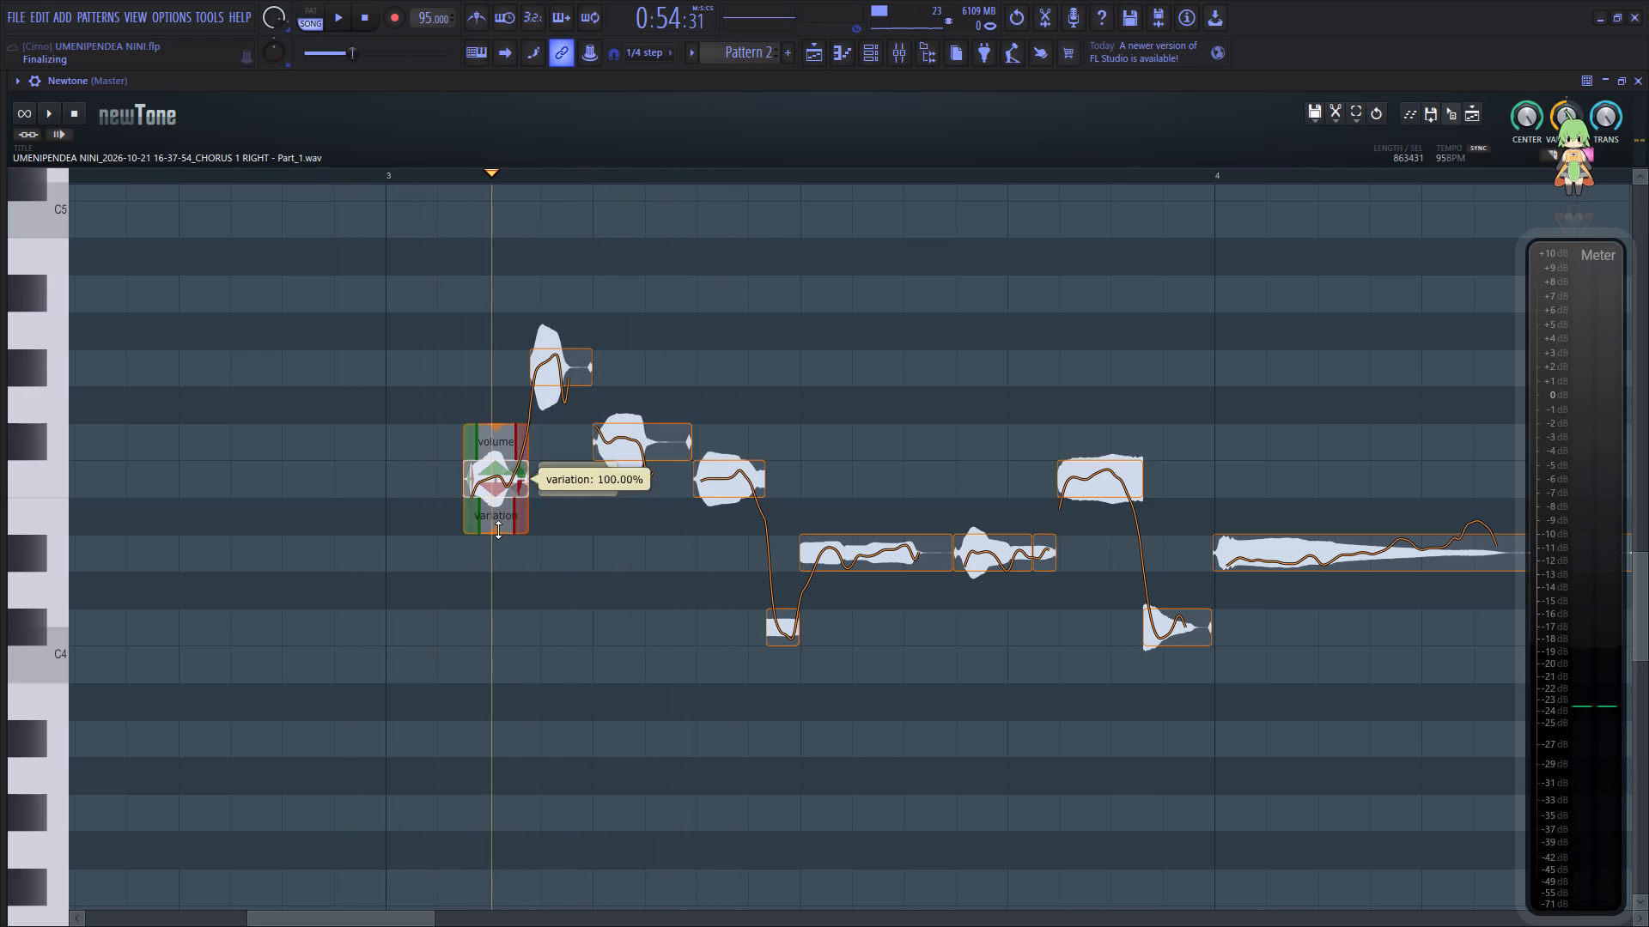
{"action": "left_click_drag", "start_coordinate": [498, 530], "coordinate": [490, 435]}
{"action": "left_click", "coordinate": [385, 488]}
{"action": "key", "text": "space"}
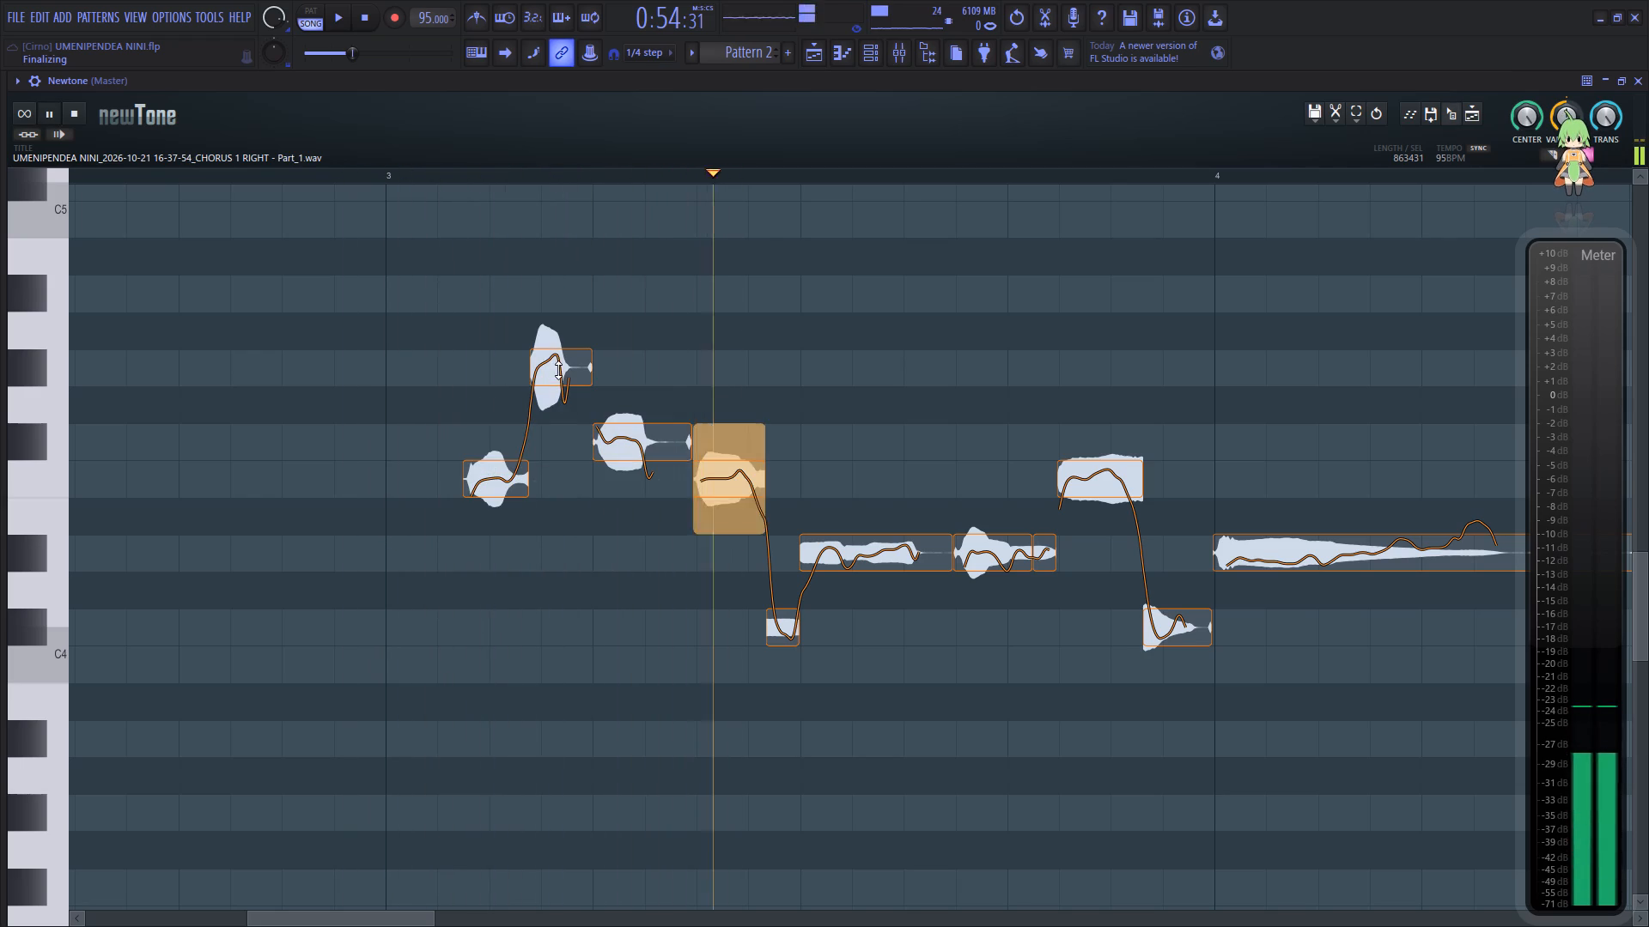
{"action": "key", "text": "space"}
Reduce the pitch variation of the G#4 note in bar 3 and replay the phrase several times.
{"action": "left_click", "coordinate": [558, 368]}
{"action": "left_click", "coordinate": [560, 370]}
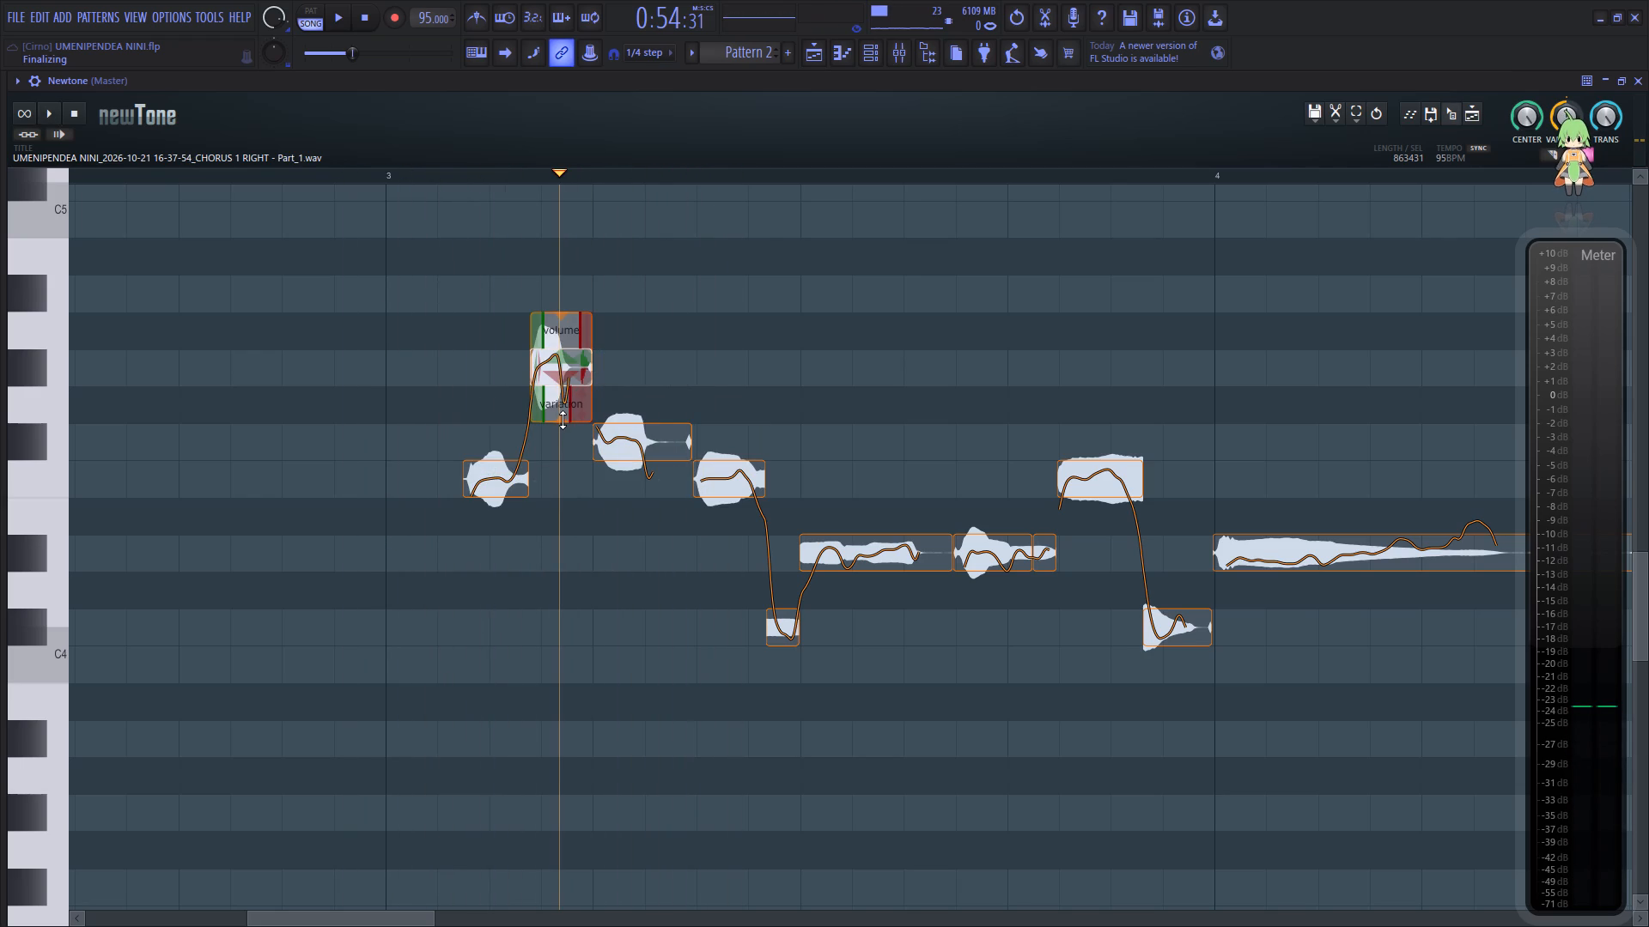
{"action": "left_click_drag", "start_coordinate": [563, 420], "coordinate": [563, 348]}
{"action": "left_click", "coordinate": [380, 464]}
{"action": "key", "text": "space"}
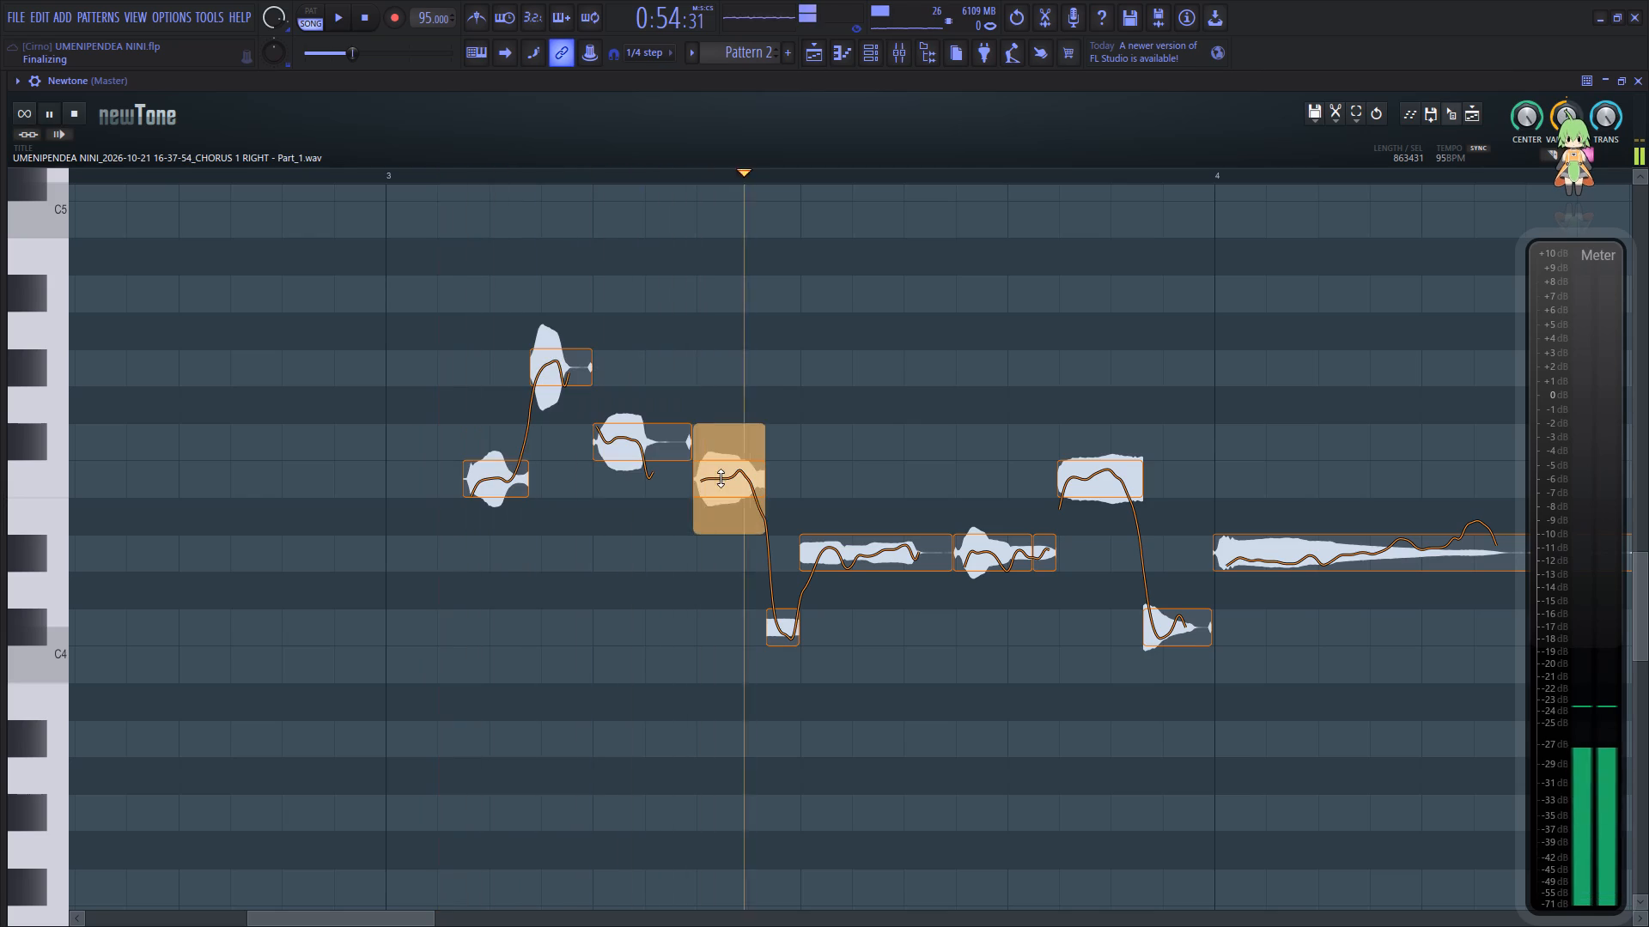
{"action": "key", "text": "space"}
{"action": "key", "text": "space"}
{"action": "key", "text": "space"}
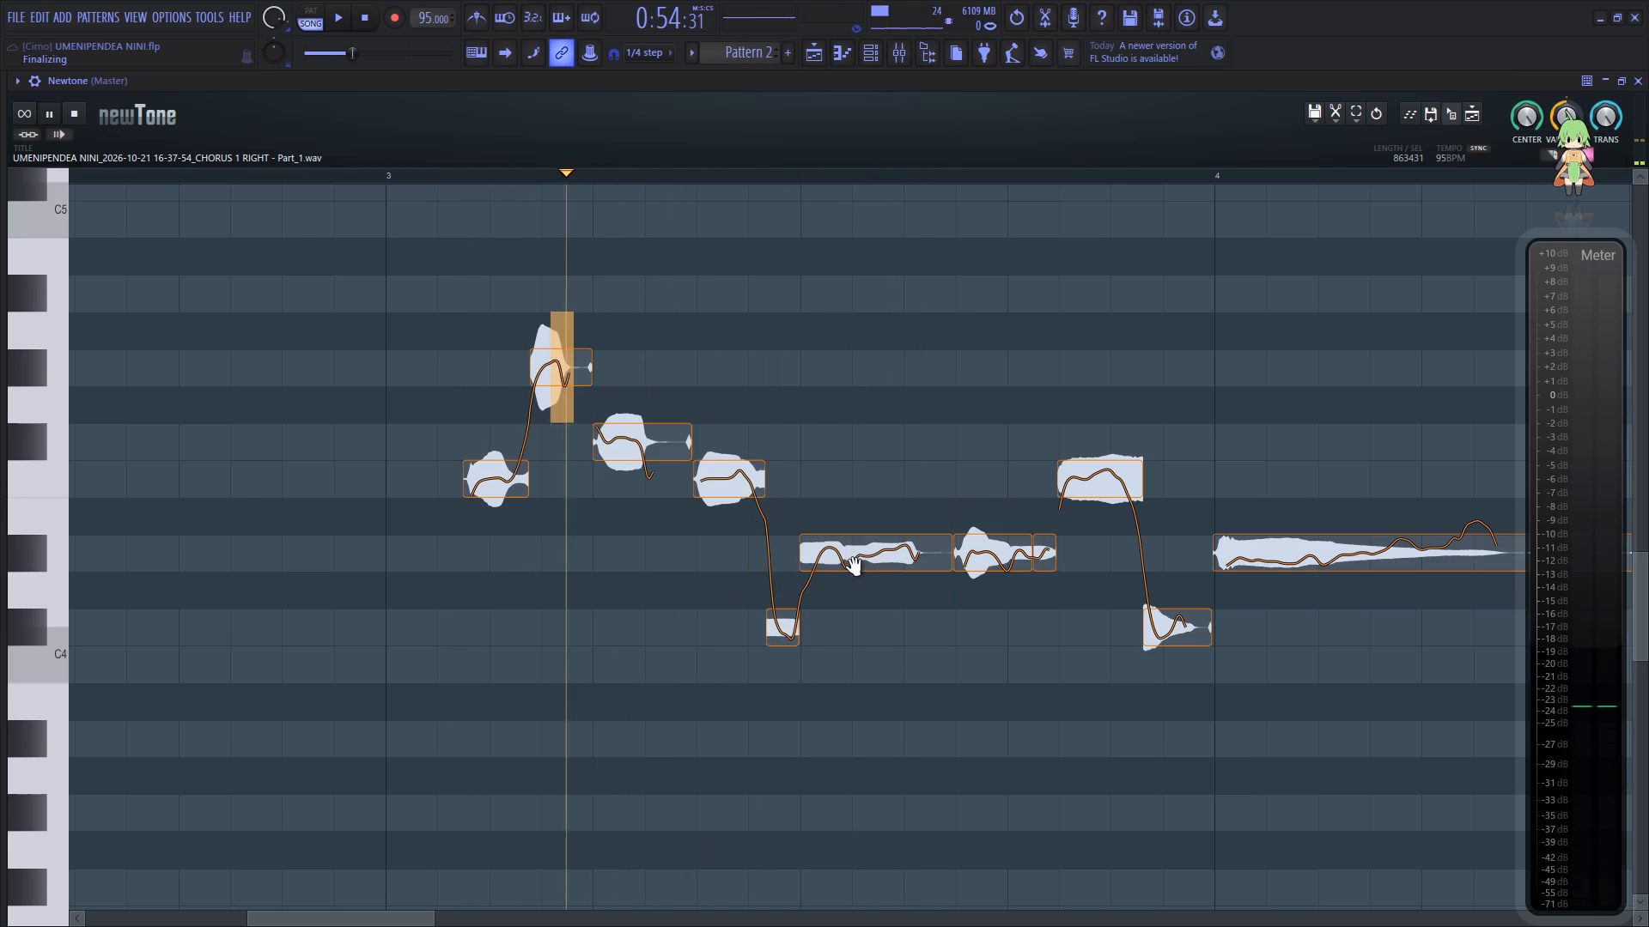
{"action": "key", "text": "space"}
{"action": "key", "text": "space"}
Reduce the pitch variation of the longer D#4 note mid-bar 3 and the short C#4 note before it, and replay.
{"action": "left_click", "coordinate": [885, 562]}
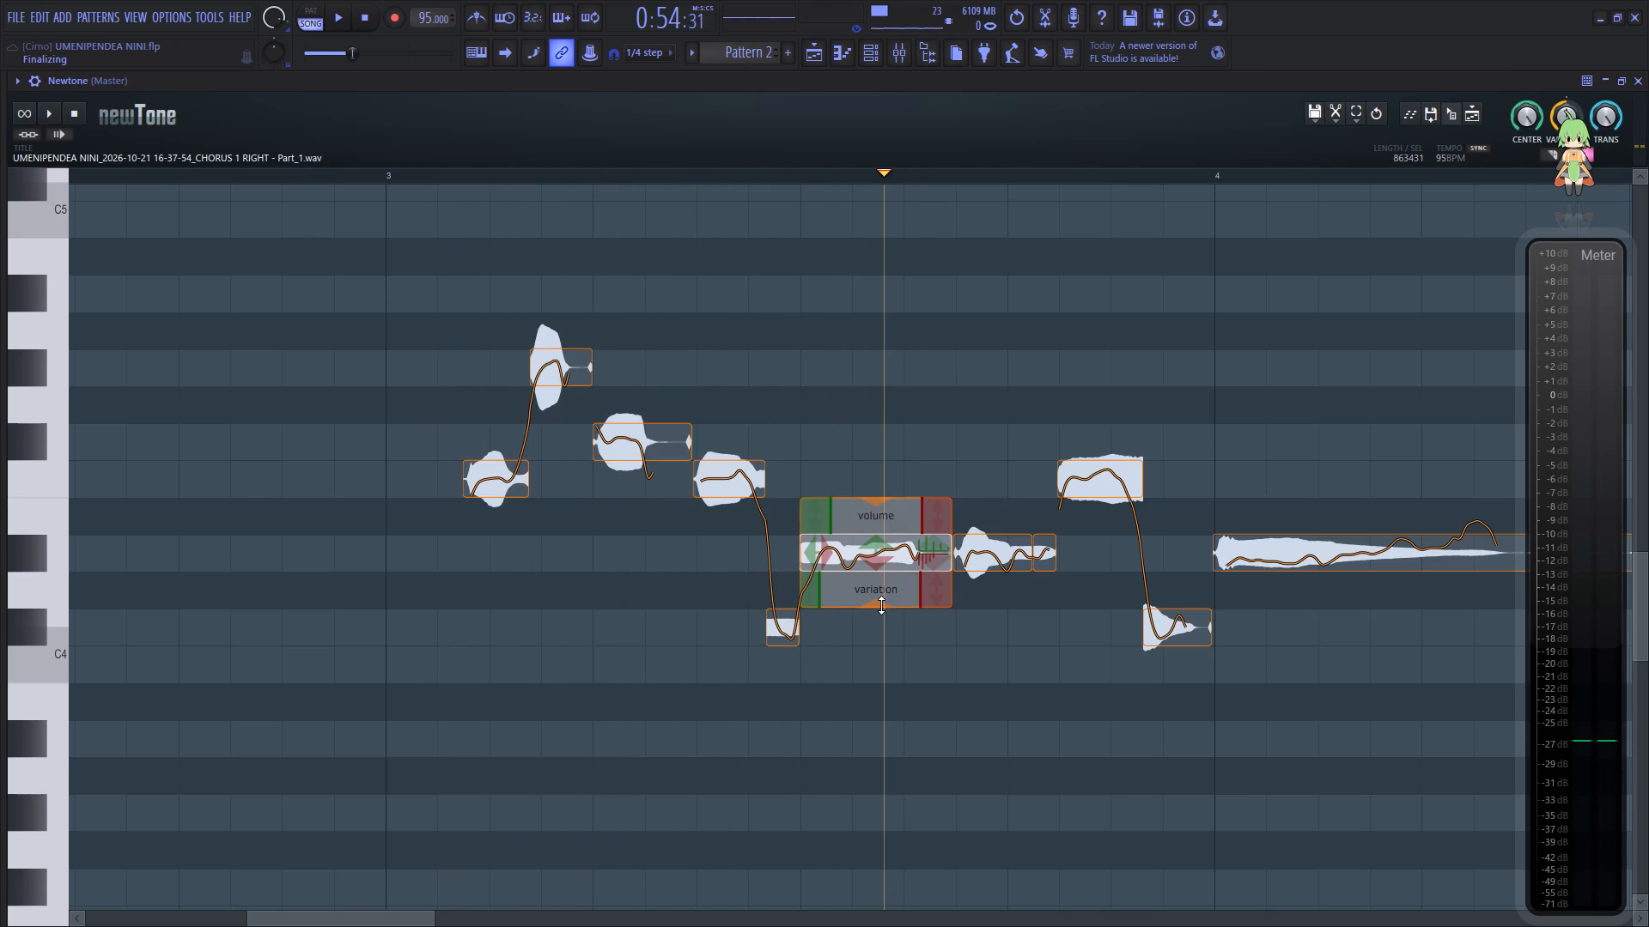
{"action": "left_click_drag", "start_coordinate": [881, 605], "coordinate": [897, 536]}
{"action": "left_click_drag", "start_coordinate": [786, 681], "coordinate": [785, 657]}
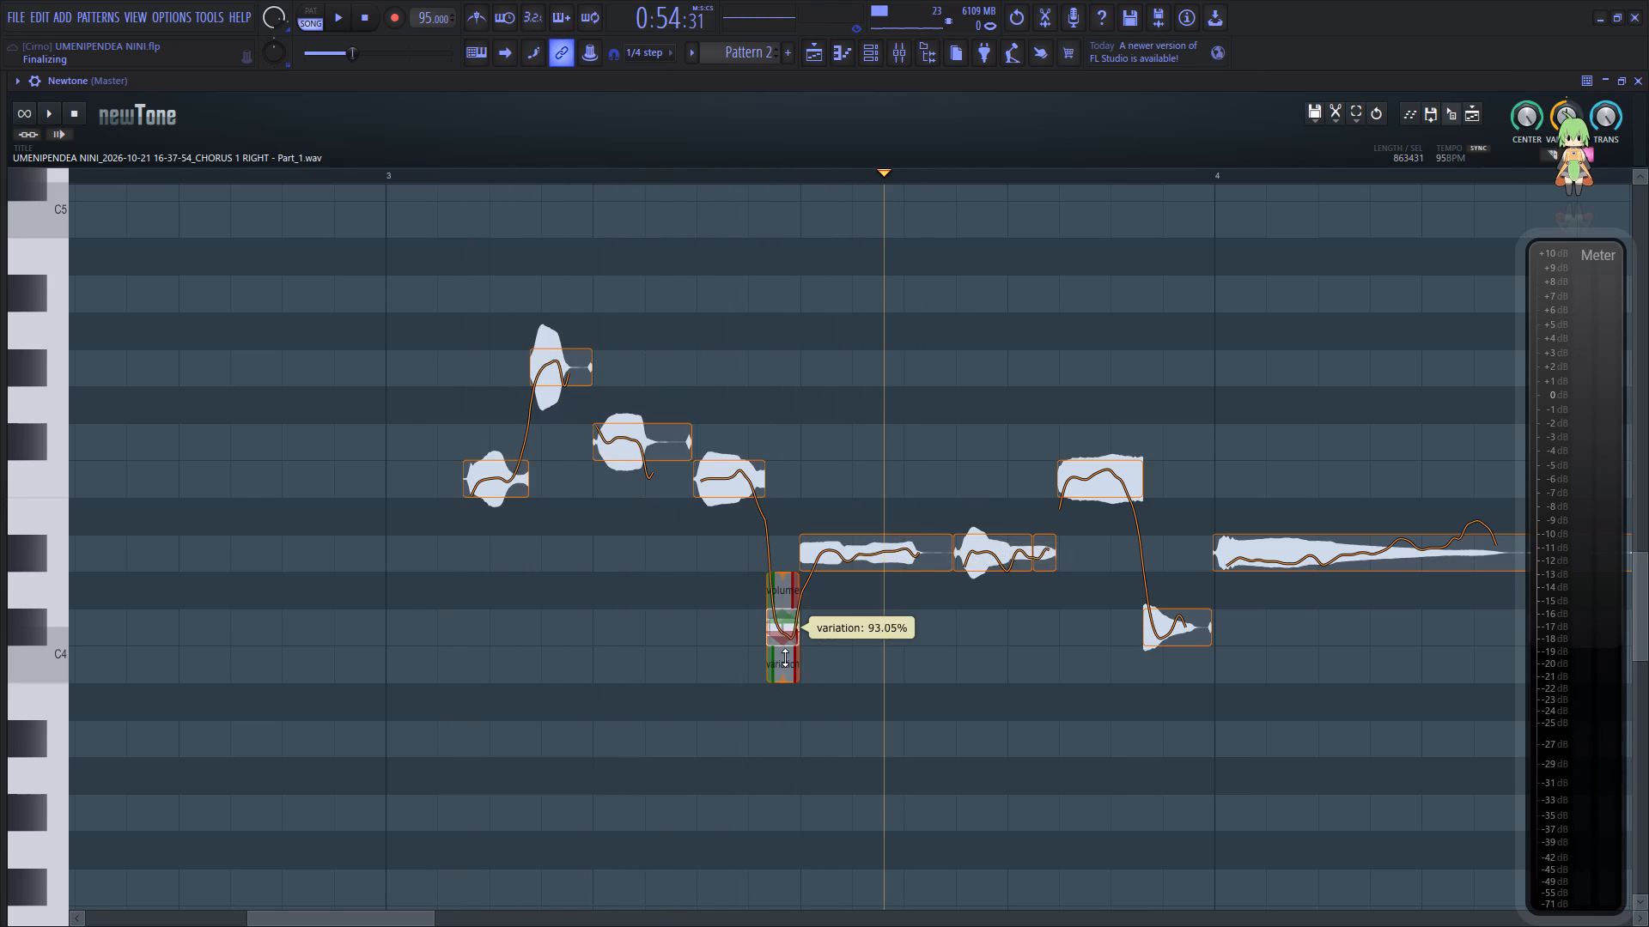
{"action": "left_click_drag", "start_coordinate": [785, 657], "coordinate": [789, 623]}
{"action": "left_click", "coordinate": [405, 603]}
{"action": "key", "text": "space"}
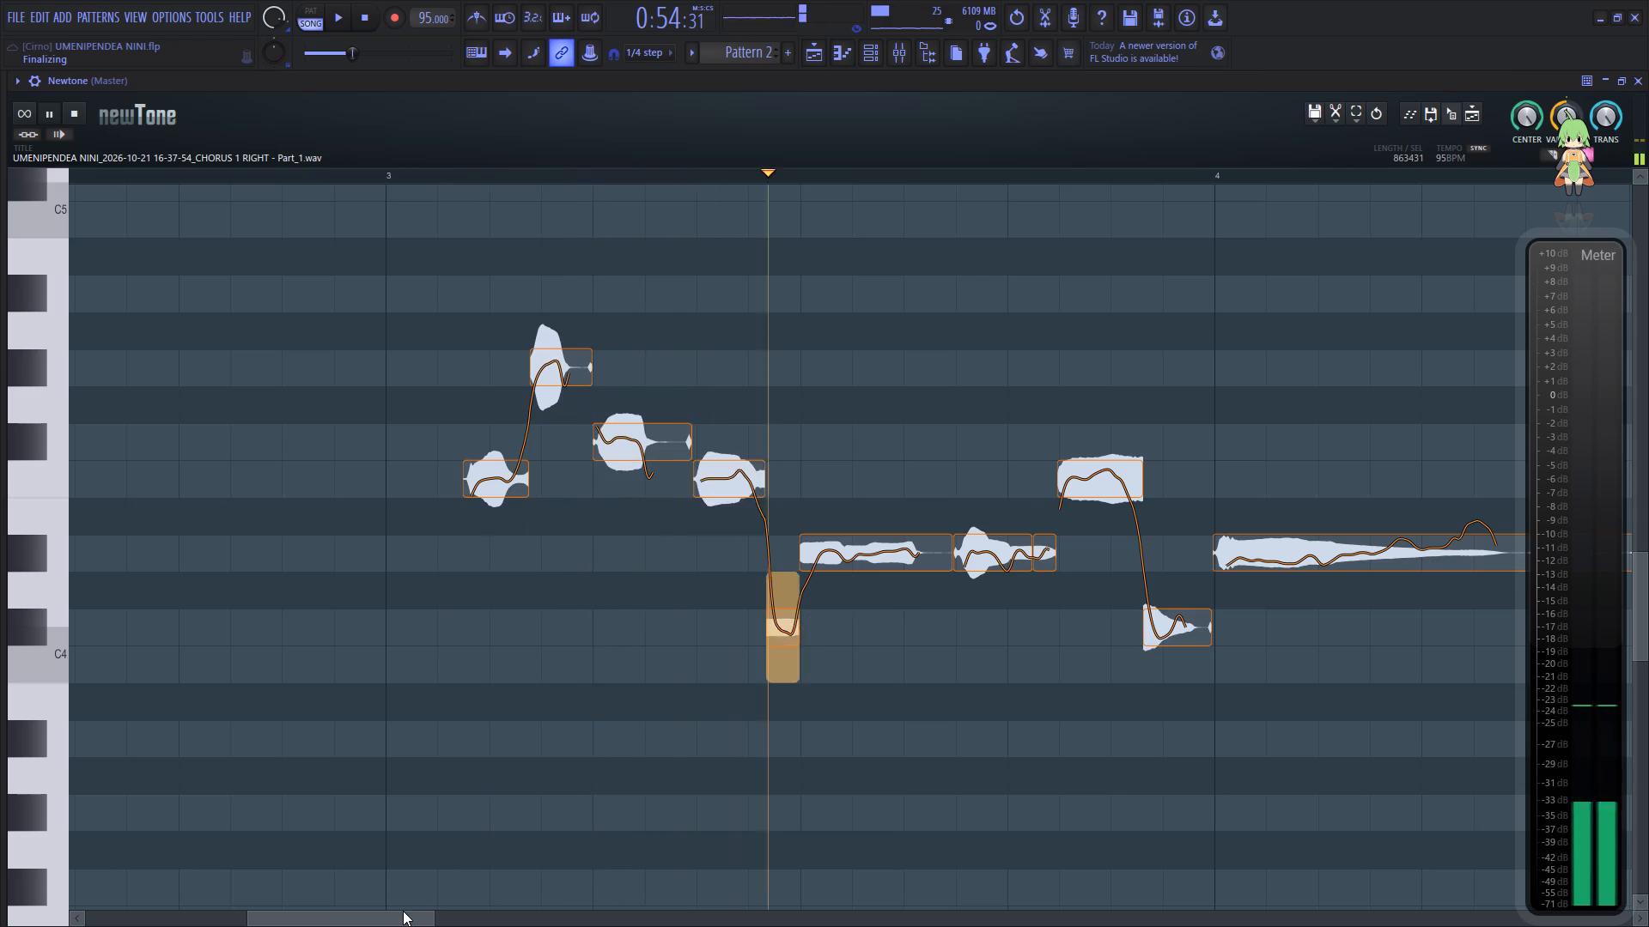
Set the last C#4 of bar 3 to 52.54% pitch variation, reduce the preceding F4's, set the D#4 before it to 57.17%, and replay.
{"action": "left_click_drag", "start_coordinate": [403, 911], "coordinate": [472, 916]}
{"action": "key", "text": "space"}
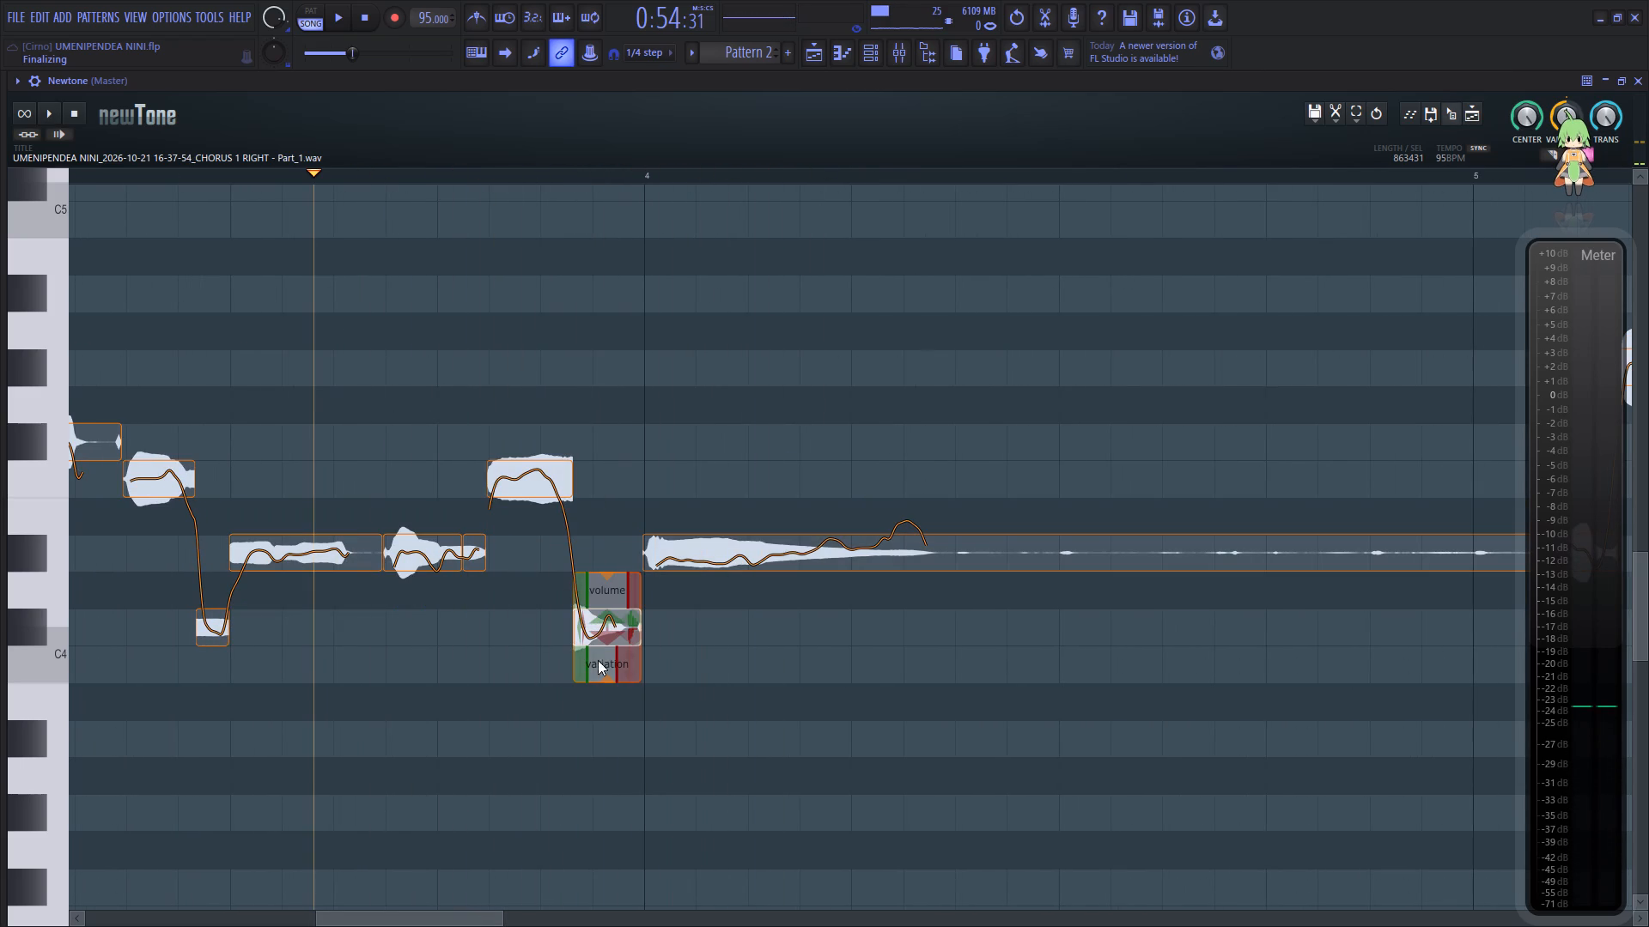
{"action": "left_click_drag", "start_coordinate": [606, 682], "coordinate": [614, 612]}
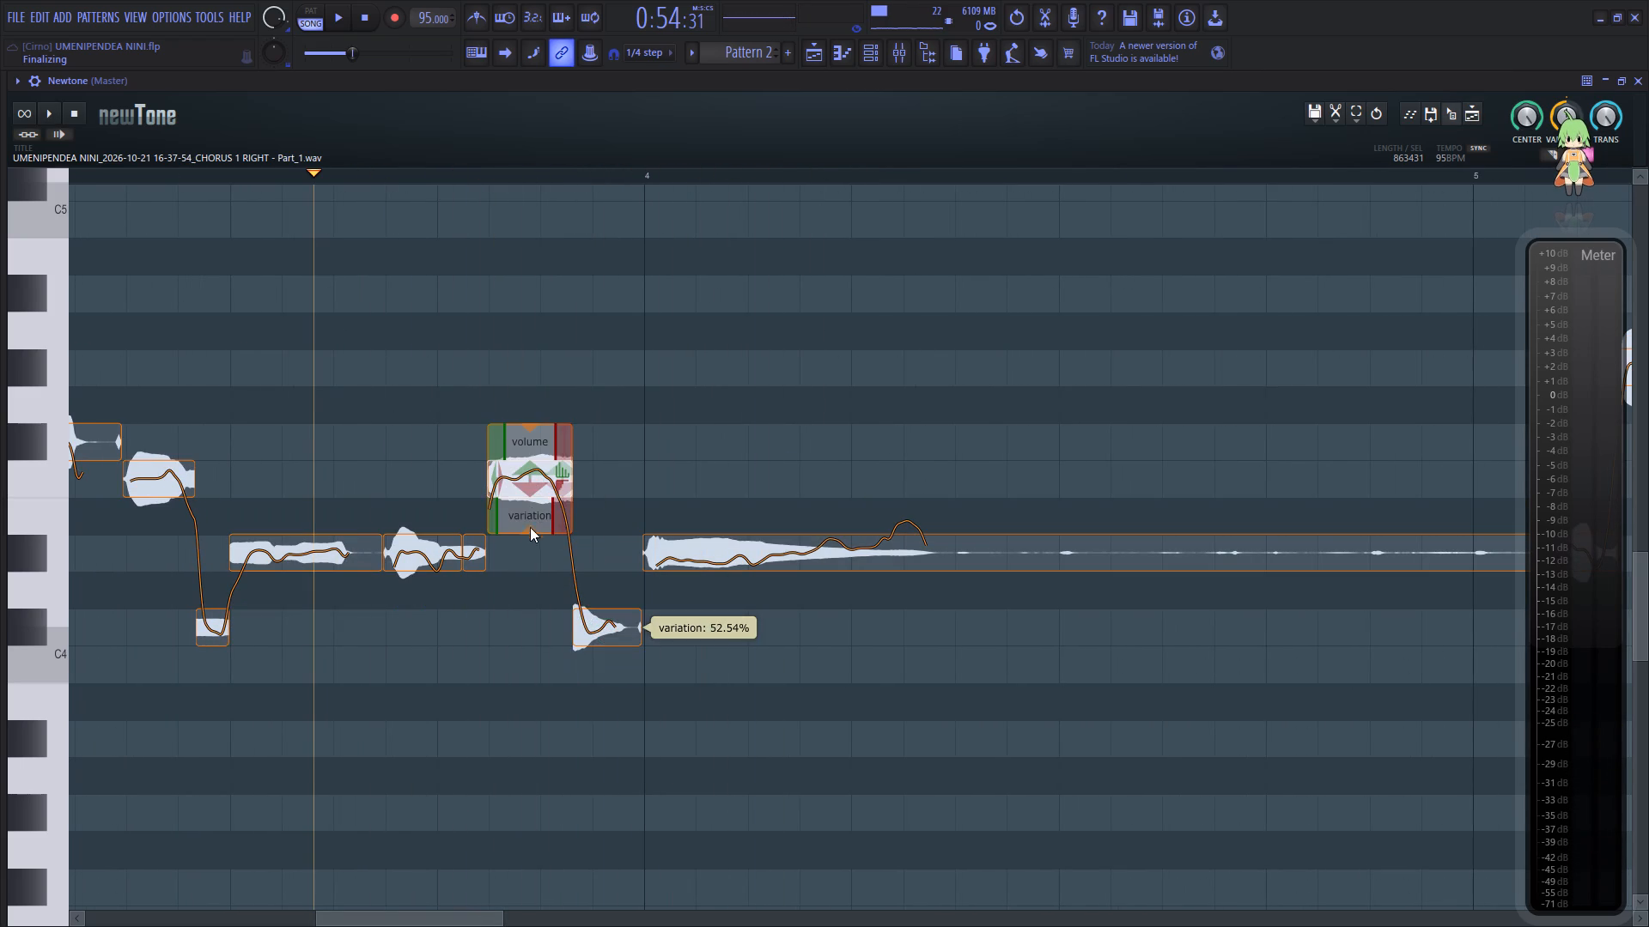
{"action": "left_click_drag", "start_coordinate": [530, 532], "coordinate": [532, 483]}
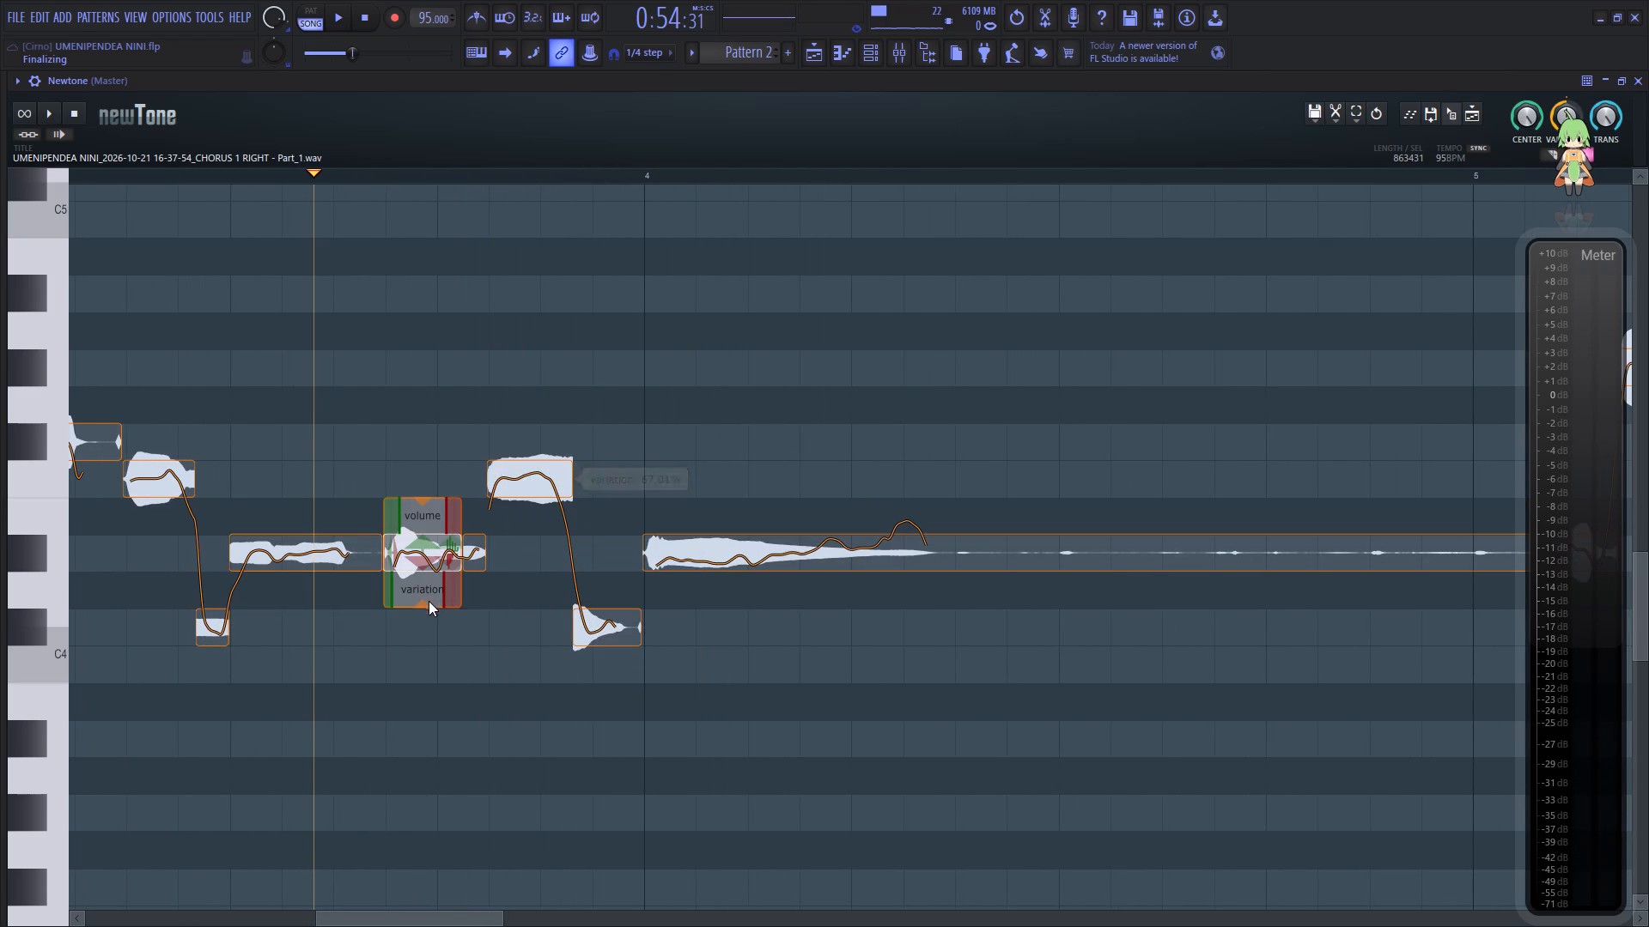
{"action": "left_click_drag", "start_coordinate": [423, 606], "coordinate": [439, 542]}
{"action": "key", "text": "space"}
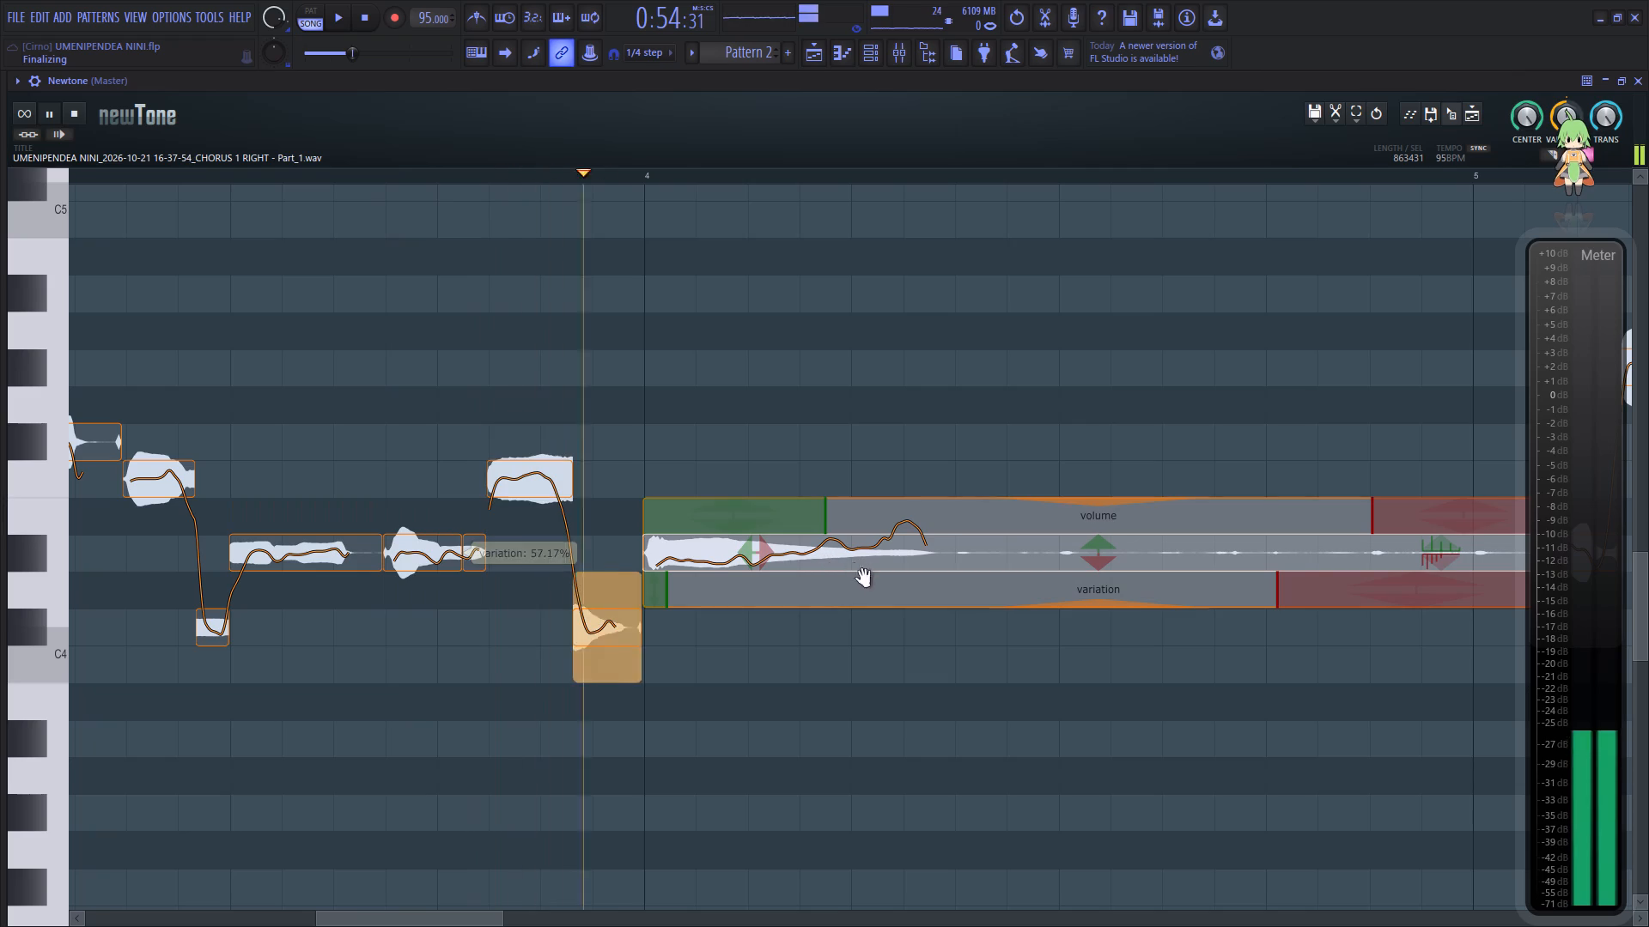
Set the pitch variation of the long D#4 note starting bar 4 to 61.22%.
{"action": "left_click_drag", "start_coordinate": [853, 608], "coordinate": [858, 550]}
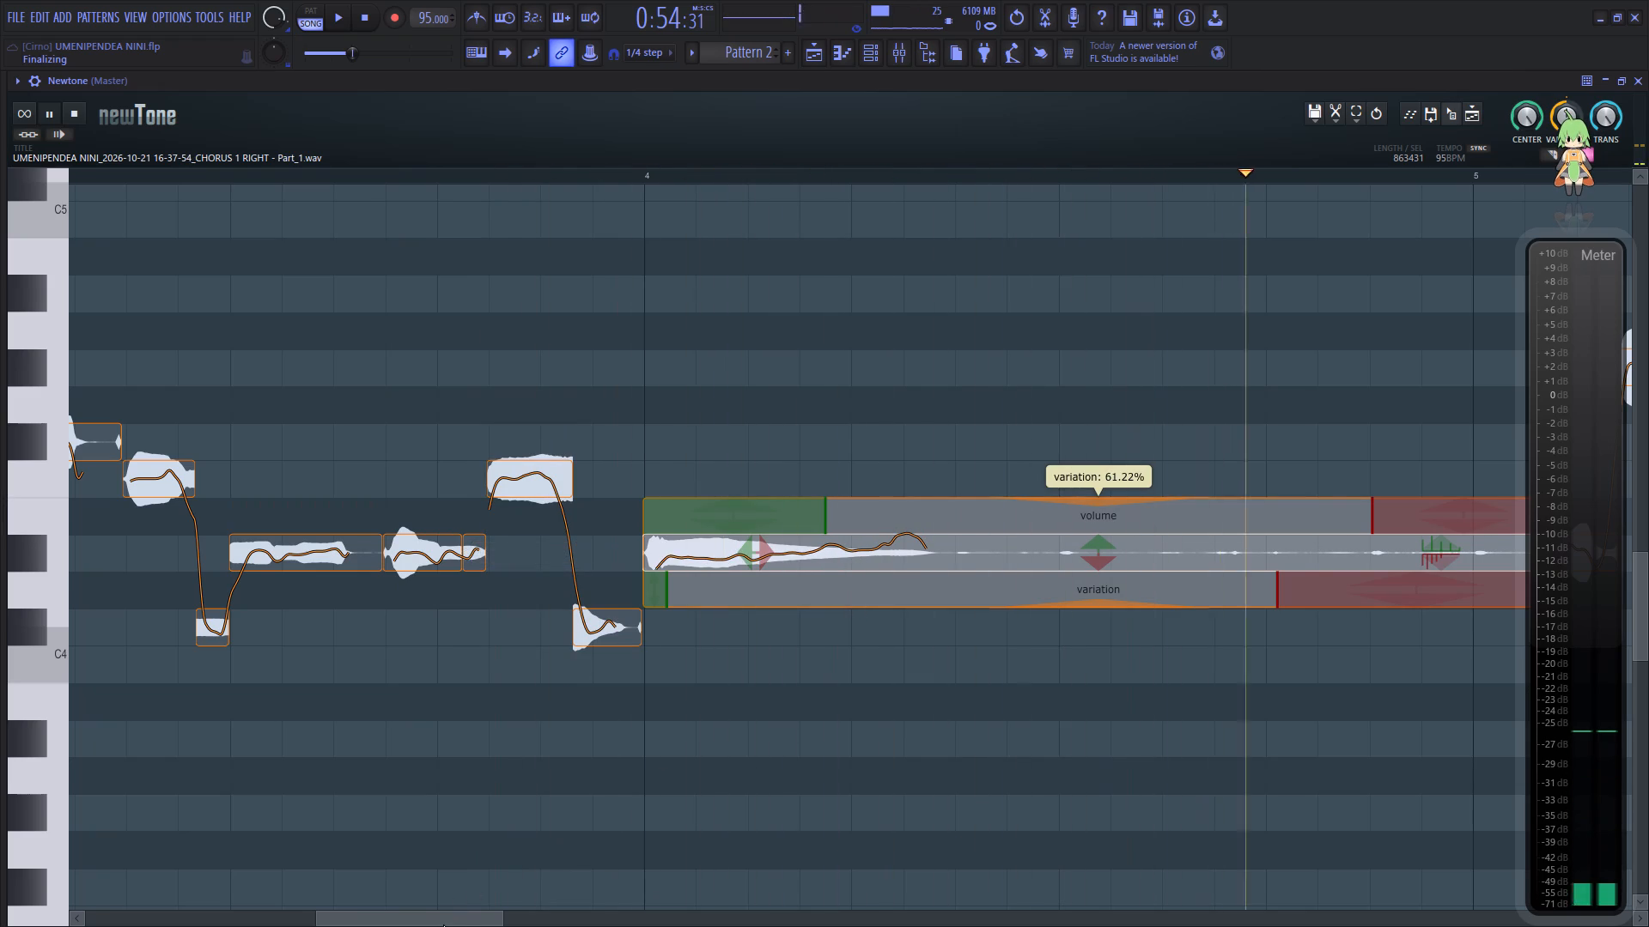
Split the long D#4 note in bar 4 where its vocal fades, delete the noise segment after it, and replay.
{"action": "left_click_drag", "start_coordinate": [446, 924], "coordinate": [482, 919]}
{"action": "key", "text": "space"}
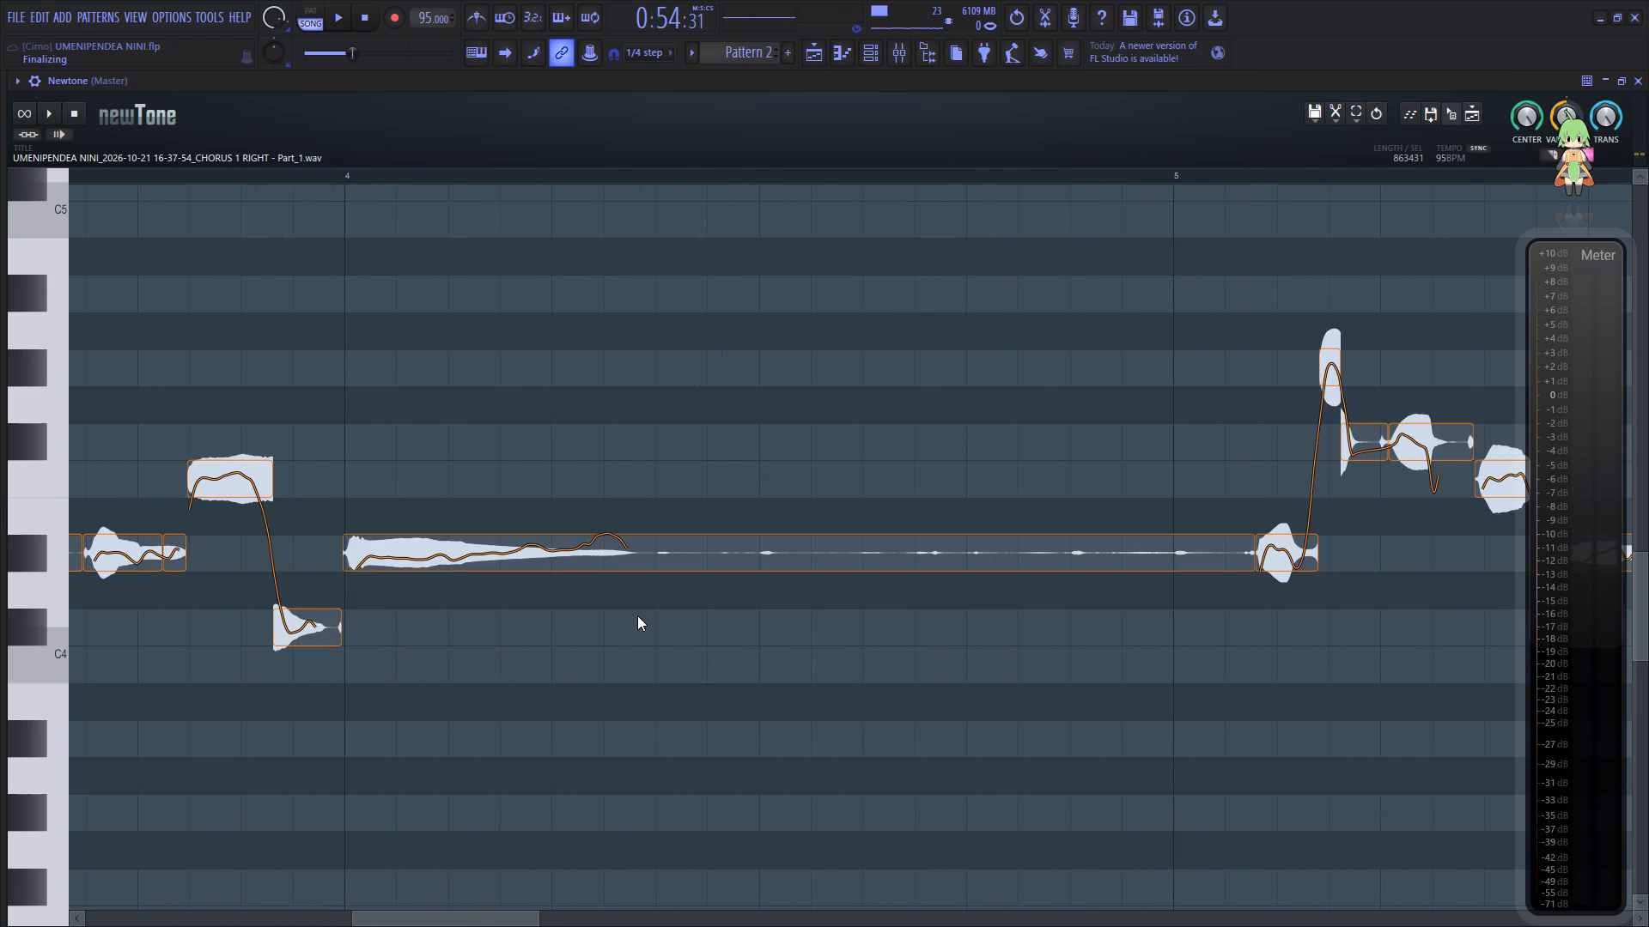
{"action": "key", "text": "c"}
{"action": "left_click", "coordinate": [657, 562]}
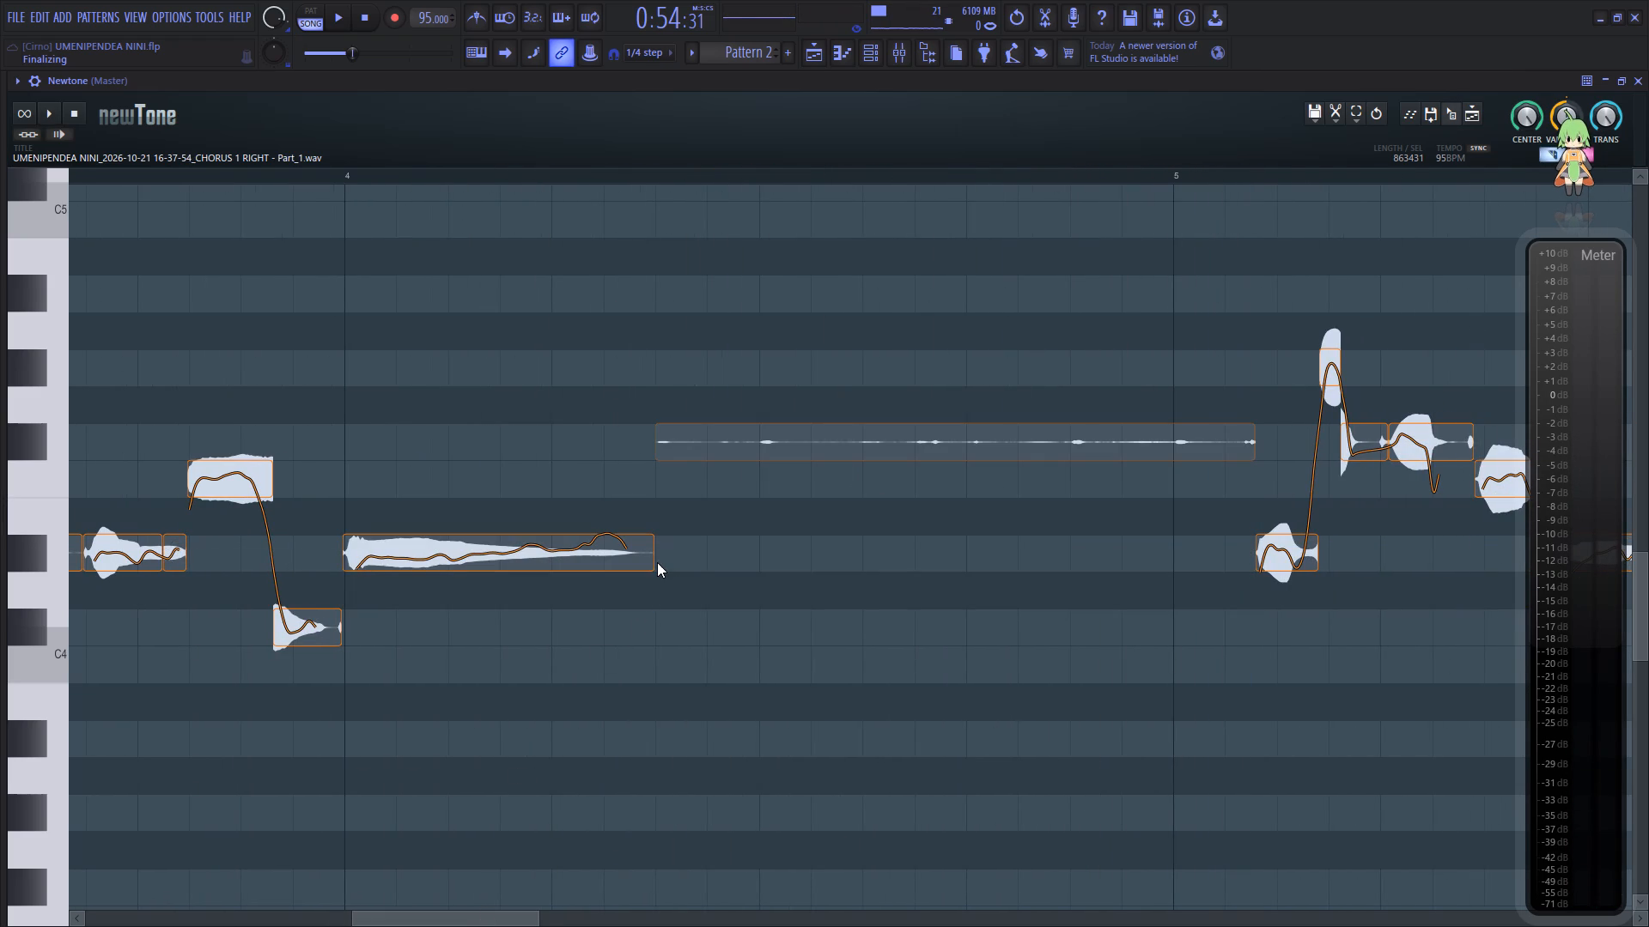
{"action": "key", "text": "c"}
{"action": "left_click_drag", "start_coordinate": [855, 520], "coordinate": [872, 440], "text": "ctrl"}
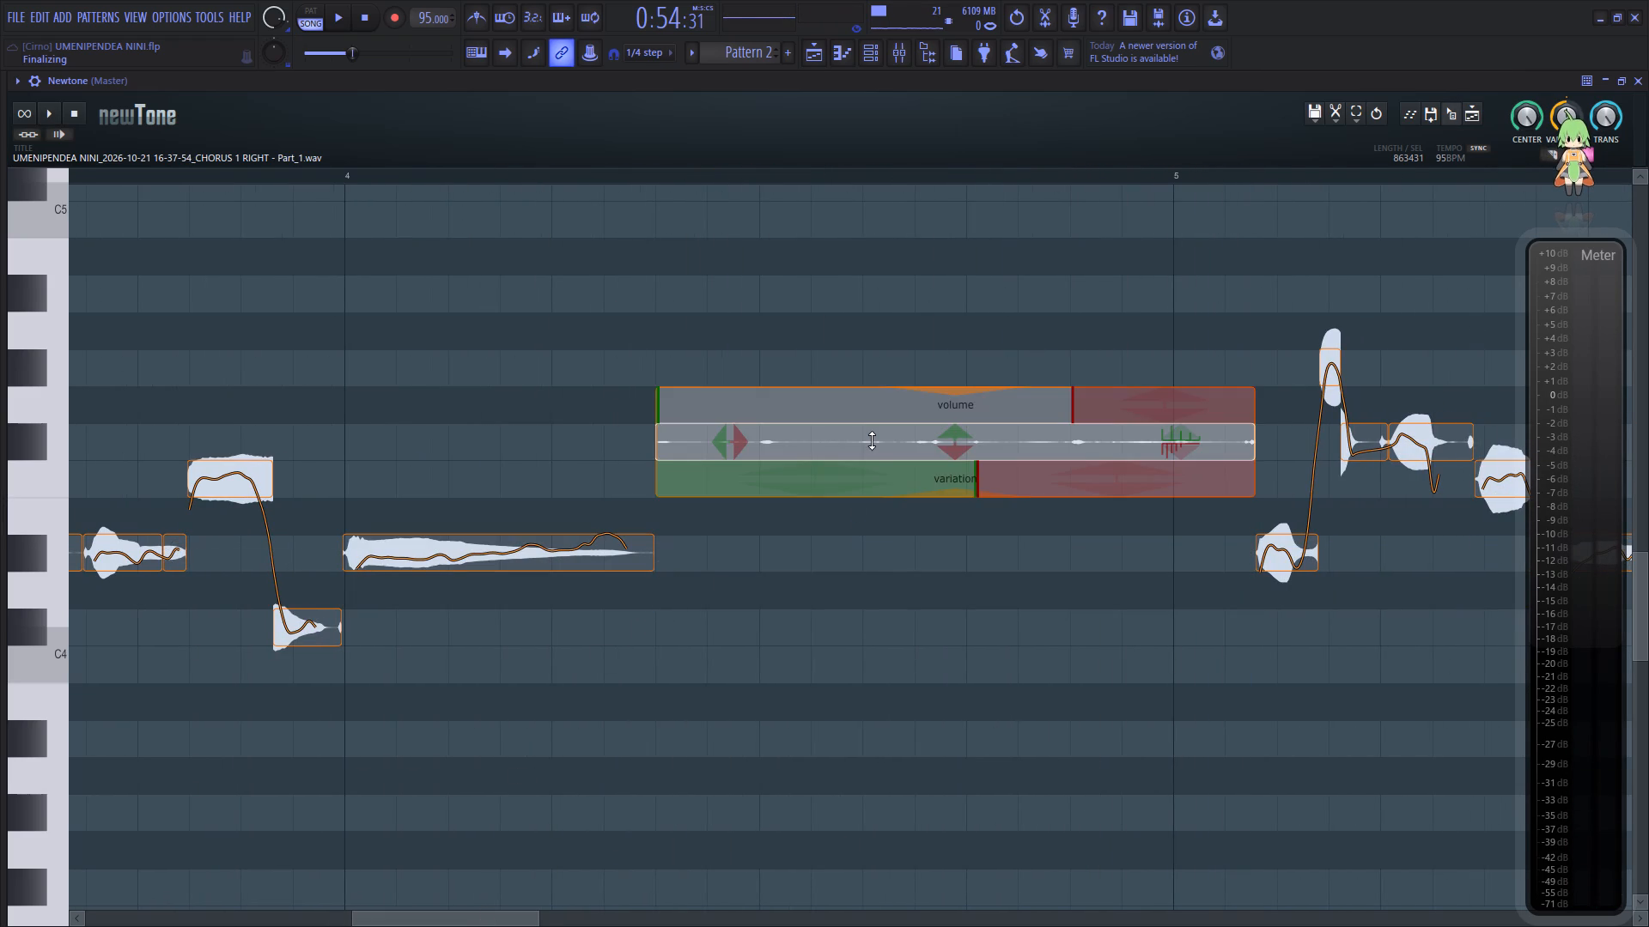
{"action": "key", "text": "Delete"}
{"action": "left_click", "coordinate": [451, 621]}
{"action": "key", "text": "space"}
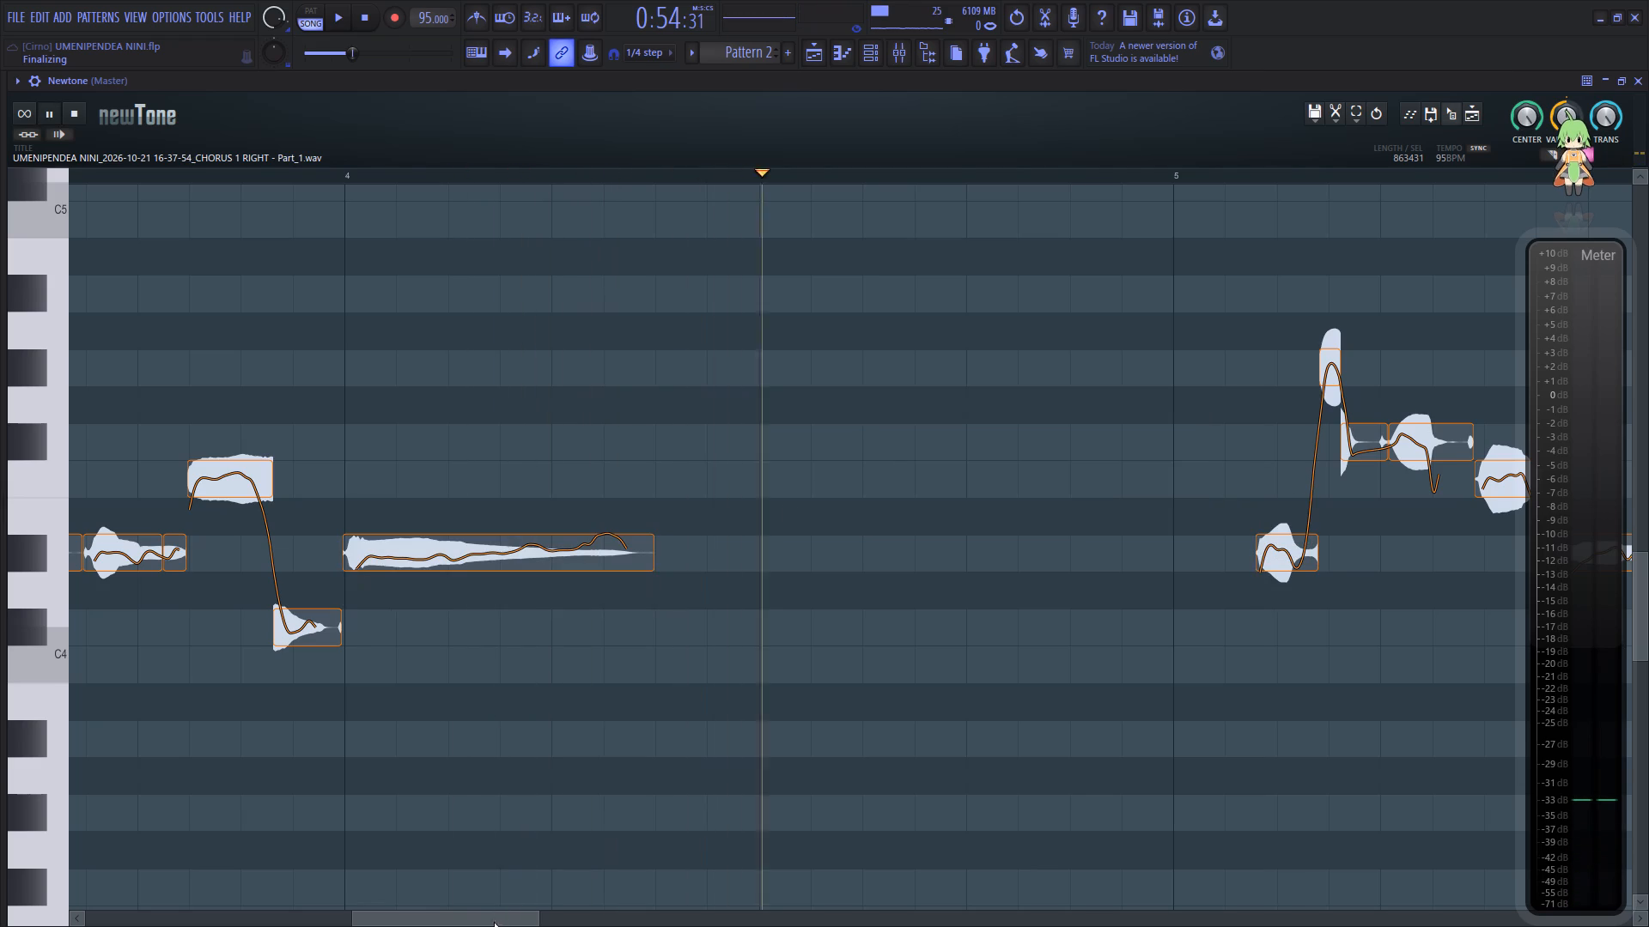
Raise the first D#4 note of bar 5 to F4 and replay the phrase.
{"action": "left_click_drag", "start_coordinate": [497, 920], "coordinate": [589, 925]}
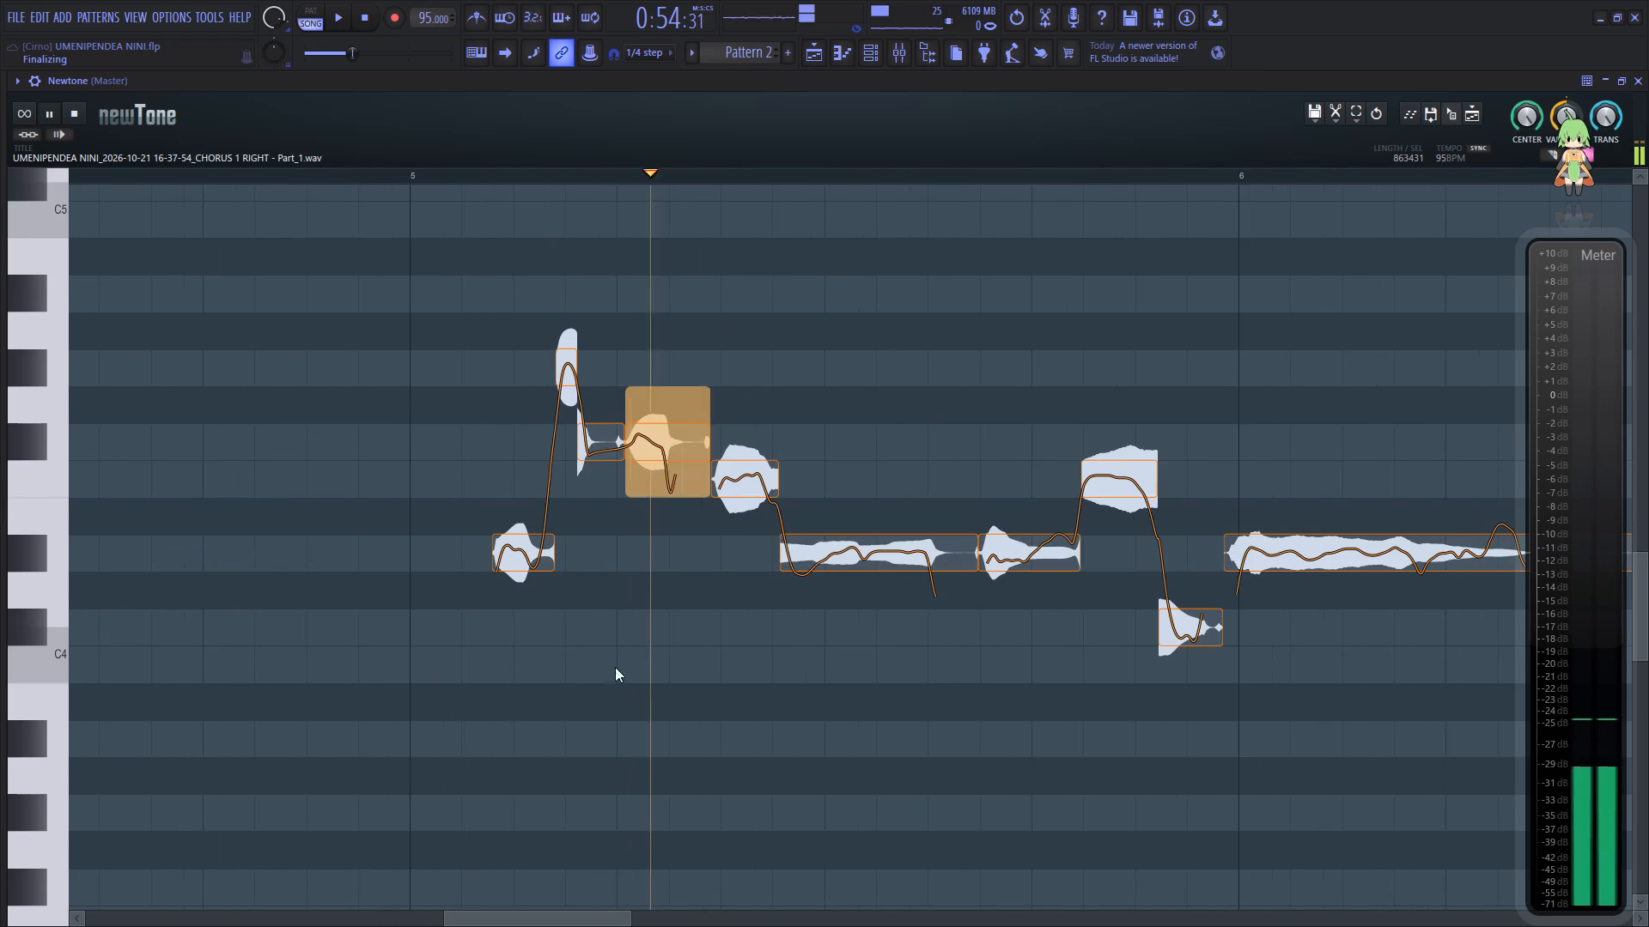
{"action": "key", "text": "space"}
{"action": "left_click_drag", "start_coordinate": [530, 555], "coordinate": [532, 502]}
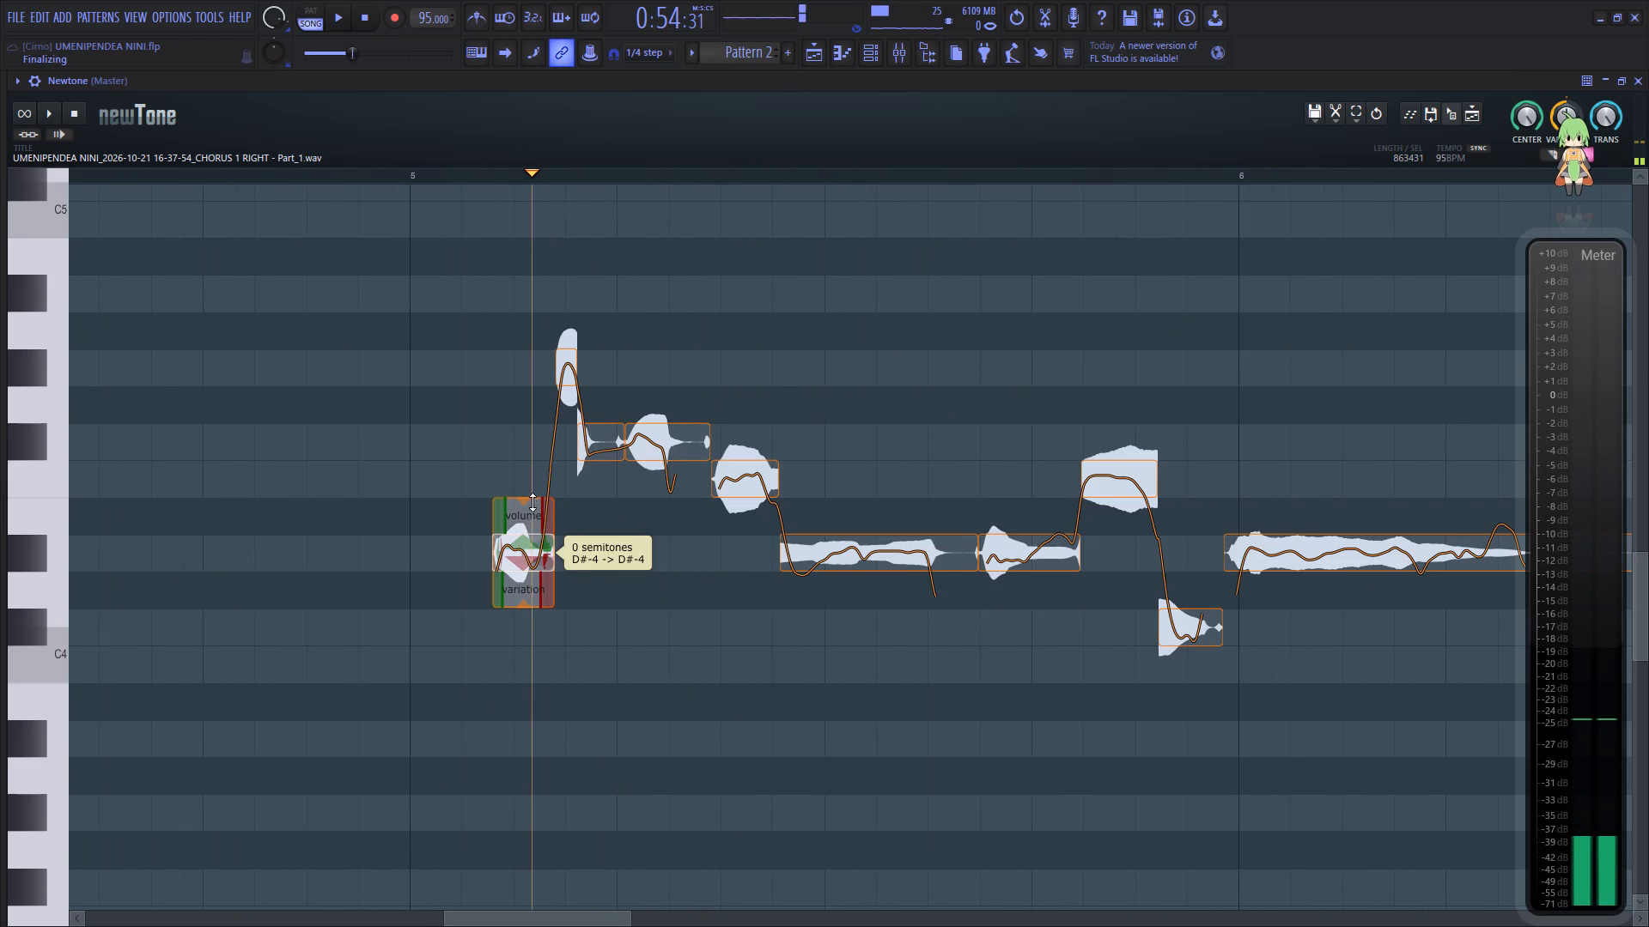
{"action": "left_click_drag", "start_coordinate": [532, 502], "coordinate": [533, 490]}
{"action": "left_click", "coordinate": [461, 536]}
{"action": "key", "text": "space"}
Reduce the pitch variation of the first F4 note in bar 5 and replay.
{"action": "left_click_drag", "start_coordinate": [527, 530], "coordinate": [527, 517]}
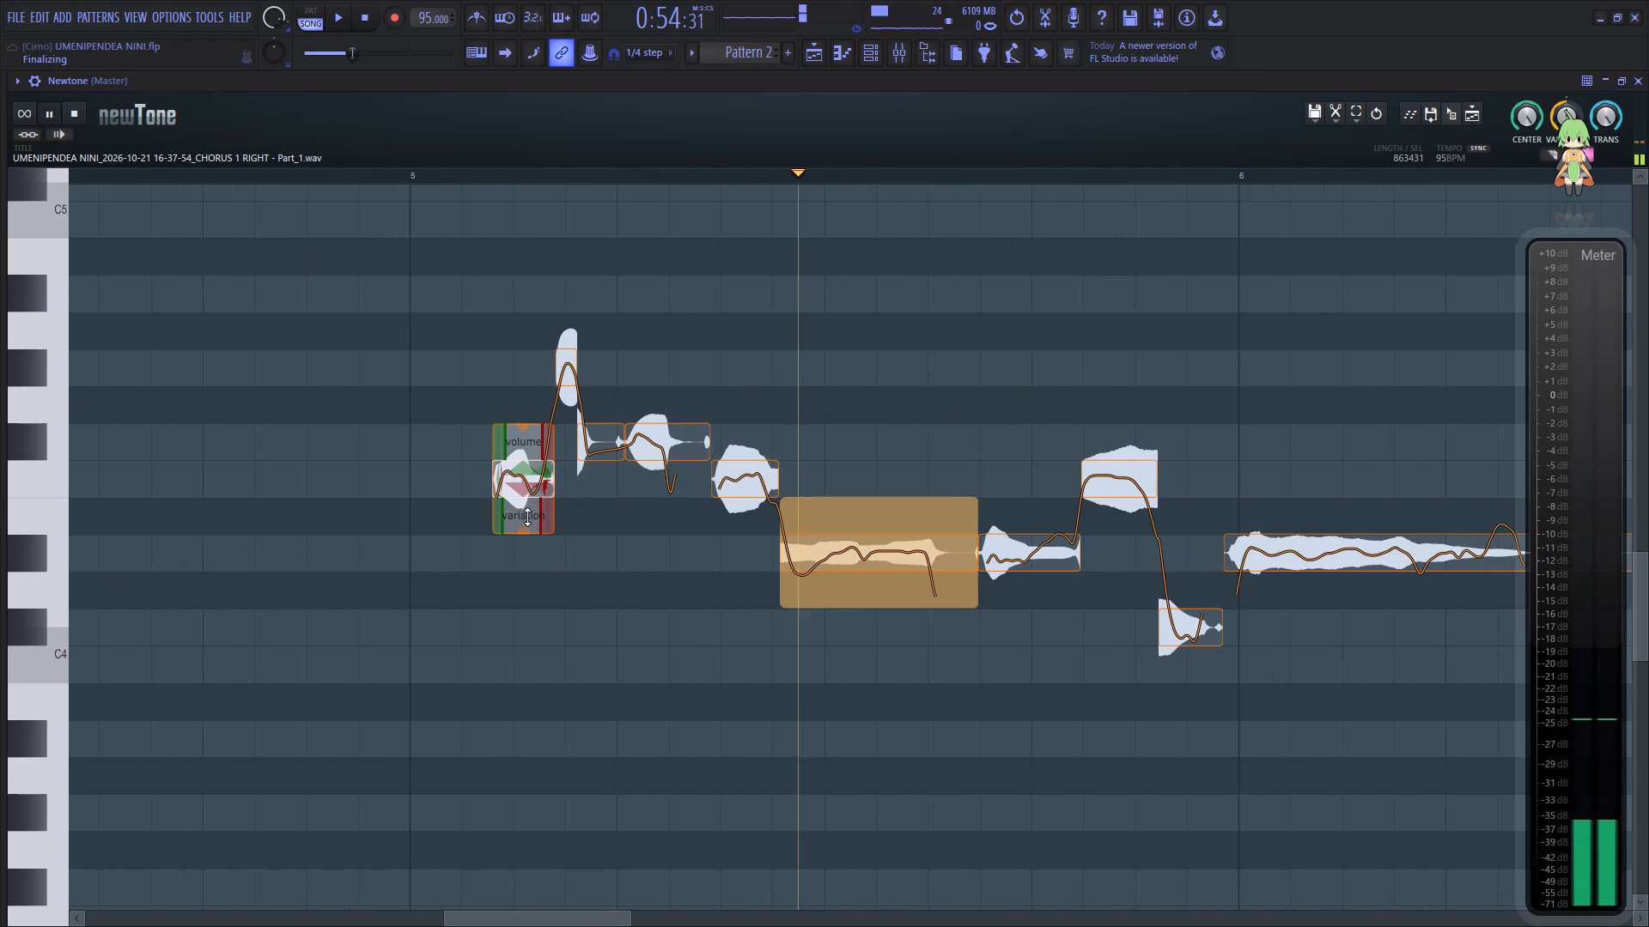
{"action": "left_click_drag", "start_coordinate": [527, 517], "coordinate": [539, 448]}
{"action": "key", "text": "space"}
{"action": "key", "text": "space"}
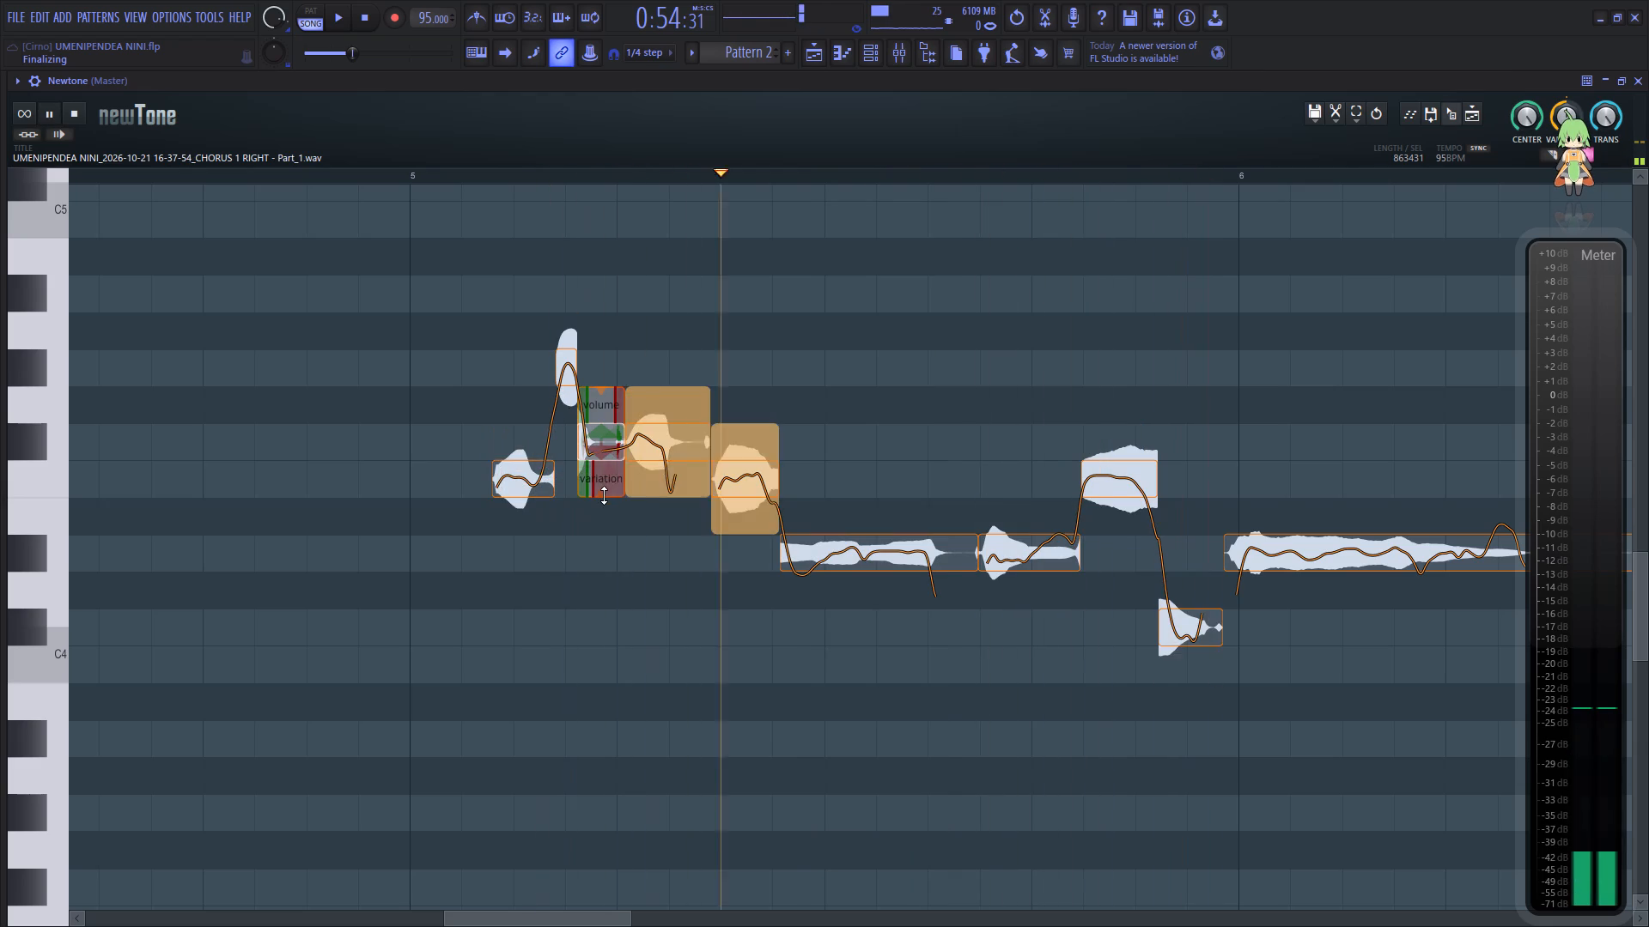
Set the pitch variation of the short F#4 note in bar 5 to 61.22% and the F4 note to 58.91%, replaying each change.
{"action": "left_click_drag", "start_coordinate": [604, 497], "coordinate": [609, 439]}
{"action": "key", "text": "space"}
{"action": "key", "text": "space"}
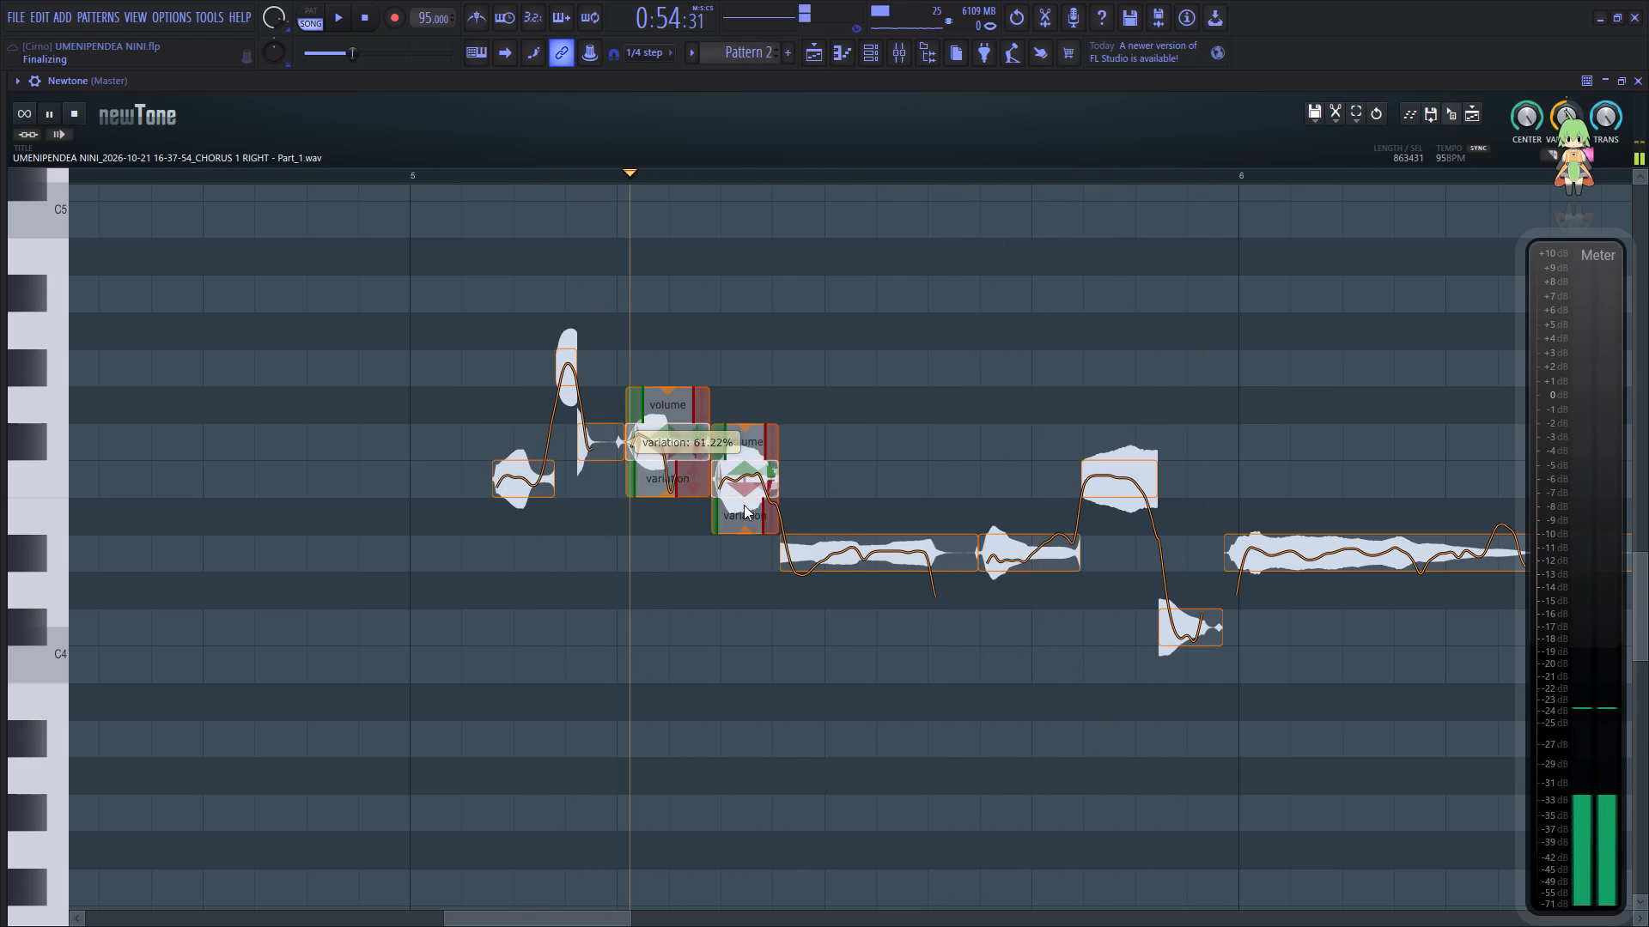
{"action": "left_click_drag", "start_coordinate": [741, 532], "coordinate": [757, 471]}
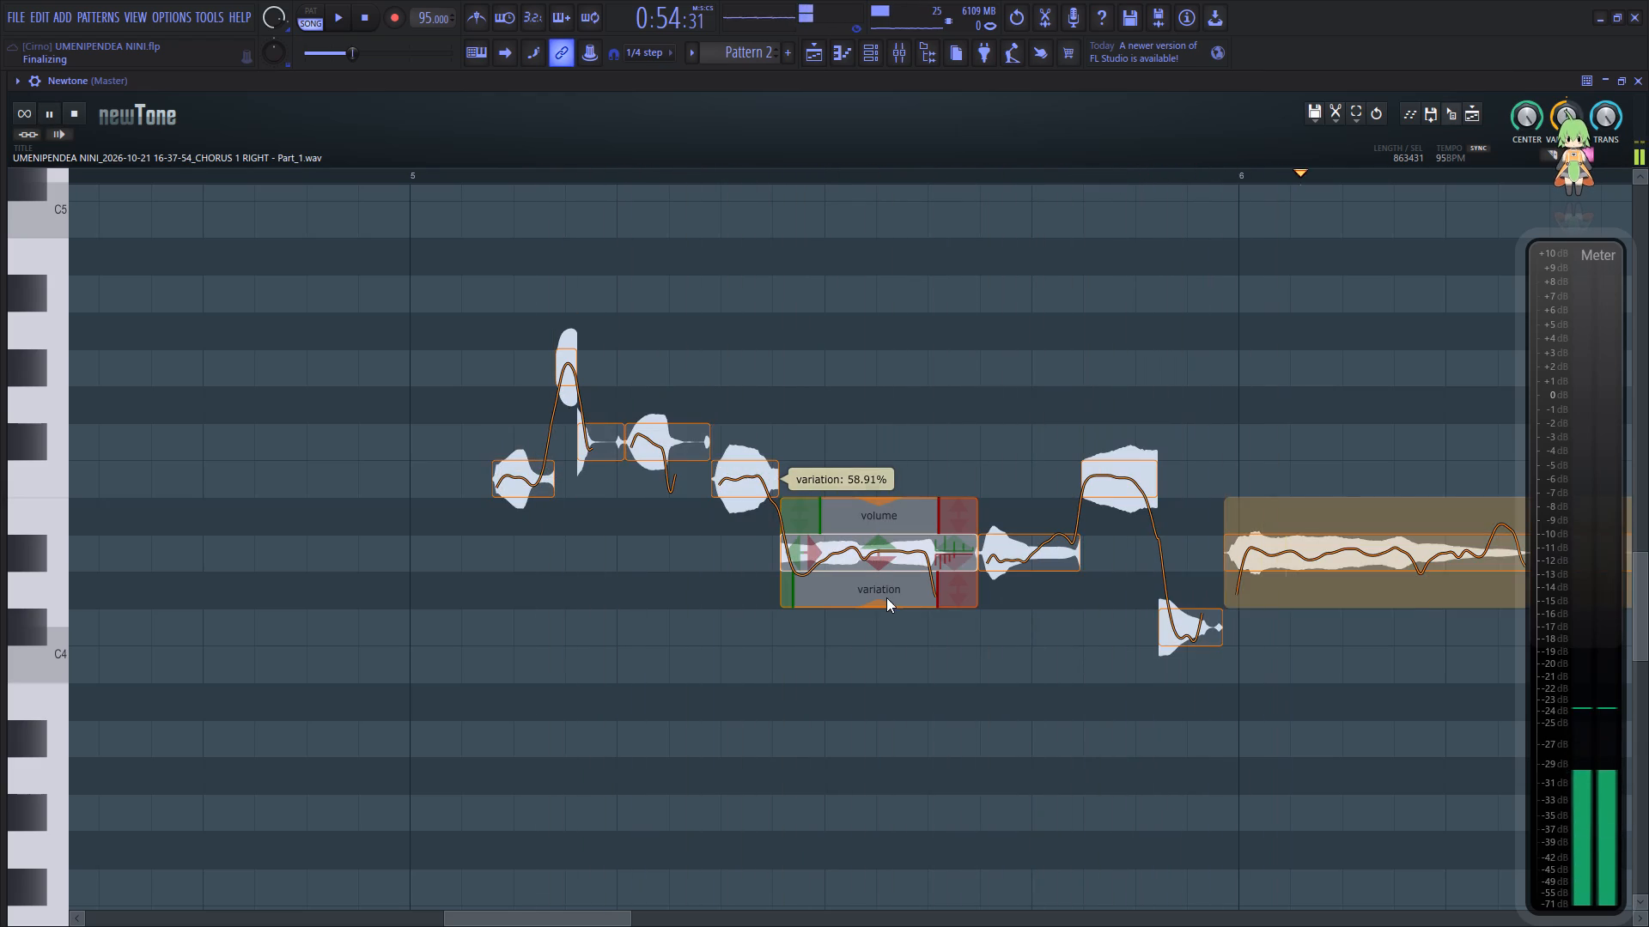
{"action": "key", "text": "space"}
{"action": "key", "text": "space"}
Set the pitch variation of the longer D#4 note in mid-bar 5 to 56.01% and replay.
{"action": "left_click_drag", "start_coordinate": [882, 608], "coordinate": [897, 542]}
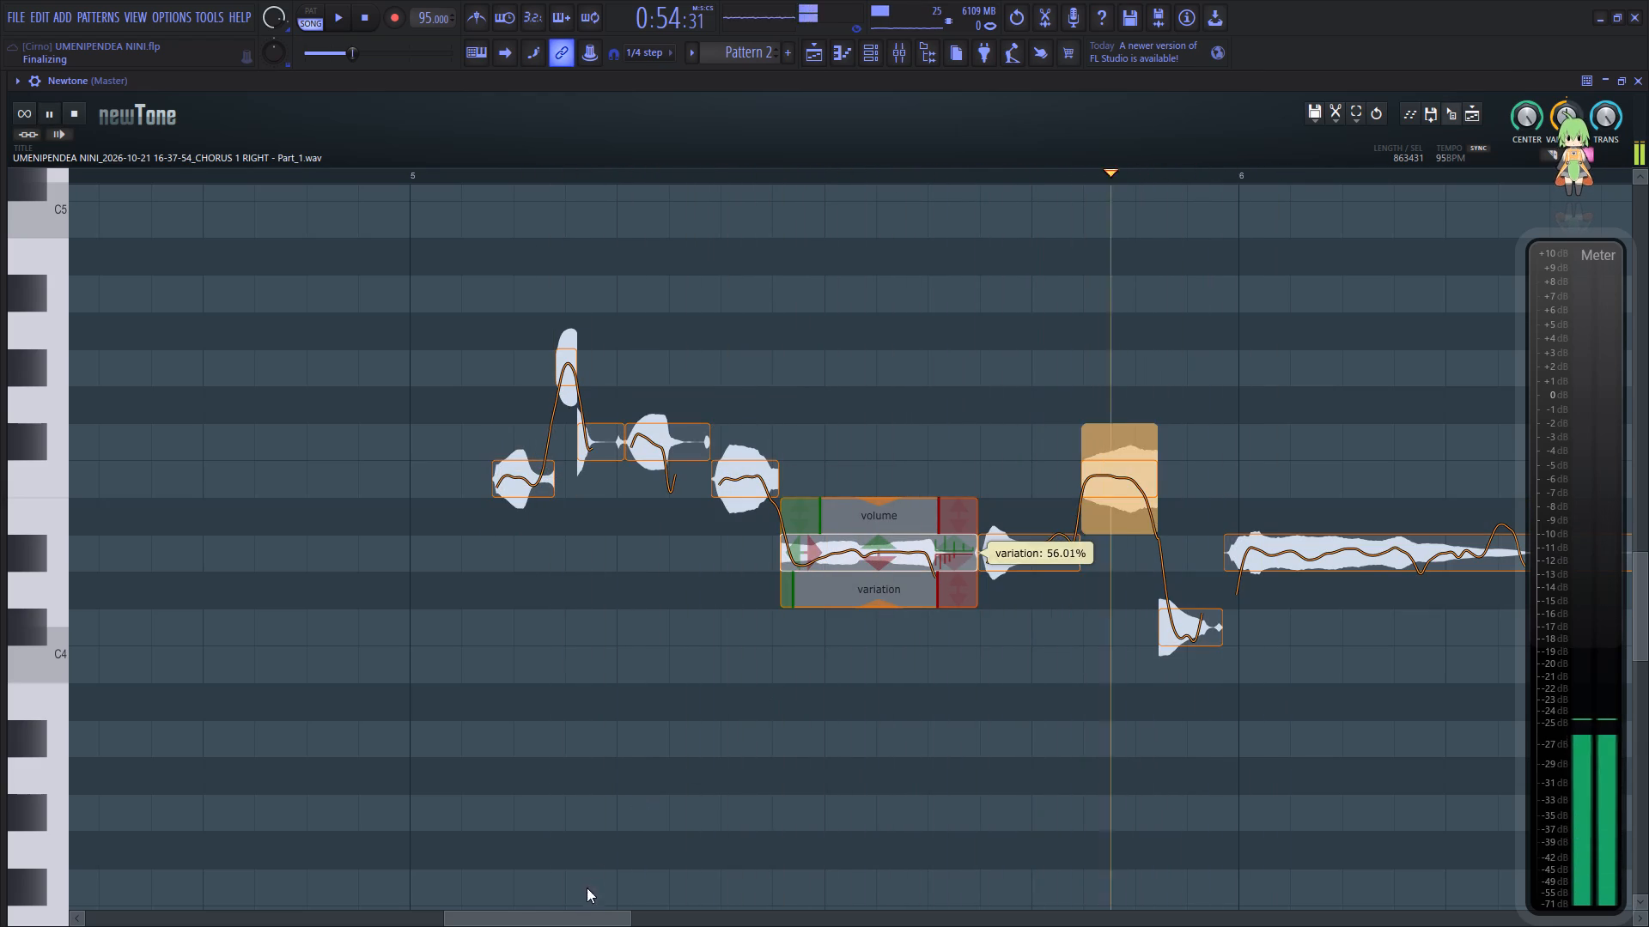
{"action": "left_click_drag", "start_coordinate": [573, 918], "coordinate": [623, 918]}
{"action": "key", "text": "space"}
{"action": "key", "text": "space"}
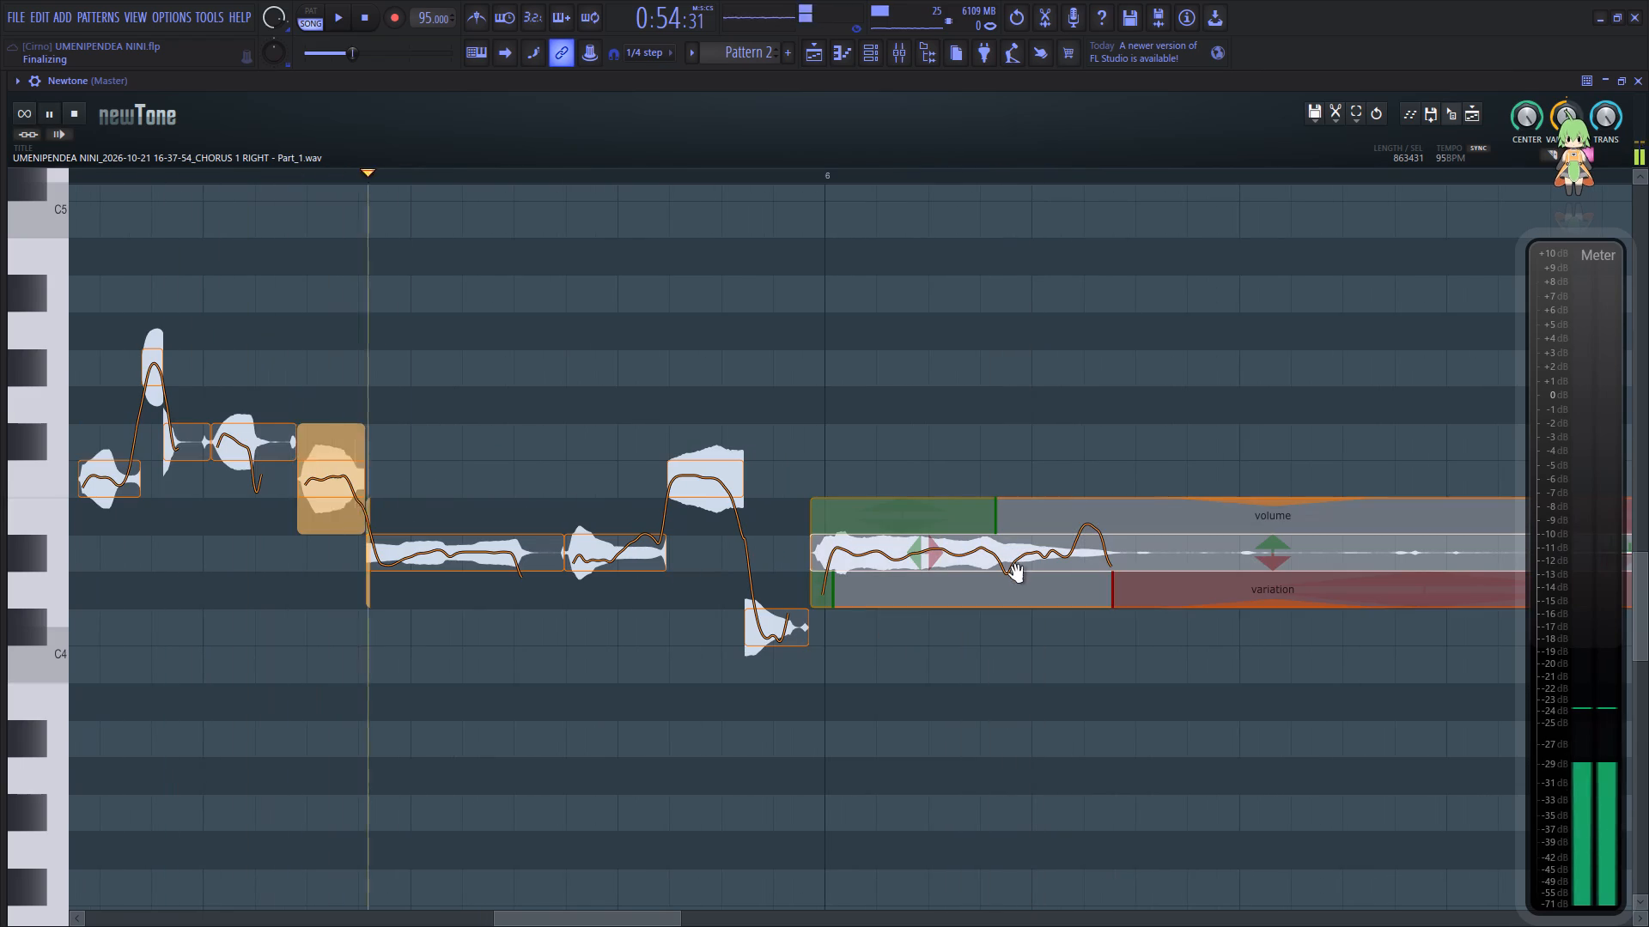
Reduce the pitch variation of the long D#4 note crossing into bar 6 and listen through its tail.
{"action": "left_click_drag", "start_coordinate": [1007, 607], "coordinate": [1016, 546]}
{"action": "left_click_drag", "start_coordinate": [624, 924], "coordinate": [690, 914]}
{"action": "key", "text": "space"}
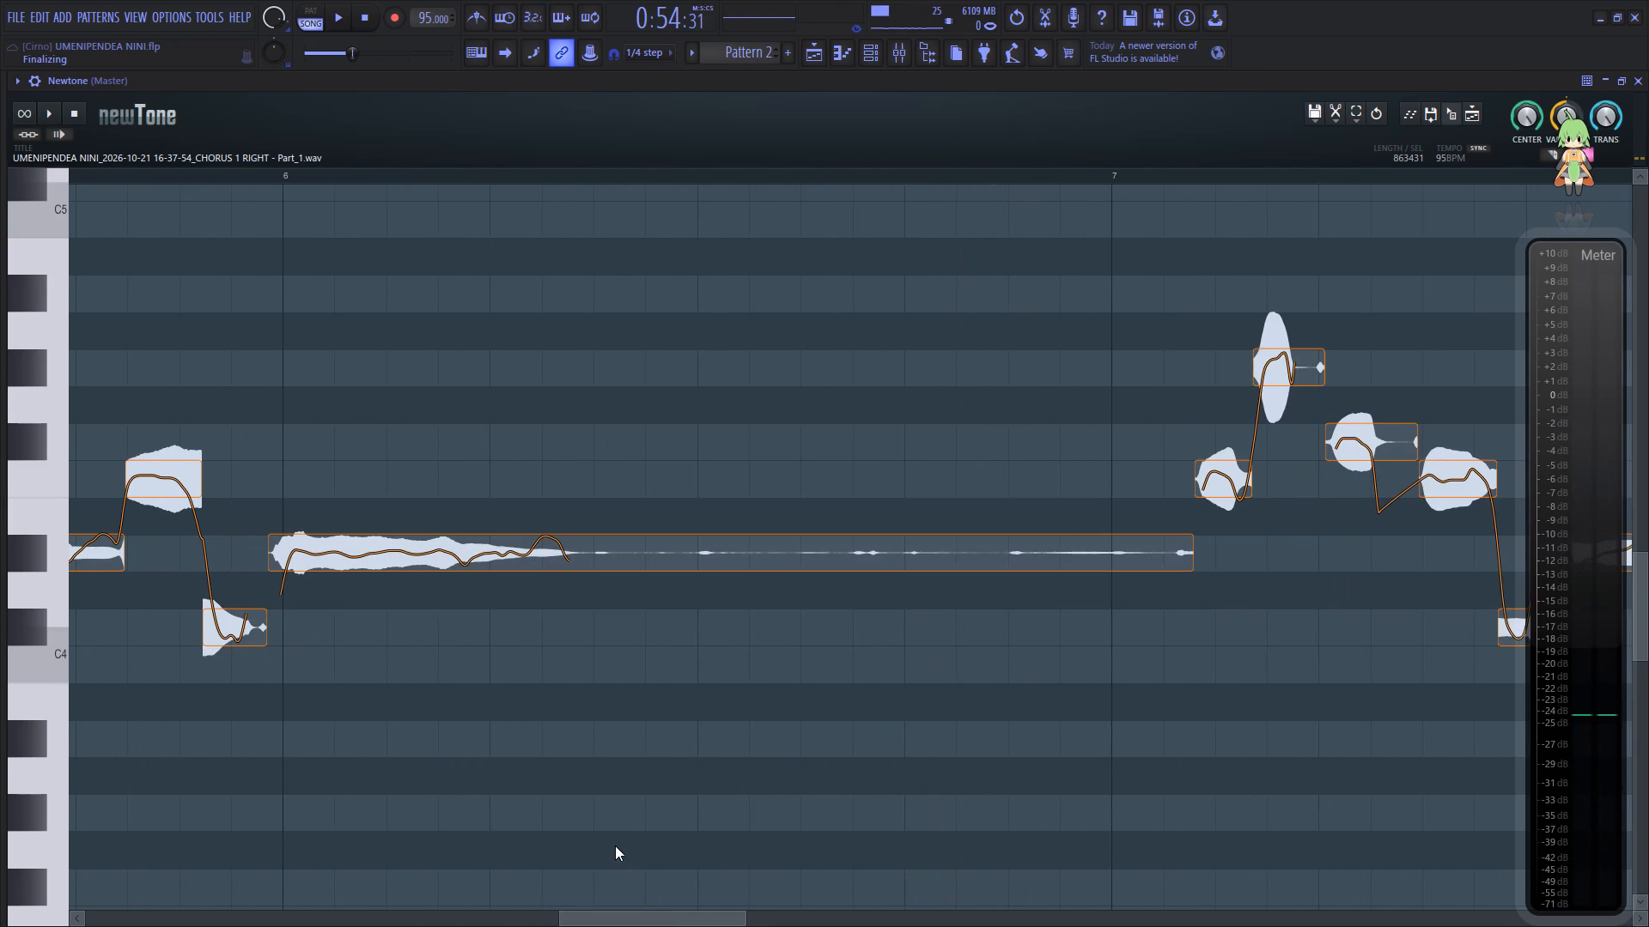
Split the long D#4 note in bar 6 where the voice fades, delete its noisy tail up to bar 7, and replay.
{"action": "key", "text": "c"}
{"action": "left_click", "coordinate": [595, 556]}
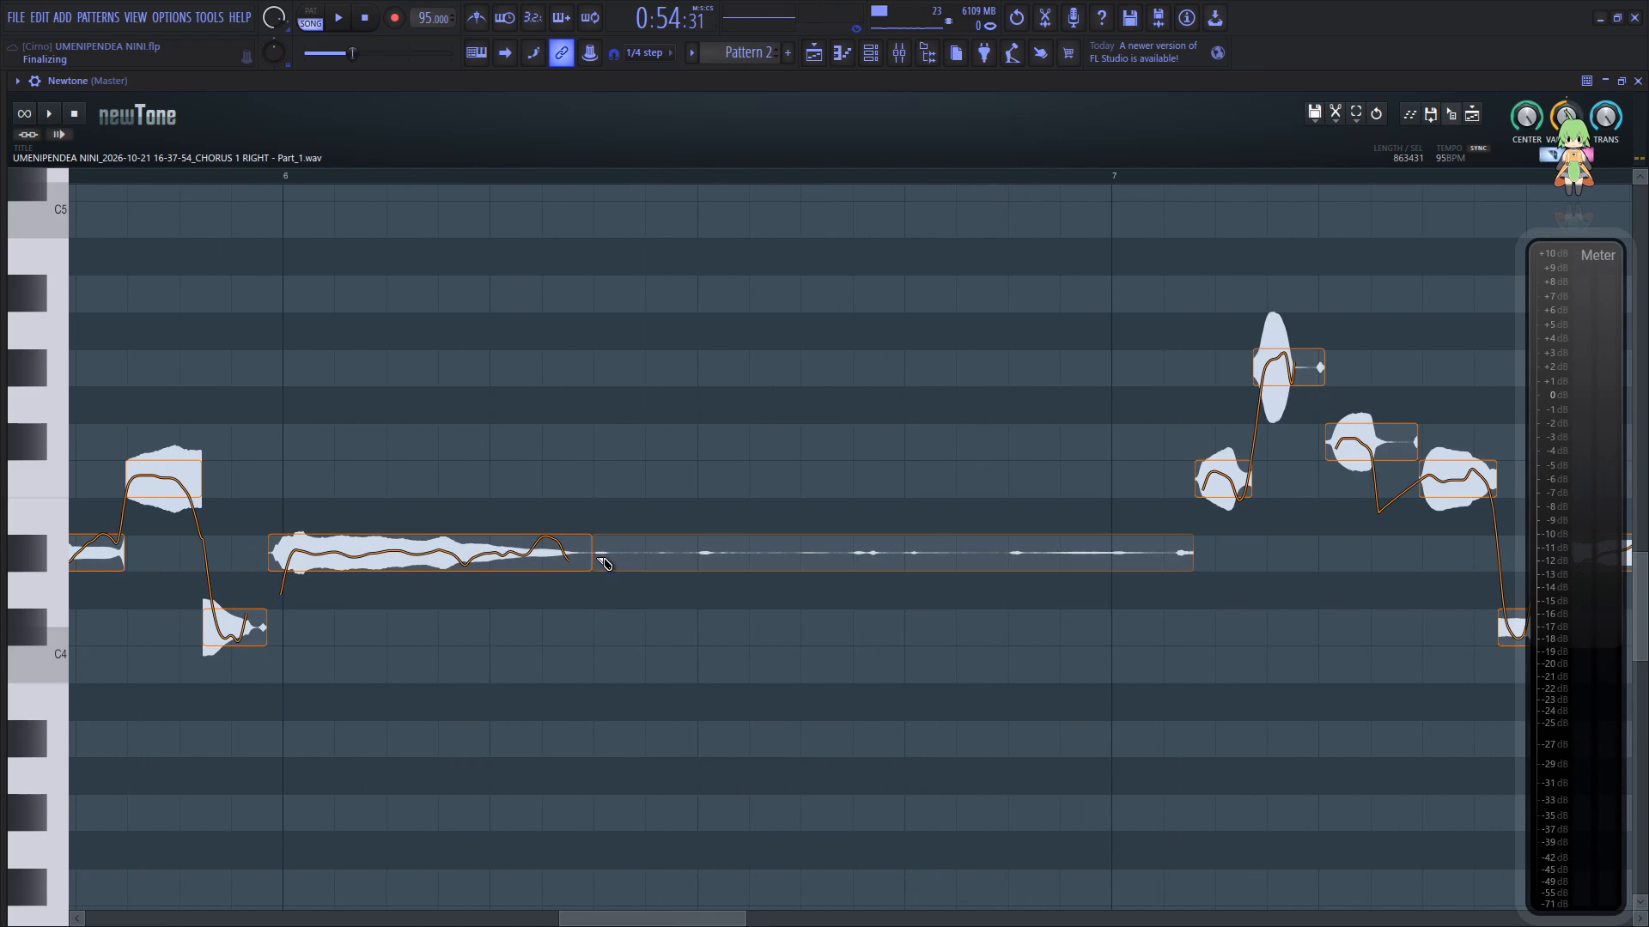
{"action": "key", "text": "c"}
{"action": "left_click_drag", "start_coordinate": [836, 702], "coordinate": [854, 505], "text": "ctrl"}
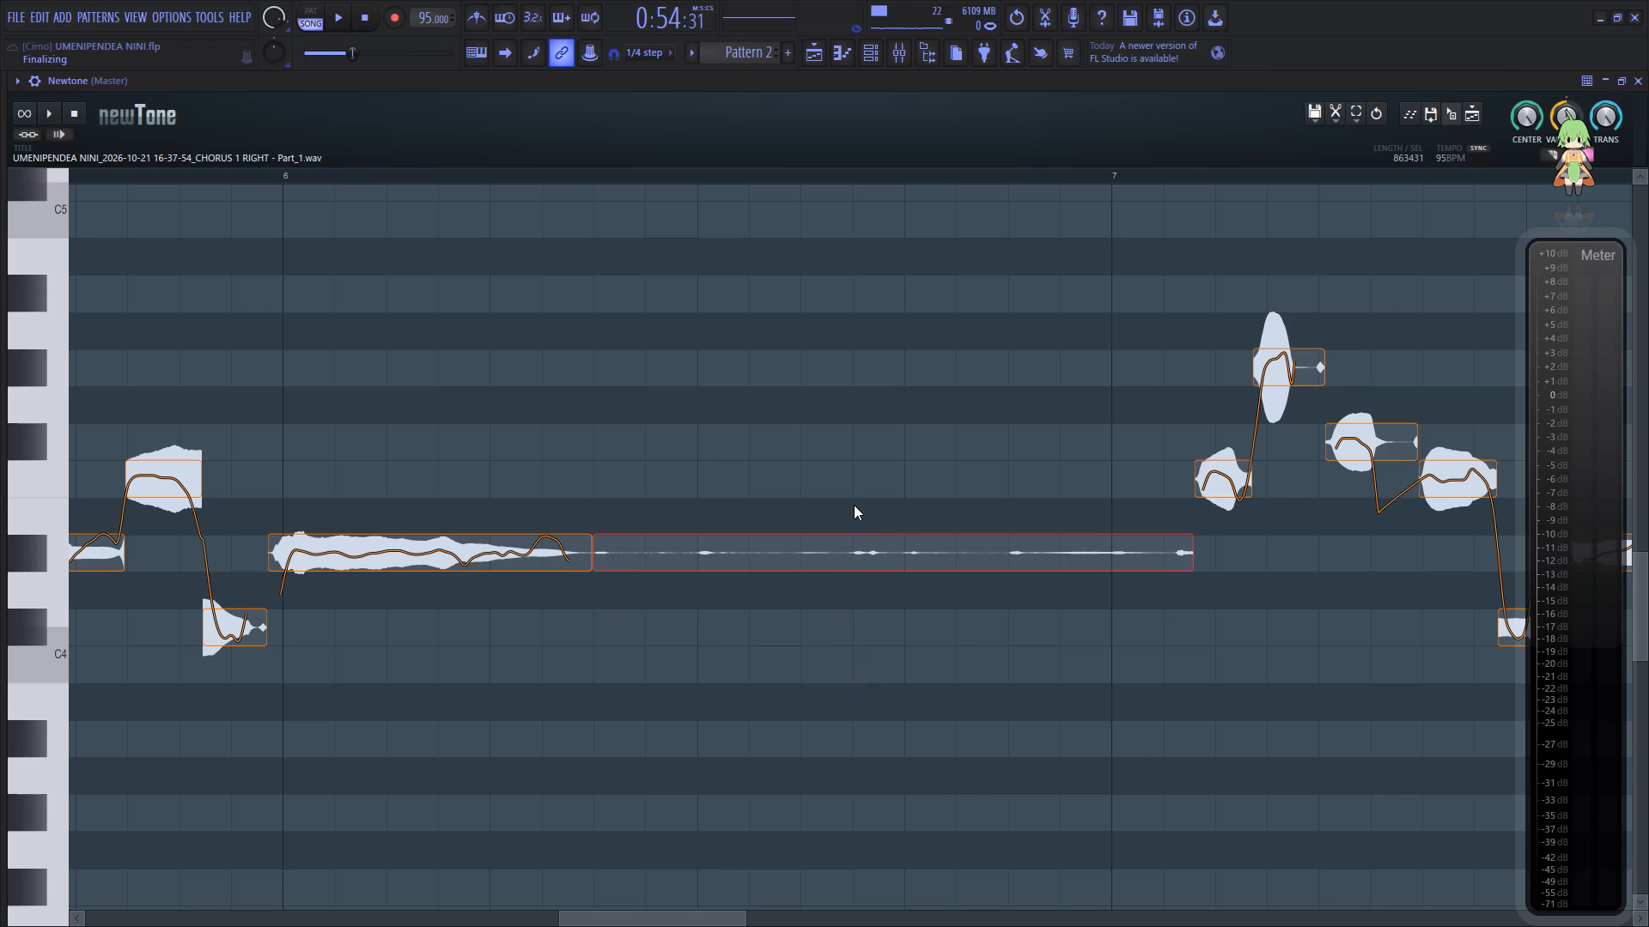
{"action": "key", "text": "Delete"}
{"action": "left_click", "coordinate": [478, 665]}
{"action": "key", "text": "m"}
{"action": "key", "text": "space"}
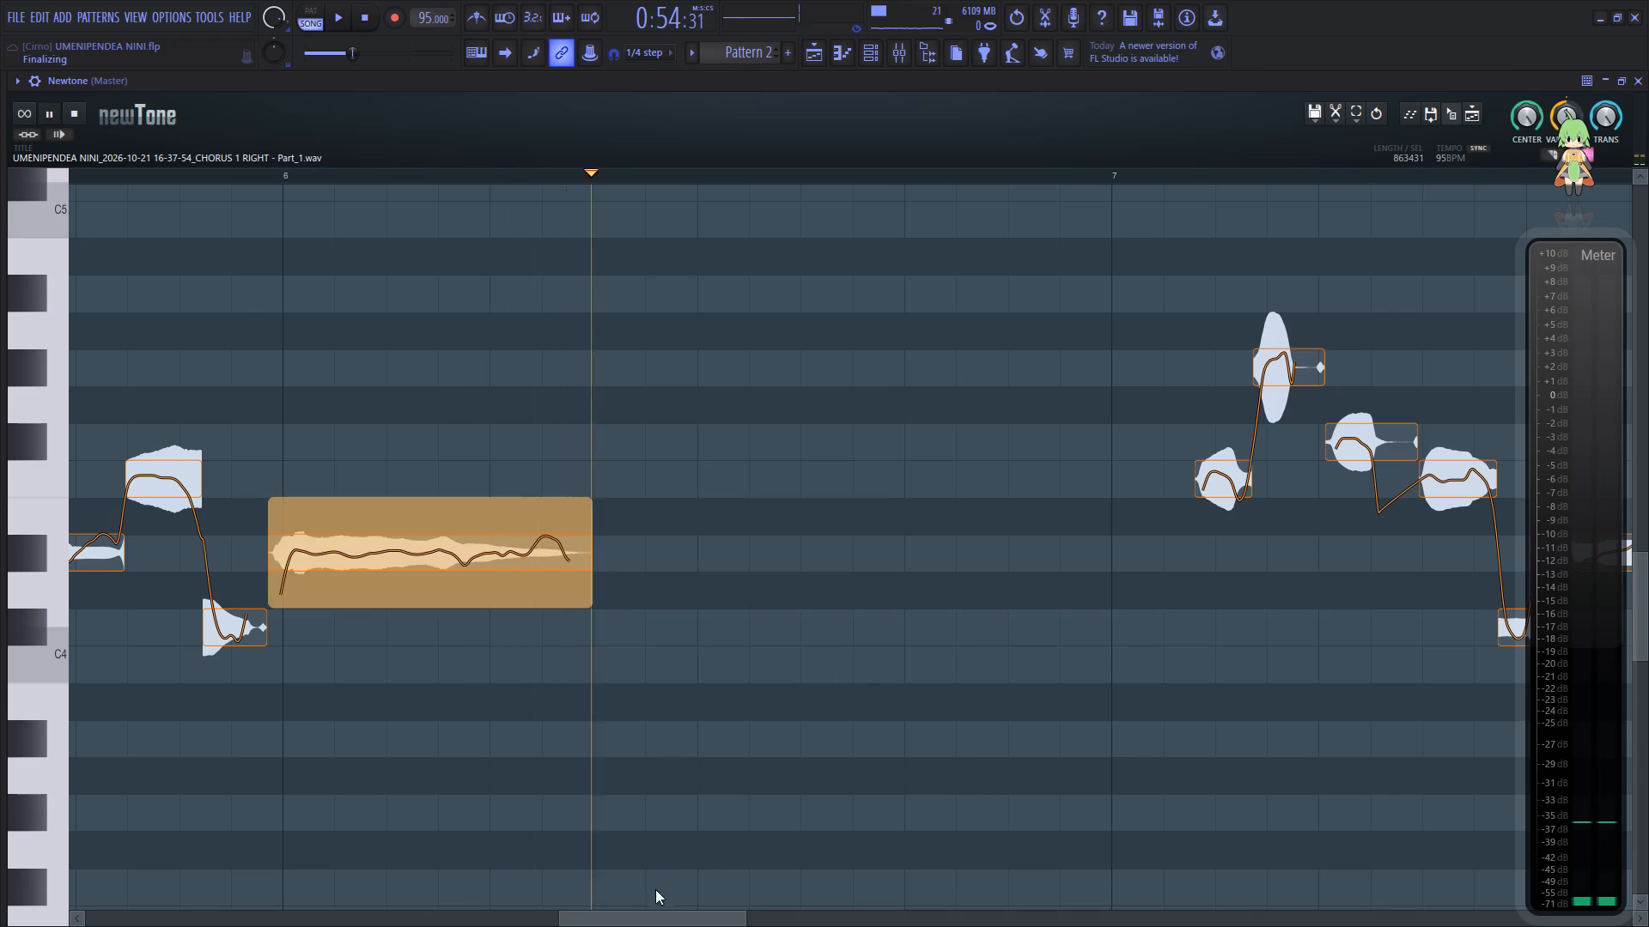
Reduce the pitch variation of the first F4 note in bar 7 and replay the phrase.
{"action": "left_click_drag", "start_coordinate": [652, 918], "coordinate": [742, 909]}
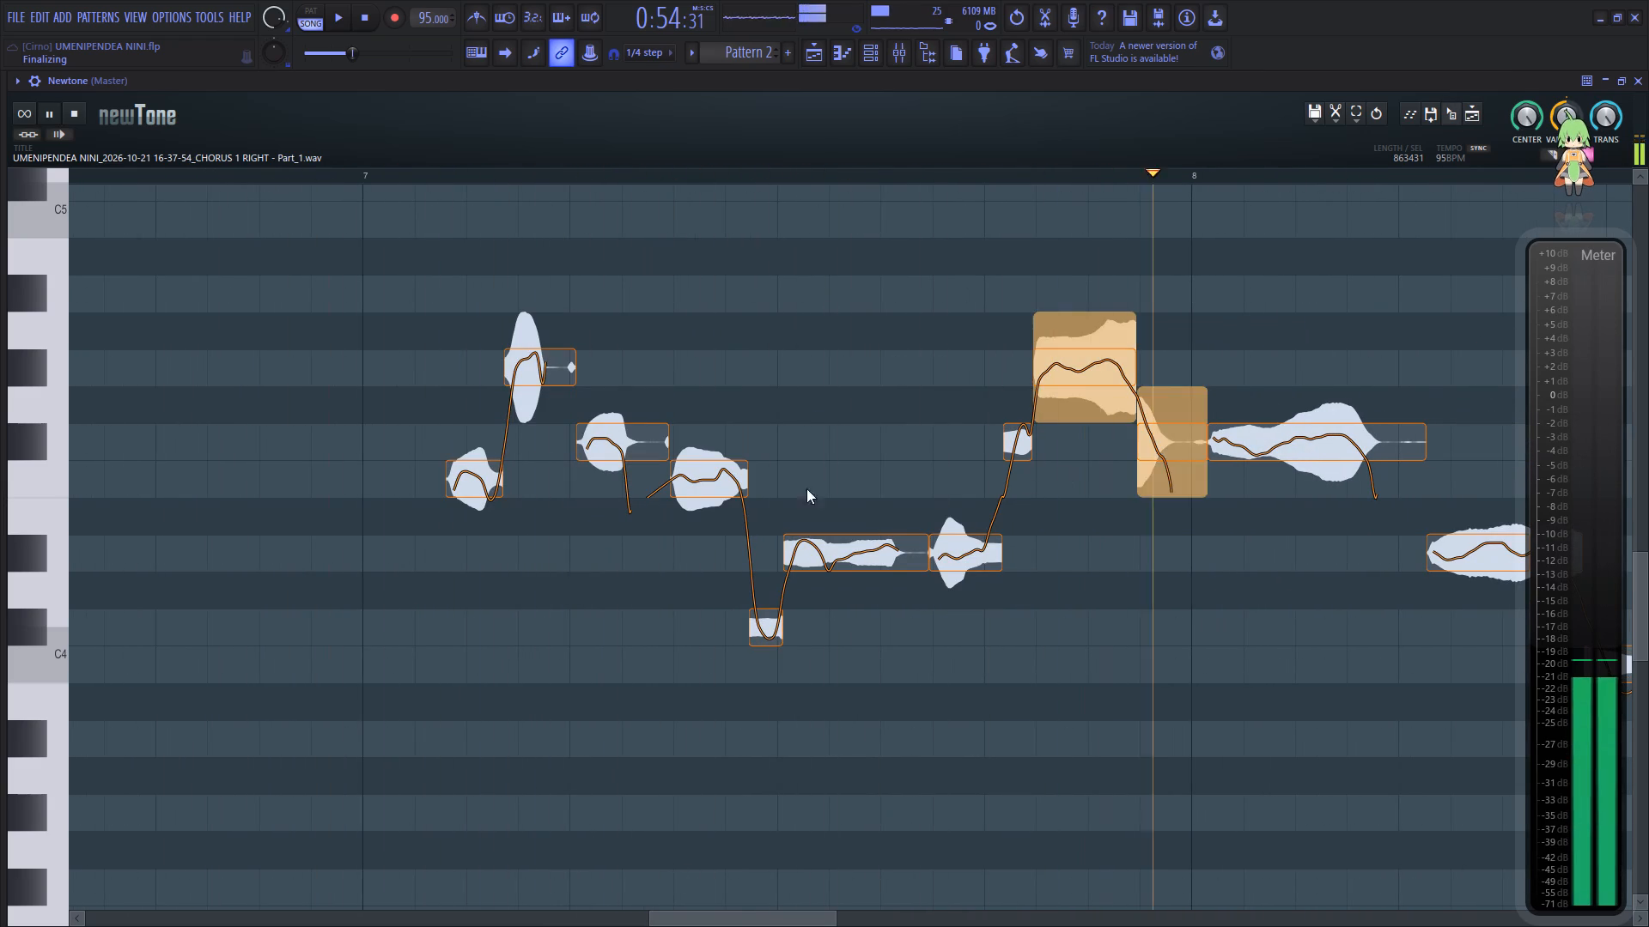
{"action": "key", "text": "space"}
{"action": "key", "text": "space"}
{"action": "left_click_drag", "start_coordinate": [478, 532], "coordinate": [479, 470]}
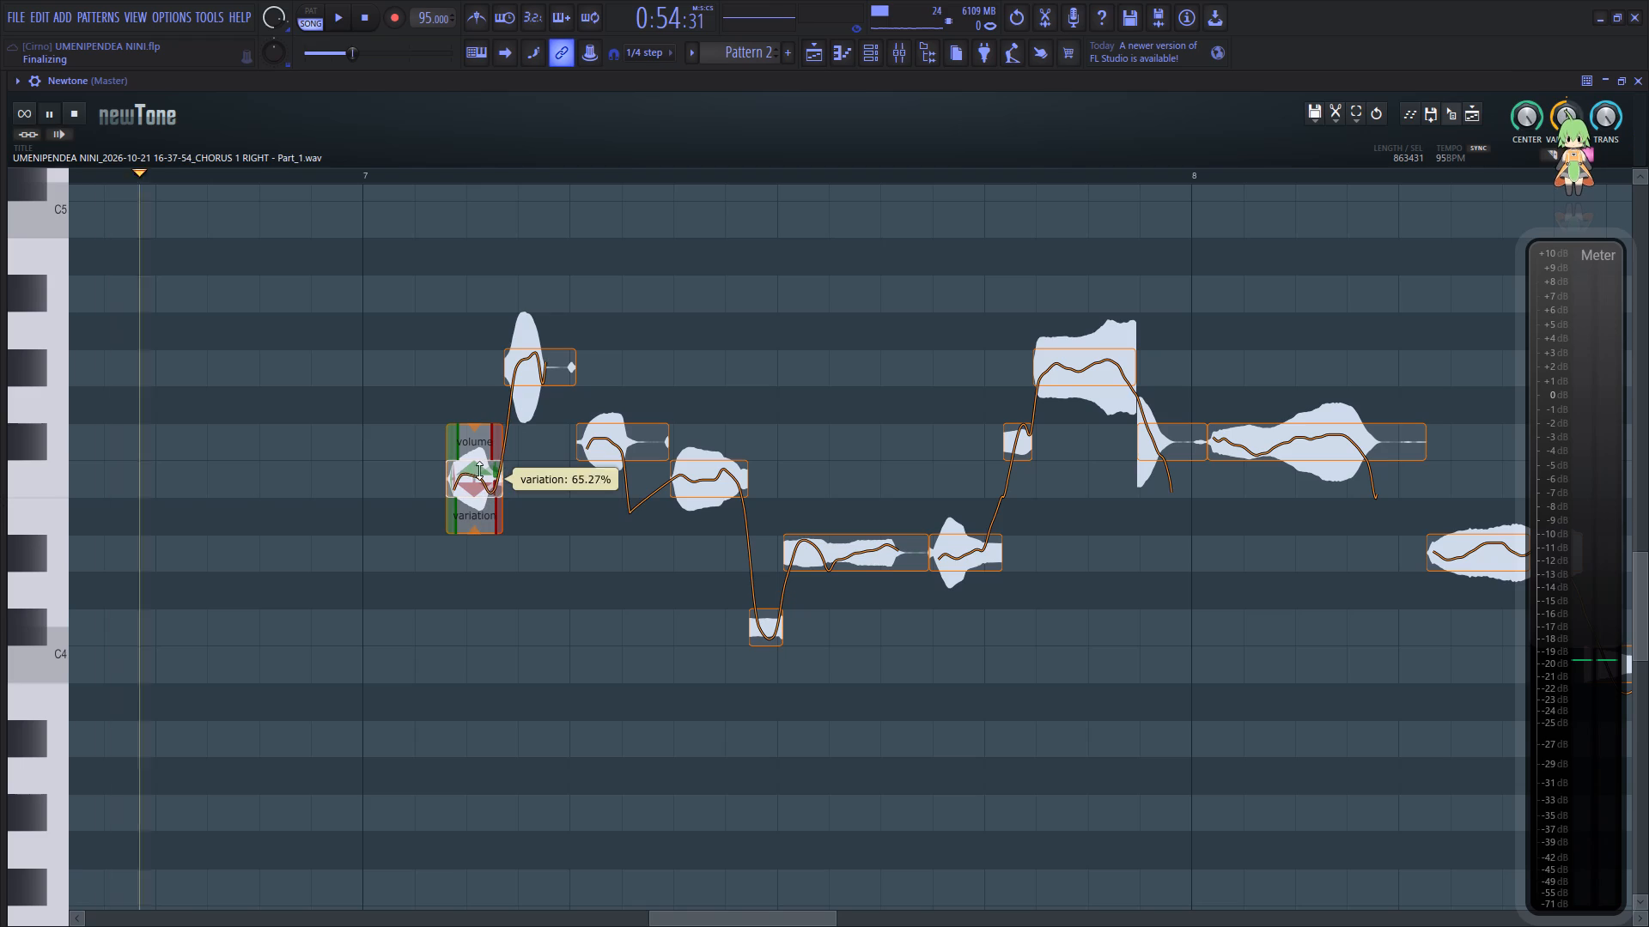
{"action": "left_click_drag", "start_coordinate": [479, 470], "coordinate": [479, 456]}
{"action": "left_click", "coordinate": [367, 480]}
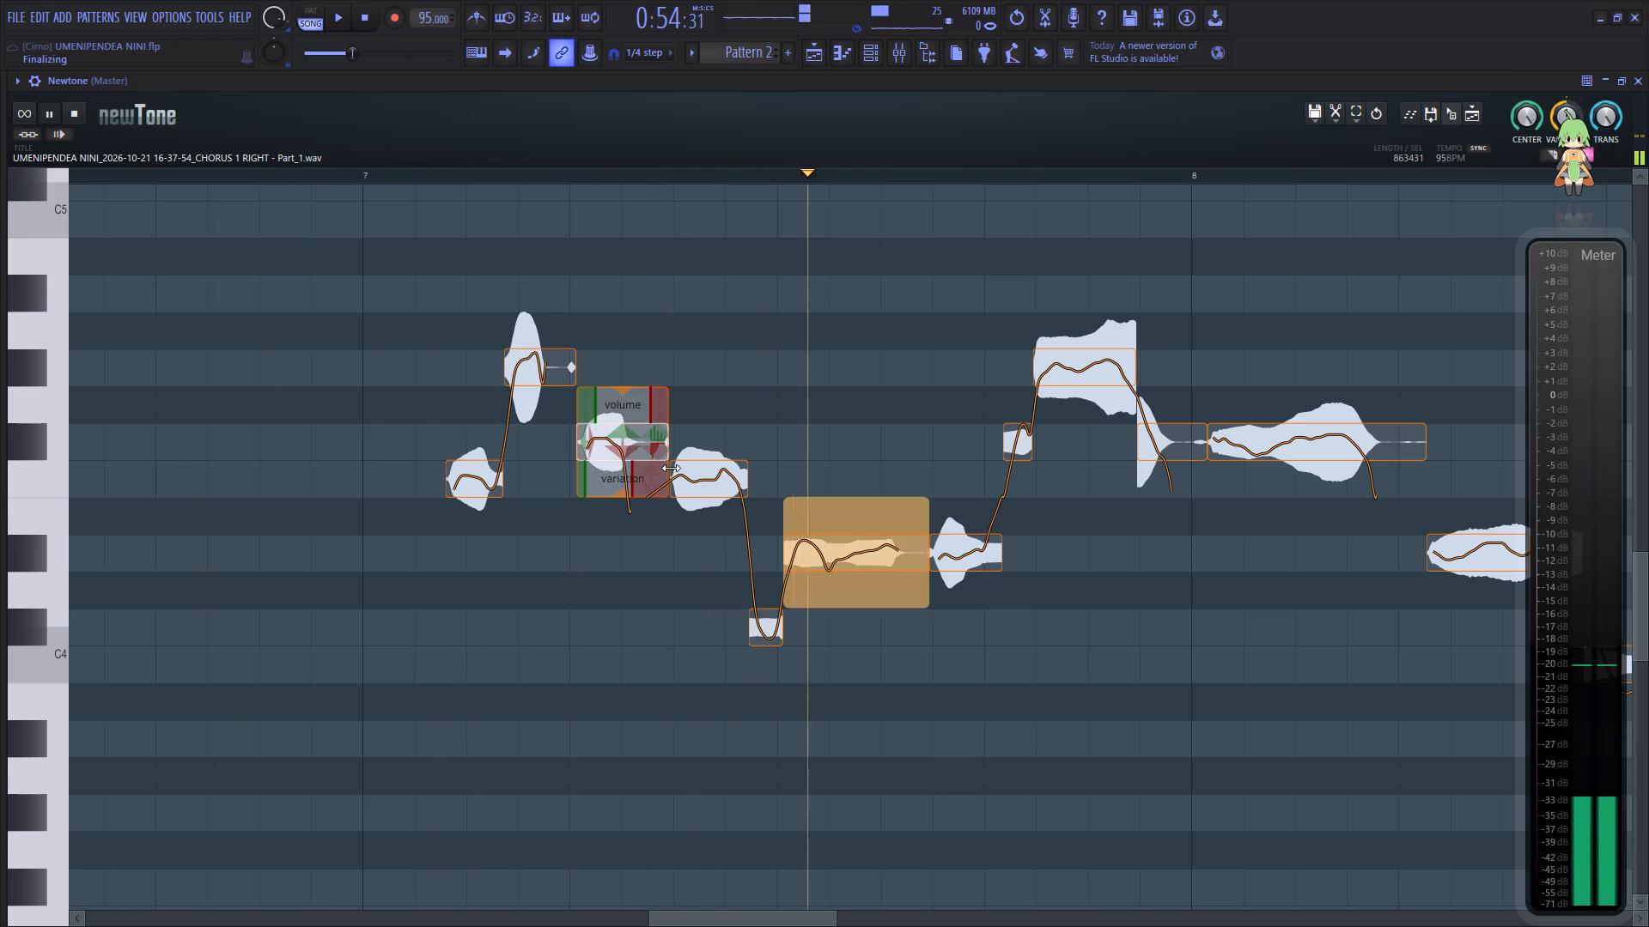
Reduce the pitch variation of the longer D#4 note in mid-bar 7 and replay from the phrase start.
{"action": "key", "text": "space"}
{"action": "key", "text": "space"}
{"action": "left_click_drag", "start_coordinate": [849, 548], "coordinate": [849, 556]}
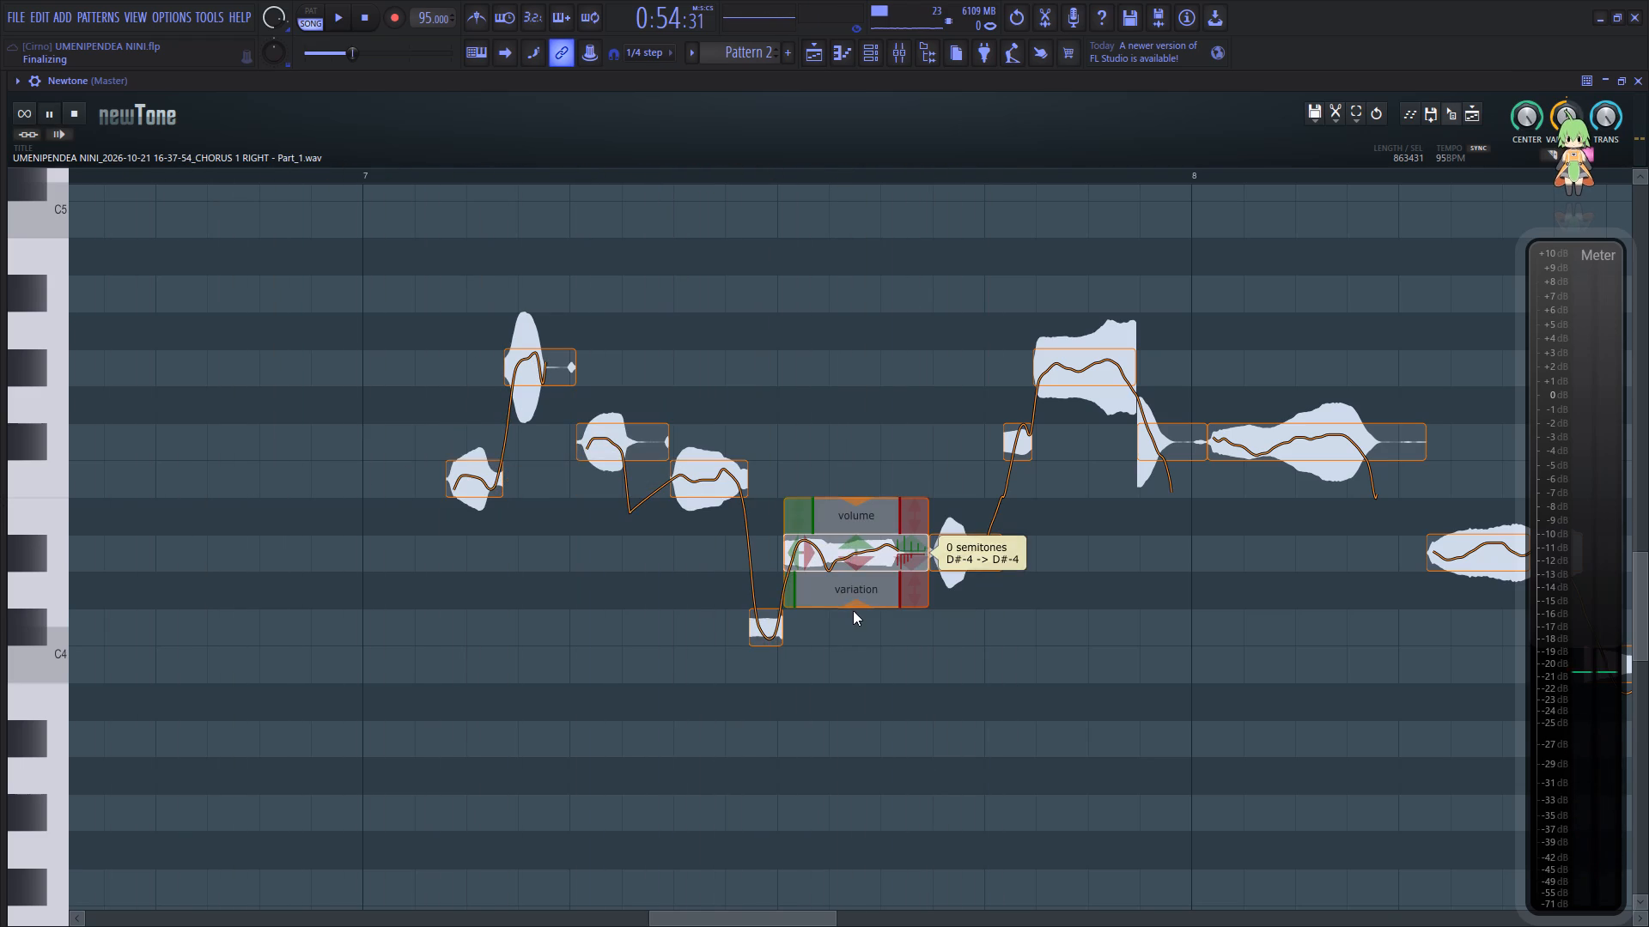
{"action": "left_click_drag", "start_coordinate": [853, 607], "coordinate": [854, 563]}
{"action": "left_click", "coordinate": [415, 532]}
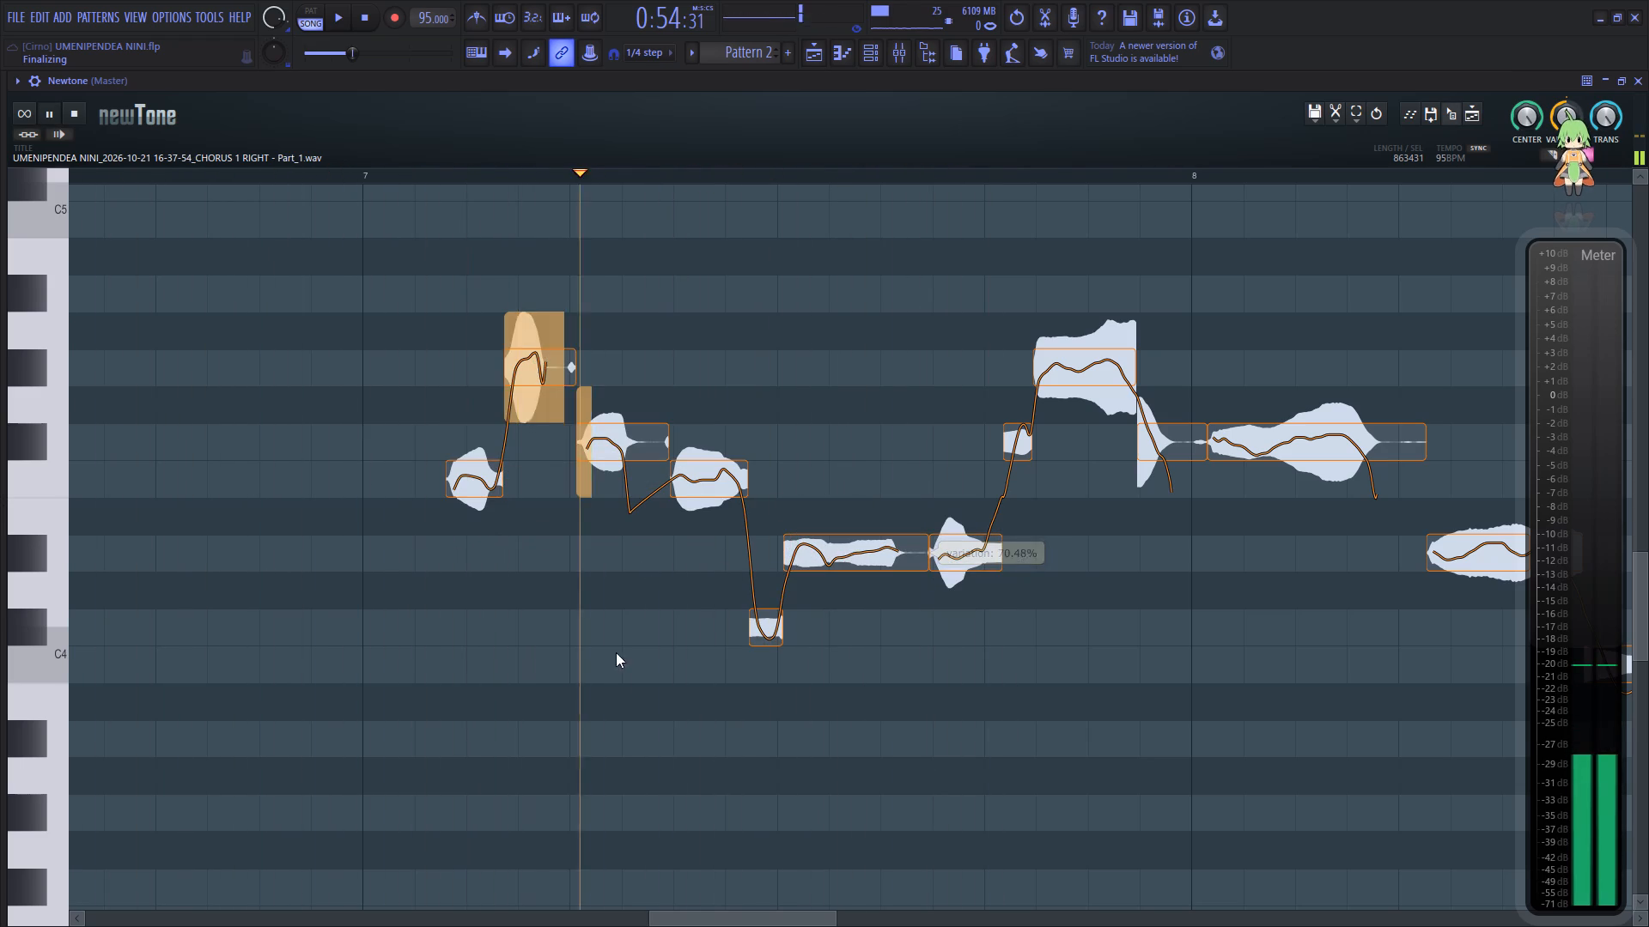
Audition the end of the phrase, raise the first D#4 note in bar 8 two semitones to F4, and replay.
{"action": "left_click_drag", "start_coordinate": [769, 914], "coordinate": [813, 912]}
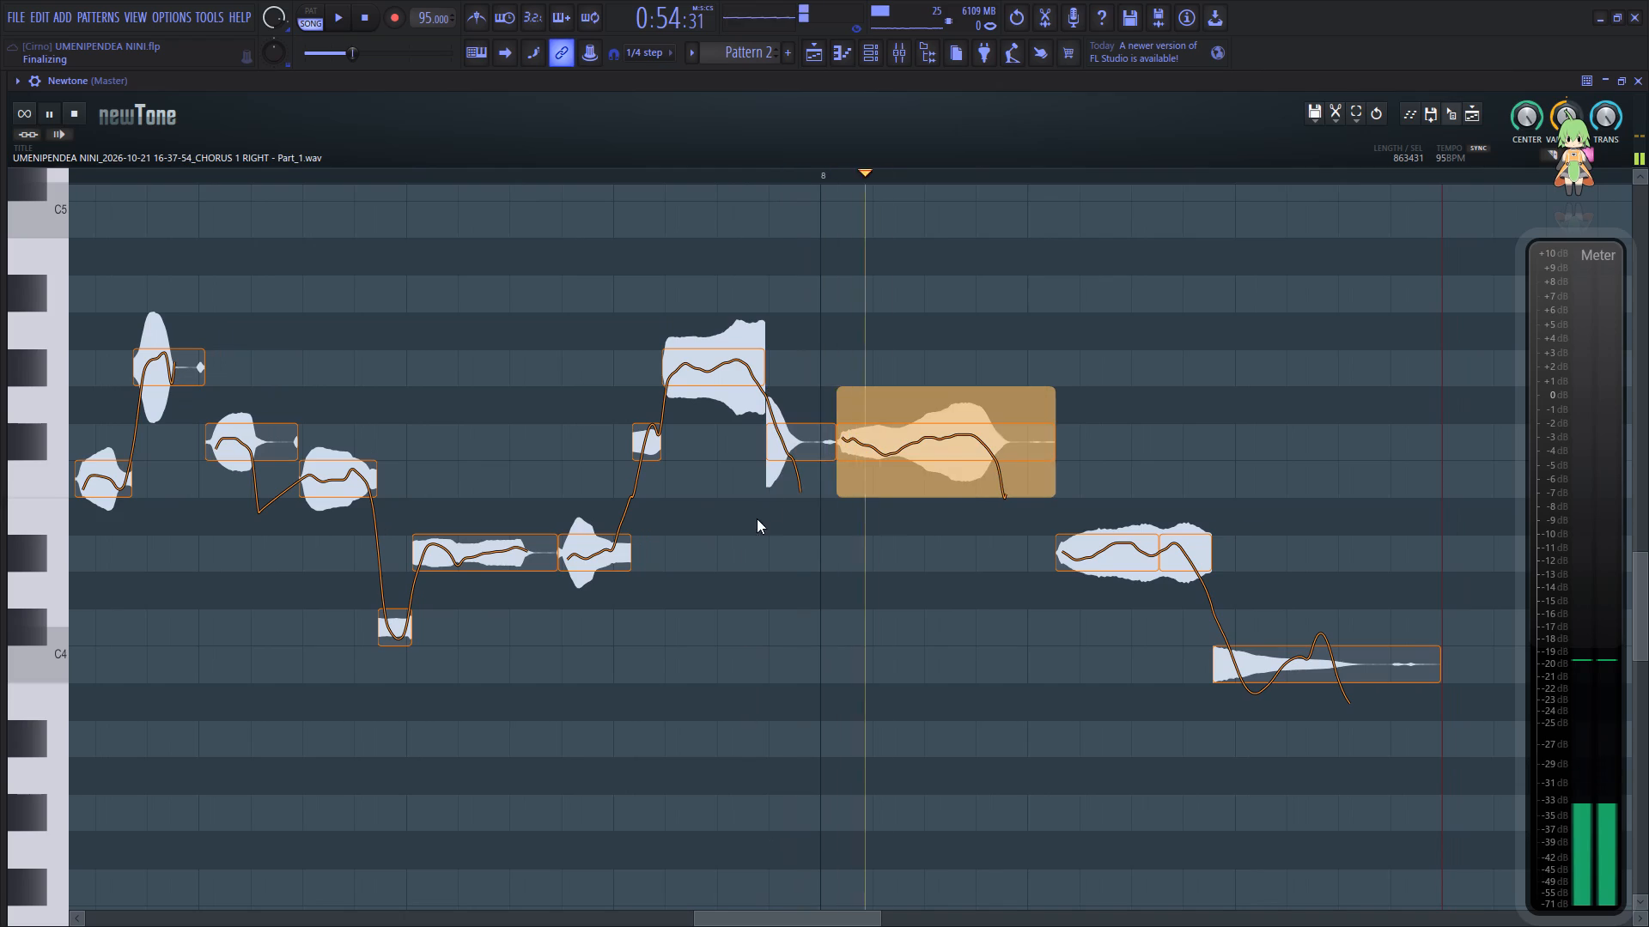
{"action": "key", "text": "space"}
{"action": "left_click", "coordinate": [485, 447]}
{"action": "key", "text": "space"}
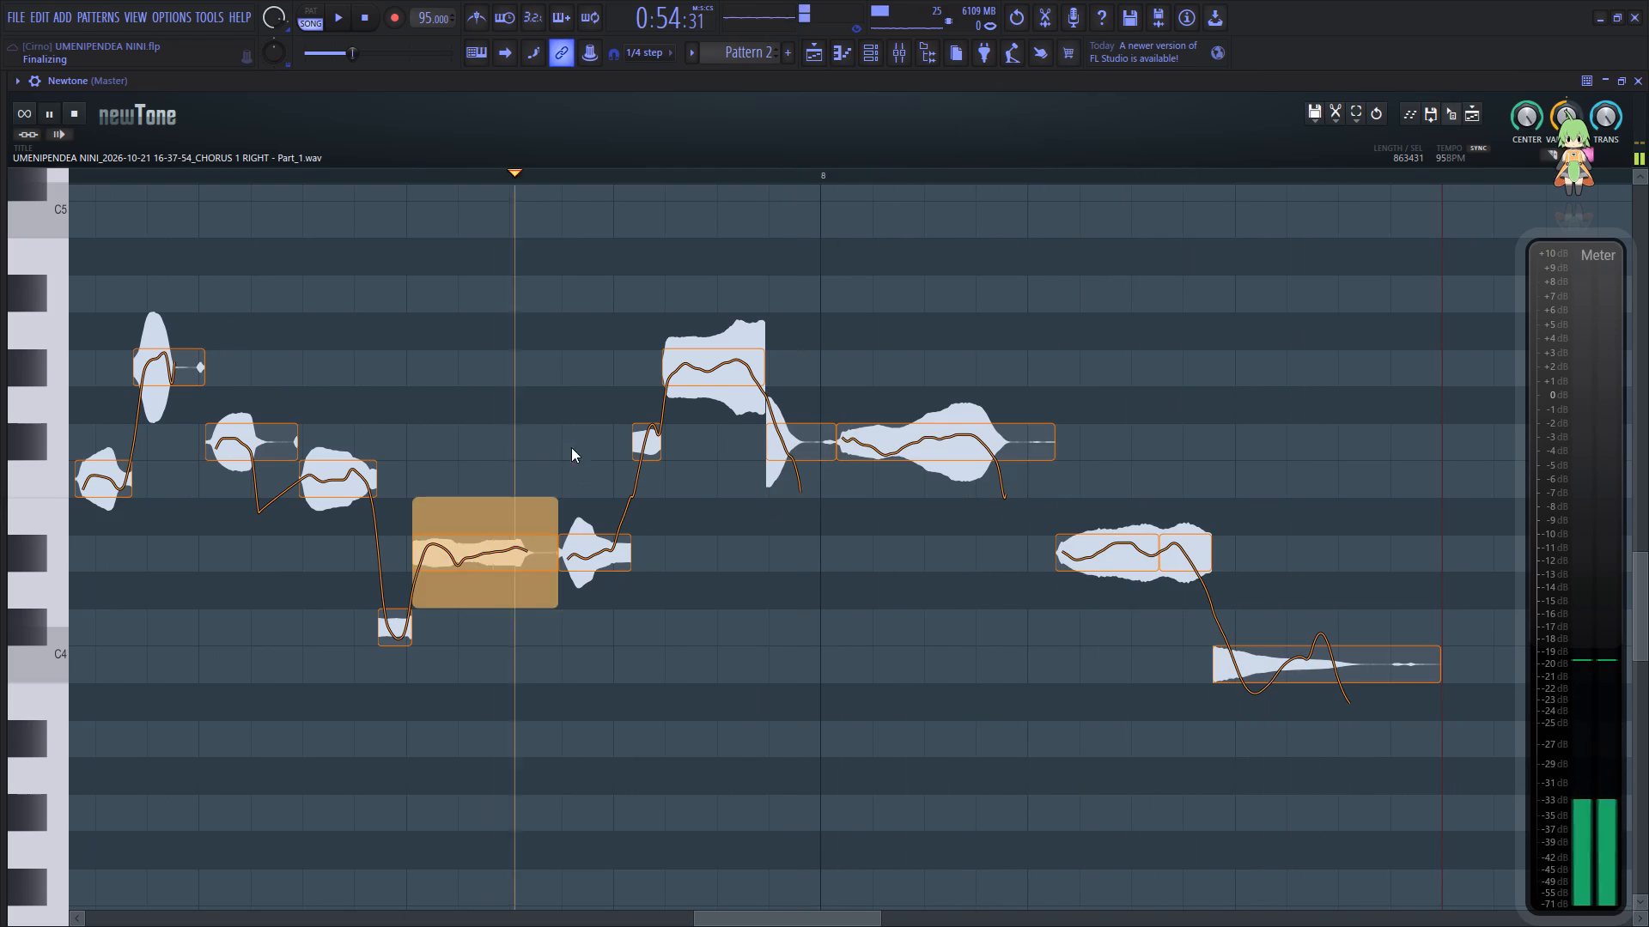
{"action": "key", "text": "space"}
{"action": "key", "text": "space"}
{"action": "left_click_drag", "start_coordinate": [1128, 554], "coordinate": [1127, 545]}
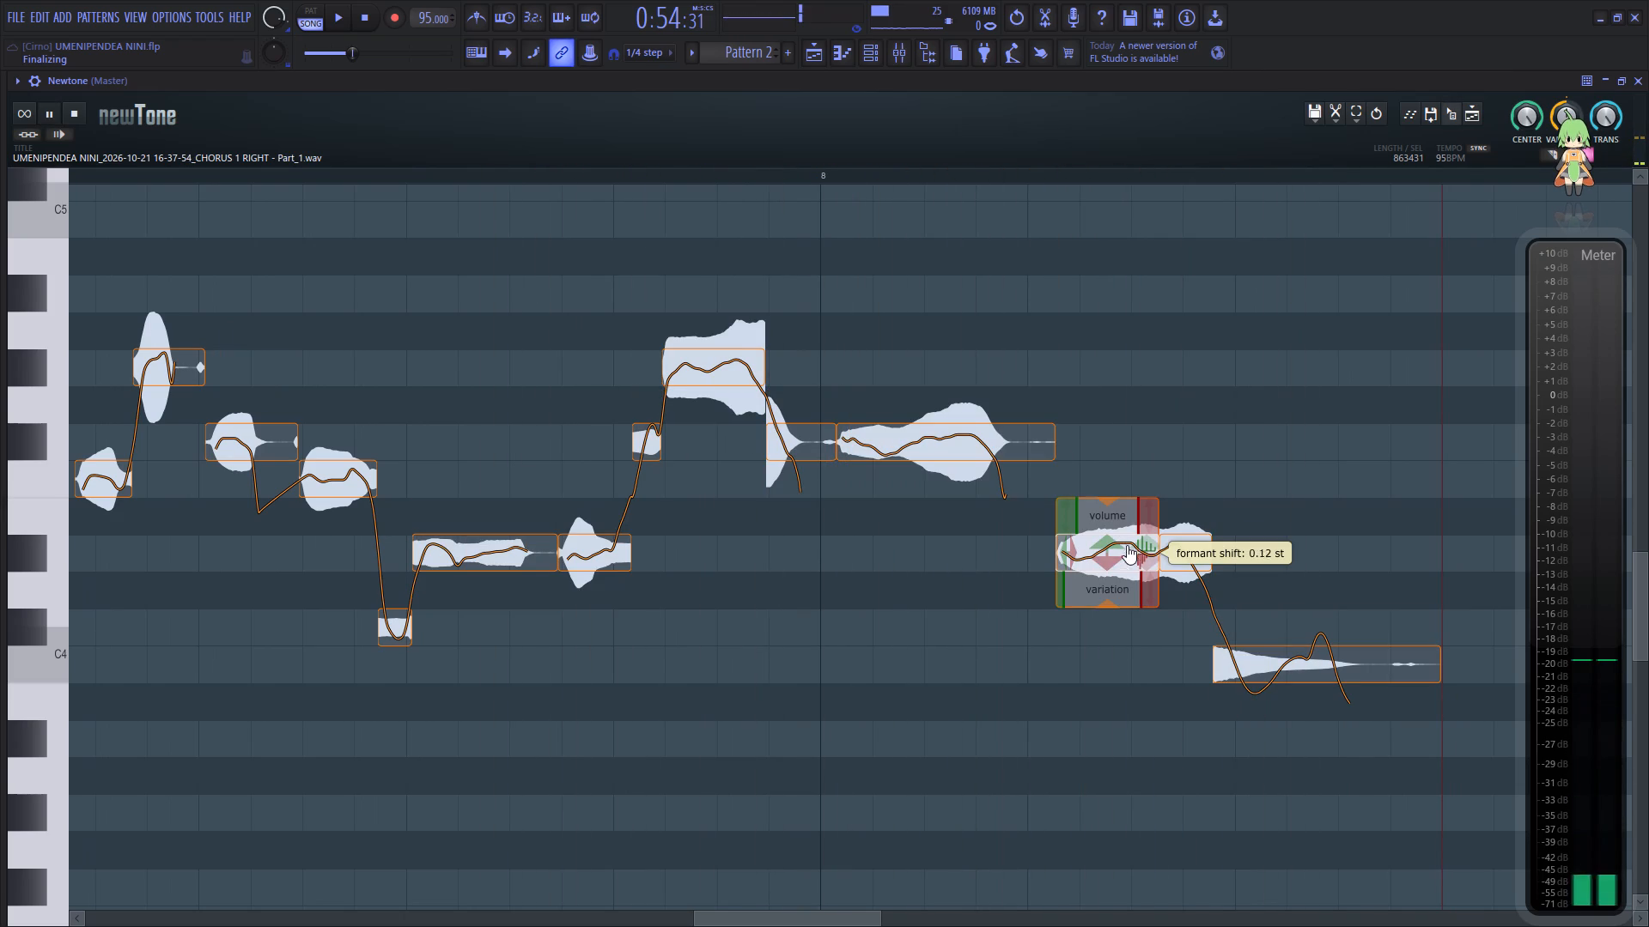
{"action": "left_click_drag", "start_coordinate": [1127, 545], "coordinate": [1127, 537]}
{"action": "left_click_drag", "start_coordinate": [1119, 565], "coordinate": [1114, 504]}
{"action": "key", "text": "space"}
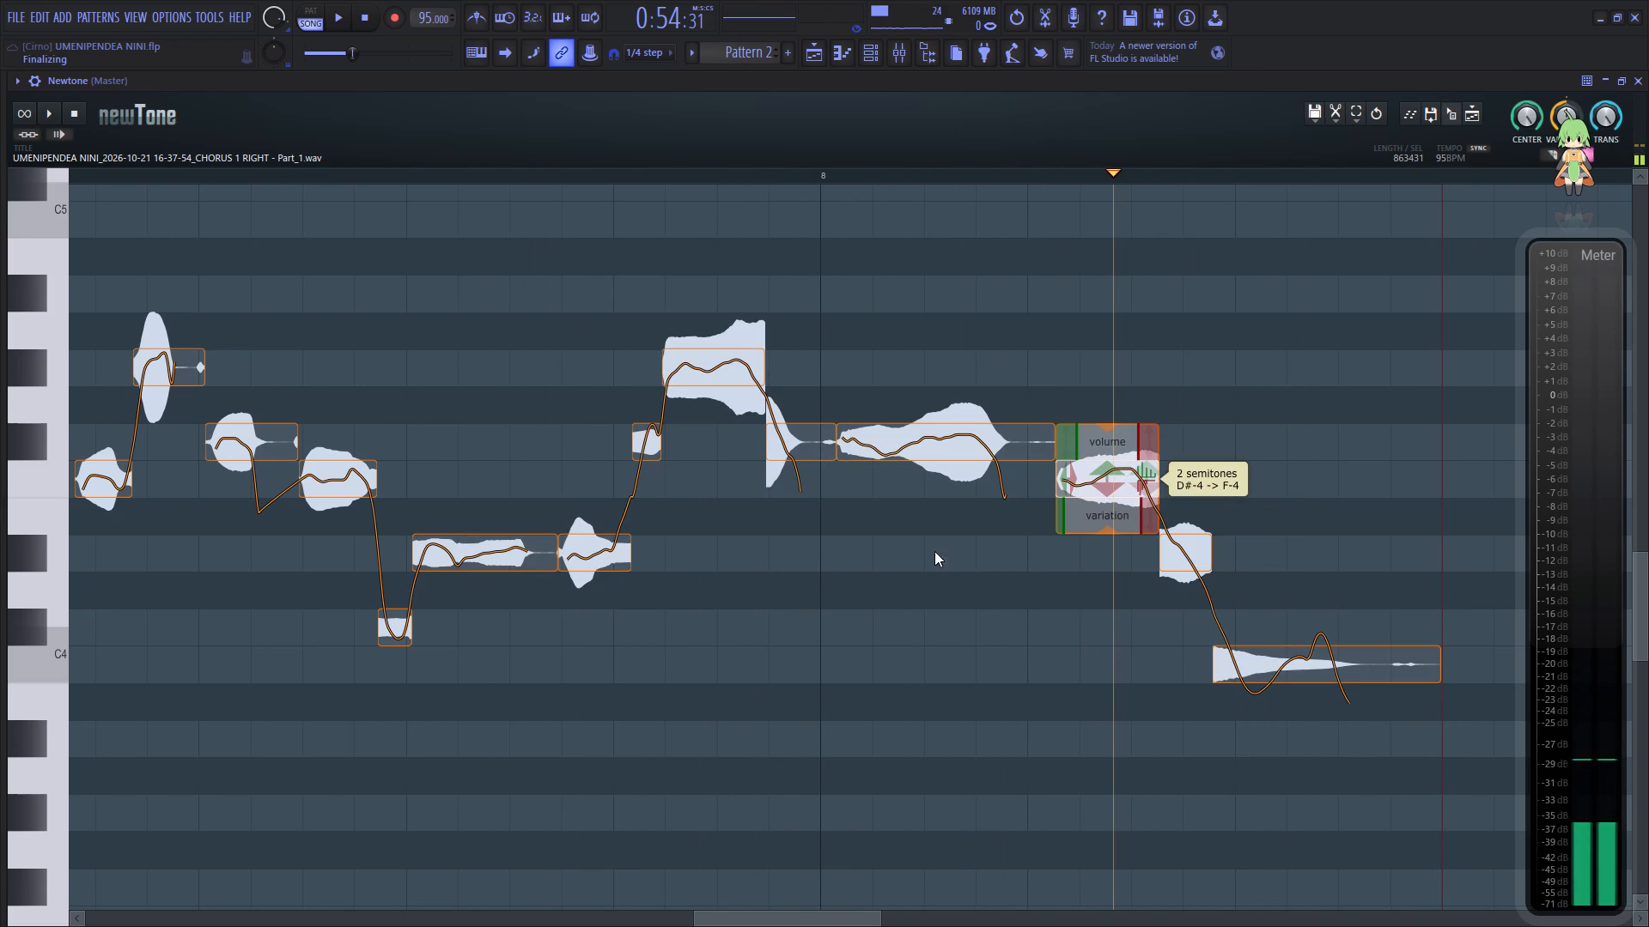
{"action": "left_click", "coordinate": [586, 441]}
{"action": "key", "text": "space"}
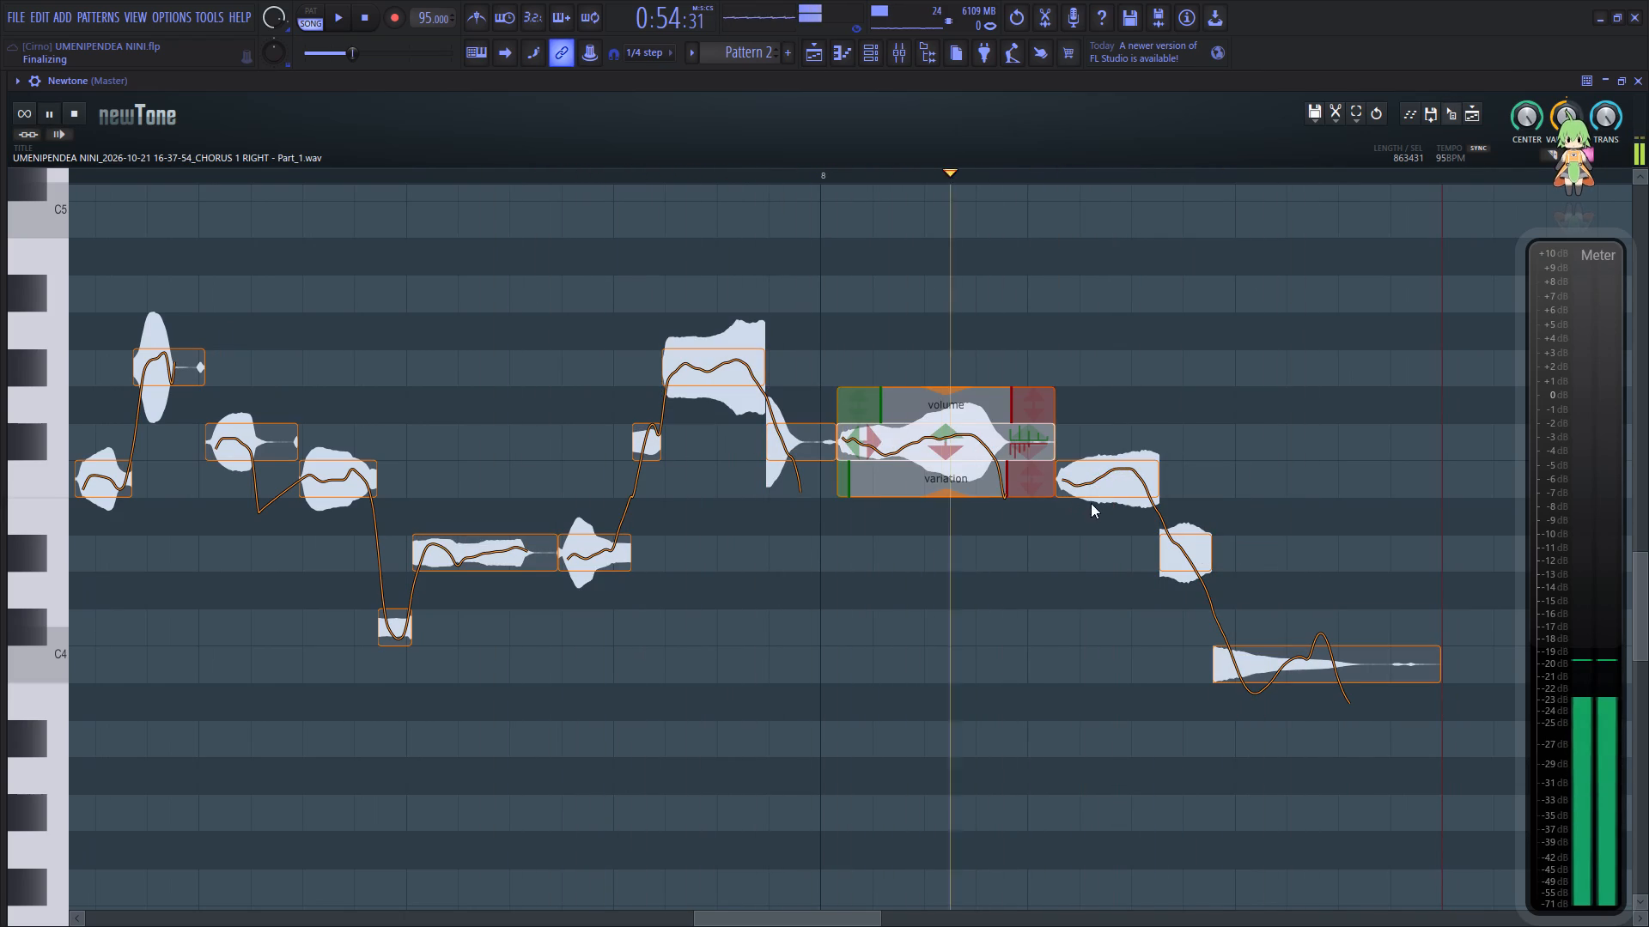
{"action": "key", "text": "space"}
{"action": "key", "text": "space"}
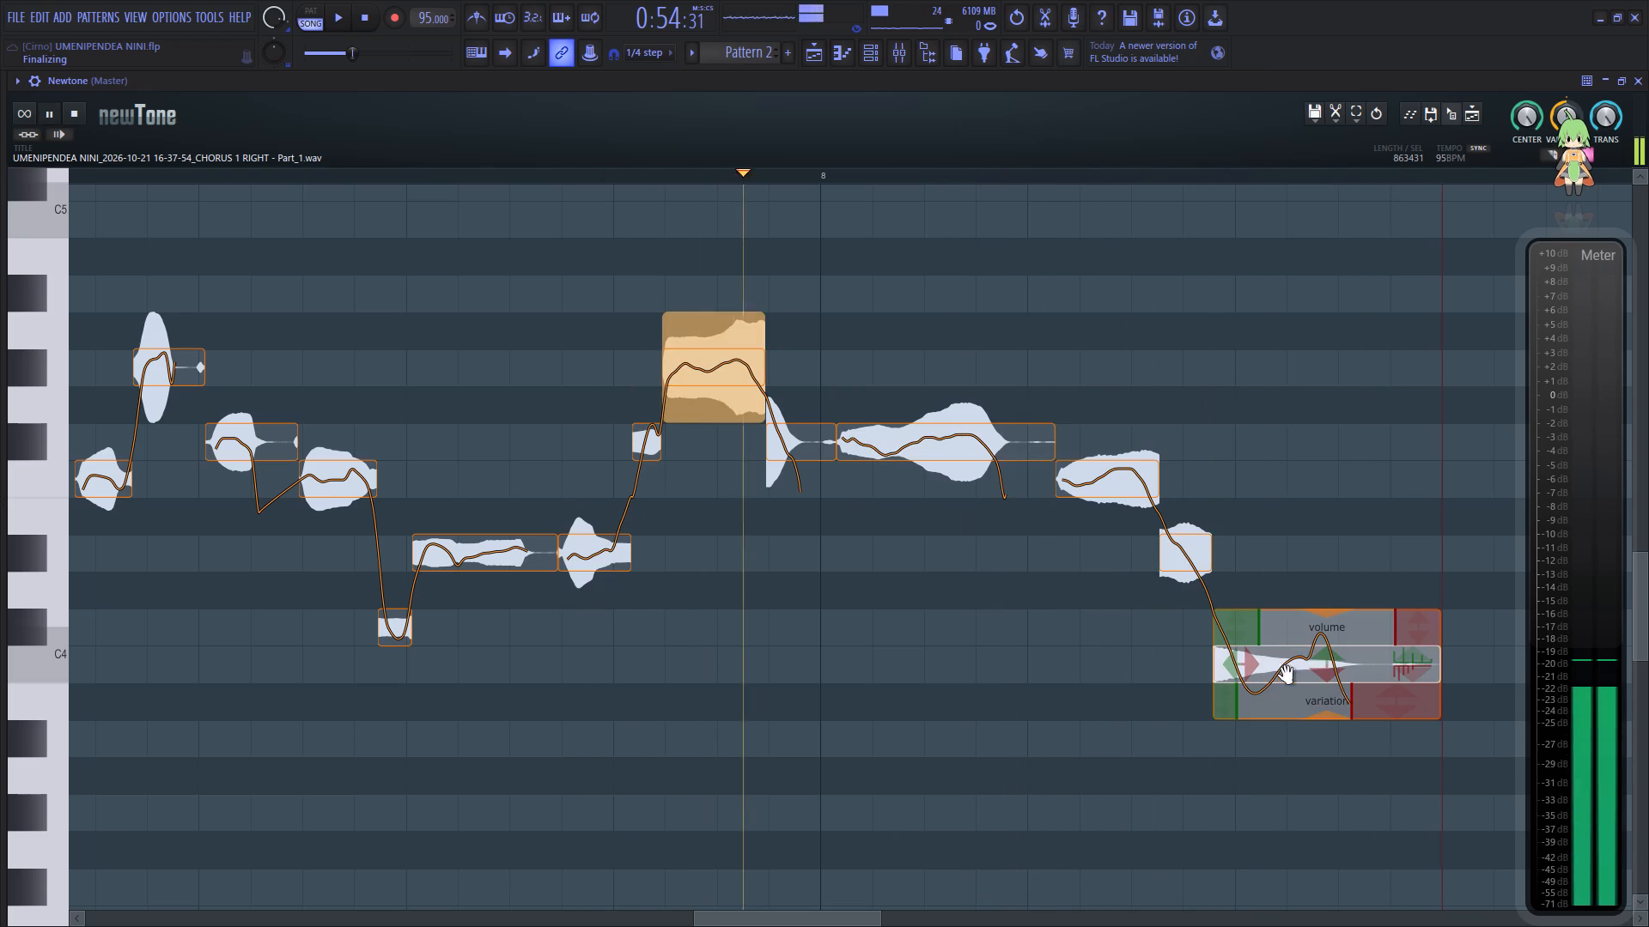
Raise the final C4 note in bar 8 to C#4 and set its pitch variation to 40.39%.
{"action": "left_click_drag", "start_coordinate": [1313, 666], "coordinate": [1305, 591]}
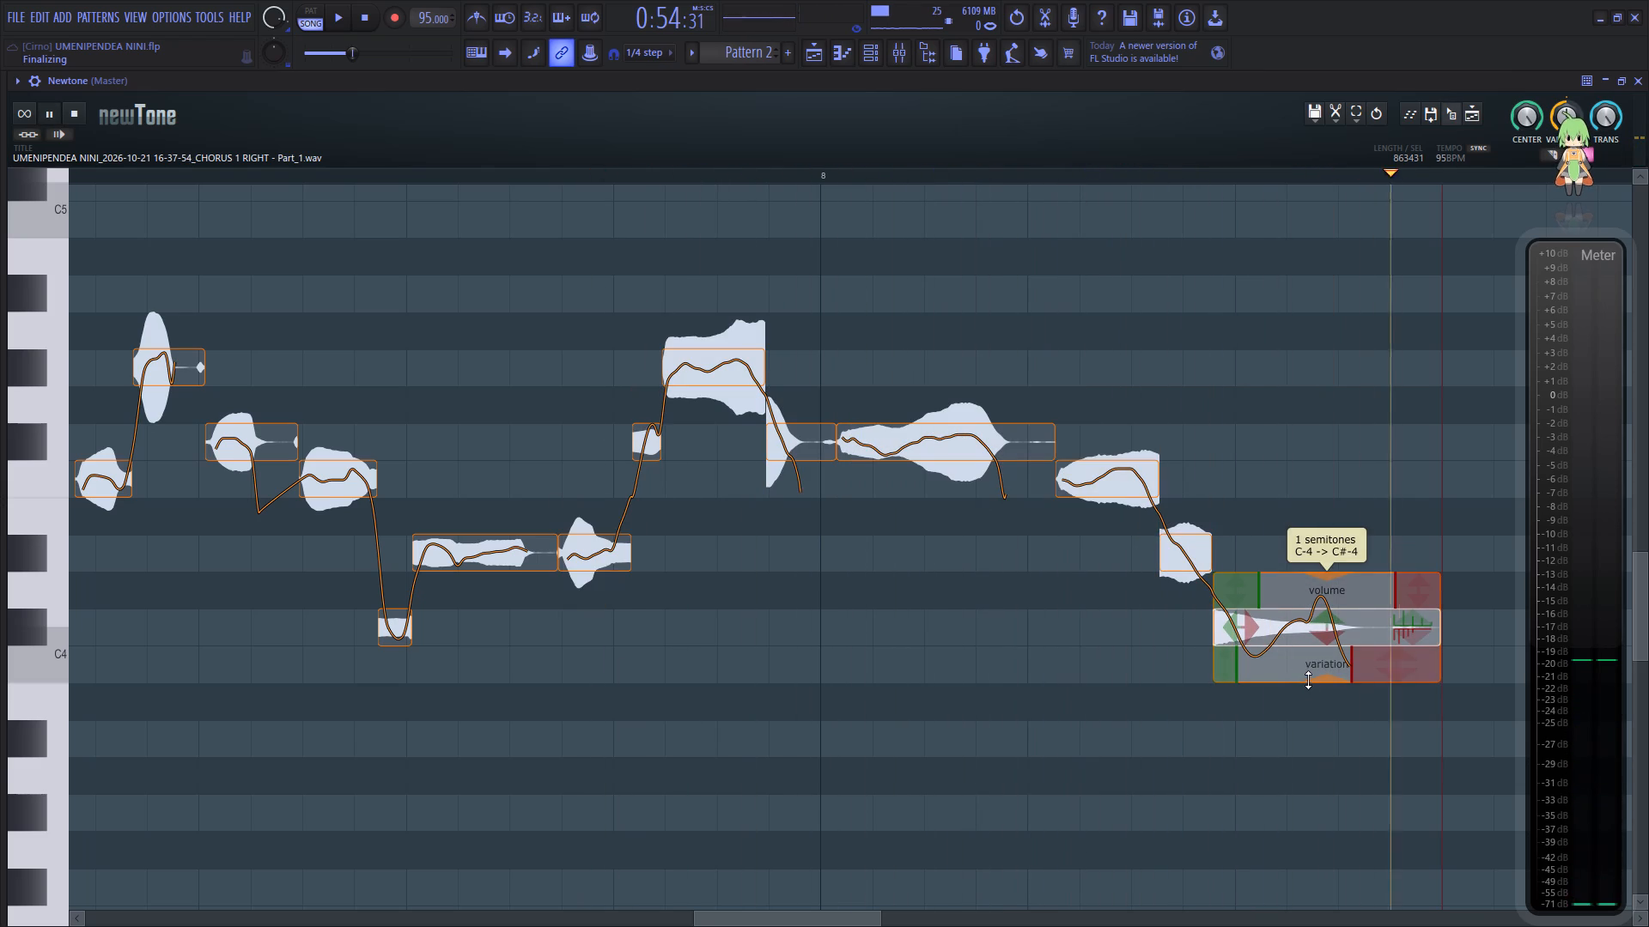
{"action": "key", "text": "space"}
{"action": "left_click_drag", "start_coordinate": [1313, 682], "coordinate": [1319, 593]}
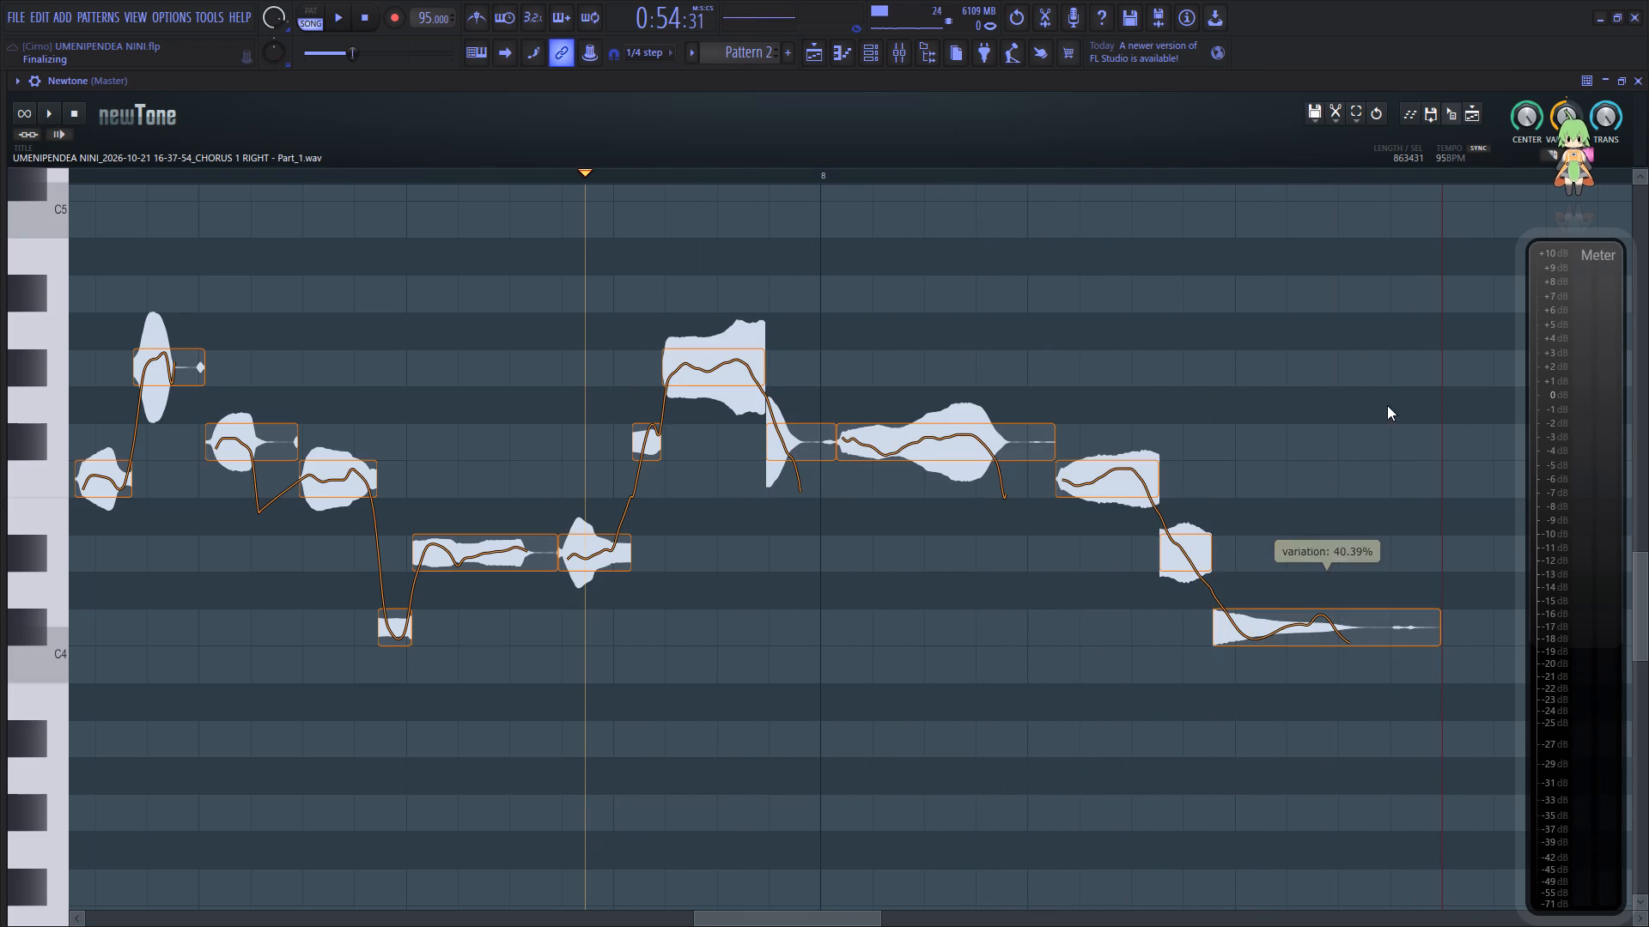
Place the corrected CHORUS 1 RIGHT audio on the CHORUS 2 LEFT track at the original clip's start and close Newtone.
{"action": "left_click_drag", "start_coordinate": [1448, 114], "coordinate": [459, 557]}
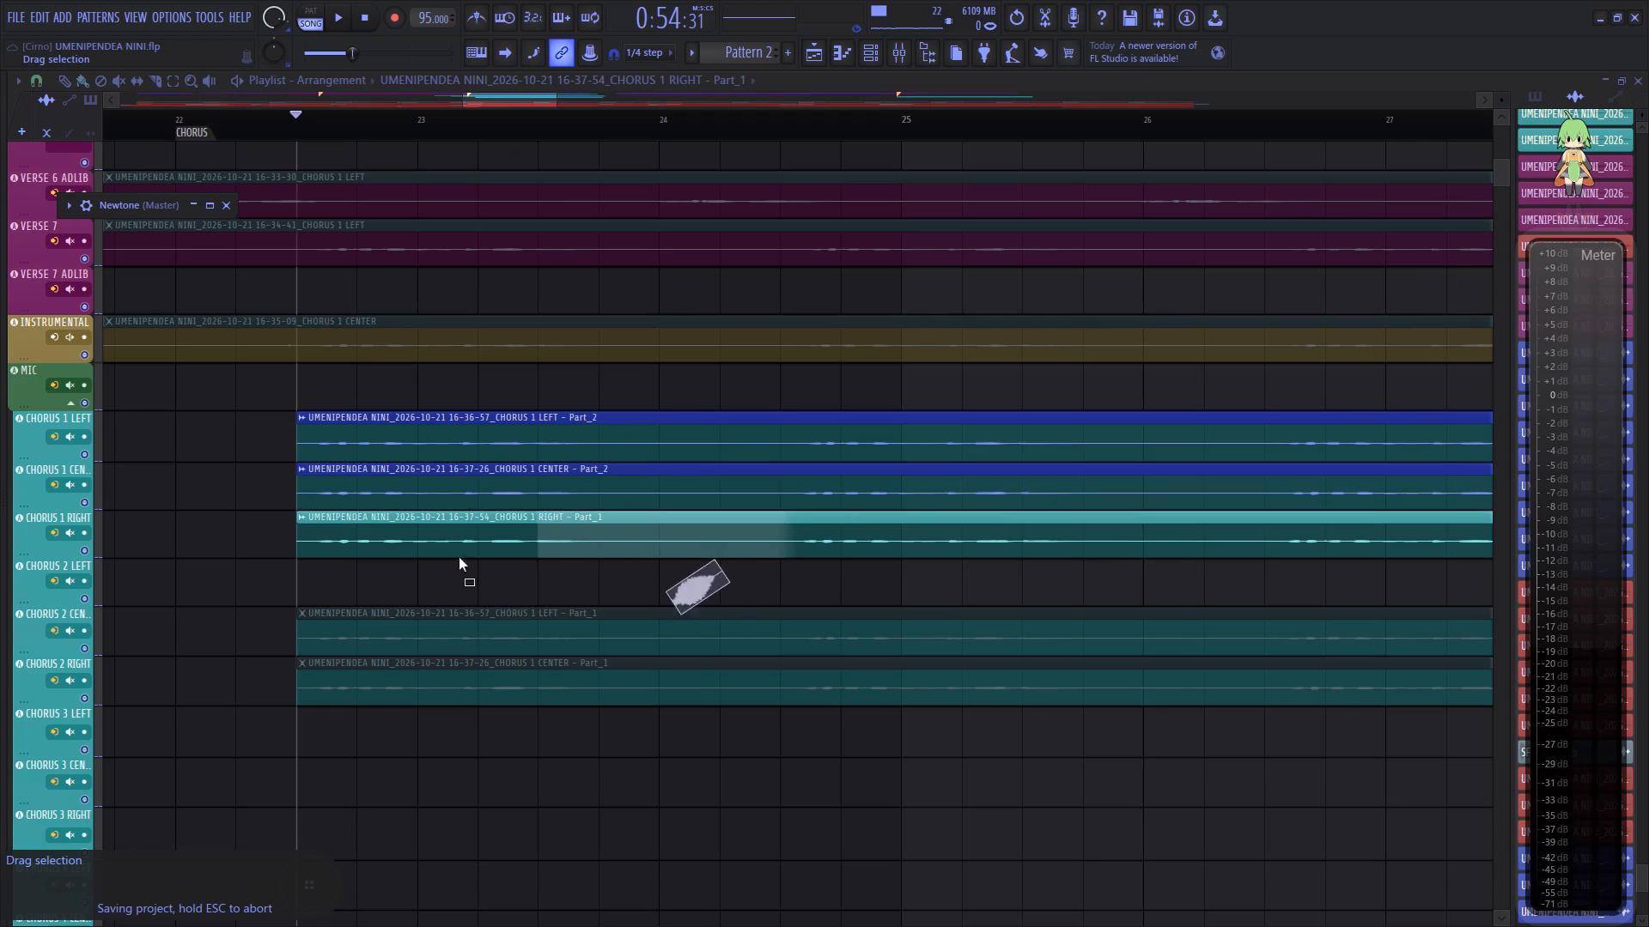
{"action": "left_click_drag", "start_coordinate": [459, 557], "coordinate": [312, 588]}
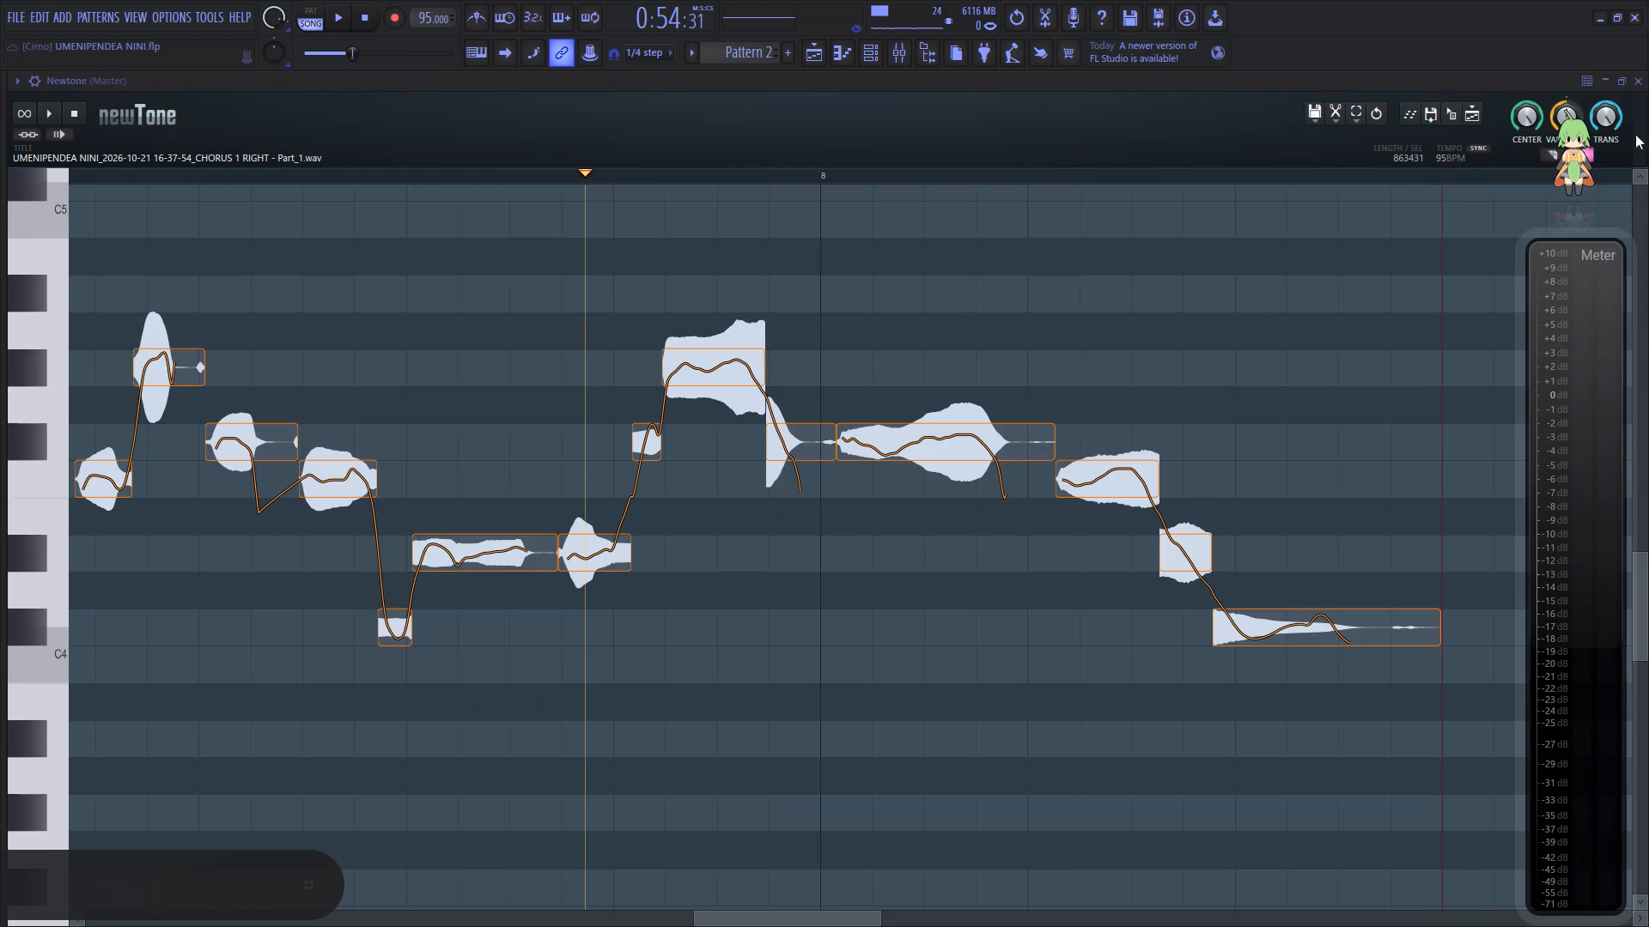
{"action": "left_click", "coordinate": [1637, 84]}
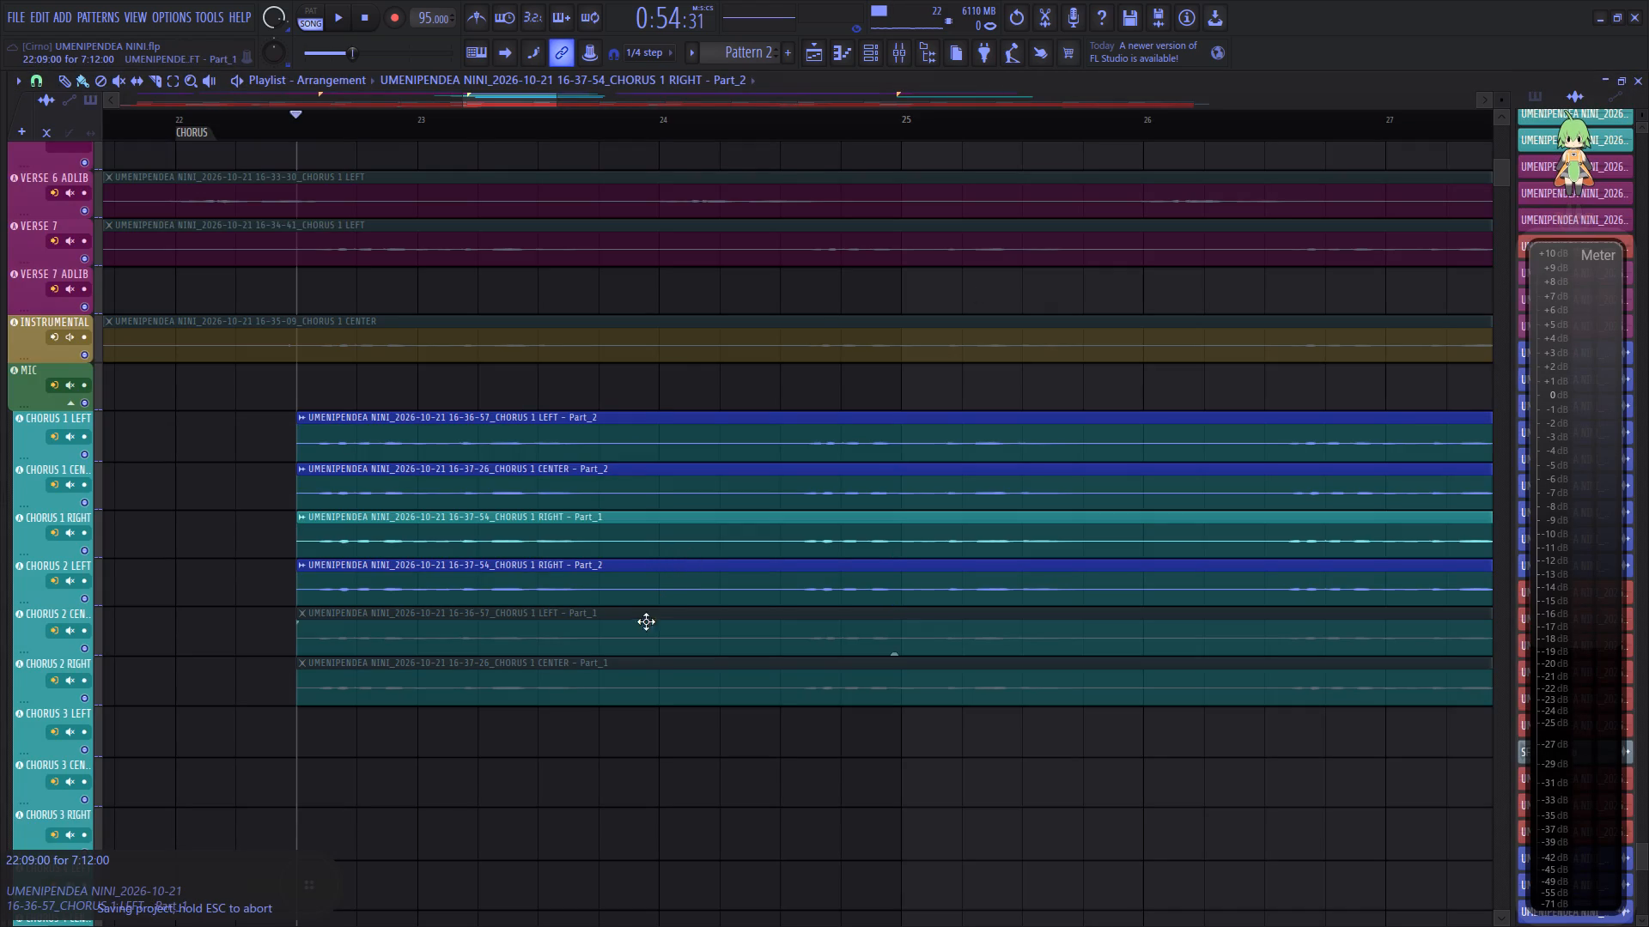
Mute the original CHORUS 1 RIGHT clip, move it to the CHORUS 3 LEFT track, and put the corrected Part_2 clip in its place.
{"action": "key", "text": "t"}
{"action": "left_click", "coordinate": [608, 533]}
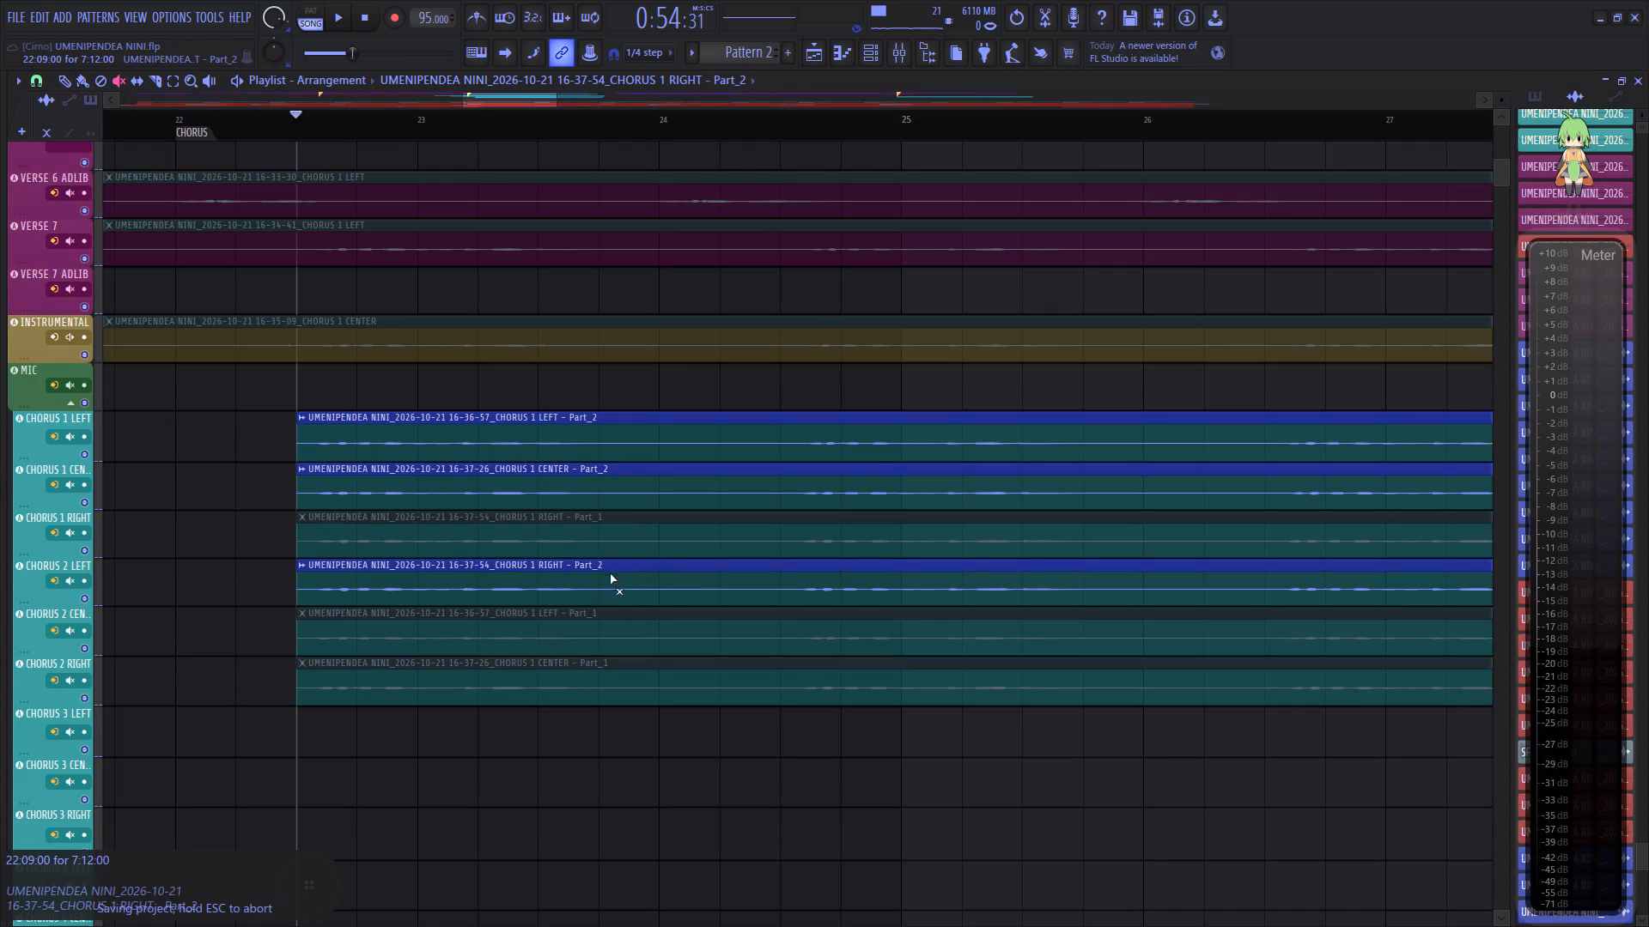
{"action": "key", "text": "b"}
{"action": "left_click_drag", "start_coordinate": [542, 524], "coordinate": [544, 727]}
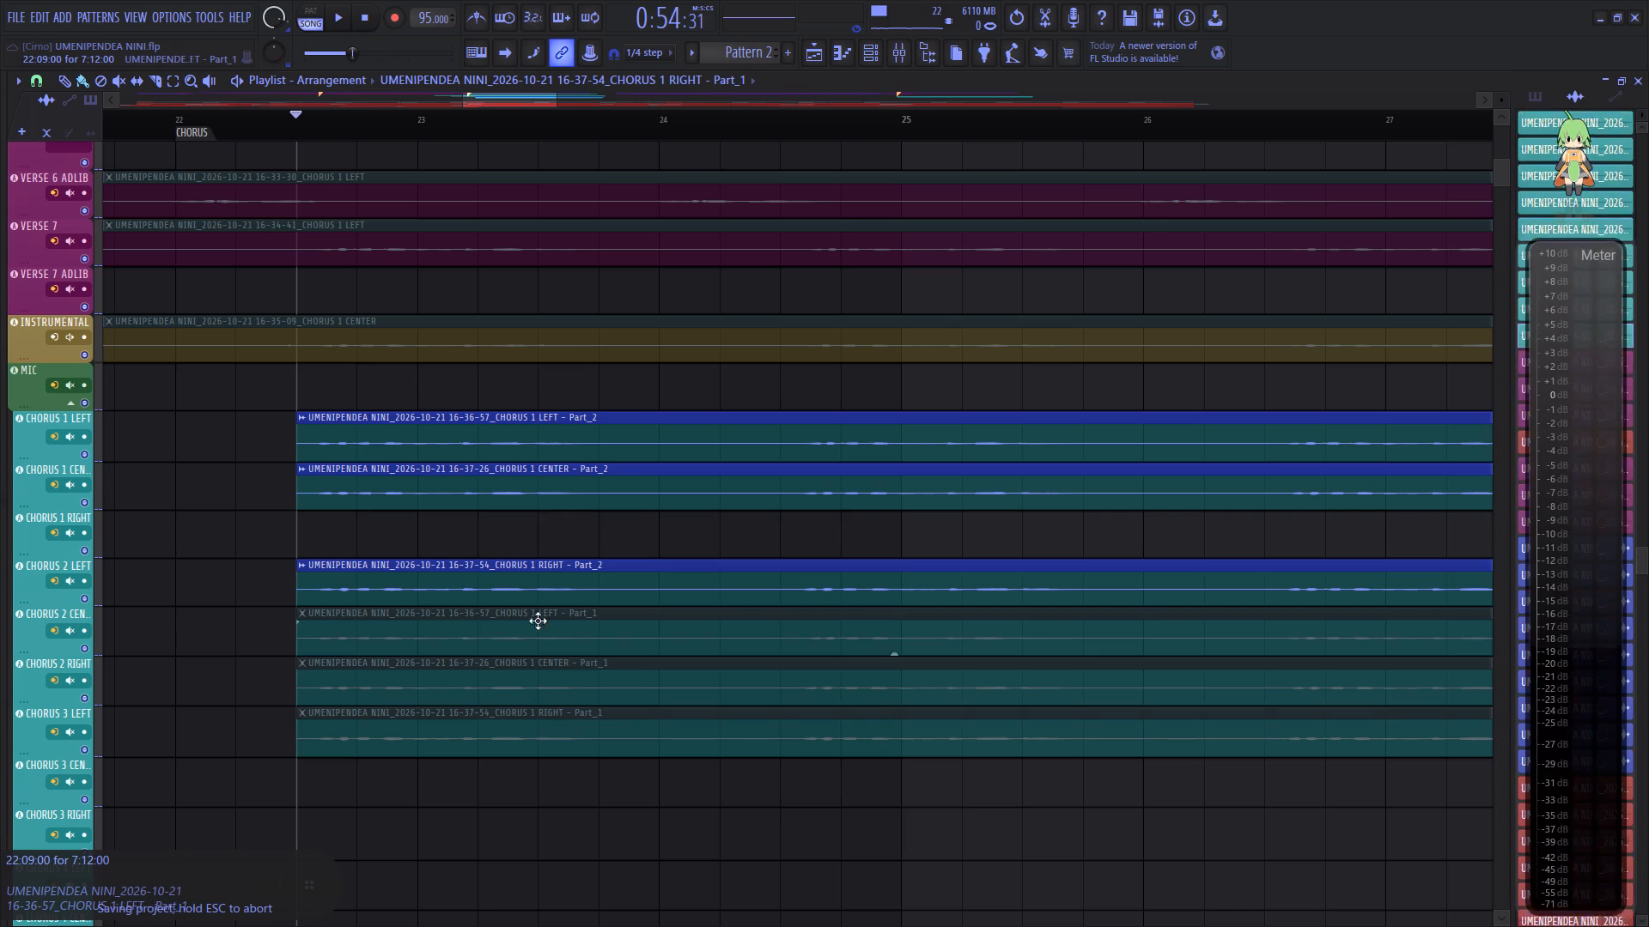
{"action": "left_click_drag", "start_coordinate": [529, 587], "coordinate": [530, 513]}
Play the first chorus through with all three corrected takes and save the project.
{"action": "key", "text": "space"}
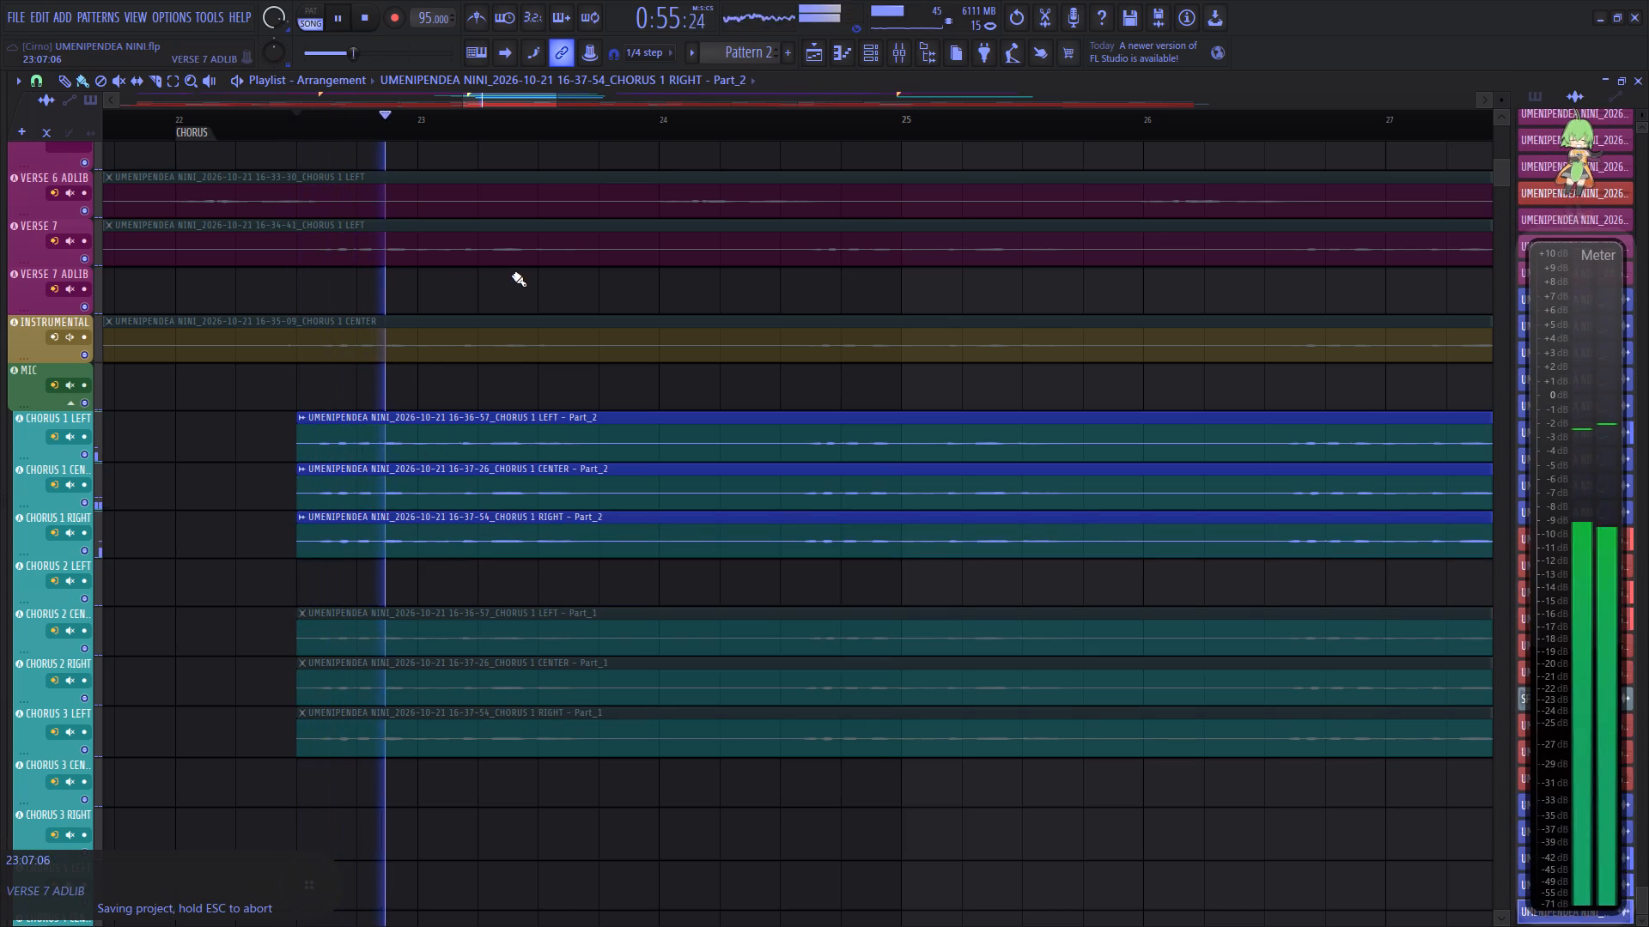
{"action": "scroll", "coordinate": [551, 131], "scroll_direction": "down", "scroll_amount": 12}
{"action": "key", "text": "ctrl+s"}
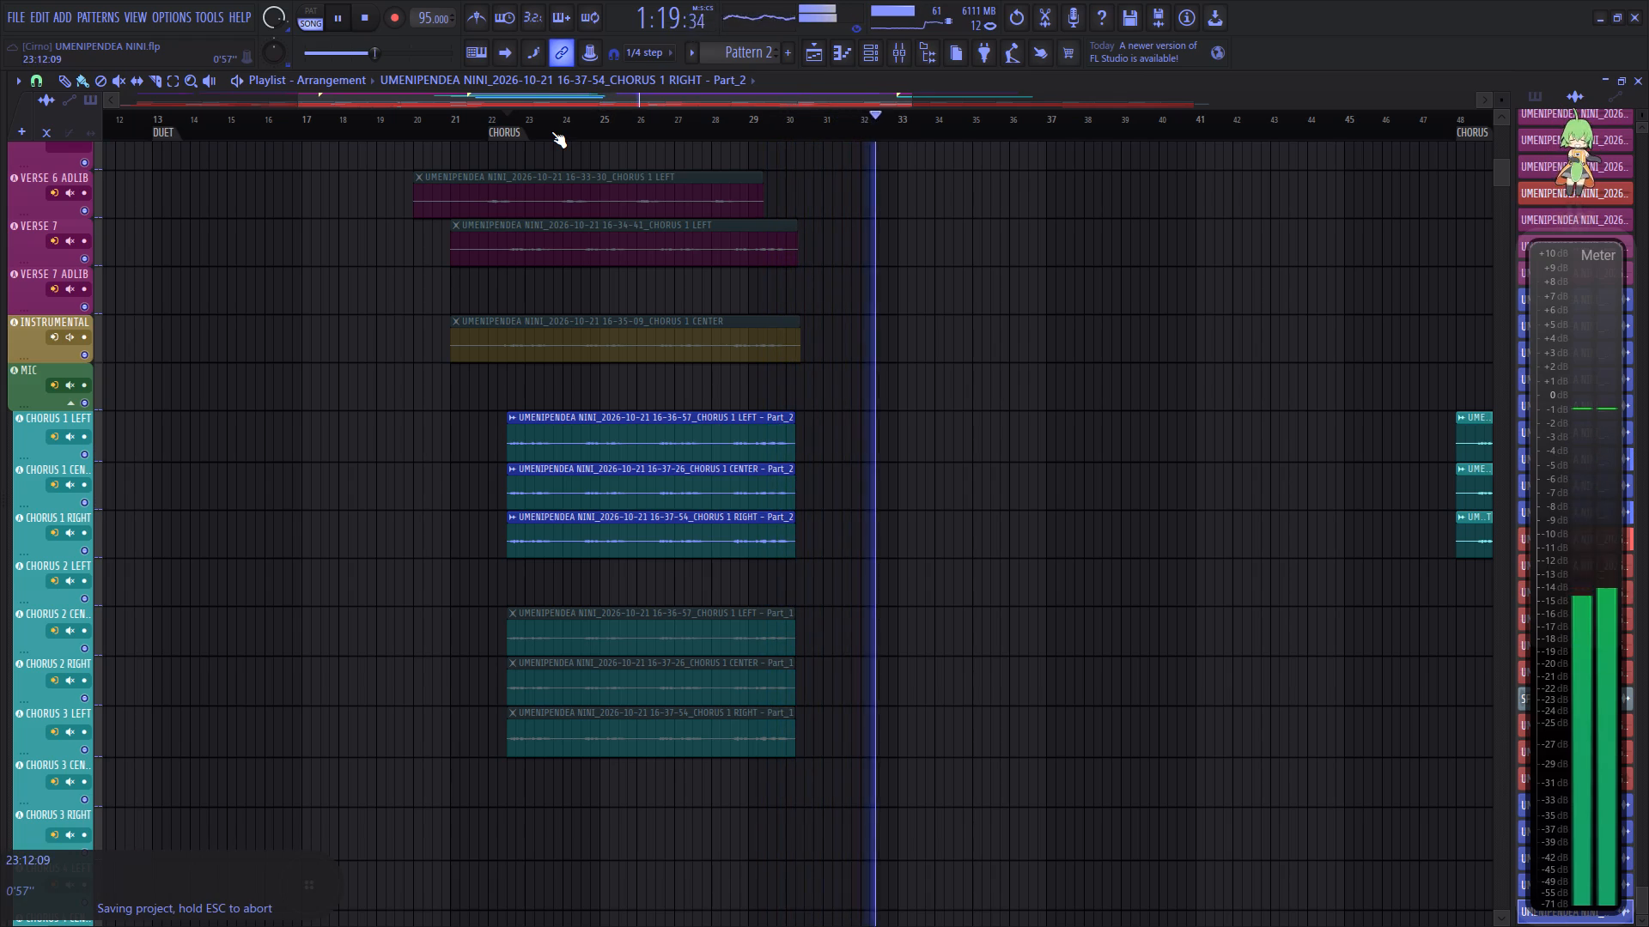
Replay the first chorus and copy the three corrected Part_2 clips on the CHORUS 1 LEFT, CENTER and RIGHT tracks.
{"action": "left_click", "coordinate": [526, 125]}
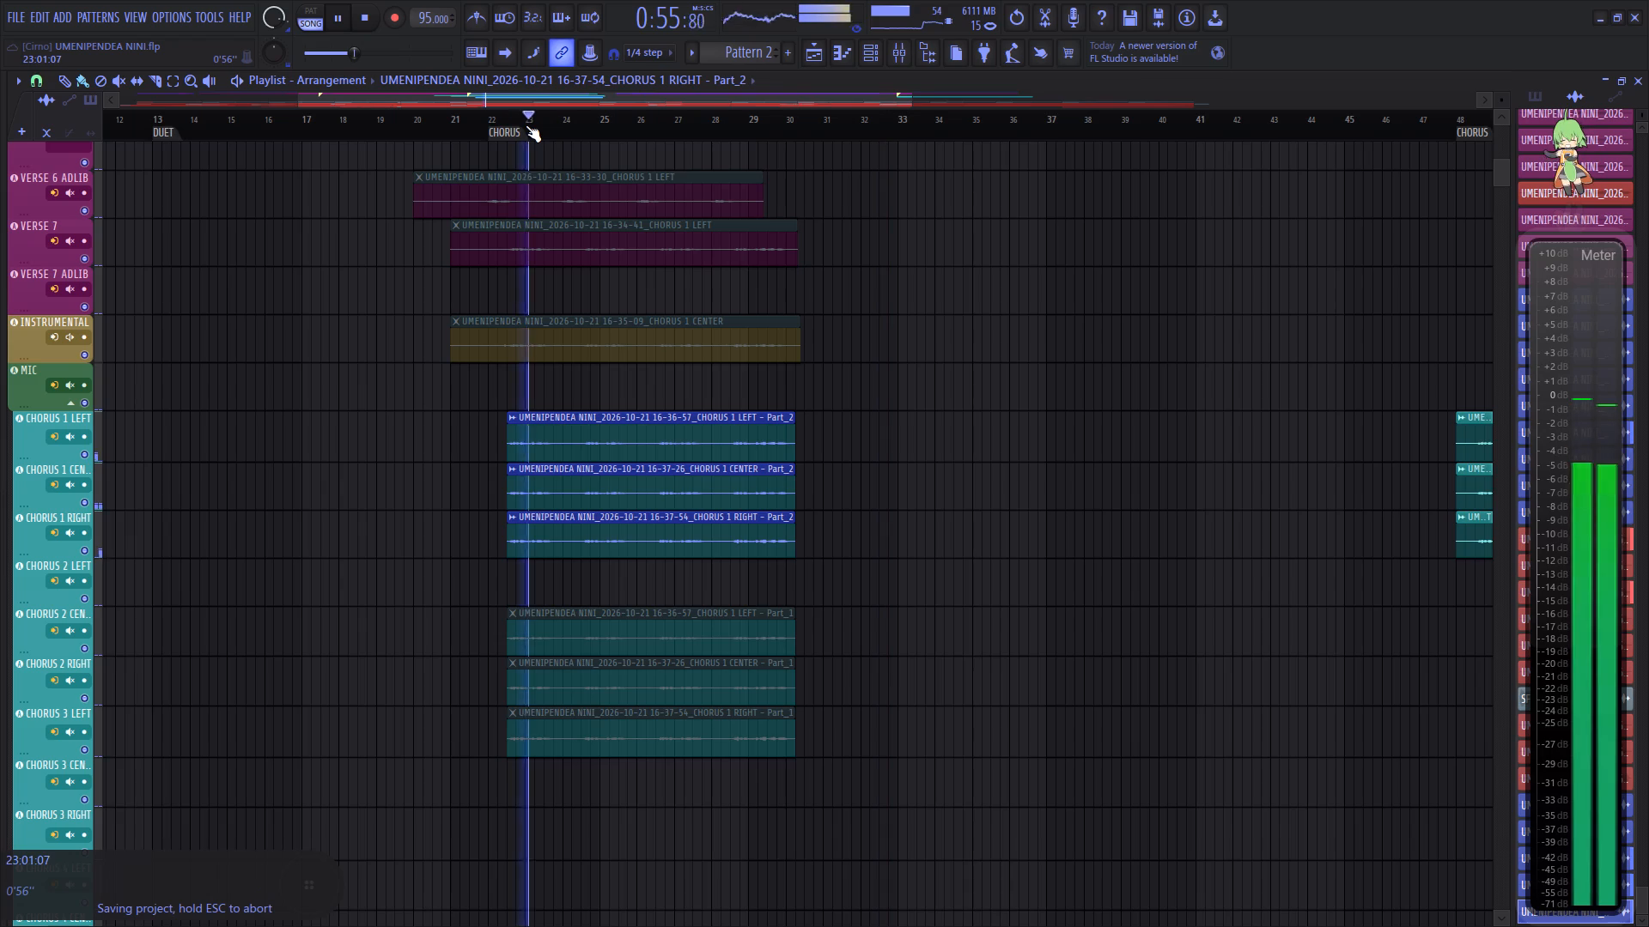
{"action": "scroll", "coordinate": [526, 125], "scroll_direction": "up", "scroll_amount": 4}
{"action": "scroll", "coordinate": [709, 126], "scroll_direction": "down", "scroll_amount": 4}
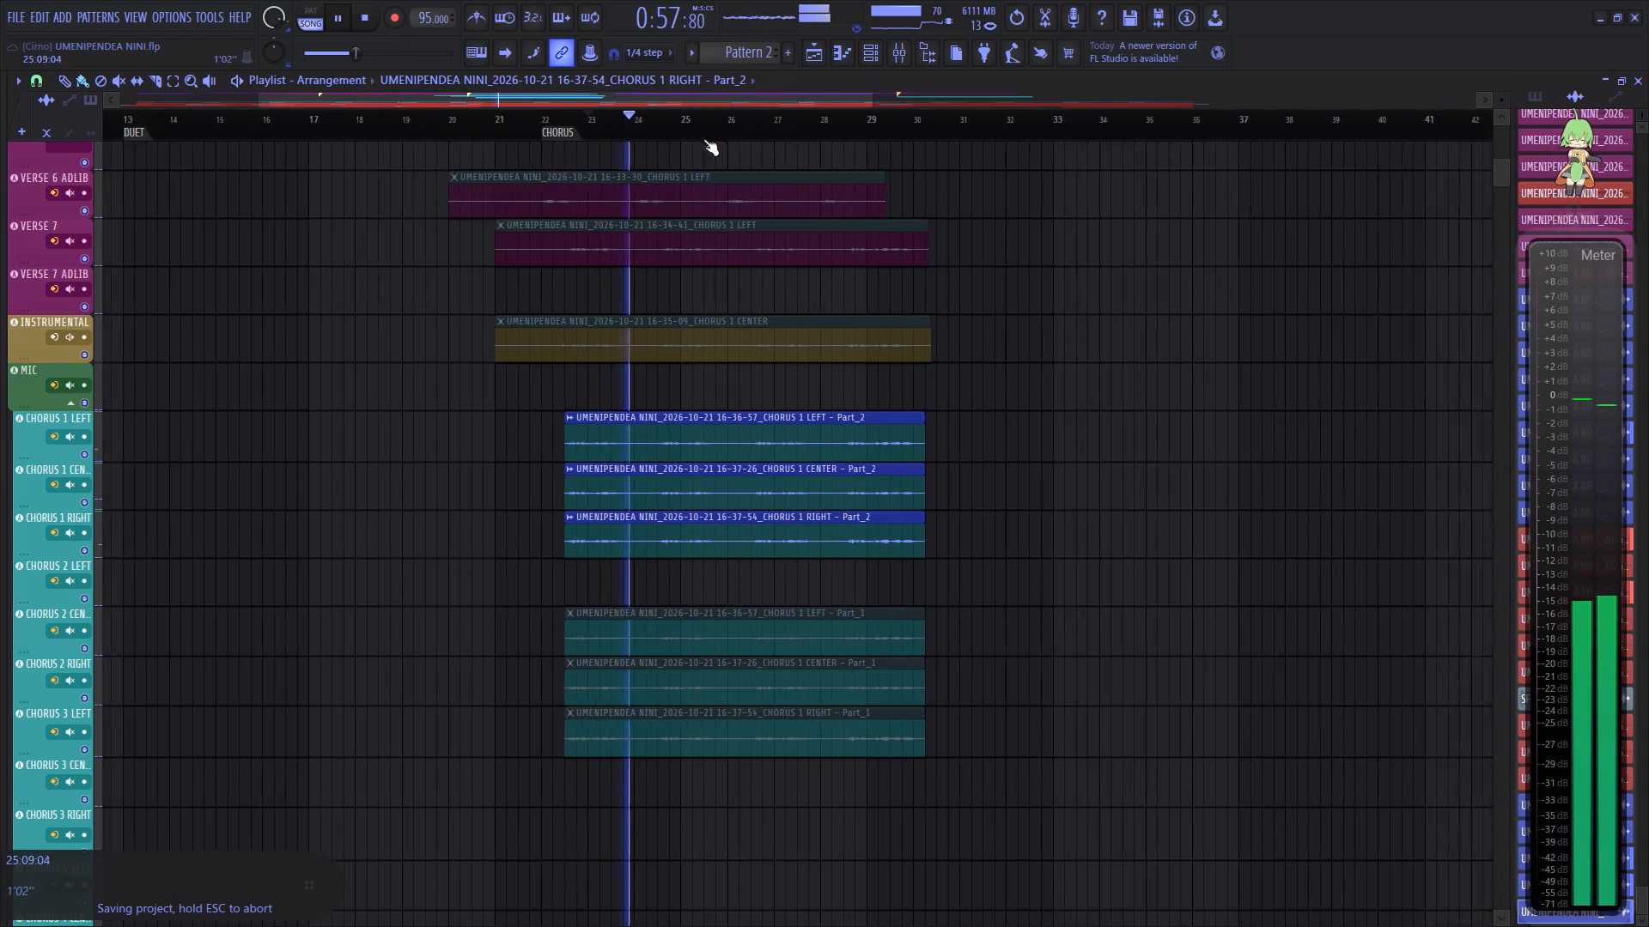
{"action": "left_click_drag", "start_coordinate": [921, 534], "coordinate": [591, 429], "text": "ctrl"}
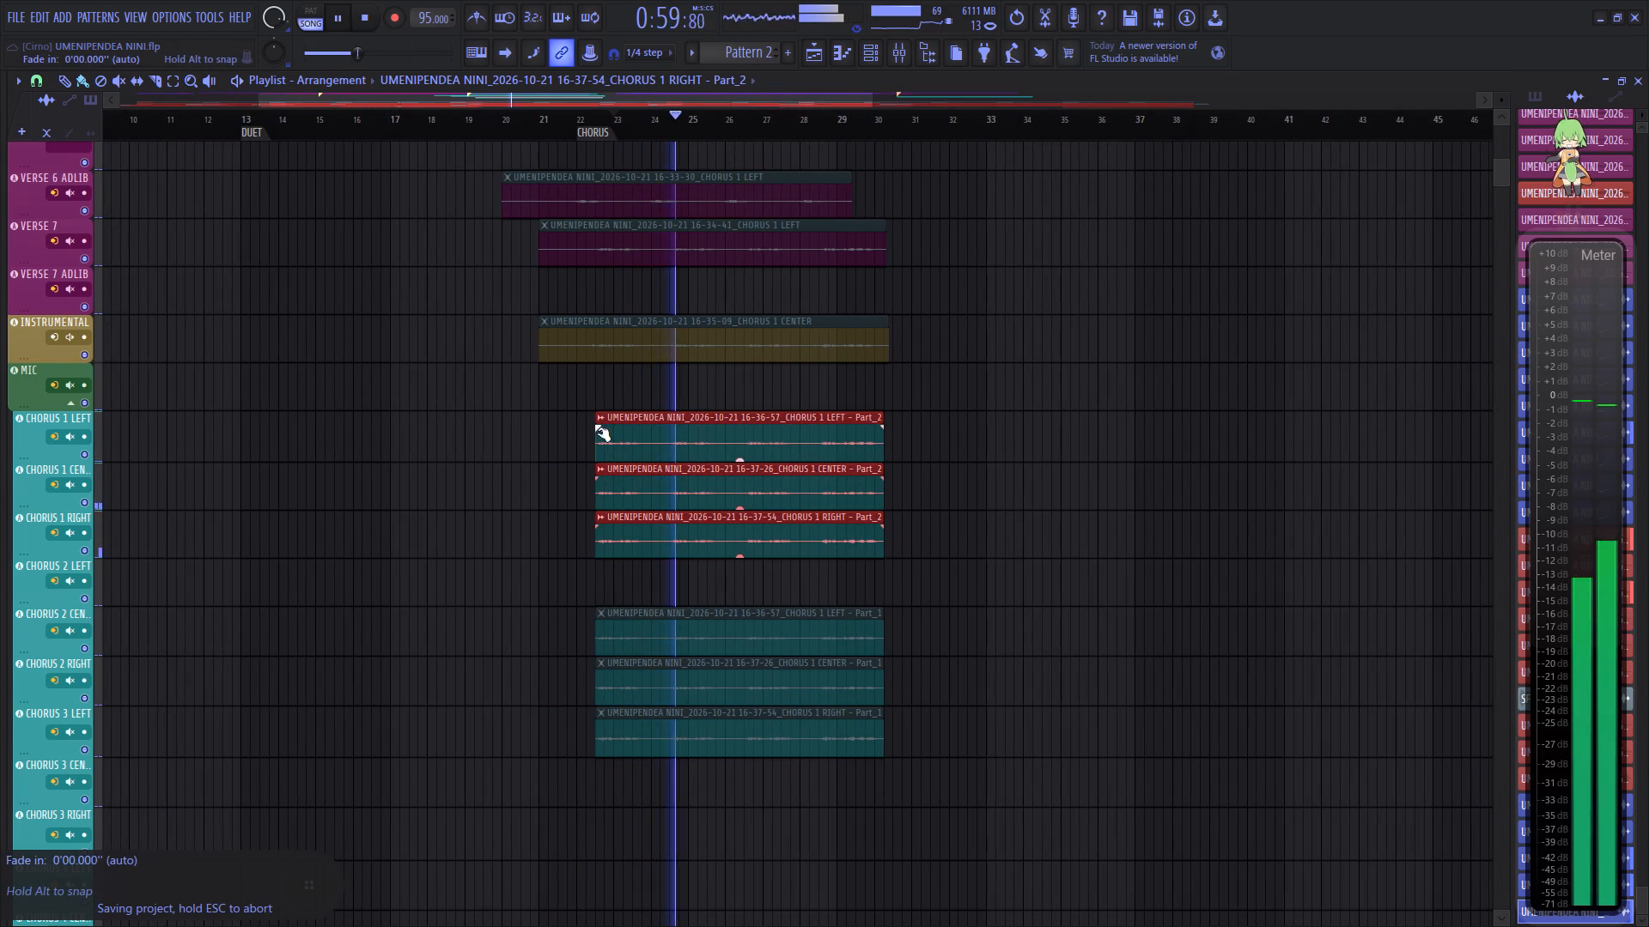
{"action": "key", "text": "ctrl+c"}
{"action": "key", "text": "space"}
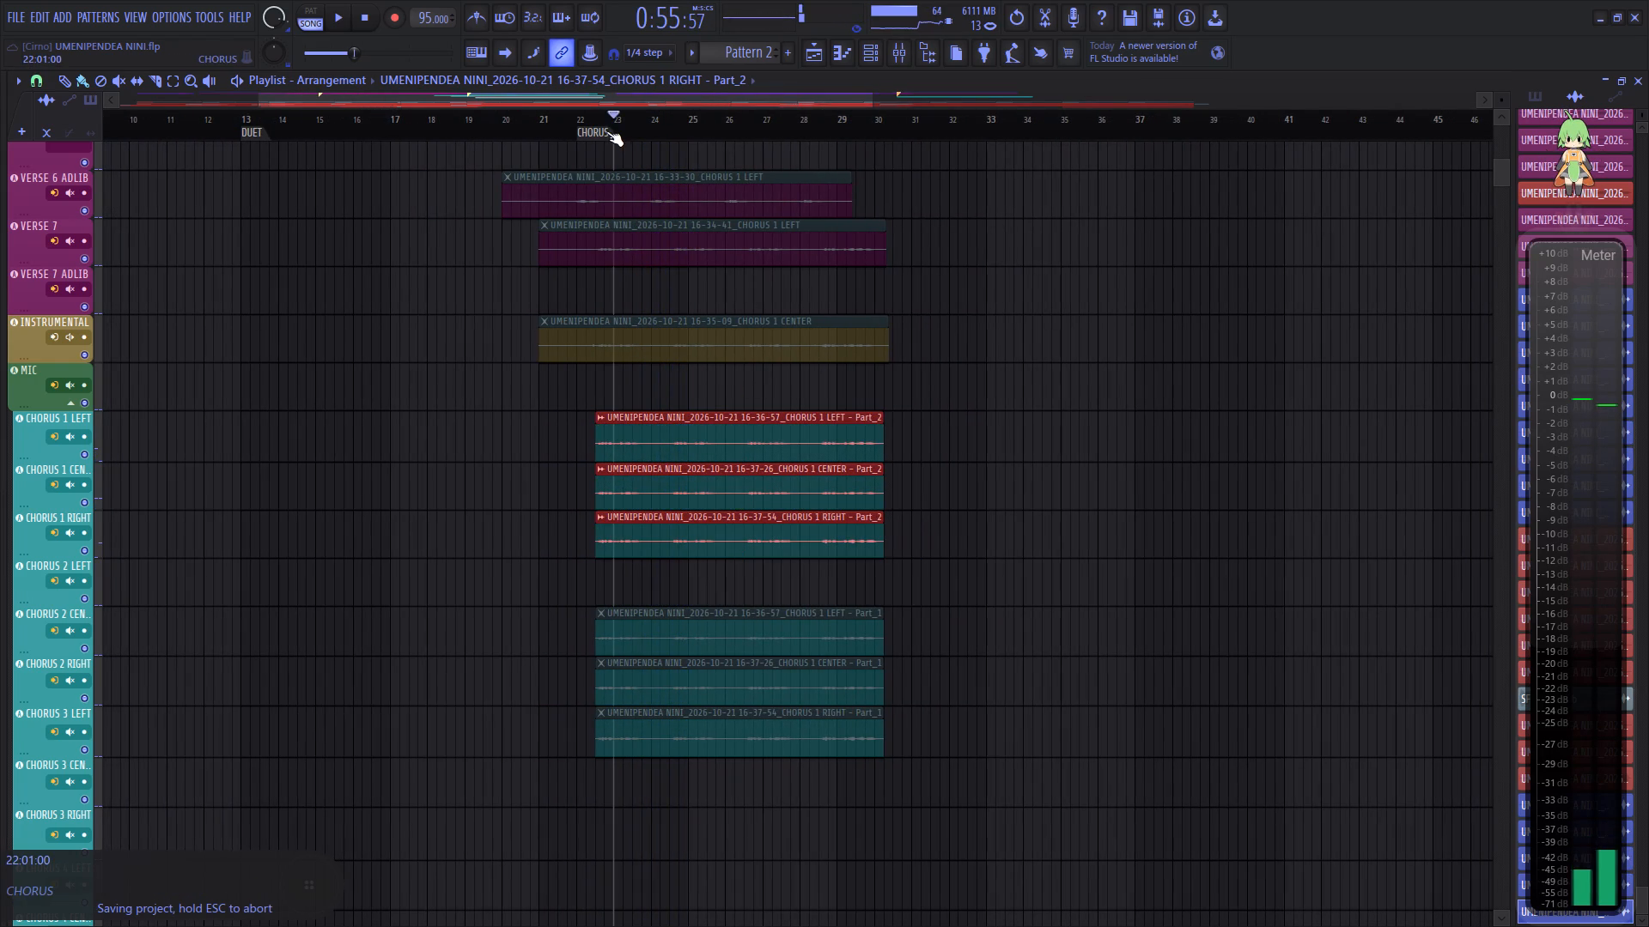
Audition the corrected clips' start in the first chorus, and set the playhead to the matching point at 2:00:00 in the second chorus.
{"action": "scroll", "coordinate": [605, 127], "scroll_direction": "up", "scroll_amount": 7}
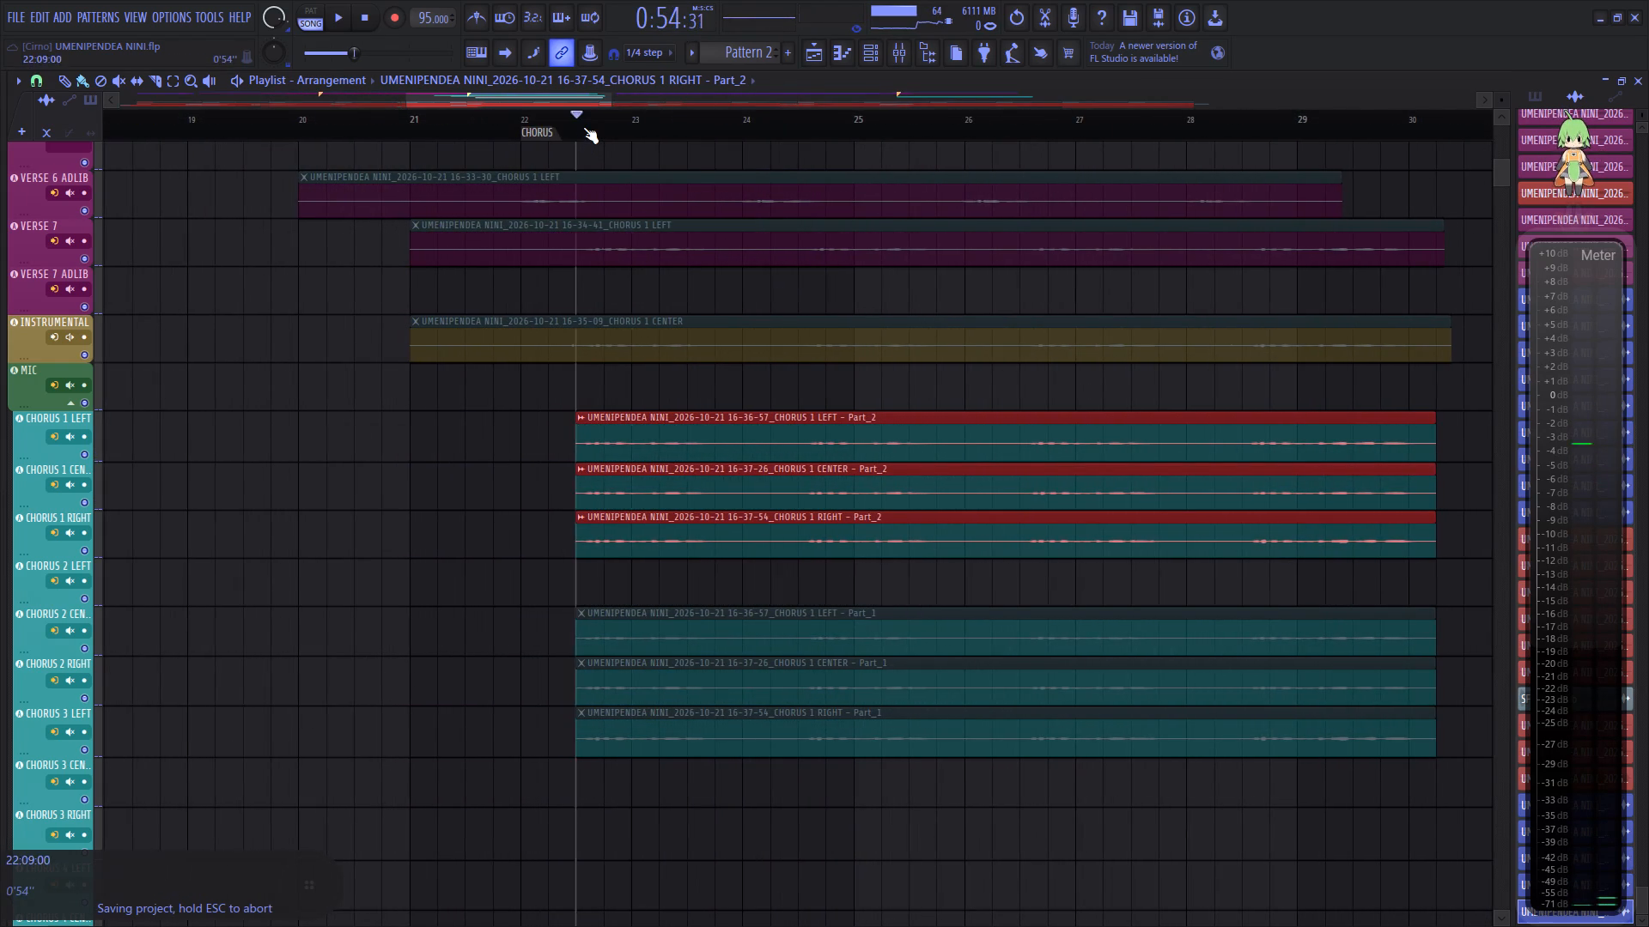
{"action": "left_click", "coordinate": [583, 127]}
{"action": "key", "text": "space"}
{"action": "scroll", "coordinate": [584, 126], "scroll_direction": "down", "scroll_amount": 6}
{"action": "left_click_drag", "start_coordinate": [552, 107], "coordinate": [650, 103]}
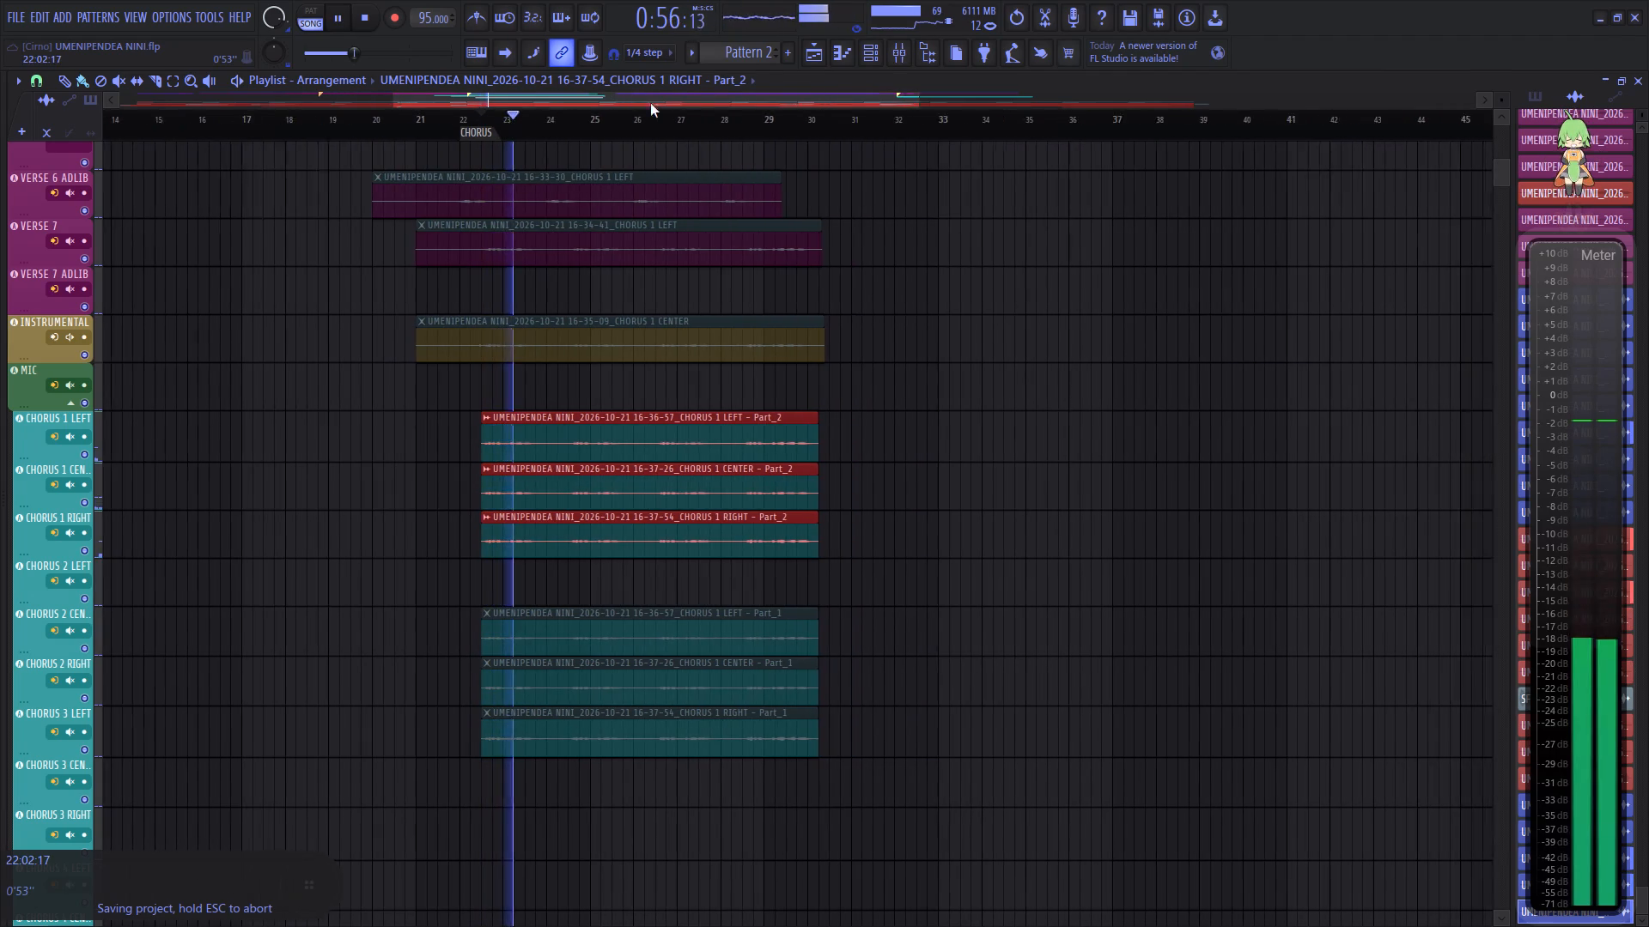
{"action": "left_click_drag", "start_coordinate": [650, 103], "coordinate": [956, 106]}
{"action": "scroll", "coordinate": [663, 124], "scroll_direction": "up", "scroll_amount": 7}
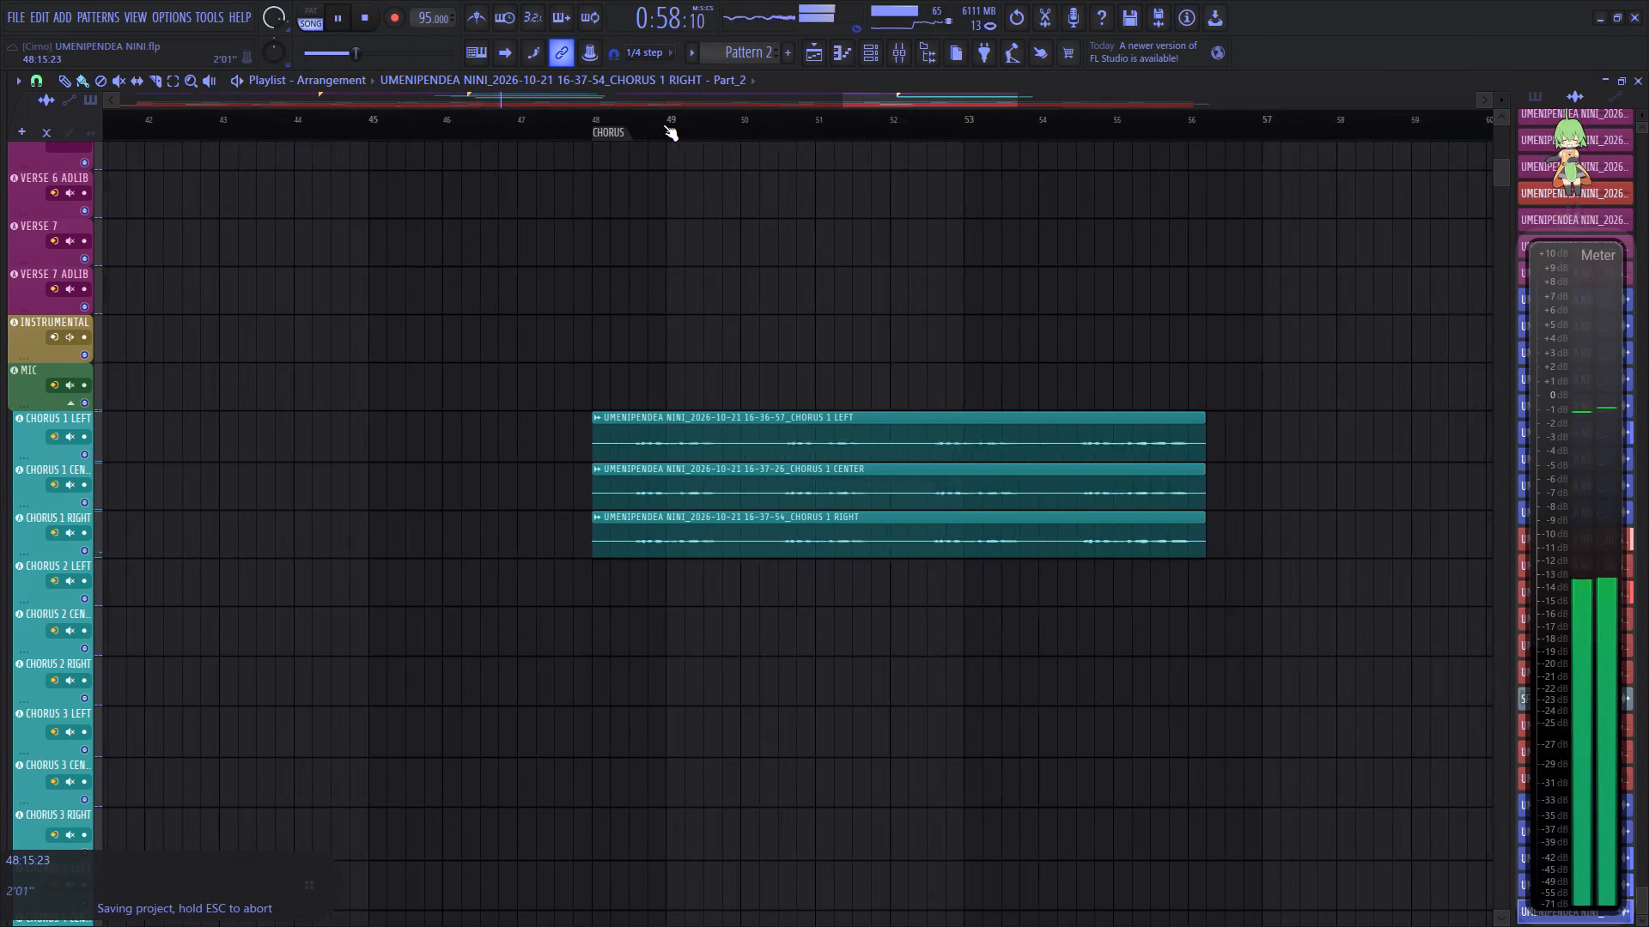
{"action": "left_click", "coordinate": [607, 131]}
{"action": "key", "text": "space"}
{"action": "key", "text": "space"}
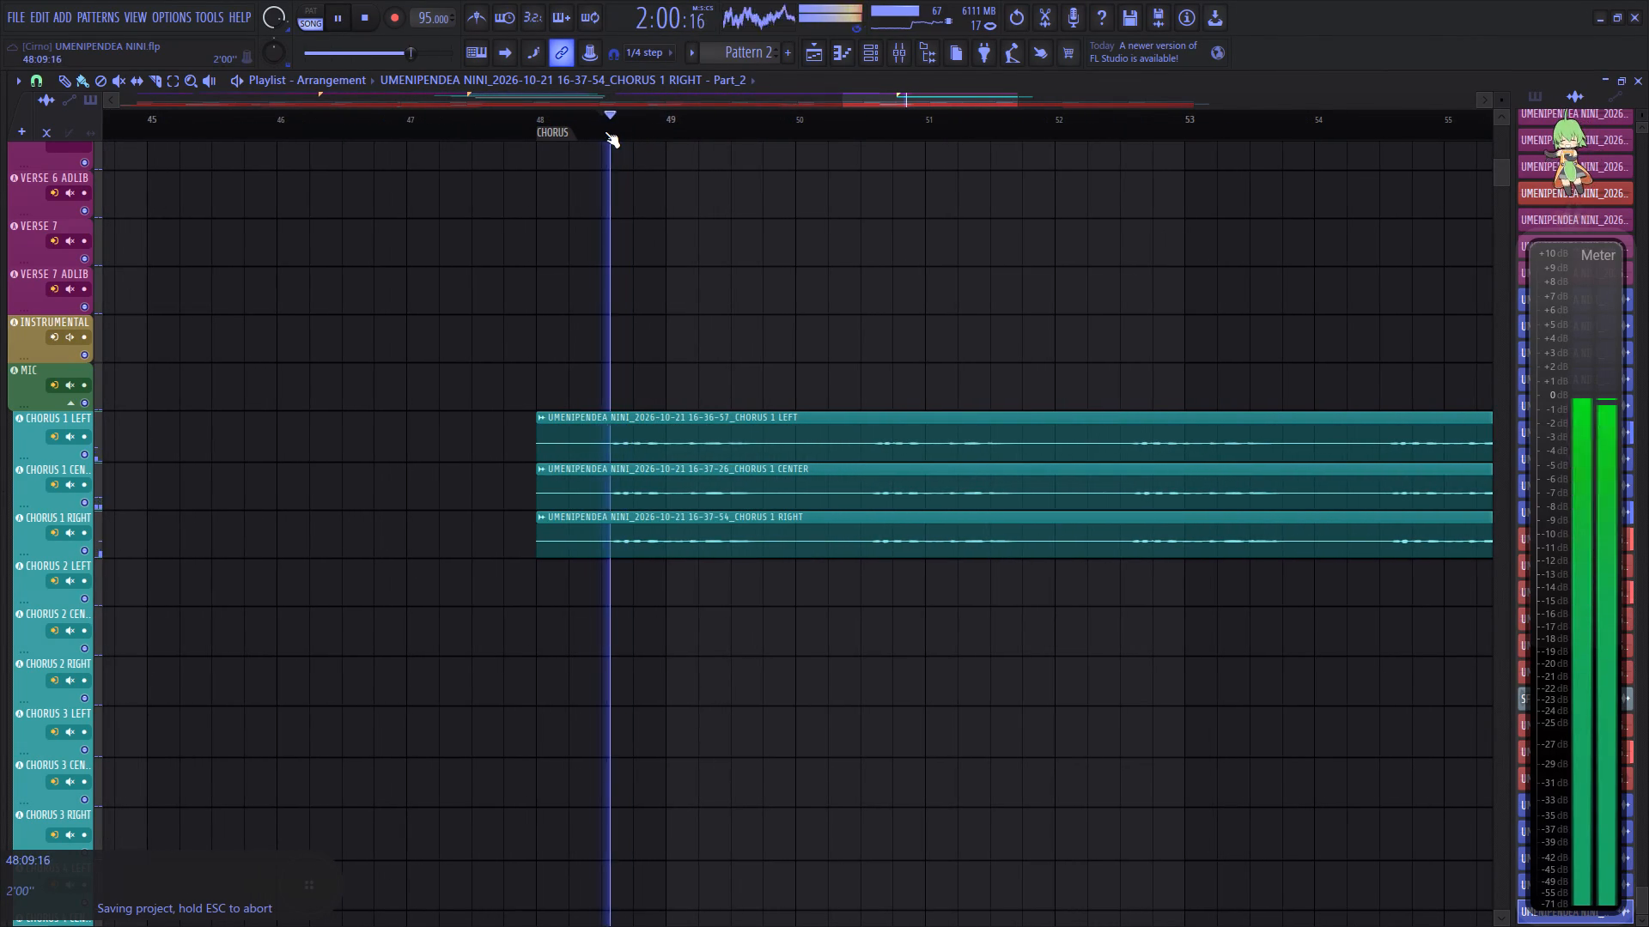
{"action": "left_click", "coordinate": [604, 131]}
{"action": "scroll", "coordinate": [605, 130], "scroll_direction": "down", "scroll_amount": 5}
{"action": "key", "text": "space"}
Replace the three original CHORUS 1 clips at the second chorus with the copied corrected clips and play them back.
{"action": "left_click_drag", "start_coordinate": [726, 611], "coordinate": [739, 533], "text": "ctrl"}
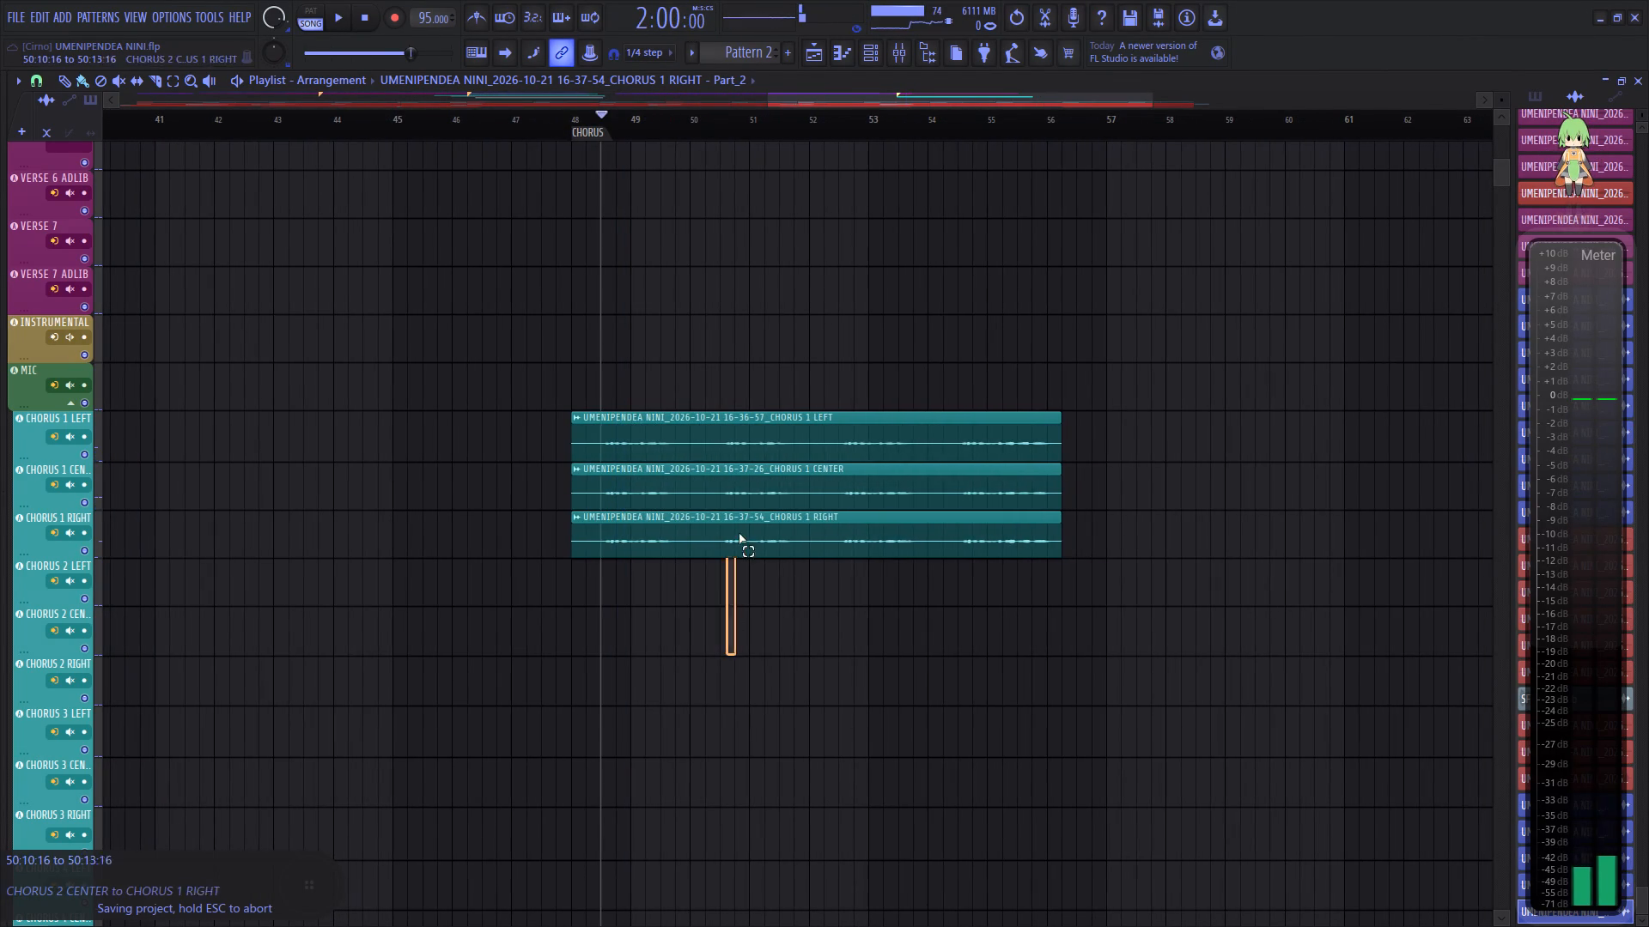
{"action": "left_click_drag", "start_coordinate": [739, 533], "coordinate": [745, 416], "text": "ctrl"}
{"action": "key", "text": "Delete"}
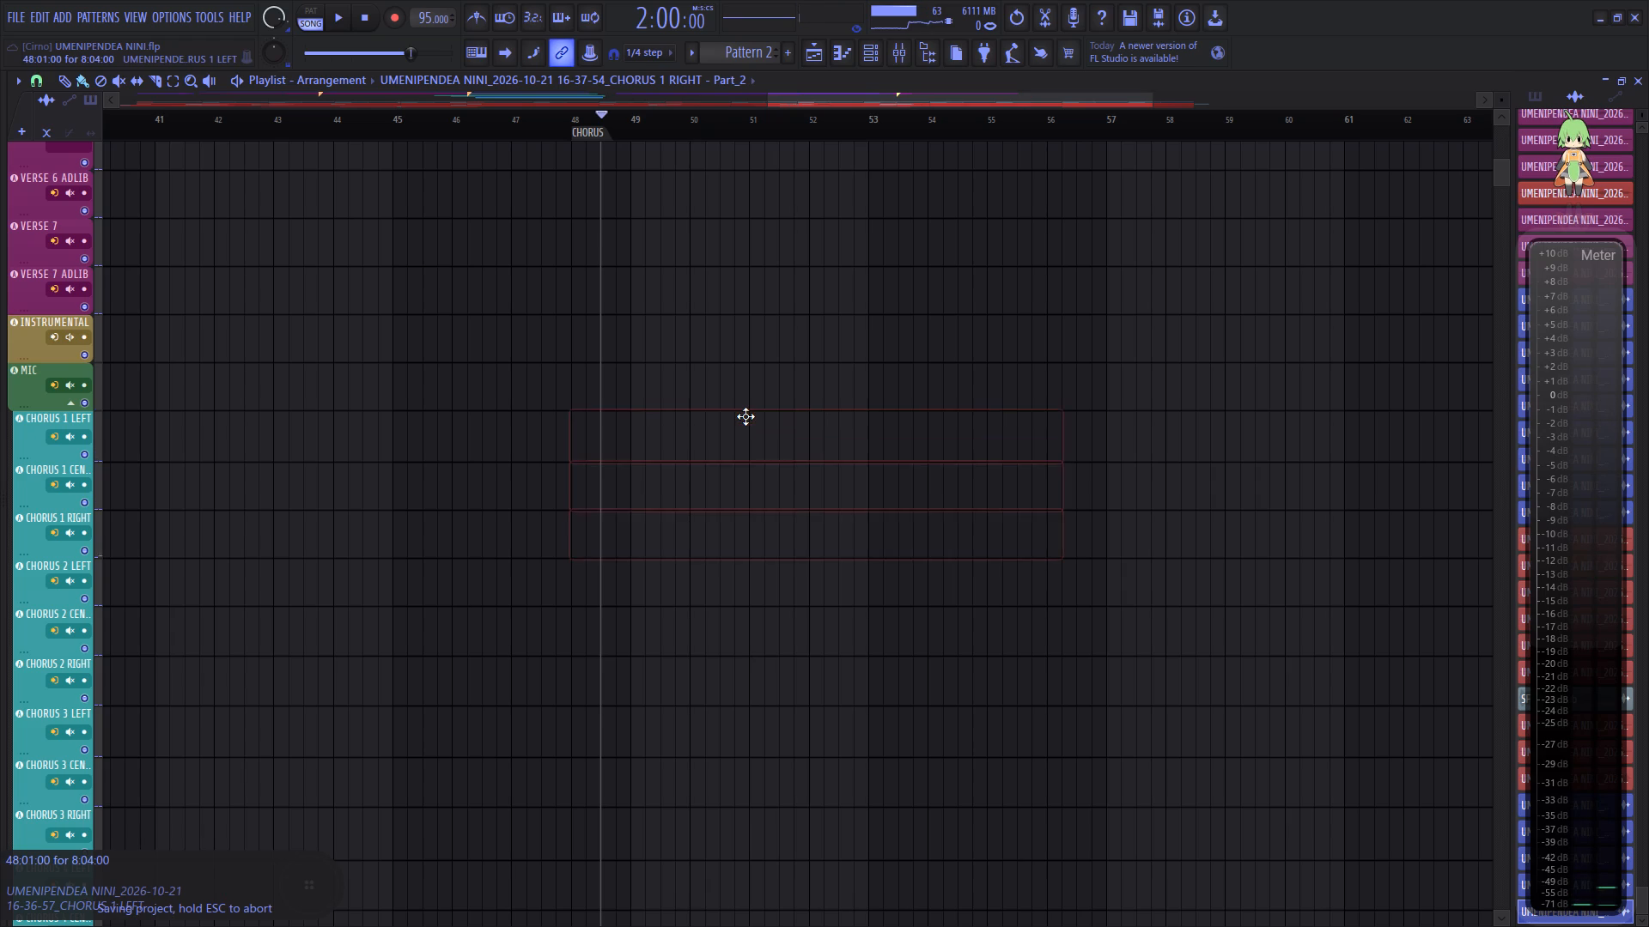
{"action": "key", "text": "ctrl+v"}
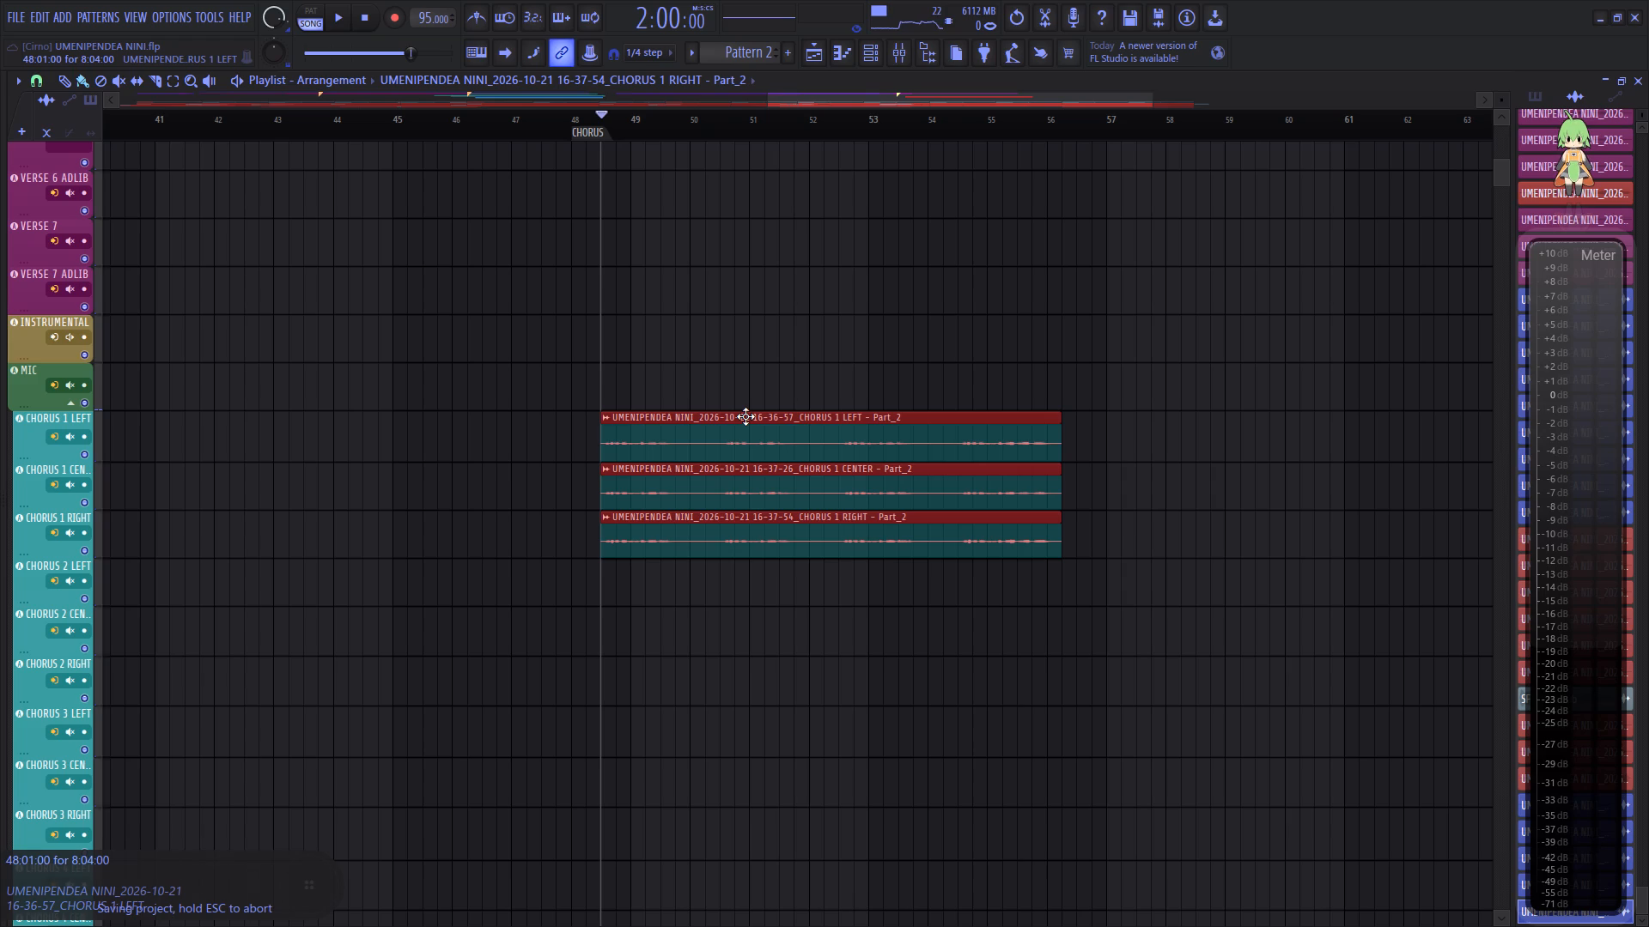
{"action": "key", "text": "space"}
{"action": "scroll", "coordinate": [809, 120], "scroll_direction": "down", "scroll_amount": 19}
{"action": "scroll", "coordinate": [691, 294], "scroll_direction": "up", "scroll_amount": 4}
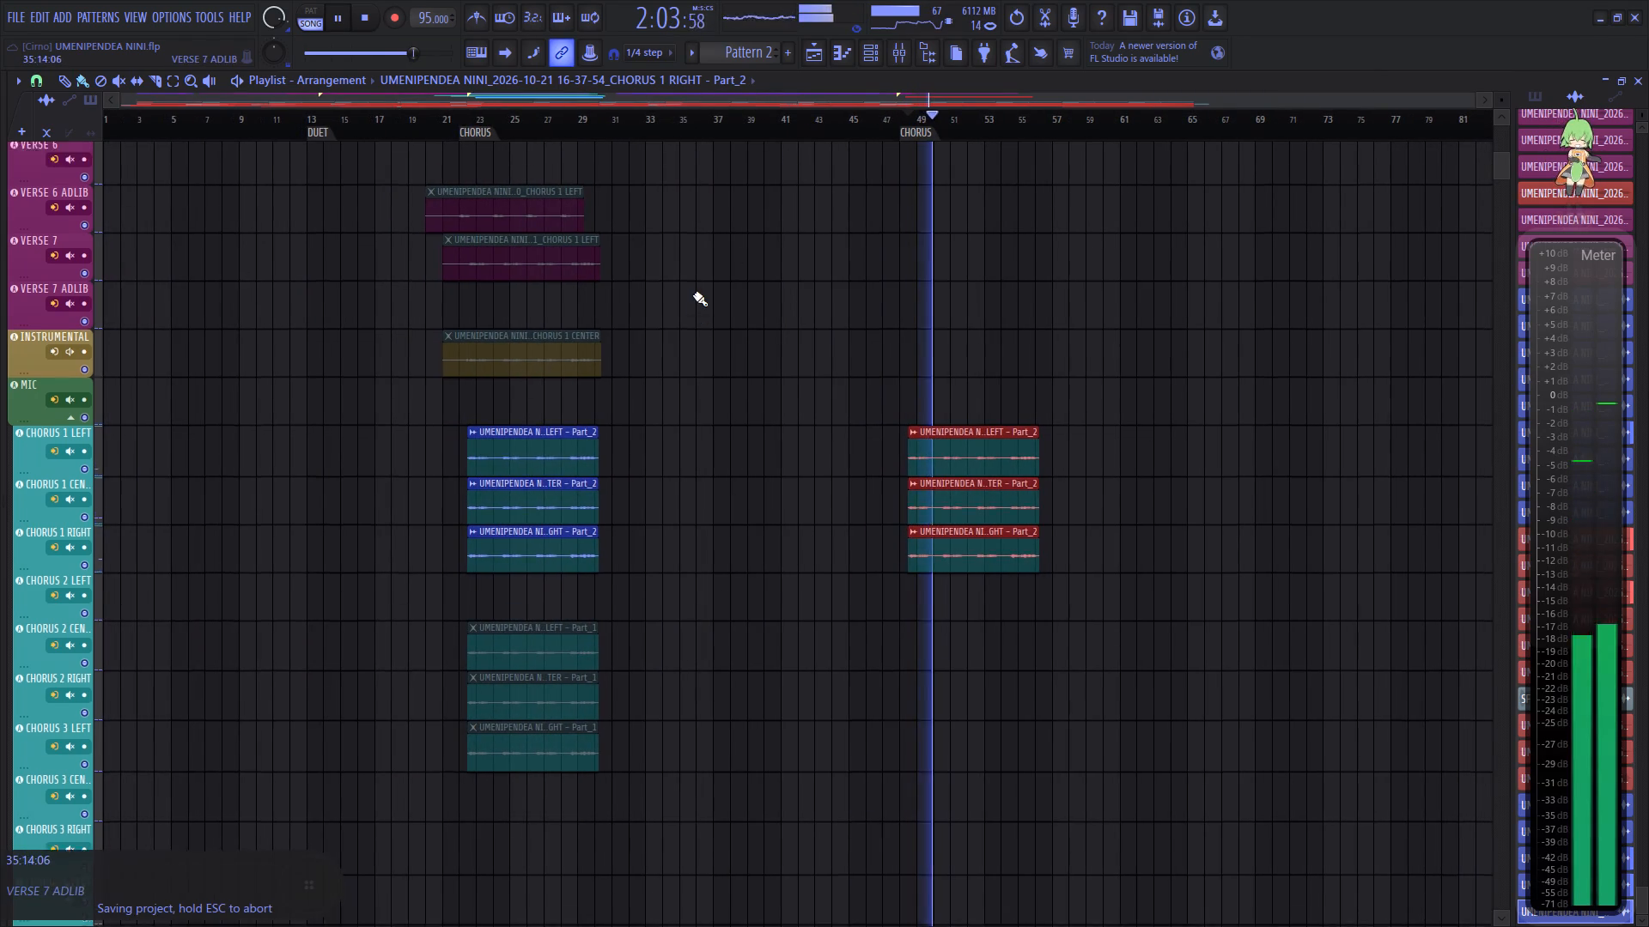
Play the lead verse vocal from about bar 18, ahead of the first chorus, and save the project.
{"action": "scroll", "coordinate": [693, 294], "scroll_direction": "up", "scroll_amount": 15}
{"action": "scroll", "coordinate": [700, 291], "scroll_direction": "down", "scroll_amount": 4}
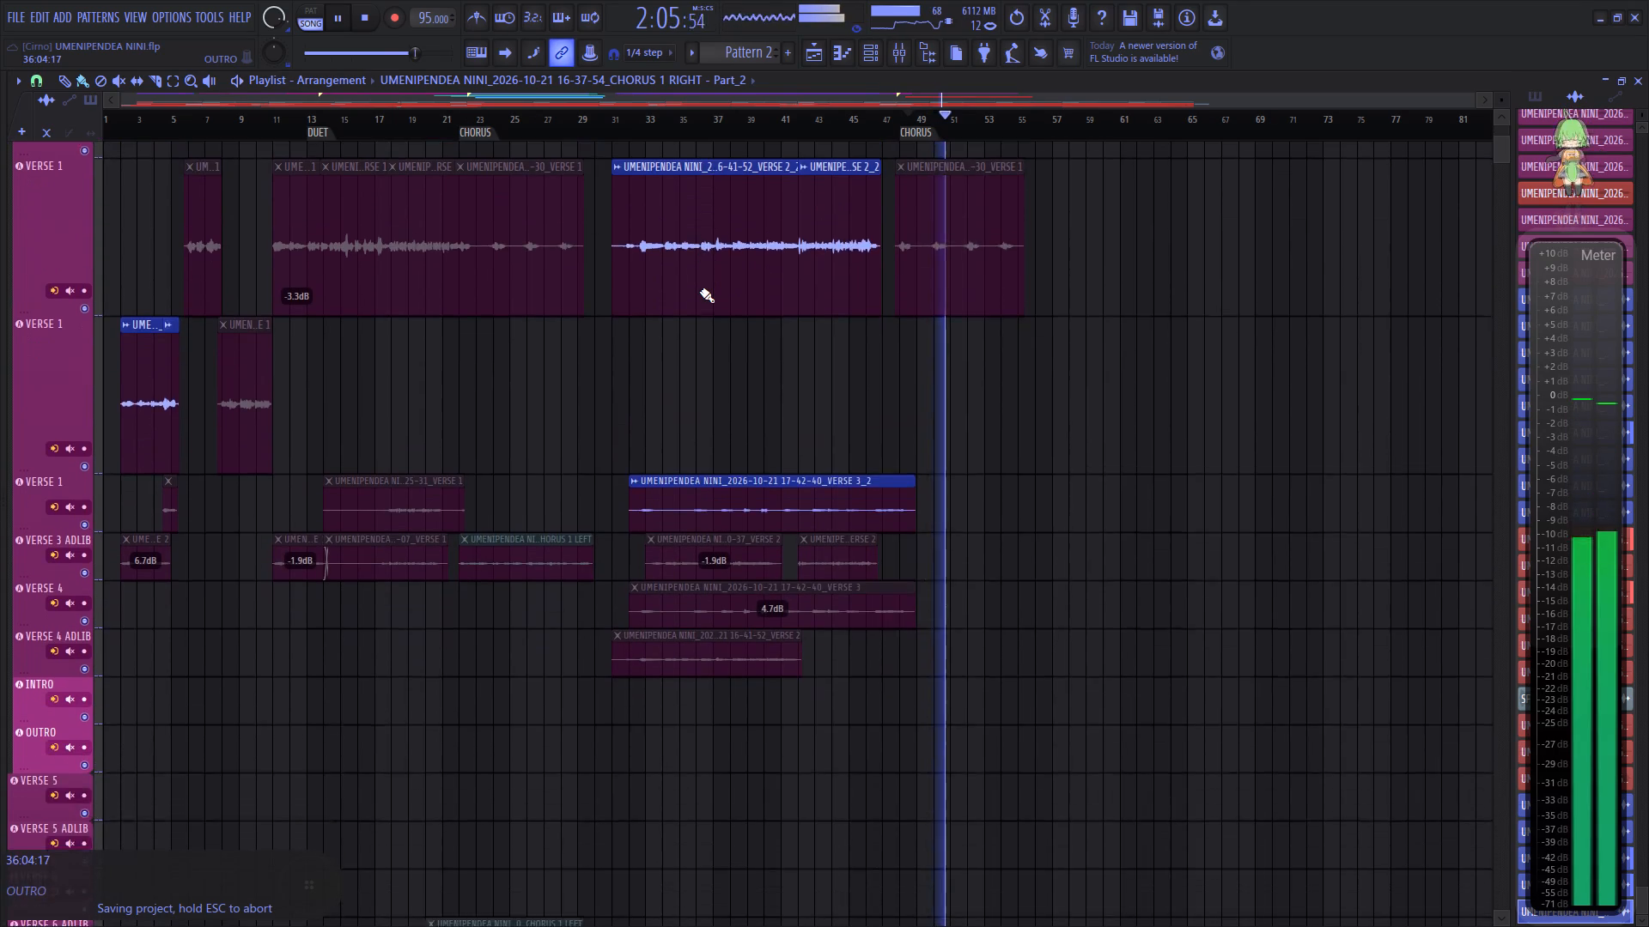
{"action": "scroll", "coordinate": [679, 282], "scroll_direction": "up", "scroll_amount": 5}
{"action": "left_click", "coordinate": [395, 126]}
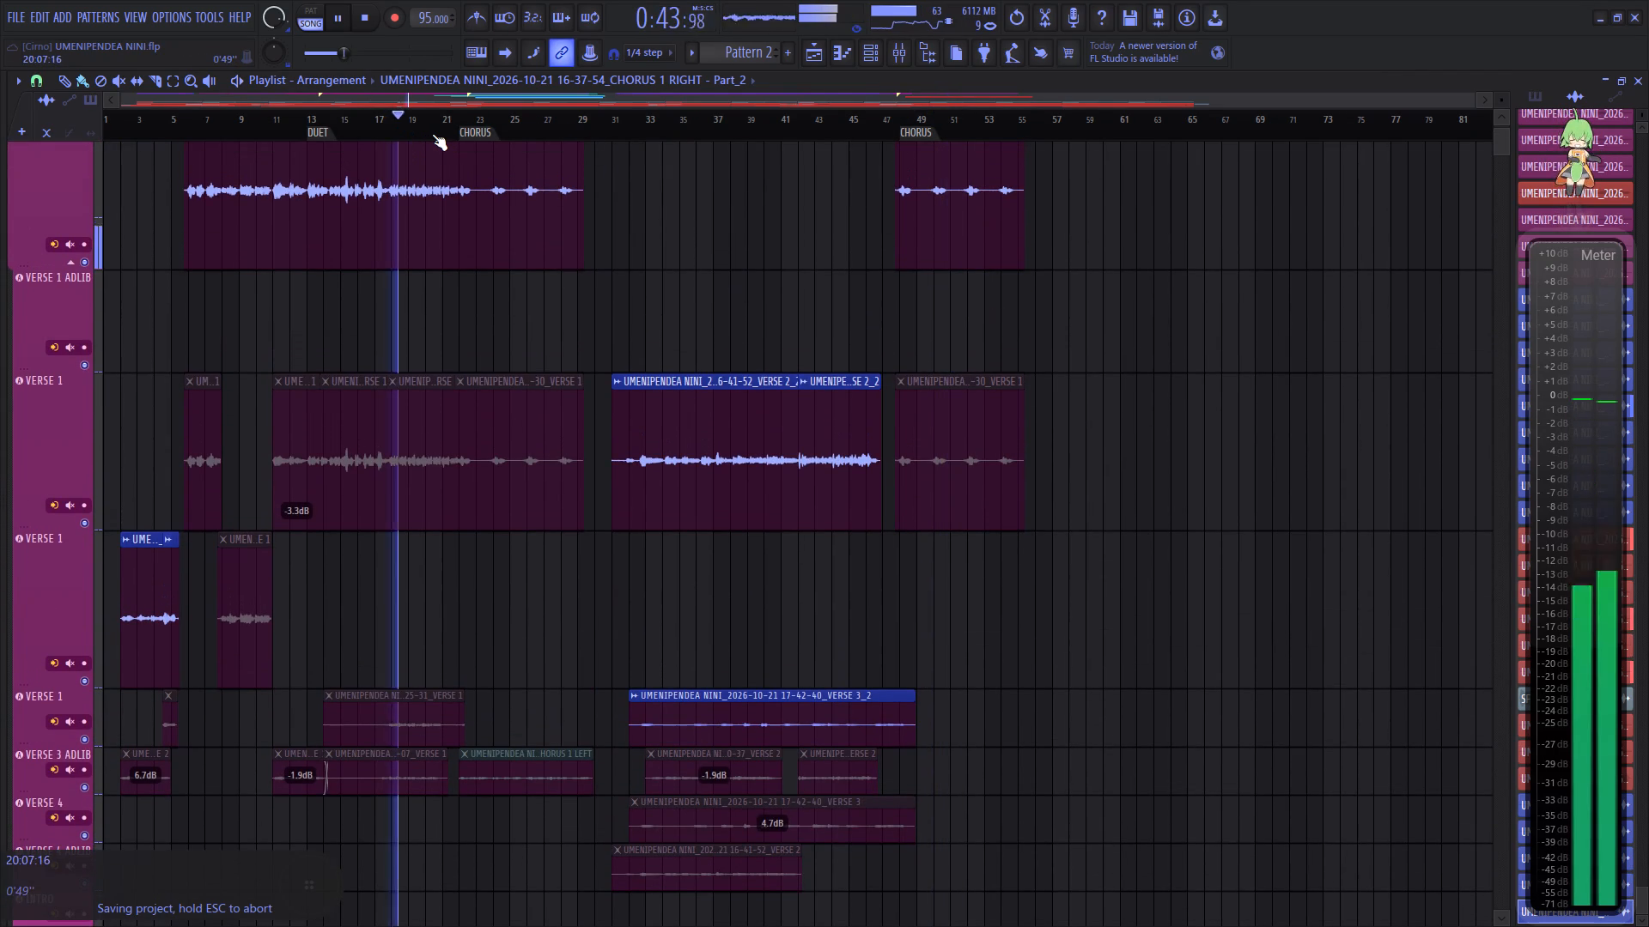
{"action": "key", "text": "ctrl+s"}
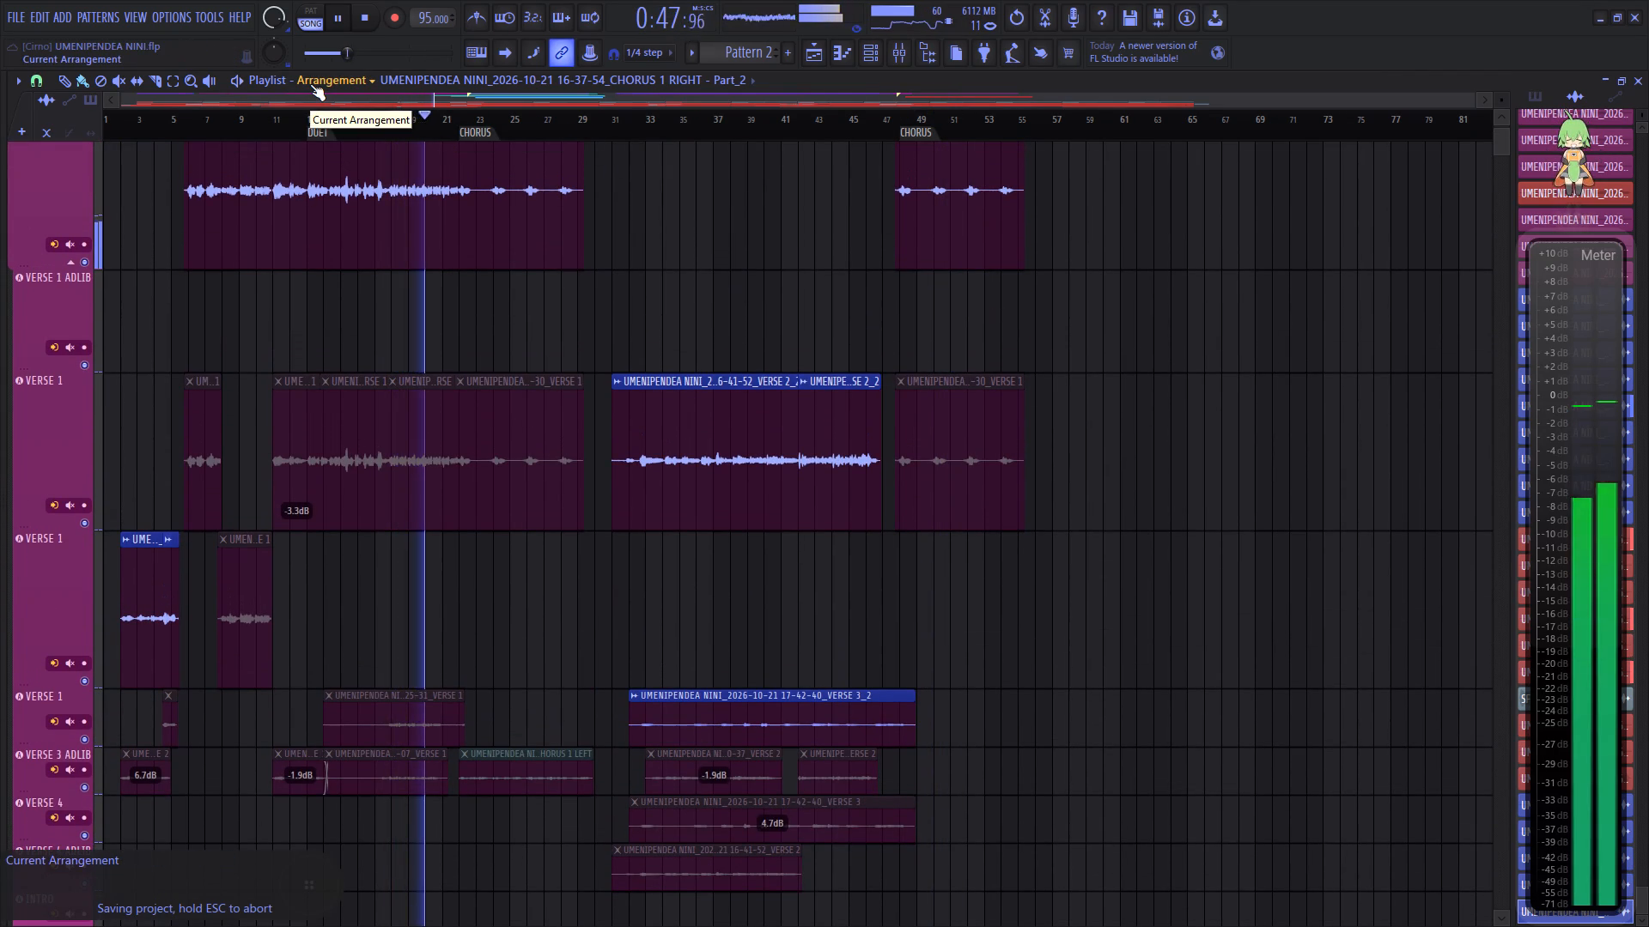
In Nectar 4 on the VERSE 1 mixer insert 3, set the Reverb module's wet mix to 2.95%.
{"action": "left_click", "coordinate": [891, 65]}
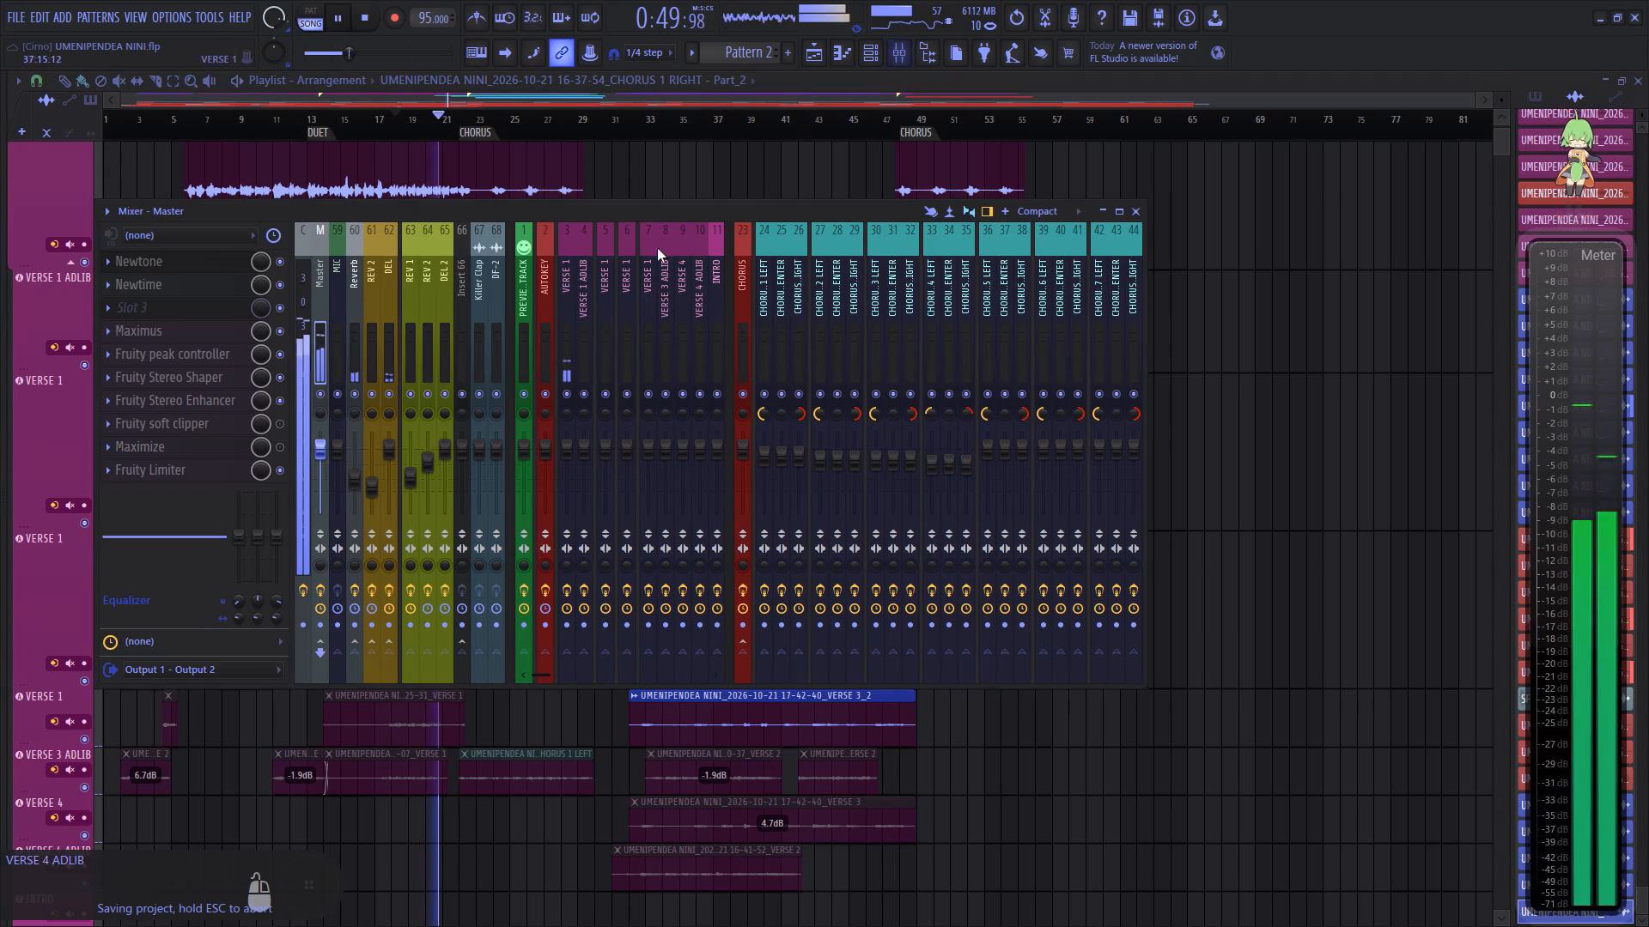
{"action": "left_click", "coordinate": [569, 351]}
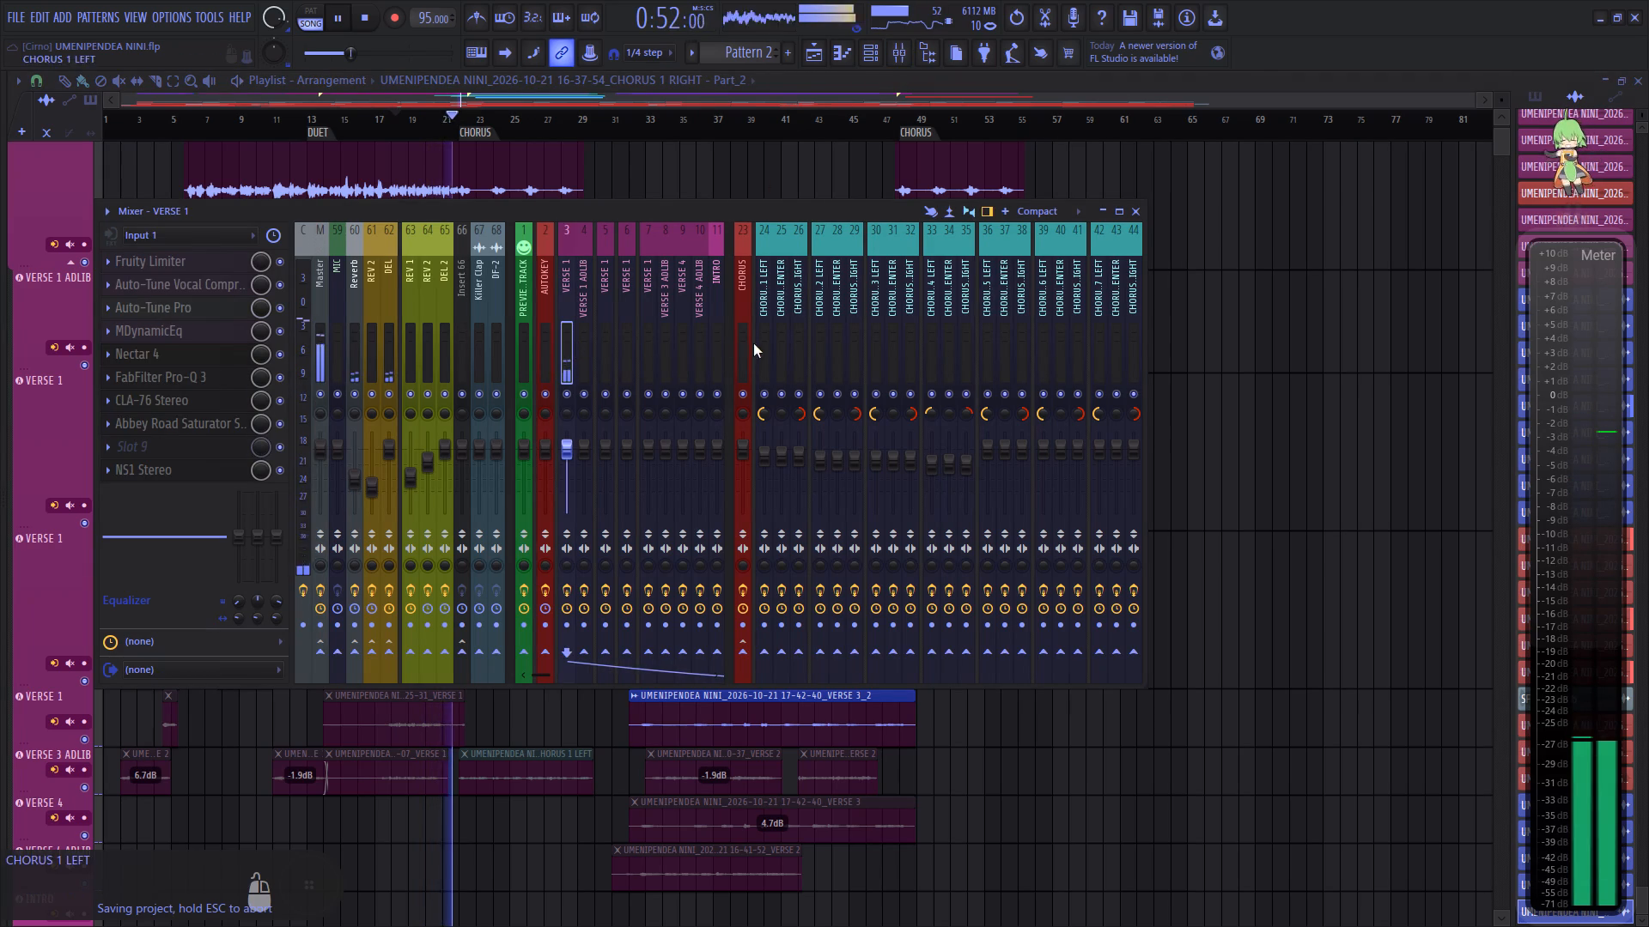
{"action": "left_click", "coordinate": [156, 360]}
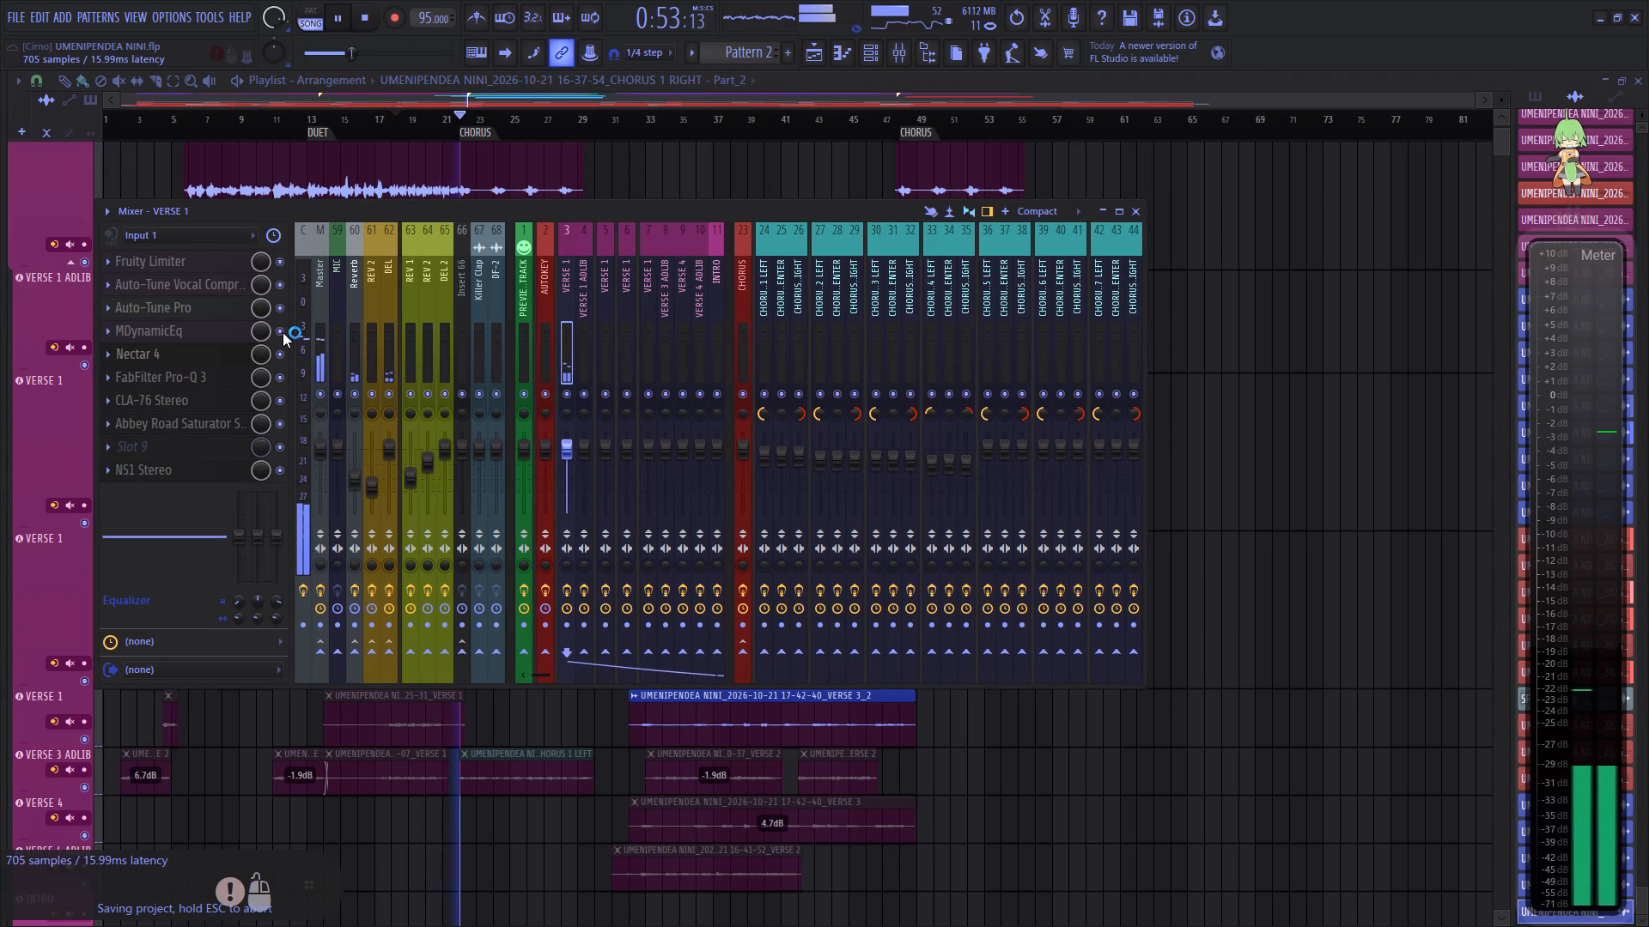
{"action": "left_click_drag", "start_coordinate": [539, 198], "coordinate": [715, 203]}
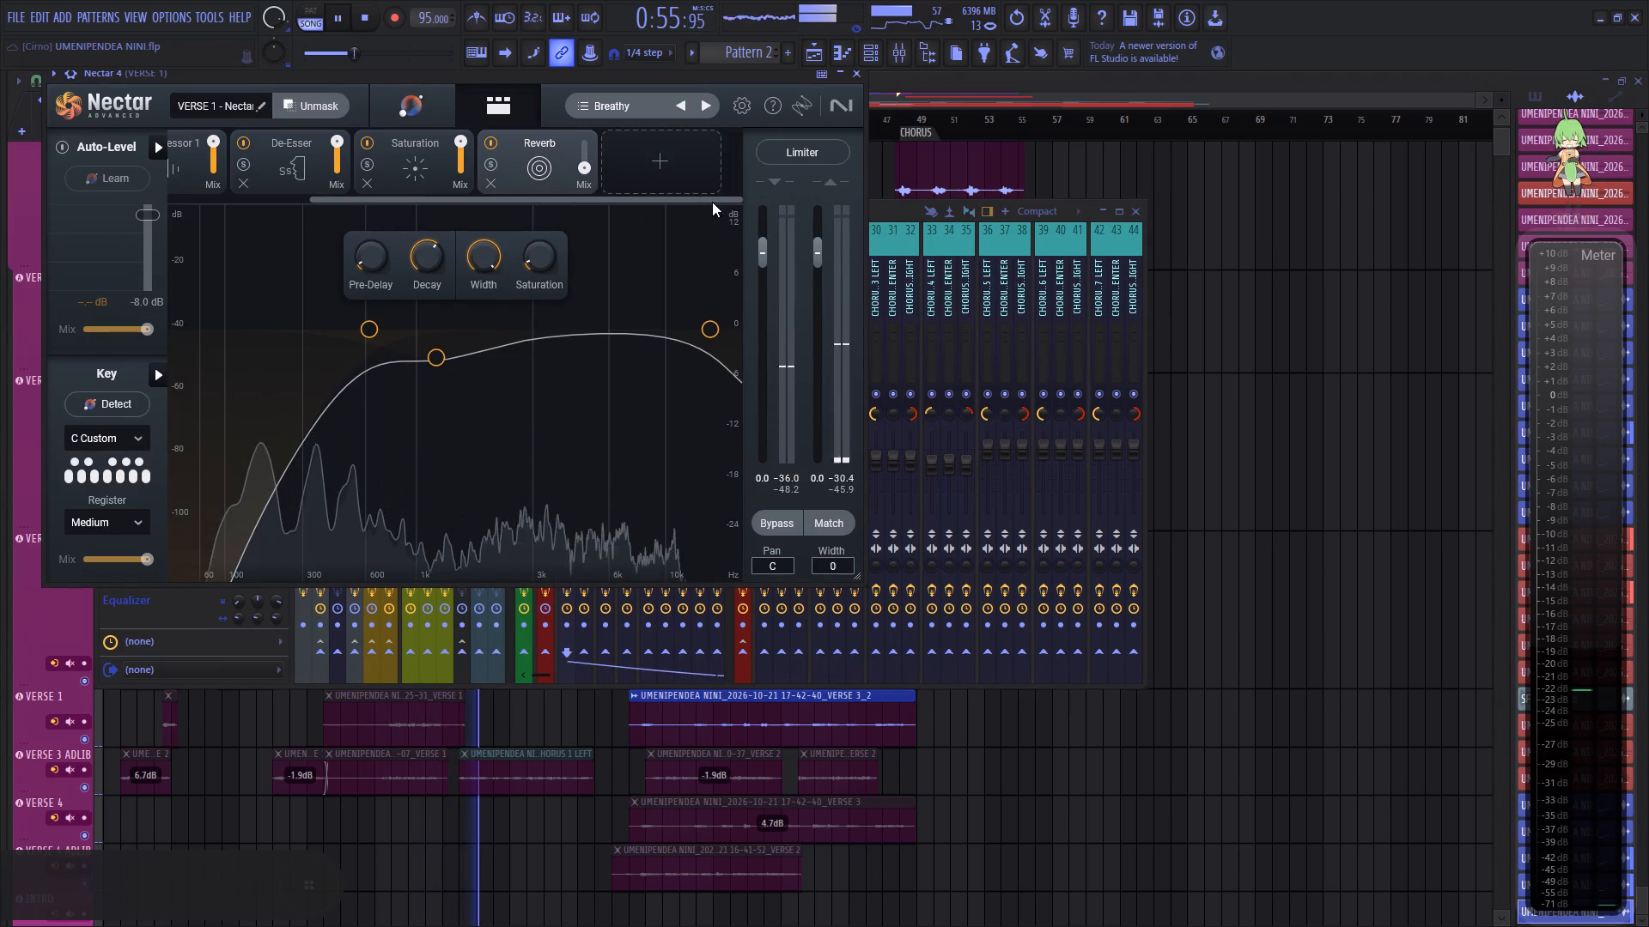
{"action": "left_click", "coordinate": [562, 179]}
{"action": "scroll", "coordinate": [587, 173], "scroll_direction": "down", "scroll_amount": 2}
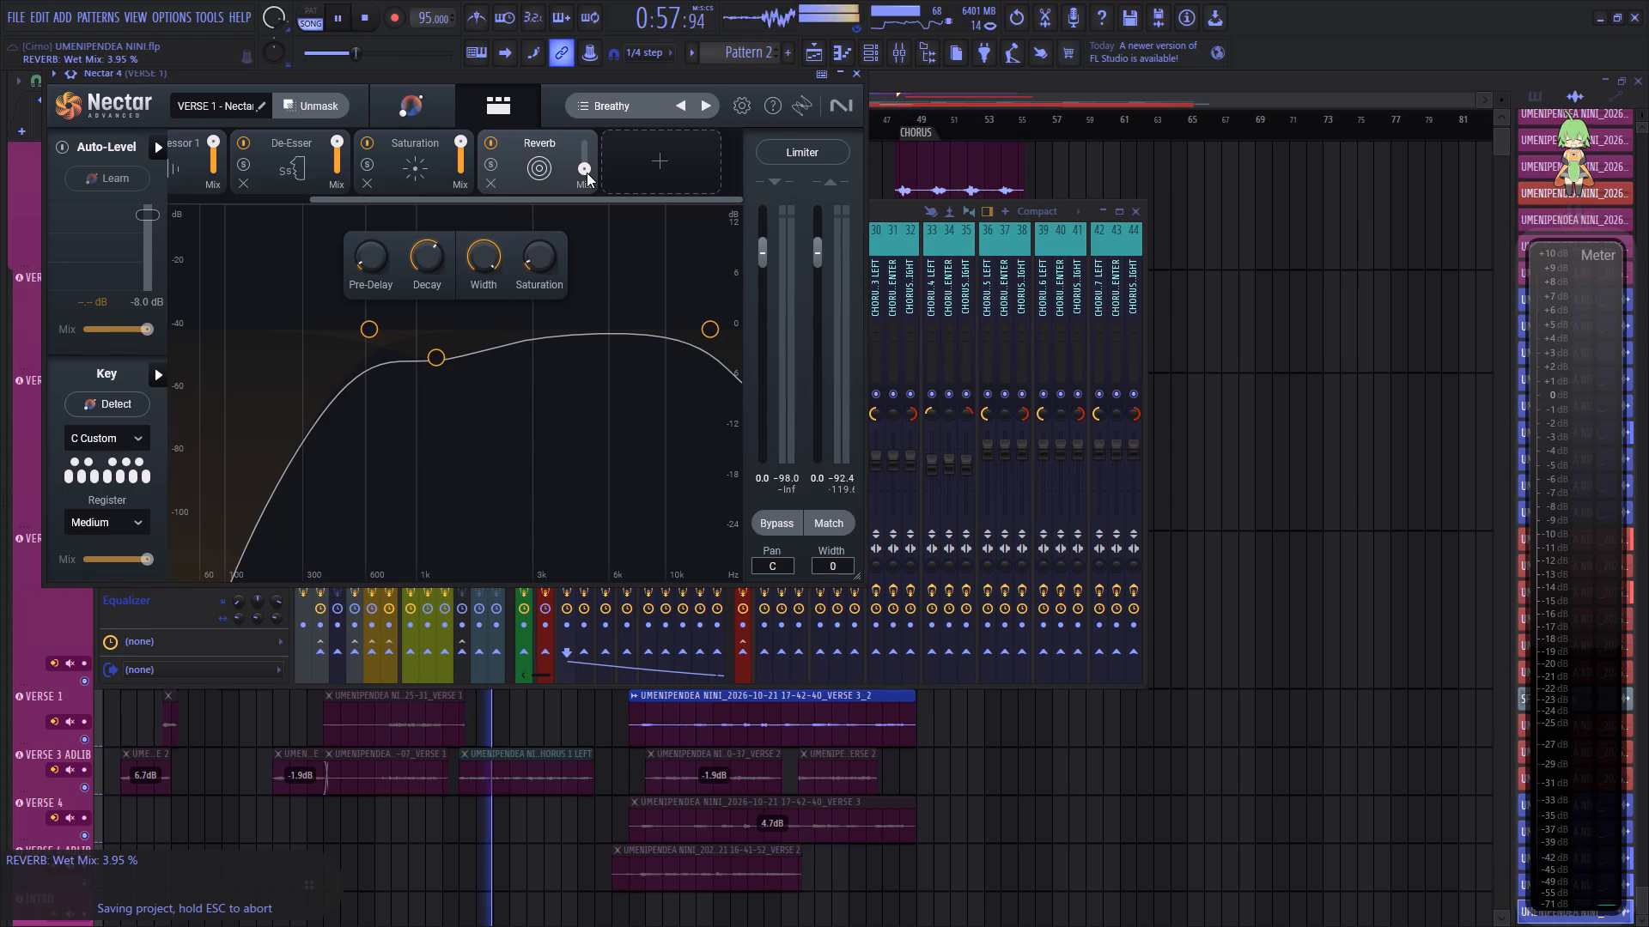
{"action": "scroll", "coordinate": [587, 173], "scroll_direction": "down", "scroll_amount": 1}
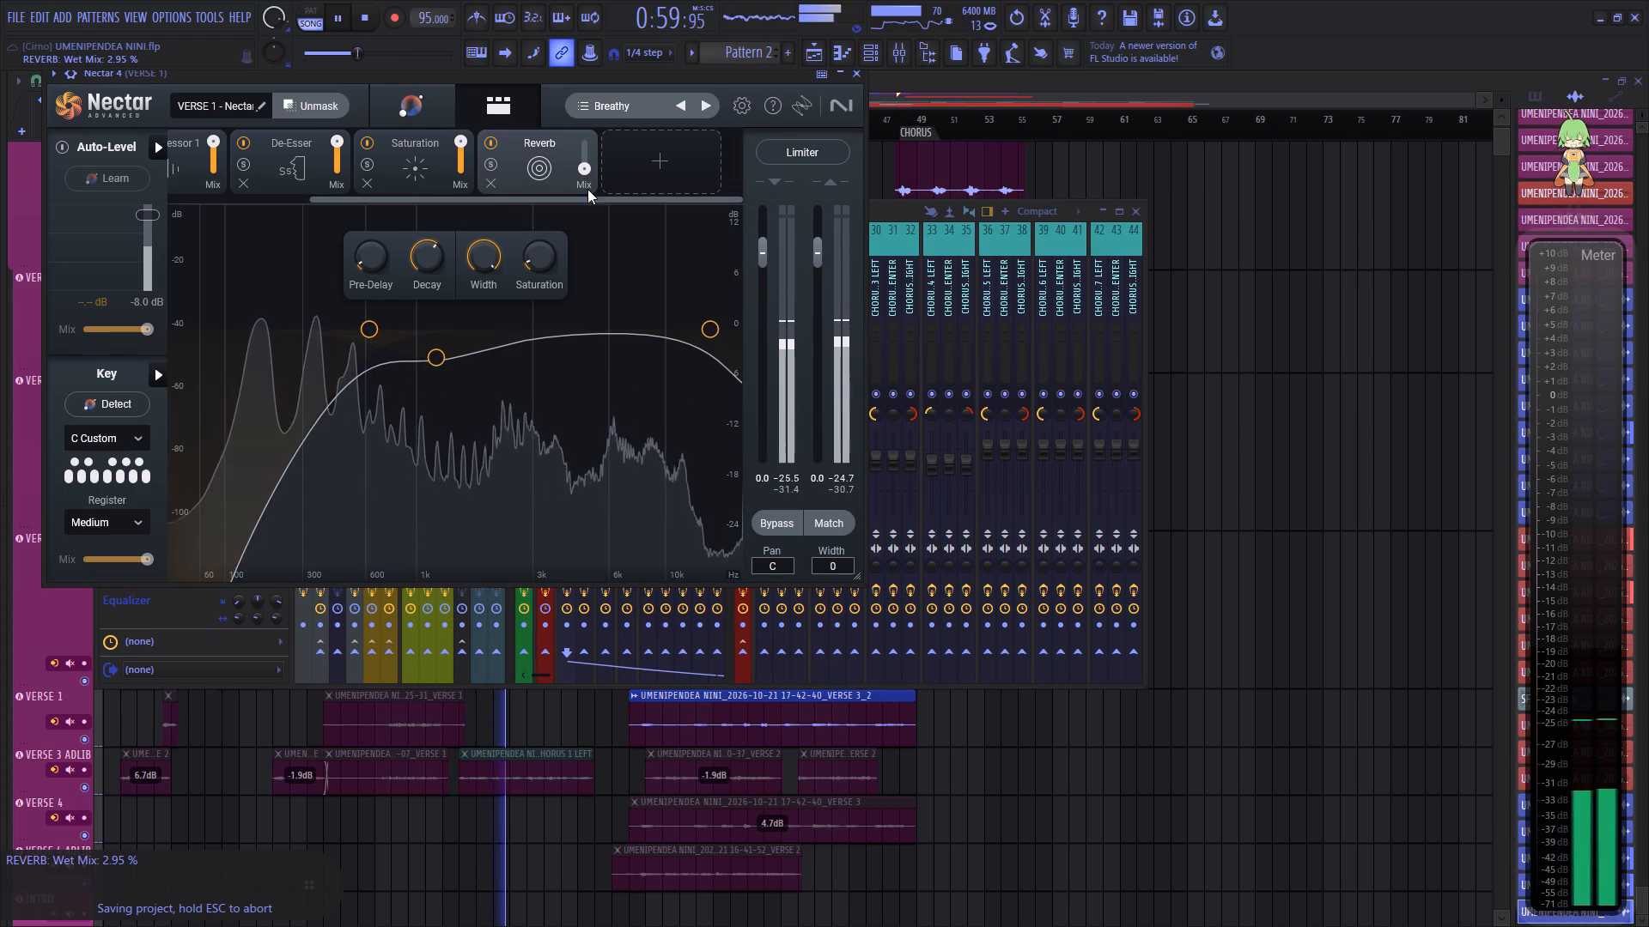
In the same Nectar 4's EQ 1, set the Baxandall Treble band to 6.9 dB at about 10275 Hz.
{"action": "left_click_drag", "start_coordinate": [551, 197], "coordinate": [246, 192]}
{"action": "left_click", "coordinate": [242, 162]}
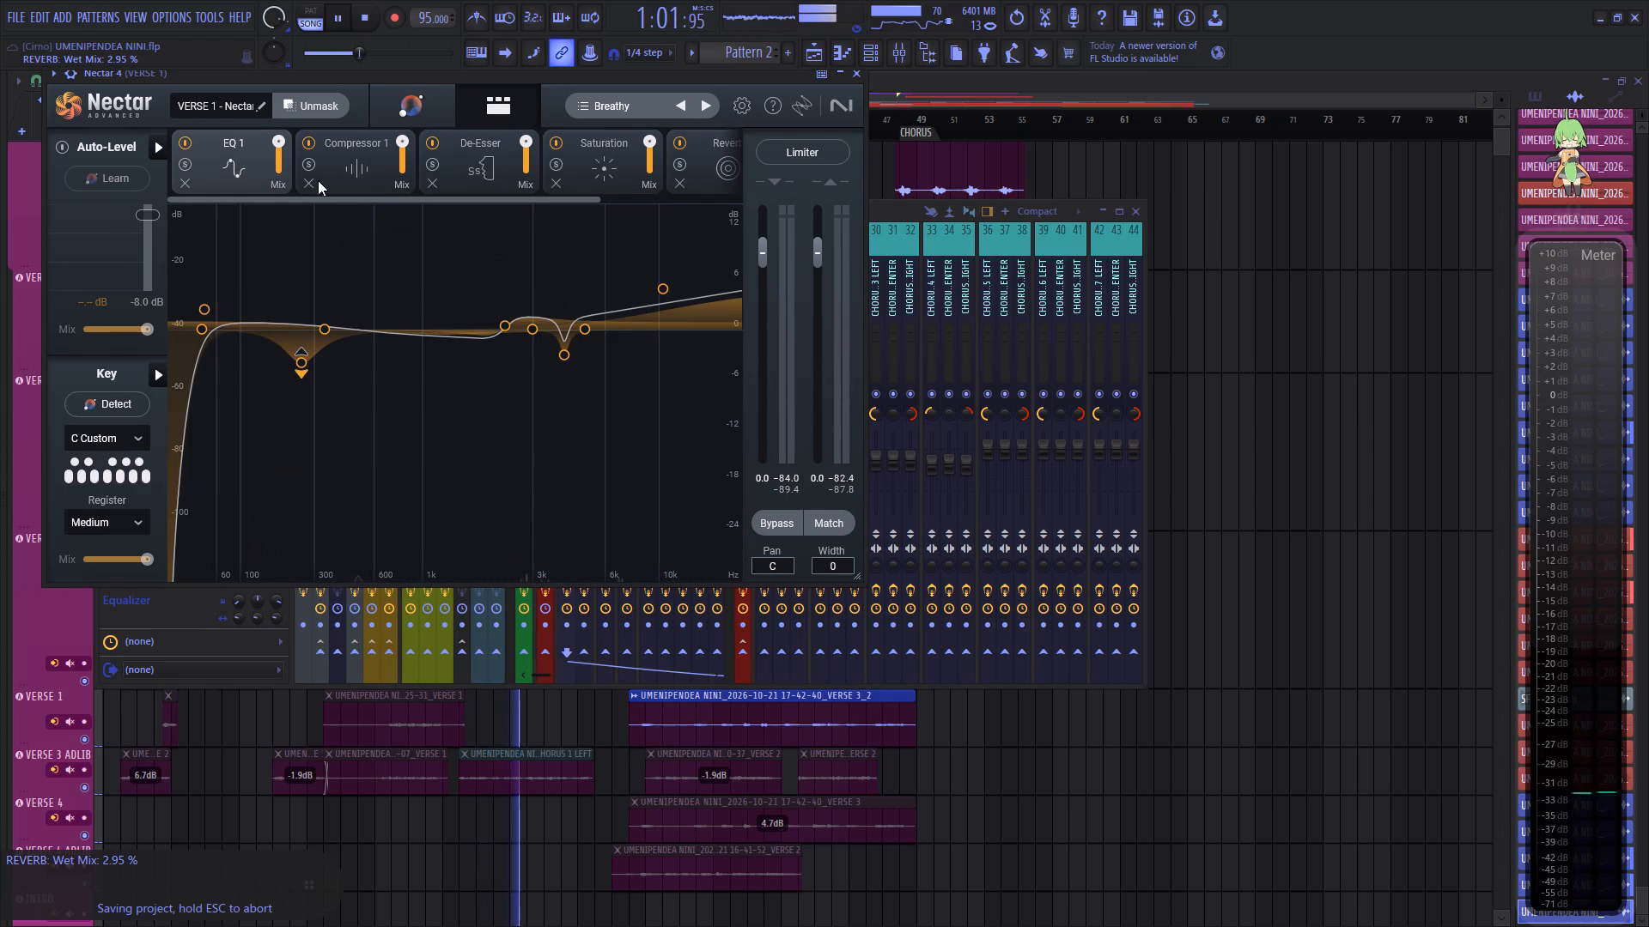
{"action": "left_click_drag", "start_coordinate": [658, 288], "coordinate": [654, 266]}
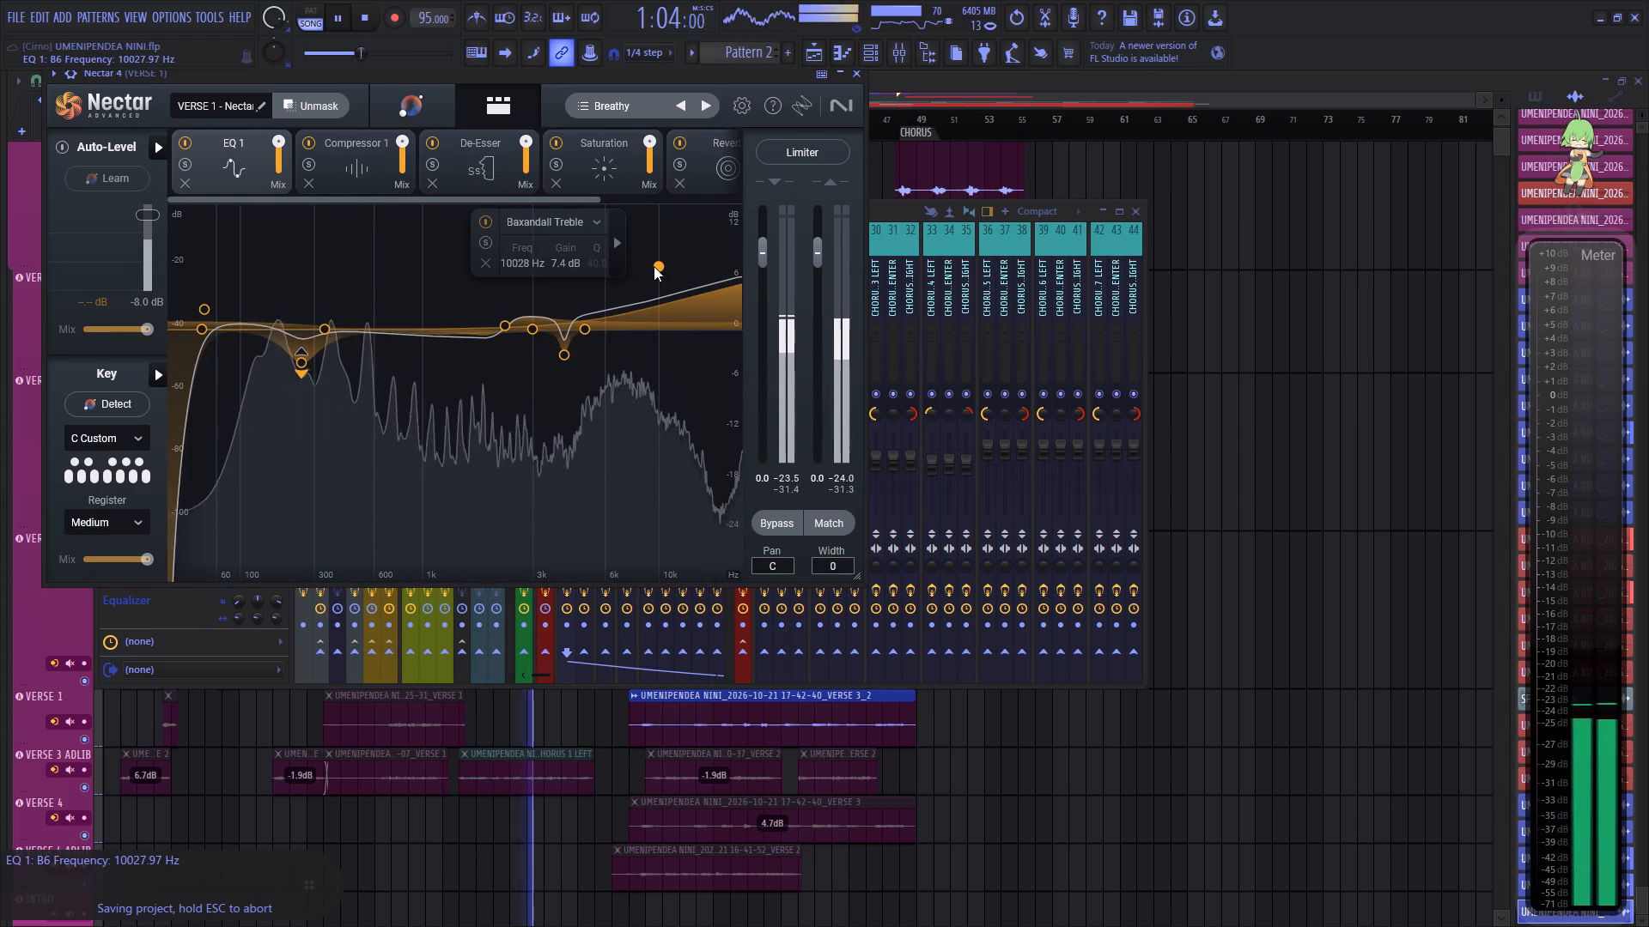
{"action": "left_click_drag", "start_coordinate": [654, 266], "coordinate": [656, 270]}
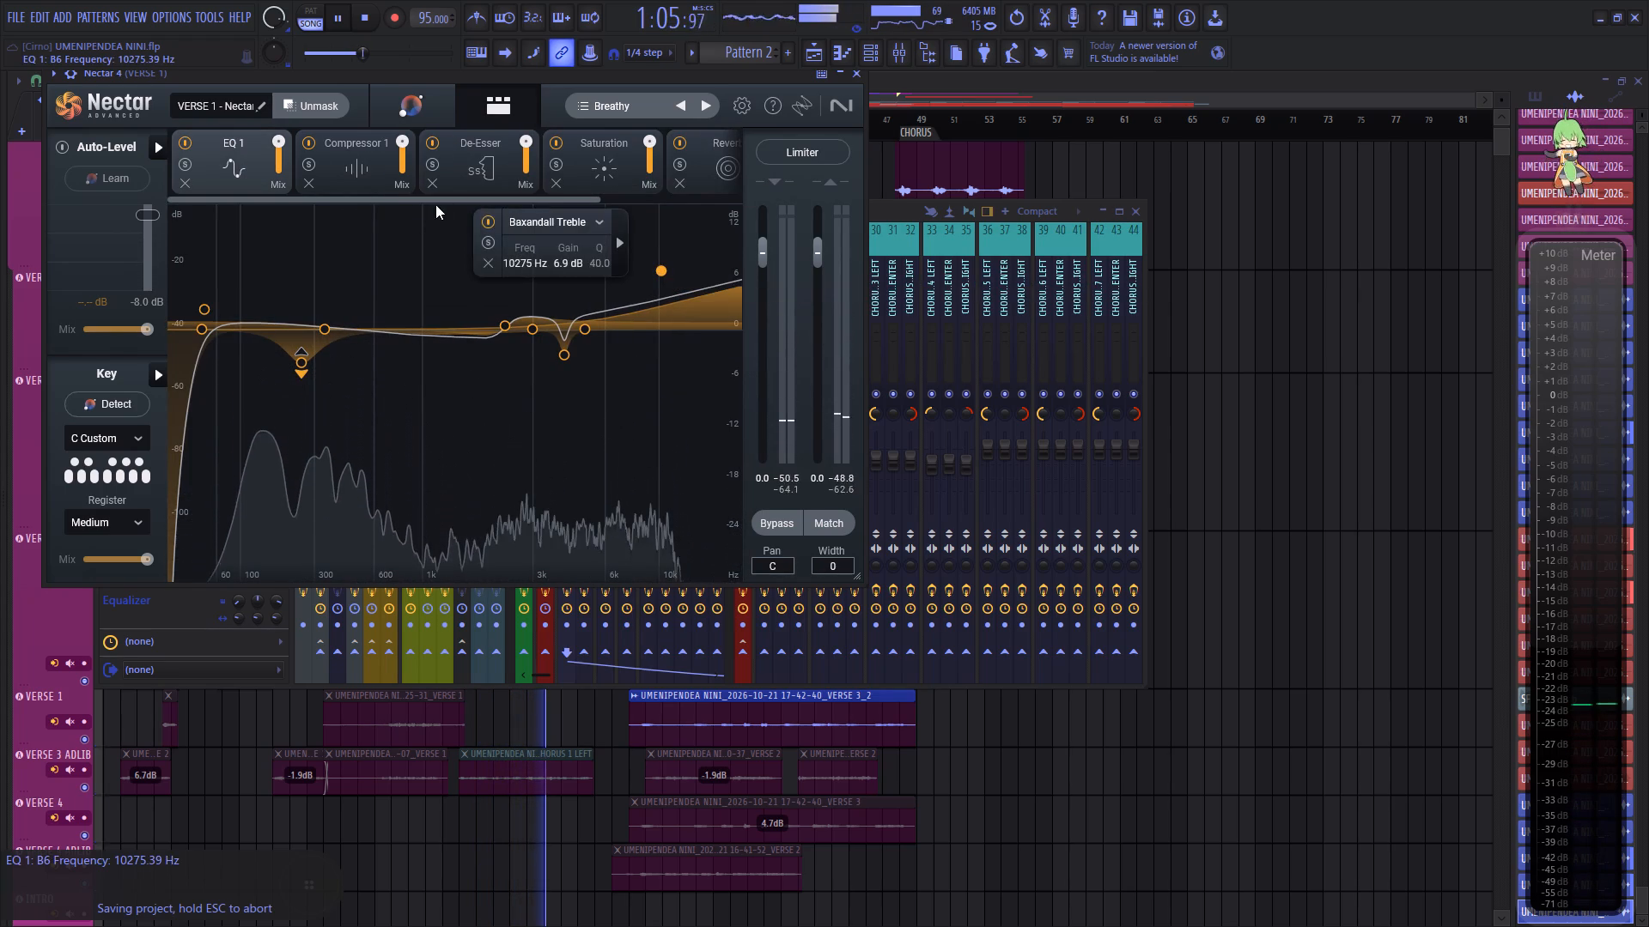
Set the De-Esser threshold to -11.8 dB while listening to the removed sibilance, and close Nectar 4 and the mixer.
{"action": "left_click", "coordinate": [362, 180]}
{"action": "left_click", "coordinate": [487, 172]}
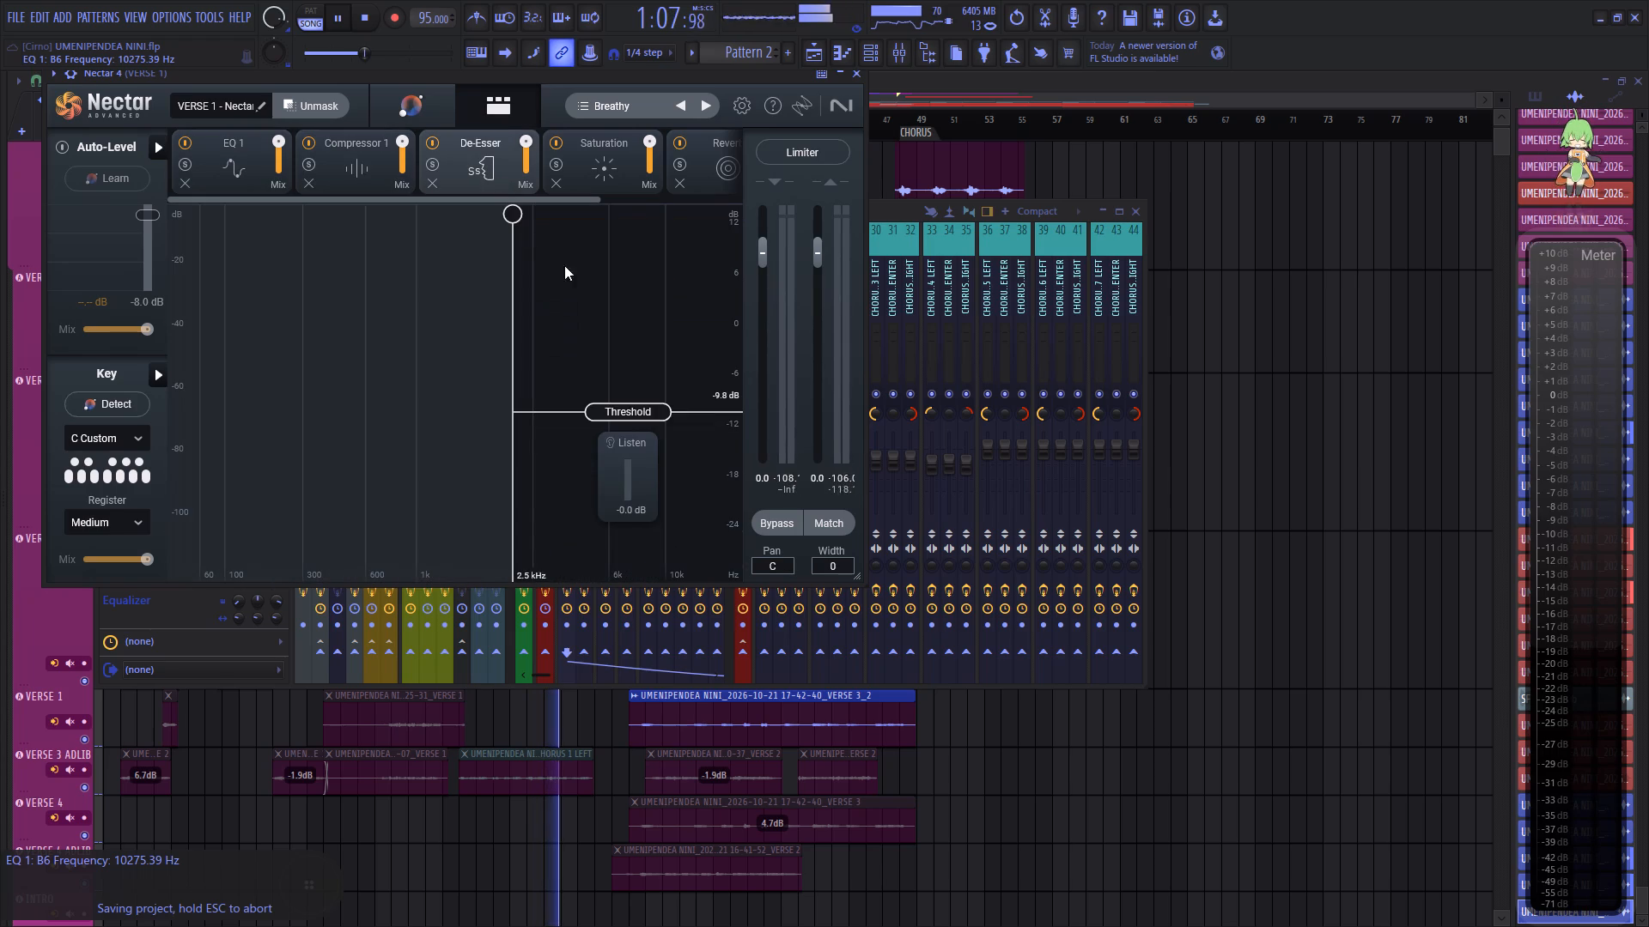
{"action": "left_click", "coordinate": [632, 445]}
{"action": "scroll", "coordinate": [633, 444], "scroll_direction": "down", "scroll_amount": 2}
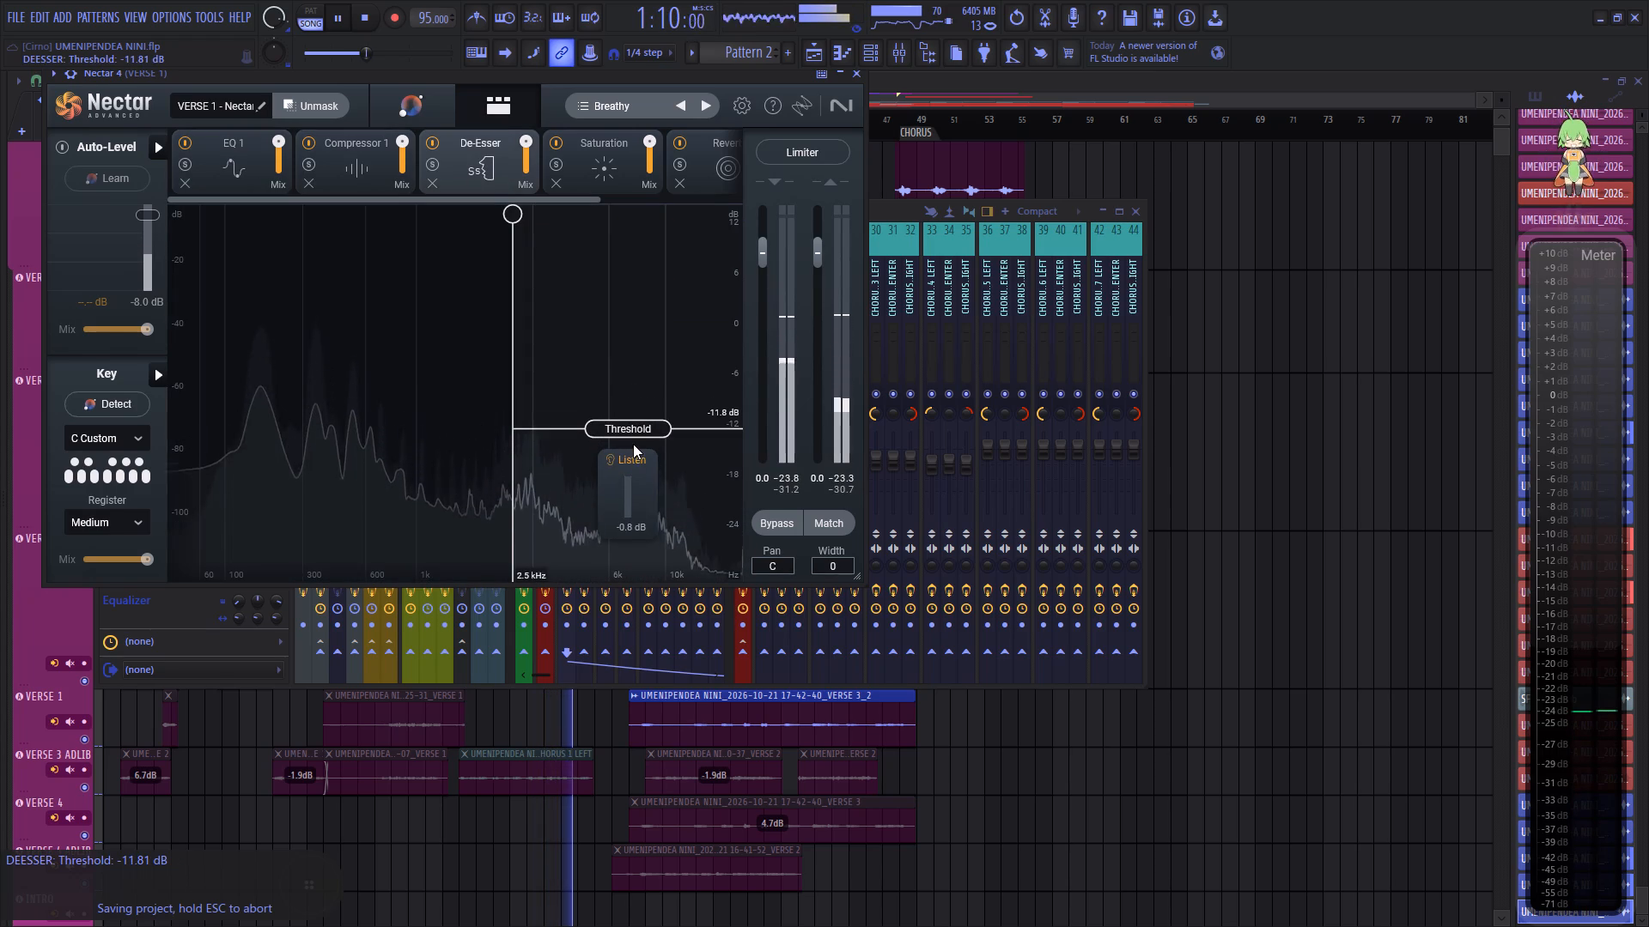
{"action": "left_click", "coordinate": [632, 457]}
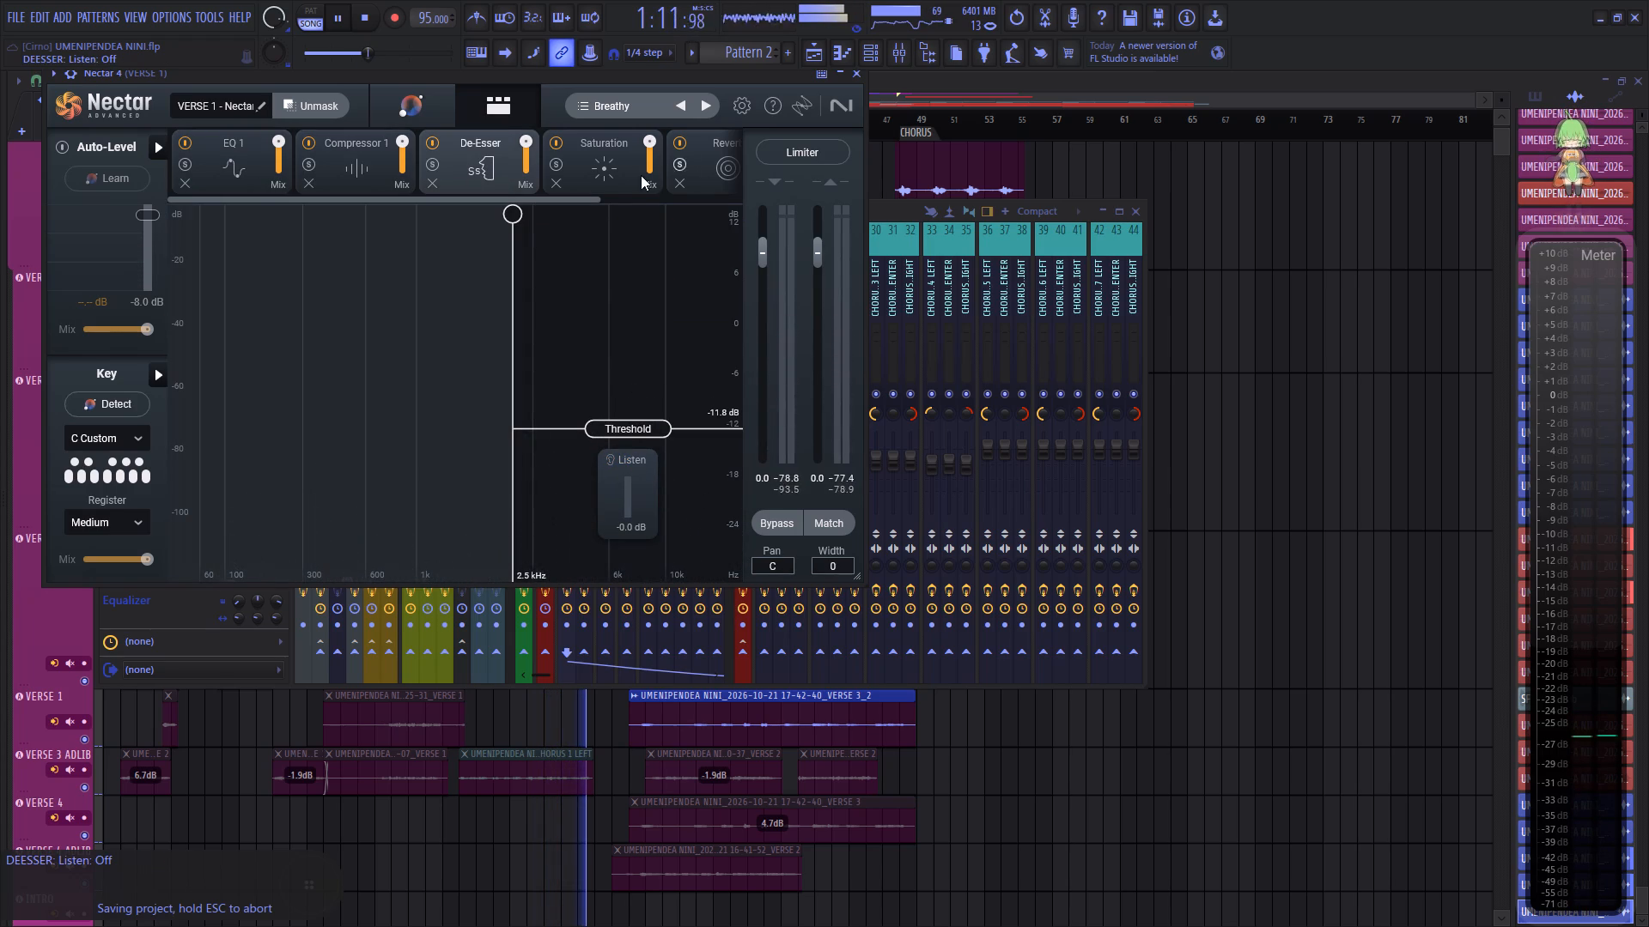
{"action": "left_click_drag", "start_coordinate": [586, 201], "coordinate": [770, 195]}
{"action": "left_click", "coordinate": [854, 76]}
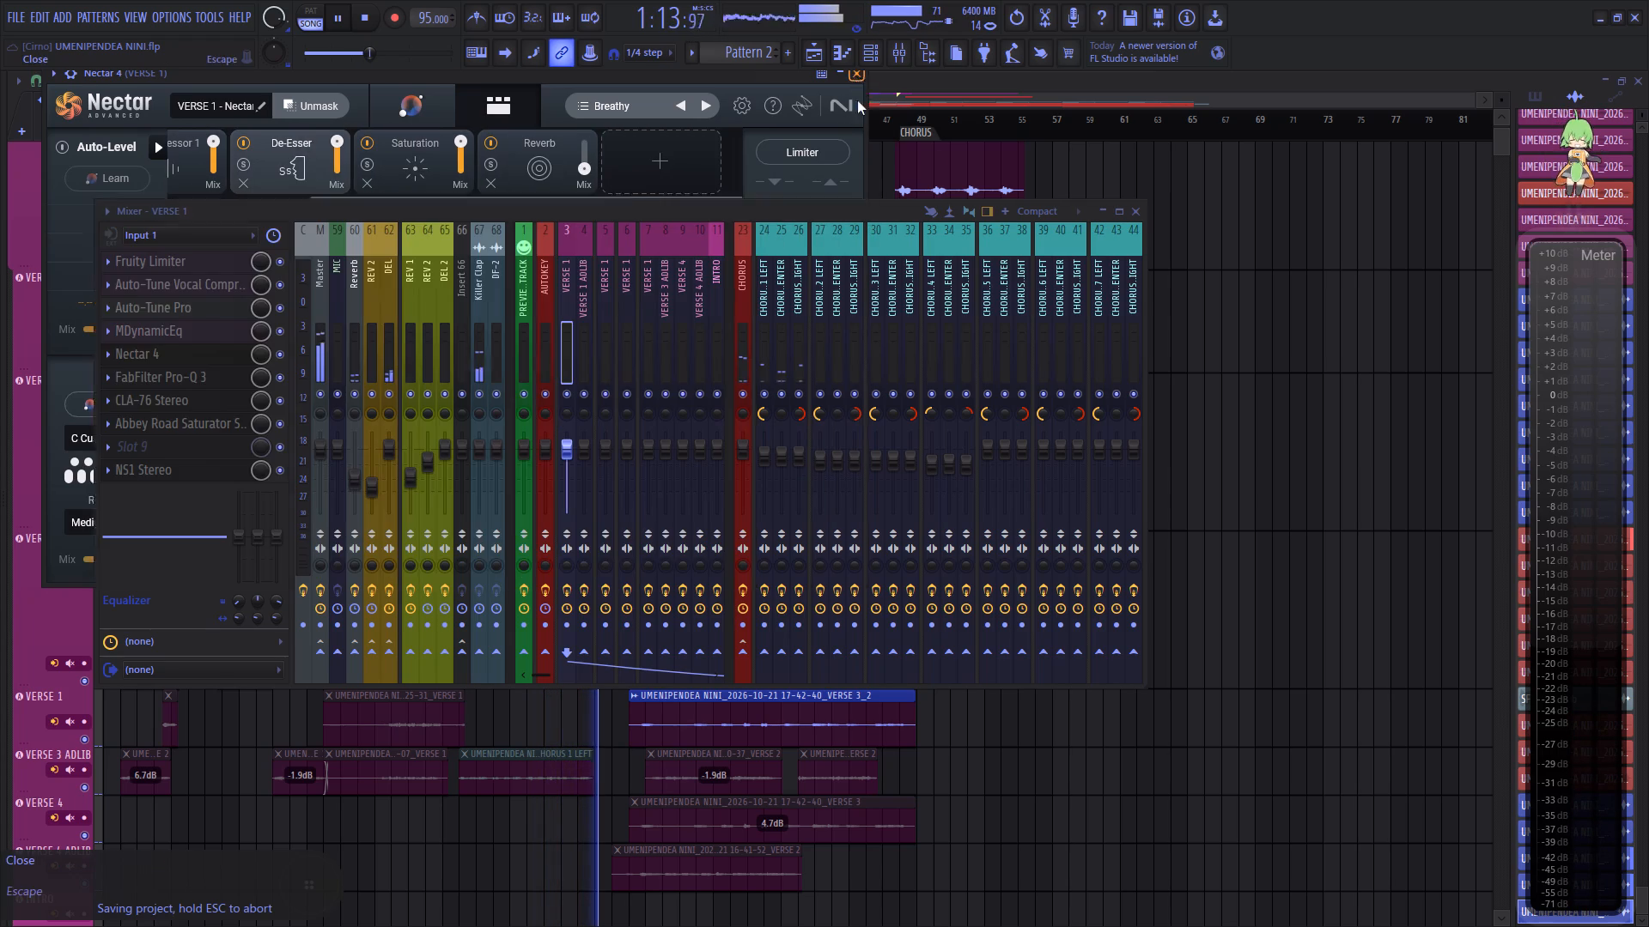
{"action": "left_click", "coordinate": [1131, 213]}
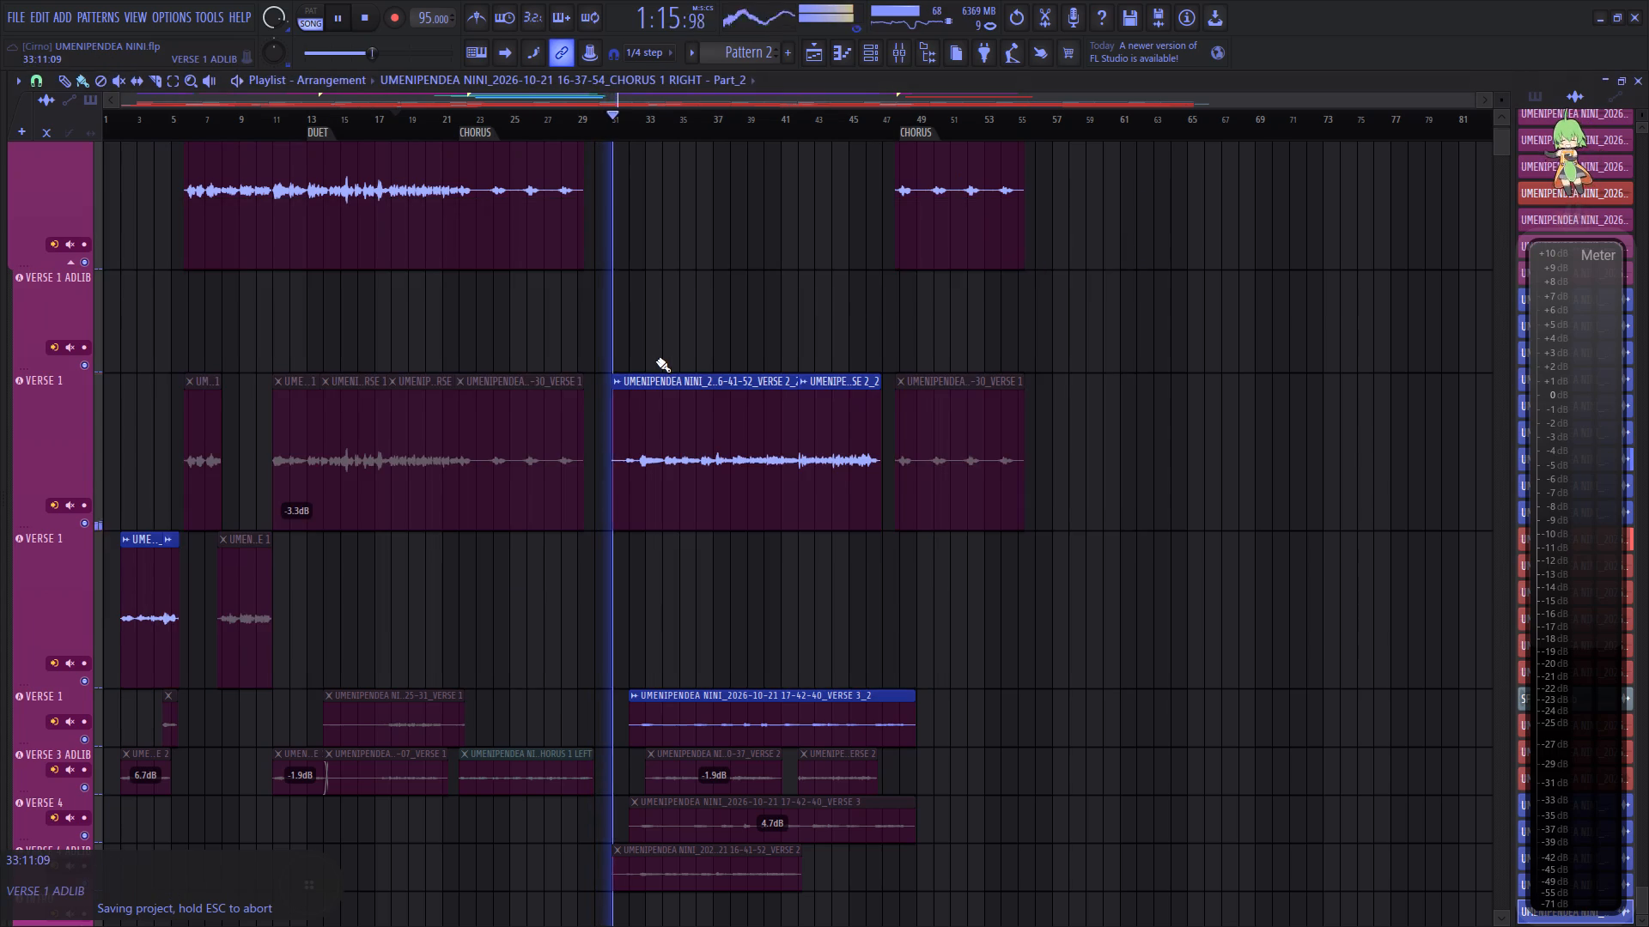
In Nectar 4 on mixer insert 5, which carries the second-verse vocal, set the Reverb wet mix to 2.95%.
{"action": "scroll", "coordinate": [656, 360], "scroll_direction": "down", "scroll_amount": 3}
{"action": "scroll", "coordinate": [660, 124], "scroll_direction": "up", "scroll_amount": 3}
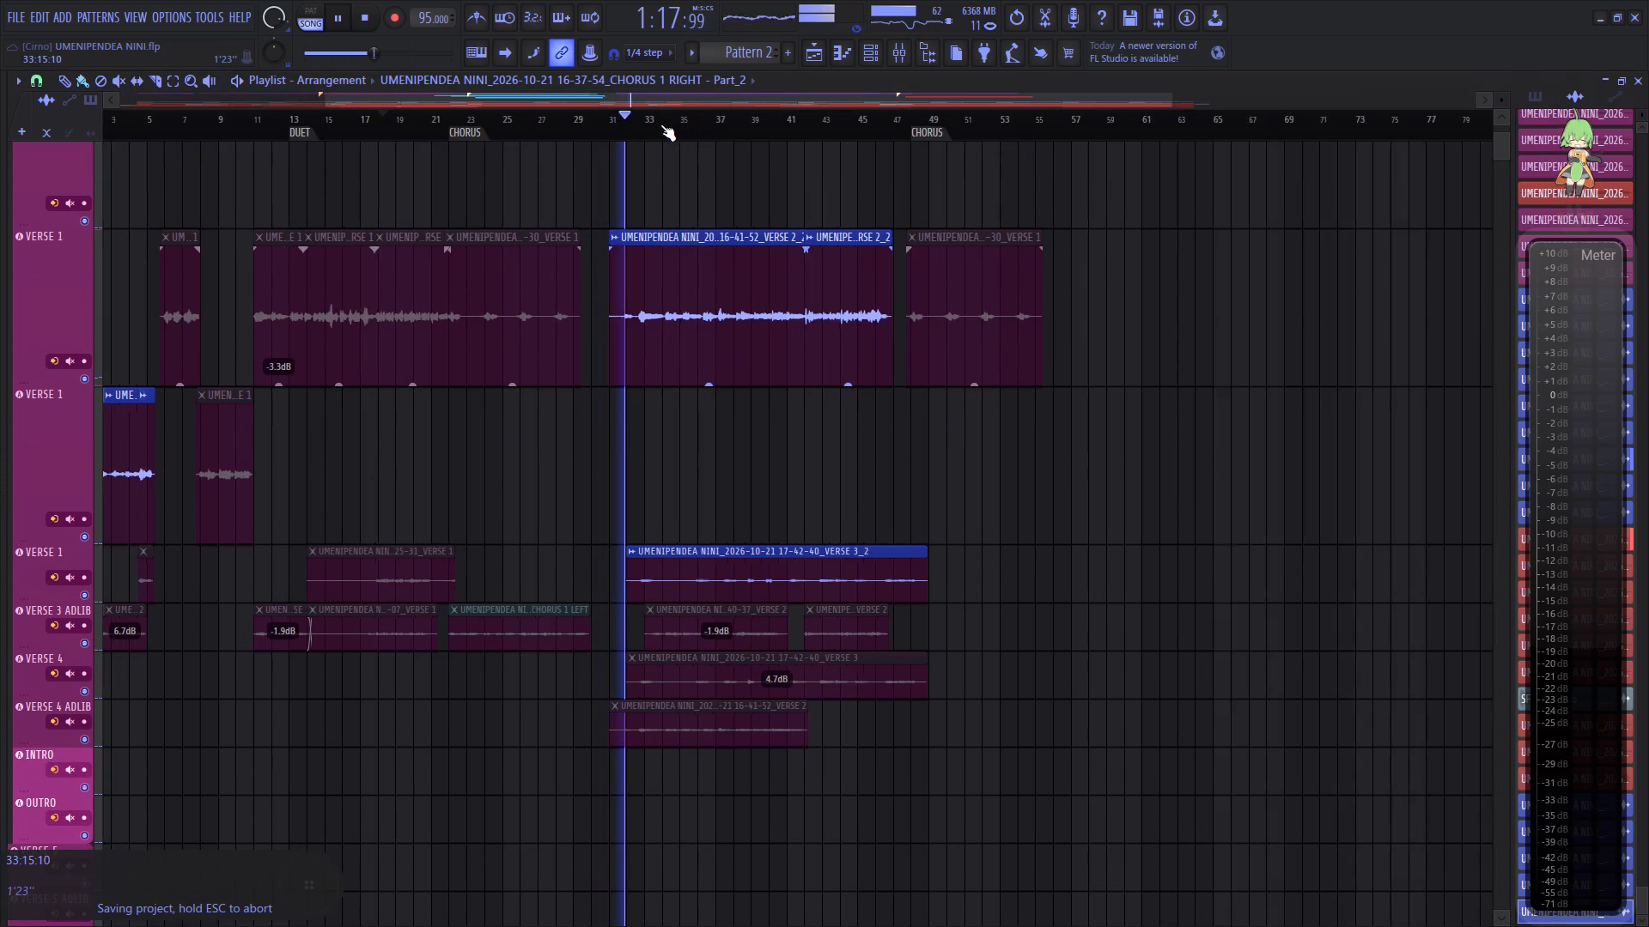
{"action": "scroll", "coordinate": [660, 124], "scroll_direction": "up", "scroll_amount": 6}
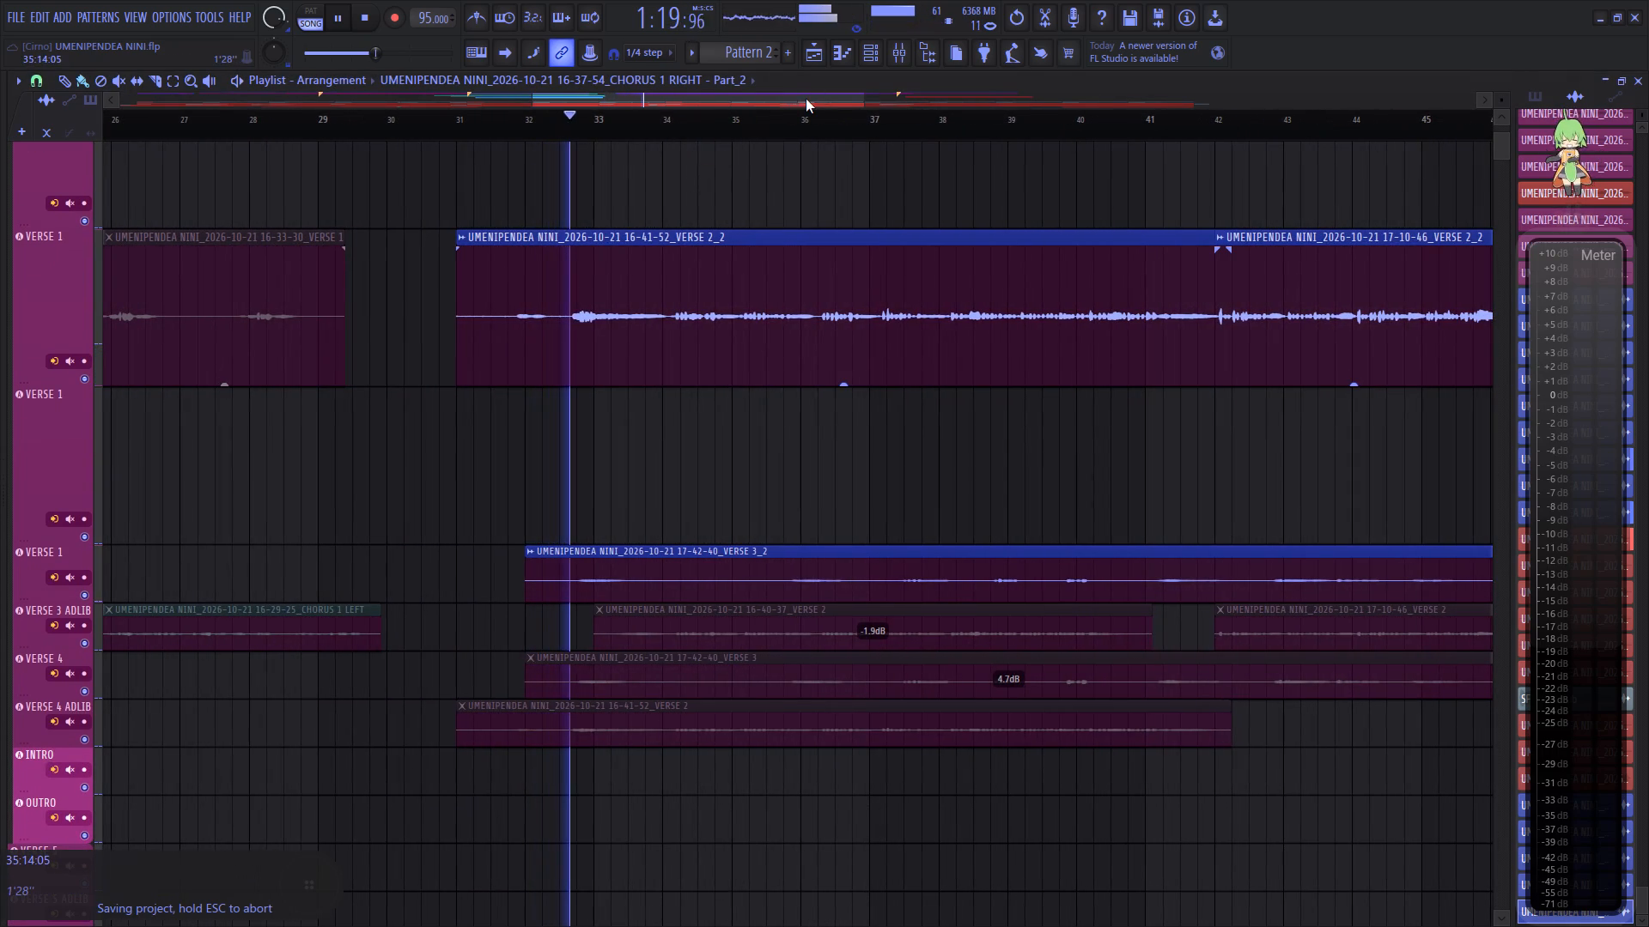
{"action": "left_click", "coordinate": [910, 54]}
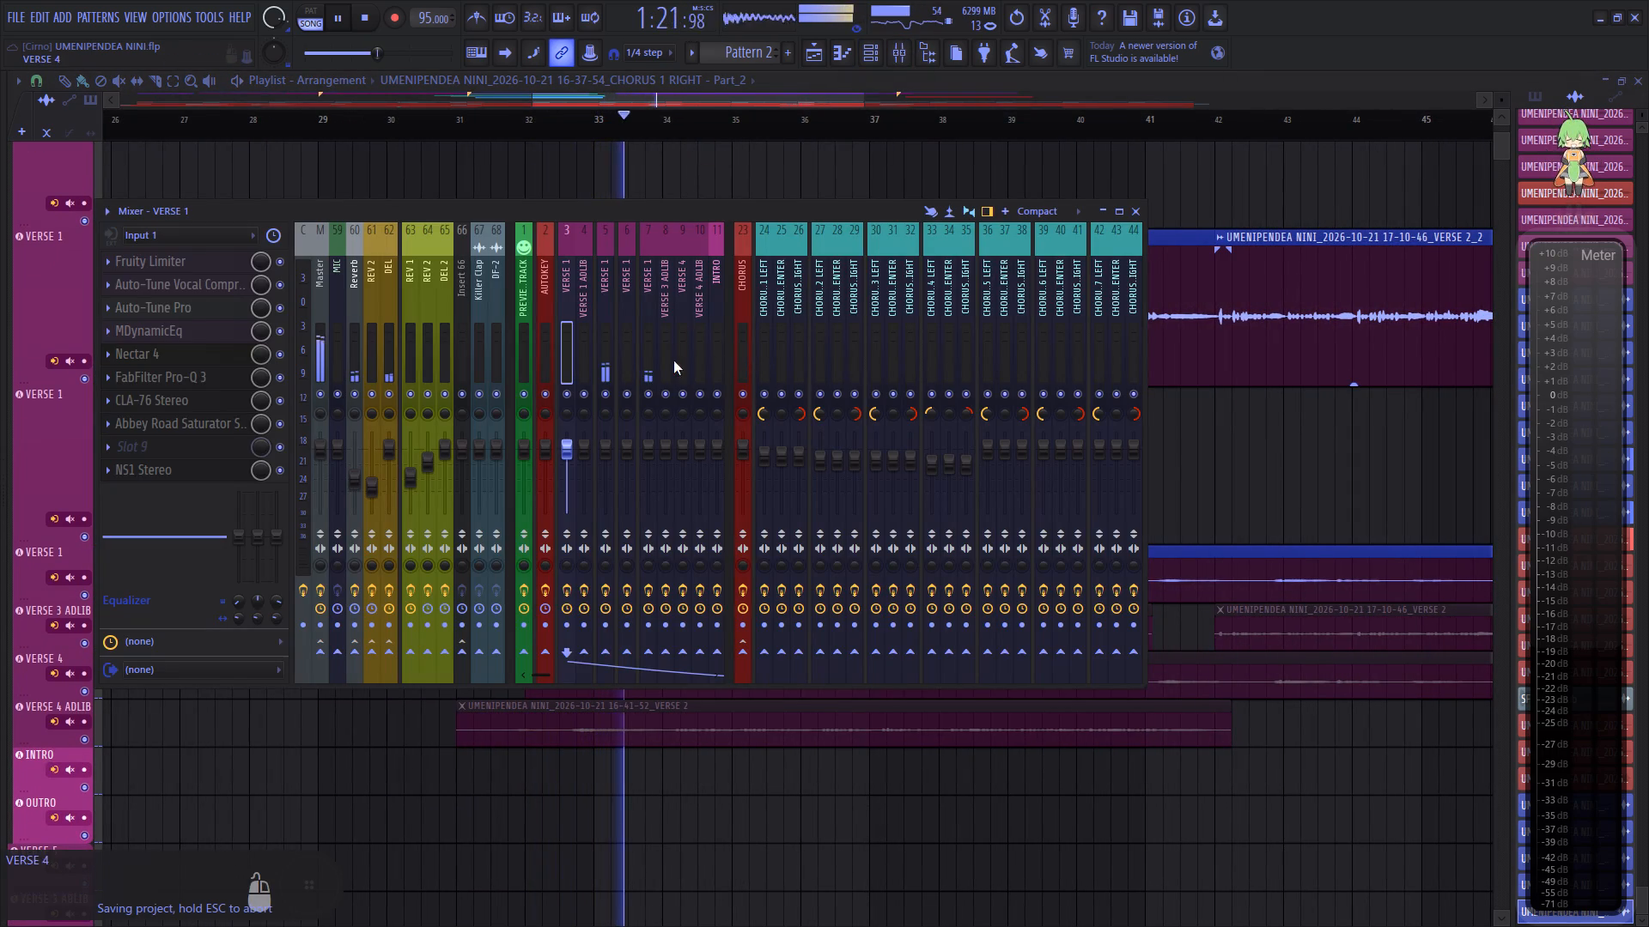
{"action": "left_click", "coordinate": [605, 360]}
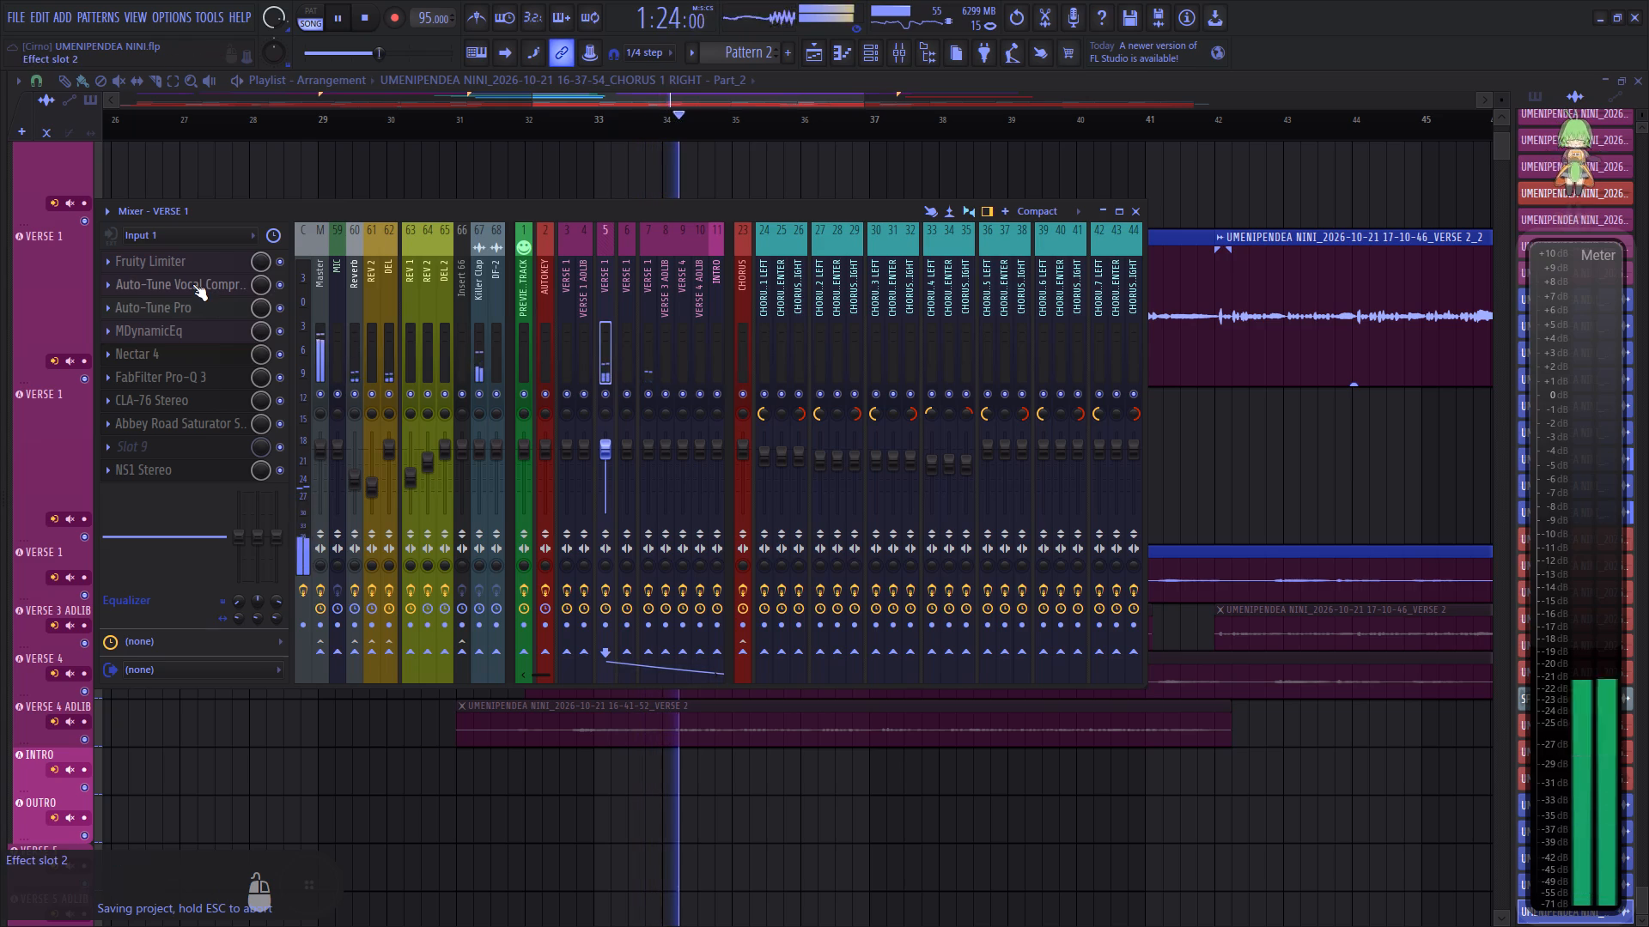
{"action": "left_click", "coordinate": [186, 357]}
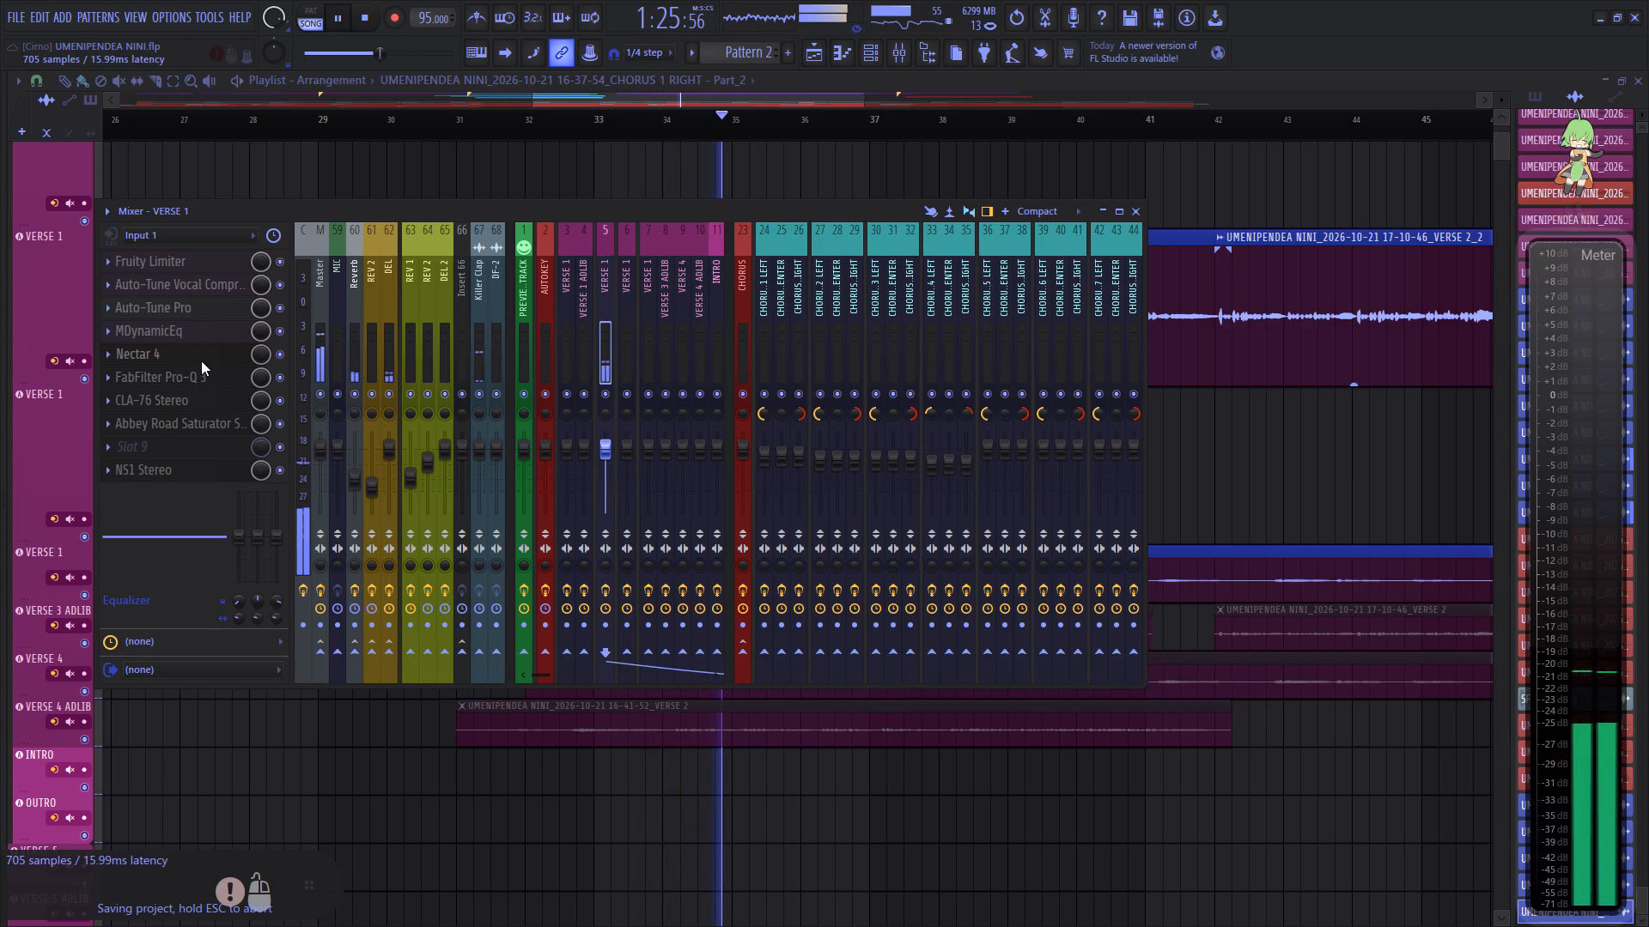
{"action": "left_click_drag", "start_coordinate": [487, 202], "coordinate": [635, 202]}
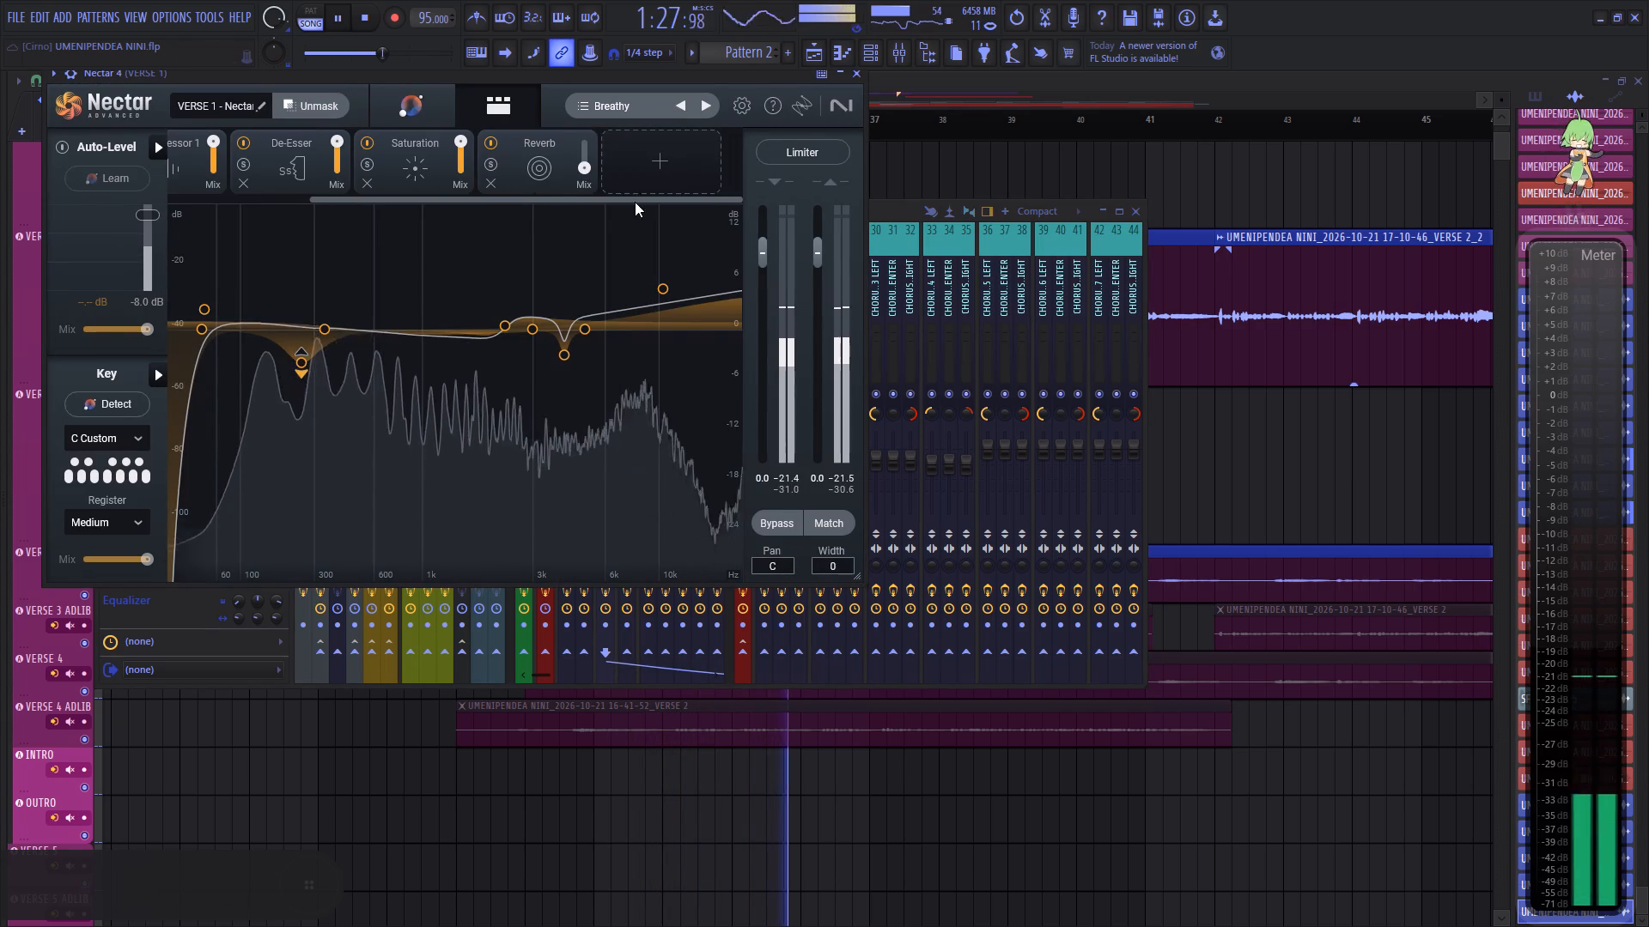
{"action": "left_click_drag", "start_coordinate": [635, 202], "coordinate": [634, 202]}
{"action": "left_click", "coordinate": [571, 180]}
{"action": "scroll", "coordinate": [593, 169], "scroll_direction": "down", "scroll_amount": 1}
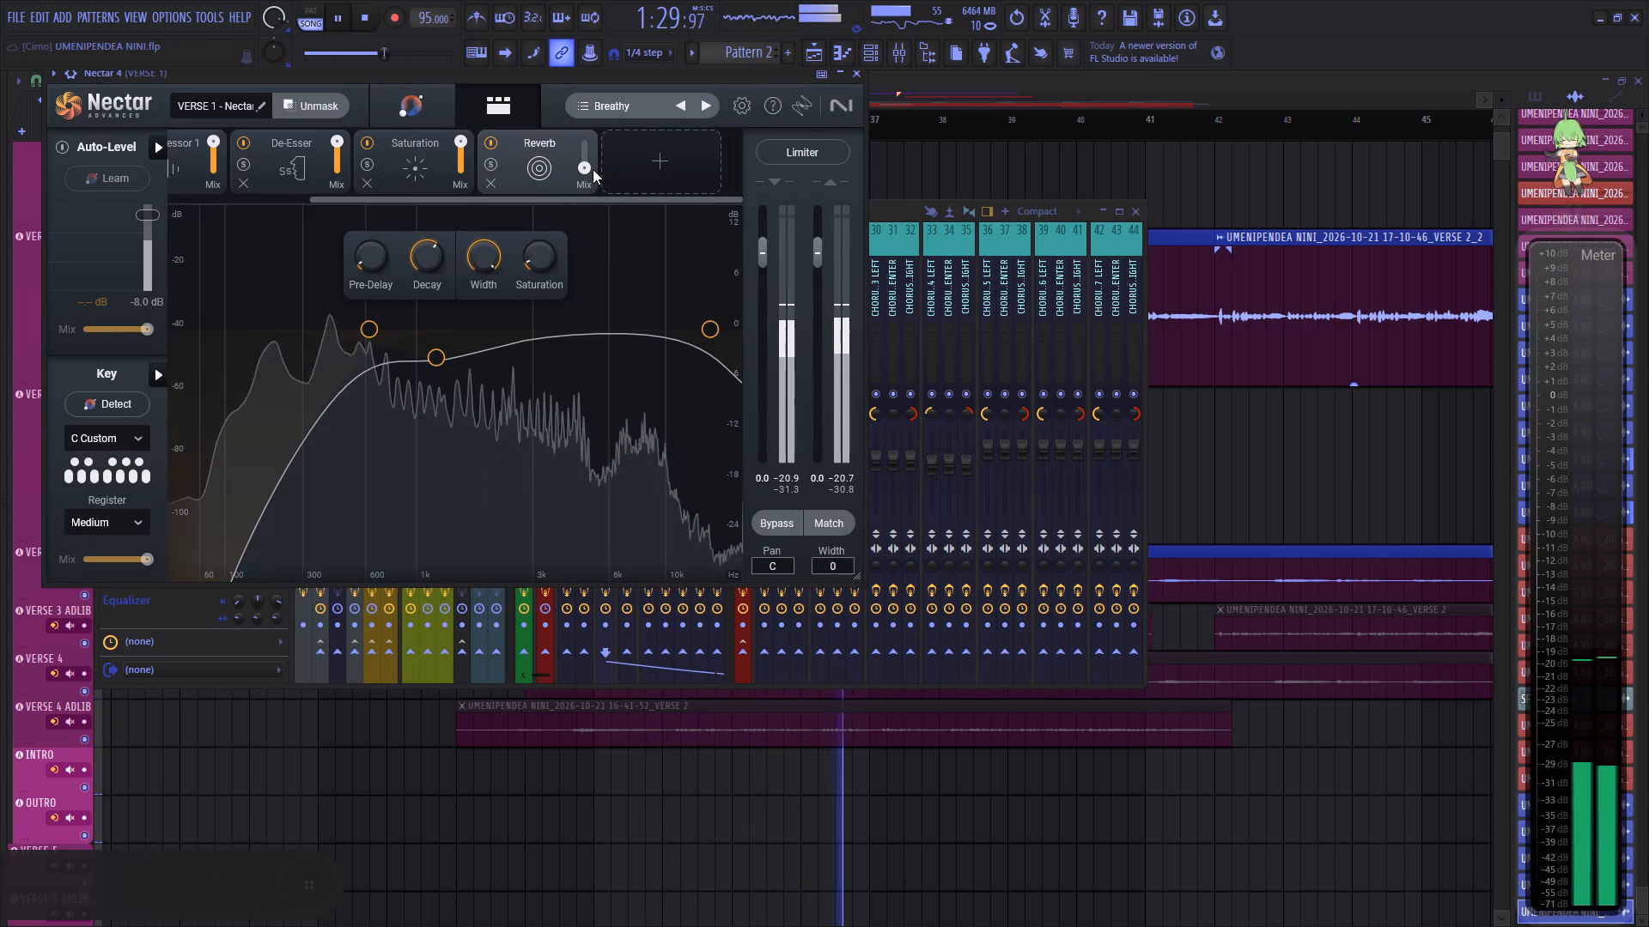
{"action": "scroll", "coordinate": [593, 169], "scroll_direction": "down", "scroll_amount": 4}
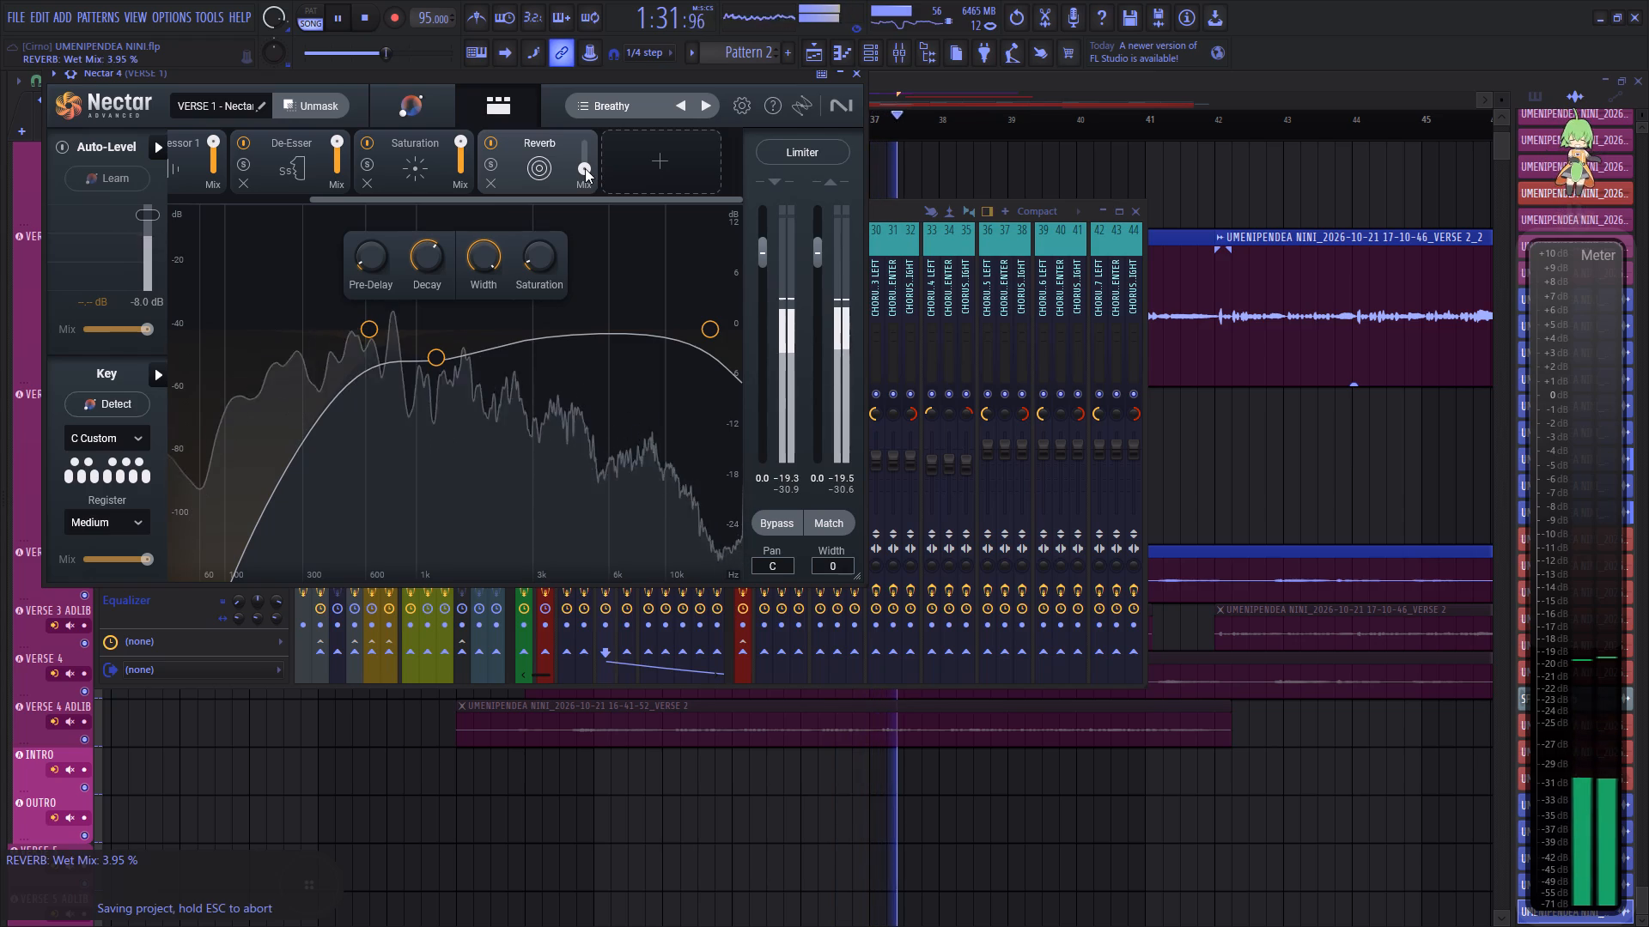
{"action": "scroll", "coordinate": [585, 168], "scroll_direction": "down", "scroll_amount": 1}
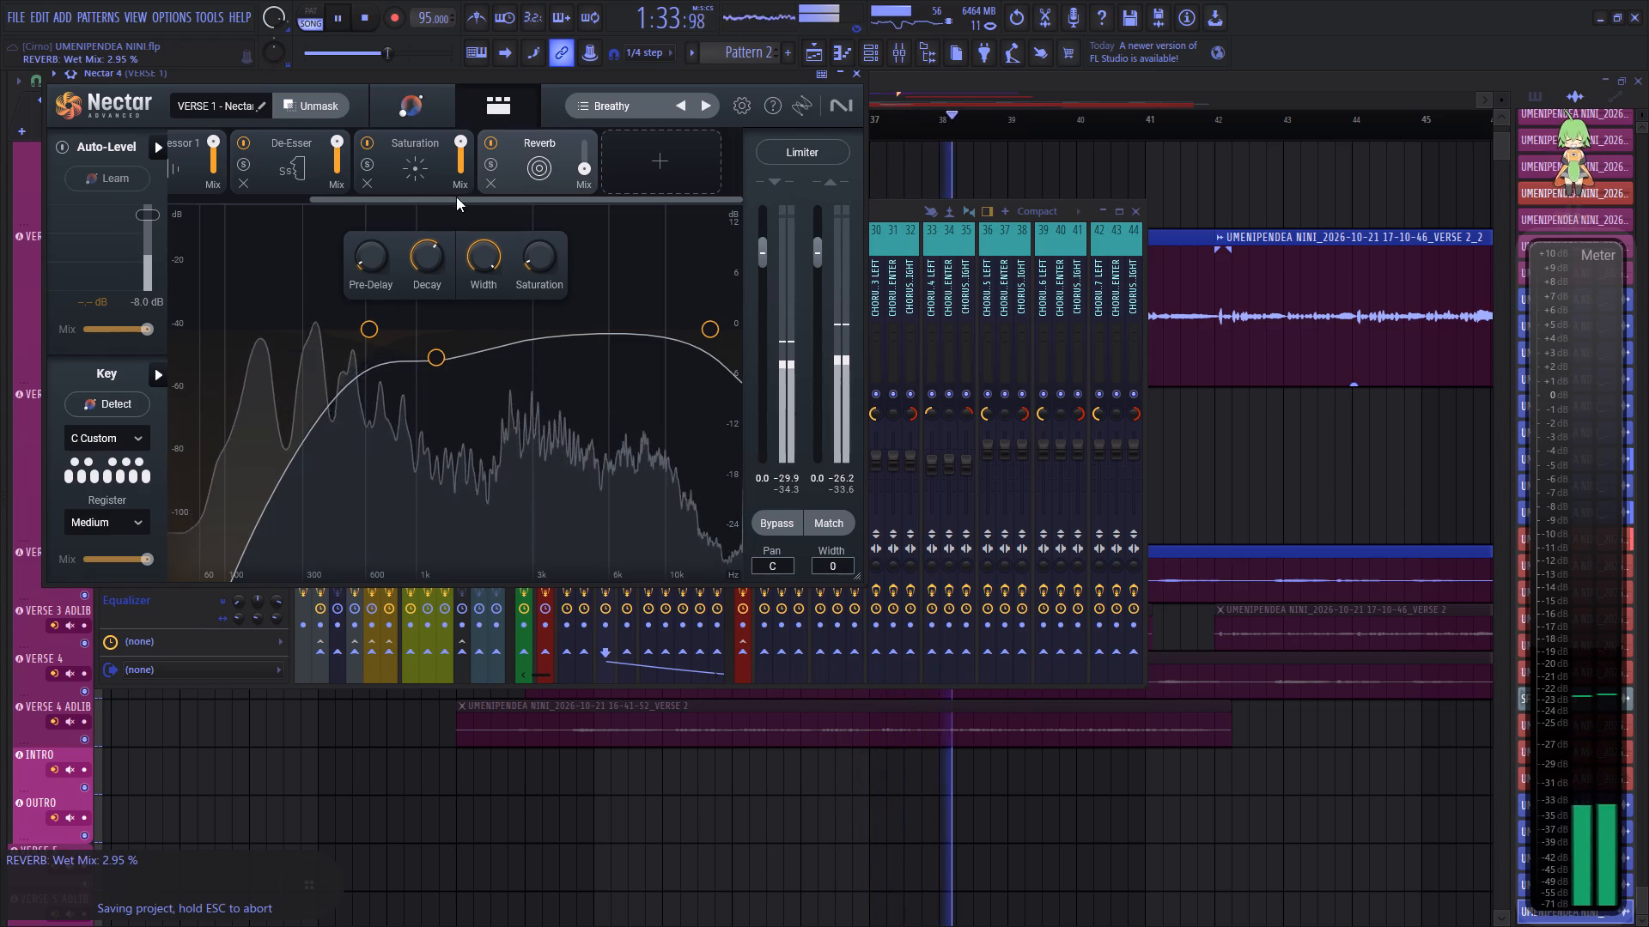
Set insert 5's EQ 1 Baxandall Treble band to 7.2 dB at about 10192 Hz, and close Nectar 4 and the mixer.
{"action": "left_click_drag", "start_coordinate": [456, 197], "coordinate": [201, 202]}
{"action": "left_click", "coordinate": [238, 169]}
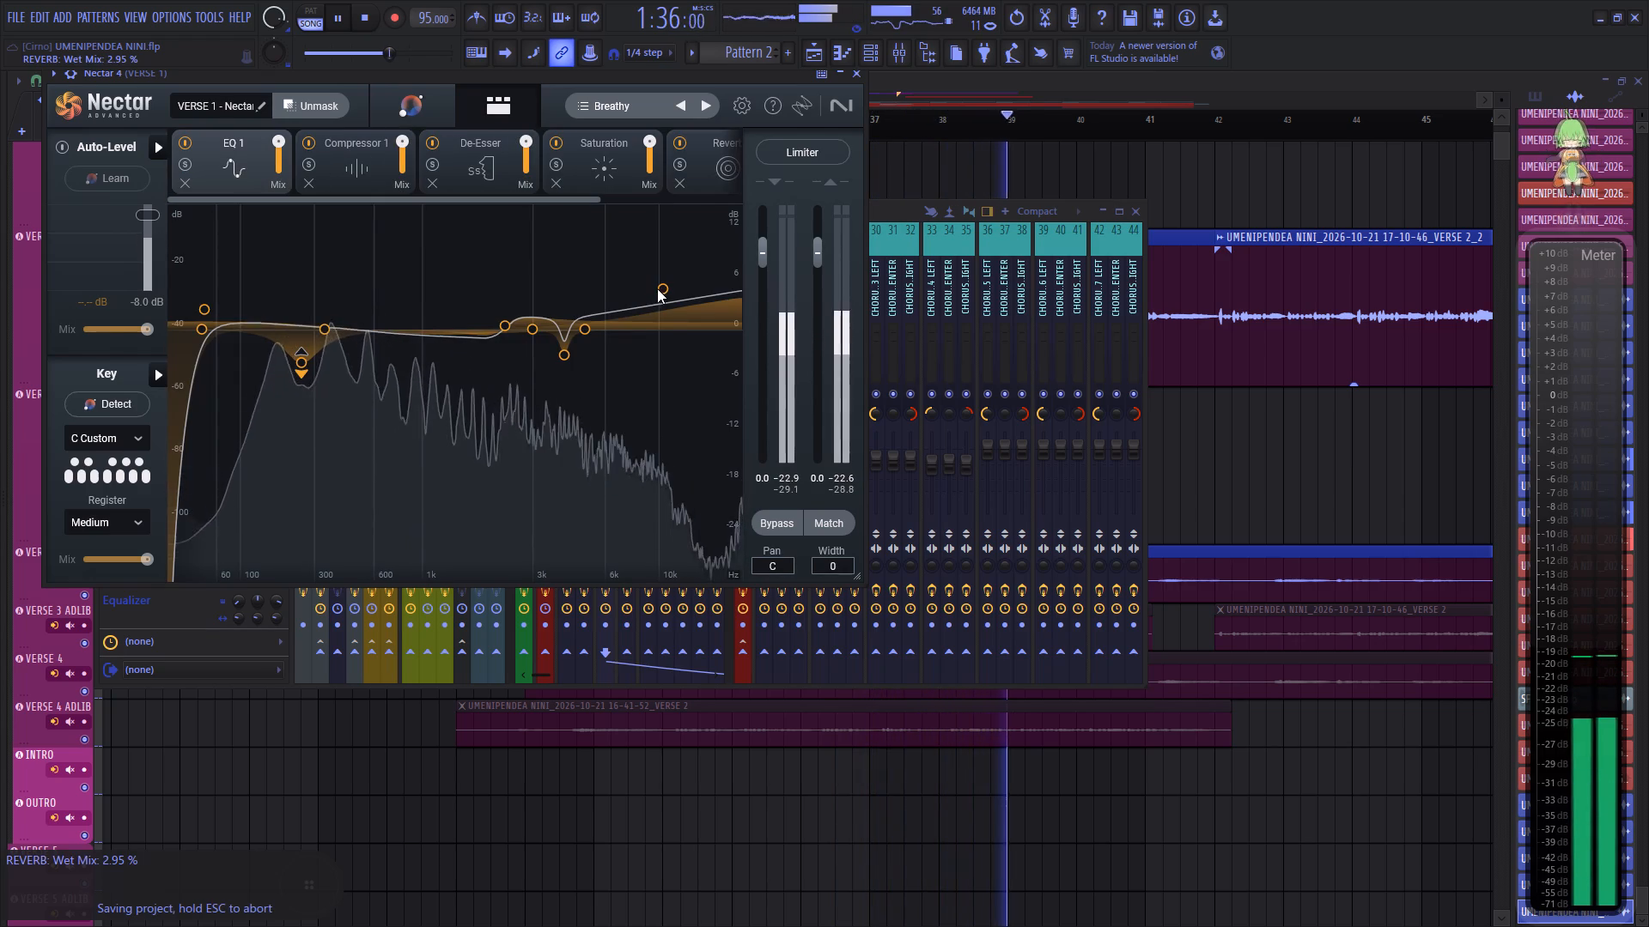
{"action": "left_click_drag", "start_coordinate": [657, 288], "coordinate": [654, 267]}
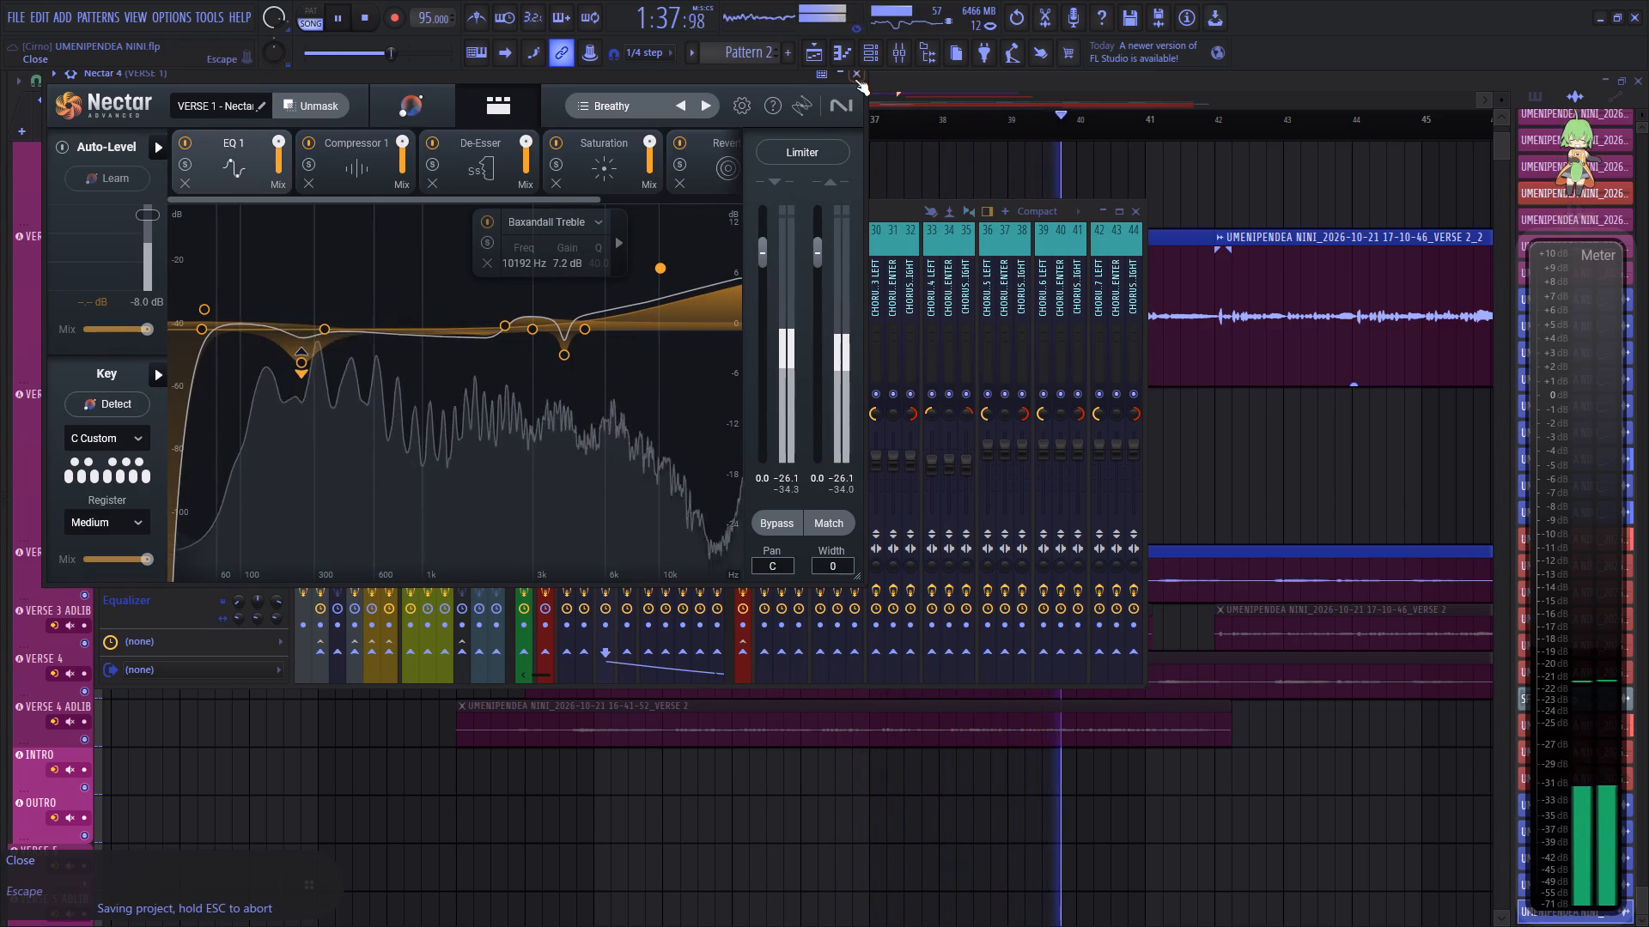
{"action": "left_click", "coordinate": [855, 77]}
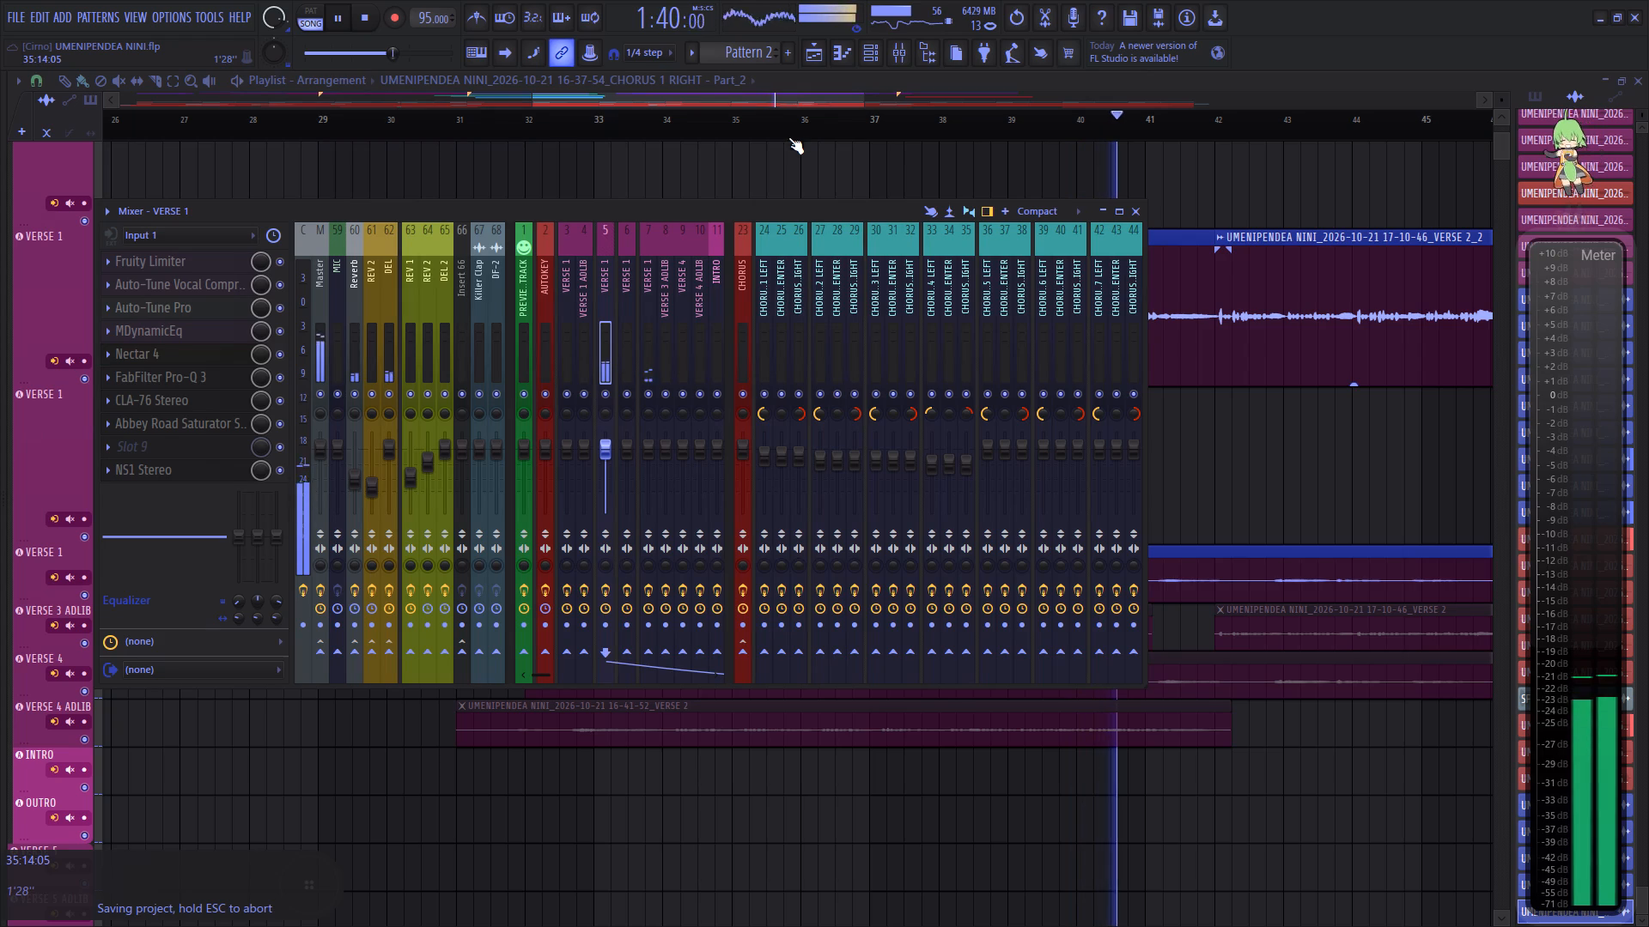
{"action": "left_click", "coordinate": [1135, 205]}
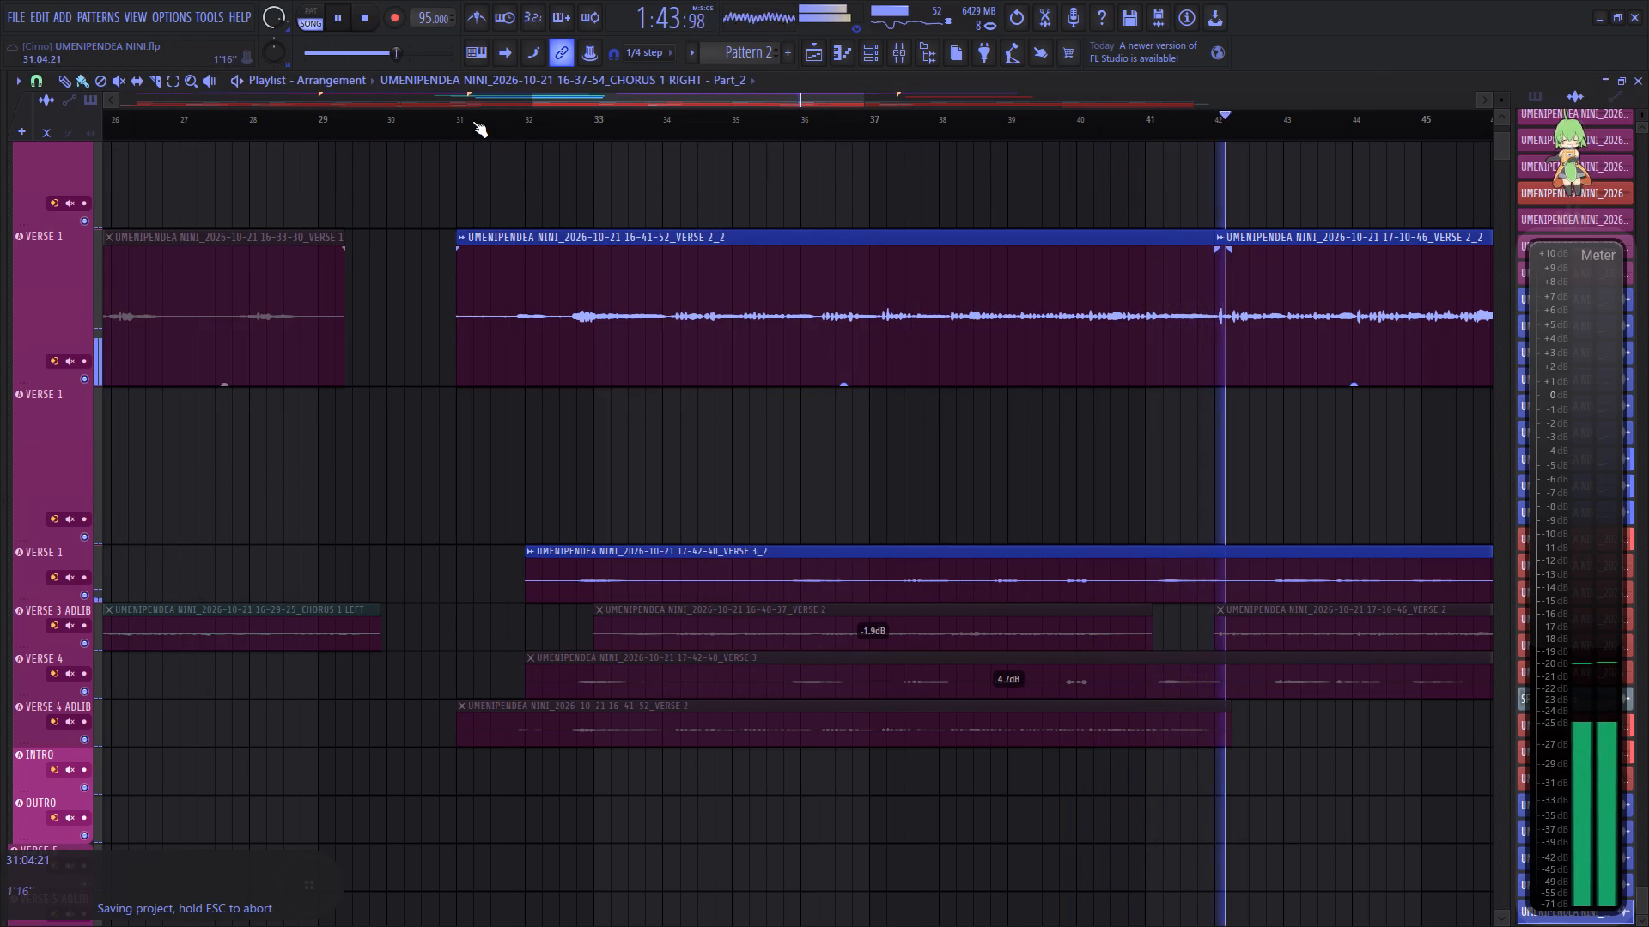
Replay the second verse from about bar 32 and set insert 5's Auto-Tune Vocal Compressor output gain to 3.9 dB.
{"action": "left_click", "coordinate": [509, 121]}
{"action": "left_click", "coordinate": [908, 45]}
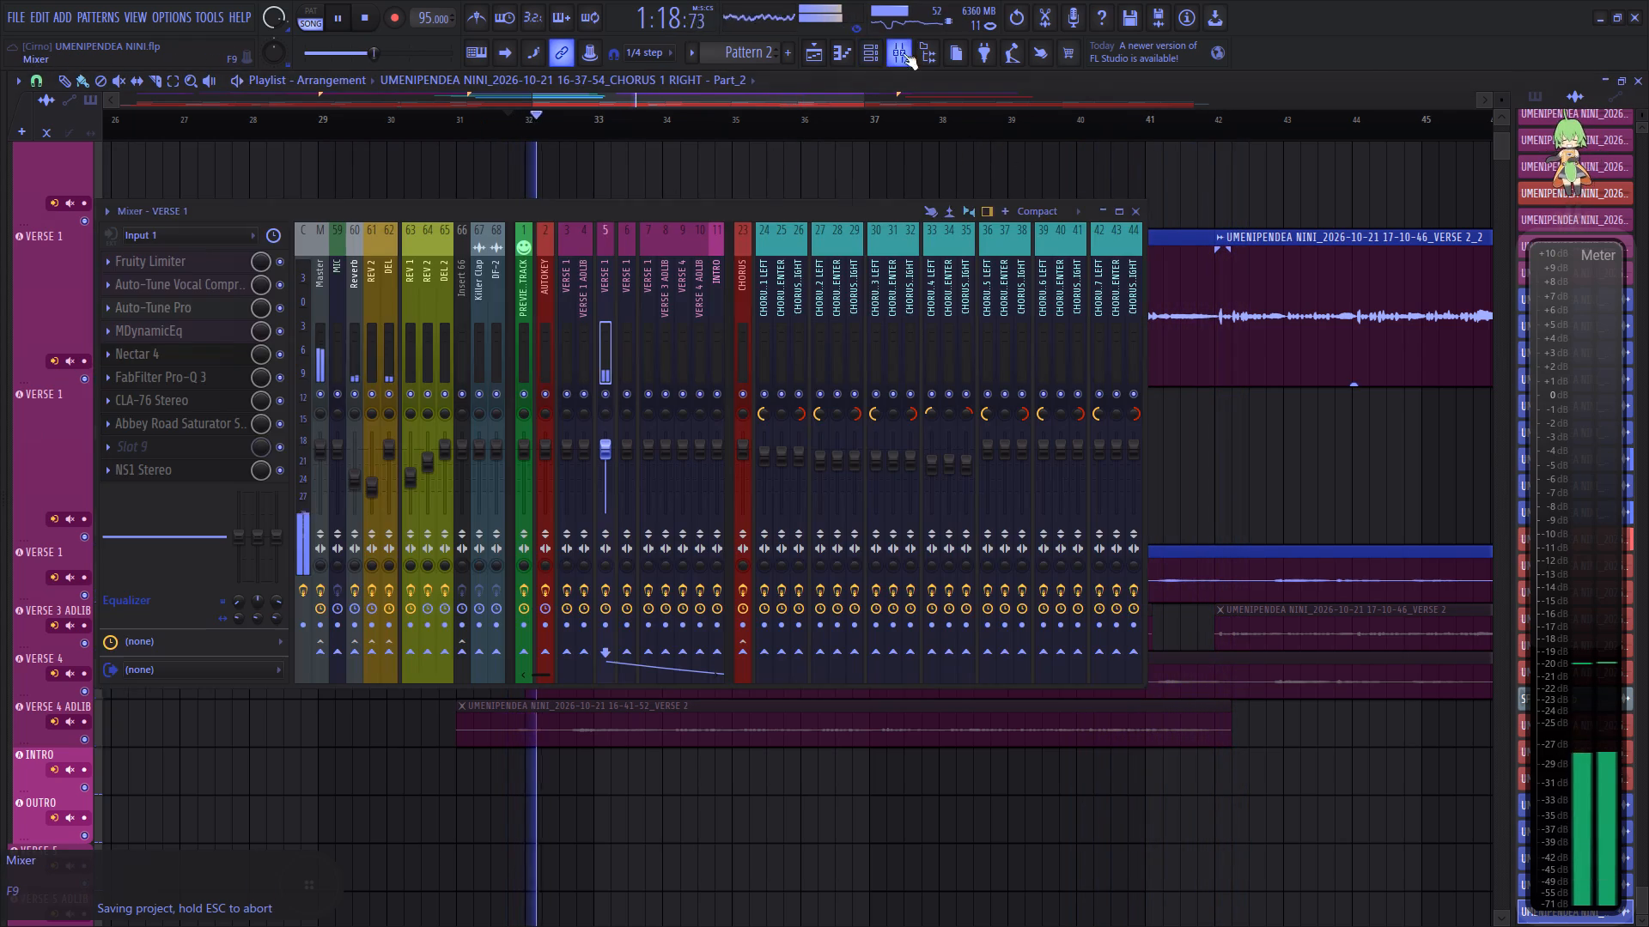
{"action": "left_click", "coordinate": [165, 285]}
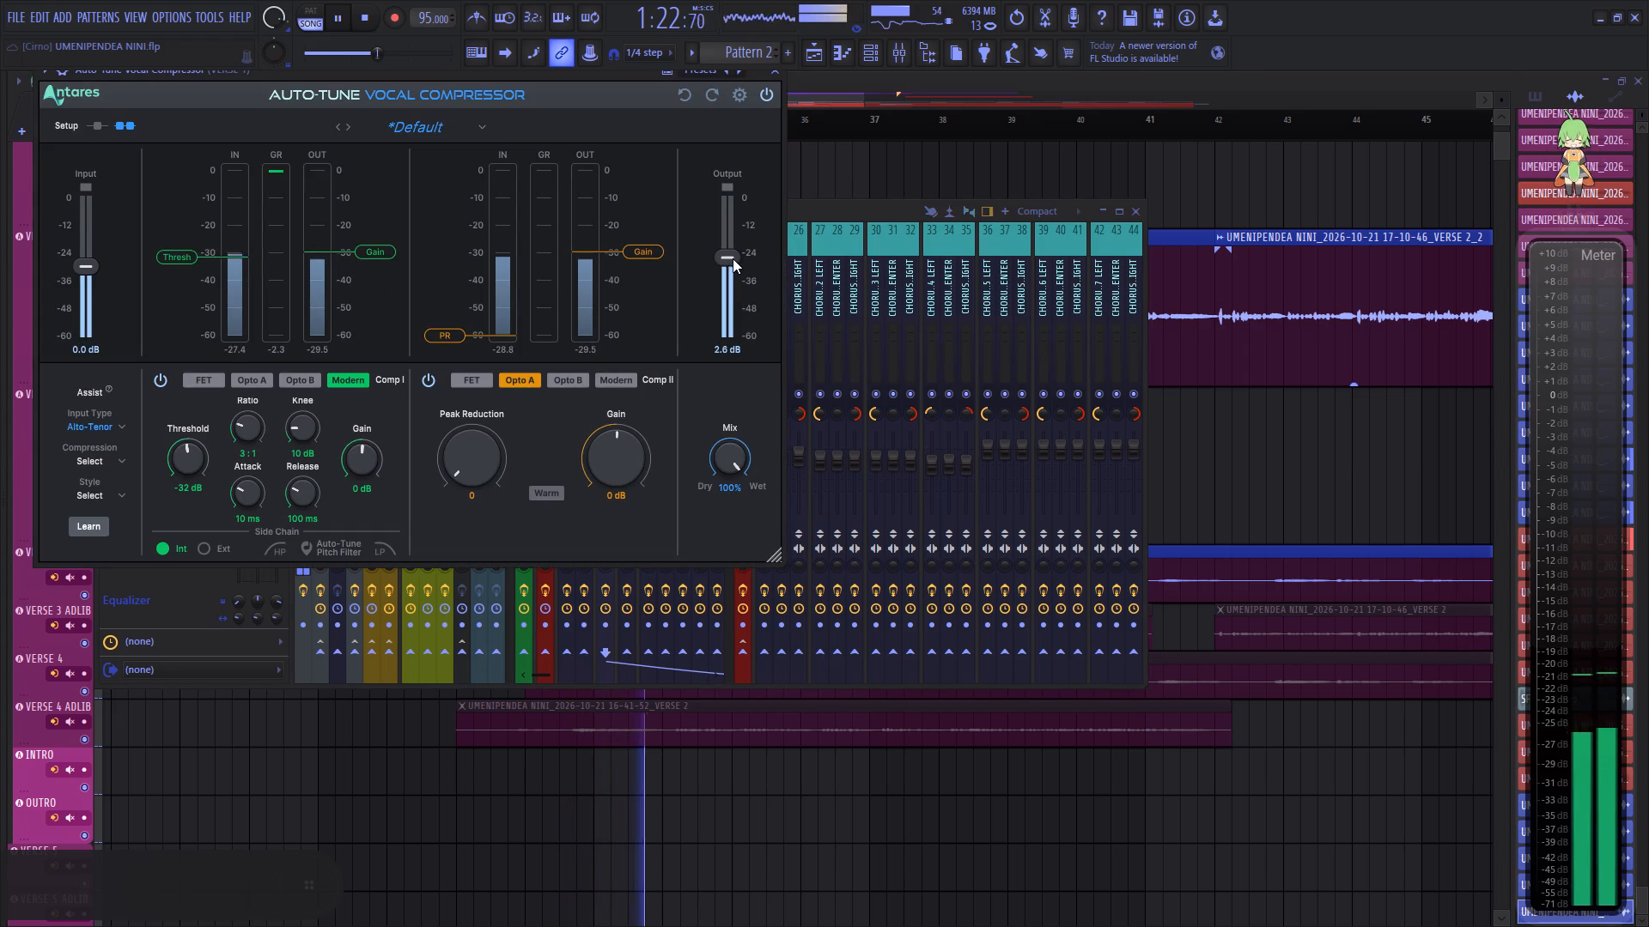
{"action": "scroll", "coordinate": [733, 257], "scroll_direction": "up", "scroll_amount": 1}
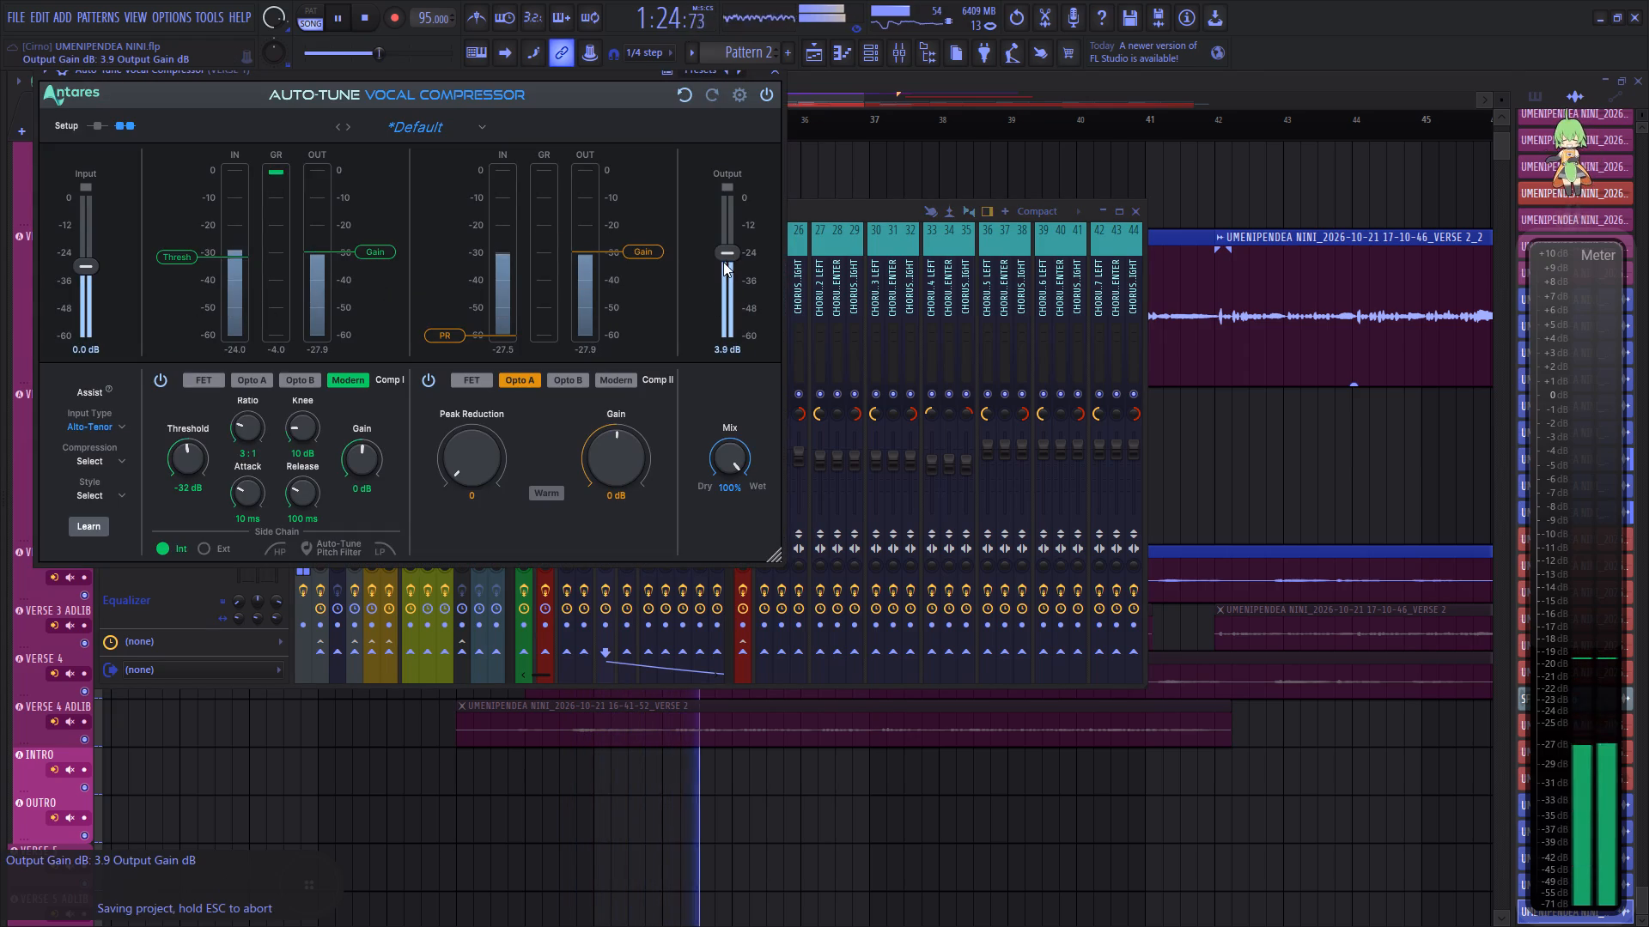
{"action": "scroll", "coordinate": [727, 258], "scroll_direction": "down", "scroll_amount": 1}
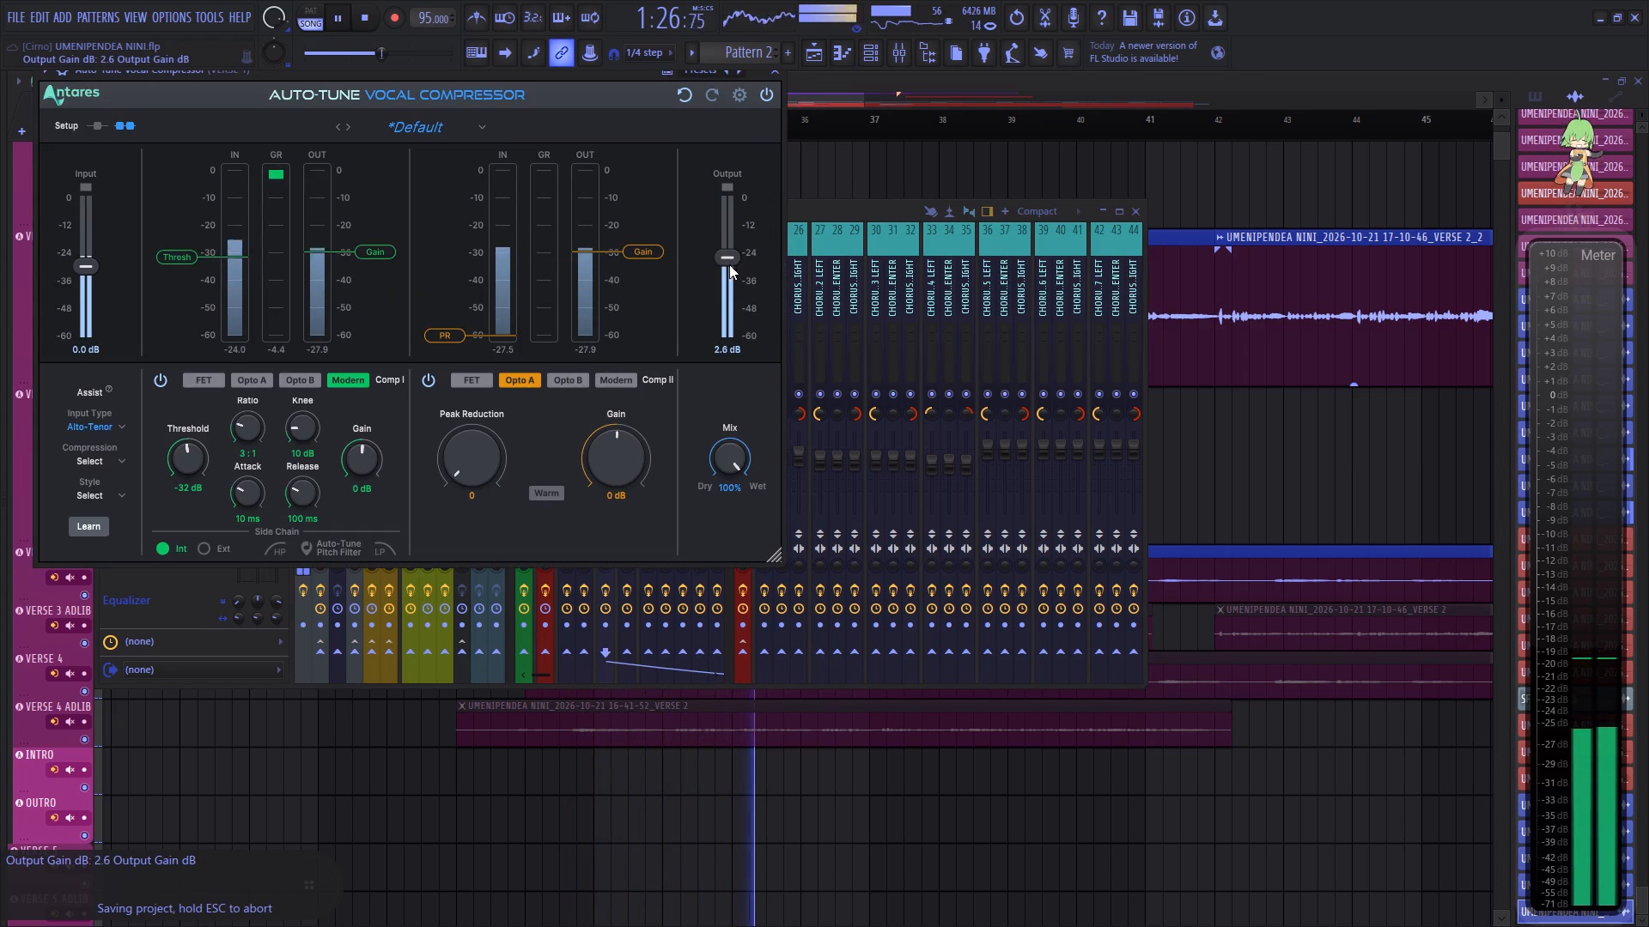
{"action": "scroll", "coordinate": [728, 264], "scroll_direction": "up", "scroll_amount": 1}
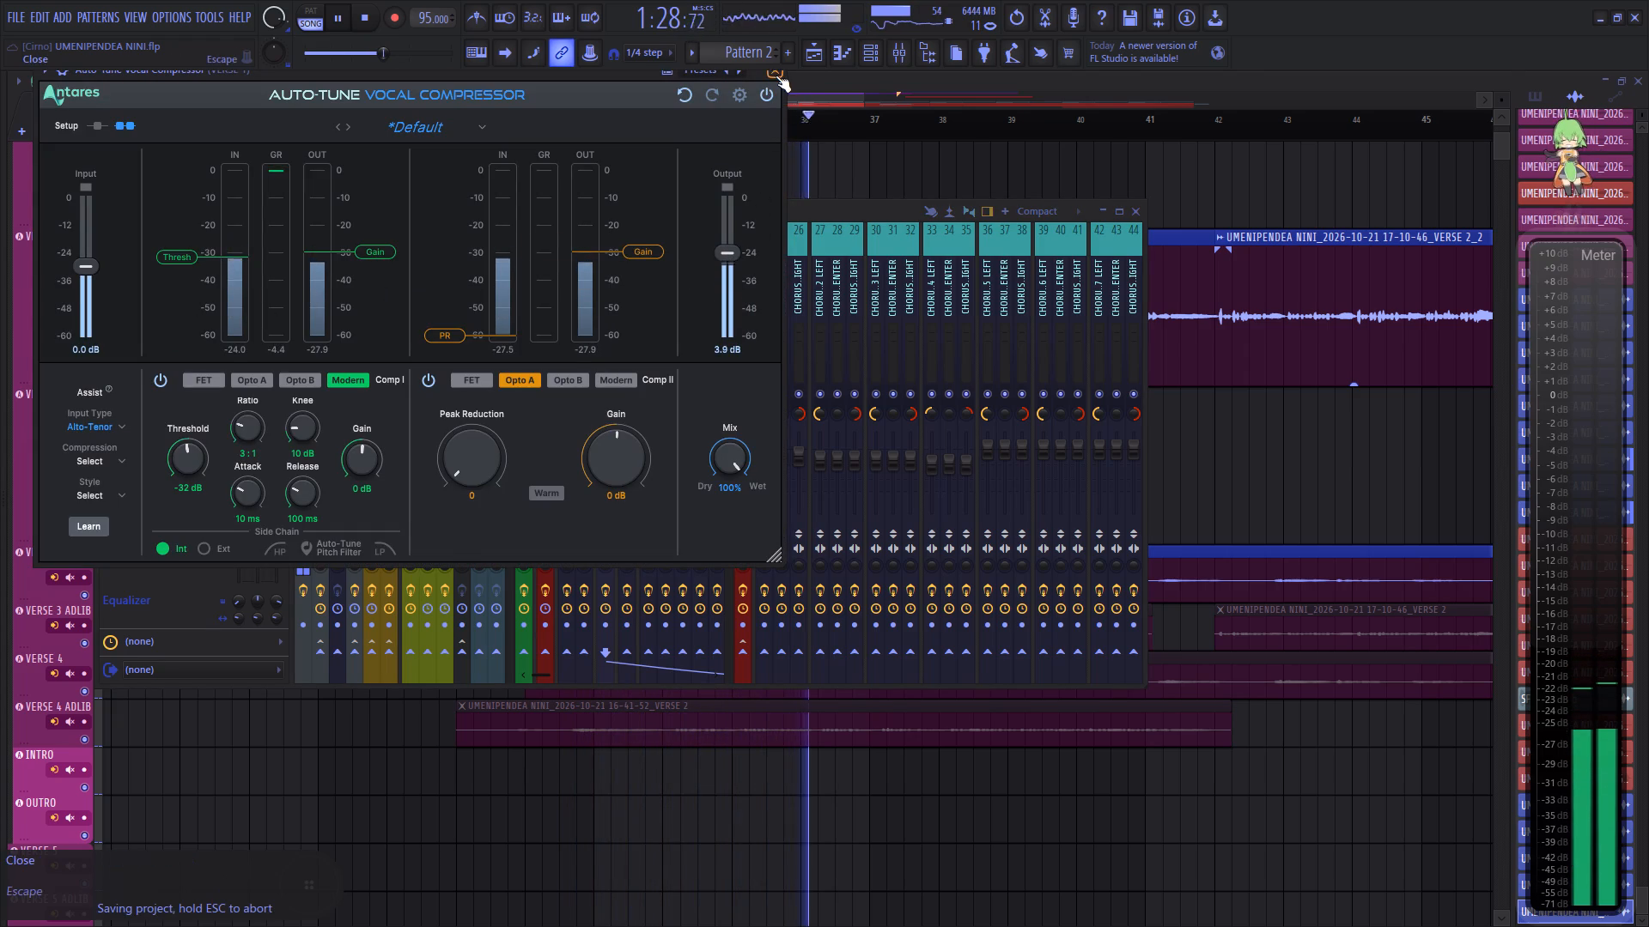
Close the Auto-Tune Vocal Compressor and the mixer.
{"action": "left_click", "coordinate": [776, 76]}
{"action": "left_click", "coordinate": [1129, 209]}
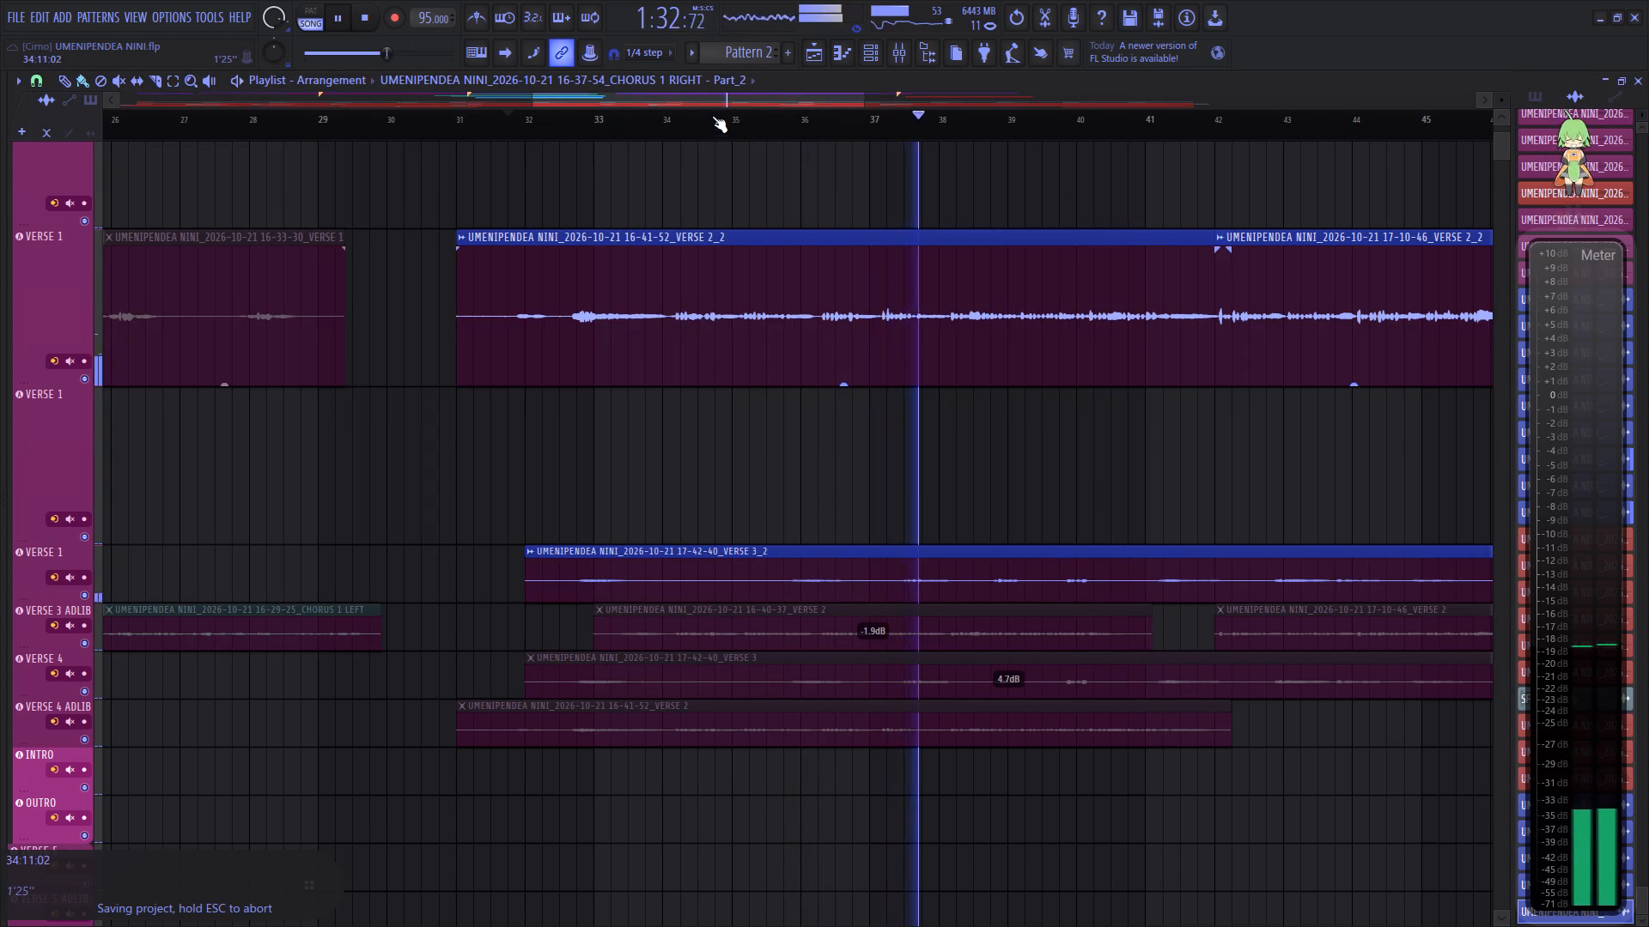
Enlarge the VERSE 1 track holding the second-verse vocal and solo it, with playback restarted near bar 31.
{"action": "scroll", "coordinate": [715, 120], "scroll_direction": "down", "scroll_amount": 4}
{"action": "left_click_drag", "start_coordinate": [672, 98], "coordinate": [788, 84]}
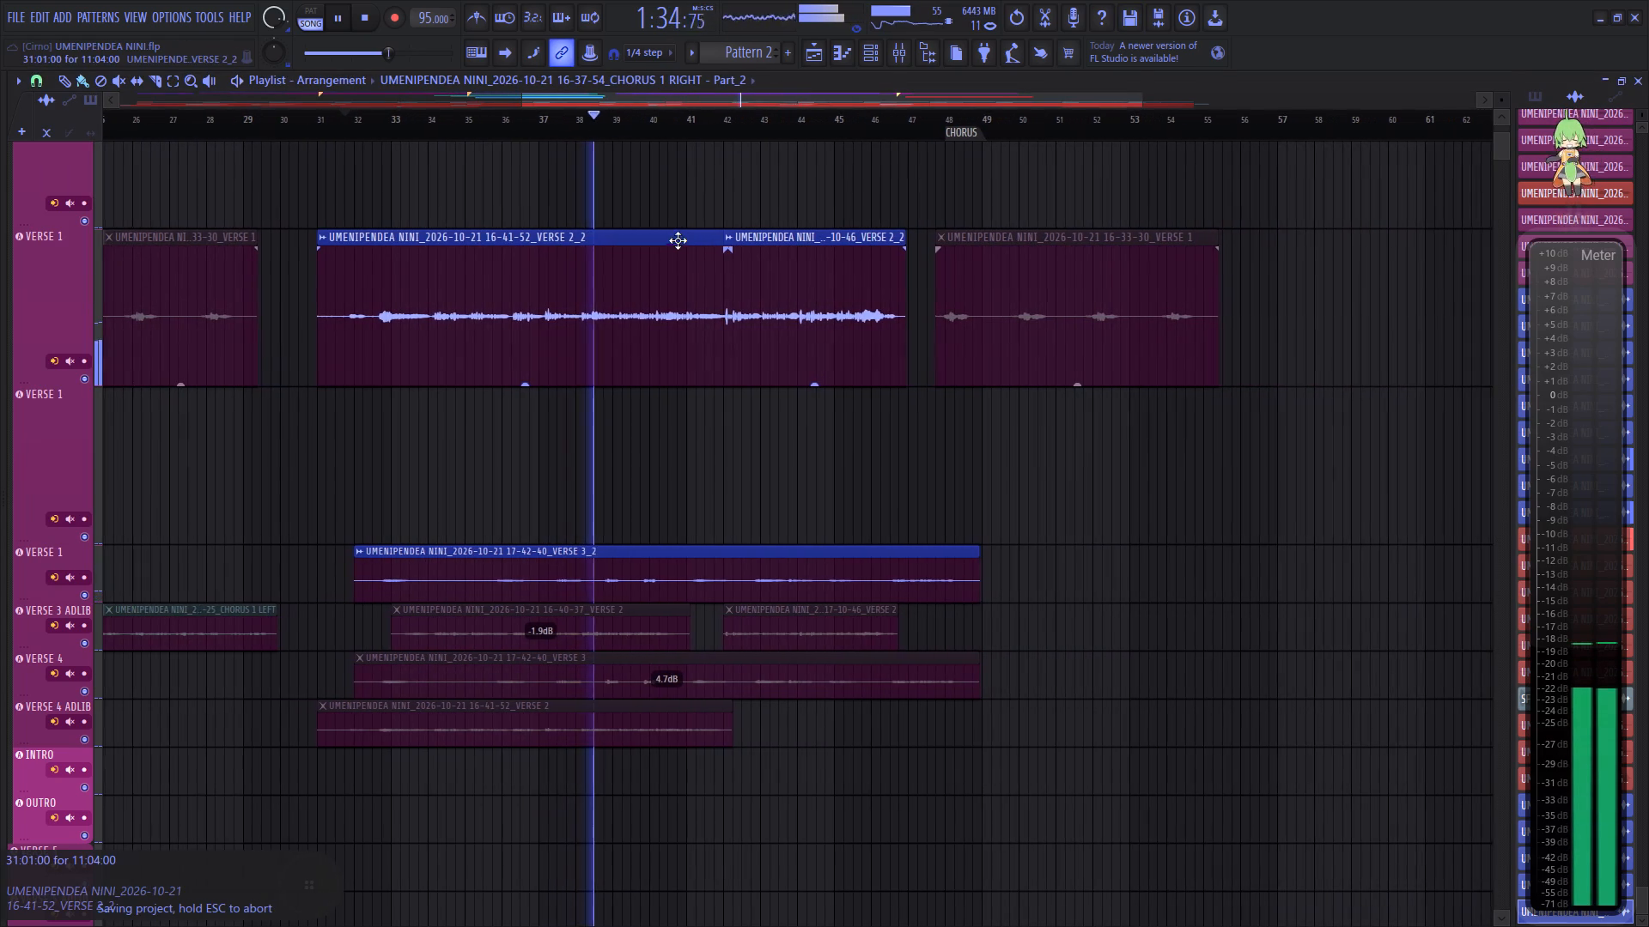
{"action": "left_click_drag", "start_coordinate": [52, 376], "coordinate": [20, 724]}
{"action": "scroll", "coordinate": [357, 130], "scroll_direction": "up", "scroll_amount": 2}
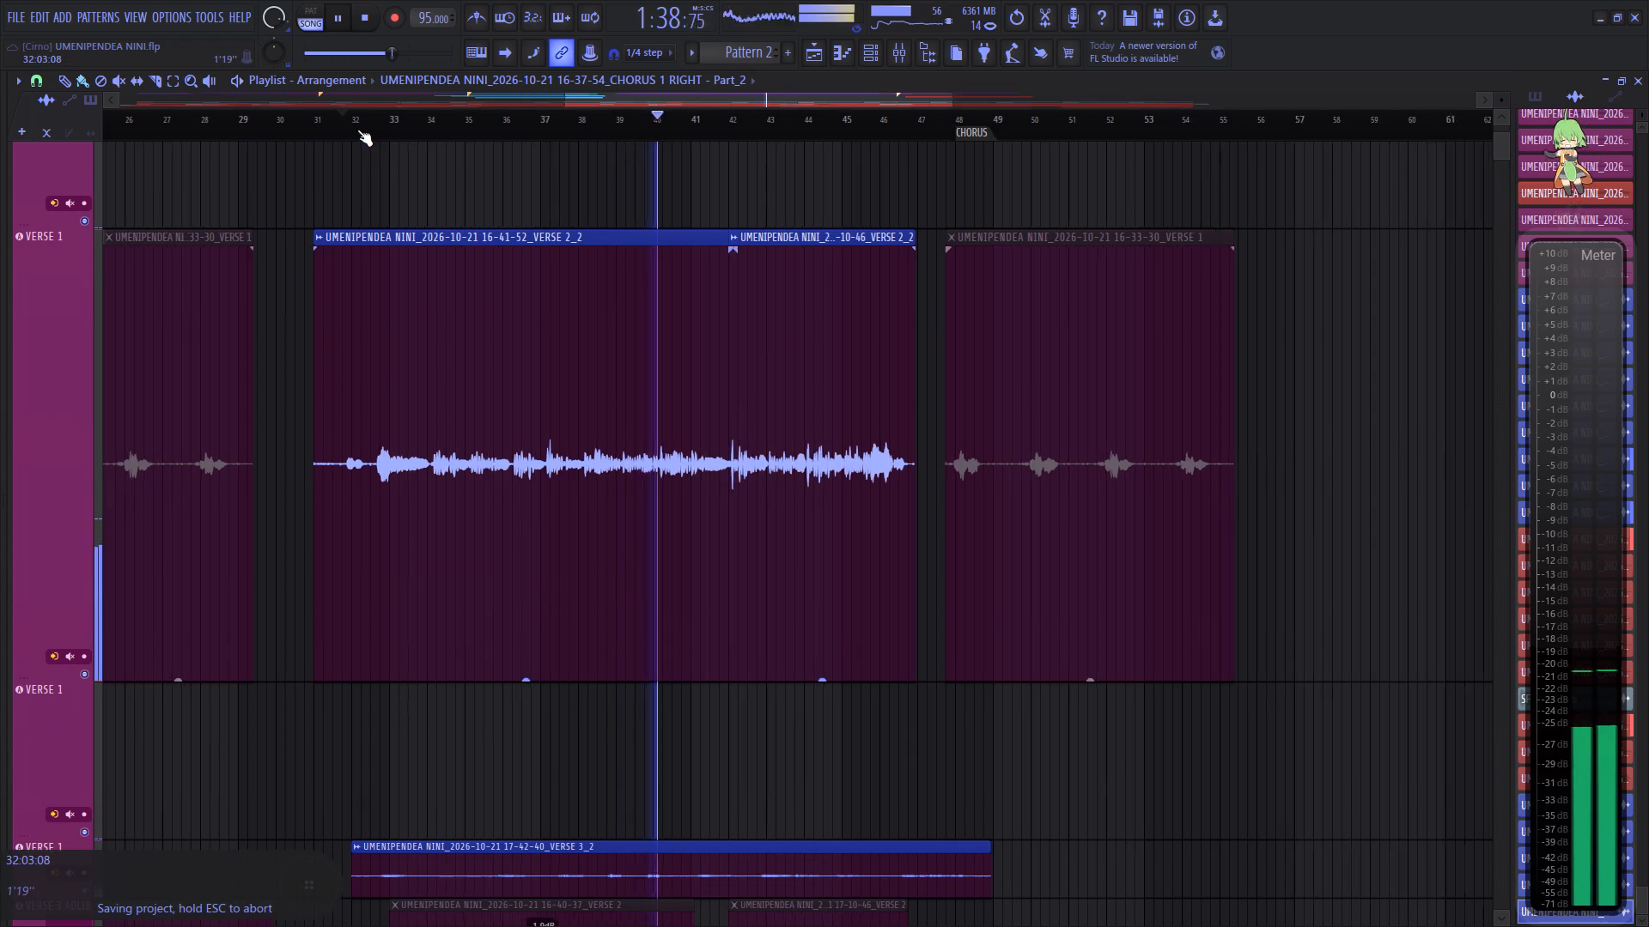
{"action": "scroll", "coordinate": [357, 130], "scroll_direction": "up", "scroll_amount": 5}
{"action": "left_click", "coordinate": [221, 113]}
{"action": "right_click", "coordinate": [87, 682]}
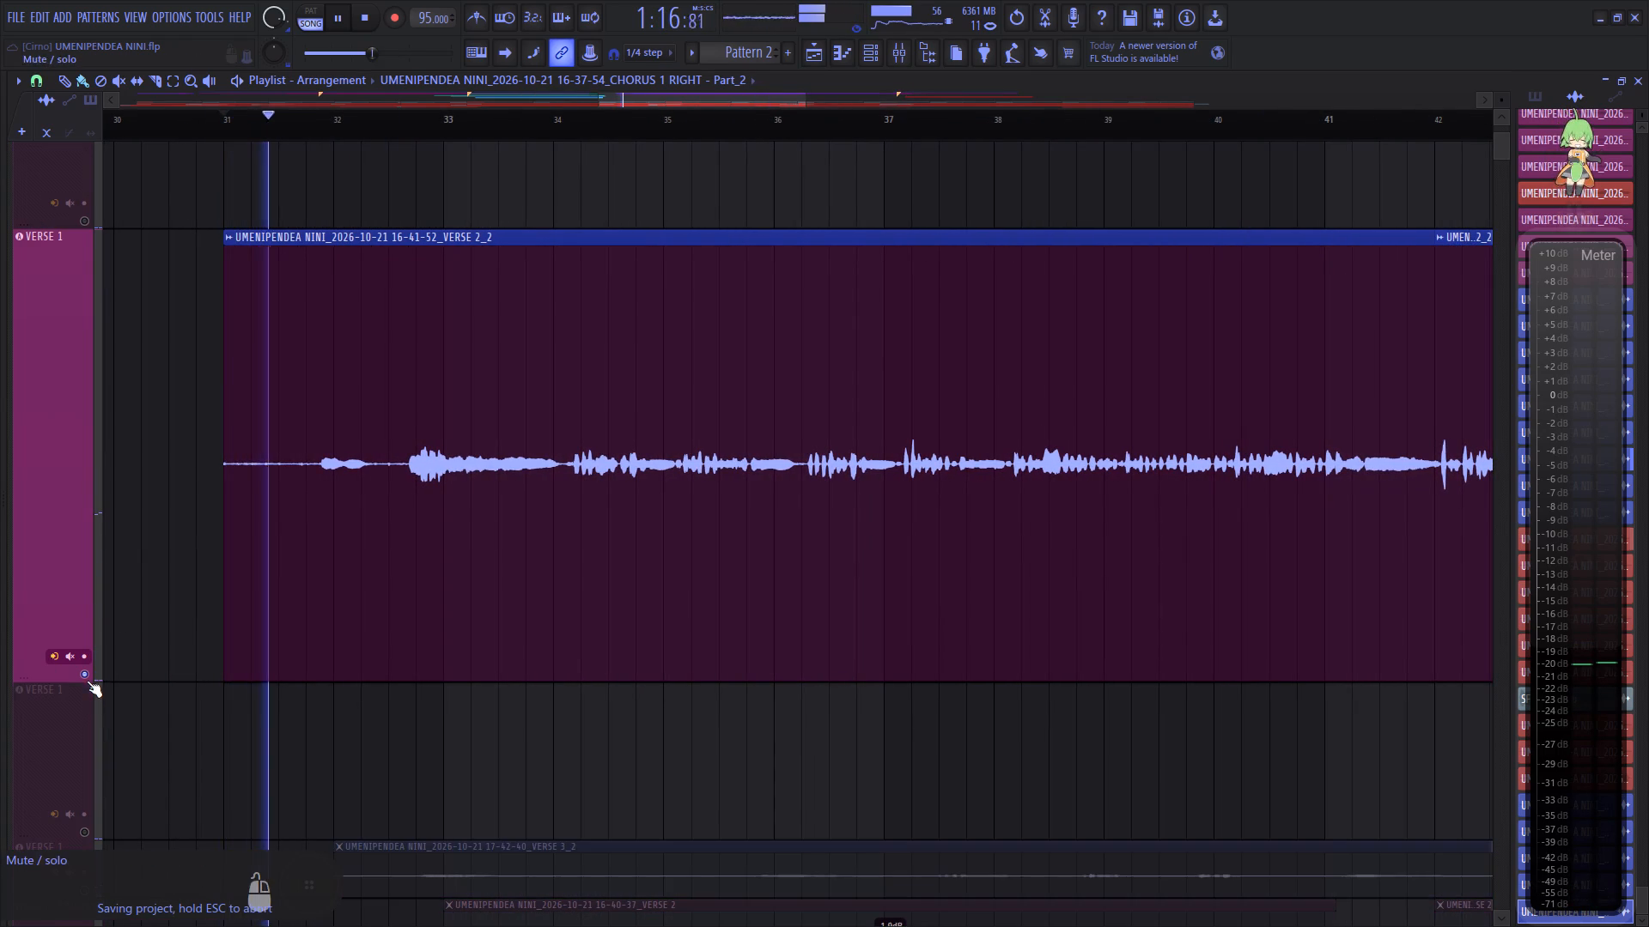
Change the playlist snap setting and cut out the near-silent stretch in bar 32 of the second-verse clip with the Slice tool.
{"action": "left_click", "coordinate": [156, 82]}
{"action": "scroll", "coordinate": [446, 128], "scroll_direction": "up", "scroll_amount": 6}
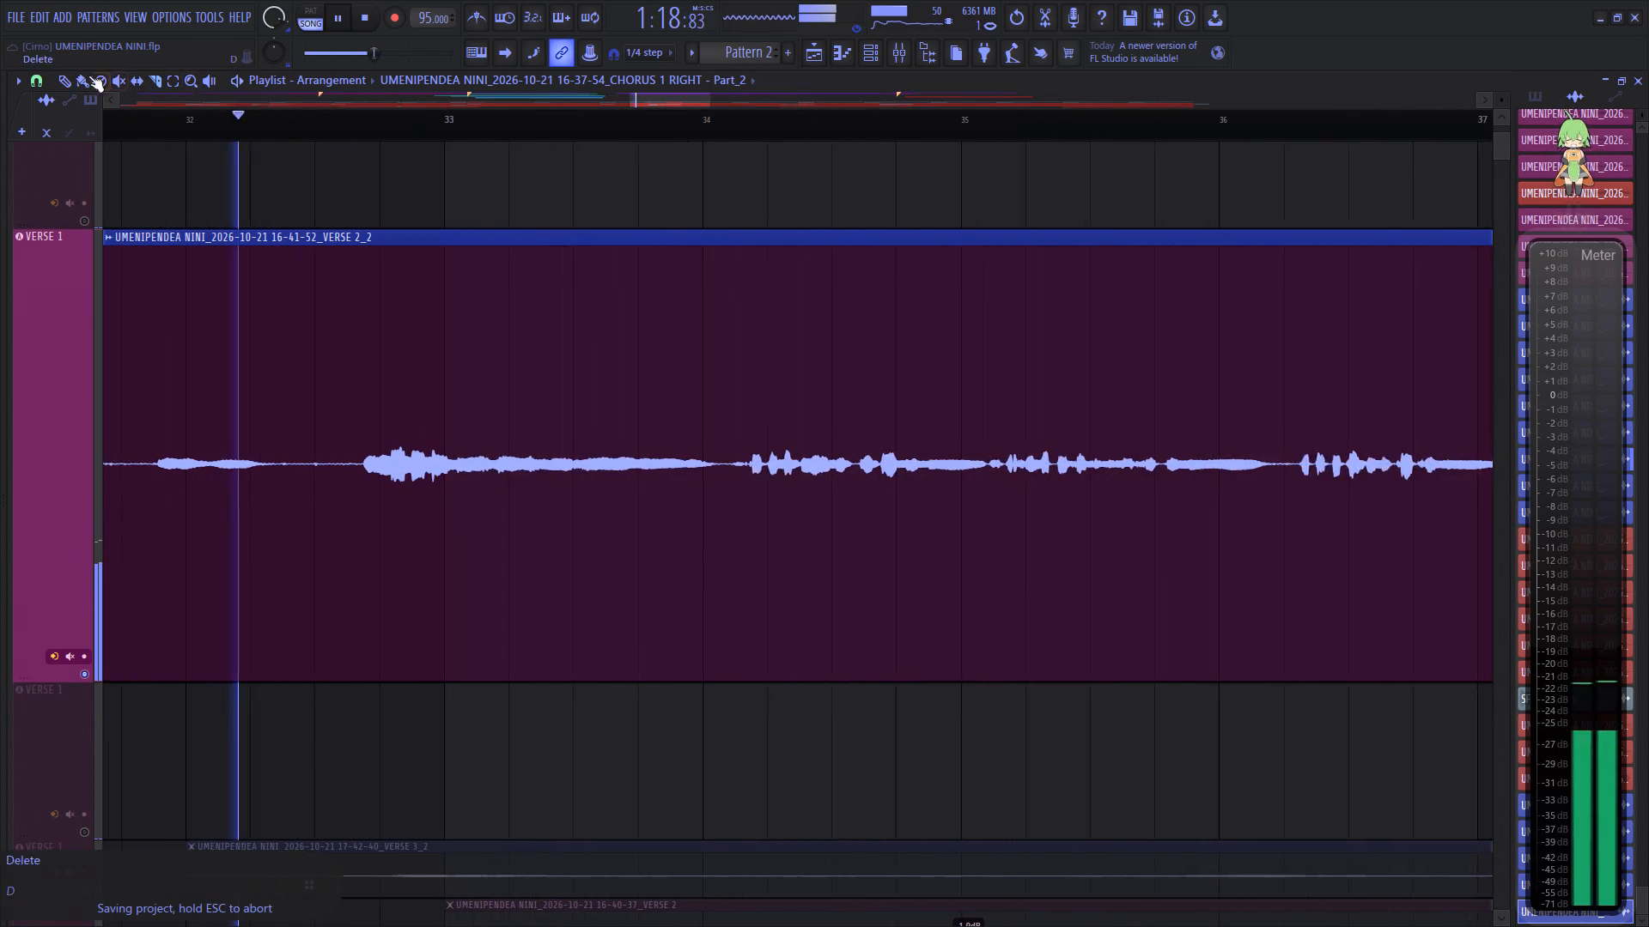
{"action": "left_click", "coordinate": [36, 82]}
{"action": "left_click", "coordinate": [62, 157]}
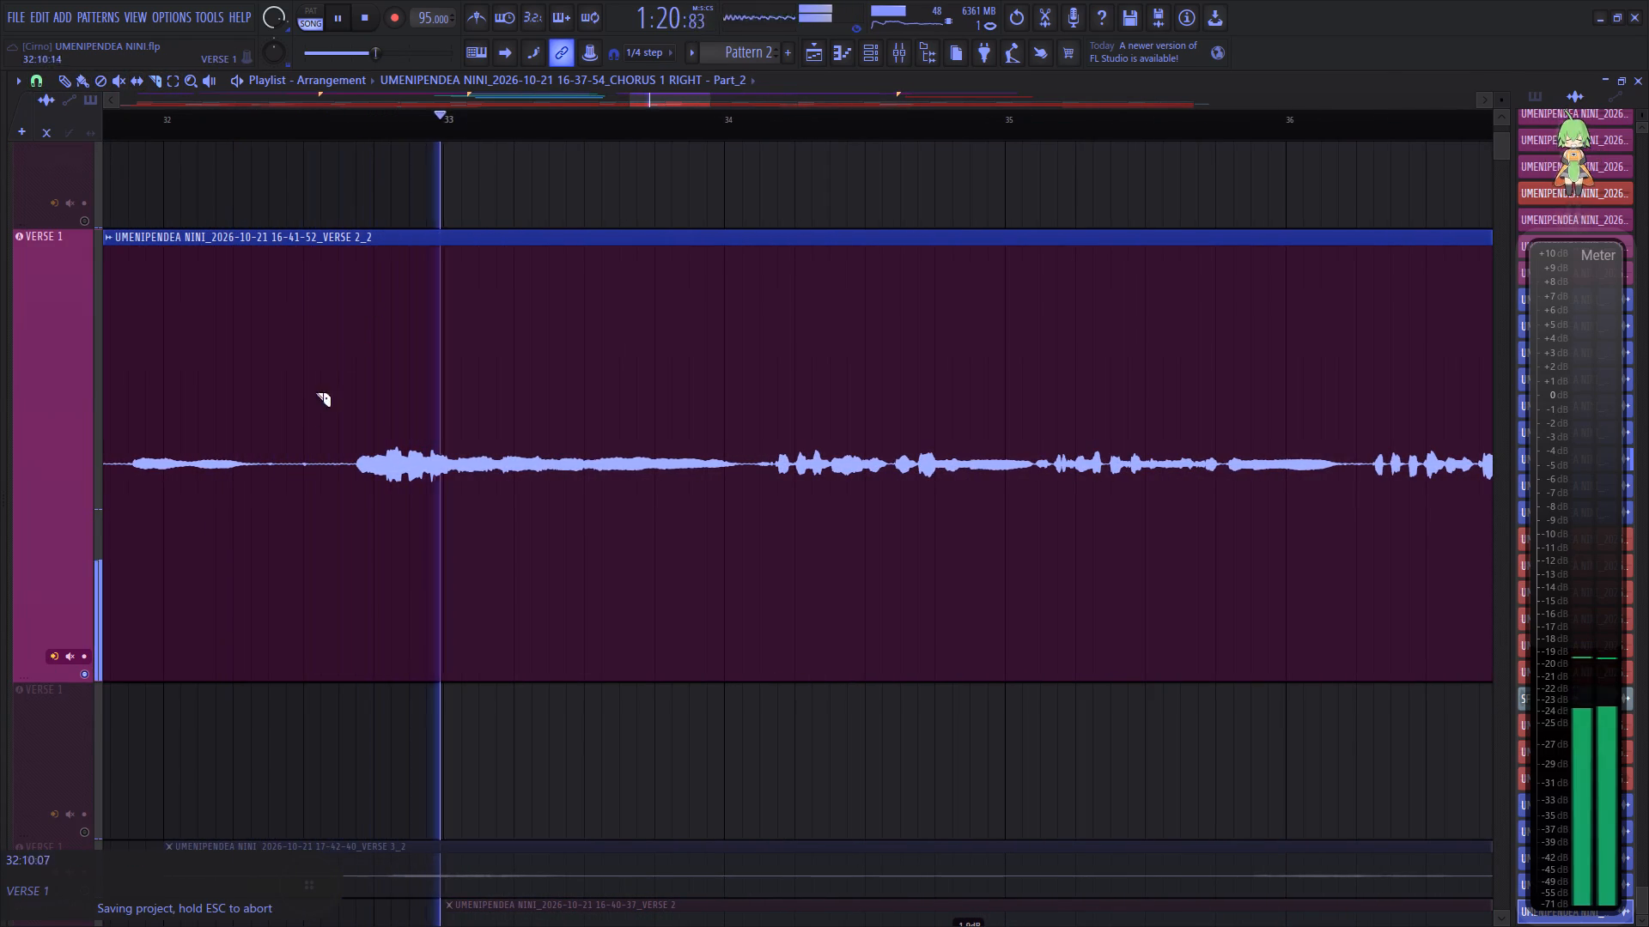
{"action": "left_click", "coordinate": [262, 446]}
{"action": "right_click", "coordinate": [349, 439]}
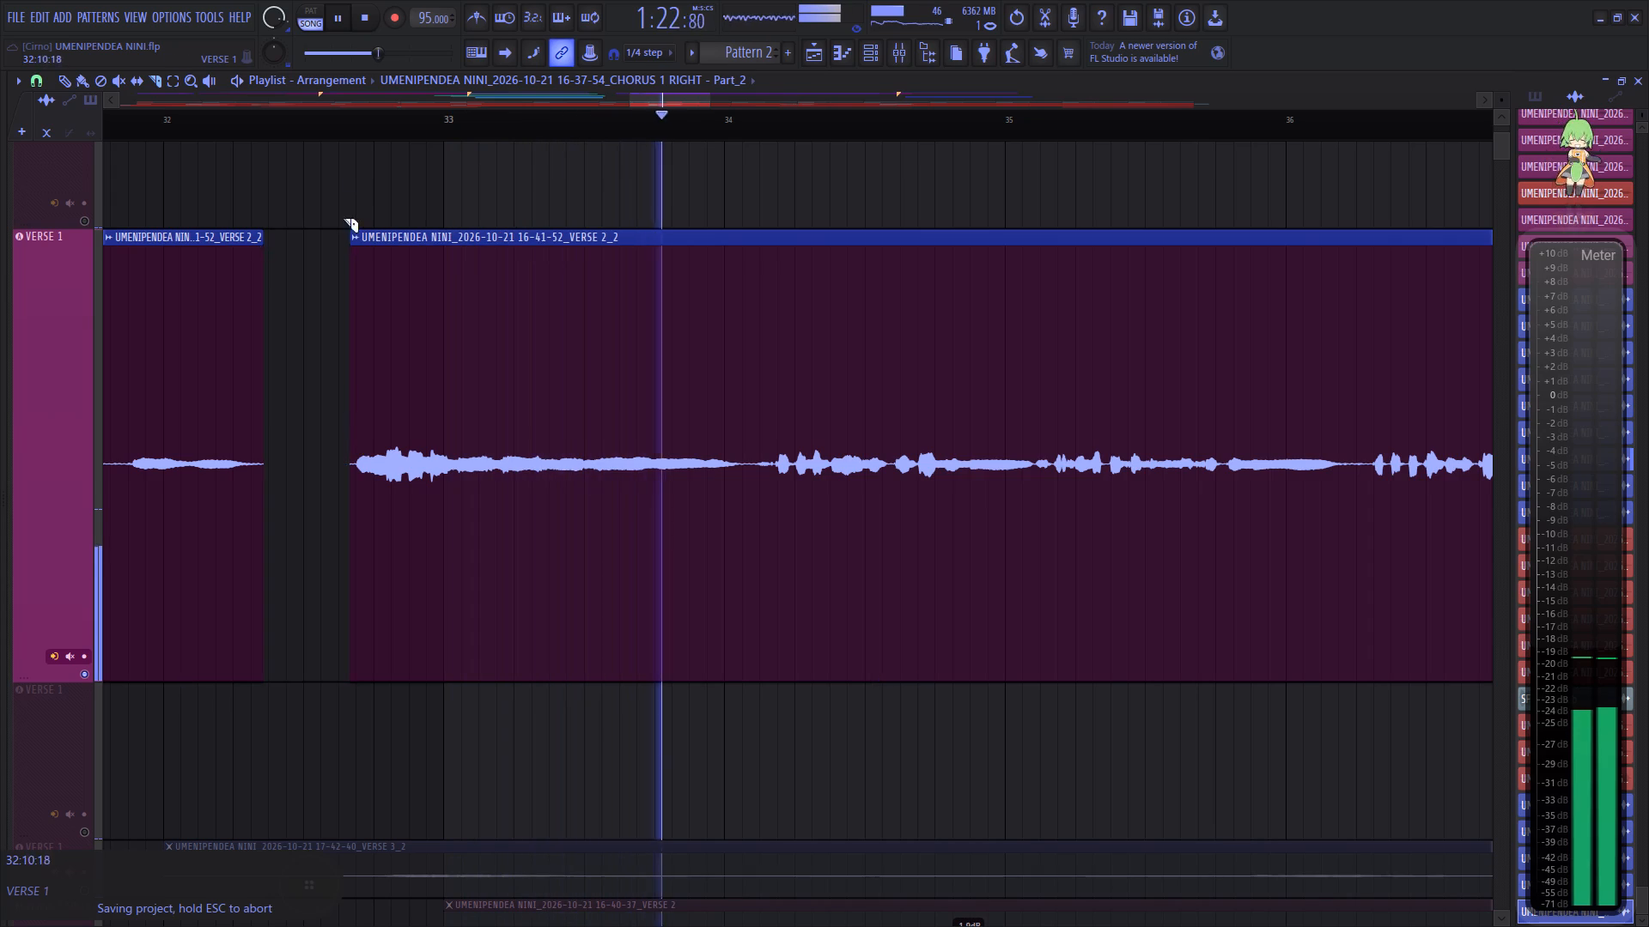
Replay from about 33:07 and slice the second-verse clip just after bar 34, where the long phrase ends.
{"action": "left_click_drag", "start_coordinate": [657, 97], "coordinate": [670, 101]}
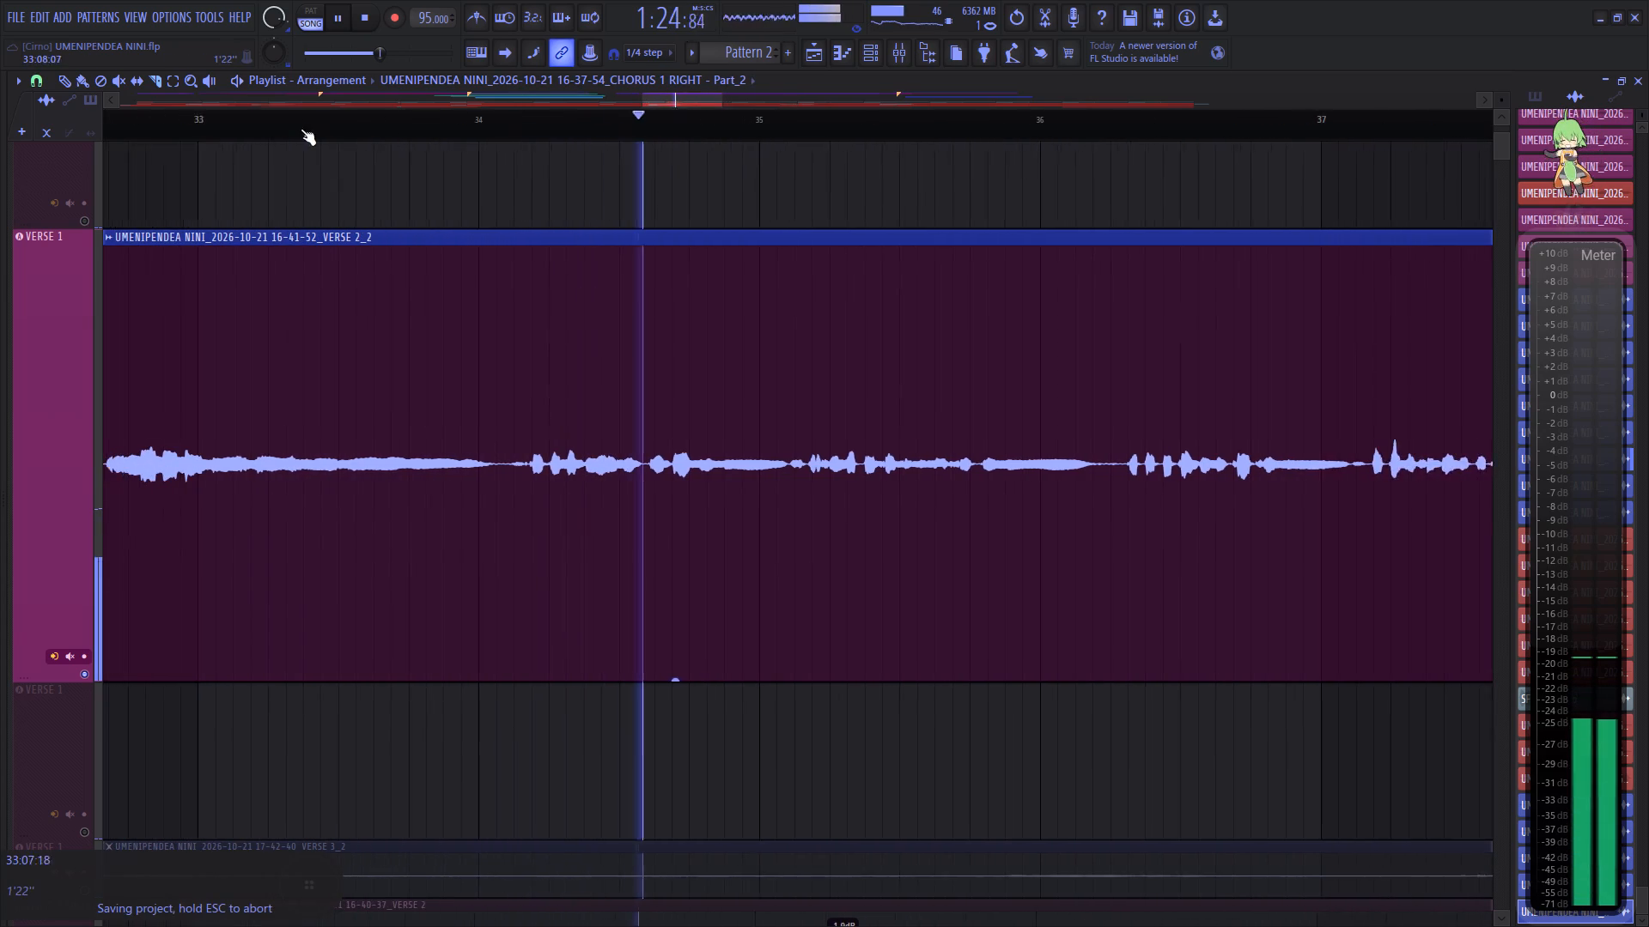
{"action": "left_click", "coordinate": [311, 127]}
{"action": "scroll", "coordinate": [484, 128], "scroll_direction": "up", "scroll_amount": 7}
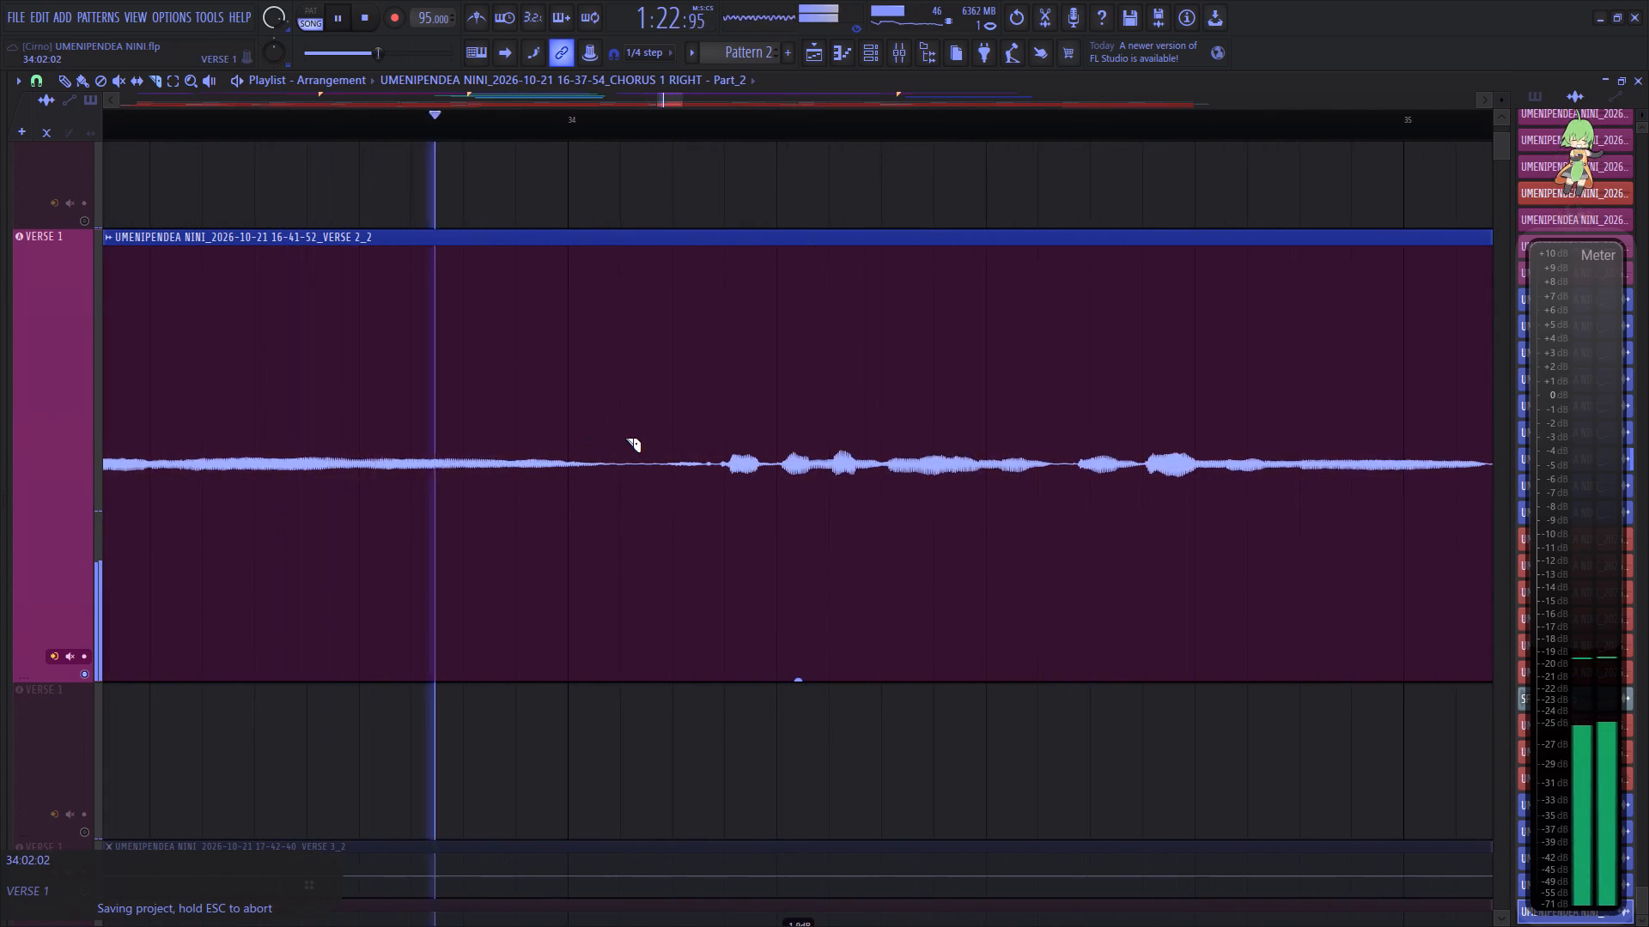
{"action": "left_click", "coordinate": [625, 438]}
{"action": "key", "text": "space"}
{"action": "key", "text": "space"}
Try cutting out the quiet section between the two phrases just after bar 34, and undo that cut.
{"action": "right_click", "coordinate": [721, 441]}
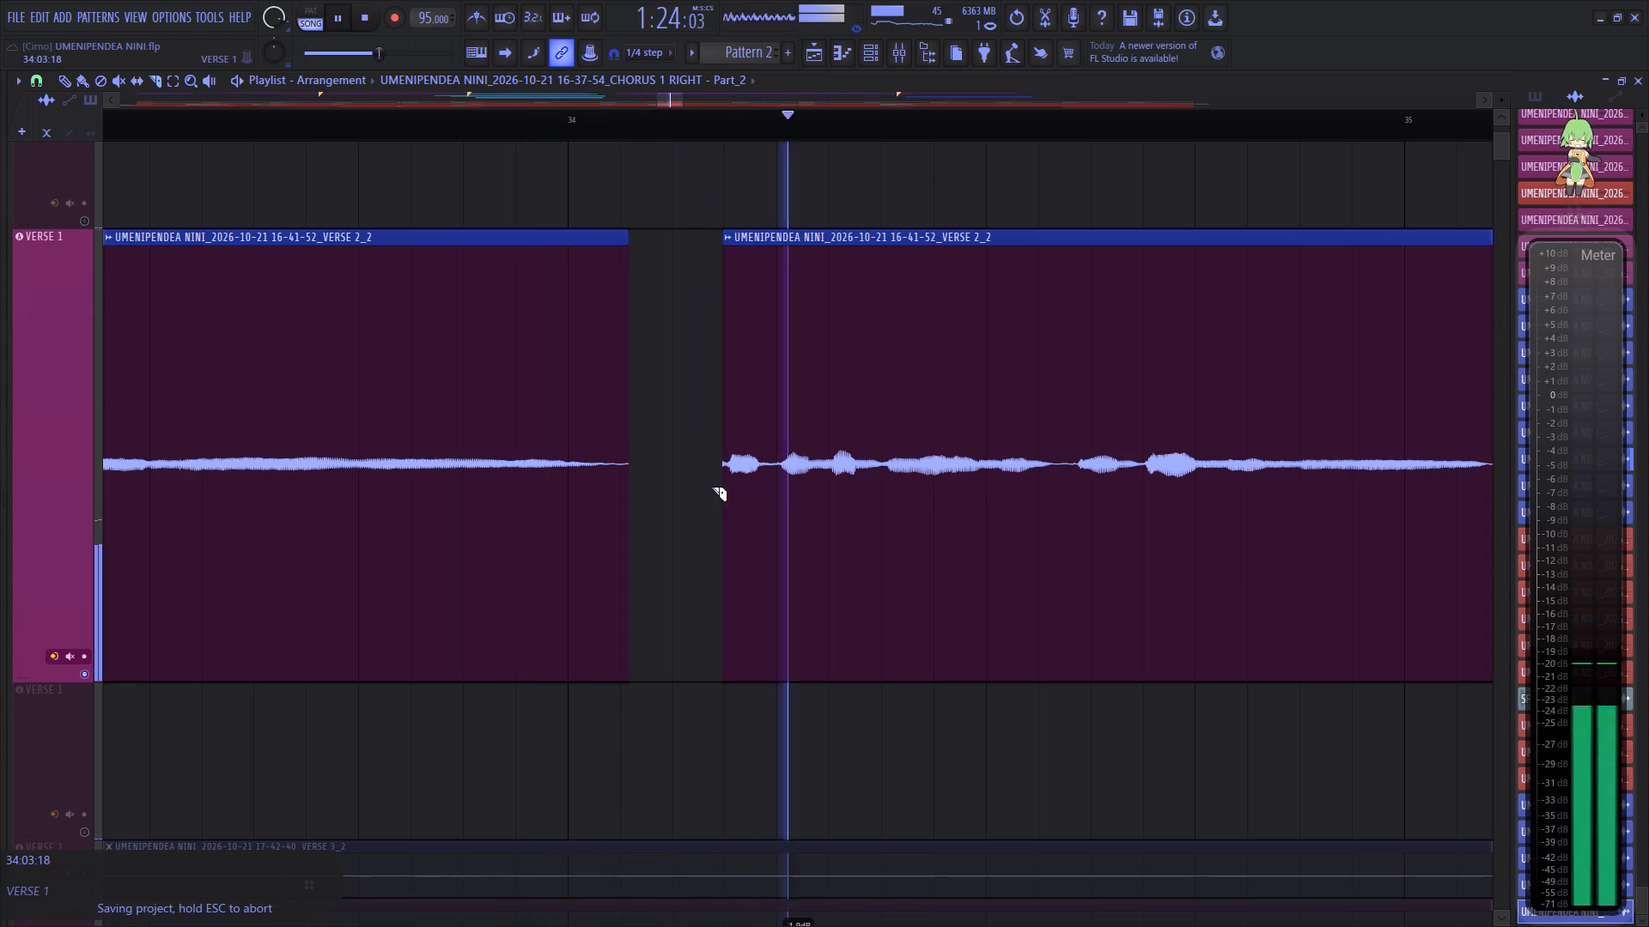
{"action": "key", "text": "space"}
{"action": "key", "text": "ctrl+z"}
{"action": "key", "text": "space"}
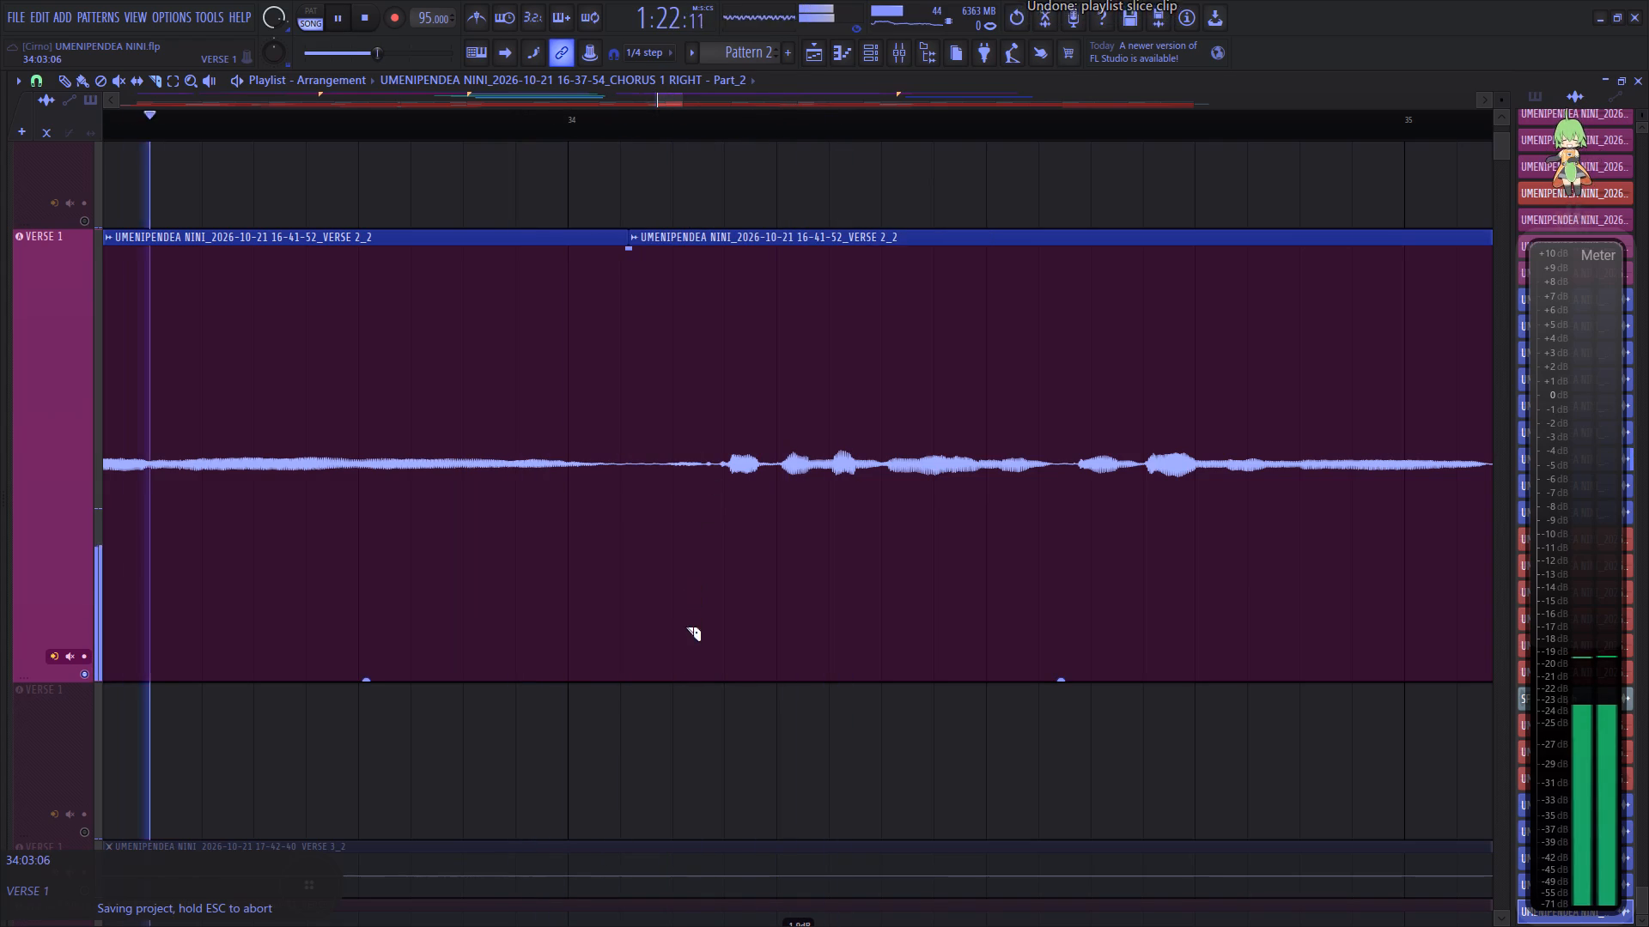
Slice the clip just before the next phrase after bar 34 and lower the short in-between piece to -10.9 dB.
{"action": "key", "text": "space"}
{"action": "key", "text": "space"}
{"action": "left_click", "coordinate": [715, 445]}
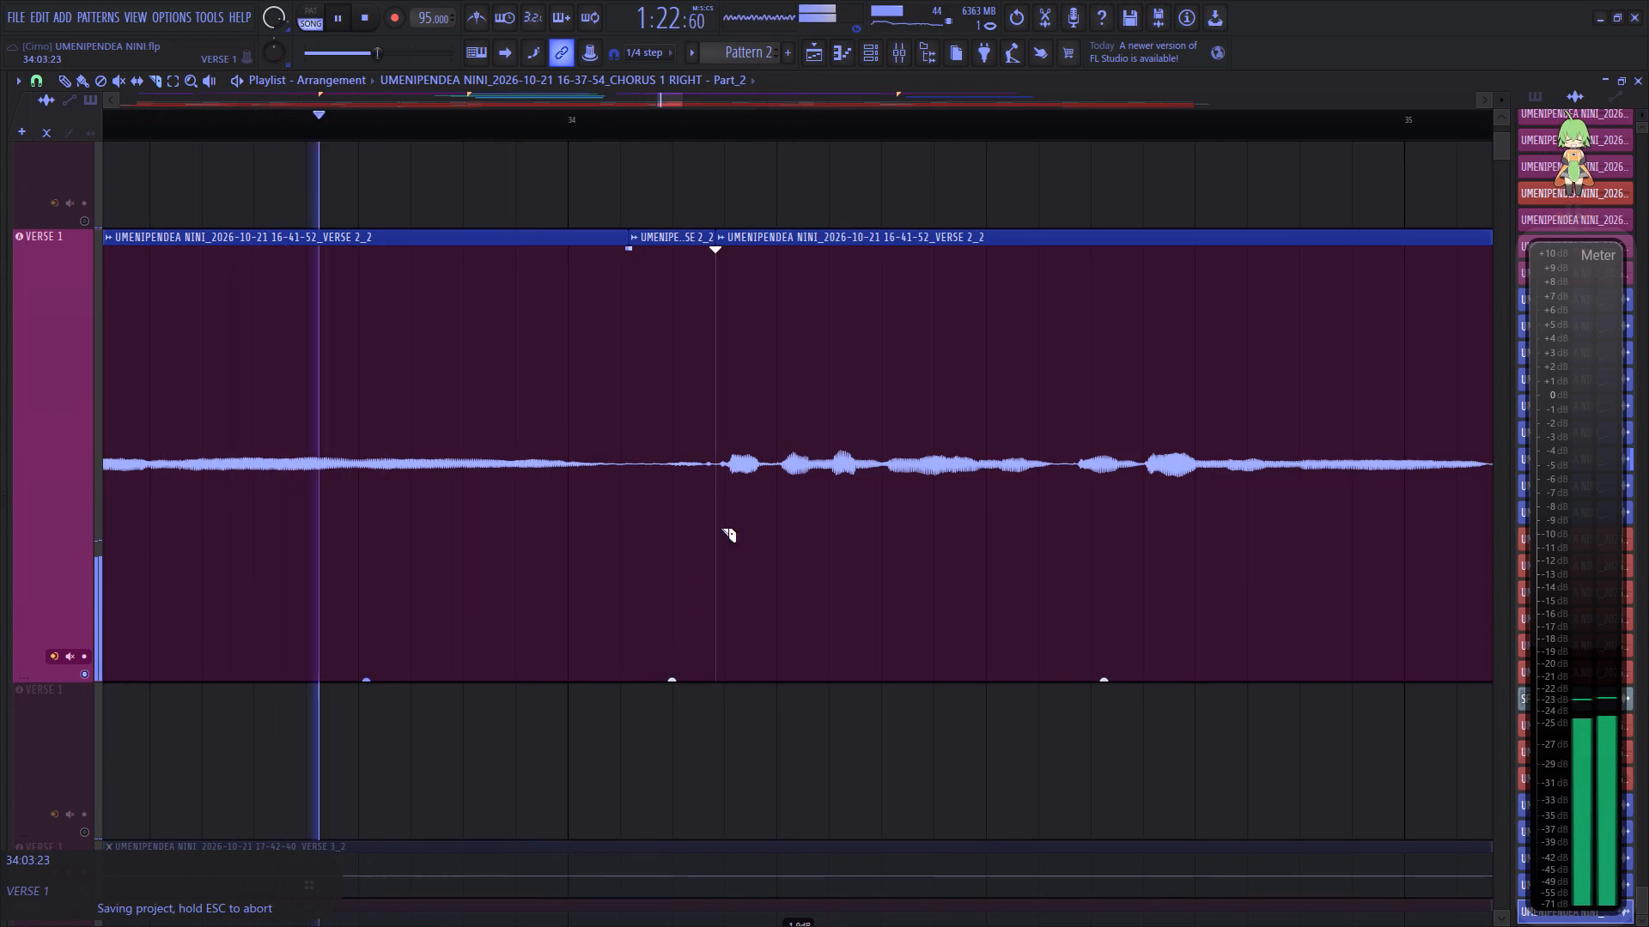
{"action": "key", "text": "space"}
{"action": "key", "text": "space"}
{"action": "left_click_drag", "start_coordinate": [672, 680], "coordinate": [686, 835]}
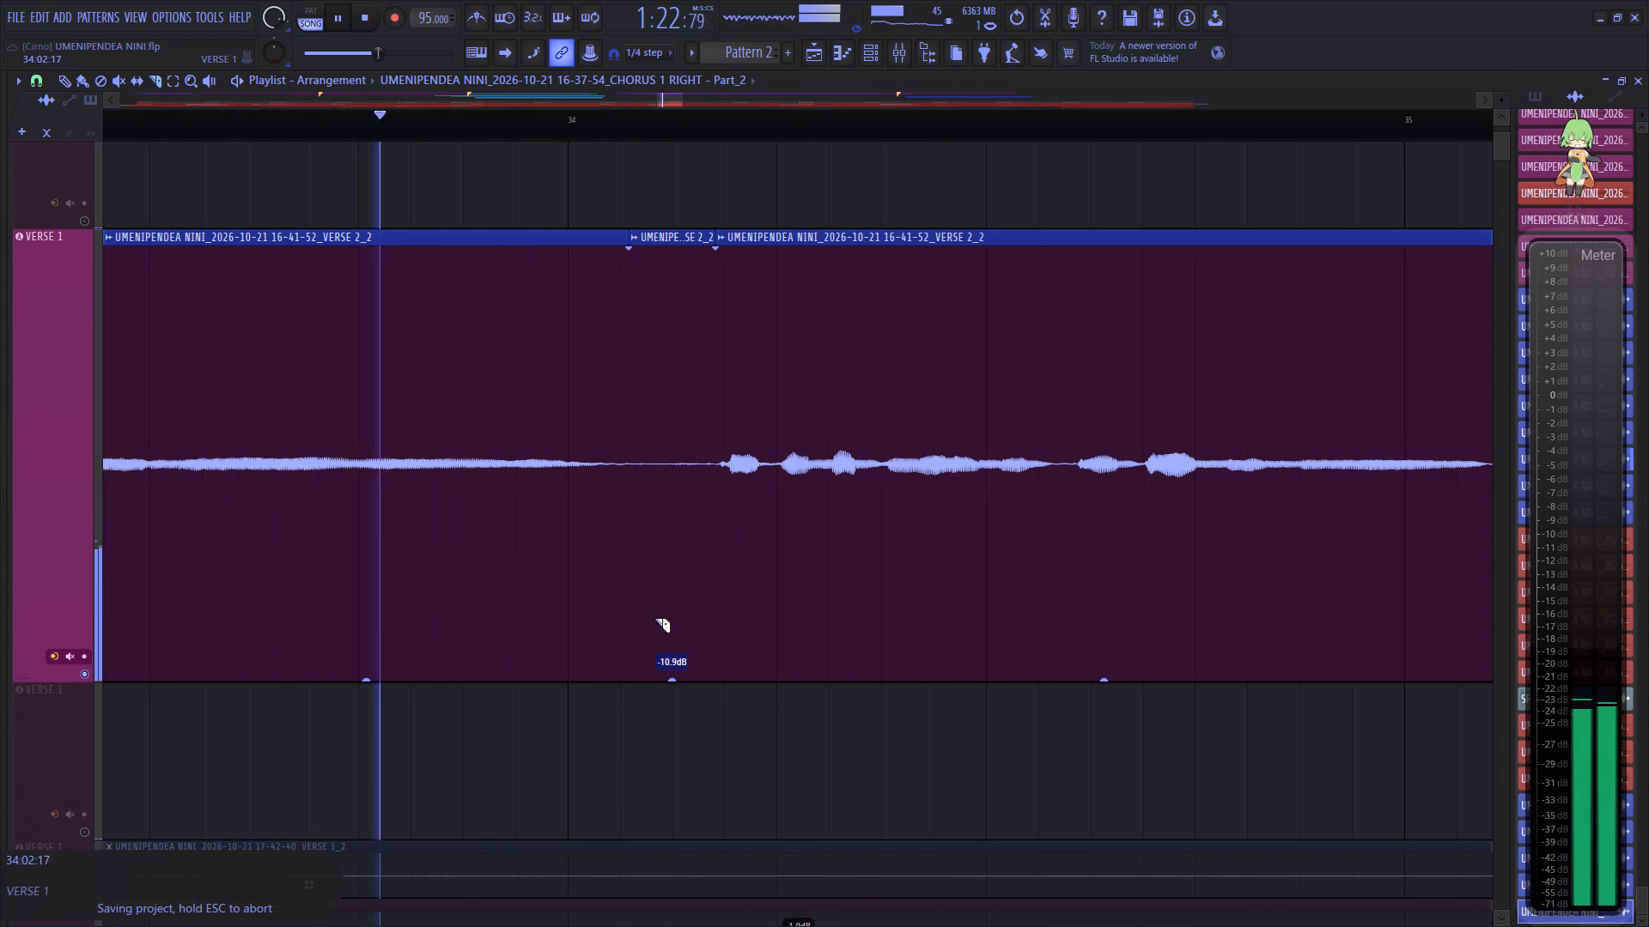
Replay the passage around bar 34 and set the short in-between piece's gain to -11.8 dB.
{"action": "left_click_drag", "start_coordinate": [670, 97], "coordinate": [679, 99]}
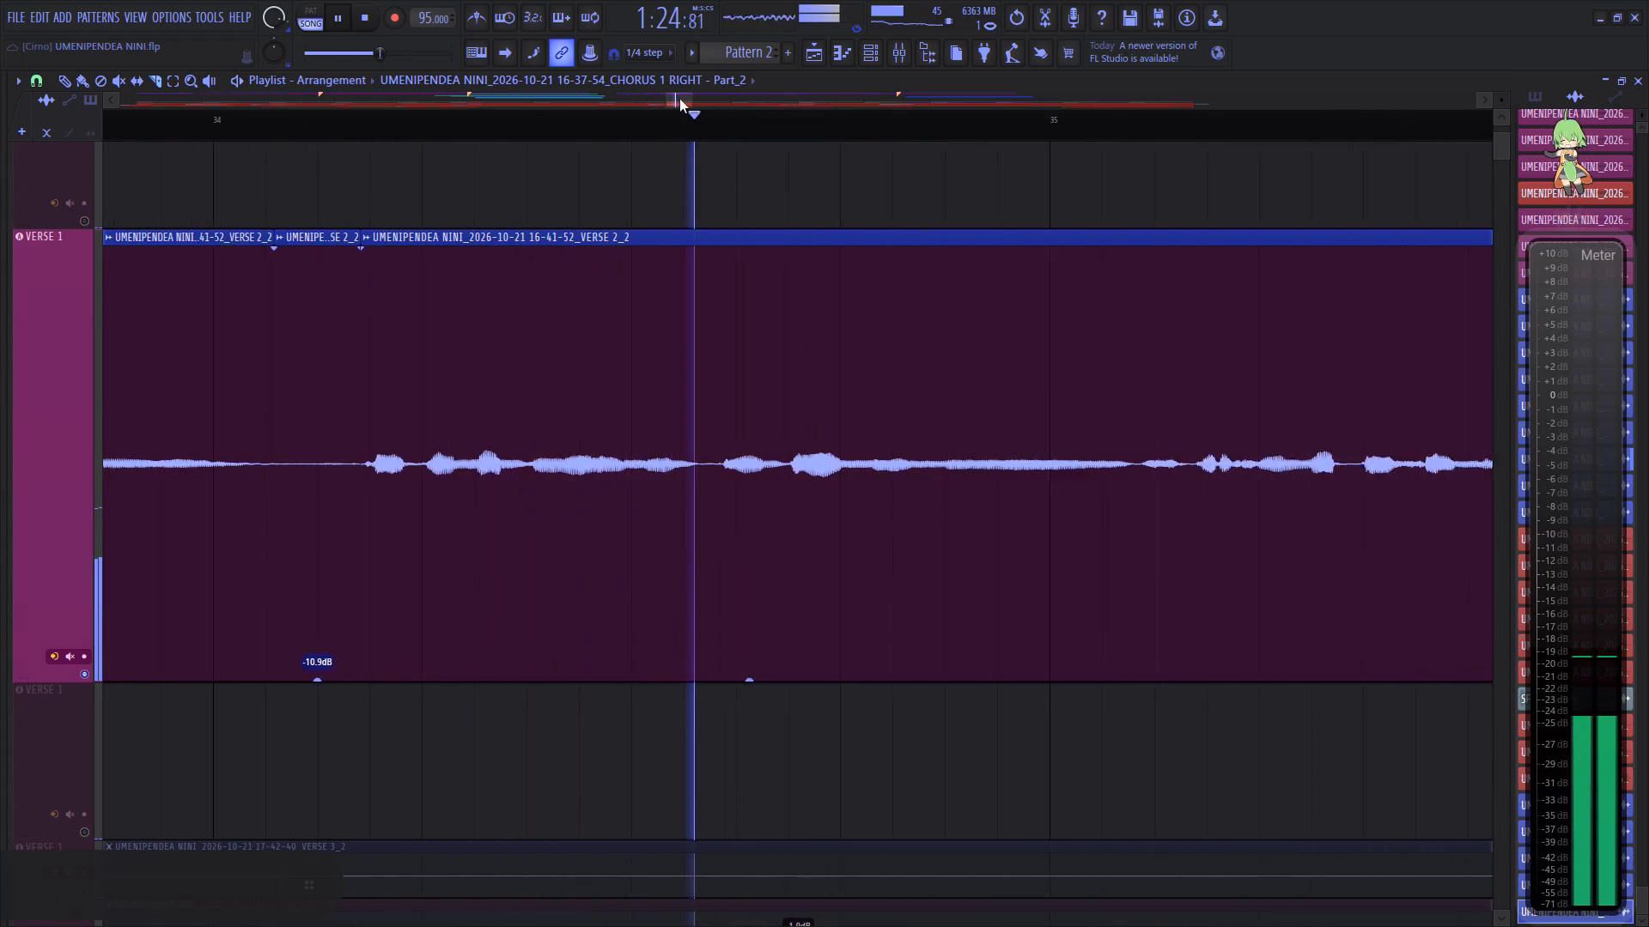
{"action": "left_click_drag", "start_coordinate": [679, 99], "coordinate": [682, 99]}
{"action": "key", "text": "space"}
{"action": "left_click_drag", "start_coordinate": [677, 101], "coordinate": [669, 101]}
{"action": "key", "text": "space"}
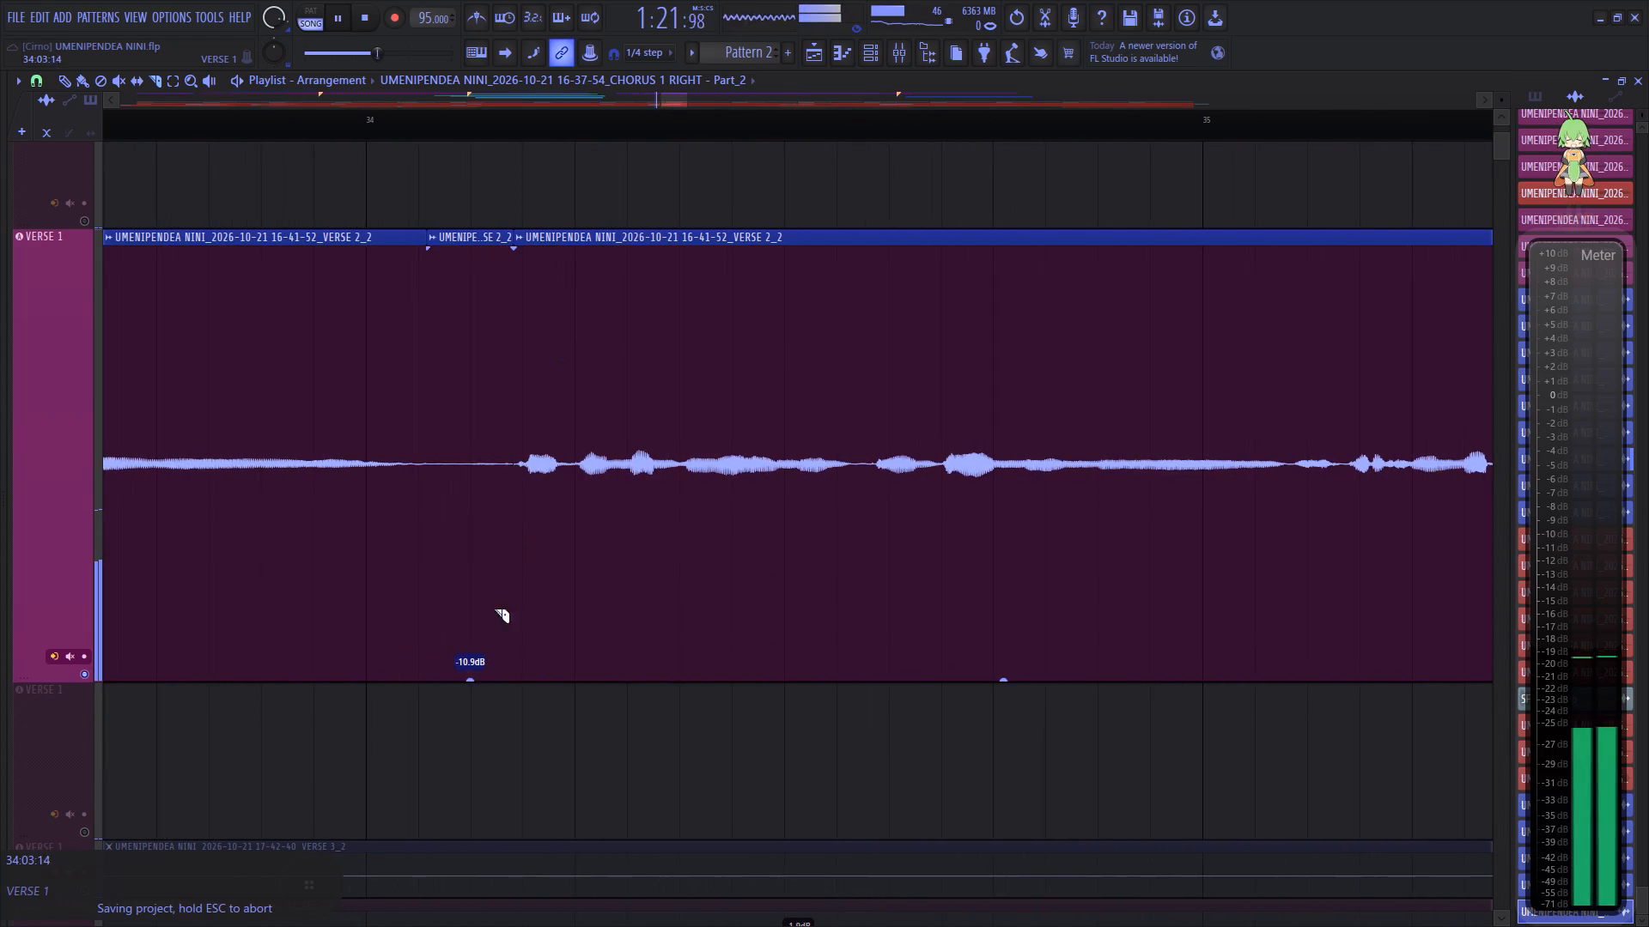
{"action": "left_click", "coordinate": [471, 682]}
{"action": "key", "text": "space"}
{"action": "key", "text": "space"}
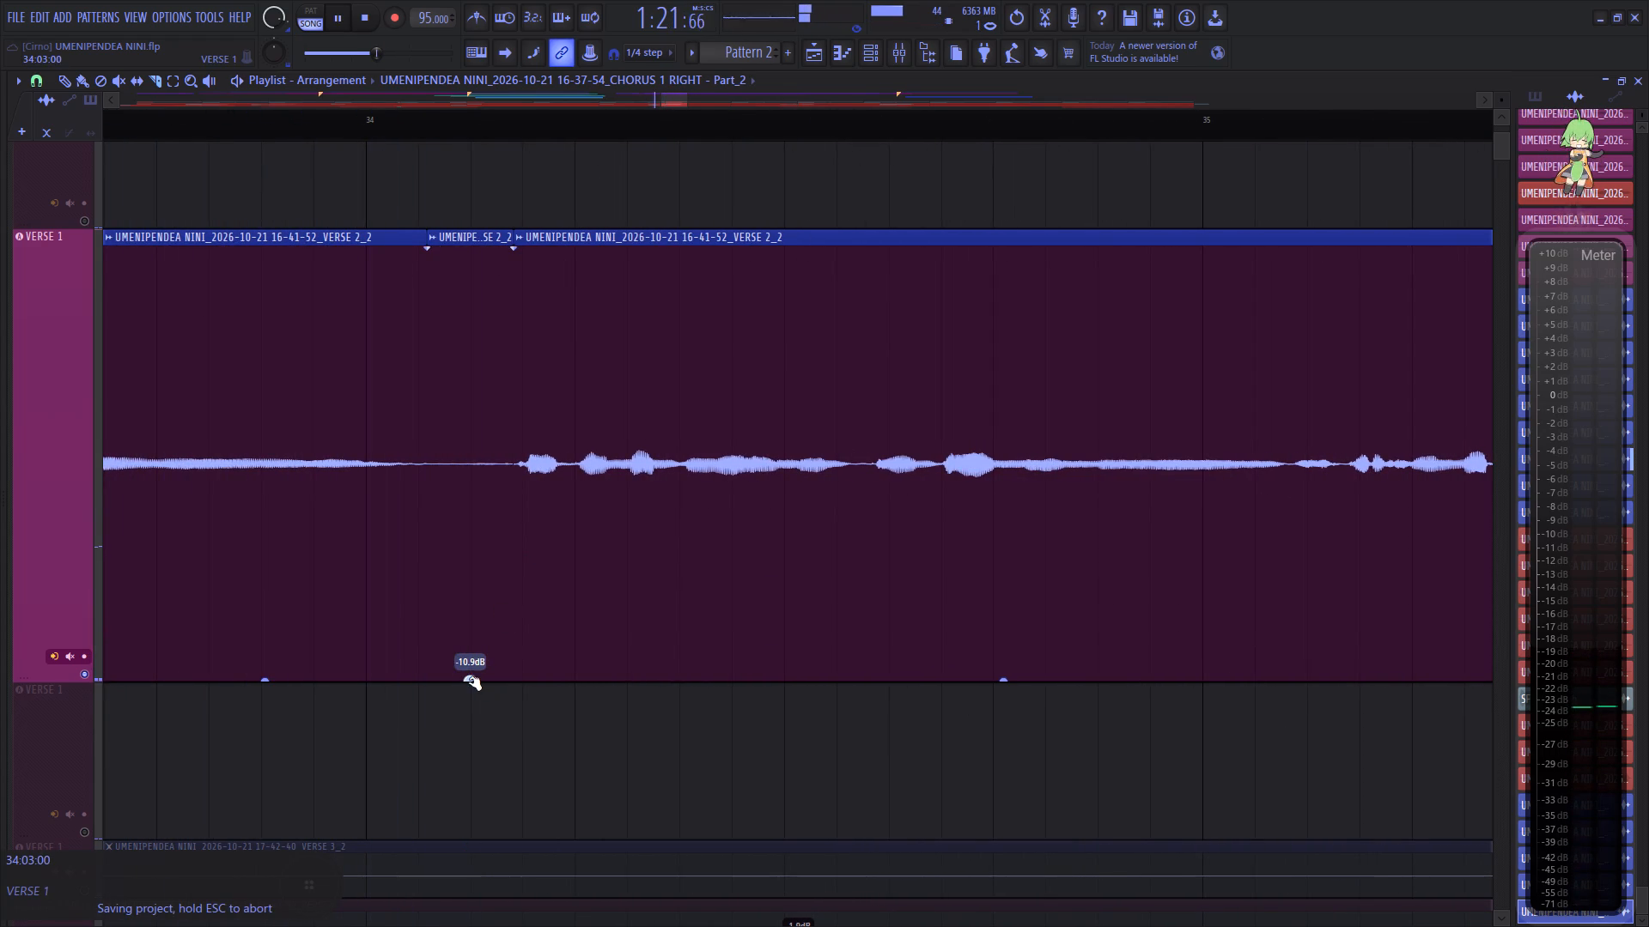
{"action": "left_click_drag", "start_coordinate": [470, 681], "coordinate": [469, 694]}
Replay the soloed second-verse vocal from about 32:11 to check the edited transition after bar 34.
{"action": "scroll", "coordinate": [537, 119], "scroll_direction": "down", "scroll_amount": 6}
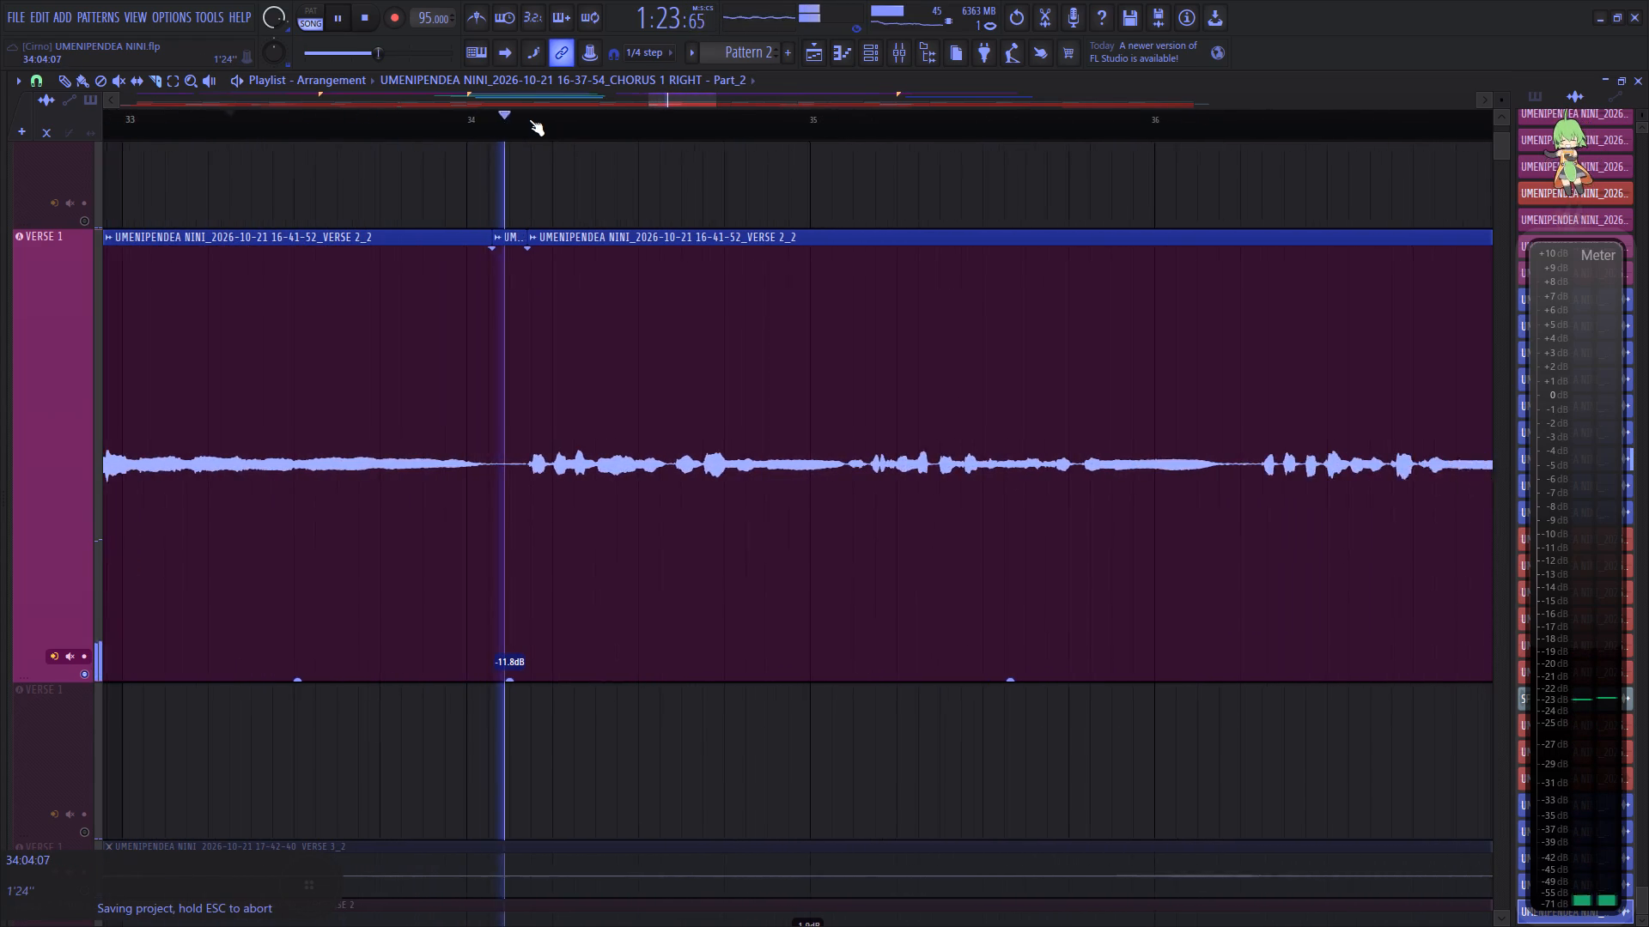
{"action": "key", "text": "space"}
{"action": "scroll", "coordinate": [523, 112], "scroll_direction": "down", "scroll_amount": 4}
{"action": "left_click", "coordinate": [263, 122]}
{"action": "key", "text": "space"}
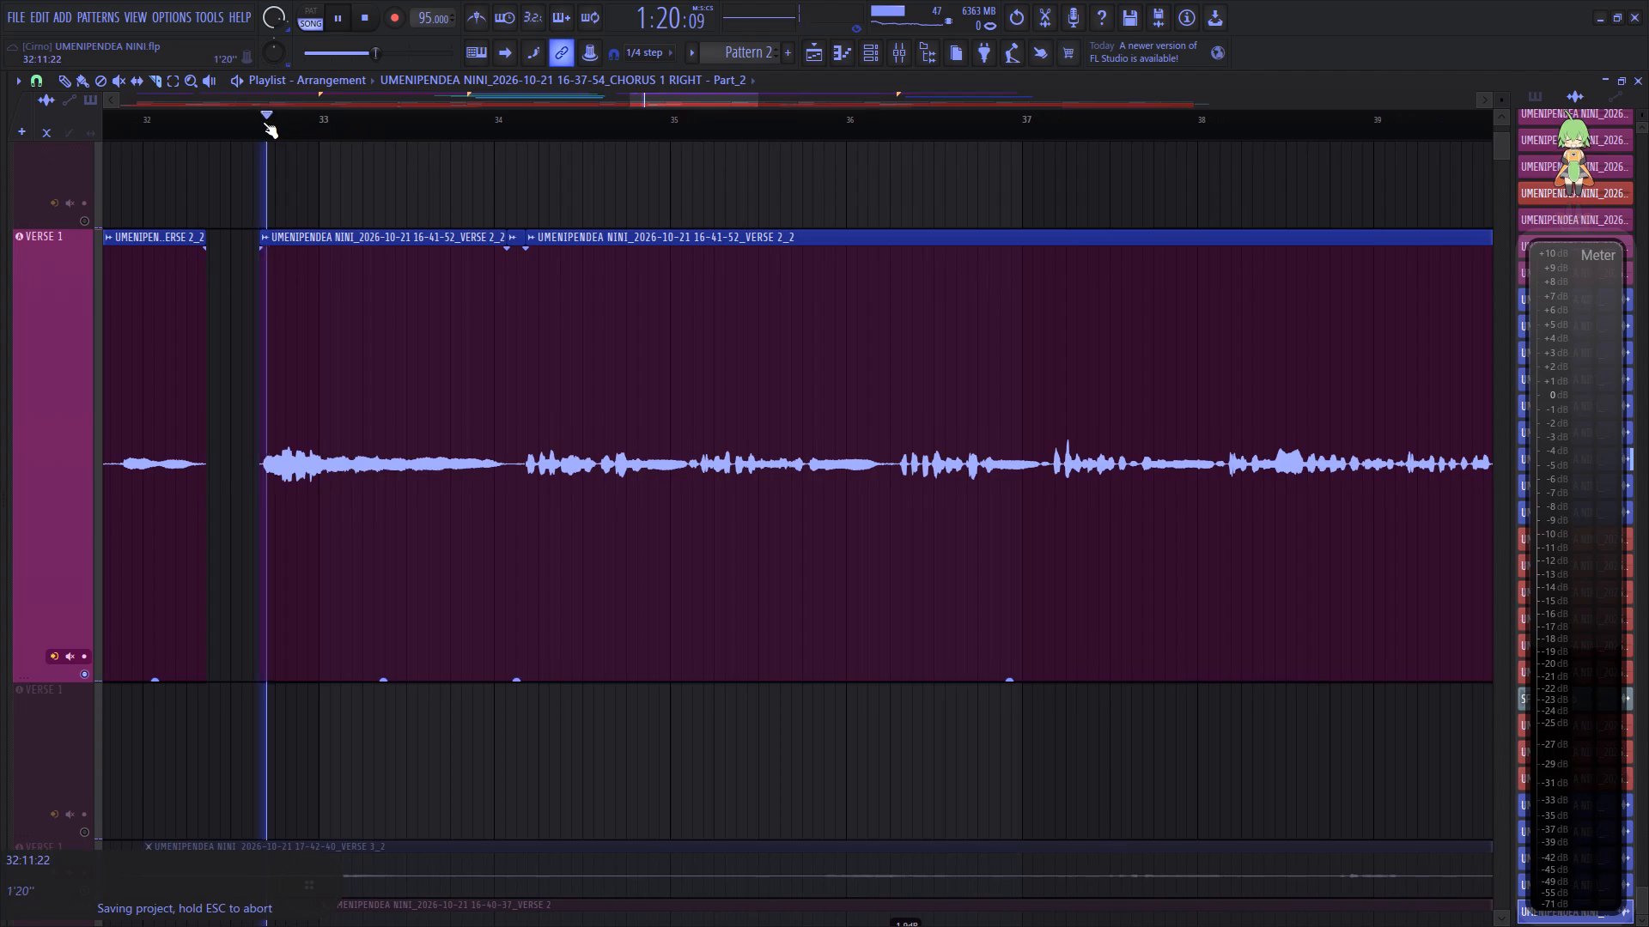
{"action": "scroll", "coordinate": [265, 122], "scroll_direction": "up", "scroll_amount": 5}
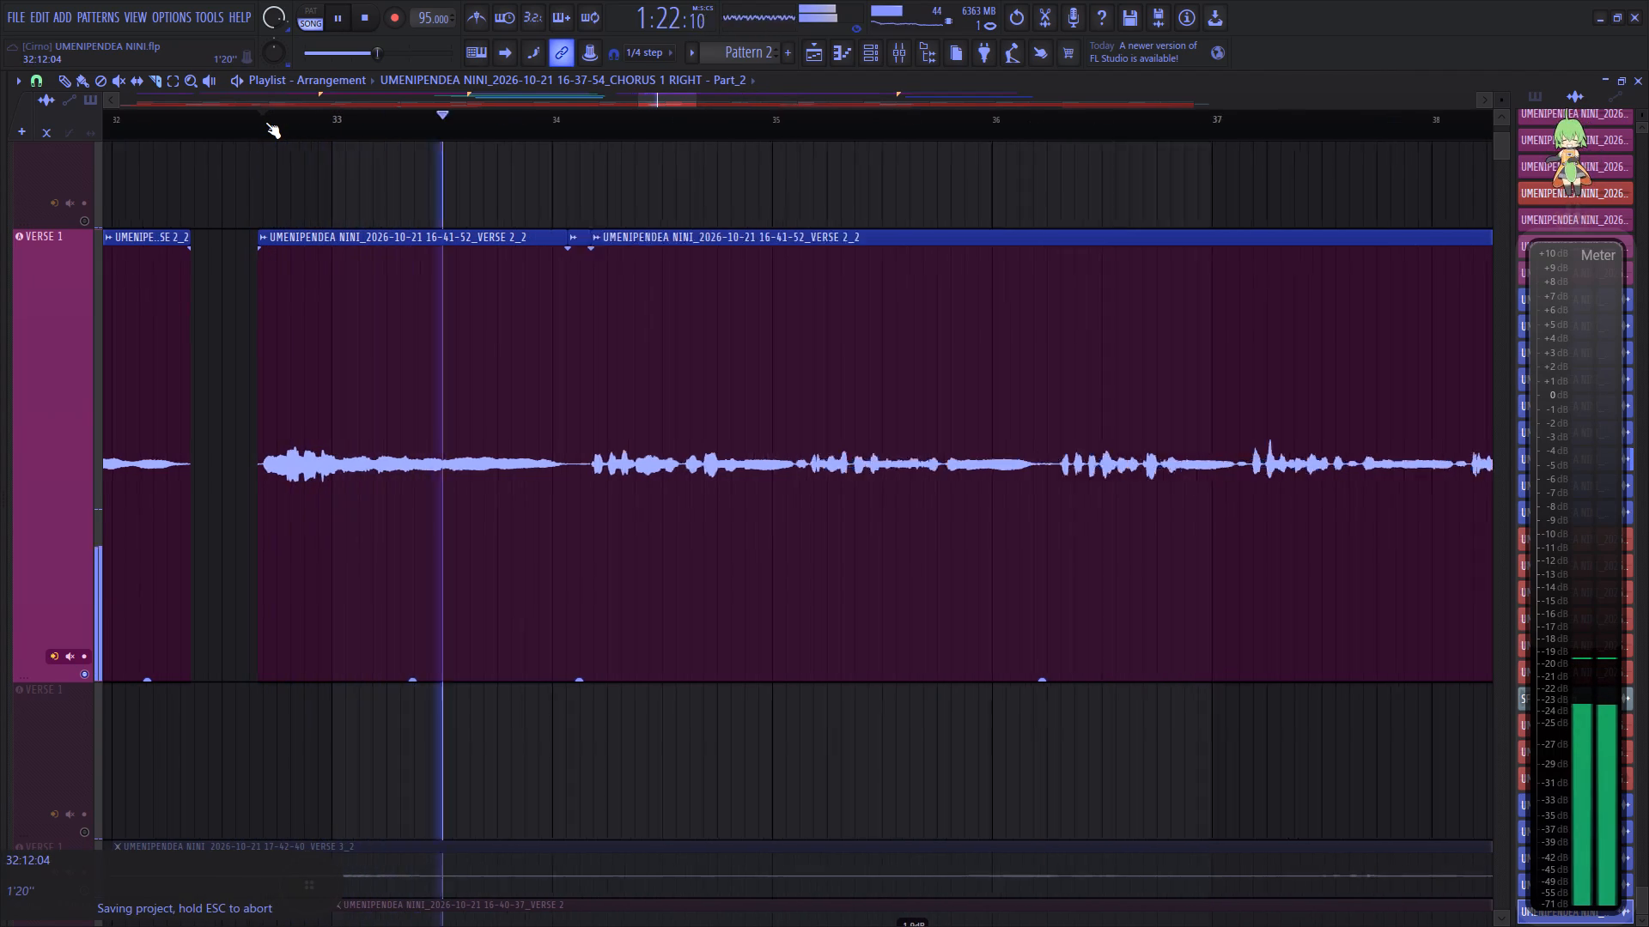
{"action": "scroll", "coordinate": [265, 122], "scroll_direction": "up", "scroll_amount": 3}
{"action": "key", "text": "space"}
{"action": "key", "text": "space"}
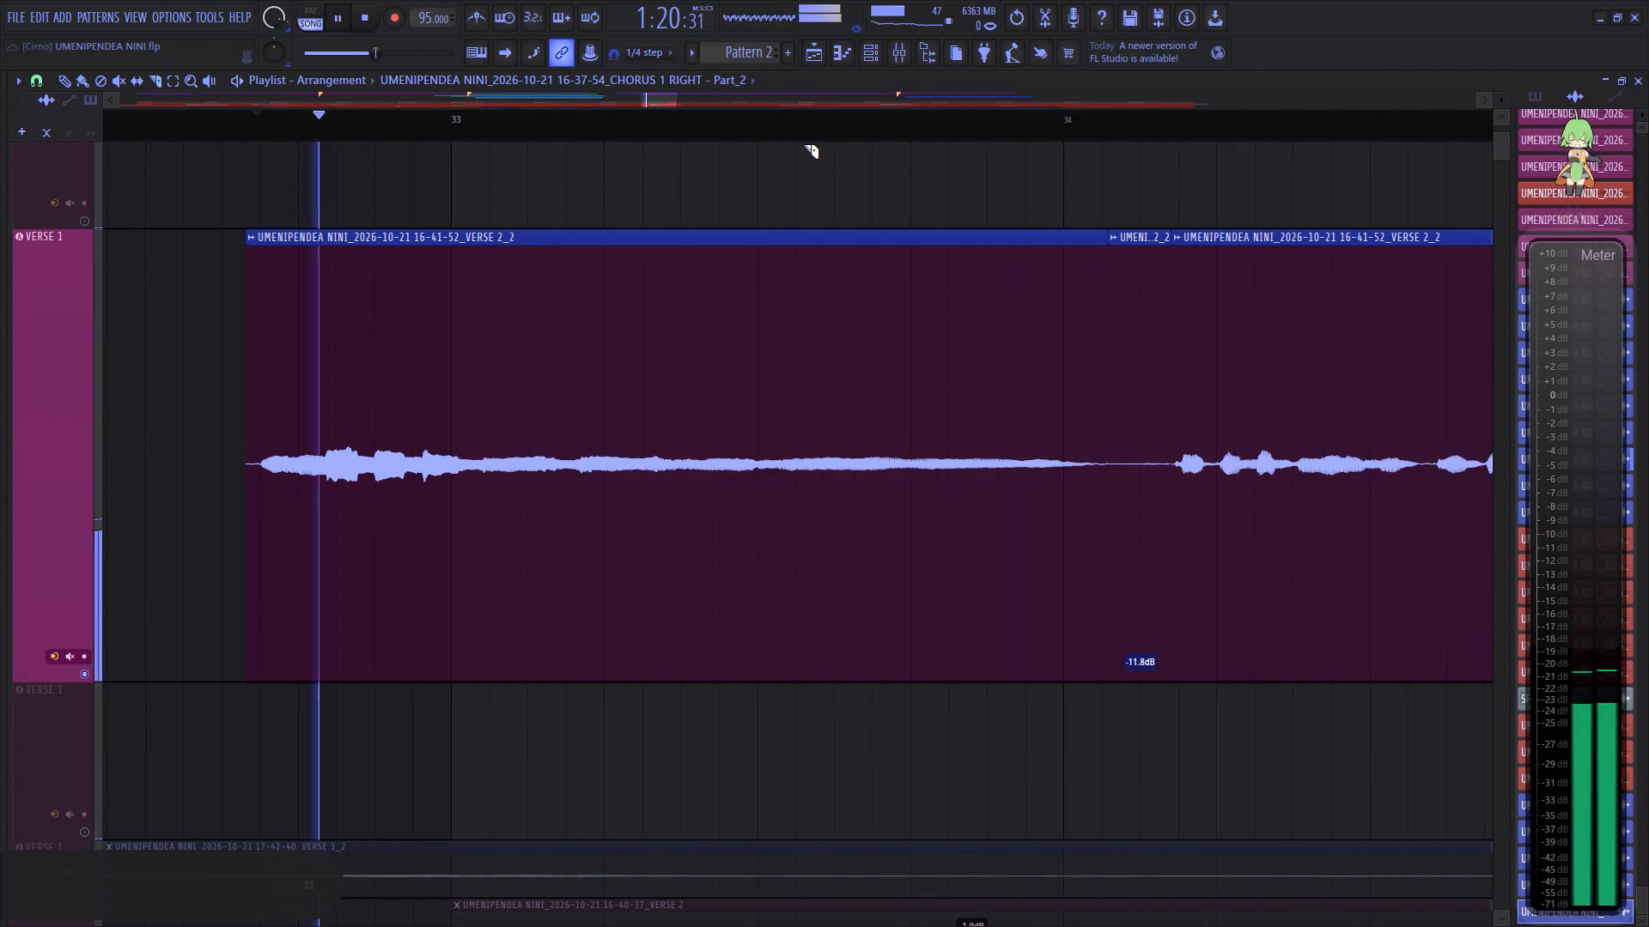
Play the phrase from 32:11 with all tracks audible for comparison, and solo the VERSE 1 track again.
{"action": "key", "text": "space"}
{"action": "left_click", "coordinate": [248, 112]}
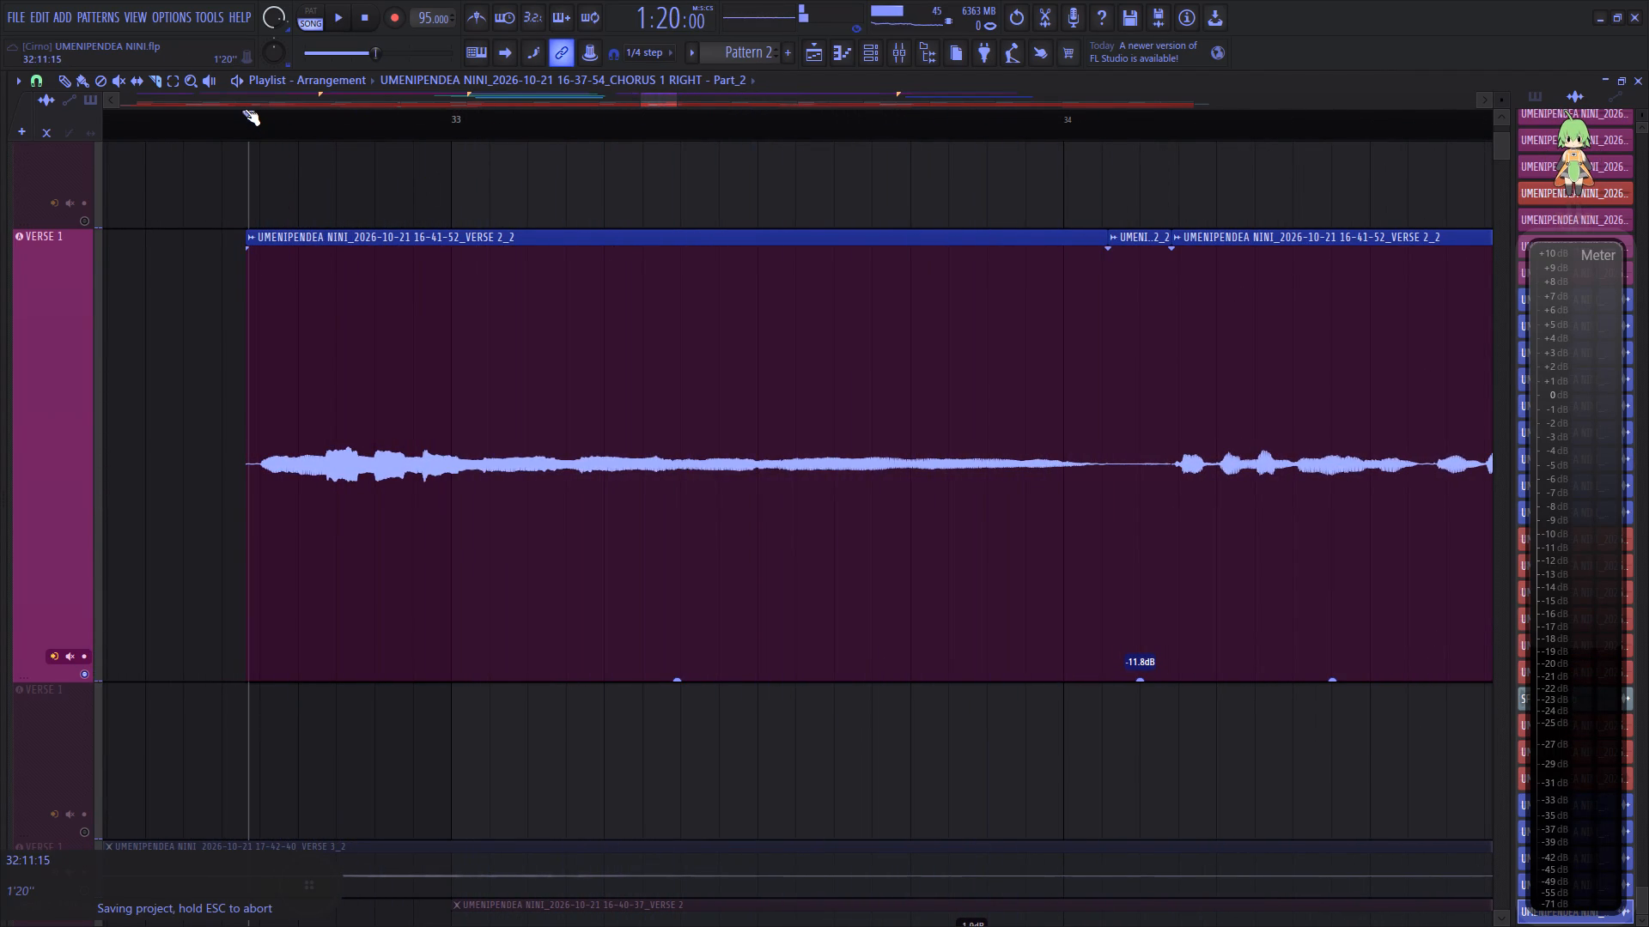
{"action": "left_click", "coordinate": [245, 114], "text": "ctrl"}
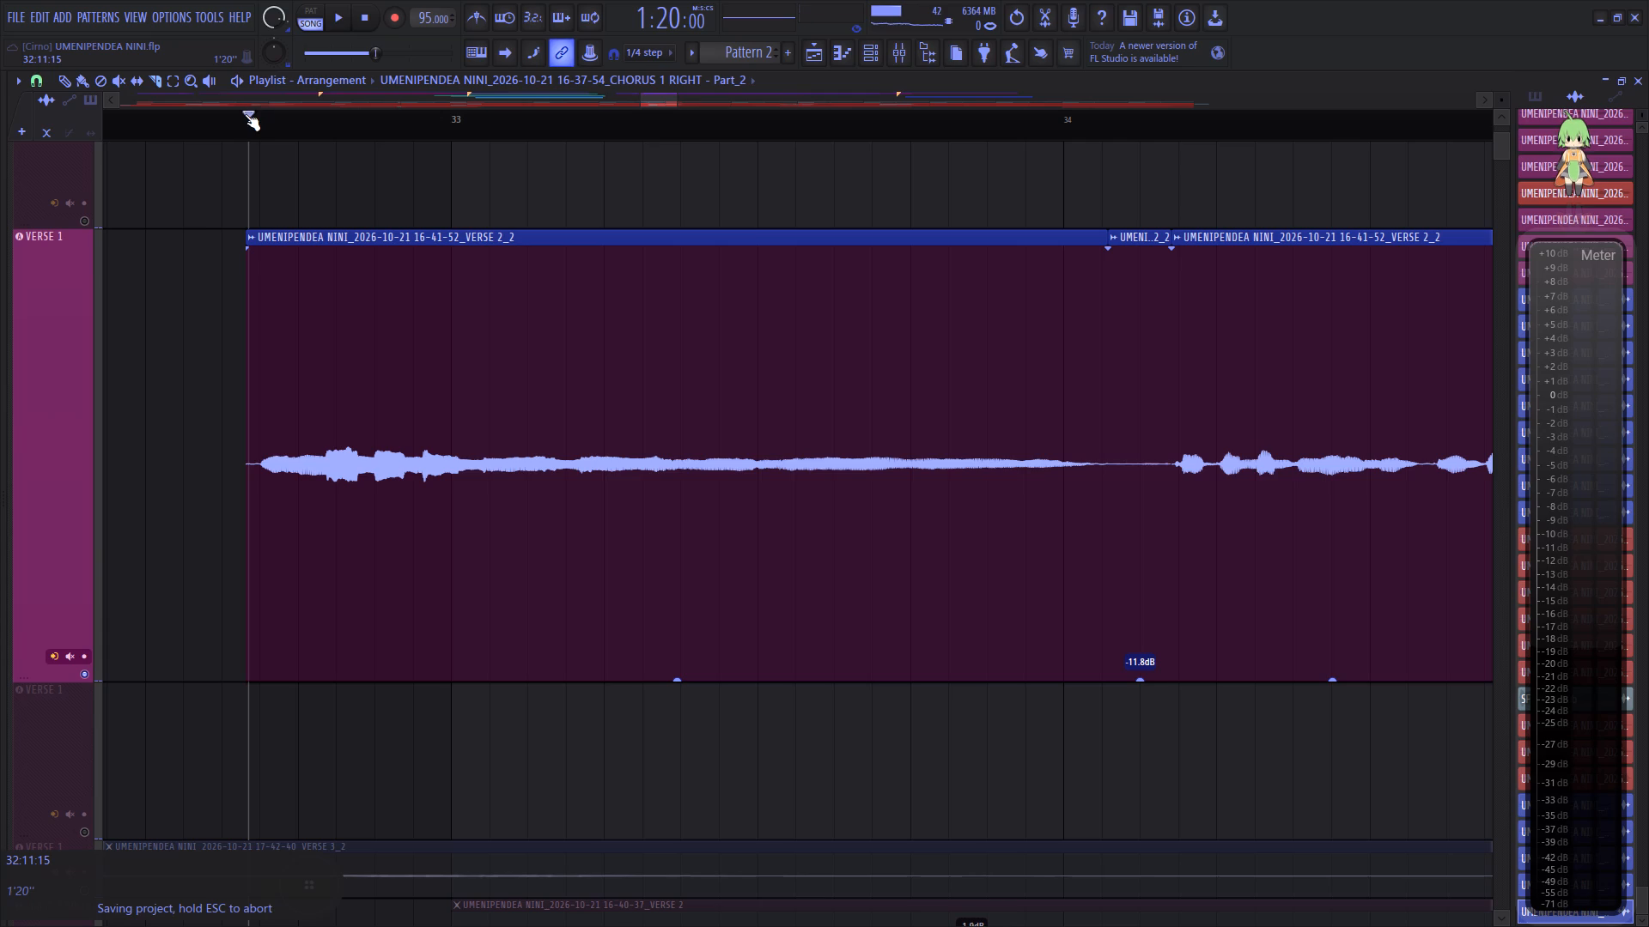
{"action": "right_click", "coordinate": [84, 675]}
{"action": "key", "text": "space"}
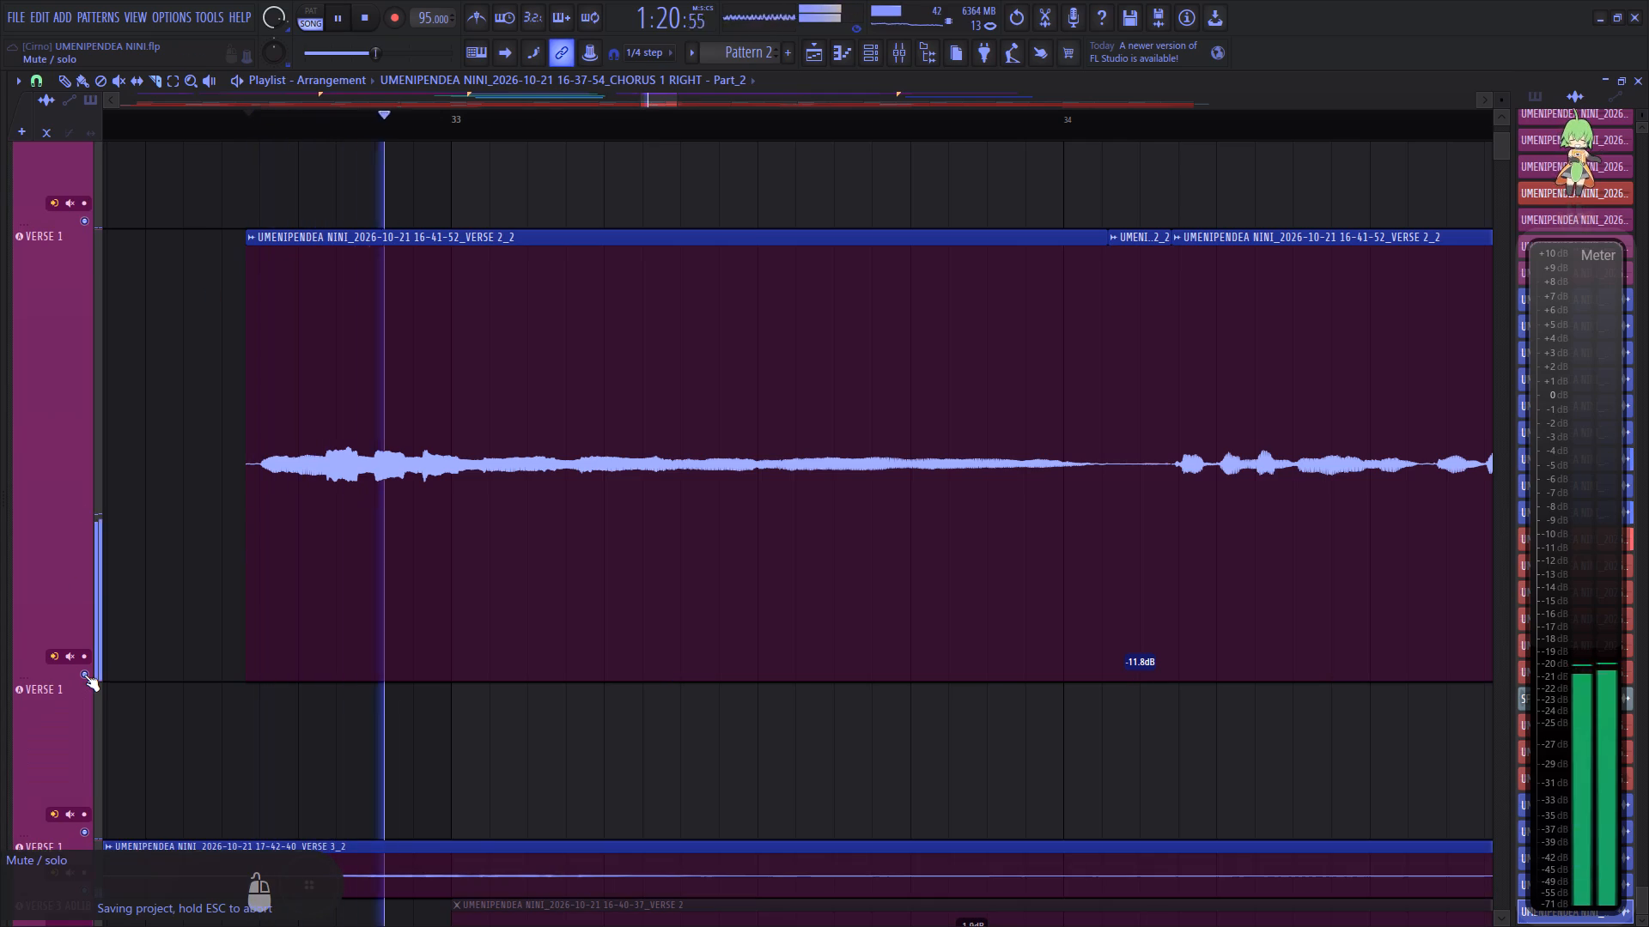
{"action": "key", "text": "space"}
{"action": "right_click", "coordinate": [84, 675]}
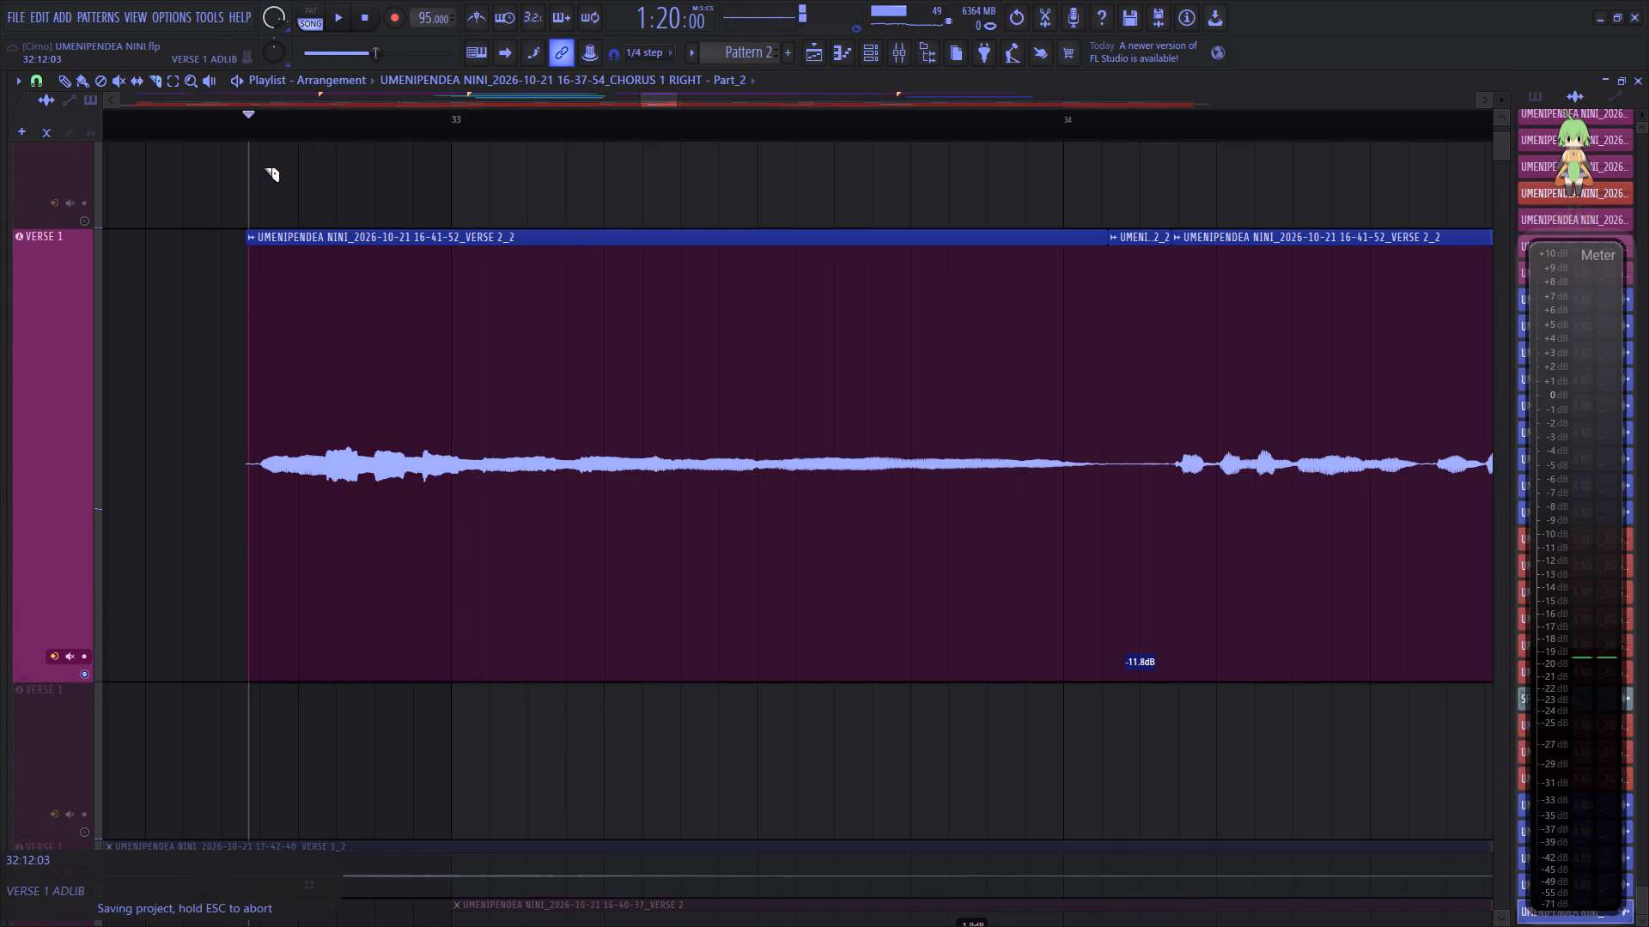
Select the time range from about 32:11 to just past bar 34 and export it as an MP3 named LOLO.
{"action": "left_click", "coordinate": [244, 124], "text": "ctrl"}
{"action": "double_click", "coordinate": [244, 124]}
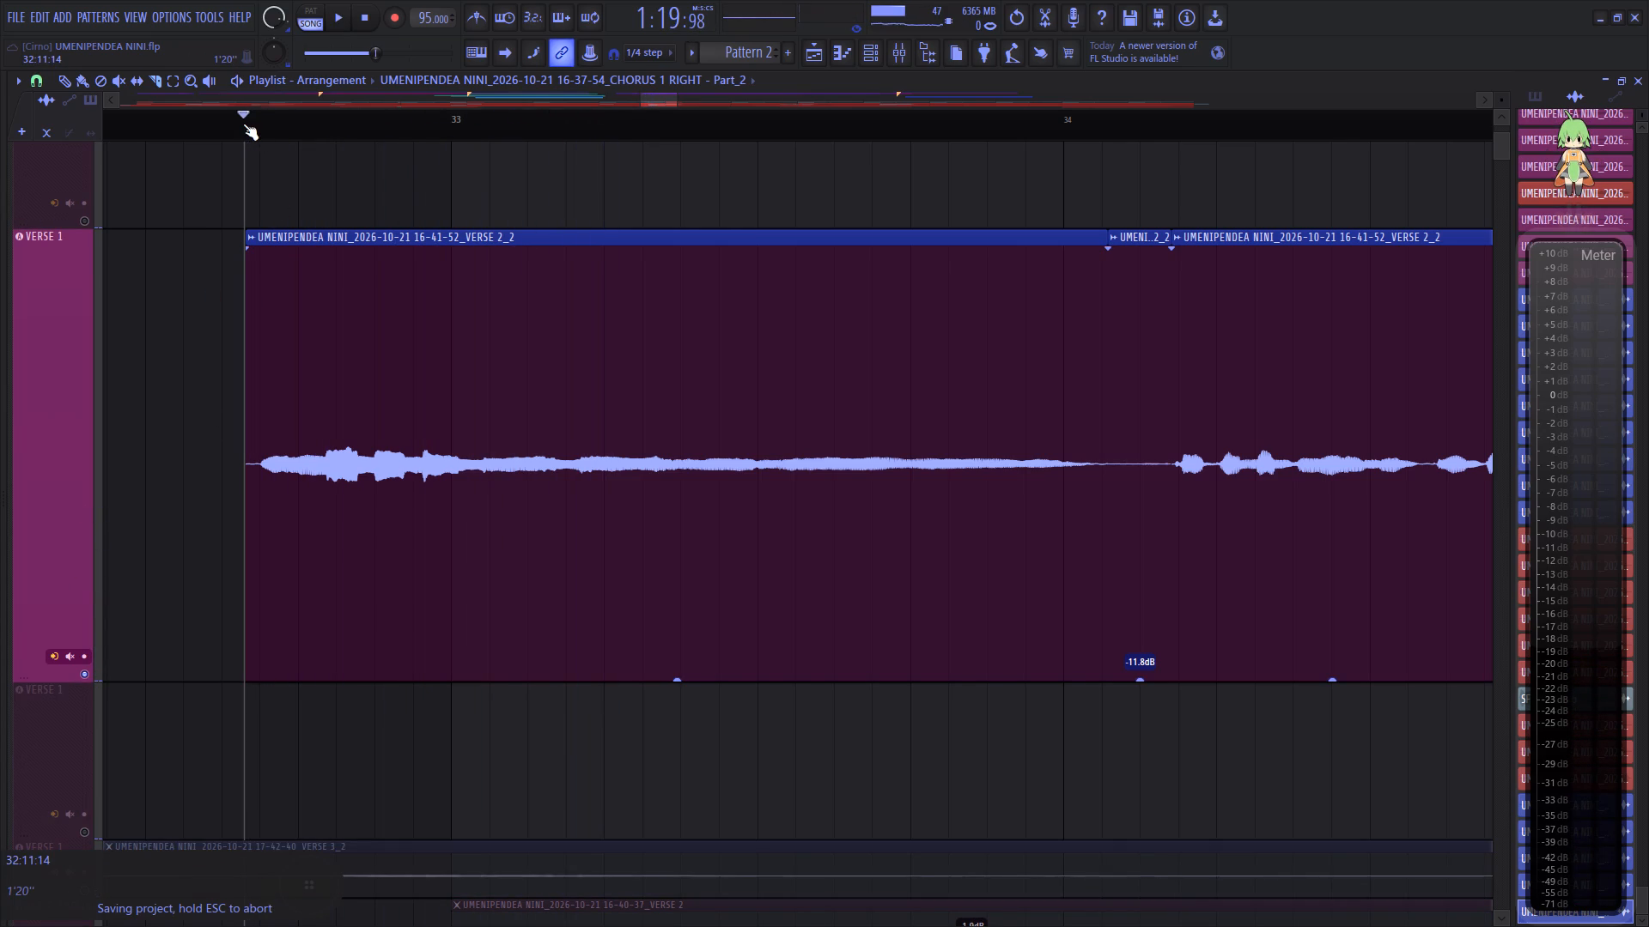
{"action": "left_click_drag", "start_coordinate": [243, 124], "coordinate": [1117, 159], "text": "ctrl"}
{"action": "key", "text": "space"}
{"action": "key", "text": "space"}
{"action": "left_click", "coordinate": [21, 16]}
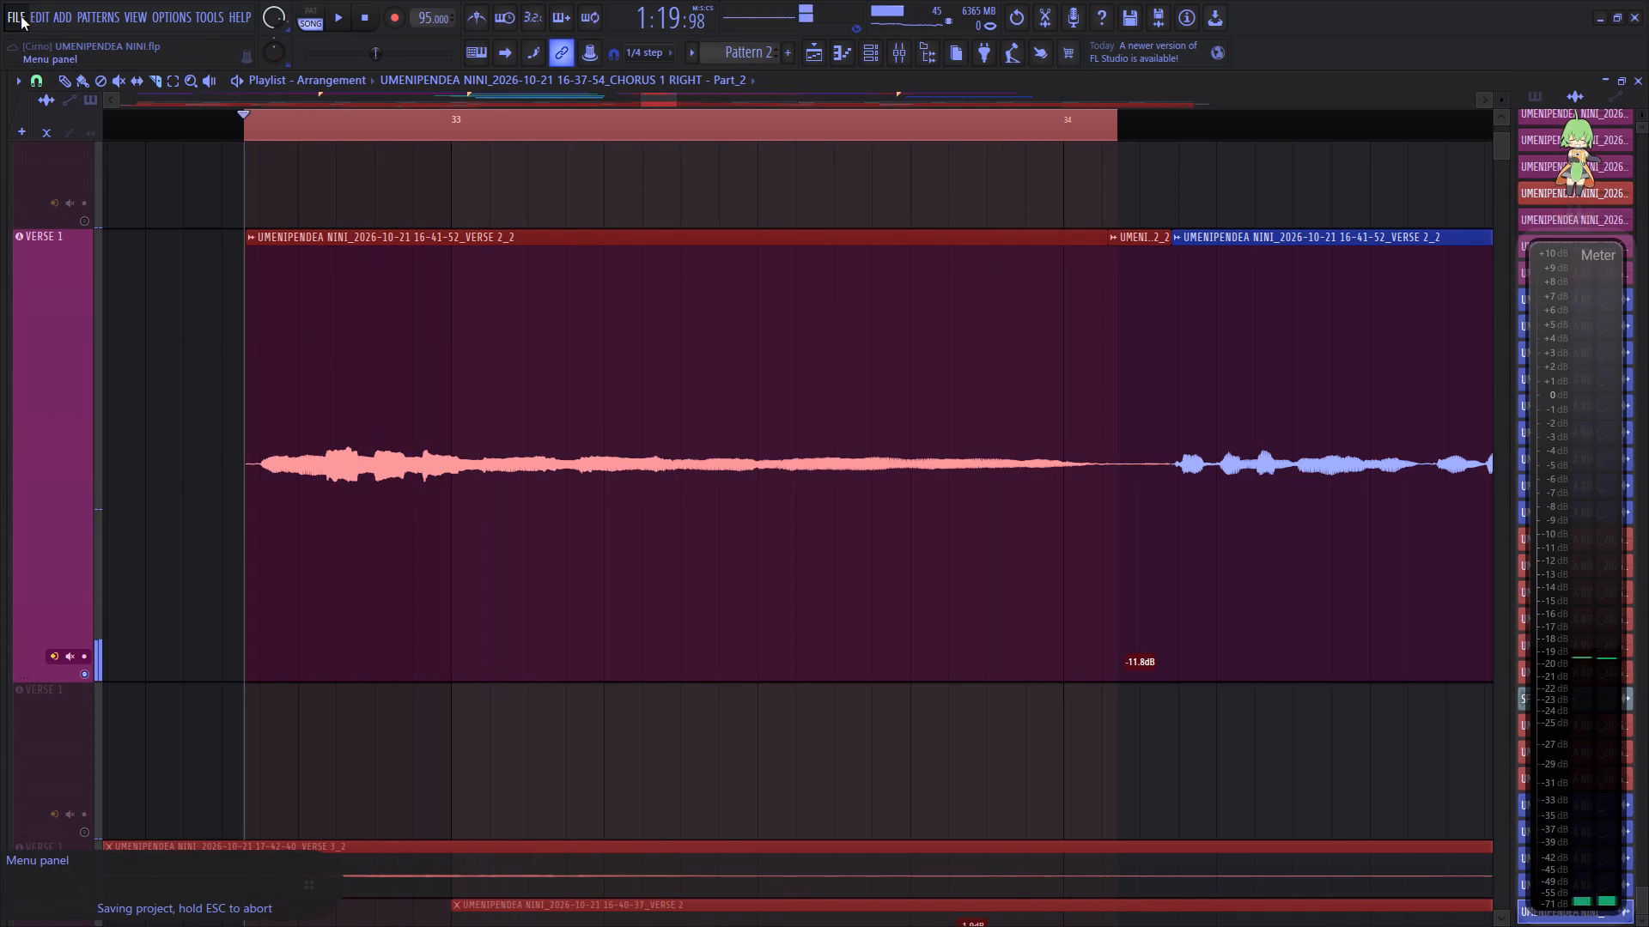
{"action": "left_click", "coordinate": [48, 233]}
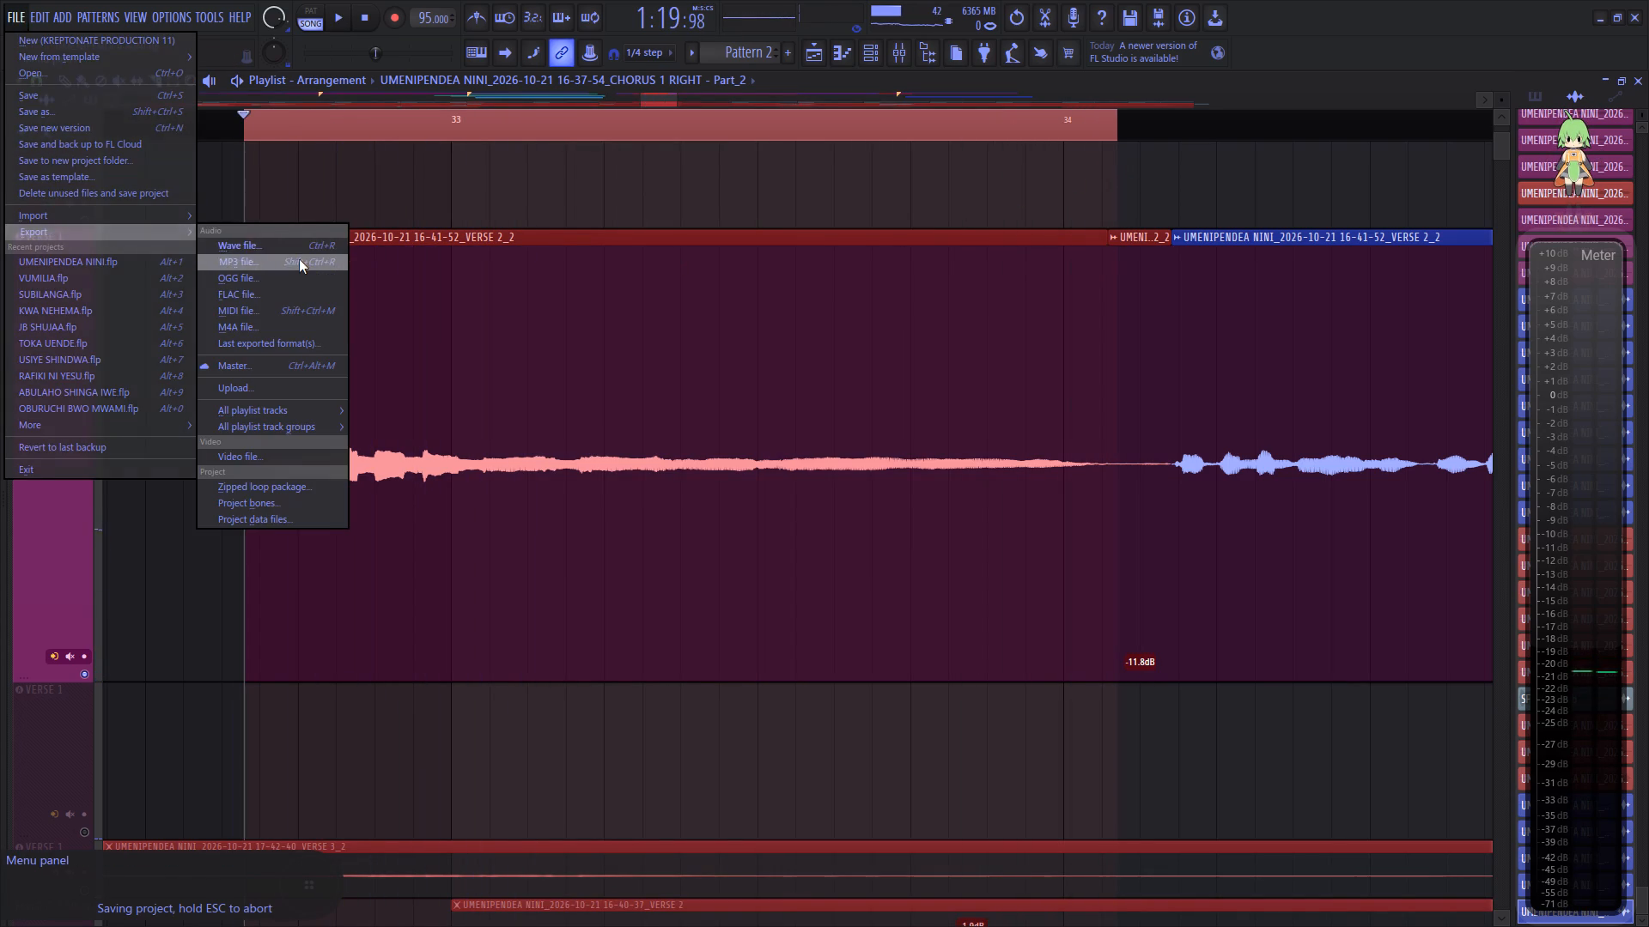
{"action": "left_click", "coordinate": [299, 259]}
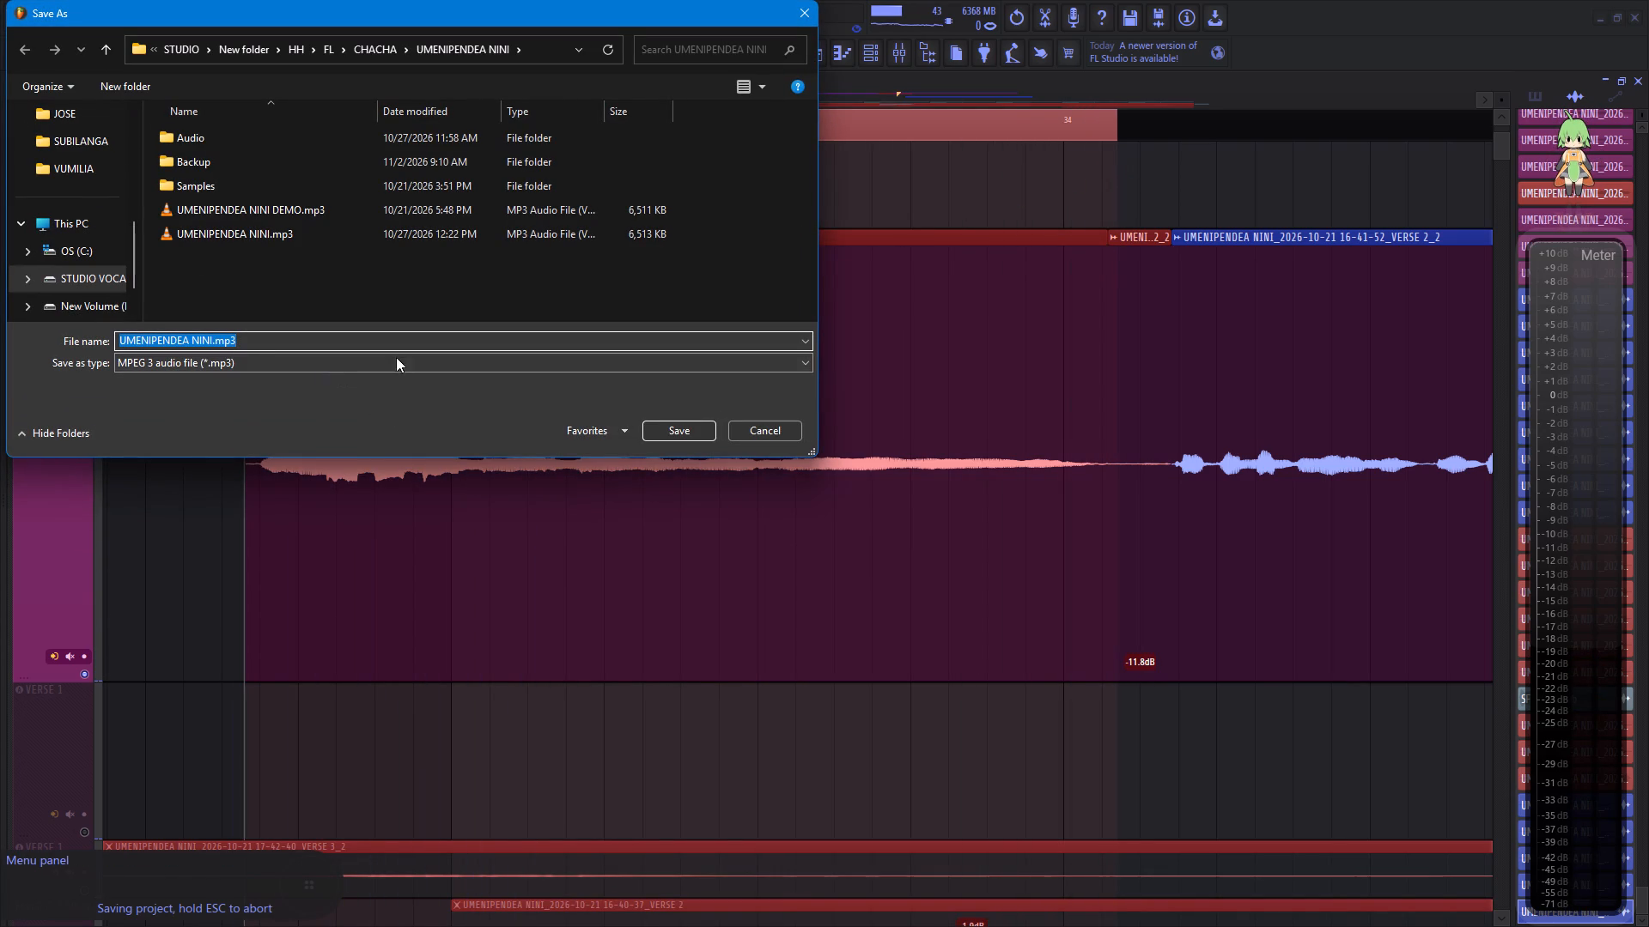
{"action": "type", "text": "LOLO"}
{"action": "key", "text": "Return"}
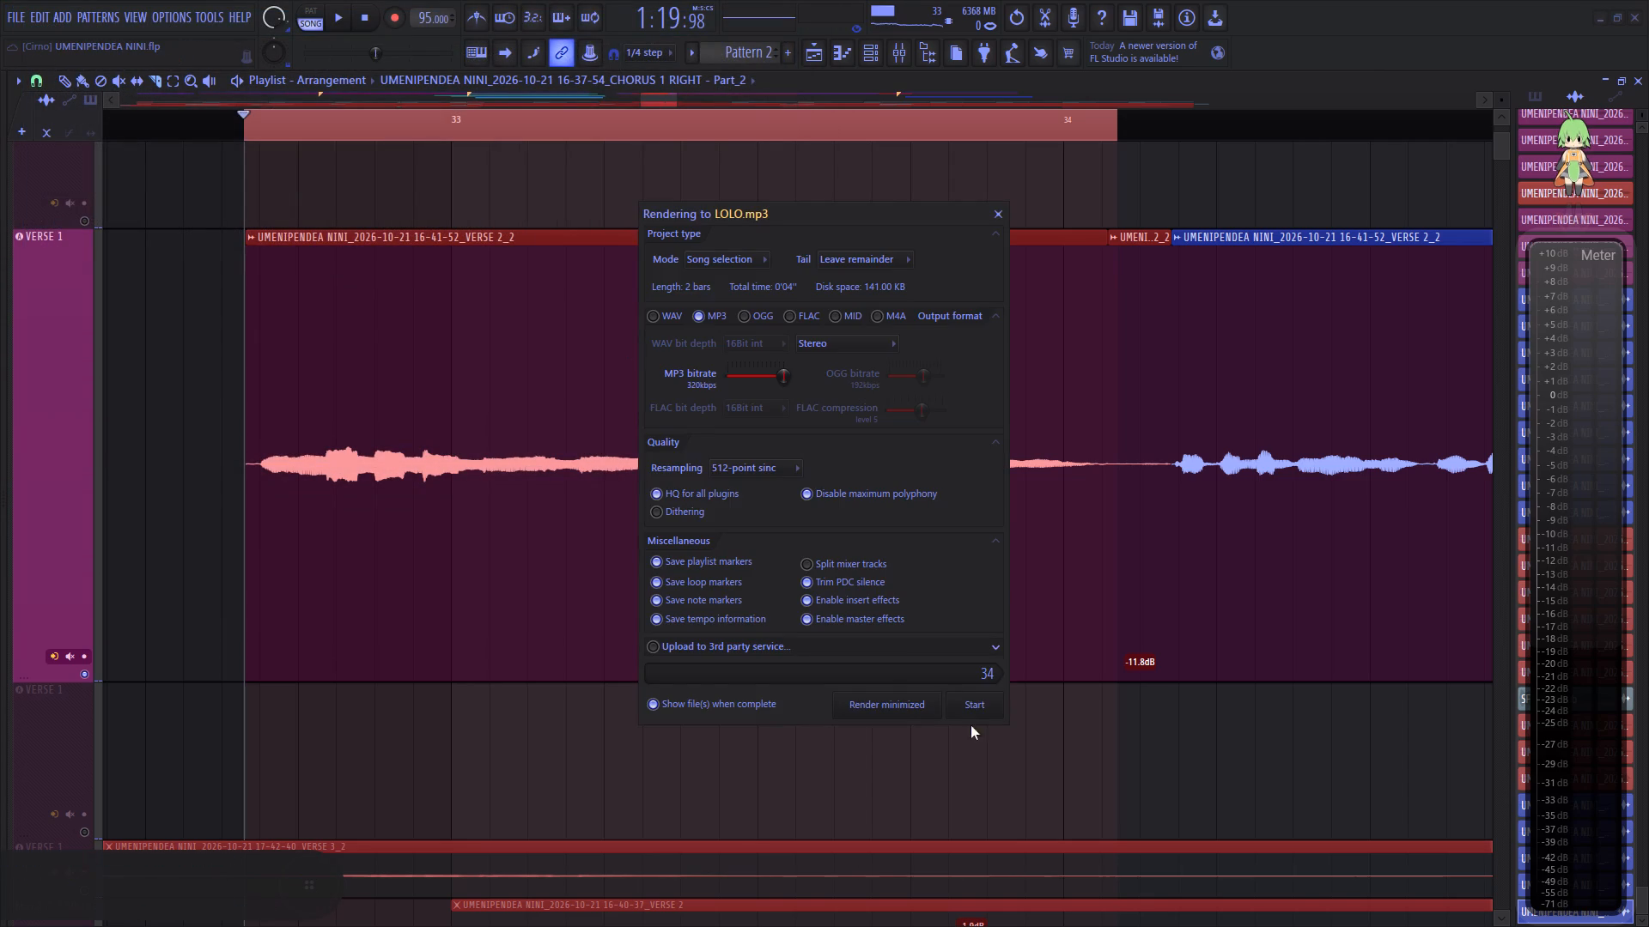
{"action": "left_click", "coordinate": [977, 713]}
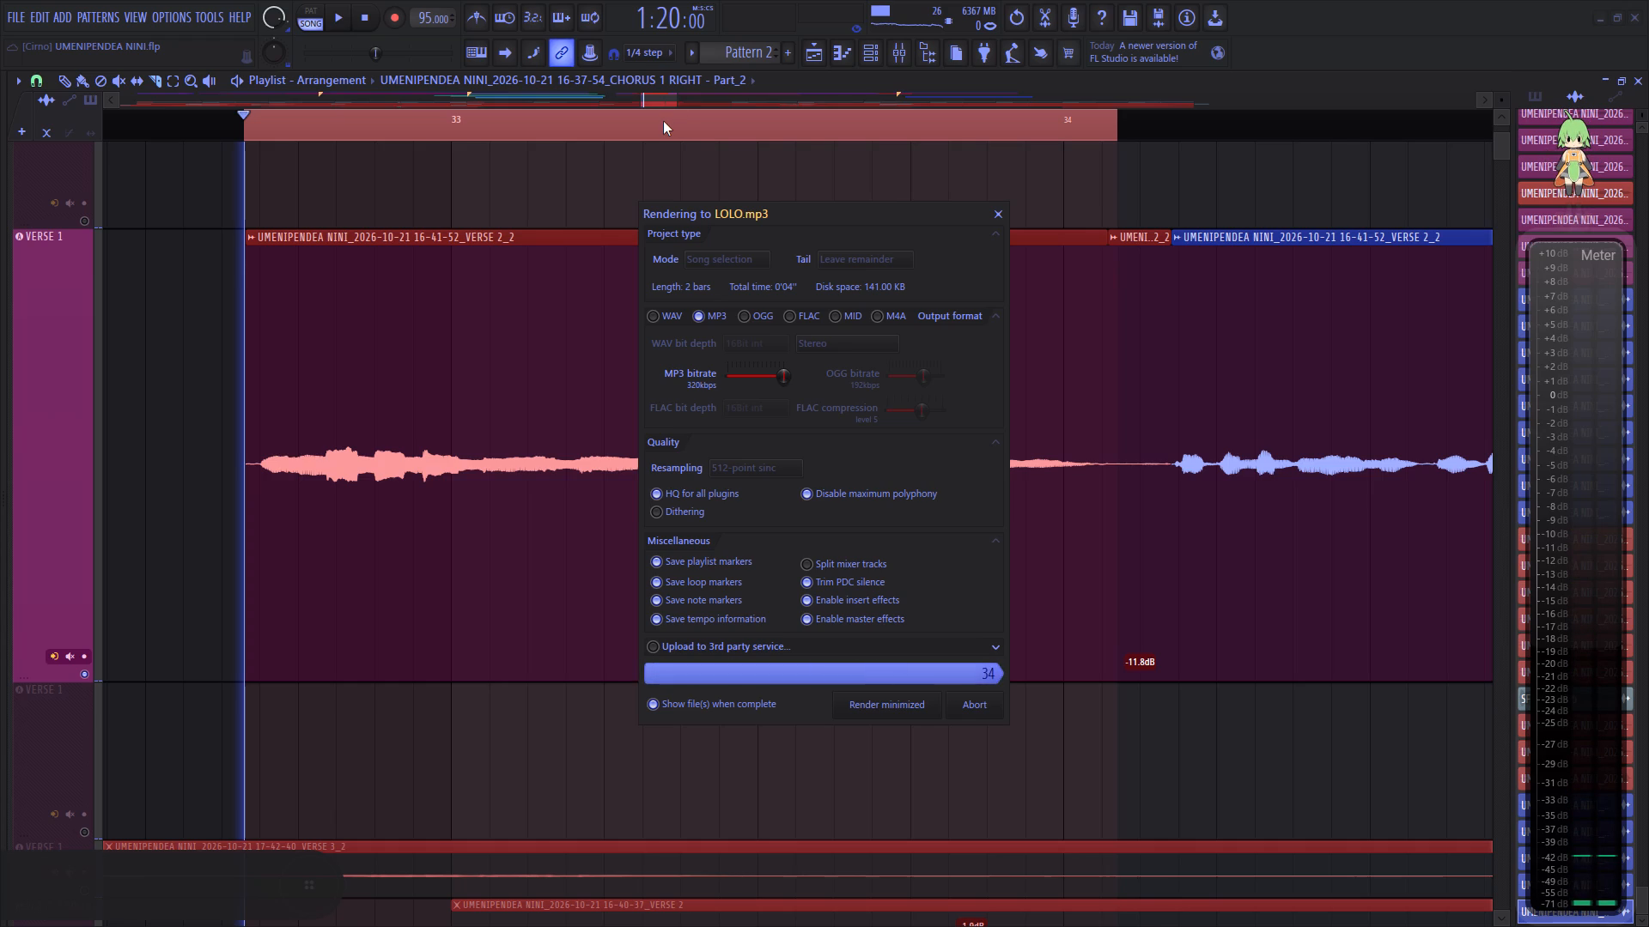
{"action": "left_click", "coordinate": [841, 220]}
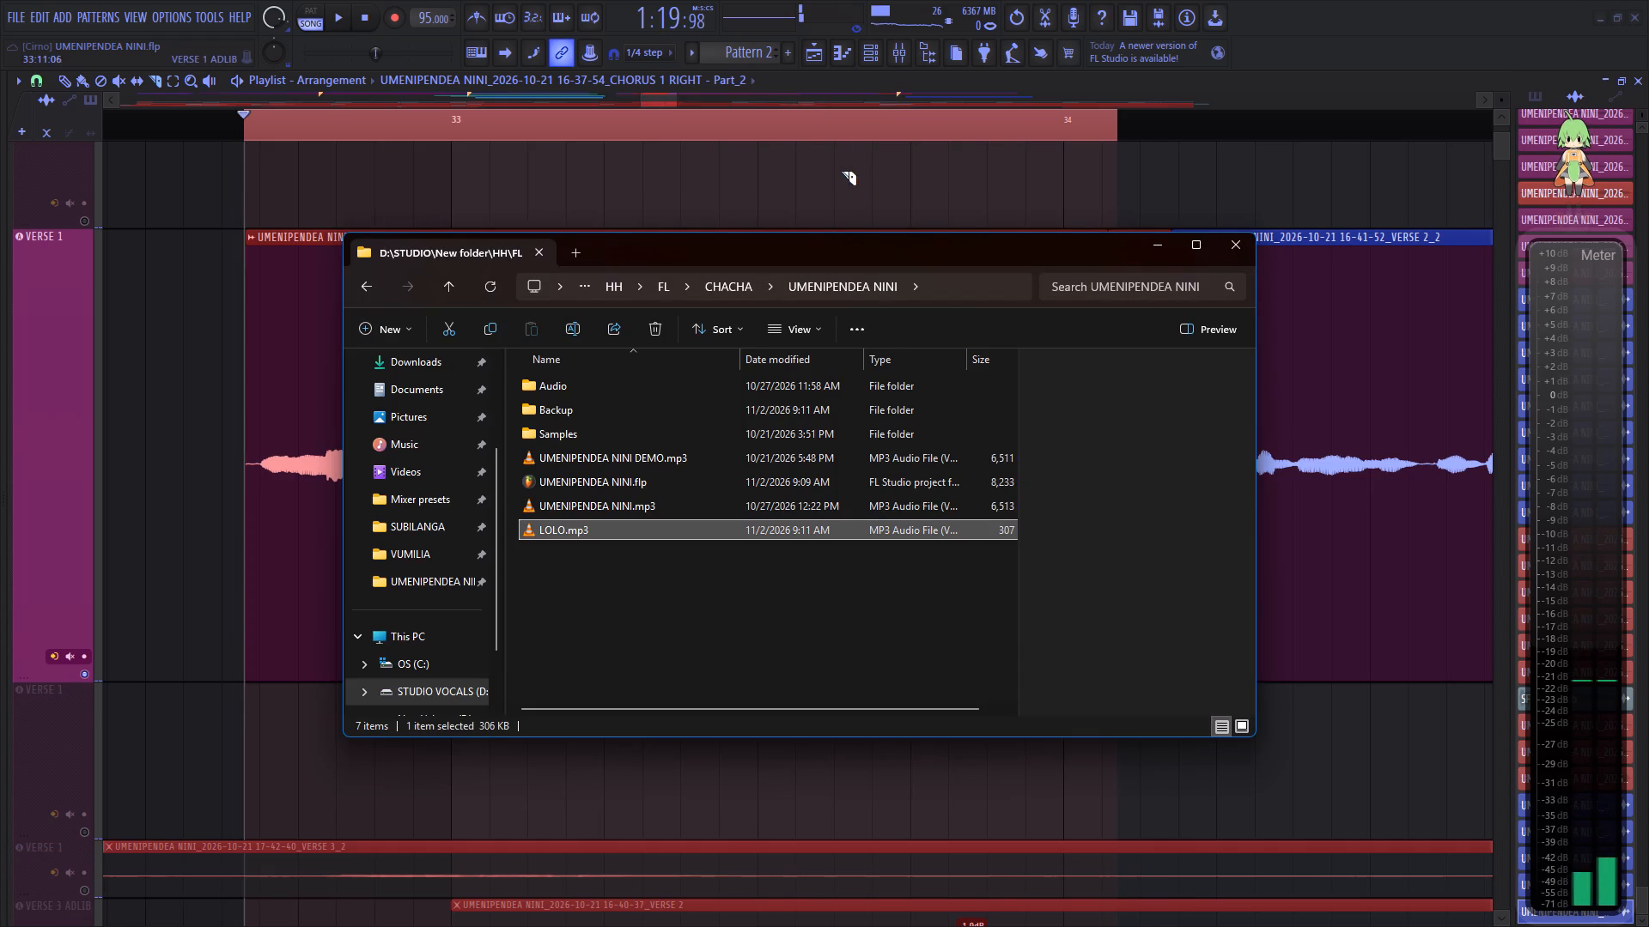
{"action": "left_click", "coordinate": [774, 93]}
Clear the time selection around bars 33 to 34.
{"action": "double_click", "coordinate": [733, 120]}
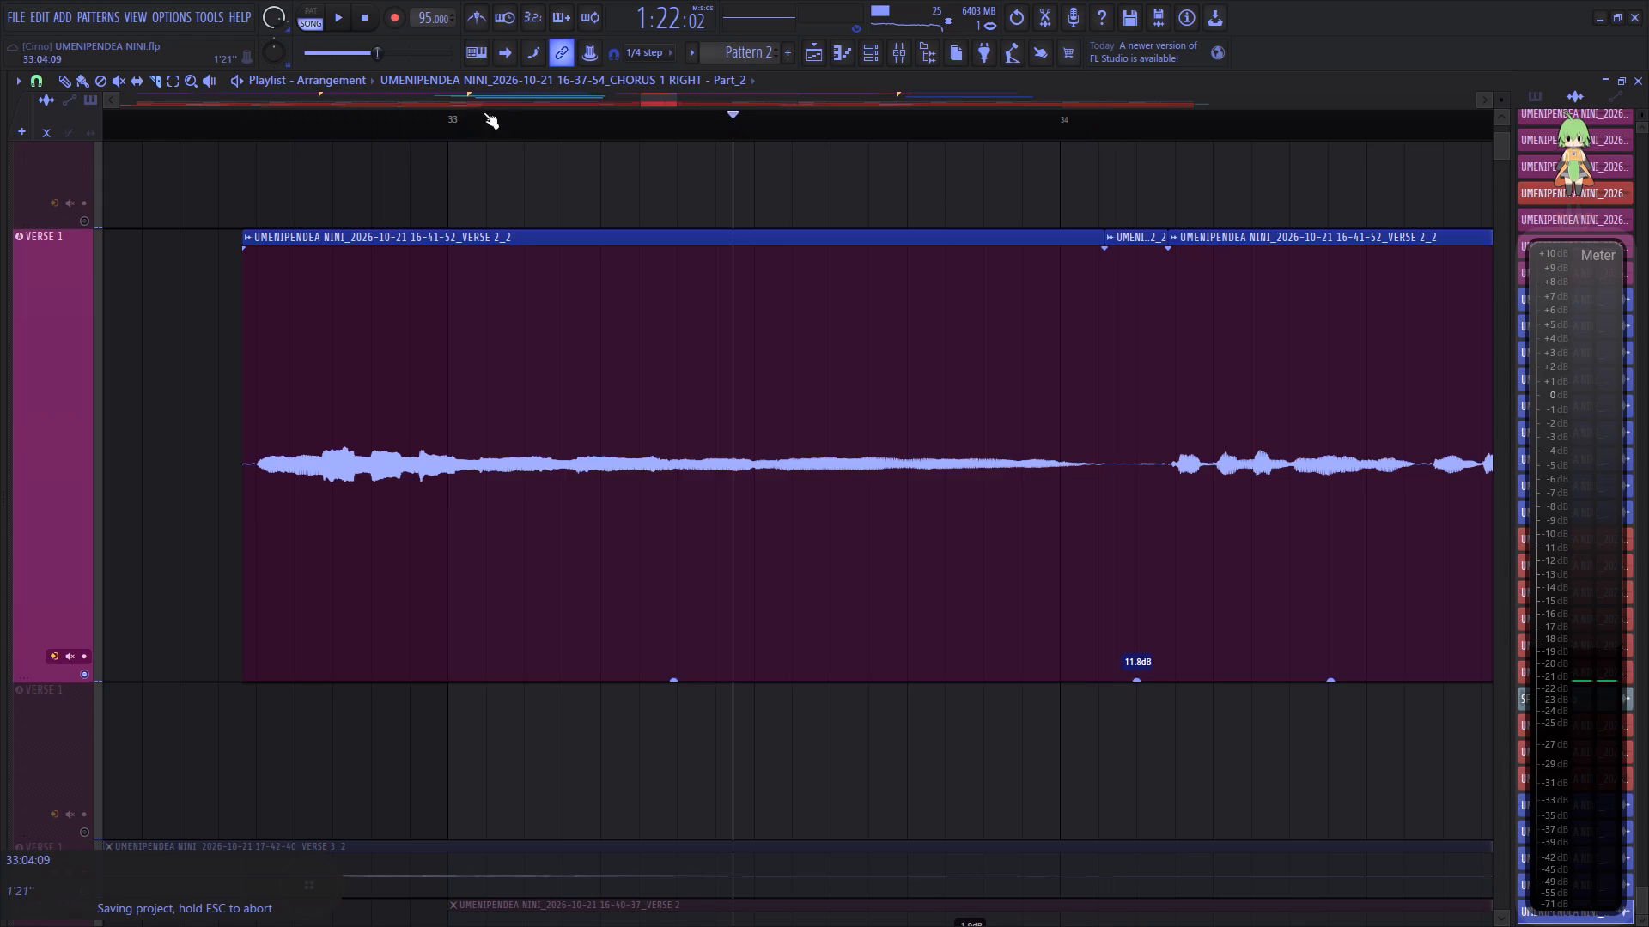
Slice out the short breath just after bar 35 in the second-verse vocal, set its gain to -14.3 dB, and replay it.
{"action": "key", "text": "space"}
{"action": "left_click_drag", "start_coordinate": [670, 100], "coordinate": [695, 105]}
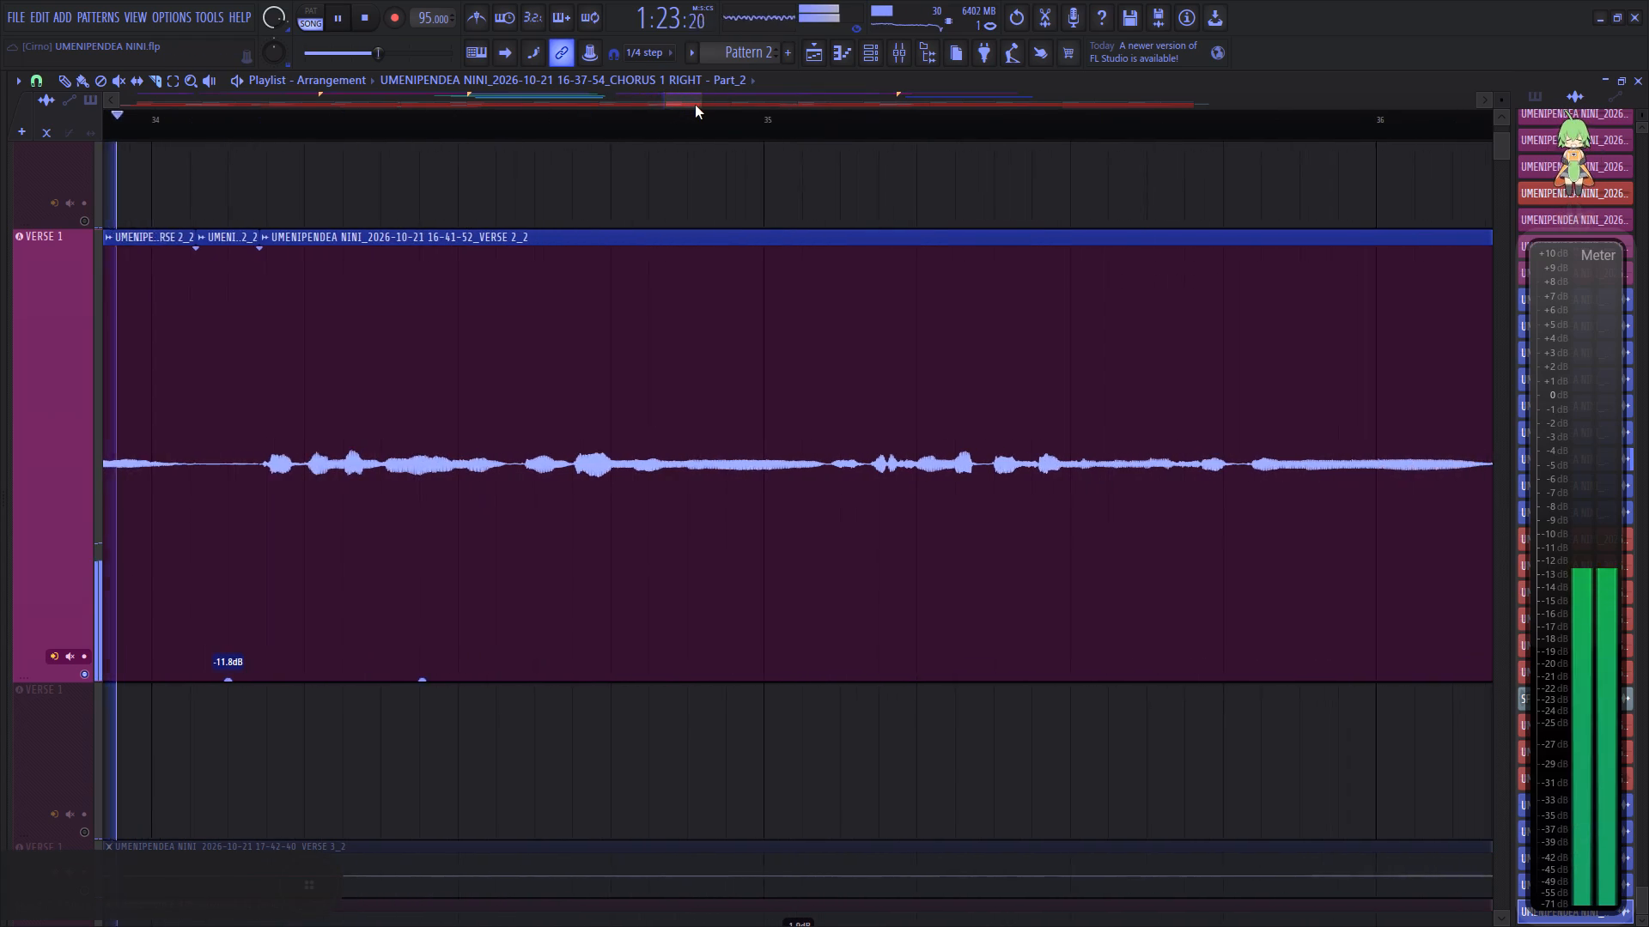
{"action": "left_click_drag", "start_coordinate": [695, 105], "coordinate": [706, 108]}
{"action": "key", "text": "space"}
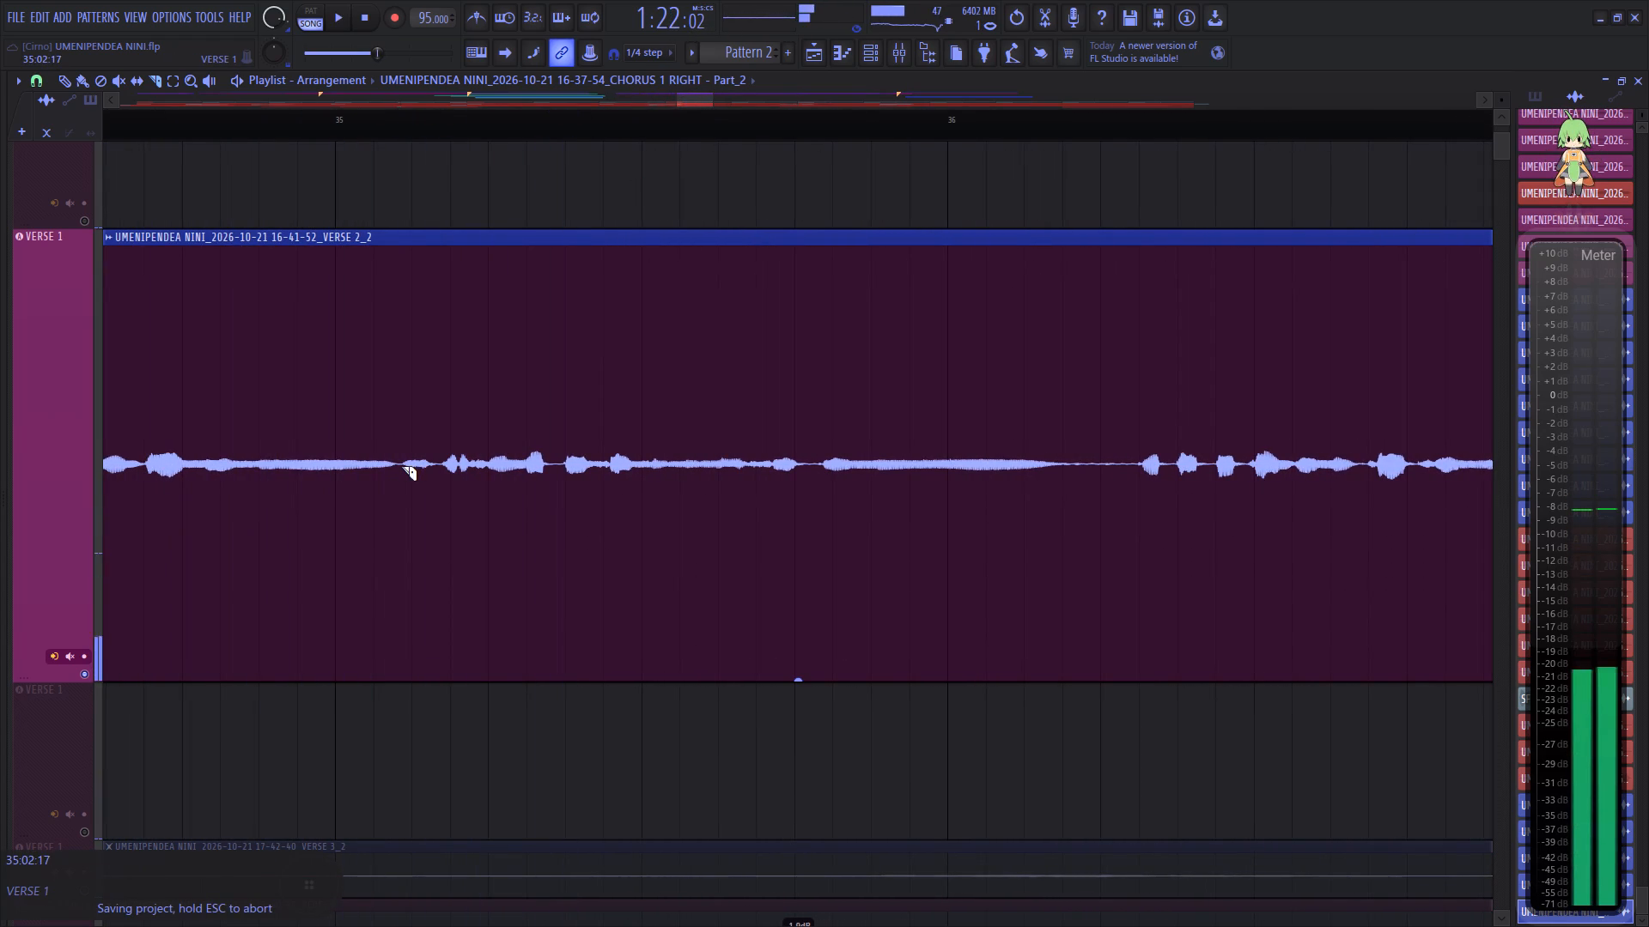
{"action": "left_click", "coordinate": [401, 466]}
{"action": "left_click", "coordinate": [441, 465]}
{"action": "key", "text": "space"}
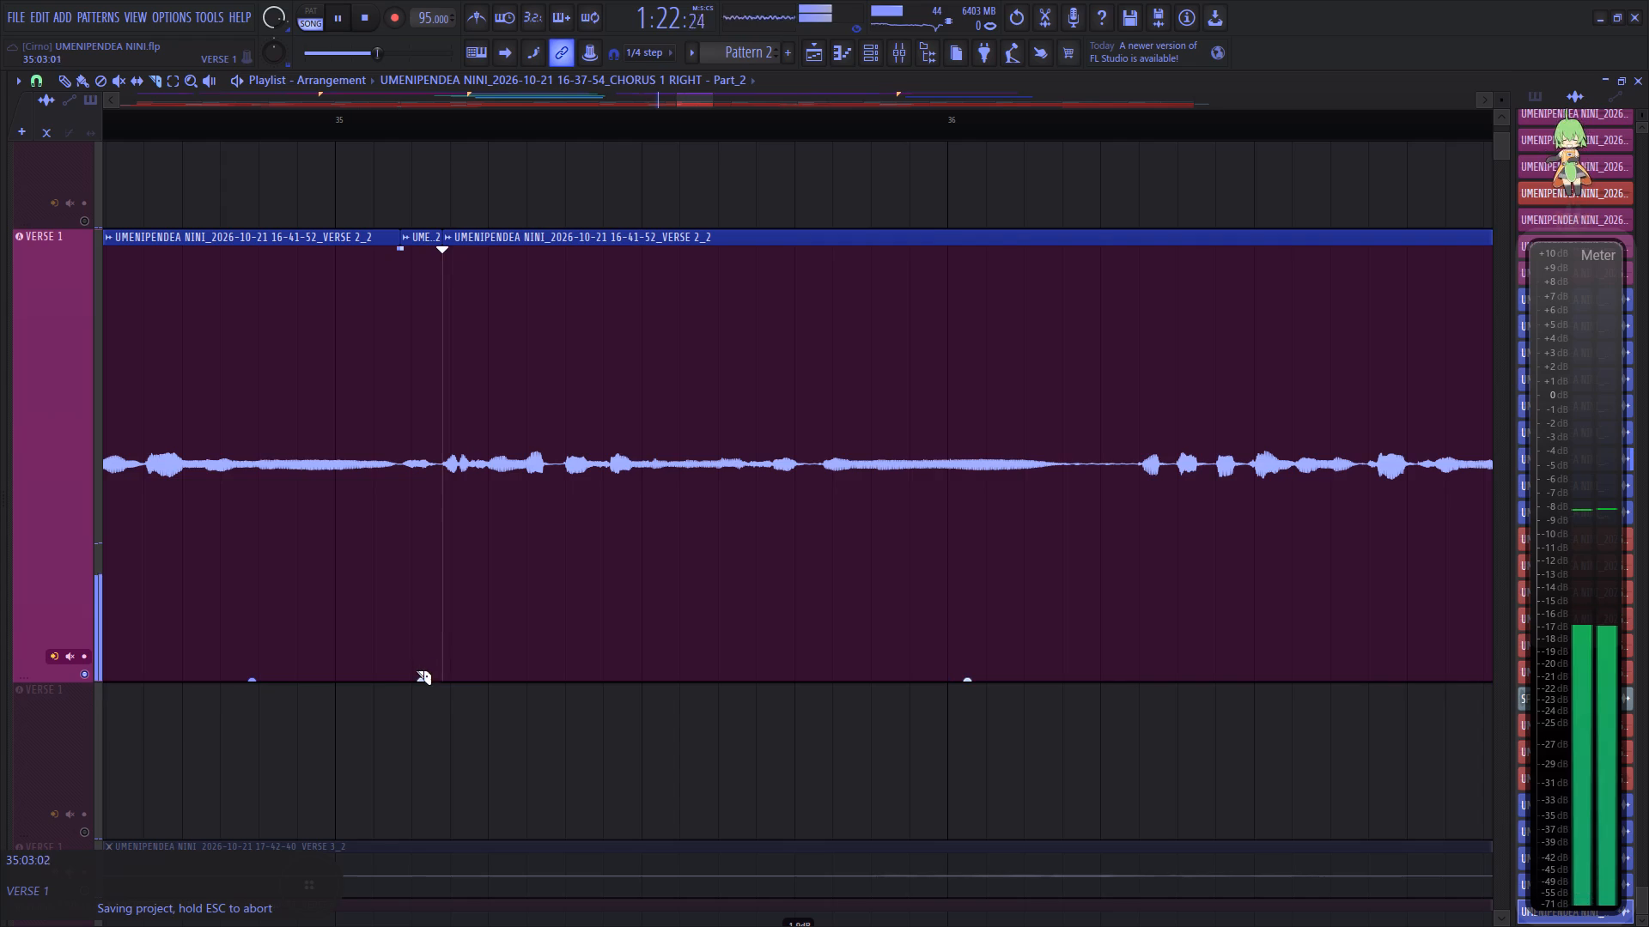
{"action": "left_click_drag", "start_coordinate": [420, 681], "coordinate": [426, 878]}
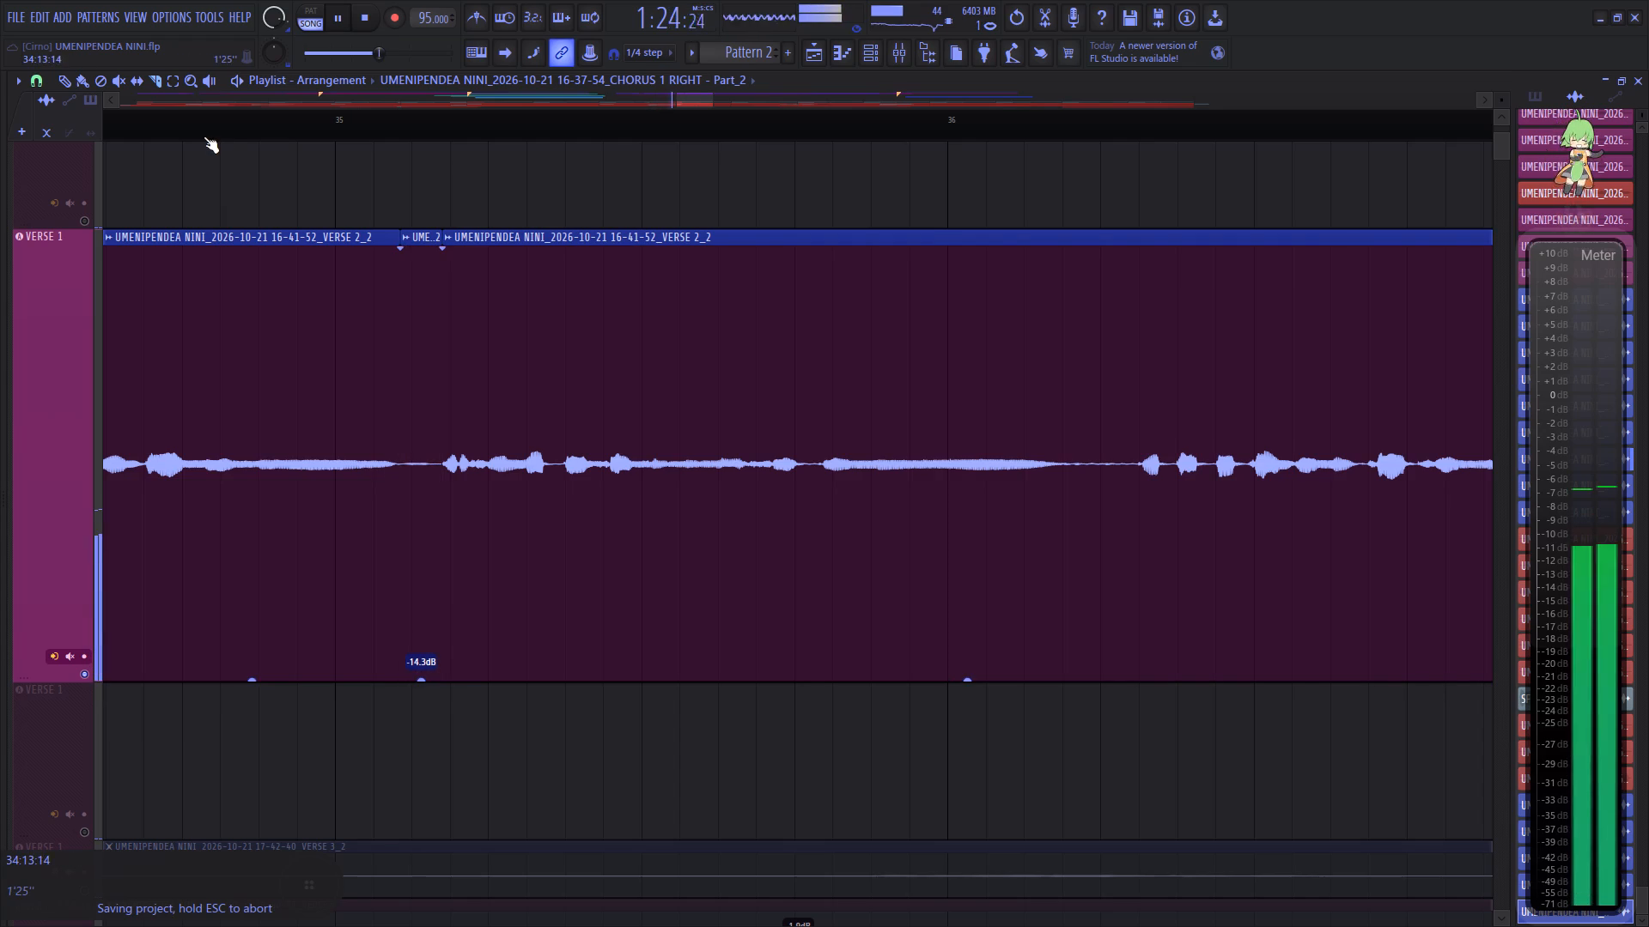
{"action": "left_click", "coordinate": [203, 136]}
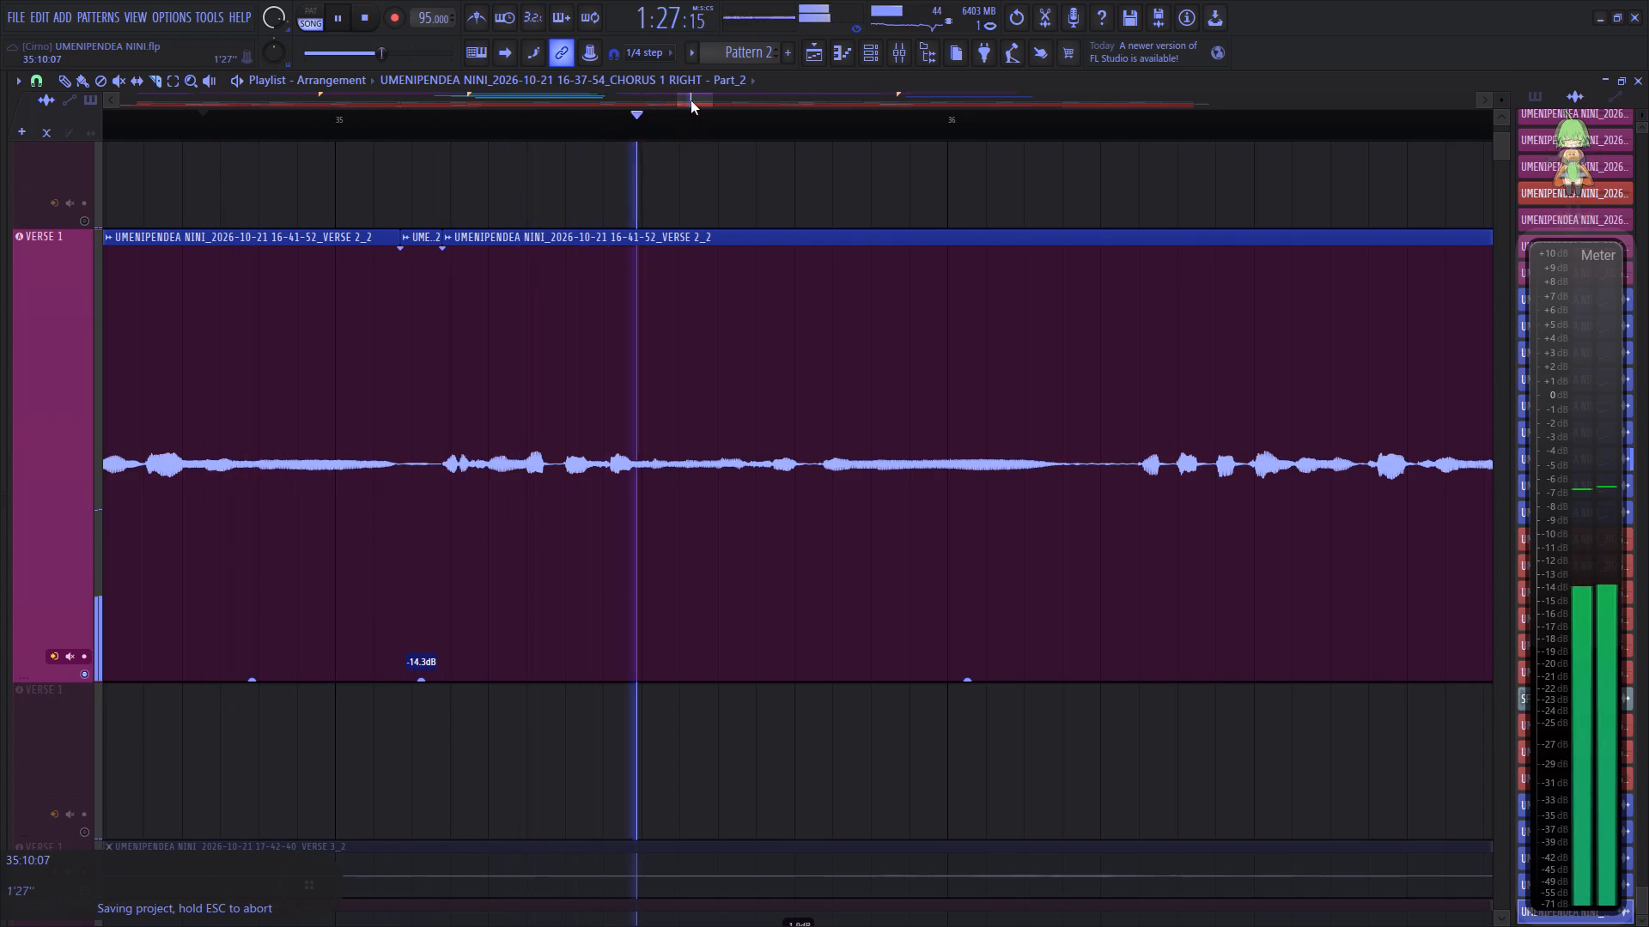
Cut out and delete the quiet gap between phrases just after bar 36, and replay the transition.
{"action": "left_click_drag", "start_coordinate": [691, 100], "coordinate": [702, 102]}
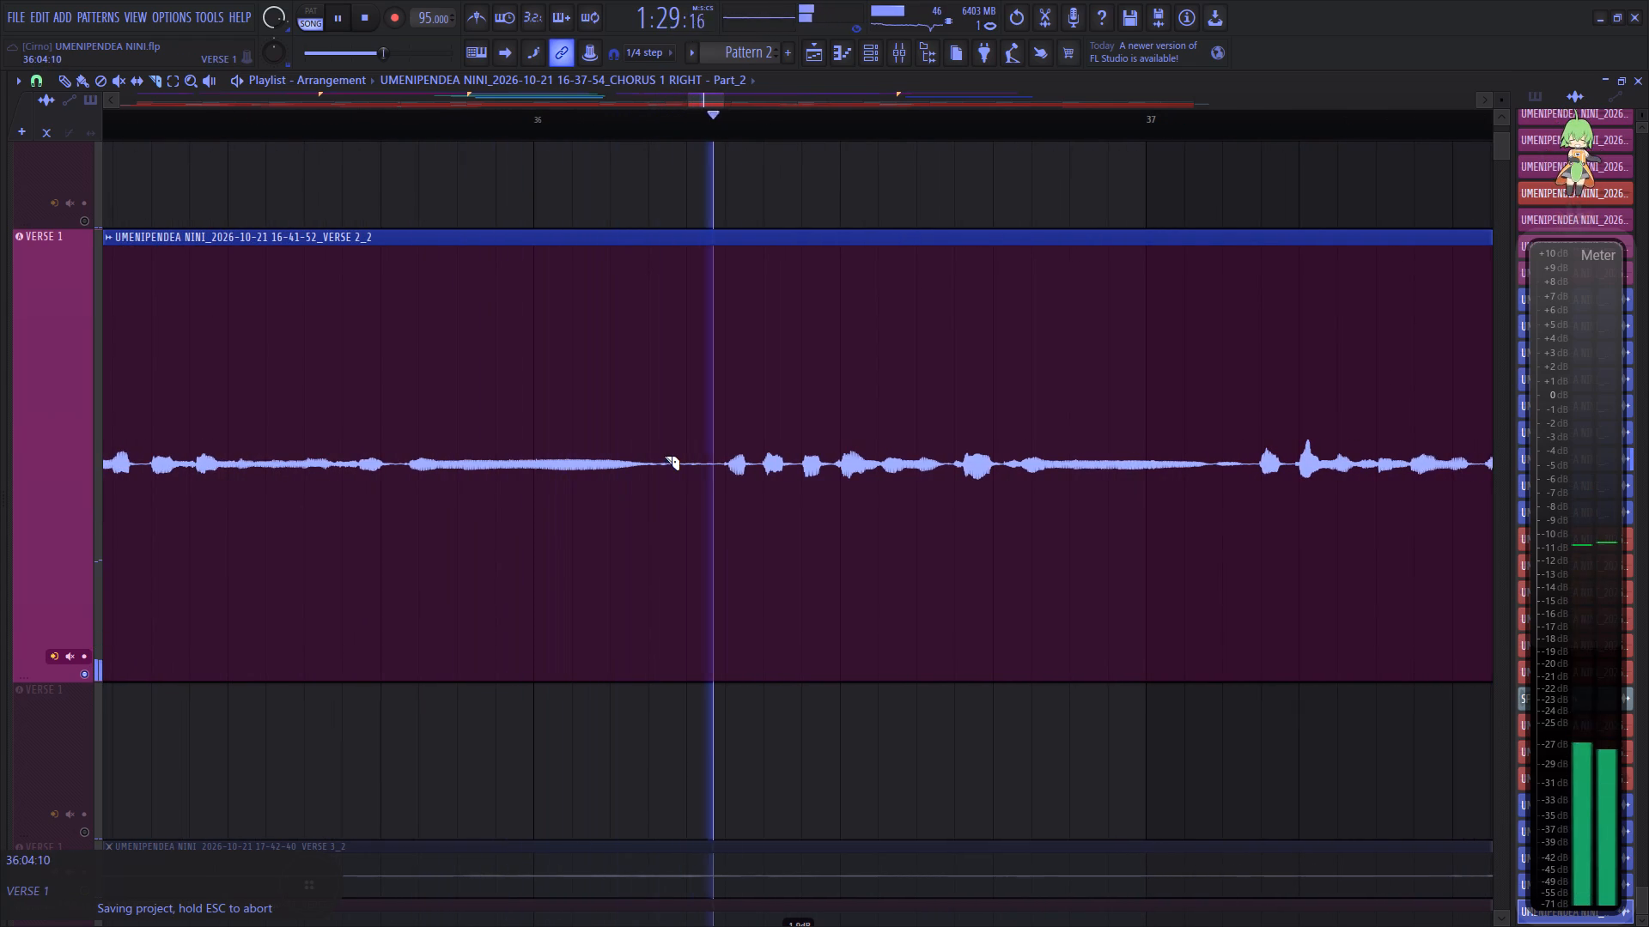
{"action": "left_click", "coordinate": [664, 455]}
{"action": "right_click", "coordinate": [715, 457]}
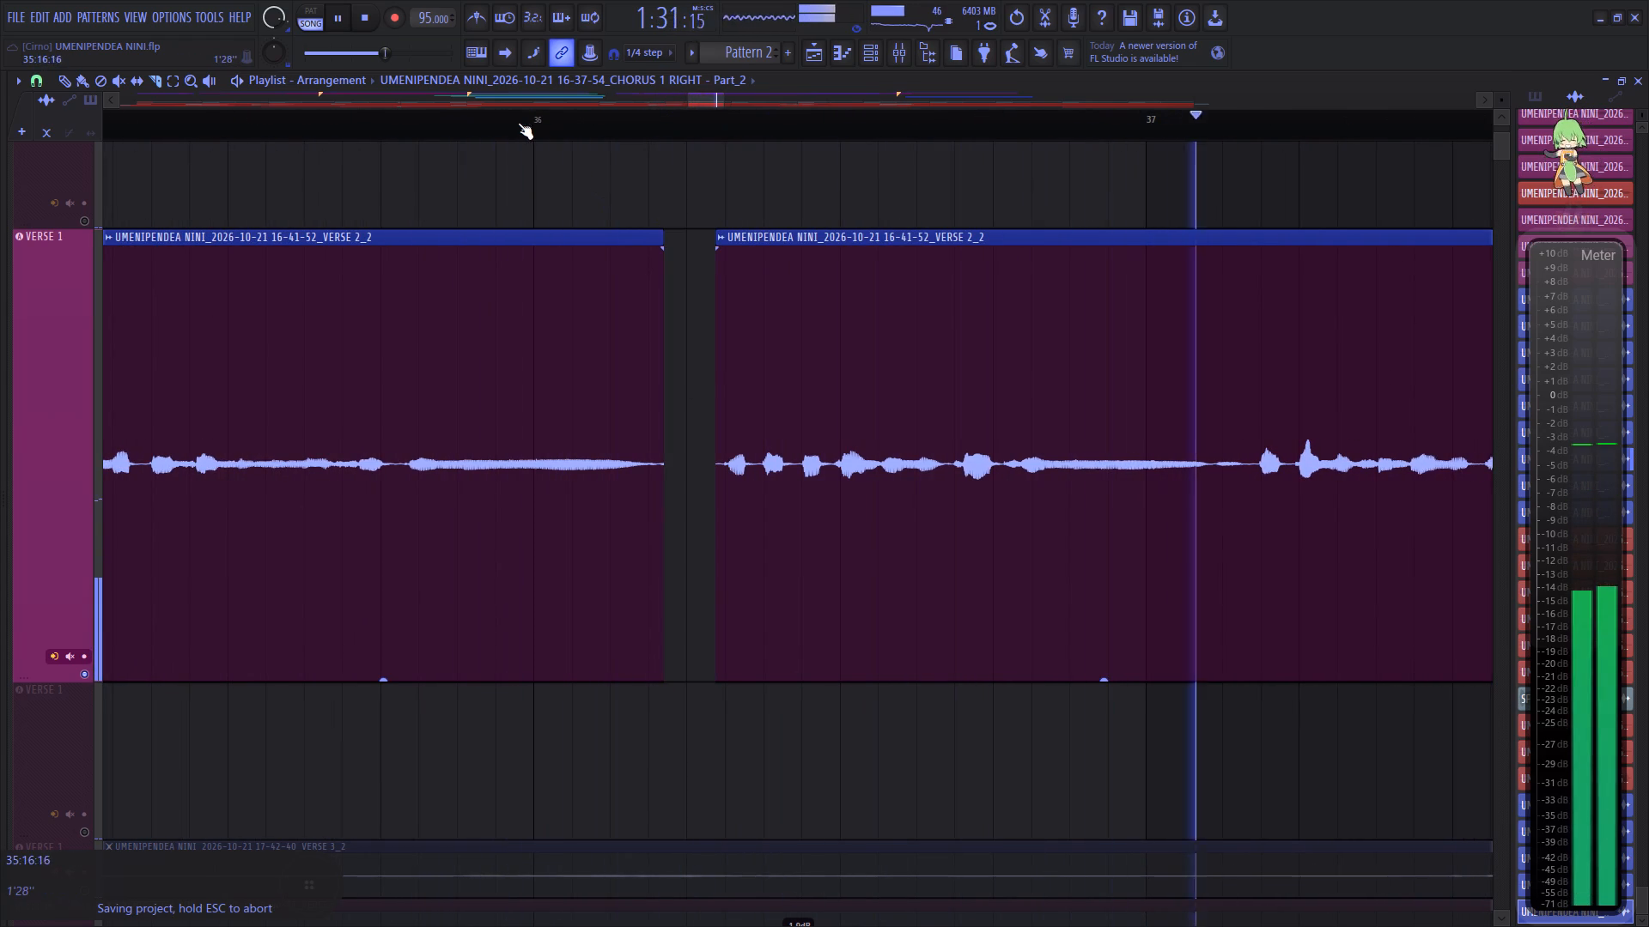
{"action": "left_click", "coordinate": [515, 123]}
Slice out the short breath just after bar 37, set its gain to -13.0 dB, and replay the passage.
{"action": "left_click_drag", "start_coordinate": [713, 93], "coordinate": [728, 97]}
{"action": "left_click", "coordinate": [638, 444]}
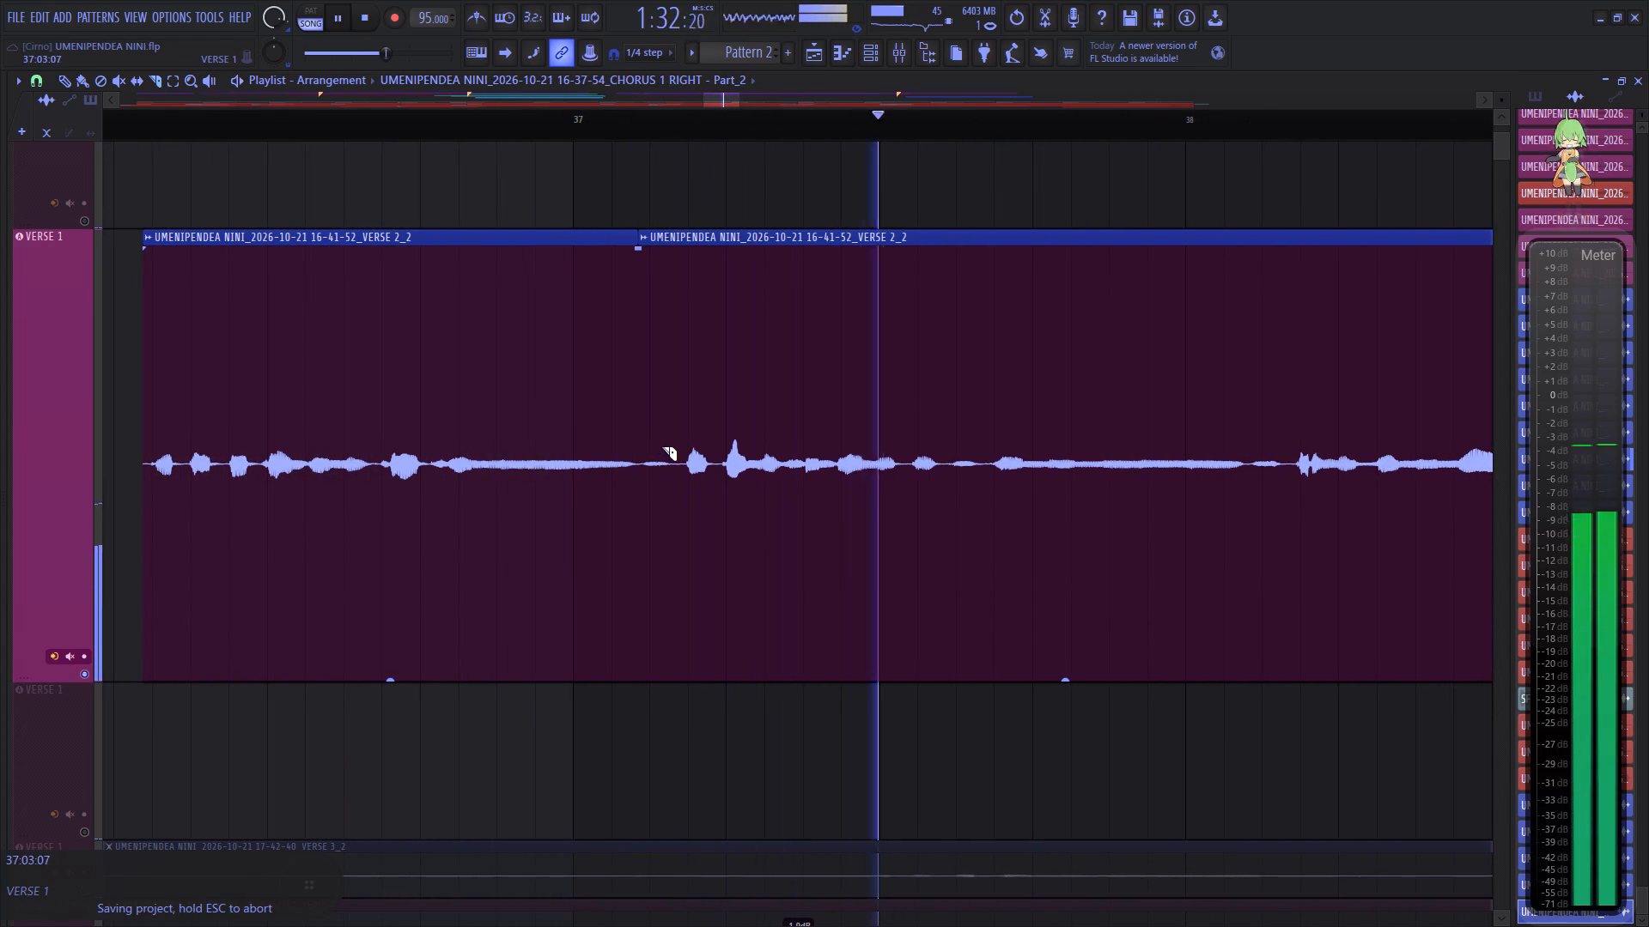
{"action": "left_click", "coordinate": [678, 440]}
{"action": "left_click_drag", "start_coordinate": [660, 676], "coordinate": [662, 802]}
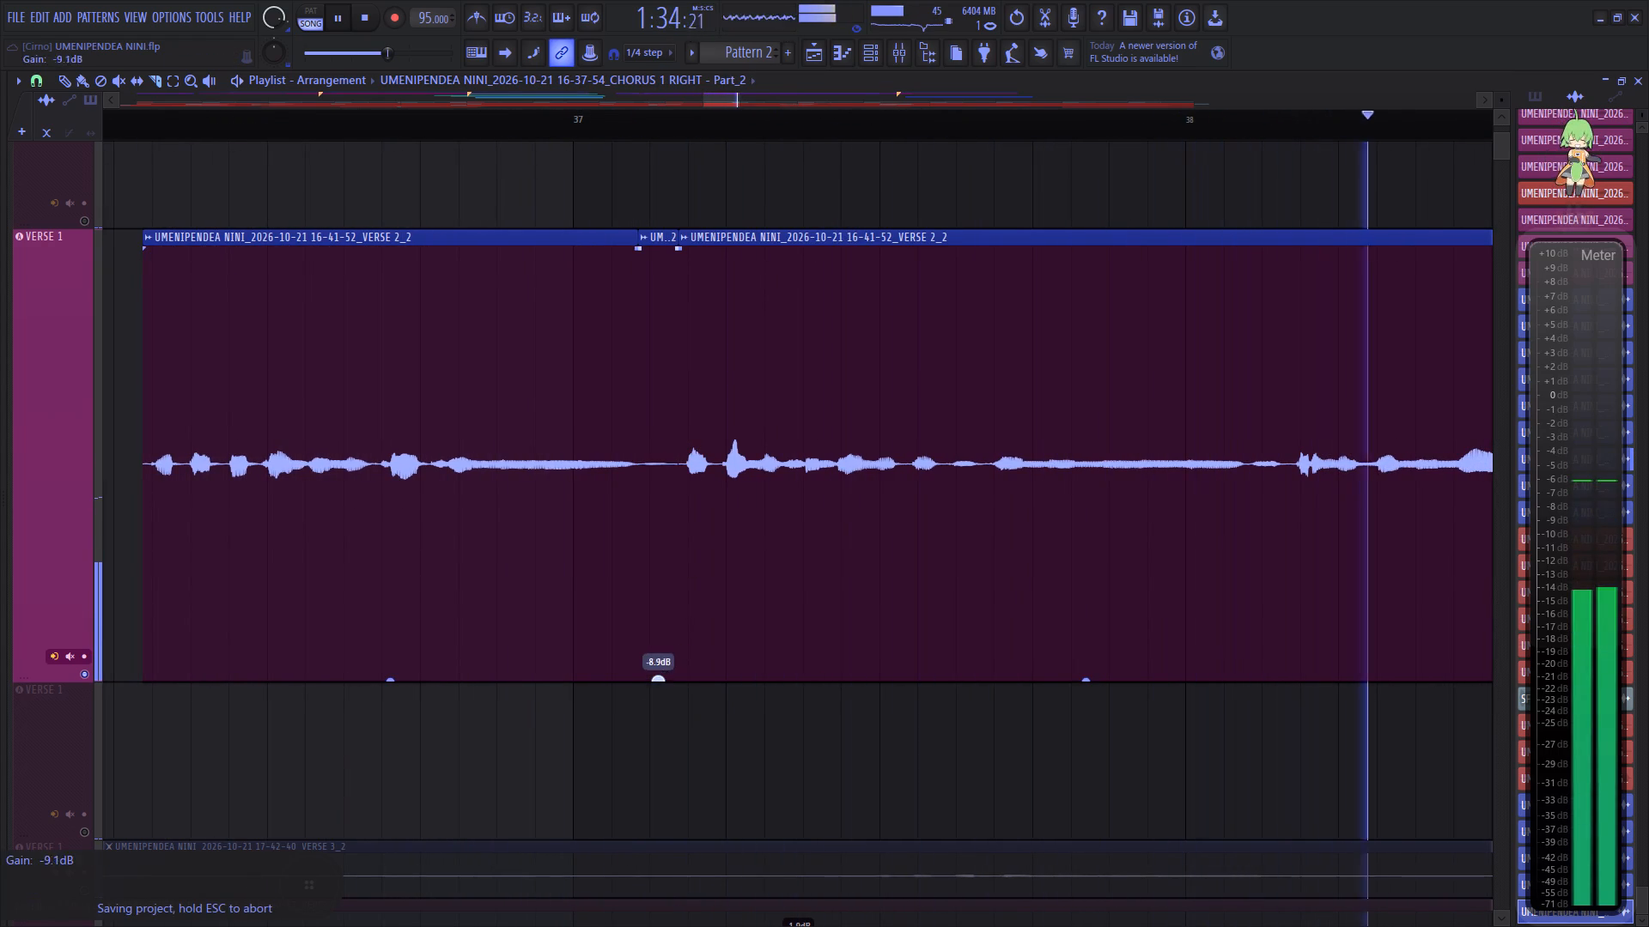
{"action": "left_click_drag", "start_coordinate": [662, 802], "coordinate": [668, 855]}
{"action": "left_click", "coordinate": [496, 125]}
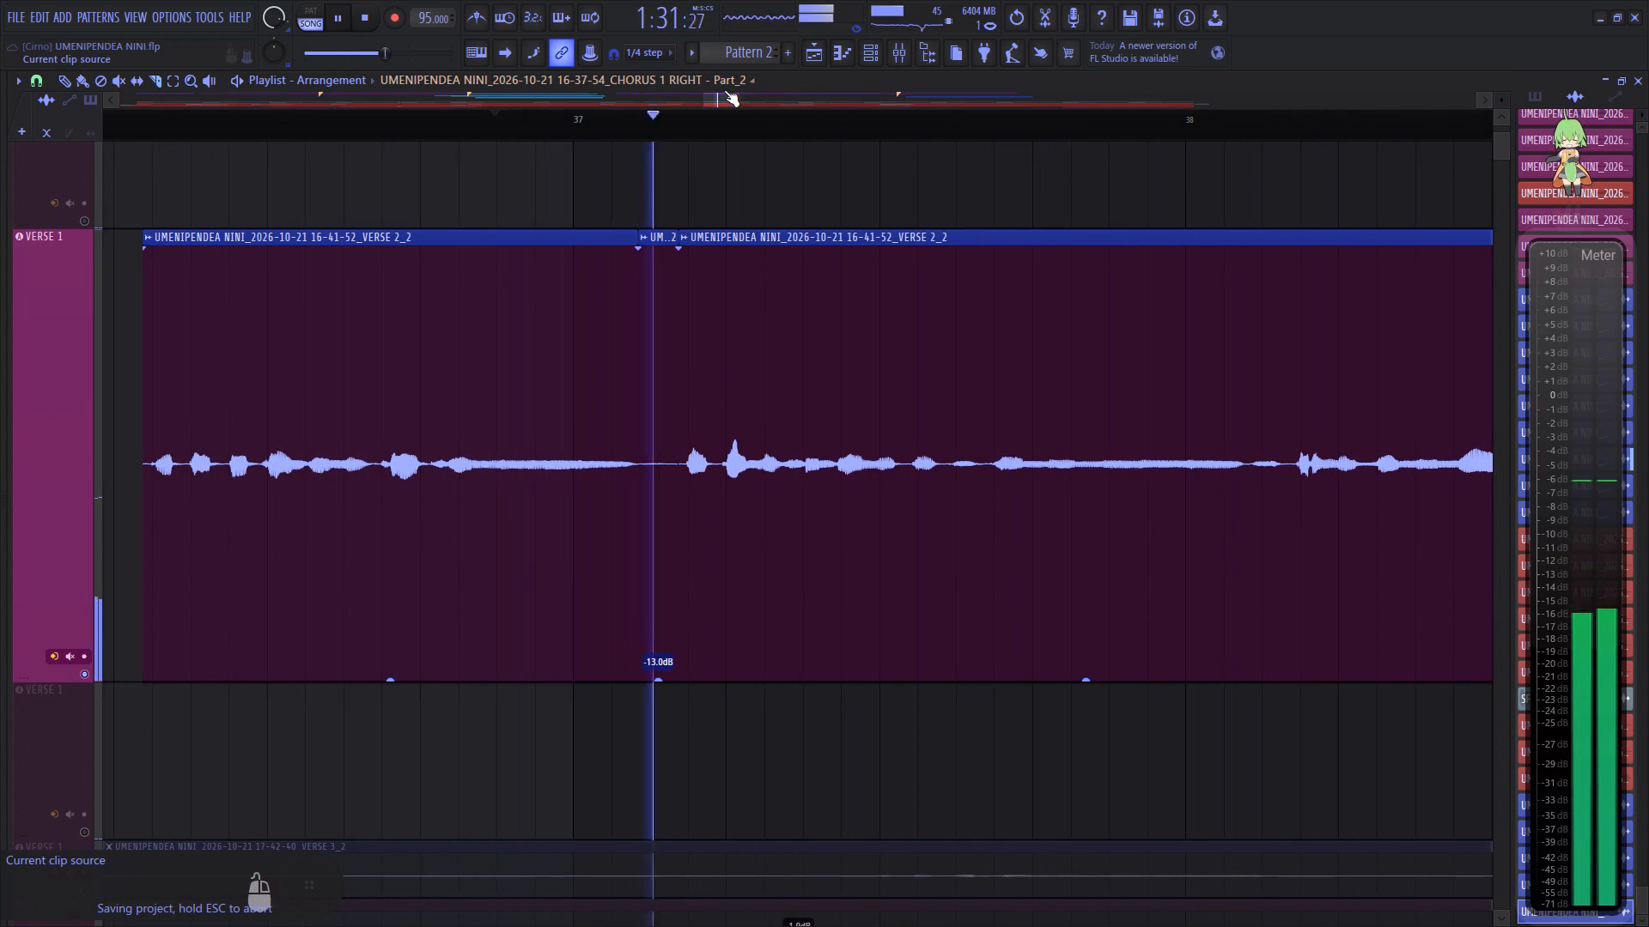
Slice out the short breath just after bar 38, set its gain to -13.6 dB, and replay the passage.
{"action": "left_click_drag", "start_coordinate": [722, 95], "coordinate": [738, 99]}
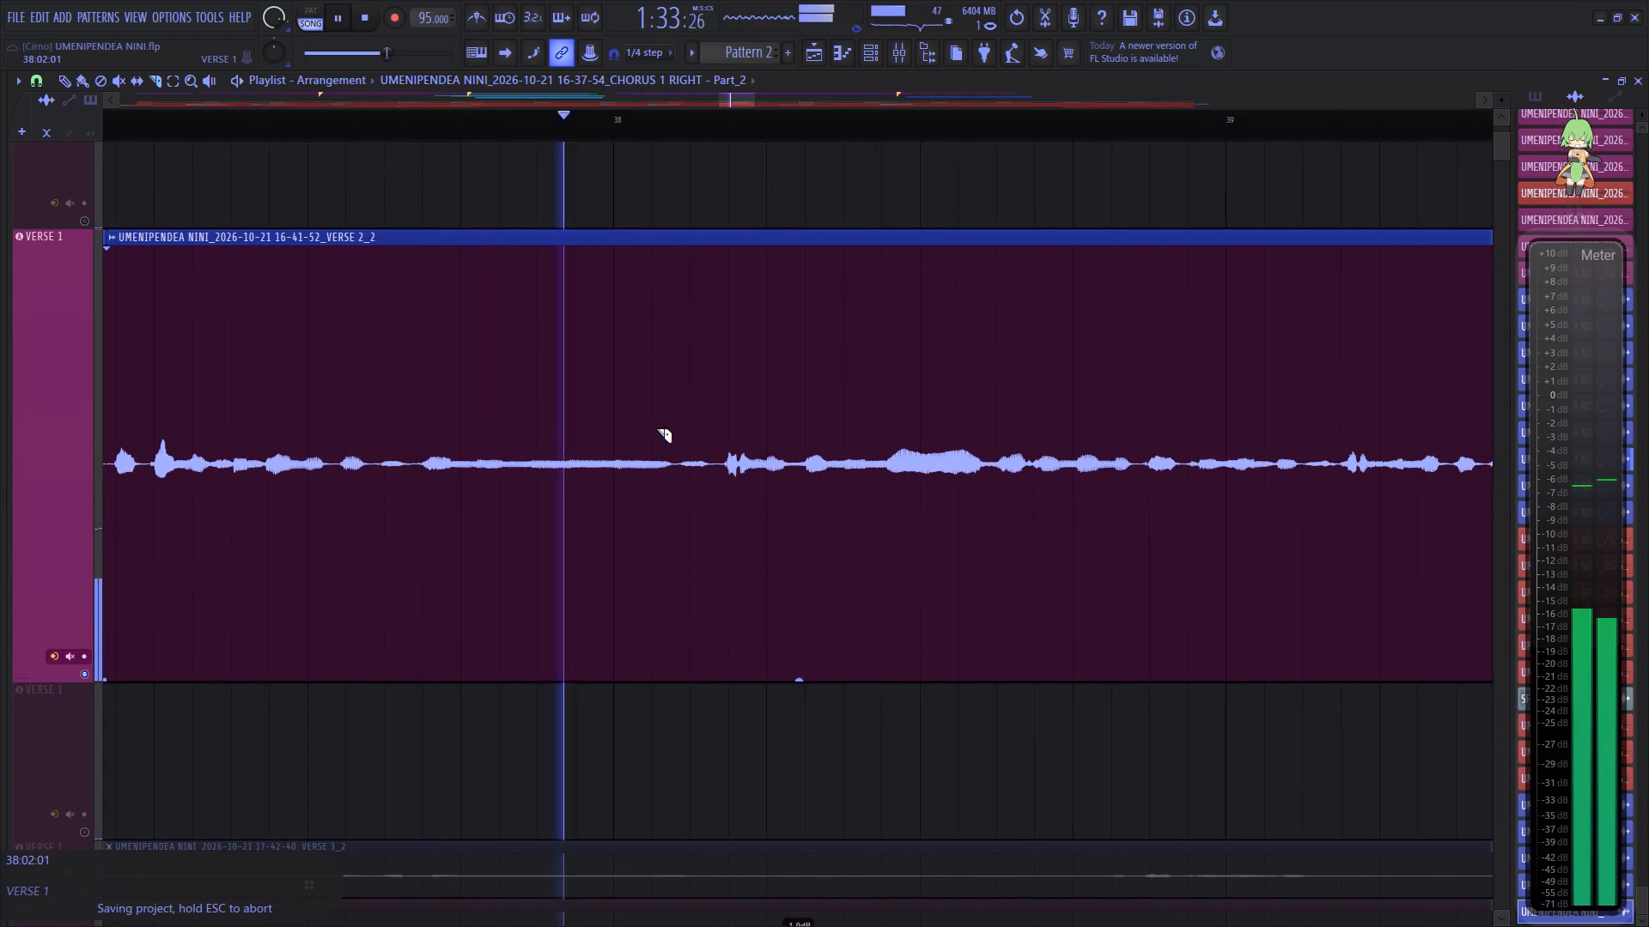
{"action": "left_click", "coordinate": [677, 439]}
{"action": "left_click", "coordinate": [714, 440]}
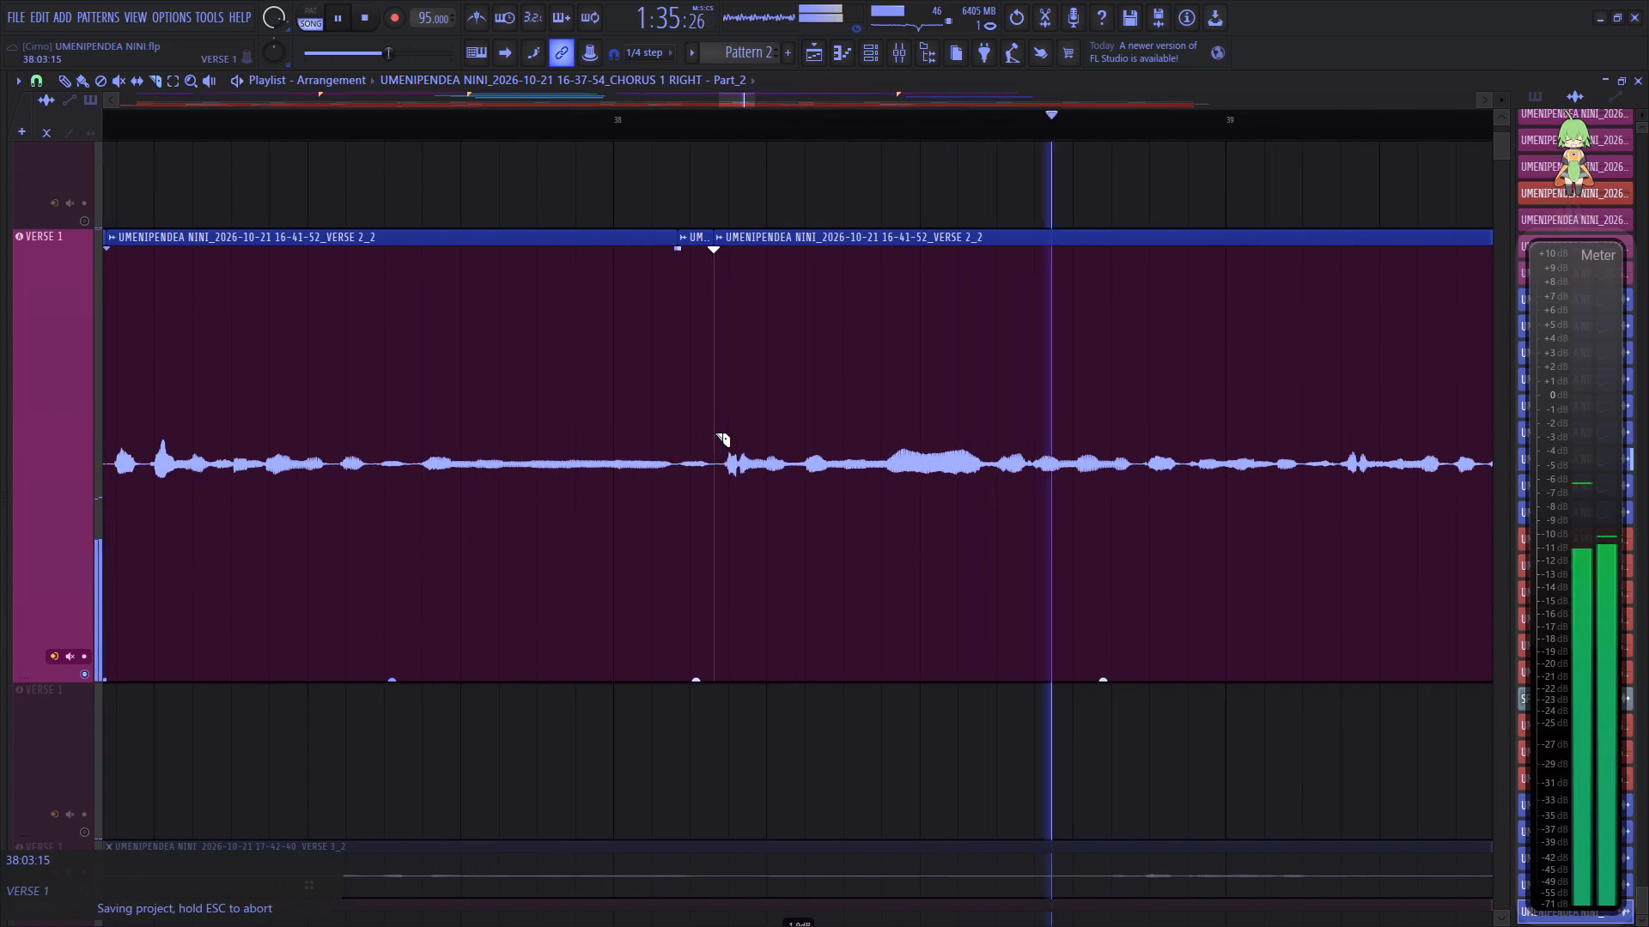
{"action": "left_click_drag", "start_coordinate": [697, 679], "coordinate": [717, 877]}
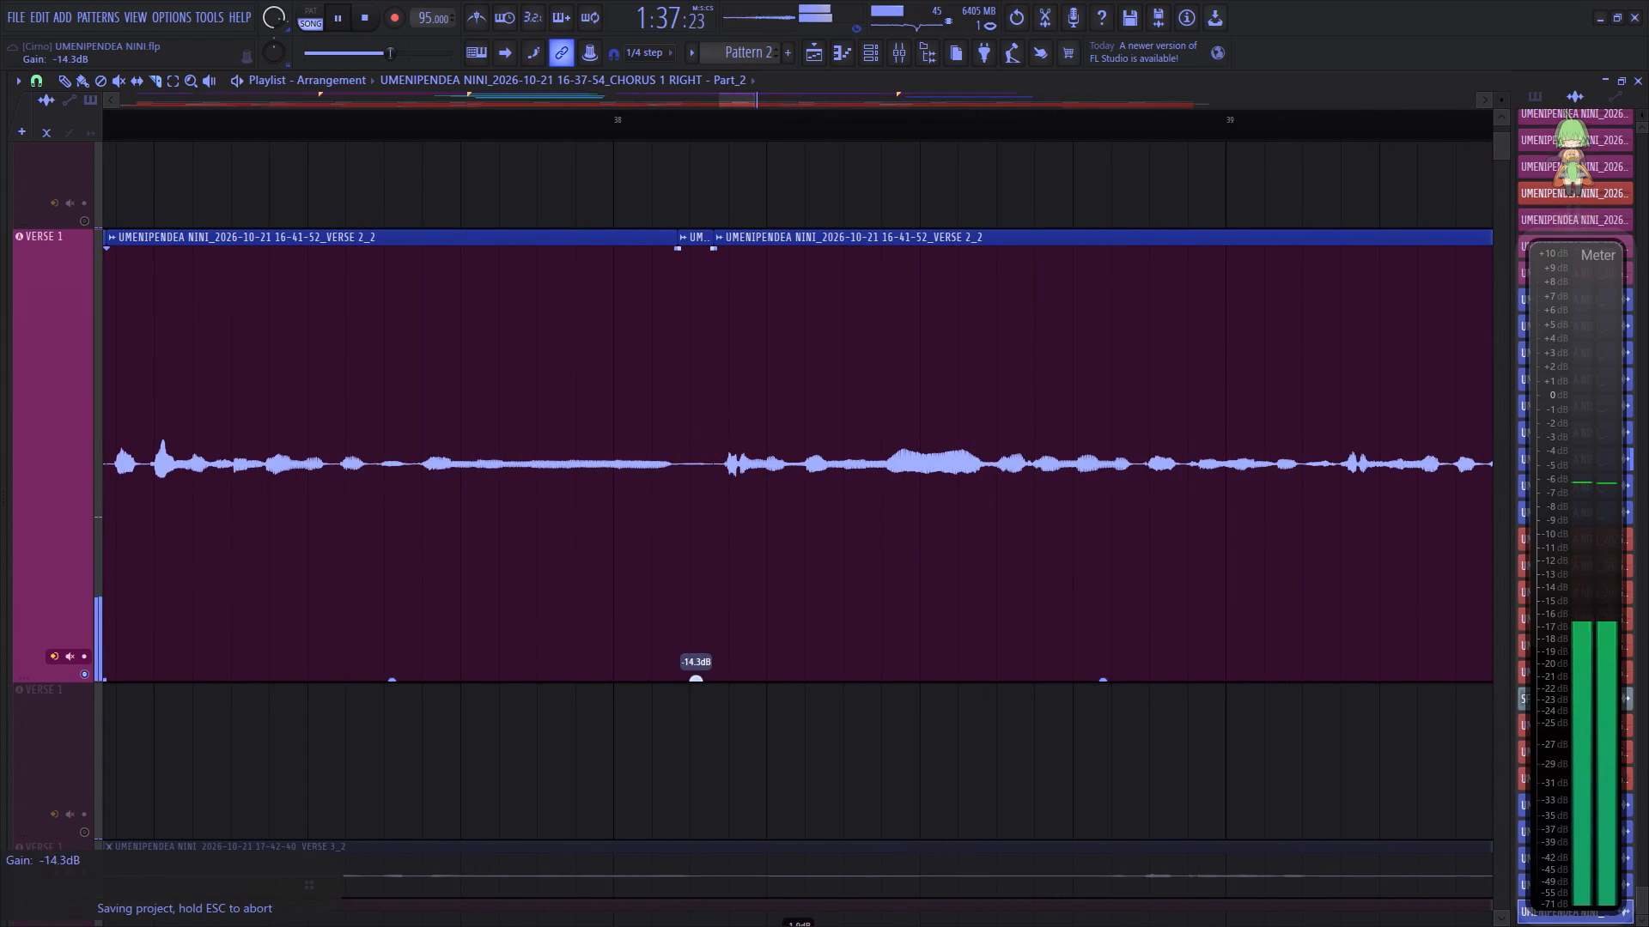
{"action": "left_click_drag", "start_coordinate": [717, 877], "coordinate": [717, 869]}
{"action": "left_click", "coordinate": [531, 118]}
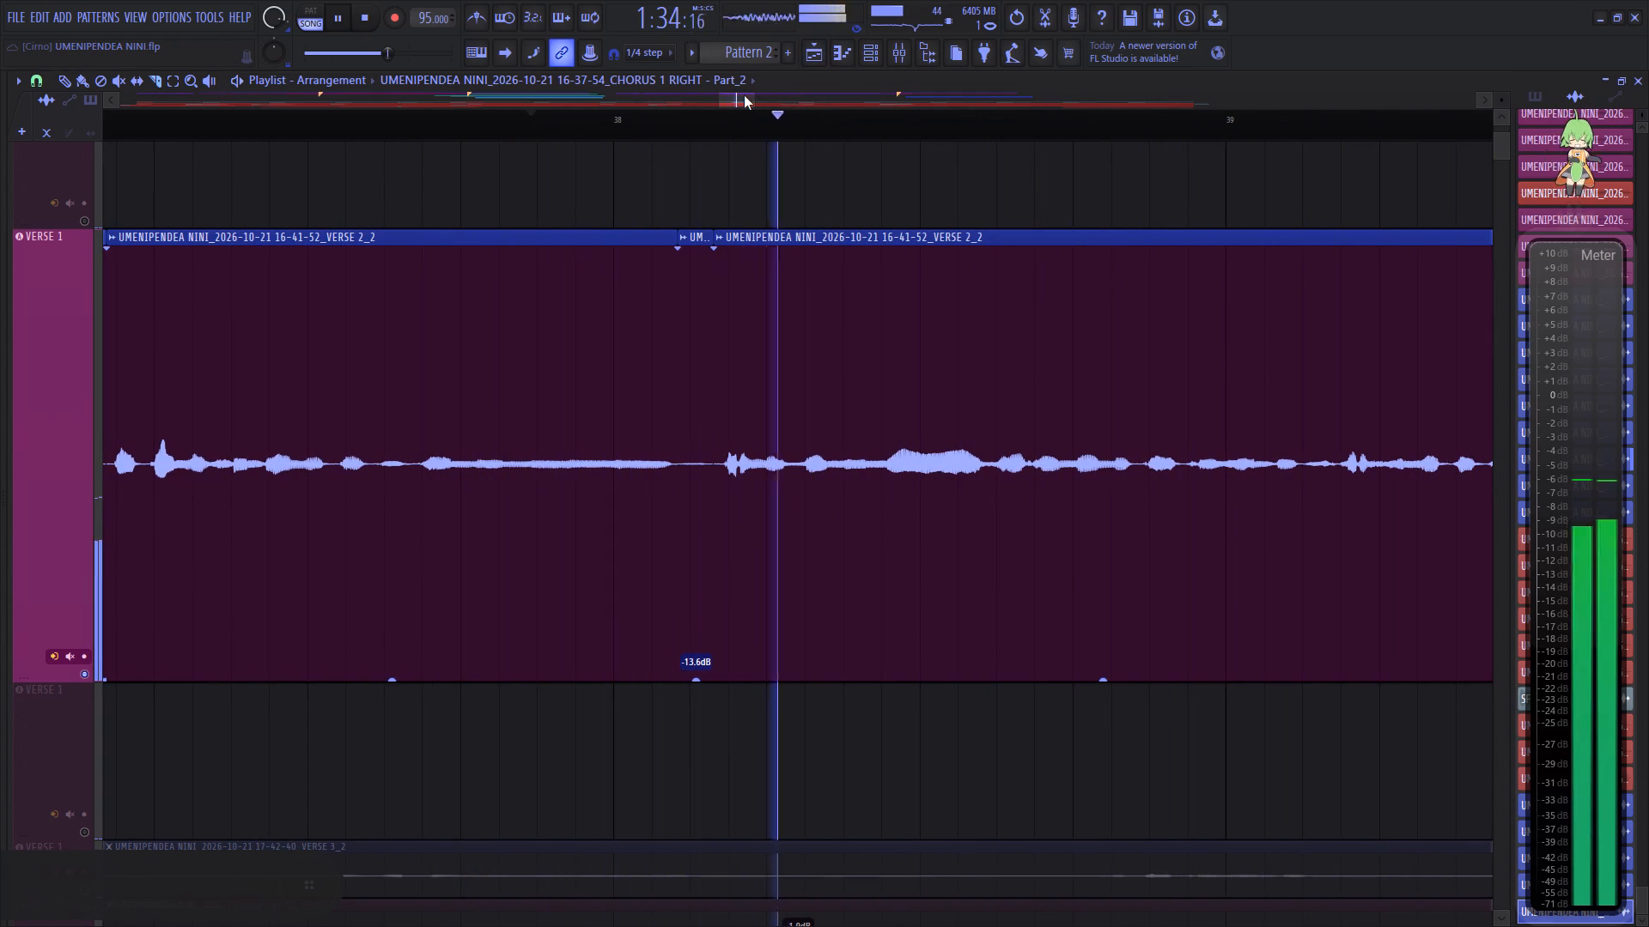
Slice out the short breath just after bar 39, set its gain to -11.2 dB, and replay the passage.
{"action": "left_click_drag", "start_coordinate": [743, 96], "coordinate": [769, 102]}
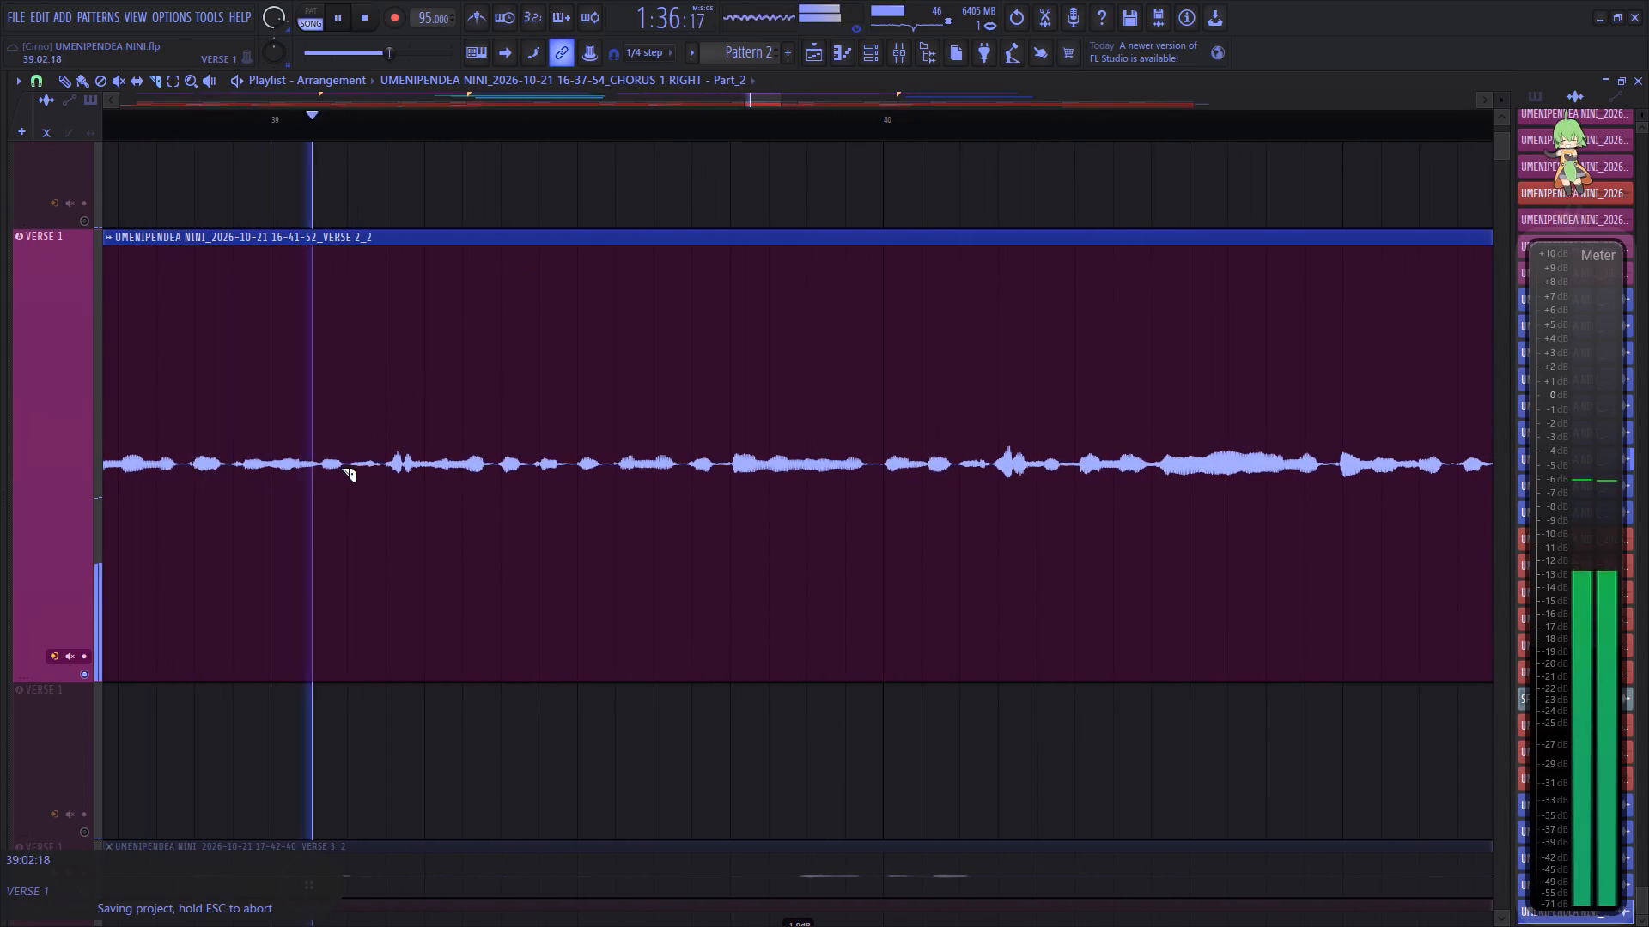
{"action": "left_click", "coordinate": [349, 449]}
{"action": "left_click", "coordinate": [382, 447]}
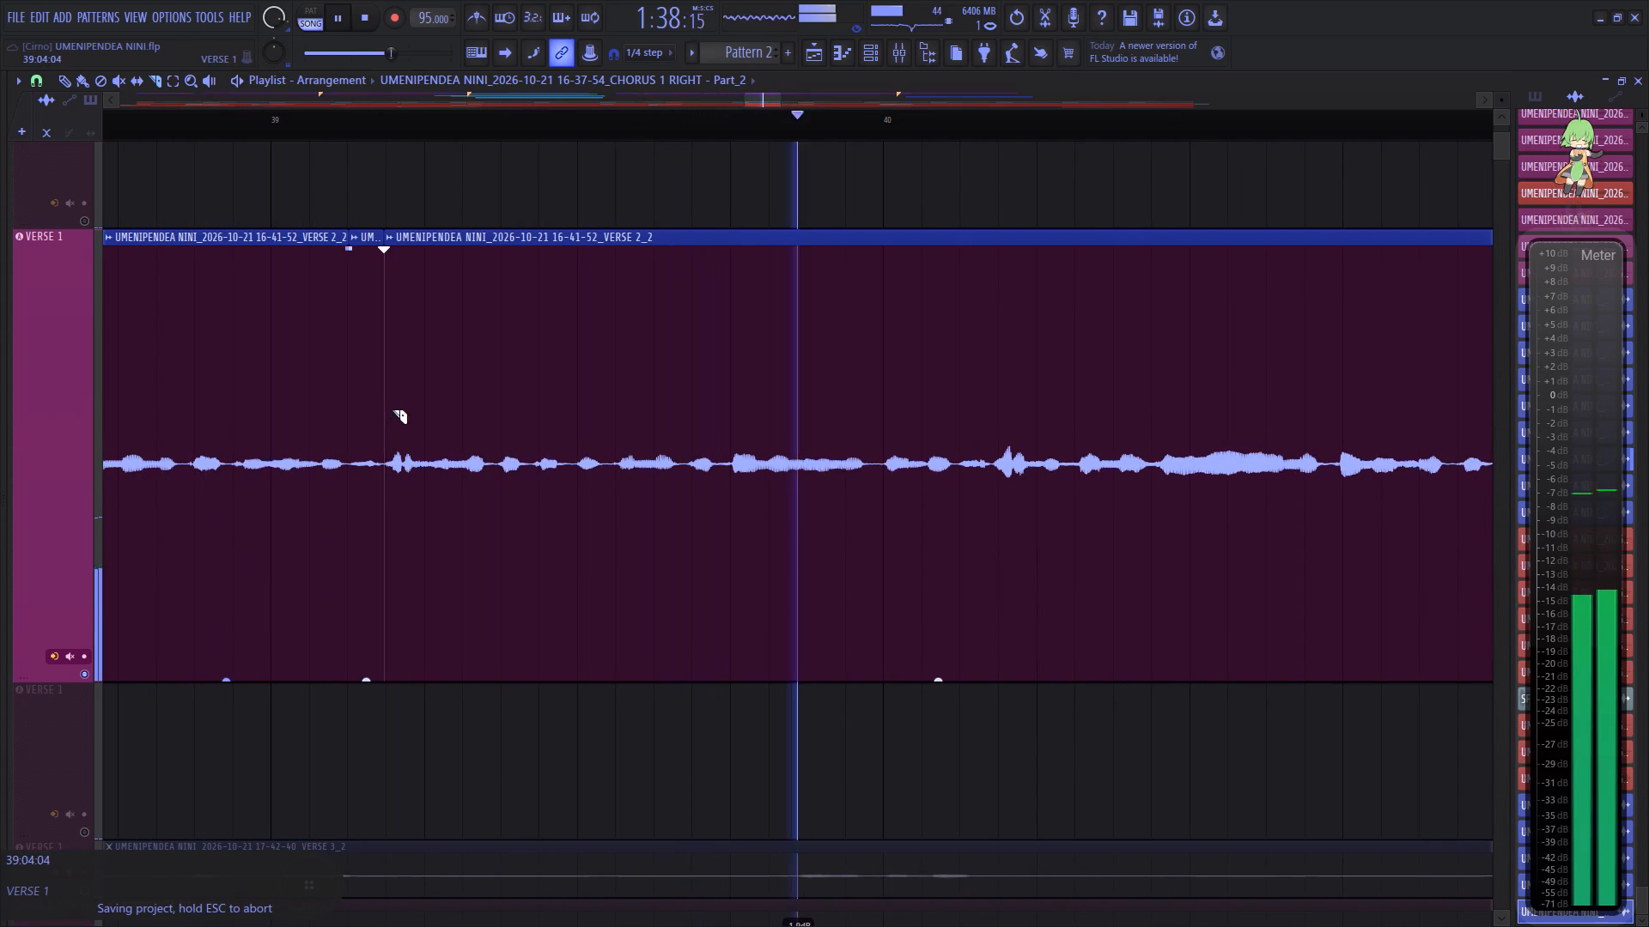
{"action": "left_click_drag", "start_coordinate": [370, 676], "coordinate": [367, 837]}
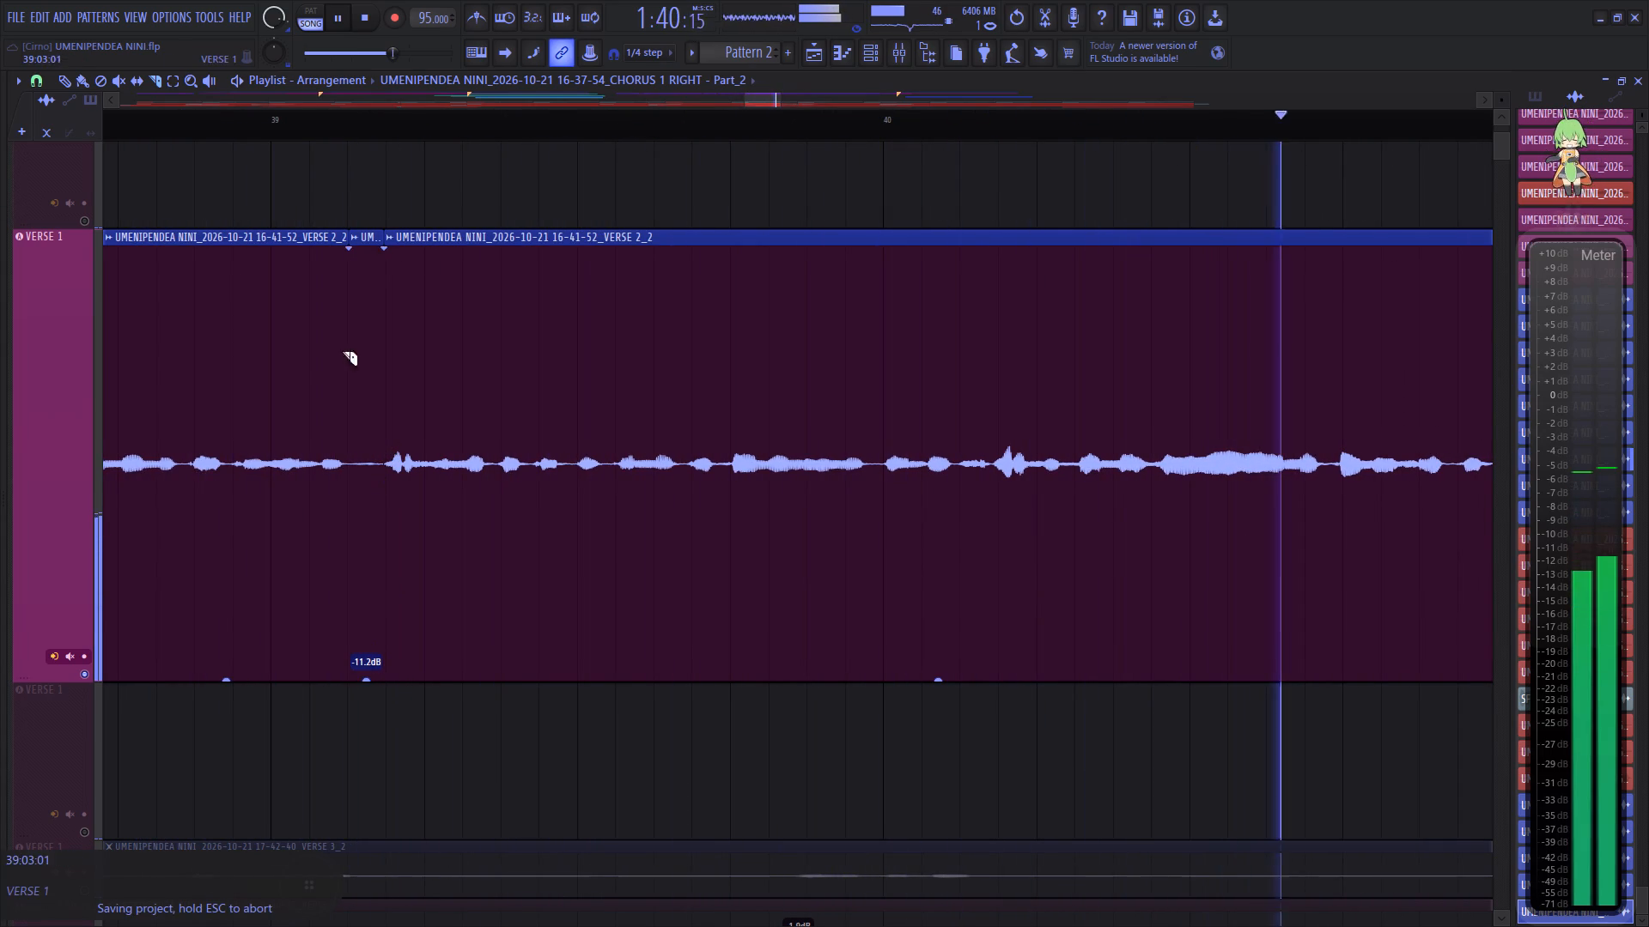
{"action": "left_click", "coordinate": [225, 130]}
Slice out the short breath just after bar 40 and set its gain to -14.6 dB while replaying the passage.
{"action": "left_click_drag", "start_coordinate": [765, 98], "coordinate": [774, 100]}
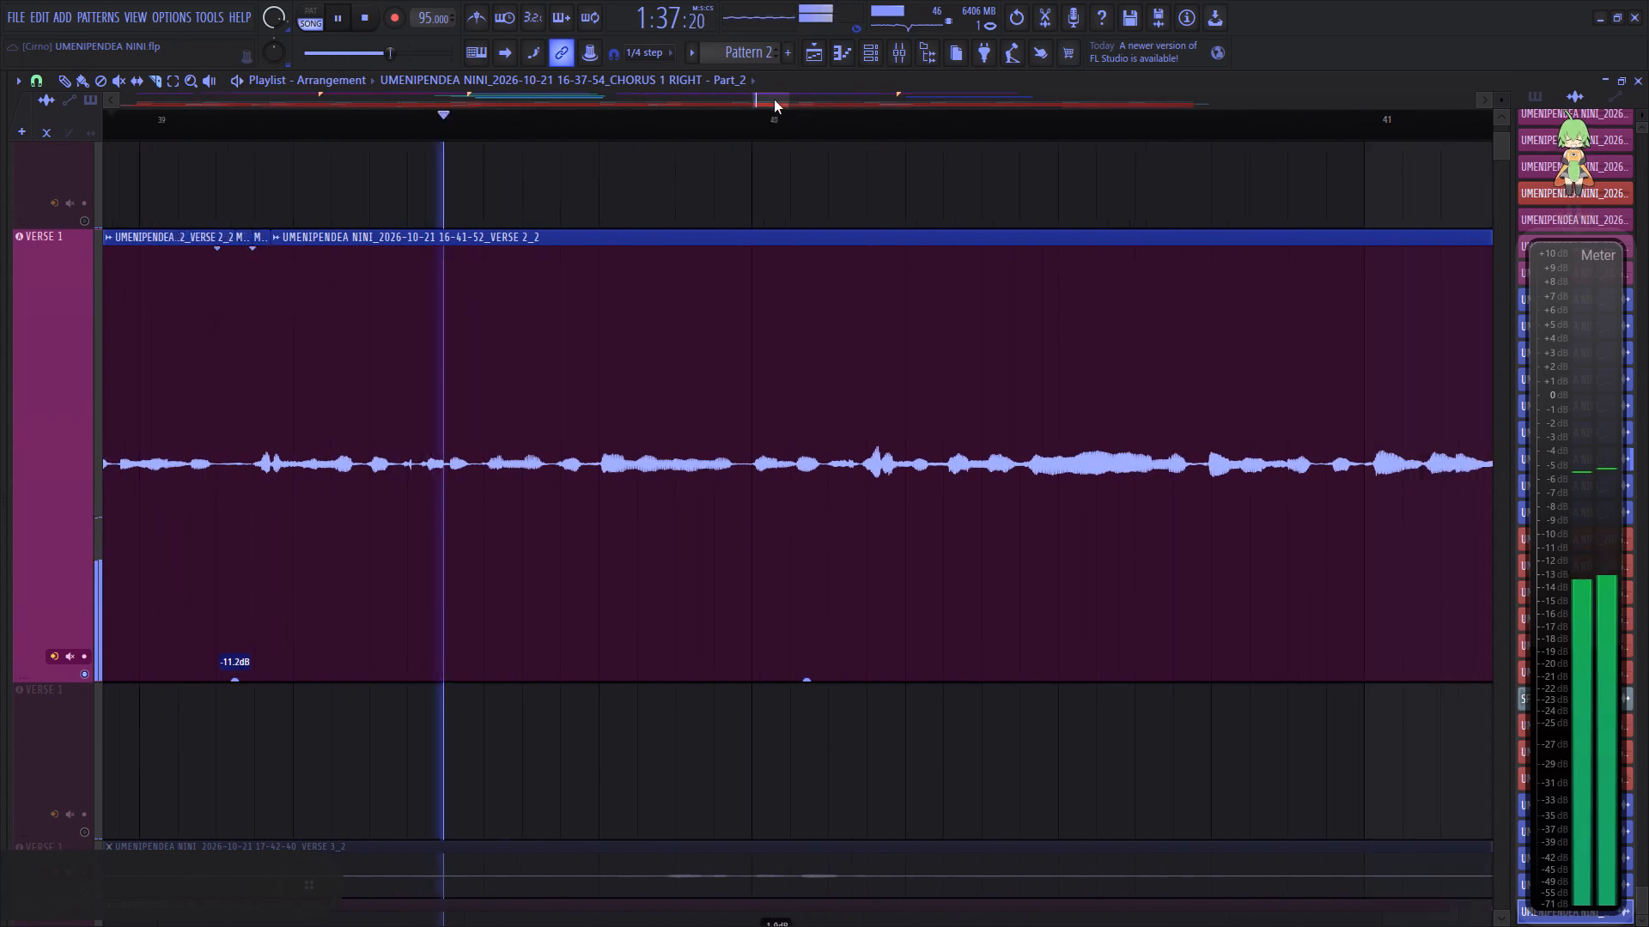
{"action": "left_click_drag", "start_coordinate": [774, 100], "coordinate": [783, 100]}
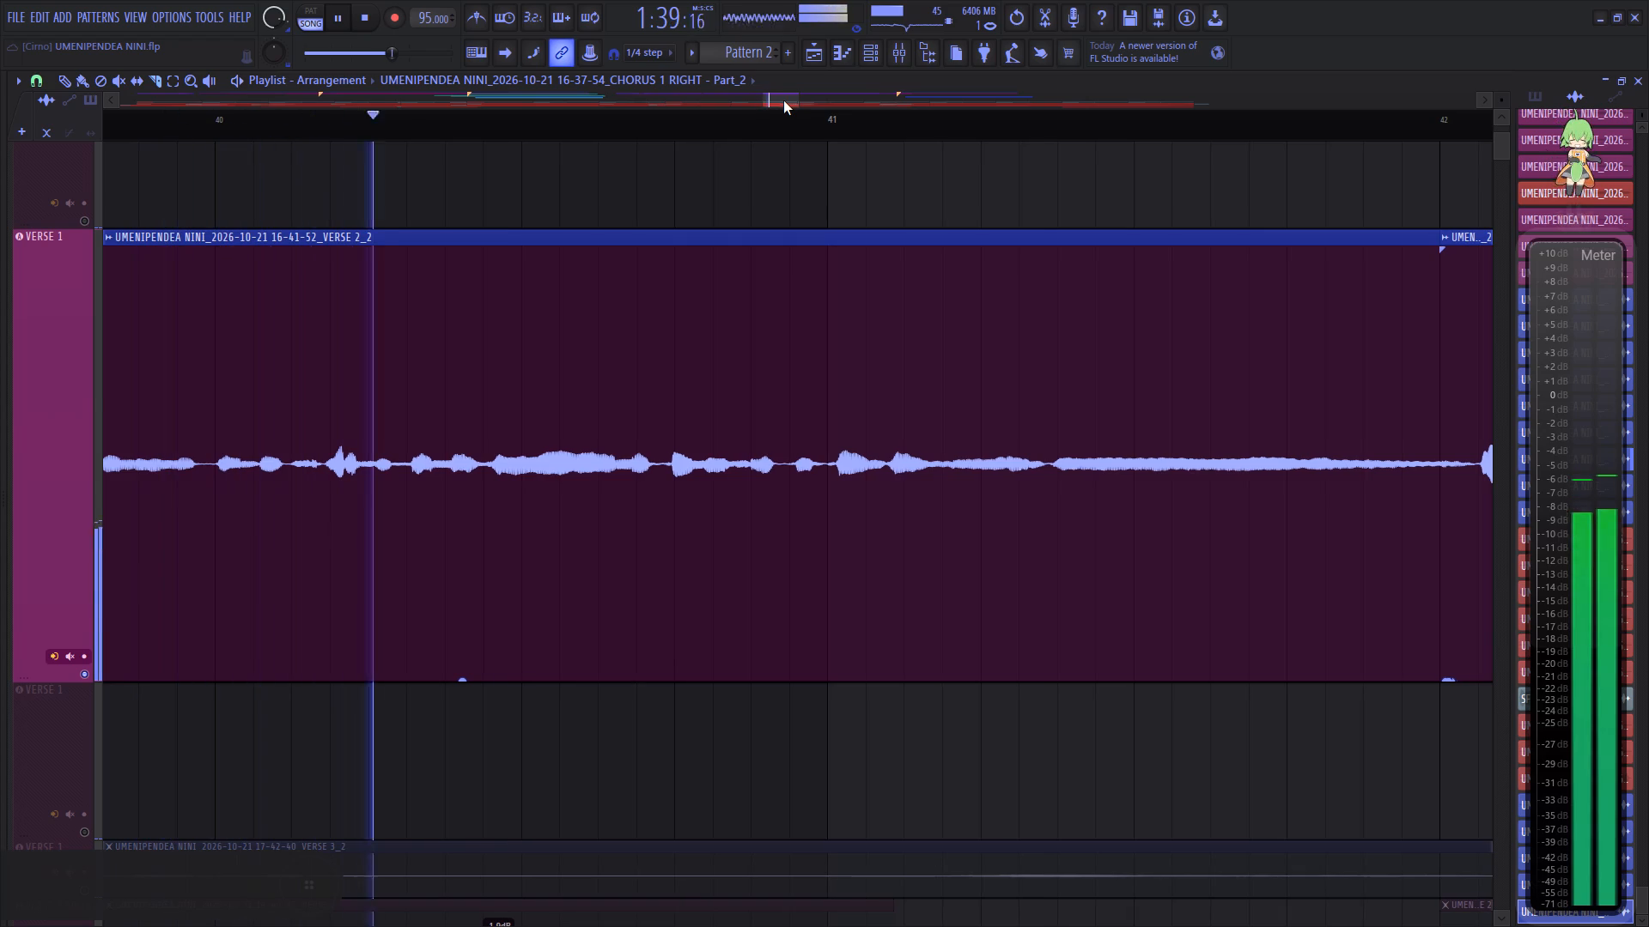
{"action": "left_click", "coordinate": [288, 463]}
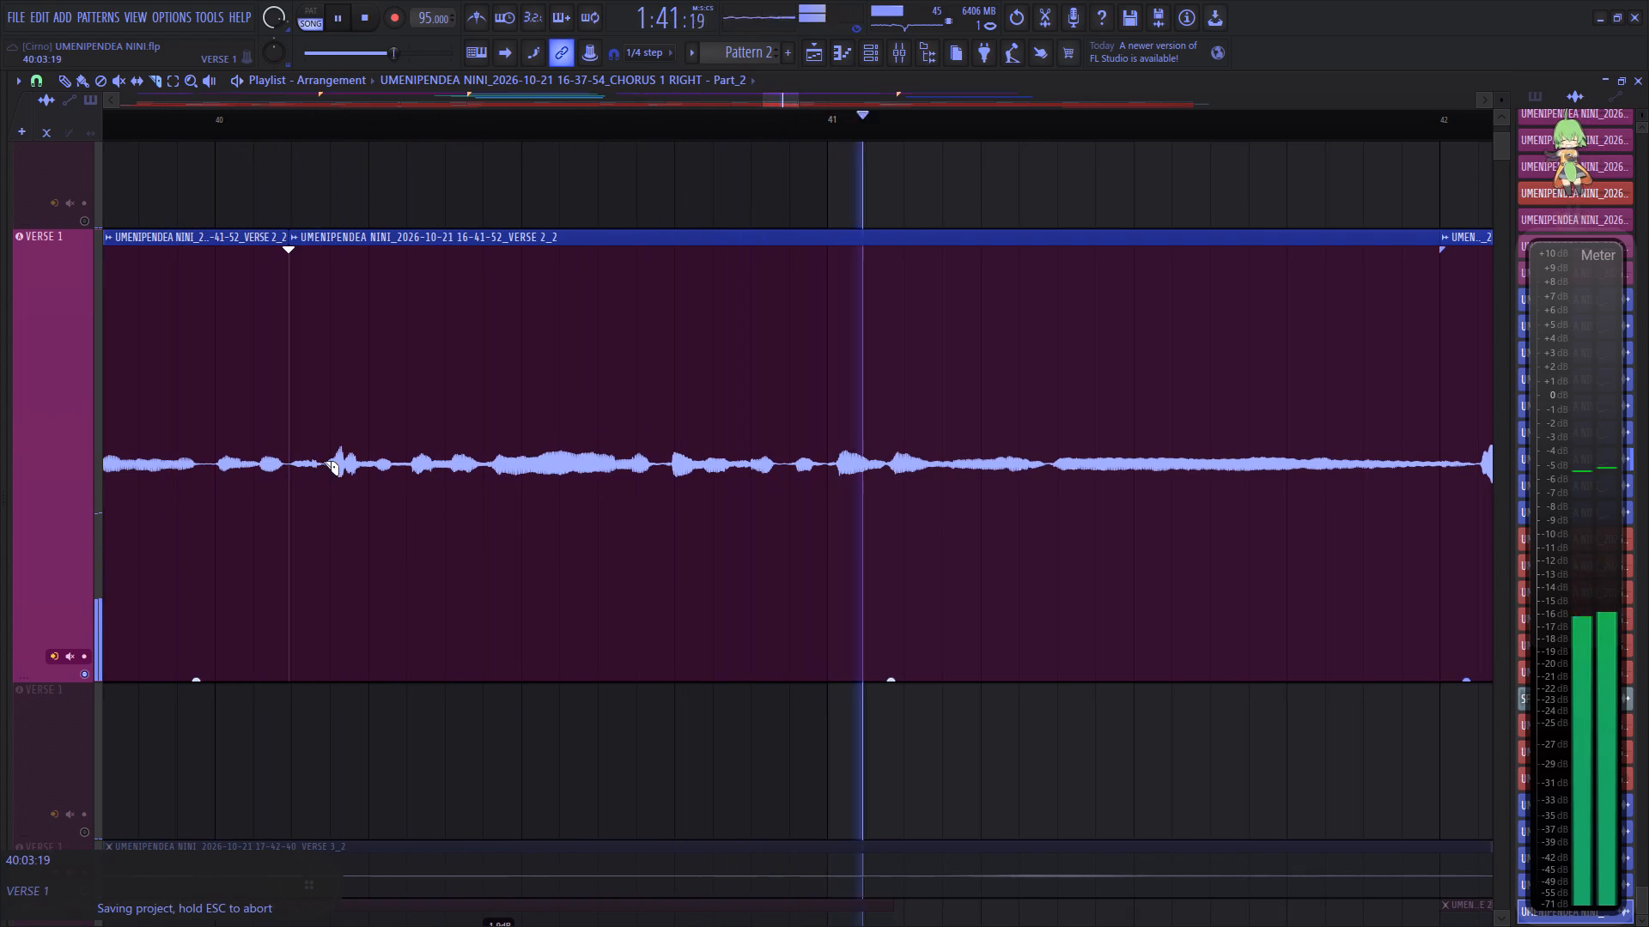
{"action": "left_click", "coordinate": [324, 457]}
{"action": "left_click", "coordinate": [131, 119]}
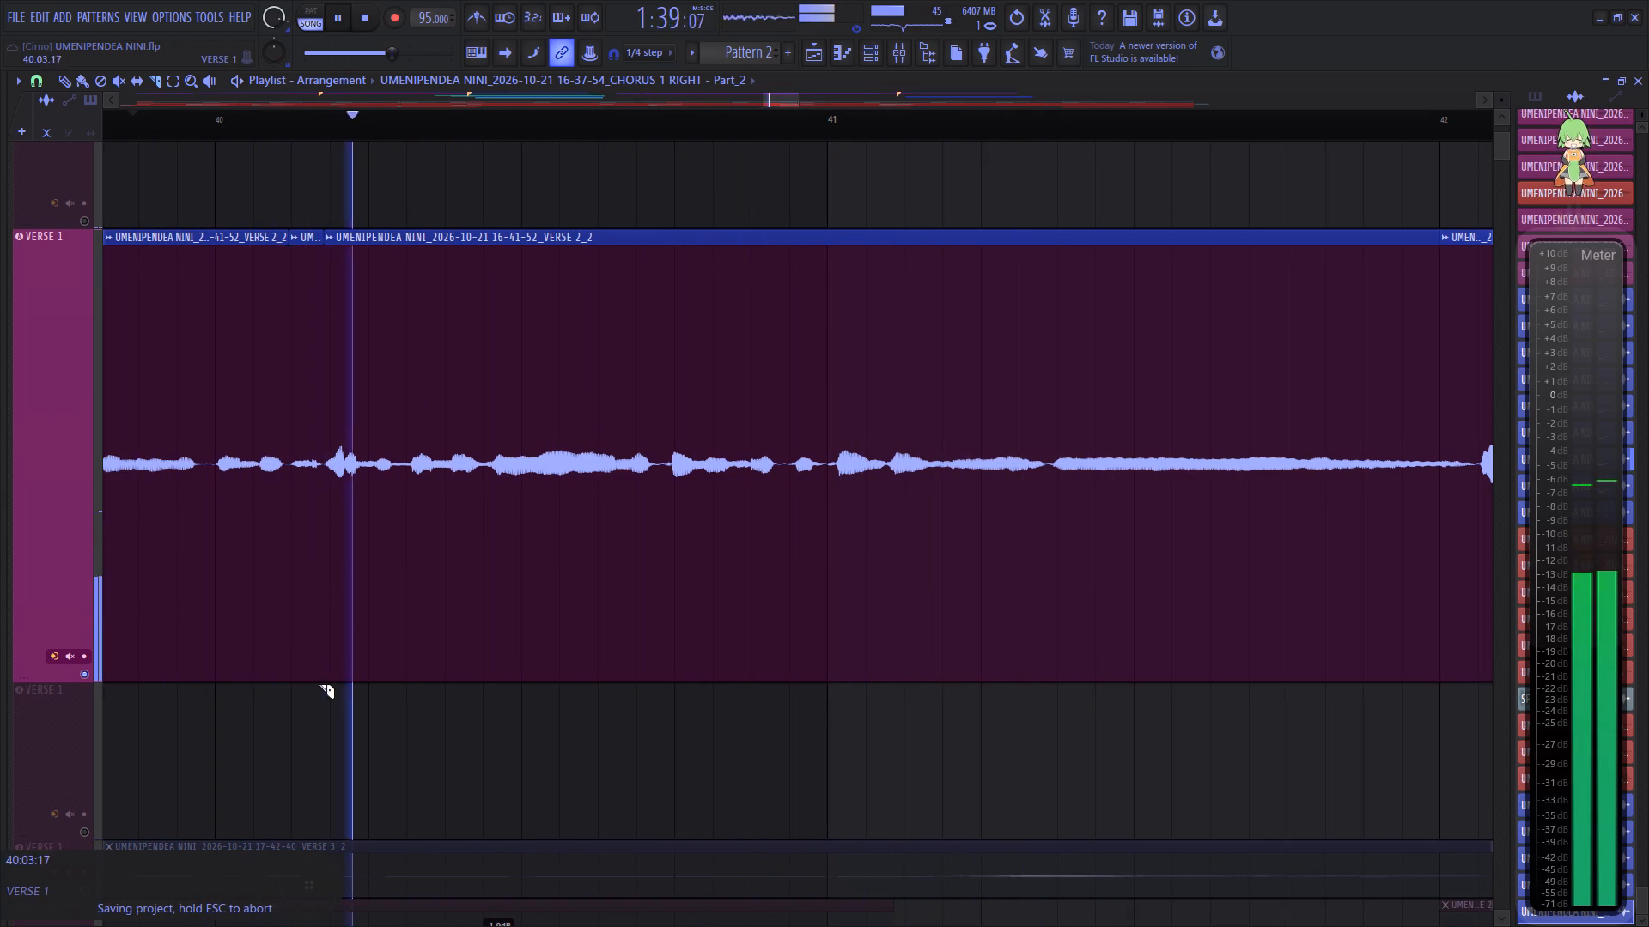
{"action": "key", "text": "space"}
{"action": "key", "text": "space"}
{"action": "left_click_drag", "start_coordinate": [309, 679], "coordinate": [325, 880]}
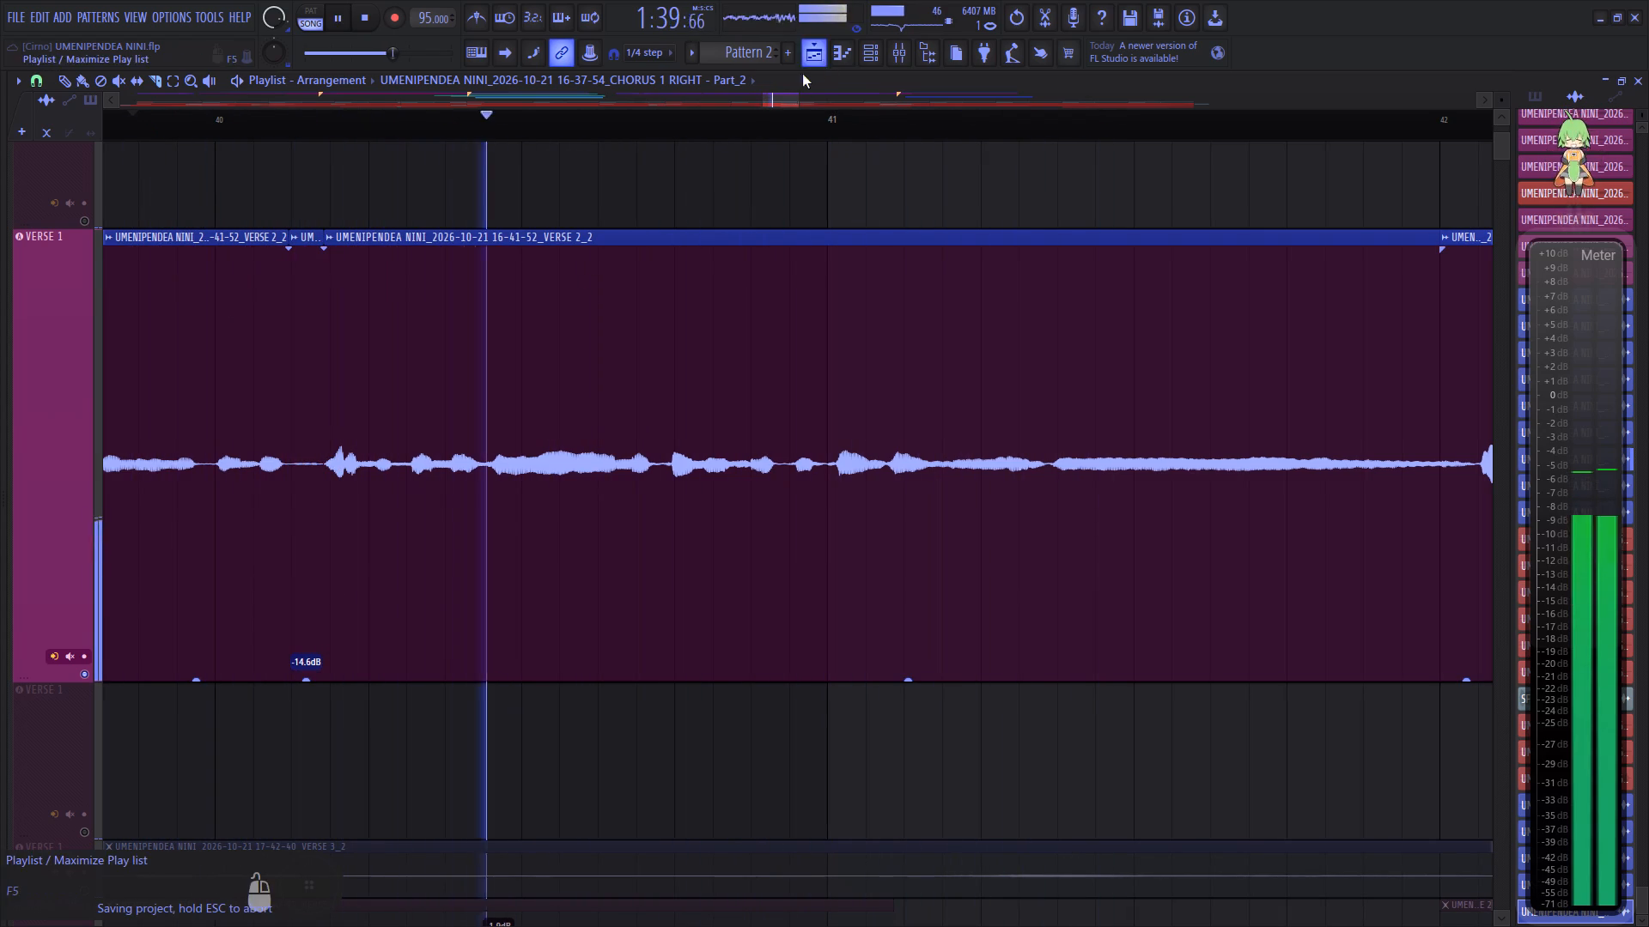
Listen through the rest of the soloed second-verse vocal from bar 41 to its end before bar 47.
{"action": "left_click_drag", "start_coordinate": [784, 96], "coordinate": [804, 100]}
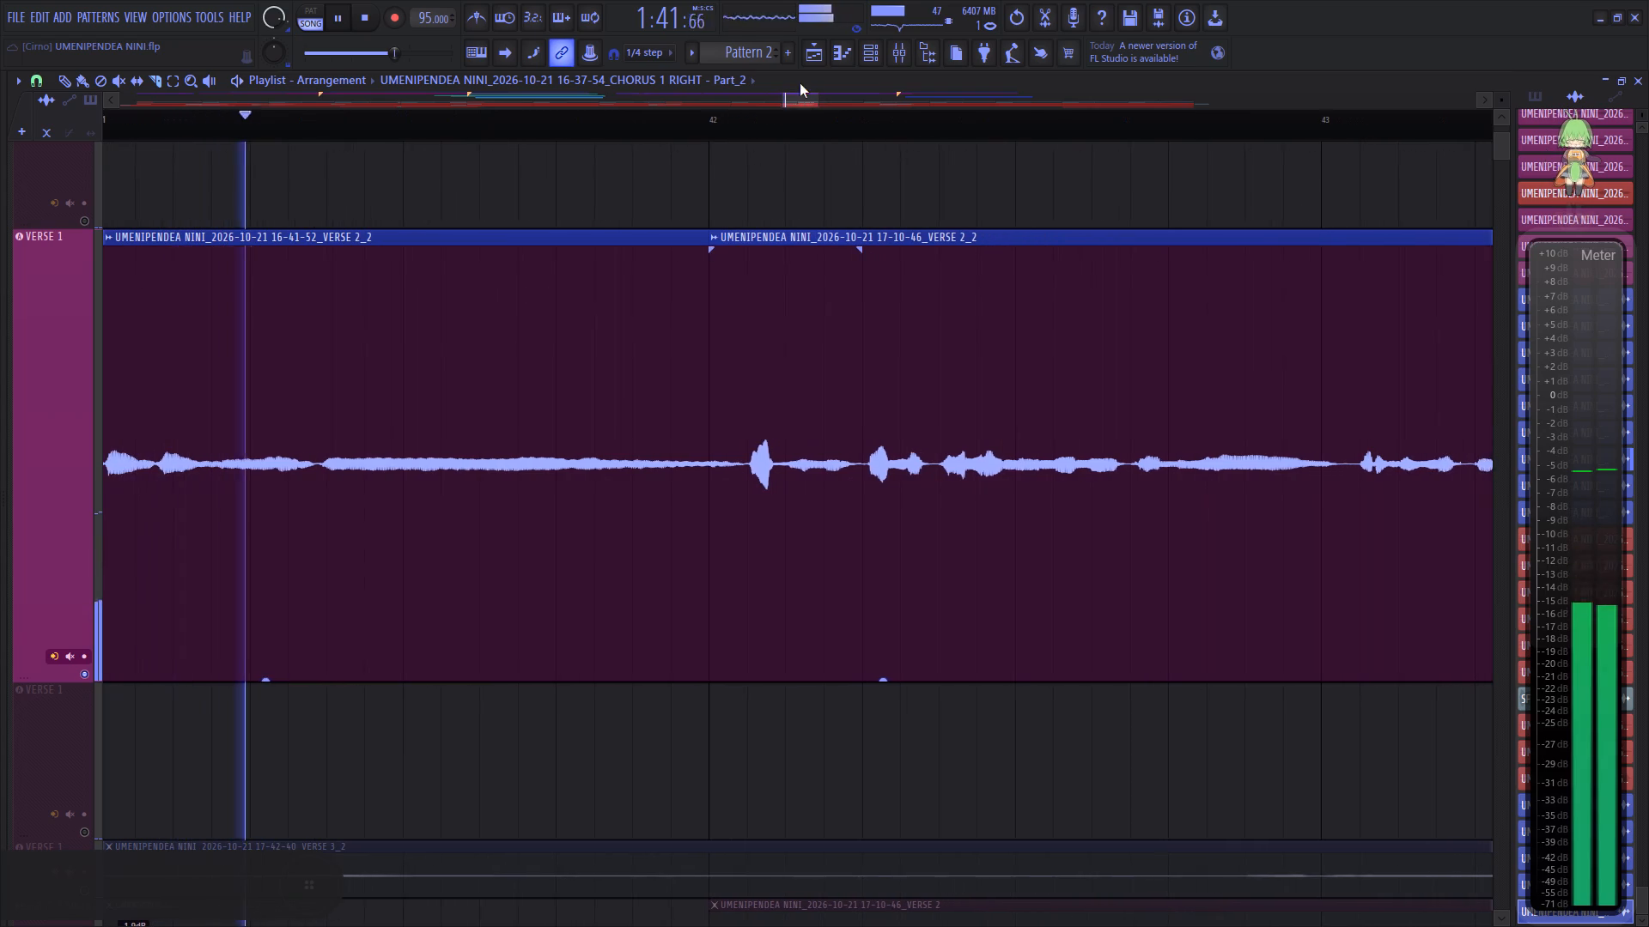
{"action": "left_click_drag", "start_coordinate": [802, 100], "coordinate": [804, 100]}
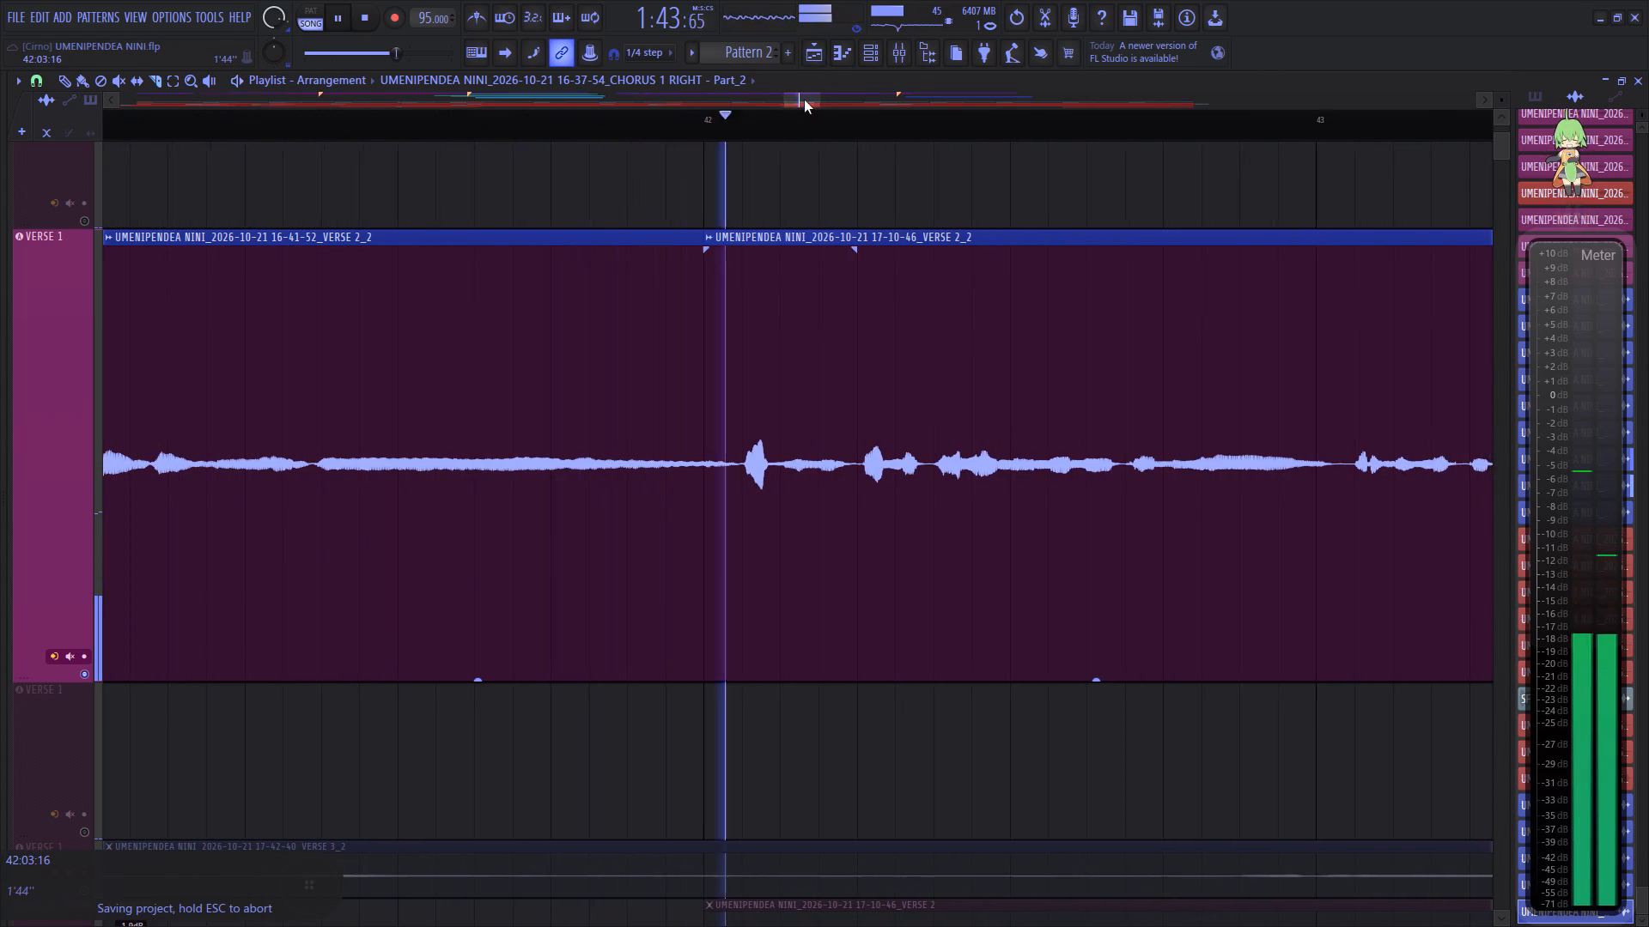
{"action": "left_click_drag", "start_coordinate": [804, 100], "coordinate": [823, 103]}
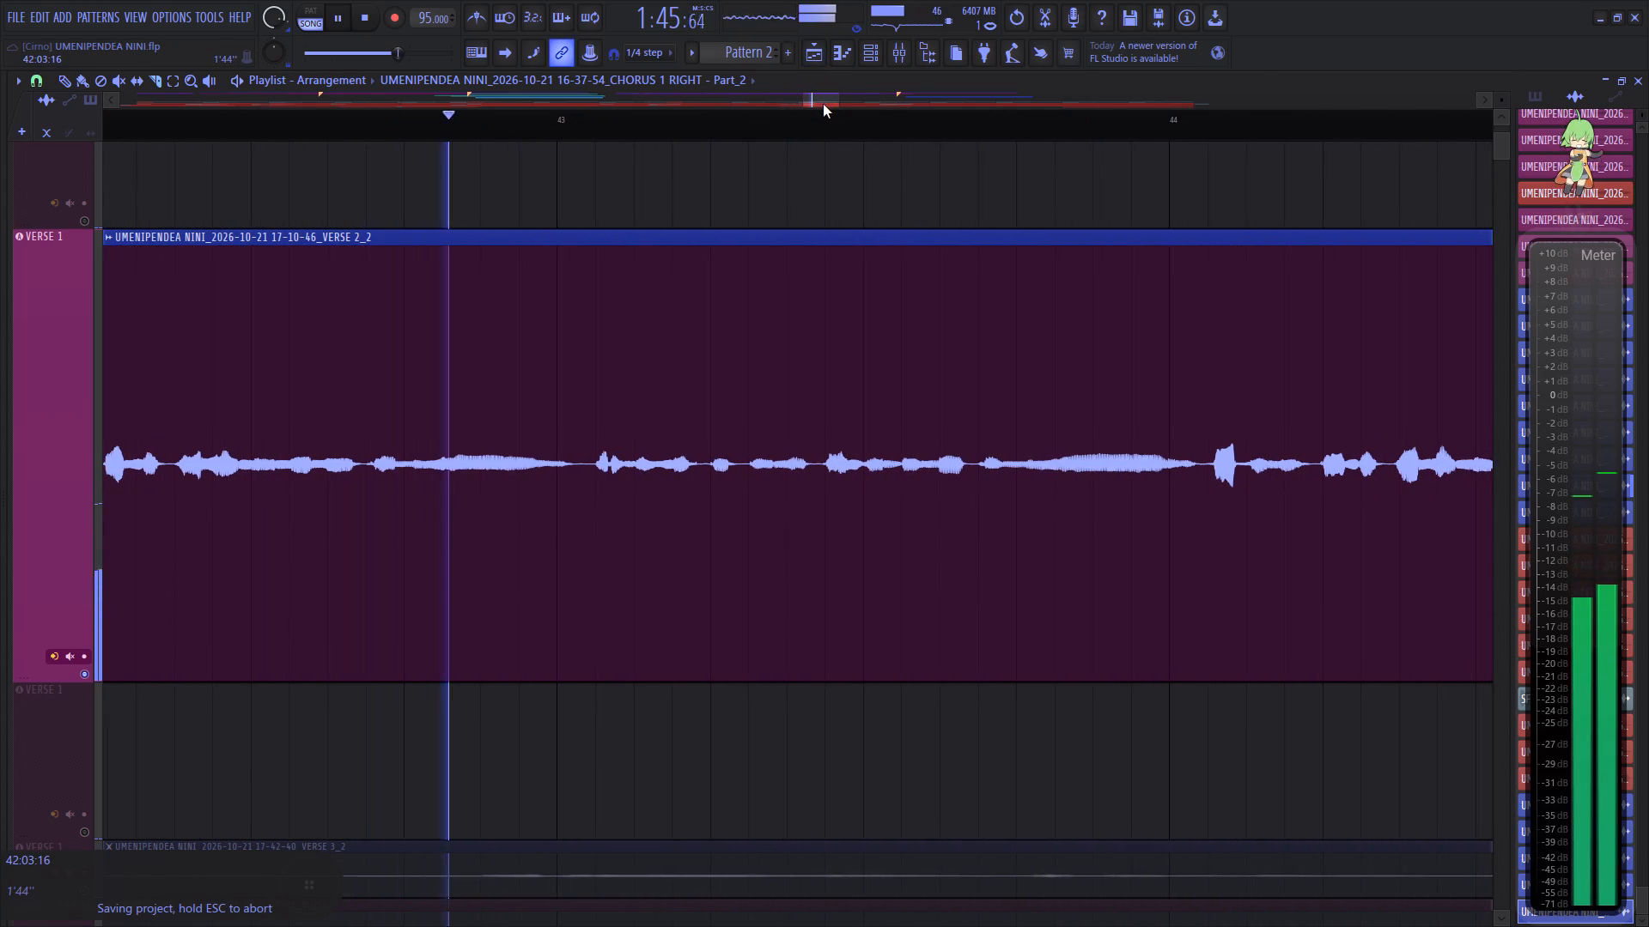
{"action": "left_click_drag", "start_coordinate": [819, 100], "coordinate": [841, 103]}
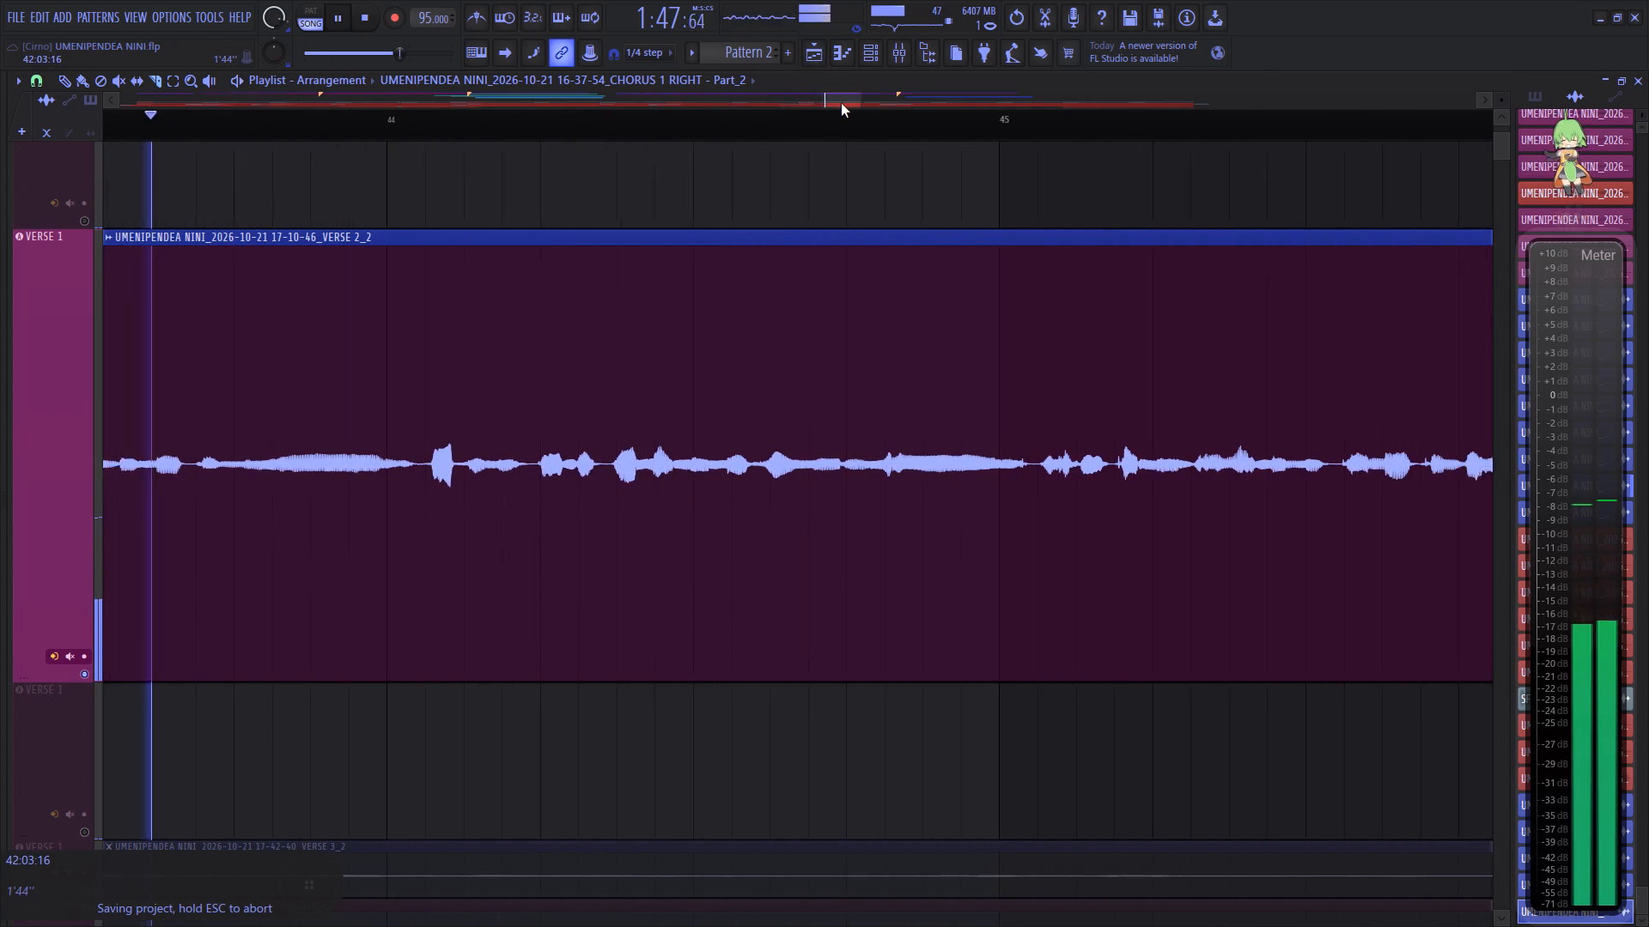
{"action": "left_click_drag", "start_coordinate": [841, 103], "coordinate": [852, 106]}
{"action": "left_click_drag", "start_coordinate": [853, 98], "coordinate": [857, 99]}
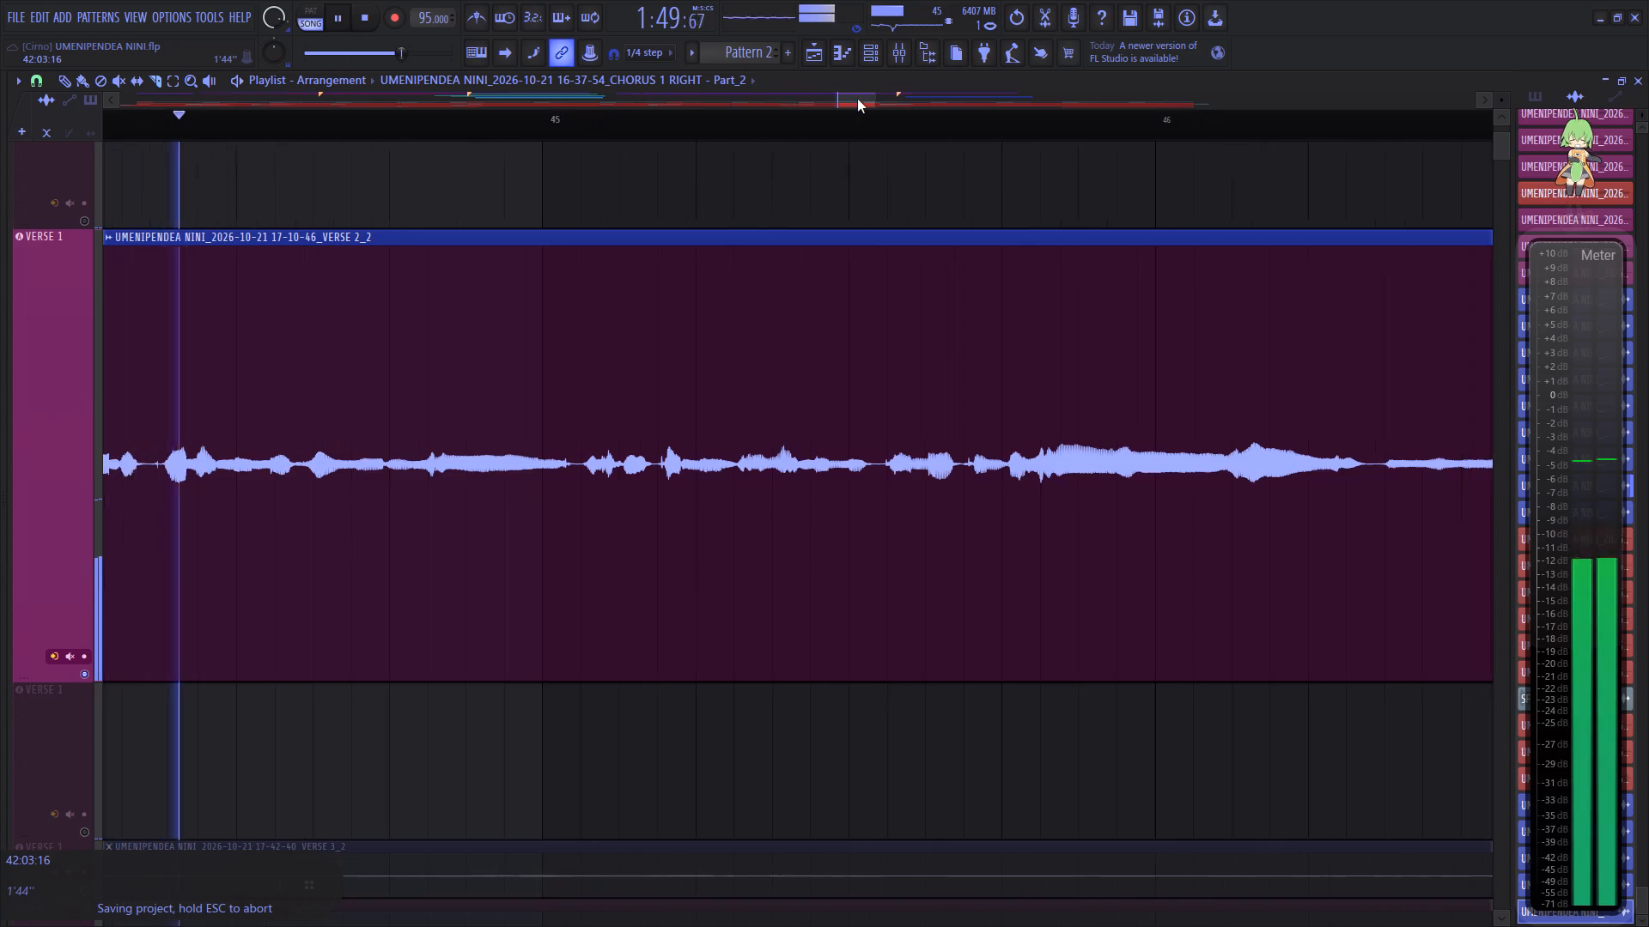
{"action": "left_click_drag", "start_coordinate": [857, 99], "coordinate": [871, 100]}
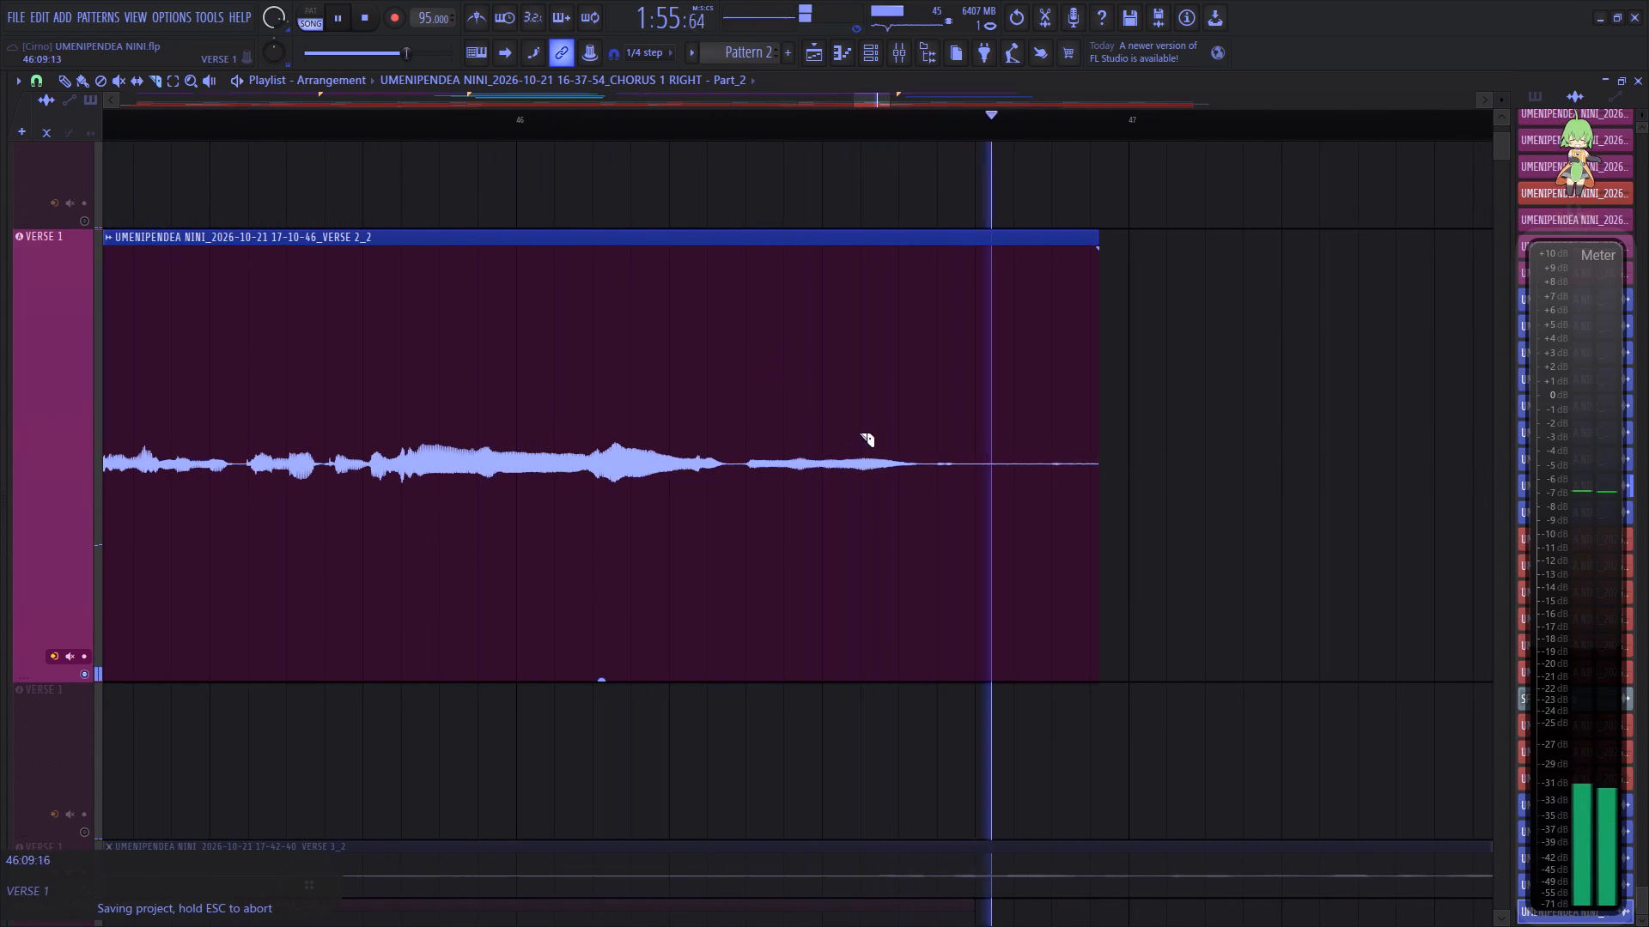
Trim off the silent tail of the second-verse vocal after its last phrase in bar 46, and stop playback.
{"action": "right_click", "coordinate": [935, 417]}
{"action": "scroll", "coordinate": [949, 137], "scroll_direction": "down", "scroll_amount": 7}
{"action": "key", "text": "space"}
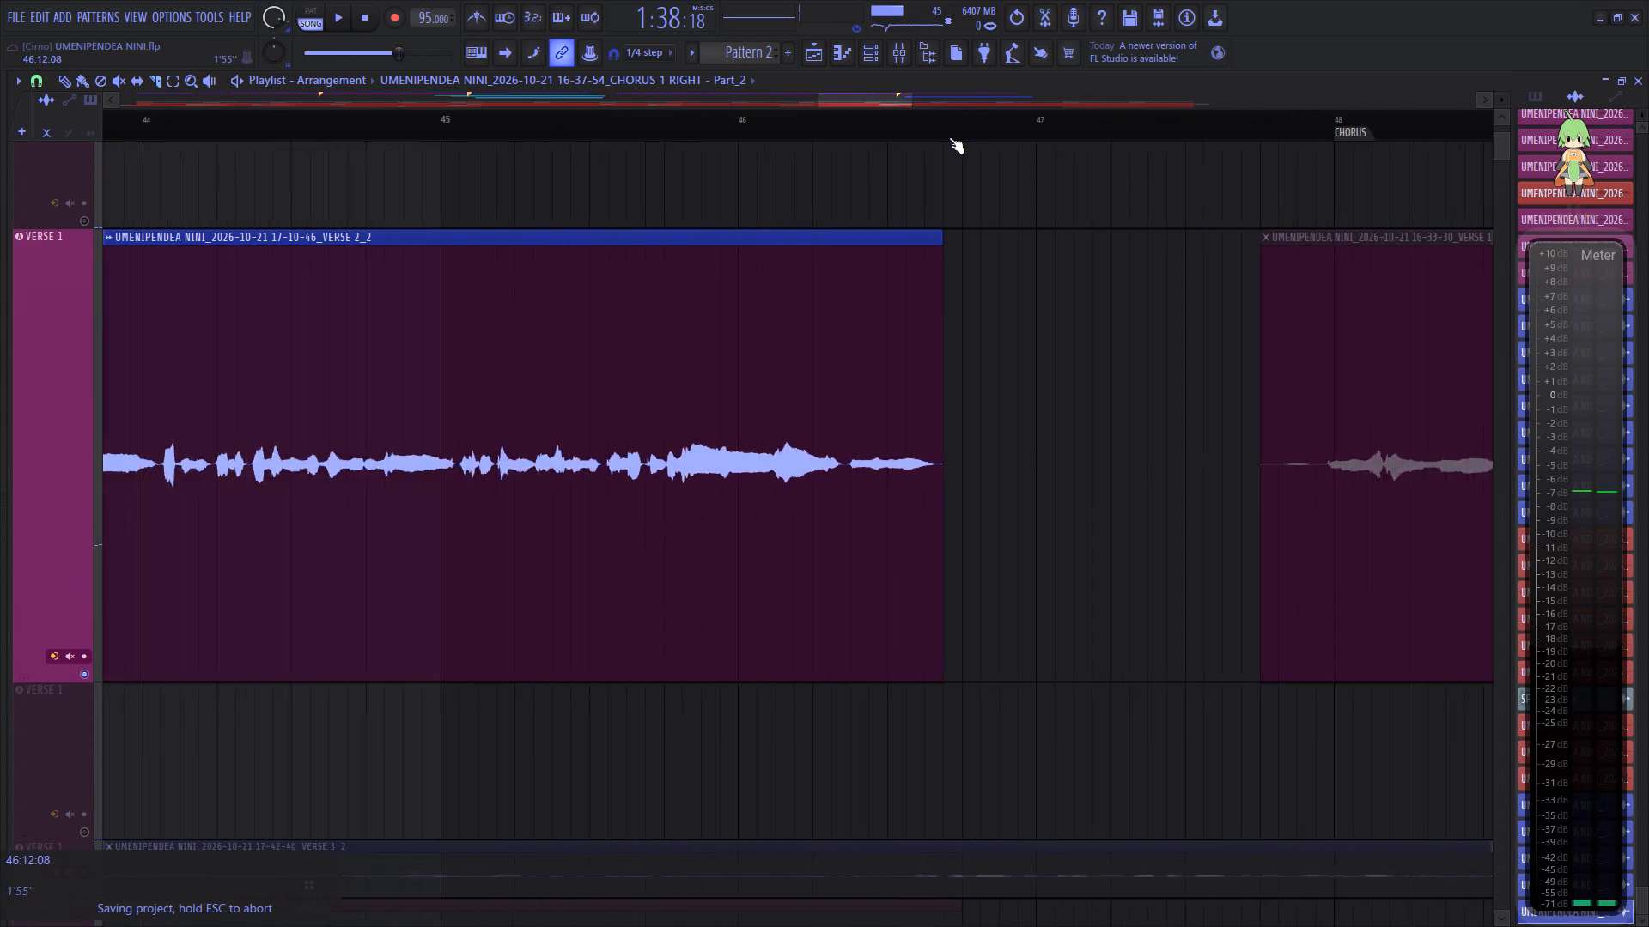
Unsolo the VERSE 1 track so that all tracks are active again.
{"action": "scroll", "coordinate": [949, 137], "scroll_direction": "down", "scroll_amount": 18}
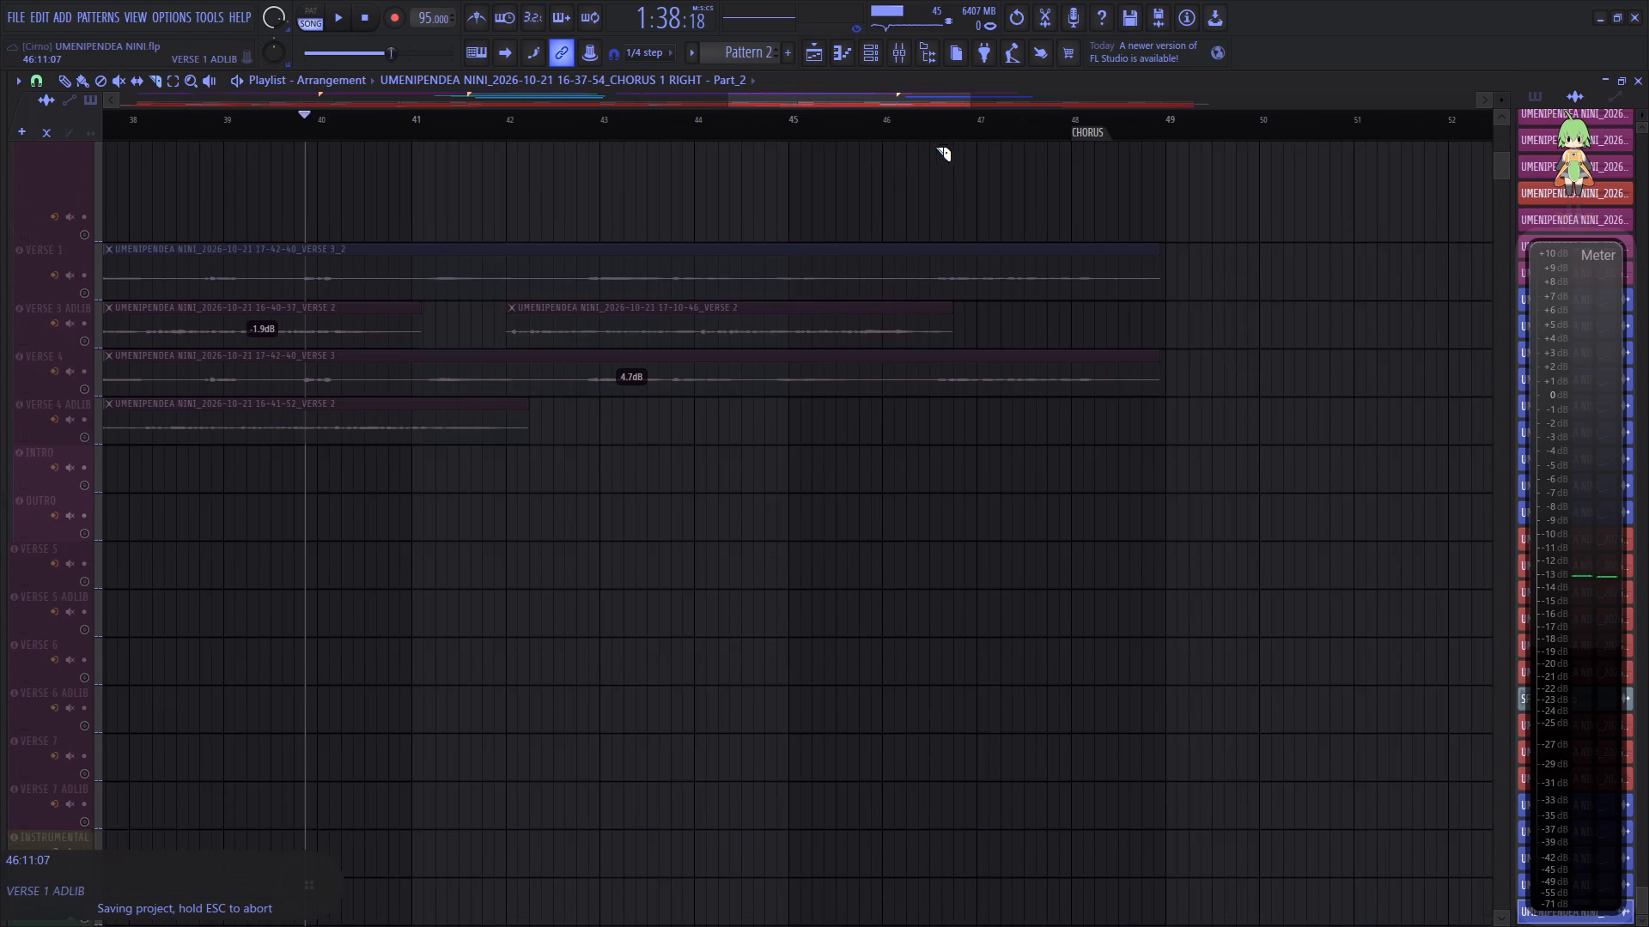
{"action": "scroll", "coordinate": [863, 255], "scroll_direction": "up", "scroll_amount": 17}
{"action": "scroll", "coordinate": [941, 130], "scroll_direction": "down", "scroll_amount": 3}
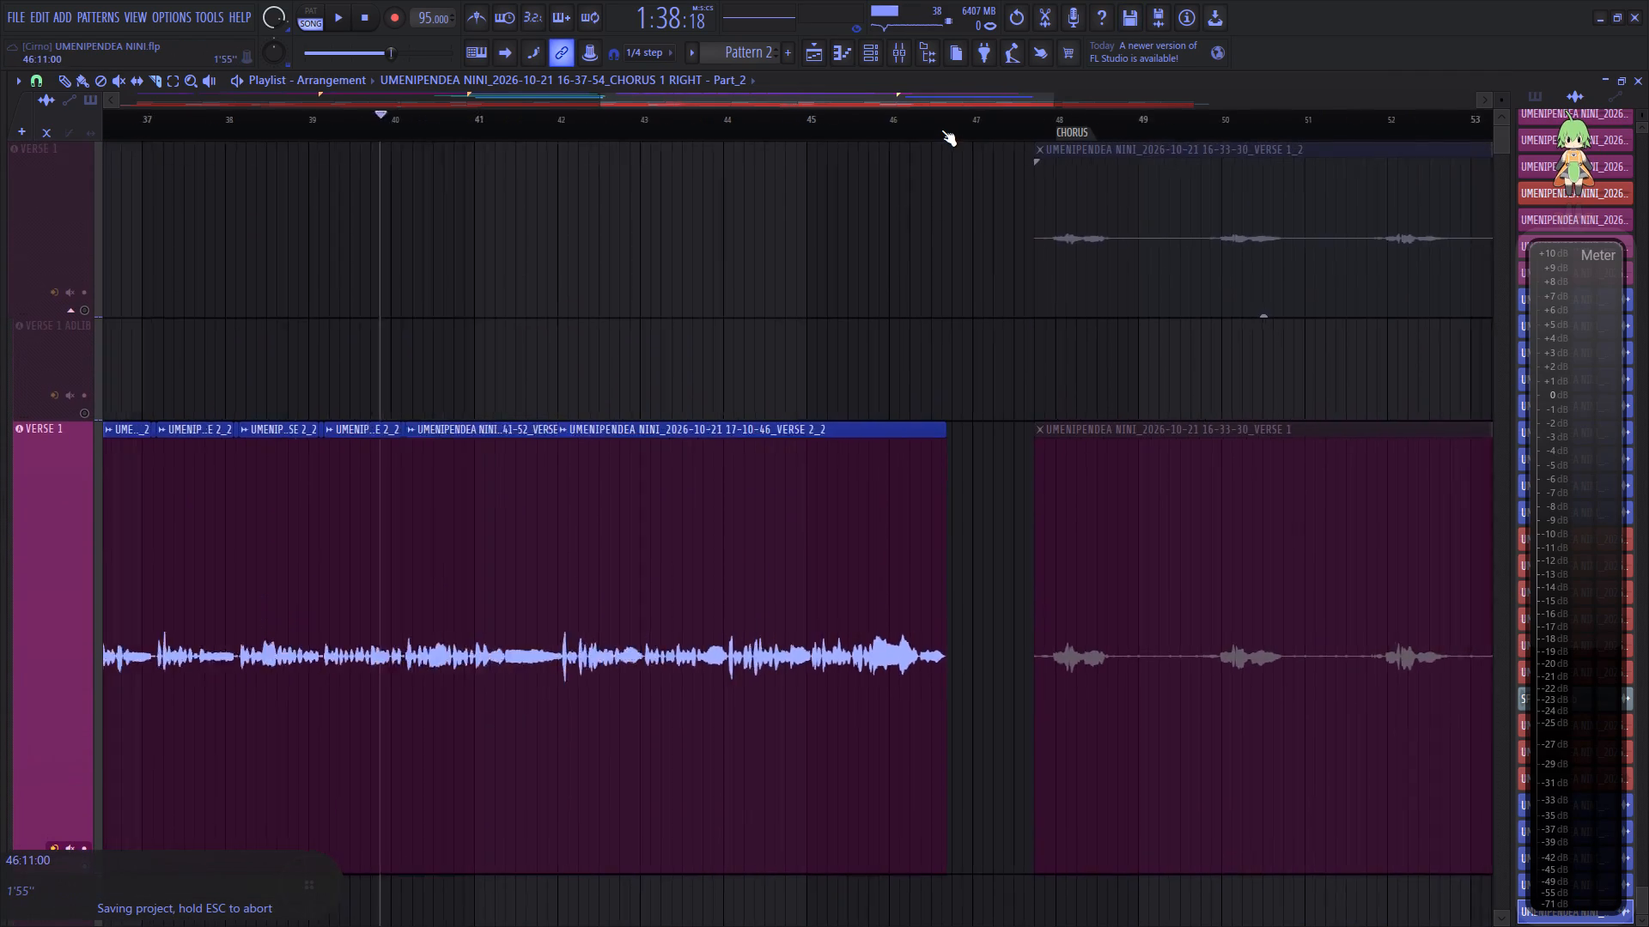
{"action": "scroll", "coordinate": [941, 130], "scroll_direction": "down", "scroll_amount": 6}
{"action": "left_click_drag", "start_coordinate": [893, 100], "coordinate": [871, 99]}
{"action": "scroll", "coordinate": [539, 472], "scroll_direction": "down", "scroll_amount": 5}
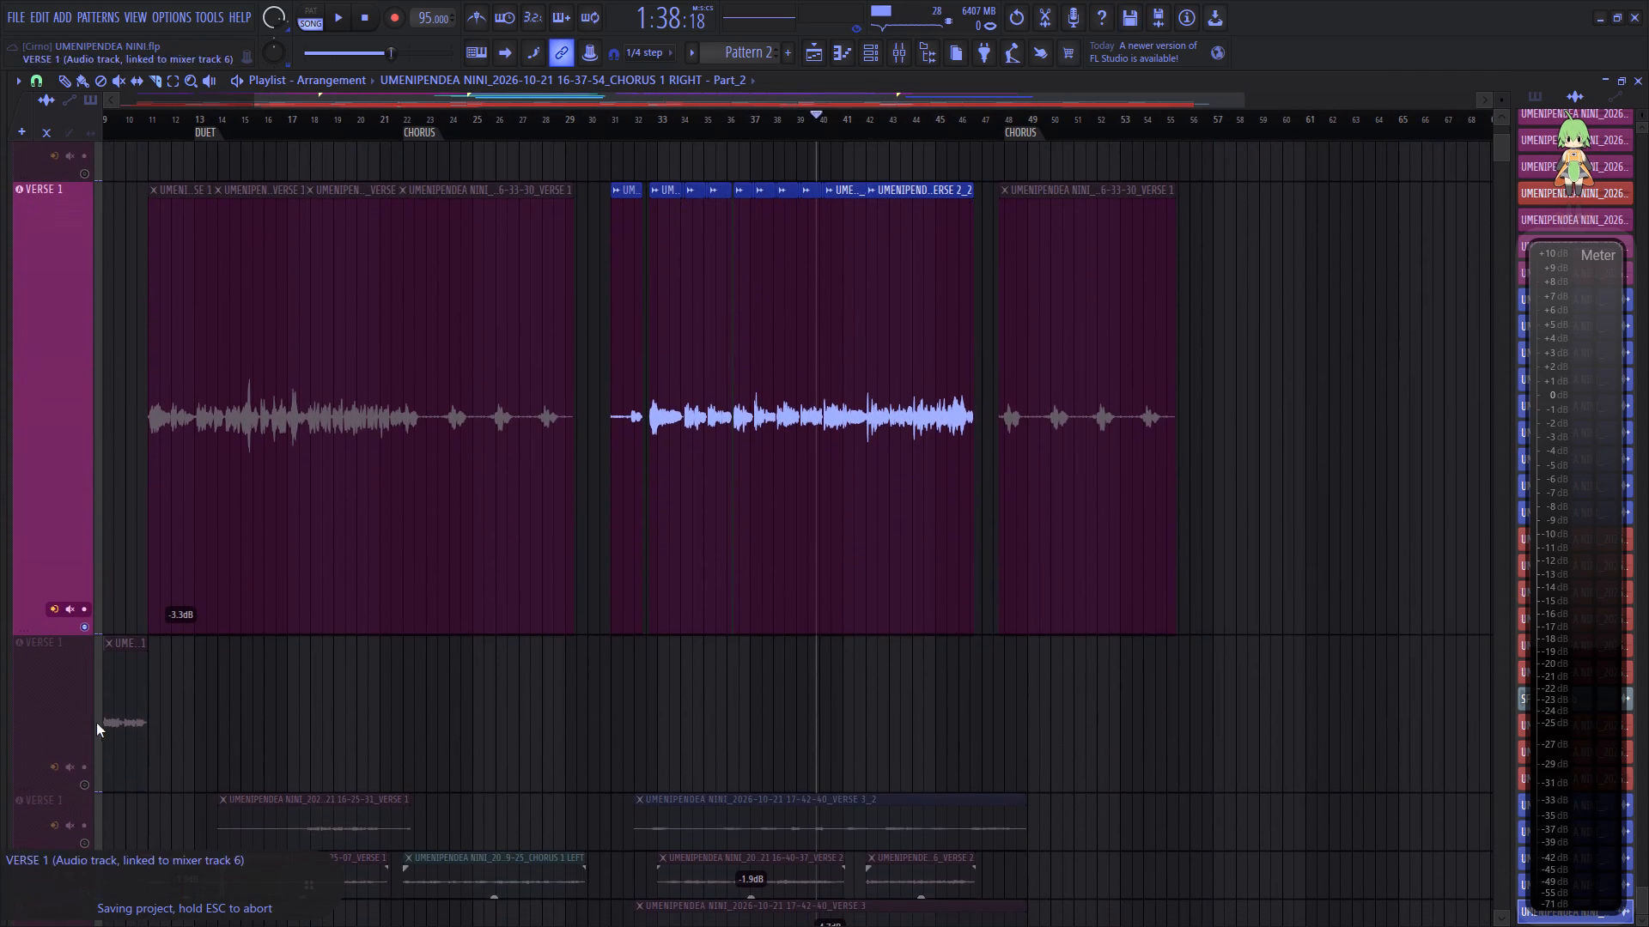
{"action": "right_click", "coordinate": [87, 621]}
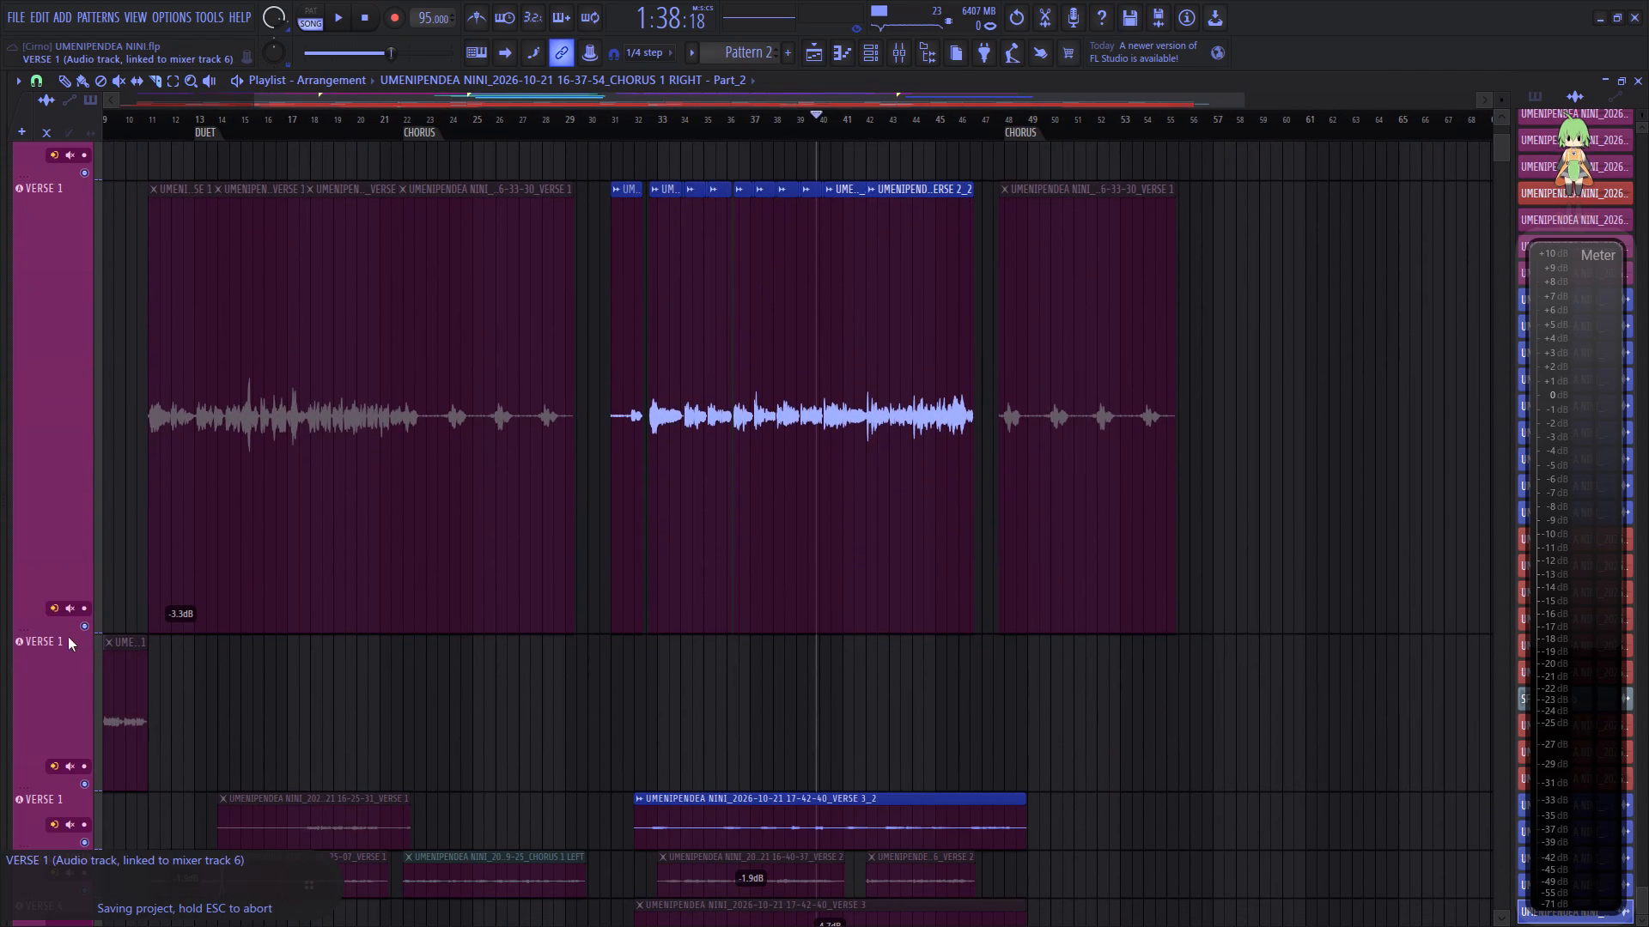
Shrink the enlarged VERSE 1 track back to a compact height.
{"action": "left_click_drag", "start_coordinate": [63, 632], "coordinate": [52, 243]}
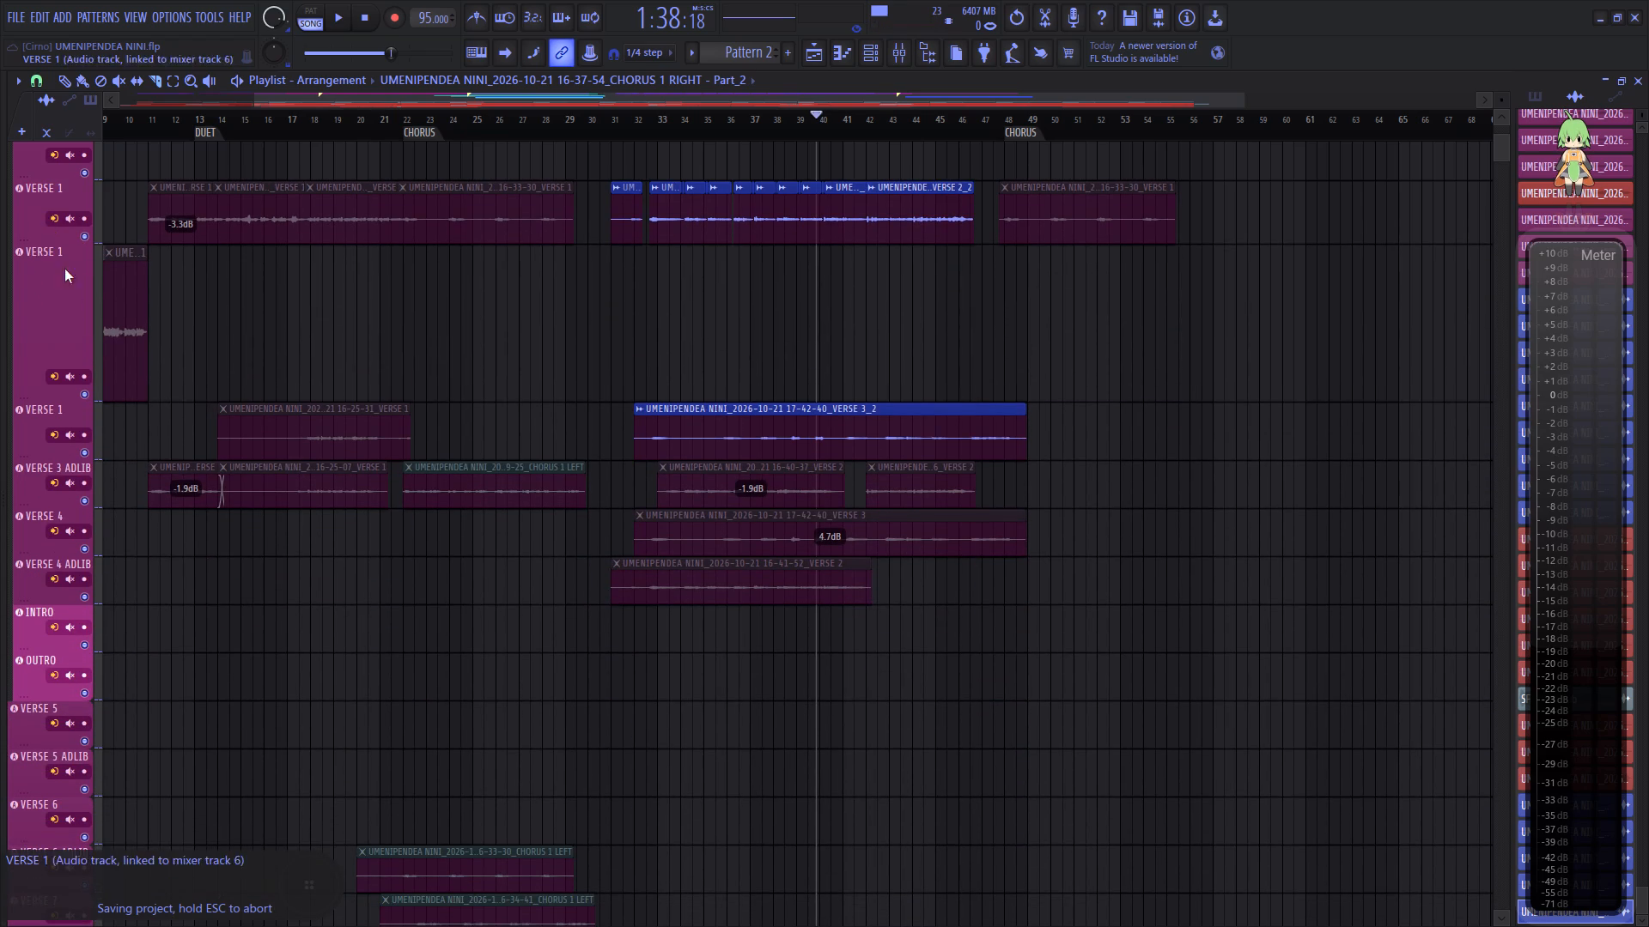
Enlarge the VERSE 1 track holding the VERSE 3_2 clip, shrink the one above it, and solo the enlarged track during playback from bar 32.
{"action": "left_click_drag", "start_coordinate": [62, 457], "coordinate": [48, 874]}
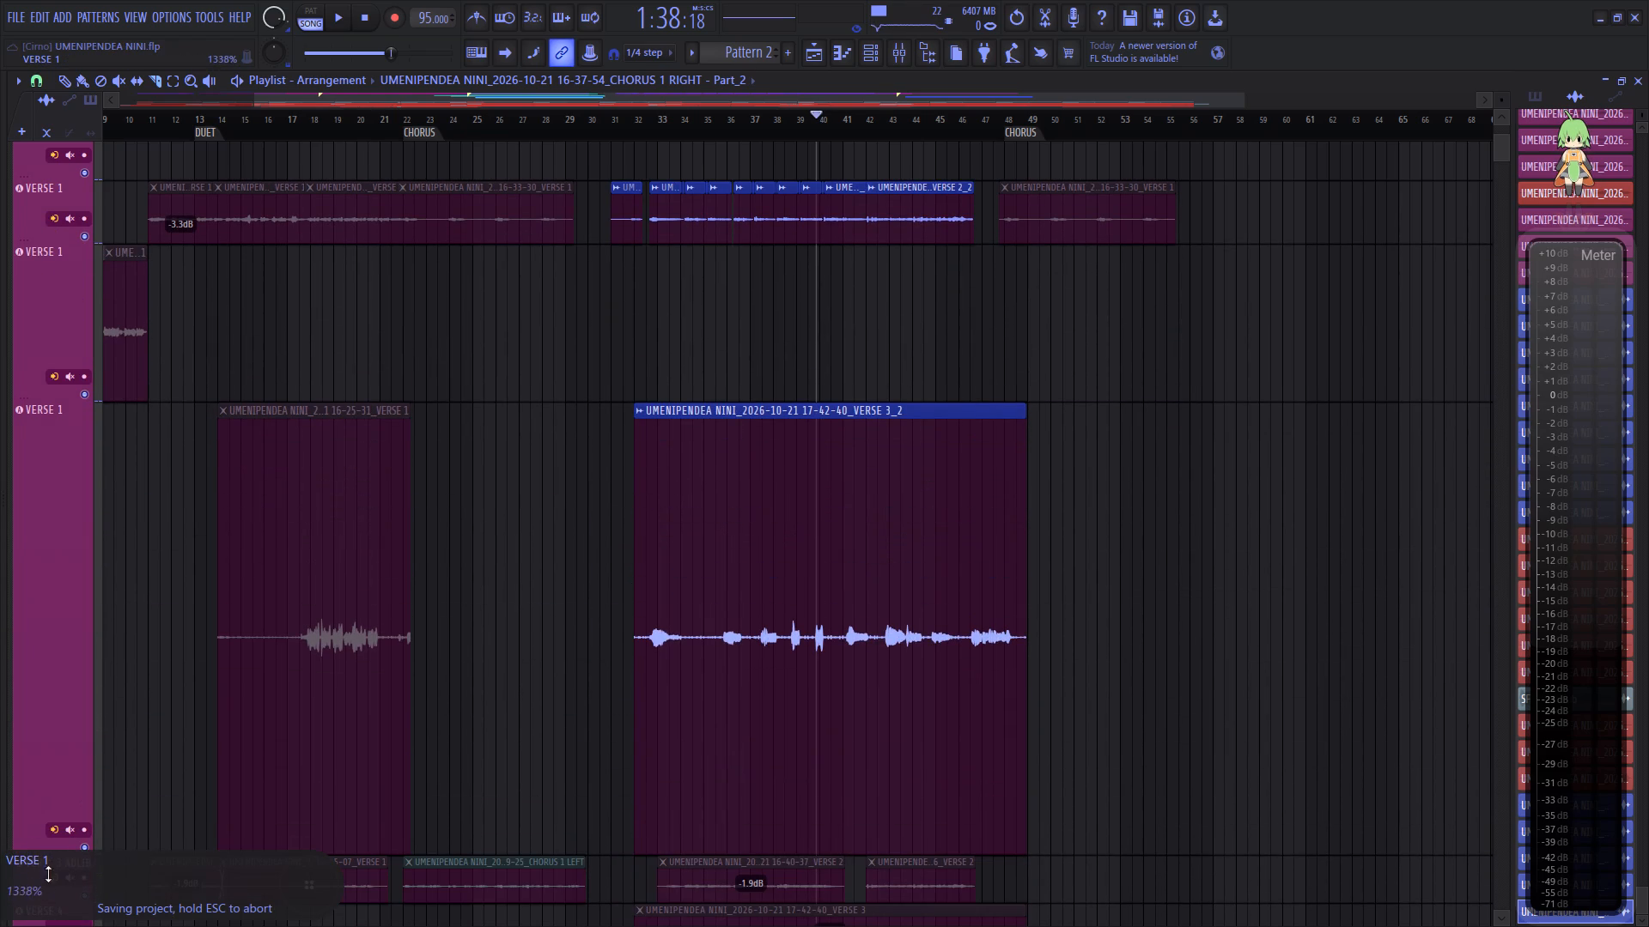
{"action": "left_click_drag", "start_coordinate": [48, 874], "coordinate": [50, 861]}
{"action": "left_click_drag", "start_coordinate": [58, 397], "coordinate": [60, 294]}
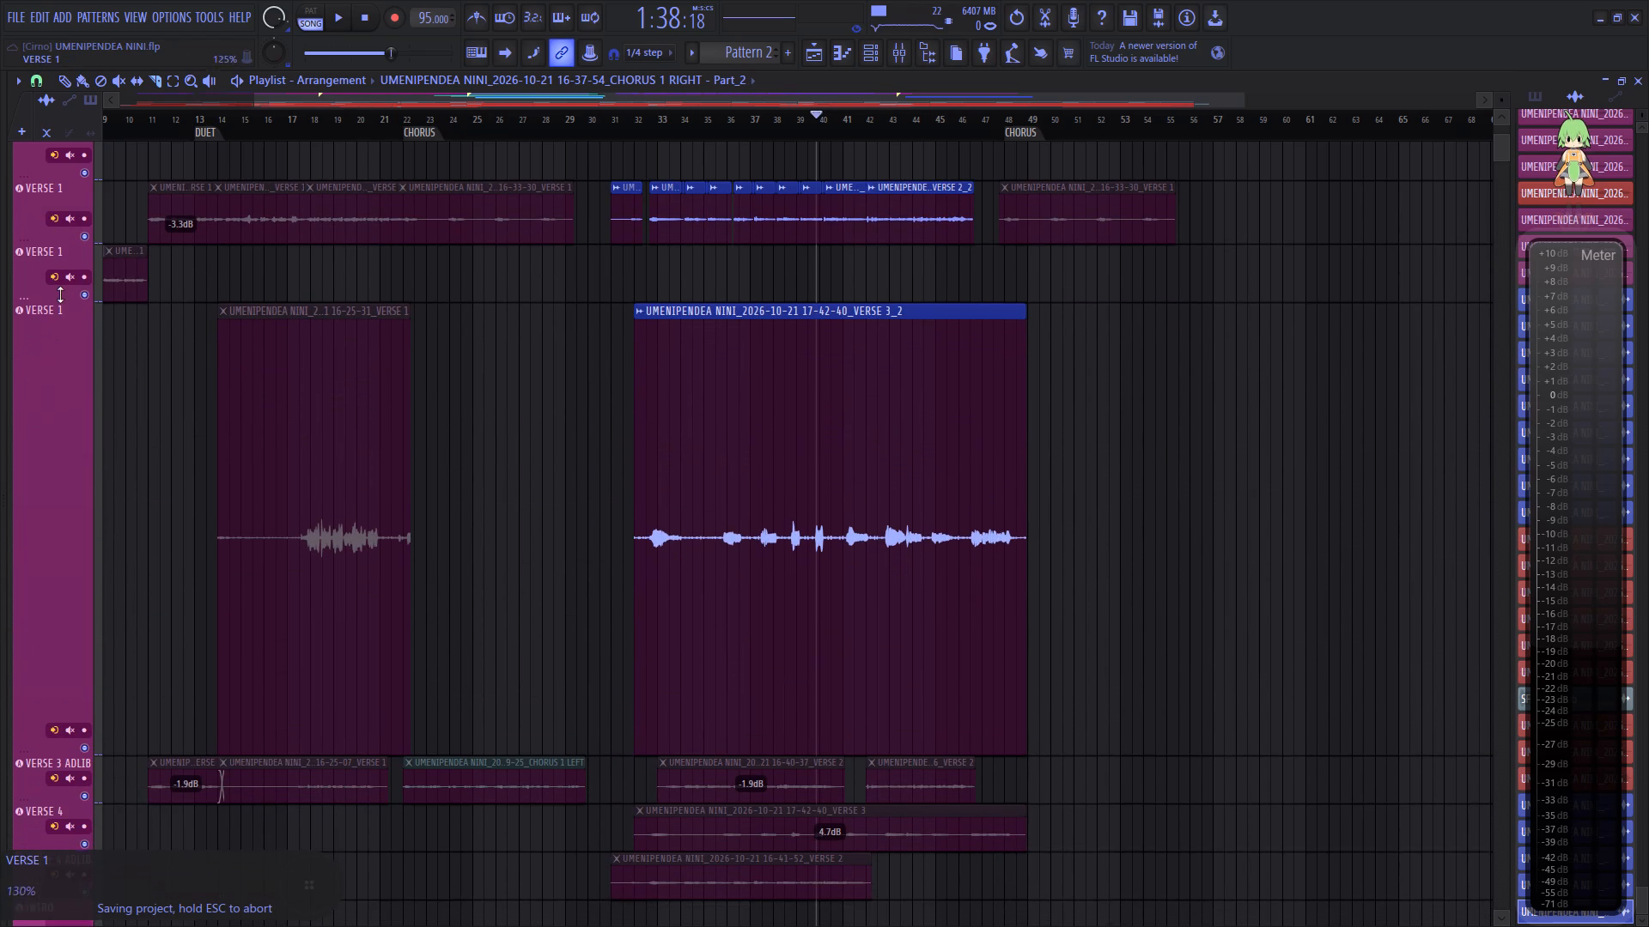
{"action": "left_click_drag", "start_coordinate": [60, 294], "coordinate": [63, 288]}
{"action": "left_click", "coordinate": [637, 120]}
{"action": "key", "text": "space"}
{"action": "scroll", "coordinate": [697, 120], "scroll_direction": "up", "scroll_amount": 5}
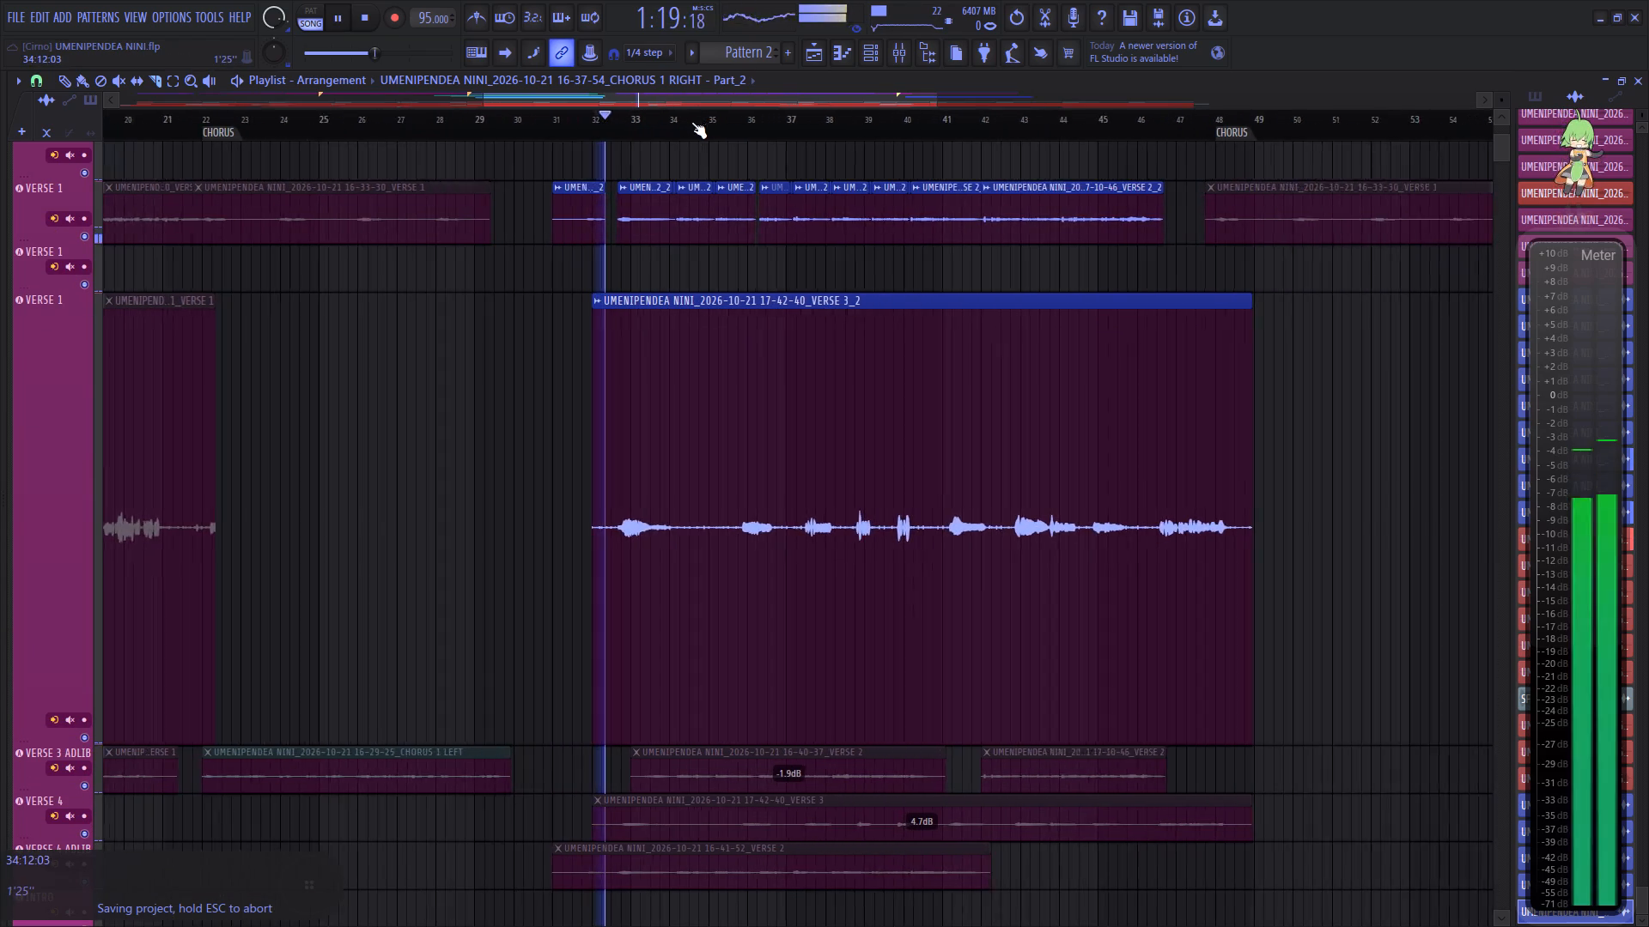
{"action": "right_click", "coordinate": [88, 720]}
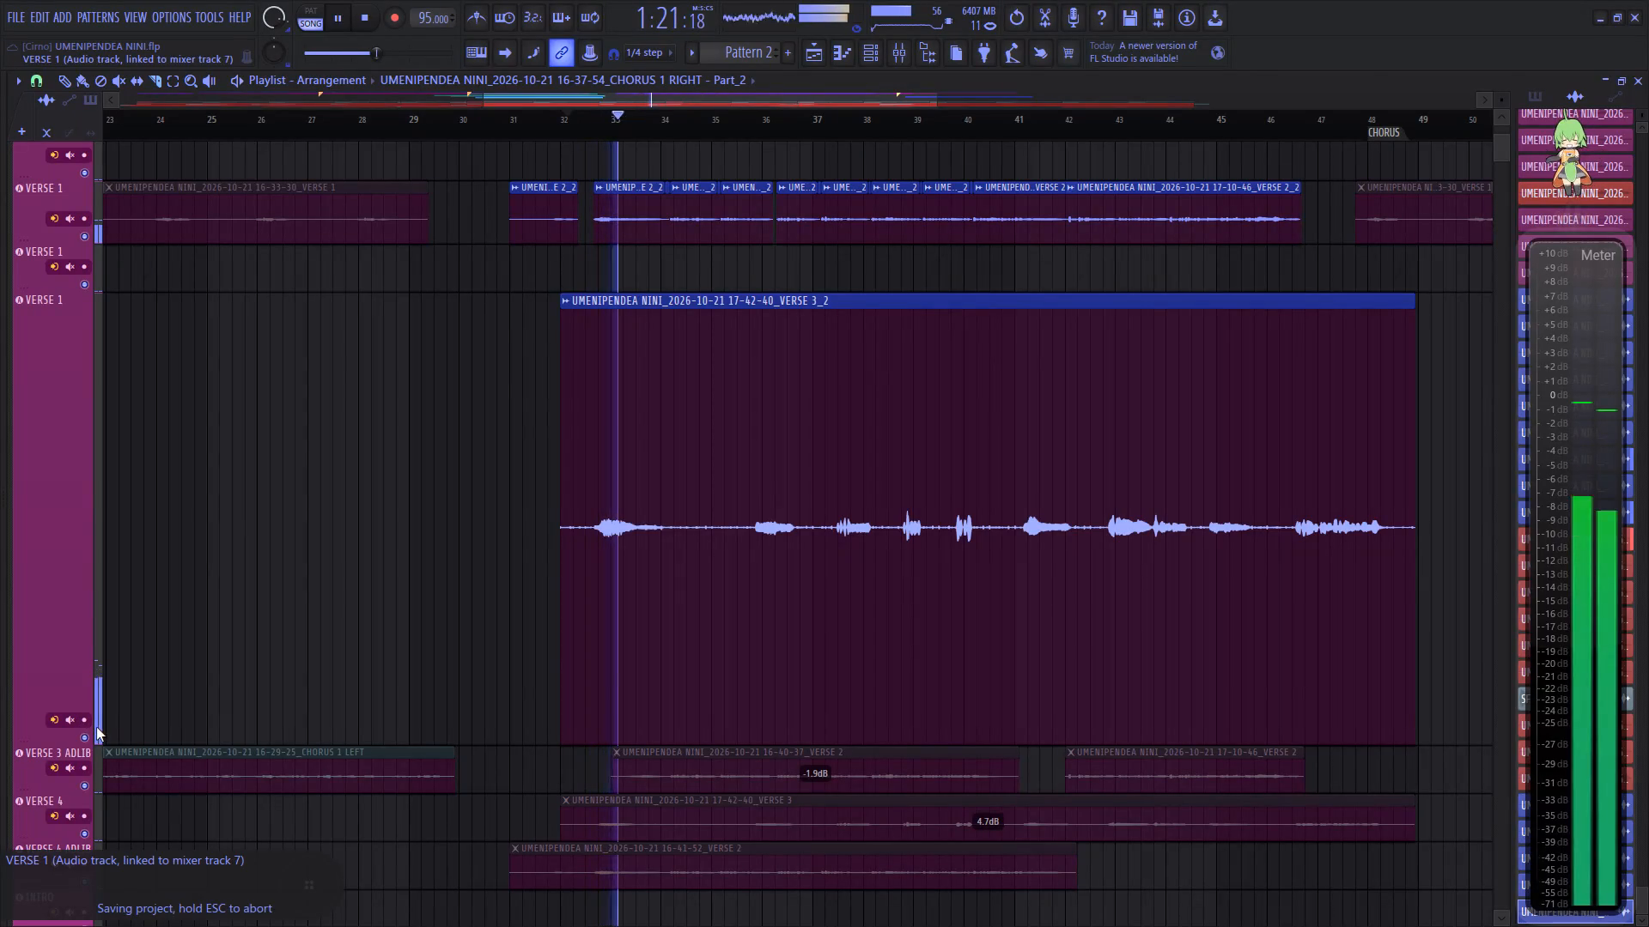
{"action": "right_click", "coordinate": [88, 737]}
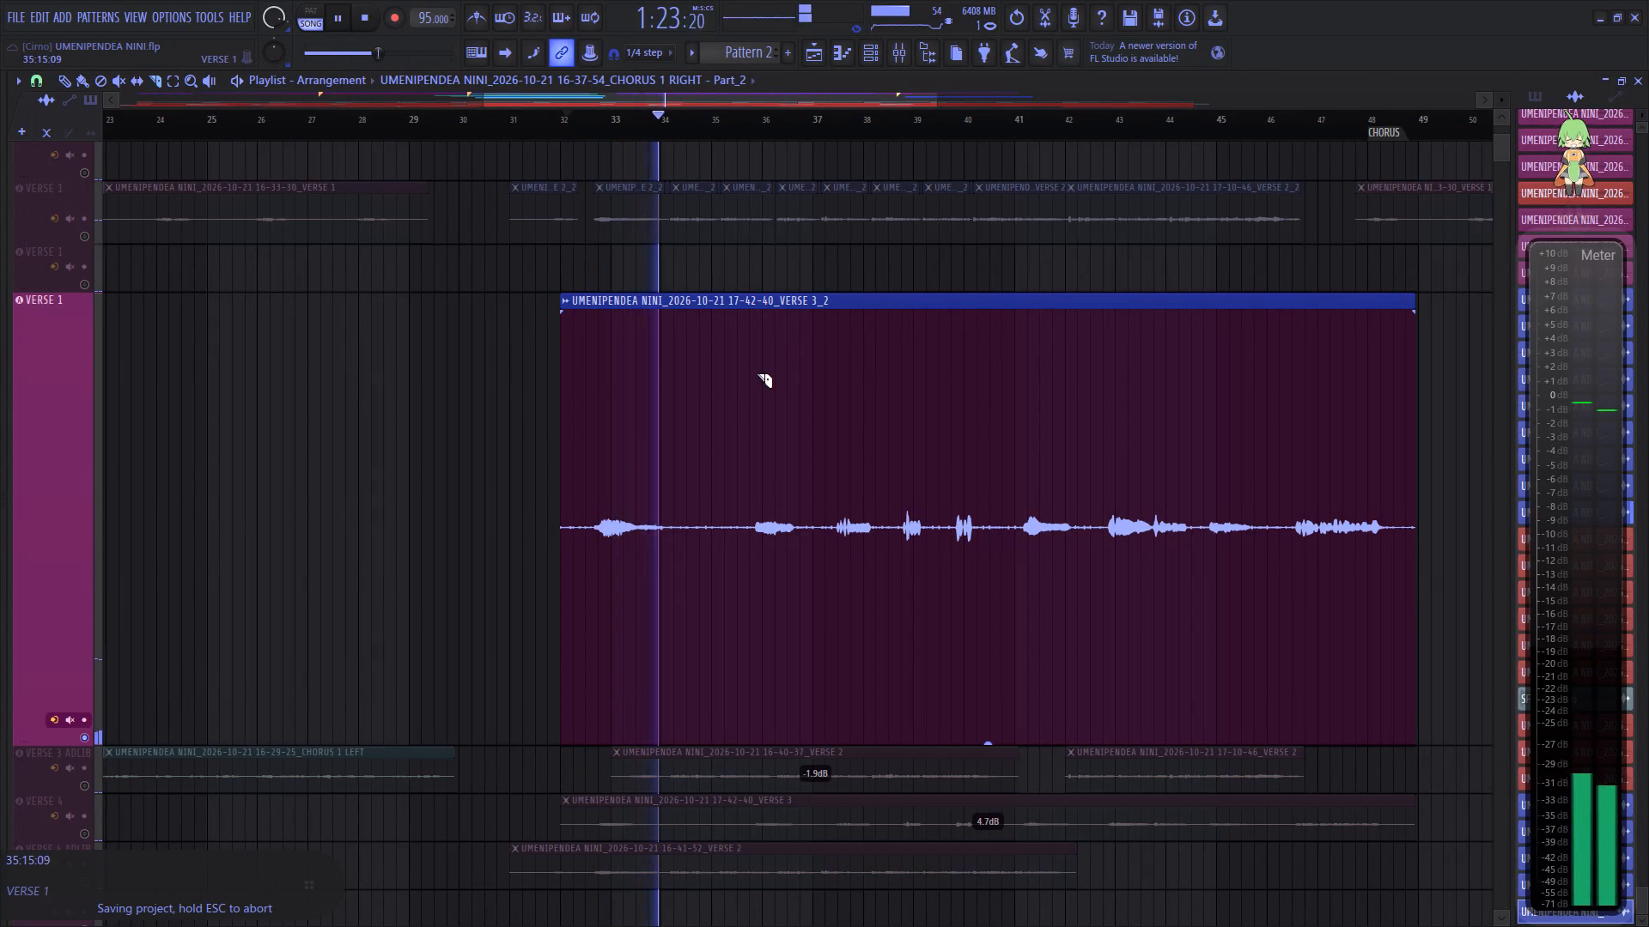
Remove the silence before the first phrase in bar 32 and the gap from bar 34 to late bar 35 of the VERSE 3_2 vocal.
{"action": "scroll", "coordinate": [732, 115], "scroll_direction": "up", "scroll_amount": 3}
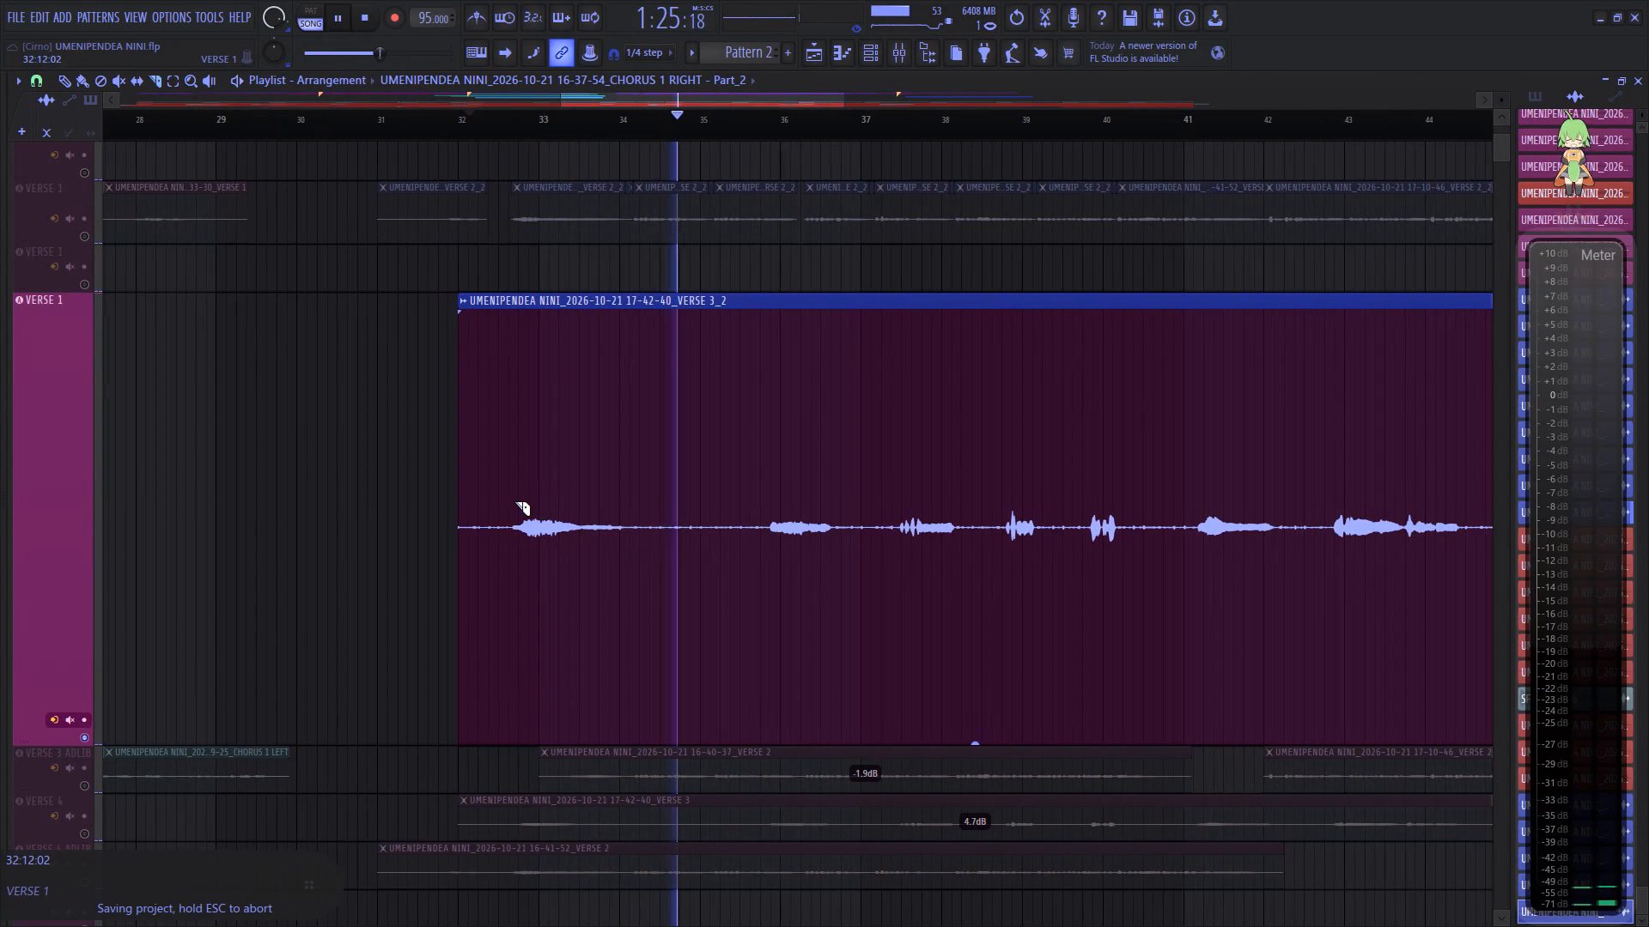
{"action": "right_click", "coordinate": [510, 502]}
{"action": "left_click", "coordinate": [598, 120]}
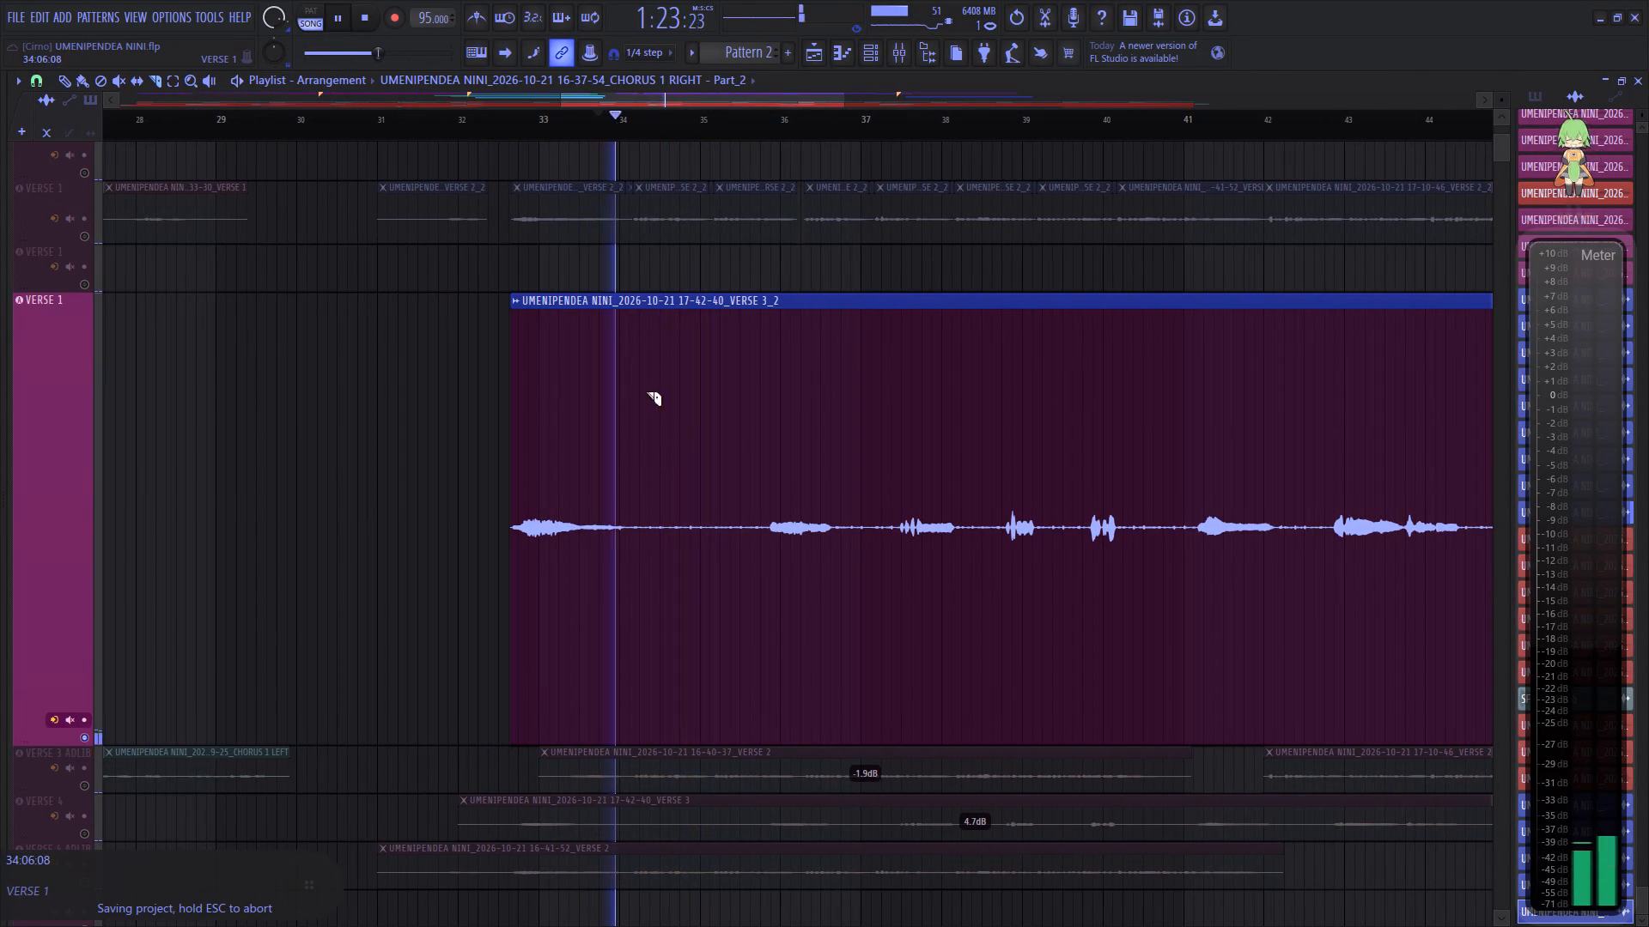
{"action": "left_click", "coordinate": [623, 502]}
{"action": "right_click", "coordinate": [766, 502]}
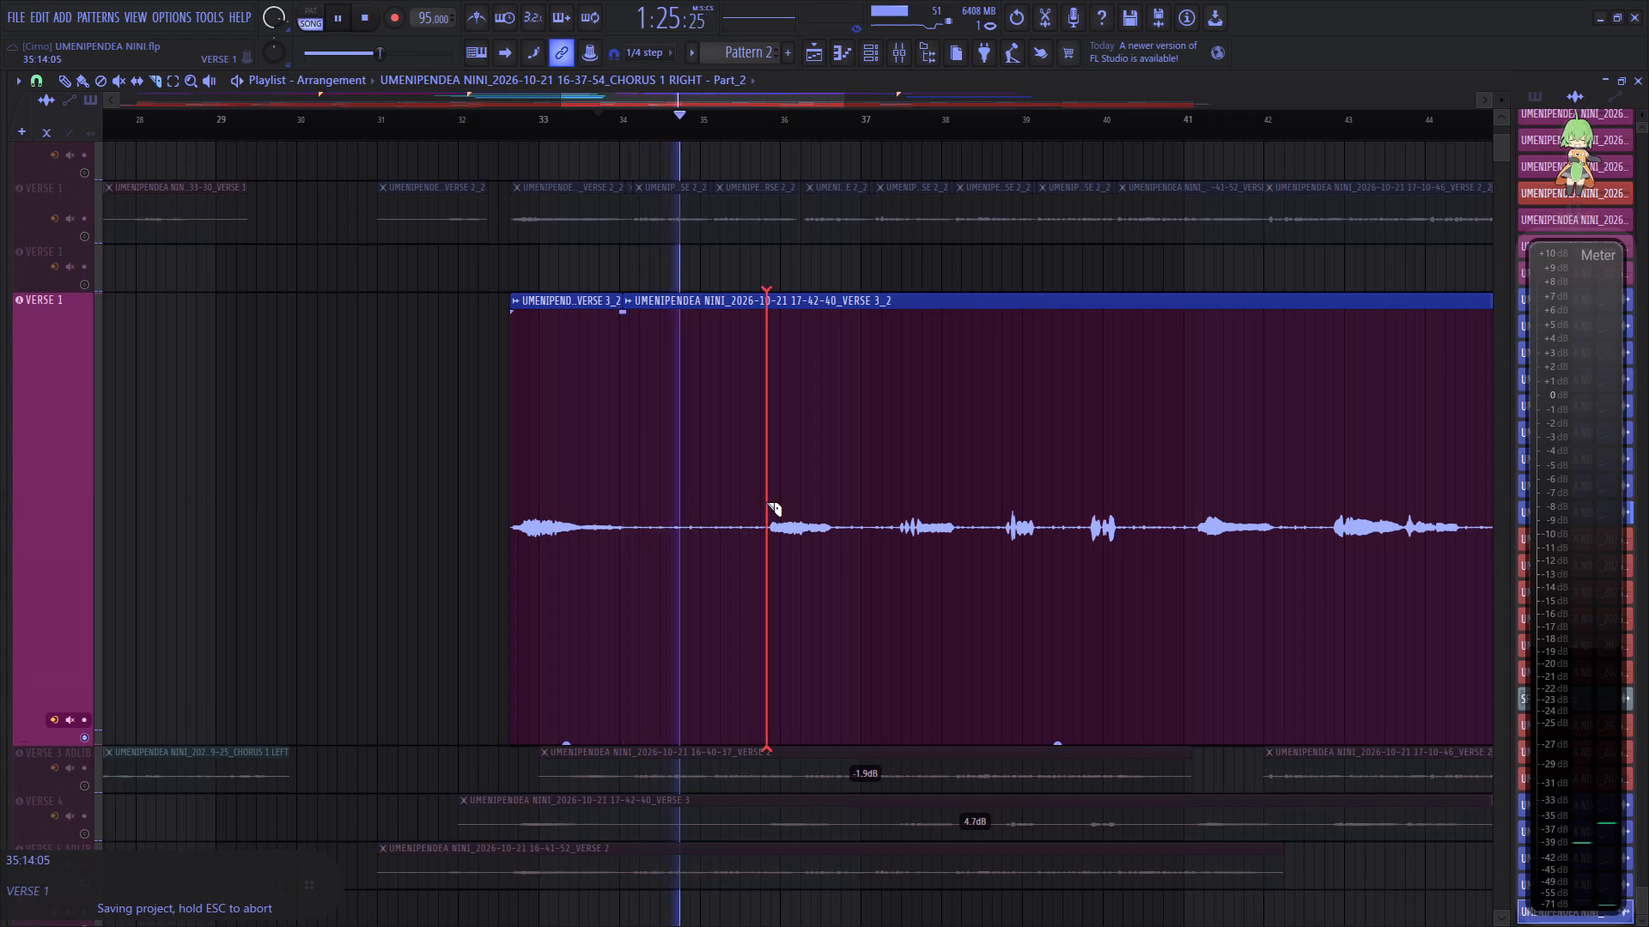
{"action": "left_click", "coordinate": [751, 124]}
Cut out the silent gaps between phrases in bars 36–37 and in bar 38 of the VERSE 3_2 vocal.
{"action": "left_click_drag", "start_coordinate": [627, 100], "coordinate": [636, 100]}
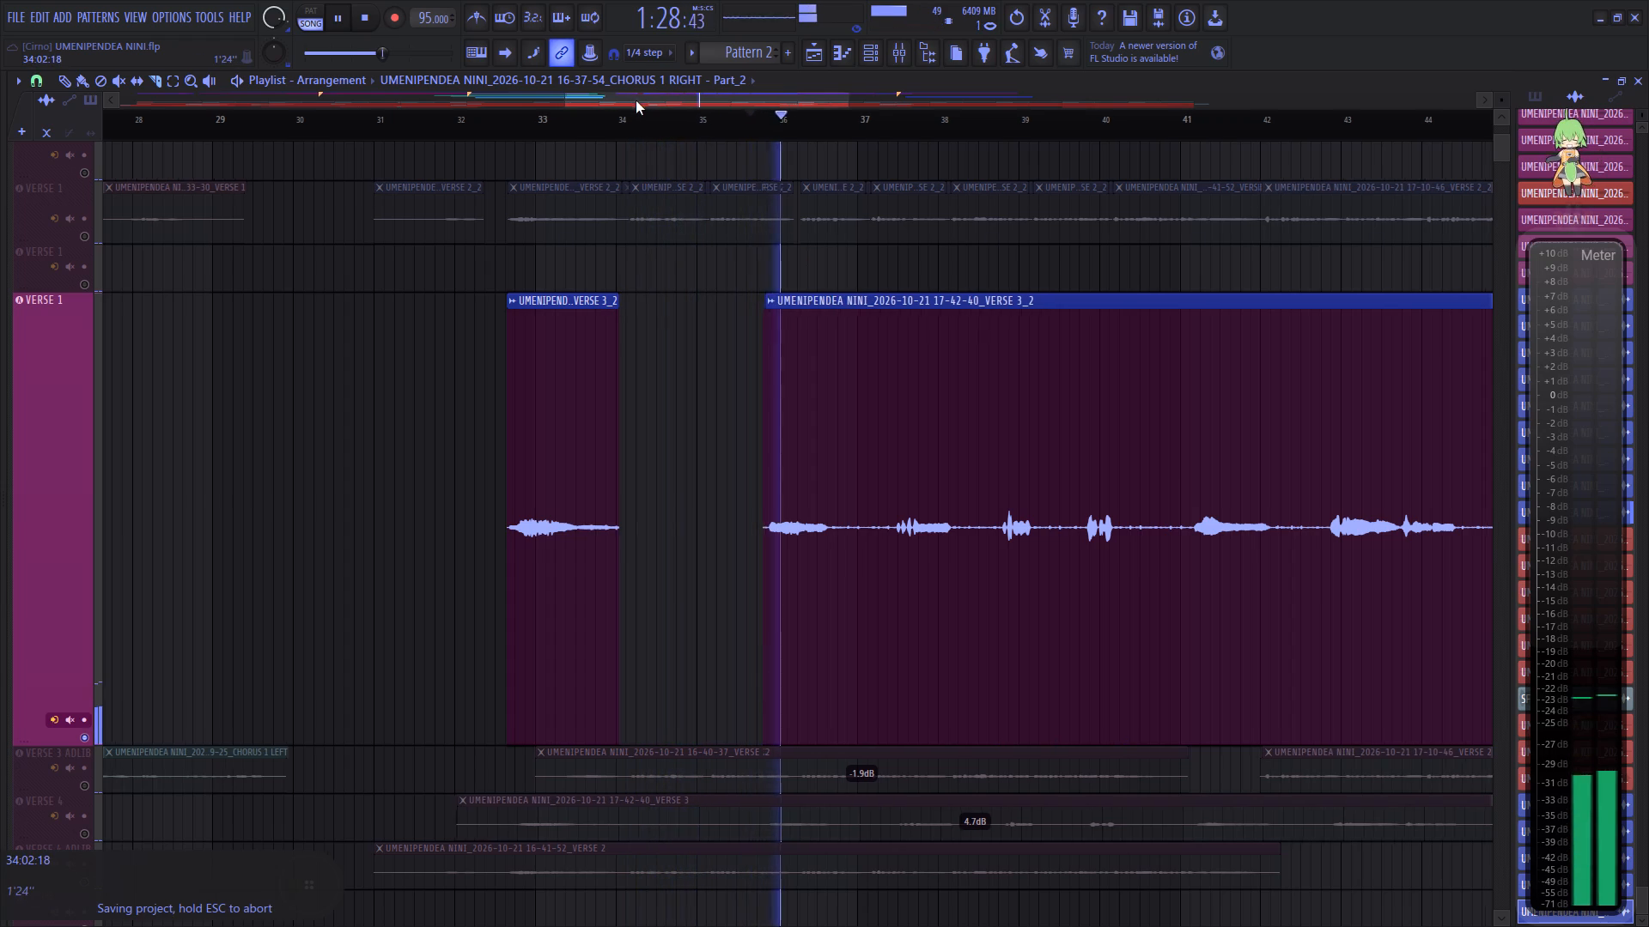
{"action": "left_click_drag", "start_coordinate": [636, 100], "coordinate": [680, 117]}
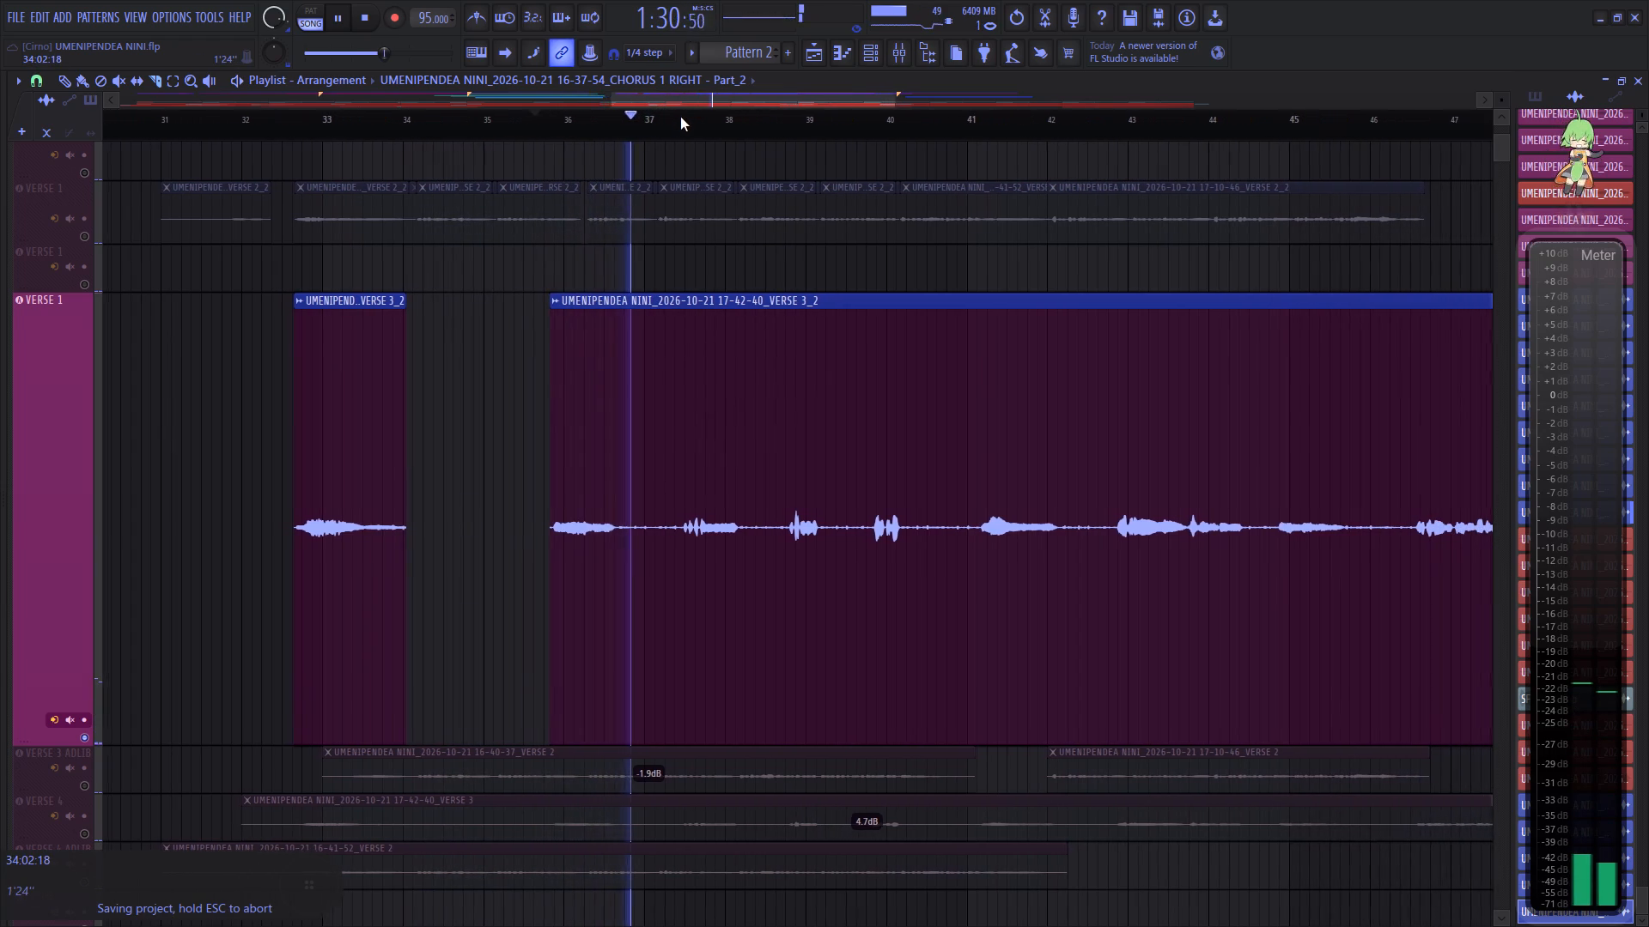
{"action": "left_click_drag", "start_coordinate": [680, 117], "coordinate": [684, 125]}
{"action": "scroll", "coordinate": [577, 116], "scroll_direction": "up", "scroll_amount": 5}
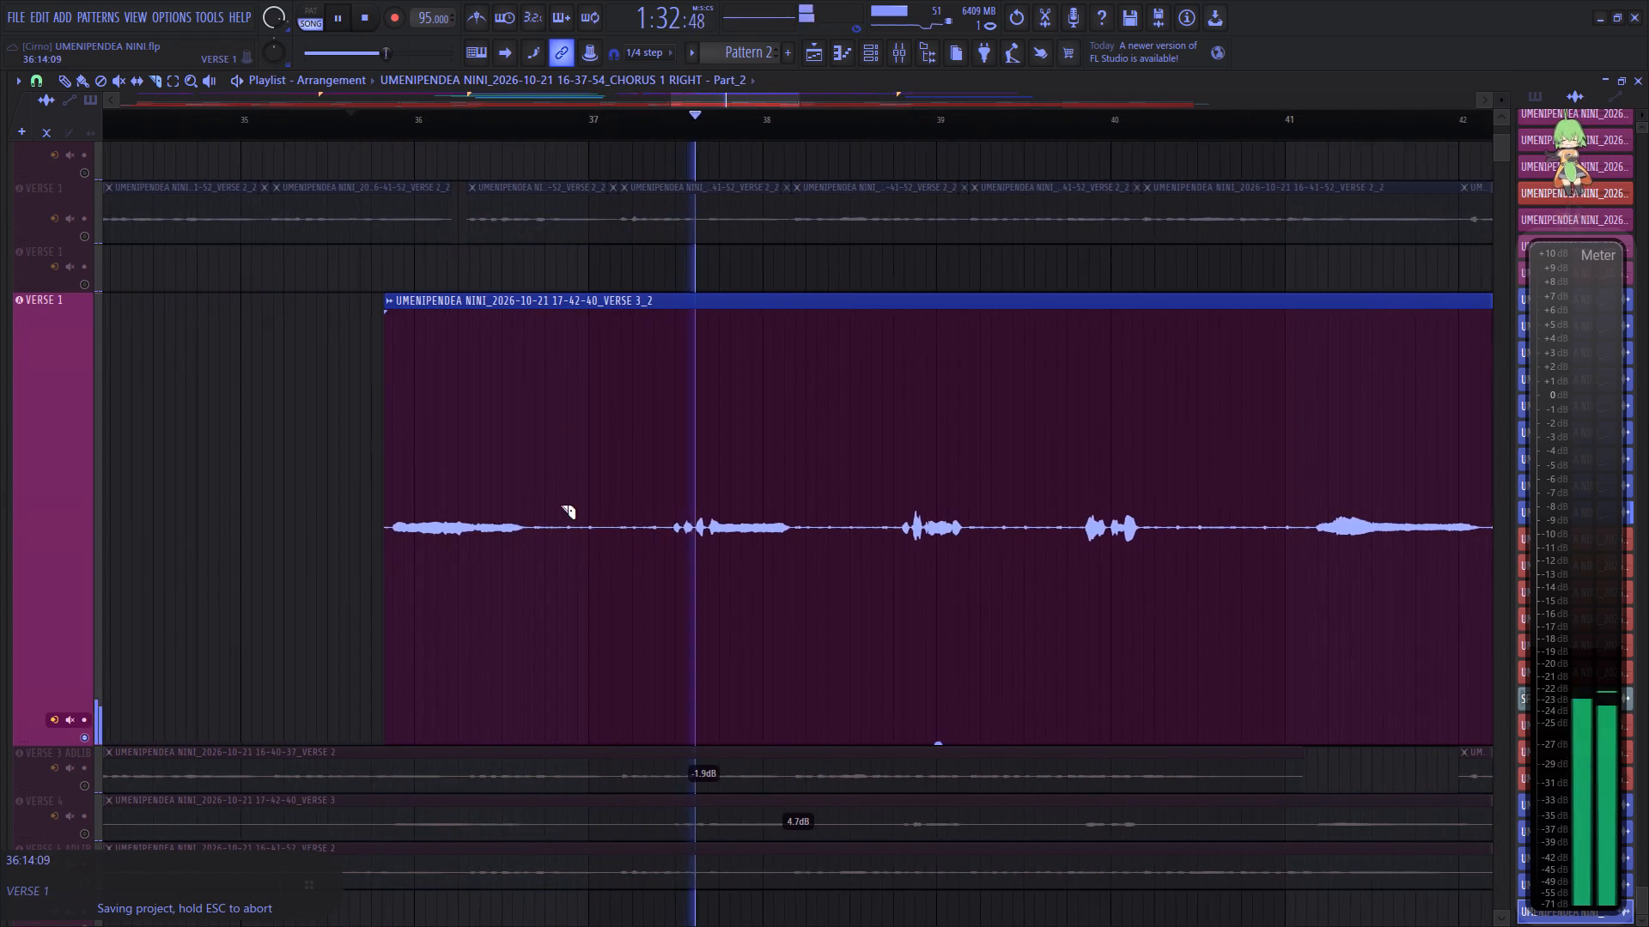
{"action": "left_click", "coordinate": [533, 512]}
{"action": "right_click", "coordinate": [664, 506]}
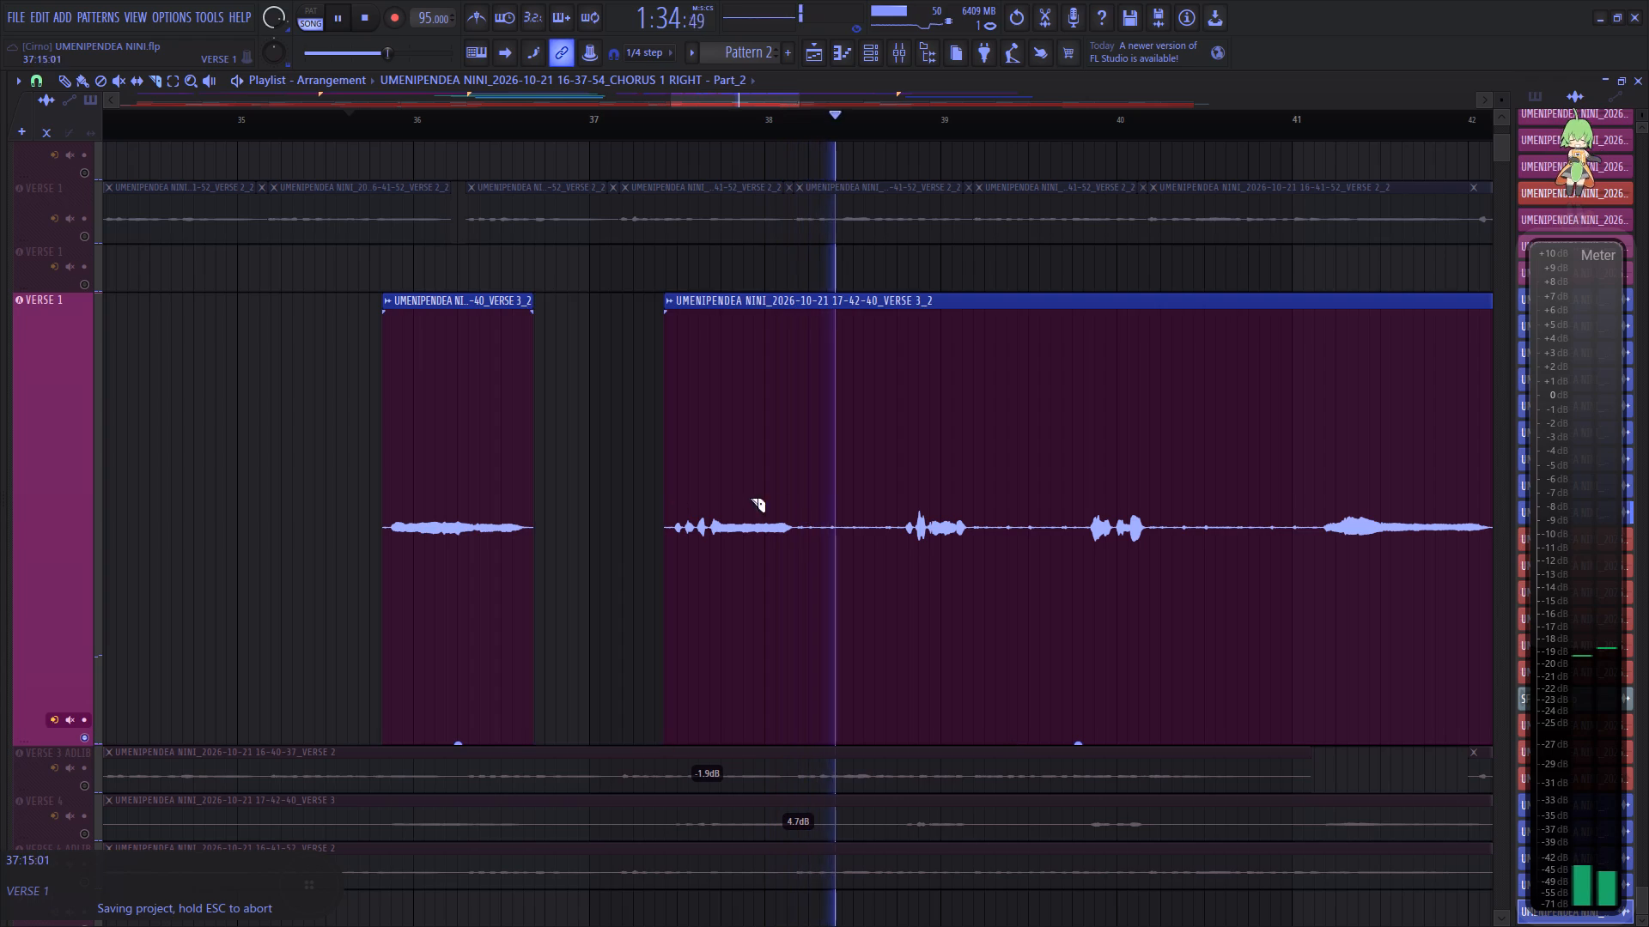
{"action": "left_click", "coordinate": [803, 507]}
{"action": "right_click", "coordinate": [898, 509]}
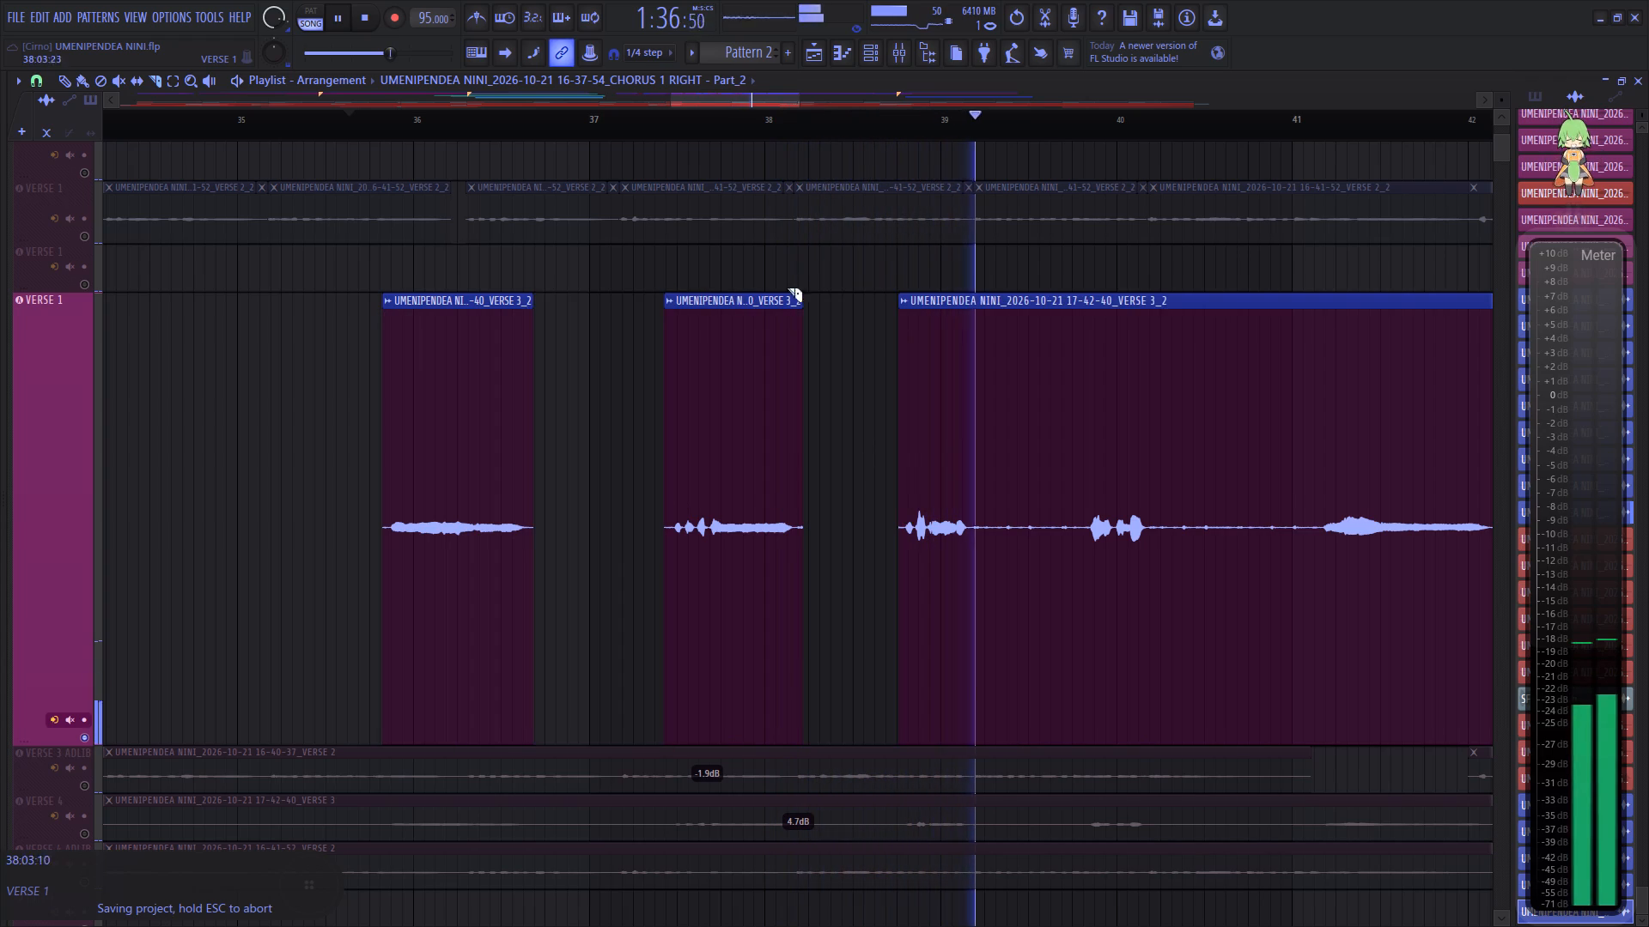
Cut out the silent gaps between phrases in bar 39 and from bar 40 to 41 of the VERSE 3_2 vocal.
{"action": "left_click_drag", "start_coordinate": [718, 102], "coordinate": [758, 106]}
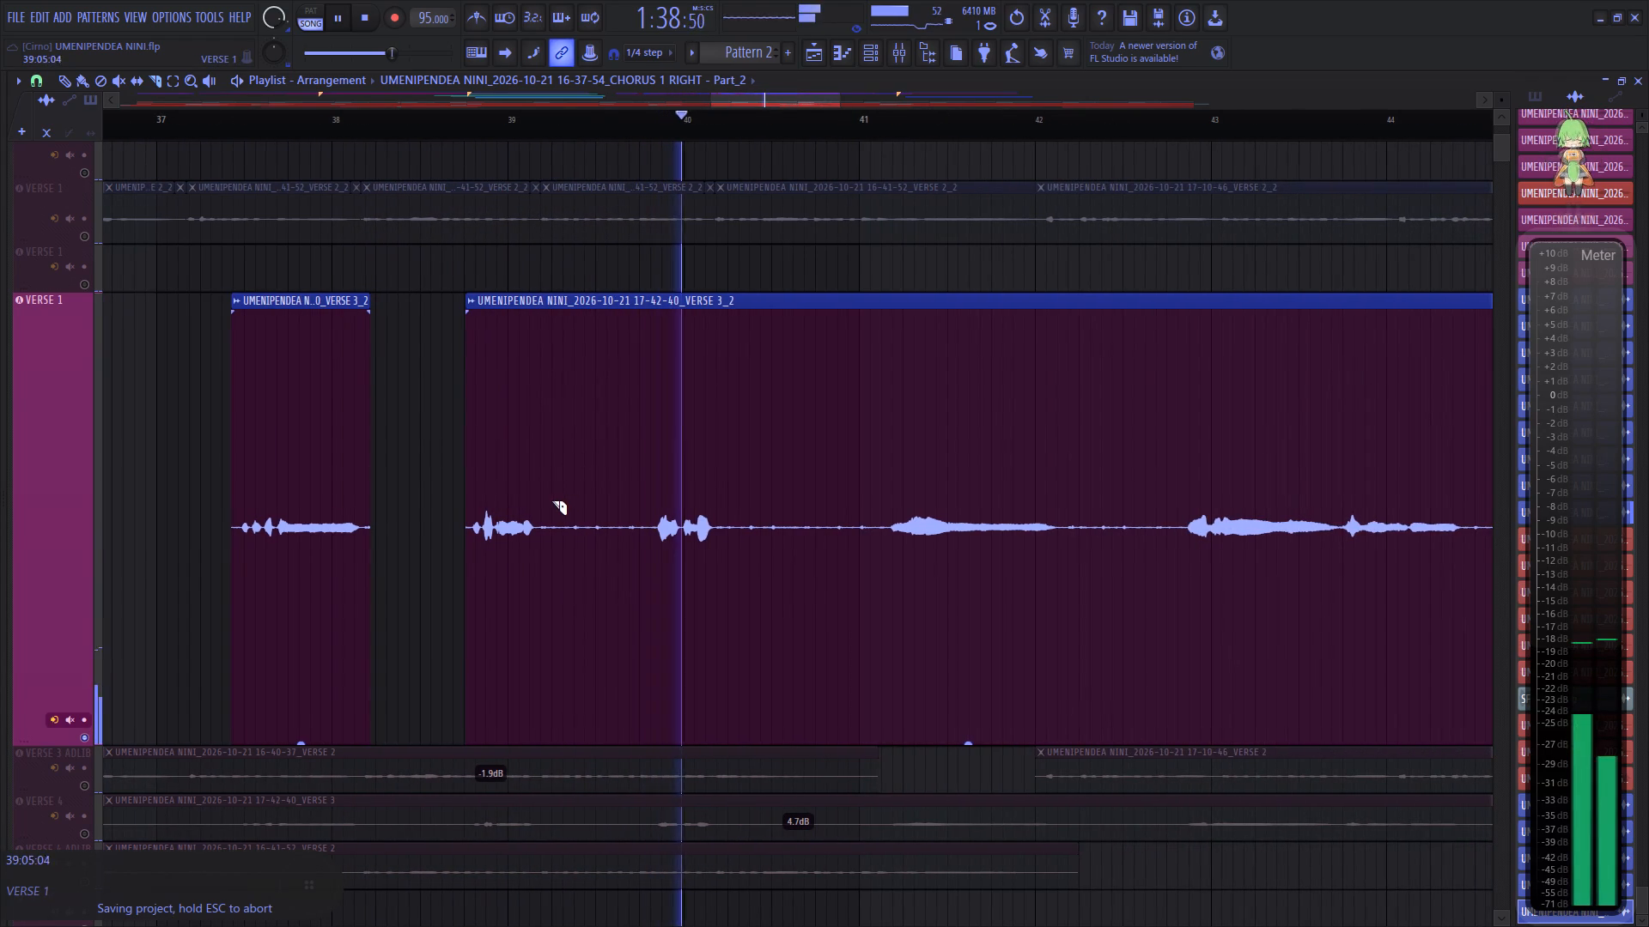
{"action": "left_click", "coordinate": [538, 511]}
{"action": "right_click", "coordinate": [650, 508]}
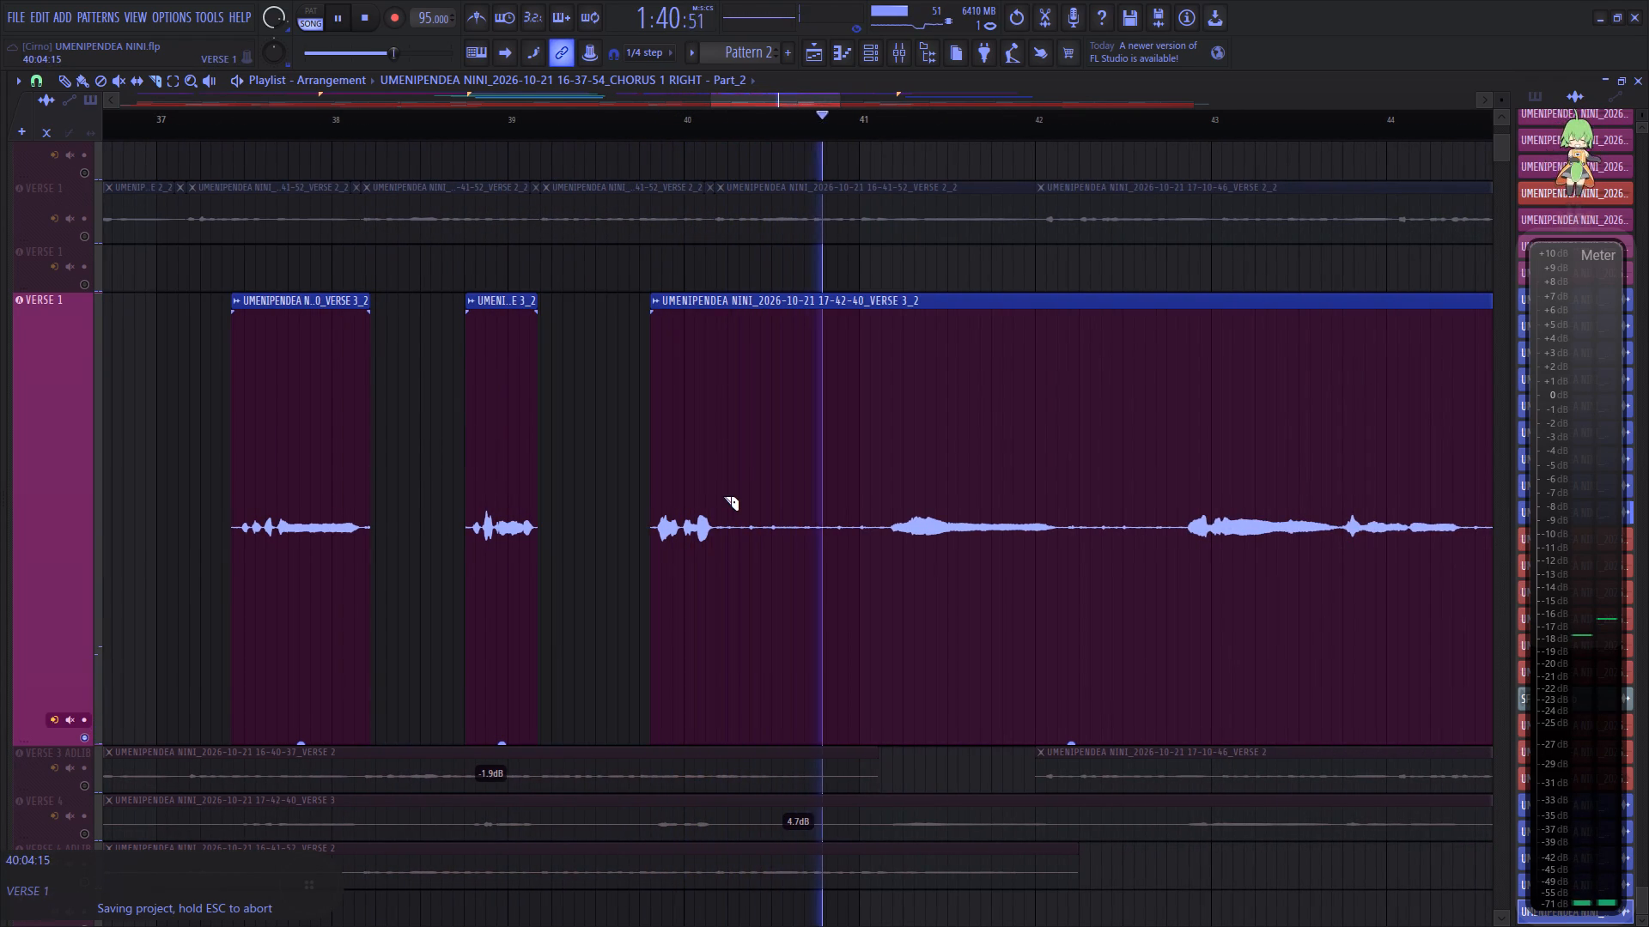
{"action": "left_click", "coordinate": [722, 505]}
{"action": "right_click", "coordinate": [885, 511]}
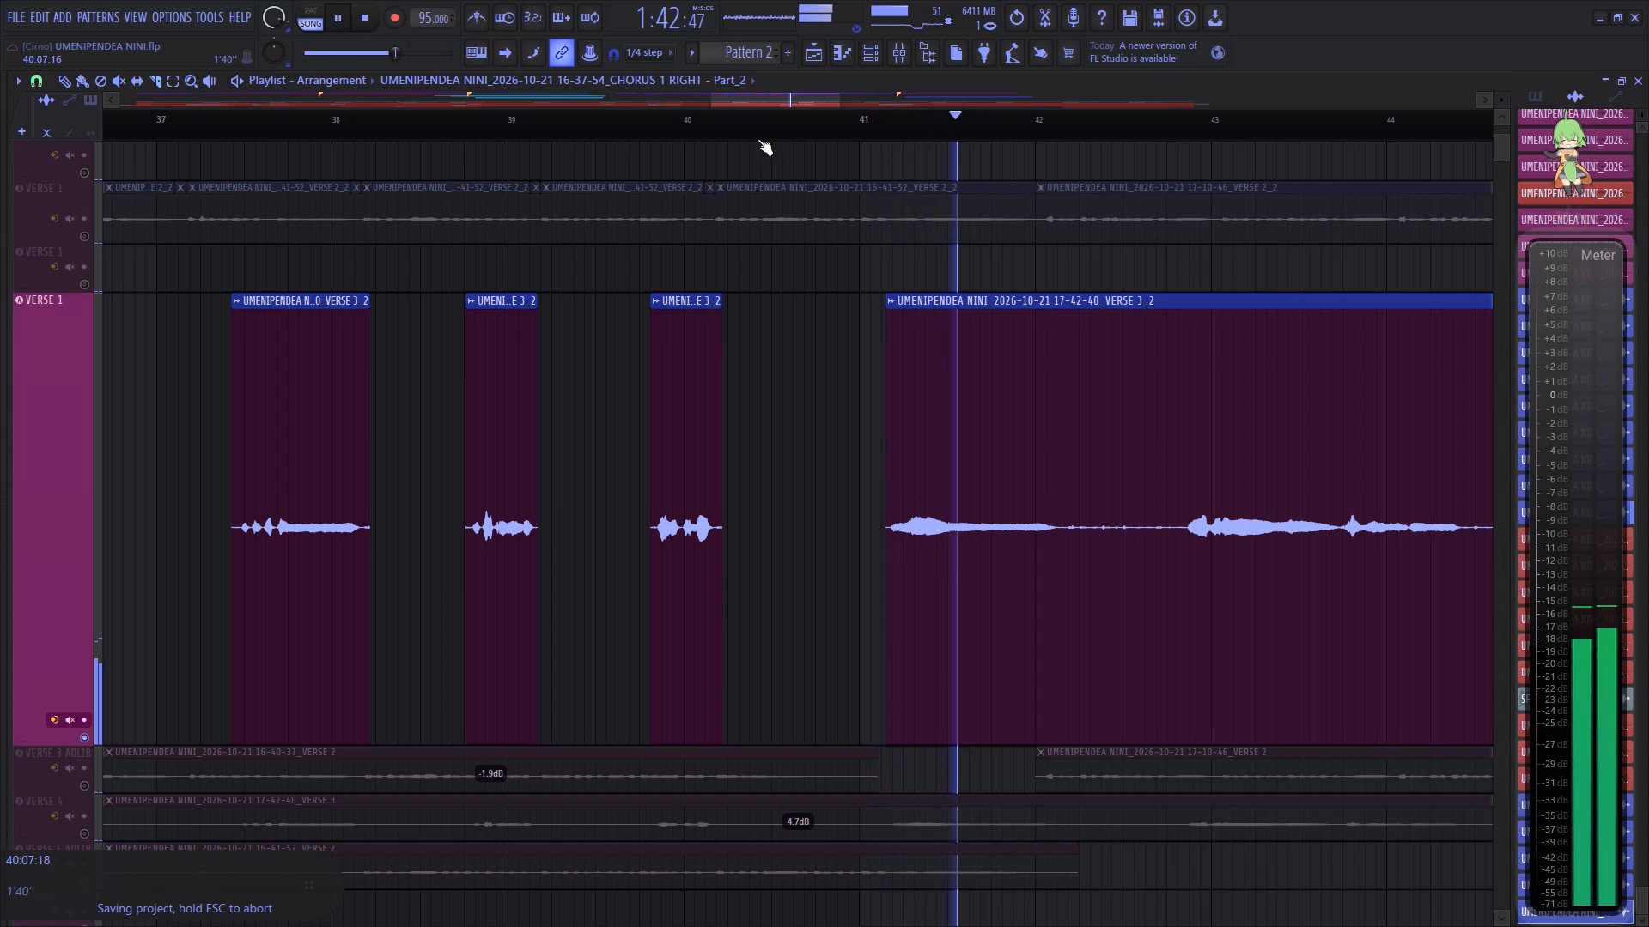
Cut out the silent gaps between phrases in bar 42, bar 44 and bars 45–46 of the VERSE 3_2 vocal.
{"action": "left_click_drag", "start_coordinate": [768, 99], "coordinate": [823, 97]}
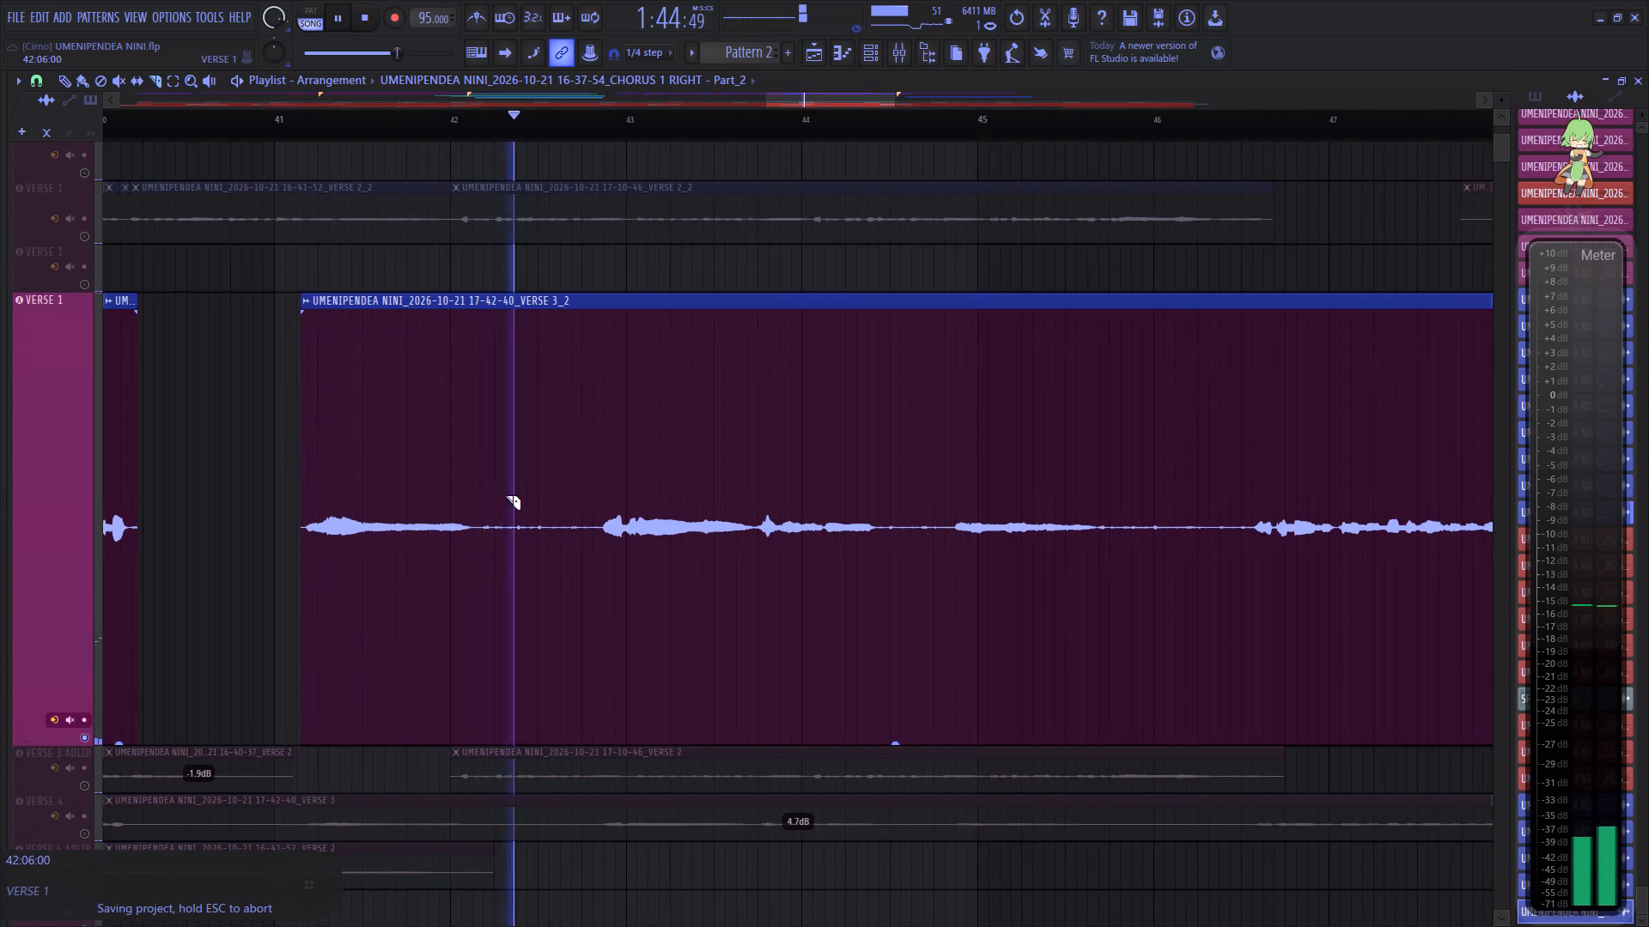
{"action": "left_click", "coordinate": [482, 516]}
{"action": "right_click", "coordinate": [596, 511]}
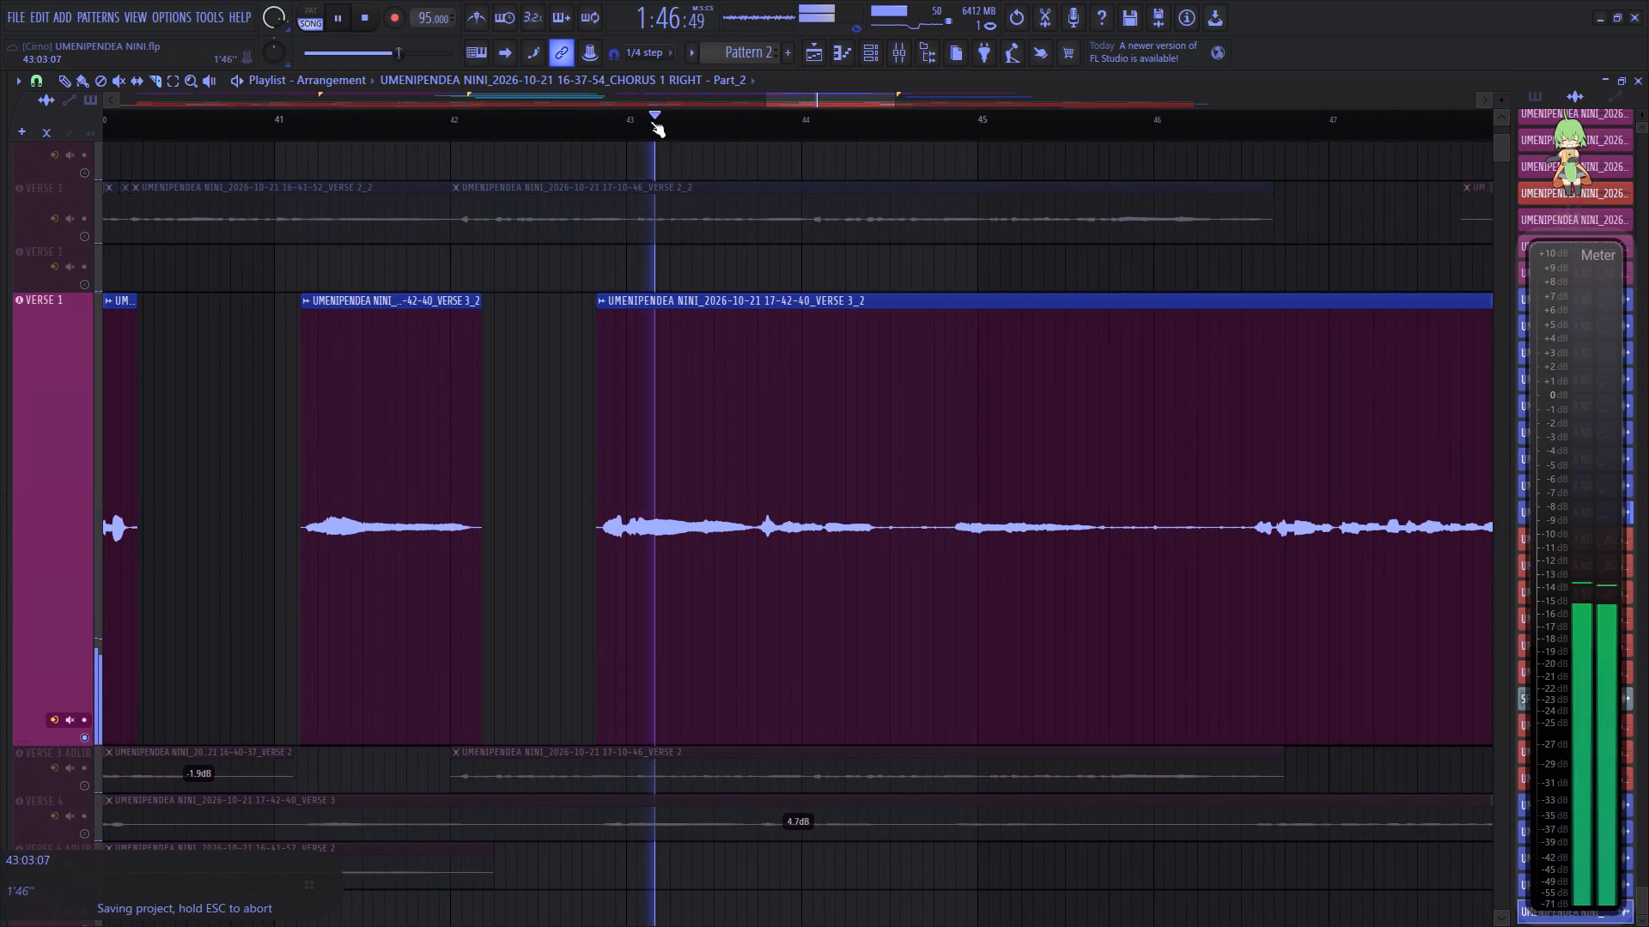
{"action": "left_click_drag", "start_coordinate": [818, 98], "coordinate": [840, 100]}
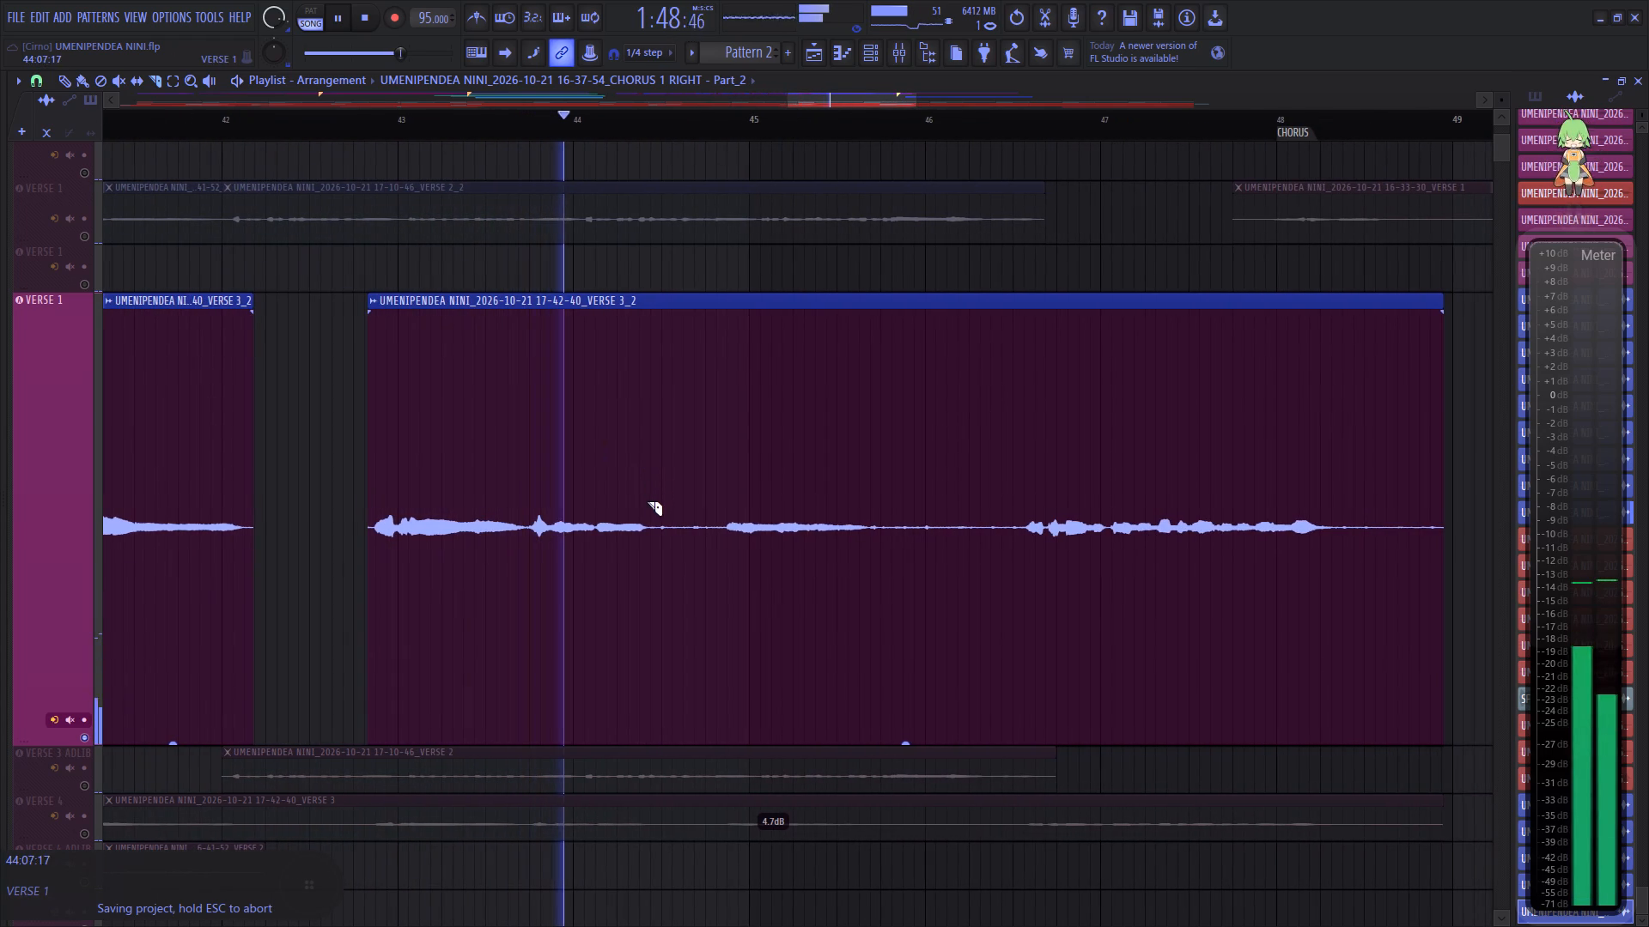
{"action": "left_click", "coordinate": [647, 501]}
{"action": "right_click", "coordinate": [724, 511]}
{"action": "left_click", "coordinate": [872, 506]}
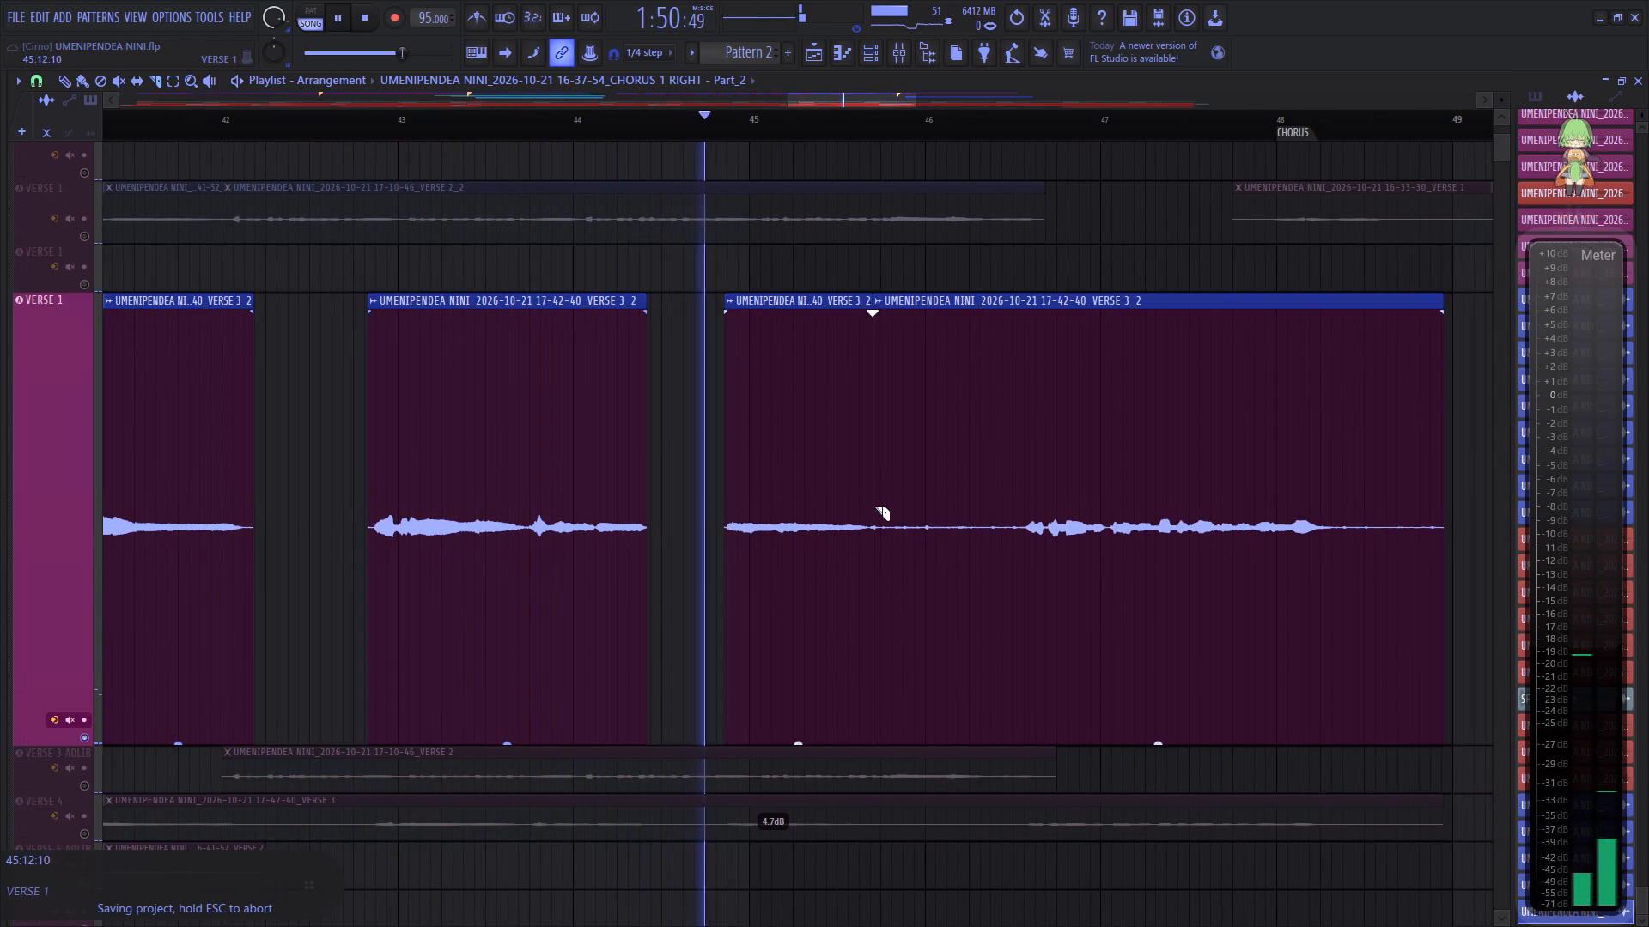
{"action": "right_click", "coordinate": [1020, 506]}
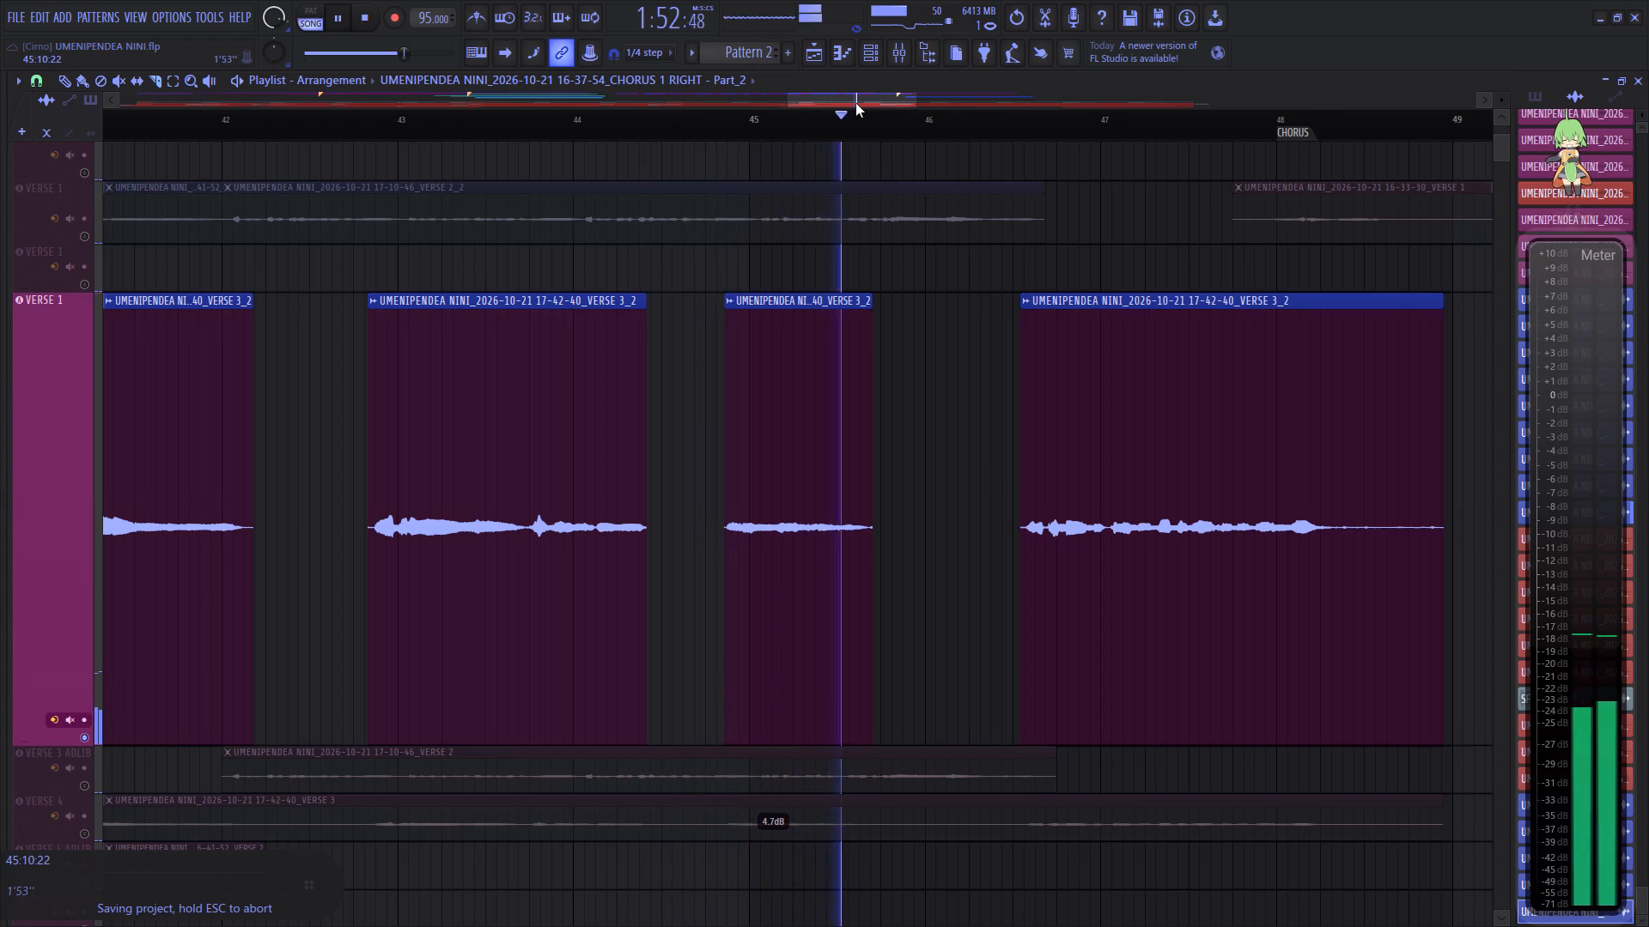
Trim off the silent tail of the VERSE 3_2 vocal after its last phrase in bar 48.
{"action": "left_click_drag", "start_coordinate": [855, 103], "coordinate": [919, 104]}
{"action": "right_click_drag", "start_coordinate": [663, 503], "coordinate": [662, 491]}
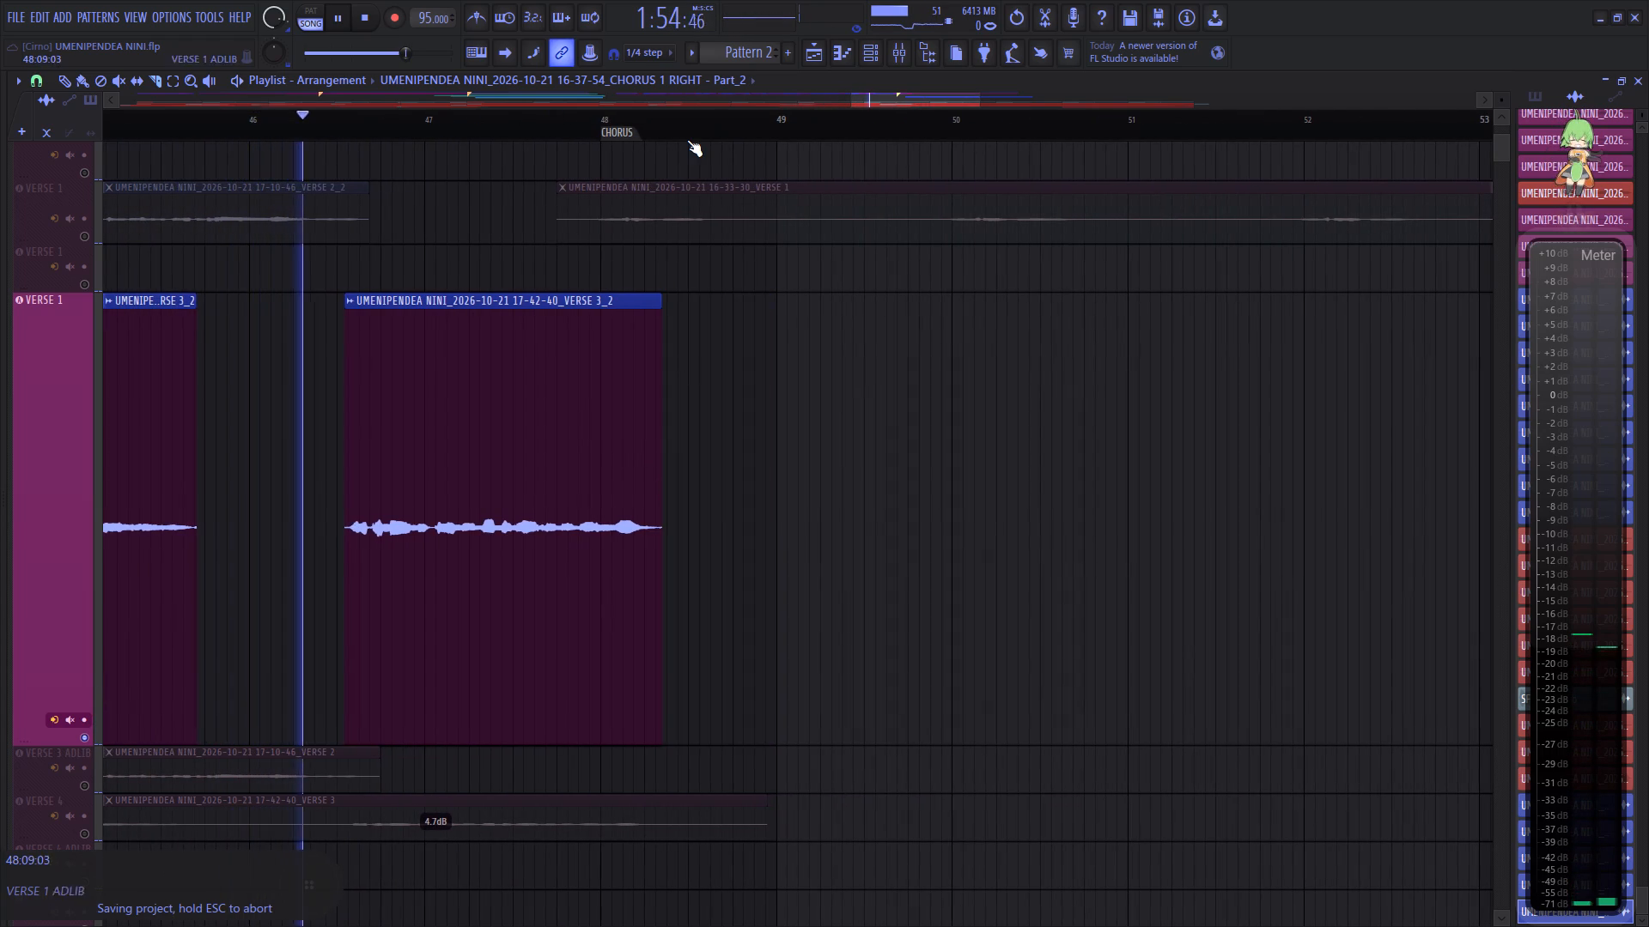
Activate the VERSE 1 track with the VERSE 2_2 clips alongside the soloed one and play both from about bar 31.
{"action": "scroll", "coordinate": [687, 123], "scroll_direction": "down", "scroll_amount": 12}
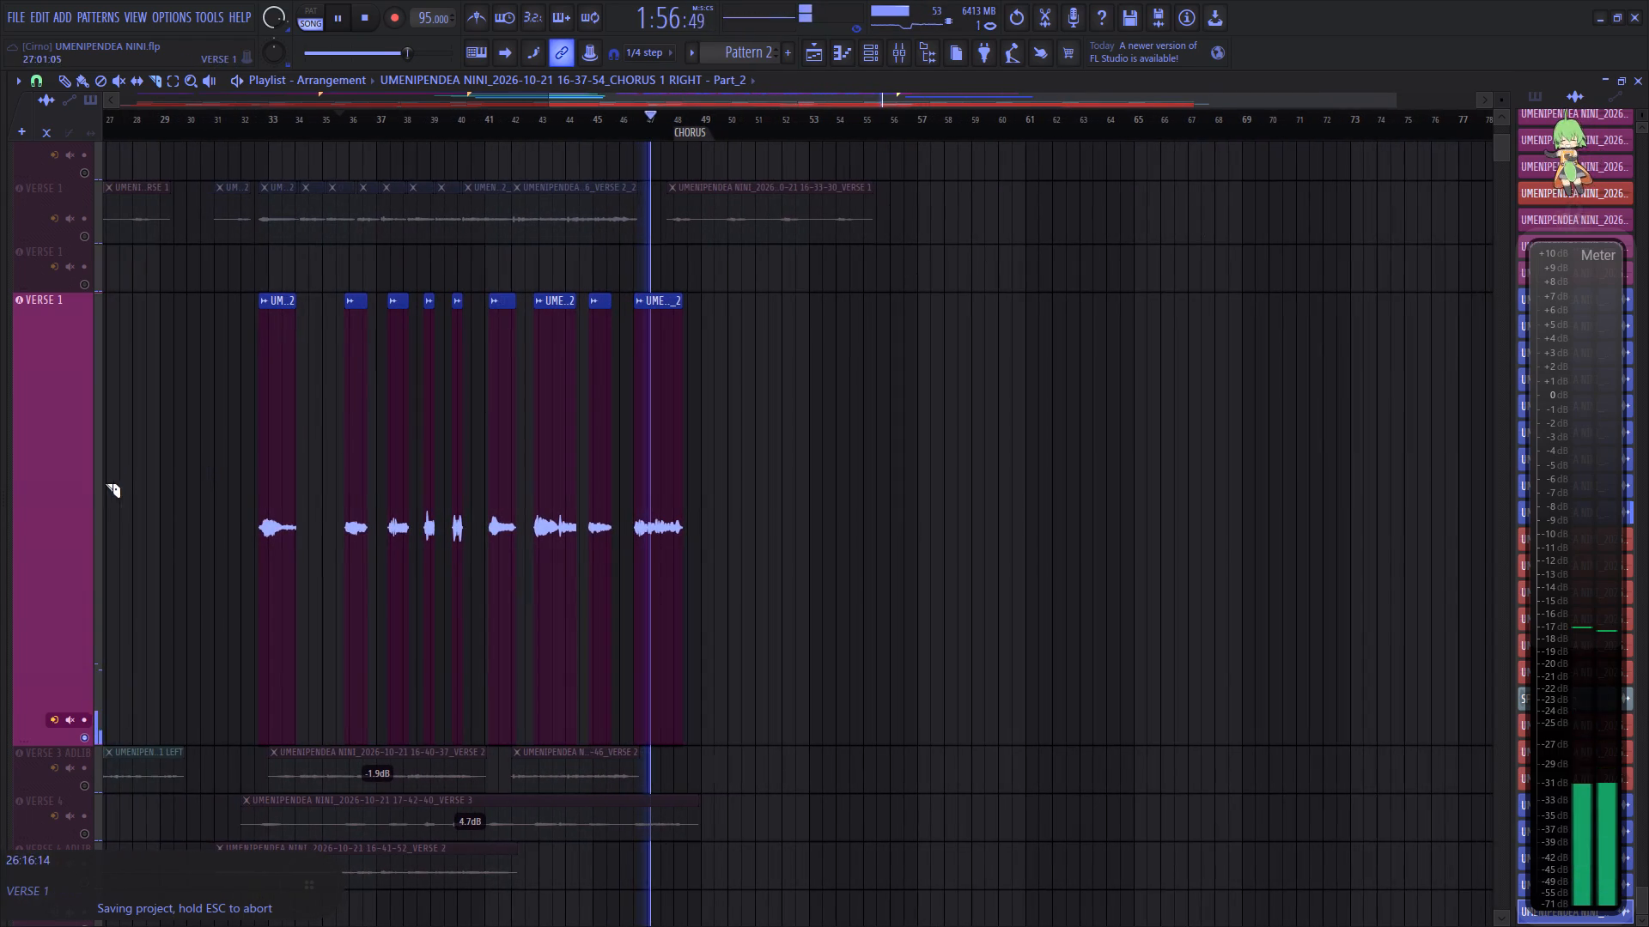
{"action": "left_click_drag", "start_coordinate": [575, 104], "coordinate": [489, 105]}
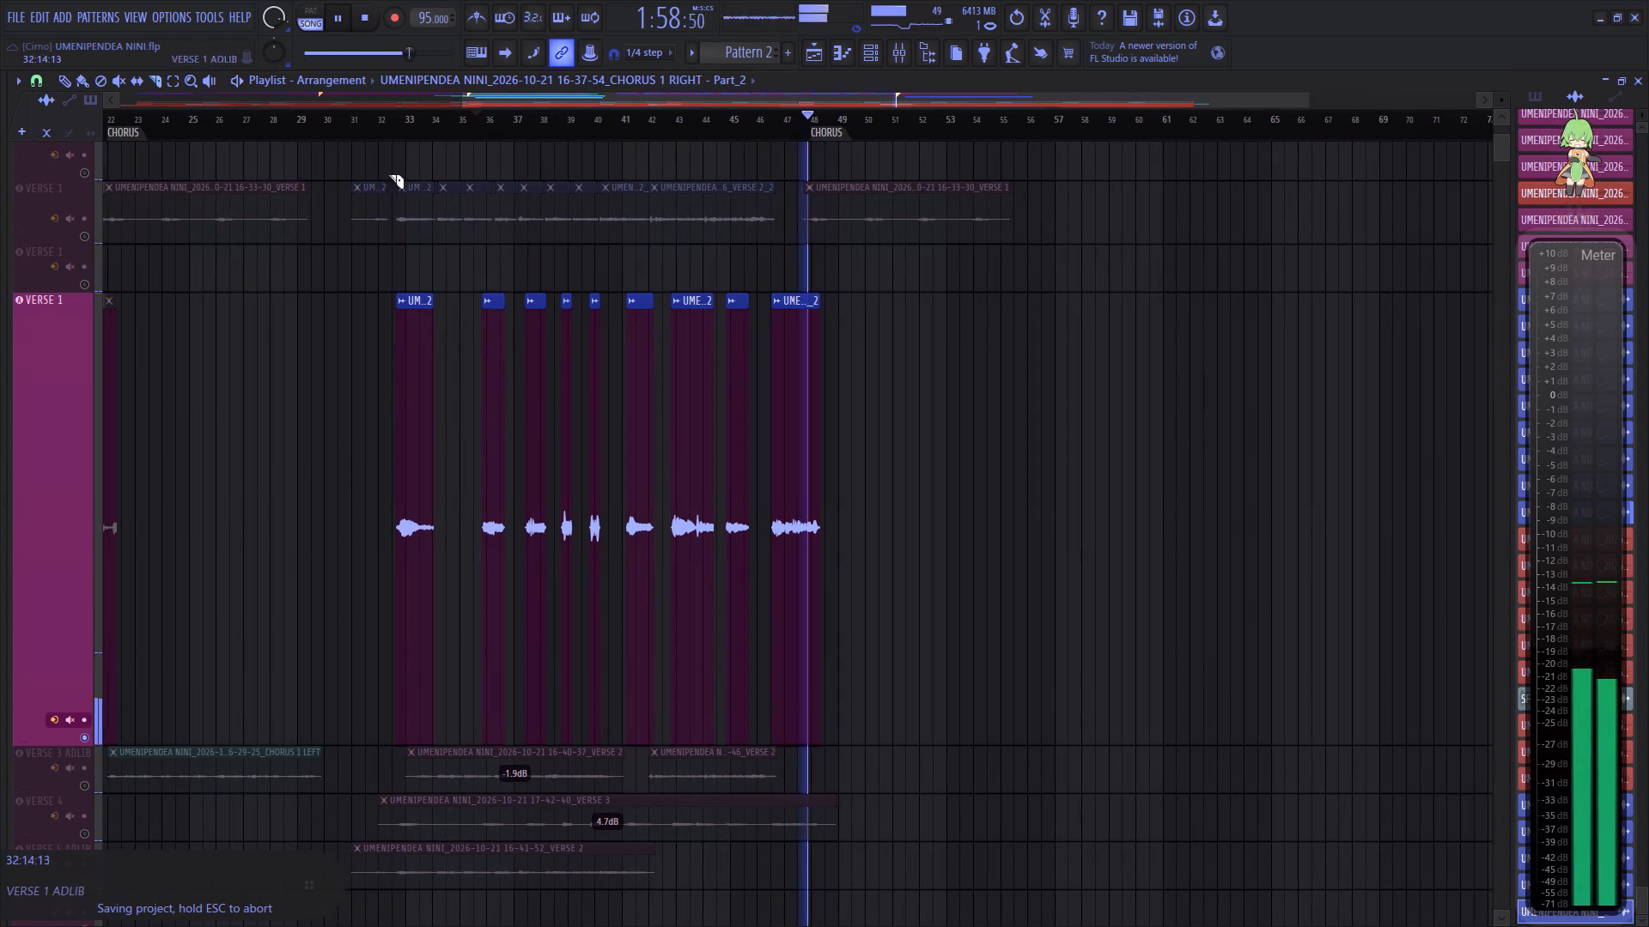
{"action": "key", "text": "space"}
{"action": "key", "text": "space"}
{"action": "left_click", "coordinate": [87, 233]}
{"action": "key", "text": "space"}
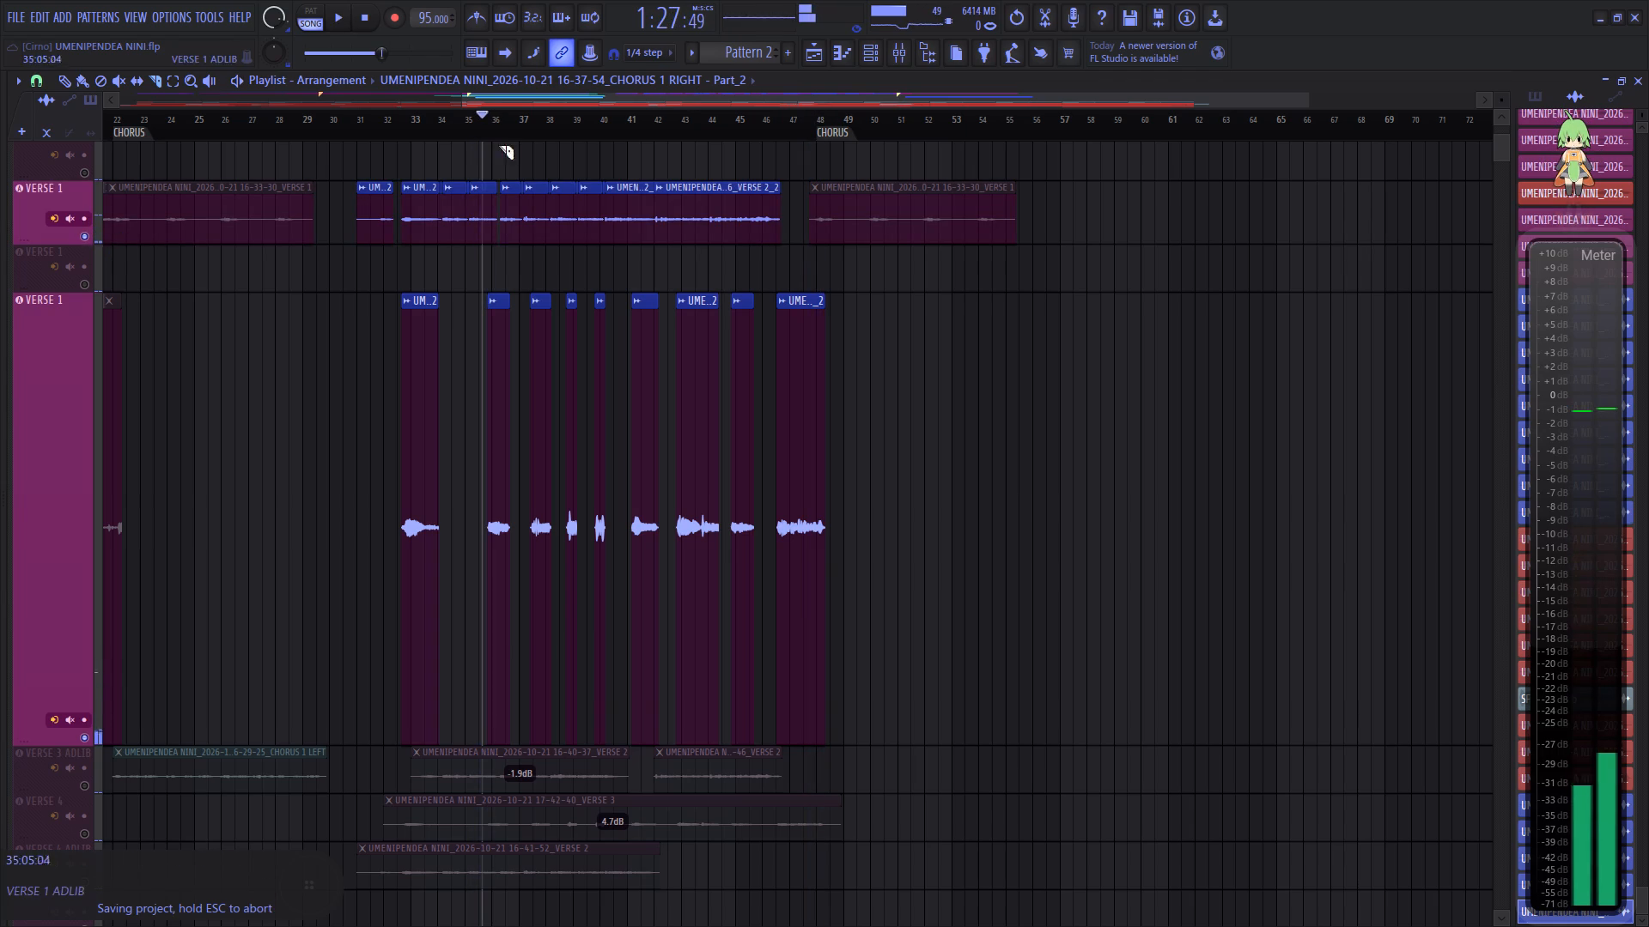
{"action": "left_click", "coordinate": [348, 113]}
{"action": "key", "text": "space"}
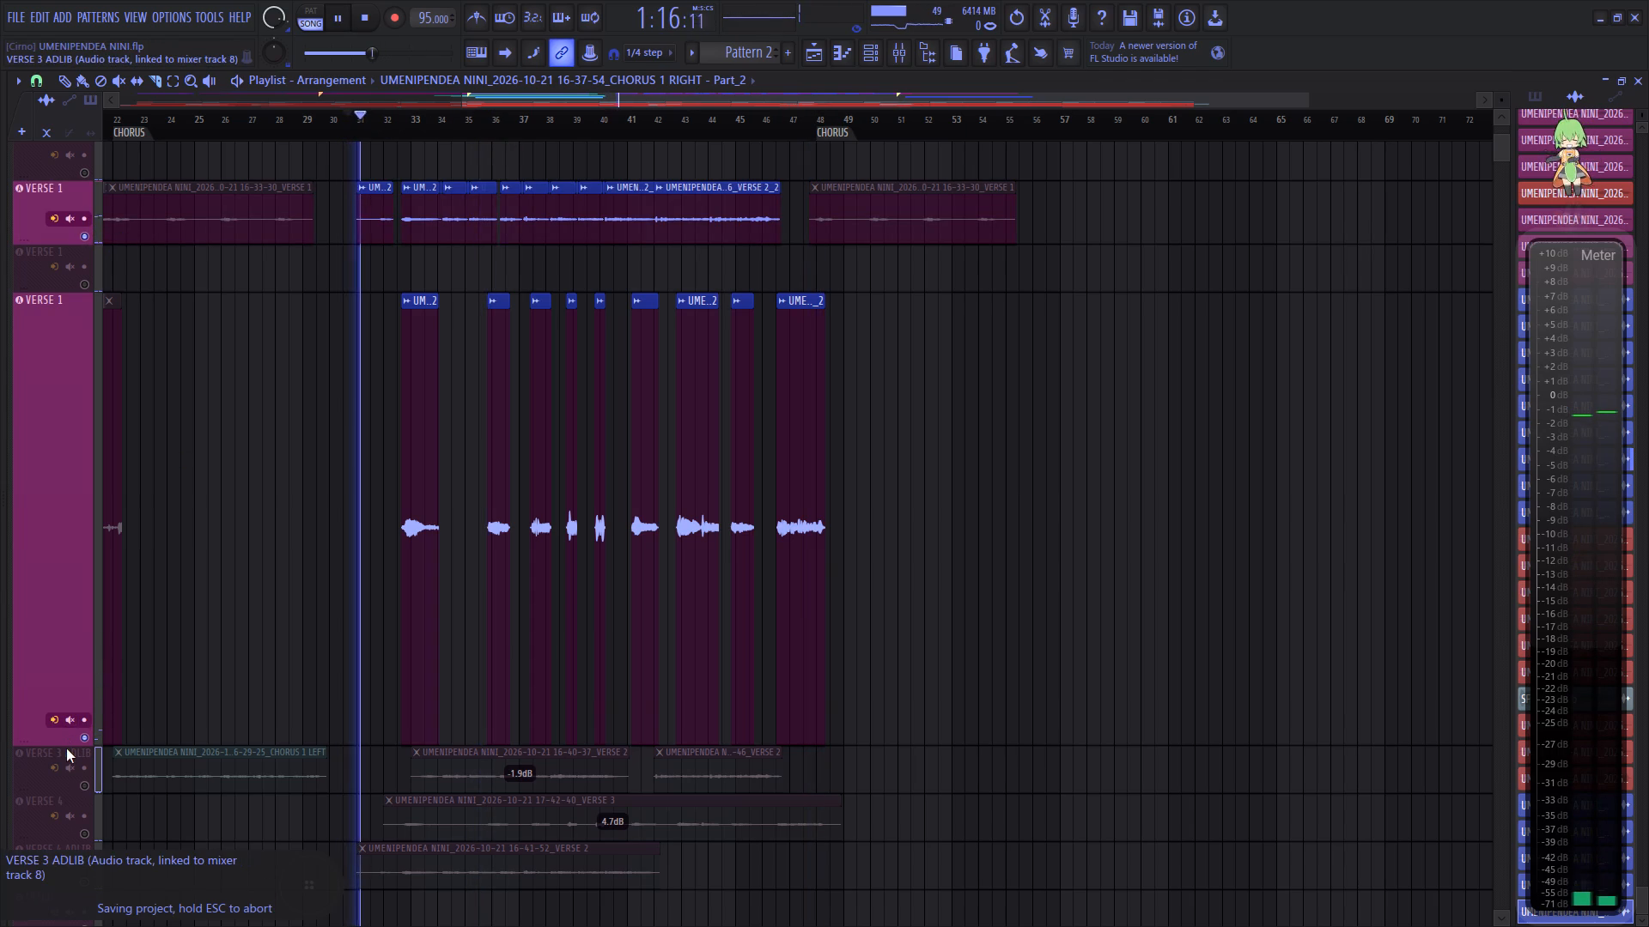
Shrink the VERSE 1 track with the cut VERSE 3_2 clips to a compact height and save the project.
{"action": "left_click", "coordinate": [66, 748]}
{"action": "left_click_drag", "start_coordinate": [63, 744], "coordinate": [32, 351]}
{"action": "key", "text": "ctrl+s"}
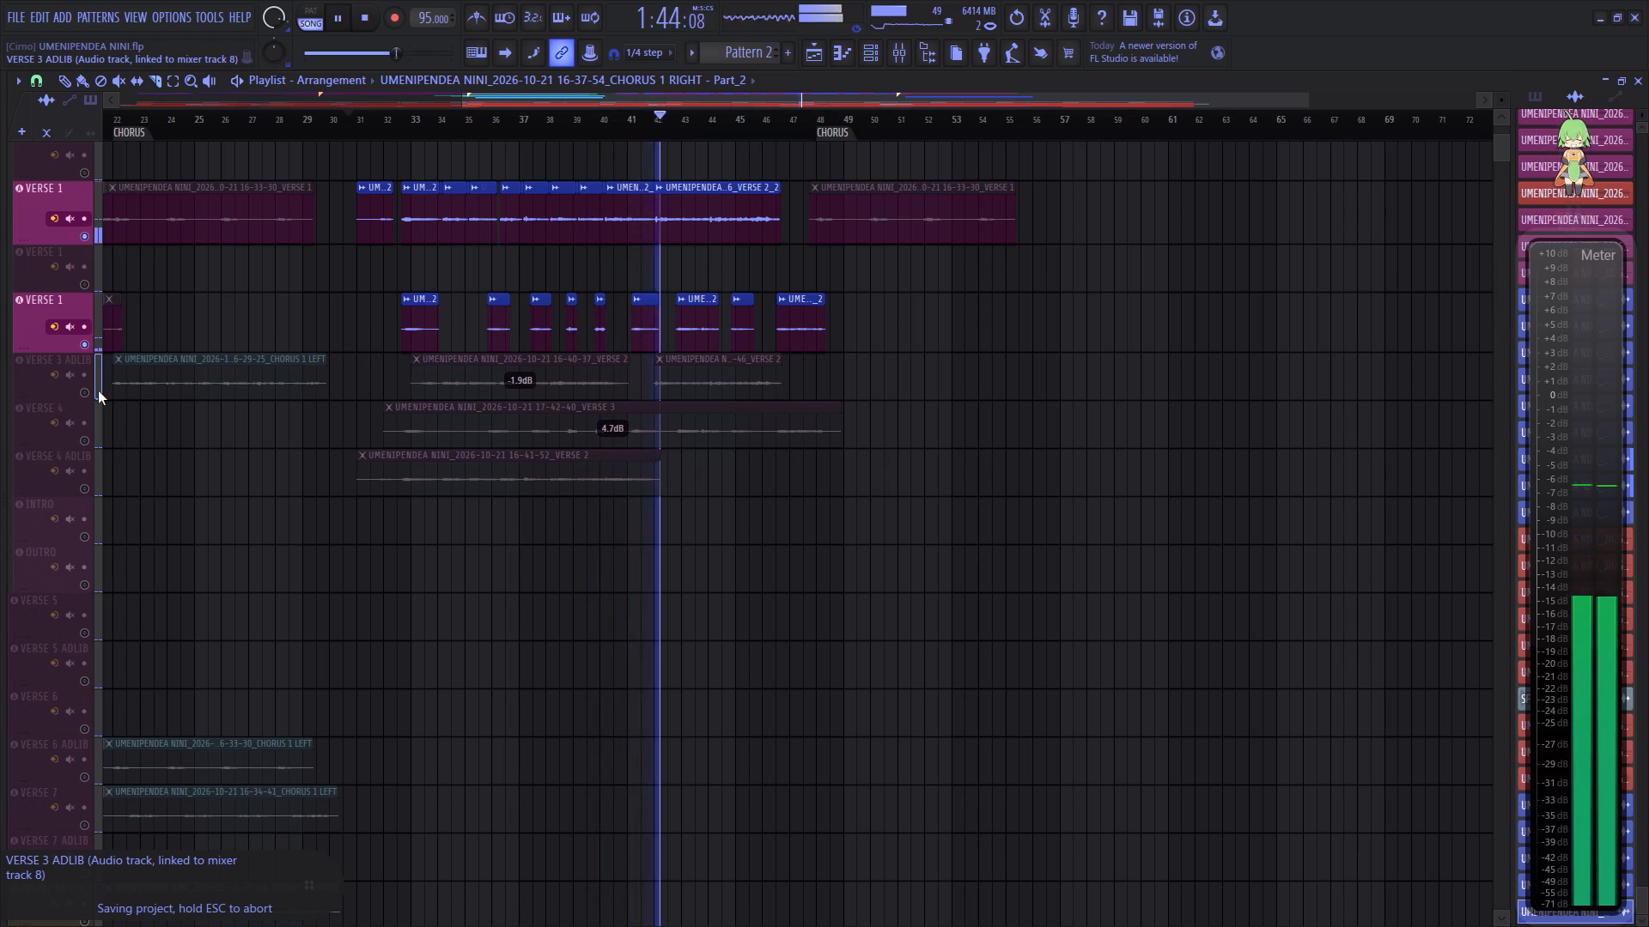
Enlarge the VERSE 1 track with the VERSE 2_2 clips and trim the silent lead-in of its first clip up to the phrase late in bar 31.
{"action": "left_click", "coordinate": [362, 125]}
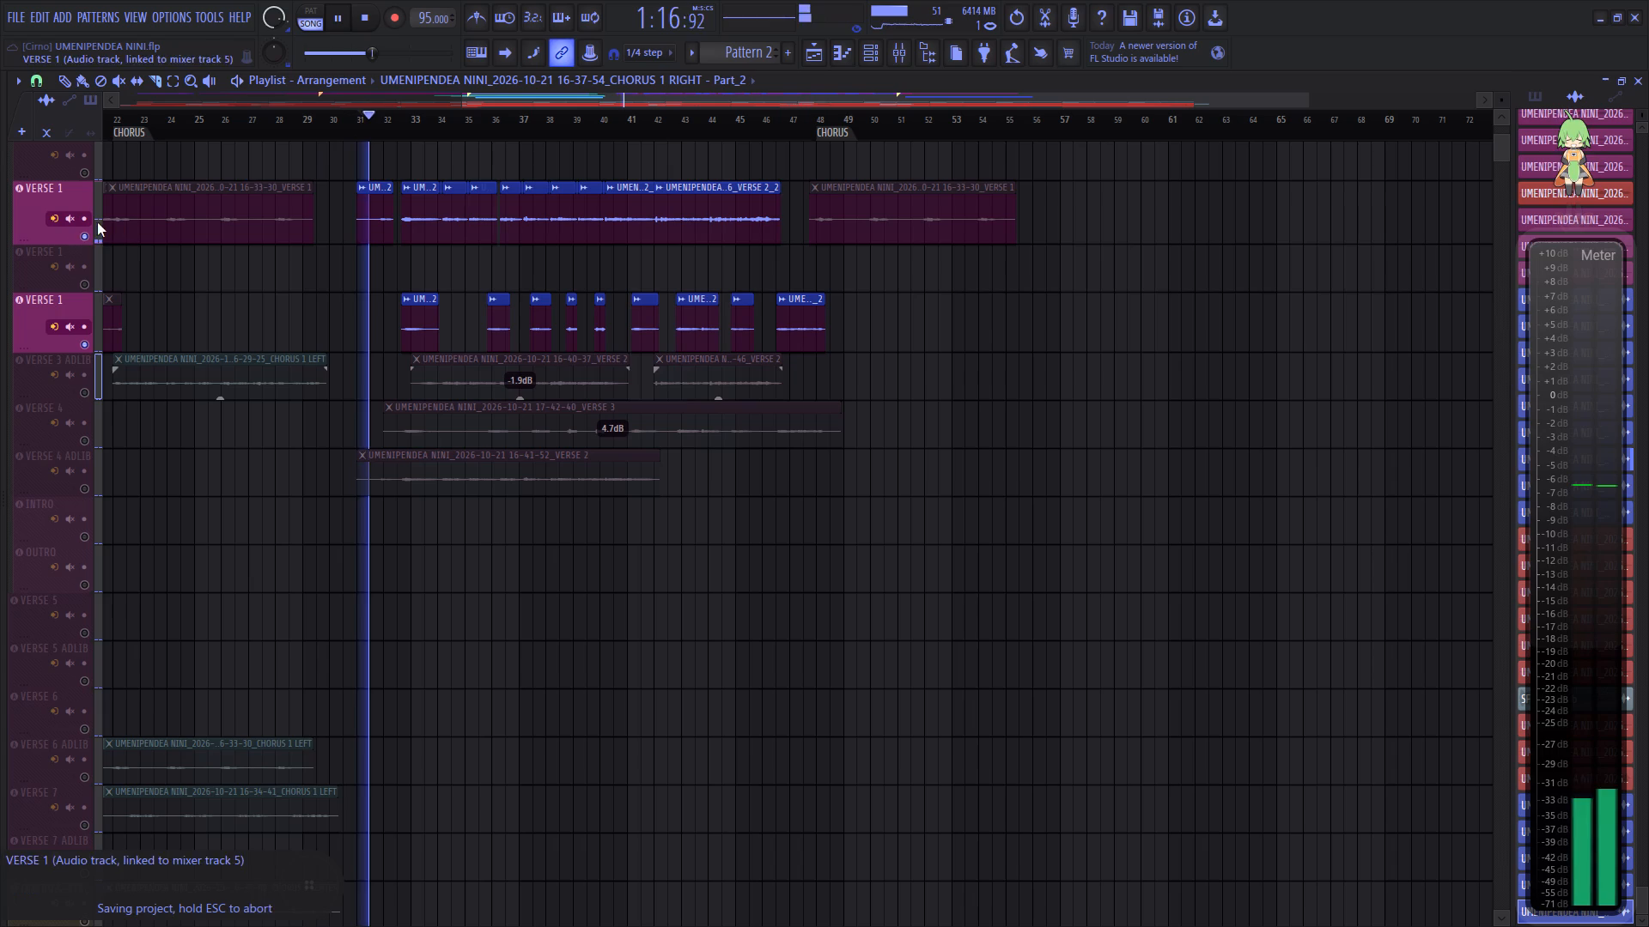
{"action": "left_click_drag", "start_coordinate": [68, 242], "coordinate": [17, 794]}
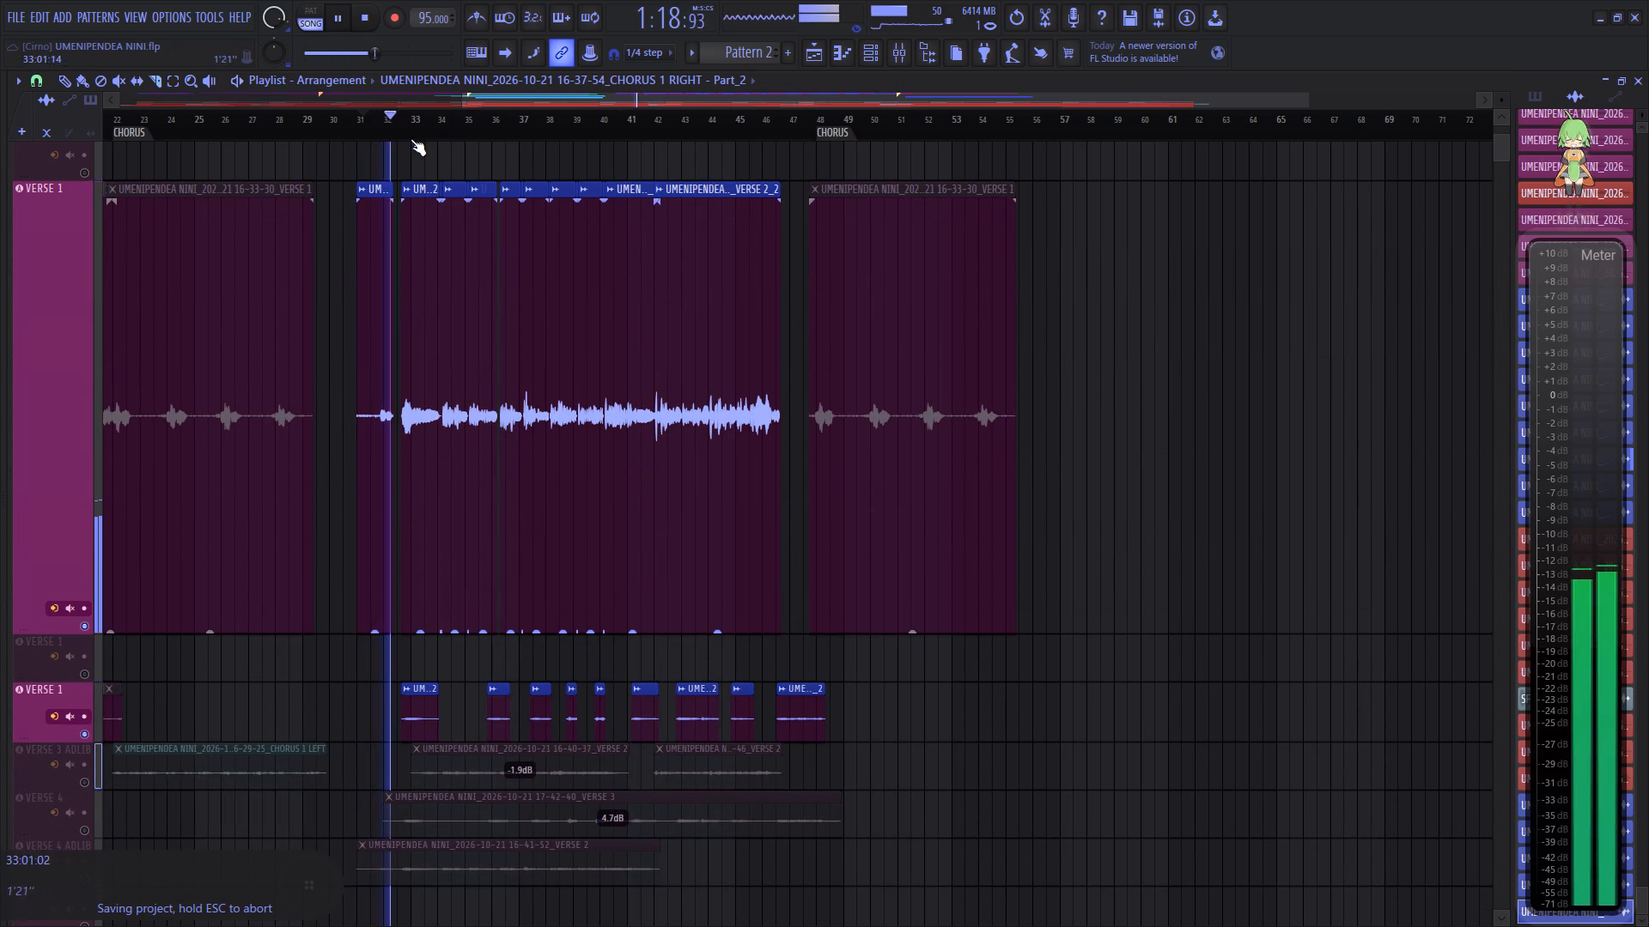
{"action": "scroll", "coordinate": [383, 126], "scroll_direction": "up", "scroll_amount": 12}
{"action": "right_click", "coordinate": [361, 375]}
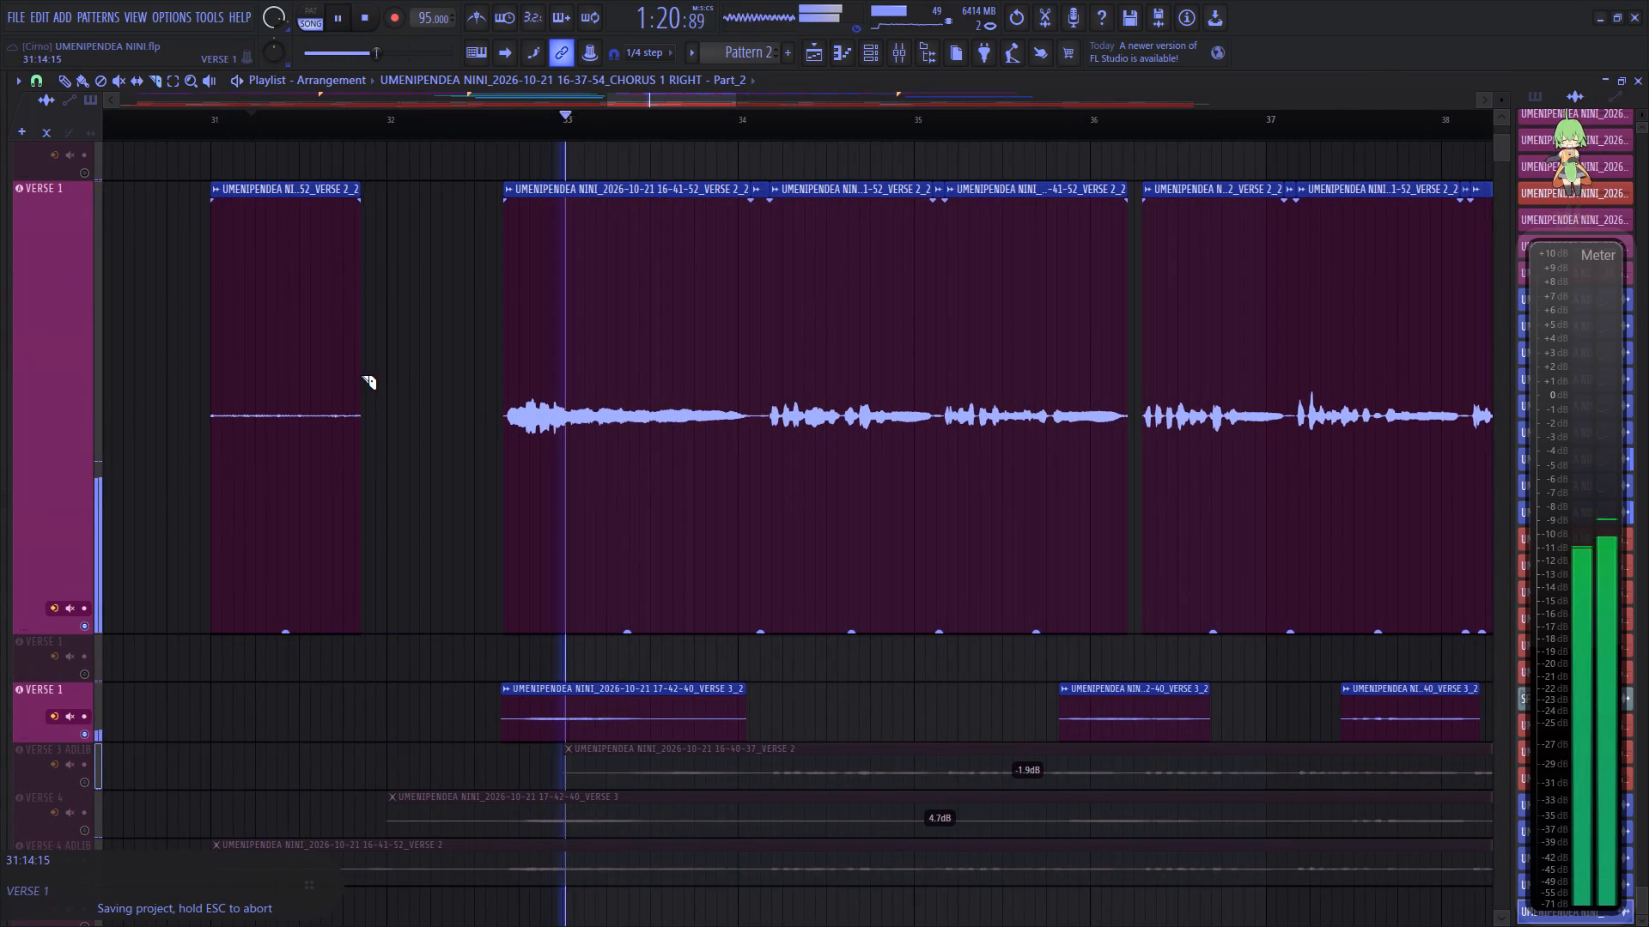
{"action": "key", "text": "ctrl+z"}
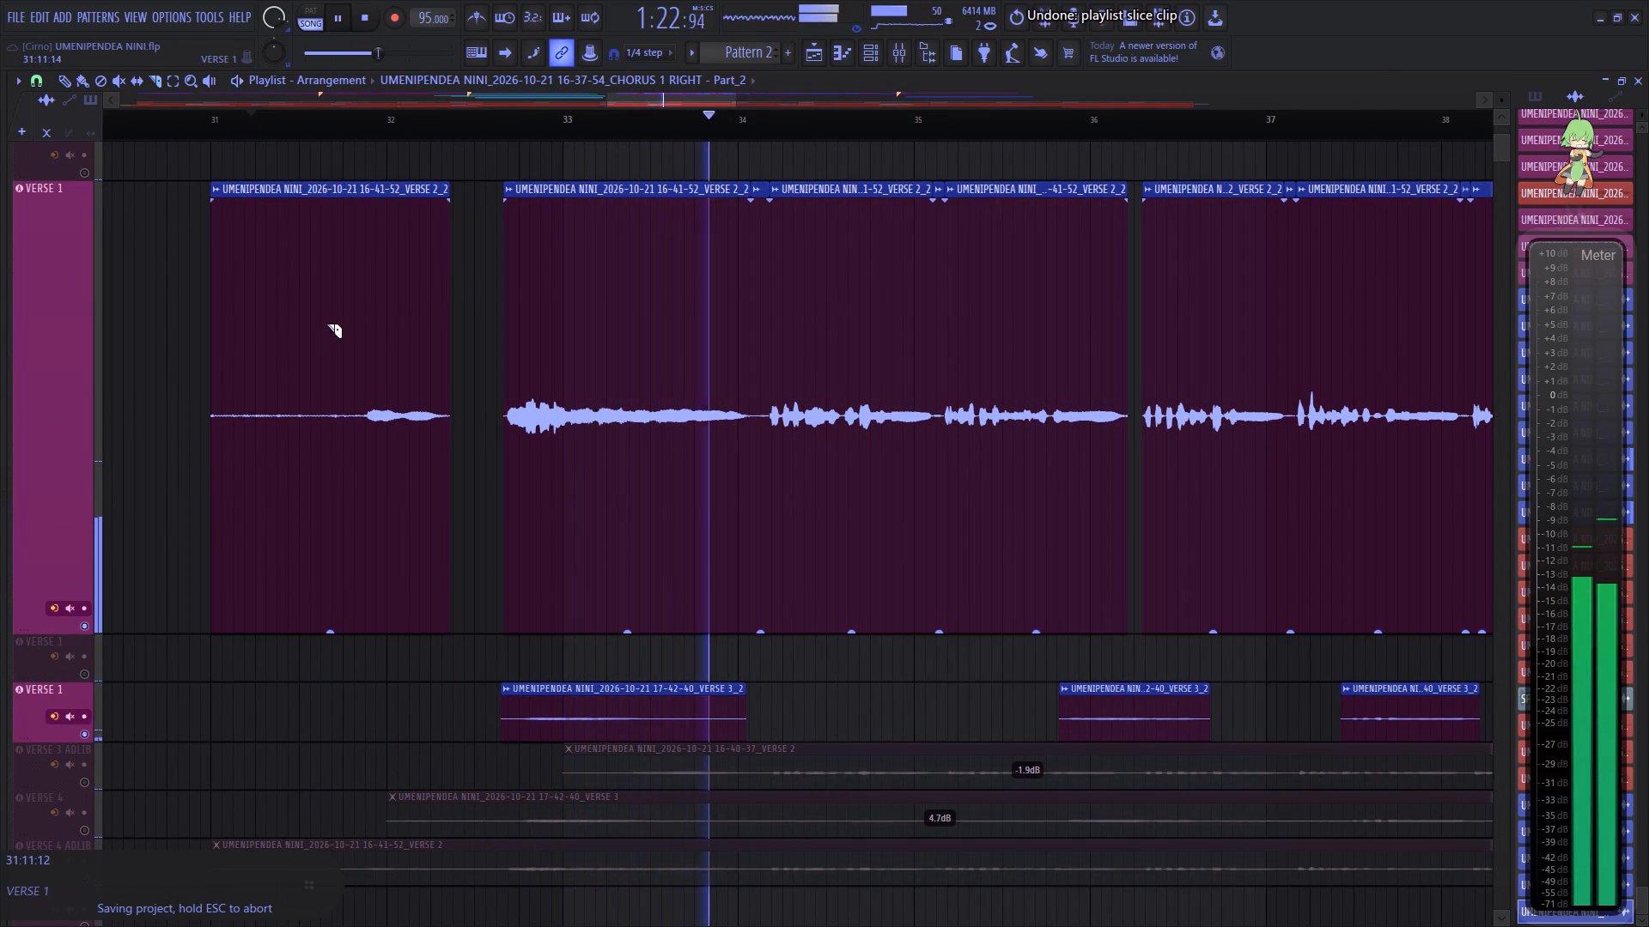
{"action": "right_click", "coordinate": [259, 344]}
{"action": "right_click", "coordinate": [315, 346]}
{"action": "right_click", "coordinate": [337, 367]}
{"action": "right_click", "coordinate": [360, 379]}
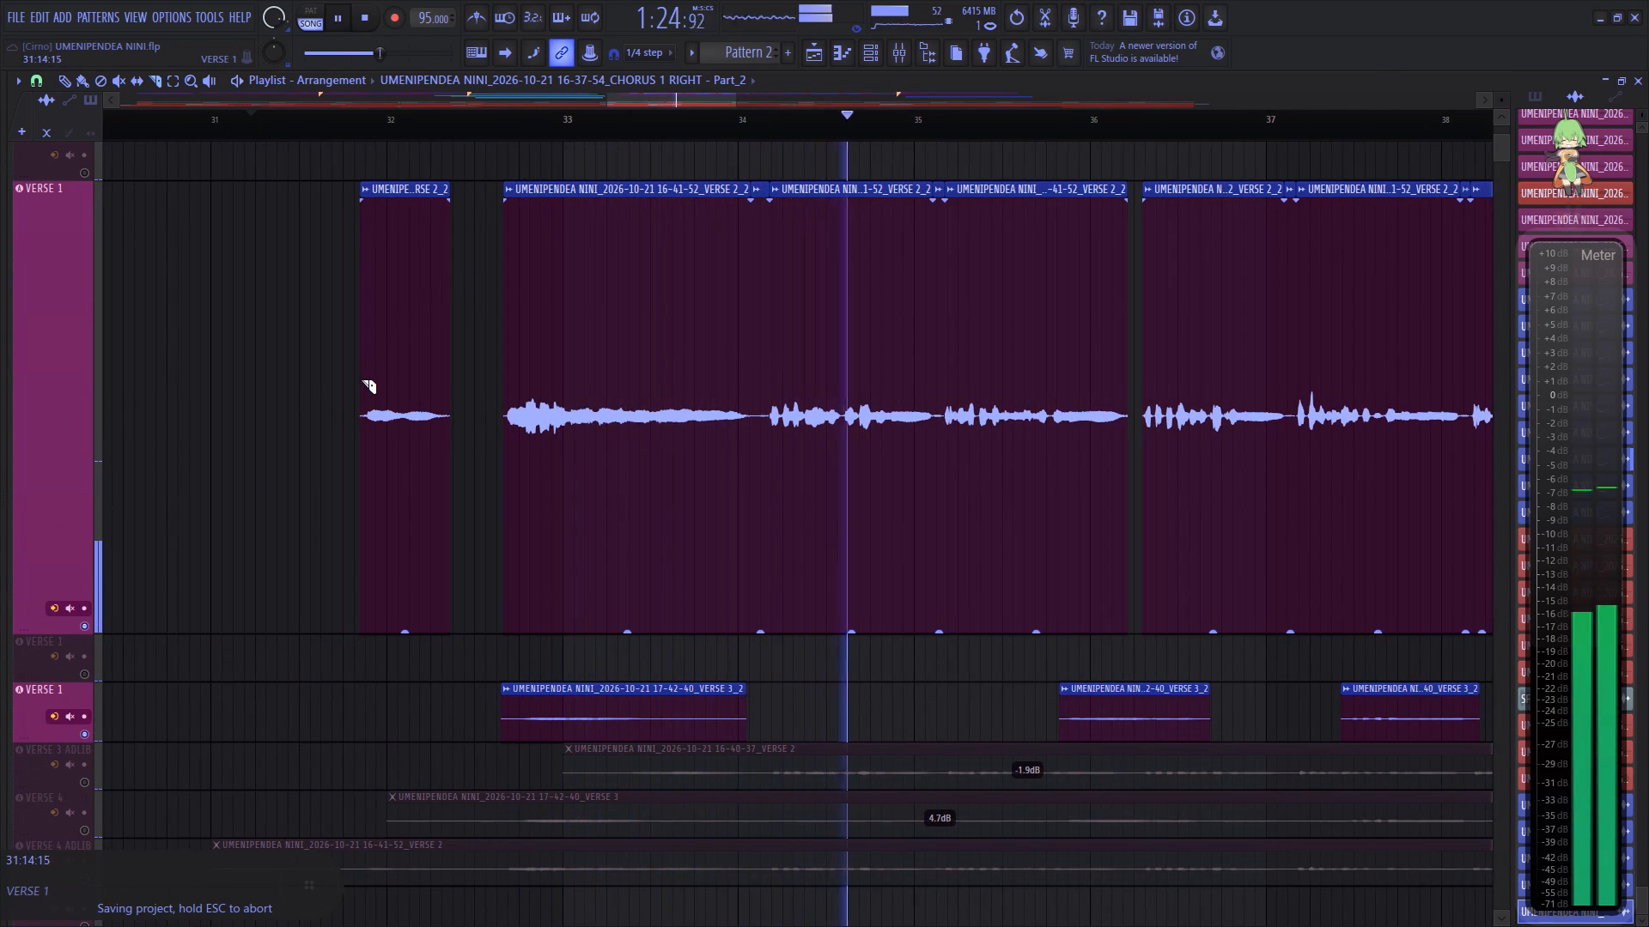
Lower the gain of the short VERSE 2_2 breath clip early in bar 35 further and replay the passage.
{"action": "left_click_drag", "start_coordinate": [661, 100], "coordinate": [685, 105]}
{"action": "left_click", "coordinate": [521, 125]}
{"action": "scroll", "coordinate": [605, 132], "scroll_direction": "up", "scroll_amount": 9}
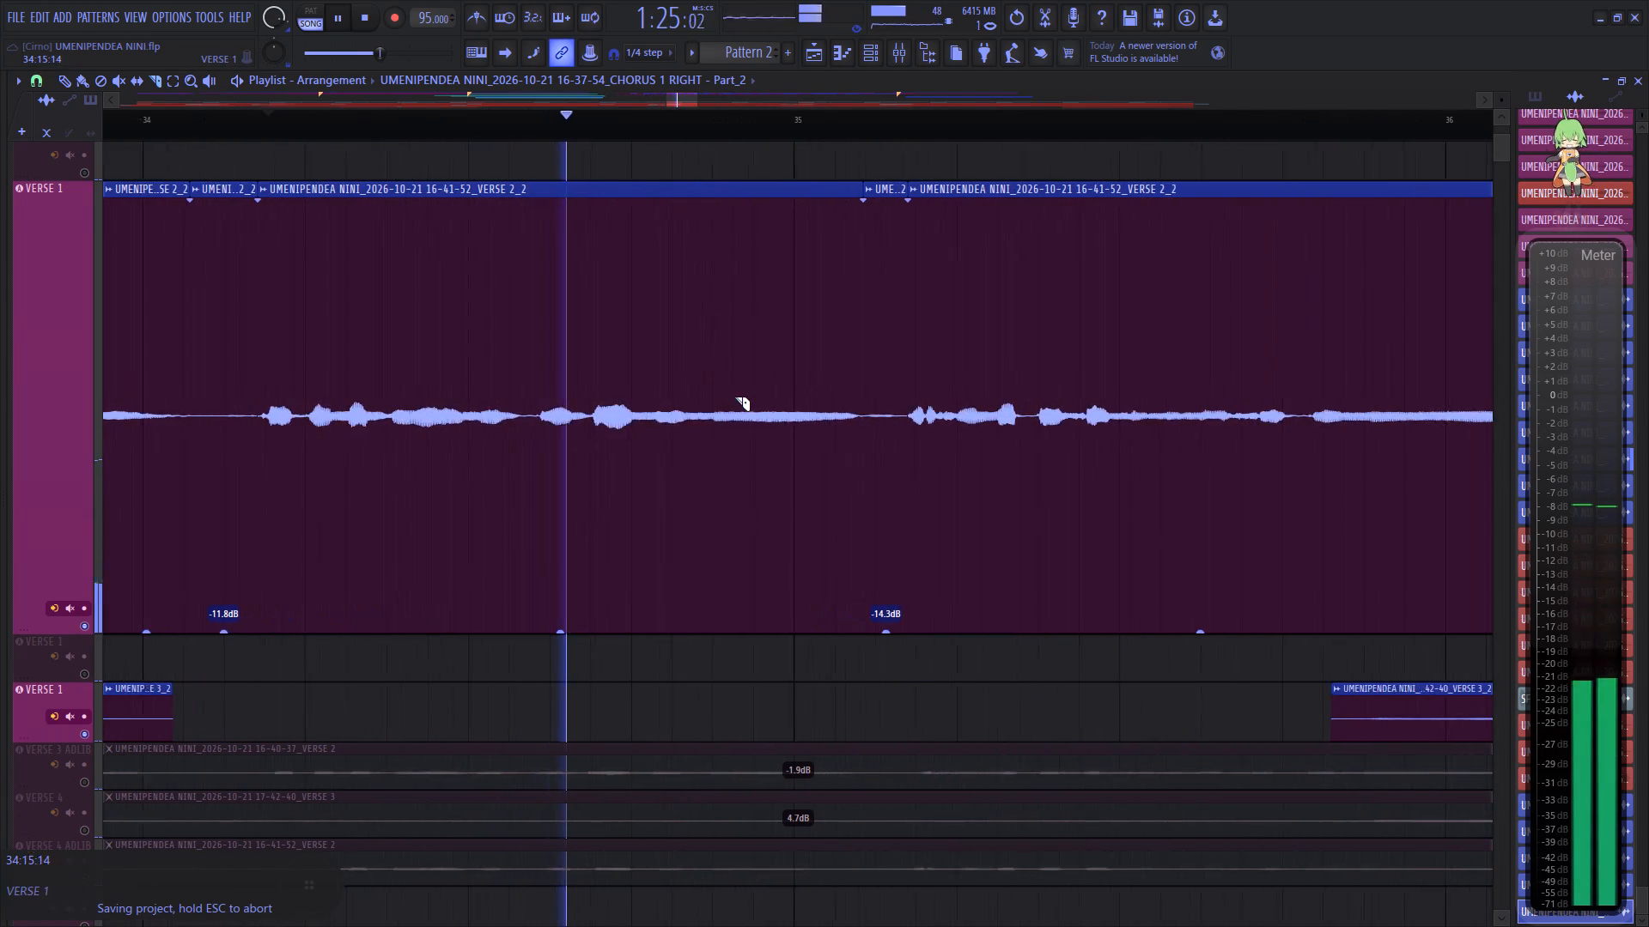
{"action": "left_click_drag", "start_coordinate": [912, 632], "coordinate": [916, 668]}
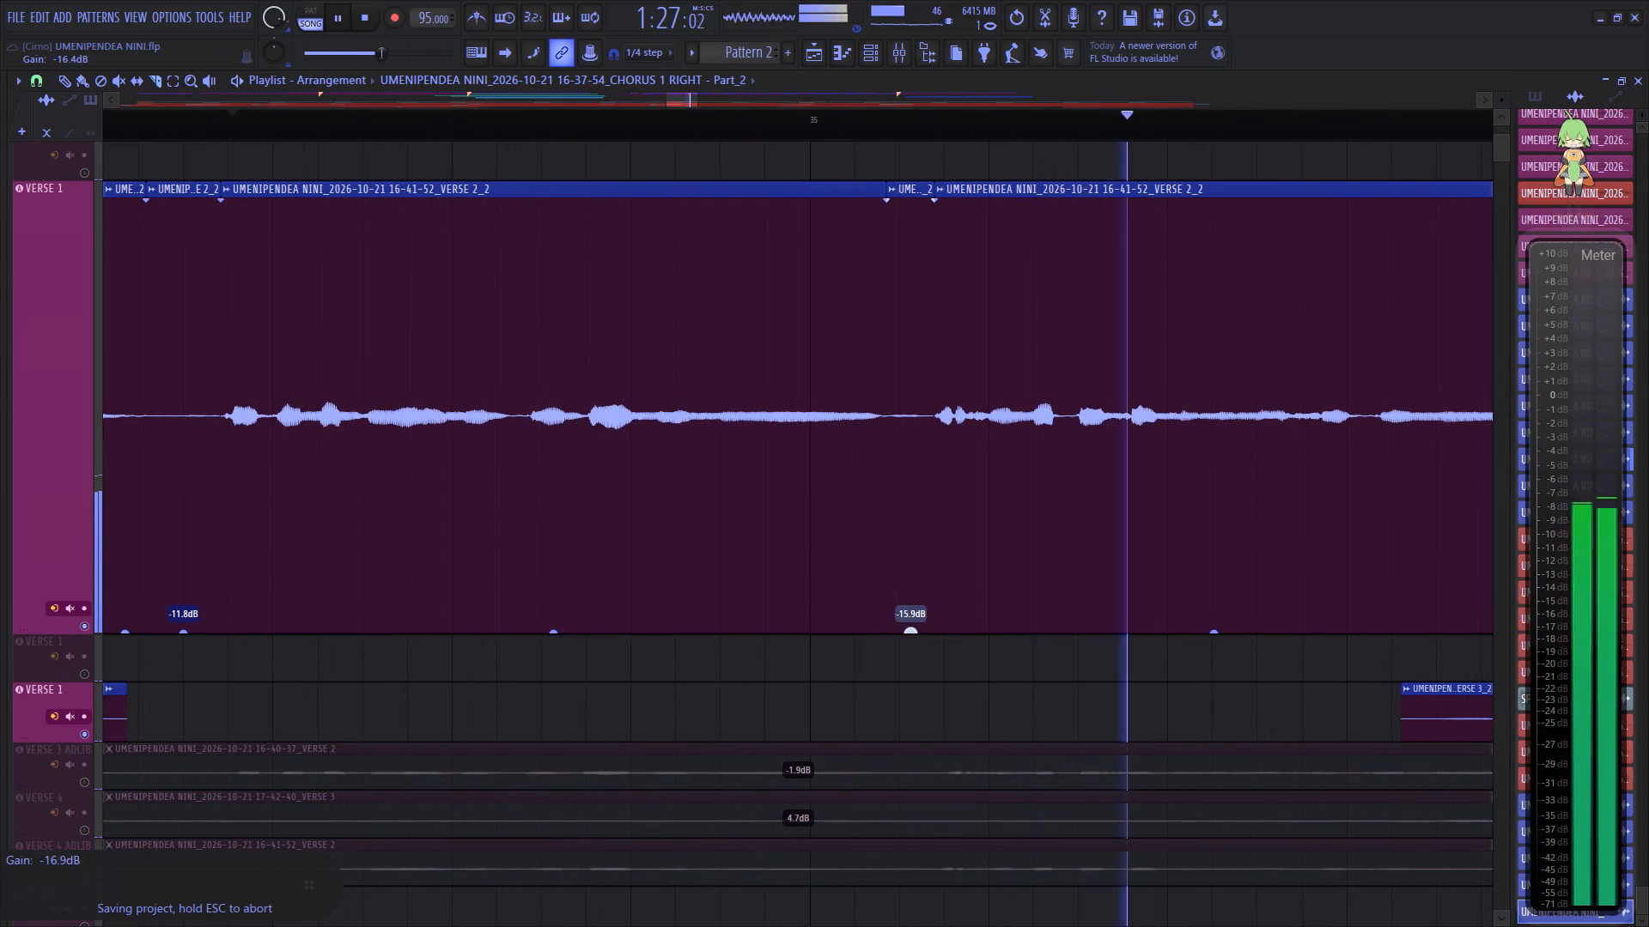
{"action": "left_click_drag", "start_coordinate": [916, 668], "coordinate": [926, 710]}
{"action": "key", "text": "space"}
{"action": "key", "text": "space"}
{"action": "scroll", "coordinate": [824, 125], "scroll_direction": "down", "scroll_amount": 13}
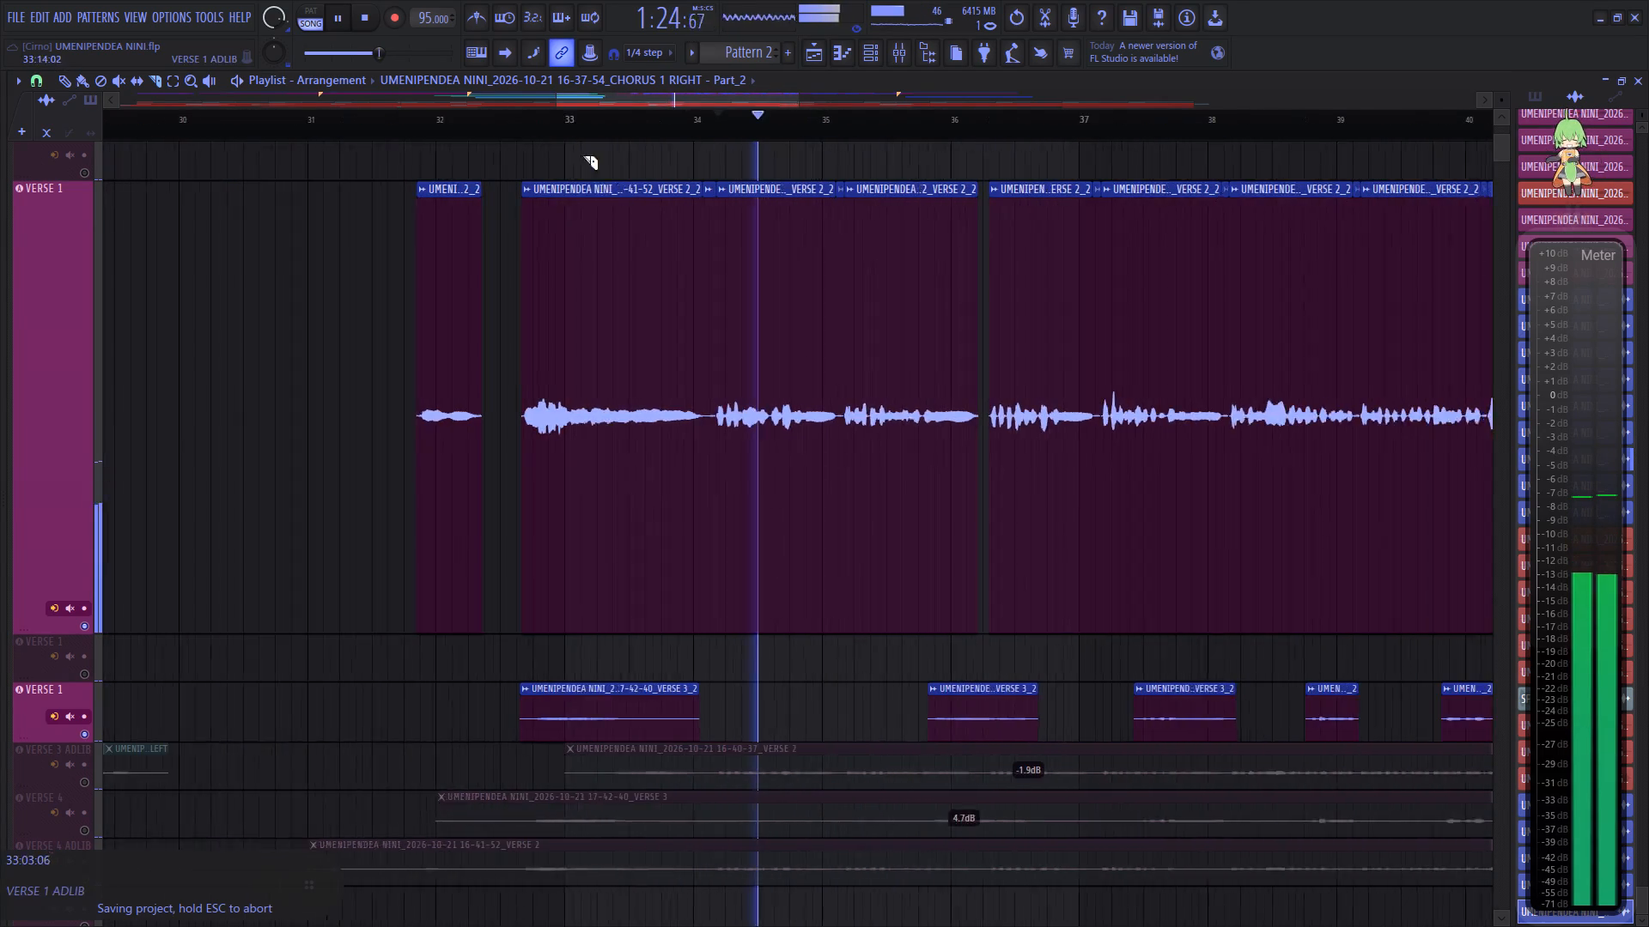
Replay the trimmed VERSE 1 clips from about bar 32, restore playback of all tracks and save the project.
{"action": "left_click", "coordinate": [538, 128]}
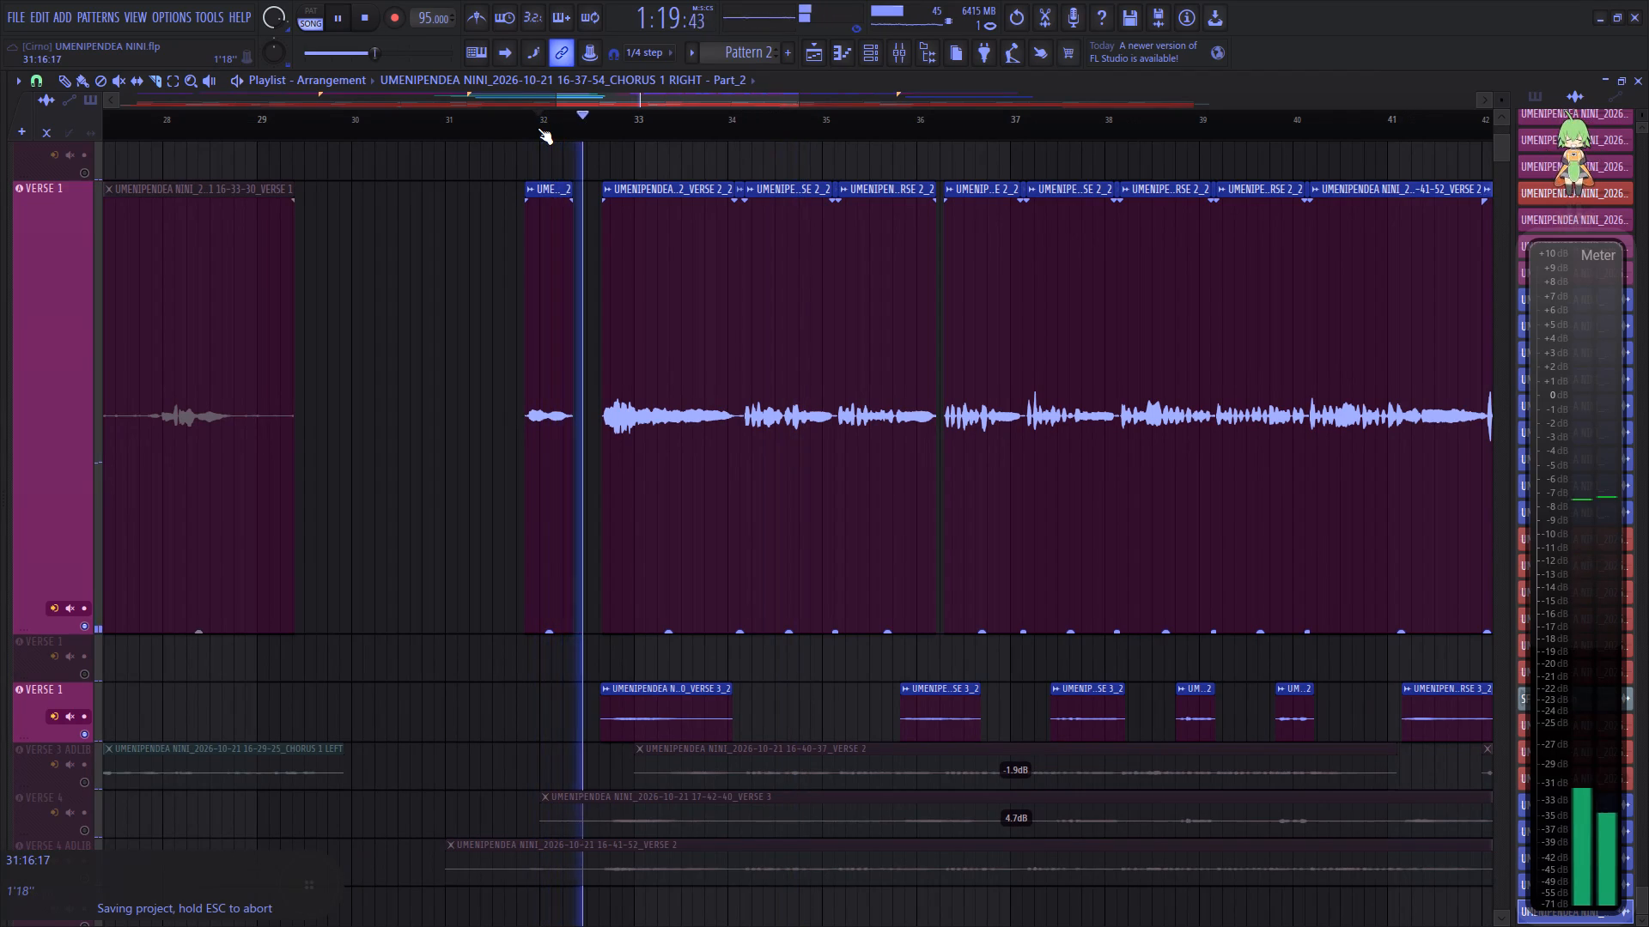
{"action": "key", "text": "ctrl+s"}
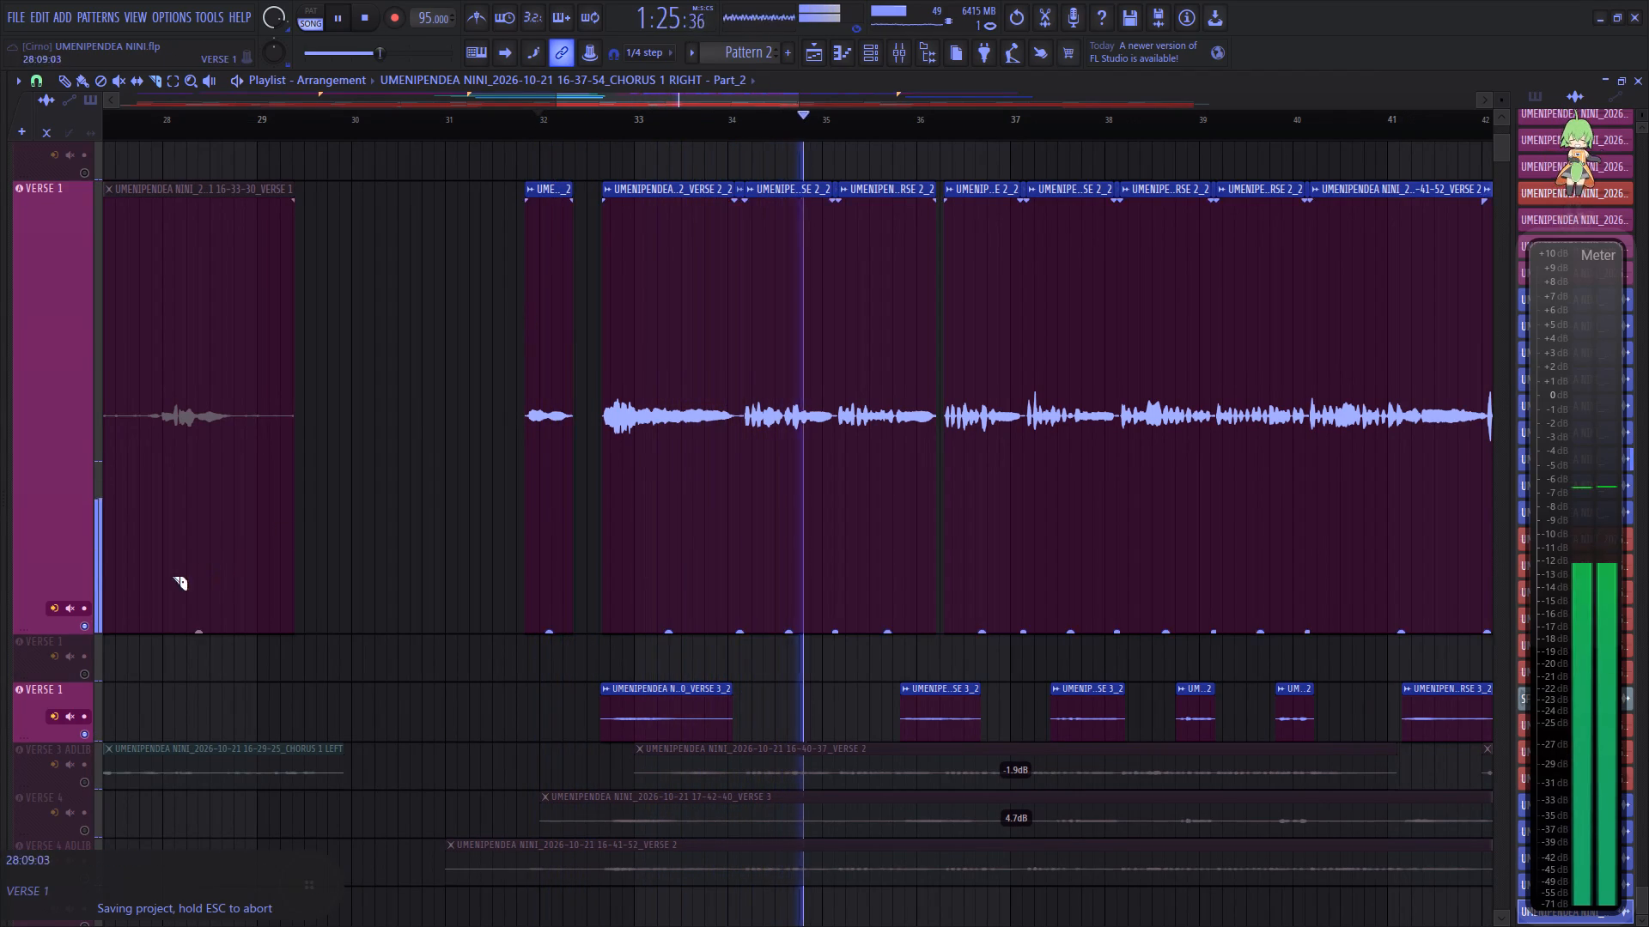
{"action": "right_click", "coordinate": [86, 630]}
{"action": "right_click", "coordinate": [86, 630]}
{"action": "key", "text": "ctrl+s"}
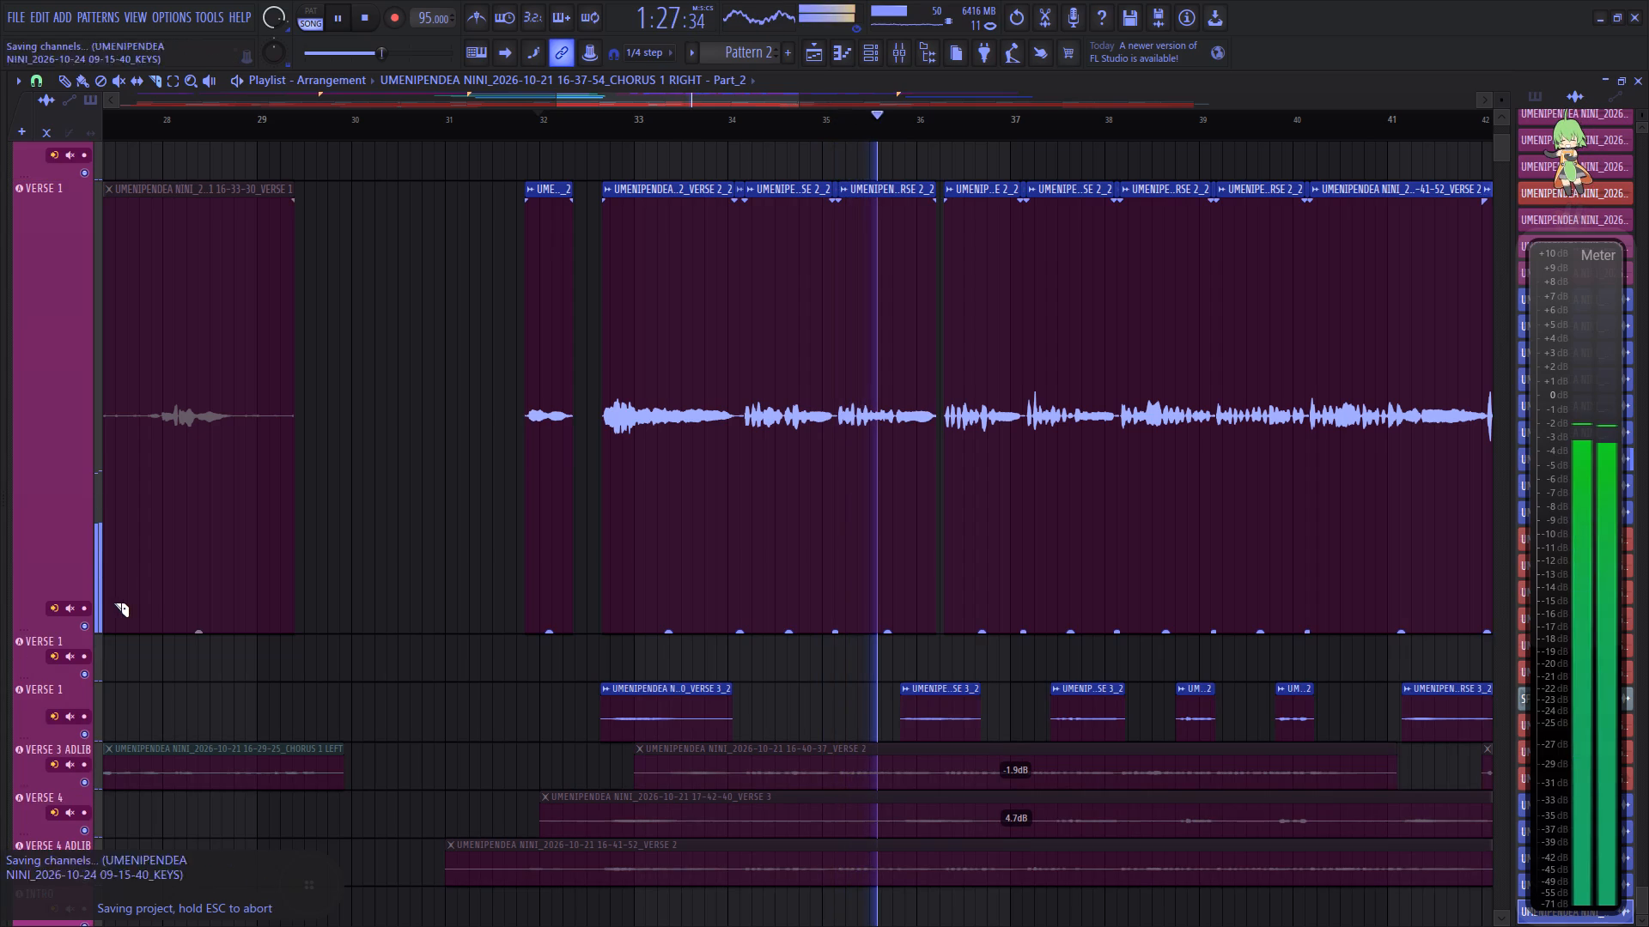
{"action": "left_click", "coordinate": [80, 83]}
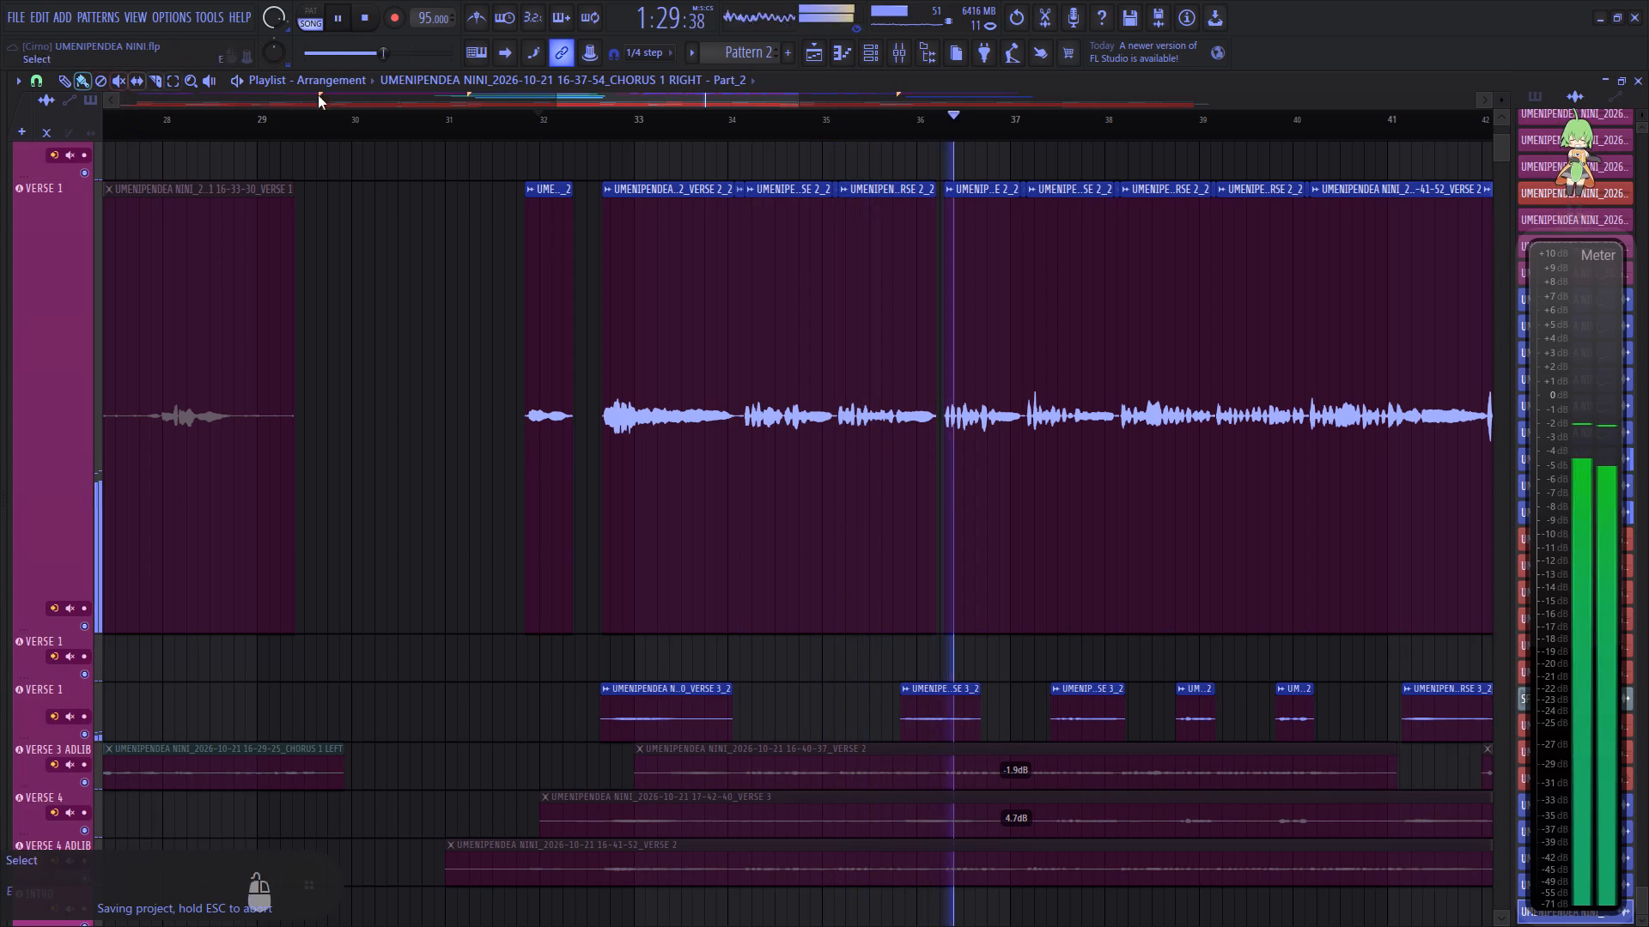
Adjust the output gain of Auto-Tune Vocal Compressor on the VERSE 1 mixer insert with the VERSE 2_2 vocals.
{"action": "left_click", "coordinate": [898, 50]}
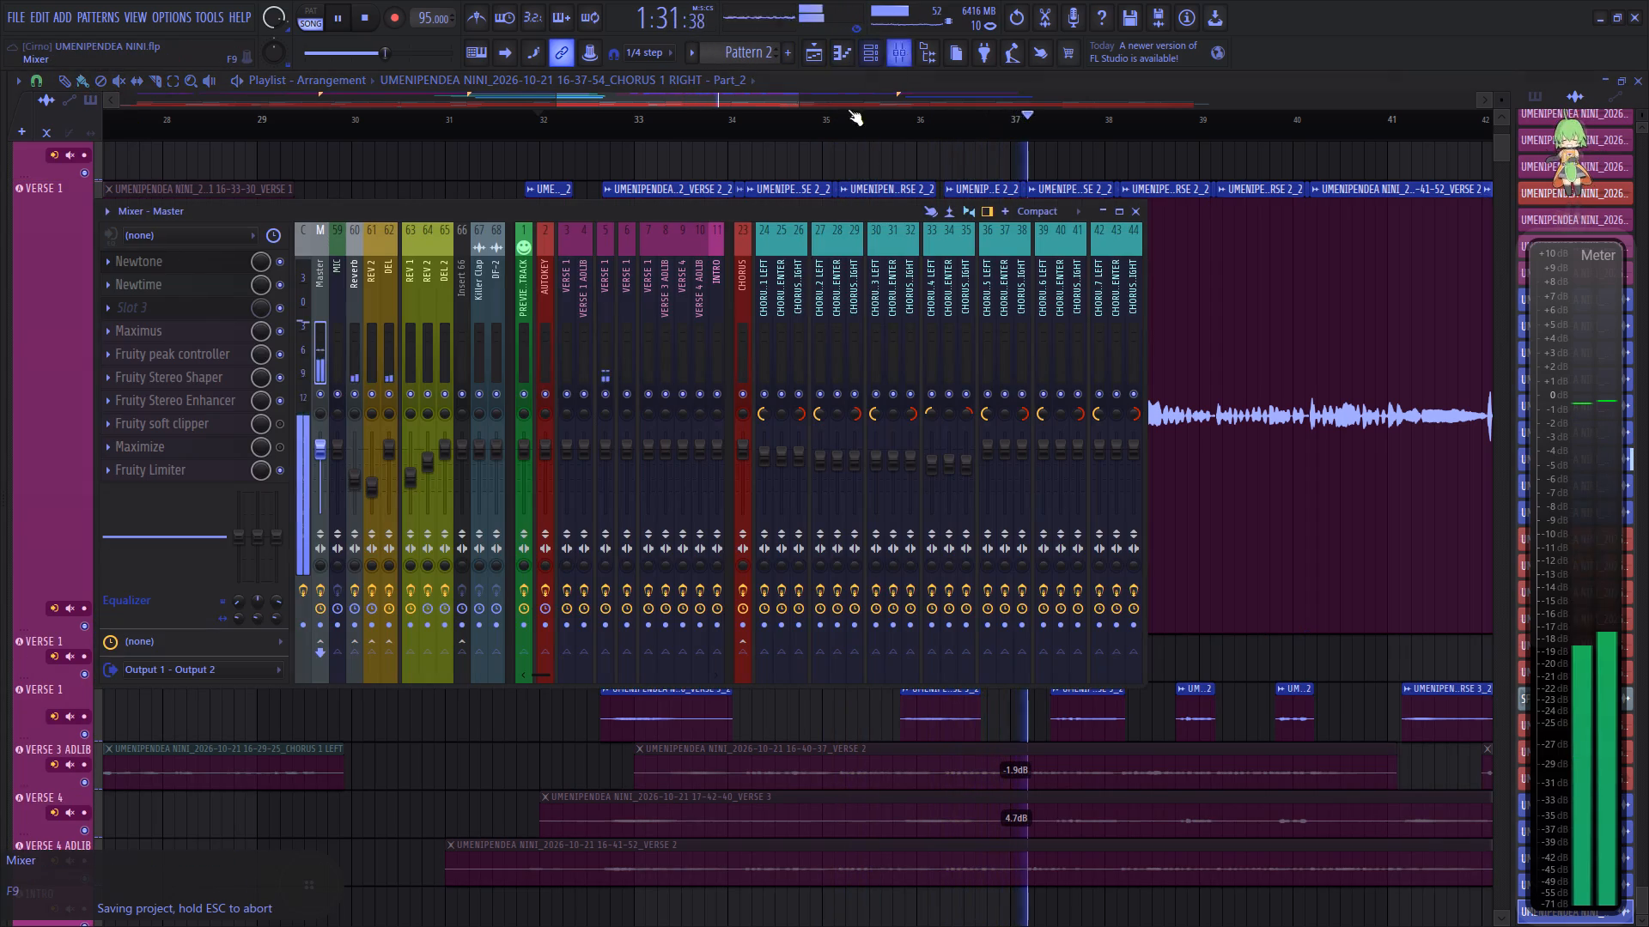
{"action": "left_click", "coordinate": [602, 352]}
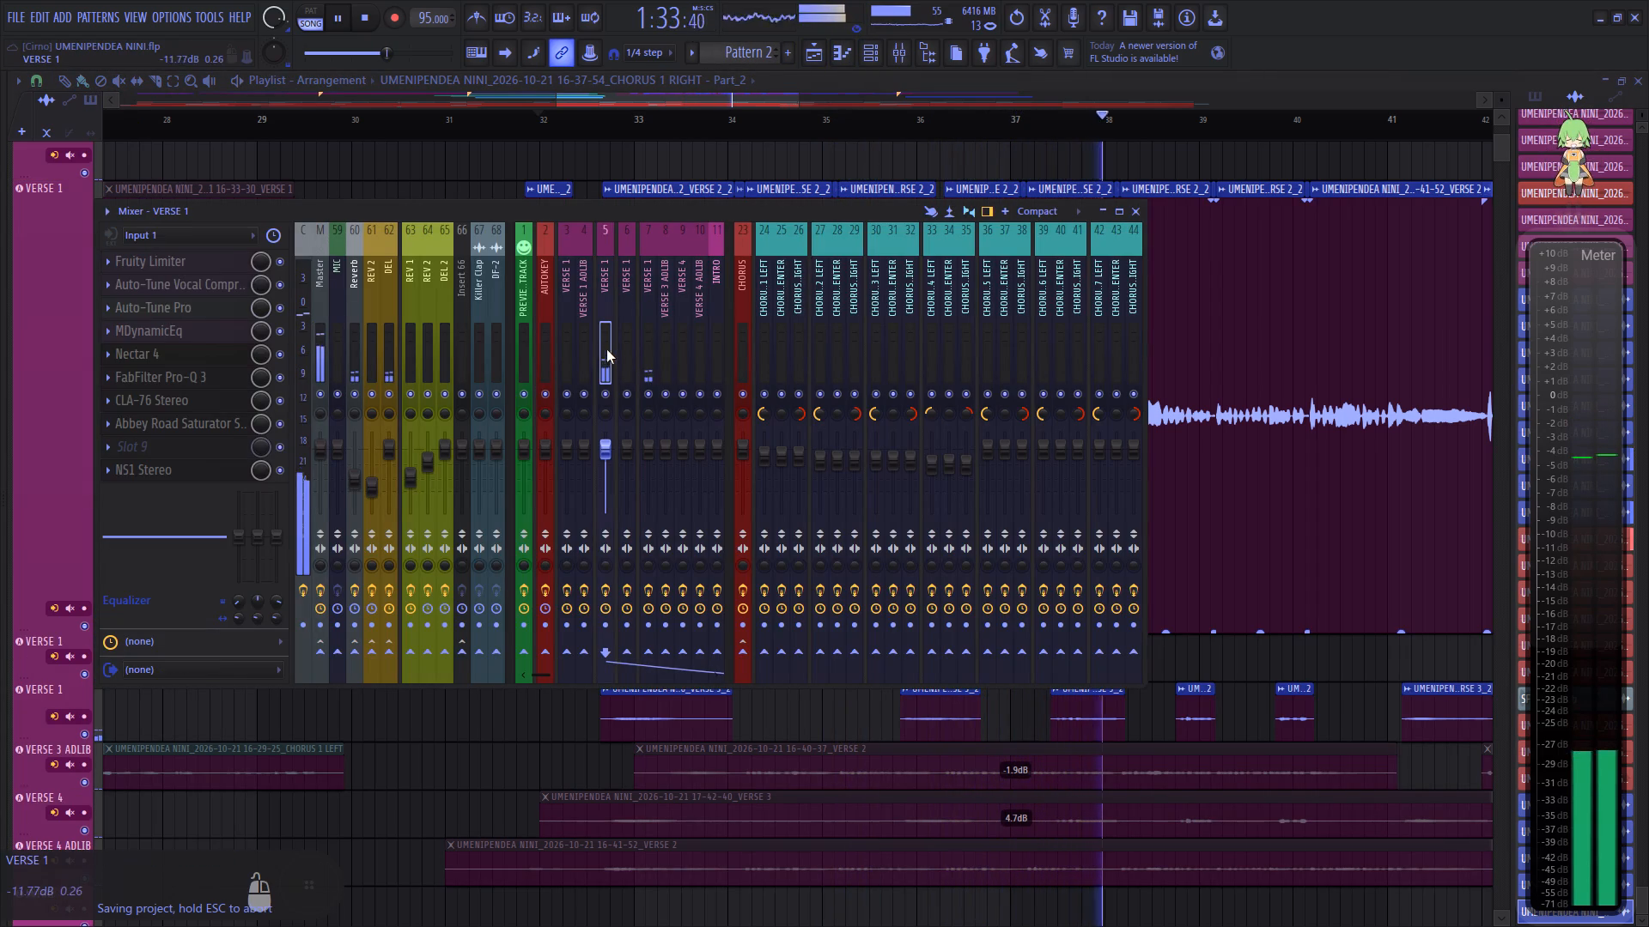
{"action": "left_click", "coordinate": [192, 289]}
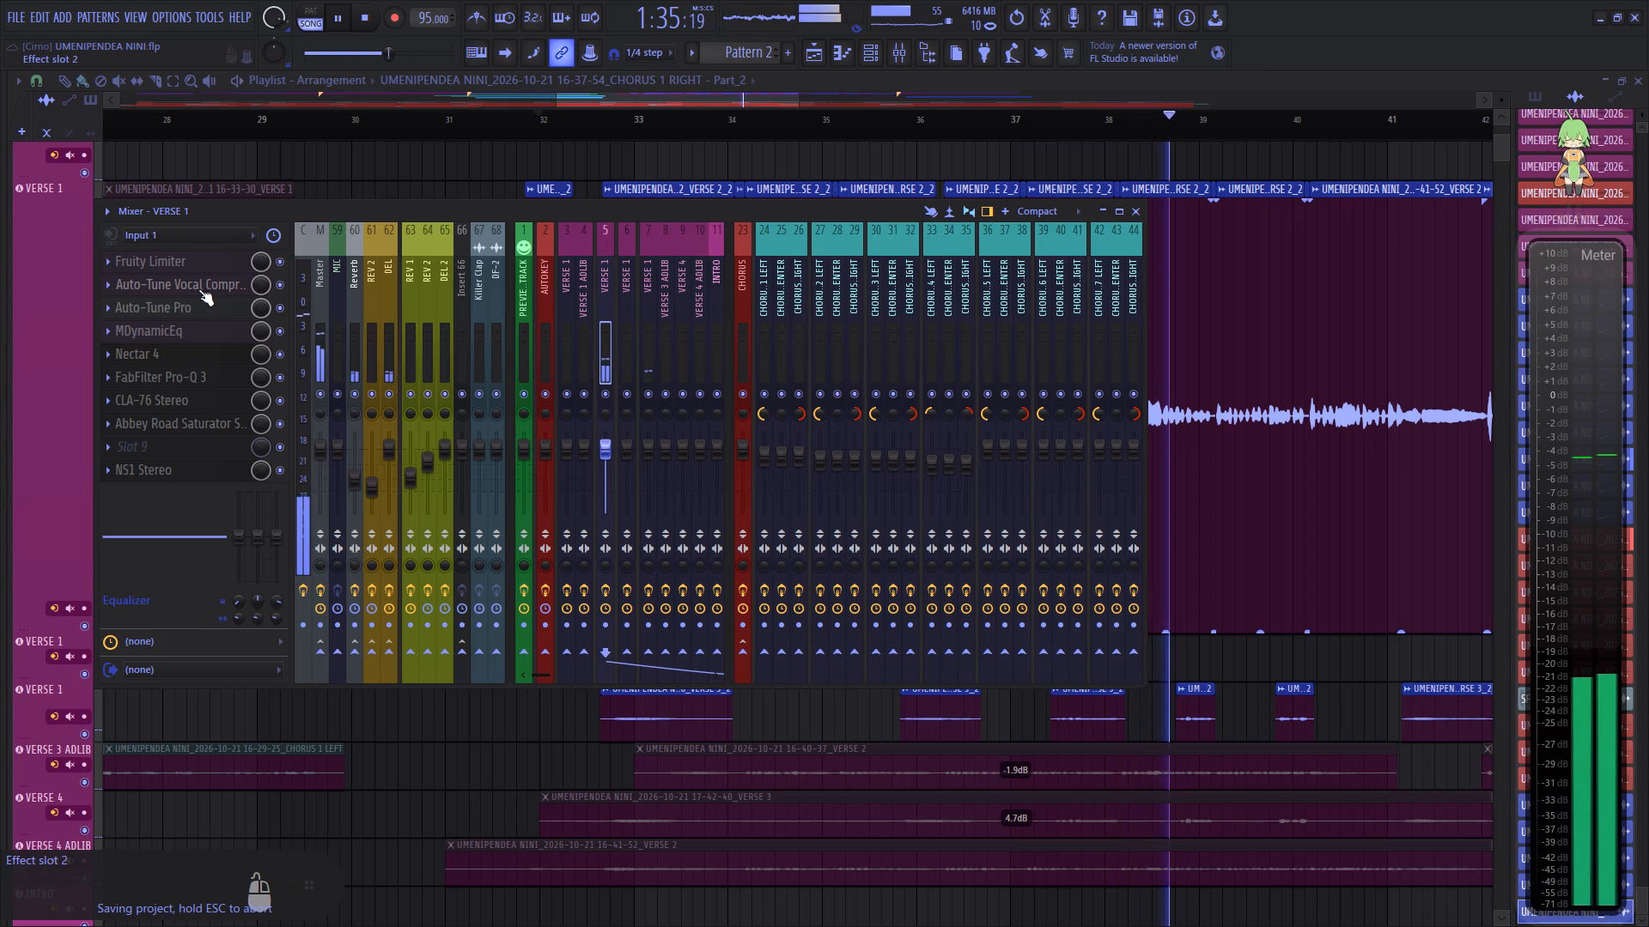
{"action": "scroll", "coordinate": [733, 255], "scroll_direction": "down", "scroll_amount": 1}
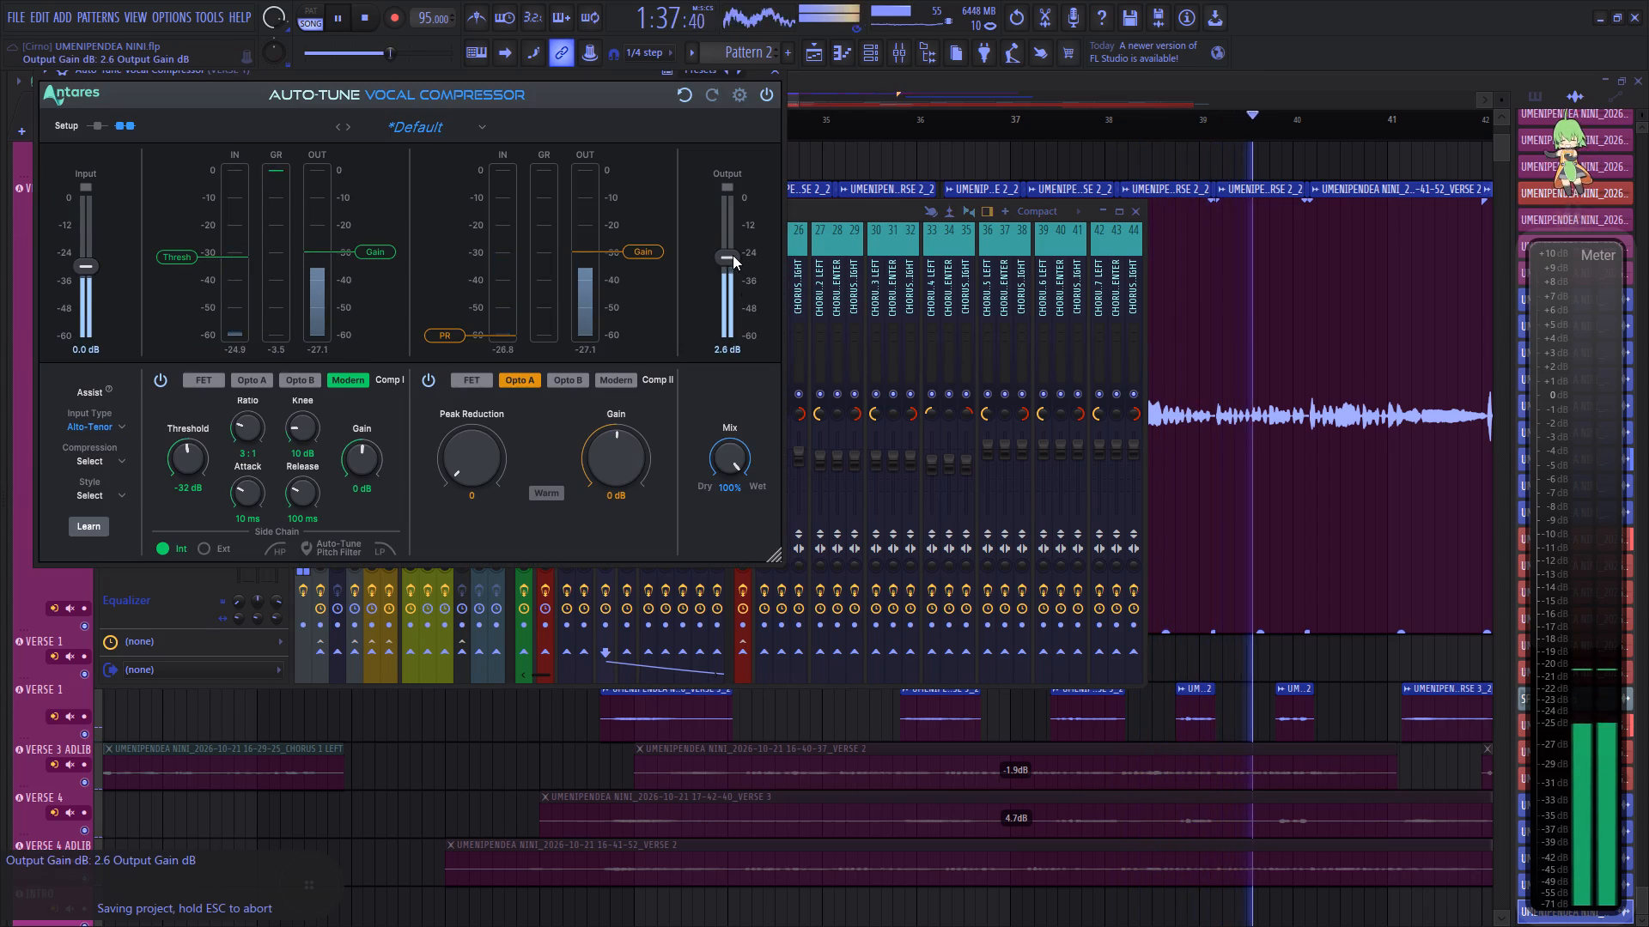
{"action": "scroll", "coordinate": [733, 255], "scroll_direction": "up", "scroll_amount": 1}
{"action": "left_click", "coordinate": [770, 72]}
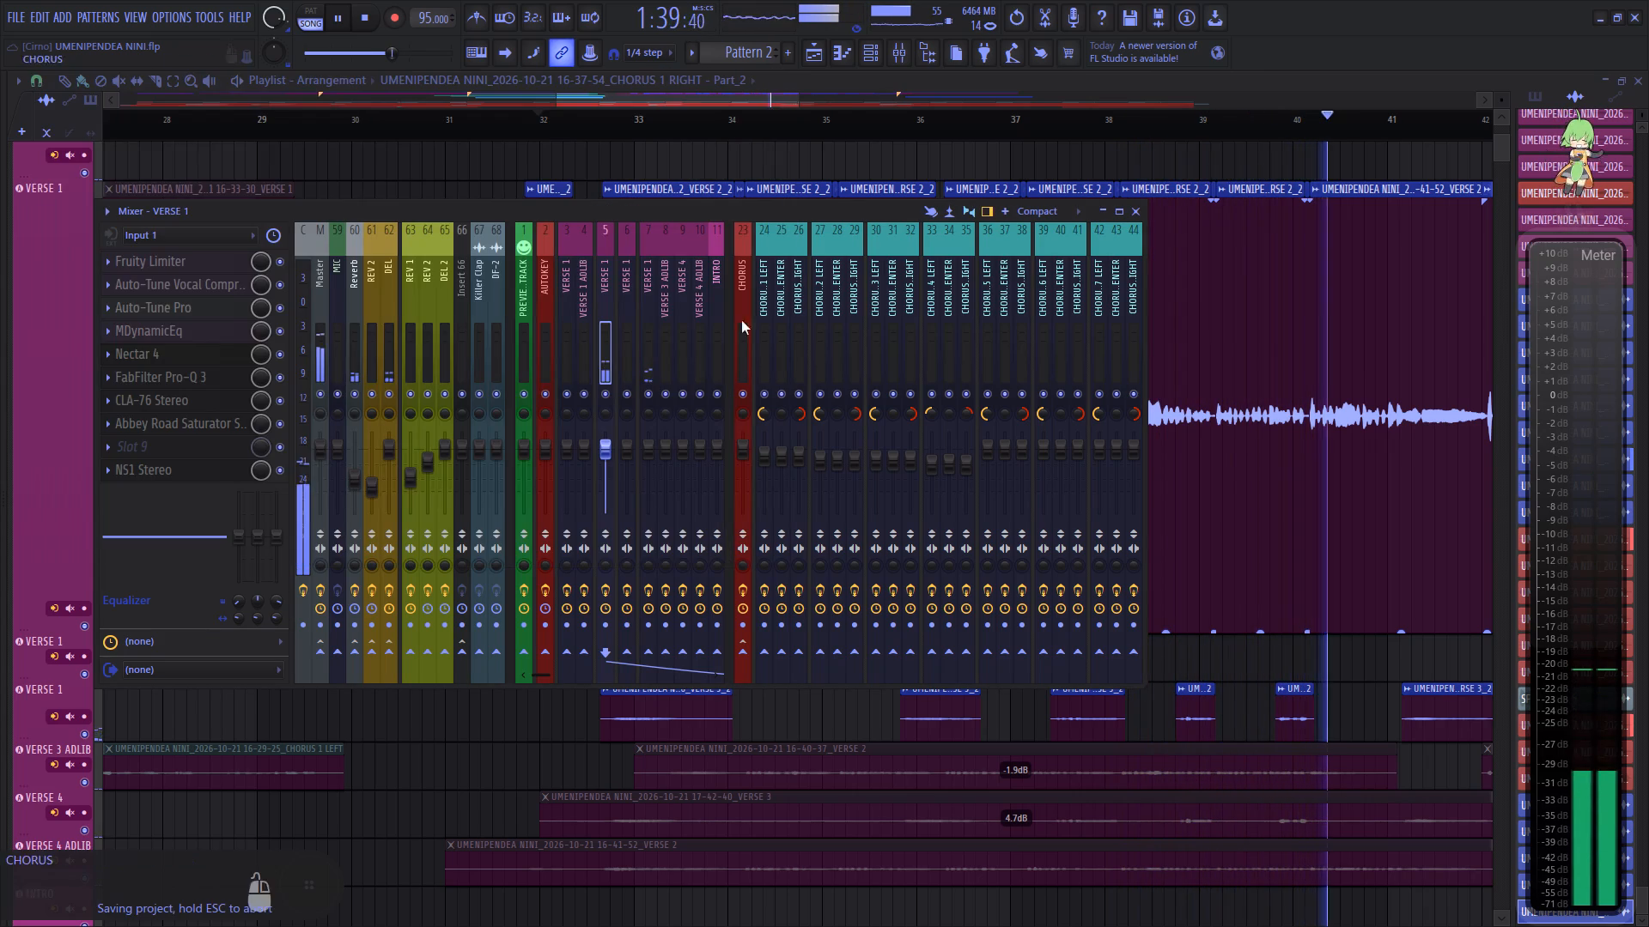
Examine the CHORUS and VOCALS mixer inserts, including the VOCALS sends to Reverb and DEL, while the song plays.
{"action": "left_click", "coordinate": [734, 348]}
{"action": "left_click", "coordinate": [733, 348]}
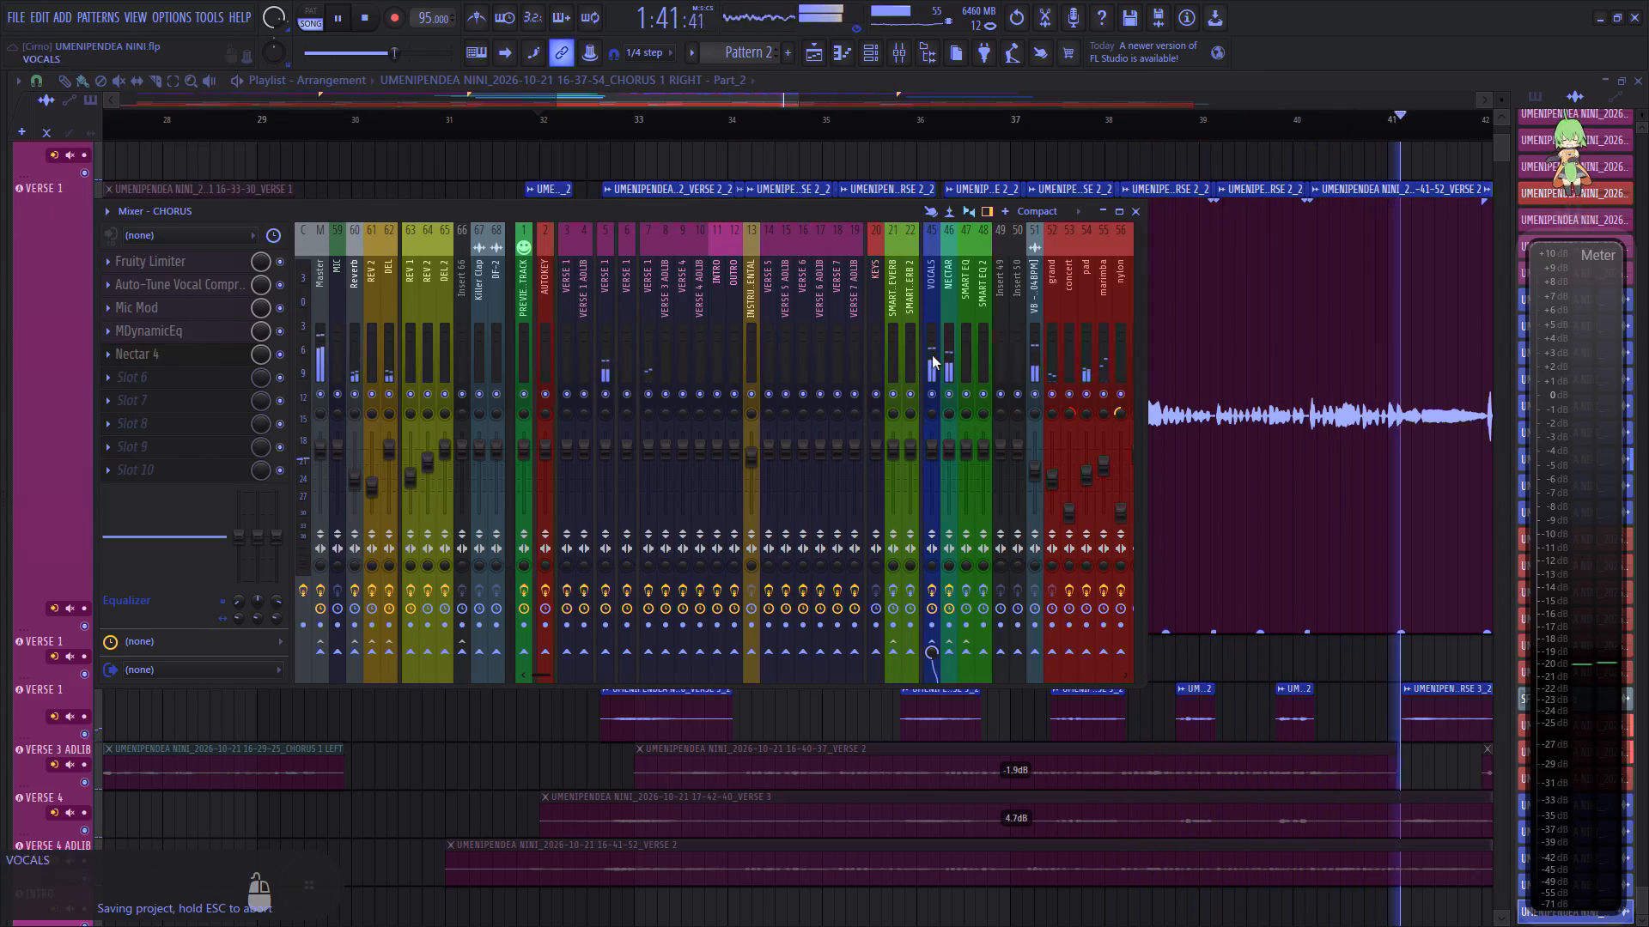
{"action": "left_click", "coordinate": [935, 360]}
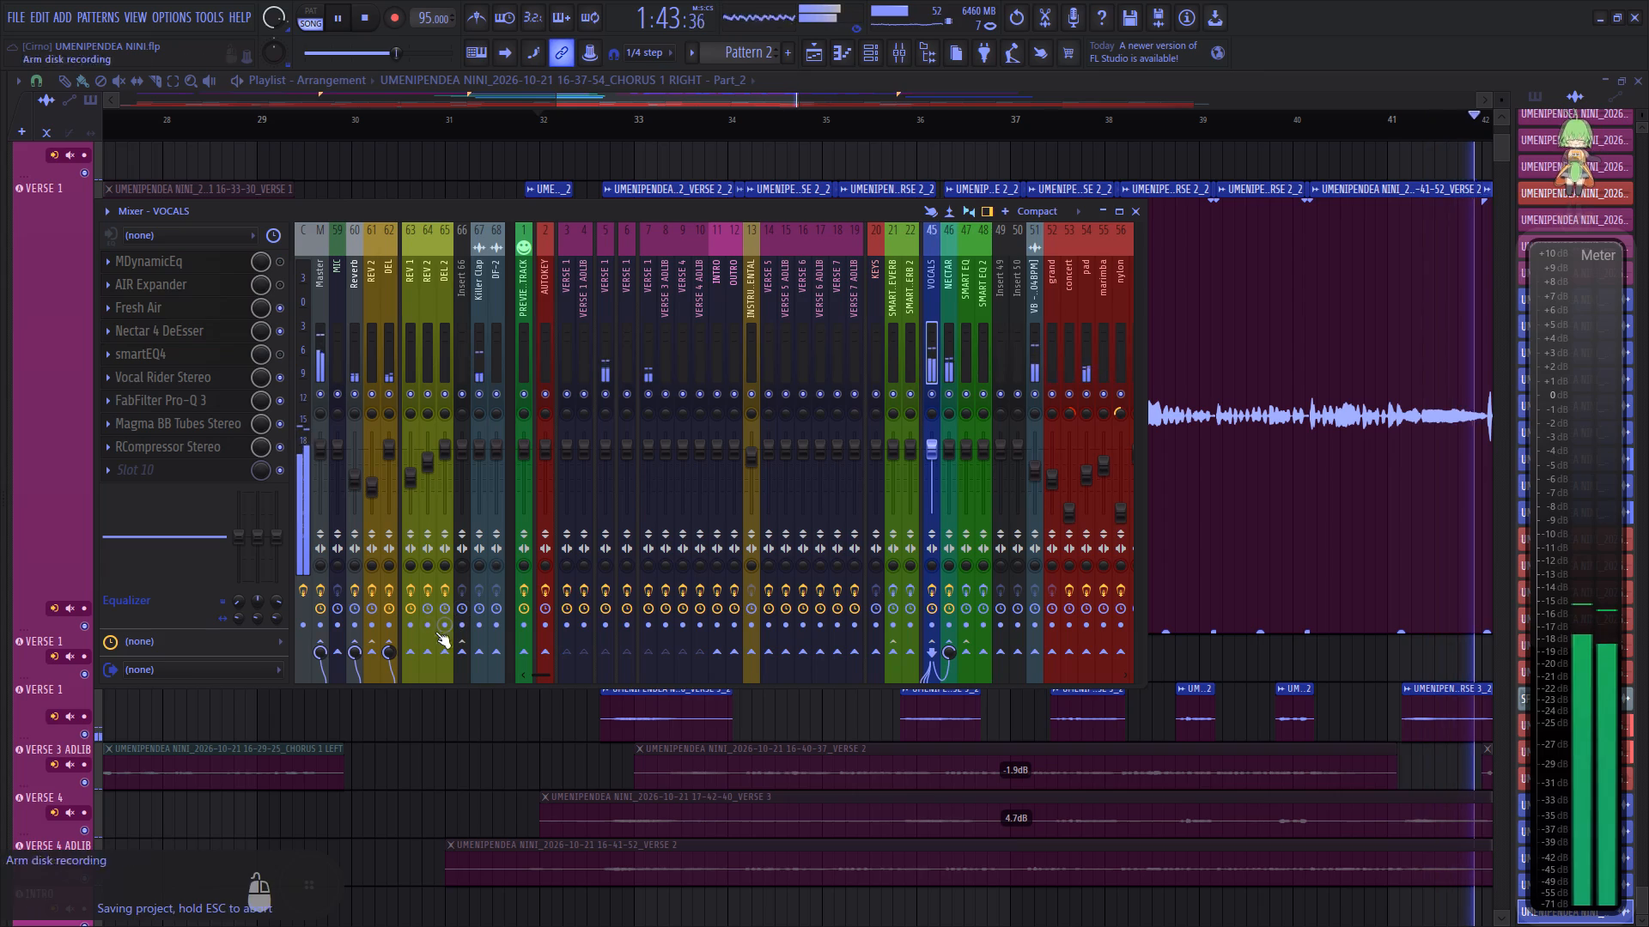
{"action": "right_click", "coordinate": [354, 654]}
{"action": "left_click", "coordinate": [384, 646]}
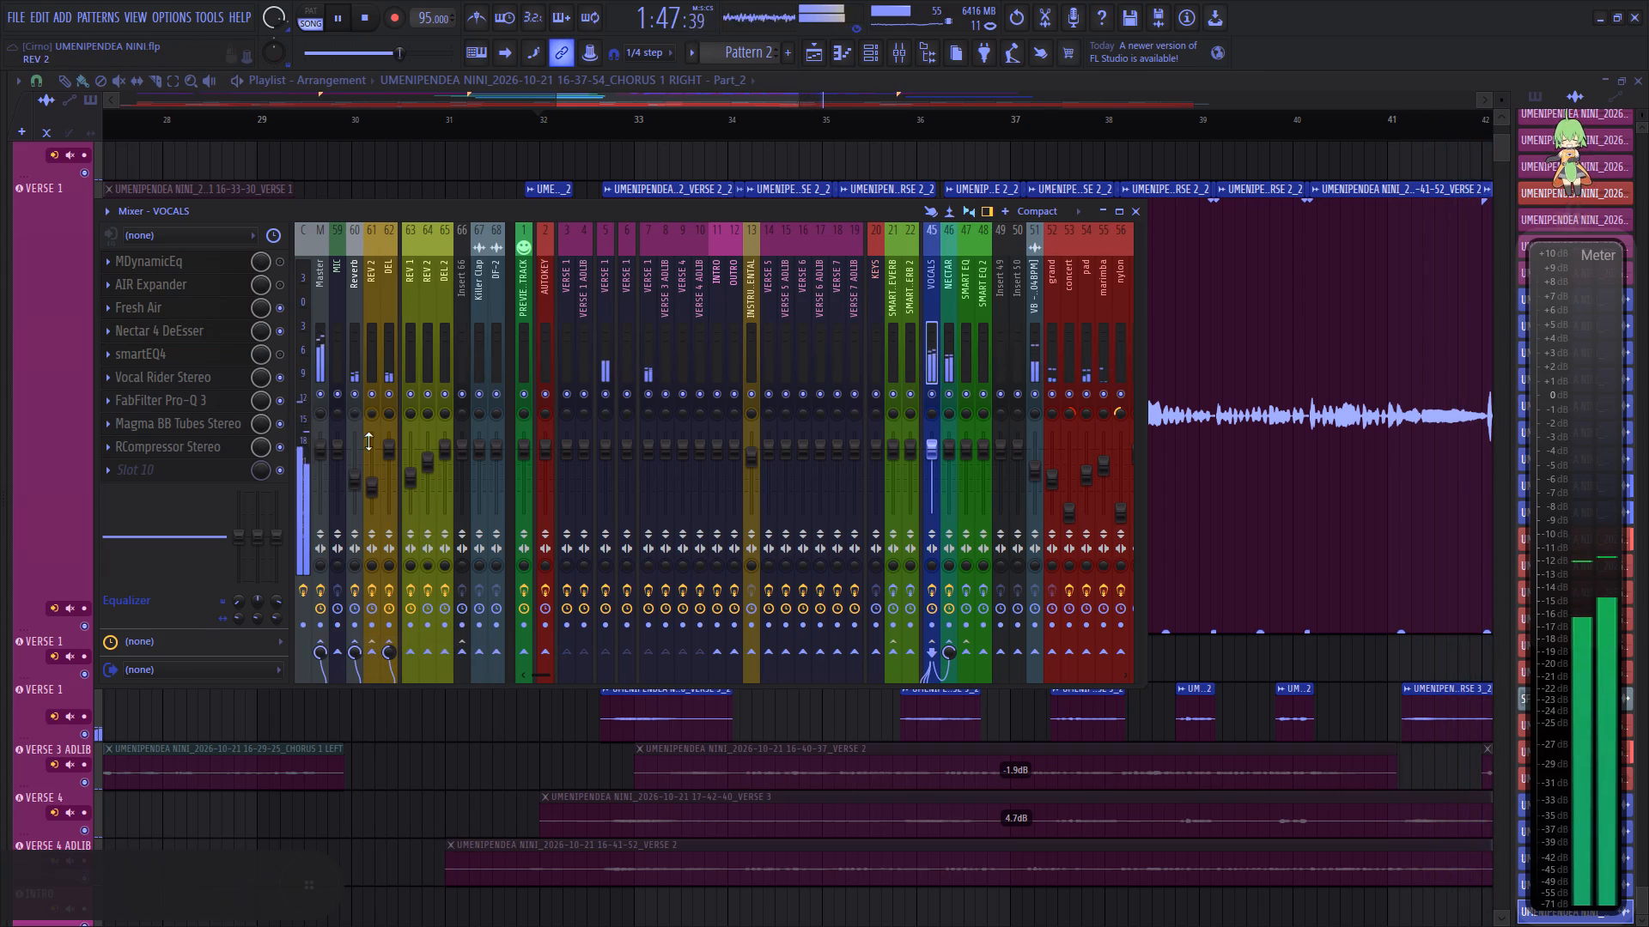
{"action": "scroll", "coordinate": [350, 487], "scroll_direction": "down", "scroll_amount": 2}
{"action": "scroll", "coordinate": [350, 487], "scroll_direction": "up", "scroll_amount": 1}
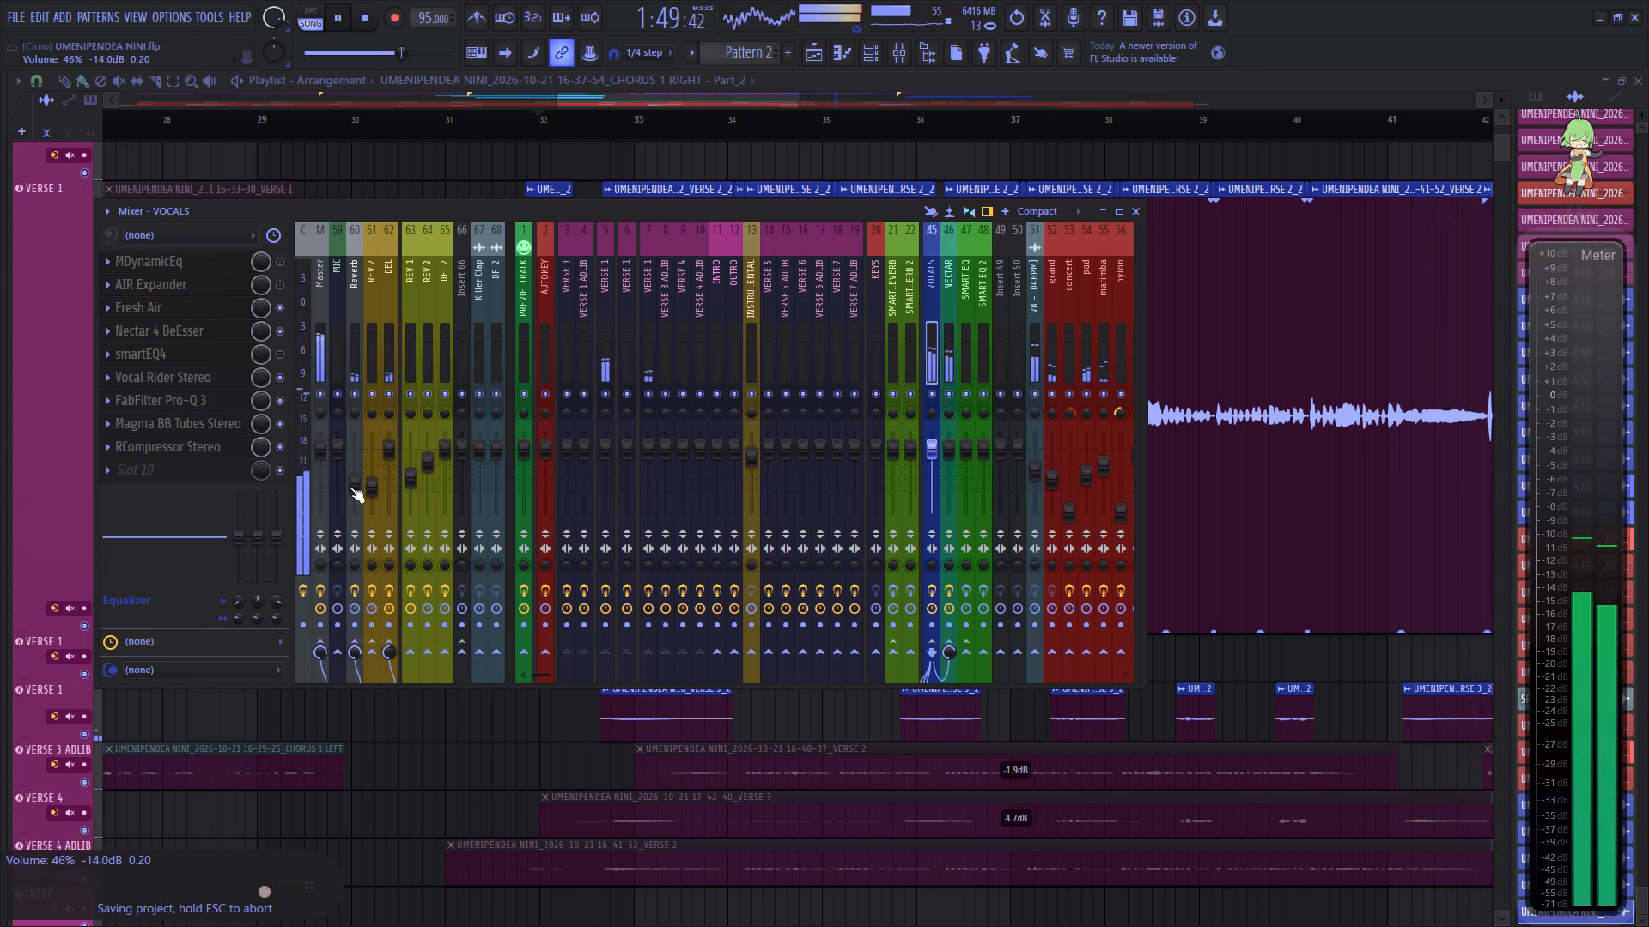
{"action": "left_click", "coordinate": [1138, 215]}
Play the keys section from about bar 41, set the GRAND mixer insert's volume to 66% and save the project.
{"action": "scroll", "coordinate": [1044, 130], "scroll_direction": "down", "scroll_amount": 3}
{"action": "scroll", "coordinate": [1044, 130], "scroll_direction": "up", "scroll_amount": 1}
{"action": "scroll", "coordinate": [1044, 130], "scroll_direction": "down", "scroll_amount": 14}
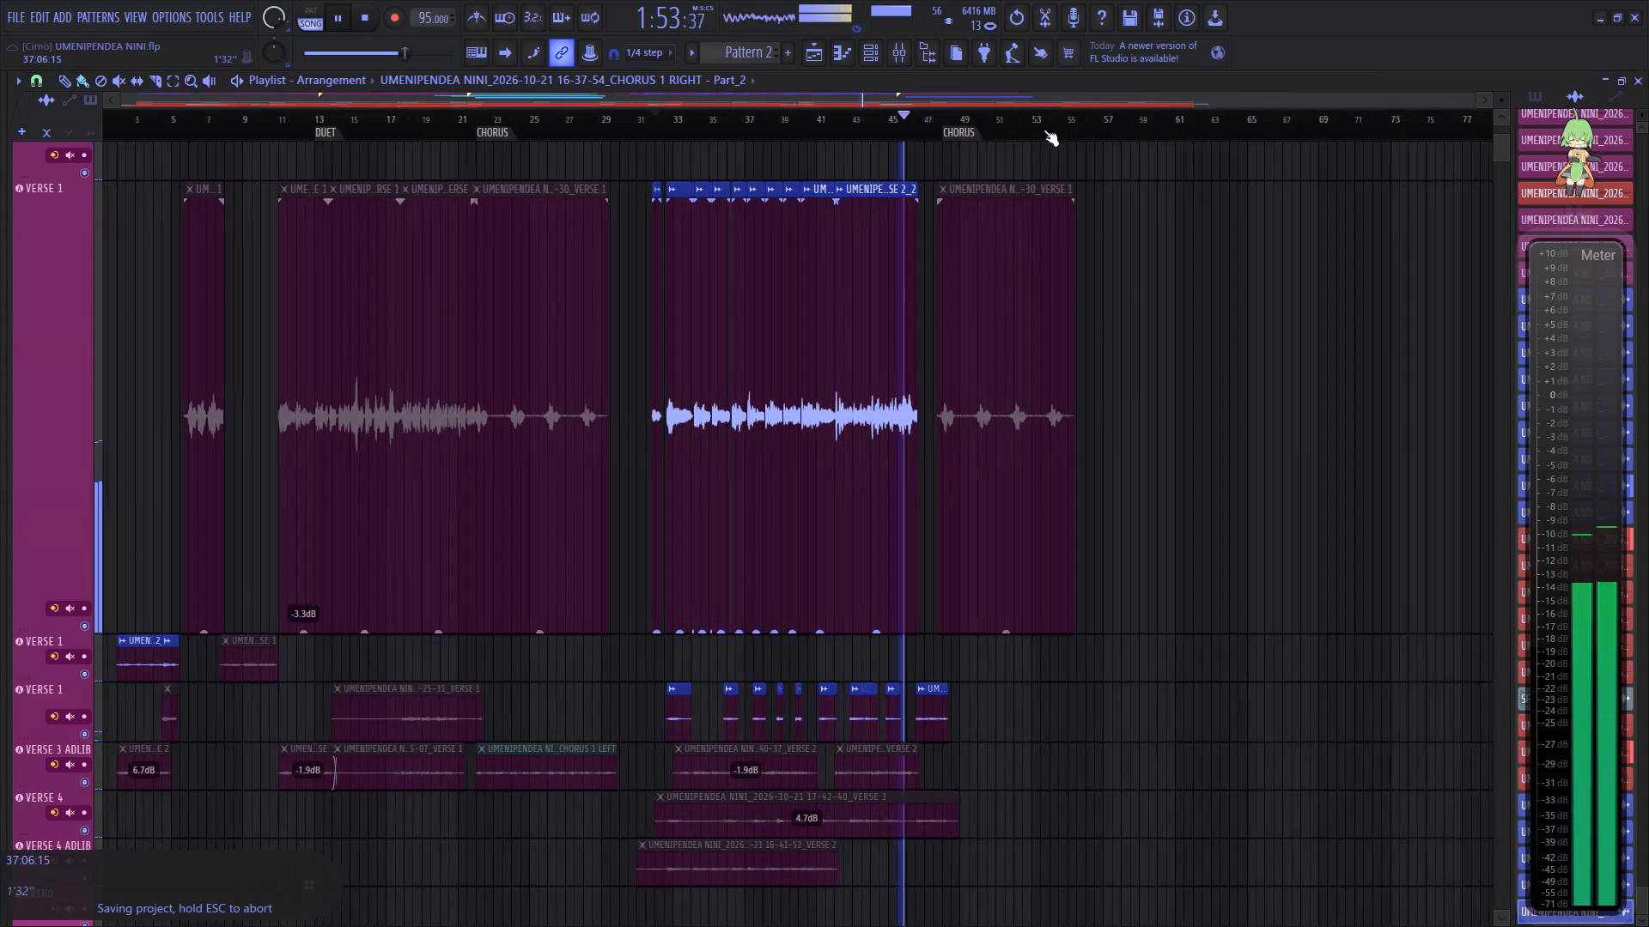
{"action": "scroll", "coordinate": [954, 317], "scroll_direction": "down", "scroll_amount": 20}
{"action": "scroll", "coordinate": [954, 317], "scroll_direction": "down", "scroll_amount": 14}
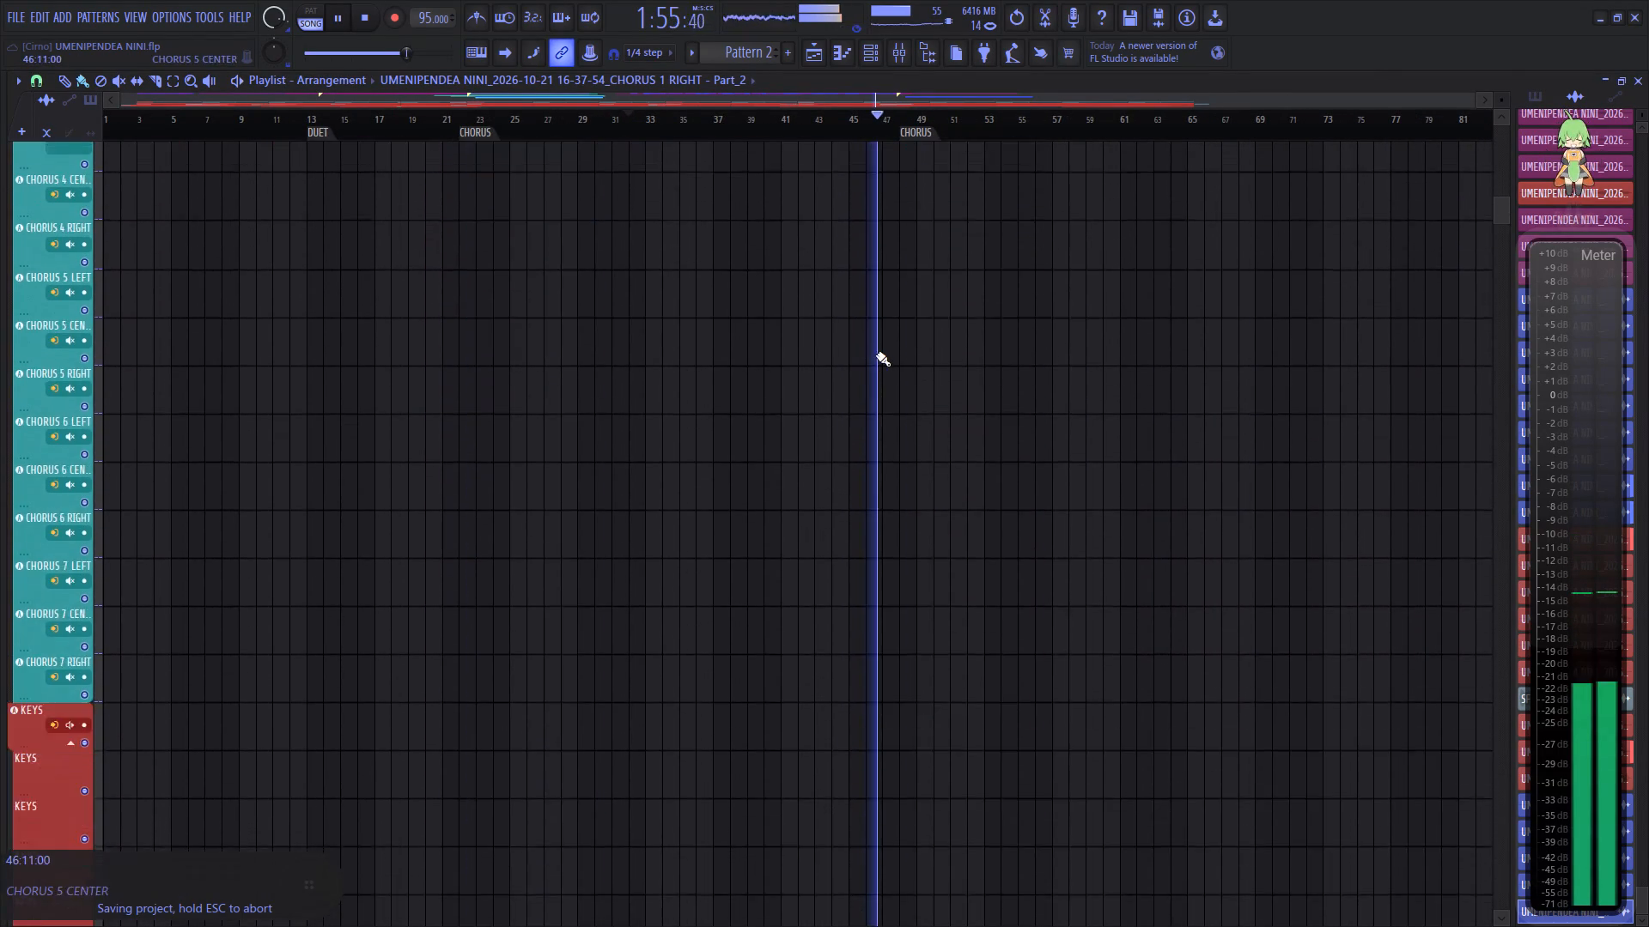
{"action": "scroll", "coordinate": [876, 354], "scroll_direction": "down", "scroll_amount": 20}
{"action": "scroll", "coordinate": [876, 354], "scroll_direction": "down", "scroll_amount": 15}
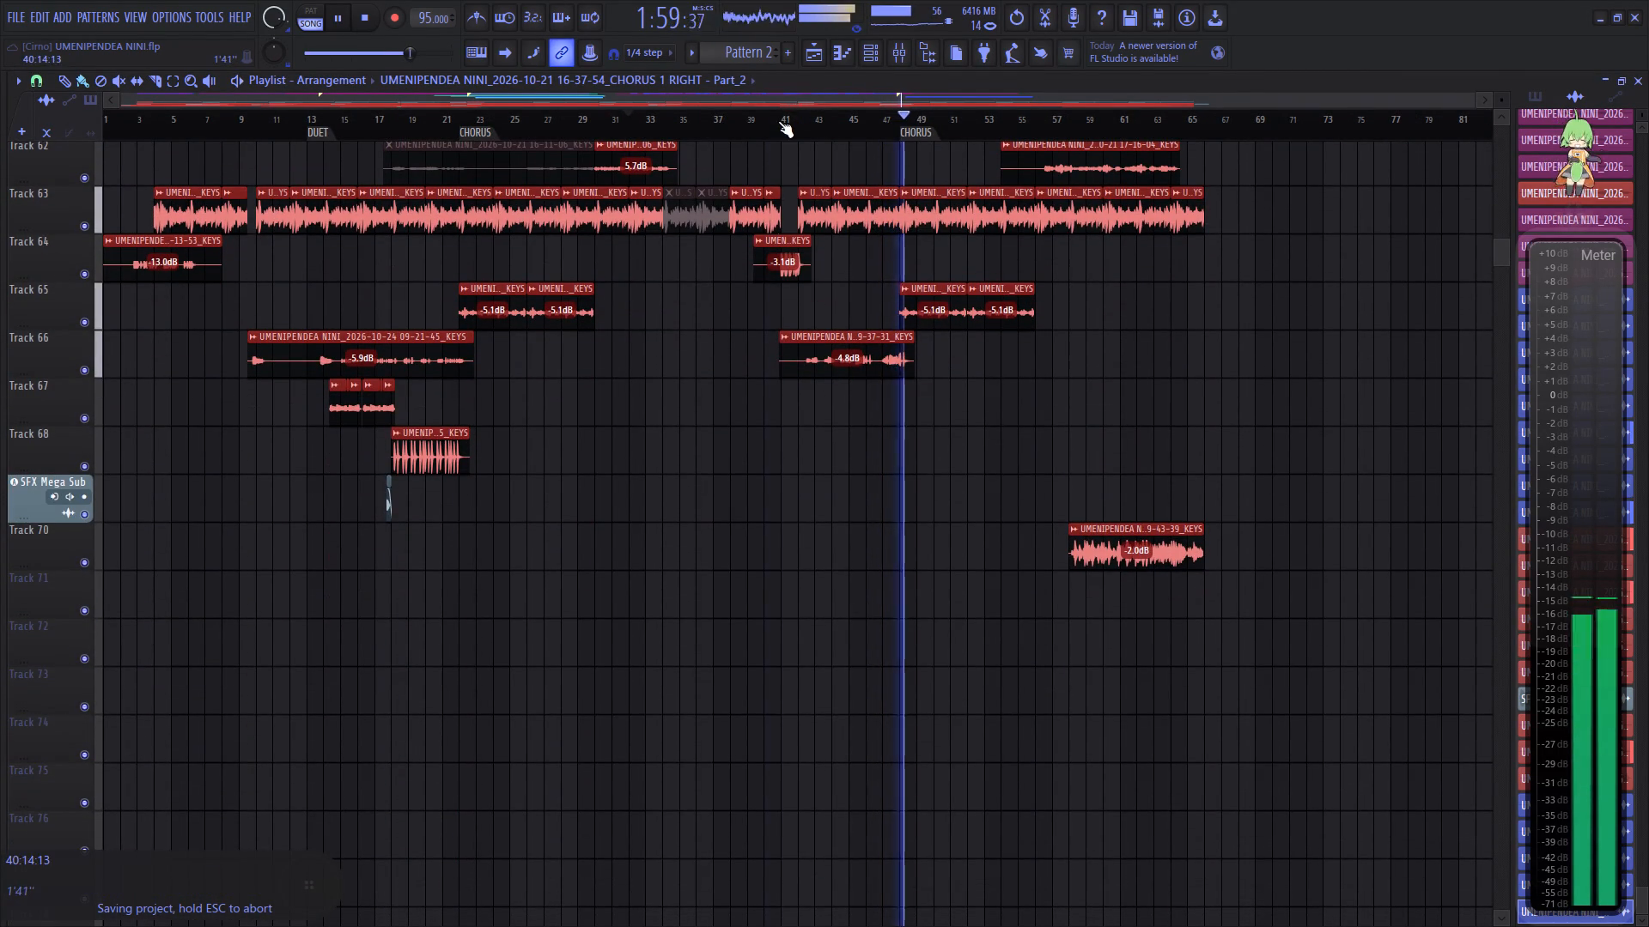
{"action": "left_click", "coordinate": [778, 121]}
{"action": "left_click", "coordinate": [886, 55]}
{"action": "scroll", "coordinate": [831, 333], "scroll_direction": "down", "scroll_amount": 5}
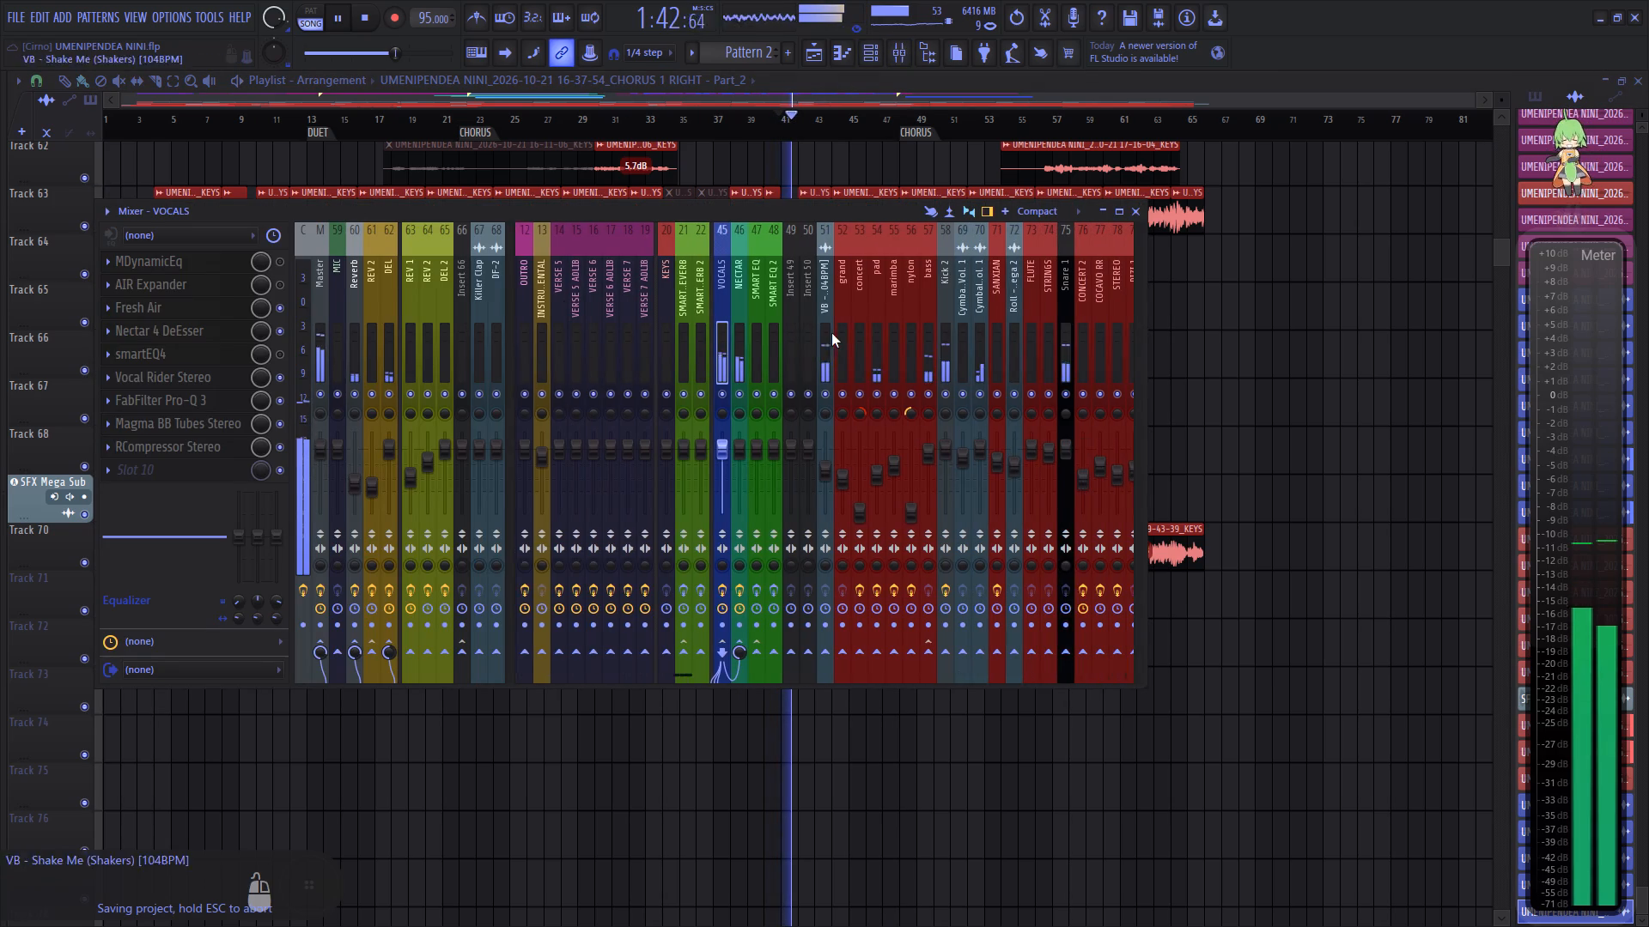
{"action": "scroll", "coordinate": [831, 333], "scroll_direction": "down", "scroll_amount": 4}
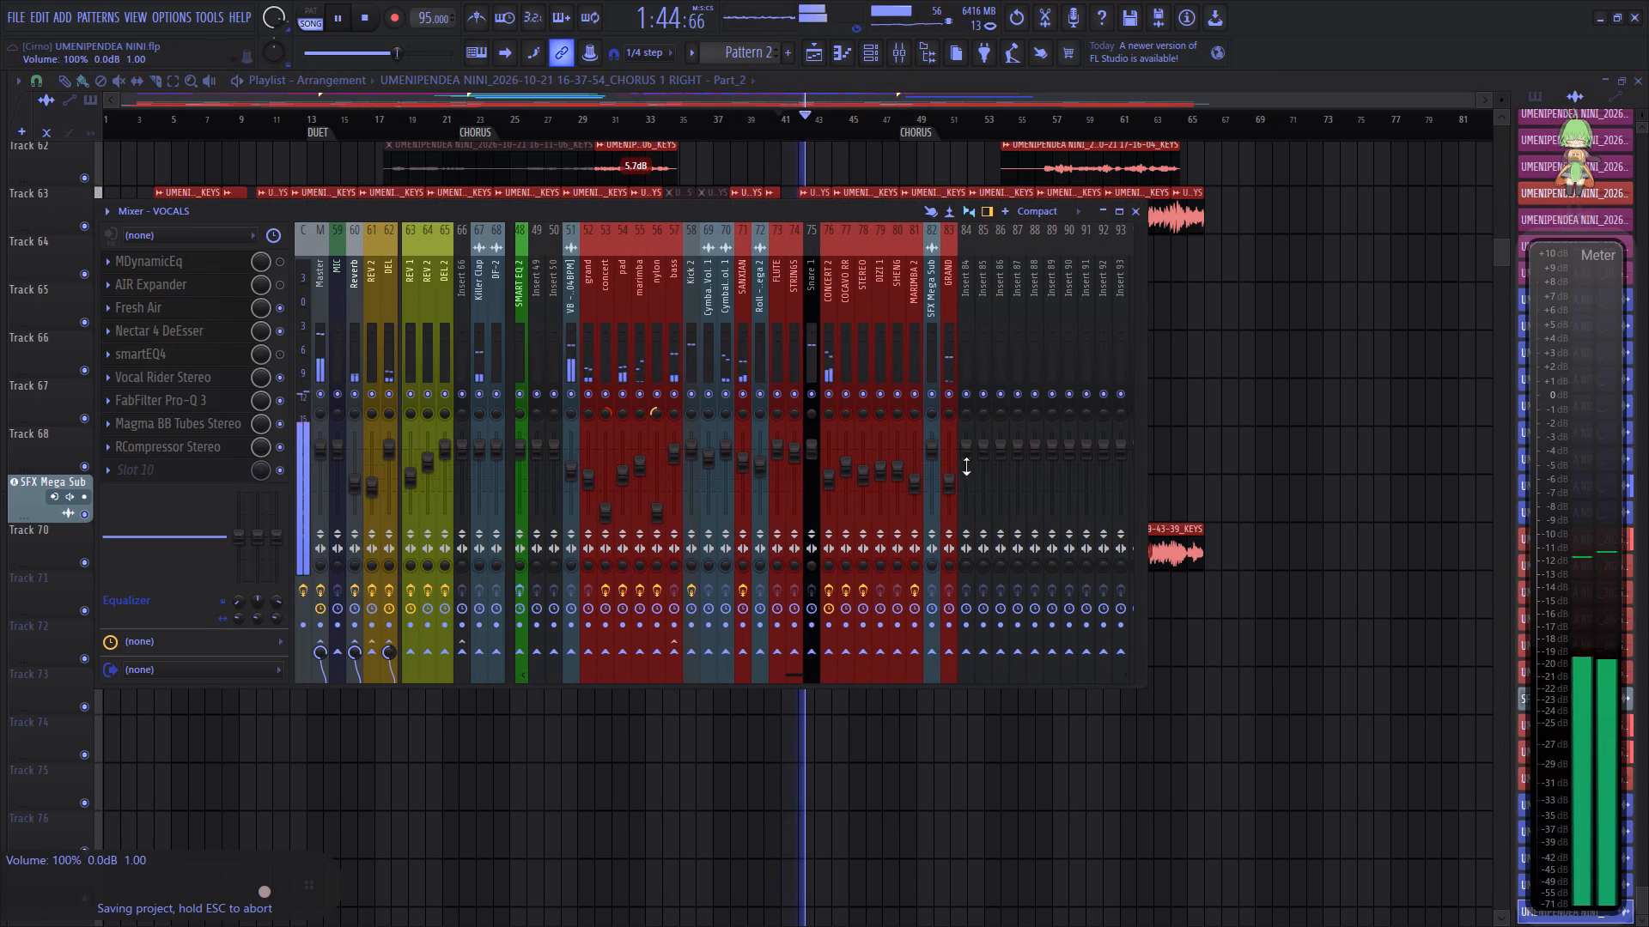
{"action": "scroll", "coordinate": [952, 472], "scroll_direction": "up", "scroll_amount": 3}
{"action": "key", "text": "space"}
{"action": "key", "text": "space"}
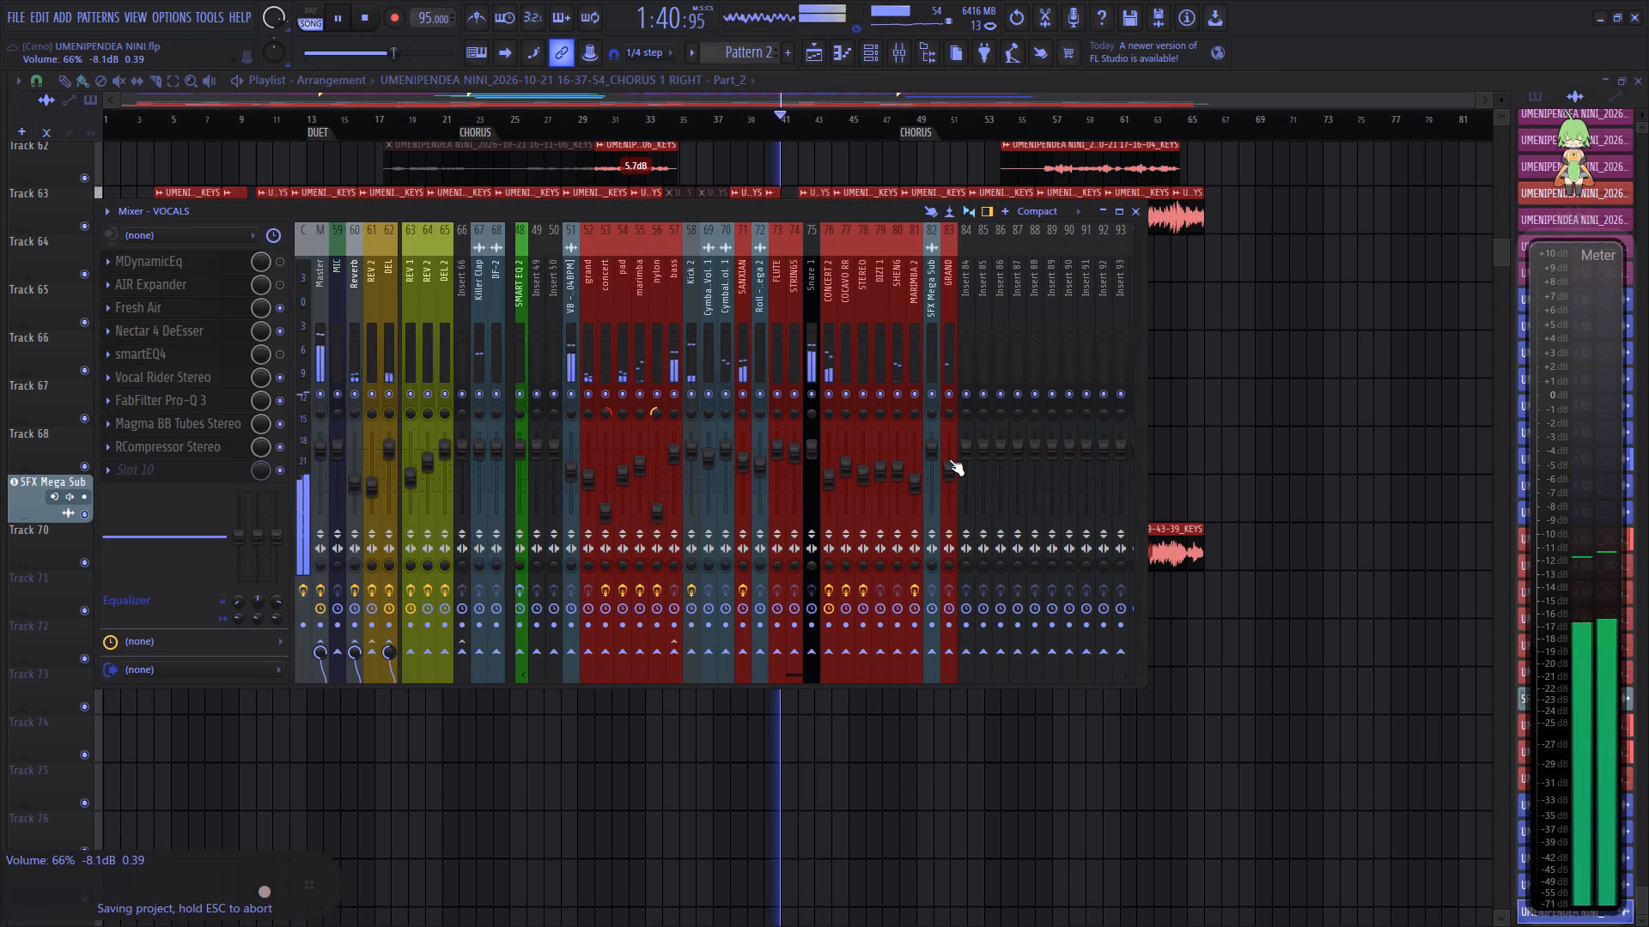
{"action": "key", "text": "ctrl+s"}
Add AIR Stereo Width to the GRAND insert's first effect slot, with maximum width and an 8.0 ms delay.
{"action": "left_click", "coordinate": [943, 353]}
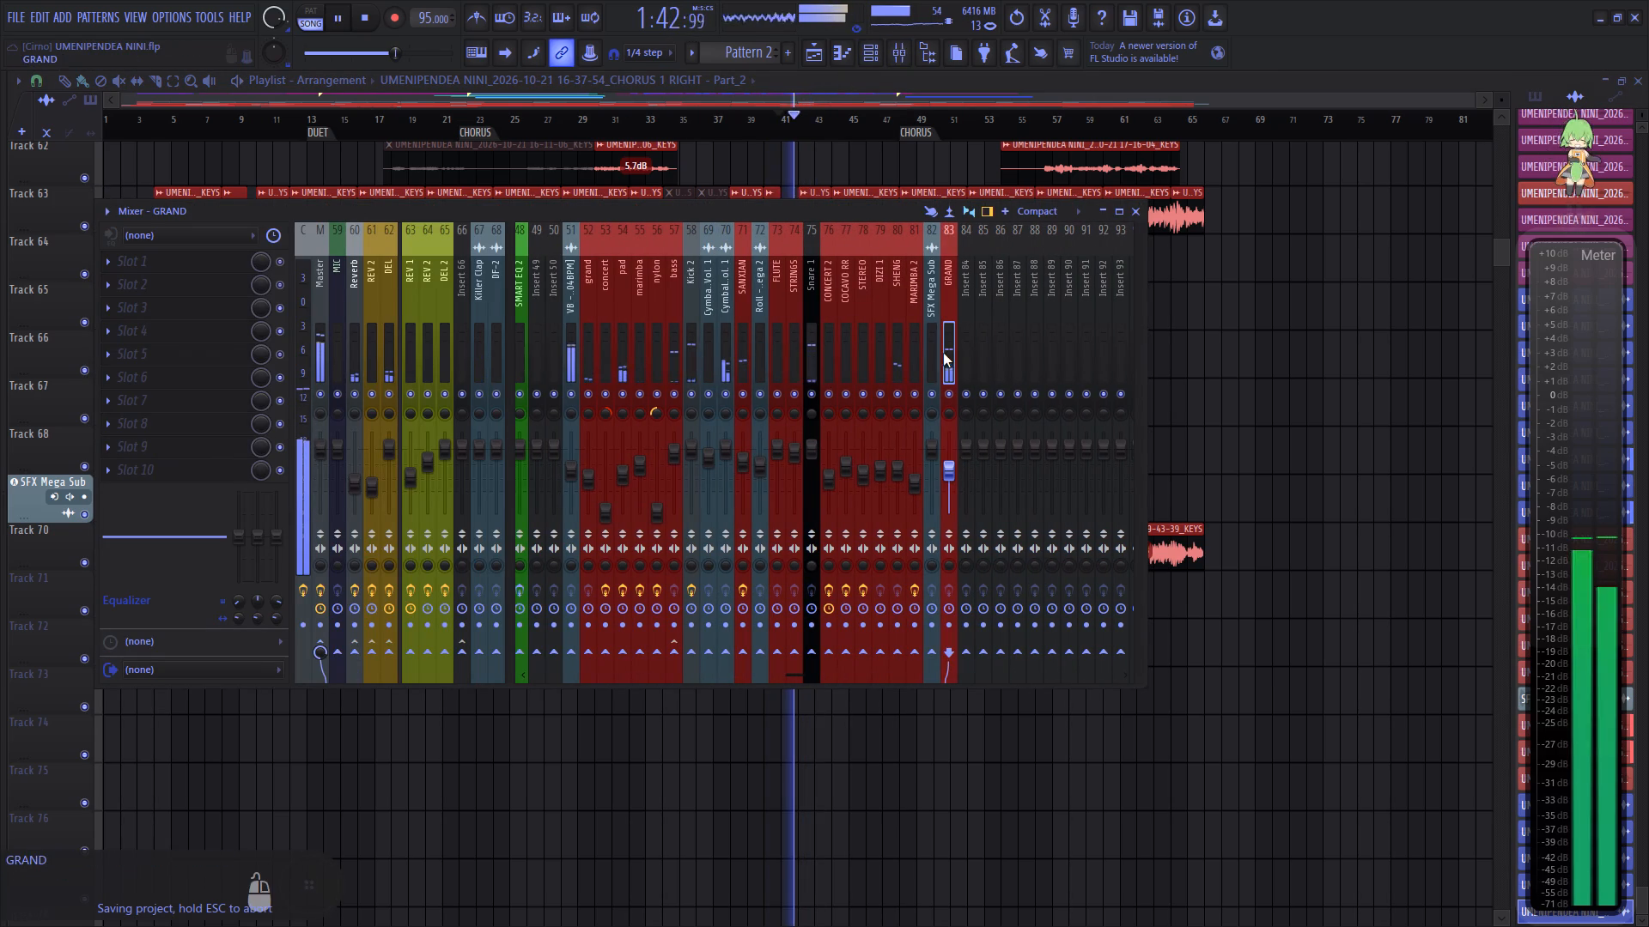
{"action": "left_click", "coordinate": [167, 265]}
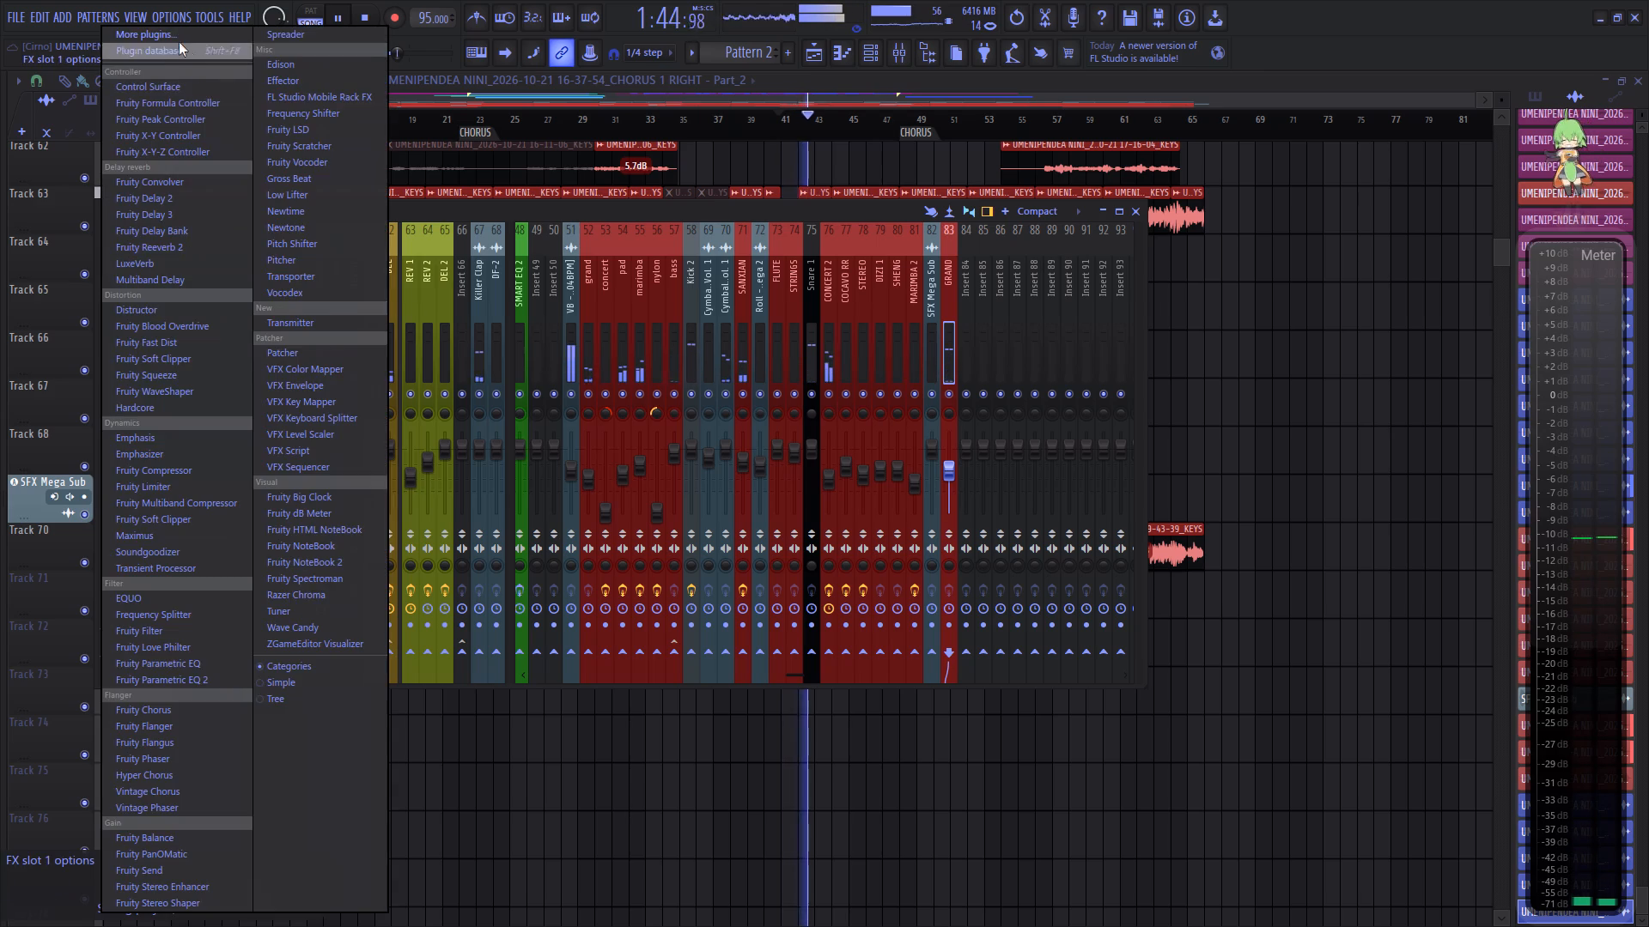
{"action": "left_click", "coordinate": [176, 40]}
{"action": "left_click", "coordinate": [783, 893]}
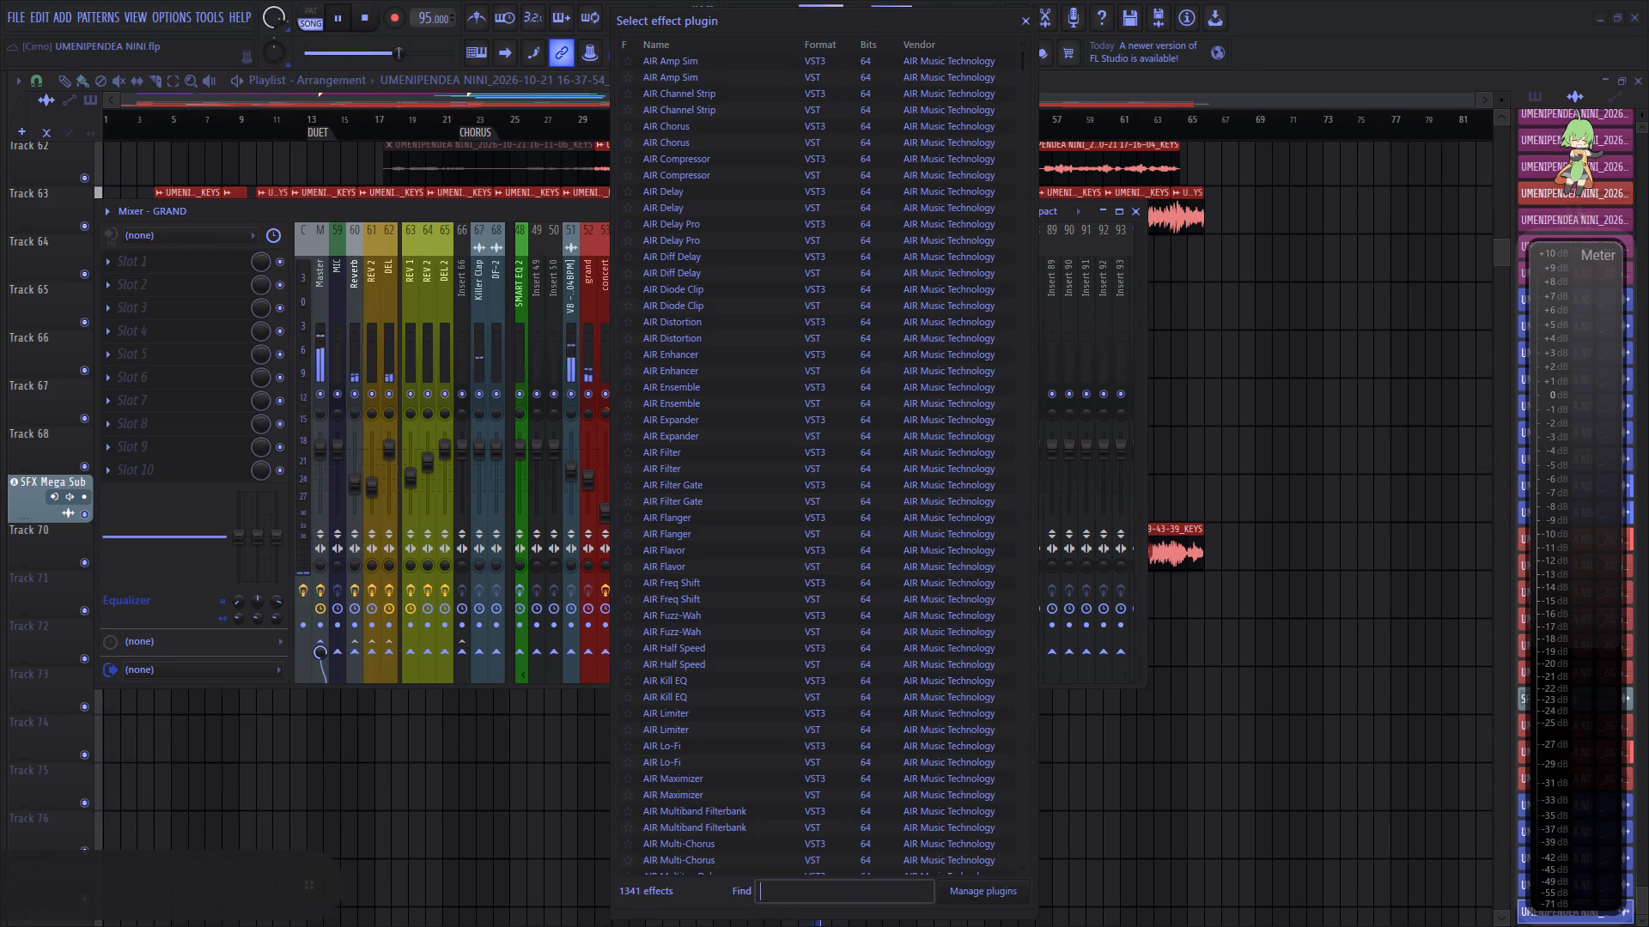
{"action": "type", "text": "STEREO"}
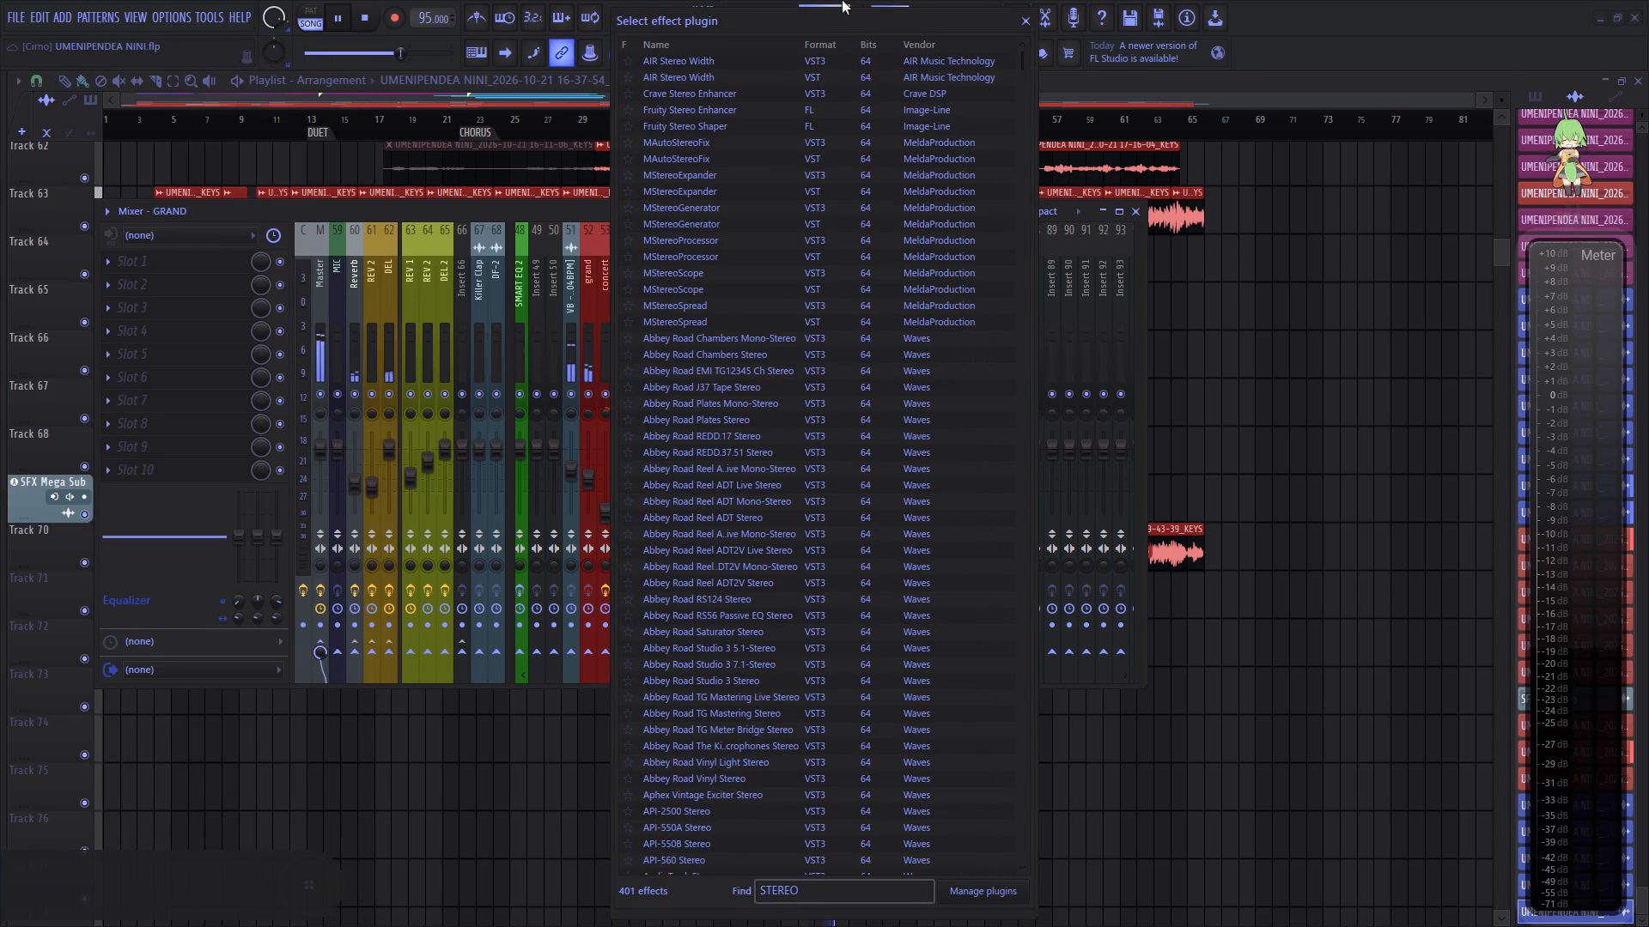
{"action": "double_click", "coordinate": [685, 84]}
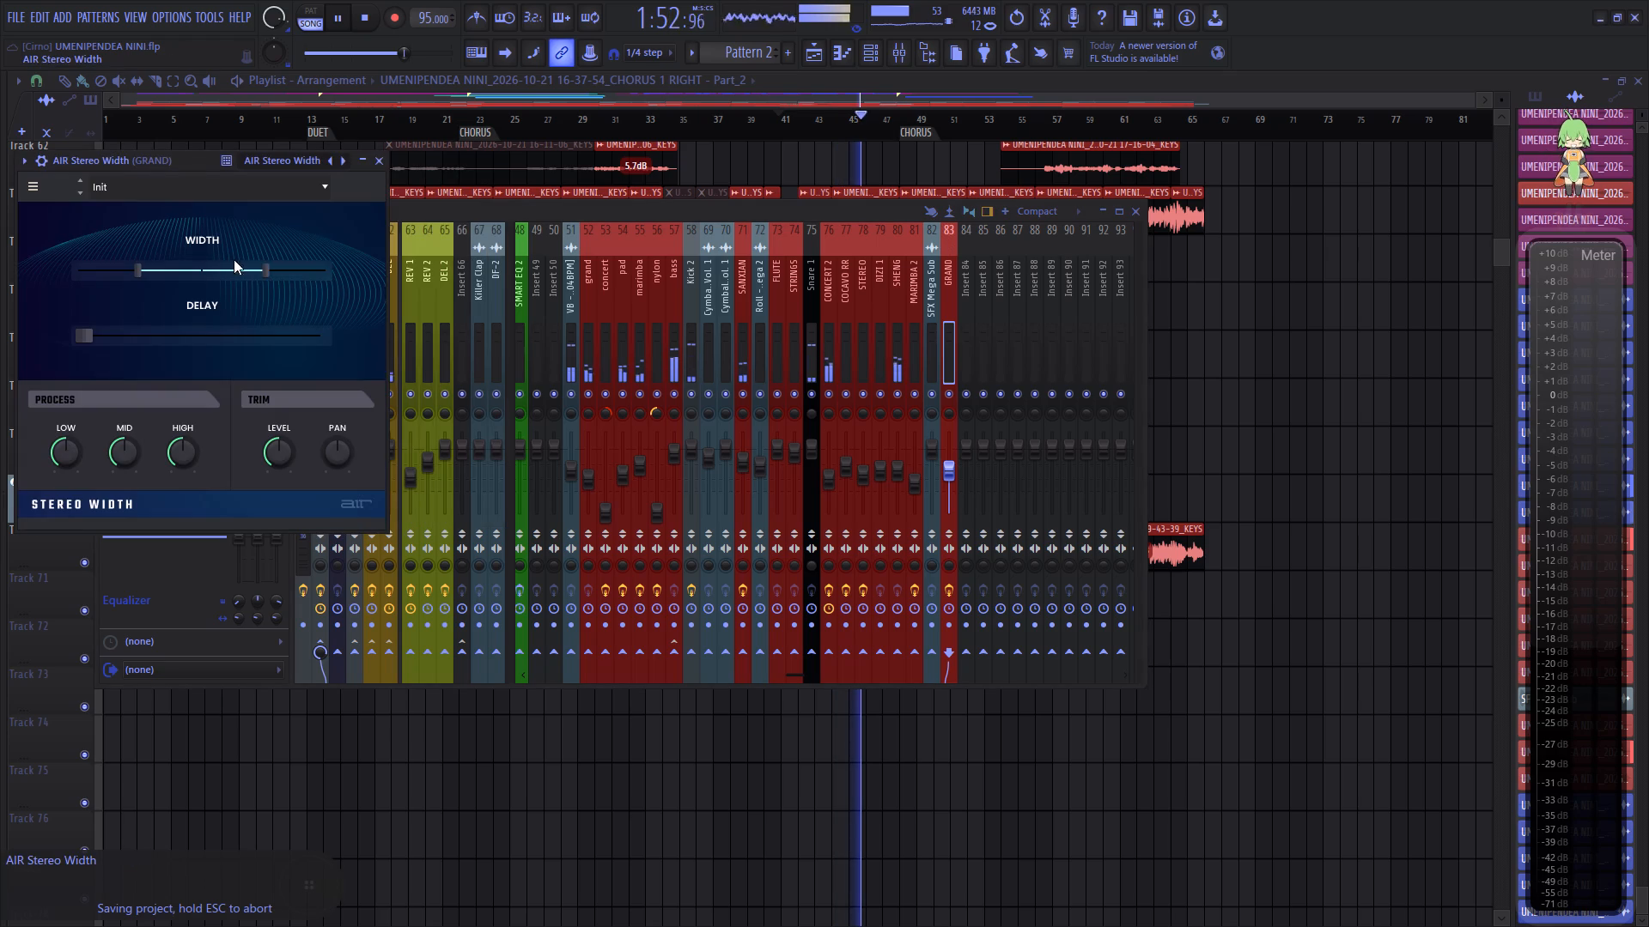
{"action": "left_click_drag", "start_coordinate": [258, 274], "coordinate": [471, 275]}
{"action": "left_click_drag", "start_coordinate": [243, 319], "coordinate": [323, 330]}
{"action": "left_click_drag", "start_coordinate": [270, 330], "coordinate": [538, 348]}
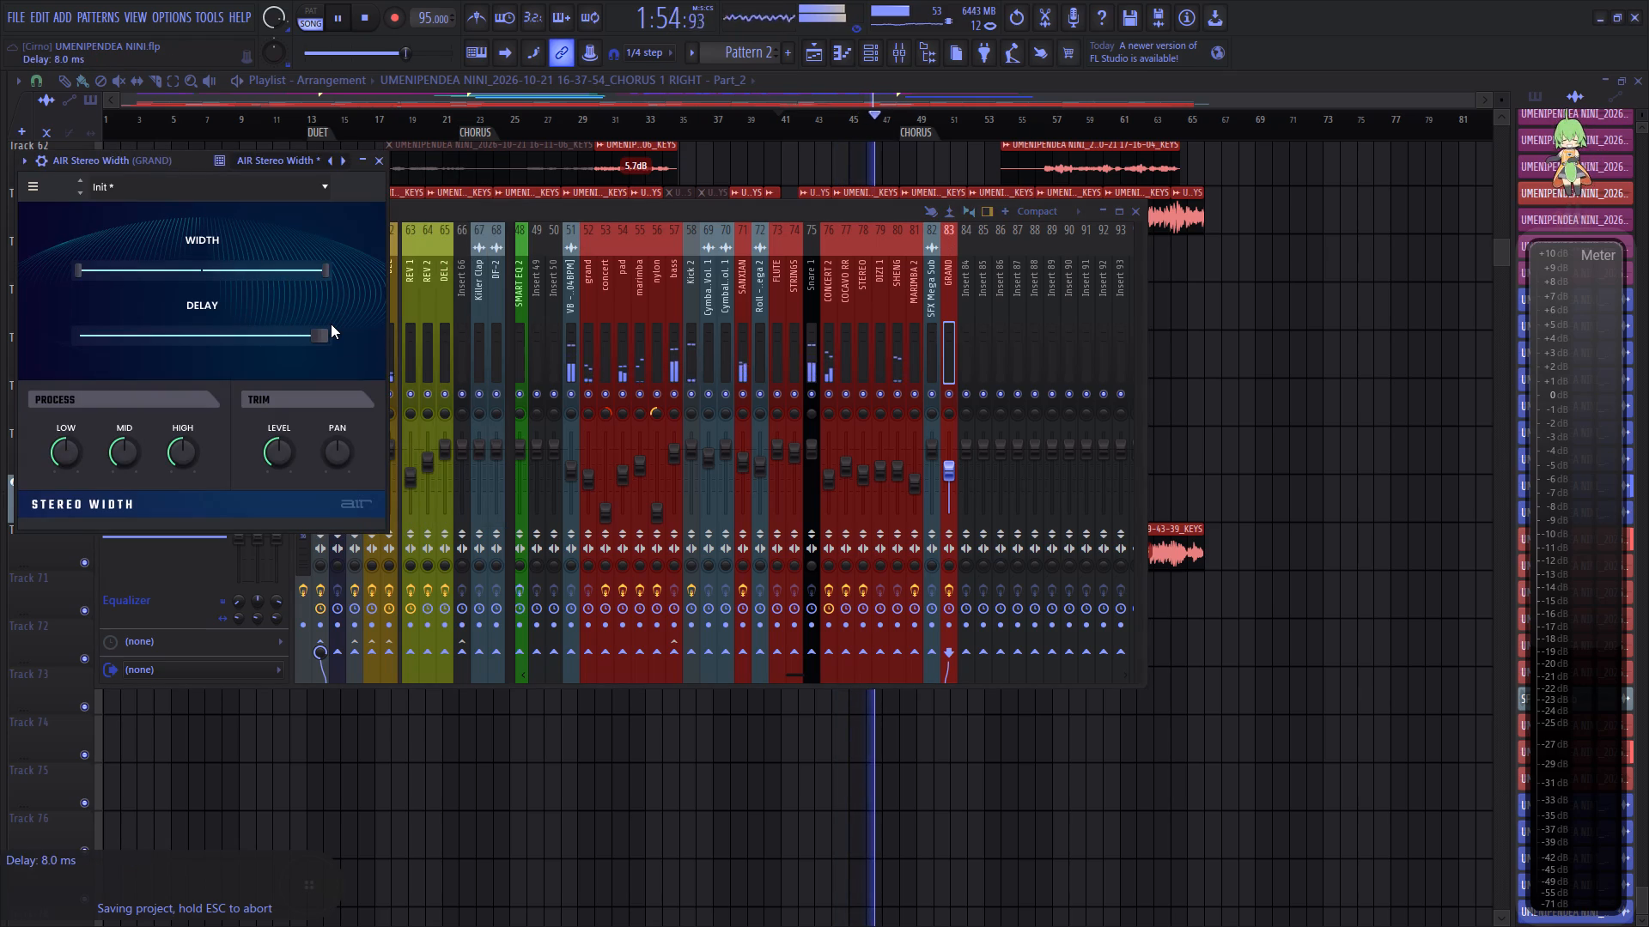
Replay the passage from about bar 41, trying the GRAND insert at 53% volume and panning it to 31% right.
{"action": "key", "text": "space"}
{"action": "key", "text": "space"}
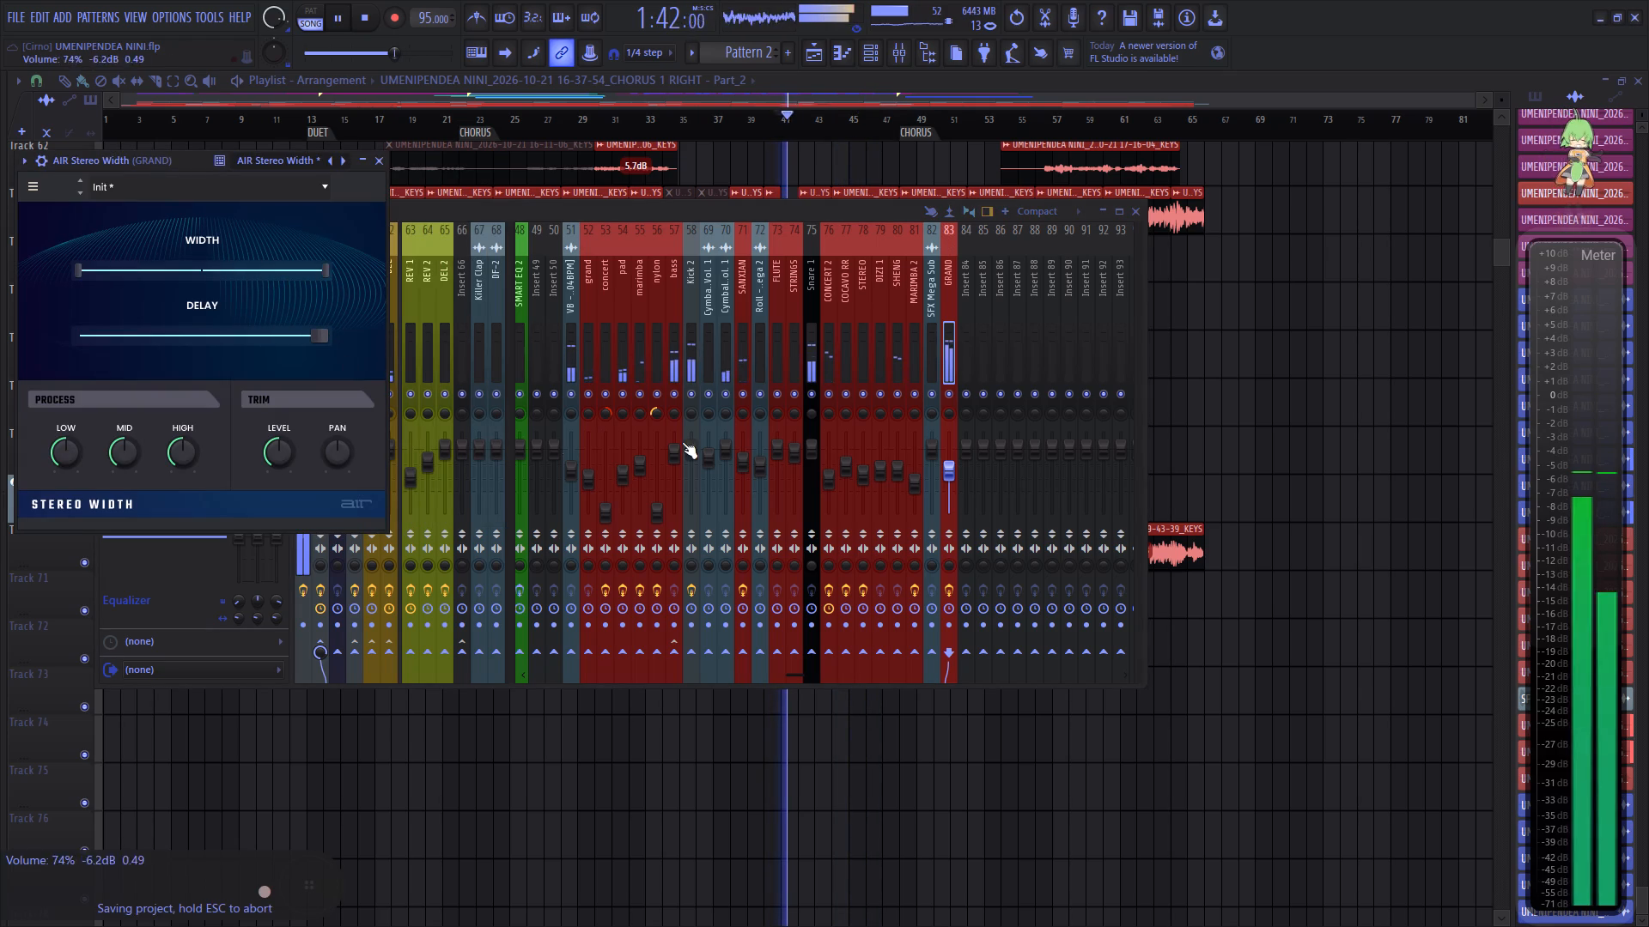
{"action": "scroll", "coordinate": [946, 473], "scroll_direction": "down", "scroll_amount": 2}
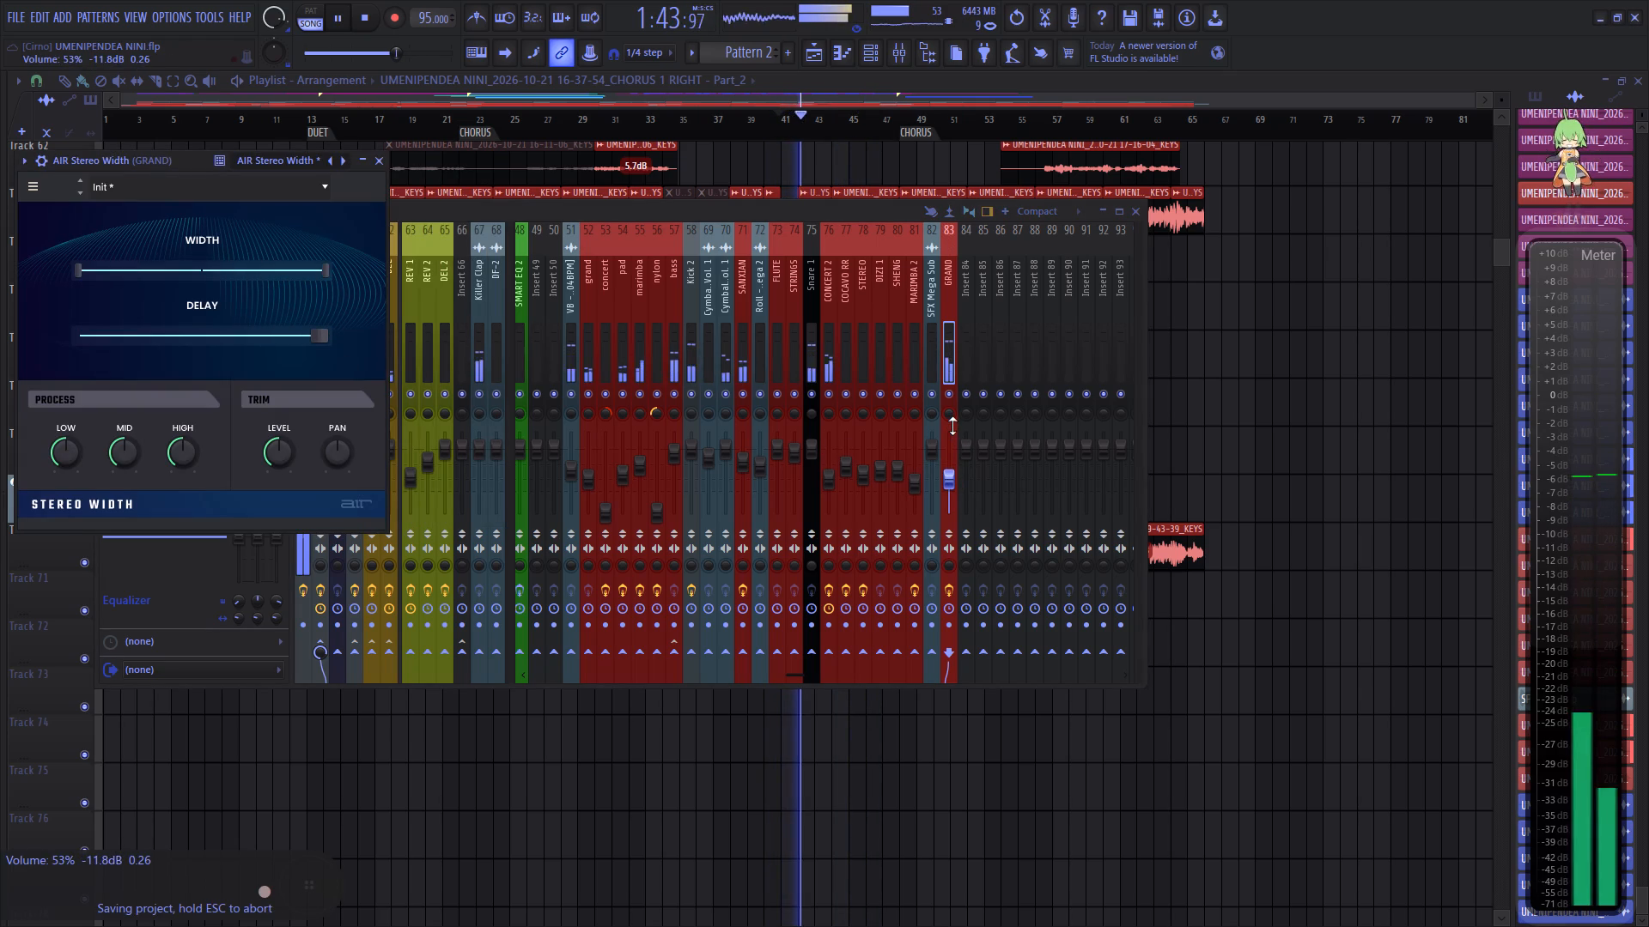
{"action": "scroll", "coordinate": [952, 426], "scroll_direction": "up", "scroll_amount": 7}
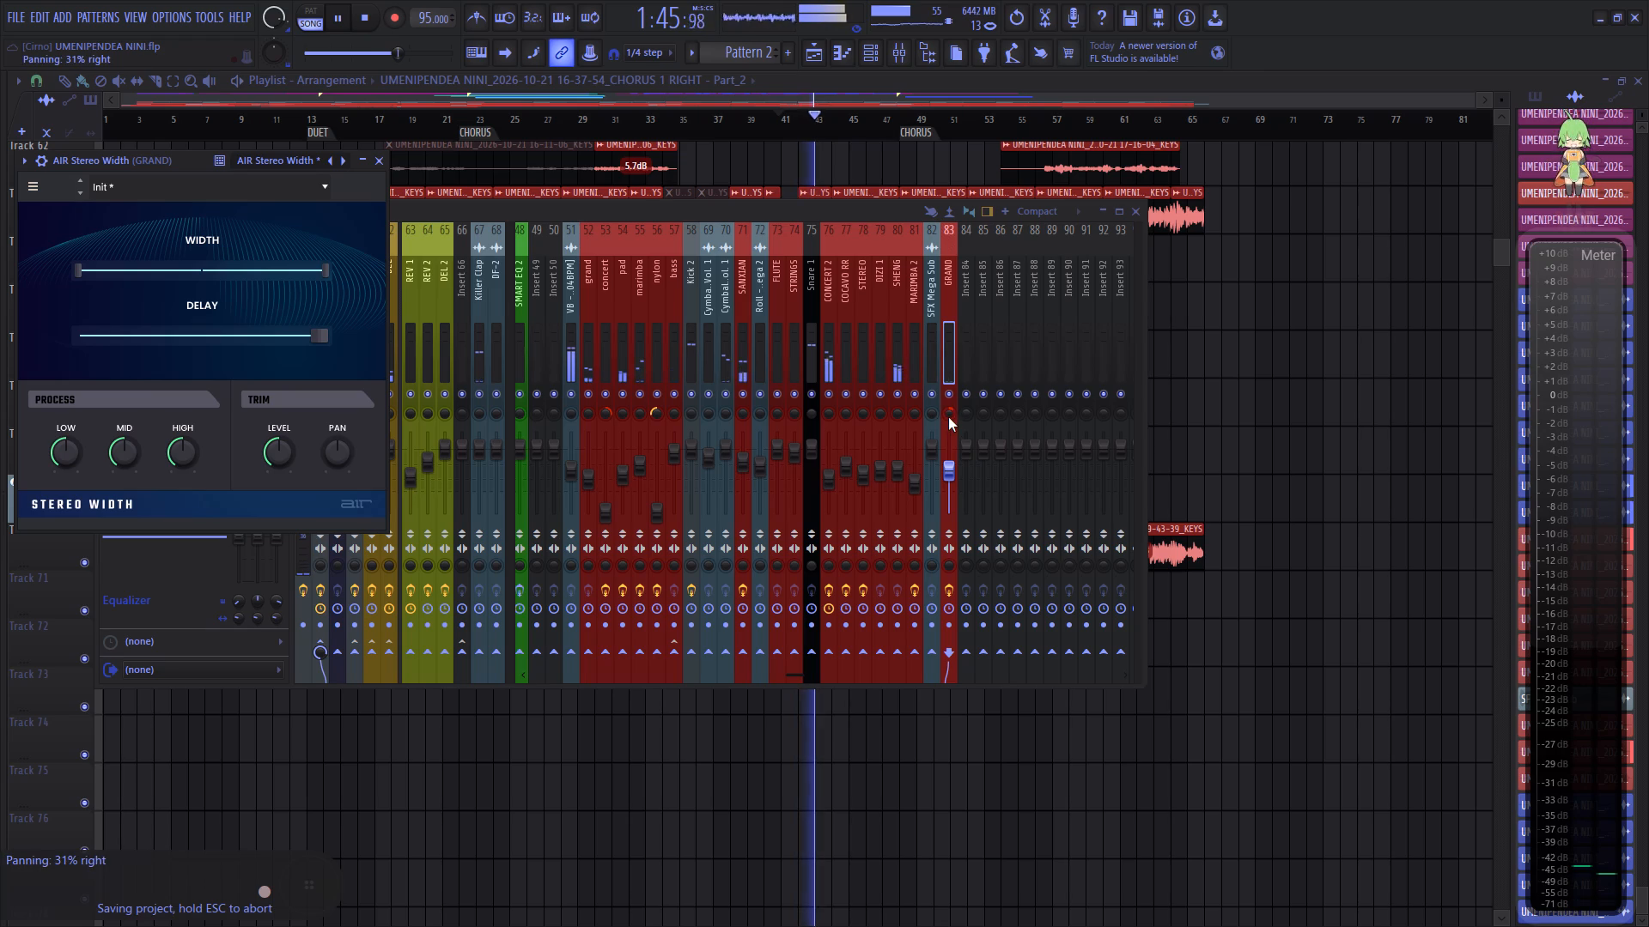
{"action": "scroll", "coordinate": [948, 417], "scroll_direction": "up", "scroll_amount": 1}
{"action": "key", "text": "space"}
{"action": "key", "text": "space"}
Compare GRAND volume levels from 40% upward, settle on a slightly lower level than before and save the project.
{"action": "scroll", "coordinate": [954, 470], "scroll_direction": "down", "scroll_amount": 4}
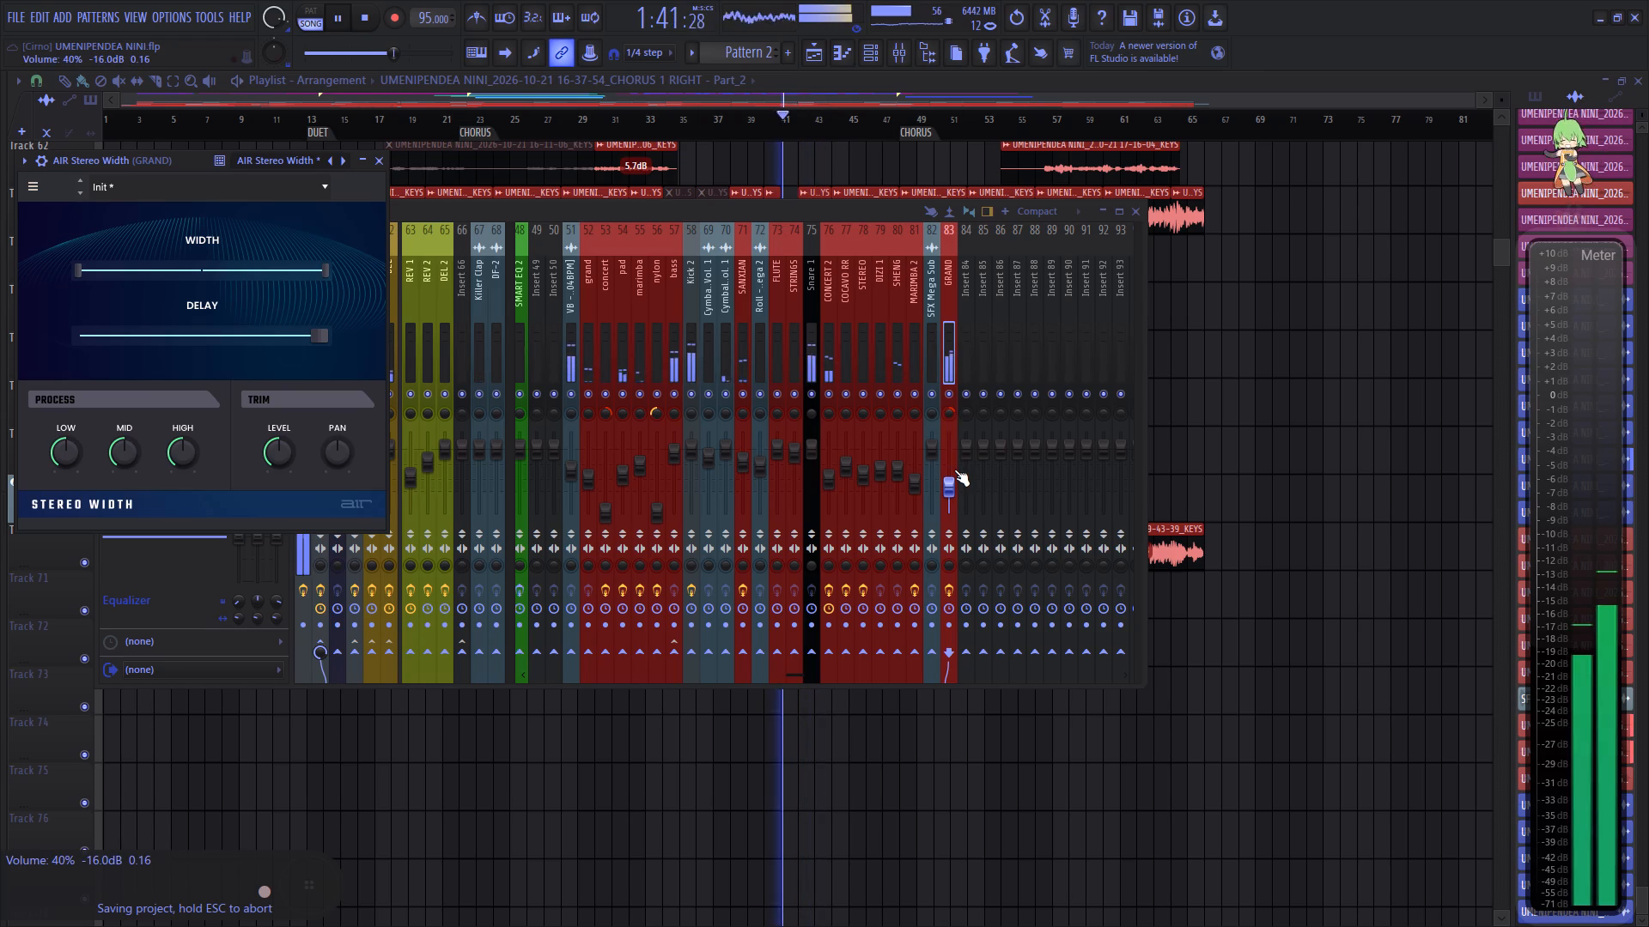
{"action": "scroll", "coordinate": [954, 470], "scroll_direction": "up", "scroll_amount": 2}
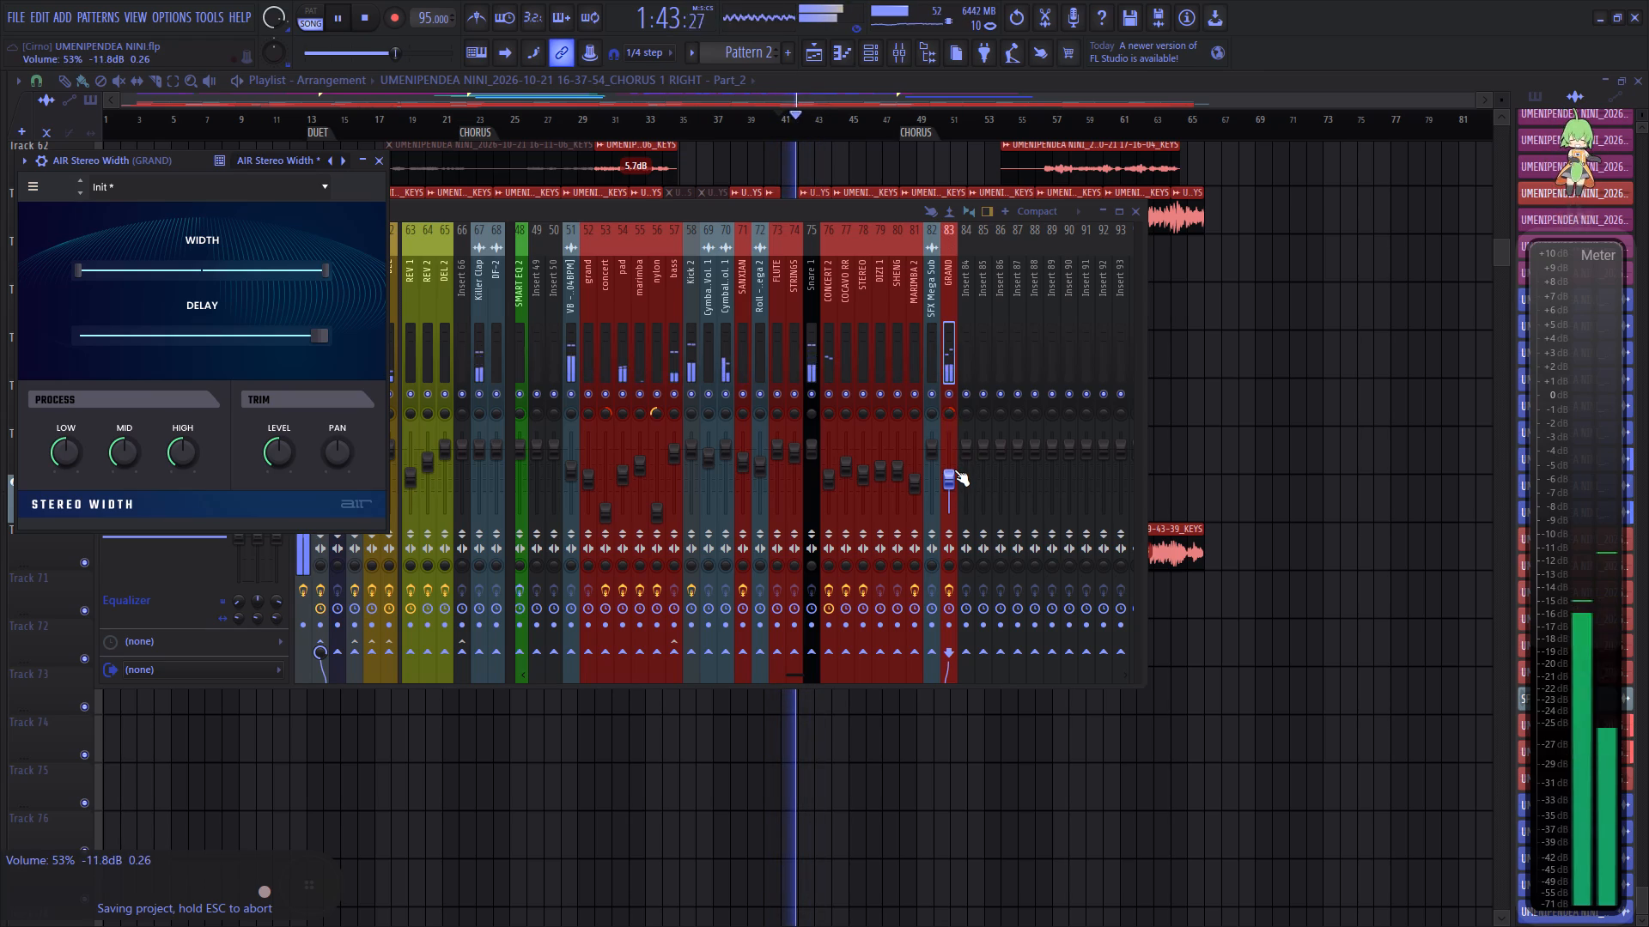
{"action": "scroll", "coordinate": [954, 470], "scroll_direction": "up", "scroll_amount": 1}
{"action": "key", "text": "space"}
{"action": "key", "text": "space"}
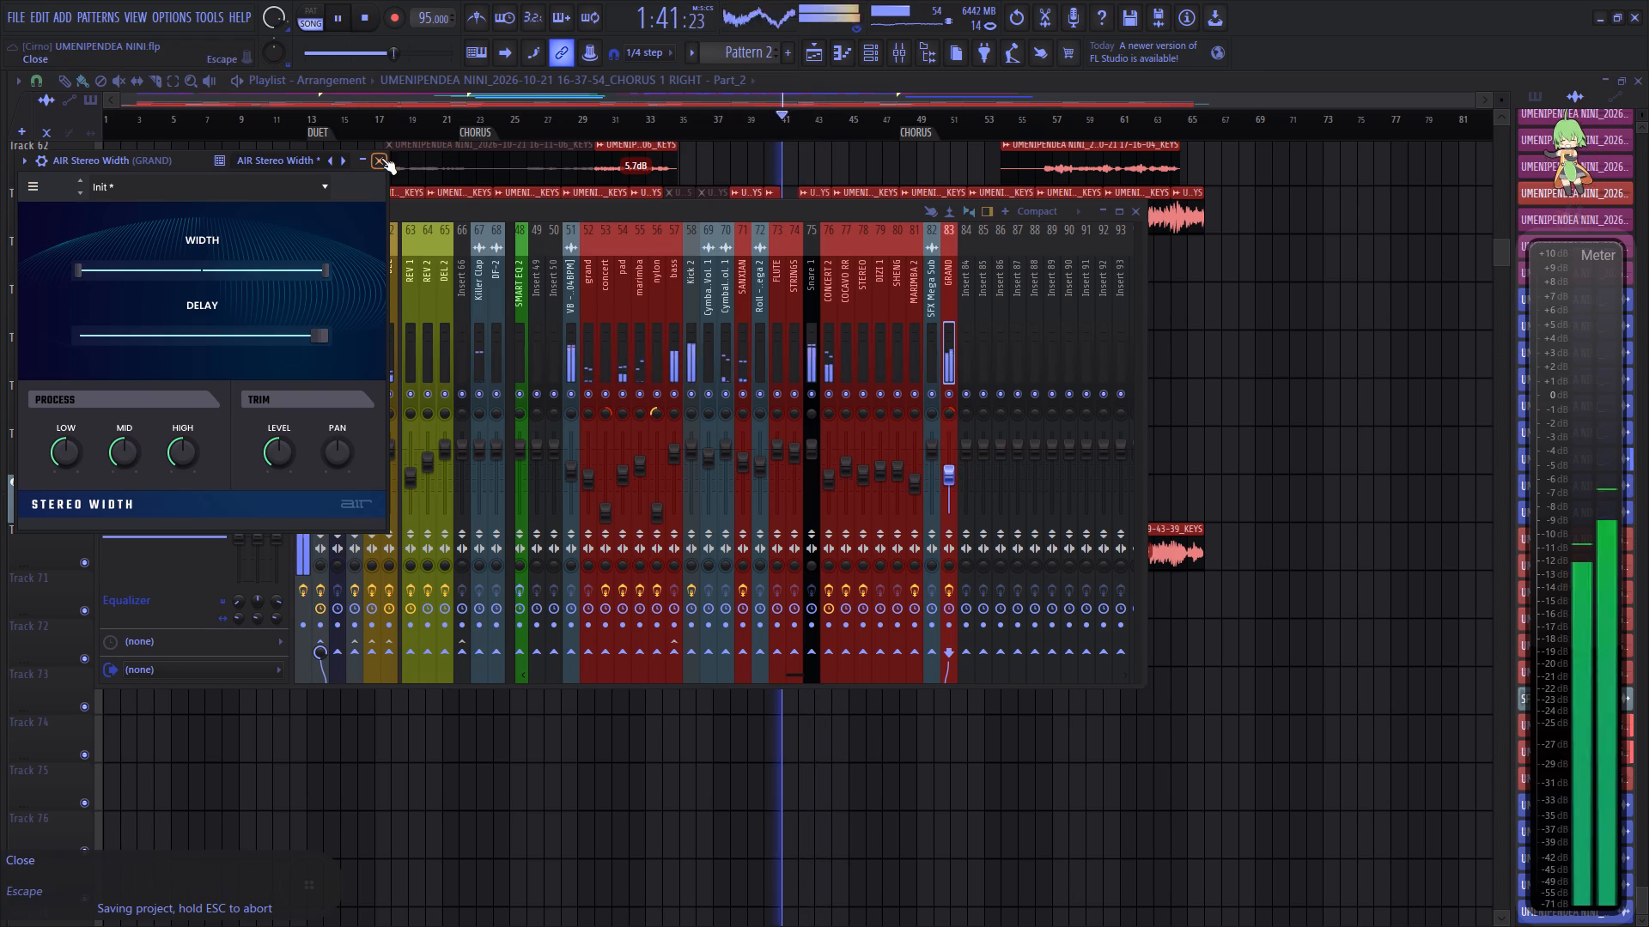
{"action": "left_click", "coordinate": [381, 158]}
{"action": "left_click", "coordinate": [1131, 215]}
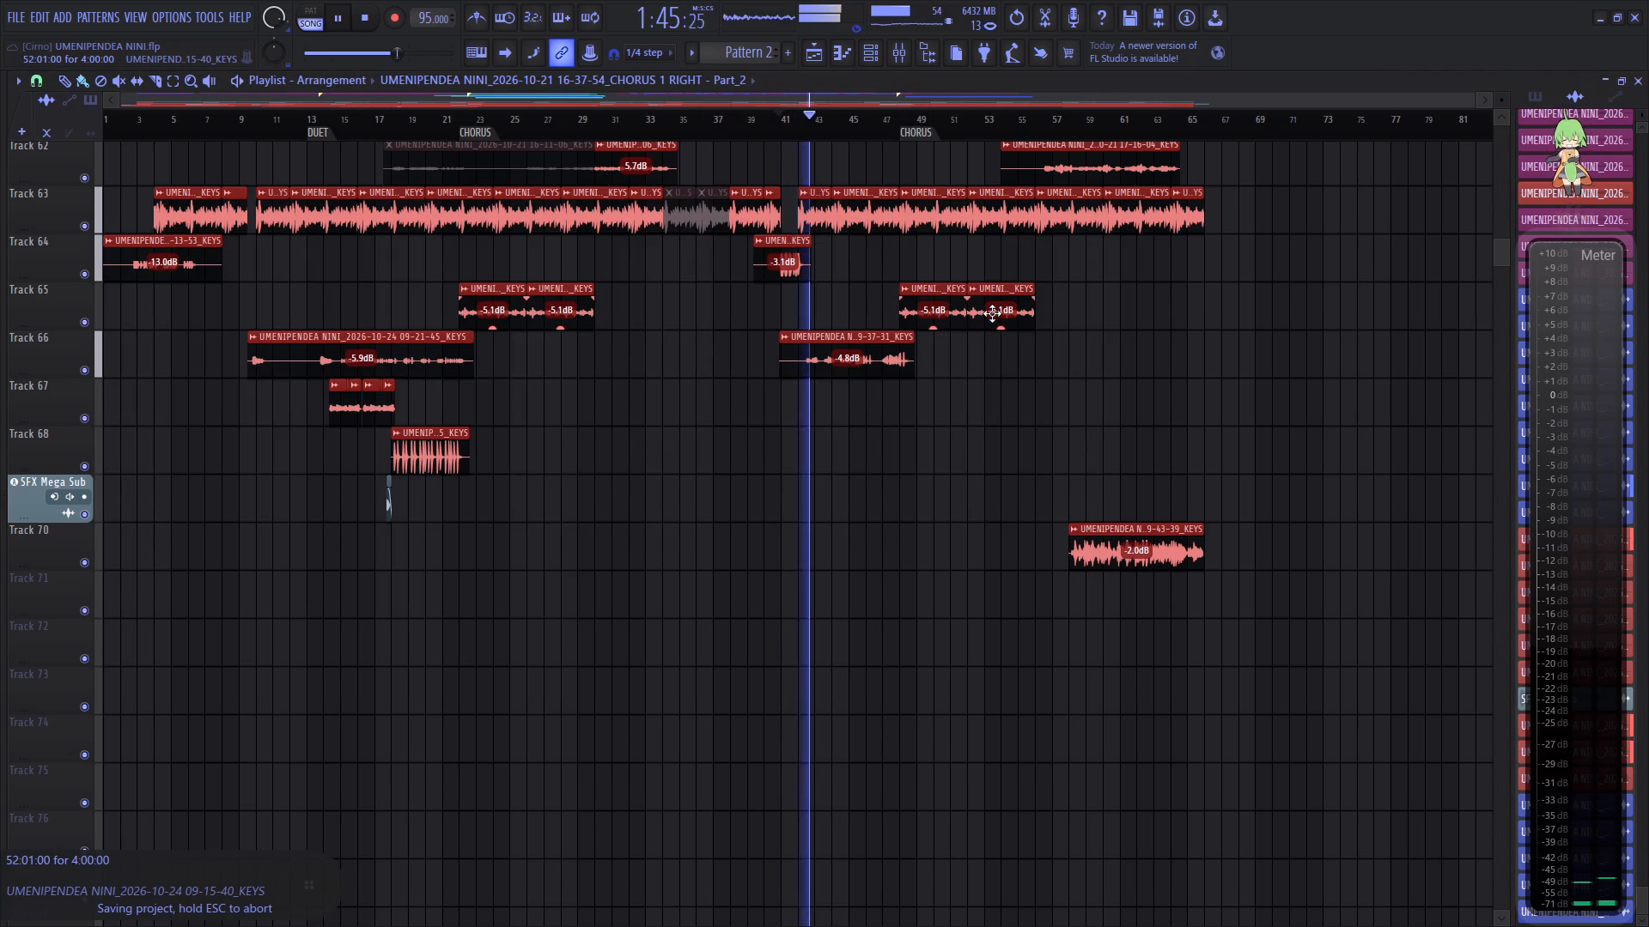
{"action": "key", "text": "ctrl+s"}
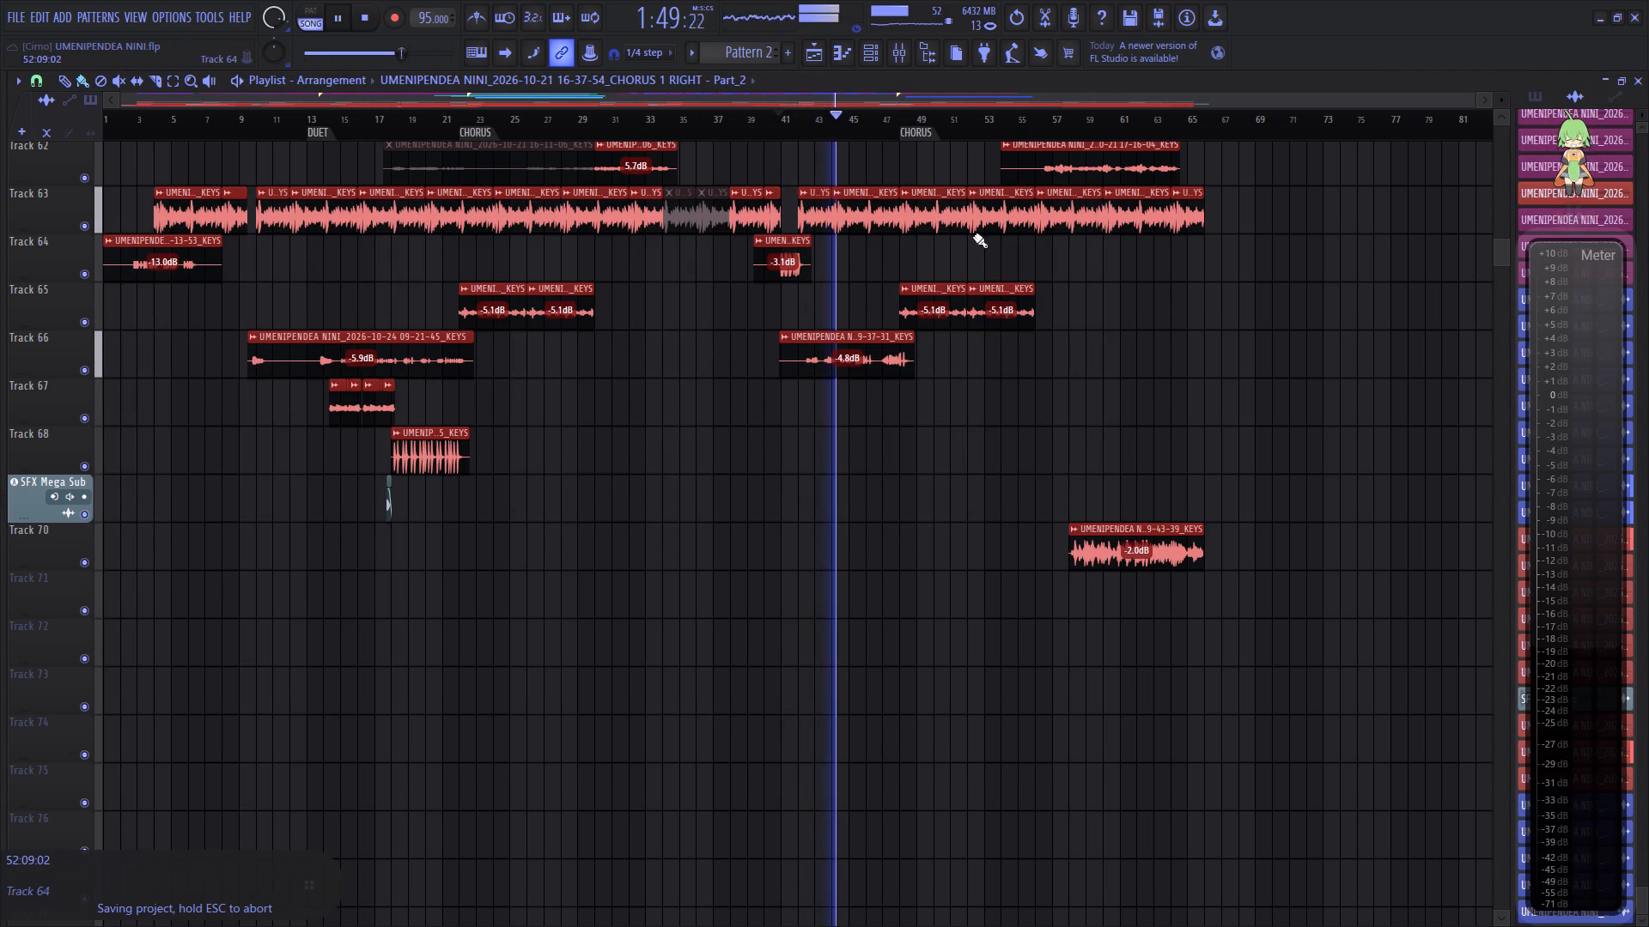
Lower the volume of verse vocal insert 7 in the mixer to 80% during playback and save the project.
{"action": "left_click", "coordinate": [904, 64]}
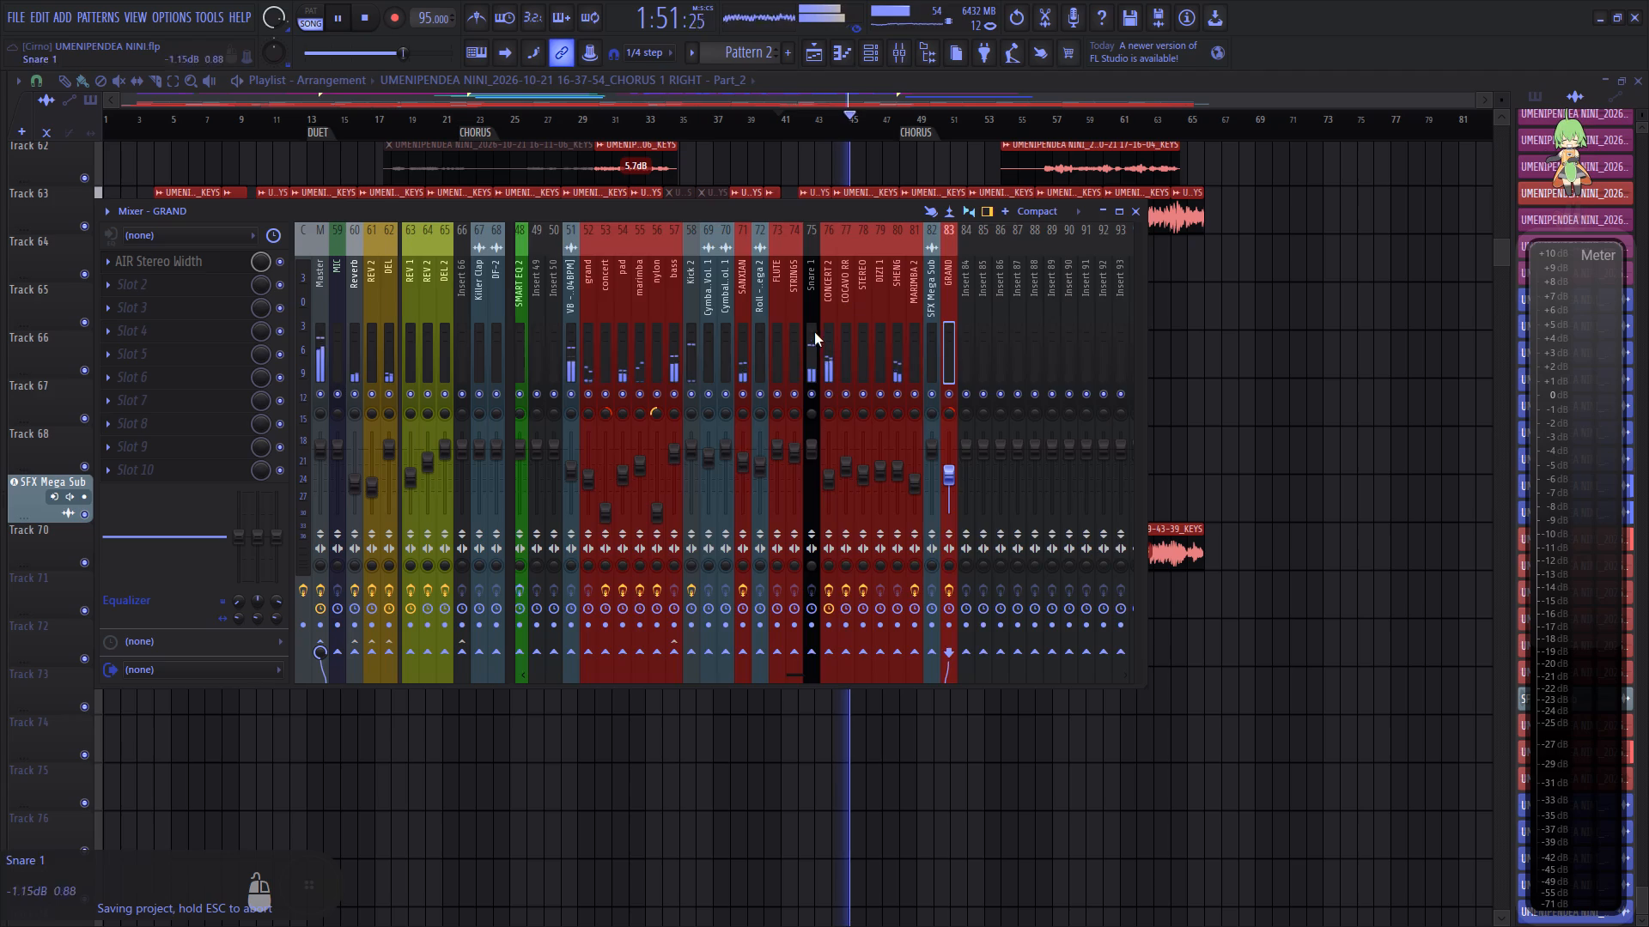
{"action": "scroll", "coordinate": [814, 331], "scroll_direction": "up", "scroll_amount": 11}
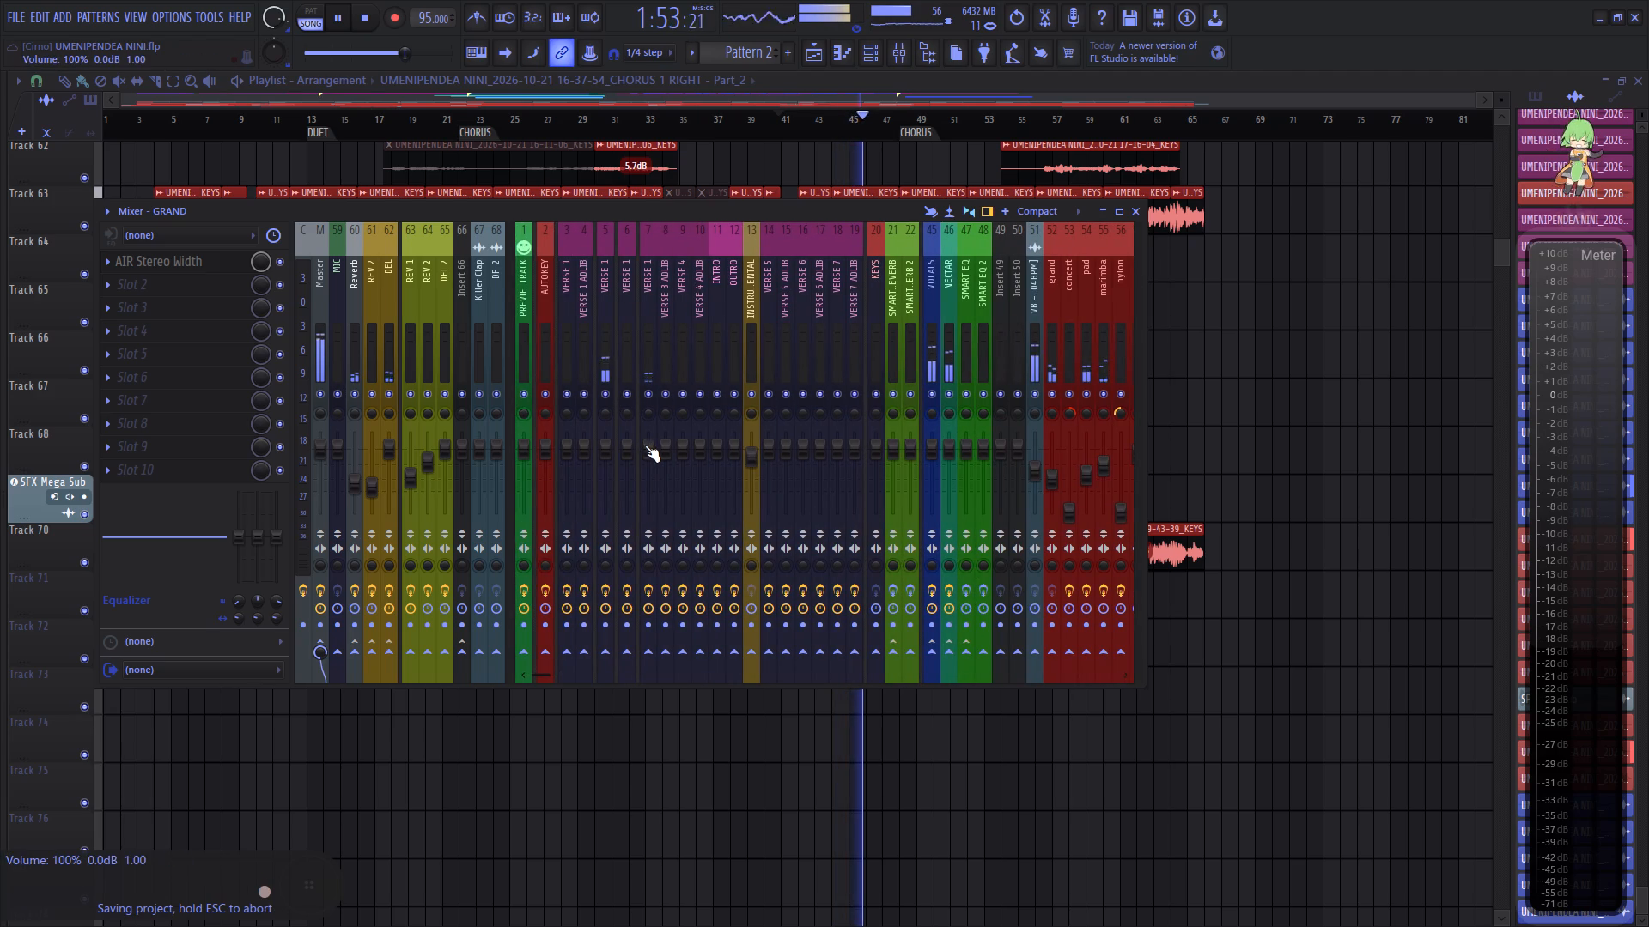
{"action": "scroll", "coordinate": [645, 445], "scroll_direction": "down", "scroll_amount": 2}
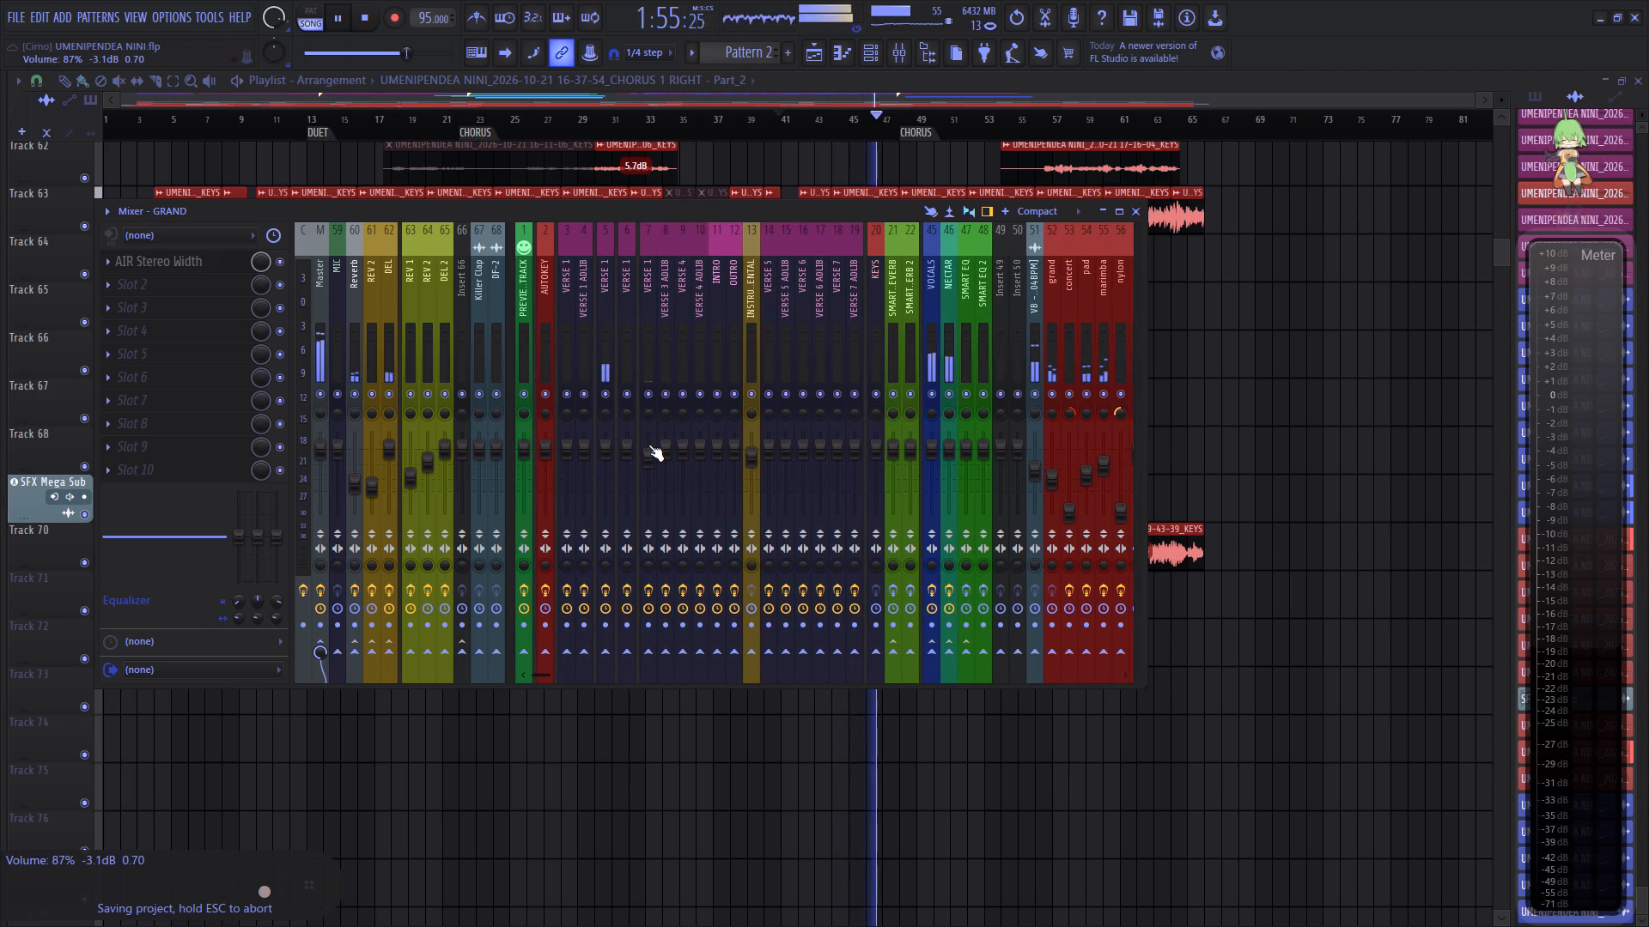
{"action": "scroll", "coordinate": [648, 445], "scroll_direction": "down", "scroll_amount": 1}
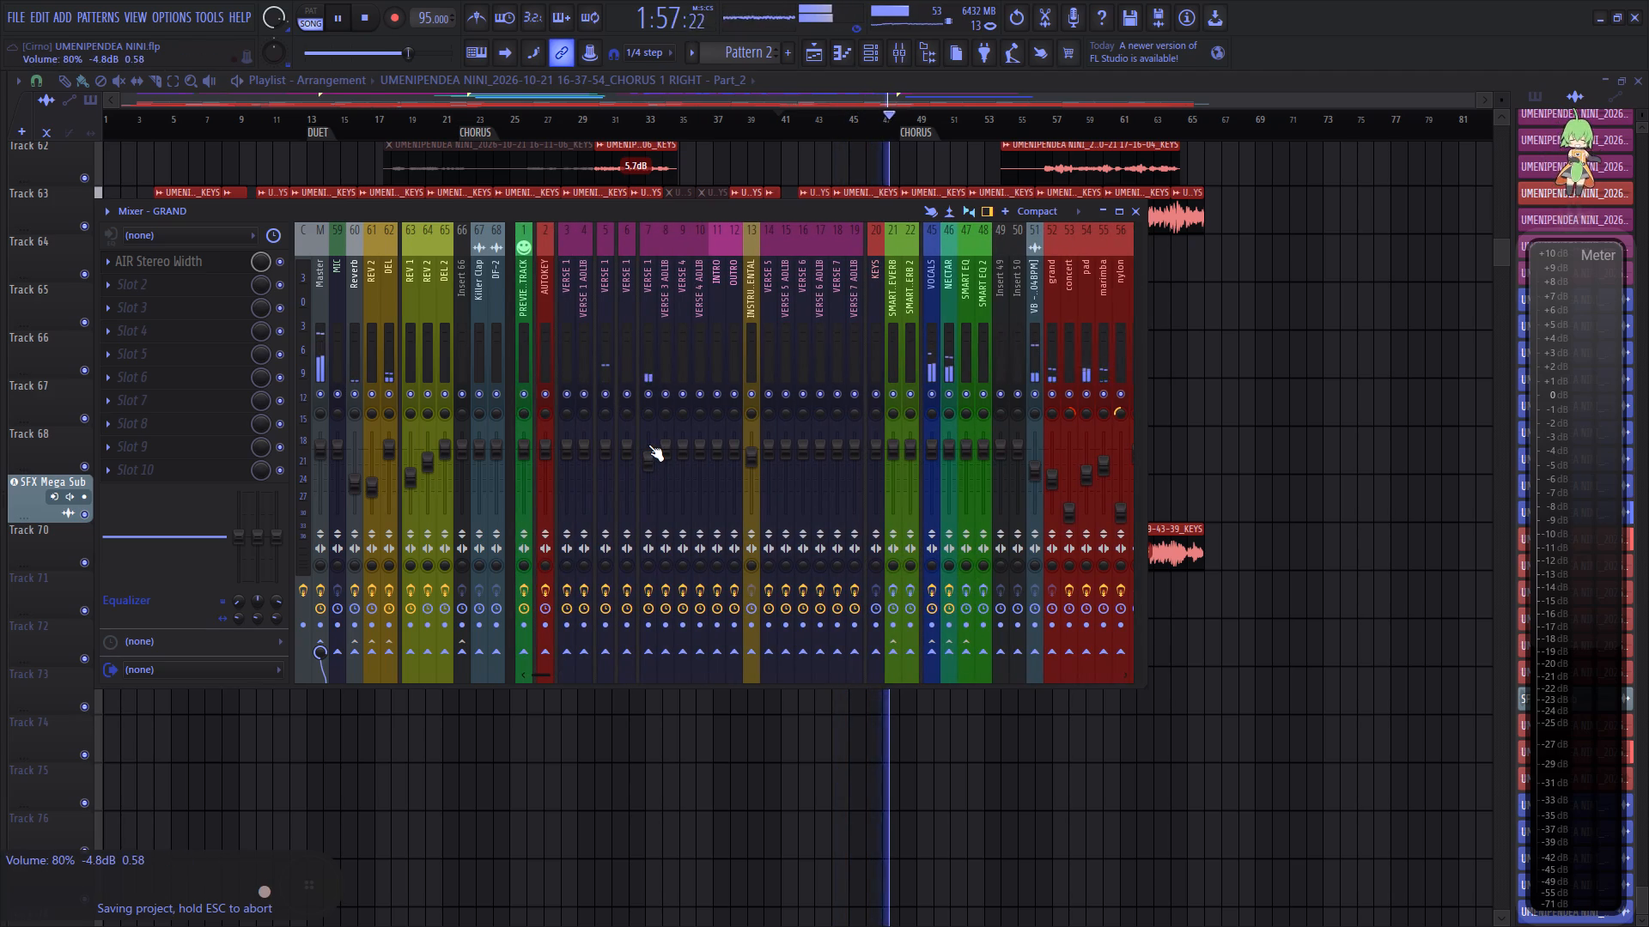
{"action": "scroll", "coordinate": [648, 445], "scroll_direction": "up", "scroll_amount": 1}
{"action": "scroll", "coordinate": [648, 445], "scroll_direction": "down", "scroll_amount": 1}
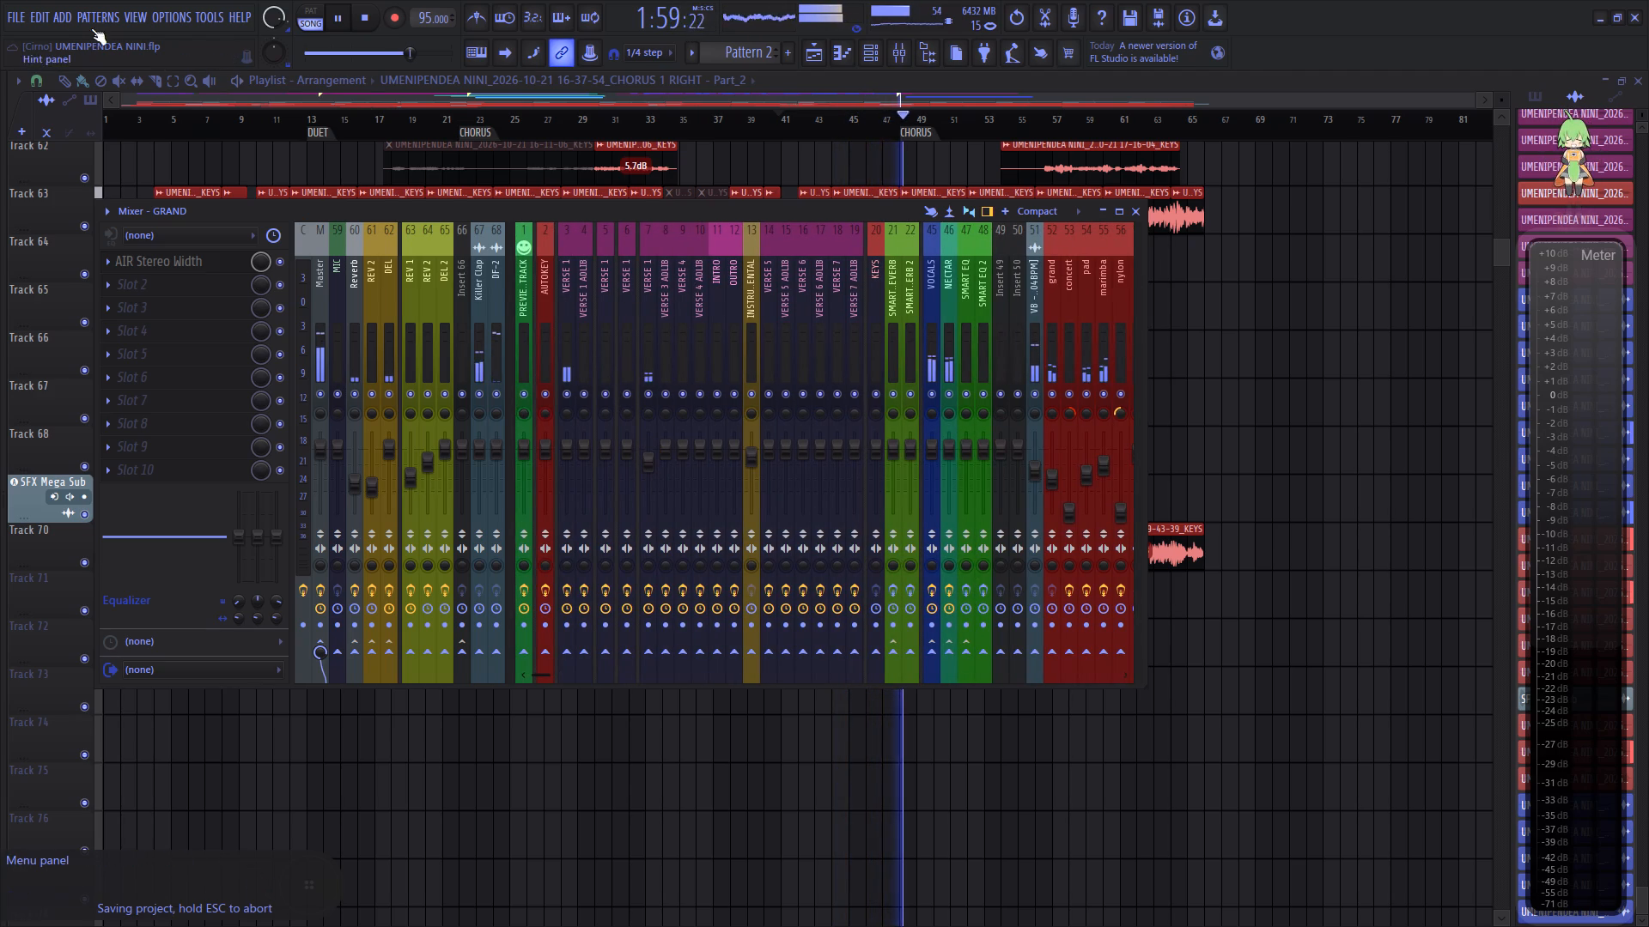
{"action": "left_click", "coordinate": [21, 7]}
{"action": "left_click", "coordinate": [46, 98]}
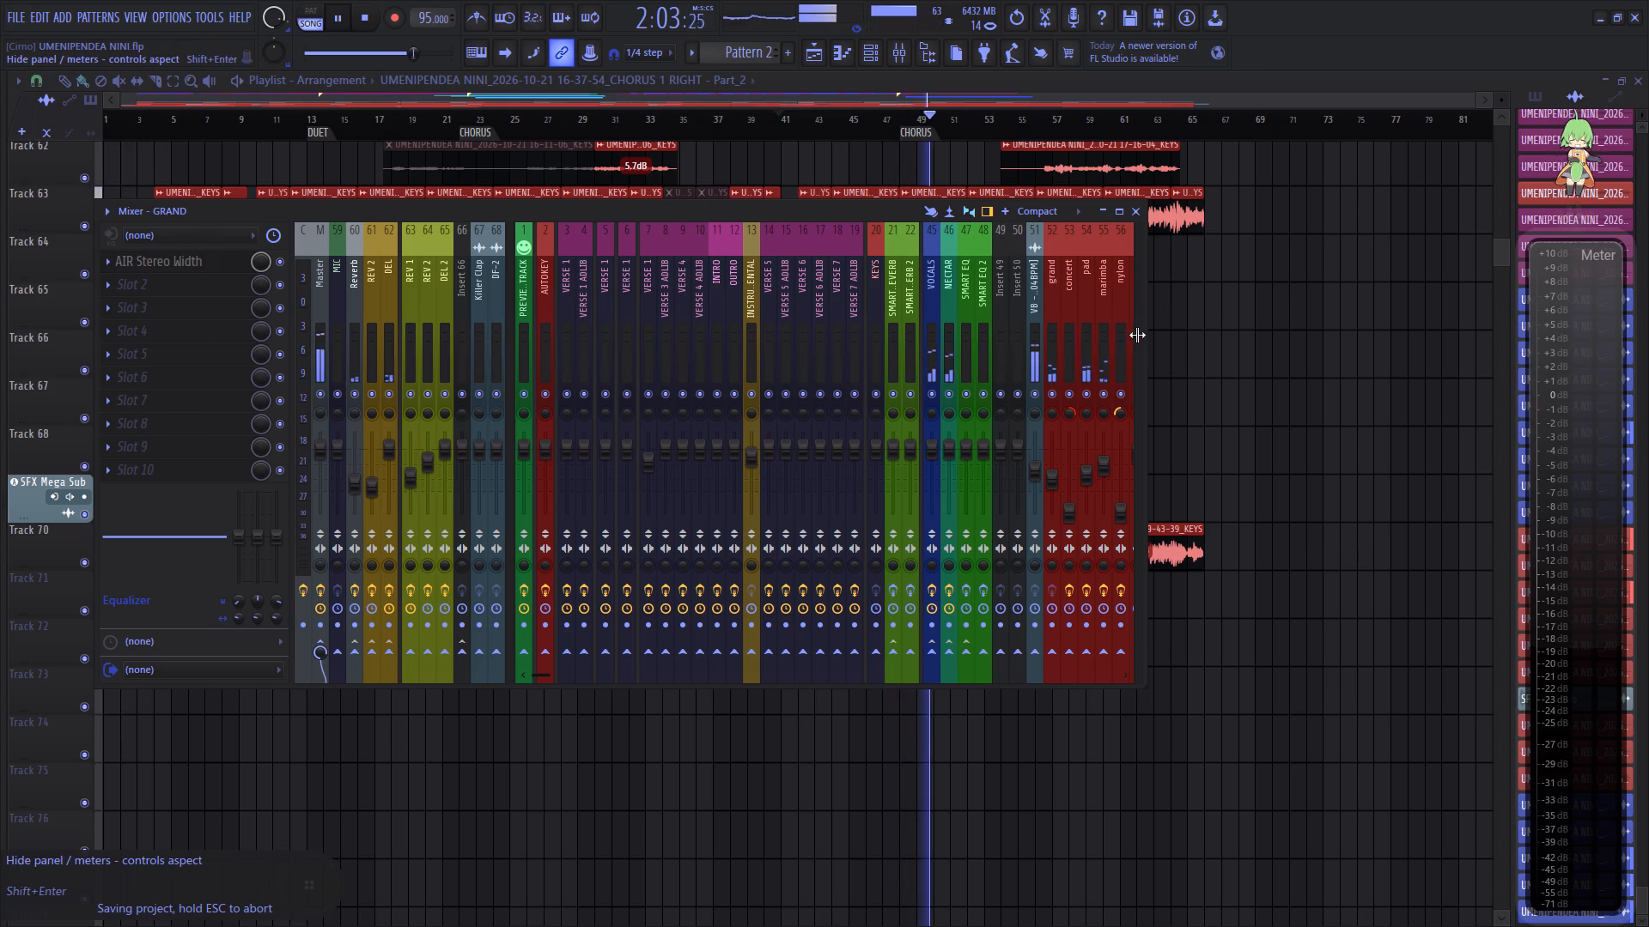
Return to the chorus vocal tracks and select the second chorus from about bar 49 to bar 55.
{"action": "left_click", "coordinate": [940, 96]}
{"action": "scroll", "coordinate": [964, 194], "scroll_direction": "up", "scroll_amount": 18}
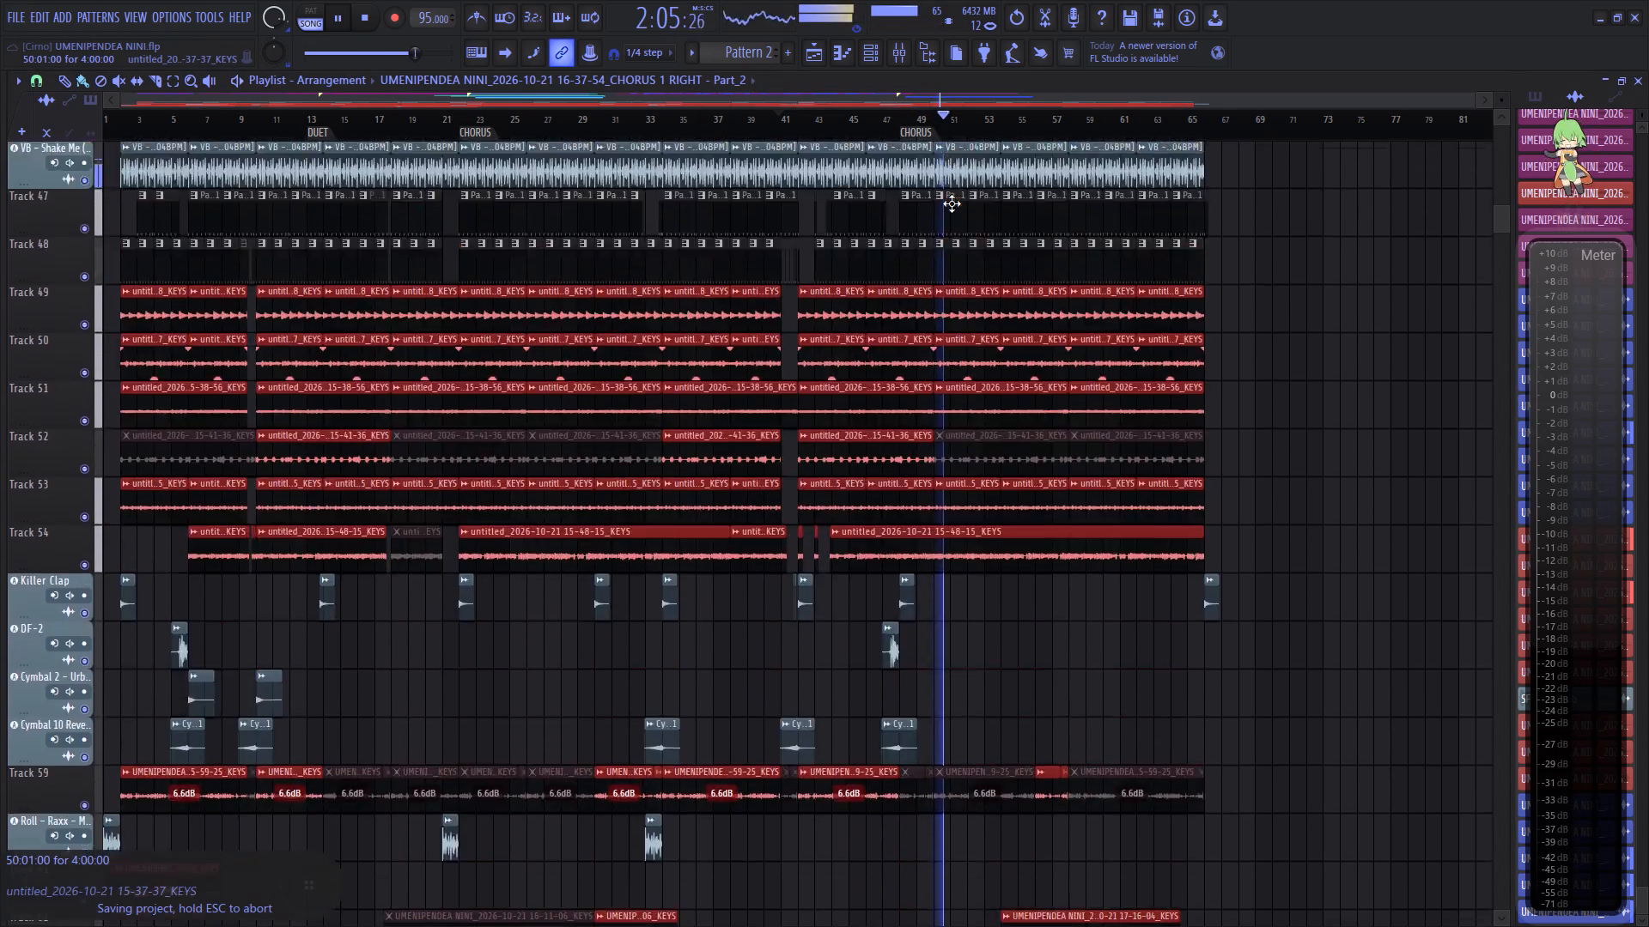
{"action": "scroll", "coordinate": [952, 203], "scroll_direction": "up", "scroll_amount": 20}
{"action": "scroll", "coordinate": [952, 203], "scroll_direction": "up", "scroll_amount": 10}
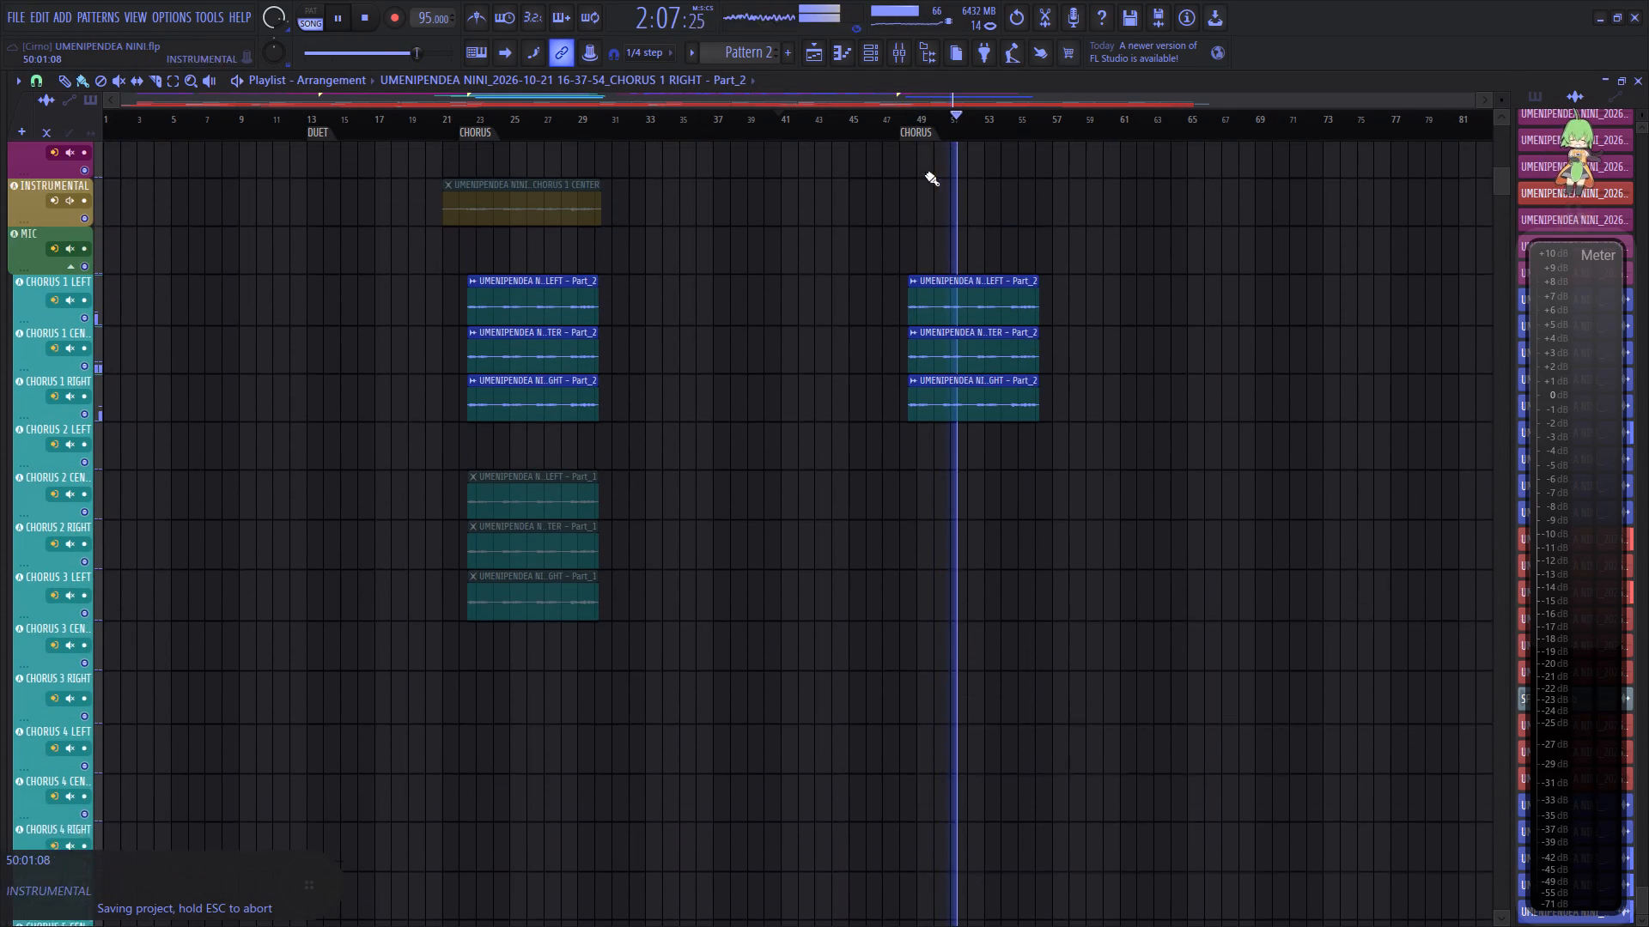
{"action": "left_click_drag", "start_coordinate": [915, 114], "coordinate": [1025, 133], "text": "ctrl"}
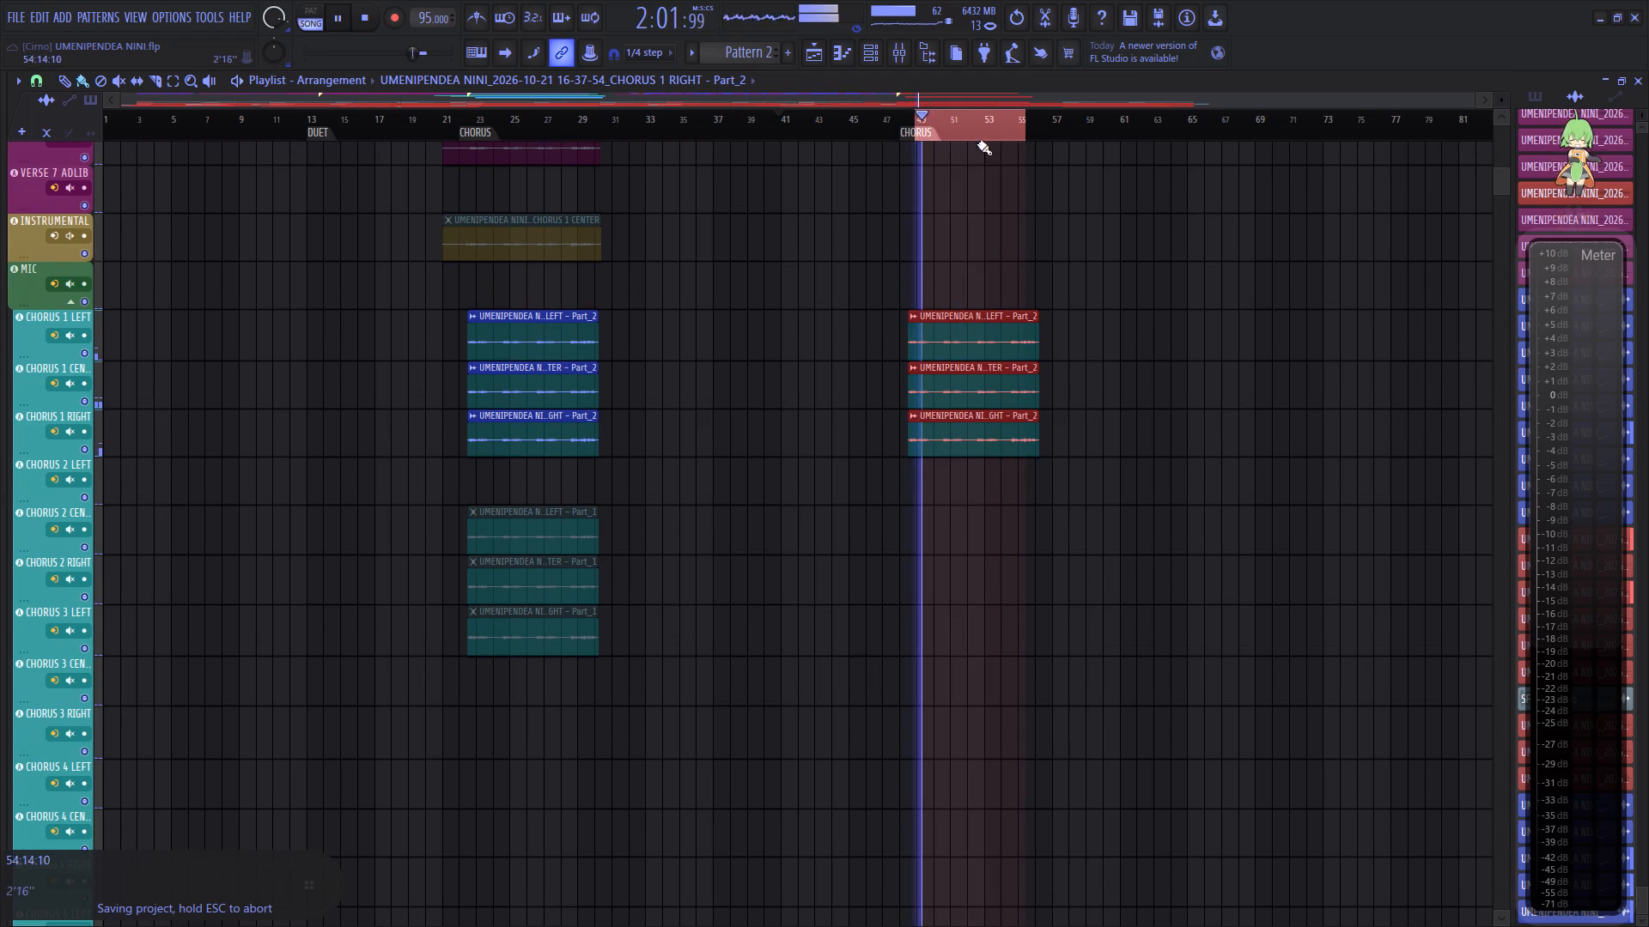
Move the playback position to the start of the first chorus near bar 22 and stop playback.
{"action": "left_click", "coordinate": [457, 113]}
{"action": "double_click", "coordinate": [465, 121]}
{"action": "scroll", "coordinate": [478, 129], "scroll_direction": "up", "scroll_amount": 4}
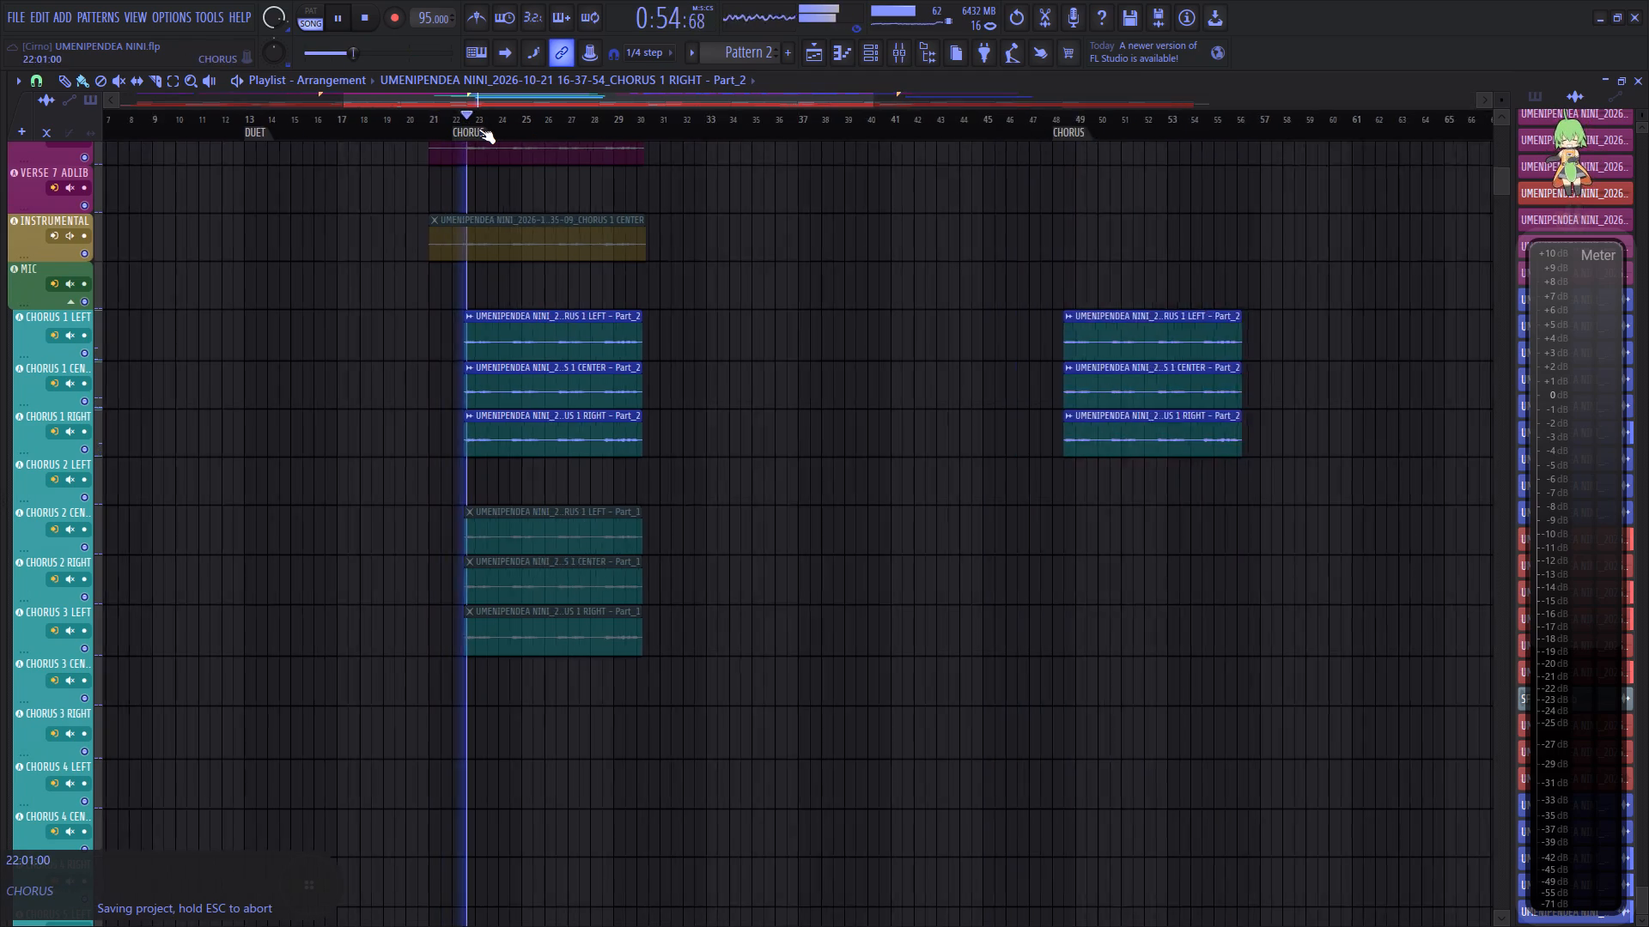
{"action": "scroll", "coordinate": [478, 129], "scroll_direction": "up", "scroll_amount": 13}
{"action": "key", "text": "space"}
{"action": "scroll", "coordinate": [326, 119], "scroll_direction": "up", "scroll_amount": 1}
{"action": "scroll", "coordinate": [326, 119], "scroll_direction": "down", "scroll_amount": 3}
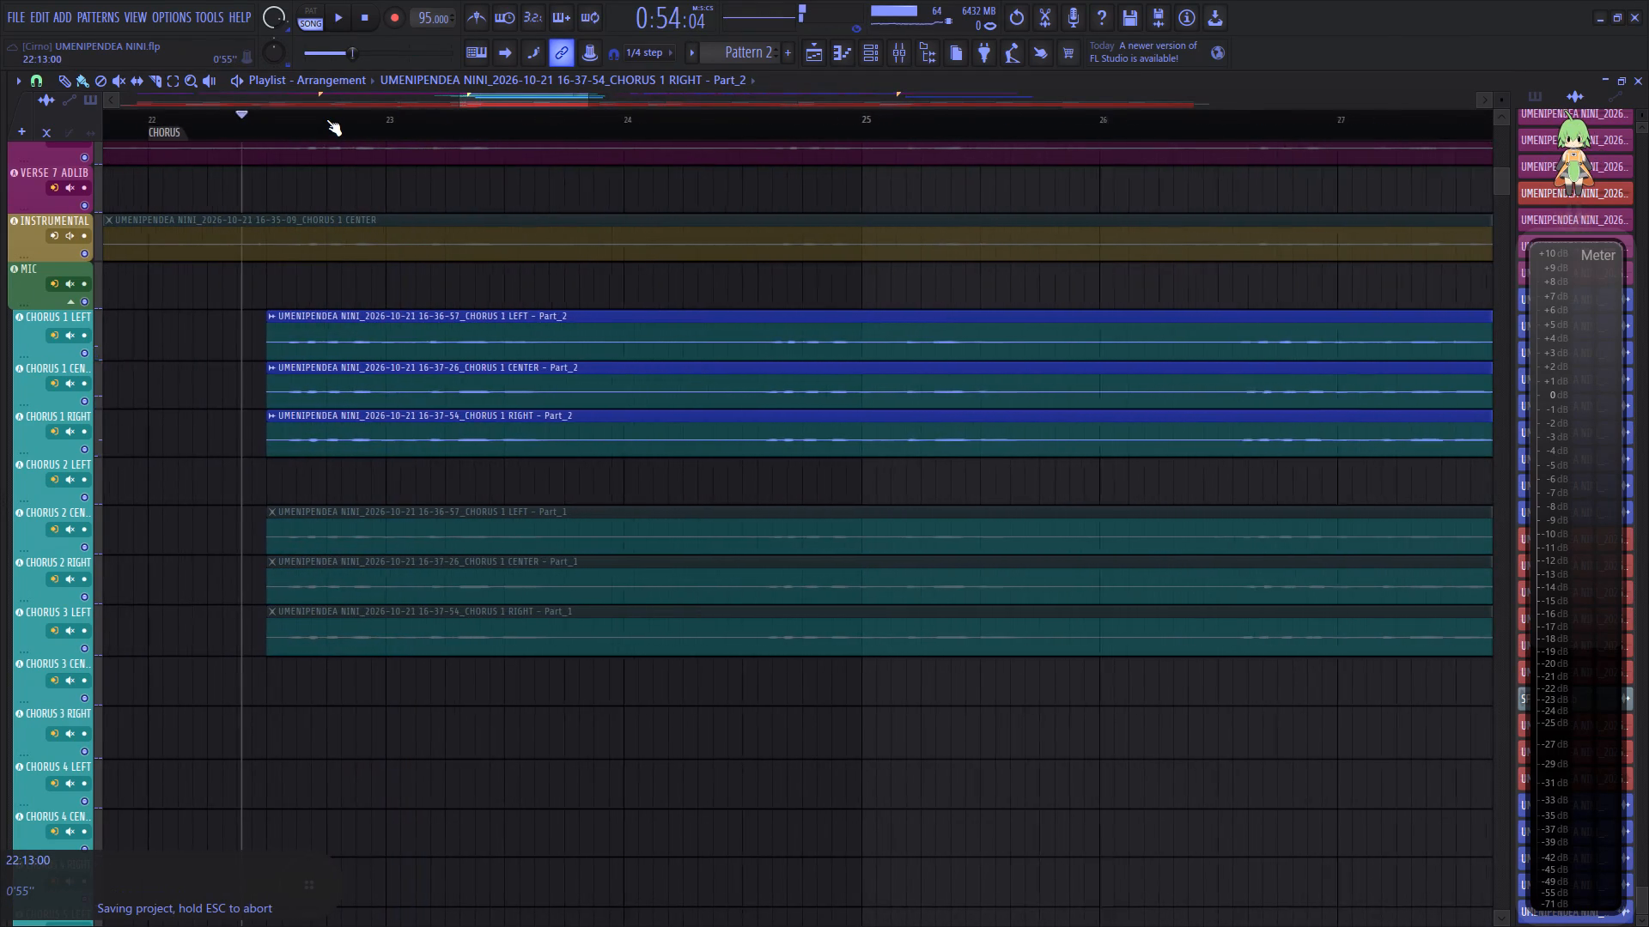
{"action": "scroll", "coordinate": [326, 119], "scroll_direction": "down", "scroll_amount": 3}
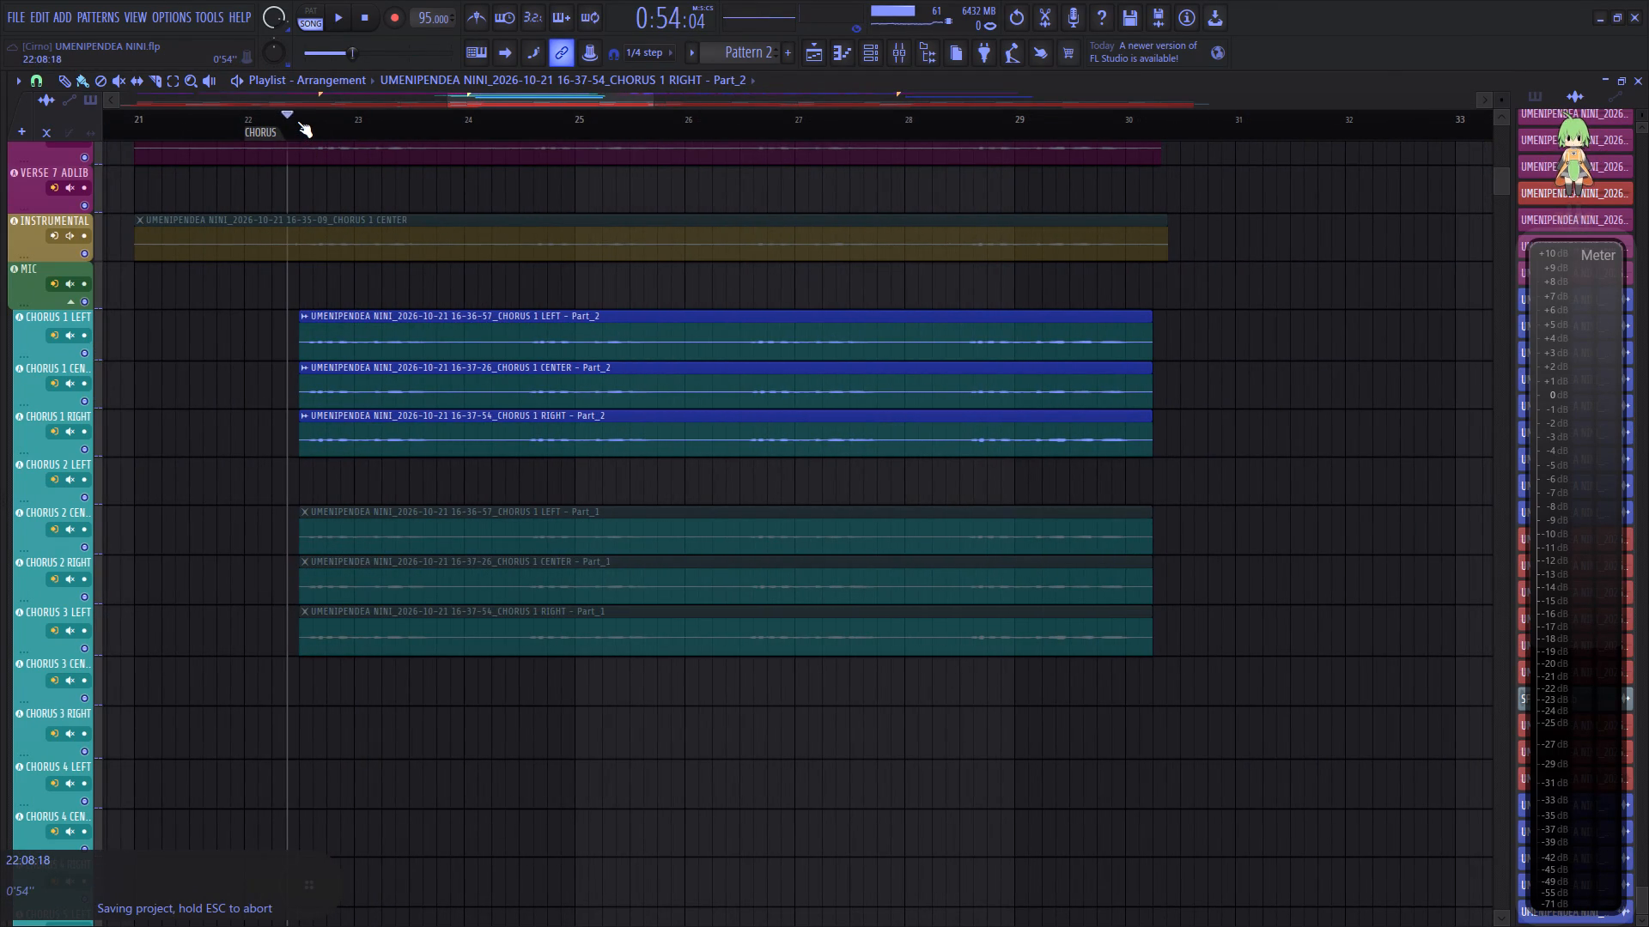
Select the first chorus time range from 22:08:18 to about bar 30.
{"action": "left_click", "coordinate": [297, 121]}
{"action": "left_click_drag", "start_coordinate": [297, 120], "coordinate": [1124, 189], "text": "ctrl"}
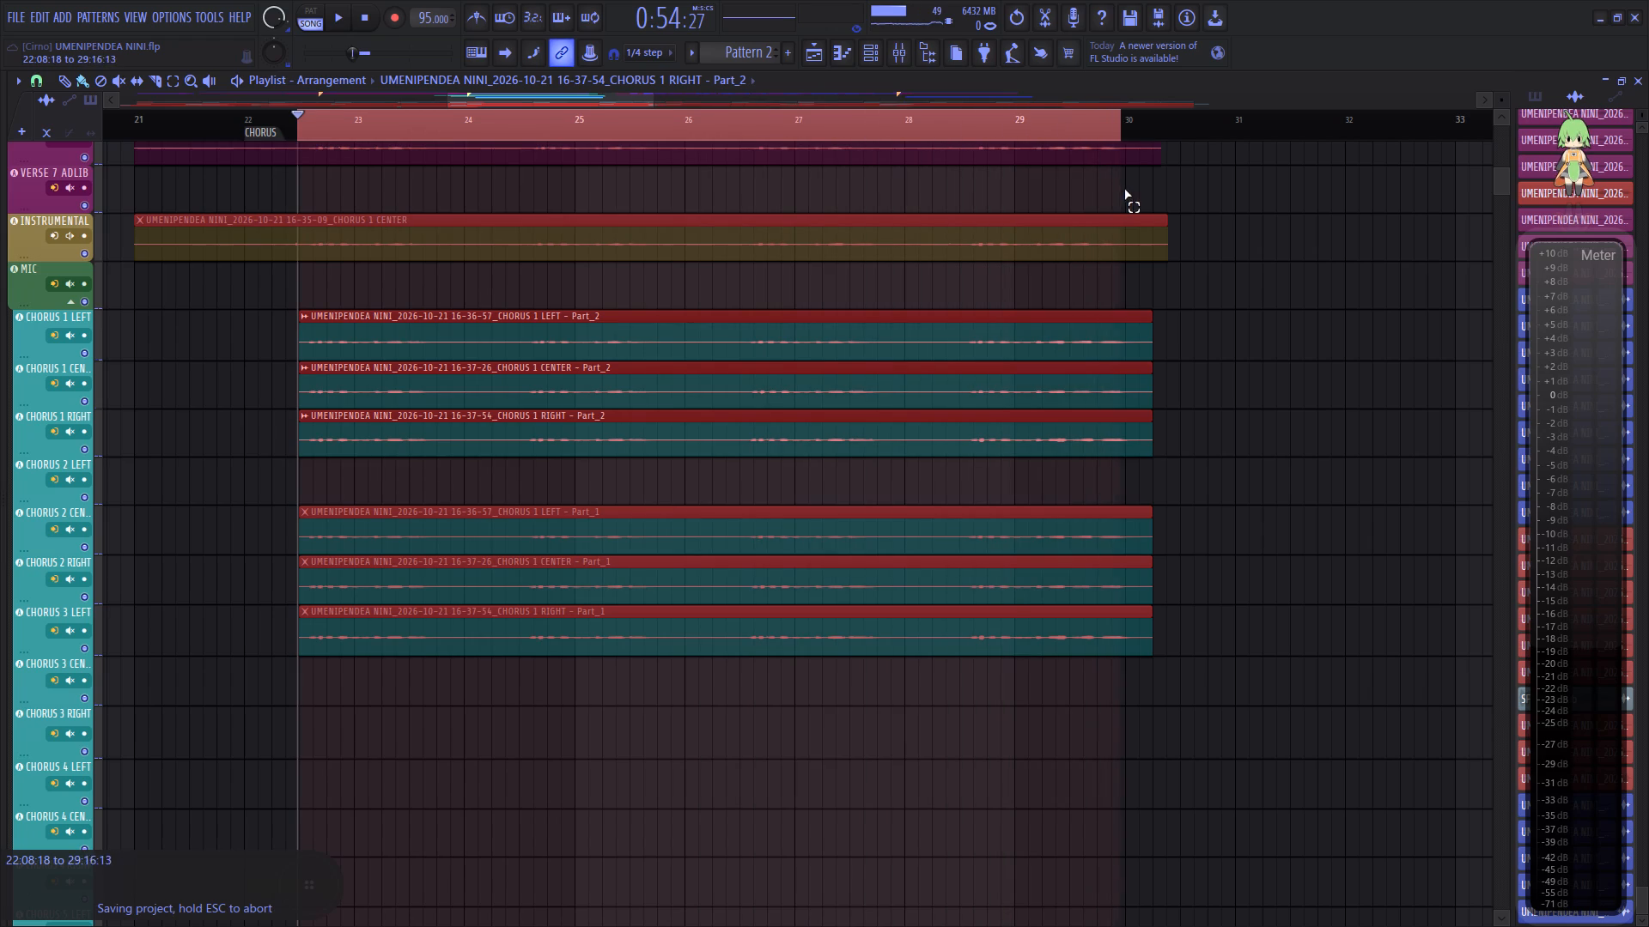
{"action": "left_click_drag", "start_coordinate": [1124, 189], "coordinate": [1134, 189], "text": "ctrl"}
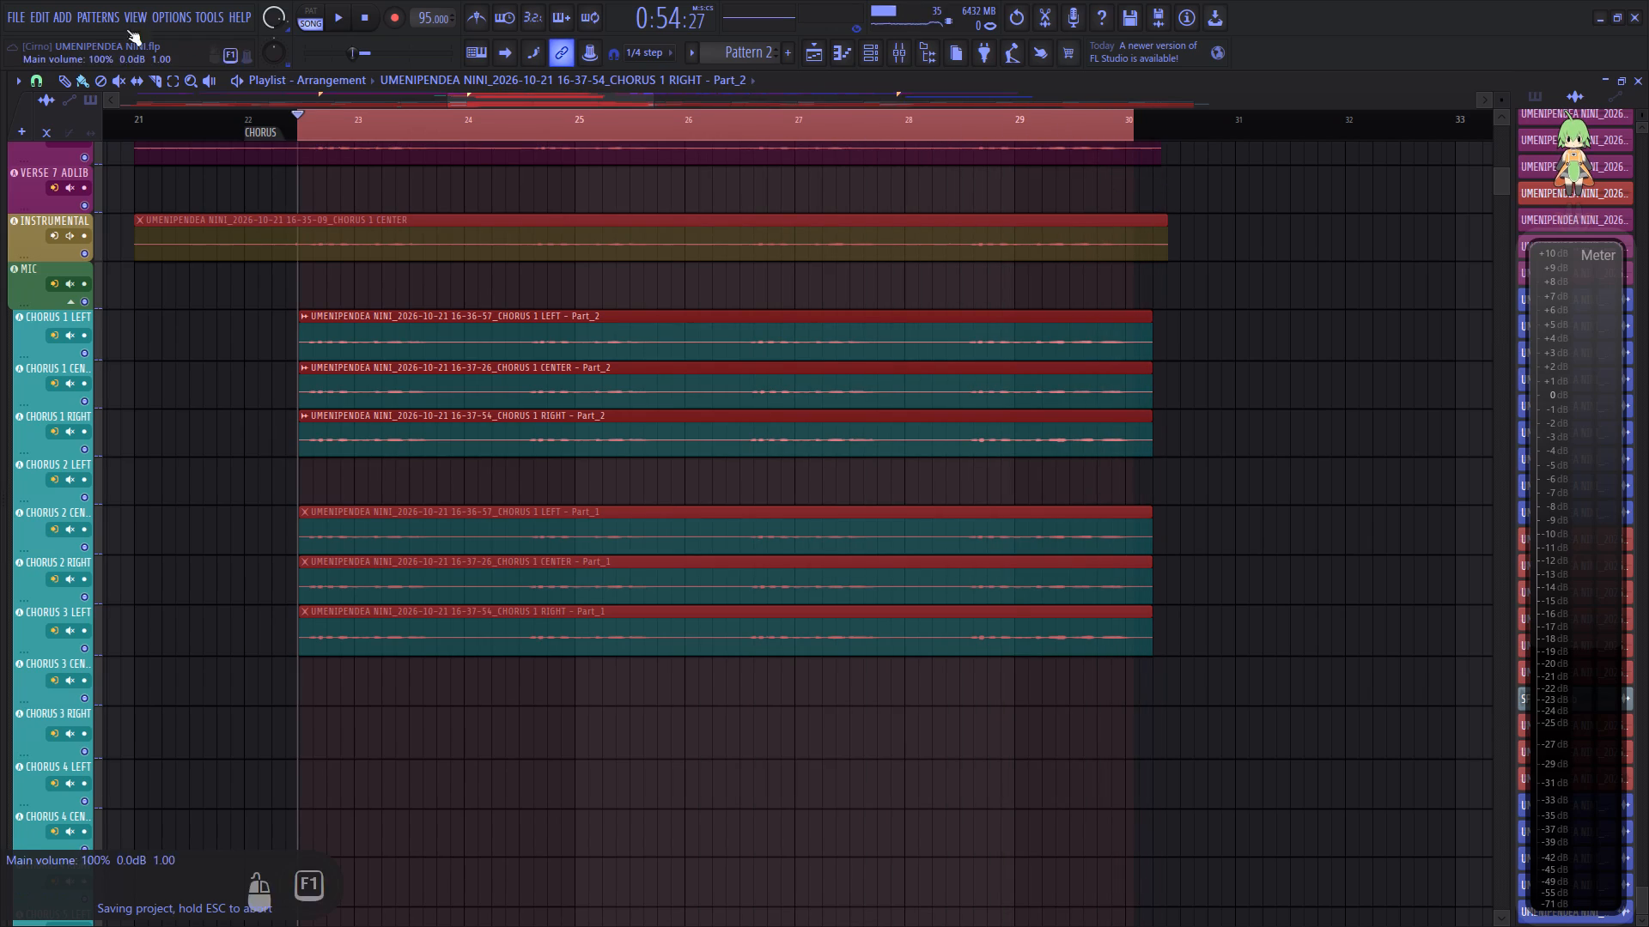
Set the playlist snap to Beat and reselect the first chorus from 22:09:00 to about the end of its vocal clips.
{"action": "left_click", "coordinate": [45, 79]}
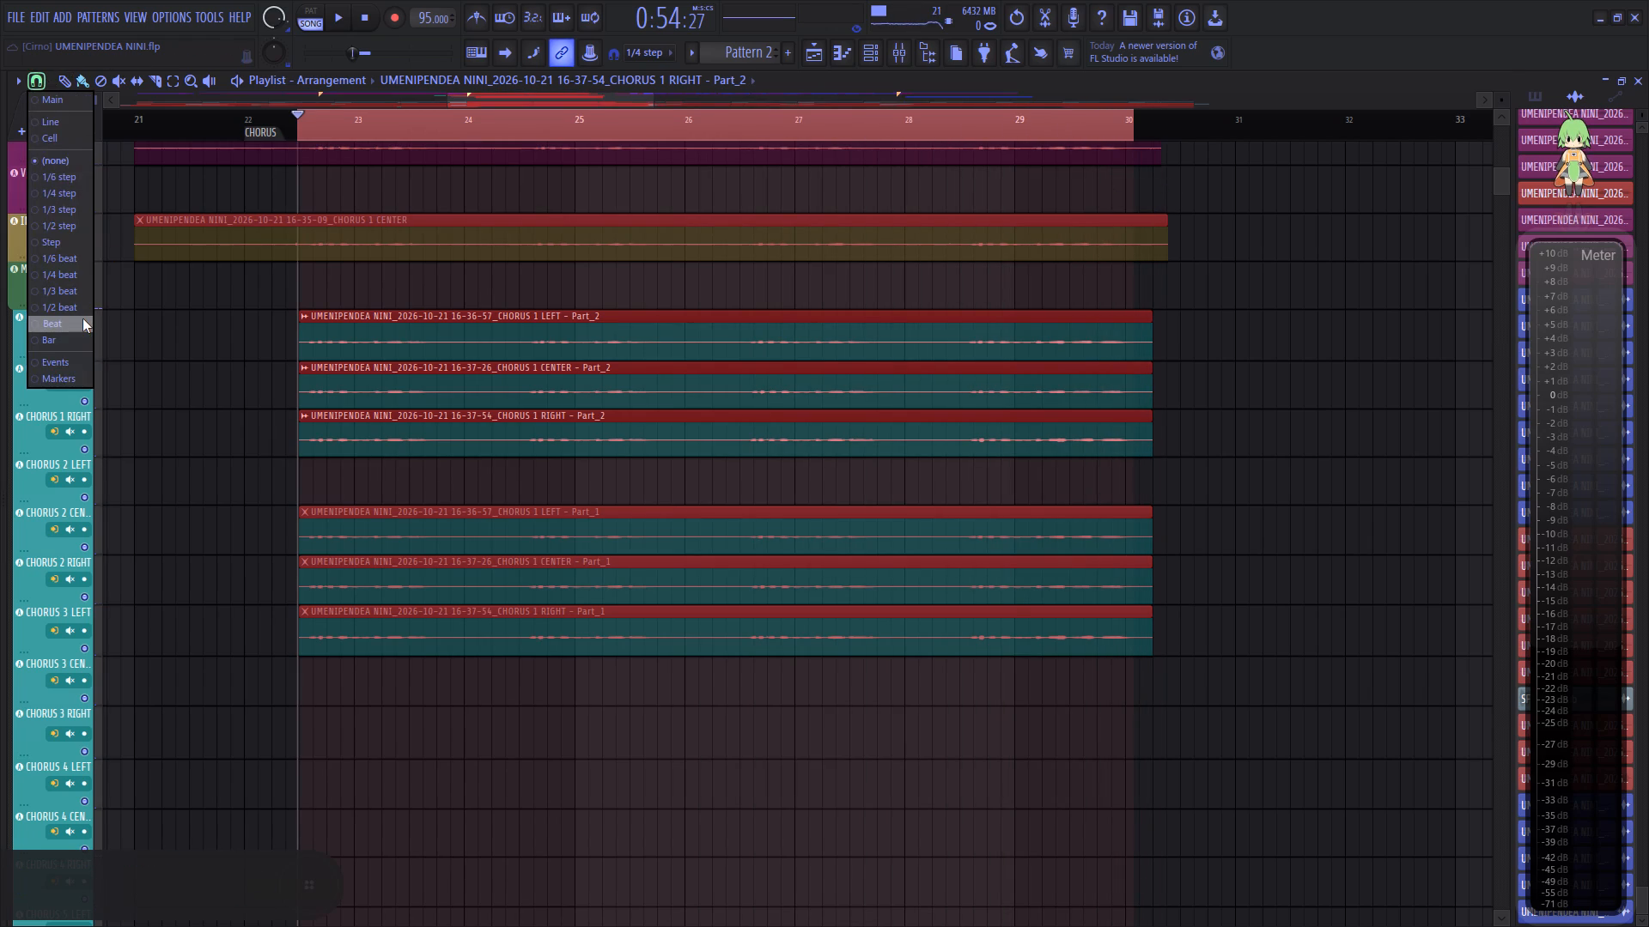
{"action": "left_click", "coordinate": [81, 320]}
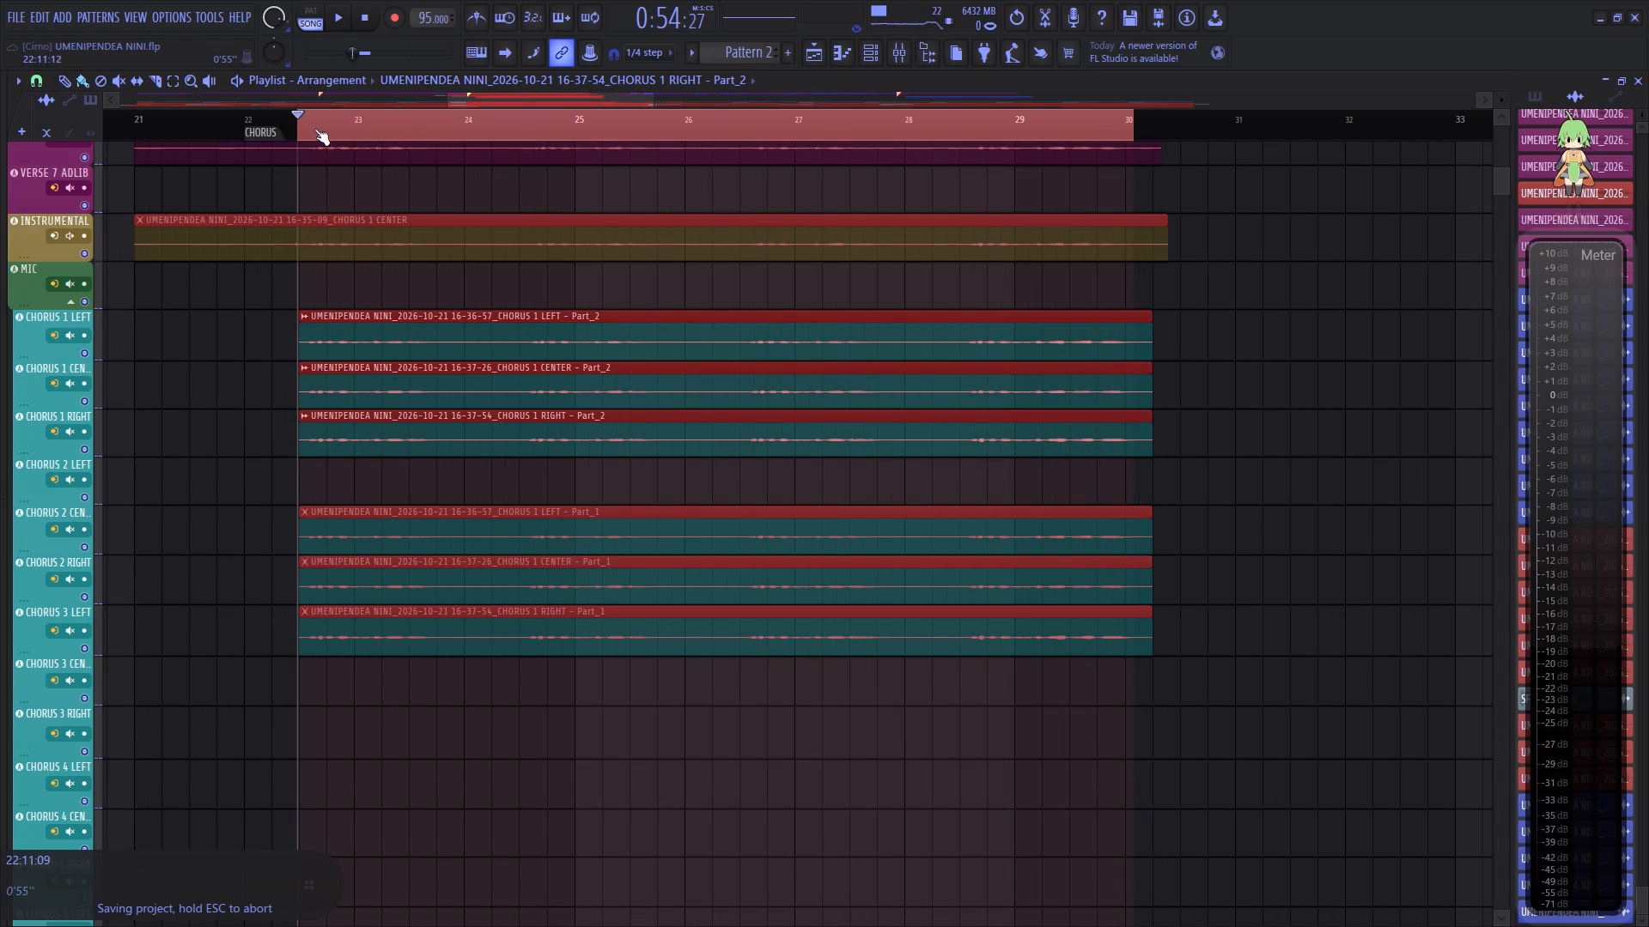
{"action": "double_click", "coordinate": [301, 126]}
{"action": "left_click_drag", "start_coordinate": [301, 124], "coordinate": [1030, 145], "text": "ctrl"}
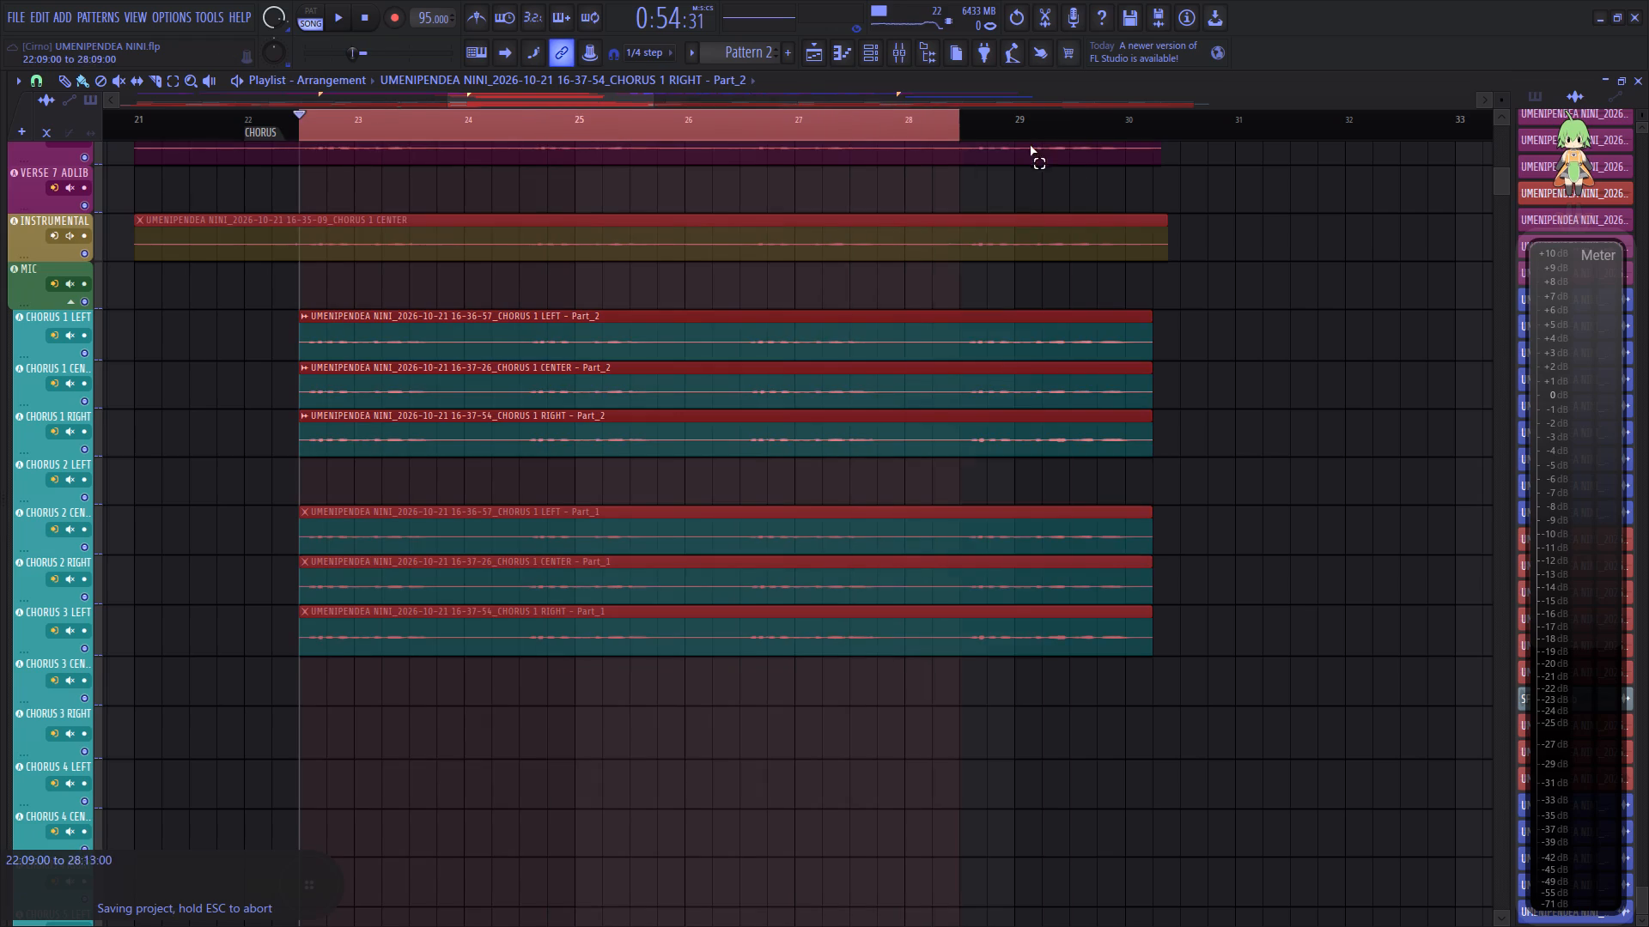
{"action": "left_click_drag", "start_coordinate": [1030, 145], "coordinate": [1151, 130], "text": "ctrl"}
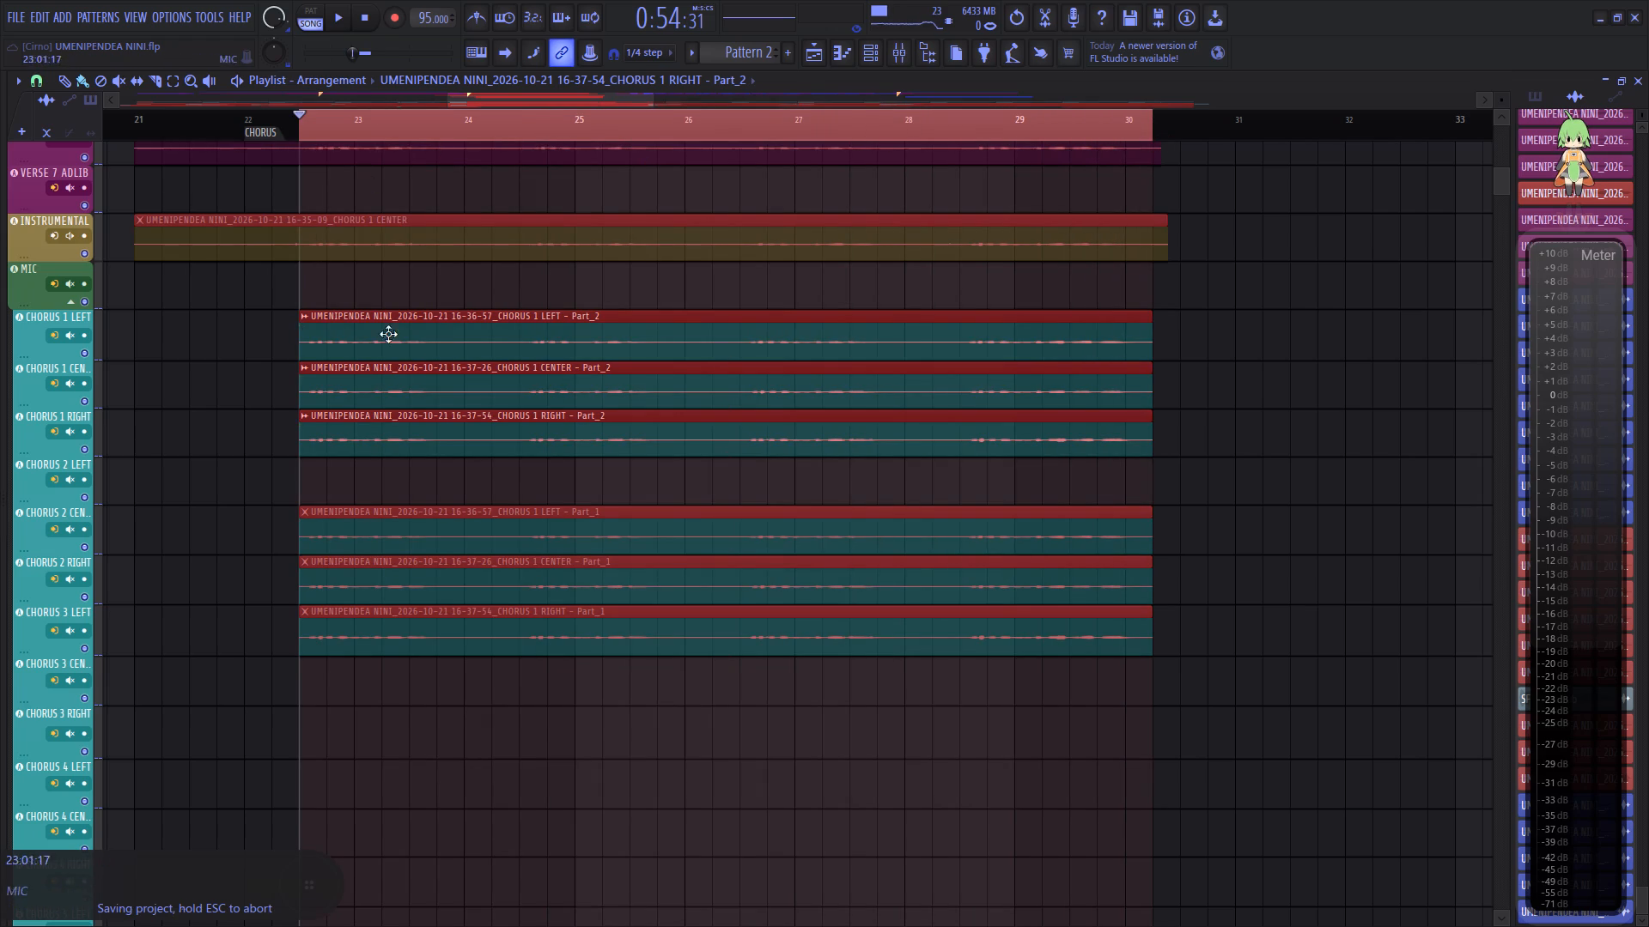
Move the three muted Part_1 chorus clips down from the CHORUS 2 and 3 tracks to around the CHORUS 6 tracks.
{"action": "left_click", "coordinate": [441, 526]}
{"action": "left_click", "coordinate": [268, 439]}
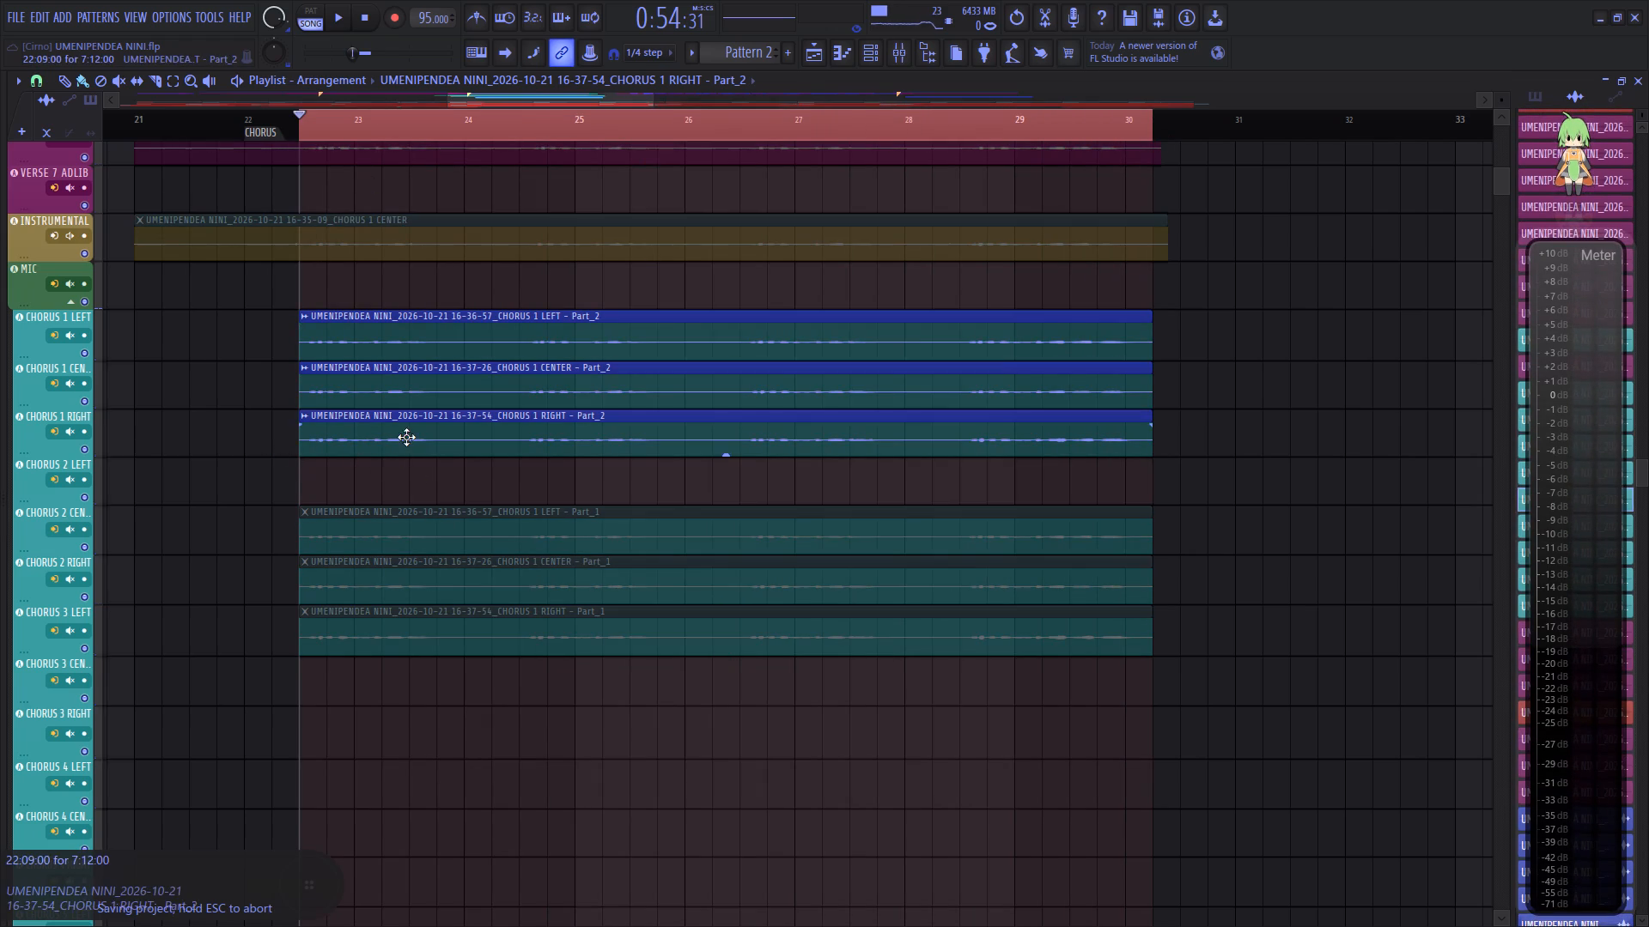
{"action": "left_click_drag", "start_coordinate": [477, 676], "coordinate": [494, 539], "text": "ctrl"}
{"action": "left_click", "coordinate": [493, 547]}
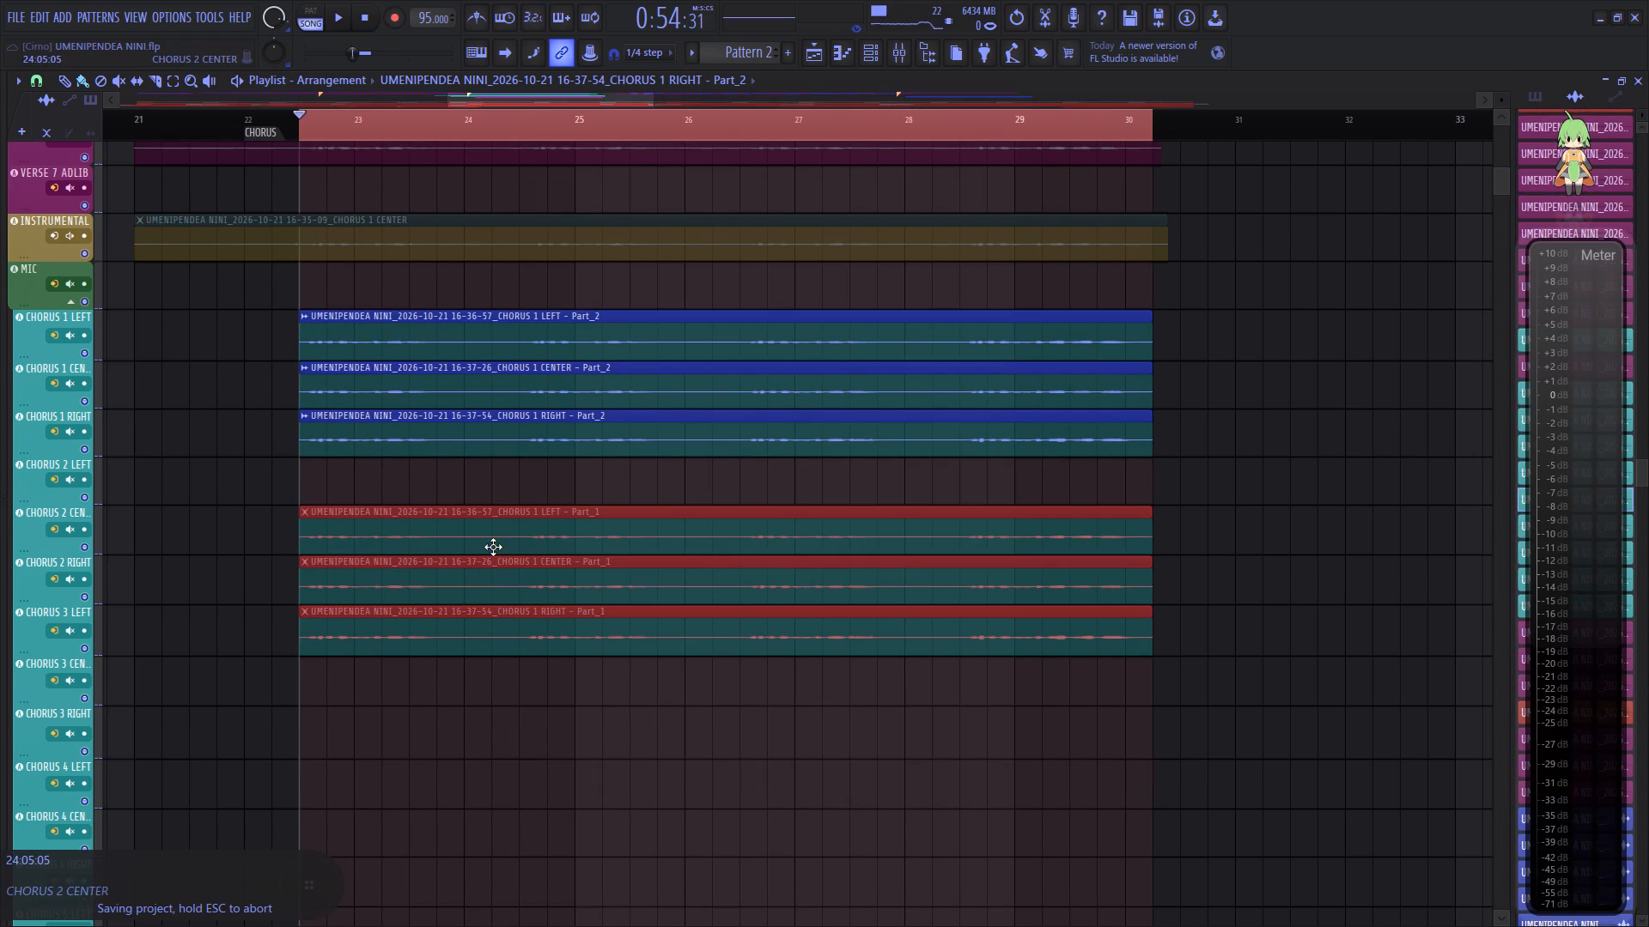
{"action": "key", "text": "Down"}
{"action": "key", "text": "Down"}
{"action": "key", "text": "Down"}
{"action": "key", "text": "Down"}
{"action": "key", "text": "Down"}
{"action": "key", "text": "Down"}
{"action": "key", "text": "Down"}
{"action": "key", "text": "Down"}
{"action": "key", "text": "Down"}
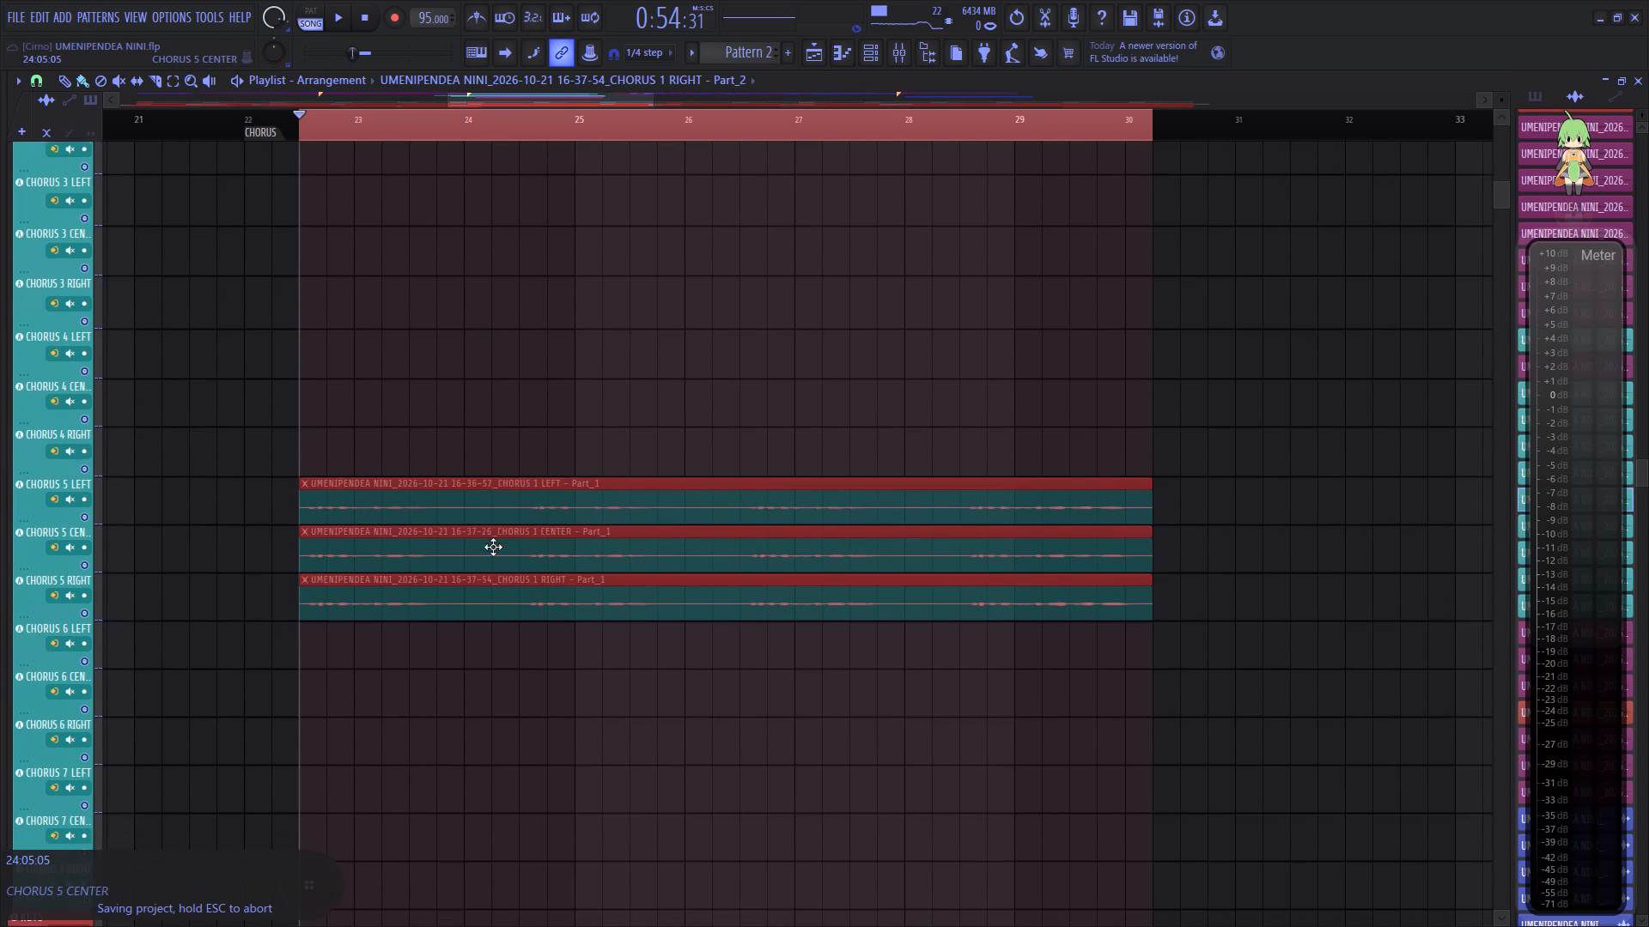
{"action": "key", "text": "Down"}
{"action": "key", "text": "Down"}
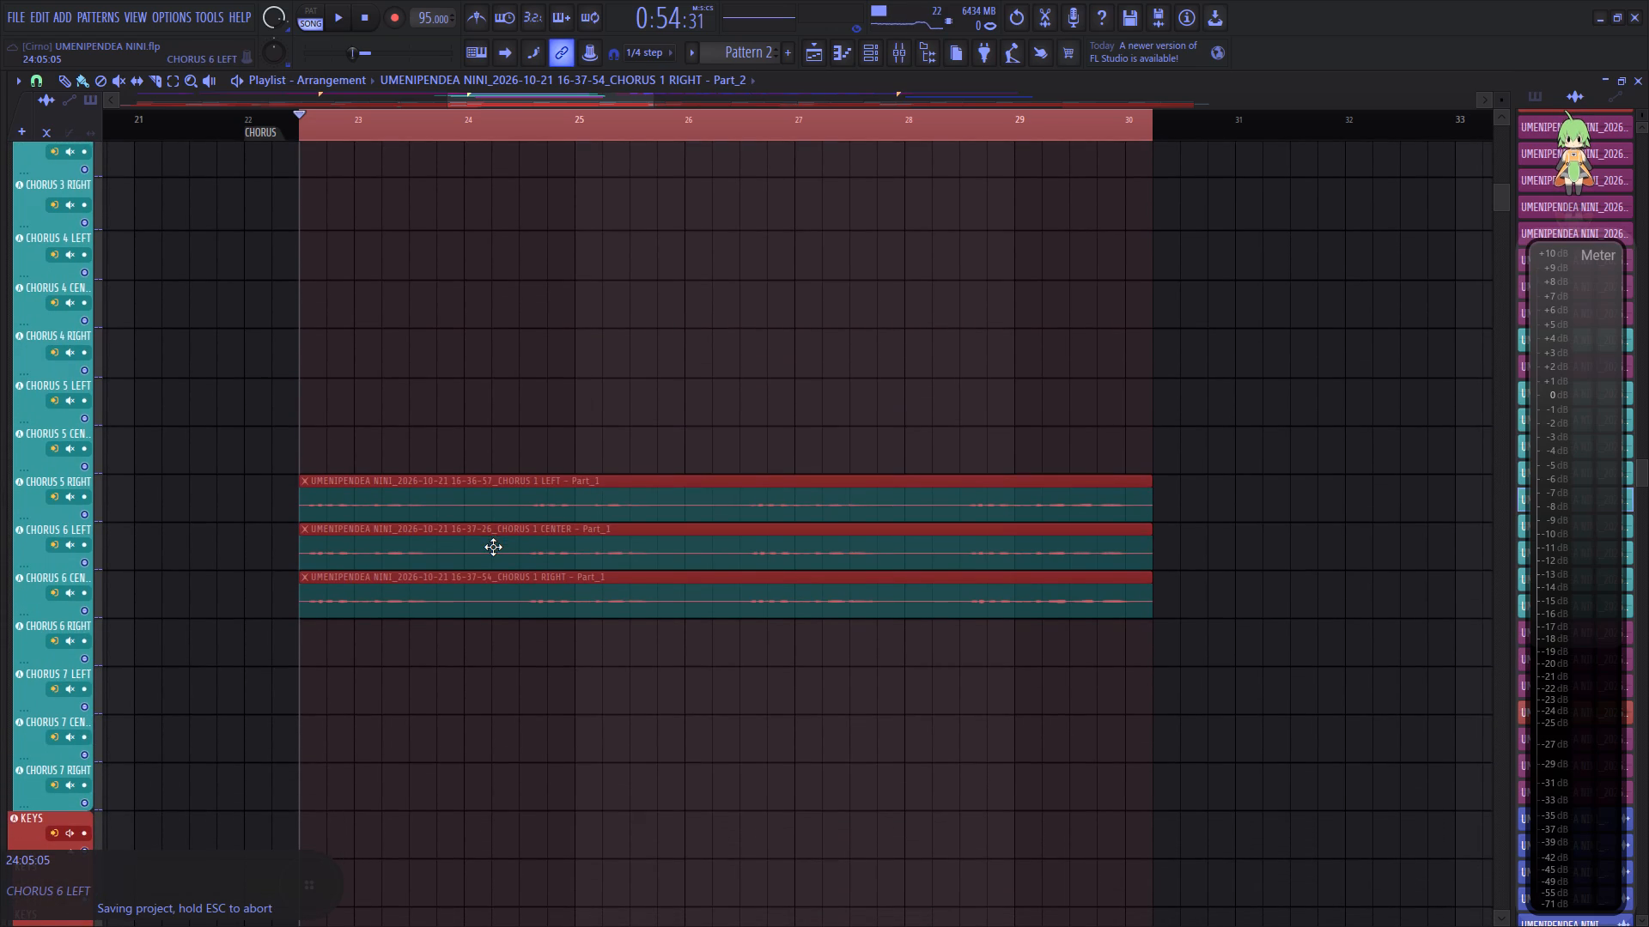
{"action": "key", "text": "Down"}
Place a unique copy of the CHORUS 1 LEFT Part_2 clip on the CHORUS 2 LEFT track at 22:09:00.
{"action": "scroll", "coordinate": [472, 528], "scroll_direction": "up", "scroll_amount": 17}
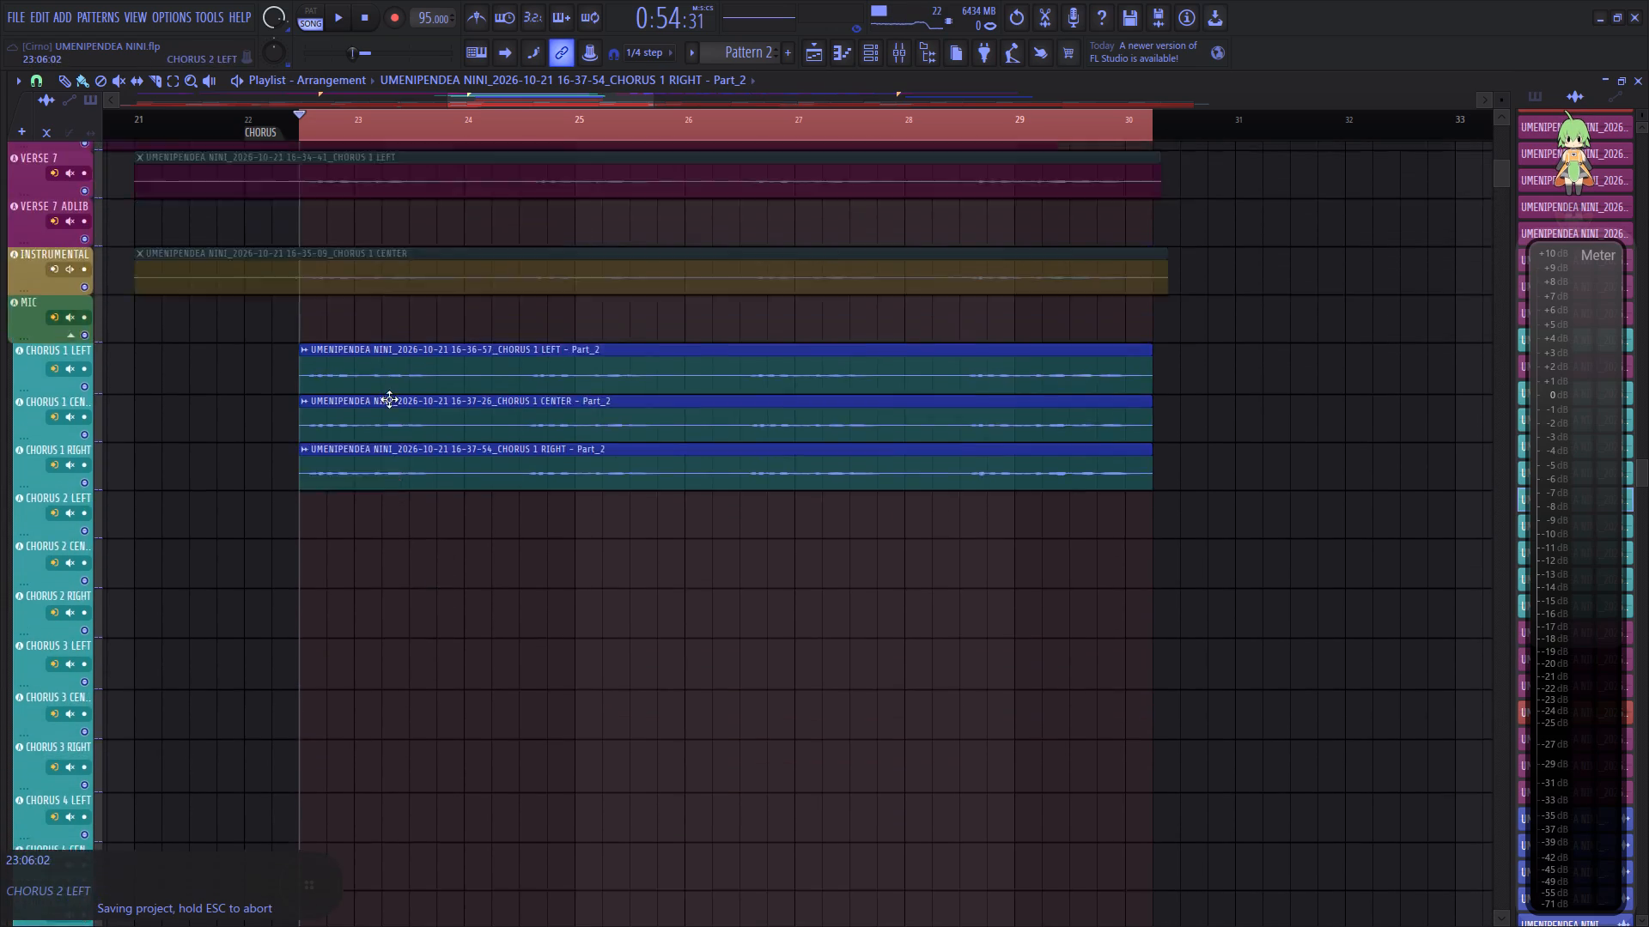
{"action": "left_click", "coordinate": [368, 556]}
{"action": "scroll", "coordinate": [370, 559], "scroll_direction": "down", "scroll_amount": 7}
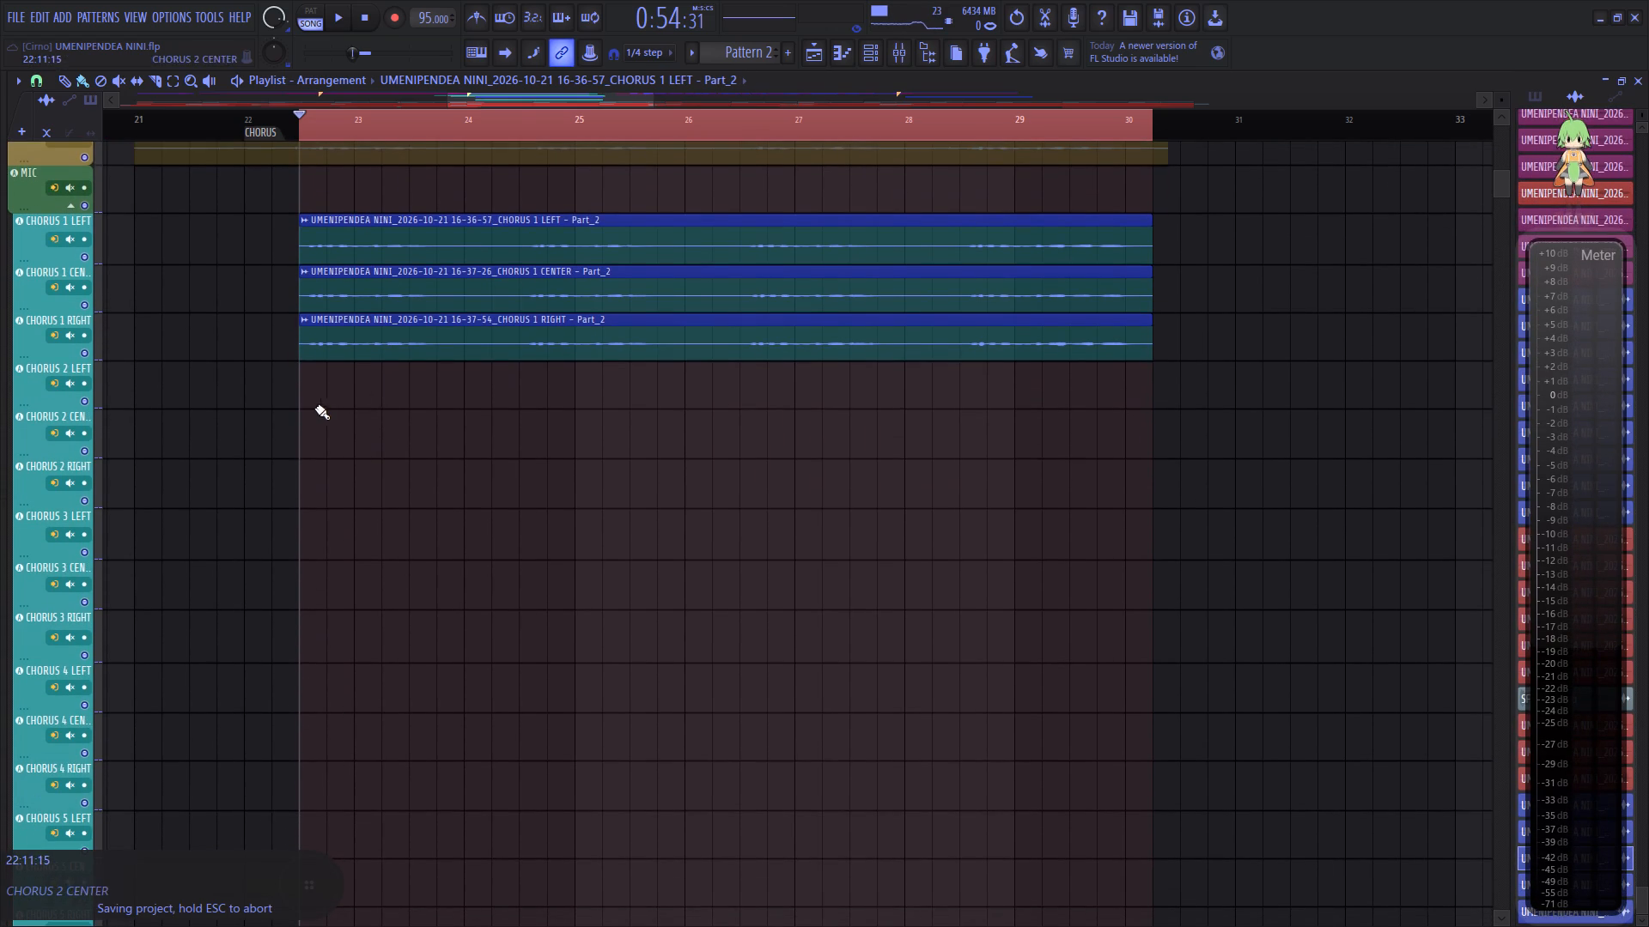
{"action": "left_click", "coordinate": [307, 394]}
{"action": "left_click", "coordinate": [968, 551]}
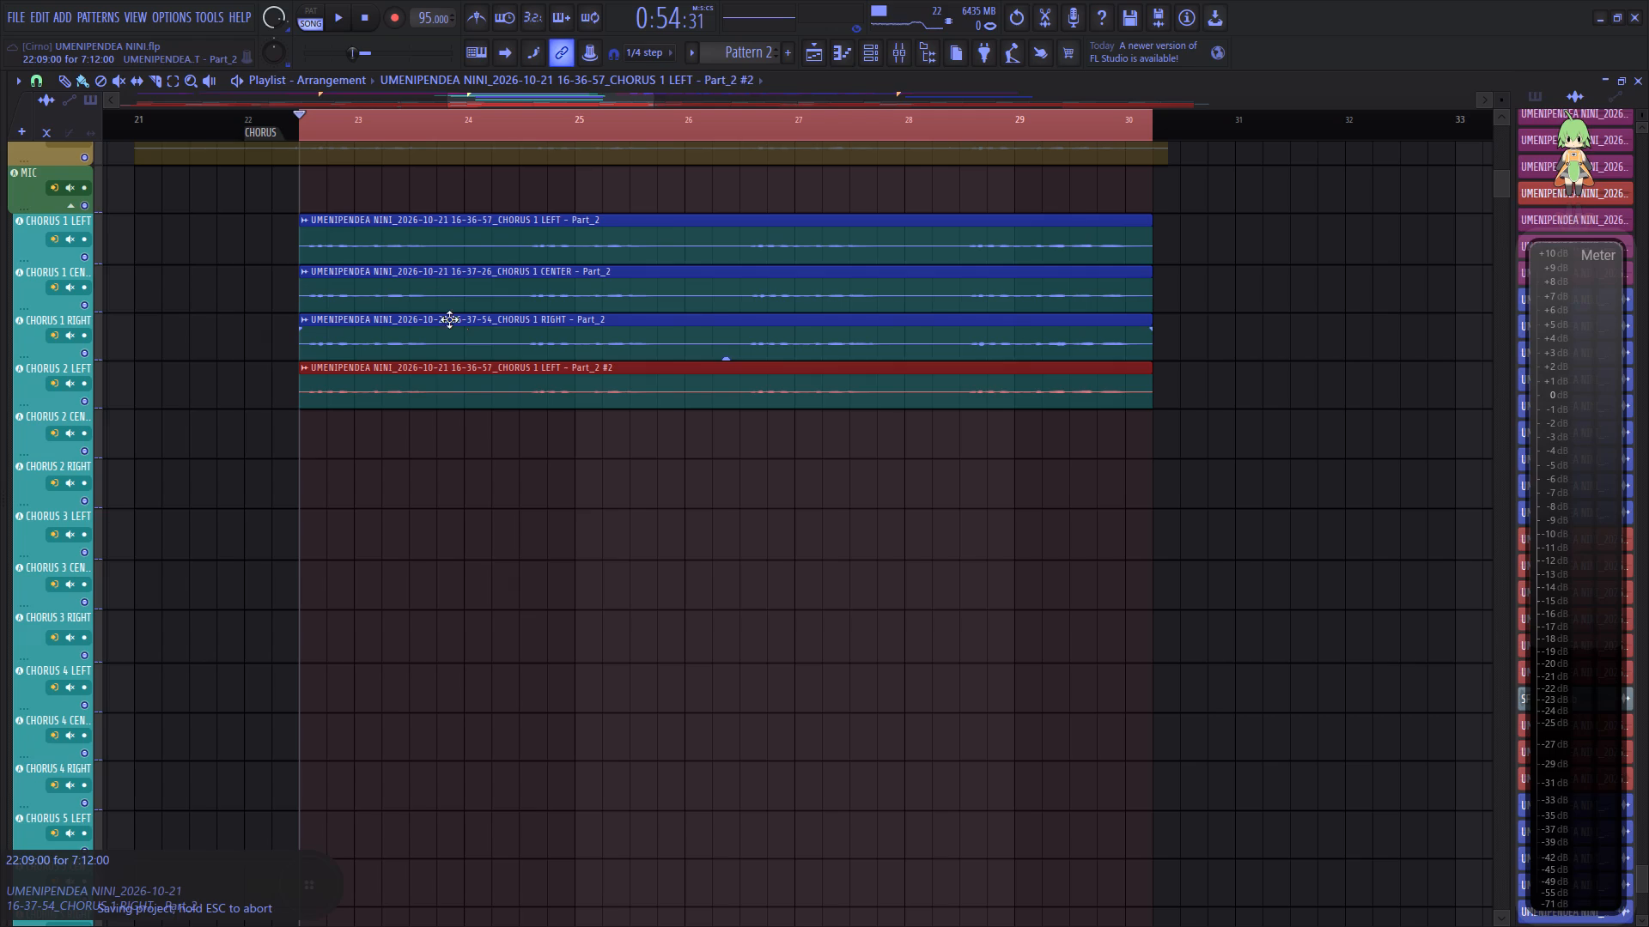
Place a unique copy of the CHORUS 1 CENTER Part_2 clip on the CHORUS 2 CENTER track at 22:09:00.
{"action": "left_click", "coordinate": [440, 294]}
{"action": "left_click", "coordinate": [303, 442]}
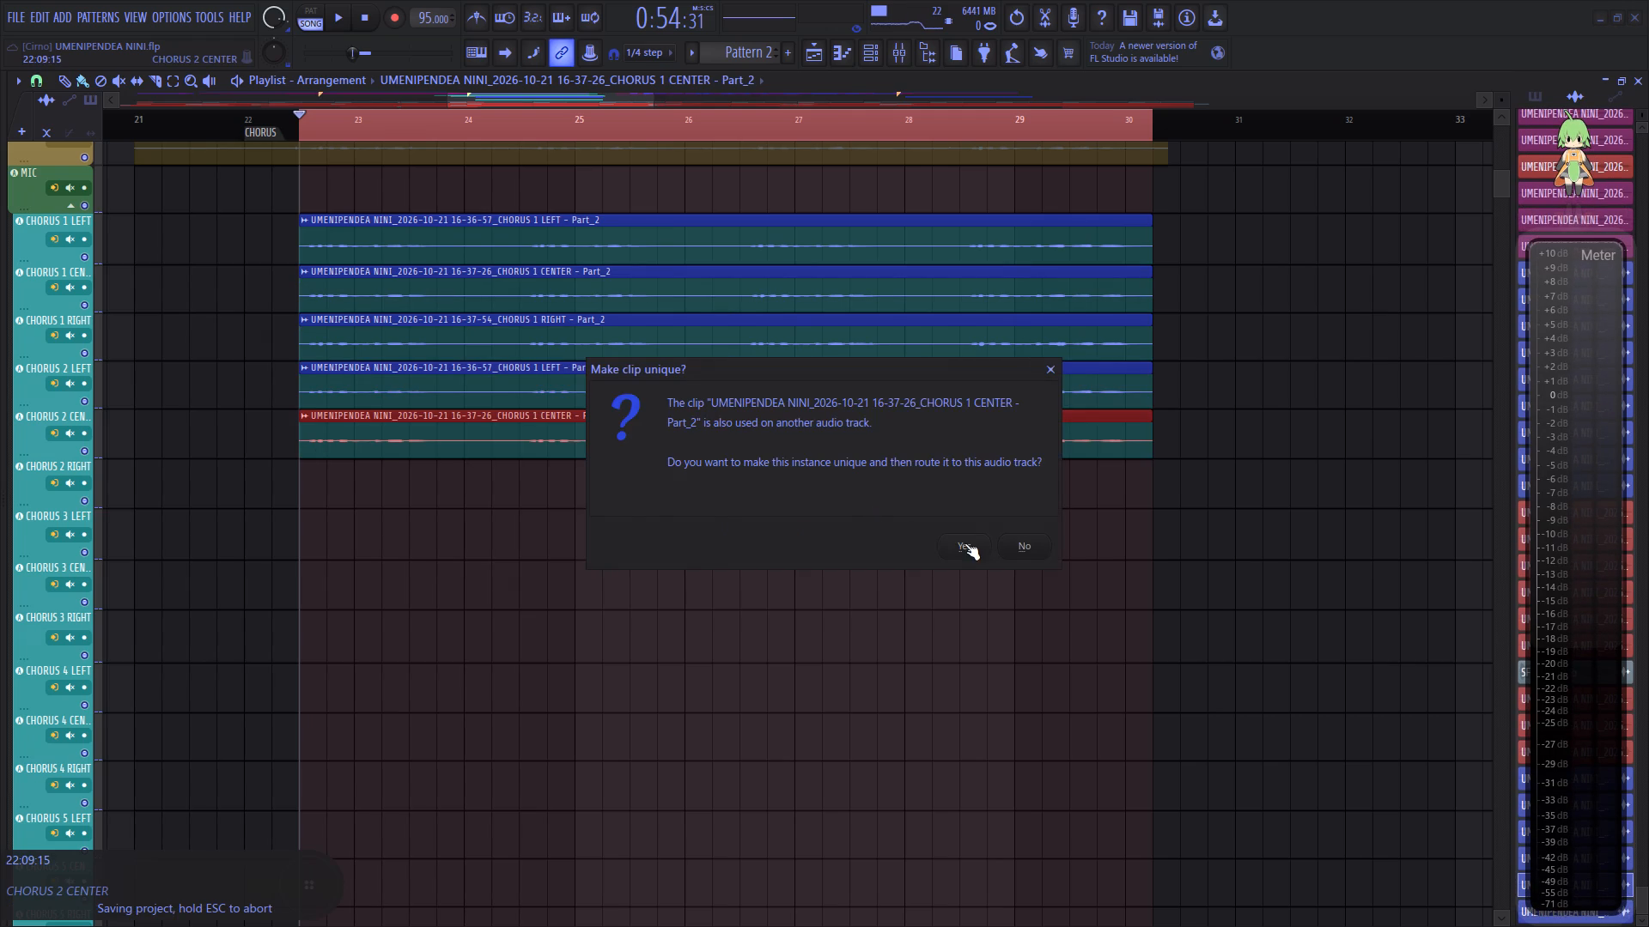
{"action": "left_click", "coordinate": [964, 543]}
Copy the CHORUS 2 LEFT clip to the CHORUS 2 RIGHT track at 22:09:00 as a unique clip.
{"action": "left_click", "coordinate": [436, 379]}
{"action": "left_click", "coordinate": [301, 500]}
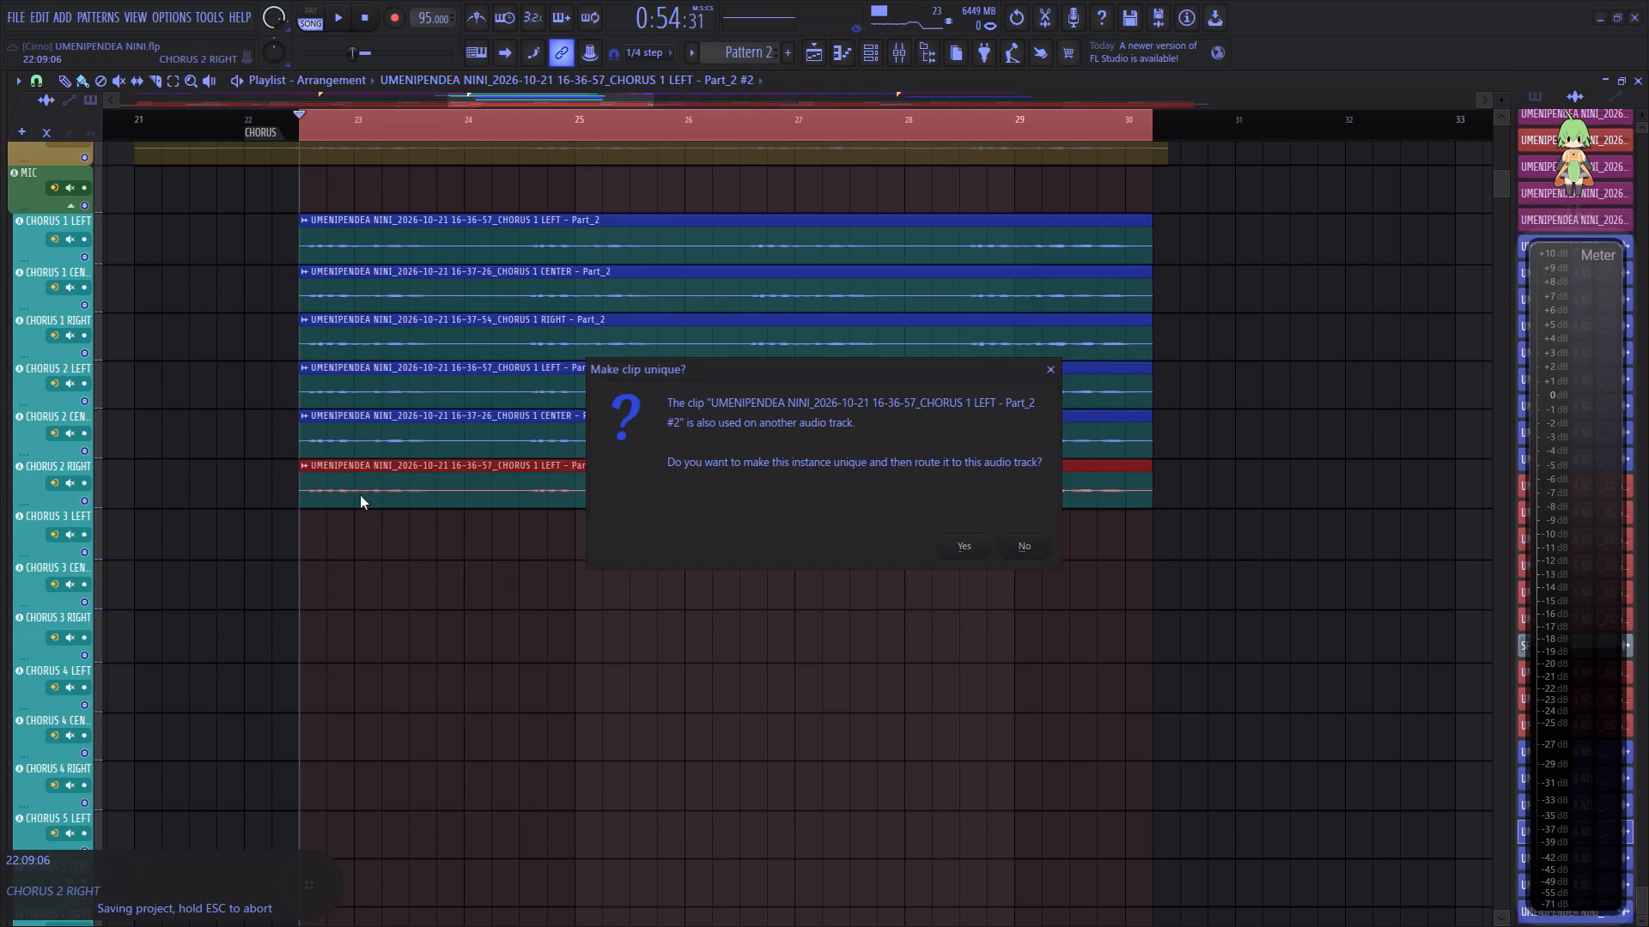
{"action": "left_click", "coordinate": [954, 553]}
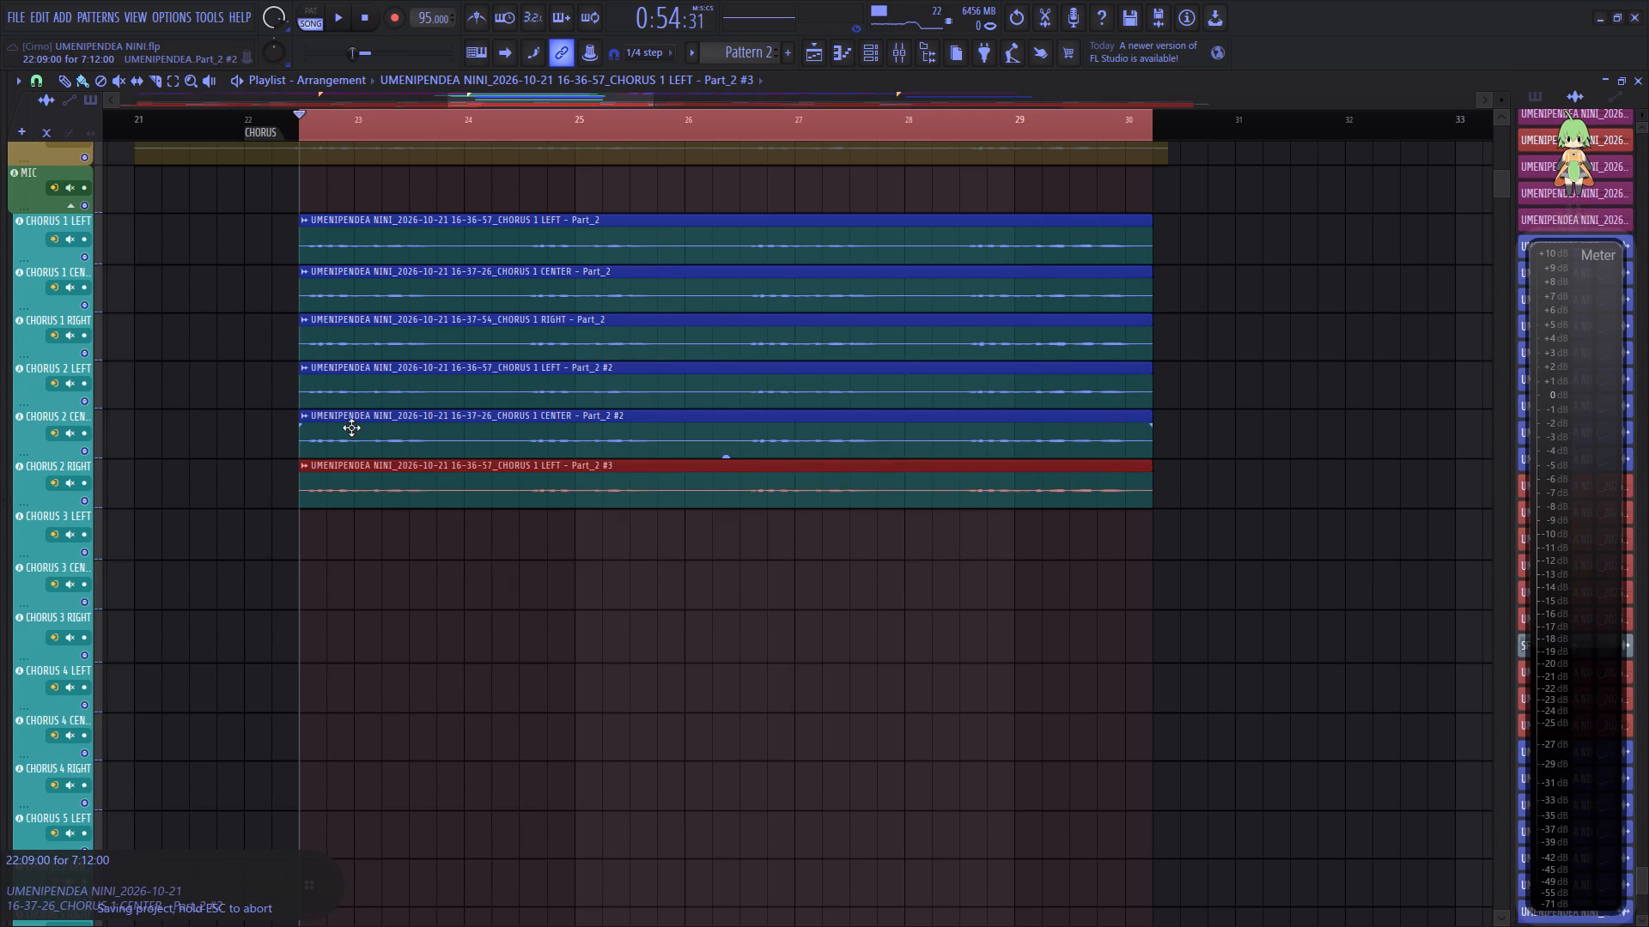
Lower the pitch shift of the CHORUS 2 LEFT clip past -900 cents and close its settings.
{"action": "double_click", "coordinate": [346, 383]}
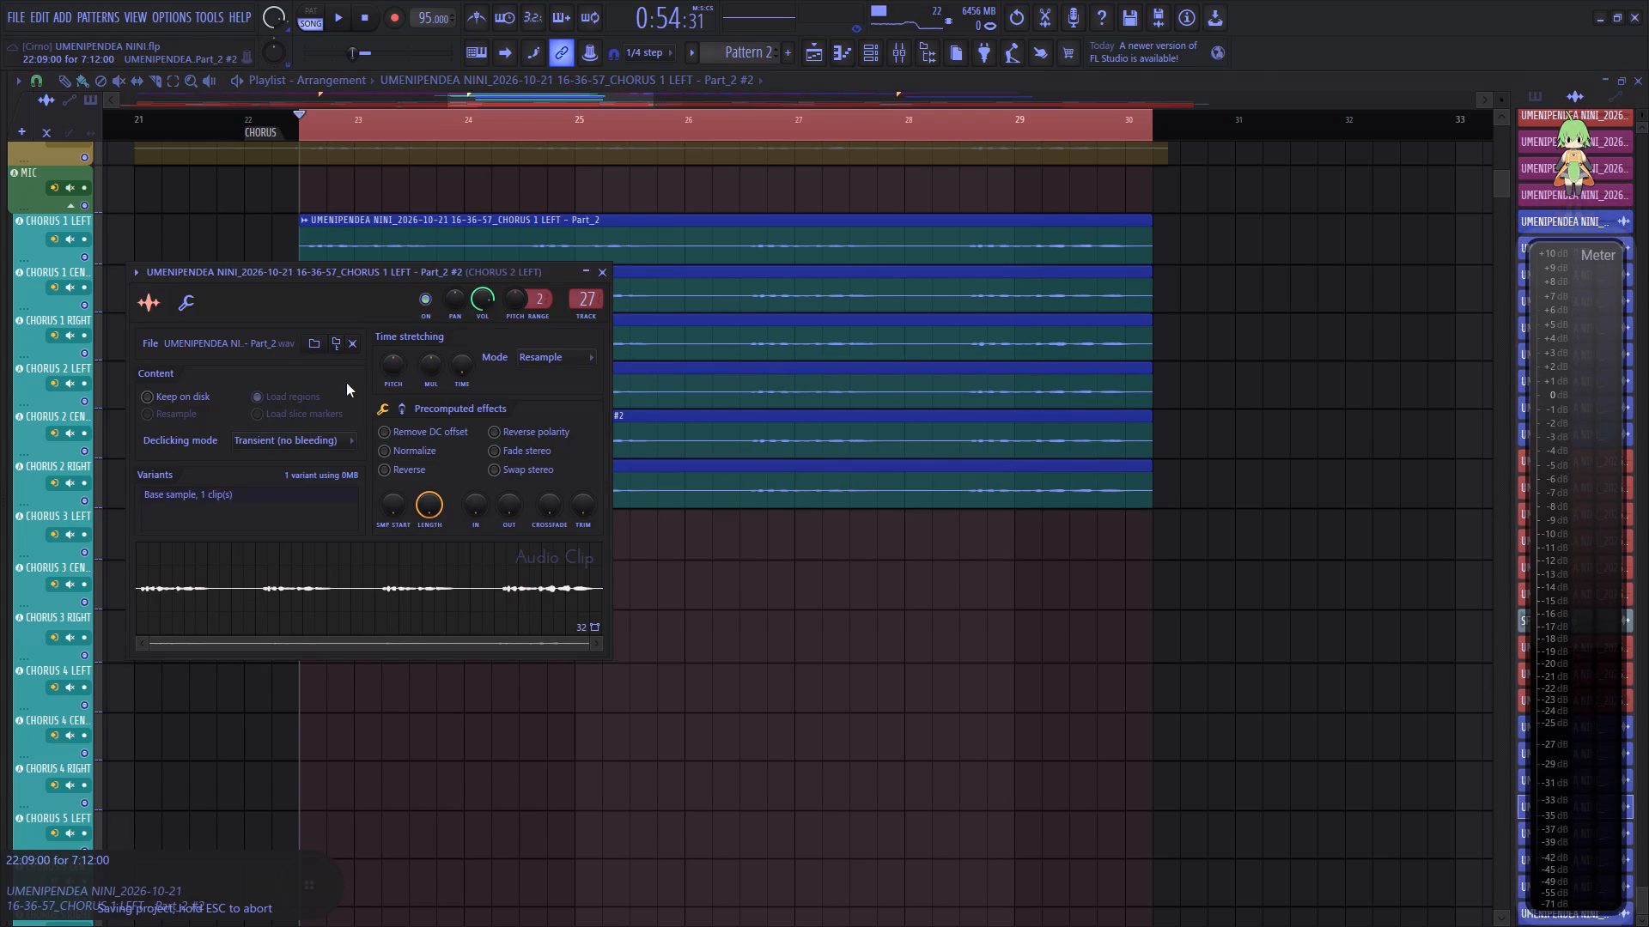
{"action": "left_click_drag", "start_coordinate": [396, 357], "coordinate": [375, 609]}
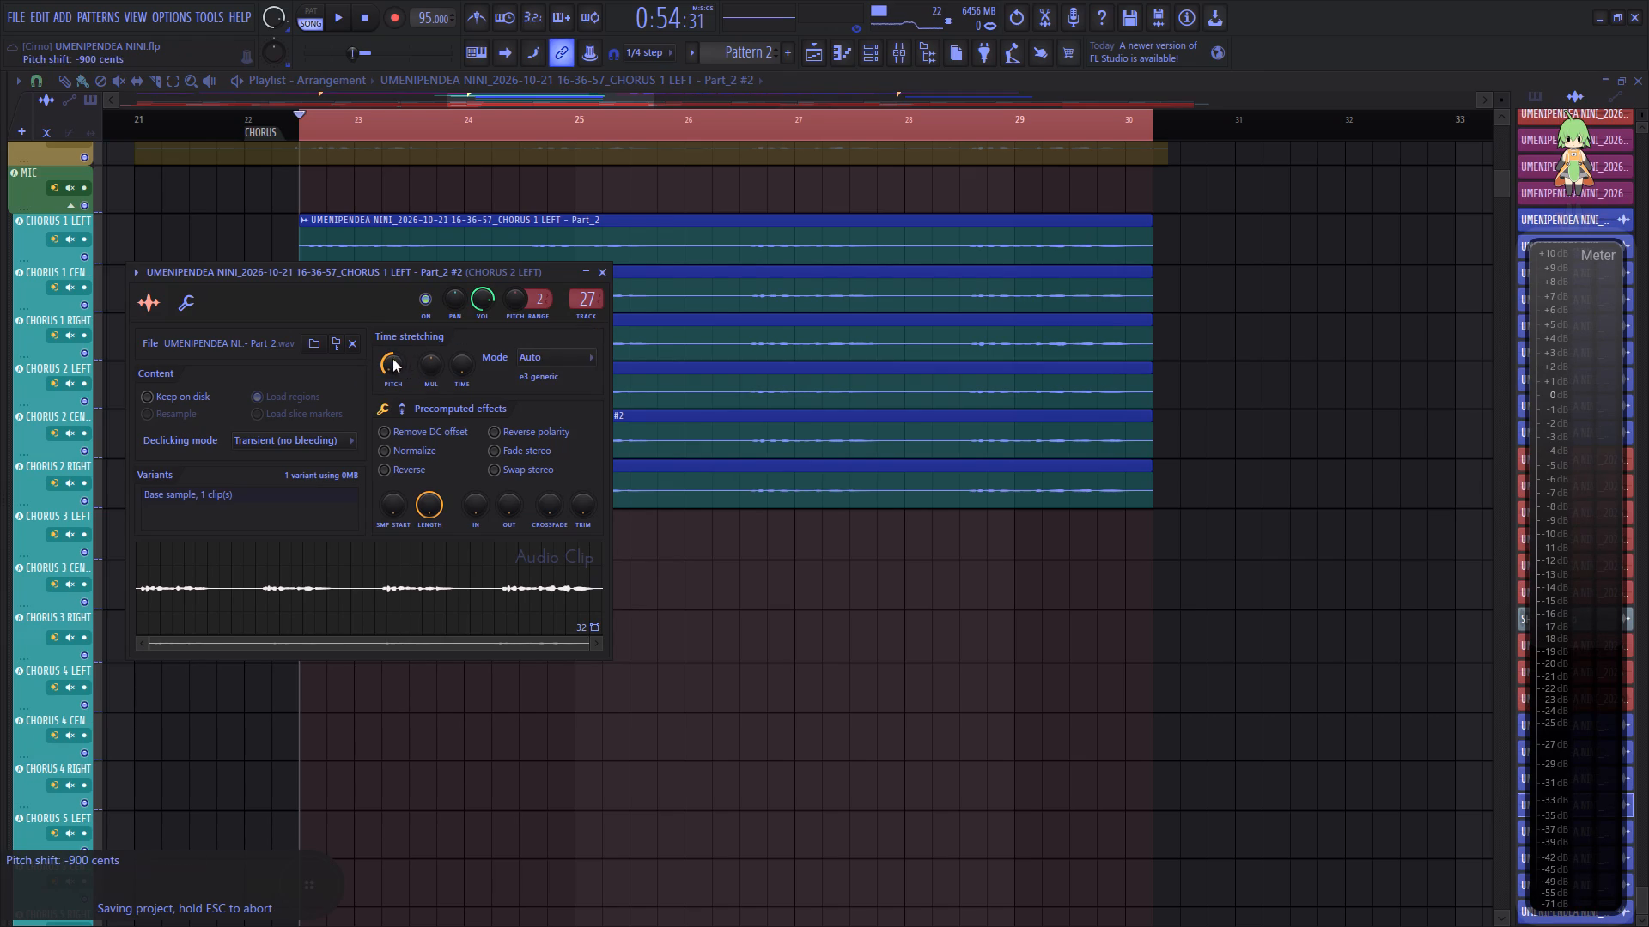
{"action": "left_click_drag", "start_coordinate": [387, 363], "coordinate": [492, 548]}
{"action": "left_click", "coordinate": [605, 273]}
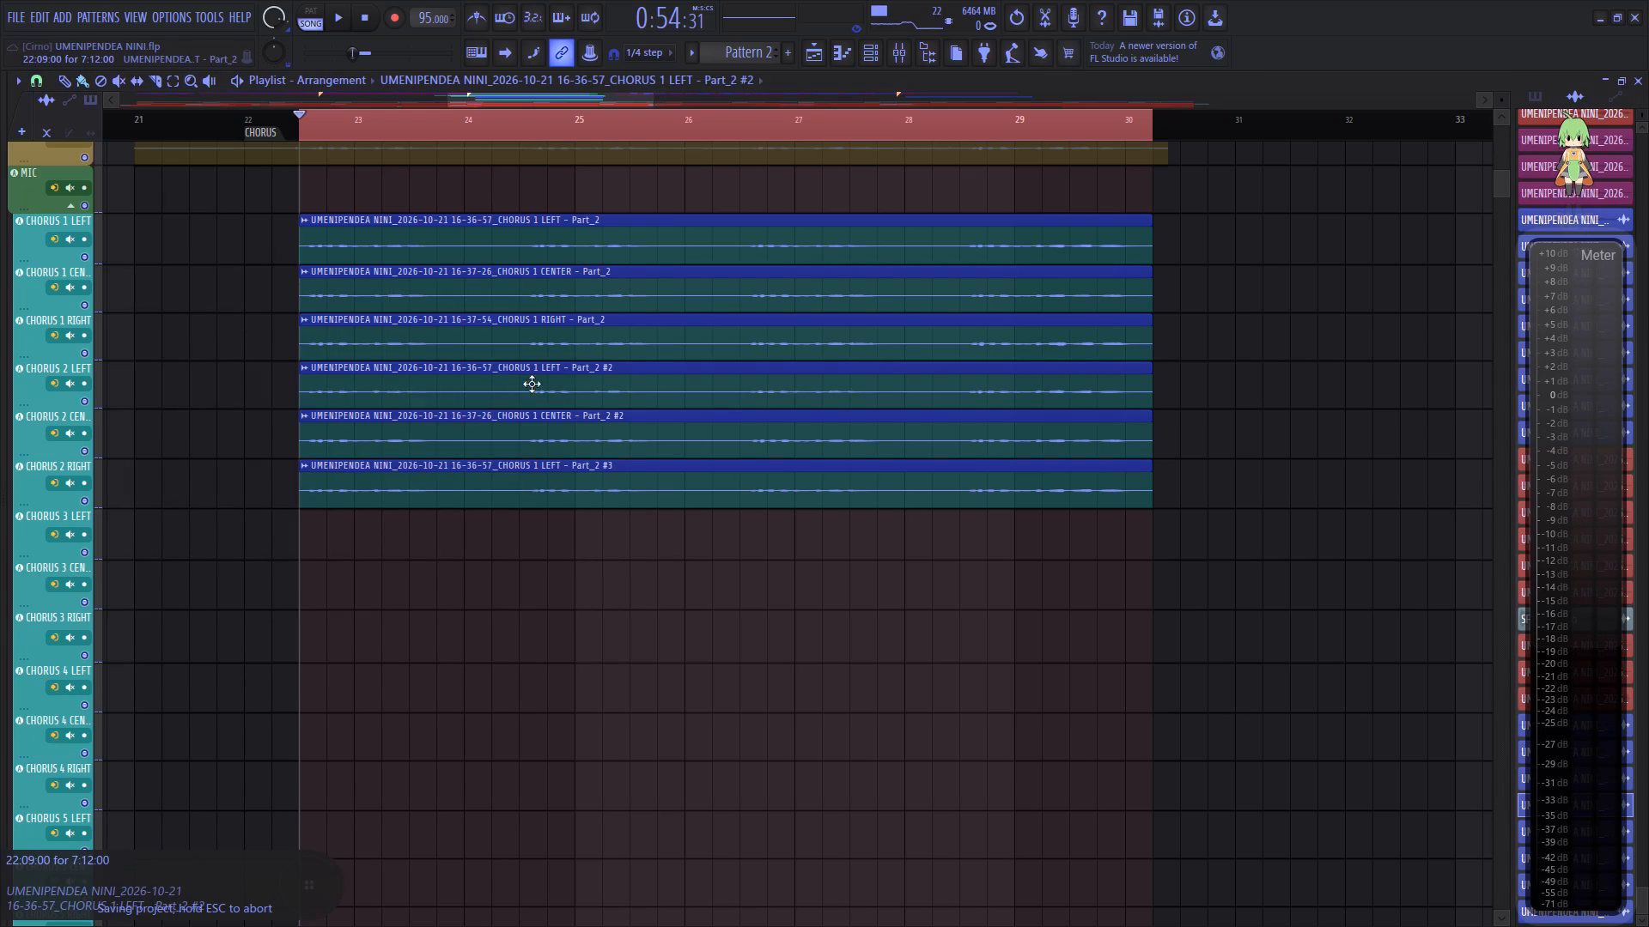
Lower the pitch shift of the CHORUS 2 CENTER clip past -500 cents and close its settings.
{"action": "double_click", "coordinate": [455, 432]}
{"action": "left_click_drag", "start_coordinate": [416, 397], "coordinate": [379, 539]}
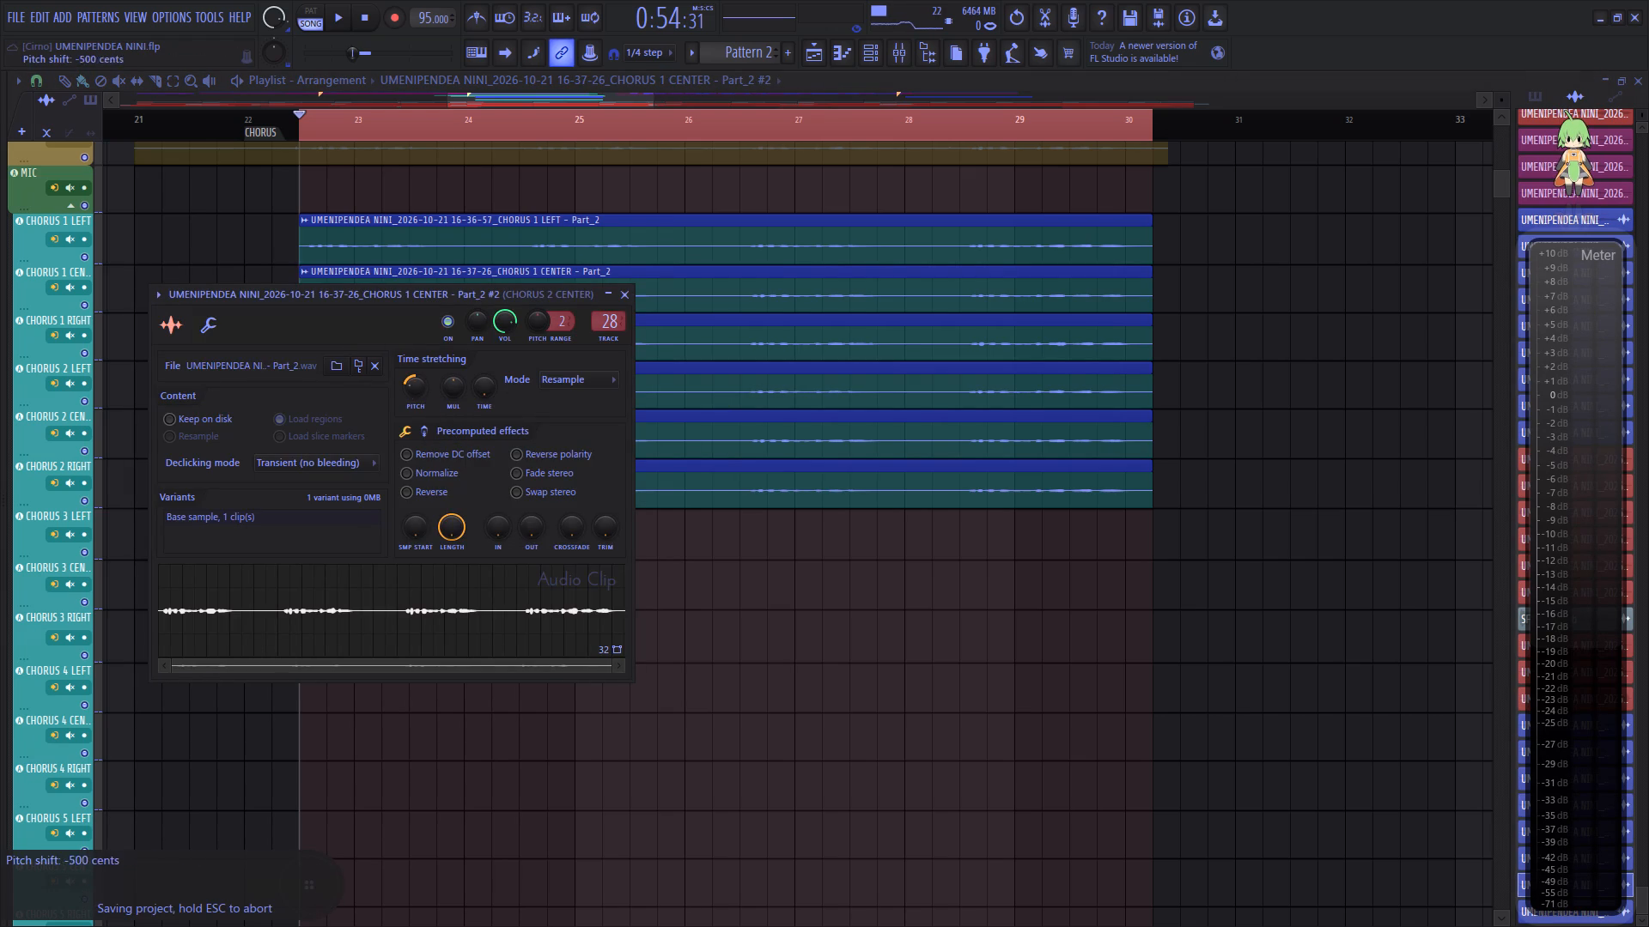
{"action": "left_click_drag", "start_coordinate": [379, 539], "coordinate": [395, 851]}
{"action": "left_click", "coordinate": [621, 291]}
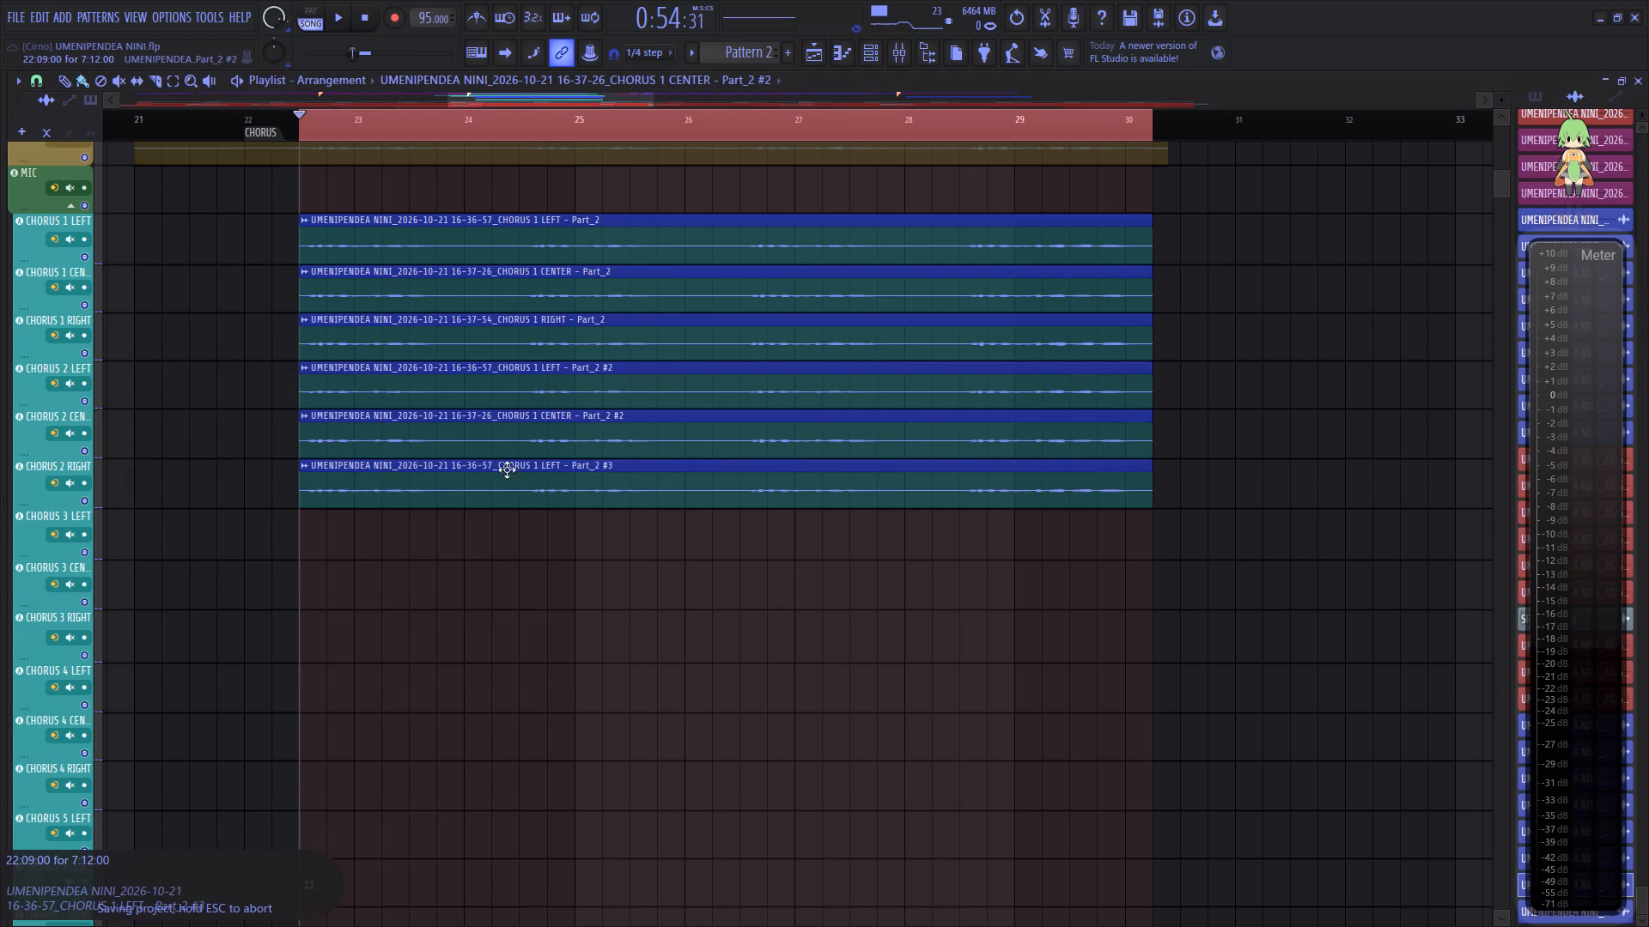
Open the audio clip settings of the copy on the CHORUS 2 RIGHT track.
{"action": "double_click", "coordinate": [499, 479]}
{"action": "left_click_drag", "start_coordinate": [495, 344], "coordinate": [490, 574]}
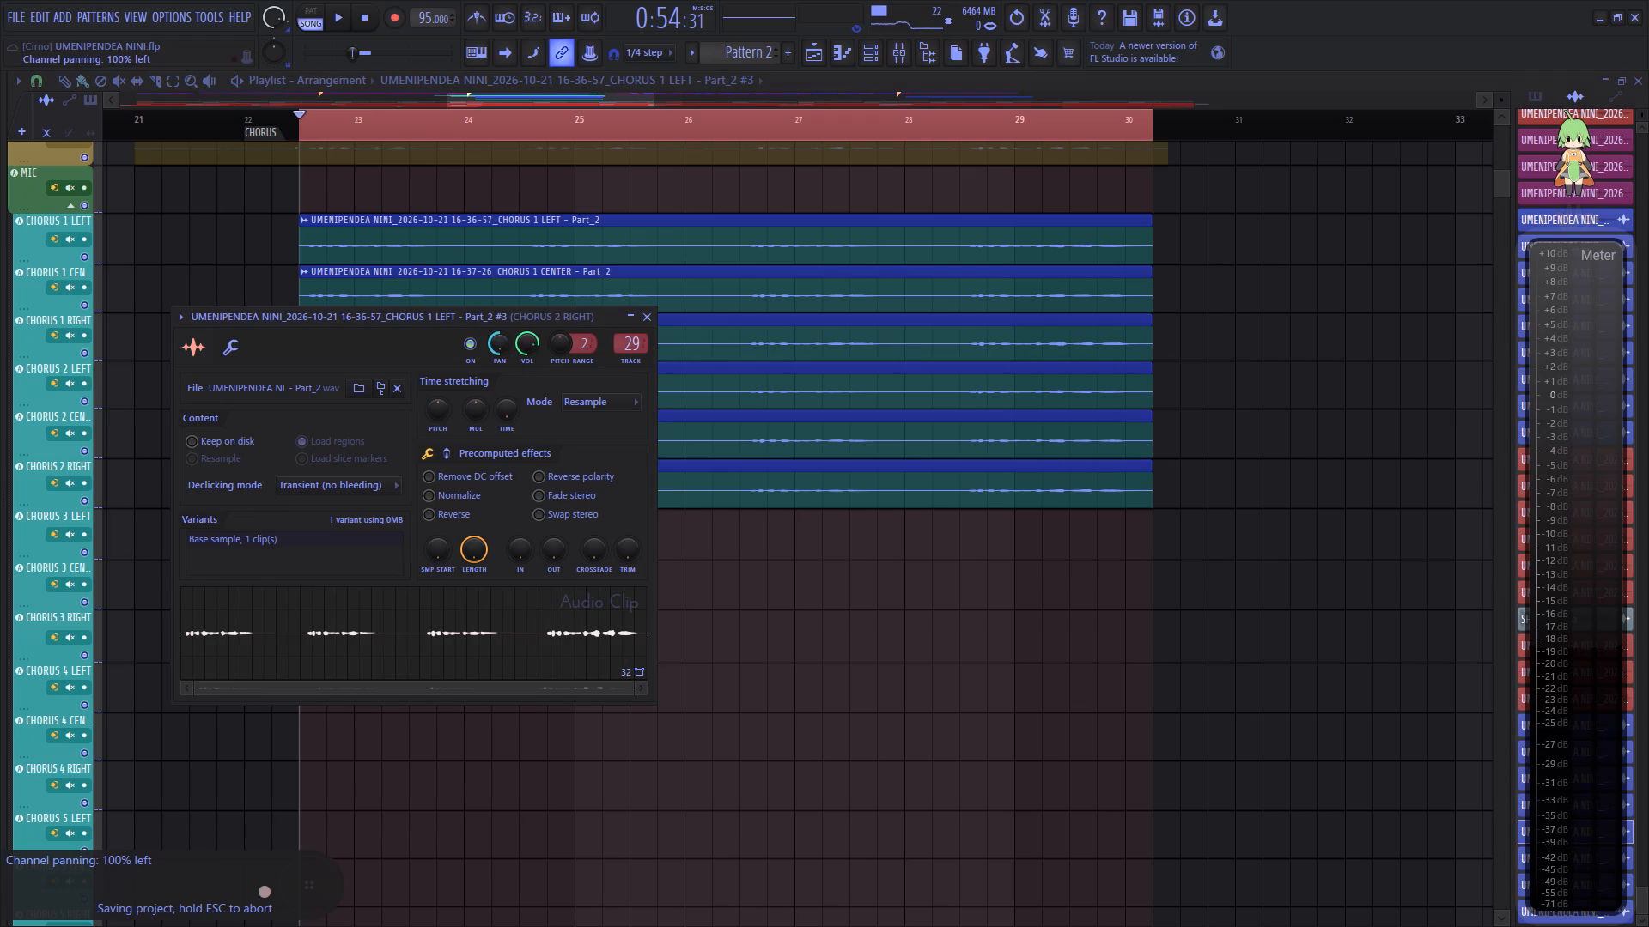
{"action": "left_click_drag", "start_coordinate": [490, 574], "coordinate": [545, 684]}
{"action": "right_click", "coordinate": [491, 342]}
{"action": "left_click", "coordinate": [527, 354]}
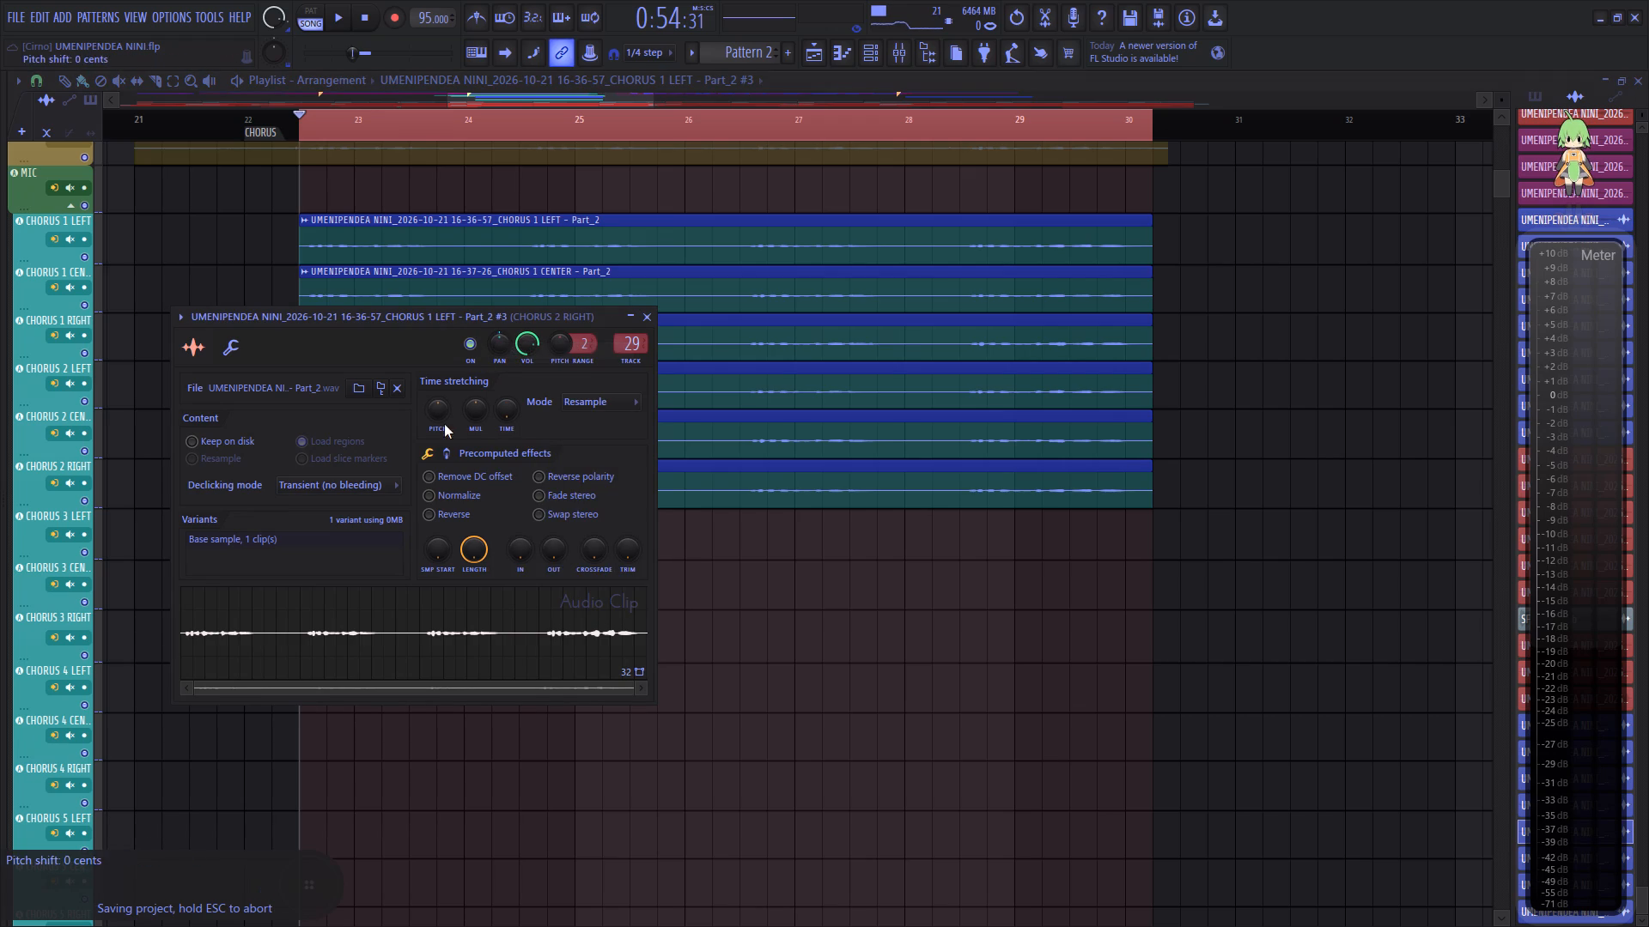
Lower the pitch shift of the CHORUS 2 RIGHT clip into negative cents, start playback and close its settings.
{"action": "left_click_drag", "start_coordinate": [435, 411], "coordinate": [558, 49]}
{"action": "key", "text": "space"}
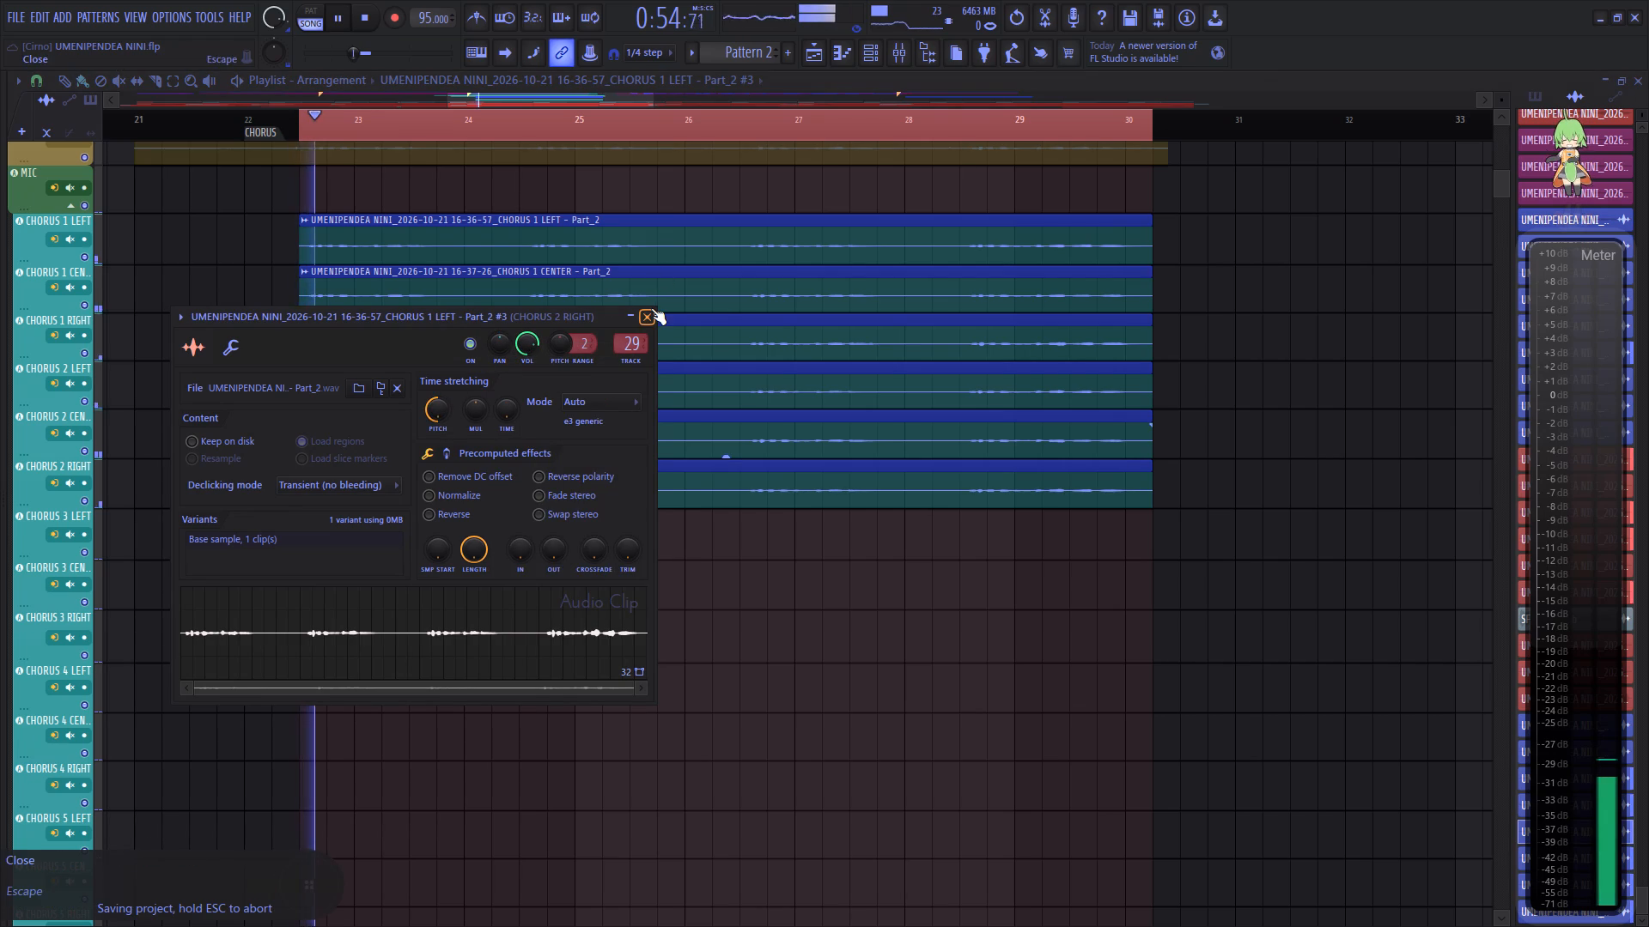
{"action": "left_click", "coordinate": [651, 308]}
Open the audio clip settings of the CHORUS 2 CENTER clip for a check and close them.
{"action": "double_click", "coordinate": [447, 420]}
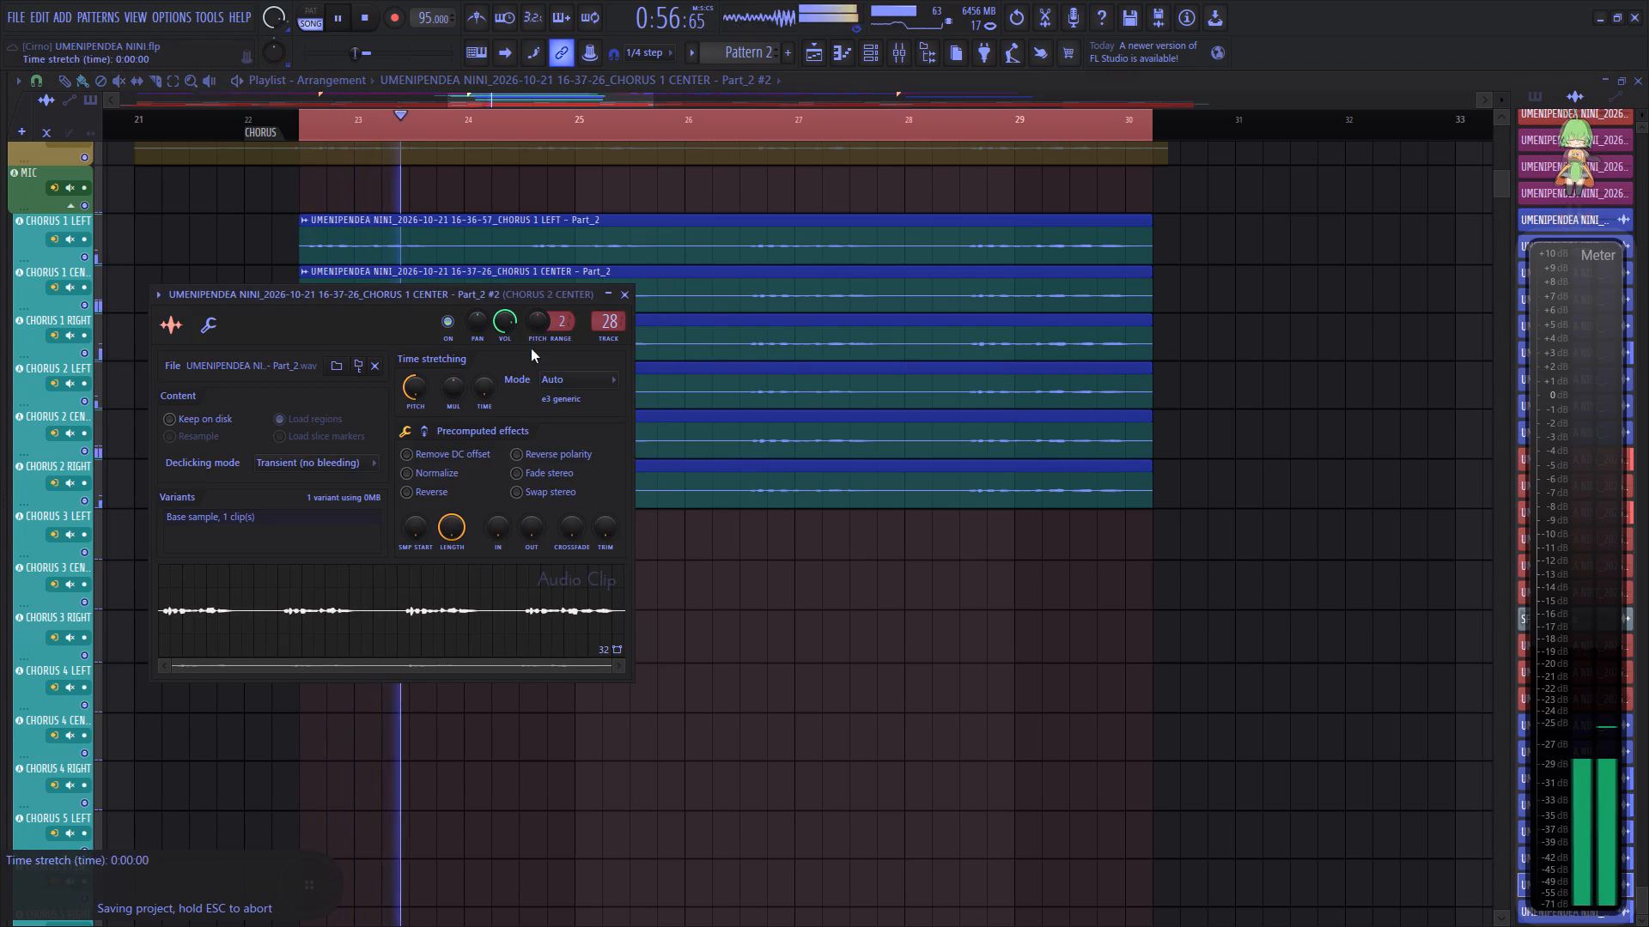
{"action": "left_click", "coordinate": [633, 292]}
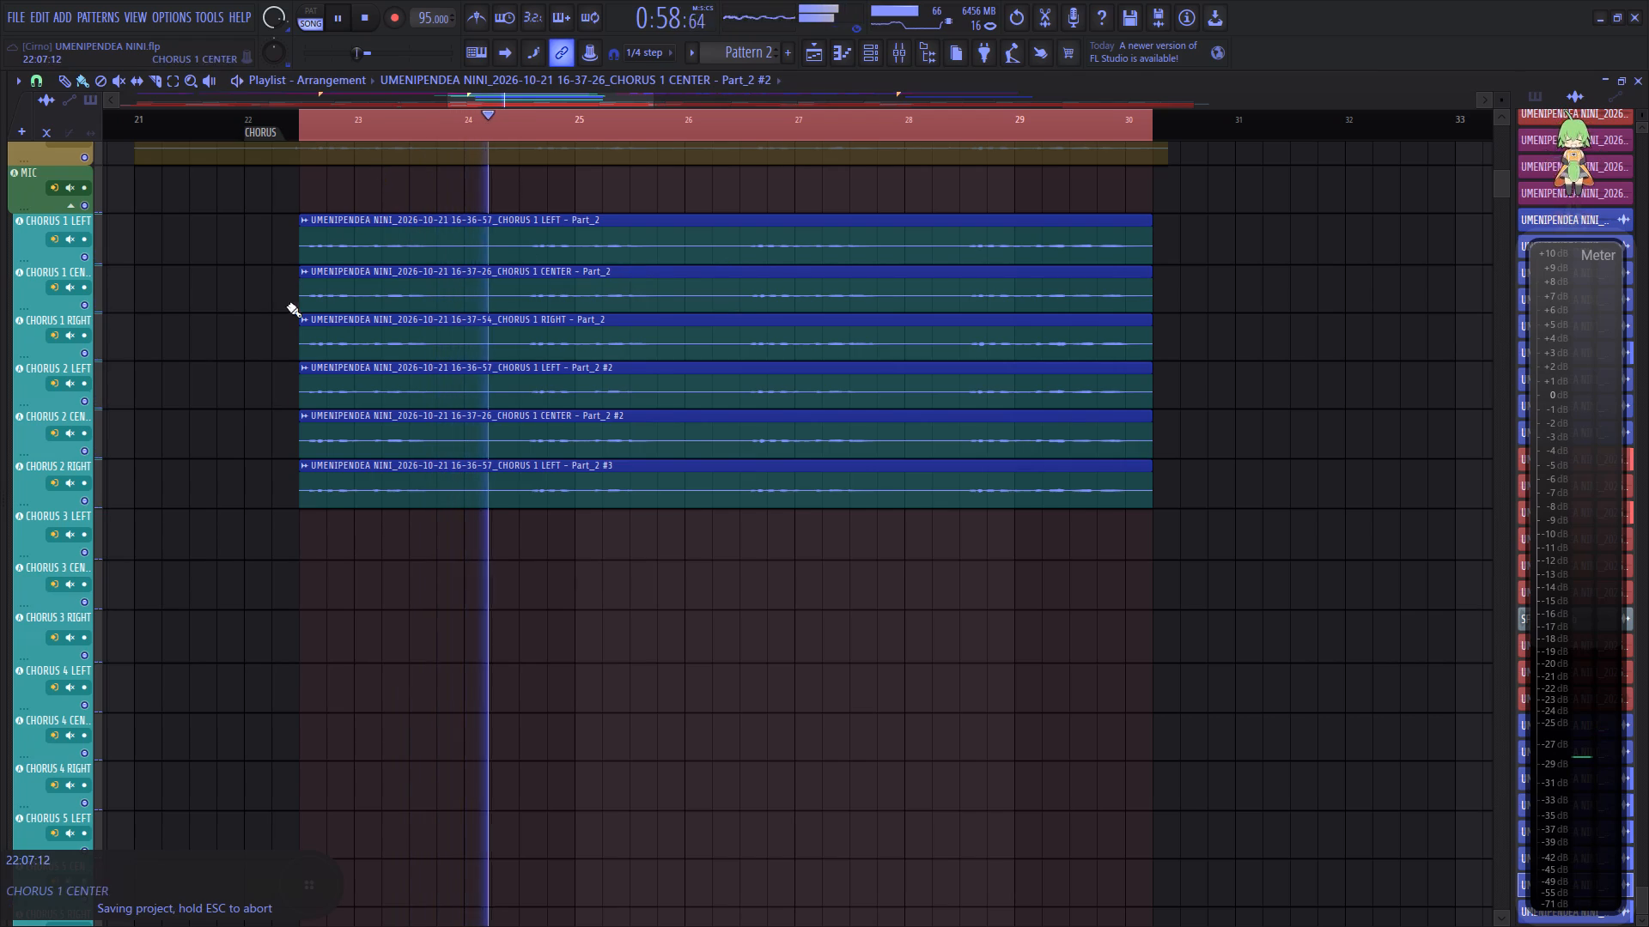
Solo the CHORUS 2 RIGHT track, bring the other CHORUS 2 and CHORUS 1 tracks back in one by one, and stop playback.
{"action": "right_click", "coordinate": [88, 495]}
{"action": "left_click", "coordinate": [86, 457]}
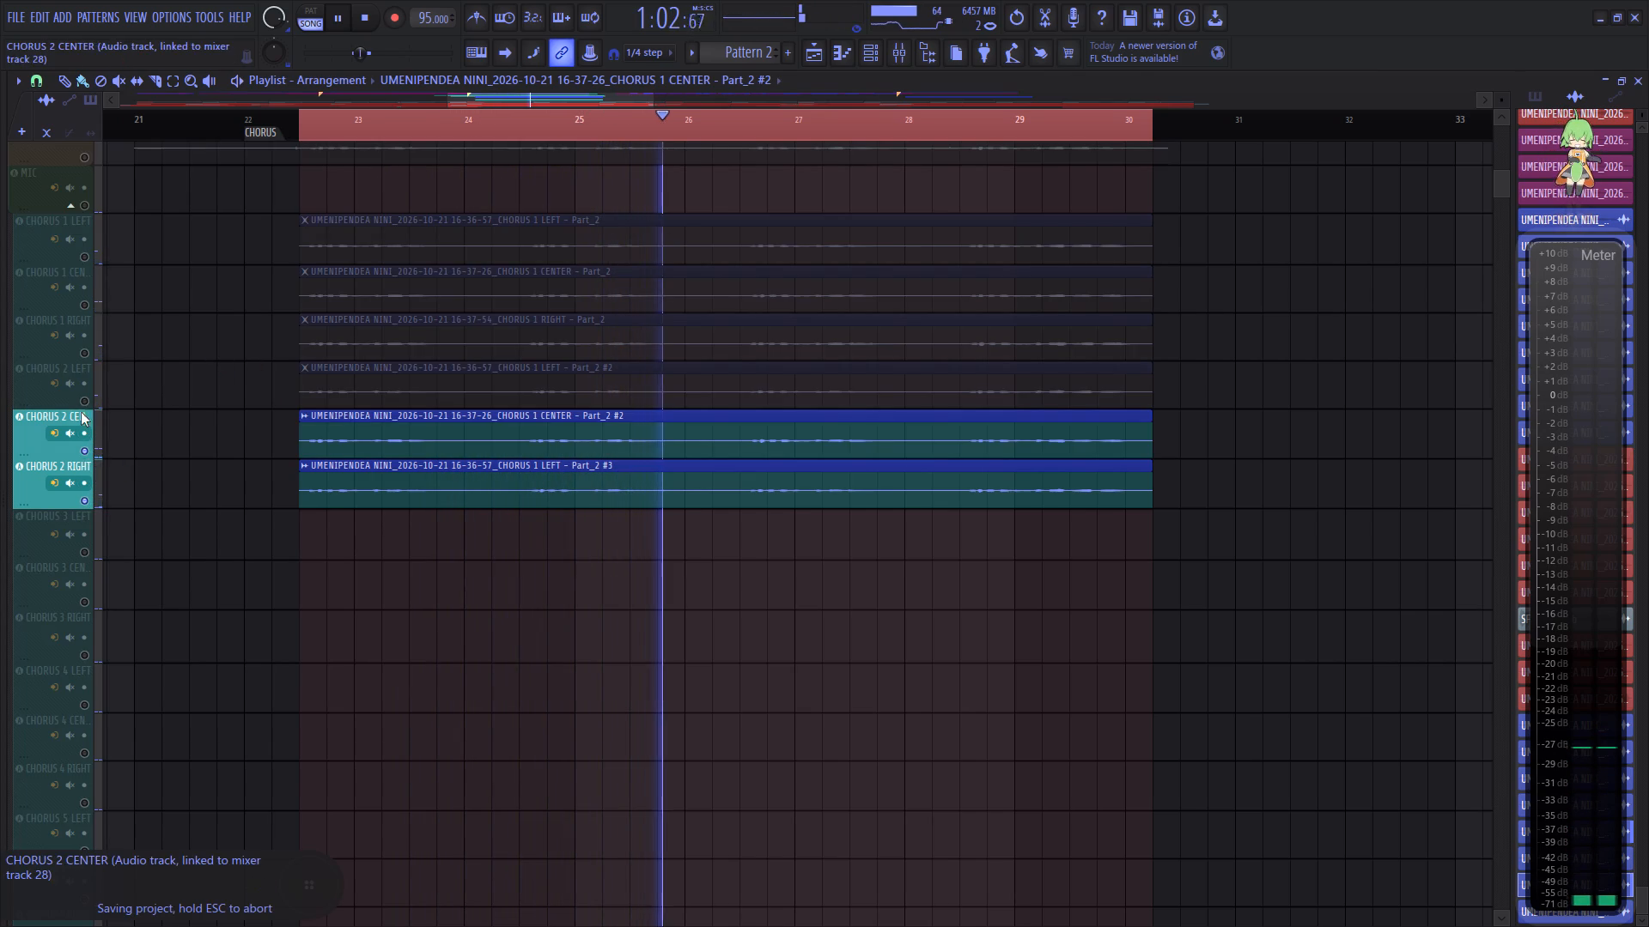
{"action": "left_click", "coordinate": [81, 397]}
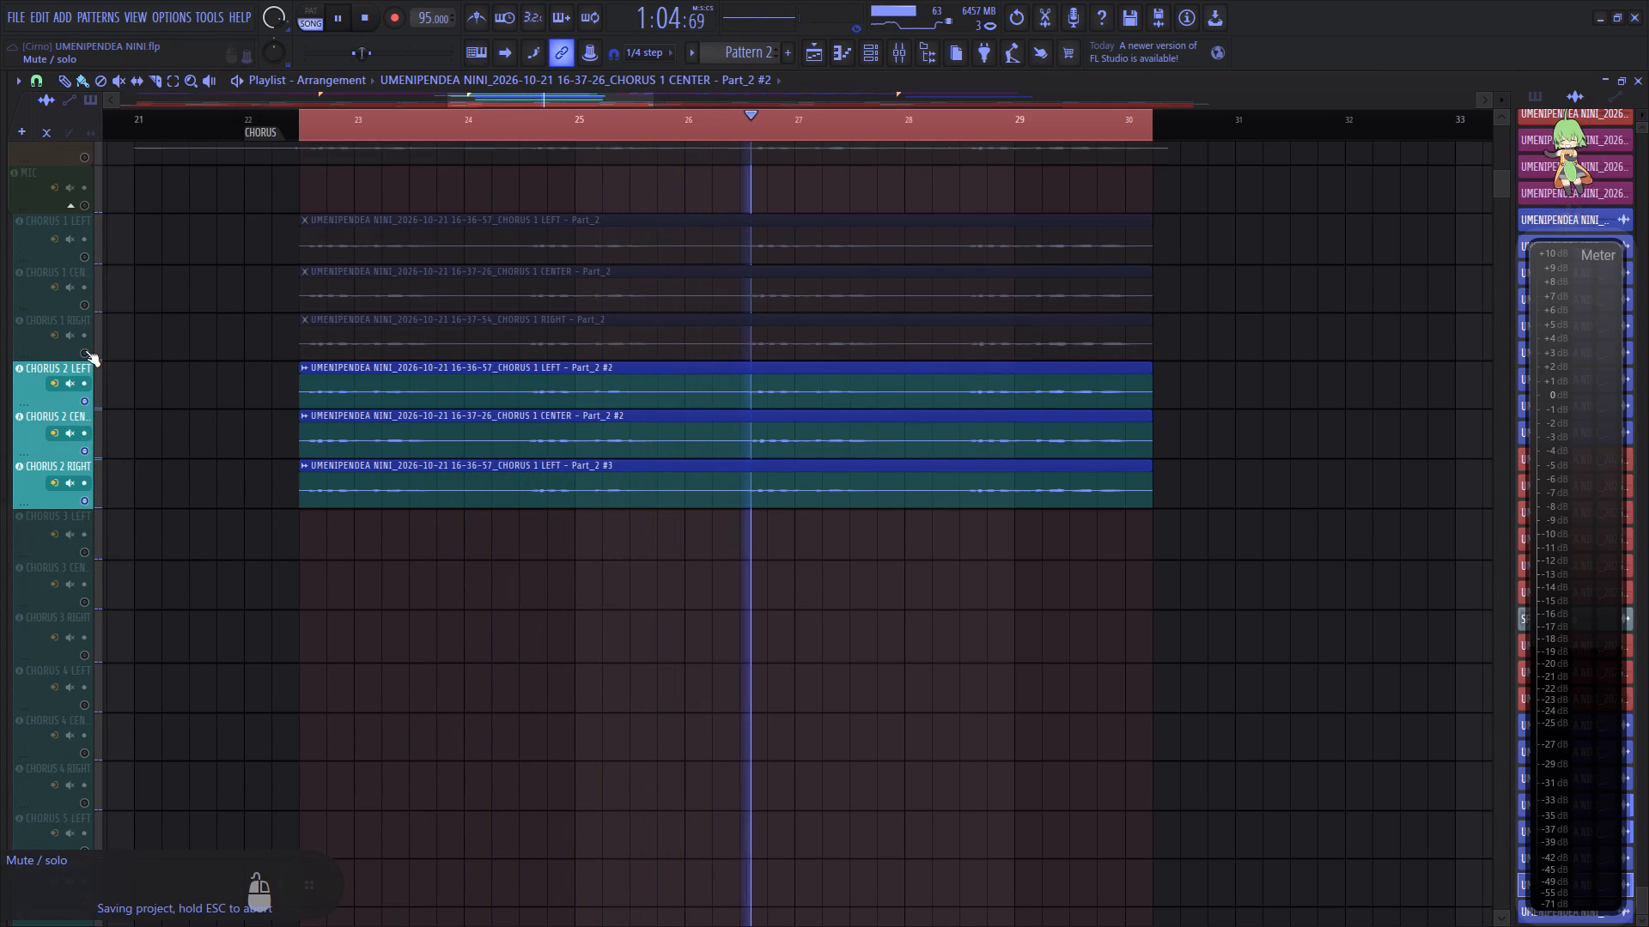
{"action": "left_click", "coordinate": [85, 350]}
{"action": "left_click", "coordinate": [82, 307]}
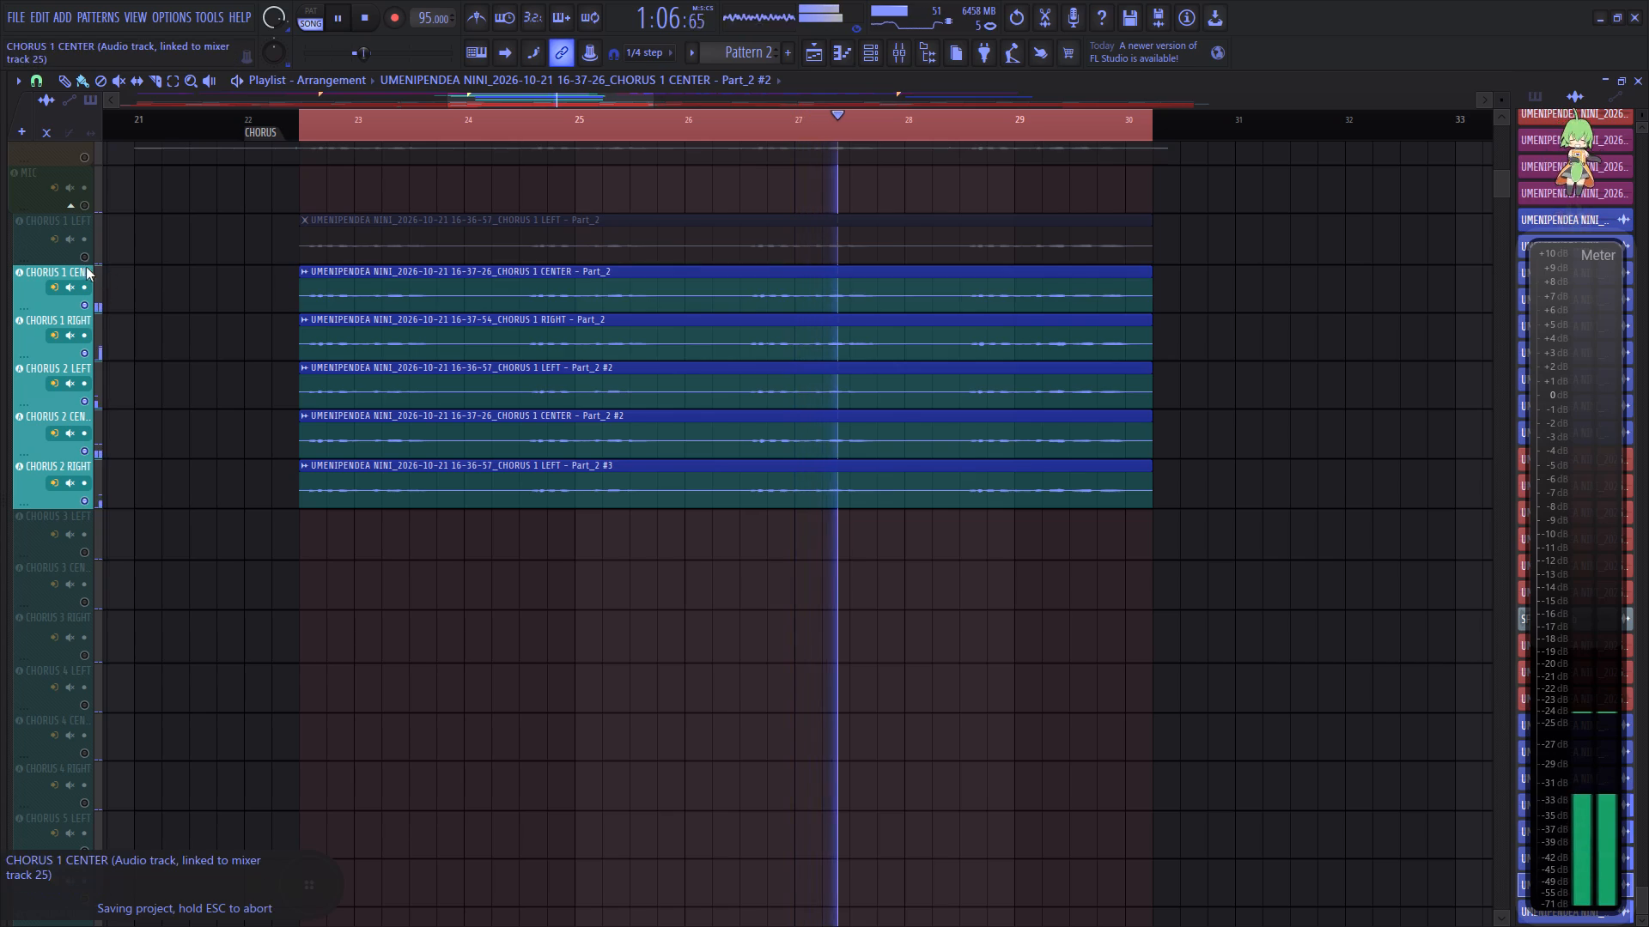
{"action": "left_click", "coordinate": [84, 259]}
{"action": "scroll", "coordinate": [641, 439], "scroll_direction": "down", "scroll_amount": 2}
{"action": "key", "text": "space"}
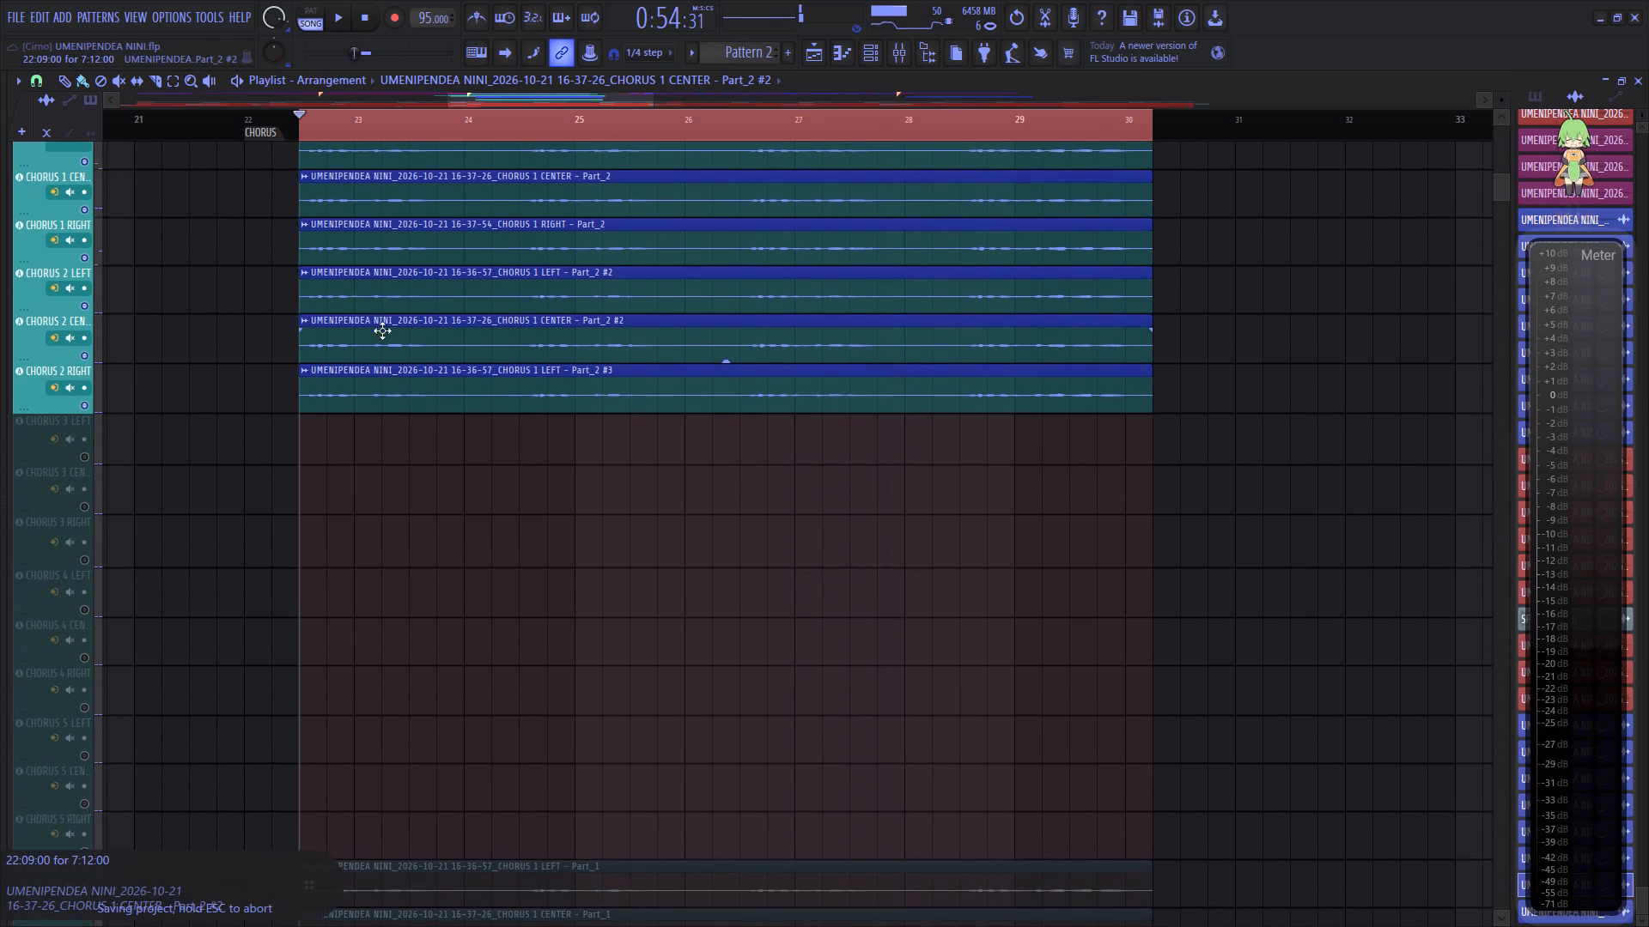
Copy the CHORUS 2 LEFT, CENTER and RIGHT clips to the matching CHORUS 3 tracks at 22:09:00 as unique clips.
{"action": "left_click", "coordinate": [362, 292]}
{"action": "left_click", "coordinate": [300, 442]}
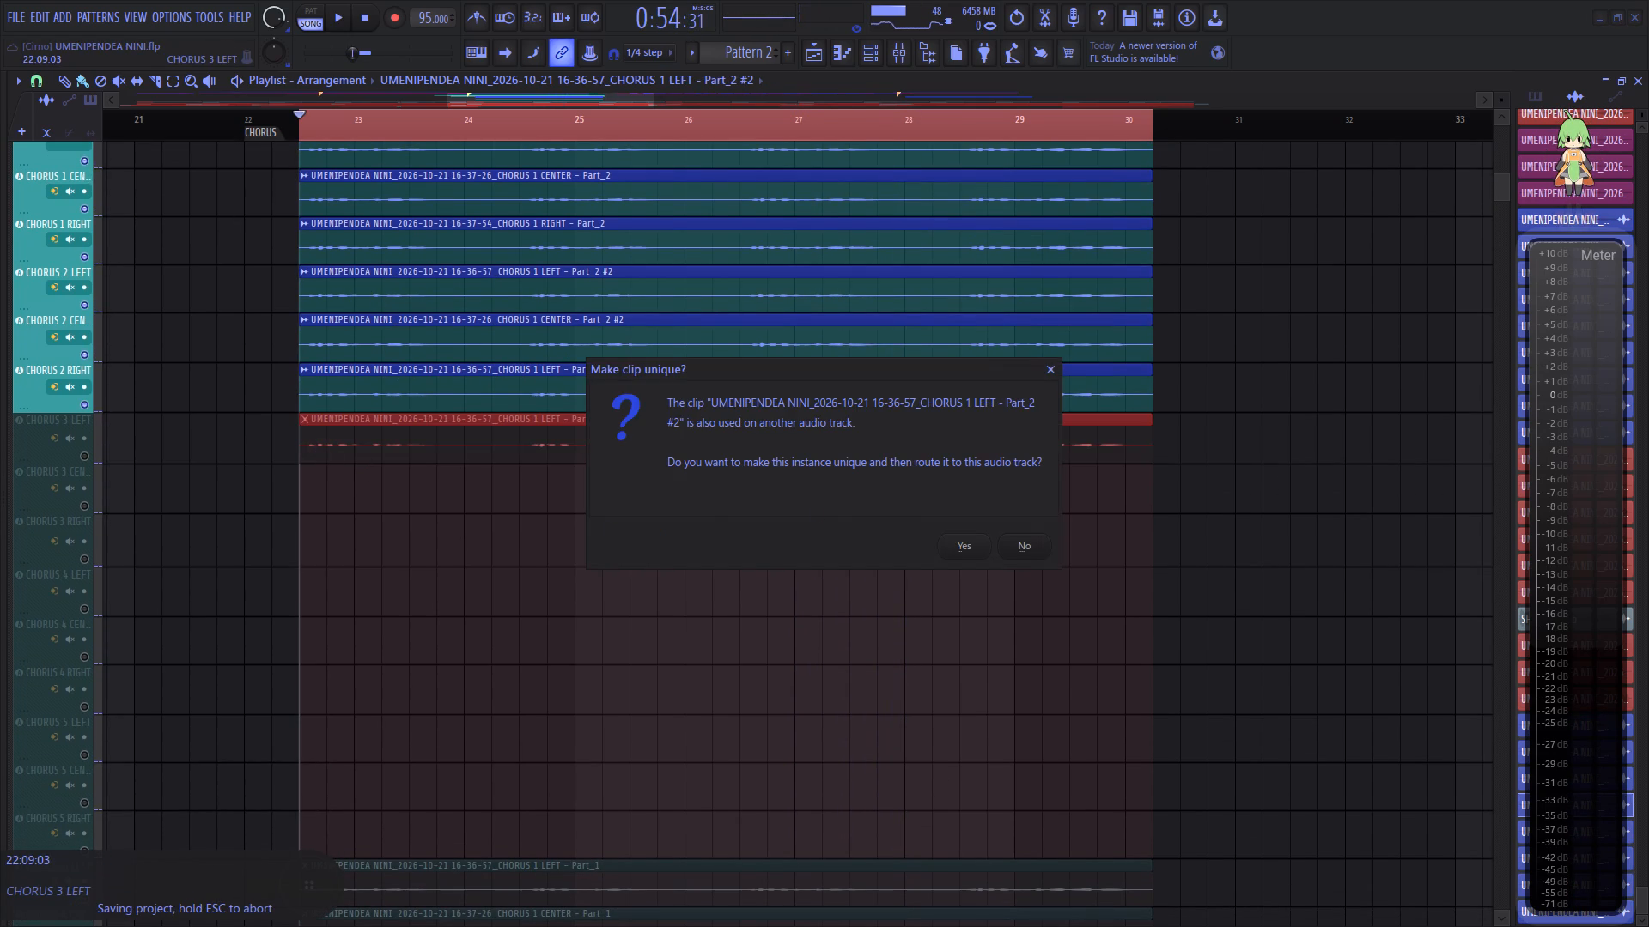
{"action": "left_click", "coordinate": [966, 551]}
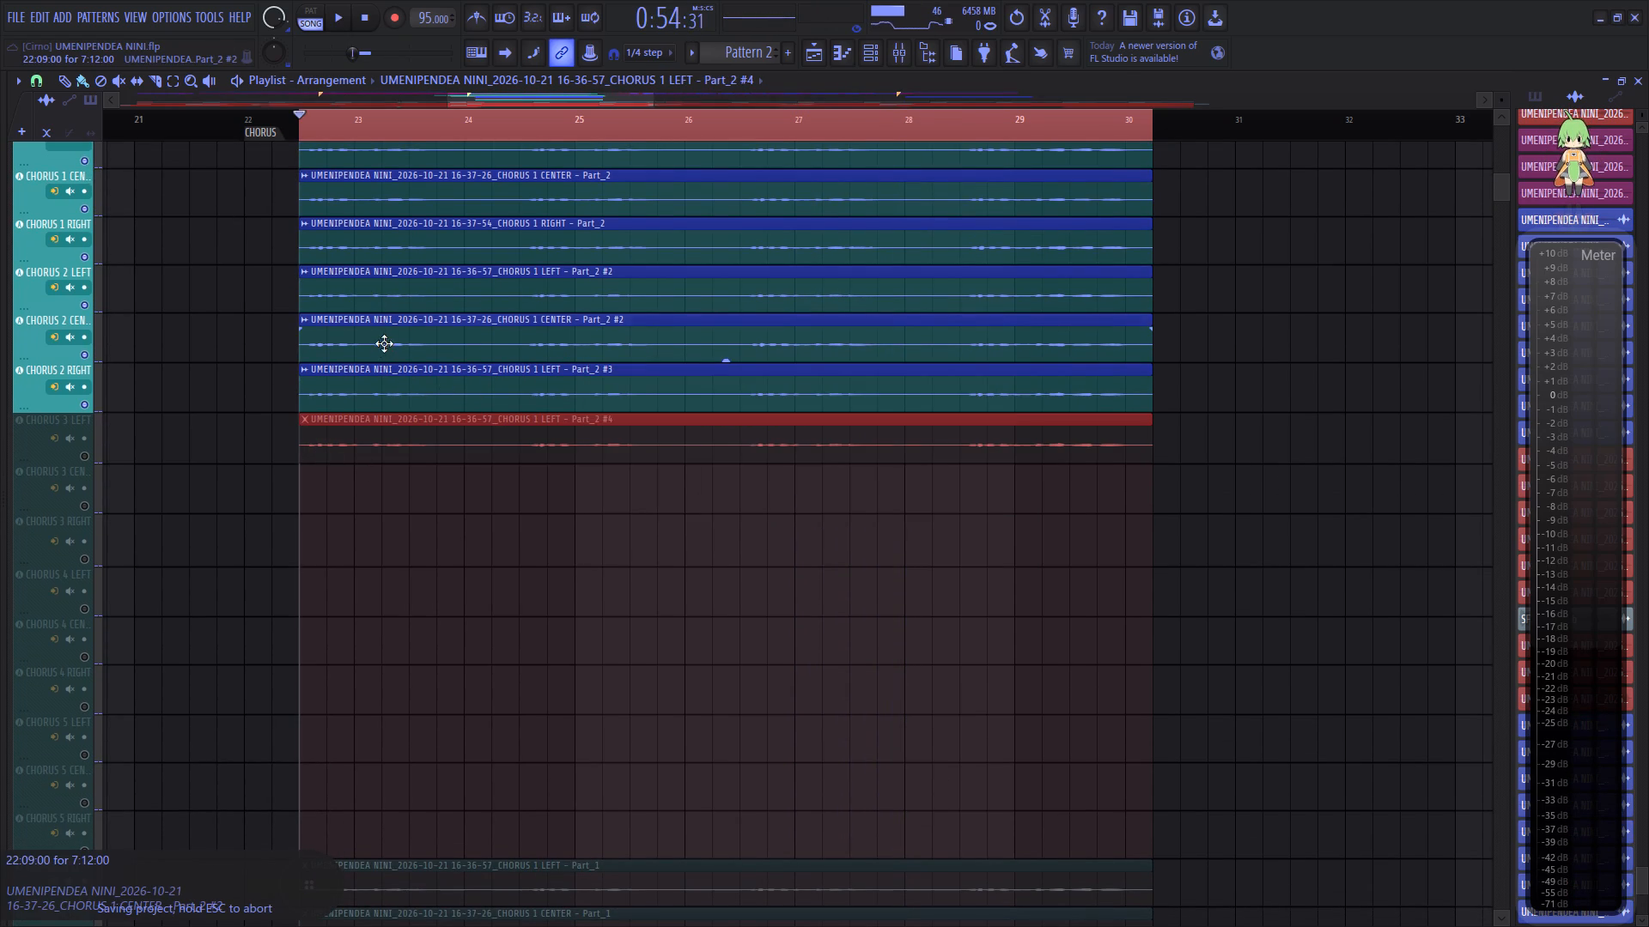
{"action": "left_click", "coordinate": [384, 343]}
{"action": "left_click", "coordinate": [301, 491]}
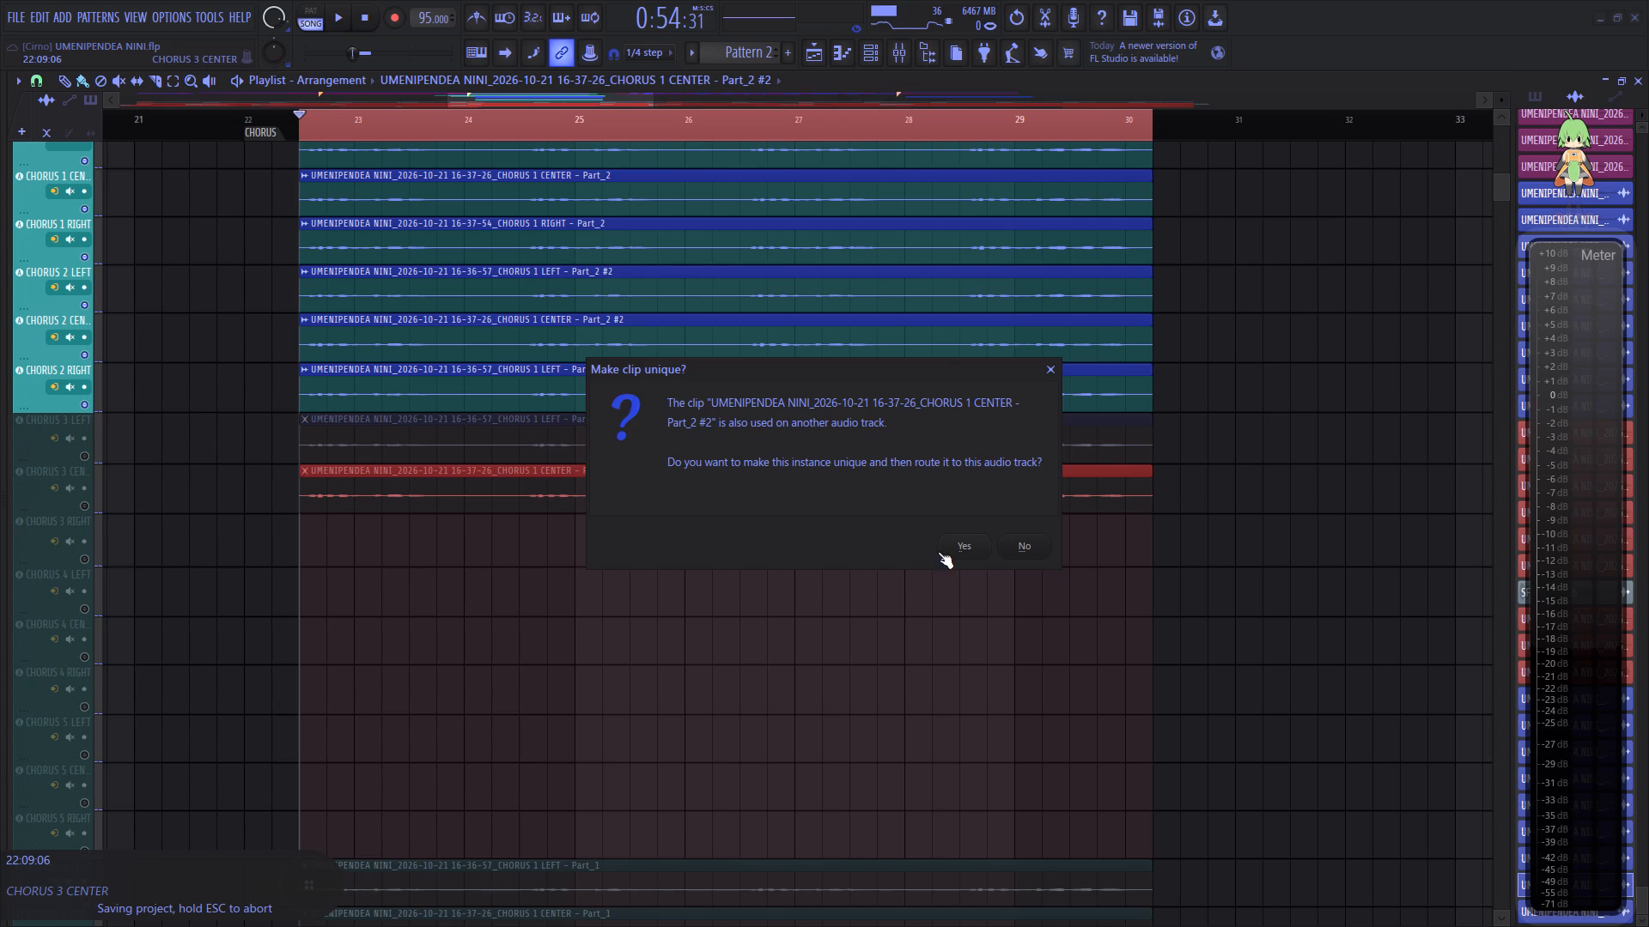
{"action": "left_click", "coordinate": [950, 549]}
{"action": "left_click", "coordinate": [457, 392]}
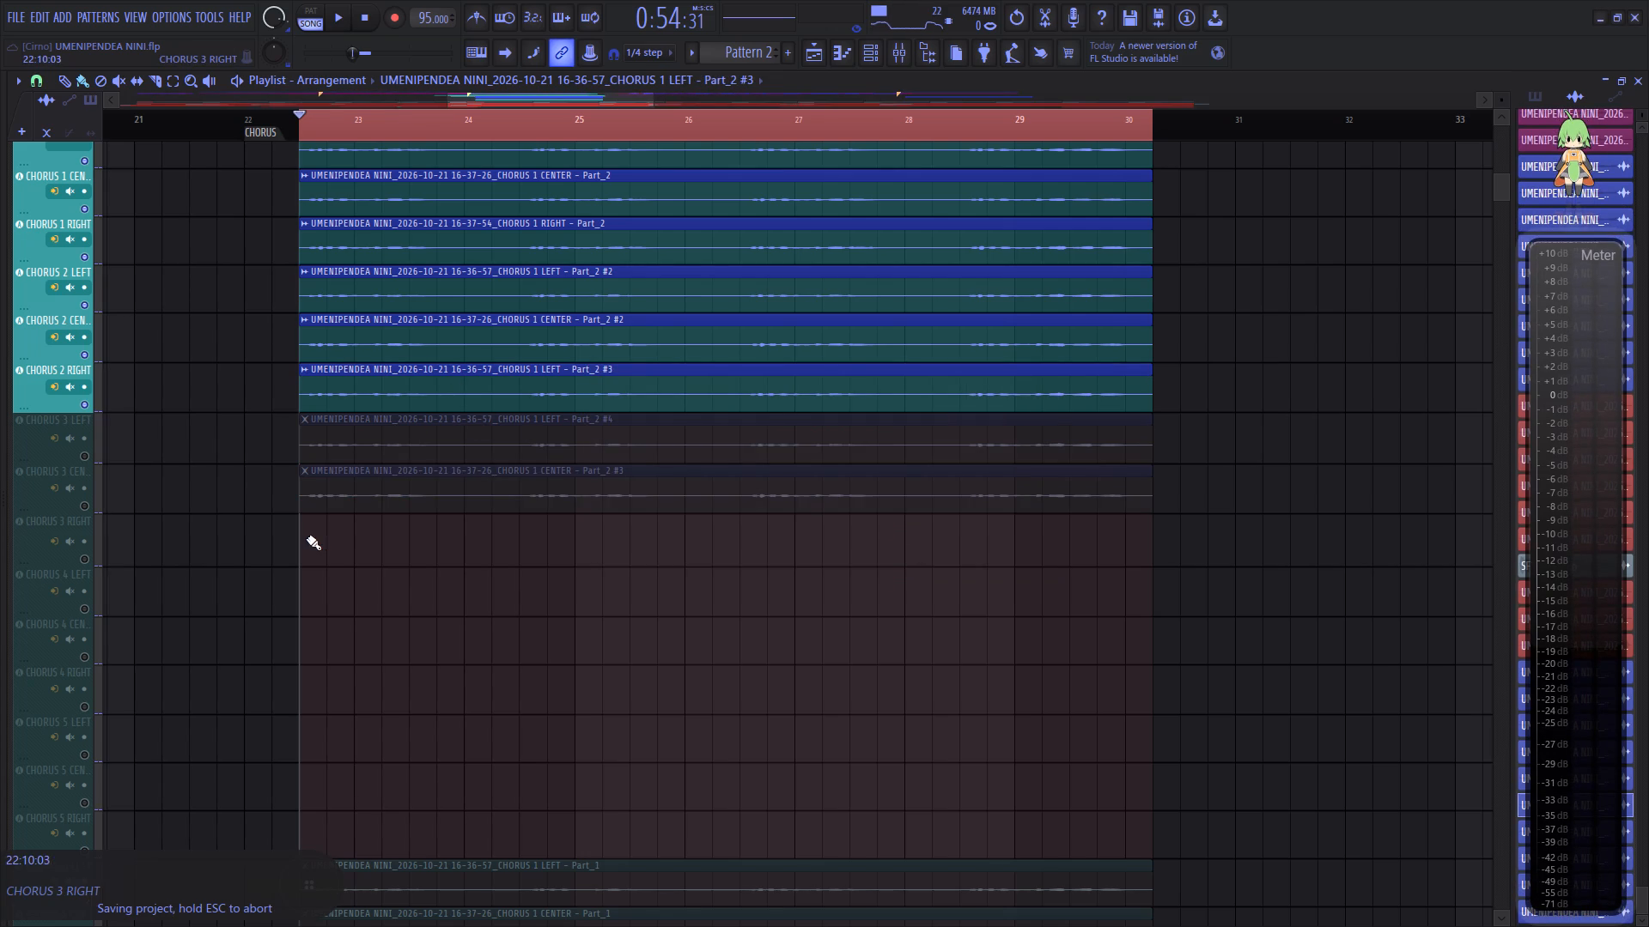
{"action": "left_click", "coordinate": [301, 536]}
{"action": "left_click", "coordinate": [949, 542]}
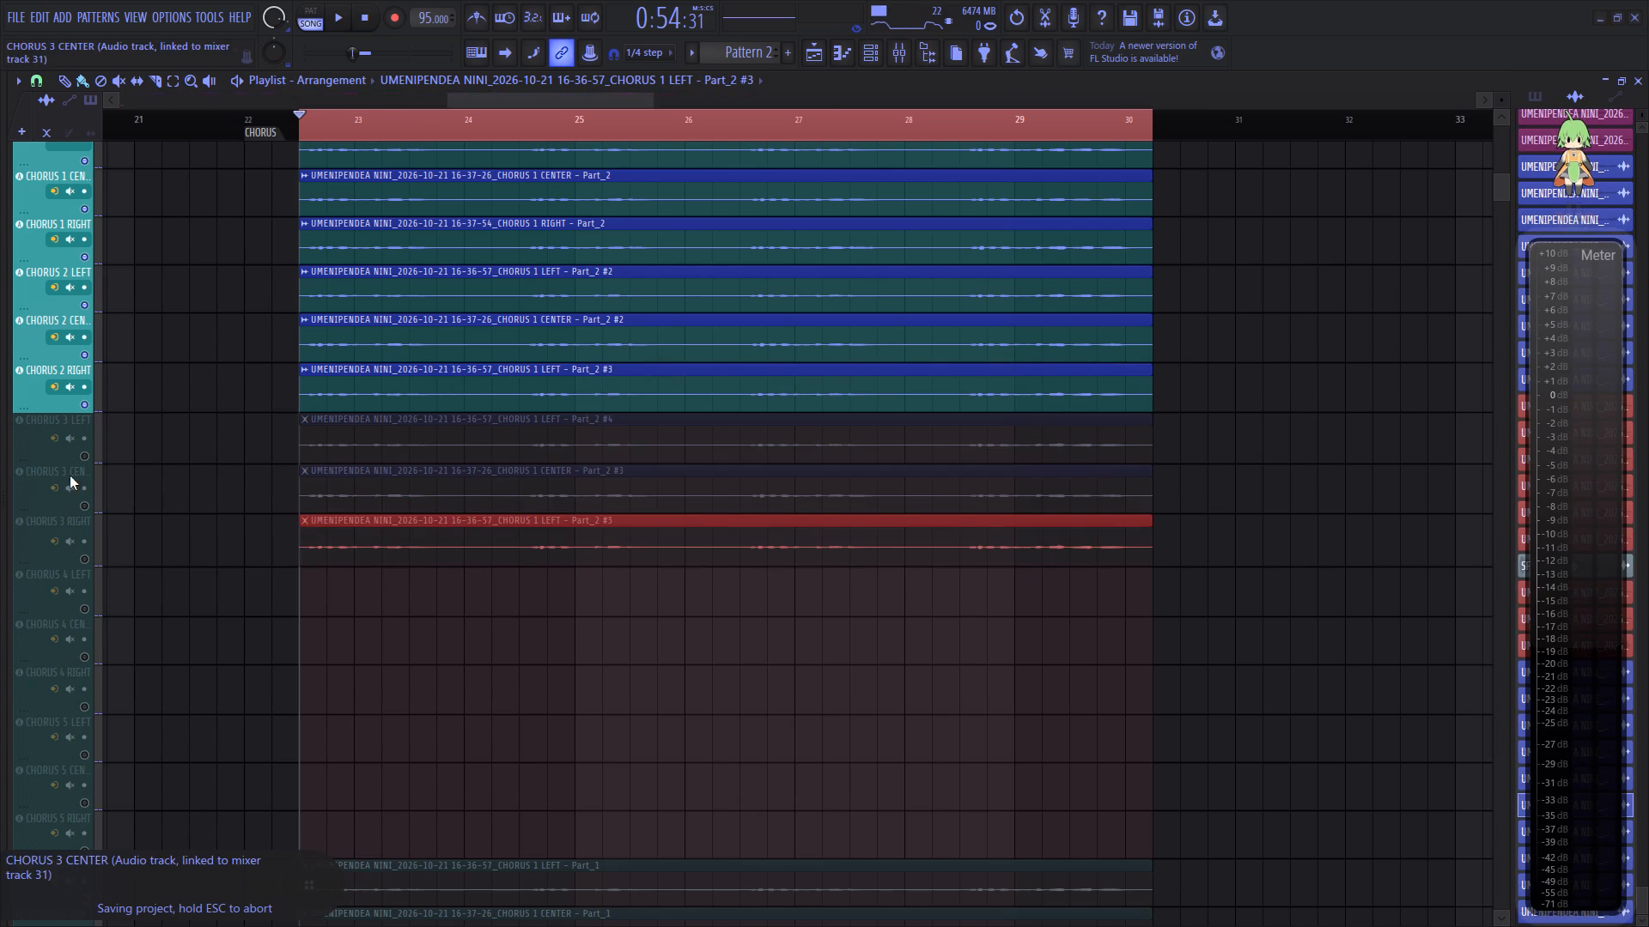
Unmute the CHORUS 3 LEFT, CENTER and RIGHT tracks and start playback.
{"action": "left_click", "coordinate": [88, 458]}
{"action": "left_click", "coordinate": [86, 502]}
{"action": "left_click", "coordinate": [87, 560]}
{"action": "key", "text": "space"}
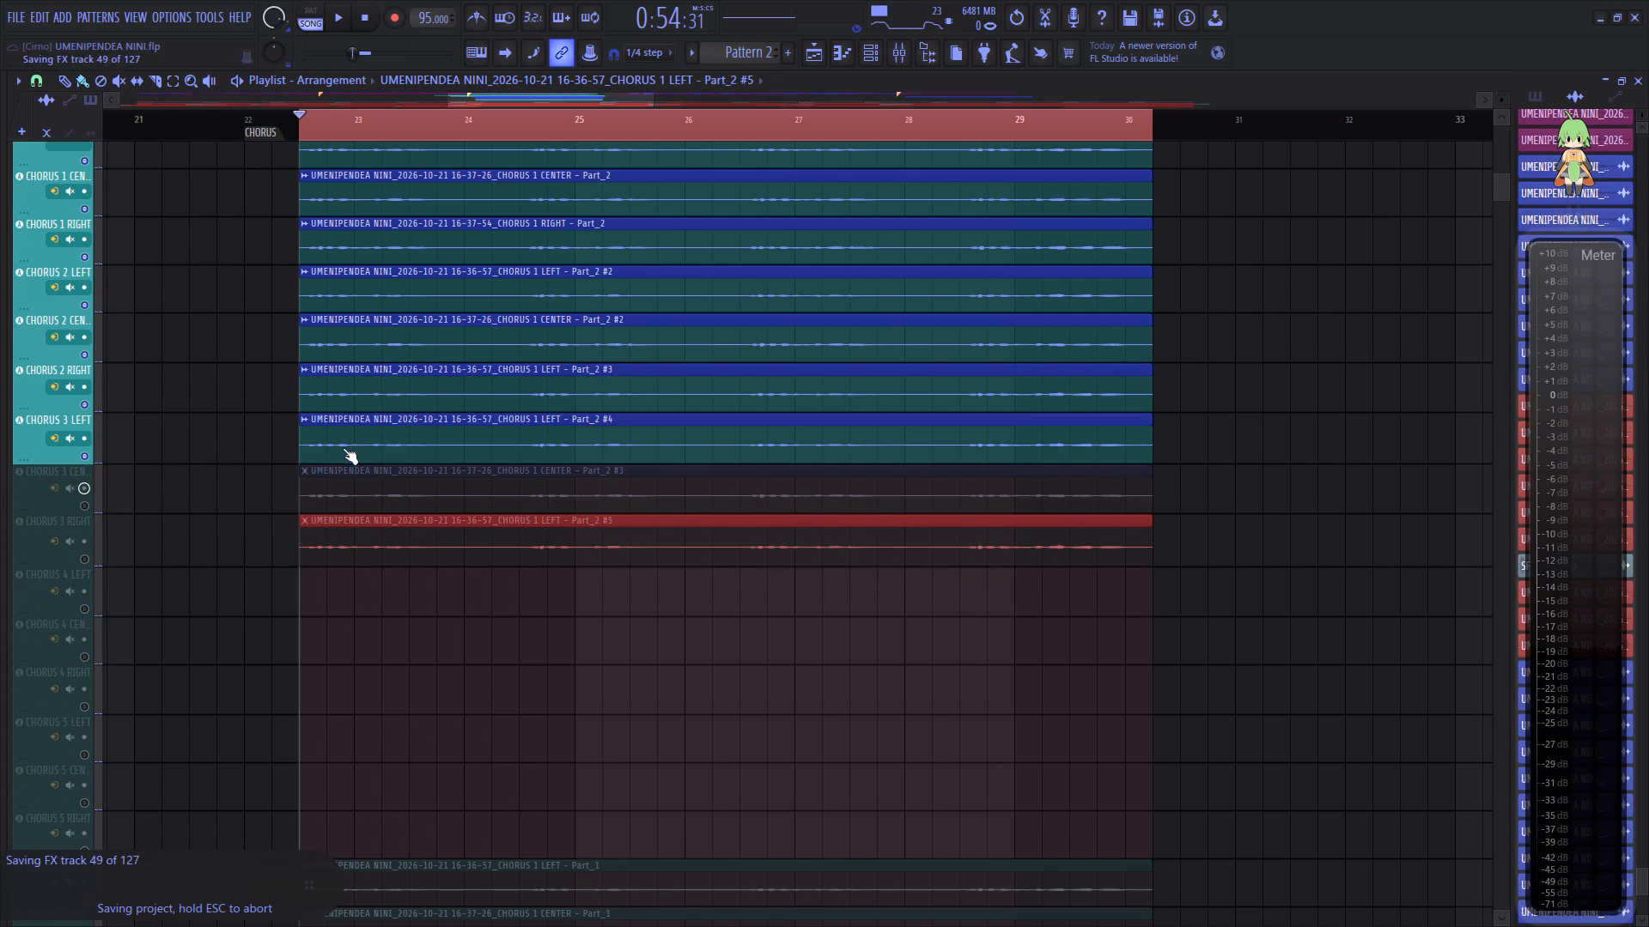
Change the pitch shift of the CHORUS 3 LEFT clip and close its settings.
{"action": "double_click", "coordinate": [406, 445]}
{"action": "left_click_drag", "start_coordinate": [282, 258], "coordinate": [341, 564]}
{"action": "left_click", "coordinate": [489, 167]}
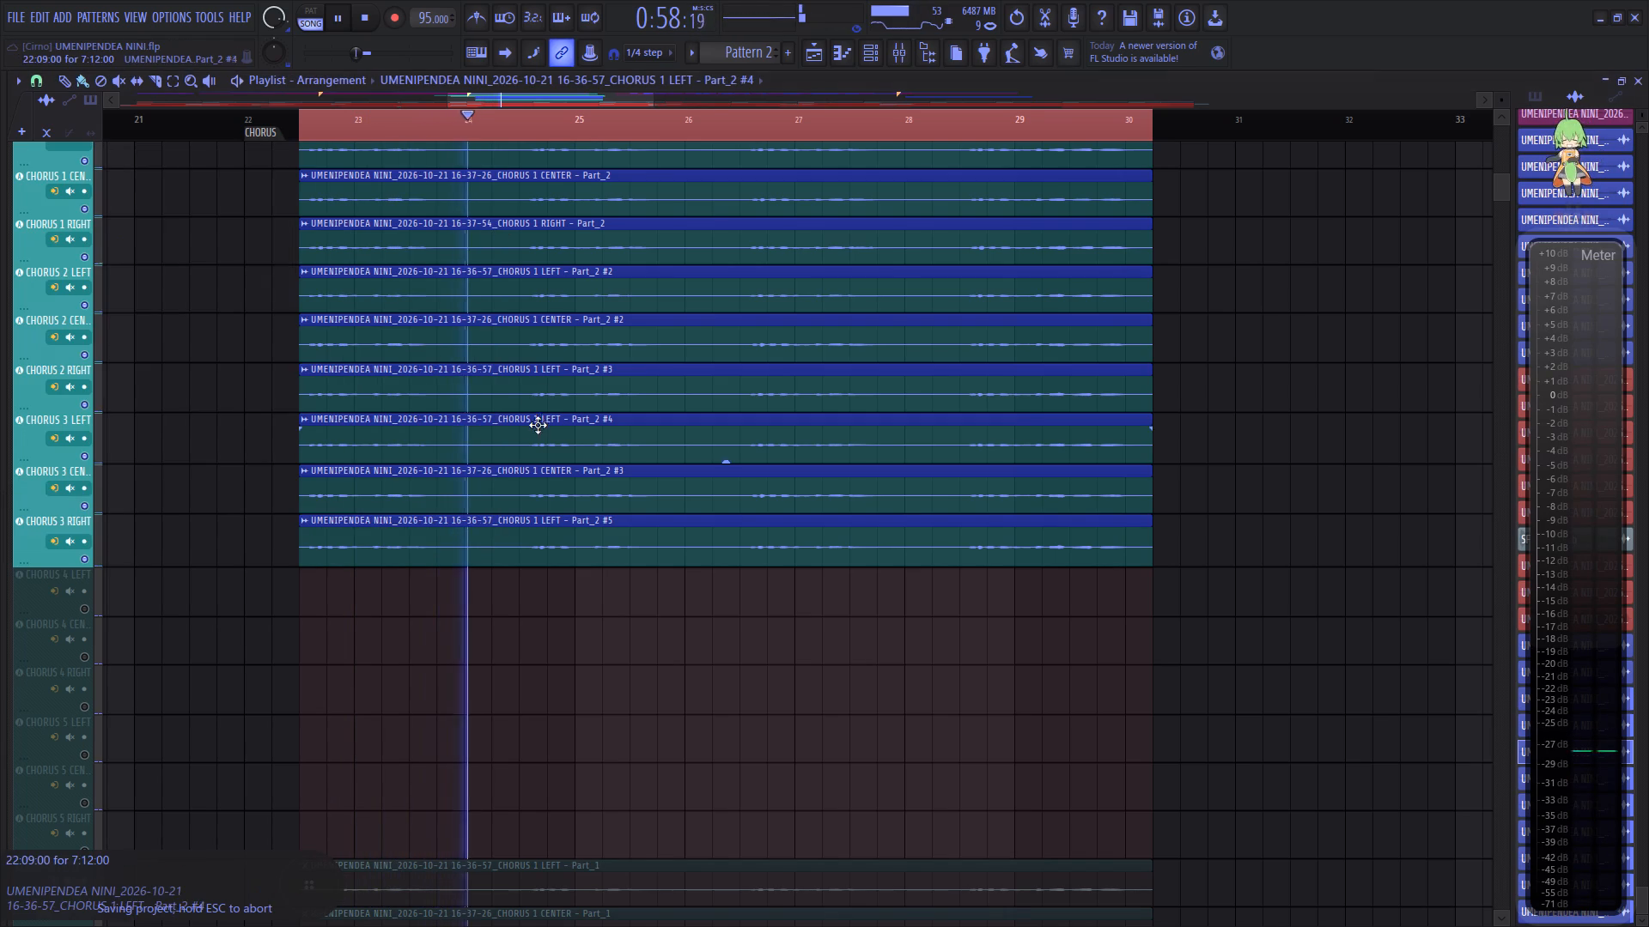
Raise the pitch shift of the CHORUS 3 CENTER clip into positive cents and close its settings.
{"action": "double_click", "coordinate": [494, 494]}
{"action": "left_click_drag", "start_coordinate": [307, 276], "coordinate": [298, 46]}
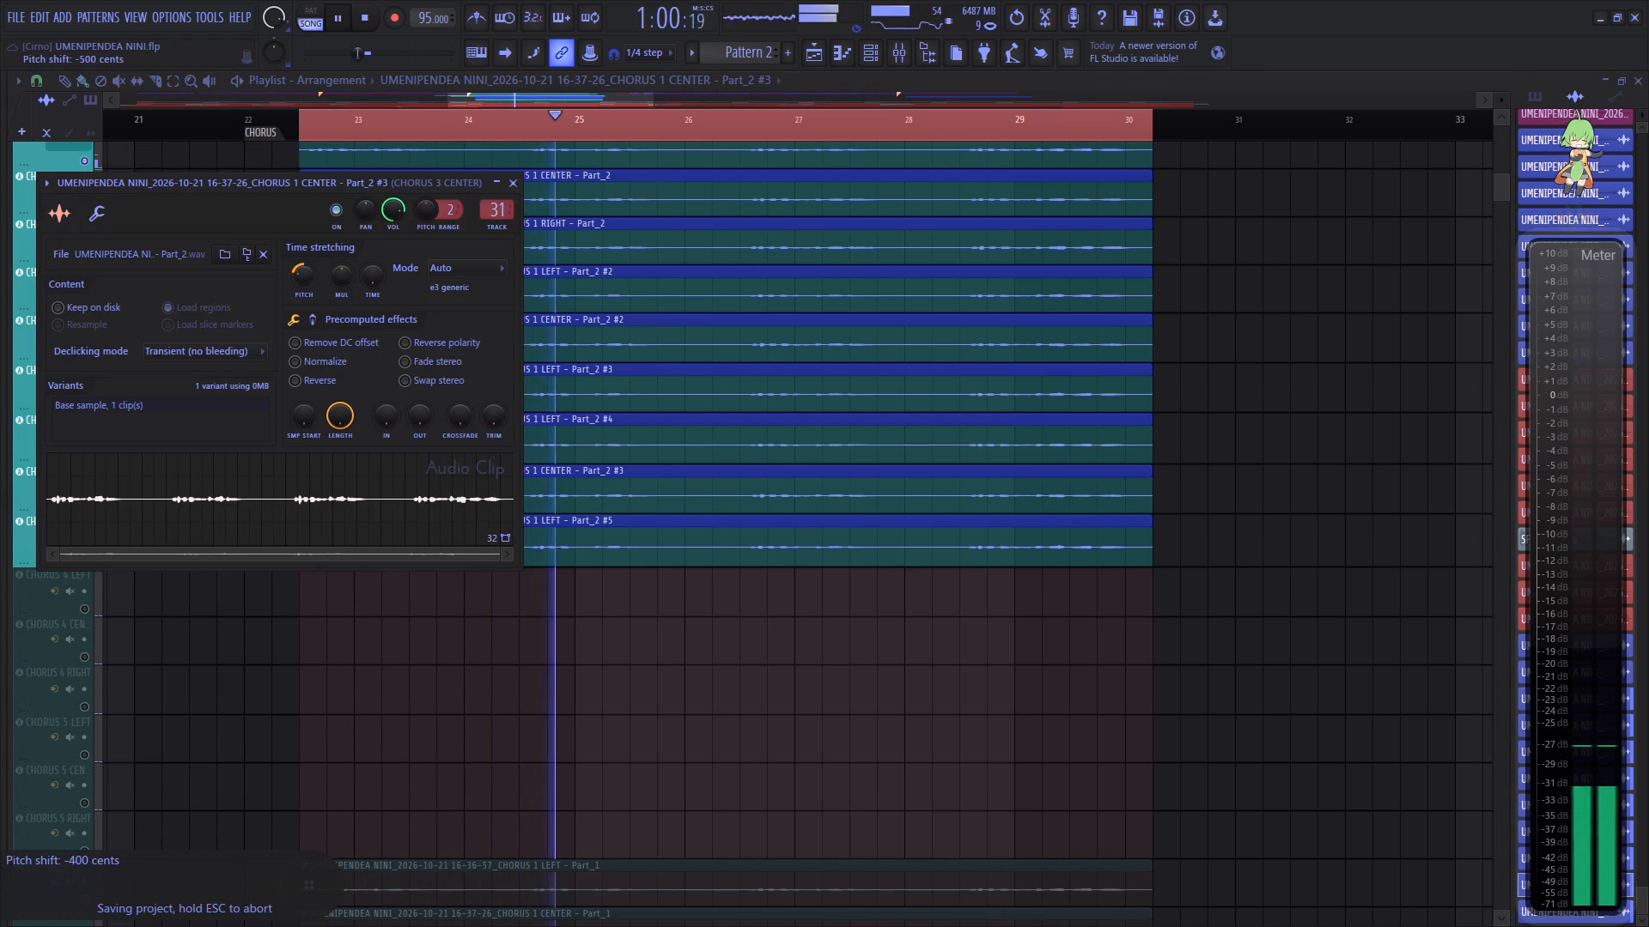
{"action": "left_click_drag", "start_coordinate": [298, 46], "coordinate": [397, 522]}
{"action": "left_click_drag", "start_coordinate": [302, 268], "coordinate": [338, 56]}
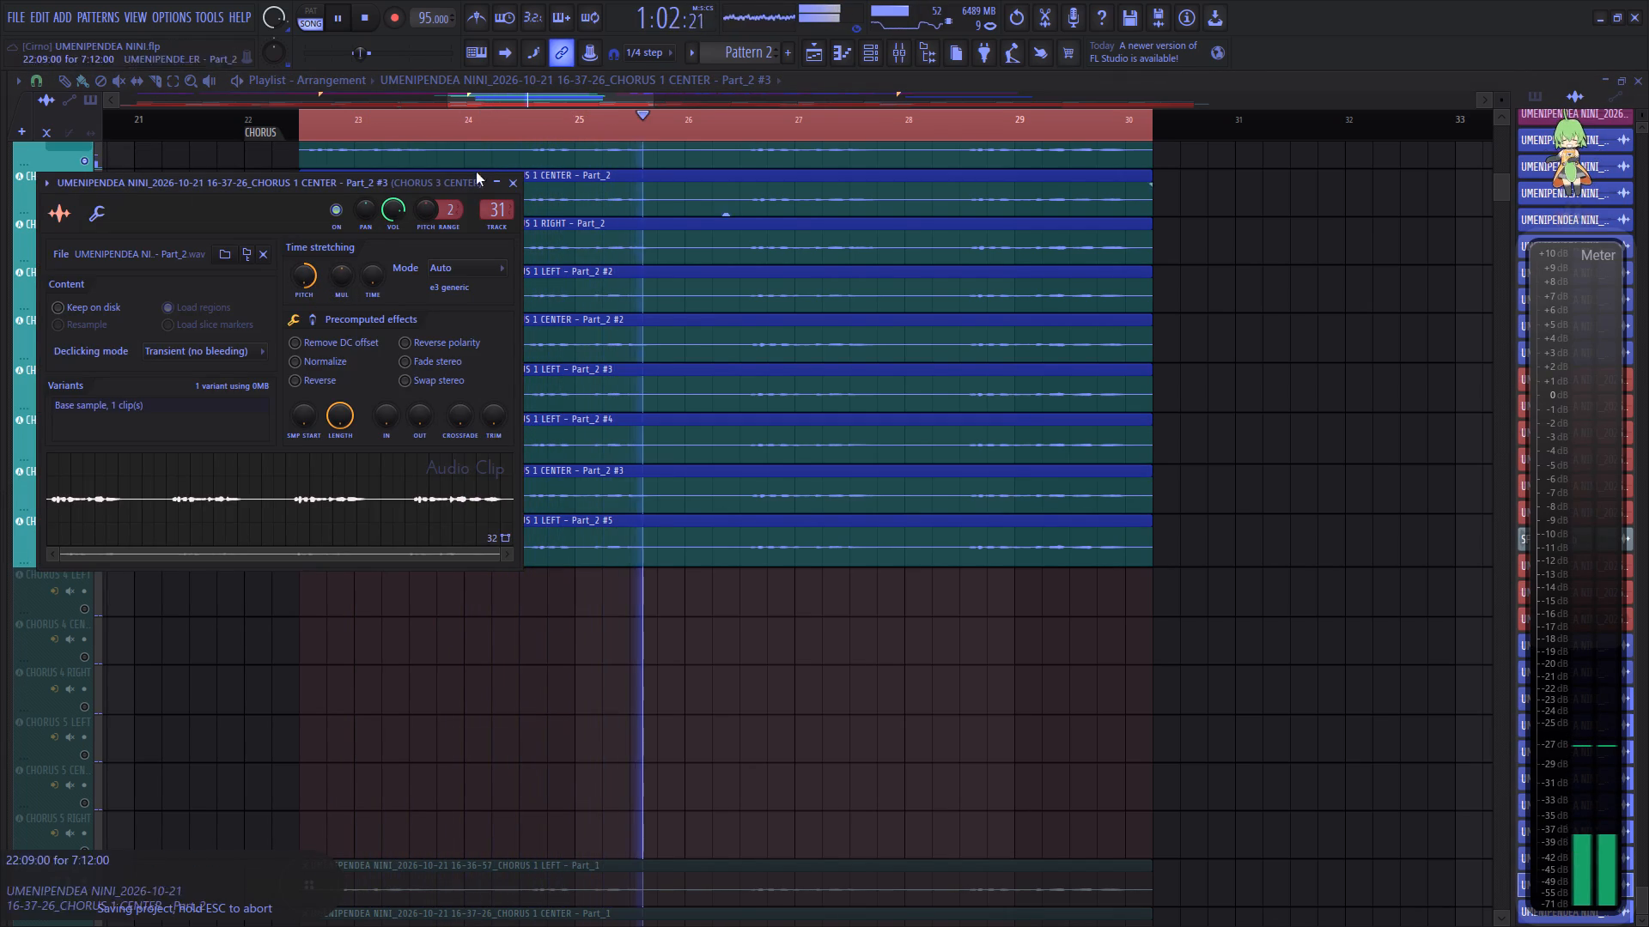
{"action": "left_click", "coordinate": [508, 176]}
Reset the pitch shift of the CHORUS 3 RIGHT clip and restart playback from the start of the chorus.
{"action": "double_click", "coordinate": [468, 524]}
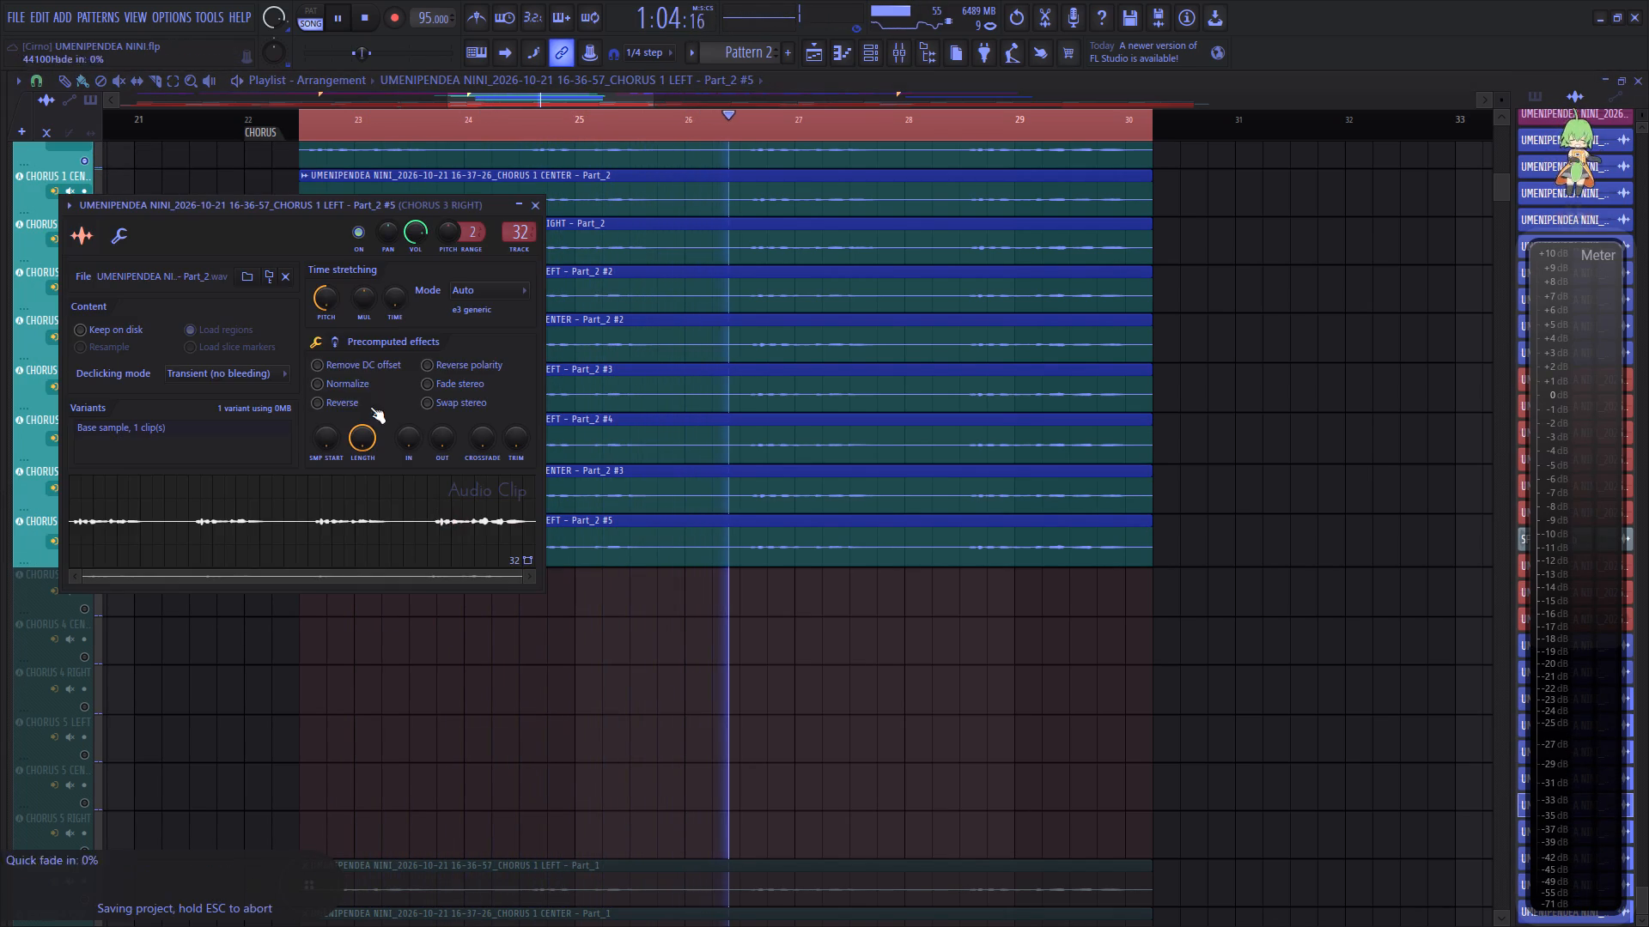
{"action": "scroll", "coordinate": [326, 306], "scroll_direction": "up", "scroll_amount": 13}
{"action": "right_click", "coordinate": [327, 306]}
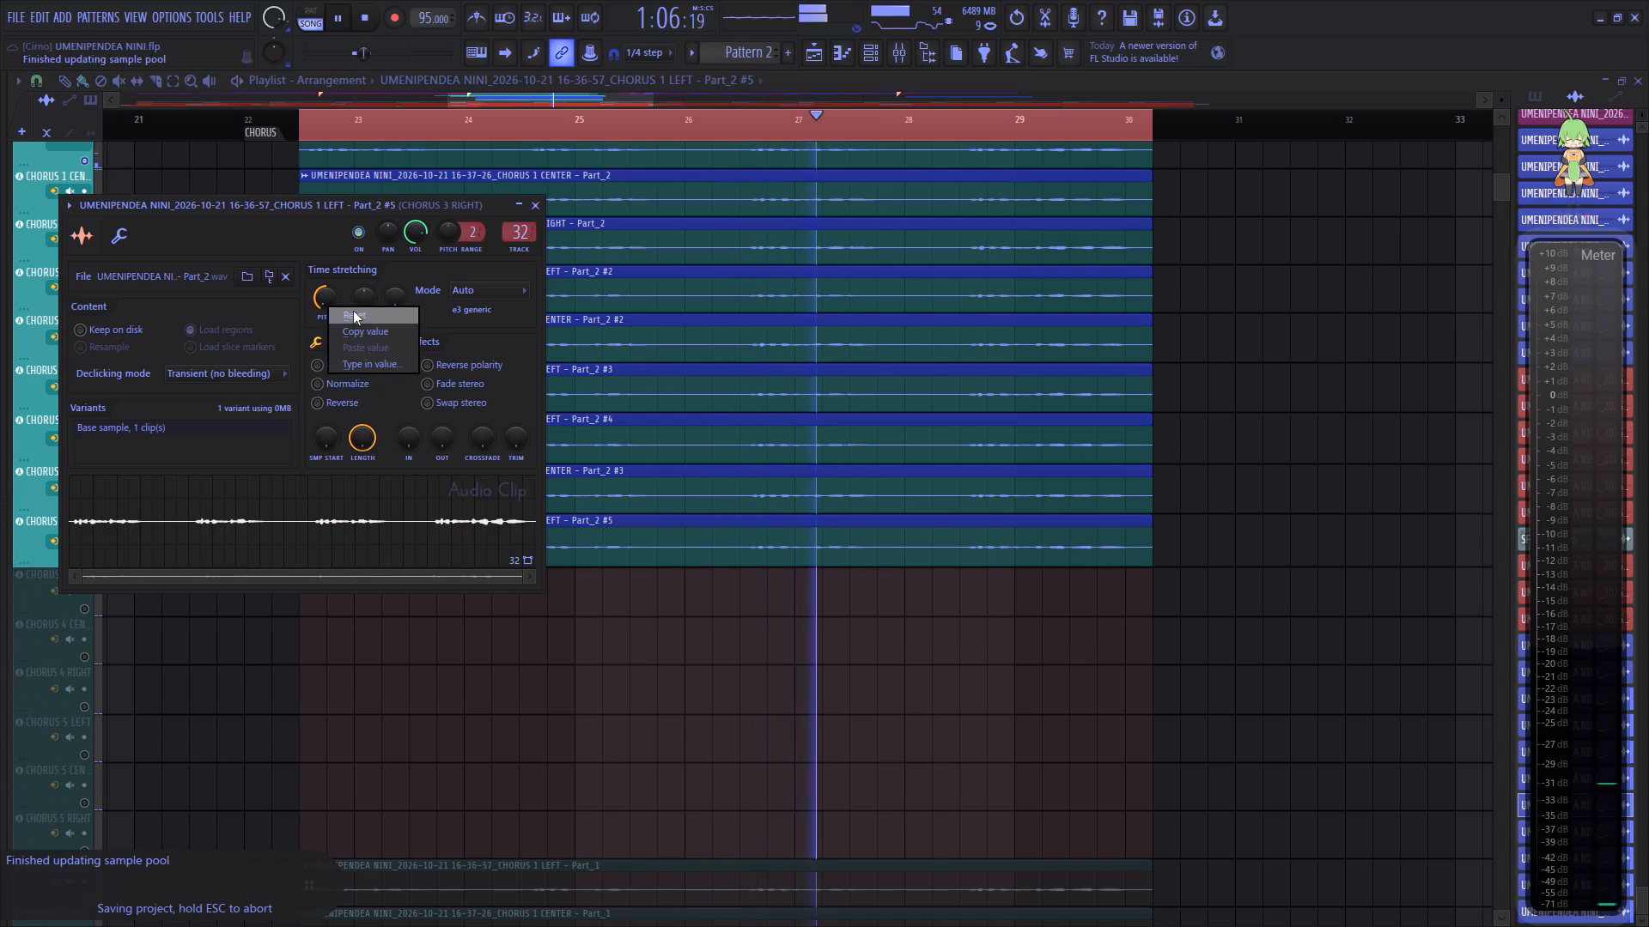
{"action": "left_click", "coordinate": [353, 311]}
{"action": "key", "text": "space"}
{"action": "key", "text": "space"}
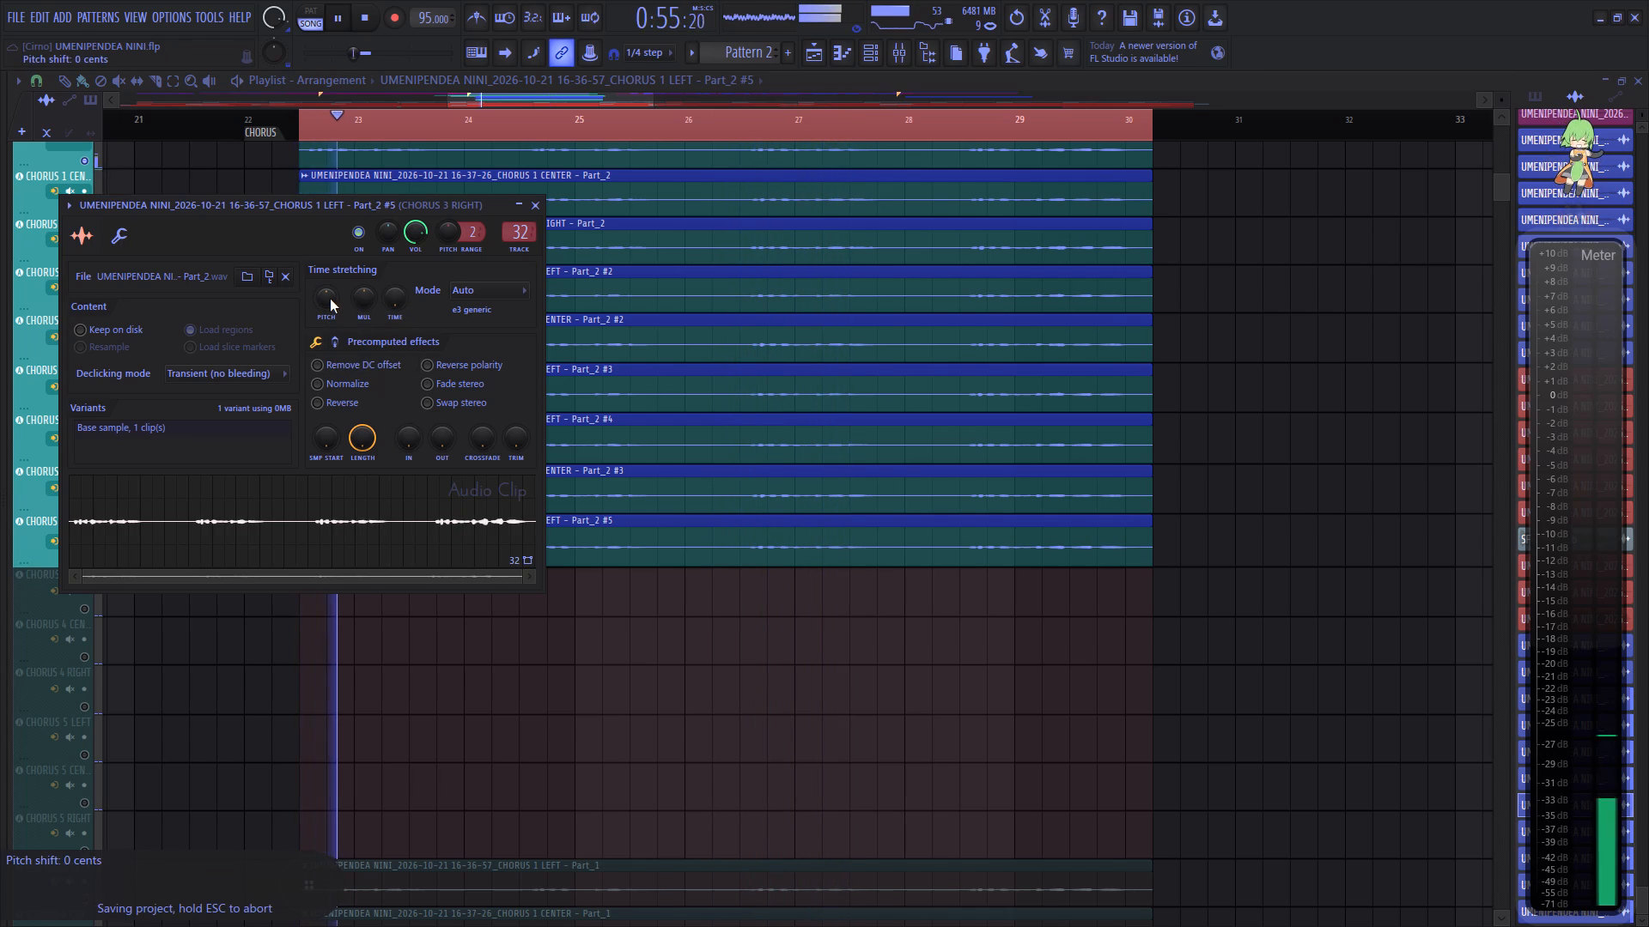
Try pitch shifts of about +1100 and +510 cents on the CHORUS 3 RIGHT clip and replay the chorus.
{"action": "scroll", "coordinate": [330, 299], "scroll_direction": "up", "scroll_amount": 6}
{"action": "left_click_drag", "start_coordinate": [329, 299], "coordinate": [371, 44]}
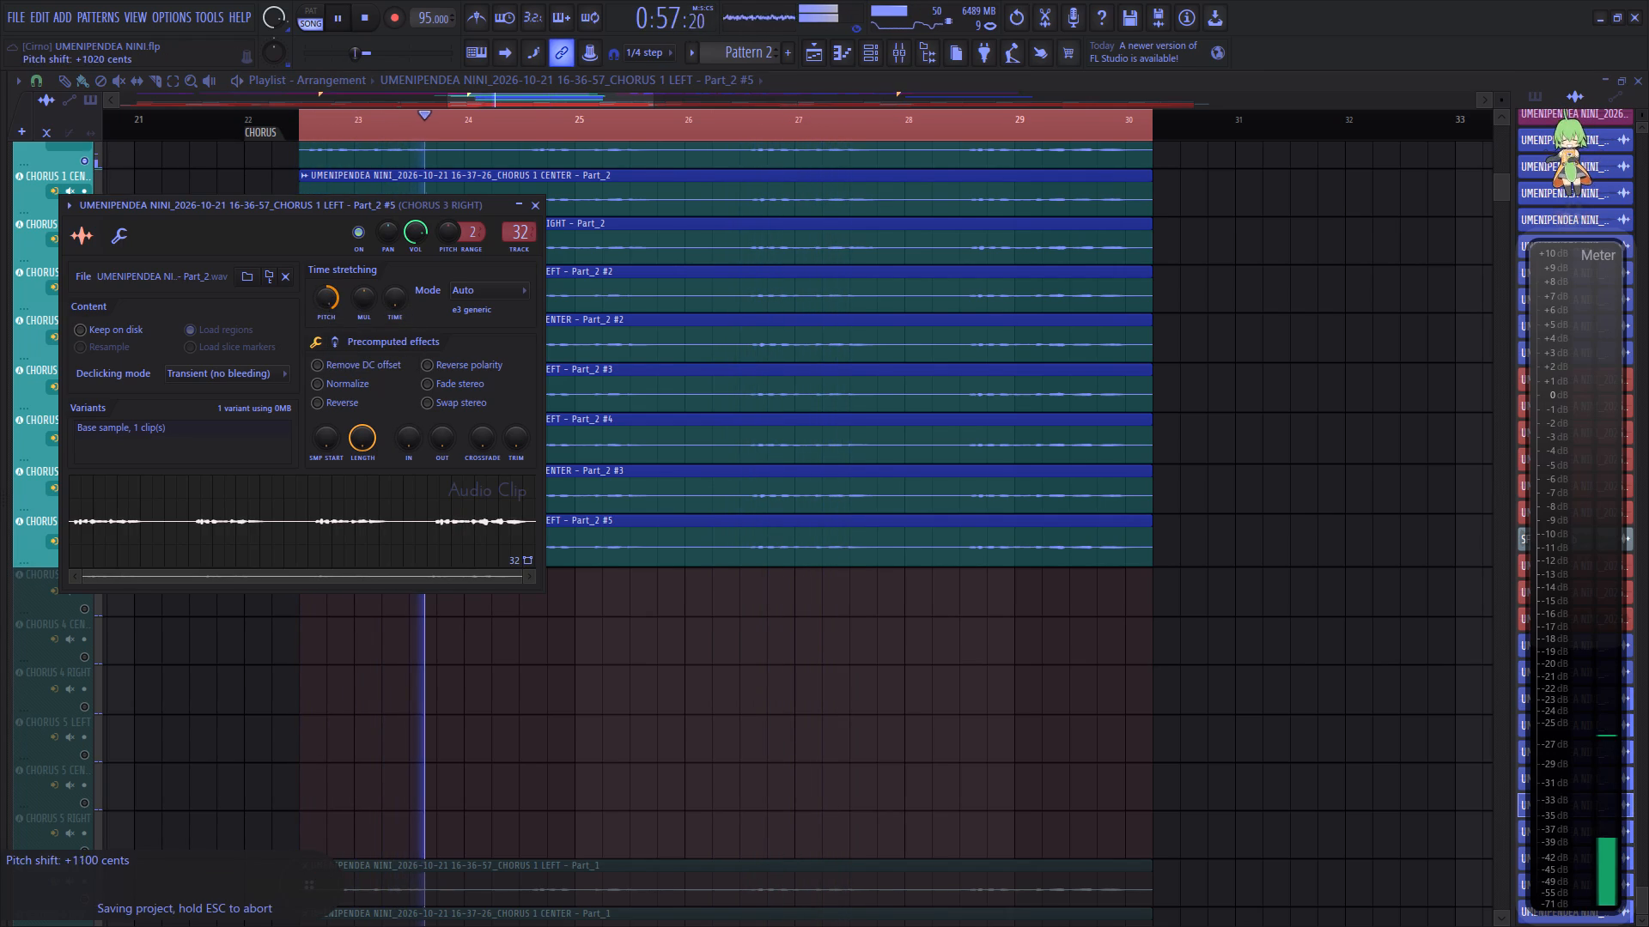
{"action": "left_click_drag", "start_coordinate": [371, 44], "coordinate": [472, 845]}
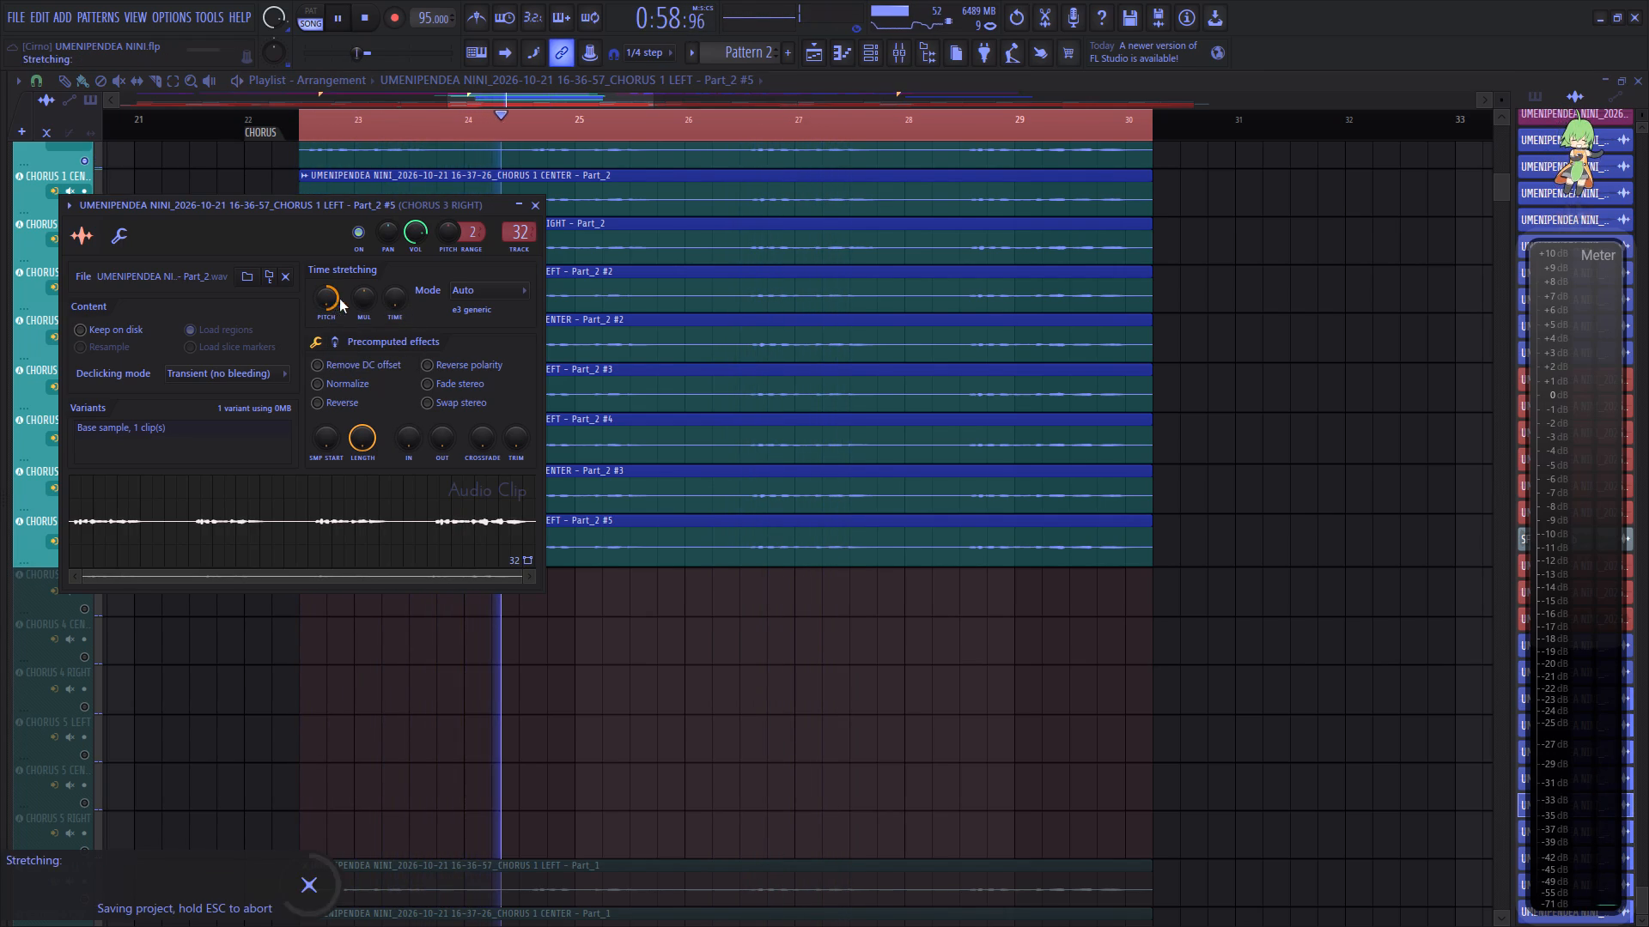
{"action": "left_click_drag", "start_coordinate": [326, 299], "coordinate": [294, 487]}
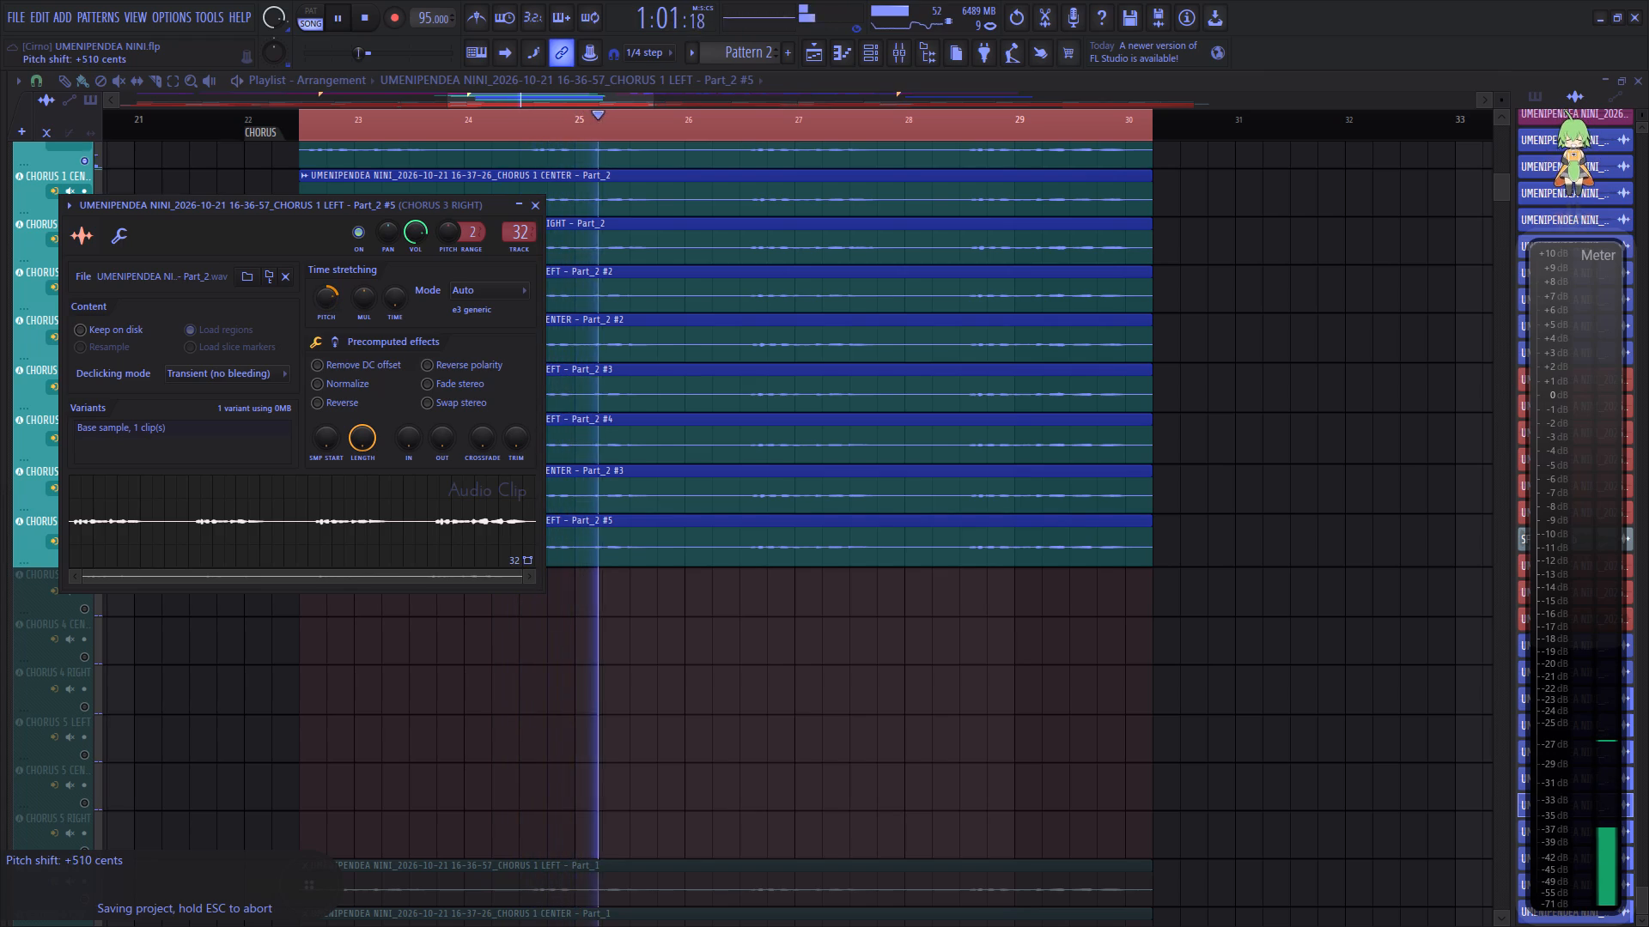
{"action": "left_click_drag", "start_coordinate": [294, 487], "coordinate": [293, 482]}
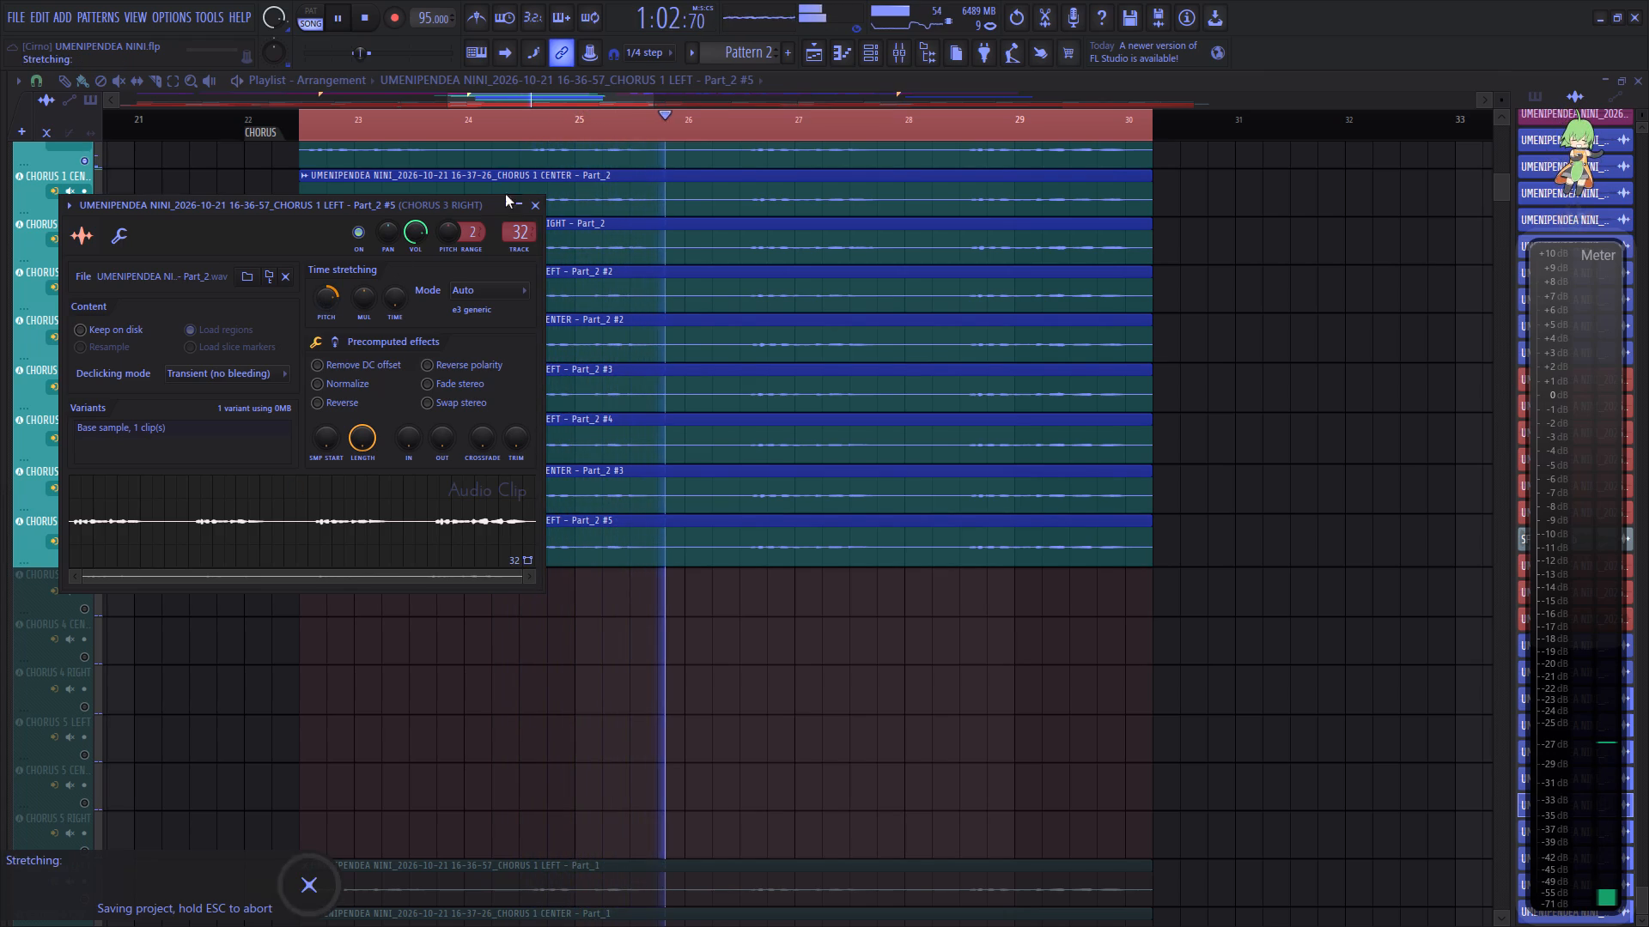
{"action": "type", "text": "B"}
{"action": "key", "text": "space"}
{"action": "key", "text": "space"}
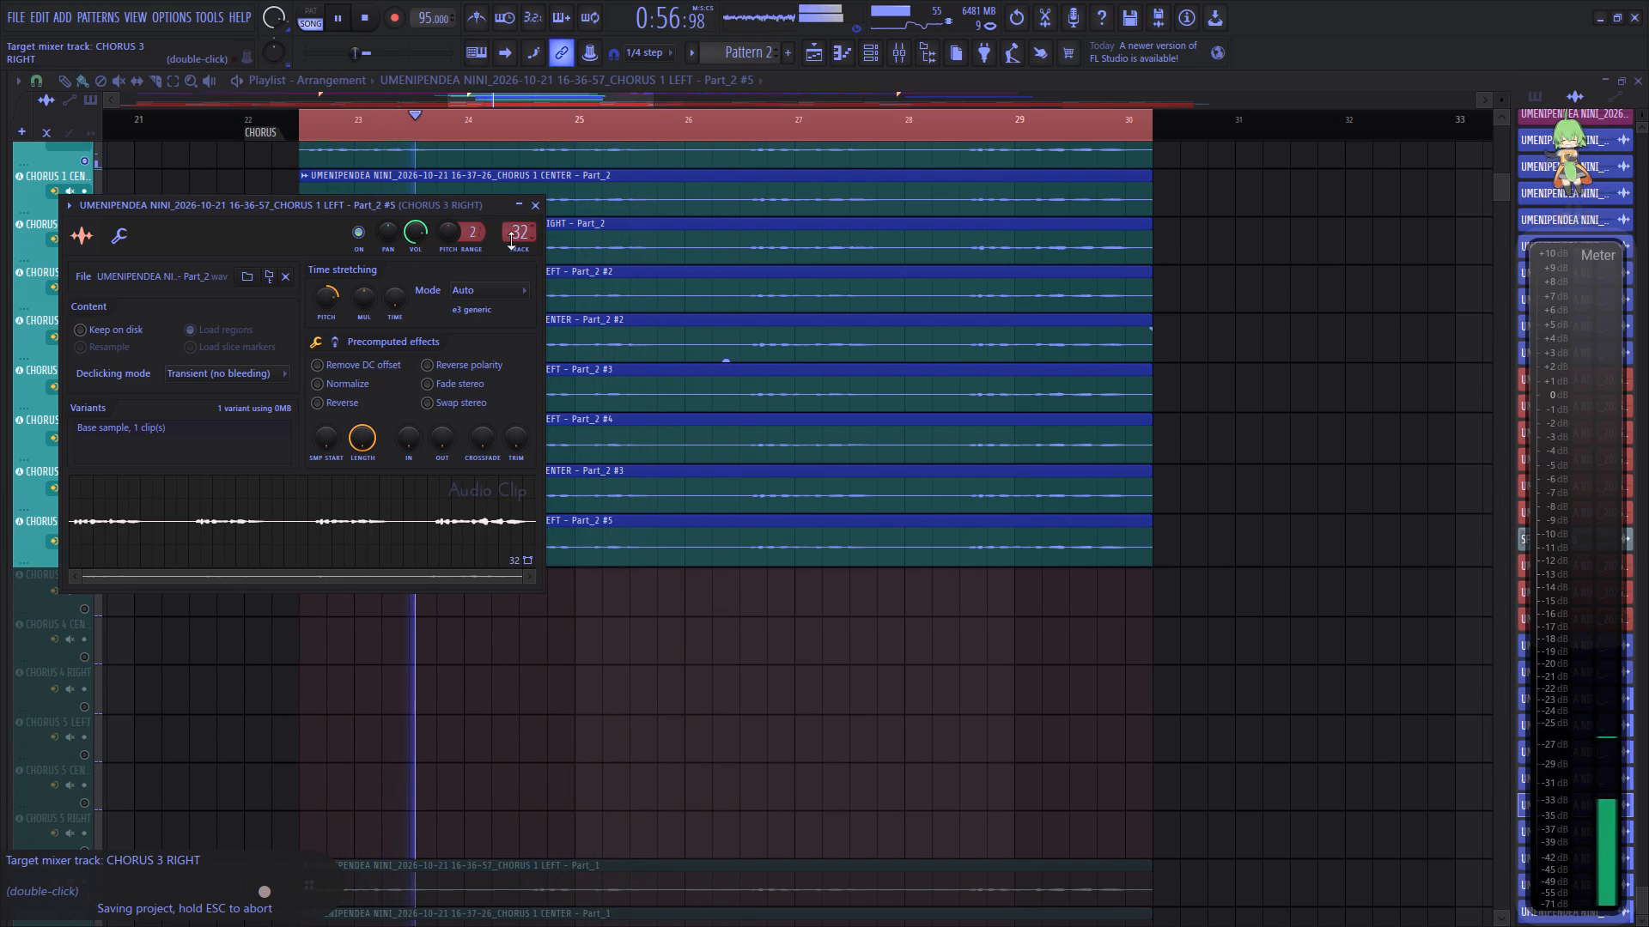
Raise the pitch shift of the CHORUS 3 RIGHT clip past +600 cents and close its settings.
{"action": "scroll", "coordinate": [328, 300], "scroll_direction": "up", "scroll_amount": 1}
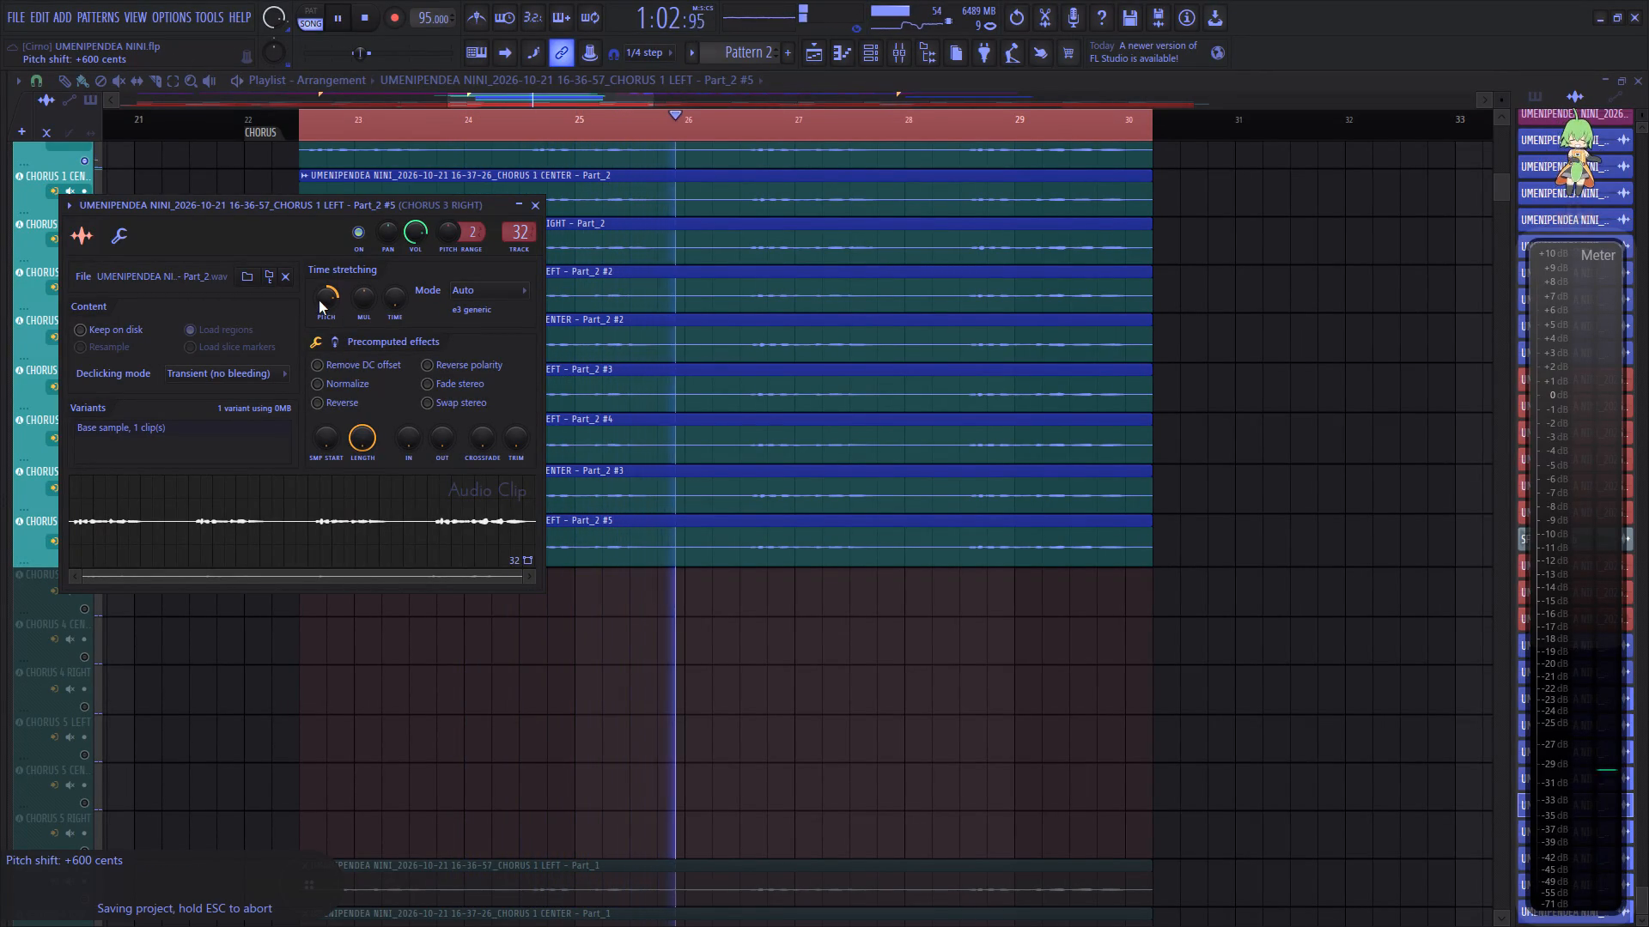
{"action": "left_click_drag", "start_coordinate": [319, 300], "coordinate": [443, 885]}
{"action": "left_click", "coordinate": [528, 203]}
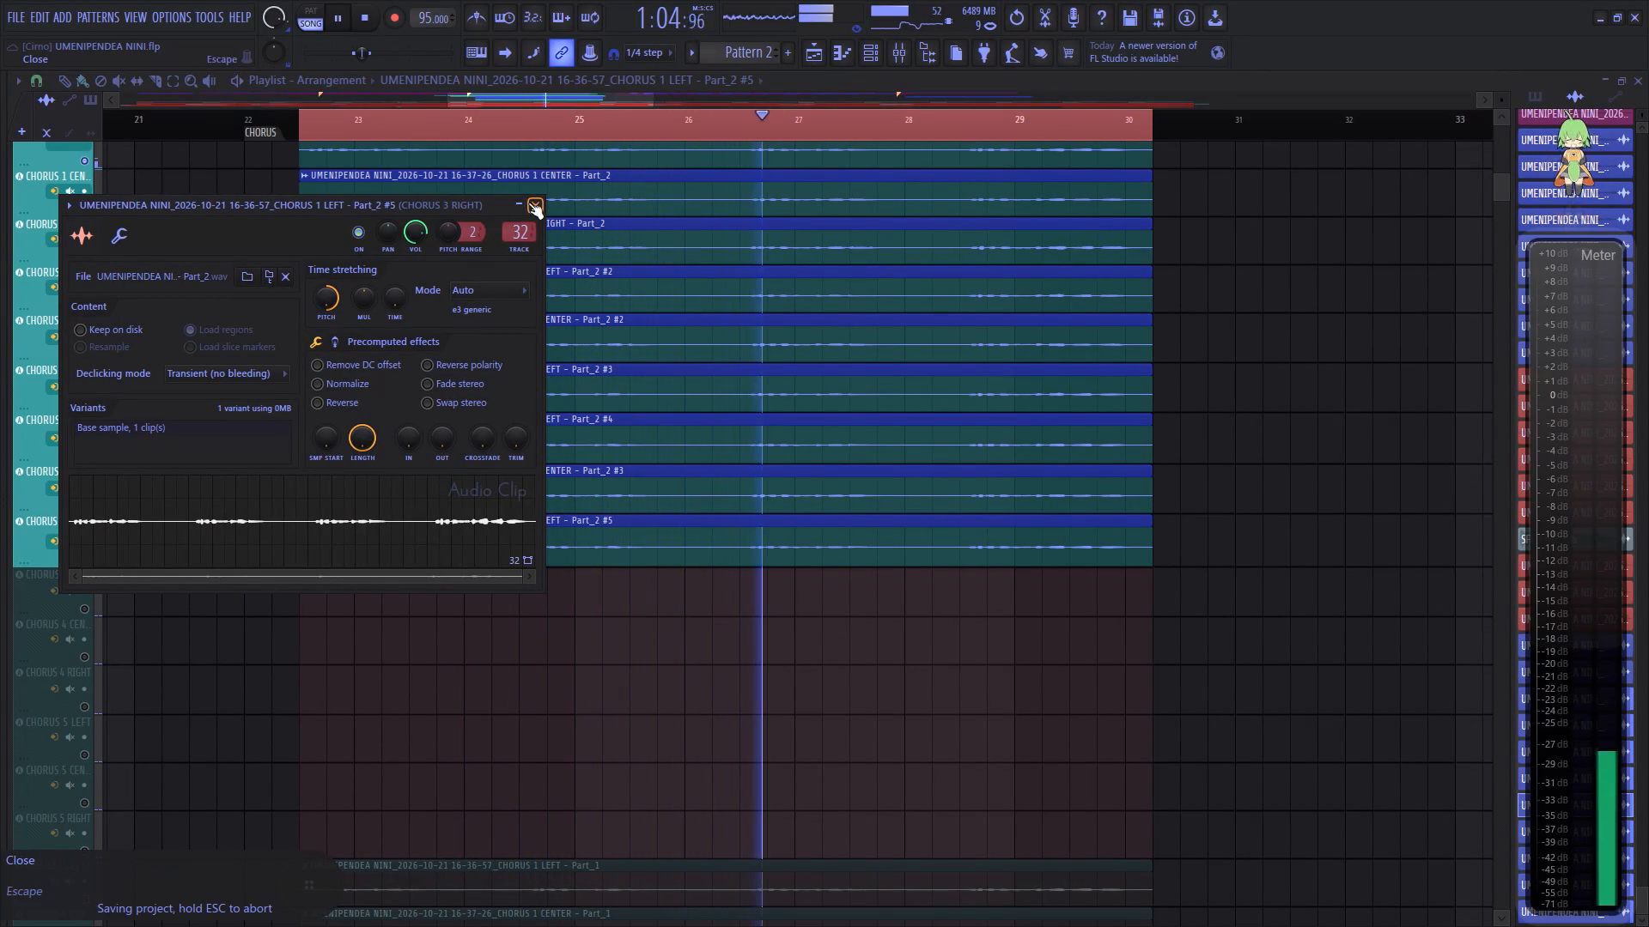
Bring the chorus tracks into view in the mixer and narrow the panning of CHORUS 2 LEFT and CHORUS 2 RIGHT towards the centre.
{"action": "scroll", "coordinate": [508, 497], "scroll_direction": "up", "scroll_amount": 3}
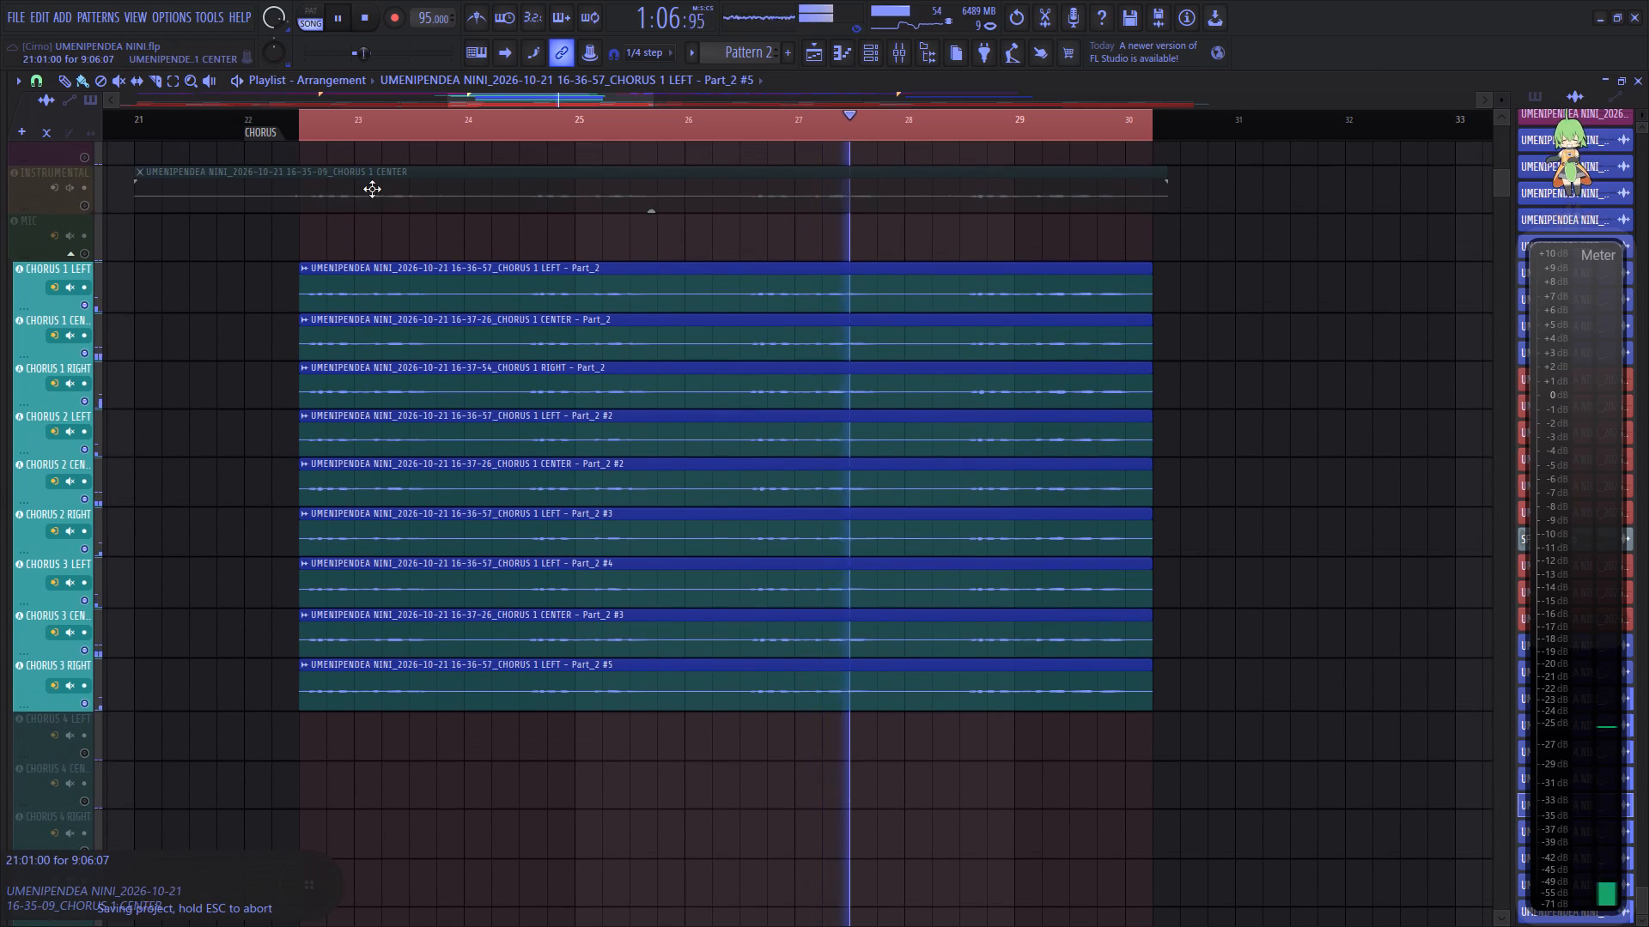
{"action": "left_click", "coordinate": [892, 47]}
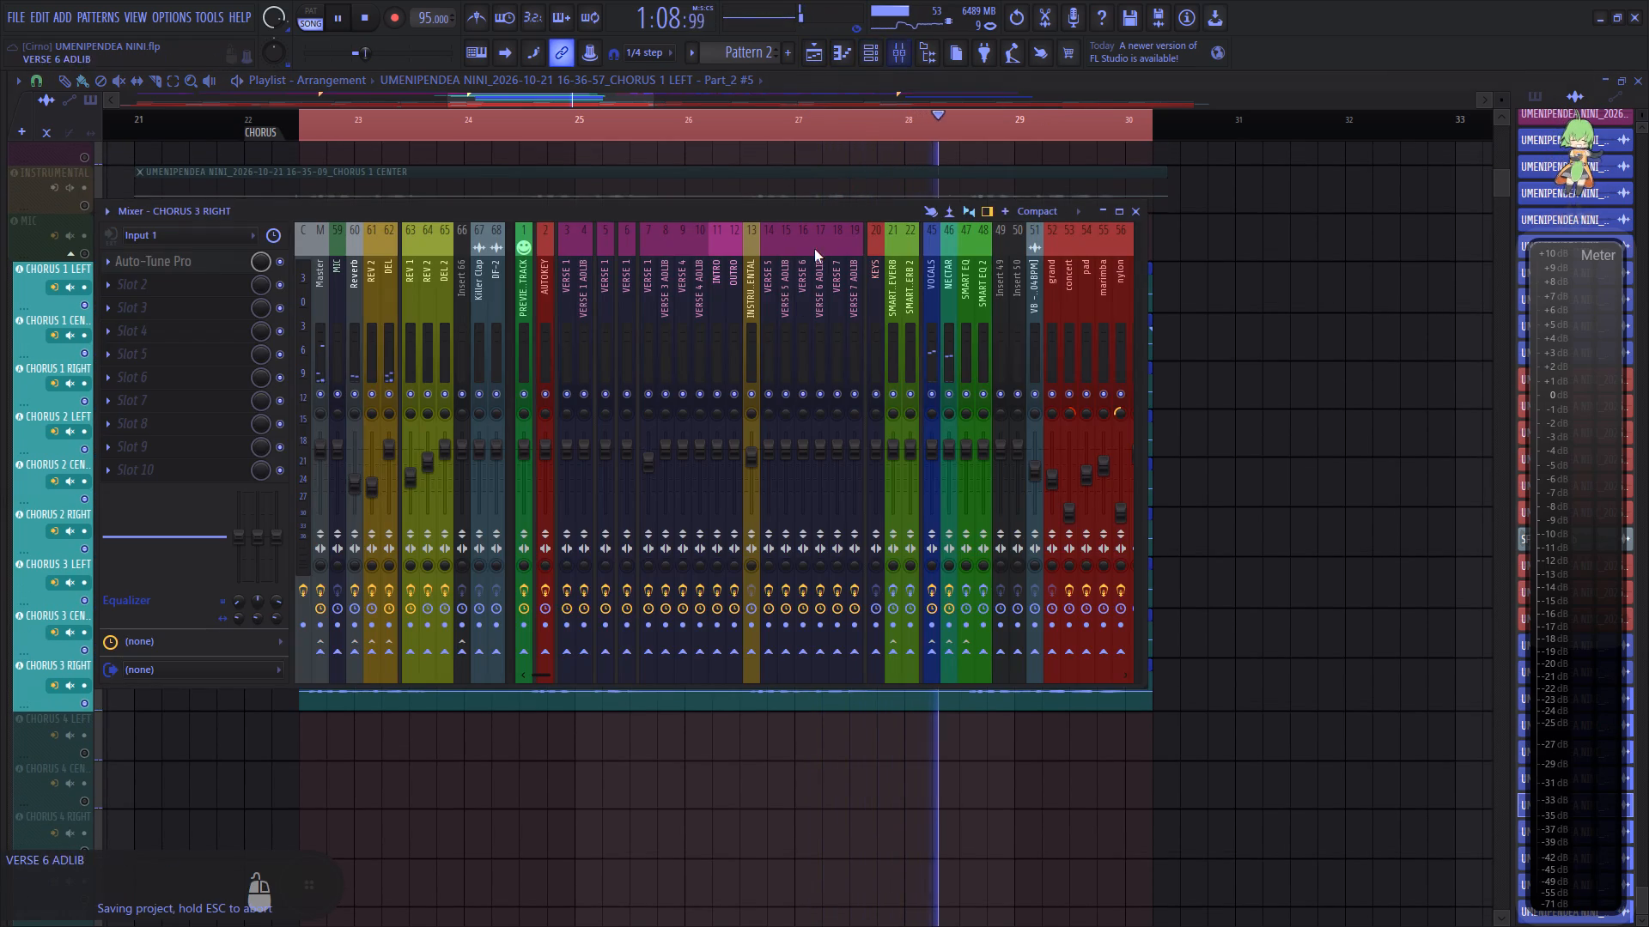
{"action": "left_click", "coordinate": [1137, 370]}
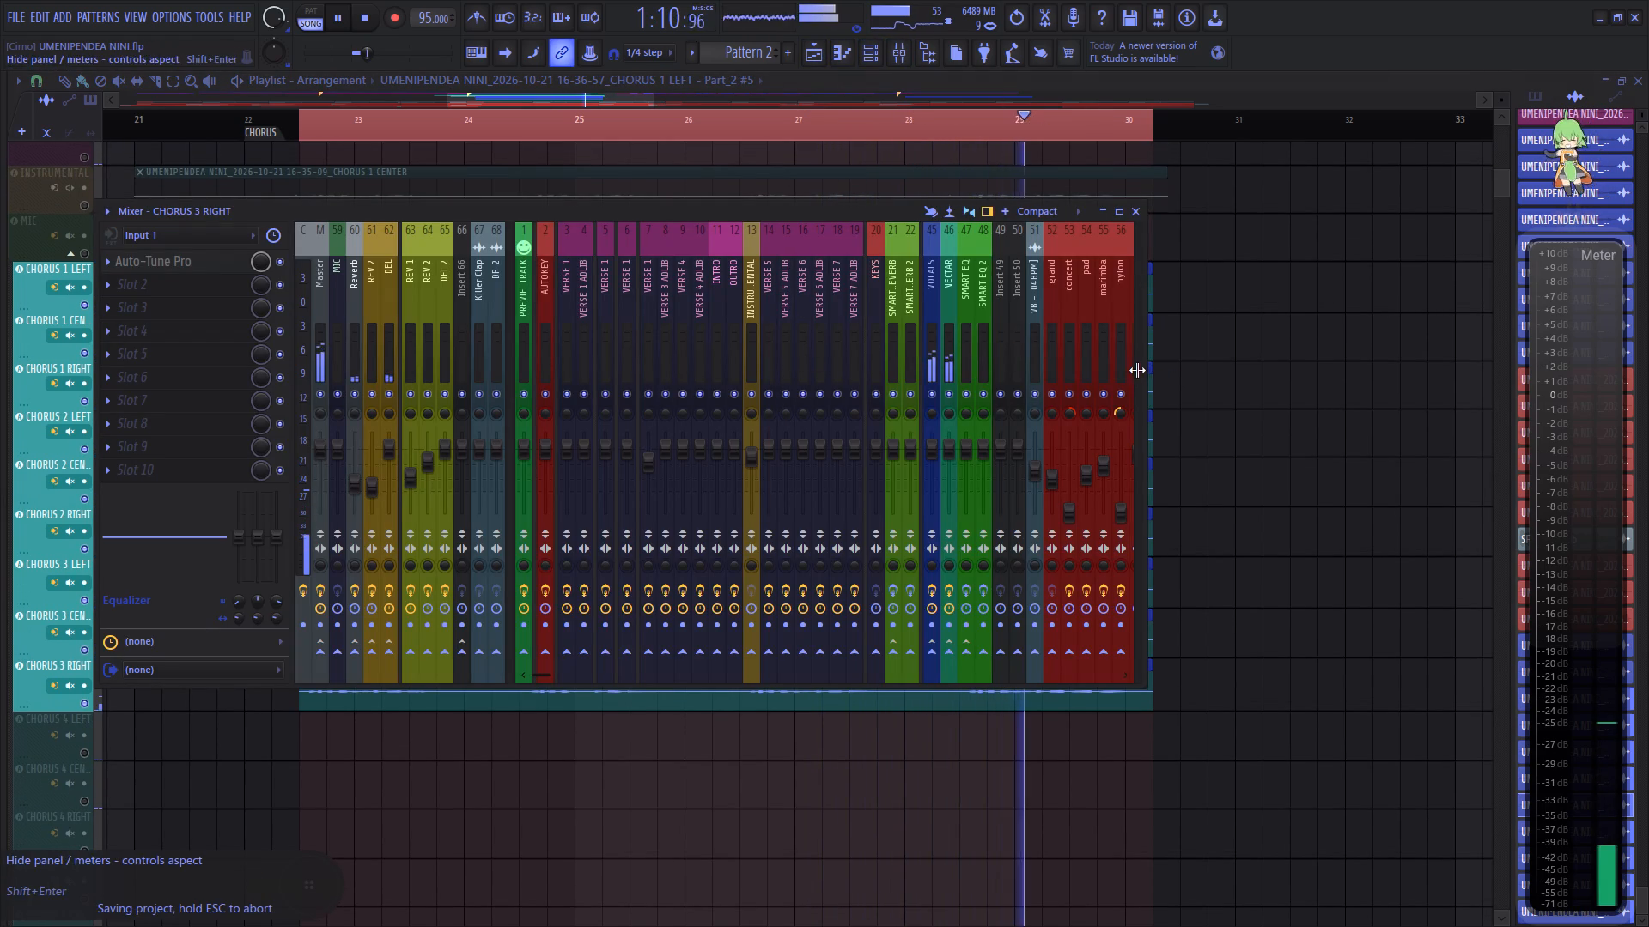
{"action": "scroll", "coordinate": [819, 415], "scroll_direction": "up", "scroll_amount": 8}
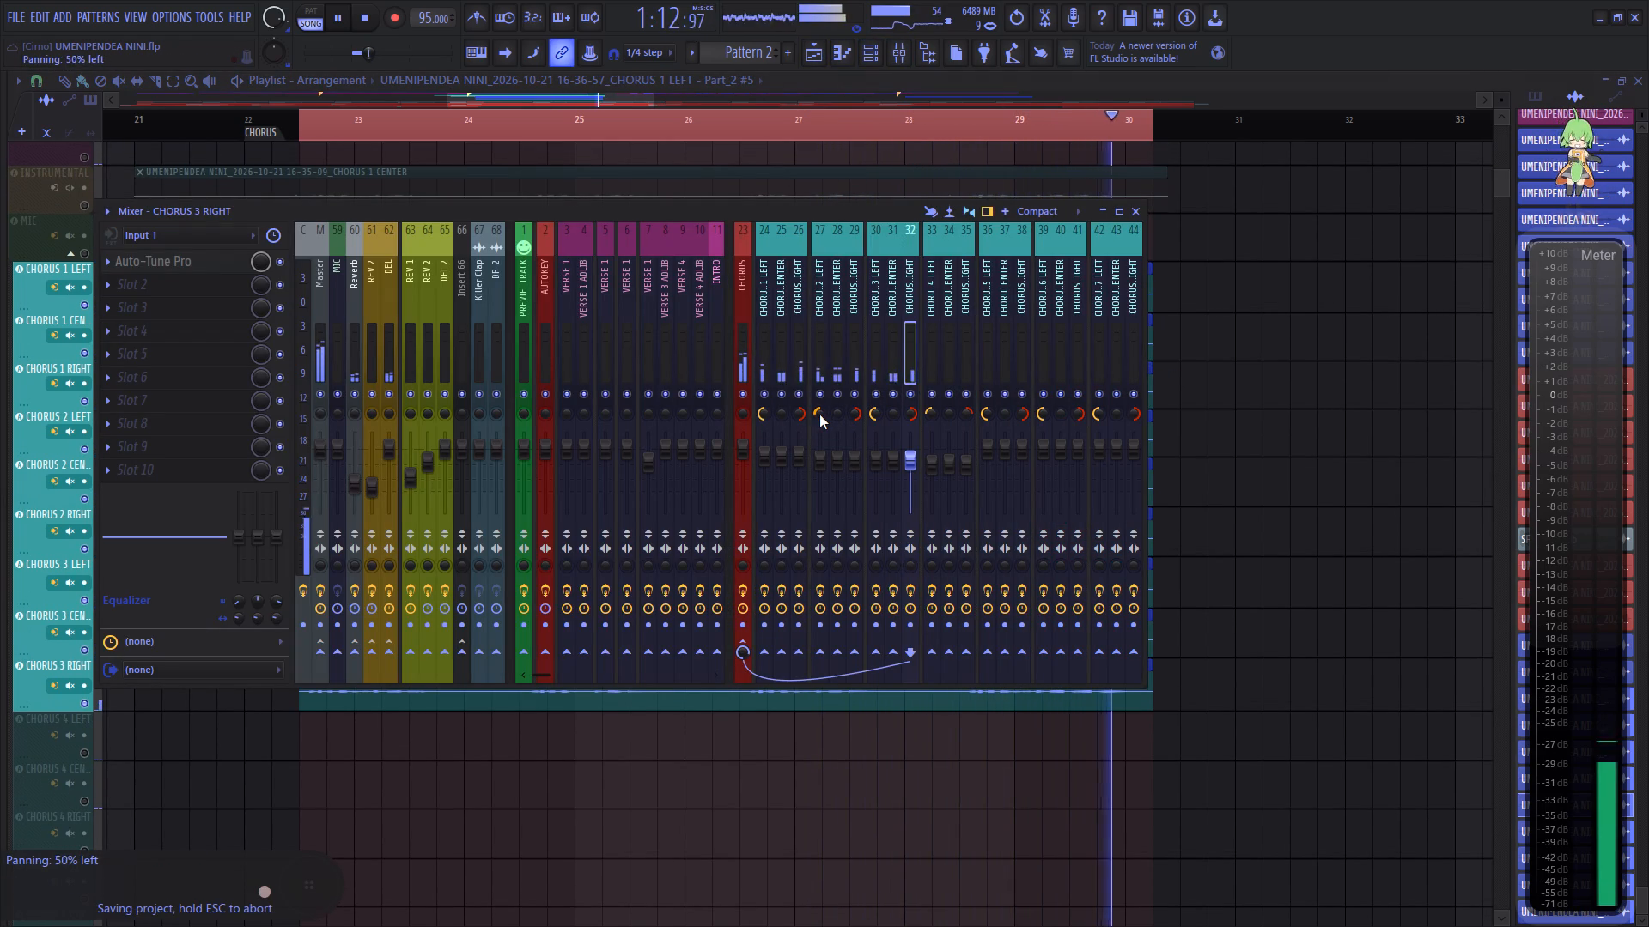
{"action": "scroll", "coordinate": [819, 415], "scroll_direction": "up", "scroll_amount": 3}
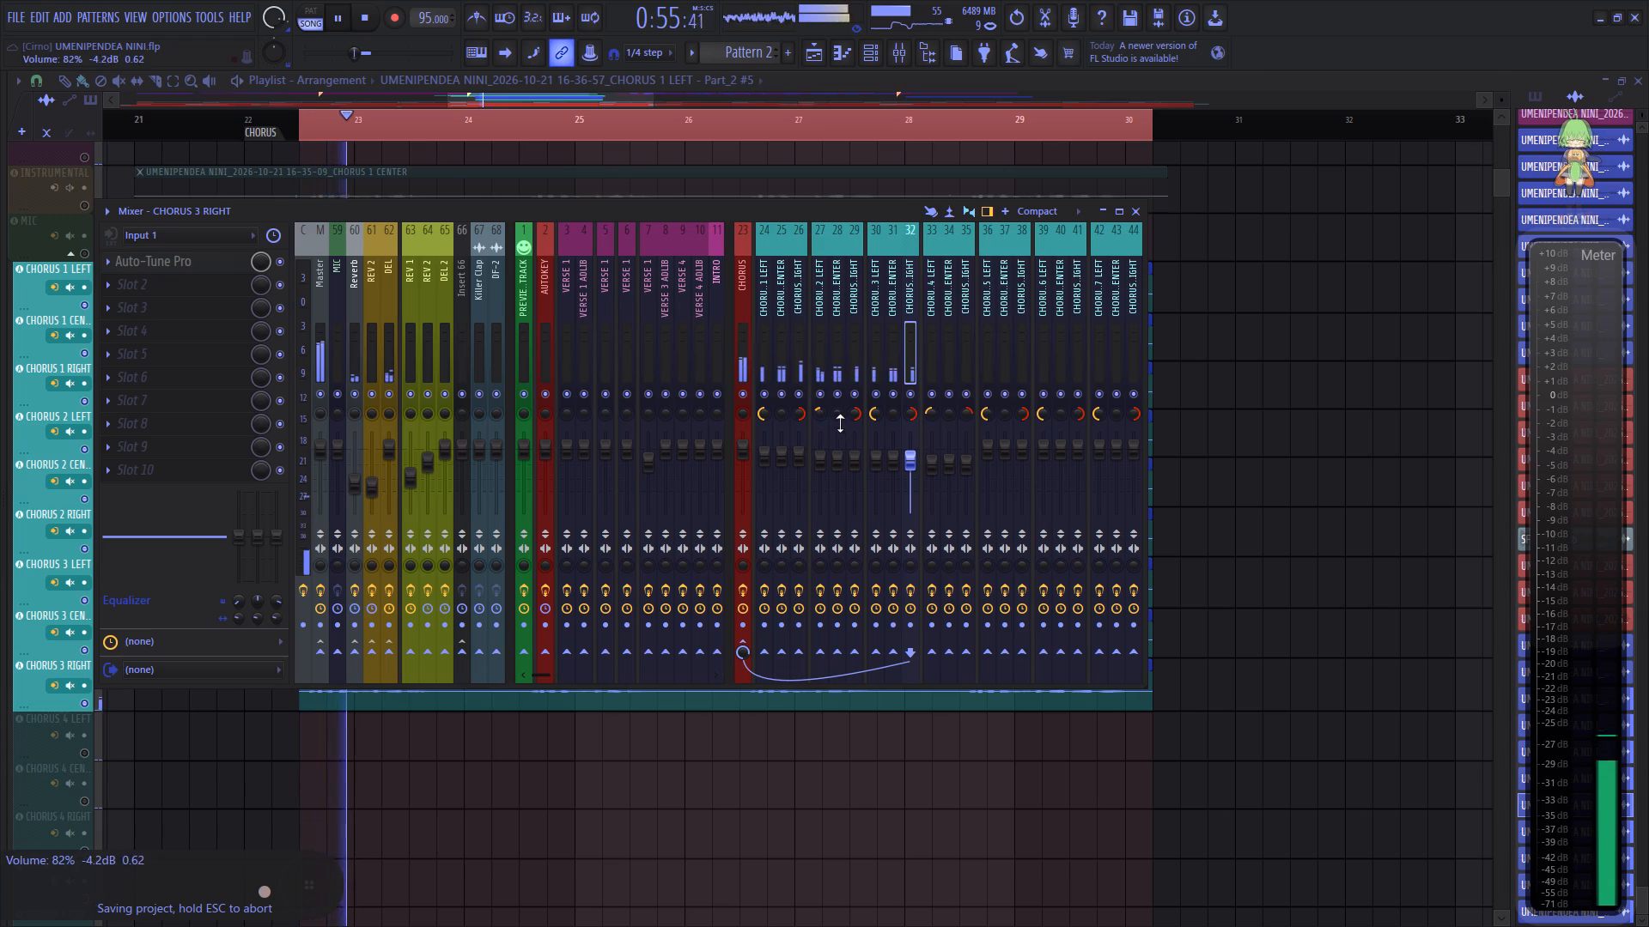
{"action": "scroll", "coordinate": [855, 416], "scroll_direction": "down", "scroll_amount": 8}
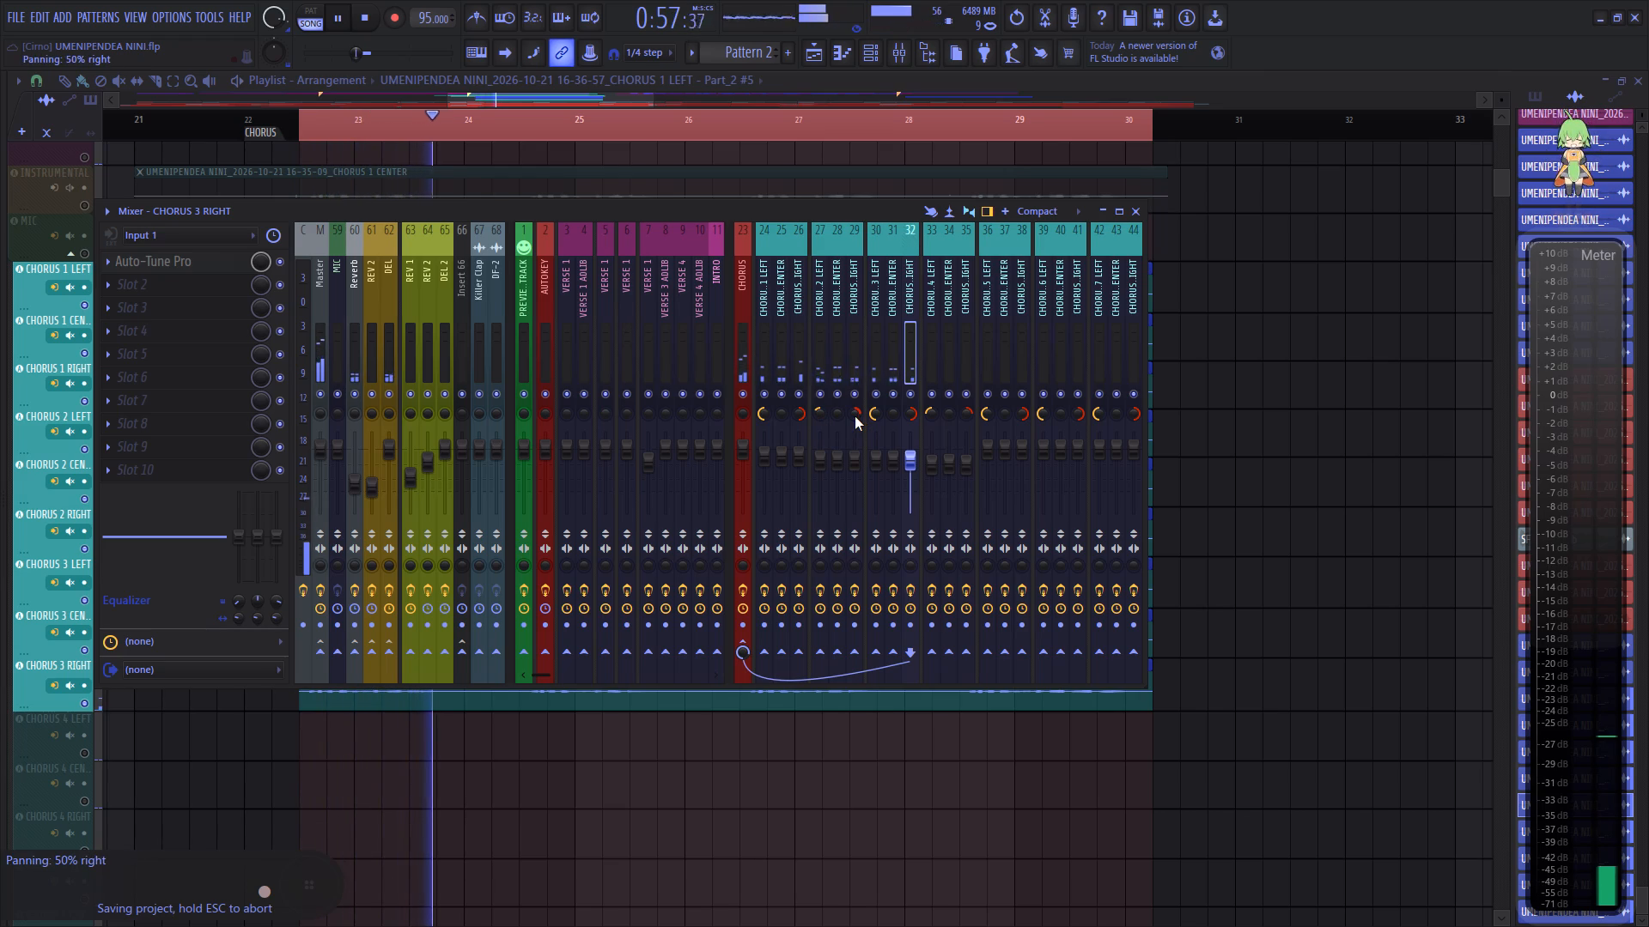
{"action": "scroll", "coordinate": [855, 416], "scroll_direction": "down", "scroll_amount": 3}
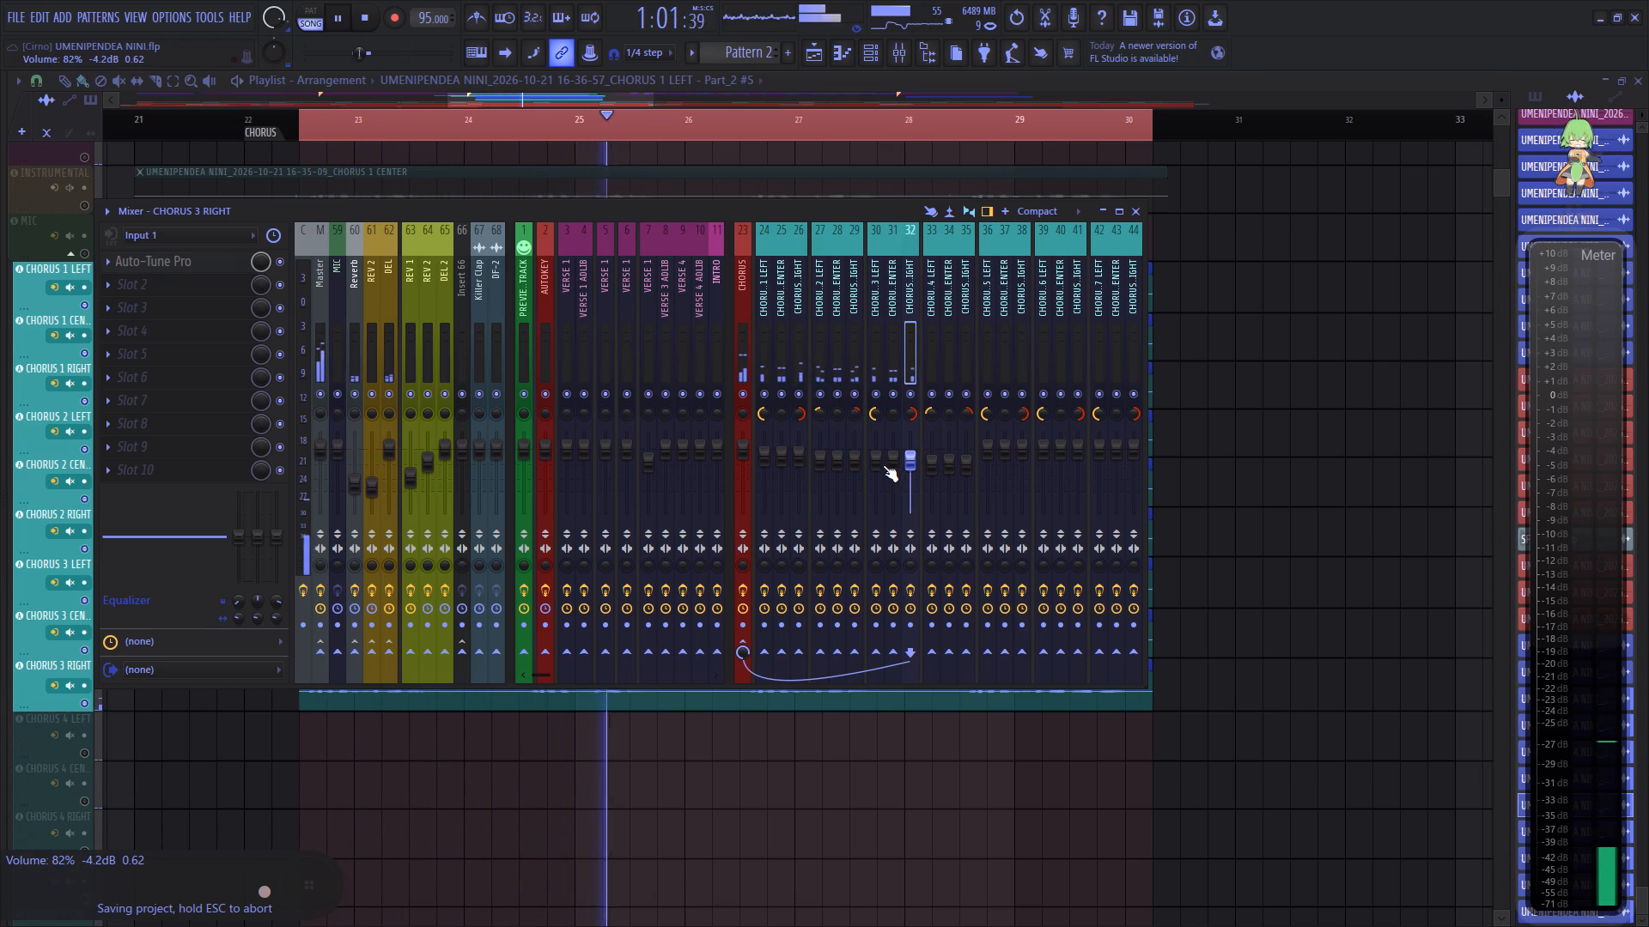
Lower the CHORUS 3 LEFT, CENTER and RIGHT faders in the mixer to about 49% while the first chorus loops.
{"action": "scroll", "coordinate": [876, 466], "scroll_direction": "down", "scroll_amount": 7}
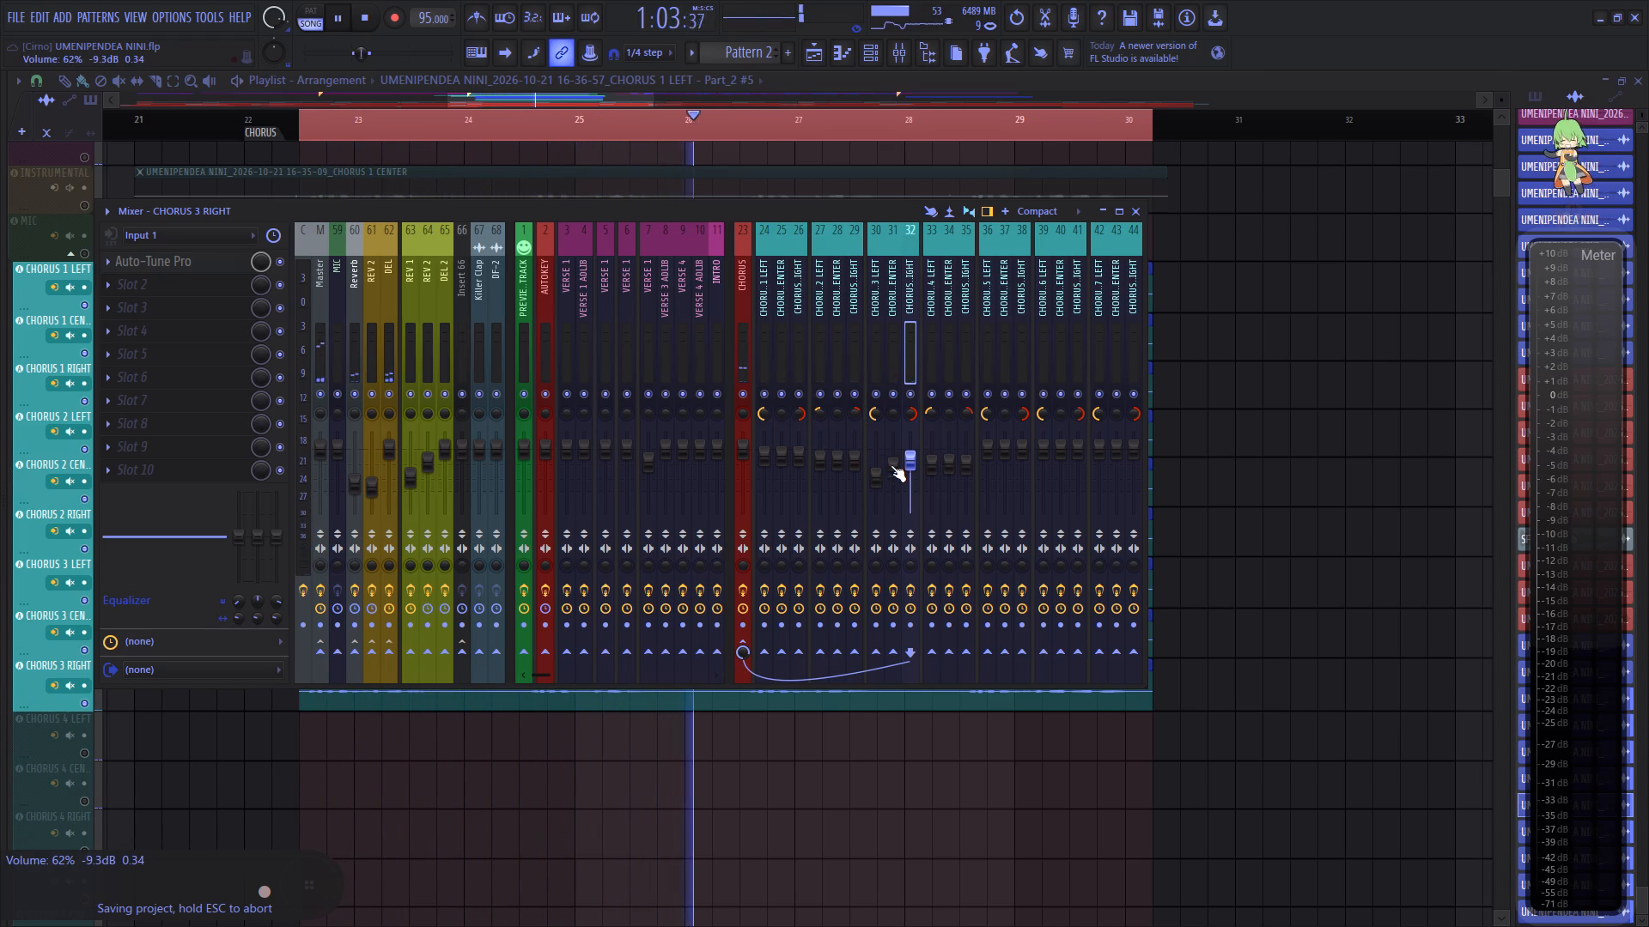
{"action": "scroll", "coordinate": [891, 465], "scroll_direction": "down", "scroll_amount": 4}
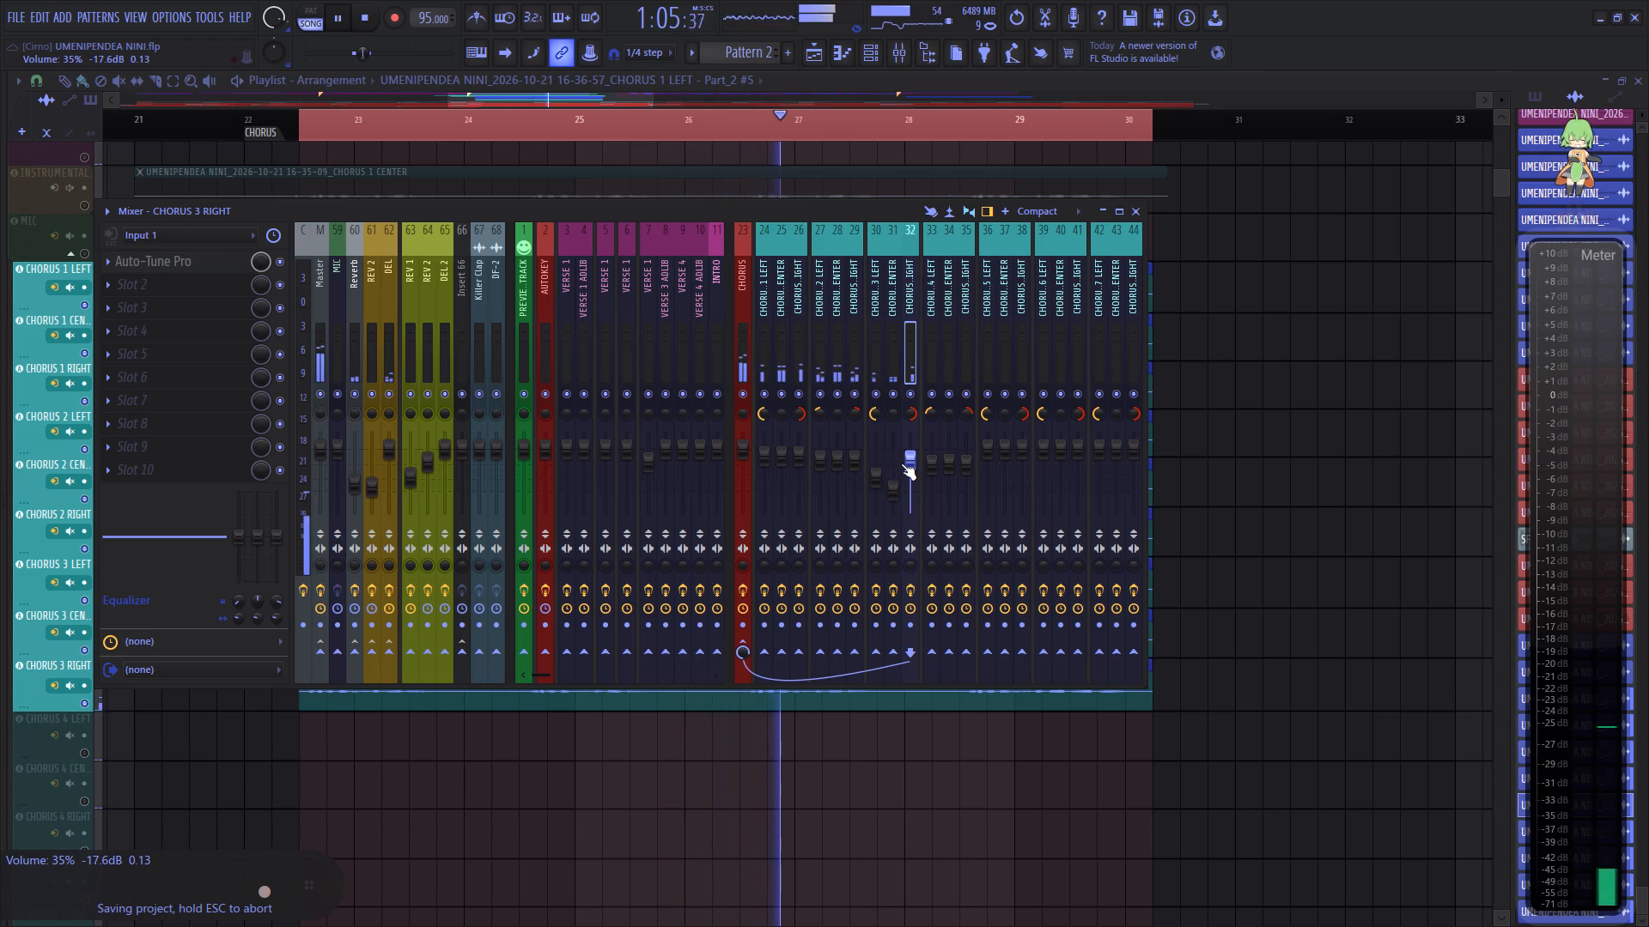
{"action": "scroll", "coordinate": [898, 482], "scroll_direction": "up", "scroll_amount": 3}
{"action": "scroll", "coordinate": [910, 463], "scroll_direction": "down", "scroll_amount": 3}
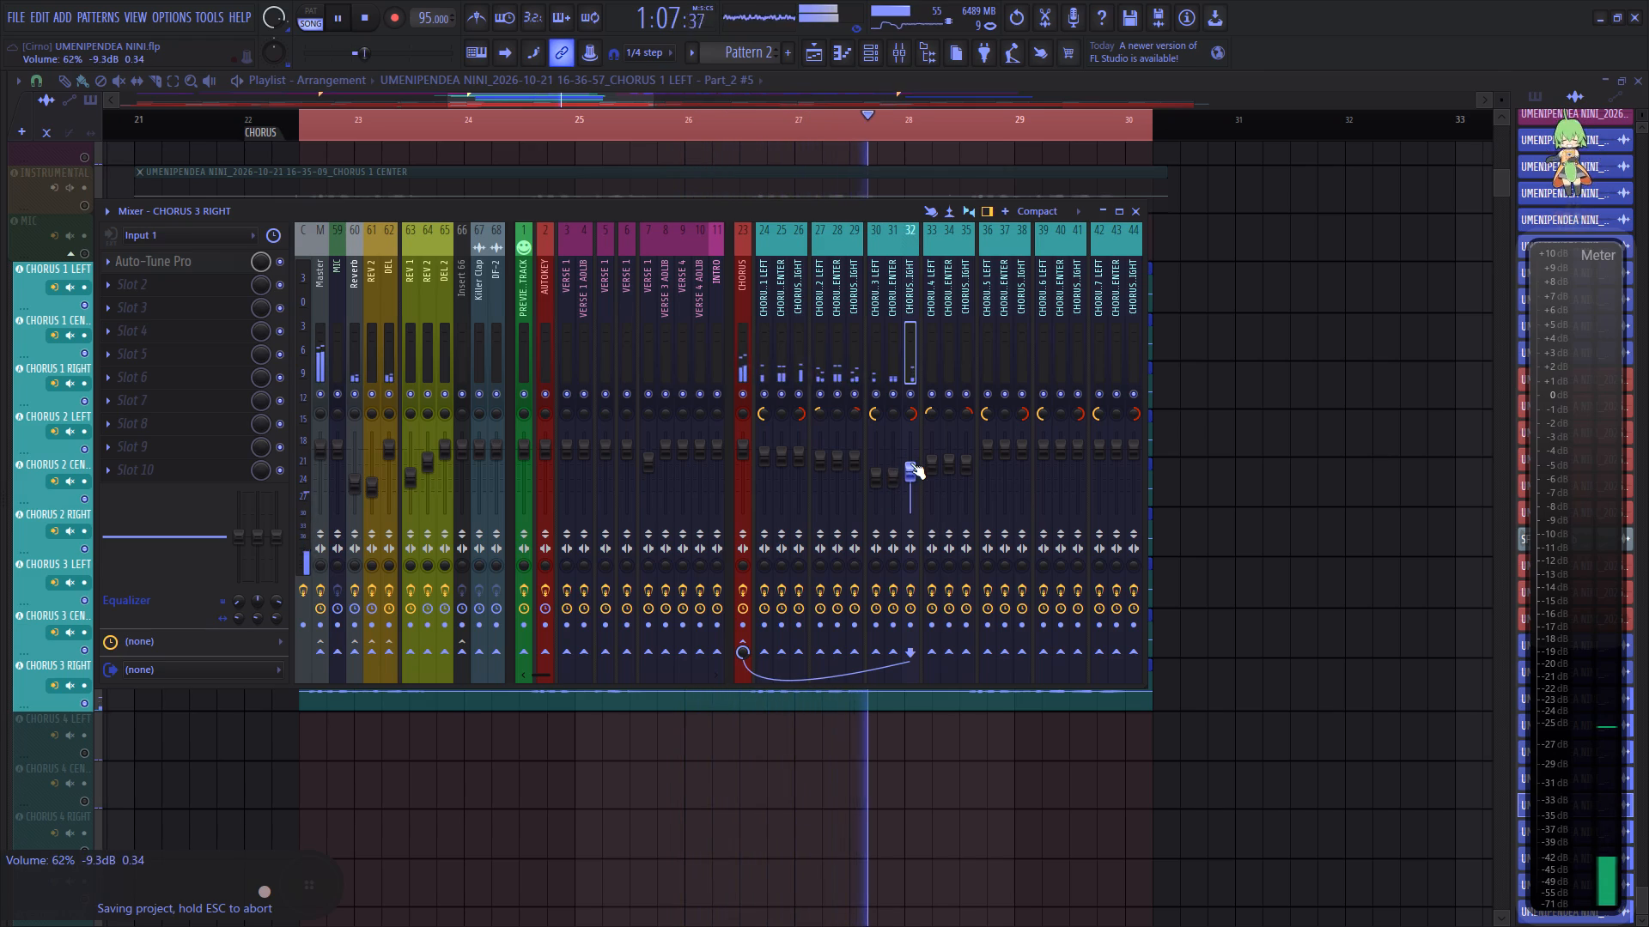
{"action": "scroll", "coordinate": [910, 463], "scroll_direction": "down", "scroll_amount": 2}
{"action": "scroll", "coordinate": [910, 463], "scroll_direction": "up", "scroll_amount": 1}
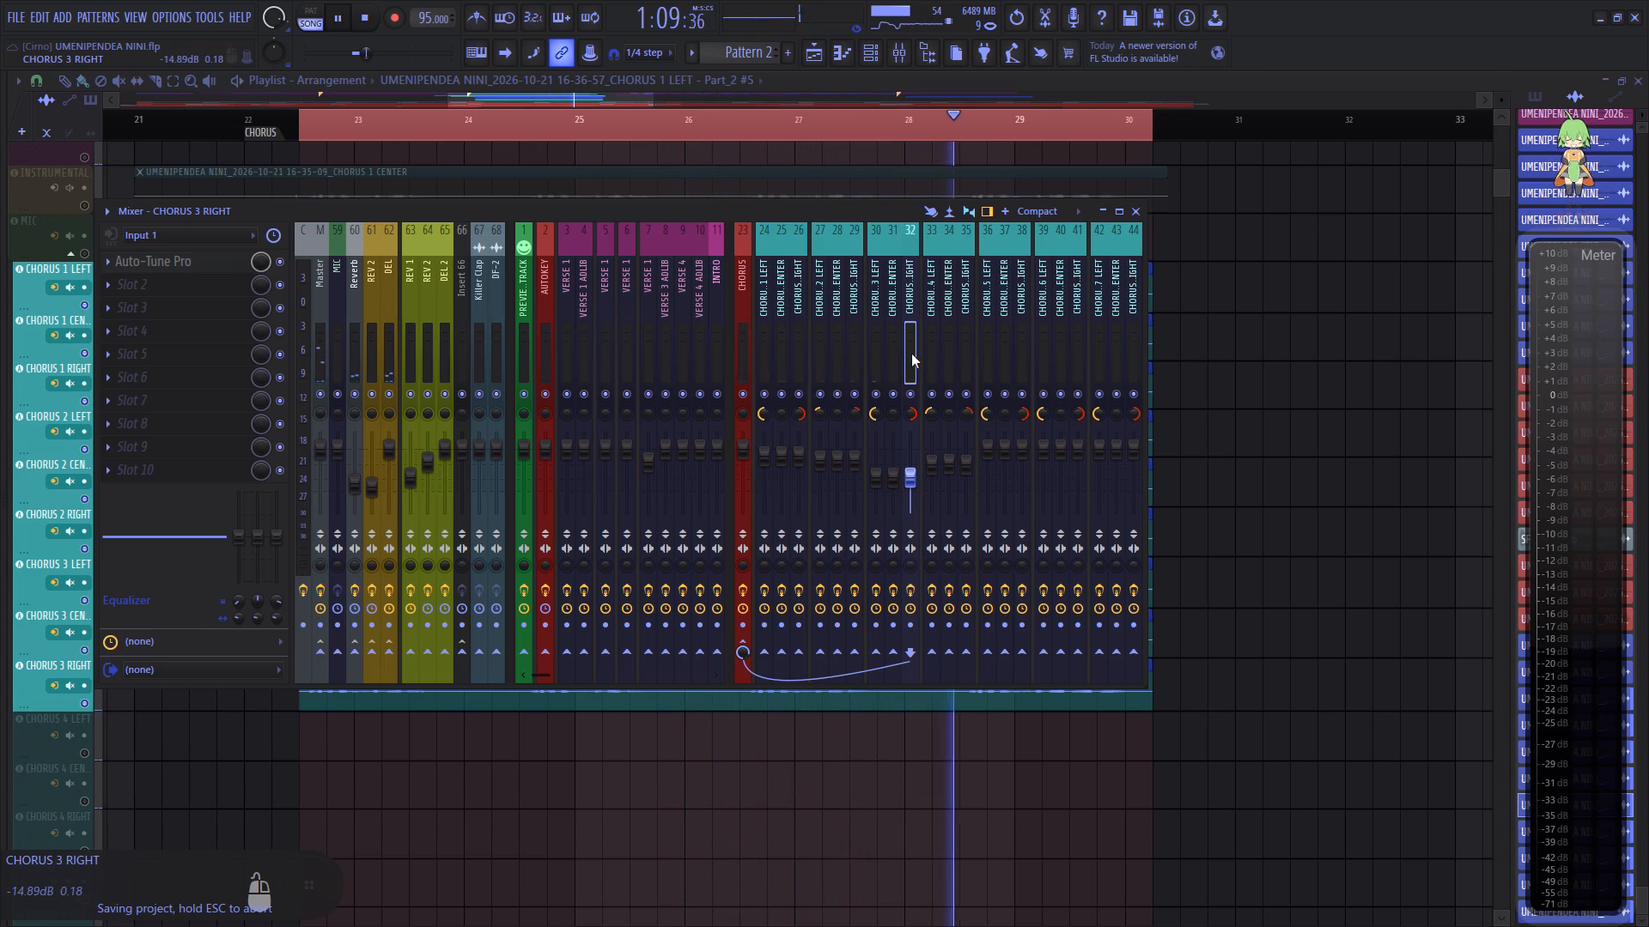
{"action": "left_click", "coordinate": [911, 354]}
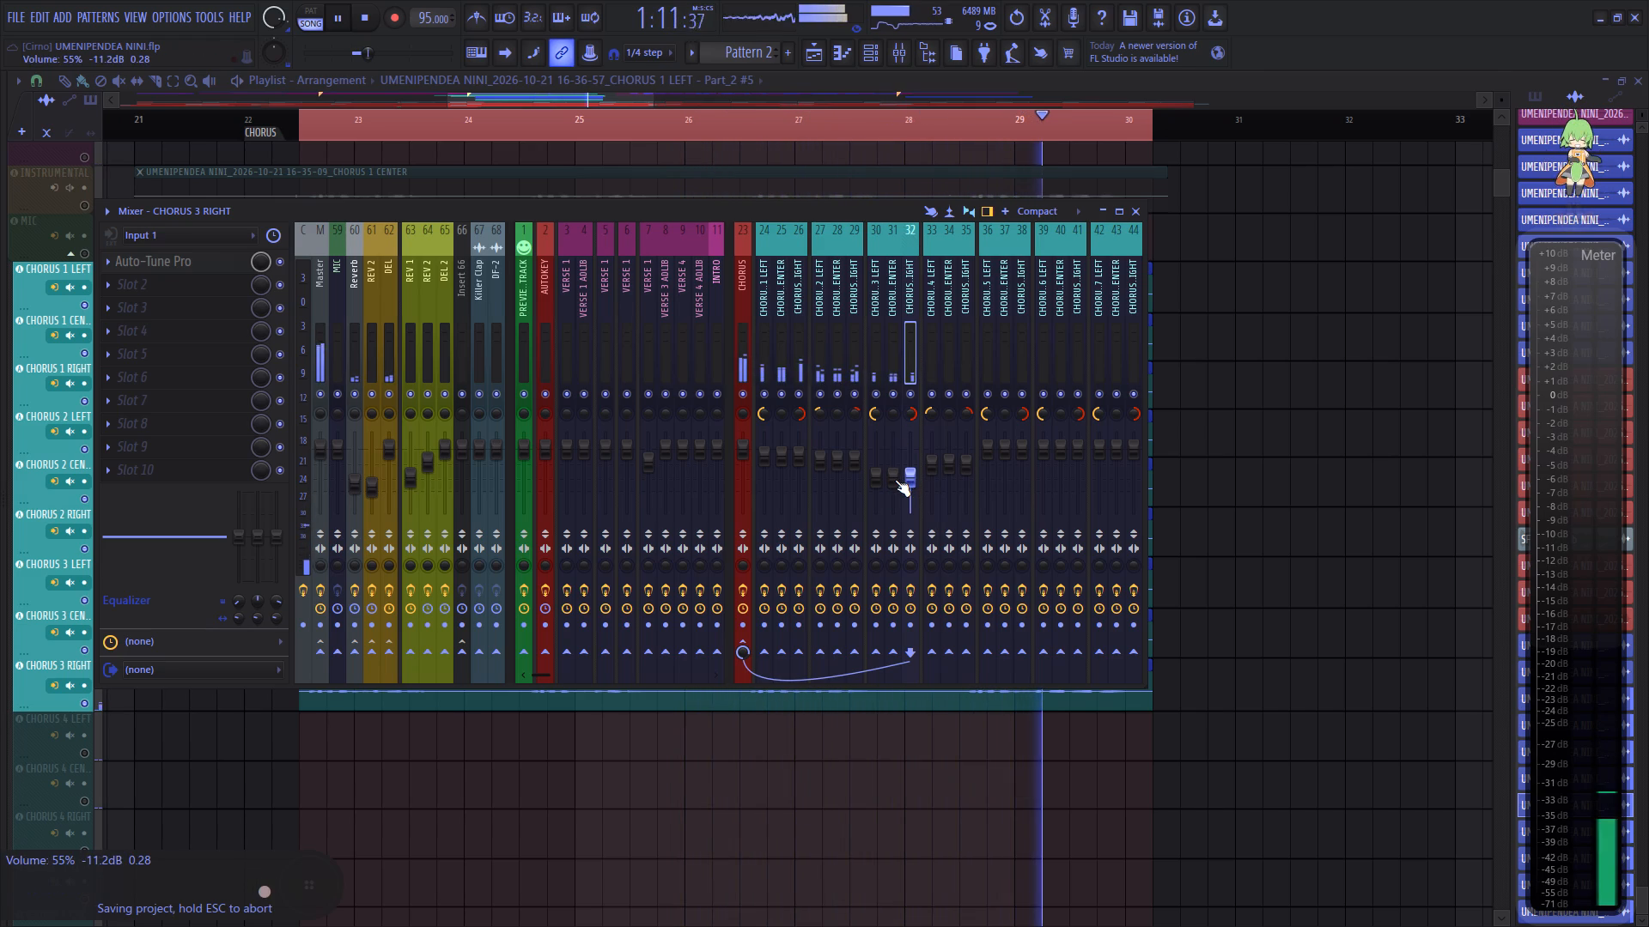
{"action": "scroll", "coordinate": [895, 480], "scroll_direction": "down", "scroll_amount": 2}
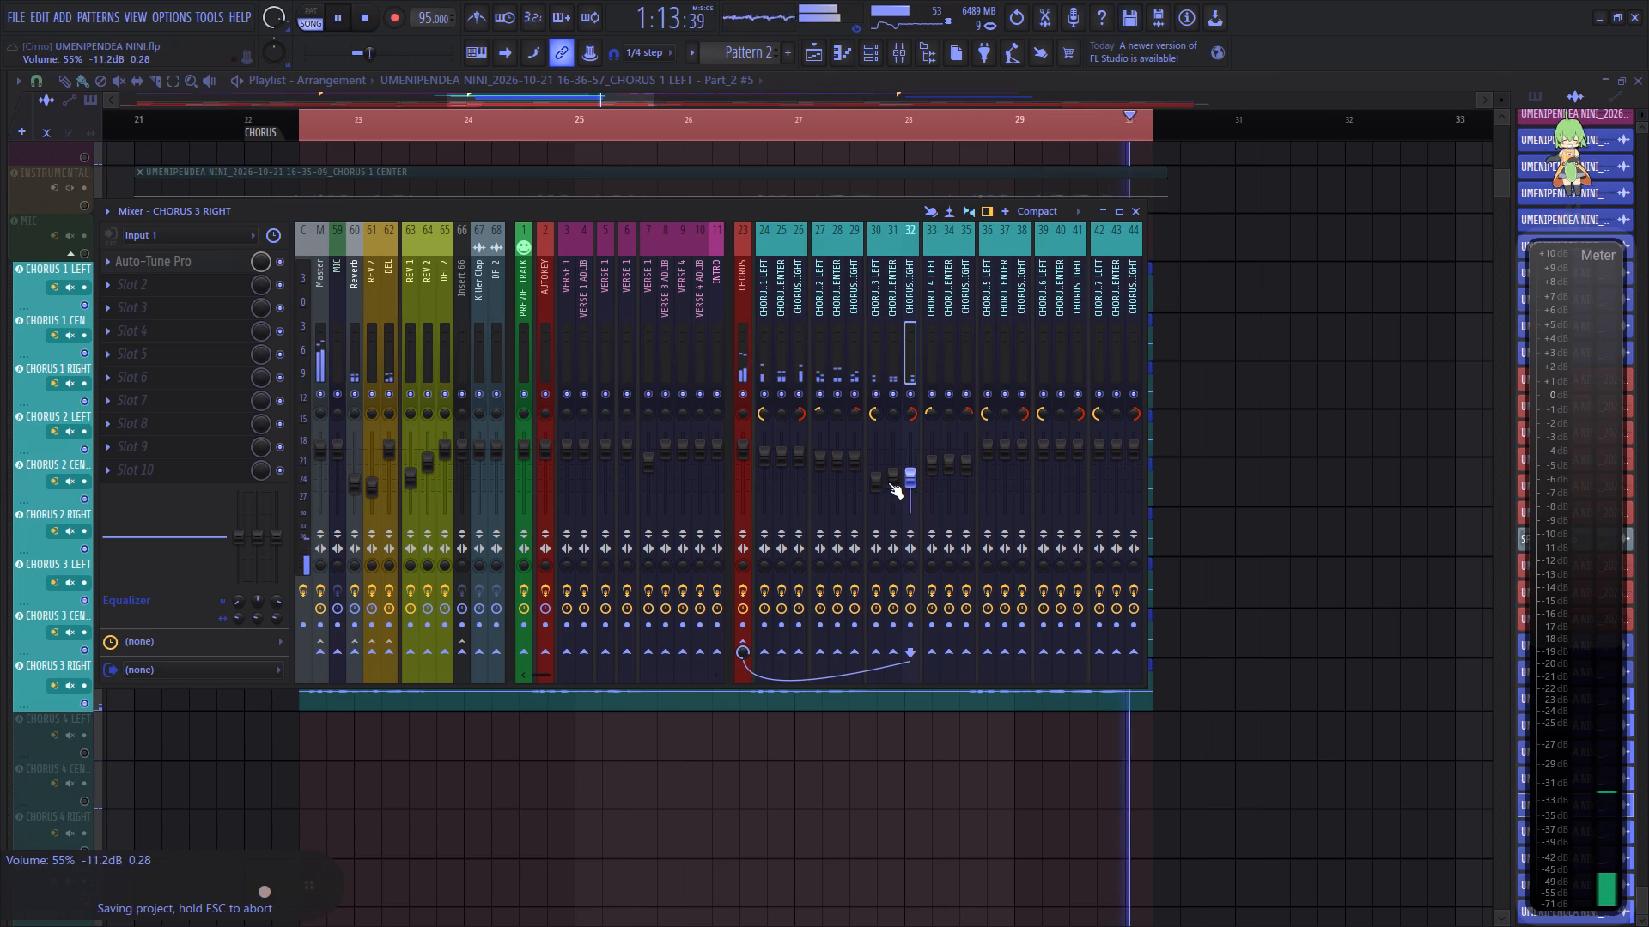
{"action": "scroll", "coordinate": [890, 482], "scroll_direction": "down", "scroll_amount": 2}
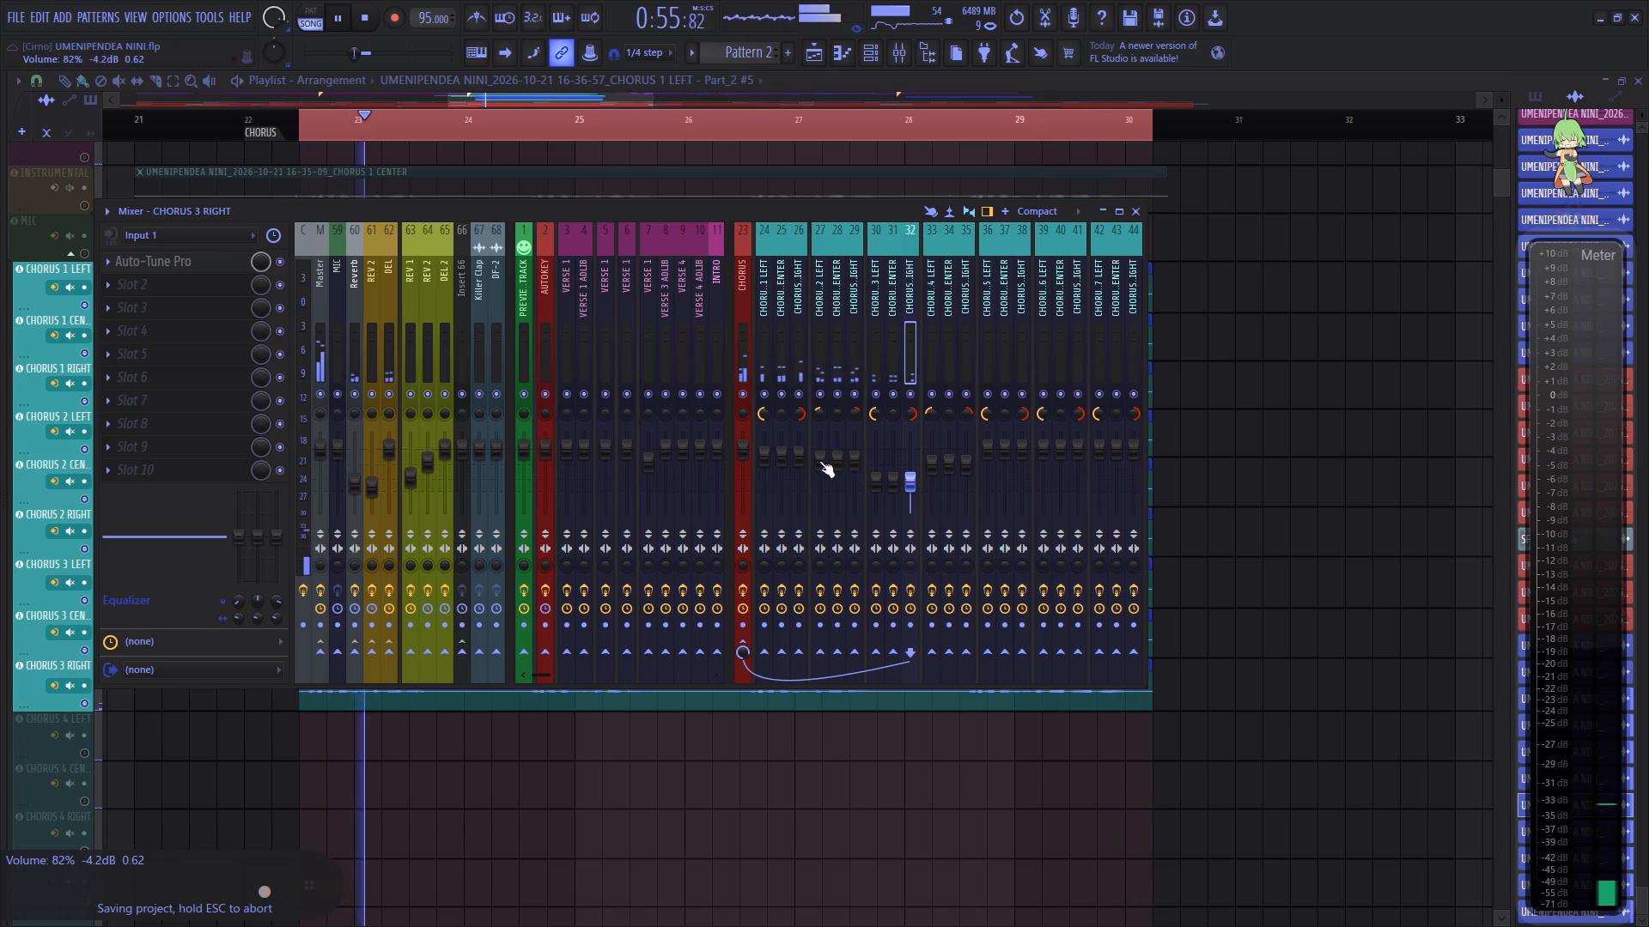
Lower the CHORUS 2 LEFT, CENTER and RIGHT faders to about 55%.
{"action": "scroll", "coordinate": [819, 461], "scroll_direction": "down", "scroll_amount": 11}
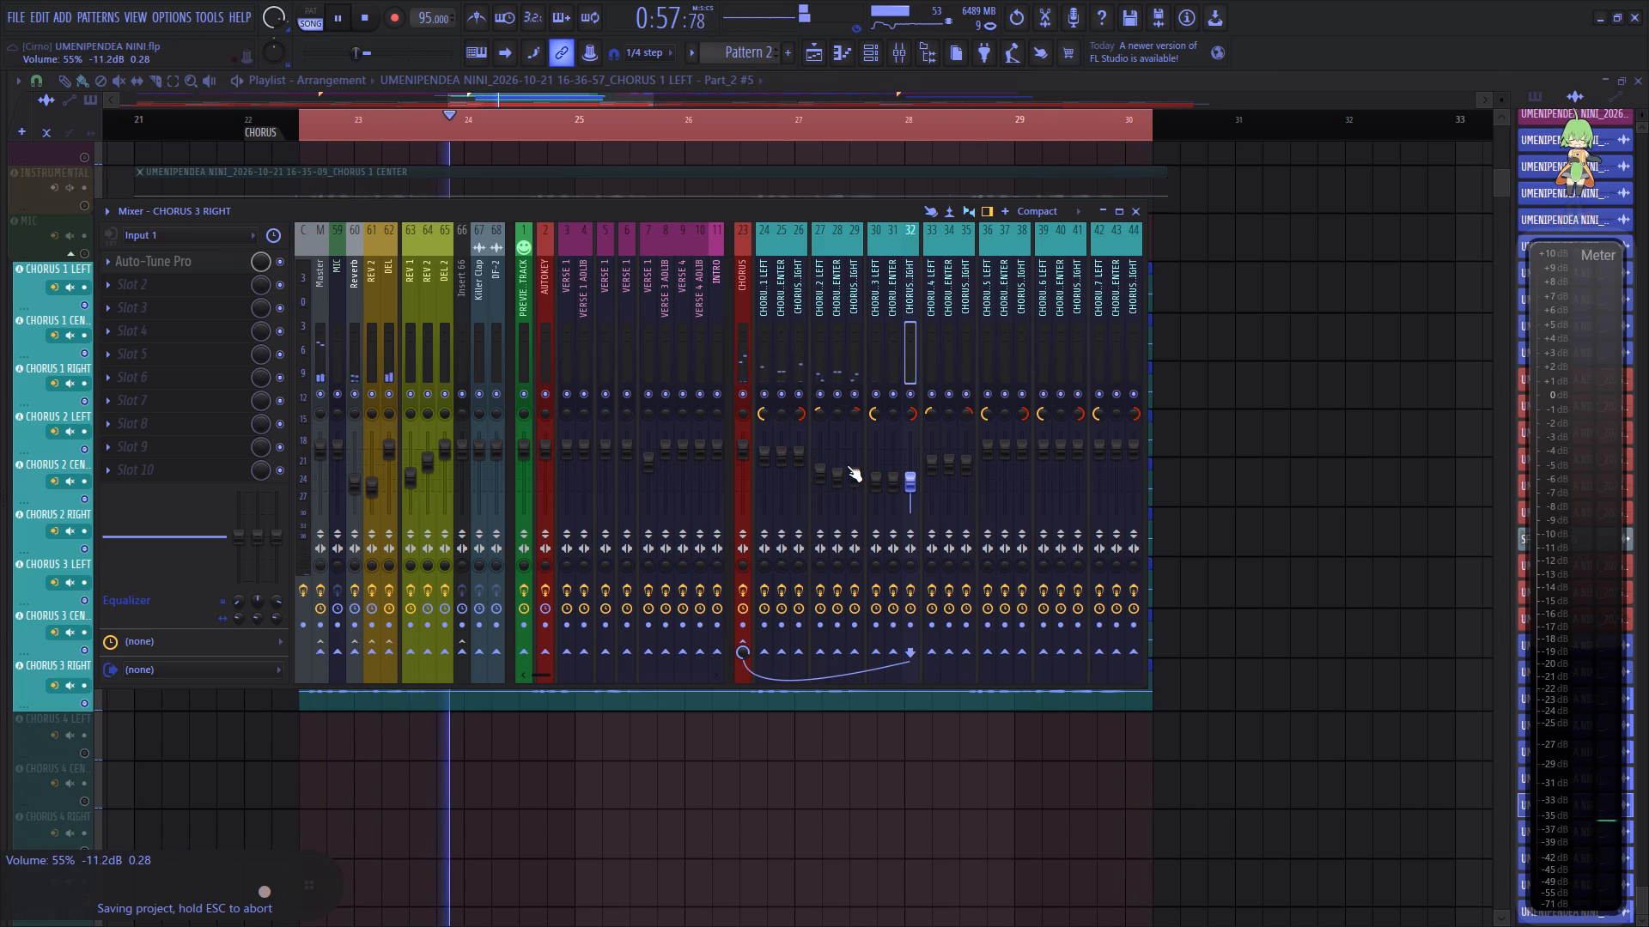
{"action": "scroll", "coordinate": [828, 475], "scroll_direction": "down", "scroll_amount": 1}
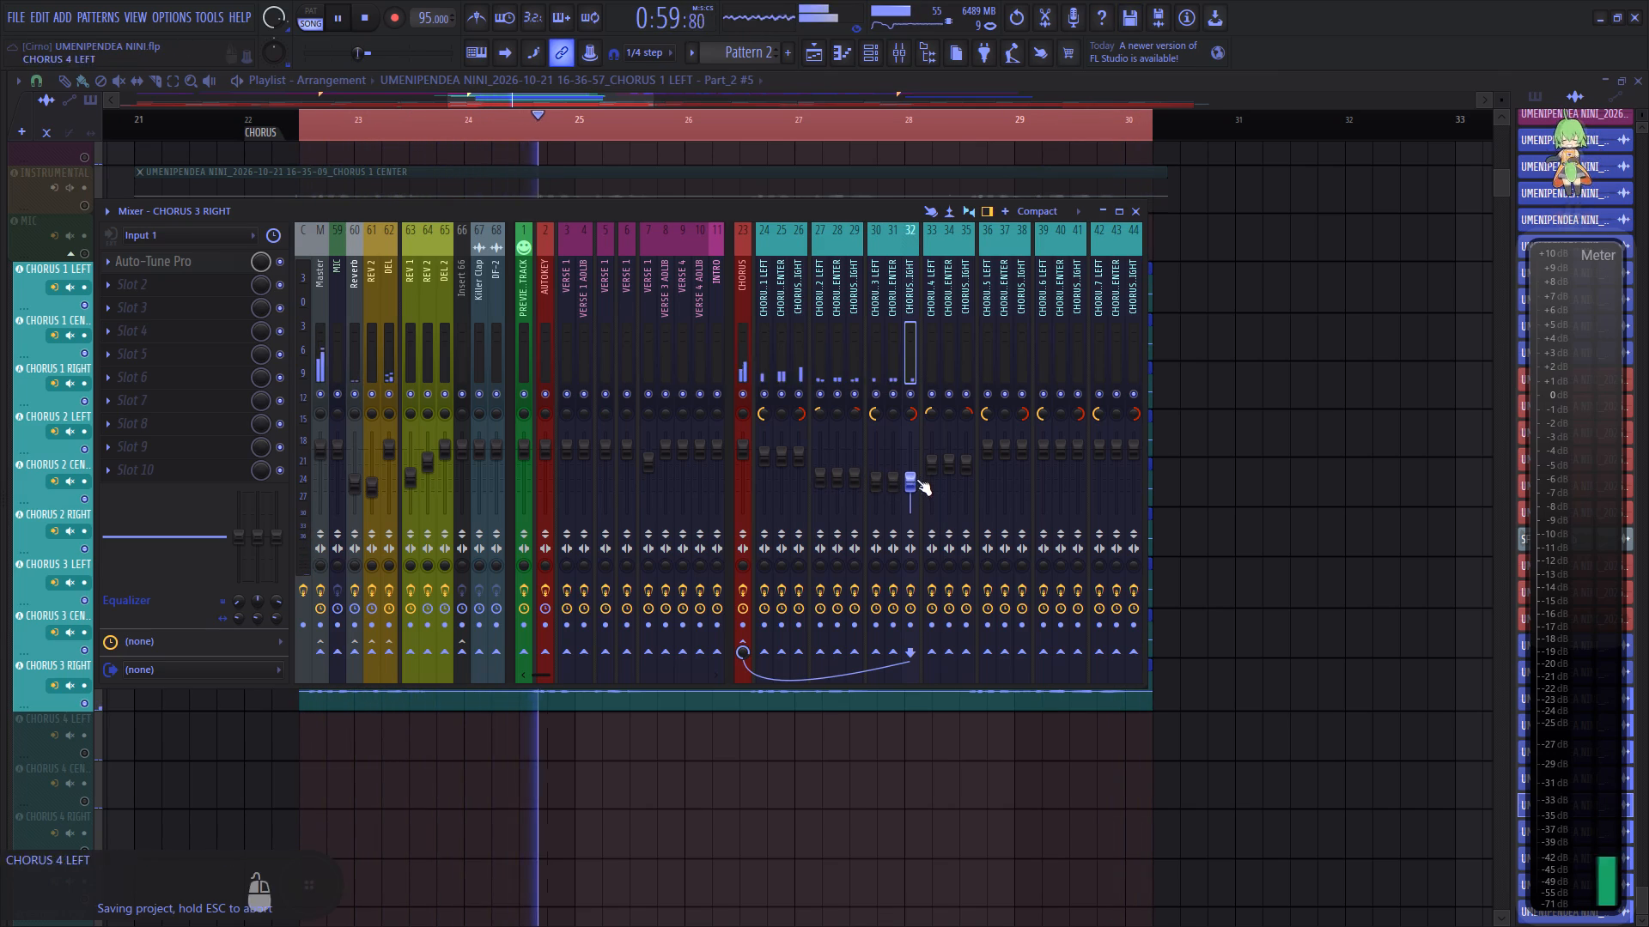
Toggle solo on the CHORUS 2 RIGHT mixer track and the CHORUS 3 RIGHT playlist track to bring back the full mix.
{"action": "right_click", "coordinate": [855, 393]}
{"action": "right_click", "coordinate": [855, 393]}
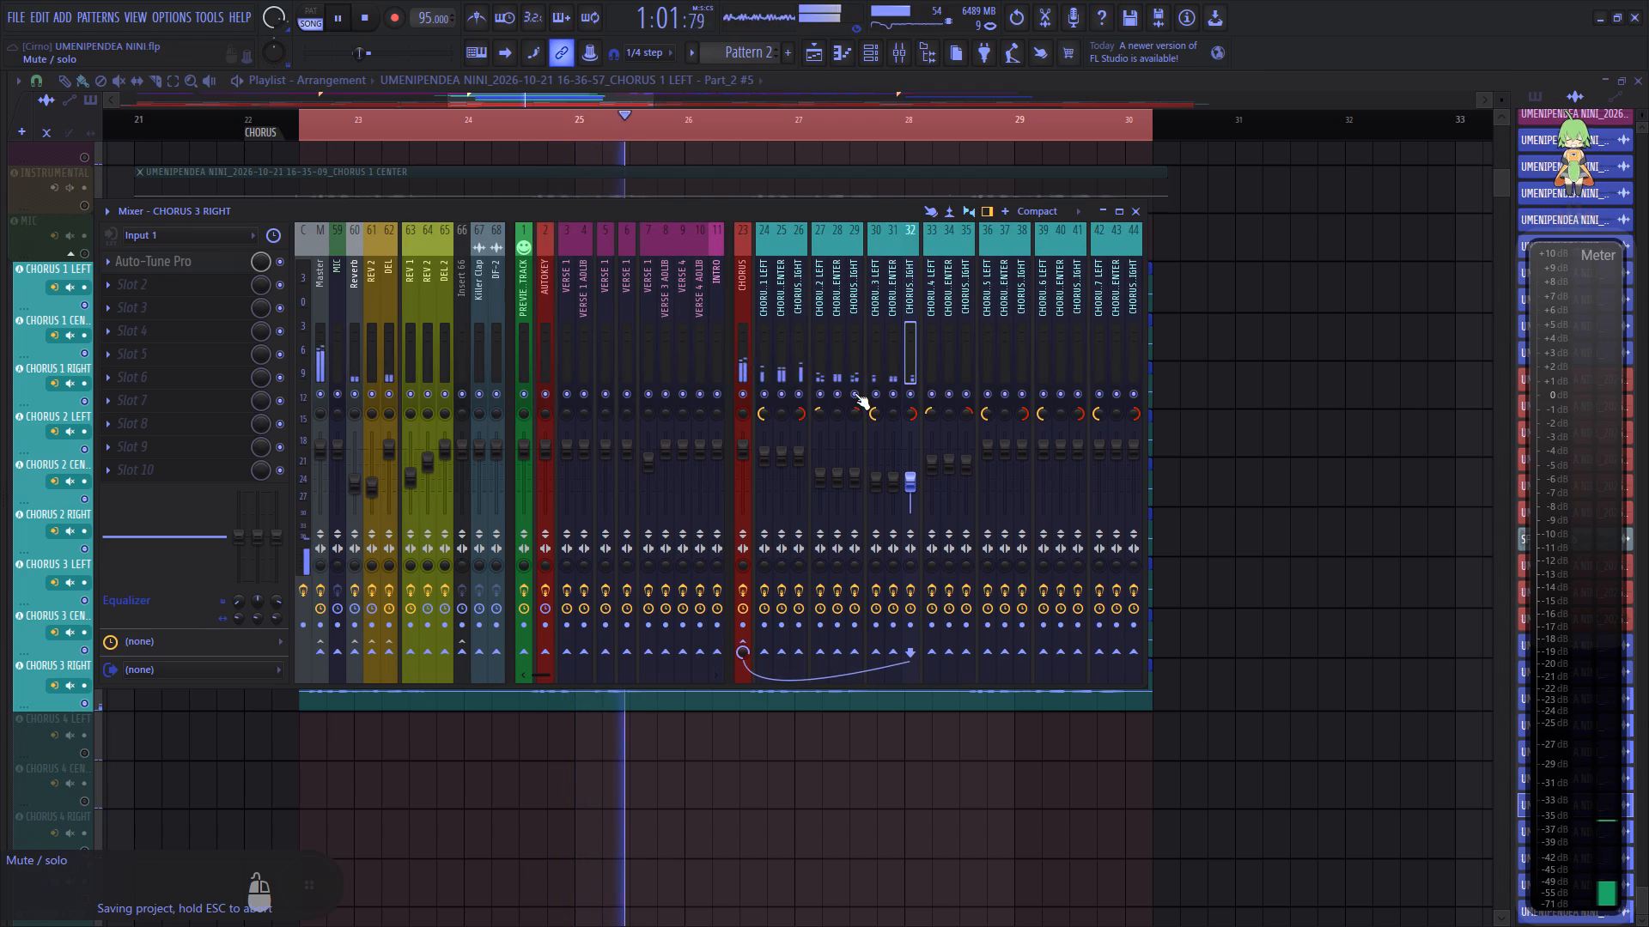
{"action": "right_click", "coordinate": [78, 706]}
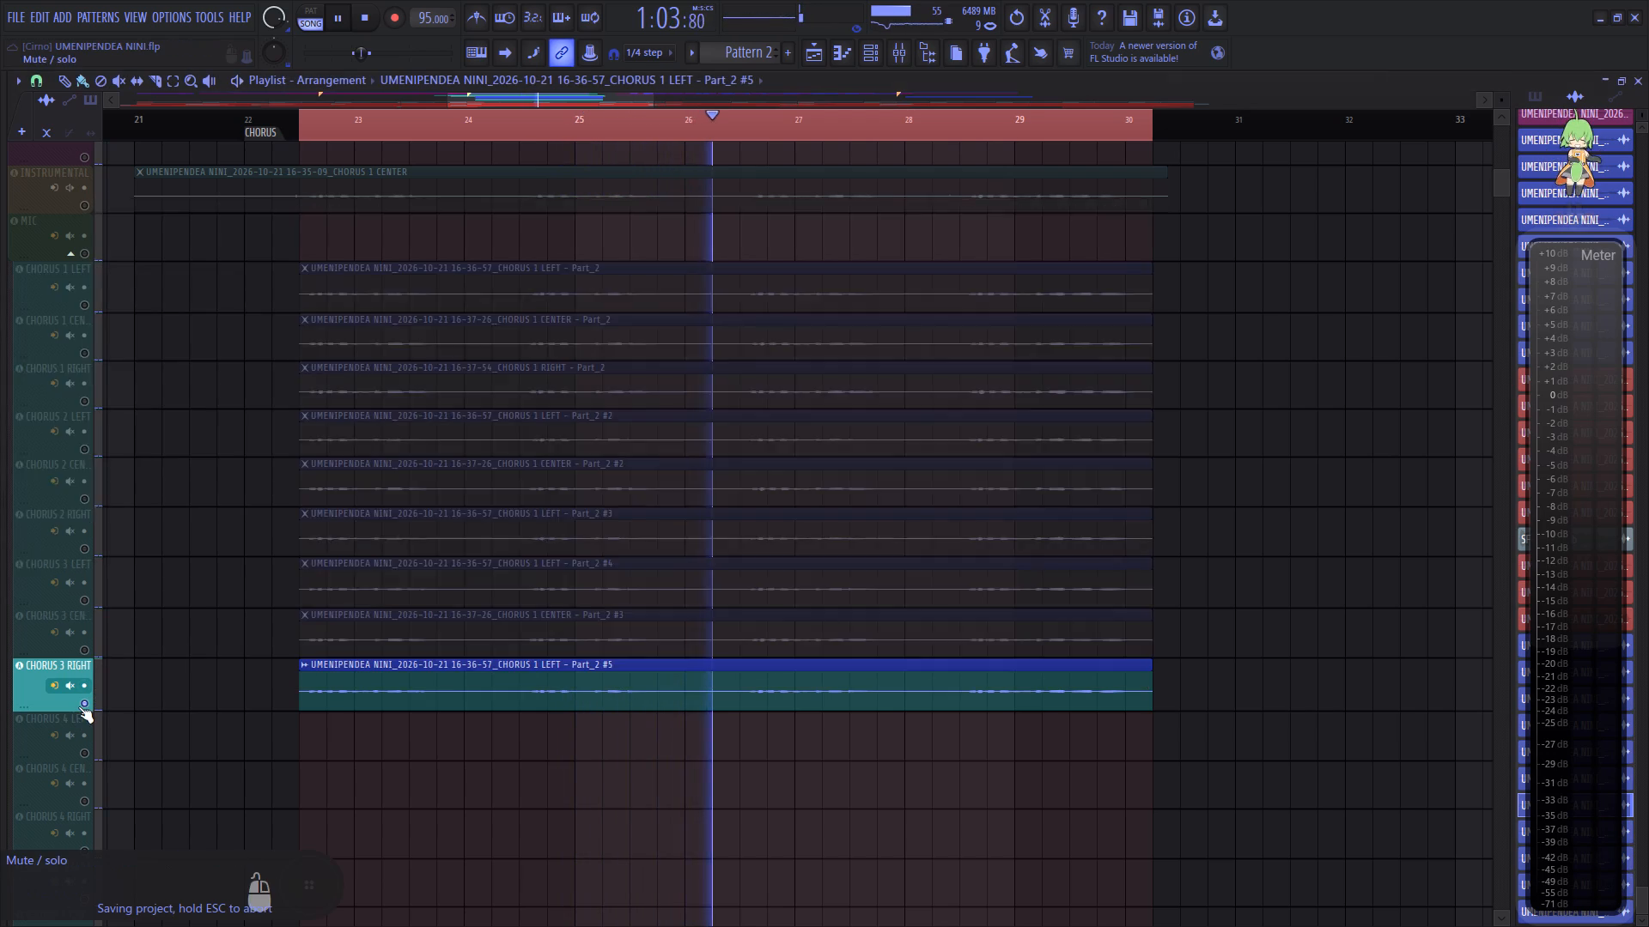
{"action": "right_click", "coordinate": [78, 706]}
Solo the CHORUS bus in the mixer and lower the CHORUS 3 LEFT, CENTER and RIGHT faders to about 35%.
{"action": "left_click", "coordinate": [905, 40]}
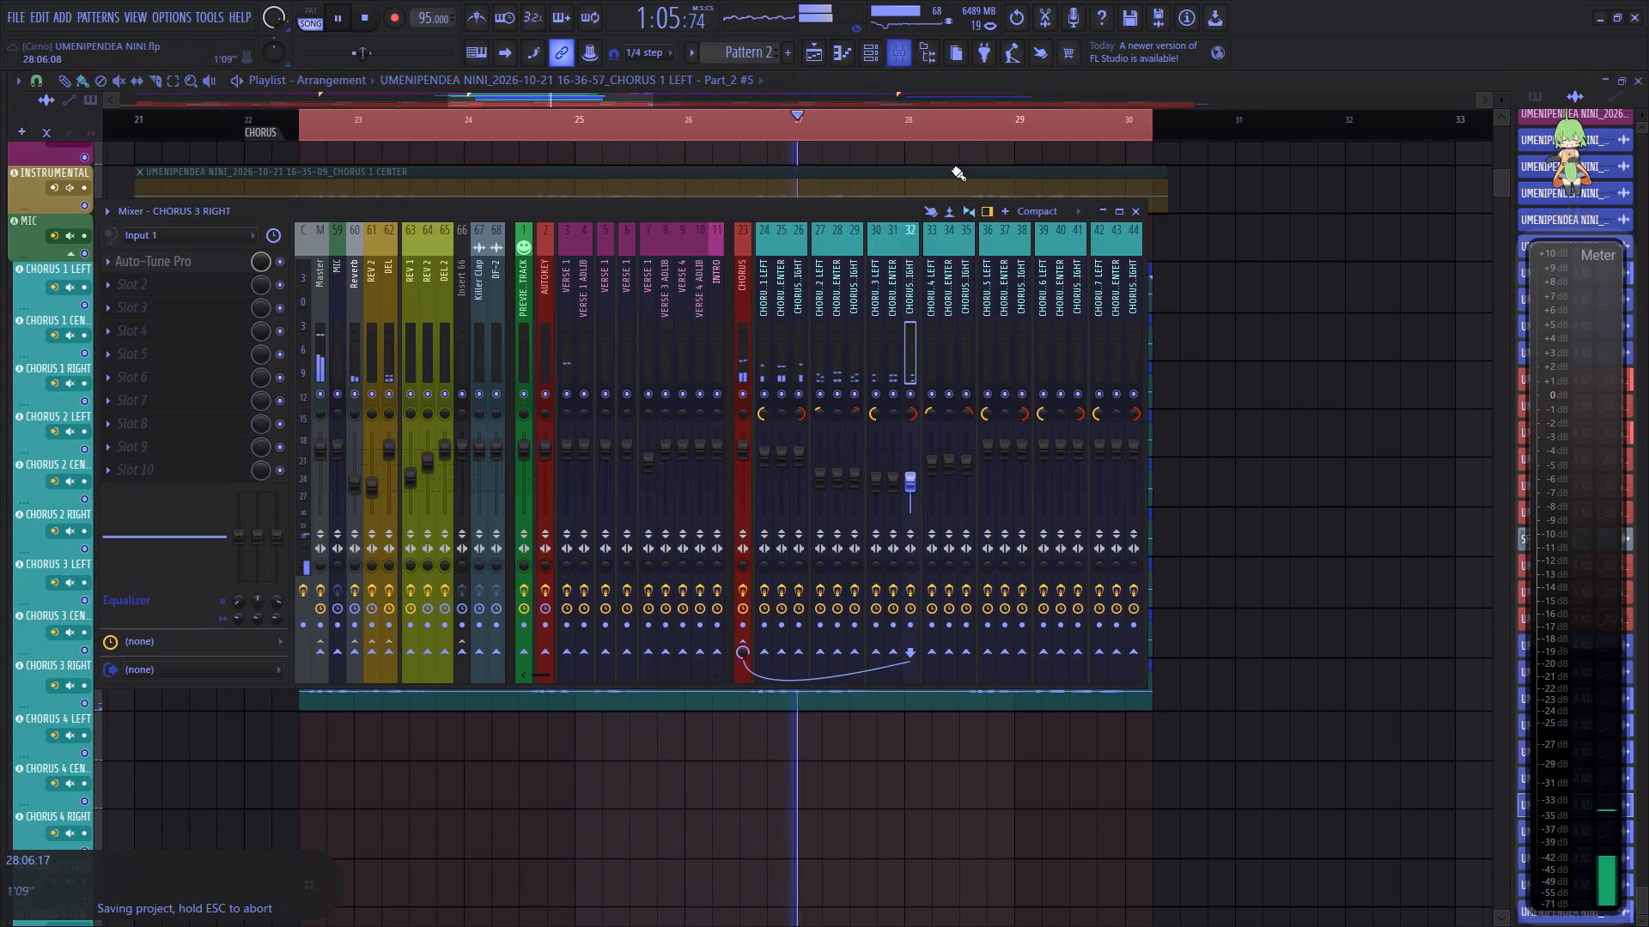
{"action": "left_click", "coordinate": [739, 350]}
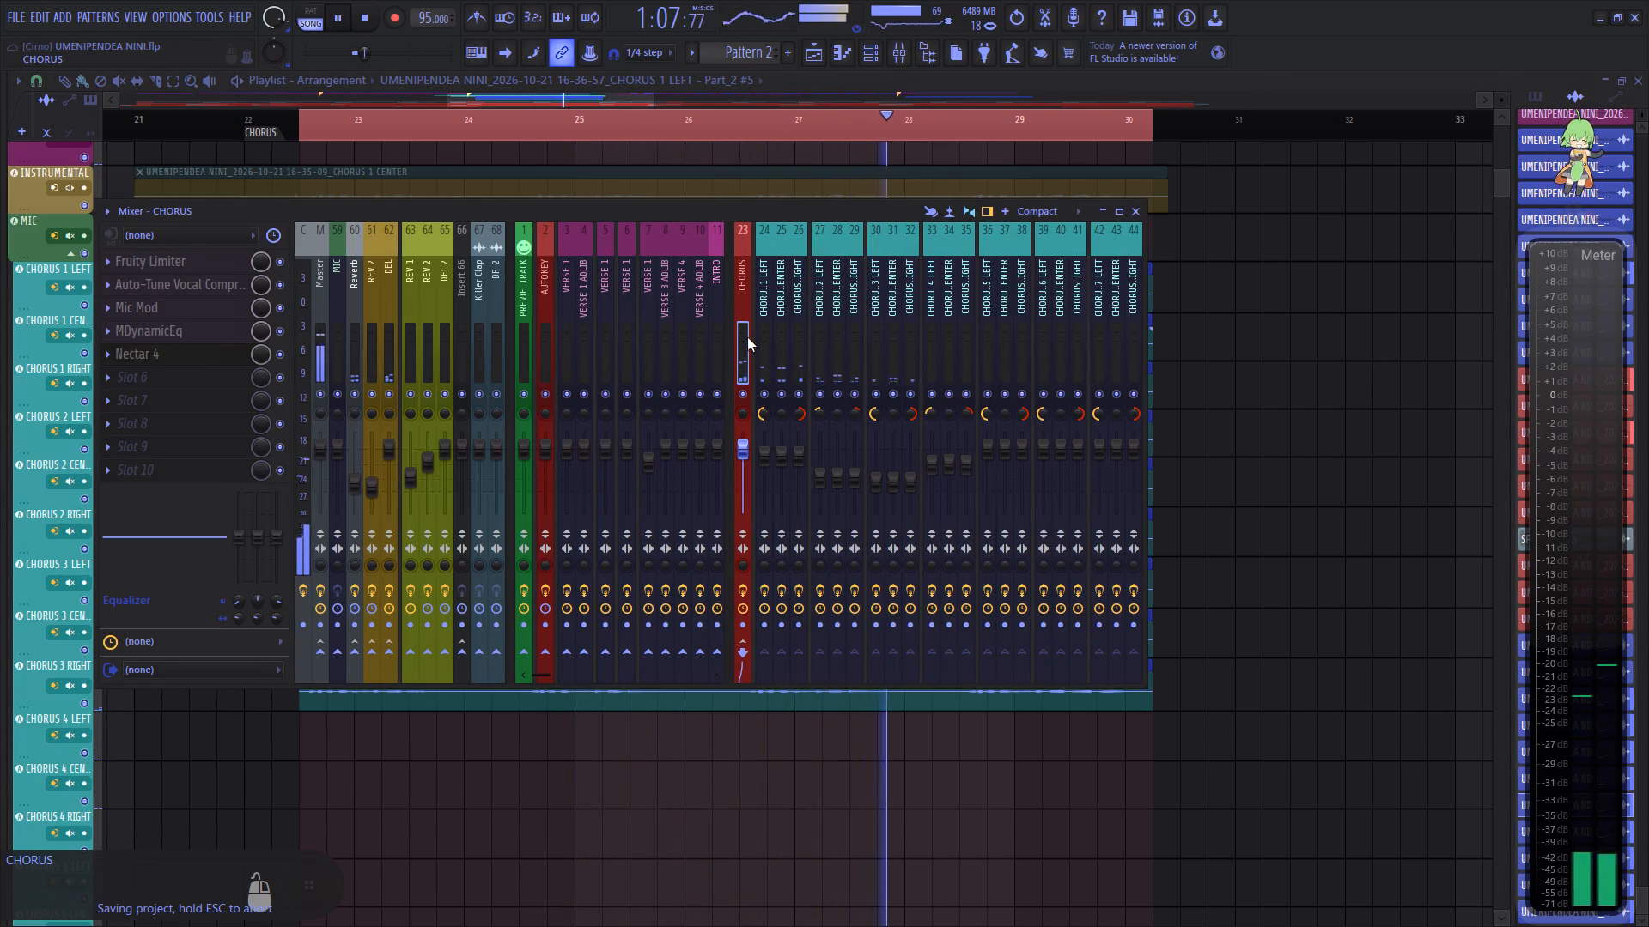
{"action": "key", "text": "alt+s"}
{"action": "left_click", "coordinate": [883, 367]}
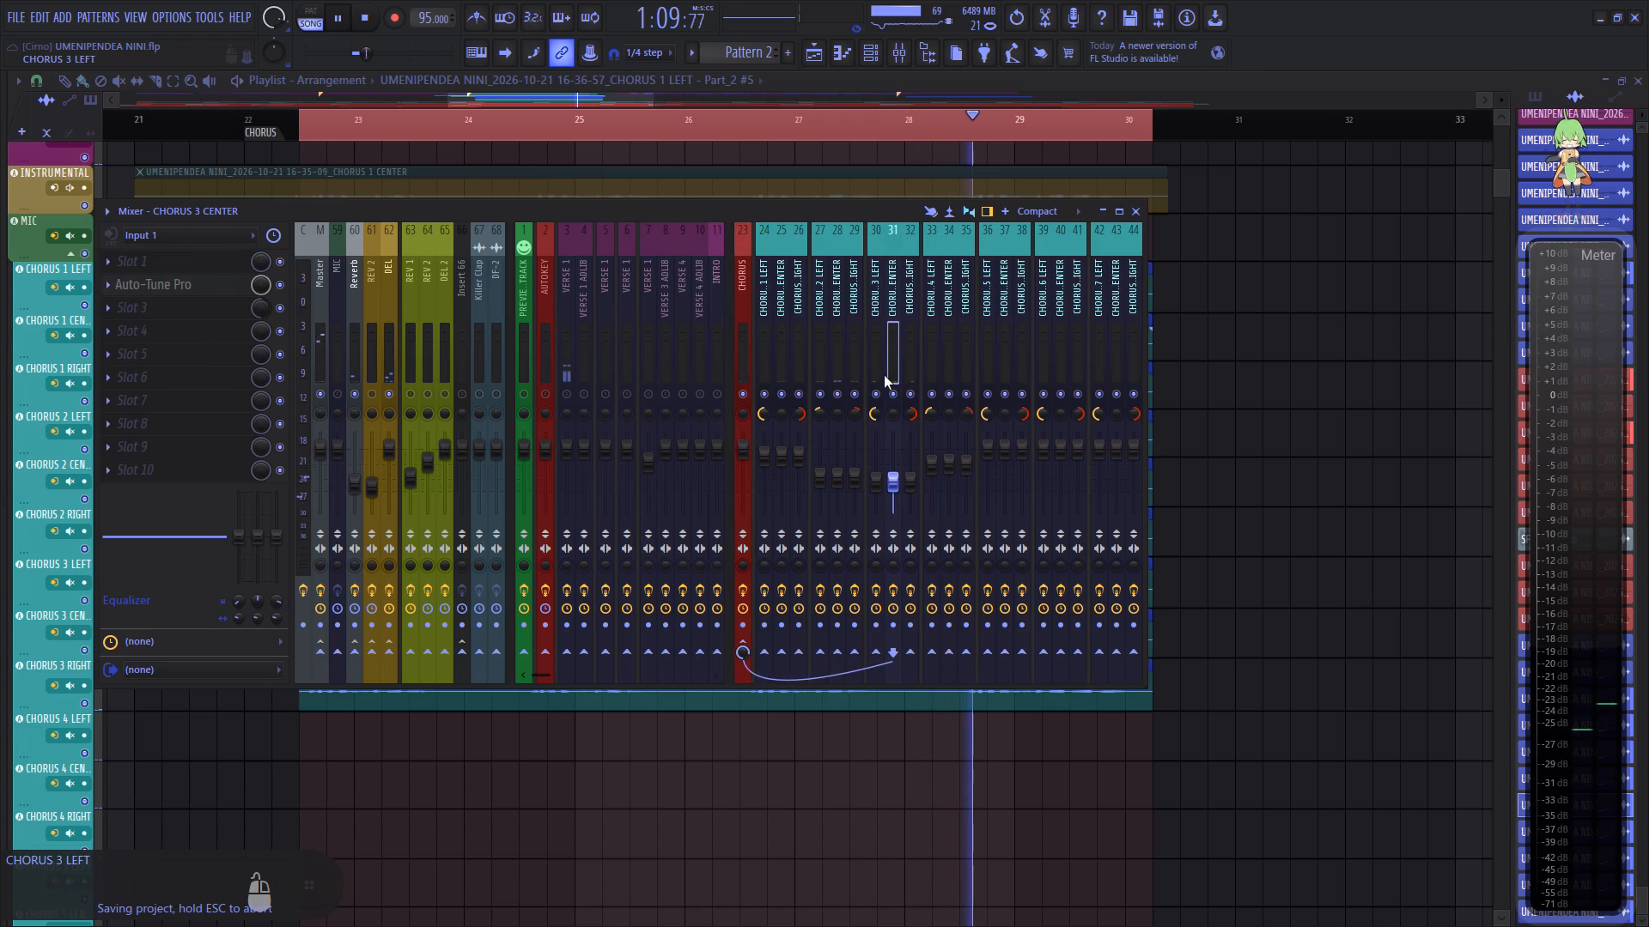
{"action": "left_click", "coordinate": [909, 366]}
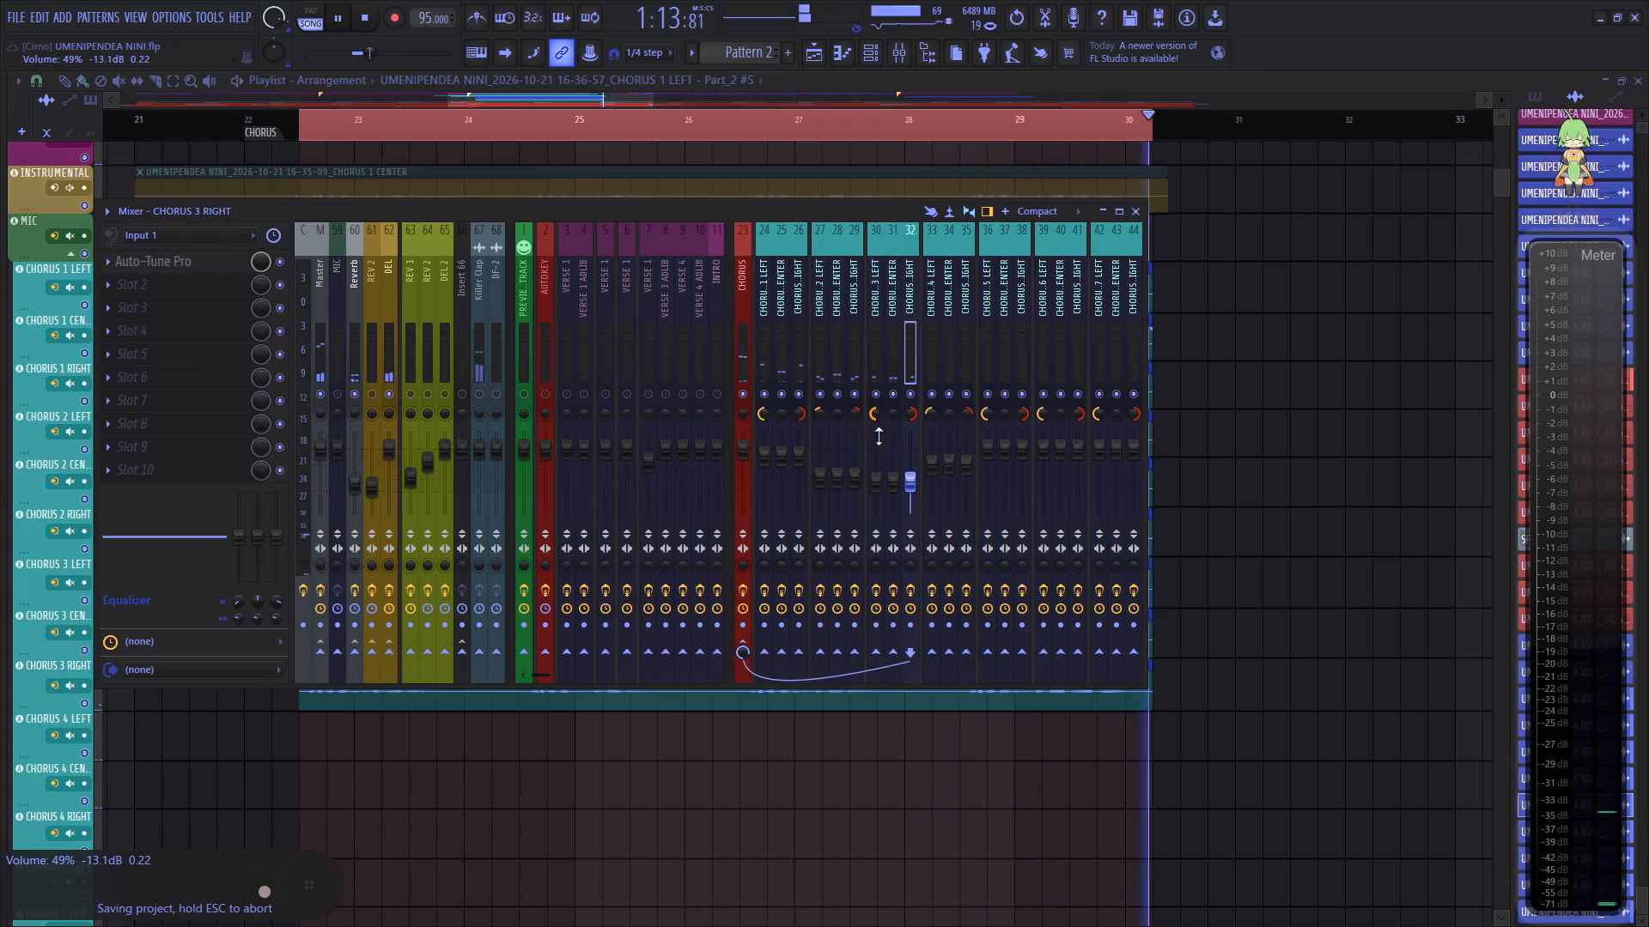
{"action": "scroll", "coordinate": [879, 483], "scroll_direction": "down", "scroll_amount": 1}
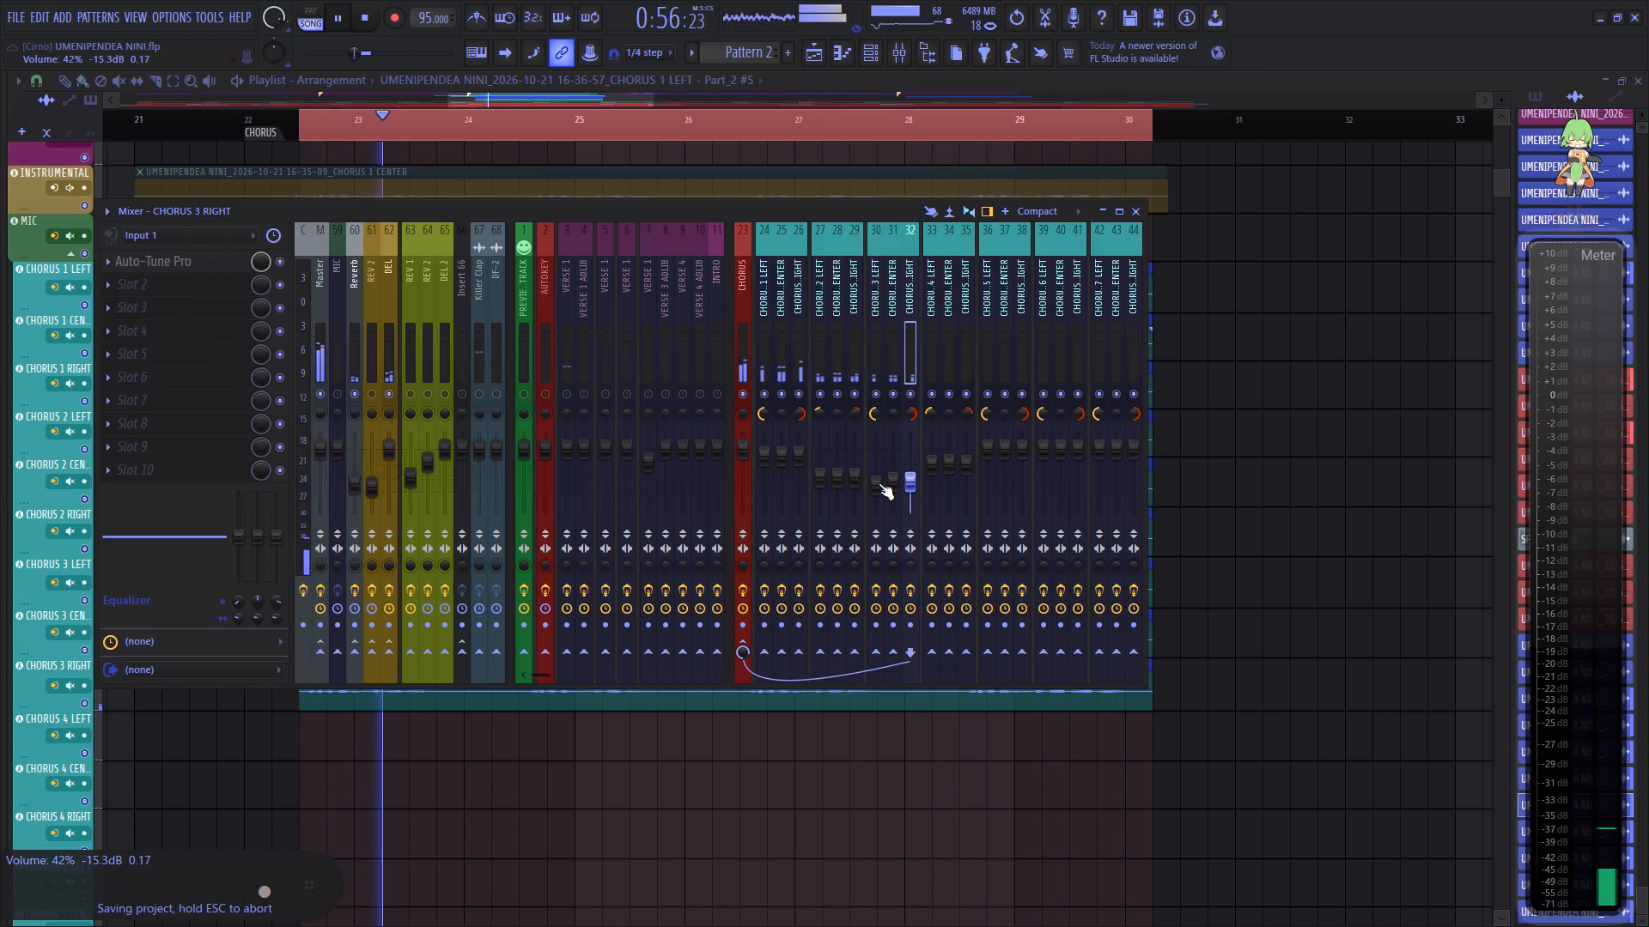
{"action": "scroll", "coordinate": [891, 483], "scroll_direction": "down", "scroll_amount": 4}
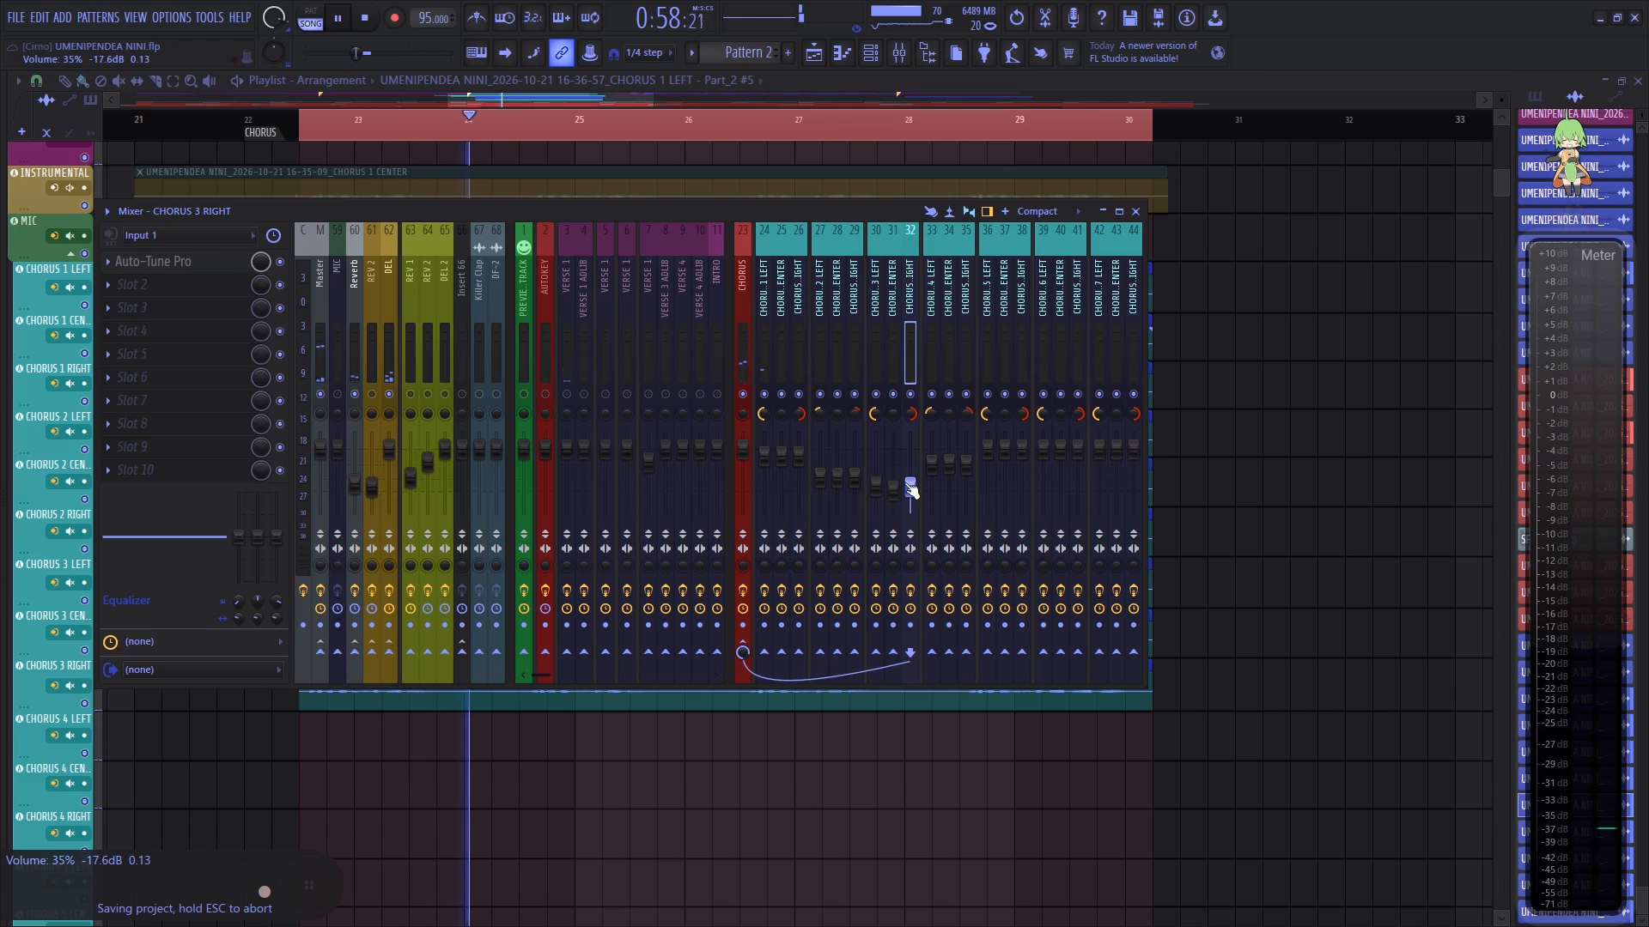
{"action": "scroll", "coordinate": [883, 484], "scroll_direction": "down", "scroll_amount": 1}
Lower the CHORUS 2 LEFT, CENTER and RIGHT faders to about 35% and take the CHORUS bus off solo.
{"action": "scroll", "coordinate": [859, 476], "scroll_direction": "down", "scroll_amount": 2}
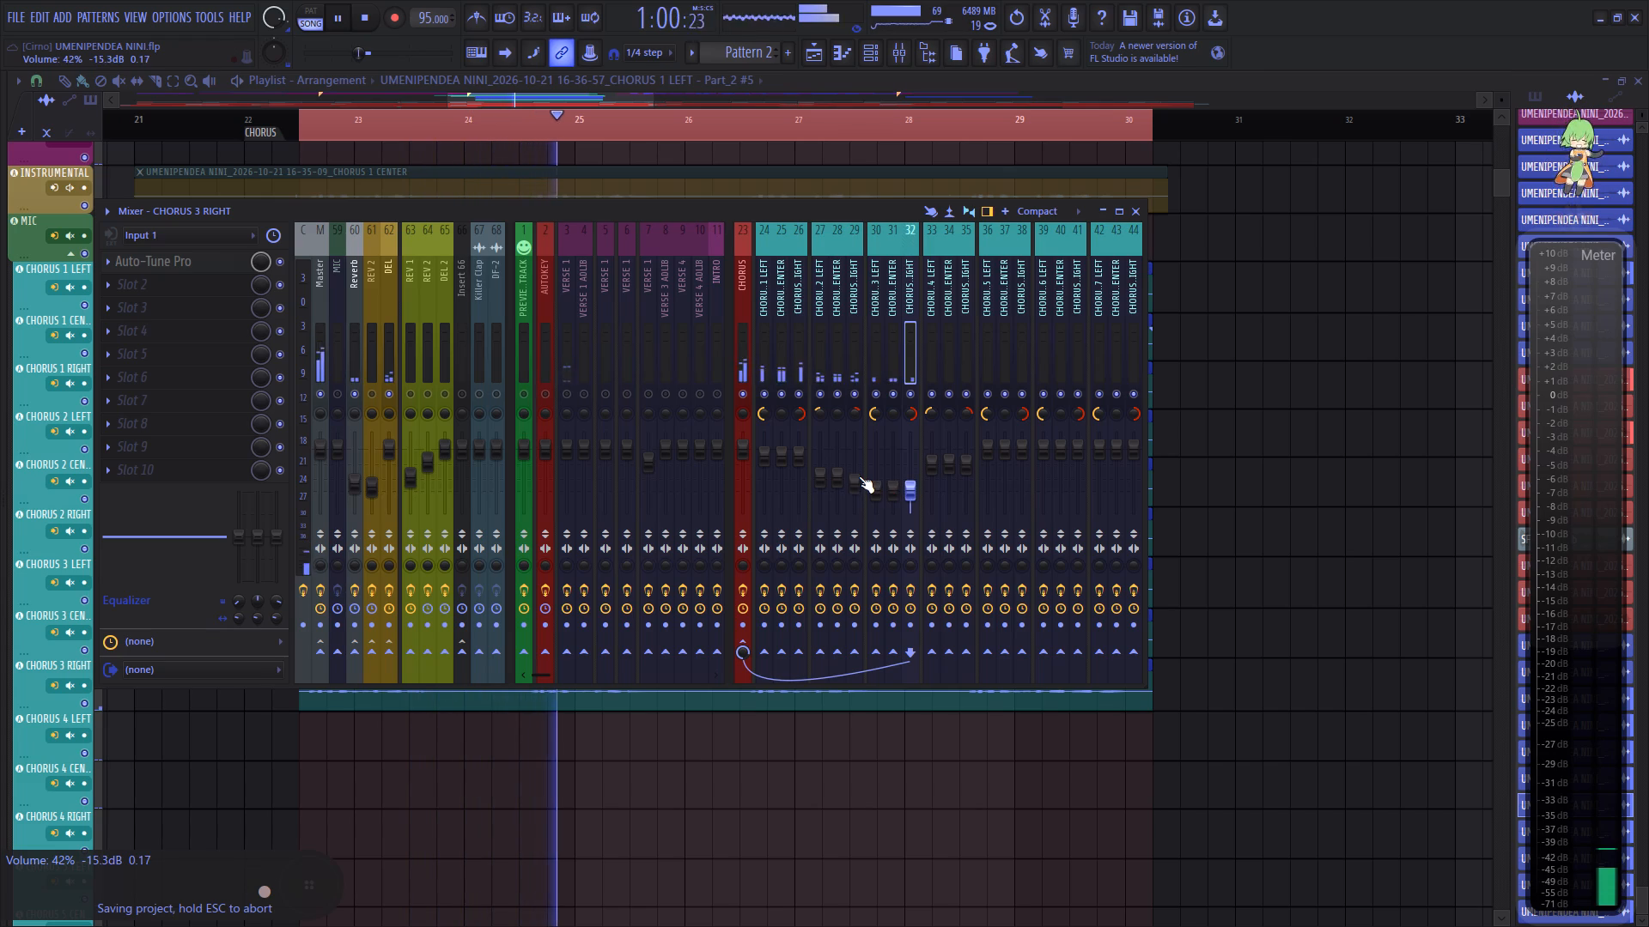
{"action": "scroll", "coordinate": [859, 476], "scroll_direction": "up", "scroll_amount": 1}
{"action": "scroll", "coordinate": [859, 476], "scroll_direction": "down", "scroll_amount": 2}
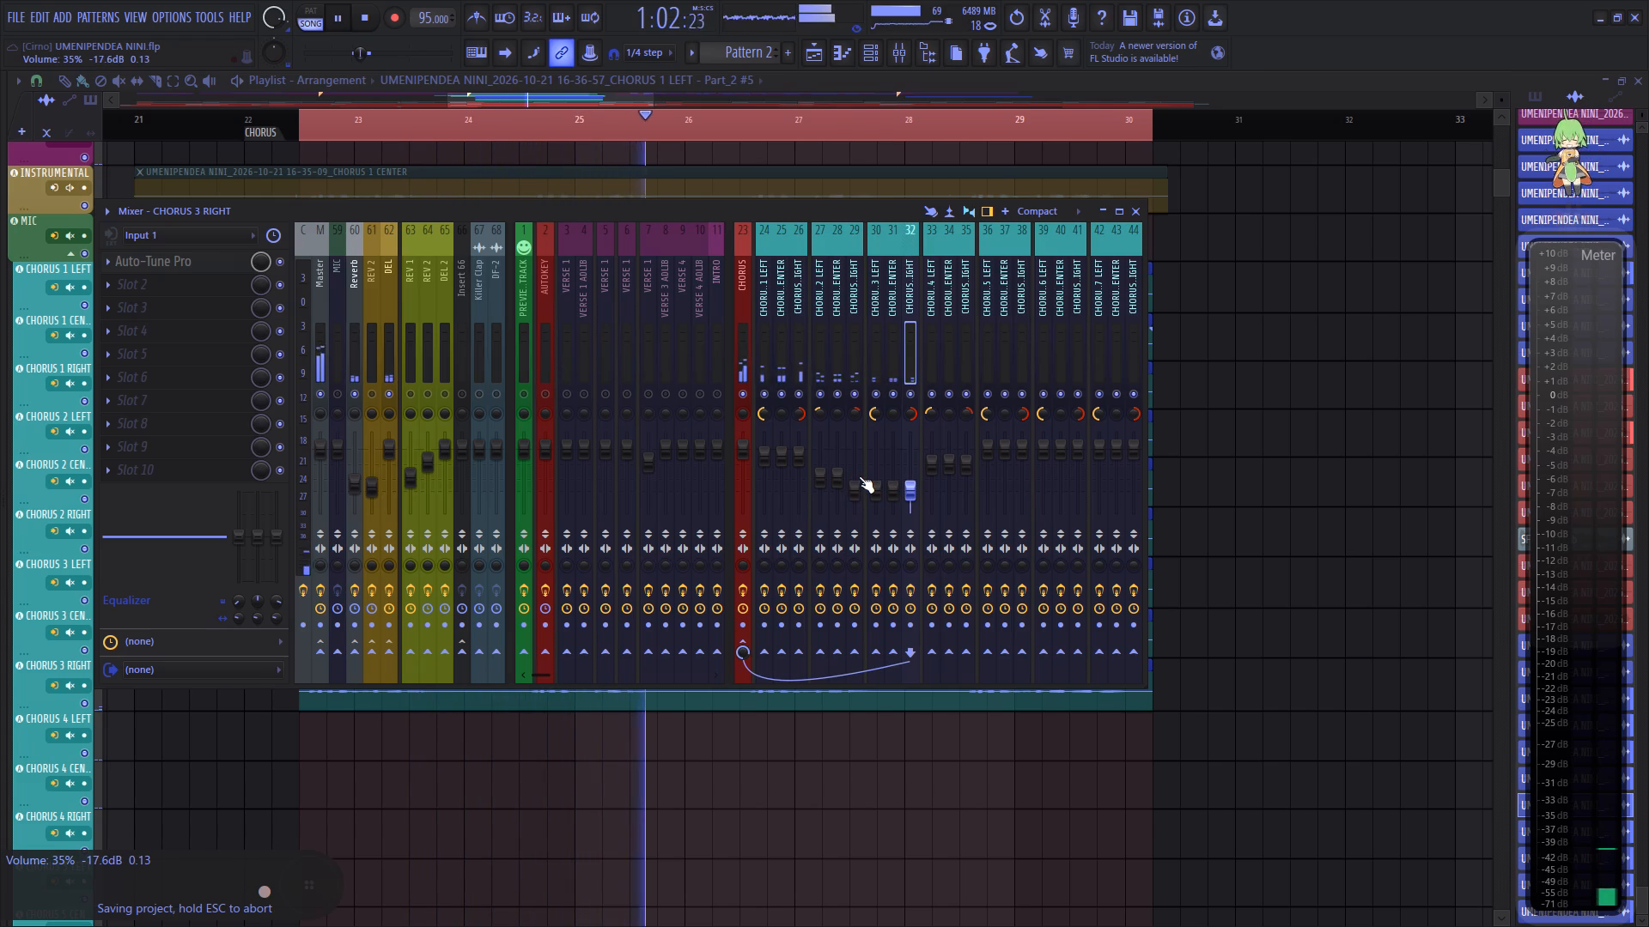
{"action": "scroll", "coordinate": [844, 479], "scroll_direction": "down", "scroll_amount": 6}
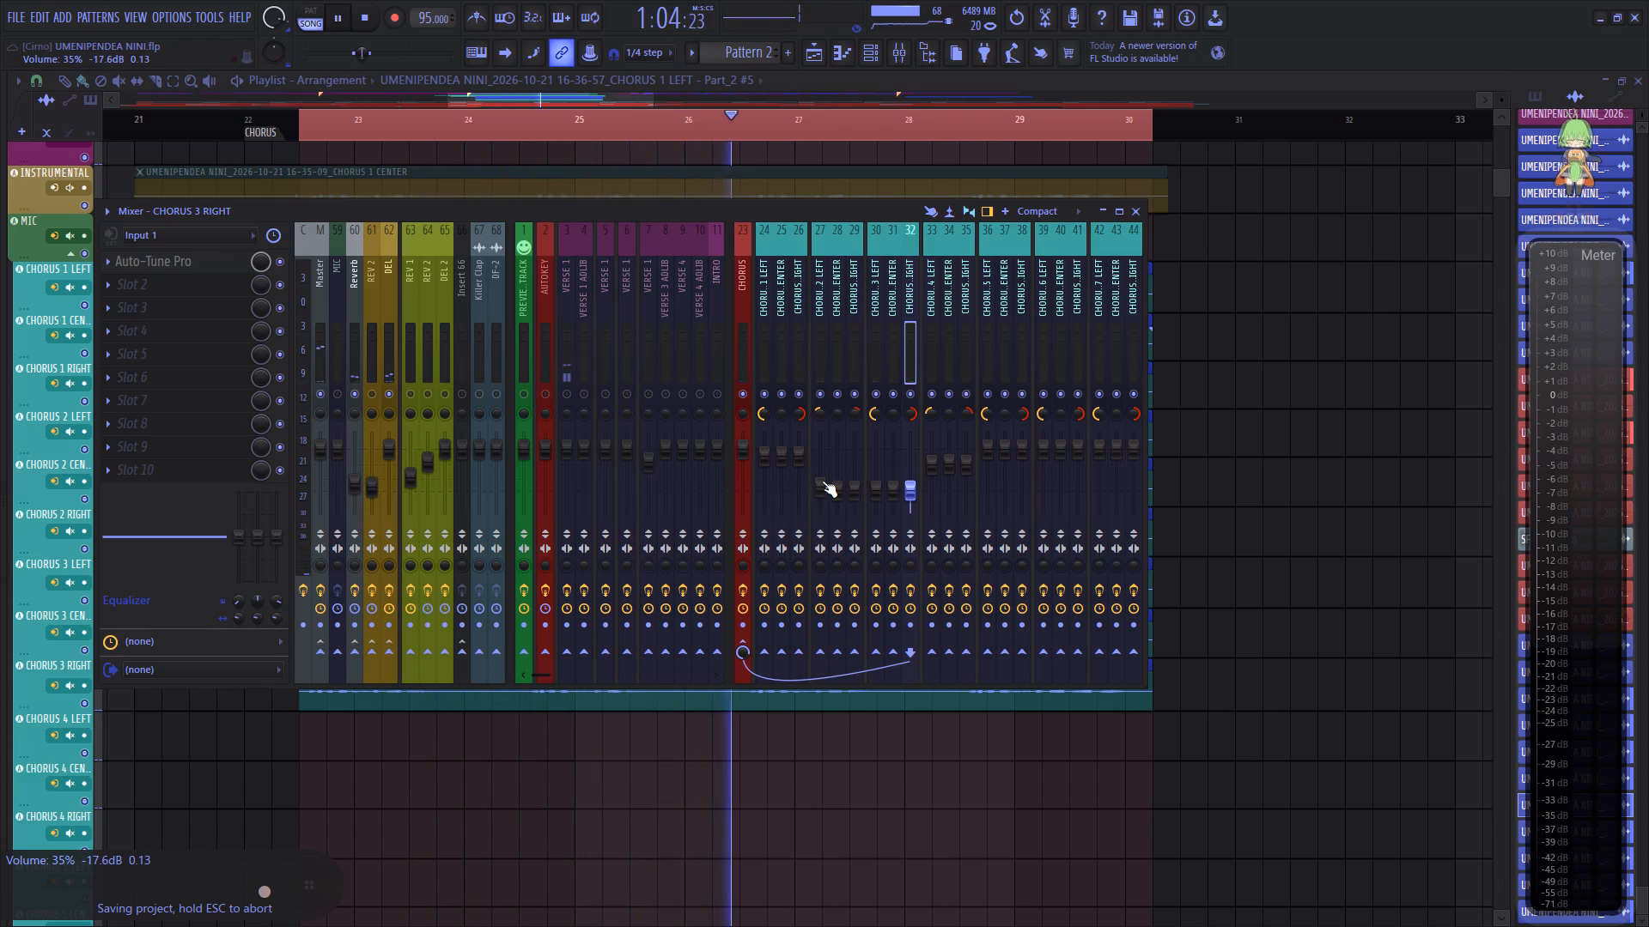
{"action": "right_click", "coordinate": [736, 391]}
{"action": "right_click", "coordinate": [736, 391]}
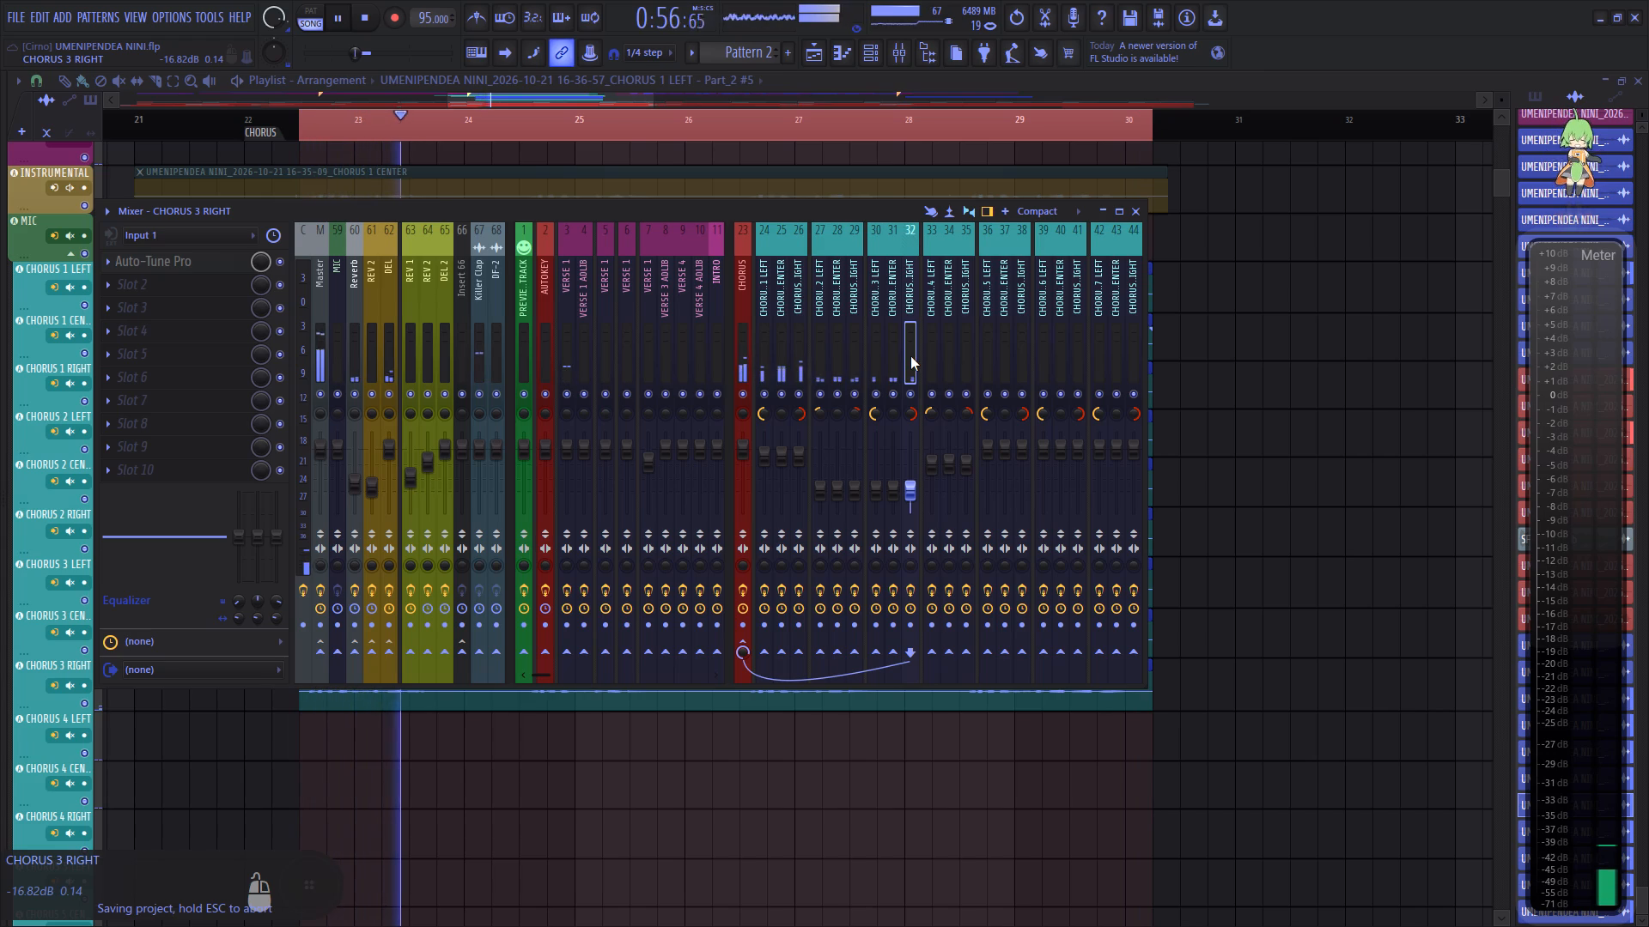
Copy the six CHORUS 2 and CHORUS 3 clips from the first chorus and paste them at the second CHORUS marker.
{"action": "left_click", "coordinate": [916, 74]}
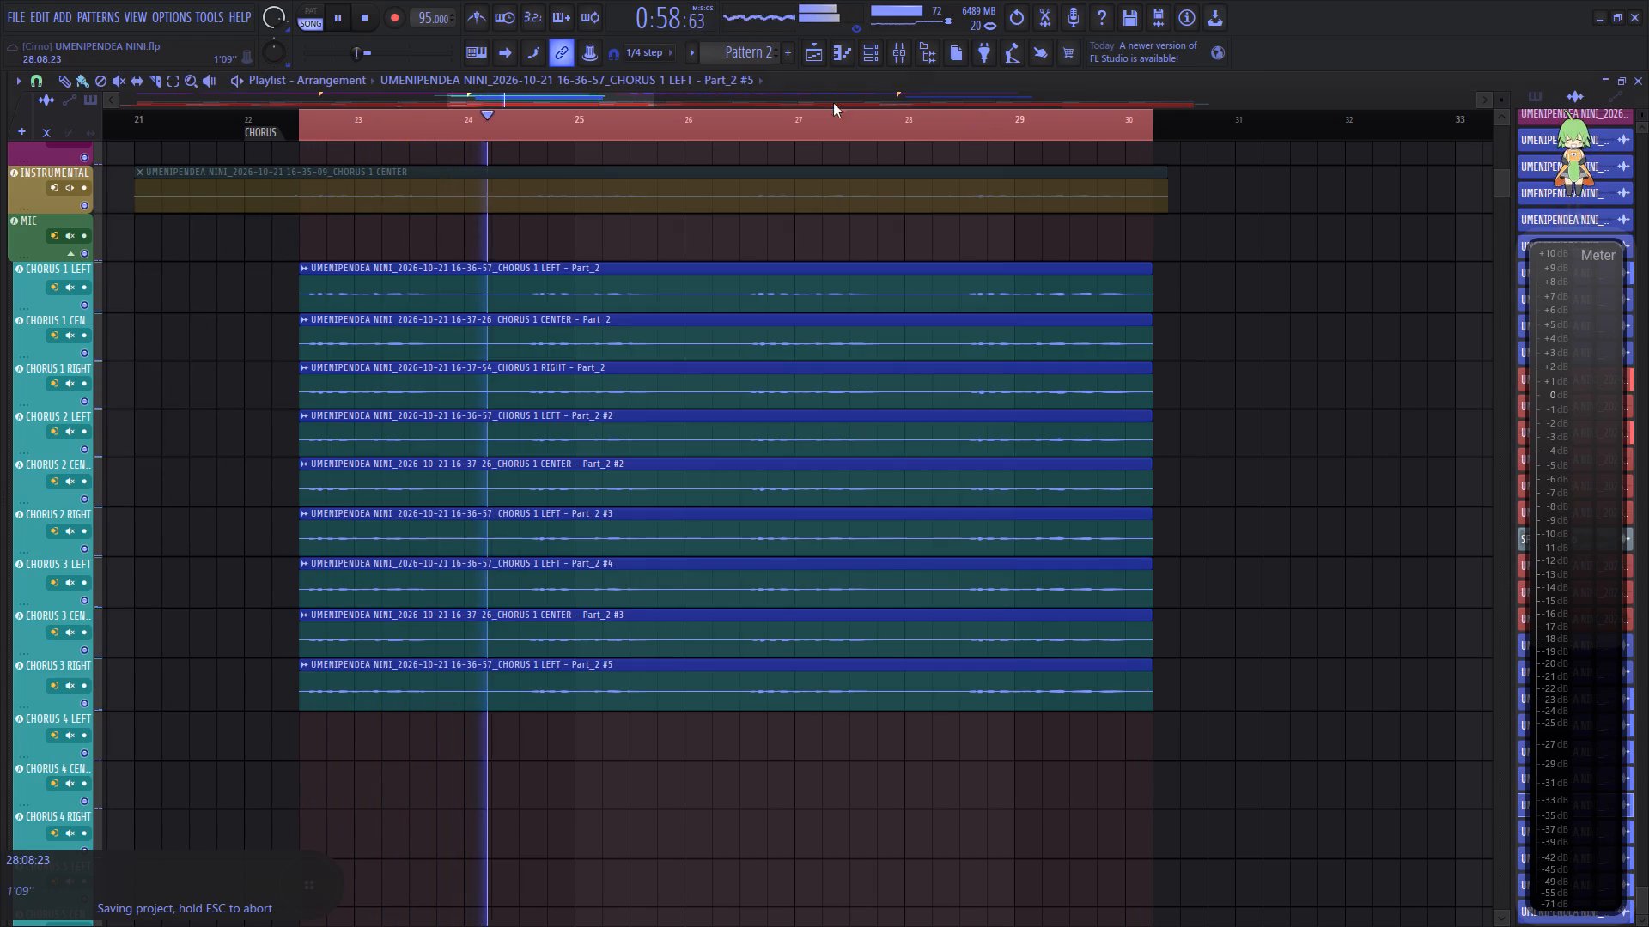
{"action": "scroll", "coordinate": [477, 123], "scroll_direction": "down", "scroll_amount": 10}
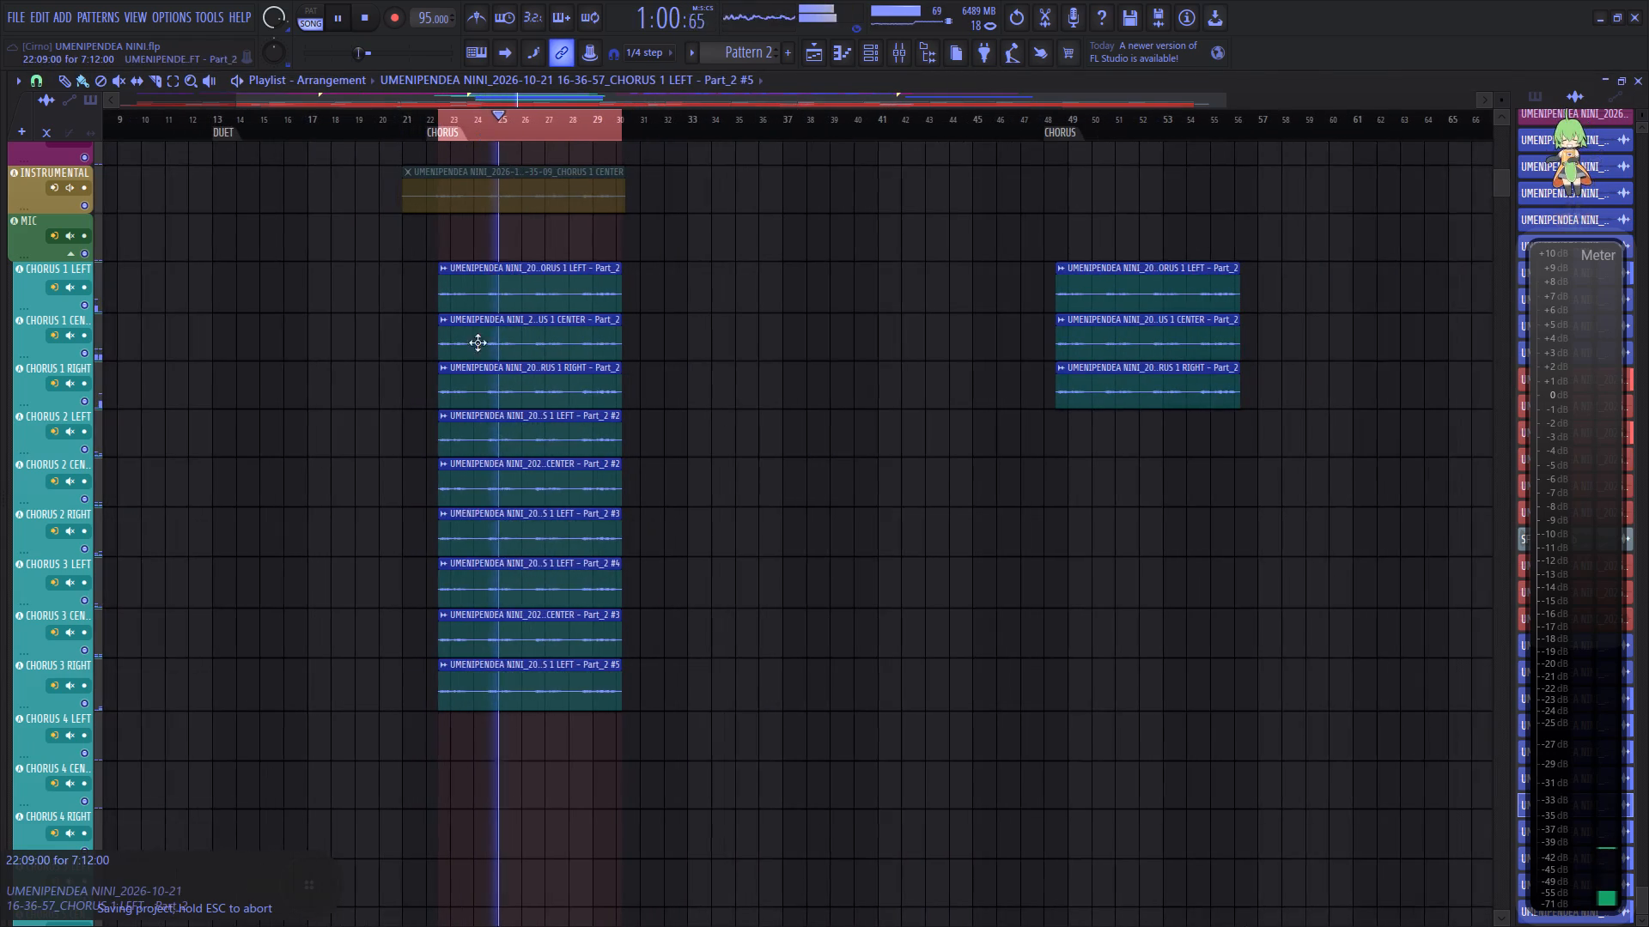
{"action": "left_click_drag", "start_coordinate": [667, 676], "coordinate": [535, 468], "text": "ctrl"}
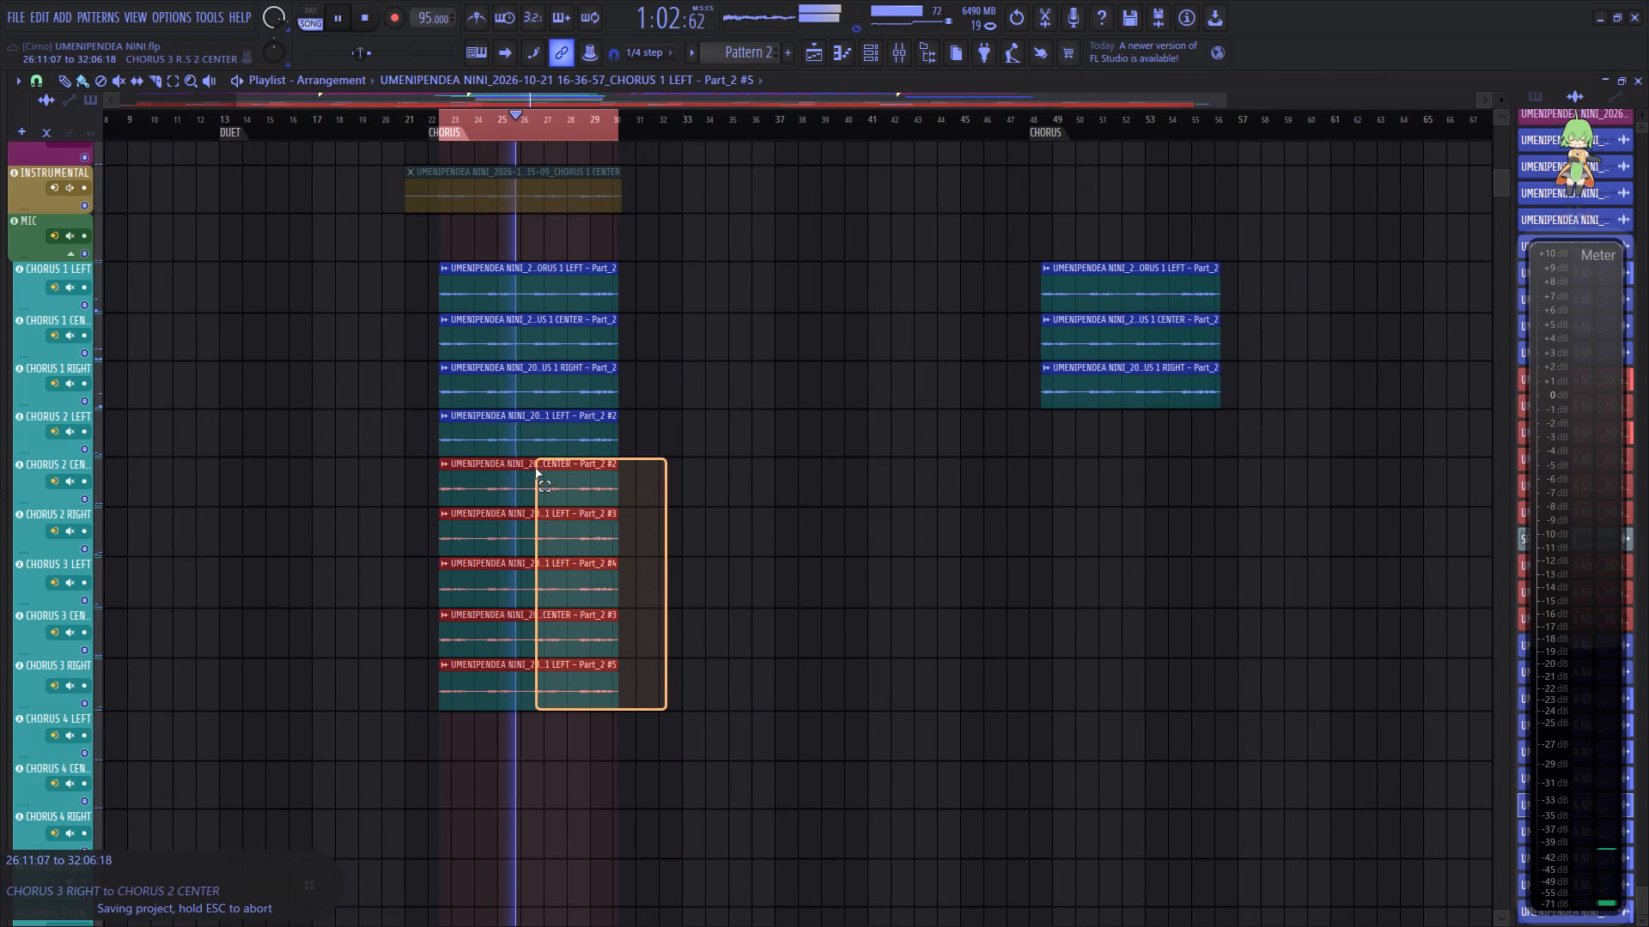
{"action": "left_click_drag", "start_coordinate": [535, 468], "coordinate": [535, 440], "text": "ctrl"}
{"action": "key", "text": "ctrl+c"}
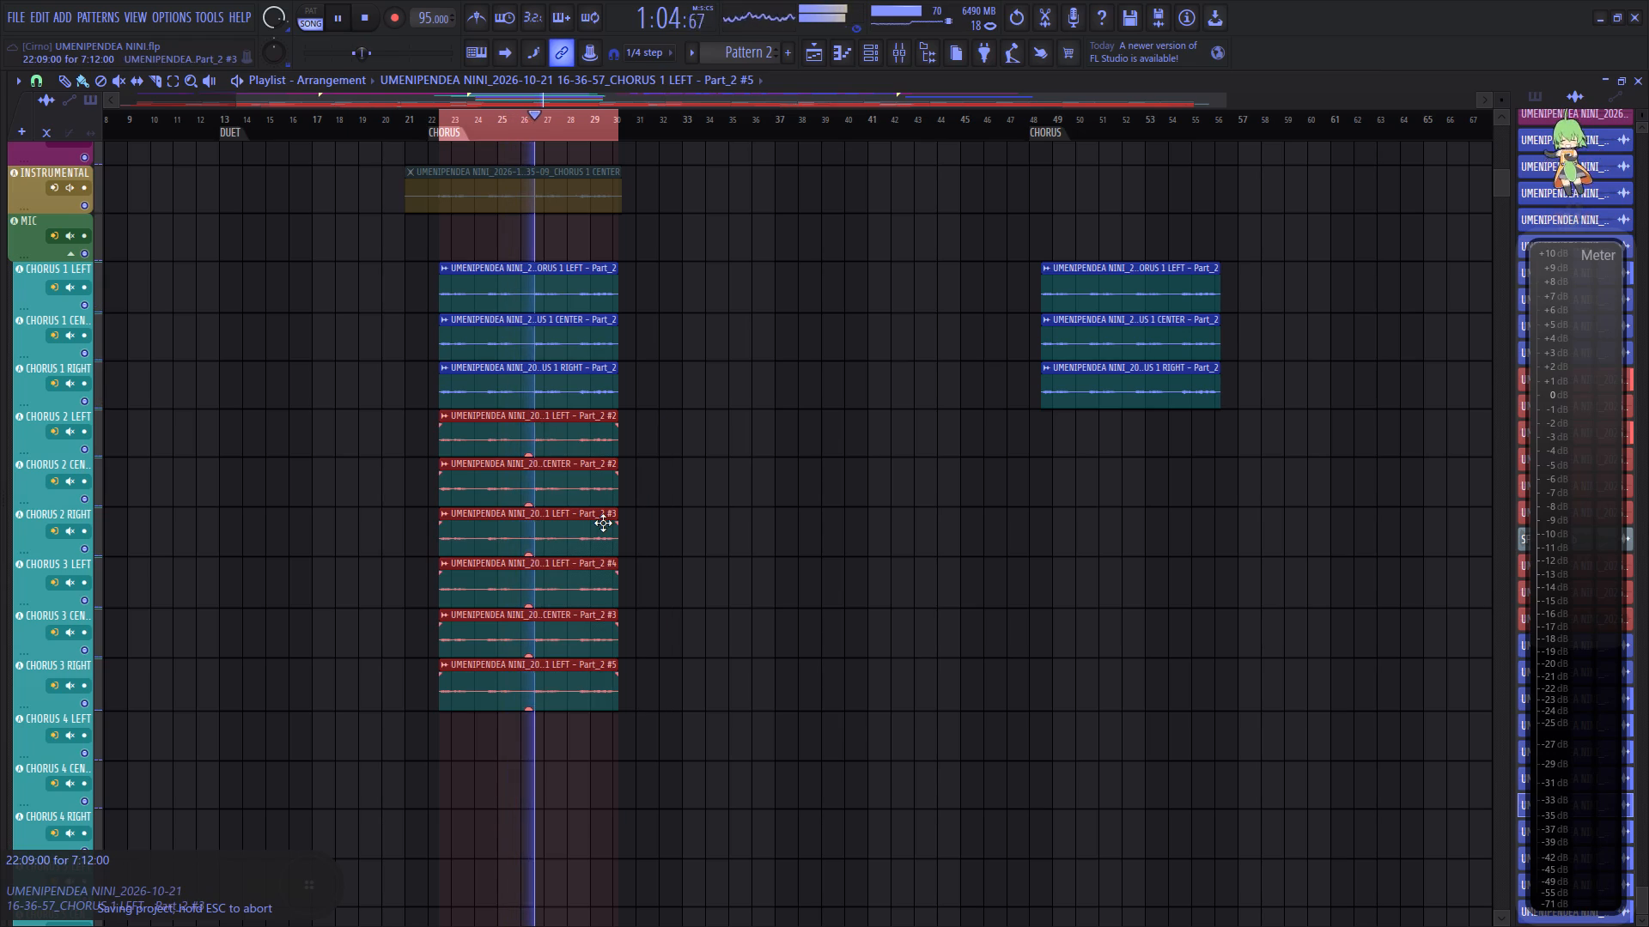
{"action": "key", "text": "space"}
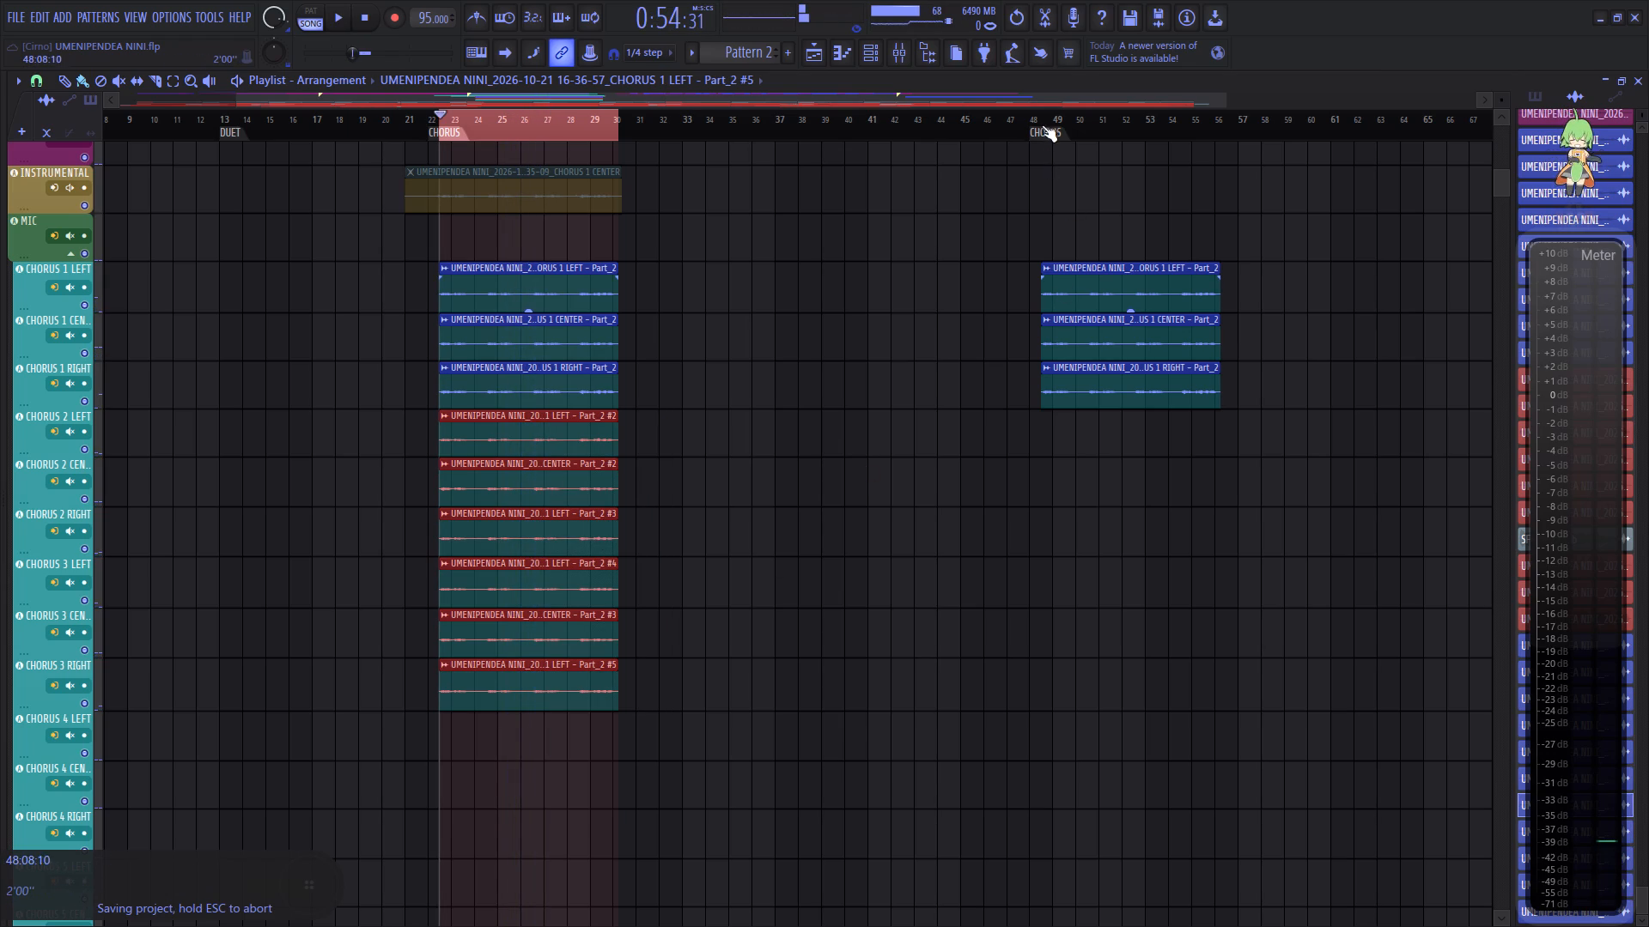
{"action": "double_click", "coordinate": [1042, 124]}
{"action": "double_click", "coordinate": [1042, 123]}
{"action": "scroll", "coordinate": [1042, 123], "scroll_direction": "up", "scroll_amount": 5}
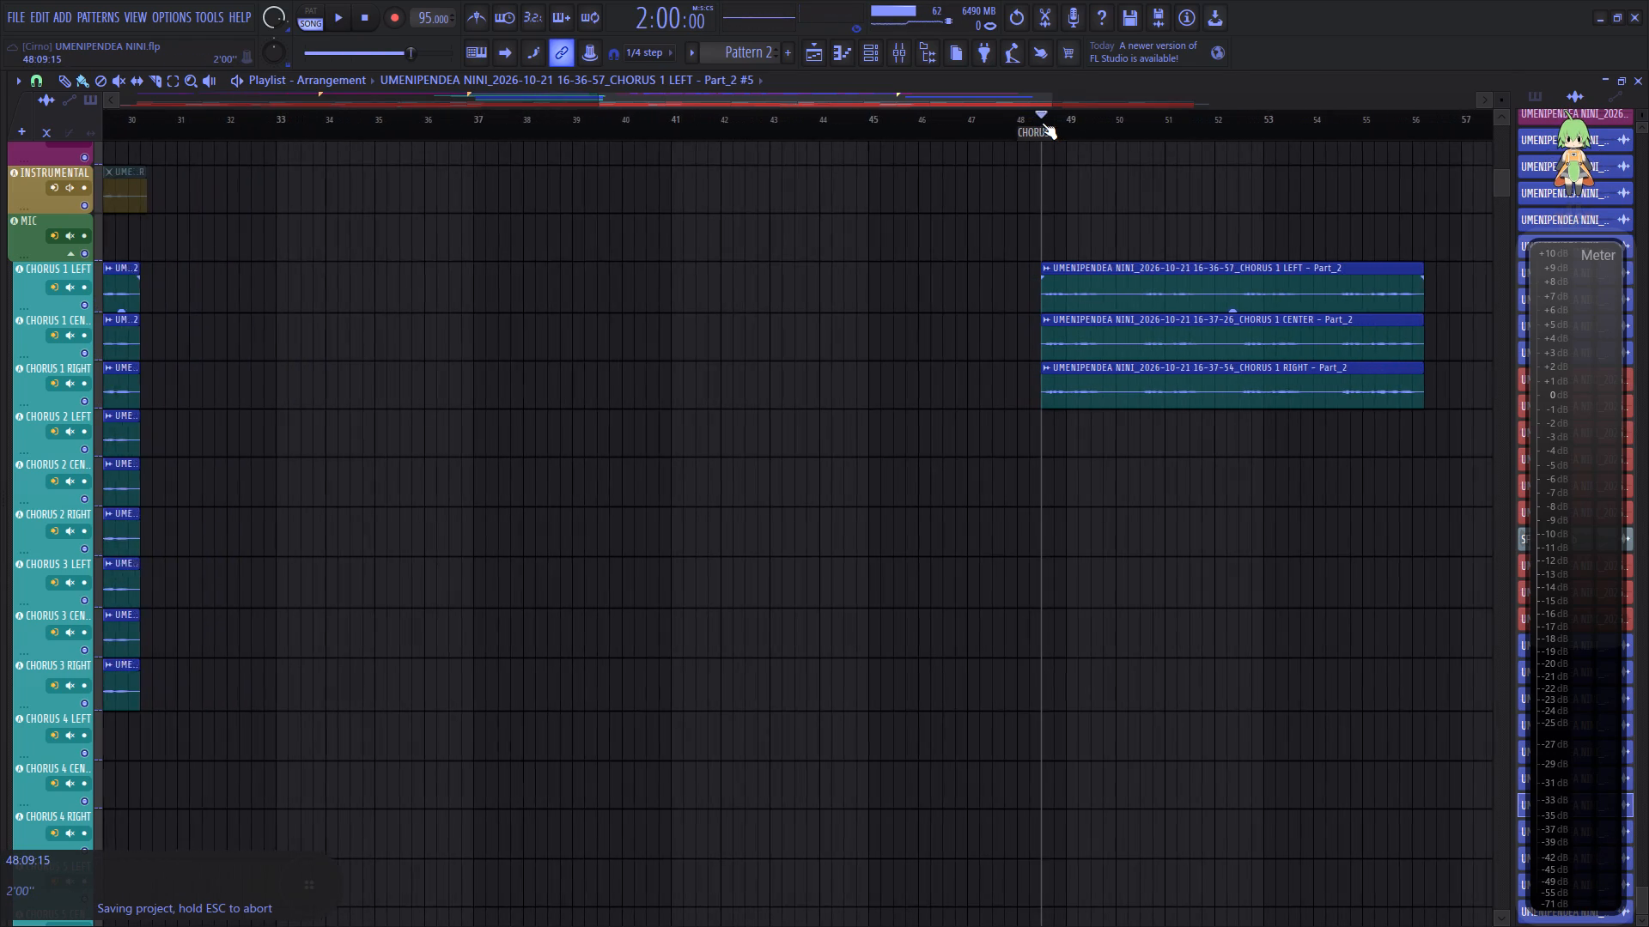
{"action": "key", "text": "ctrl+v"}
Play through the second chorus with the pasted layers and save the project.
{"action": "key", "text": "space"}
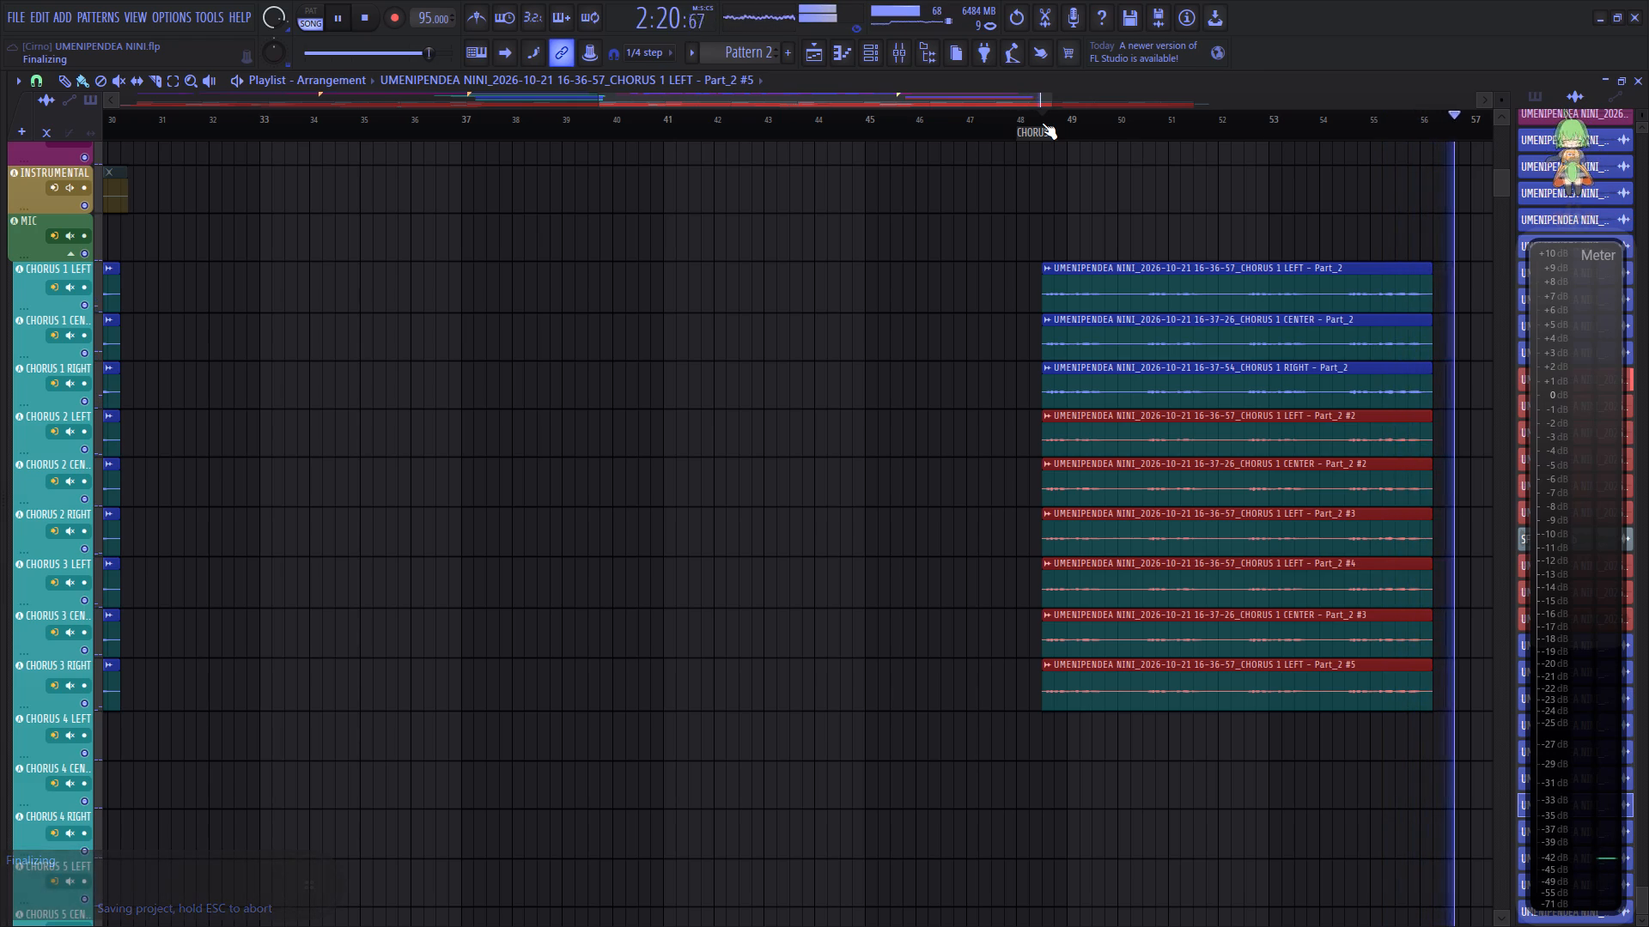
{"action": "key", "text": "ctrl+s"}
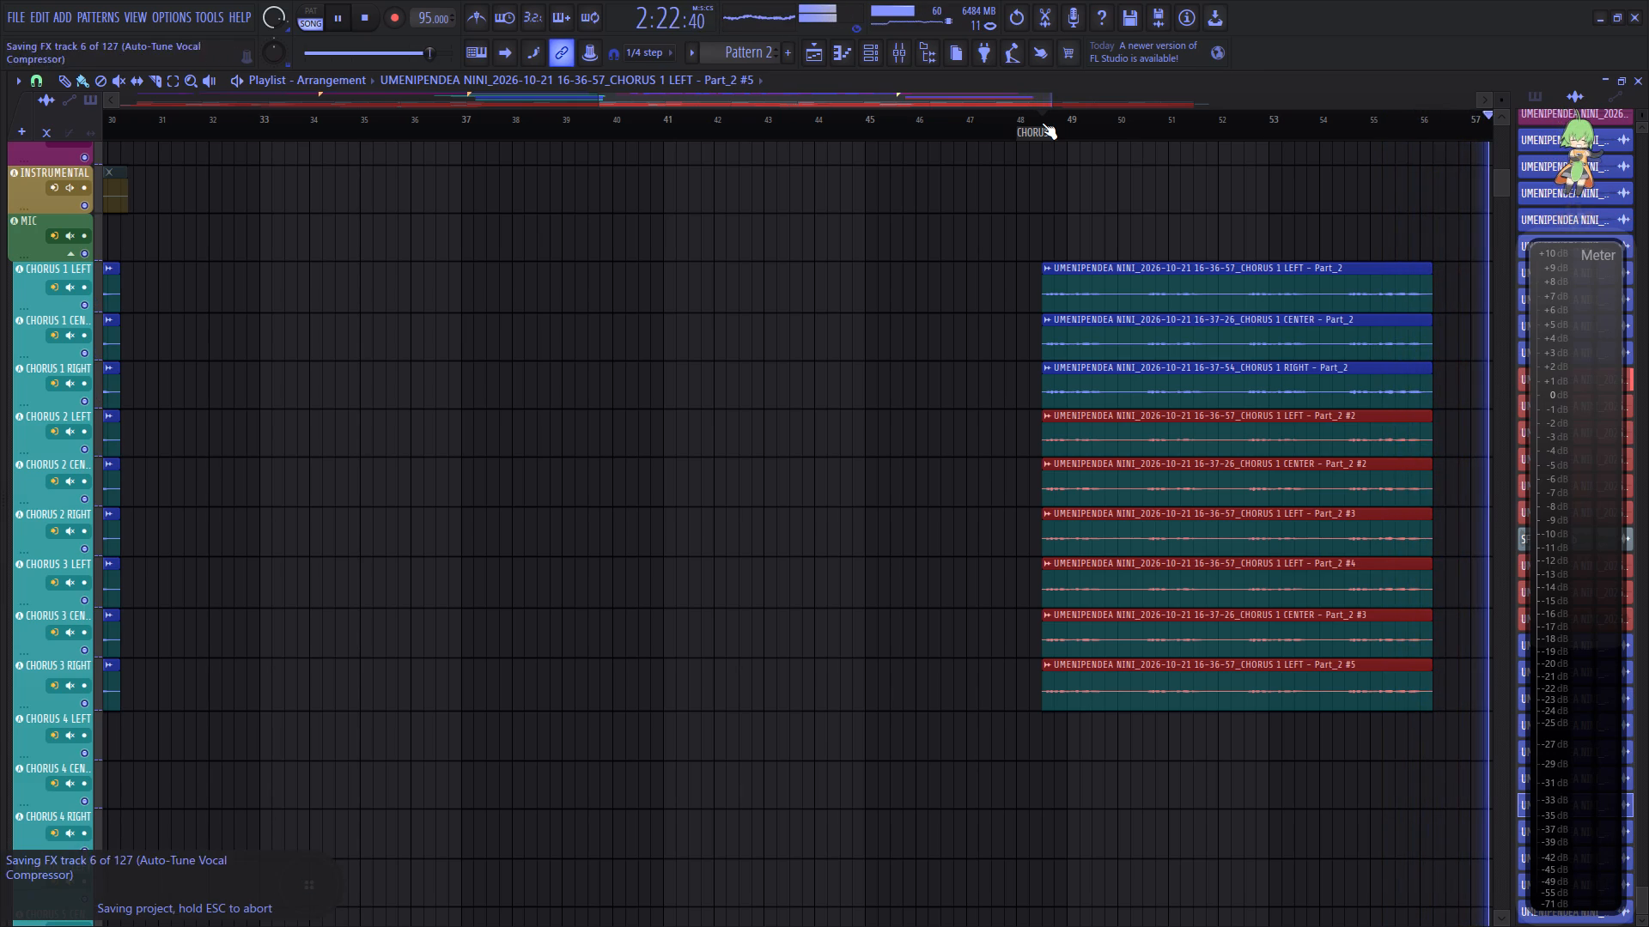
Play the song from the beginning and look over the effects and keys tracks down to Track 68.
{"action": "scroll", "coordinate": [1104, 135], "scroll_direction": "down", "scroll_amount": 15}
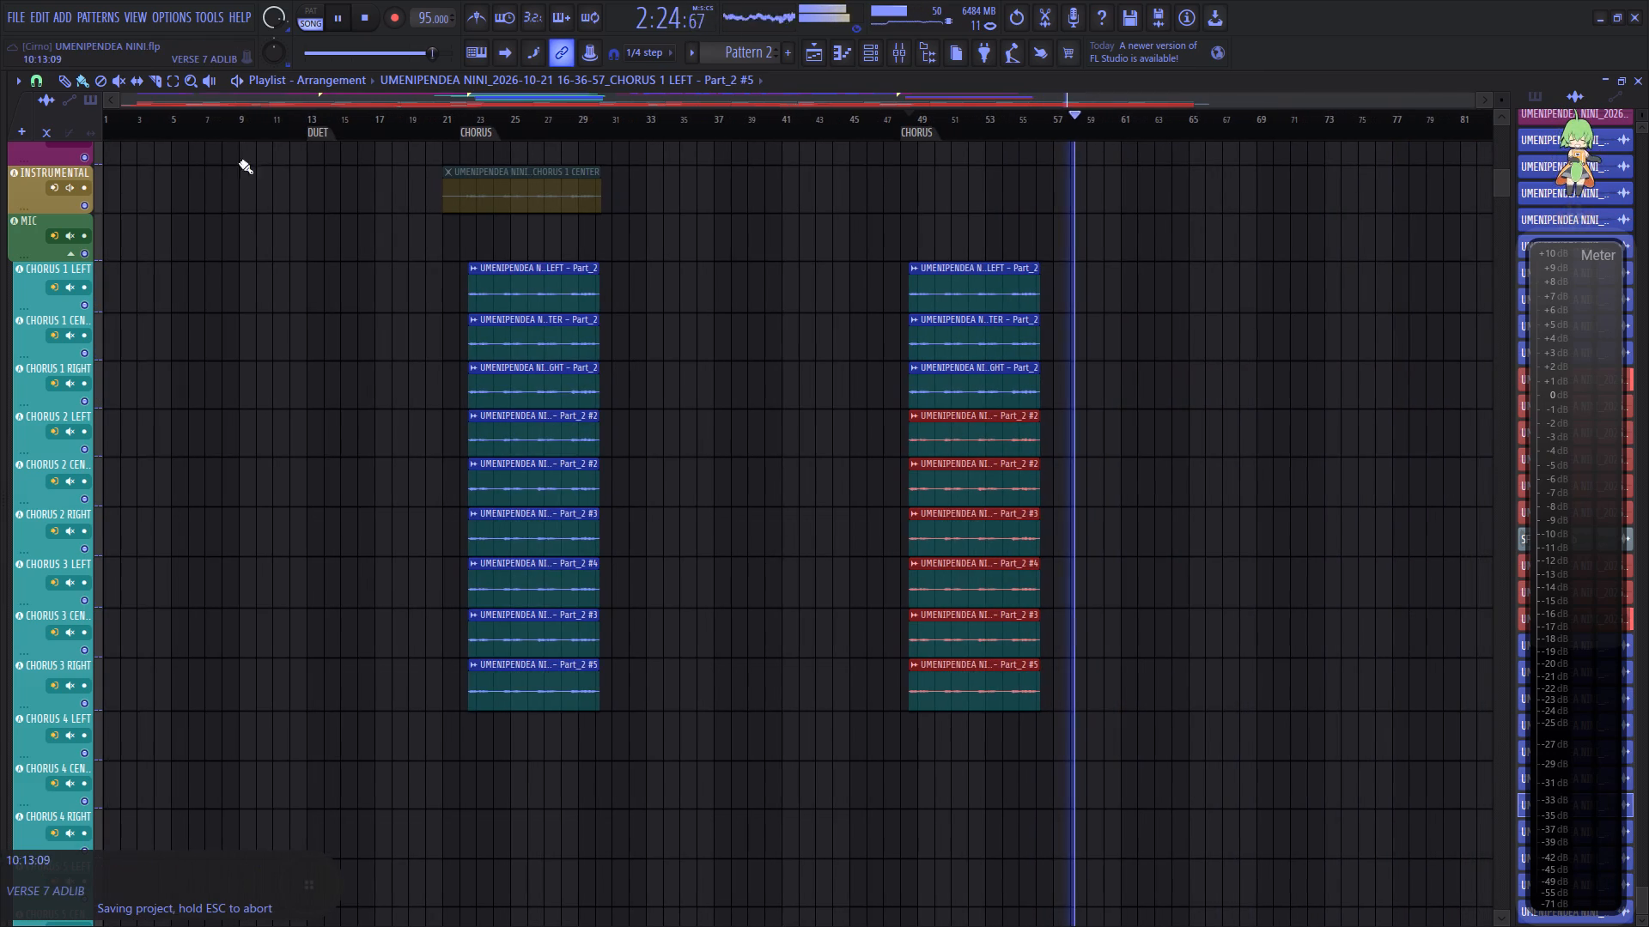
{"action": "left_click_drag", "start_coordinate": [127, 128], "coordinate": [14, 131]}
{"action": "scroll", "coordinate": [289, 277], "scroll_direction": "down", "scroll_amount": 18}
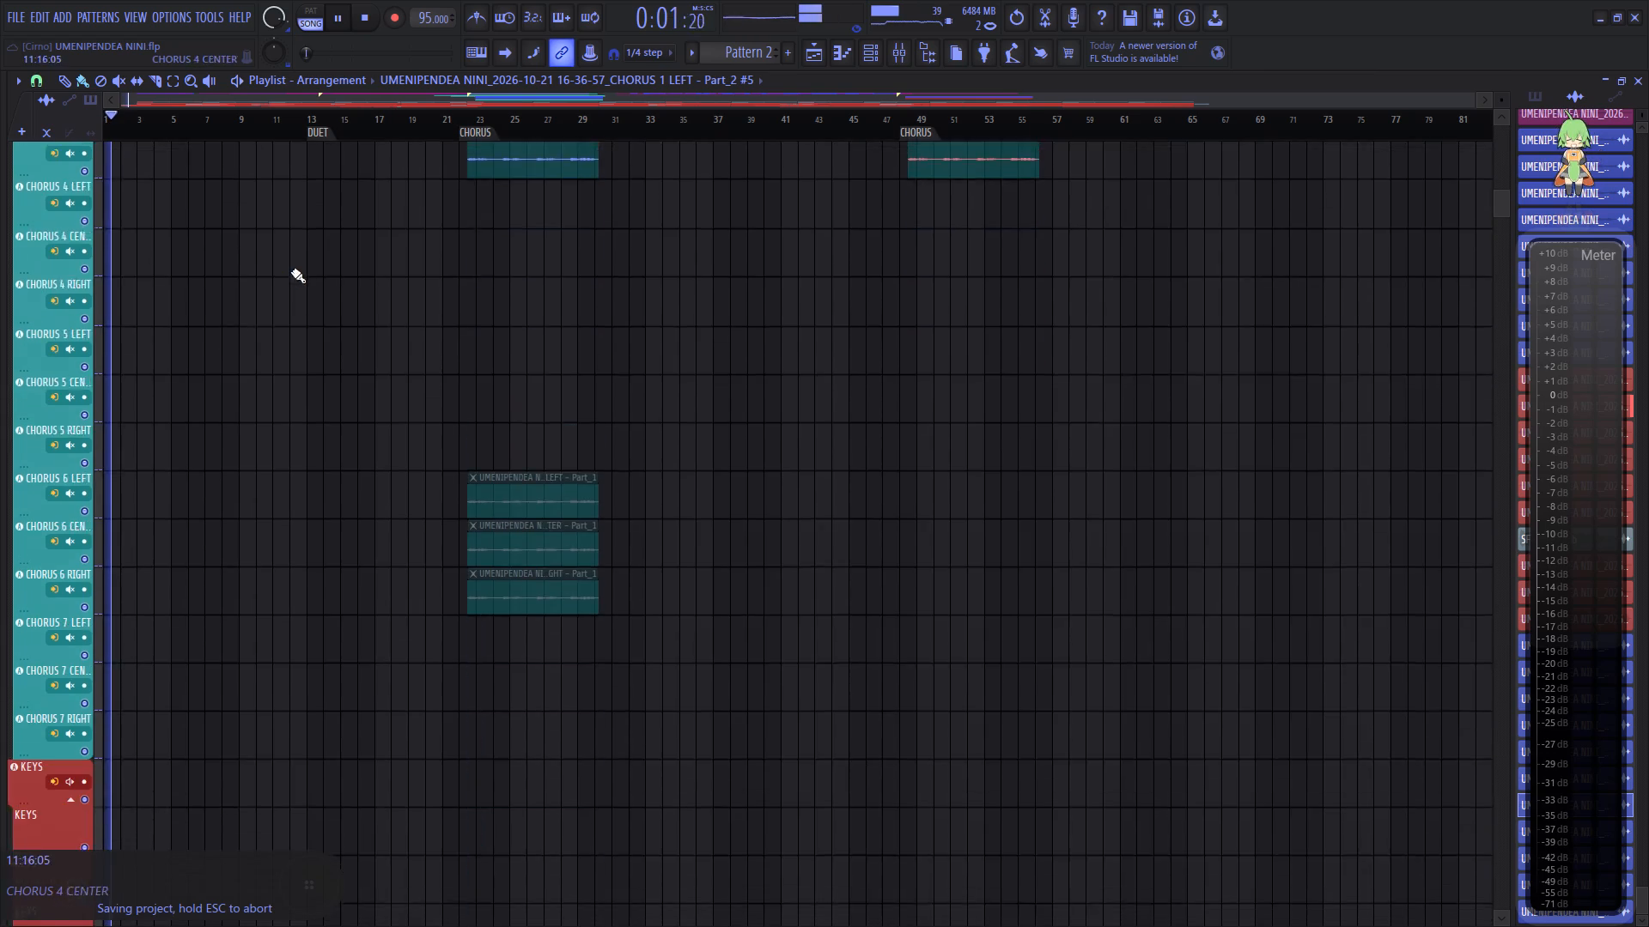
{"action": "scroll", "coordinate": [291, 271], "scroll_direction": "down", "scroll_amount": 12}
{"action": "scroll", "coordinate": [300, 271], "scroll_direction": "up", "scroll_amount": 1}
{"action": "scroll", "coordinate": [300, 271], "scroll_direction": "down", "scroll_amount": 2}
{"action": "scroll", "coordinate": [300, 271], "scroll_direction": "up", "scroll_amount": 1}
{"action": "scroll", "coordinate": [300, 271], "scroll_direction": "down", "scroll_amount": 9}
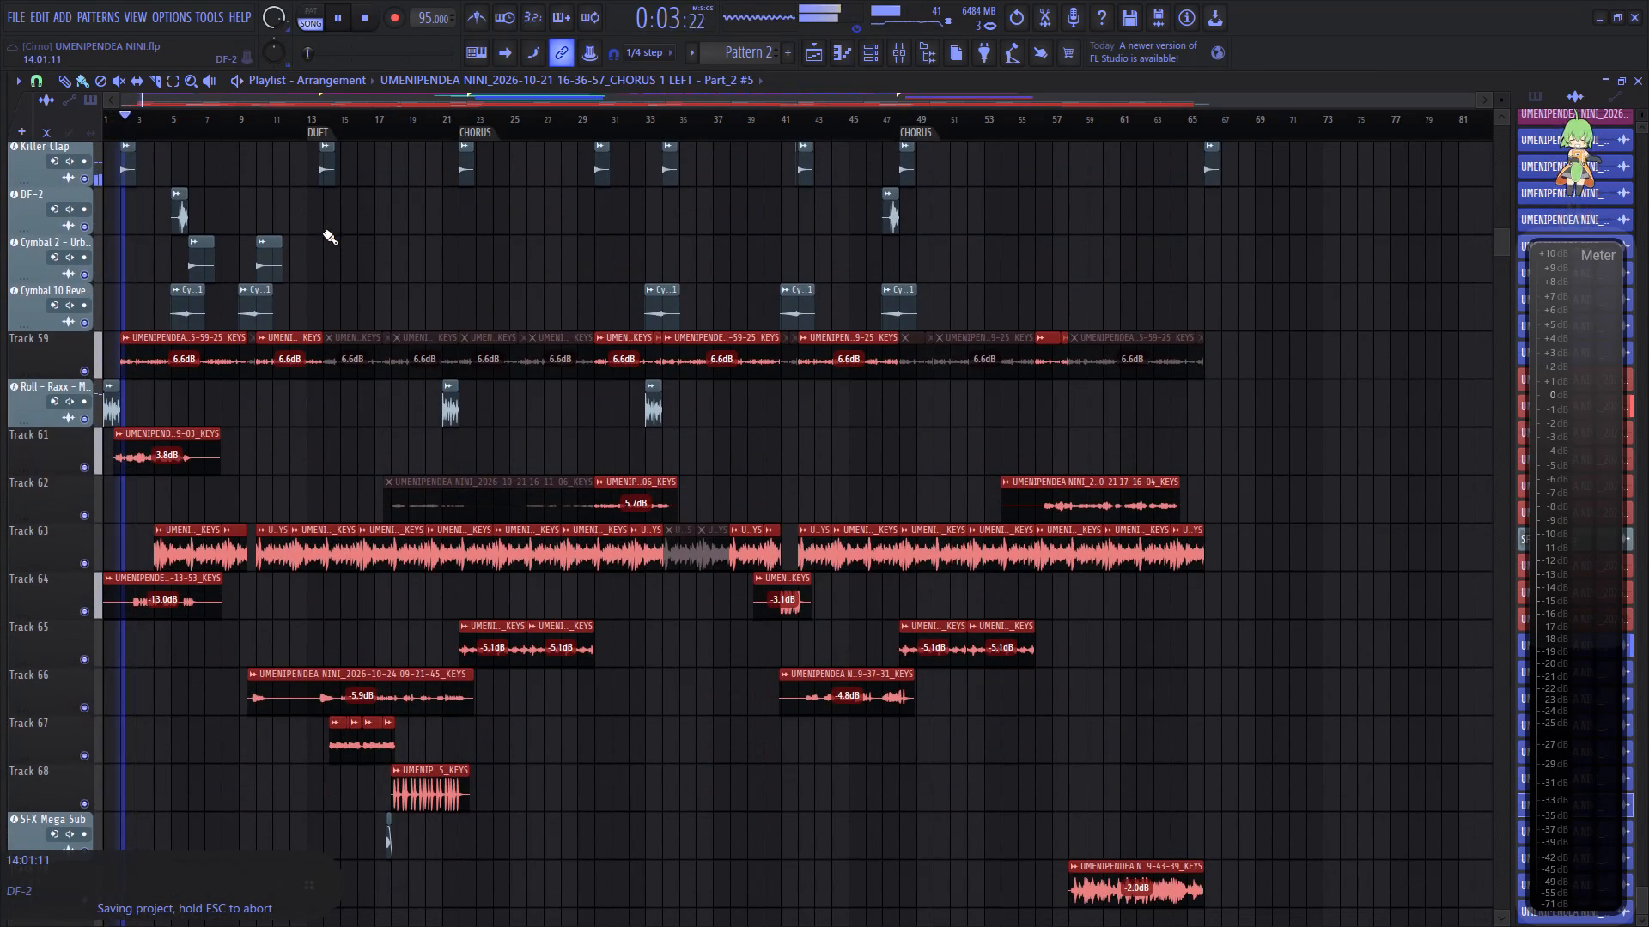
{"action": "scroll", "coordinate": [130, 124], "scroll_direction": "up", "scroll_amount": 8}
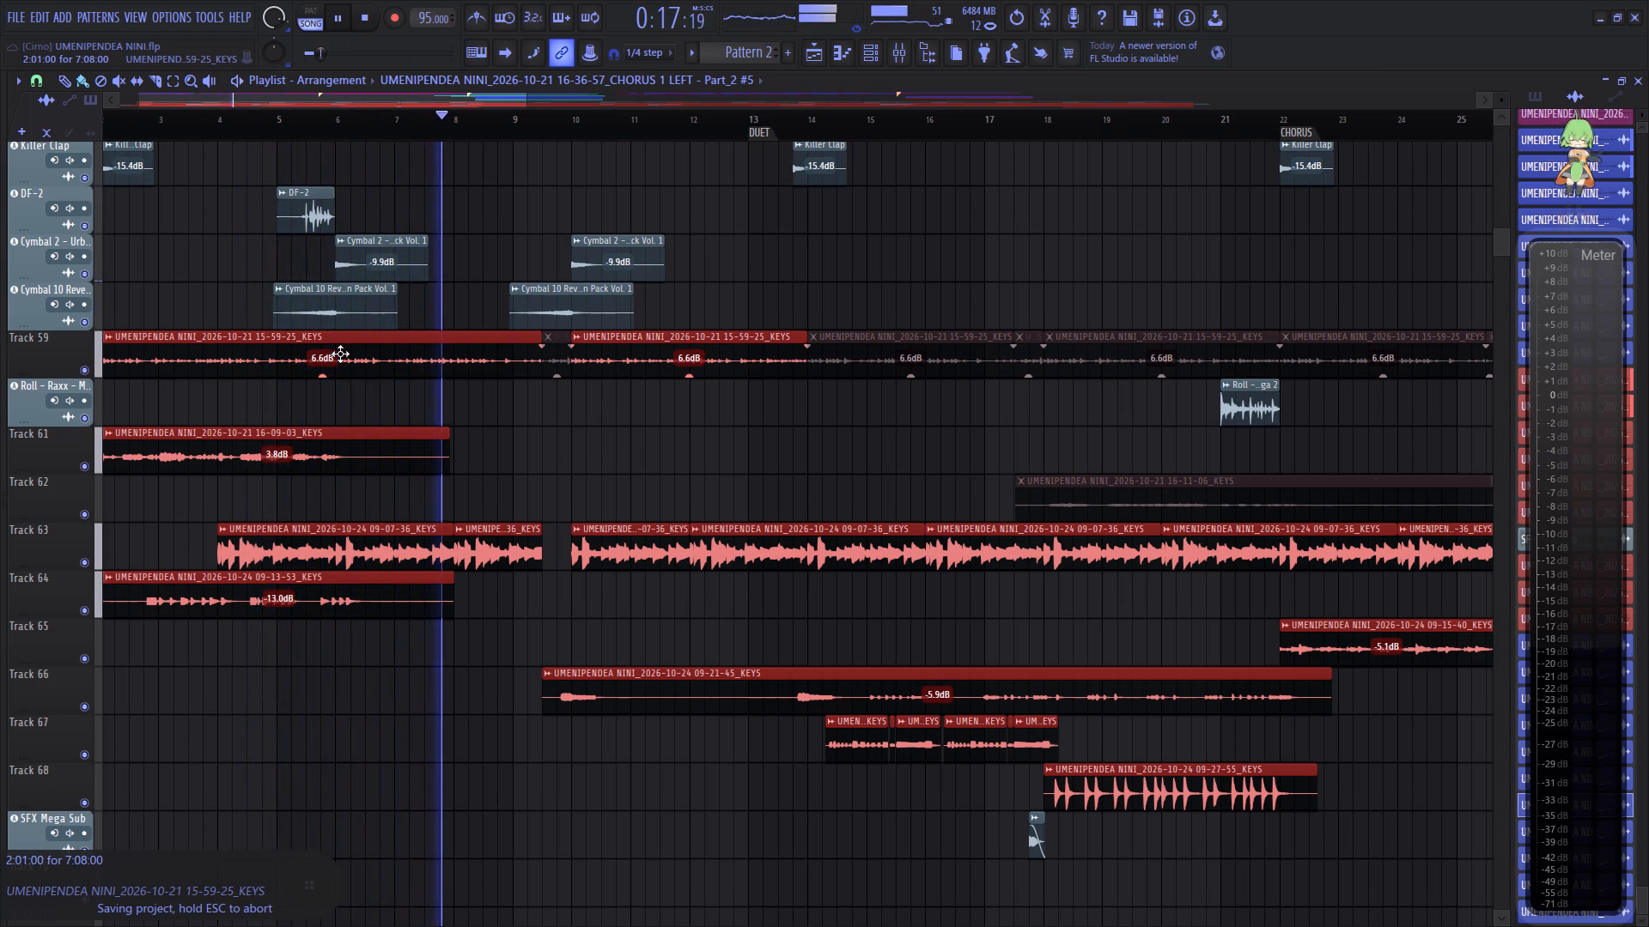
Solo playlist Track 64, loop playback around bars 3 to 4, and select its mixer insert, COCAVO RR.
{"action": "right_click", "coordinate": [82, 613]}
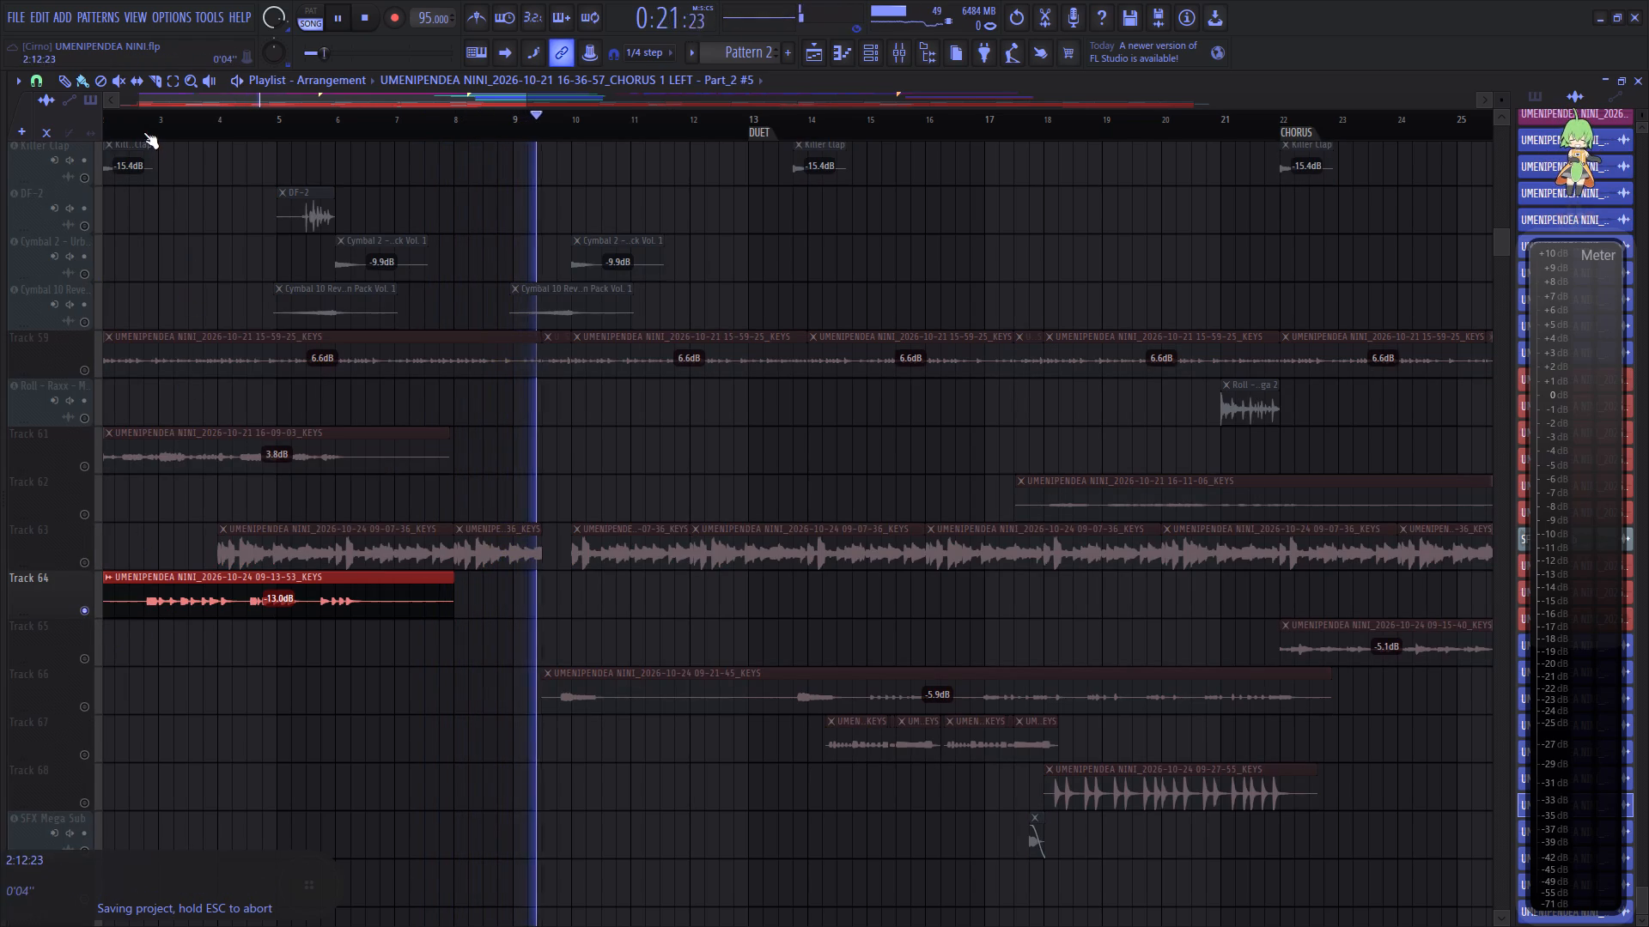
{"action": "left_click_drag", "start_coordinate": [149, 130], "coordinate": [251, 118], "text": "ctrl"}
{"action": "left_click", "coordinate": [891, 43]}
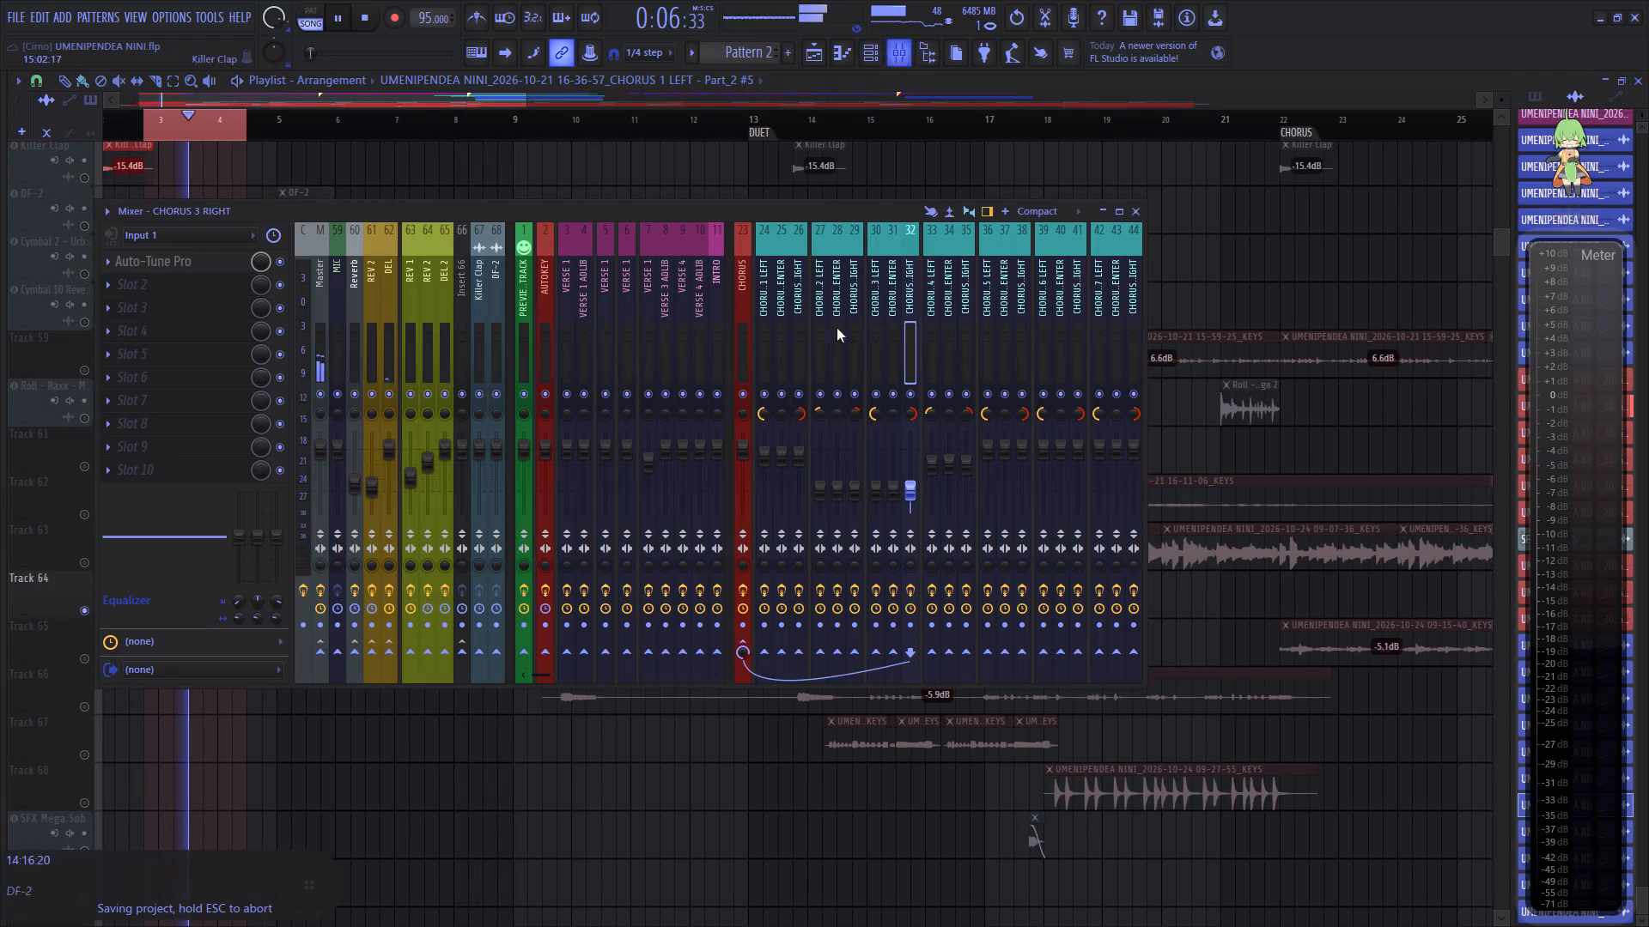
{"action": "left_click", "coordinate": [732, 369]}
{"action": "scroll", "coordinate": [792, 401], "scroll_direction": "up", "scroll_amount": 6}
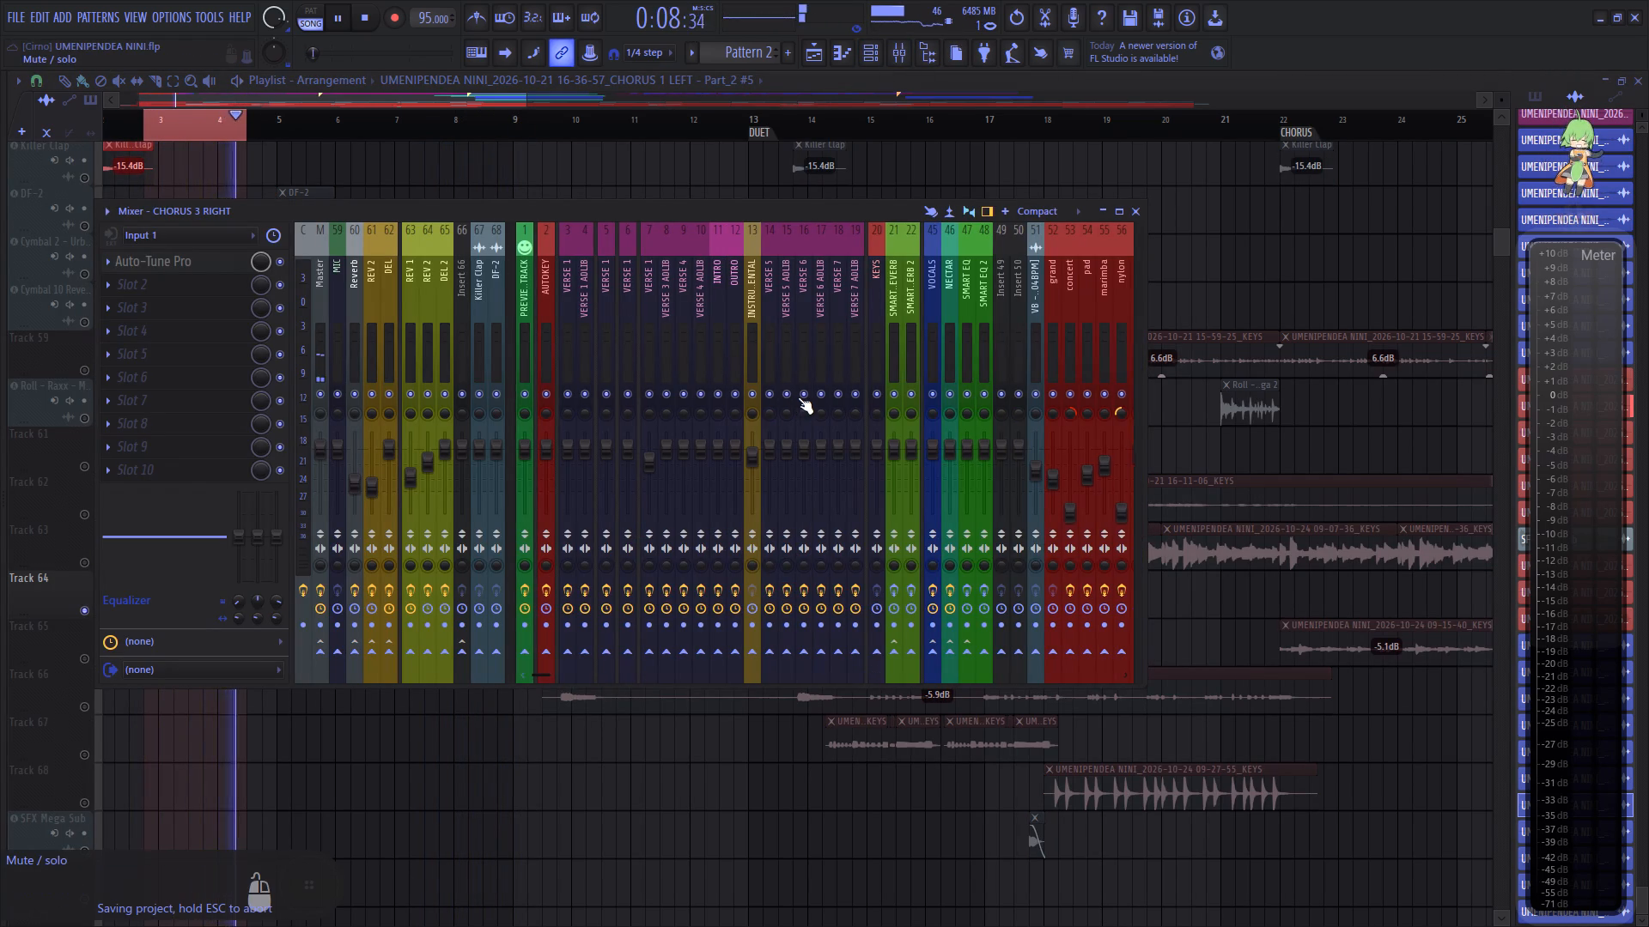
{"action": "scroll", "coordinate": [831, 323], "scroll_direction": "up", "scroll_amount": 7}
{"action": "scroll", "coordinate": [831, 323], "scroll_direction": "down", "scroll_amount": 2}
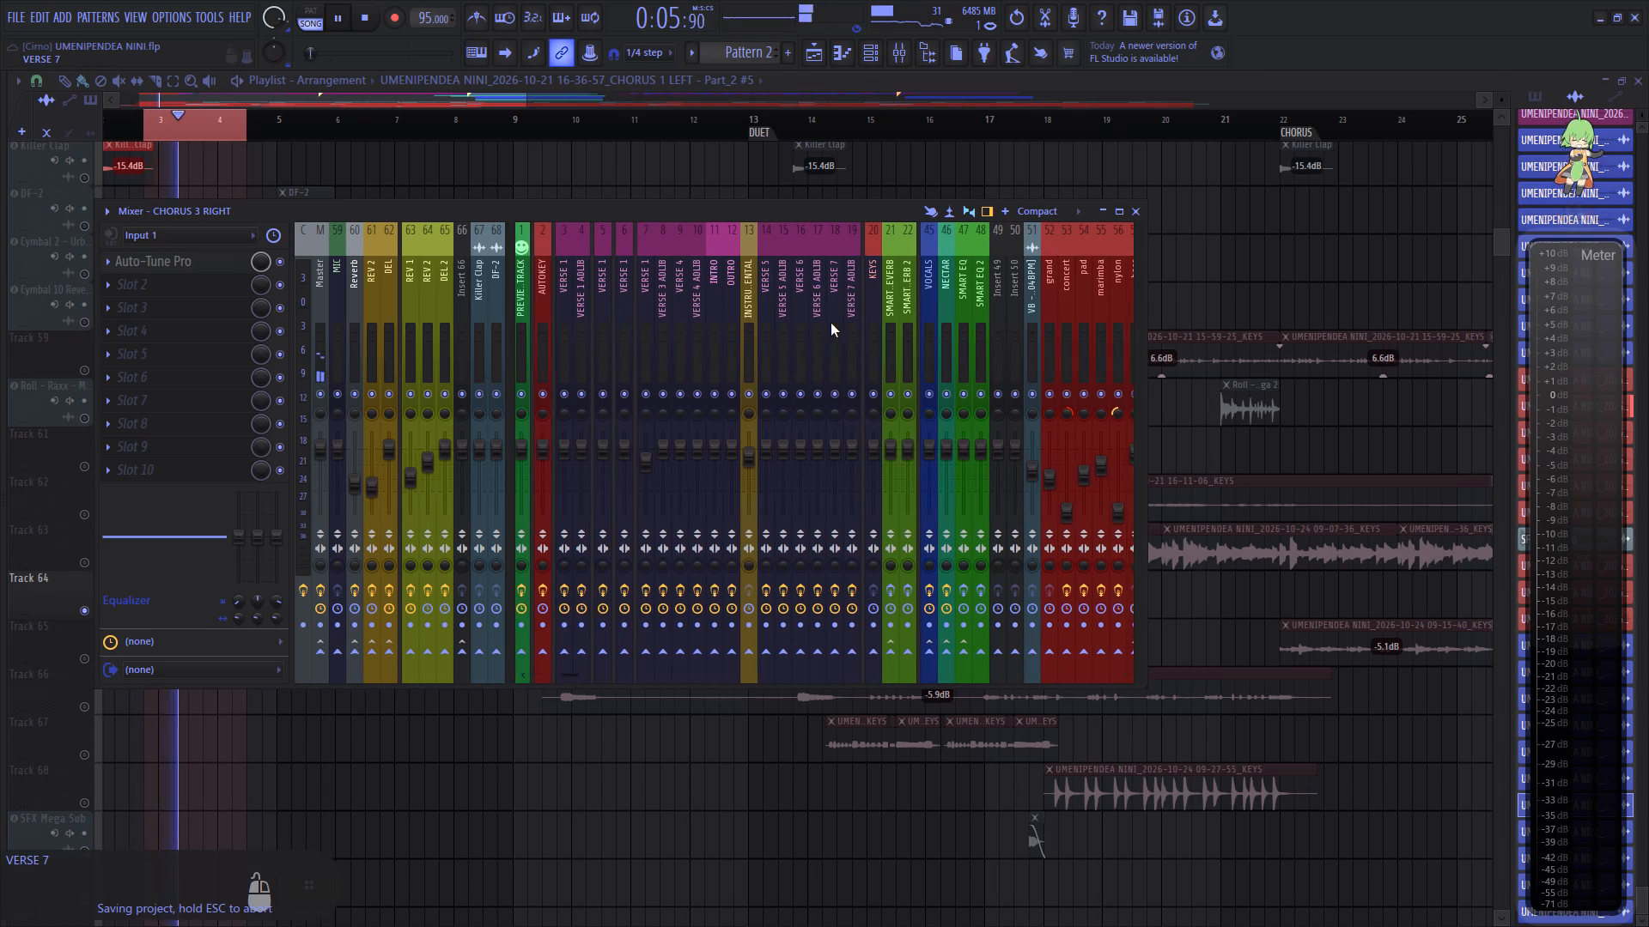
{"action": "scroll", "coordinate": [831, 323], "scroll_direction": "down", "scroll_amount": 7}
{"action": "left_click", "coordinate": [852, 356]}
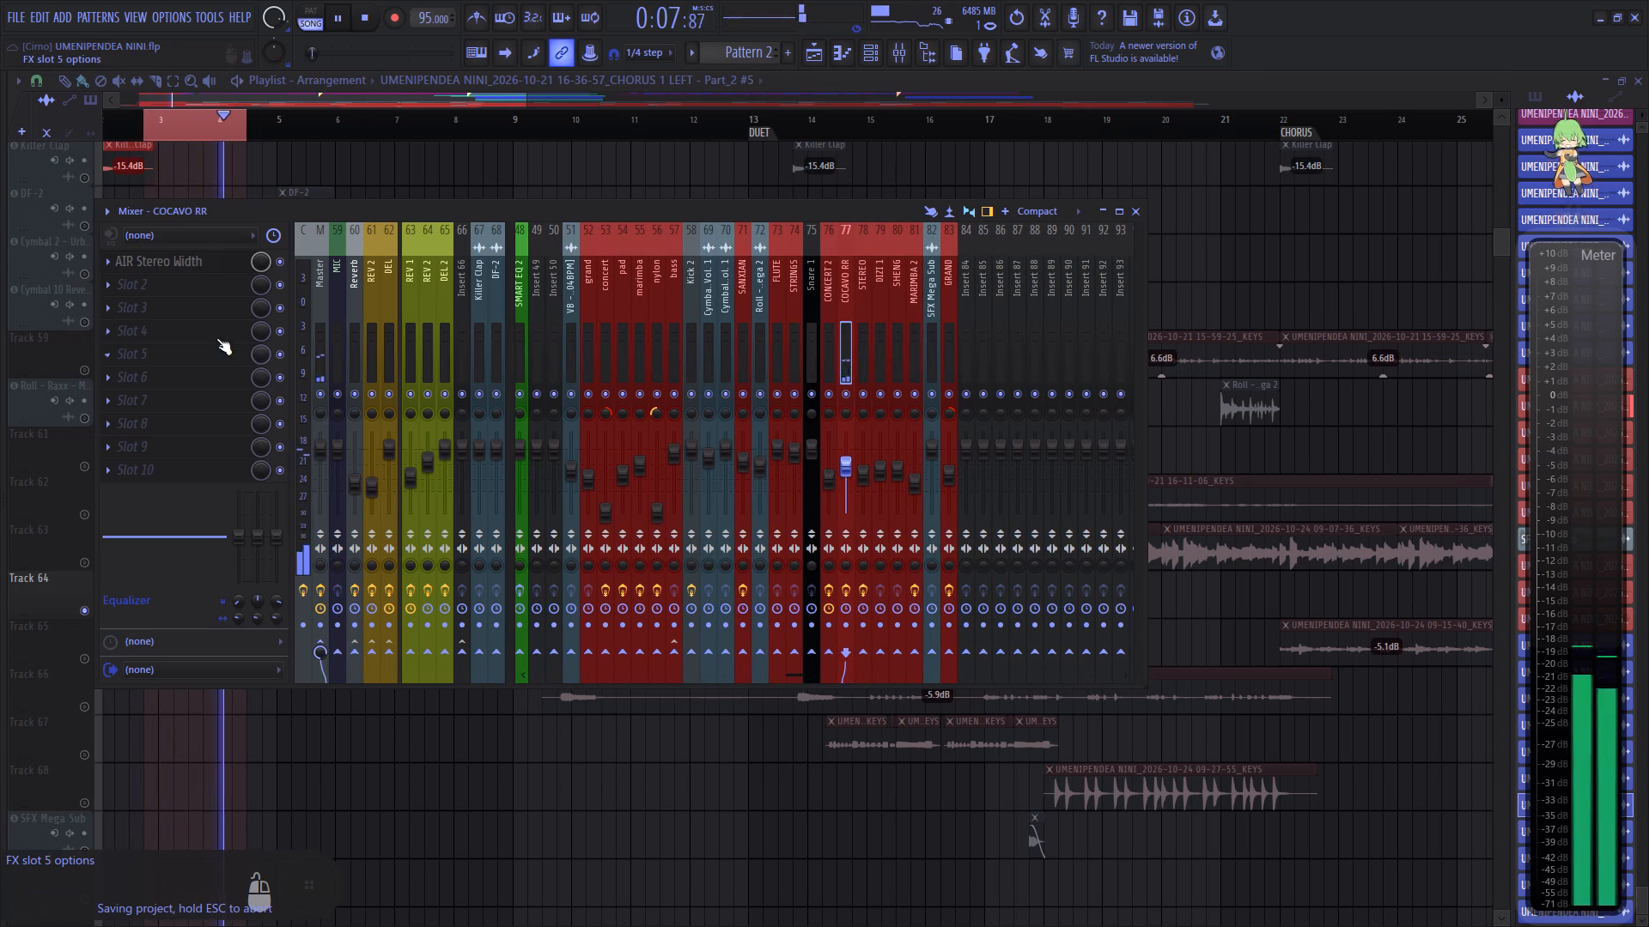
Search the effect plugins for CLA and load CLA Guitars Stereo into slot 3 of the COCAVO RR insert.
{"action": "left_click", "coordinate": [181, 312]}
{"action": "left_click", "coordinate": [172, 40]}
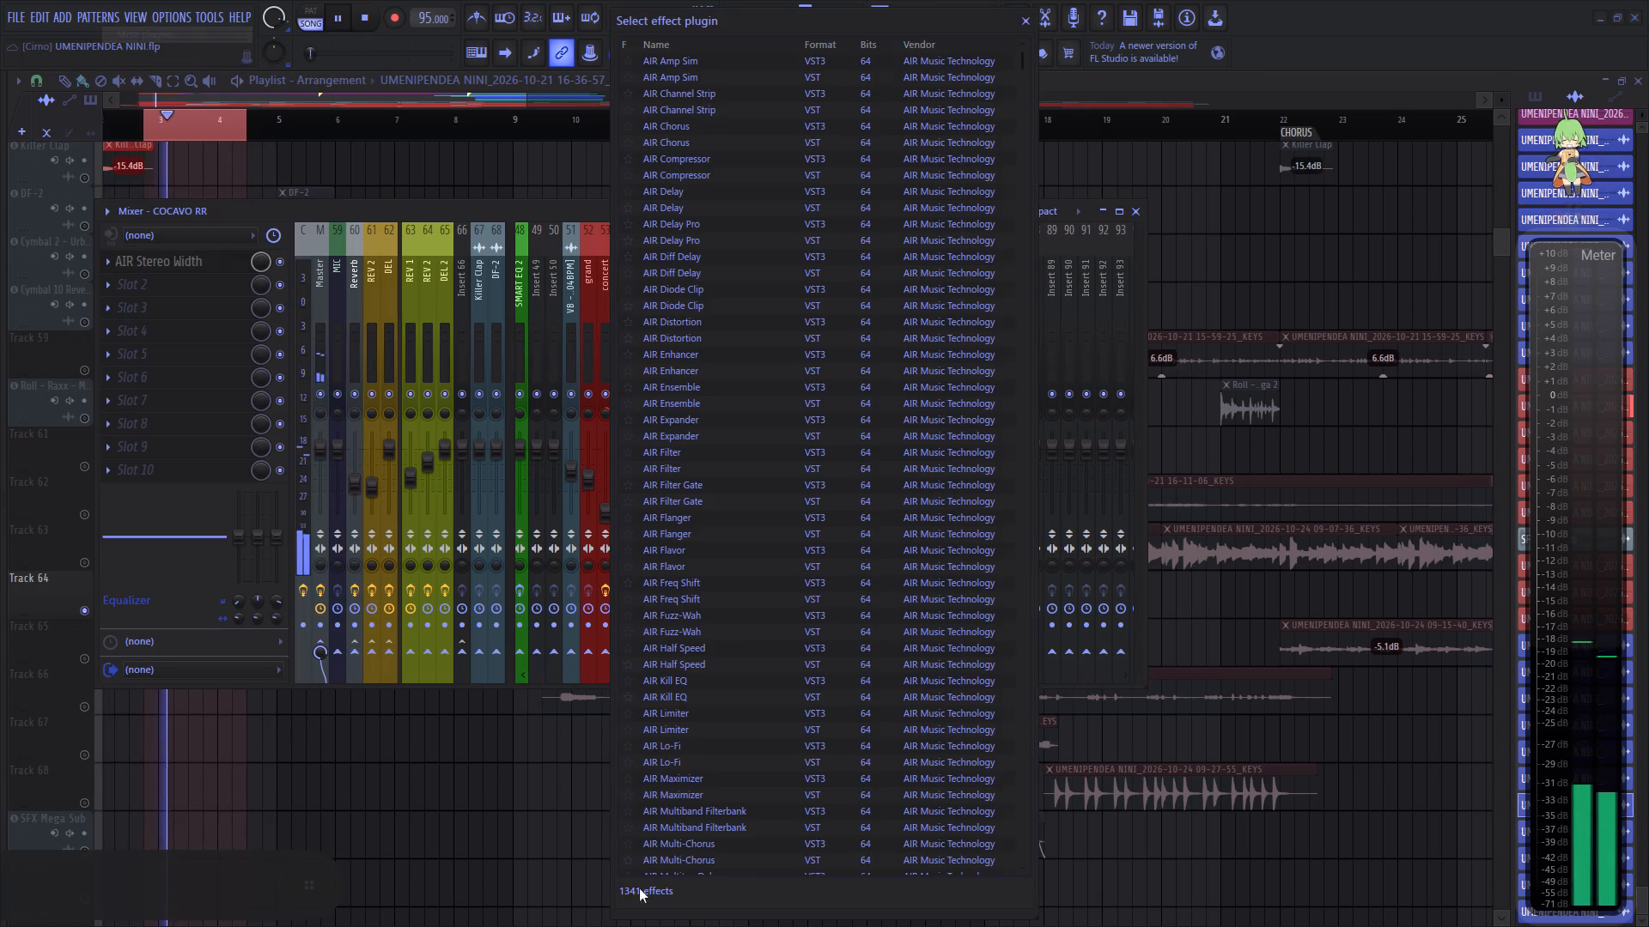
{"action": "left_click", "coordinate": [797, 895]}
{"action": "key", "text": "c"}
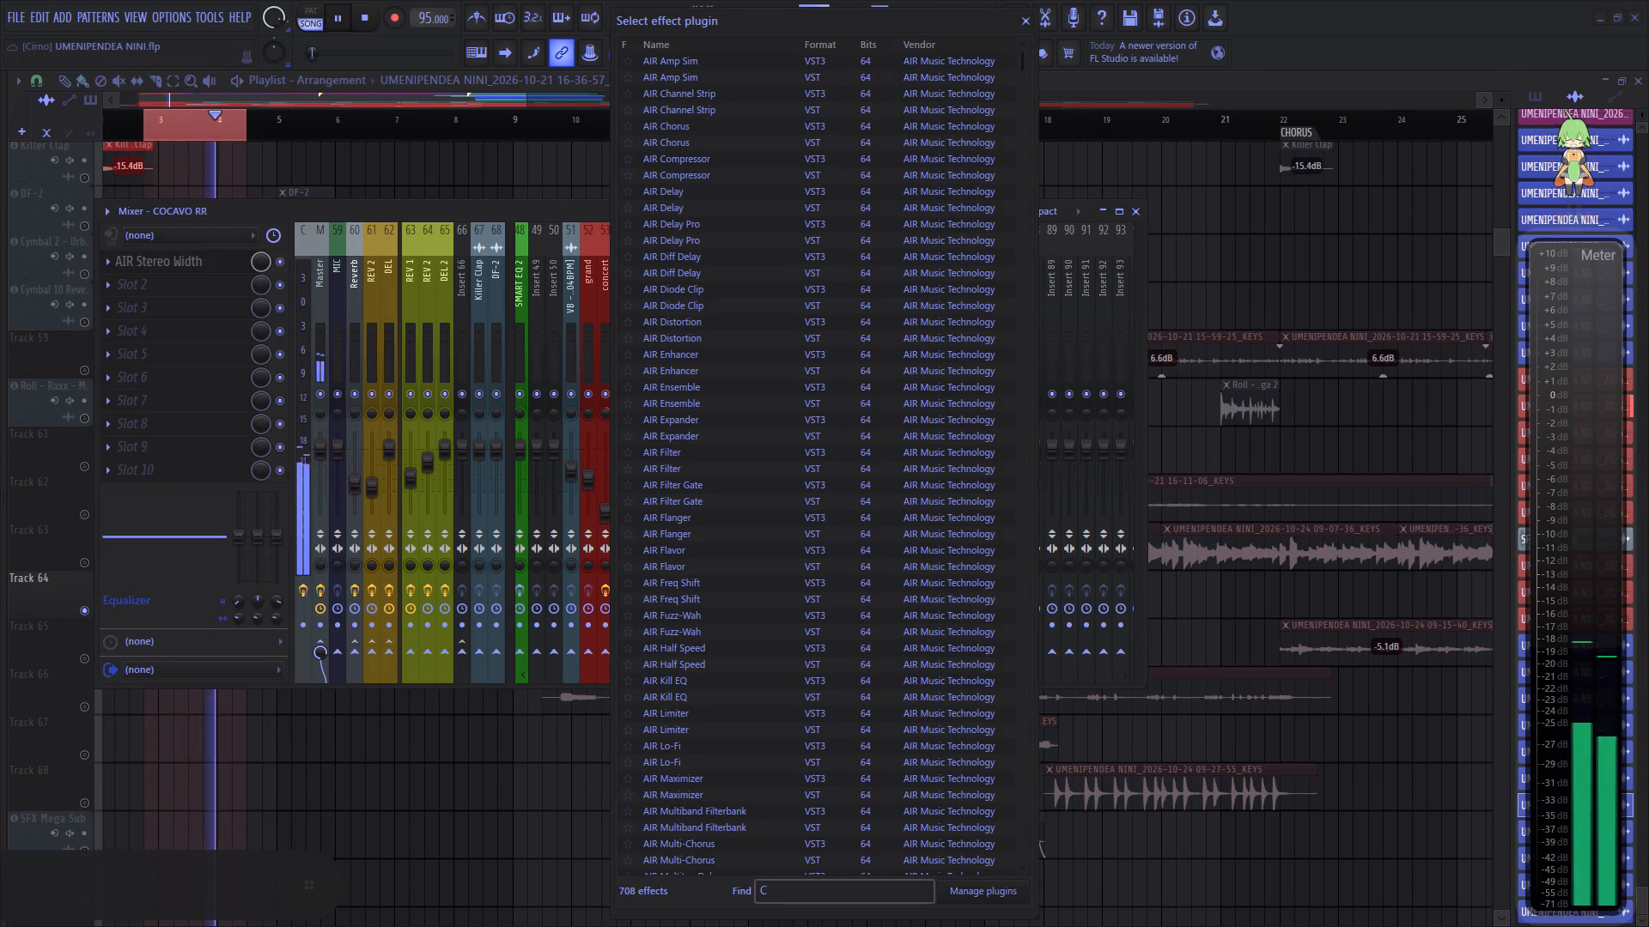
{"action": "type", "text": "LA"}
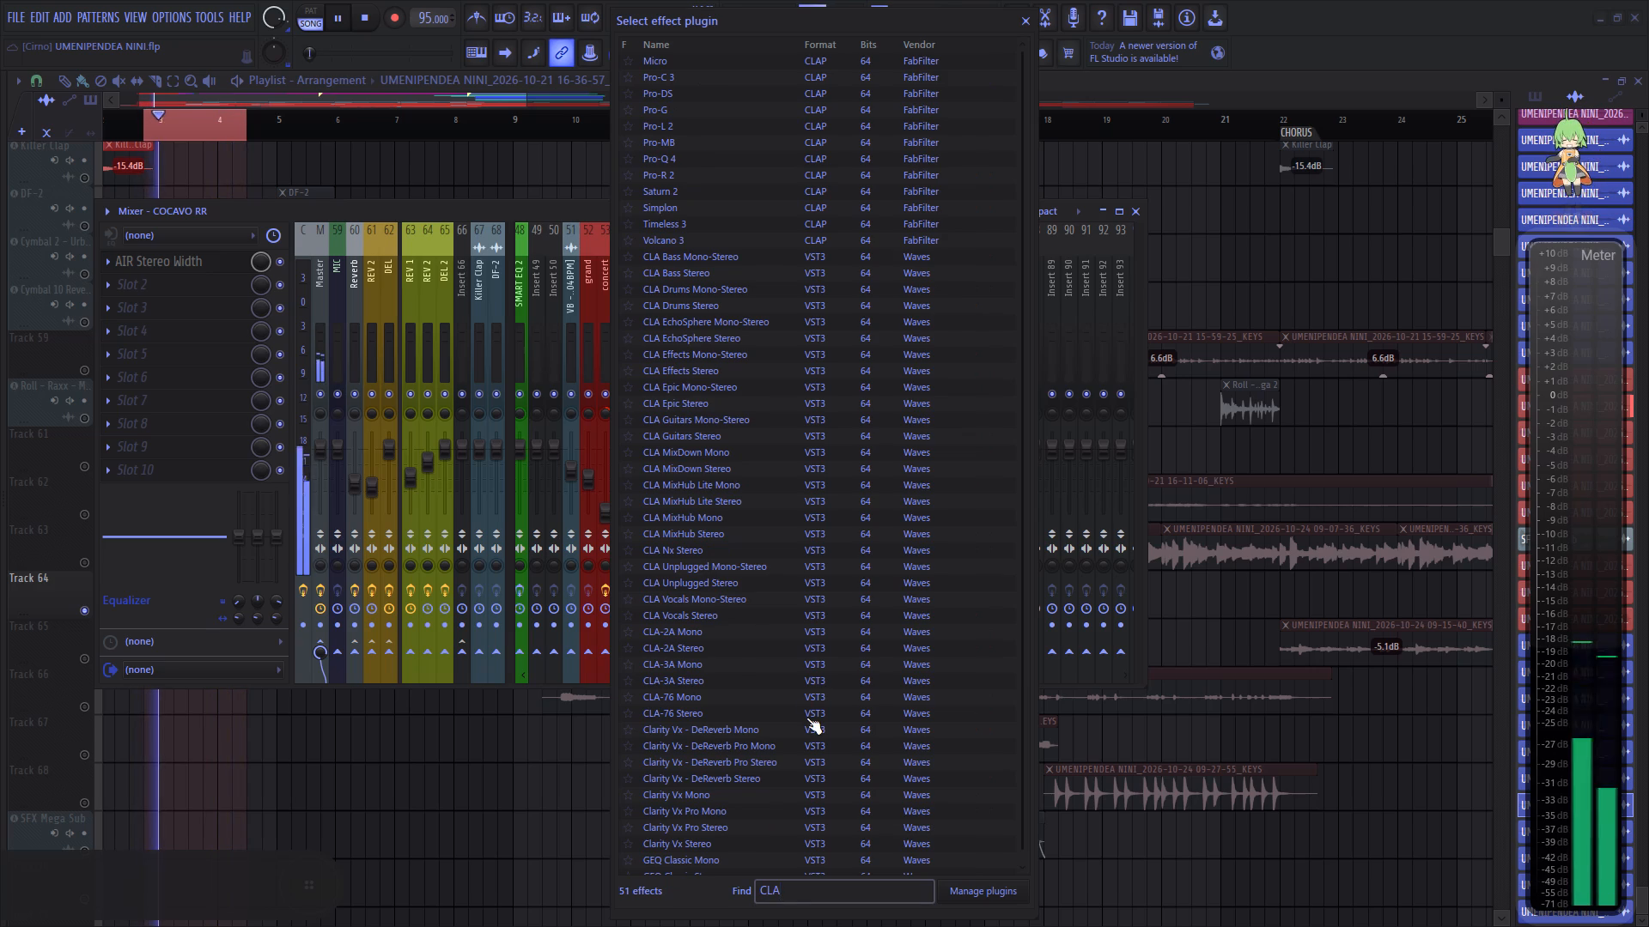
{"action": "scroll", "coordinate": [758, 823], "scroll_direction": "down", "scroll_amount": 4}
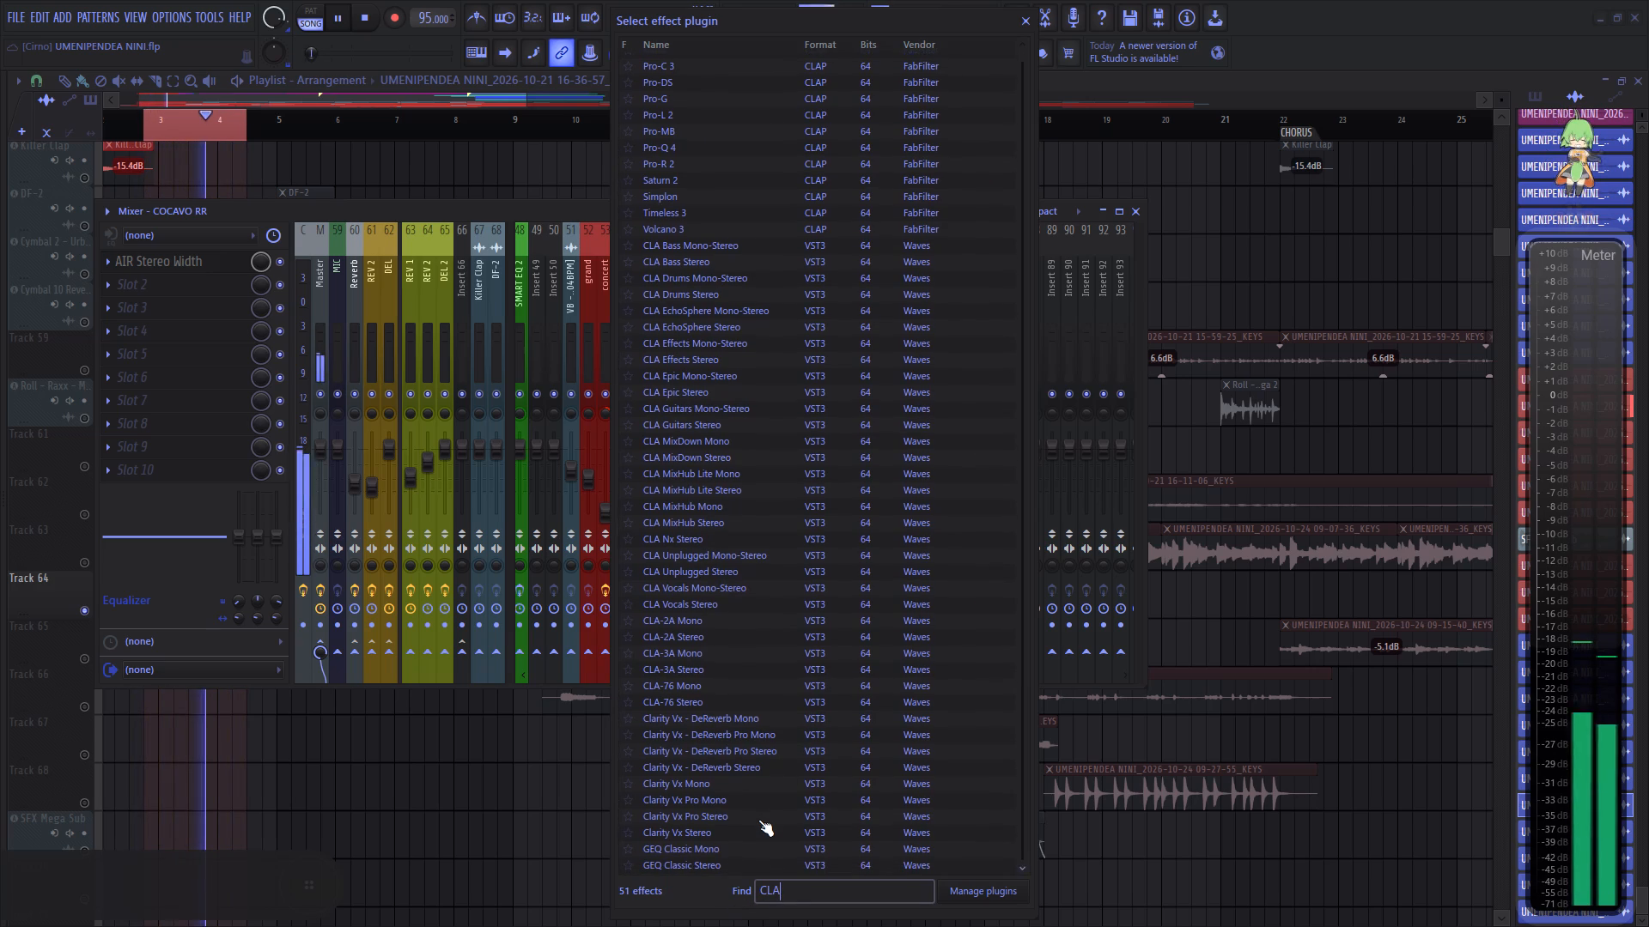
{"action": "double_click", "coordinate": [733, 432]}
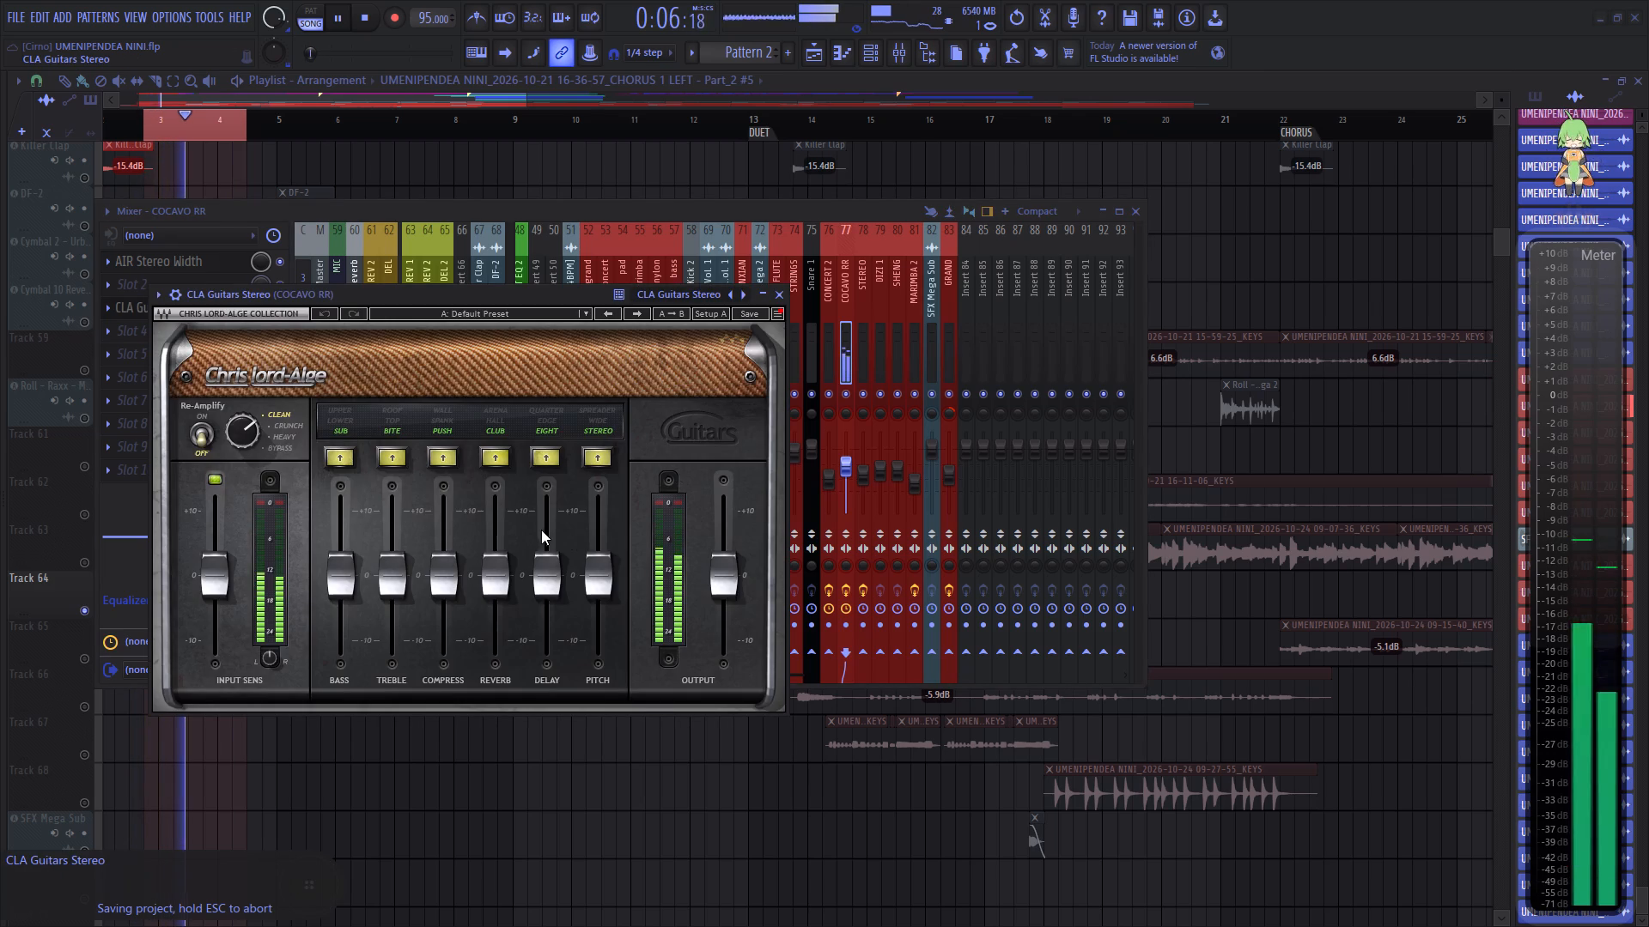
Set the pitch colour in CLA Guitars Stereo to Mute and close the plugin.
{"action": "left_click", "coordinate": [600, 457]}
{"action": "left_click", "coordinate": [600, 457]}
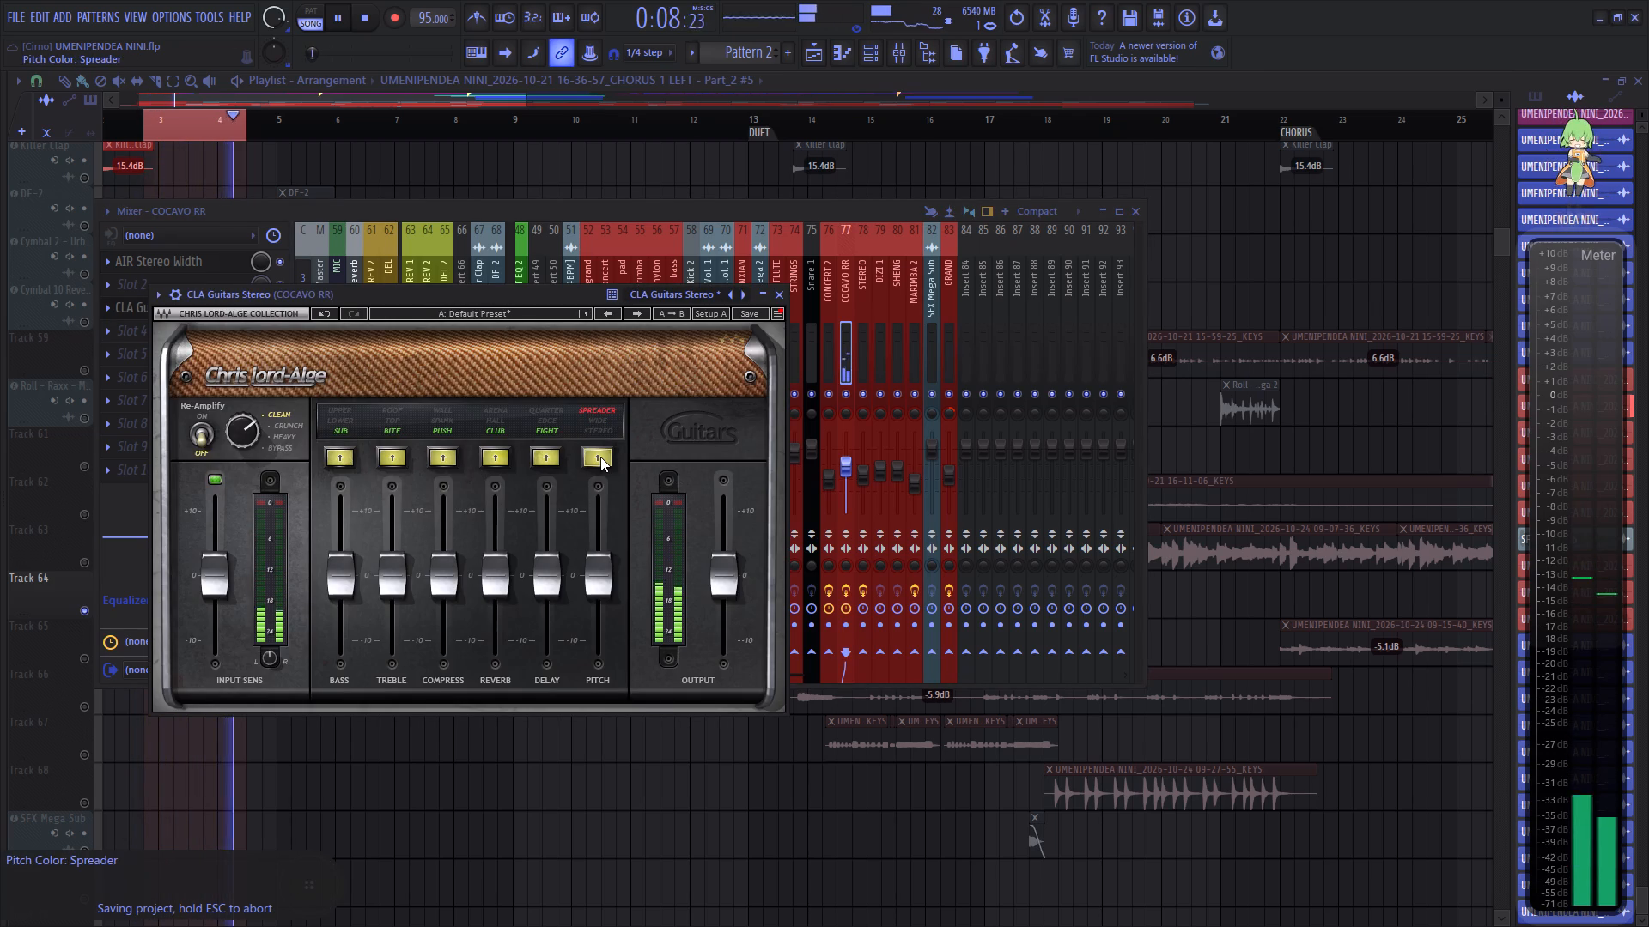
{"action": "left_click", "coordinate": [600, 457]}
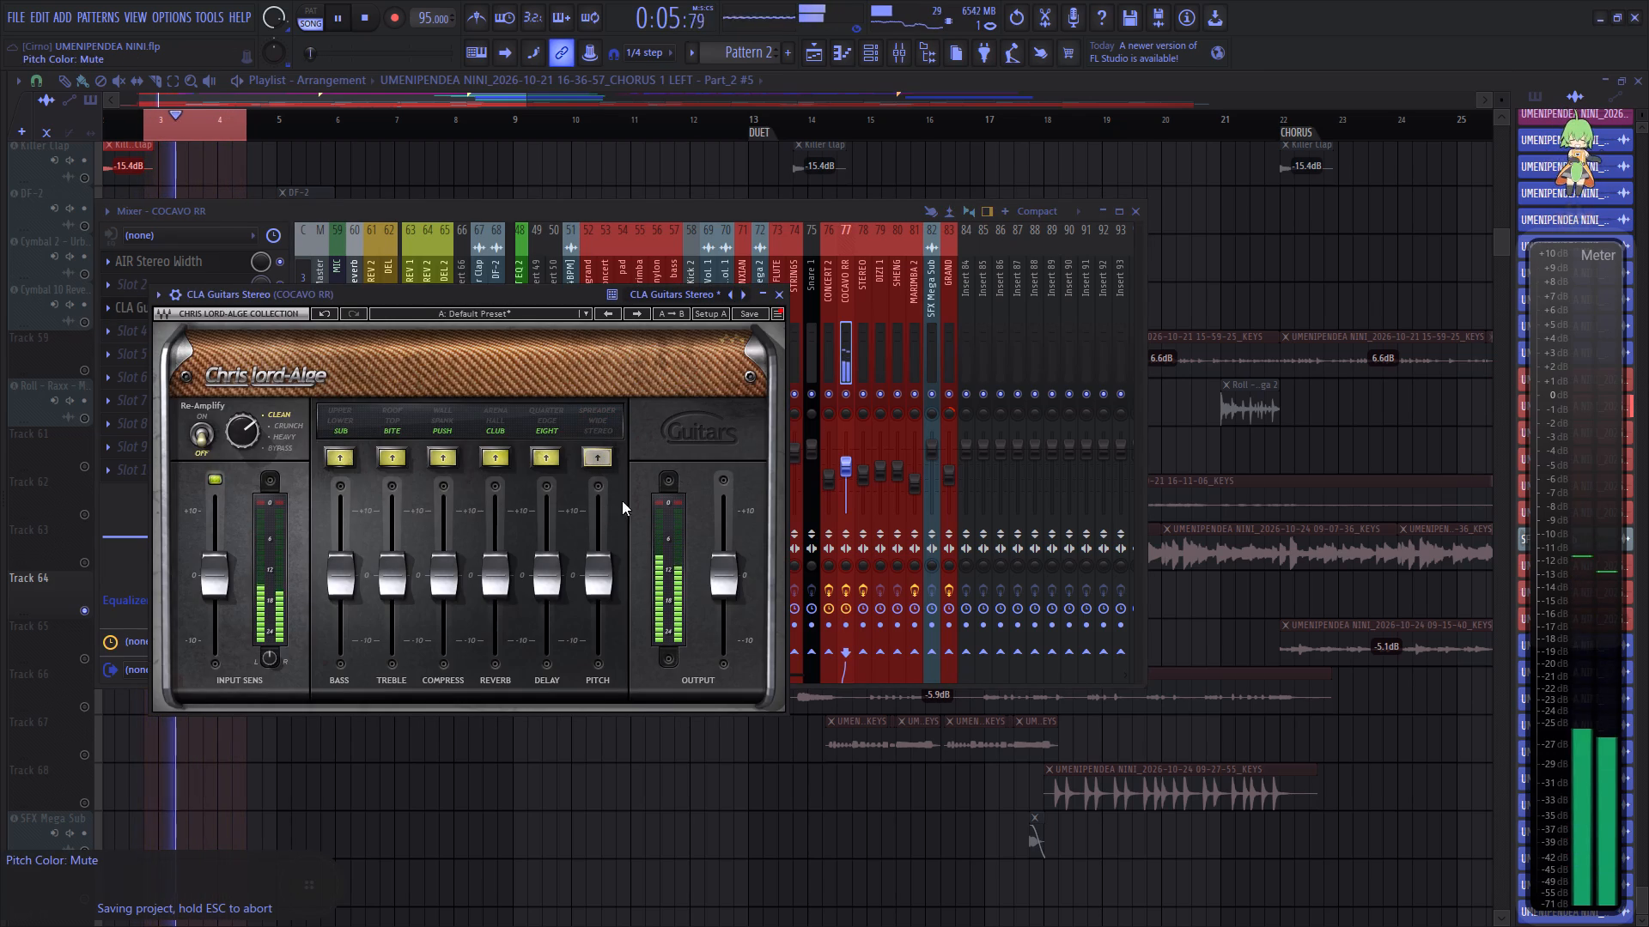
{"action": "left_click", "coordinate": [776, 299]}
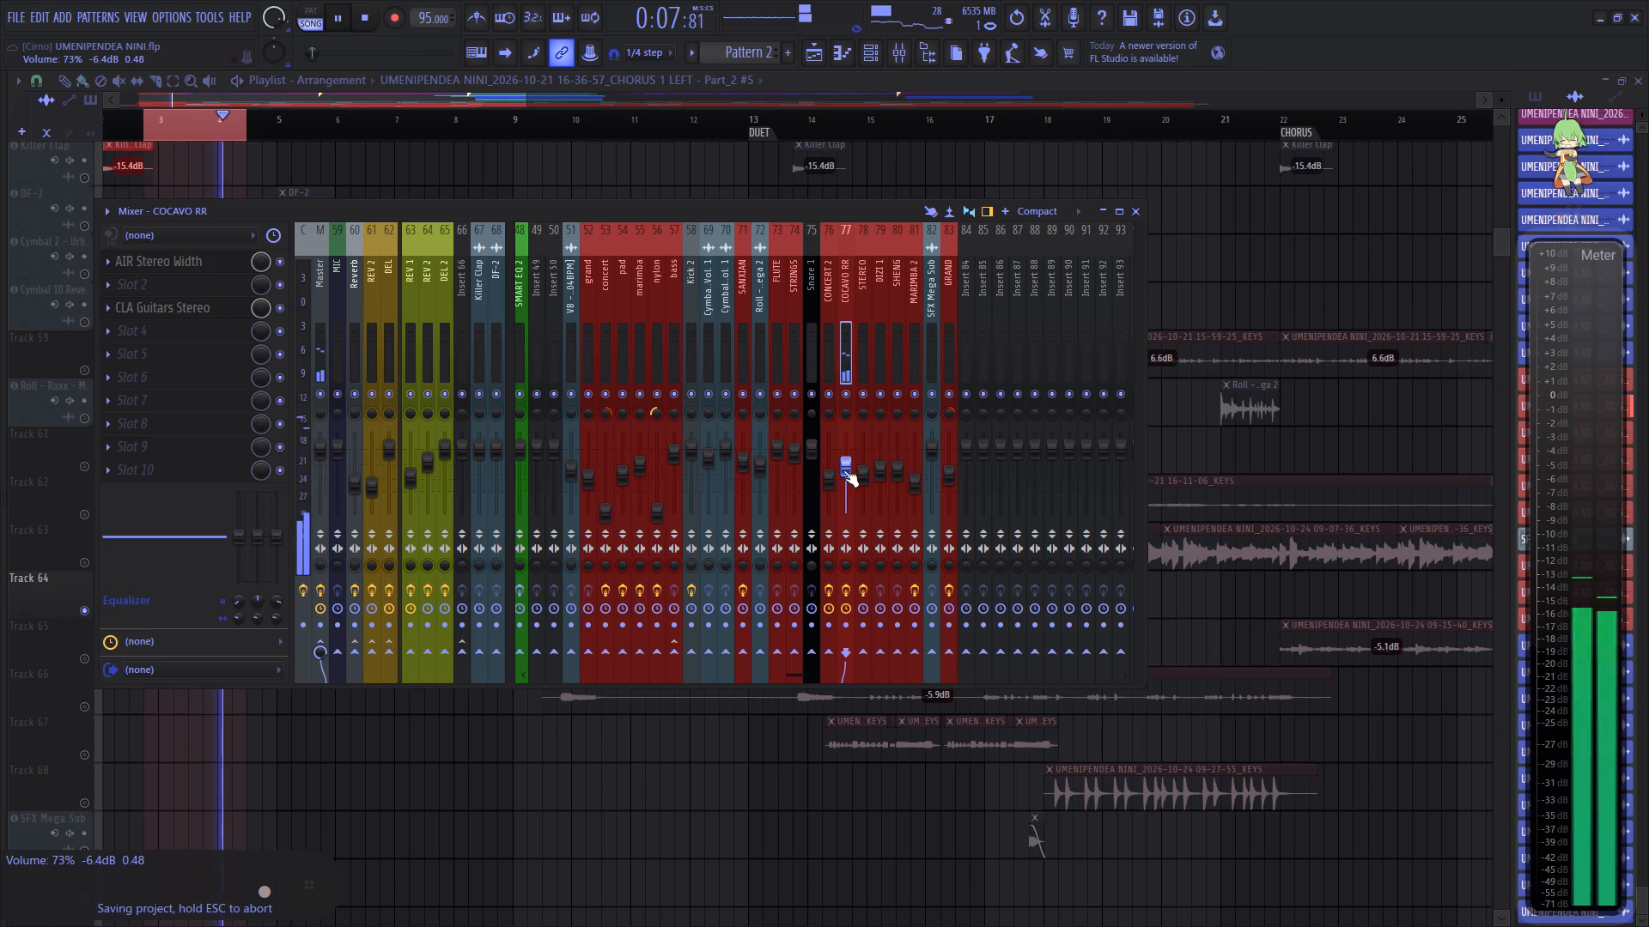
Take the playlist tracks off solo, clear the loop region and return to the song's beginning.
{"action": "right_click", "coordinate": [82, 512]}
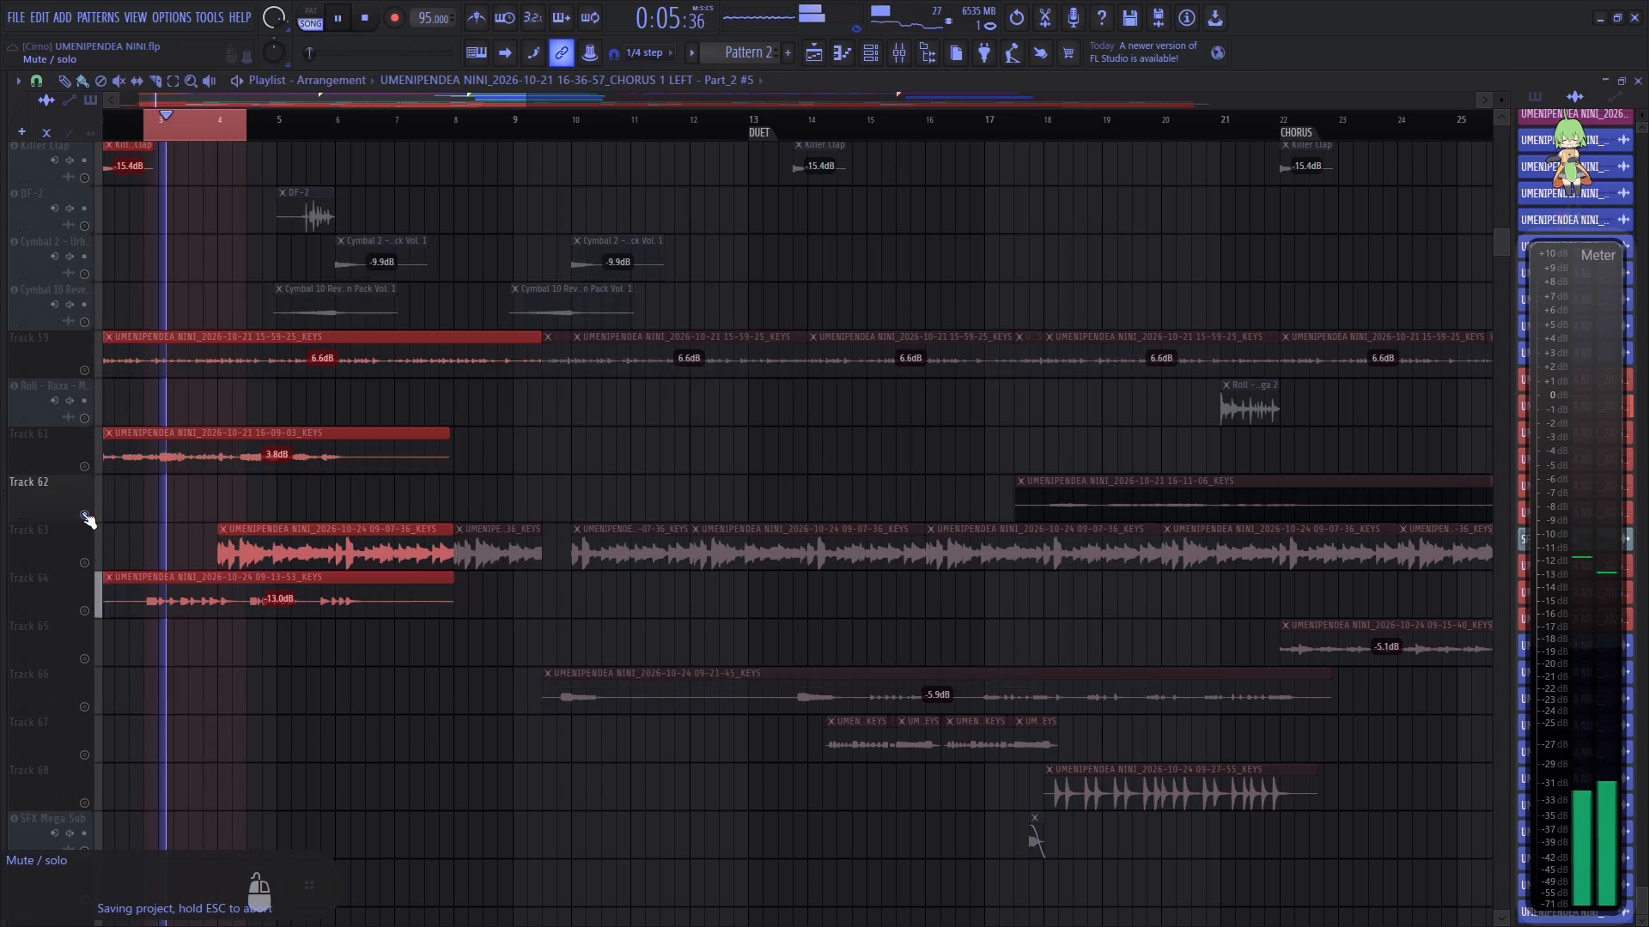
{"action": "right_click", "coordinate": [82, 512]}
{"action": "double_click", "coordinate": [107, 124]}
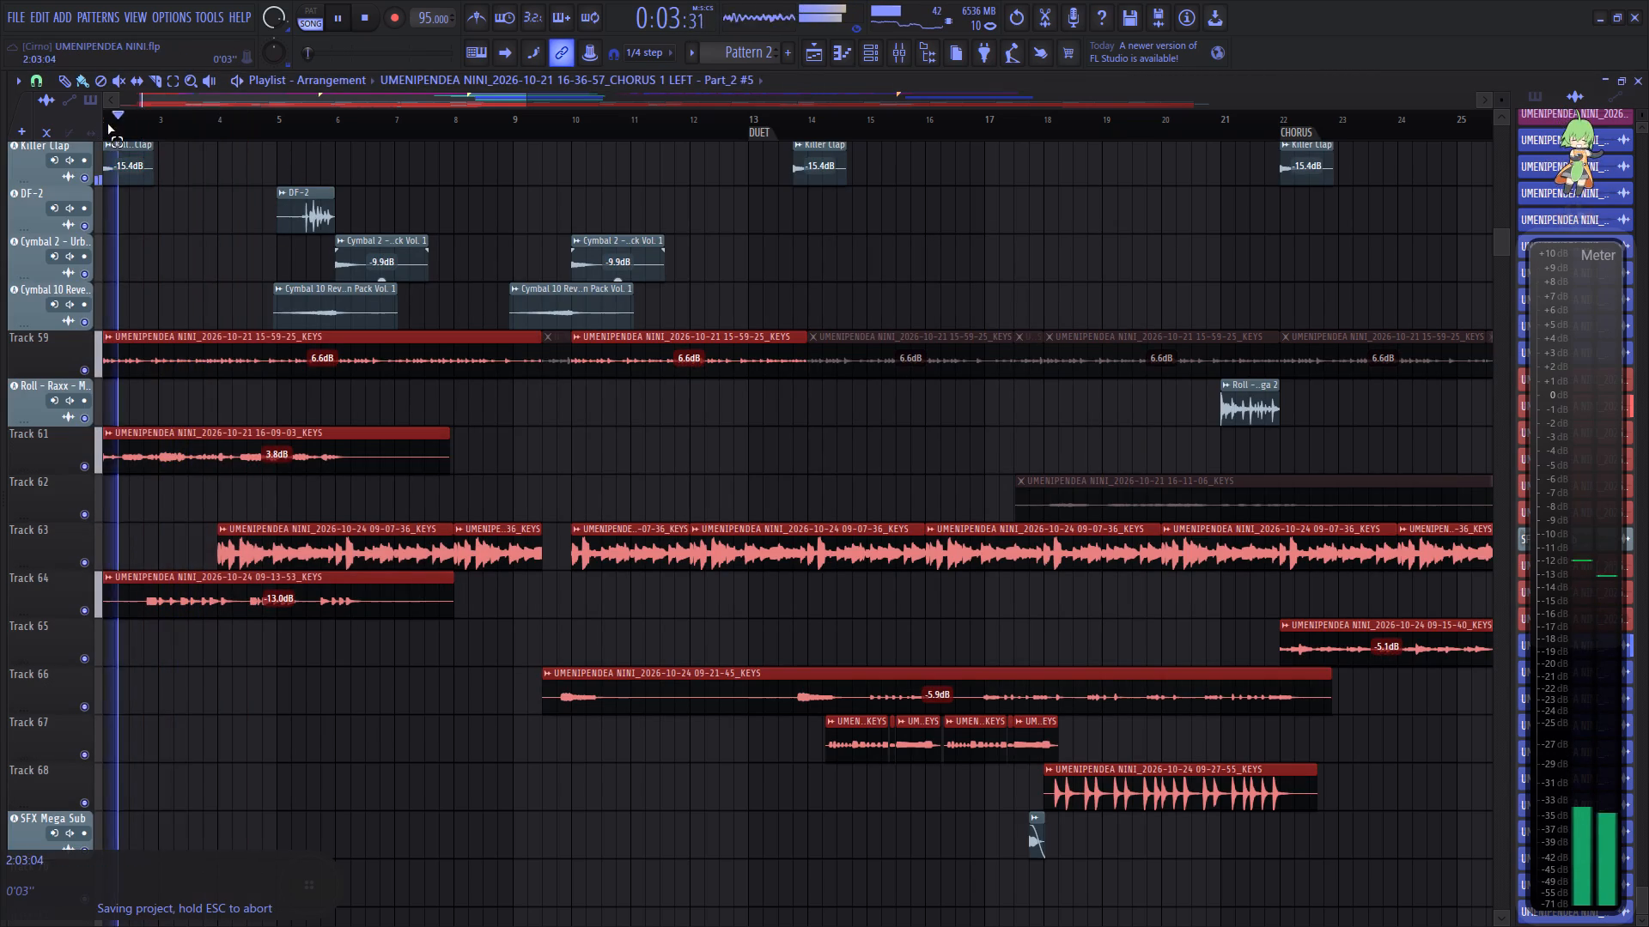
{"action": "left_click_drag", "start_coordinate": [119, 123], "coordinate": [0, 149]}
Save the project.
{"action": "left_click", "coordinate": [15, 24]}
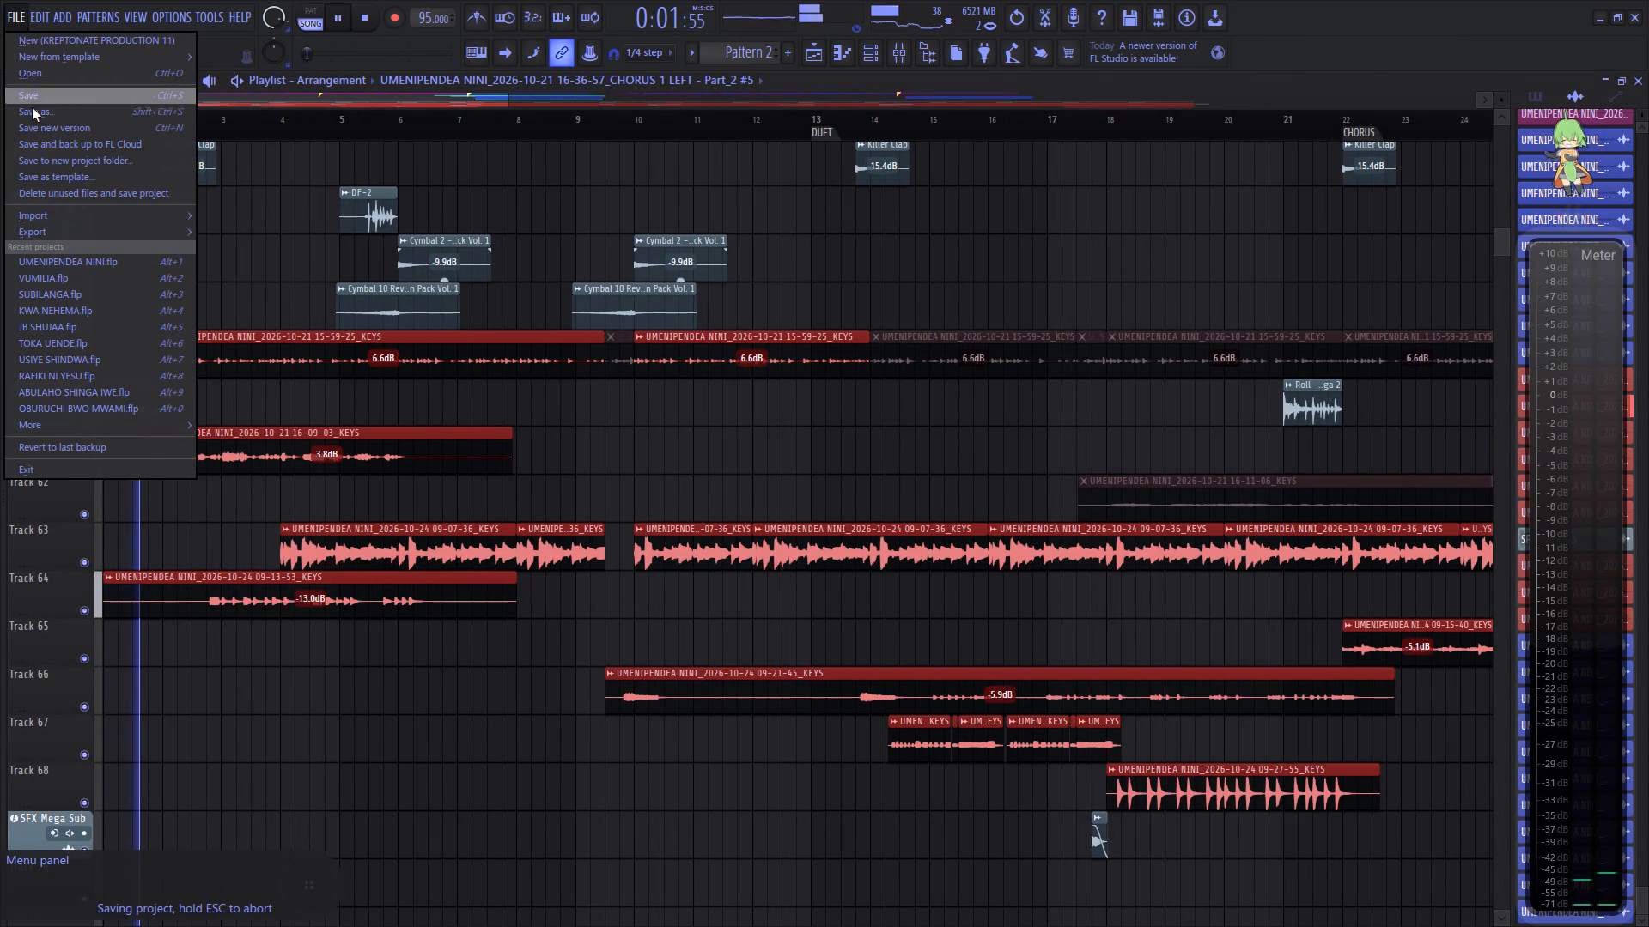
{"action": "left_click", "coordinate": [46, 100]}
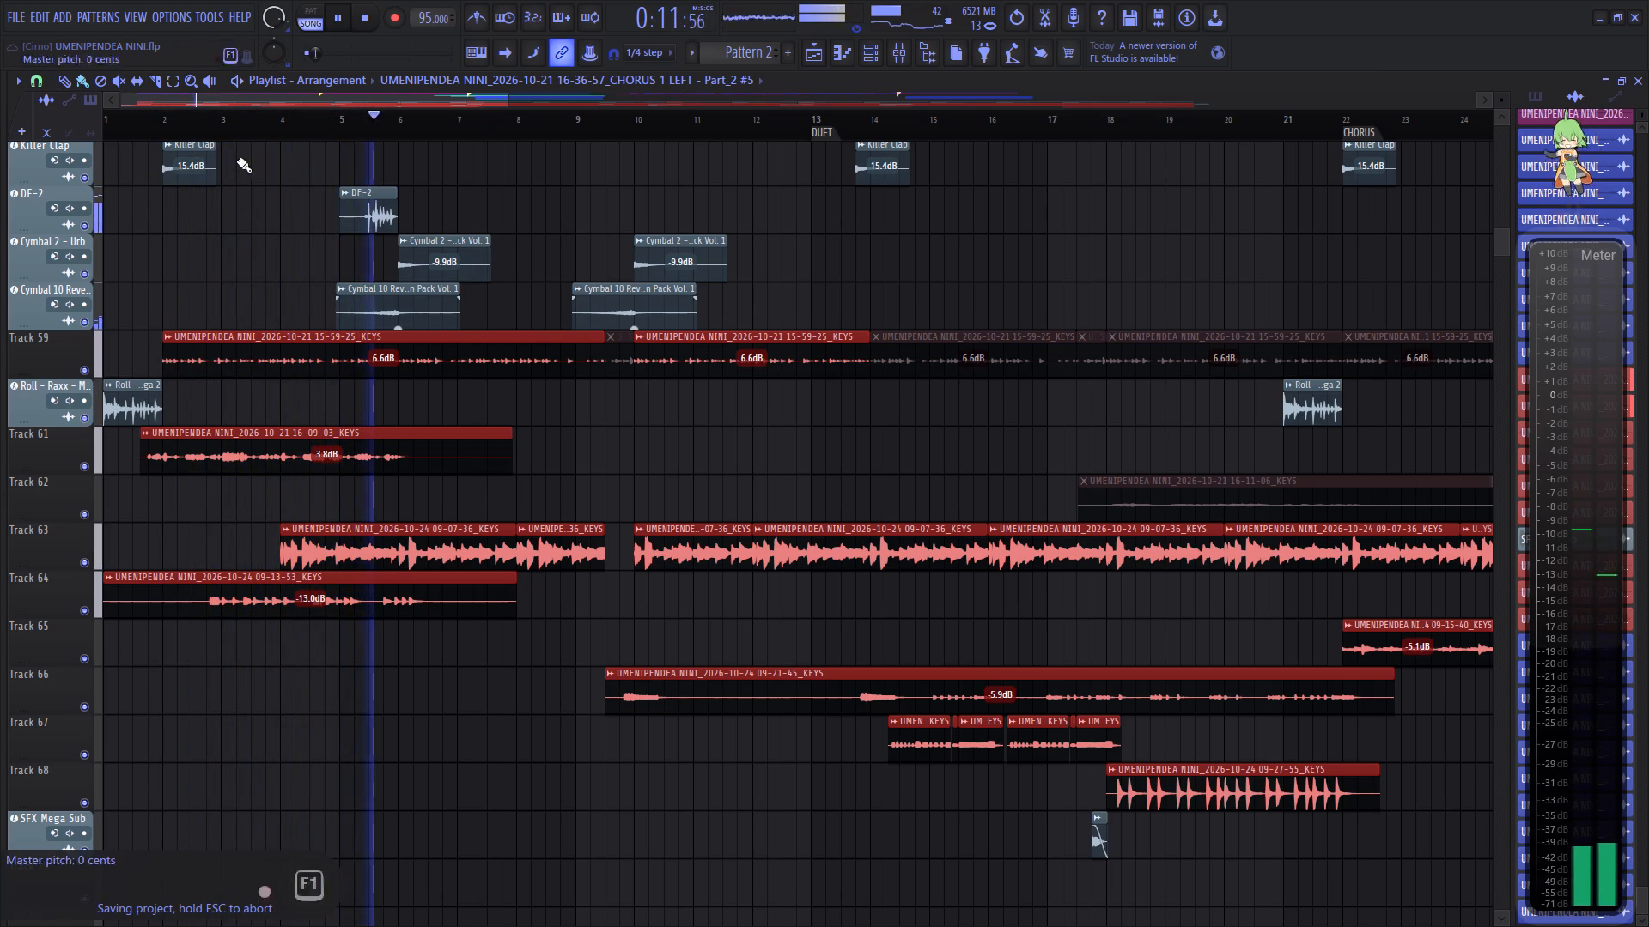
Replay the song from the start and compare COCAVO RR with CLA Guitars Stereo bypassed and enabled.
{"action": "scroll", "coordinate": [379, 393], "scroll_direction": "up", "scroll_amount": 14}
{"action": "scroll", "coordinate": [285, 313], "scroll_direction": "up", "scroll_amount": 20}
{"action": "scroll", "coordinate": [285, 313], "scroll_direction": "up", "scroll_amount": 1}
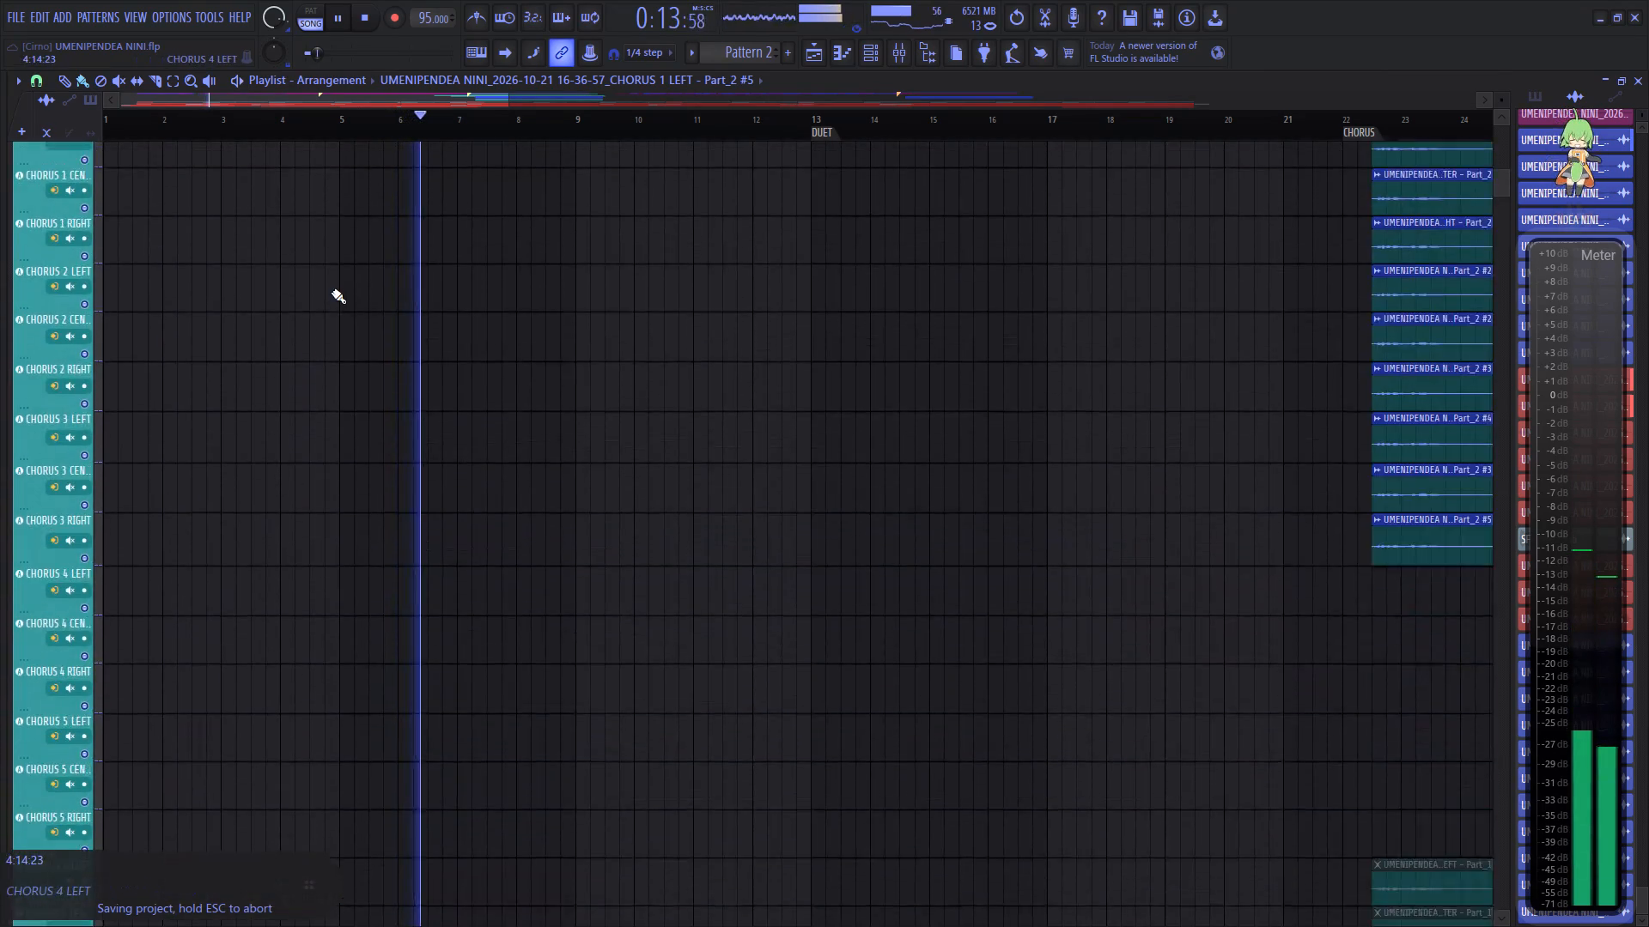
{"action": "scroll", "coordinate": [332, 292], "scroll_direction": "up", "scroll_amount": 20}
{"action": "scroll", "coordinate": [332, 292], "scroll_direction": "up", "scroll_amount": 1}
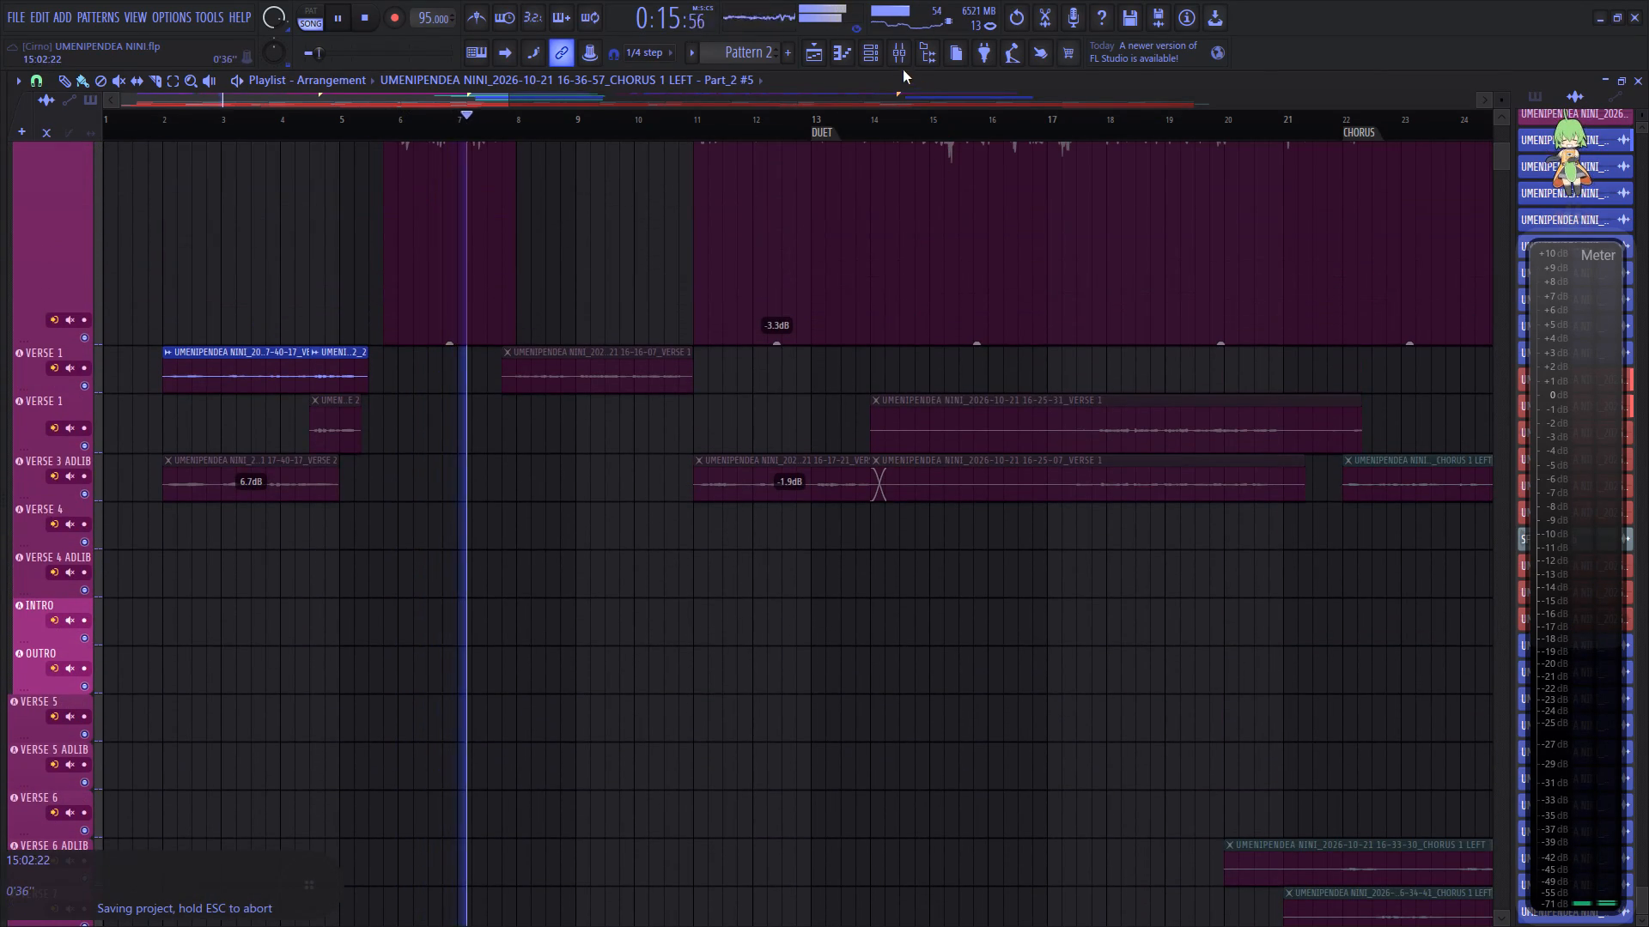
{"action": "left_click", "coordinate": [896, 65]}
{"action": "key", "text": "space"}
{"action": "key", "text": "space"}
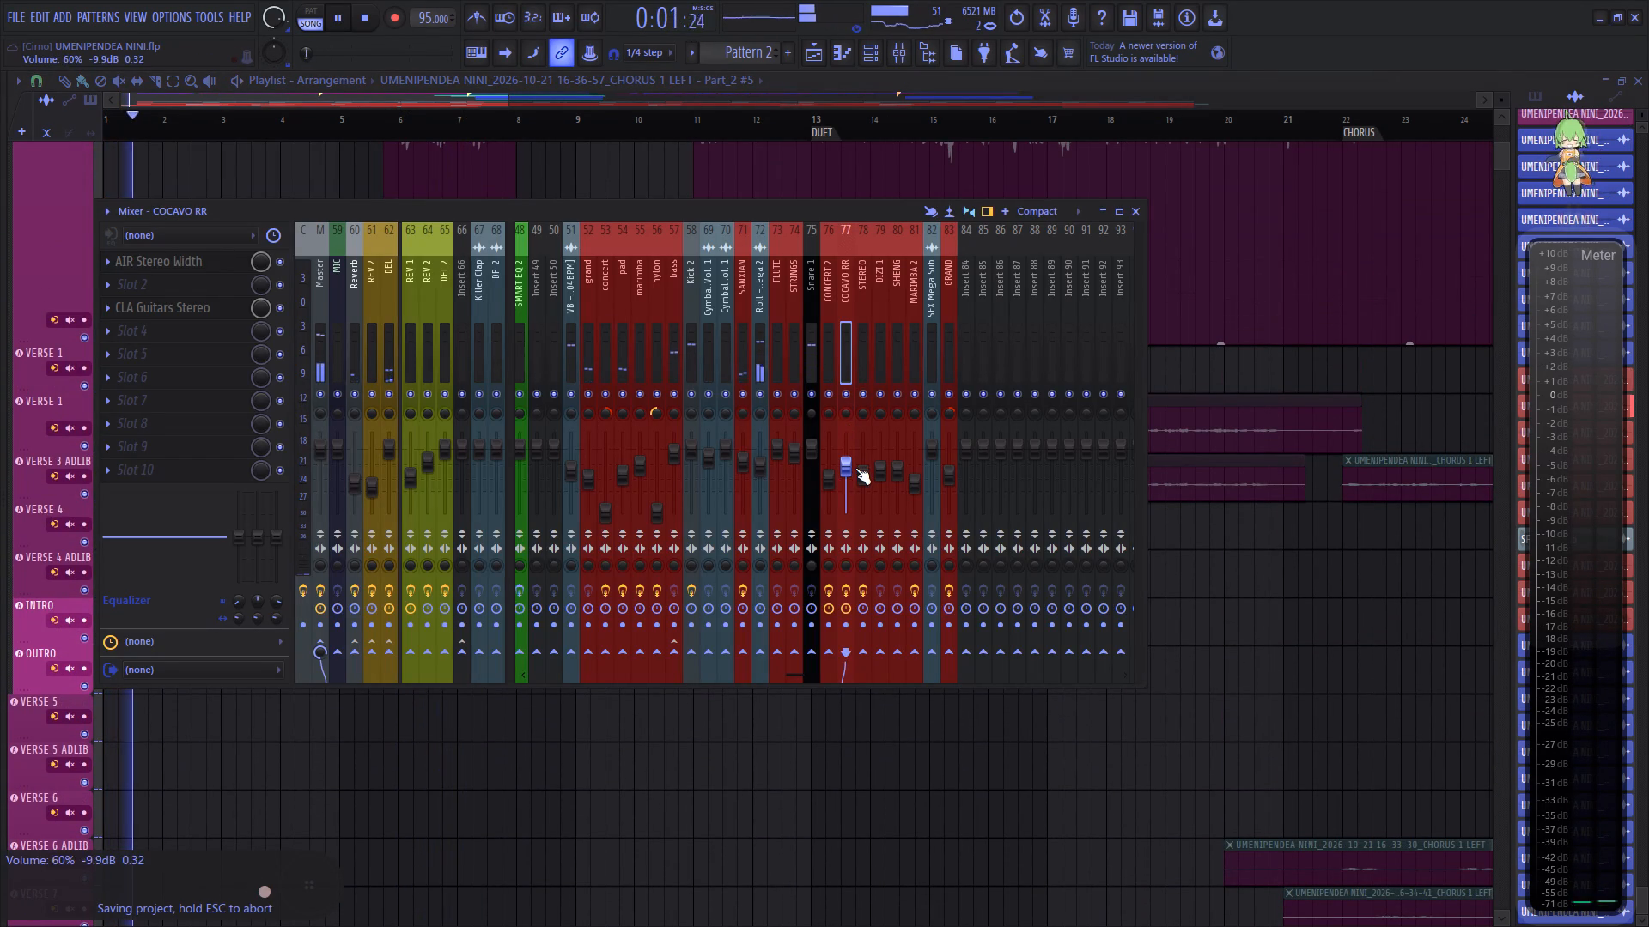
{"action": "left_click", "coordinate": [276, 312]}
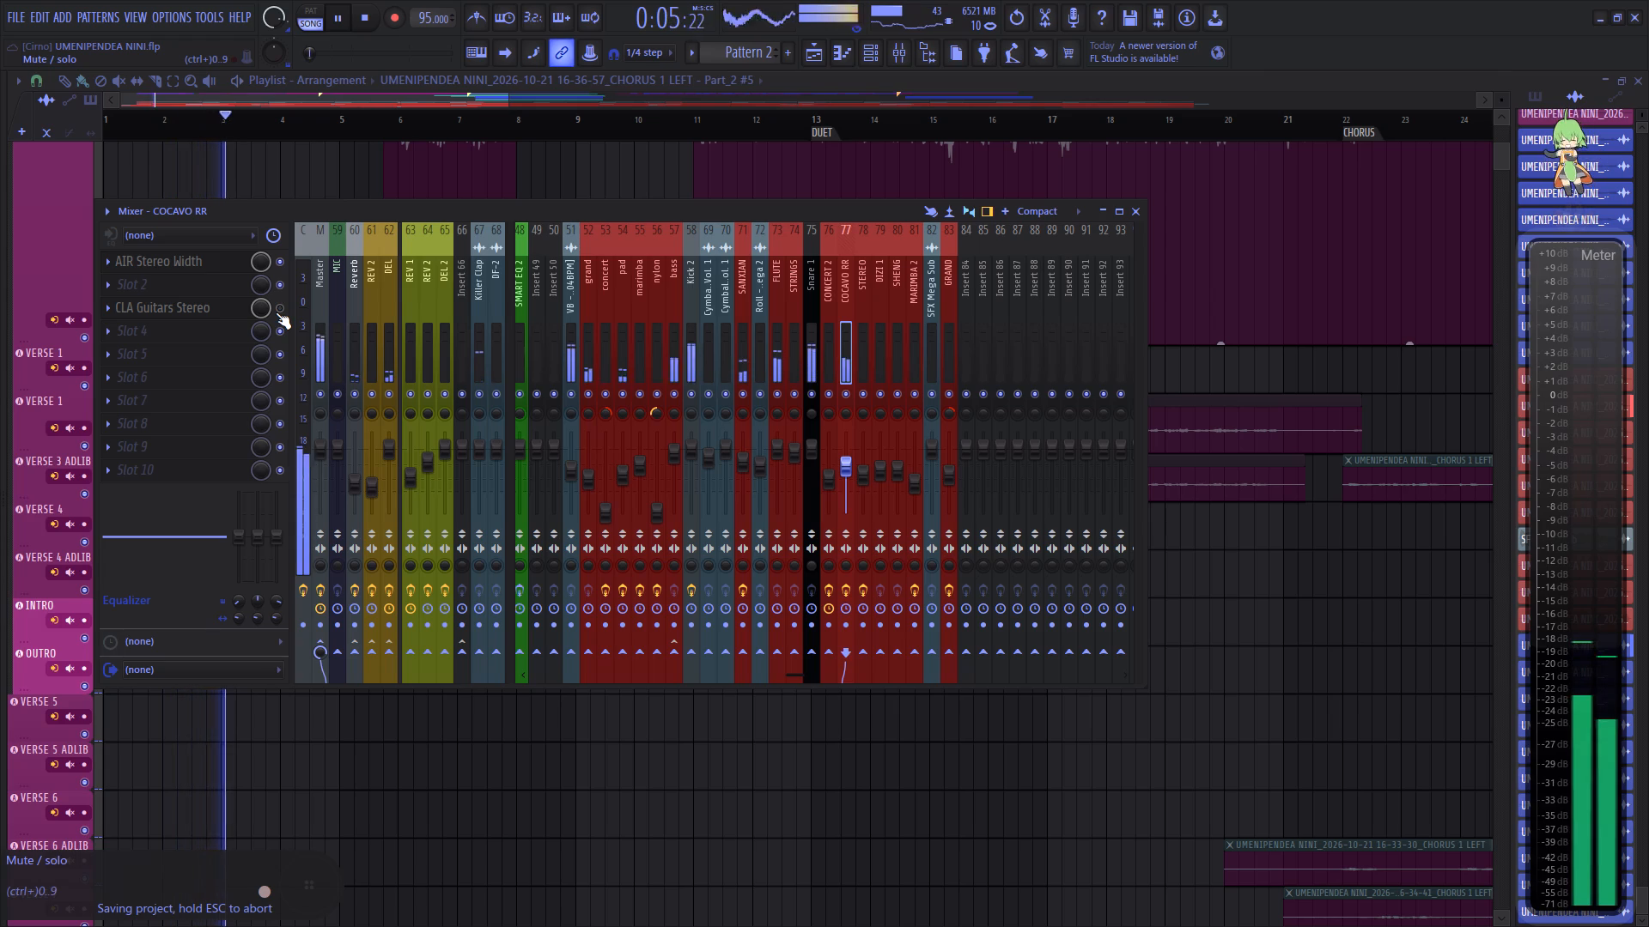
{"action": "left_click", "coordinate": [276, 312]}
{"action": "left_click", "coordinate": [276, 312]}
{"action": "left_click", "coordinate": [276, 312]}
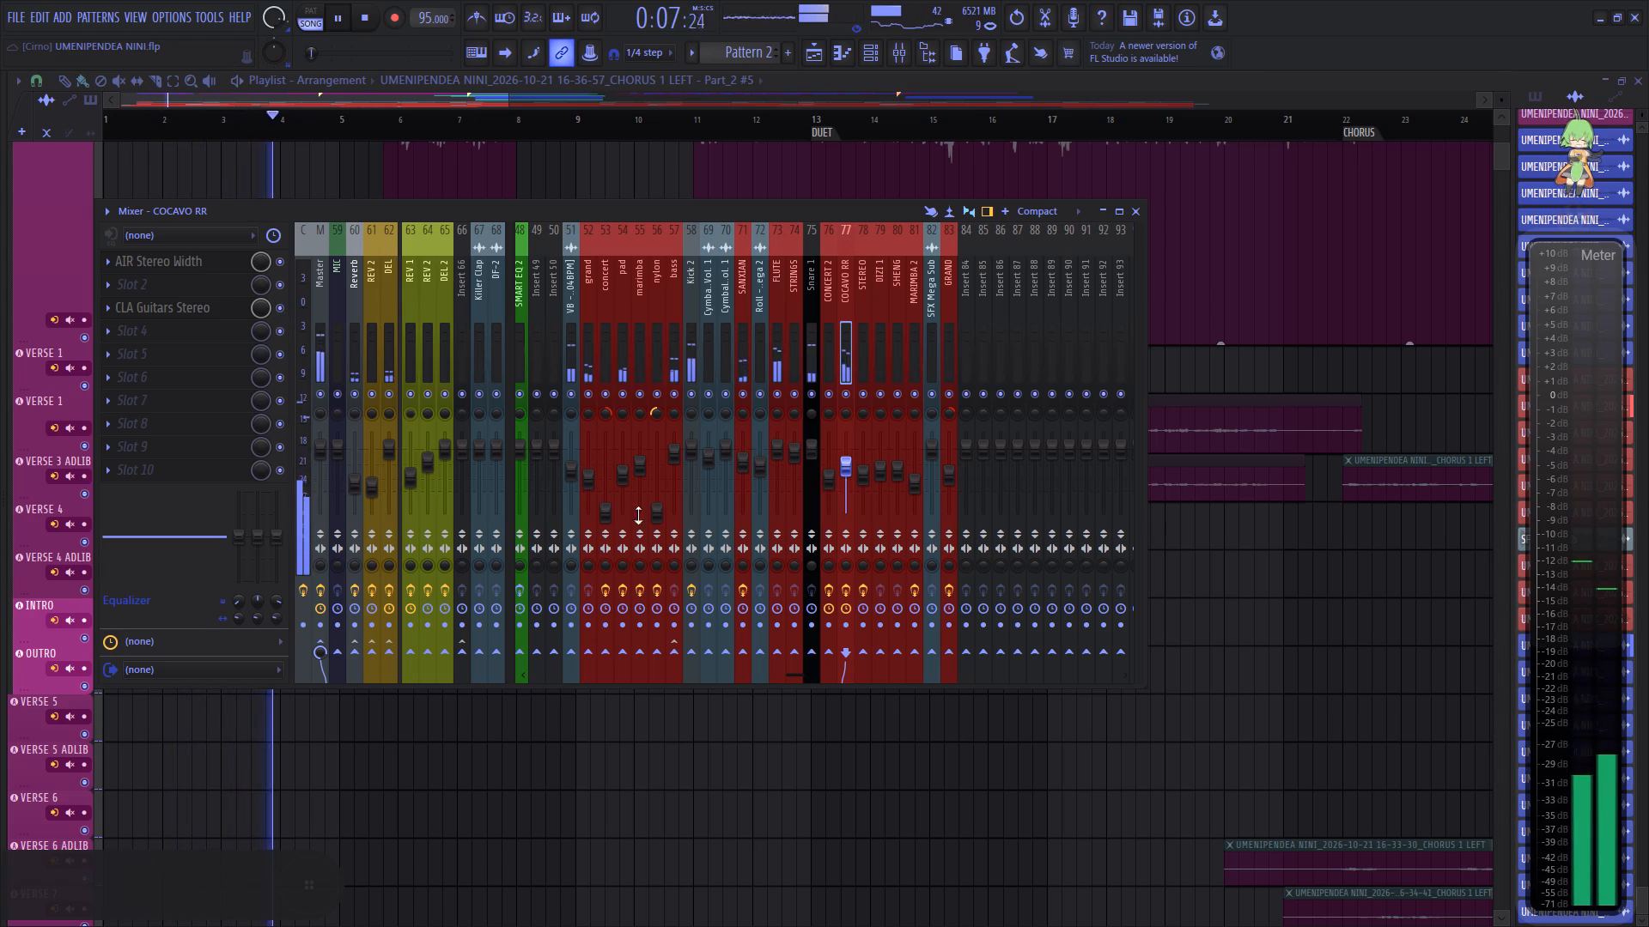
Lower the COCAVO RR insert's volume fader slightly.
{"action": "scroll", "coordinate": [846, 475], "scroll_direction": "down", "scroll_amount": 2}
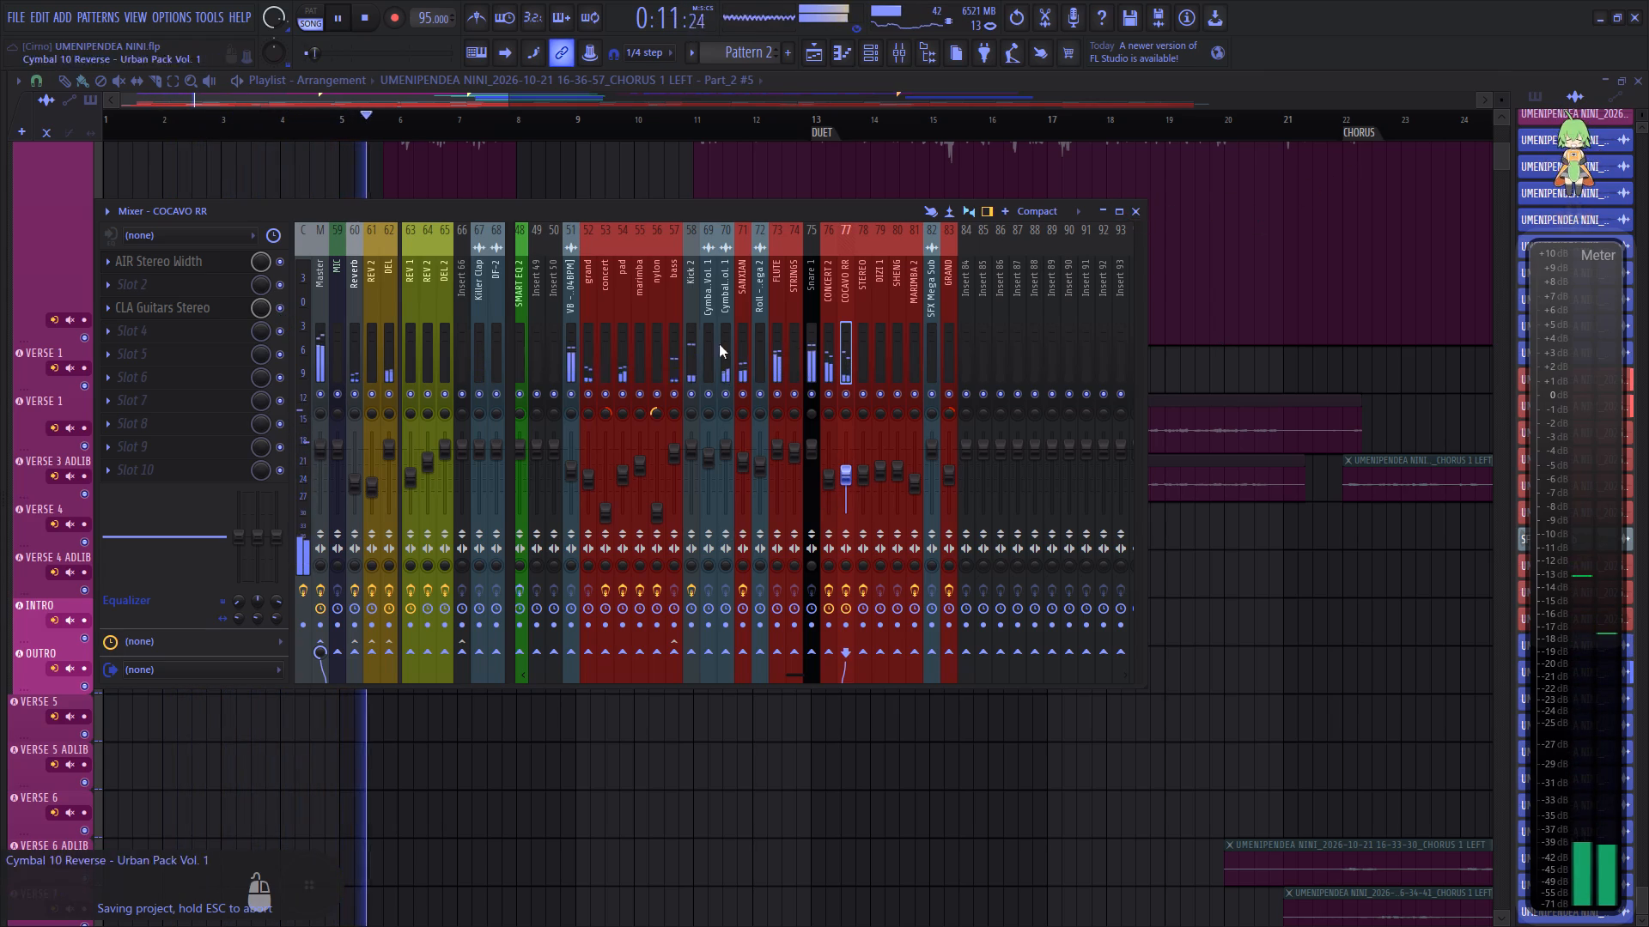
Restart playback and raise the Auto-Tune Vocal Compressor output gain on the VERSE 1 insert (track 6) to 3.9 dB.
{"action": "scroll", "coordinate": [711, 330], "scroll_direction": "up", "scroll_amount": 16}
{"action": "key", "text": "space"}
{"action": "key", "text": "space"}
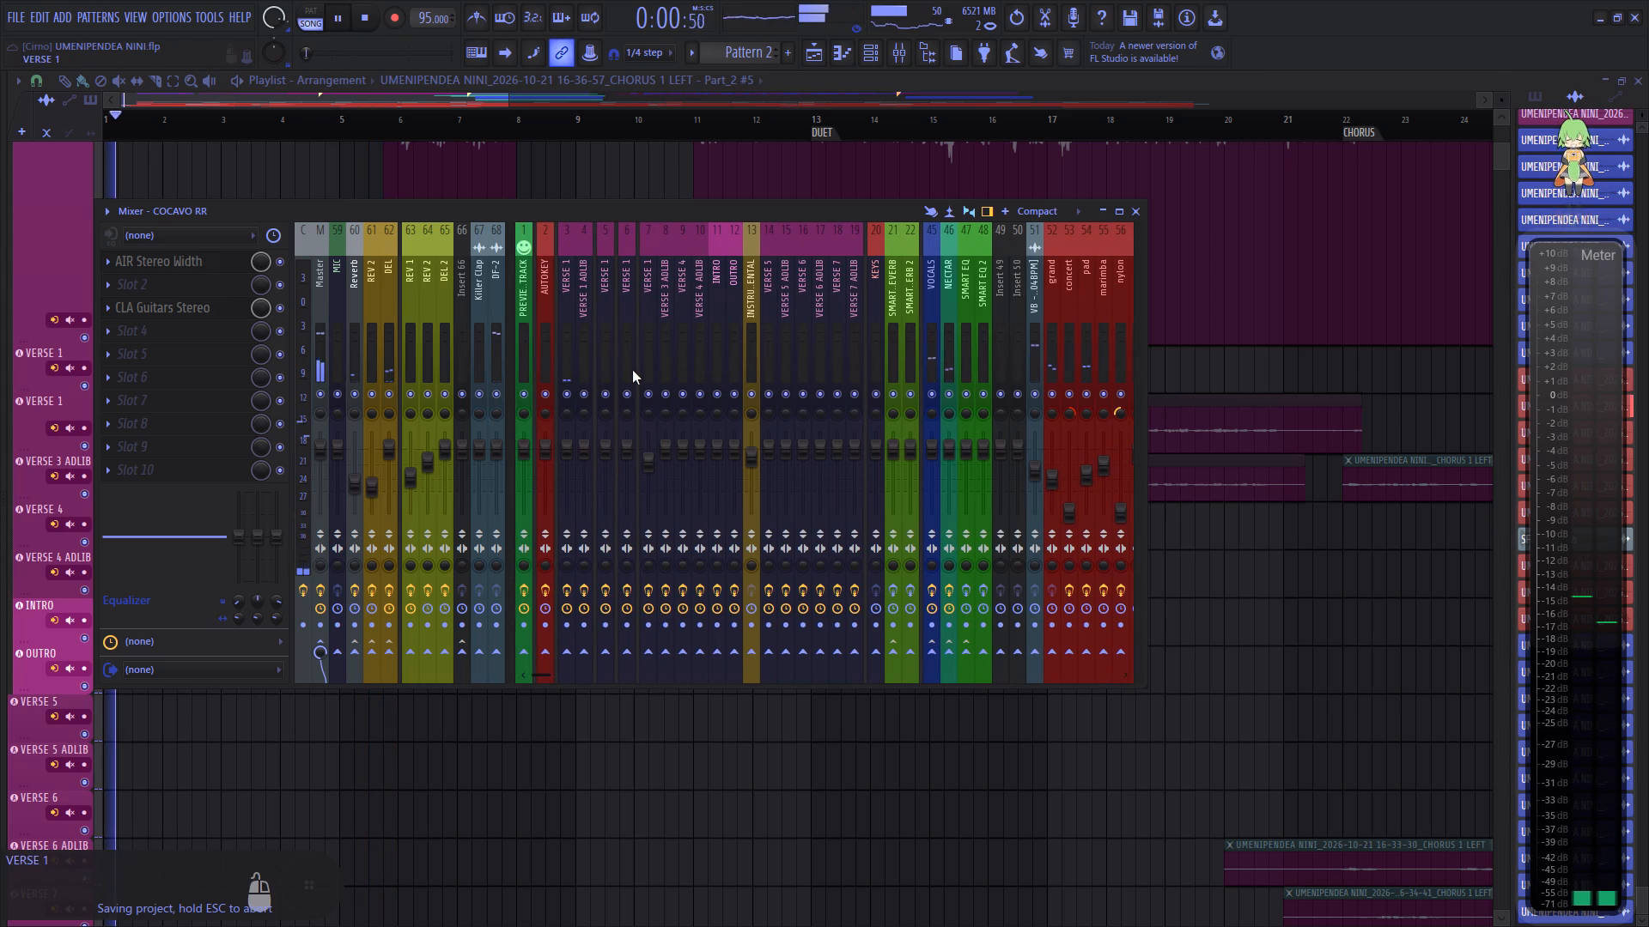
{"action": "left_click", "coordinate": [630, 359]}
{"action": "left_click", "coordinate": [219, 279]}
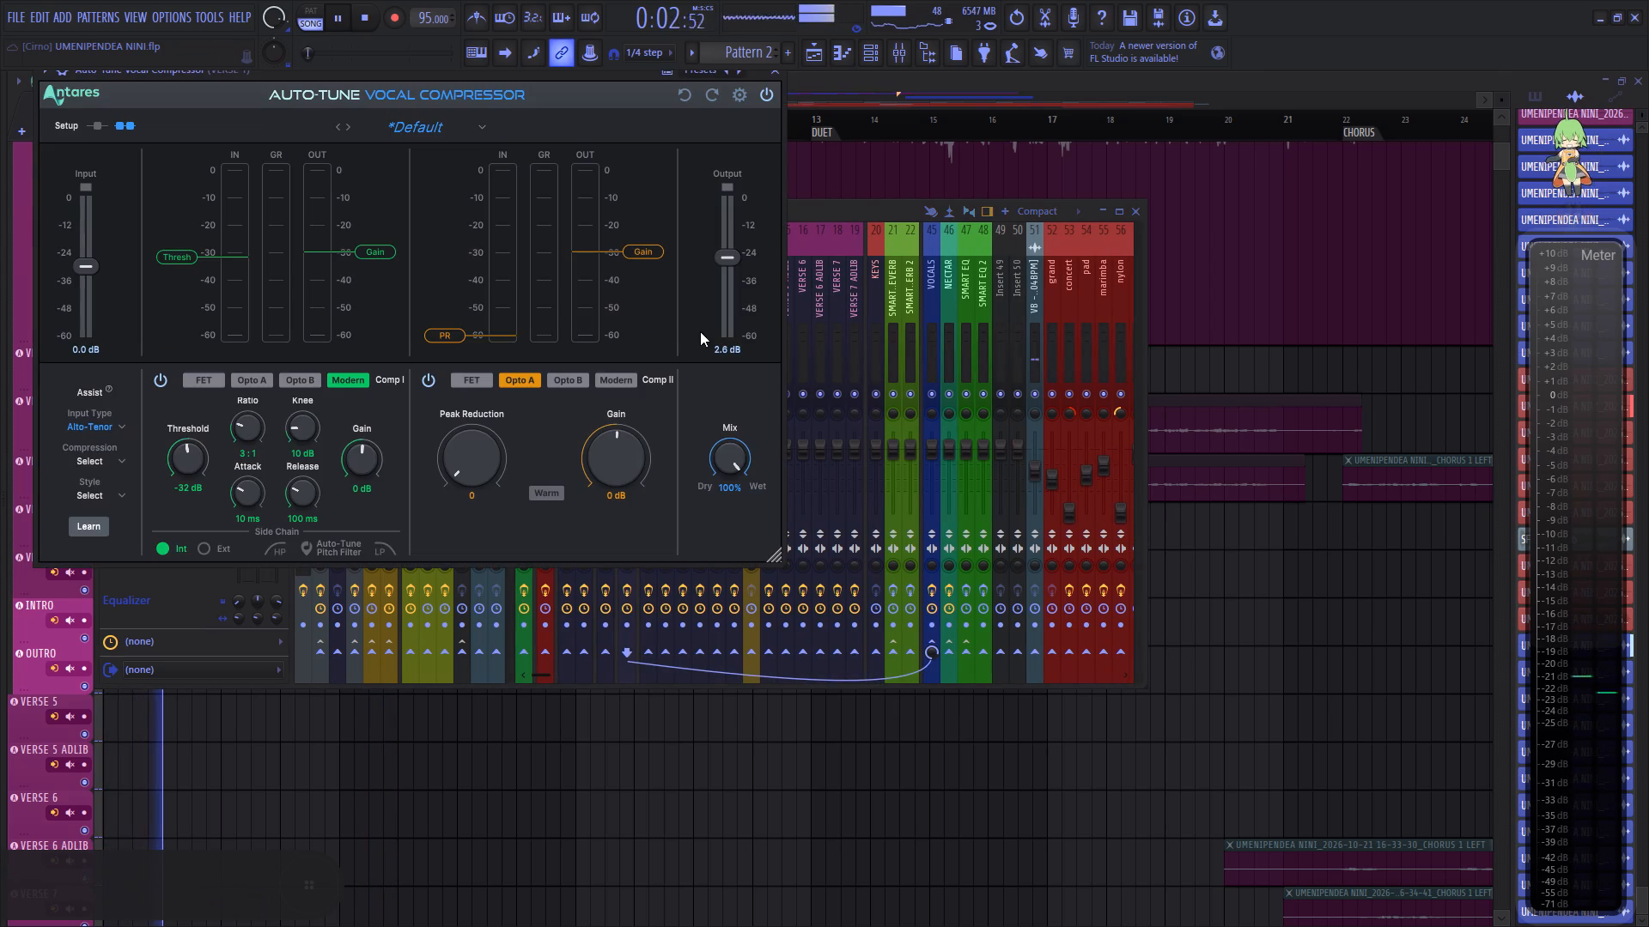
{"action": "scroll", "coordinate": [736, 263], "scroll_direction": "up", "scroll_amount": 1}
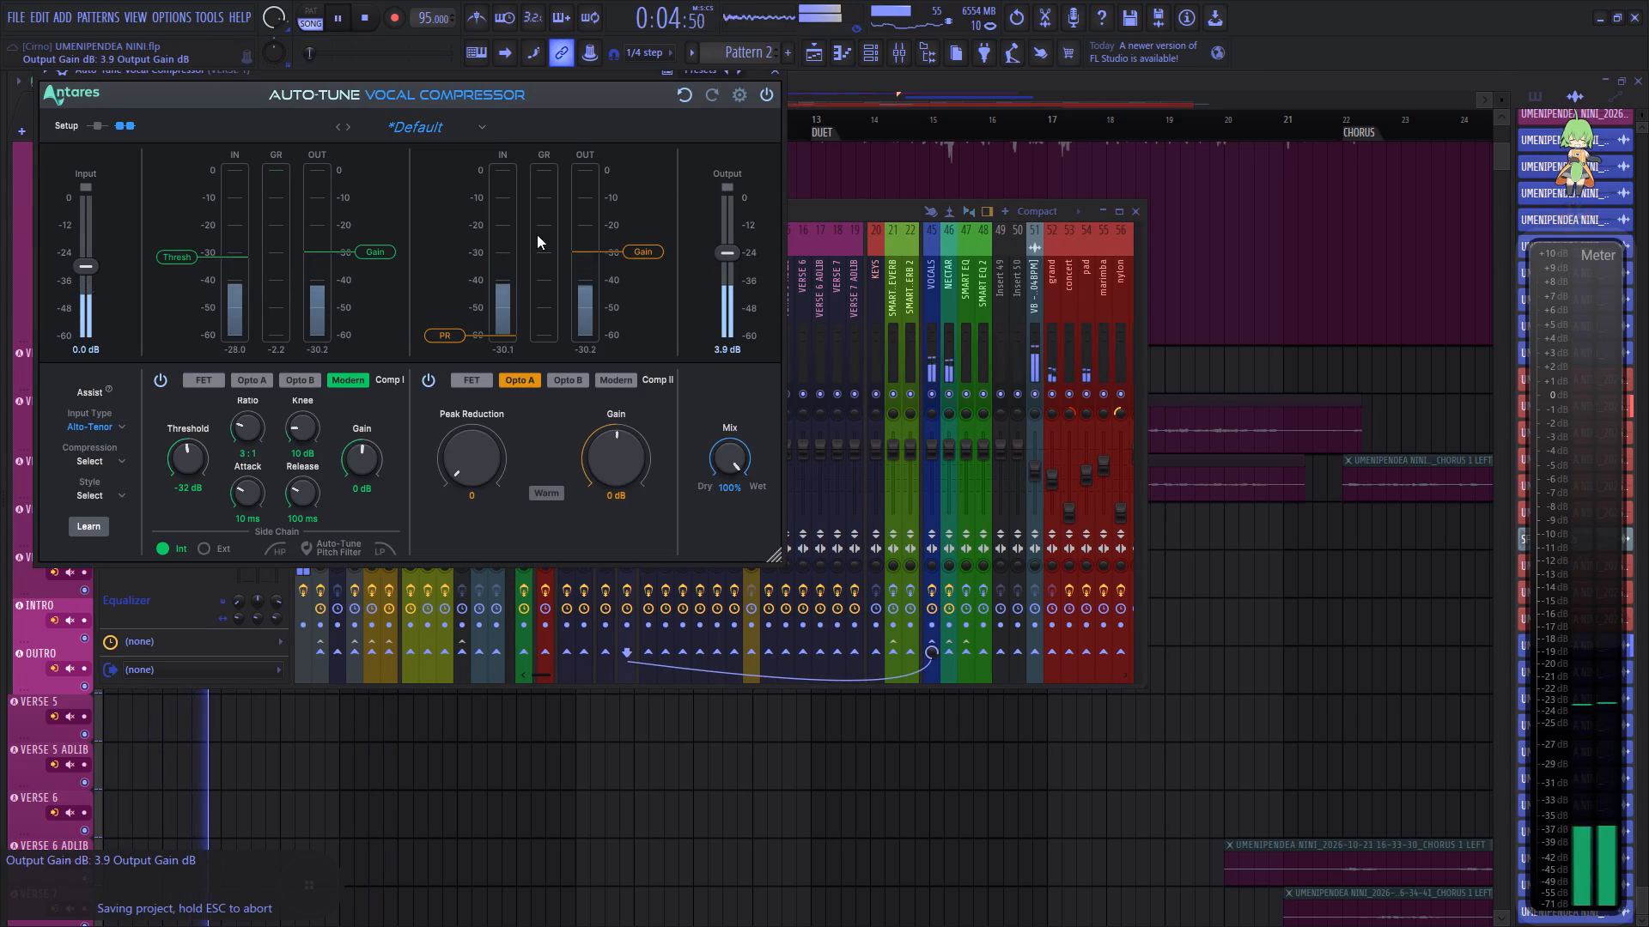
{"action": "left_click", "coordinate": [776, 74]}
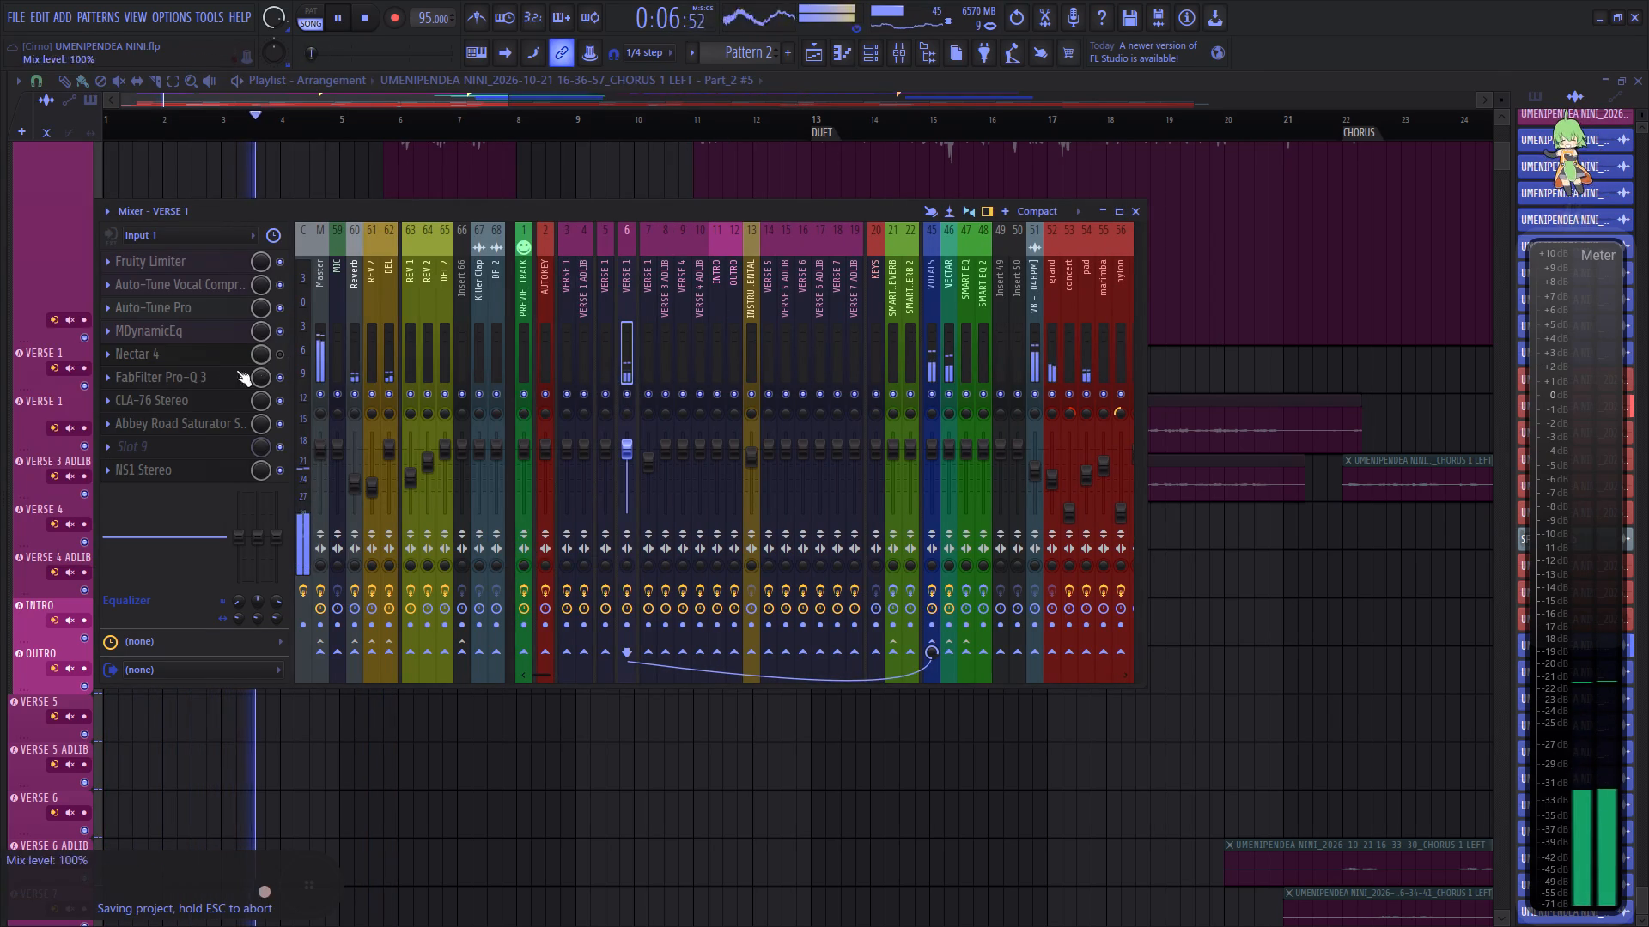
Replay from the start and raise the Abbey Road Saturator input slightly on the same VERSE 1 insert.
{"action": "key", "text": "space"}
{"action": "key", "text": "space"}
{"action": "left_click", "coordinate": [200, 421]}
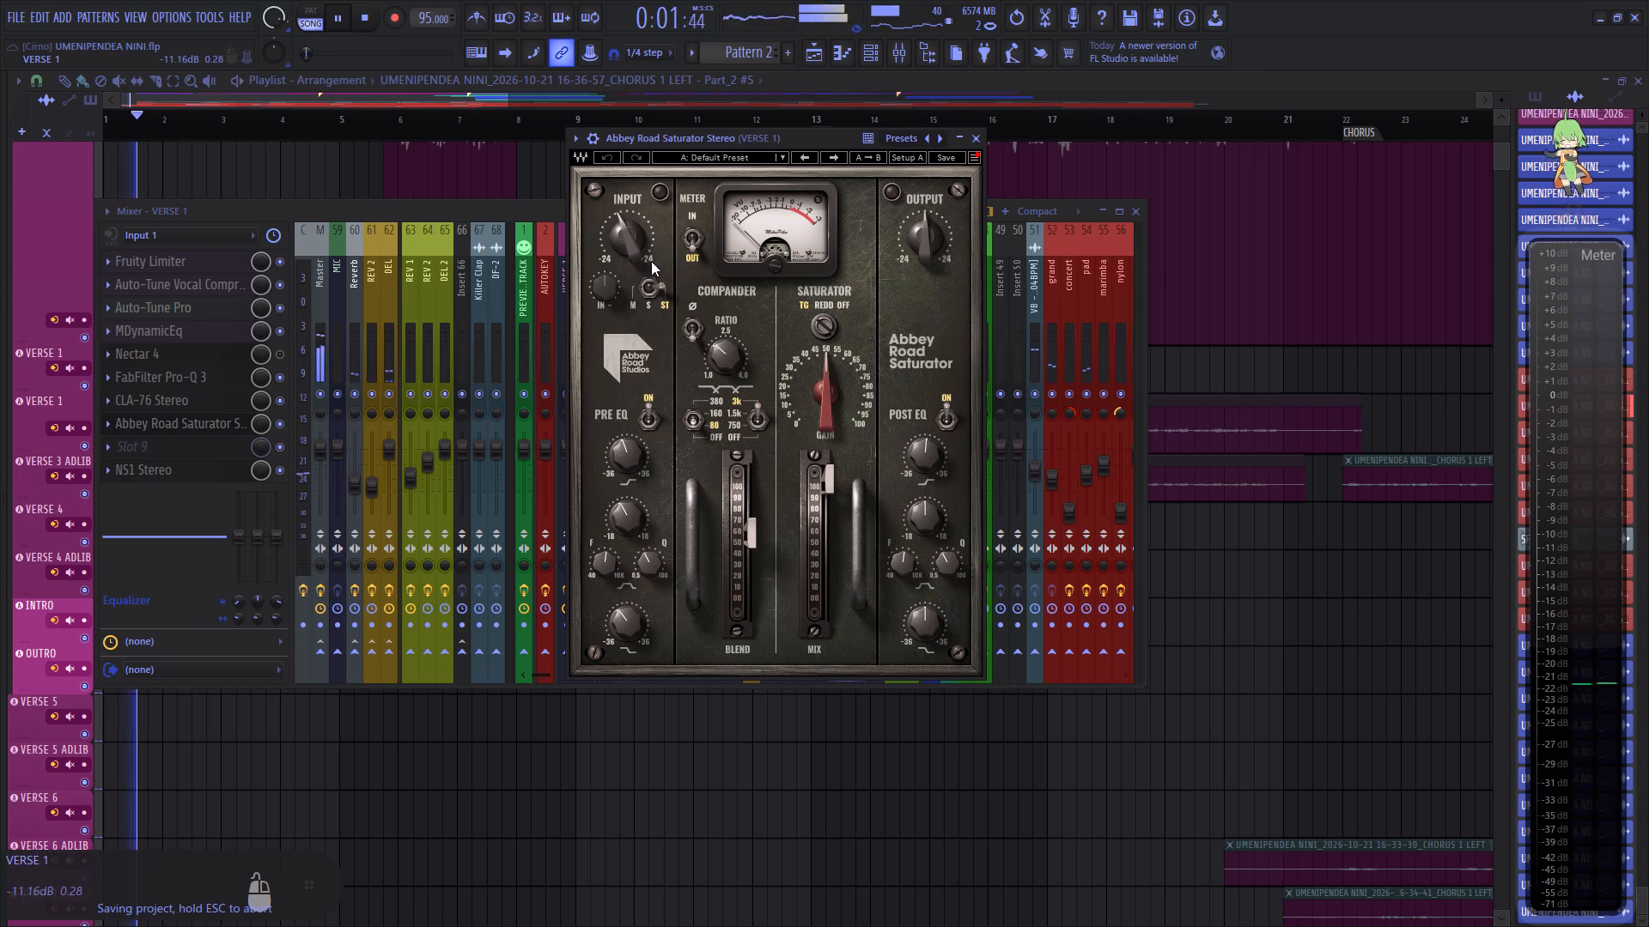
{"action": "scroll", "coordinate": [630, 239], "scroll_direction": "up", "scroll_amount": 3}
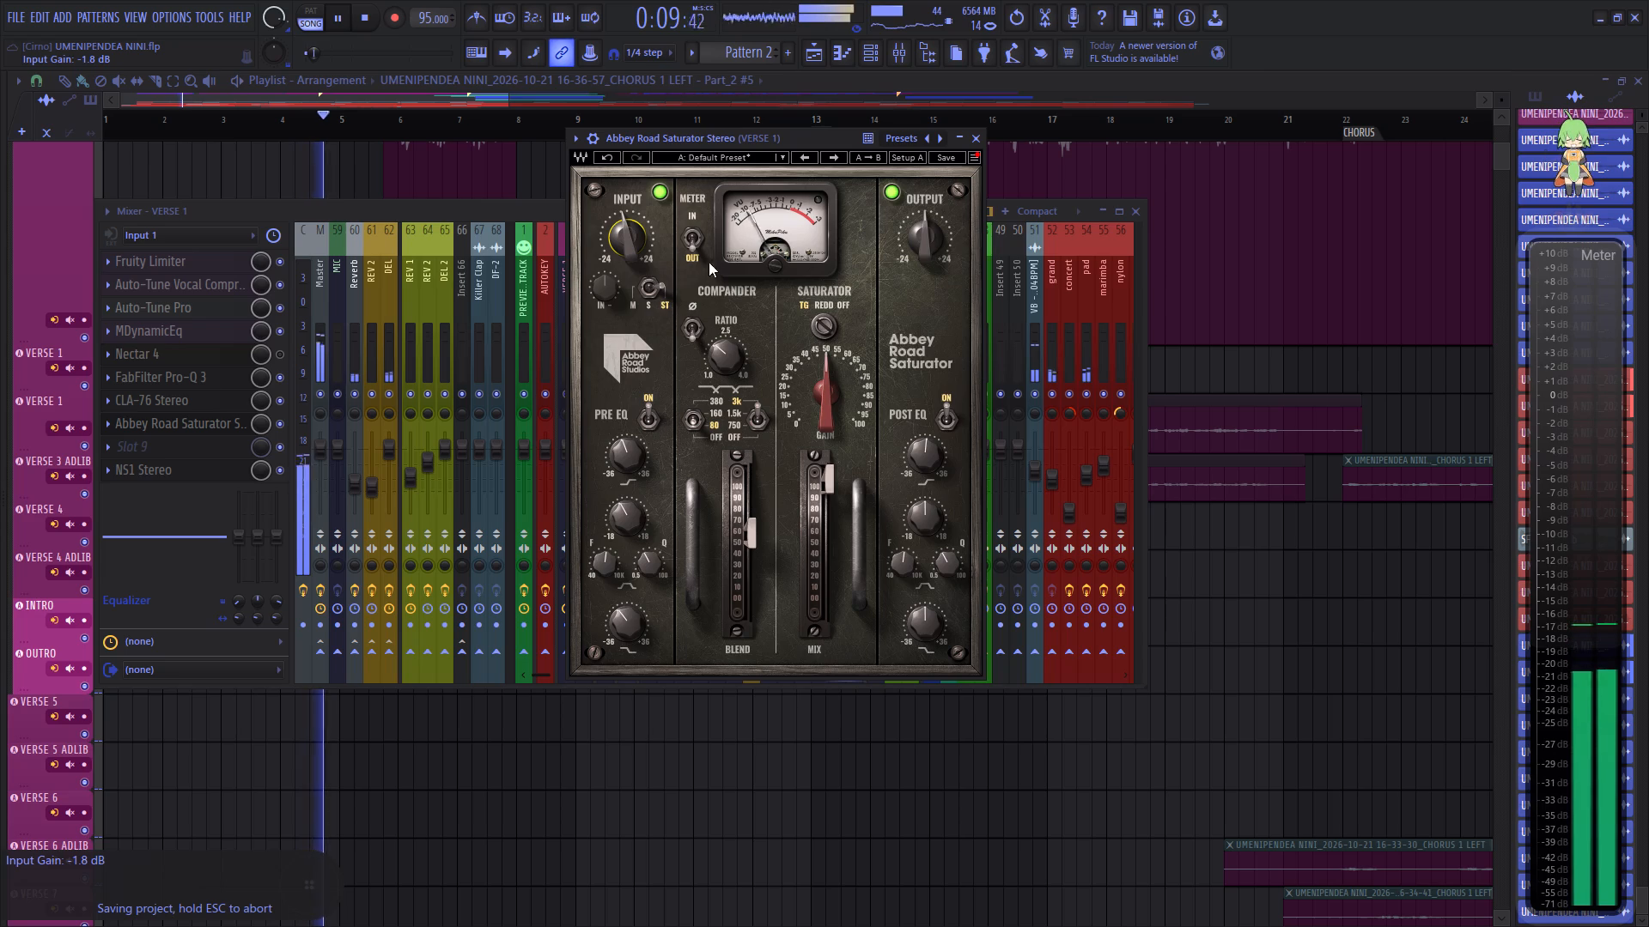
{"action": "left_click", "coordinate": [978, 140]}
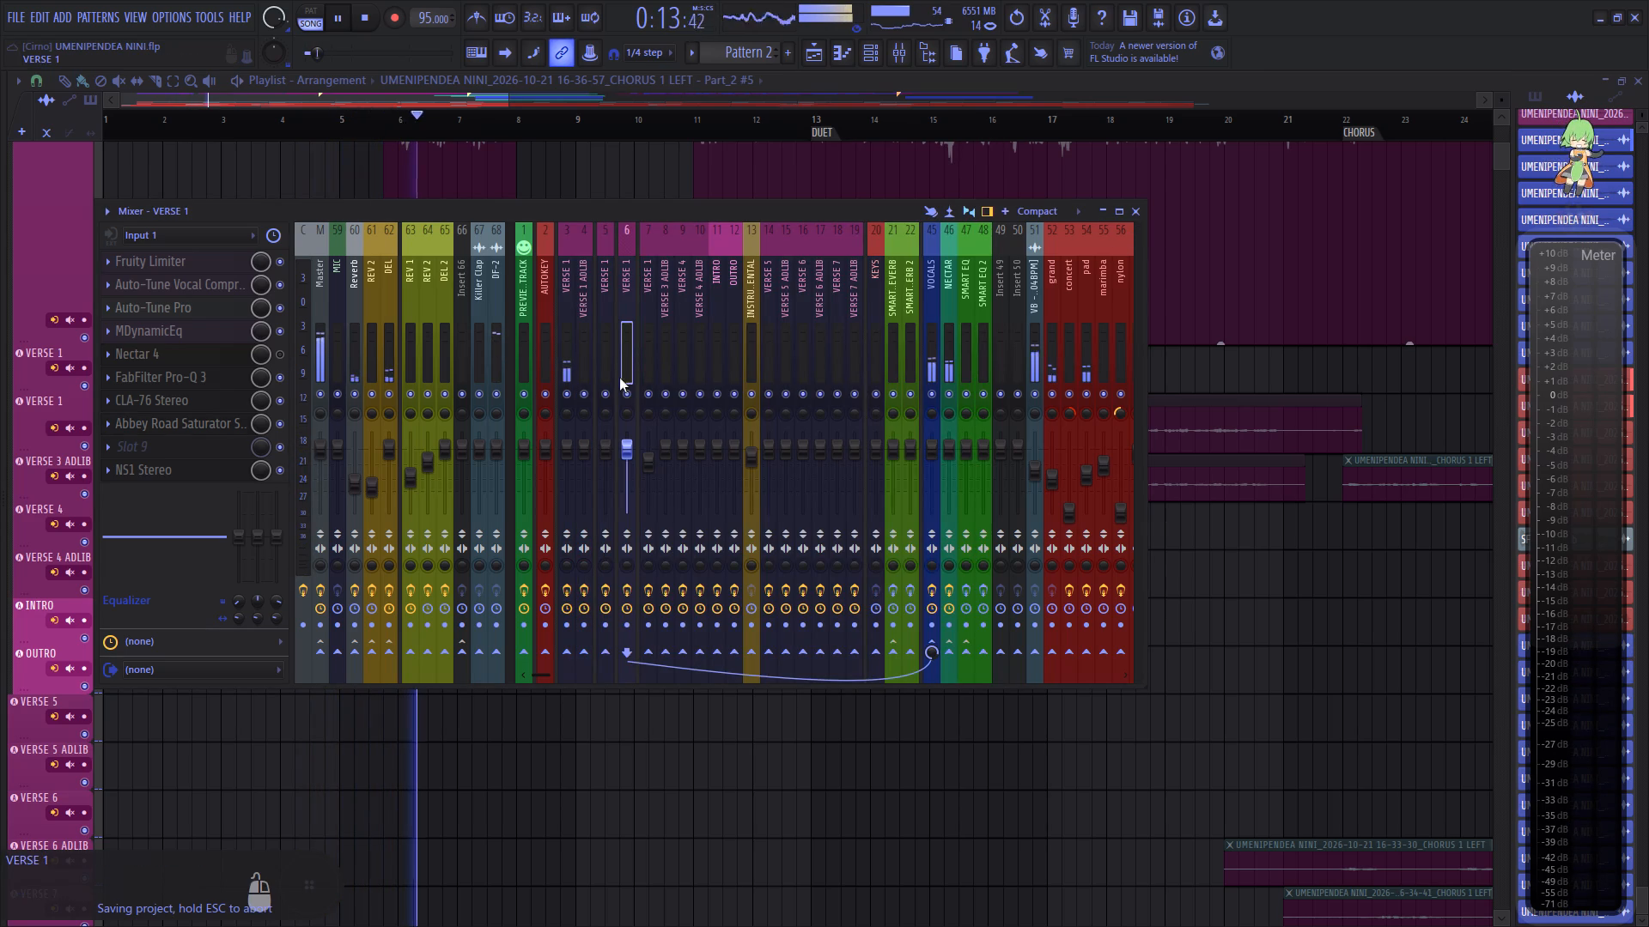
Find the CONCERT 2 insert in the mixer, toggle its mute and solo it to hear it alone.
{"action": "left_click", "coordinate": [560, 351]}
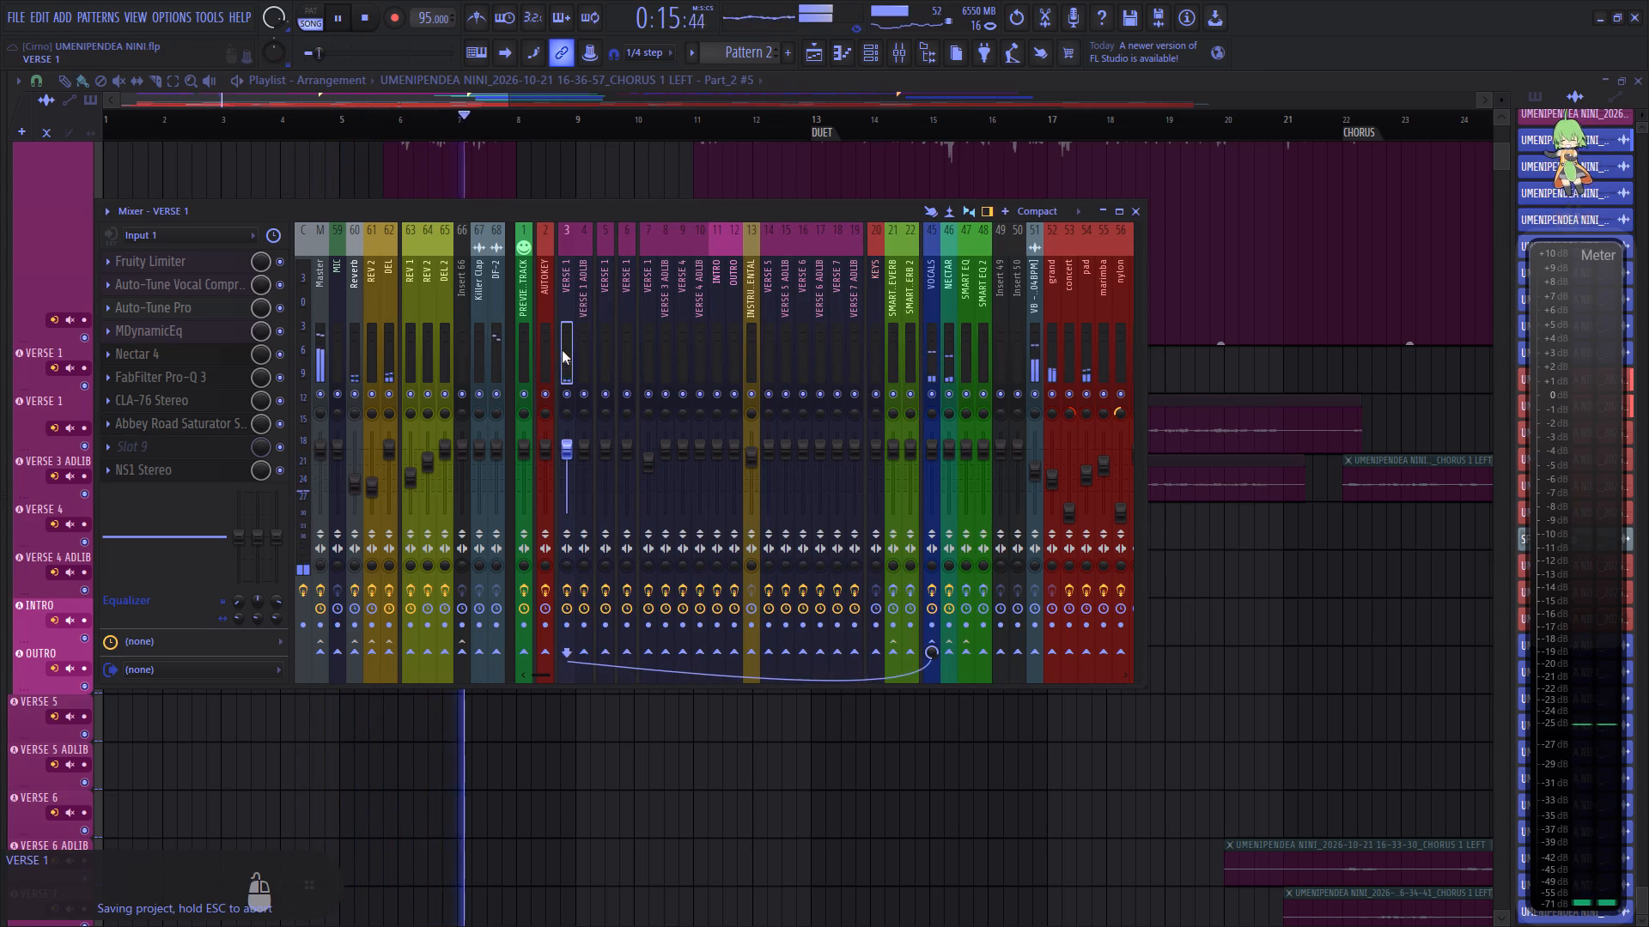
{"action": "scroll", "coordinate": [930, 332], "scroll_direction": "up", "scroll_amount": 1}
{"action": "scroll", "coordinate": [930, 332], "scroll_direction": "down", "scroll_amount": 2}
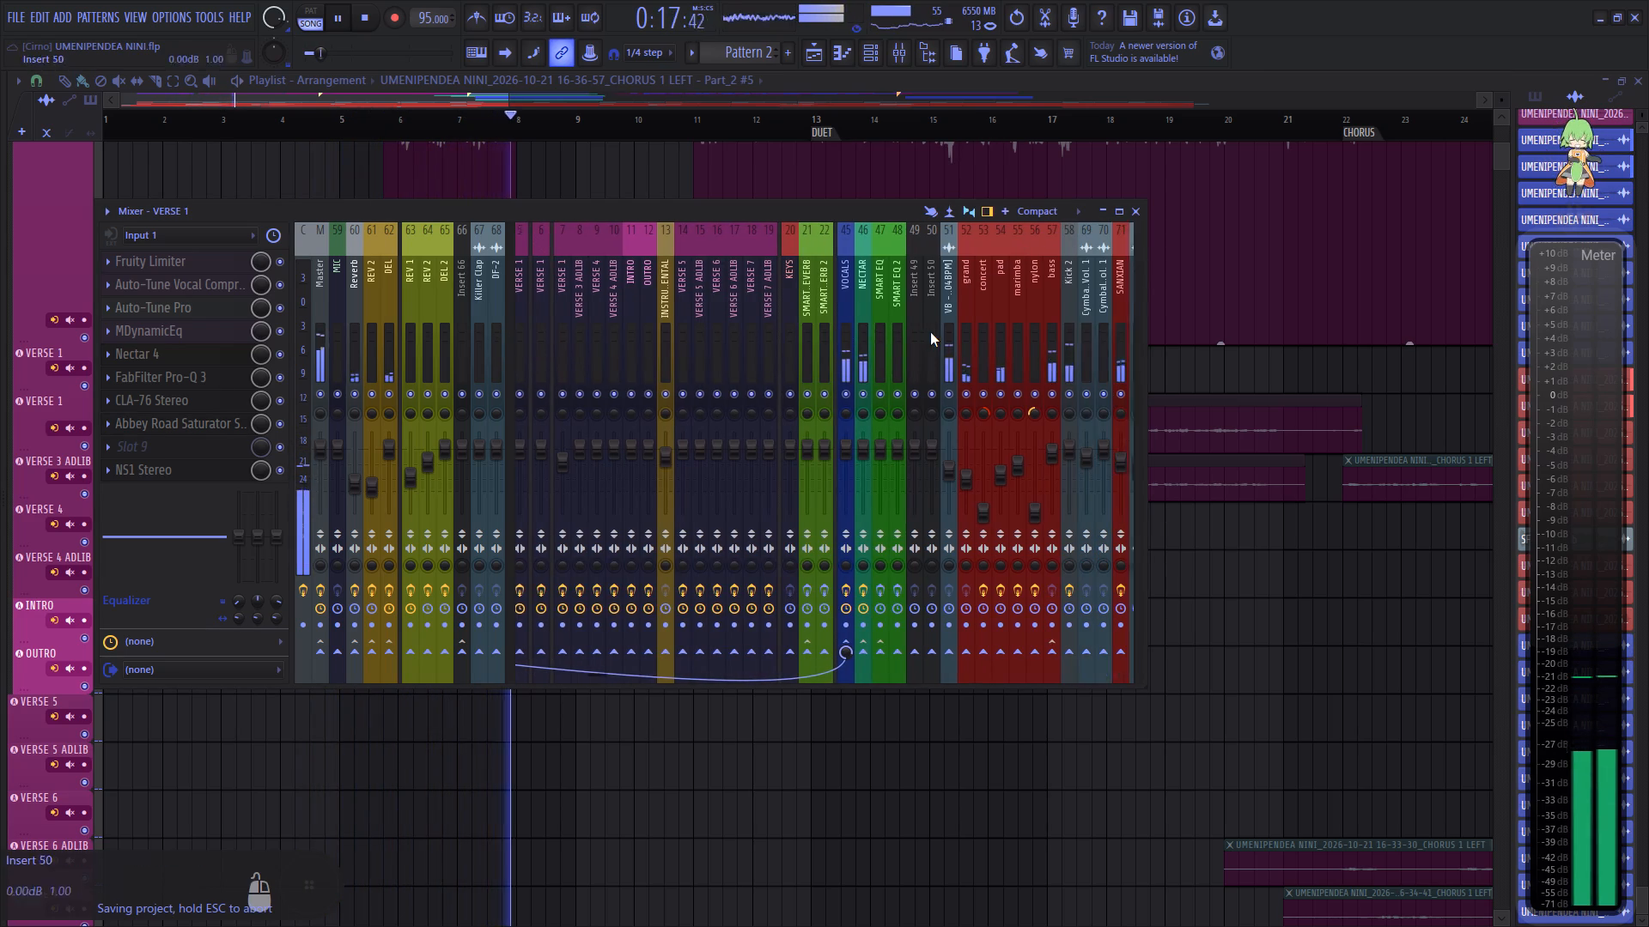
{"action": "scroll", "coordinate": [930, 332], "scroll_direction": "down", "scroll_amount": 6}
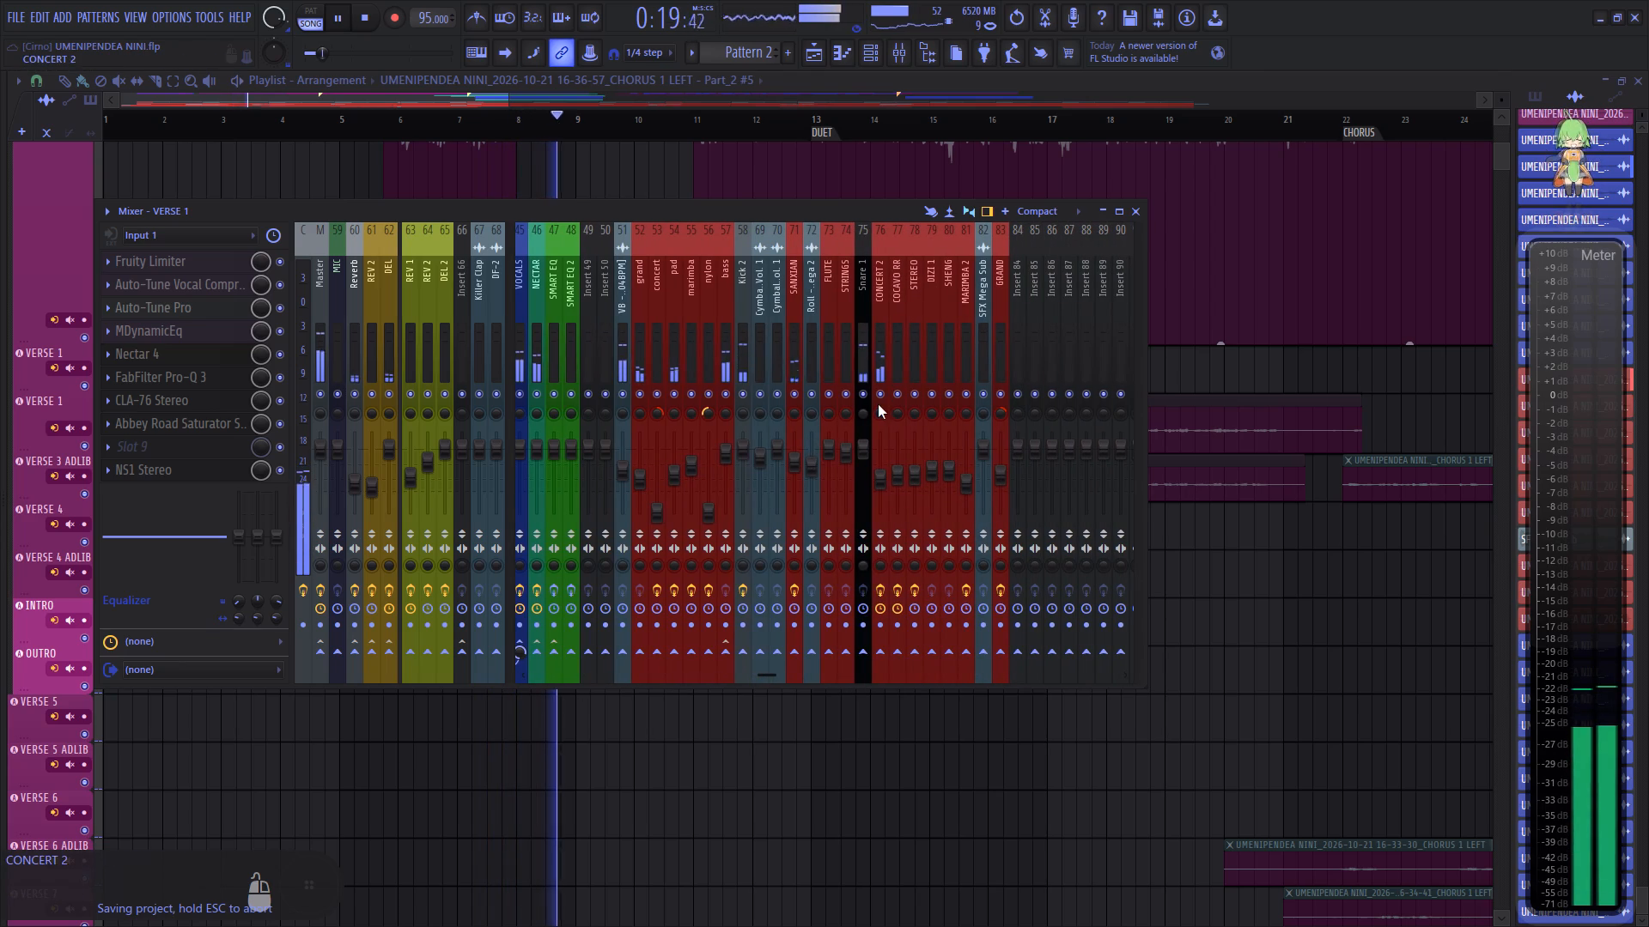
{"action": "left_click", "coordinate": [878, 401]}
{"action": "left_click", "coordinate": [878, 399]}
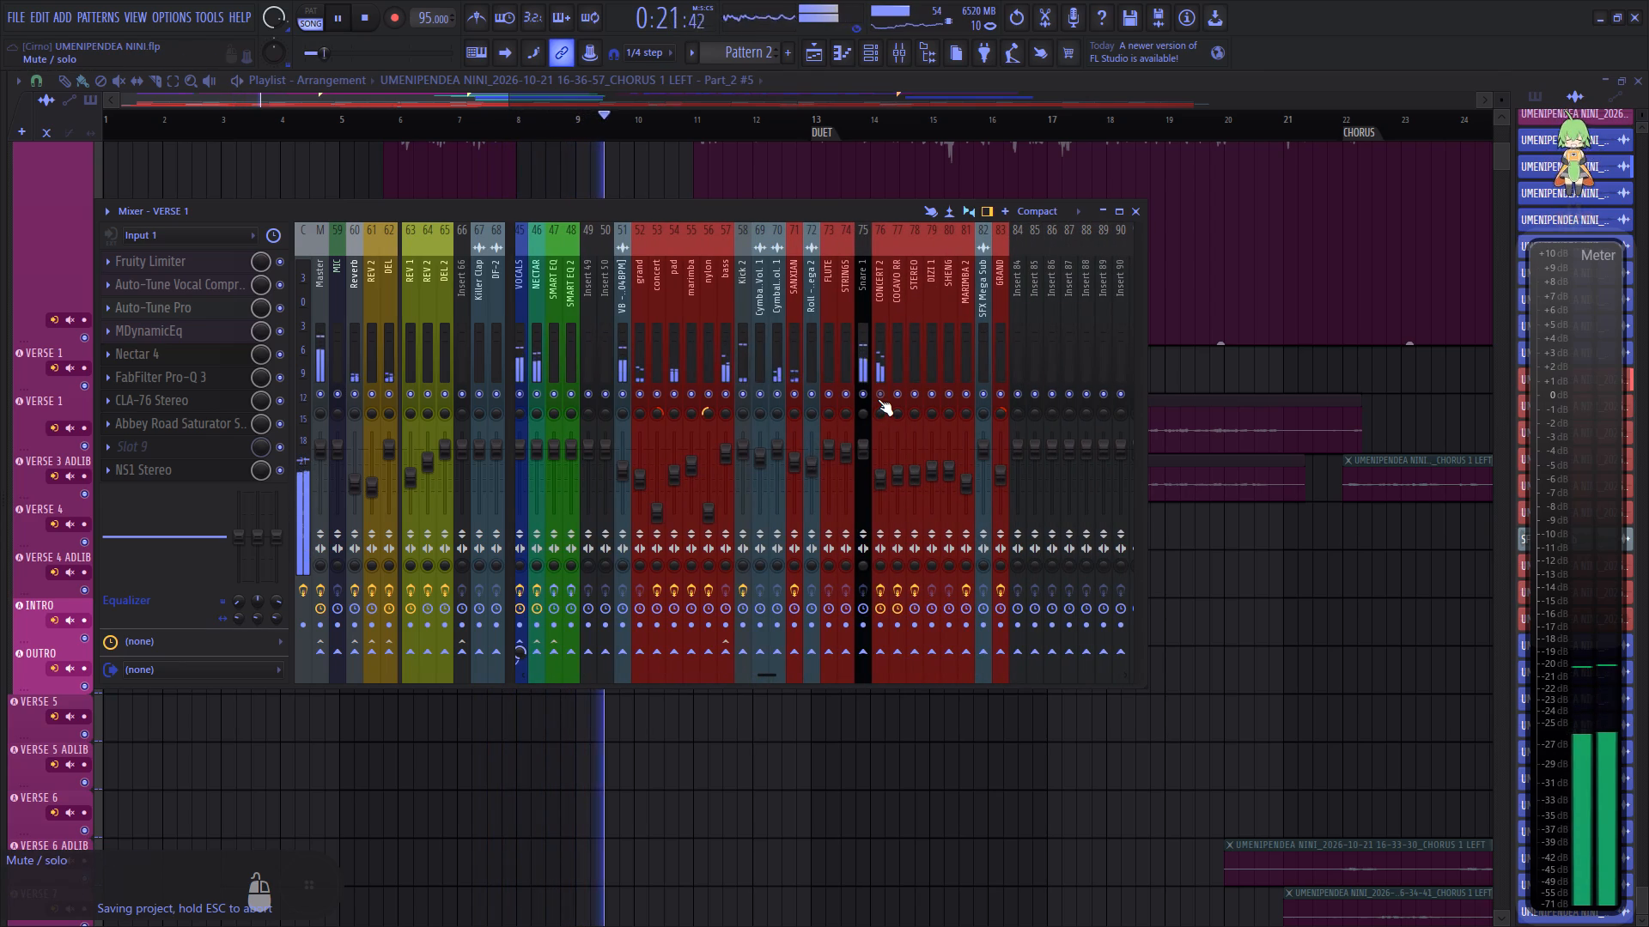
{"action": "right_click", "coordinate": [879, 400]}
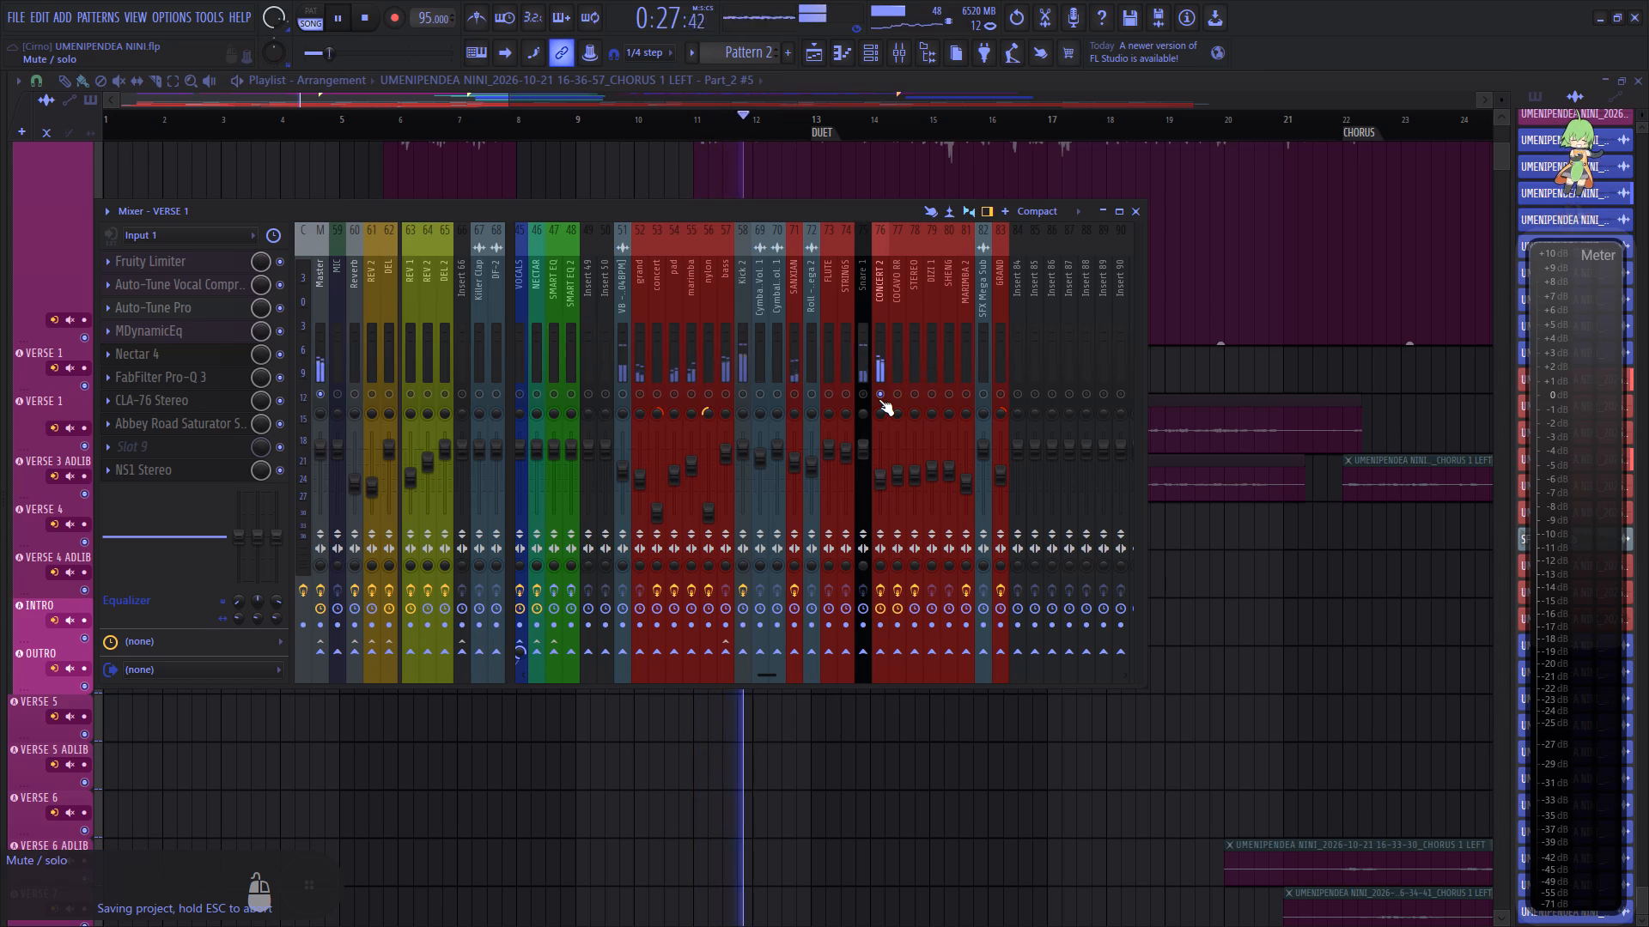
Unsolo the CONCERT 2 insert so all inserts play, select that insert, and close the mixer.
{"action": "right_click", "coordinate": [879, 400]}
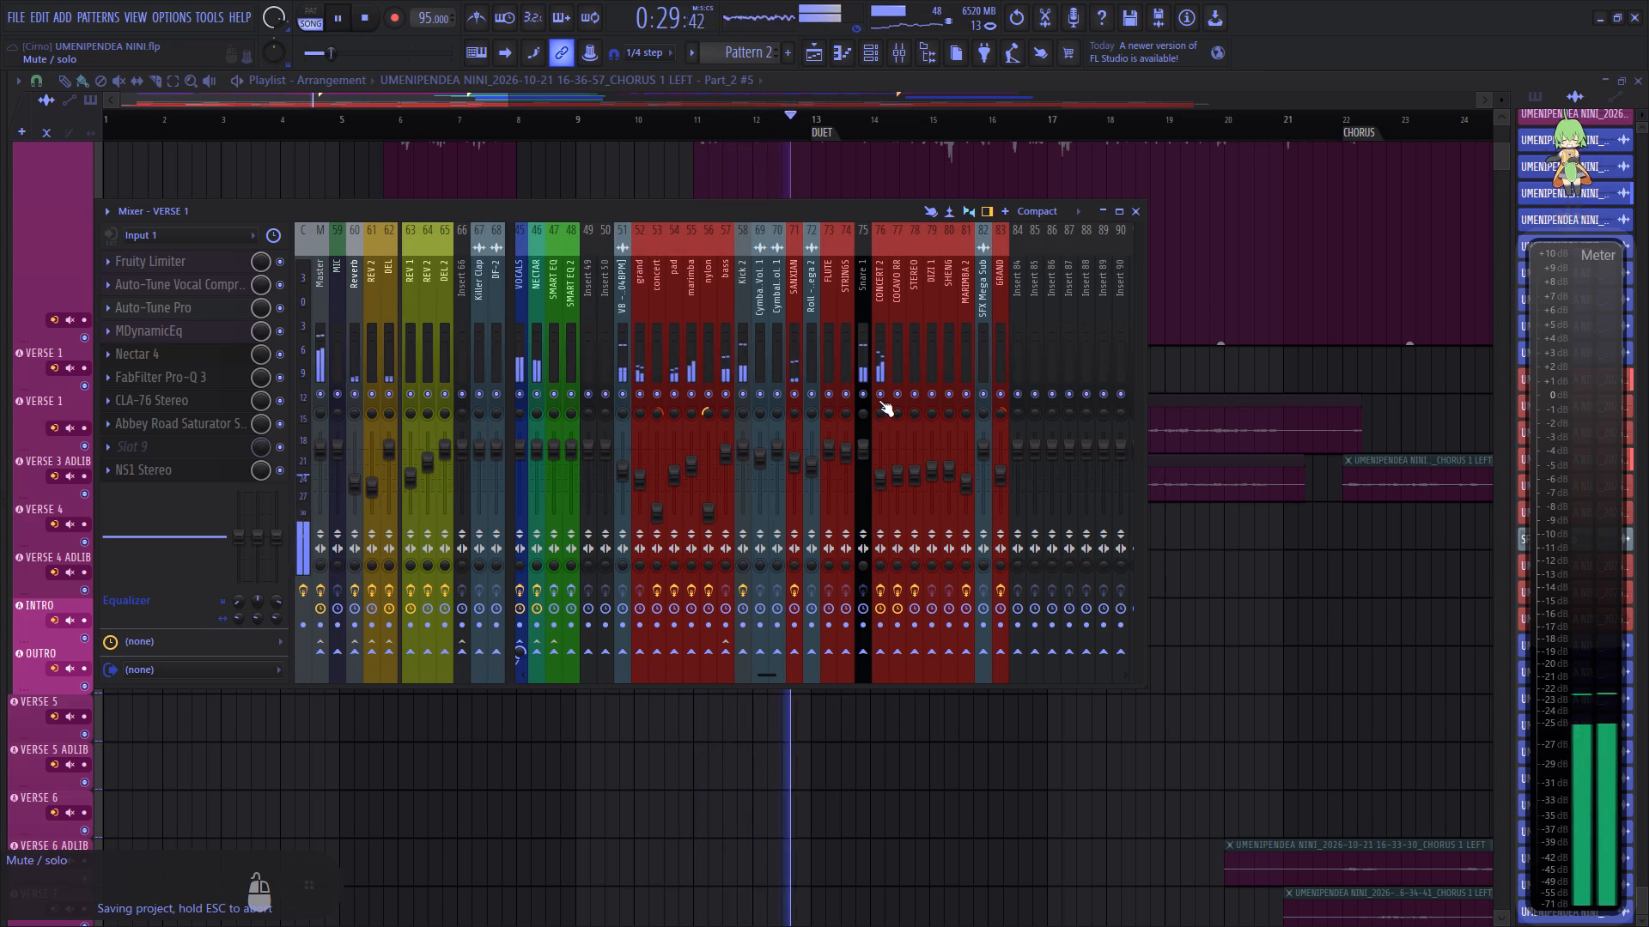
{"action": "left_click", "coordinate": [879, 378]}
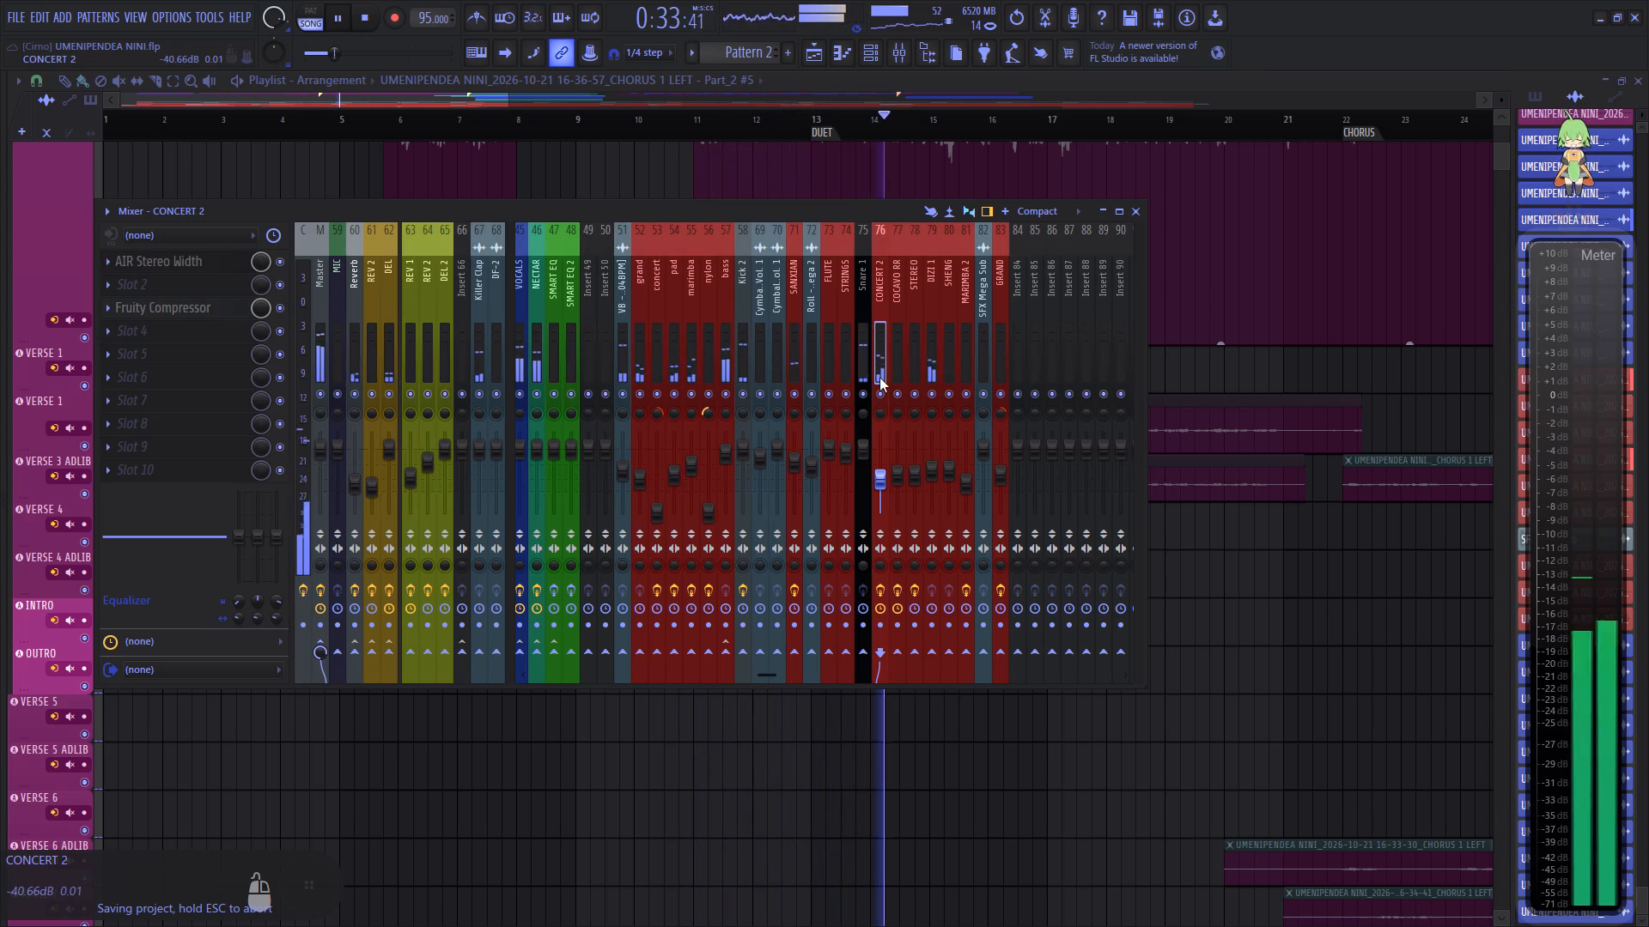
{"action": "left_click", "coordinate": [1141, 220]}
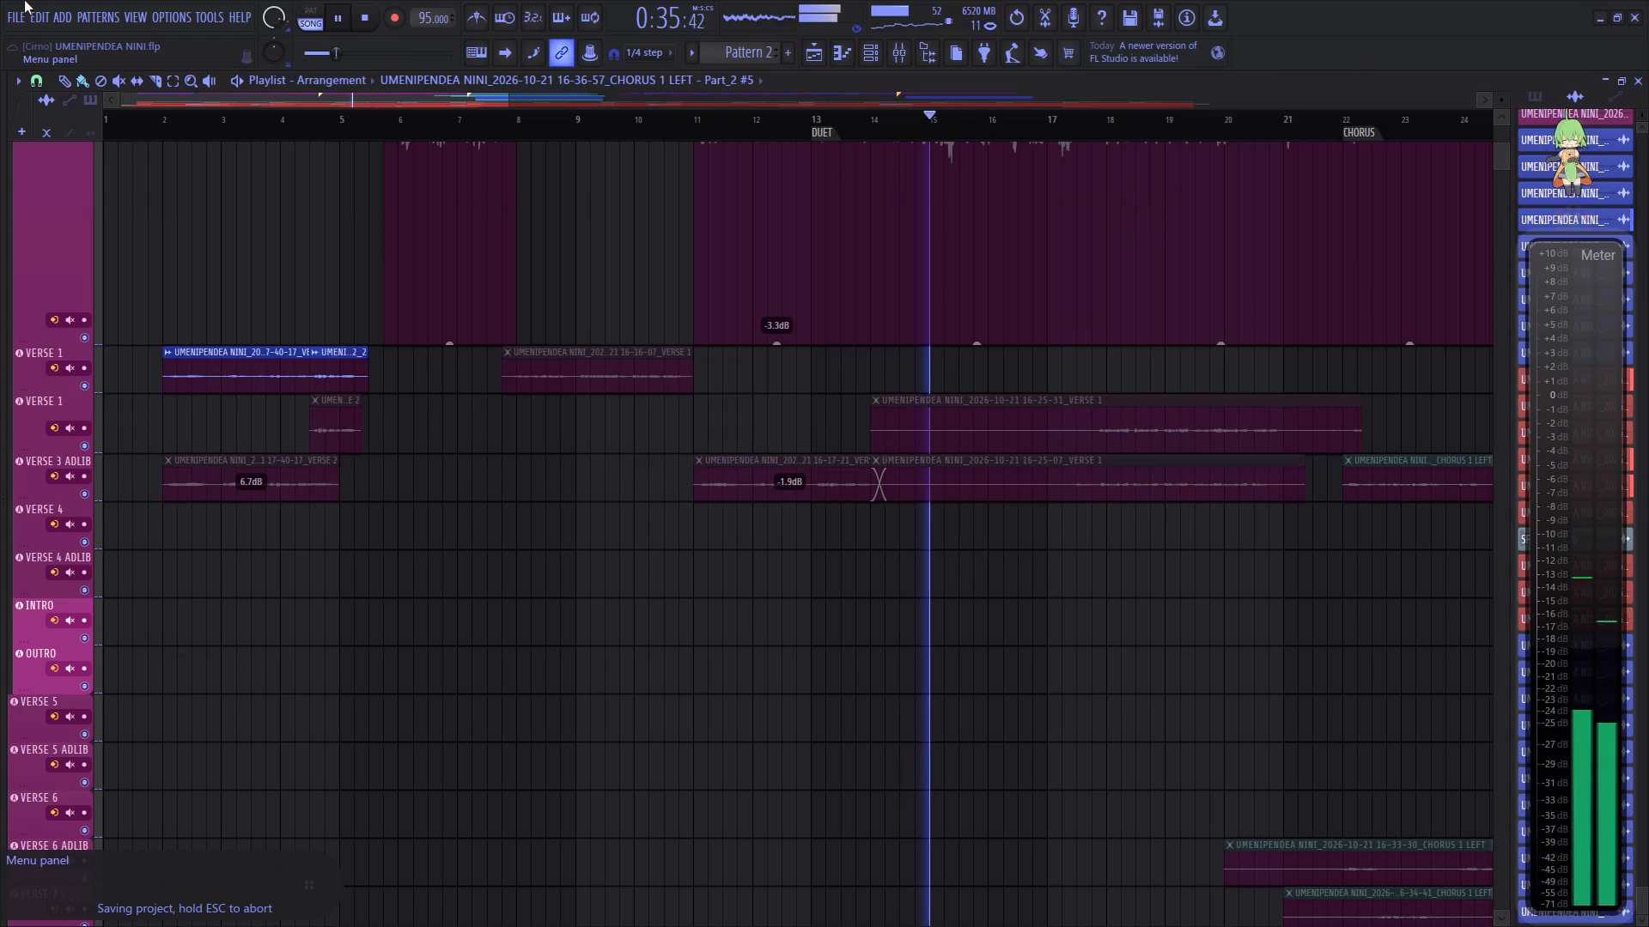
Save the project.
{"action": "left_click", "coordinate": [9, 20]}
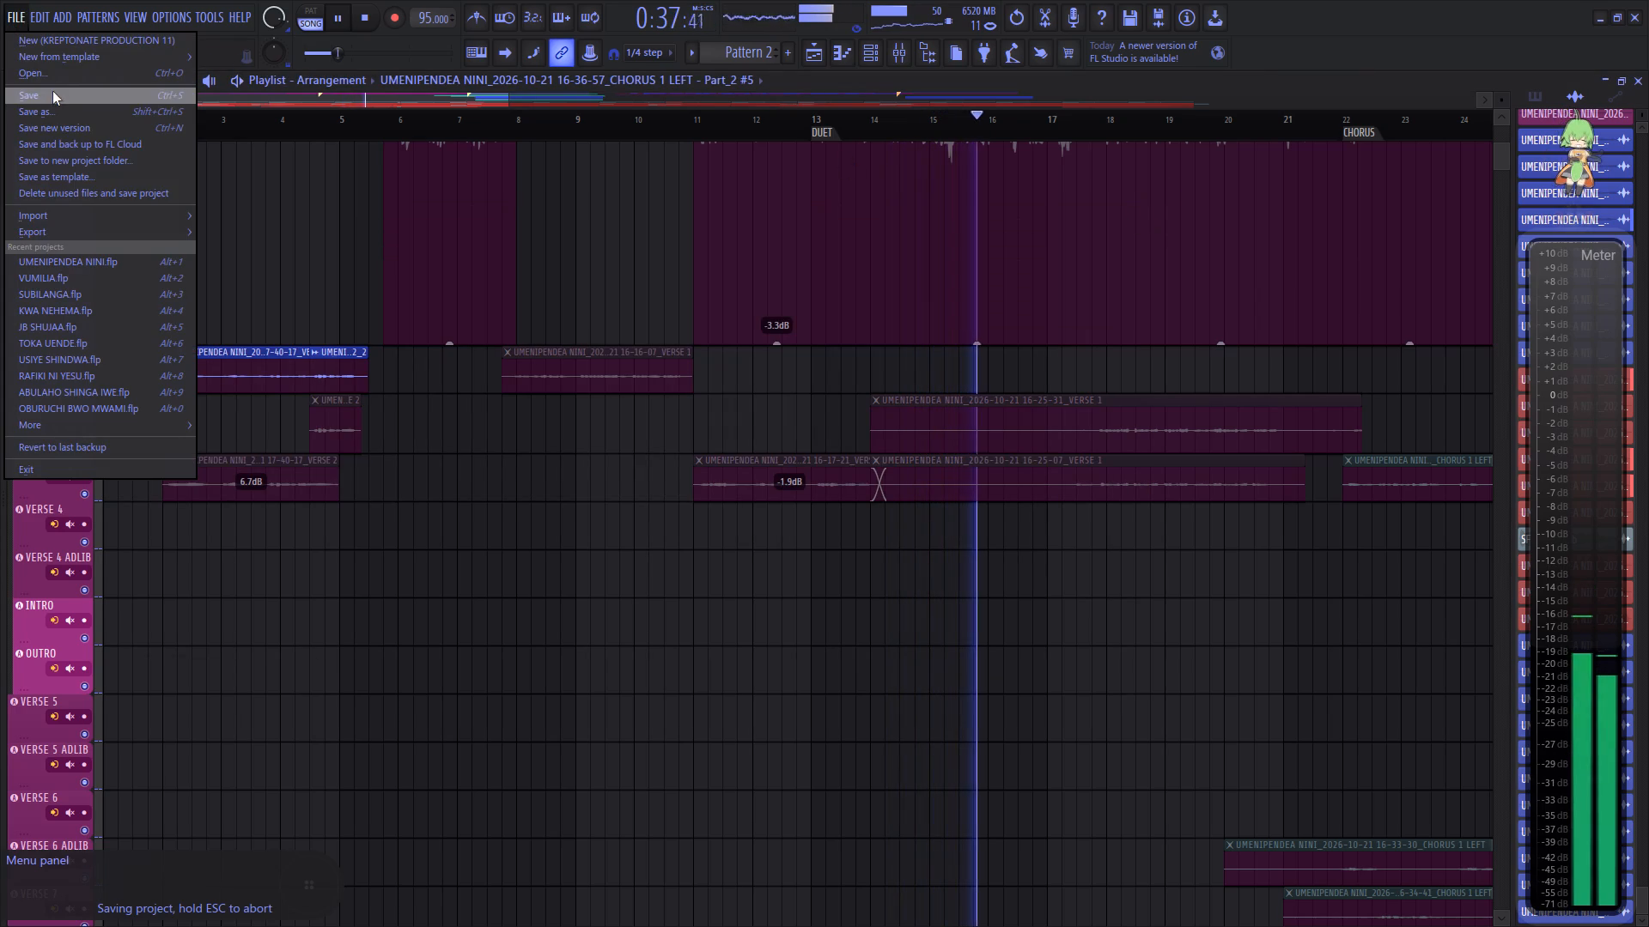
{"action": "left_click", "coordinate": [52, 92]}
Replay the song's opening section from around bar 4 and stop playback.
{"action": "left_click_drag", "start_coordinate": [152, 121], "coordinate": [0, 152]}
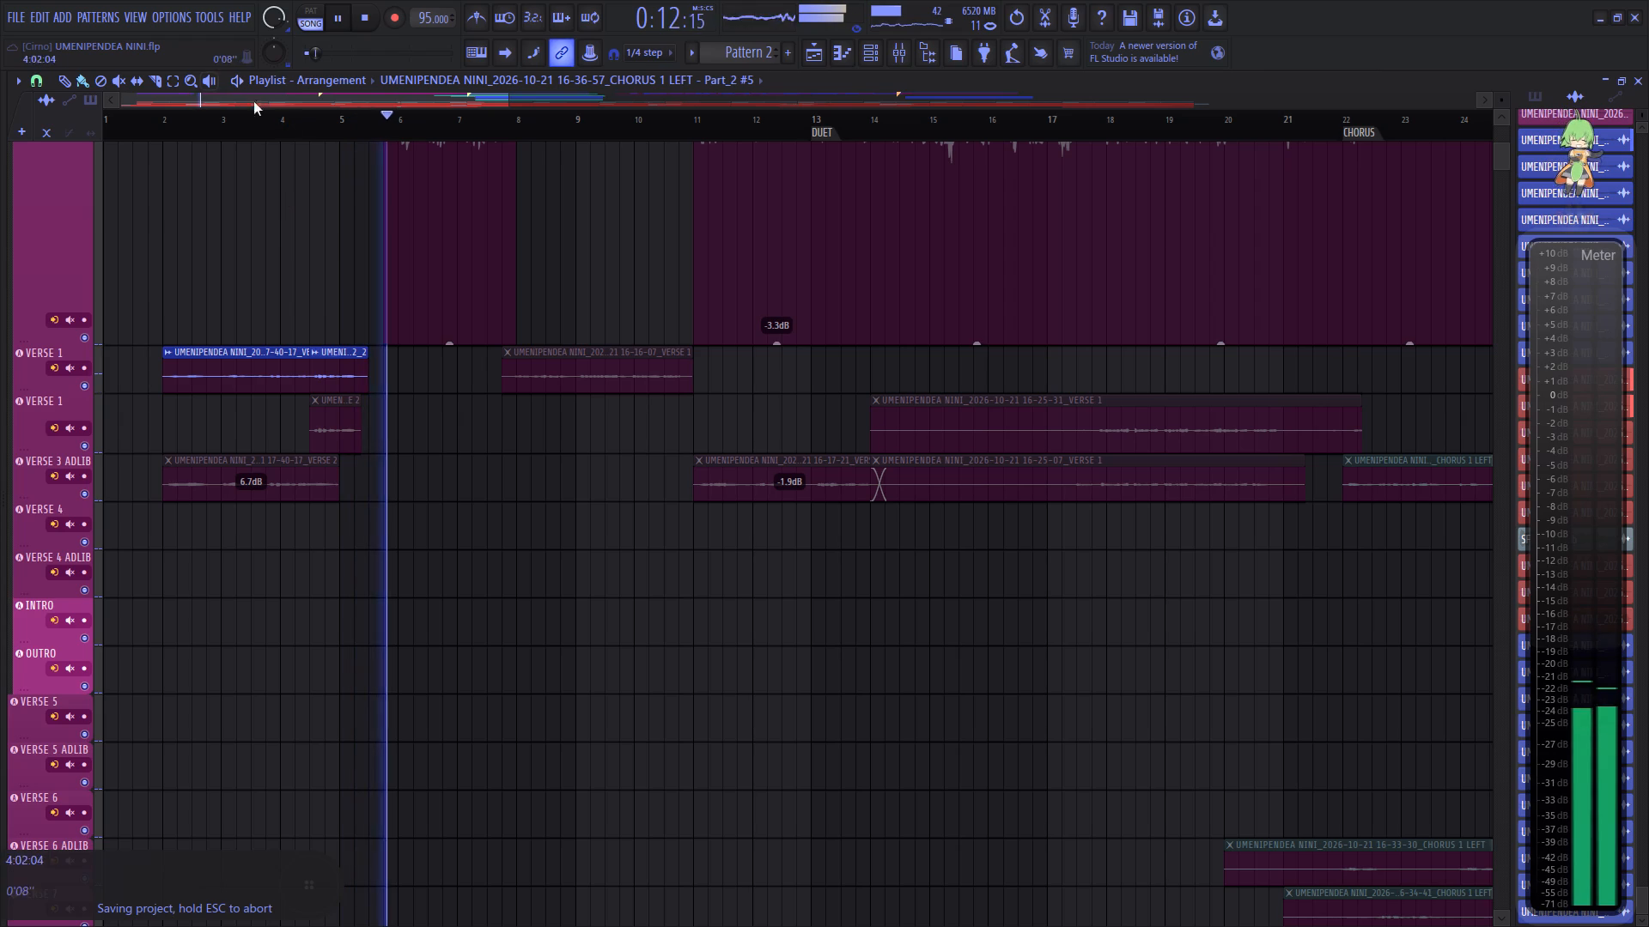
{"action": "left_click", "coordinate": [279, 130]}
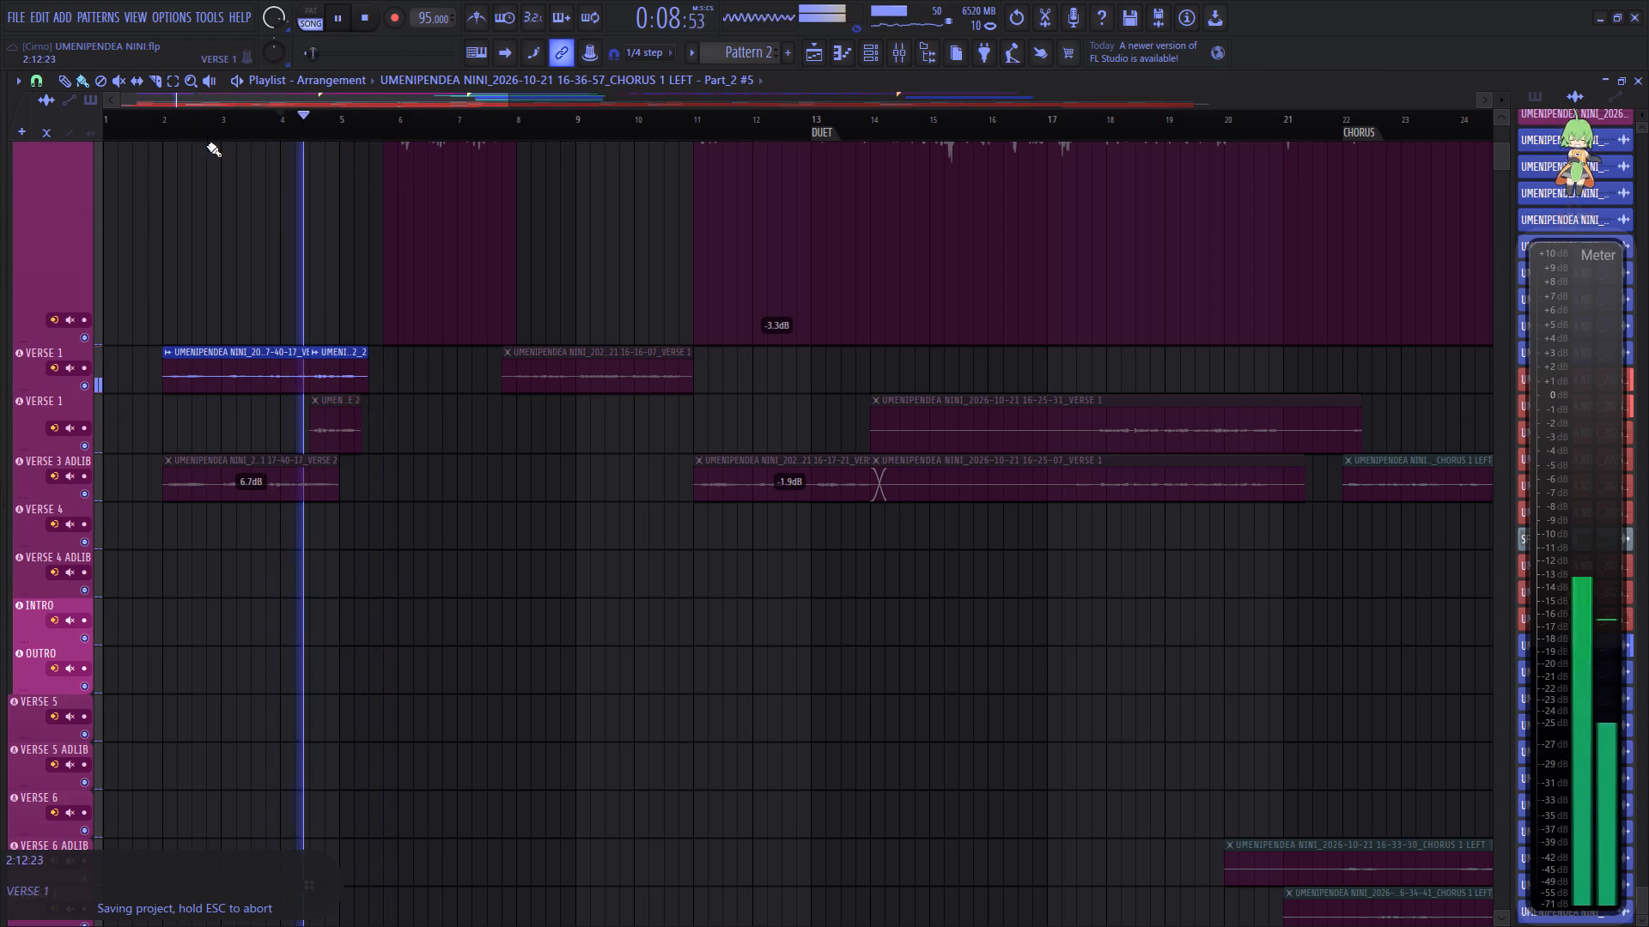
{"action": "left_click", "coordinate": [364, 20]}
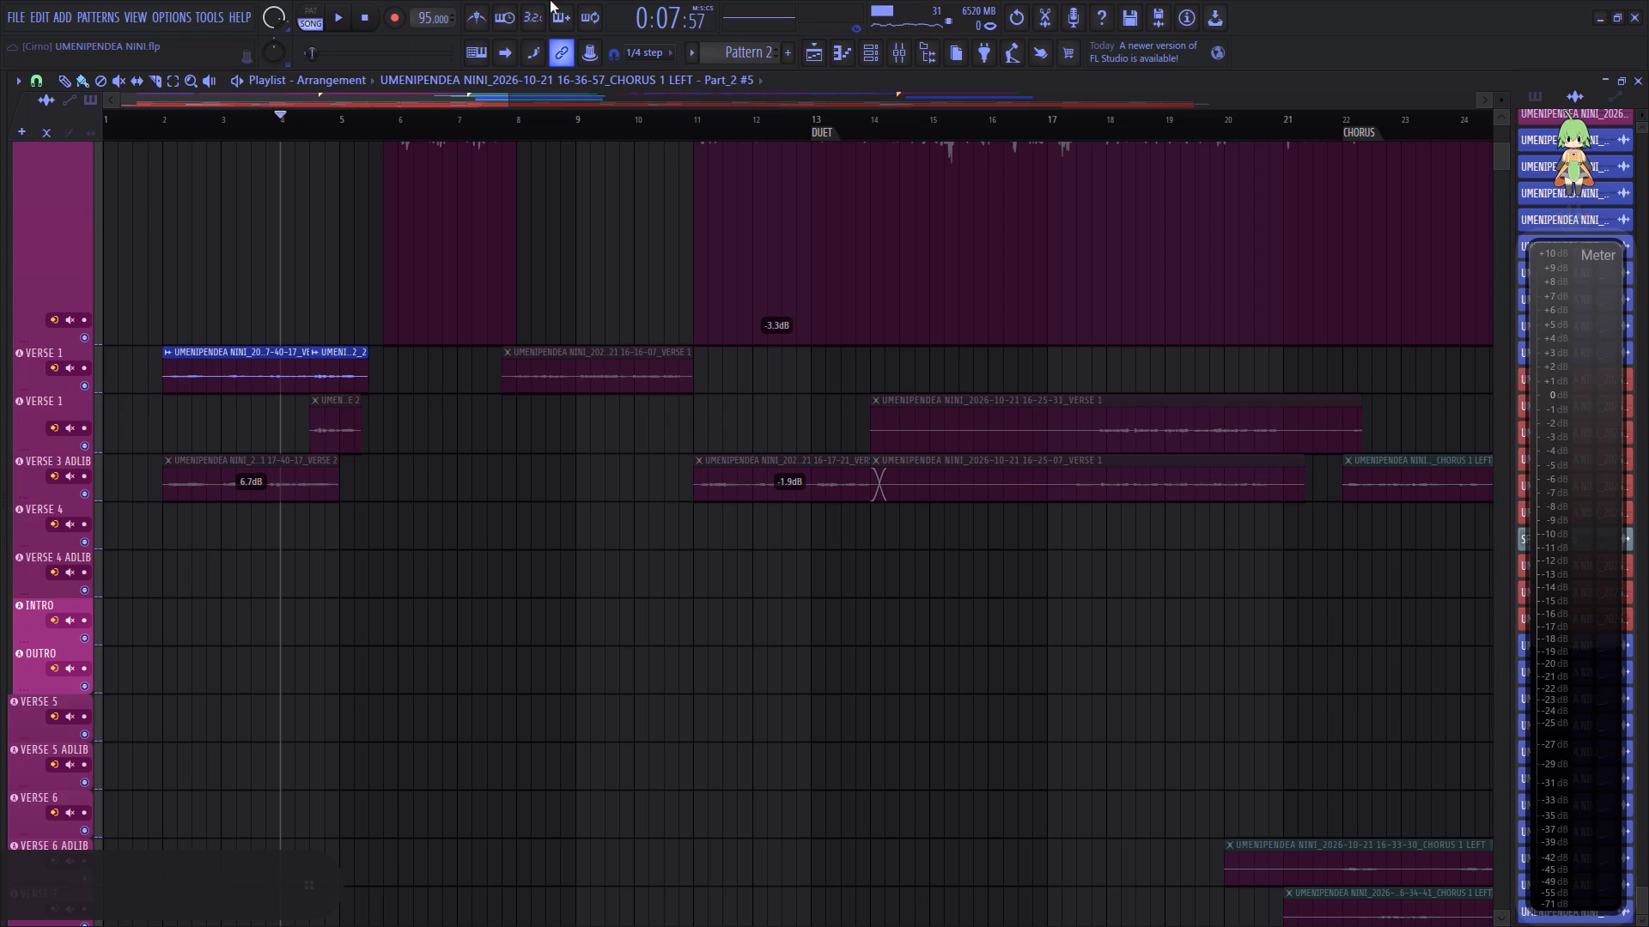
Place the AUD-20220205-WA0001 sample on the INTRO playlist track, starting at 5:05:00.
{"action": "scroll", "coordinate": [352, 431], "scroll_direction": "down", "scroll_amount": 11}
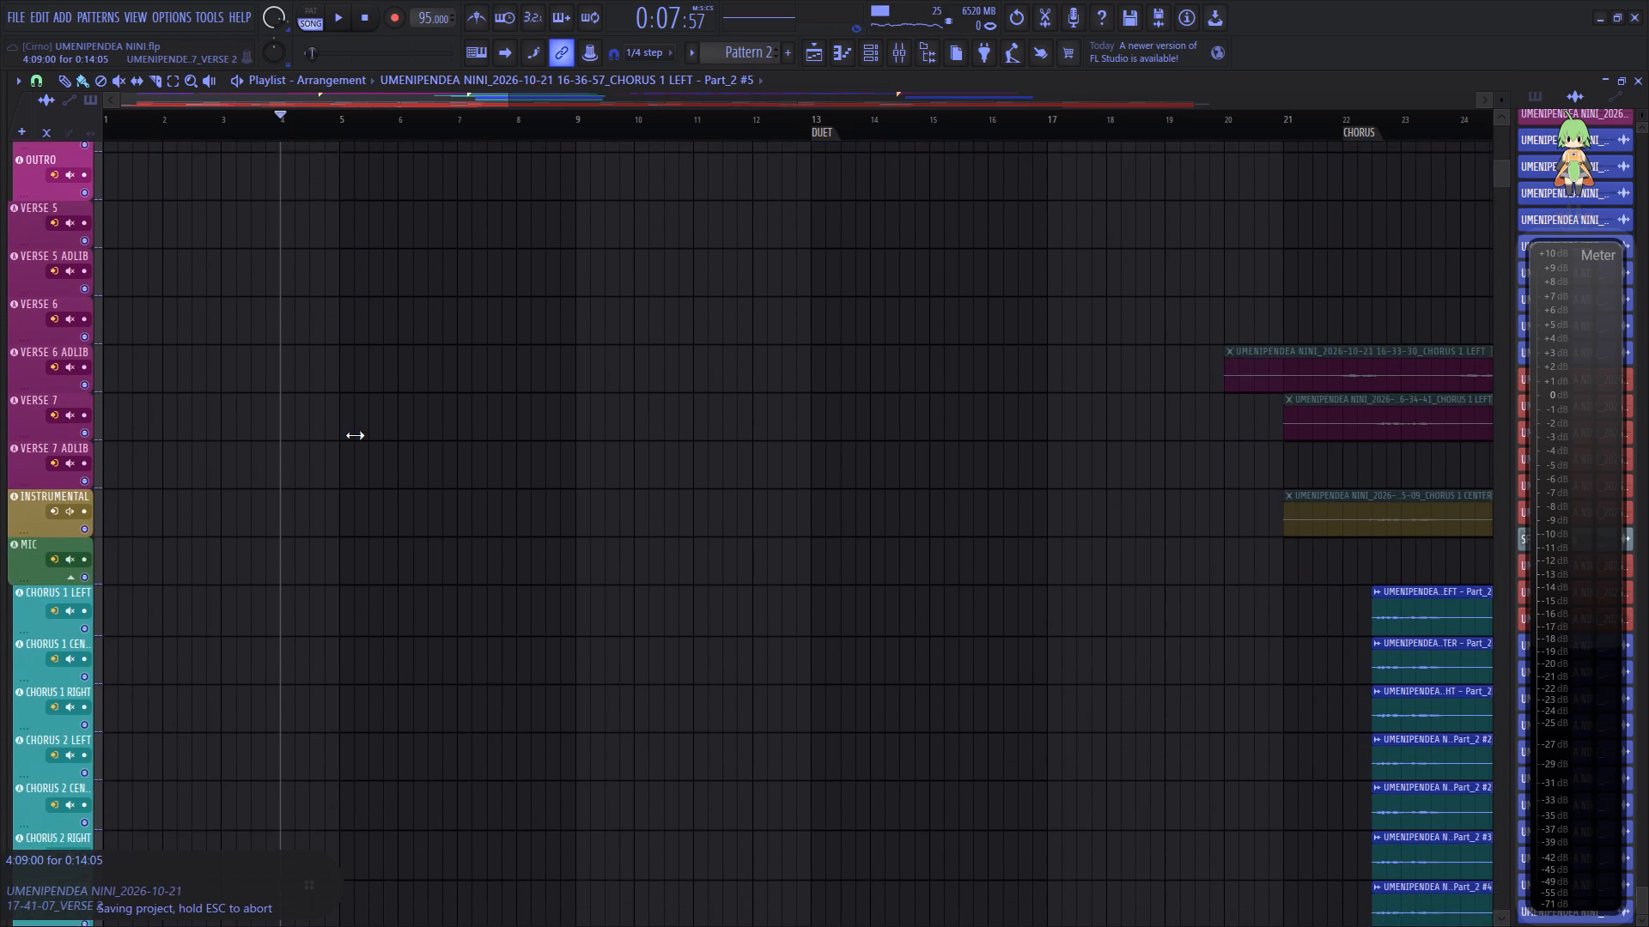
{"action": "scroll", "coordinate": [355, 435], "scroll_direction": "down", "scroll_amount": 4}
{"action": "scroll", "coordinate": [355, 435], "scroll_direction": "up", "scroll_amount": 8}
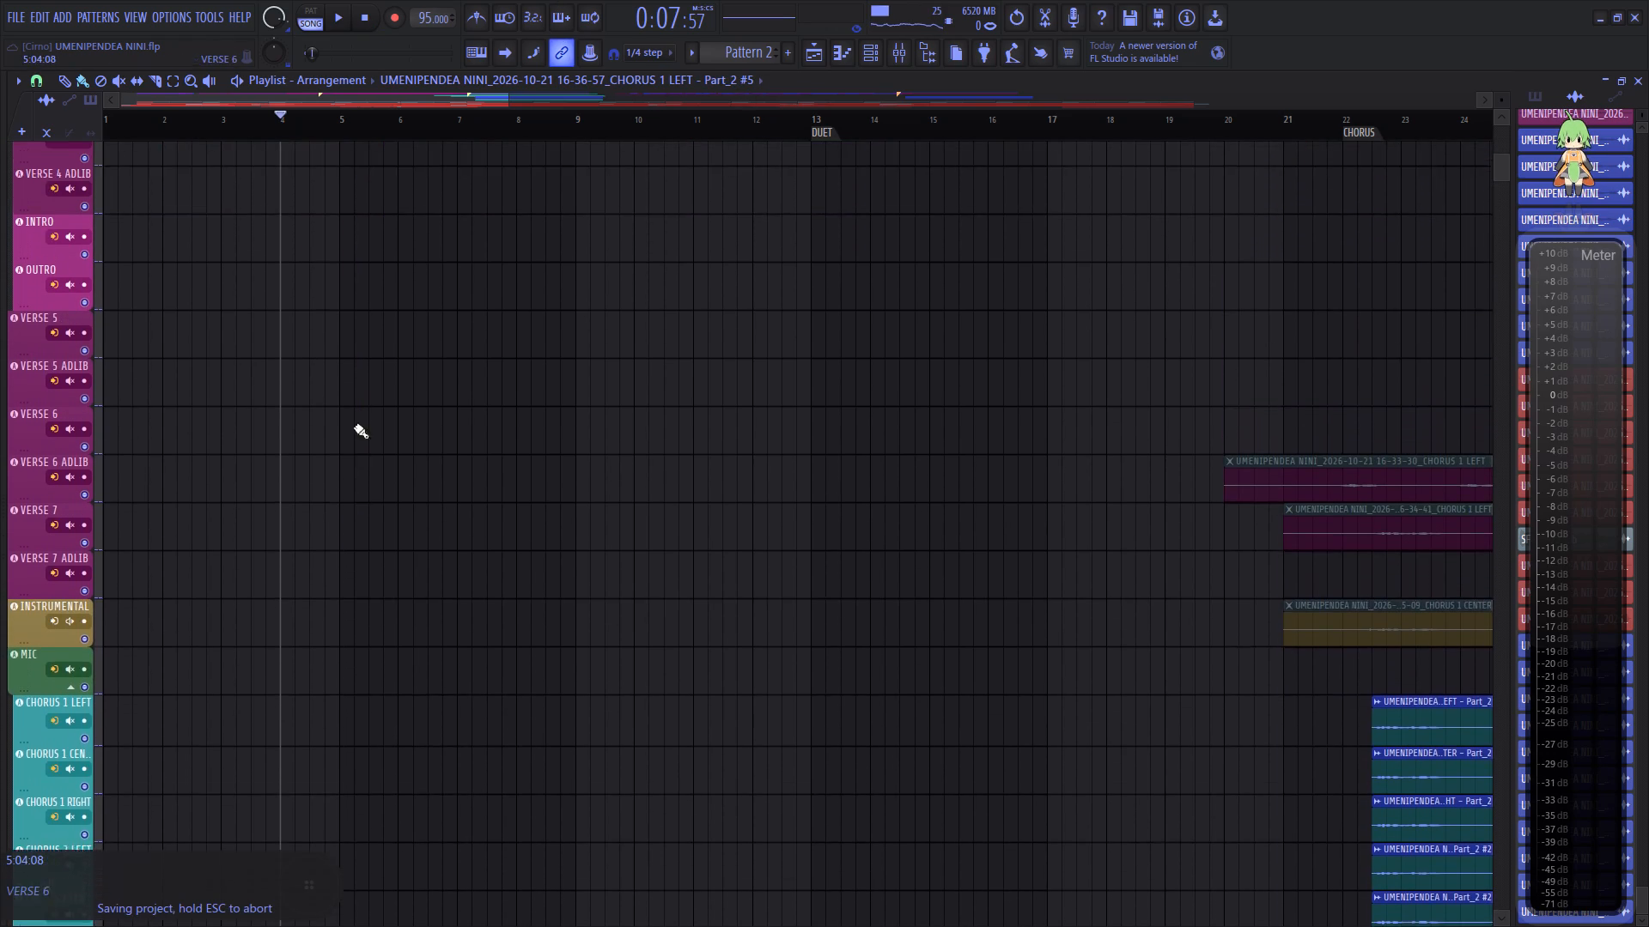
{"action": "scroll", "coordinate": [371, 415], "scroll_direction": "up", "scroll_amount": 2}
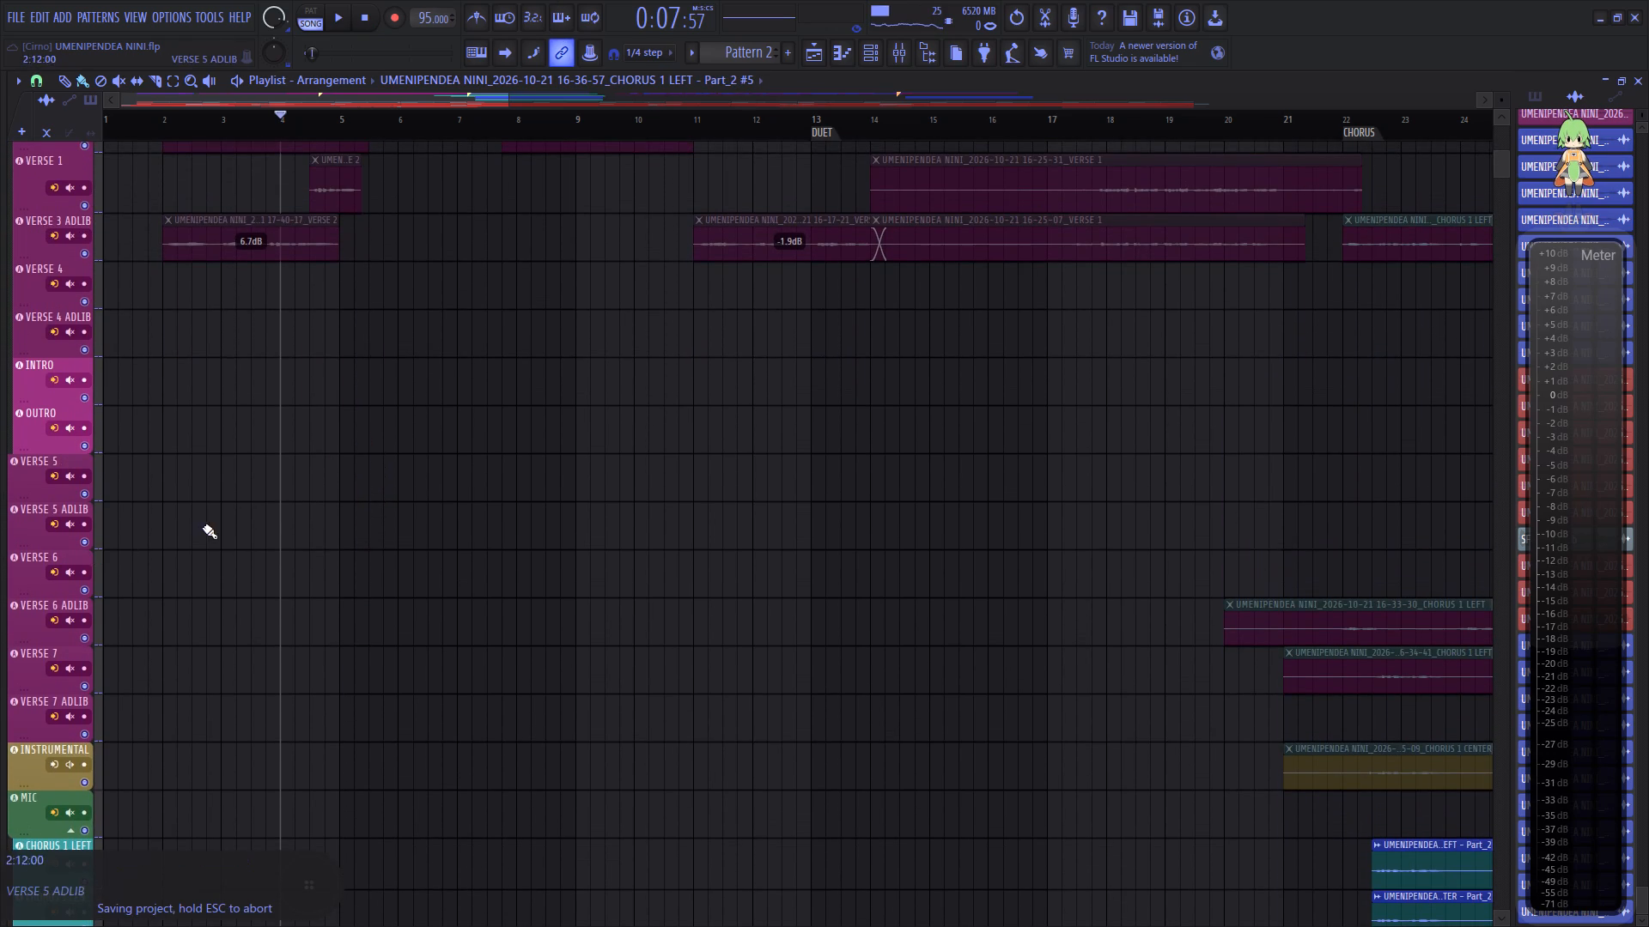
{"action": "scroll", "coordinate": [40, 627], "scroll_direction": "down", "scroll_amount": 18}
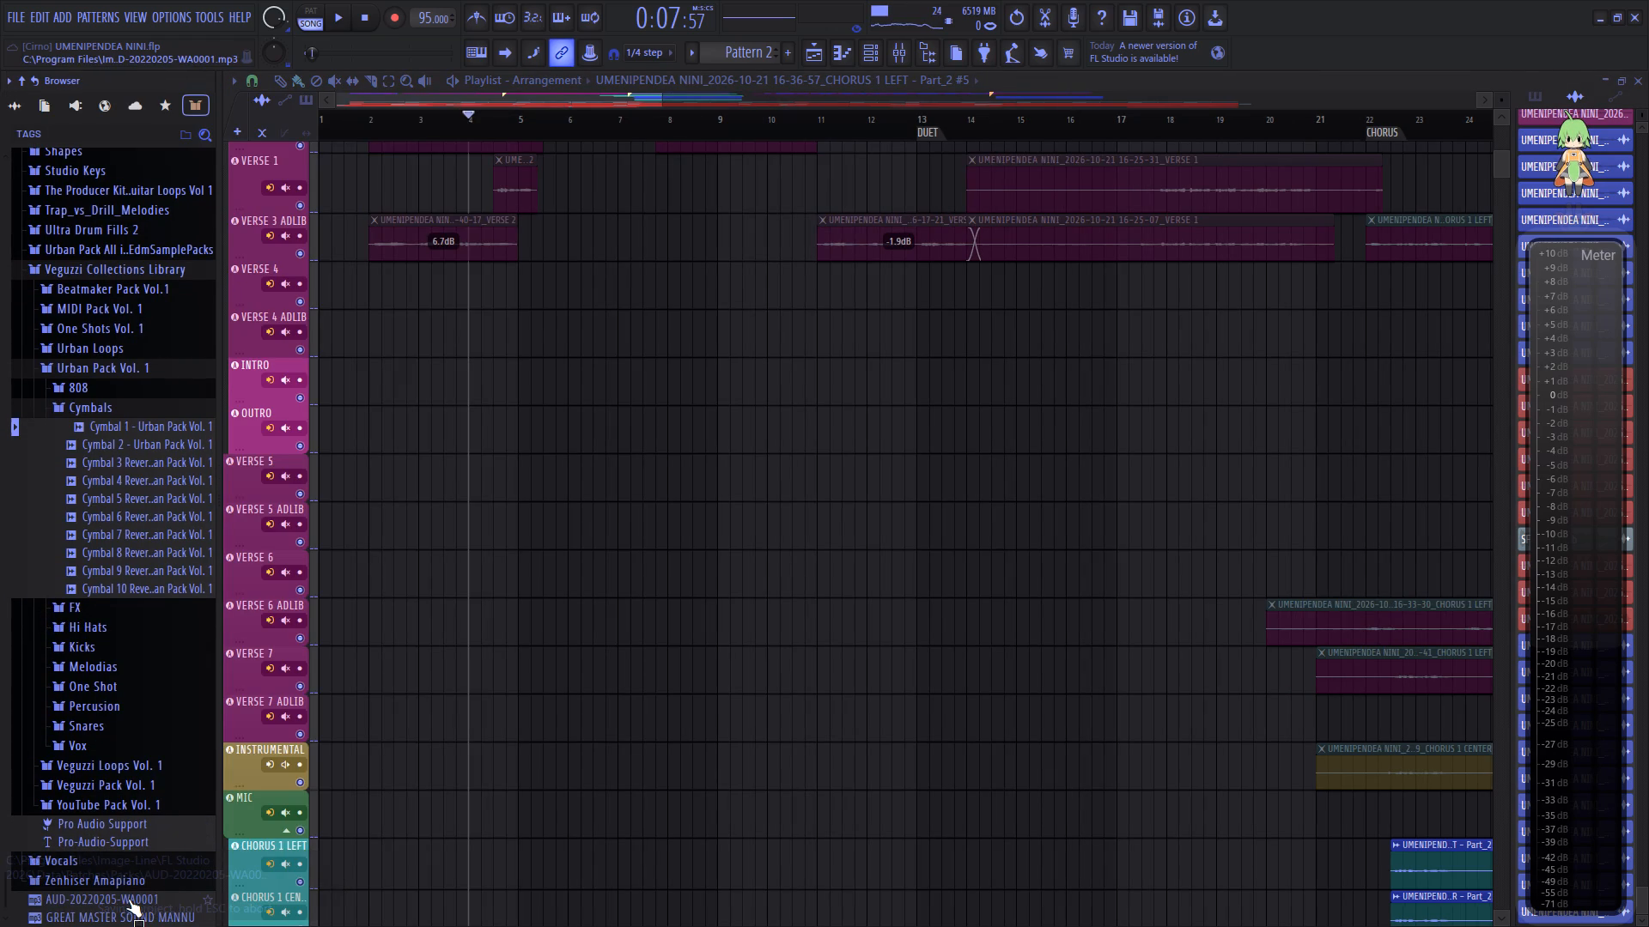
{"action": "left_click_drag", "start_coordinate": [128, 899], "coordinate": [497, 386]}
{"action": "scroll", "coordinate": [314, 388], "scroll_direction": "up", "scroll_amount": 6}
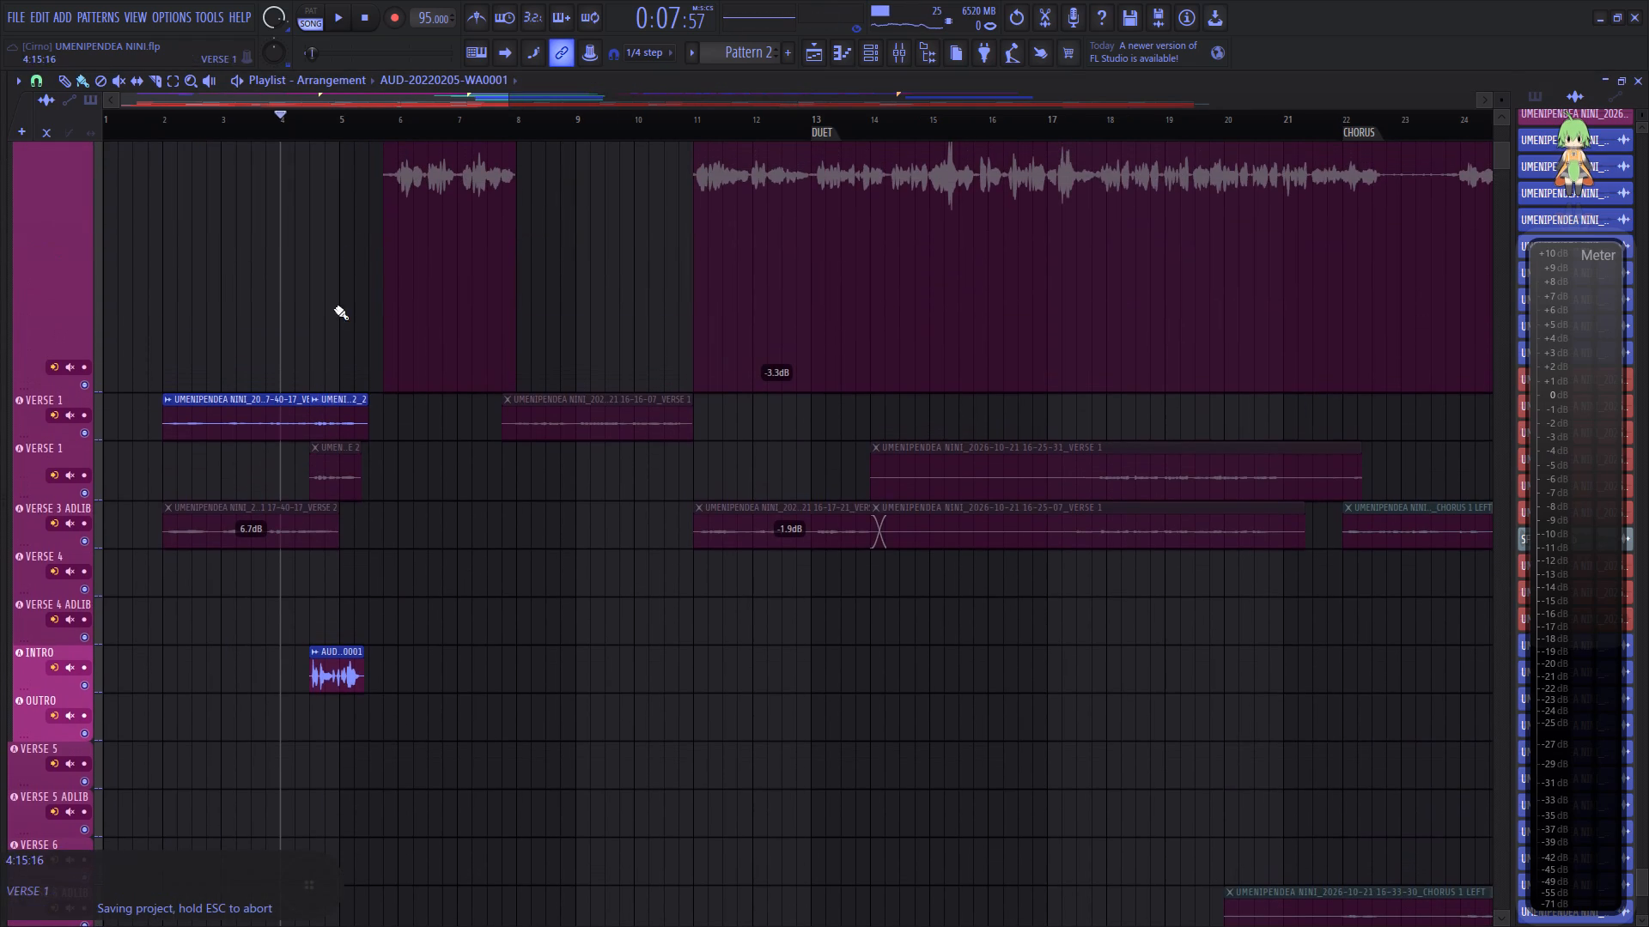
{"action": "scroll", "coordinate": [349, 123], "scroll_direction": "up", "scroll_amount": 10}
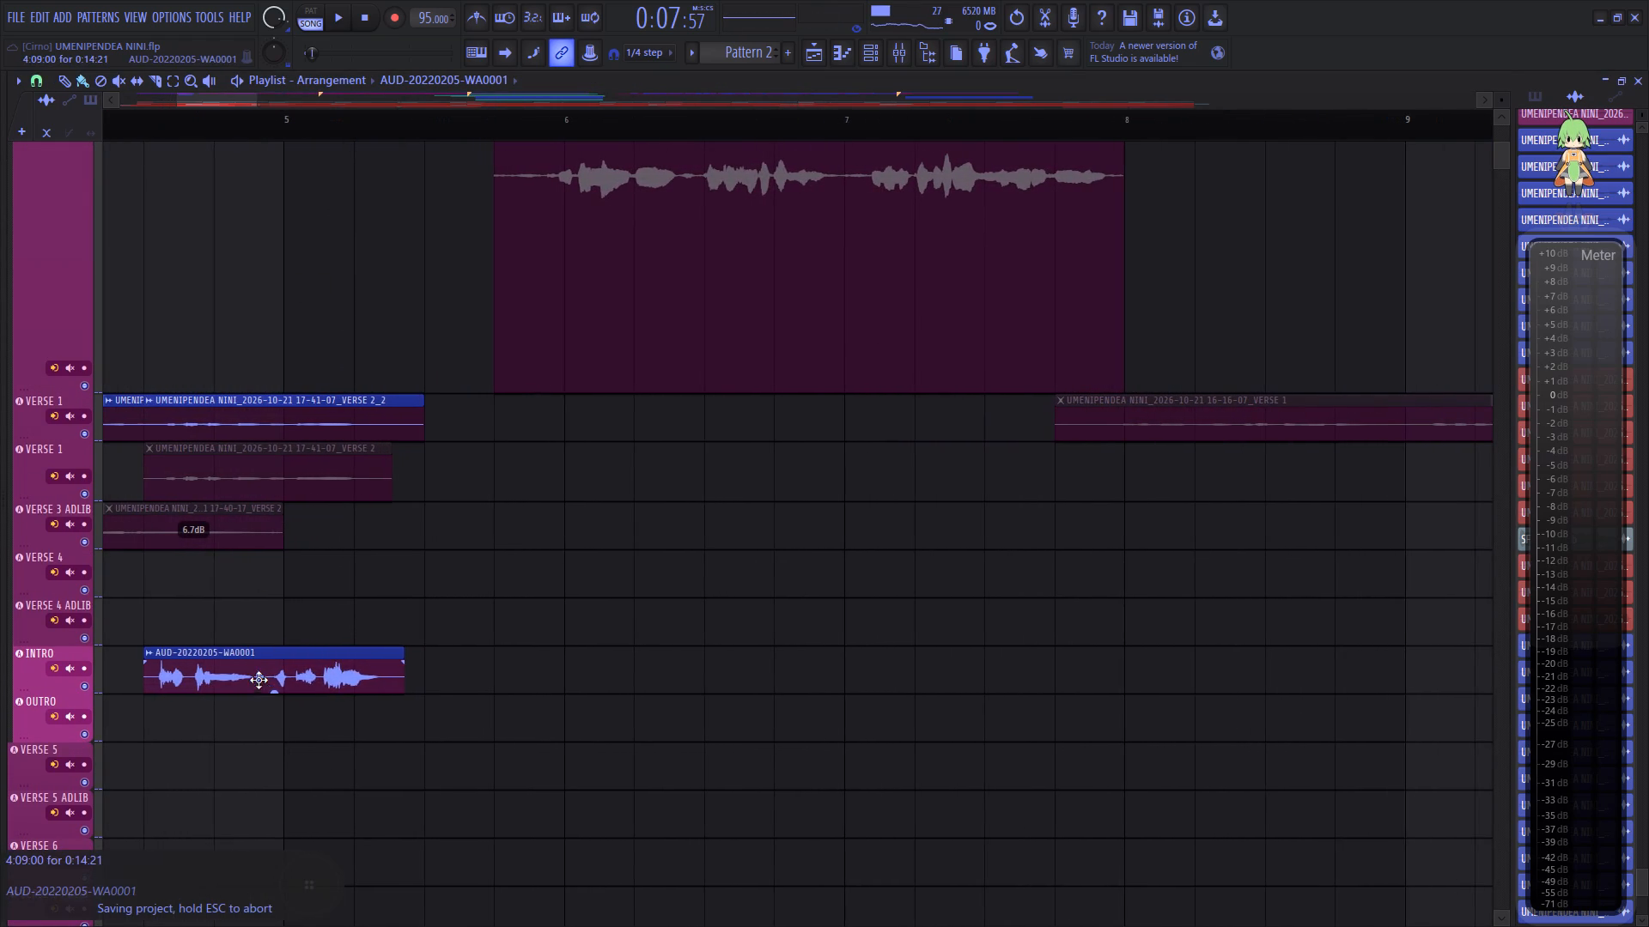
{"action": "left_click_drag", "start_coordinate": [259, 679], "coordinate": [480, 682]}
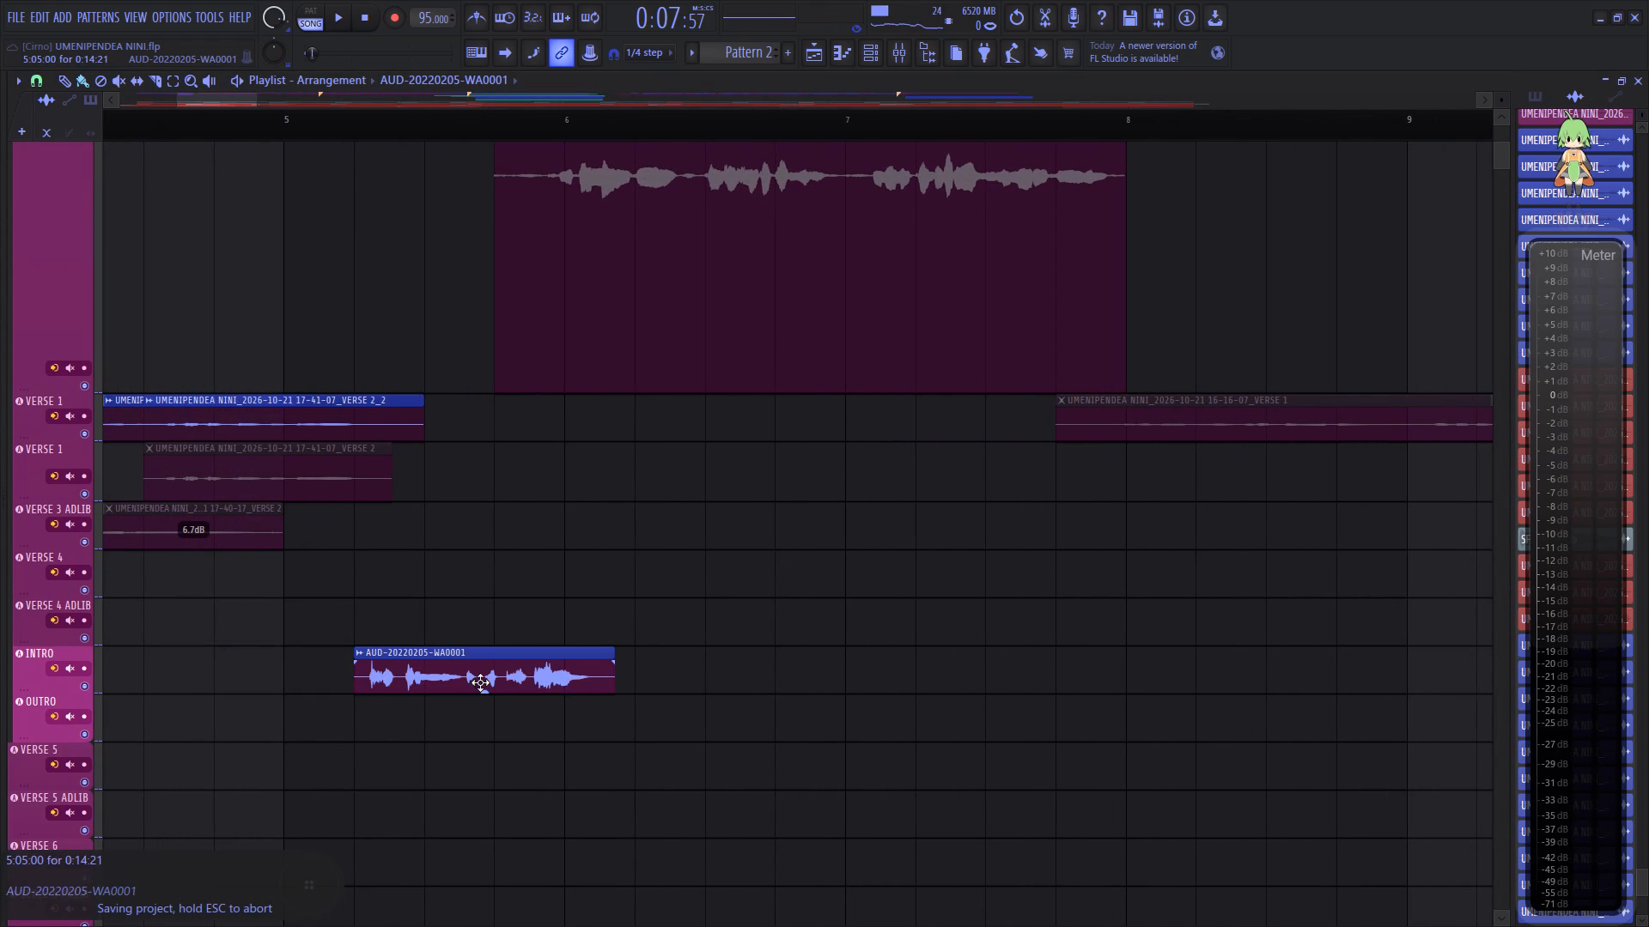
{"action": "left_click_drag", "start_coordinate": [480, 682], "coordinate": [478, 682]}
Change the playlist snap to a finer setting and trim the end of the VERSE 2_2 clip on VERSE 1 back to about 5:05.
{"action": "left_click", "coordinate": [86, 79]}
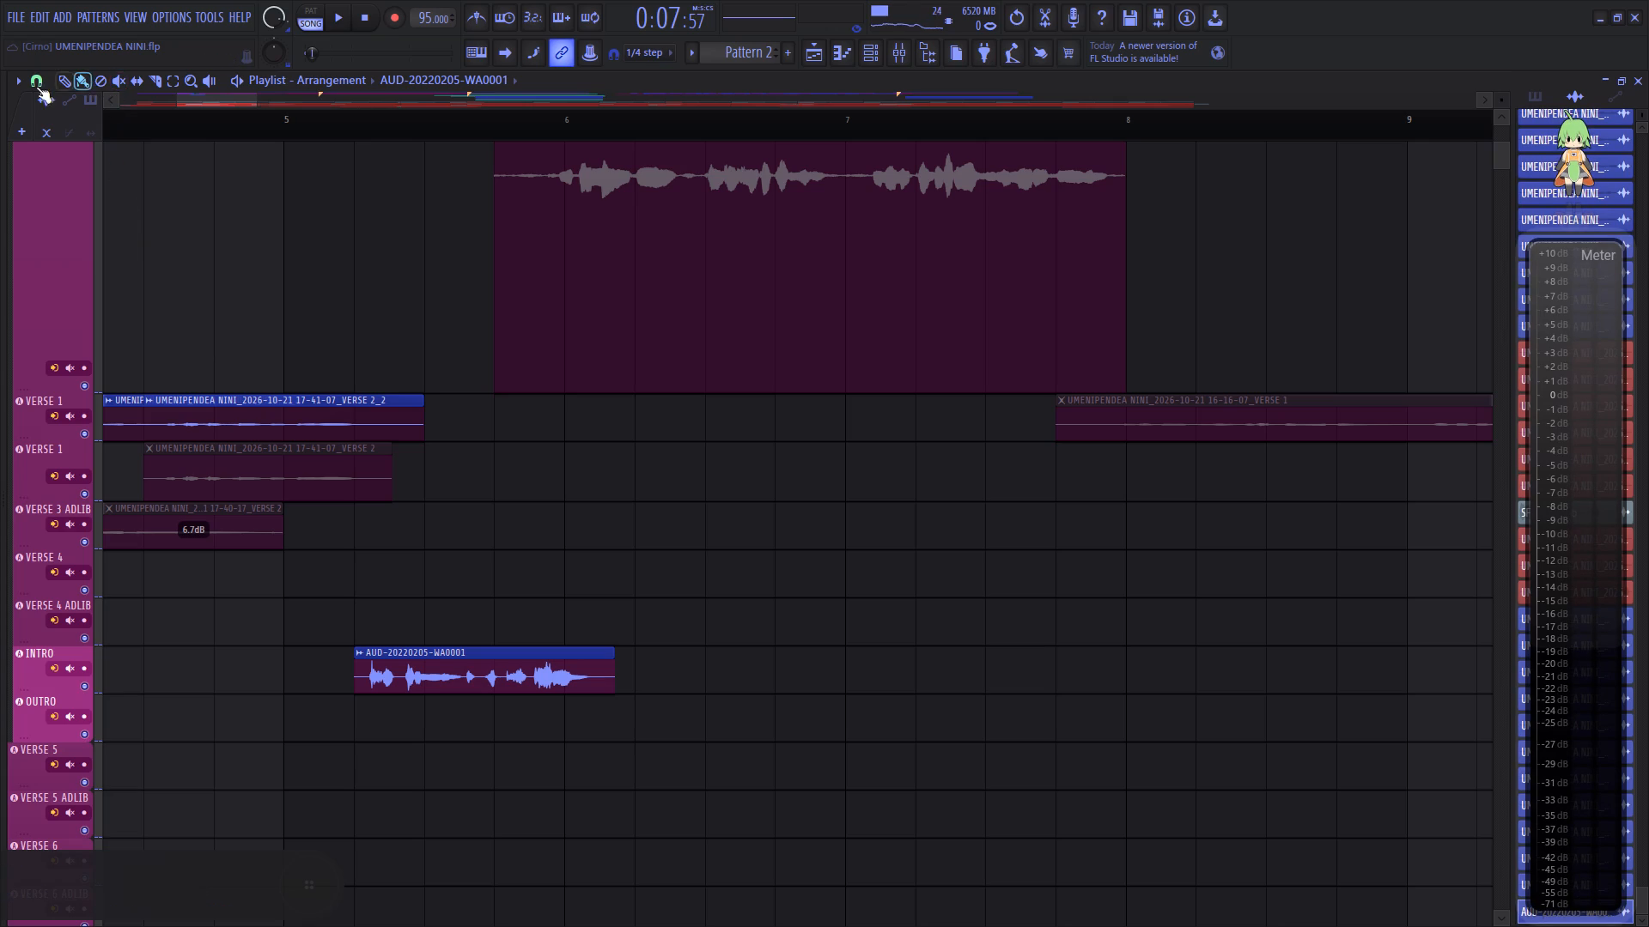
{"action": "left_click", "coordinate": [31, 78]}
{"action": "left_click", "coordinate": [64, 165]}
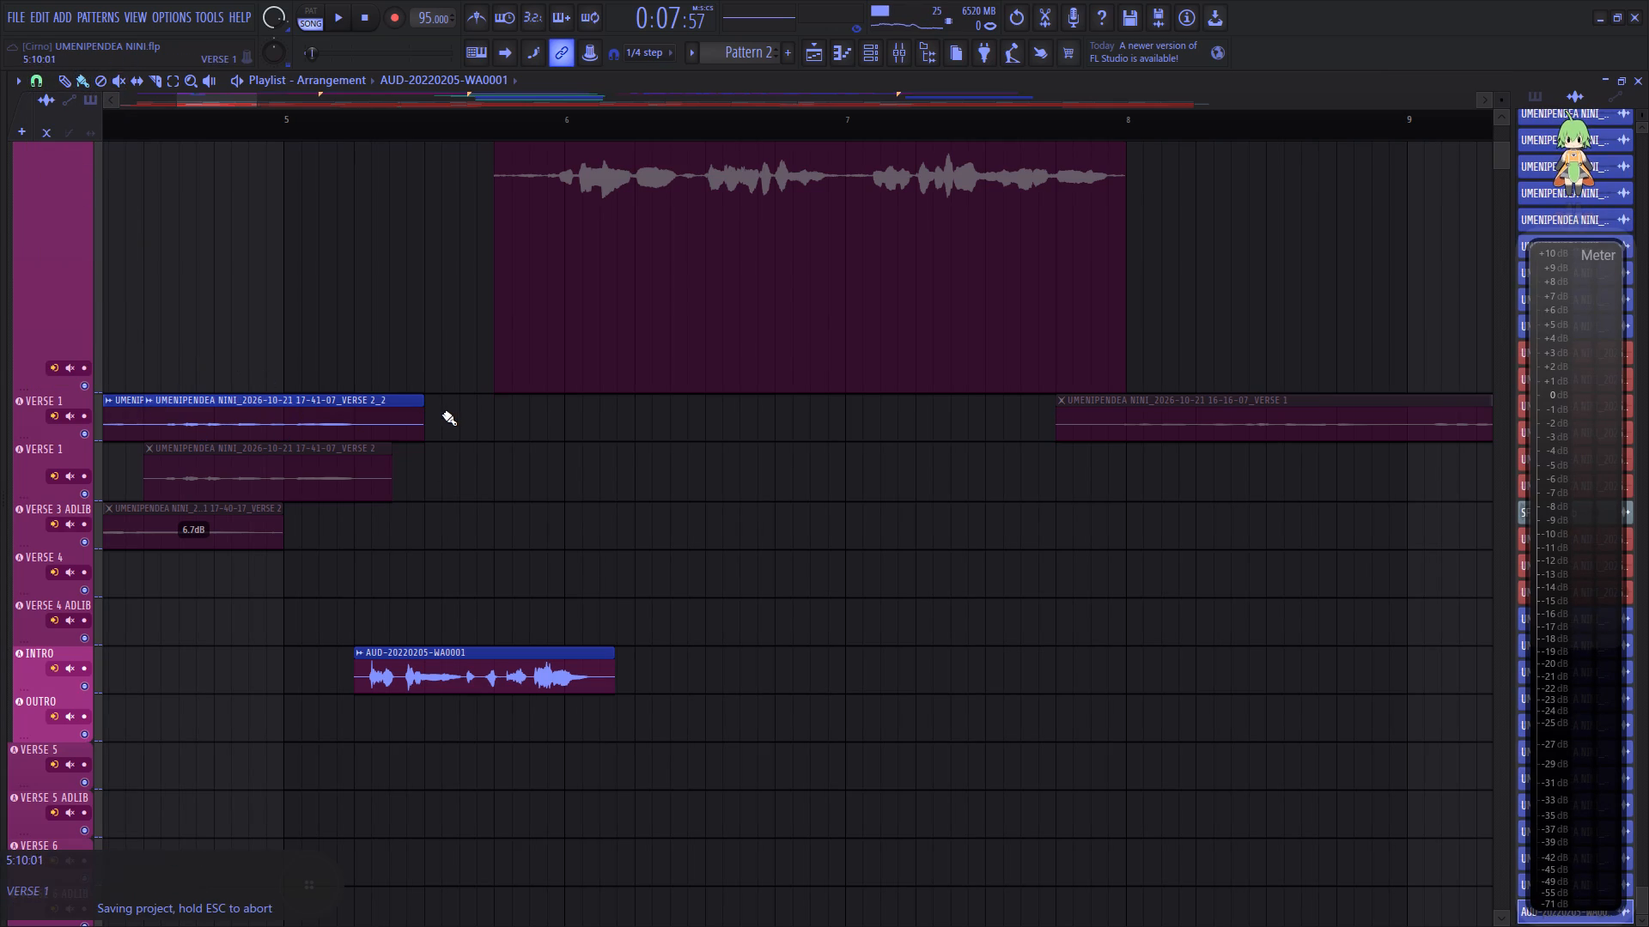
{"action": "scroll", "coordinate": [368, 126], "scroll_direction": "up", "scroll_amount": 4}
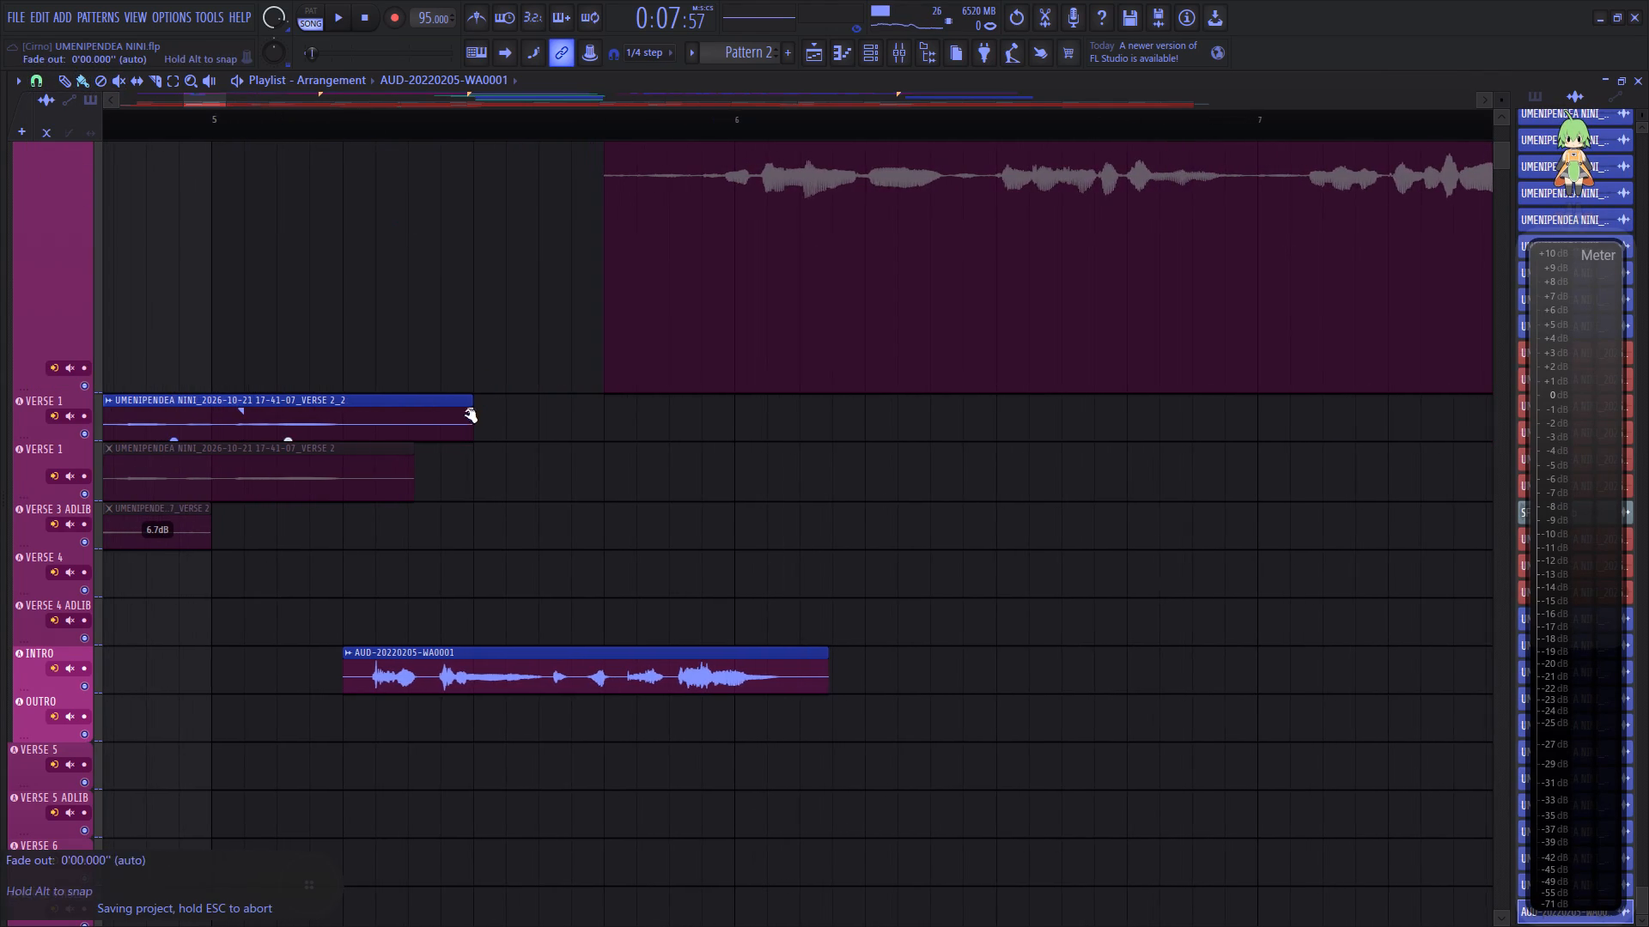
{"action": "left_click_drag", "start_coordinate": [472, 427], "coordinate": [364, 444]}
Set the playhead at bar 4 and play the passage leading into the AUD-20220205-WA0001 clip.
{"action": "scroll", "coordinate": [414, 126], "scroll_direction": "down", "scroll_amount": 5}
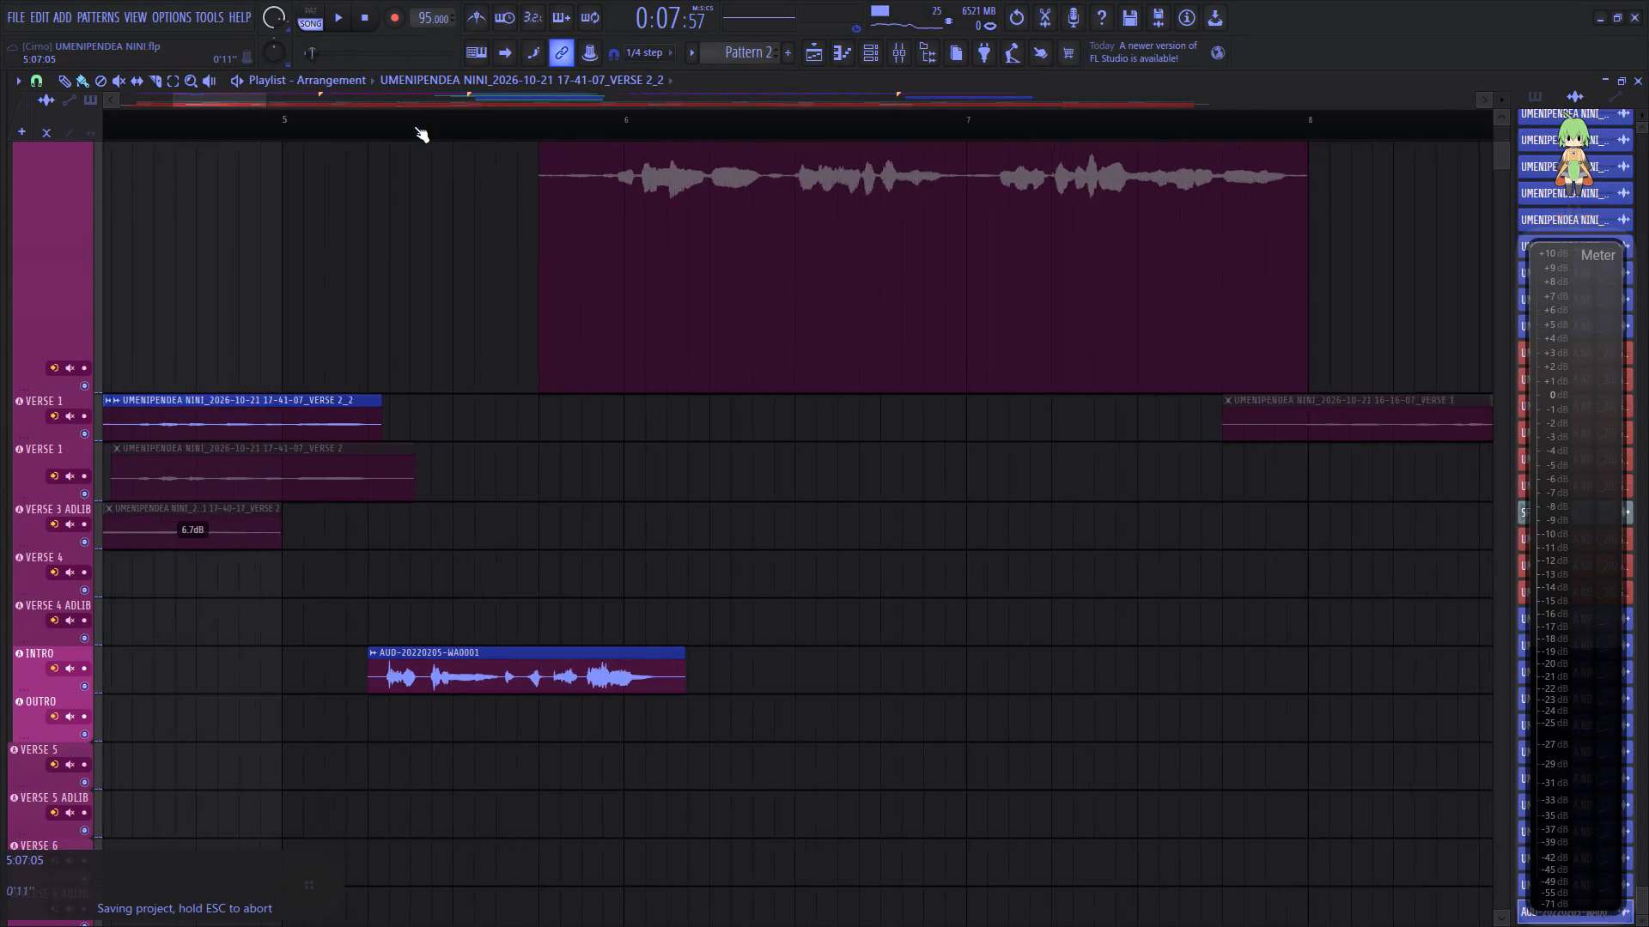
{"action": "scroll", "coordinate": [414, 126], "scroll_direction": "down", "scroll_amount": 5}
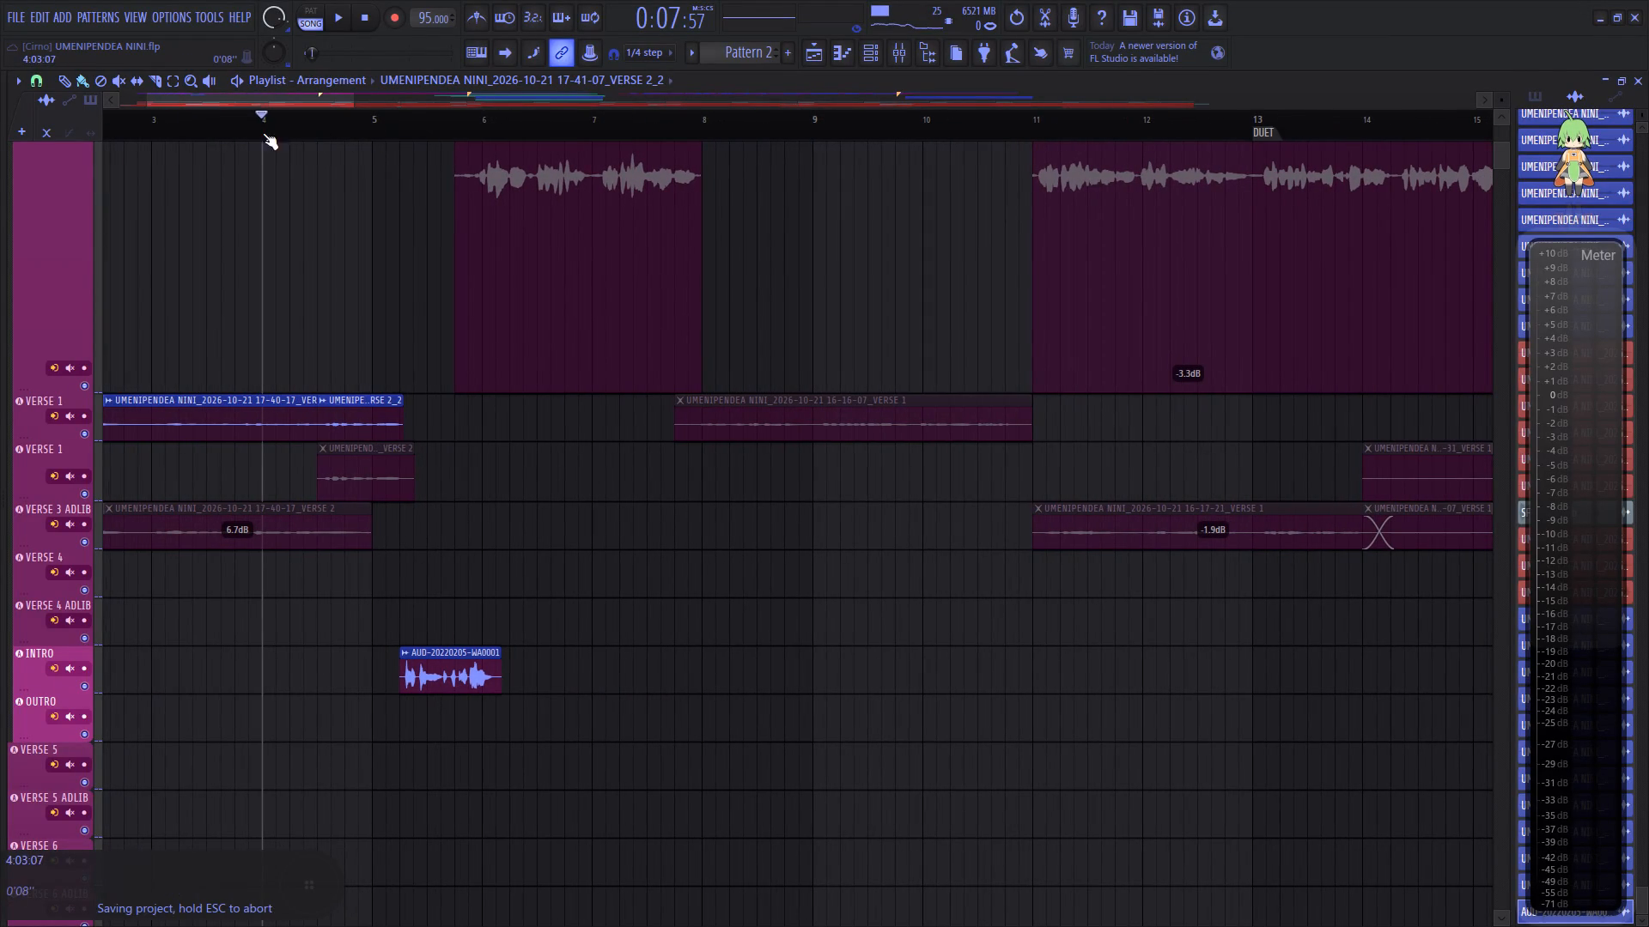
{"action": "left_click", "coordinate": [161, 126]}
{"action": "scroll", "coordinate": [272, 21], "scroll_direction": "down", "scroll_amount": 9}
{"action": "scroll", "coordinate": [272, 21], "scroll_direction": "up", "scroll_amount": 1}
{"action": "scroll", "coordinate": [272, 21], "scroll_direction": "down", "scroll_amount": 5}
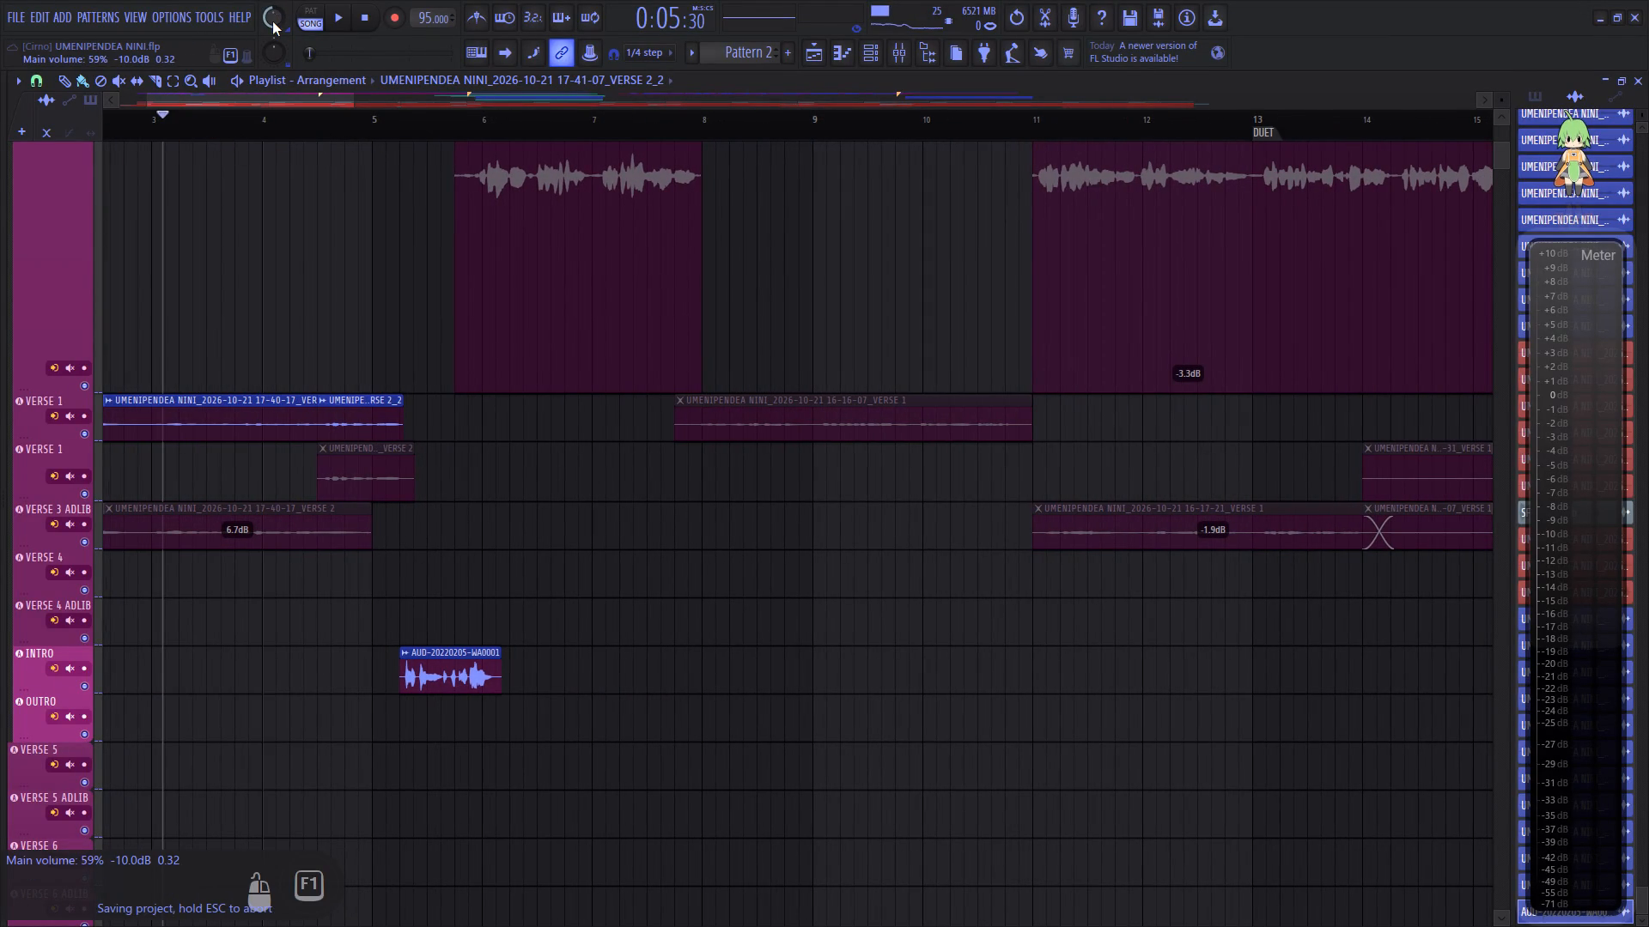
{"action": "left_click", "coordinate": [154, 122]}
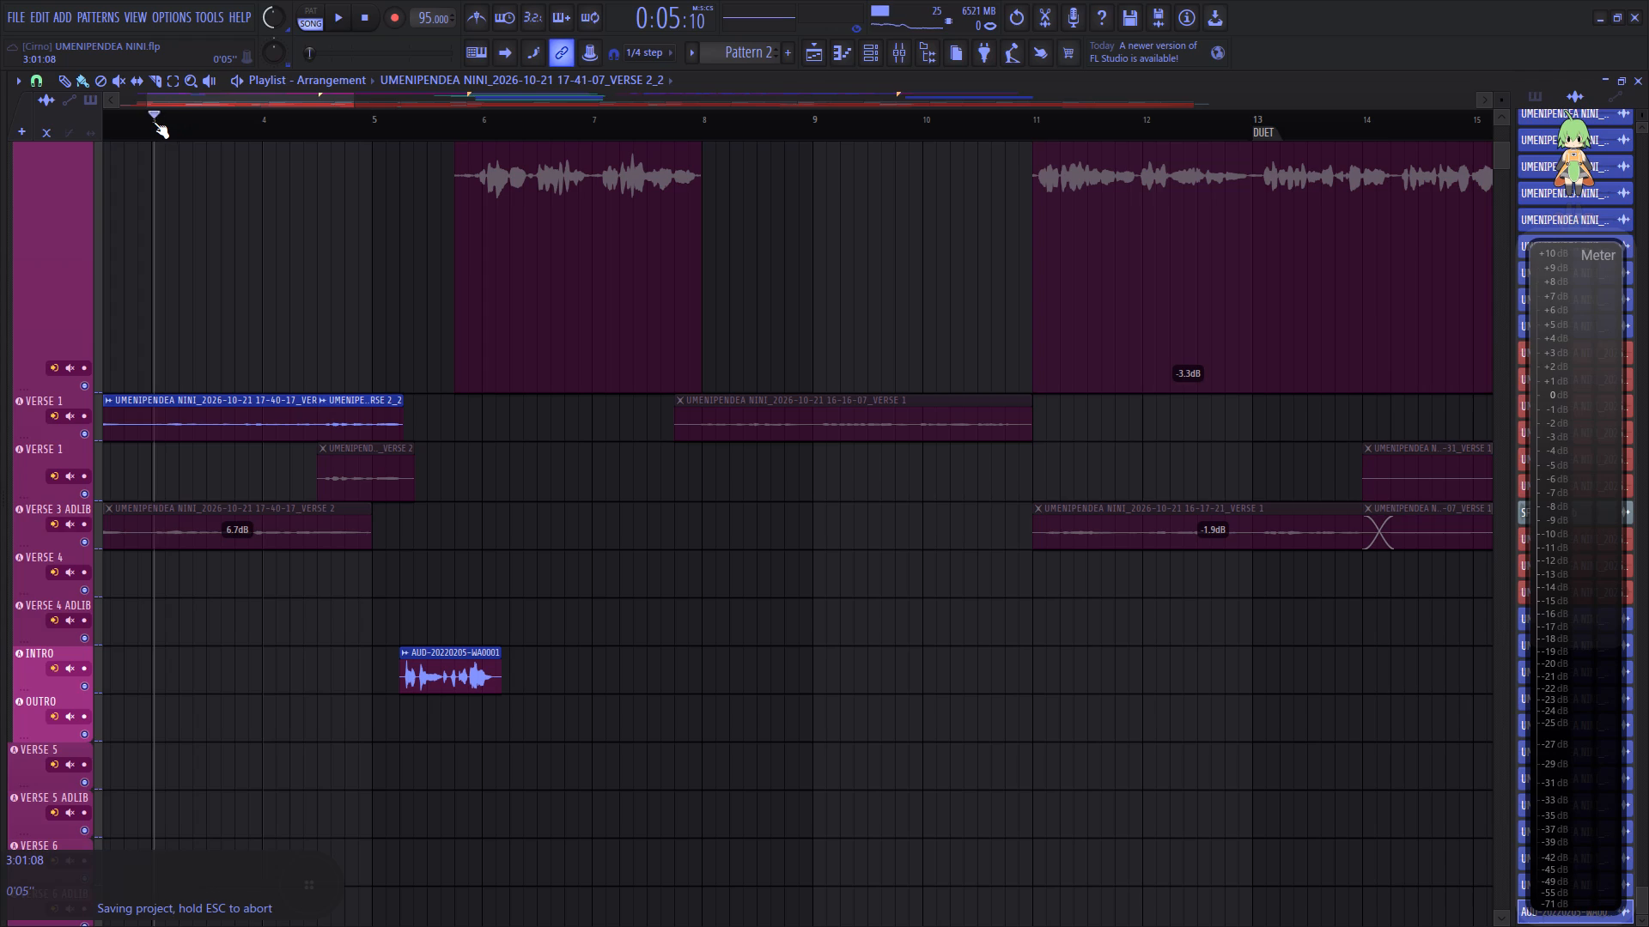
{"action": "left_click", "coordinate": [152, 122]}
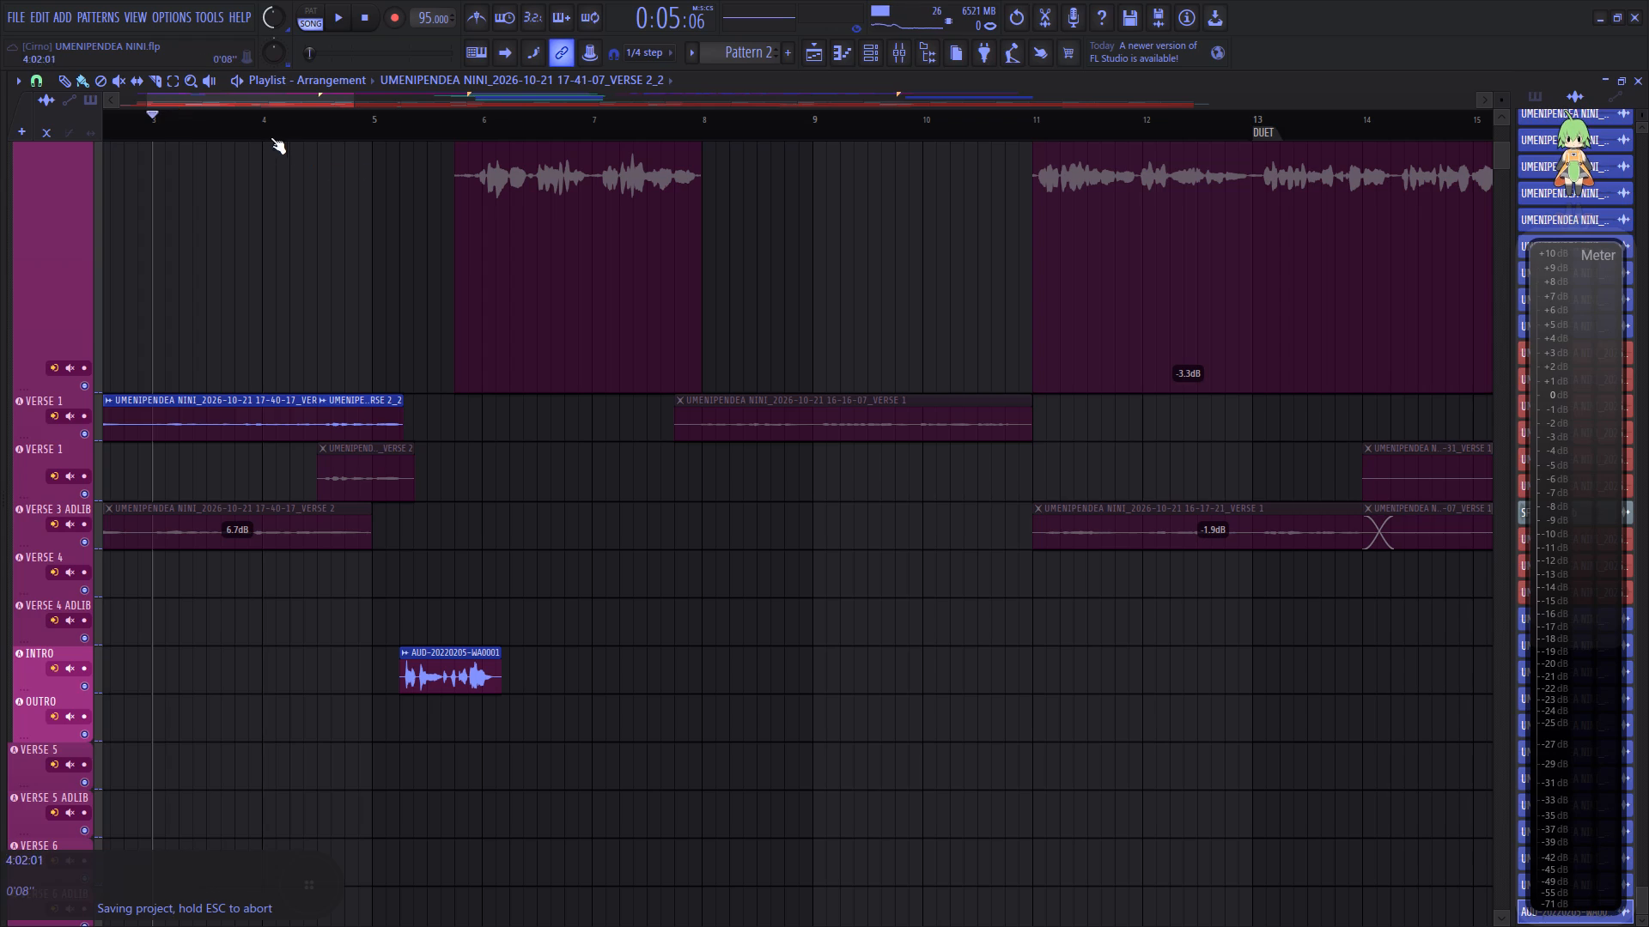
{"action": "left_click", "coordinate": [267, 112]}
{"action": "key", "text": "space"}
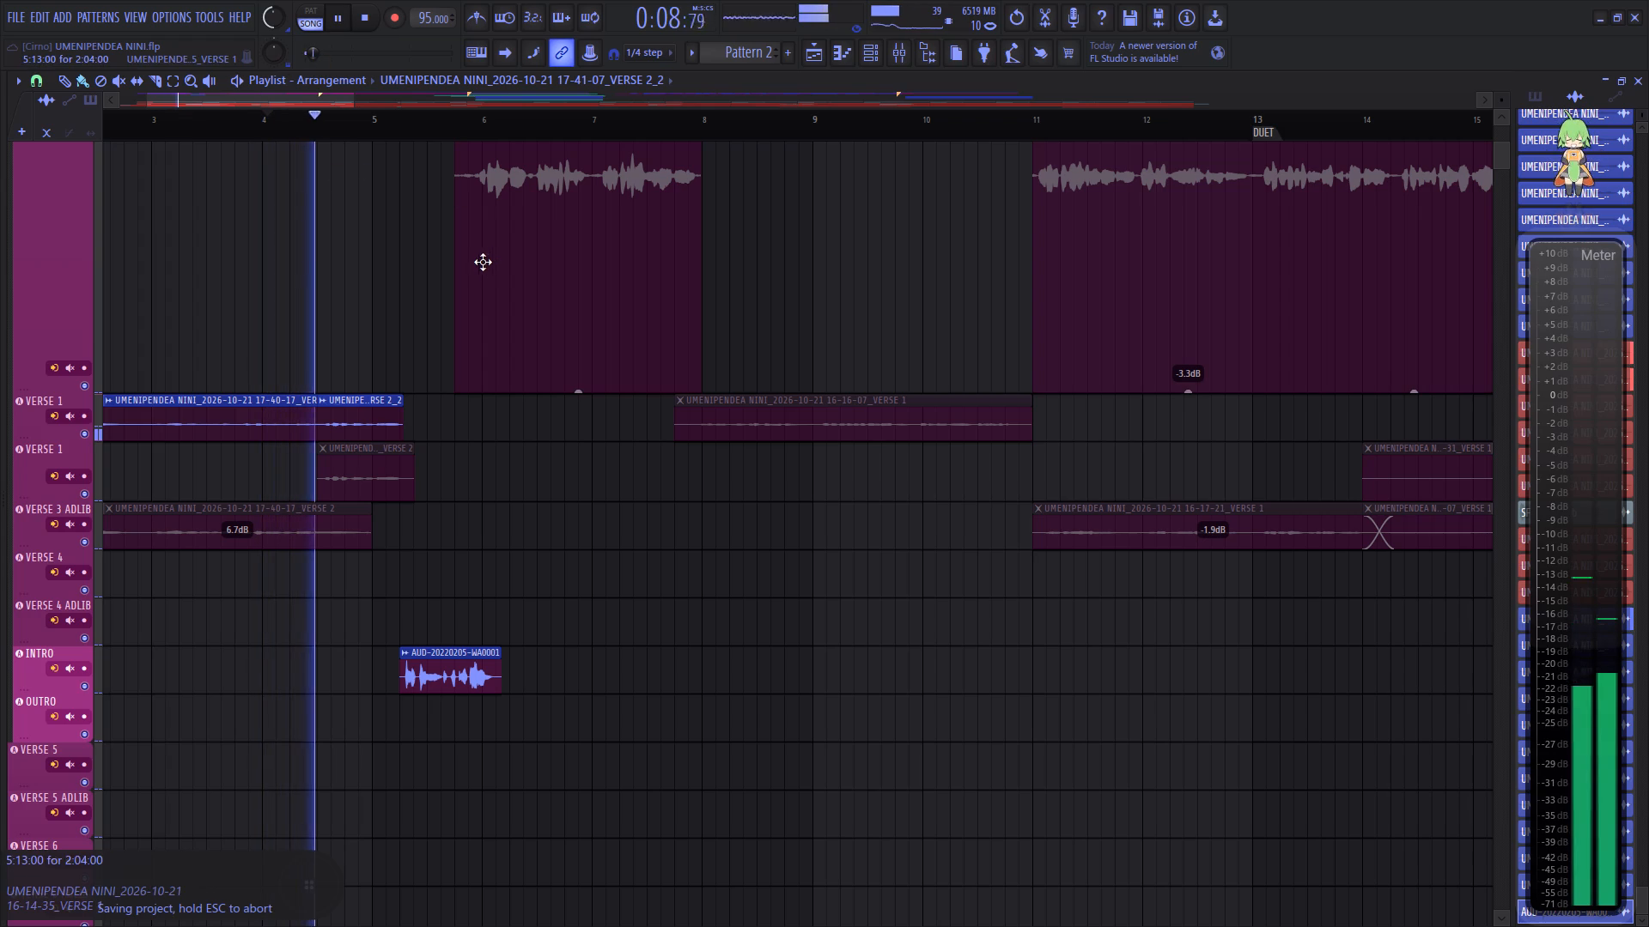
{"action": "key", "text": "space"}
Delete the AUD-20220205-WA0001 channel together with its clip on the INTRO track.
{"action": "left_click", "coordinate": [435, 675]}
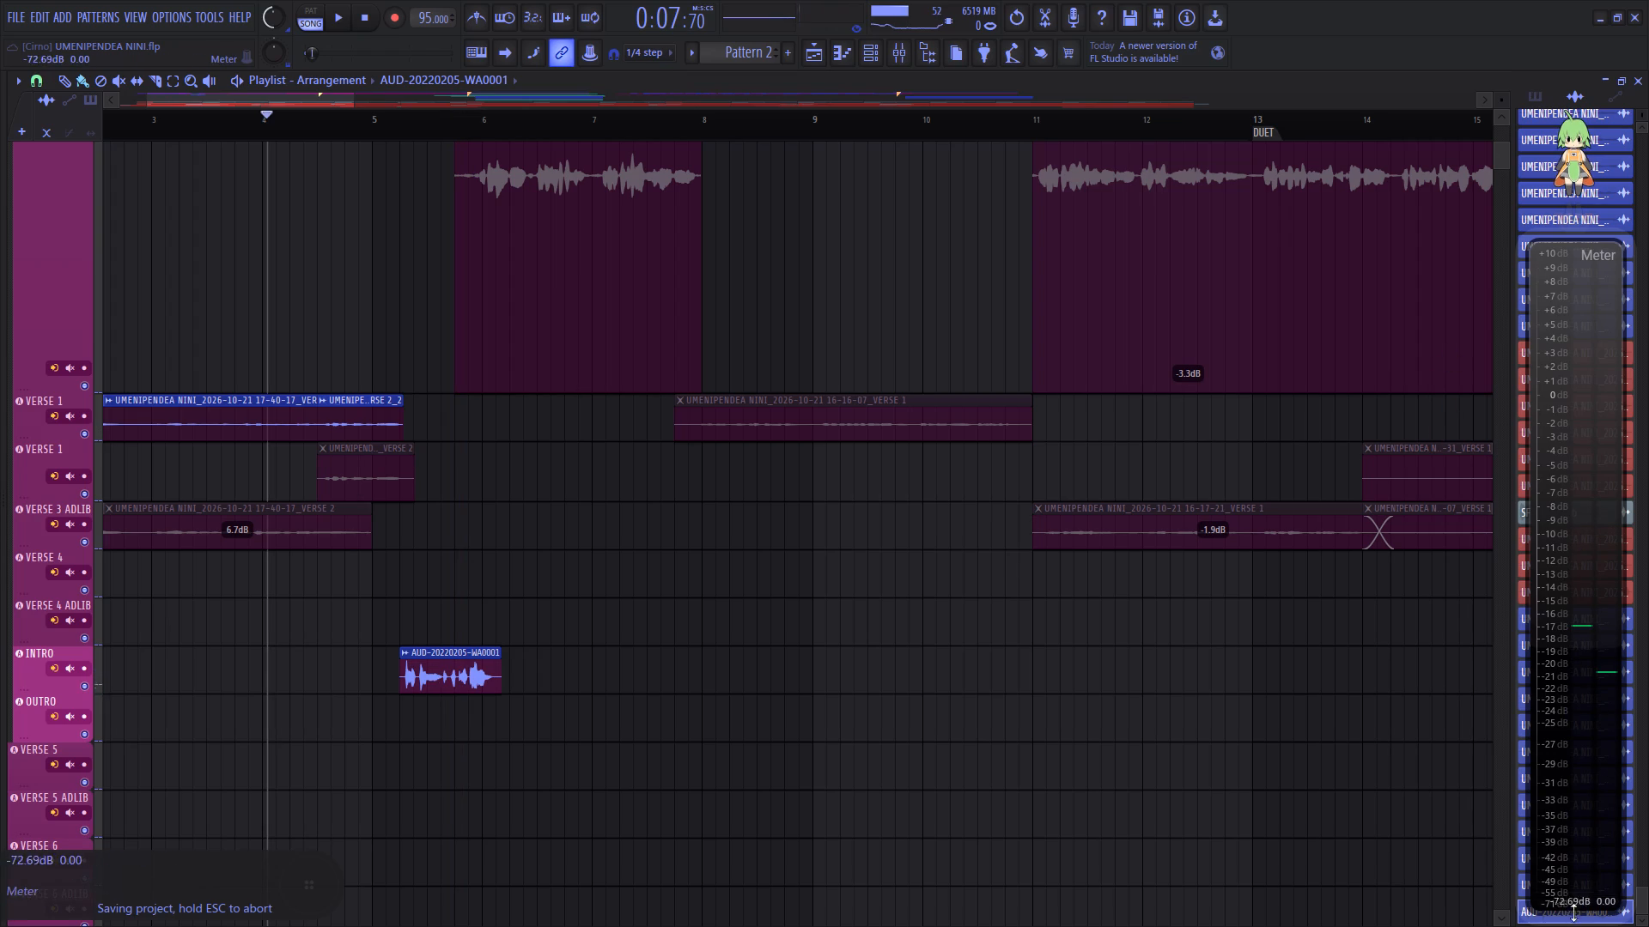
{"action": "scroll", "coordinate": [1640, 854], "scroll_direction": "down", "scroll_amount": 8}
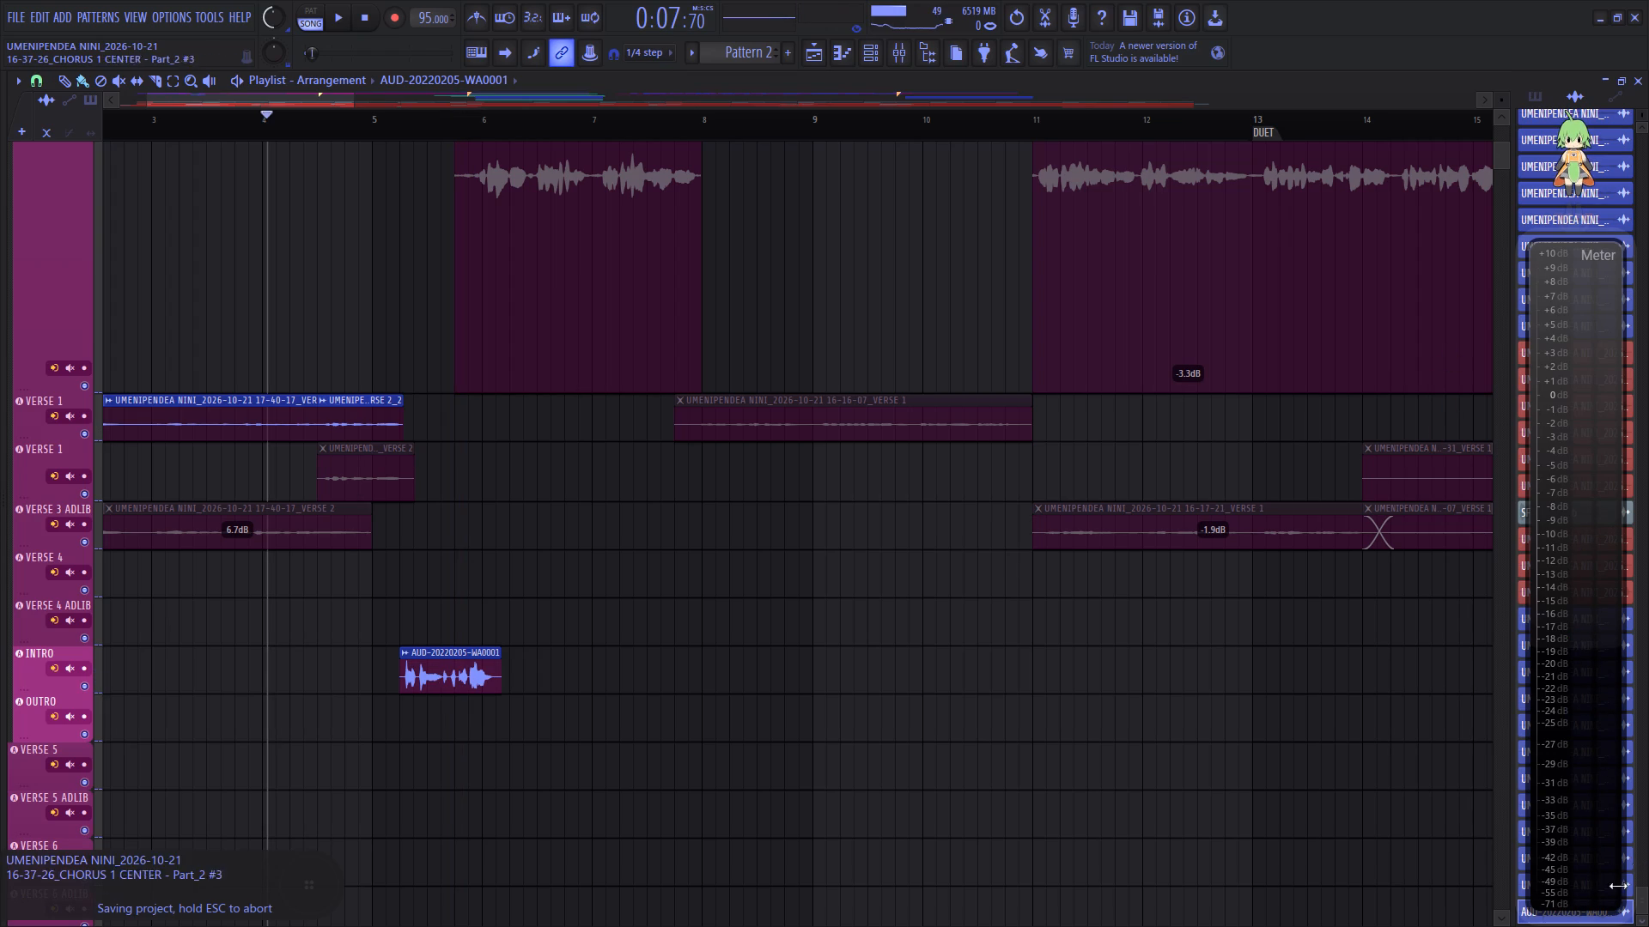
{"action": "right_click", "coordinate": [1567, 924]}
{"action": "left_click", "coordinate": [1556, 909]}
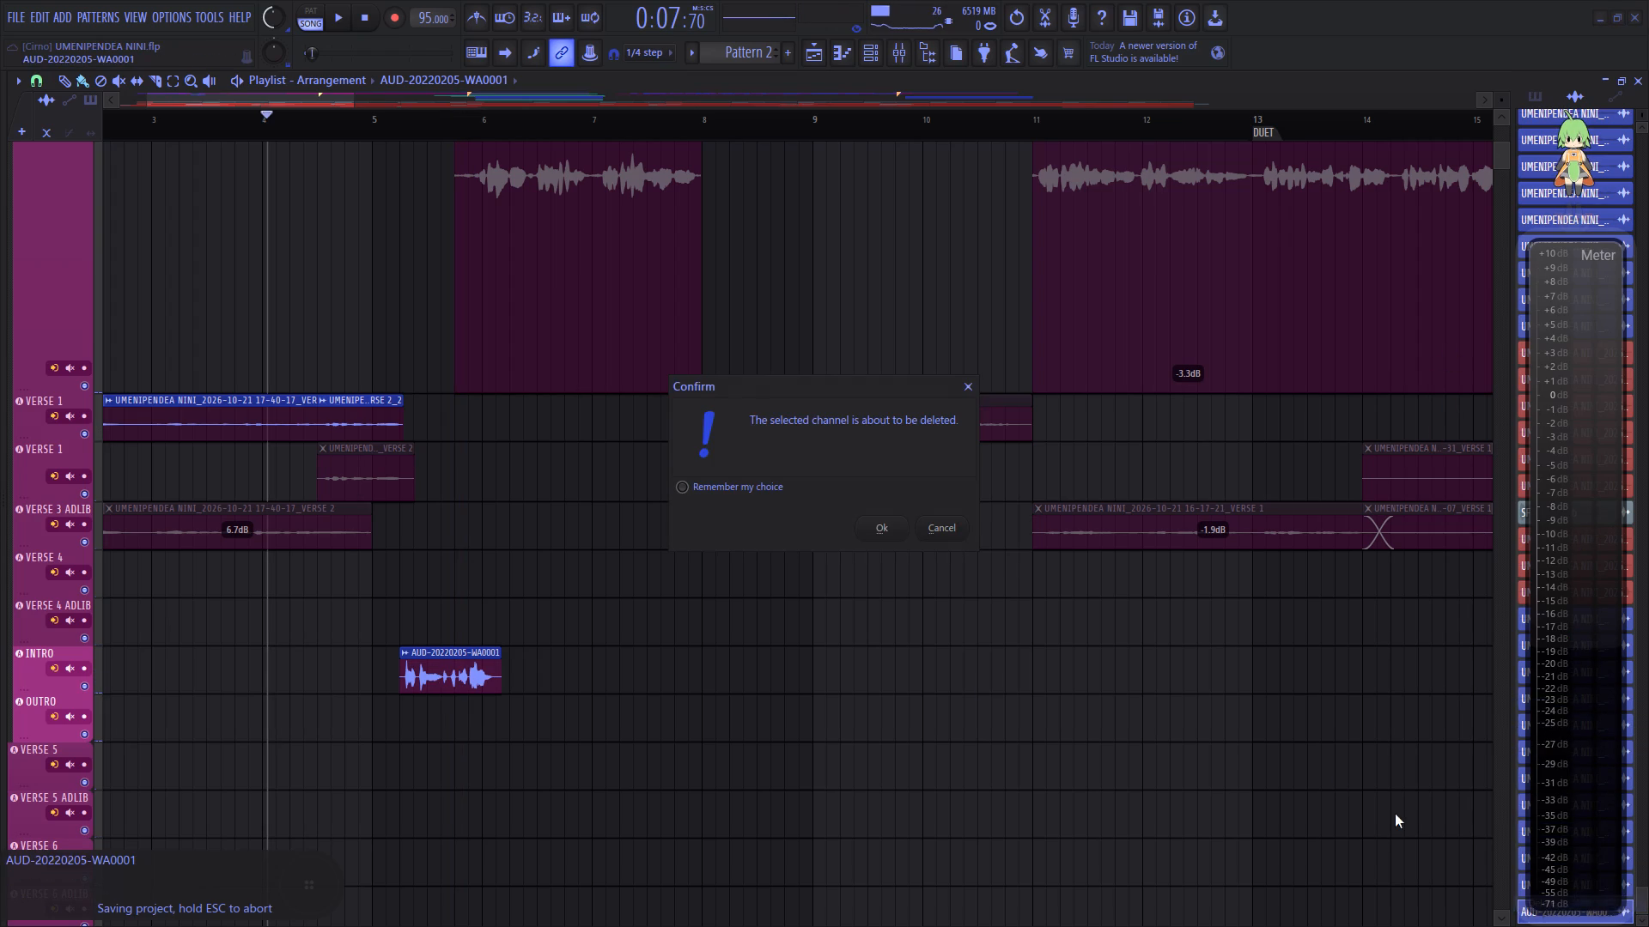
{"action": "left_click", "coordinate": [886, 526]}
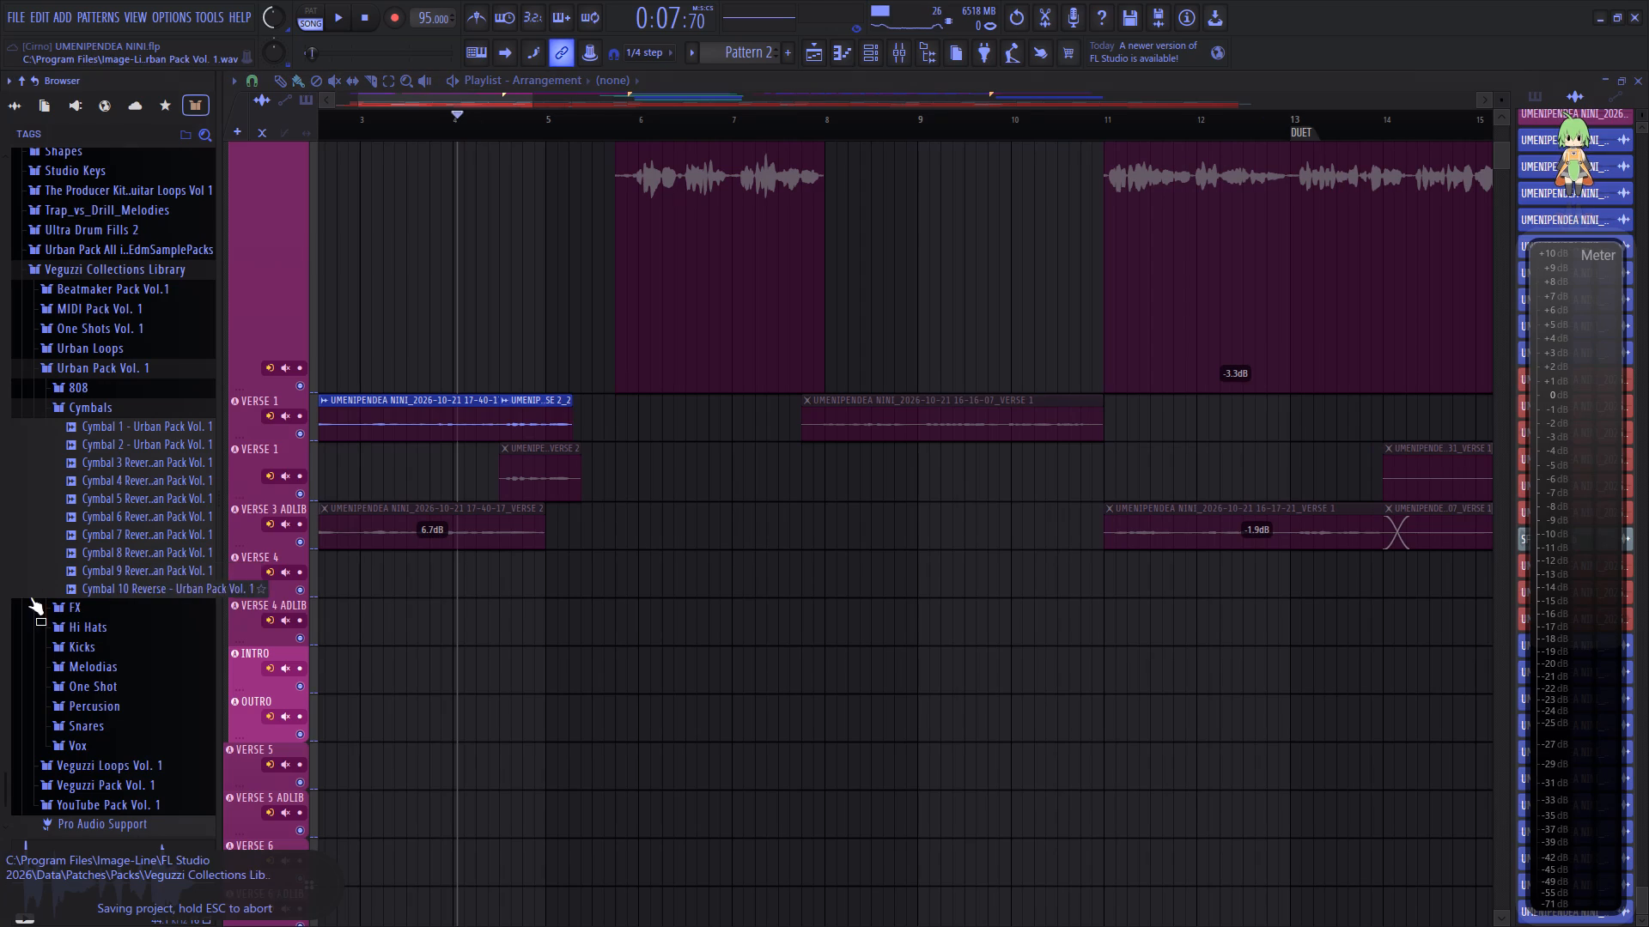
Place the GREAT MASTER SOUND MANNU sample from the browser on the INTRO track, starting shortly before bar 5.
{"action": "scroll", "coordinate": [116, 680], "scroll_direction": "down", "scroll_amount": 5}
{"action": "scroll", "coordinate": [142, 820], "scroll_direction": "down", "scroll_amount": 3}
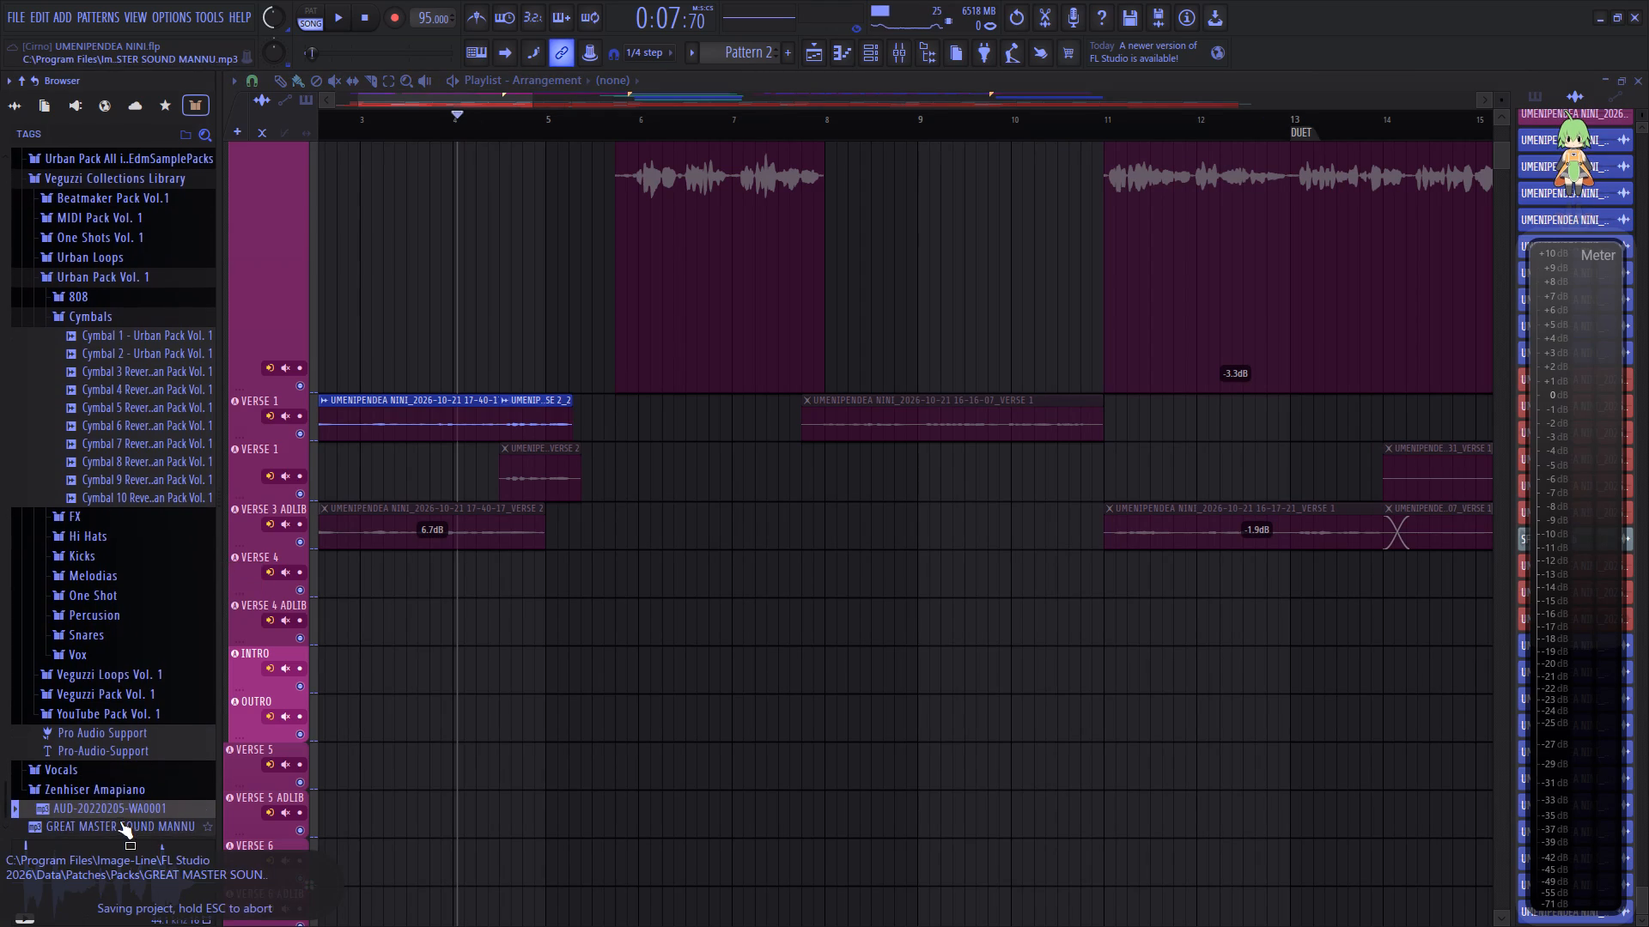
{"action": "left_click_drag", "start_coordinate": [119, 821], "coordinate": [537, 650]}
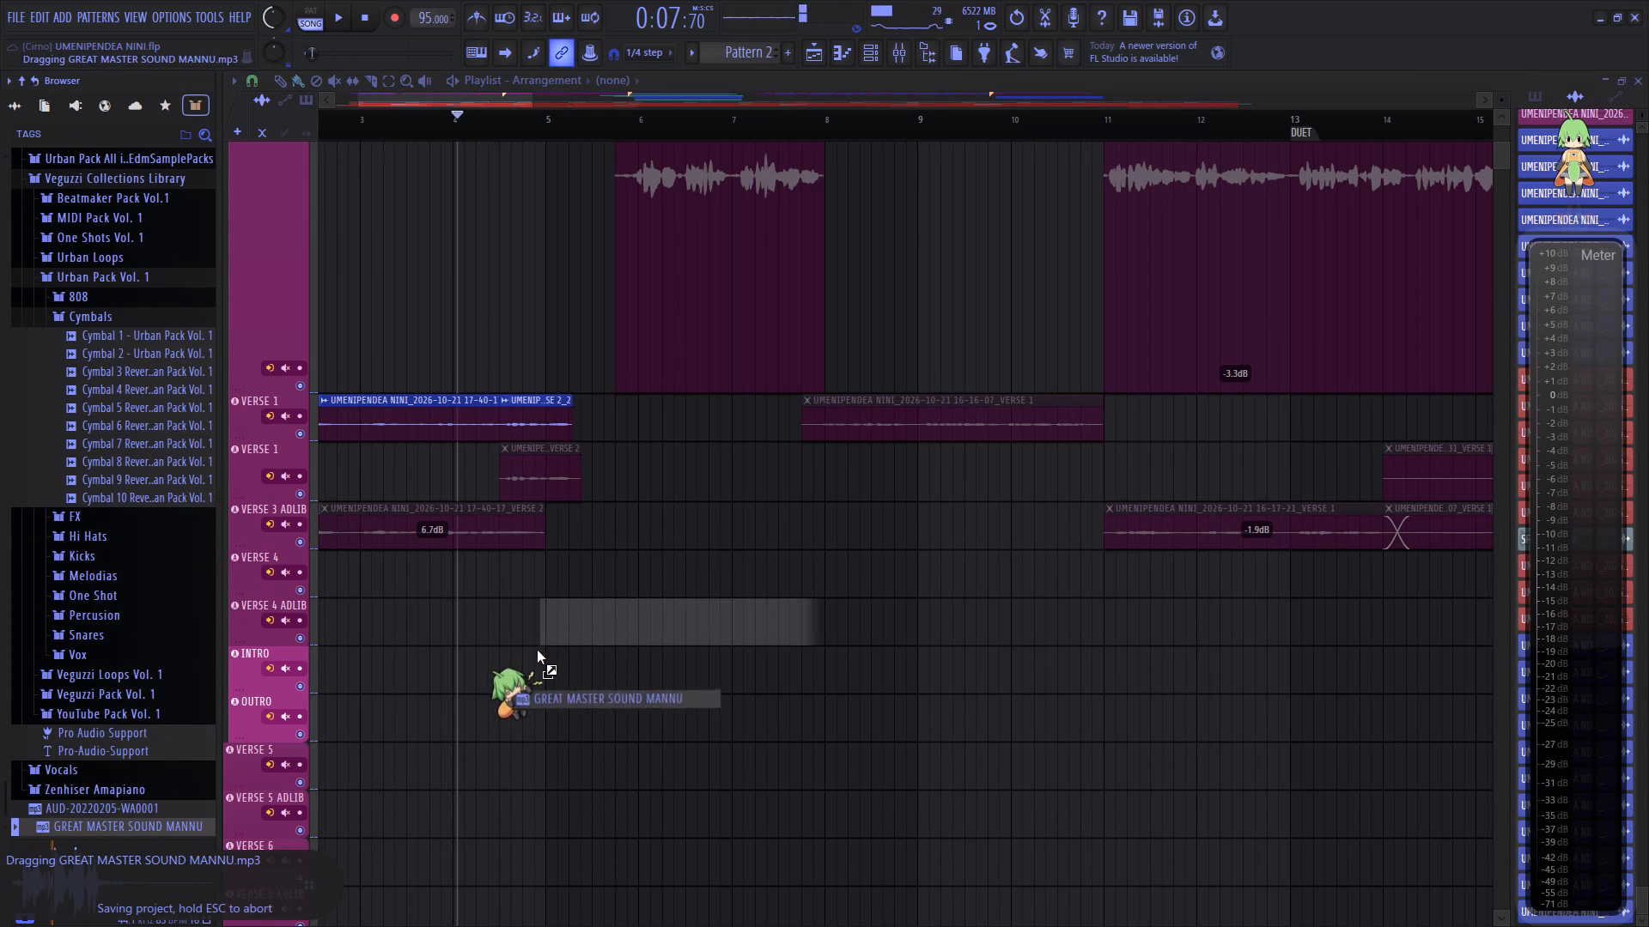
{"action": "left_click_drag", "start_coordinate": [537, 650], "coordinate": [520, 671]}
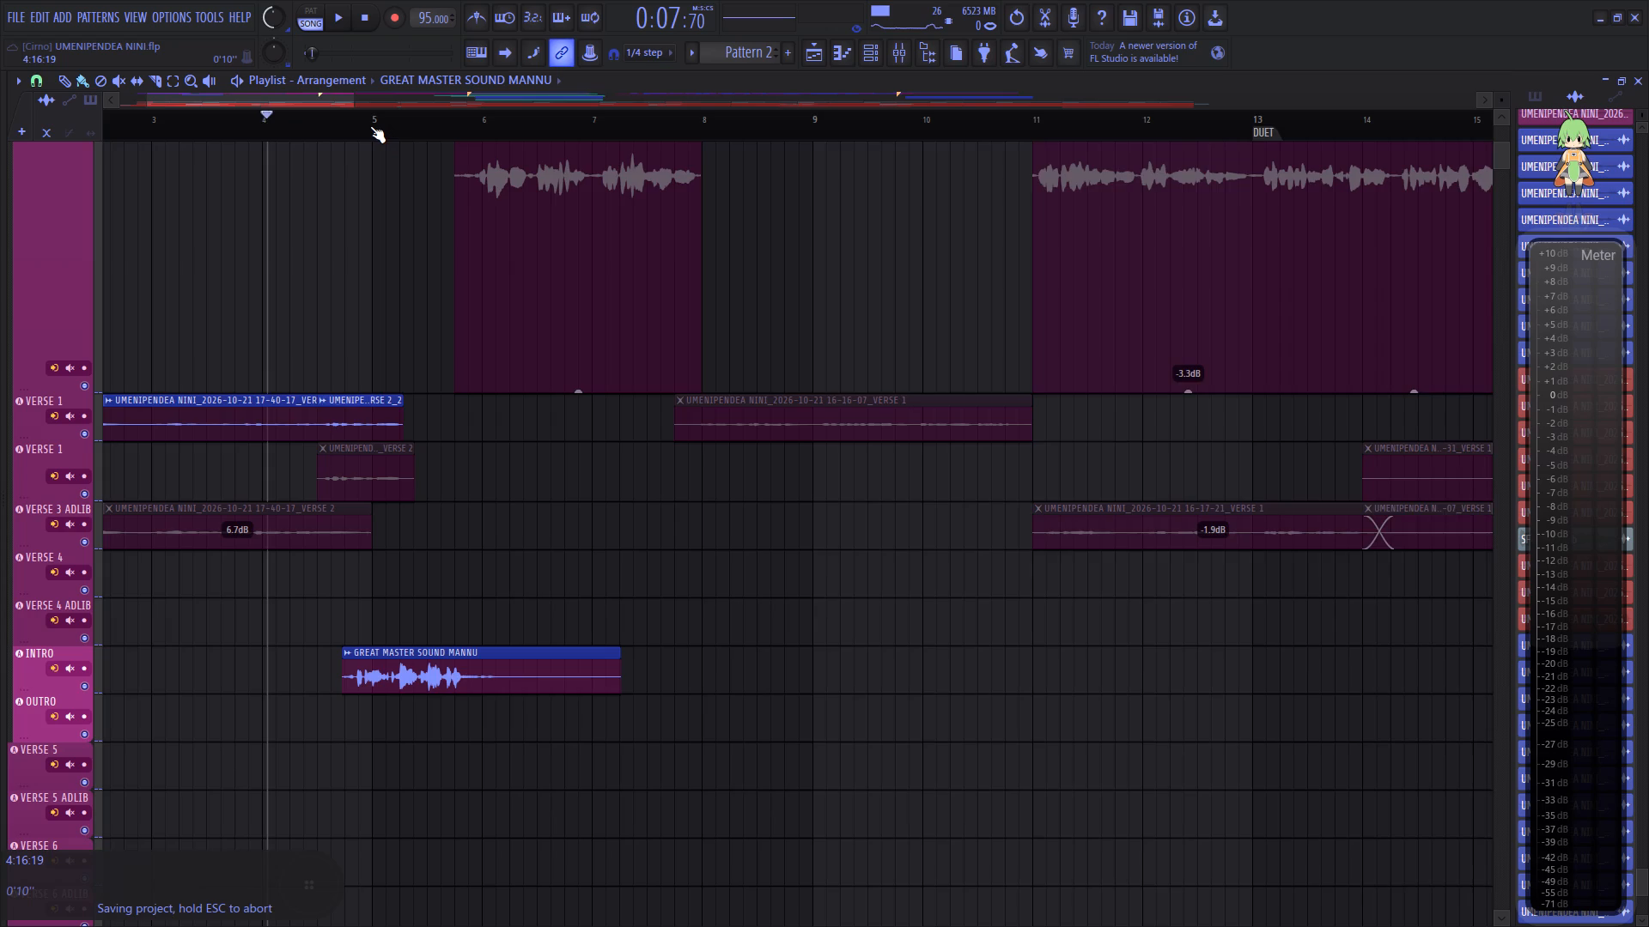
Set the playhead shortly before the GREAT MASTER SOUND MANNU clip and play the passage around it.
{"action": "scroll", "coordinate": [369, 126], "scroll_direction": "up", "scroll_amount": 5}
{"action": "left_click", "coordinate": [281, 136]}
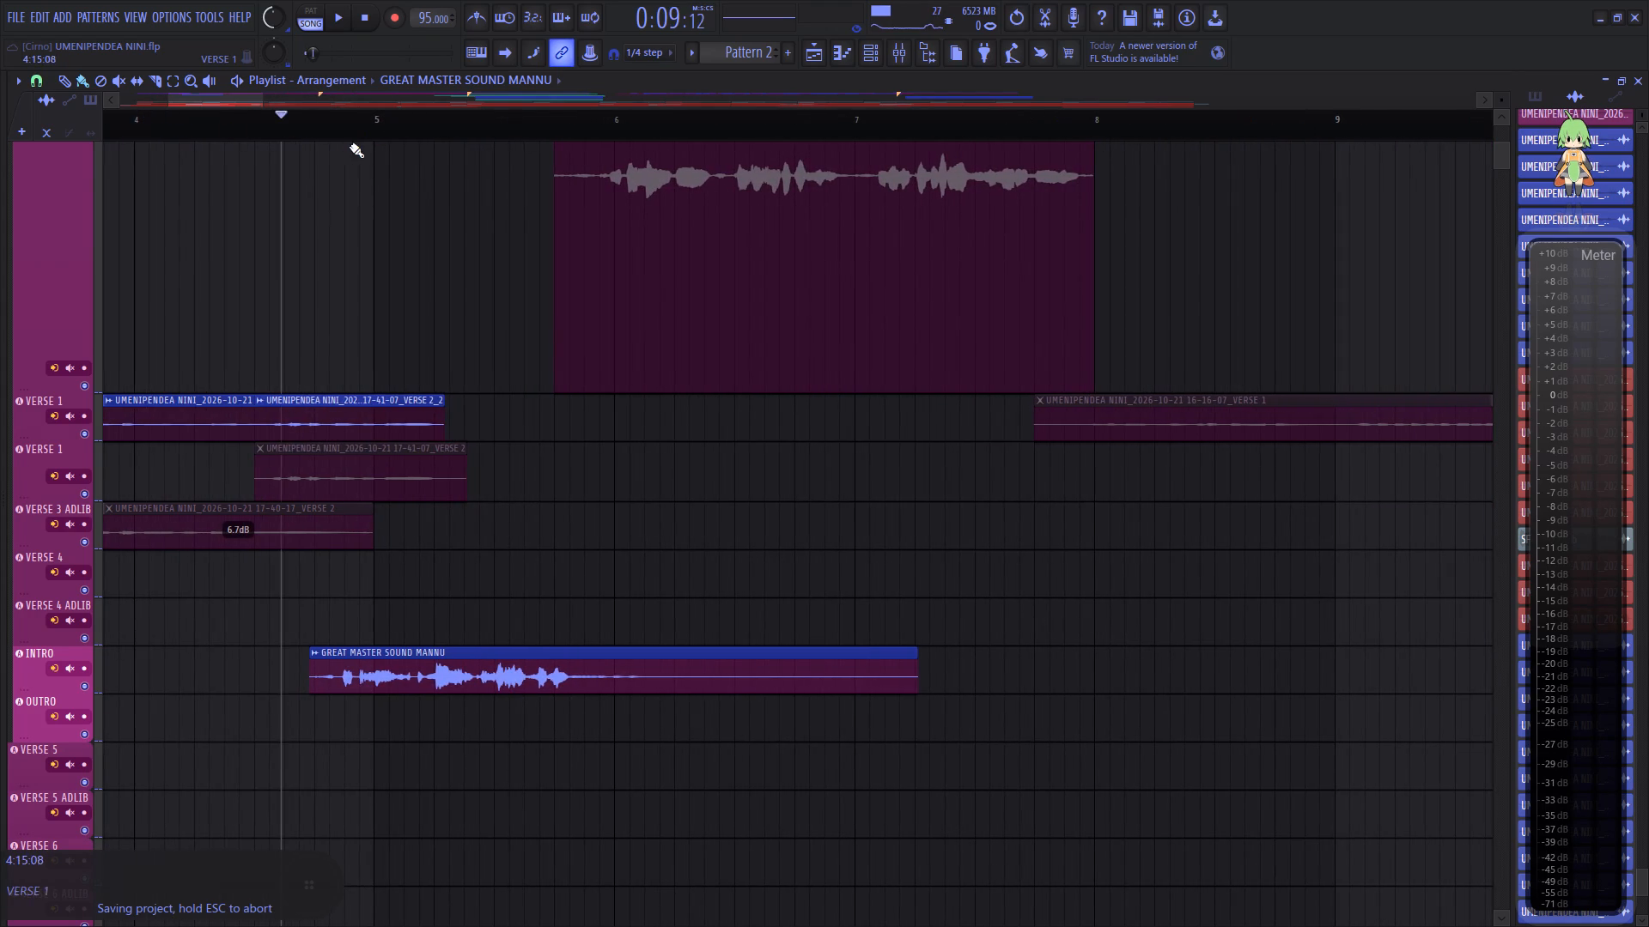
{"action": "scroll", "coordinate": [350, 146], "scroll_direction": "up", "scroll_amount": 5}
{"action": "scroll", "coordinate": [356, 319], "scroll_direction": "down", "scroll_amount": 1}
{"action": "scroll", "coordinate": [356, 319], "scroll_direction": "up", "scroll_amount": 2}
{"action": "scroll", "coordinate": [356, 319], "scroll_direction": "down", "scroll_amount": 3}
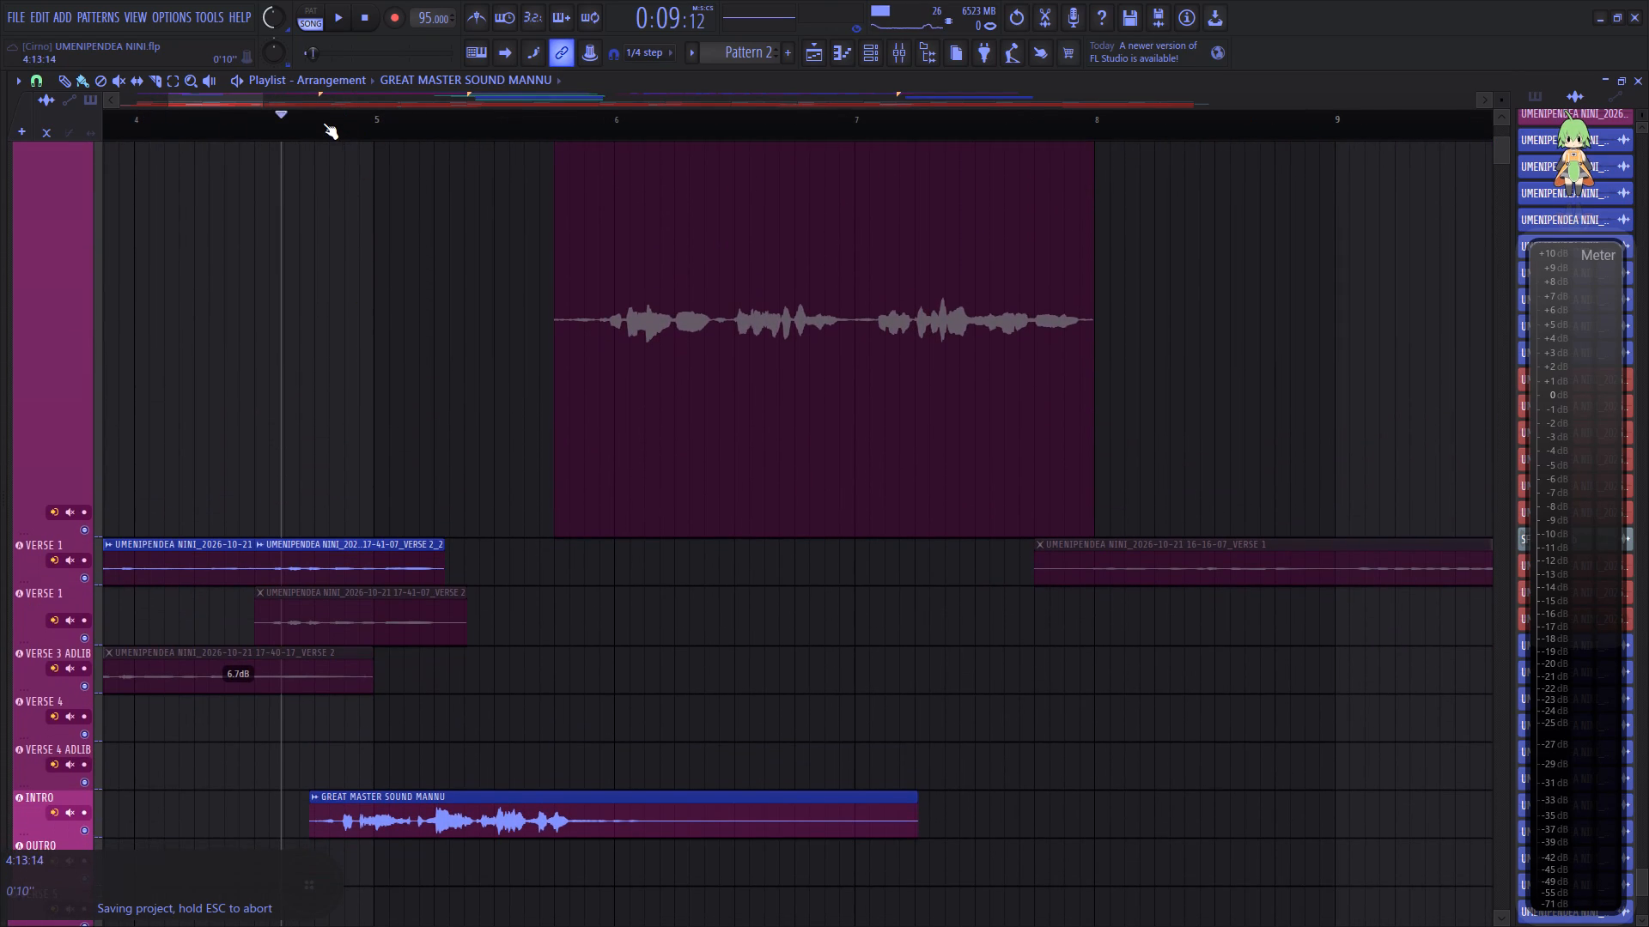
{"action": "scroll", "coordinate": [323, 123], "scroll_direction": "up", "scroll_amount": 3}
{"action": "scroll", "coordinate": [442, 378], "scroll_direction": "down", "scroll_amount": 3}
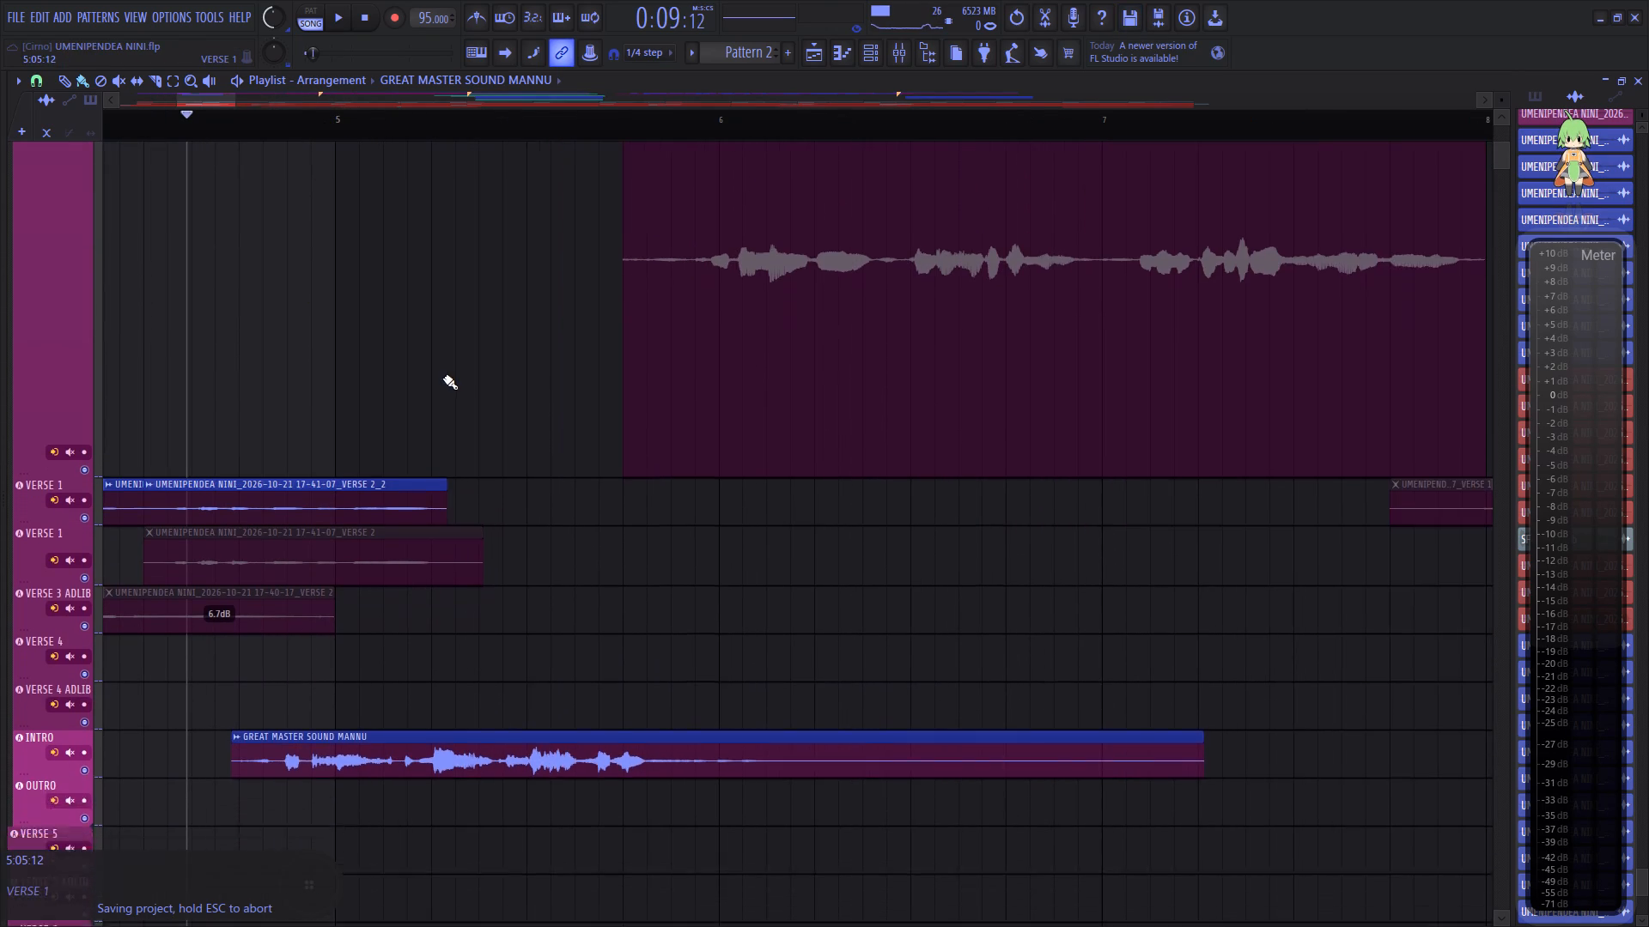
{"action": "scroll", "coordinate": [443, 378], "scroll_direction": "down", "scroll_amount": 1}
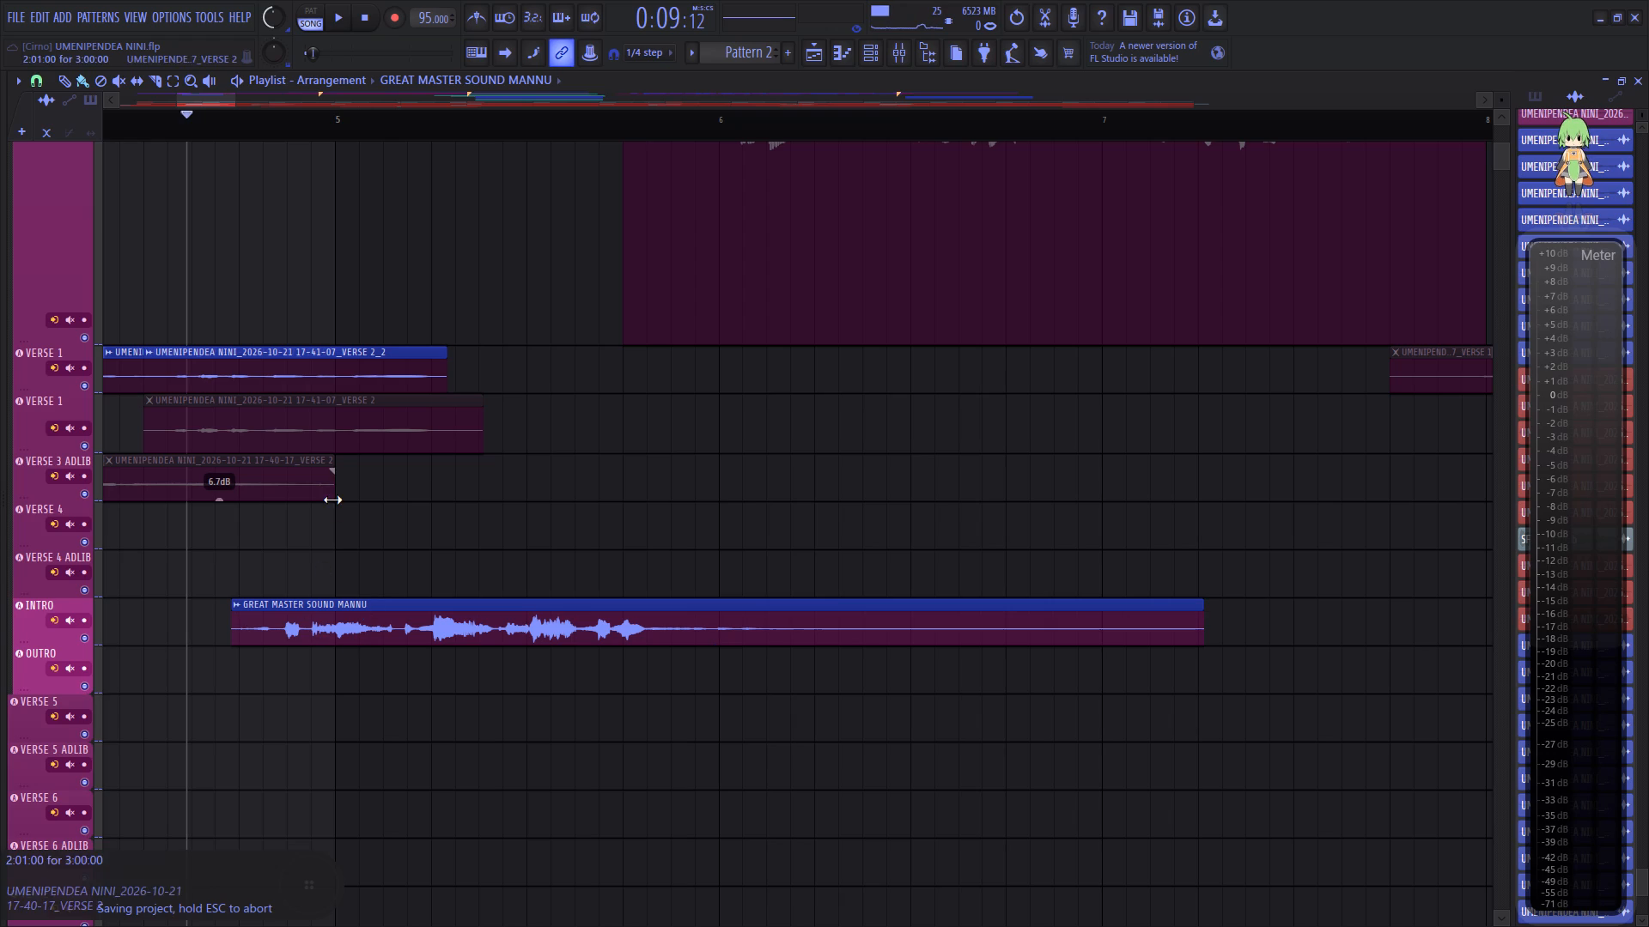
{"action": "left_click", "coordinate": [360, 617]}
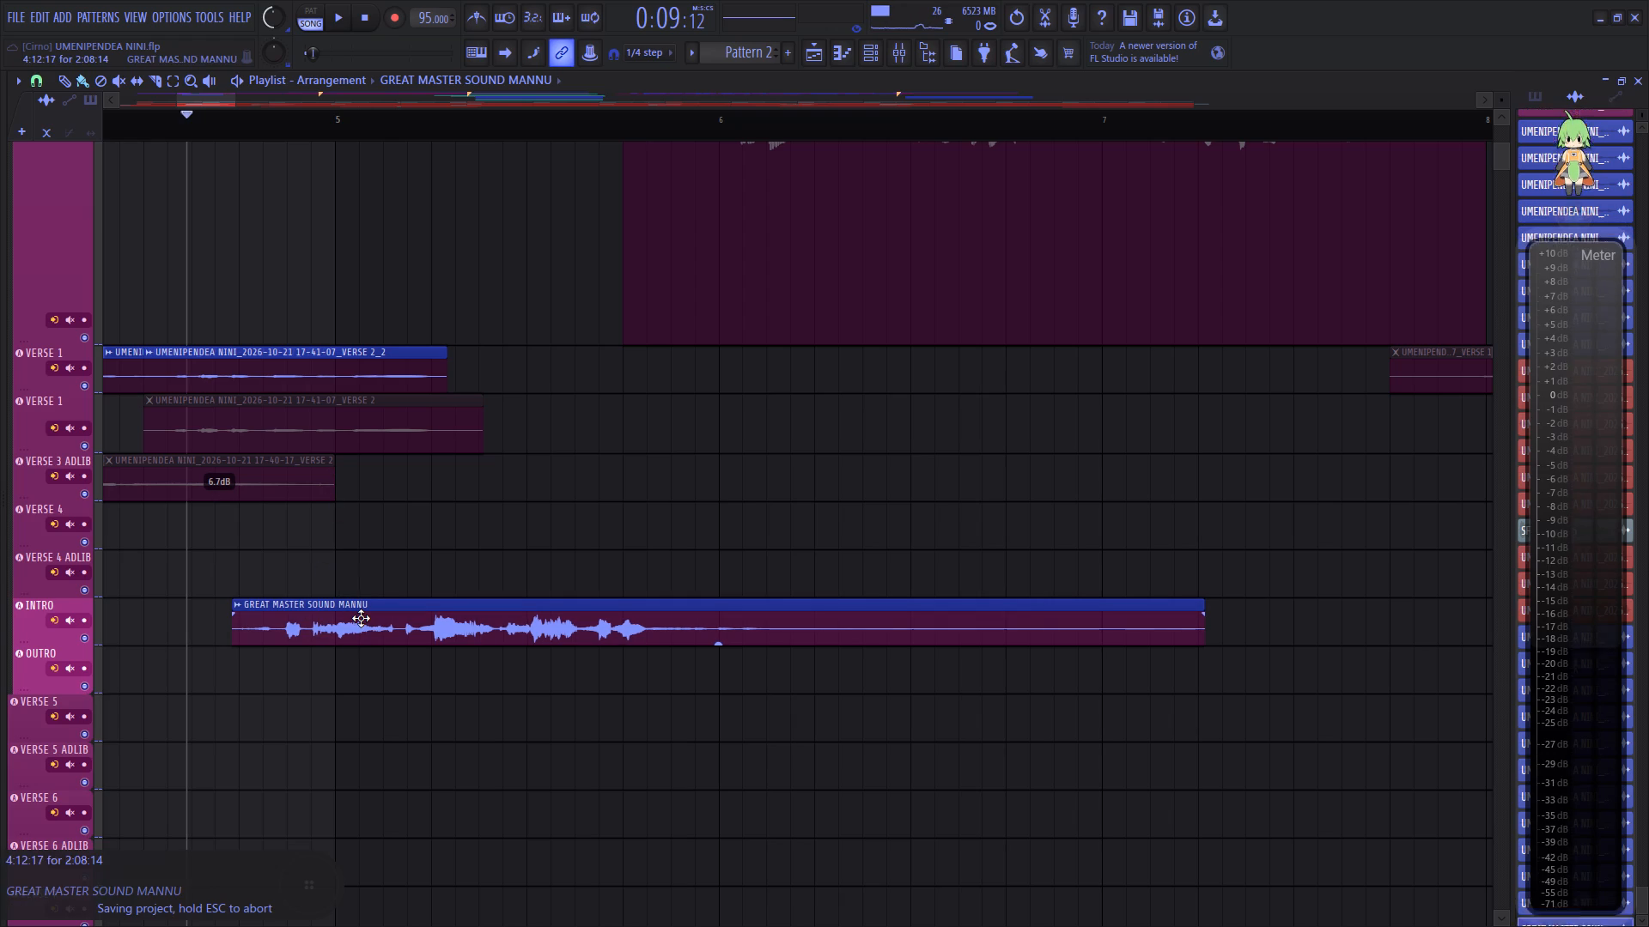
{"action": "key", "text": "space"}
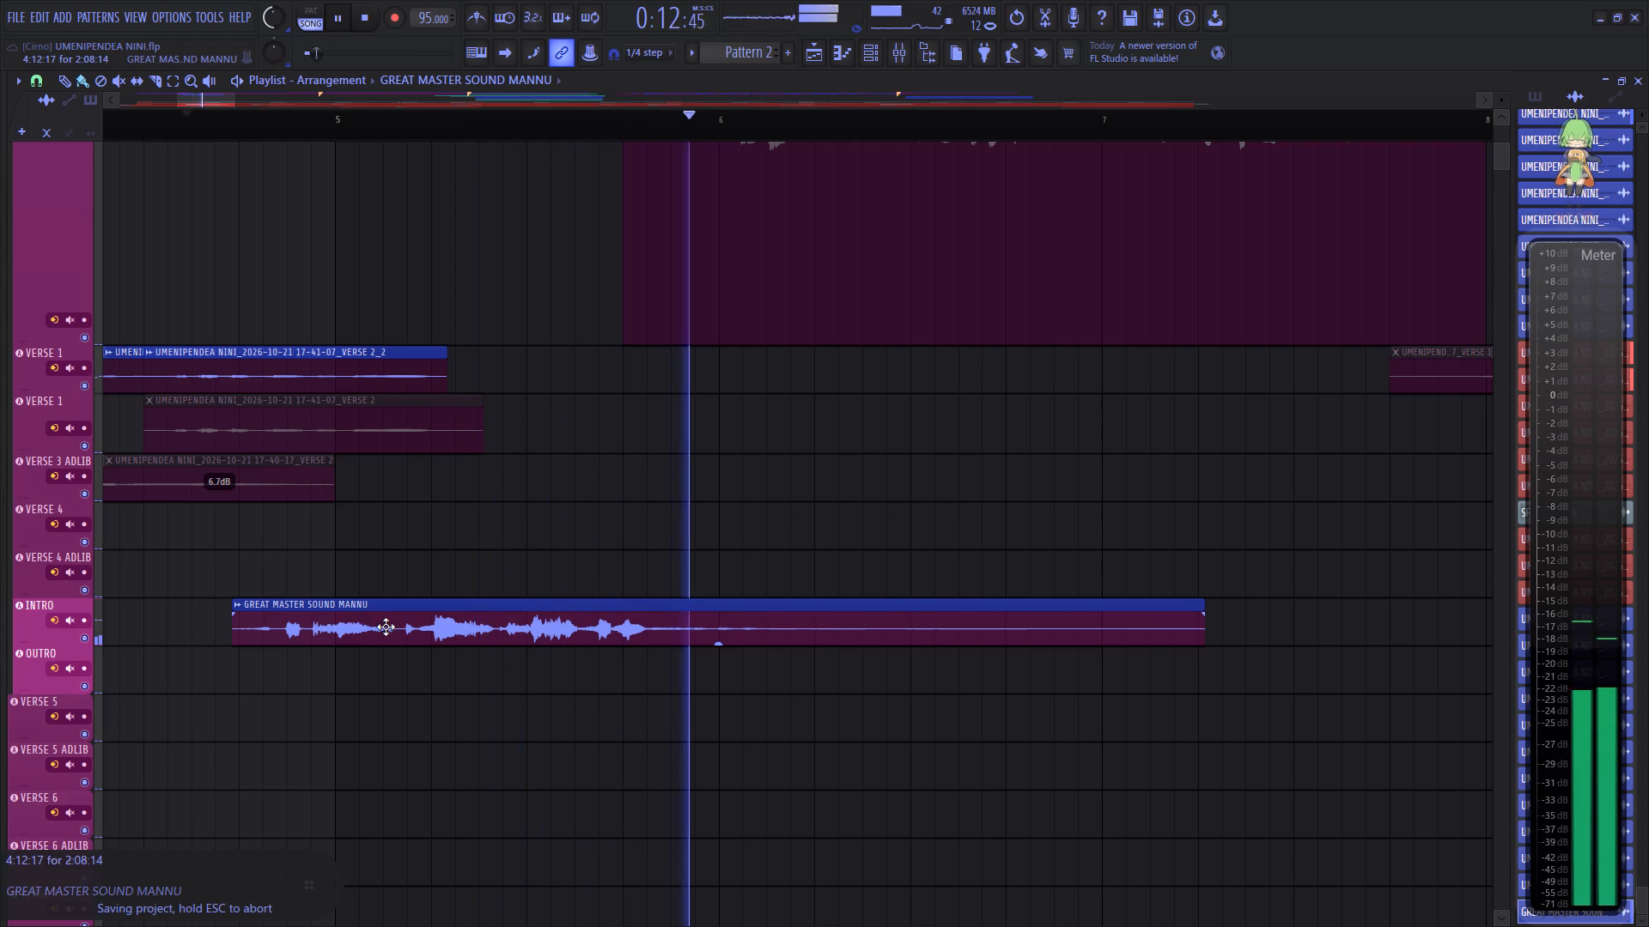
{"action": "key", "text": "space"}
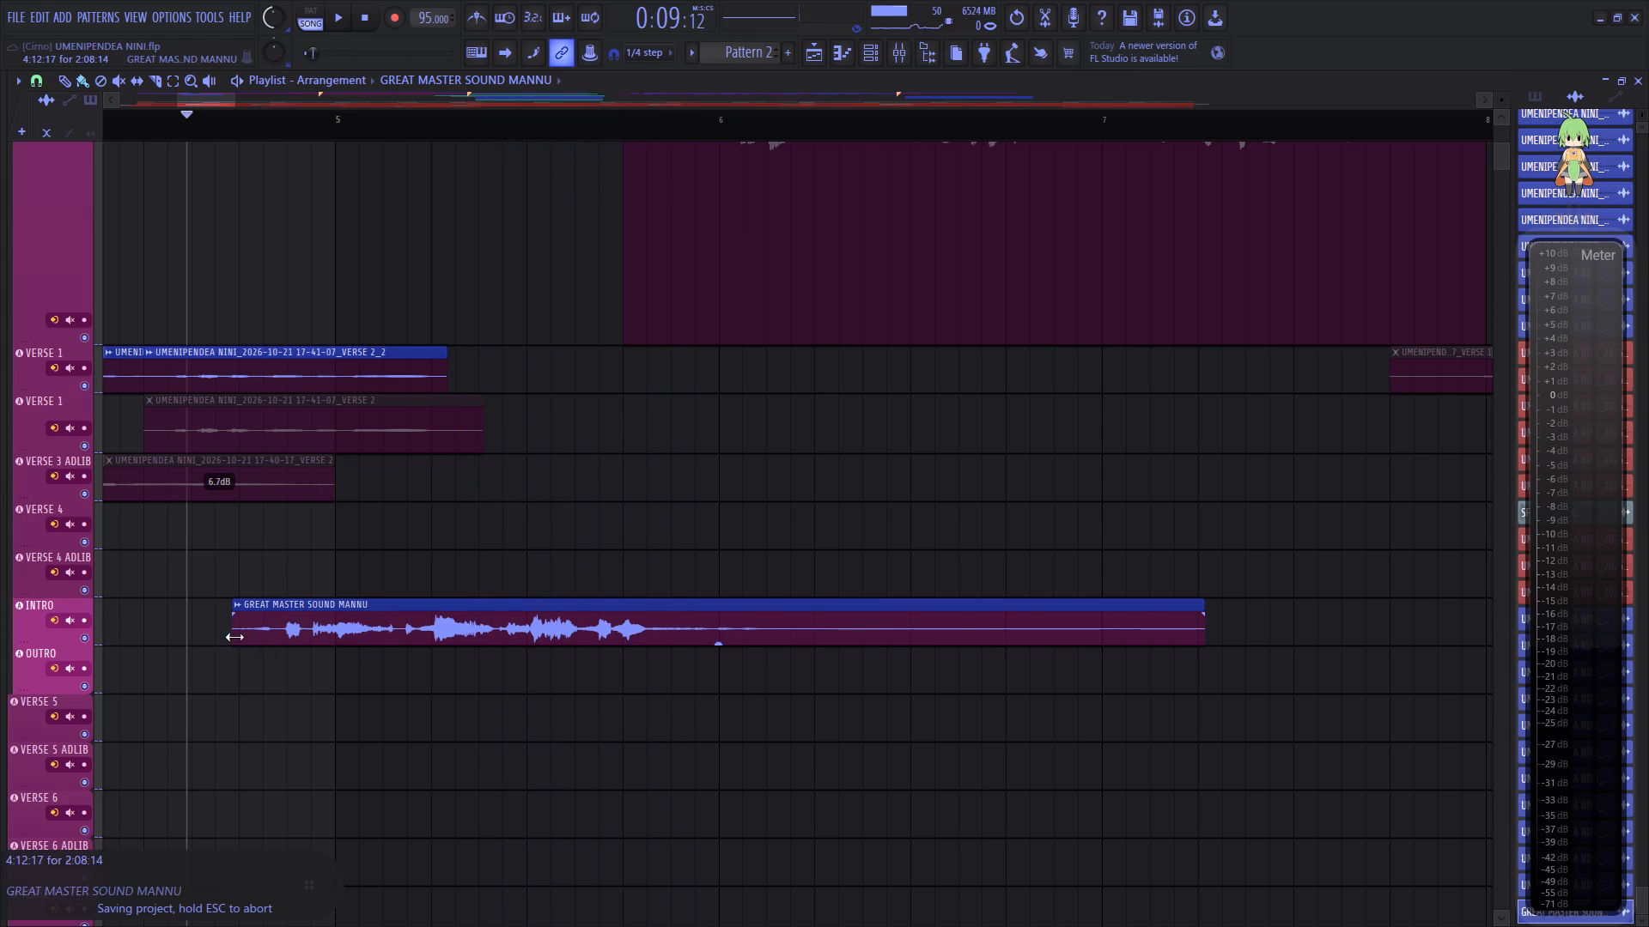
Shift the GREAT MASTER SOUND MANNU clip slightly later so it starts at 4:13:00, and play the passage.
{"action": "left_click", "coordinate": [277, 635]}
{"action": "key", "text": "space"}
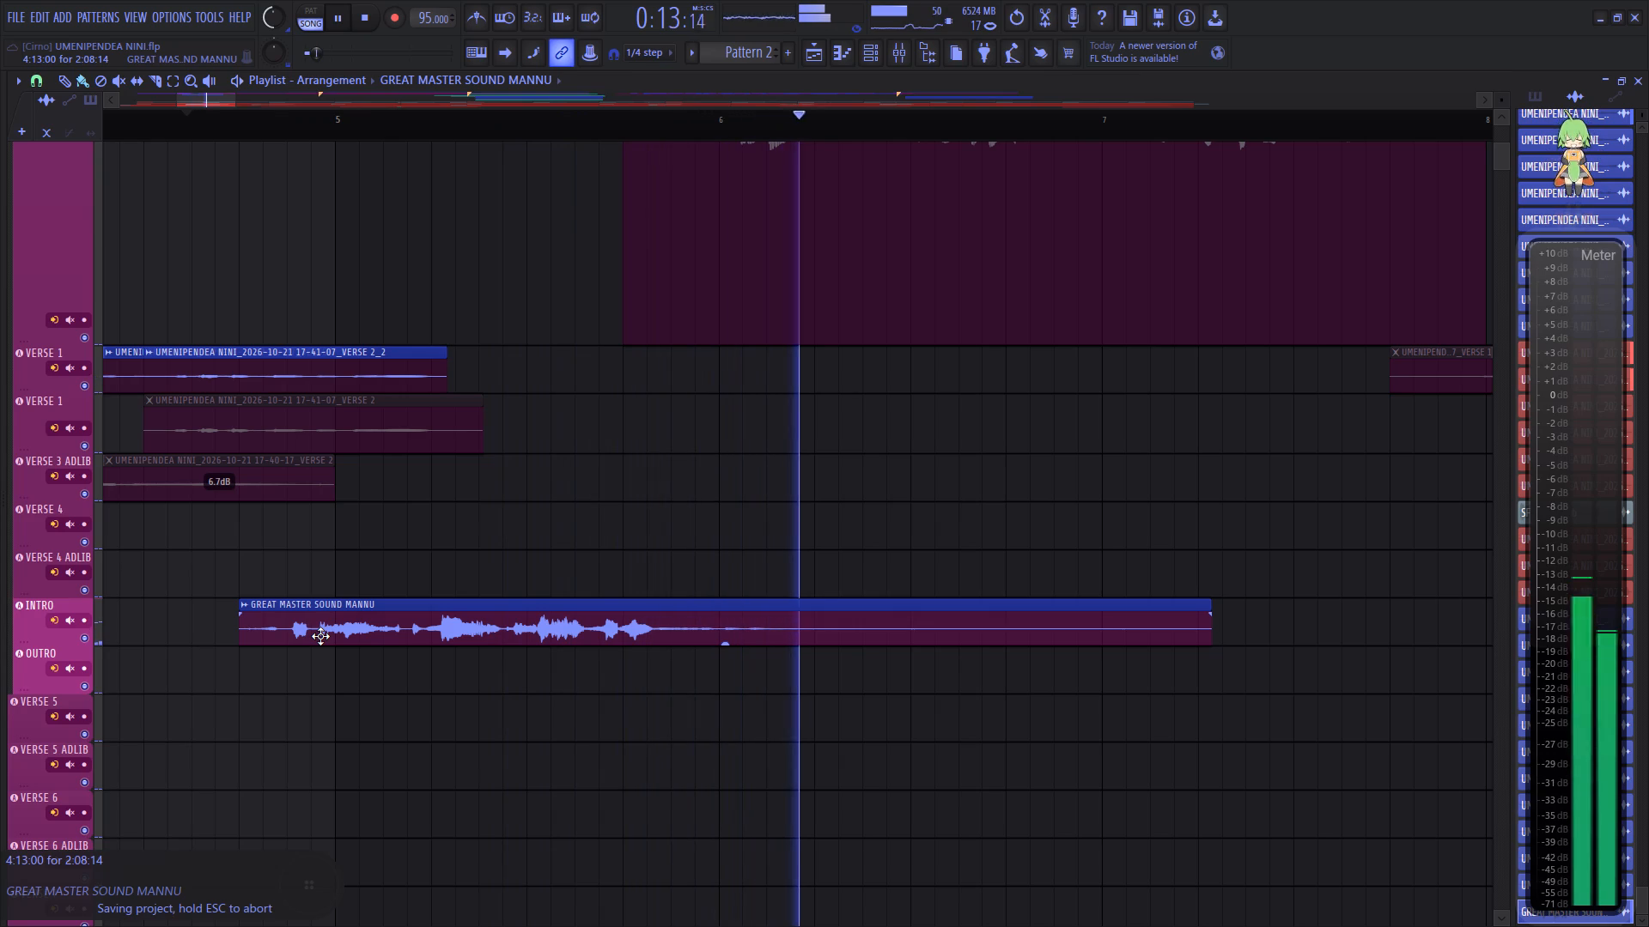
Open the GREAT MASTER SOUND MANNU clip's settings, lower its pitch shift to -100 cents, play it and close the settings.
{"action": "double_click", "coordinate": [313, 633]}
{"action": "key", "text": "space"}
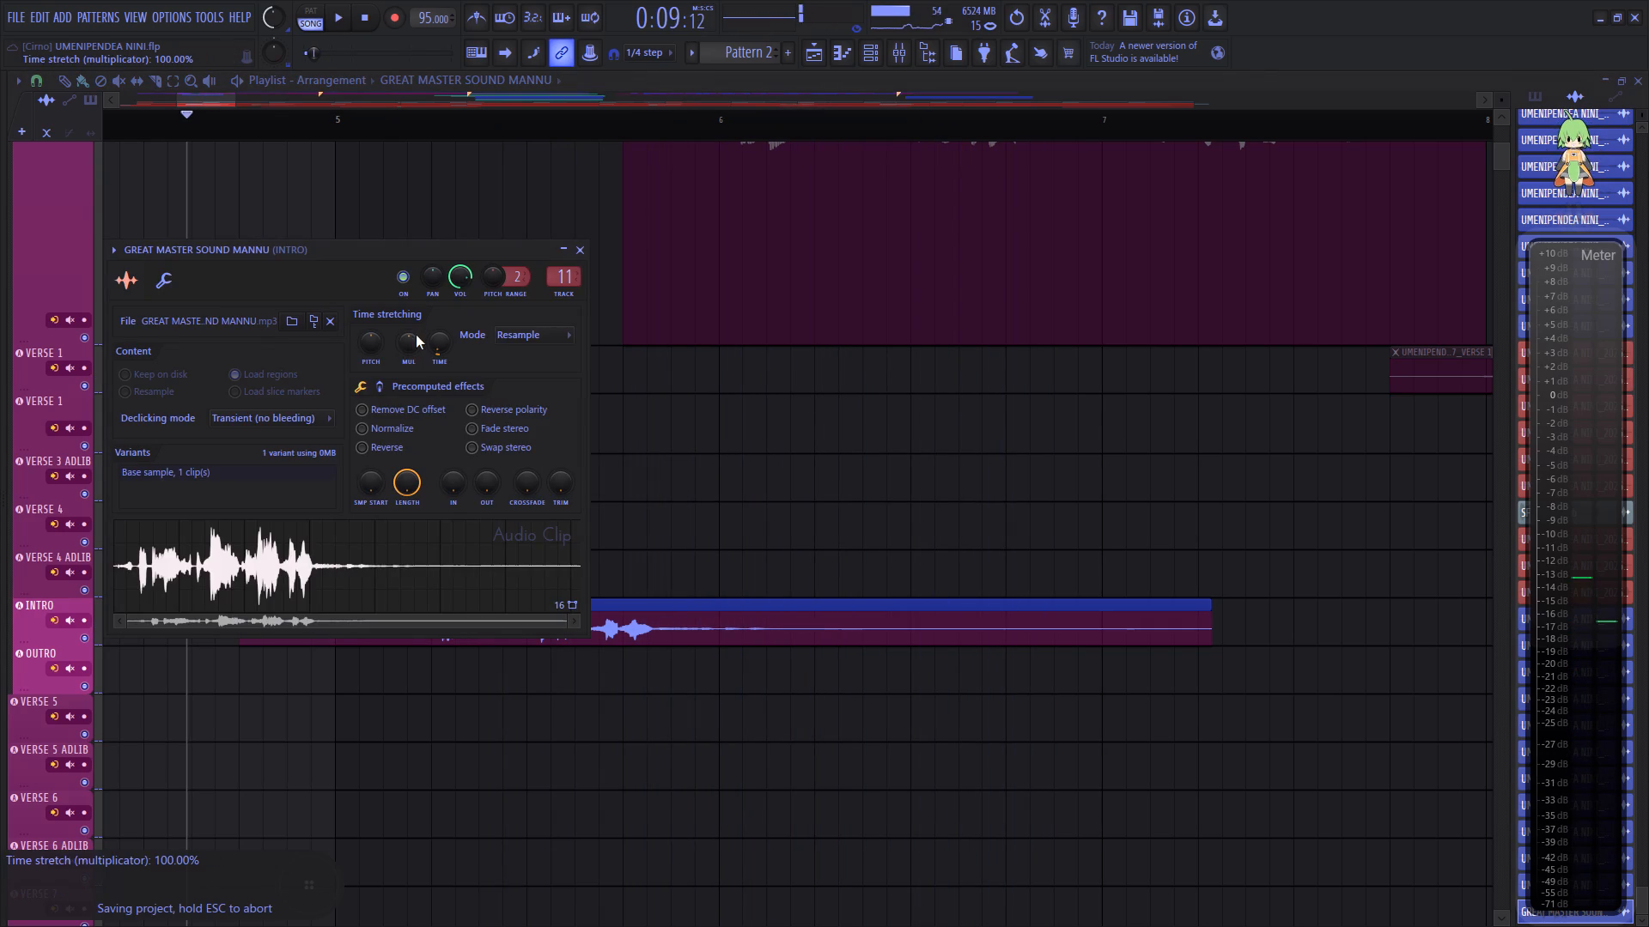
{"action": "scroll", "coordinate": [376, 344], "scroll_direction": "down", "scroll_amount": 1}
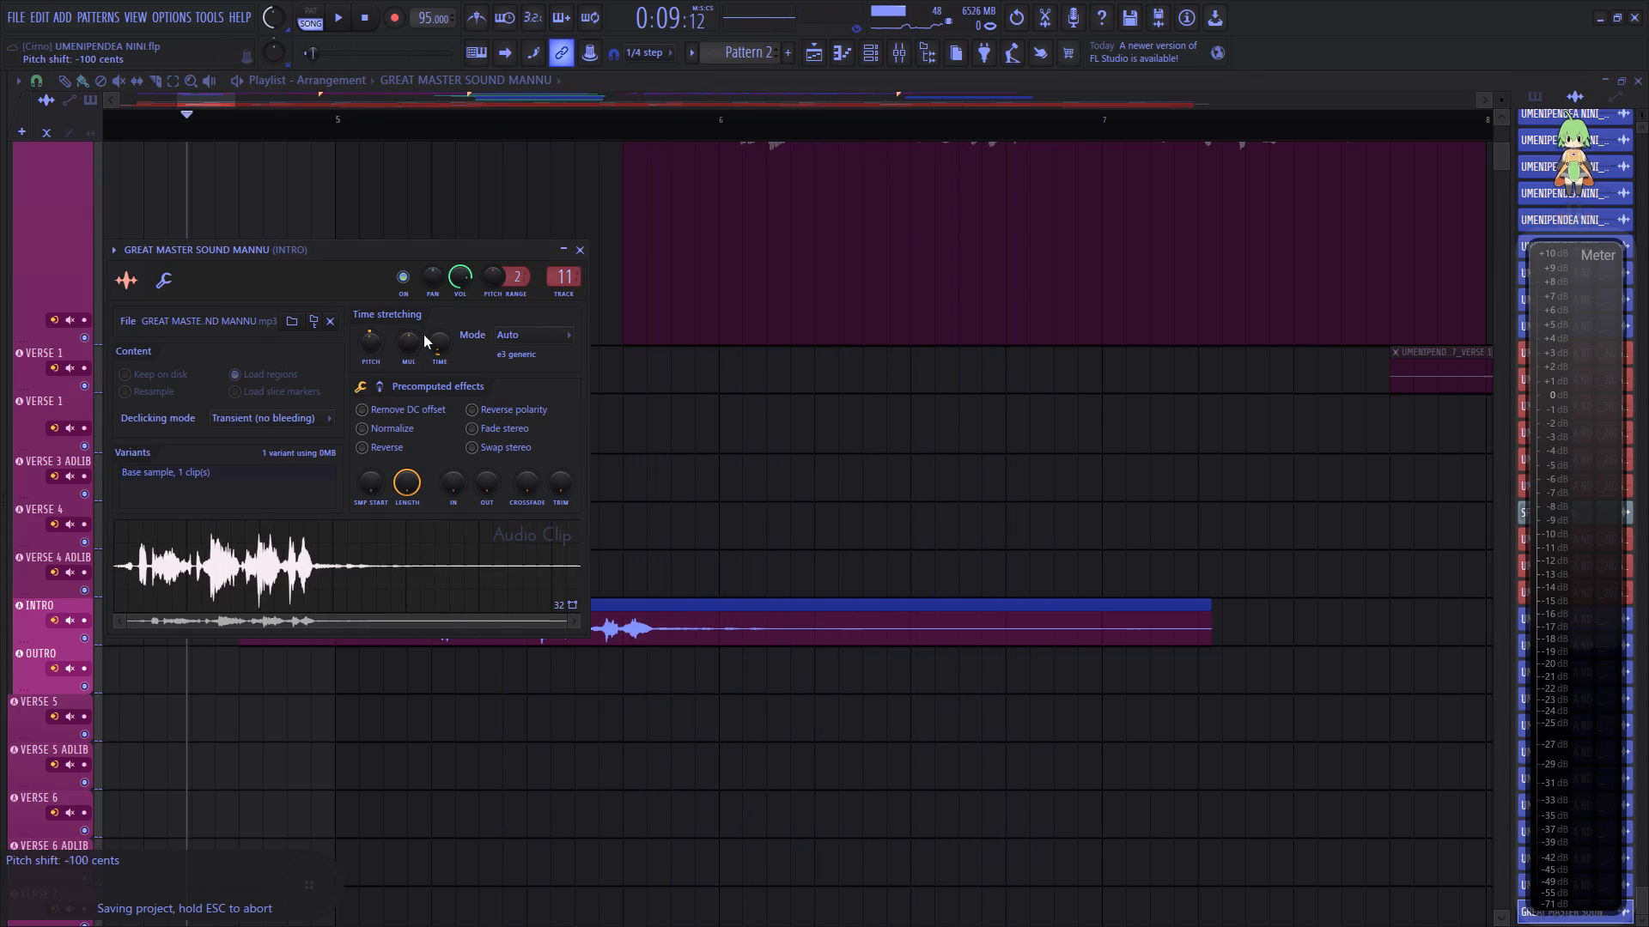
{"action": "key", "text": "space"}
{"action": "left_click", "coordinate": [586, 257]}
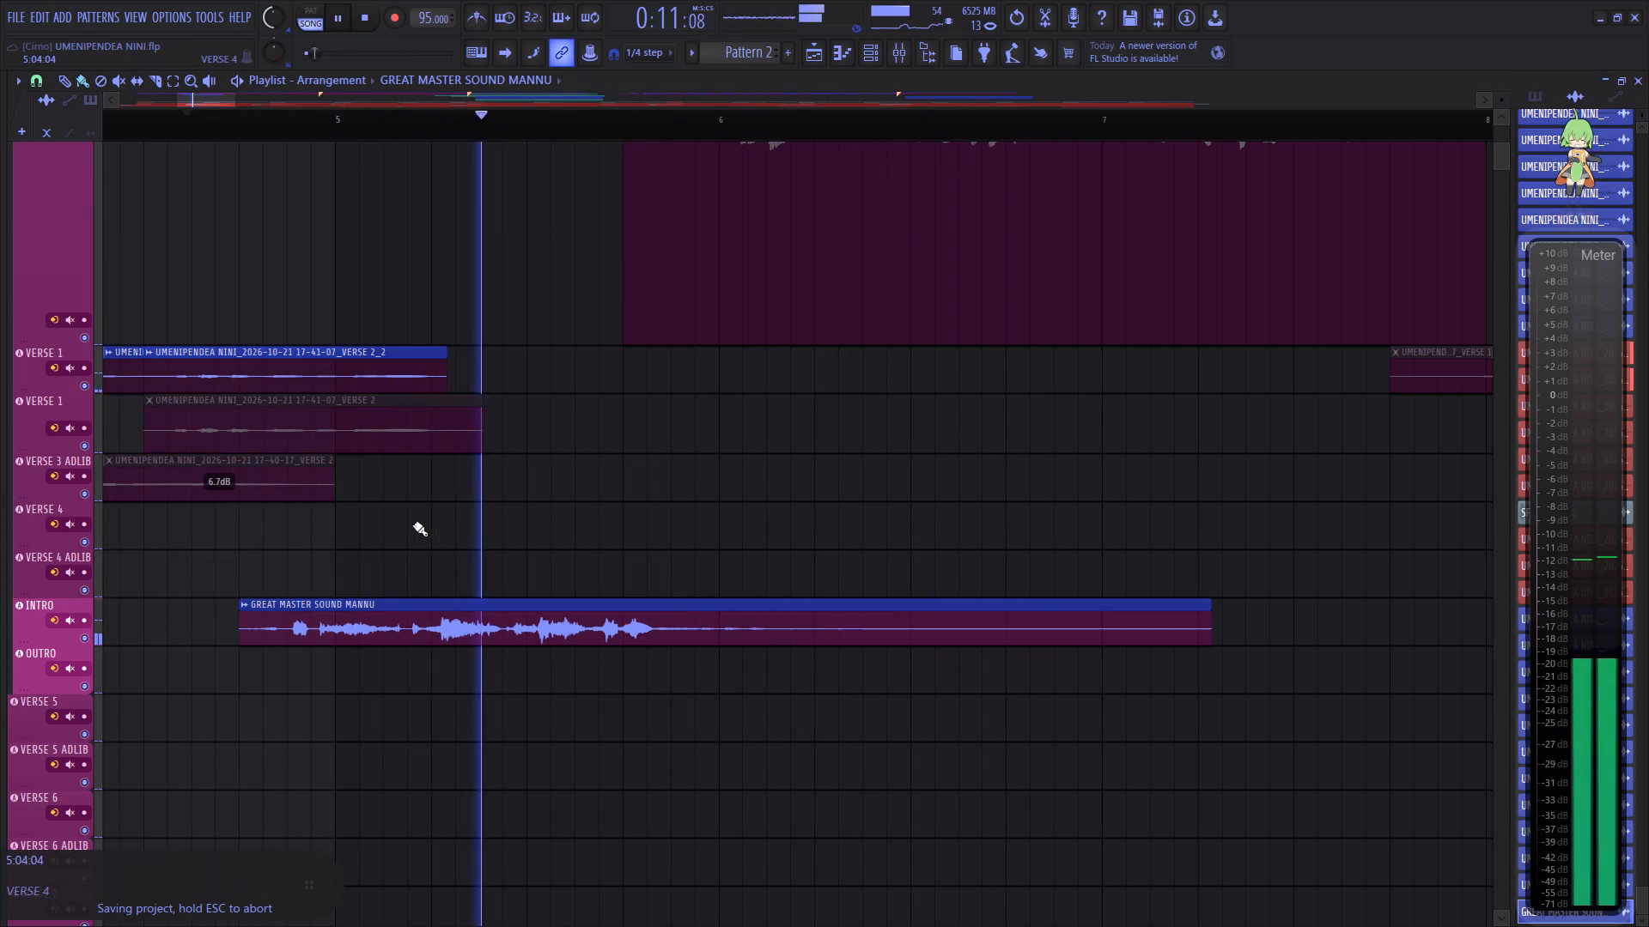
Slice off and discard the near-silent start of the GREAT MASTER SOUND MANNU clip just before the voice begins, and play it.
{"action": "left_click", "coordinate": [151, 75]}
{"action": "scroll", "coordinate": [222, 316], "scroll_direction": "down", "scroll_amount": 4}
{"action": "key", "text": "space"}
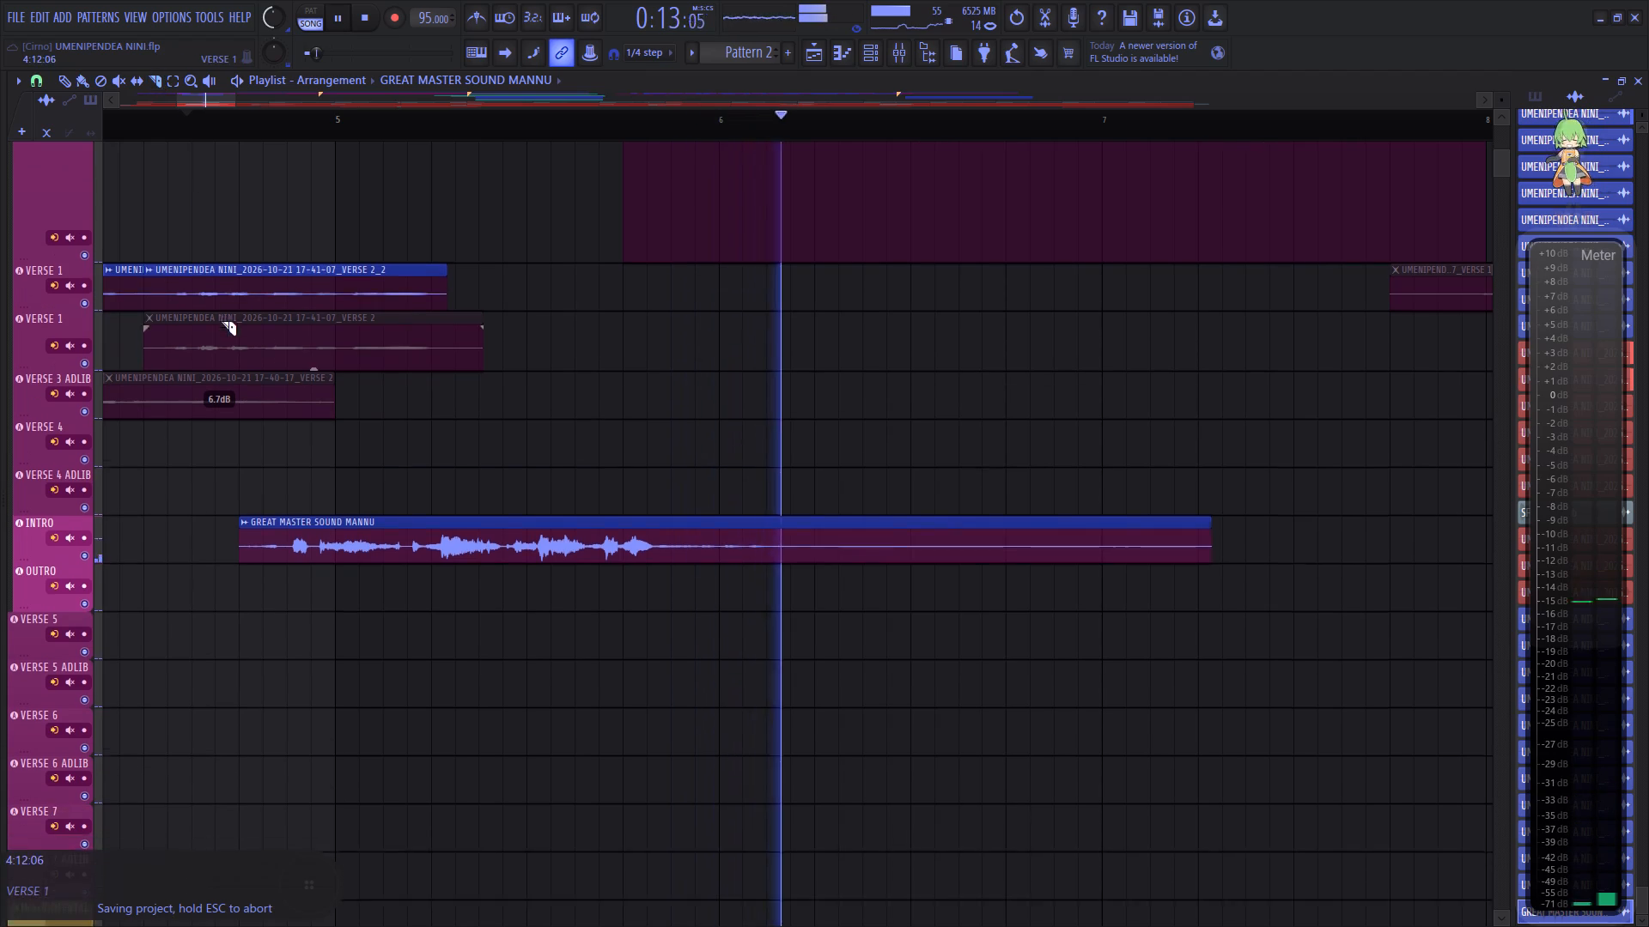
{"action": "key", "text": "space"}
{"action": "key", "text": "space"}
{"action": "right_click", "coordinate": [282, 438]}
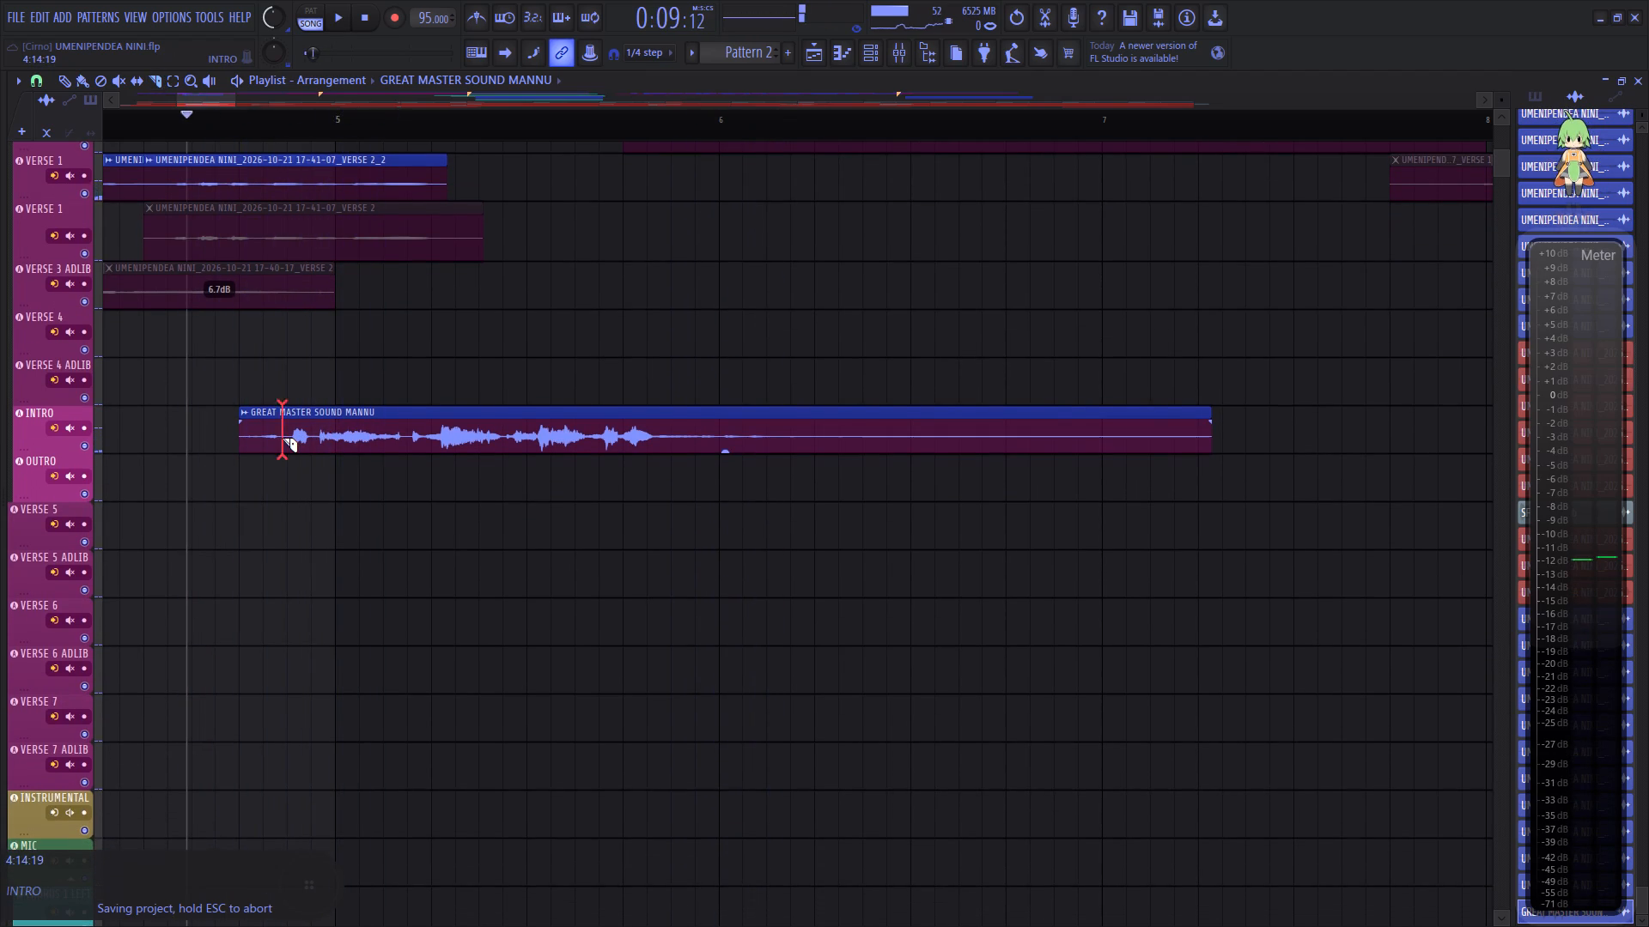
{"action": "key", "text": "space"}
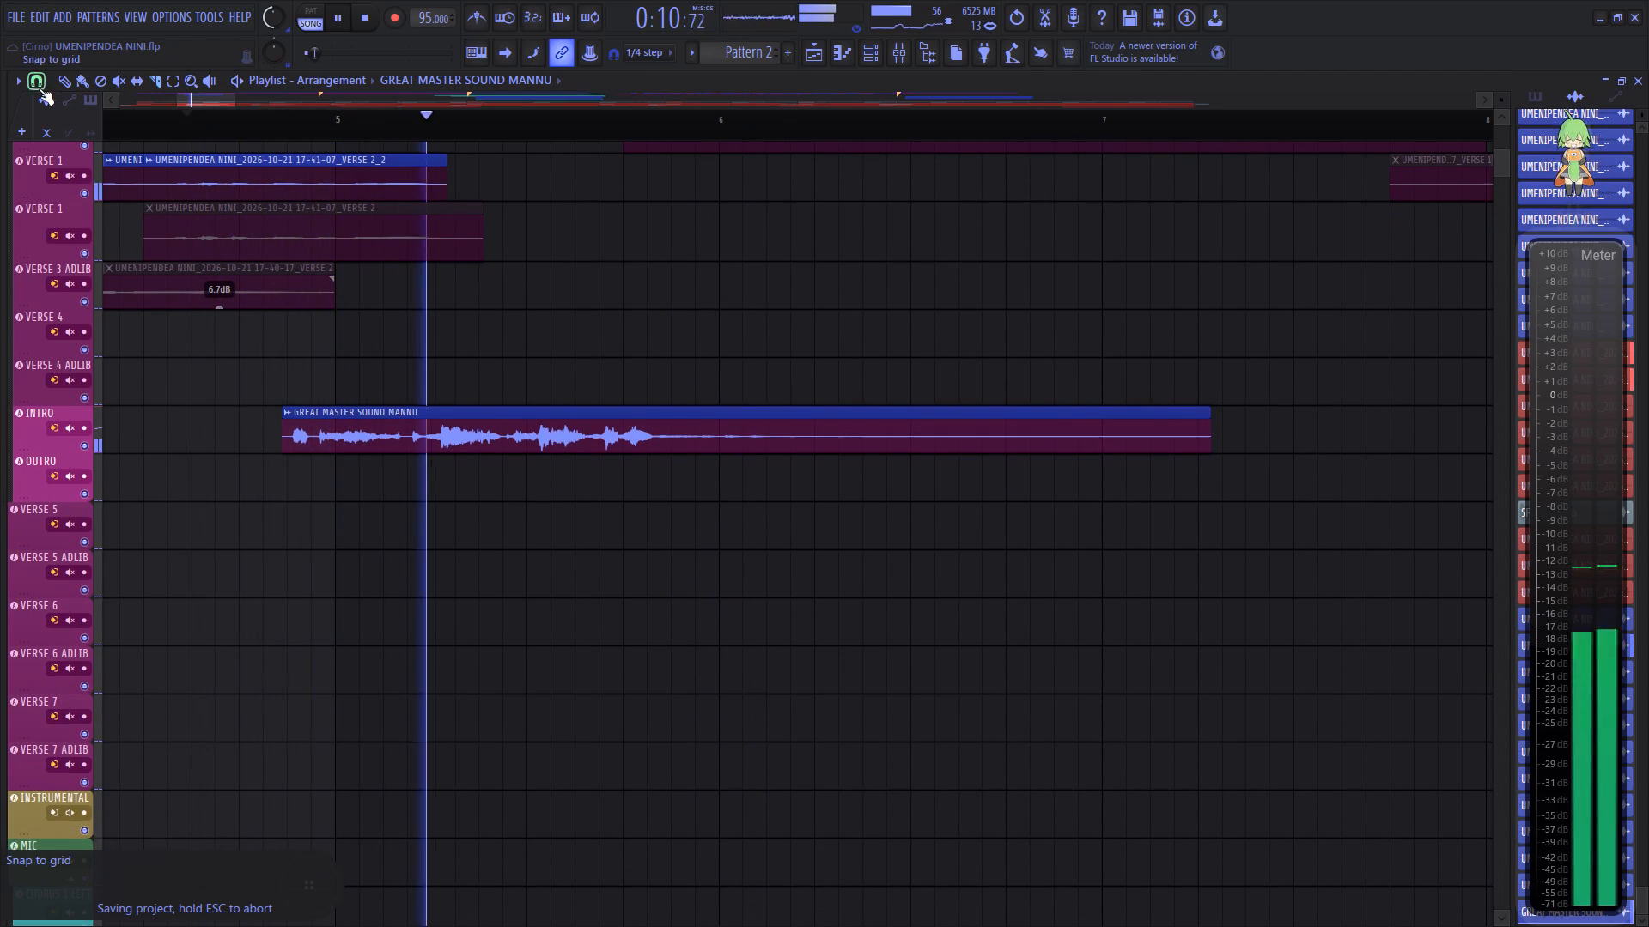
Change the playlist snap to a coarser setting and mark 4:13:00 to 7:01:00 around the voice tag as the time selection.
{"action": "left_click", "coordinate": [39, 88]}
{"action": "left_click", "coordinate": [59, 327]}
{"action": "key", "text": "space"}
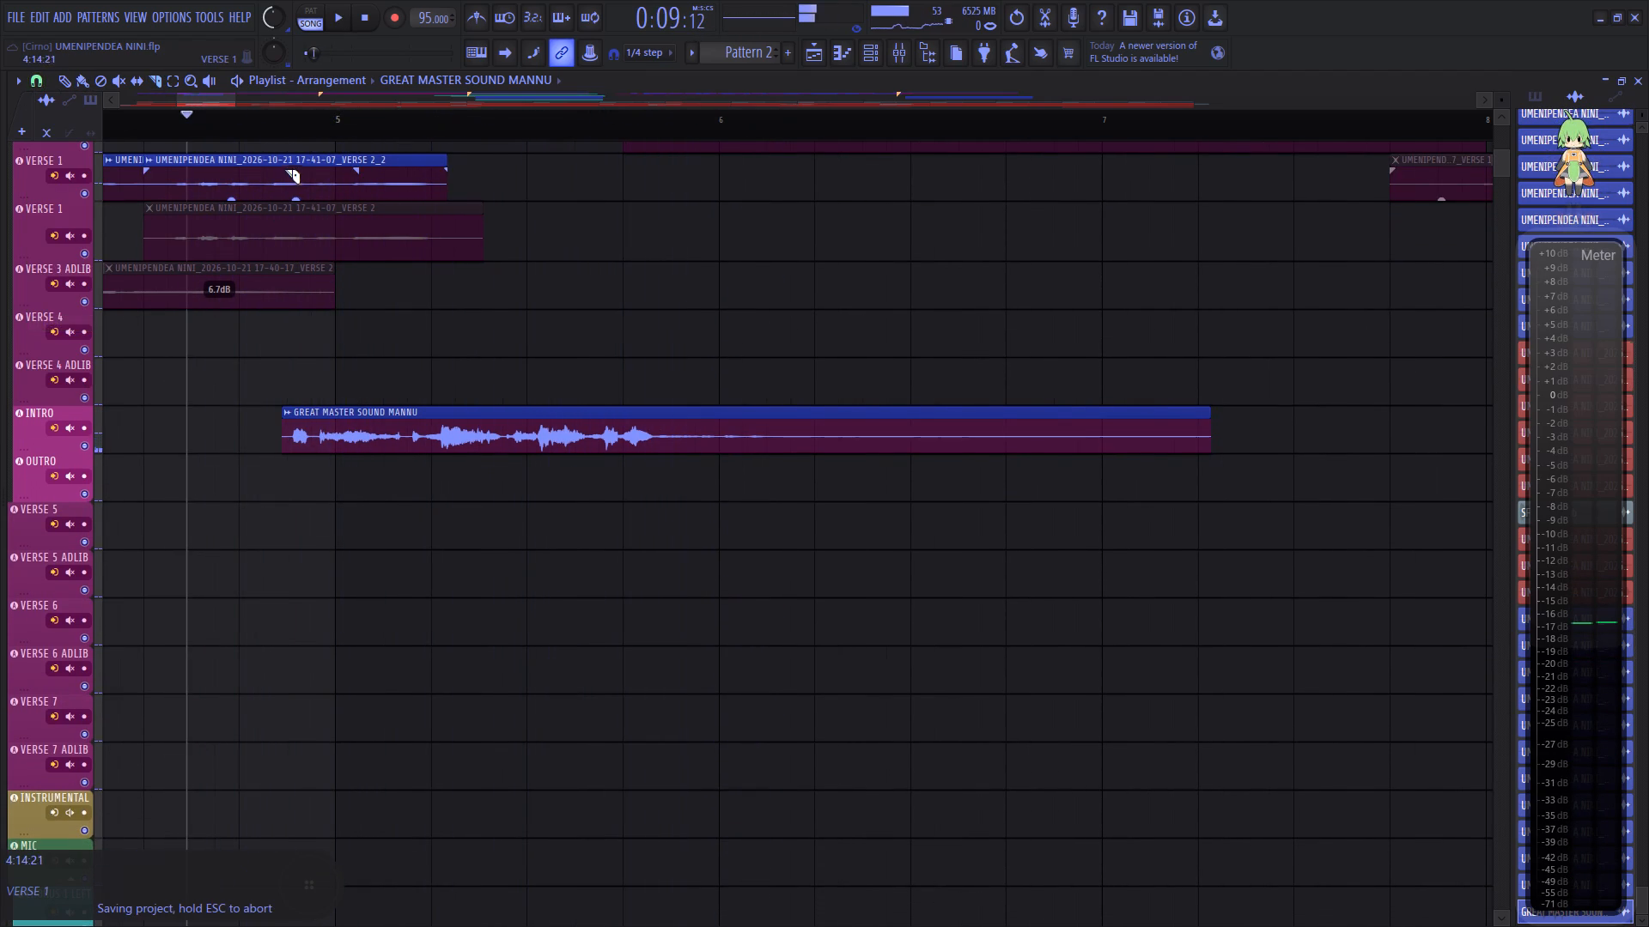
{"action": "left_click", "coordinate": [274, 124]}
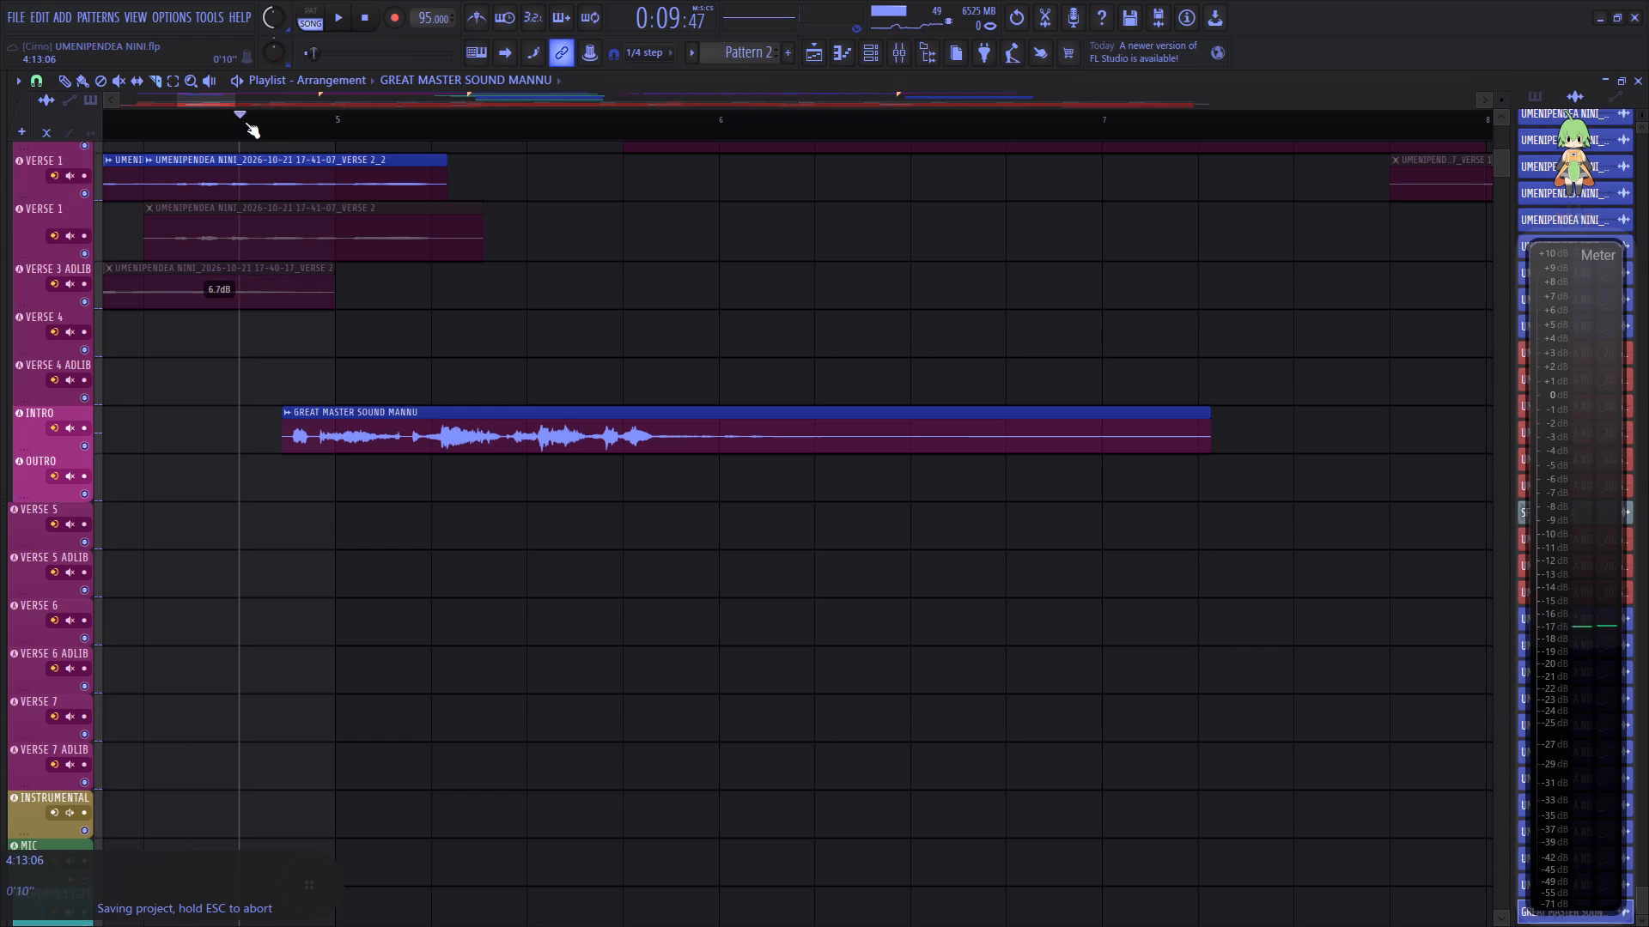
{"action": "double_click", "coordinate": [245, 122], "text": "ctrl"}
{"action": "left_click_drag", "start_coordinate": [239, 121], "coordinate": [1065, 204], "text": "ctrl"}
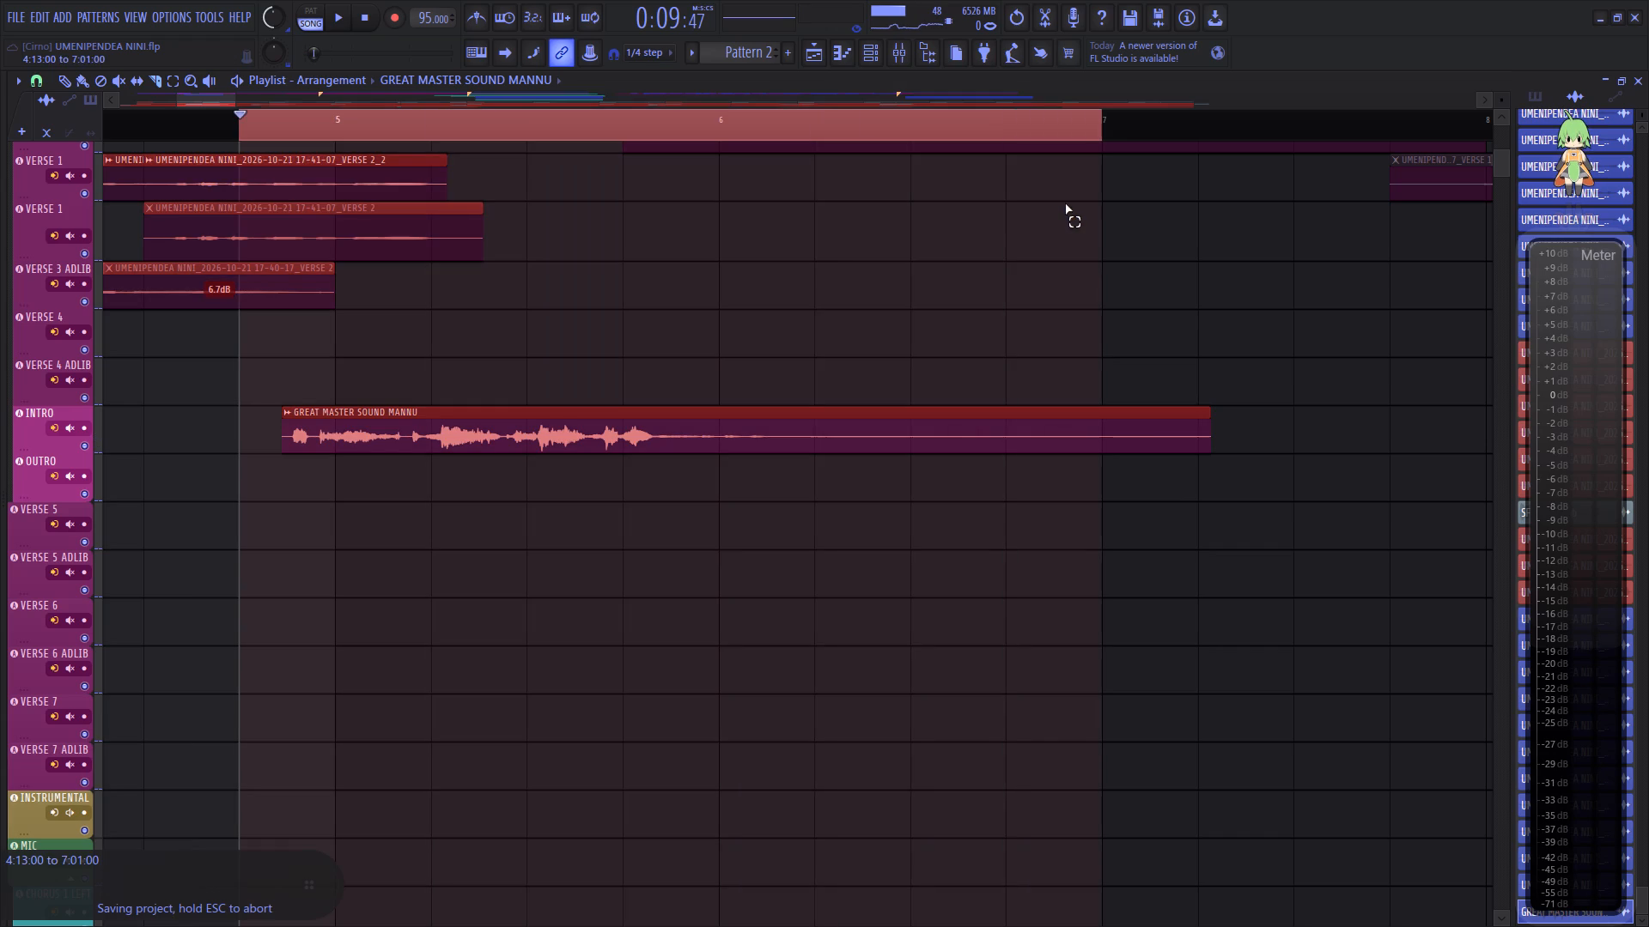
{"action": "left_click_drag", "start_coordinate": [1065, 204], "coordinate": [1092, 205], "text": "ctrl"}
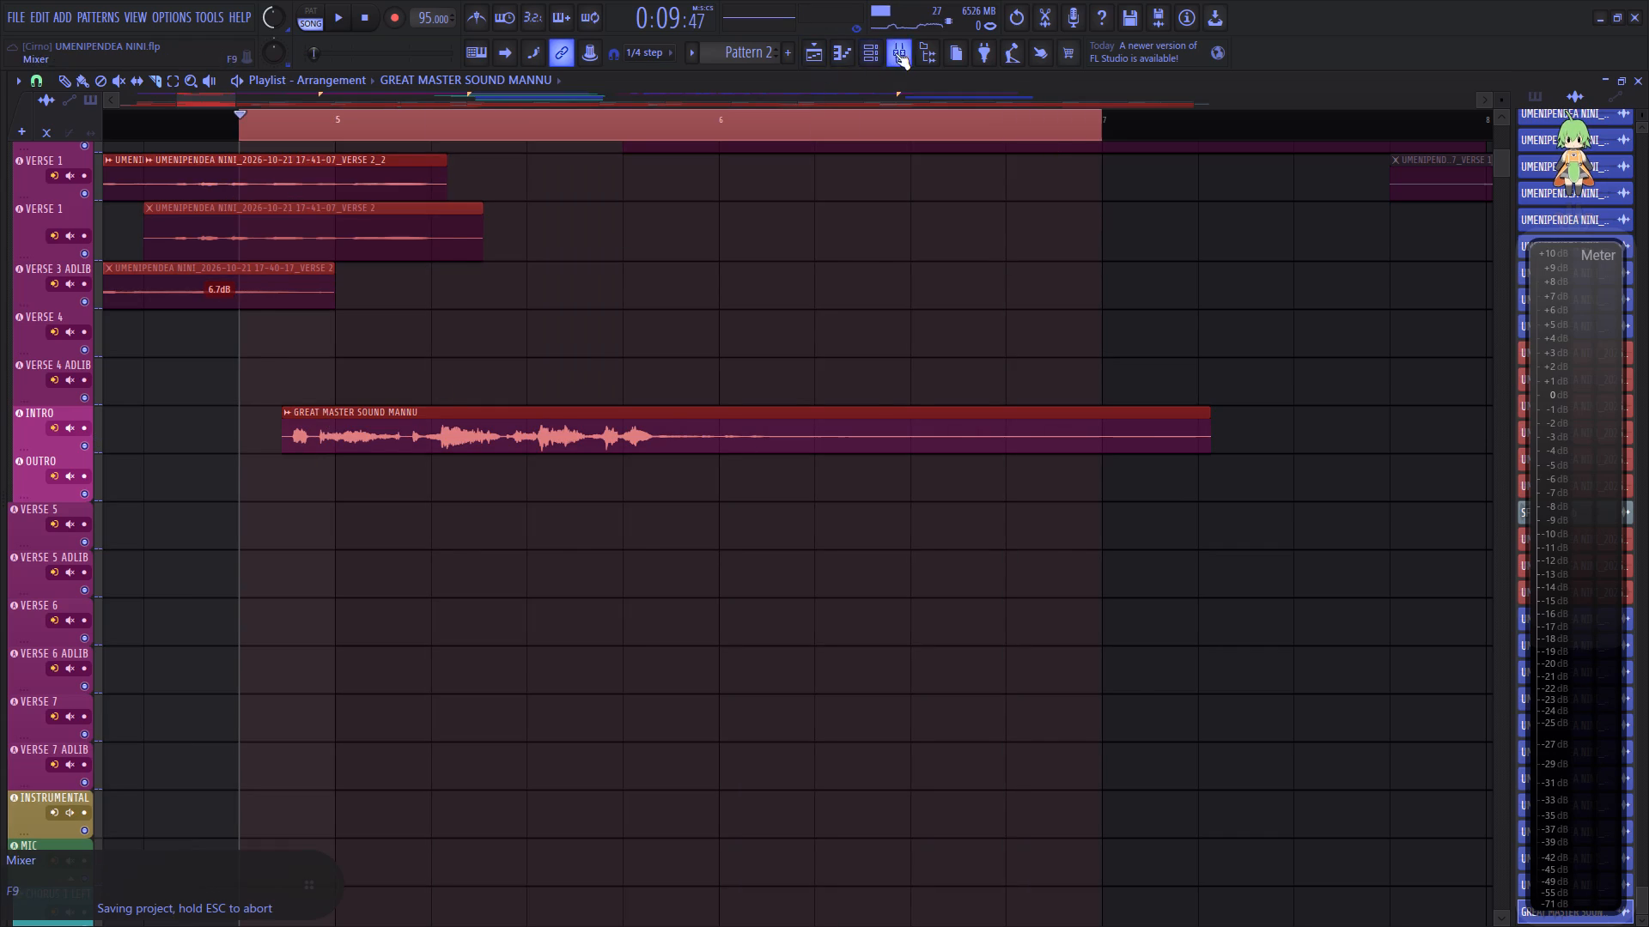
Open the mixer, solo the INTRO track and start playing the selected range.
{"action": "left_click", "coordinate": [895, 53]}
{"action": "scroll", "coordinate": [694, 315], "scroll_direction": "up", "scroll_amount": 9}
{"action": "left_click", "coordinate": [720, 339]}
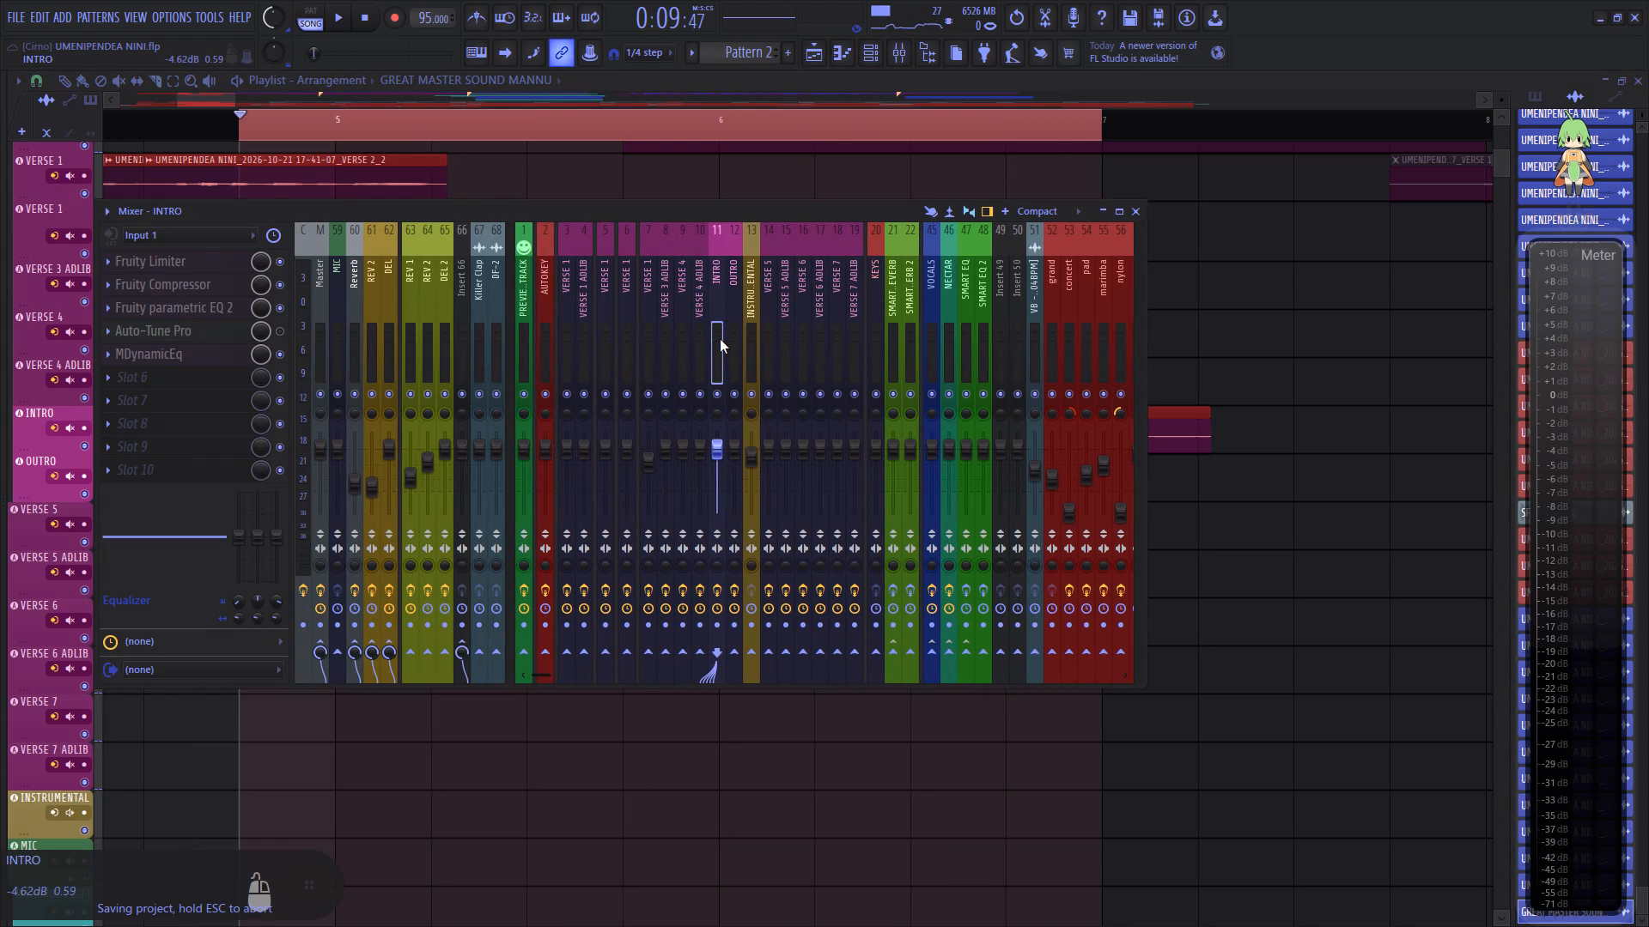
{"action": "key", "text": "alt+s"}
{"action": "key", "text": "space"}
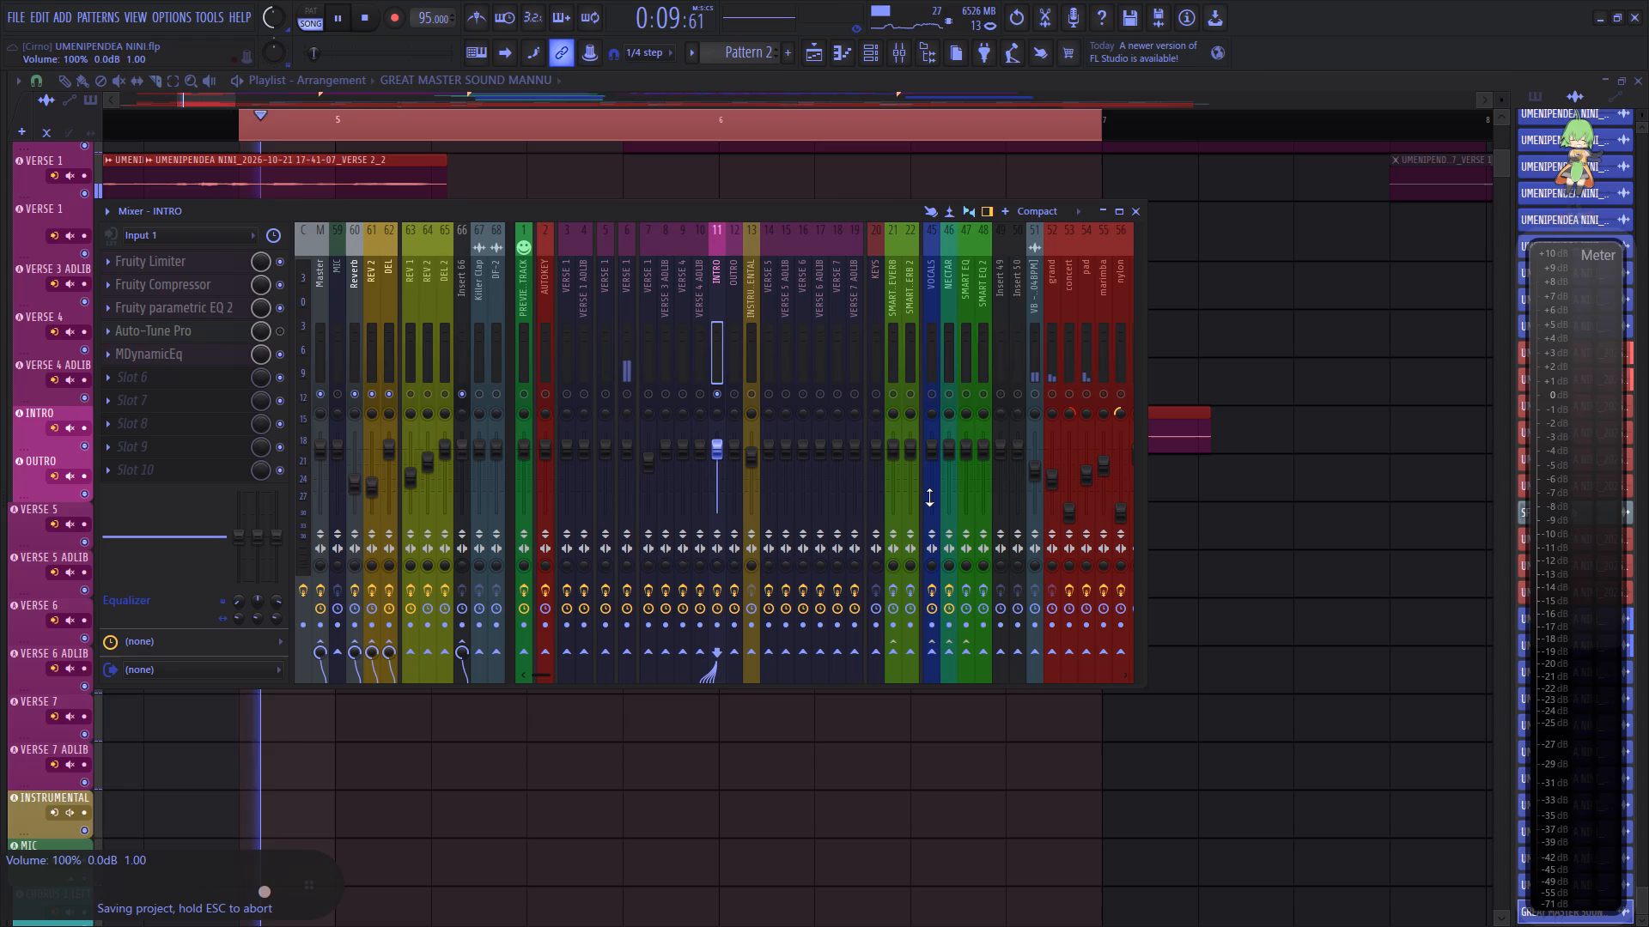
Route the INTRO mixer track to the VOCALS track only.
{"action": "scroll", "coordinate": [988, 367], "scroll_direction": "down", "scroll_amount": 7}
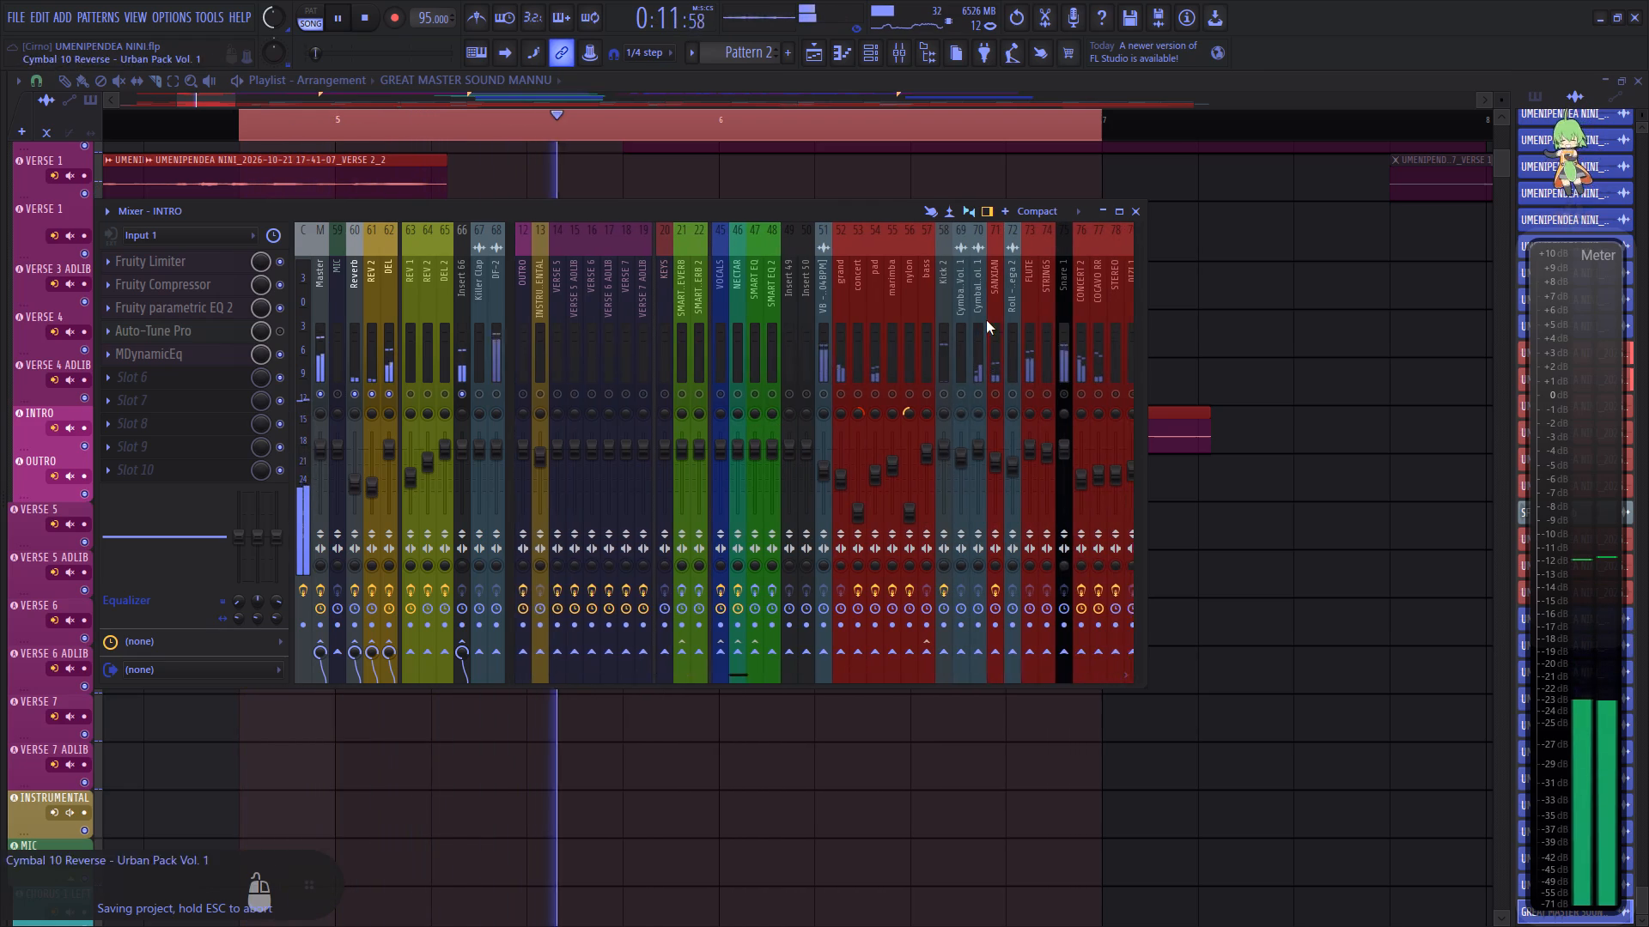
{"action": "right_click", "coordinate": [575, 653]}
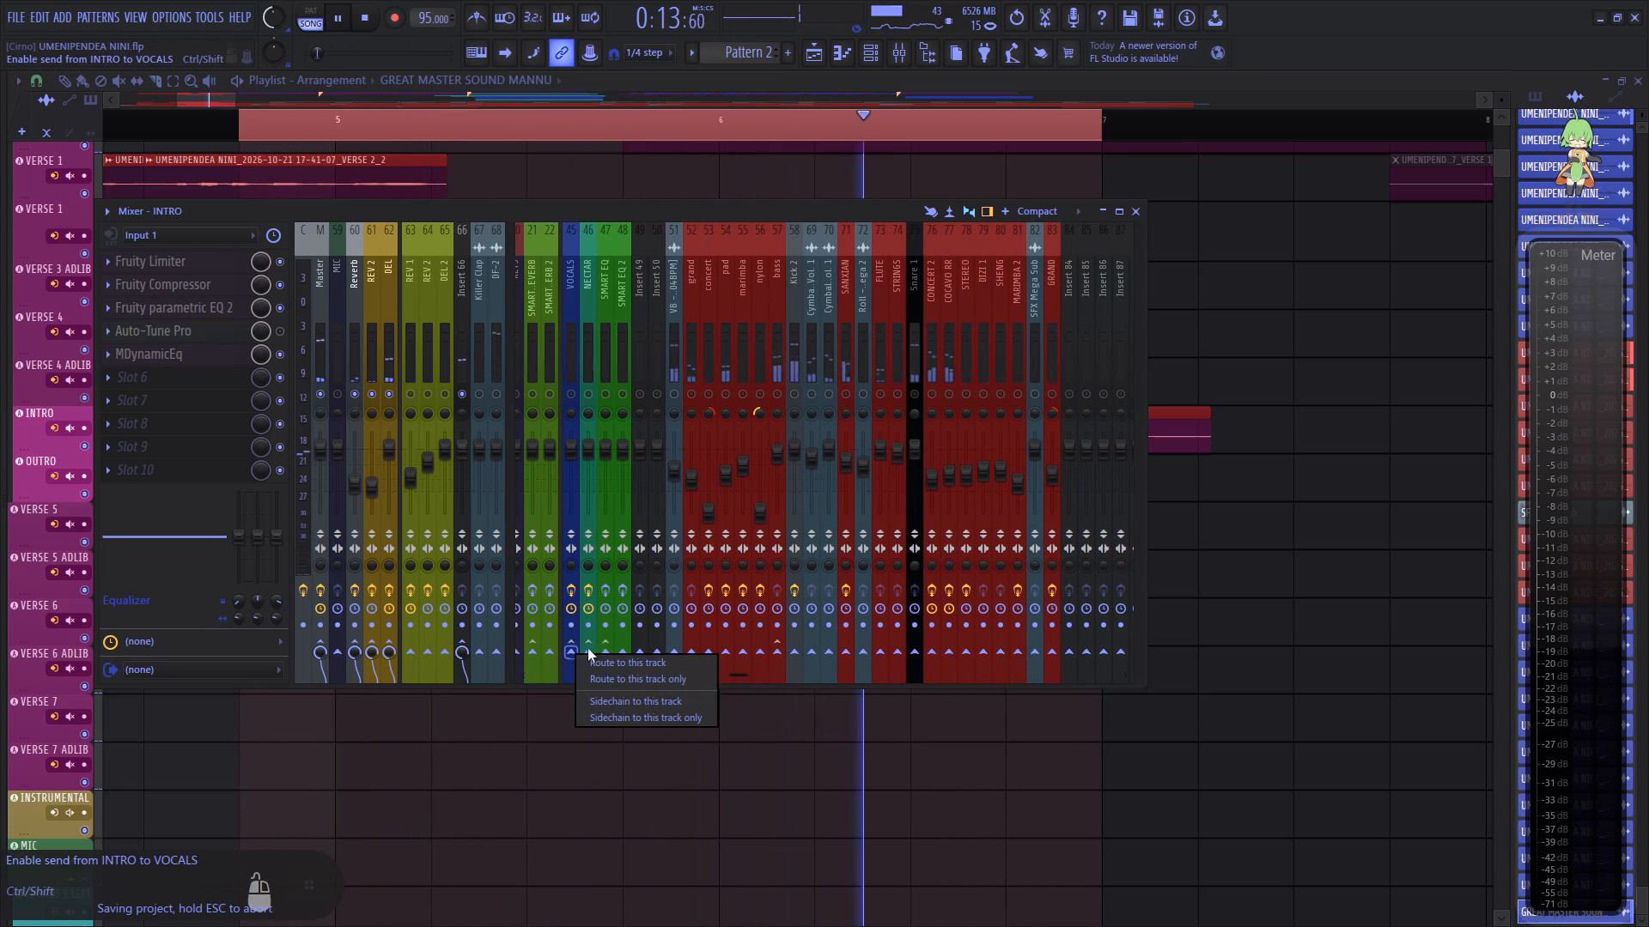
{"action": "left_click", "coordinate": [651, 686]}
Unsolo the INTRO mixer track and solo it again with its VOCALS routing included.
{"action": "scroll", "coordinate": [648, 353], "scroll_direction": "up", "scroll_amount": 6}
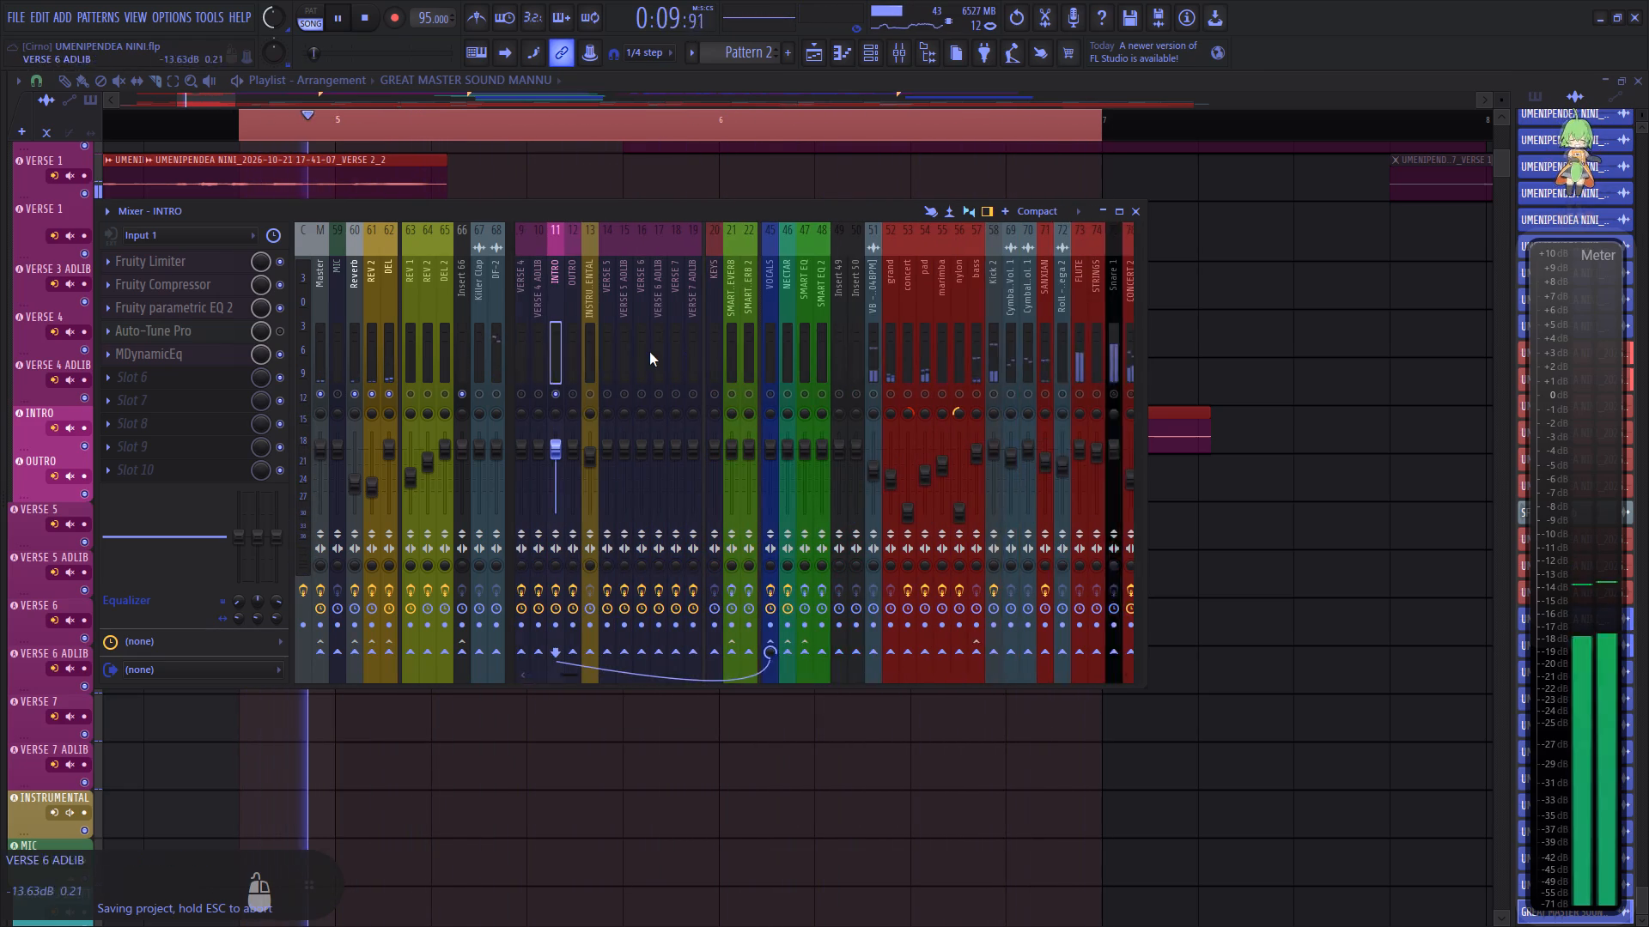
{"action": "scroll", "coordinate": [649, 352], "scroll_direction": "up", "scroll_amount": 4}
{"action": "left_click", "coordinate": [713, 355]}
{"action": "key", "text": "alt+s"}
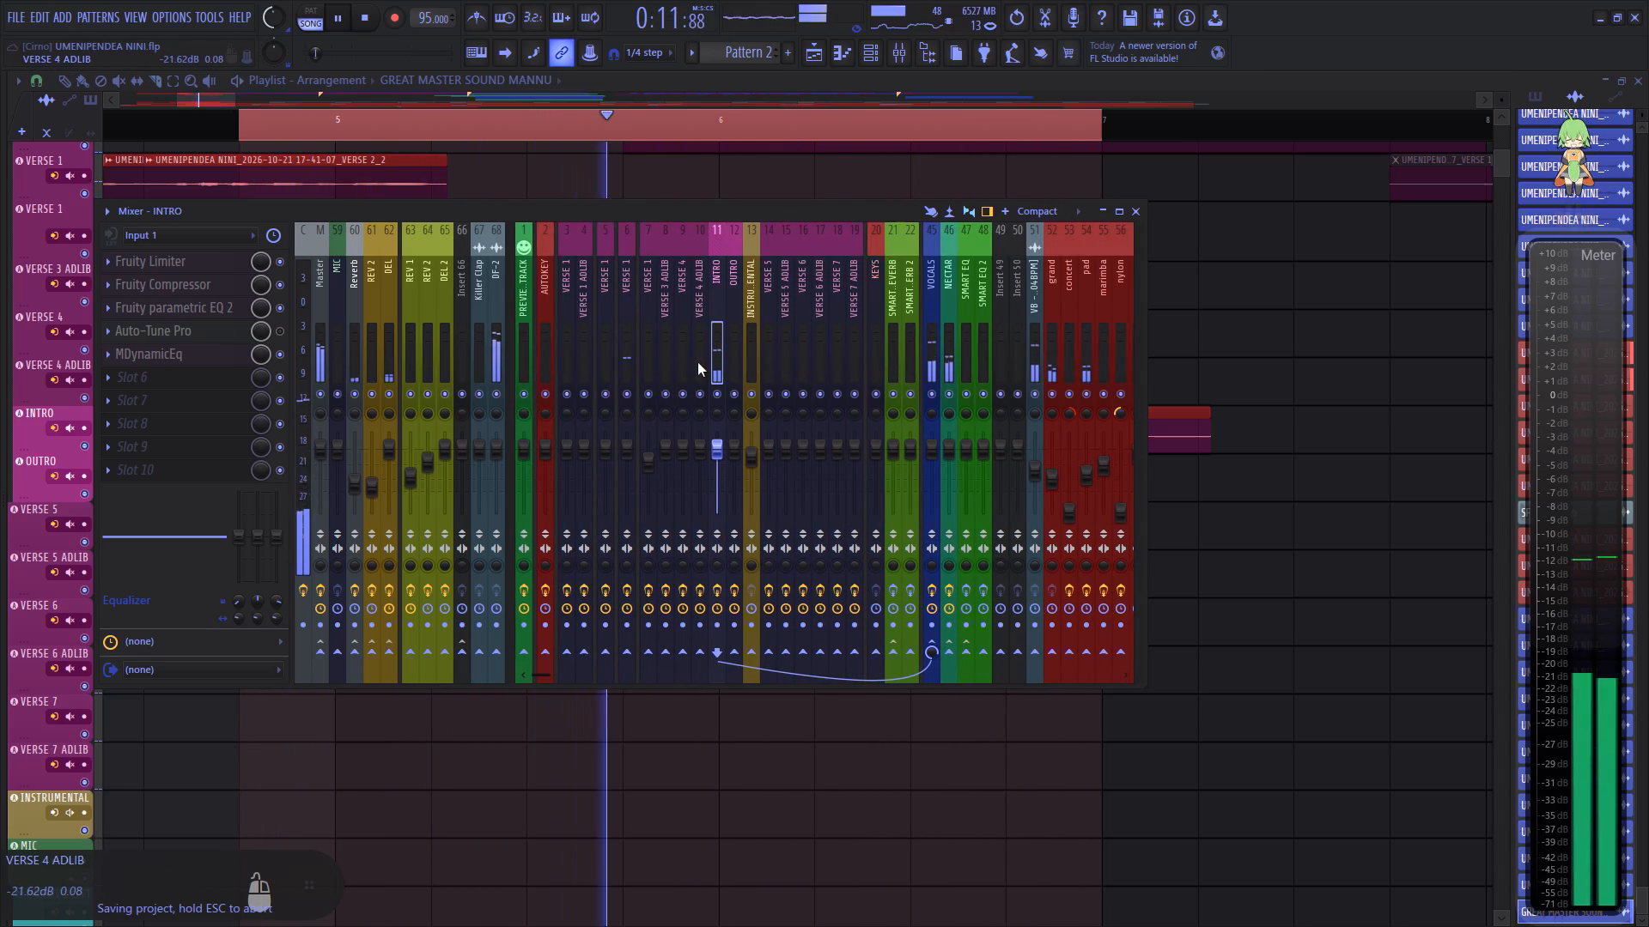
{"action": "key", "text": "alt+s"}
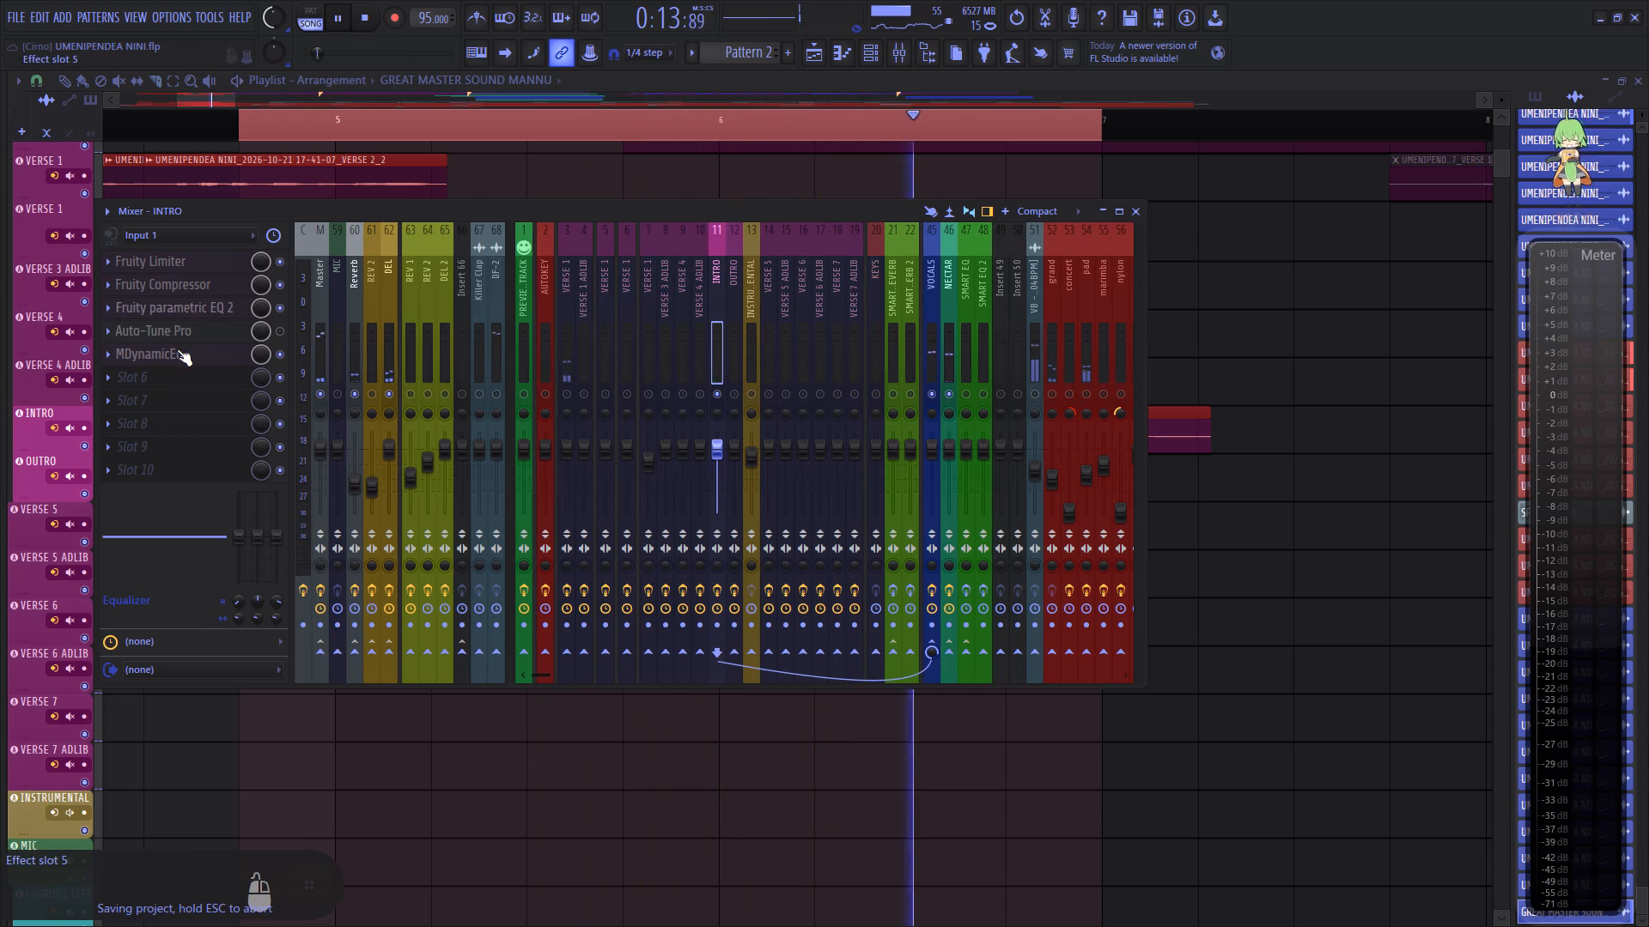
Replace Fruity Compressor in slot 2 of the INTRO track with Auto-Tune Vocal Compressor.
{"action": "left_click", "coordinate": [112, 281]}
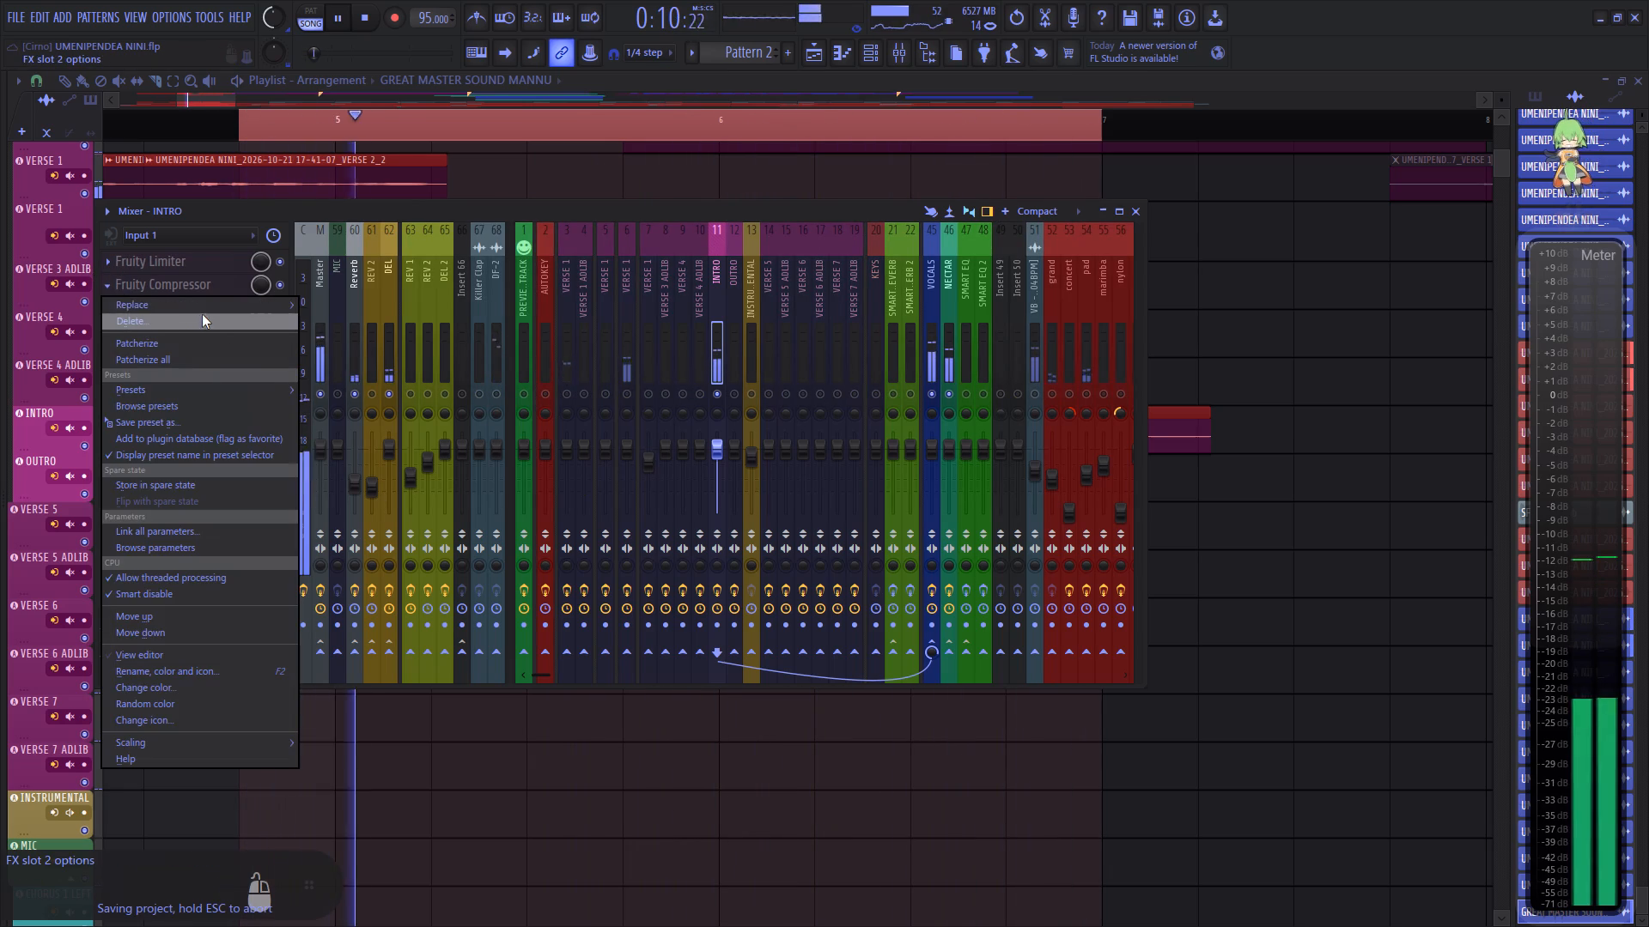
{"action": "left_click", "coordinate": [201, 308]}
{"action": "left_click", "coordinate": [352, 31]}
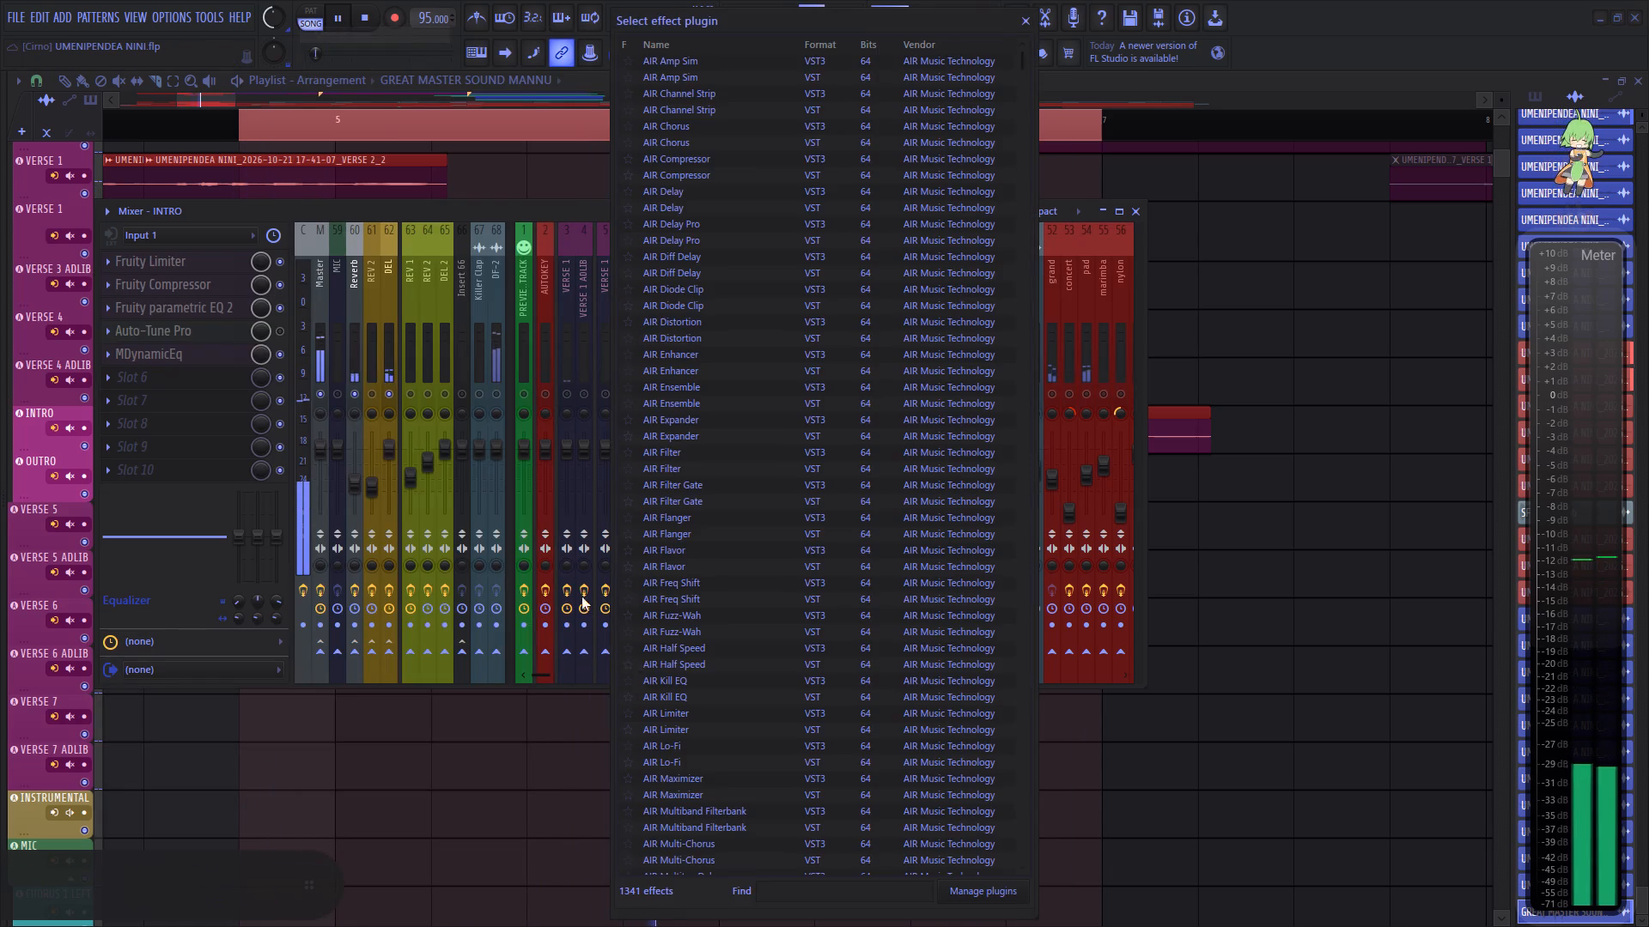
{"action": "left_click", "coordinate": [812, 890]}
{"action": "type", "text": "AUTO"}
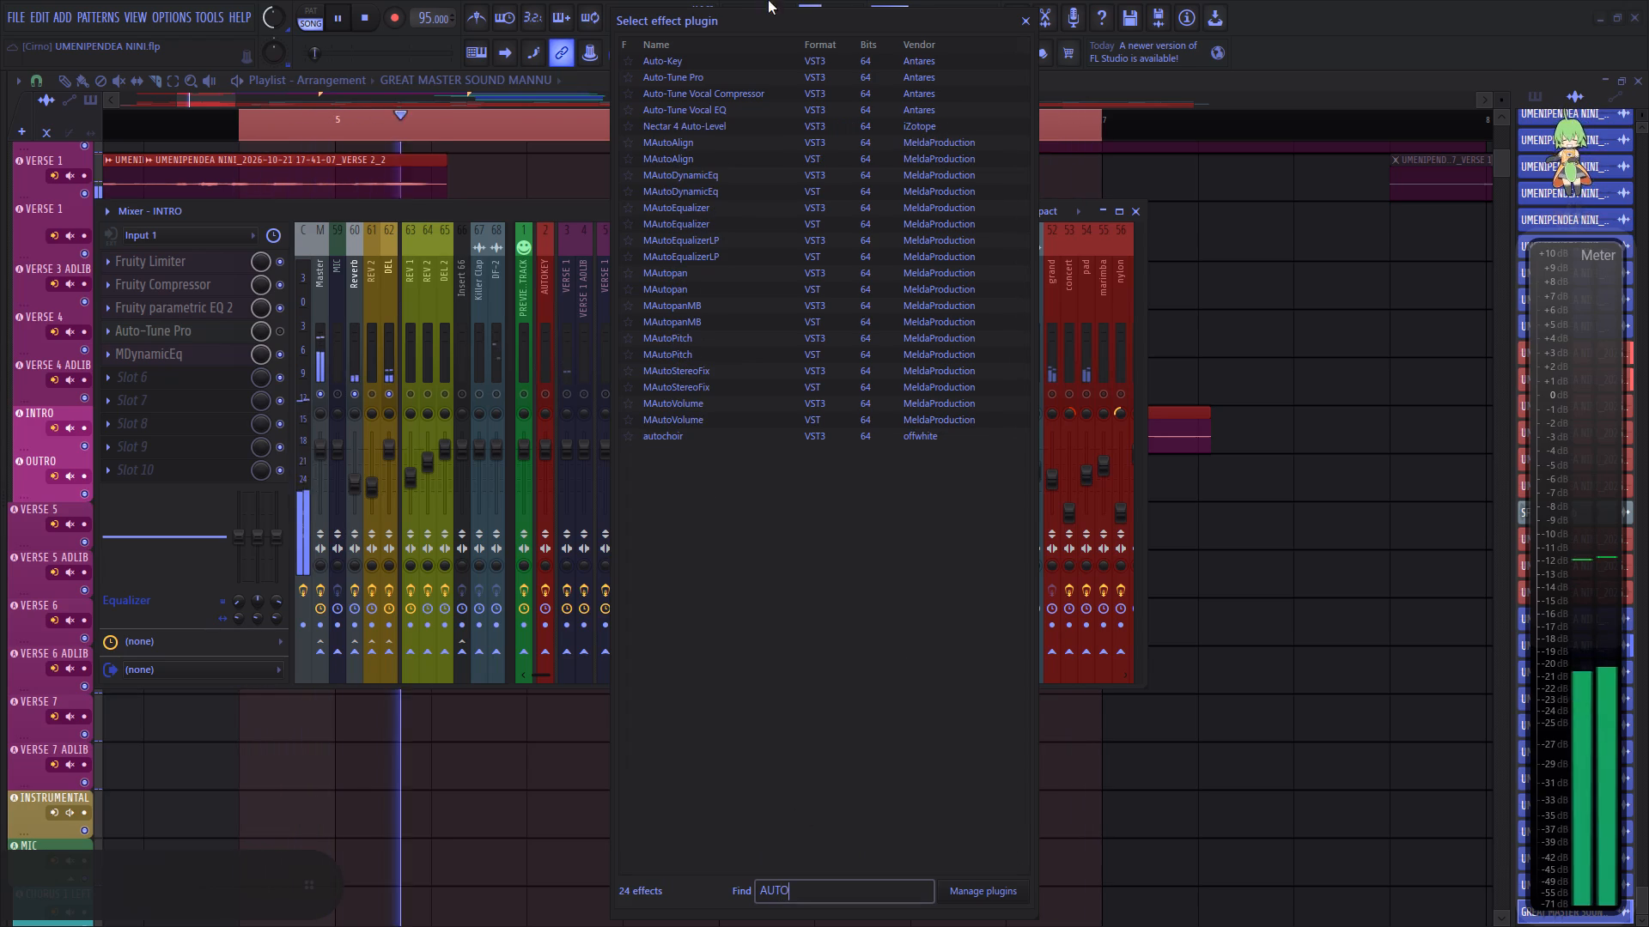
{"action": "double_click", "coordinate": [776, 93]}
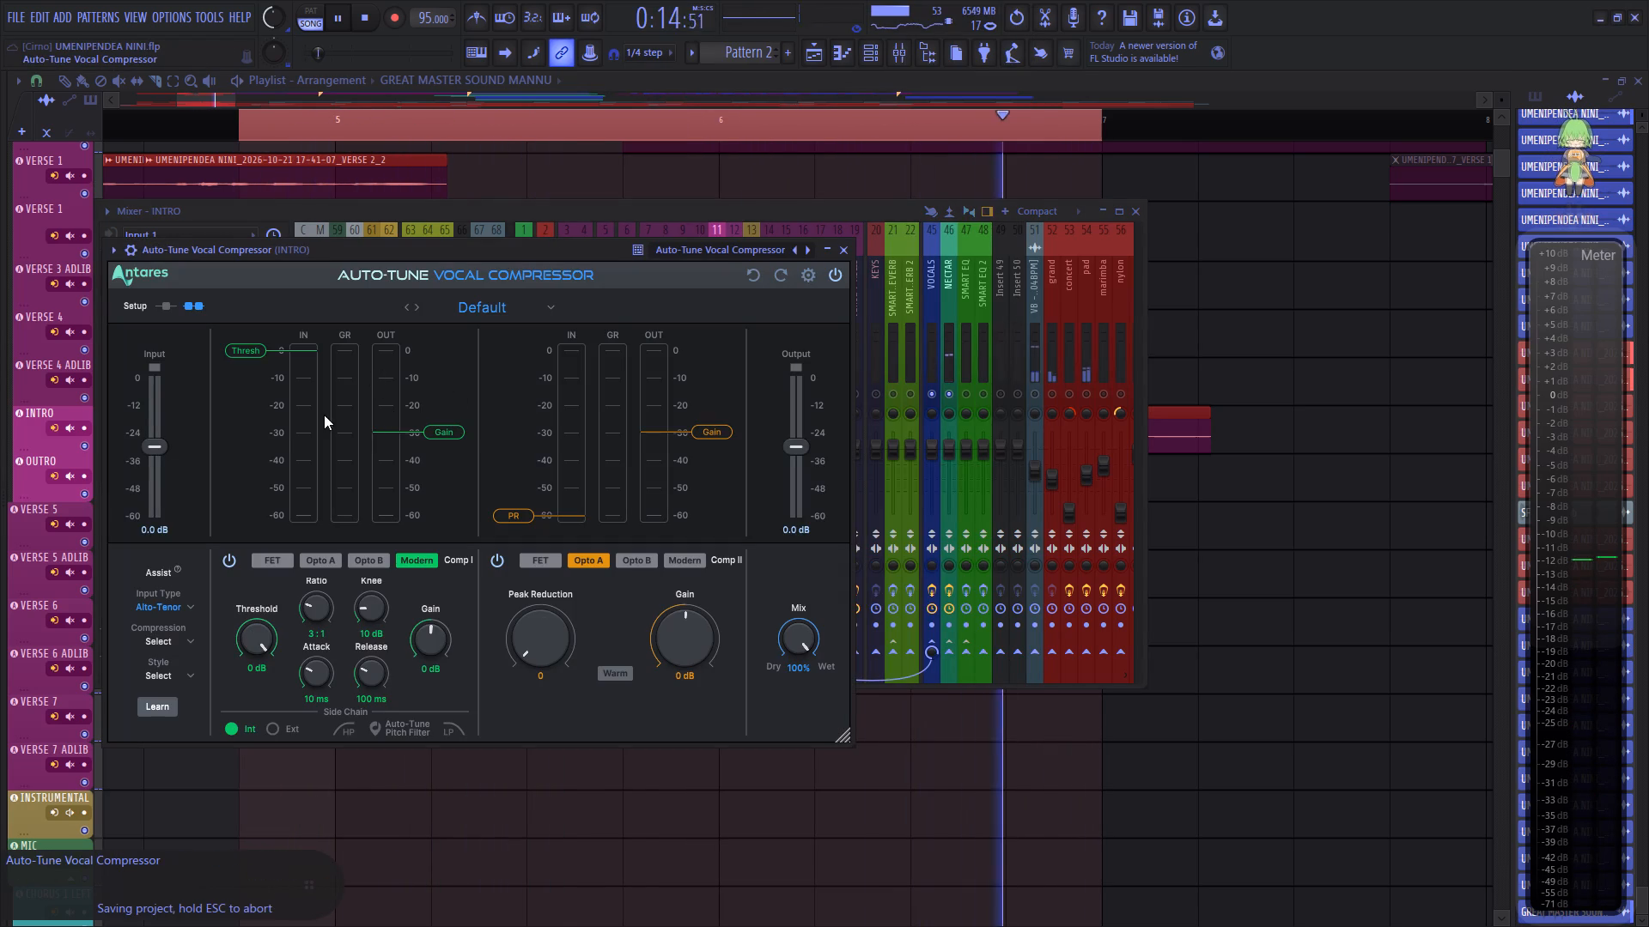
Set the Comp I threshold to about -32 dB, adjust the output gain of Auto-Tune Vocal Compressor, and close it.
{"action": "scroll", "coordinate": [322, 414], "scroll_direction": "down", "scroll_amount": 20}
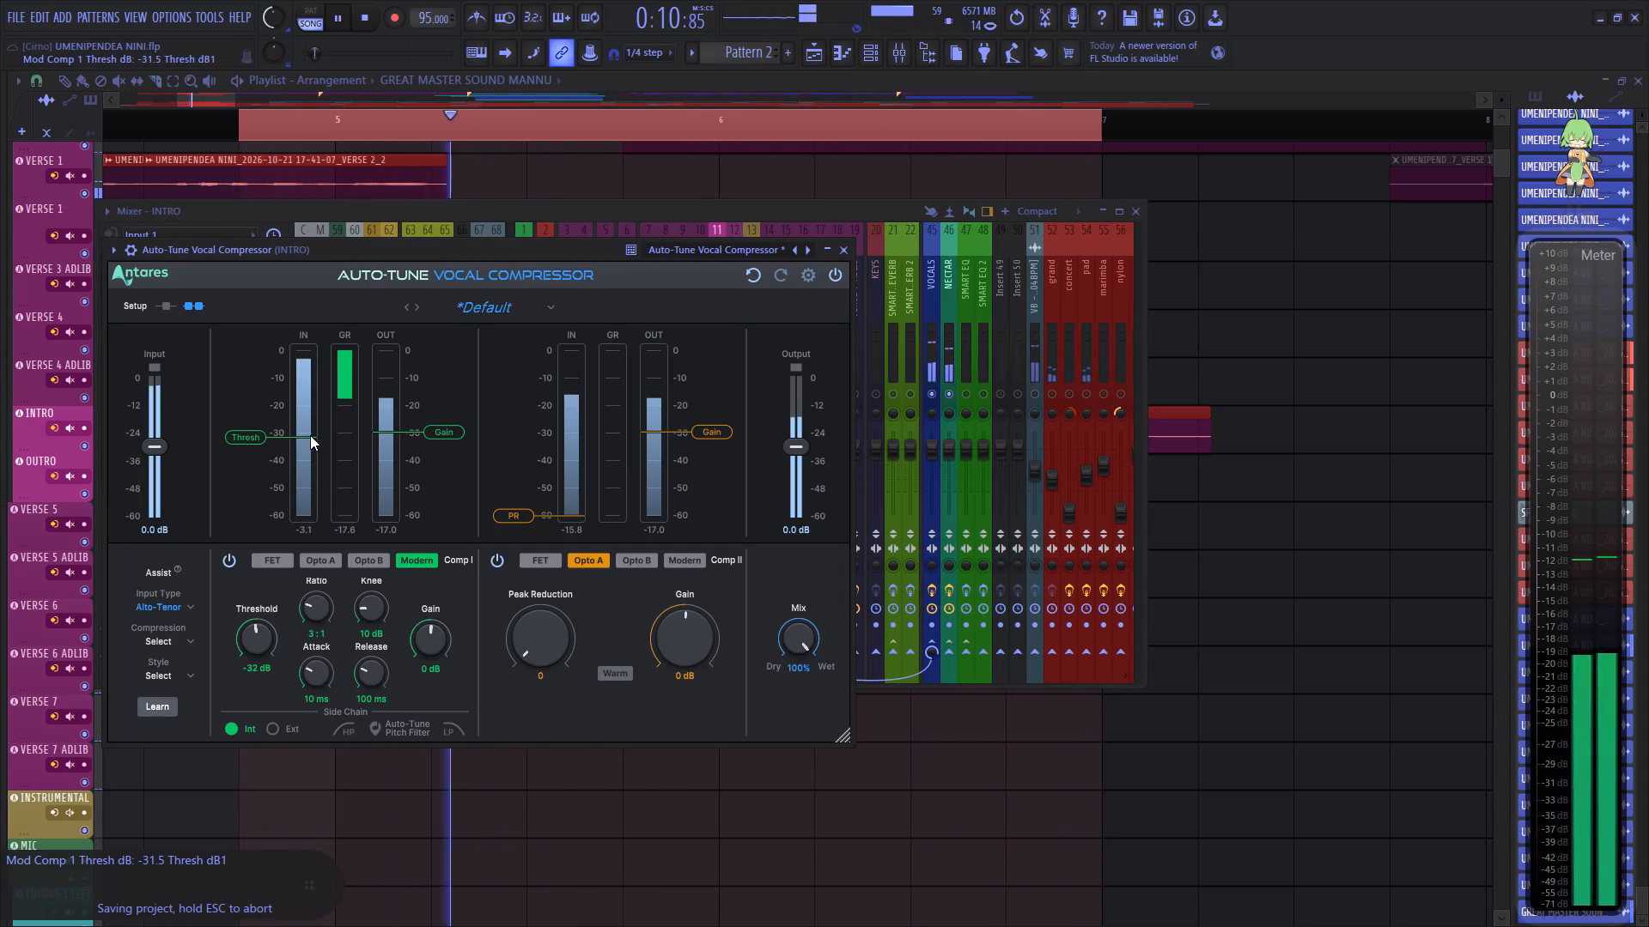
{"action": "scroll", "coordinate": [808, 451], "scroll_direction": "up", "scroll_amount": 3}
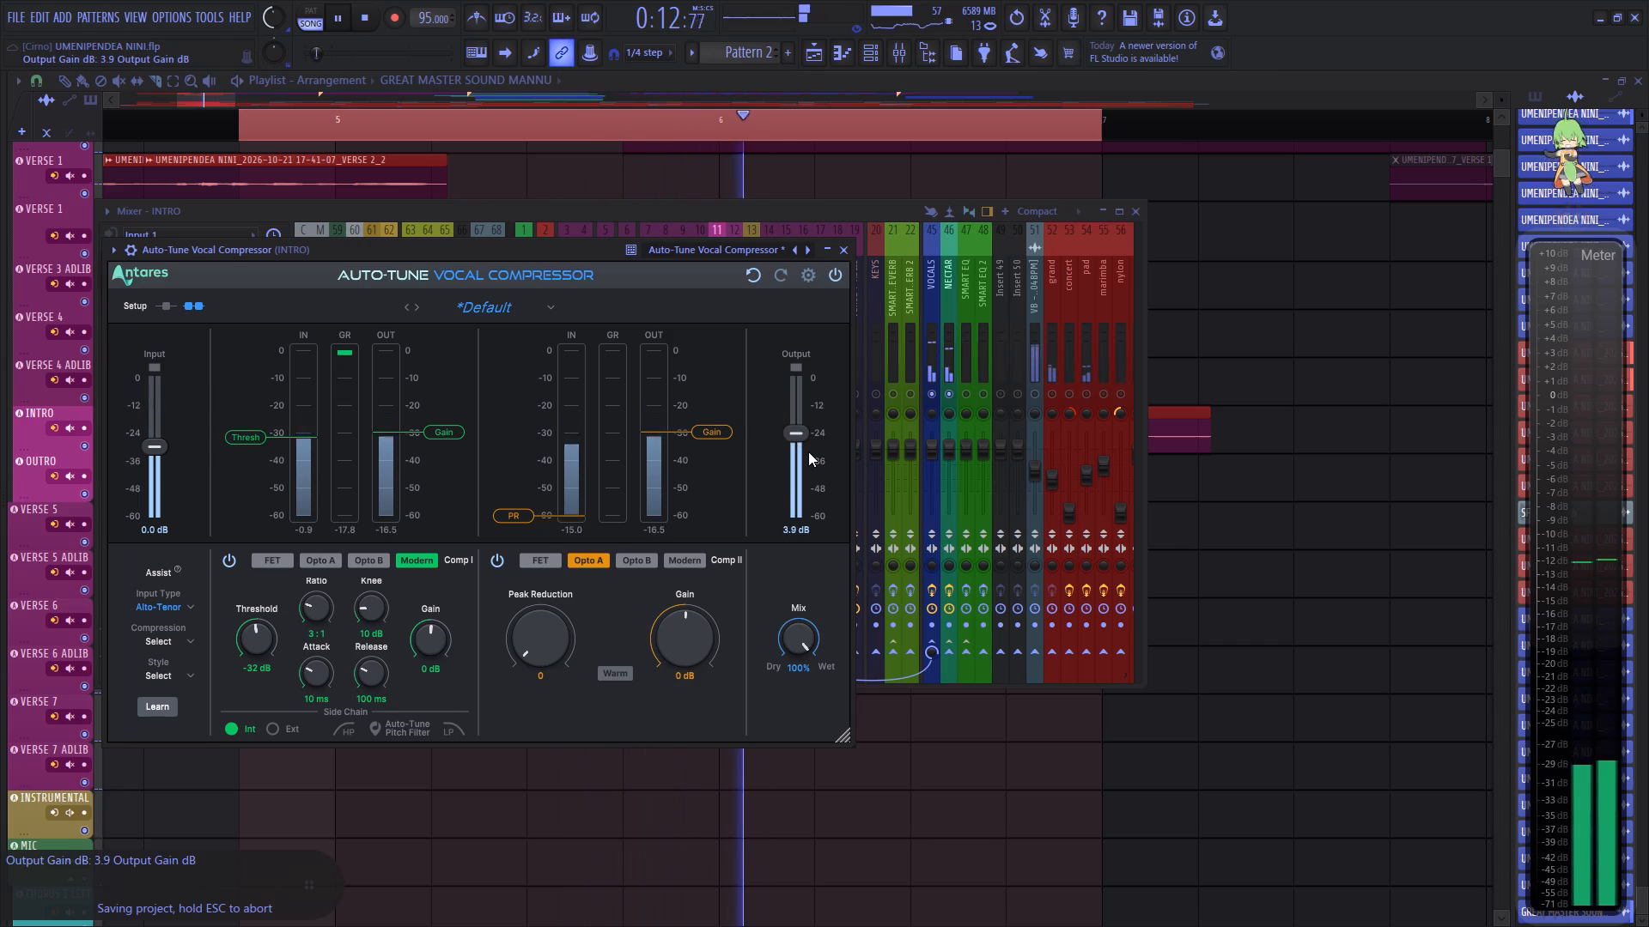
{"action": "scroll", "coordinate": [808, 451], "scroll_direction": "down", "scroll_amount": 1}
{"action": "left_click", "coordinate": [851, 252]}
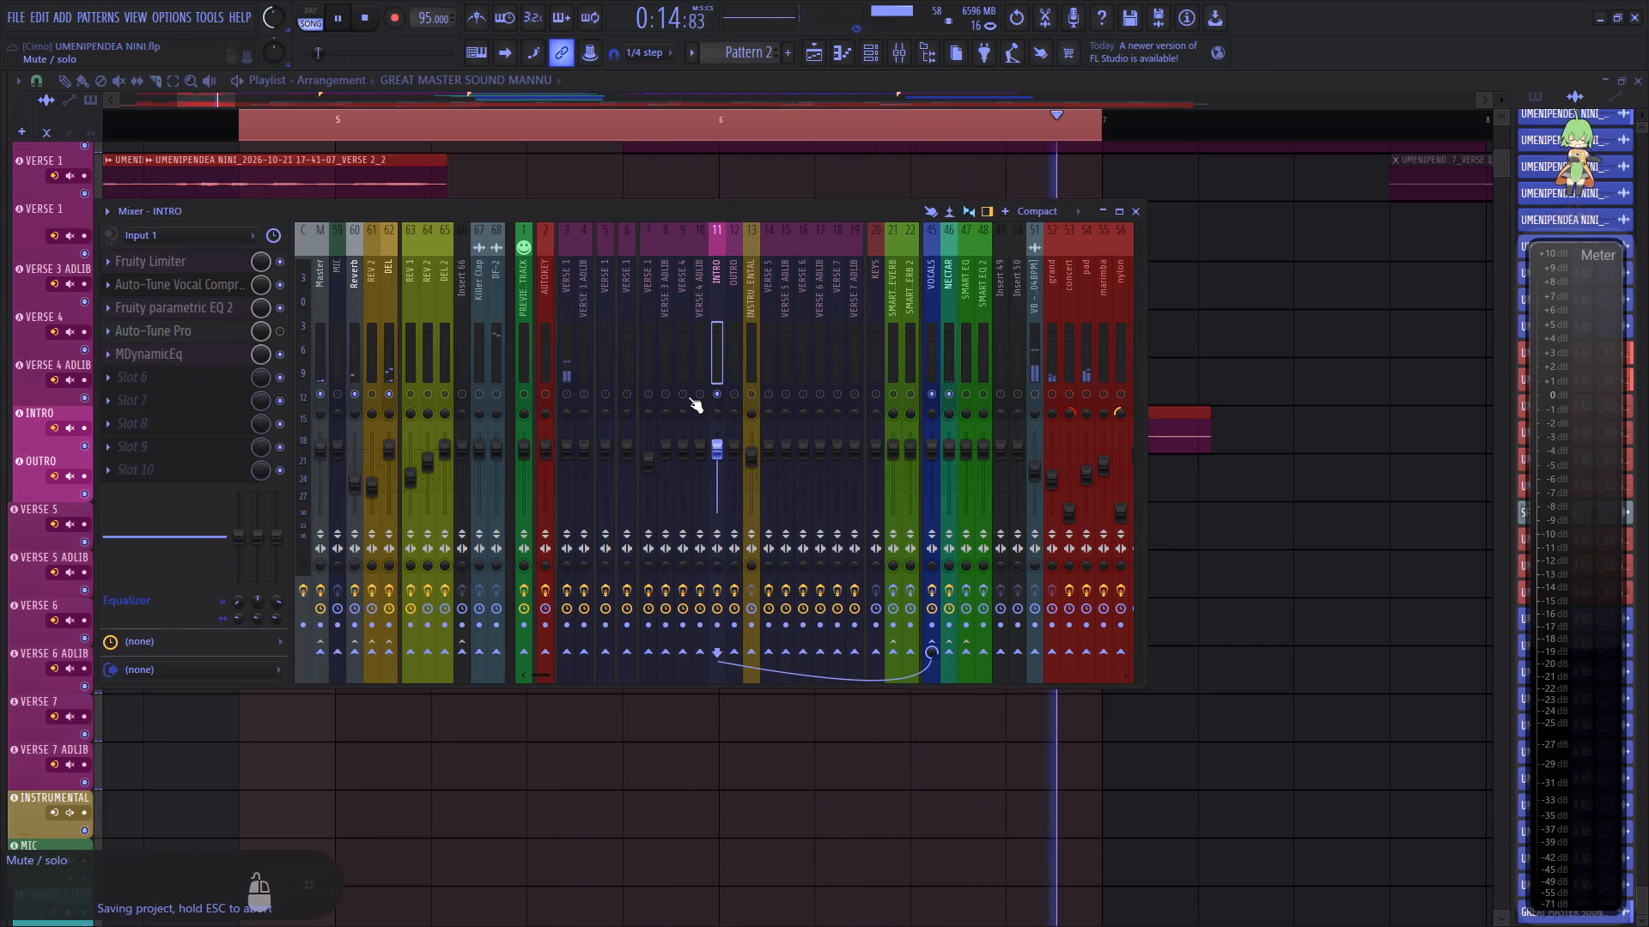
Load AMBEO Orbit into slot 6 of the INTRO mixer track.
{"action": "left_click", "coordinate": [171, 376]}
{"action": "left_click", "coordinate": [193, 34]}
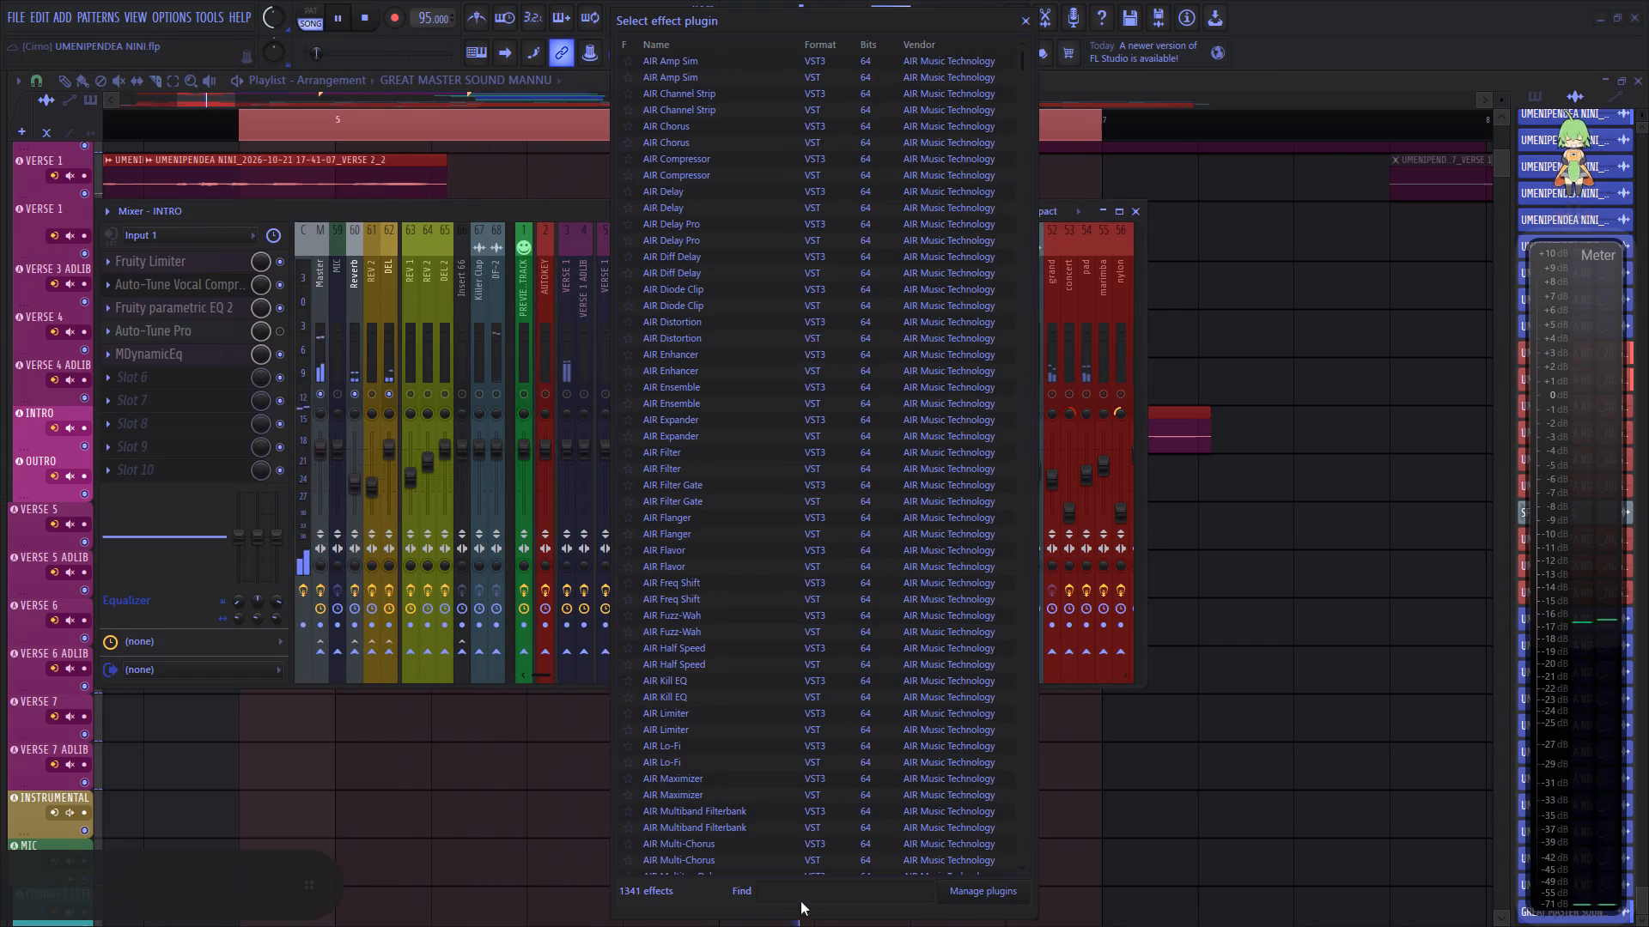
{"action": "left_click", "coordinate": [800, 900]}
{"action": "type", "text": "AMBEO"}
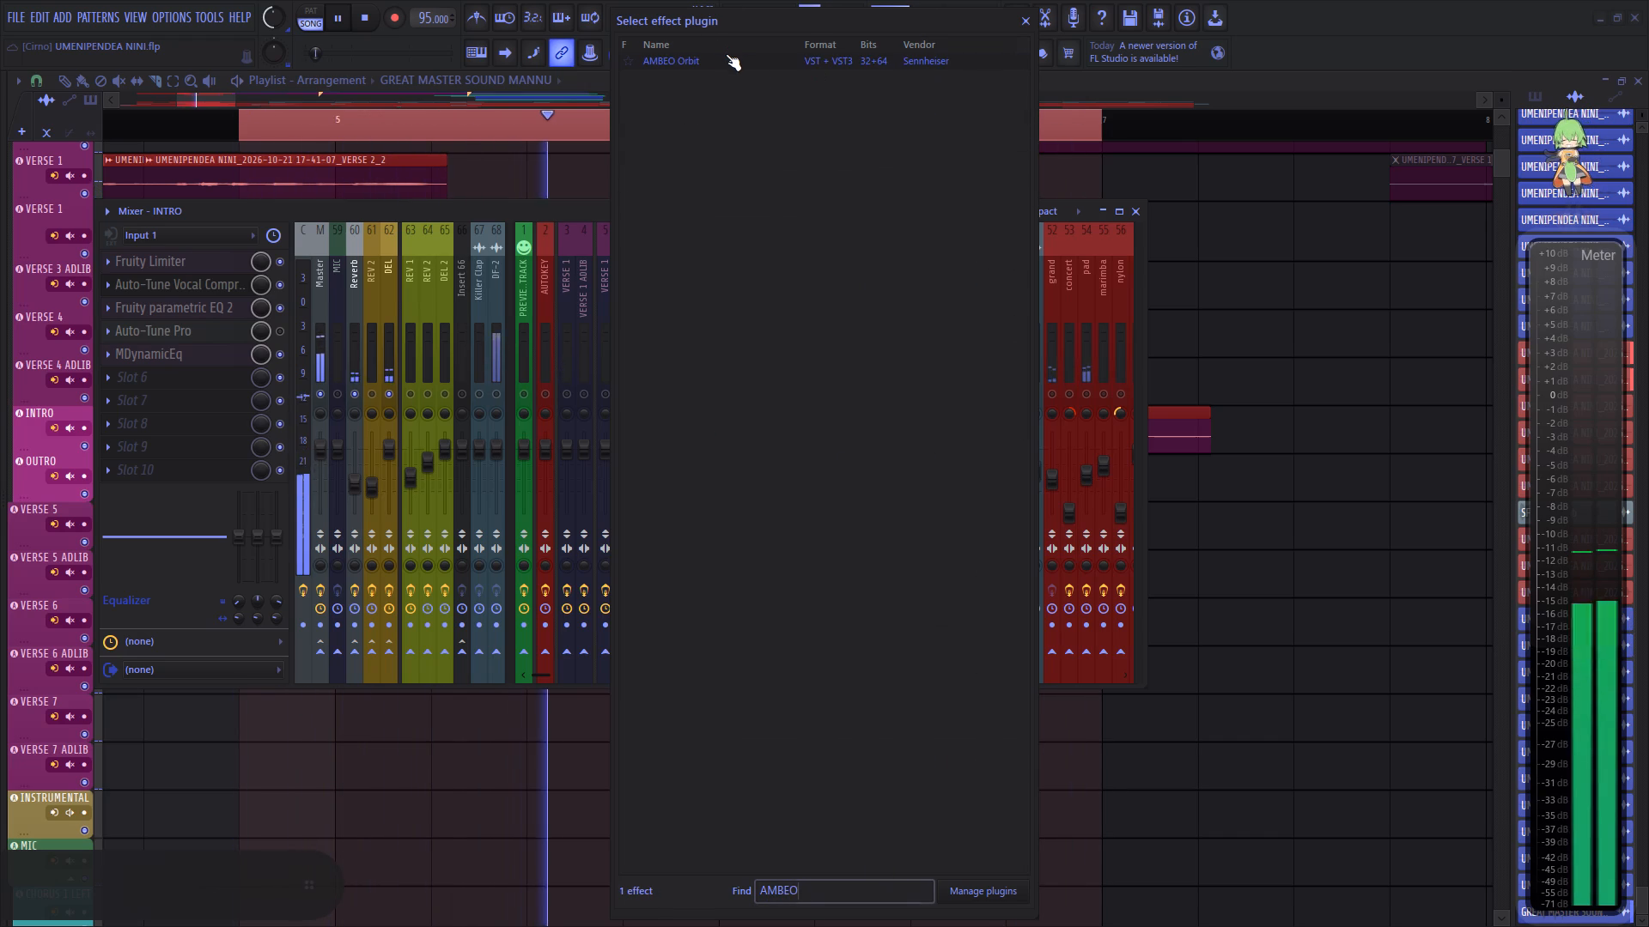
{"action": "double_click", "coordinate": [726, 54]}
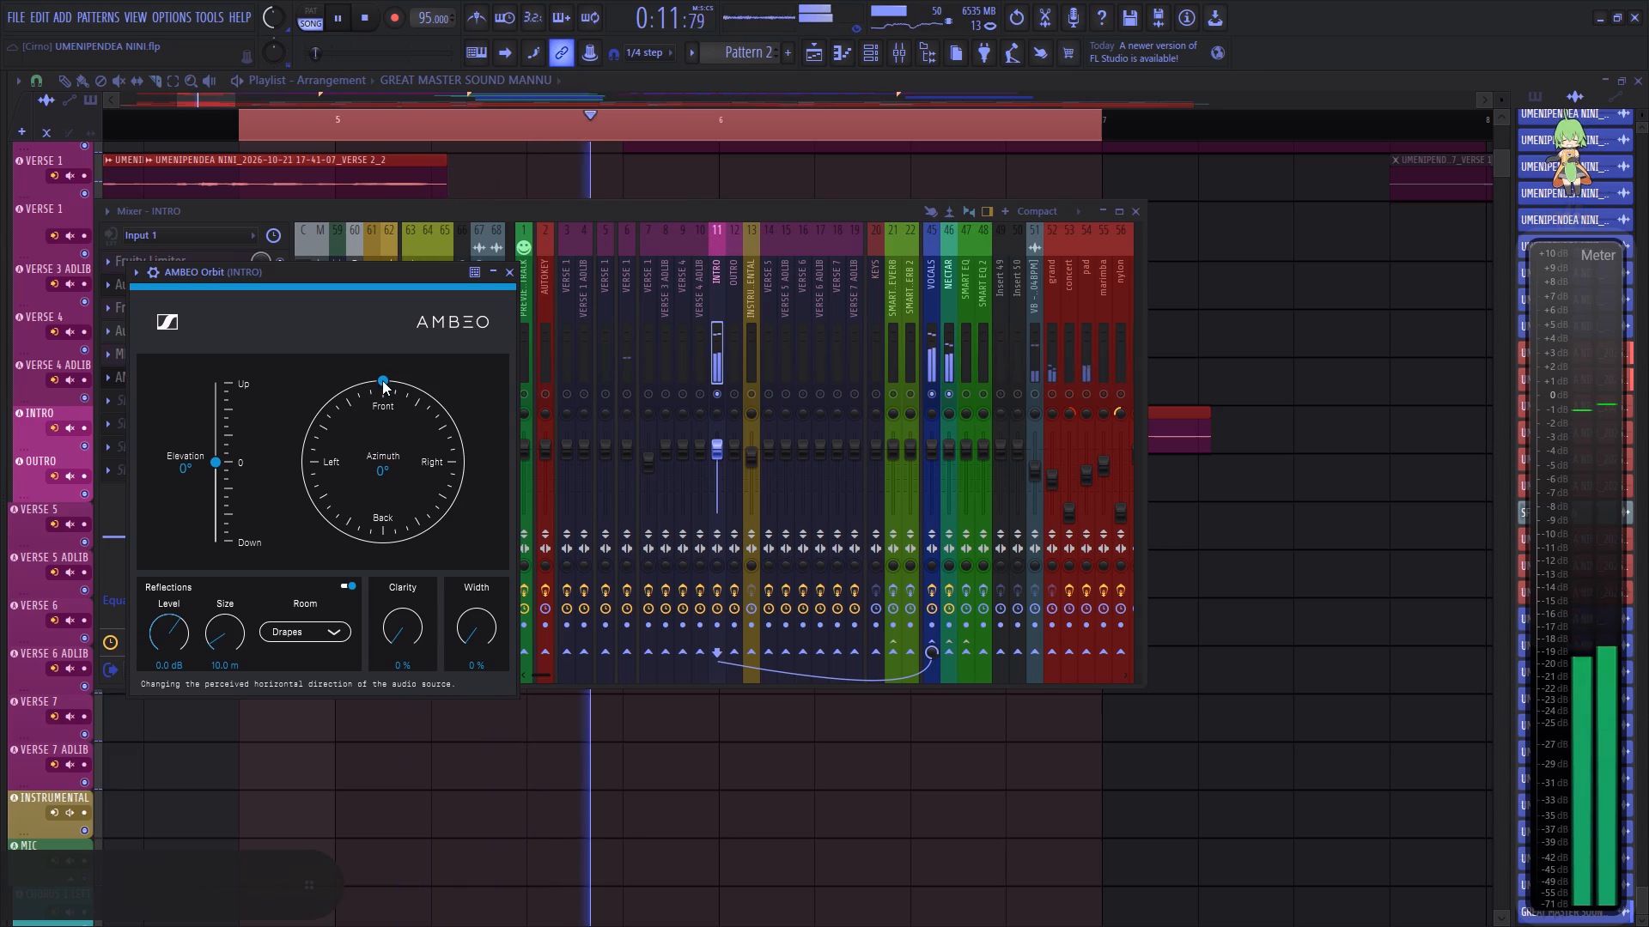
Create an automation clip for the Azimuth parameter of AMBEO Orbit on the INTRO track and close the plugin.
{"action": "left_click", "coordinate": [382, 380]}
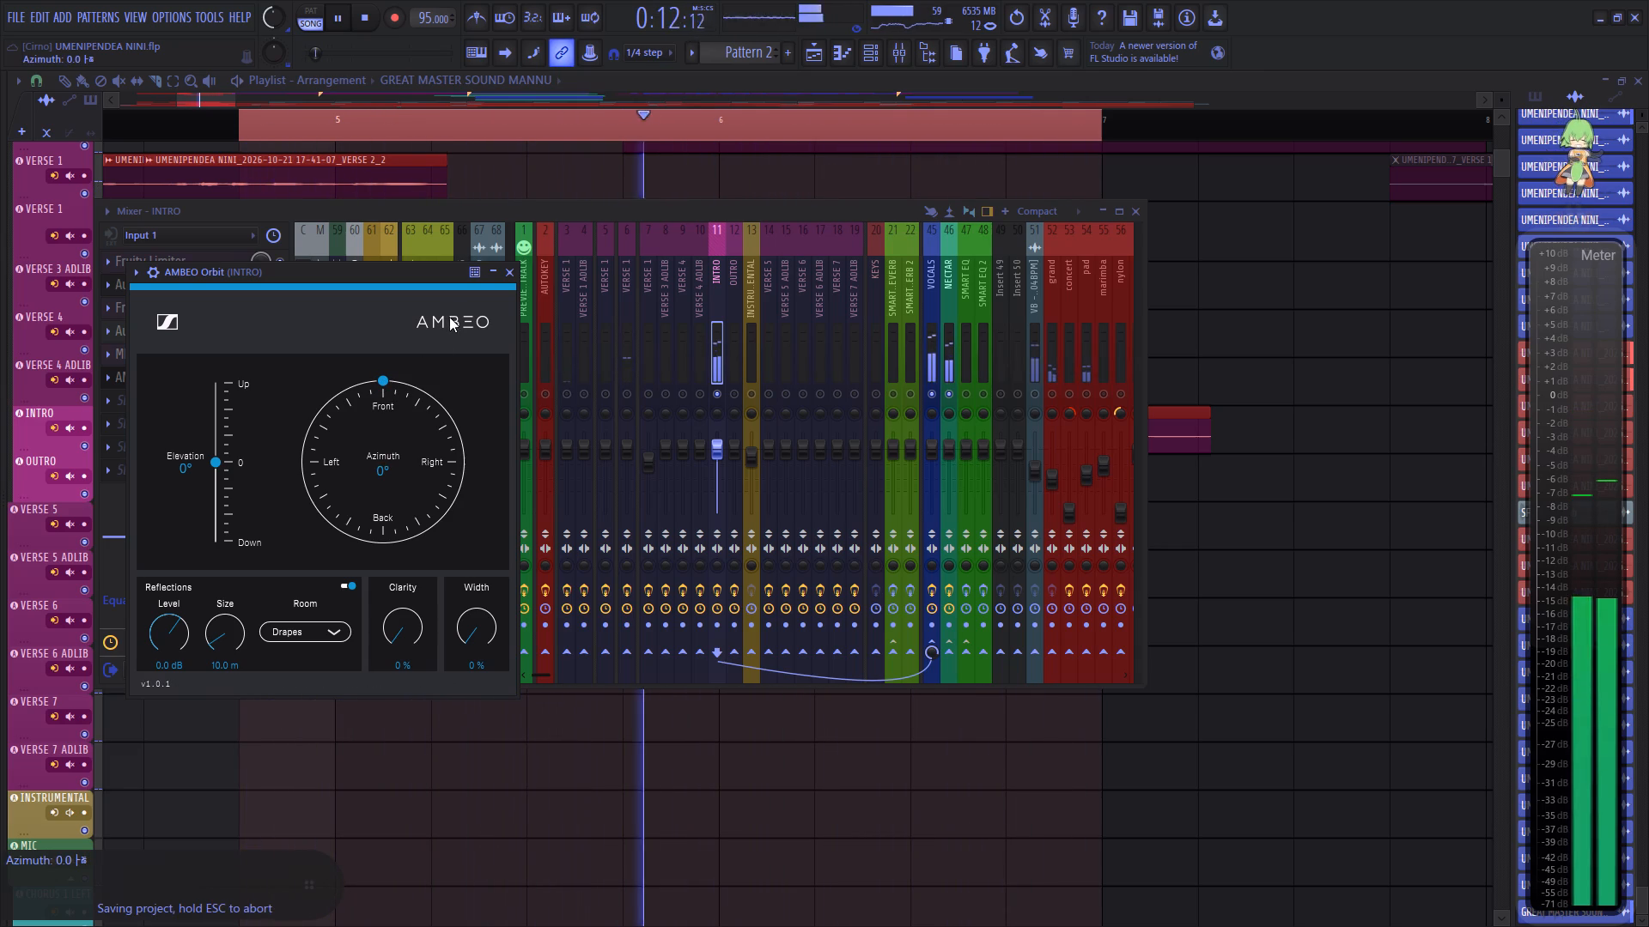
{"action": "left_click", "coordinate": [504, 274]}
{"action": "right_click", "coordinate": [587, 55]}
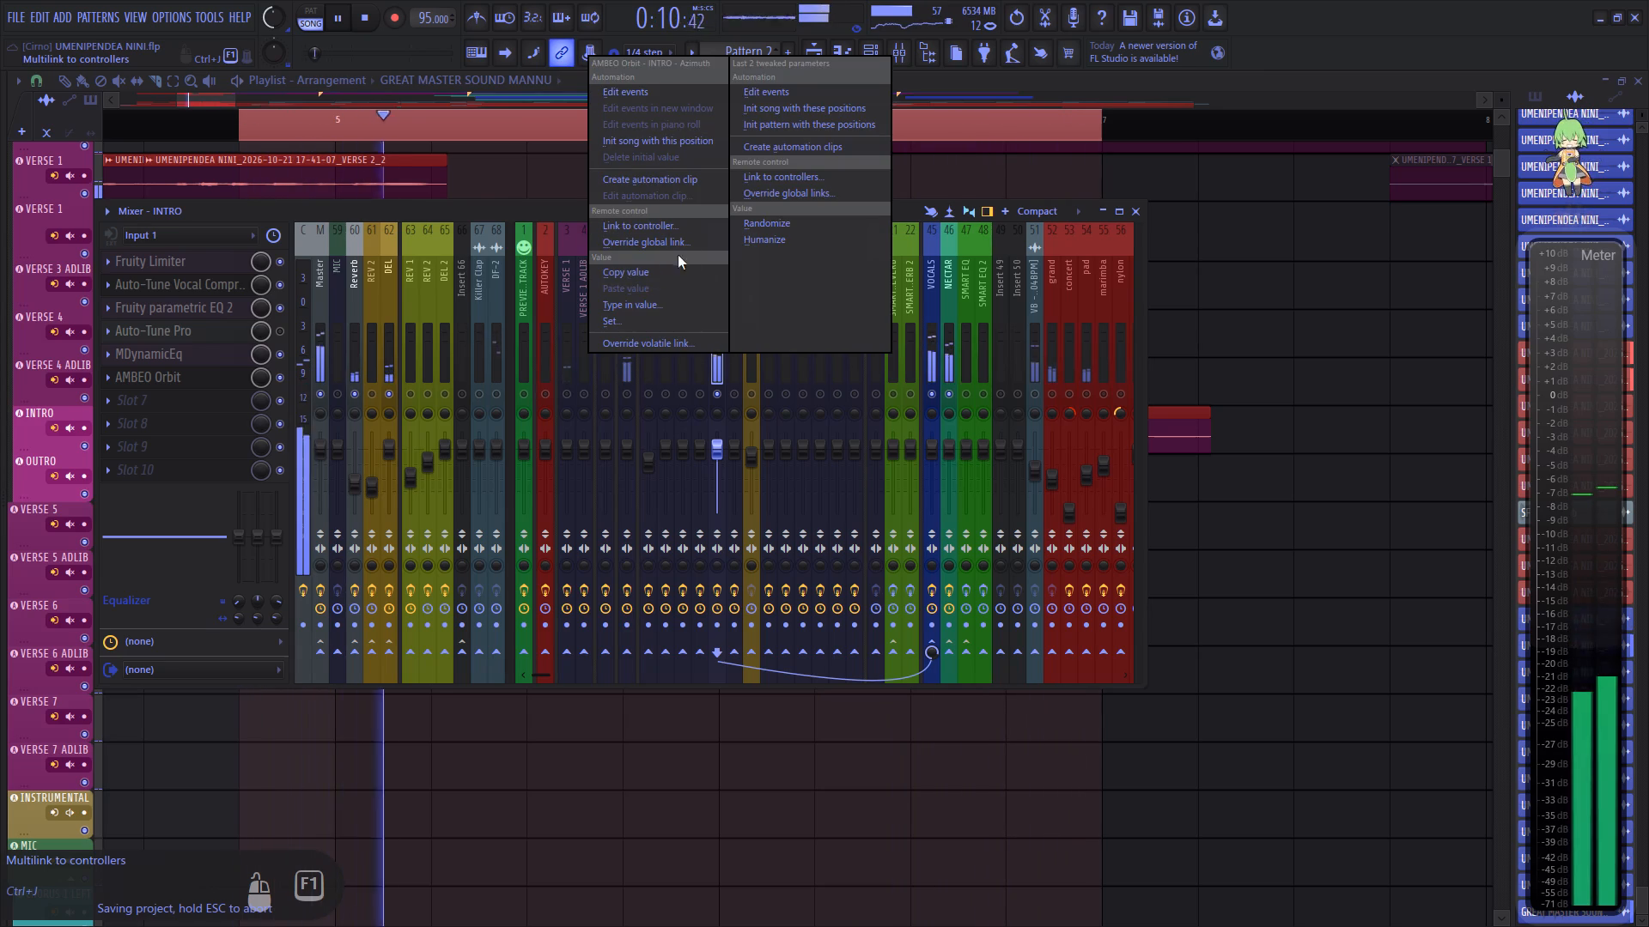
{"action": "left_click", "coordinate": [693, 180]}
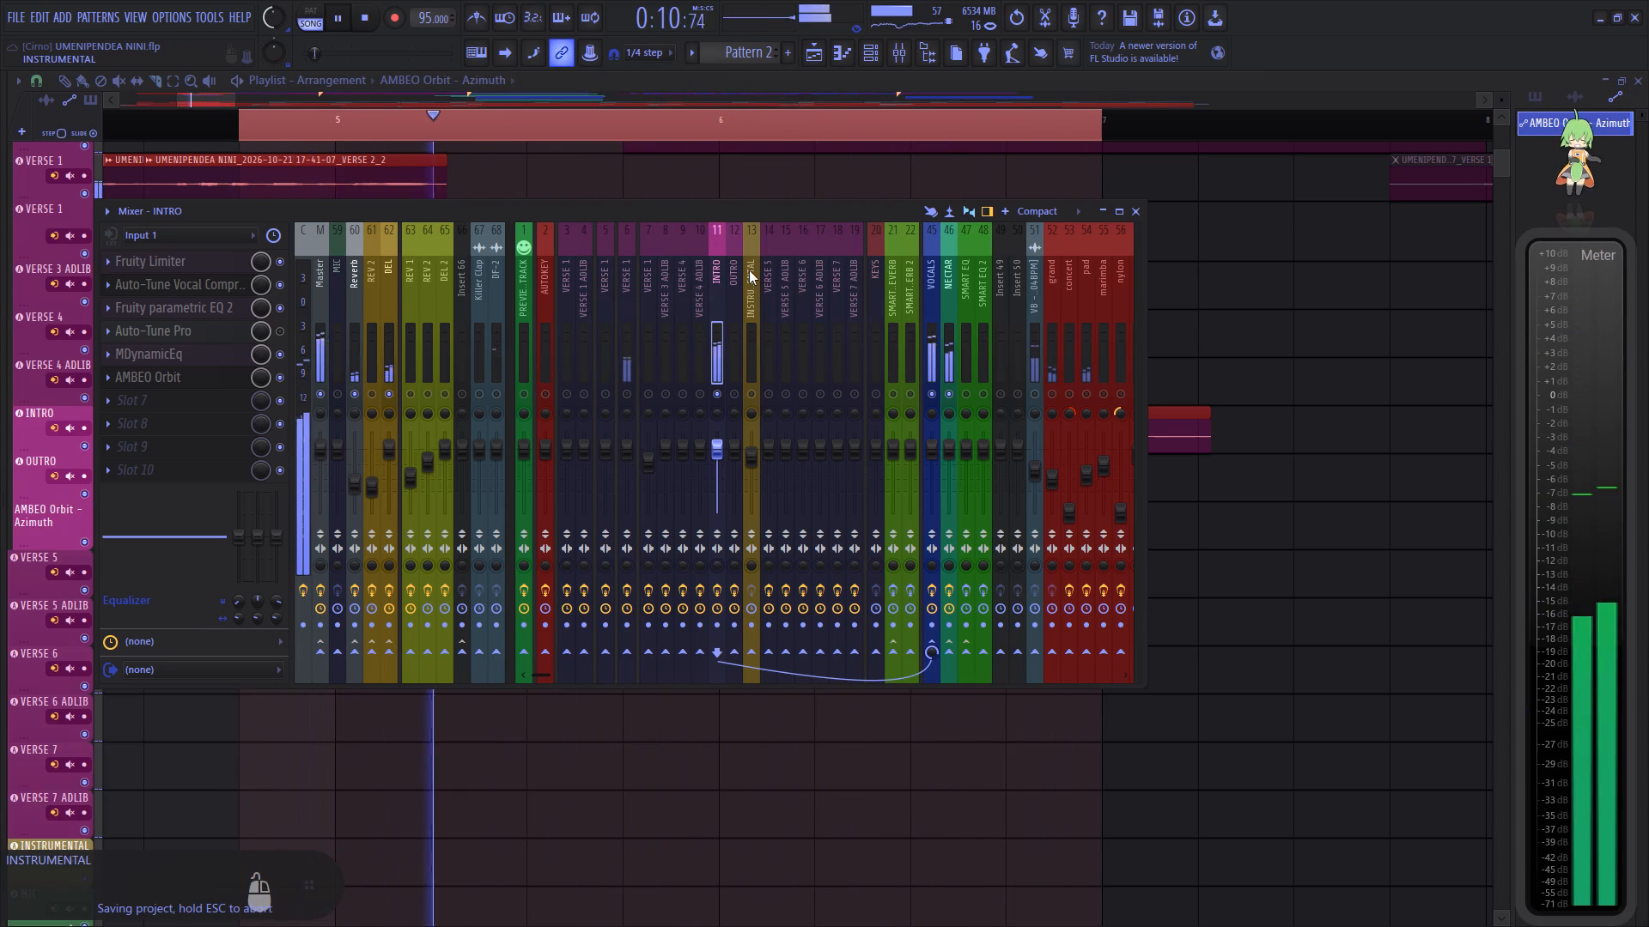
Add seven control points one beat apart to the AMBEO Orbit - Azimuth automation clip, starting at bar 5.
{"action": "left_click", "coordinate": [727, 91]}
{"action": "scroll", "coordinate": [453, 439], "scroll_direction": "down", "scroll_amount": 1}
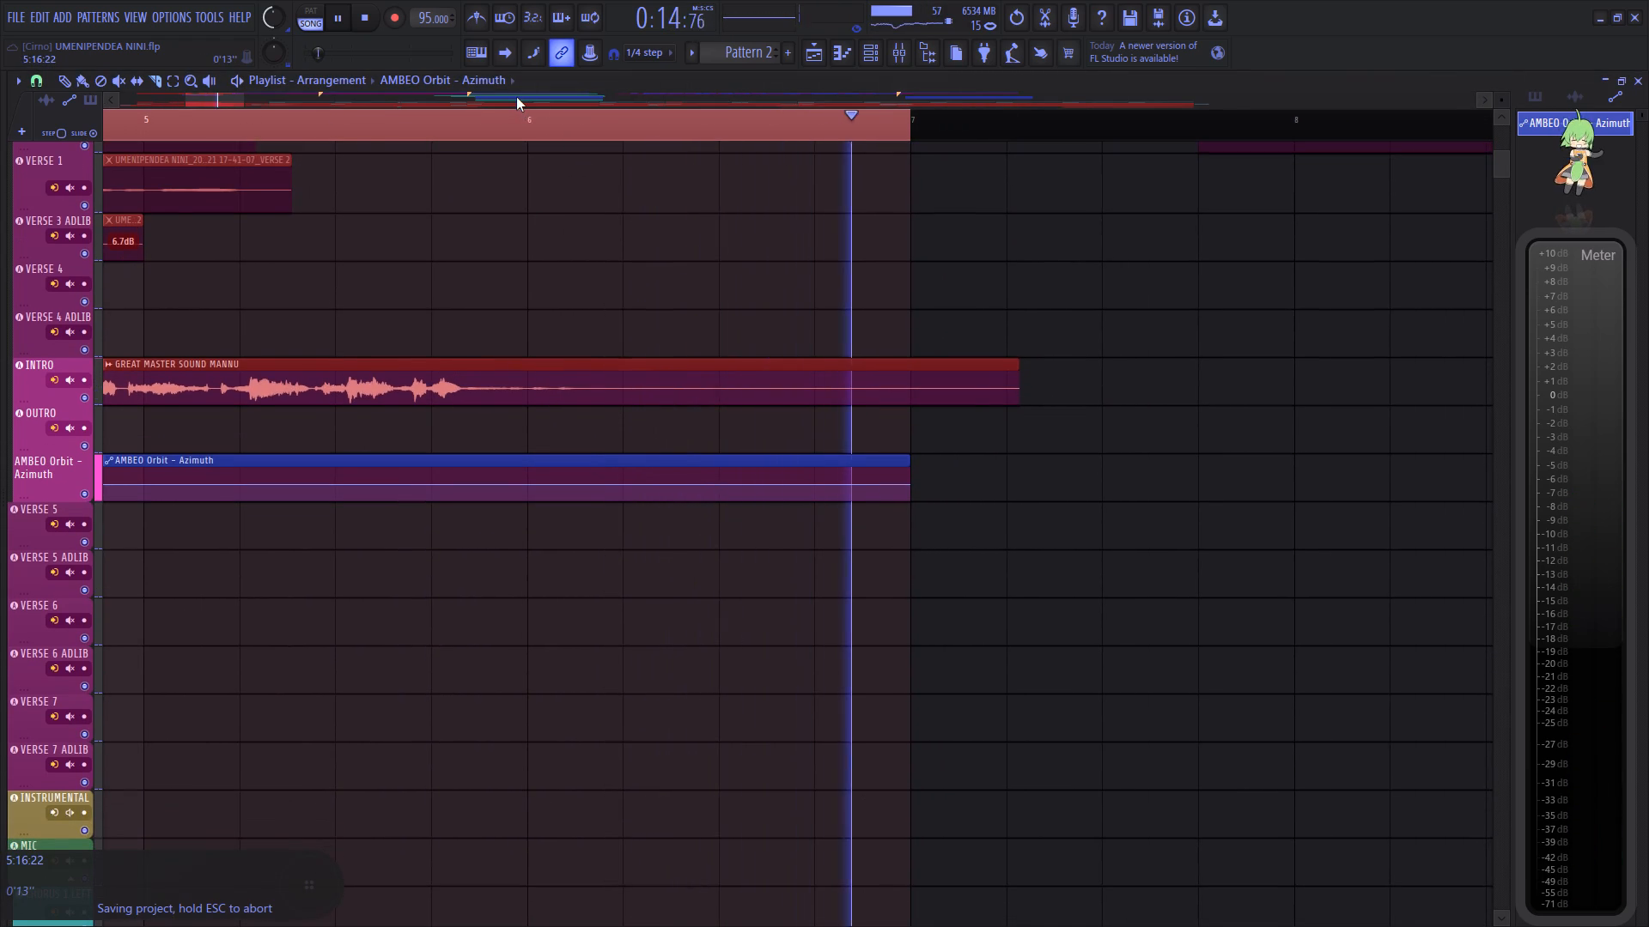
{"action": "scroll", "coordinate": [516, 97], "scroll_direction": "up", "scroll_amount": 3}
{"action": "scroll", "coordinate": [516, 97], "scroll_direction": "down", "scroll_amount": 3}
{"action": "scroll", "coordinate": [516, 97], "scroll_direction": "up", "scroll_amount": 1}
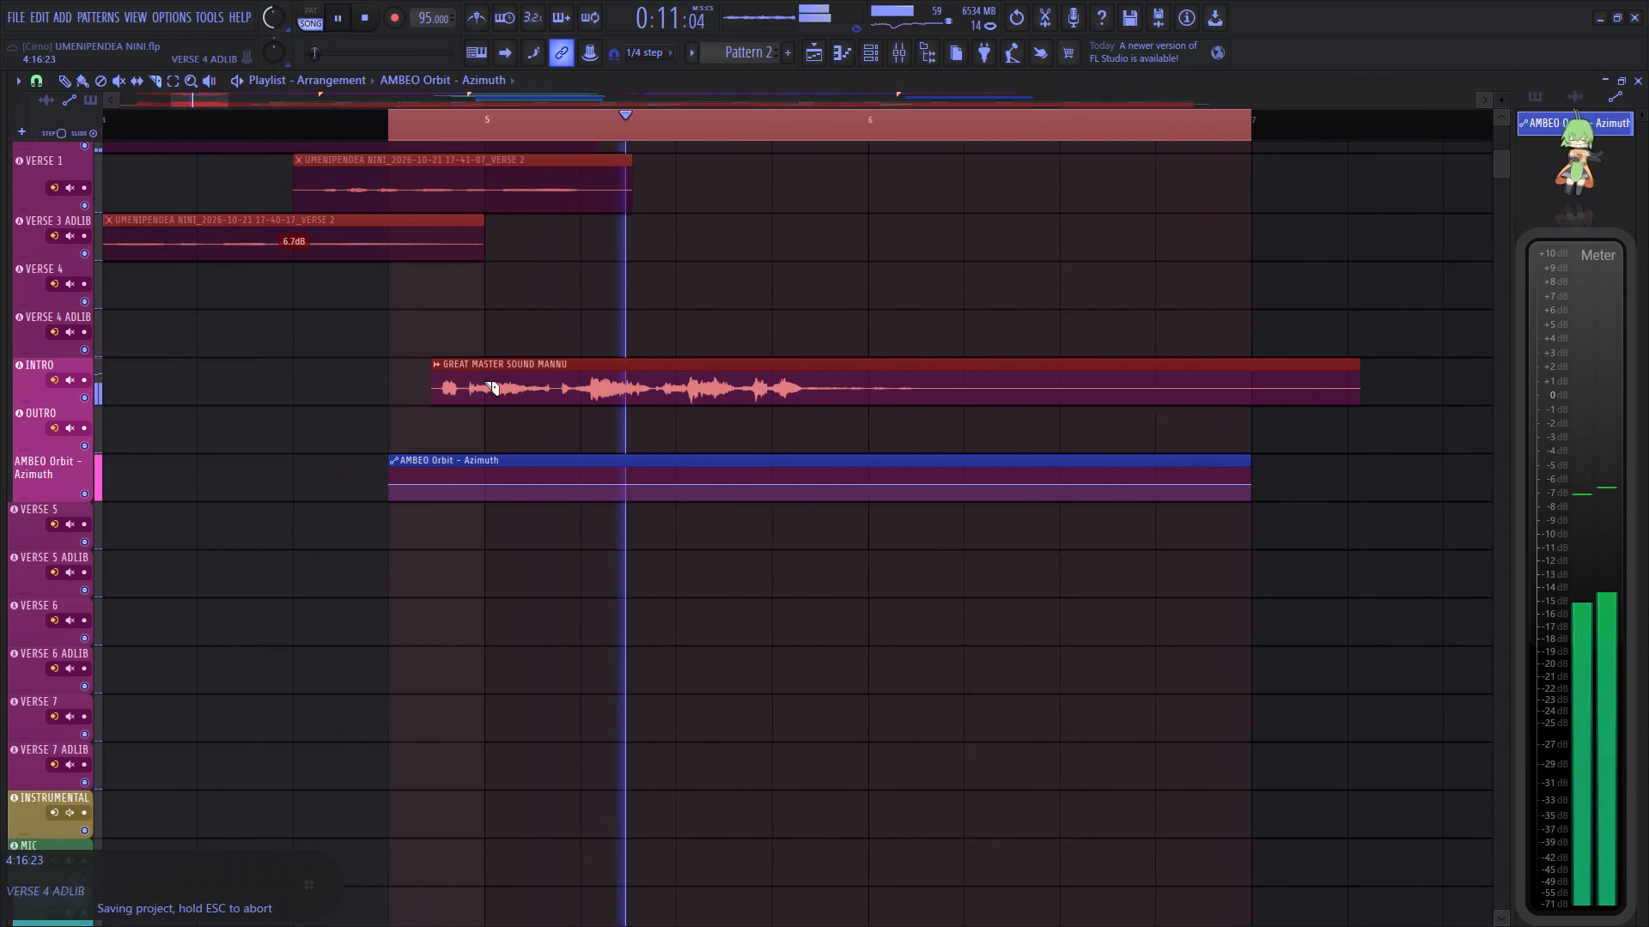
{"action": "left_click", "coordinate": [88, 86]}
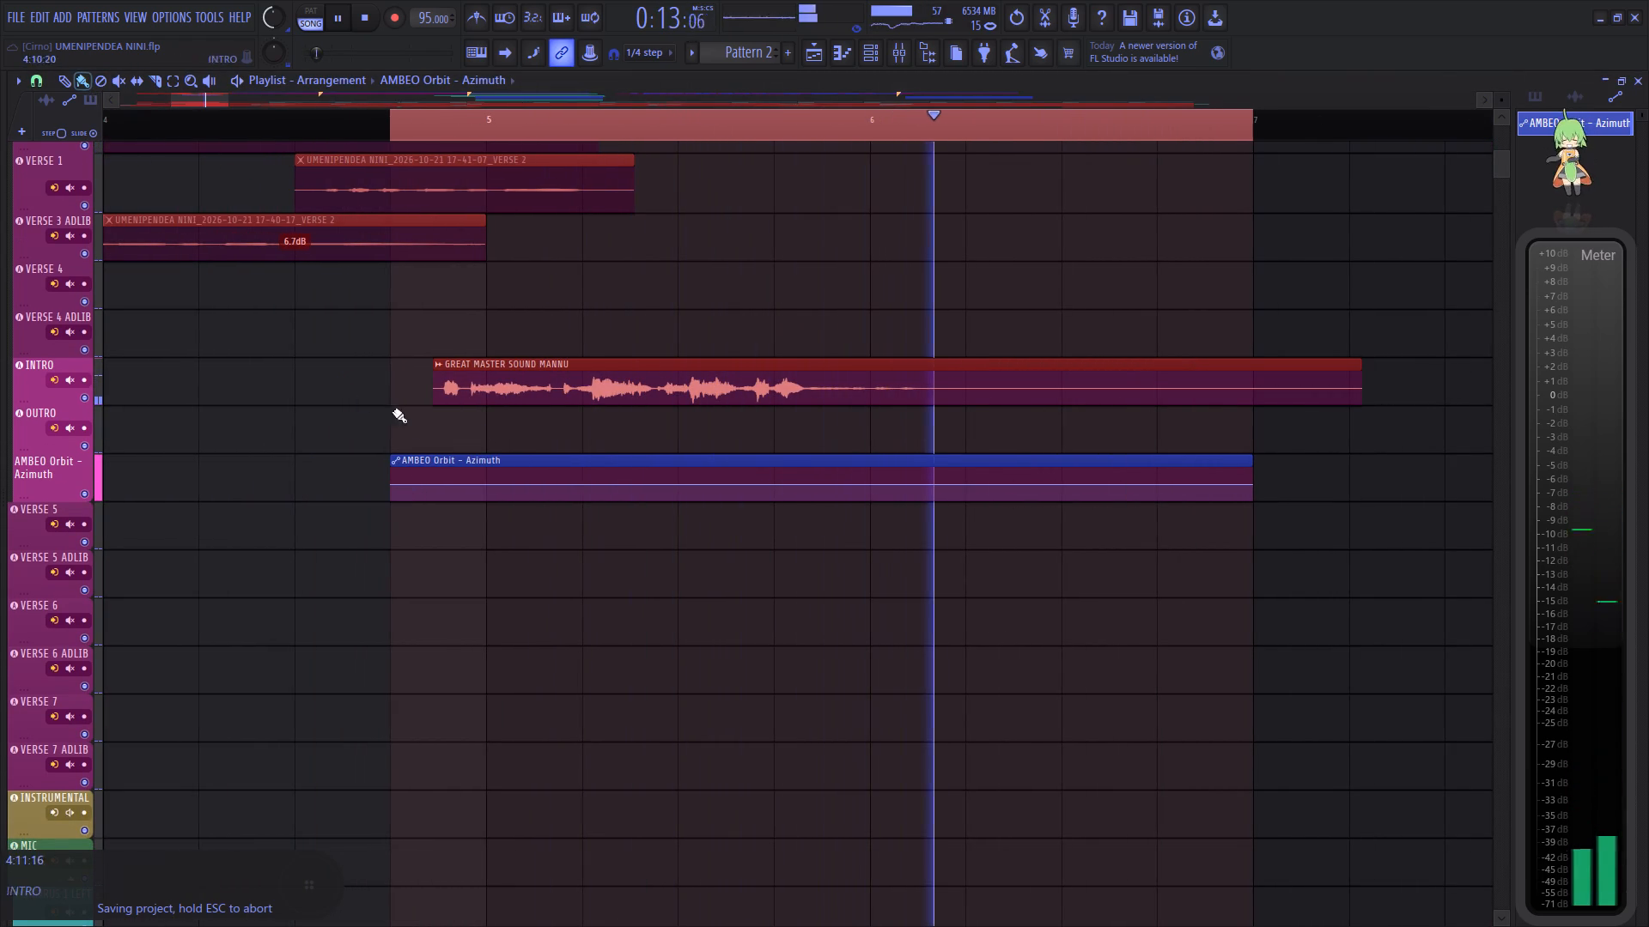
{"action": "right_click", "coordinate": [490, 488]}
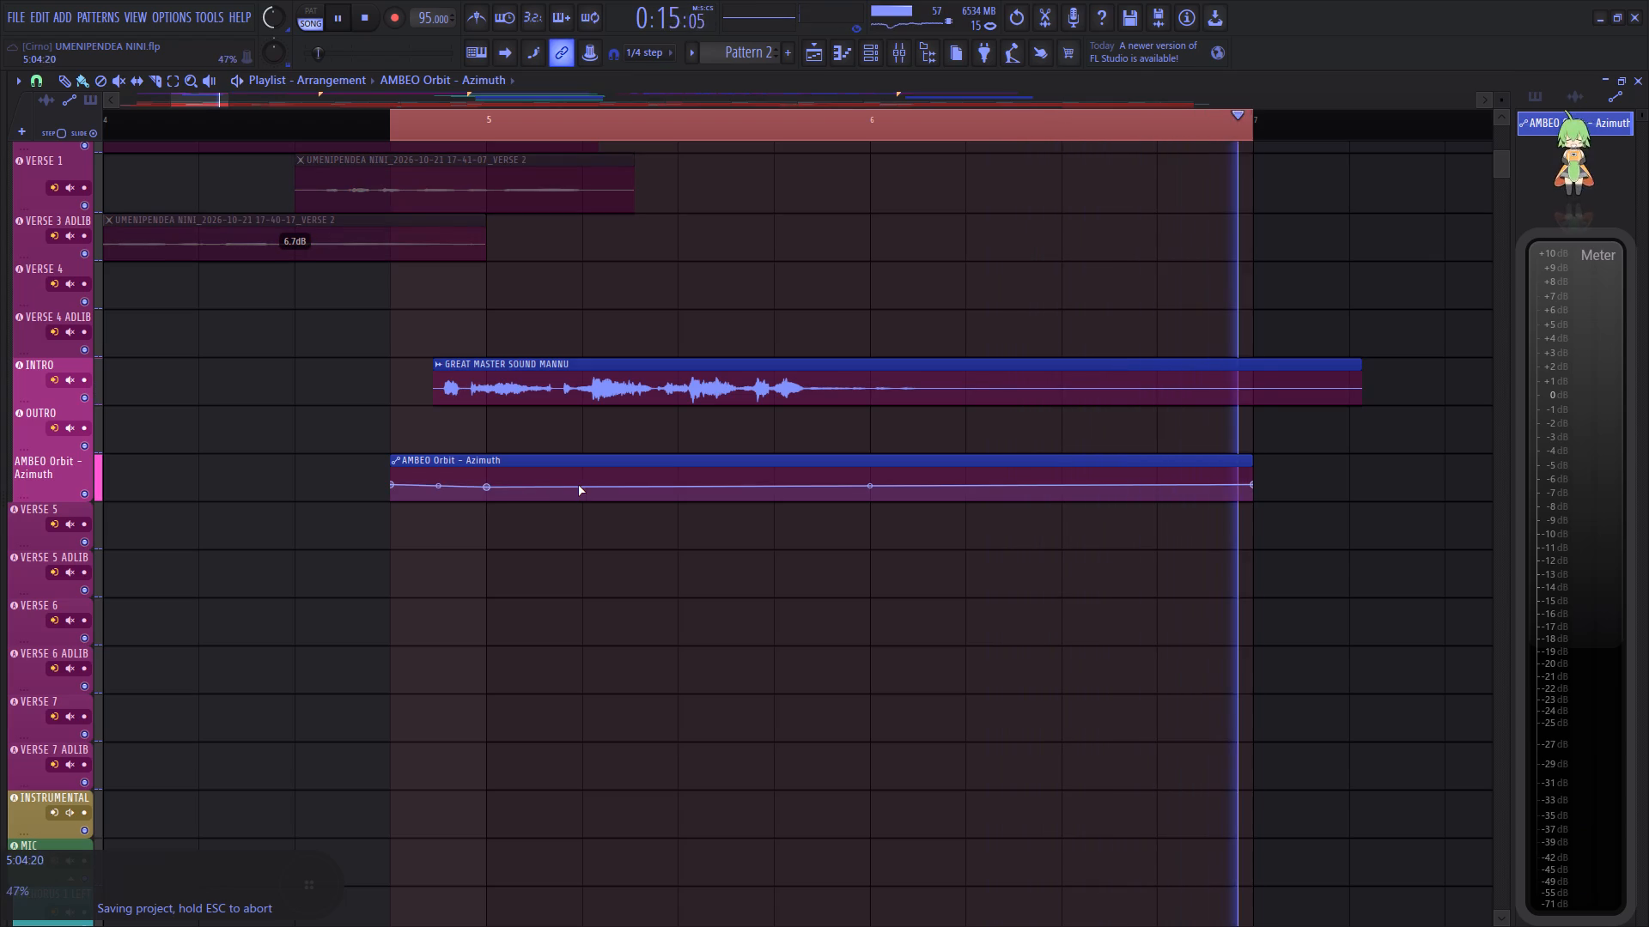
{"action": "right_click", "coordinate": [582, 486]}
{"action": "right_click", "coordinate": [682, 485]}
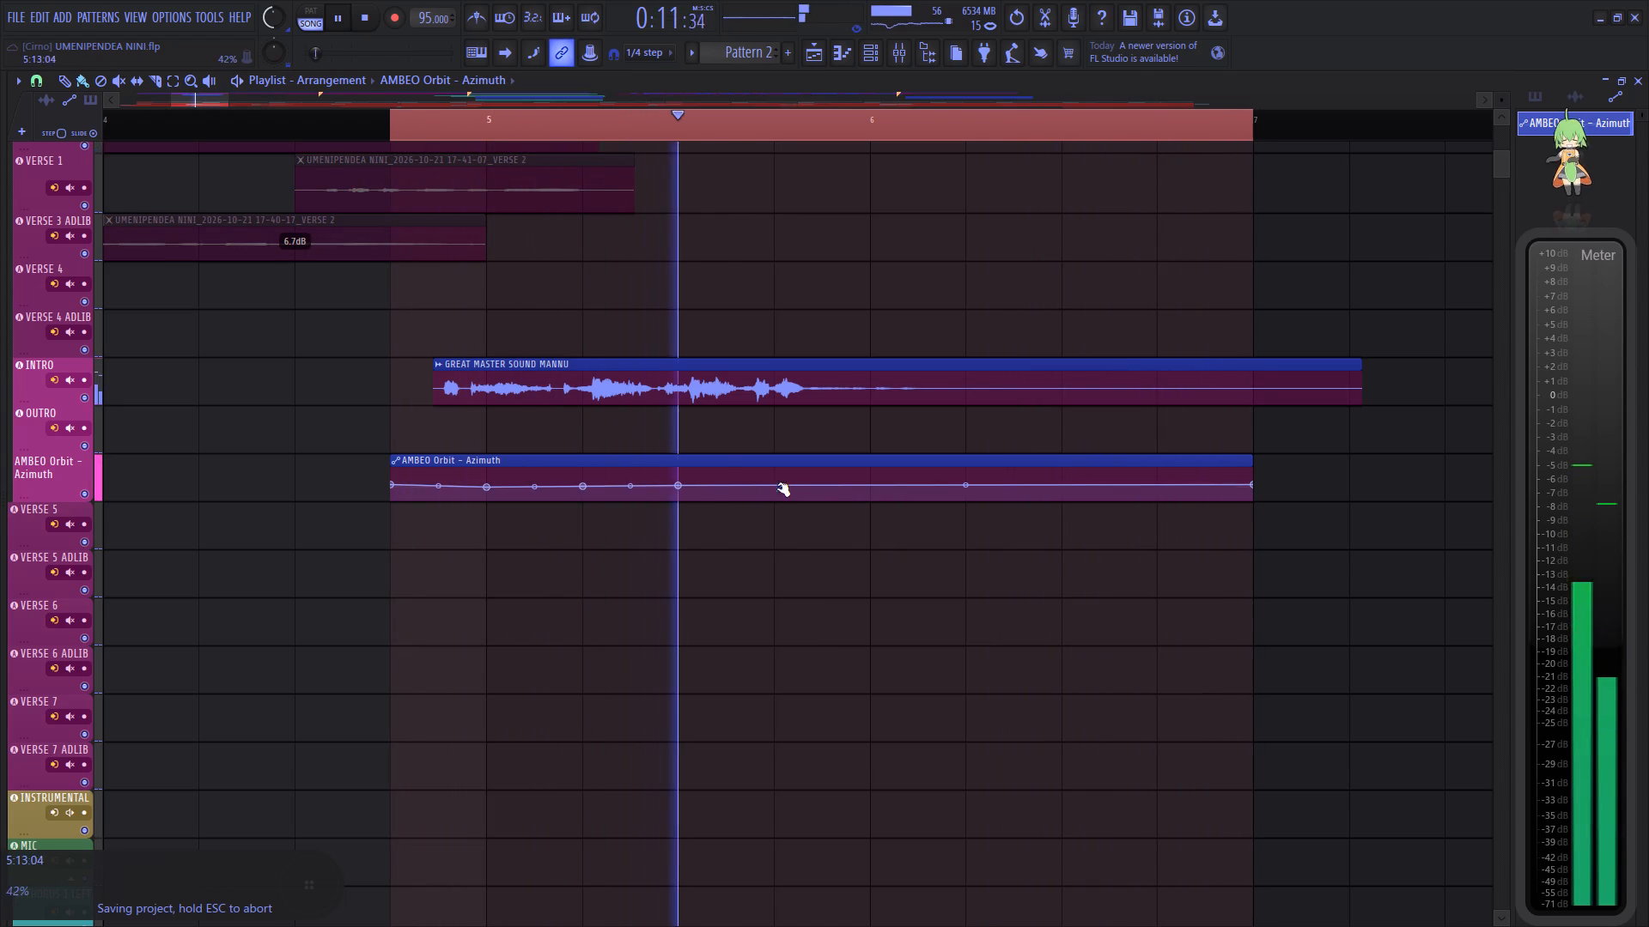
{"action": "right_click", "coordinate": [778, 487]}
{"action": "right_click", "coordinate": [879, 484]}
{"action": "right_click", "coordinate": [967, 480]}
{"action": "right_click", "coordinate": [1068, 479]}
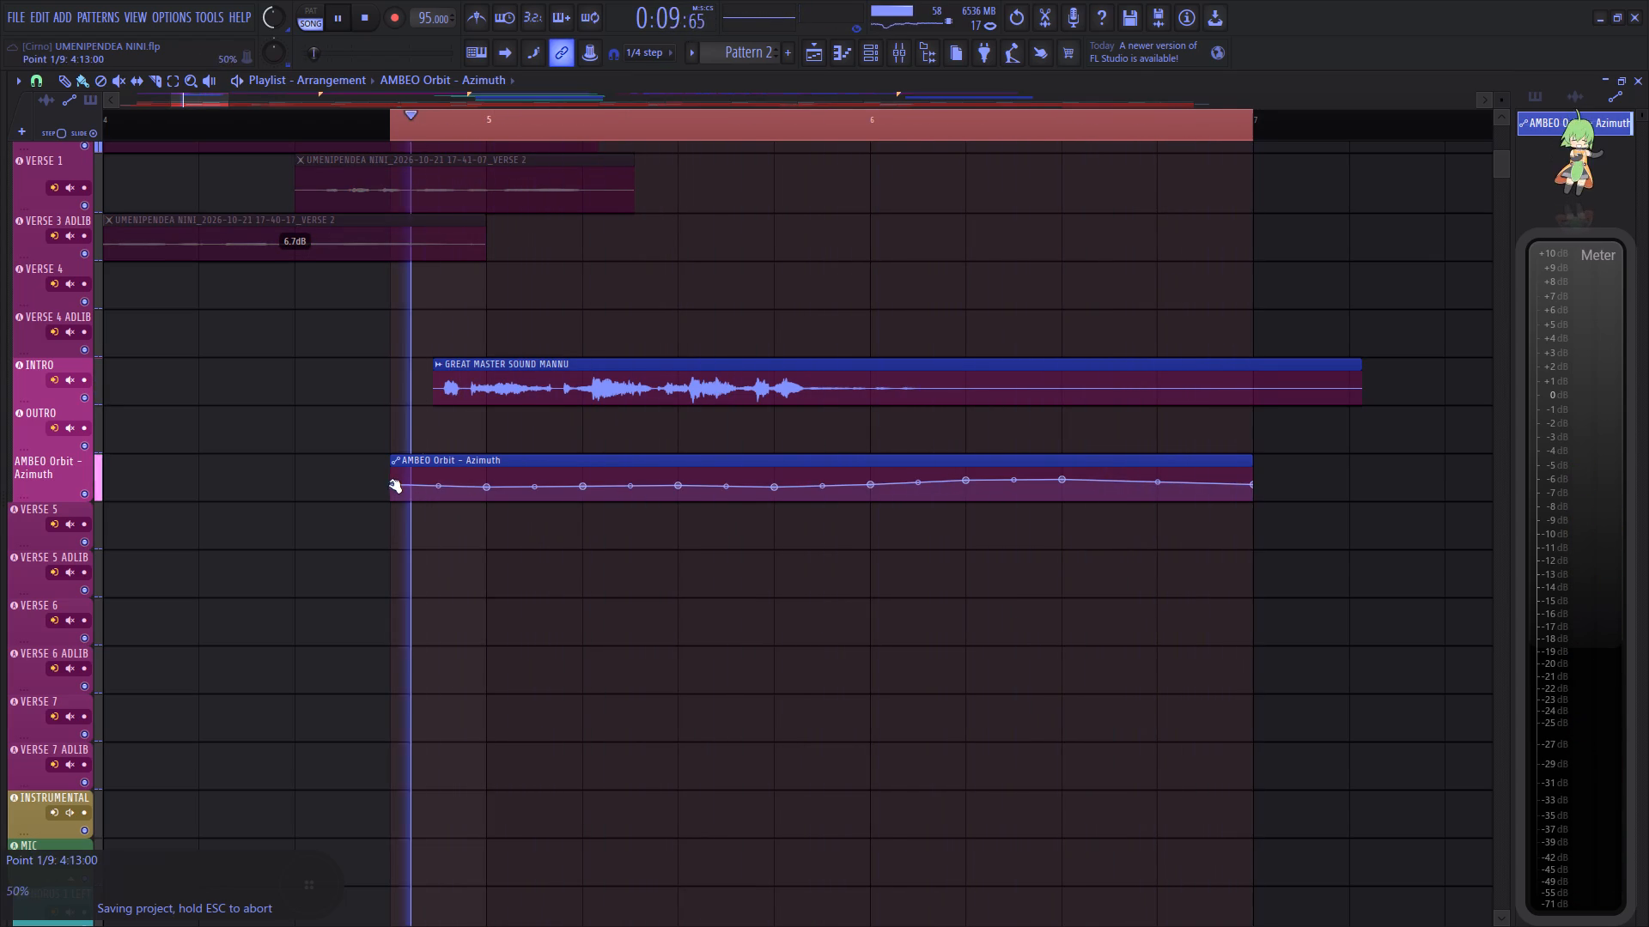
Shape the Azimuth automation into a zigzag by setting its points alternately to minimum and maximum, starting low at the clip's beginning.
{"action": "left_click_drag", "start_coordinate": [390, 483], "coordinate": [389, 546]}
{"action": "left_click_drag", "start_coordinate": [486, 485], "coordinate": [489, 393]}
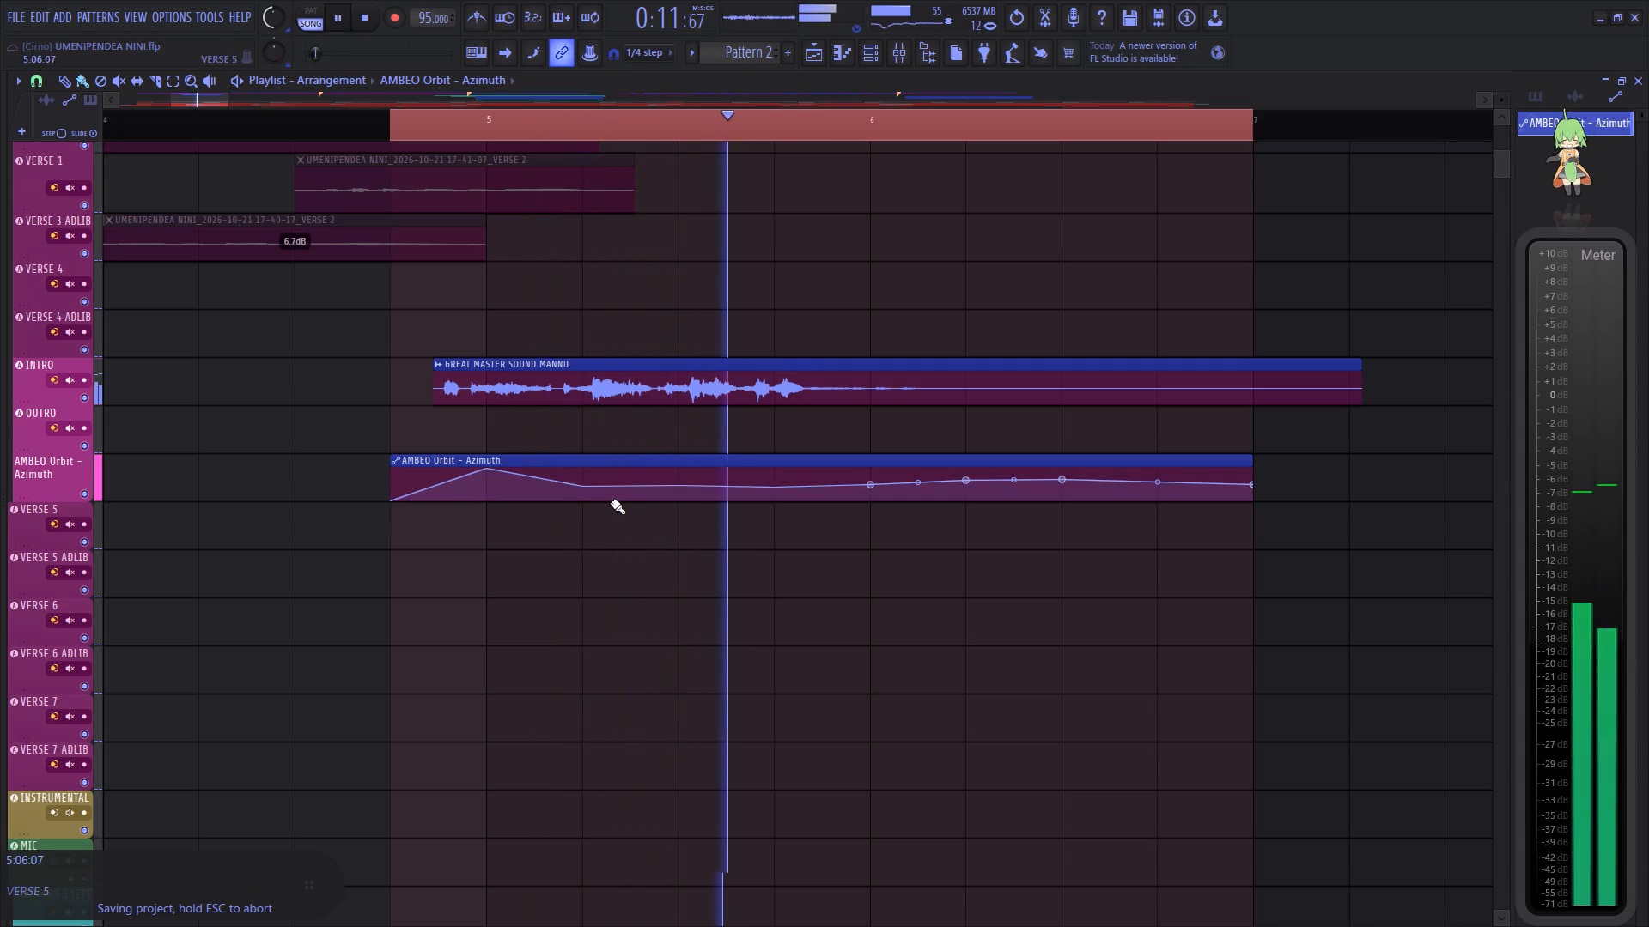
{"action": "left_click_drag", "start_coordinate": [586, 489], "coordinate": [577, 554]}
{"action": "left_click_drag", "start_coordinate": [679, 488], "coordinate": [662, 363]}
{"action": "left_click_drag", "start_coordinate": [776, 487], "coordinate": [772, 560]}
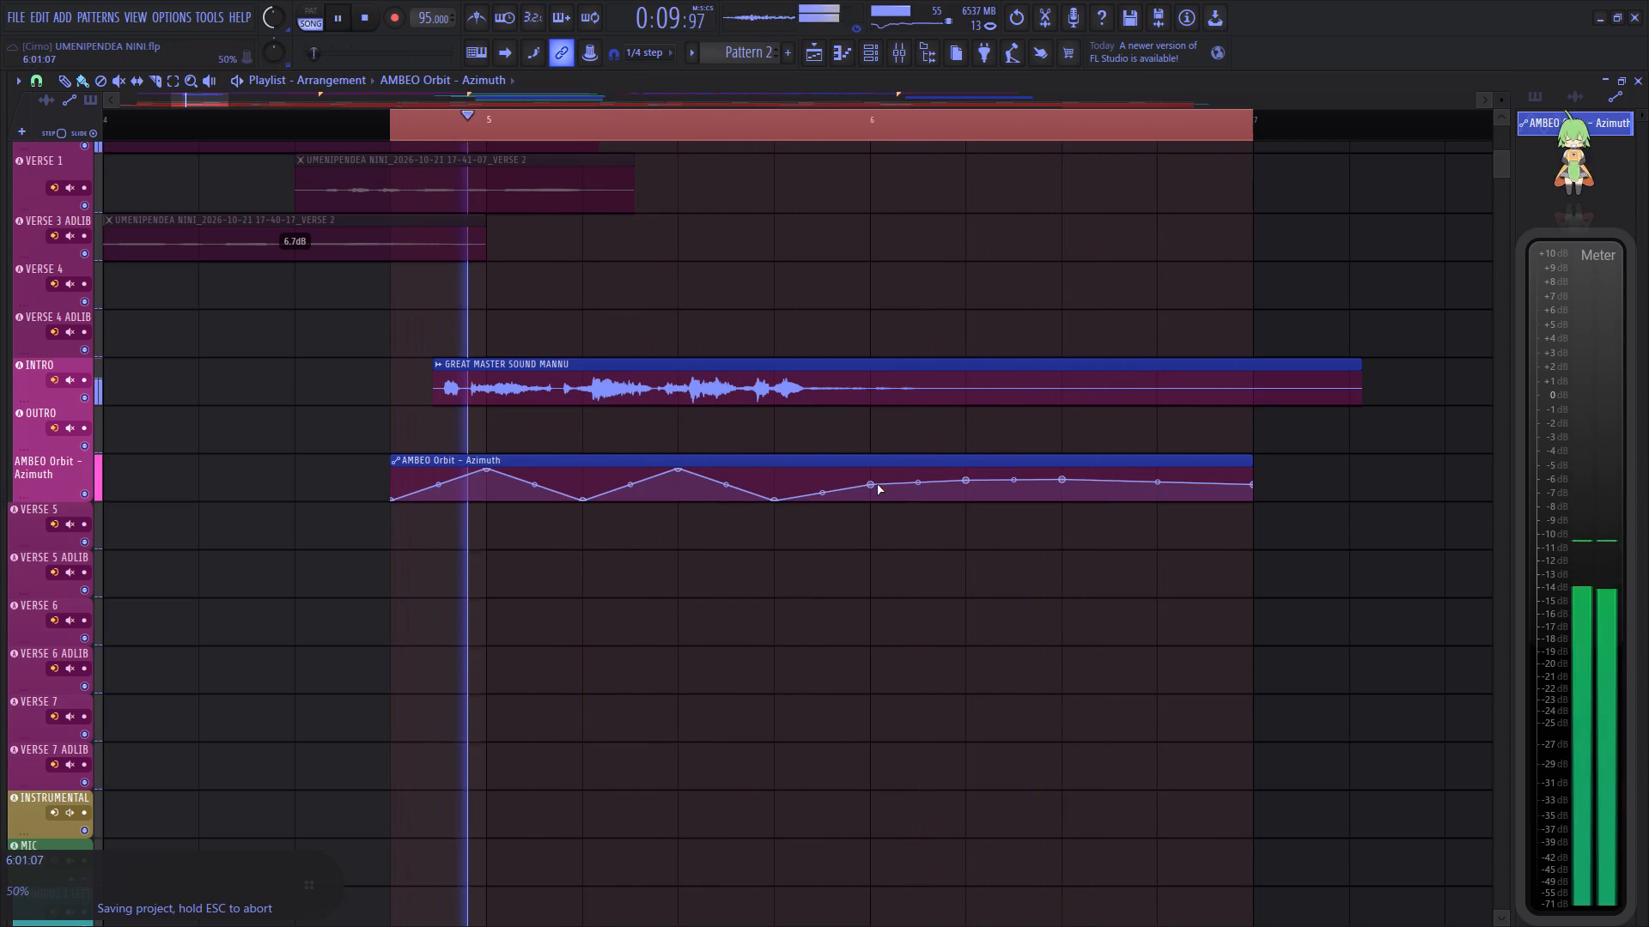
{"action": "left_click_drag", "start_coordinate": [873, 485], "coordinate": [858, 374]}
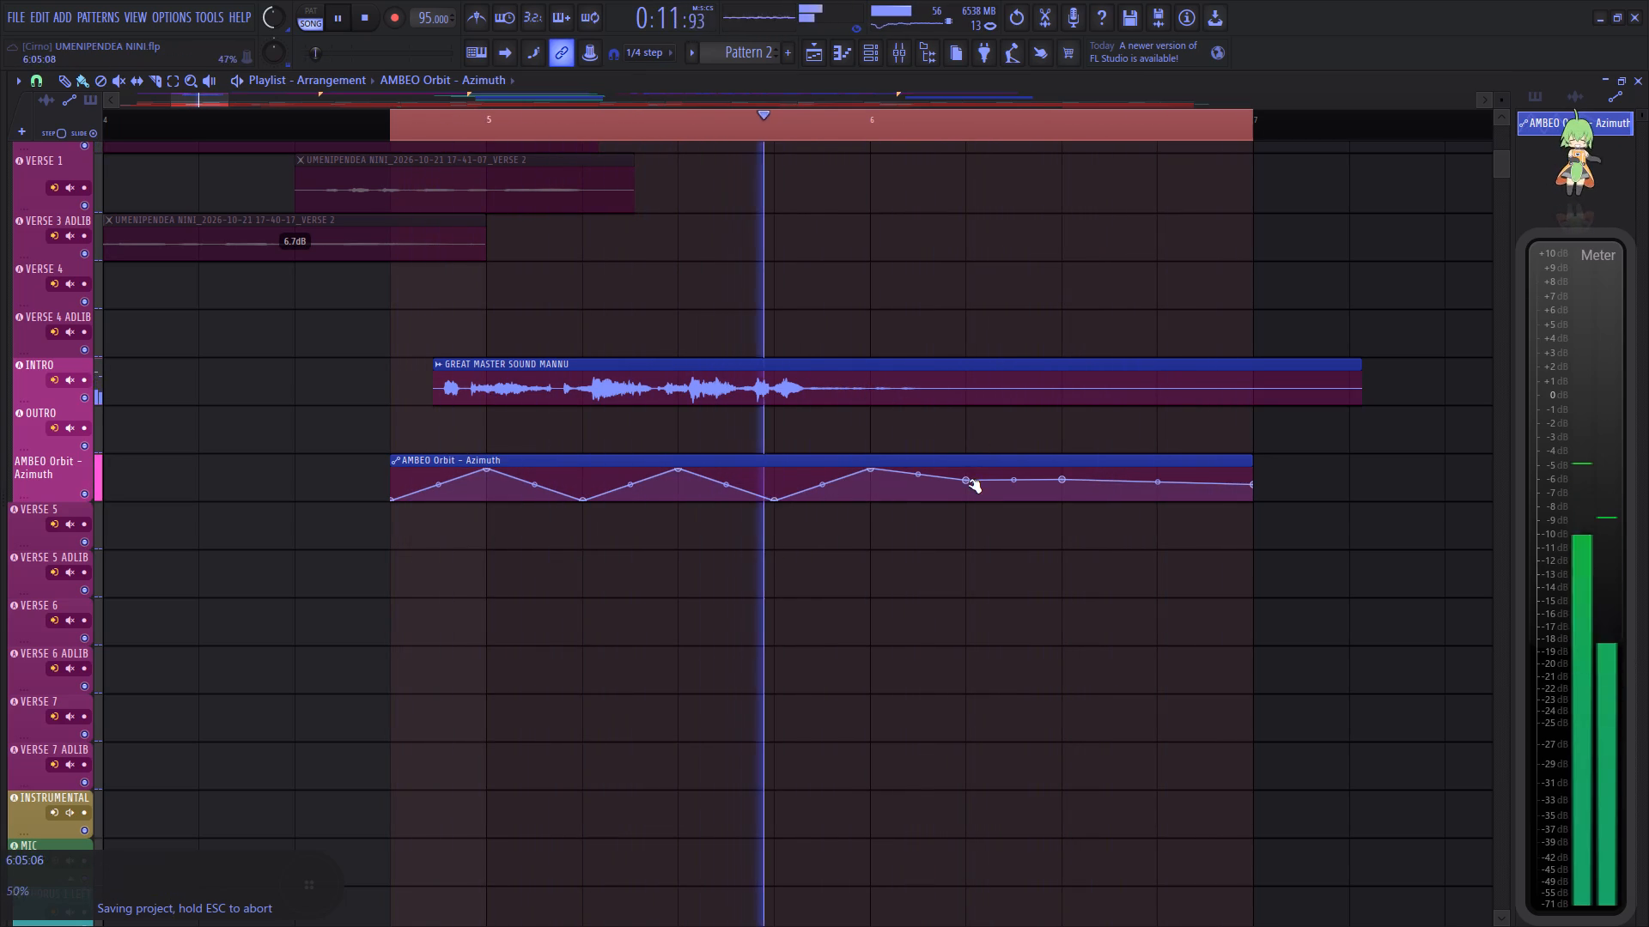
{"action": "left_click_drag", "start_coordinate": [969, 482], "coordinate": [964, 549]}
{"action": "left_click_drag", "start_coordinate": [1062, 483], "coordinate": [1056, 409]}
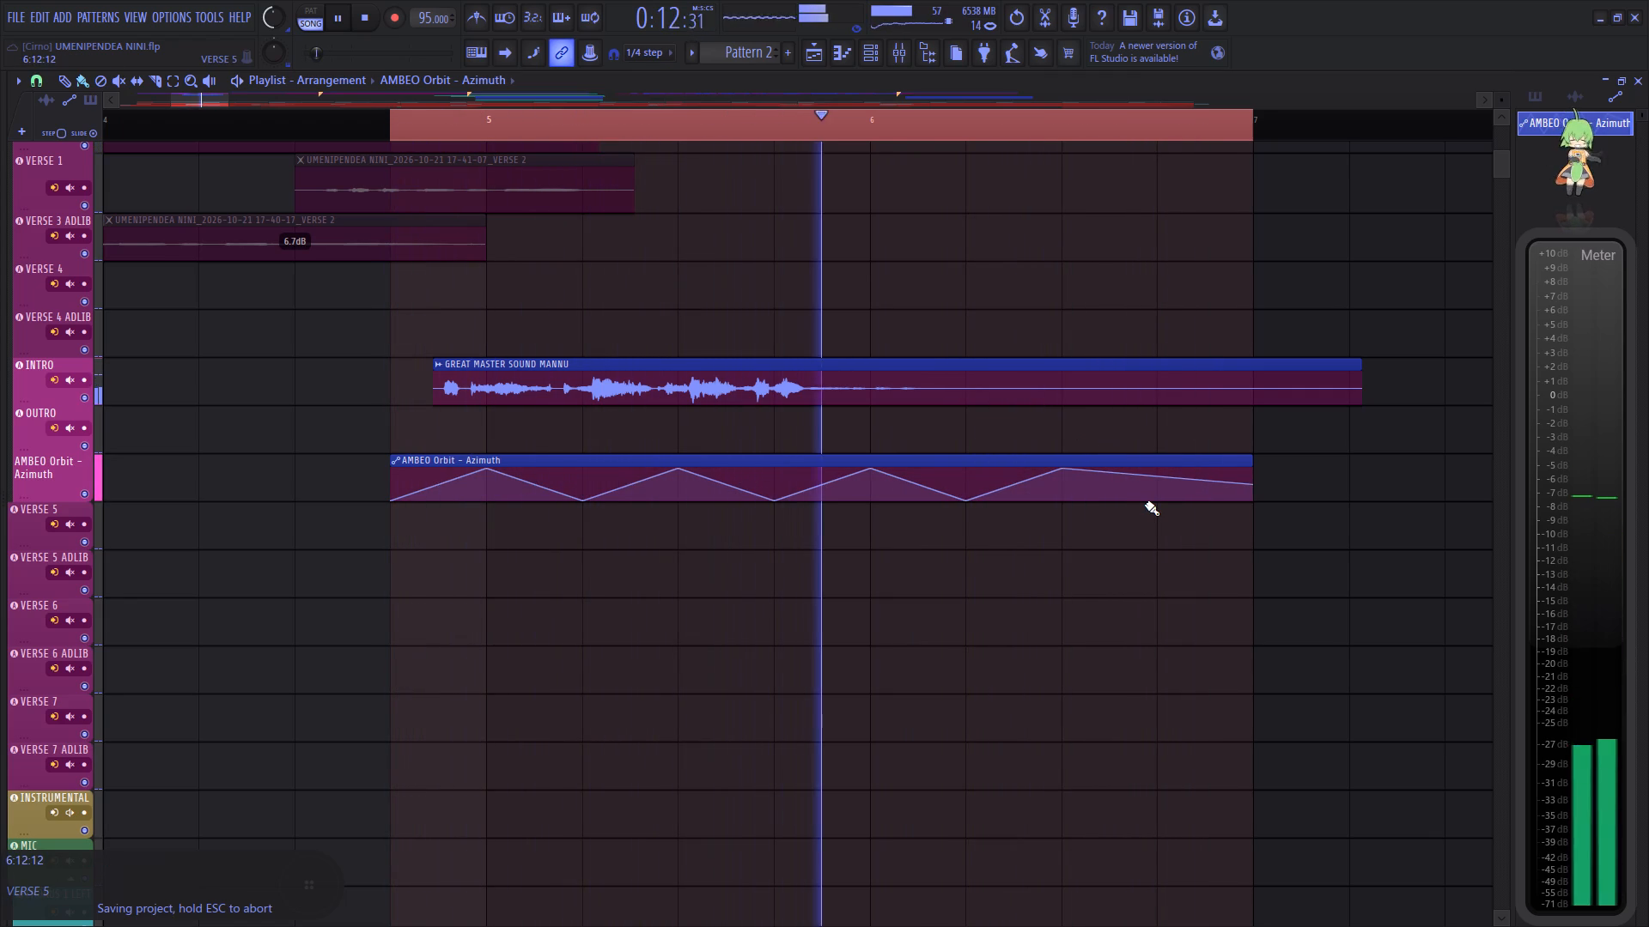
Examine the VOCALS and INTRO mixer tracks and play back the looped section to audition the automated voice tag.
{"action": "key", "text": "space"}
{"action": "left_click", "coordinate": [903, 54]}
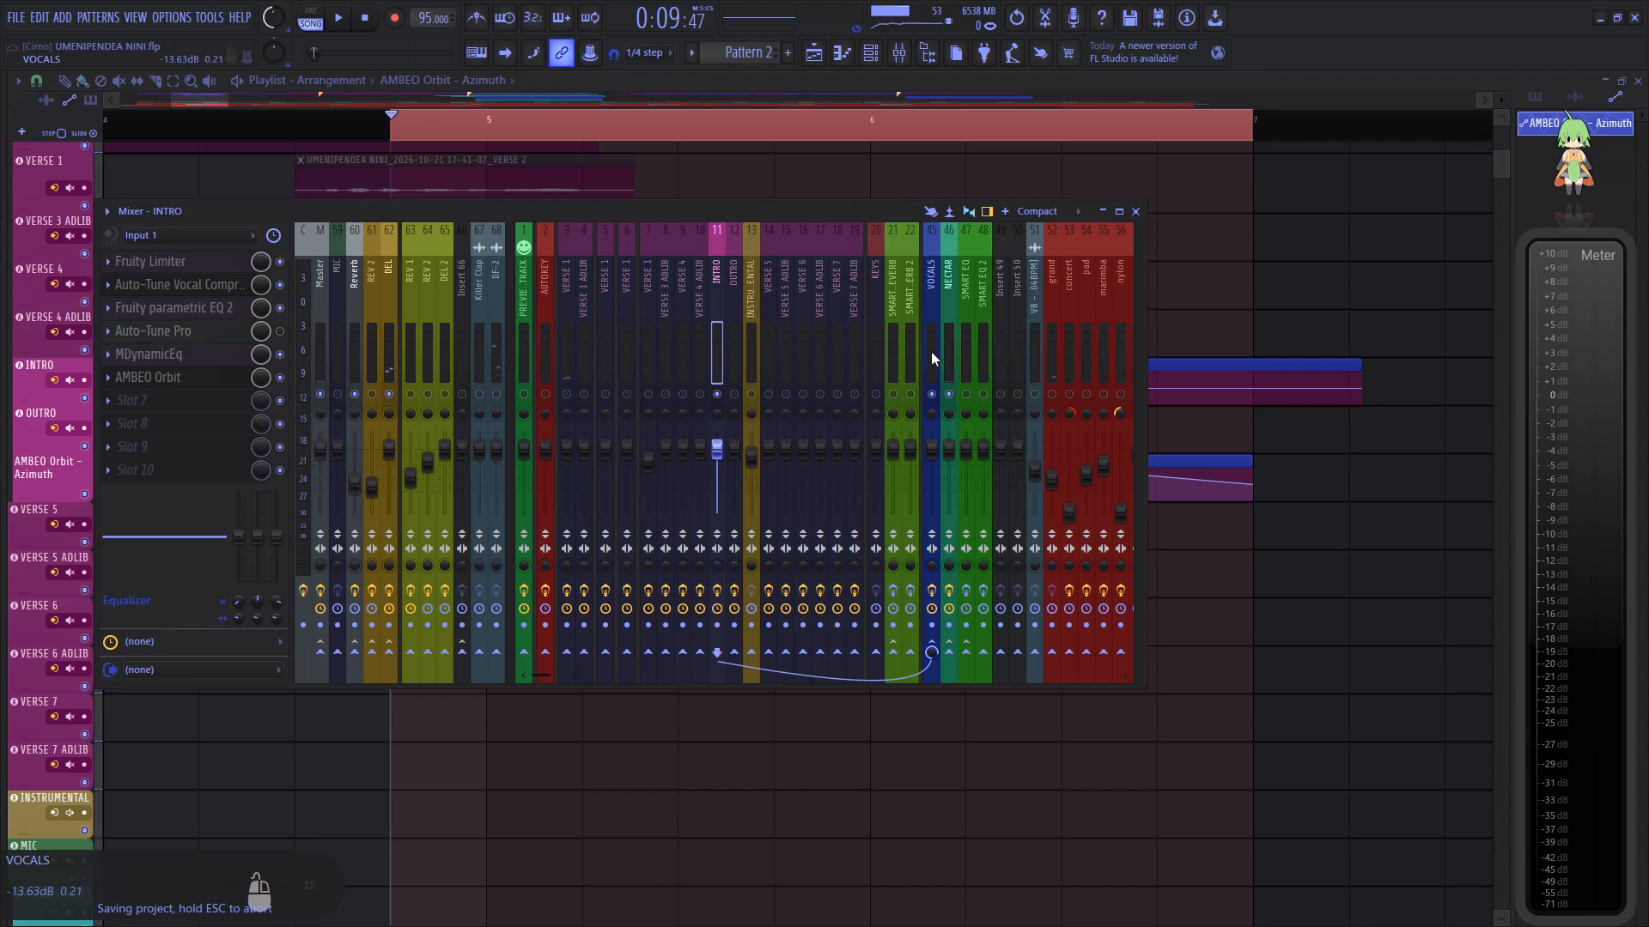
{"action": "left_click", "coordinate": [931, 352]}
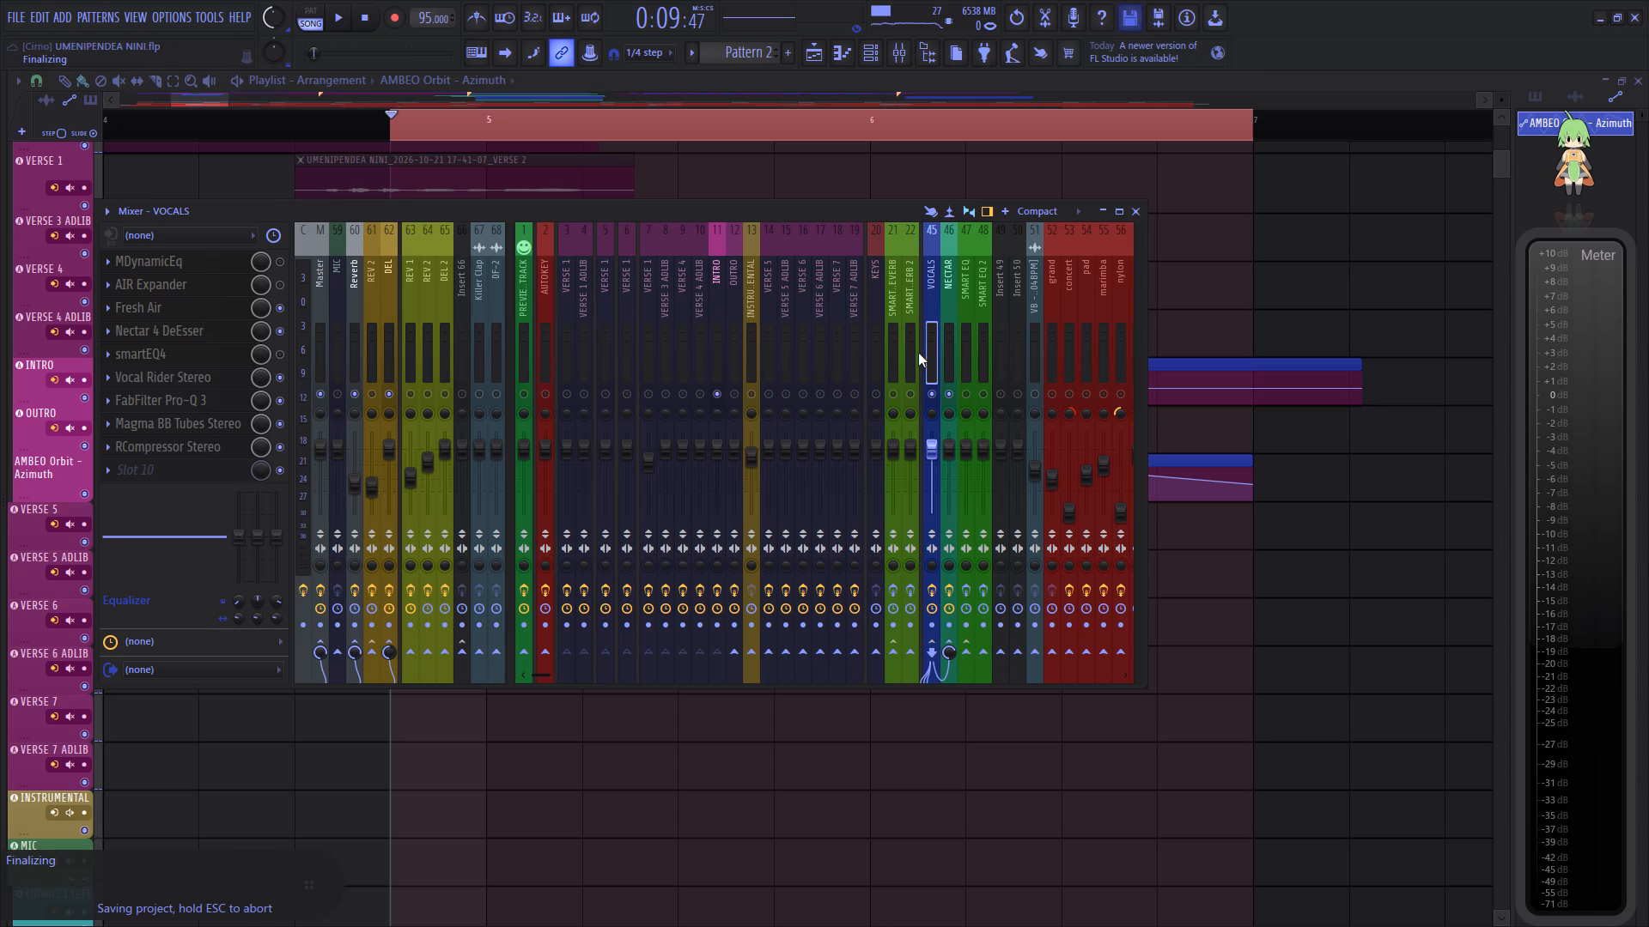
{"action": "left_click", "coordinate": [717, 351]}
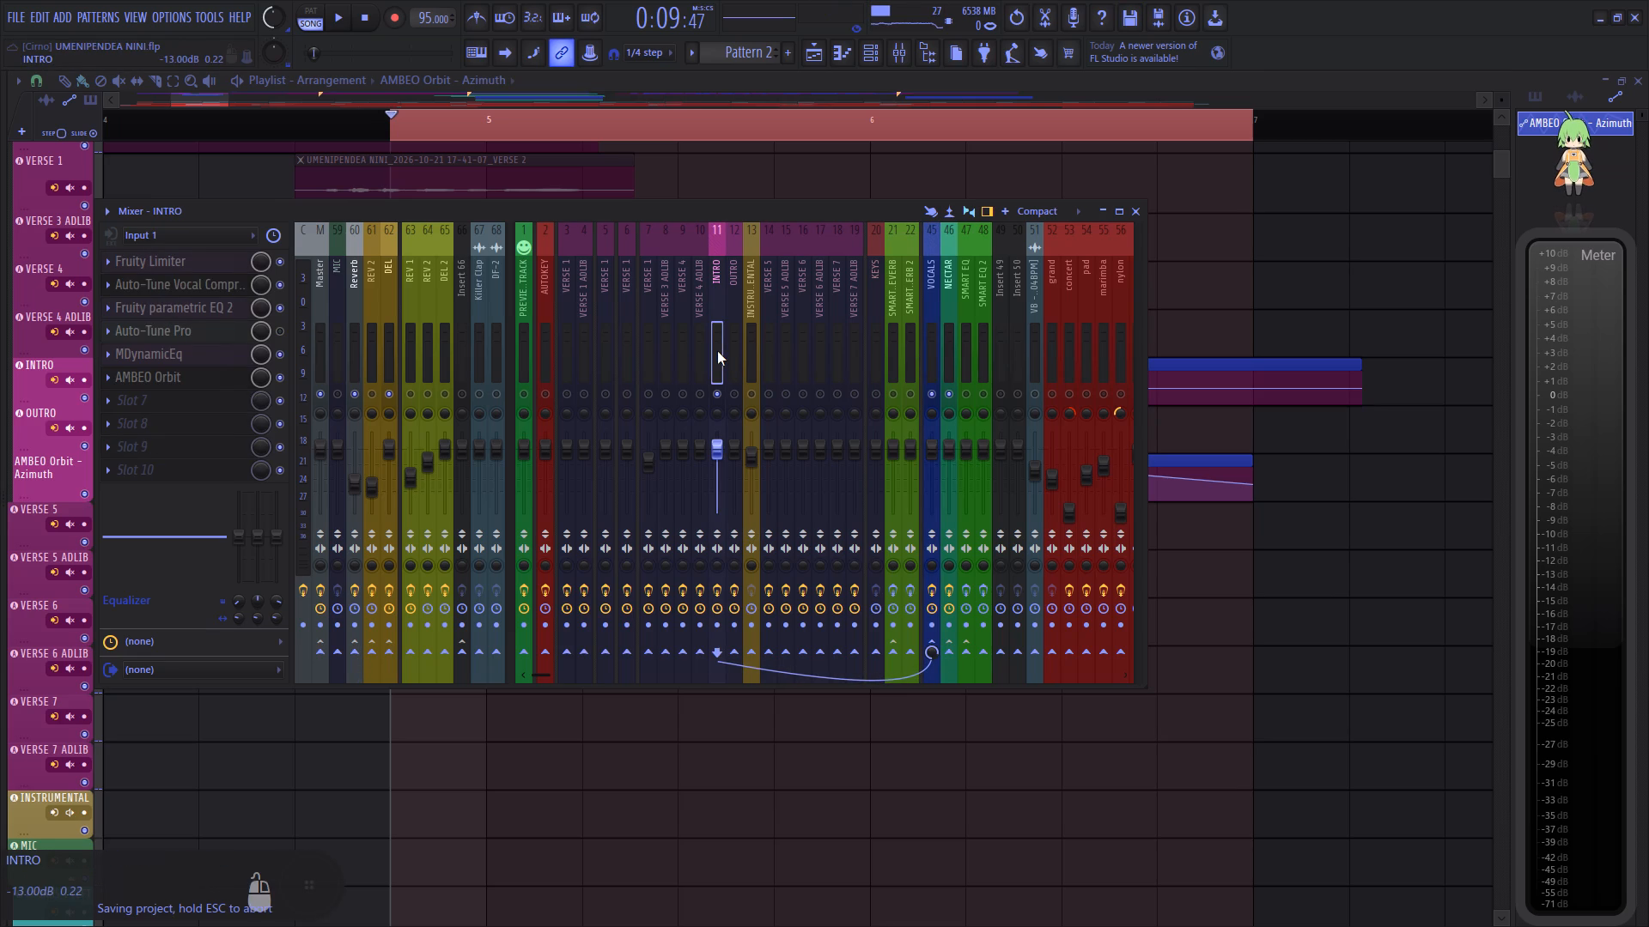
{"action": "key", "text": "space"}
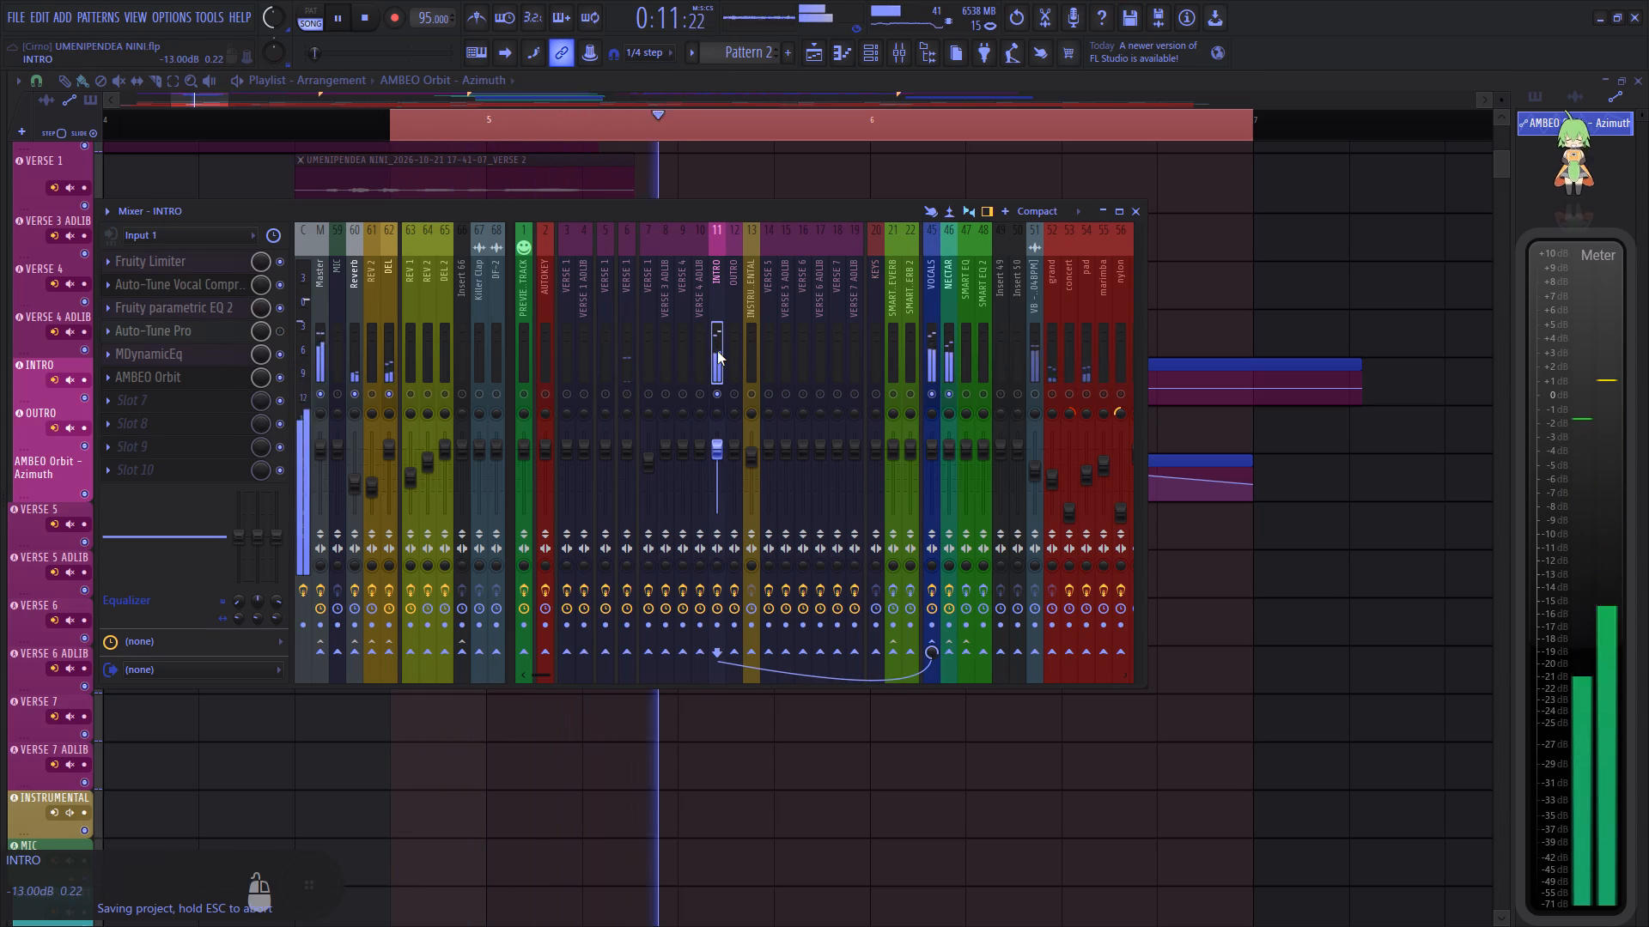
{"action": "key", "text": "space"}
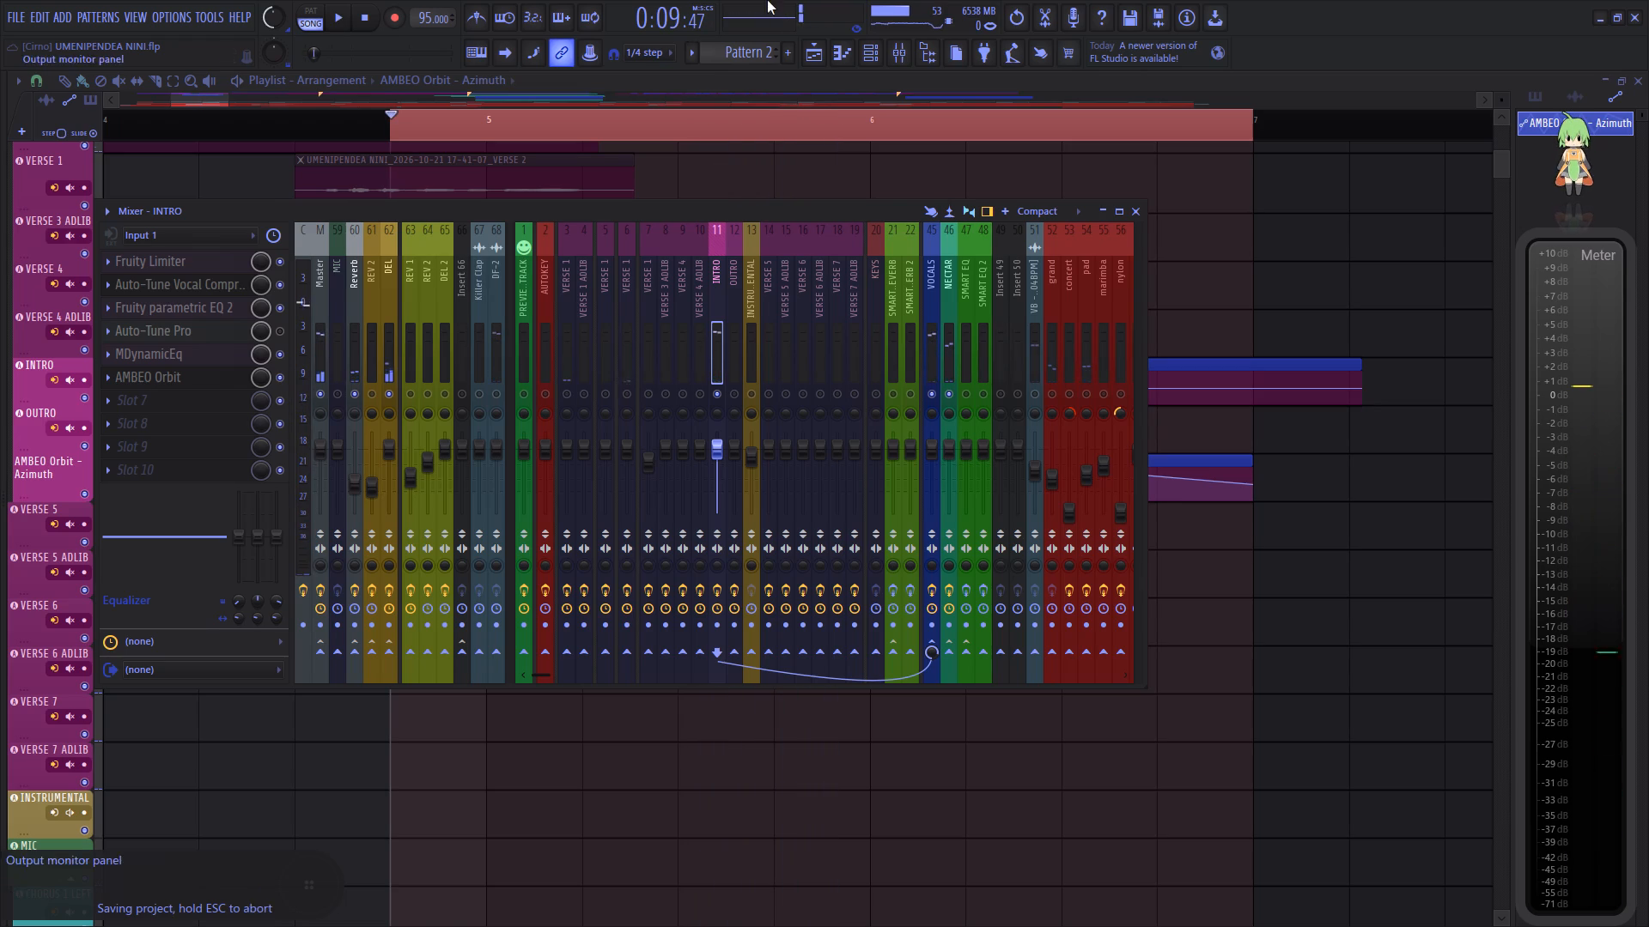
{"action": "left_click", "coordinate": [744, 82]}
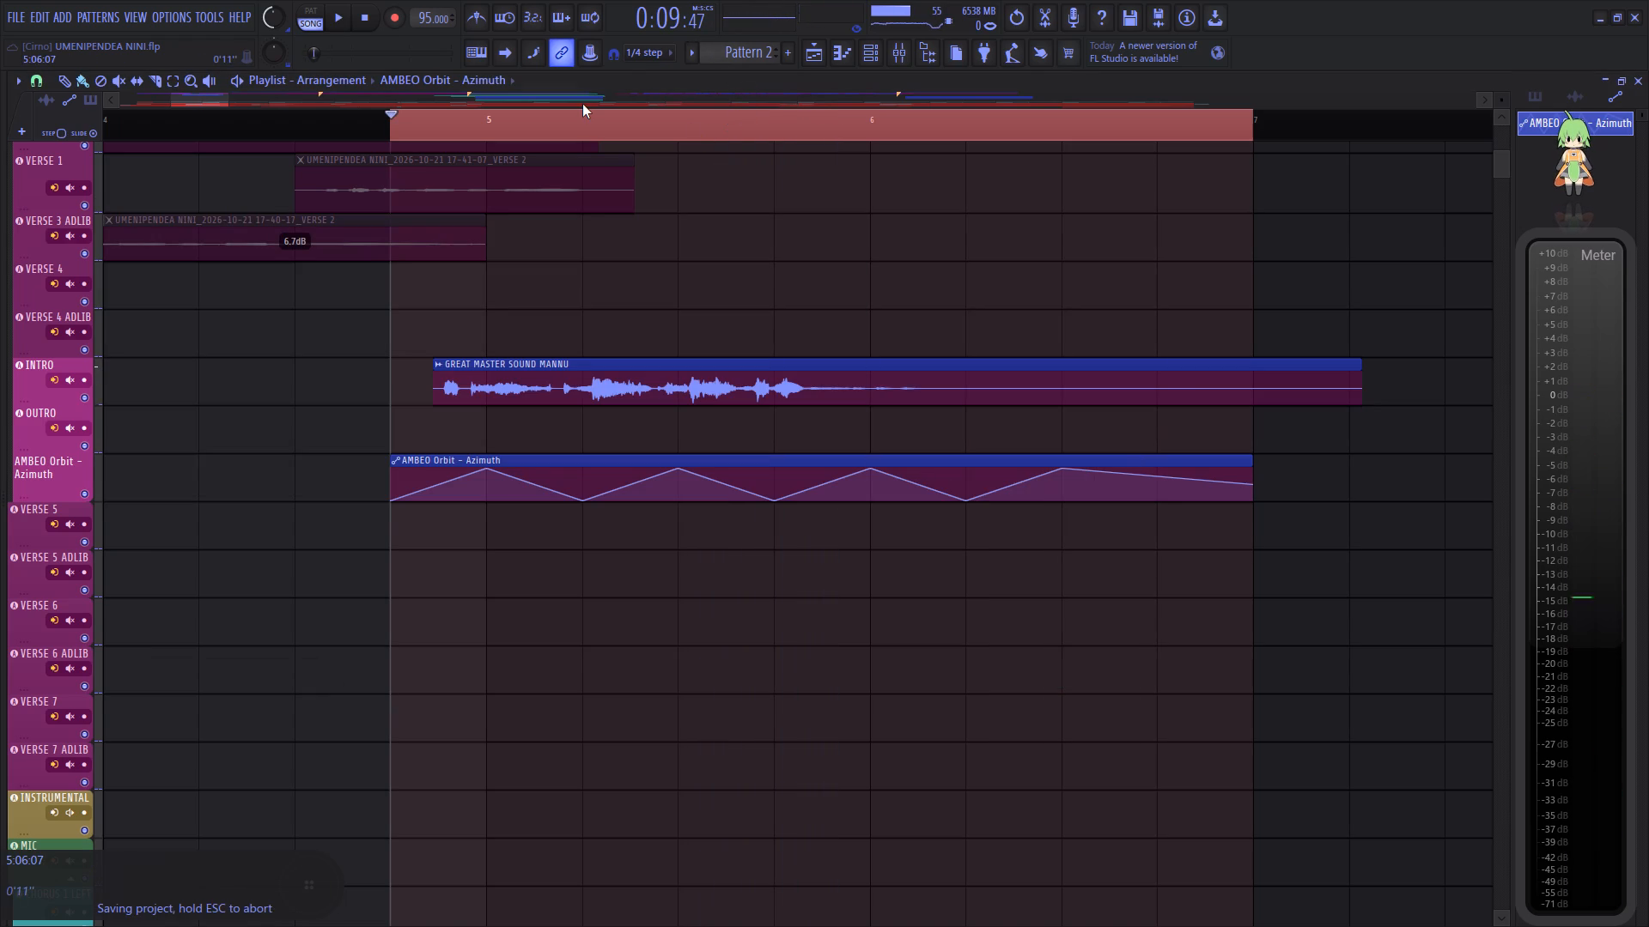
{"action": "key", "text": "space"}
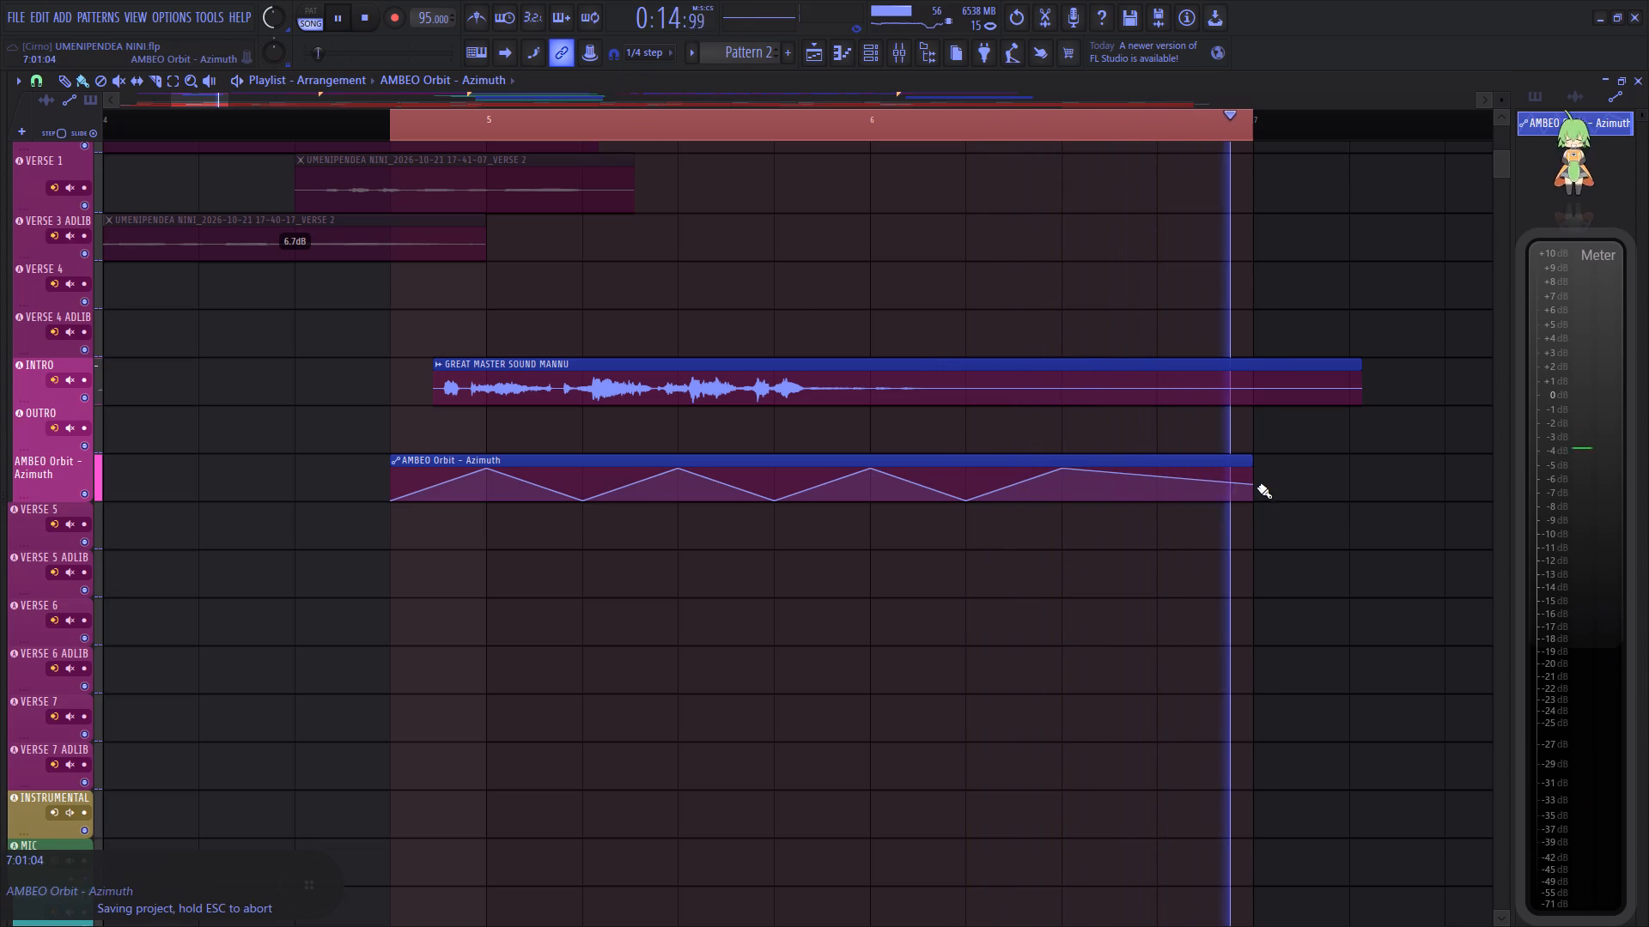
Move the last Azimuth automation point to the minimum one beat earlier, making the clip two bars long.
{"action": "left_click_drag", "start_coordinate": [1250, 483], "coordinate": [1182, 512]}
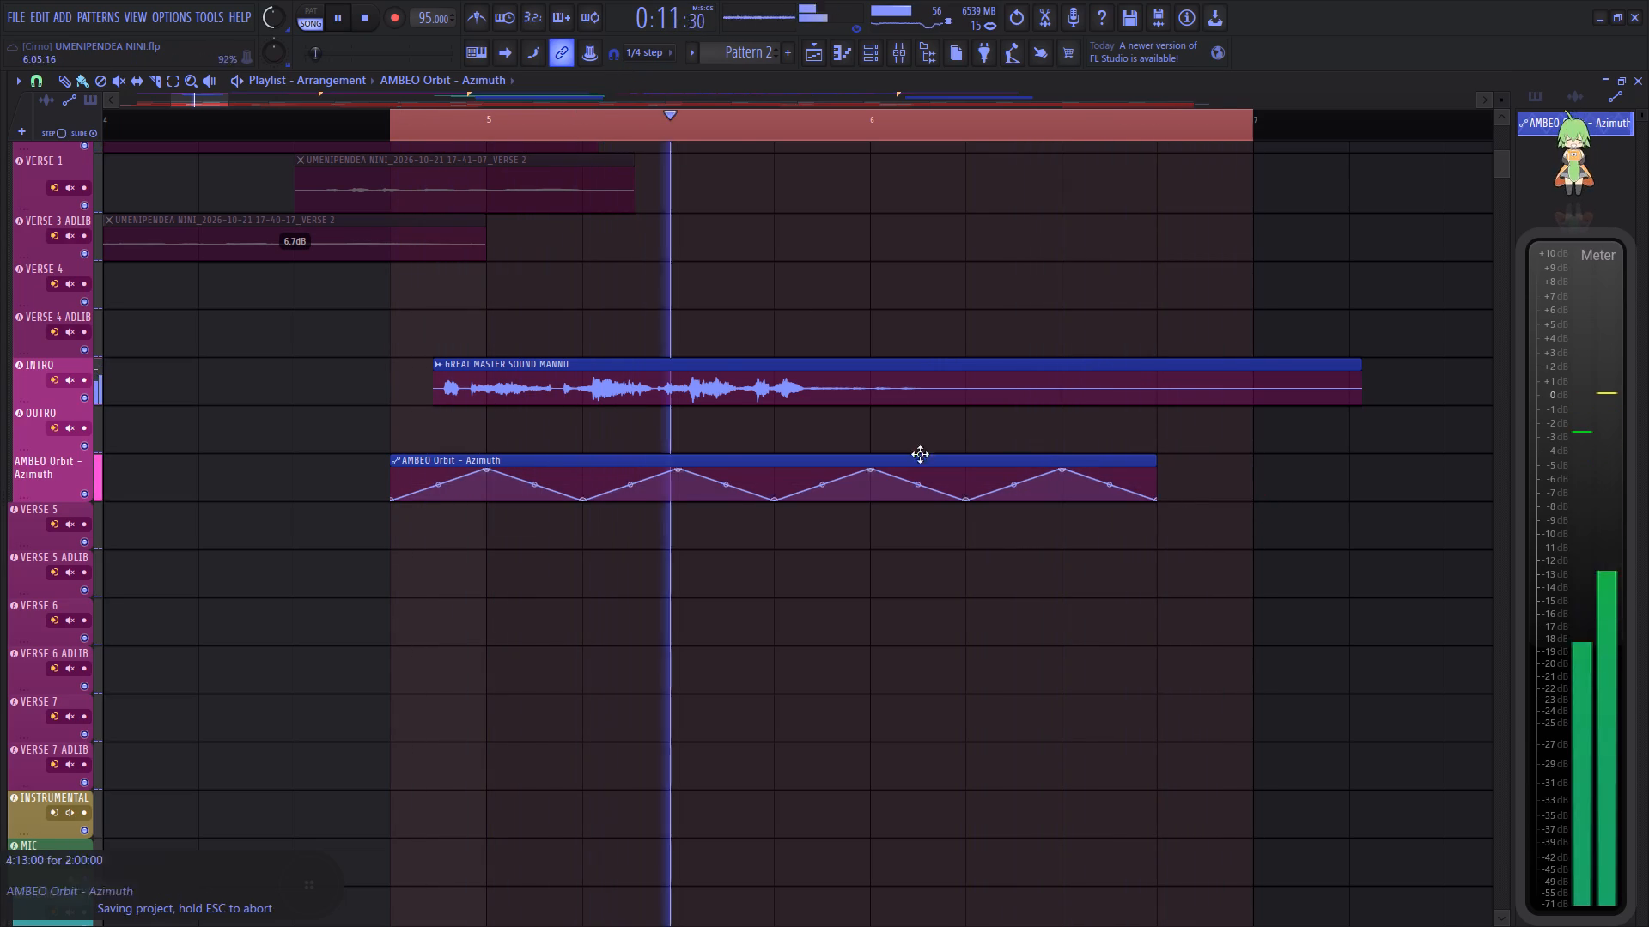
Unsolo the INTRO mixer track so the full mix plays.
{"action": "left_click", "coordinate": [904, 60]}
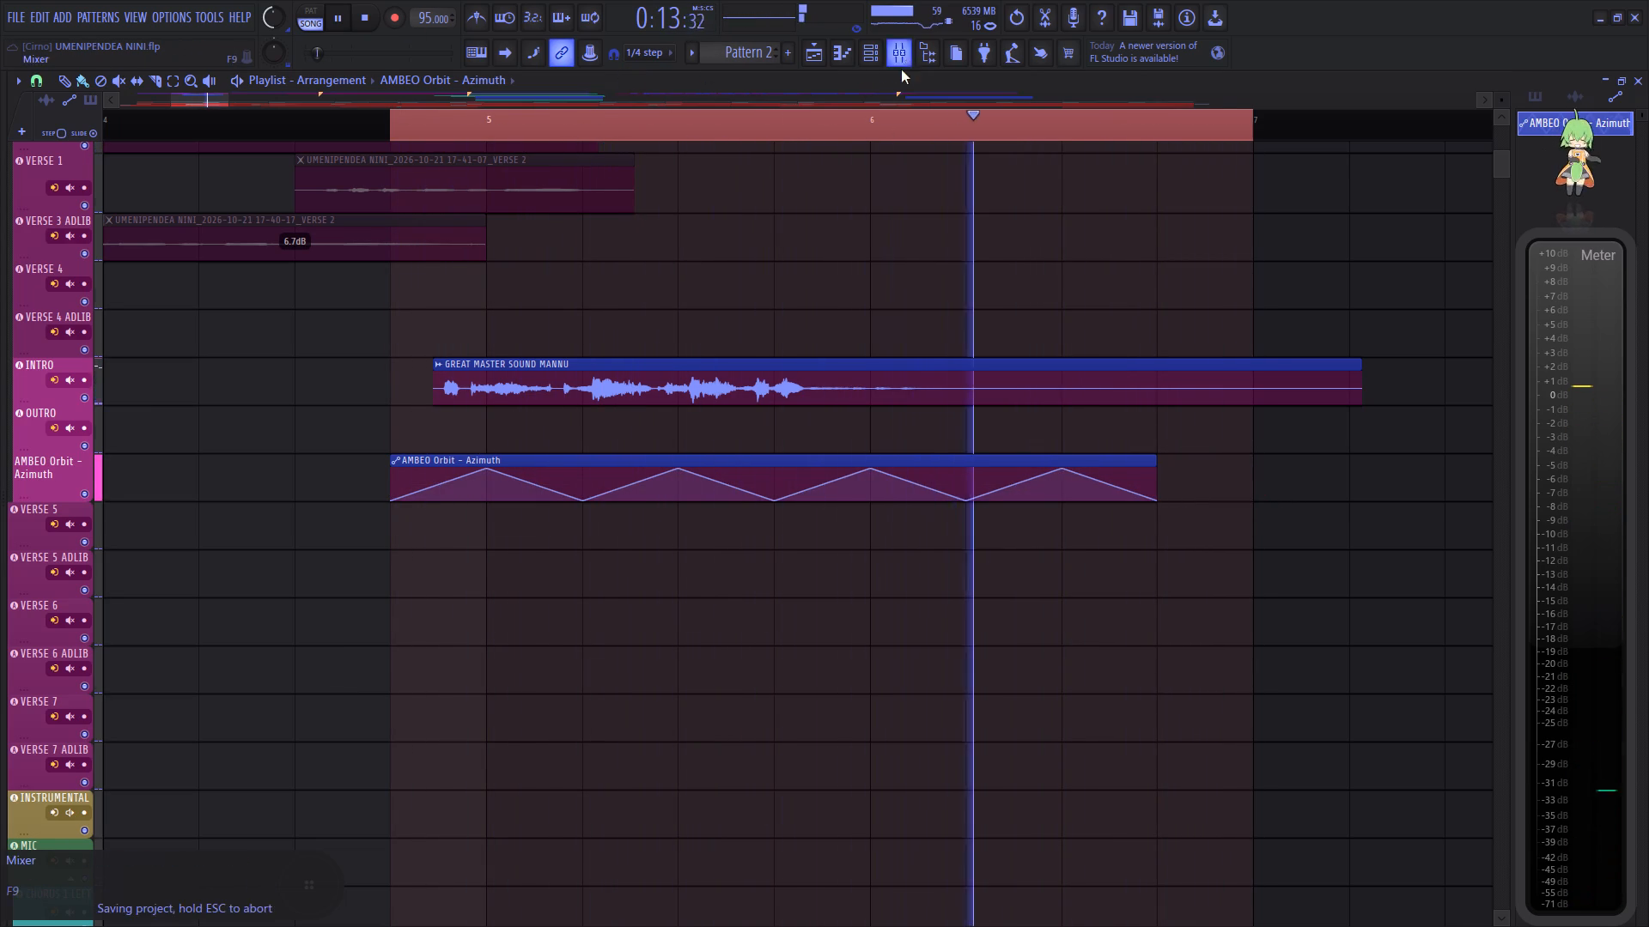
{"action": "right_click", "coordinate": [715, 390]}
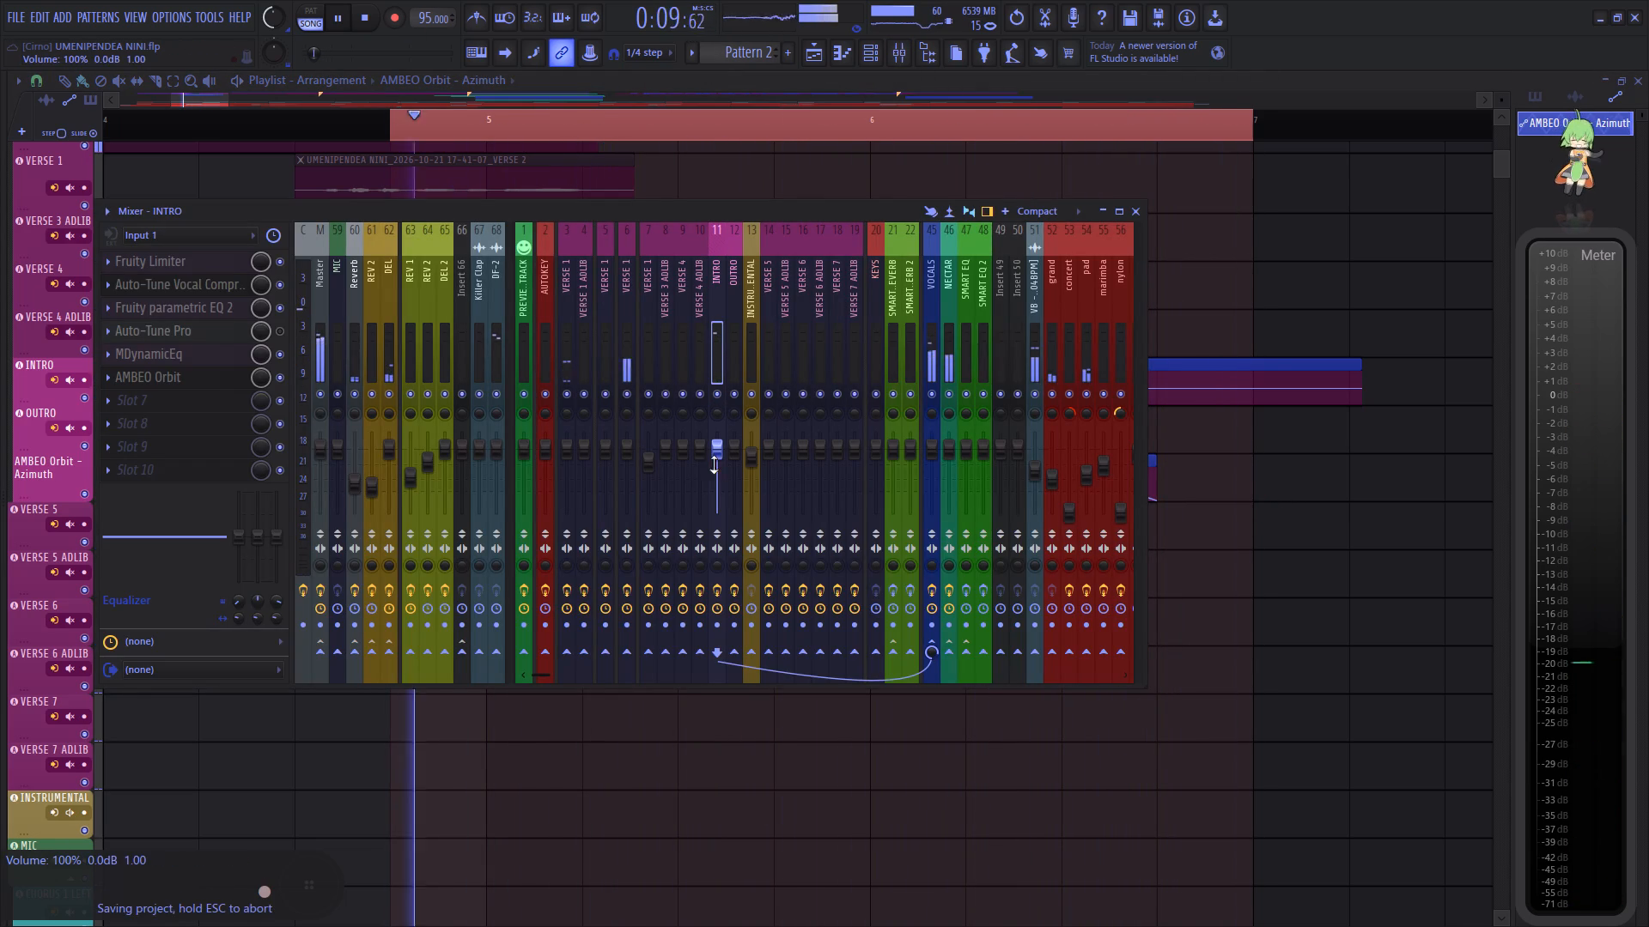
Lower the INTRO mixer track volume to about -11.8 dB and replay the loop.
{"action": "scroll", "coordinate": [714, 455], "scroll_direction": "down", "scroll_amount": 6}
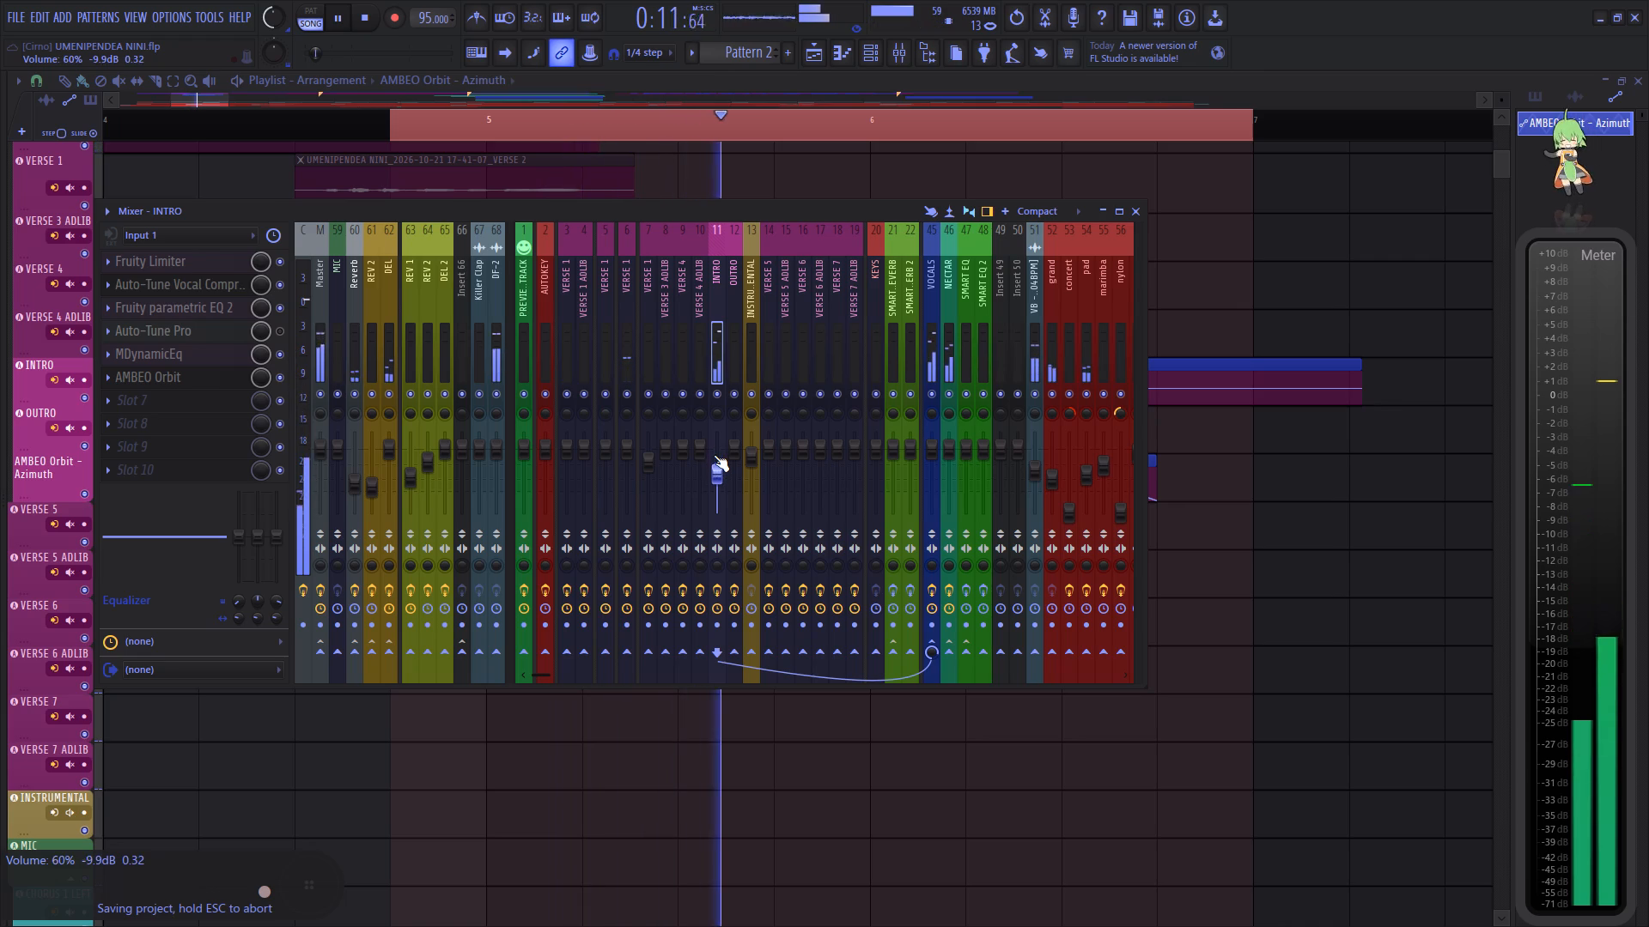
{"action": "scroll", "coordinate": [714, 455], "scroll_direction": "down", "scroll_amount": 1}
{"action": "key", "text": "space"}
{"action": "key", "text": "space"}
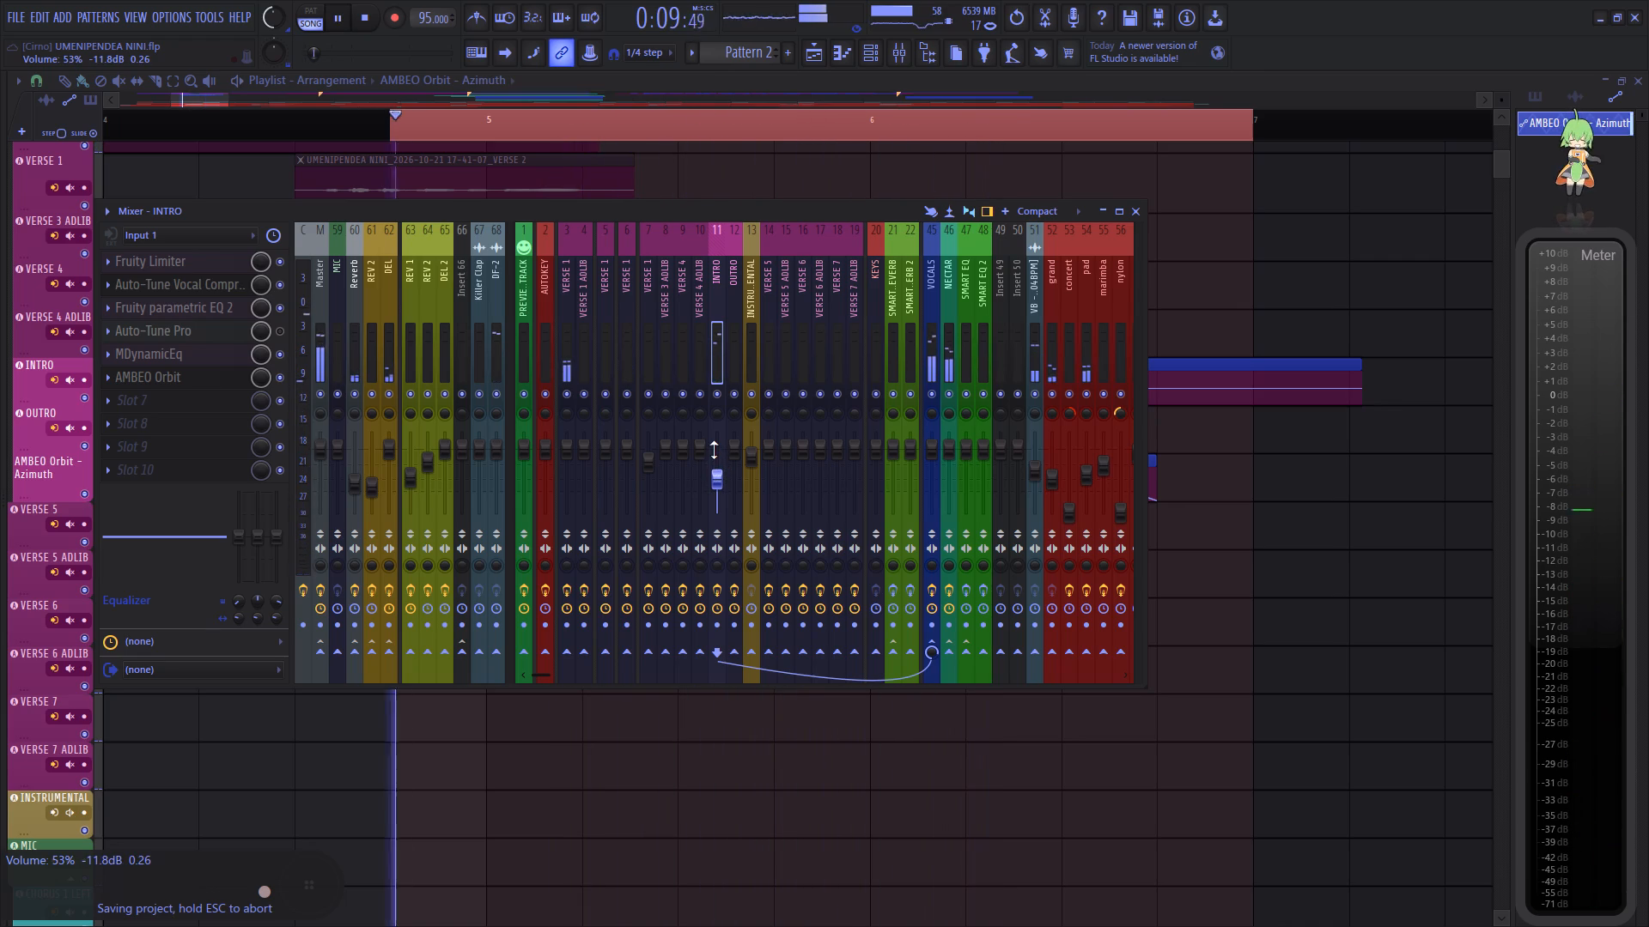
Lower the gain of the GREAT MASTER SOUND MANNU clip to -6.8 dB and replay the loop.
{"action": "left_click", "coordinate": [851, 74]}
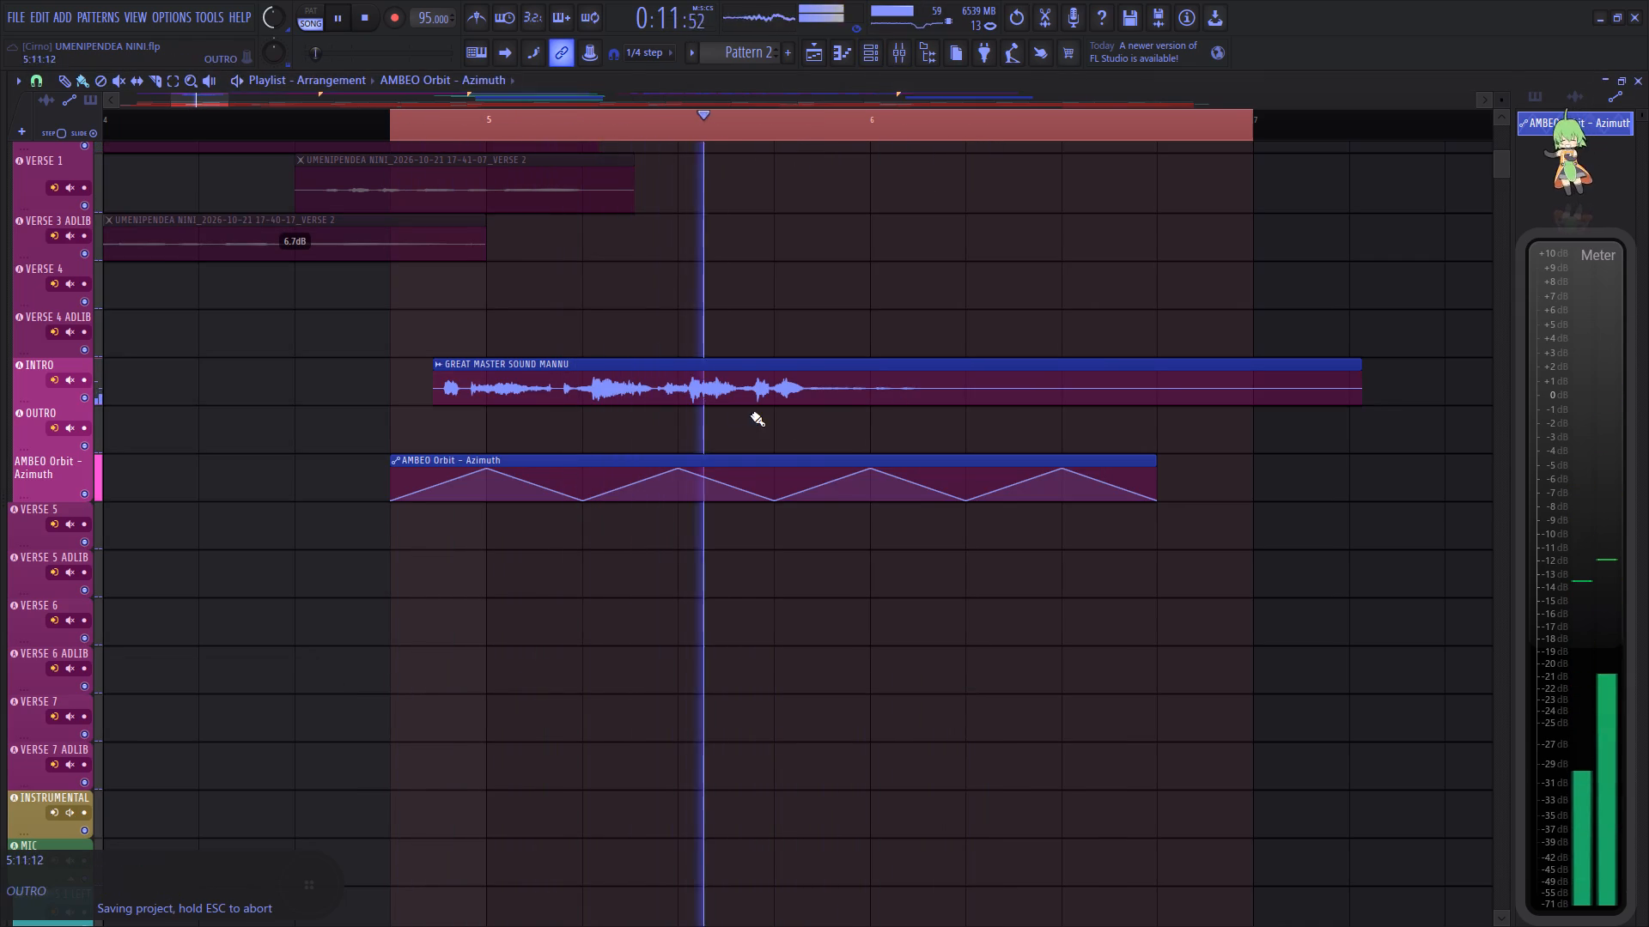
{"action": "left_click_drag", "start_coordinate": [892, 402], "coordinate": [889, 467]}
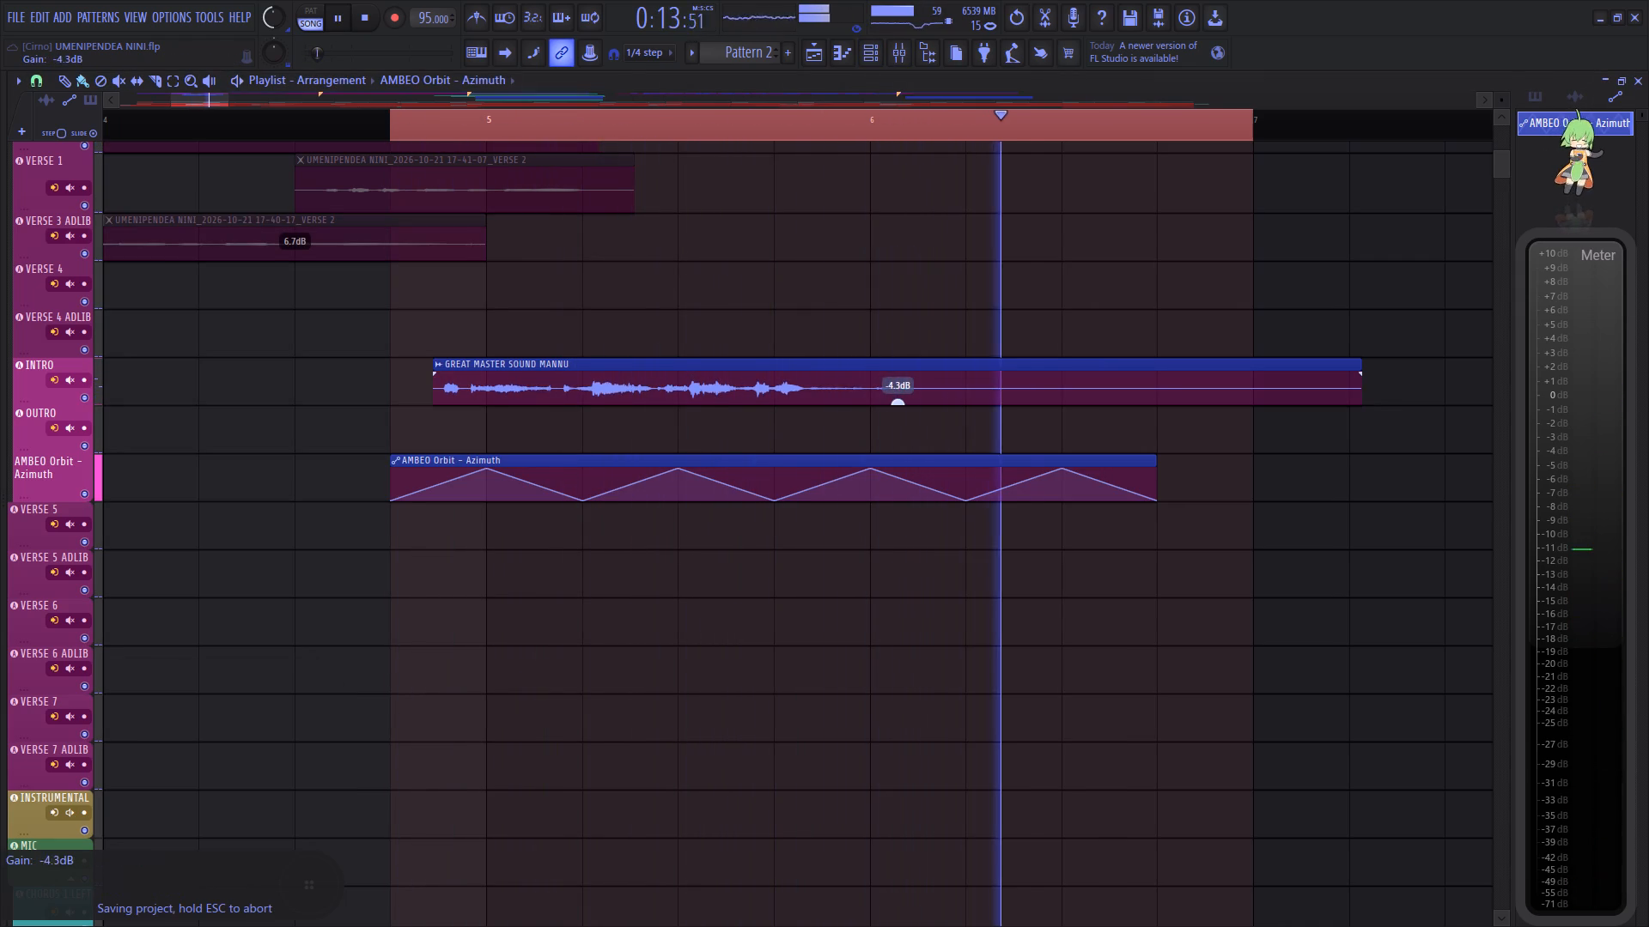
{"action": "left_click_drag", "start_coordinate": [889, 467], "coordinate": [885, 507]}
{"action": "key", "text": "space"}
{"action": "key", "text": "space"}
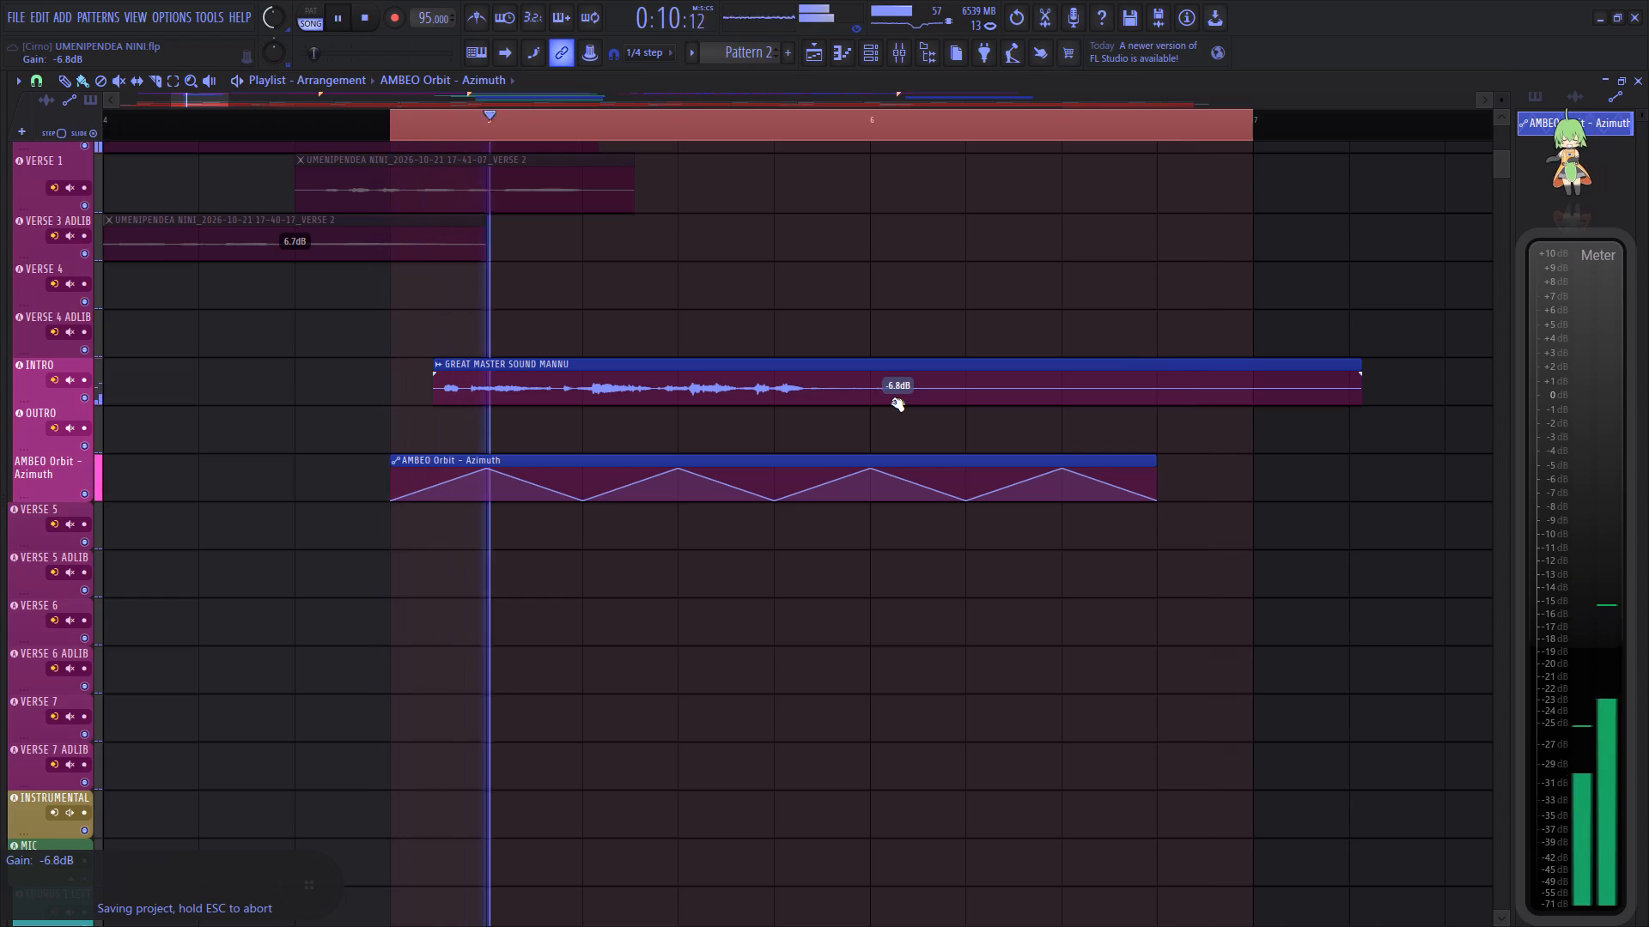
Save the project.
{"action": "key", "text": "ctrl+s"}
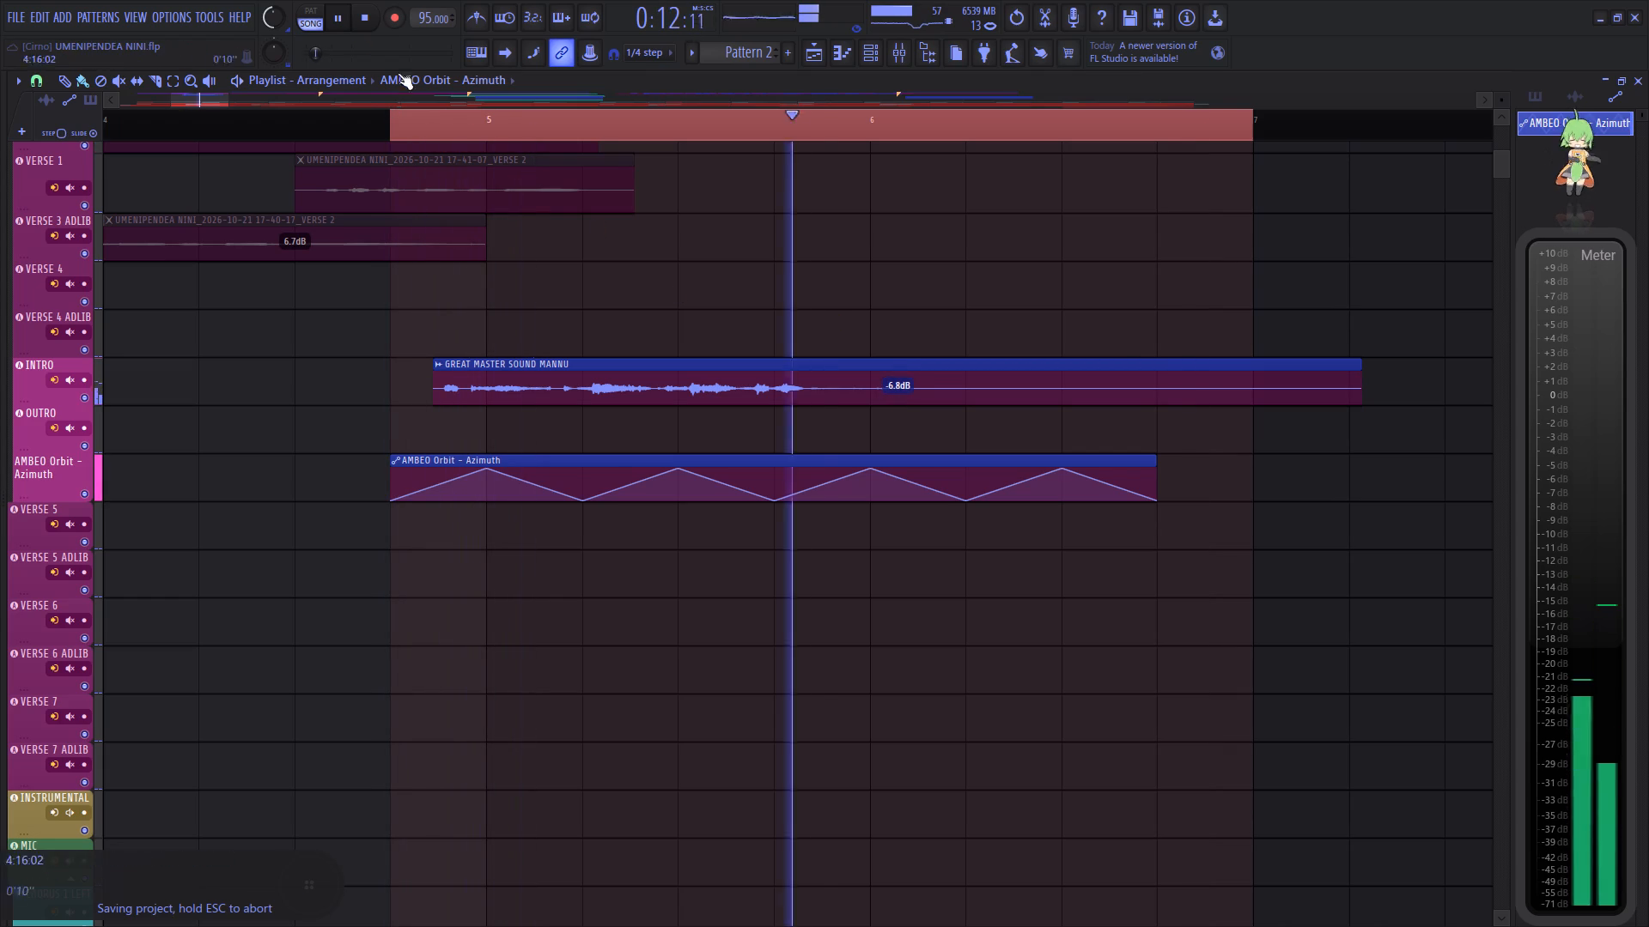
Reset the main volume.
{"action": "right_click", "coordinate": [276, 15]}
{"action": "left_click", "coordinate": [304, 23]}
Clear the loop selection in the playlist and continue playback from just before bar 4.
{"action": "left_click_drag", "start_coordinate": [209, 114], "coordinate": [0, 120]}
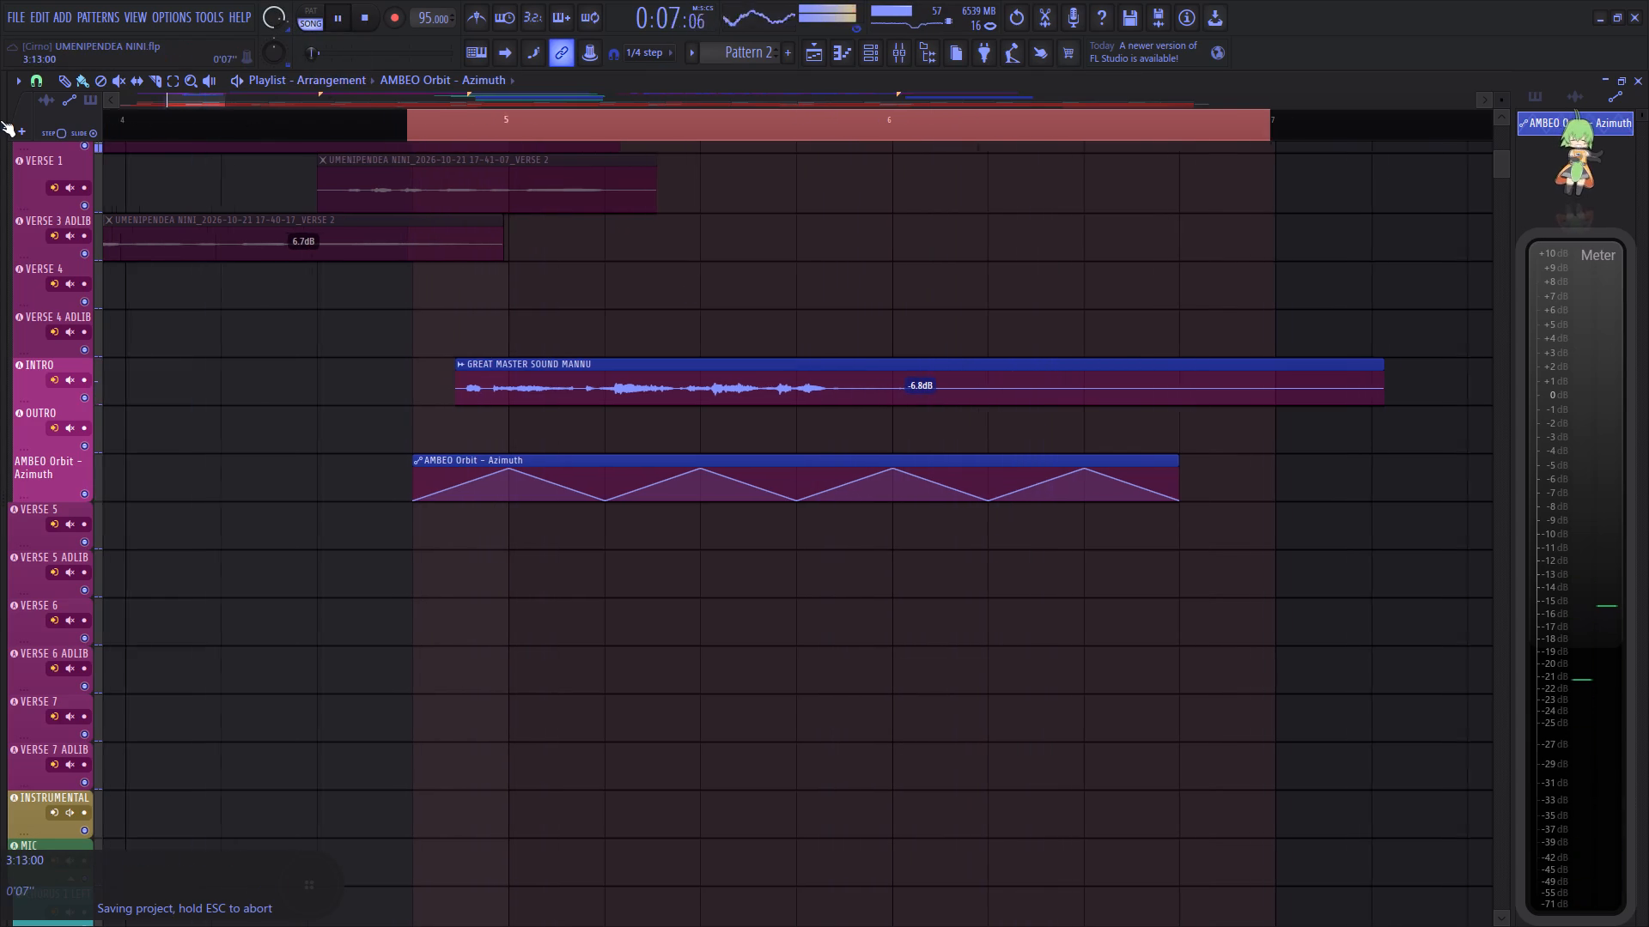
{"action": "left_click_drag", "start_coordinate": [0, 120], "coordinate": [0, 123]}
{"action": "double_click", "coordinate": [271, 120]}
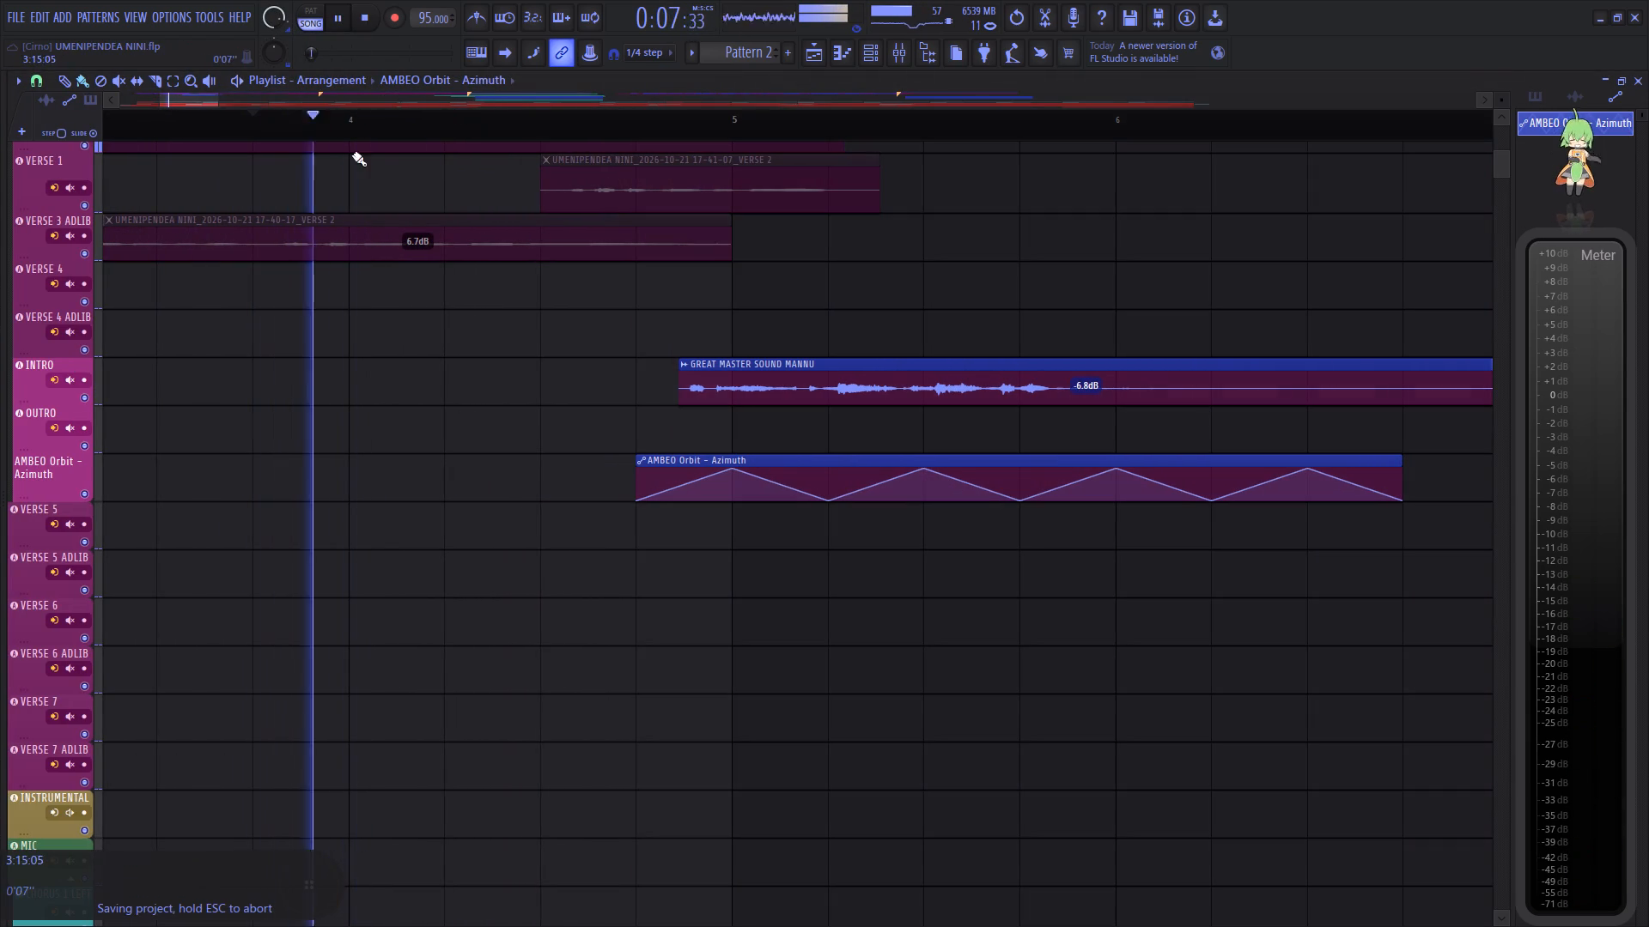
Save the project again.
{"action": "left_click", "coordinate": [11, 15]}
{"action": "left_click", "coordinate": [46, 90]}
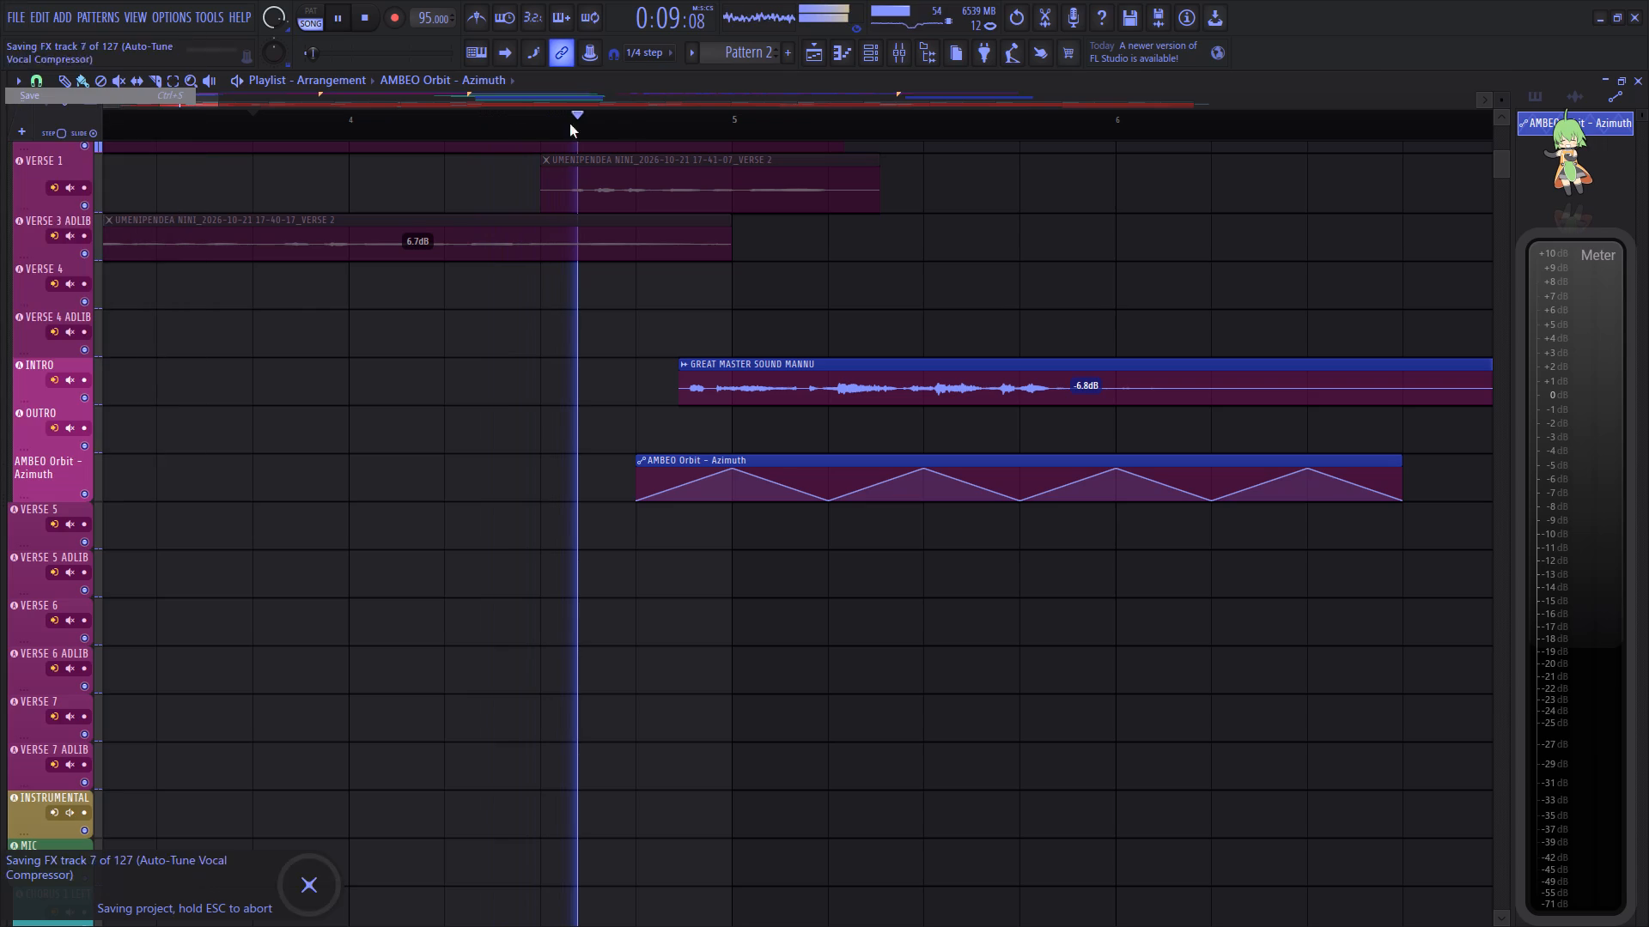
Lower the INTRO mixer track volume to about -13.8 dB while the full mix plays.
{"action": "scroll", "coordinate": [734, 124], "scroll_direction": "down", "scroll_amount": 1}
{"action": "scroll", "coordinate": [734, 124], "scroll_direction": "up", "scroll_amount": 1}
{"action": "scroll", "coordinate": [734, 124], "scroll_direction": "down", "scroll_amount": 6}
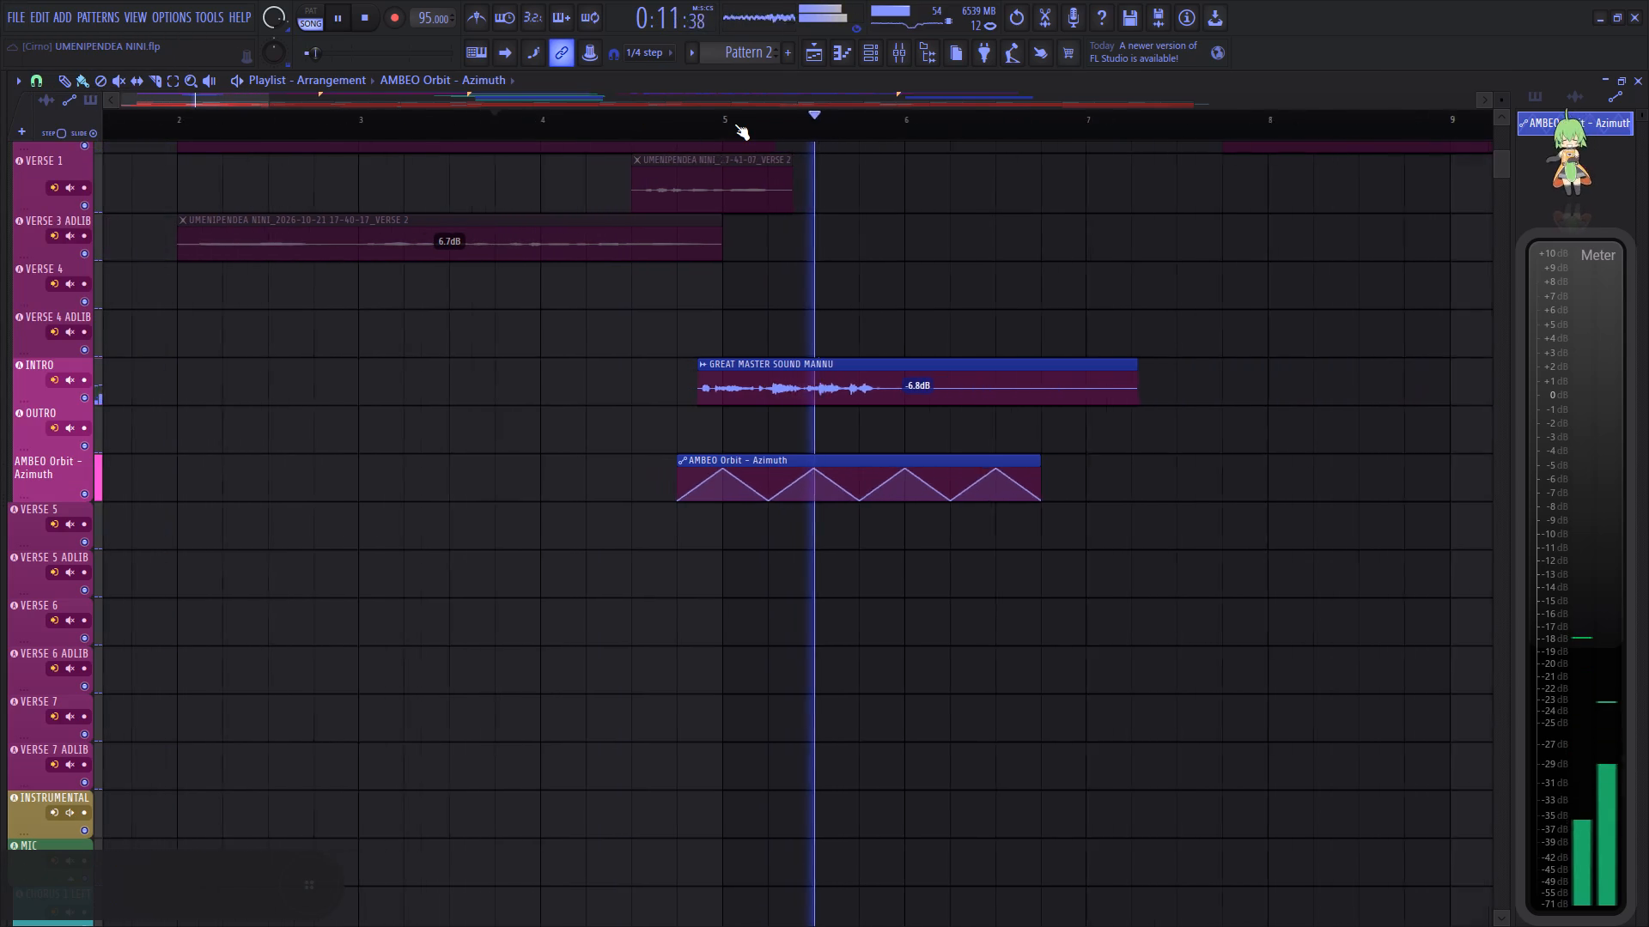
{"action": "scroll", "coordinate": [734, 124], "scroll_direction": "down", "scroll_amount": 3}
{"action": "left_click", "coordinate": [901, 58]}
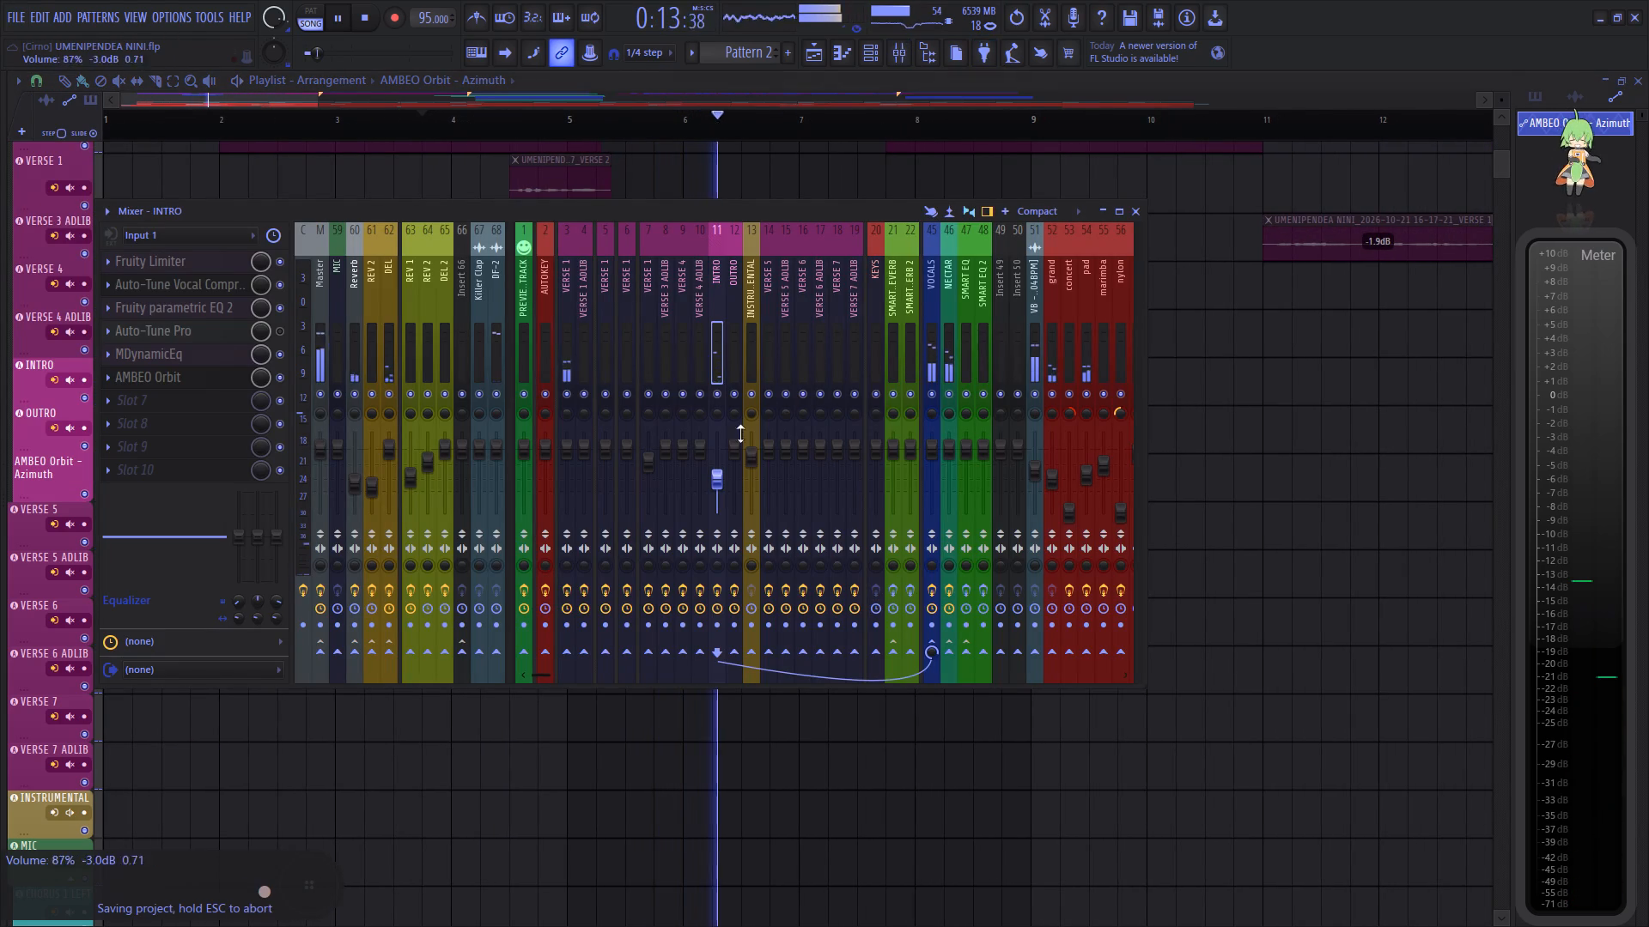
{"action": "scroll", "coordinate": [721, 475], "scroll_direction": "down", "scroll_amount": 1}
{"action": "scroll", "coordinate": [721, 475], "scroll_direction": "up", "scroll_amount": 2}
{"action": "scroll", "coordinate": [721, 475], "scroll_direction": "down", "scroll_amount": 1}
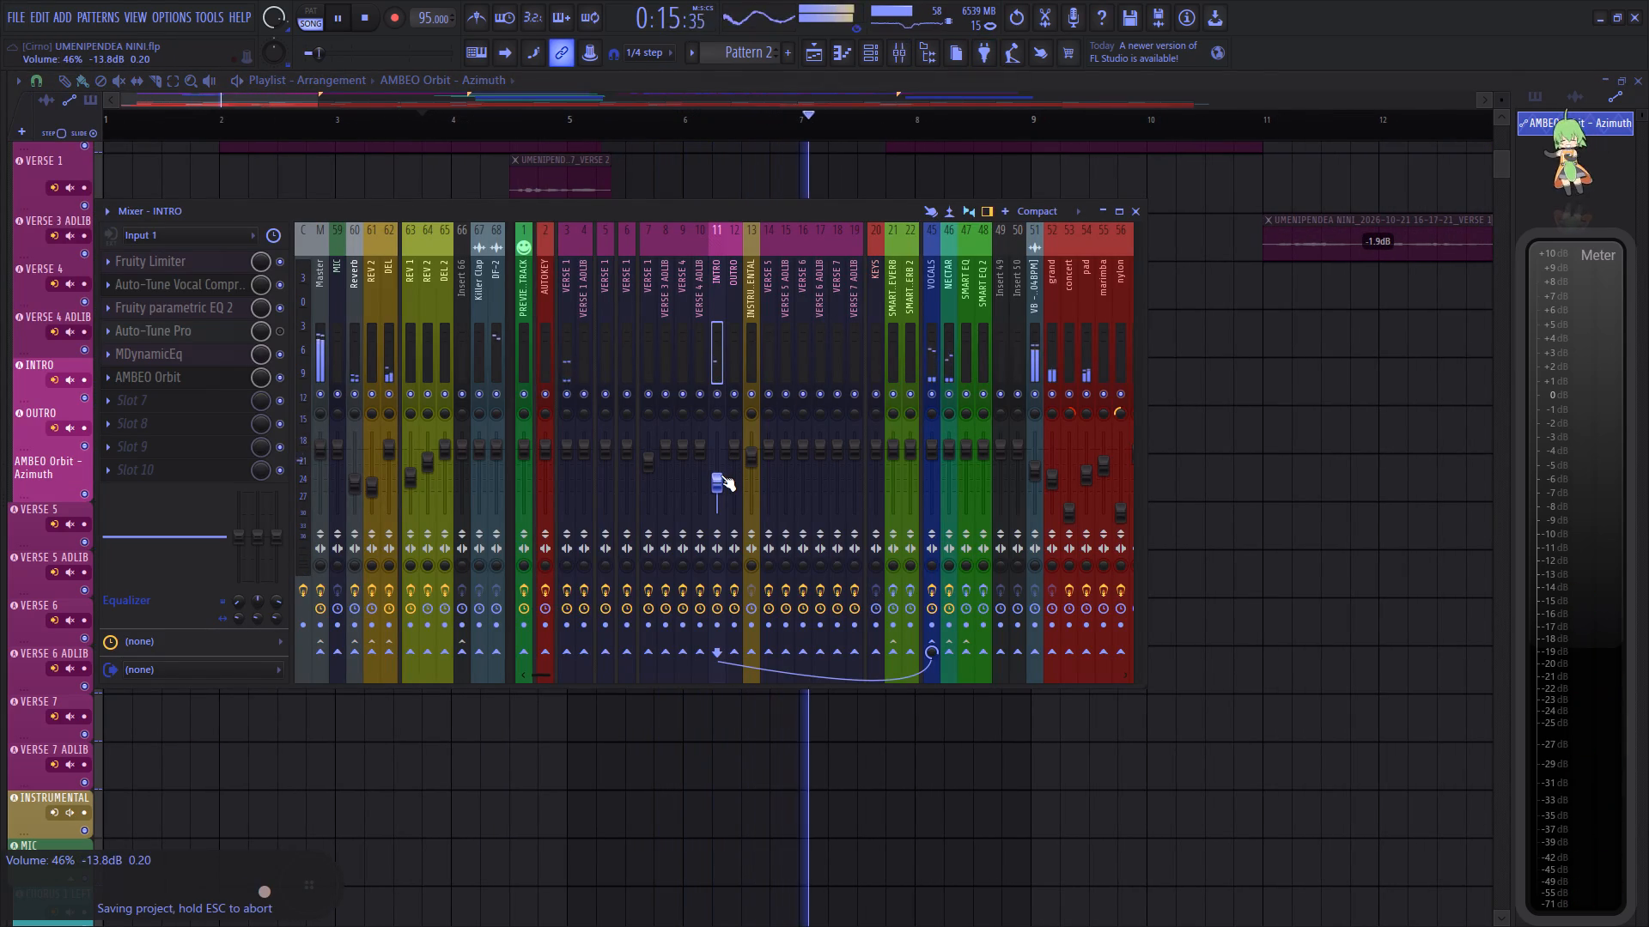
Save the project.
{"action": "key", "text": "ctrl+s"}
Restart playback and listen through the DUET section while examining the instrument and KEYS clips in the lower playlist tracks.
{"action": "key", "text": "space"}
{"action": "key", "text": "space"}
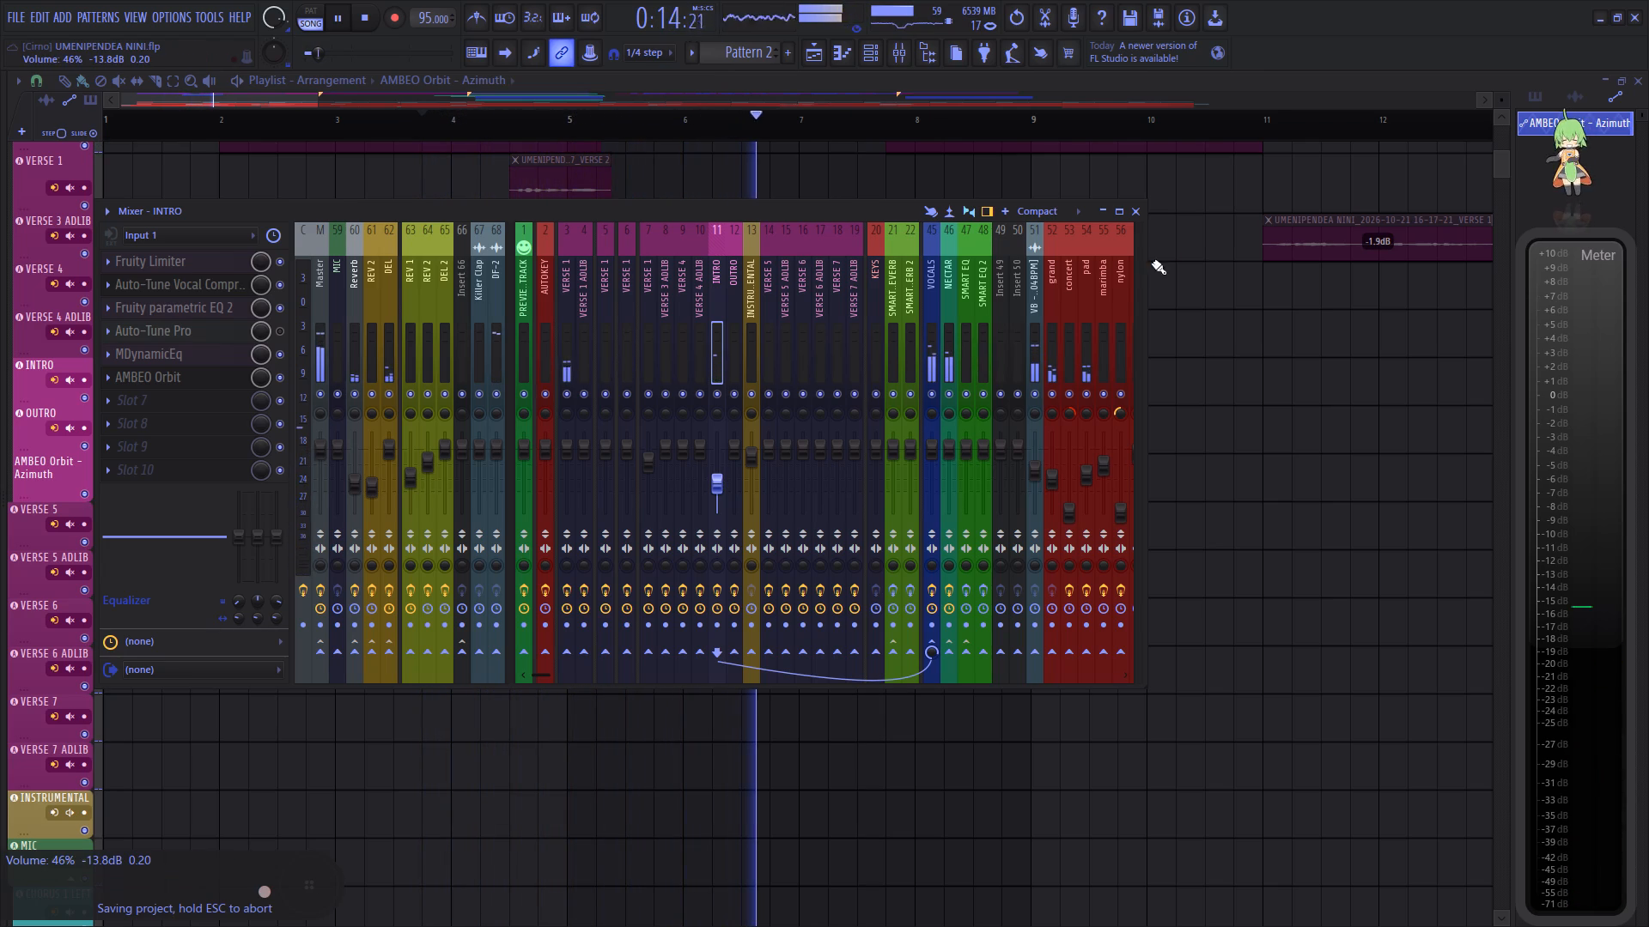
{"action": "scroll", "coordinate": [919, 113], "scroll_direction": "down", "scroll_amount": 6}
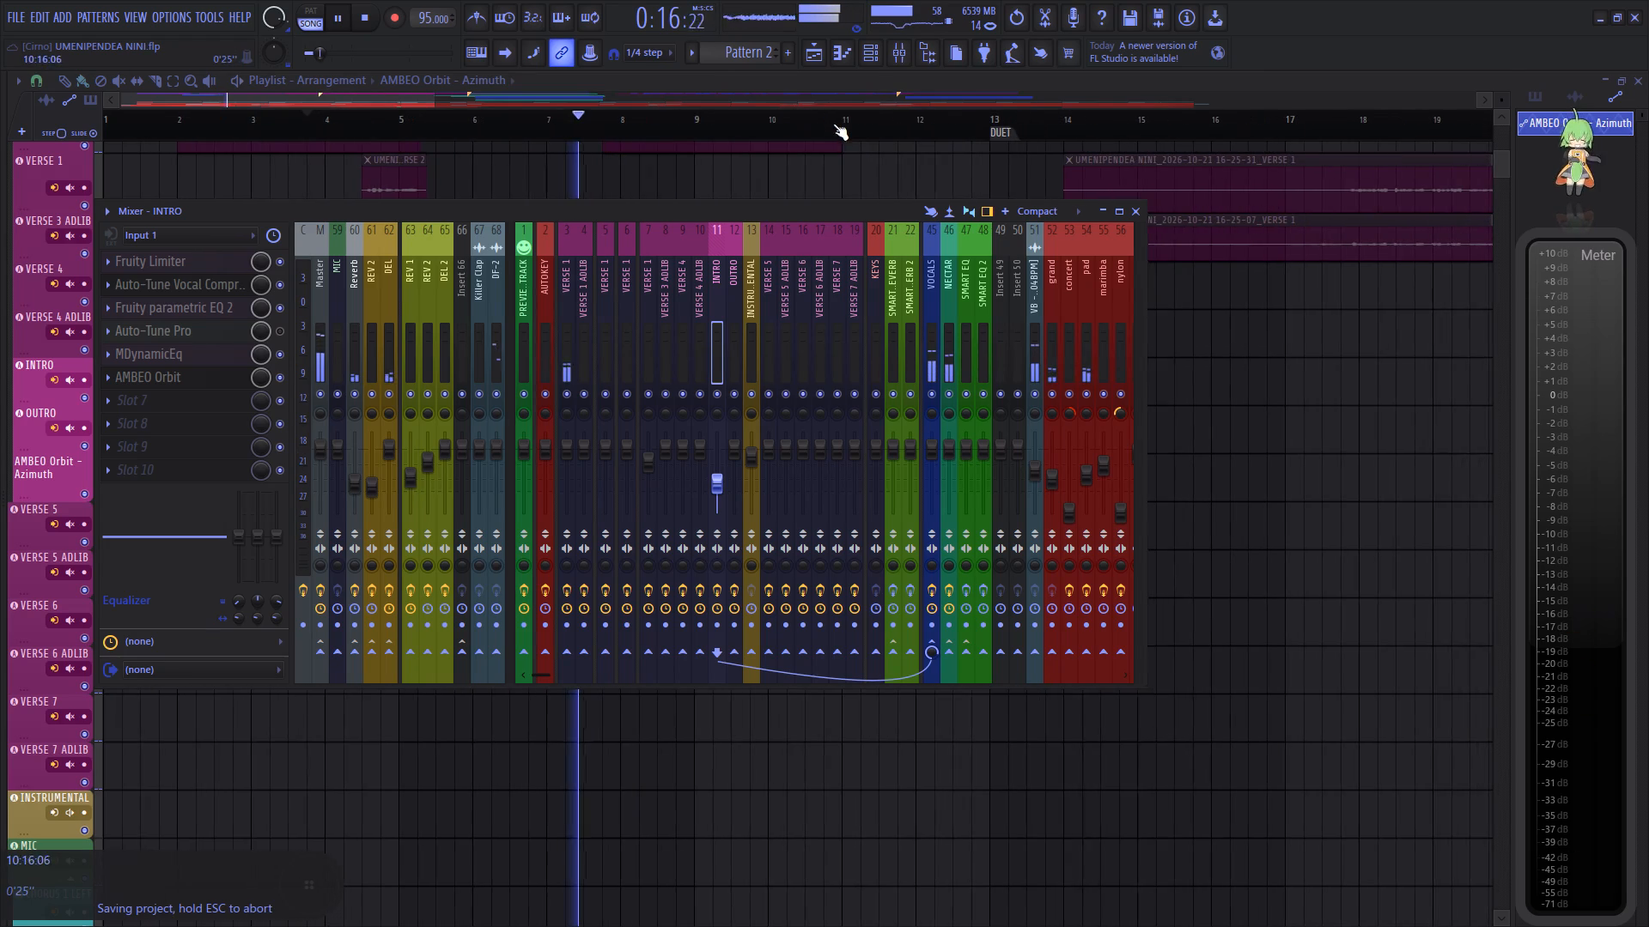
{"action": "left_click_drag", "start_coordinate": [389, 102], "coordinate": [435, 103]}
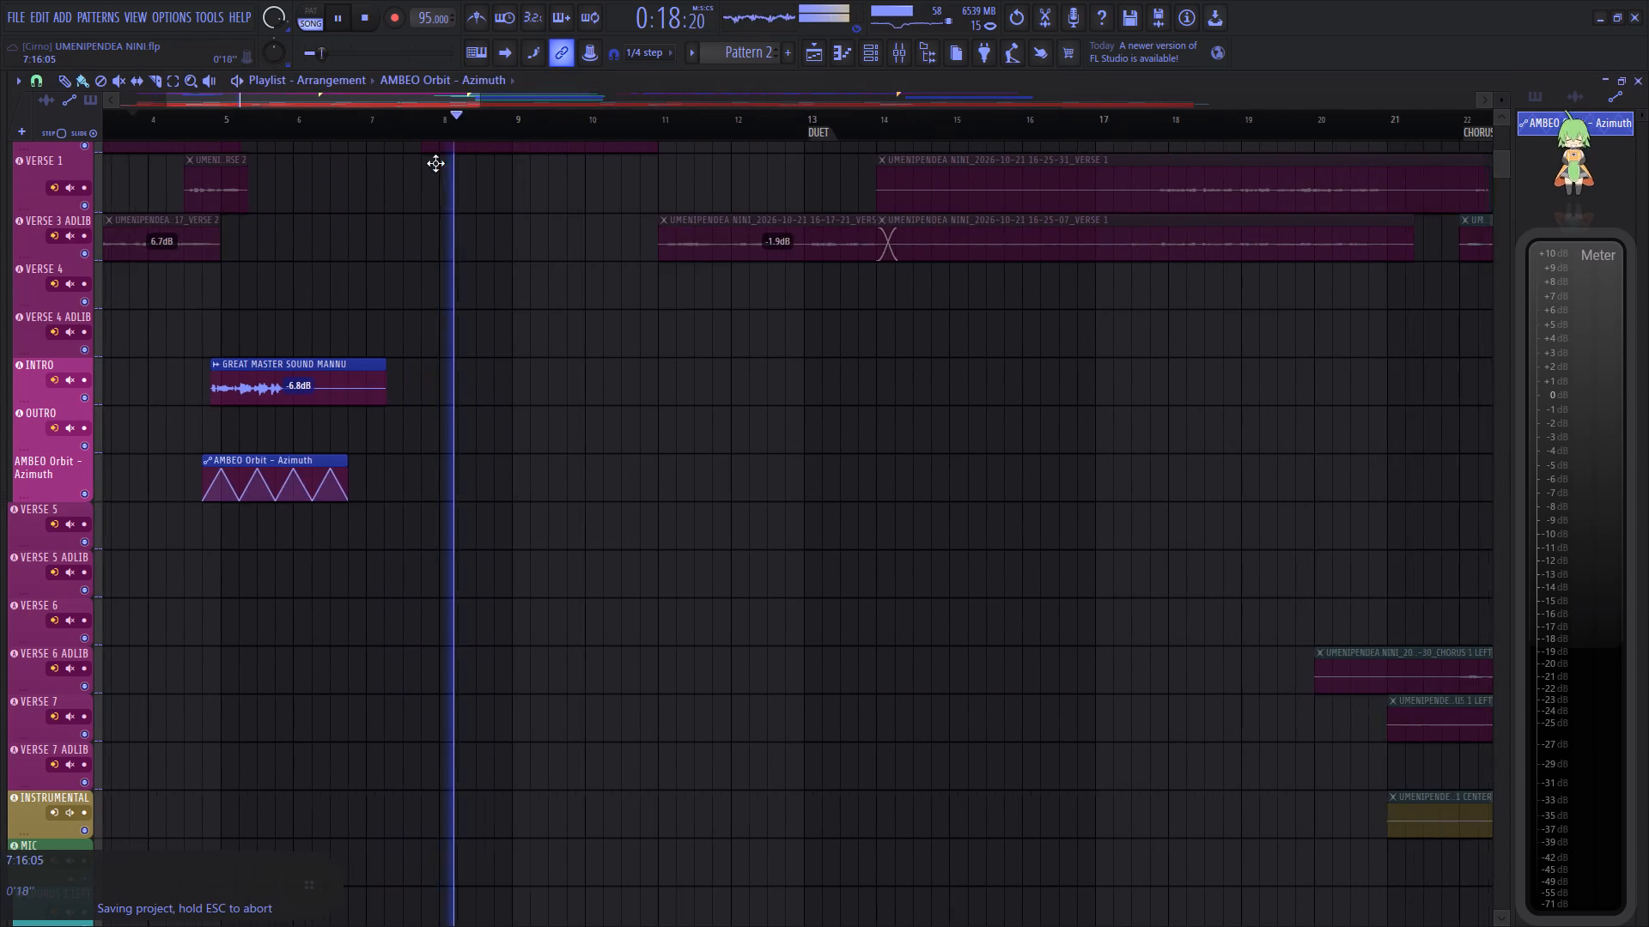
{"action": "scroll", "coordinate": [432, 210], "scroll_direction": "down", "scroll_amount": 8}
{"action": "scroll", "coordinate": [434, 209], "scroll_direction": "up", "scroll_amount": 1}
{"action": "scroll", "coordinate": [434, 209], "scroll_direction": "down", "scroll_amount": 7}
{"action": "scroll", "coordinate": [451, 207], "scroll_direction": "up", "scroll_amount": 1}
{"action": "scroll", "coordinate": [487, 206], "scroll_direction": "down", "scroll_amount": 15}
{"action": "scroll", "coordinate": [498, 203], "scroll_direction": "up", "scroll_amount": 1}
{"action": "scroll", "coordinate": [498, 203], "scroll_direction": "down", "scroll_amount": 10}
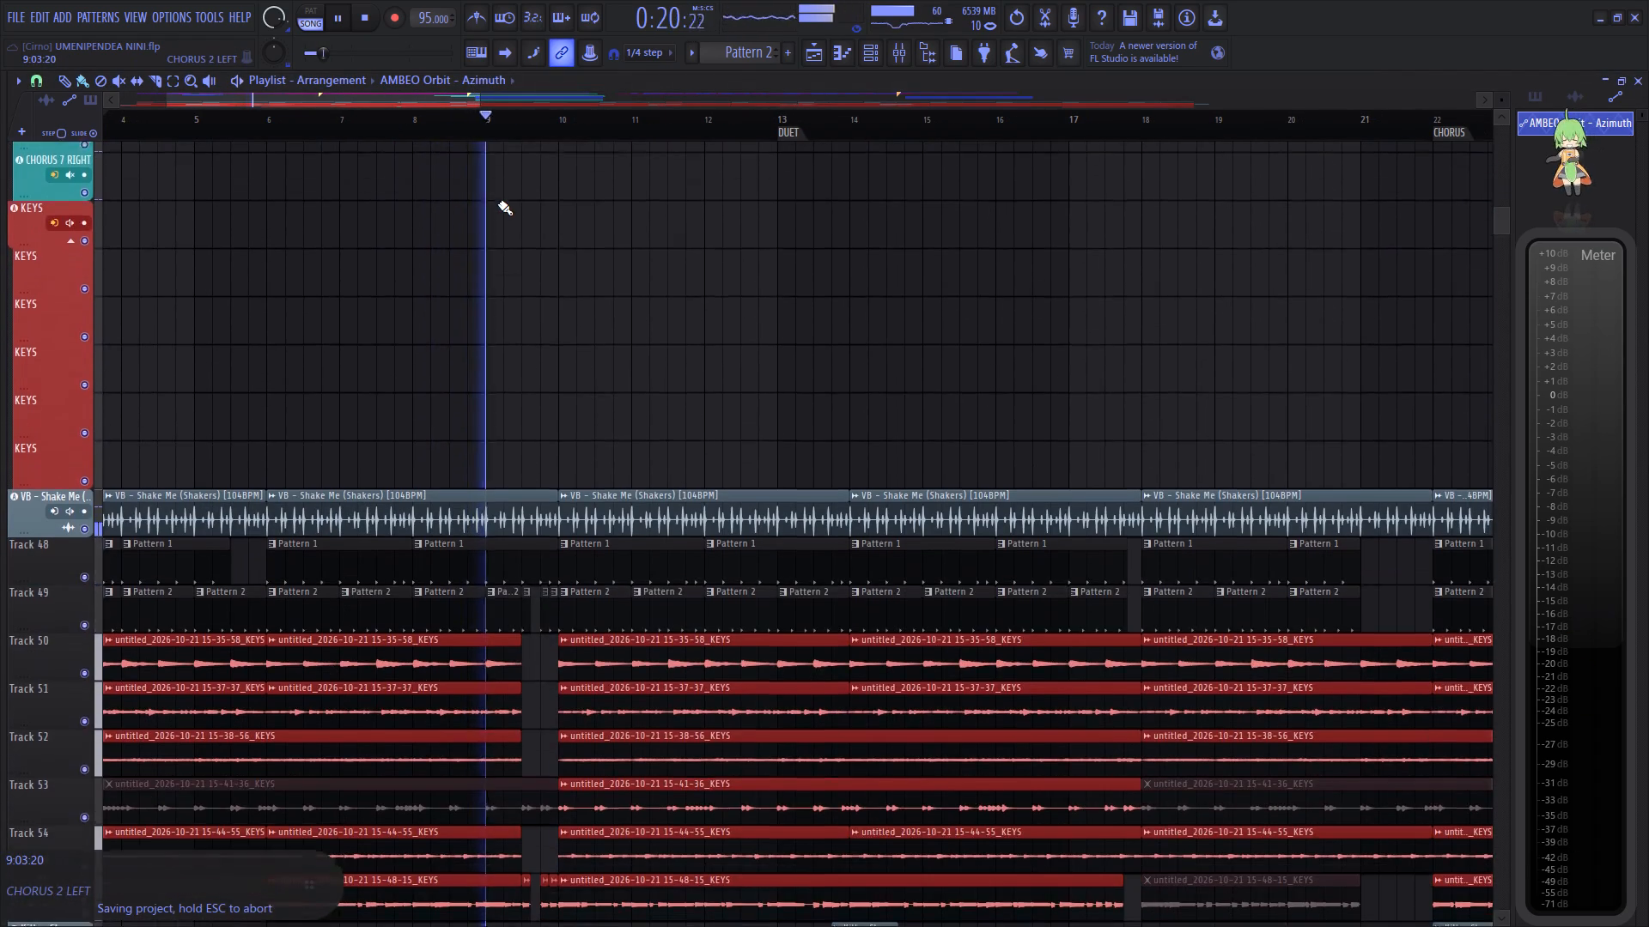
{"action": "scroll", "coordinate": [498, 203], "scroll_direction": "down", "scroll_amount": 15}
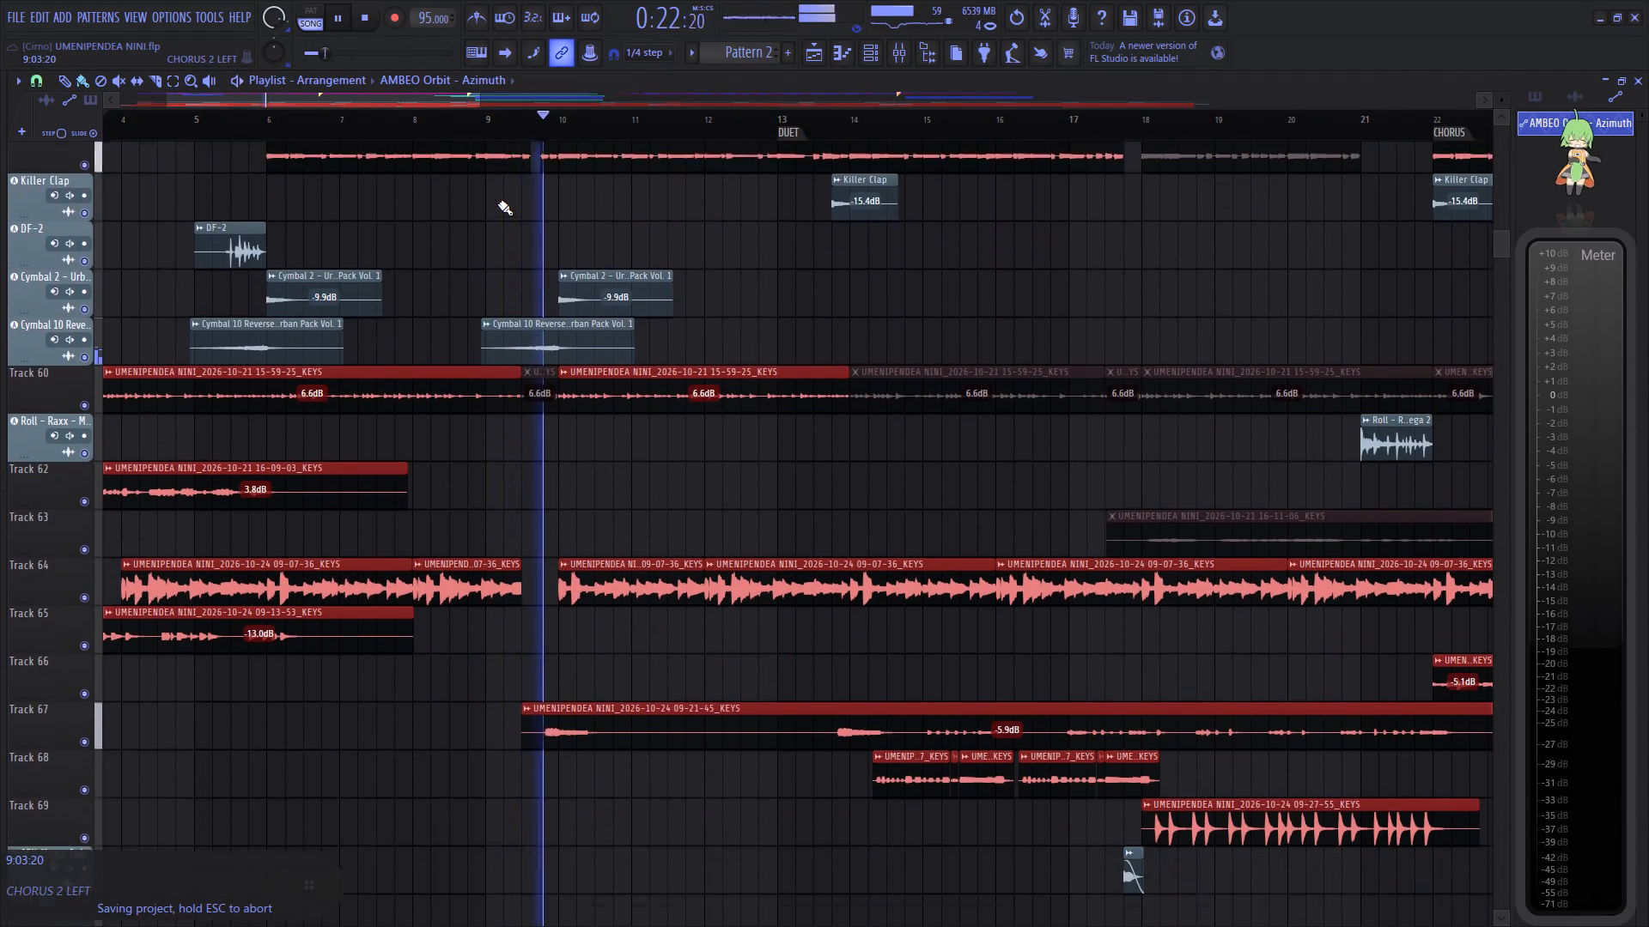
{"action": "scroll", "coordinate": [498, 203], "scroll_direction": "down", "scroll_amount": 4}
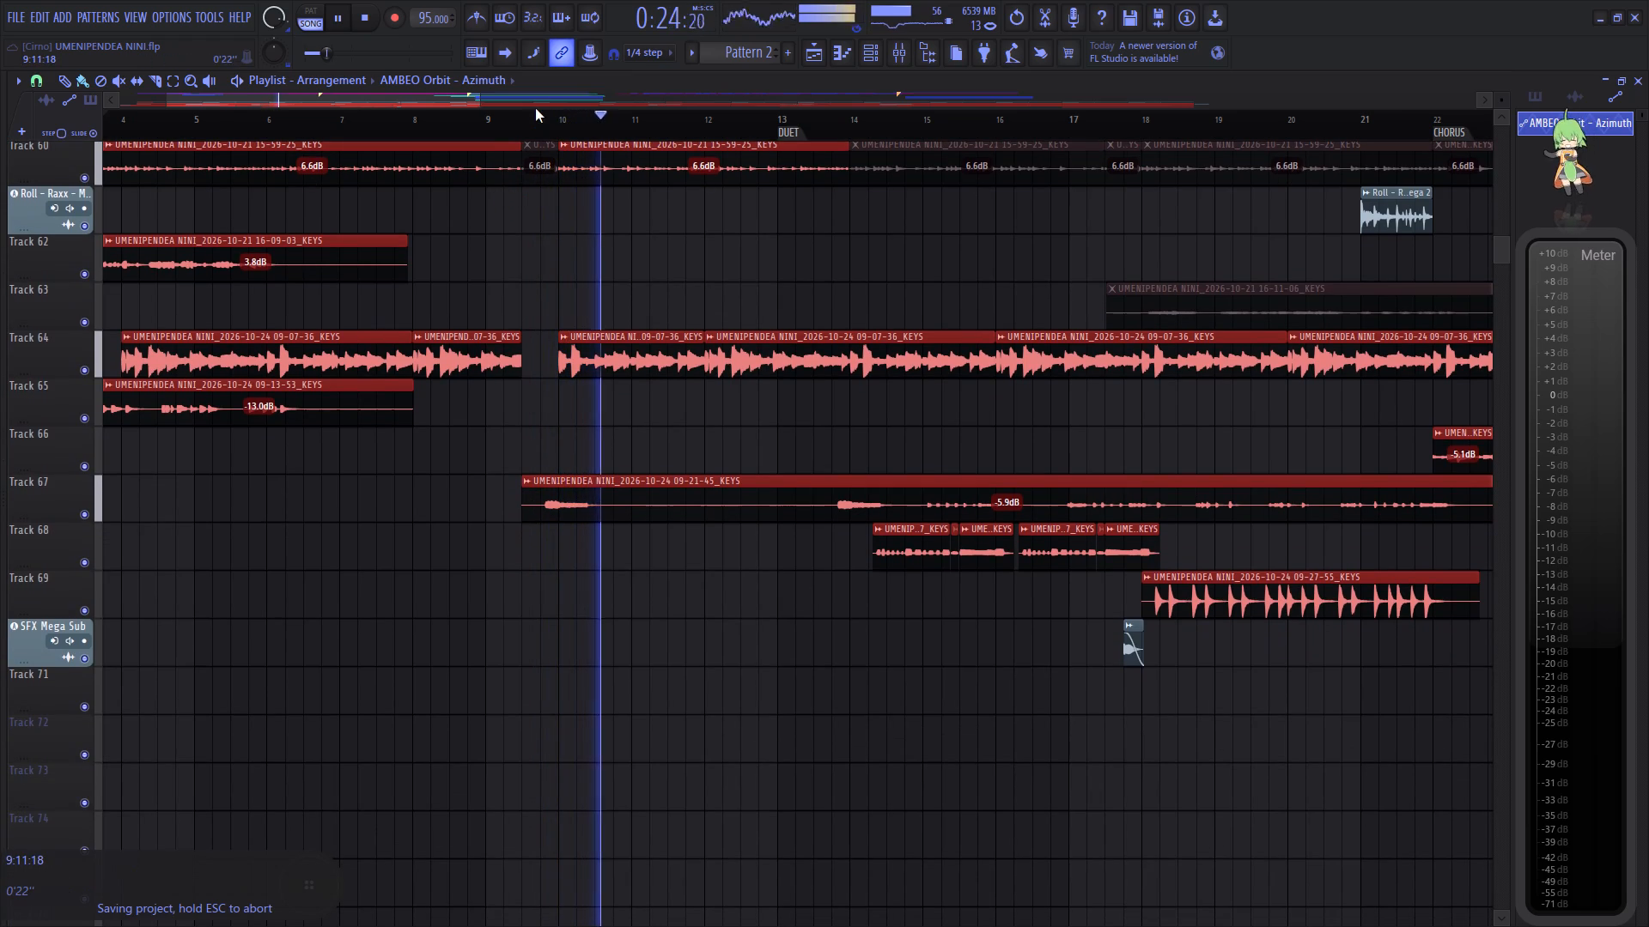
{"action": "left_click_drag", "start_coordinate": [417, 101], "coordinate": [477, 107]}
{"action": "left_click_drag", "start_coordinate": [478, 102], "coordinate": [502, 102]}
{"action": "left_click", "coordinate": [18, 26]}
{"action": "left_click", "coordinate": [61, 99]}
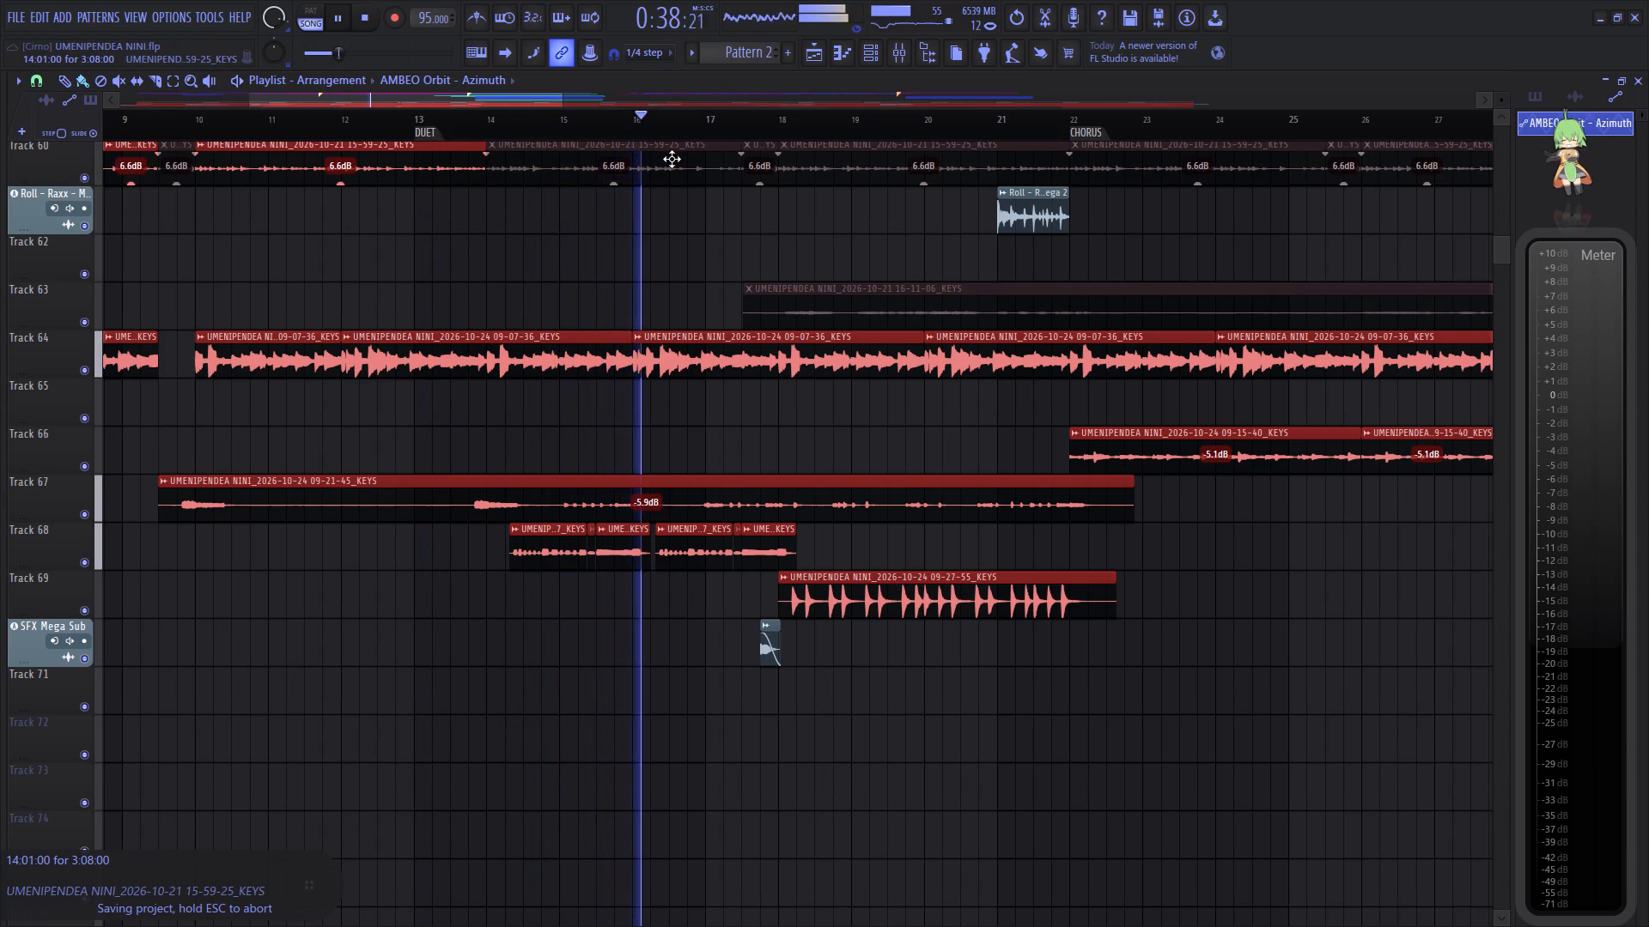
{"action": "left_click_drag", "start_coordinate": [476, 97], "coordinate": [496, 102]}
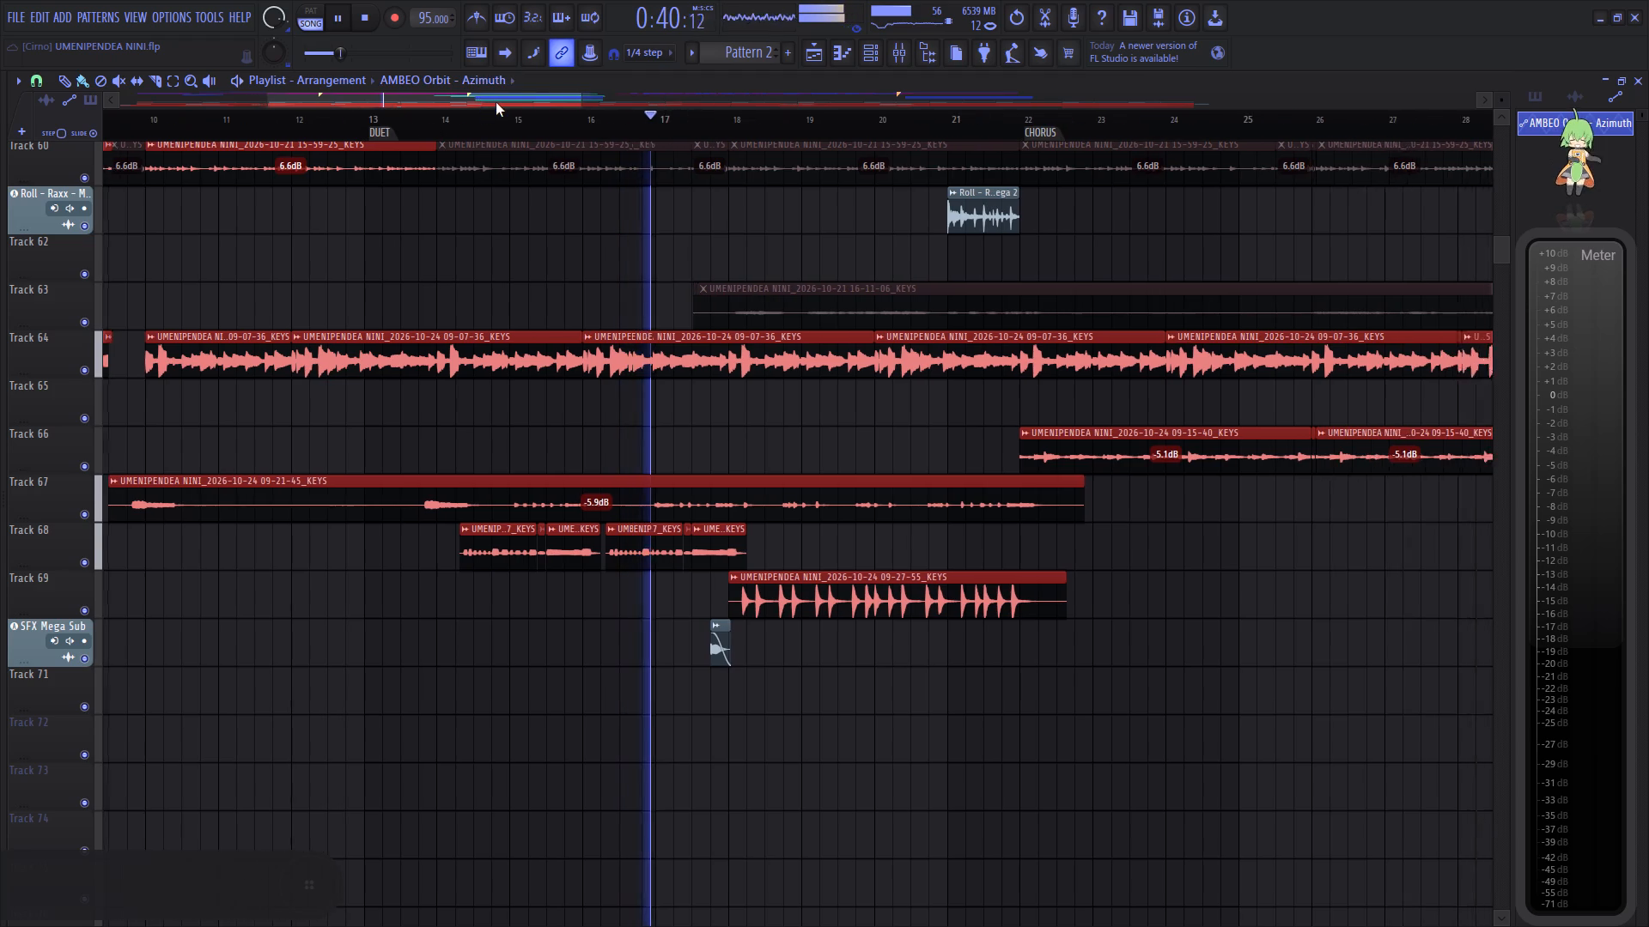
{"action": "left_click_drag", "start_coordinate": [496, 102], "coordinate": [498, 103]}
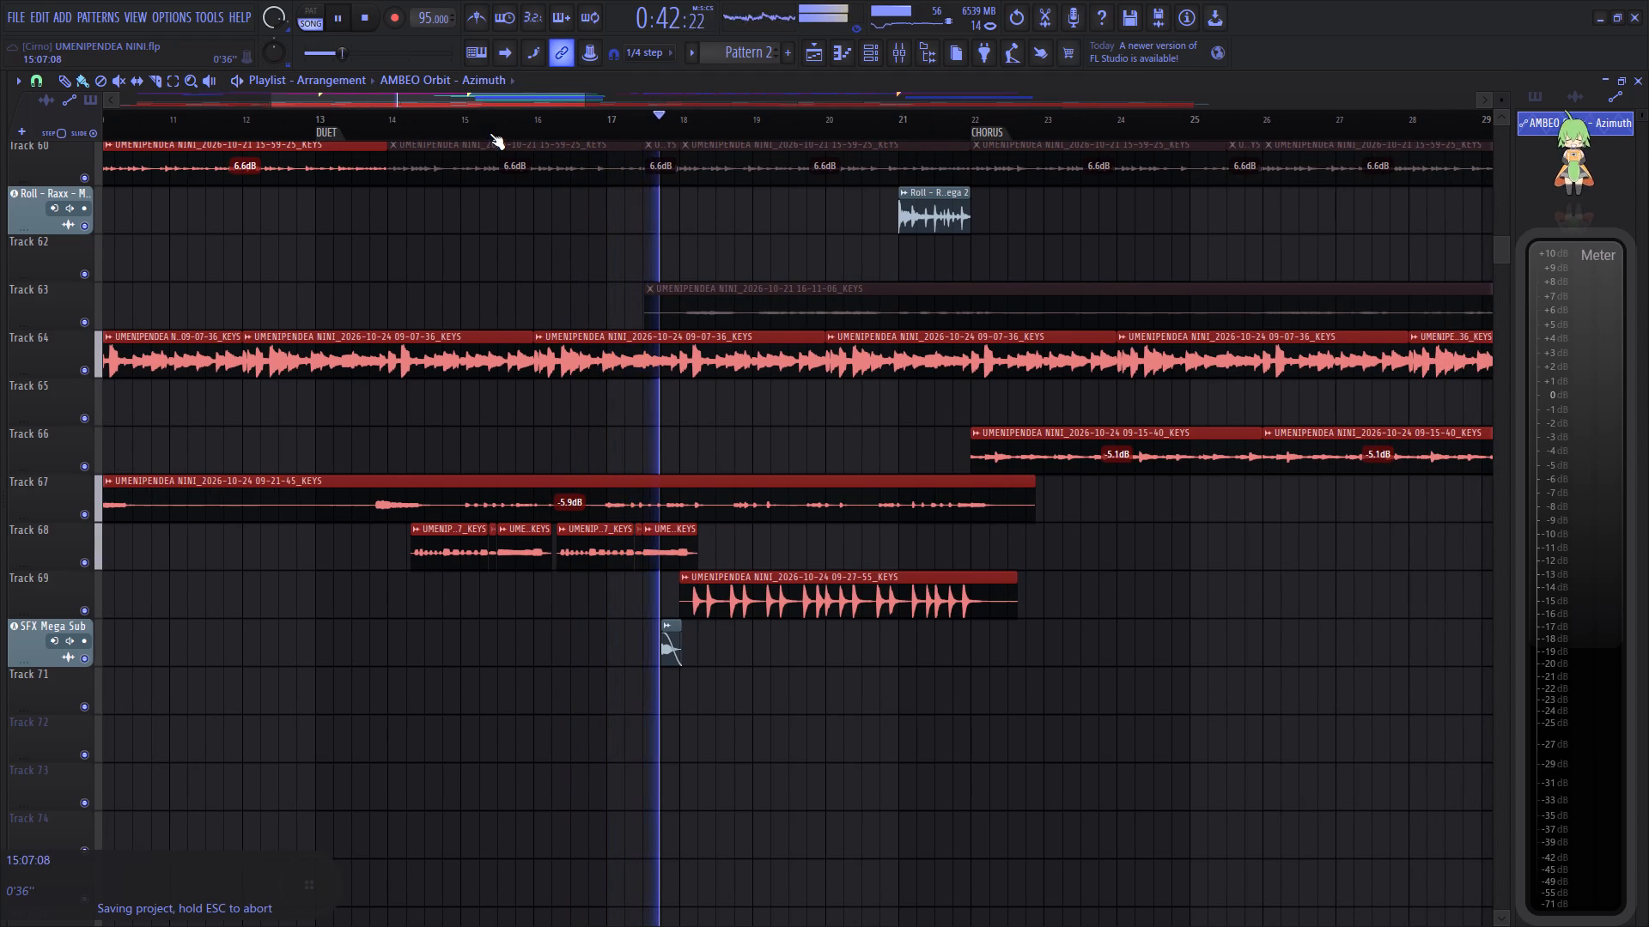
{"action": "scroll", "coordinate": [447, 116], "scroll_direction": "up", "scroll_amount": 3}
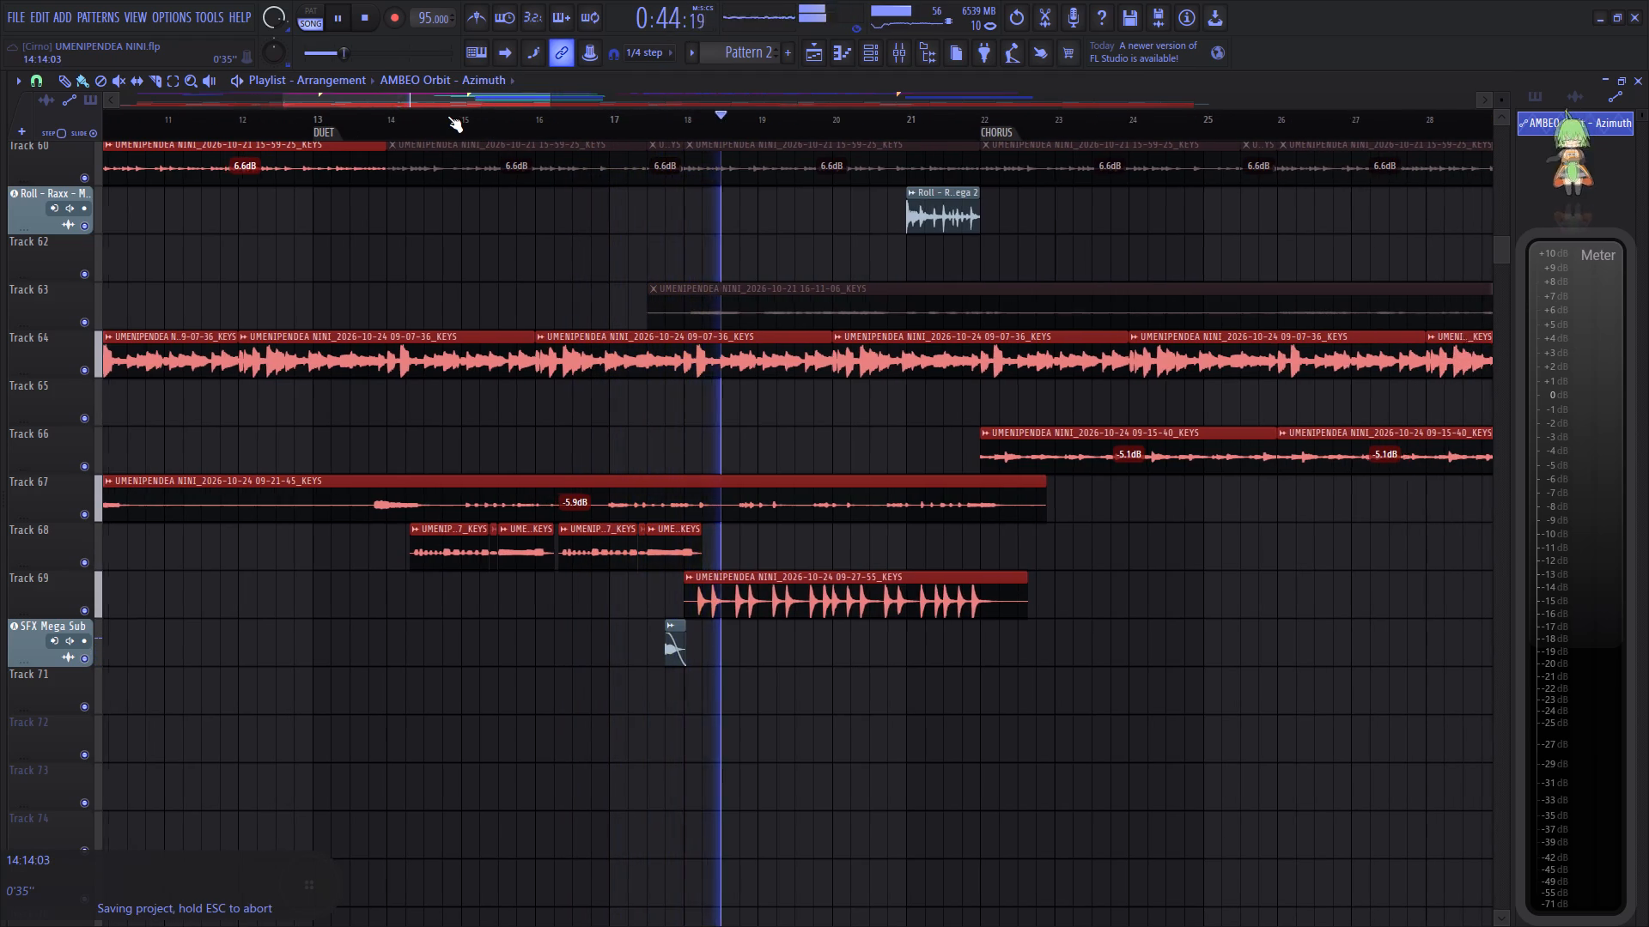
{"action": "scroll", "coordinate": [447, 116], "scroll_direction": "up", "scroll_amount": 1}
{"action": "scroll", "coordinate": [447, 116], "scroll_direction": "down", "scroll_amount": 17}
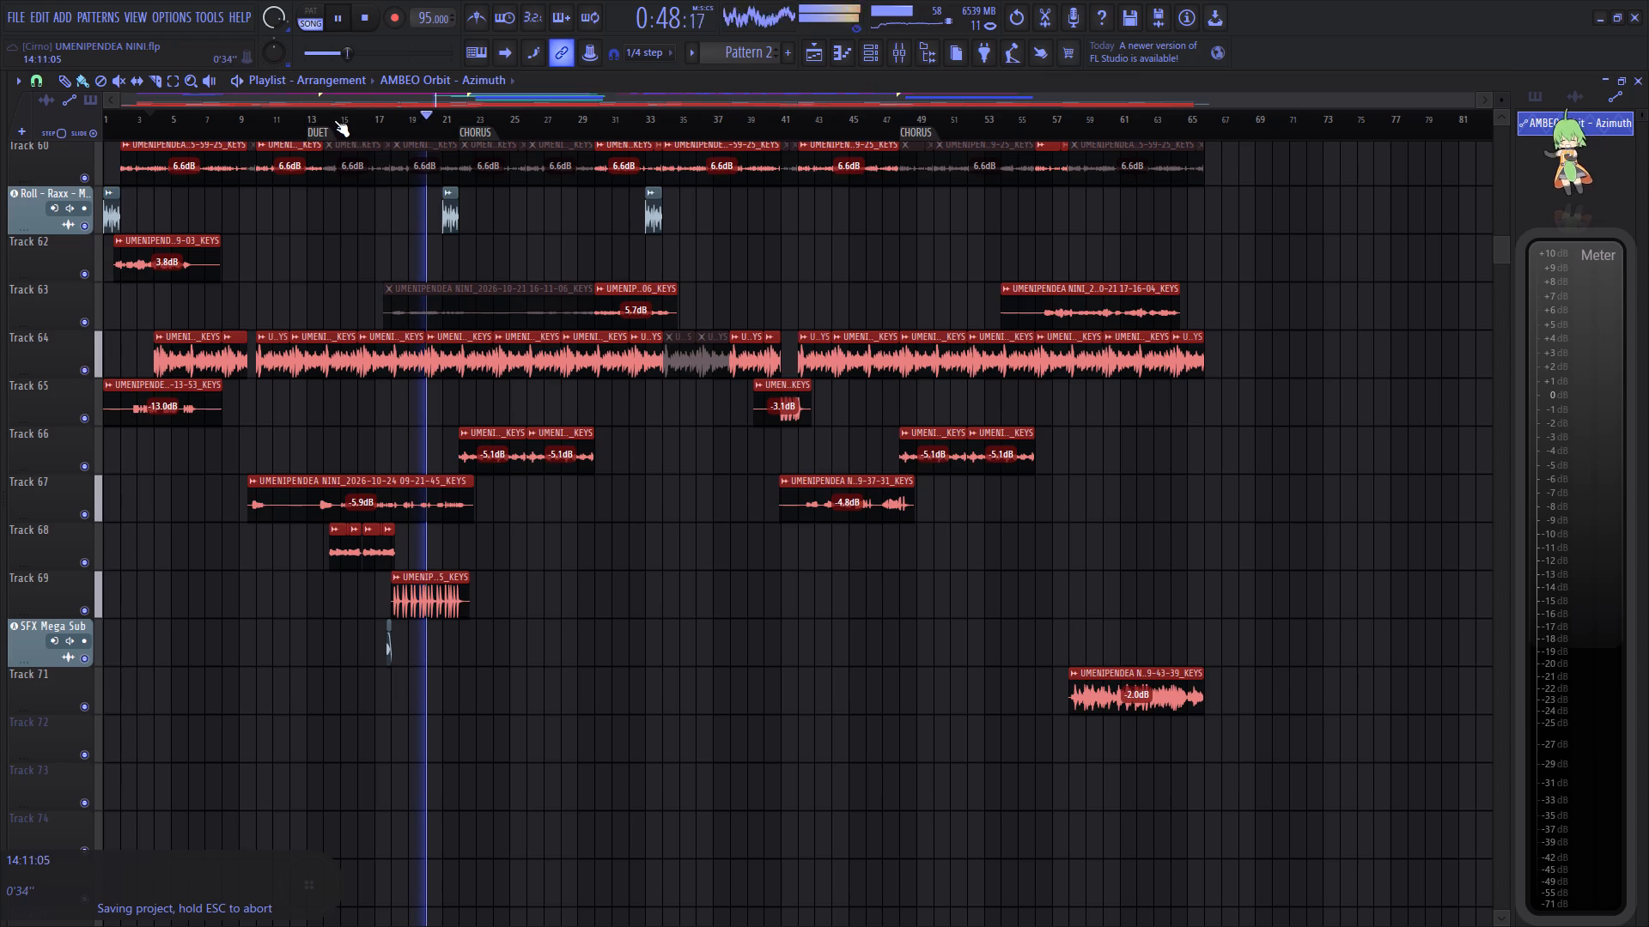
{"action": "scroll", "coordinate": [338, 119], "scroll_direction": "up", "scroll_amount": 7}
Replay from bar 14, find the SHENG instrument track in the mixer and select it, and stop playback.
{"action": "left_click", "coordinate": [306, 124]}
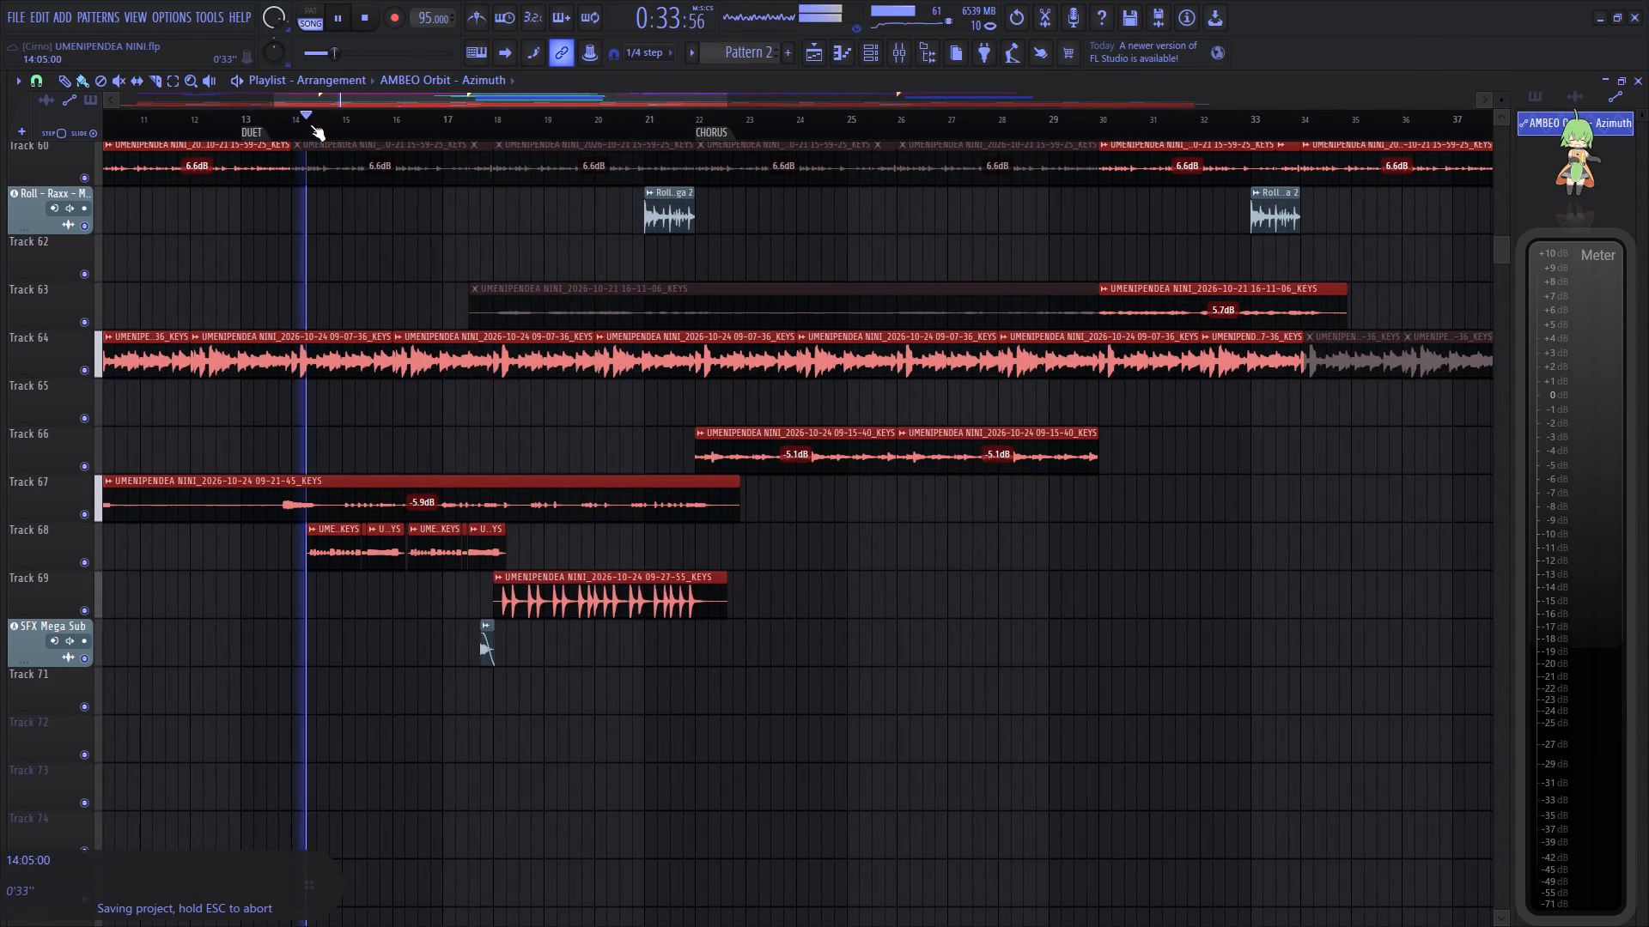
{"action": "left_click", "coordinate": [908, 54]}
{"action": "scroll", "coordinate": [966, 292], "scroll_direction": "down", "scroll_amount": 2}
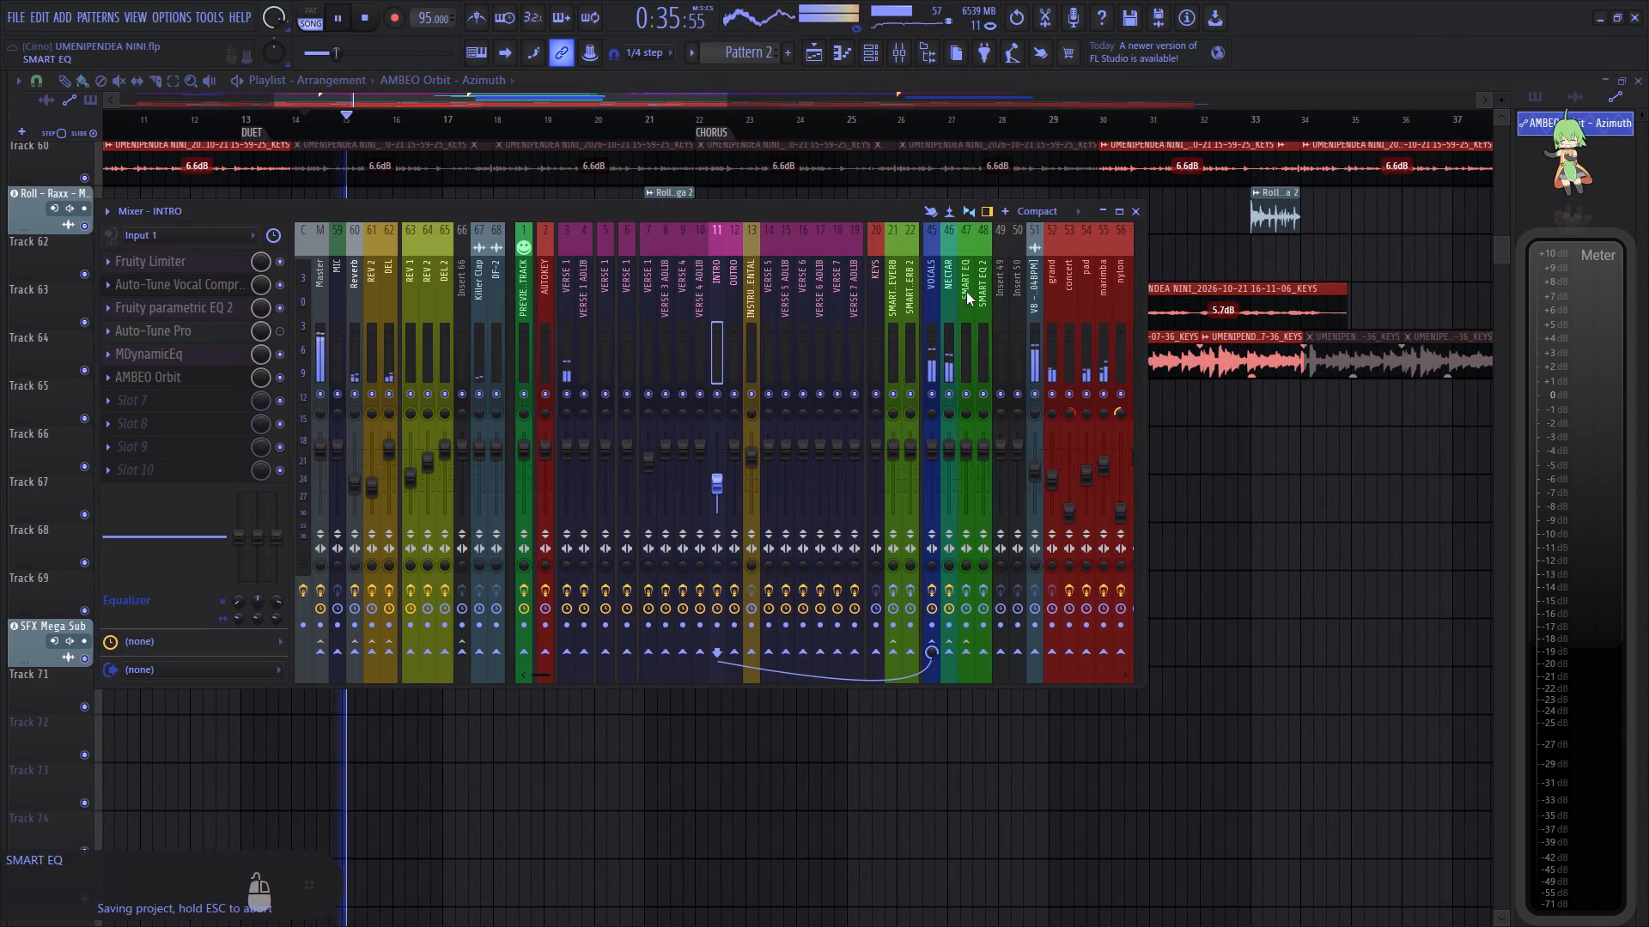
{"action": "scroll", "coordinate": [966, 292], "scroll_direction": "down", "scroll_amount": 8}
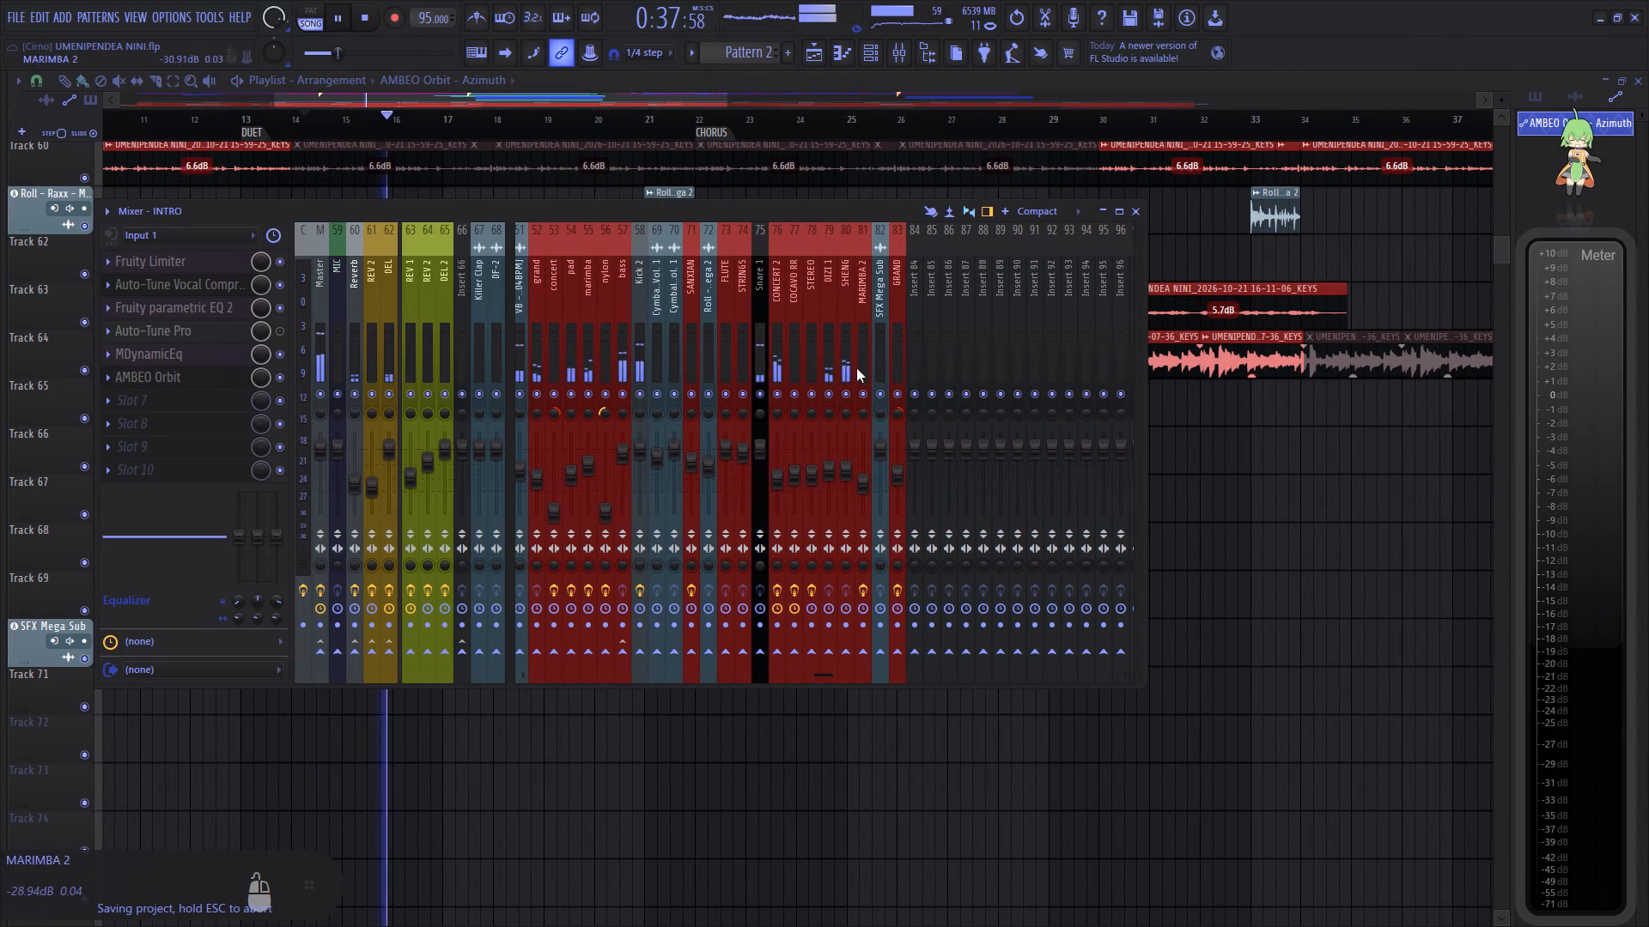
{"action": "left_click", "coordinate": [846, 367]}
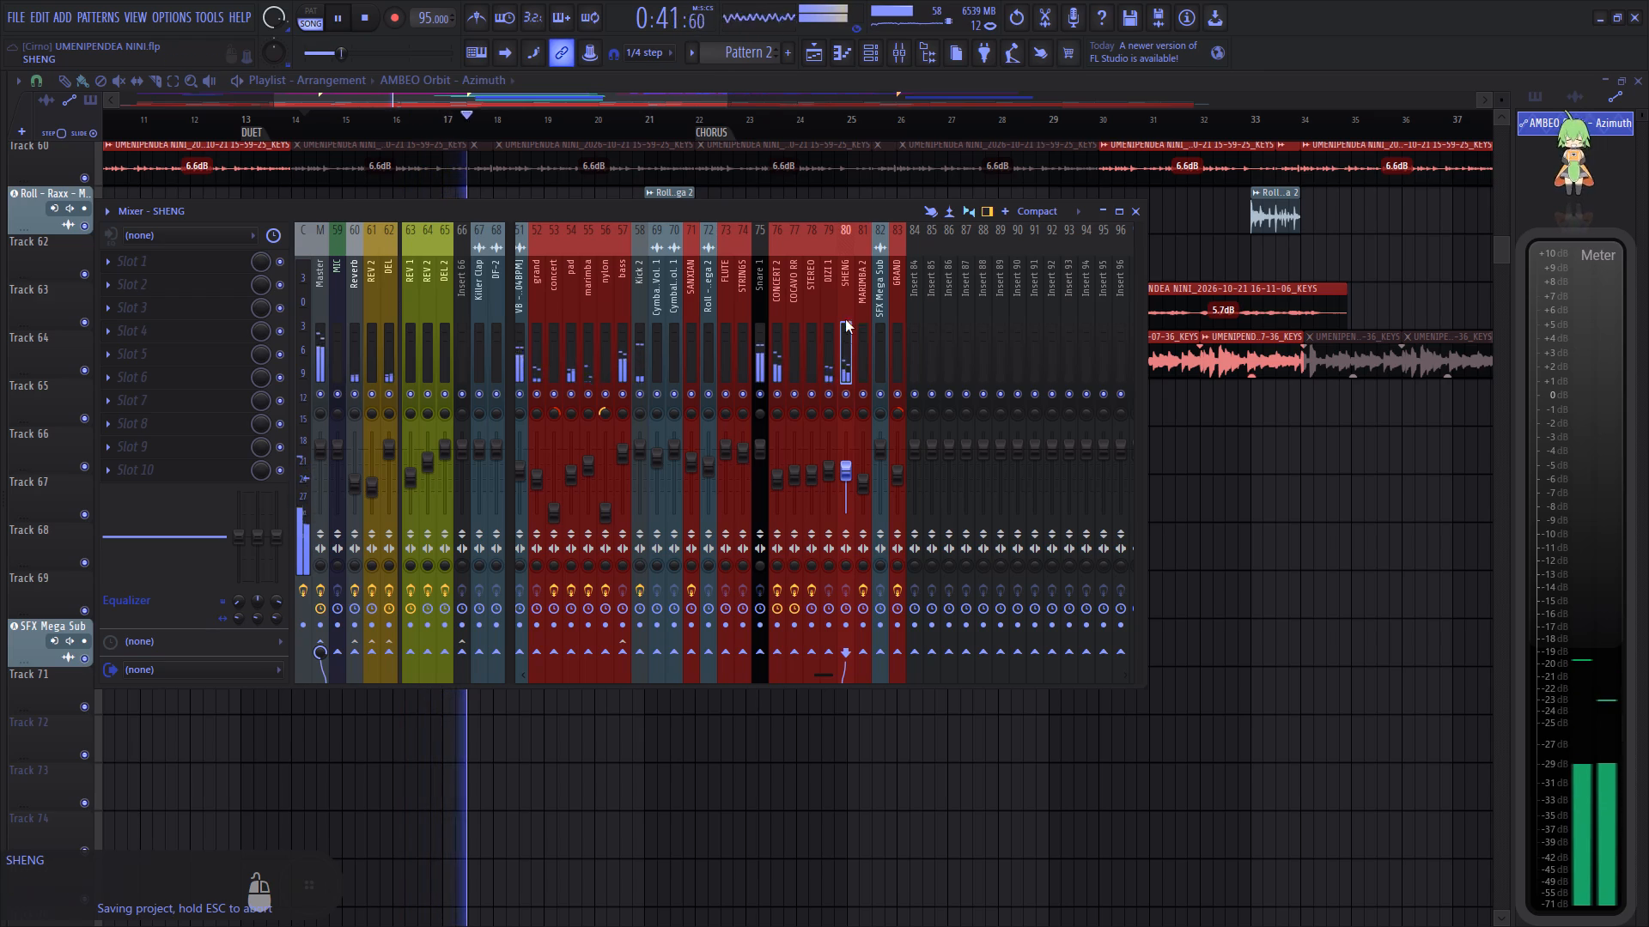
{"action": "key", "text": "space"}
Show only the Audio channel group in the channel rack and bring the KEYS channels near its end into view.
{"action": "left_click", "coordinate": [863, 45]}
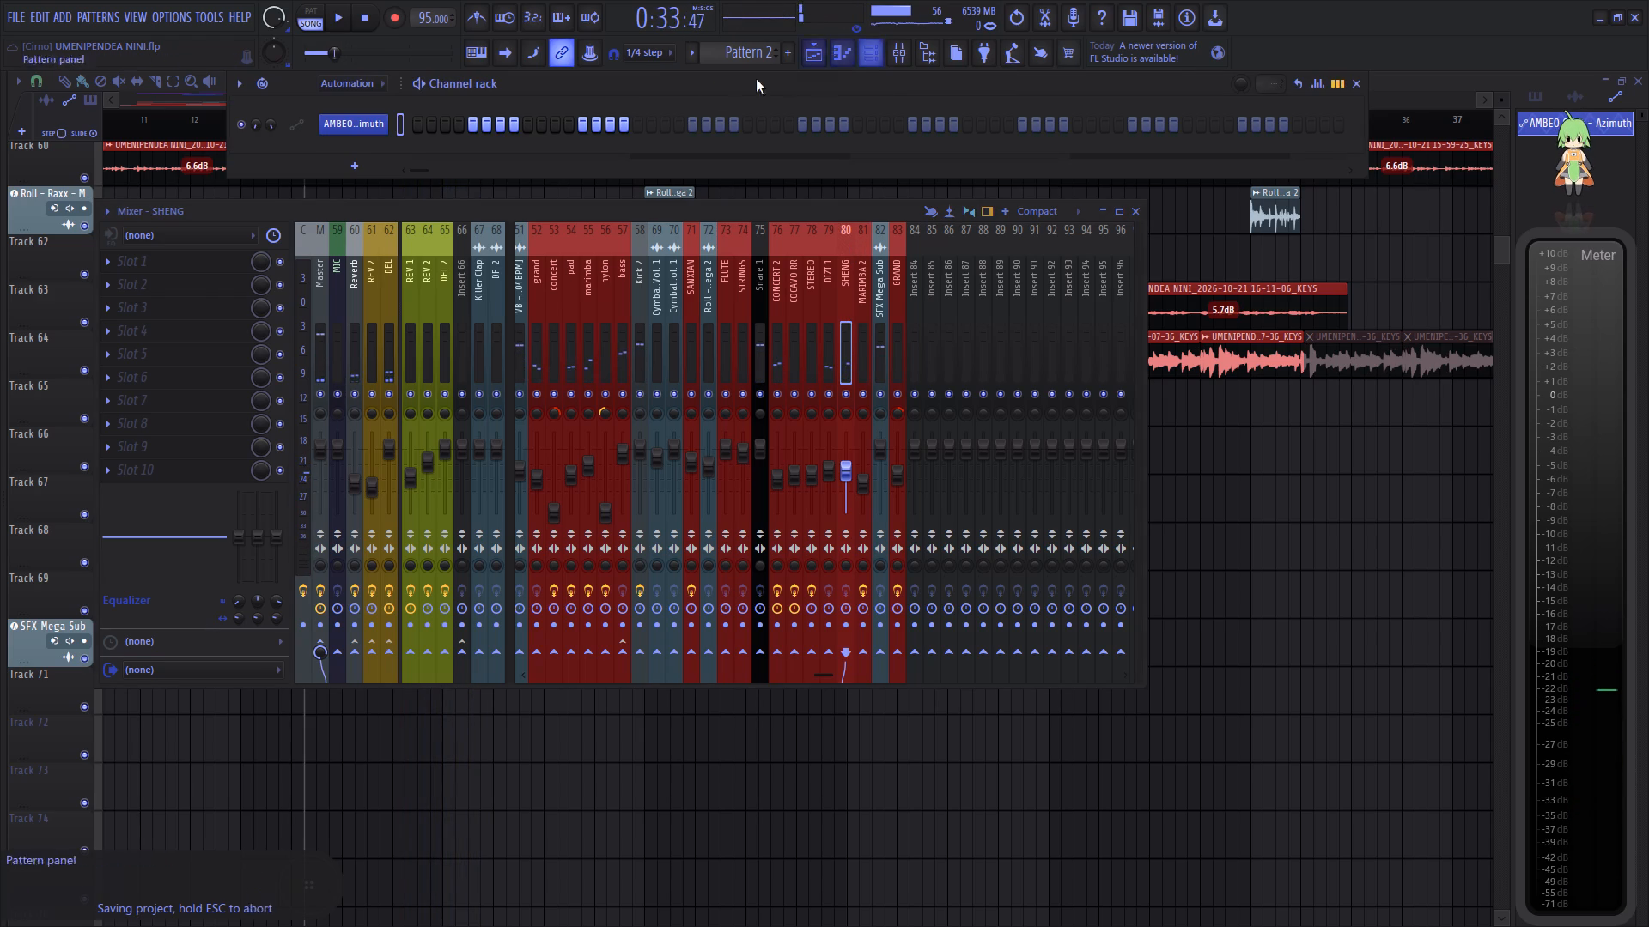
{"action": "left_click", "coordinate": [374, 88]}
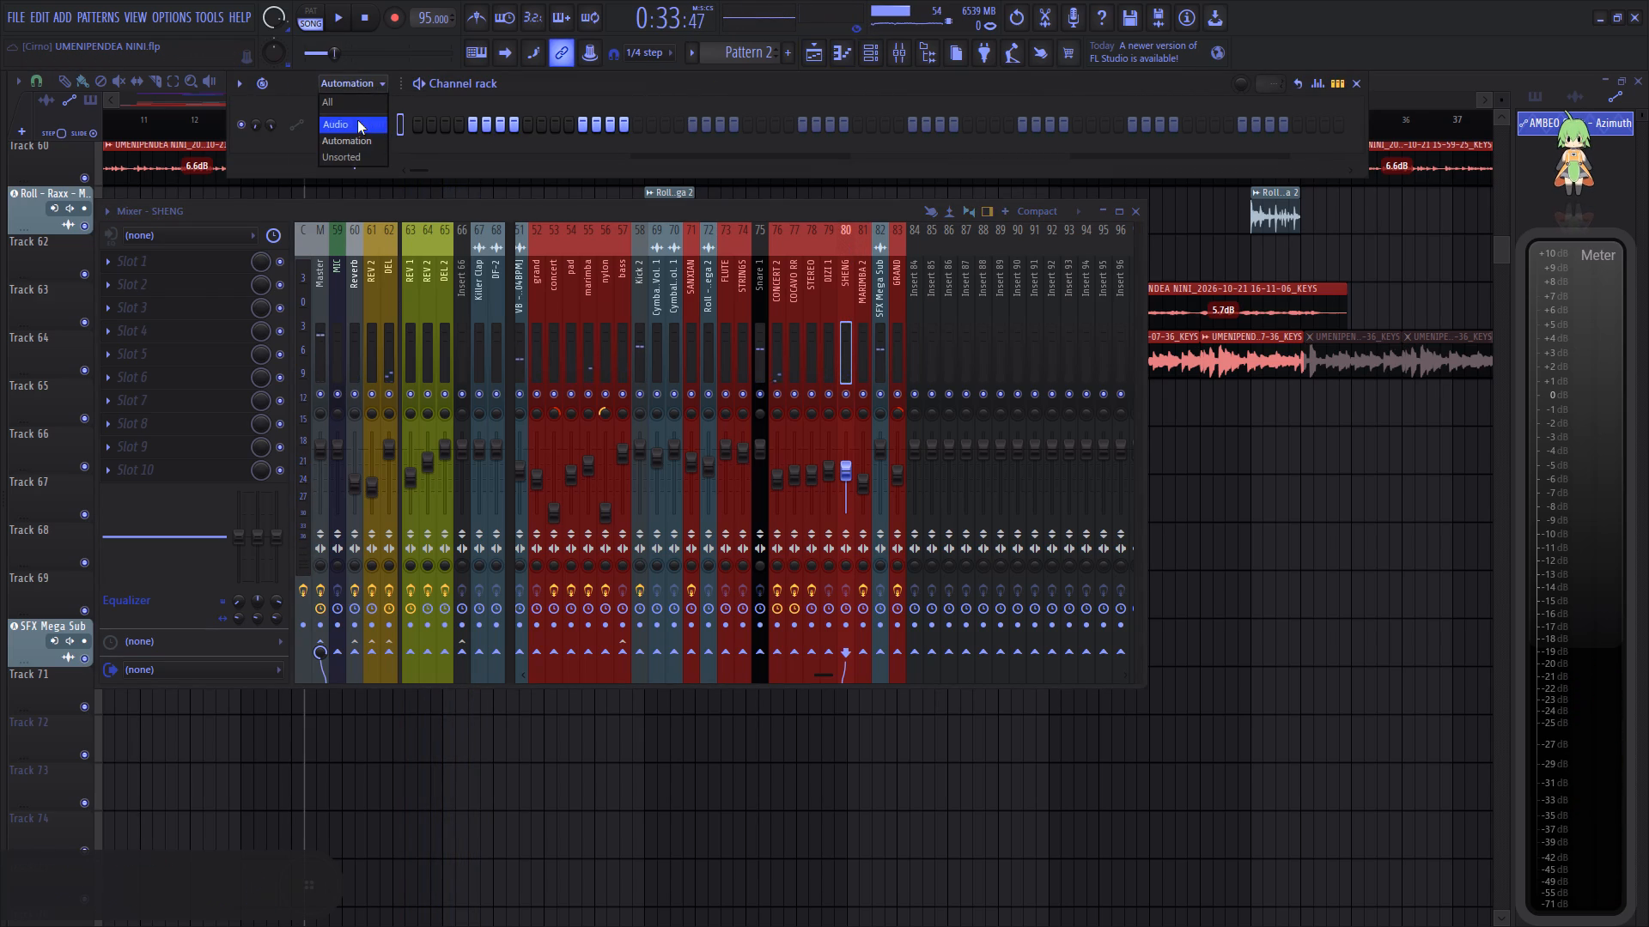
{"action": "left_click", "coordinate": [357, 120]}
{"action": "scroll", "coordinate": [614, 478], "scroll_direction": "down", "scroll_amount": 20}
{"action": "scroll", "coordinate": [614, 478], "scroll_direction": "down", "scroll_amount": 8}
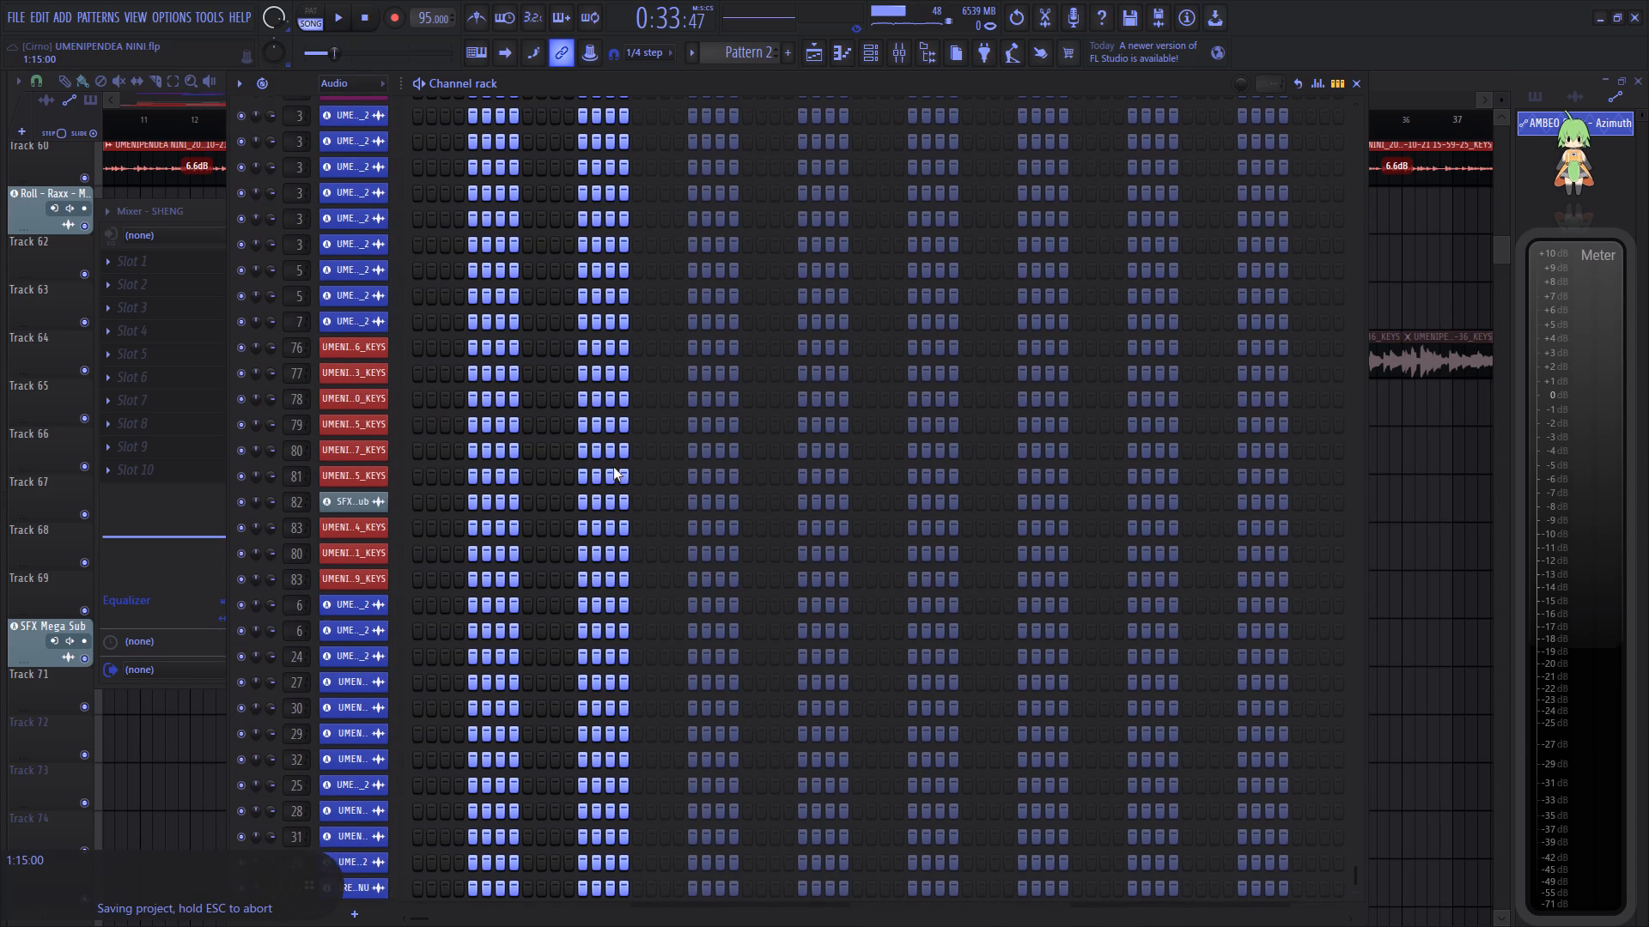
{"action": "scroll", "coordinate": [613, 467], "scroll_direction": "down", "scroll_amount": 11}
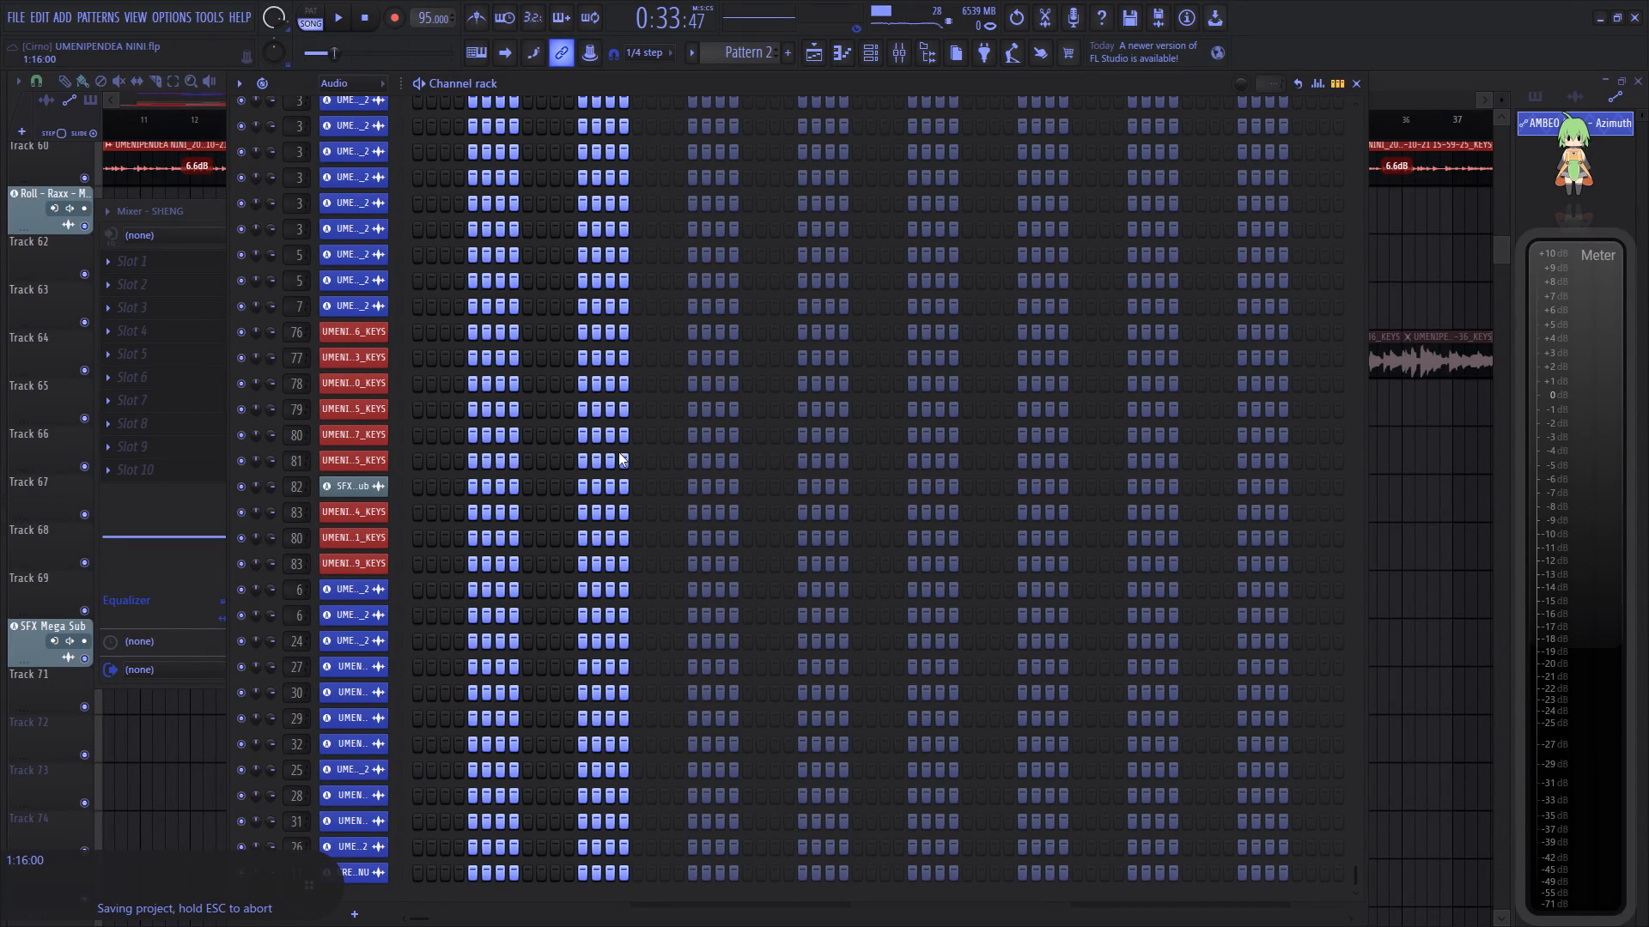
{"action": "scroll", "coordinate": [618, 451], "scroll_direction": "down", "scroll_amount": 4}
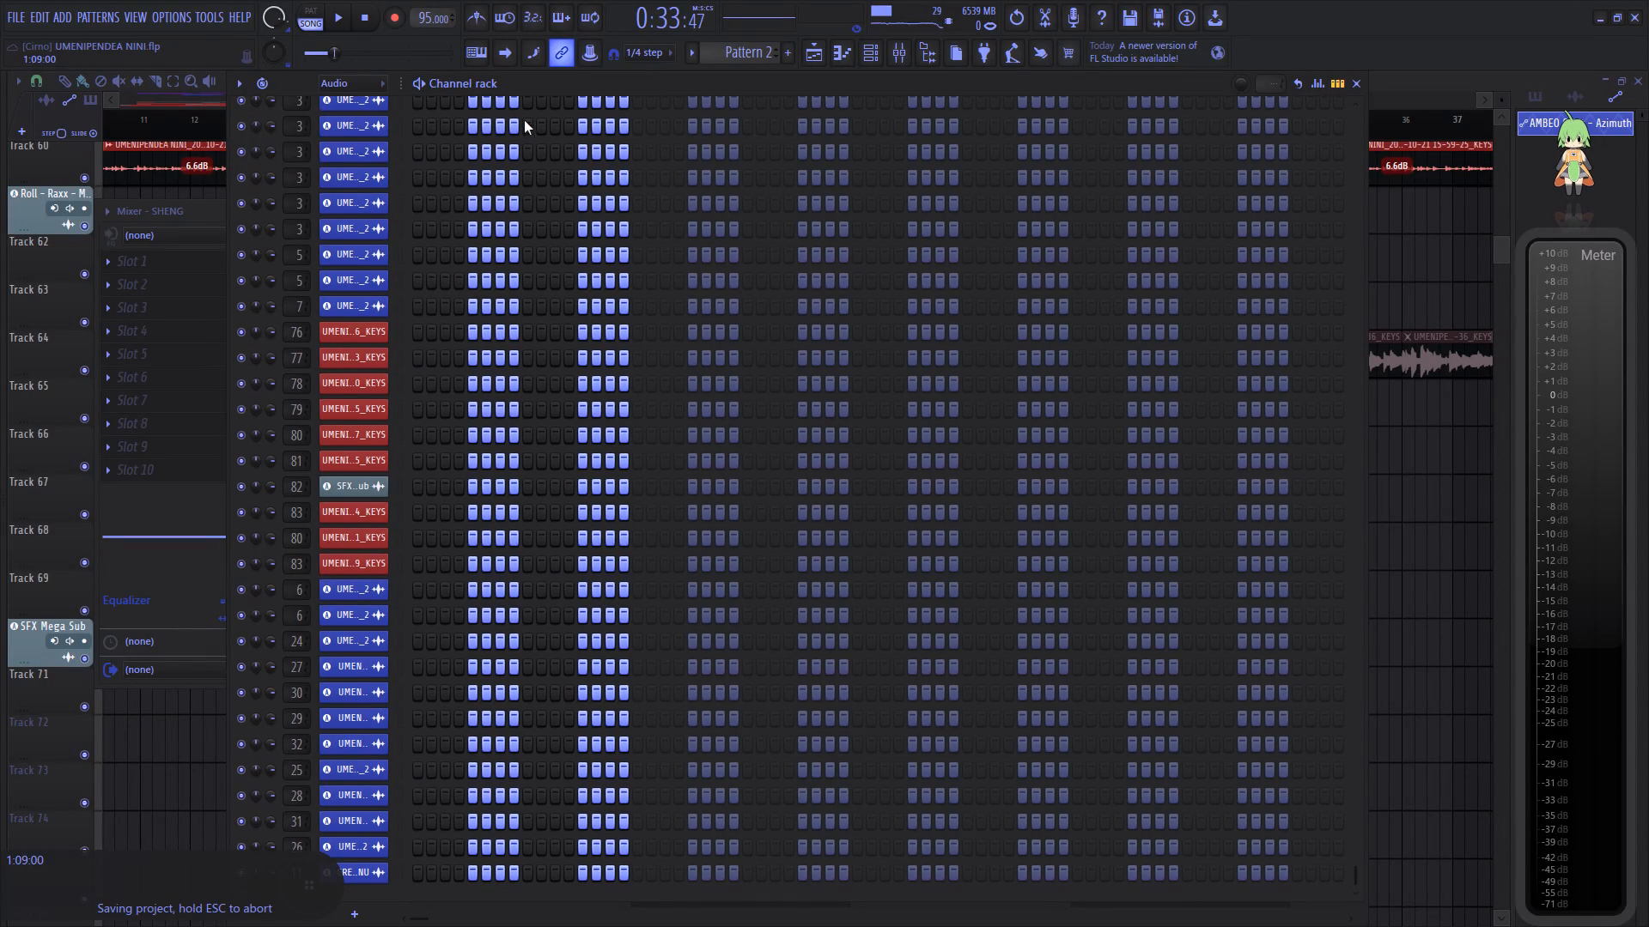
{"action": "left_click_drag", "start_coordinate": [527, 88], "coordinate": [612, 106]}
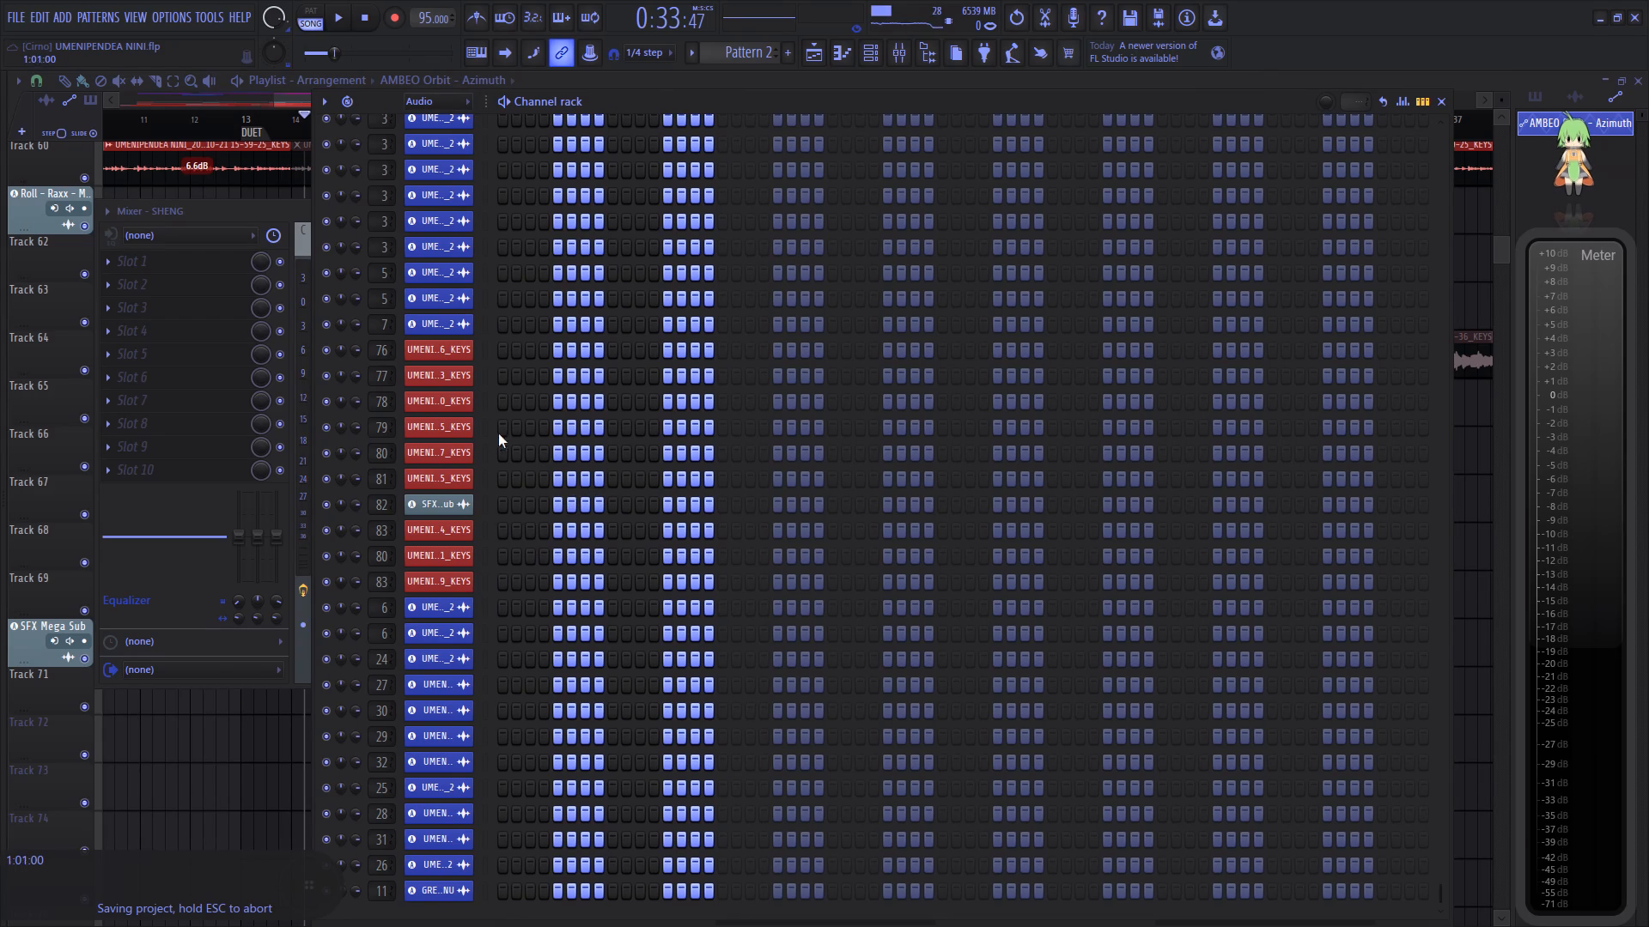
Audition the two KEYS audio clips routed to mixer track 80, 09-26-07 and 09-37-31, from their channel settings.
{"action": "left_click", "coordinate": [444, 451]}
{"action": "left_click", "coordinate": [265, 478]}
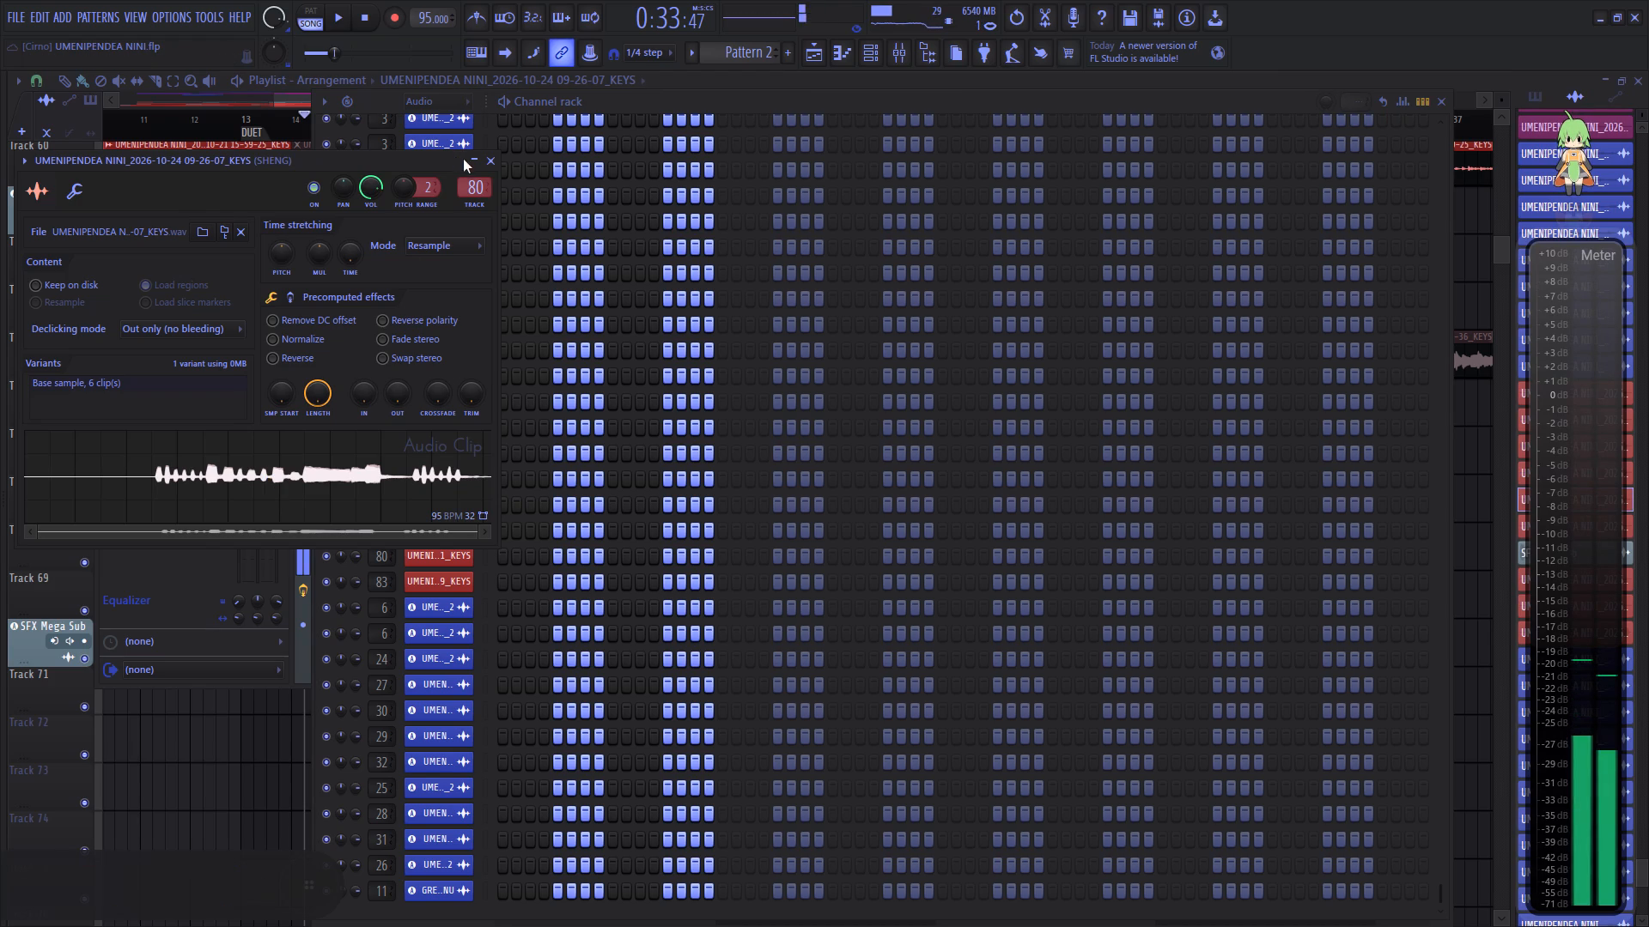
{"action": "left_click", "coordinate": [486, 161]}
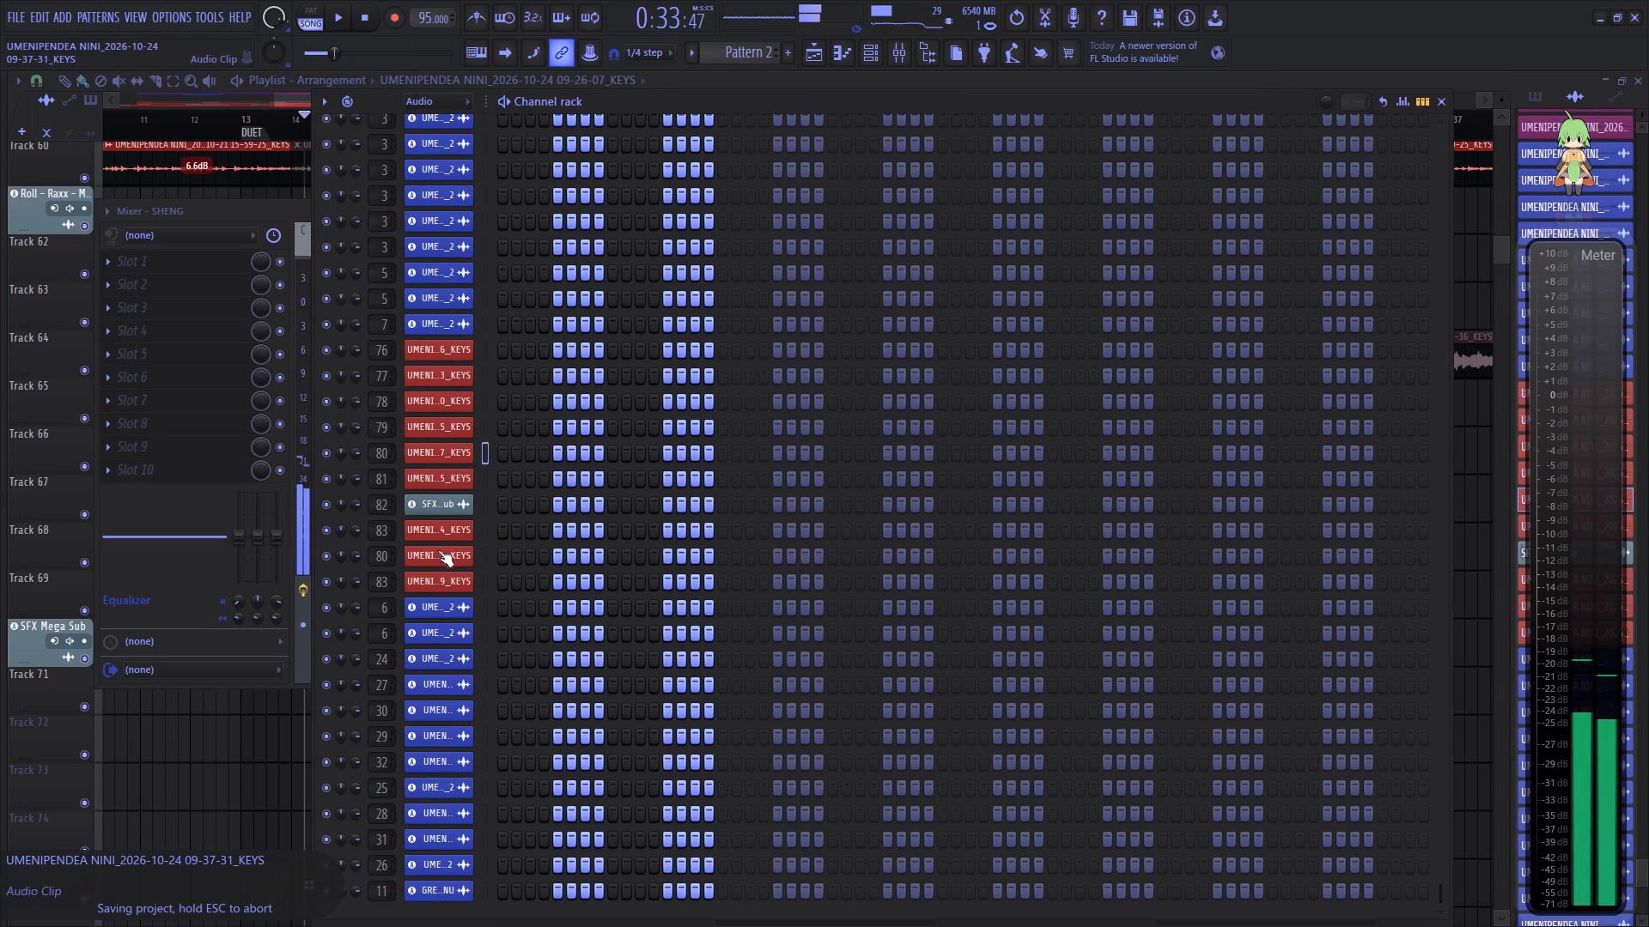
{"action": "left_click", "coordinate": [441, 555]}
{"action": "left_click", "coordinate": [410, 582]}
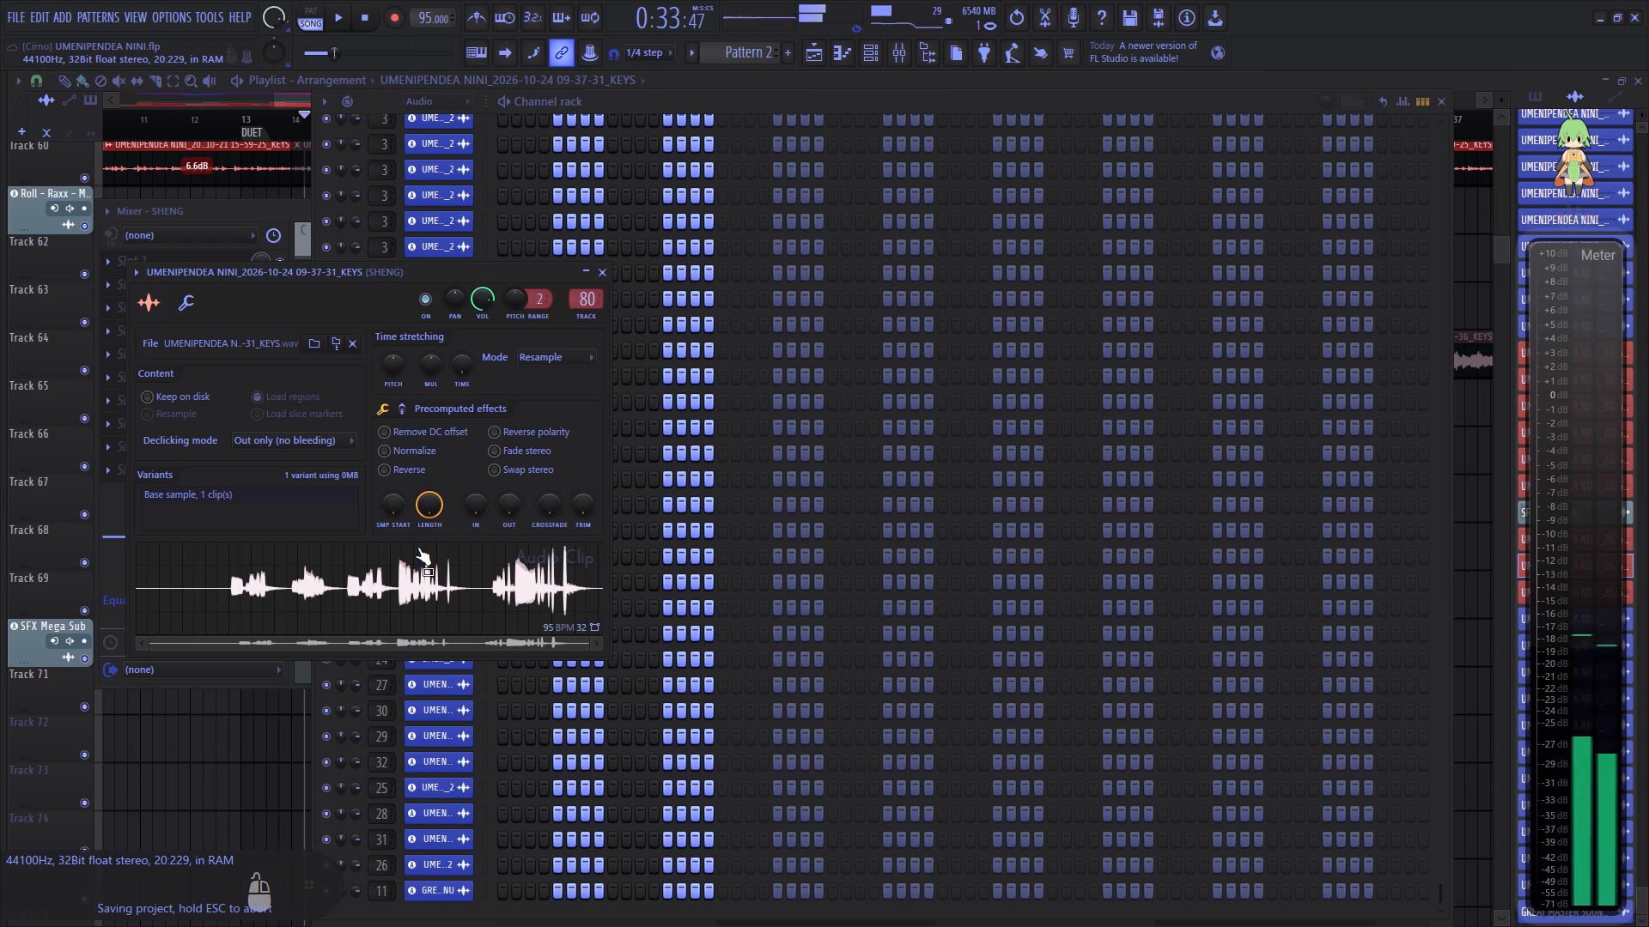
Close the KEYS channel settings and channel rack, and play the song from around bar 44.
{"action": "left_click", "coordinate": [599, 279]}
{"action": "left_click", "coordinate": [1433, 99]}
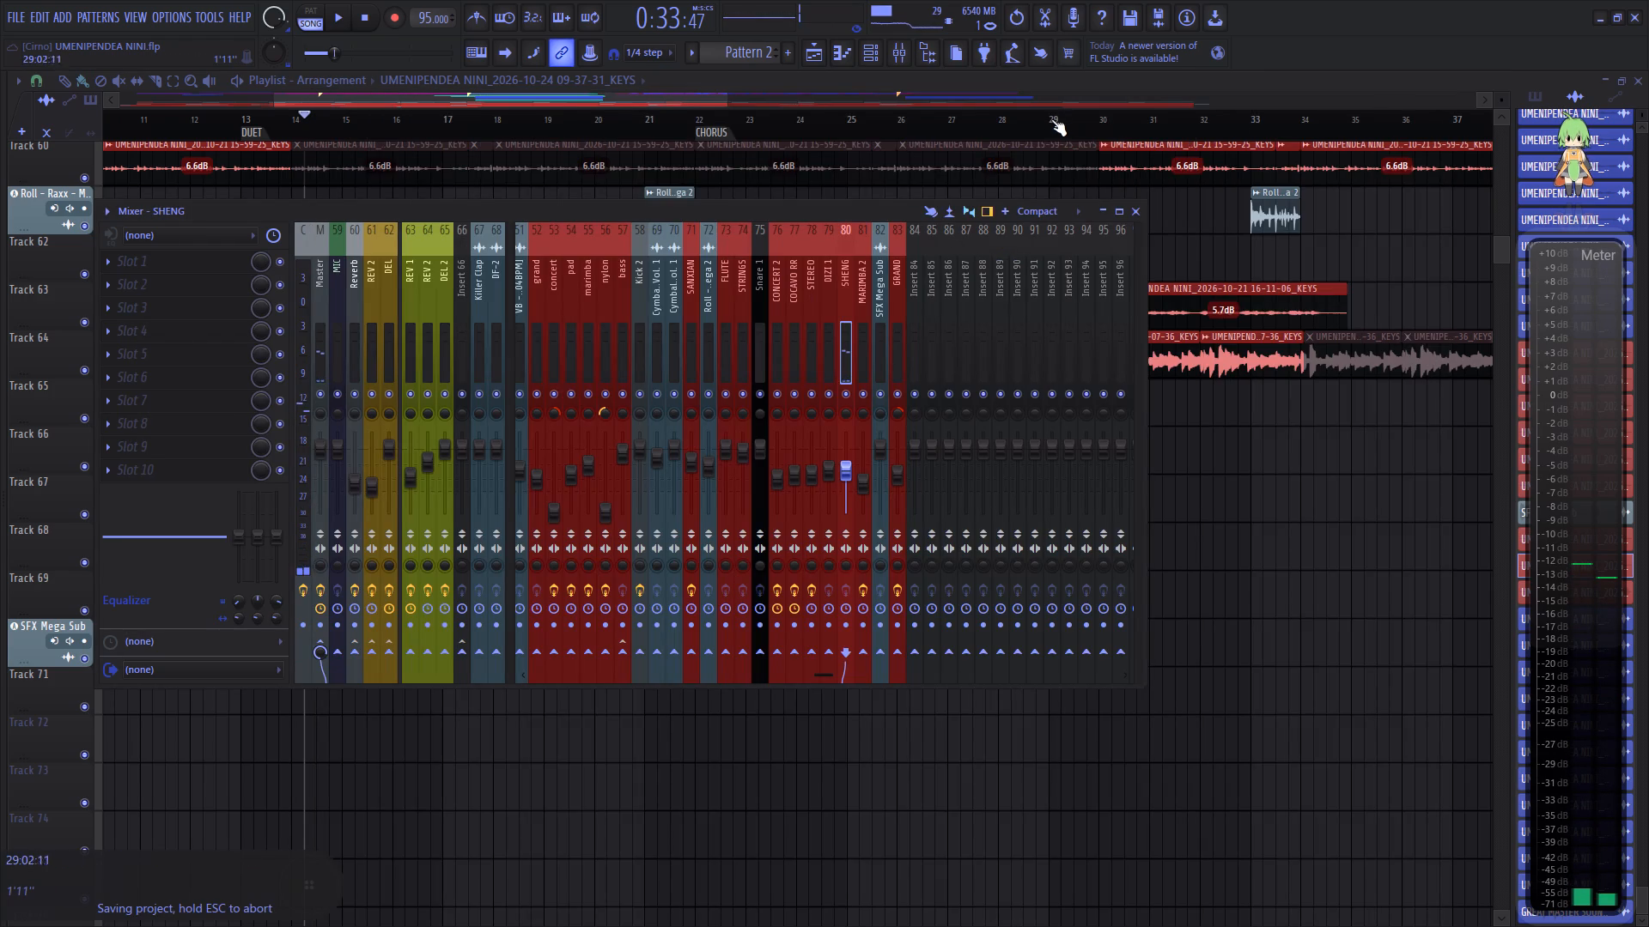
{"action": "scroll", "coordinate": [1050, 120], "scroll_direction": "down", "scroll_amount": 10}
{"action": "left_click", "coordinate": [1054, 121]}
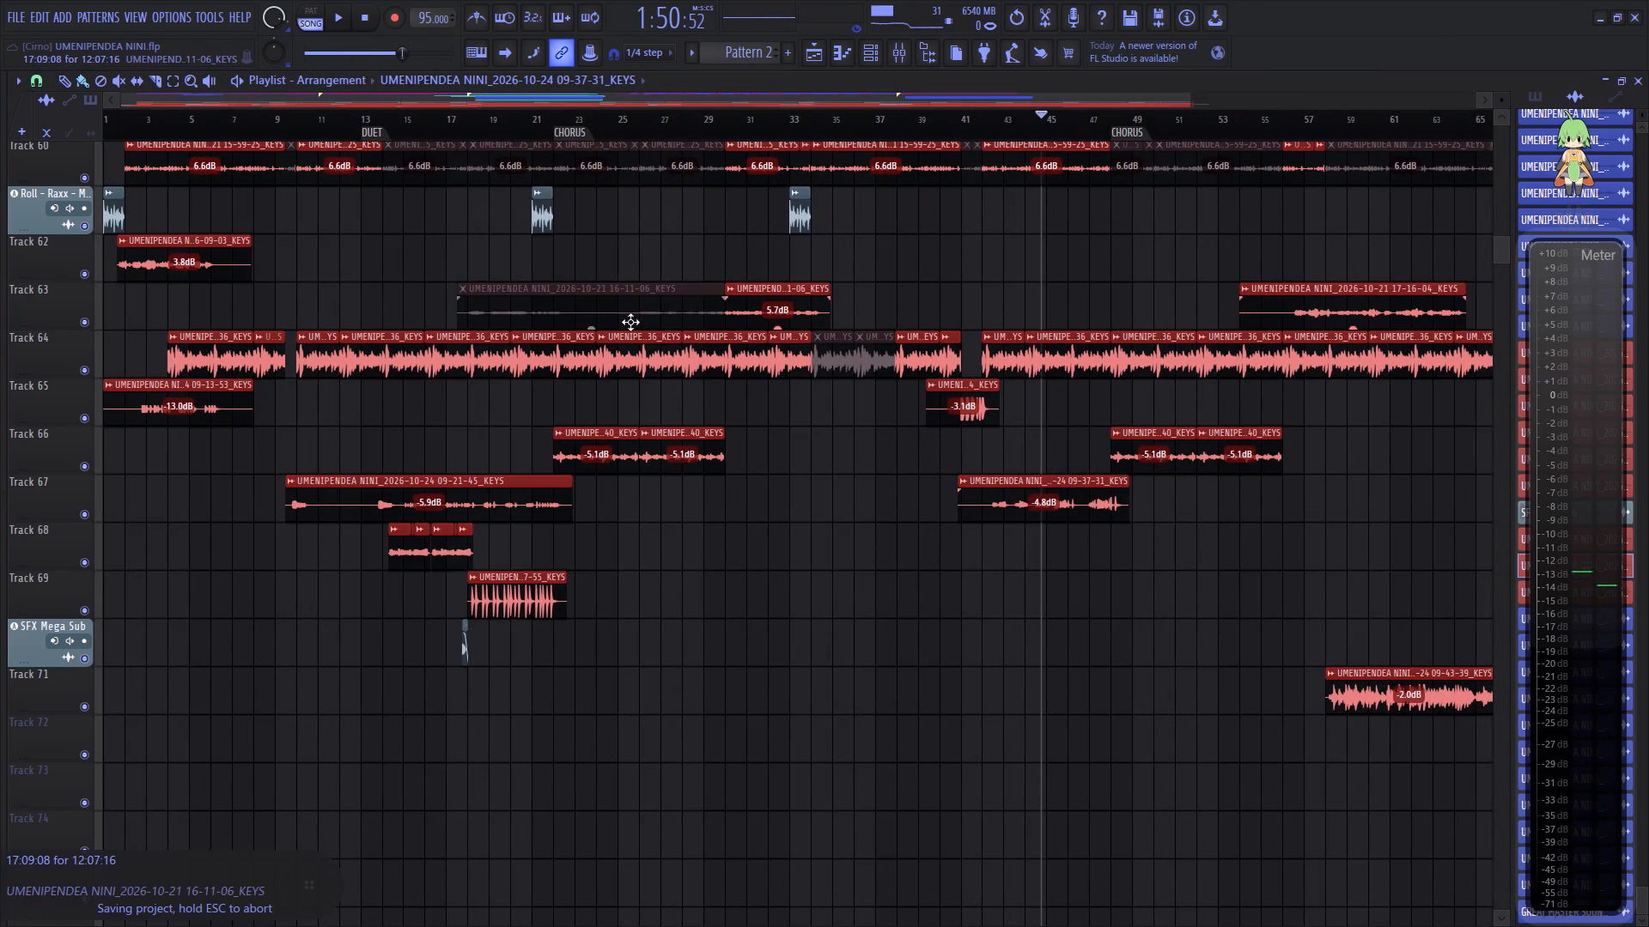
{"action": "key", "text": "space"}
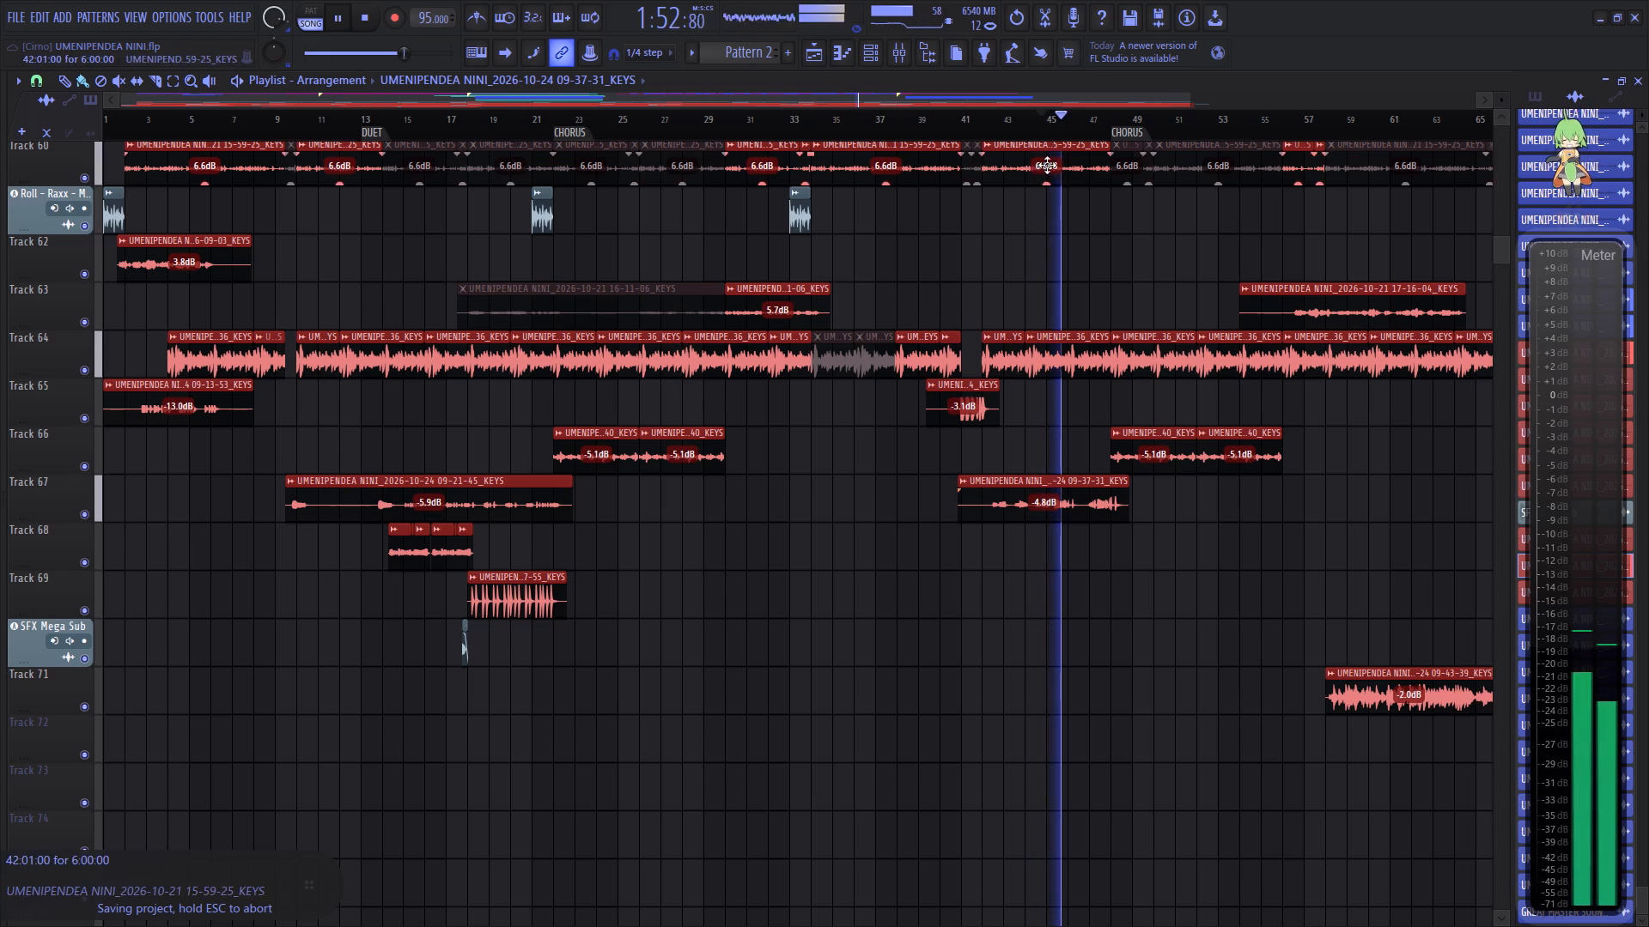
Slice the 09-37-31 KEYS clip on Track 67 at bar 42 and remove the part before the cut.
{"action": "scroll", "coordinate": [1037, 128], "scroll_direction": "up", "scroll_amount": 7}
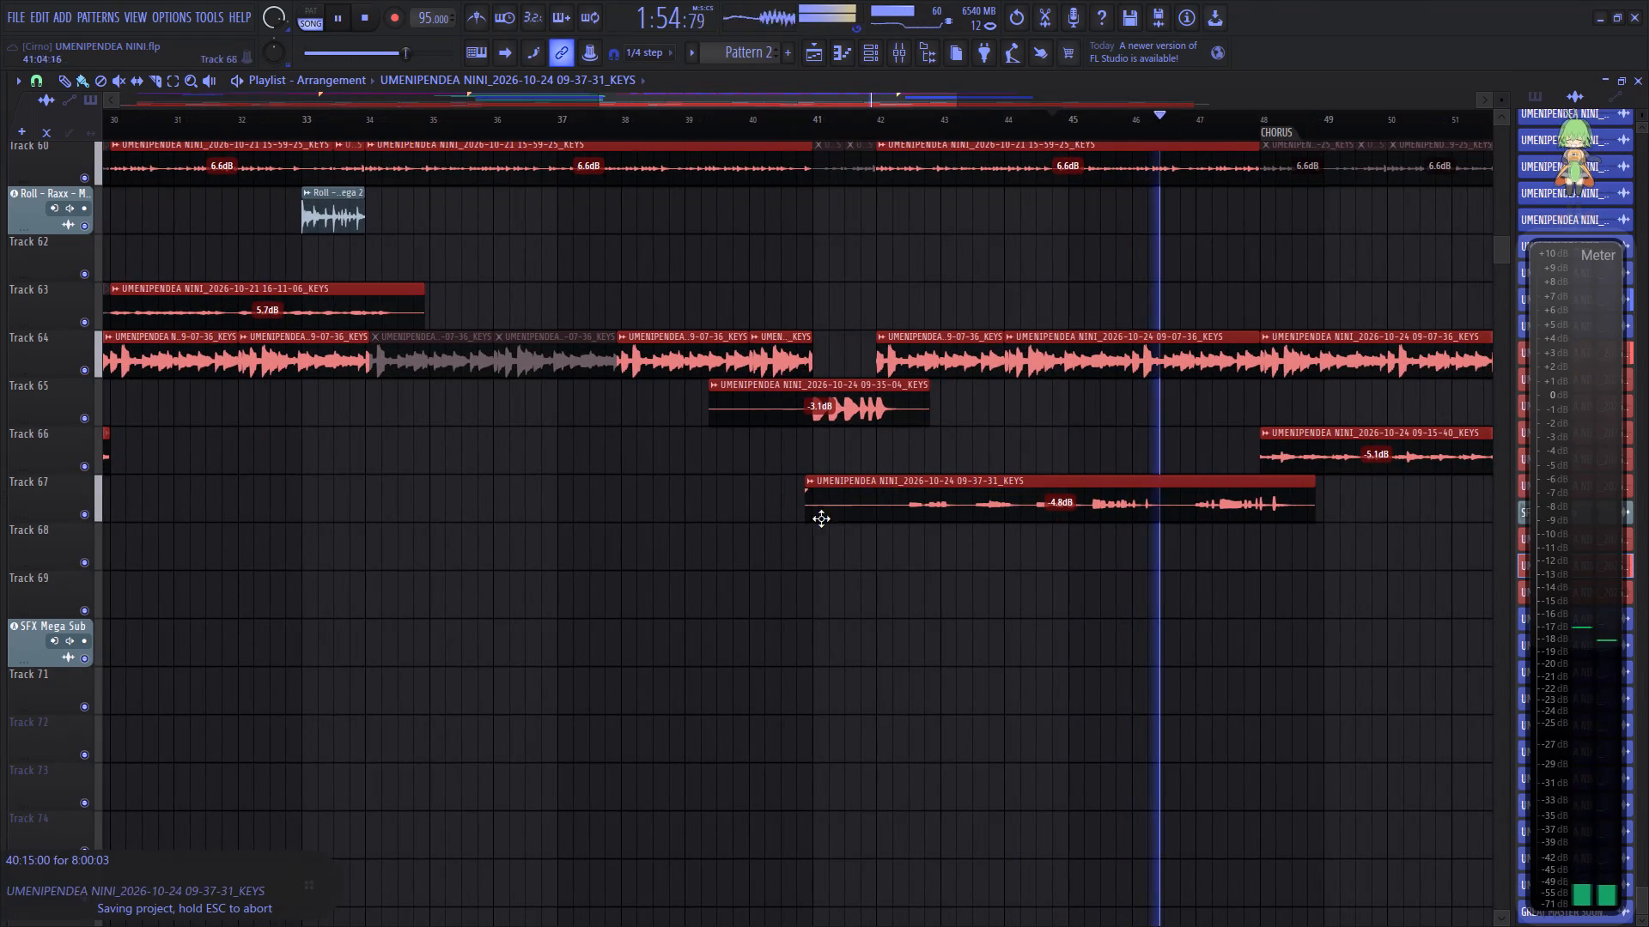
{"action": "left_click", "coordinate": [158, 81]}
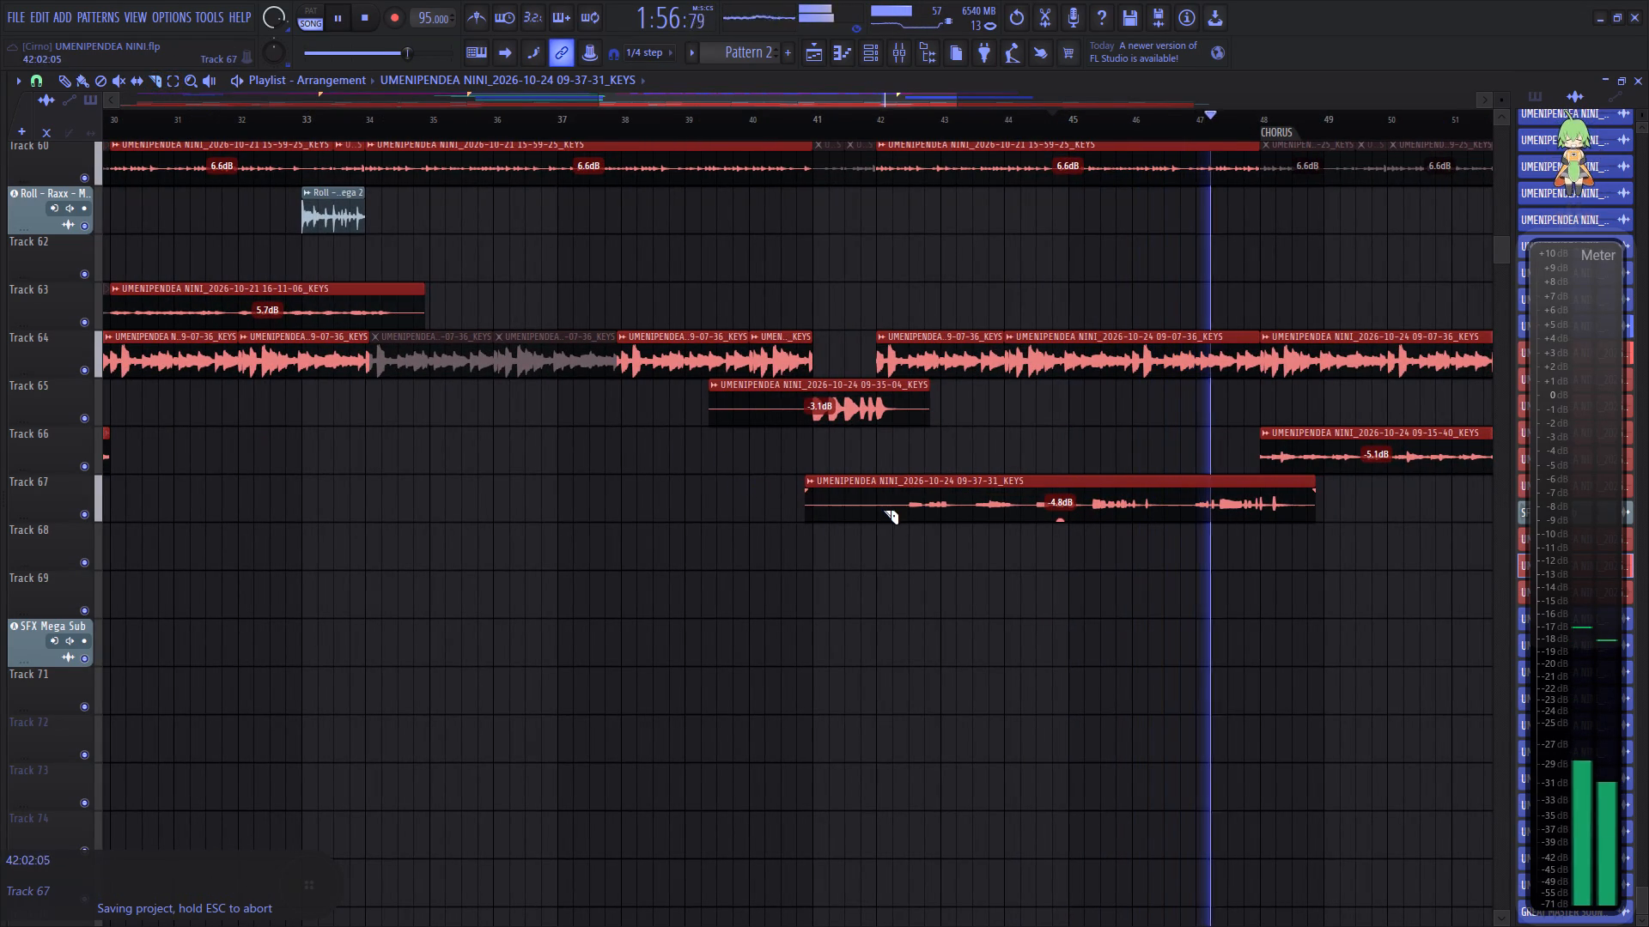
{"action": "right_click", "coordinate": [878, 507]}
{"action": "left_click", "coordinate": [85, 84]}
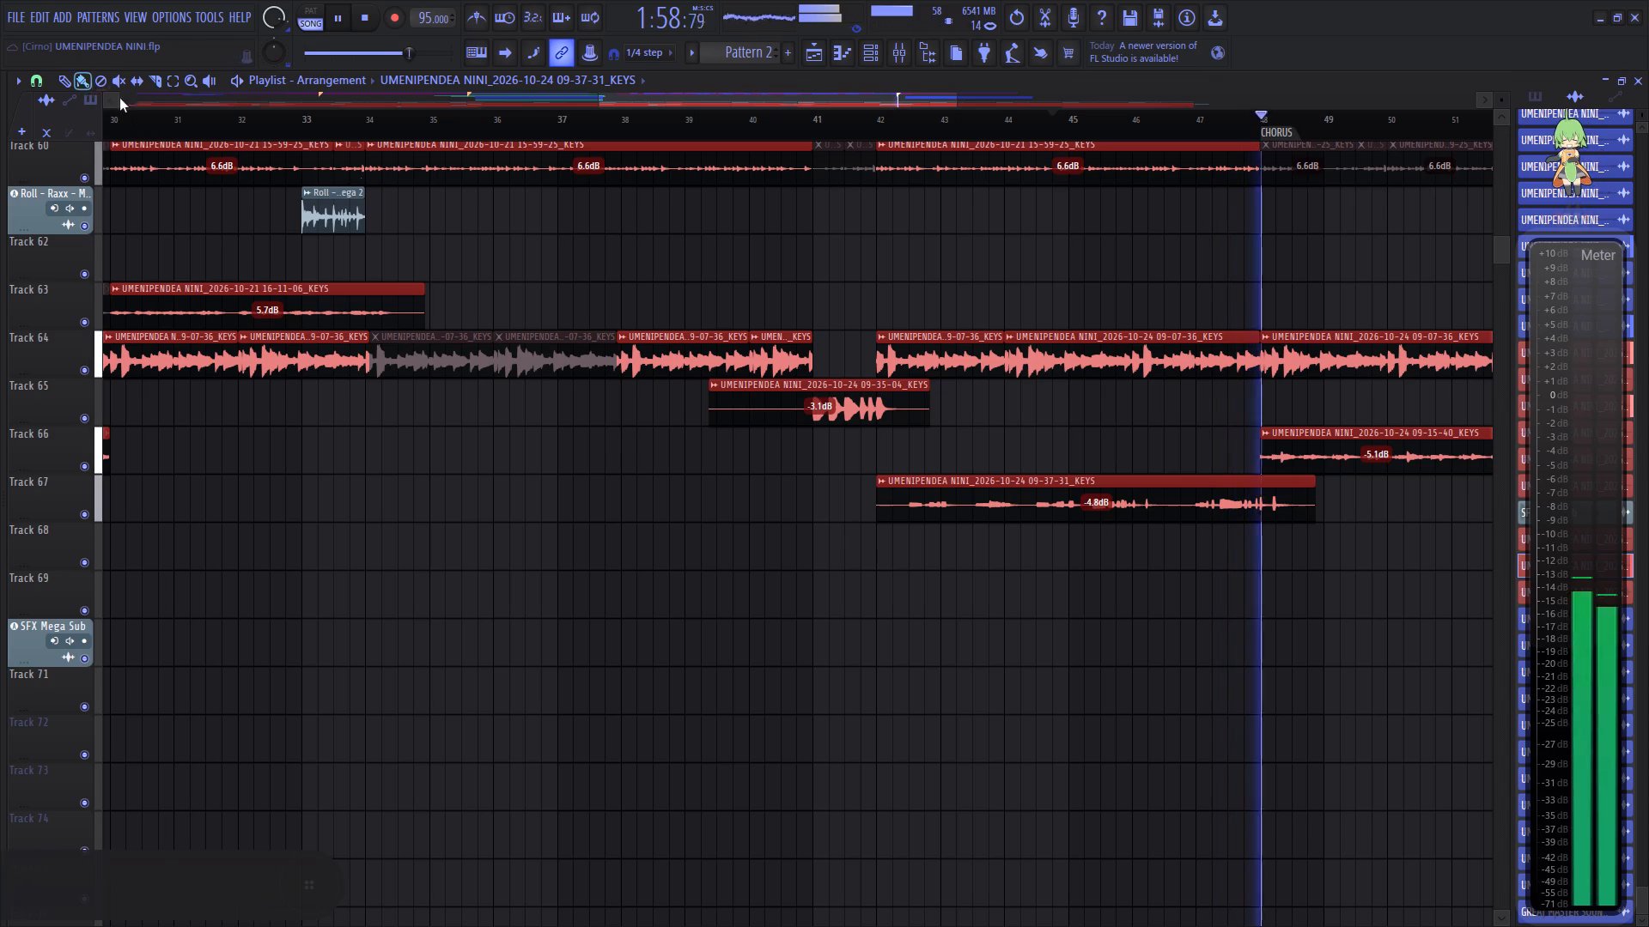
Stop playback and move the trimmed 09-37-31 KEYS clip down to Track 68, keeping its start at bar 42.
{"action": "key", "text": "space"}
{"action": "left_click", "coordinate": [899, 507]}
{"action": "key", "text": "Down"}
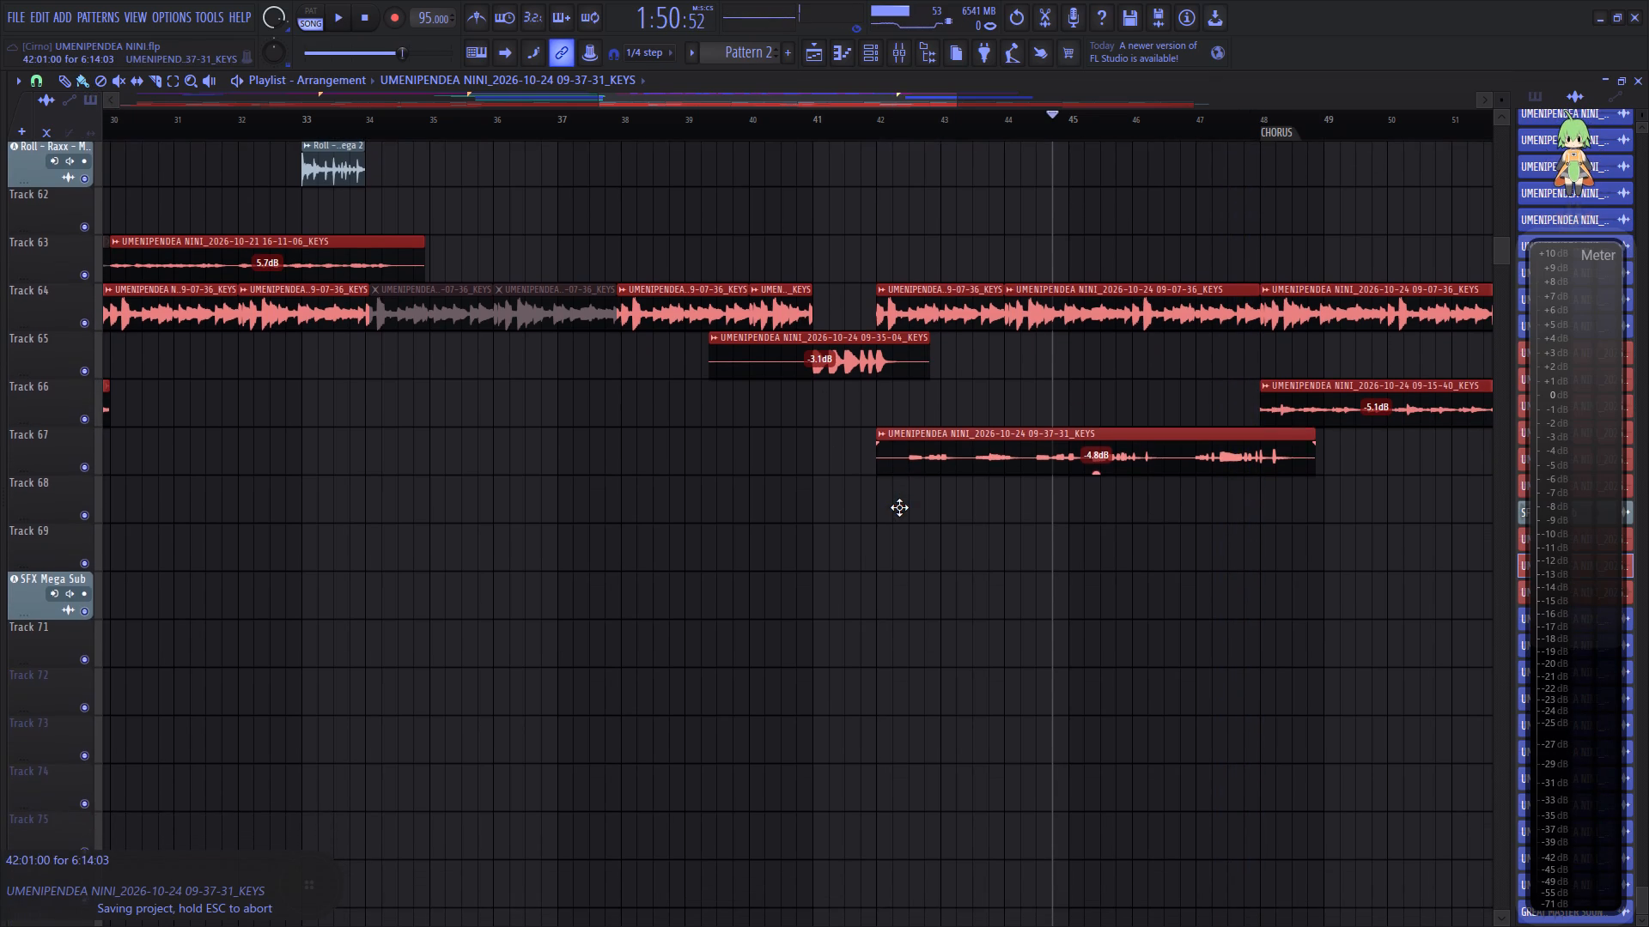
{"action": "scroll", "coordinate": [896, 130], "scroll_direction": "down", "scroll_amount": 8}
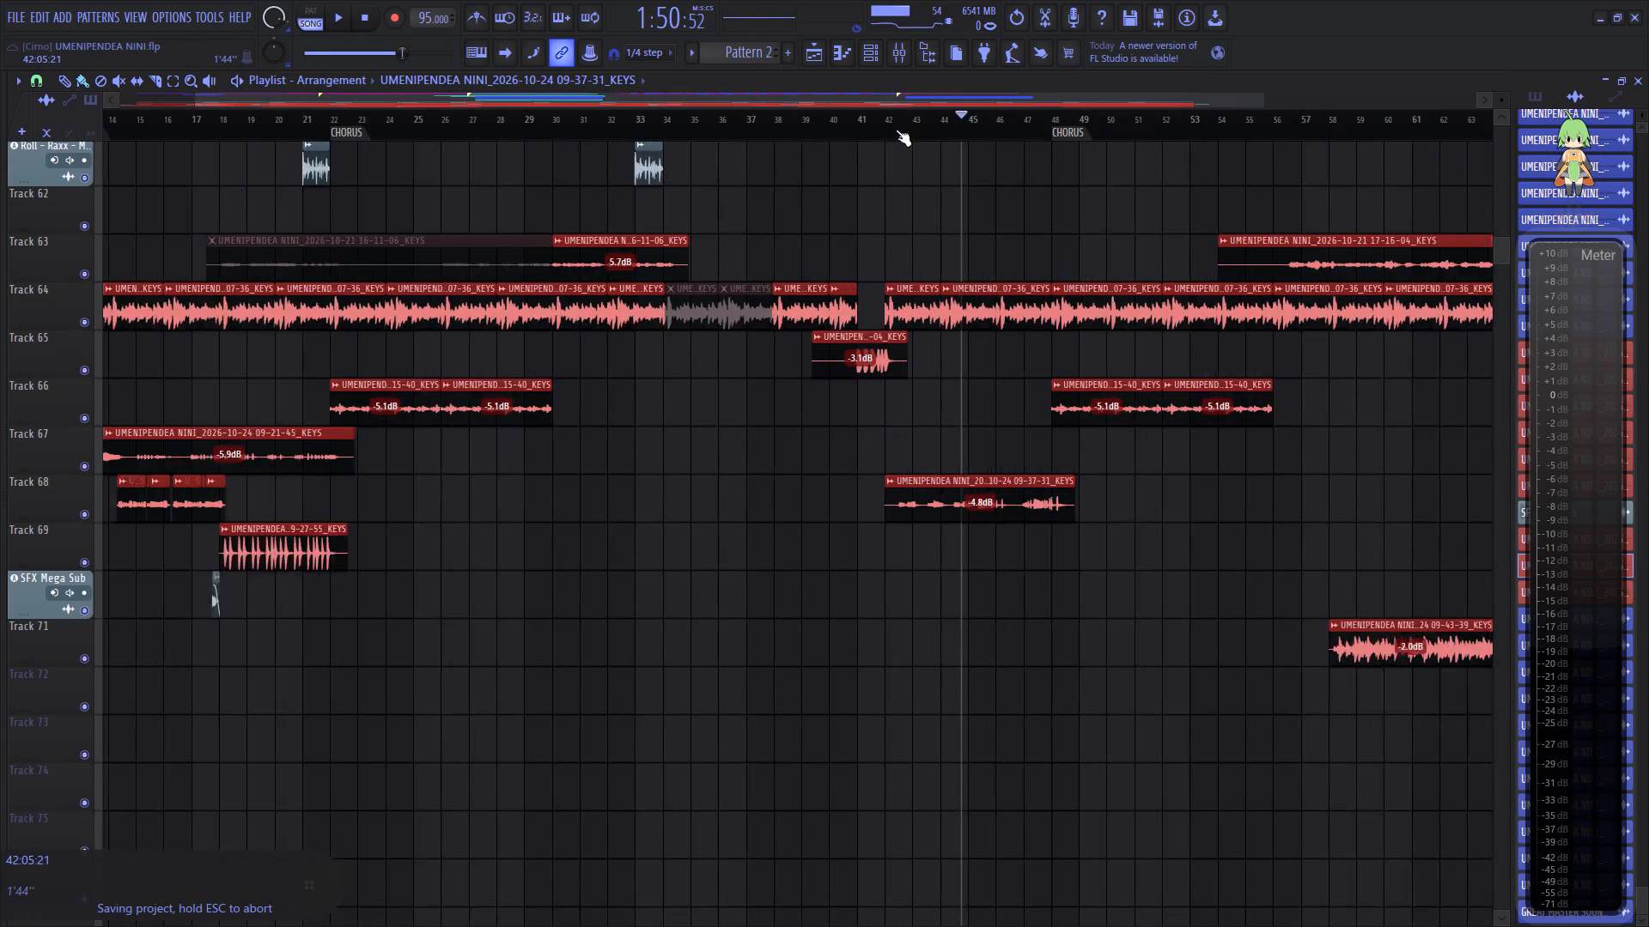
Set playlist Track 68 to audio track mode on mixer track 80, SHENG.
{"action": "scroll", "coordinate": [896, 130], "scroll_direction": "down", "scroll_amount": 2}
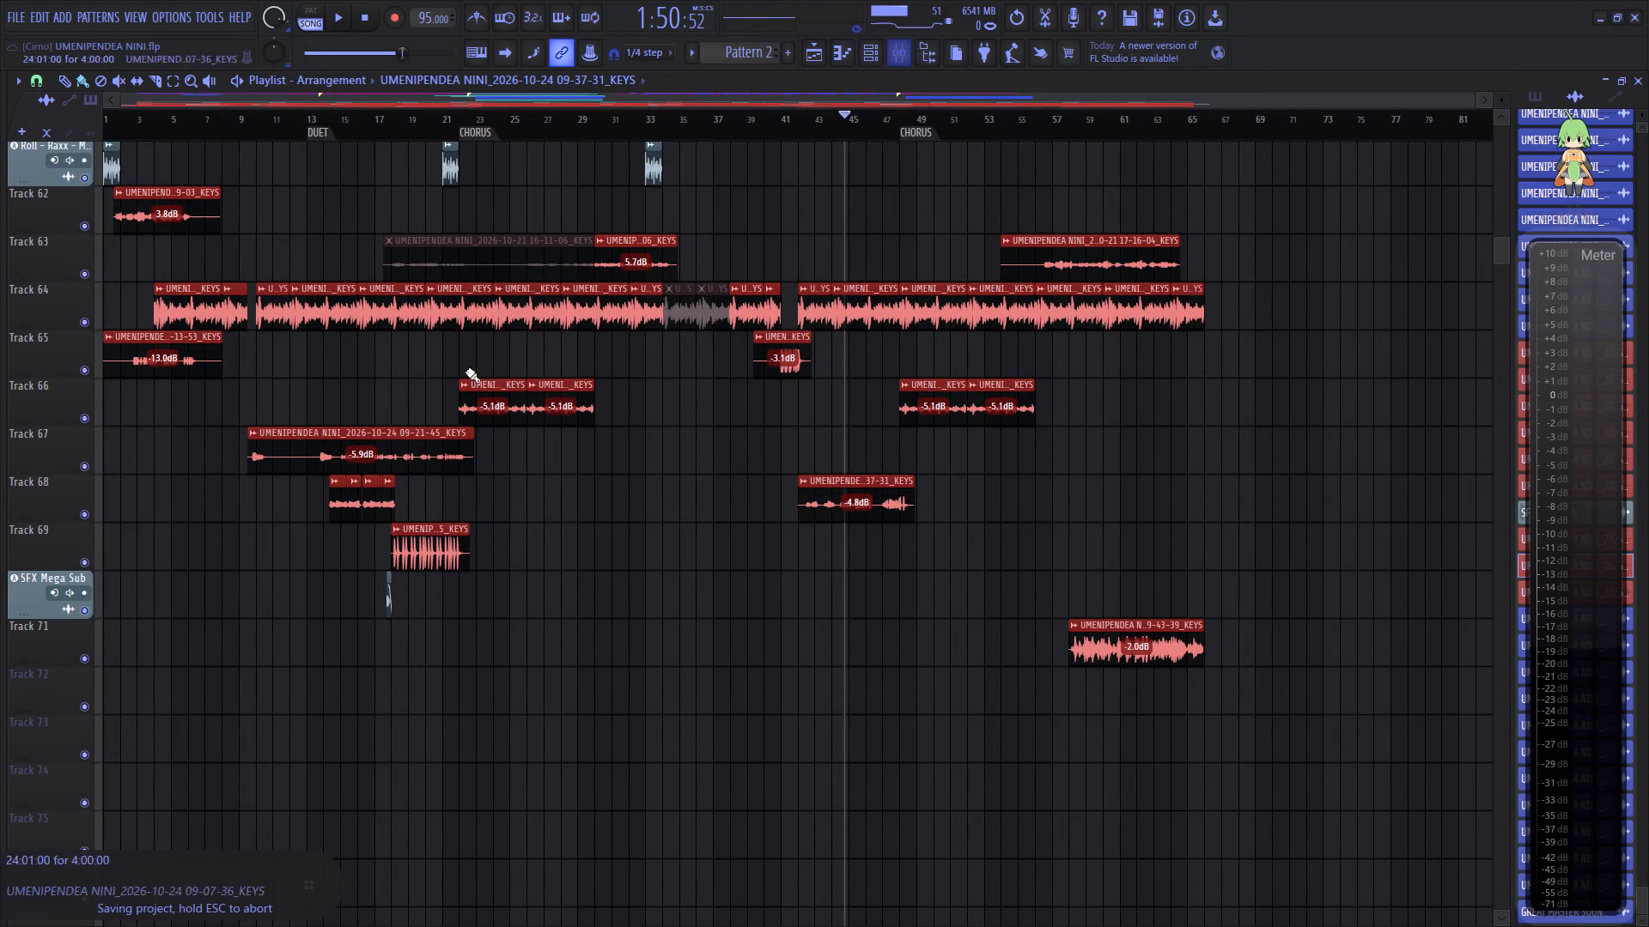
{"action": "left_click", "coordinate": [904, 51]}
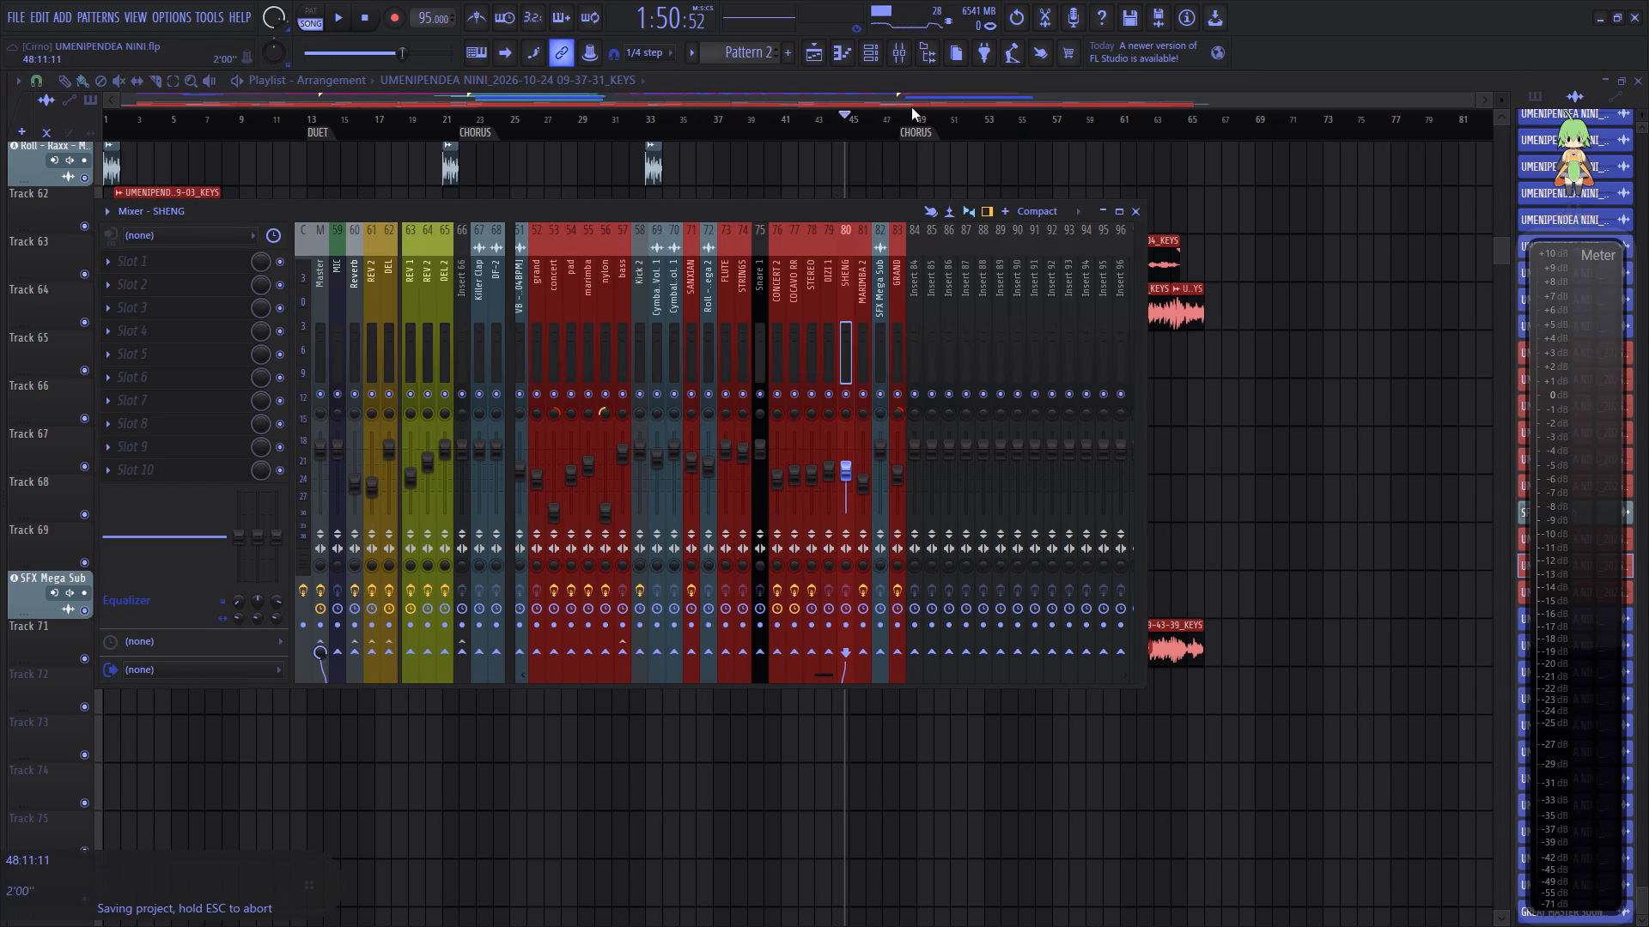
{"action": "left_click", "coordinate": [930, 87]}
{"action": "right_click", "coordinate": [65, 403]}
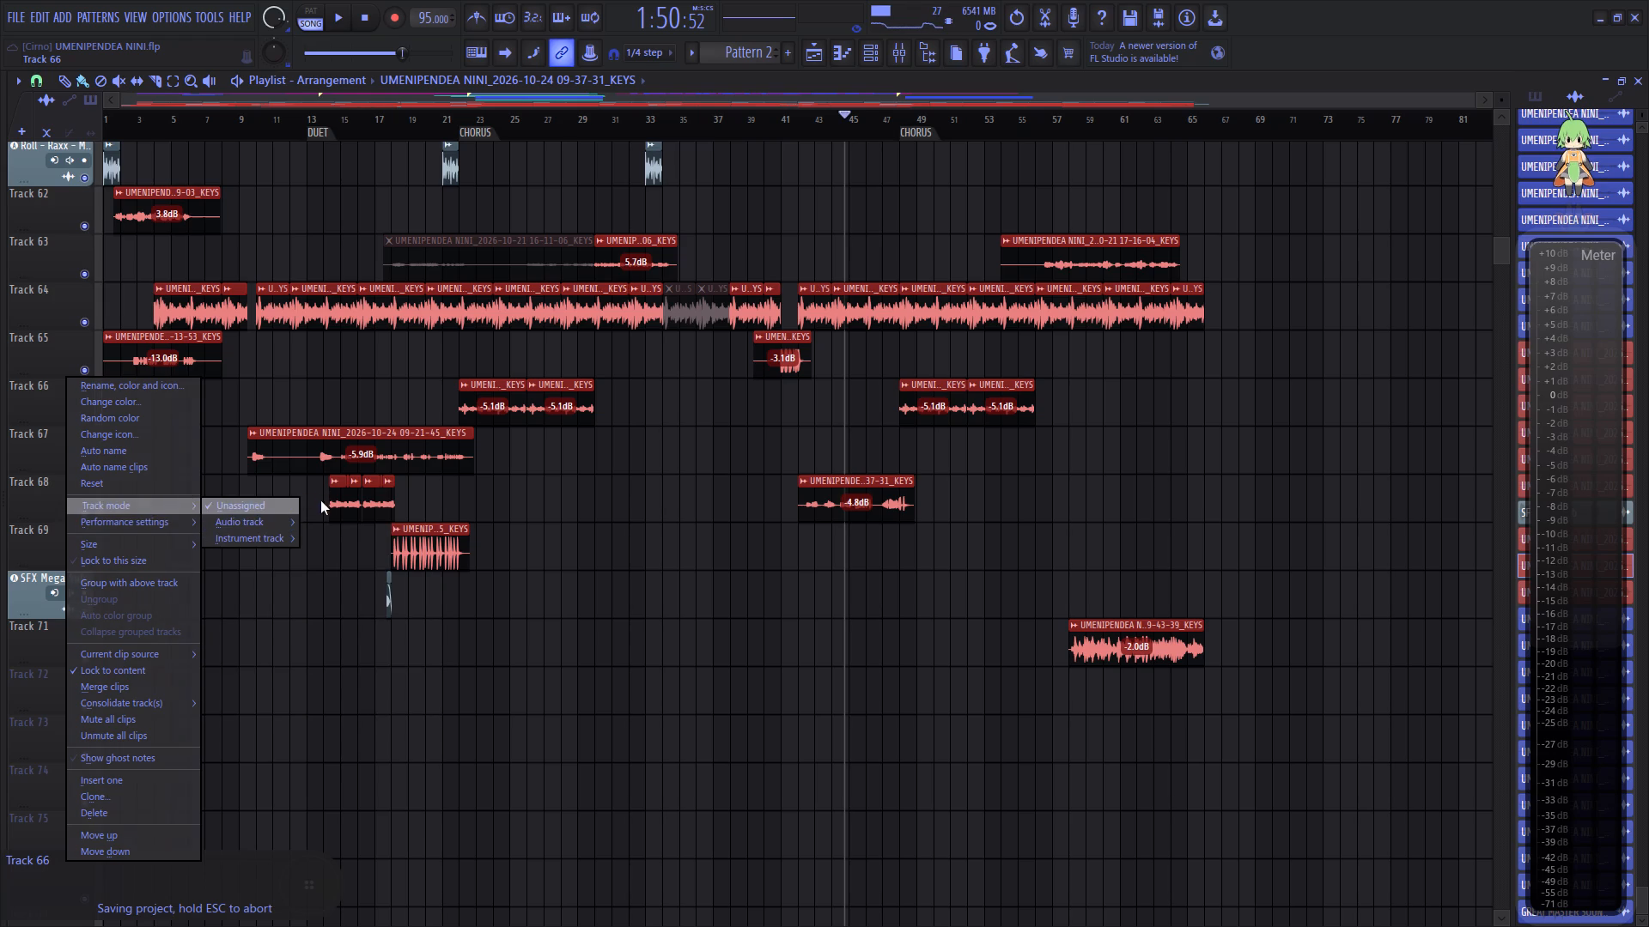
{"action": "left_click", "coordinate": [347, 501]}
{"action": "right_click", "coordinate": [33, 497]}
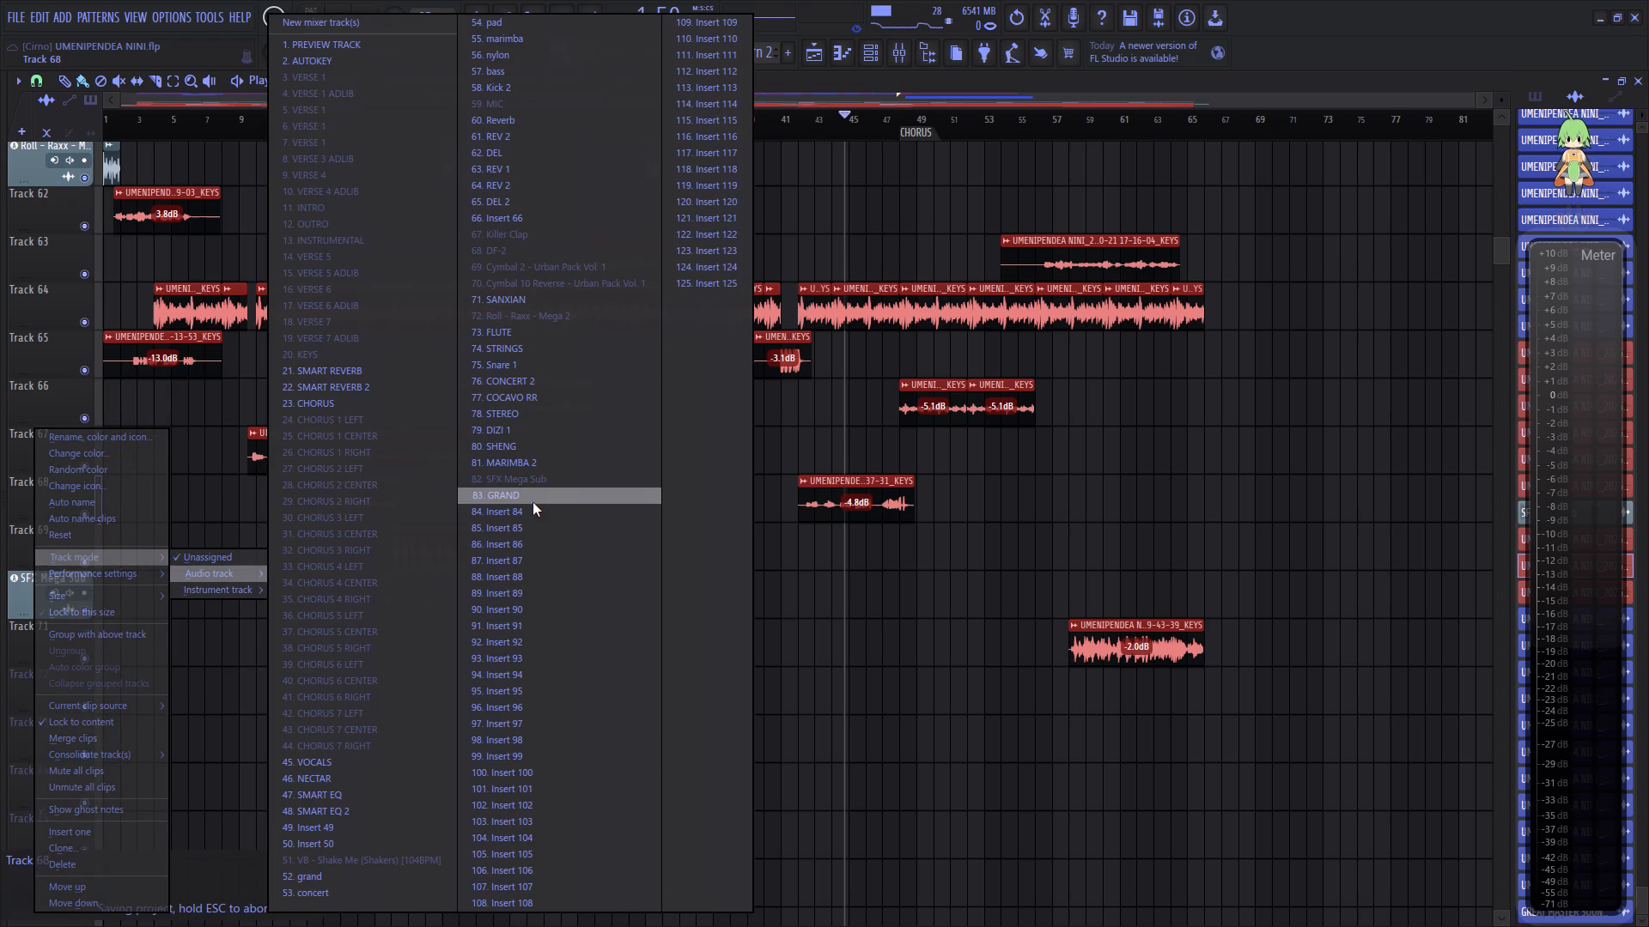
{"action": "left_click", "coordinate": [529, 451]}
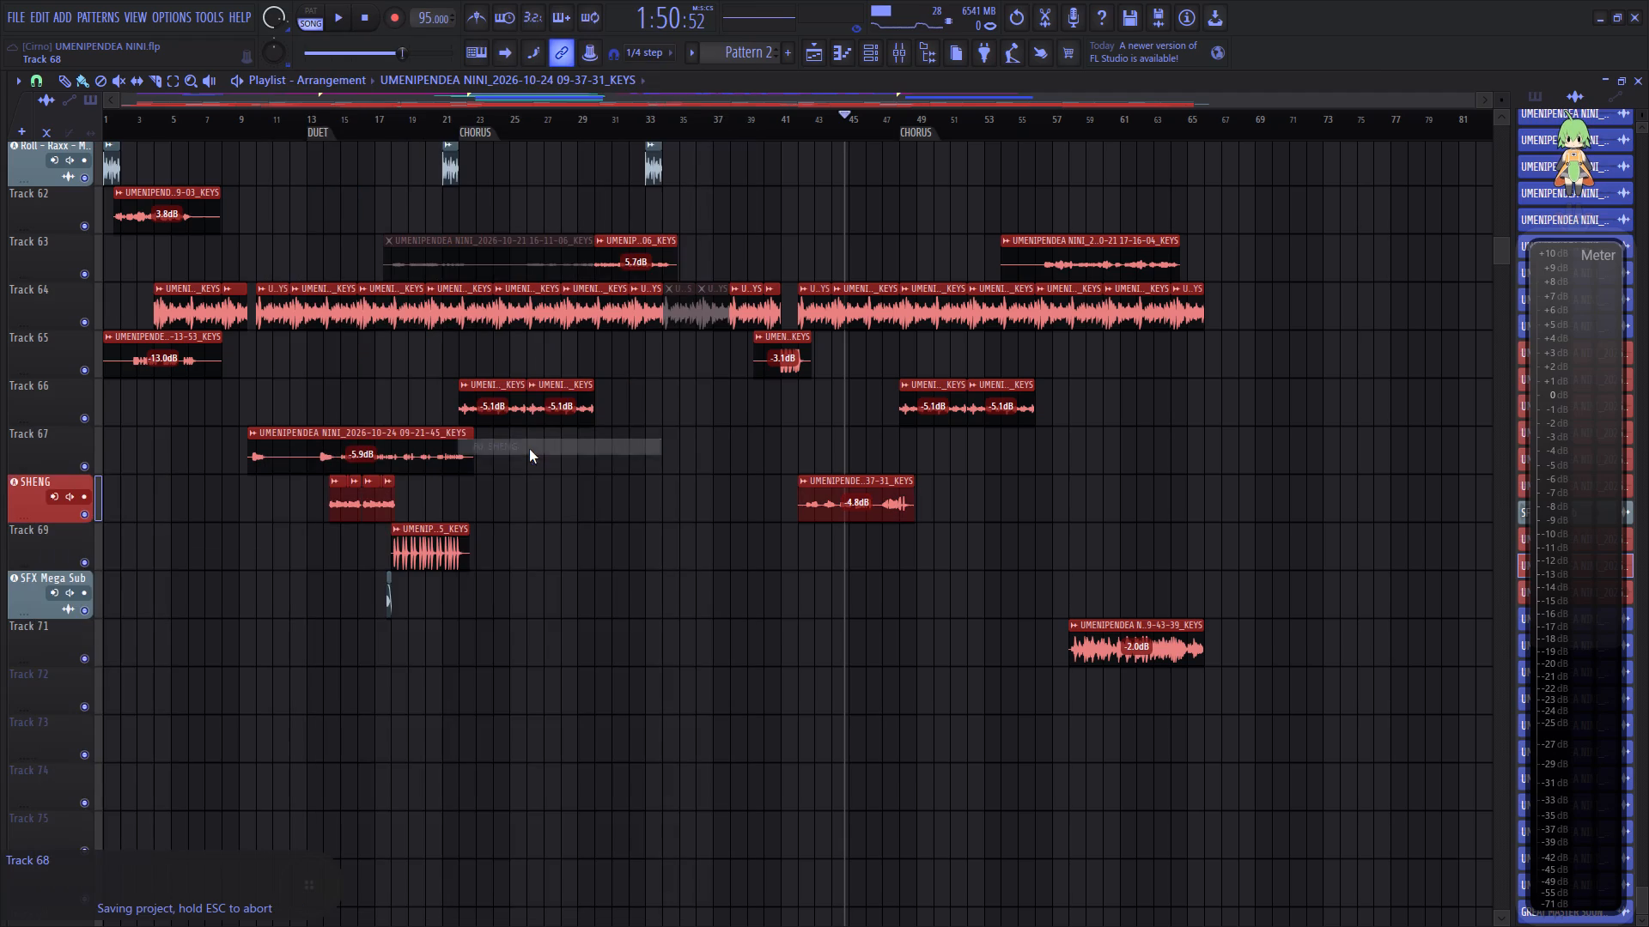
Play the DUET section and loop the four SHENG clips, from 14:05 to just past bar 18.
{"action": "key", "text": "space"}
{"action": "left_click", "coordinate": [340, 125]}
{"action": "scroll", "coordinate": [340, 125], "scroll_direction": "up", "scroll_amount": 5}
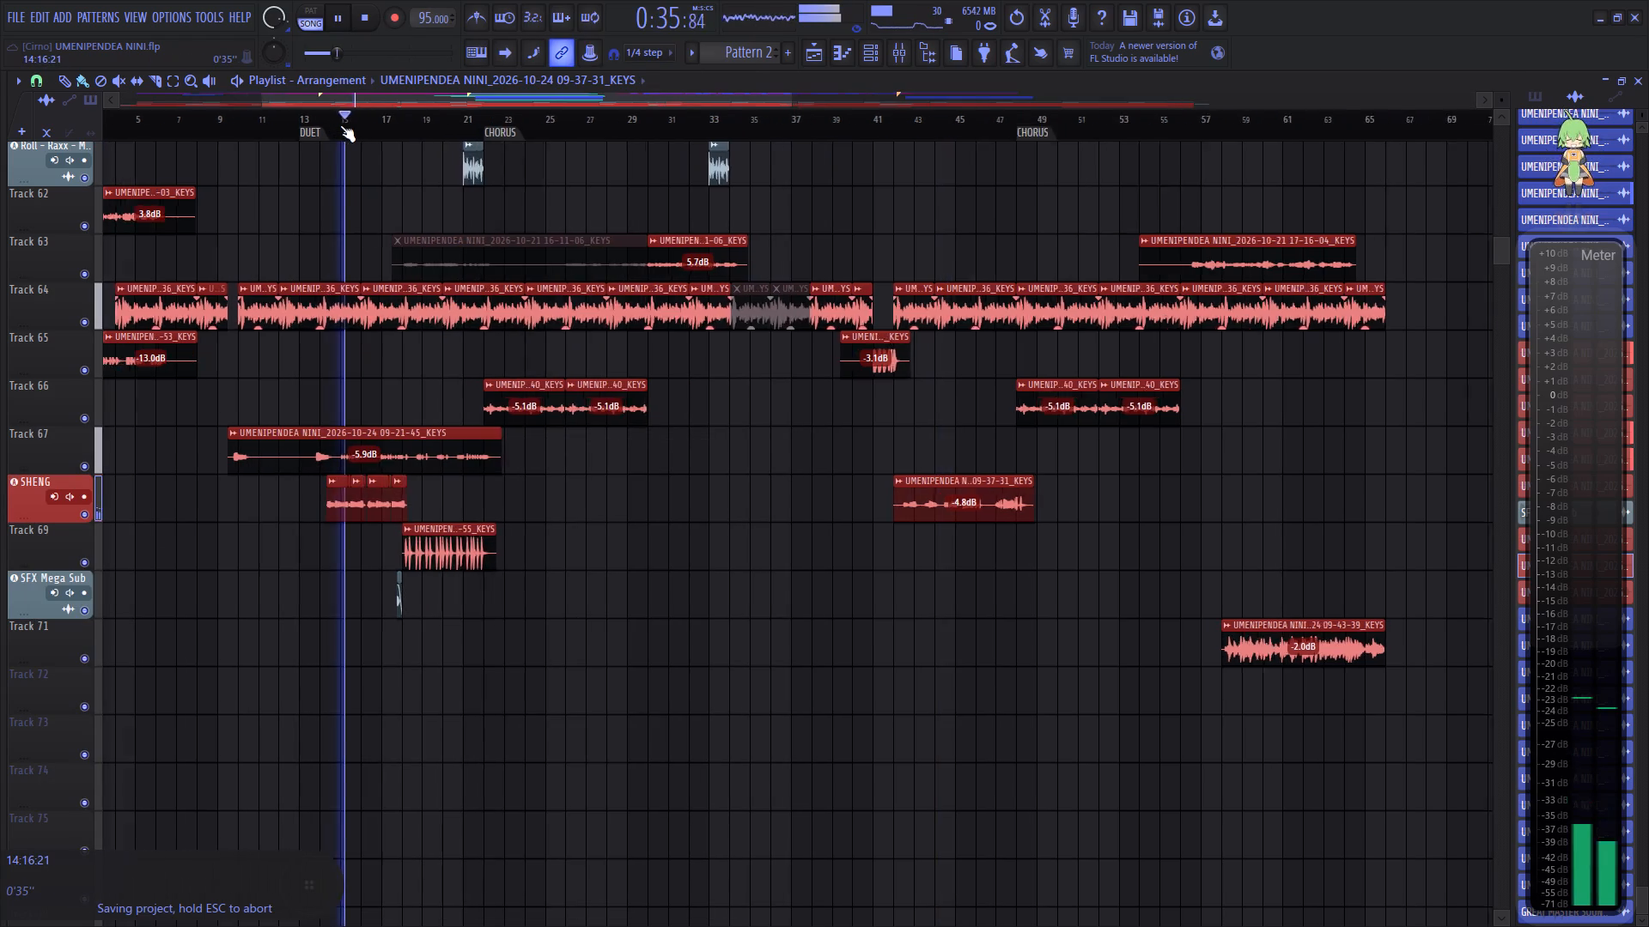
{"action": "scroll", "coordinate": [340, 125], "scroll_direction": "up", "scroll_amount": 10}
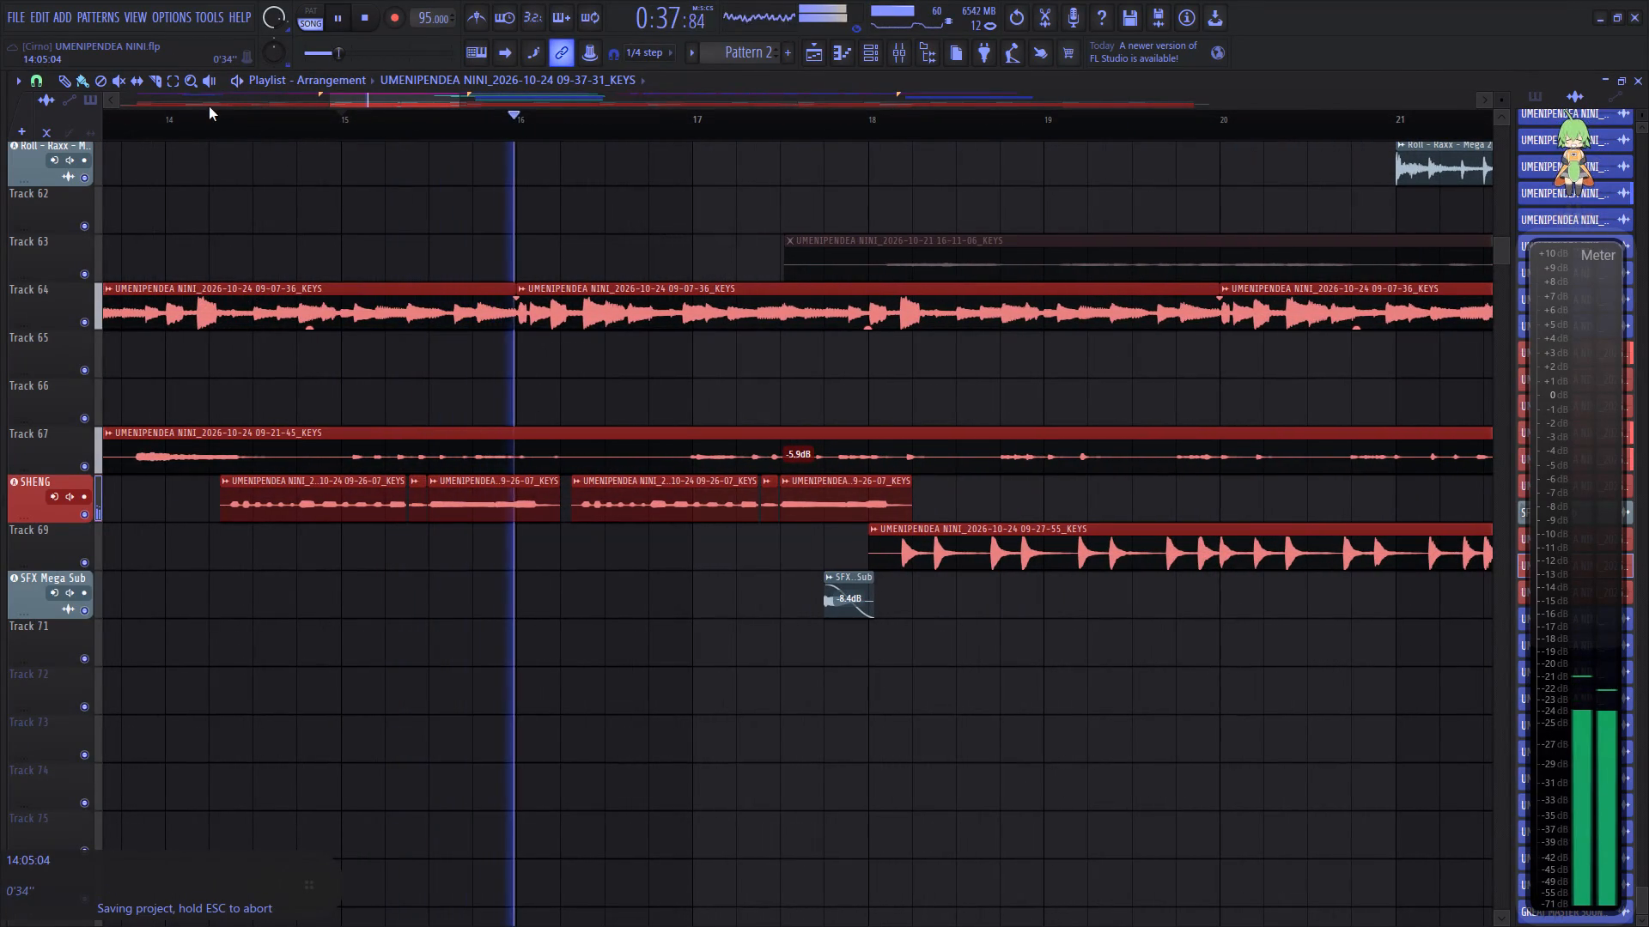
{"action": "left_click", "coordinate": [209, 122]}
{"action": "left_click_drag", "start_coordinate": [210, 122], "coordinate": [880, 186], "text": "ctrl"}
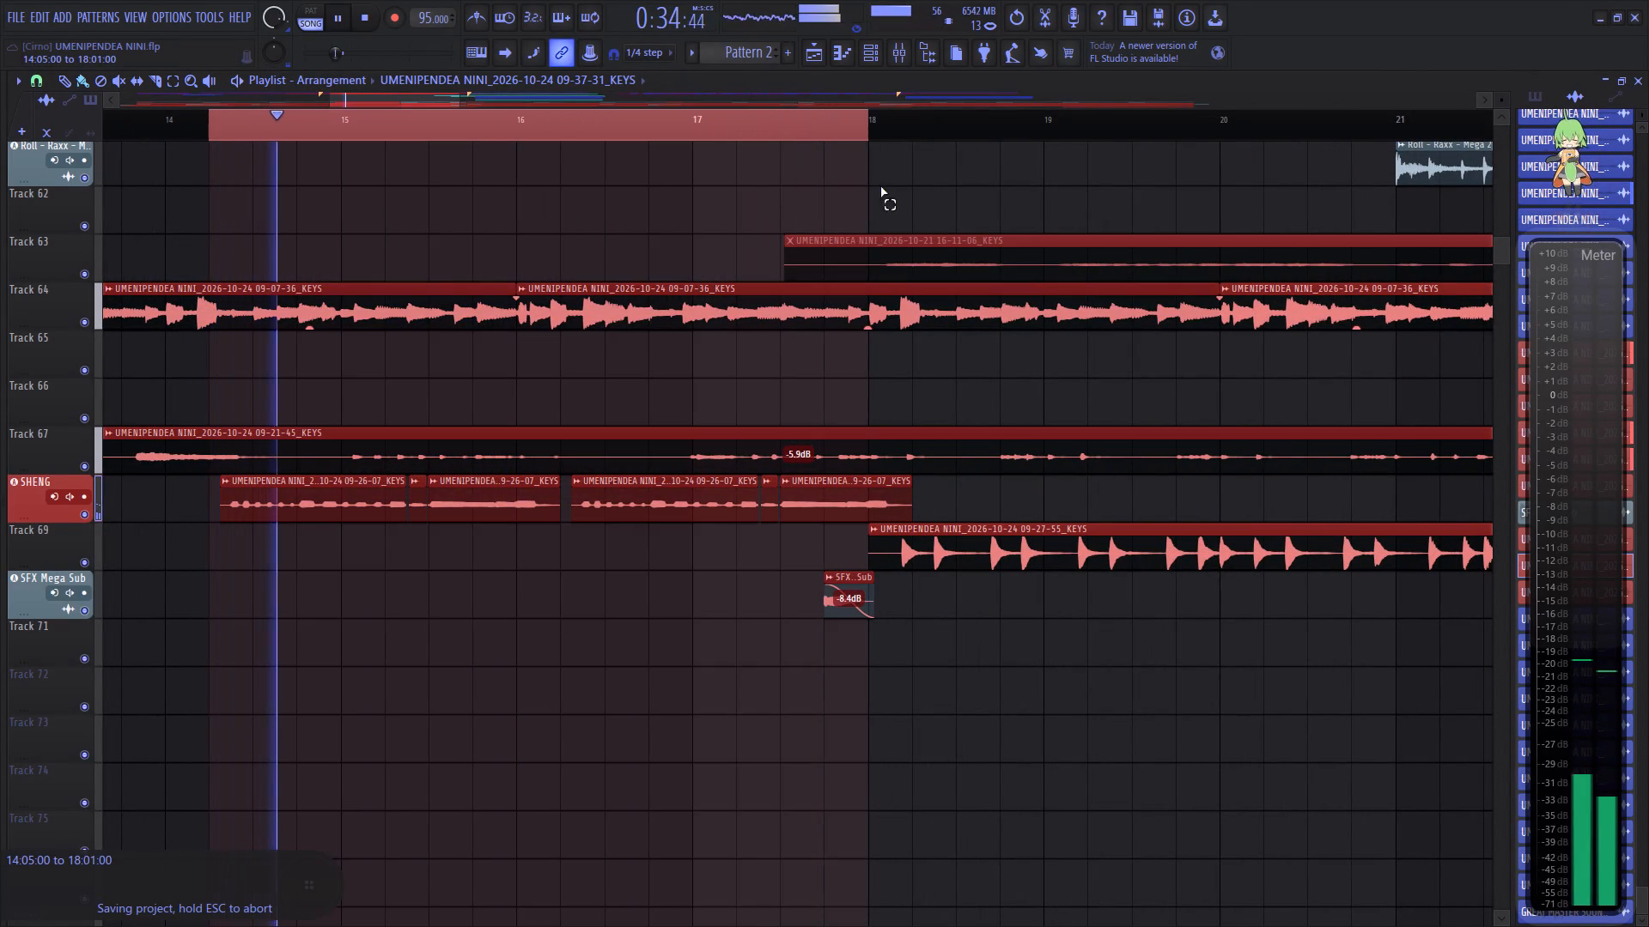
{"action": "left_click_drag", "start_coordinate": [880, 186], "coordinate": [909, 182], "text": "ctrl"}
Browse all effect plugins for the SHENG mixer track's first slot and search them for "REVER".
{"action": "left_click", "coordinate": [893, 55]}
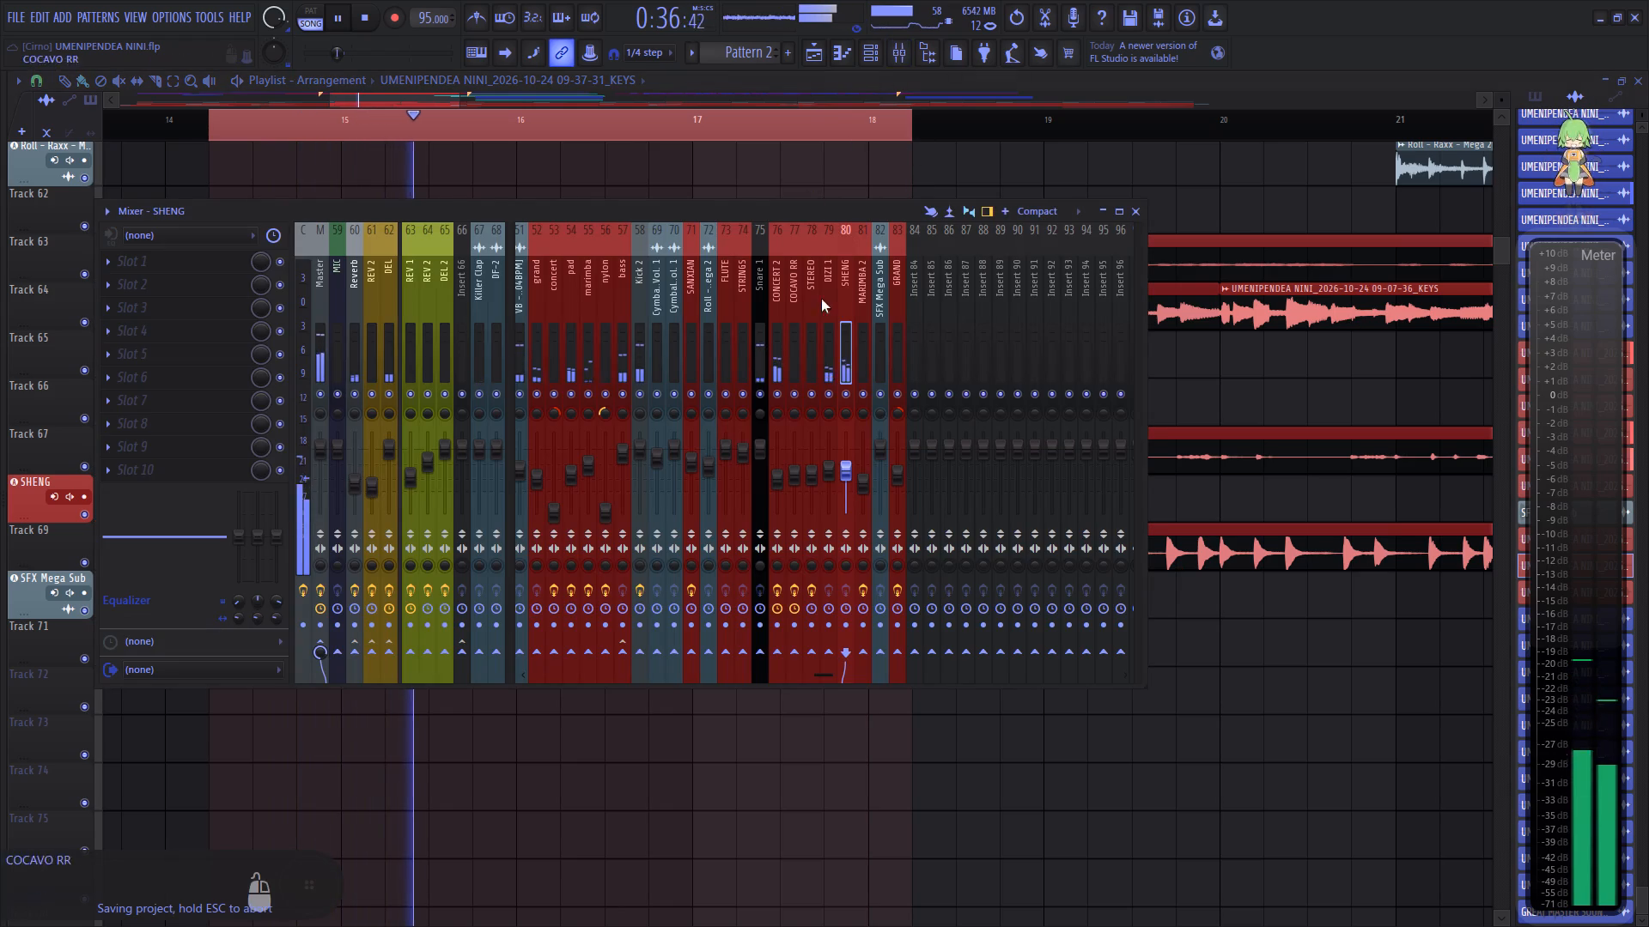
{"action": "left_click", "coordinate": [170, 264]}
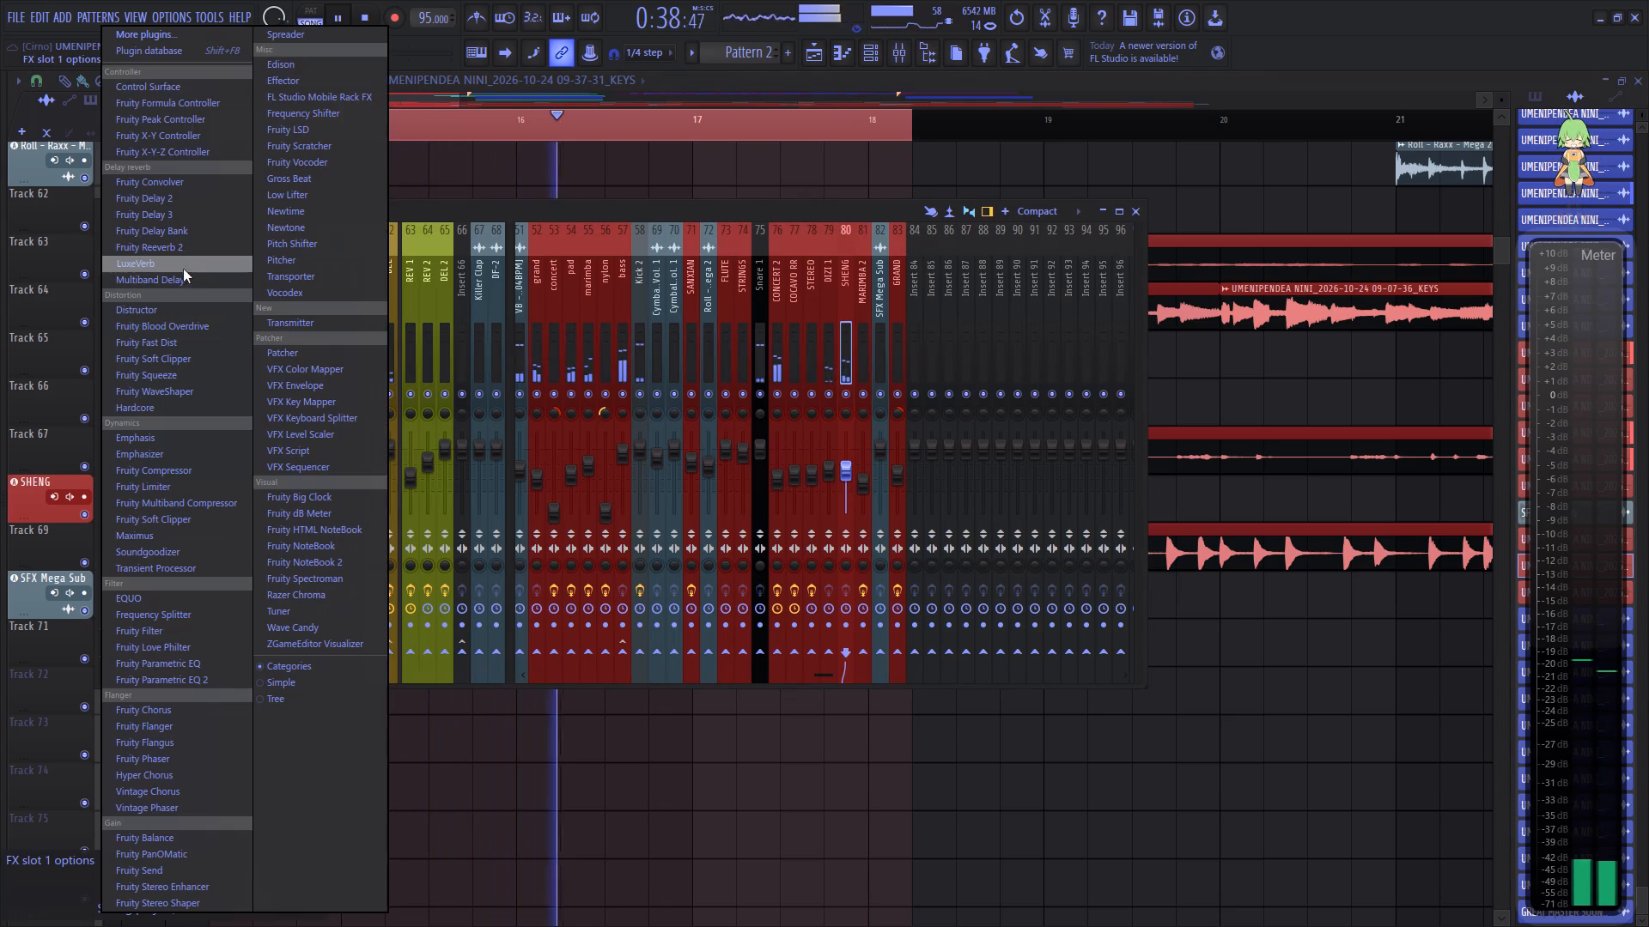
{"action": "left_click", "coordinate": [199, 37]}
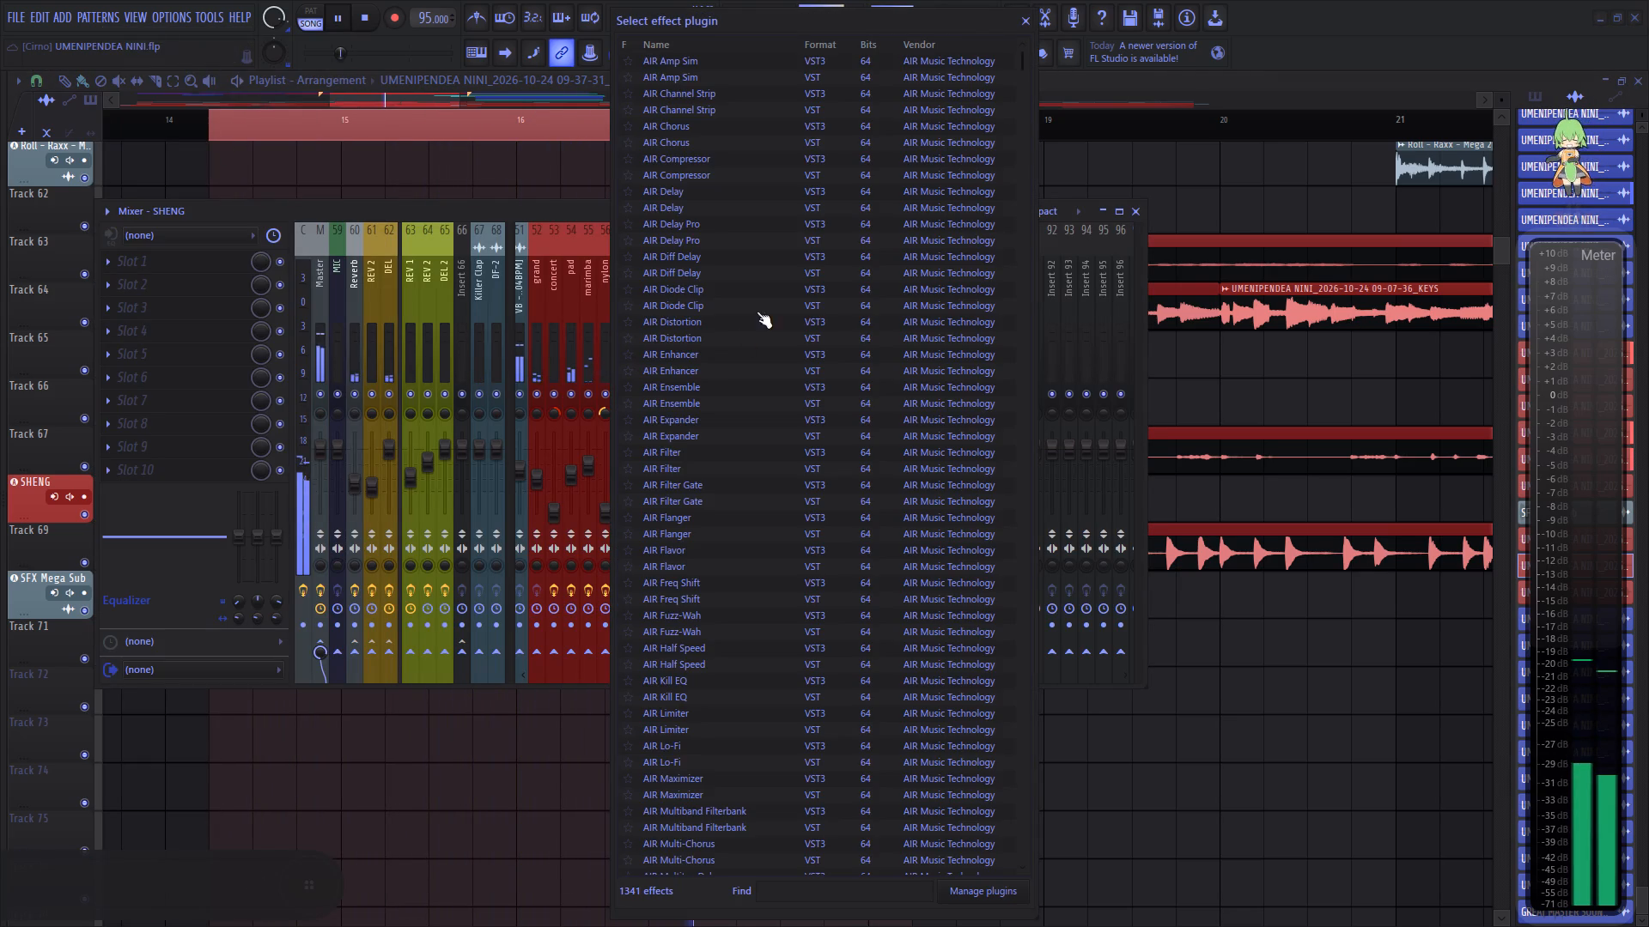
{"action": "left_click", "coordinate": [812, 897]}
{"action": "type", "text": "REVER"}
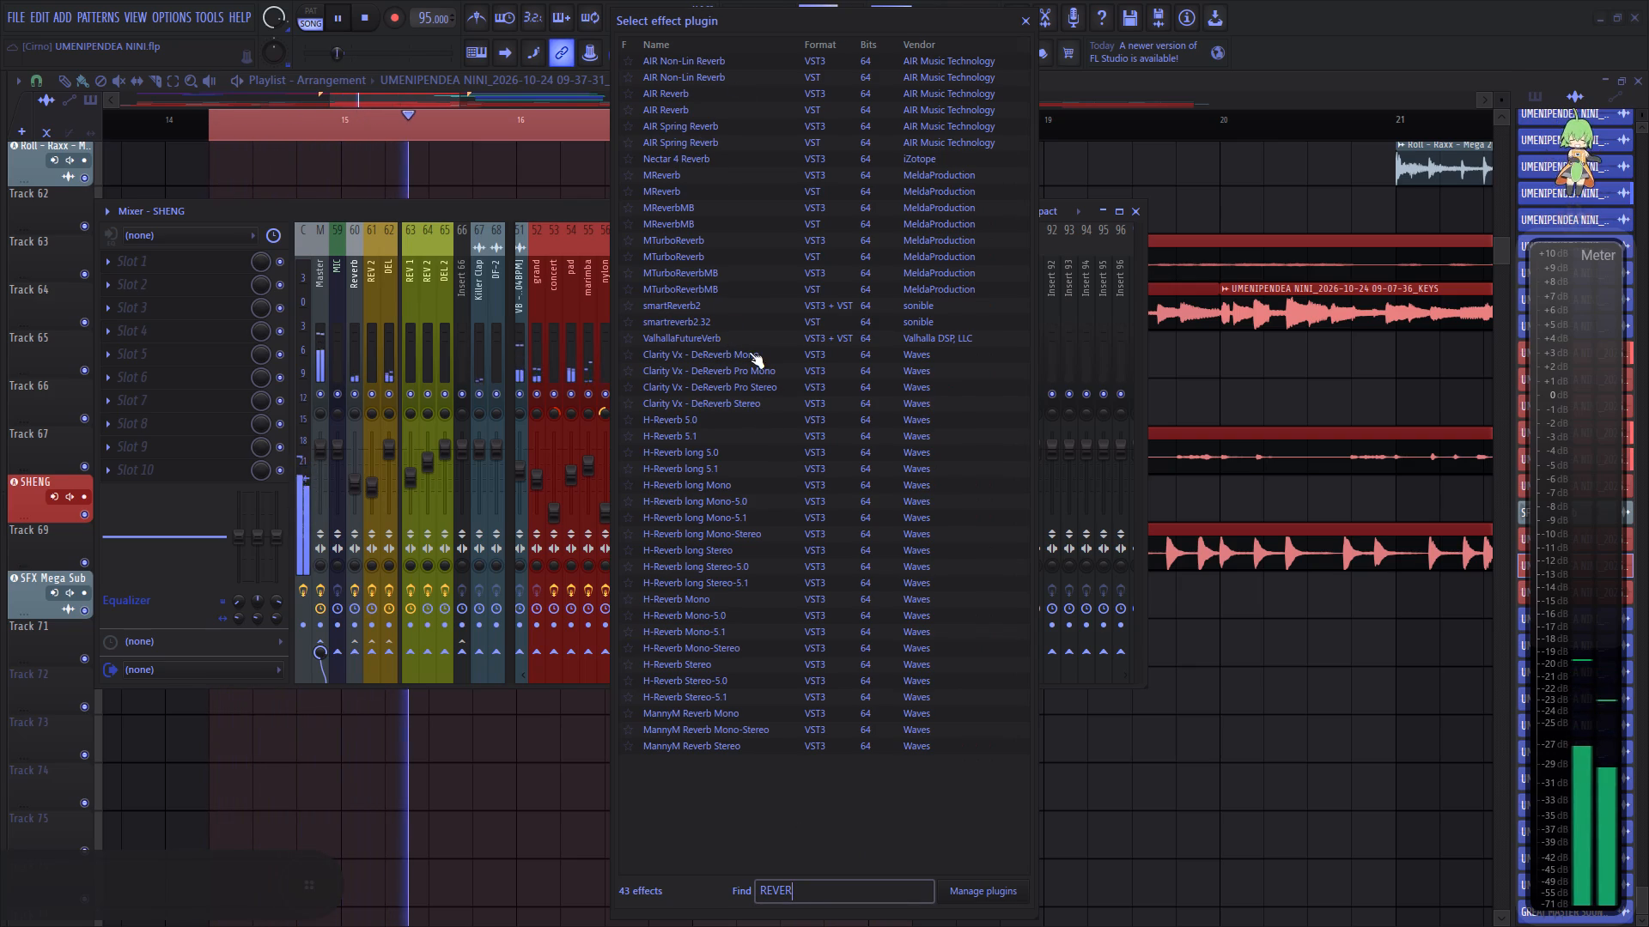
{"action": "scroll", "coordinate": [748, 347], "scroll_direction": "down", "scroll_amount": 7}
{"action": "scroll", "coordinate": [750, 350], "scroll_direction": "up", "scroll_amount": 1}
{"action": "scroll", "coordinate": [750, 350], "scroll_direction": "down", "scroll_amount": 11}
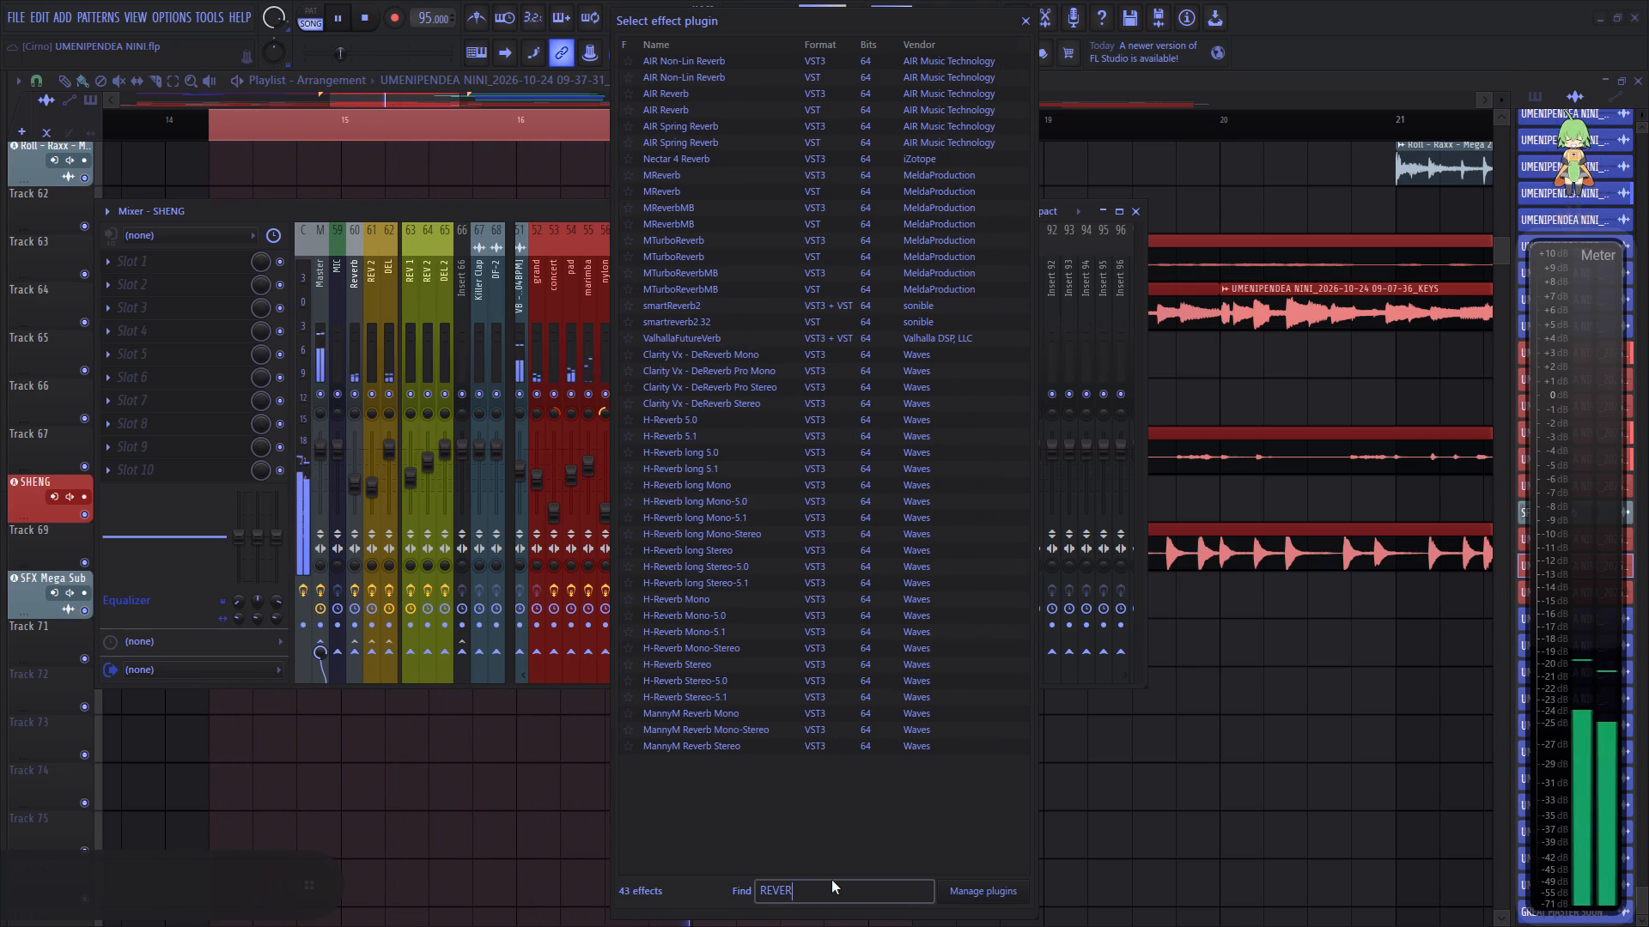
Search the effects for "AMBE", load AMBEO Orbit into the SHENG track's first slot and close its window.
{"action": "key", "text": "BackSpace"}
{"action": "key", "text": "BackSpace"}
{"action": "key", "text": "BackSpace"}
{"action": "key", "text": "BackSpace"}
{"action": "key", "text": "BackSpace"}
{"action": "key", "text": "BackSpace"}
{"action": "type", "text": "AMBER"}
{"action": "key", "text": "BackSpace"}
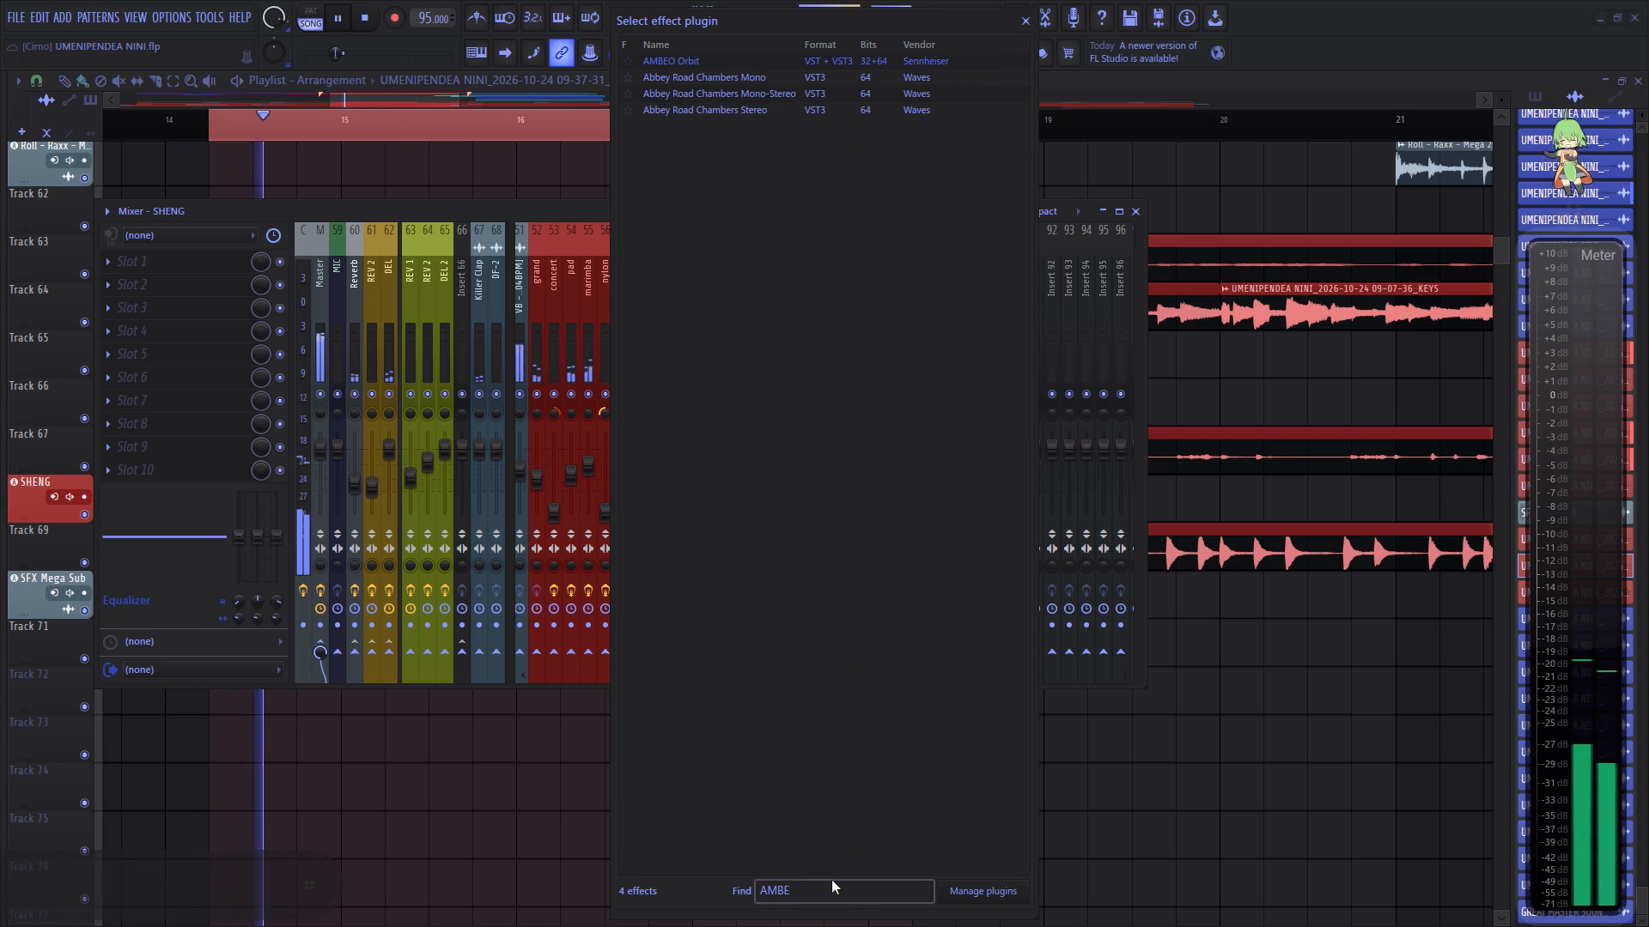
{"action": "double_click", "coordinate": [681, 57]}
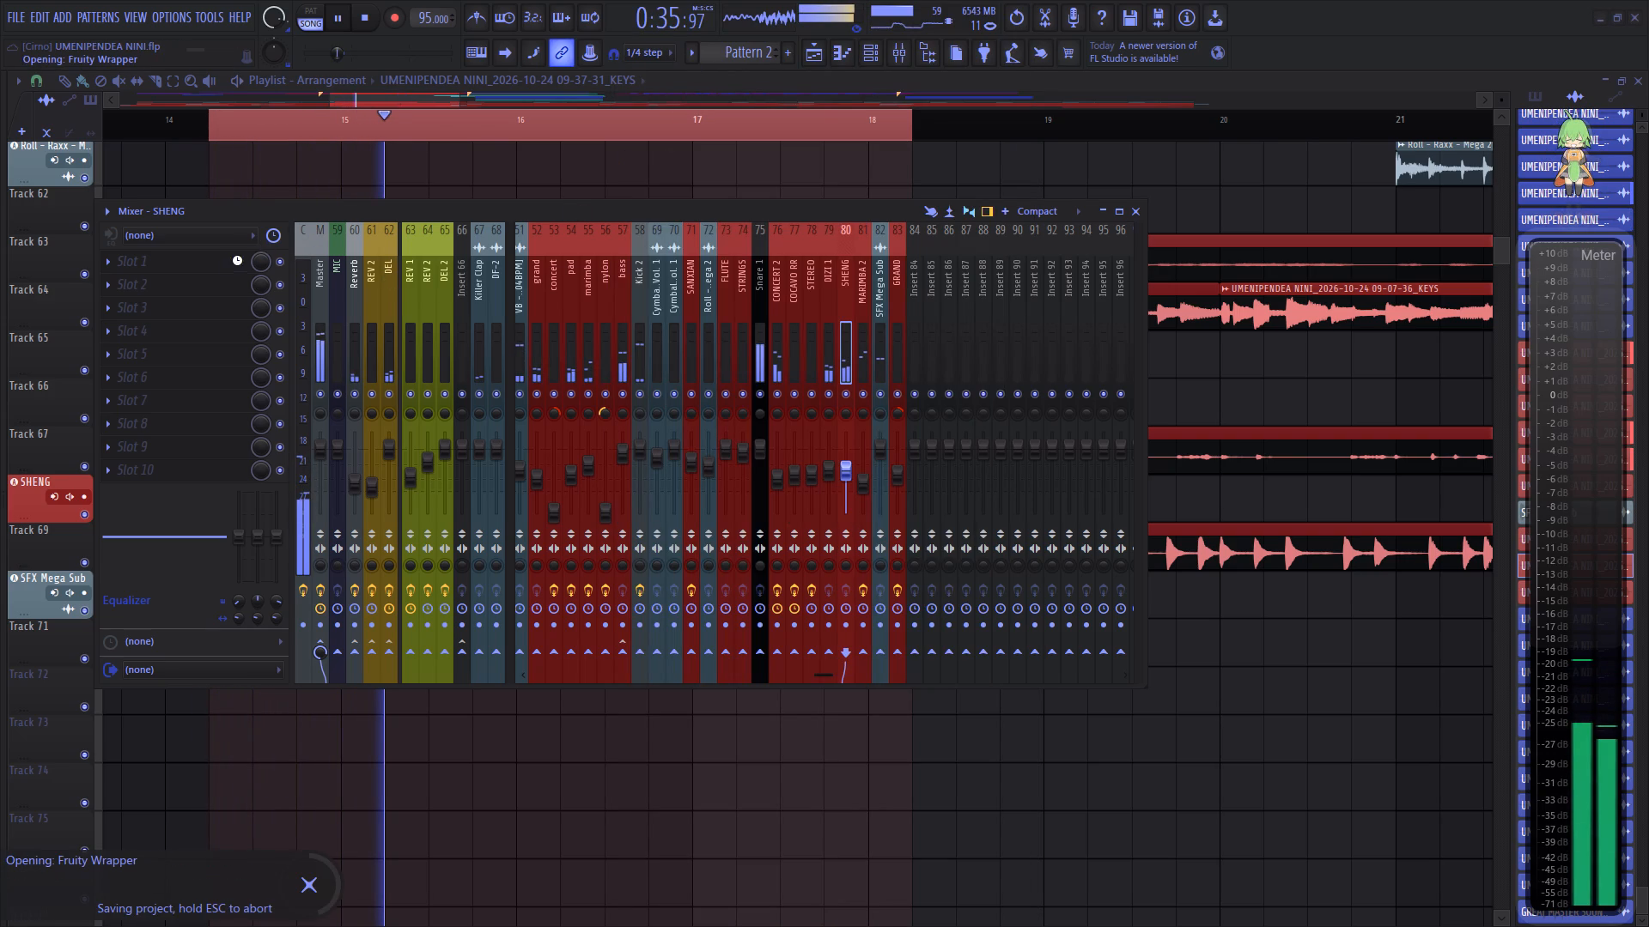
{"action": "left_click", "coordinate": [440, 212]}
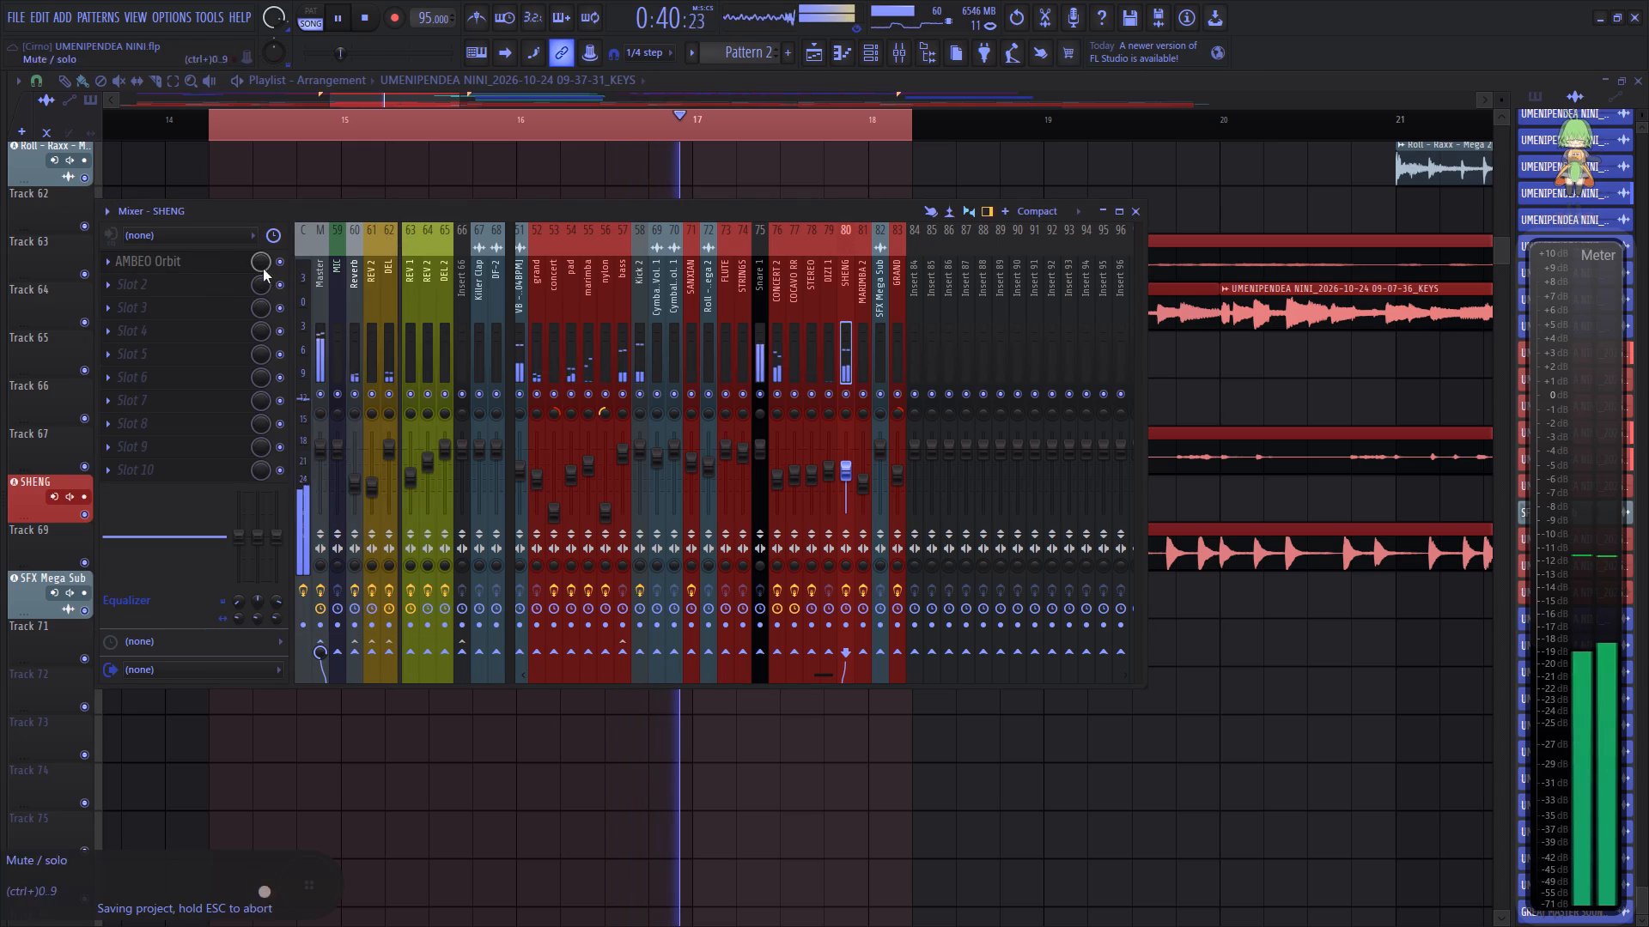
Move AMBEO Orbit down to slot 2 on the SHENG track and load Fruity Reeverb 2 into slot 1.
{"action": "scroll", "coordinate": [204, 266], "scroll_direction": "down", "scroll_amount": 1}
{"action": "left_click", "coordinate": [187, 266]}
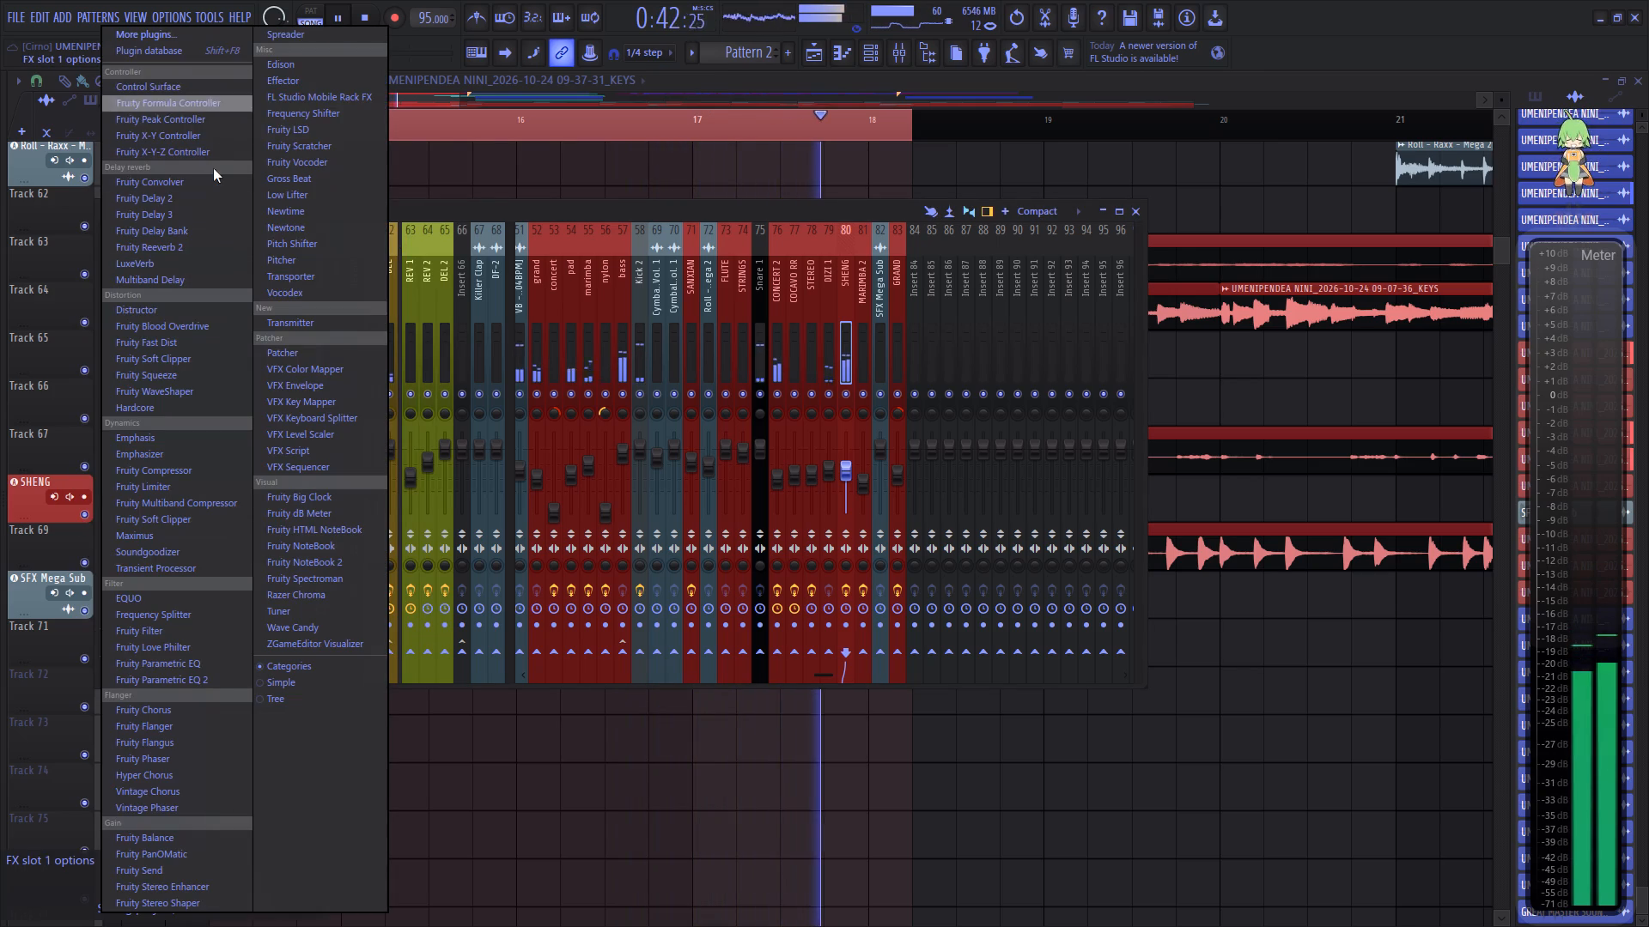
{"action": "left_click", "coordinate": [202, 251]}
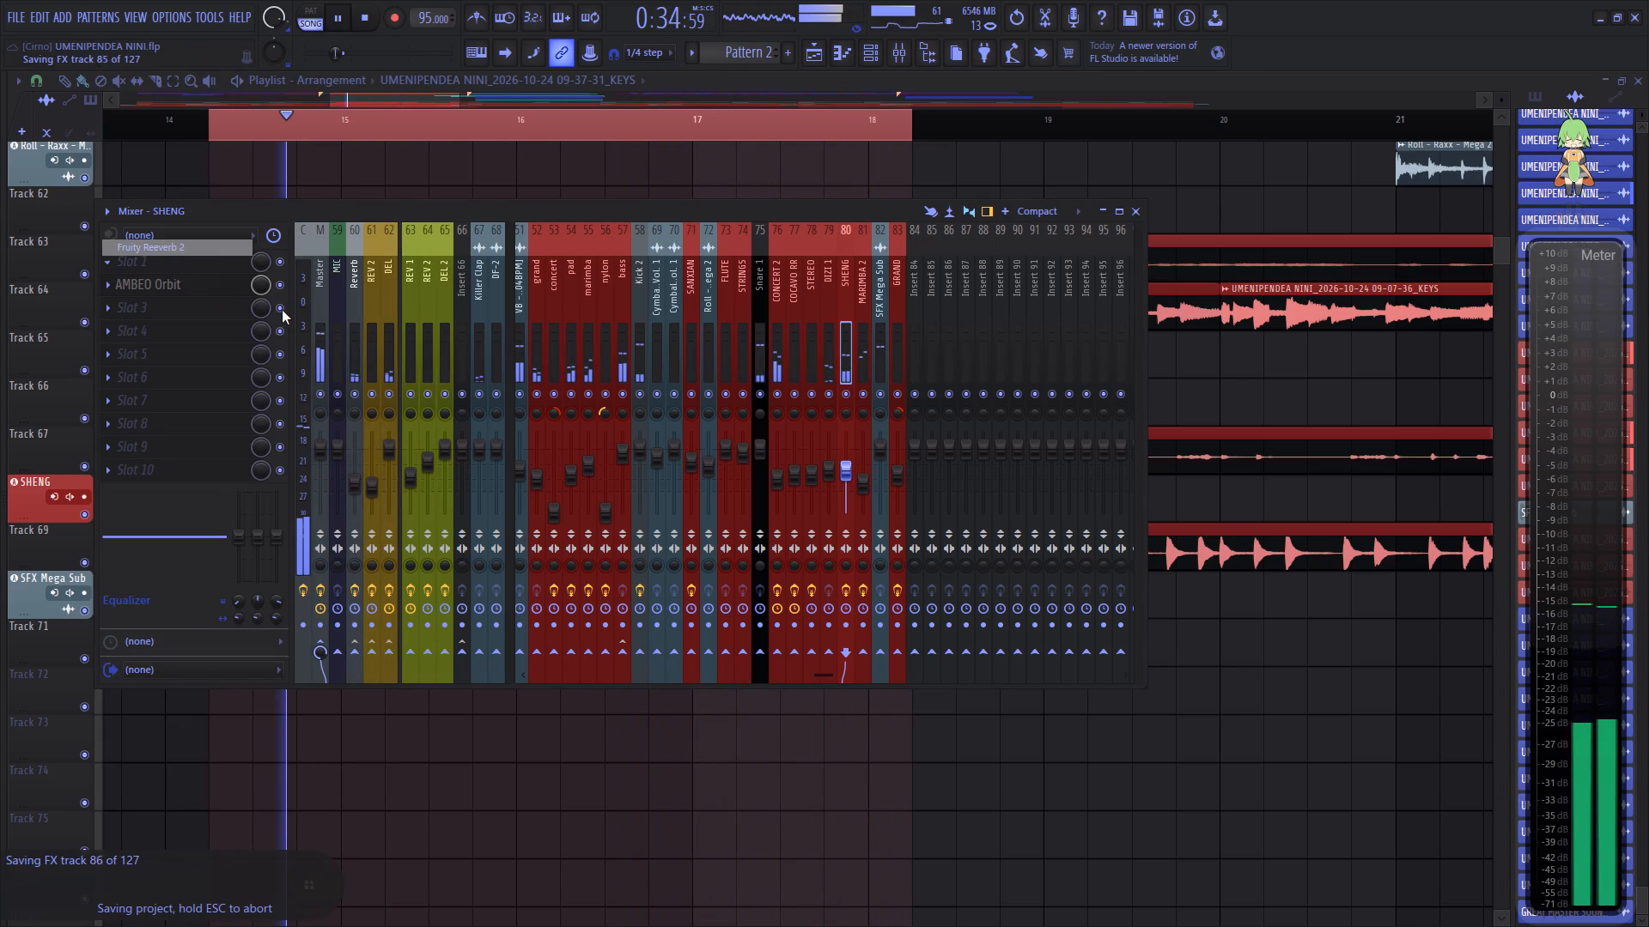
Enlarge the Fruity Reeverb 2 room on SHENG, increase its stereo separation, and close the reverb window.
{"action": "scroll", "coordinate": [180, 316], "scroll_direction": "up", "scroll_amount": 15}
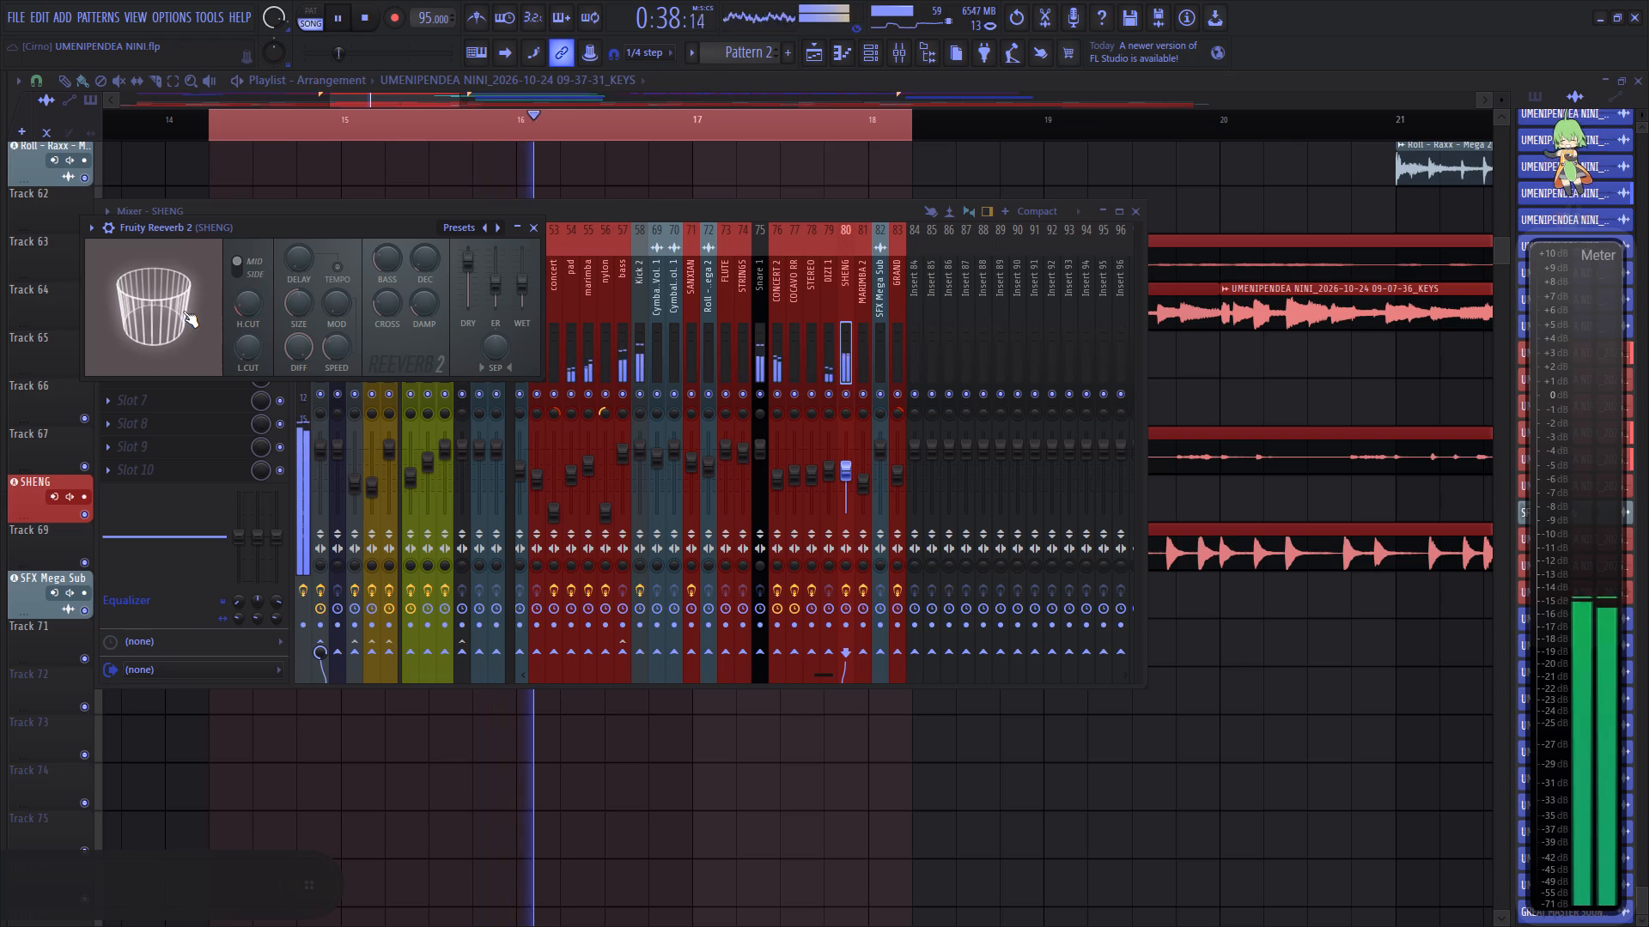
{"action": "scroll", "coordinate": [183, 310], "scroll_direction": "up", "scroll_amount": 7}
{"action": "scroll", "coordinate": [185, 314], "scroll_direction": "up", "scroll_amount": 14}
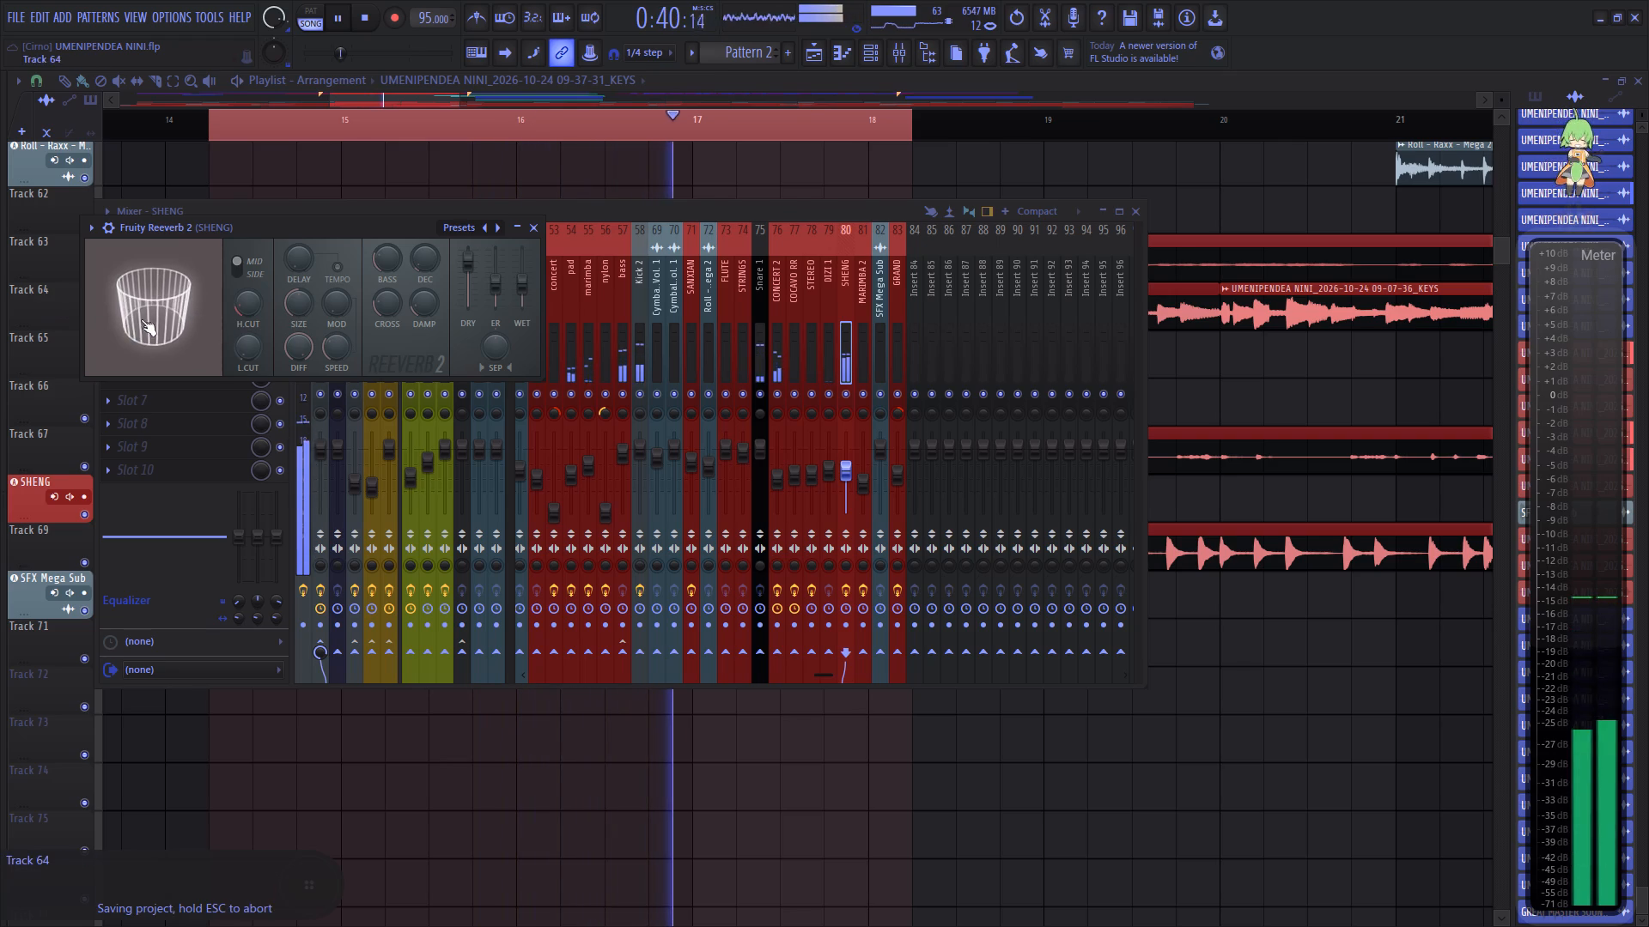
{"action": "left_click_drag", "start_coordinate": [142, 316], "coordinate": [211, 40]}
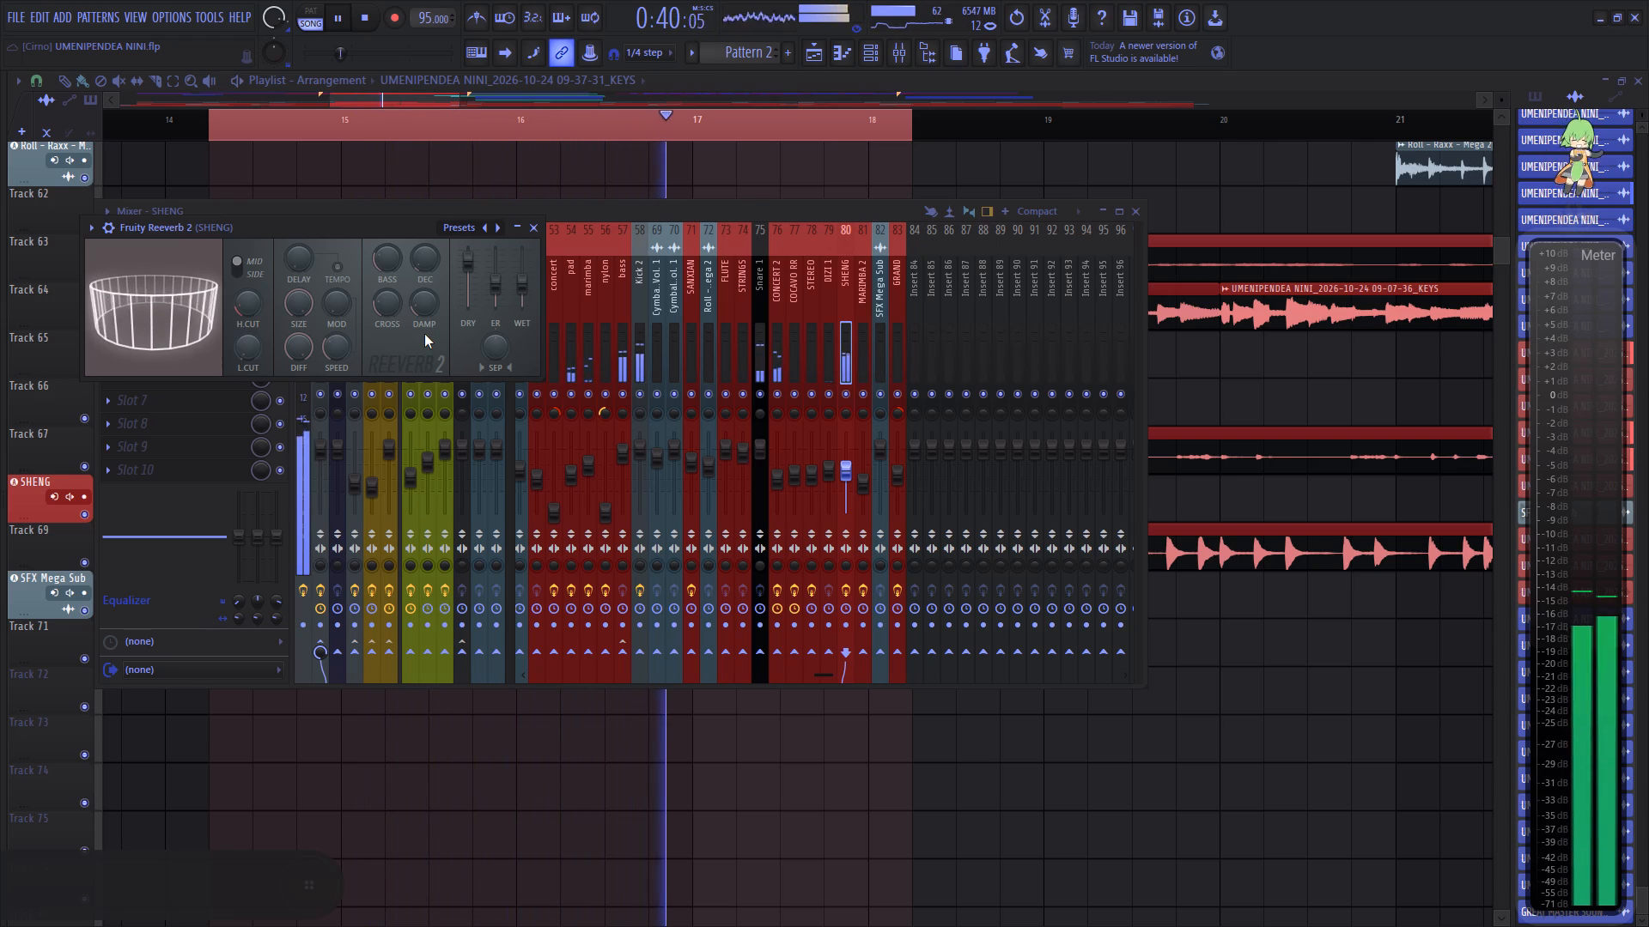
{"action": "scroll", "coordinate": [500, 359], "scroll_direction": "down", "scroll_amount": 2}
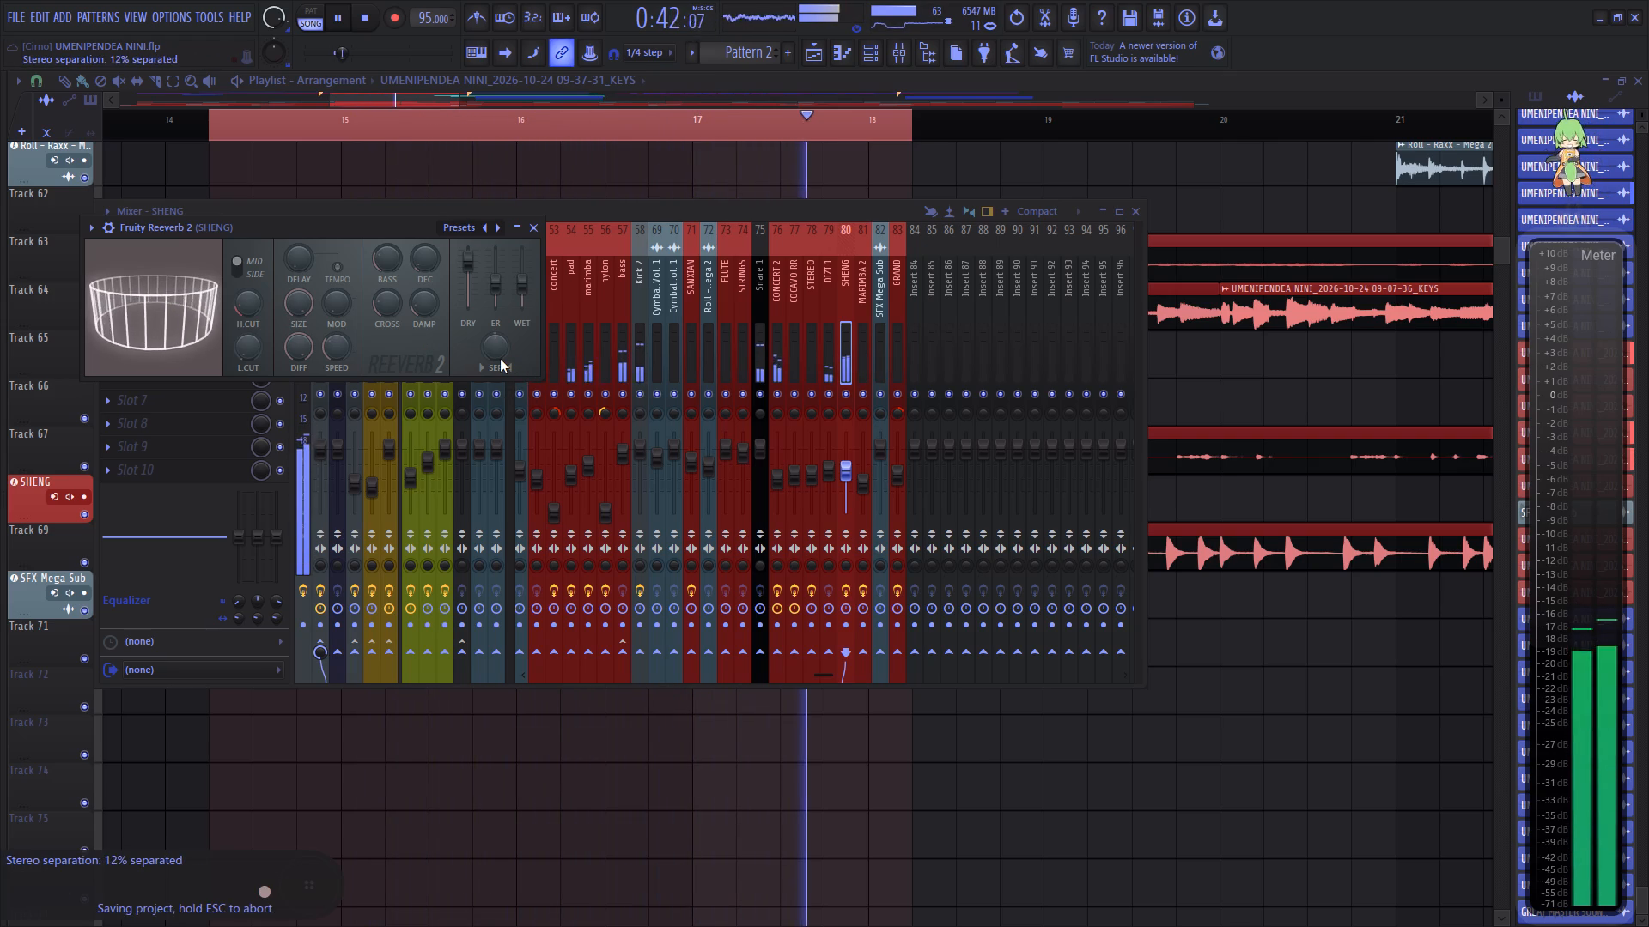
{"action": "scroll", "coordinate": [500, 359], "scroll_direction": "down", "scroll_amount": 4}
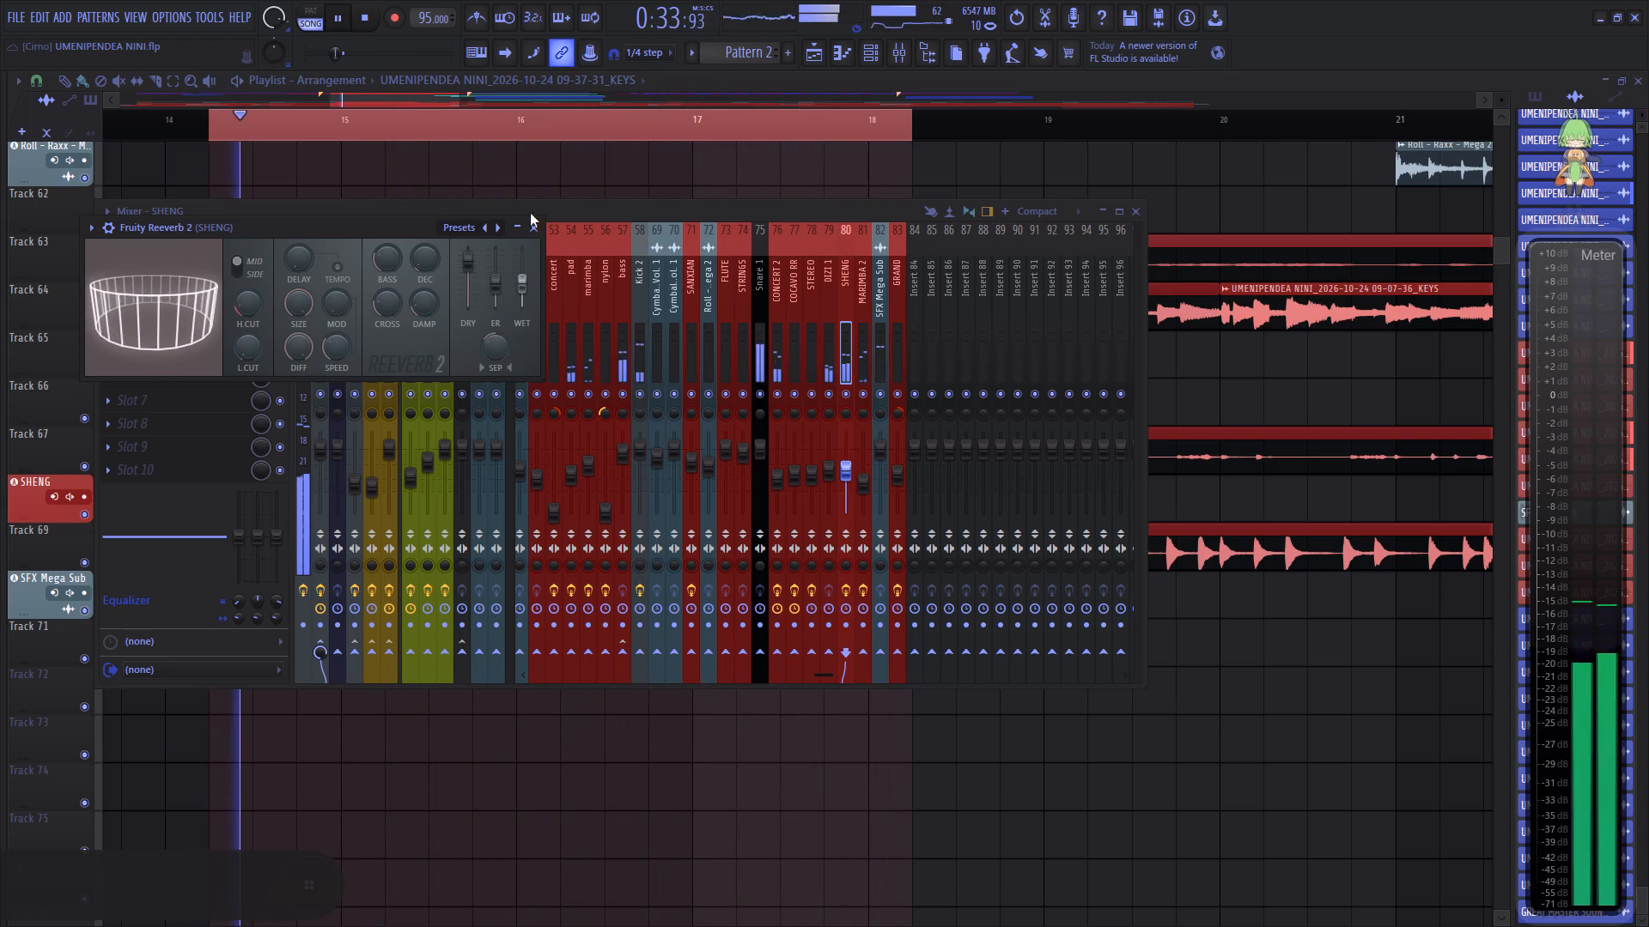
{"action": "left_click", "coordinate": [536, 225]}
Create an automation clip for the Azimuth of AMBEO Orbit on the SHENG track, and close the mixer.
{"action": "left_click", "coordinate": [182, 285]}
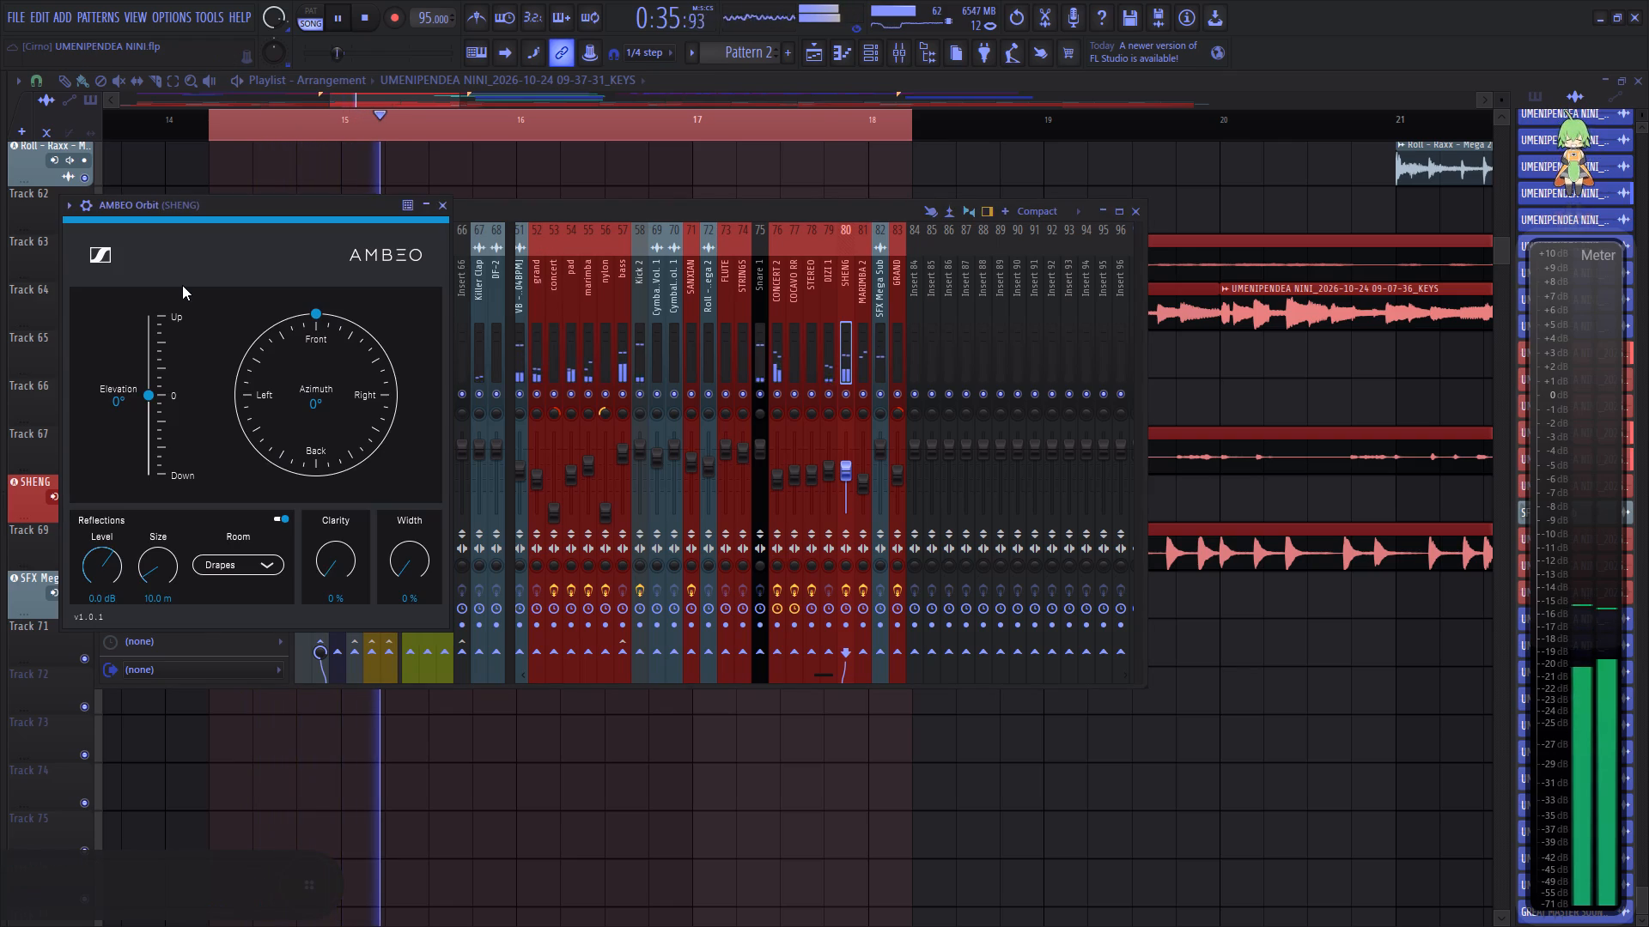
{"action": "left_click", "coordinate": [319, 312]}
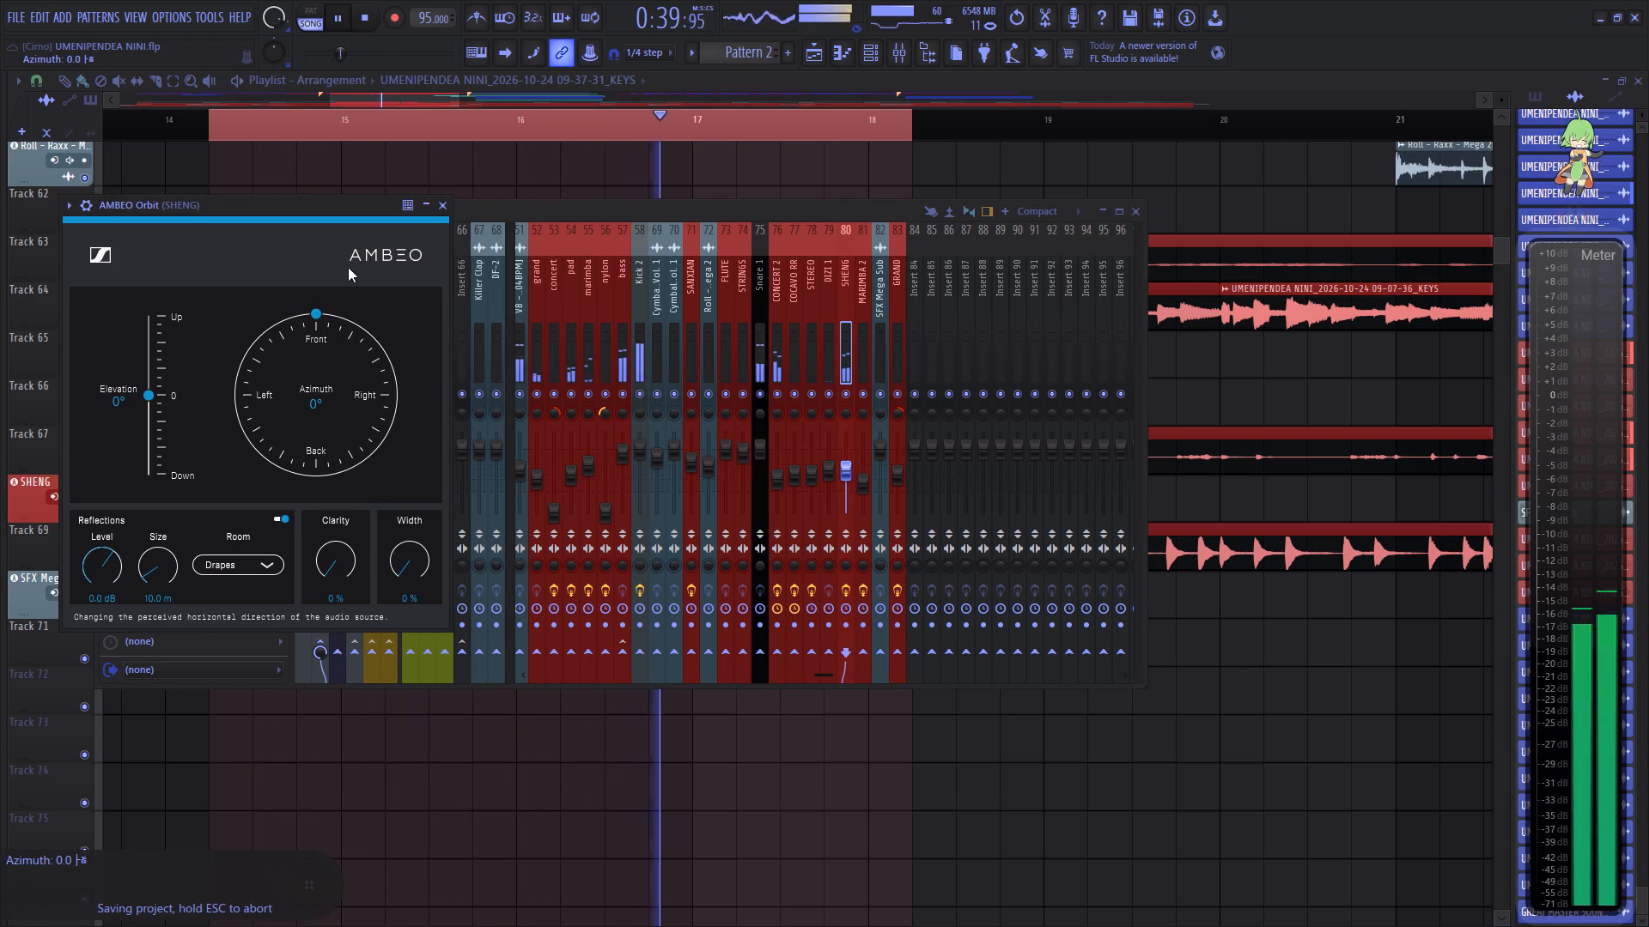
{"action": "left_click", "coordinate": [438, 211]}
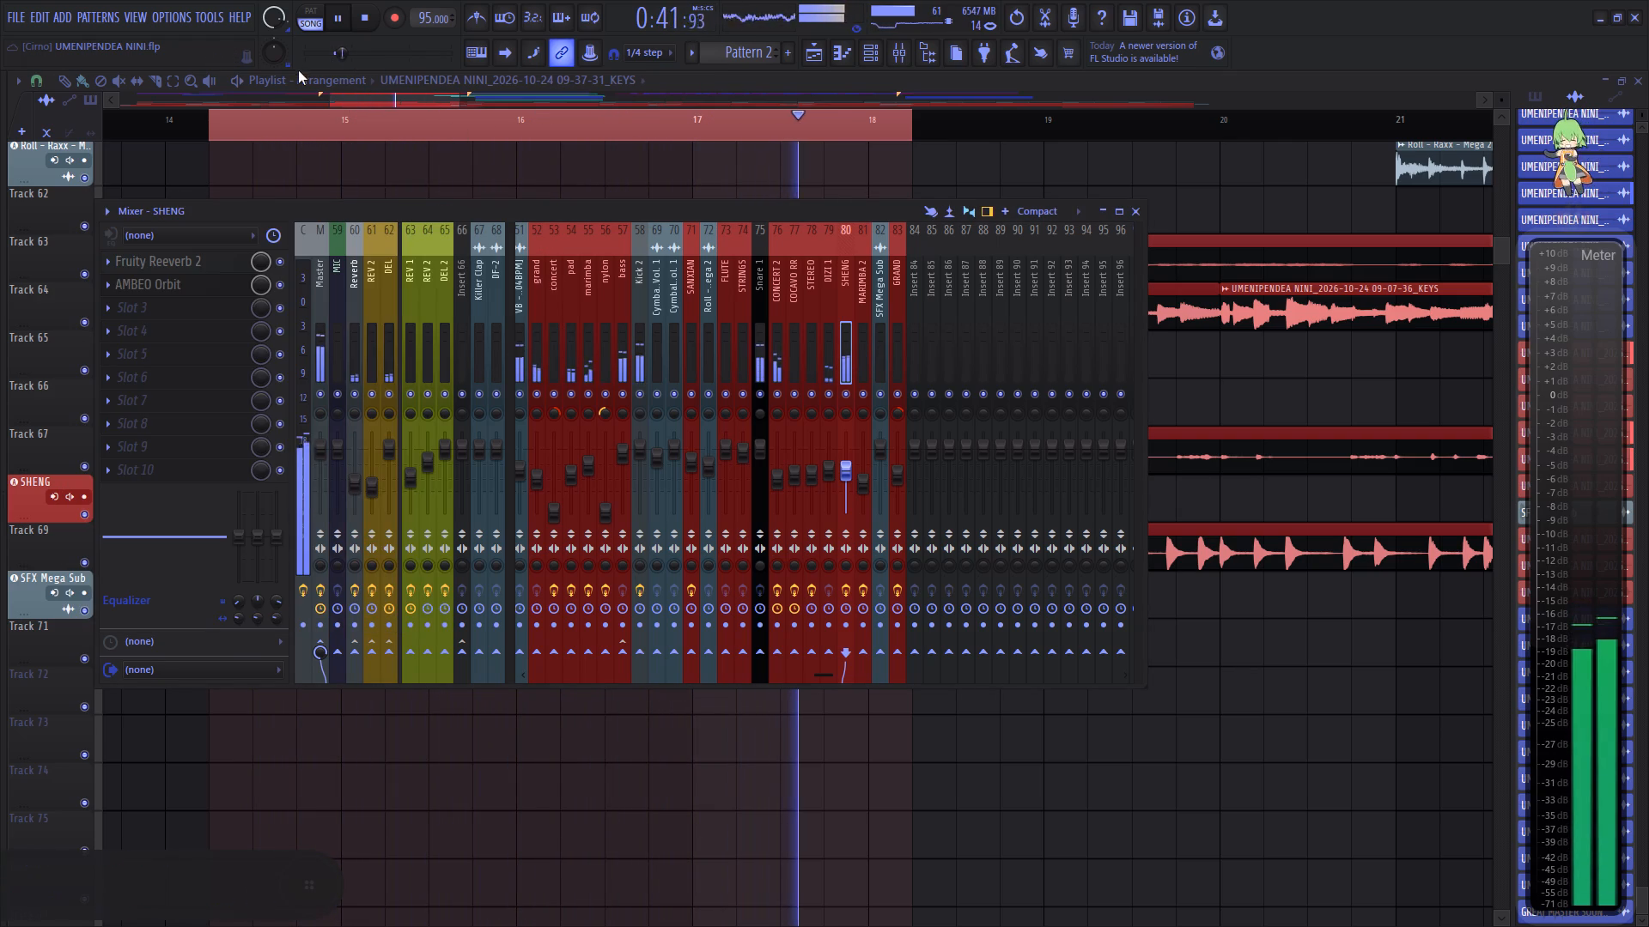
{"action": "right_click", "coordinate": [589, 53]}
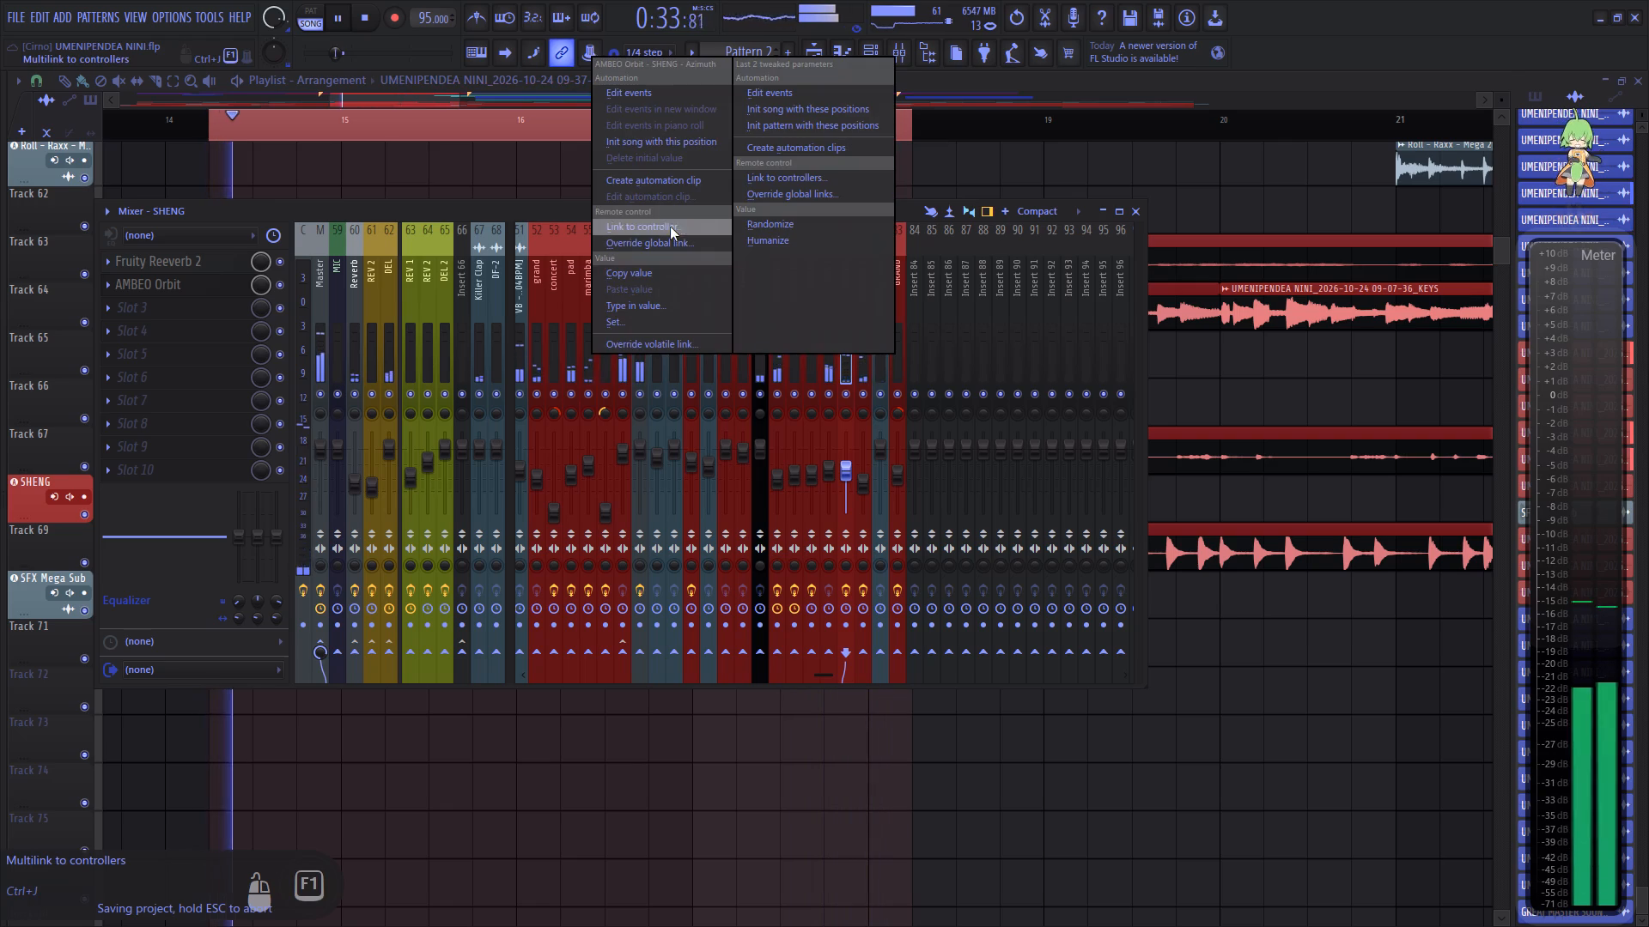
{"action": "left_click", "coordinate": [655, 176]}
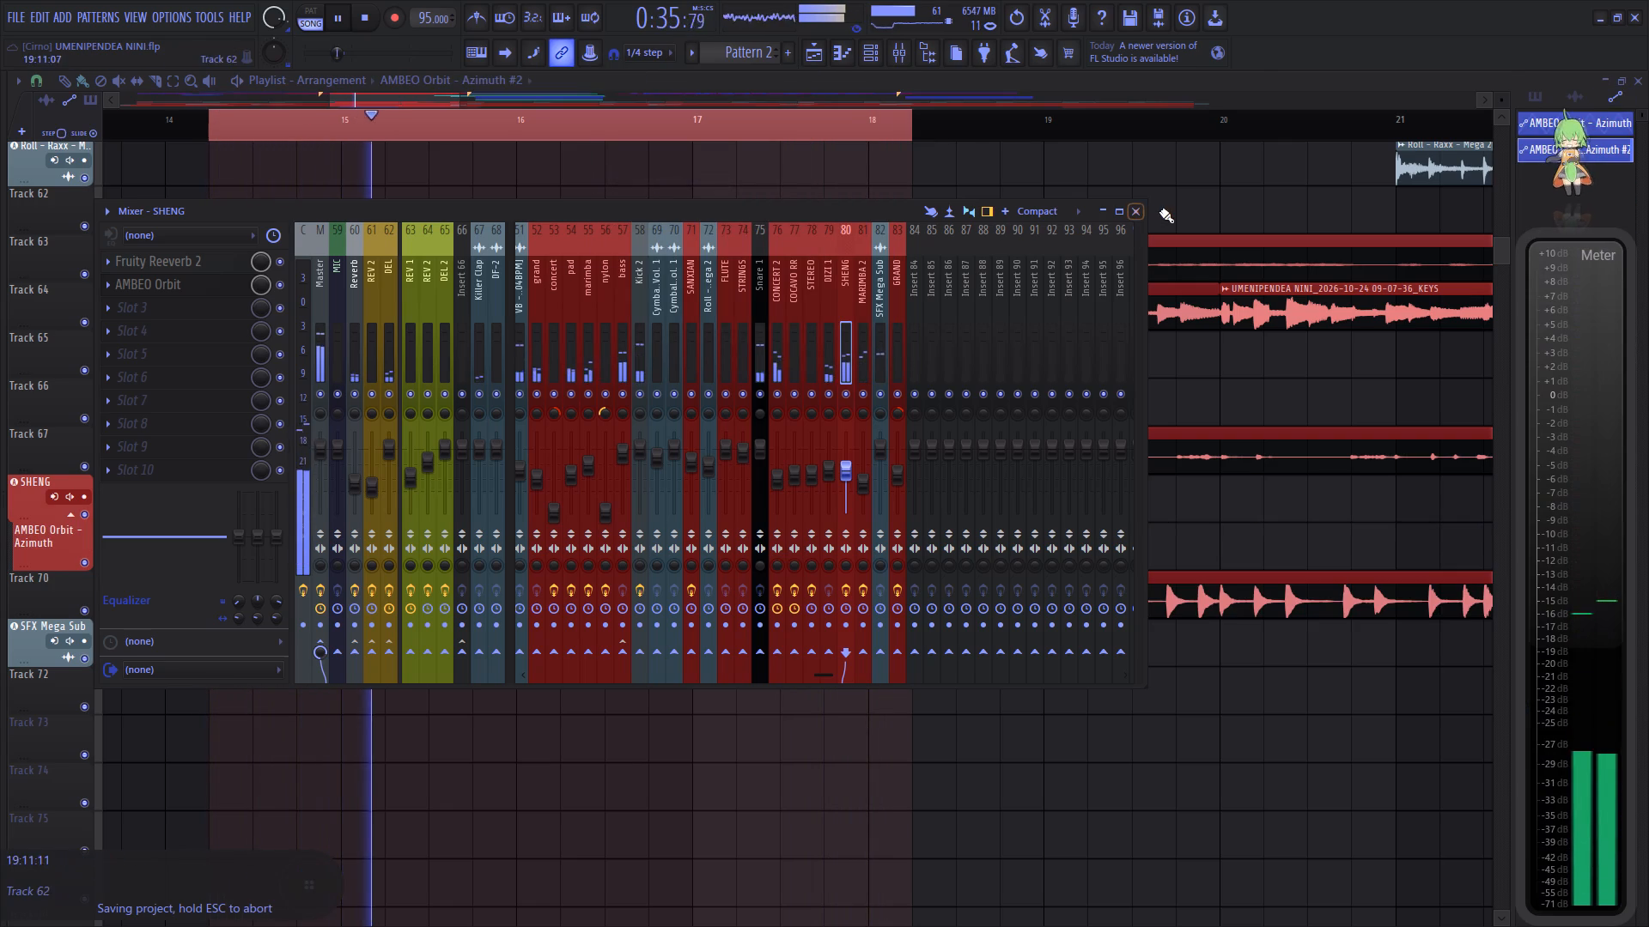
{"action": "left_click", "coordinate": [1140, 212]}
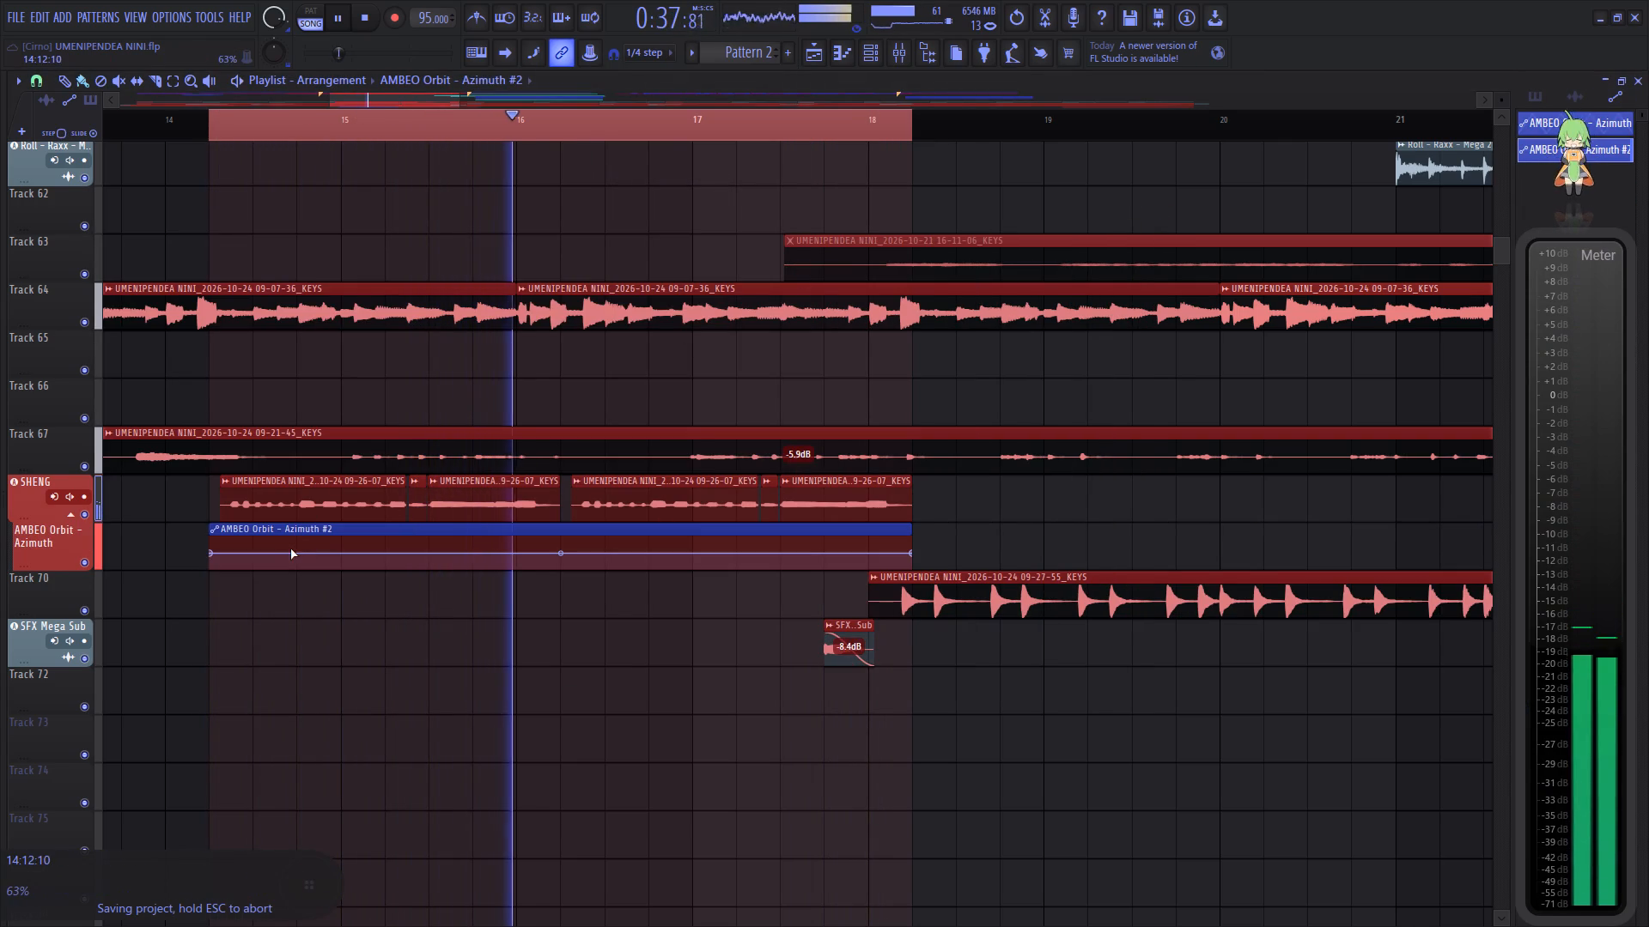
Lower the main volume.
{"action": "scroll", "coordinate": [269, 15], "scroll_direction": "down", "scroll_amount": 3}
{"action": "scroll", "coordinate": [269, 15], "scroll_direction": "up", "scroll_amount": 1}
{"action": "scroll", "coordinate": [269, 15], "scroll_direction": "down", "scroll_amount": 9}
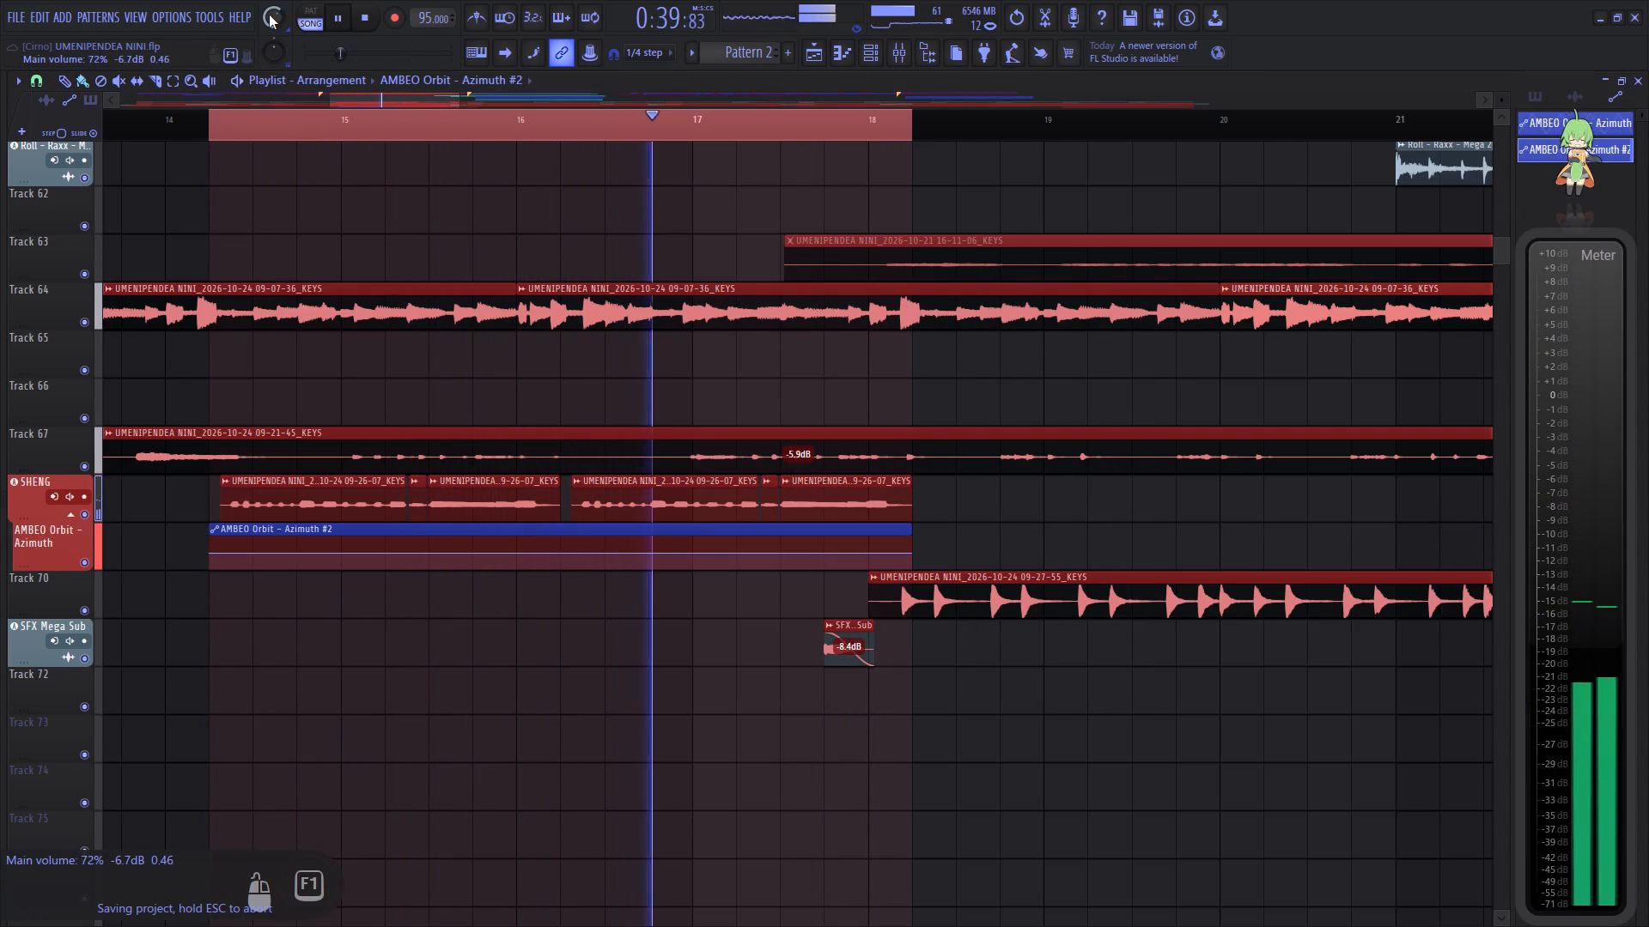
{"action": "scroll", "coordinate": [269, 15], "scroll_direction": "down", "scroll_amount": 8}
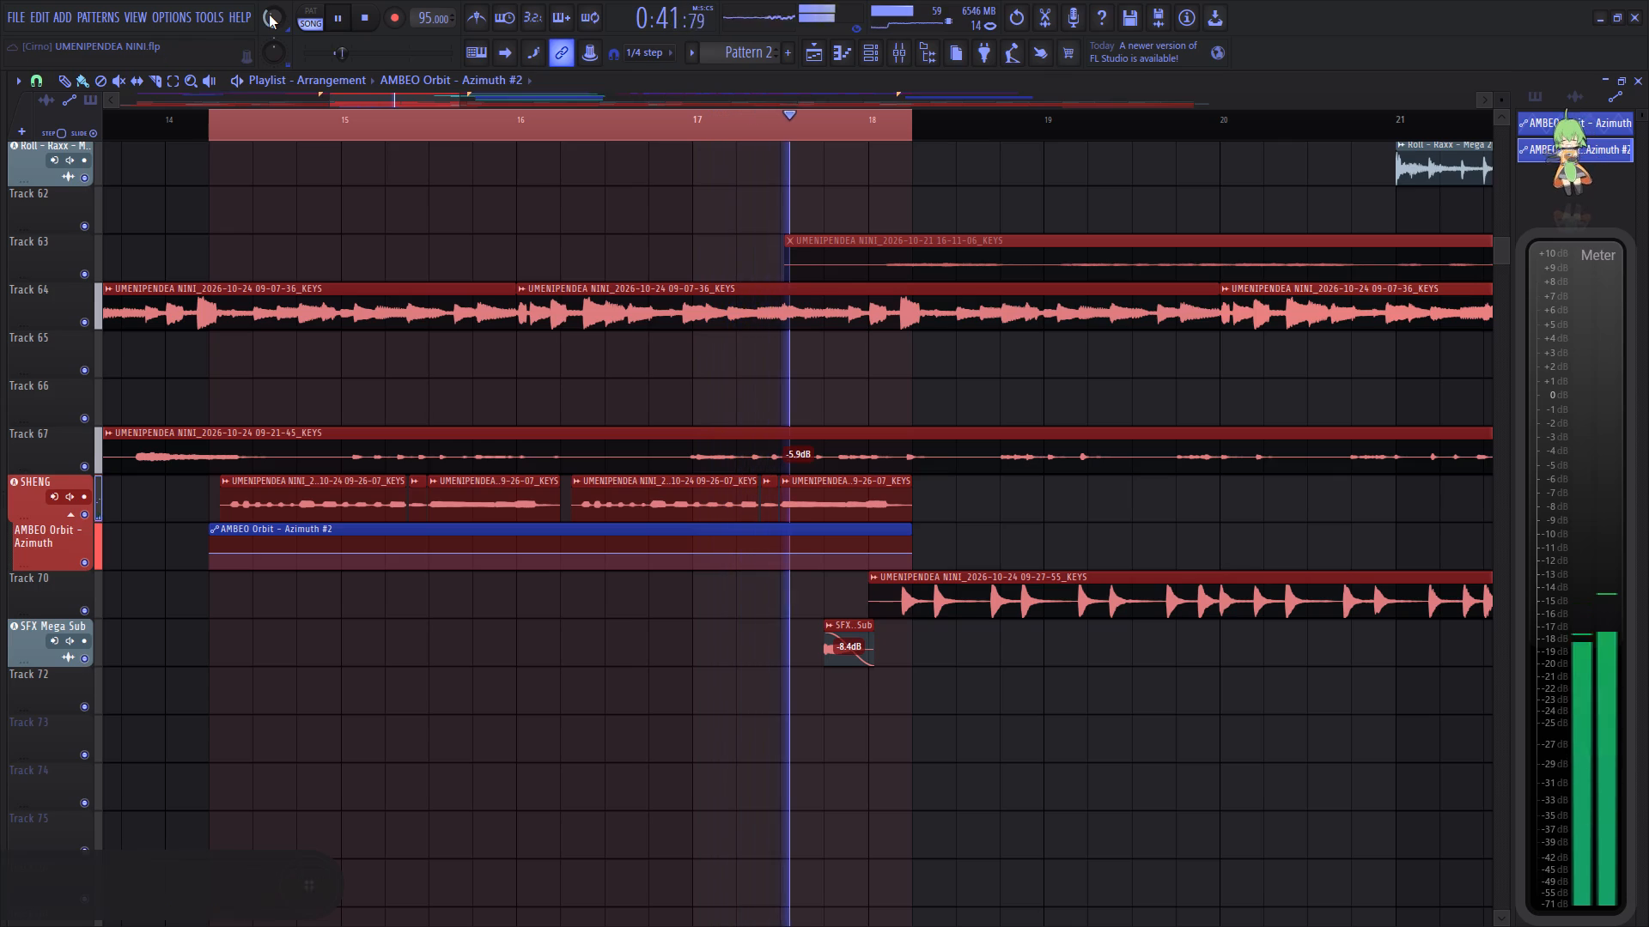
Lower the first point of the new Azimuth automation clip to the bottom of its range.
{"action": "left_click", "coordinate": [183, 557]}
{"action": "double_click", "coordinate": [207, 551]}
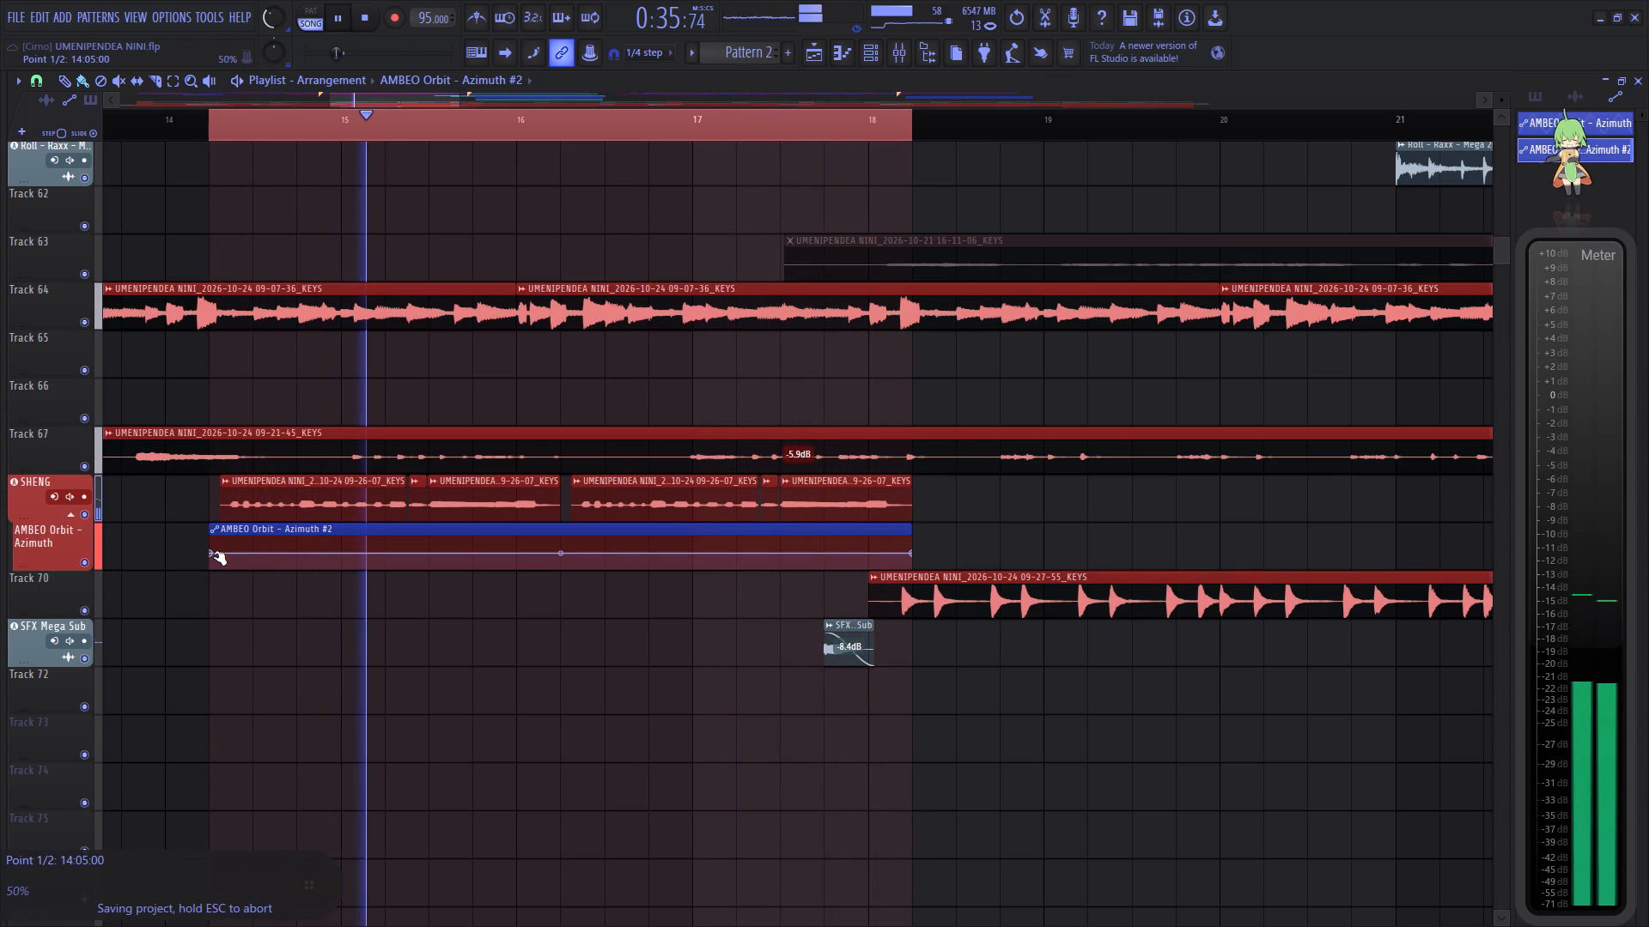
{"action": "left_click_drag", "start_coordinate": [212, 554], "coordinate": [204, 583]}
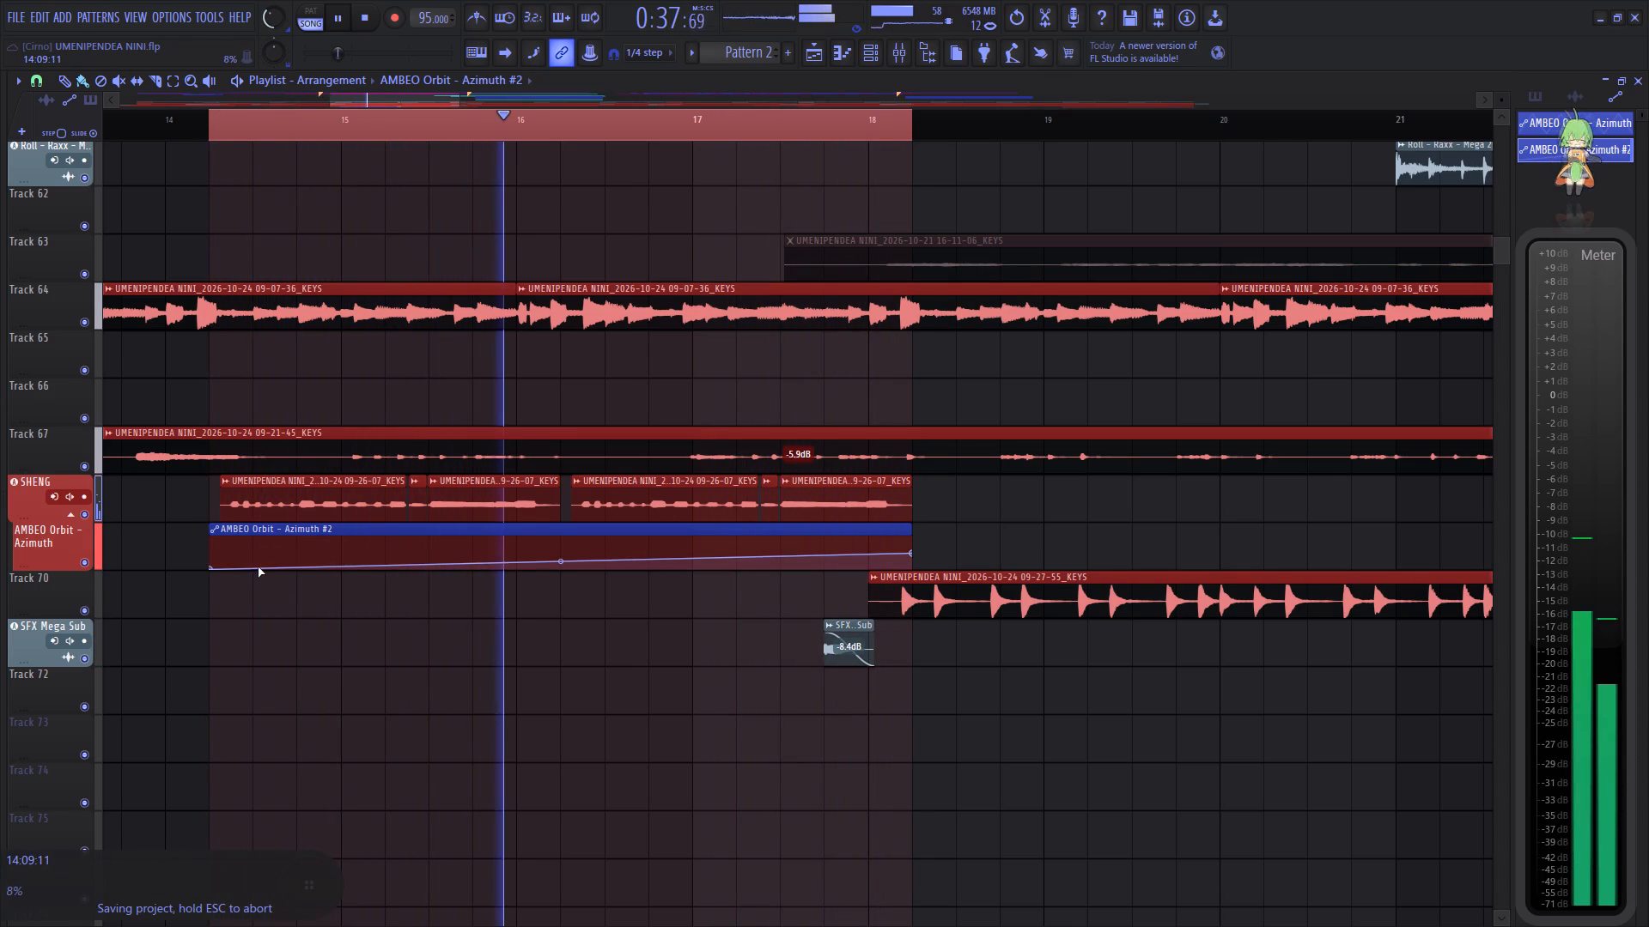
Add 14 automation points along the Azimuth clip, one beat apart, from 14:09 to 17:13.
{"action": "right_click", "coordinate": [257, 566]}
{"action": "right_click", "coordinate": [295, 562]}
{"action": "right_click", "coordinate": [336, 561]}
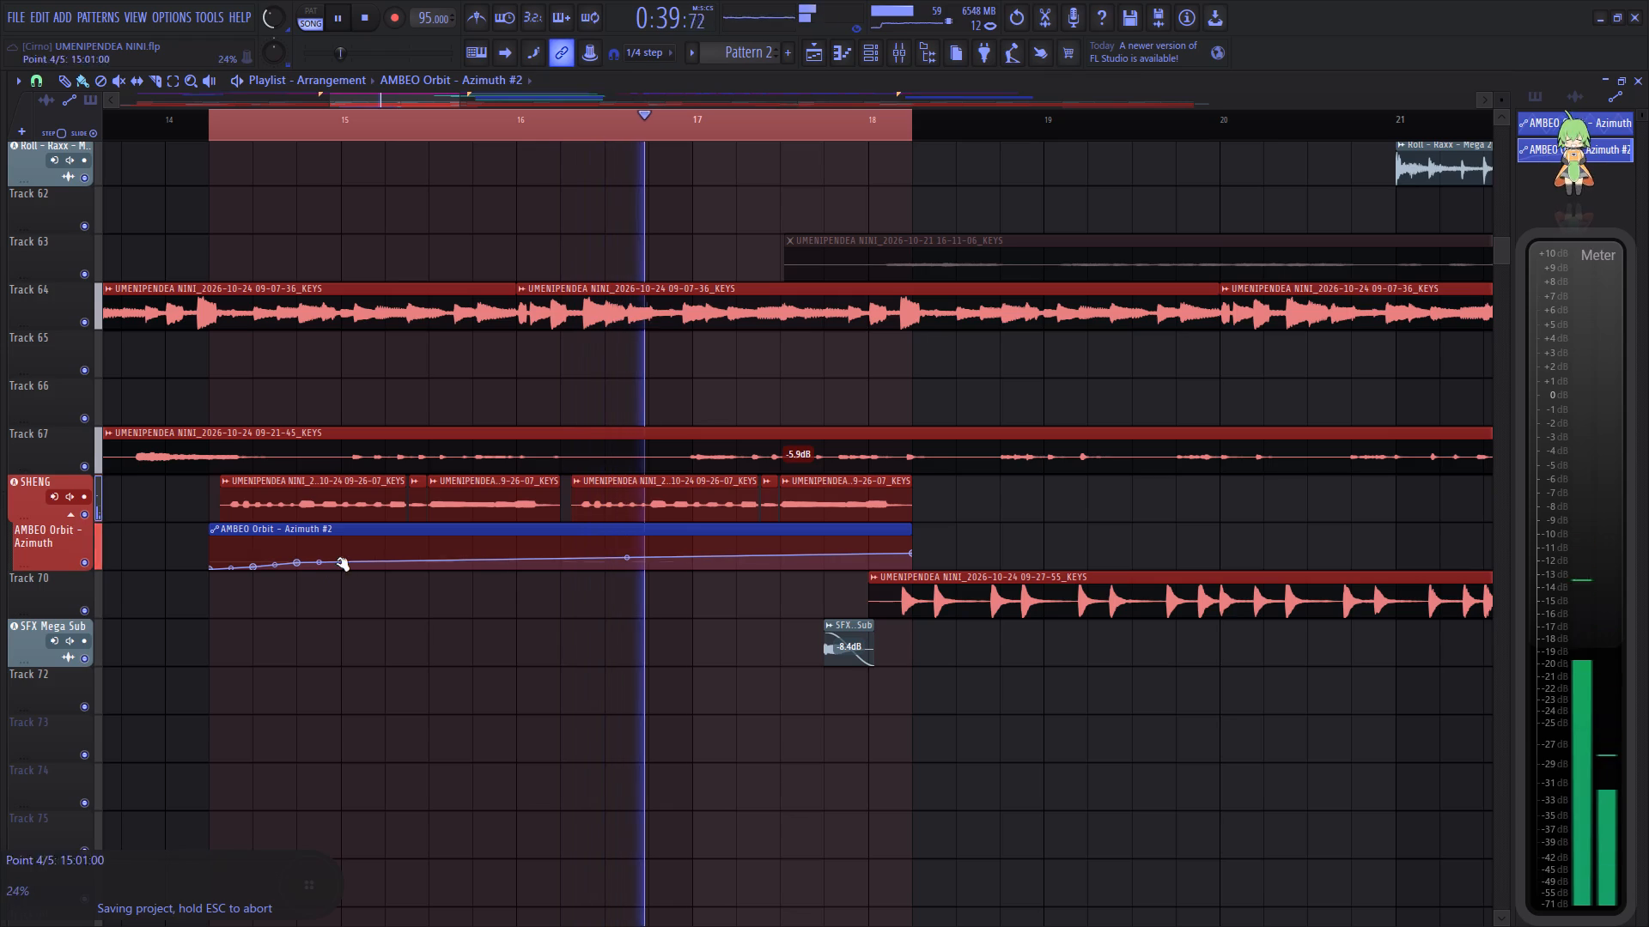
{"action": "right_click", "coordinate": [380, 561]}
{"action": "right_click", "coordinate": [435, 560]}
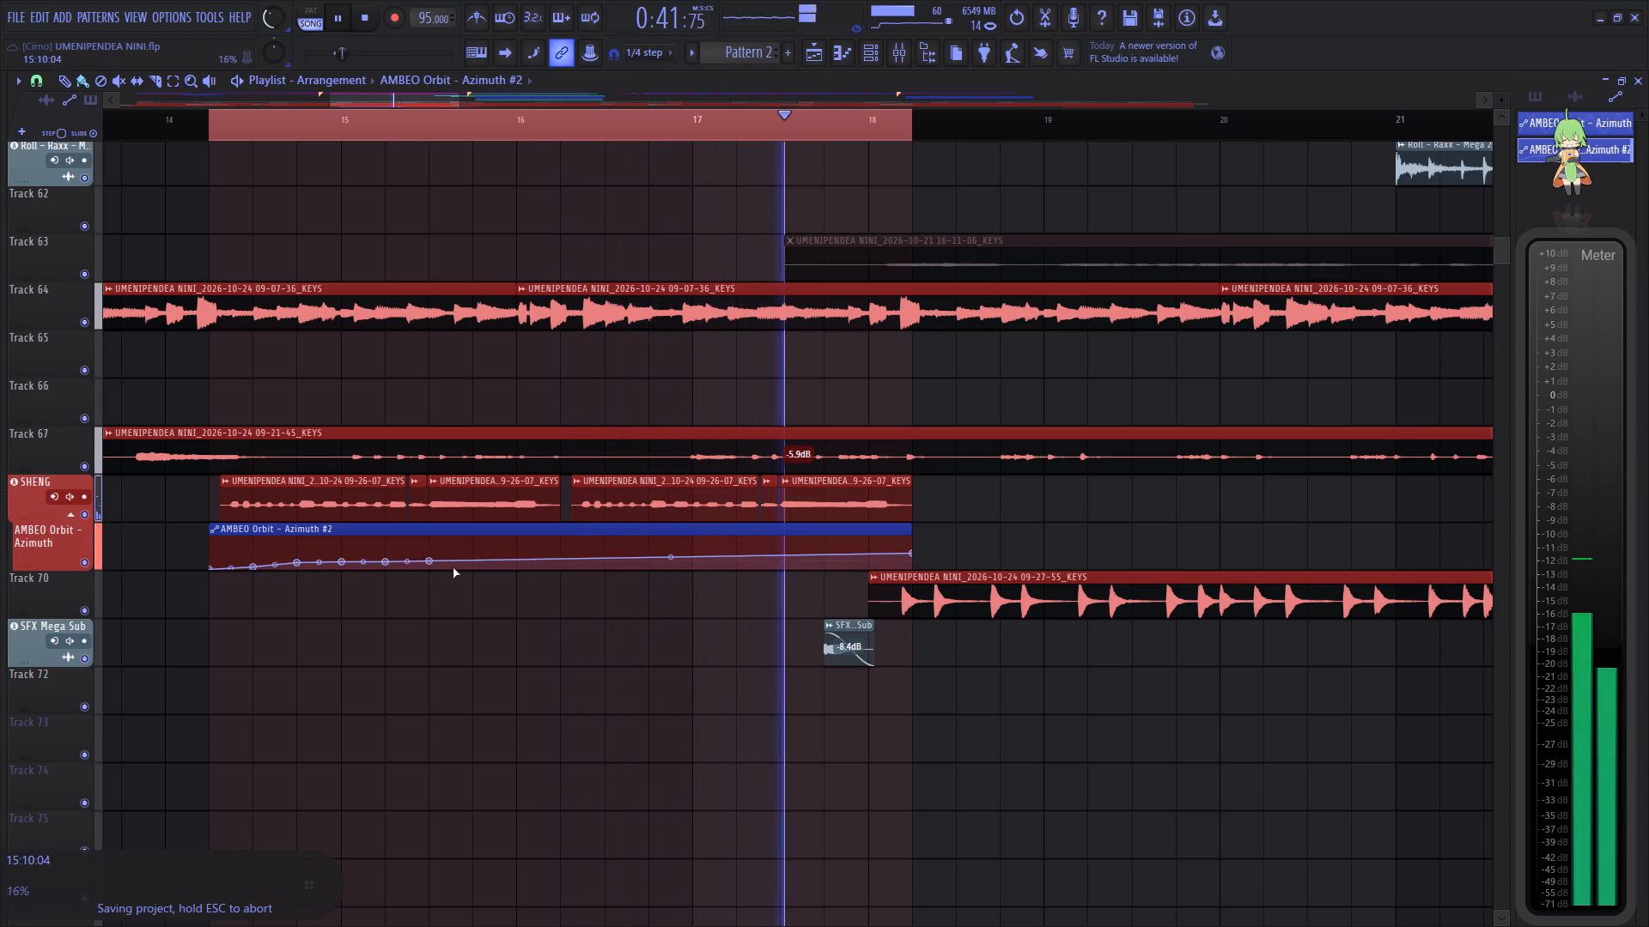
{"action": "right_click", "coordinate": [465, 560]}
{"action": "right_click", "coordinate": [511, 558]}
{"action": "right_click", "coordinate": [559, 558]}
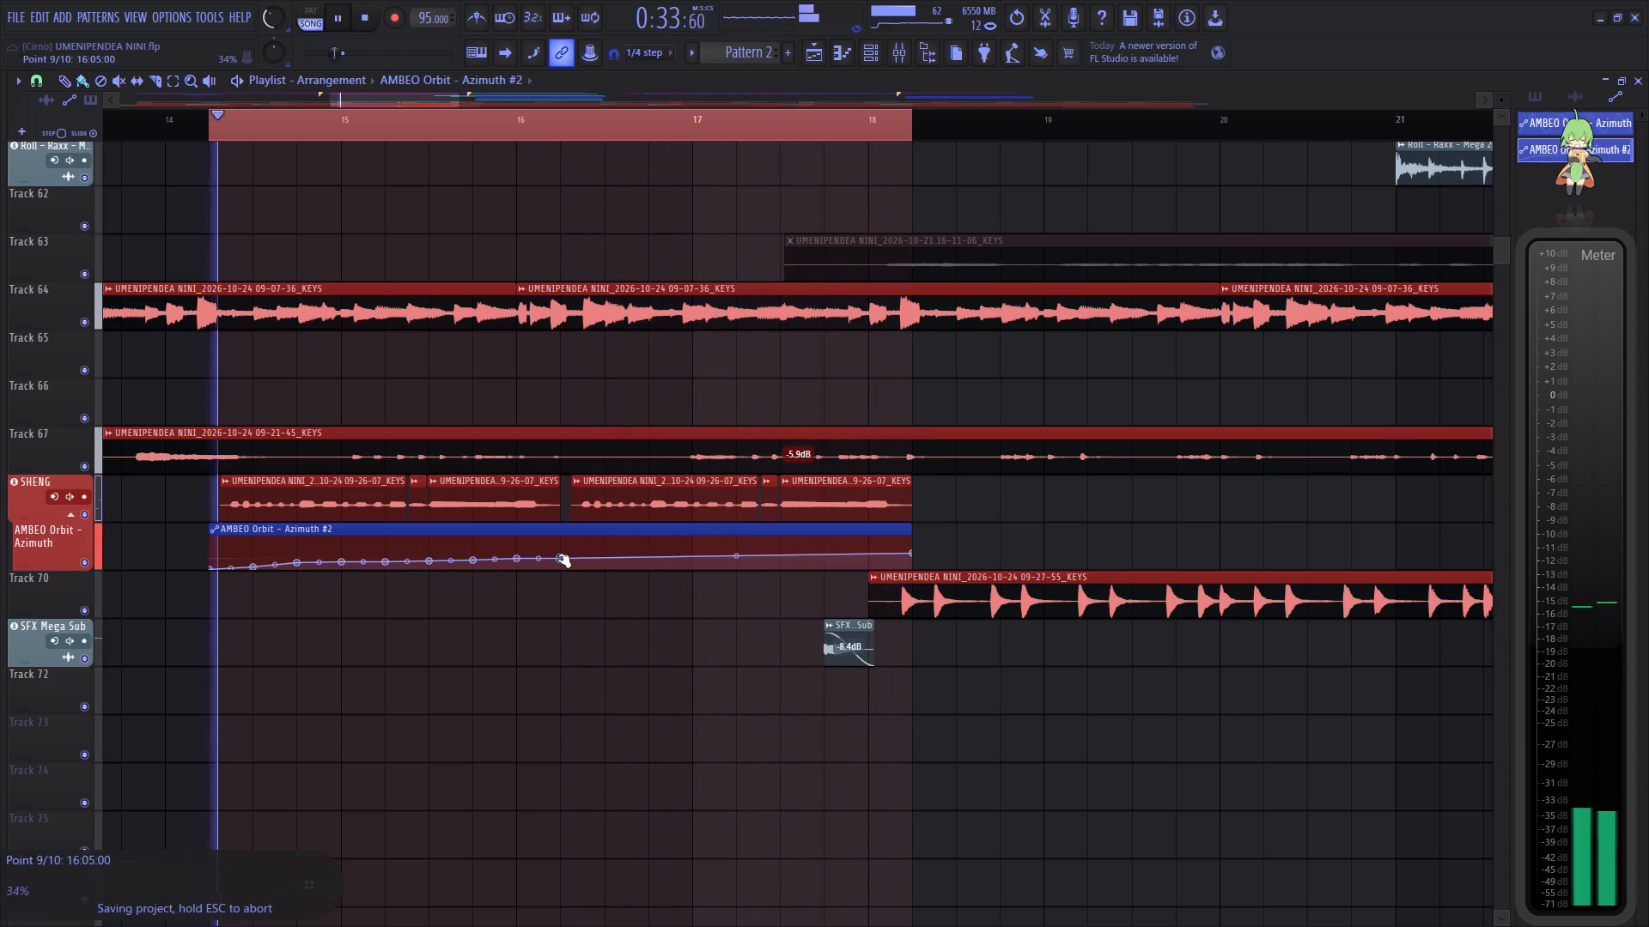
{"action": "right_click", "coordinate": [604, 554]}
{"action": "right_click", "coordinate": [653, 556]}
{"action": "right_click", "coordinate": [691, 558]}
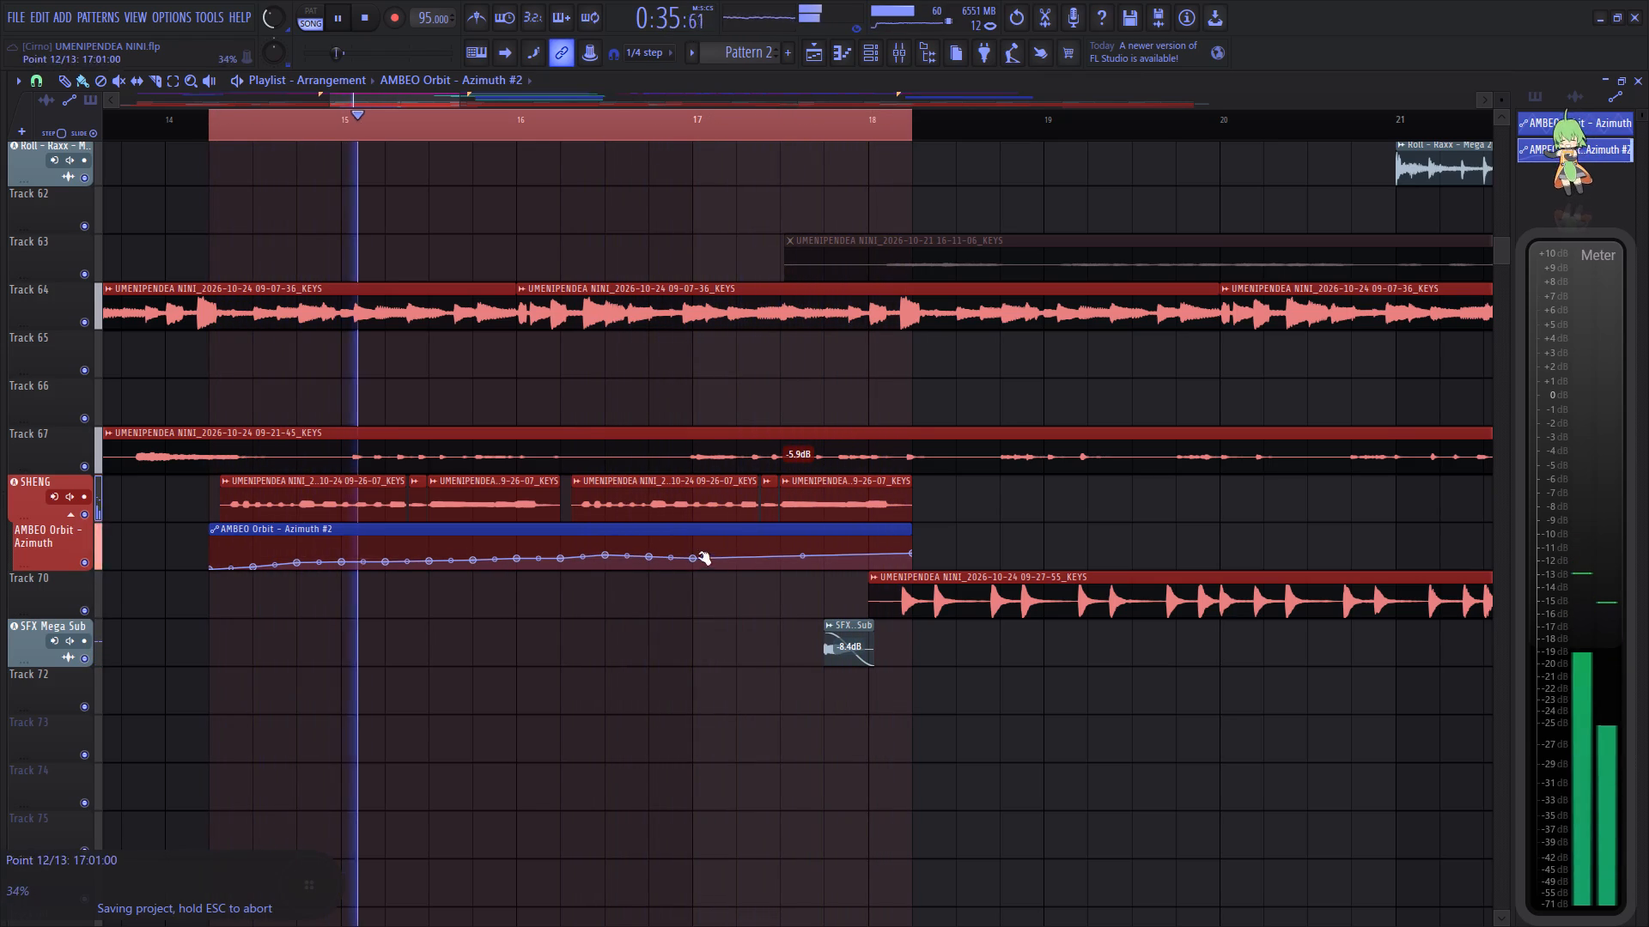
{"action": "right_click", "coordinate": [739, 559]}
{"action": "right_click", "coordinate": [784, 558]}
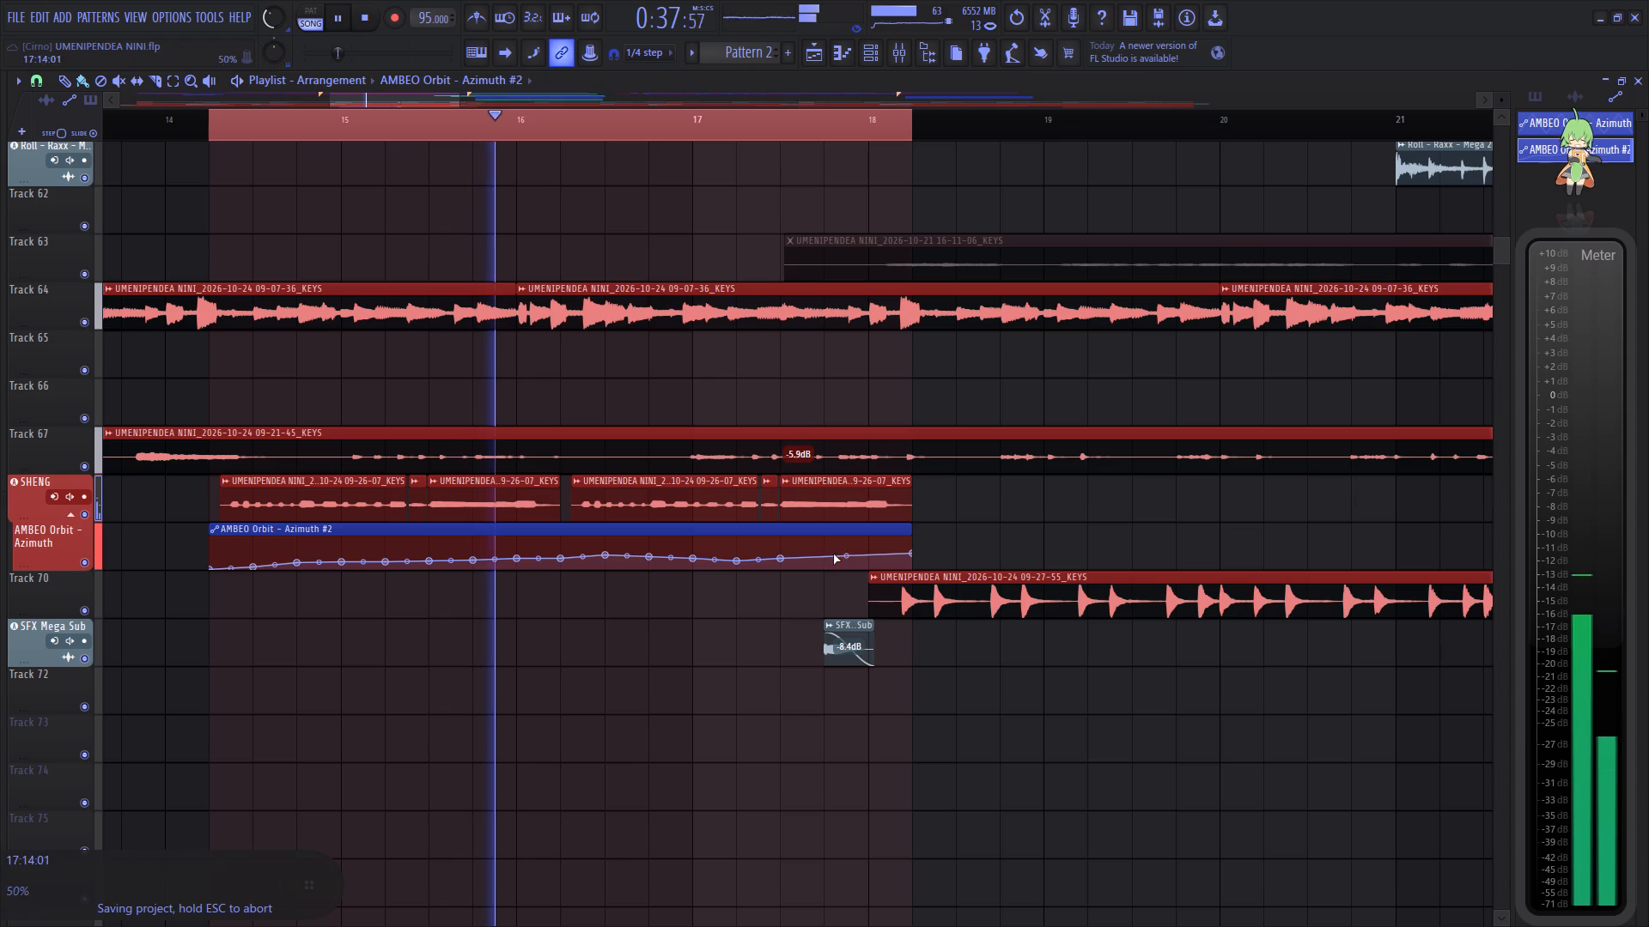
{"action": "right_click", "coordinate": [826, 556]}
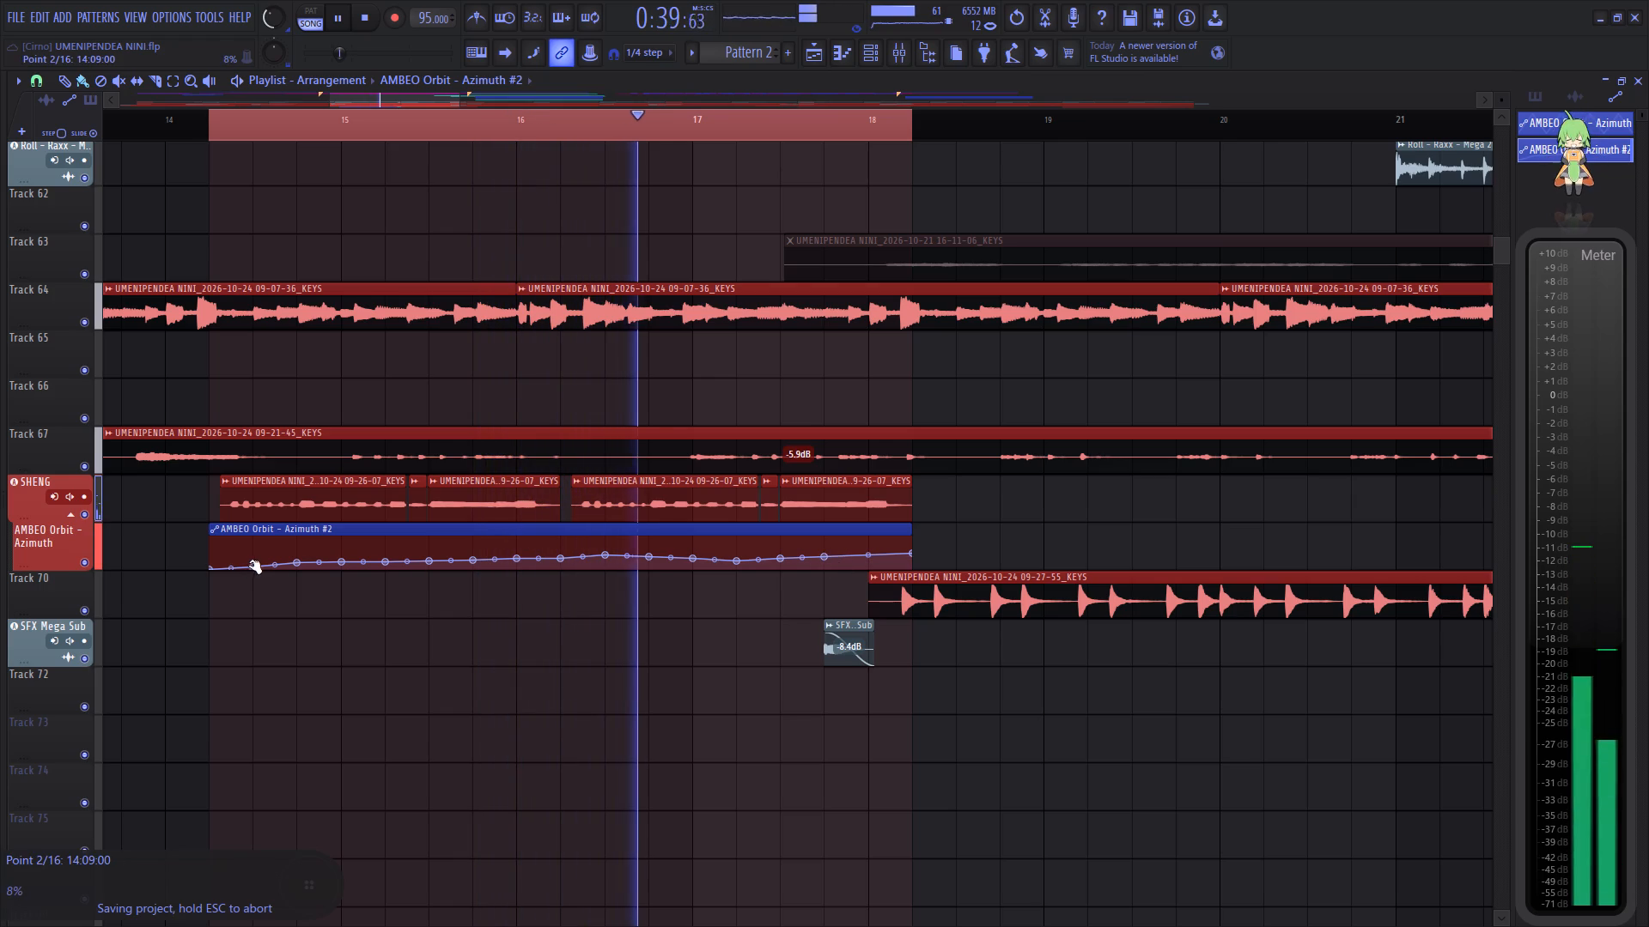
Shape the Azimuth points from 14:09 to 16:01 into a zigzag alternating between 100% and 0%, starting high.
{"action": "left_click_drag", "start_coordinate": [253, 565], "coordinate": [257, 514]}
{"action": "left_click_drag", "start_coordinate": [299, 566], "coordinate": [298, 610]}
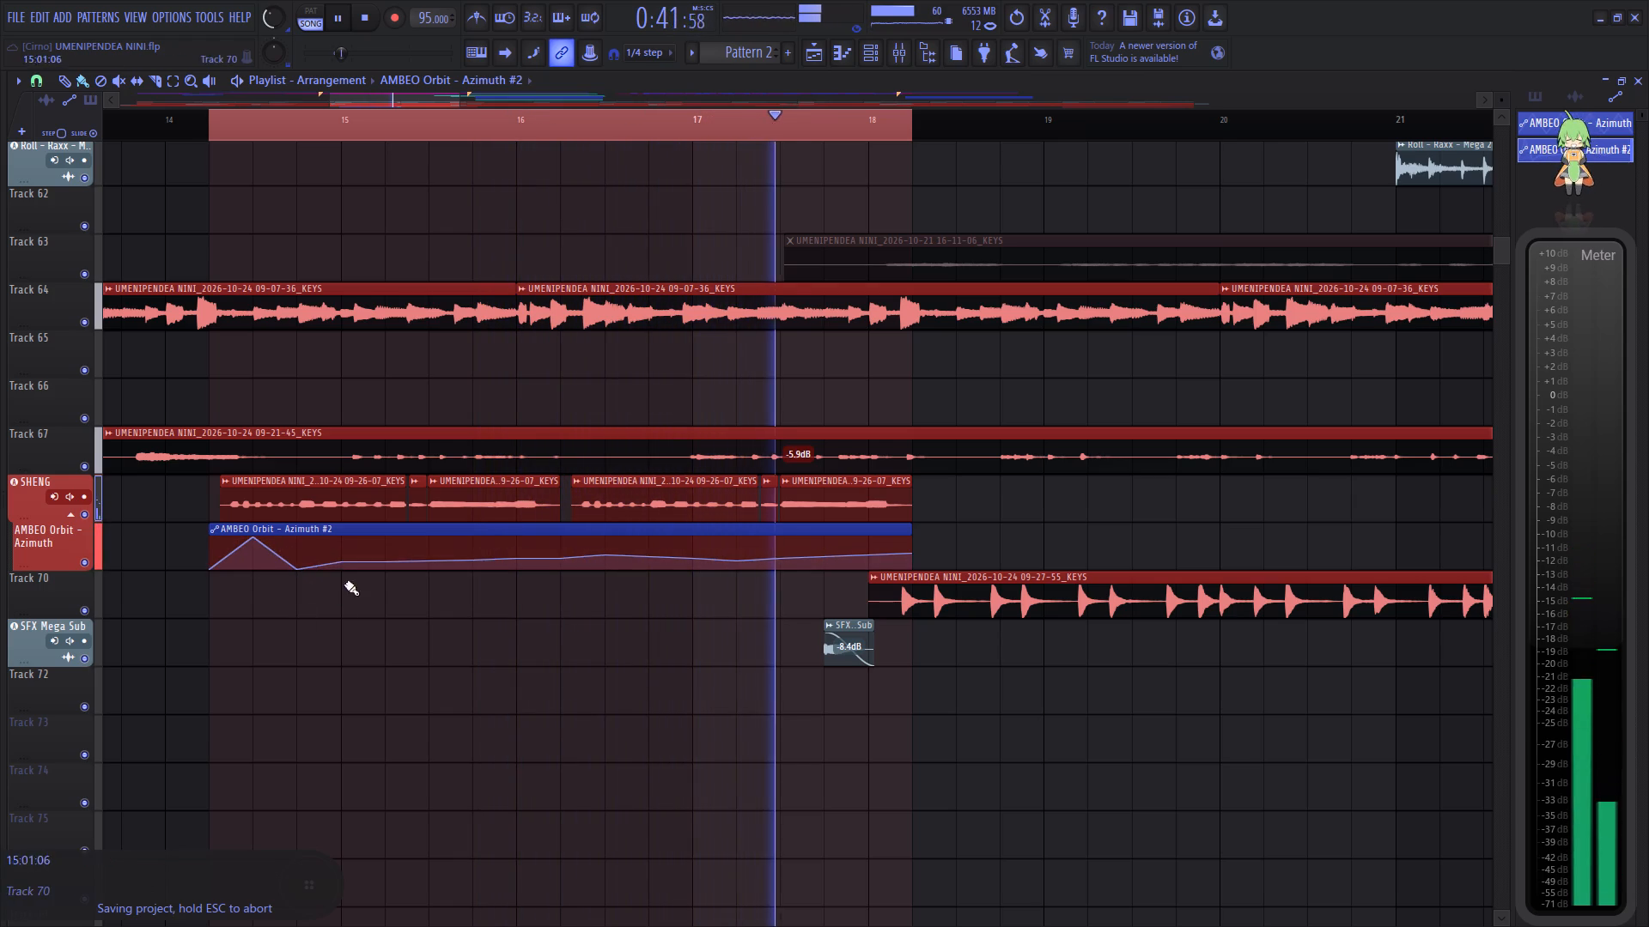
{"action": "left_click_drag", "start_coordinate": [338, 560], "coordinate": [343, 474]}
{"action": "left_click_drag", "start_coordinate": [387, 560], "coordinate": [385, 629]}
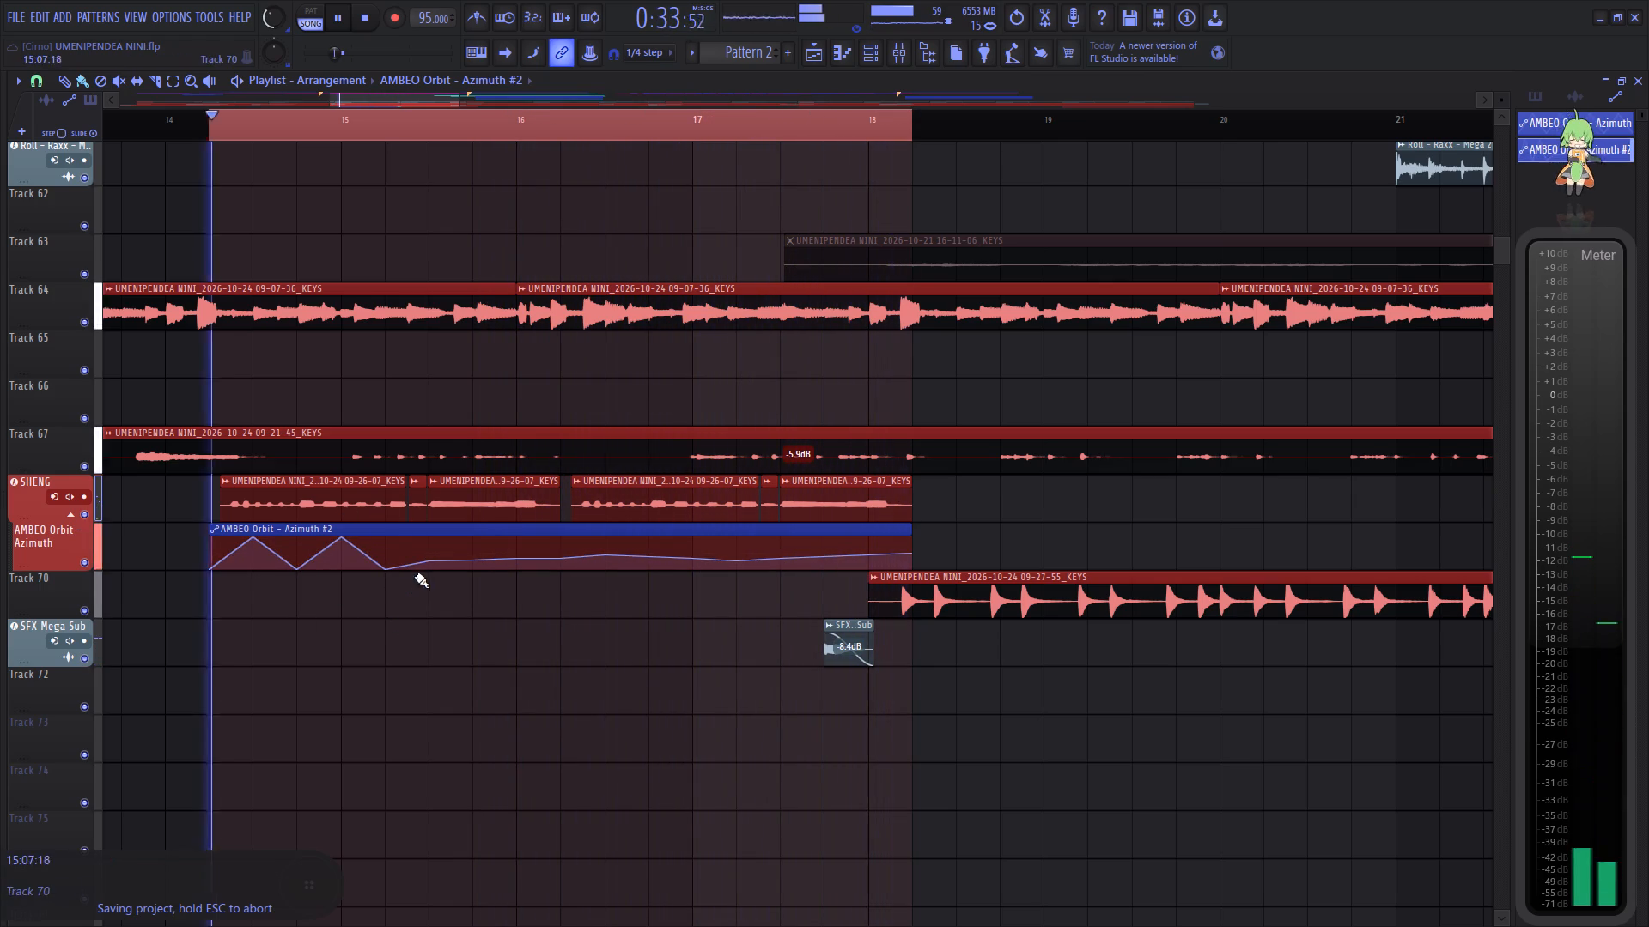
{"action": "left_click_drag", "start_coordinate": [431, 560], "coordinate": [420, 463]}
{"action": "left_click_drag", "start_coordinate": [473, 561], "coordinate": [472, 606]}
{"action": "left_click_drag", "start_coordinate": [518, 558], "coordinate": [517, 515]}
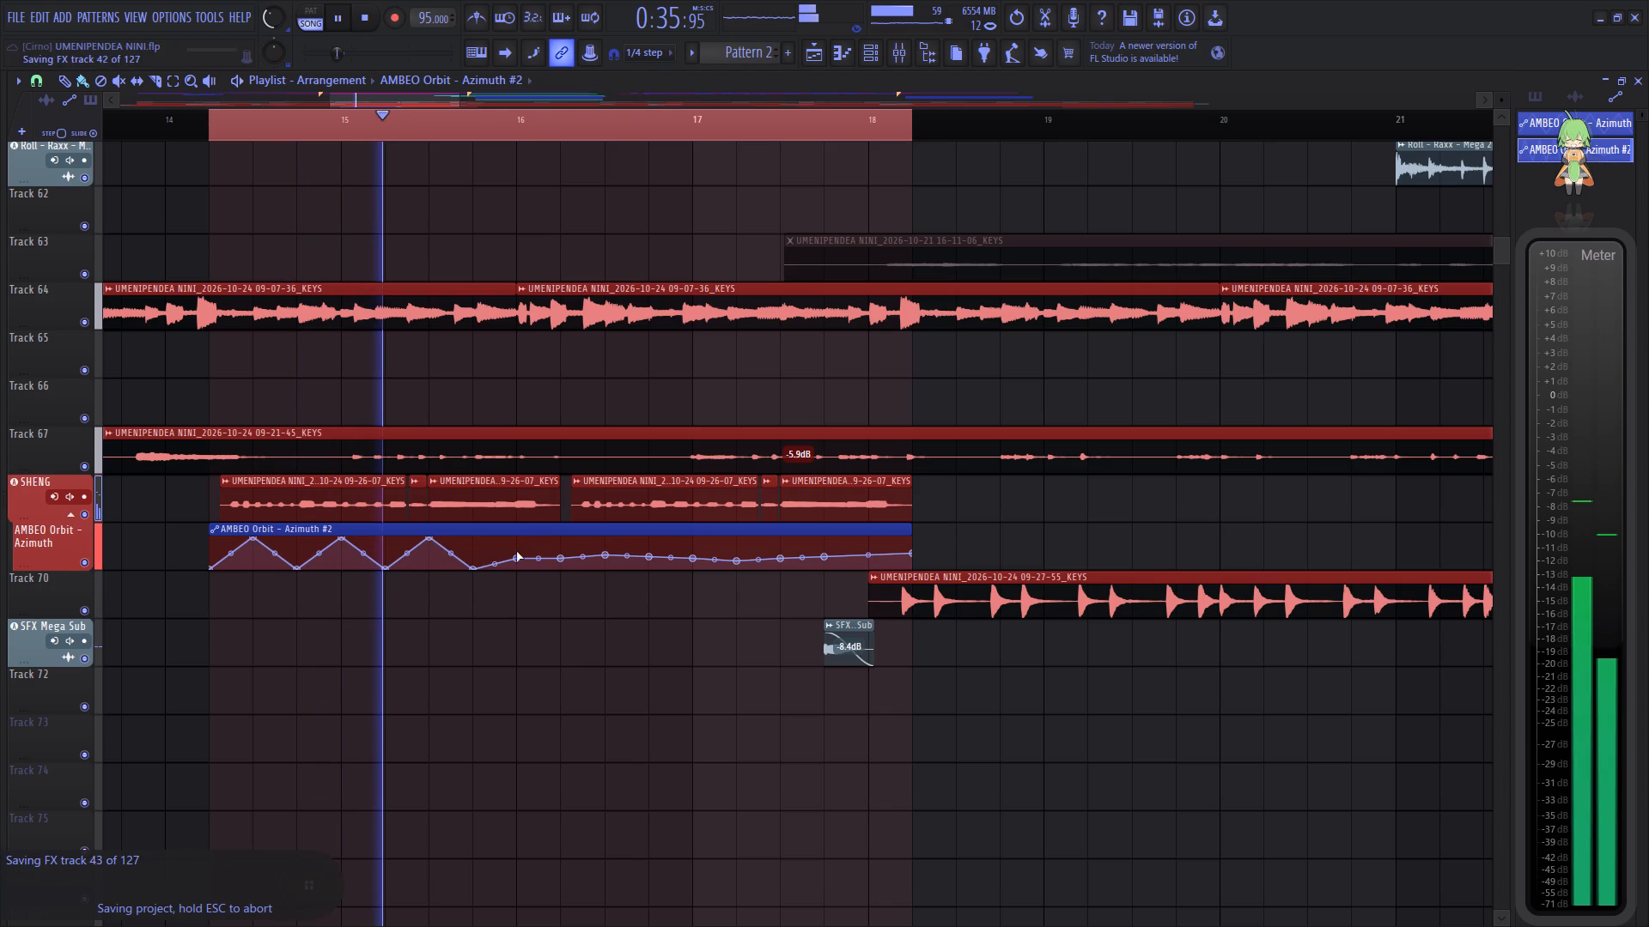
{"action": "left_click_drag", "start_coordinate": [518, 540], "coordinate": [516, 524]}
Continue the full-range Azimuth zigzag through the points from 16:05 to 17:13, starting and ending at 0%.
{"action": "left_click_drag", "start_coordinate": [561, 557], "coordinate": [557, 618]}
{"action": "left_click_drag", "start_coordinate": [607, 556], "coordinate": [595, 495]}
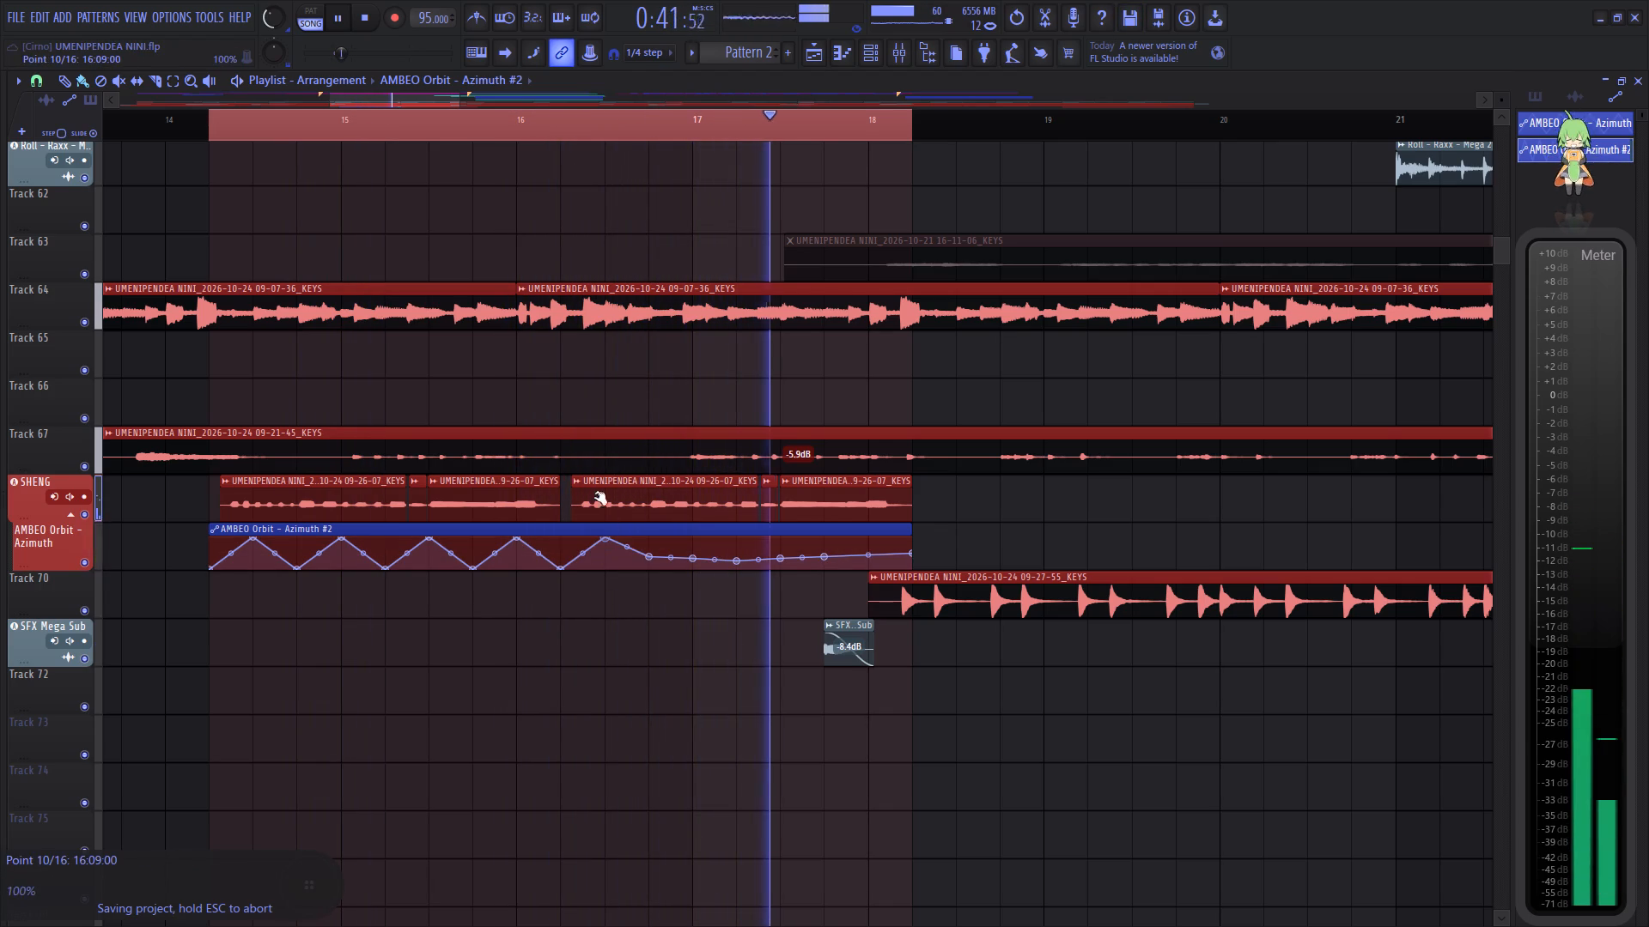
{"action": "left_click_drag", "start_coordinate": [595, 495], "coordinate": [595, 490]}
{"action": "left_click_drag", "start_coordinate": [654, 559], "coordinate": [642, 613]}
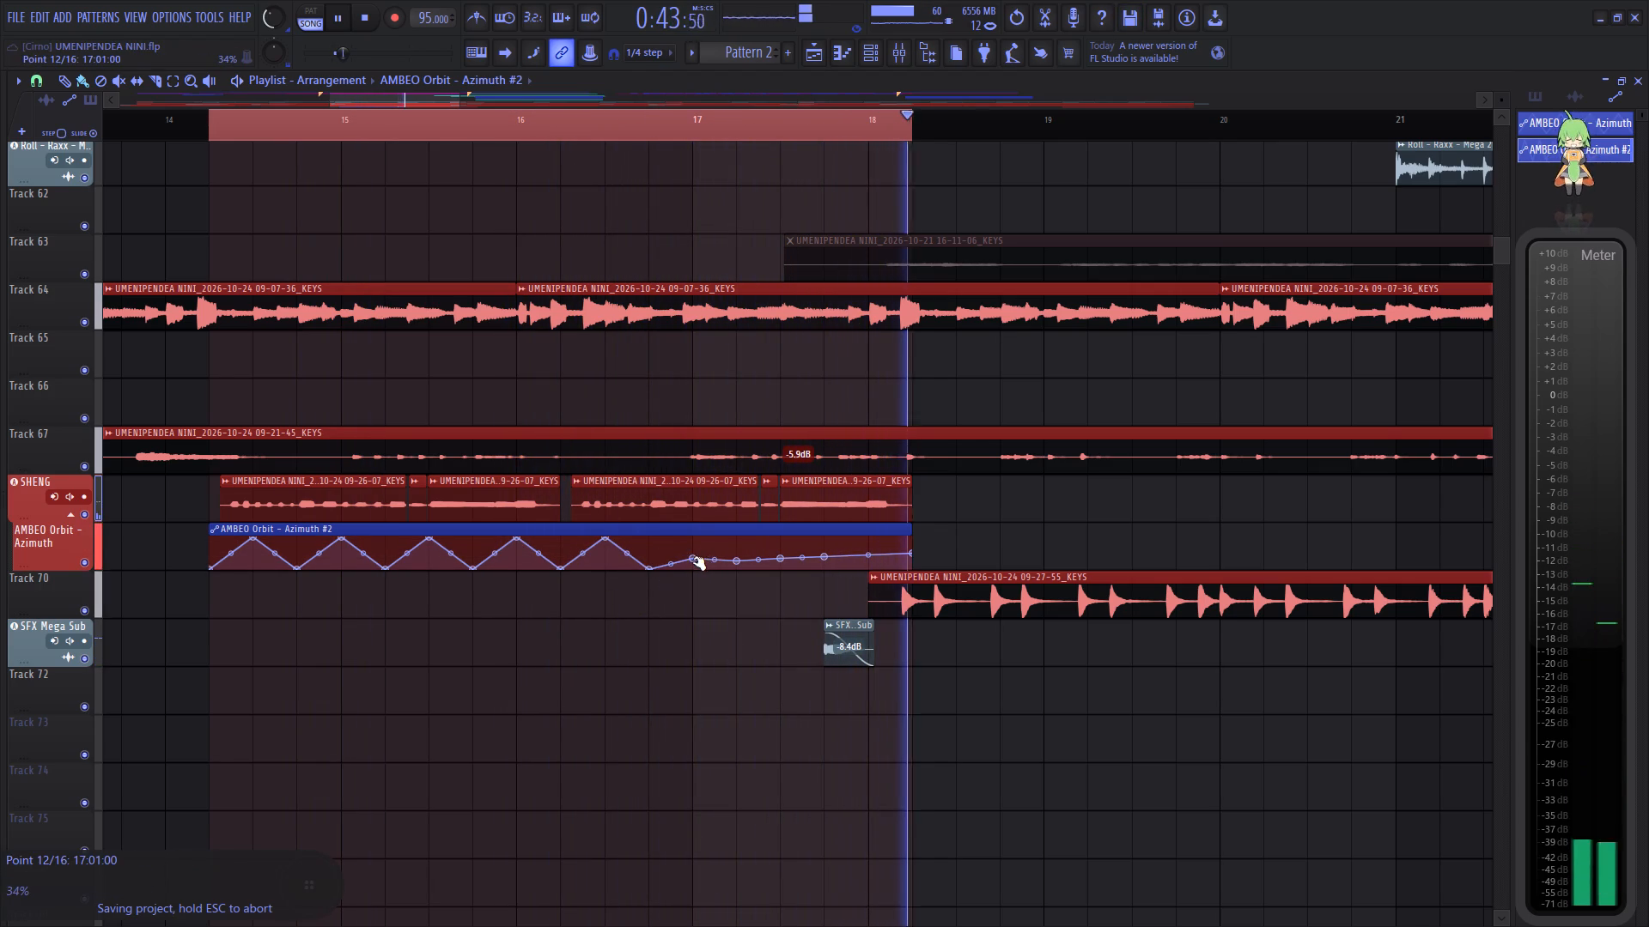
{"action": "left_click_drag", "start_coordinate": [694, 560], "coordinate": [714, 444]}
{"action": "left_click_drag", "start_coordinate": [736, 556], "coordinate": [744, 585]}
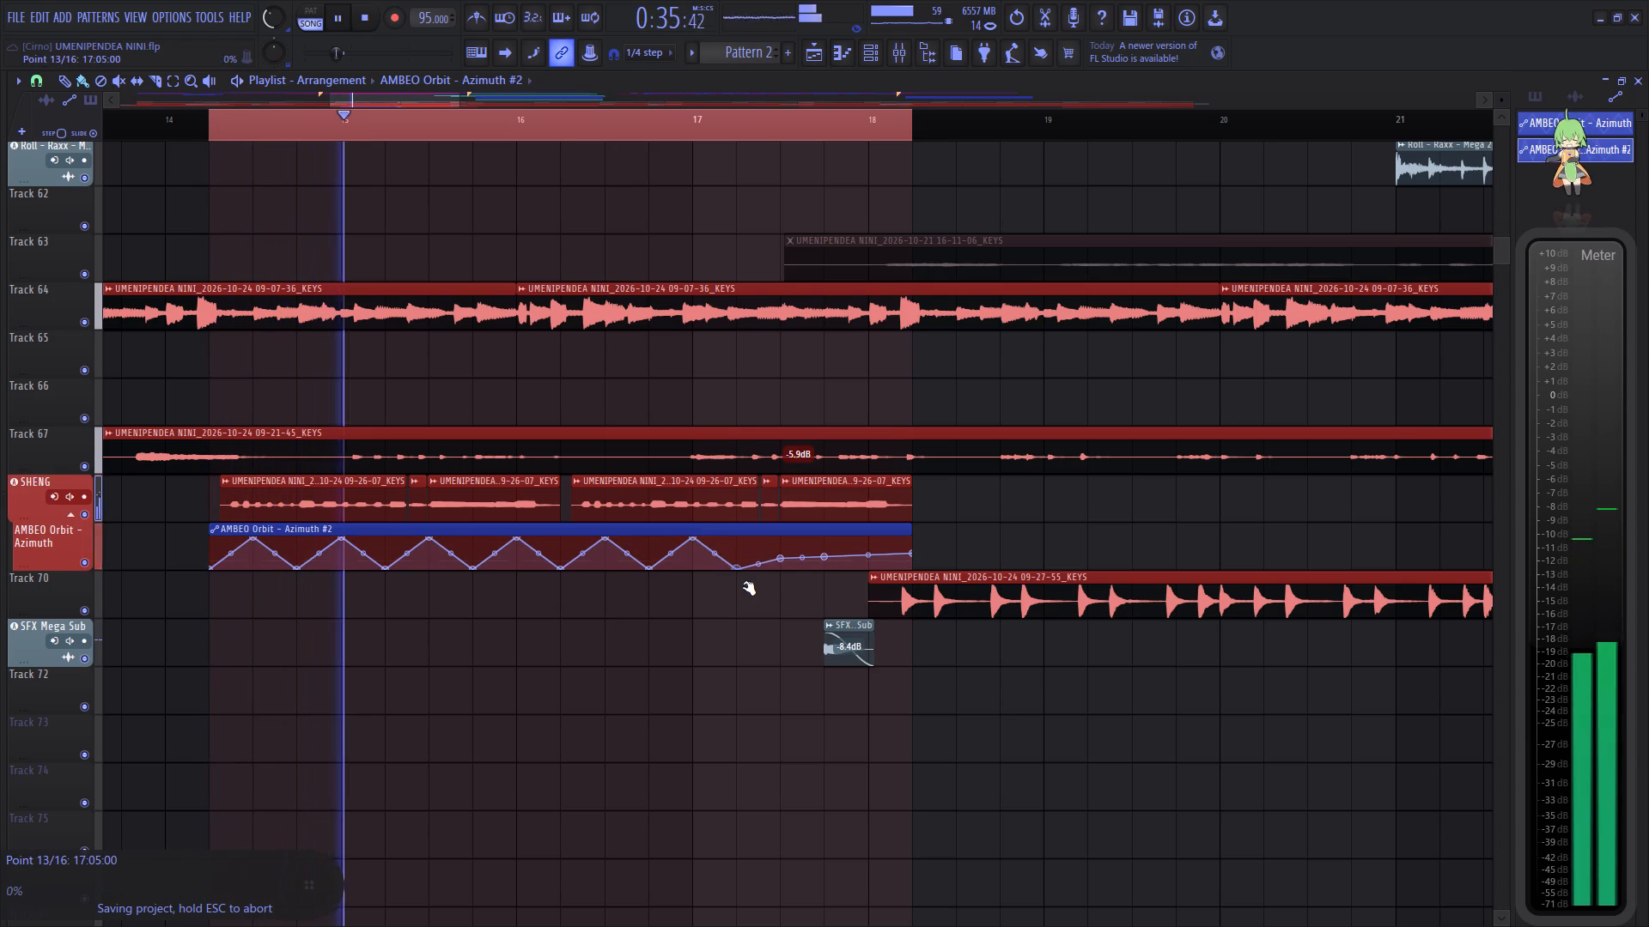
{"action": "left_click_drag", "start_coordinate": [744, 585], "coordinate": [744, 593]}
{"action": "left_click_drag", "start_coordinate": [782, 560], "coordinate": [781, 483]}
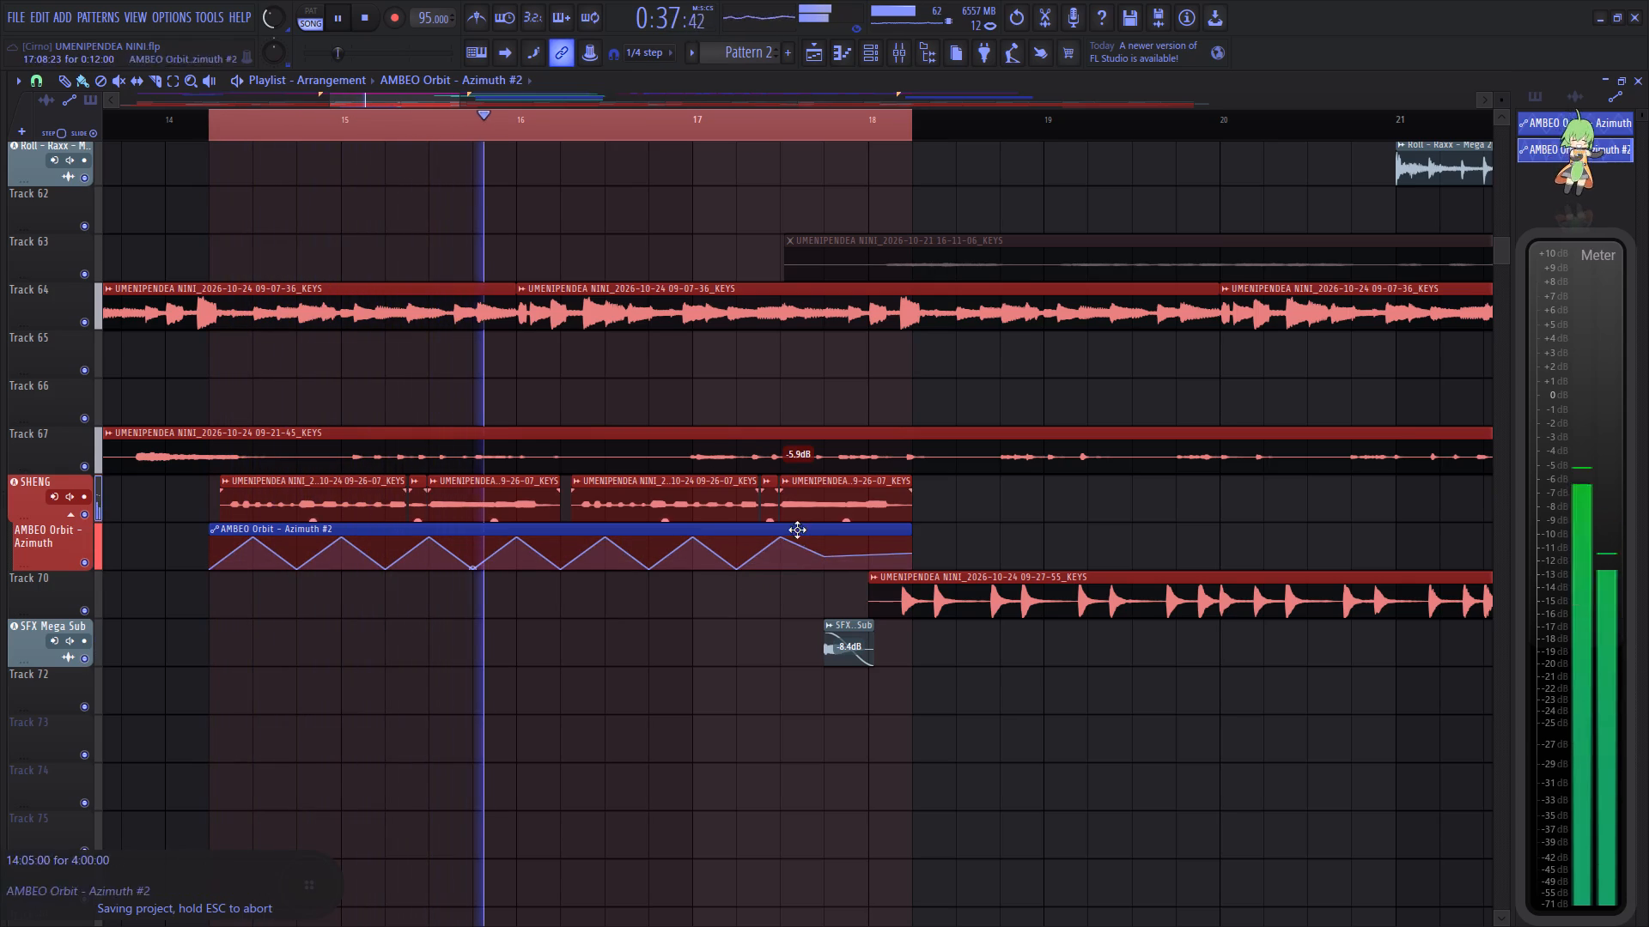
{"action": "left_click_drag", "start_coordinate": [824, 558], "coordinate": [831, 590]}
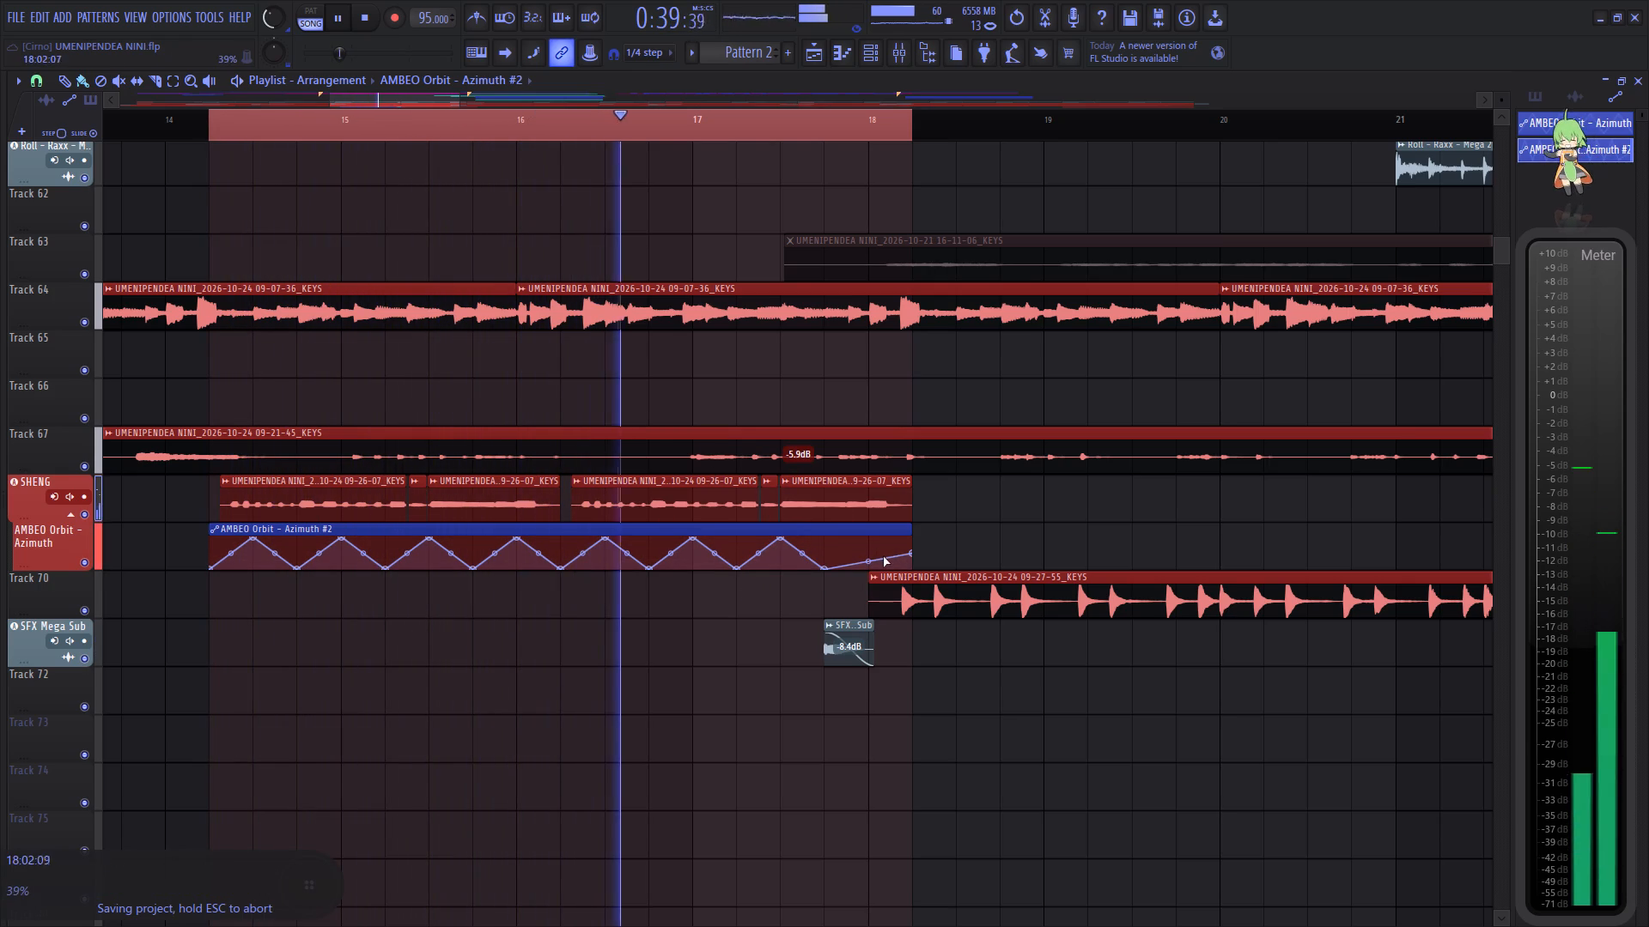
Add a peak point at 18:01 and bring the final Azimuth point down to the bottom at the end of the last SHENG clip.
{"action": "left_click_drag", "start_coordinate": [910, 554], "coordinate": [941, 548]}
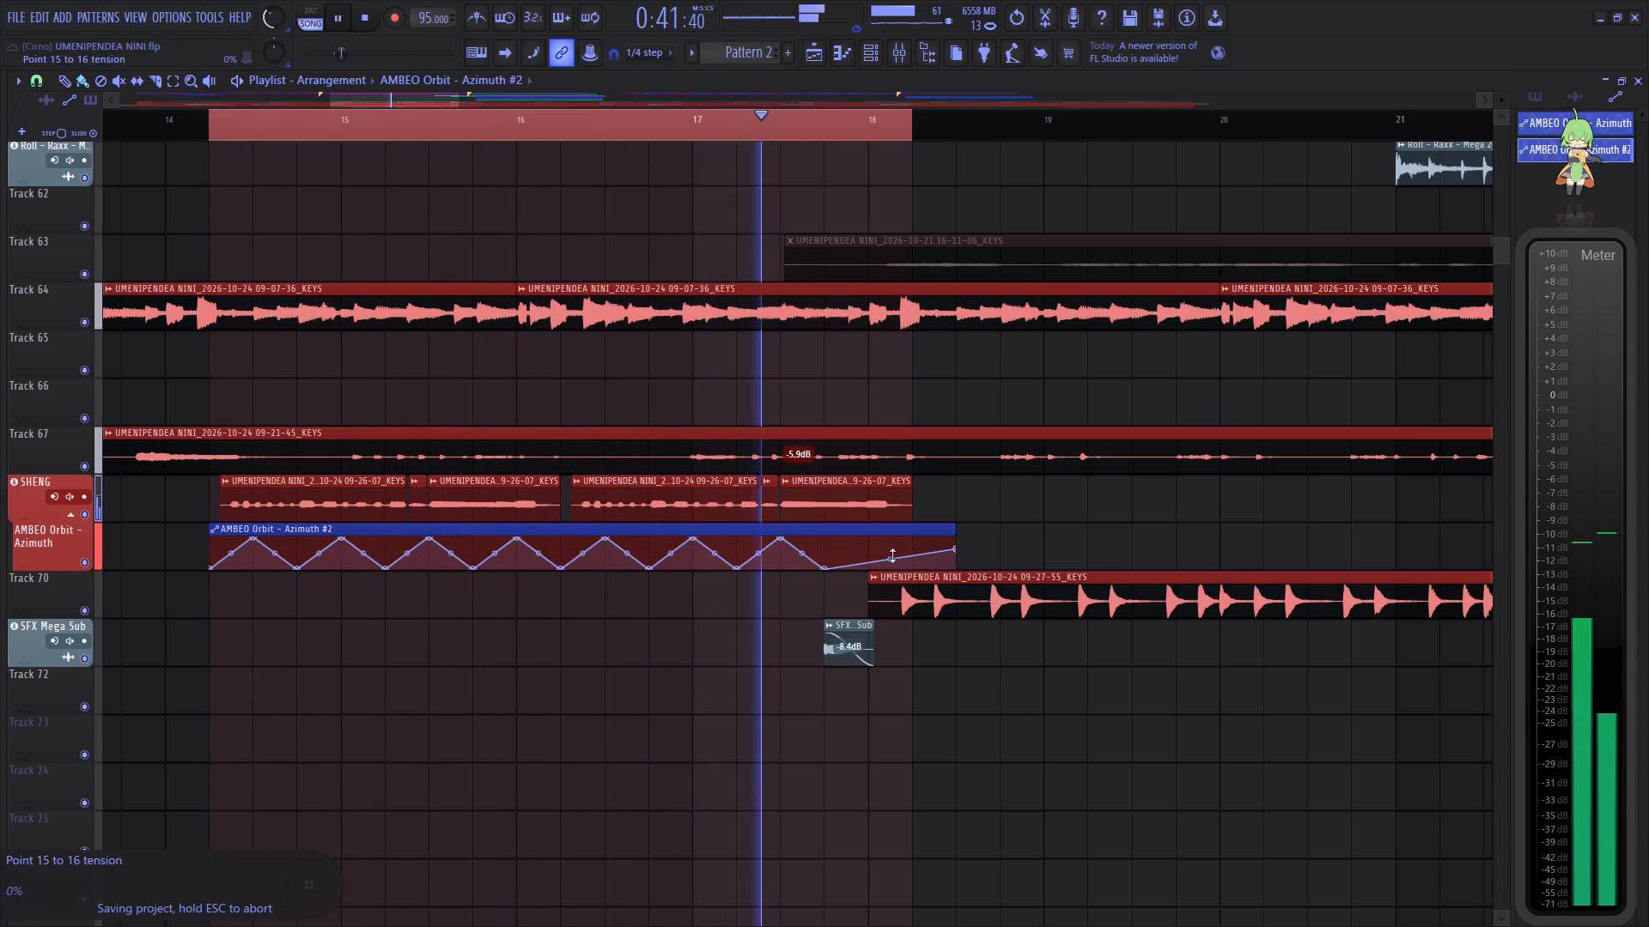
{"action": "right_click", "coordinate": [876, 561]}
{"action": "left_click_drag", "start_coordinate": [876, 556], "coordinate": [880, 509]}
{"action": "left_click_drag", "start_coordinate": [869, 562], "coordinate": [867, 514]}
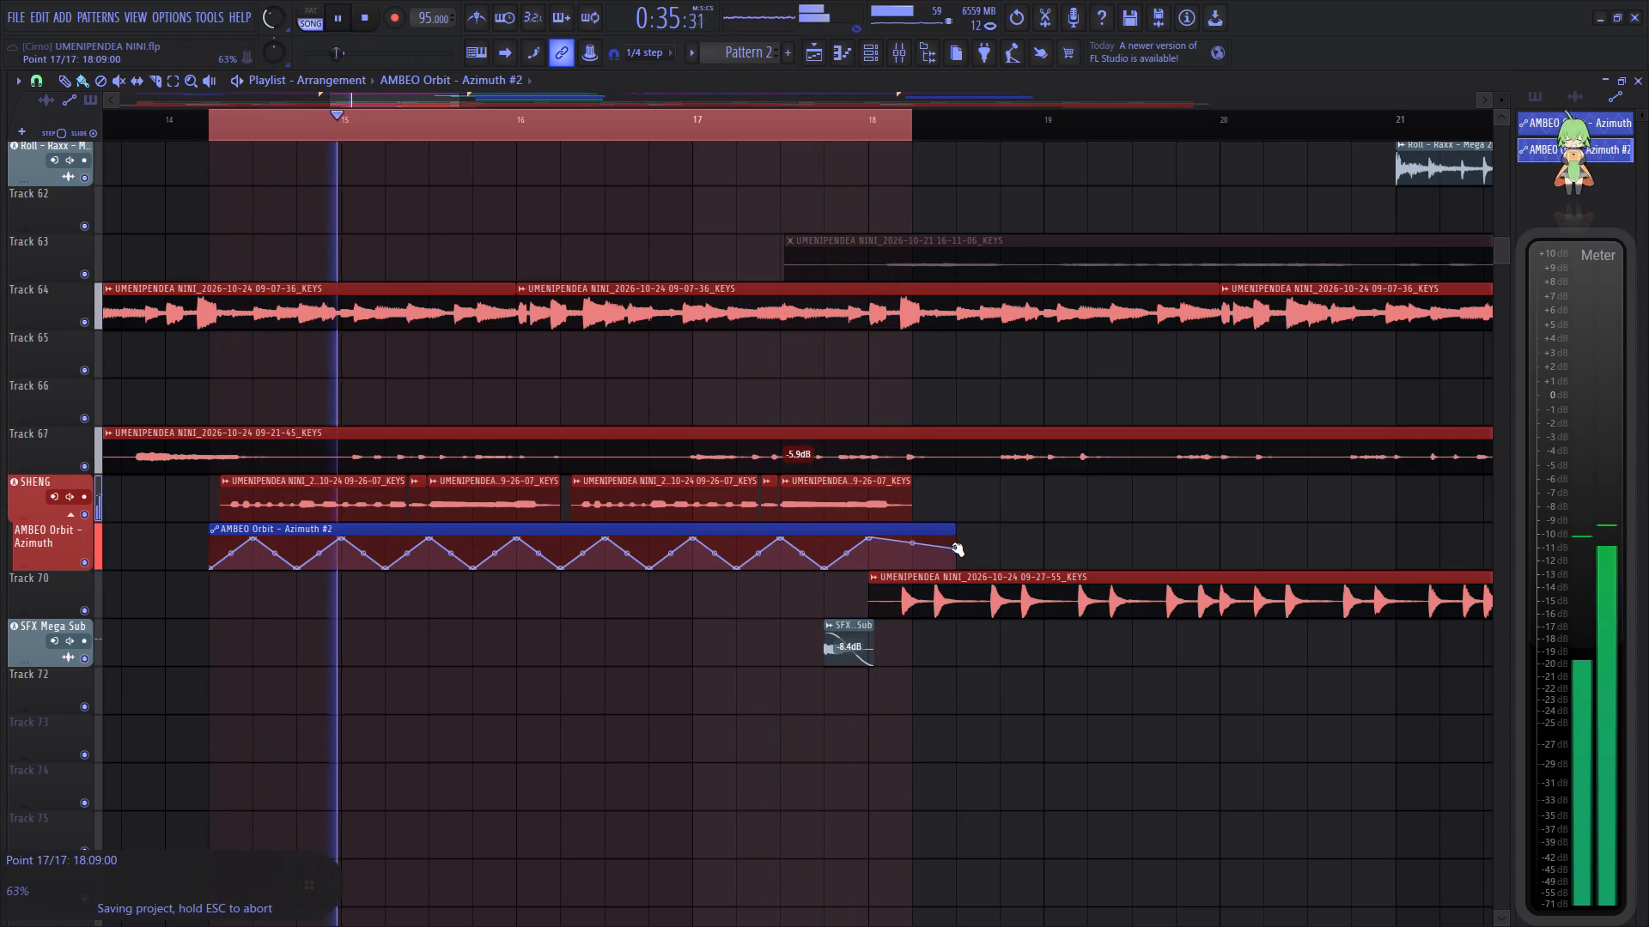
{"action": "left_click_drag", "start_coordinate": [953, 547], "coordinate": [893, 586]}
Restart playback, open the mixer and raise the main volume.
{"action": "key", "text": "space"}
{"action": "key", "text": "space"}
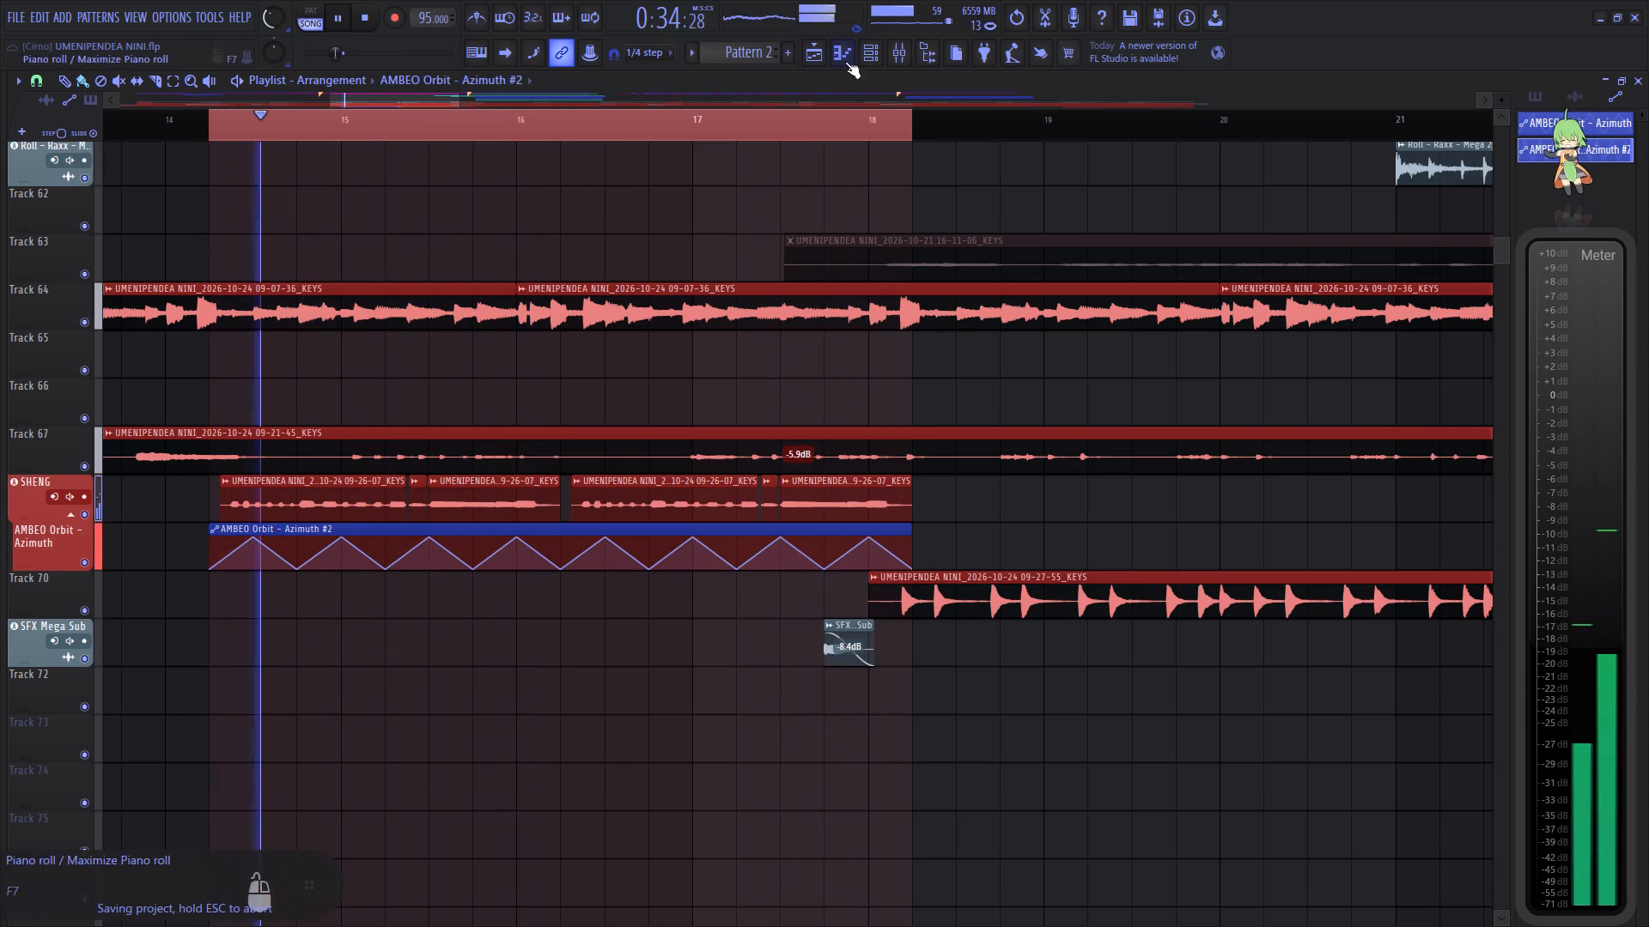
{"action": "left_click", "coordinate": [902, 66]}
{"action": "scroll", "coordinate": [277, 16], "scroll_direction": "up", "scroll_amount": 10}
{"action": "scroll", "coordinate": [277, 17], "scroll_direction": "down", "scroll_amount": 1}
{"action": "scroll", "coordinate": [277, 17], "scroll_direction": "up", "scroll_amount": 2}
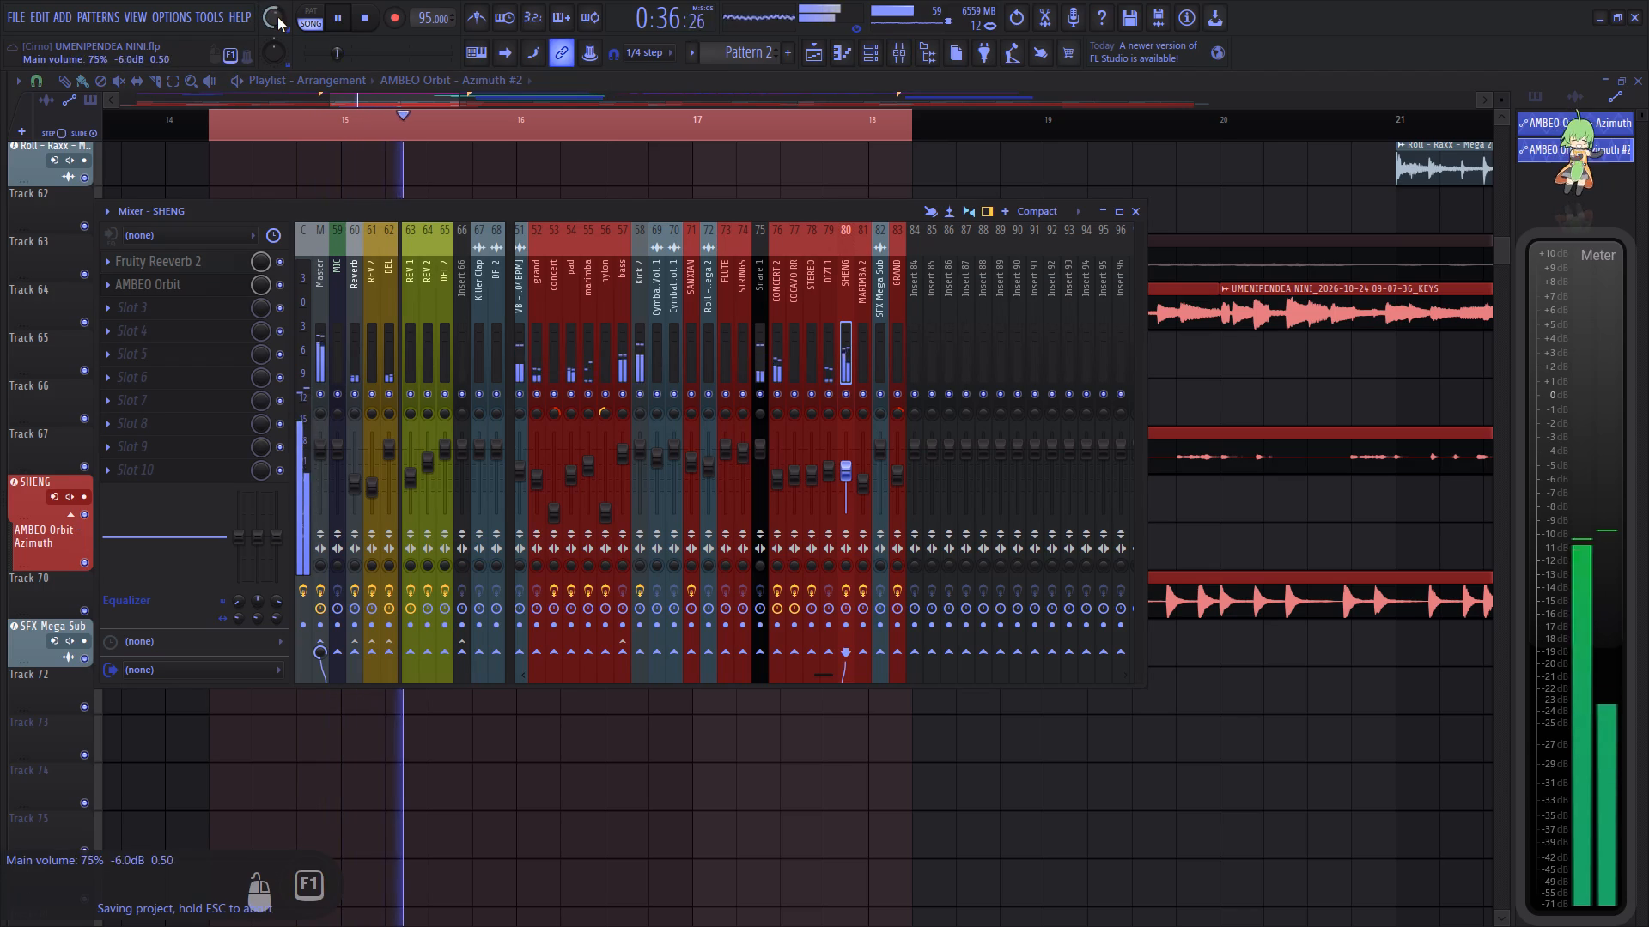
Lower the SHENG mixer track's fader to slightly below -16 dB and close the mixer.
{"action": "scroll", "coordinate": [846, 465], "scroll_direction": "down", "scroll_amount": 3}
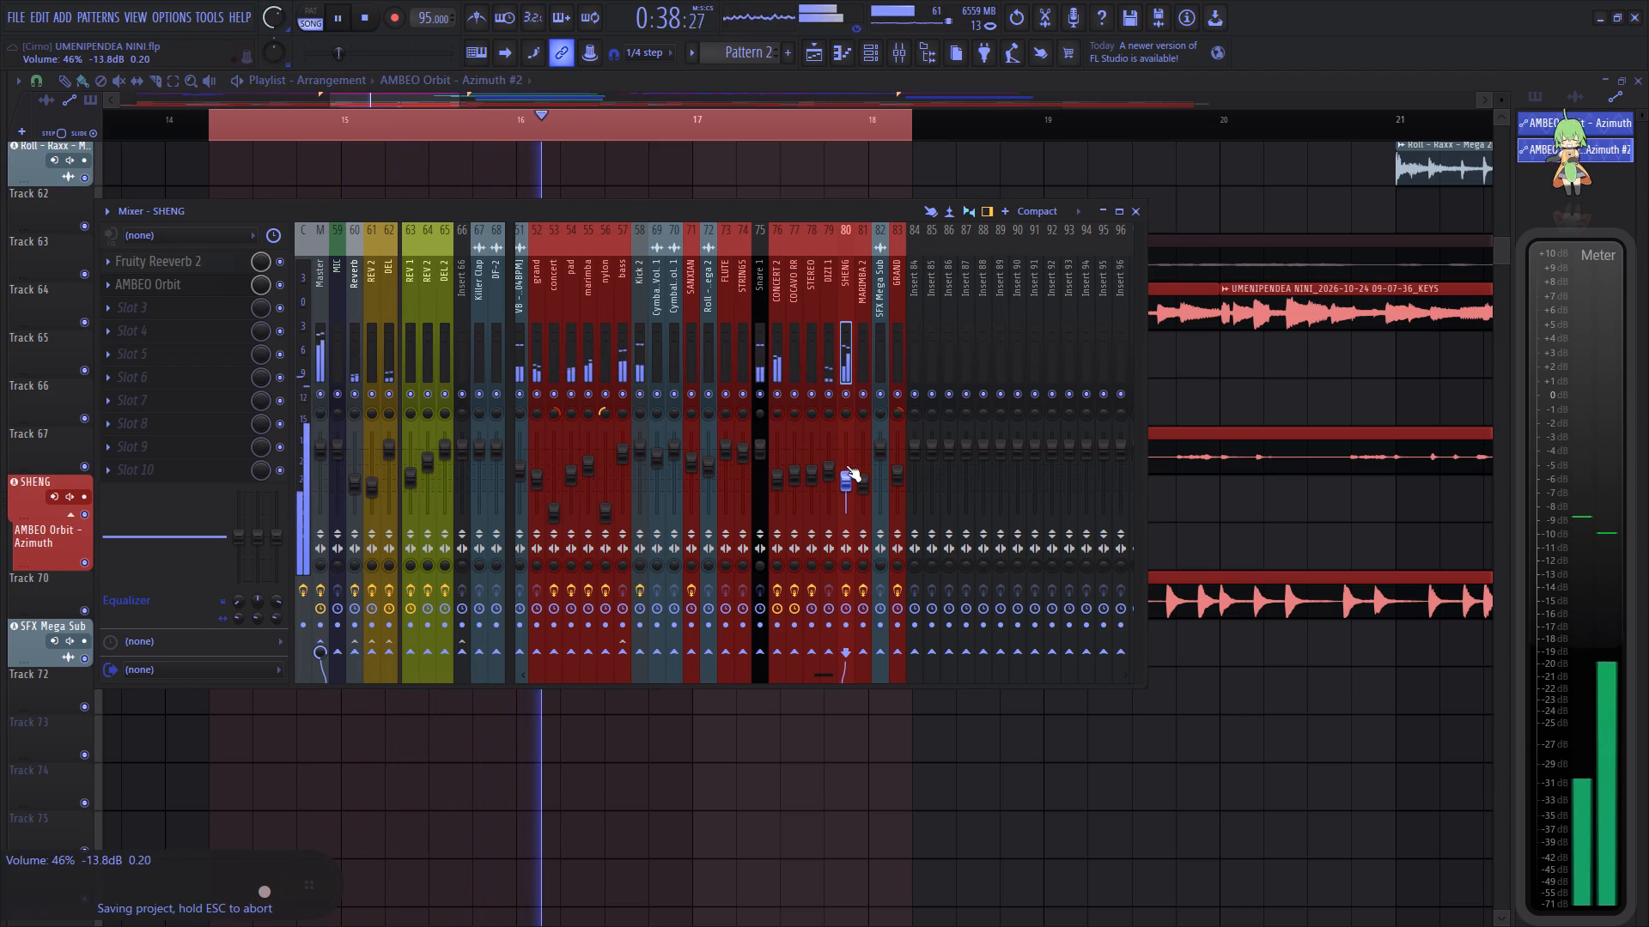
{"action": "scroll", "coordinate": [846, 465], "scroll_direction": "down", "scroll_amount": 2}
{"action": "scroll", "coordinate": [846, 465], "scroll_direction": "up", "scroll_amount": 1}
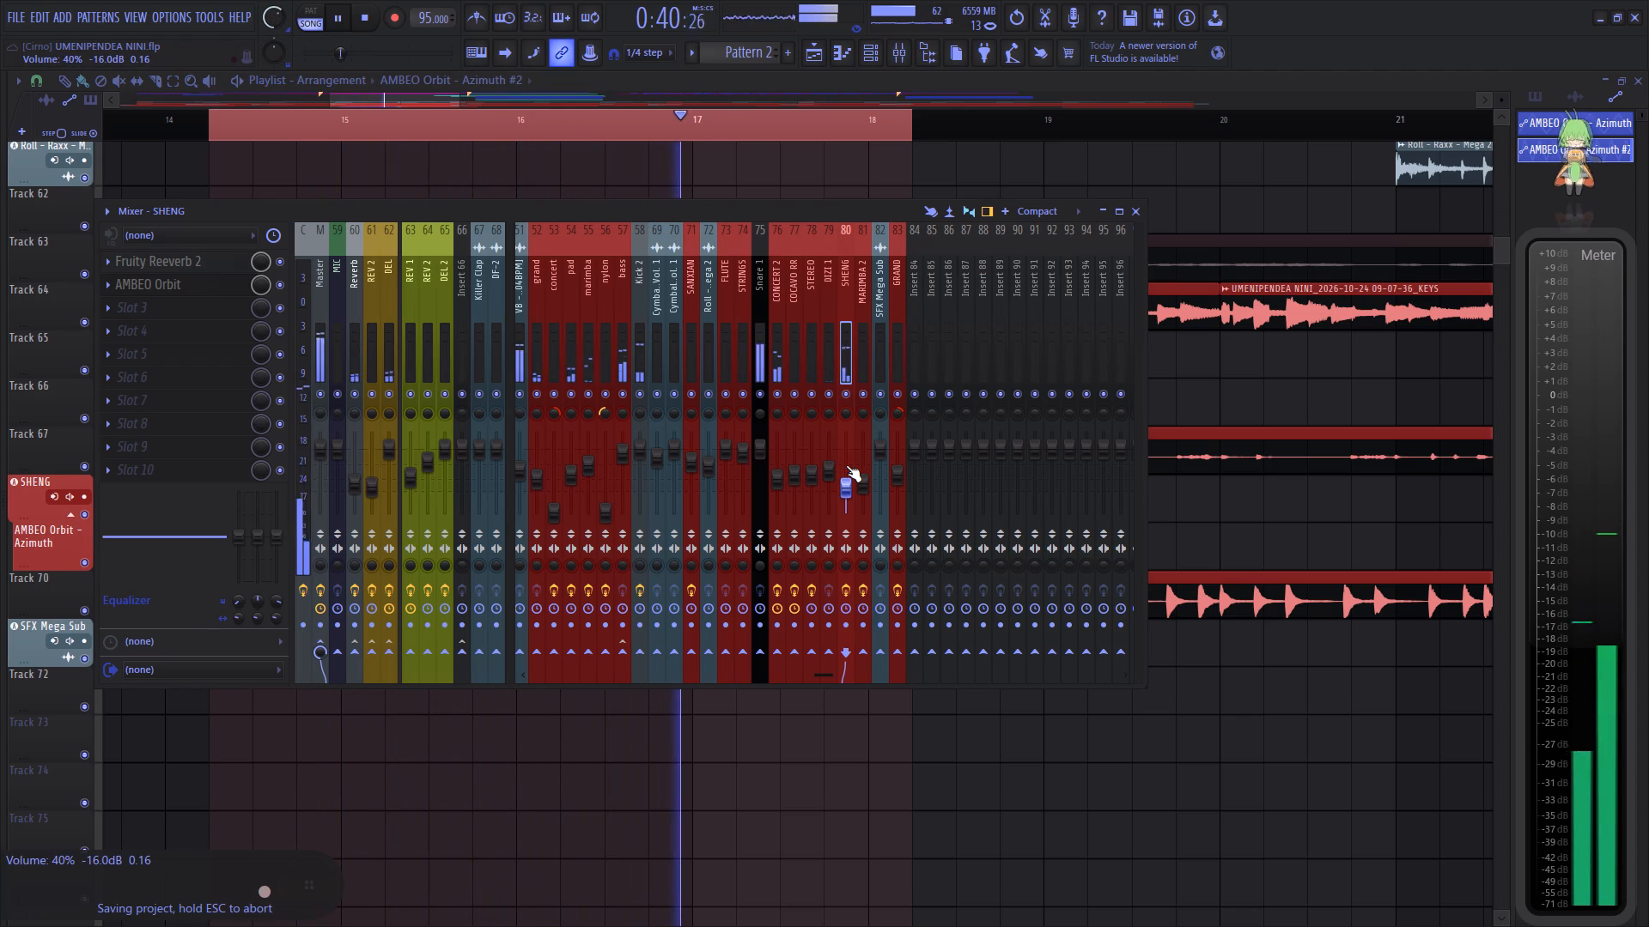
{"action": "scroll", "coordinate": [846, 465], "scroll_direction": "down", "scroll_amount": 1}
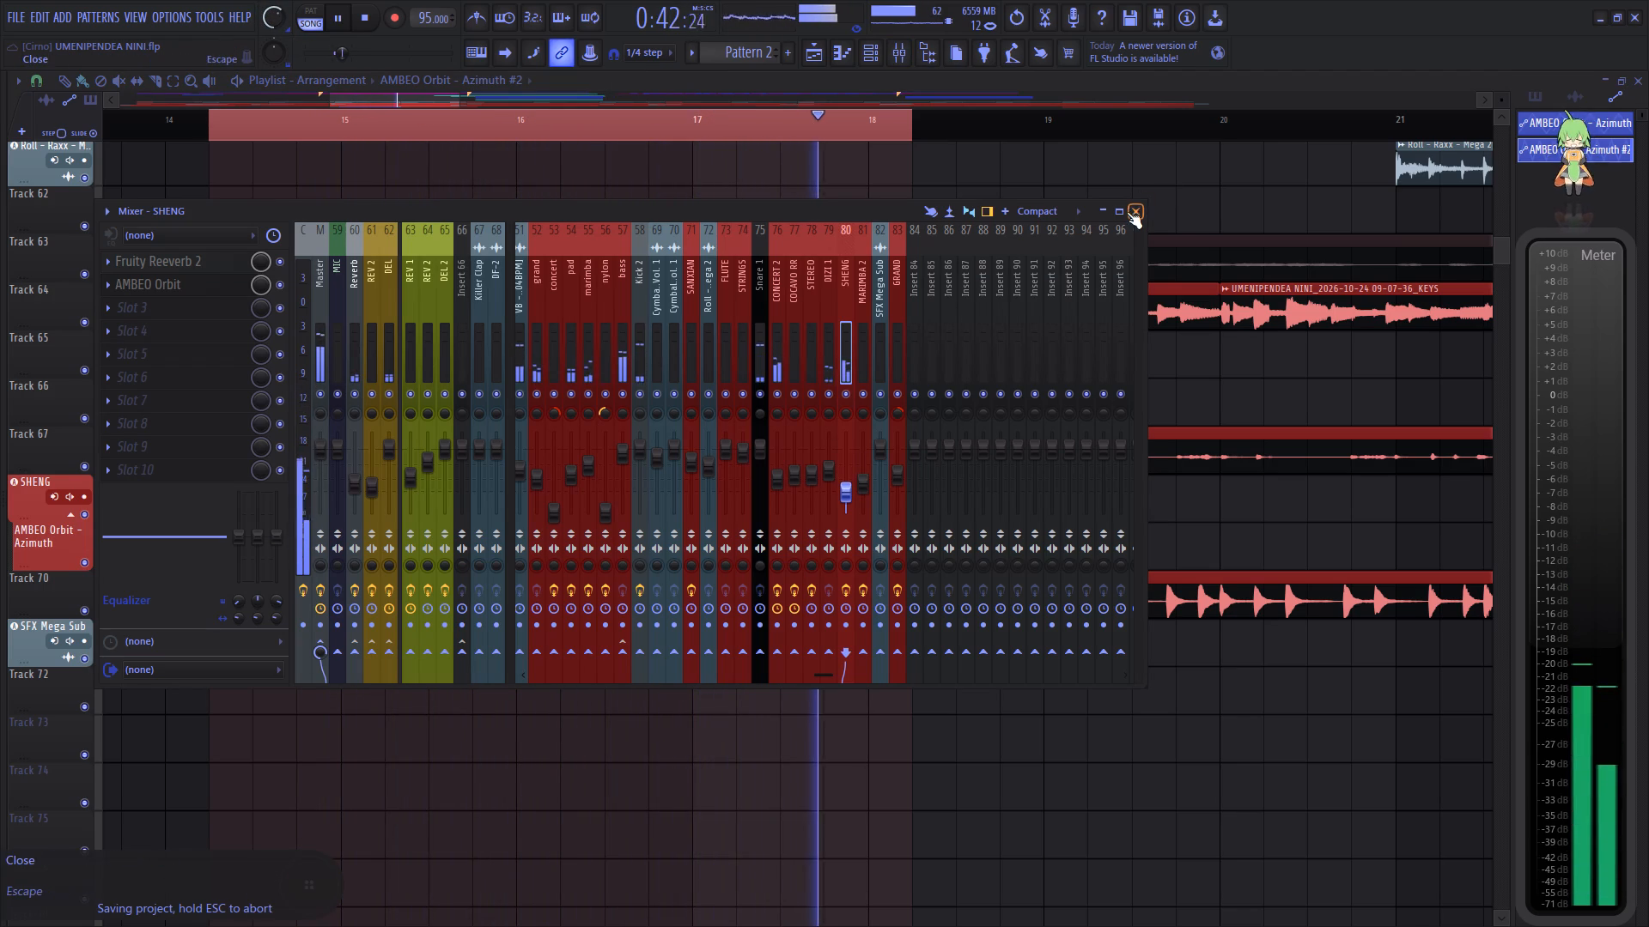
{"action": "left_click", "coordinate": [1133, 215]}
Clear the playlist time selection spanning bars 14 to 18.
{"action": "double_click", "coordinate": [192, 118]}
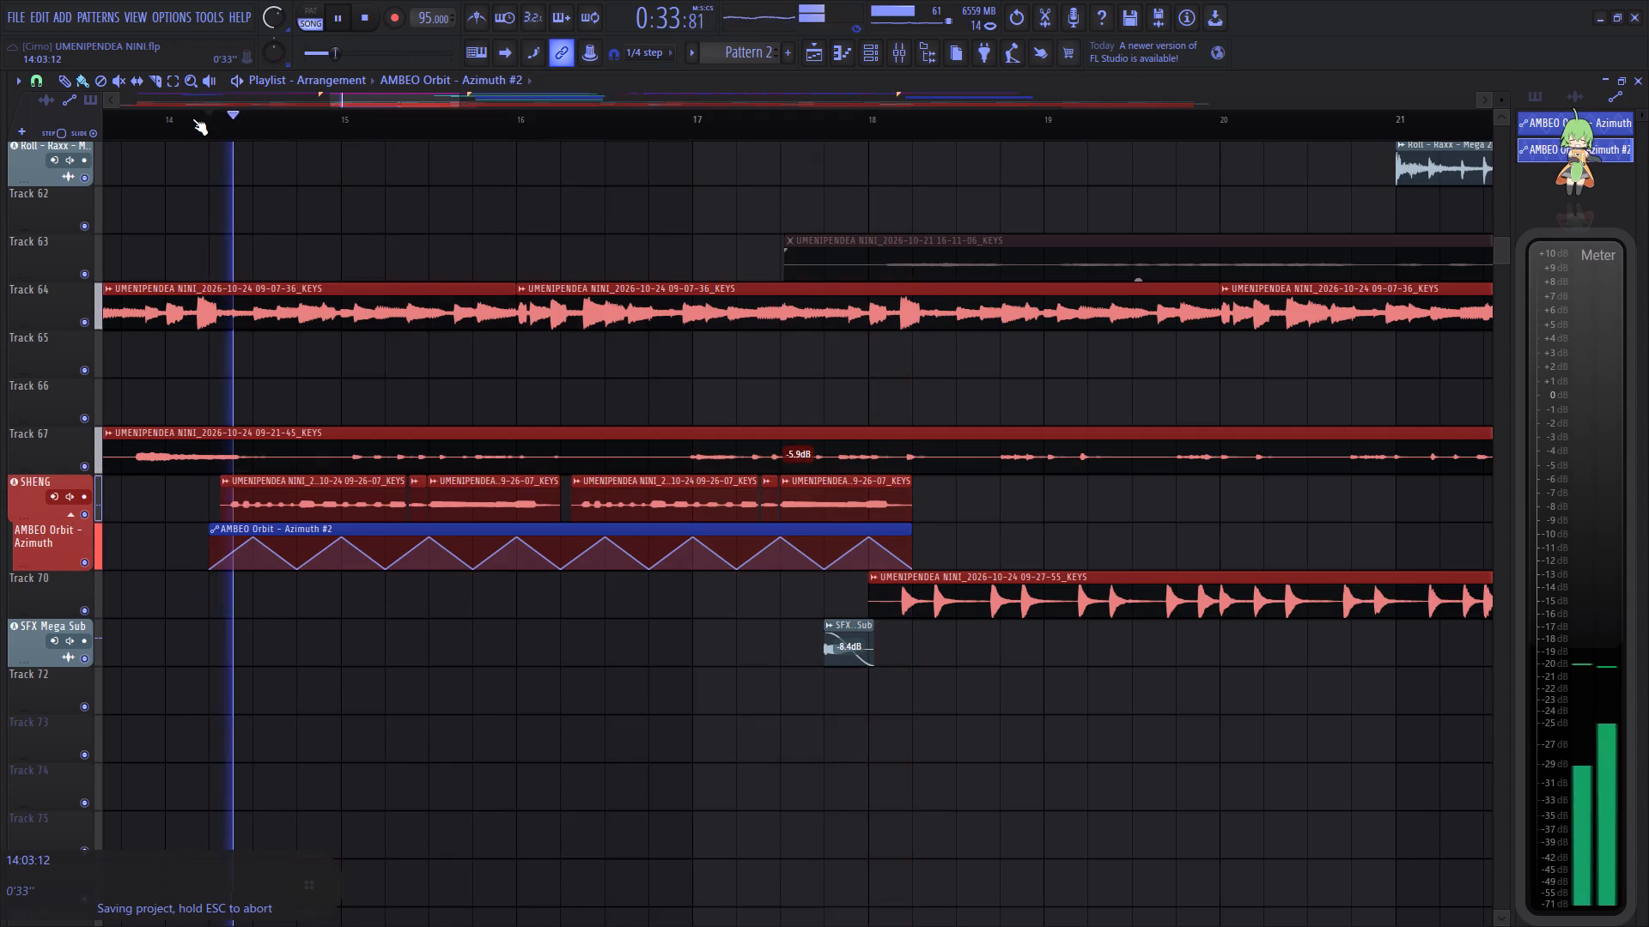
Place a copy of the AMBEO Orbit - Azimuth #2 clip under the SHENG clip at bar 42 and duplicate it directly after.
{"action": "scroll", "coordinate": [192, 118], "scroll_direction": "down", "scroll_amount": 6}
{"action": "left_click", "coordinate": [403, 536]}
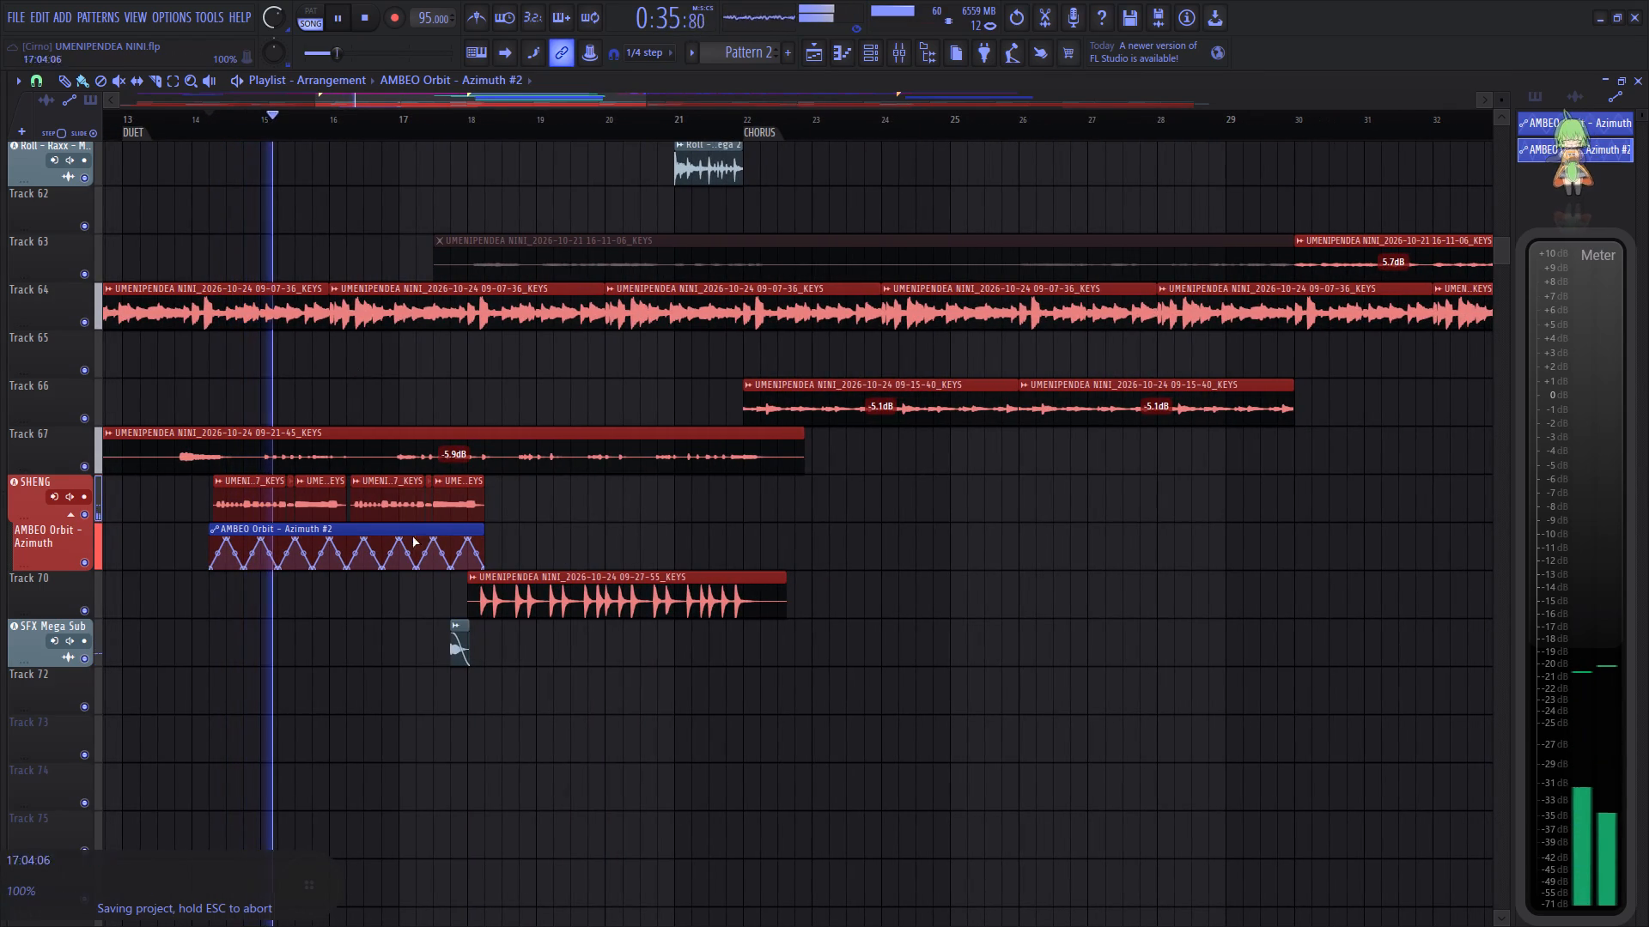
{"action": "left_click", "coordinate": [429, 533]}
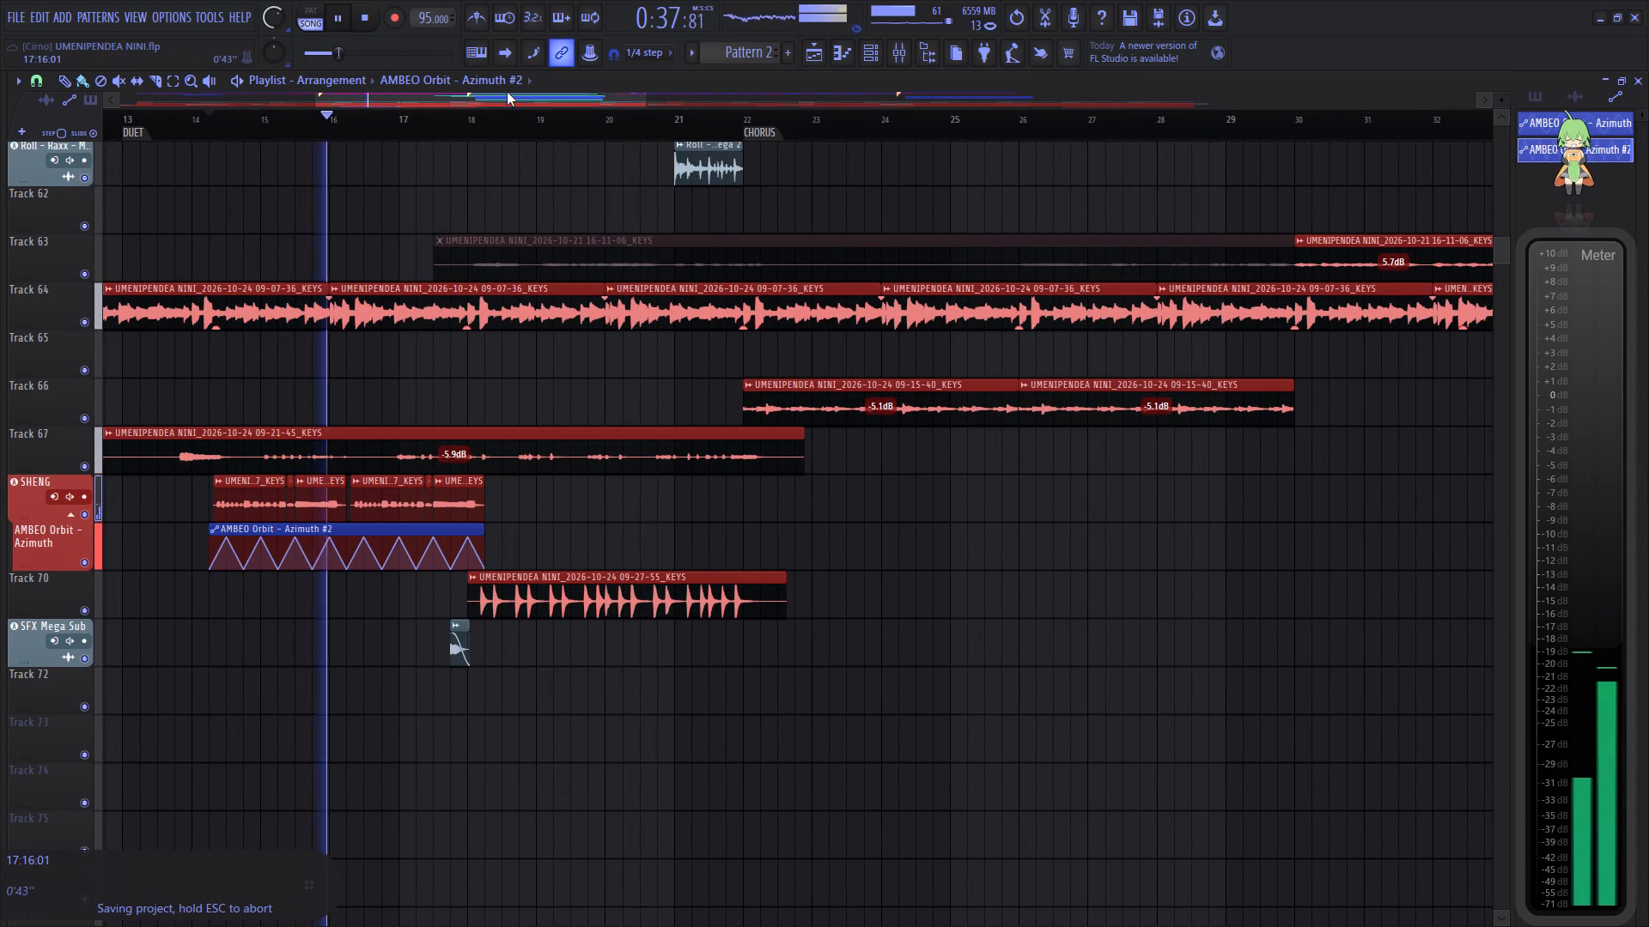
{"action": "left_click_drag", "start_coordinate": [507, 92], "coordinate": [824, 124]}
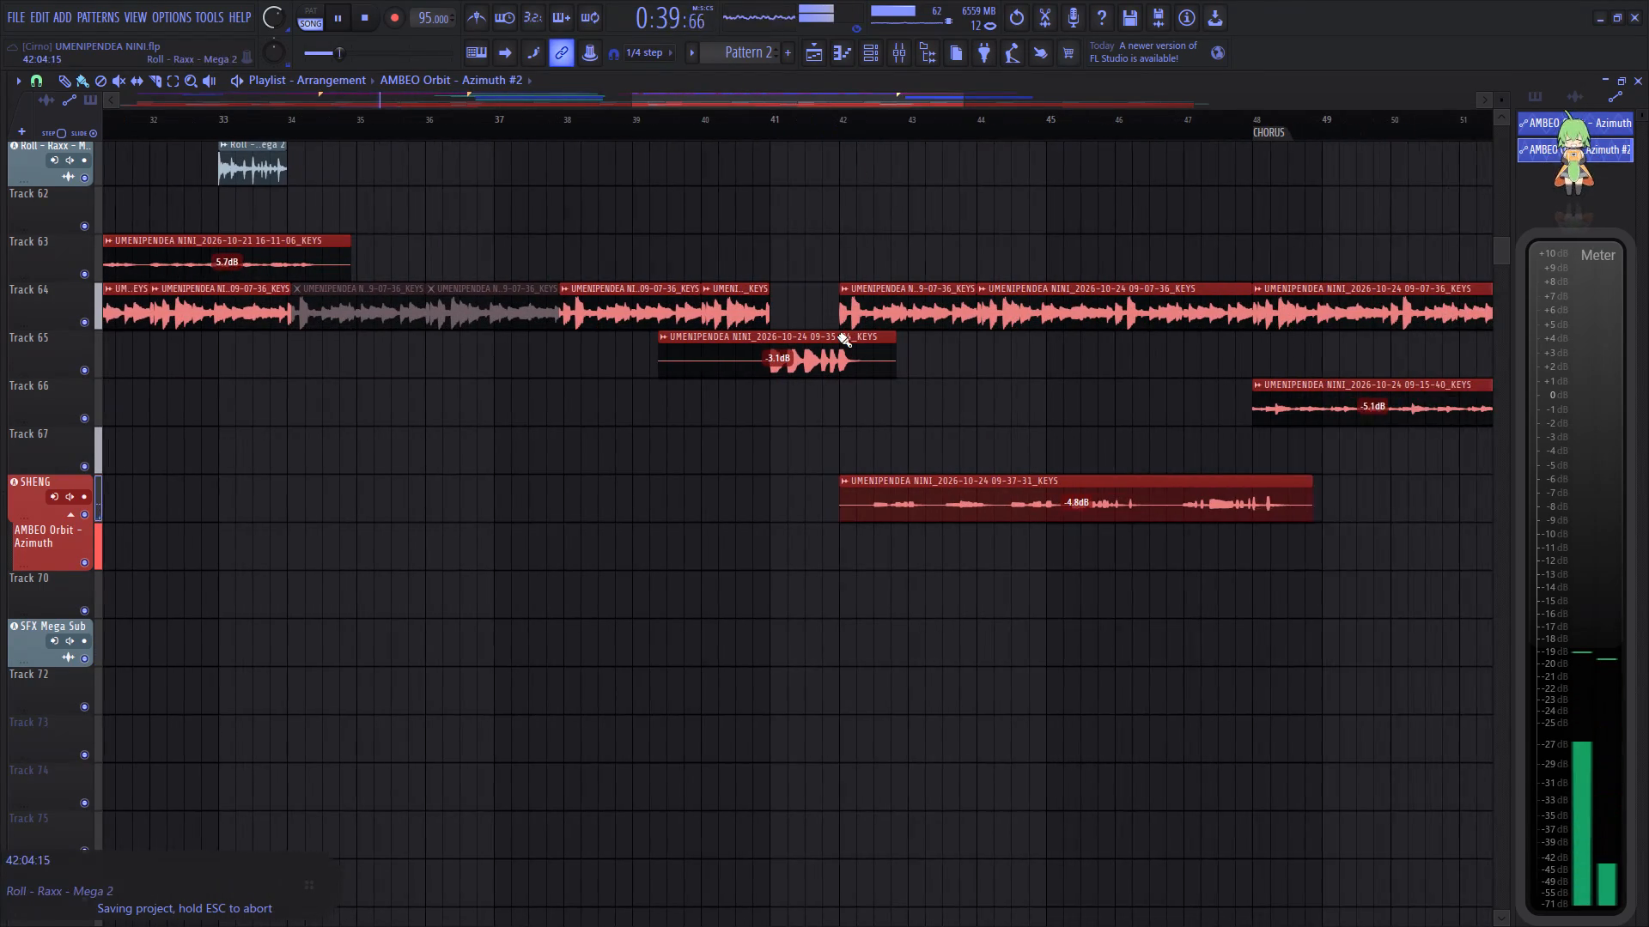
{"action": "left_click", "coordinate": [803, 554]}
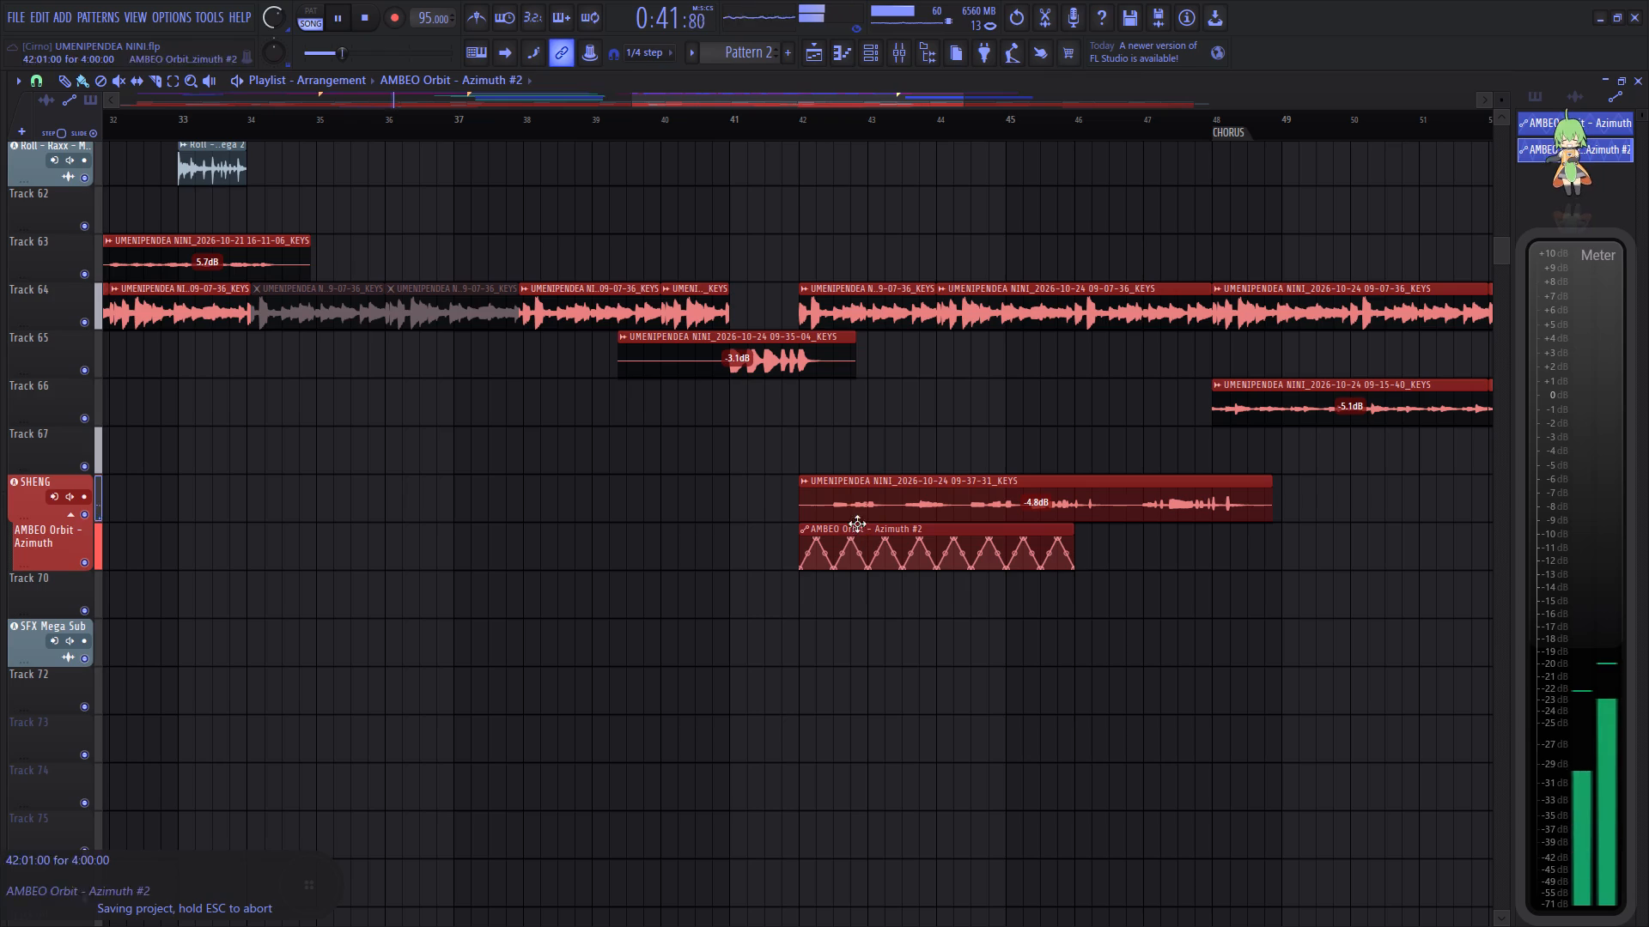
{"action": "left_click", "coordinate": [788, 128]}
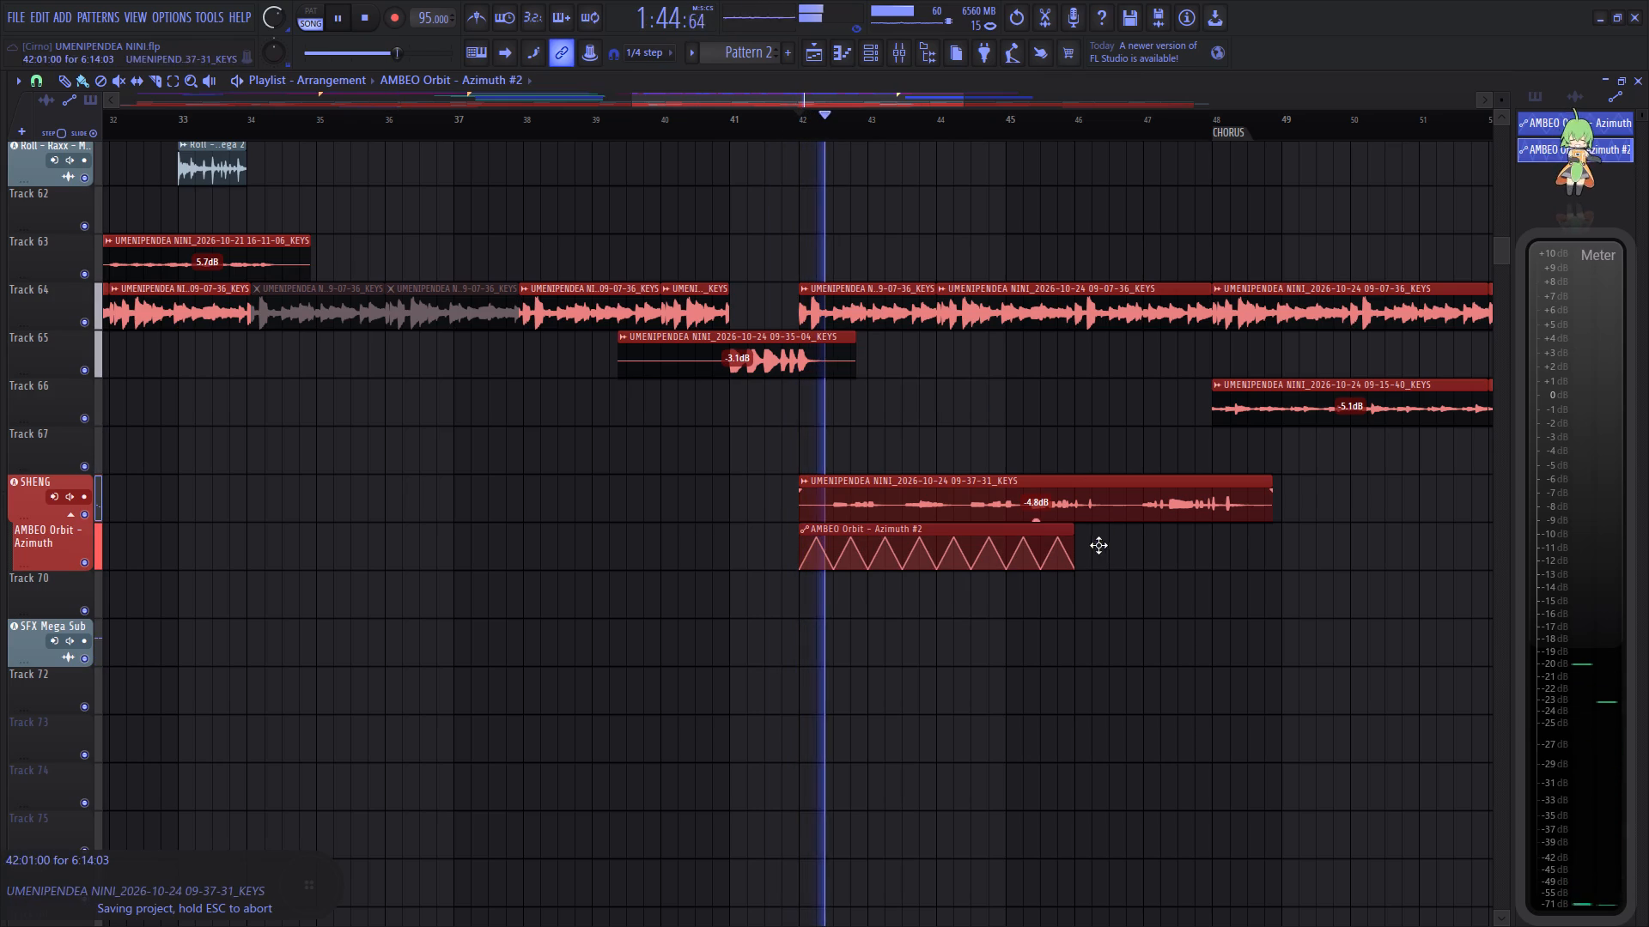
{"action": "left_click_drag", "start_coordinate": [1098, 556], "coordinate": [1056, 559], "text": "ctrl"}
{"action": "key", "text": "ctrl+b"}
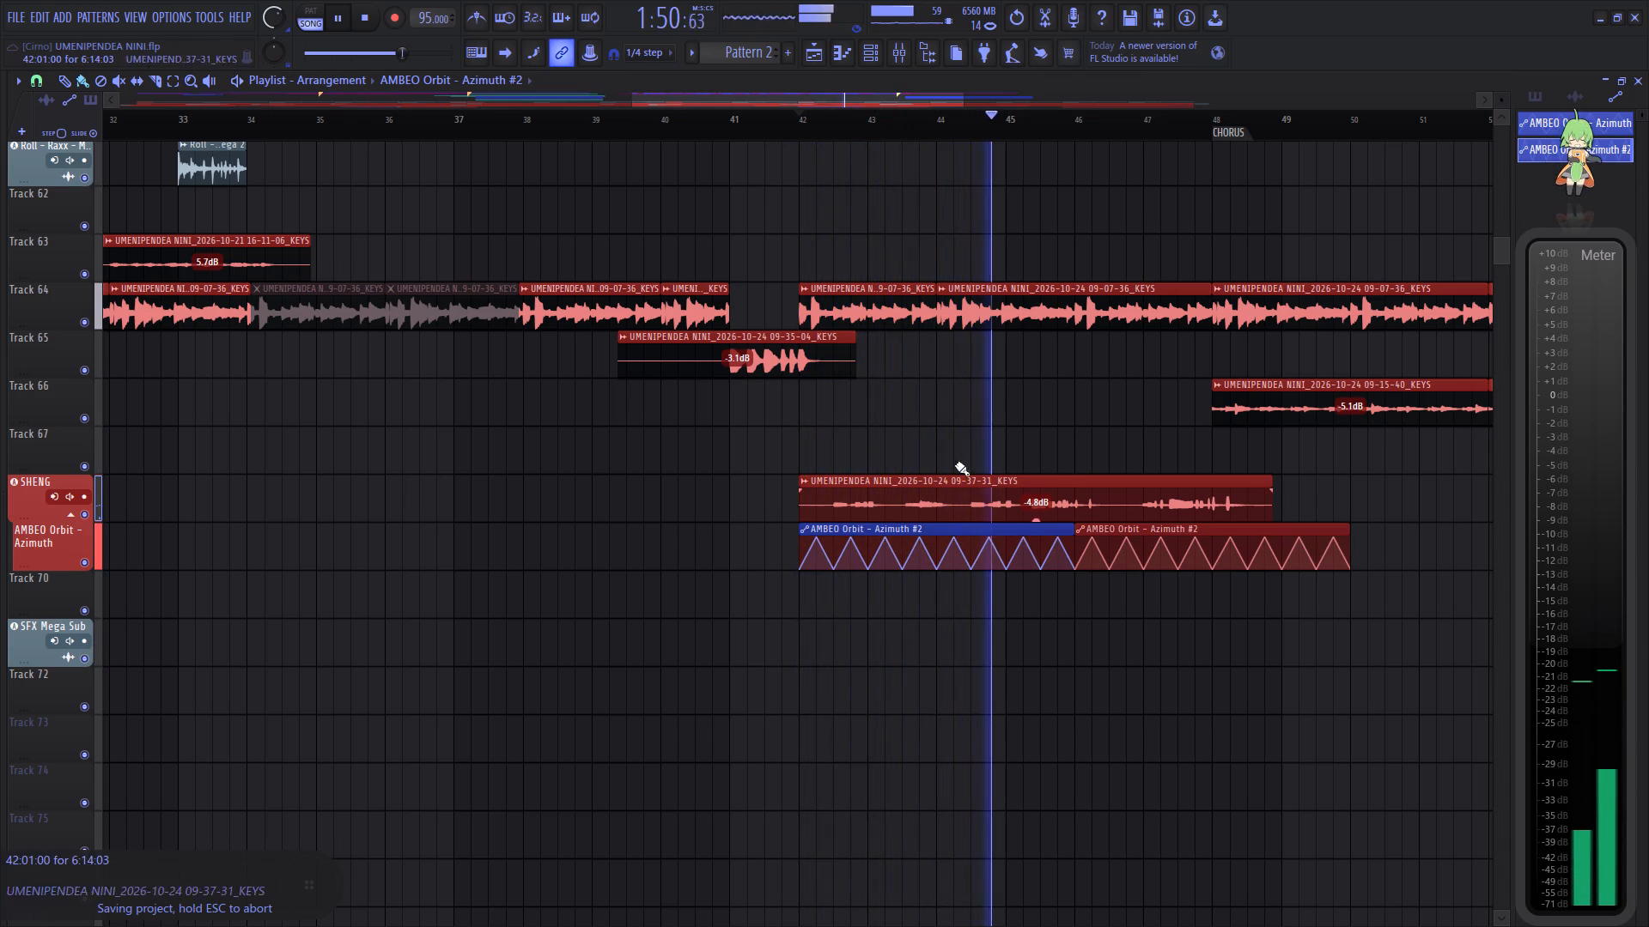
Compare the bar 42 section's playback with Track 64 muted and unmuted.
{"action": "scroll", "coordinate": [272, 15], "scroll_direction": "up", "scroll_amount": 5}
{"action": "right_click", "coordinate": [272, 15]}
{"action": "left_click", "coordinate": [280, 21]}
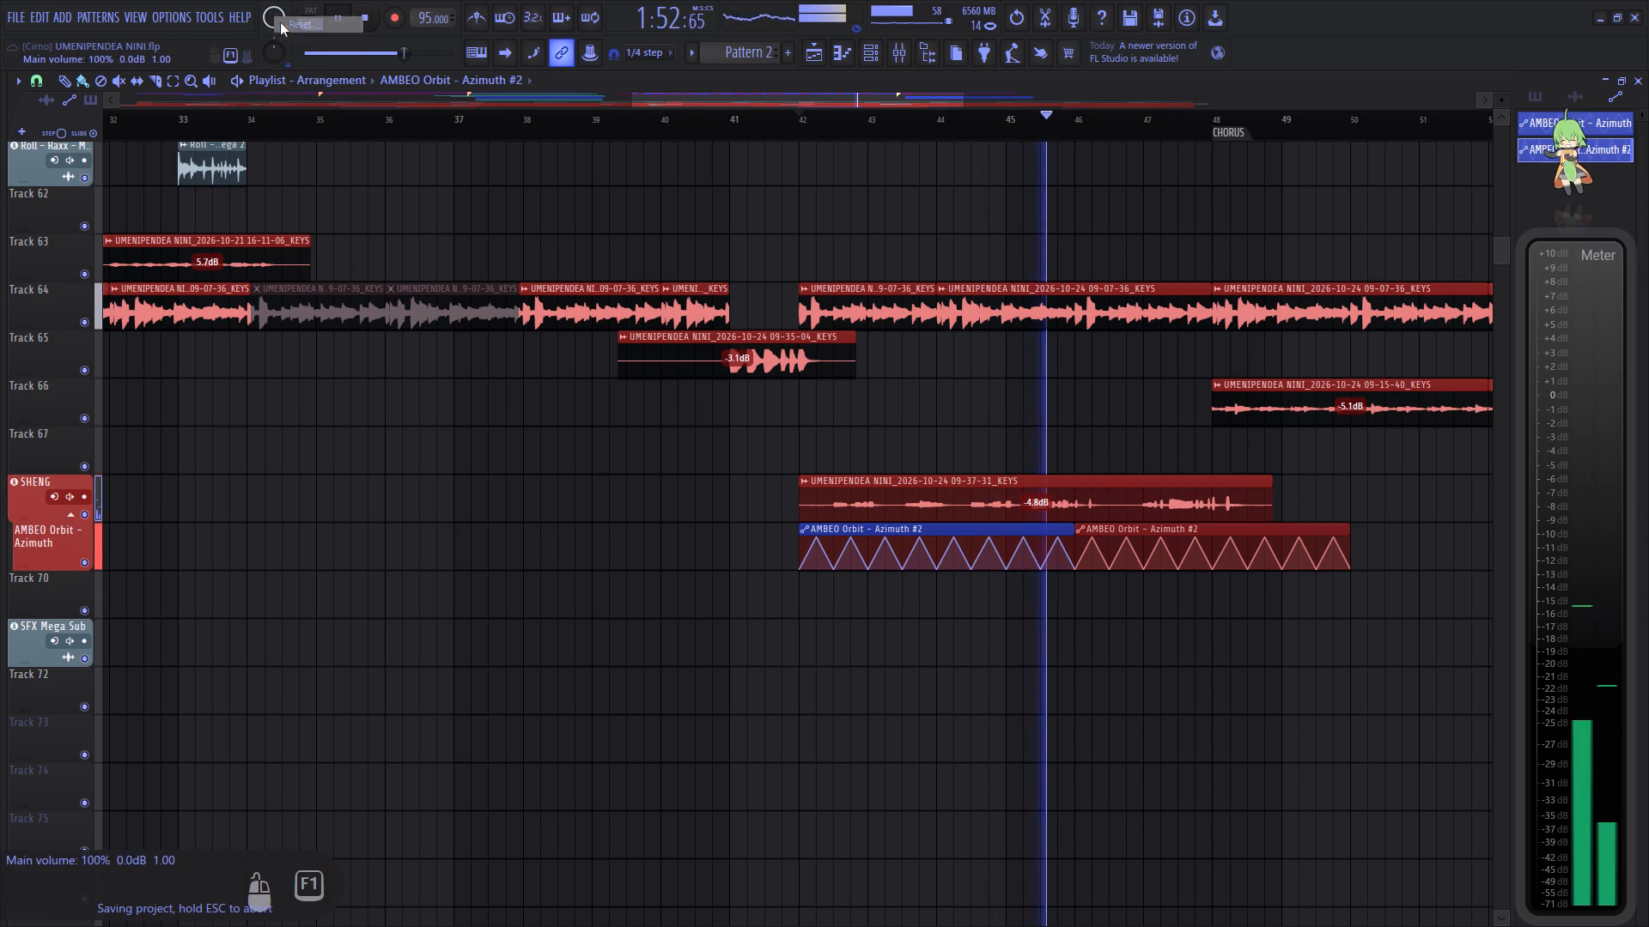
{"action": "left_click", "coordinate": [83, 323]}
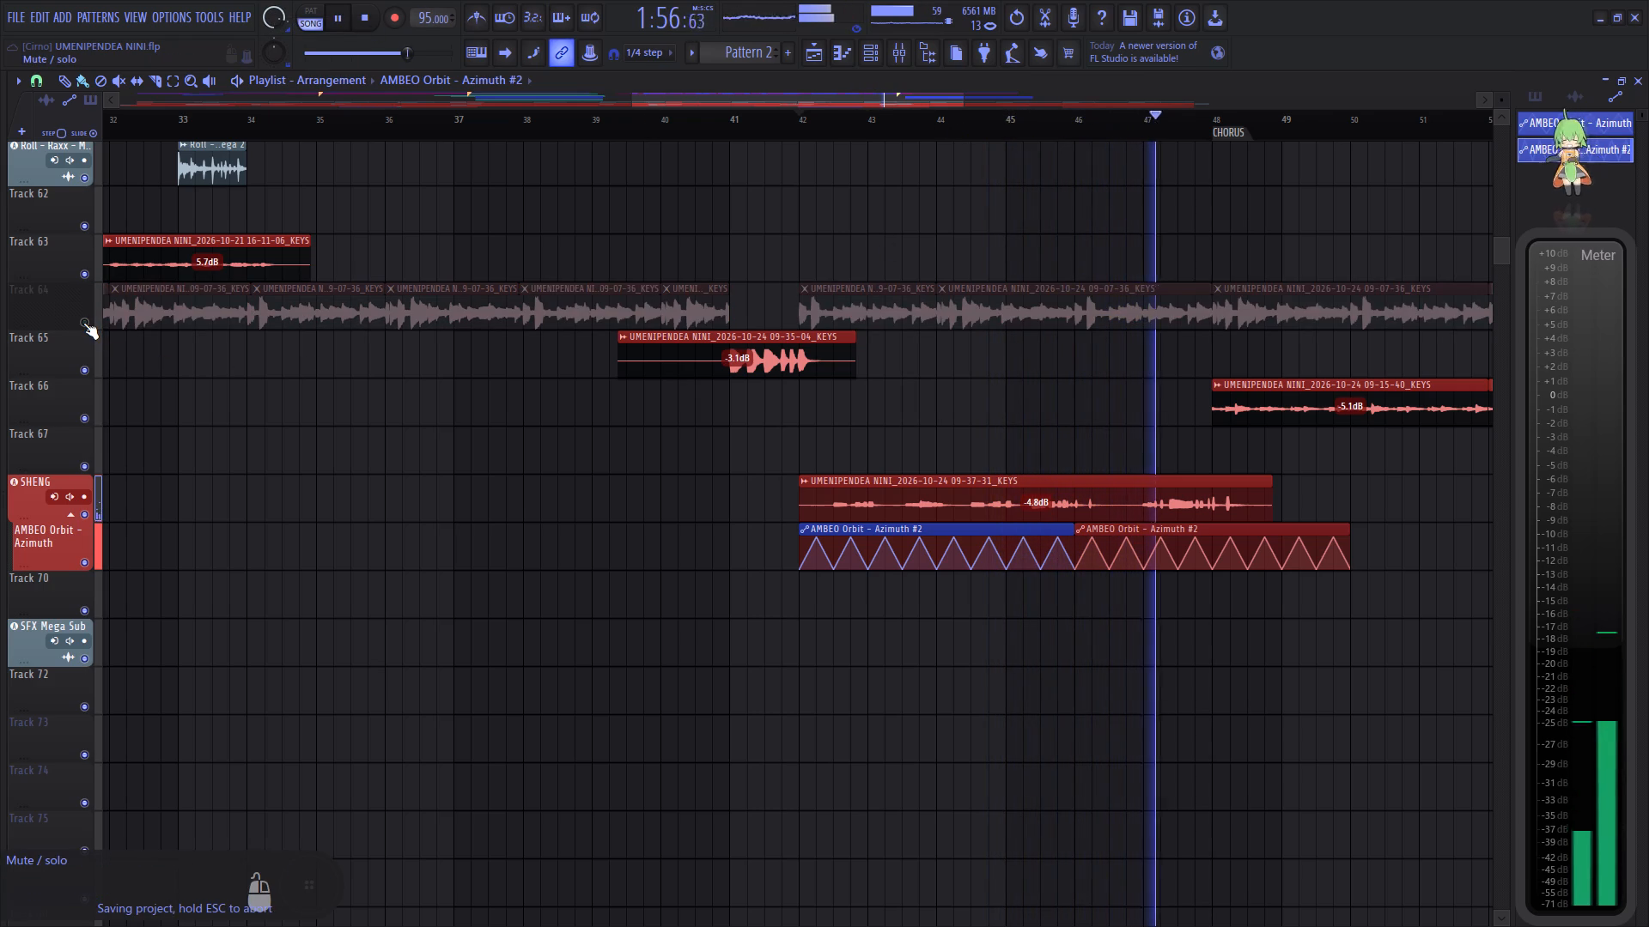
{"action": "left_click", "coordinate": [83, 323]}
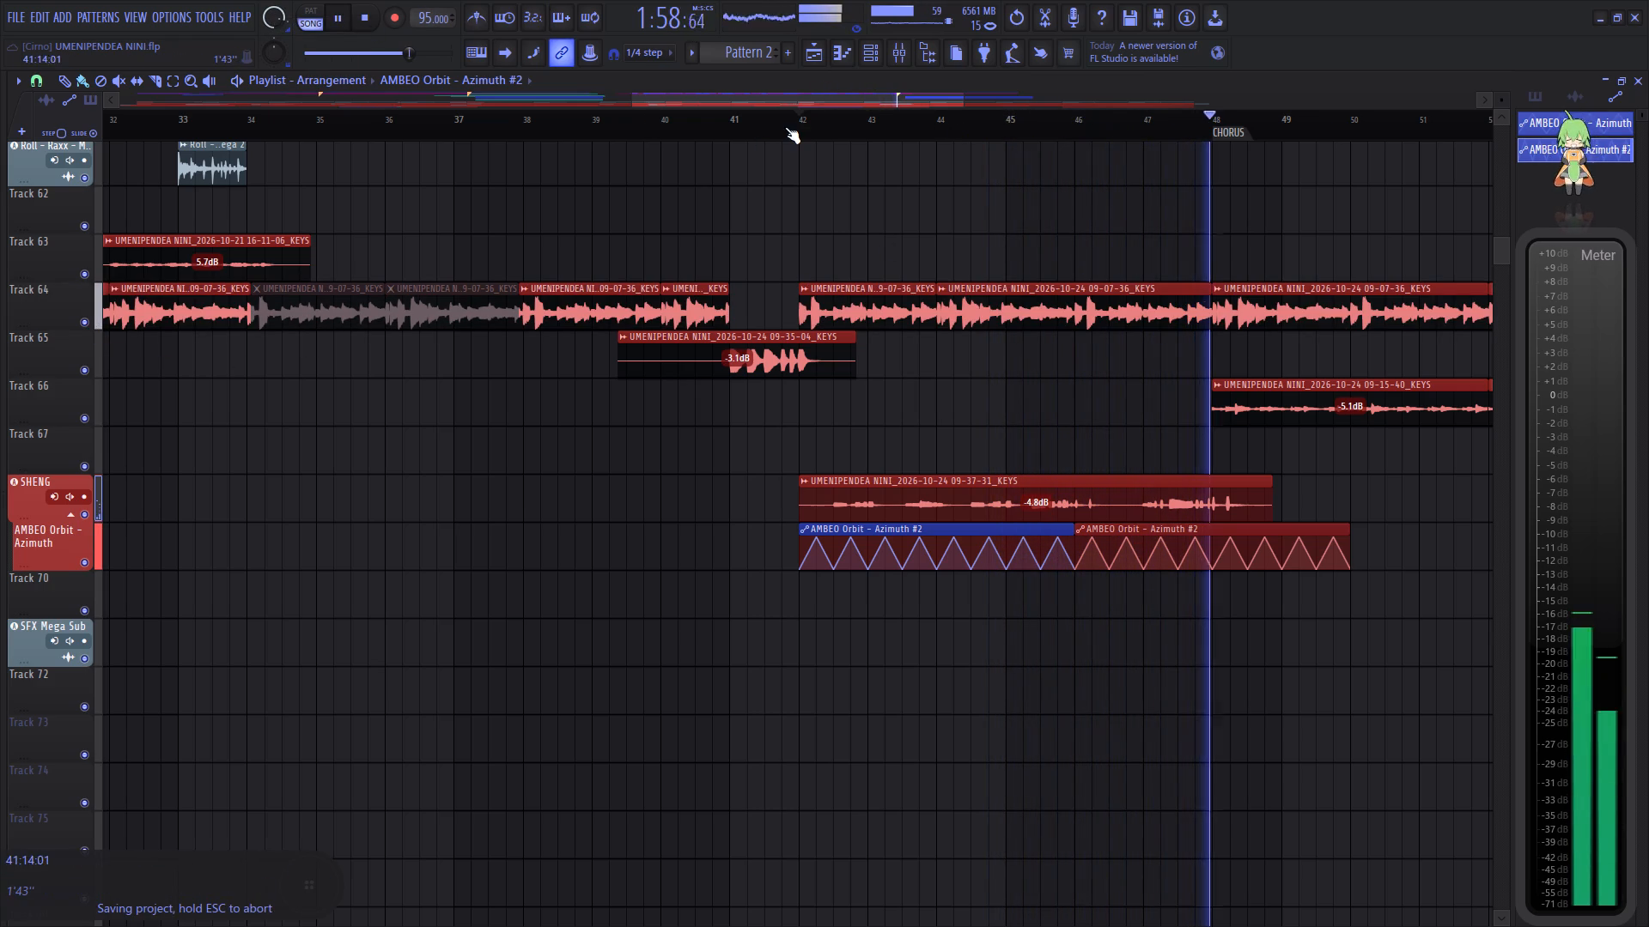
Select the Track 64 clips between bars 42 and 48 and lower their gain to -4.8 dB during playback.
{"action": "left_click", "coordinate": [787, 122]}
{"action": "scroll", "coordinate": [792, 124], "scroll_direction": "down", "scroll_amount": 3}
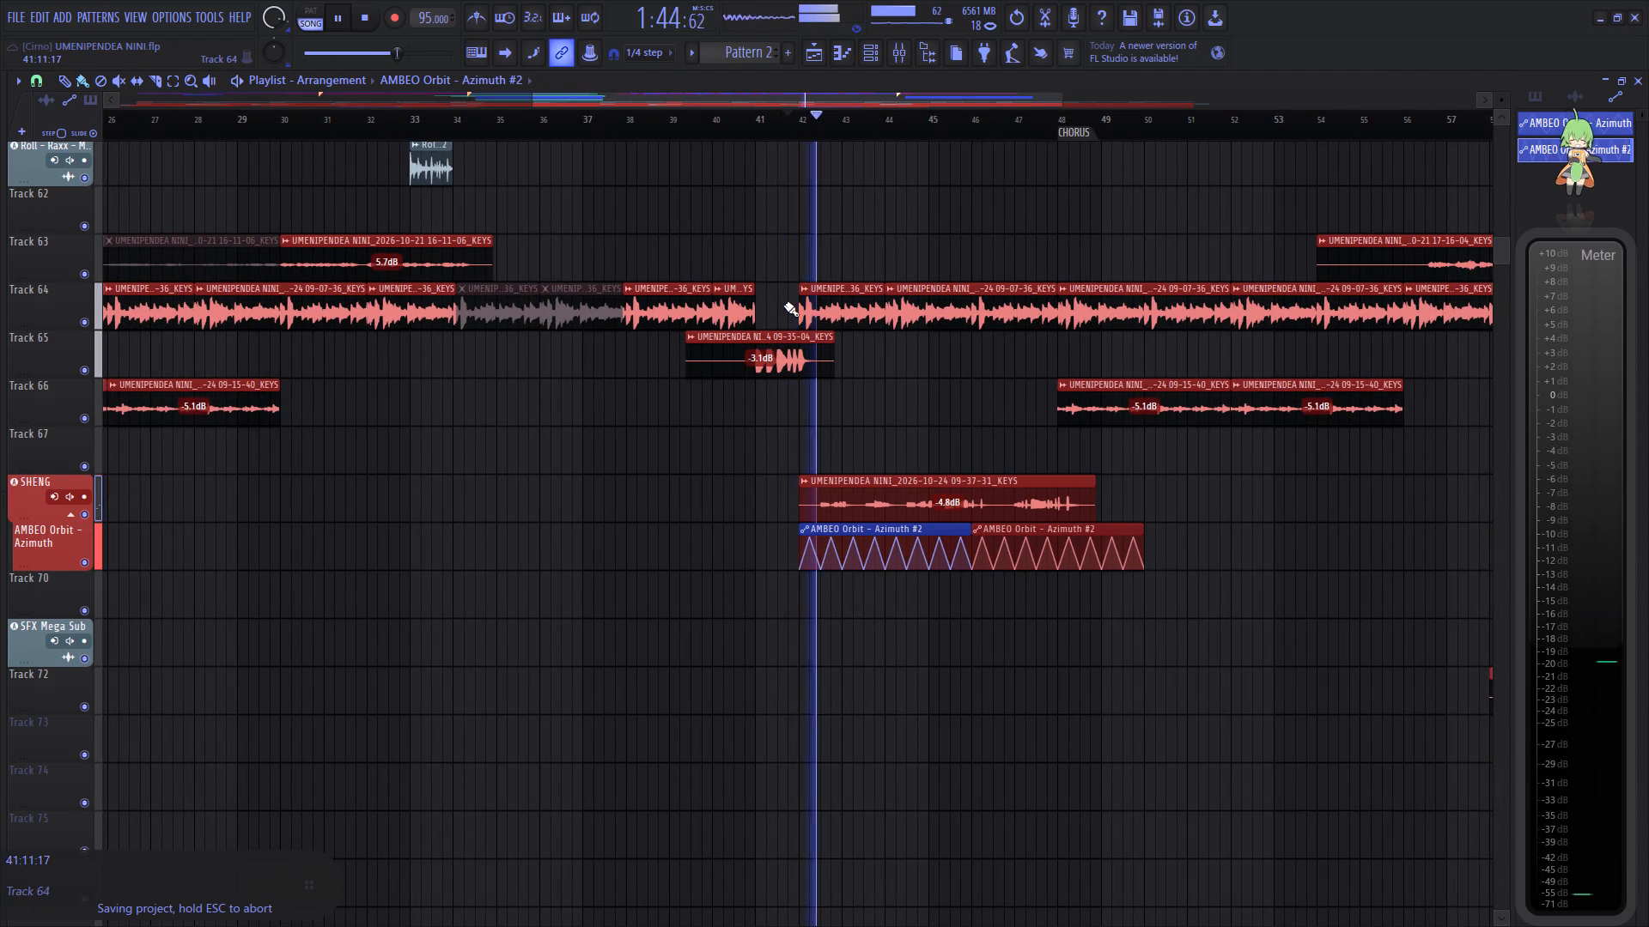
{"action": "left_click_drag", "start_coordinate": [784, 305], "coordinate": [1013, 306], "text": "ctrl"}
{"action": "key", "text": "space"}
{"action": "key", "text": "space"}
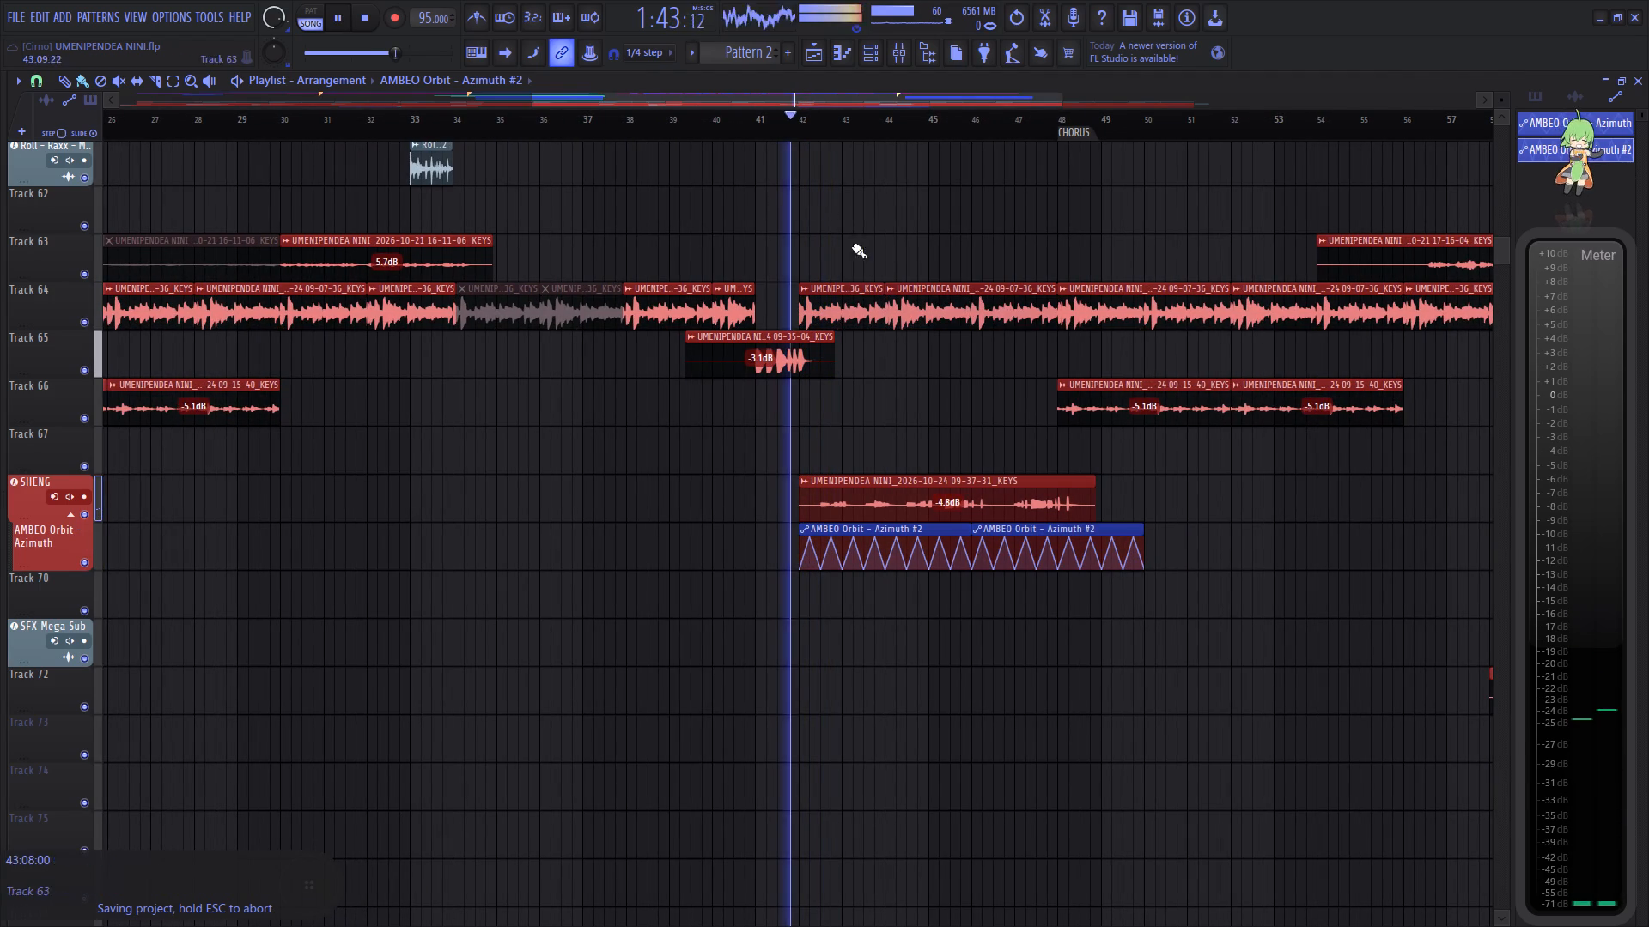
{"action": "left_click", "coordinate": [742, 124]}
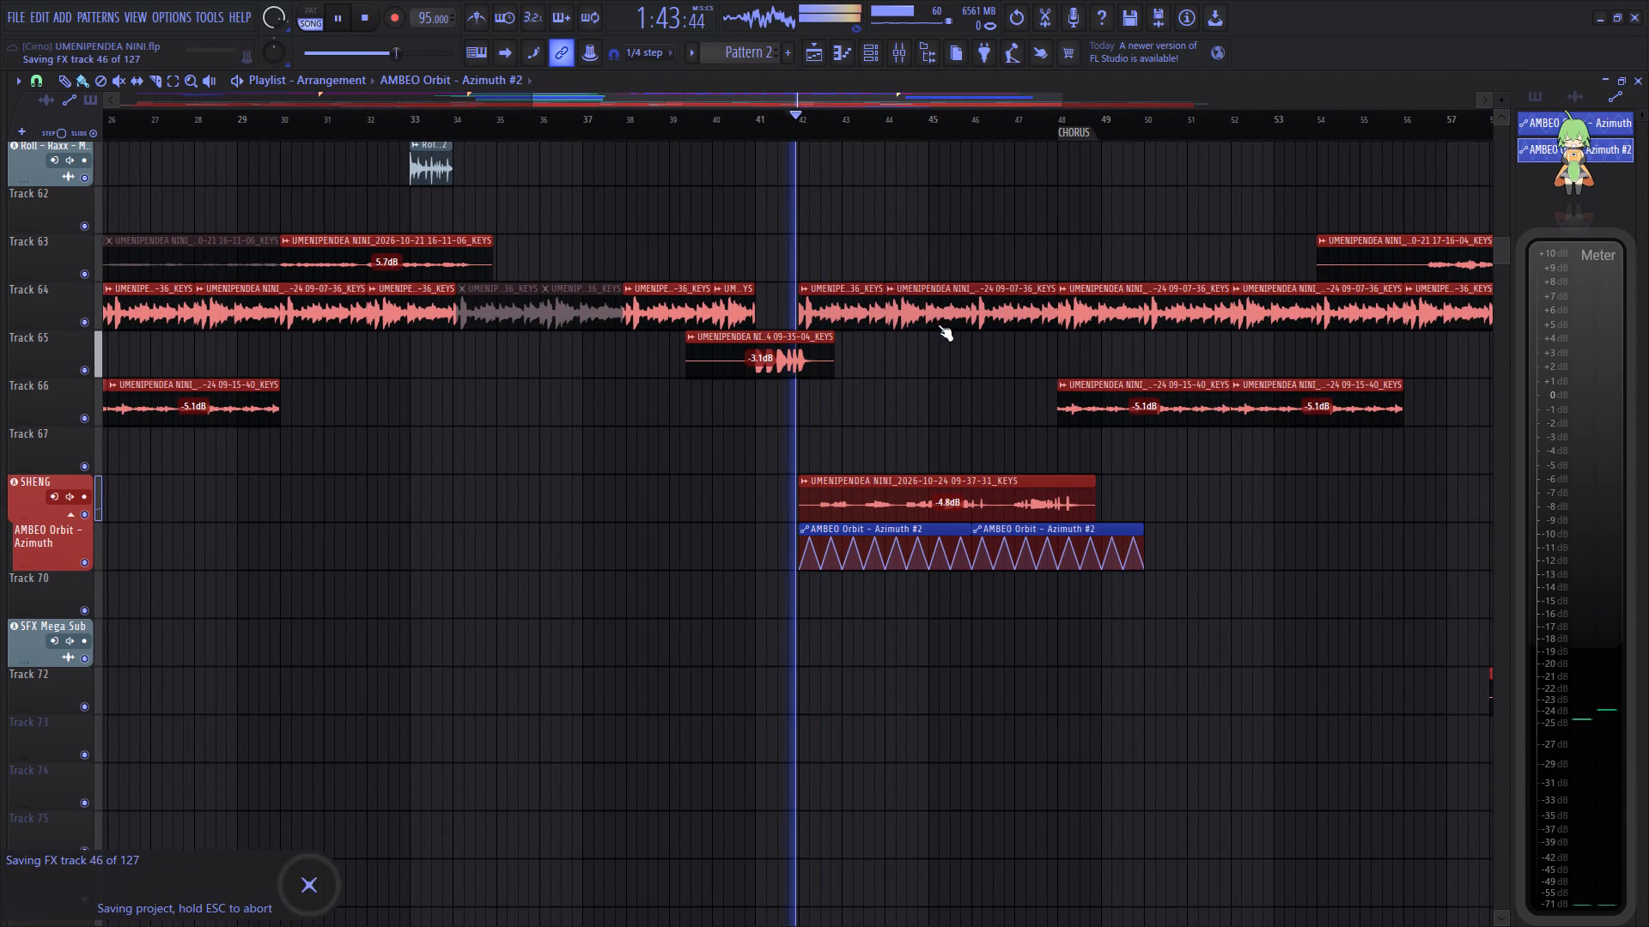
{"action": "left_click_drag", "start_coordinate": [968, 328], "coordinate": [973, 398]}
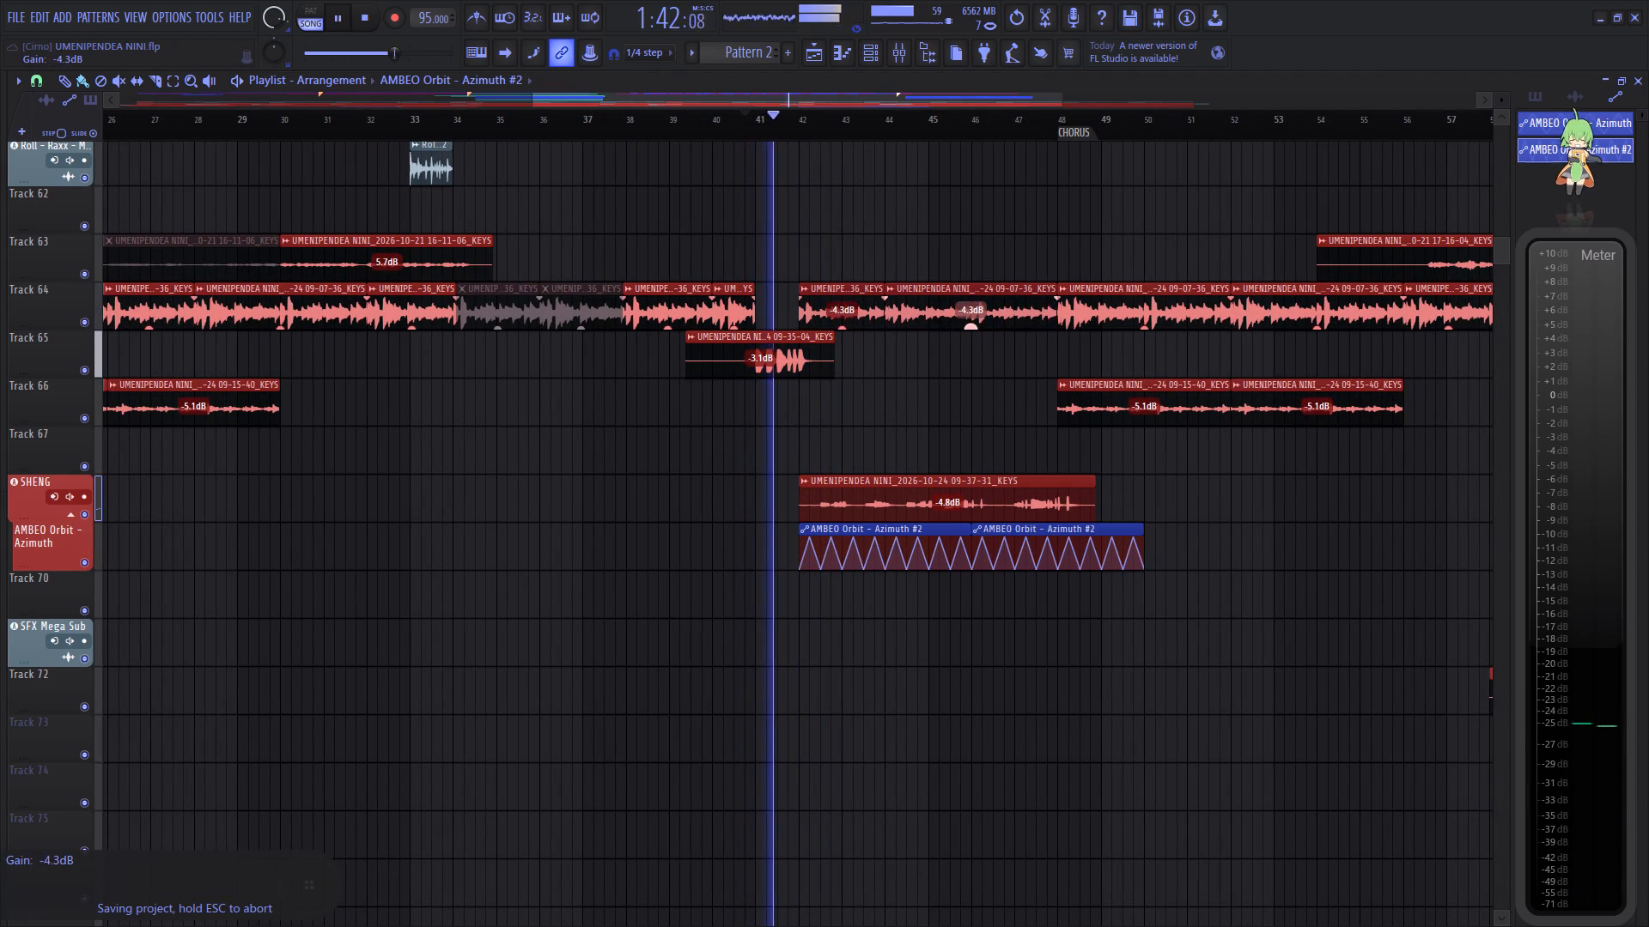
{"action": "left_click_drag", "start_coordinate": [973, 398], "coordinate": [977, 431]}
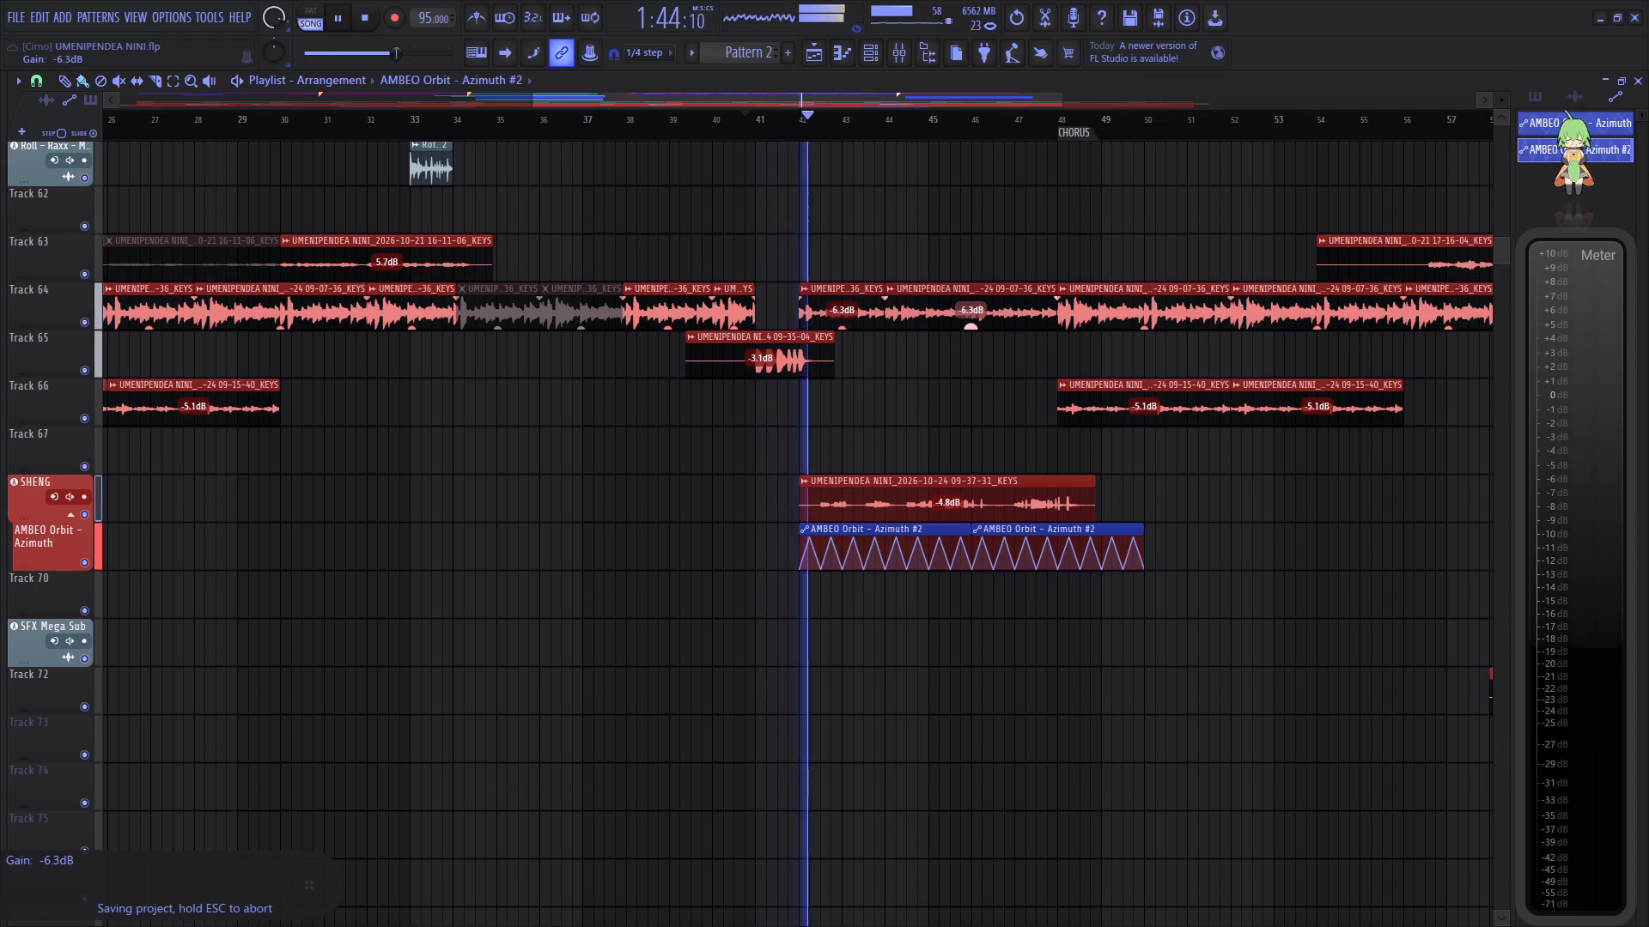
{"action": "left_click_drag", "start_coordinate": [977, 431], "coordinate": [977, 418]}
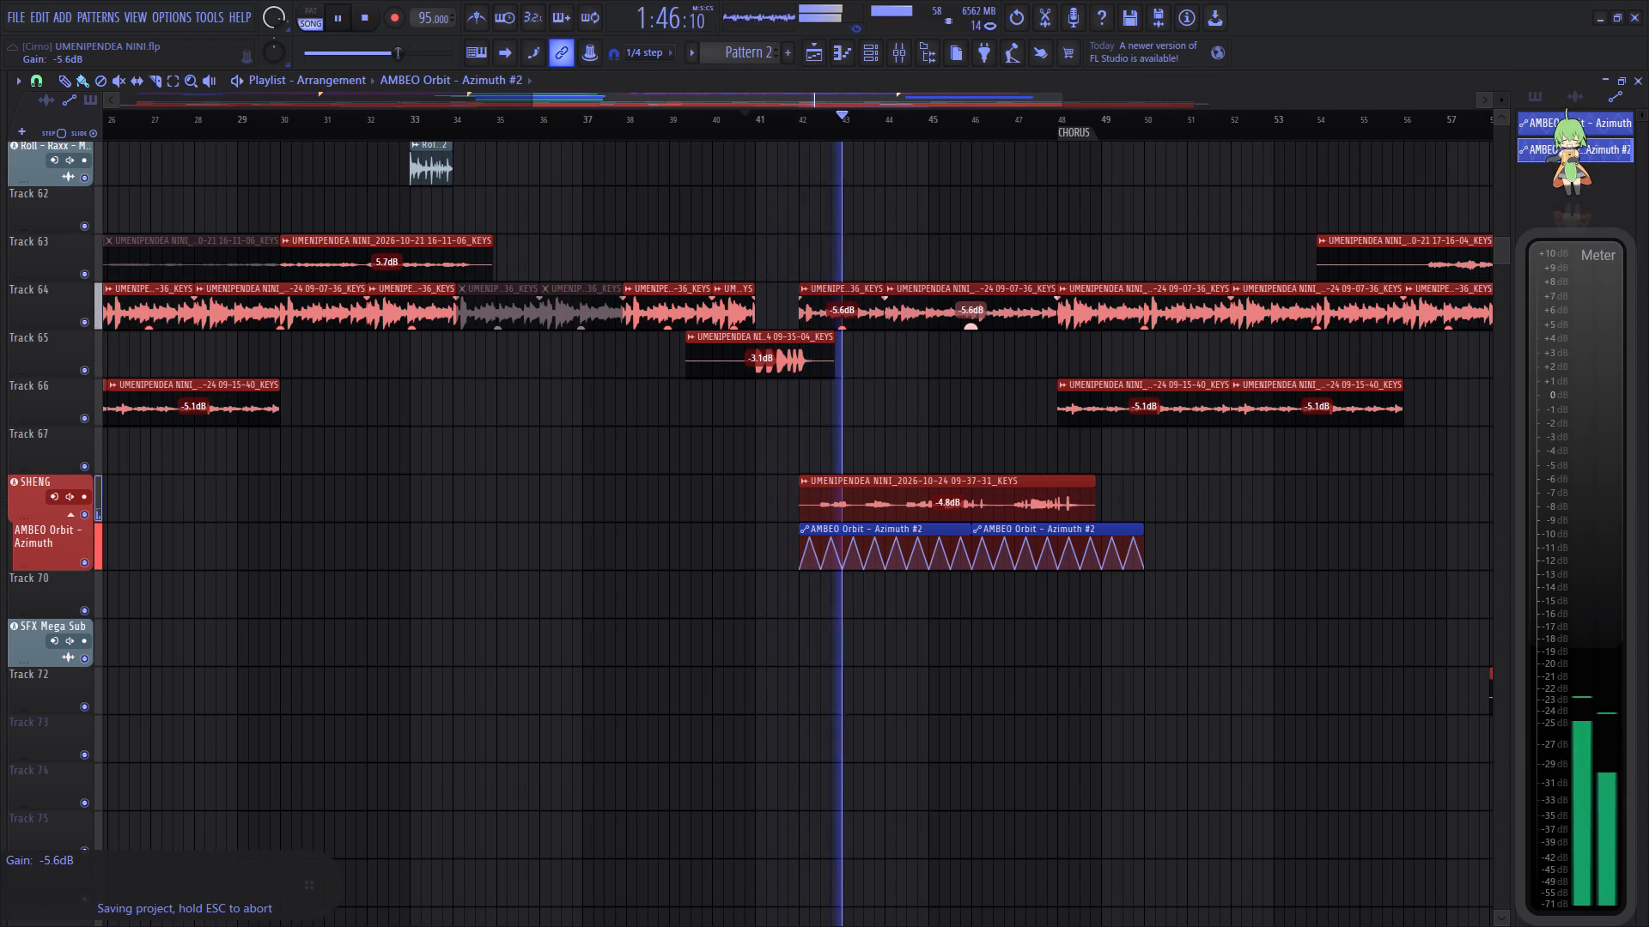
{"action": "left_click_drag", "start_coordinate": [977, 418], "coordinate": [981, 403]}
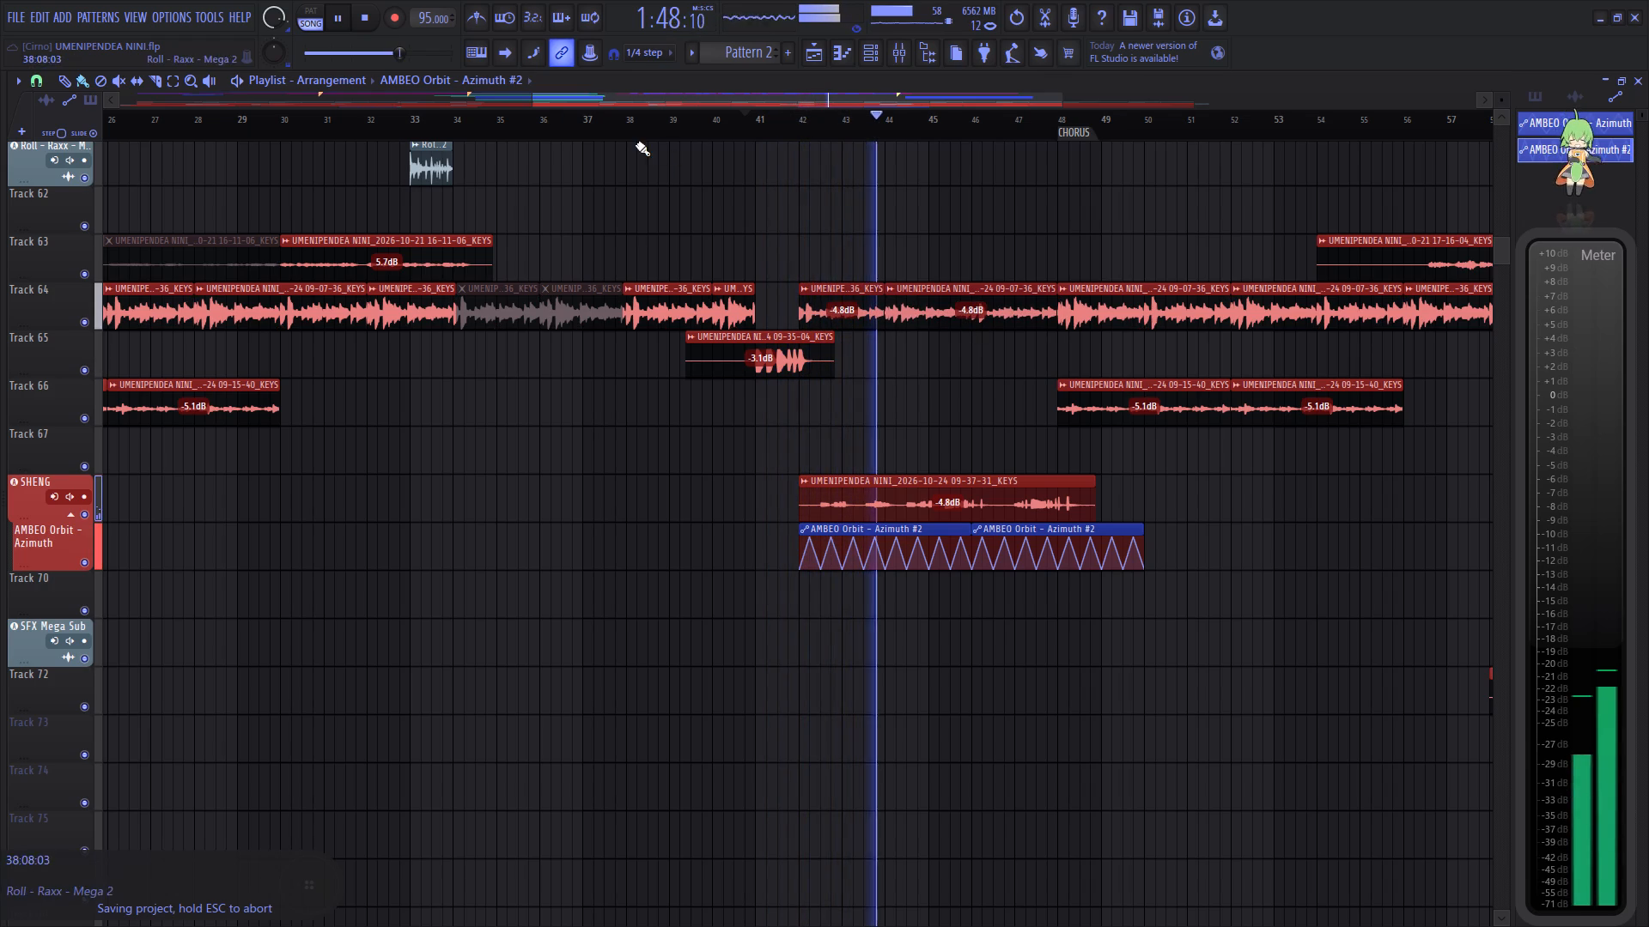
Restart playback from around bar 37 and save the project.
{"action": "left_click", "coordinate": [606, 131]}
{"action": "key", "text": "ctrl+s"}
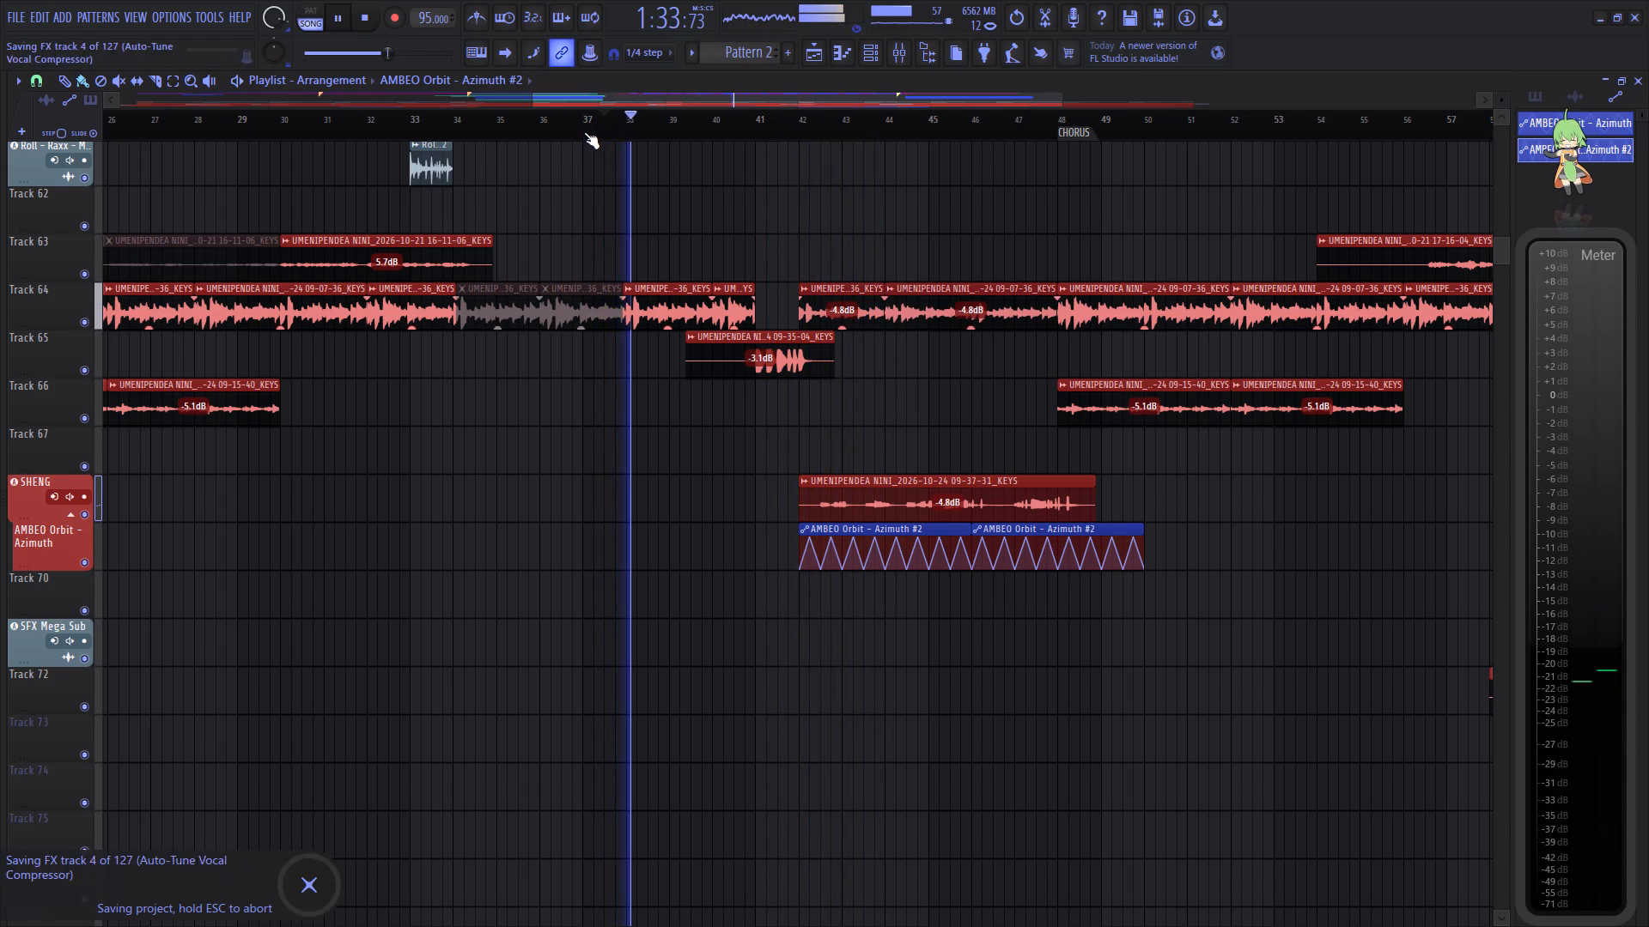
Listen to the passage from bar 40 into the SHENG clip and briefly check the mixer levels.
{"action": "scroll", "coordinate": [838, 124], "scroll_direction": "down", "scroll_amount": 2}
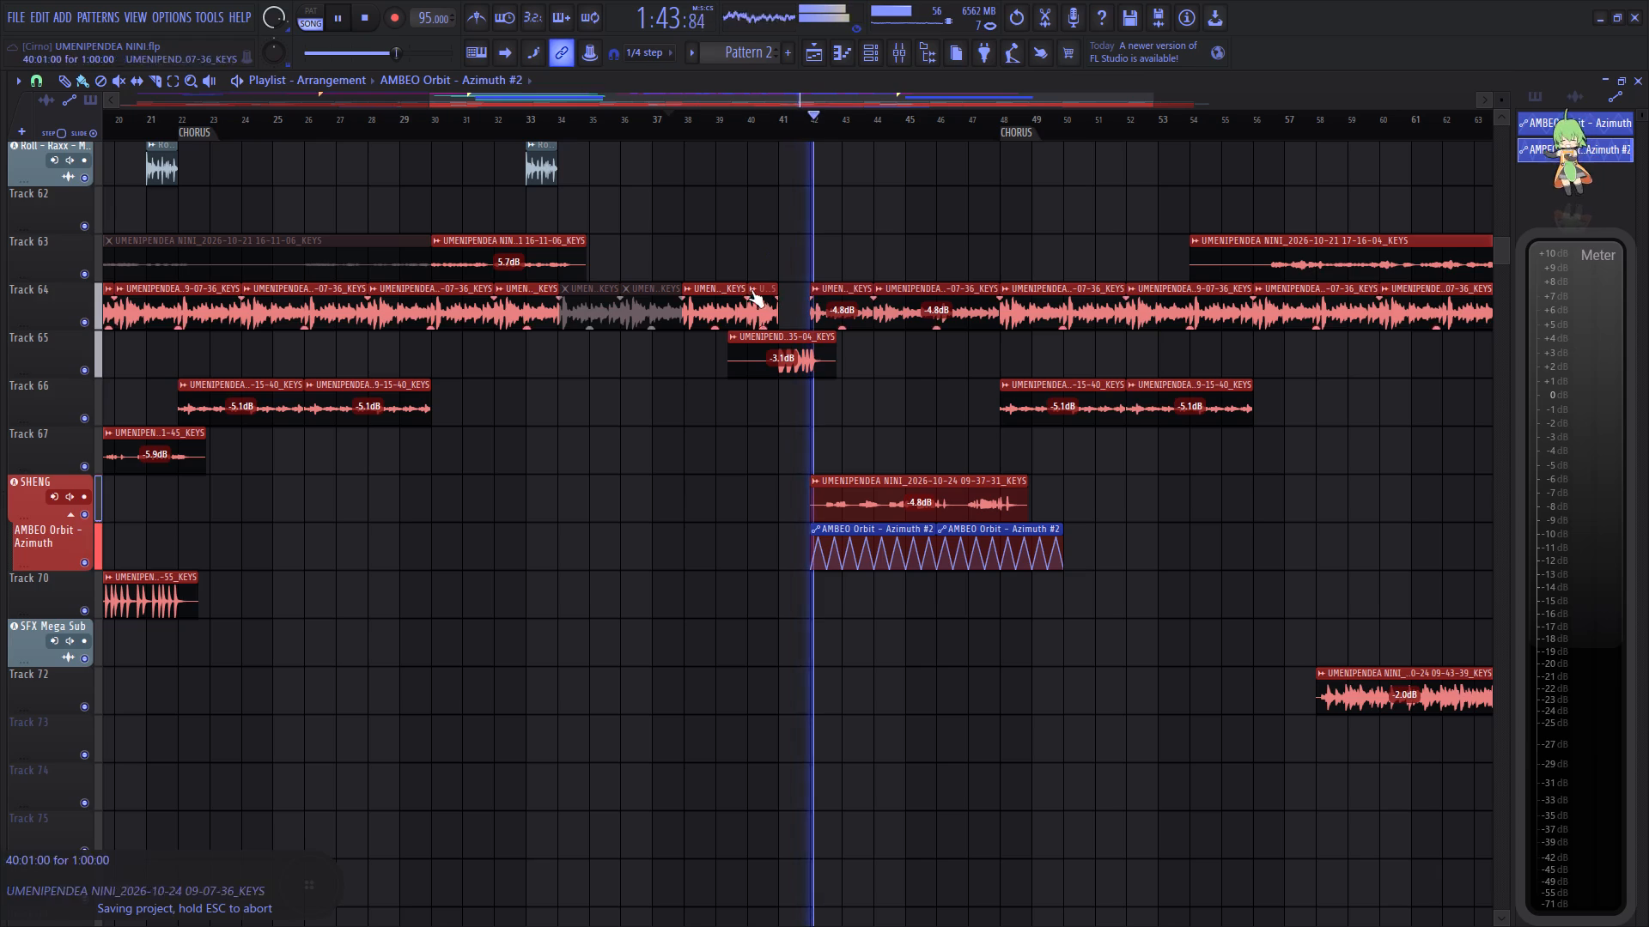
{"action": "left_click", "coordinate": [745, 115]}
{"action": "left_click", "coordinate": [902, 64]}
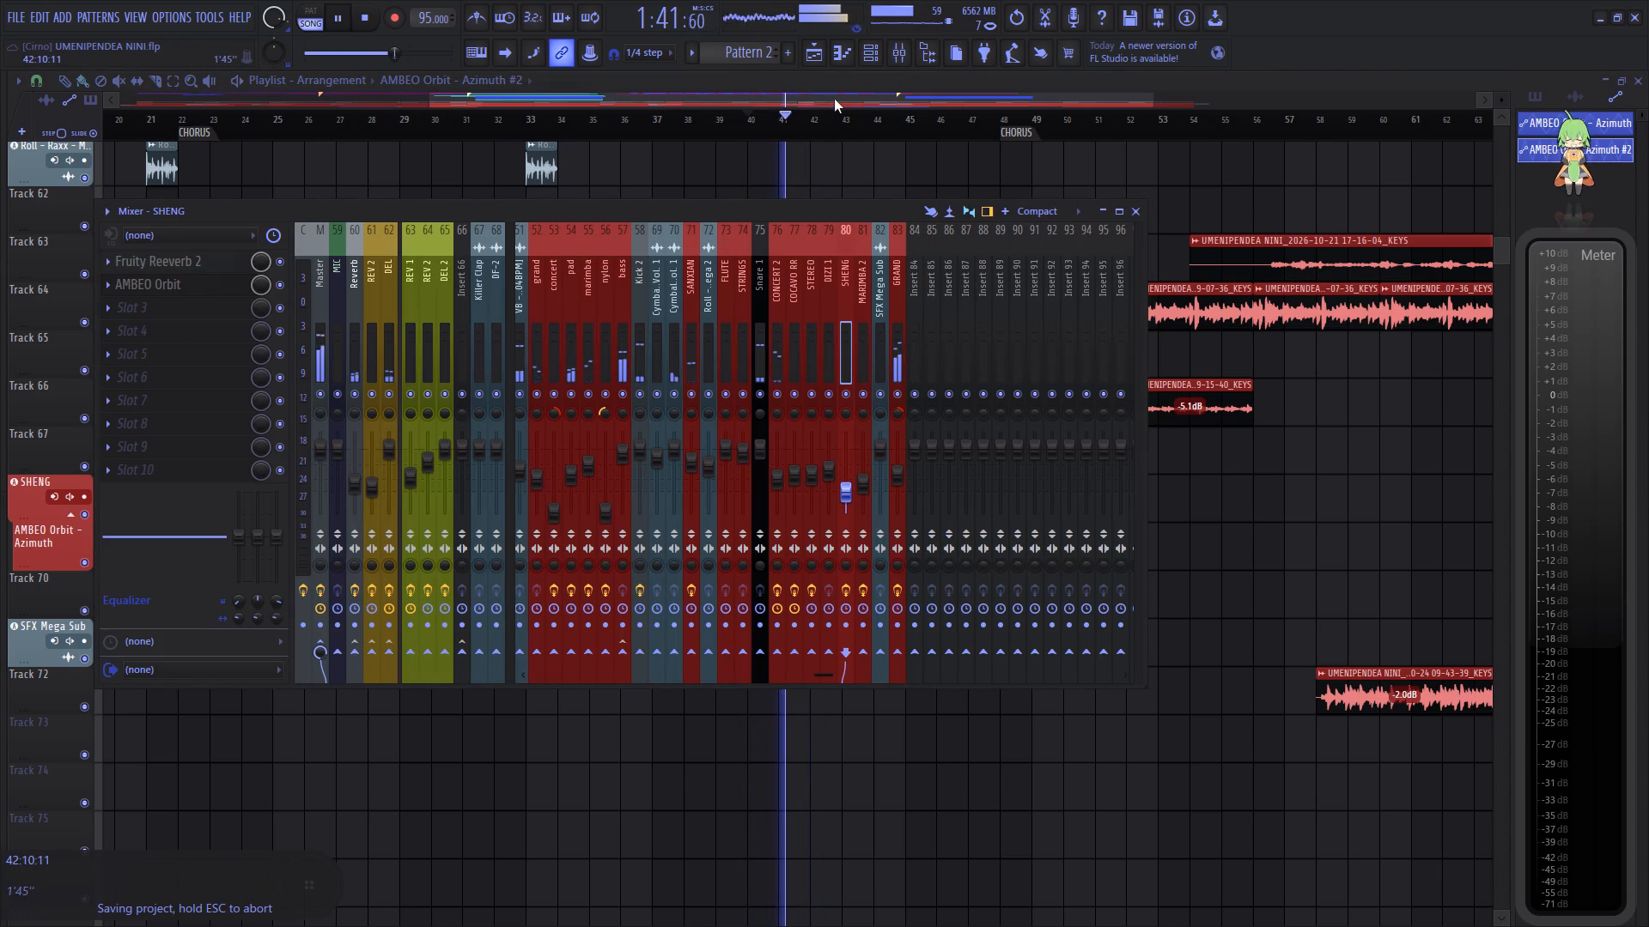
{"action": "left_click", "coordinate": [834, 99]}
{"action": "scroll", "coordinate": [791, 122], "scroll_direction": "up", "scroll_amount": 15}
{"action": "key", "text": "space"}
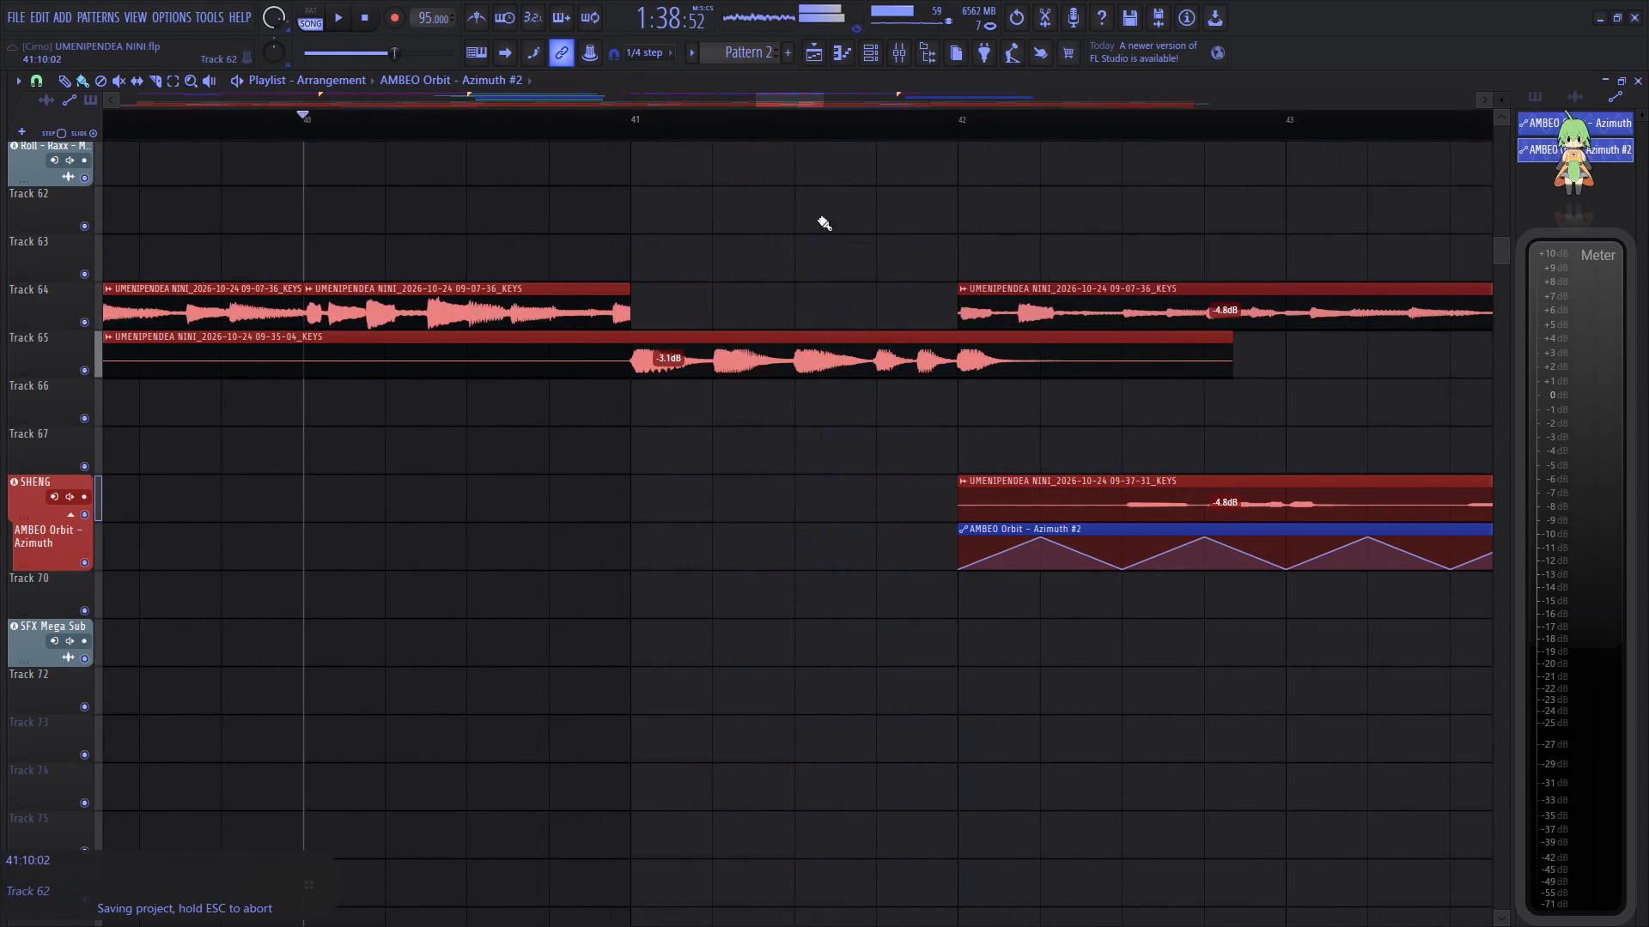
{"action": "key", "text": "space"}
Select the playlist time range from the start of bar 41 to the second beat of bar 42 for looped playback.
{"action": "left_click_drag", "start_coordinate": [630, 123], "coordinate": [971, 146], "text": "ctrl"}
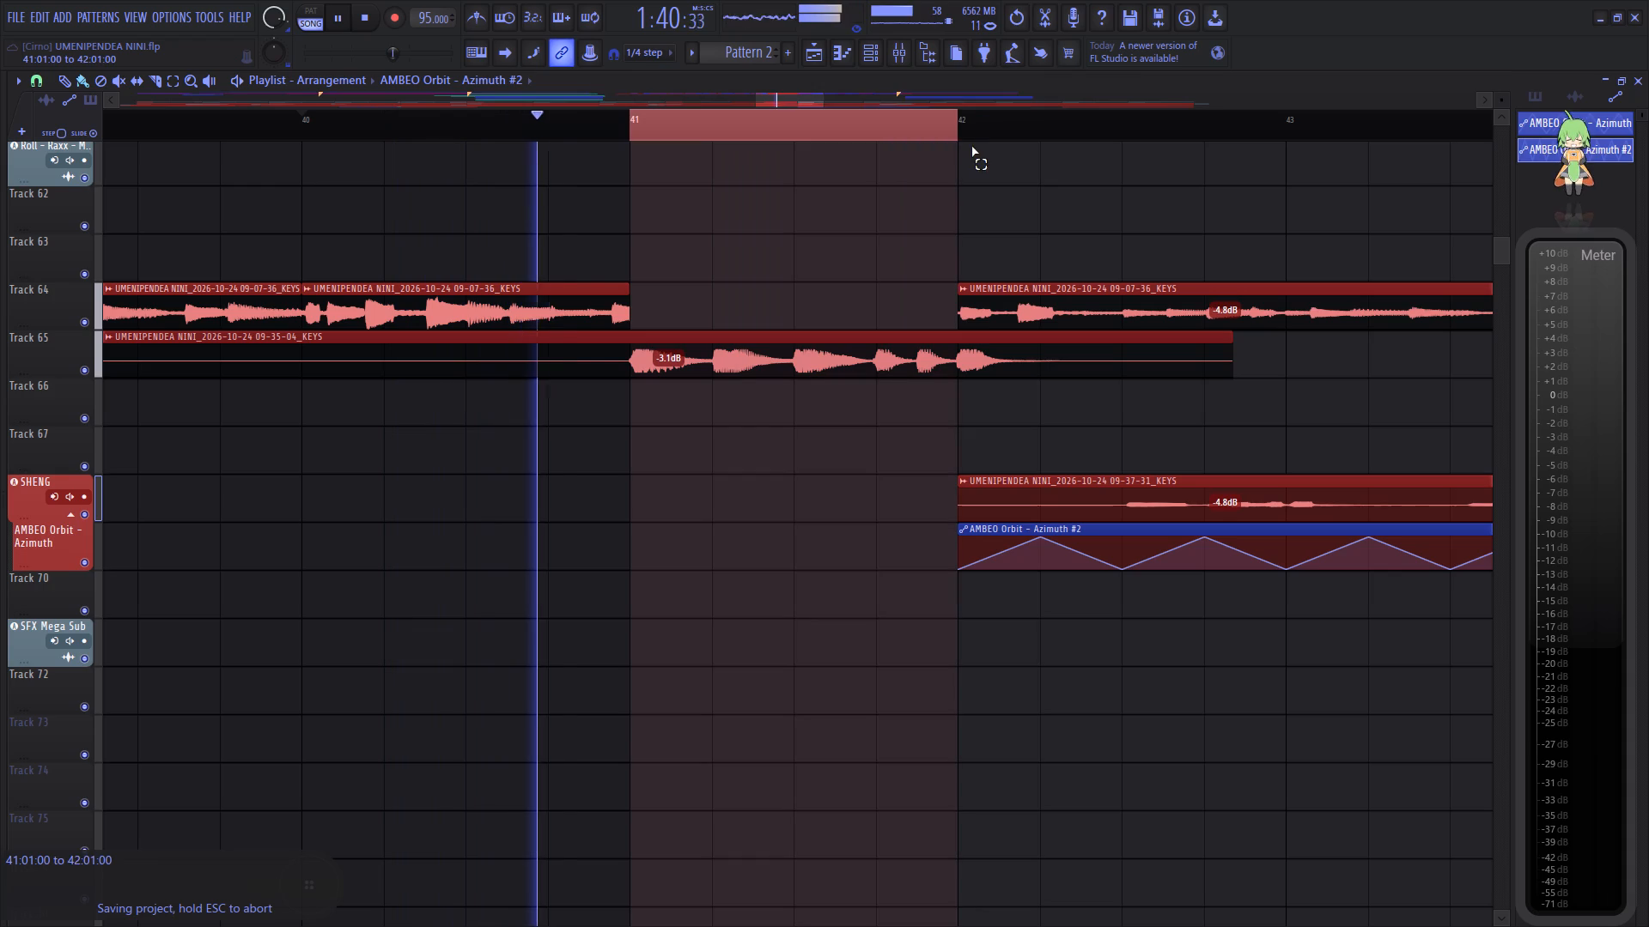
{"action": "left_click_drag", "start_coordinate": [971, 146], "coordinate": [1031, 150], "text": "ctrl"}
Open the mixer, select the GRAND track and disable its AIR Stereo Width effect.
{"action": "left_click", "coordinate": [904, 58]}
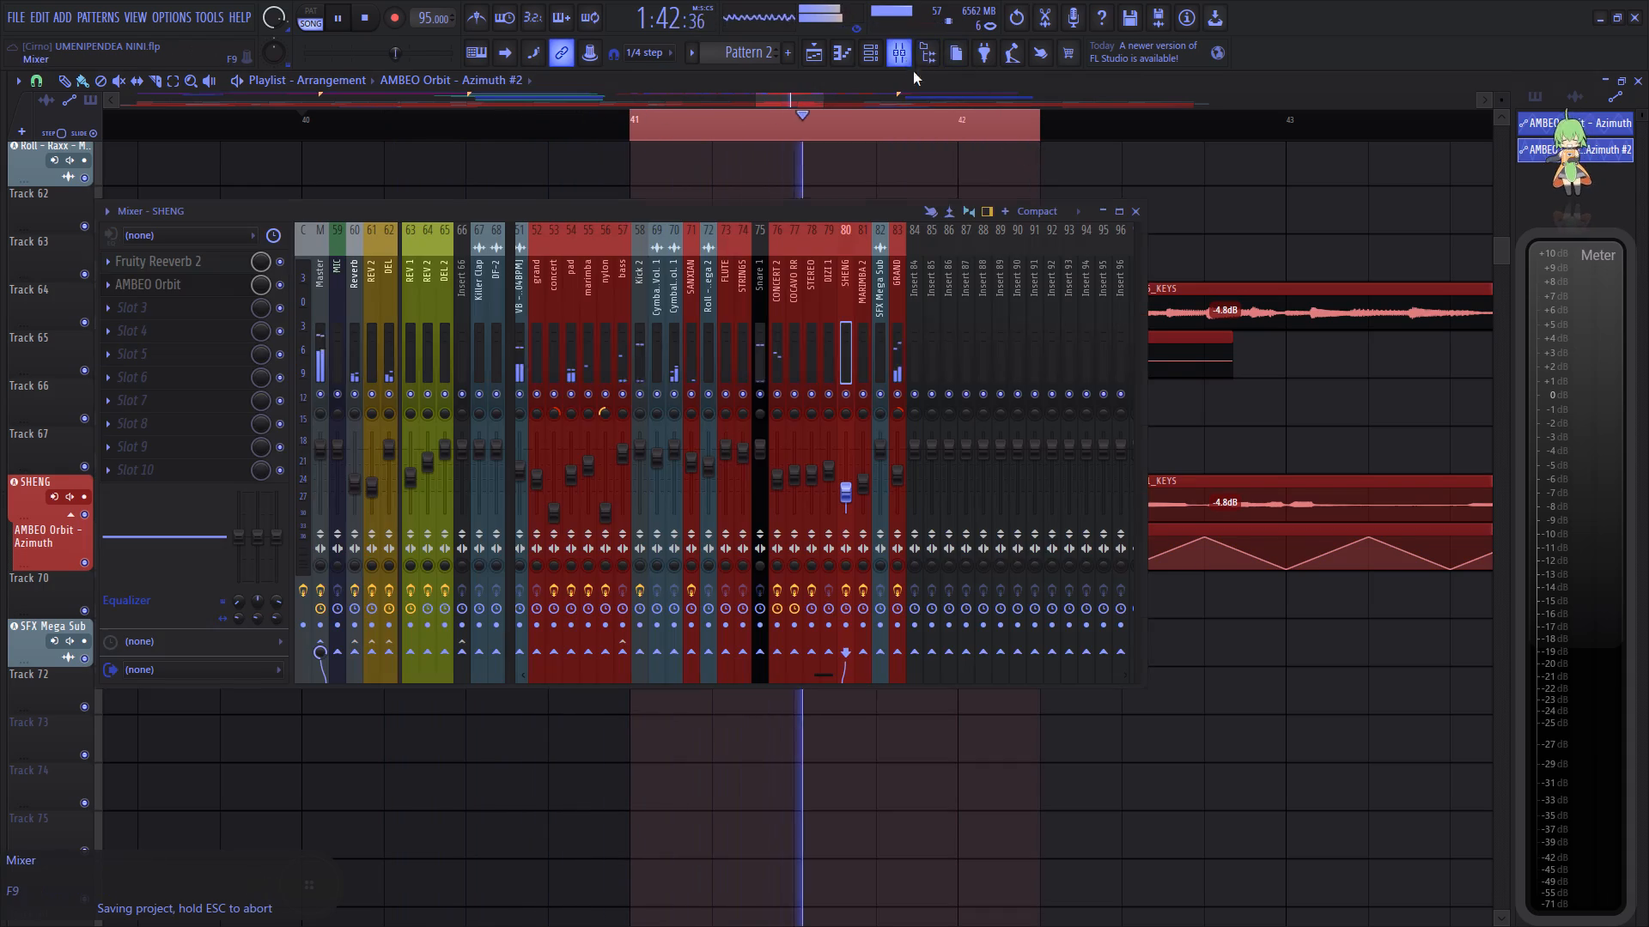
{"action": "left_click", "coordinate": [896, 360]}
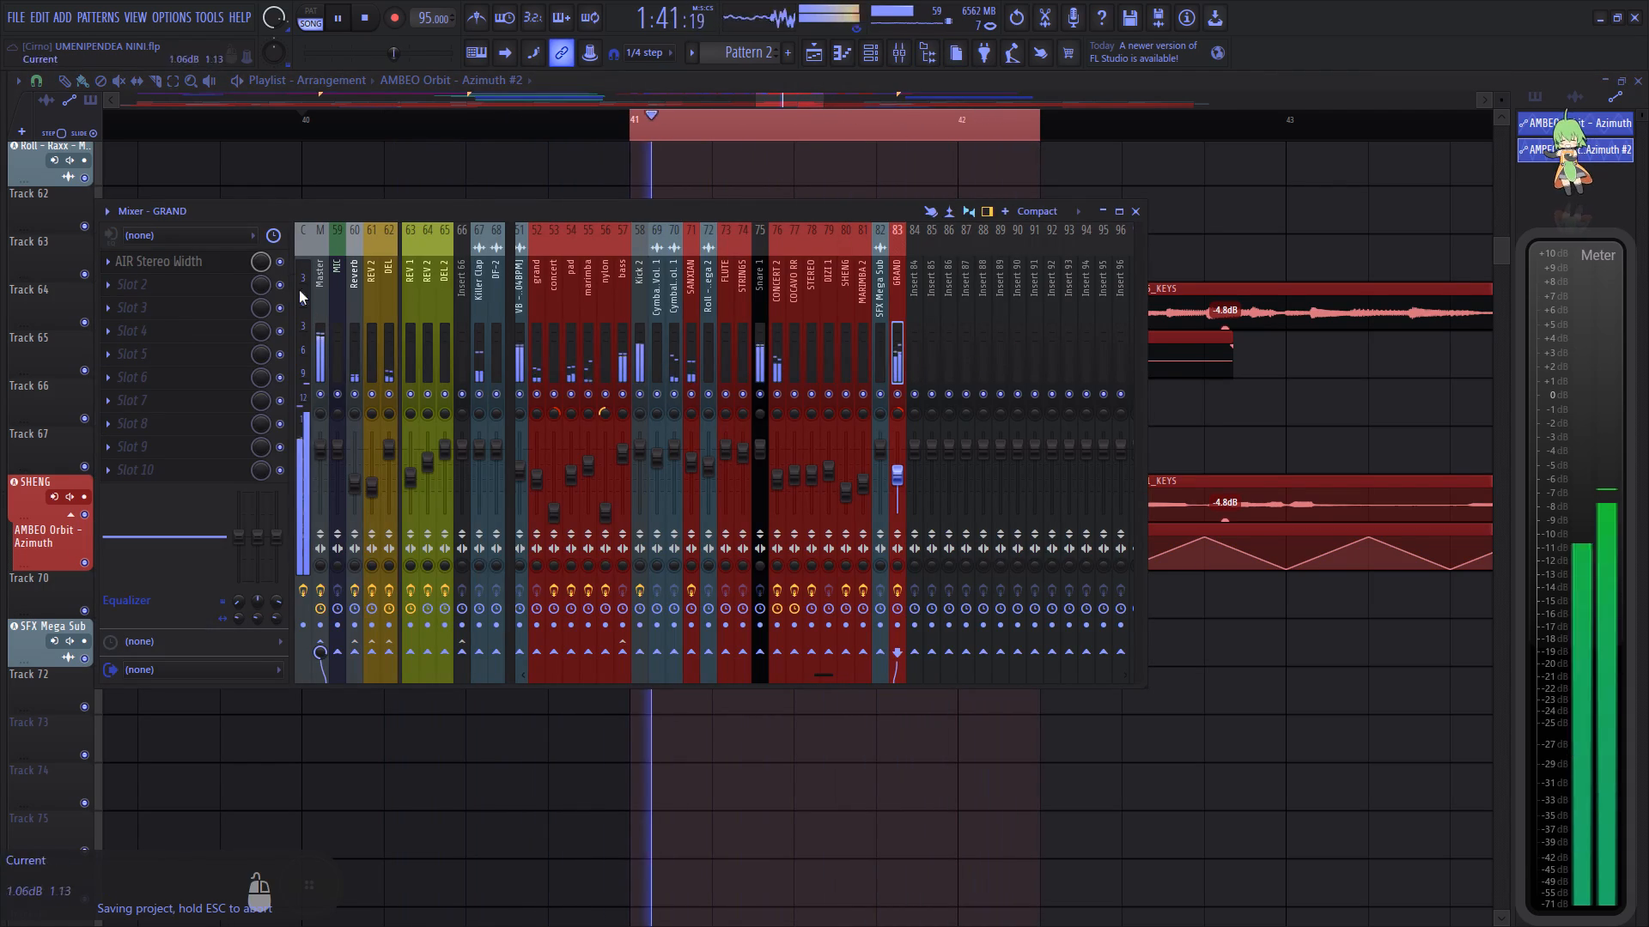
{"action": "key", "text": "space"}
{"action": "key", "text": "space"}
{"action": "left_click", "coordinate": [284, 271]}
Find AMBEO Orbit in the full plugin list and load it into slot 2 of the GRAND mixer track.
{"action": "left_click", "coordinate": [174, 291]}
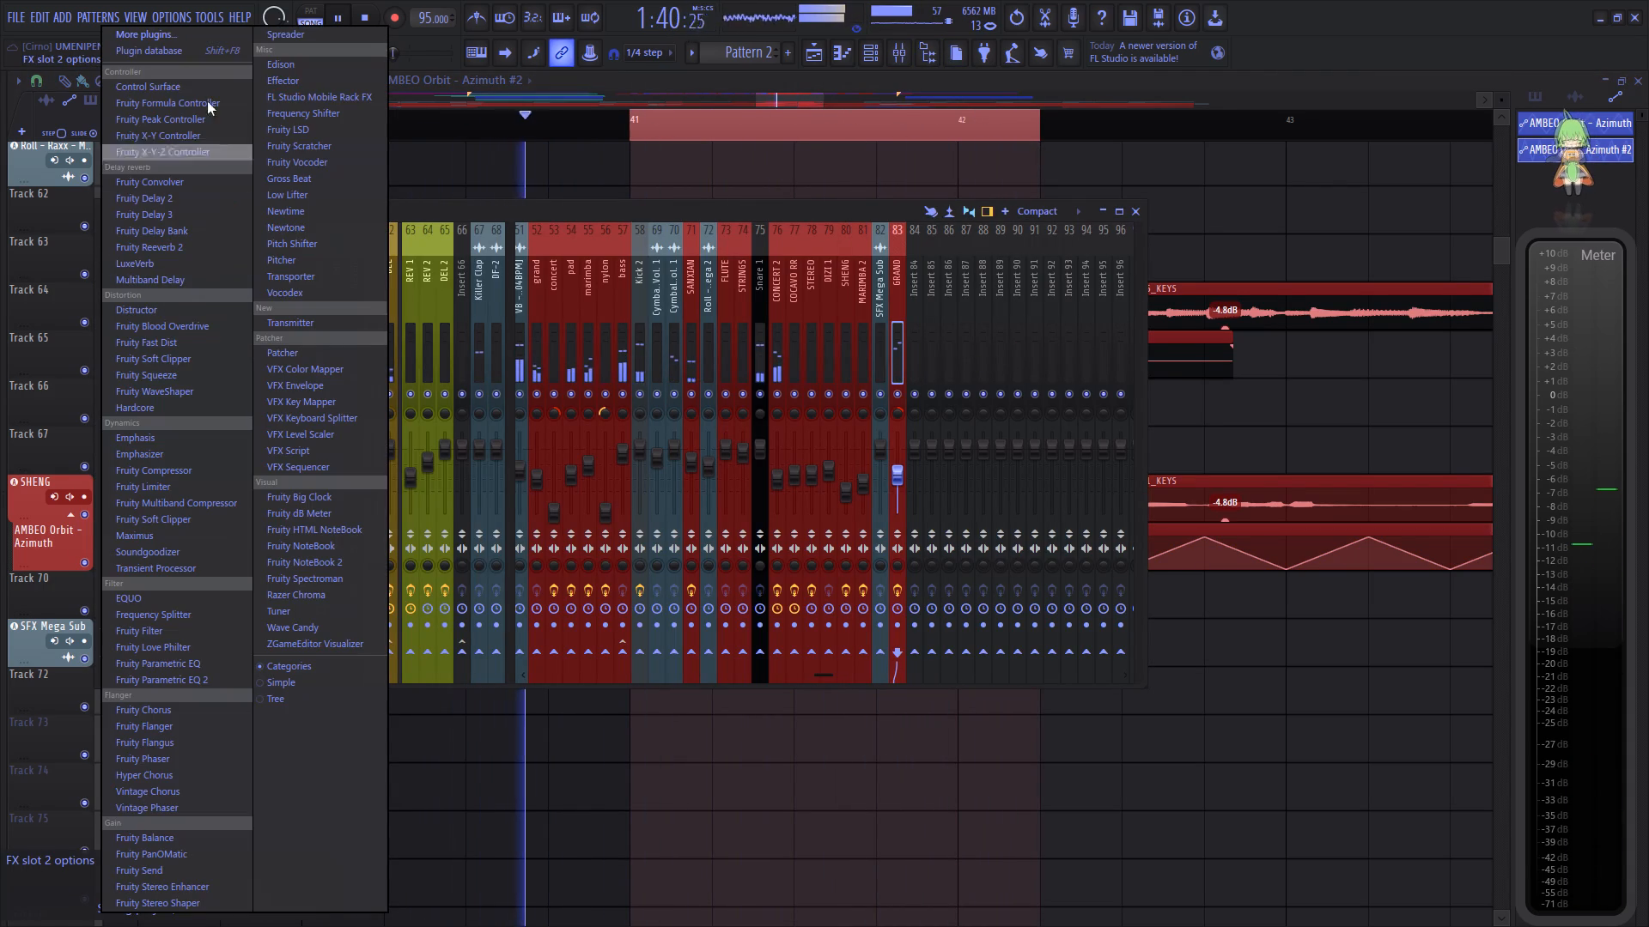
{"action": "left_click", "coordinate": [192, 37]}
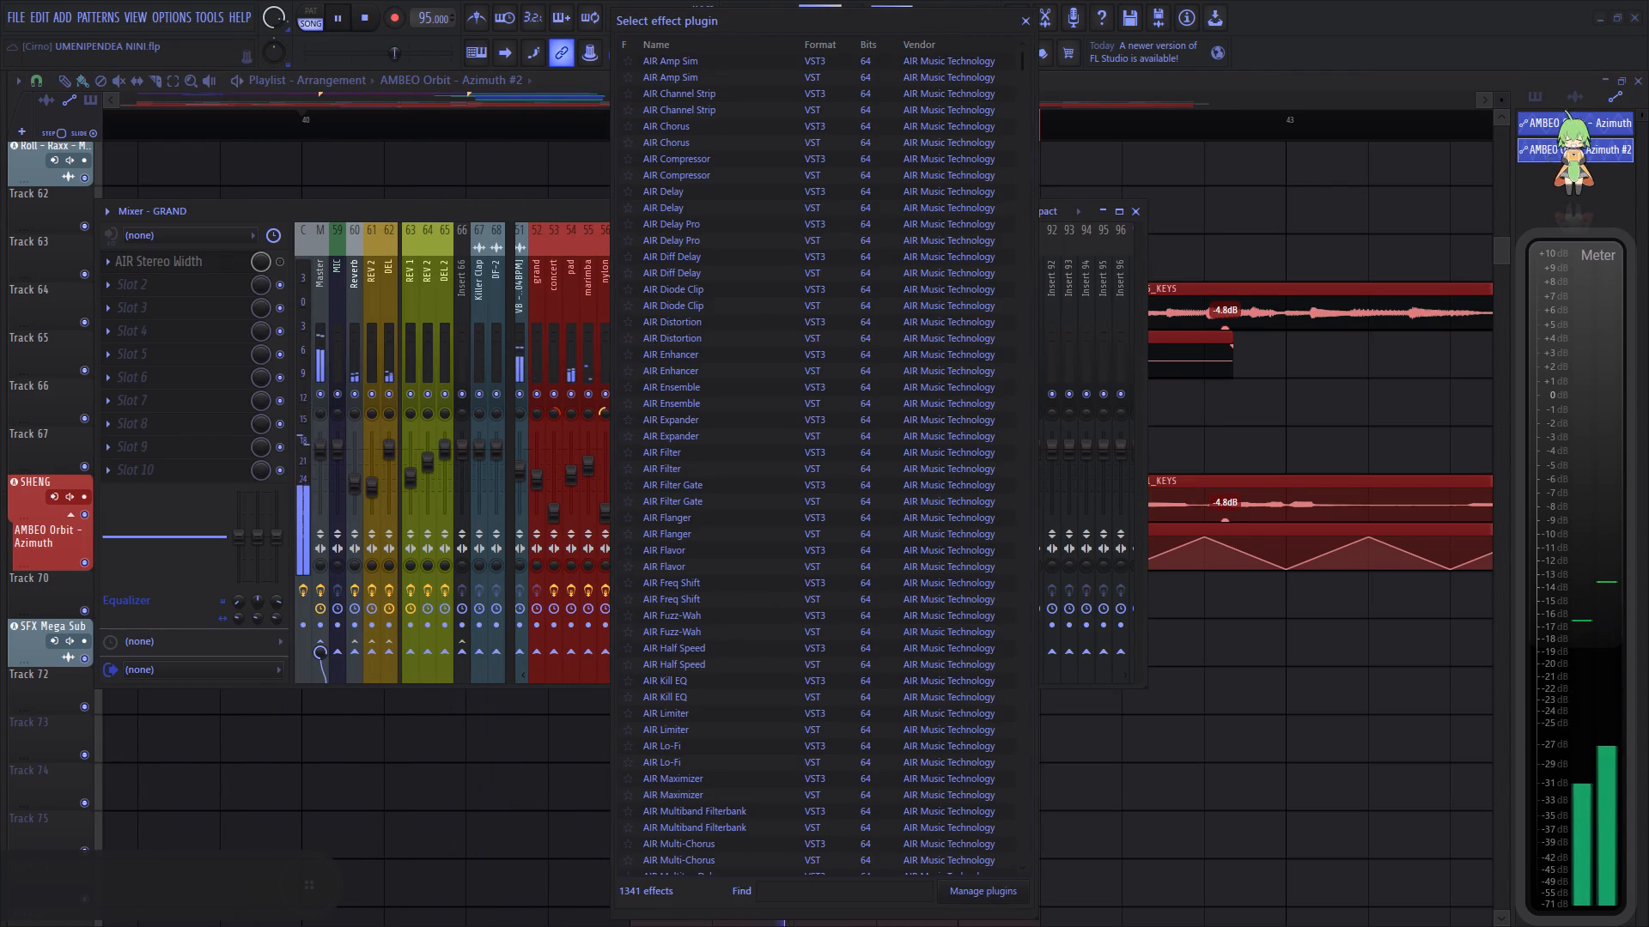
{"action": "left_click", "coordinate": [787, 894]}
{"action": "type", "text": "AMBE"}
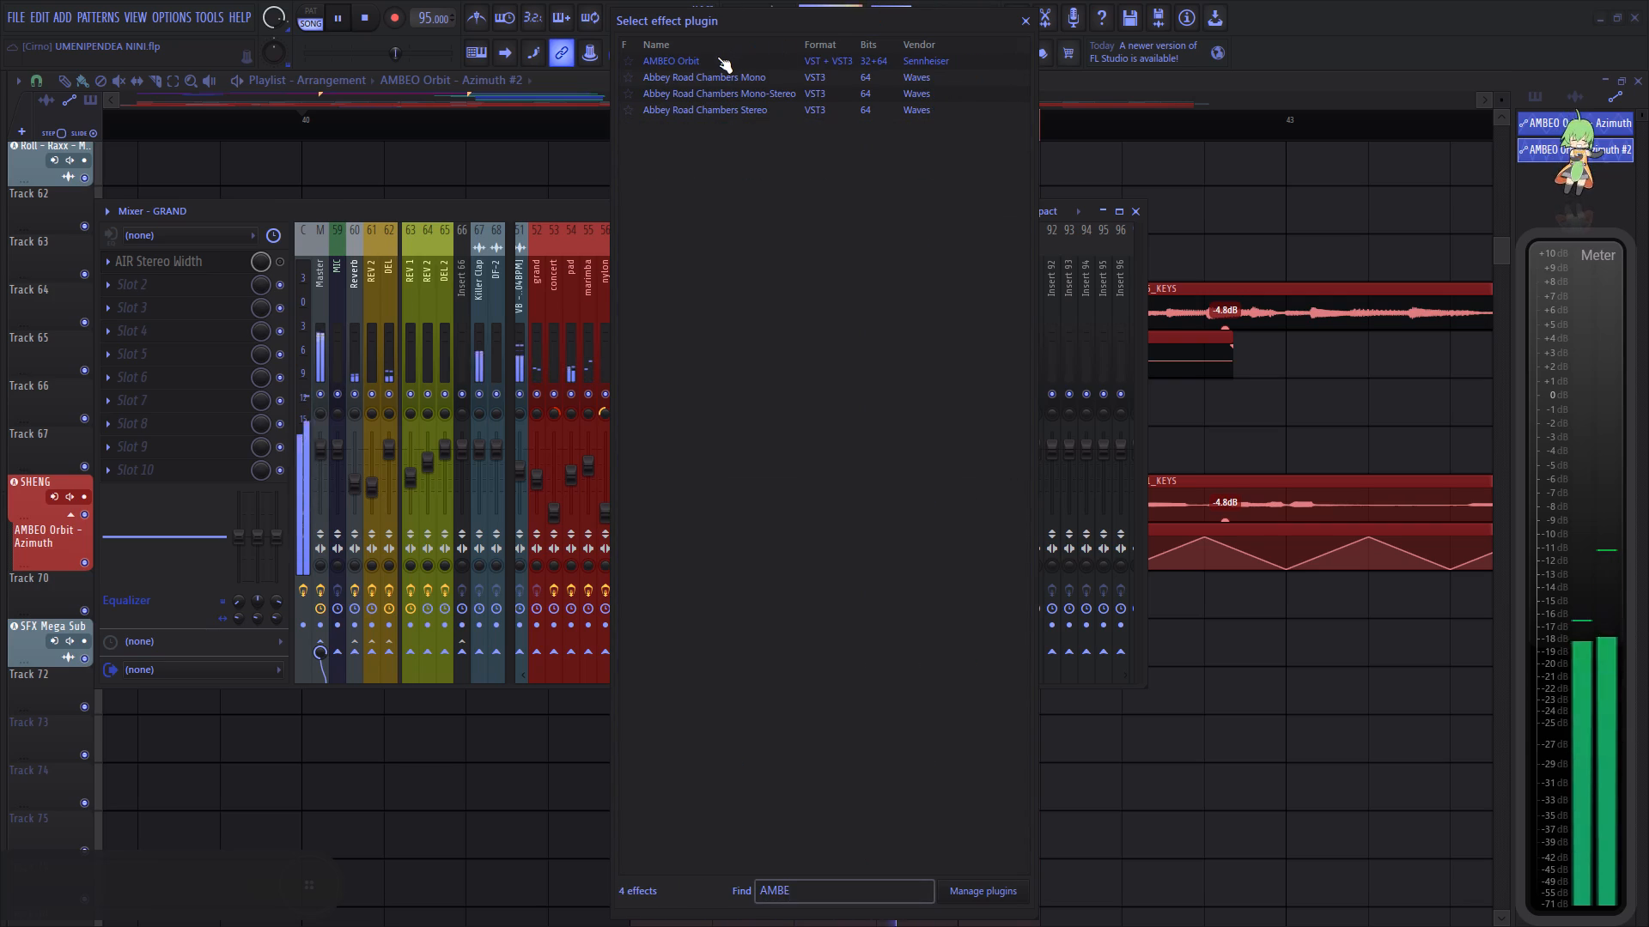
{"action": "left_click", "coordinate": [717, 57]}
{"action": "double_click", "coordinate": [717, 59]}
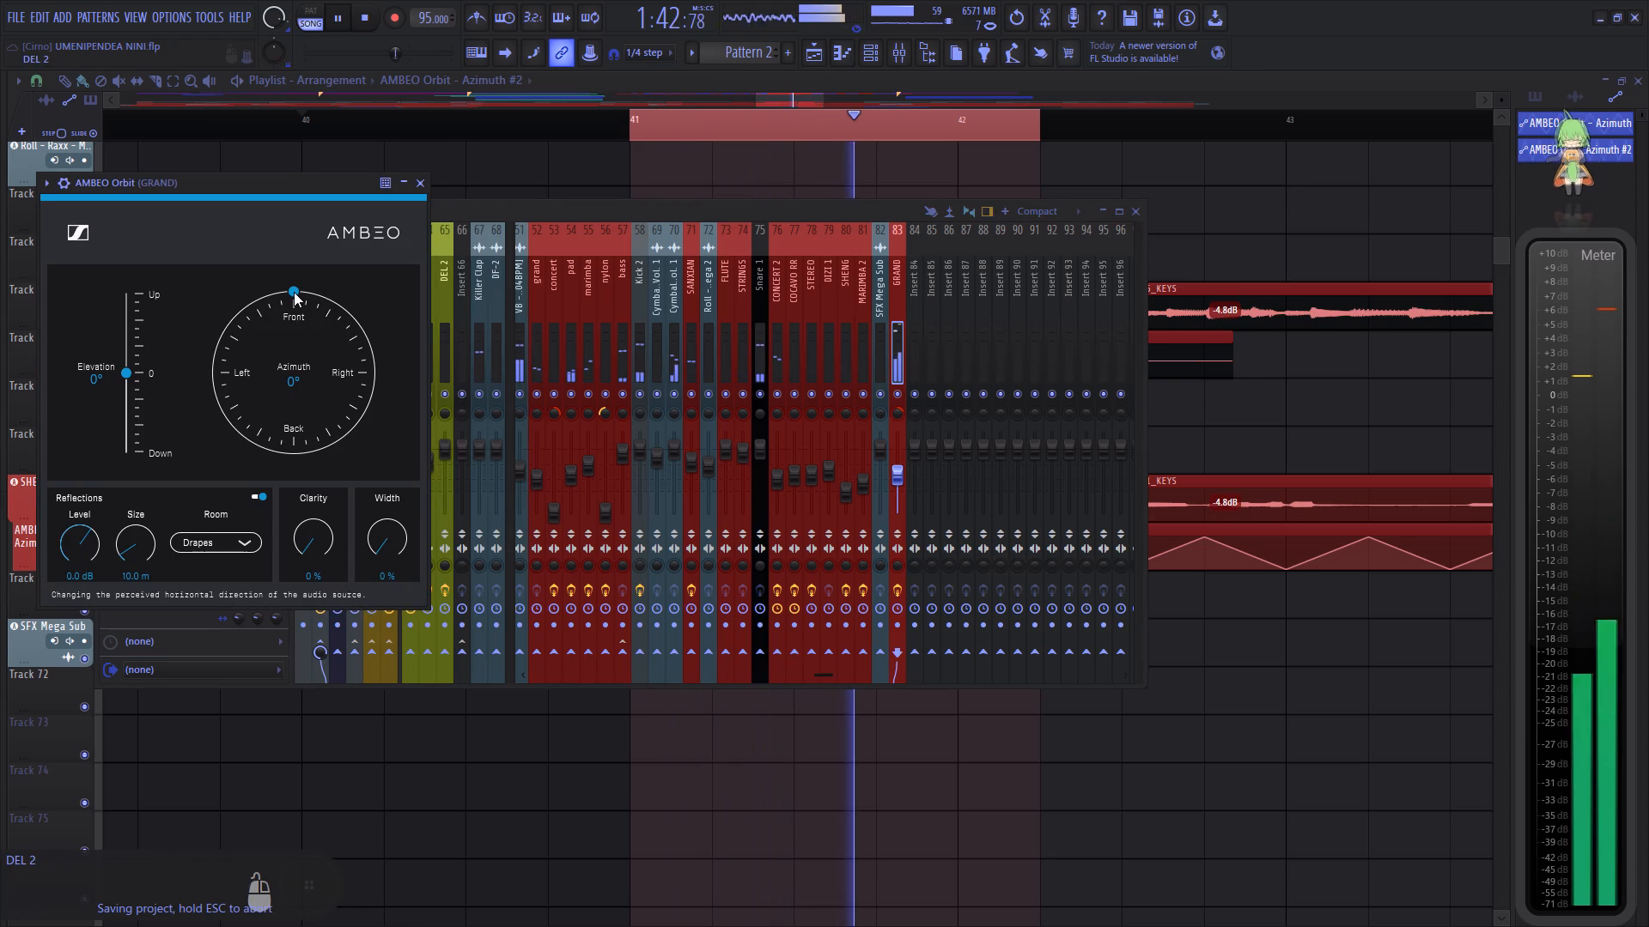
Touch the Azimuth control in GRAND's AMBEO Orbit, close the plugin and create an automation clip for that parameter.
{"action": "left_click", "coordinate": [292, 292]}
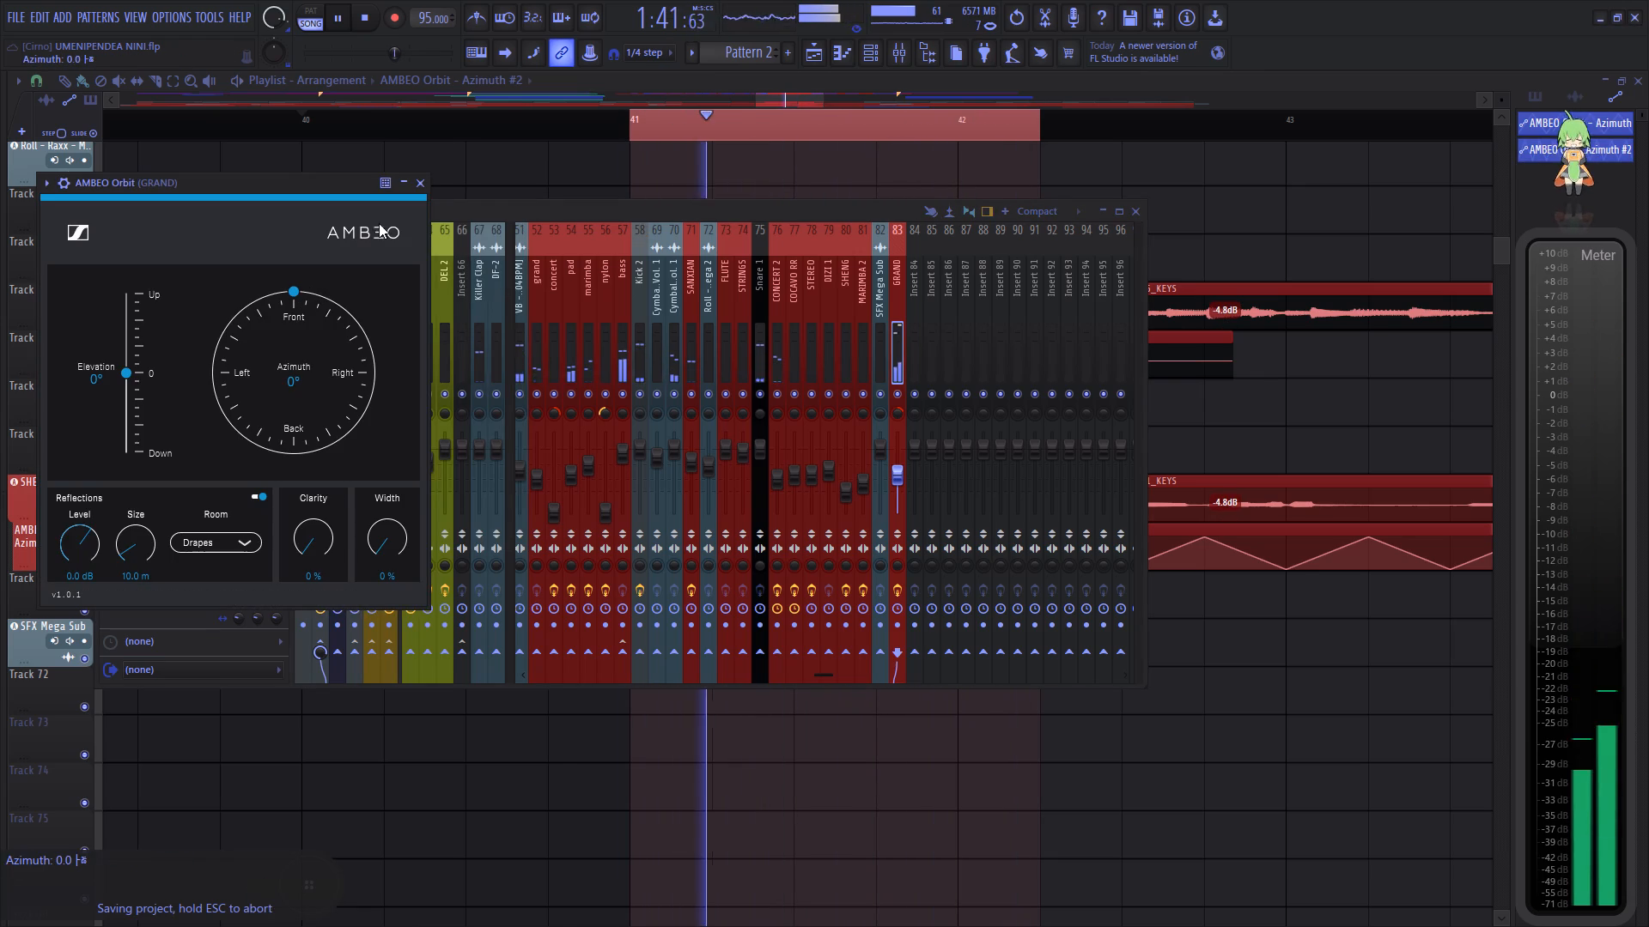
{"action": "left_click", "coordinate": [419, 184]}
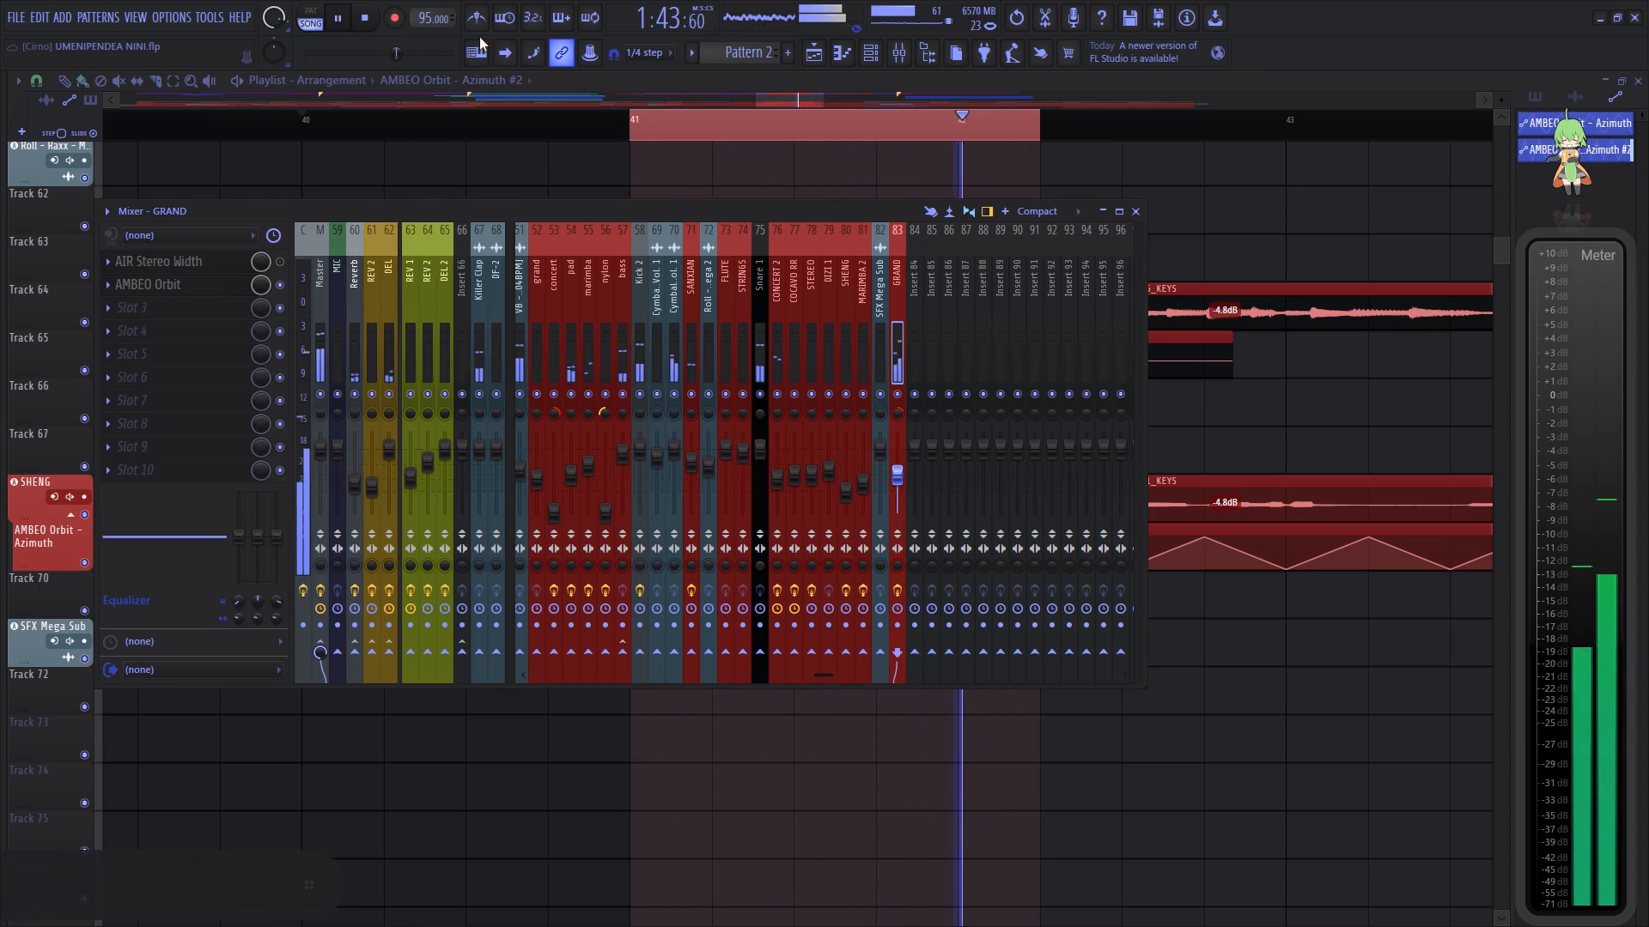
{"action": "right_click", "coordinate": [585, 55]}
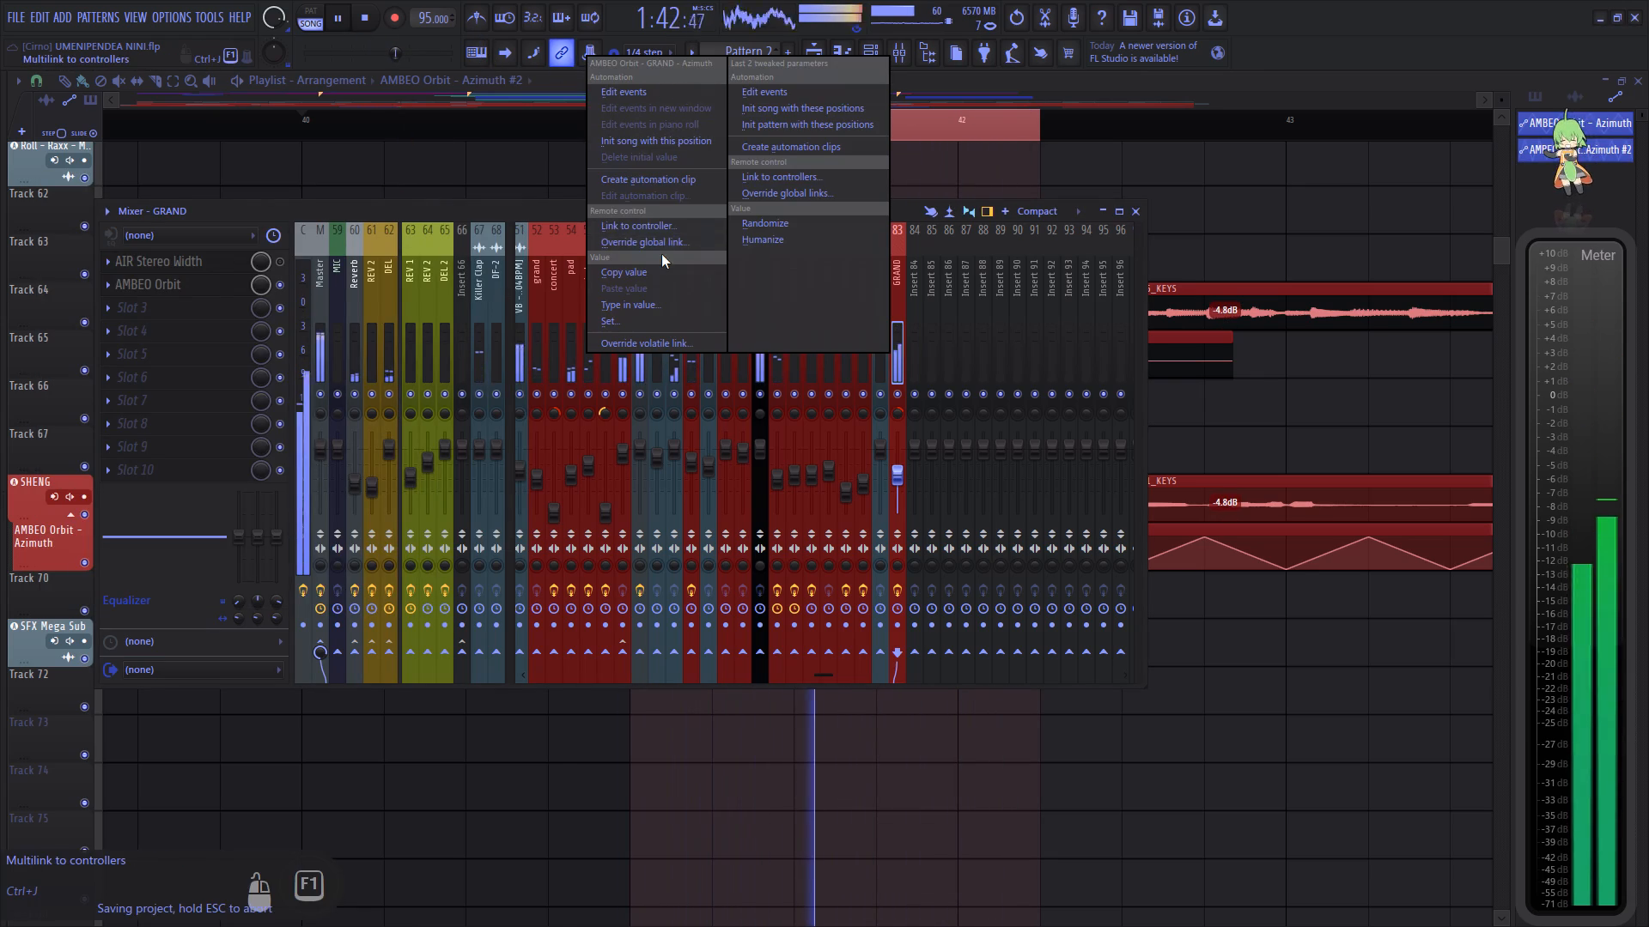
{"action": "left_click", "coordinate": [666, 177]}
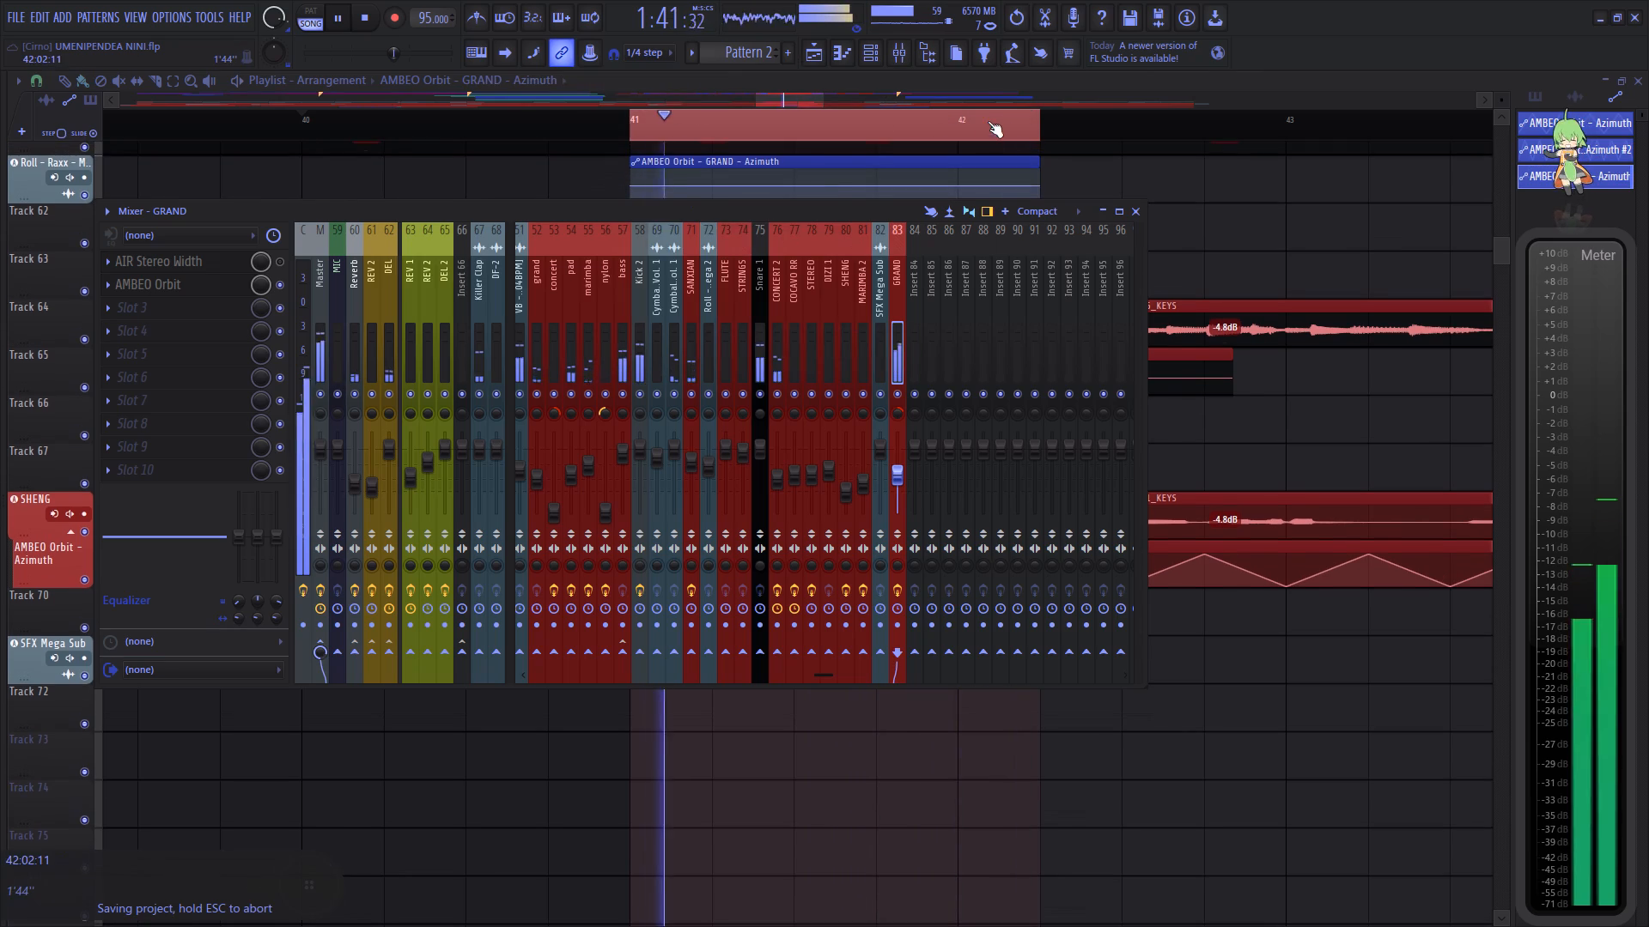
In the GRAND Azimuth clip, add points on beats 2–4 of bar 41 and alternate 0% on beats 1 and 3 with 100% on beats 2 and 4.
{"action": "left_click", "coordinate": [1007, 89]}
{"action": "scroll", "coordinate": [942, 231], "scroll_direction": "up", "scroll_amount": 3}
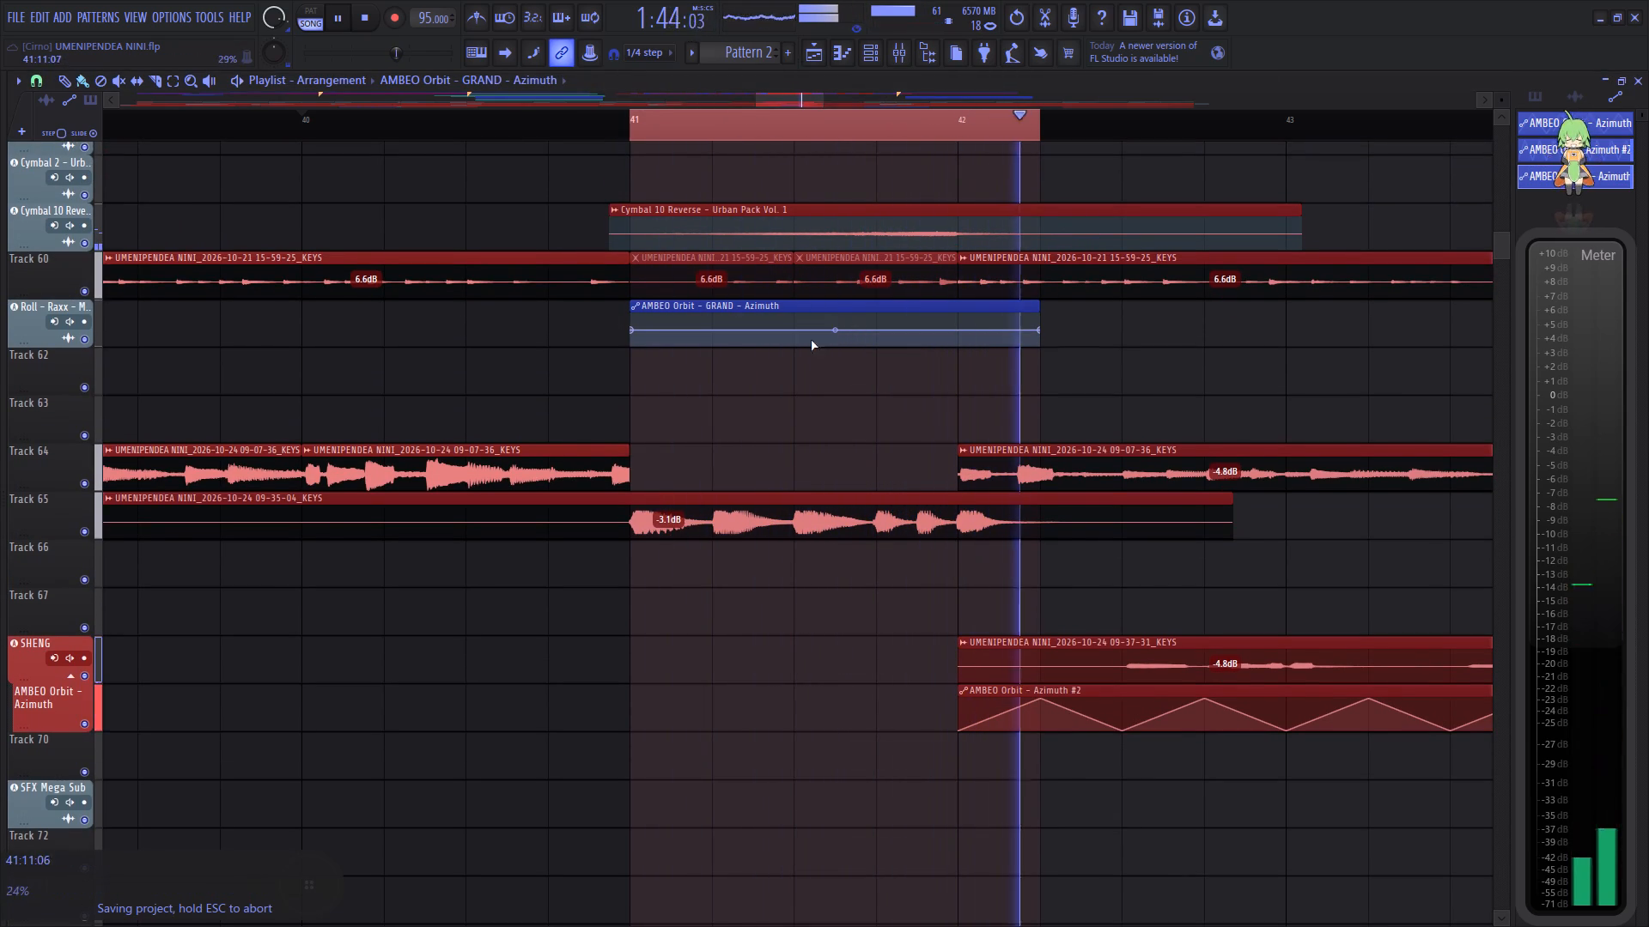
{"action": "right_click", "coordinate": [714, 333]}
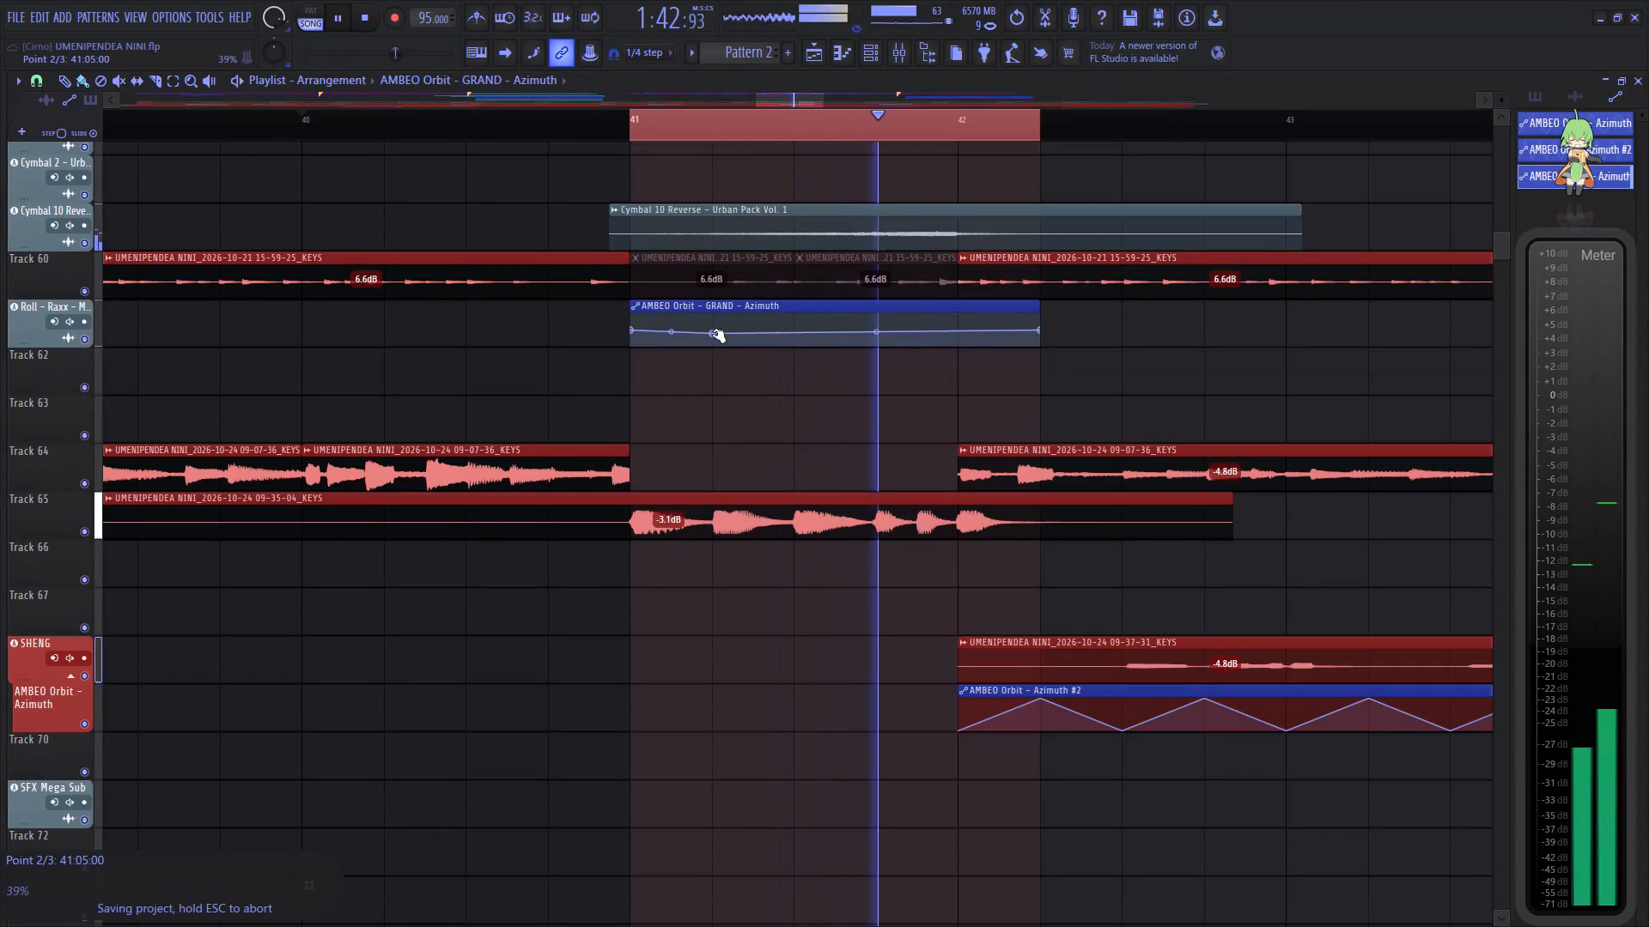
{"action": "right_click", "coordinate": [793, 335]}
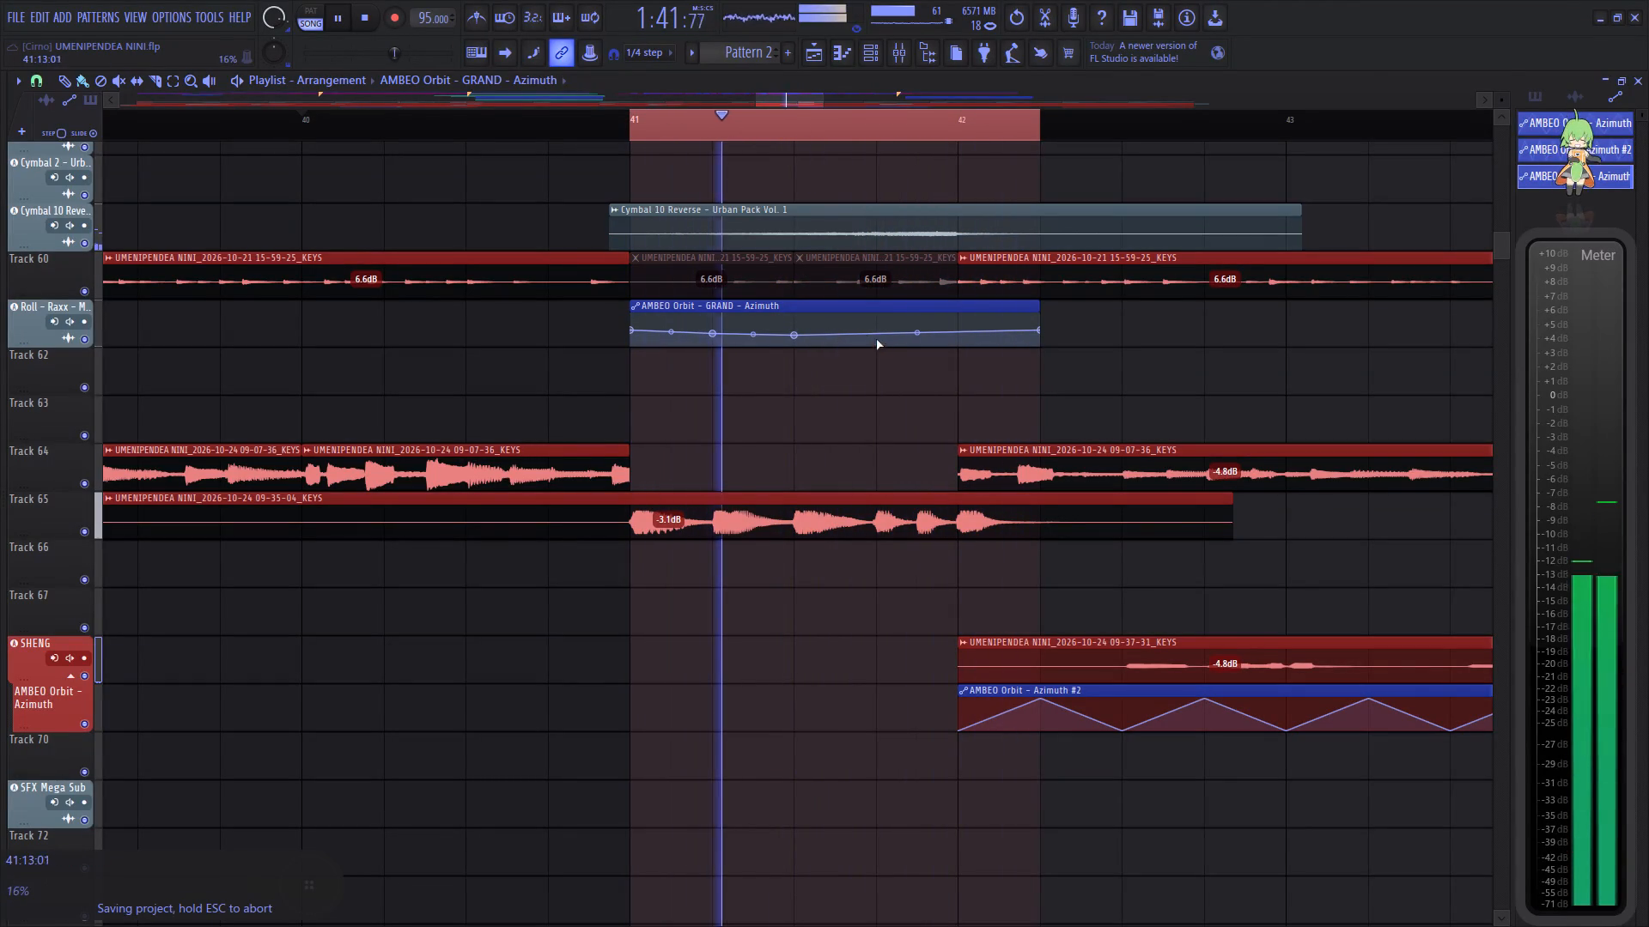
{"action": "right_click", "coordinate": [874, 333]}
{"action": "left_click_drag", "start_coordinate": [712, 333], "coordinate": [711, 287]}
{"action": "left_click_drag", "start_coordinate": [631, 336], "coordinate": [618, 403]}
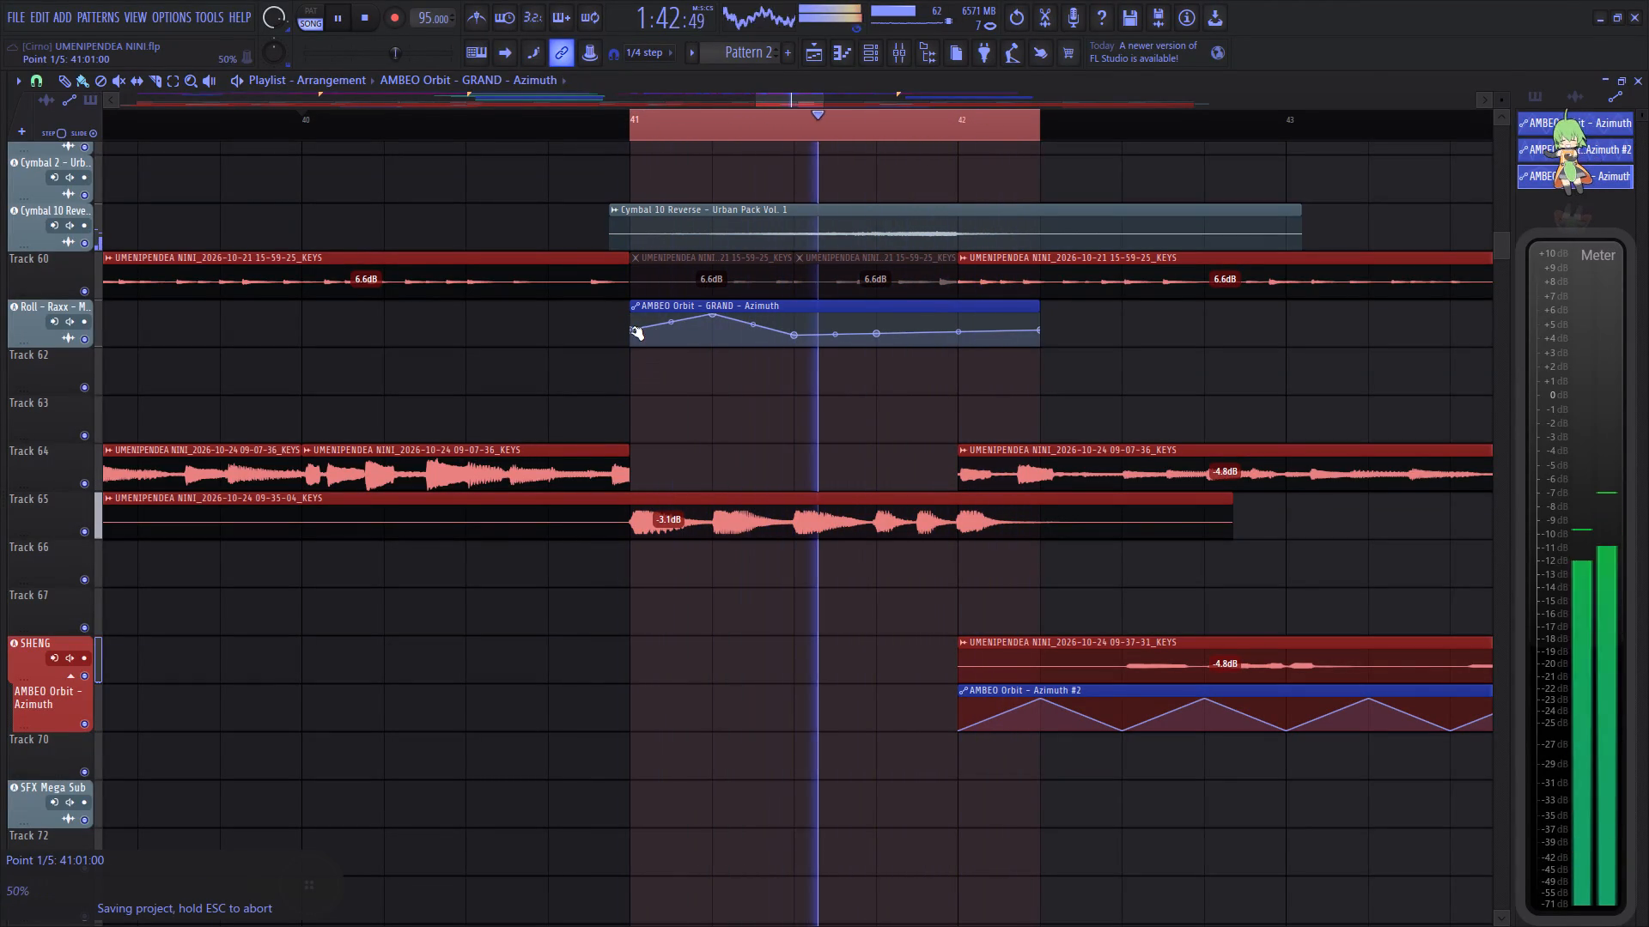
{"action": "left_click_drag", "start_coordinate": [632, 335], "coordinate": [630, 405]}
{"action": "left_click_drag", "start_coordinate": [792, 336], "coordinate": [799, 373]}
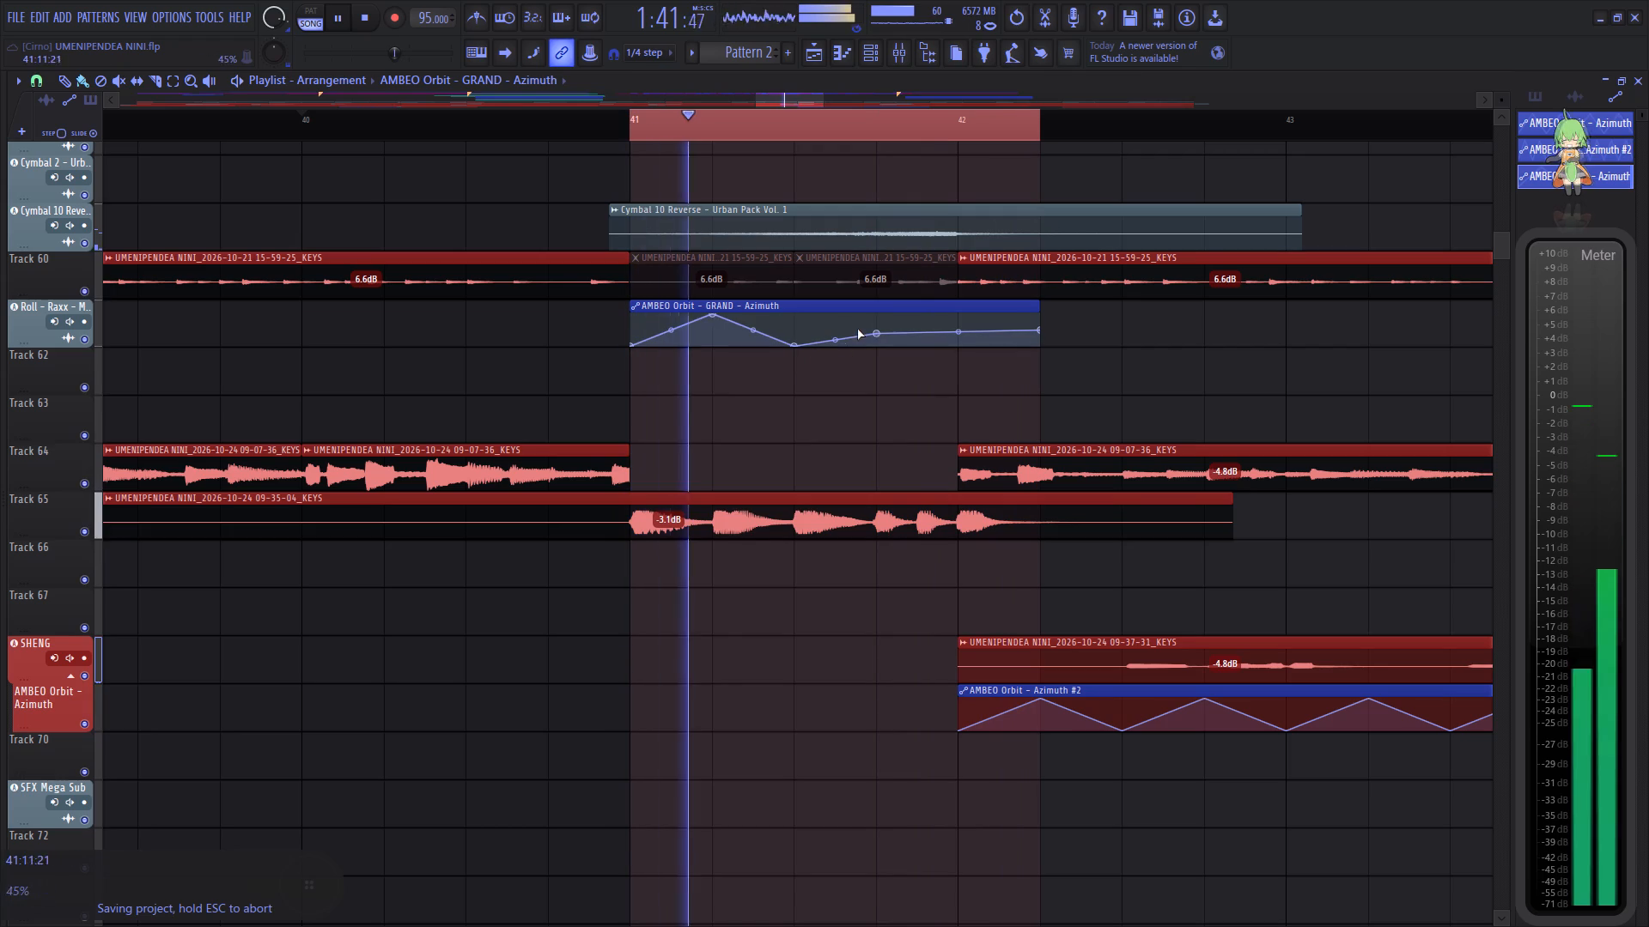
{"action": "left_click_drag", "start_coordinate": [878, 334], "coordinate": [875, 288]}
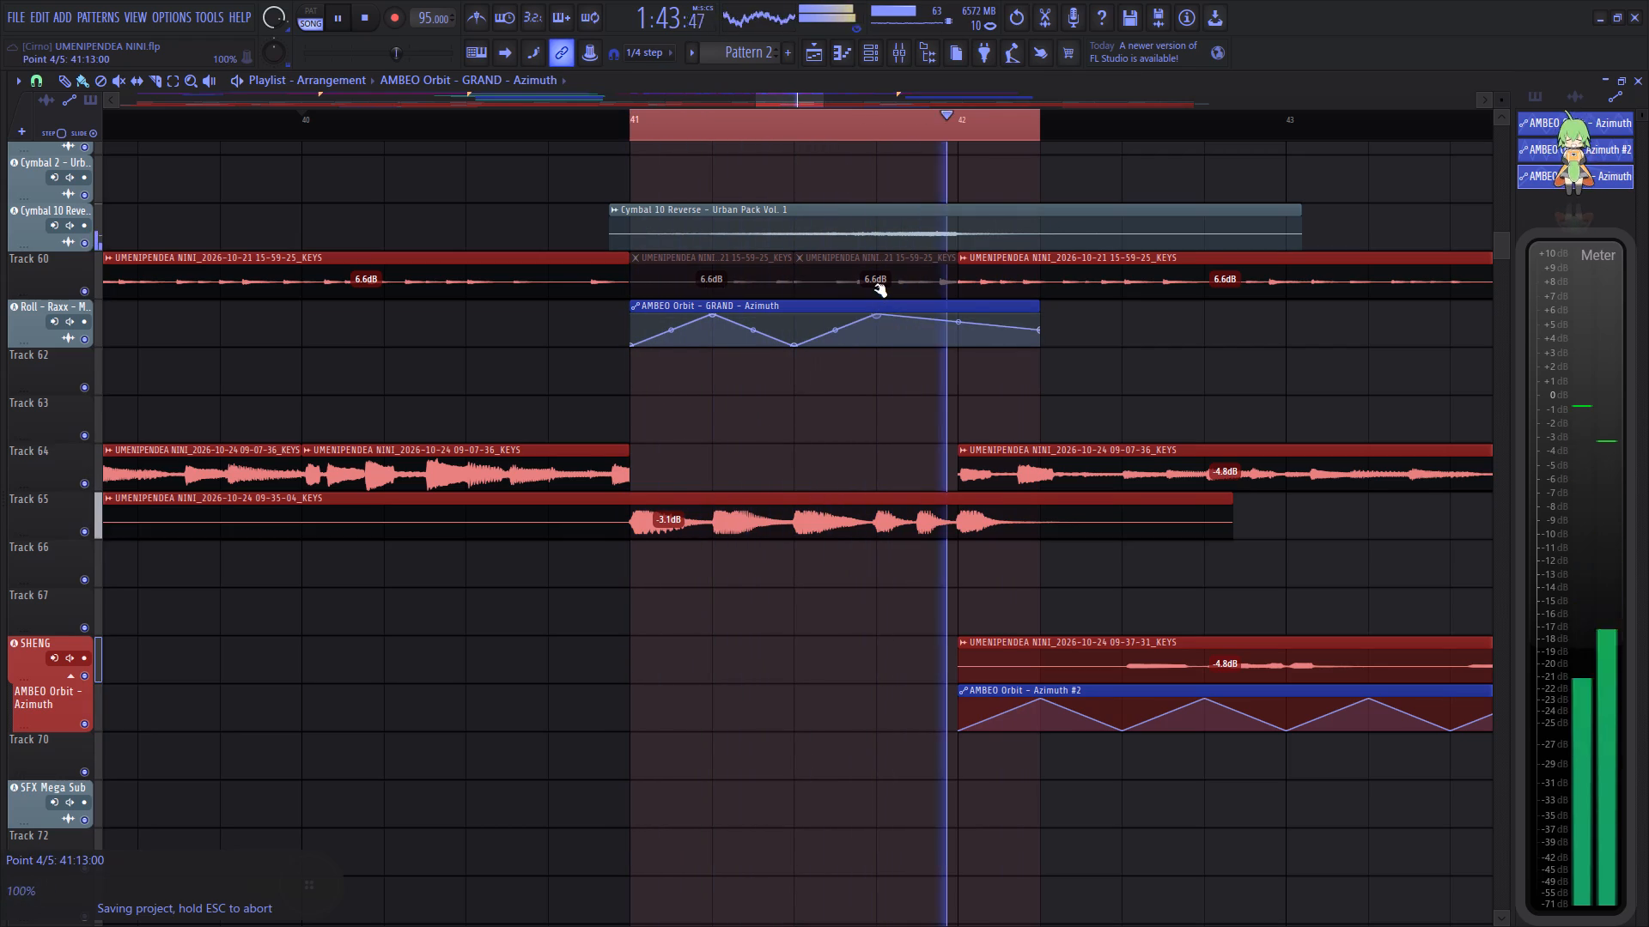
{"action": "left_click_drag", "start_coordinate": [875, 288], "coordinate": [875, 287]}
Set playlist snap to 1/2 beat and continue the GRAND Azimuth zigzag: 0% at 41:15, 100% at 42:01, end point 0% at 42:03.
{"action": "left_click", "coordinate": [37, 80]}
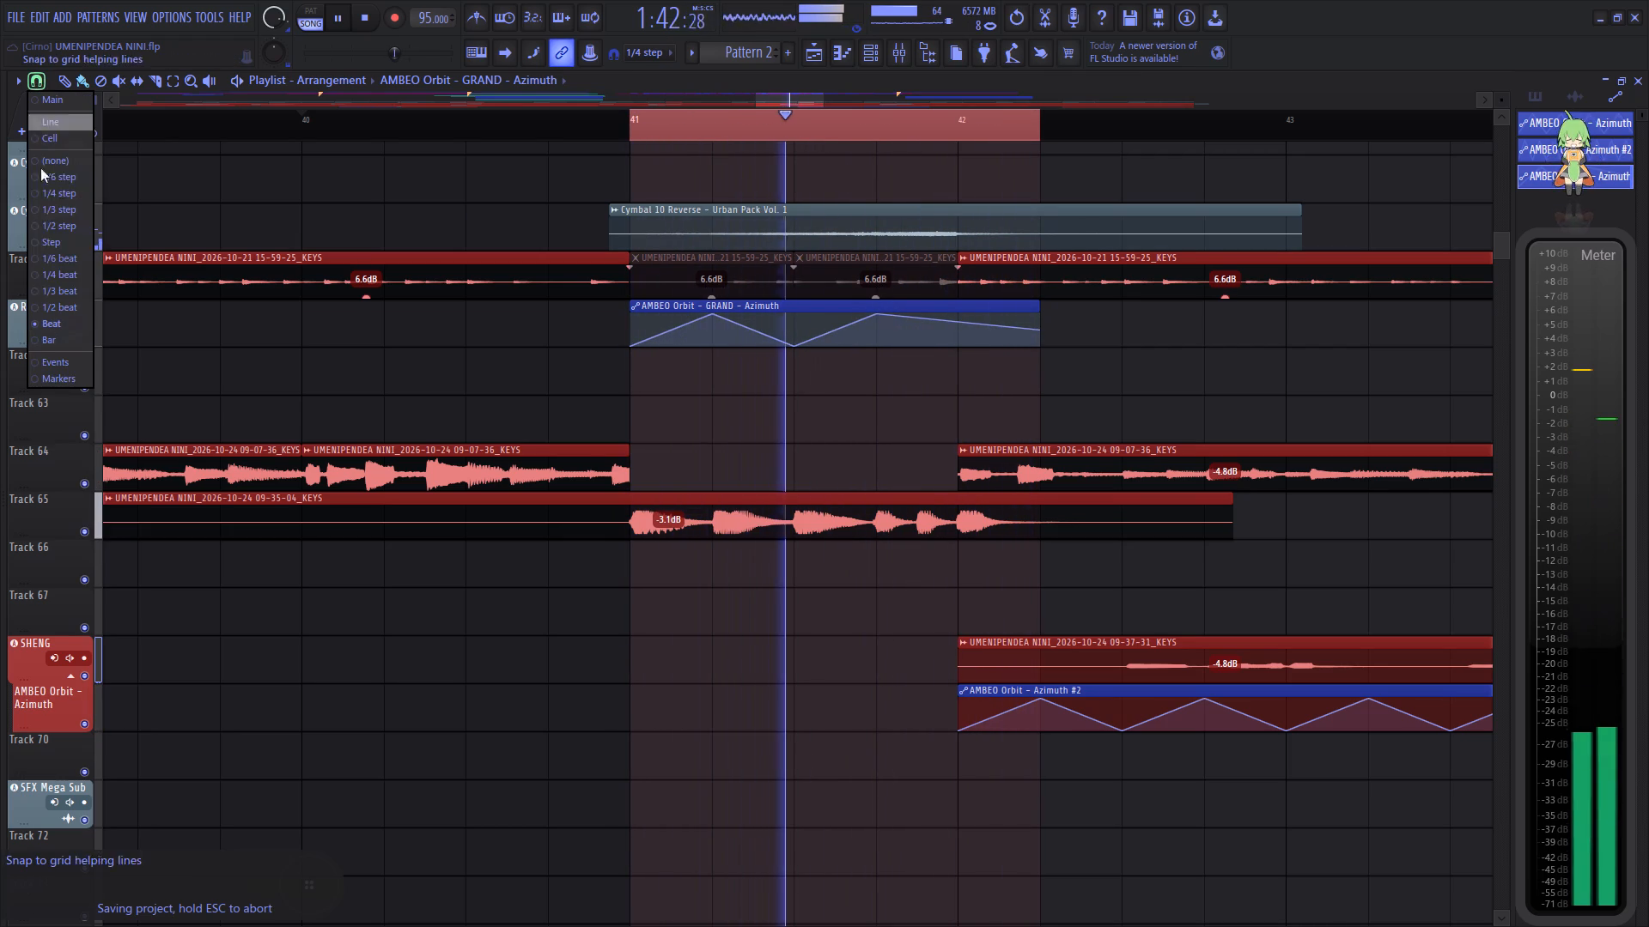
{"action": "left_click", "coordinate": [56, 299]}
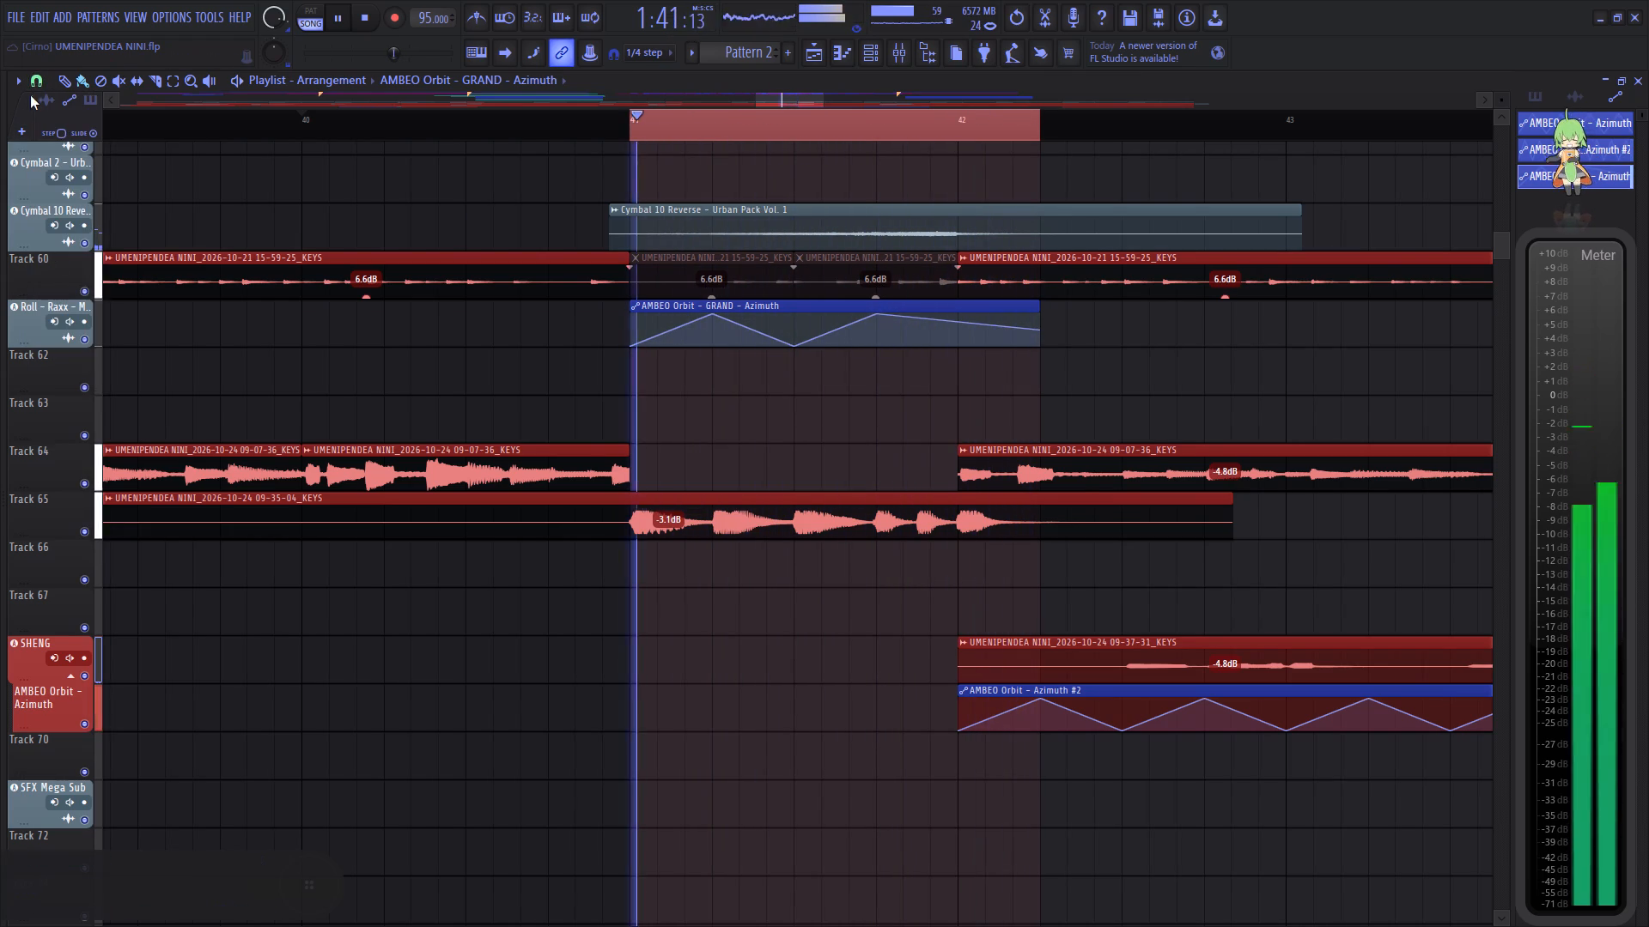
{"action": "left_click", "coordinate": [41, 82]}
{"action": "left_click", "coordinate": [58, 304]}
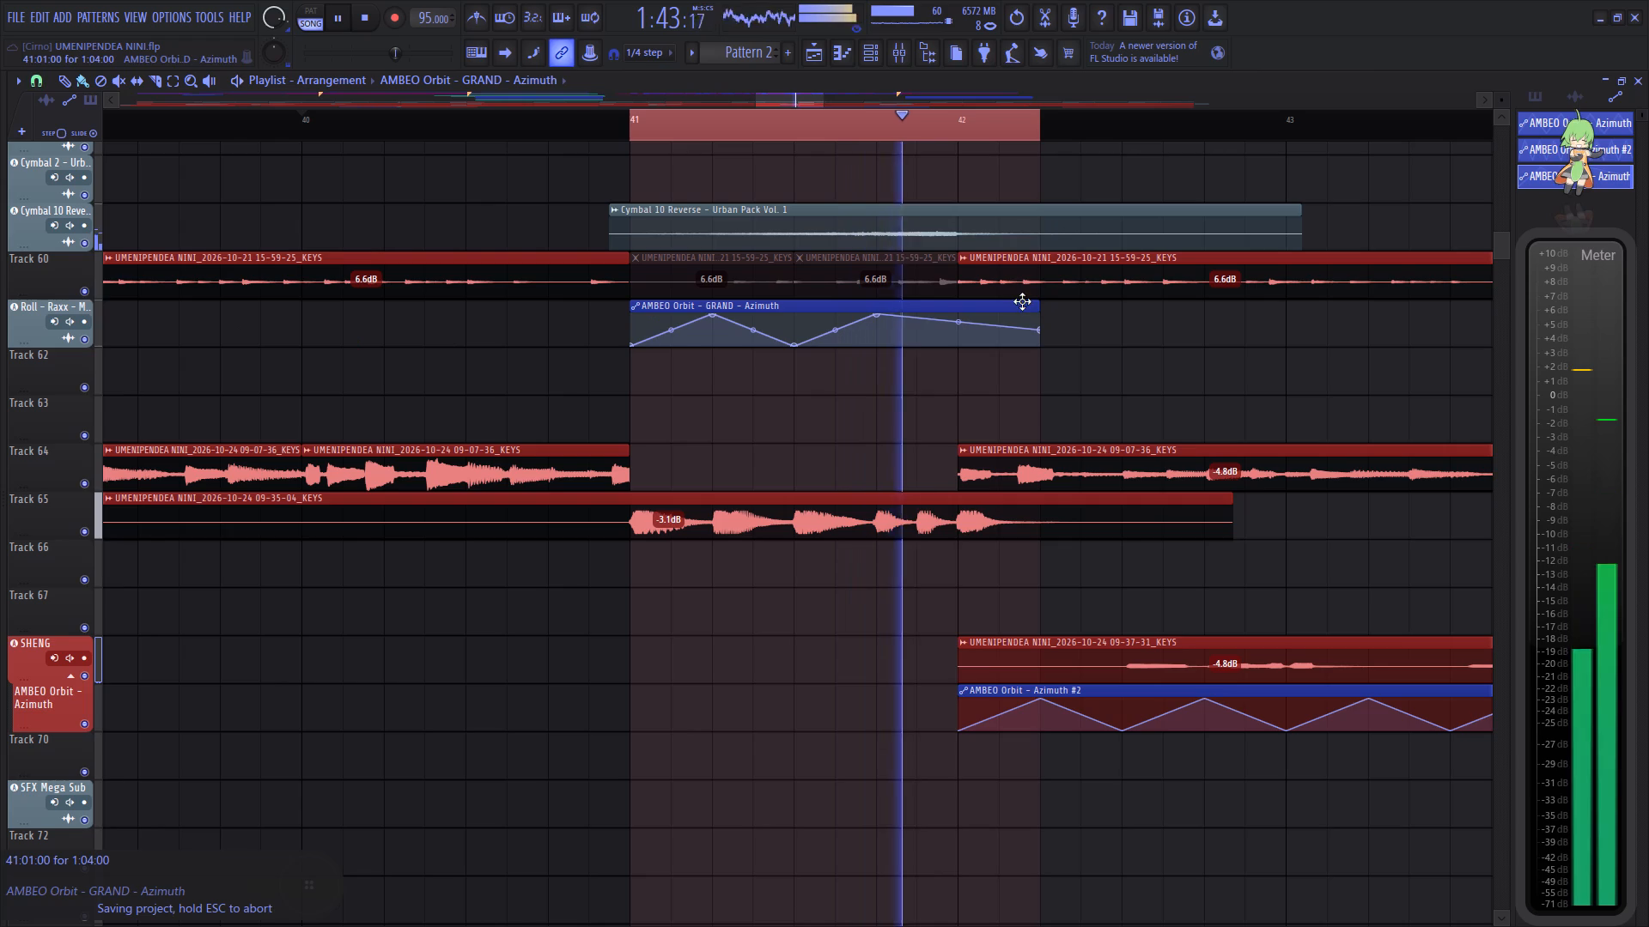
{"action": "right_click", "coordinate": [922, 320]}
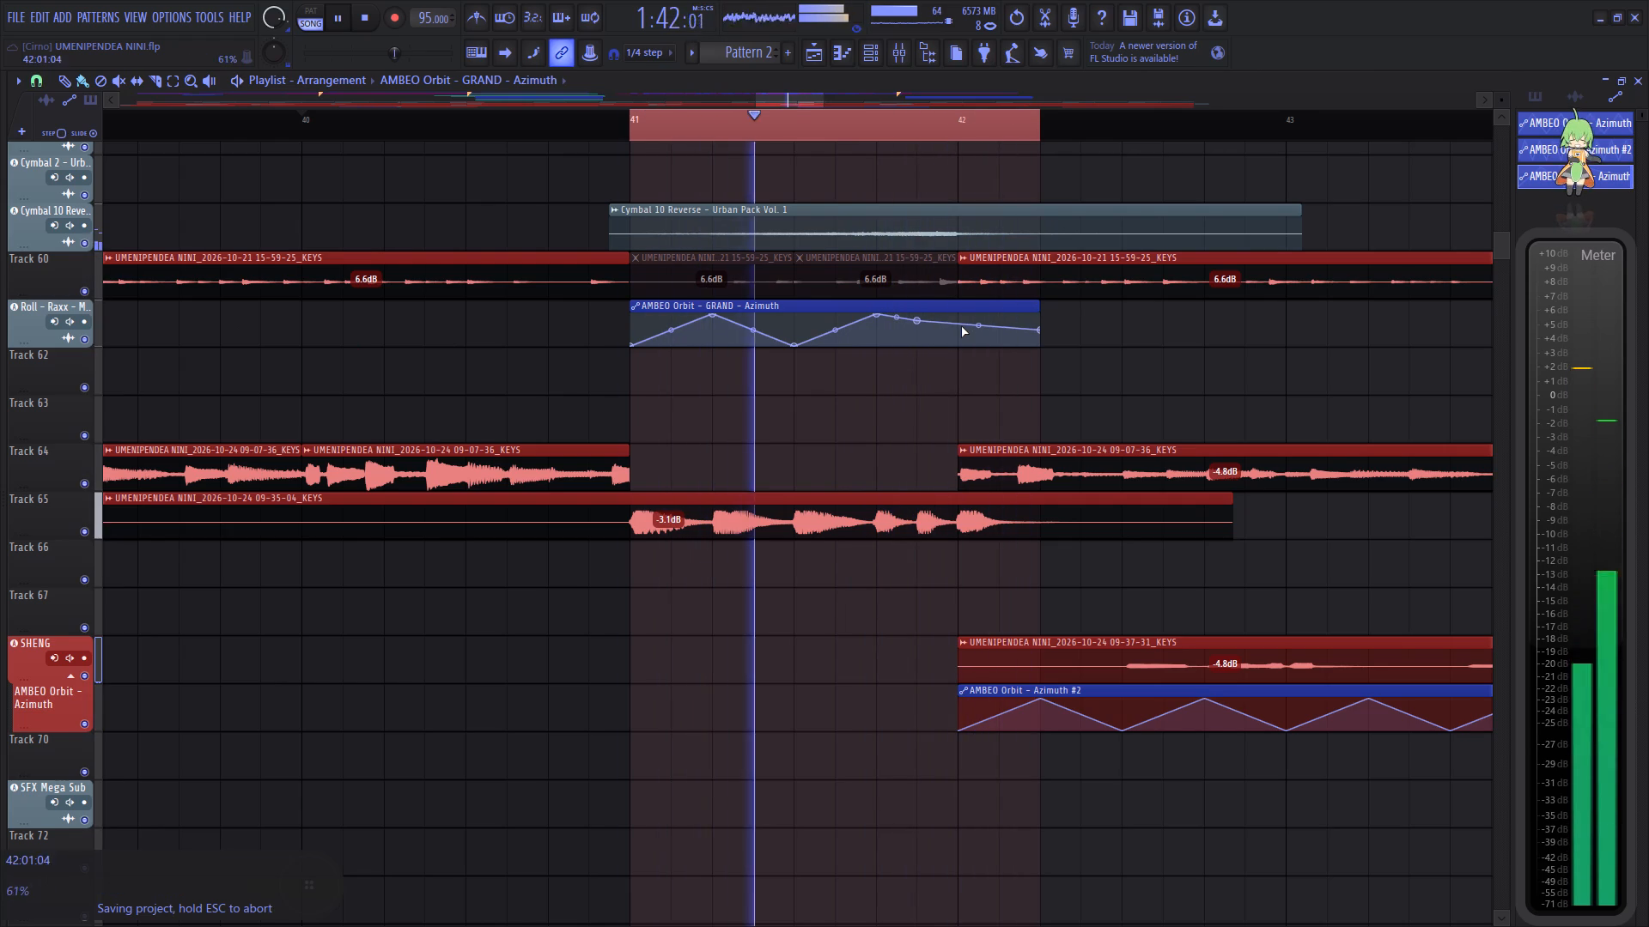
{"action": "right_click", "coordinate": [958, 327]}
{"action": "left_click_drag", "start_coordinate": [916, 321], "coordinate": [921, 360]}
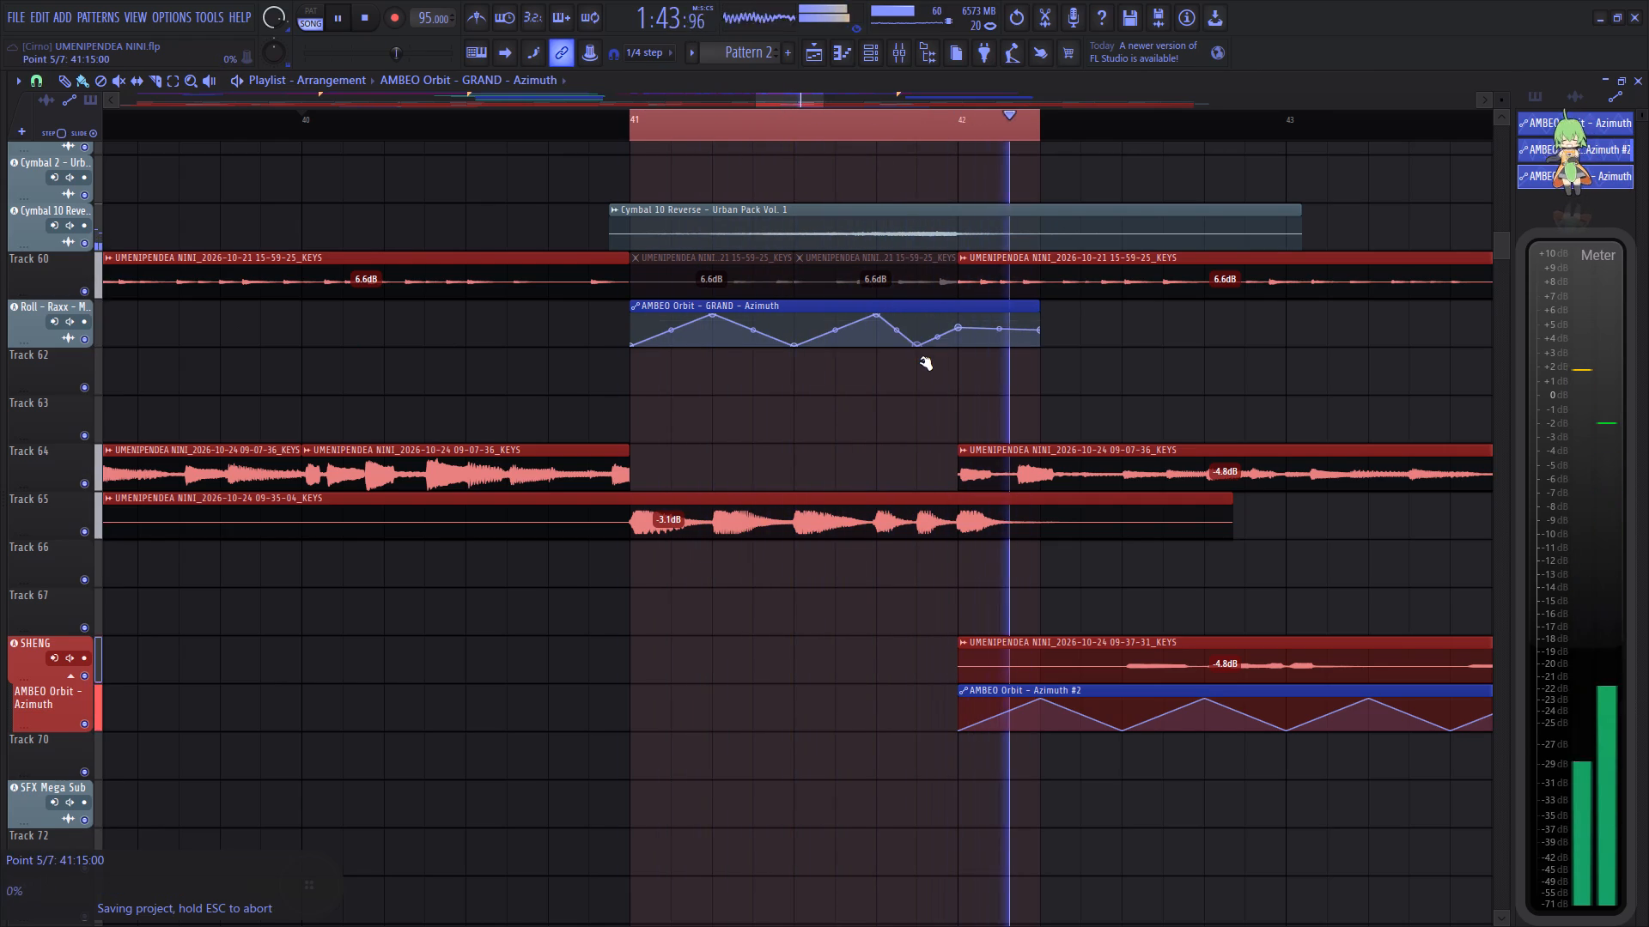
{"action": "left_click_drag", "start_coordinate": [921, 360], "coordinate": [921, 364]}
{"action": "left_click_drag", "start_coordinate": [960, 328], "coordinate": [958, 276]}
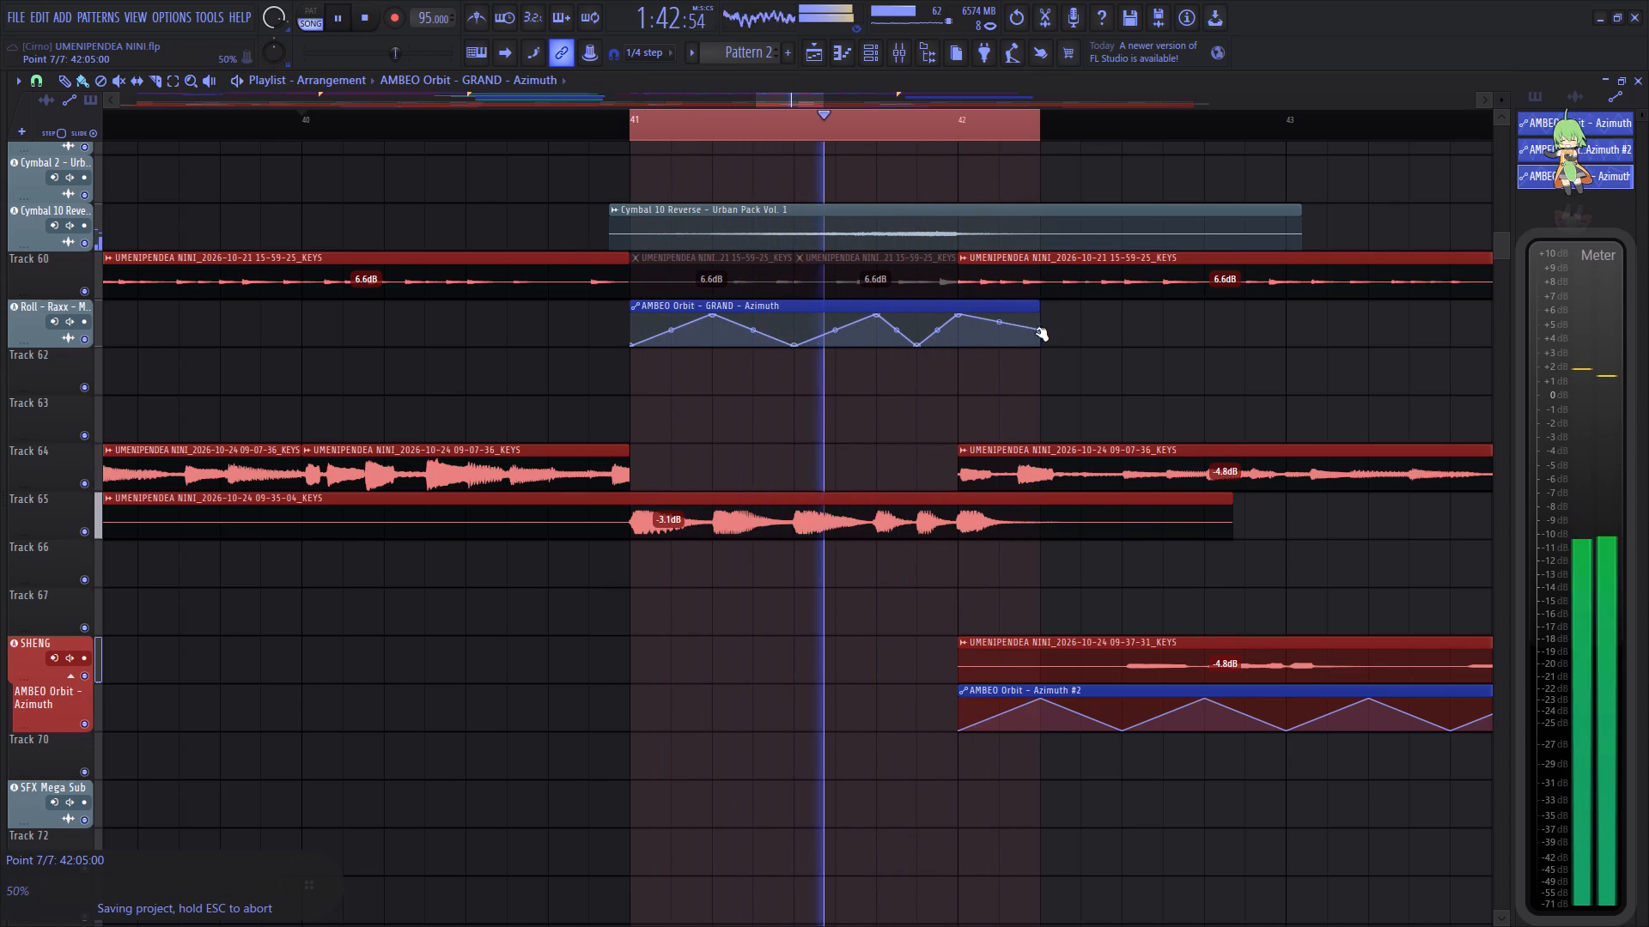
{"action": "left_click_drag", "start_coordinate": [1037, 335], "coordinate": [1001, 362]}
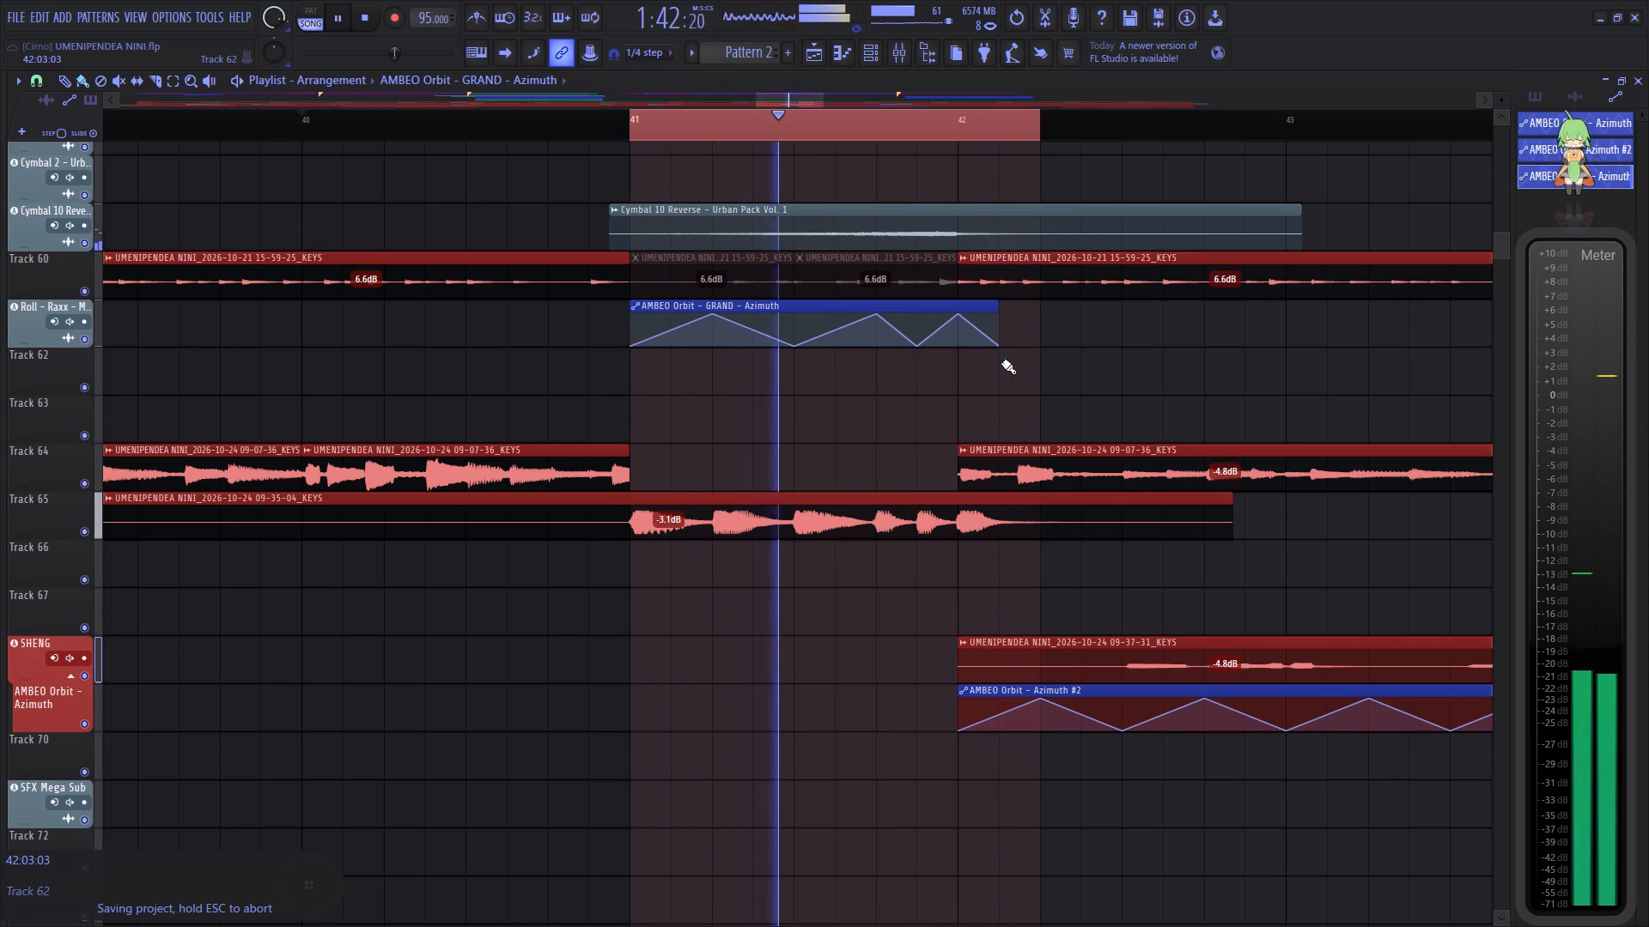
Save the project.
{"action": "key", "text": "ctrl+s"}
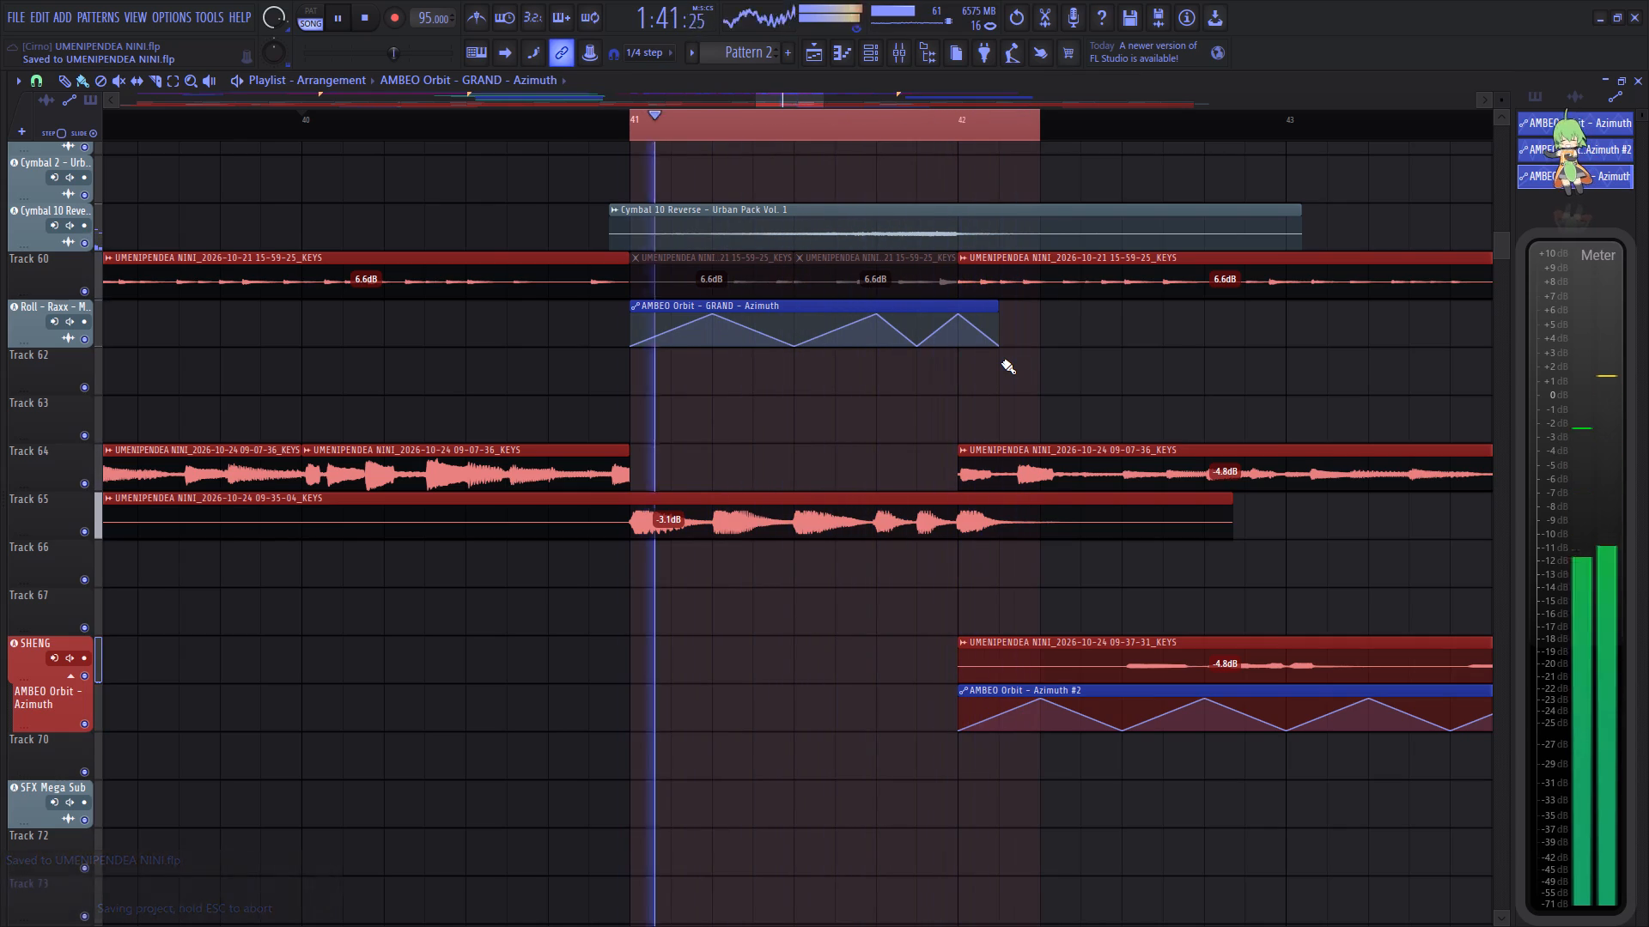
Slightly lower the GRAND track's volume fader in the mixer, checking it against the looped fill, and close the mixer.
{"action": "left_click", "coordinate": [900, 55]}
{"action": "left_click", "coordinate": [900, 55]}
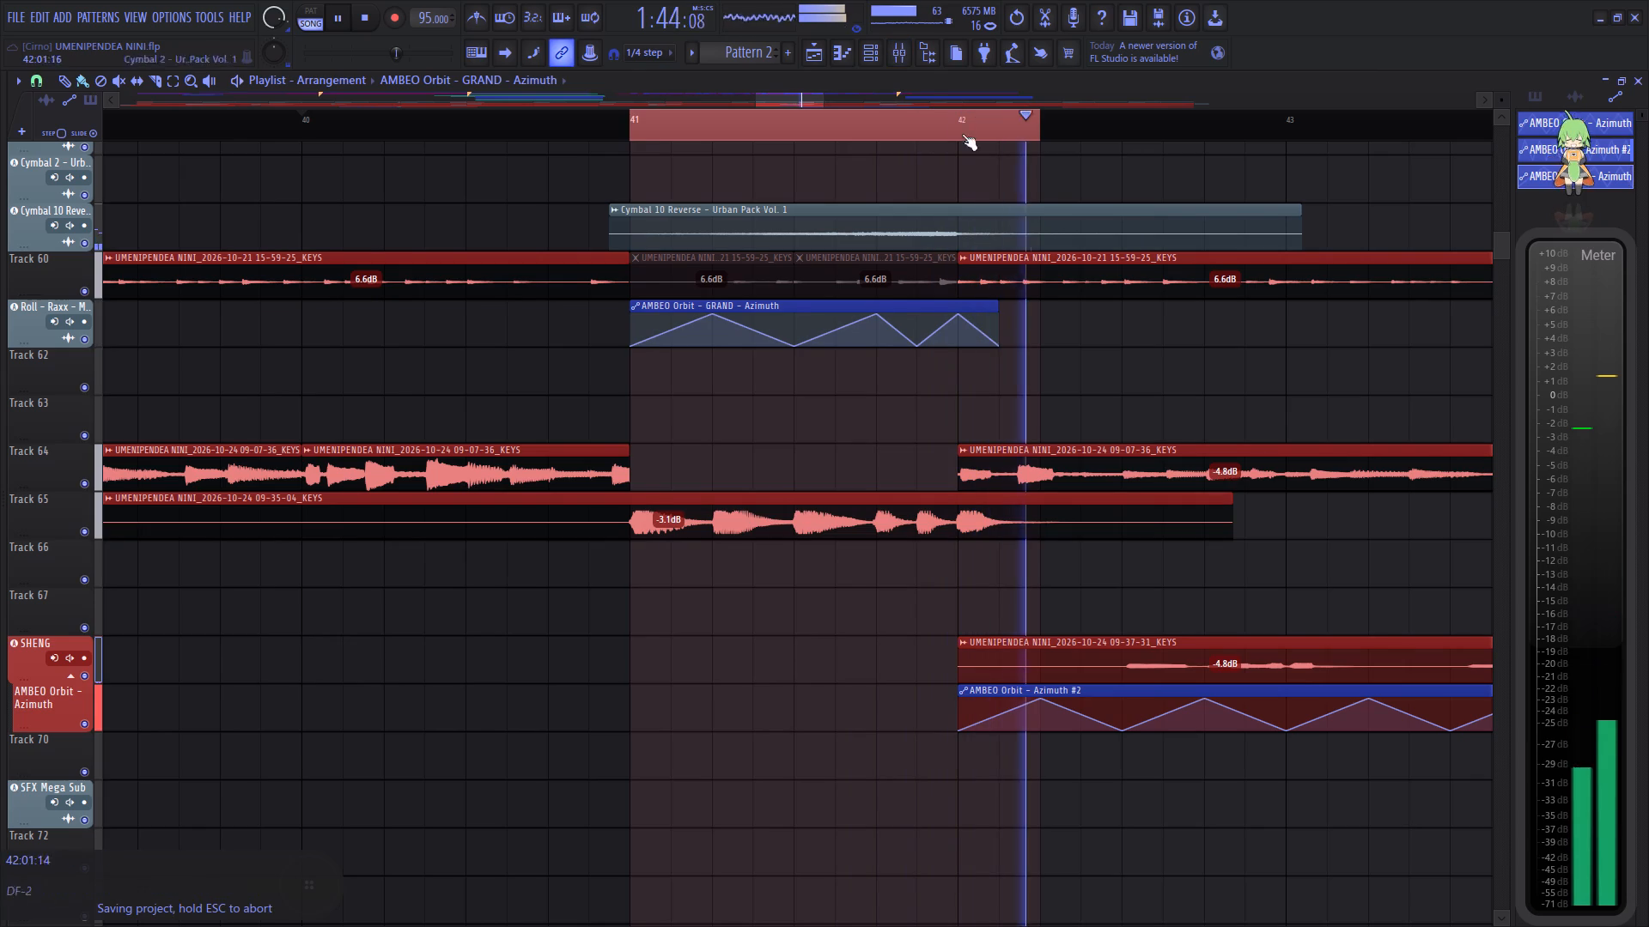
{"action": "left_click", "coordinate": [909, 64]}
{"action": "scroll", "coordinate": [898, 482], "scroll_direction": "down", "scroll_amount": 2}
{"action": "scroll", "coordinate": [898, 482], "scroll_direction": "up", "scroll_amount": 1}
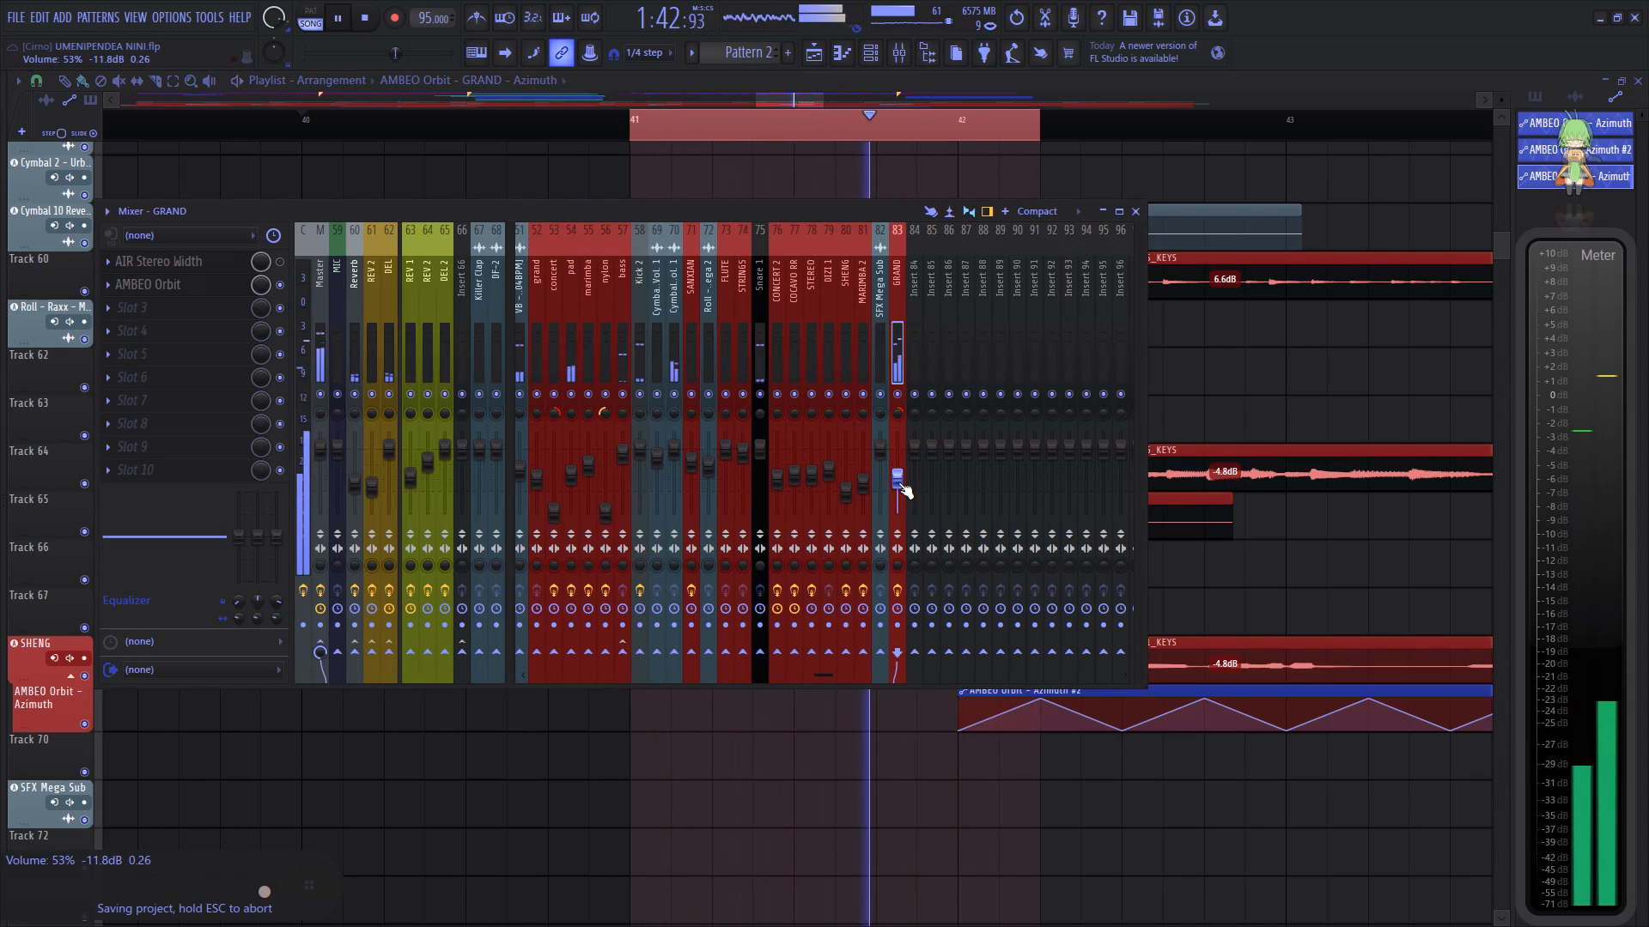
{"action": "scroll", "coordinate": [898, 482], "scroll_direction": "down", "scroll_amount": 2}
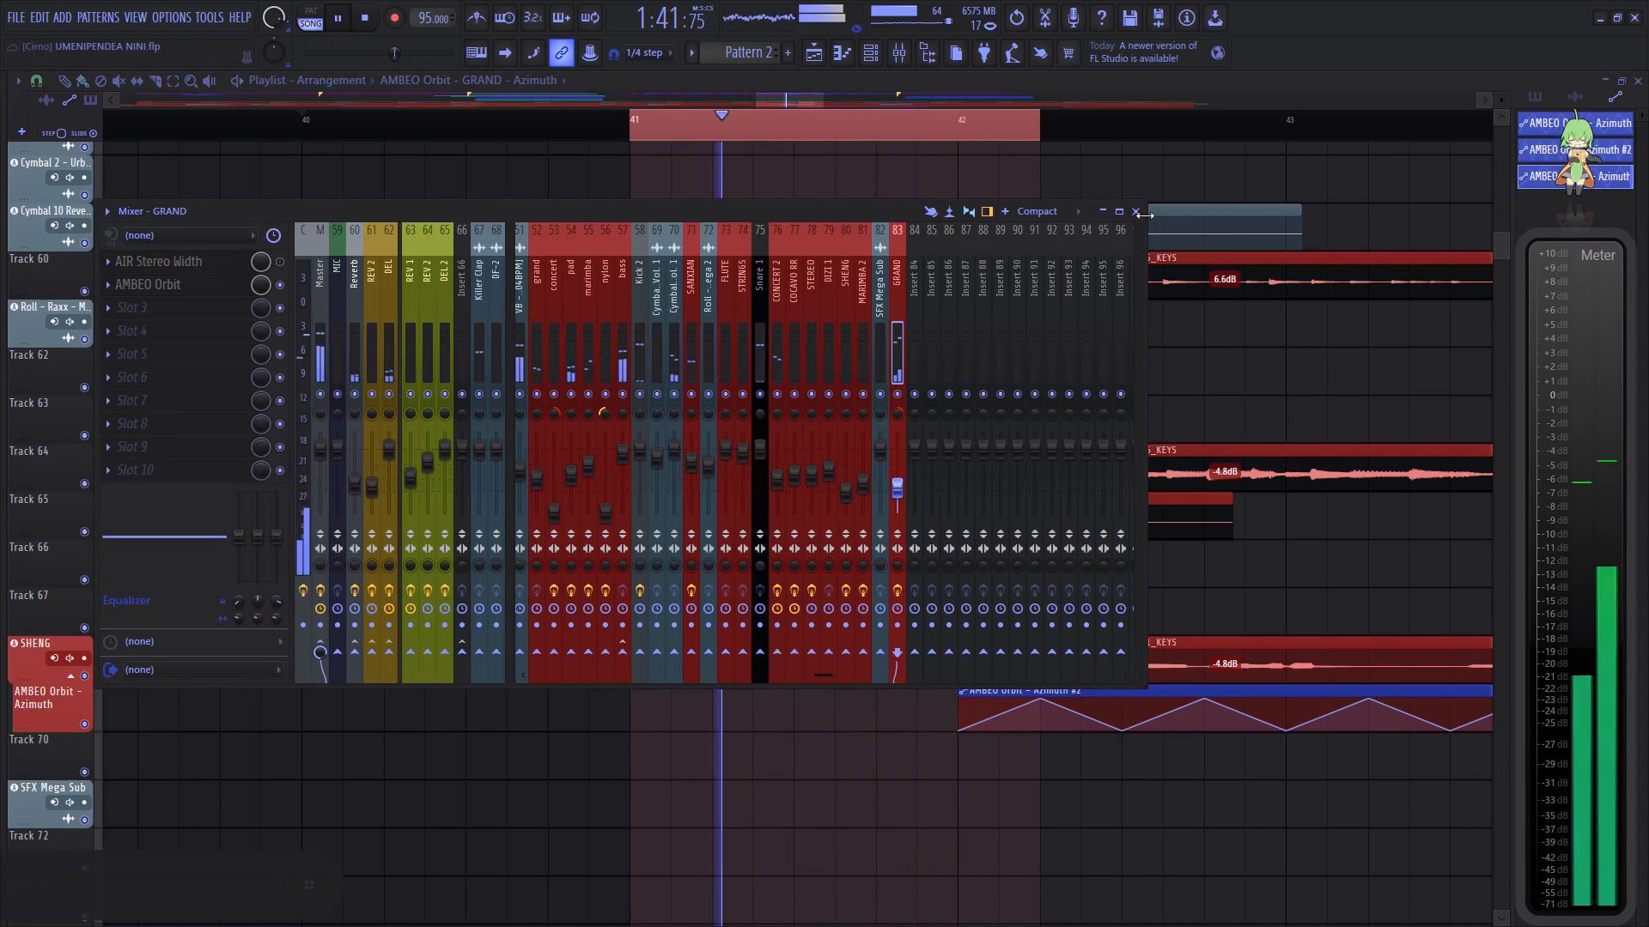
{"action": "left_click", "coordinate": [1145, 215]}
{"action": "left_click", "coordinate": [1135, 211]}
Clear the playlist time selection and replay from beat 4 of bar 39 to hear the lead-in to the GRAND fill.
{"action": "double_click", "coordinate": [168, 129]}
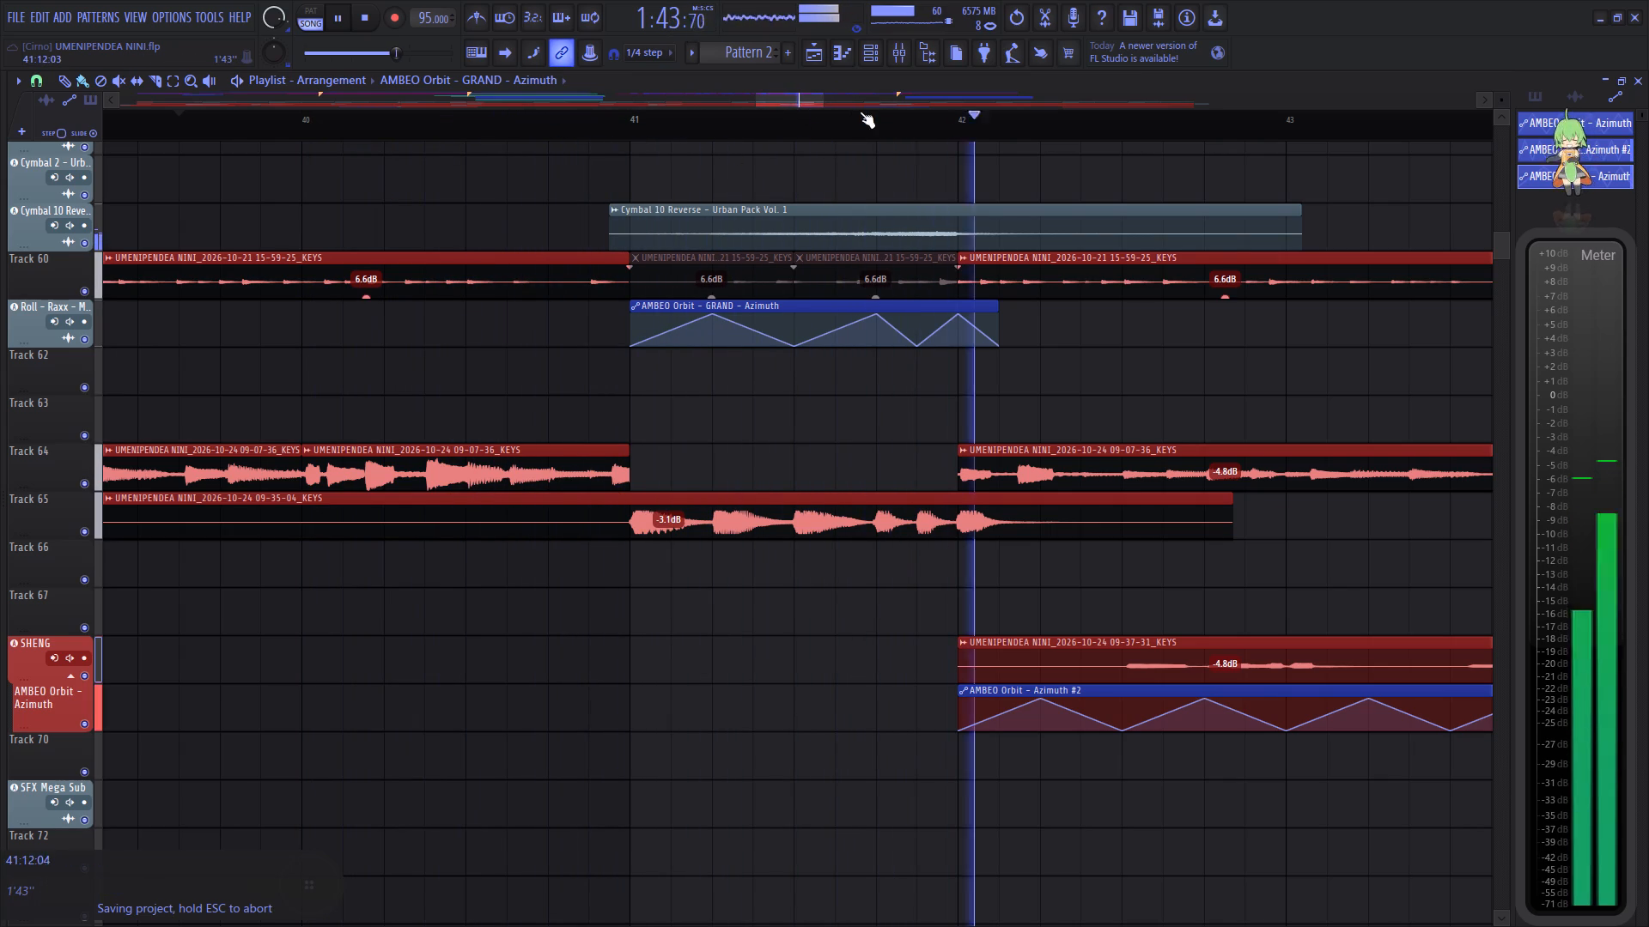
{"action": "scroll", "coordinate": [972, 116], "scroll_direction": "down", "scroll_amount": 5}
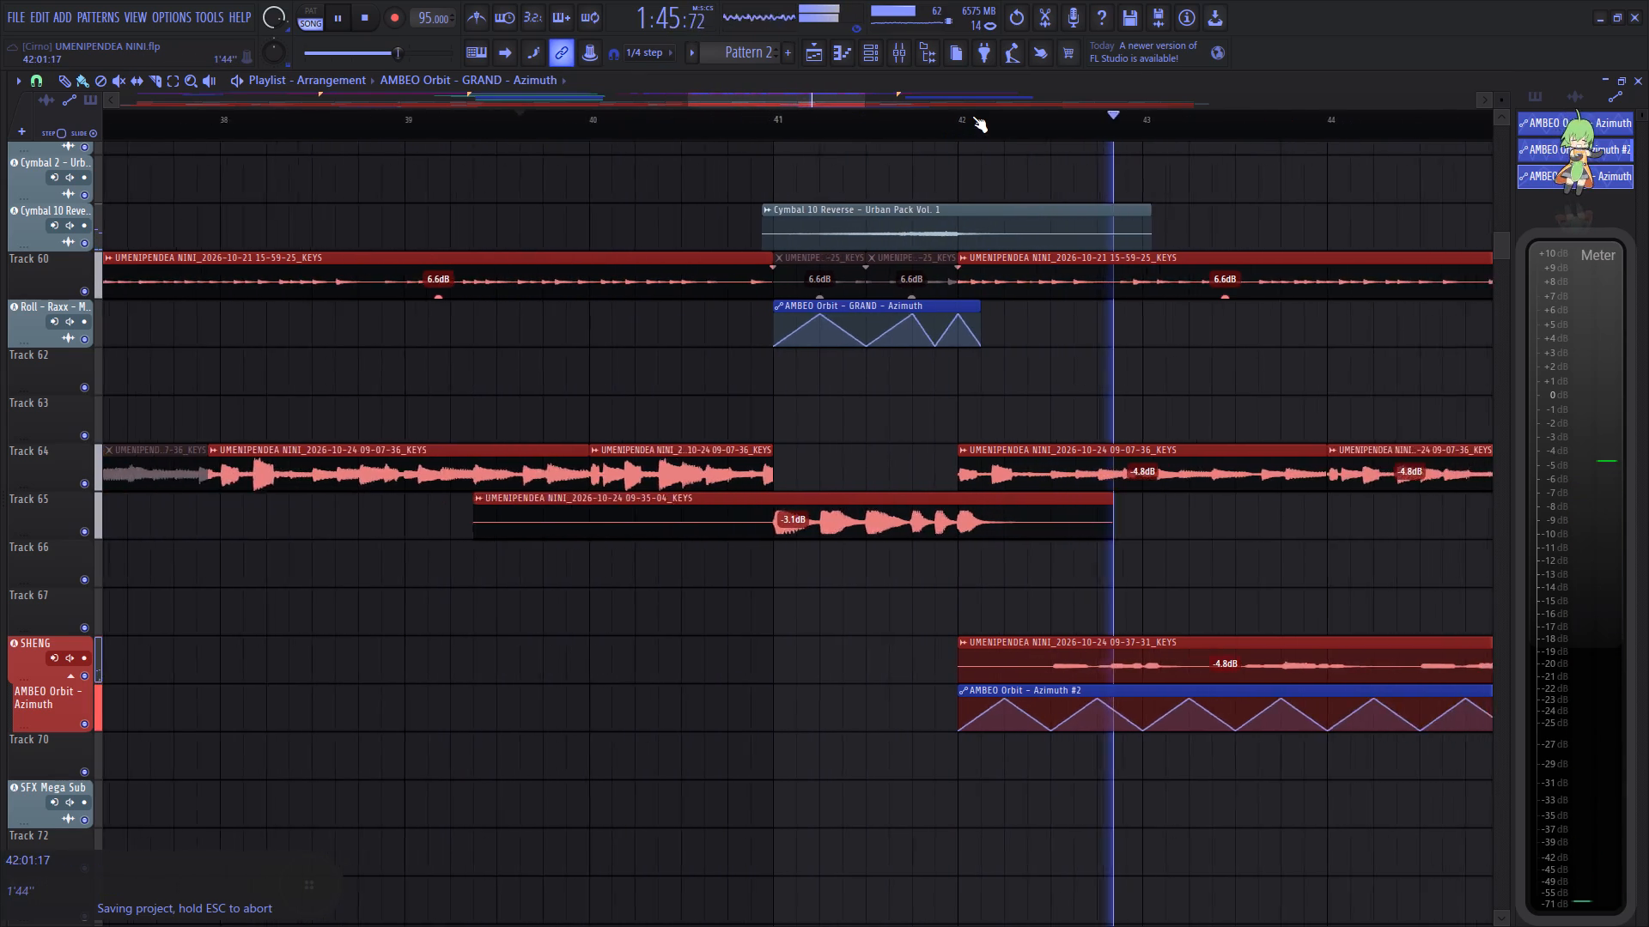
{"action": "scroll", "coordinate": [972, 116], "scroll_direction": "down", "scroll_amount": 8}
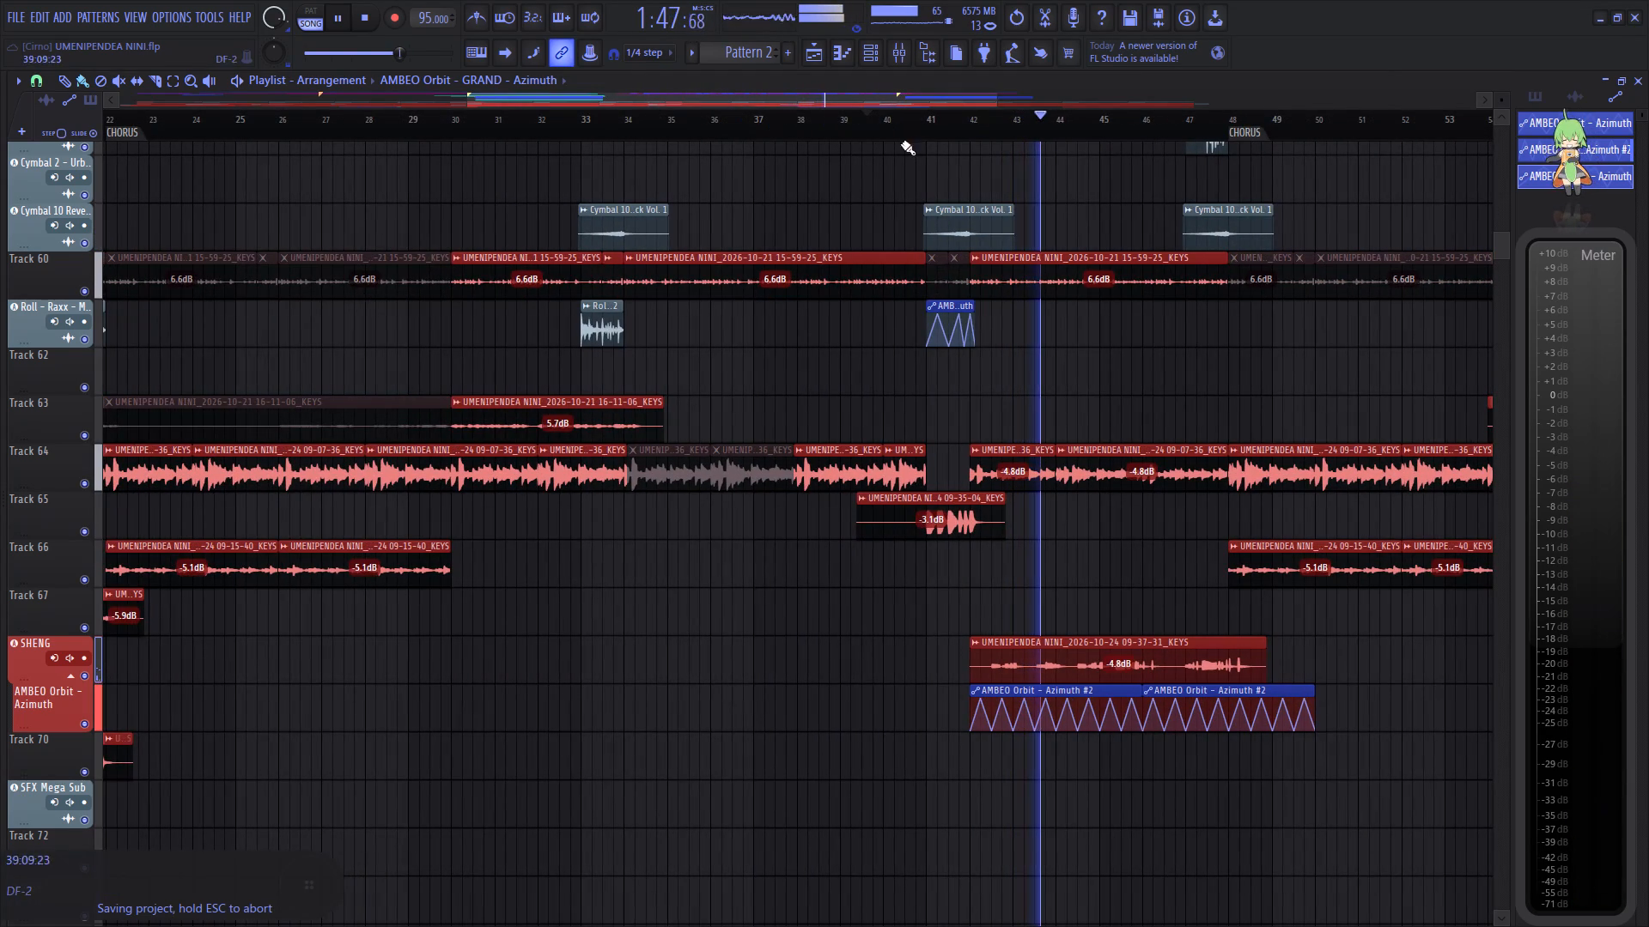
{"action": "left_click", "coordinate": [871, 124]}
Open the mixer and lower the GRAND track's volume fader a little further during playback.
{"action": "left_click", "coordinate": [907, 55]}
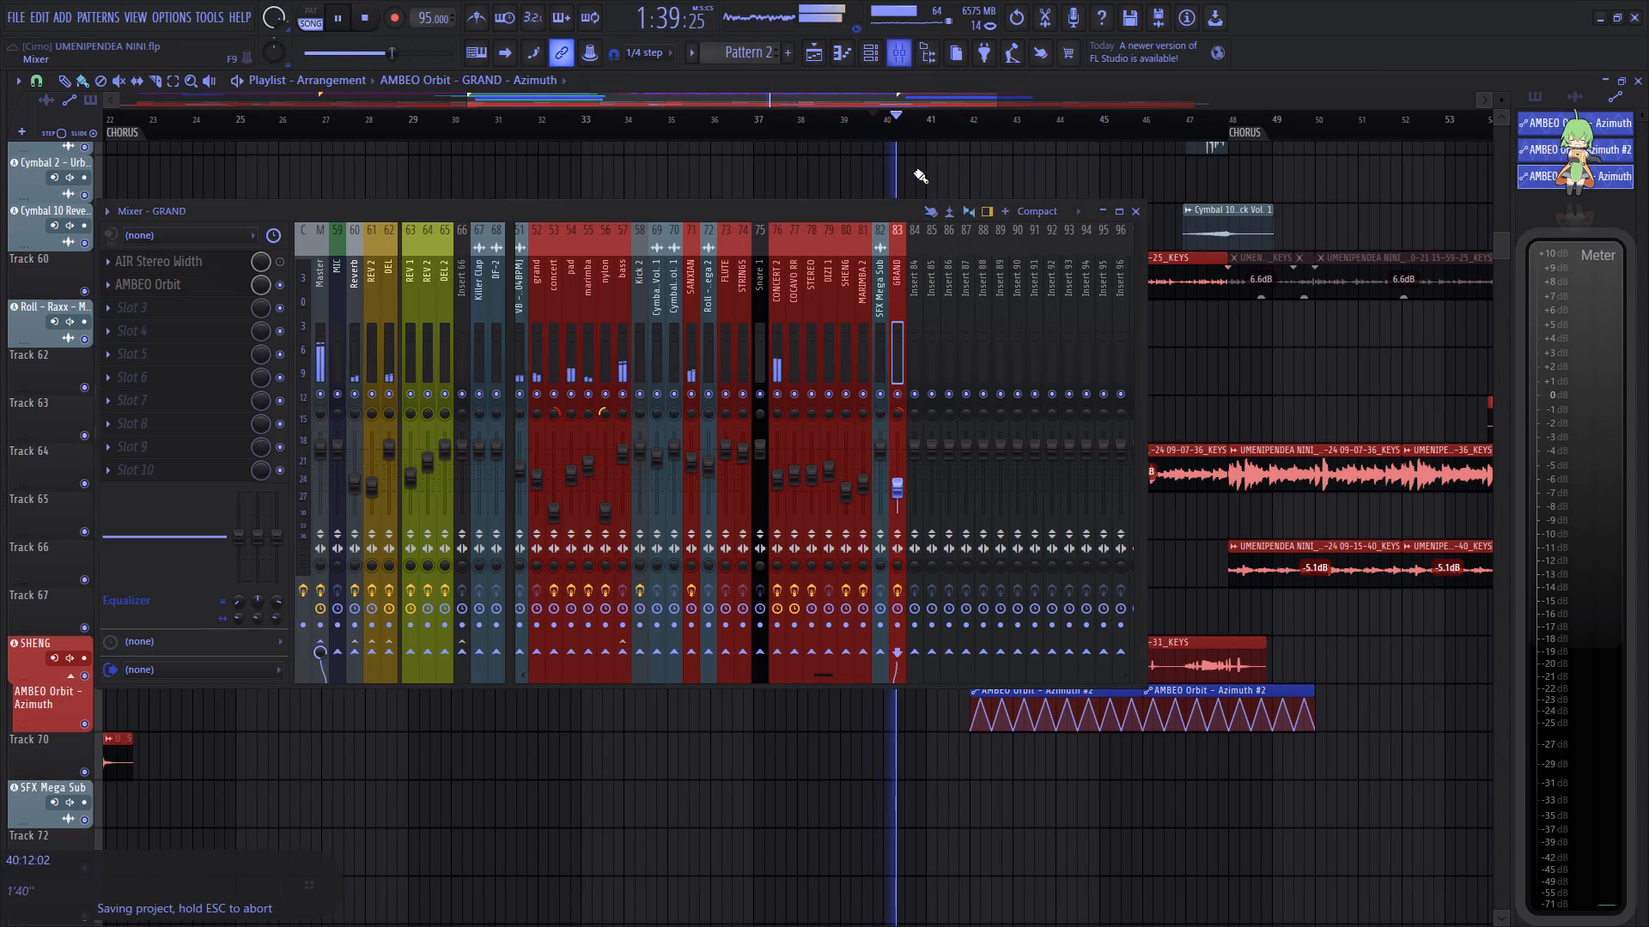
{"action": "scroll", "coordinate": [899, 484], "scroll_direction": "down", "scroll_amount": 1}
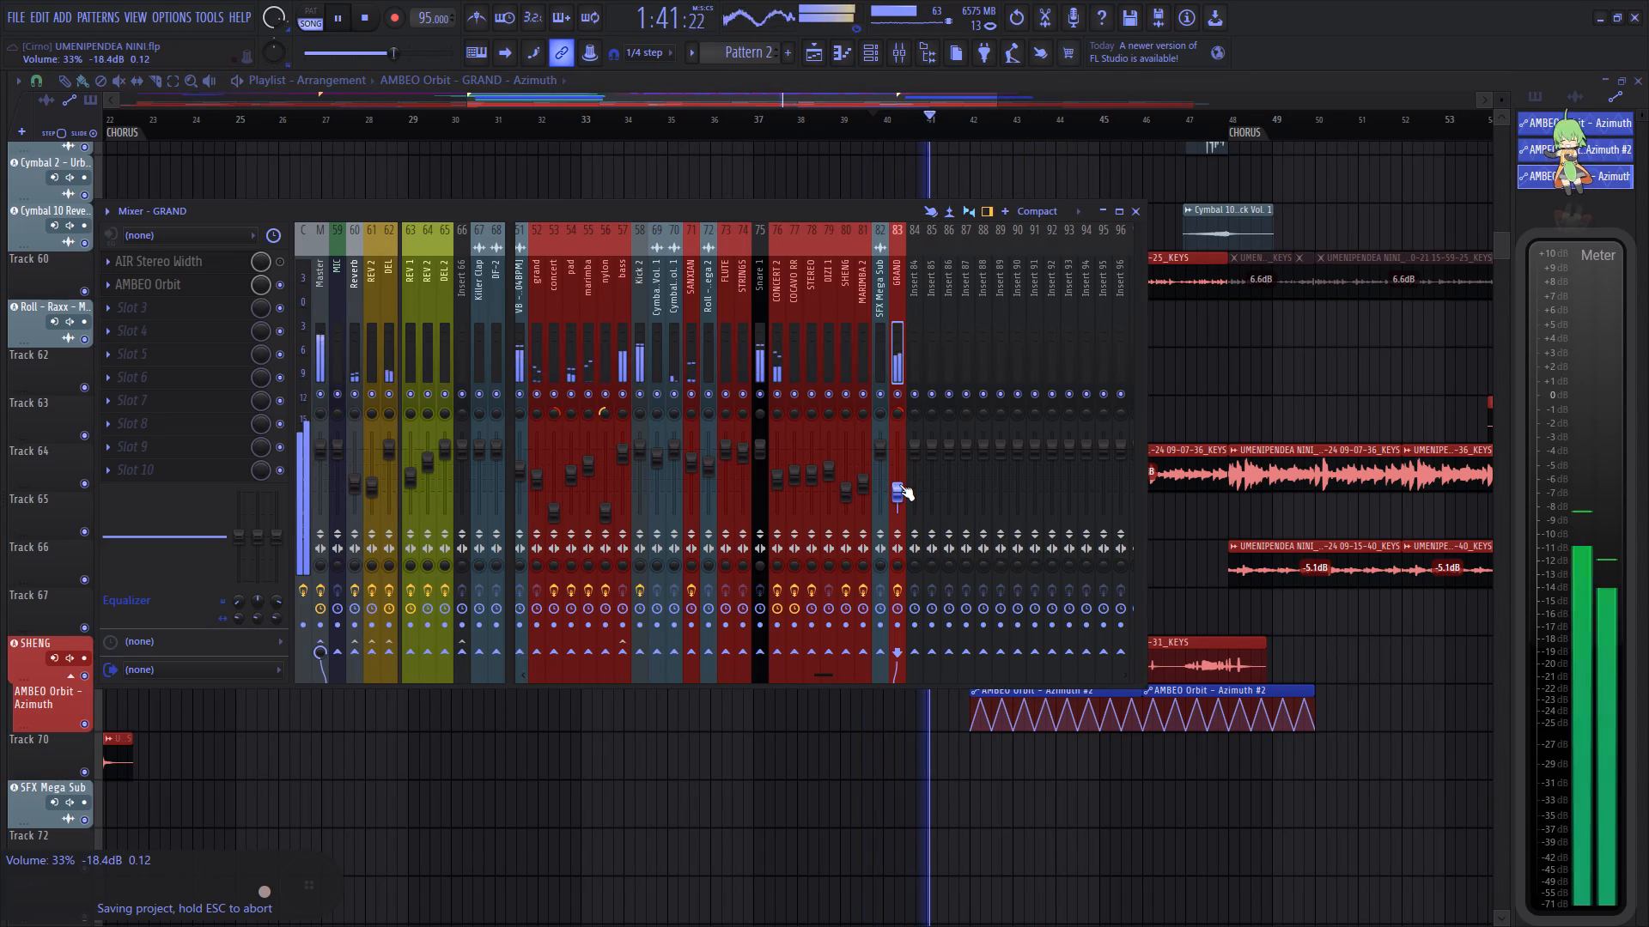
Re-enable AIR Stereo Width on the GRAND track and replay the passage from beat 4 of bar 39.
{"action": "left_click", "coordinate": [278, 265]}
{"action": "left_click", "coordinate": [368, 21]}
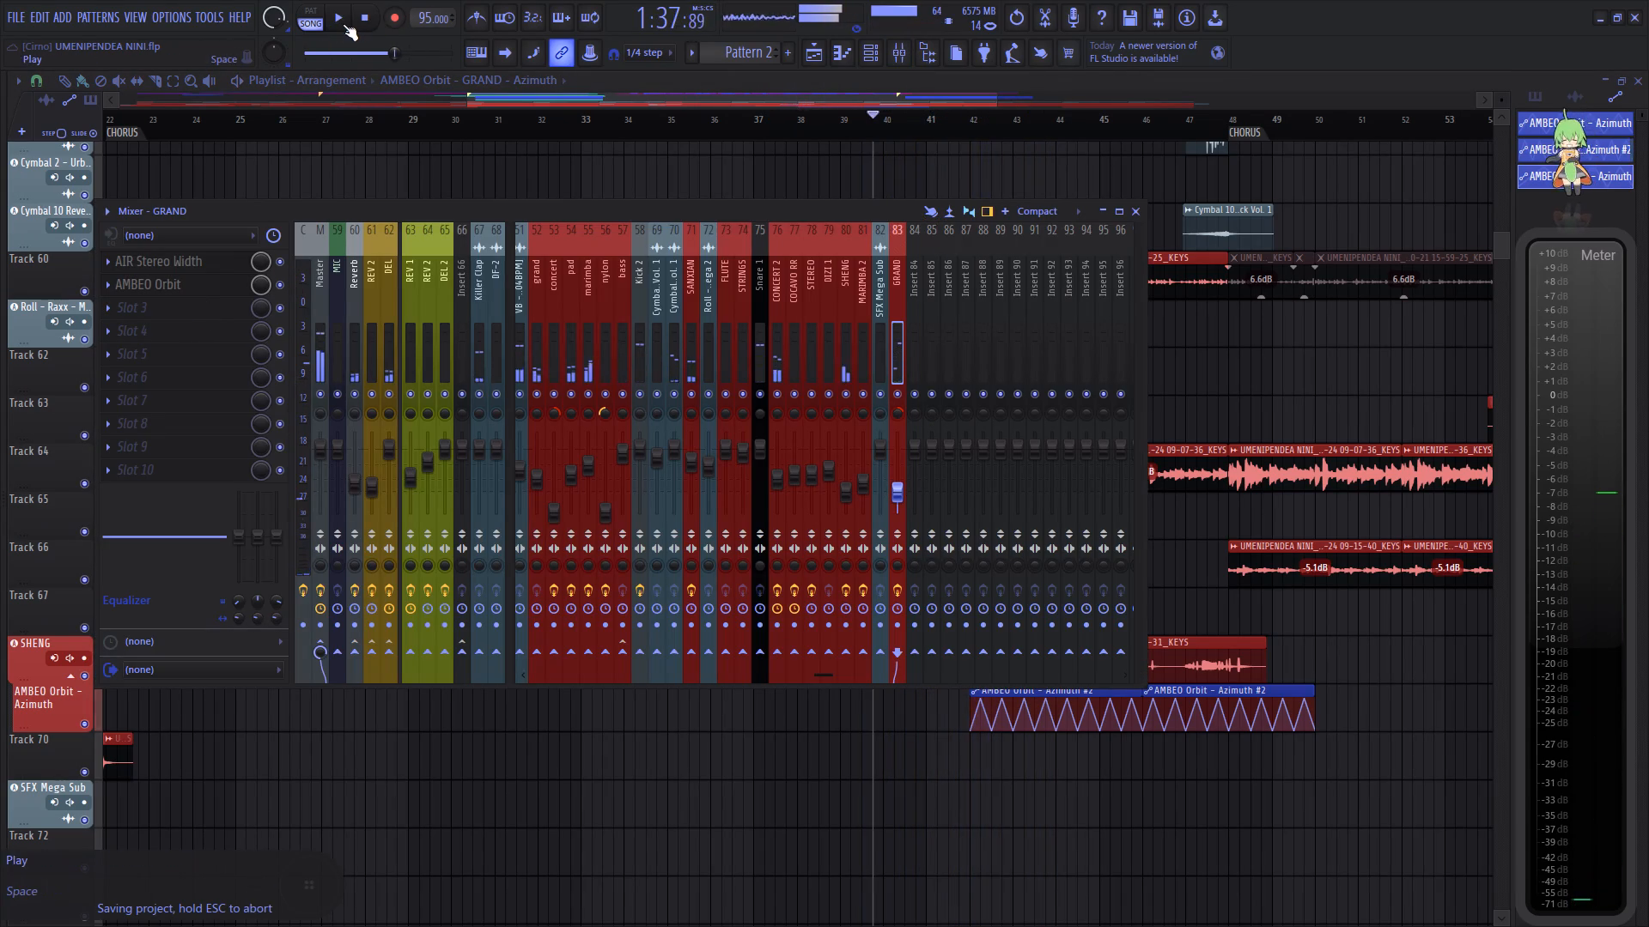
{"action": "left_click", "coordinate": [342, 24]}
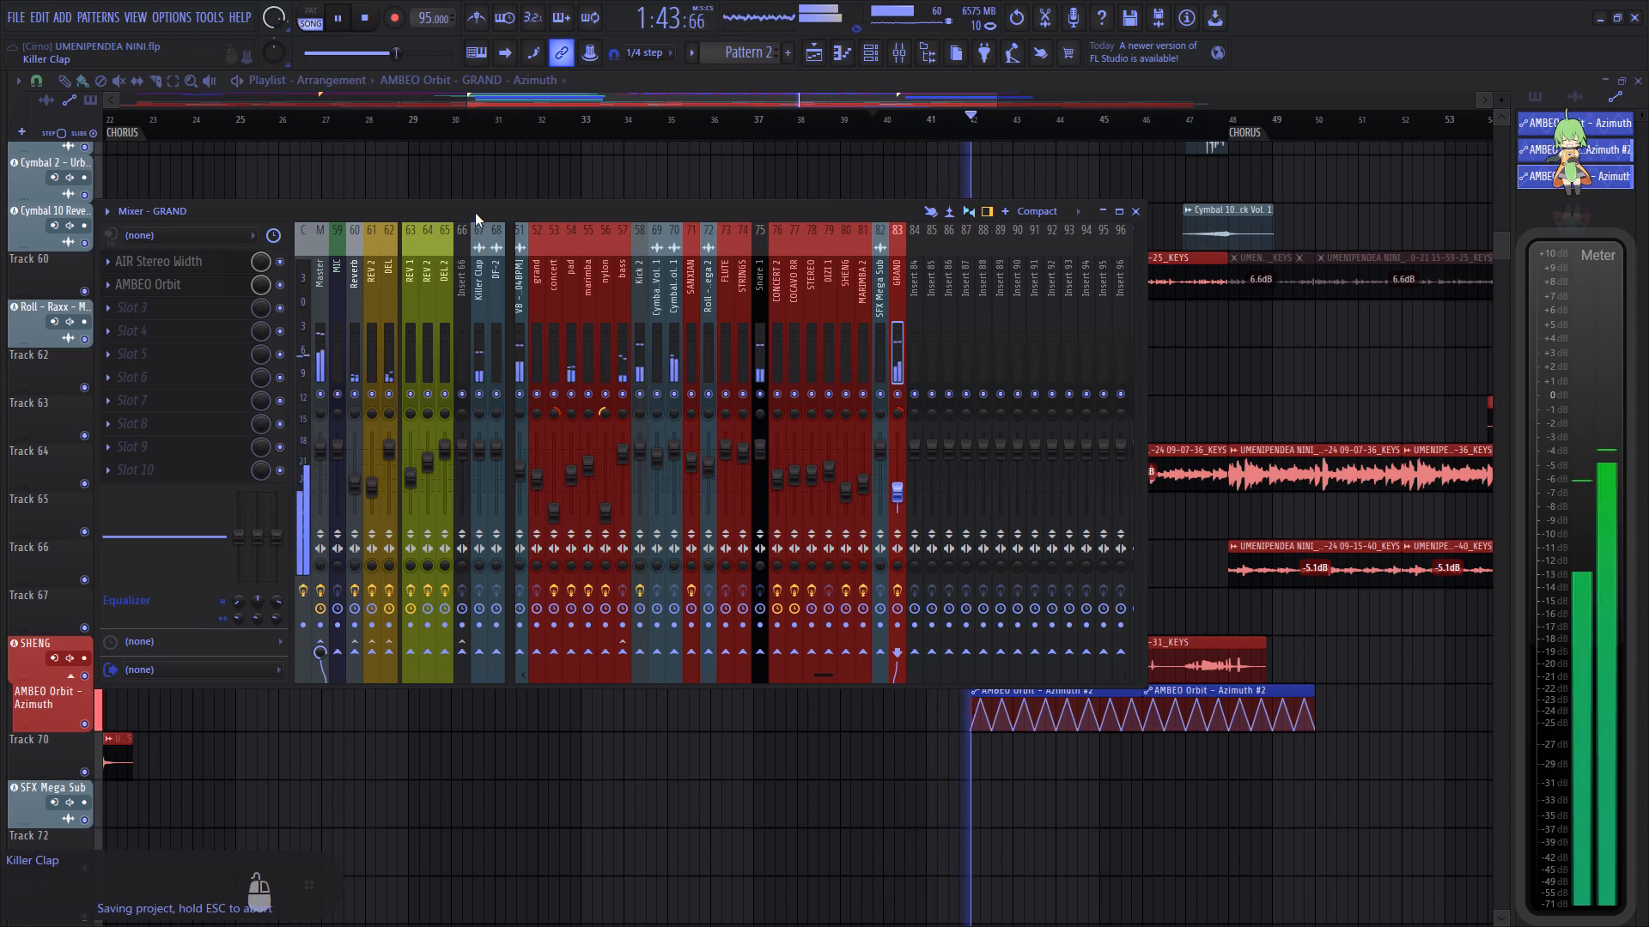
{"action": "key", "text": "space"}
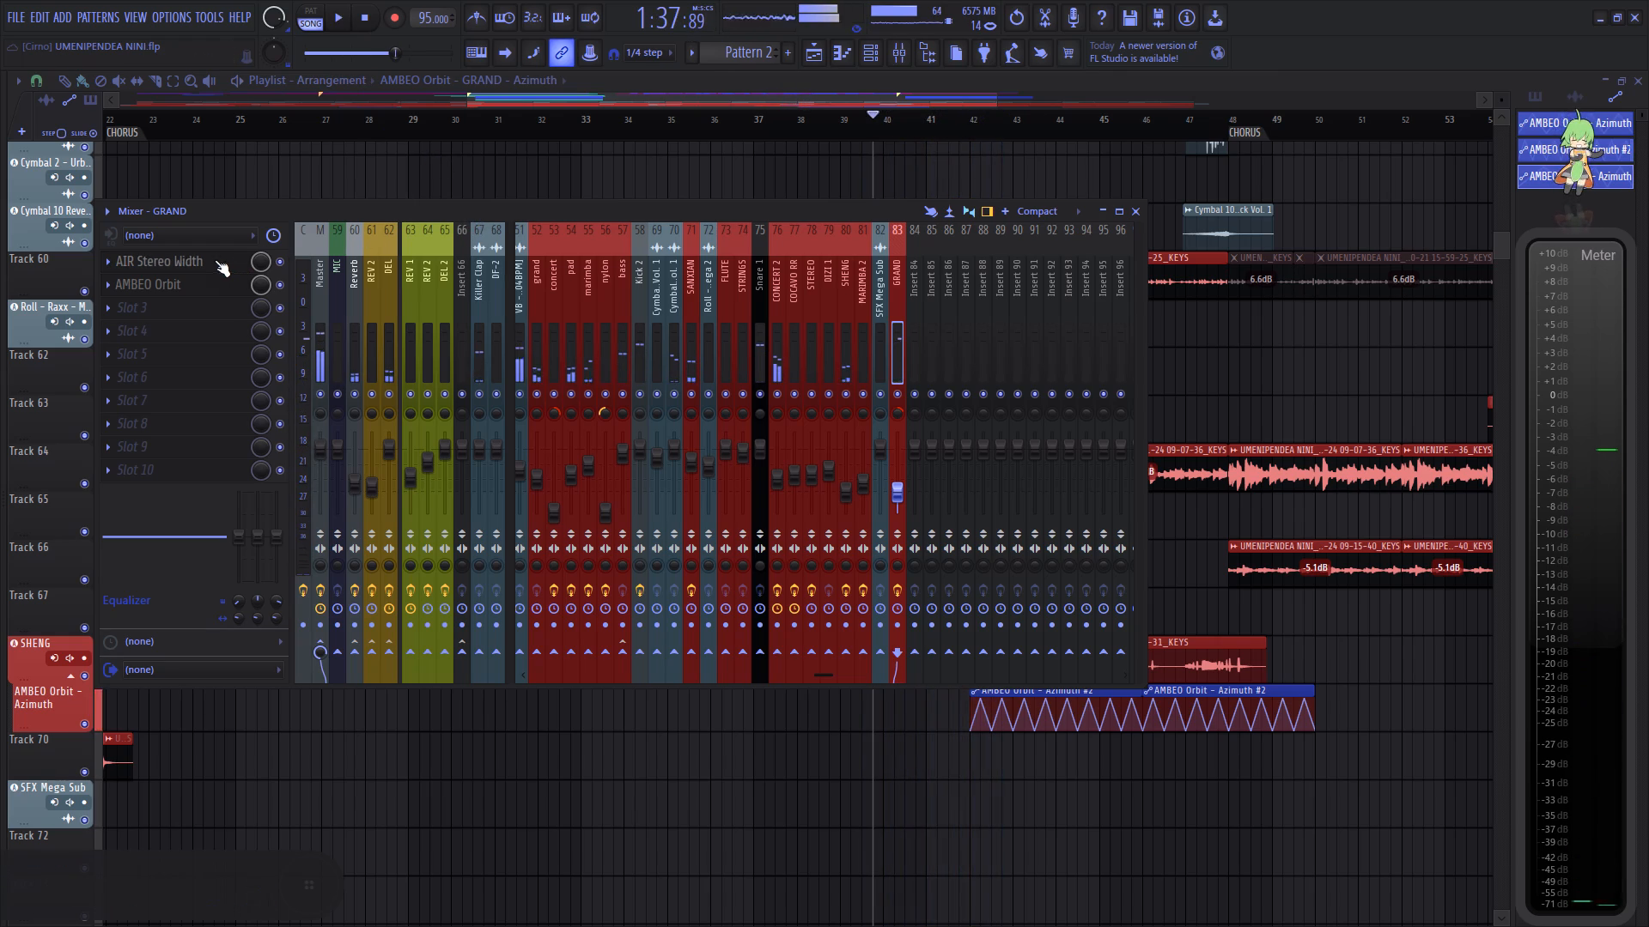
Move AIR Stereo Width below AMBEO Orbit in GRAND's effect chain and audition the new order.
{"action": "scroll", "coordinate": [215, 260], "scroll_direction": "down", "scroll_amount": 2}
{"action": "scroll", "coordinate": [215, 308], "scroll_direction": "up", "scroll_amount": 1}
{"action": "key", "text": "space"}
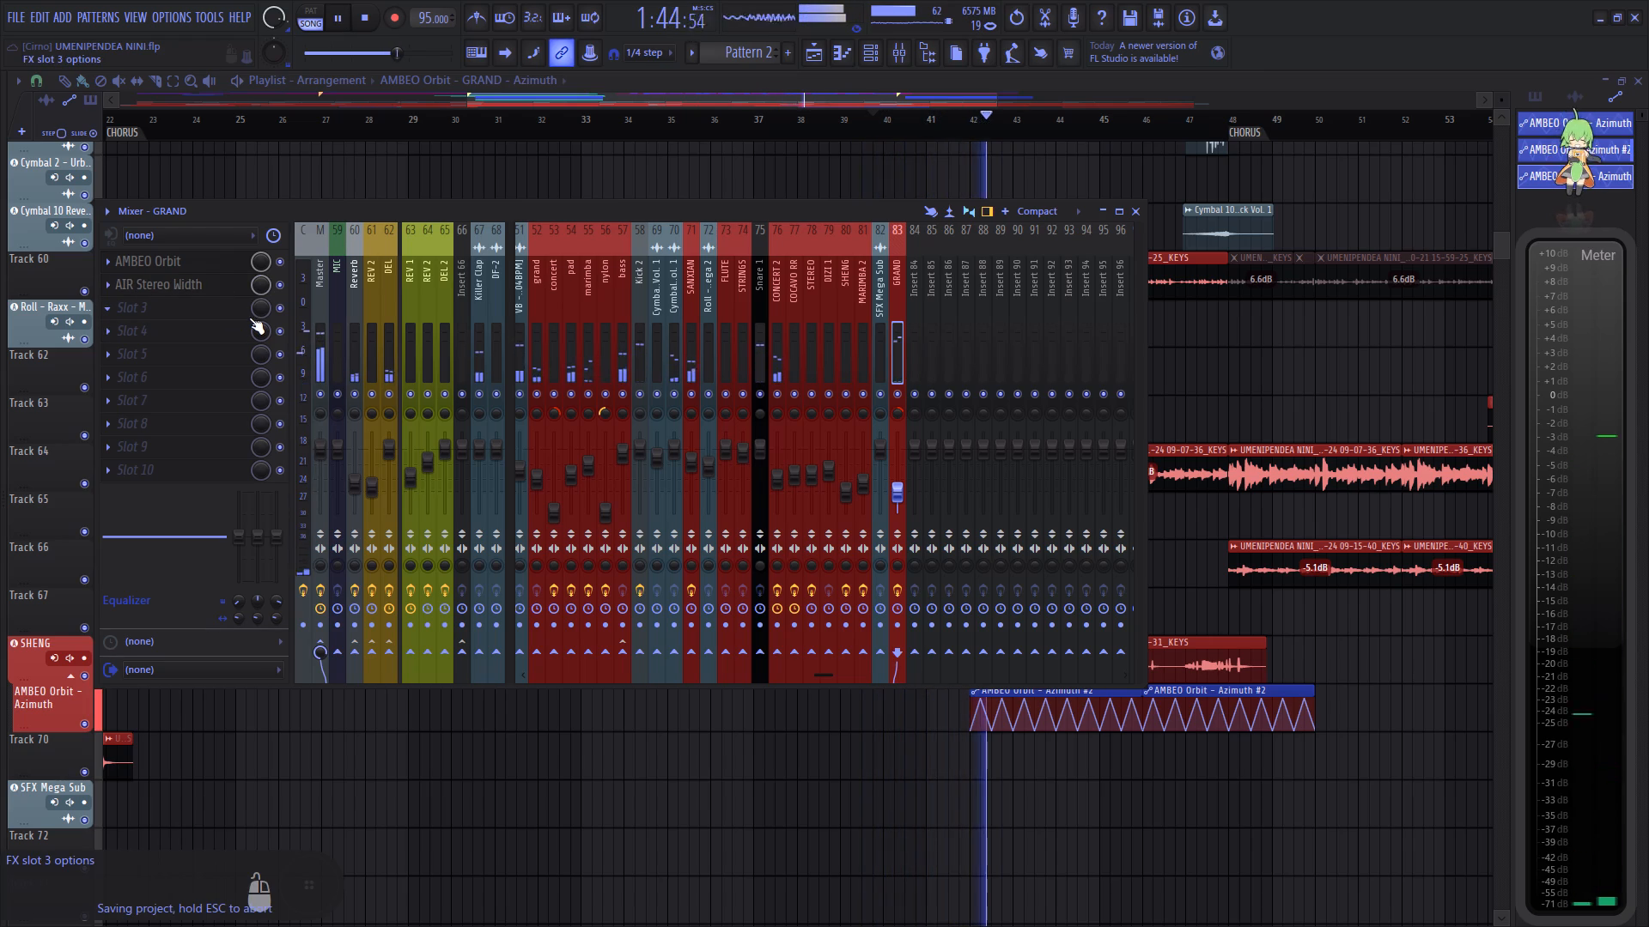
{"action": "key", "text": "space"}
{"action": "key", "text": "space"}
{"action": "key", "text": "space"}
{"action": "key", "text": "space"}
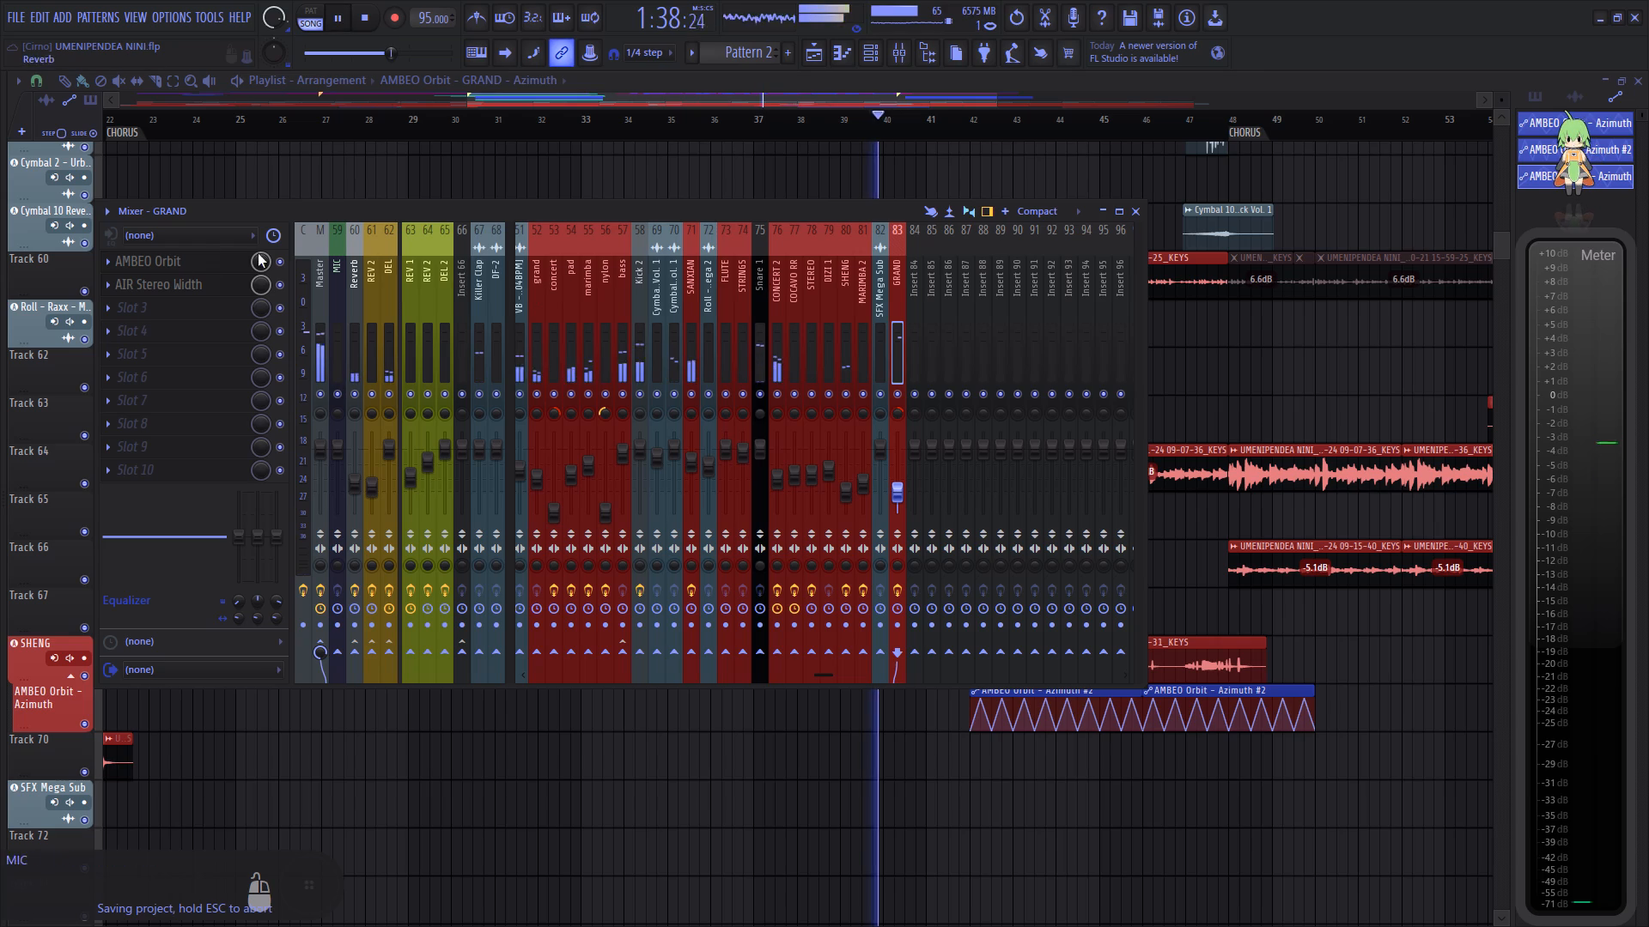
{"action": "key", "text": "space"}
Close the mixer and play the GRAND fill from the start of bar 41 to judge the new effect order.
{"action": "left_click", "coordinate": [906, 94]}
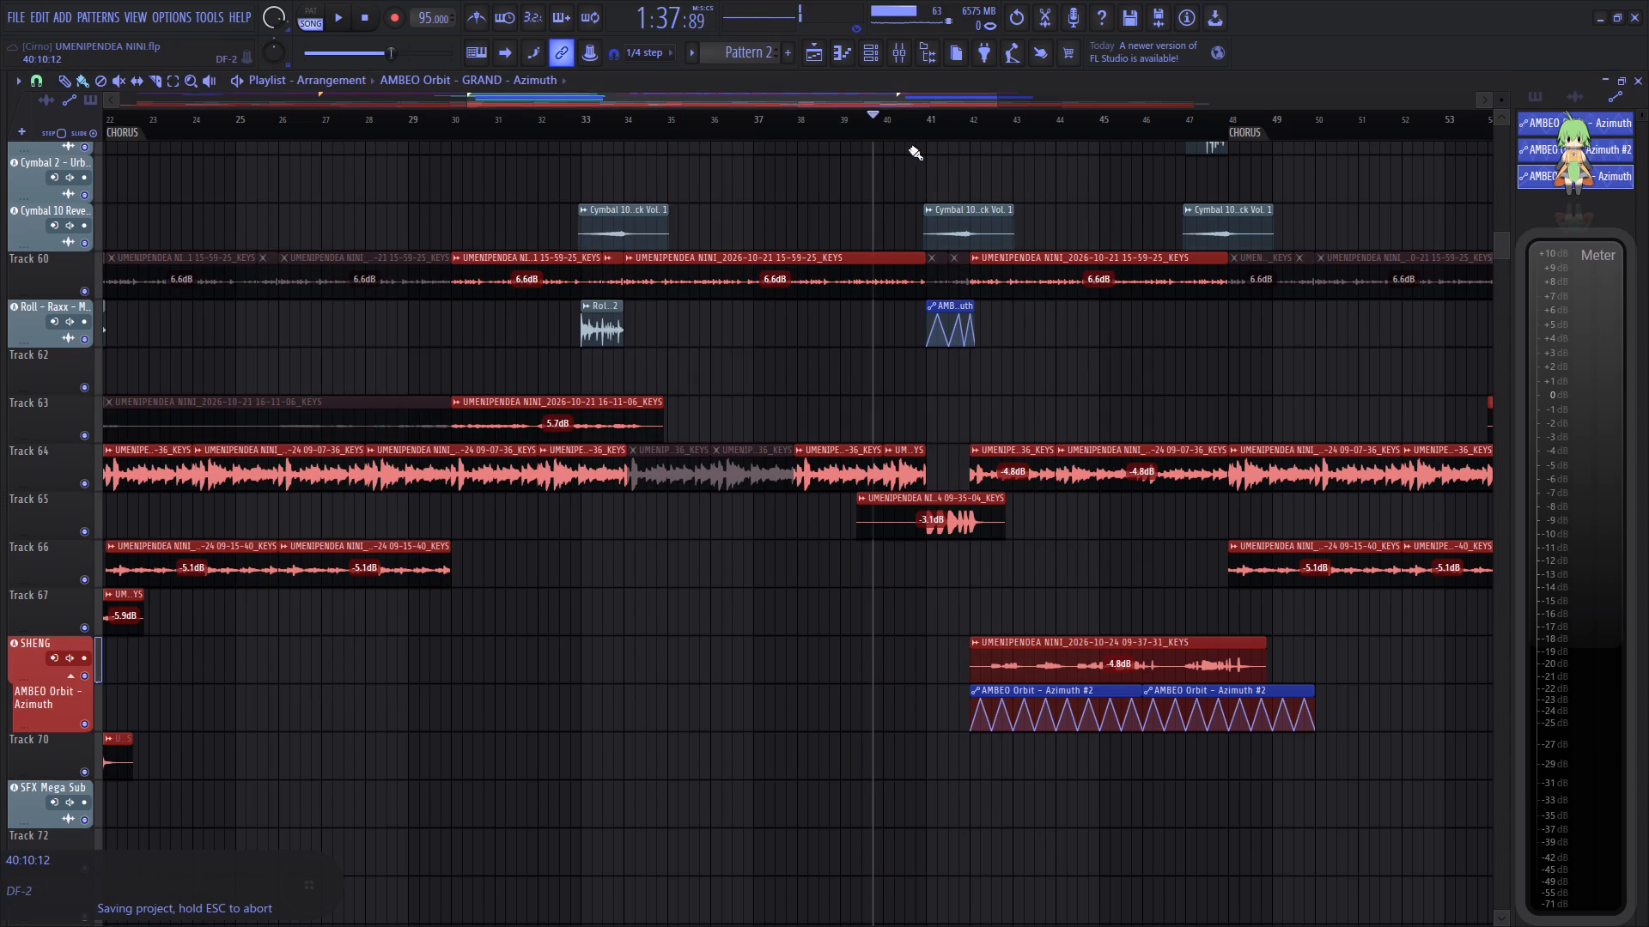
{"action": "left_click", "coordinate": [923, 124]}
{"action": "key", "text": "space"}
{"action": "key", "text": "space"}
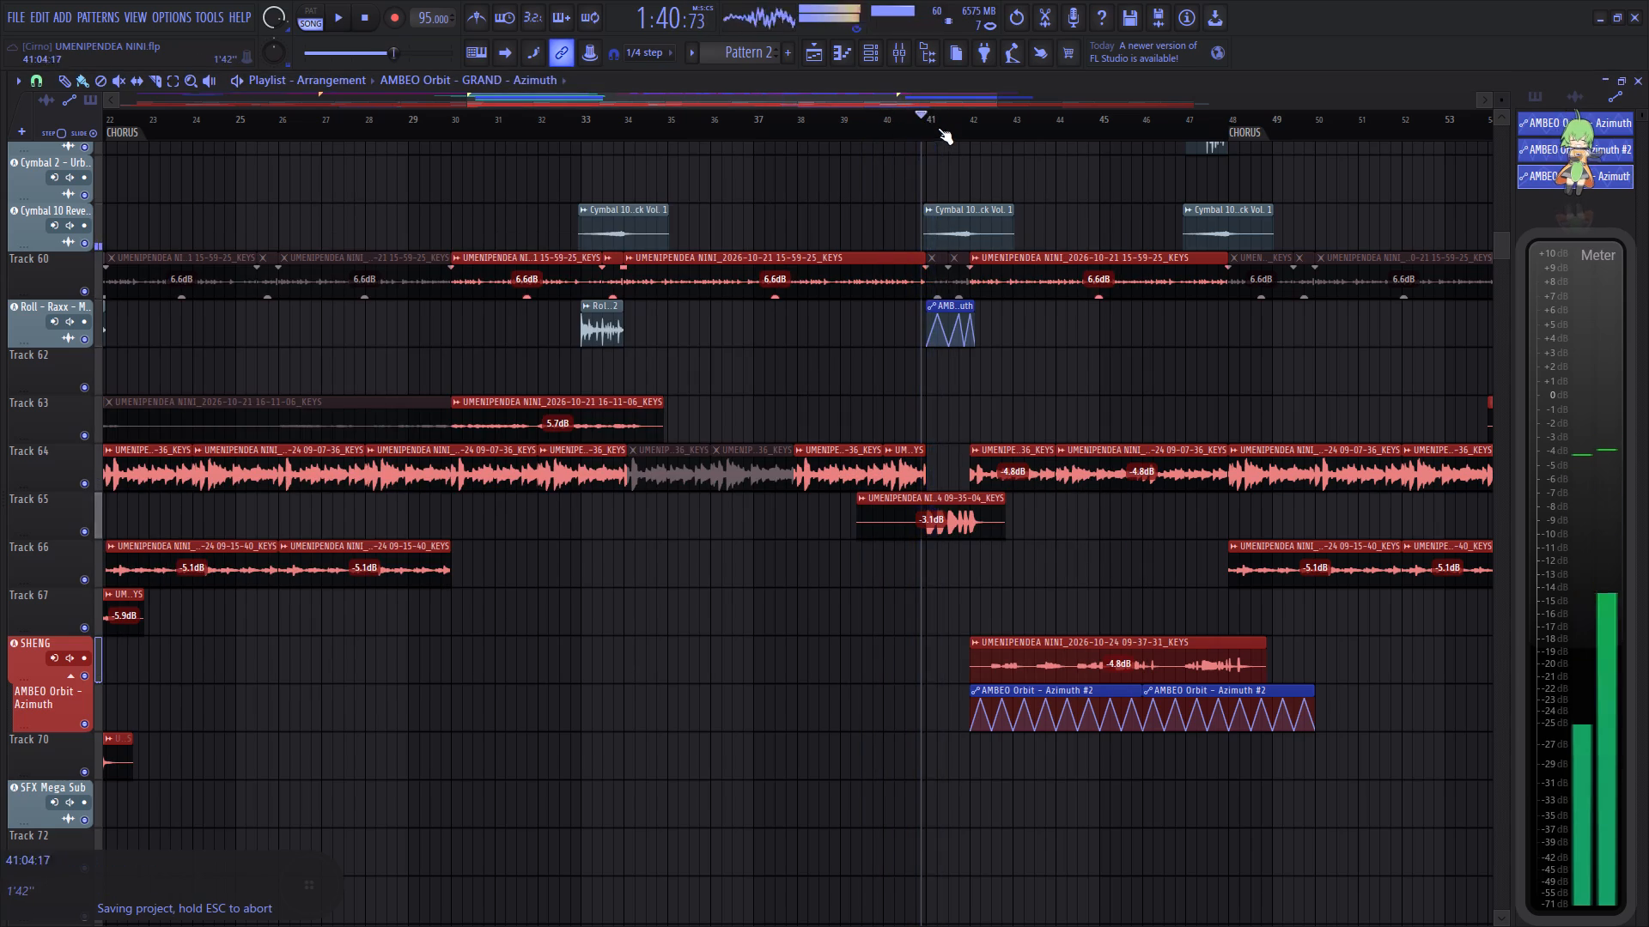
{"action": "scroll", "coordinate": [940, 129], "scroll_direction": "up", "scroll_amount": 4}
{"action": "left_click", "coordinate": [914, 125]}
{"action": "key", "text": "space"}
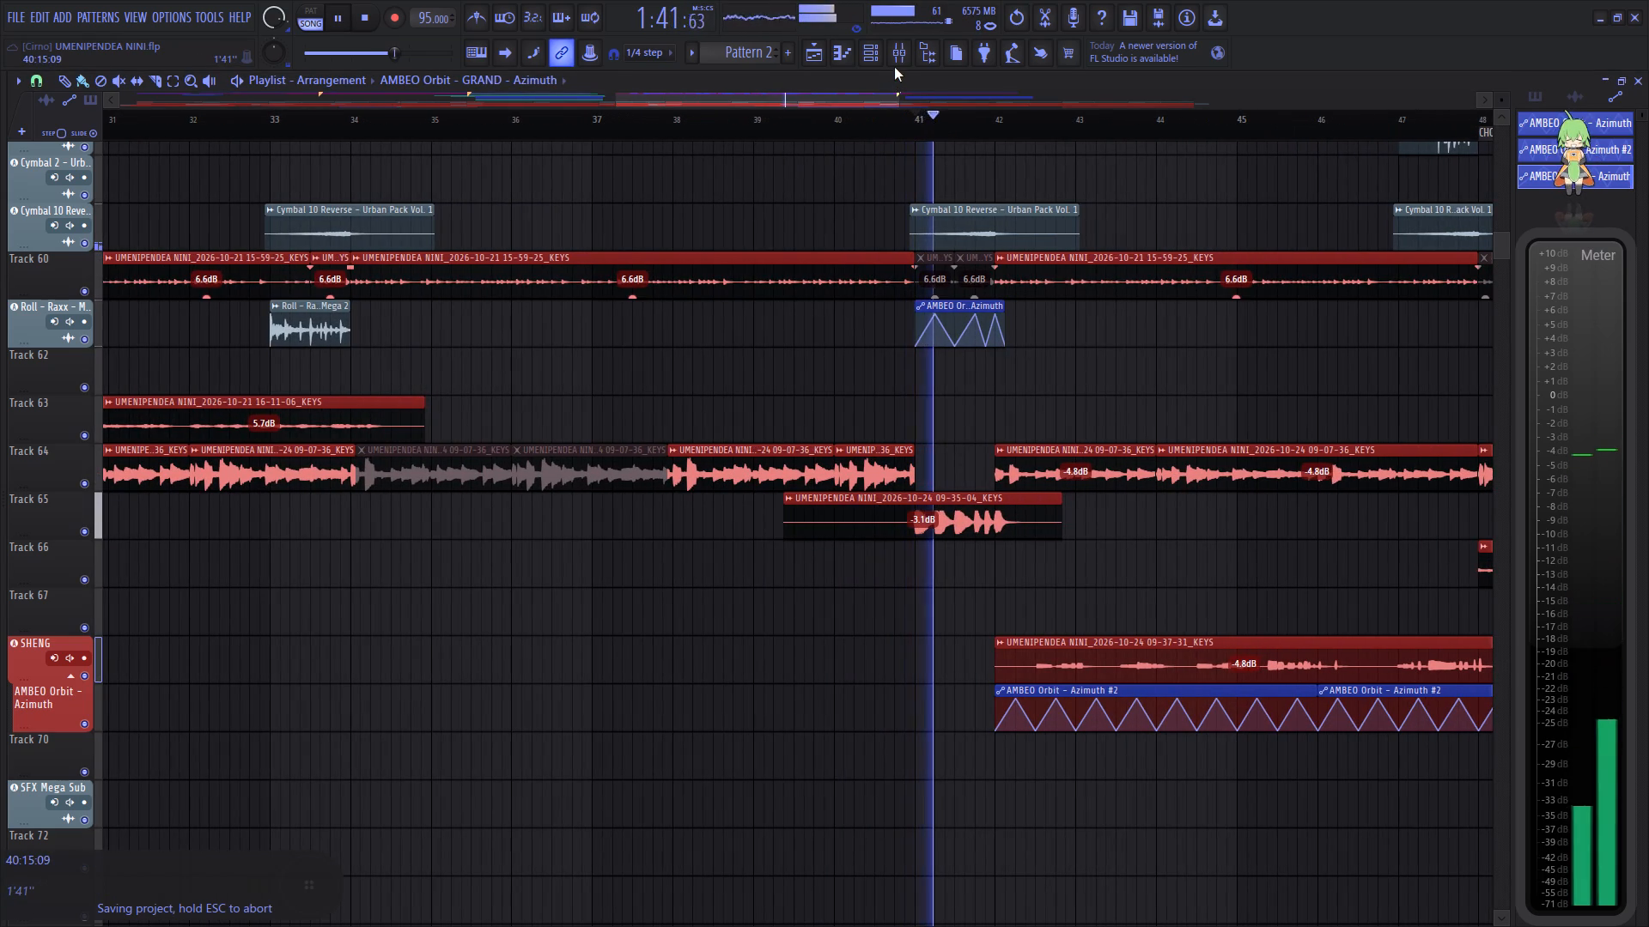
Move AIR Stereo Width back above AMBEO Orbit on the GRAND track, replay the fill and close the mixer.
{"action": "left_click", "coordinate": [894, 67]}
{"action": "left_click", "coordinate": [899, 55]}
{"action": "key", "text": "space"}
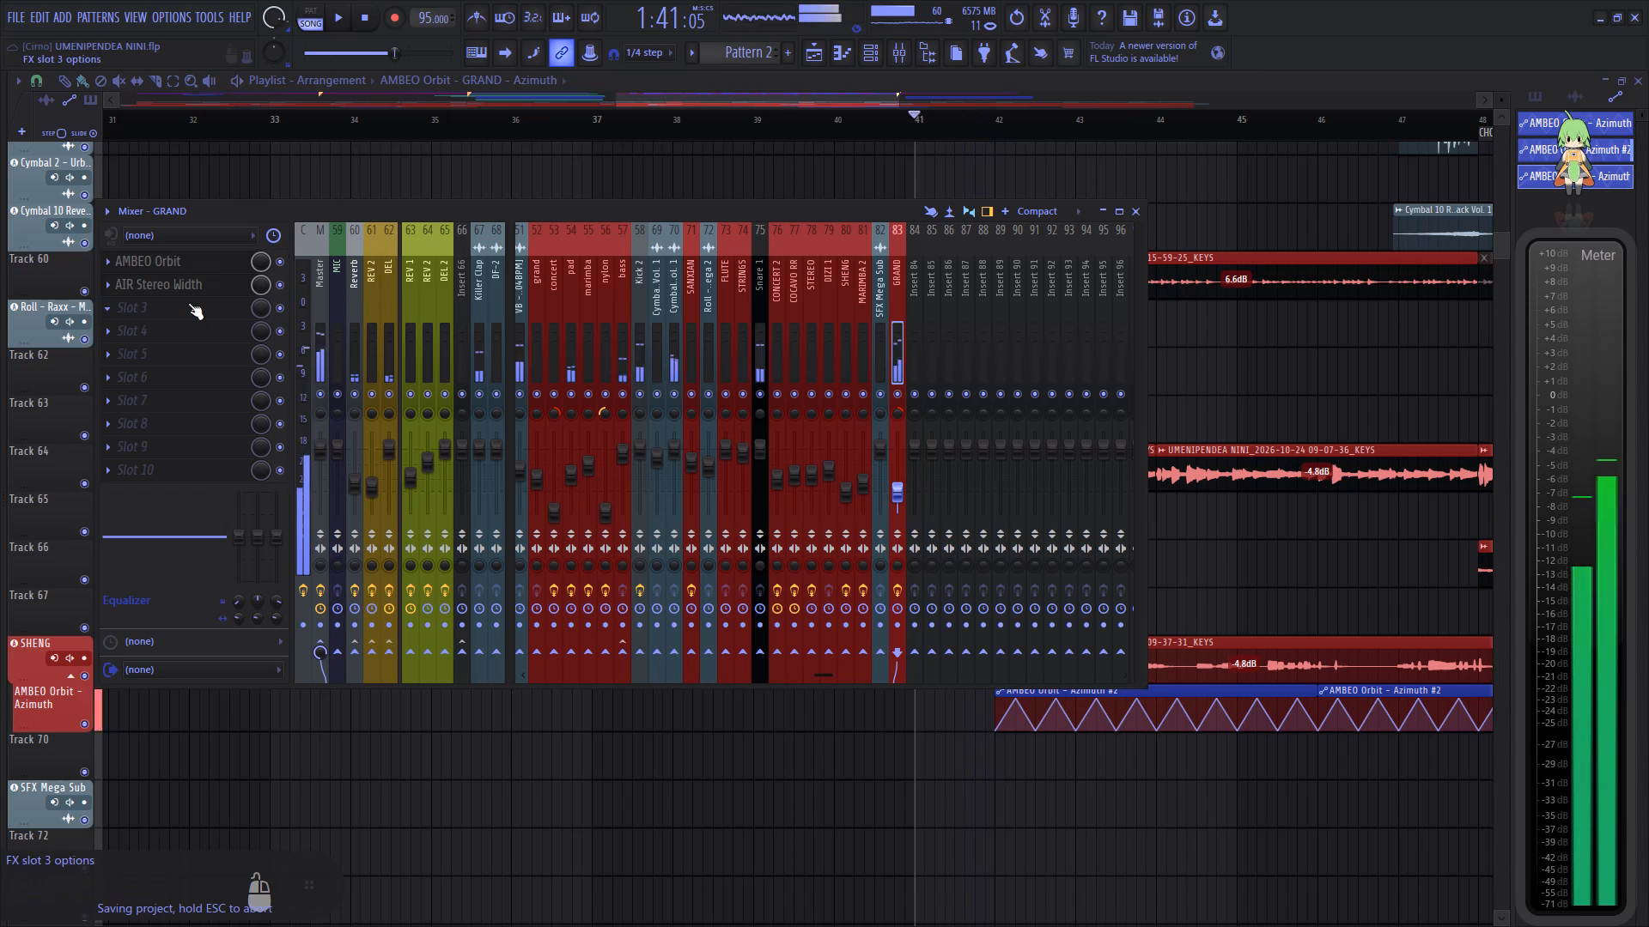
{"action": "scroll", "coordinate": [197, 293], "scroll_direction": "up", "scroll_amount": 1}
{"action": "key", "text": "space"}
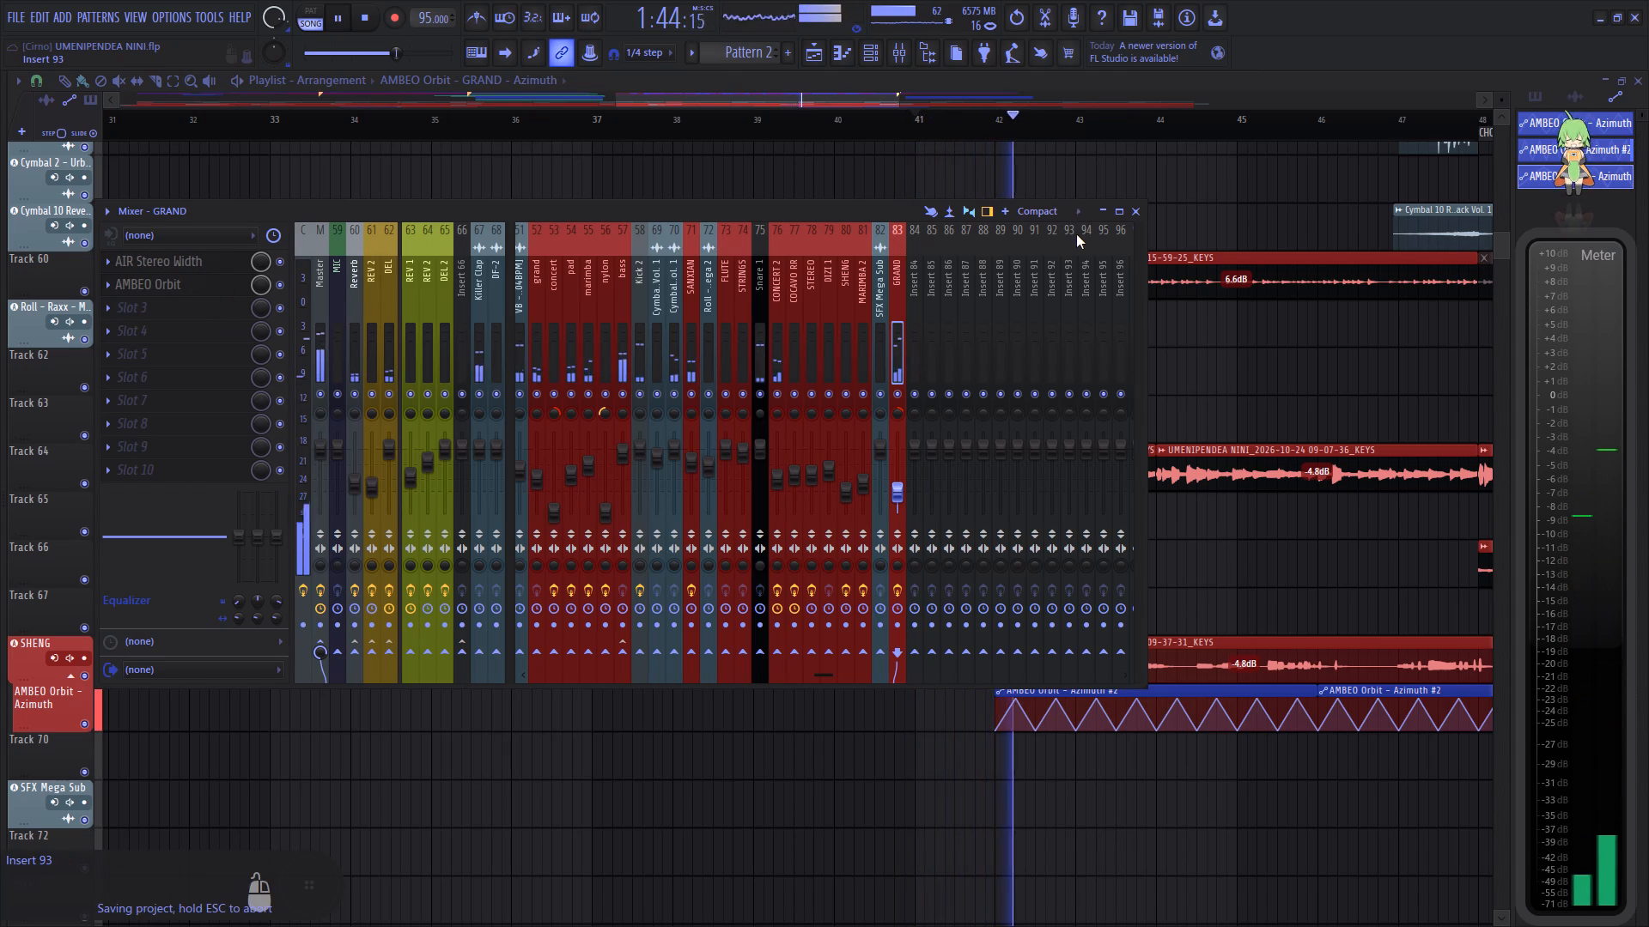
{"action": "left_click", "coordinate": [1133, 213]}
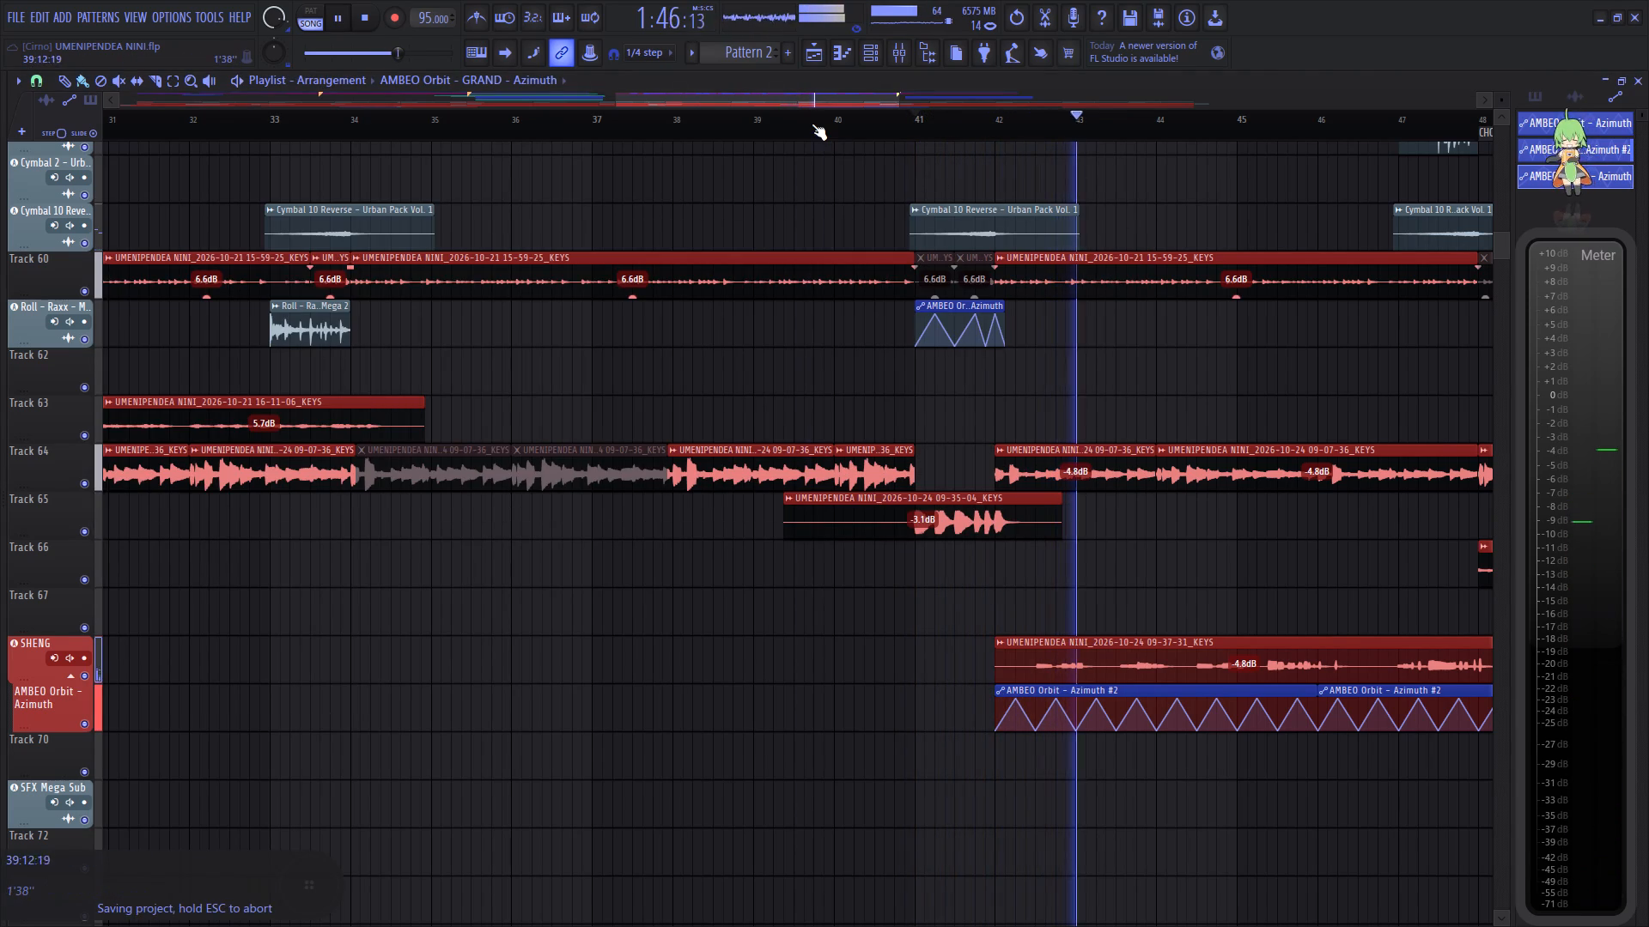
Replay the arrangement from beat 4 of bar 39 and listen through the GRAND fill into the SHENG section.
{"action": "left_click", "coordinate": [812, 124]}
{"action": "scroll", "coordinate": [905, 131], "scroll_direction": "down", "scroll_amount": 3}
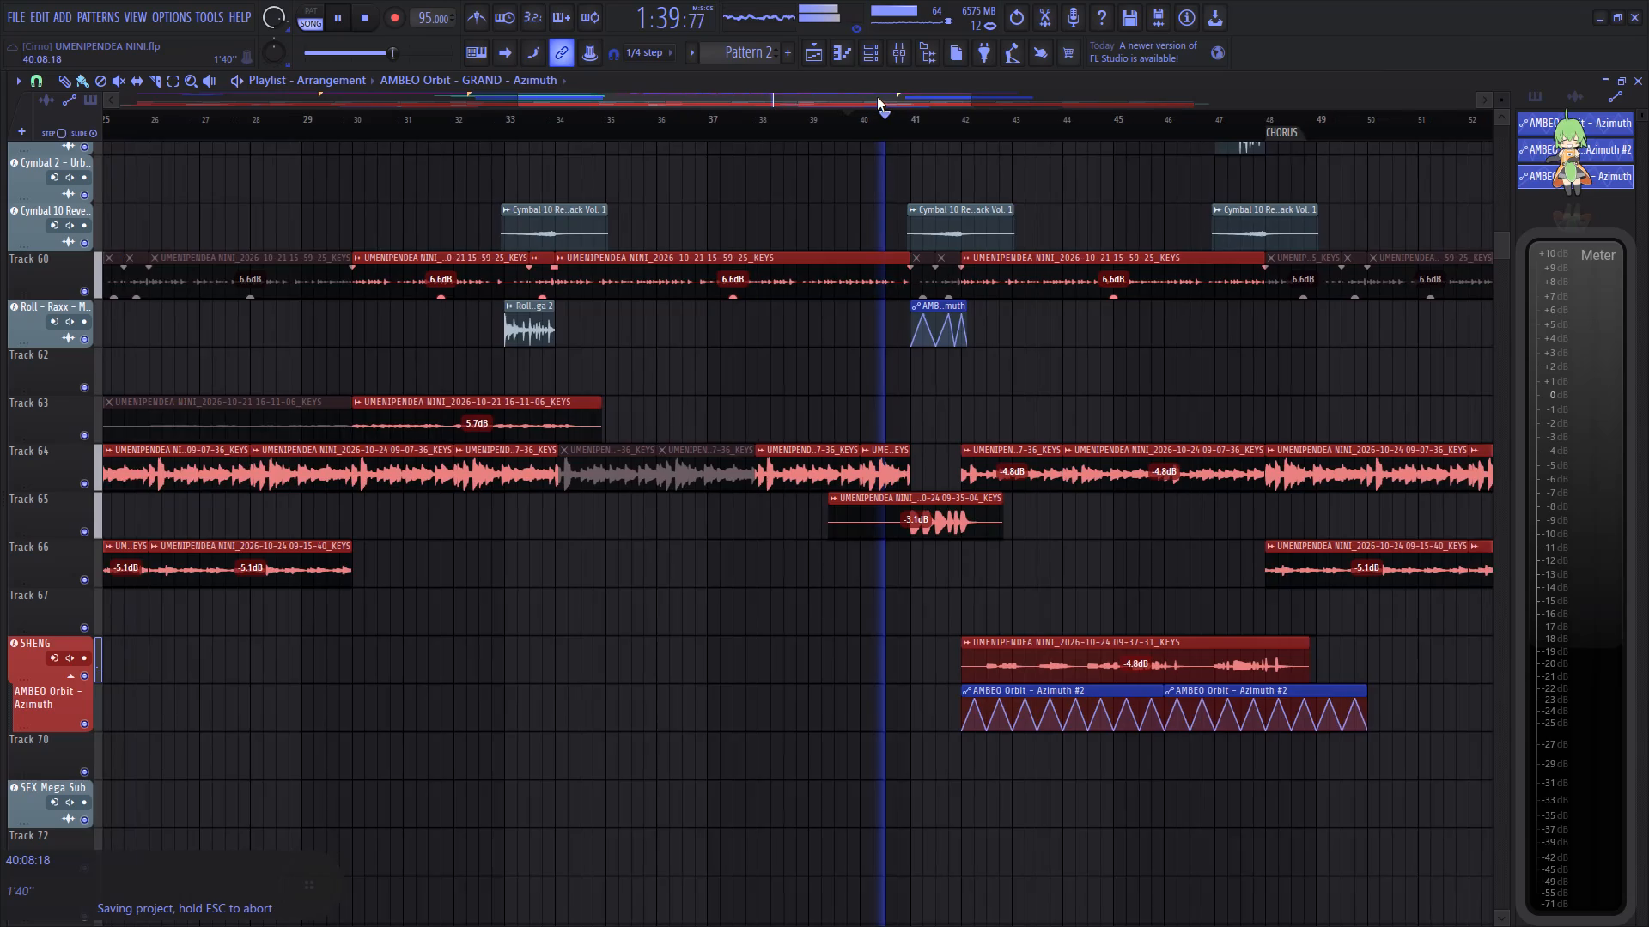
{"action": "left_click_drag", "start_coordinate": [877, 97], "coordinate": [982, 82]}
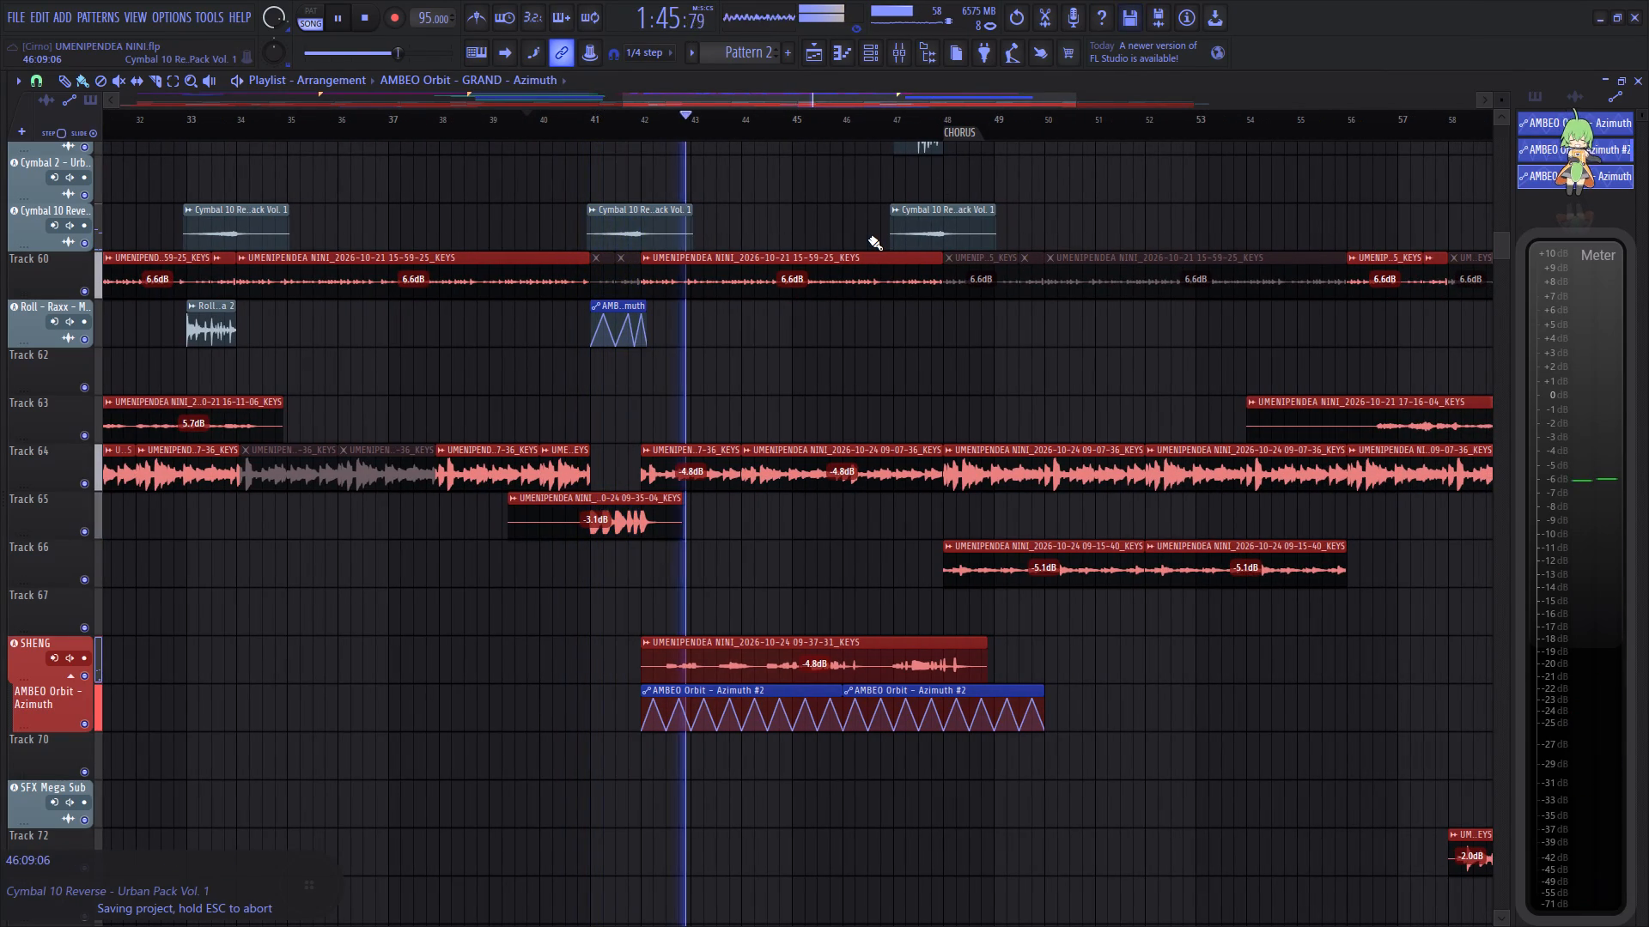
Listen from bar 42 into the CHORUS at bar 48 while examining the instrument clips that play there.
{"action": "scroll", "coordinate": [867, 298], "scroll_direction": "up", "scroll_amount": 2}
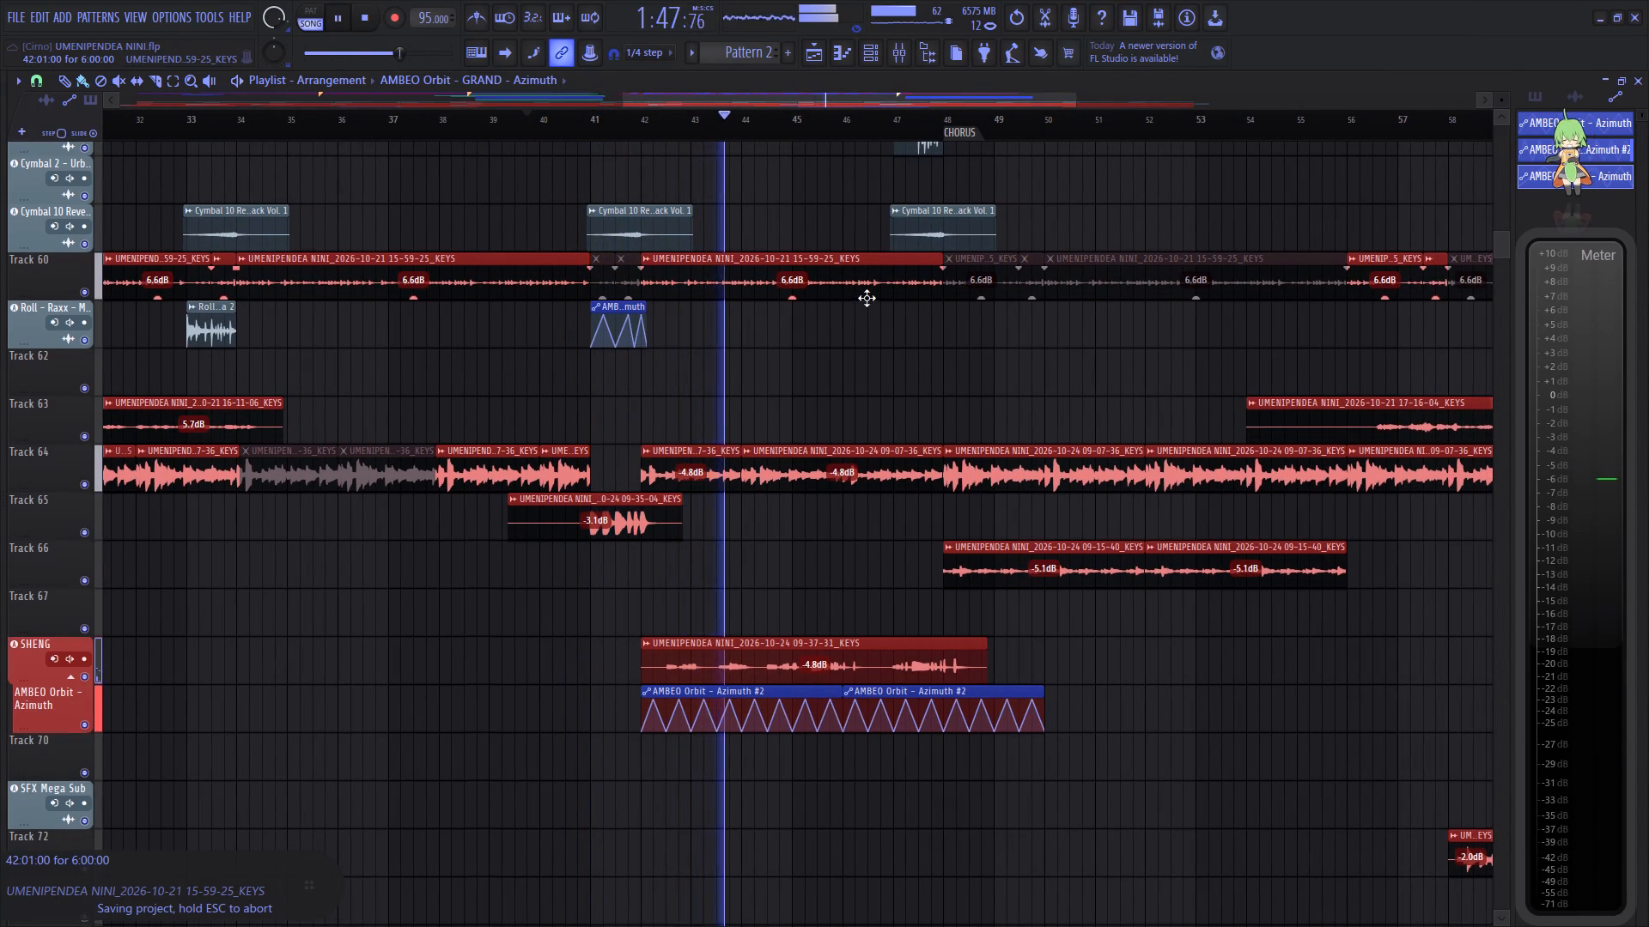
{"action": "scroll", "coordinate": [867, 298], "scroll_direction": "up", "scroll_amount": 5}
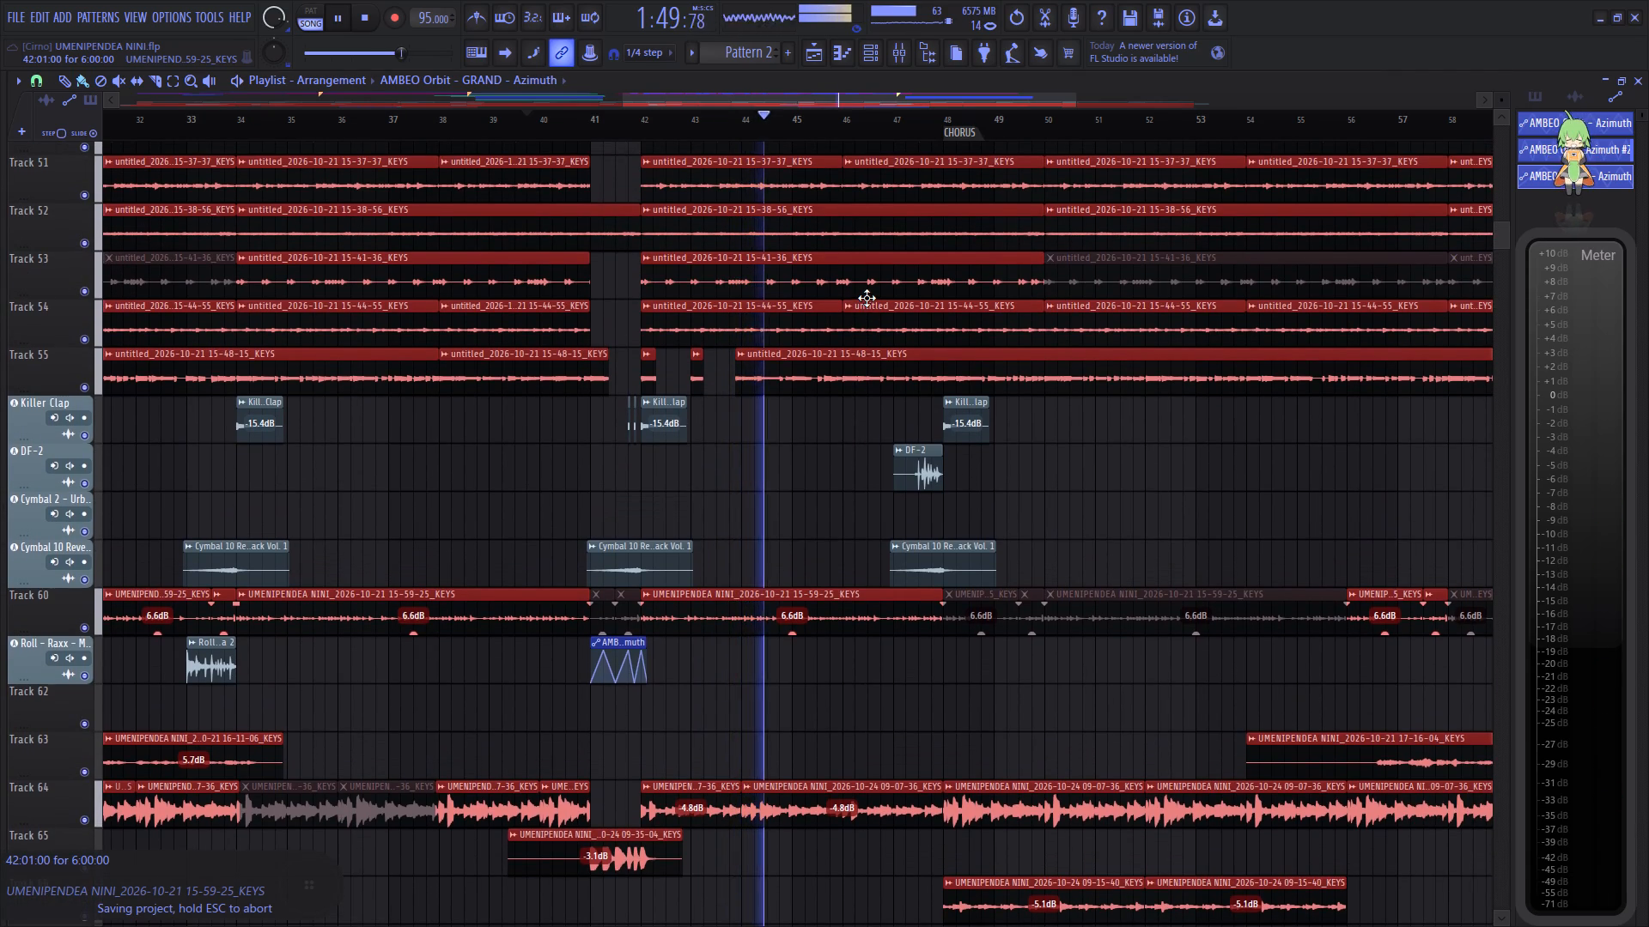
{"action": "scroll", "coordinate": [867, 298], "scroll_direction": "up", "scroll_amount": 12}
{"action": "scroll", "coordinate": [867, 298], "scroll_direction": "down", "scroll_amount": 13}
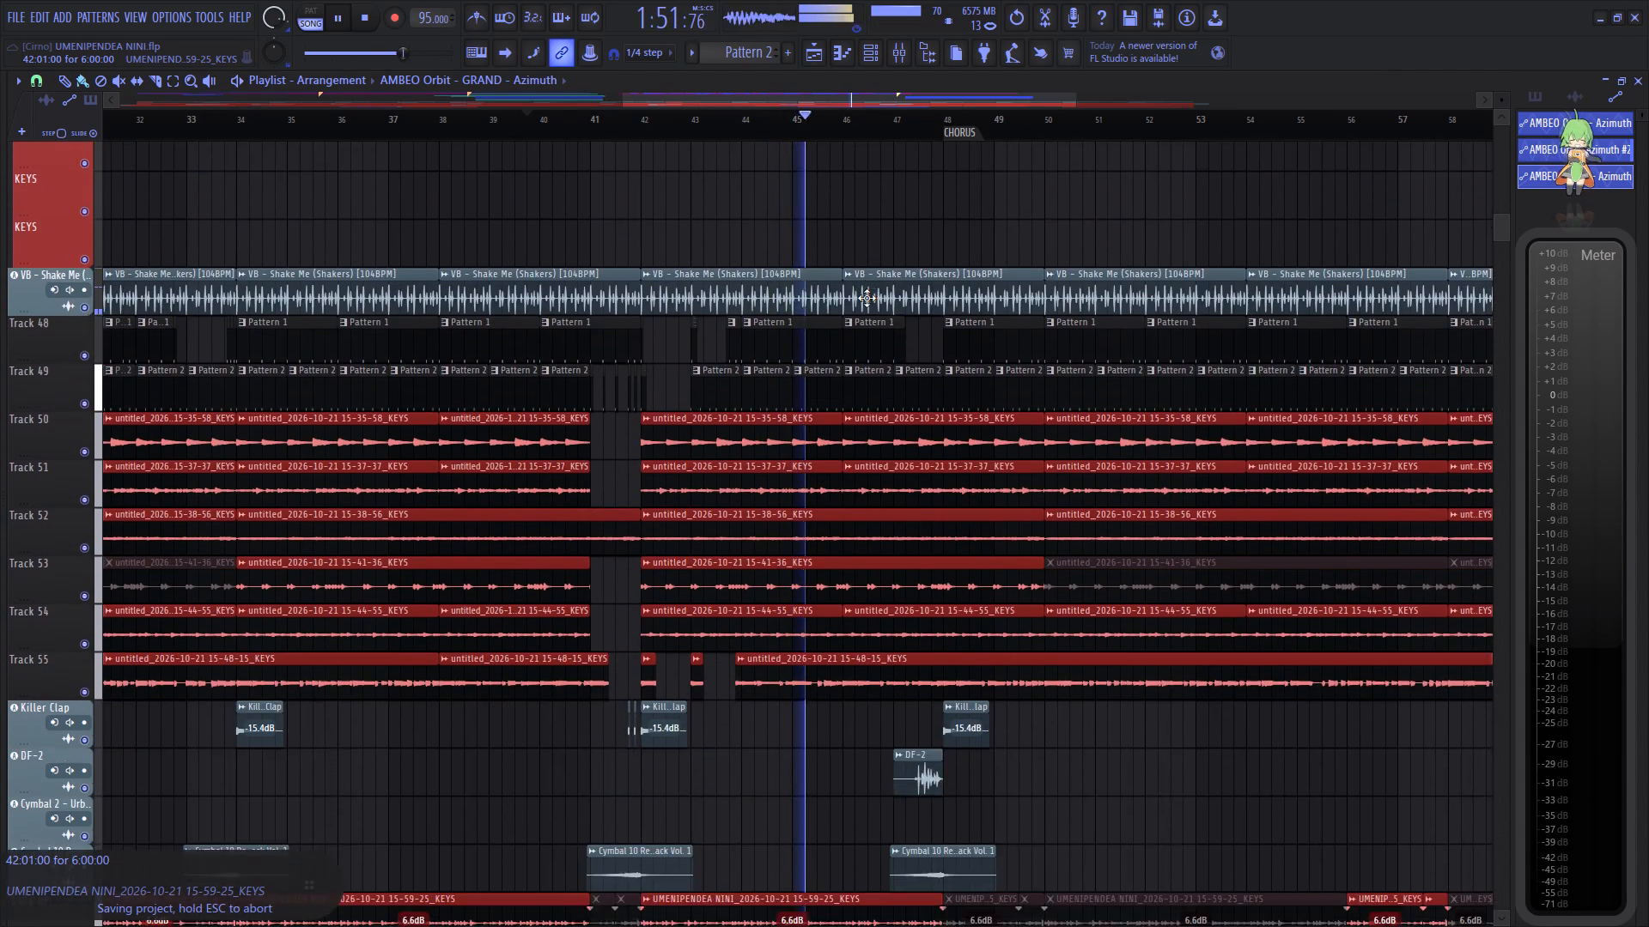
{"action": "scroll", "coordinate": [915, 119], "scroll_direction": "down", "scroll_amount": 9}
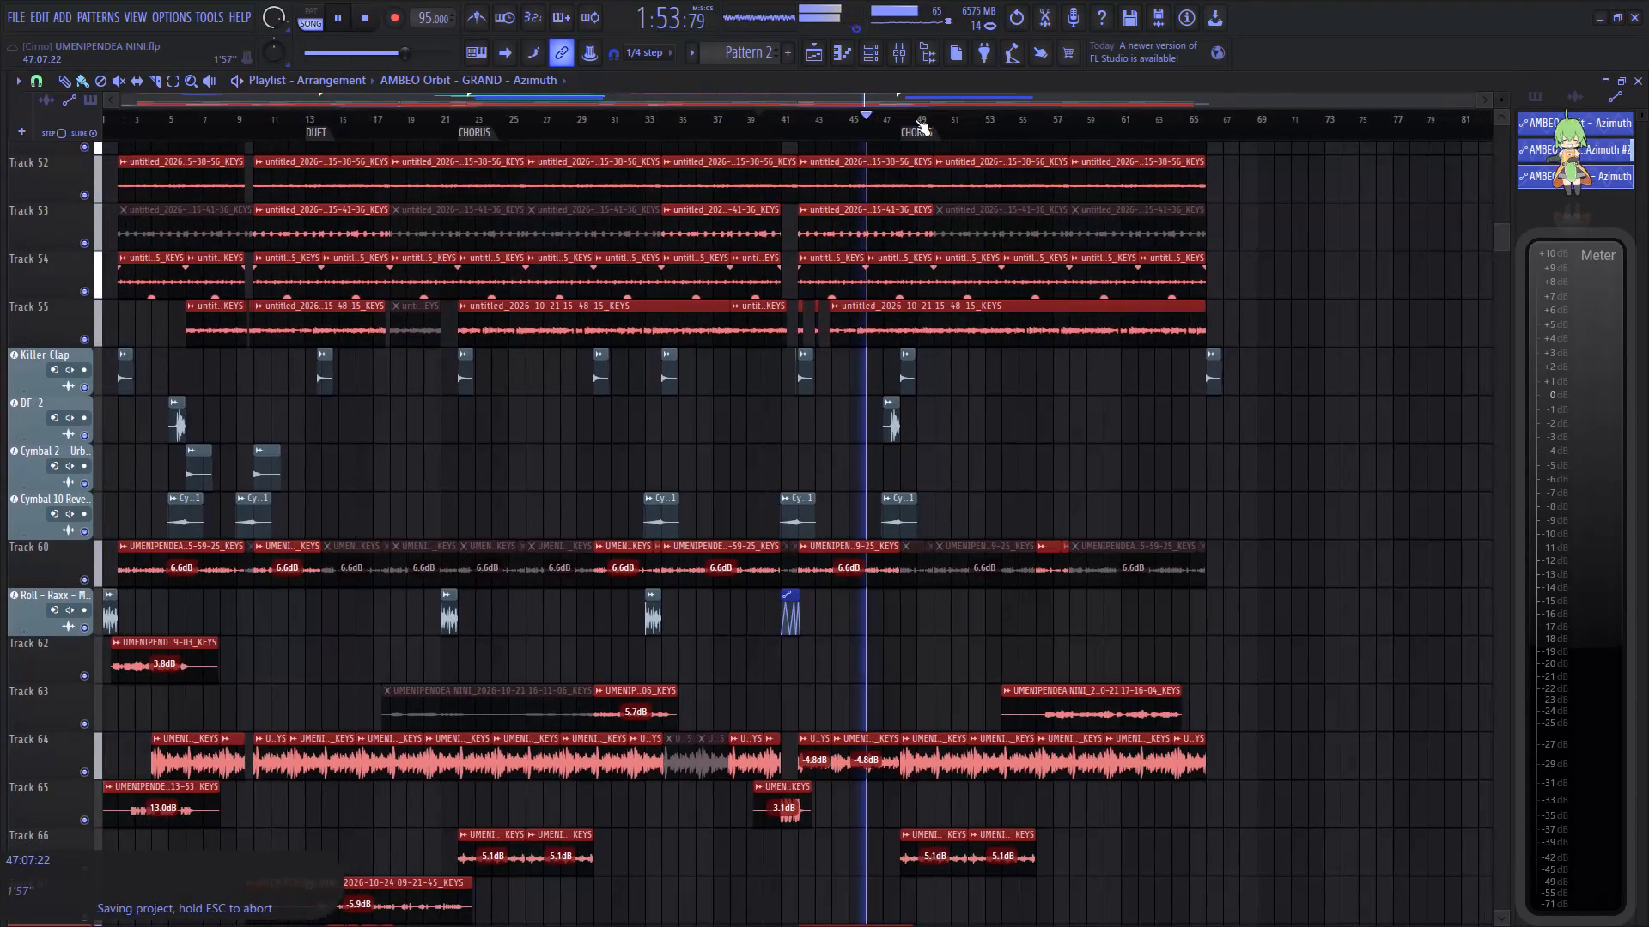
{"action": "scroll", "coordinate": [934, 127], "scroll_direction": "up", "scroll_amount": 5}
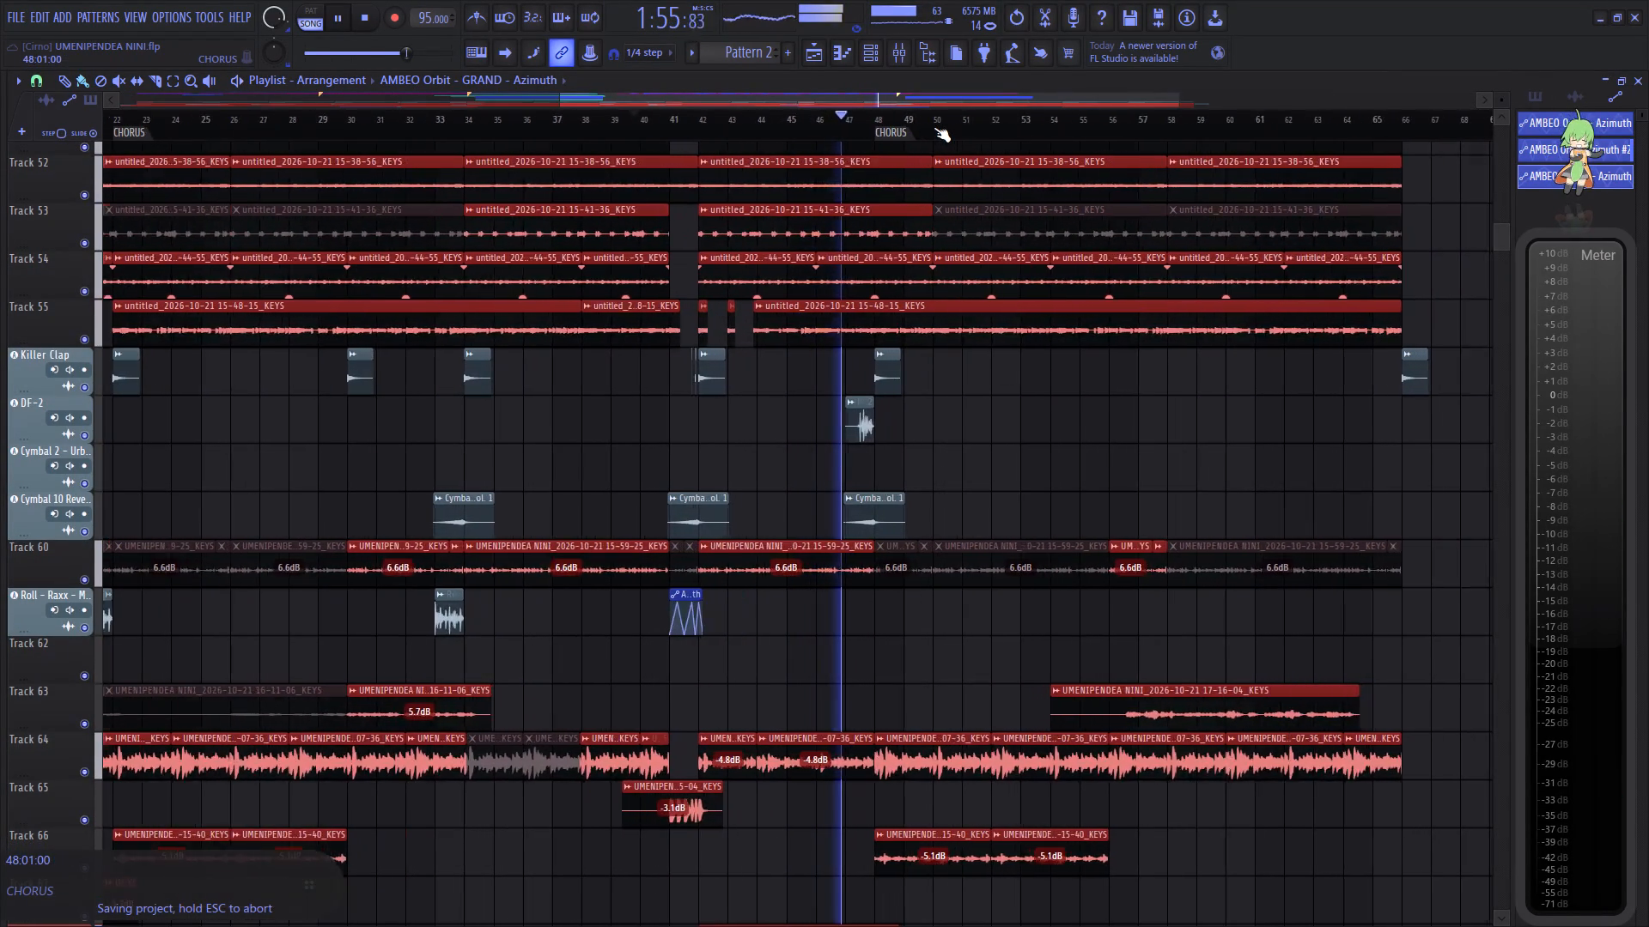
{"action": "scroll", "coordinate": [934, 127], "scroll_direction": "up", "scroll_amount": 9}
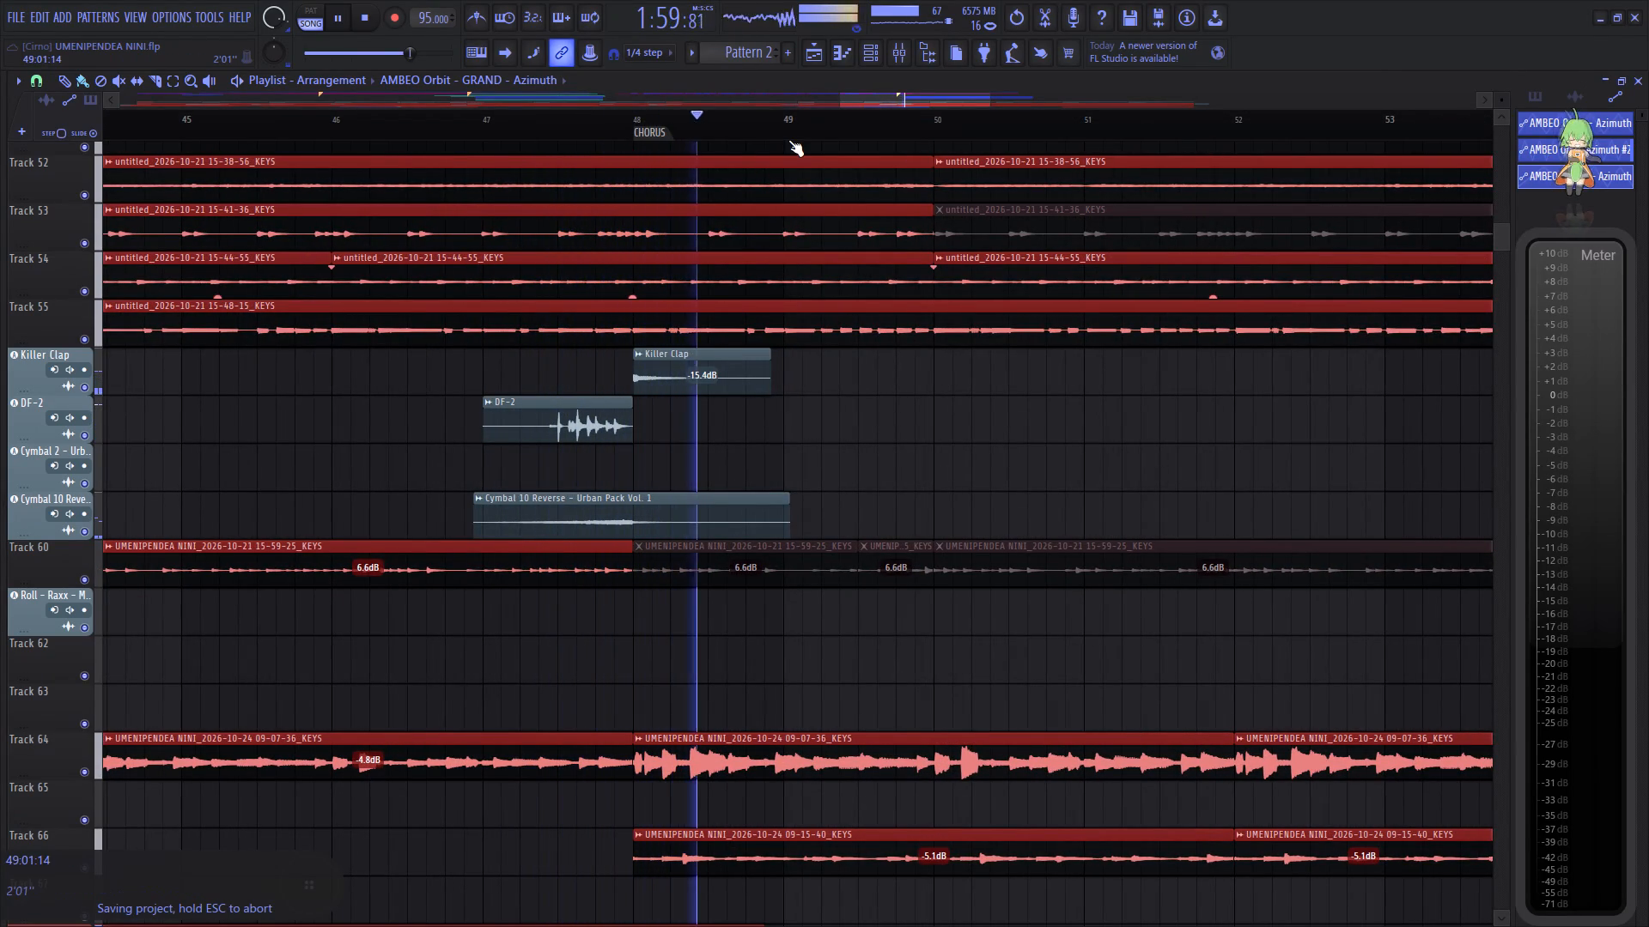
{"action": "scroll", "coordinate": [790, 127], "scroll_direction": "down", "scroll_amount": 9}
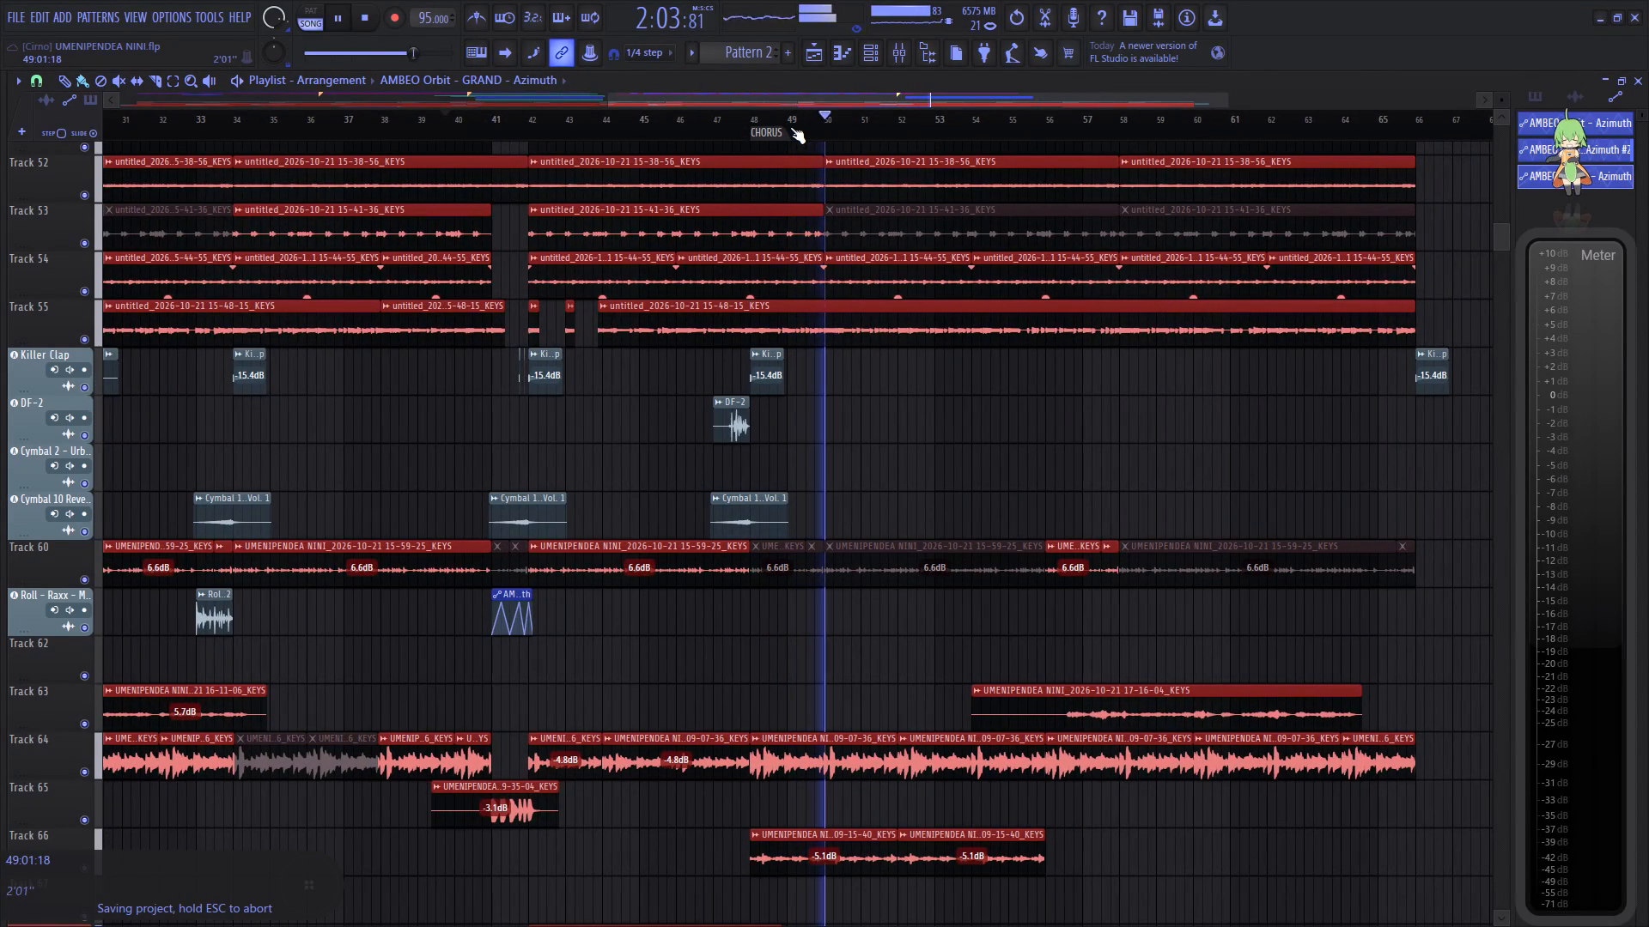
Inspect the VERSE 1 mixer track's MDynamicEq curve during playback, and close the plugin and mixer.
{"action": "left_click", "coordinate": [904, 55]}
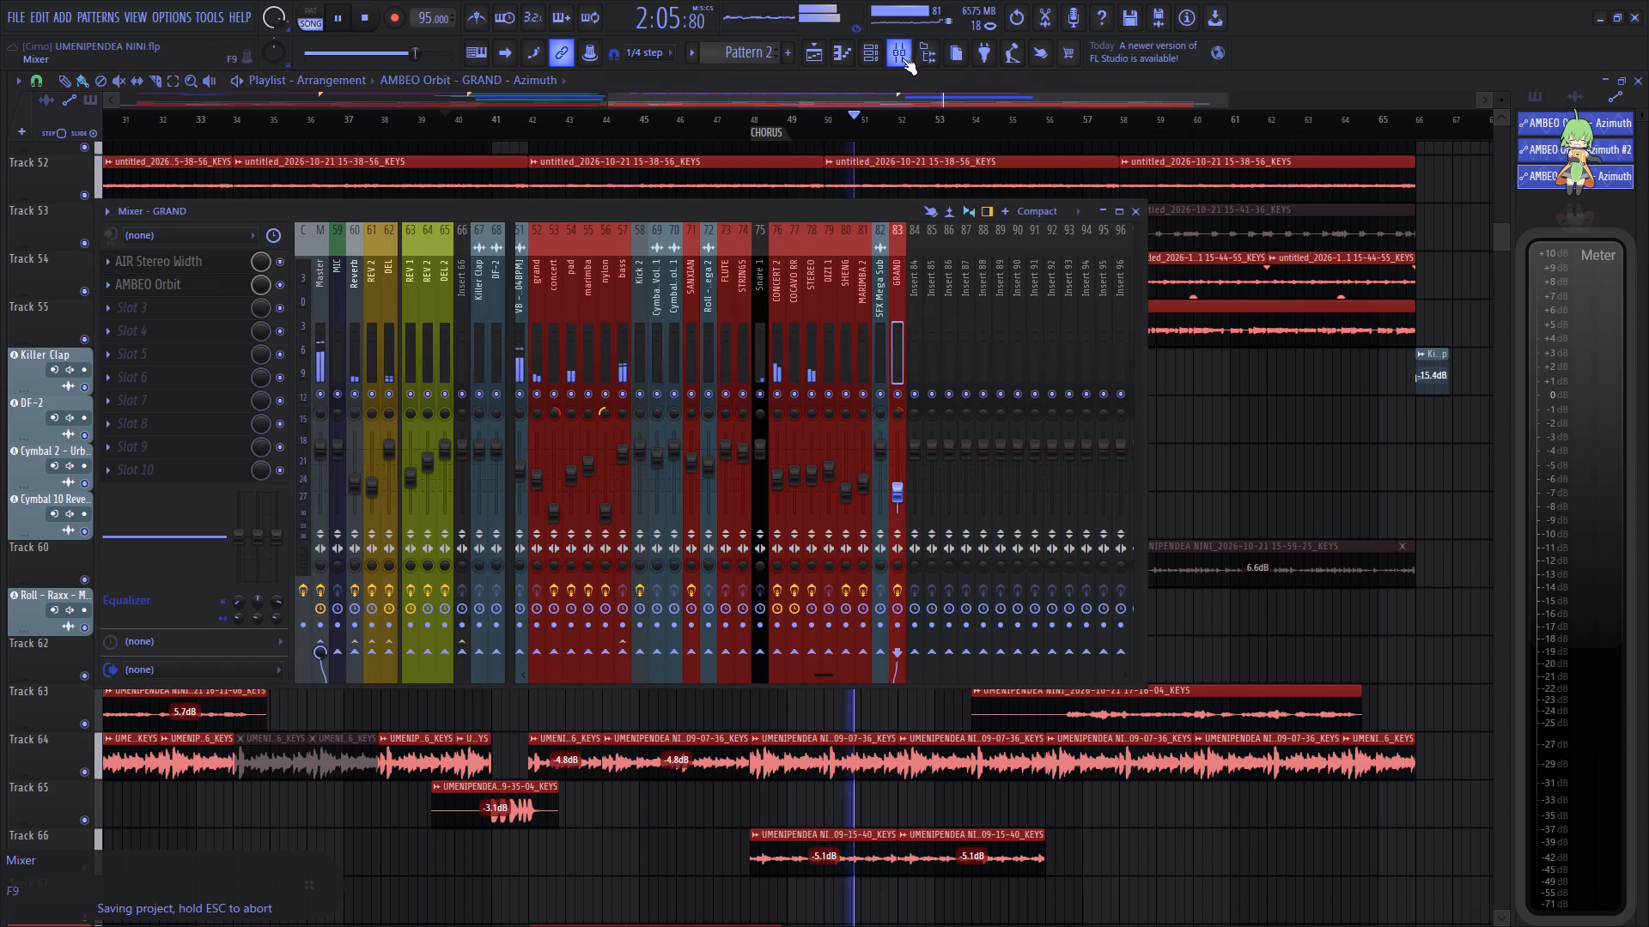
{"action": "scroll", "coordinate": [660, 283], "scroll_direction": "up", "scroll_amount": 19}
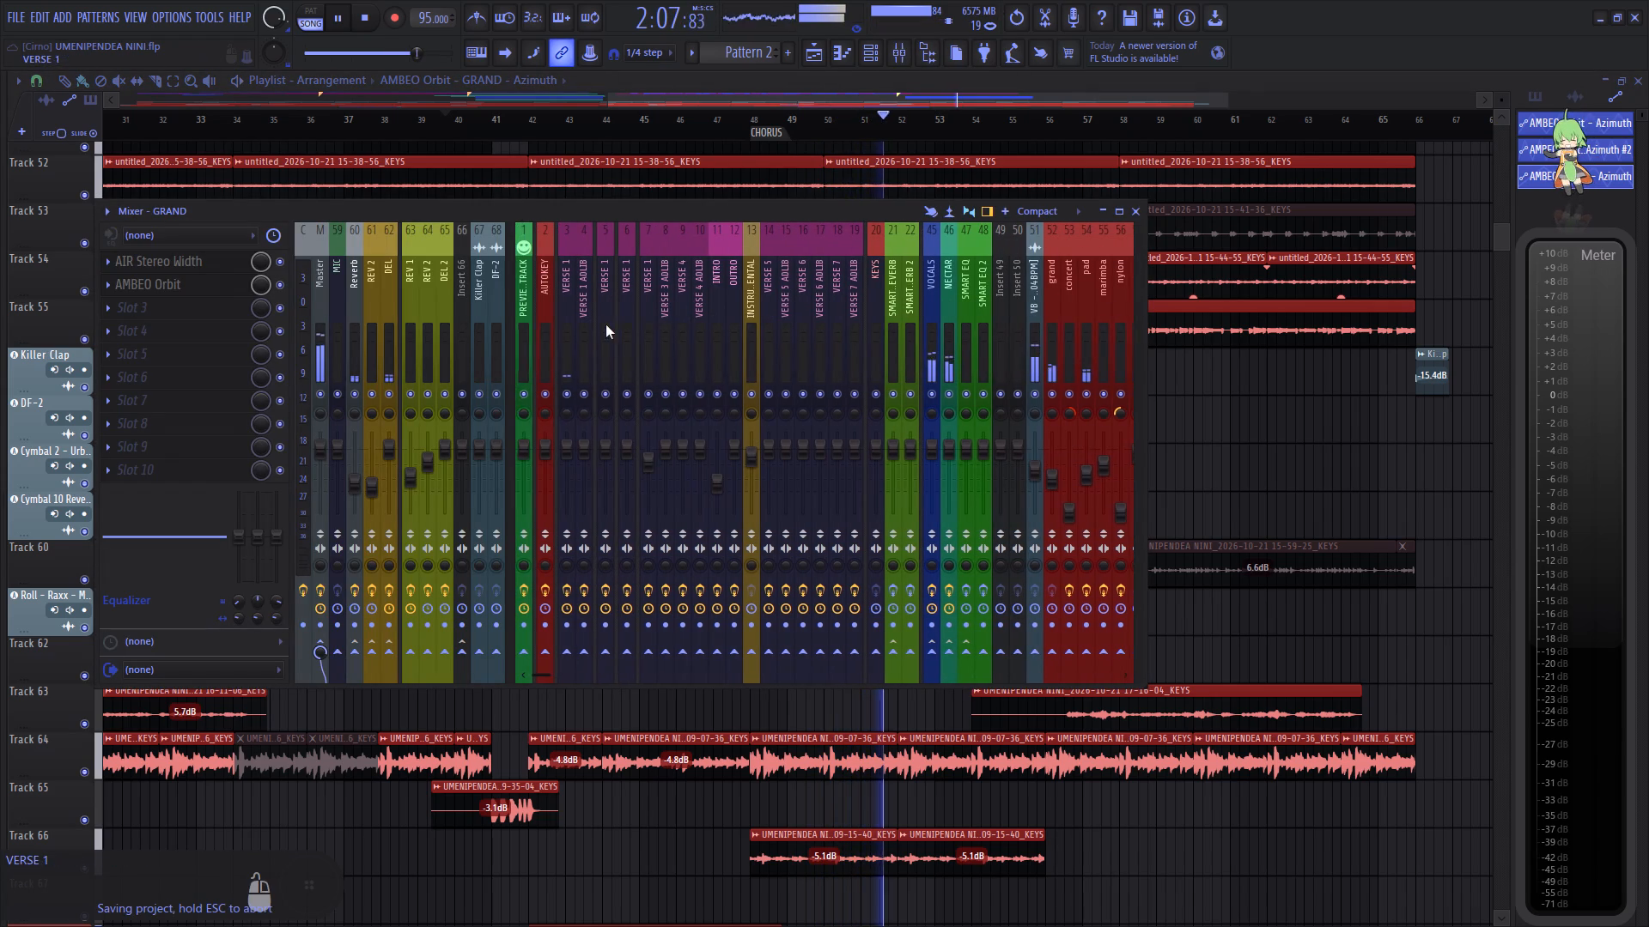
{"action": "left_click", "coordinate": [571, 345]}
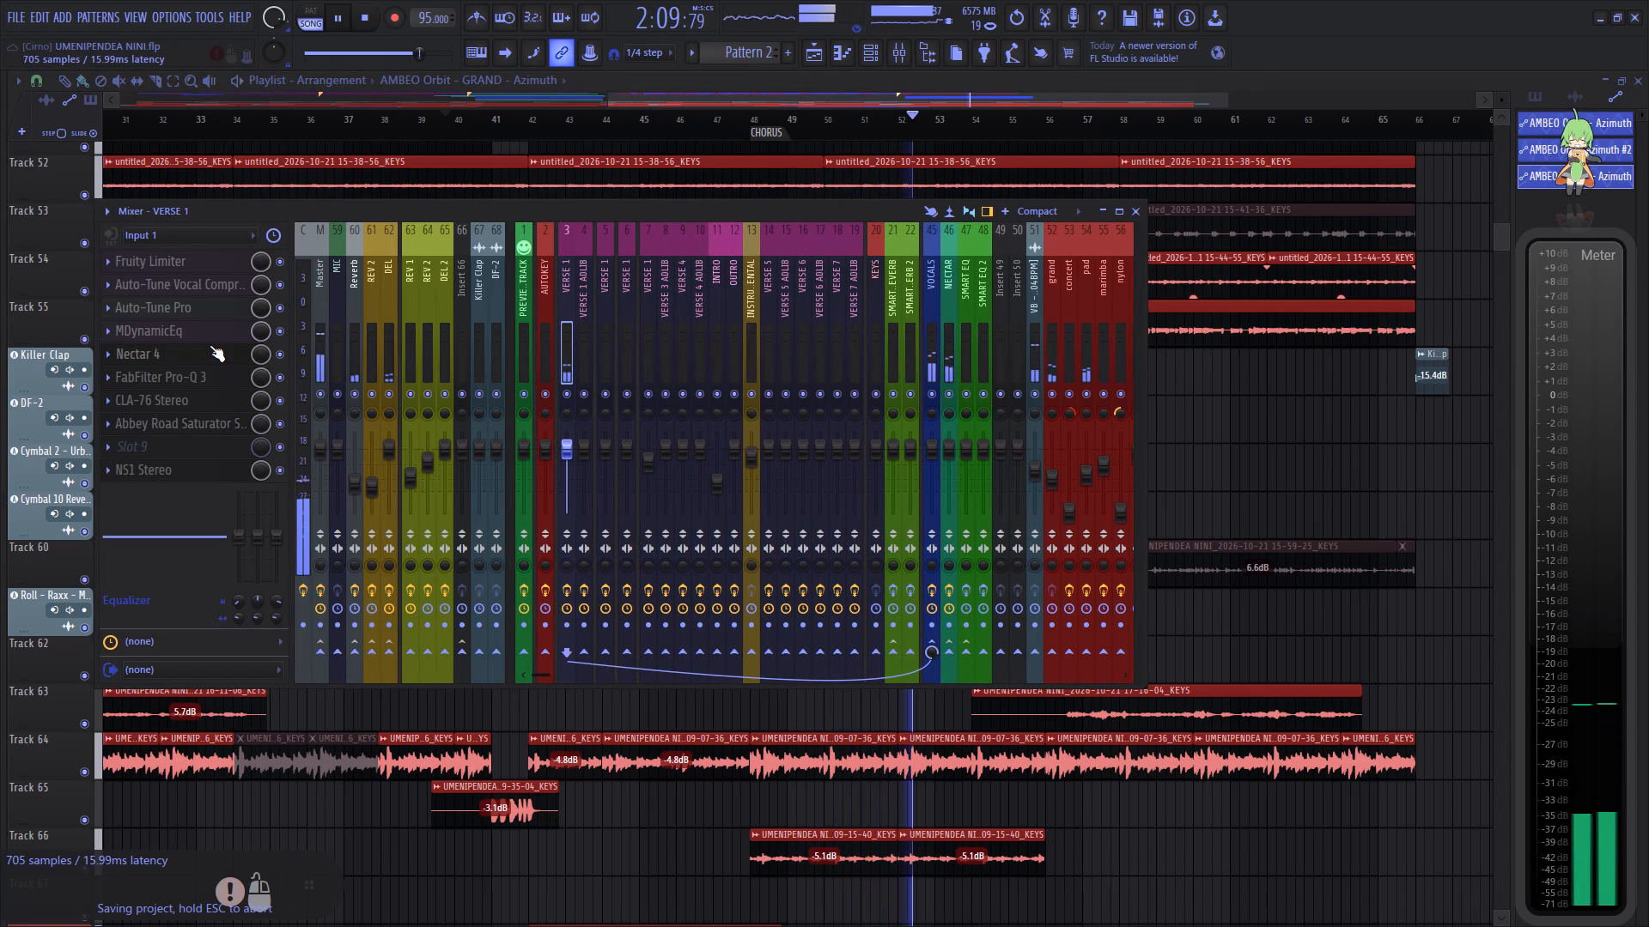
{"action": "left_click", "coordinate": [216, 342]}
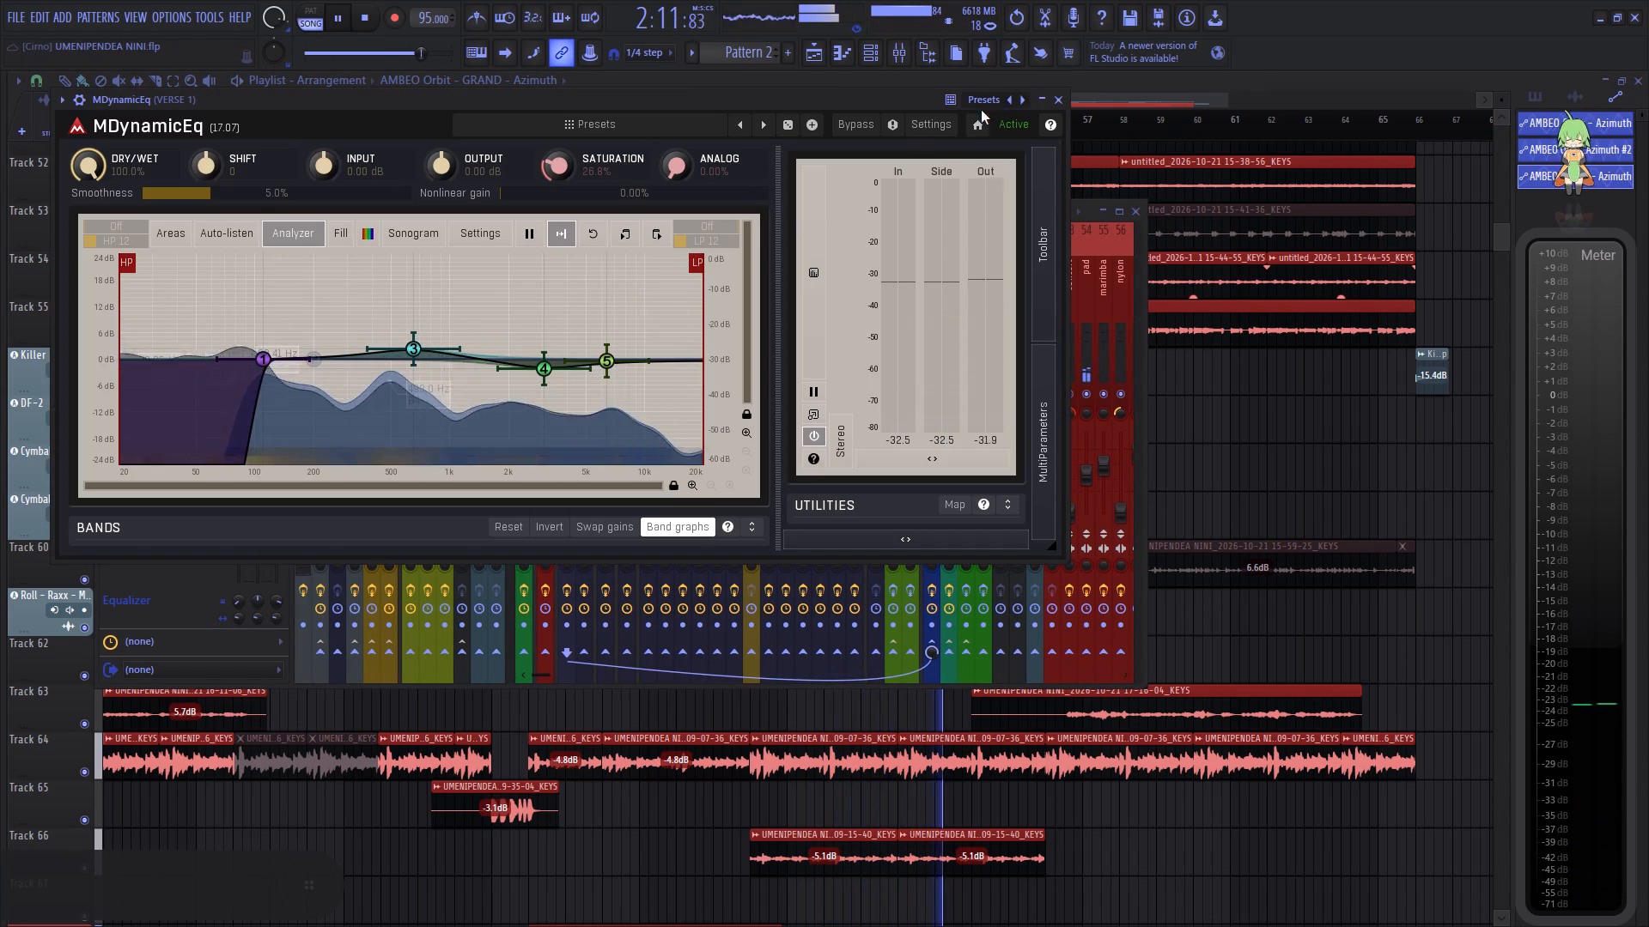
{"action": "left_click", "coordinate": [1050, 99]}
{"action": "left_click", "coordinate": [952, 80]}
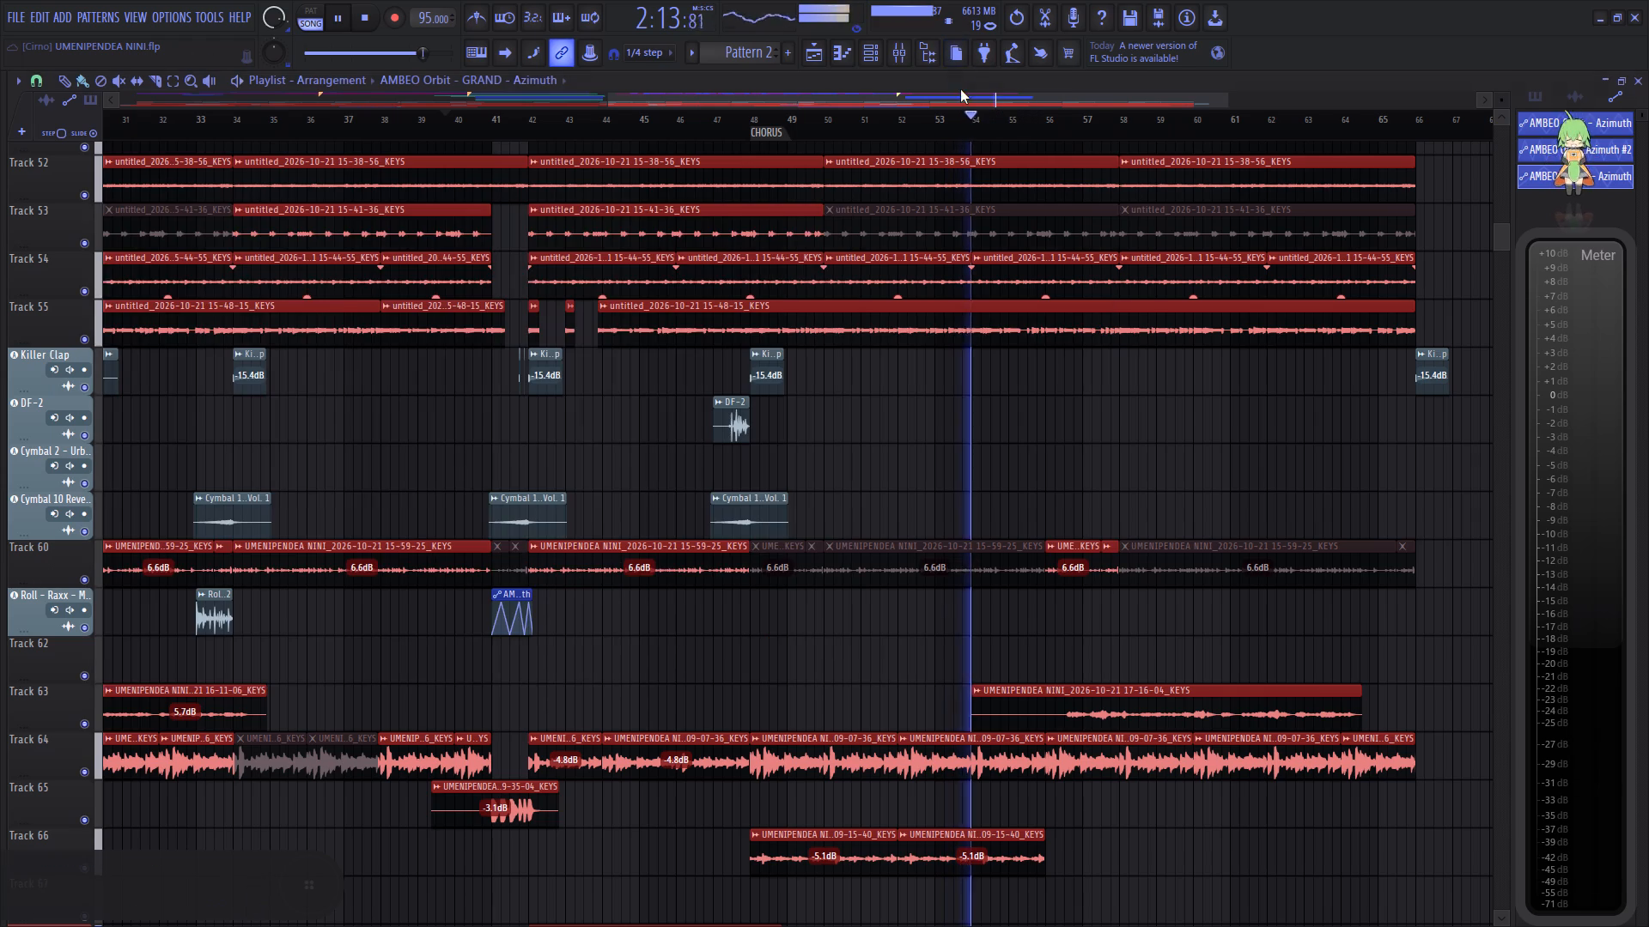
Lower the two Track 64 clips between bars 48 and 56 to -2.9 dB gain and copy that gain value.
{"action": "scroll", "coordinate": [900, 256], "scroll_direction": "down", "scroll_amount": 7}
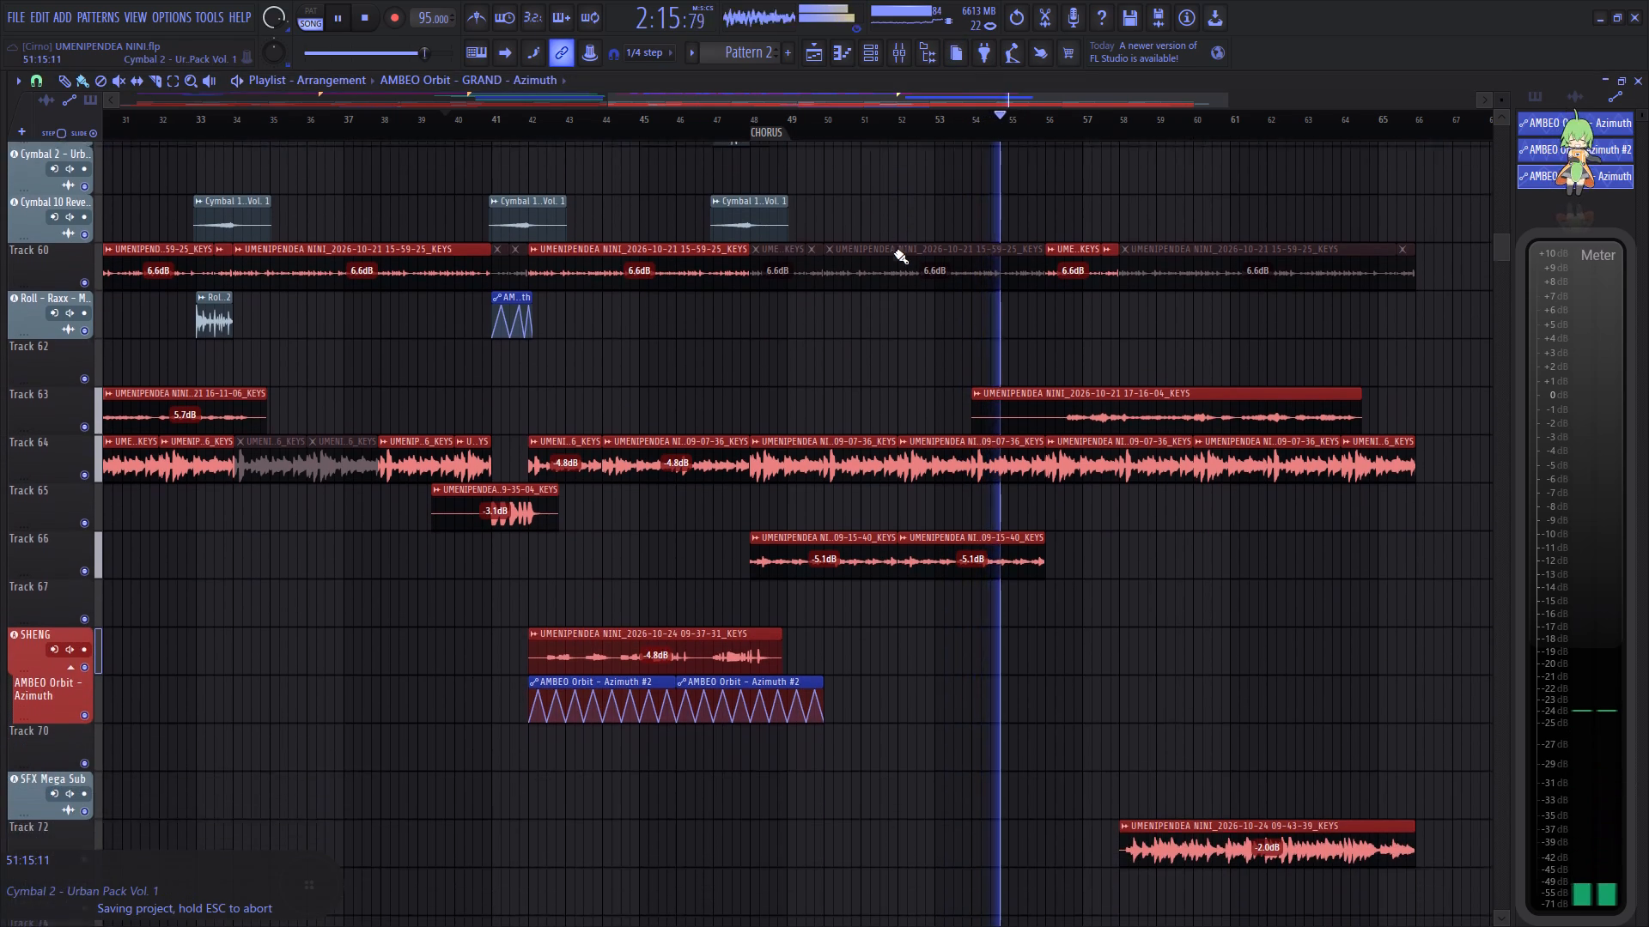
{"action": "left_click_drag", "start_coordinate": [1431, 423], "coordinate": [1033, 451], "text": "ctrl"}
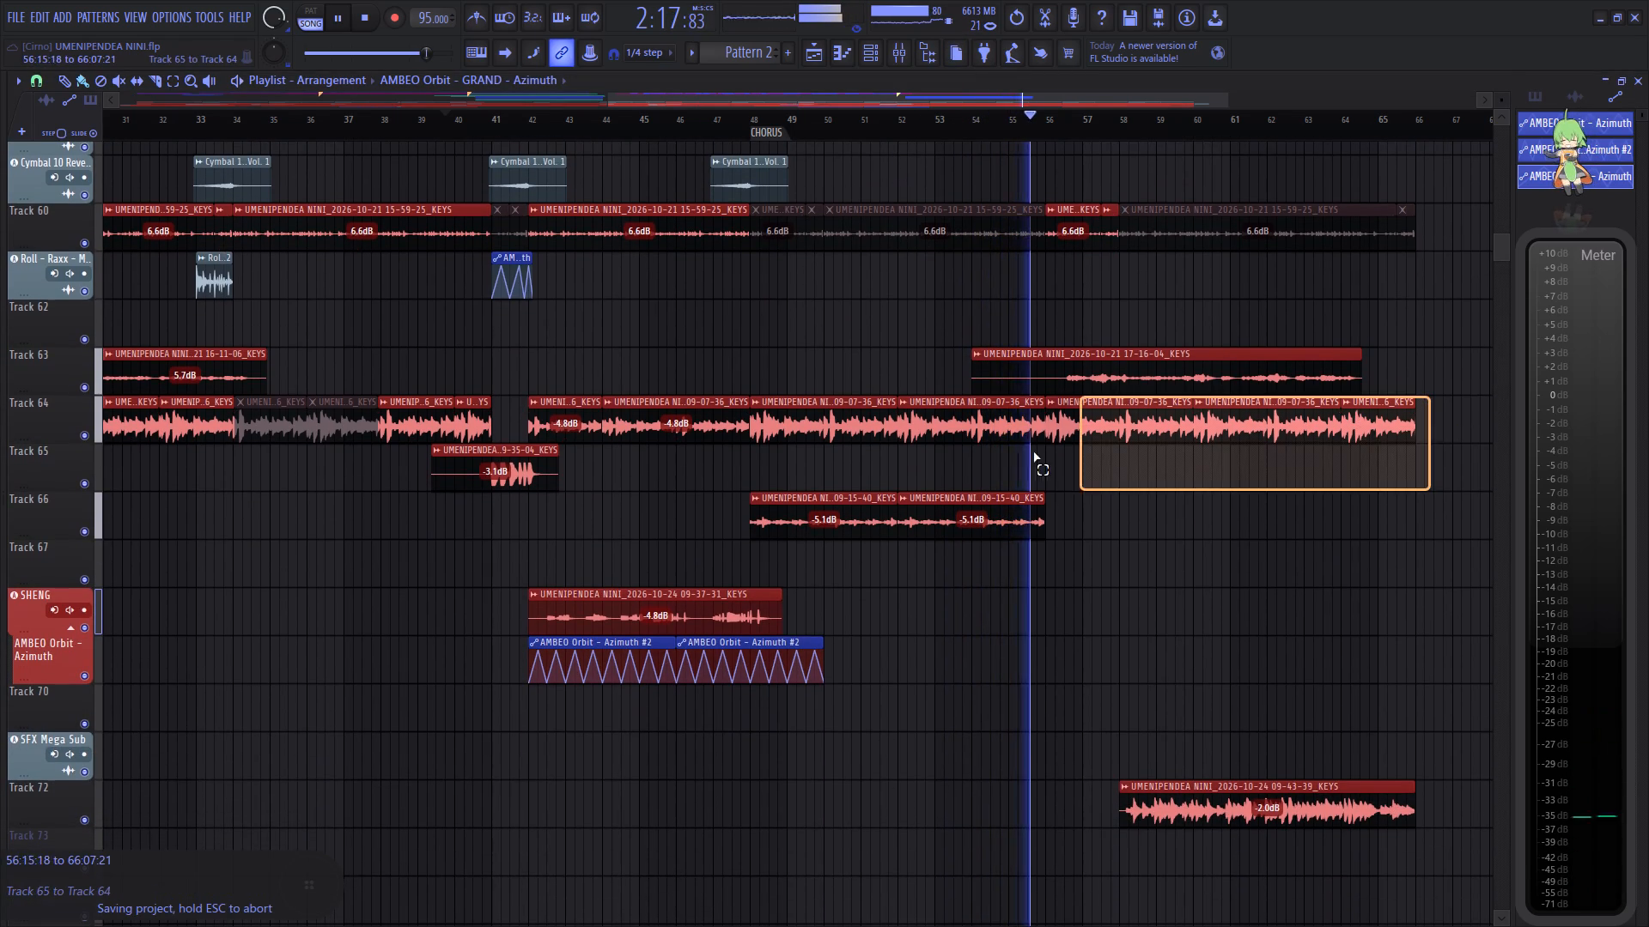
{"action": "left_click_drag", "start_coordinate": [1033, 451], "coordinate": [1409, 447], "text": "ctrl"}
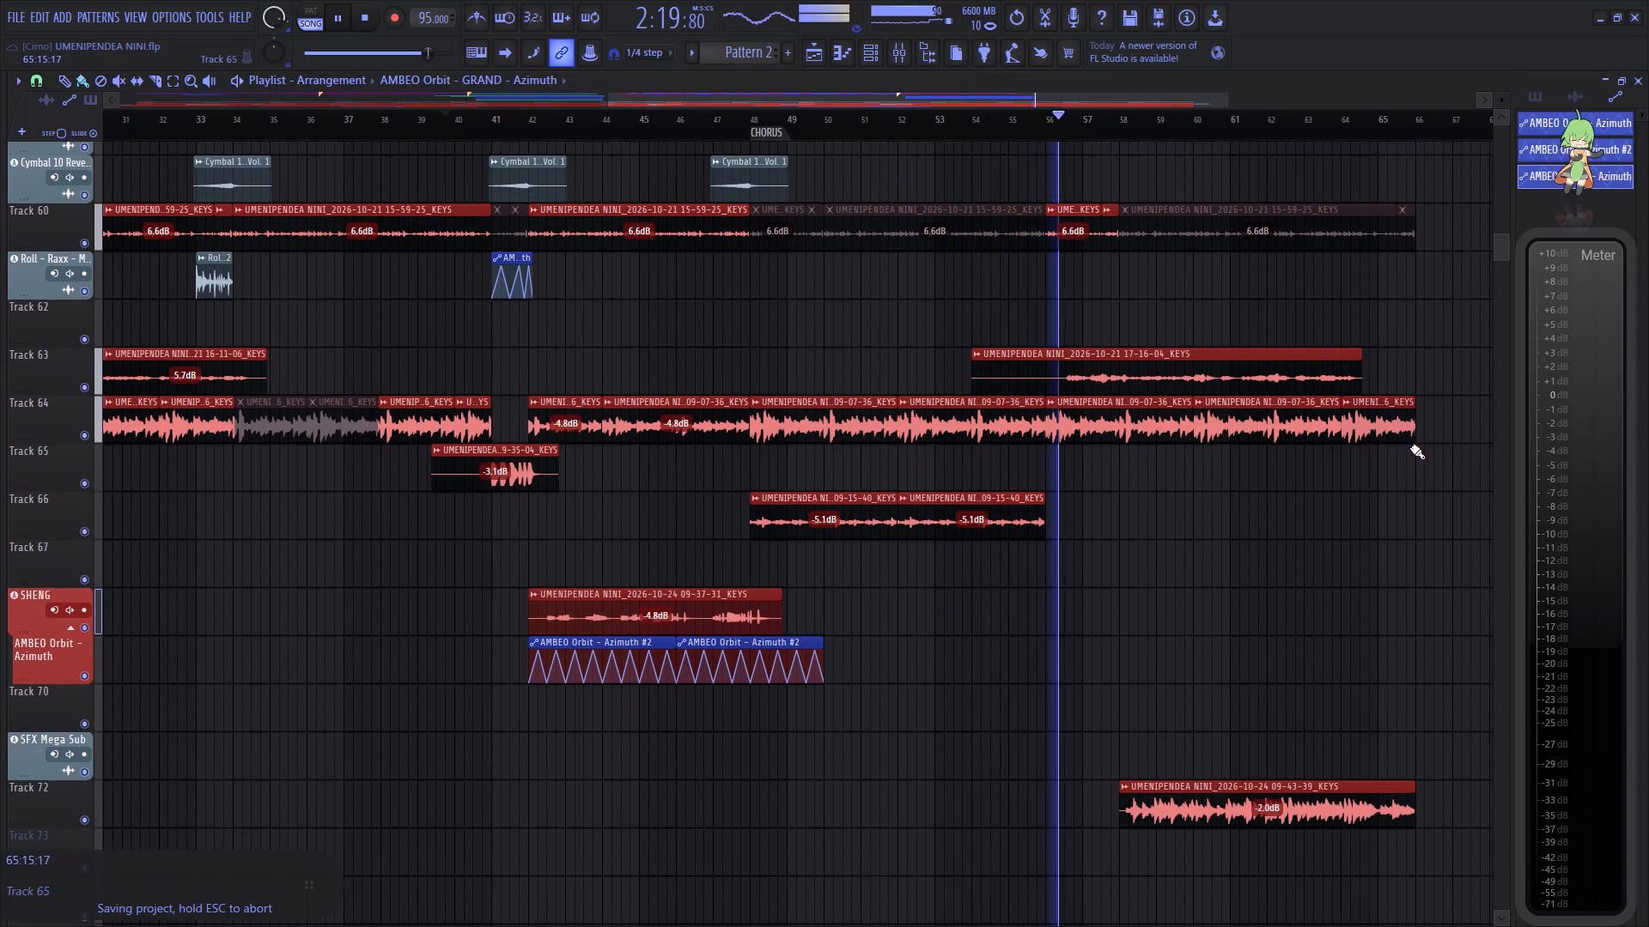
{"action": "left_click_drag", "start_coordinate": [999, 459], "coordinate": [841, 421], "text": "ctrl"}
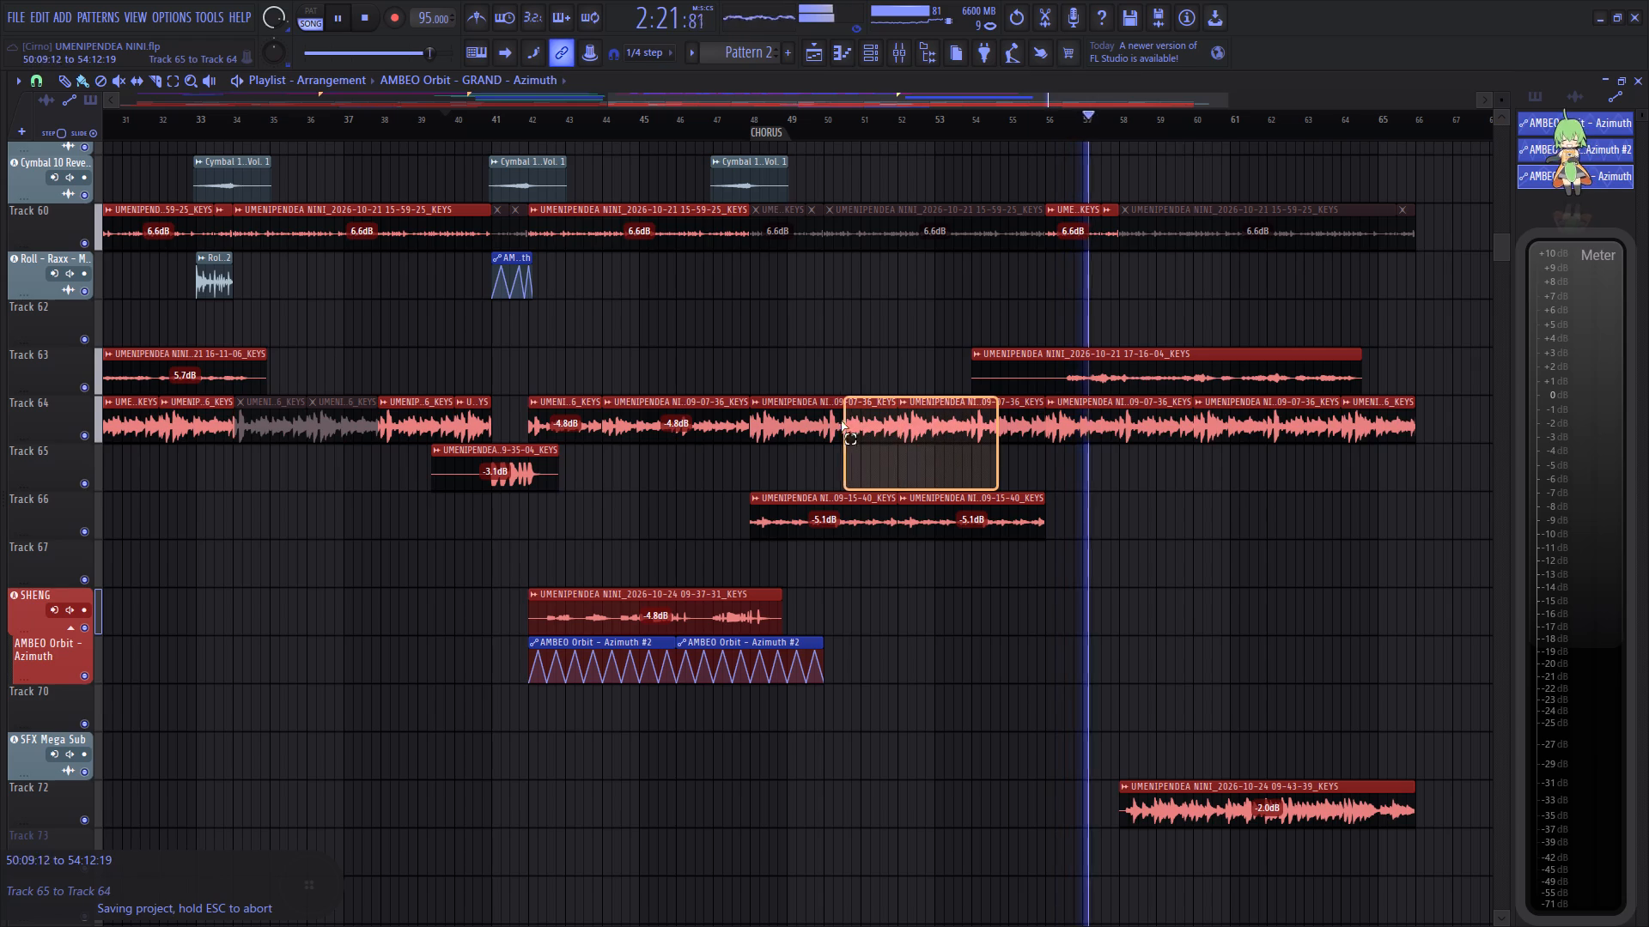
{"action": "left_click_drag", "start_coordinate": [841, 421], "coordinate": [836, 418], "text": "ctrl"}
{"action": "left_click_drag", "start_coordinate": [826, 439], "coordinate": [828, 458]}
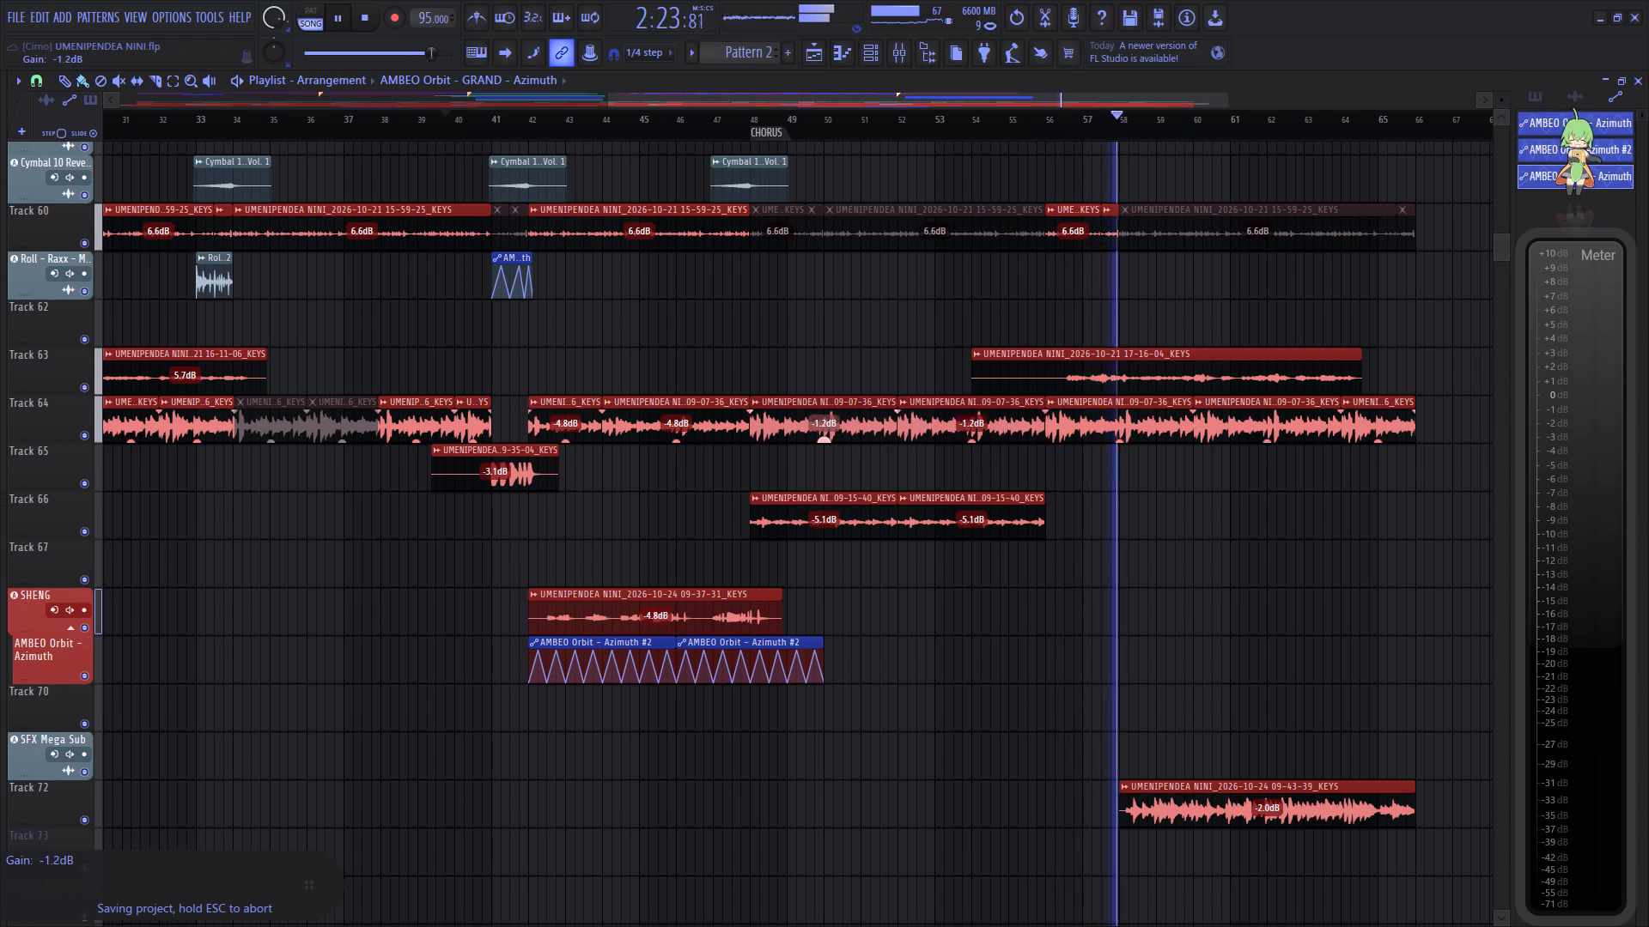
{"action": "left_click_drag", "start_coordinate": [828, 458], "coordinate": [831, 489]}
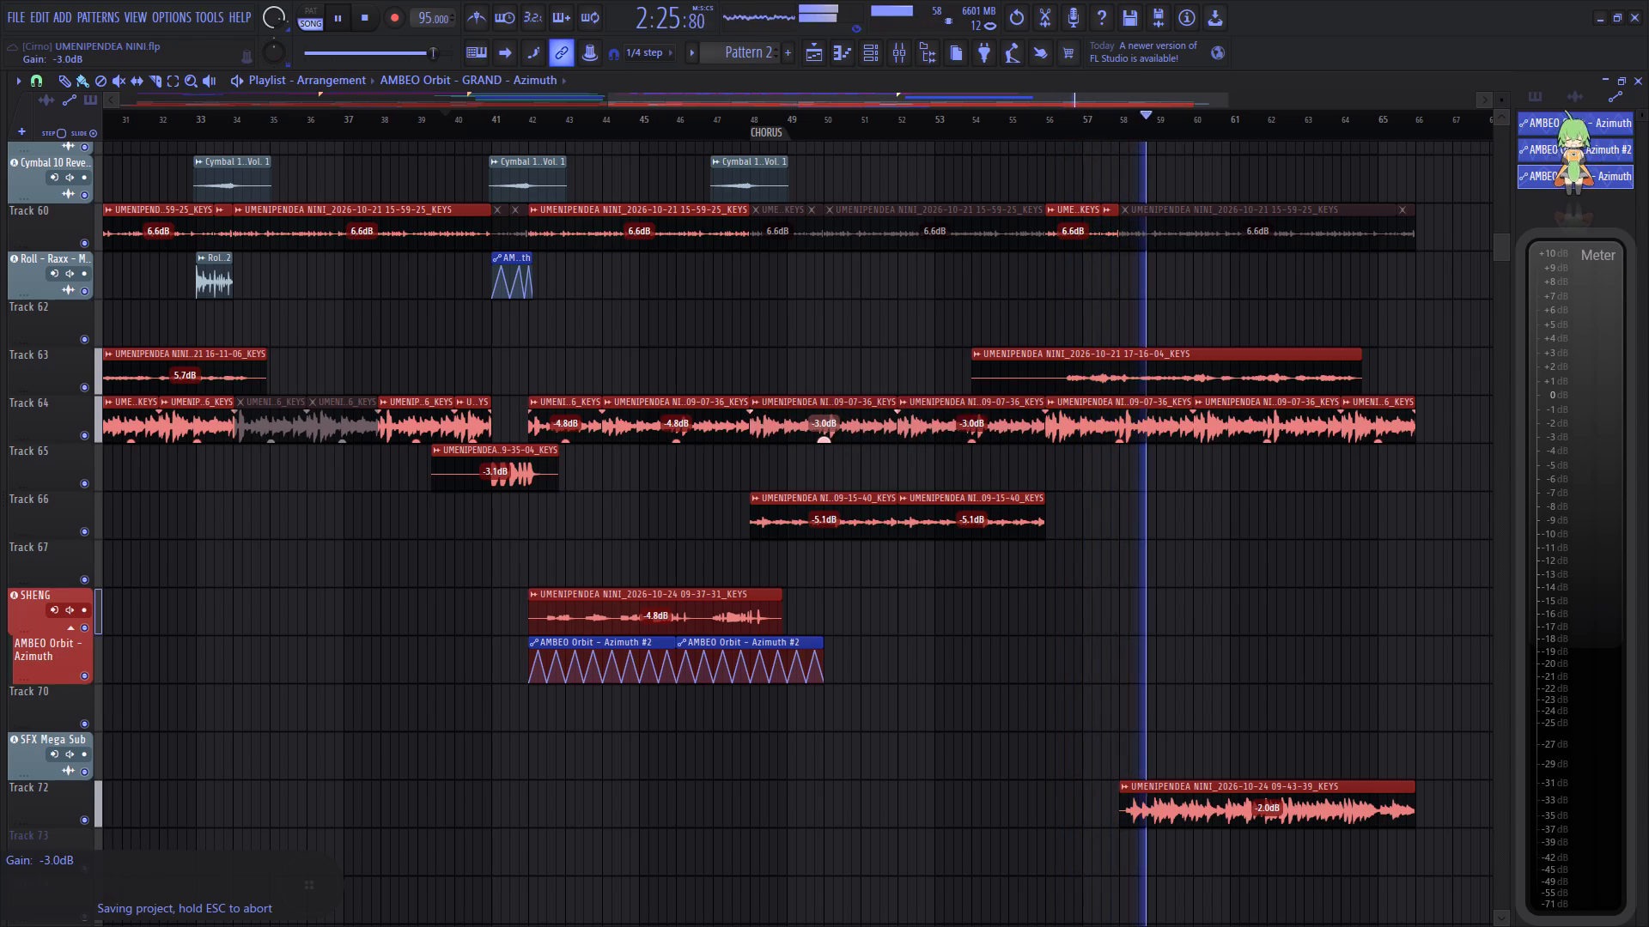
{"action": "left_click_drag", "start_coordinate": [831, 489], "coordinate": [831, 488]}
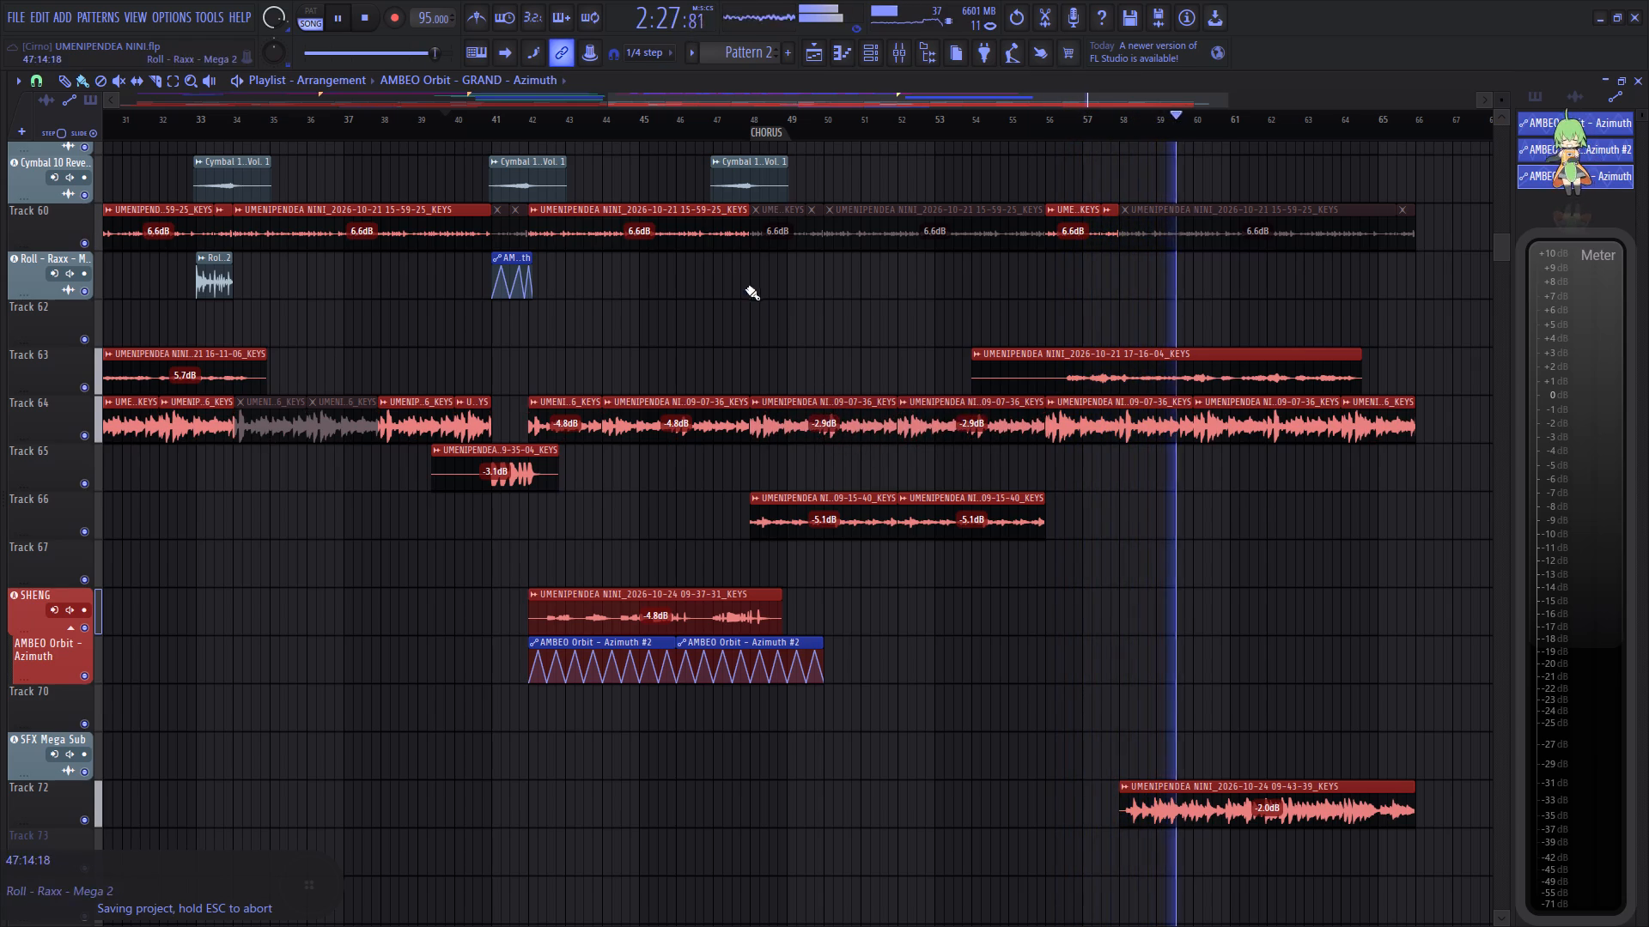
{"action": "right_click", "coordinate": [831, 443]}
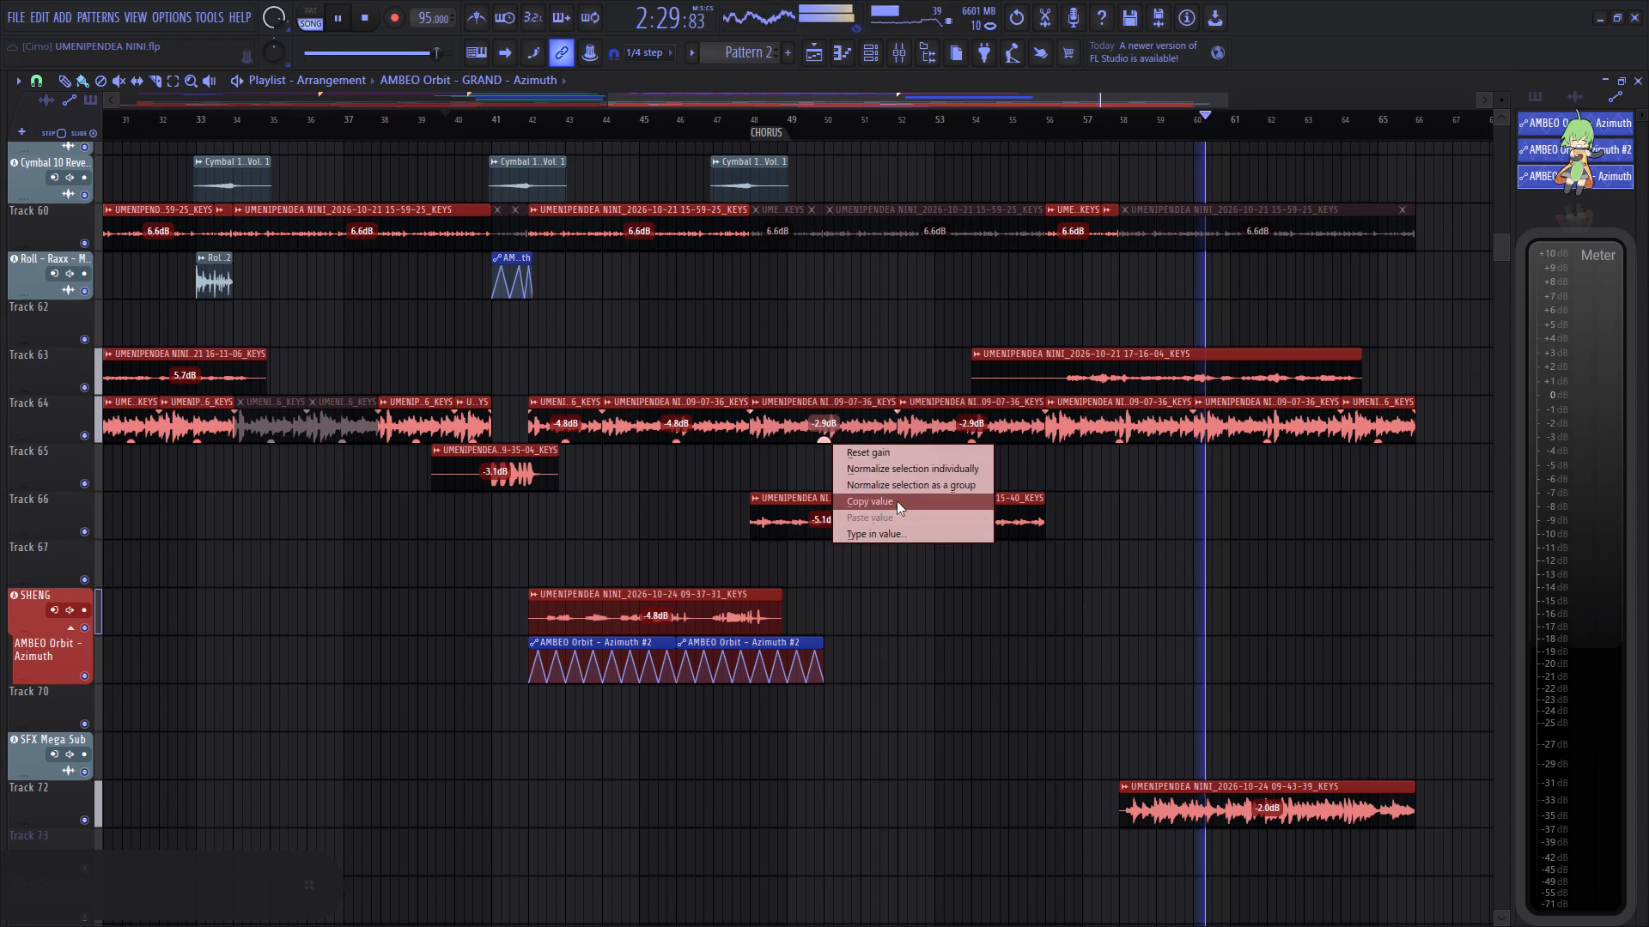
{"action": "left_click", "coordinate": [907, 506]}
Audition the song's opening between bars 5 and 9 to judge the Track 64 clip level.
{"action": "left_click_drag", "start_coordinate": [873, 99], "coordinate": [771, 104]}
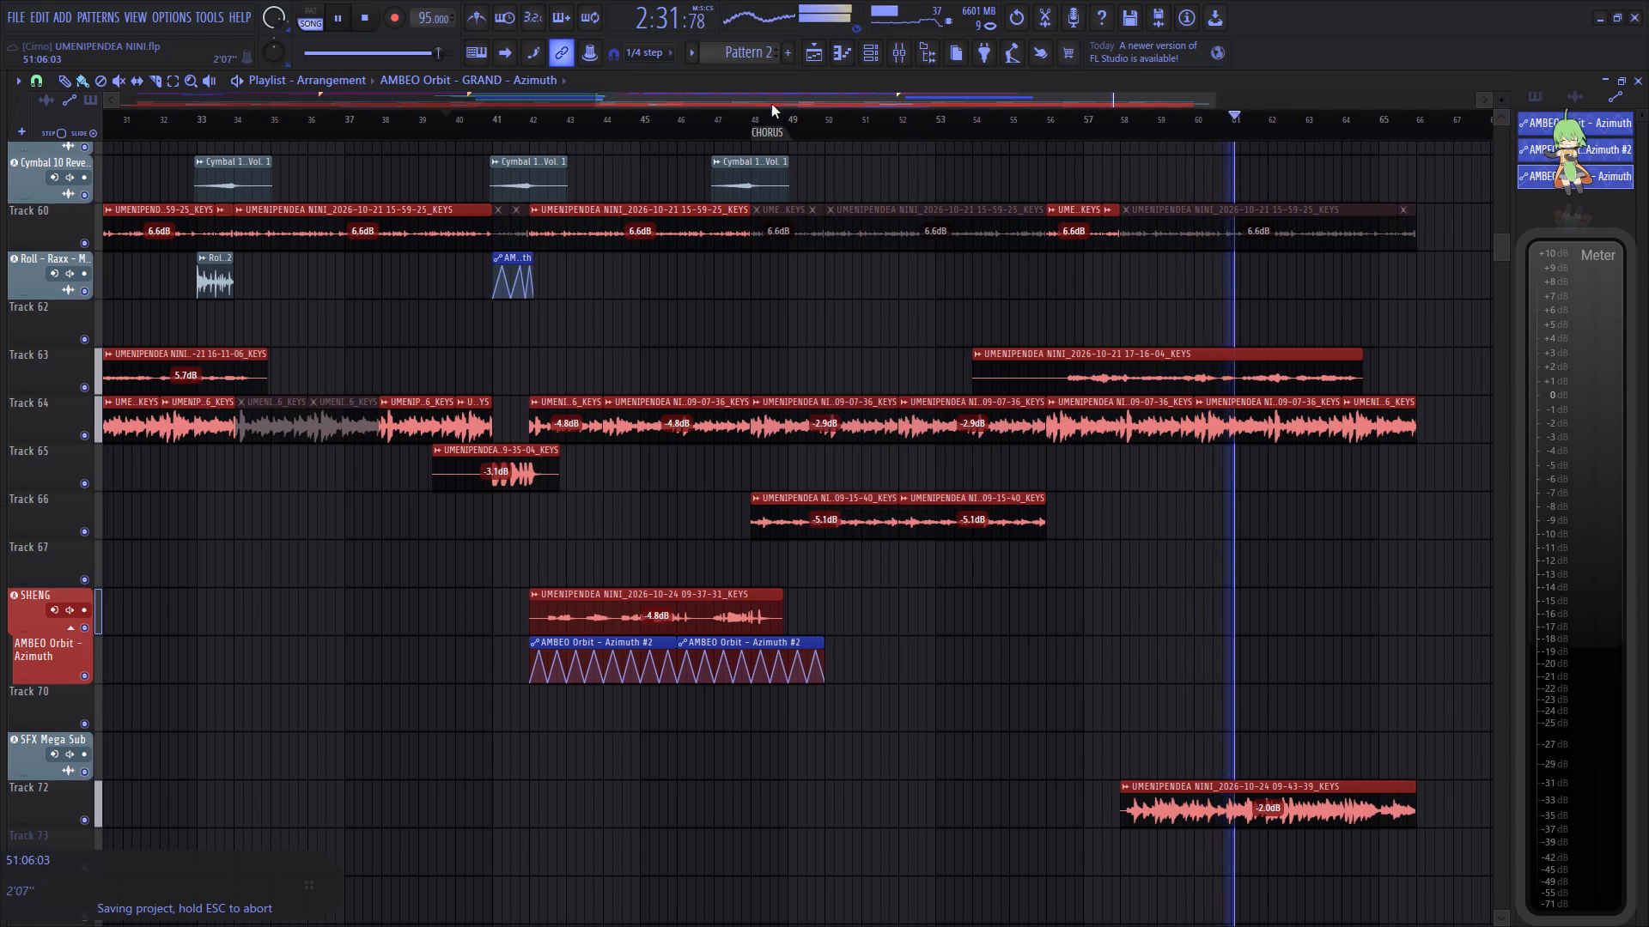
{"action": "left_click_drag", "start_coordinate": [771, 104], "coordinate": [465, 164]}
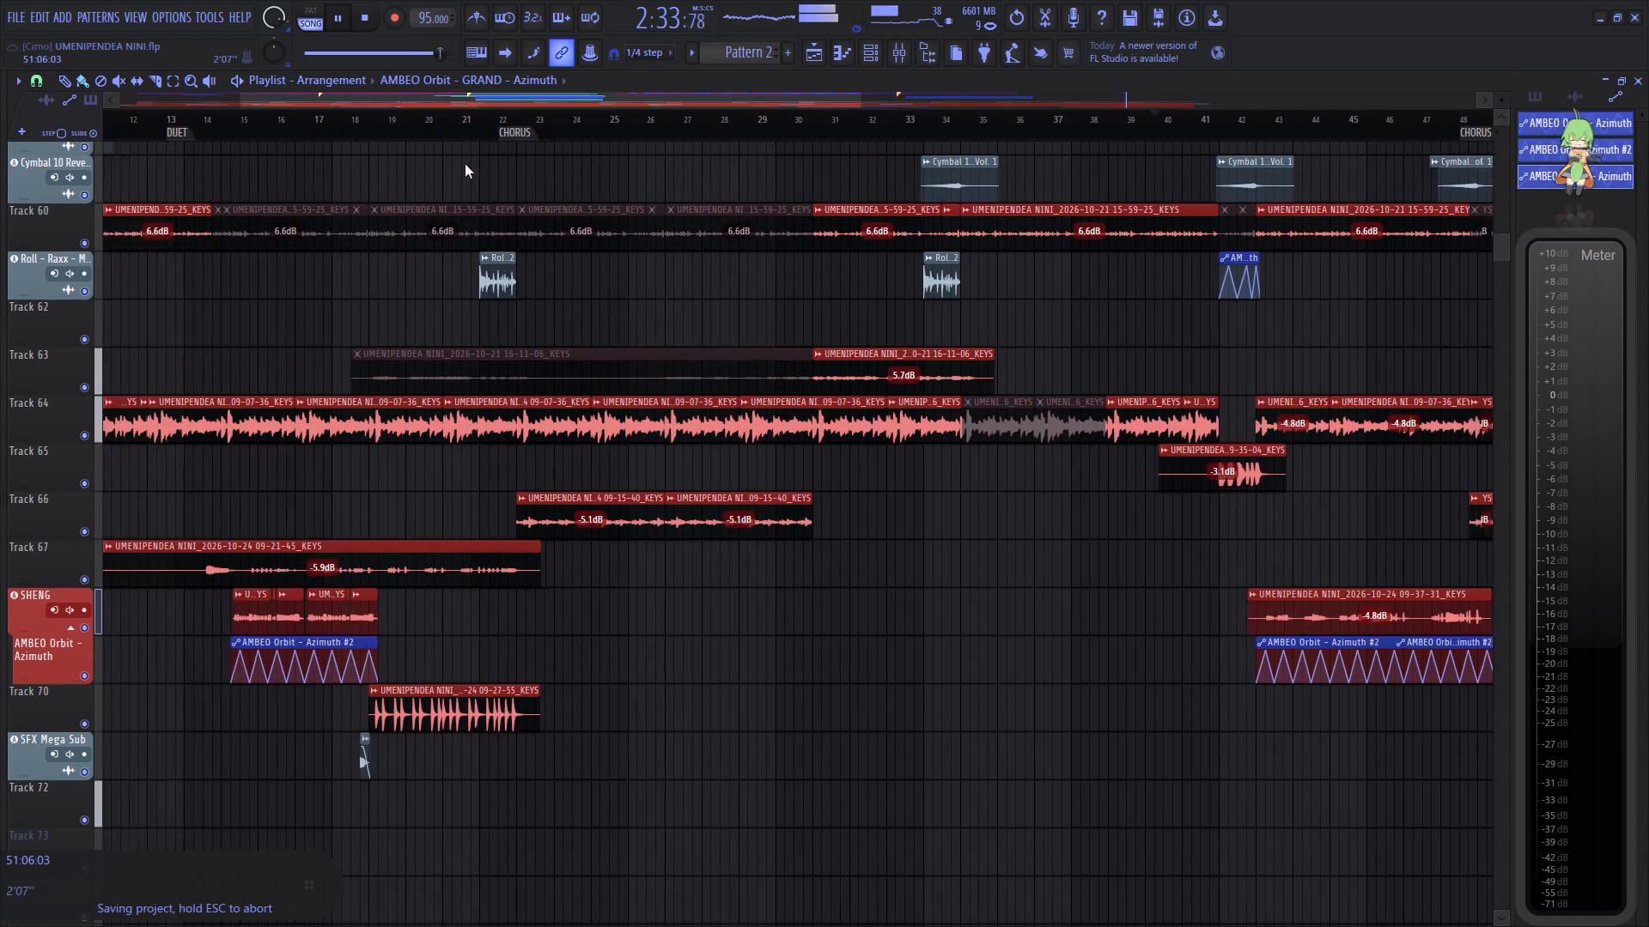
{"action": "left_click_drag", "start_coordinate": [465, 164], "coordinate": [239, 186]}
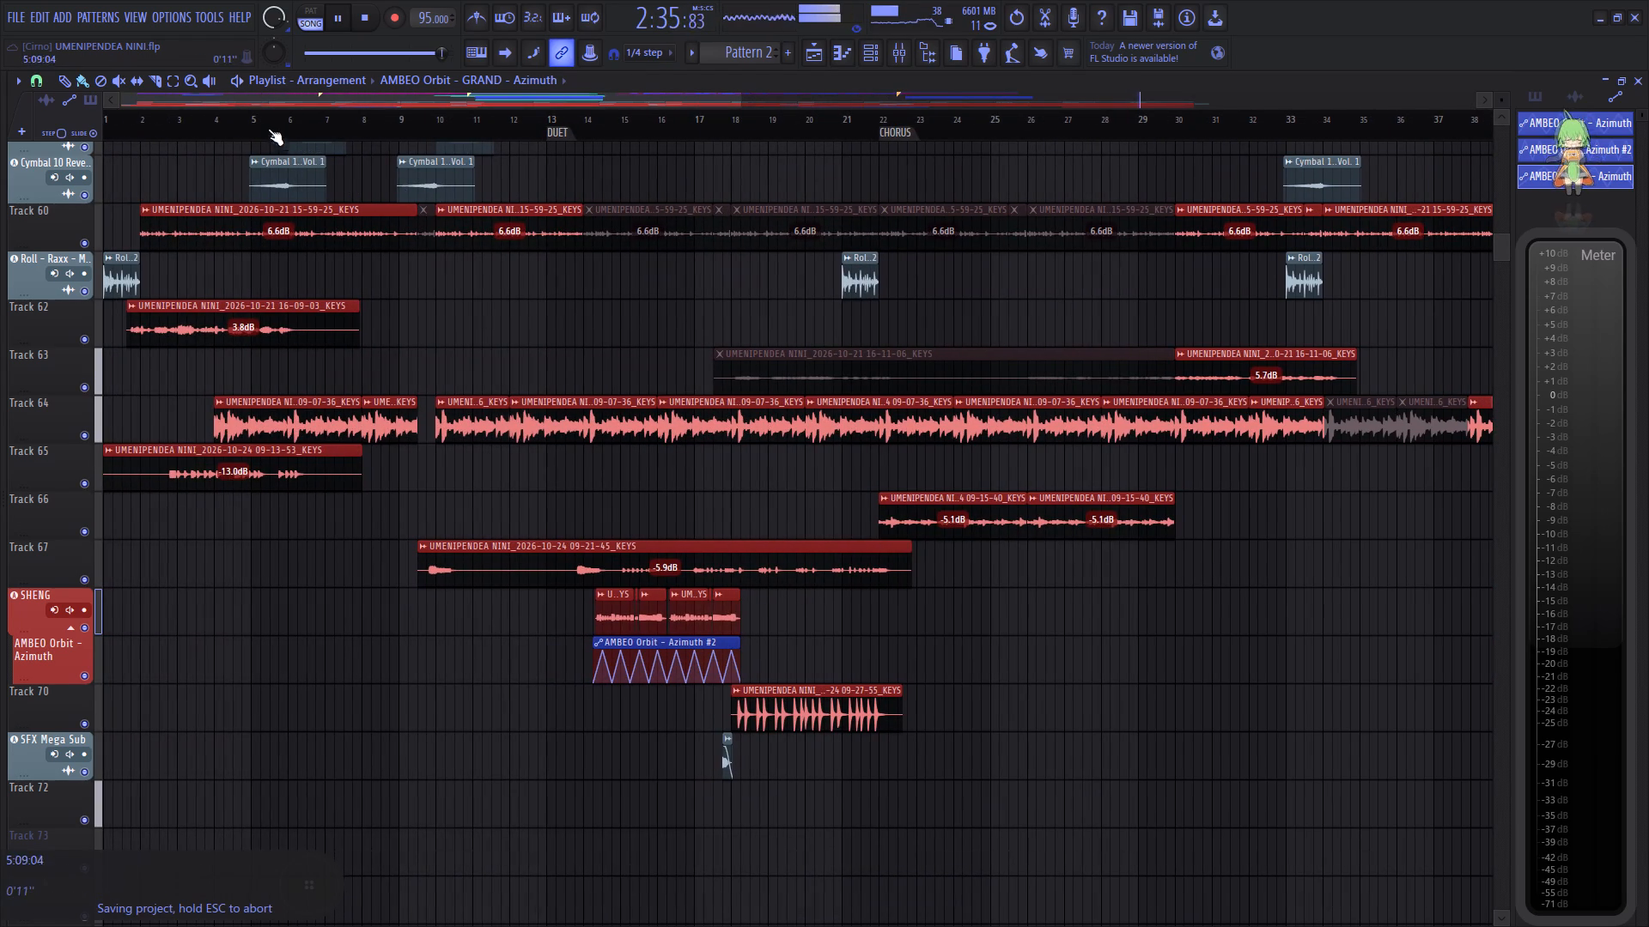
{"action": "left_click", "coordinate": [251, 123]}
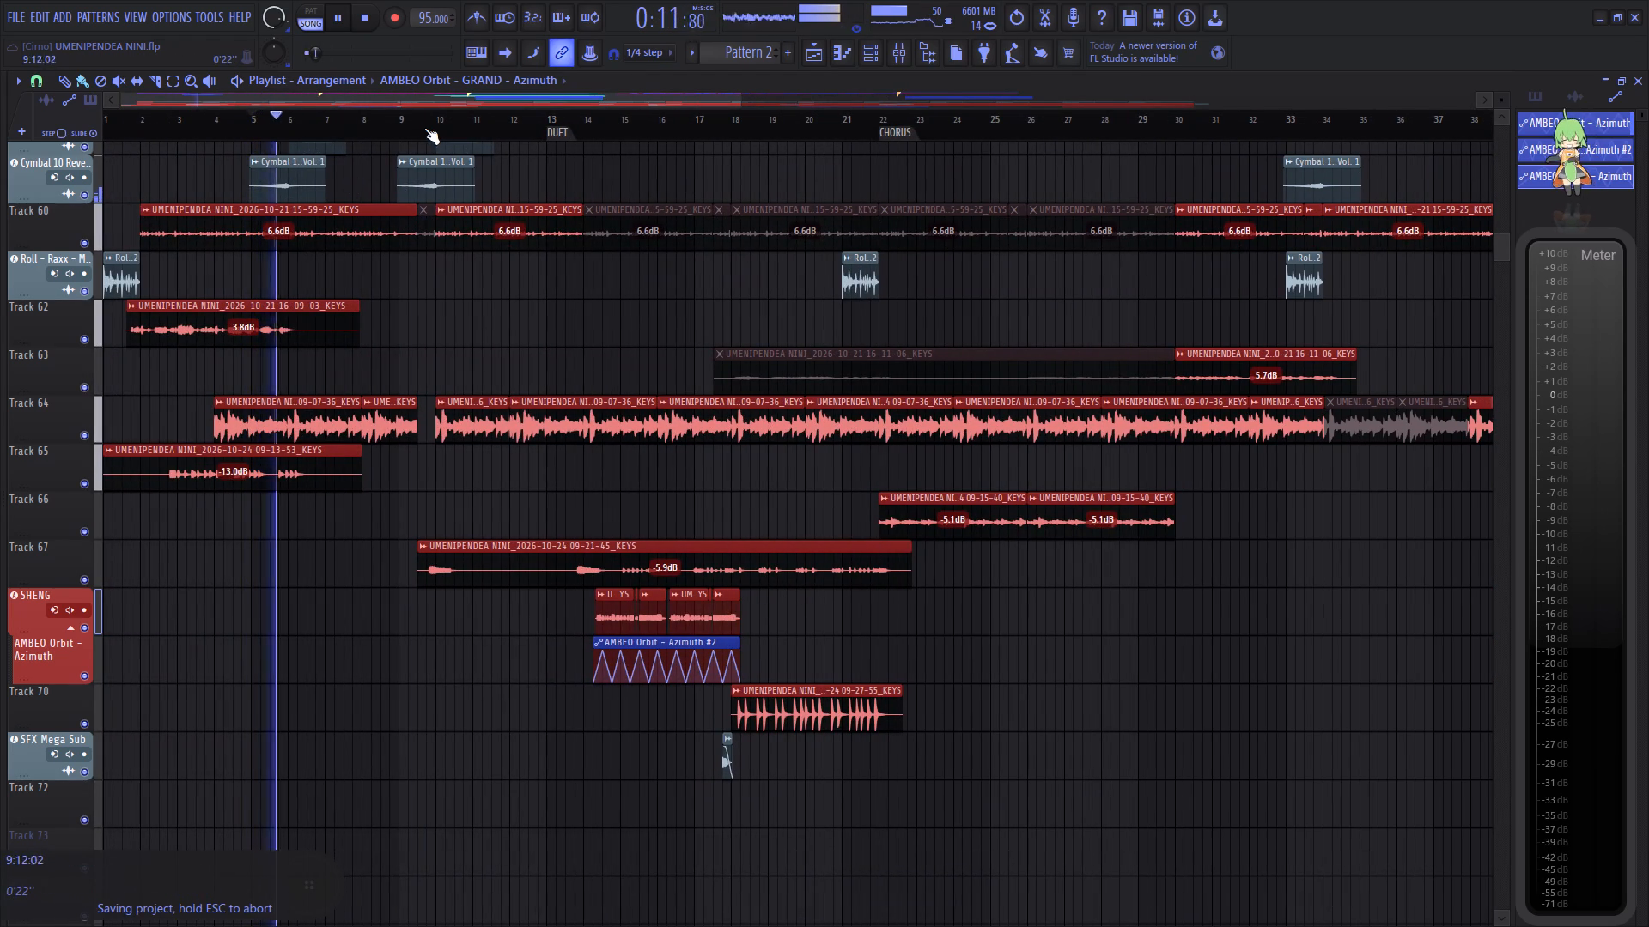
{"action": "left_click", "coordinate": [424, 128]}
{"action": "left_click", "coordinate": [354, 123]}
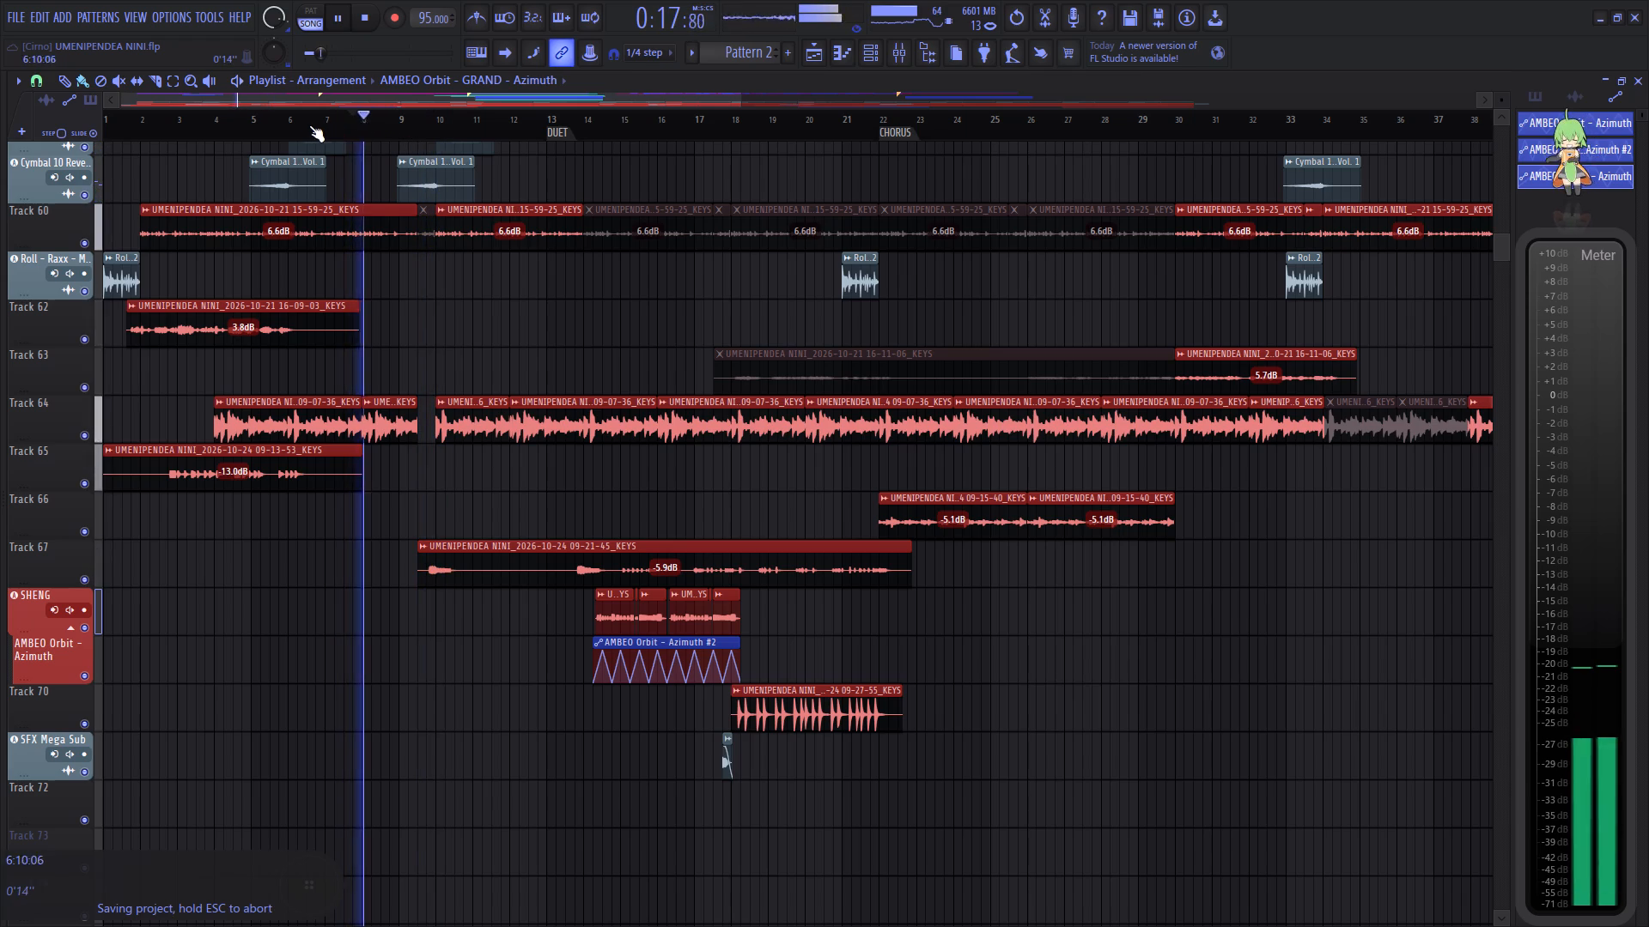
{"action": "left_click", "coordinate": [304, 125]}
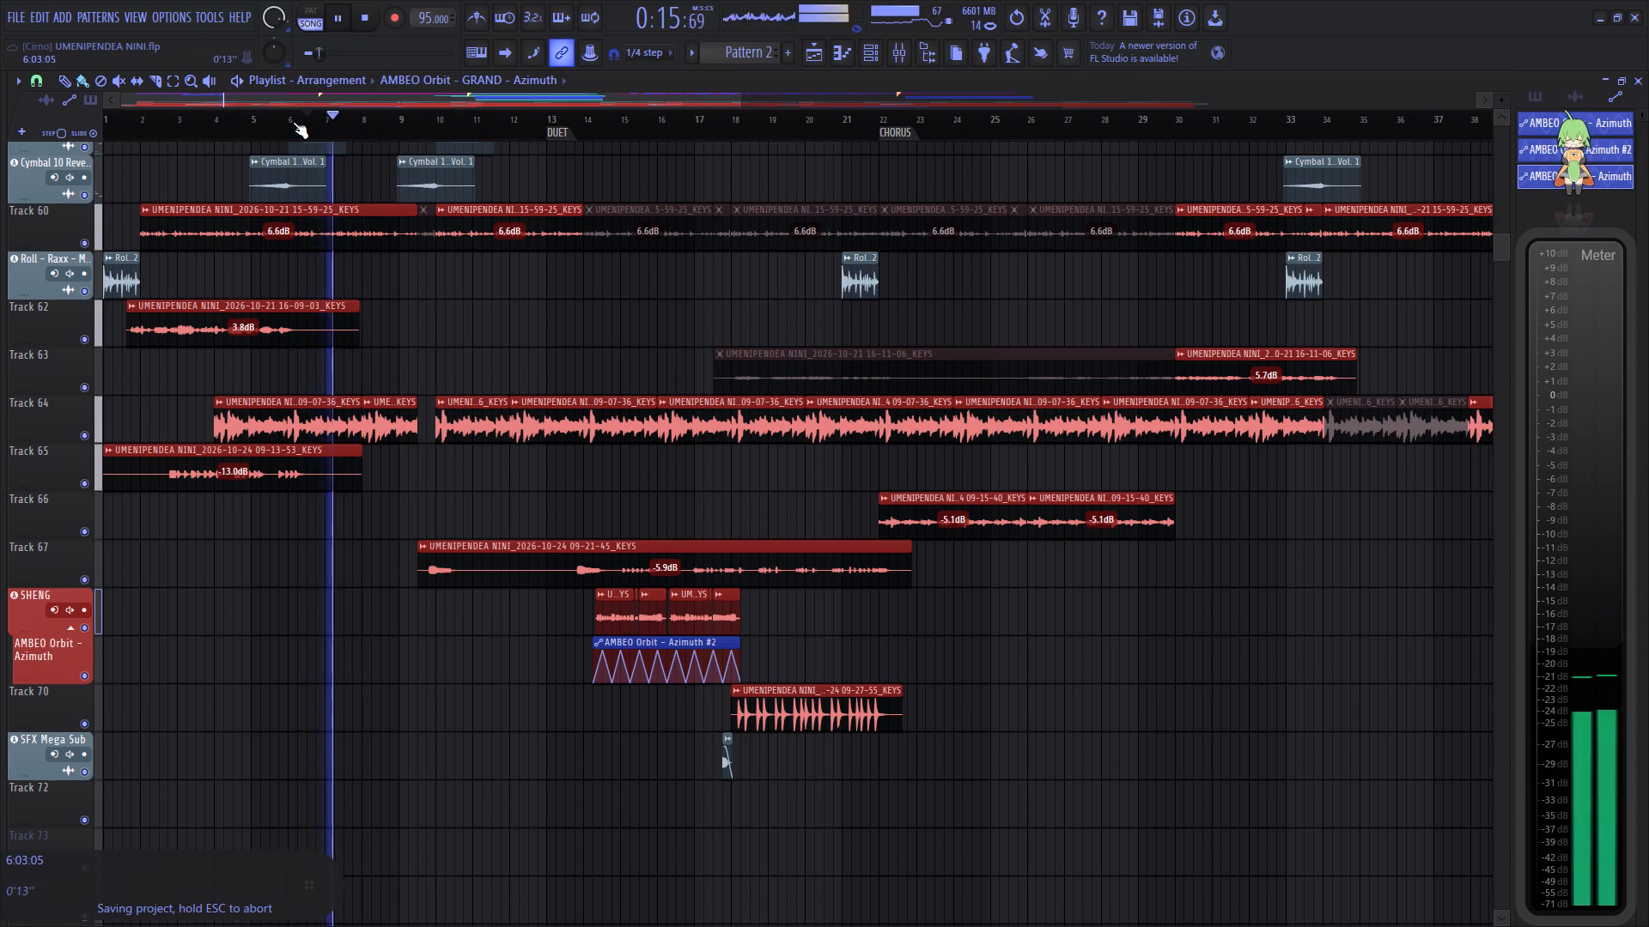
{"action": "scroll", "coordinate": [293, 122], "scroll_direction": "up", "scroll_amount": 5}
{"action": "left_click", "coordinate": [185, 118]}
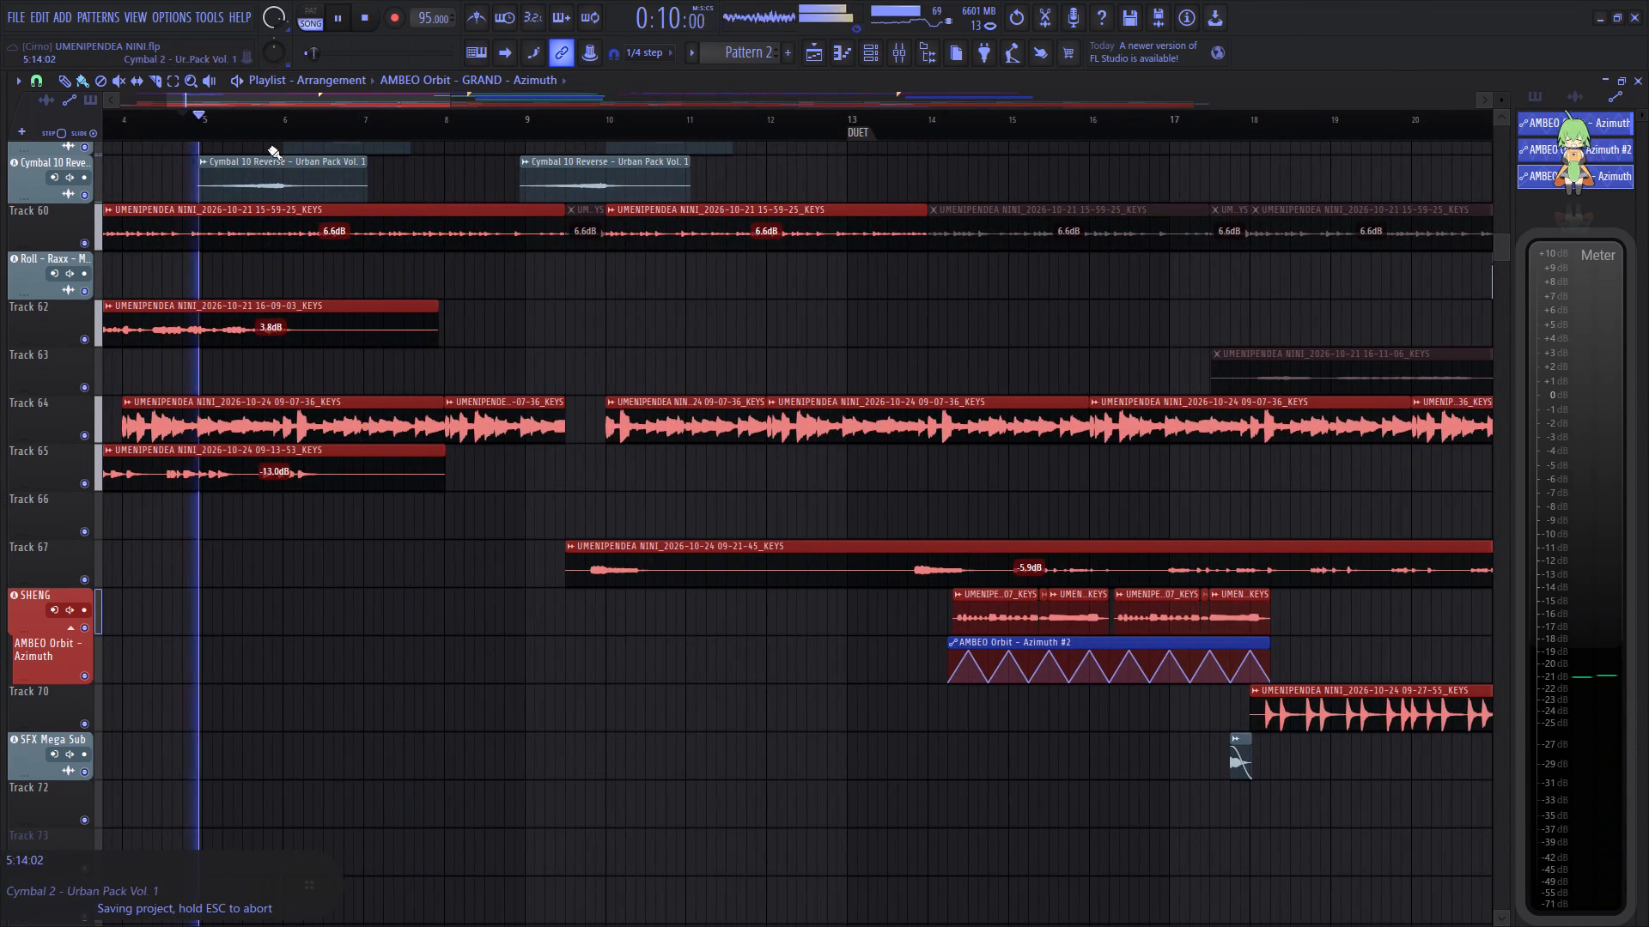
Slice the Track 64 audio clip at bar 6.
{"action": "left_click", "coordinate": [154, 81]}
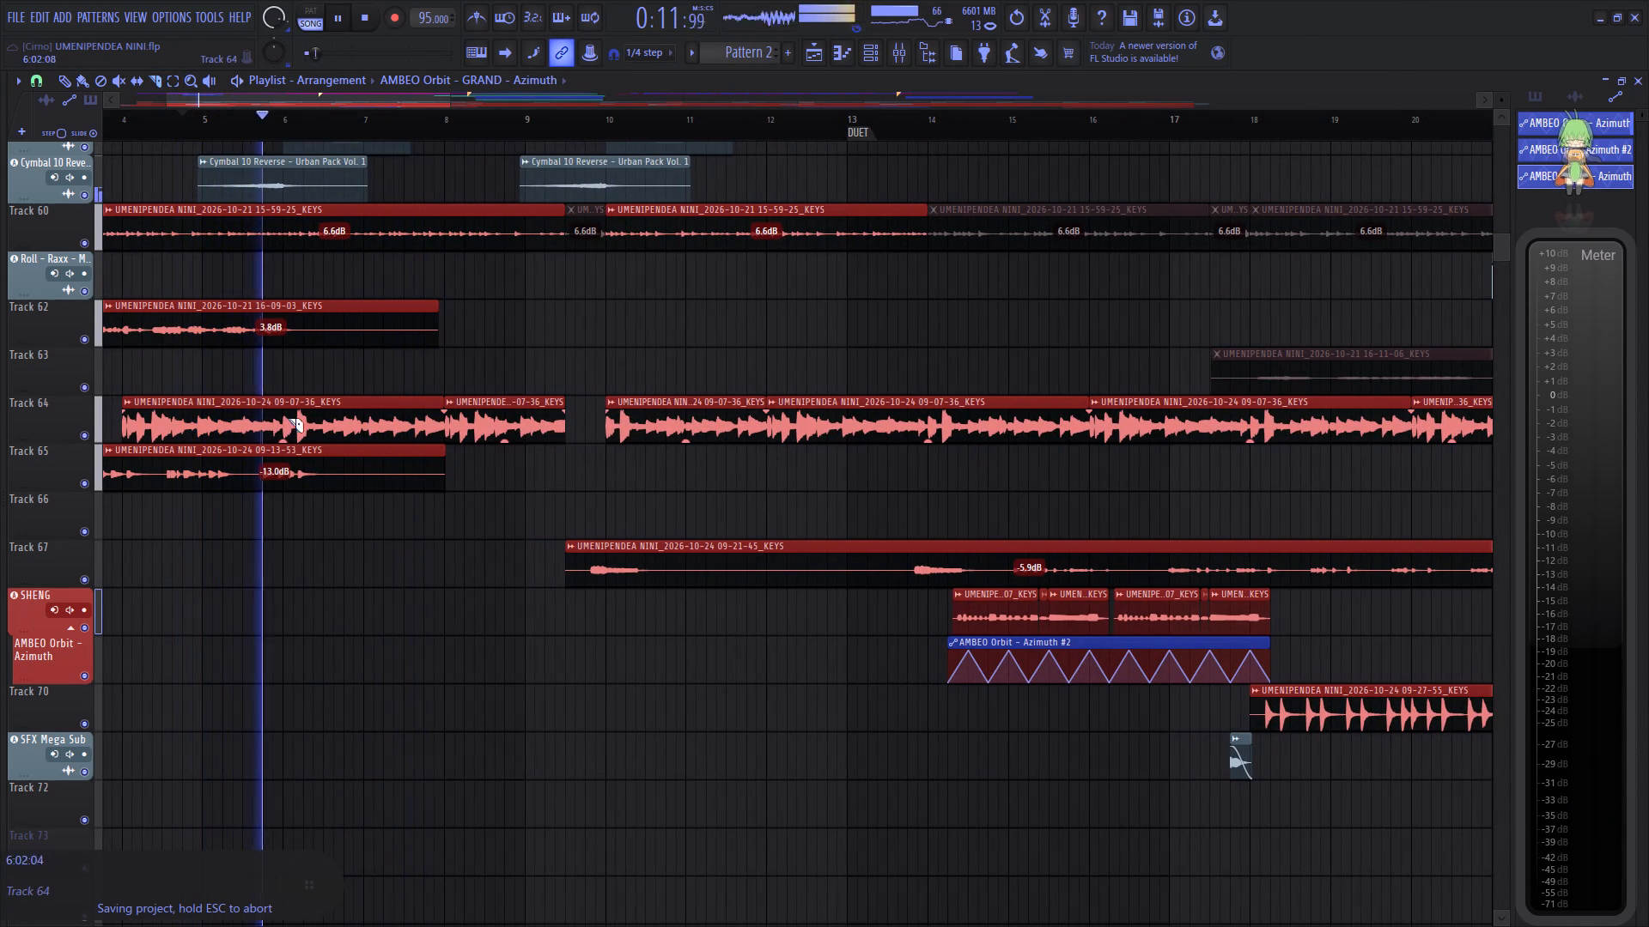
{"action": "left_click", "coordinate": [282, 425]}
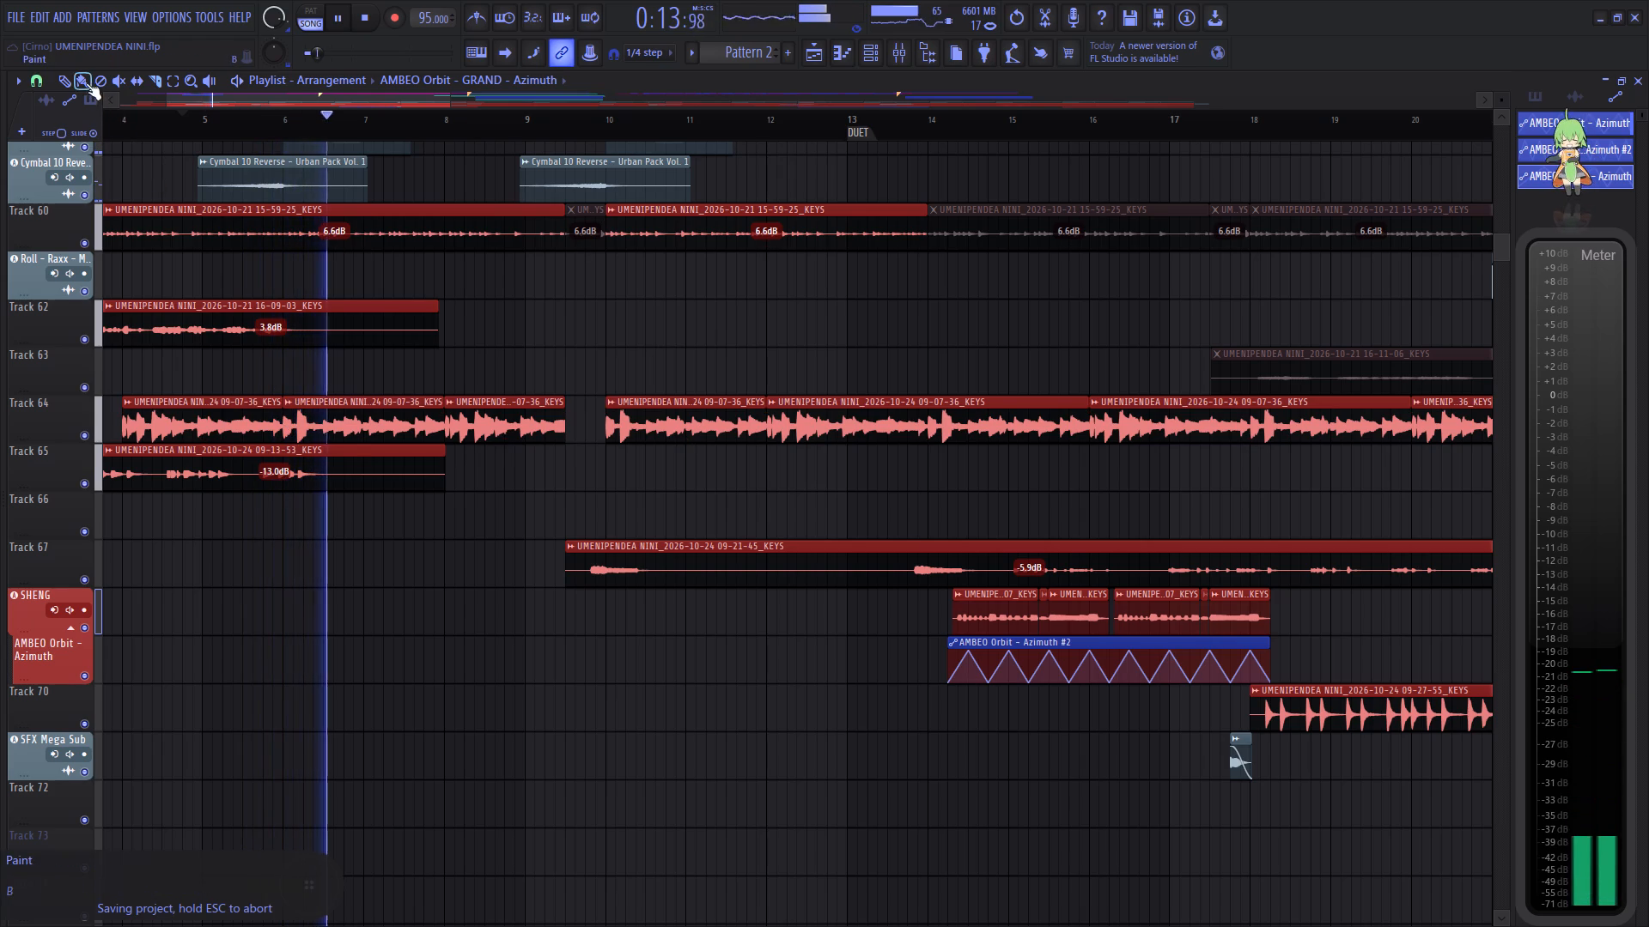
{"action": "left_click", "coordinate": [86, 83]}
Select the two Track 64 clips from bar 6 up to the gap after bar 9 and paste the -2.9 dB gain.
{"action": "left_click_drag", "start_coordinate": [571, 421], "coordinate": [423, 418], "text": "ctrl"}
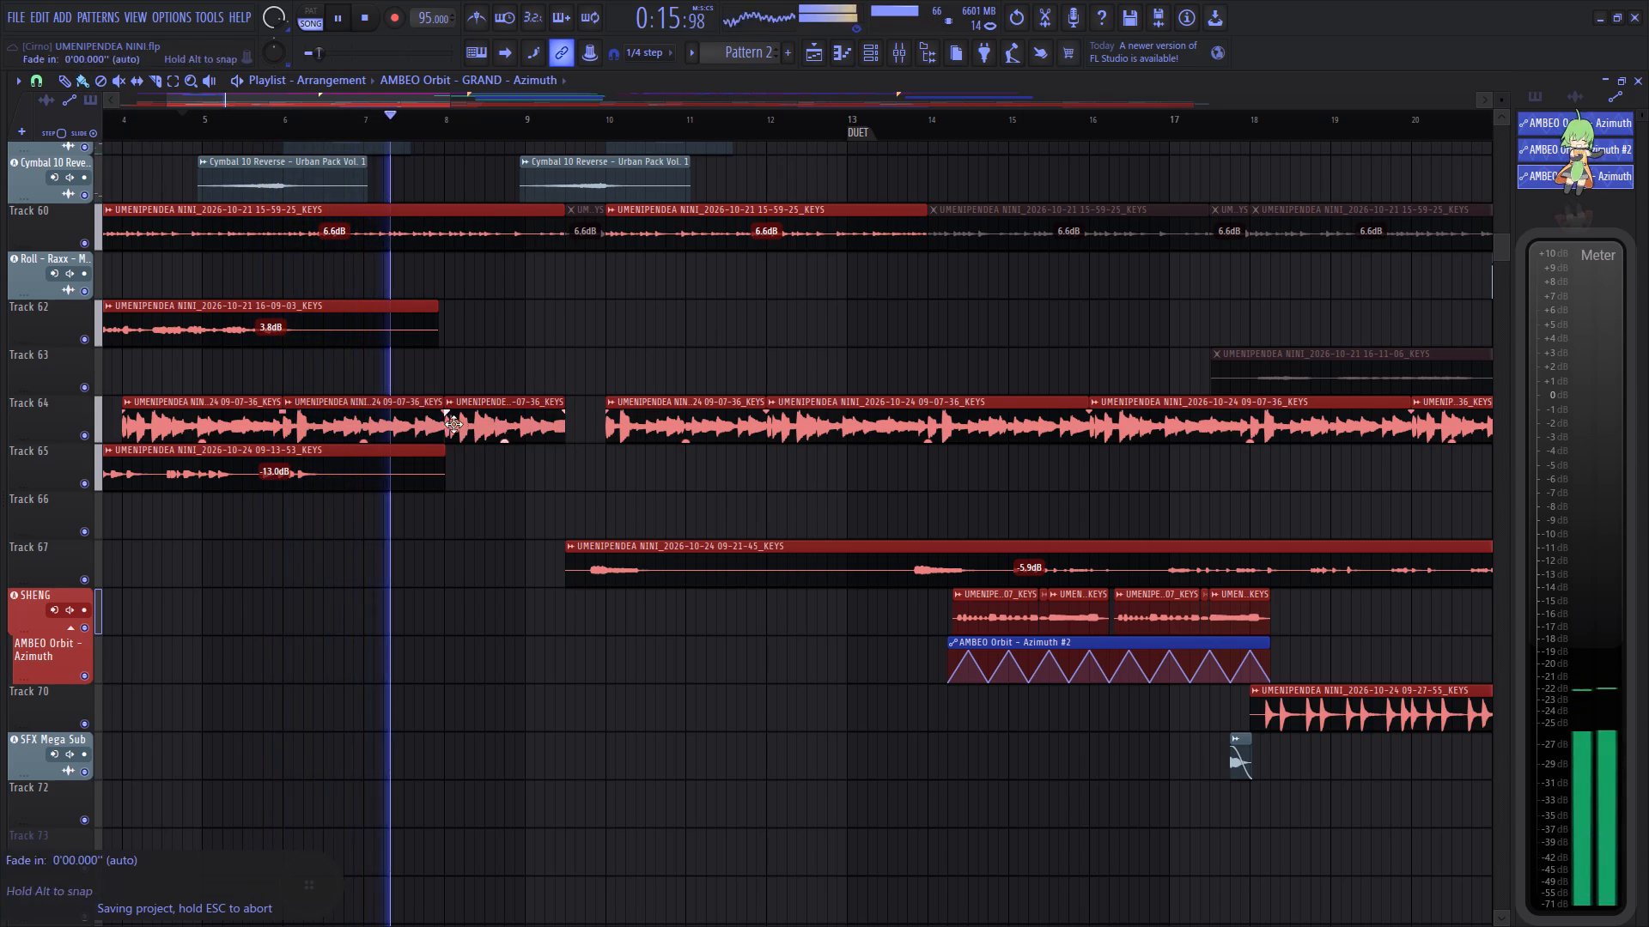
{"action": "right_click", "coordinate": [501, 439]}
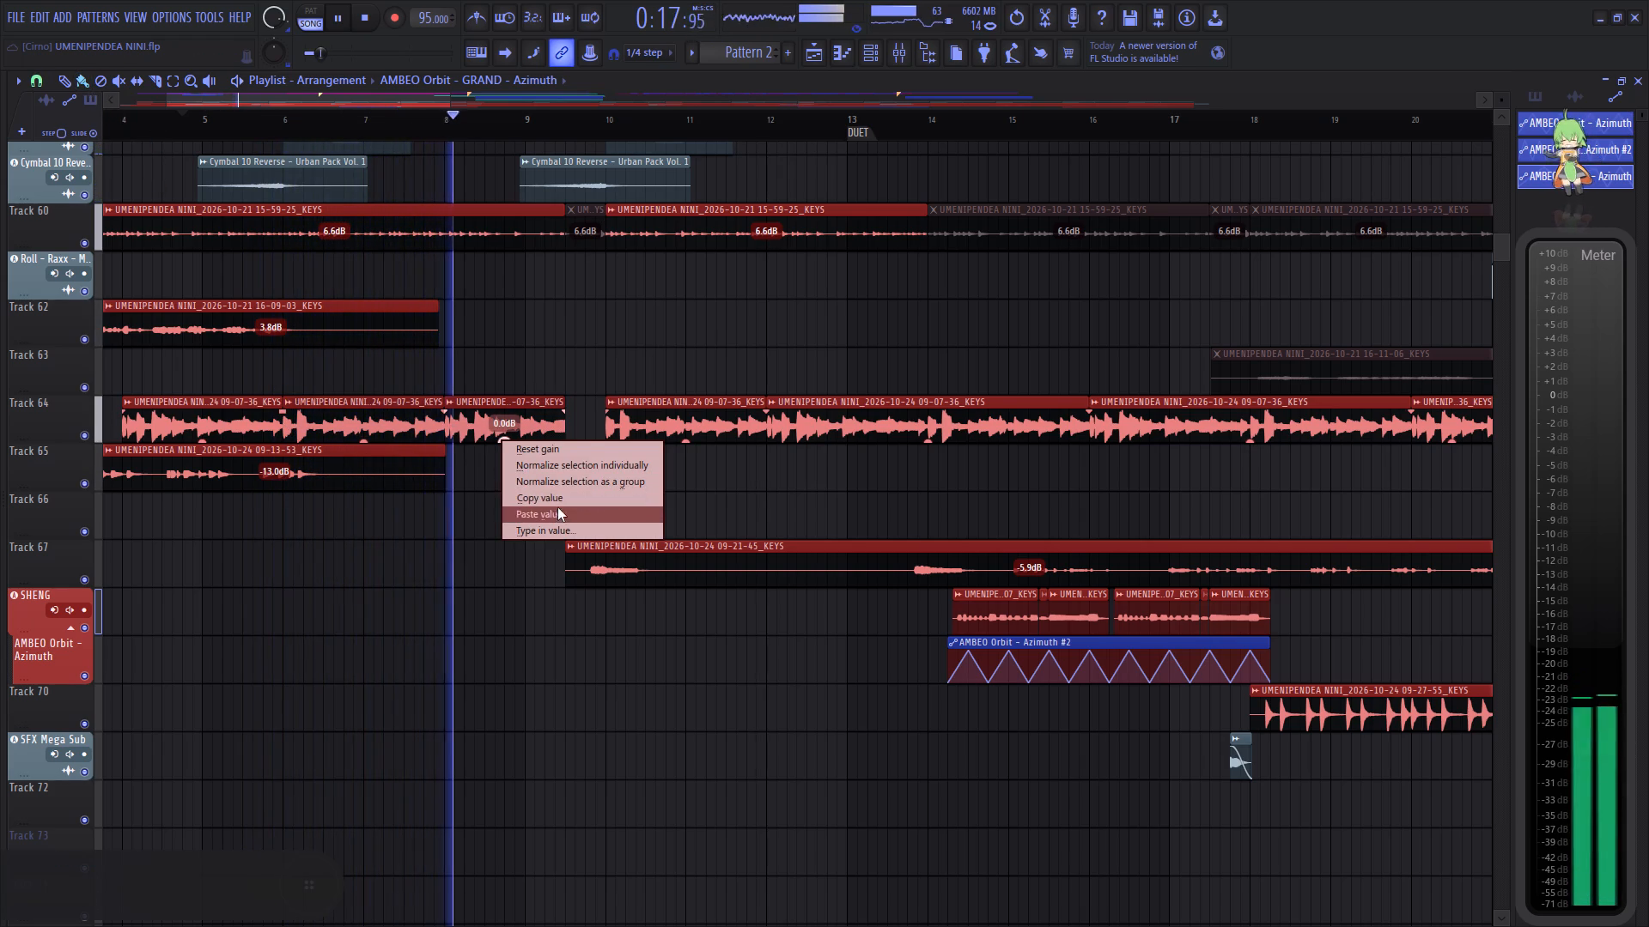
{"action": "left_click", "coordinate": [557, 512]}
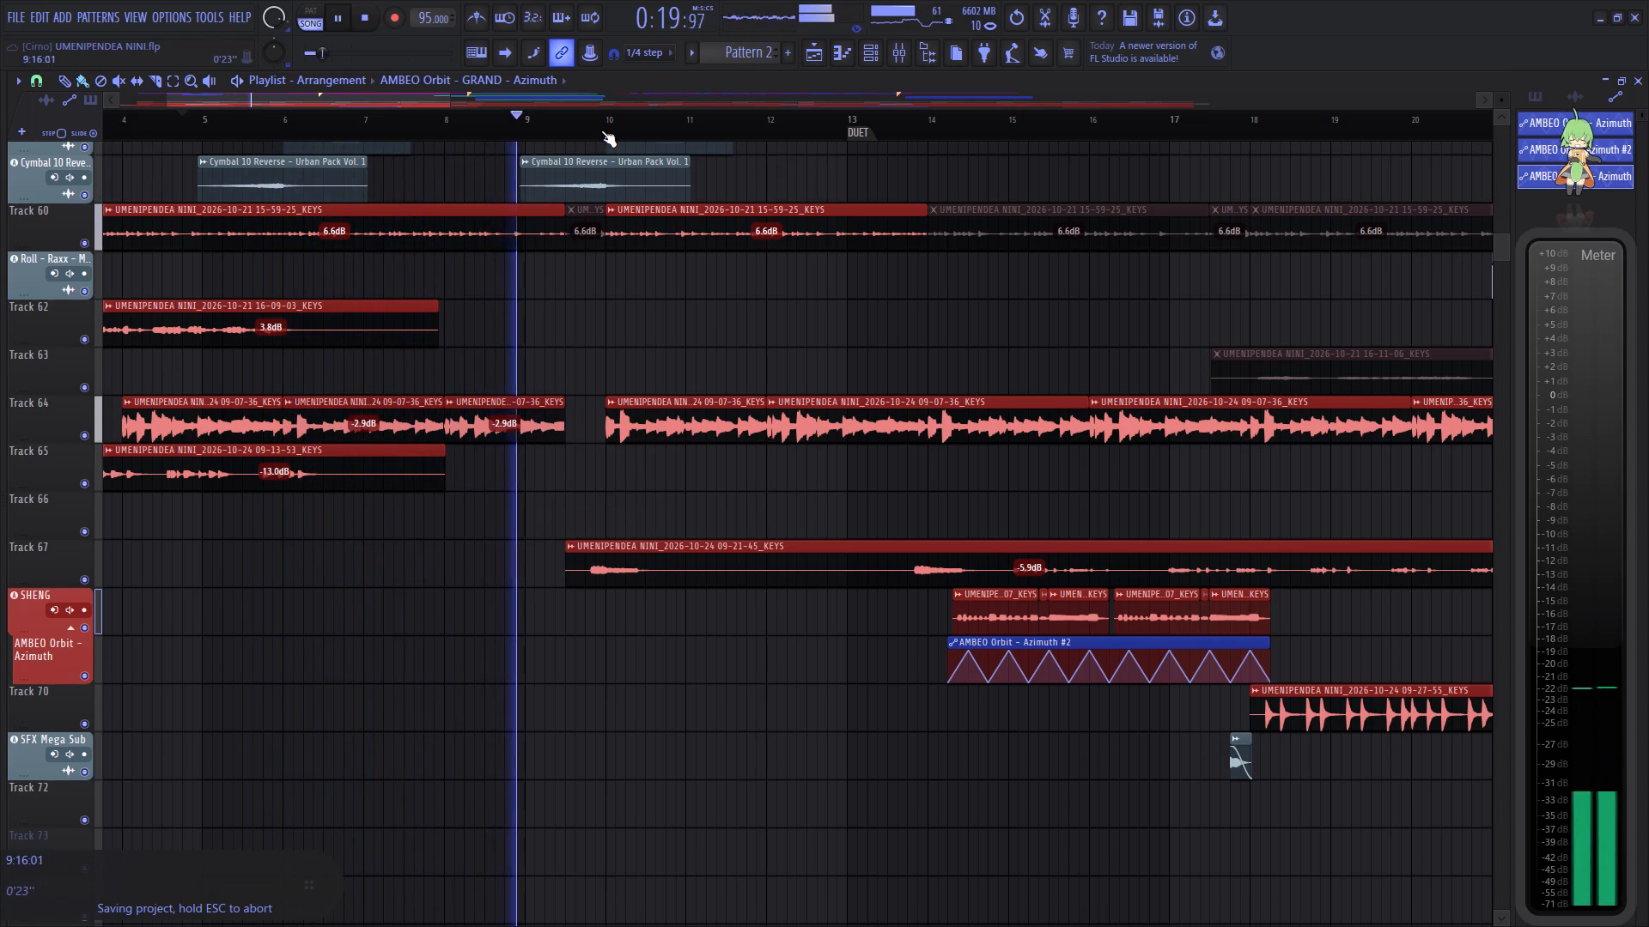
Audition the song in jumps from bar 9 through the duet and first chorus up to bar 30, following Track 64's level.
{"action": "scroll", "coordinate": [601, 130], "scroll_direction": "down", "scroll_amount": 3}
{"action": "left_click_drag", "start_coordinate": [480, 98], "coordinate": [550, 107]}
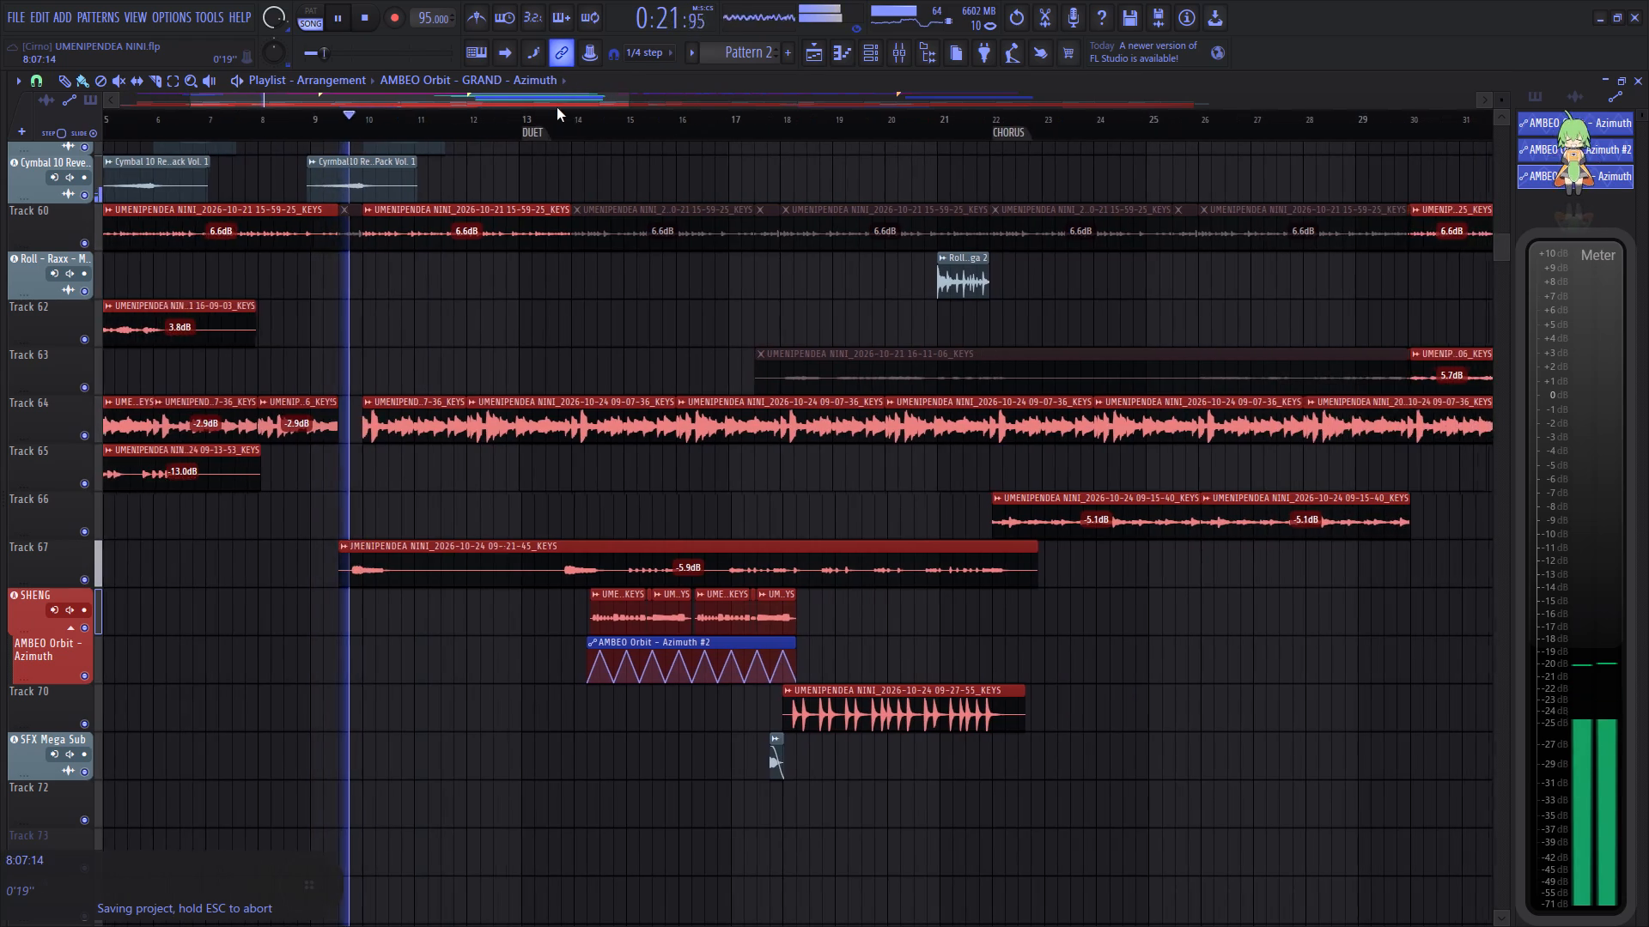
{"action": "scroll", "coordinate": [564, 130], "scroll_direction": "down", "scroll_amount": 5}
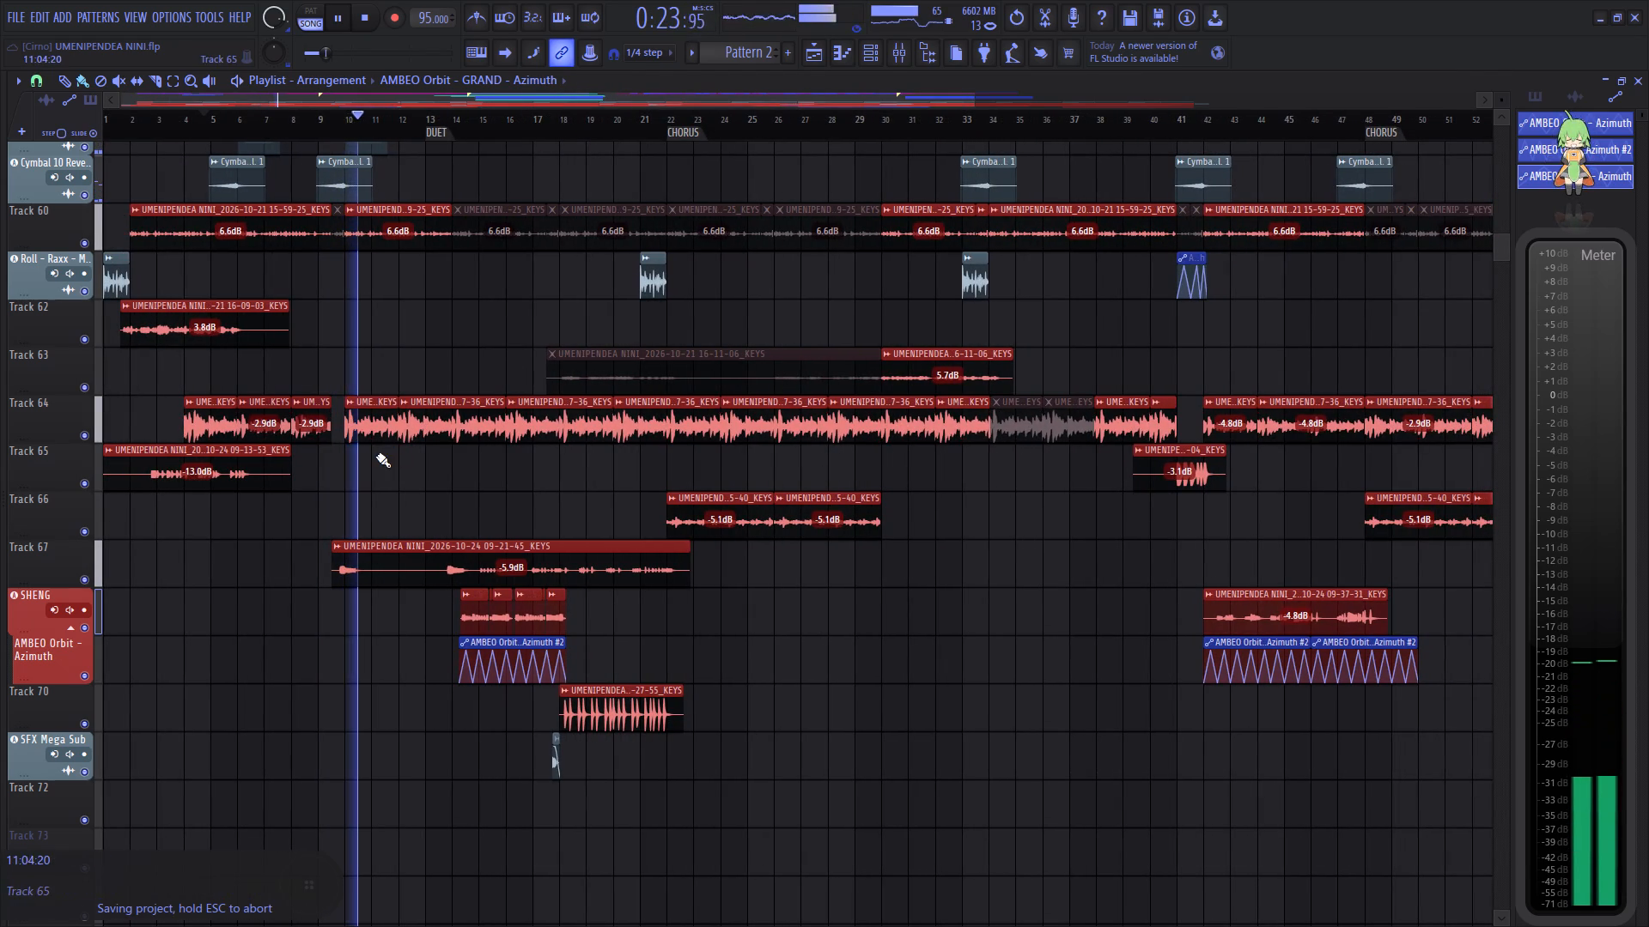
{"action": "left_click", "coordinate": [458, 124]}
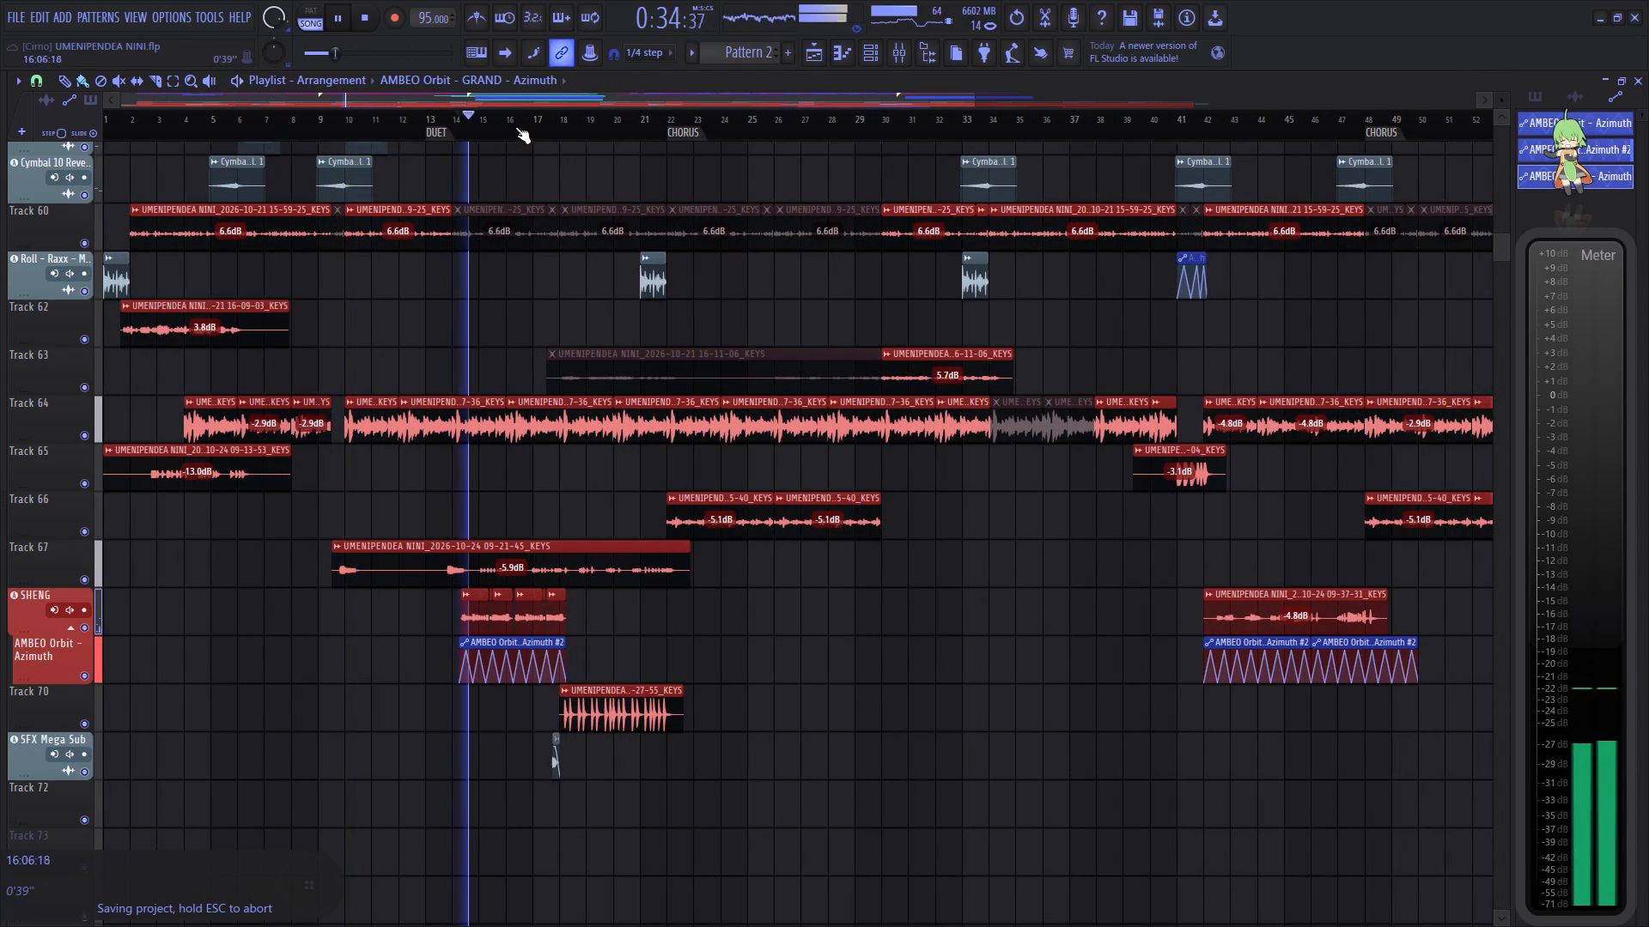
{"action": "left_click", "coordinate": [517, 125]}
{"action": "left_click", "coordinate": [620, 130]}
{"action": "left_click", "coordinate": [664, 121]}
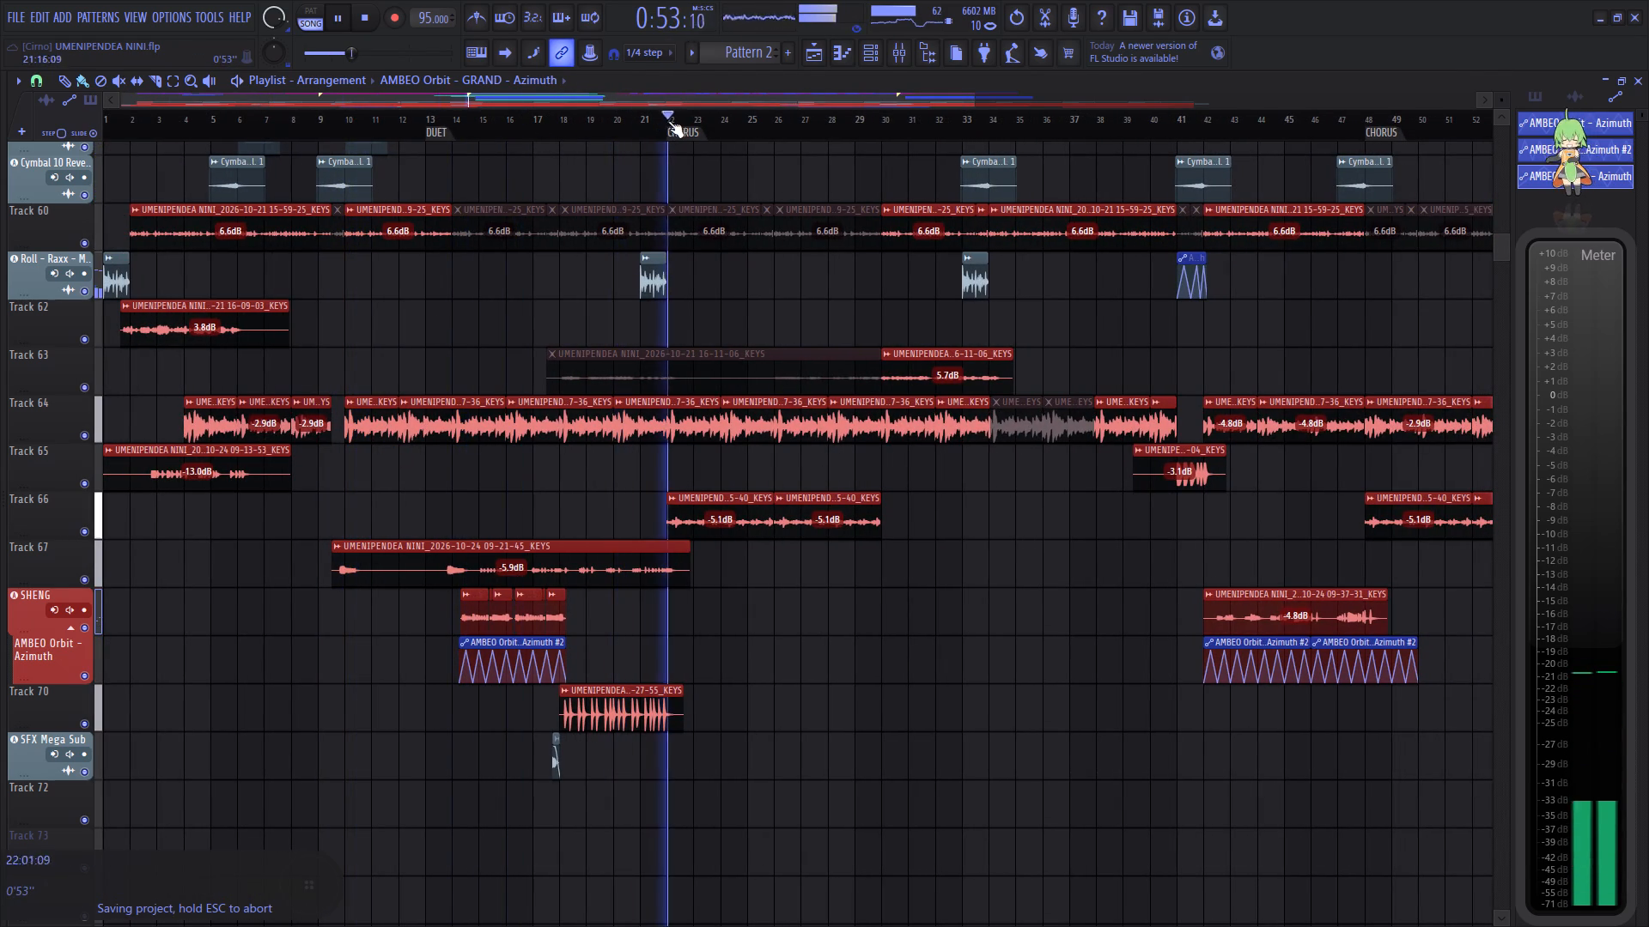
{"action": "left_click", "coordinate": [758, 127]}
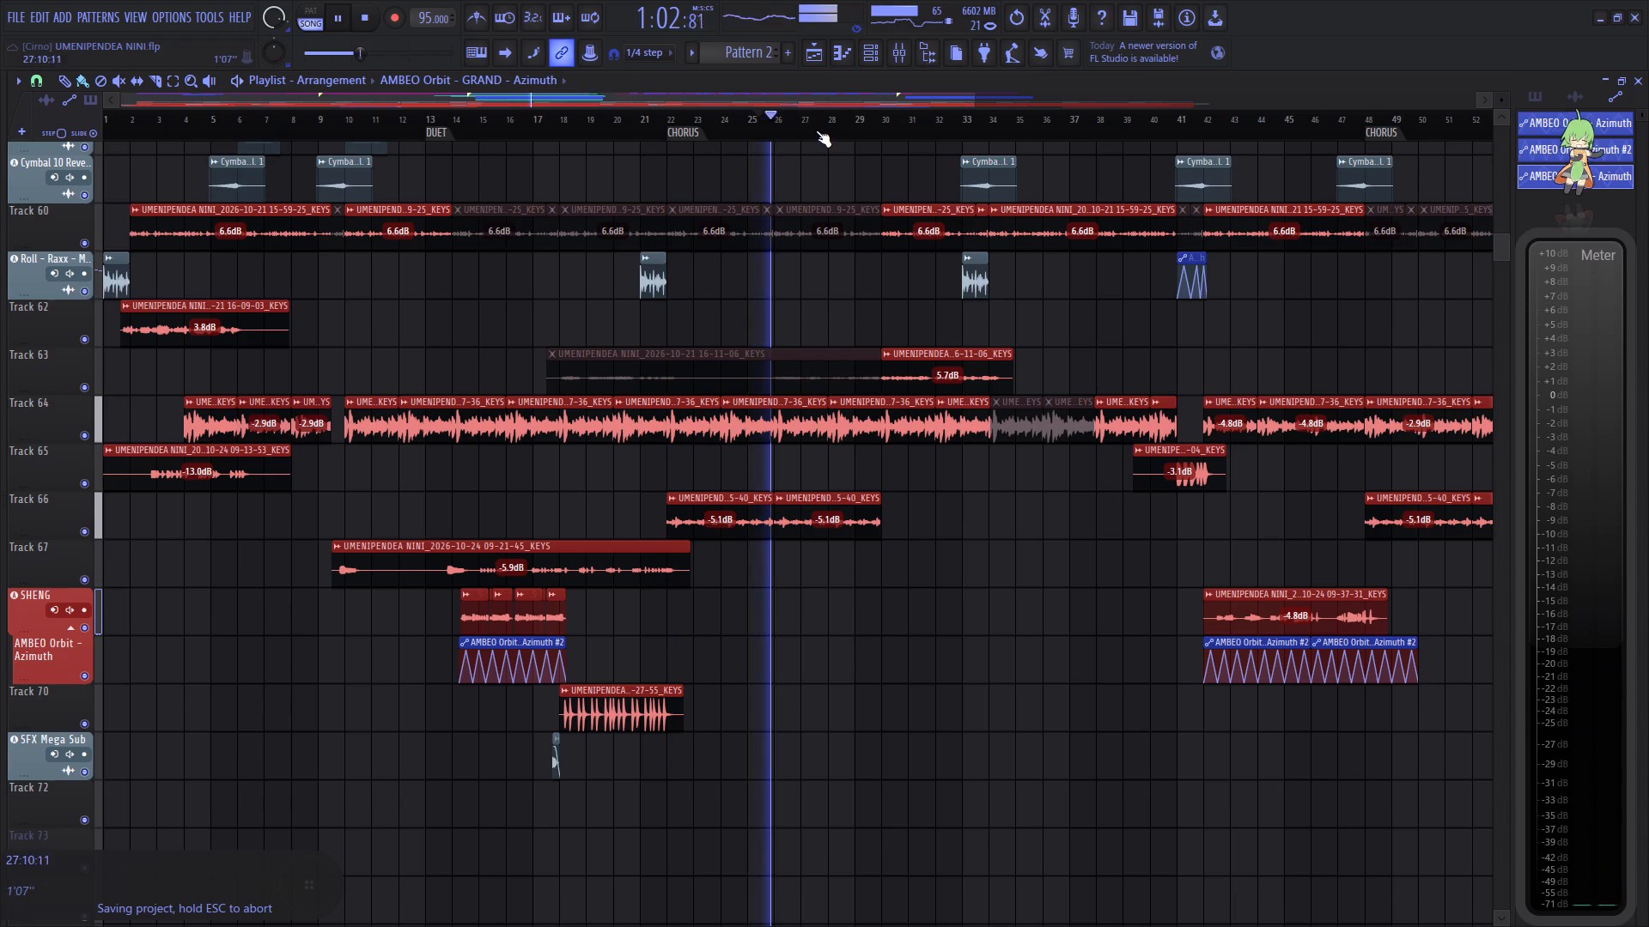
{"action": "left_click", "coordinate": [816, 130]}
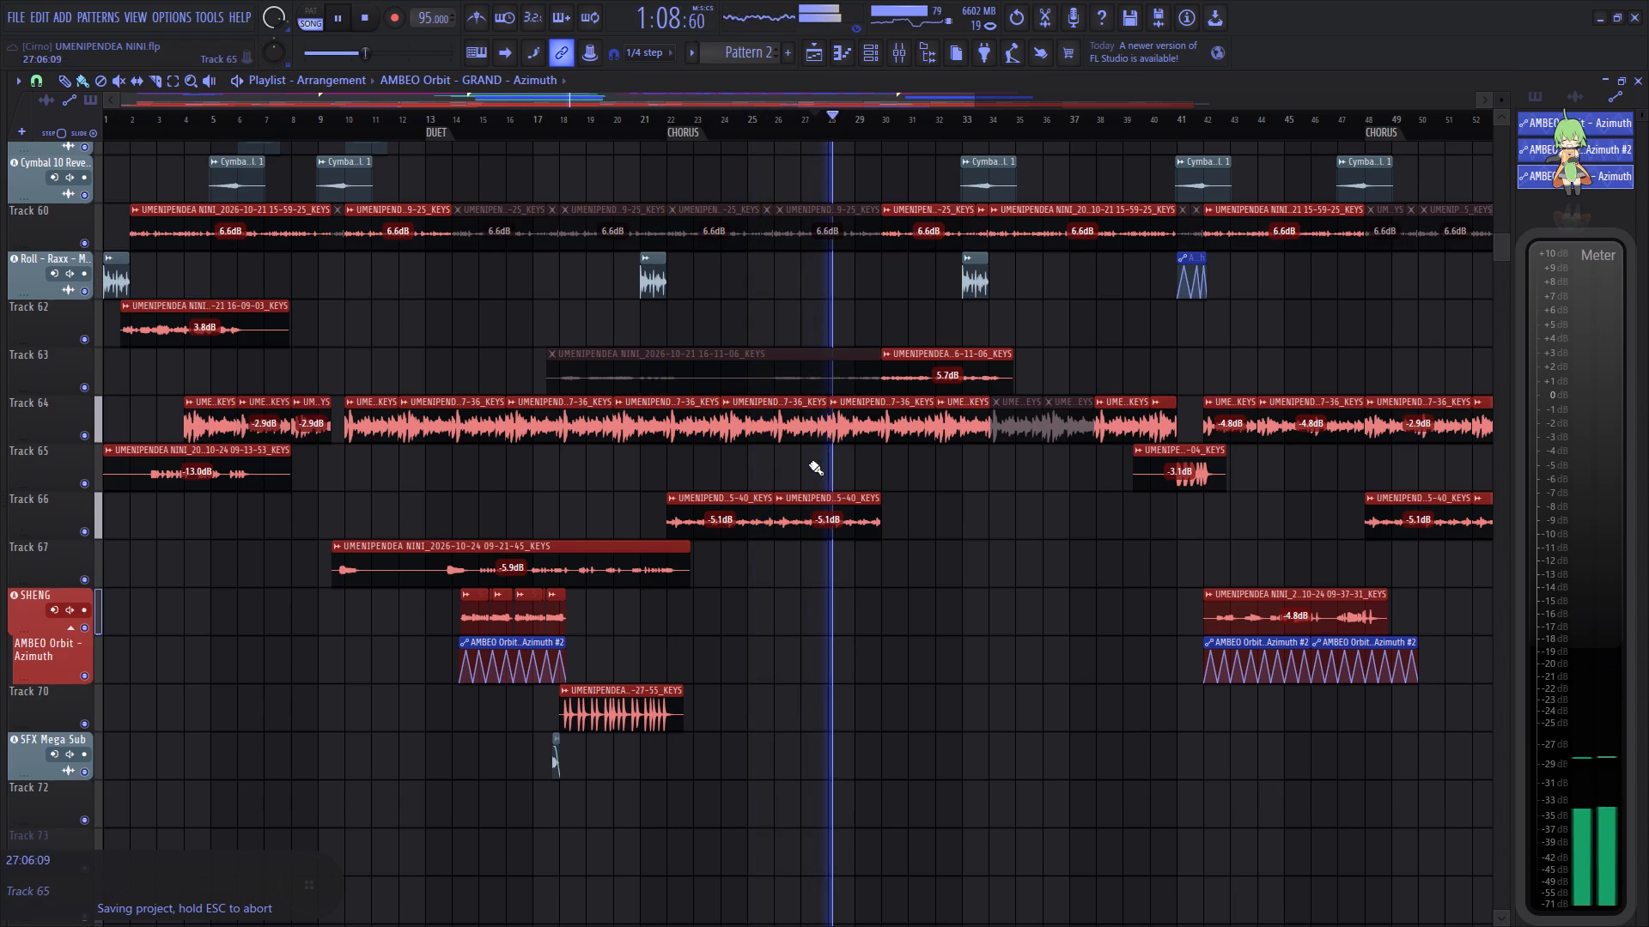
{"action": "left_click", "coordinate": [874, 126]}
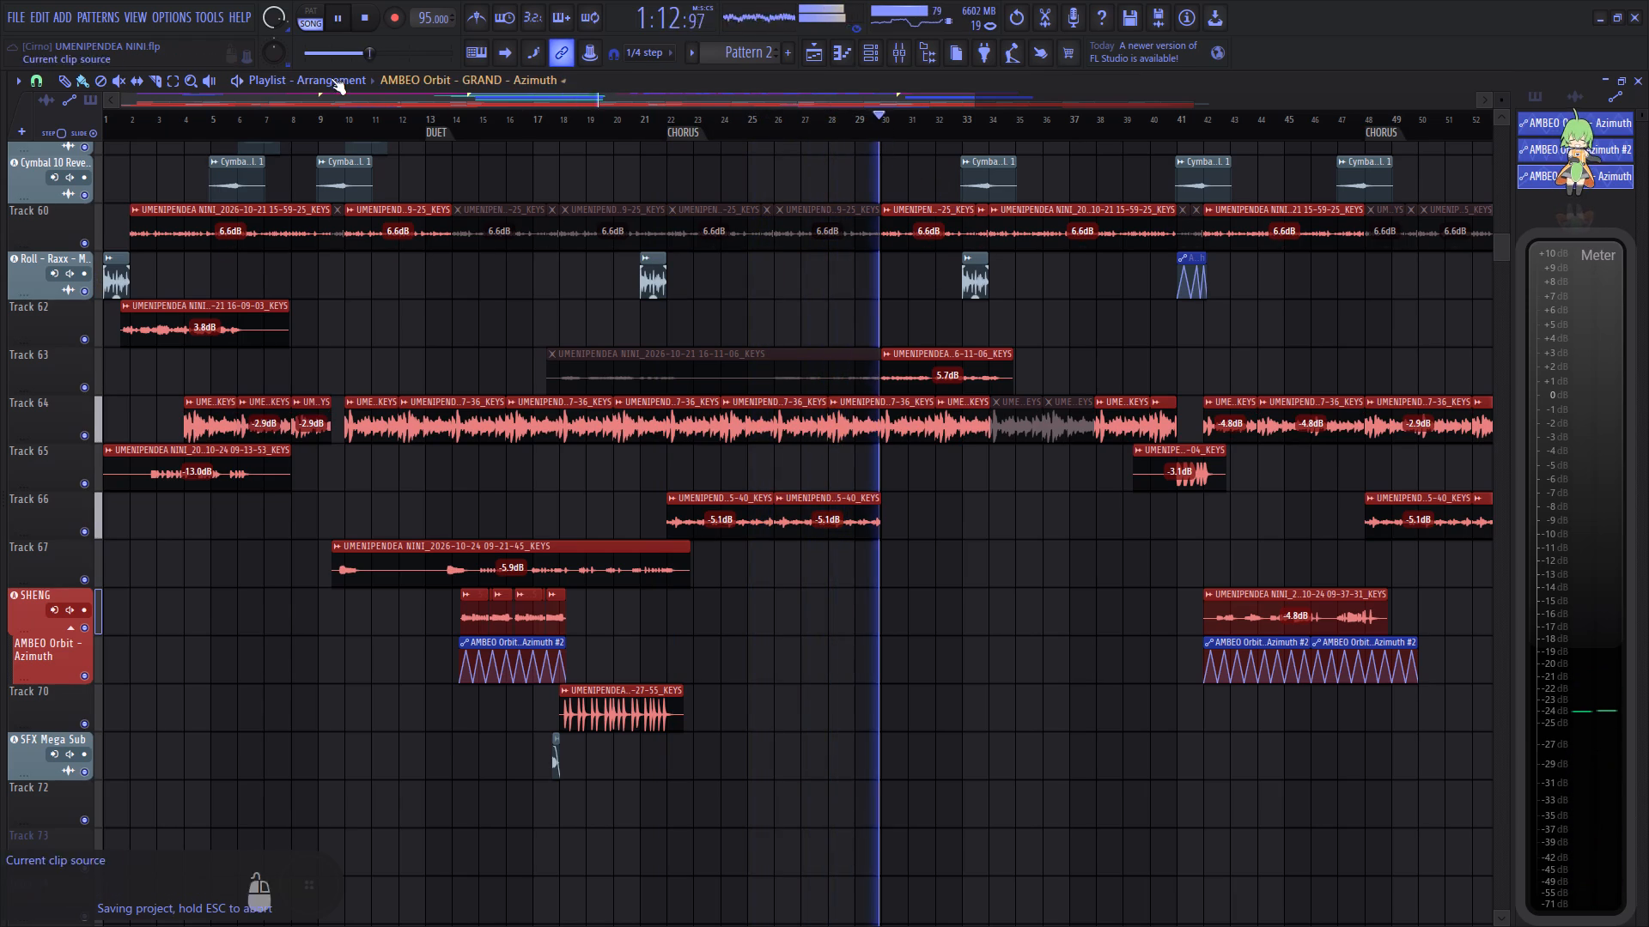
Slice the Track 64 audio clip at bar 30.
{"action": "left_click", "coordinate": [159, 82]}
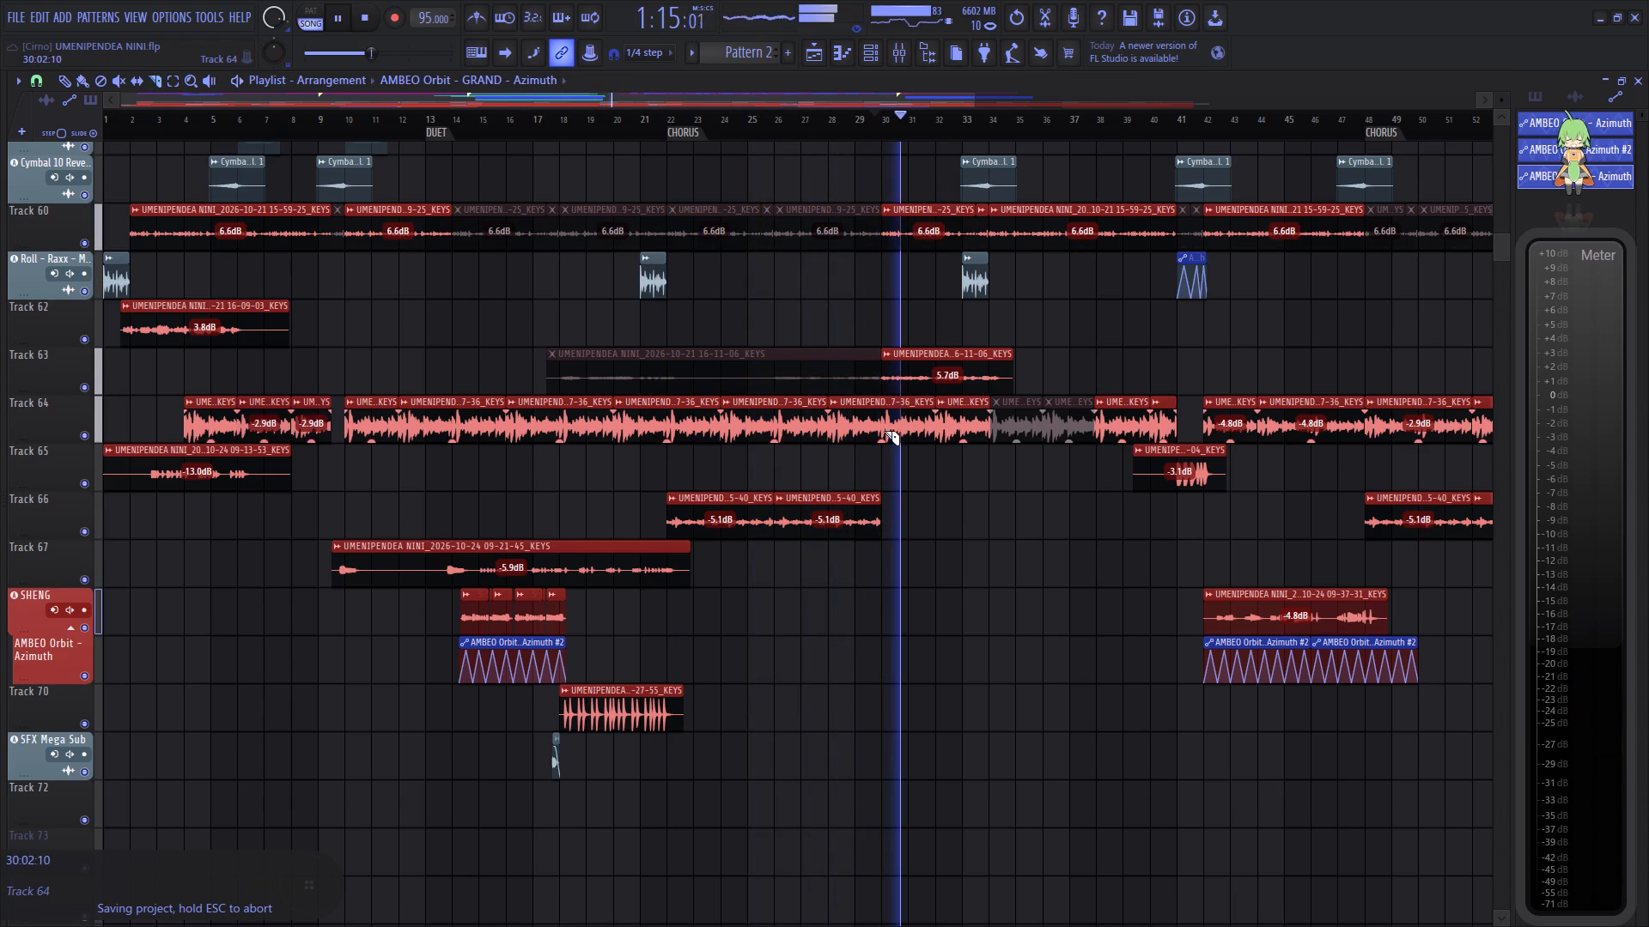
{"action": "left_click", "coordinate": [883, 431]}
{"action": "left_click", "coordinate": [78, 78]}
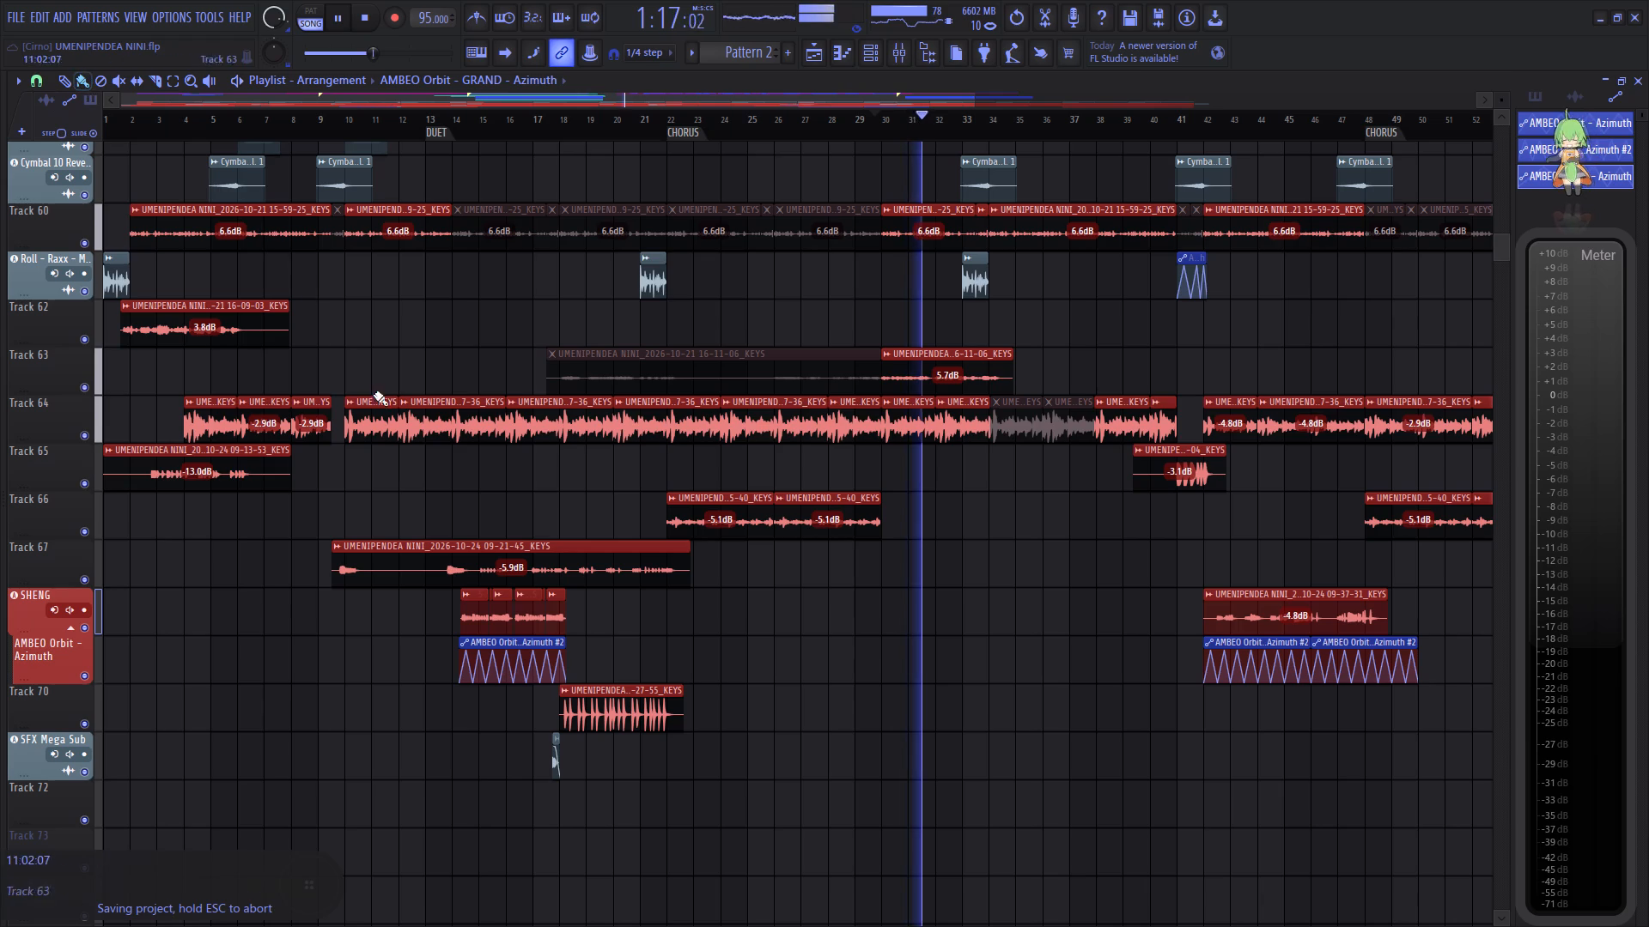
Select the Track 64 clips between bars 10 and 30 and paste the -2.9 dB gain onto them.
{"action": "left_click_drag", "start_coordinate": [367, 451], "coordinate": [865, 411], "text": "ctrl"}
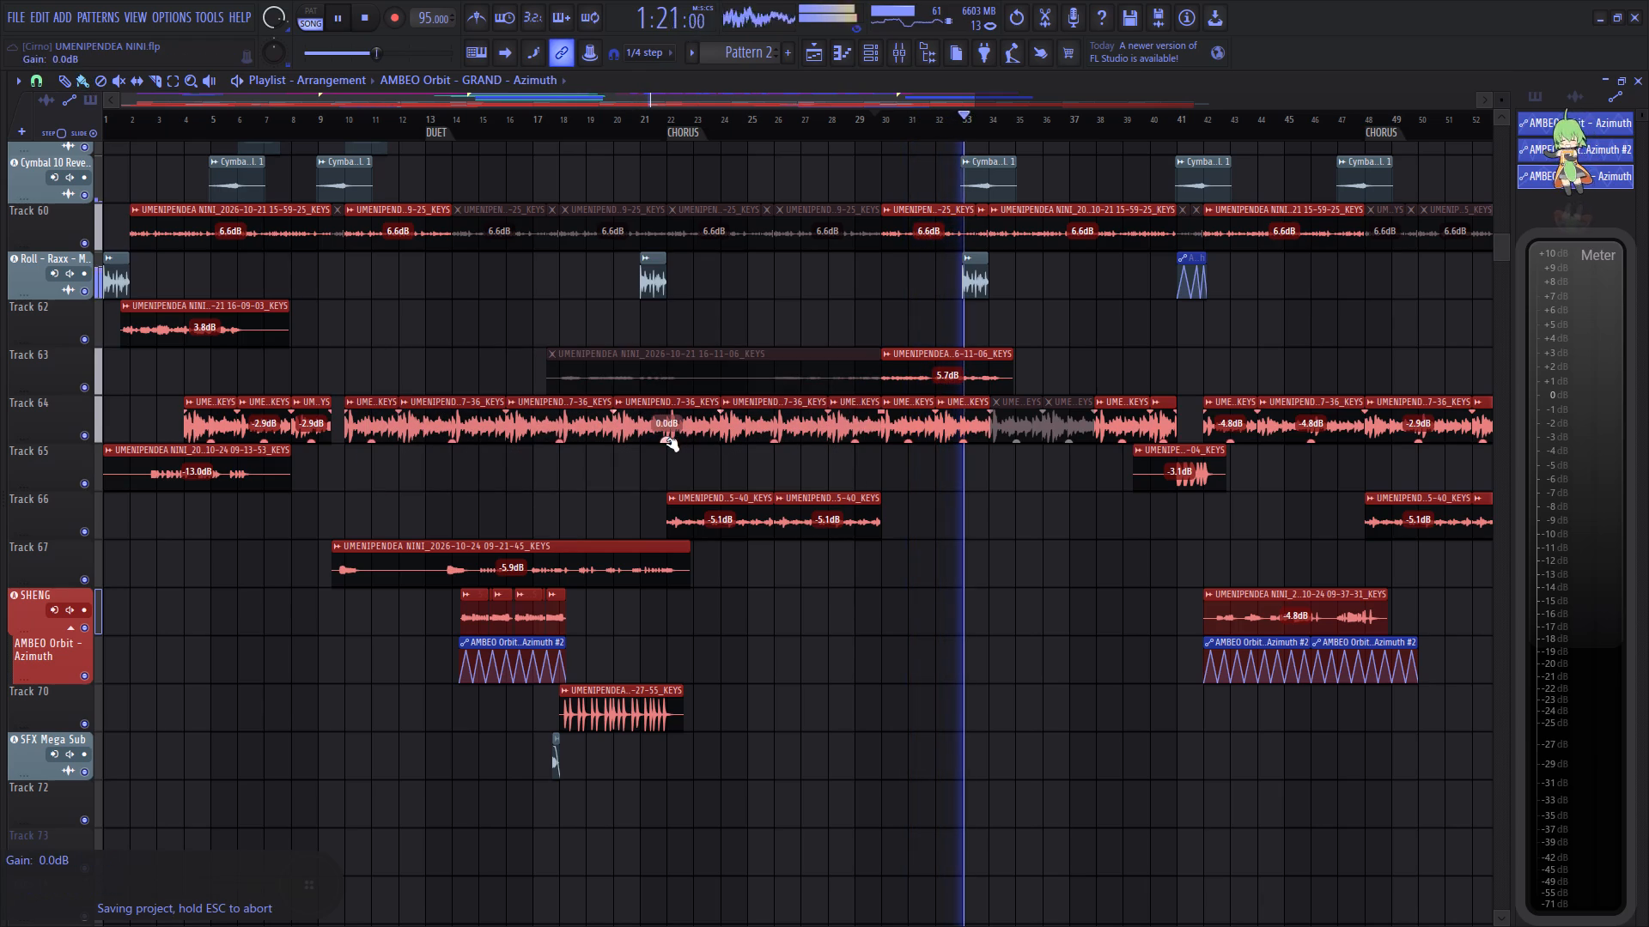
{"action": "right_click", "coordinate": [667, 442]}
{"action": "left_click", "coordinate": [742, 512]}
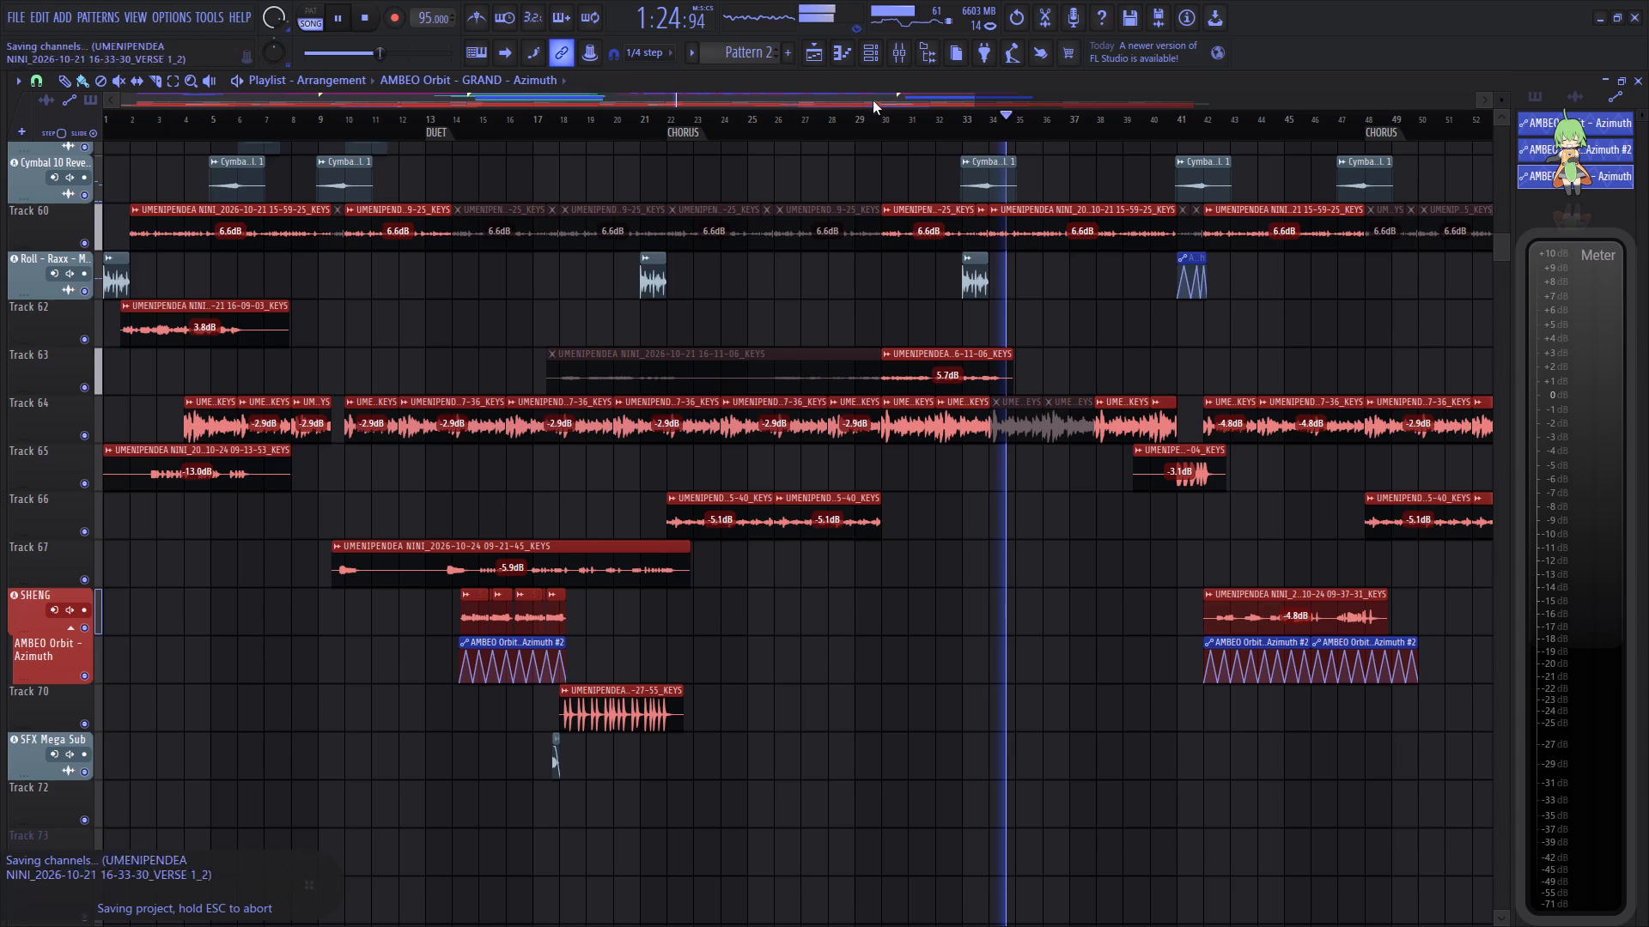
Play from around bar 28 and solo the CONCERT 2 mixer channel to check whether it carries the Track 64 audio.
{"action": "left_click_drag", "start_coordinate": [873, 100], "coordinate": [915, 88]}
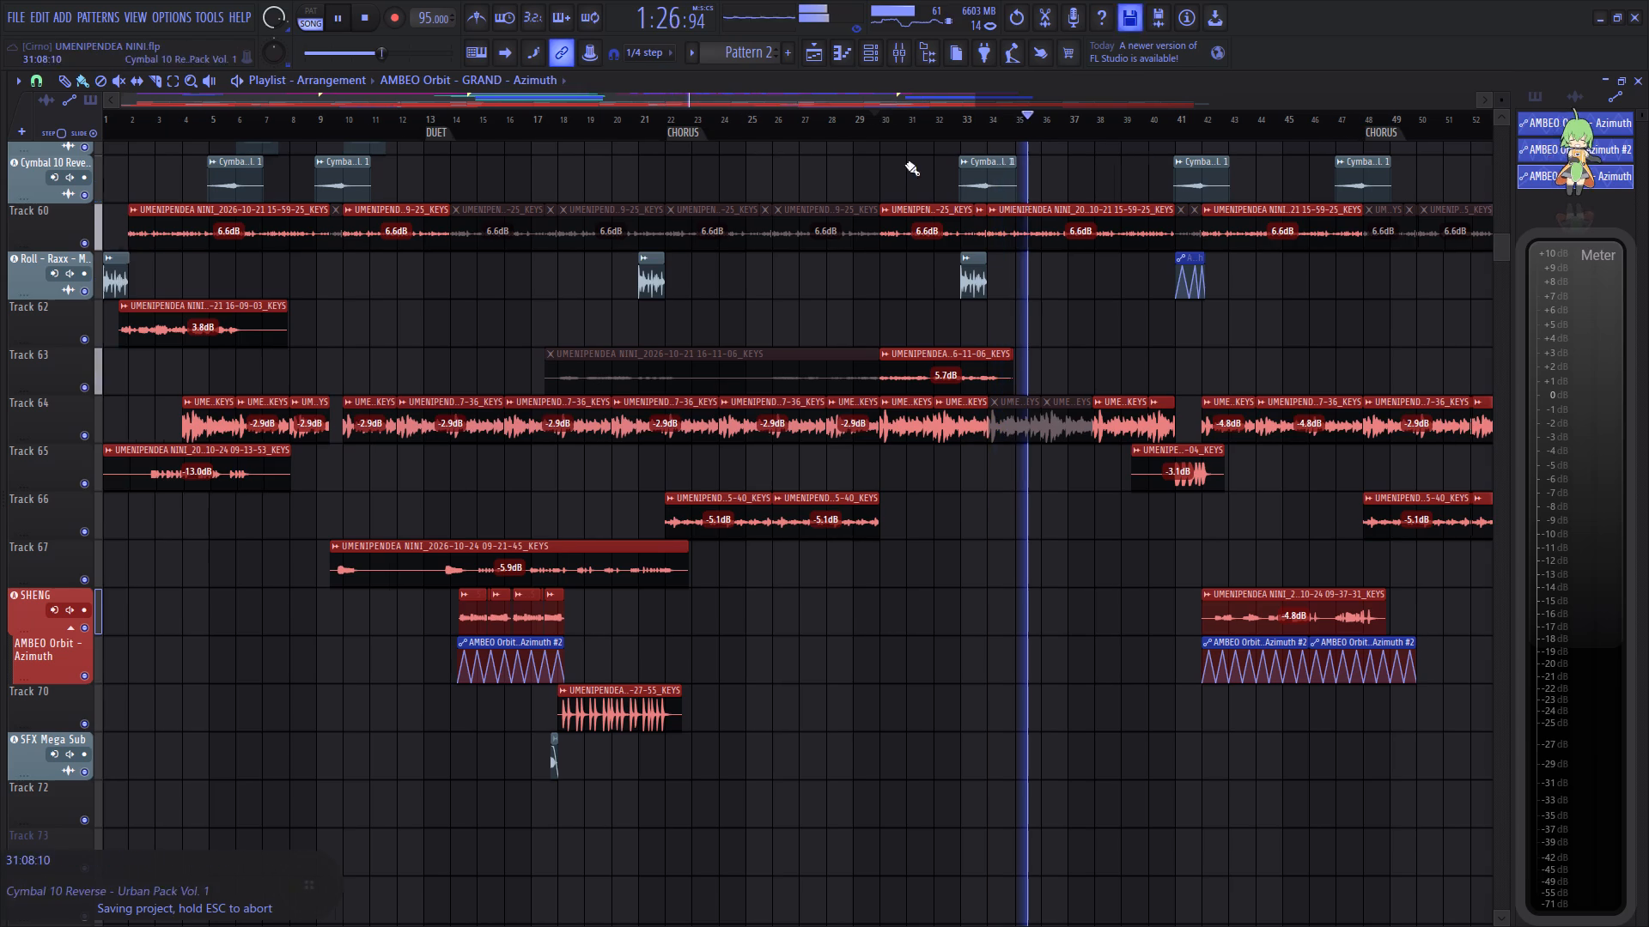
{"action": "left_click", "coordinate": [792, 116]}
{"action": "left_click", "coordinate": [906, 49]}
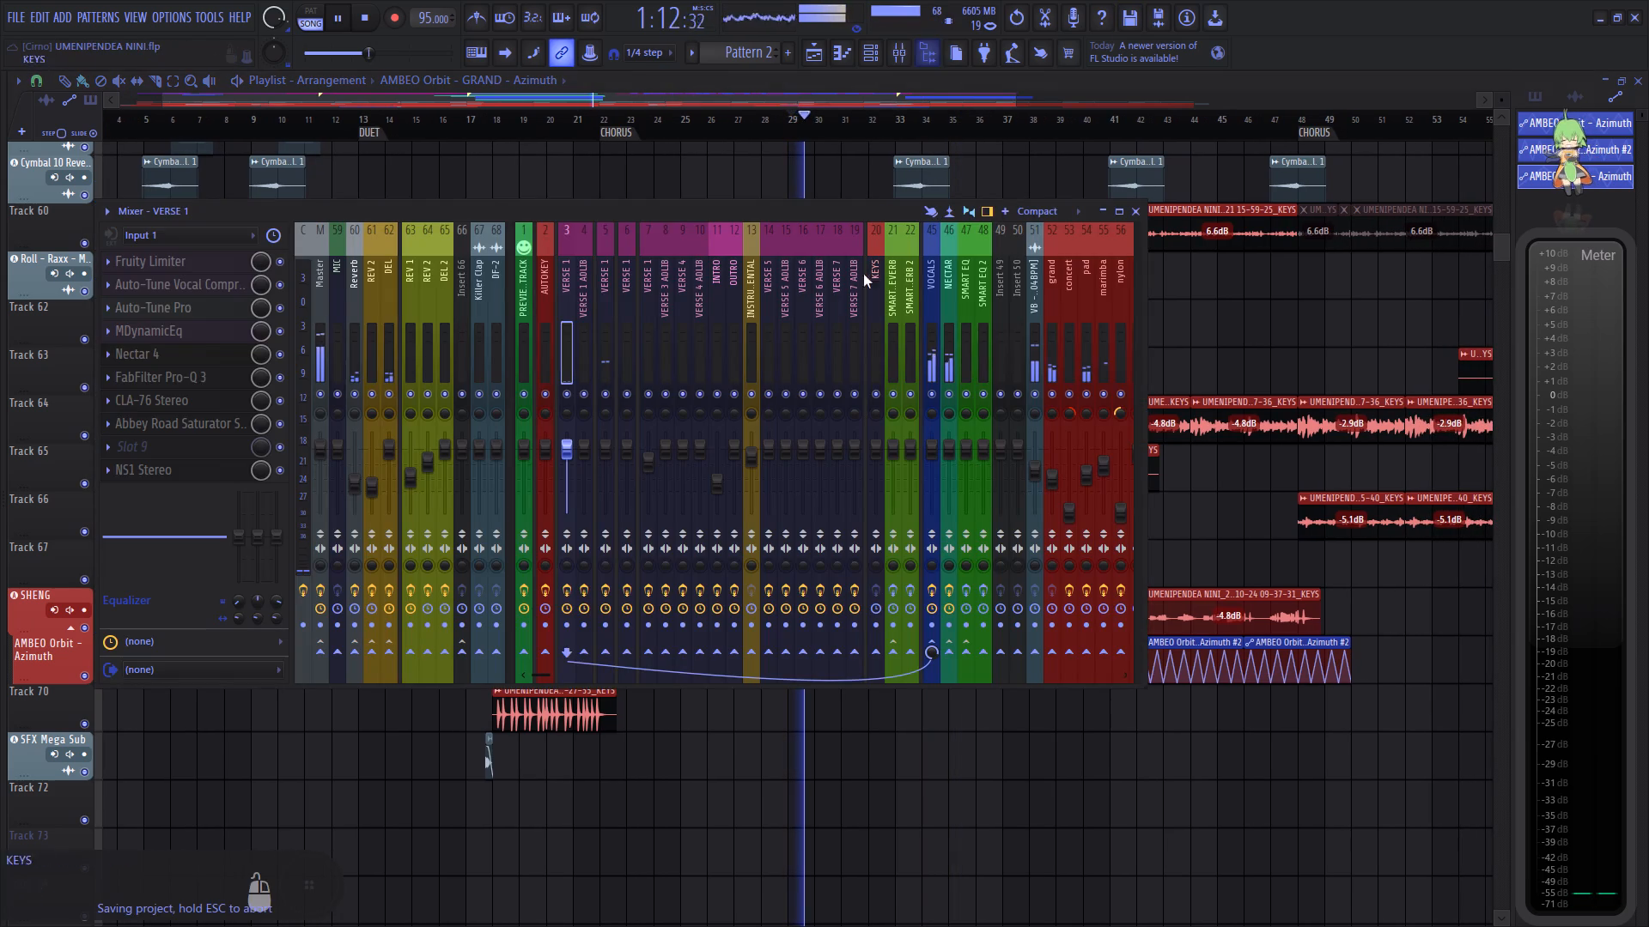
{"action": "scroll", "coordinate": [882, 345], "scroll_direction": "down", "scroll_amount": 11}
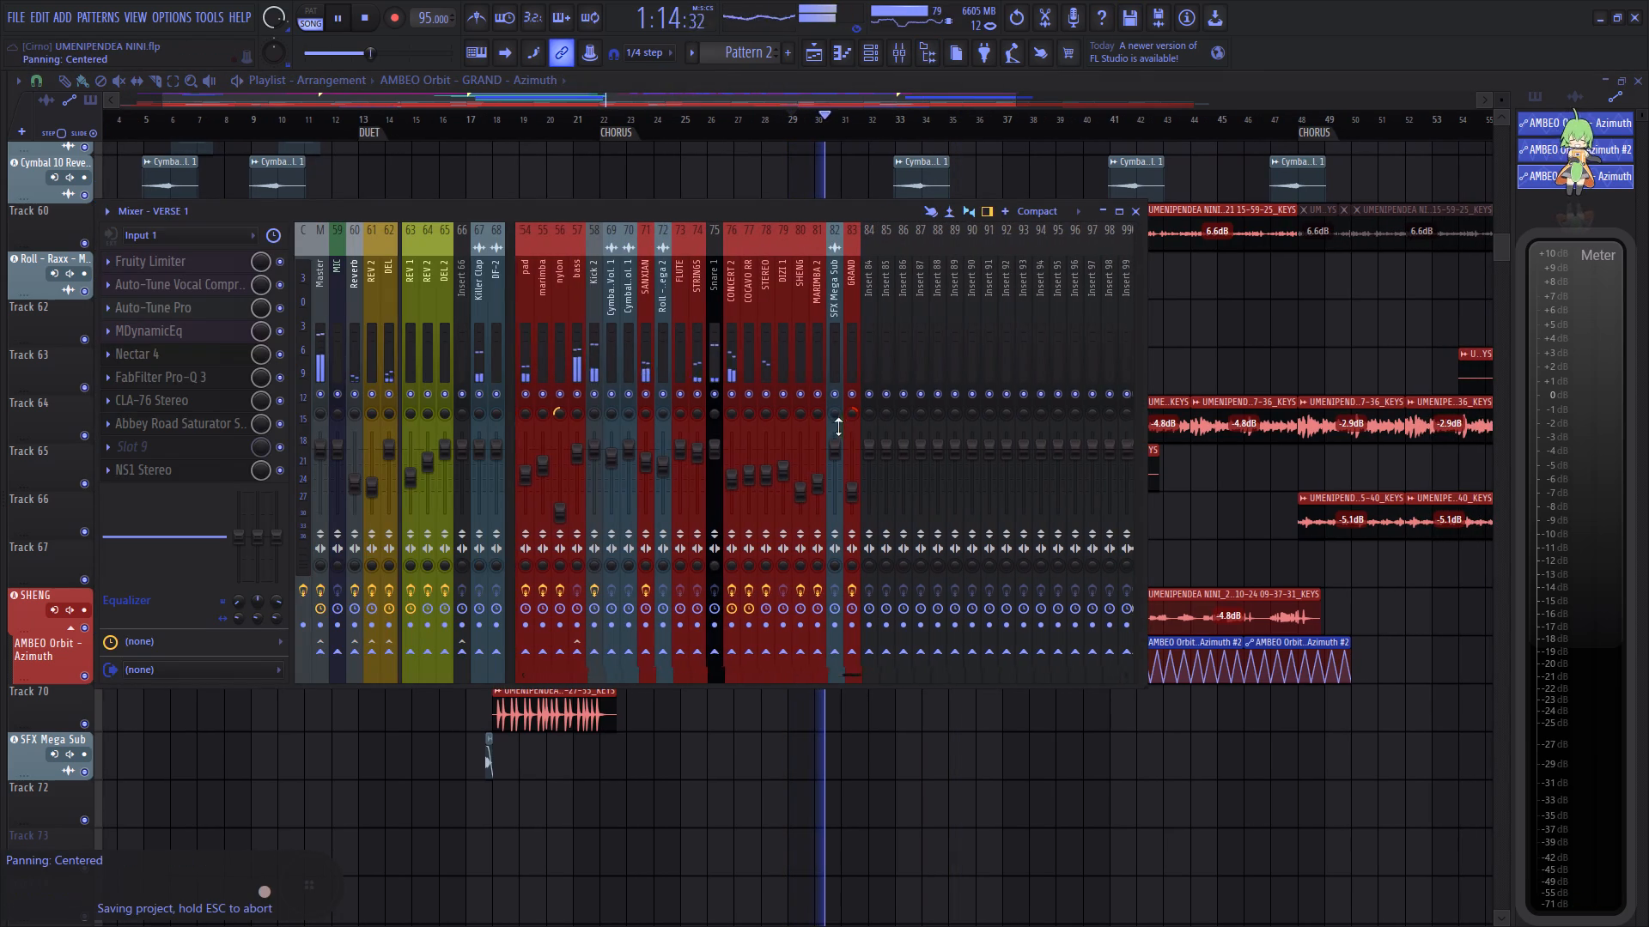
{"action": "right_click", "coordinate": [731, 394]}
{"action": "left_click", "coordinate": [724, 367]}
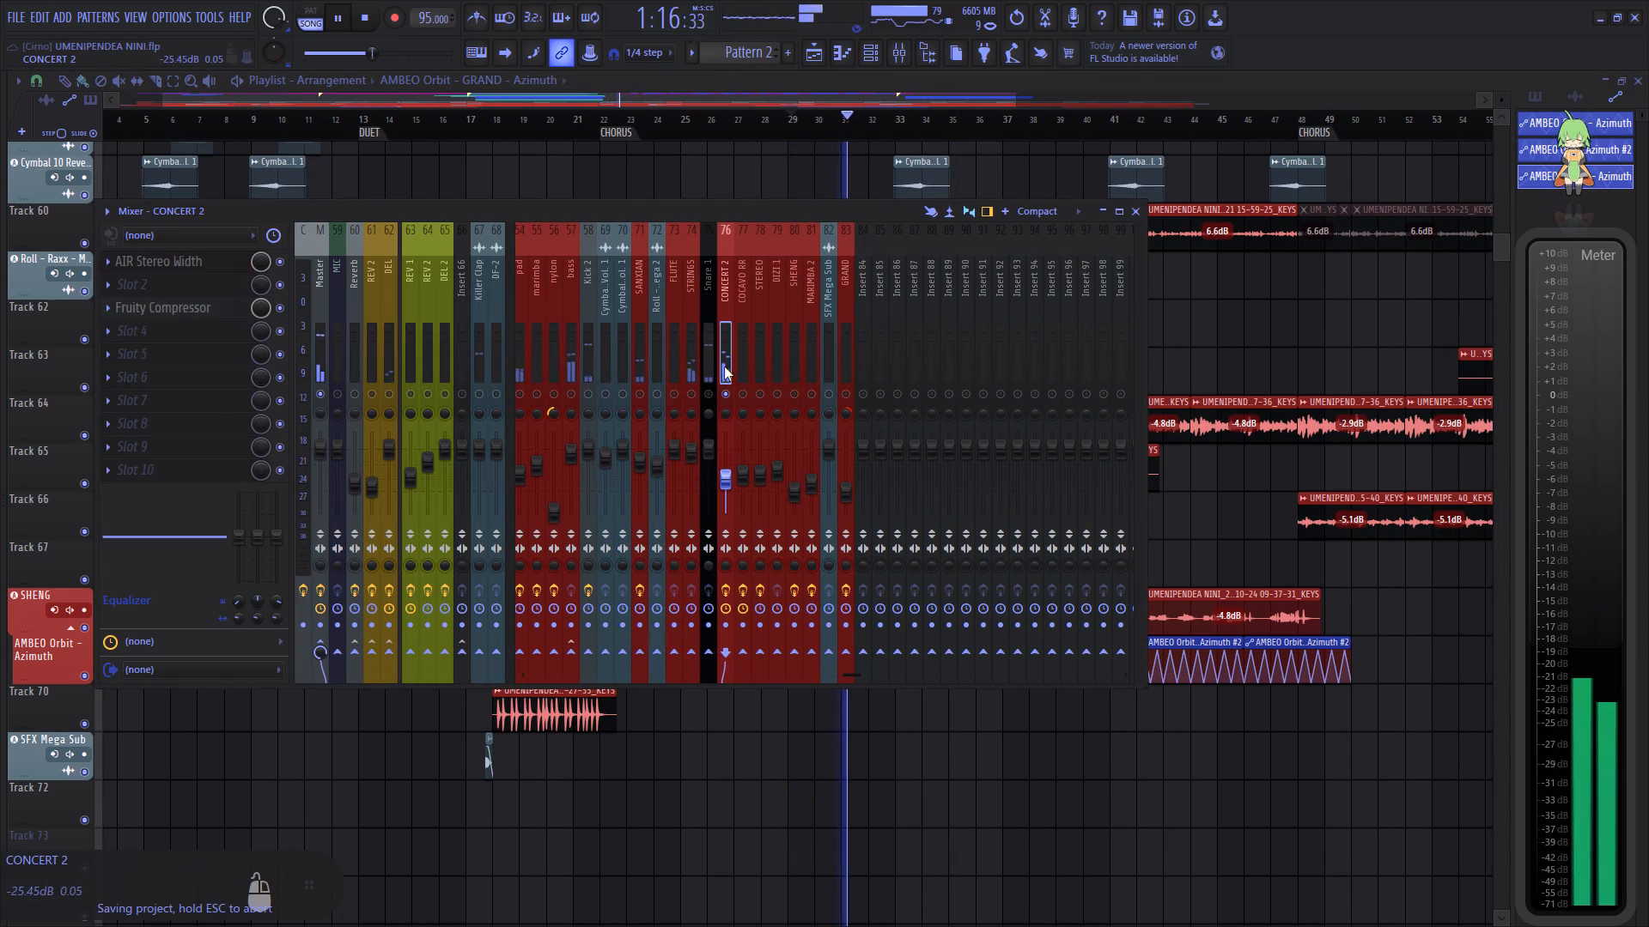
Set Track 64 as an audio track on mixer channel CONCERT 2, with the playlist track and mixer channels out of solo.
{"action": "left_click", "coordinate": [60, 406]}
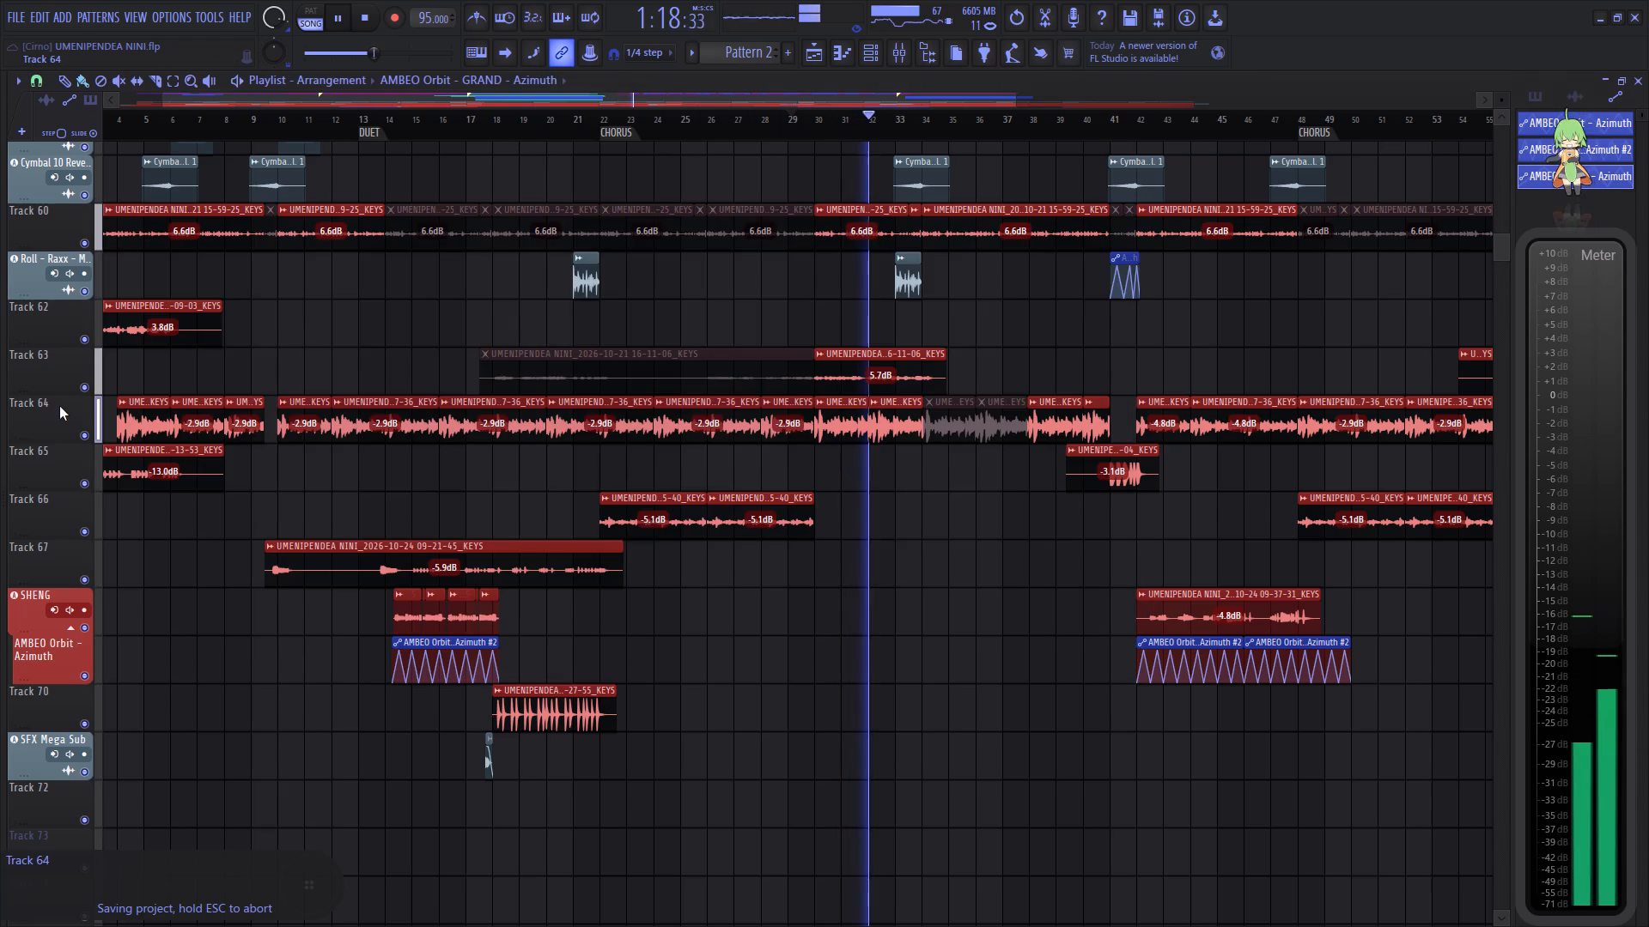
{"action": "right_click", "coordinate": [82, 429]}
{"action": "right_click", "coordinate": [52, 426]}
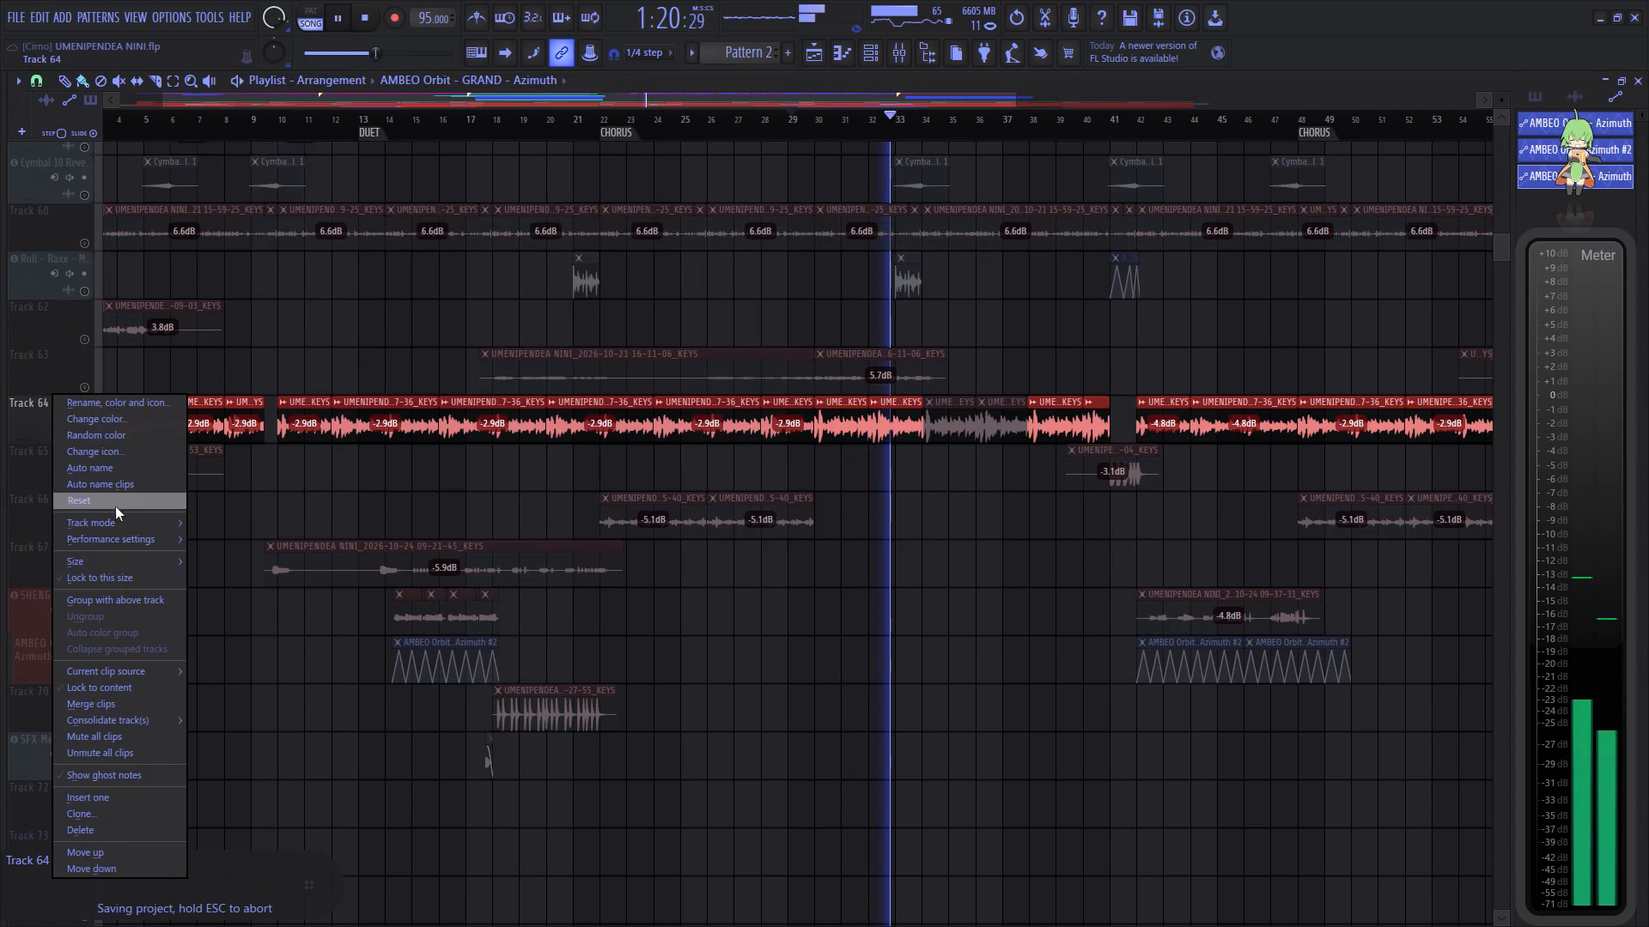
{"action": "left_click", "coordinate": [126, 530]}
{"action": "left_click", "coordinate": [226, 543]}
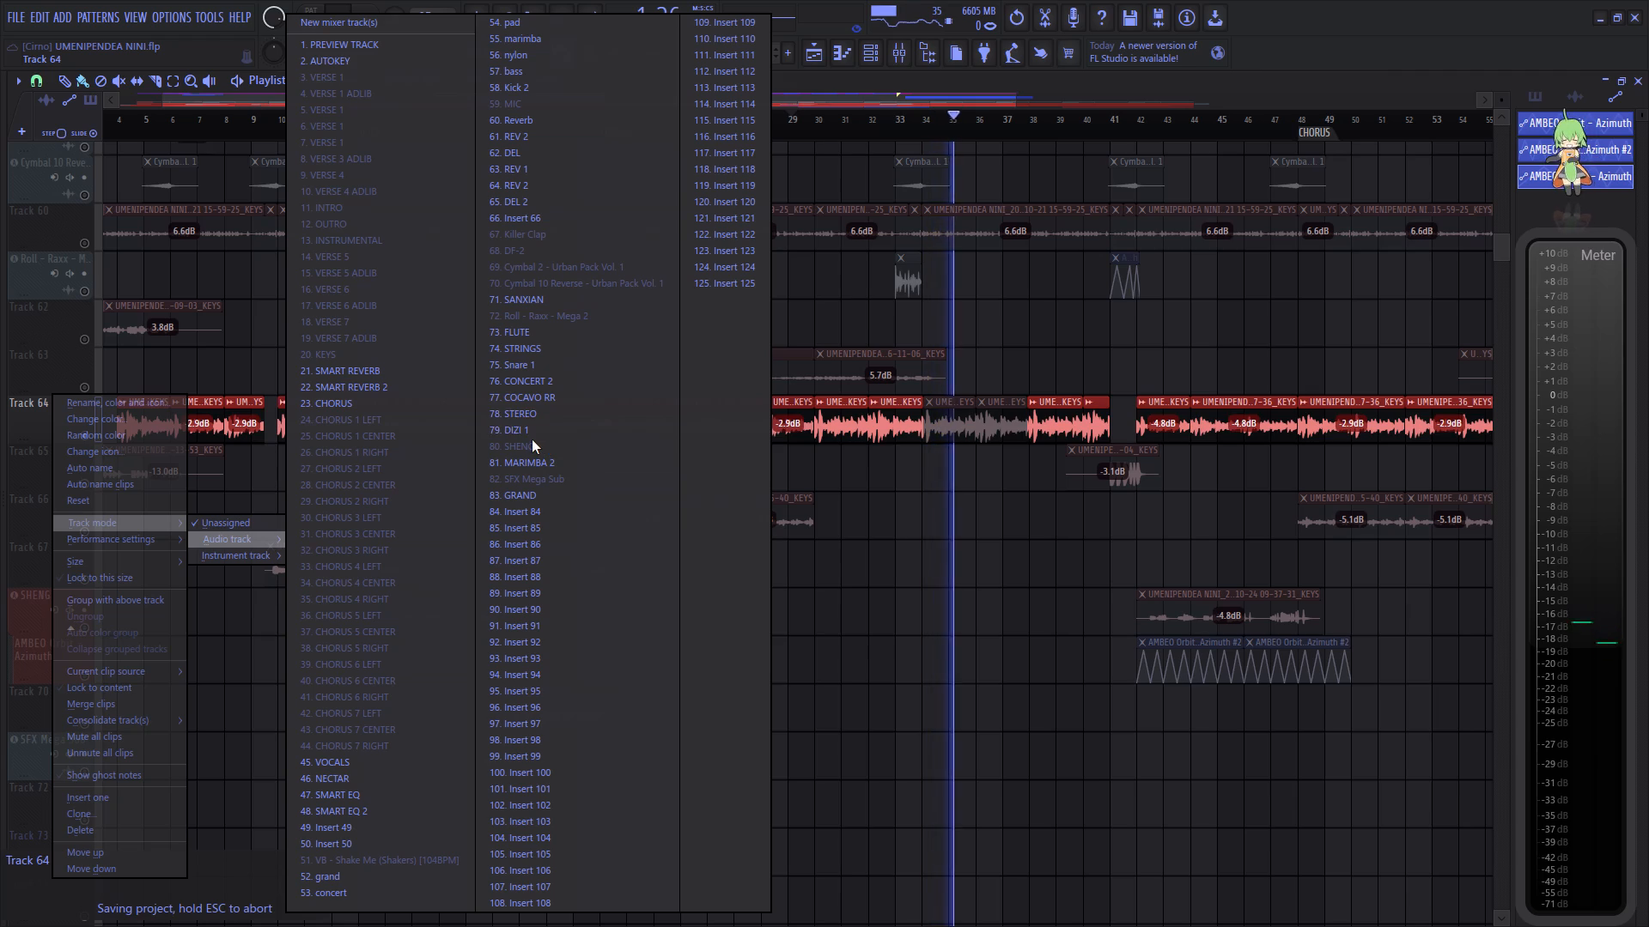
{"action": "left_click", "coordinate": [551, 384]}
{"action": "right_click", "coordinate": [85, 436]}
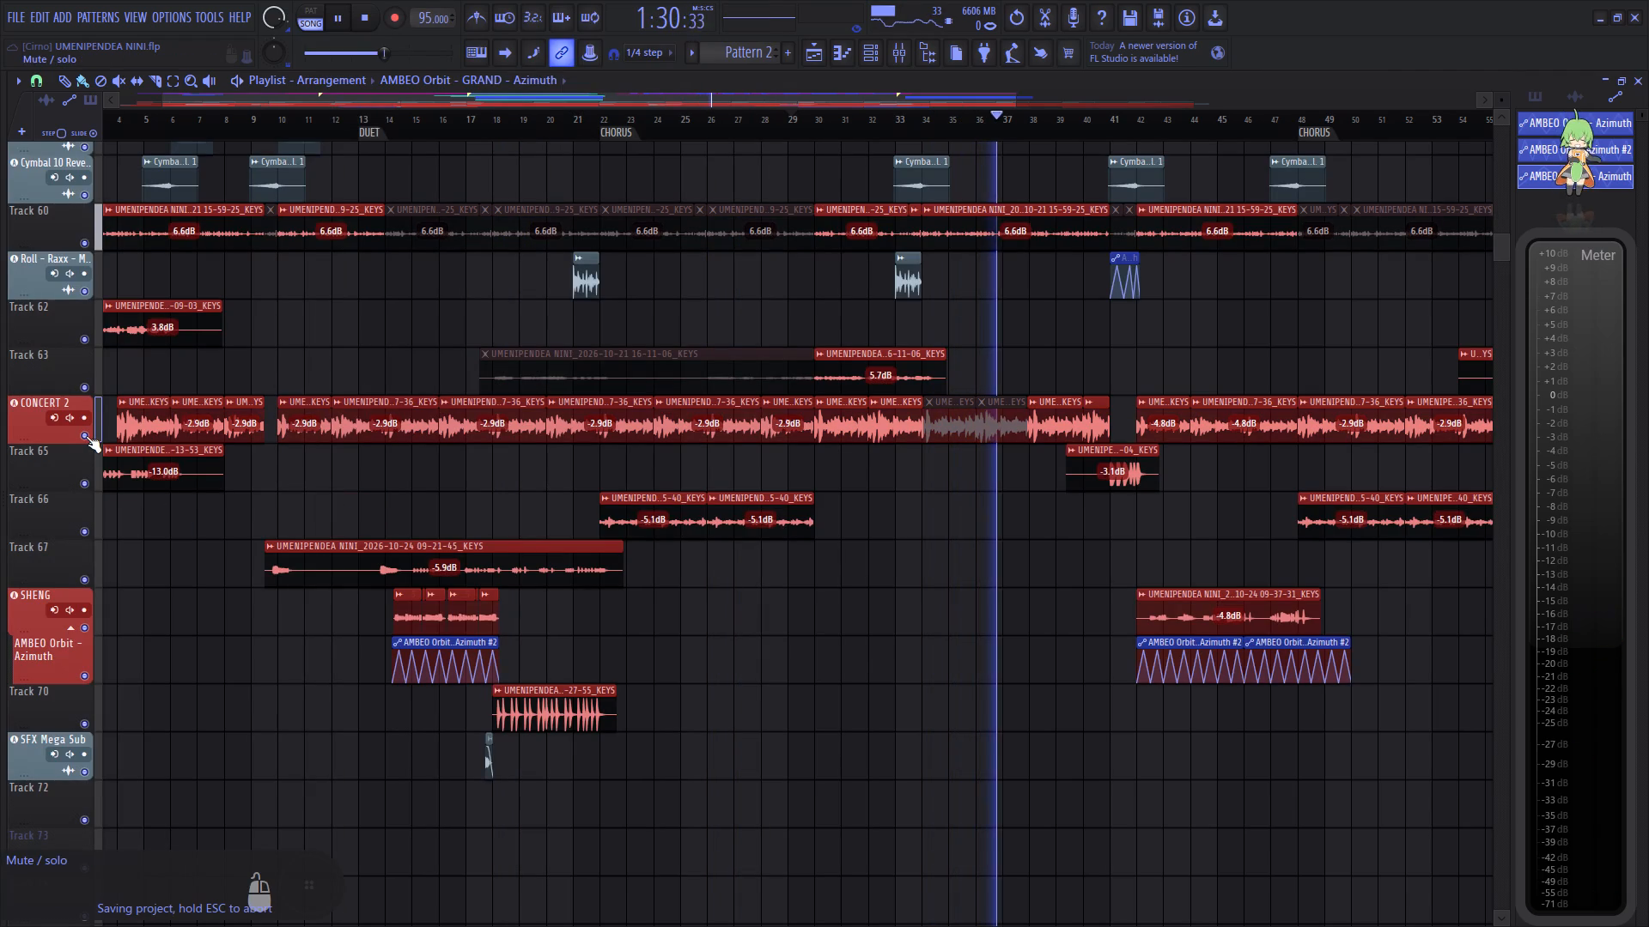
{"action": "left_click", "coordinate": [891, 53]}
{"action": "right_click", "coordinate": [776, 394]}
{"action": "right_click", "coordinate": [776, 394]}
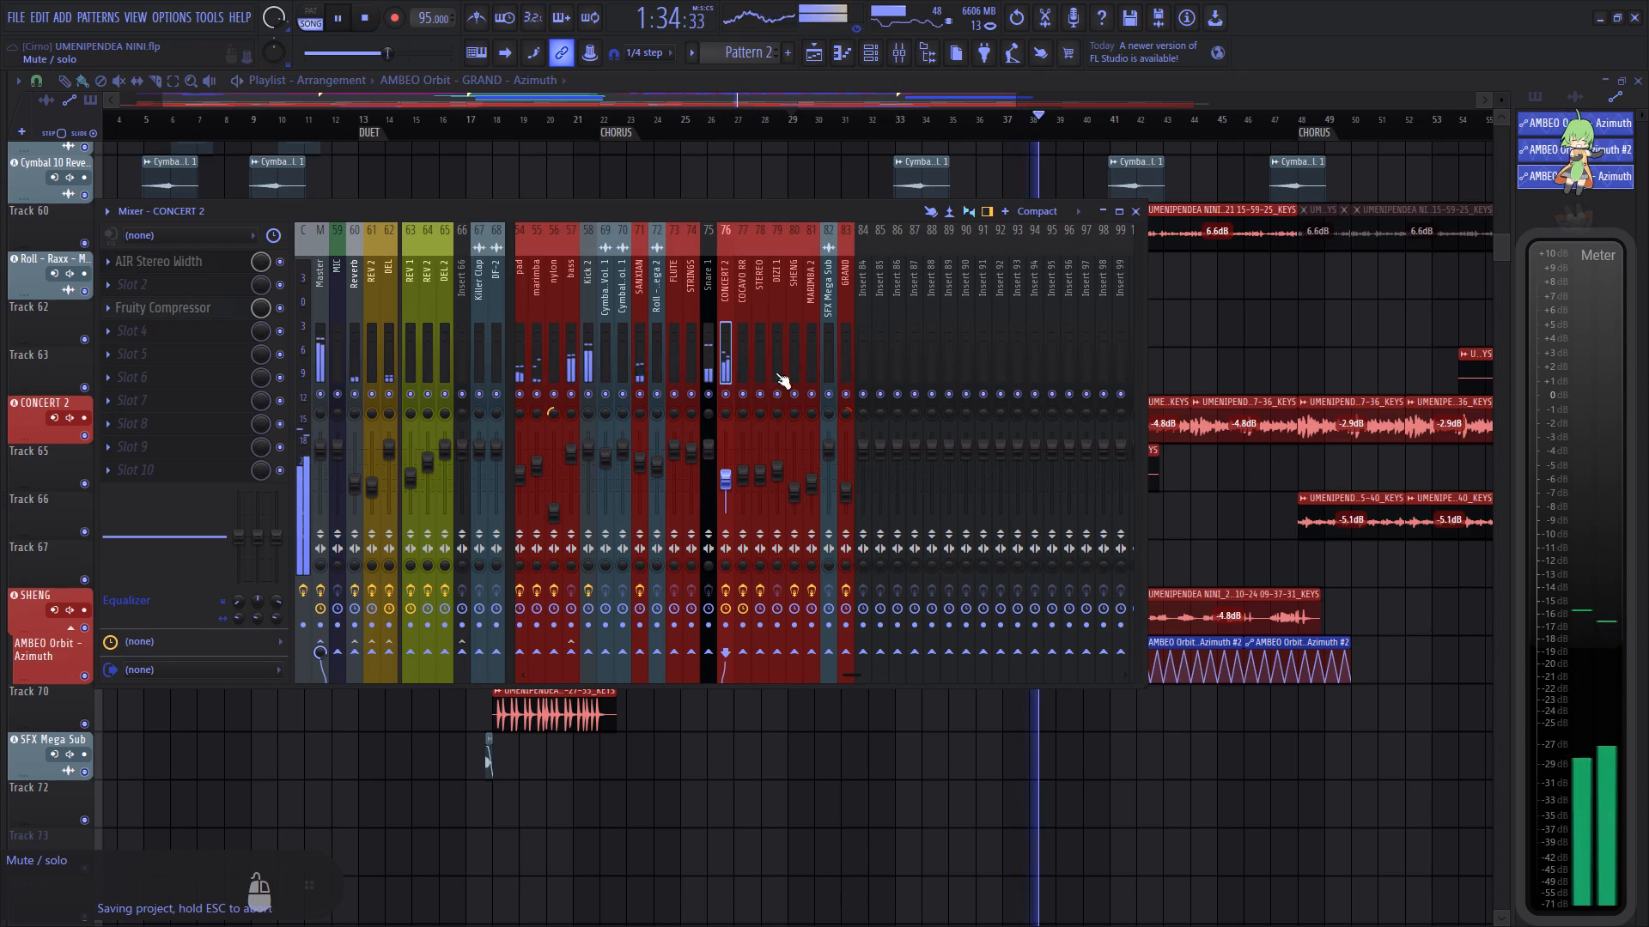
{"action": "left_click", "coordinate": [834, 94]}
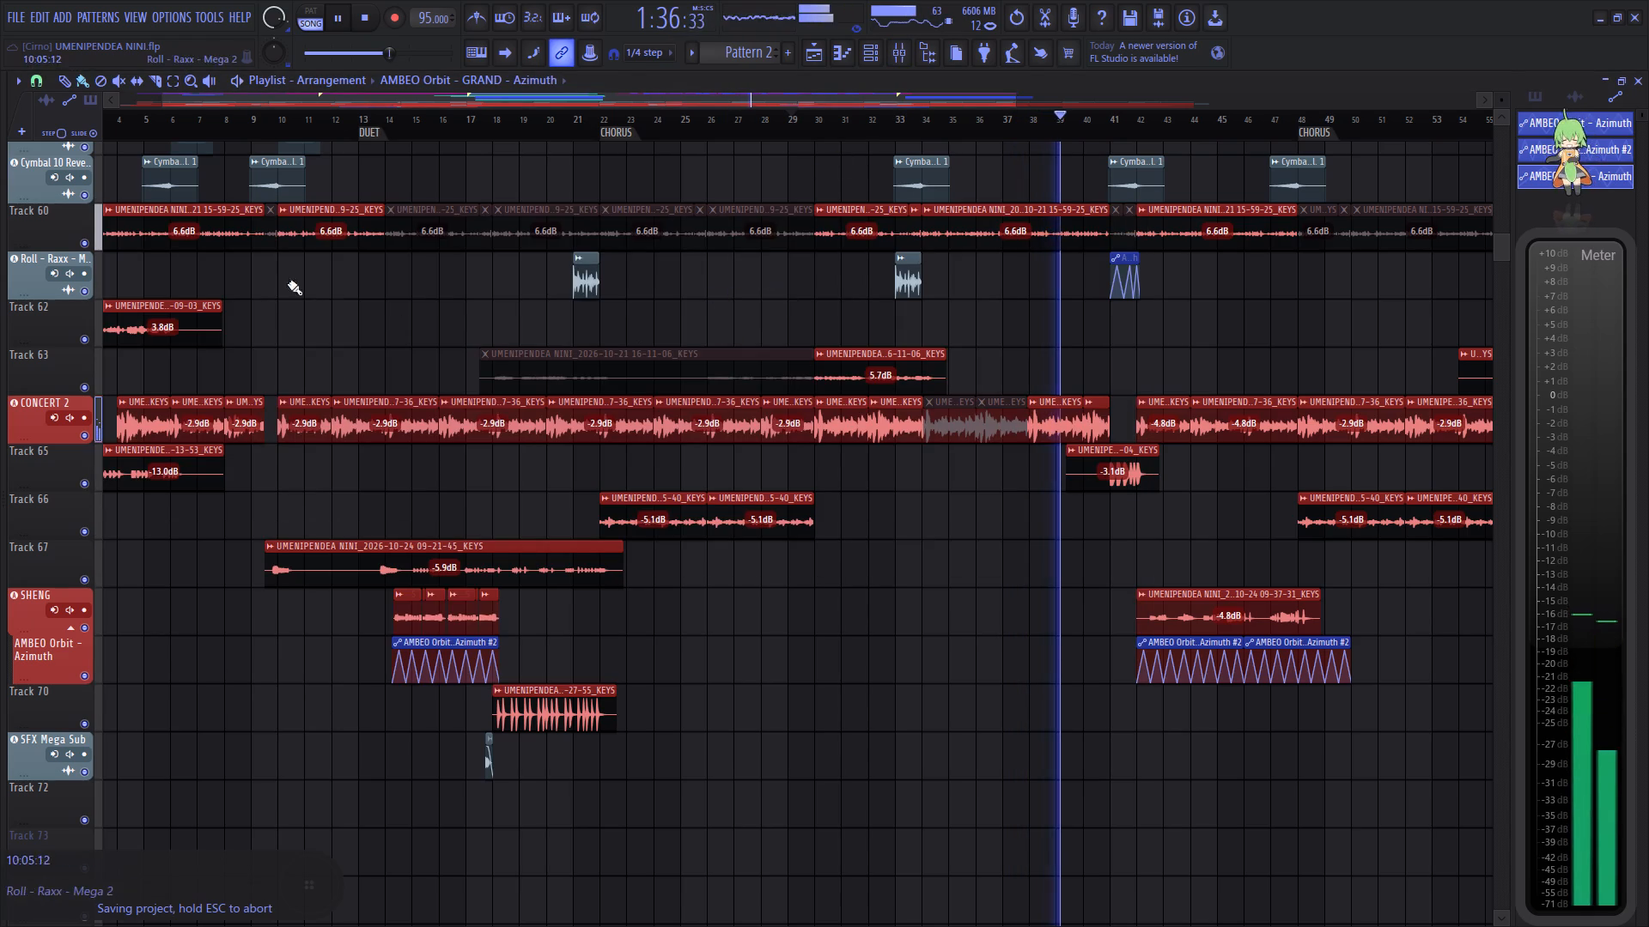
Solo Track 50, identify its active mixer channel, and set it as an audio track on channel grand.
{"action": "scroll", "coordinate": [338, 301], "scroll_direction": "up", "scroll_amount": 12}
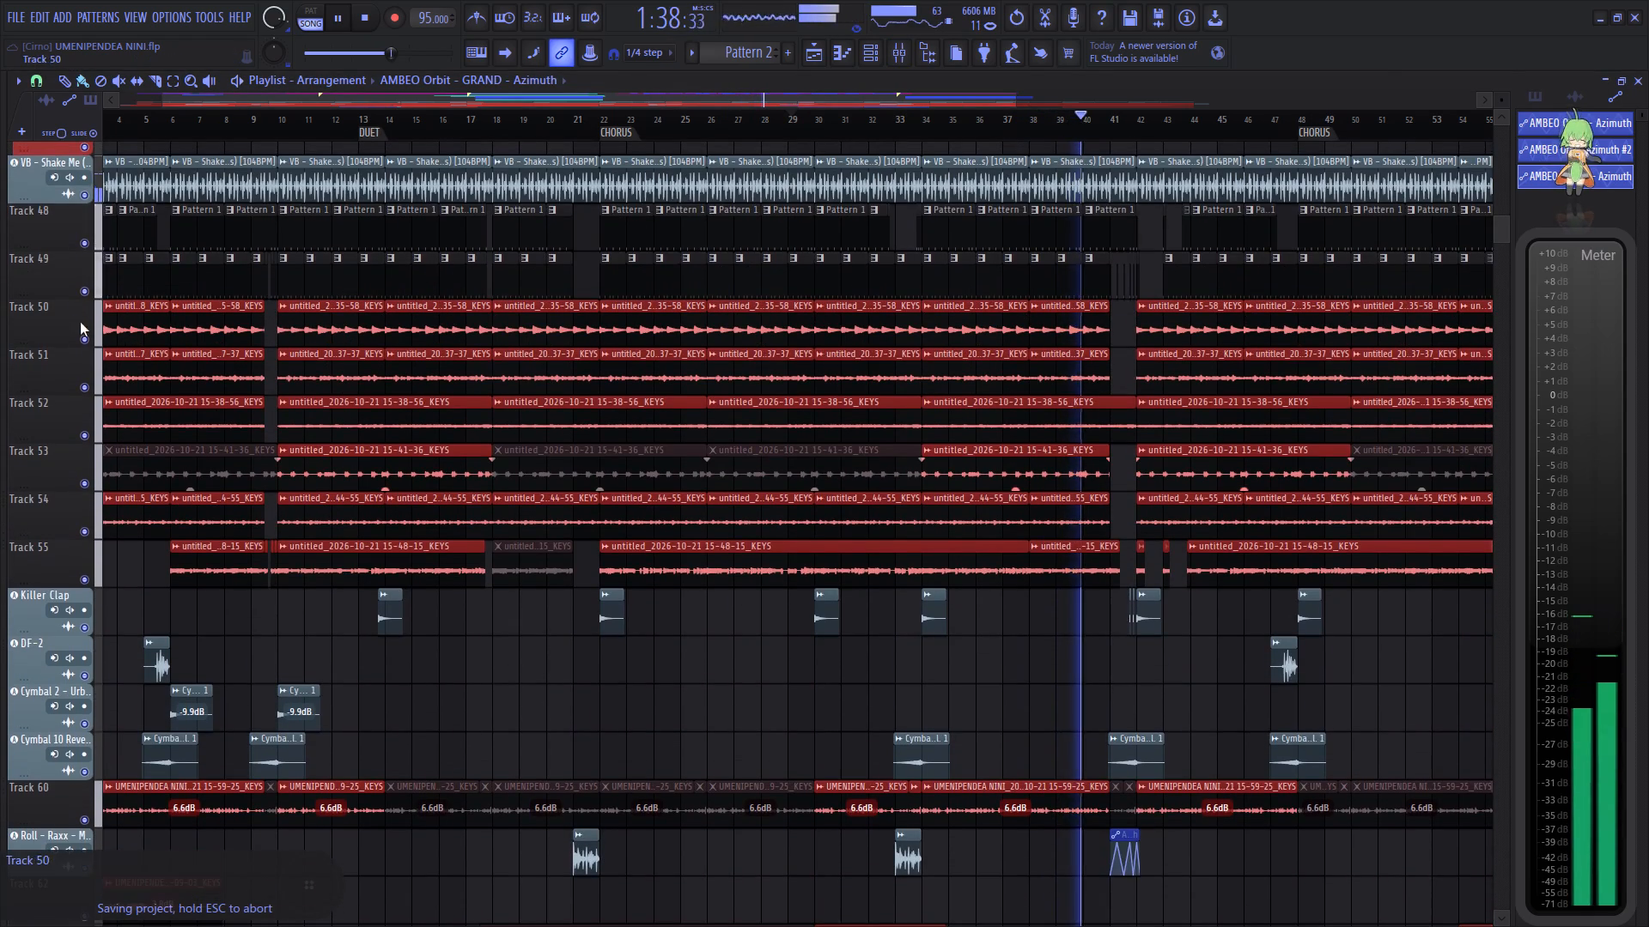
{"action": "right_click", "coordinate": [83, 336]}
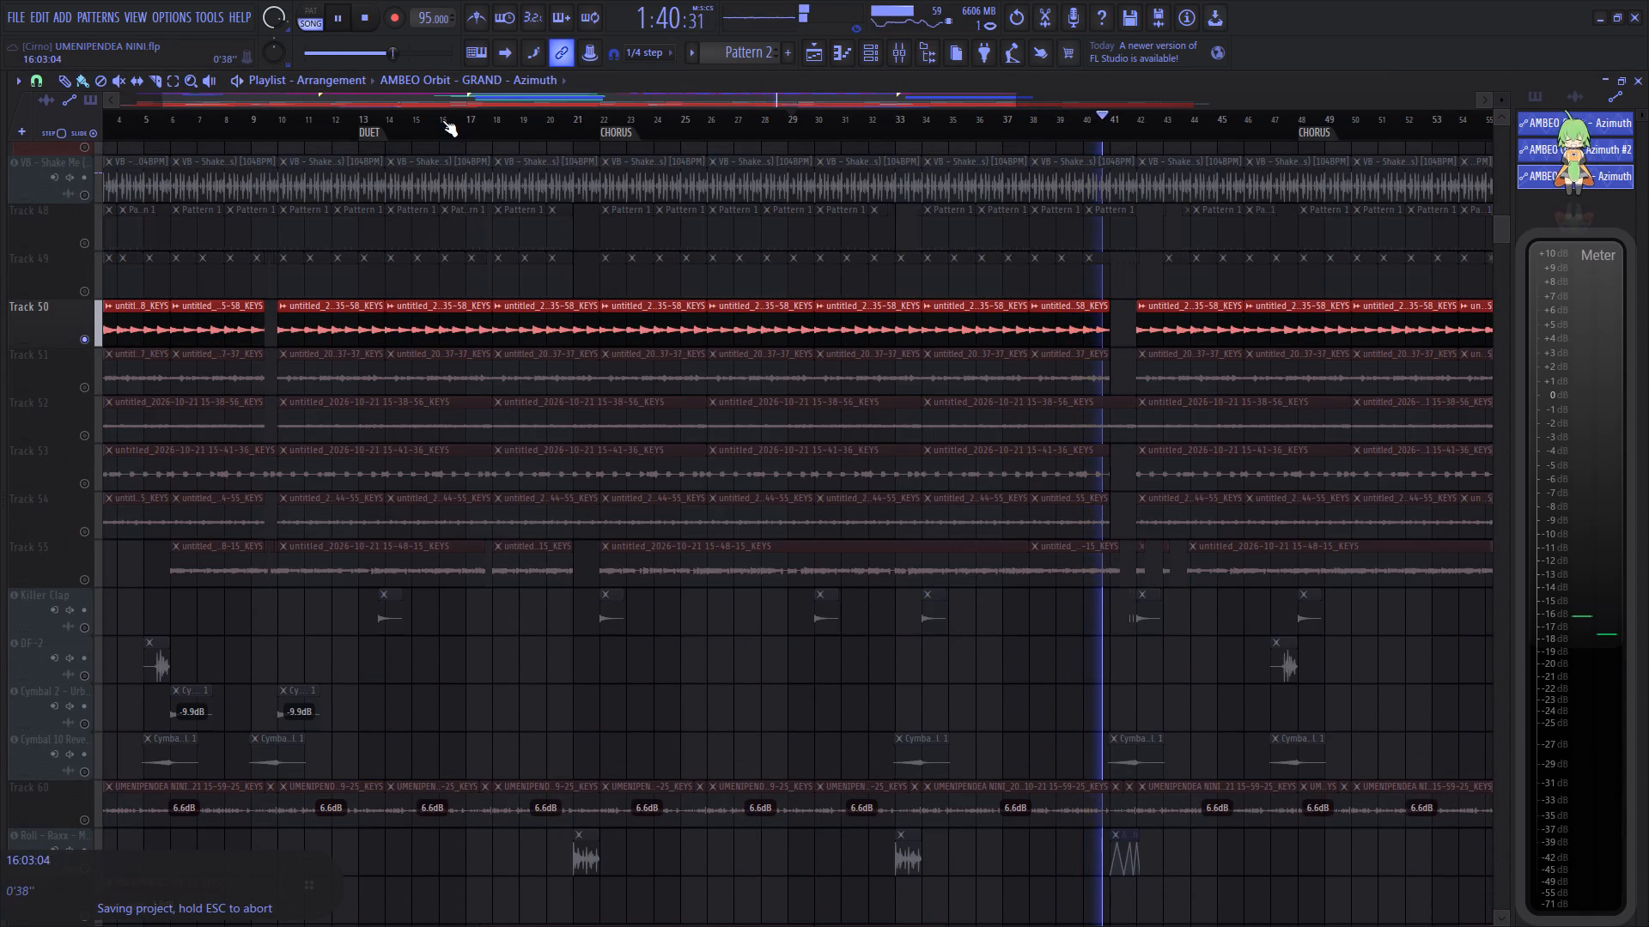
{"action": "left_click", "coordinate": [442, 119]}
{"action": "left_click", "coordinate": [911, 55]}
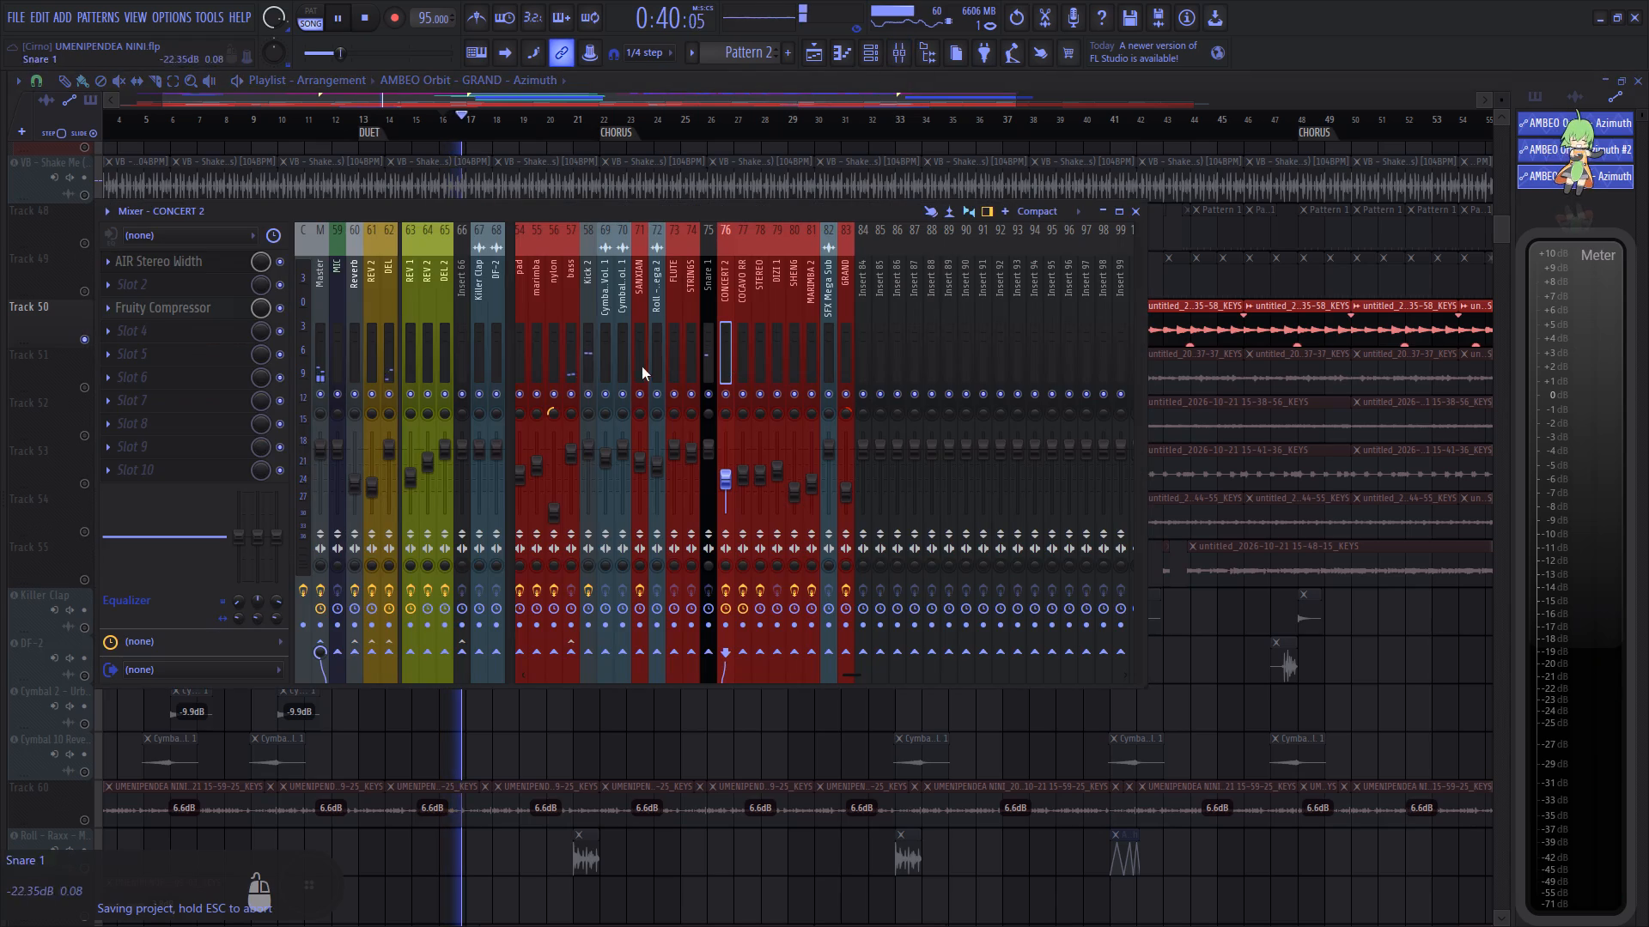
{"action": "scroll", "coordinate": [631, 346], "scroll_direction": "up", "scroll_amount": 6}
{"action": "left_click", "coordinate": [796, 361]}
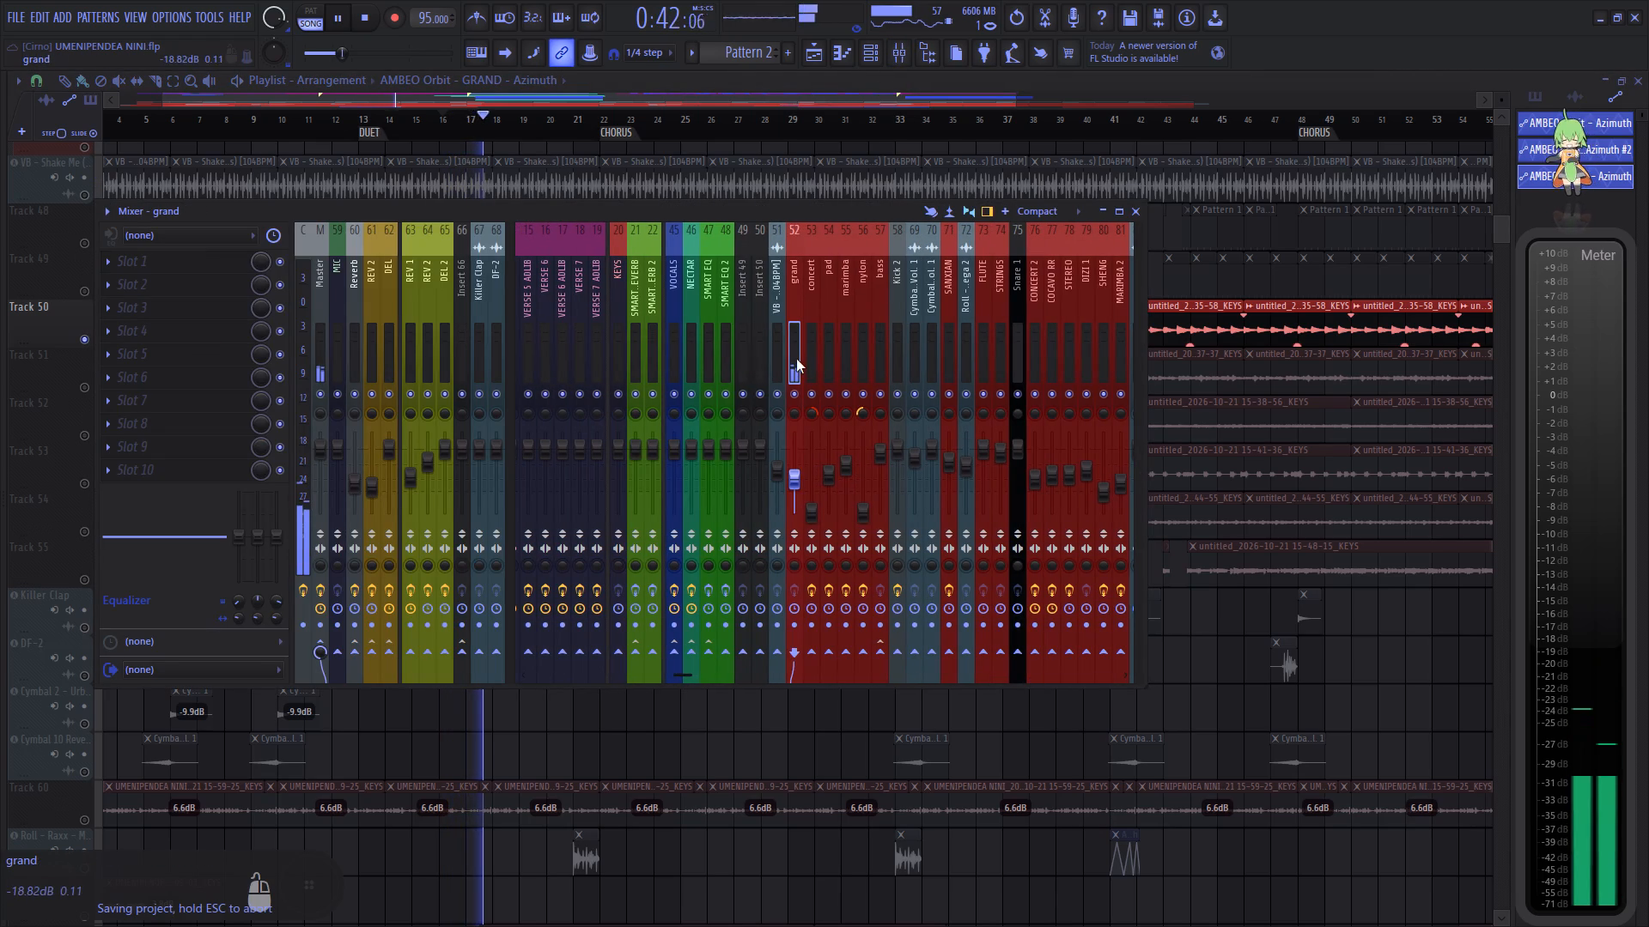
{"action": "left_click", "coordinate": [813, 94]}
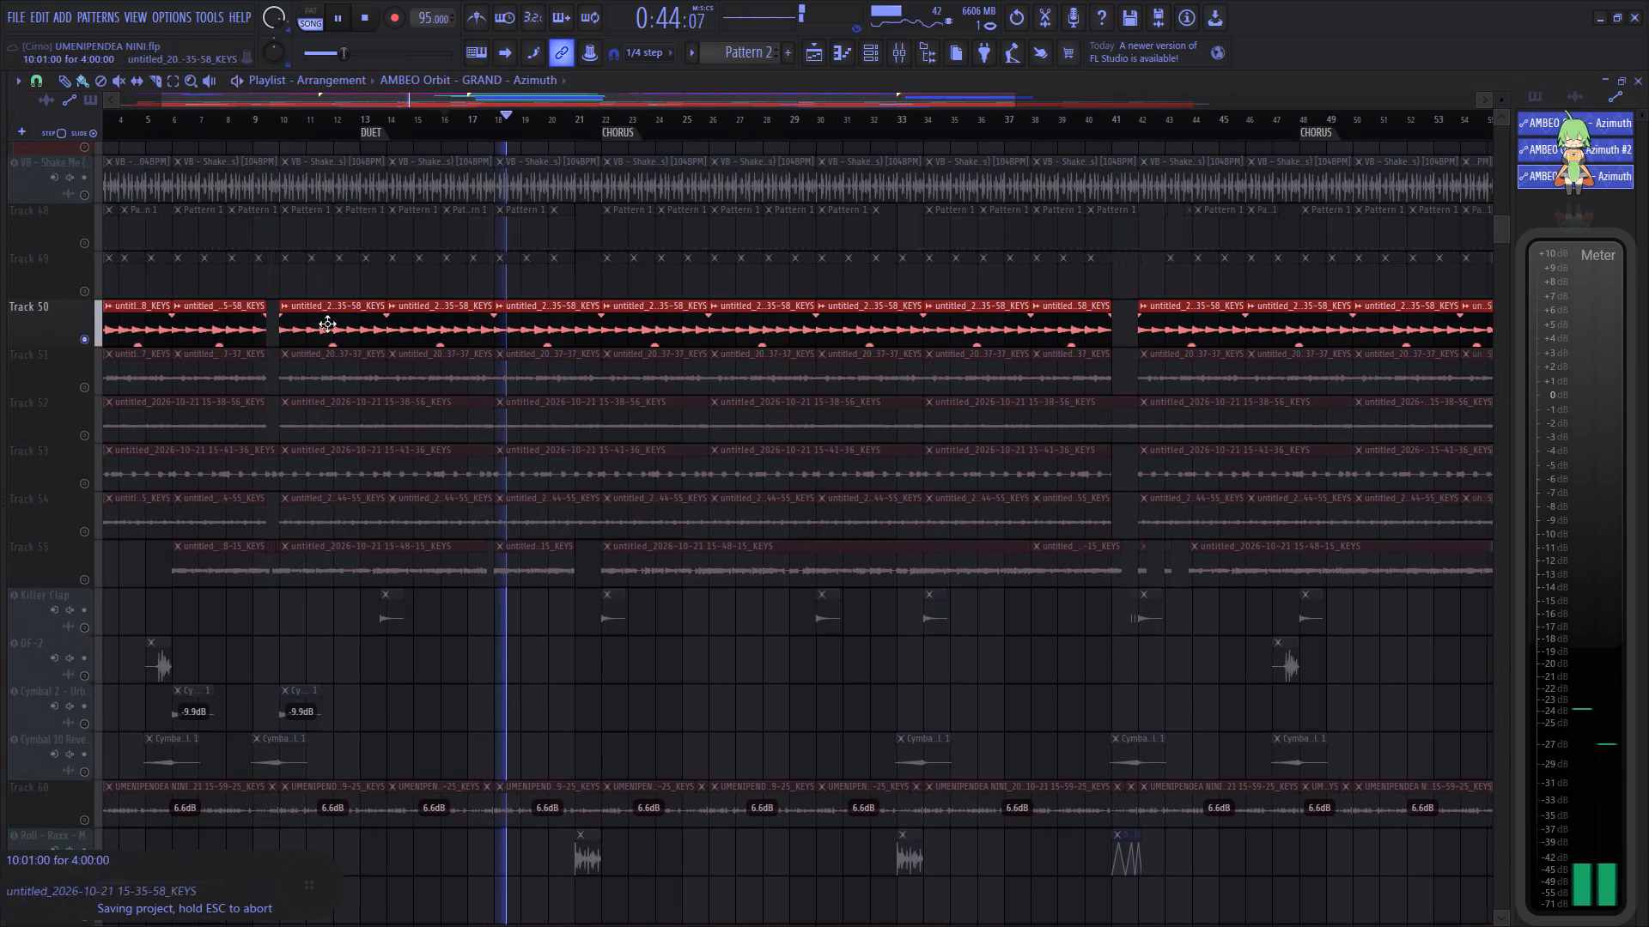
{"action": "right_click", "coordinate": [65, 324]}
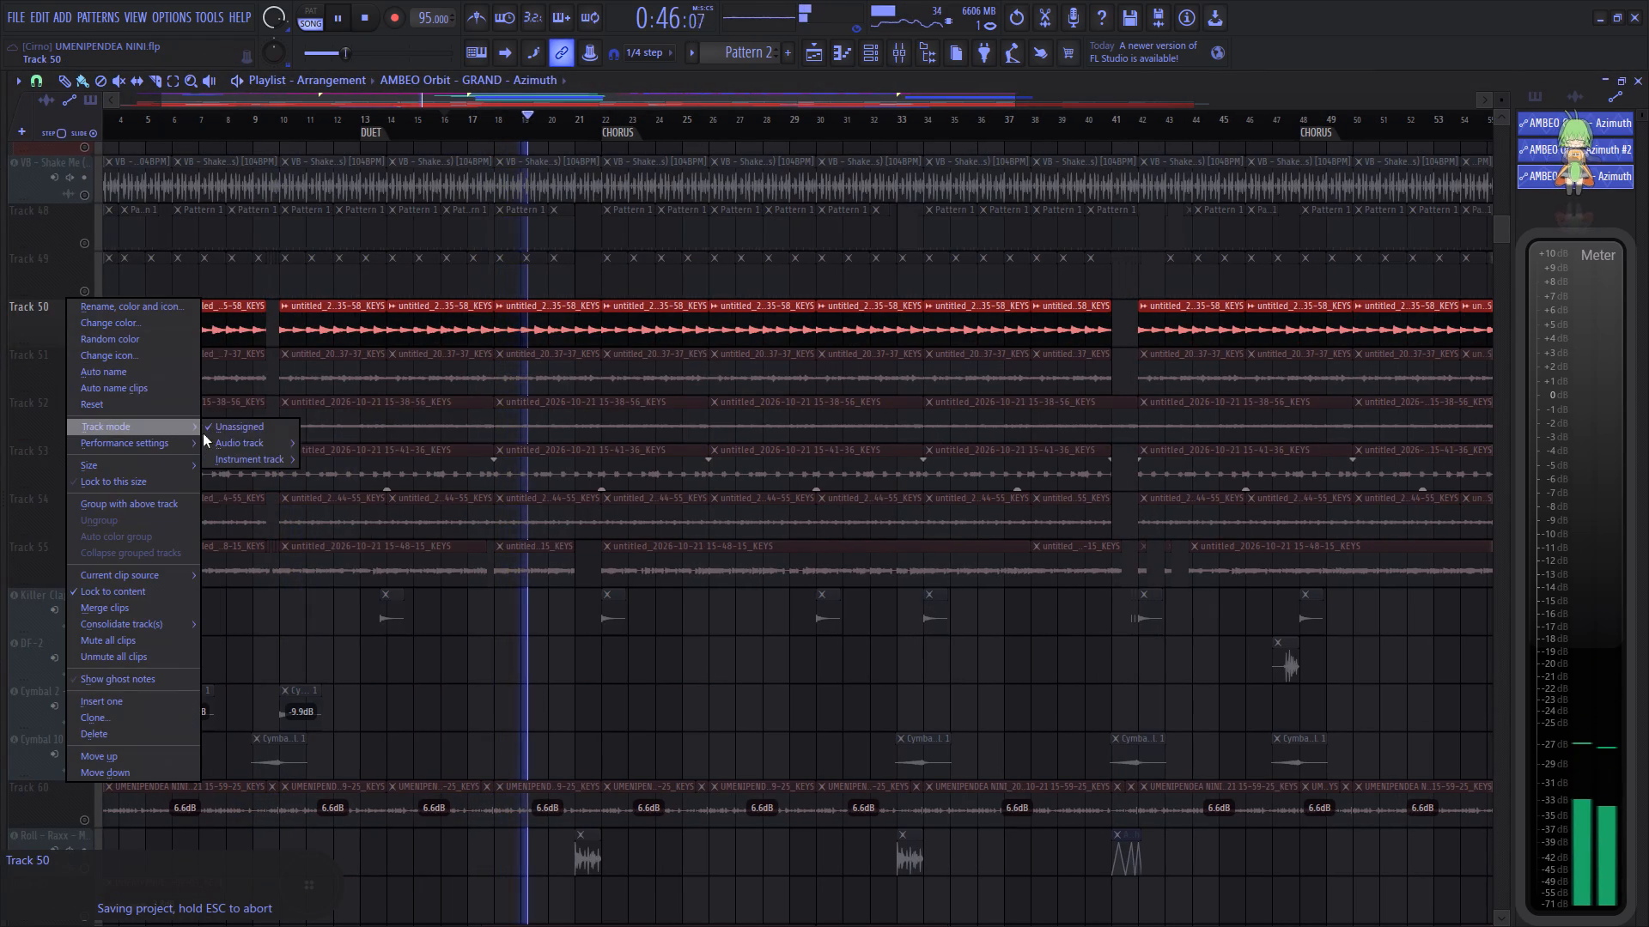
{"action": "left_click", "coordinate": [268, 446]}
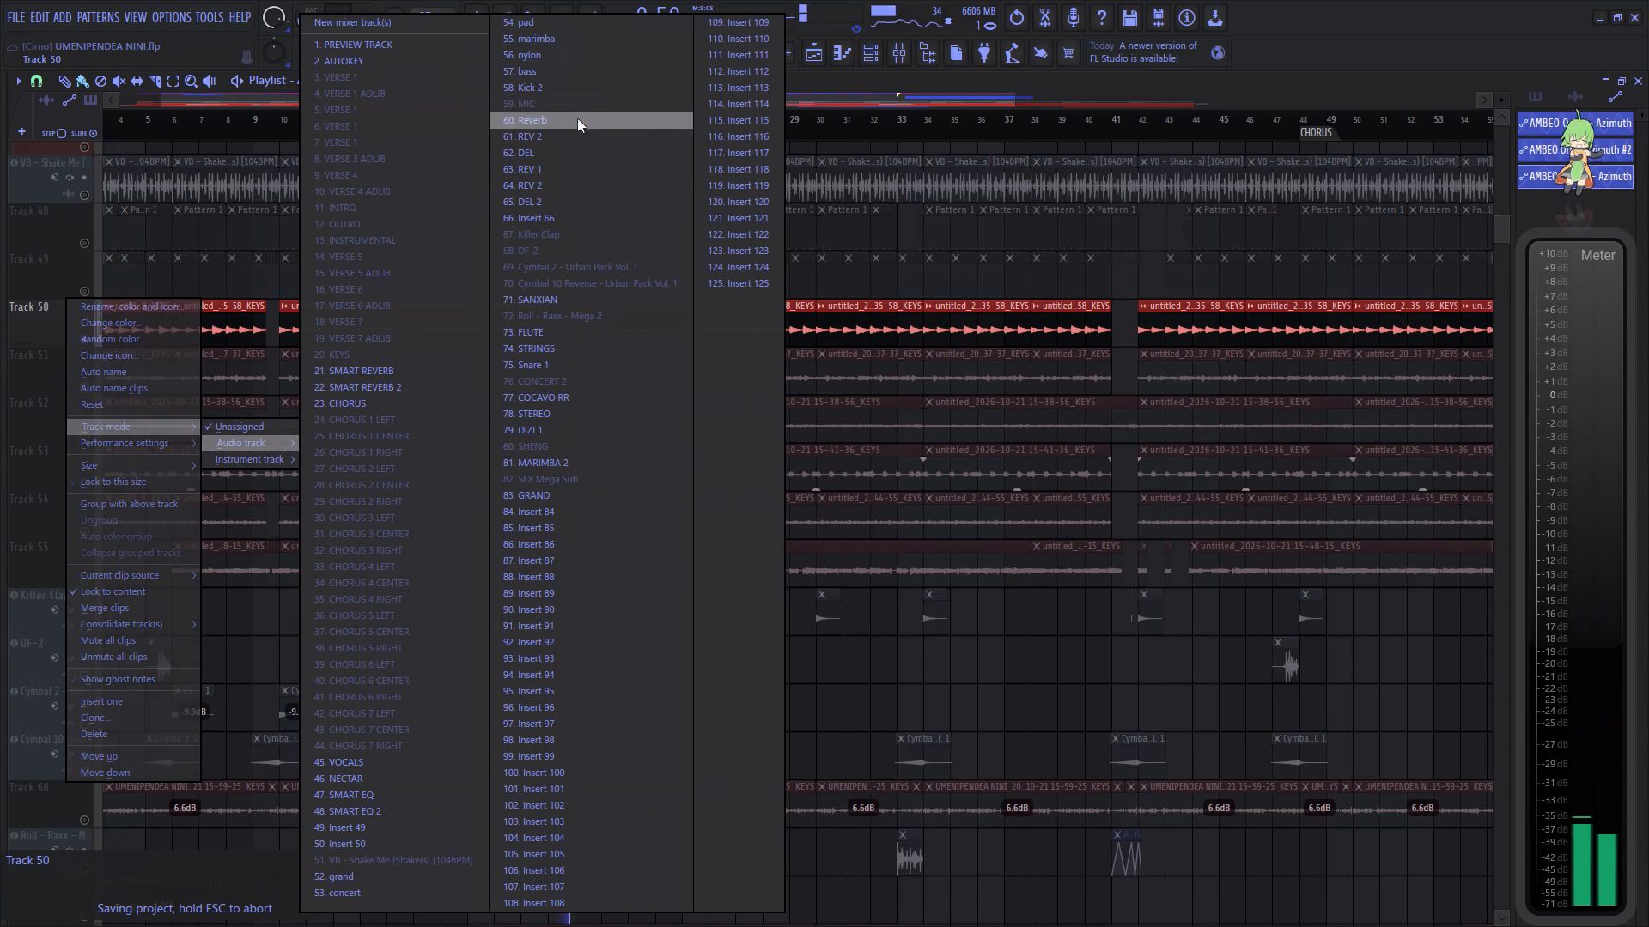
{"action": "left_click", "coordinate": [380, 870]}
Solo Track 51, check the mixer for its channel, and set it as an audio track on channel concert.
{"action": "right_click", "coordinate": [86, 387]}
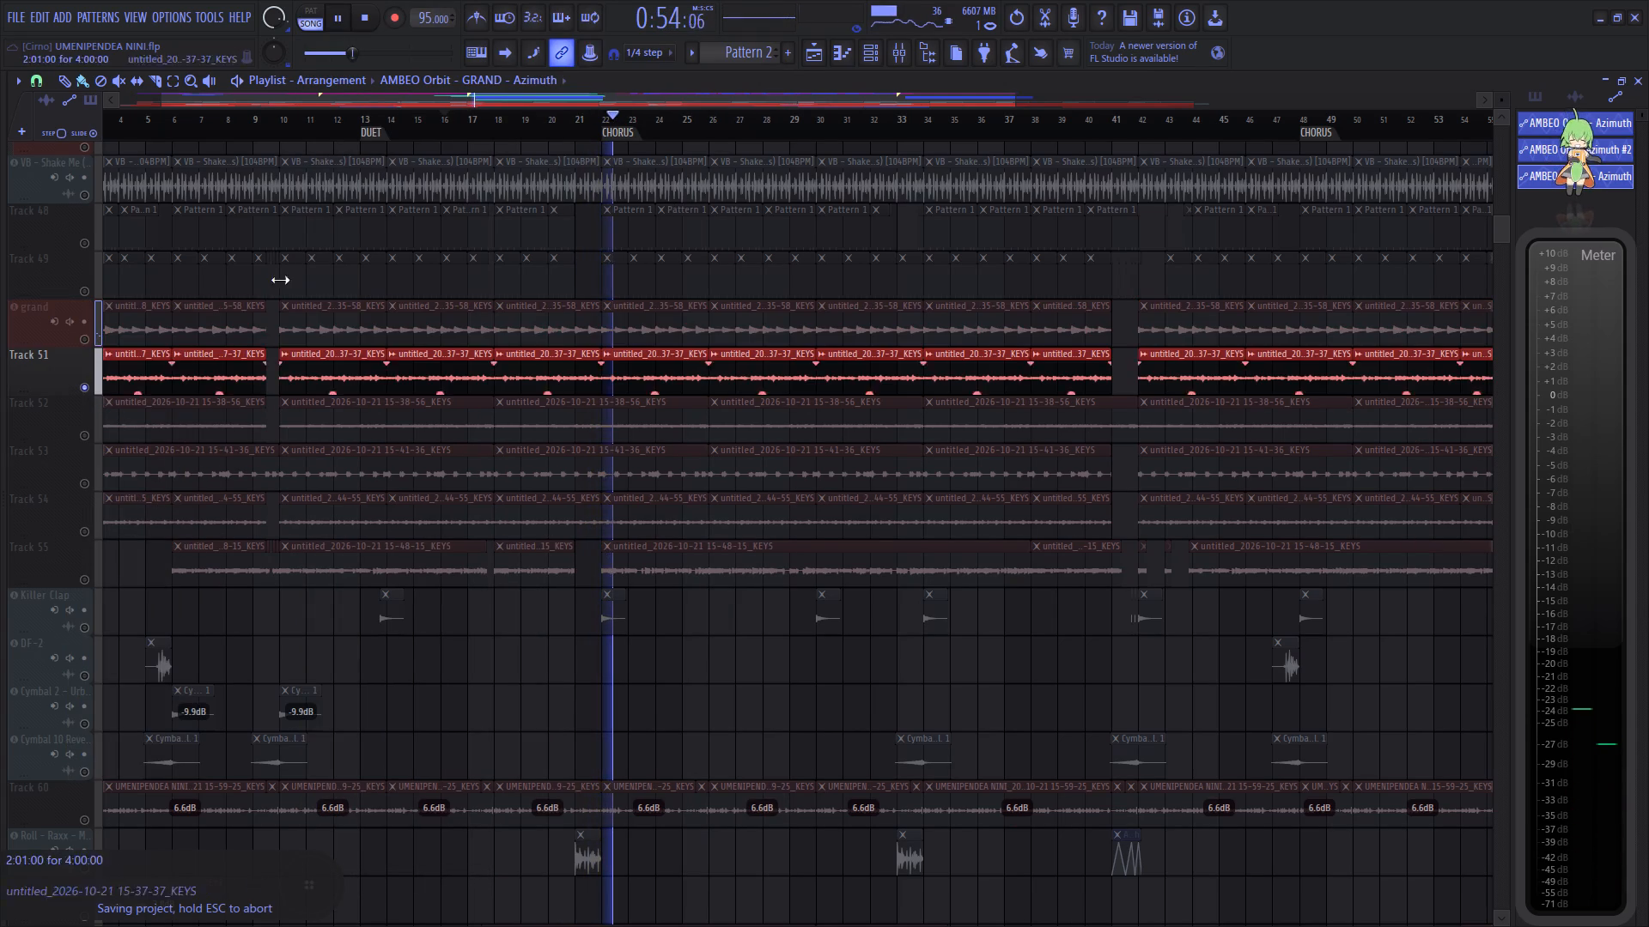
{"action": "left_click", "coordinate": [898, 54]}
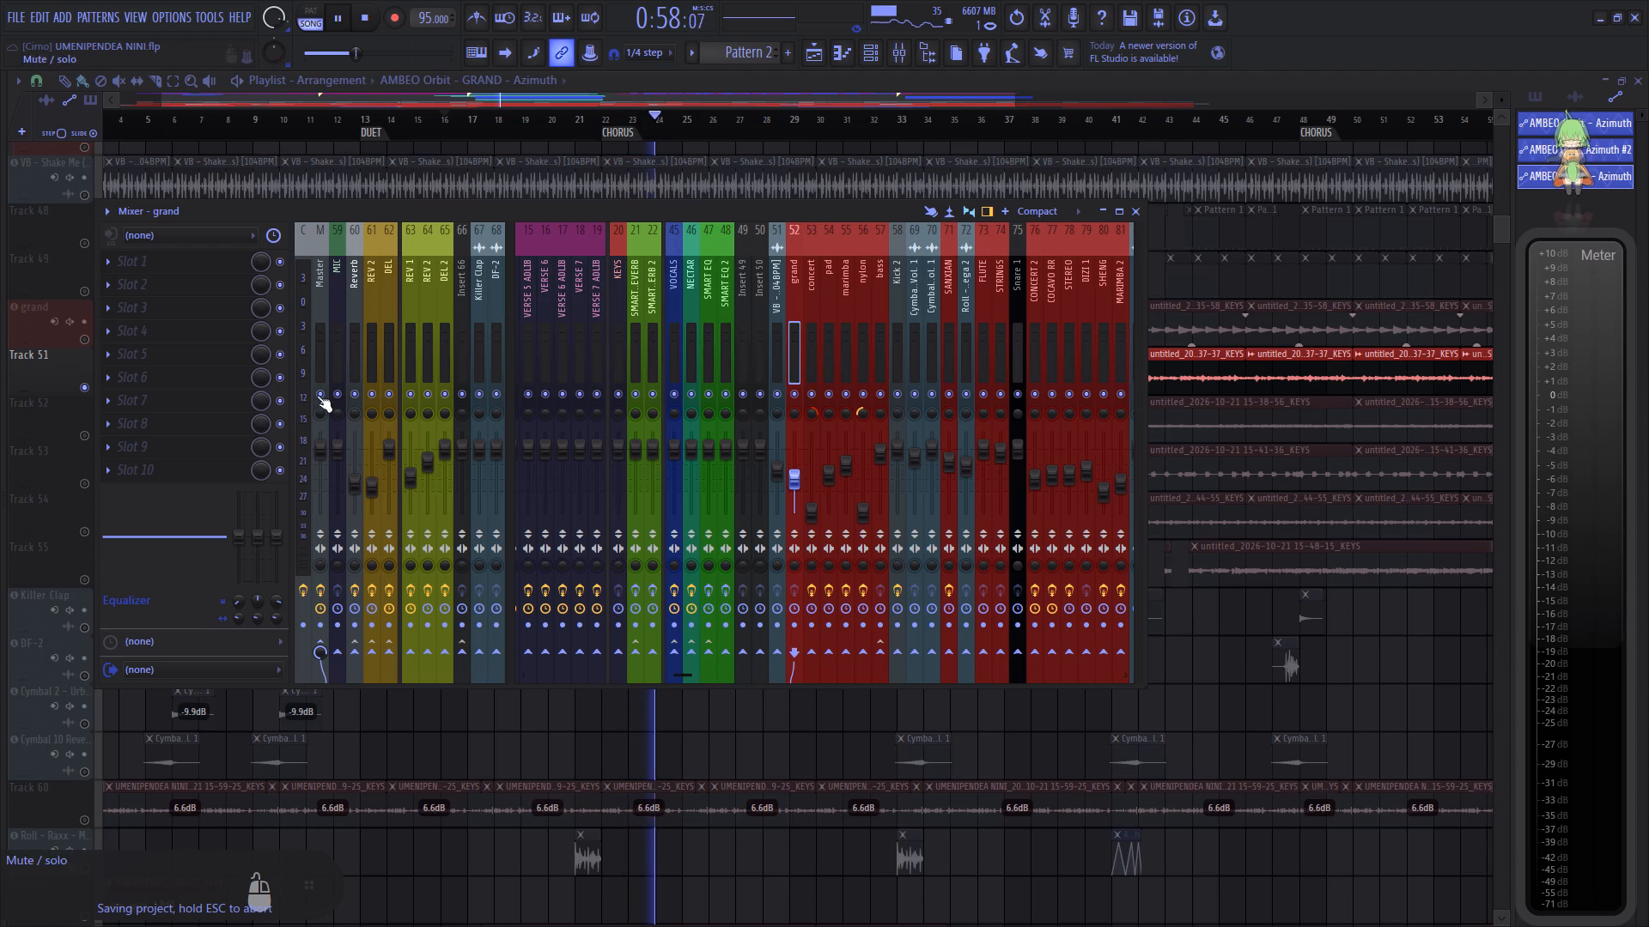
{"action": "left_click", "coordinate": [43, 369]}
{"action": "right_click", "coordinate": [50, 373]}
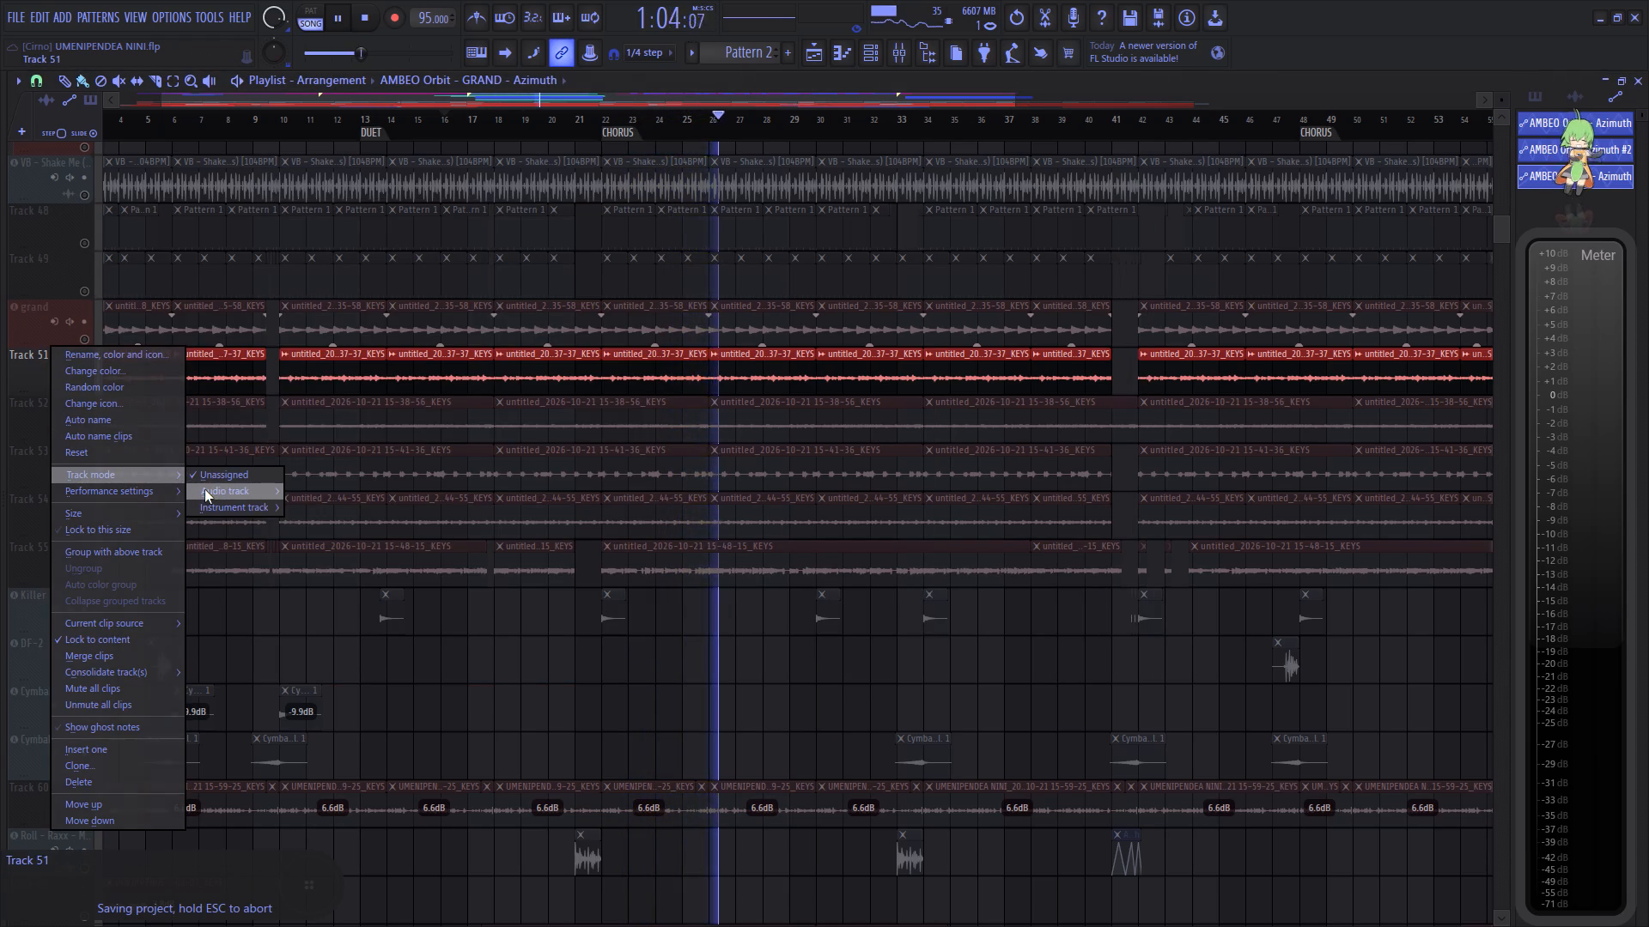
{"action": "left_click", "coordinate": [205, 489]}
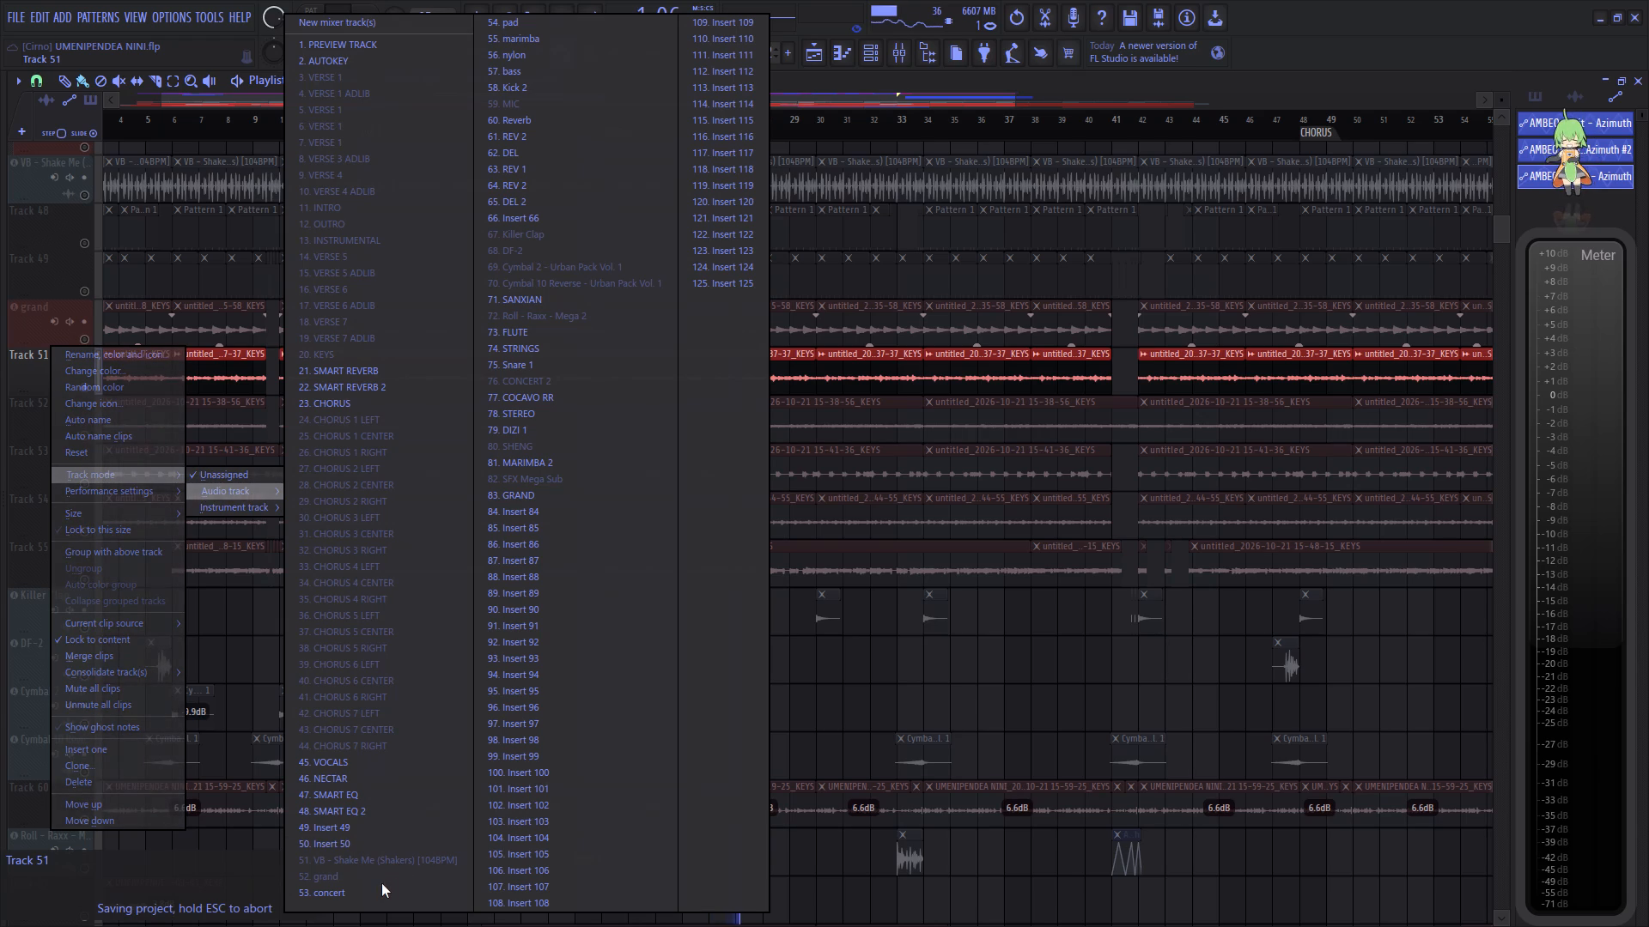
{"action": "left_click", "coordinate": [378, 888]}
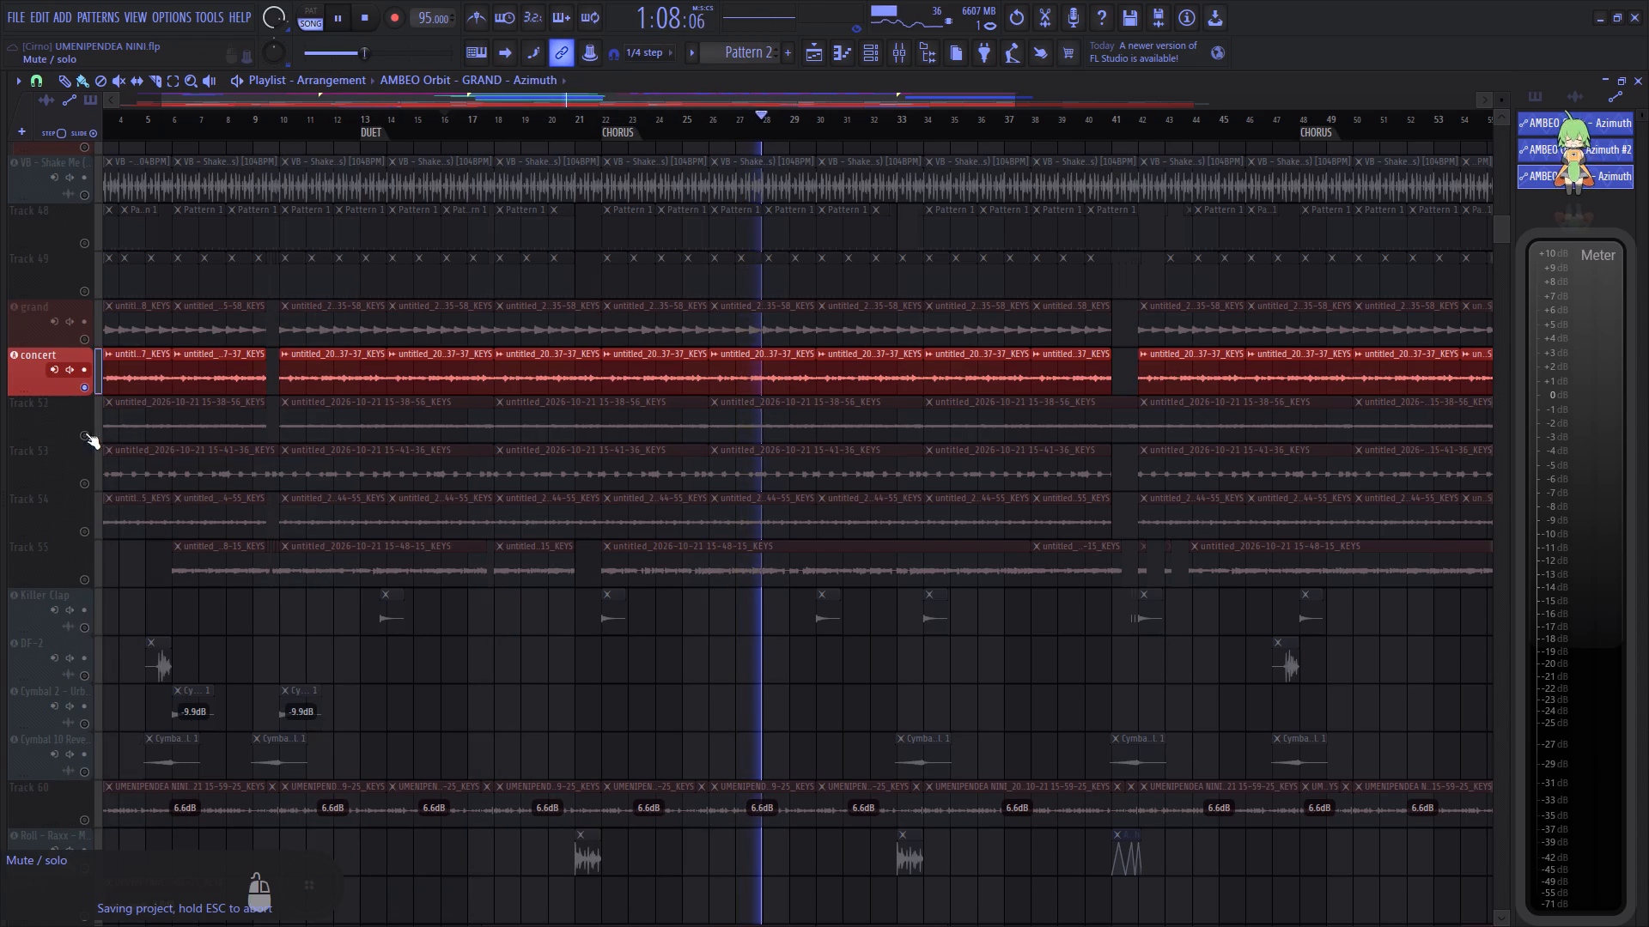
Solo Track 52 and set it as an audio track on mixer channel pad.
{"action": "right_click", "coordinate": [85, 433]}
{"action": "right_click", "coordinate": [58, 406]}
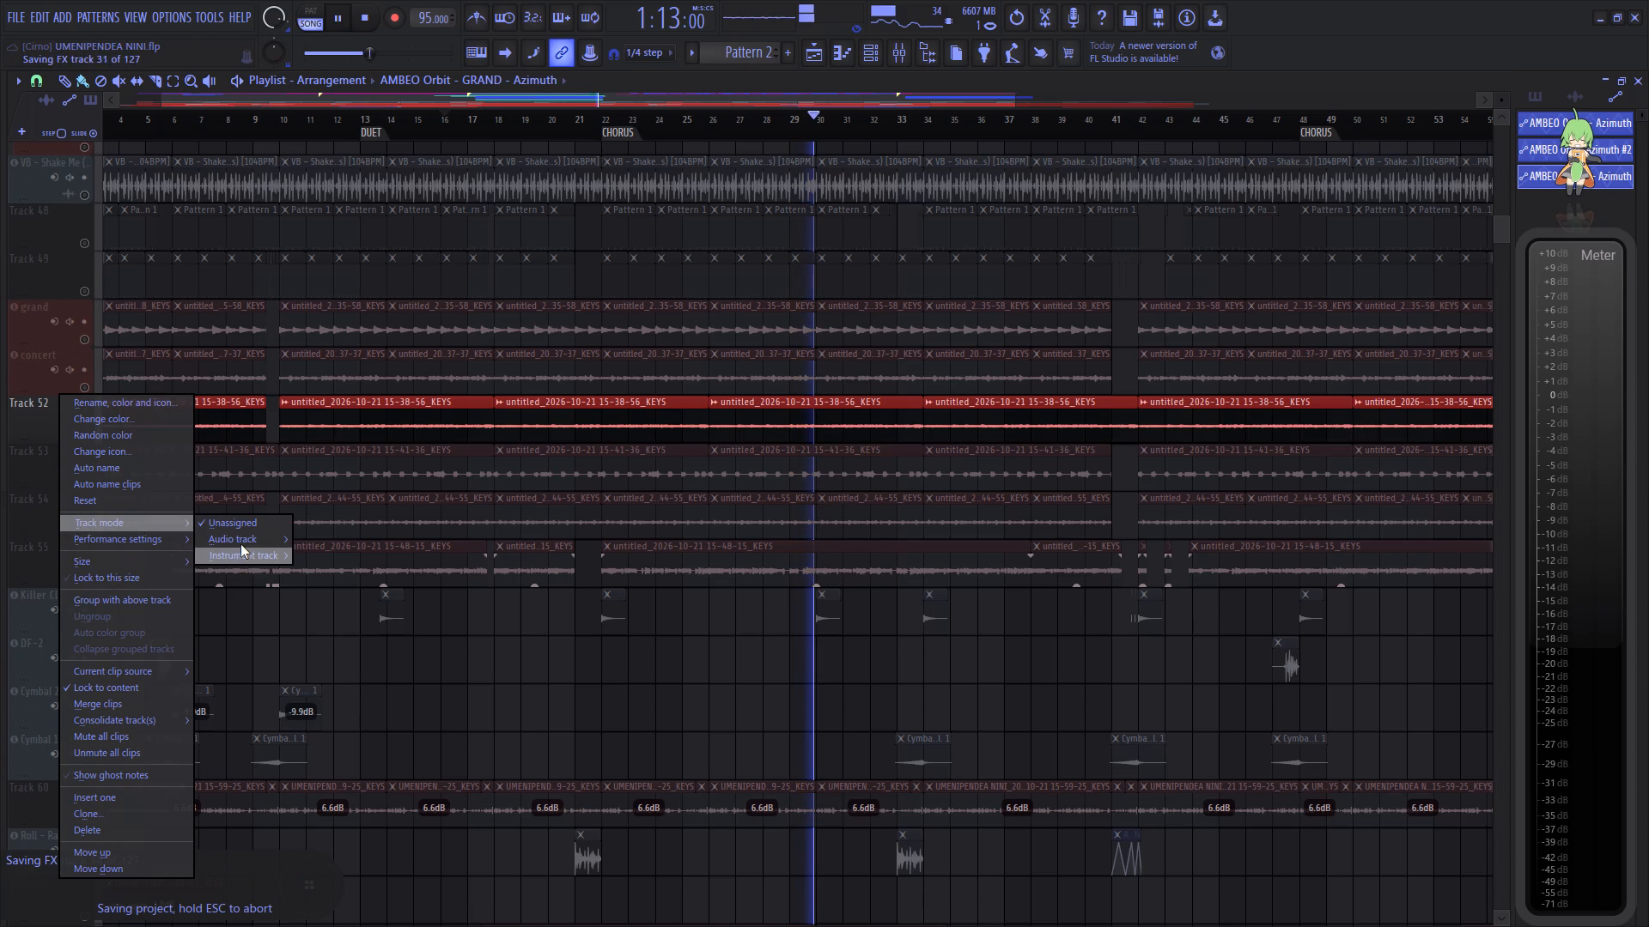
{"action": "left_click", "coordinate": [243, 542]}
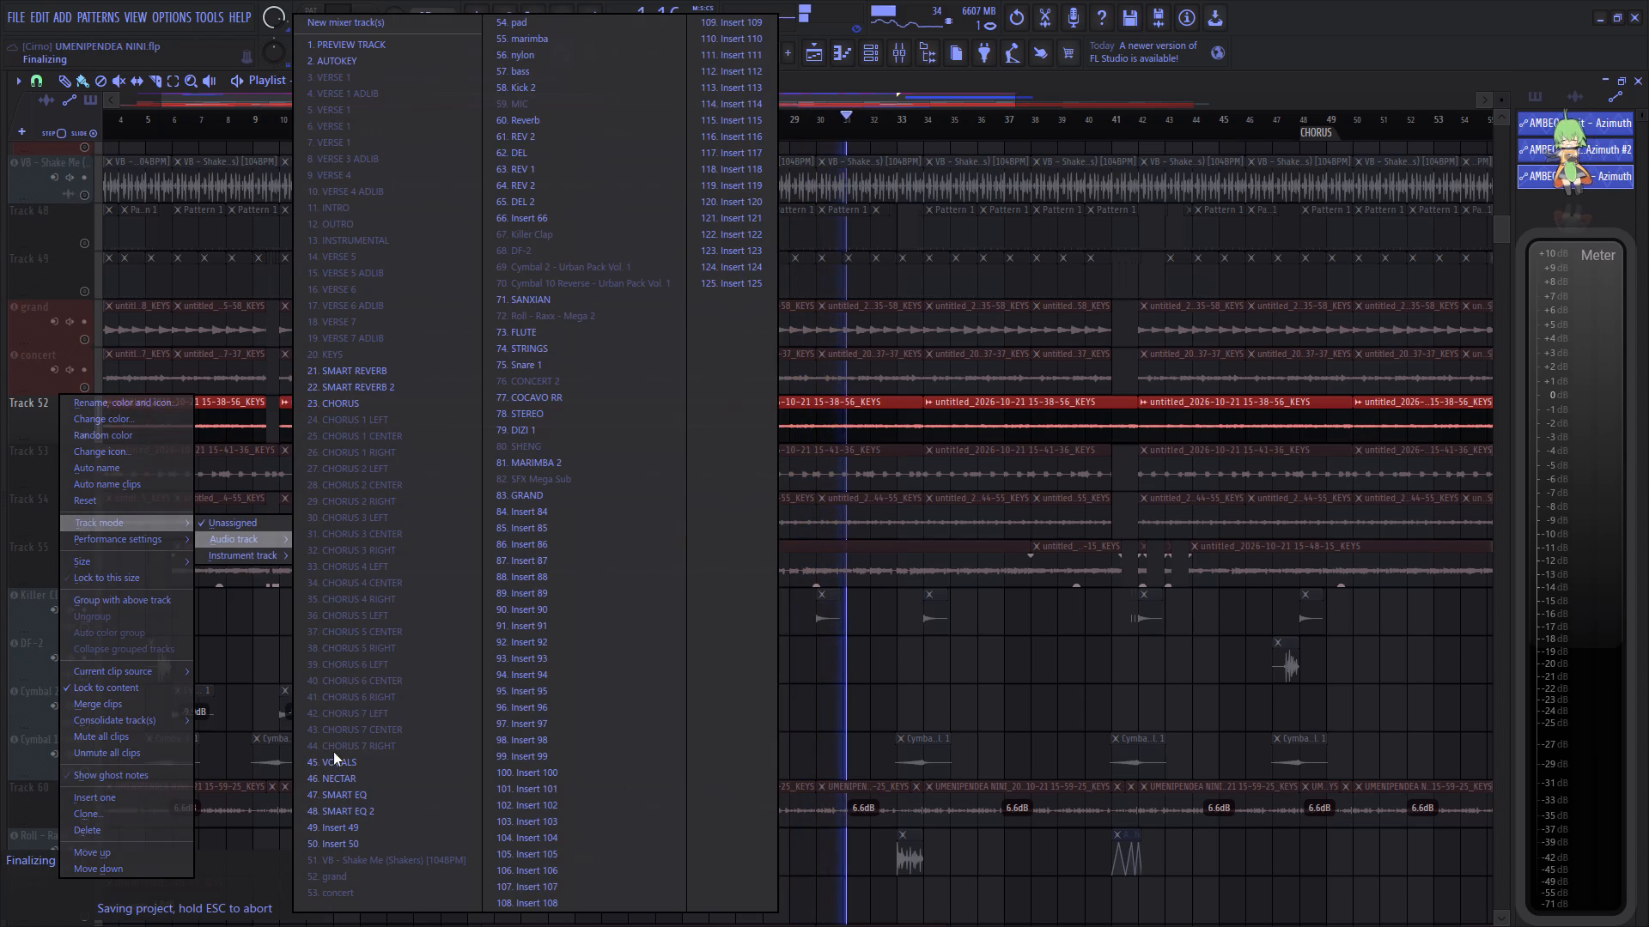
{"action": "left_click", "coordinate": [575, 24]}
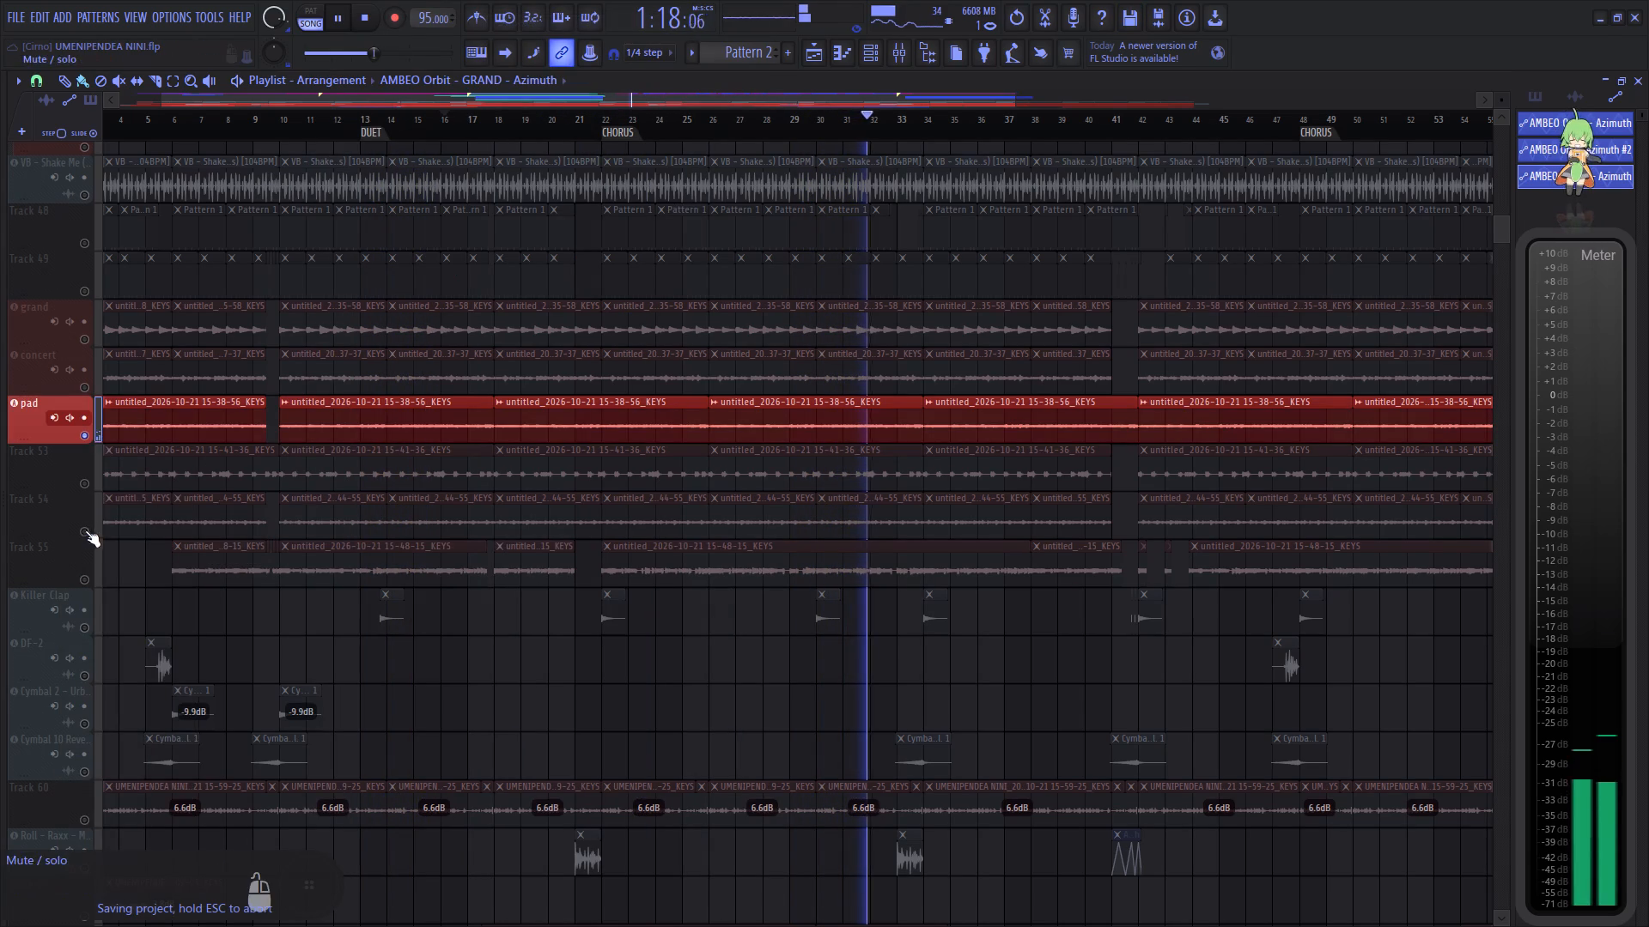
Solo Track 53, play it from around bar 13, and set it as an audio track on mixer channel marimba.
{"action": "right_click", "coordinate": [94, 481]}
{"action": "right_click", "coordinate": [87, 482]}
{"action": "right_click", "coordinate": [51, 471]}
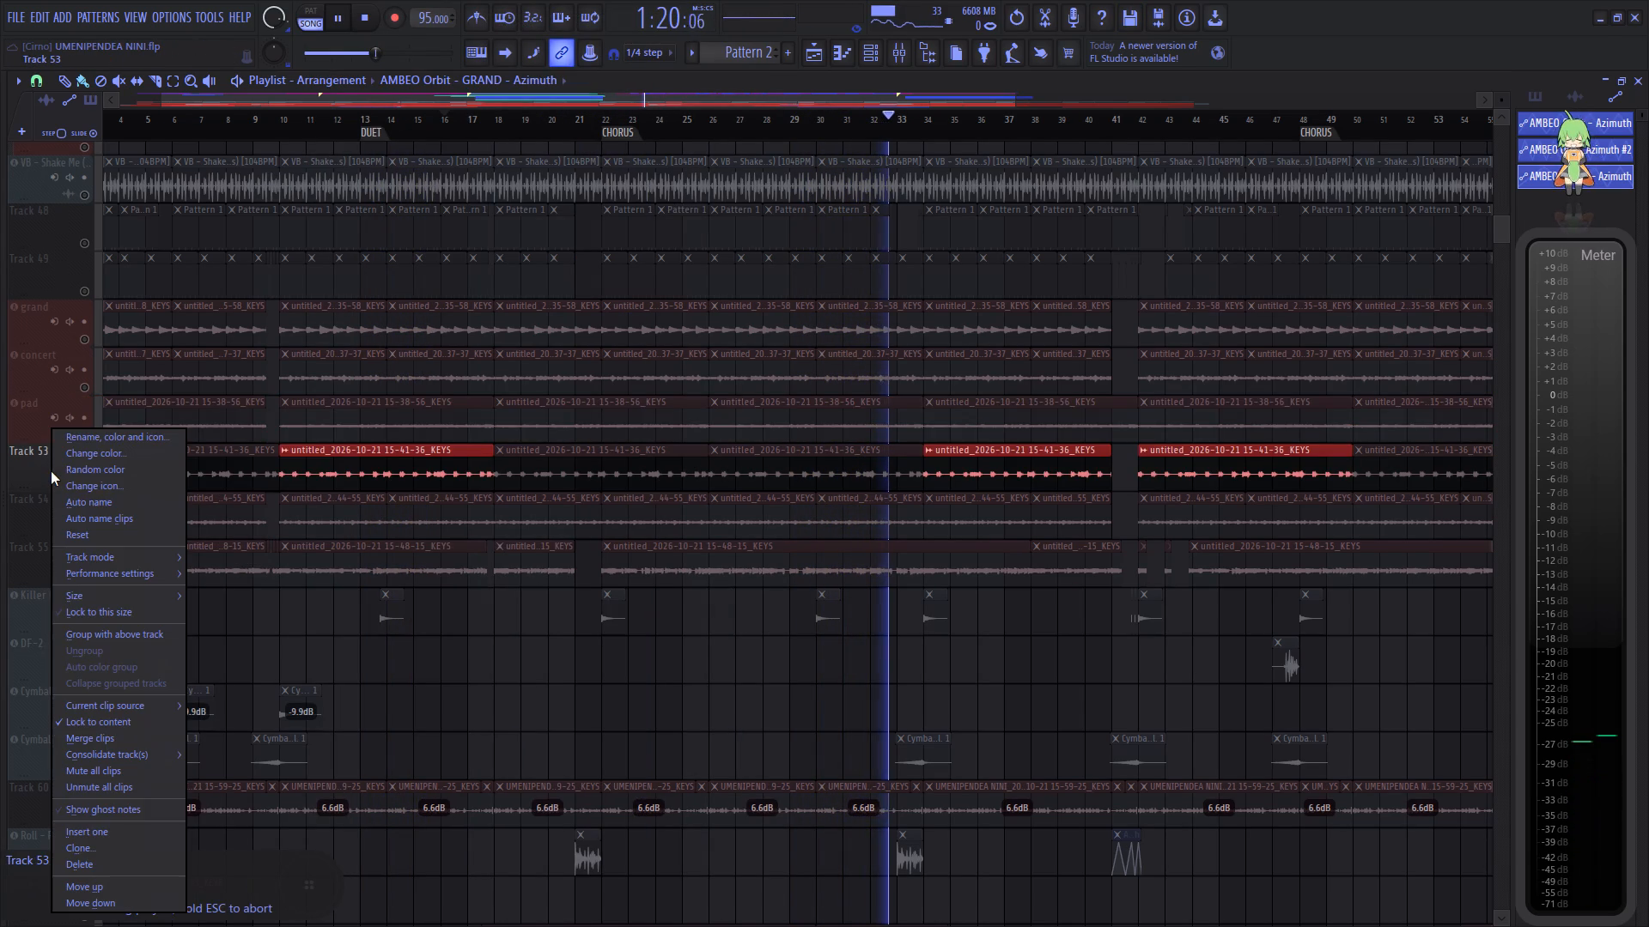
{"action": "left_click", "coordinate": [364, 117]}
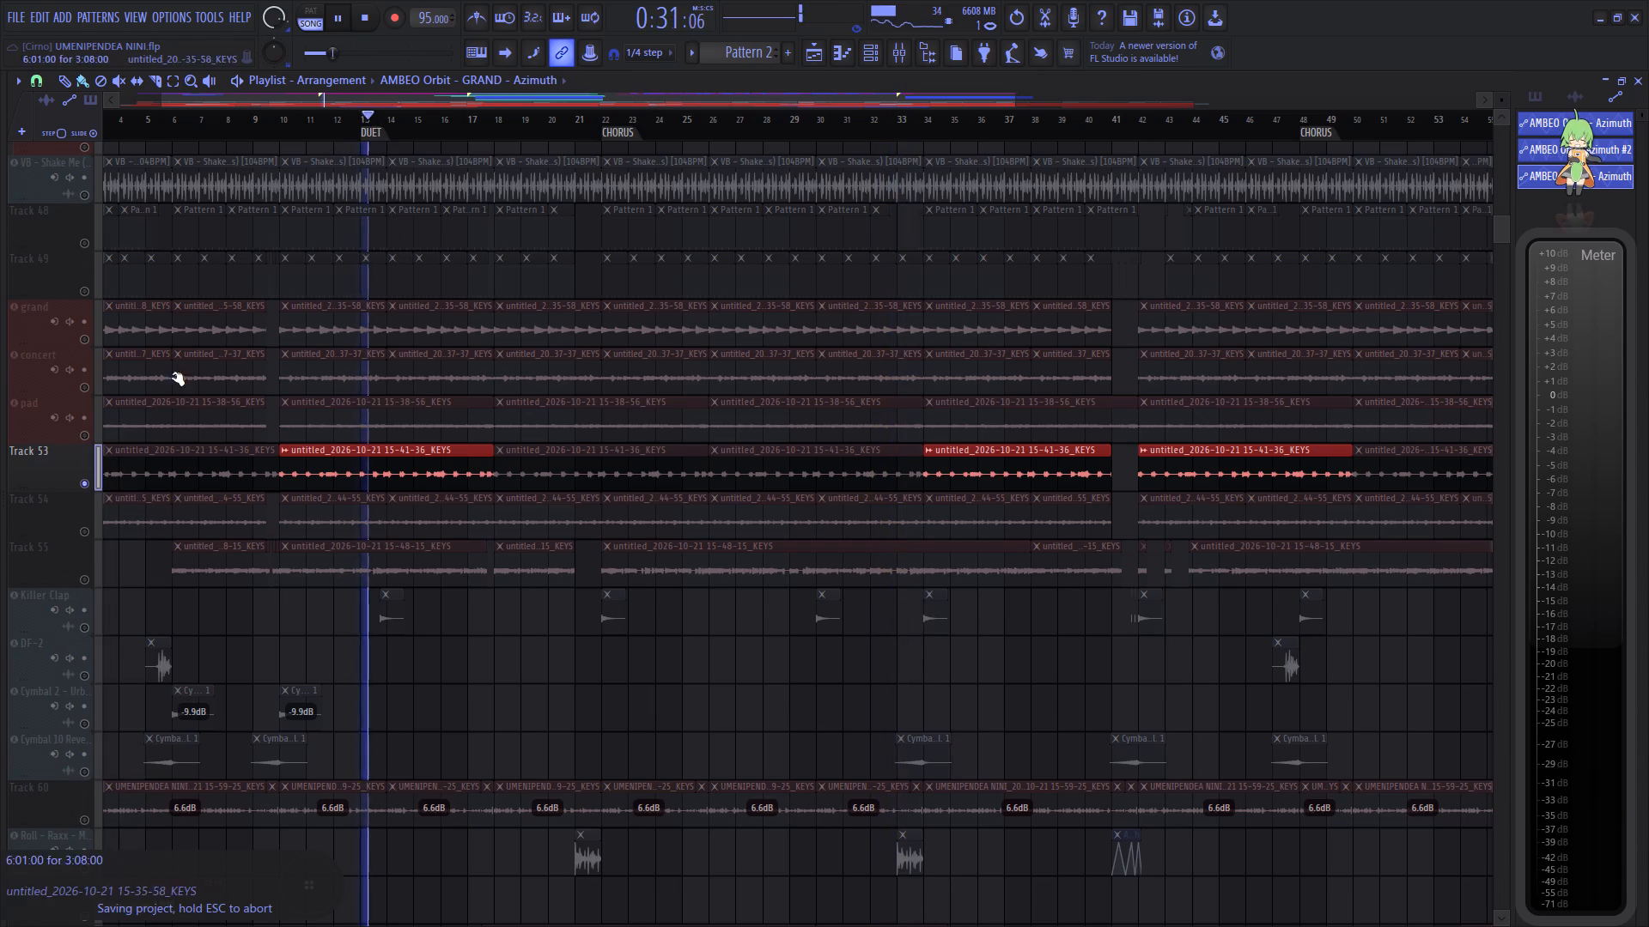
{"action": "right_click", "coordinate": [53, 468]}
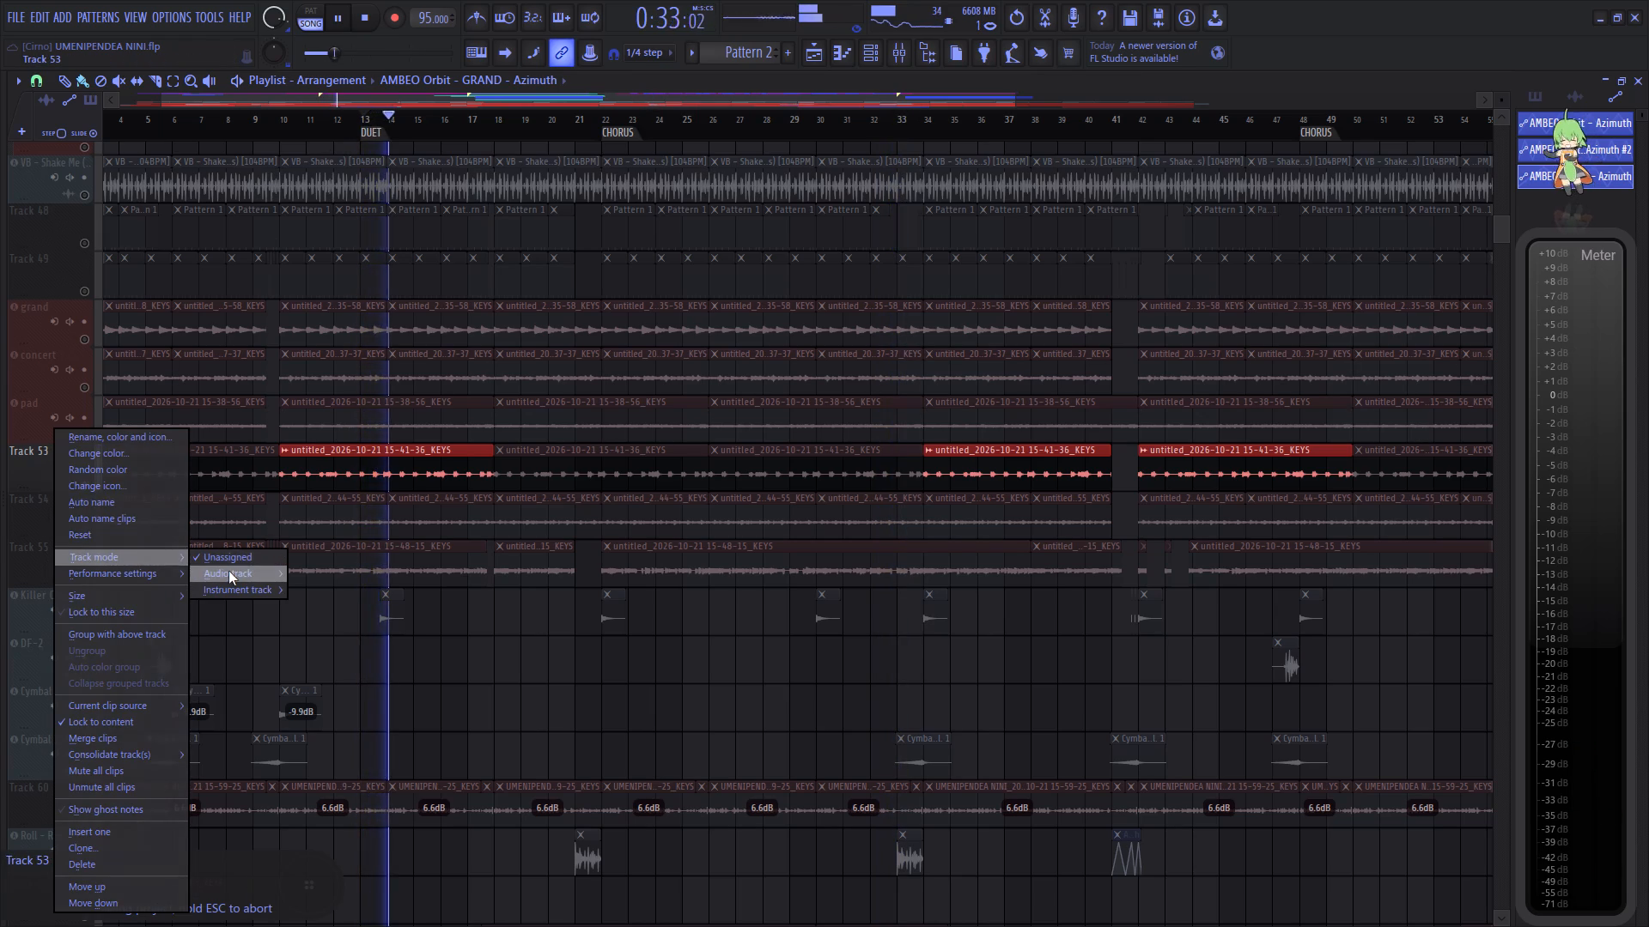
{"action": "left_click", "coordinate": [229, 572]}
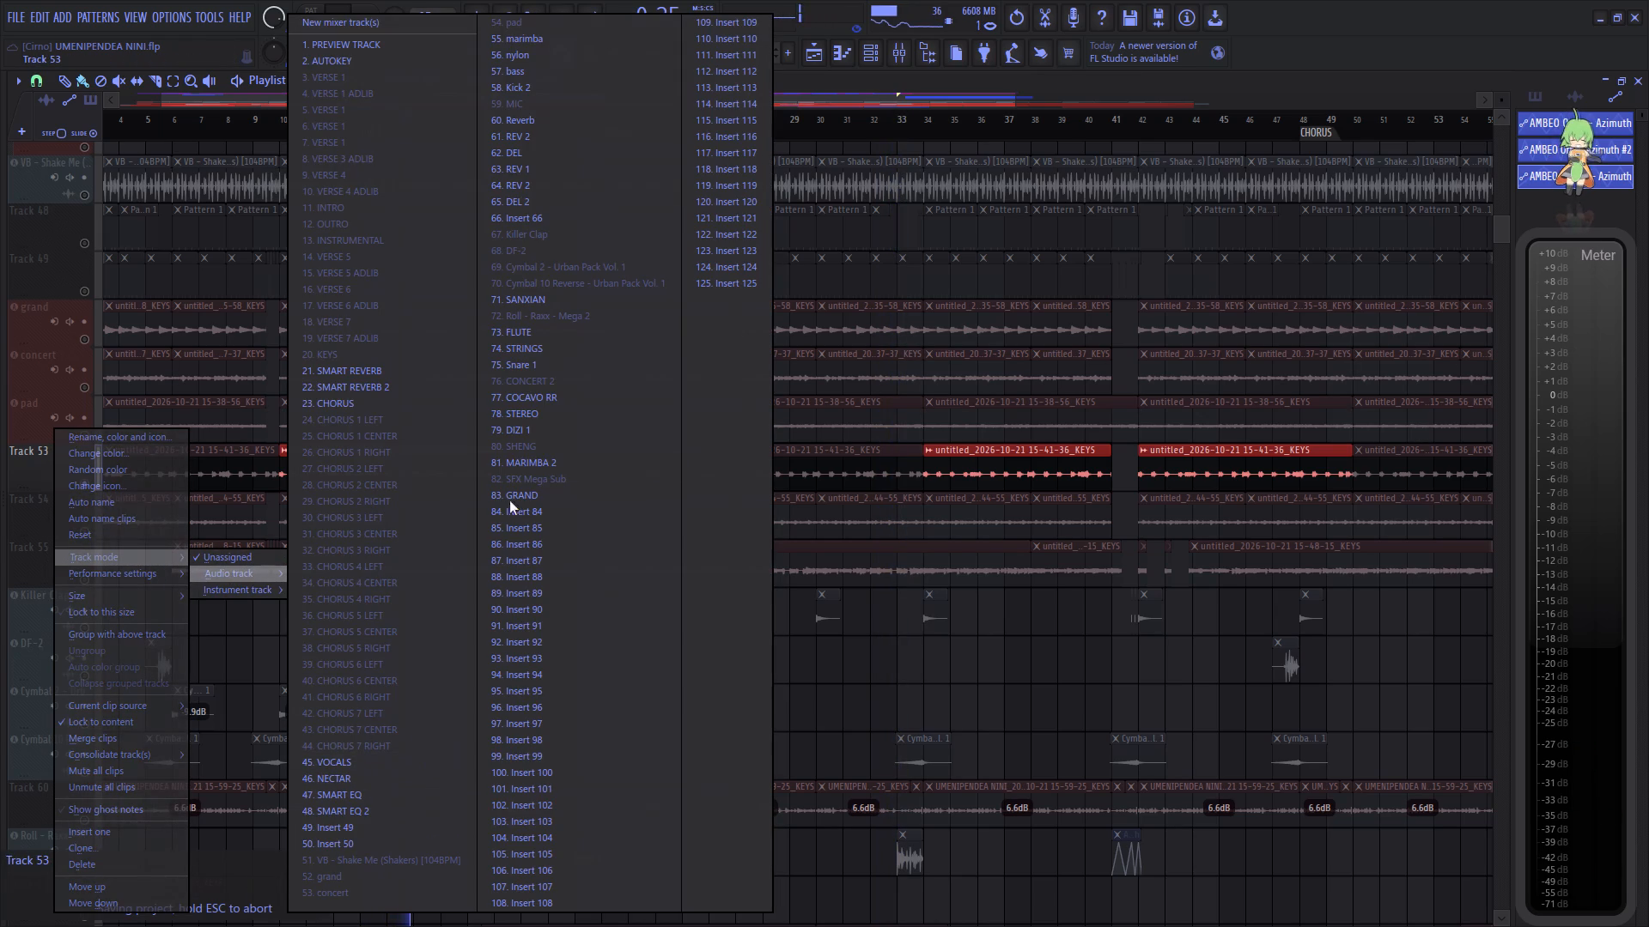
{"action": "left_click", "coordinate": [539, 40]}
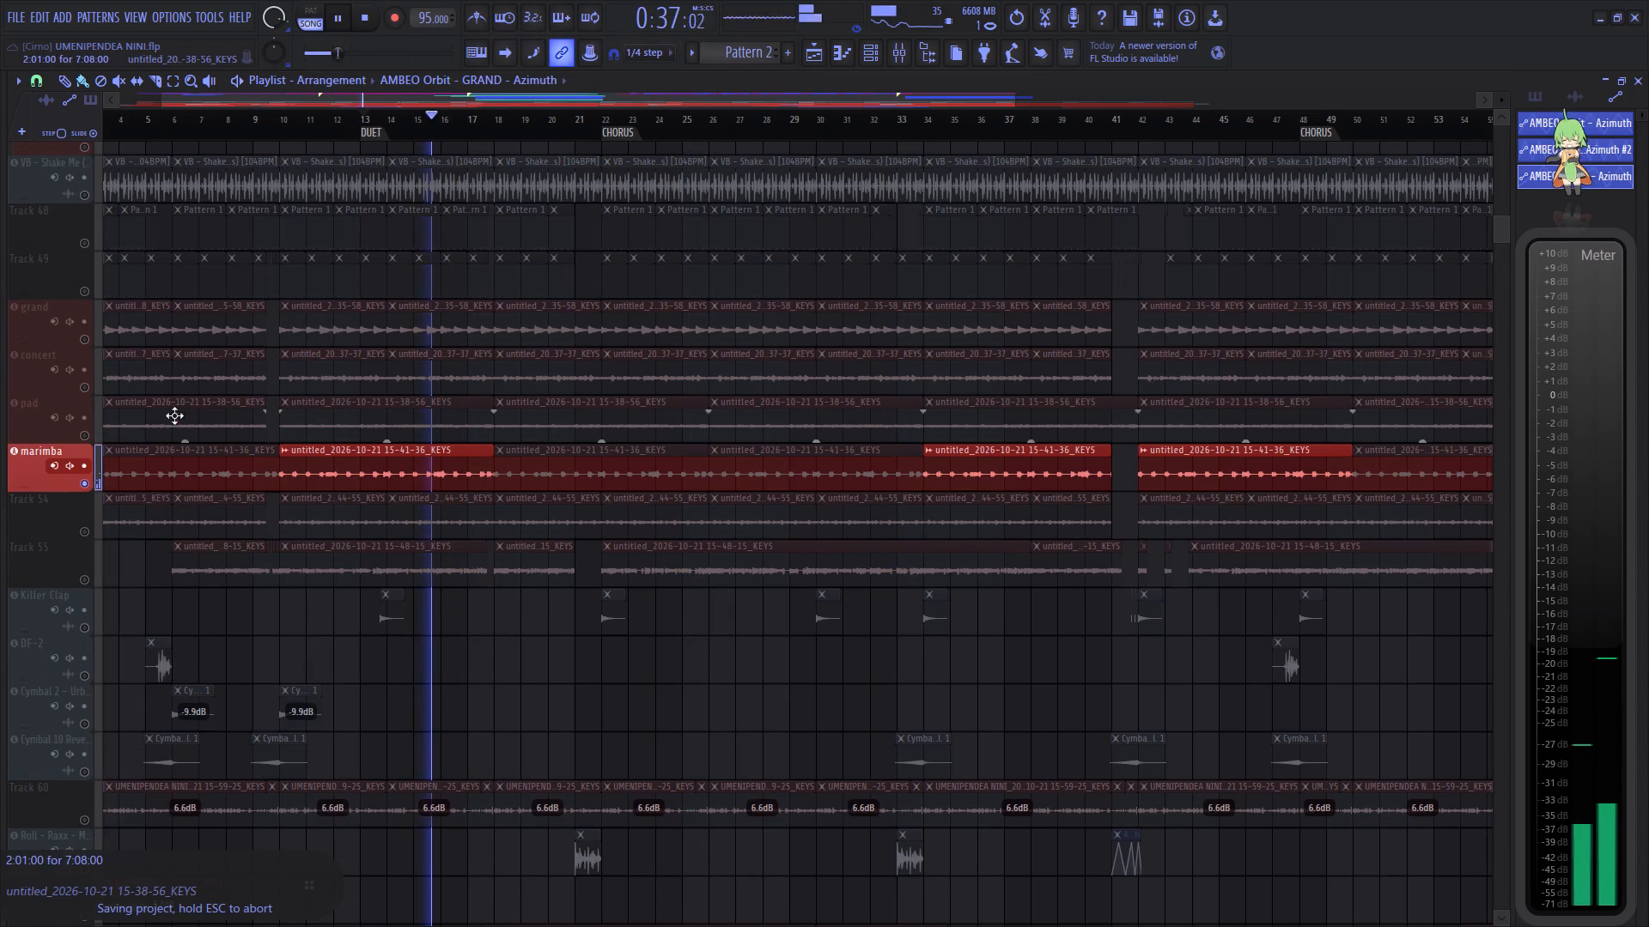
Solo Track 54, check the mixer for its clips' channel, and set it as an audio track on channel nylon.
{"action": "right_click", "coordinate": [87, 528]}
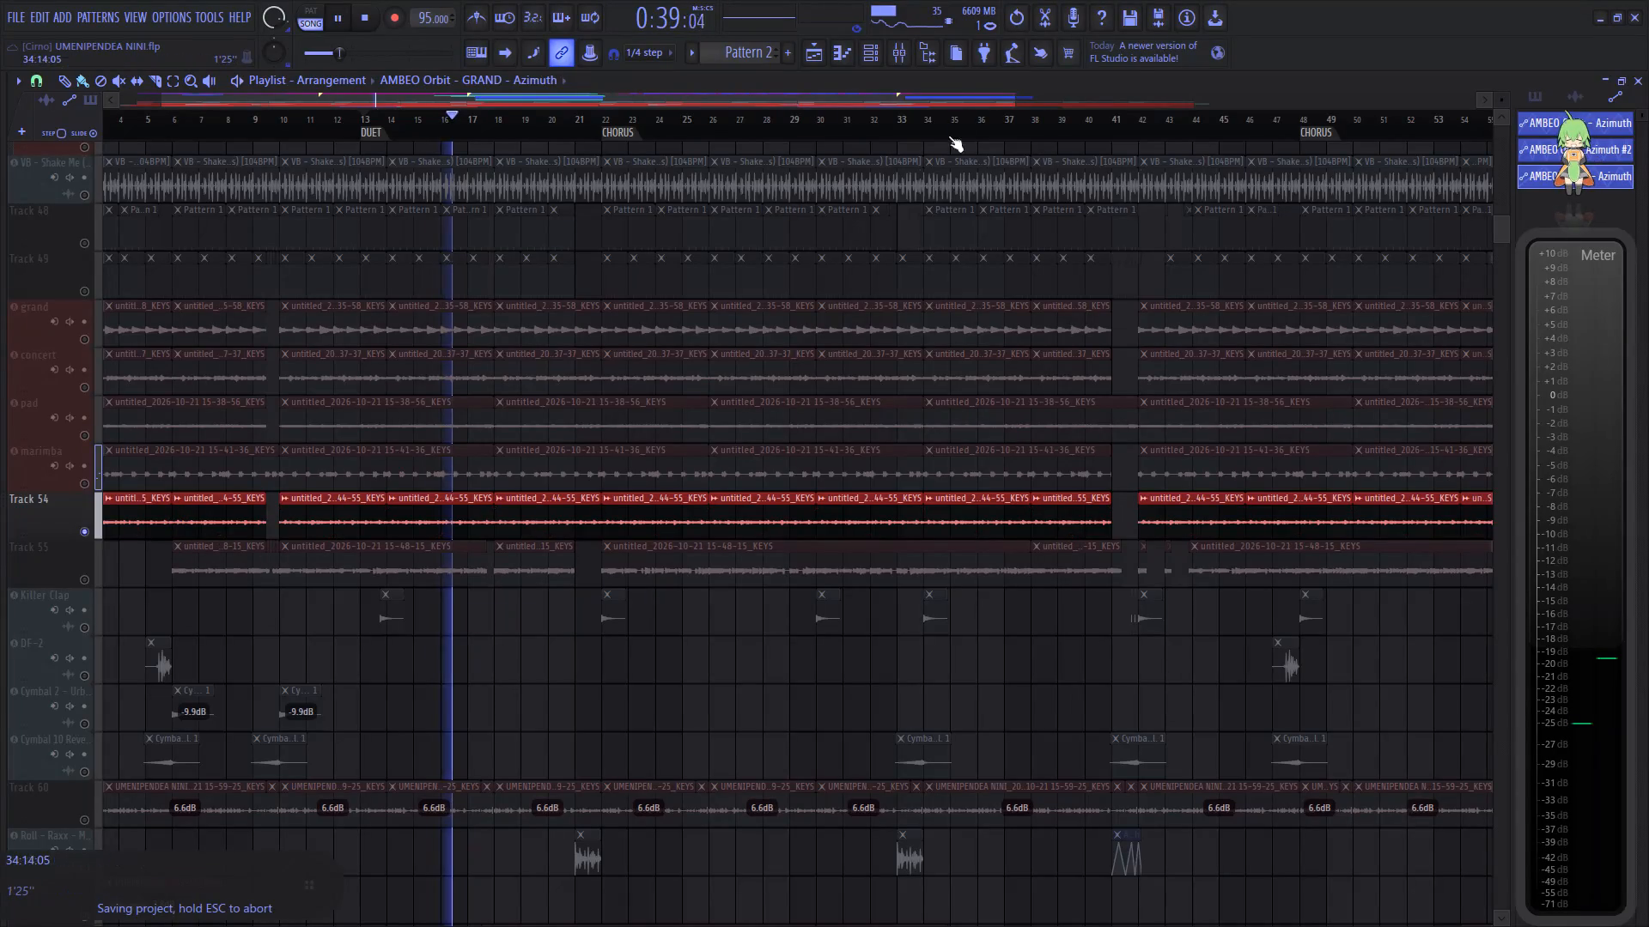
{"action": "left_click", "coordinate": [898, 58]}
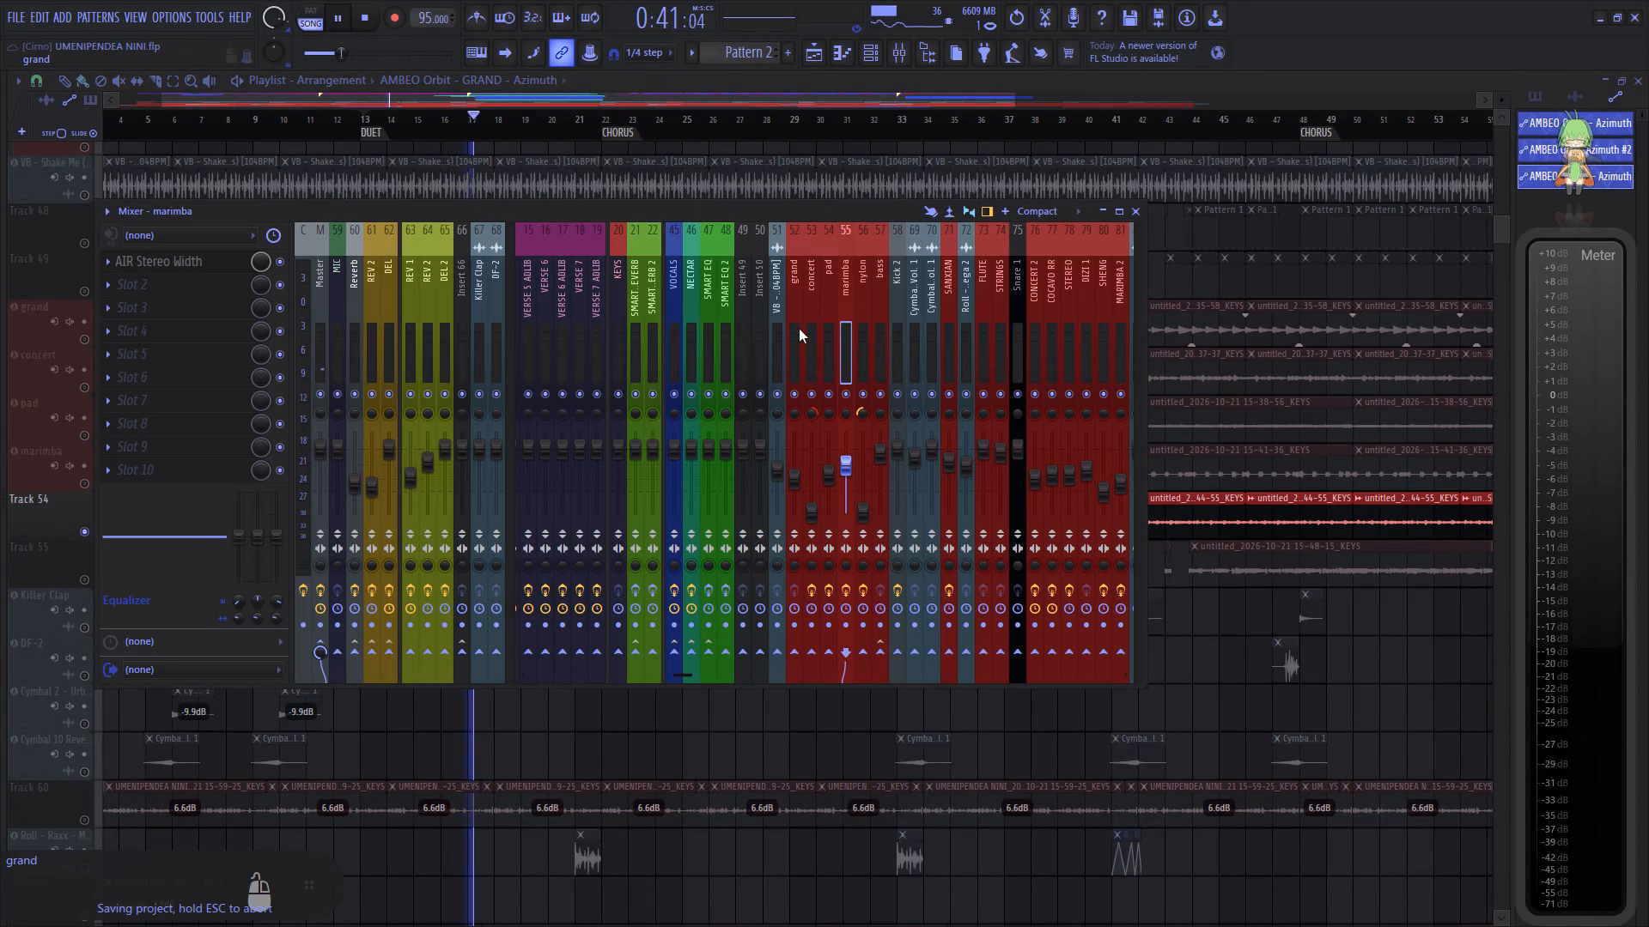
{"action": "left_click", "coordinate": [687, 88]}
{"action": "double_click", "coordinate": [540, 506]}
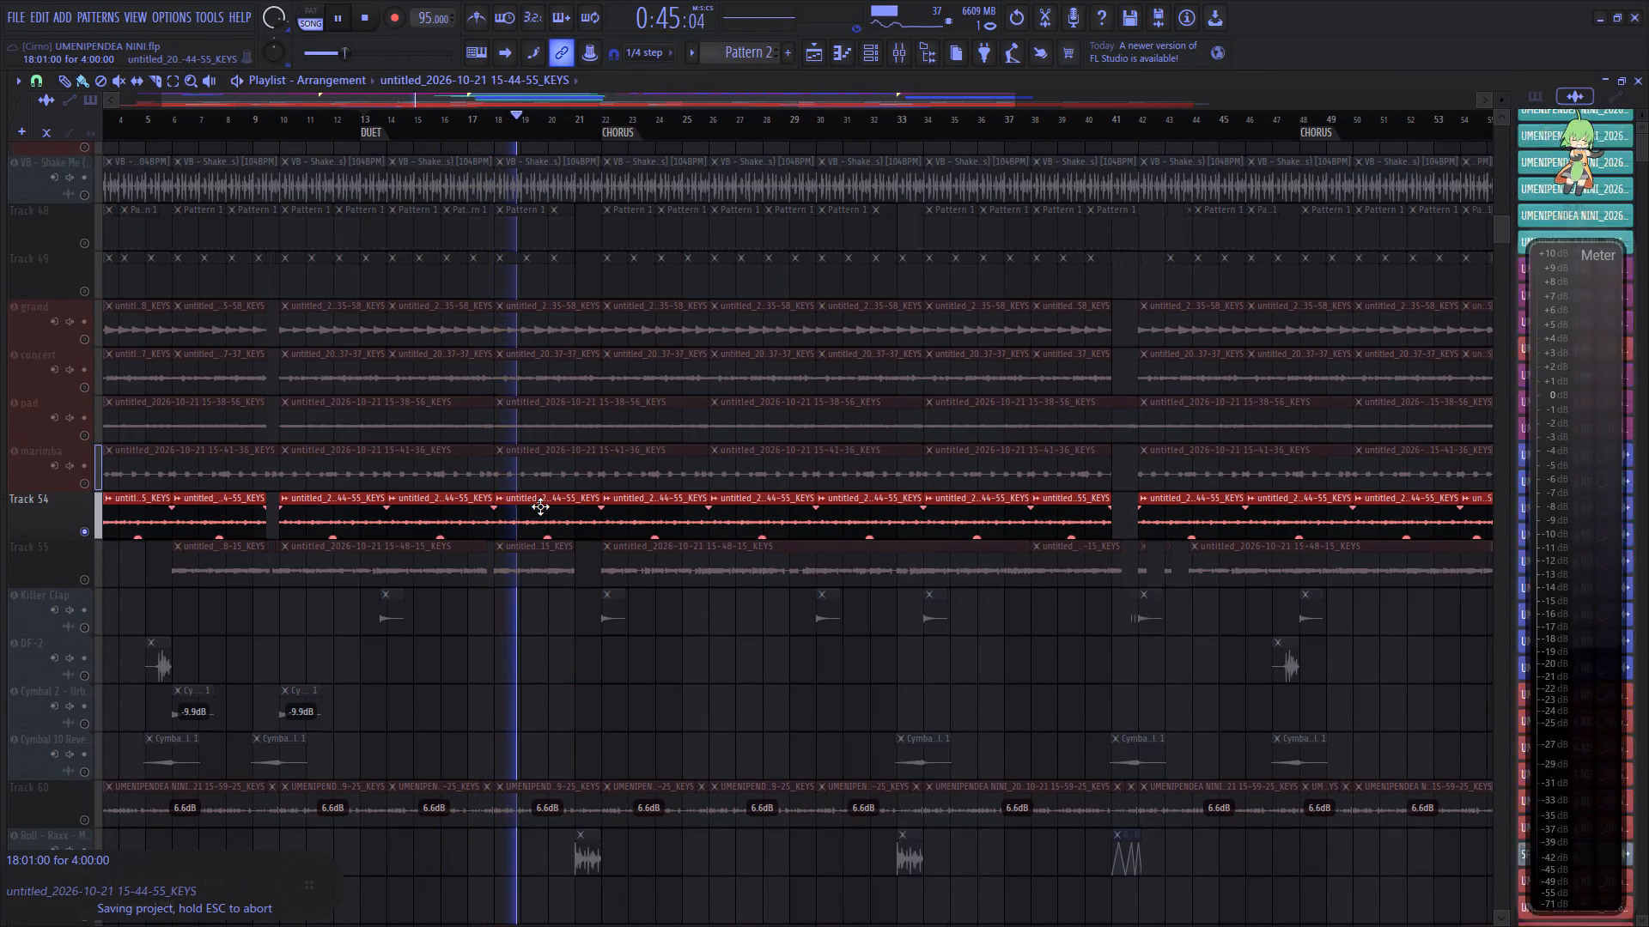
{"action": "left_click", "coordinate": [629, 298]}
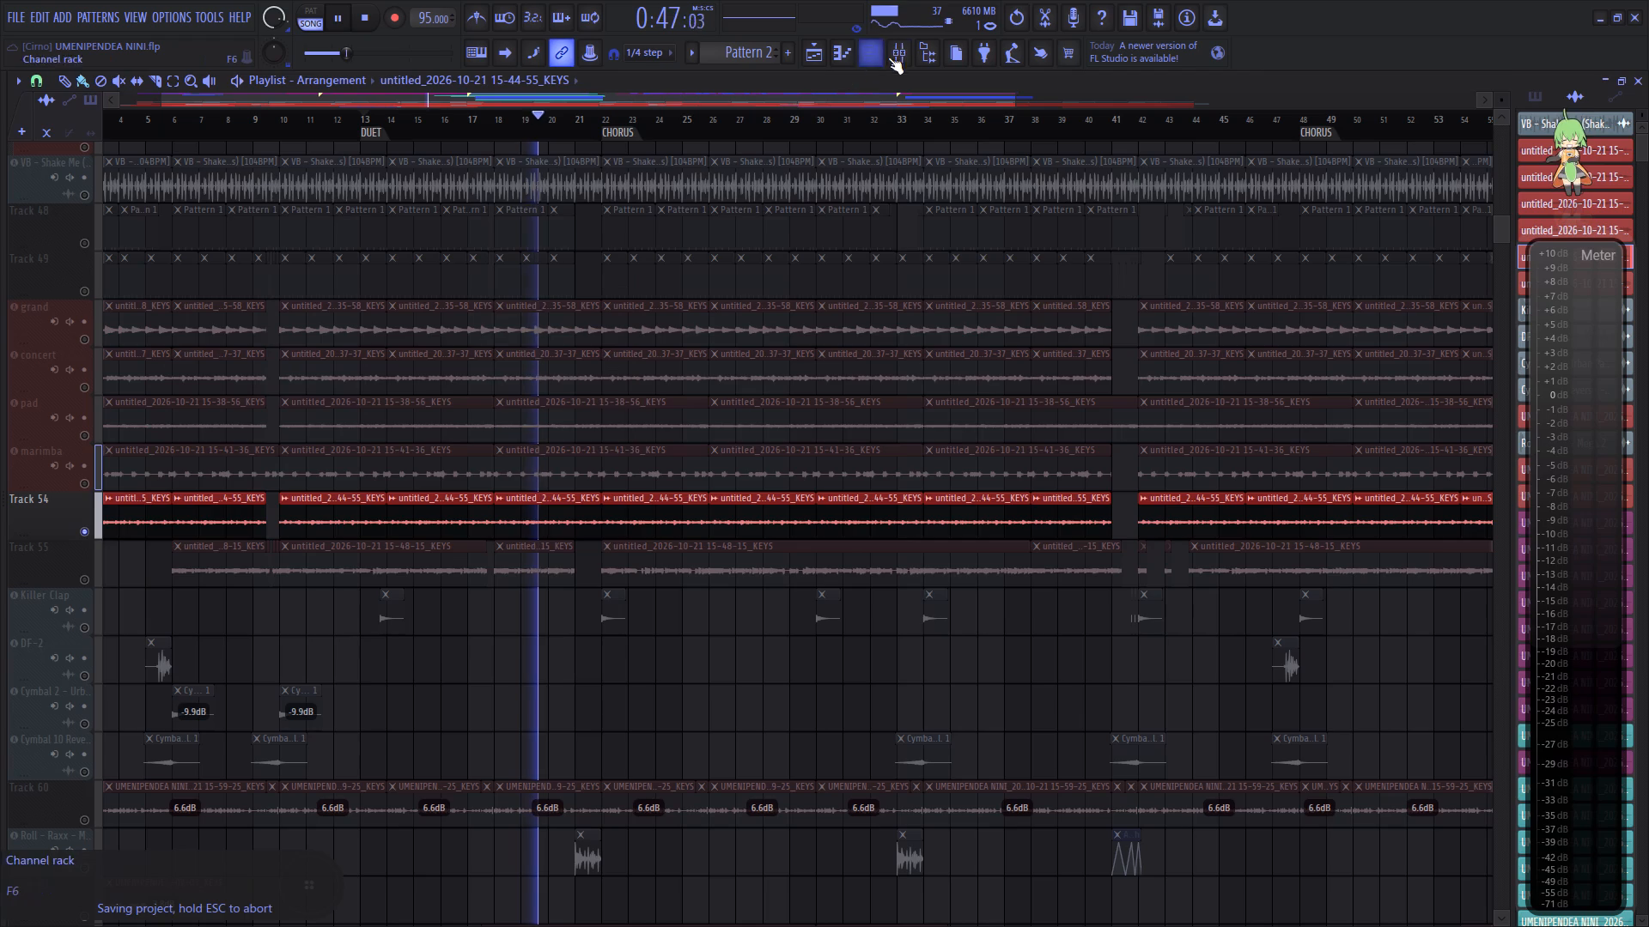
{"action": "left_click", "coordinate": [900, 51]}
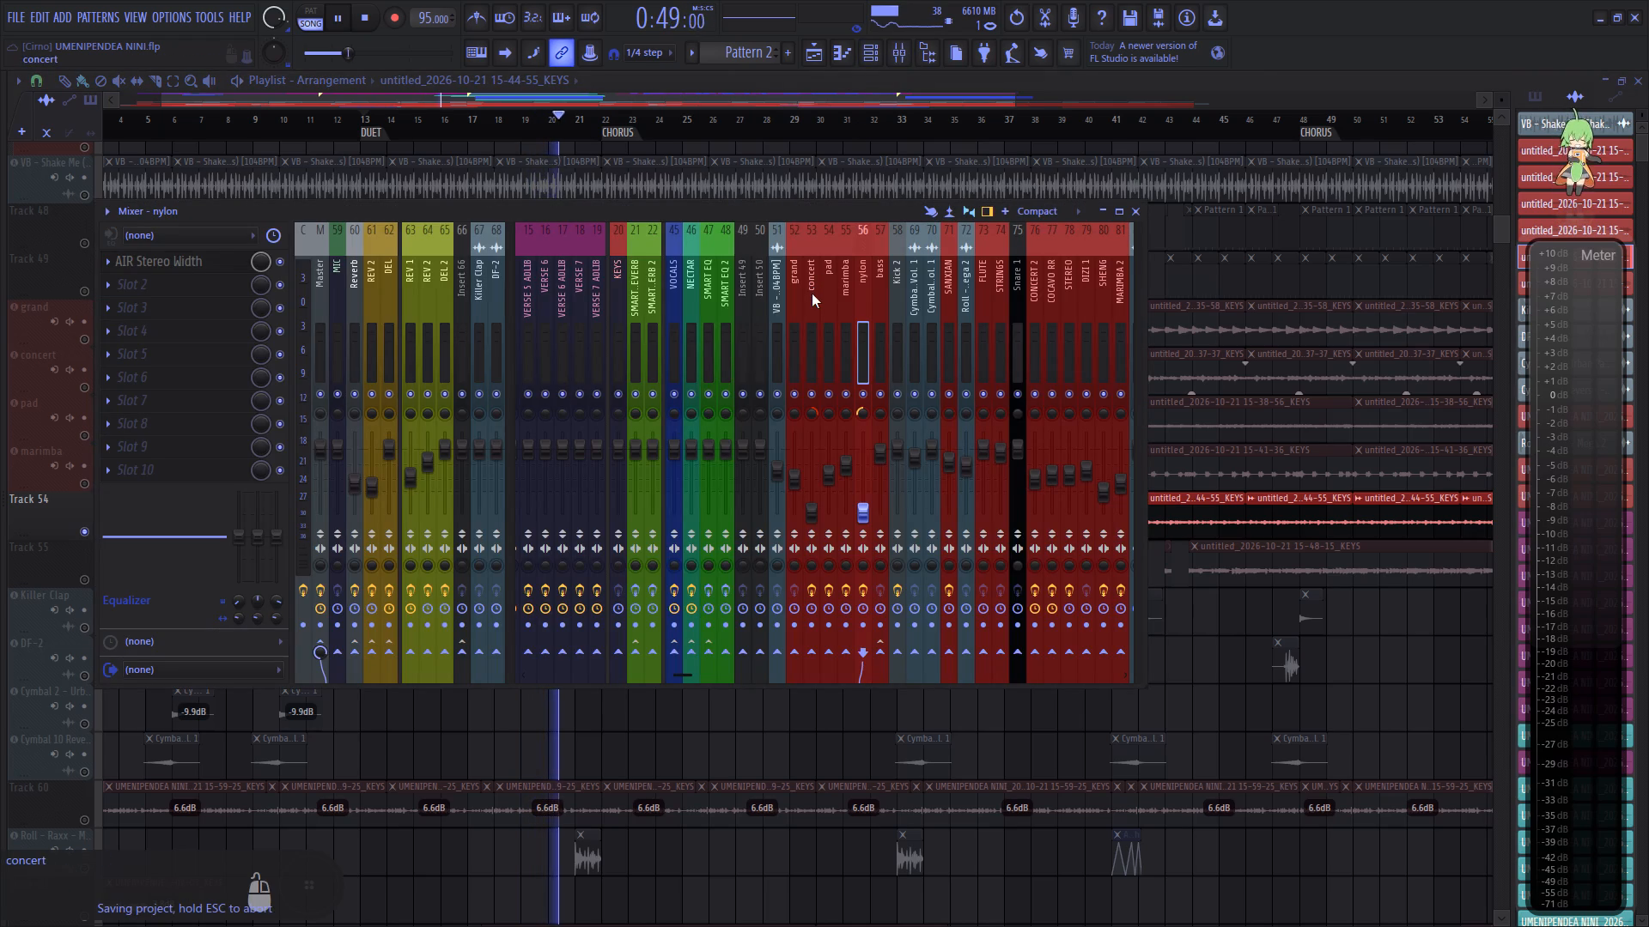
{"action": "left_click", "coordinate": [751, 87]}
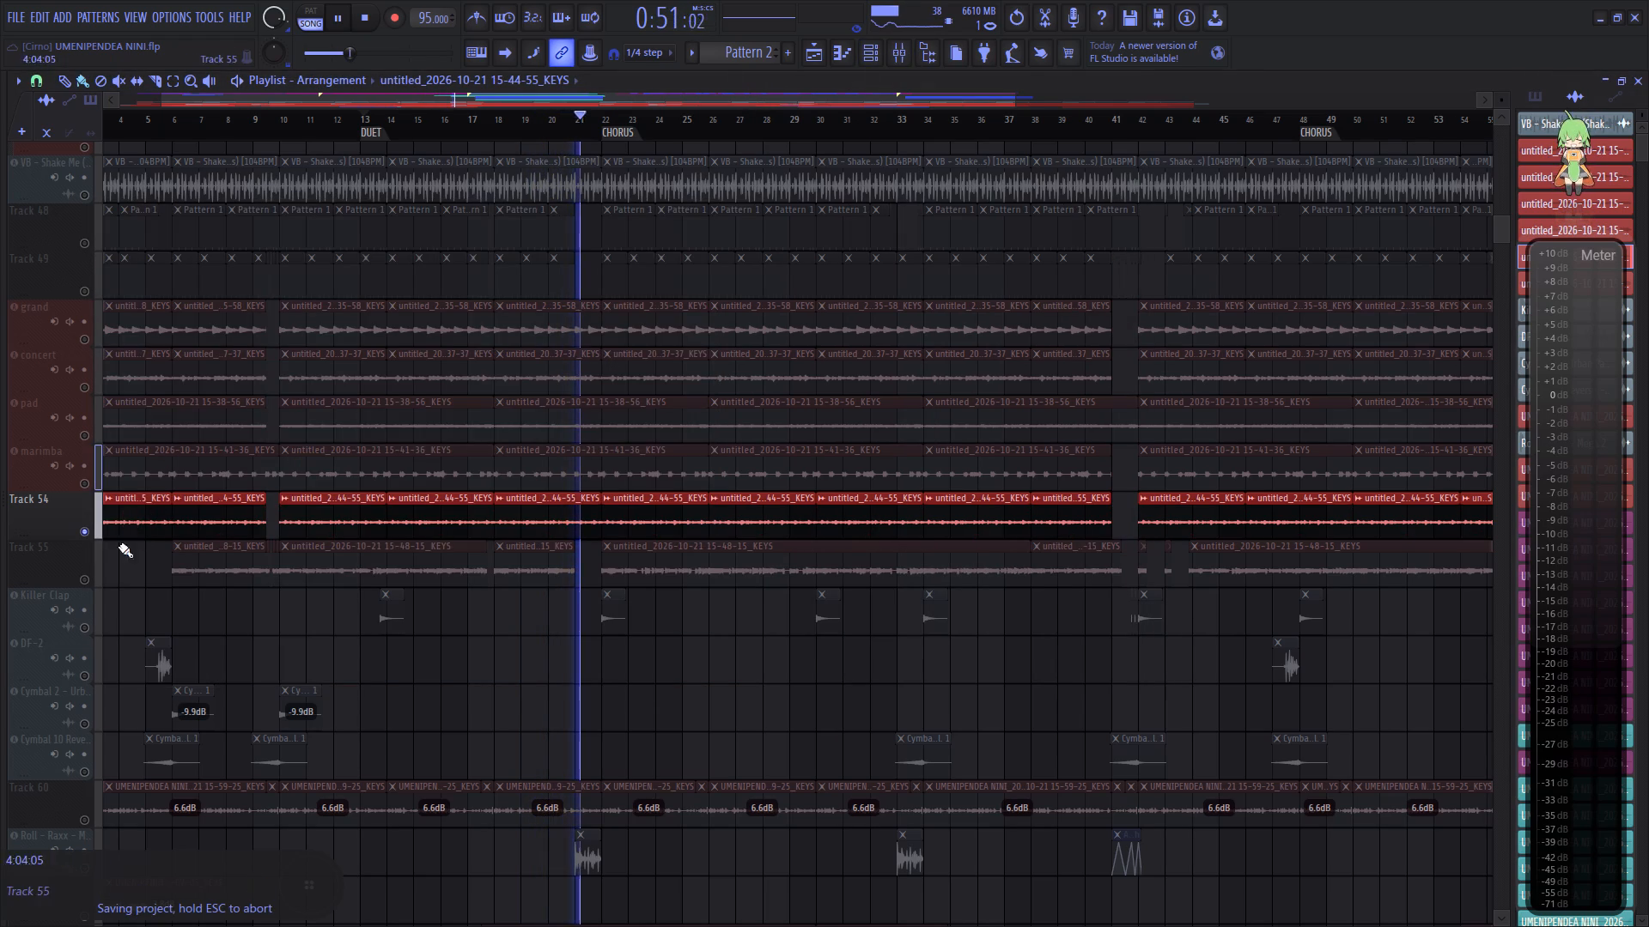
{"action": "right_click", "coordinate": [61, 519]}
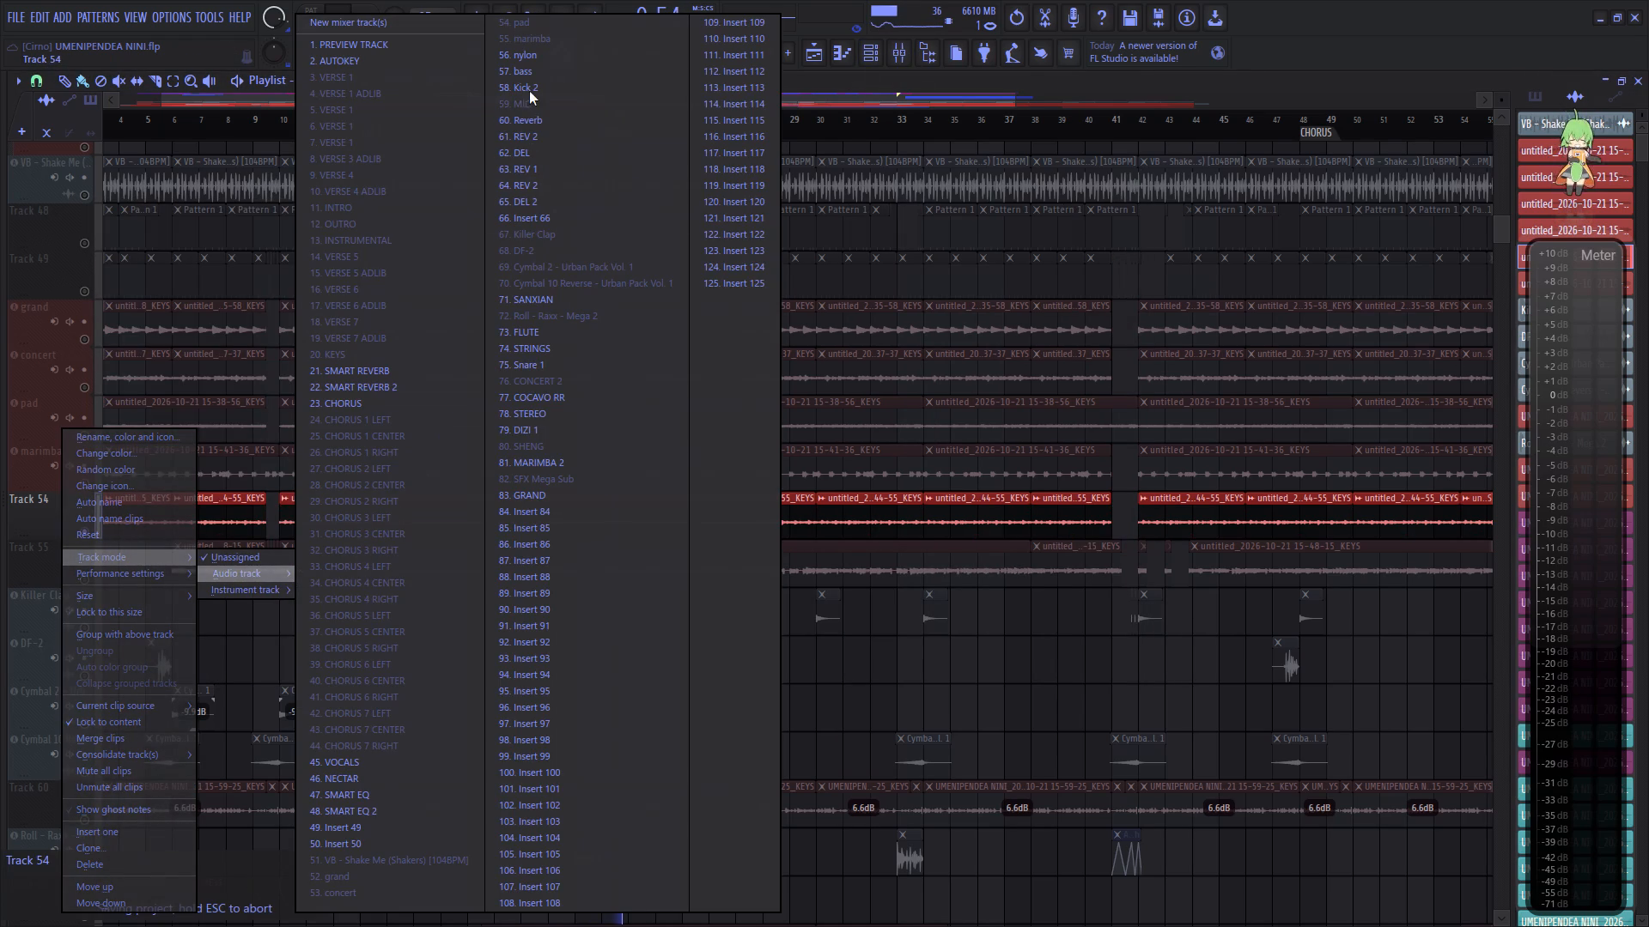
{"action": "left_click", "coordinate": [535, 59]}
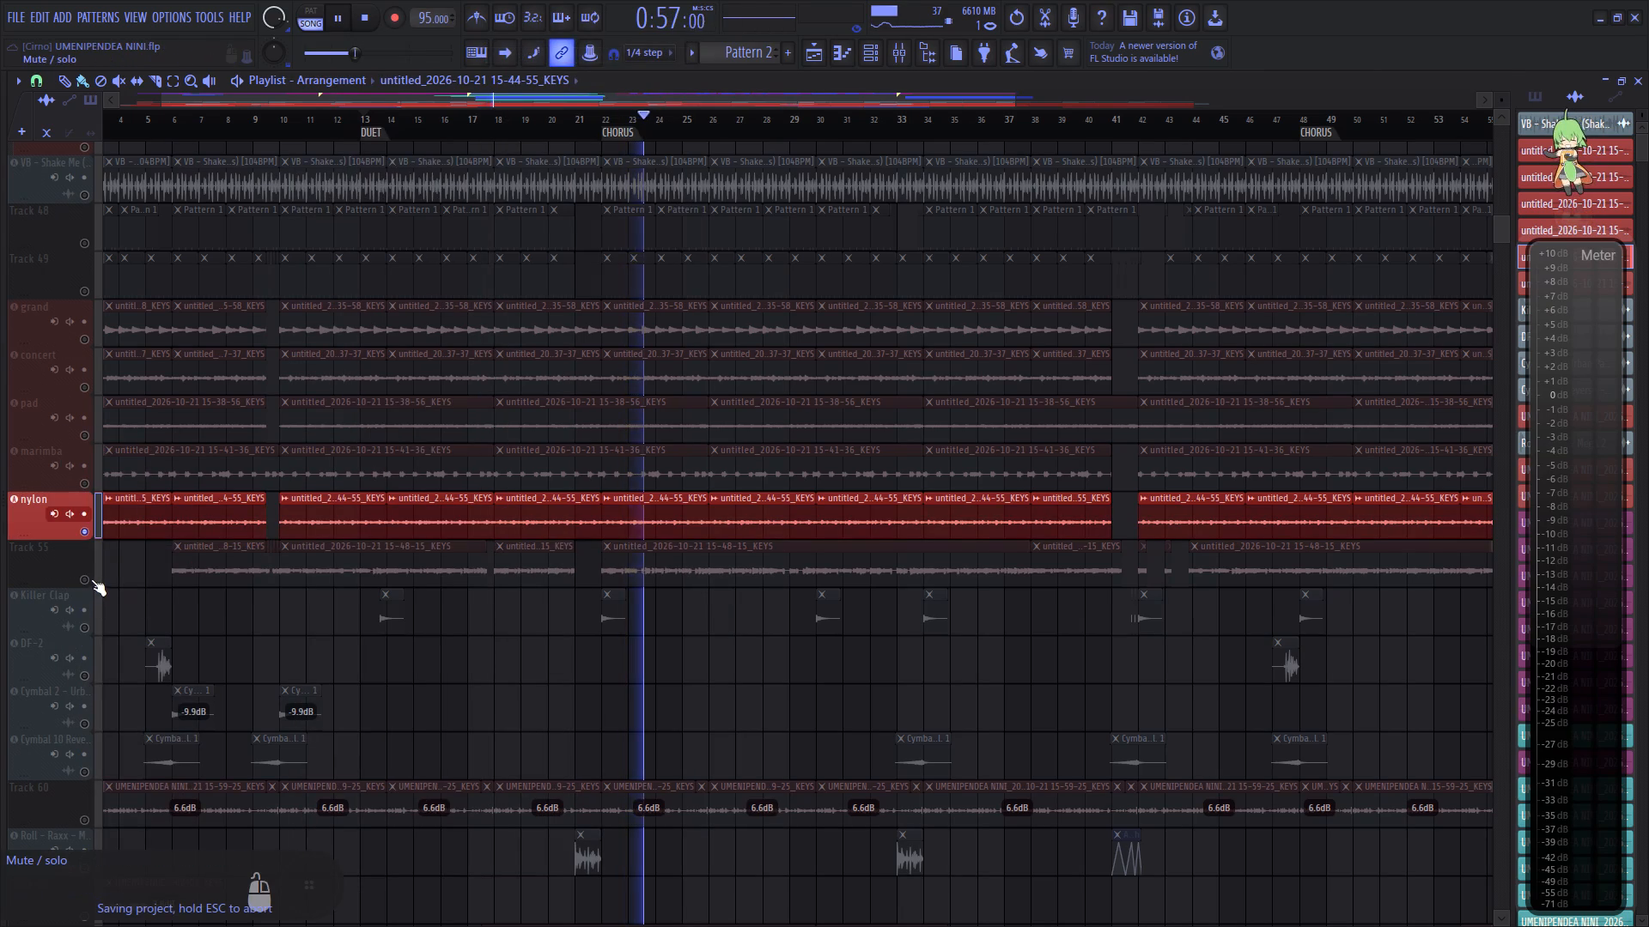
Solo Track 55 and set it as an audio track on mixer channel bass.
{"action": "right_click", "coordinate": [90, 579]}
{"action": "right_click", "coordinate": [63, 563]}
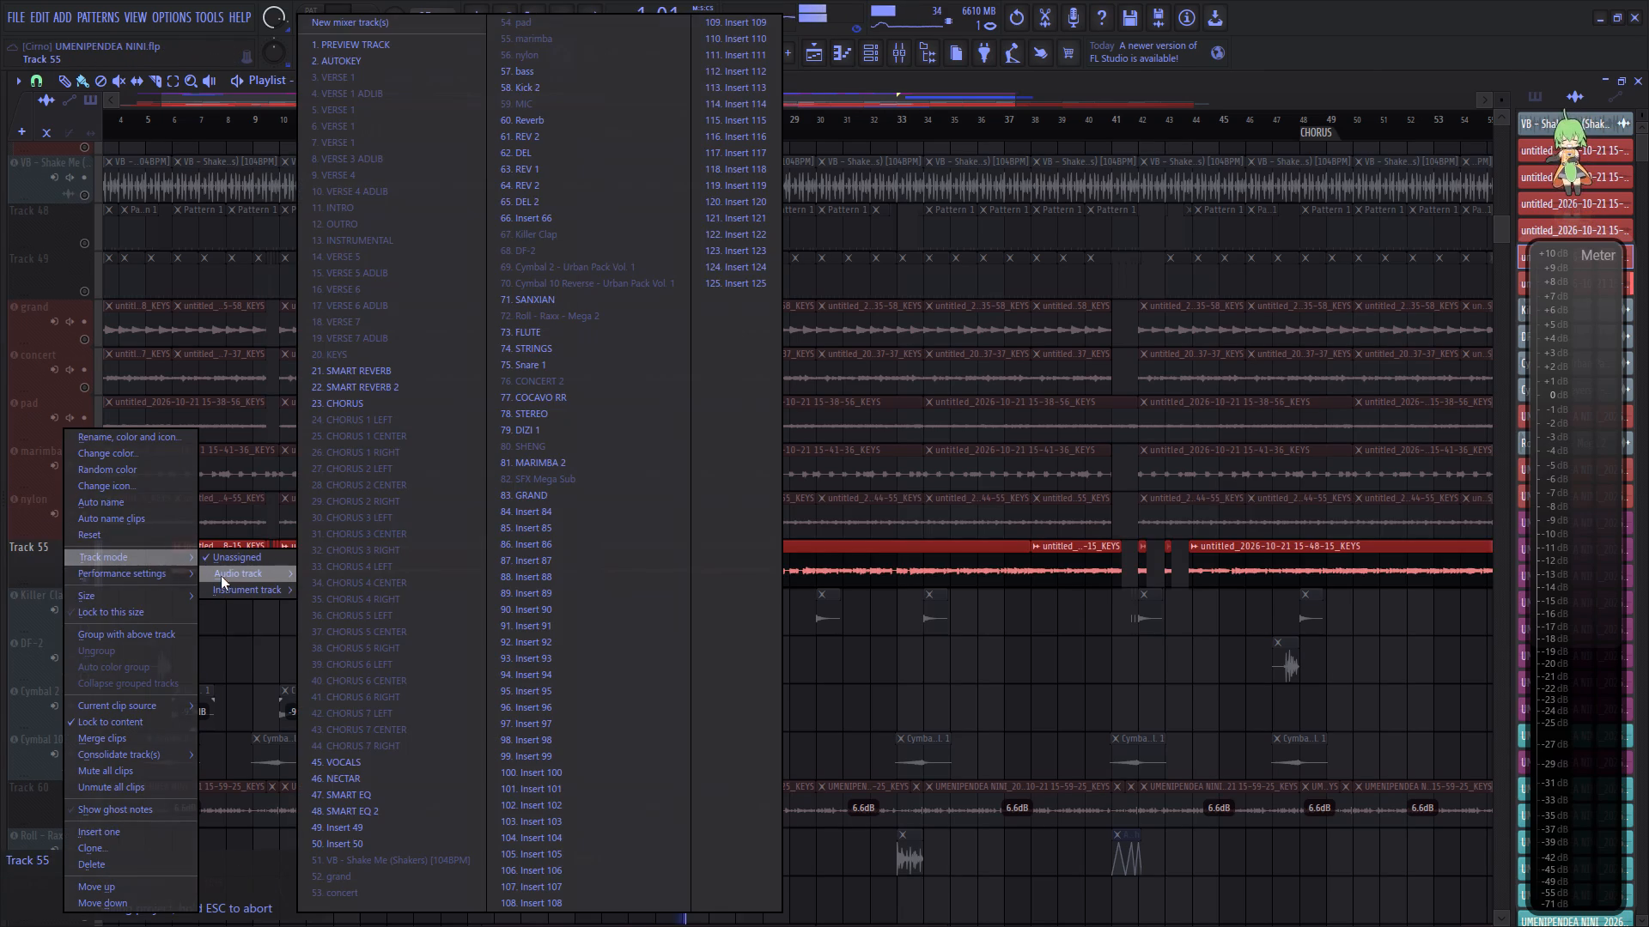
{"action": "left_click", "coordinate": [555, 71]}
Solo the already linked DF-2, Cymbal 2 and Cymbal 10 Reverse tracks one after another to check them.
{"action": "scroll", "coordinate": [305, 530], "scroll_direction": "down", "scroll_amount": 2}
{"action": "scroll", "coordinate": [305, 530], "scroll_direction": "up", "scroll_amount": 1}
{"action": "scroll", "coordinate": [305, 530], "scroll_direction": "down", "scroll_amount": 1}
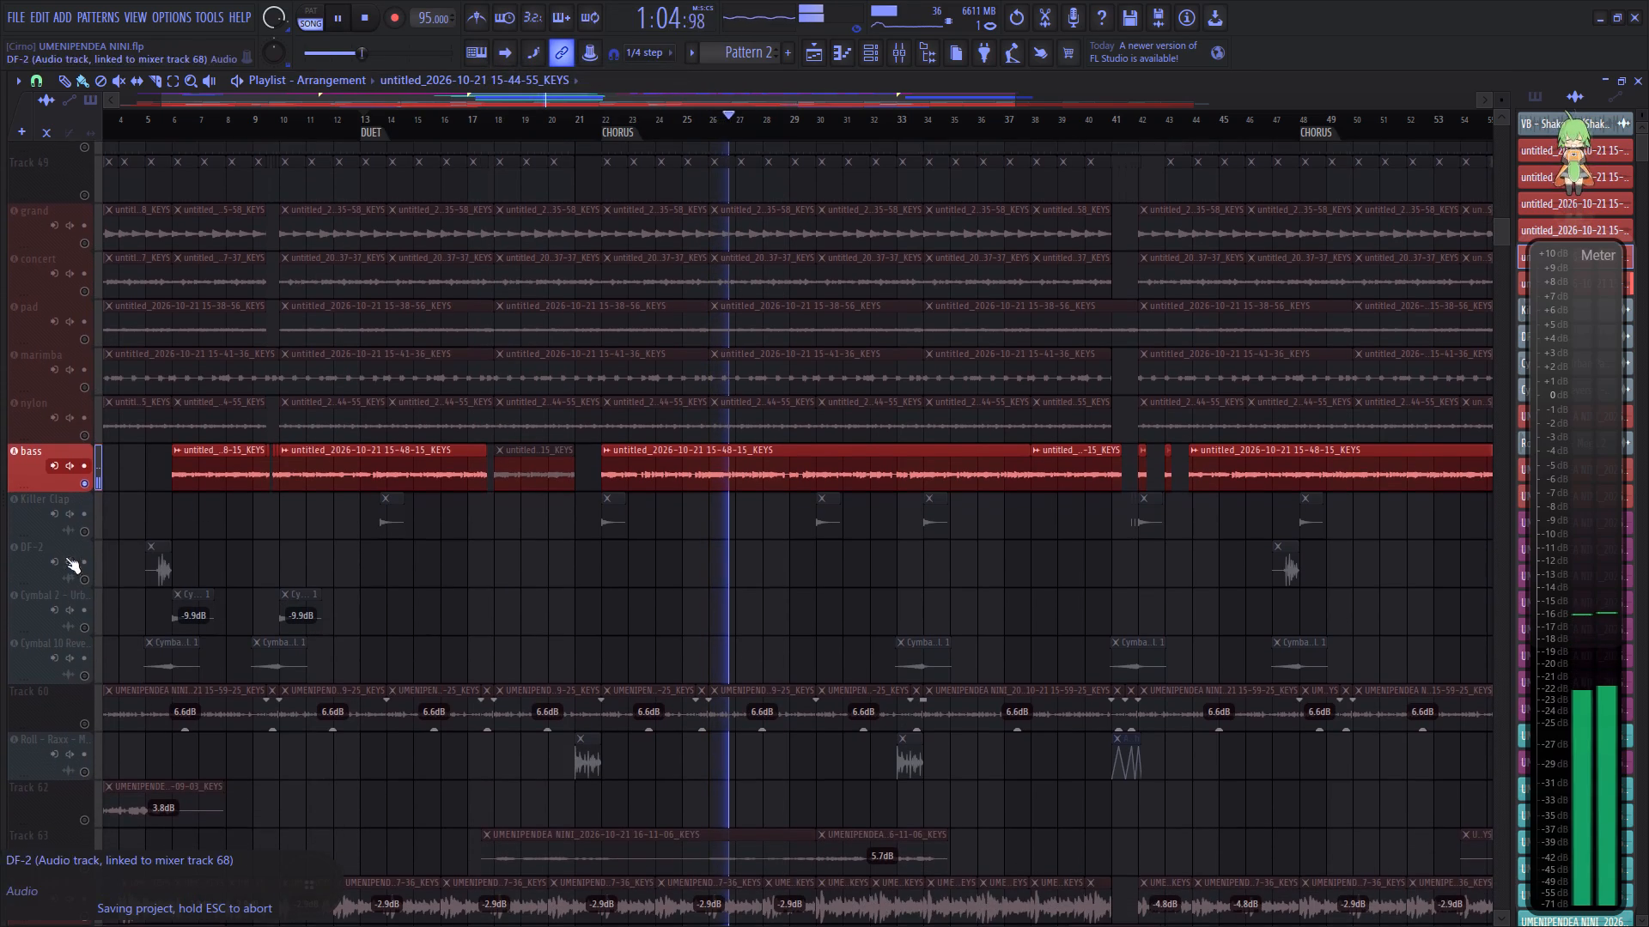
{"action": "right_click", "coordinate": [87, 575]}
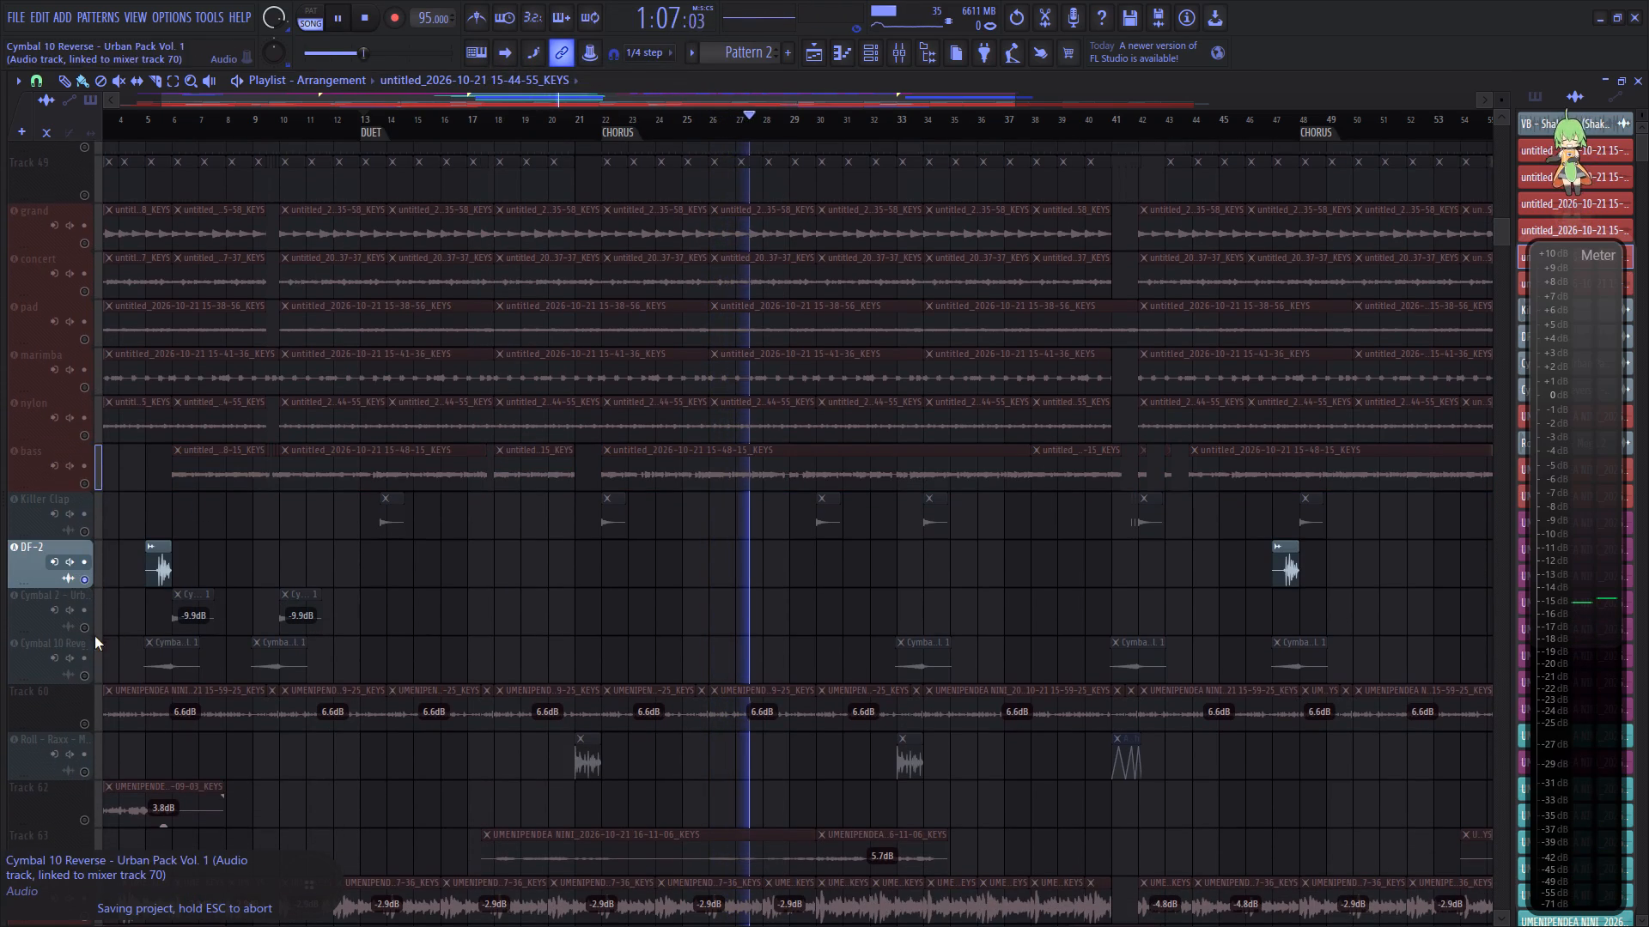
{"action": "right_click", "coordinate": [87, 629]}
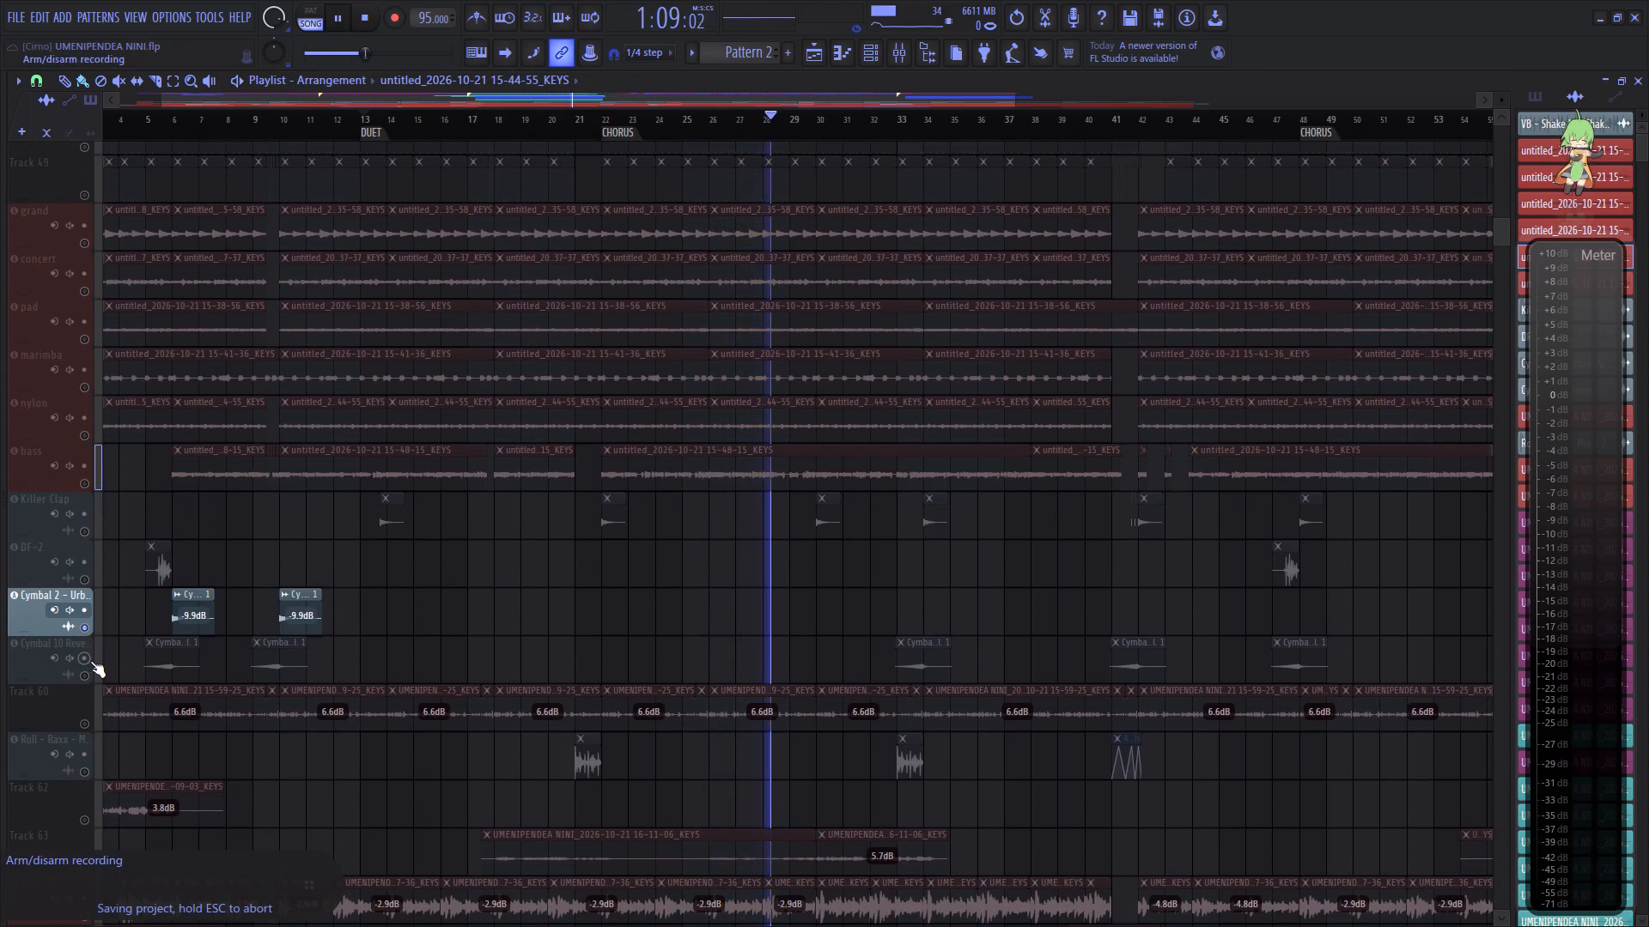
{"action": "right_click", "coordinate": [84, 673]}
Solo Track 60, play from around bar 30 to identify its mixer channel, and set it as an audio track on SANXIAN.
{"action": "right_click", "coordinate": [85, 718]}
{"action": "scroll", "coordinate": [149, 669], "scroll_direction": "down", "scroll_amount": 4}
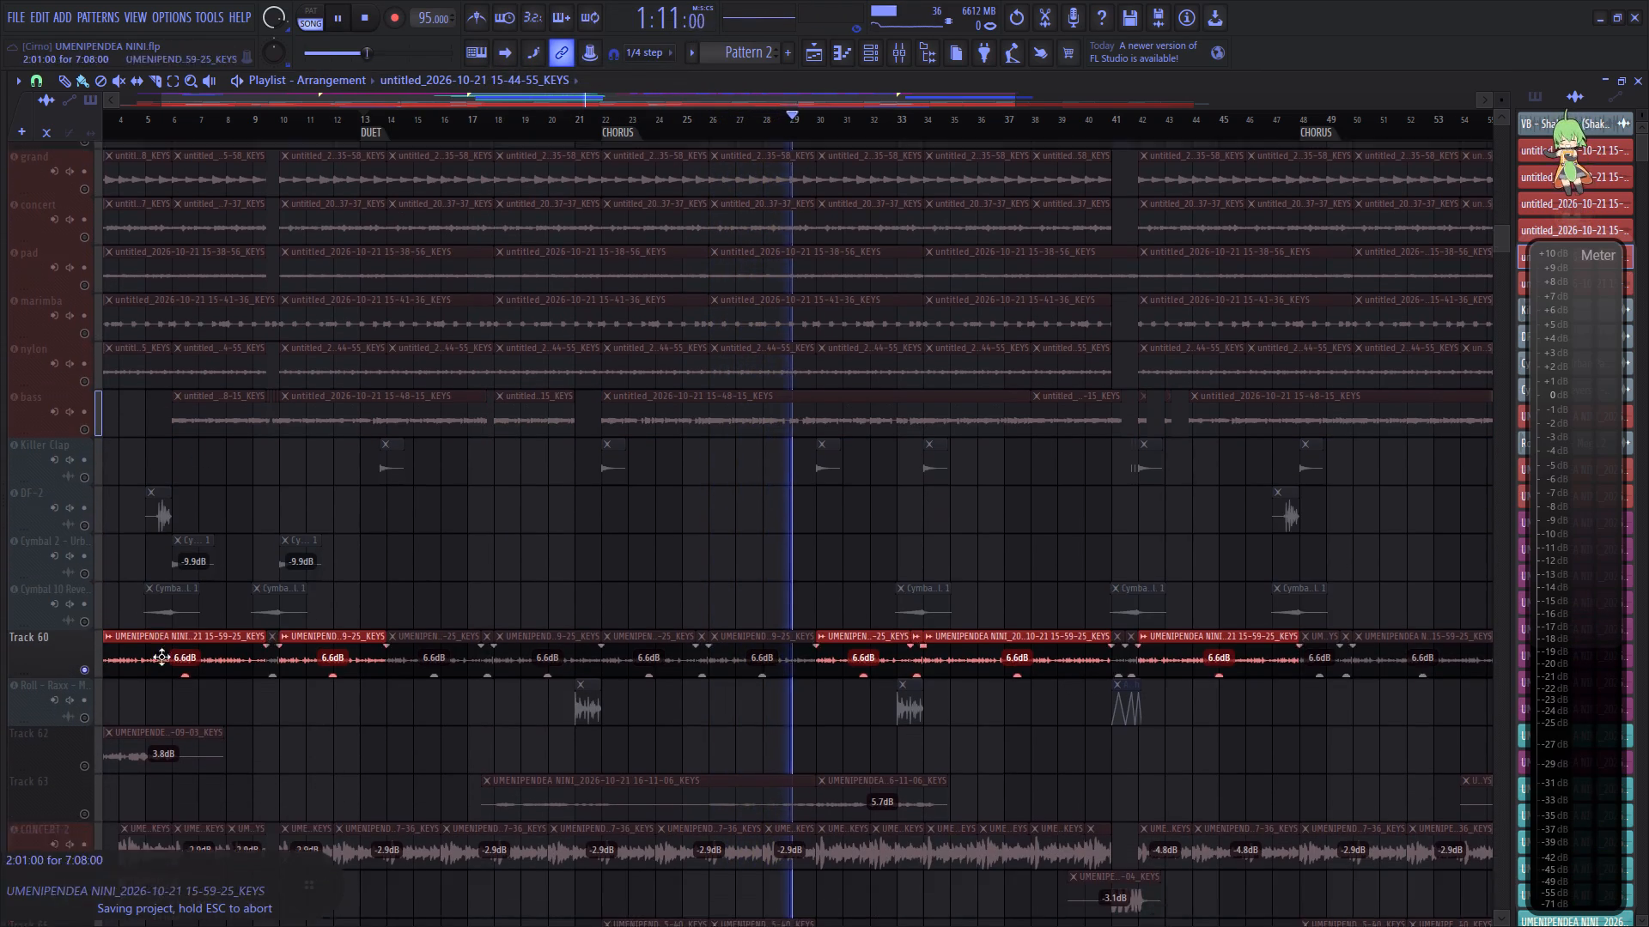
{"action": "left_click", "coordinate": [825, 114]}
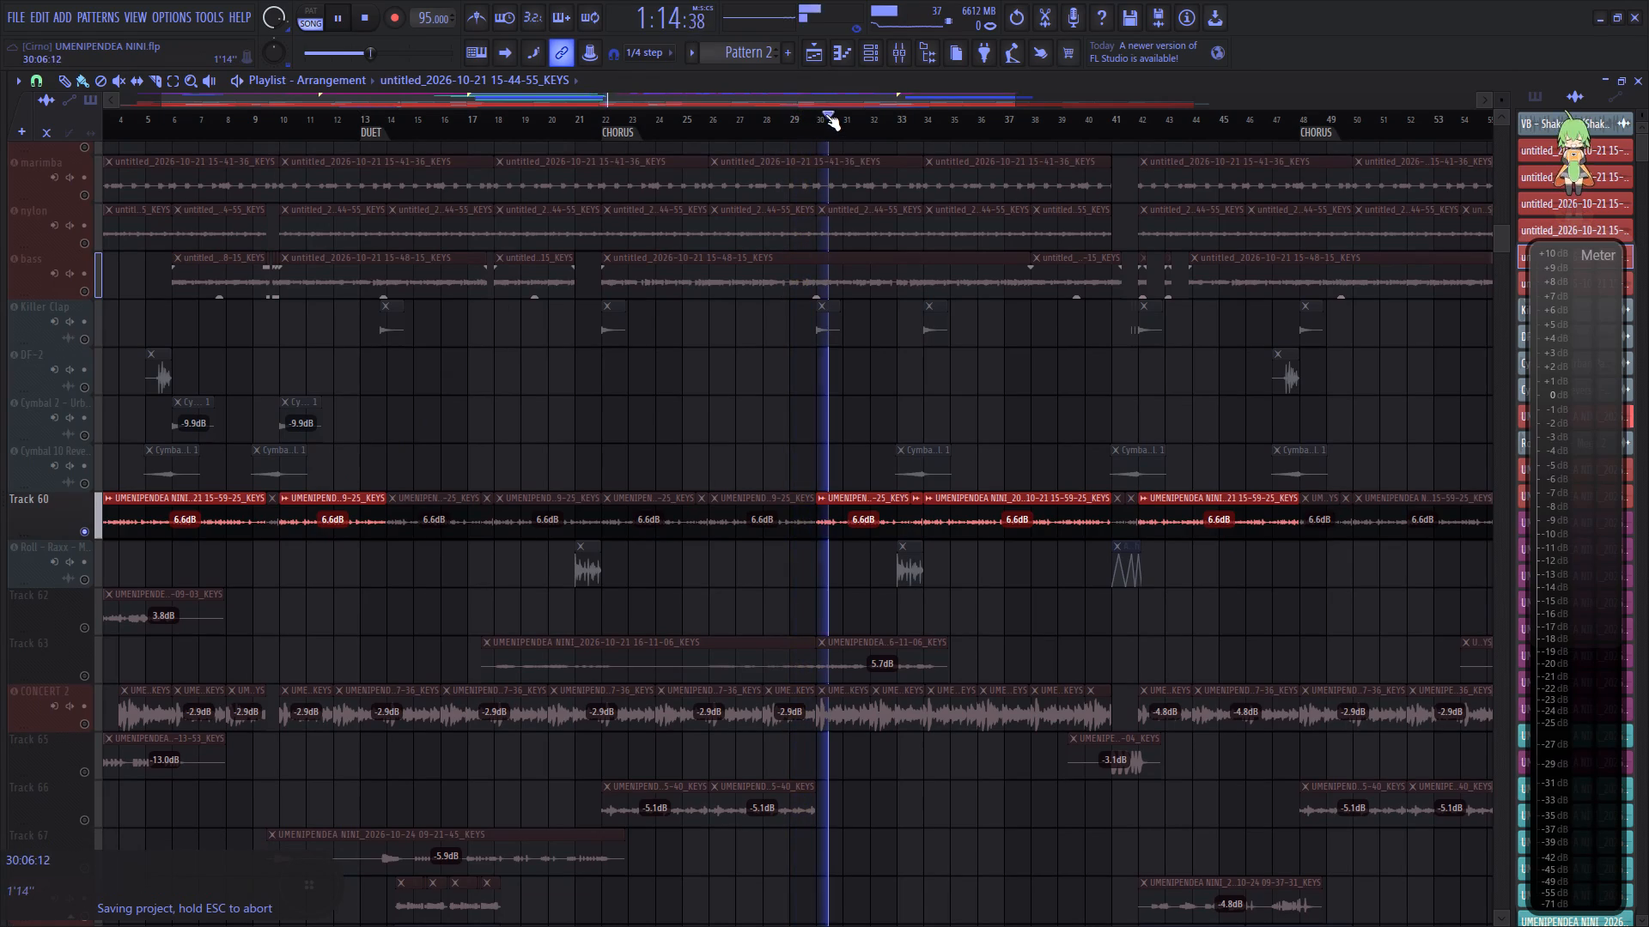
{"action": "left_click", "coordinate": [900, 52]}
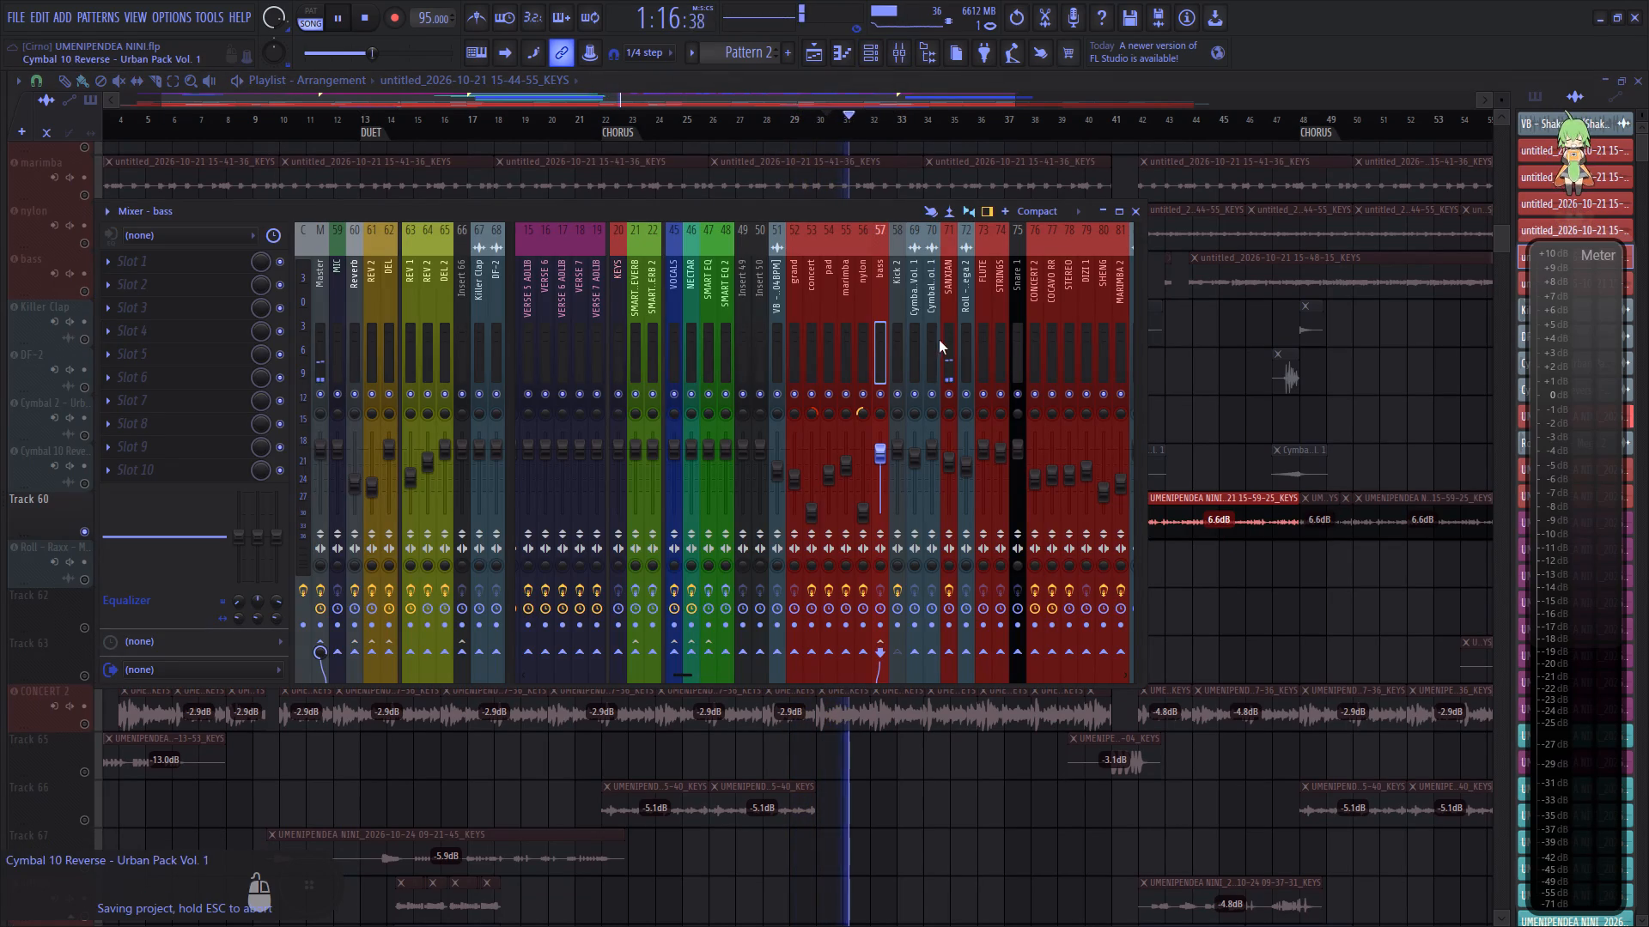
{"action": "left_click", "coordinate": [946, 336]}
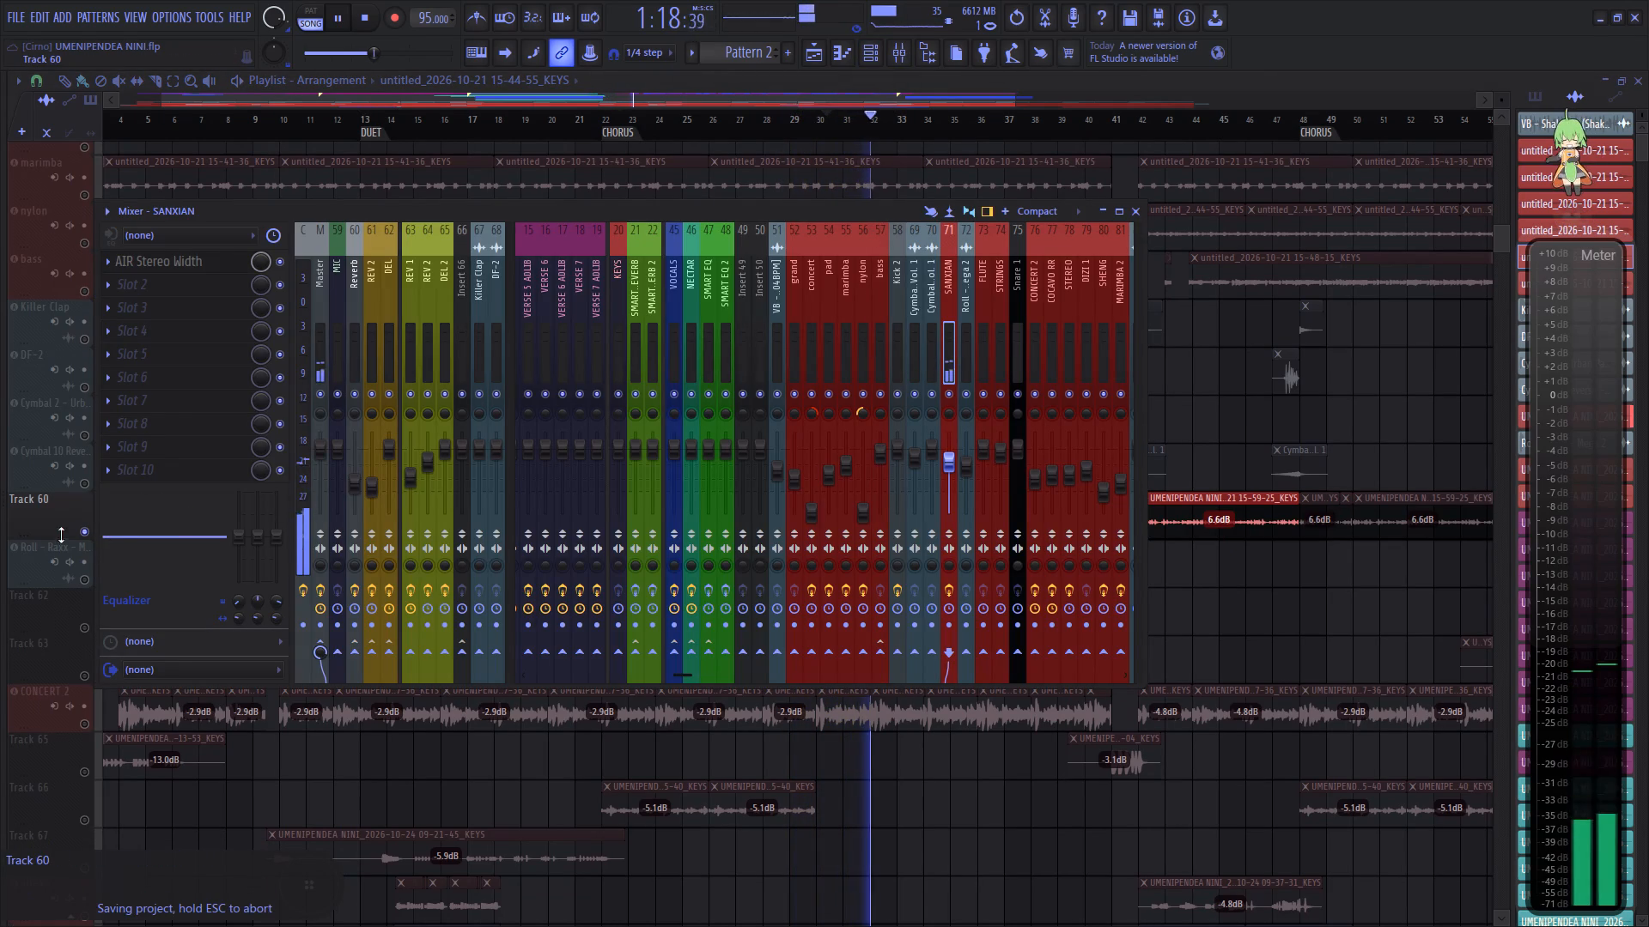
{"action": "left_click", "coordinate": [45, 526]}
{"action": "right_click", "coordinate": [49, 527]}
{"action": "left_click", "coordinate": [111, 557]}
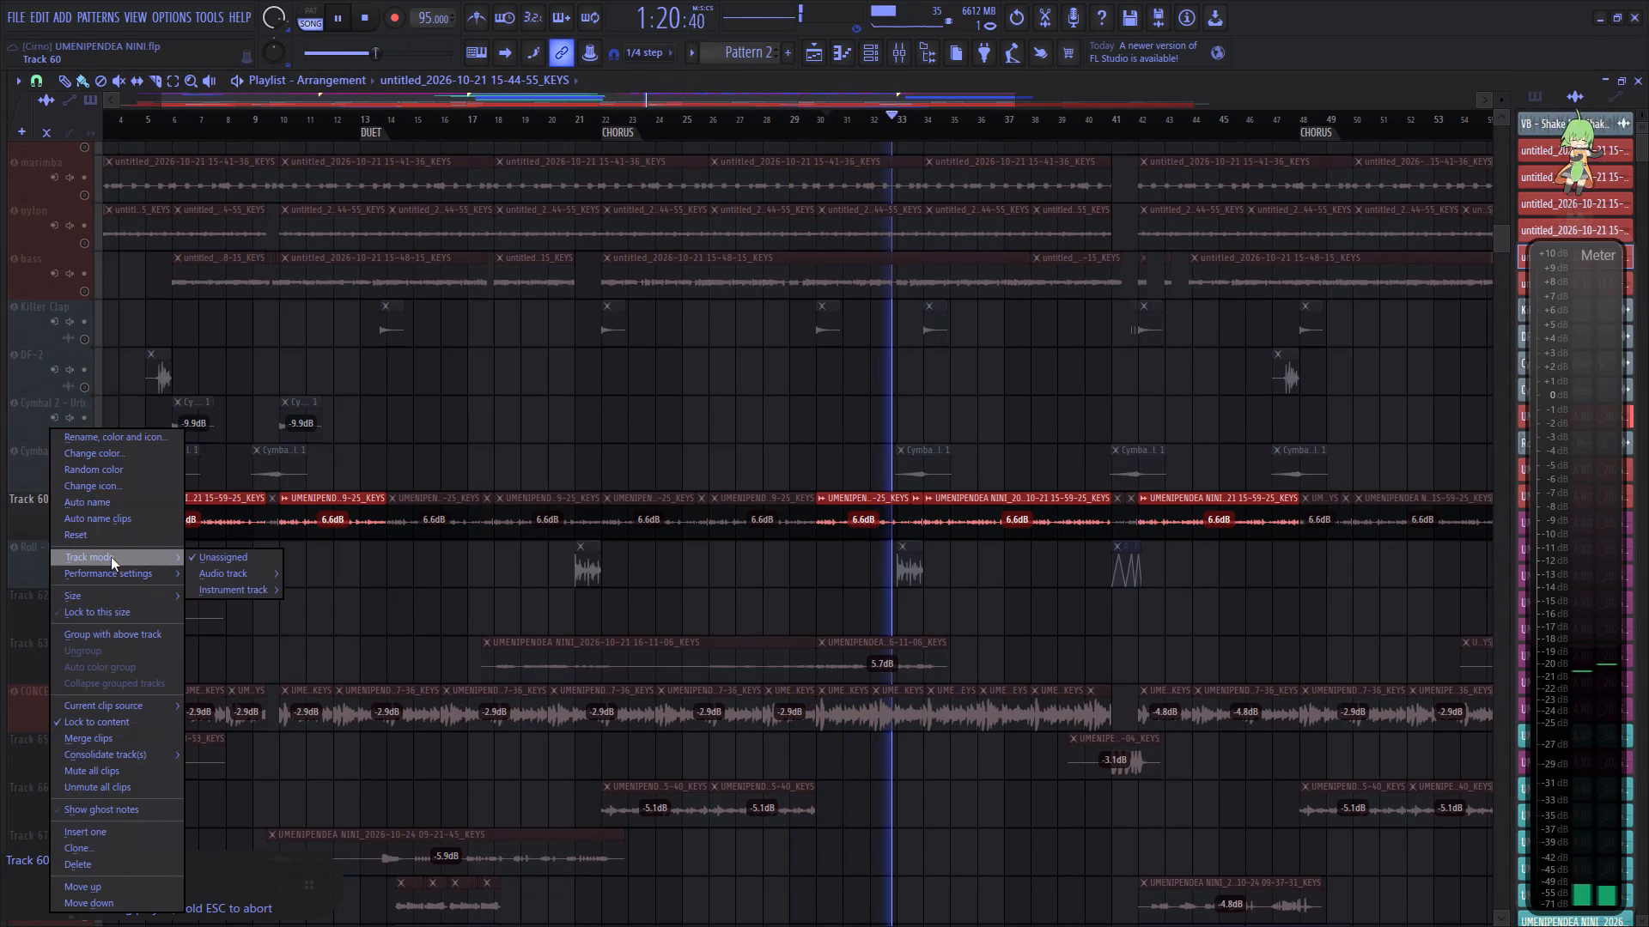
{"action": "left_click", "coordinate": [250, 575]}
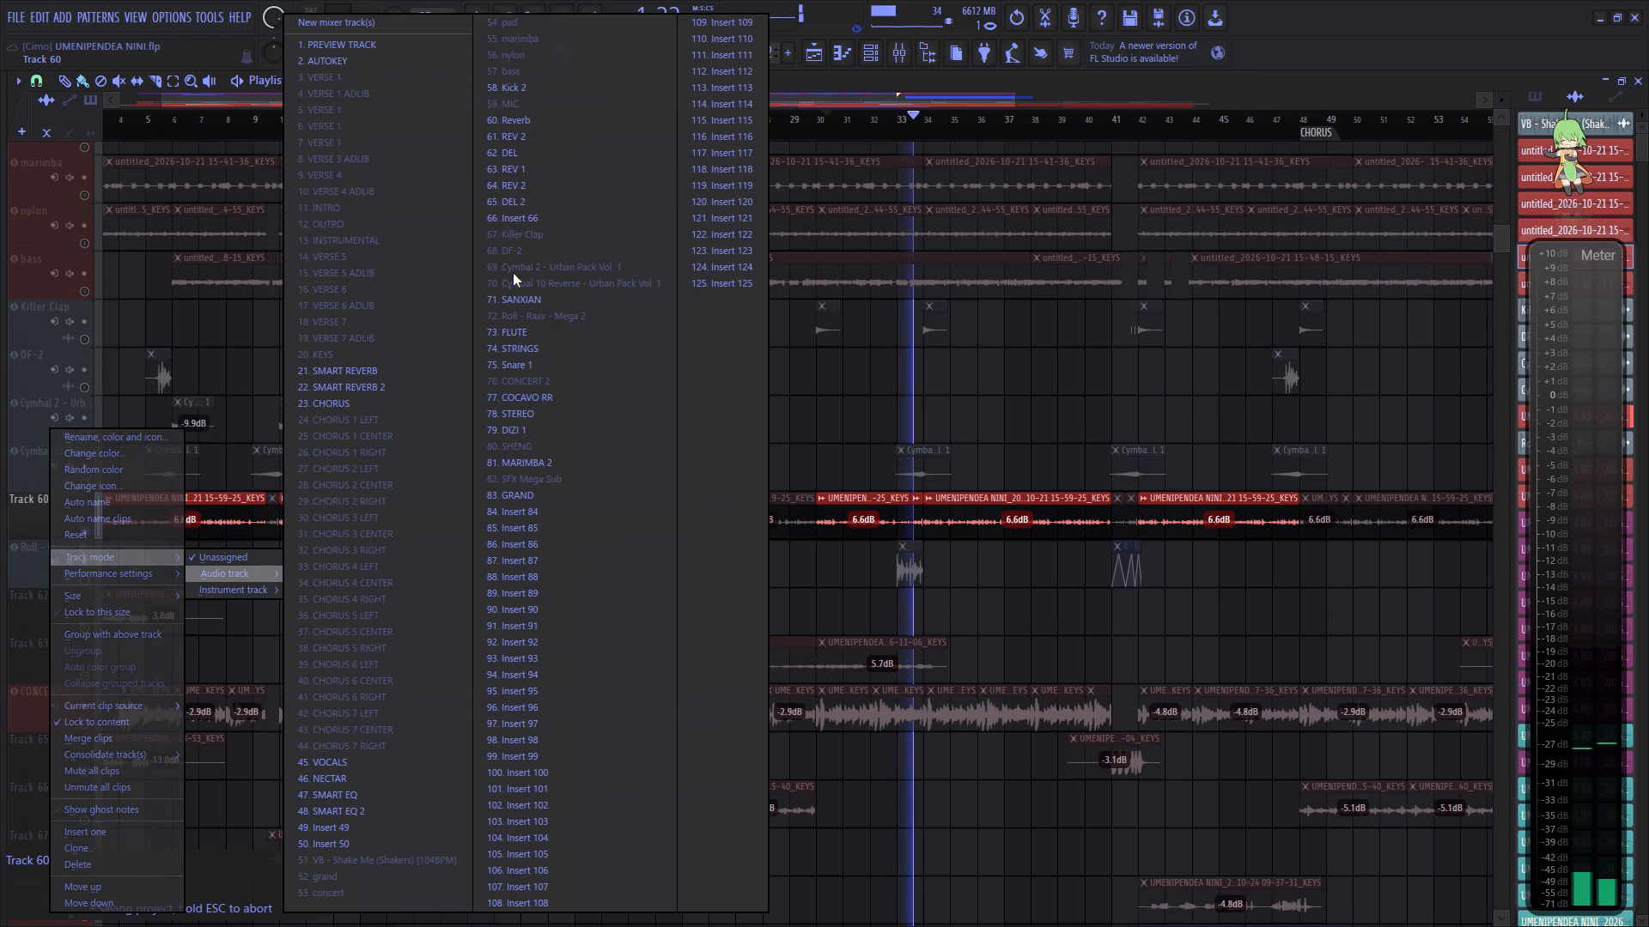
{"action": "left_click", "coordinate": [517, 294]}
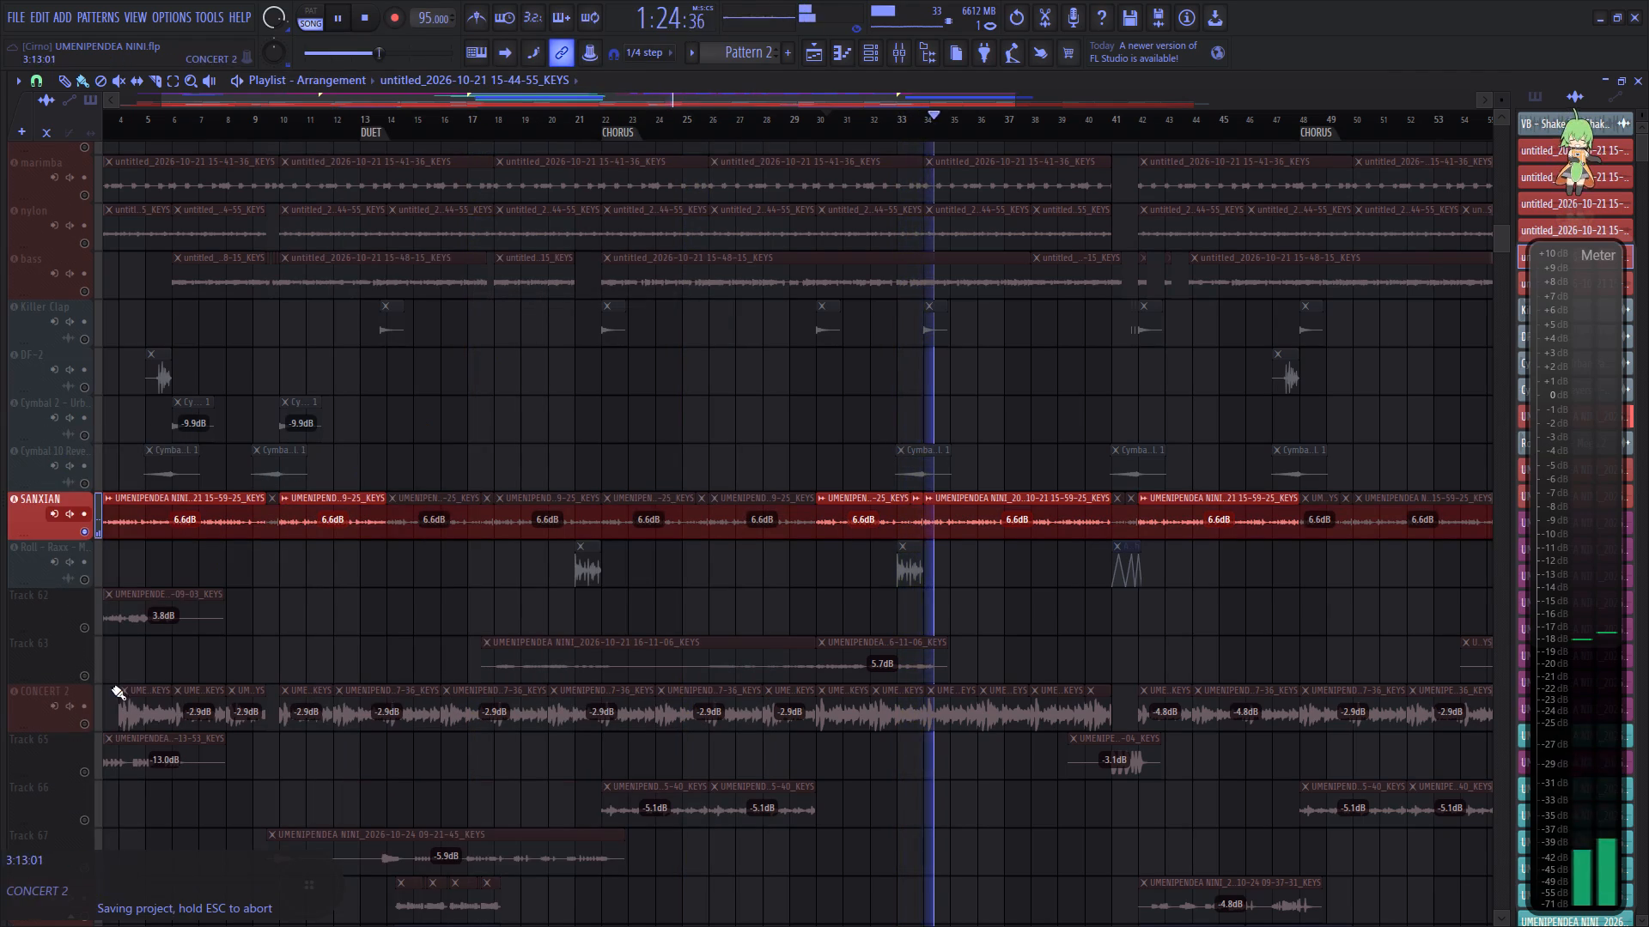
Solo Track 63, replay from around bar 30 to identify its mixer channel, and set it as an audio track on STRINGS.
{"action": "right_click", "coordinate": [92, 677]}
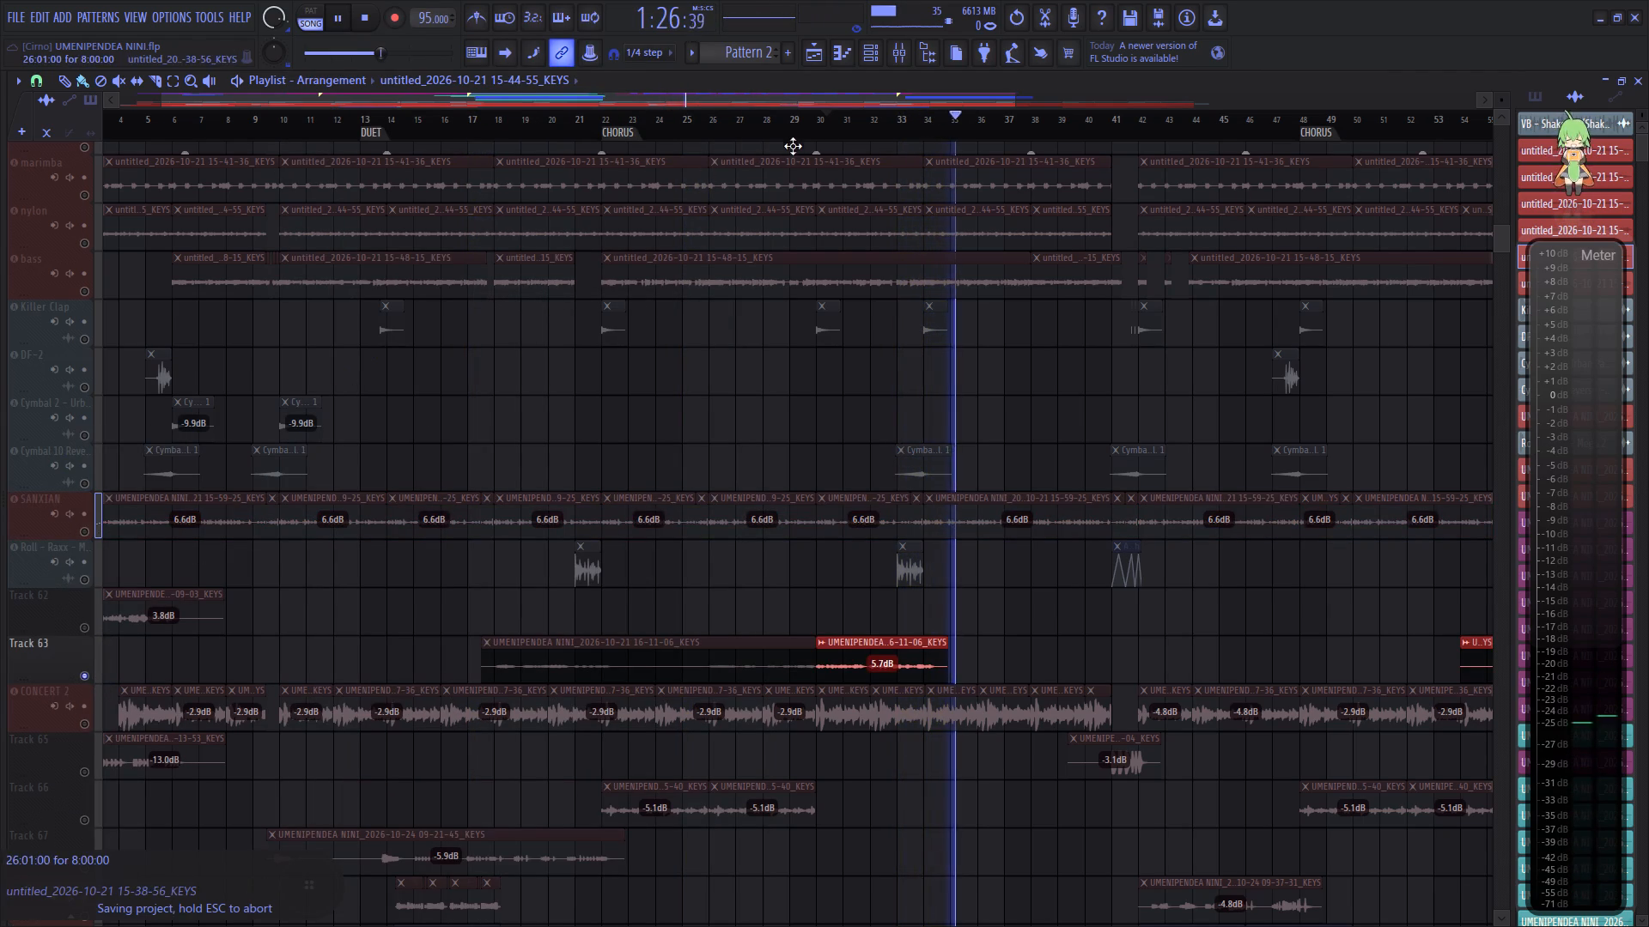
{"action": "left_click", "coordinate": [837, 123]}
{"action": "left_click", "coordinate": [905, 56]}
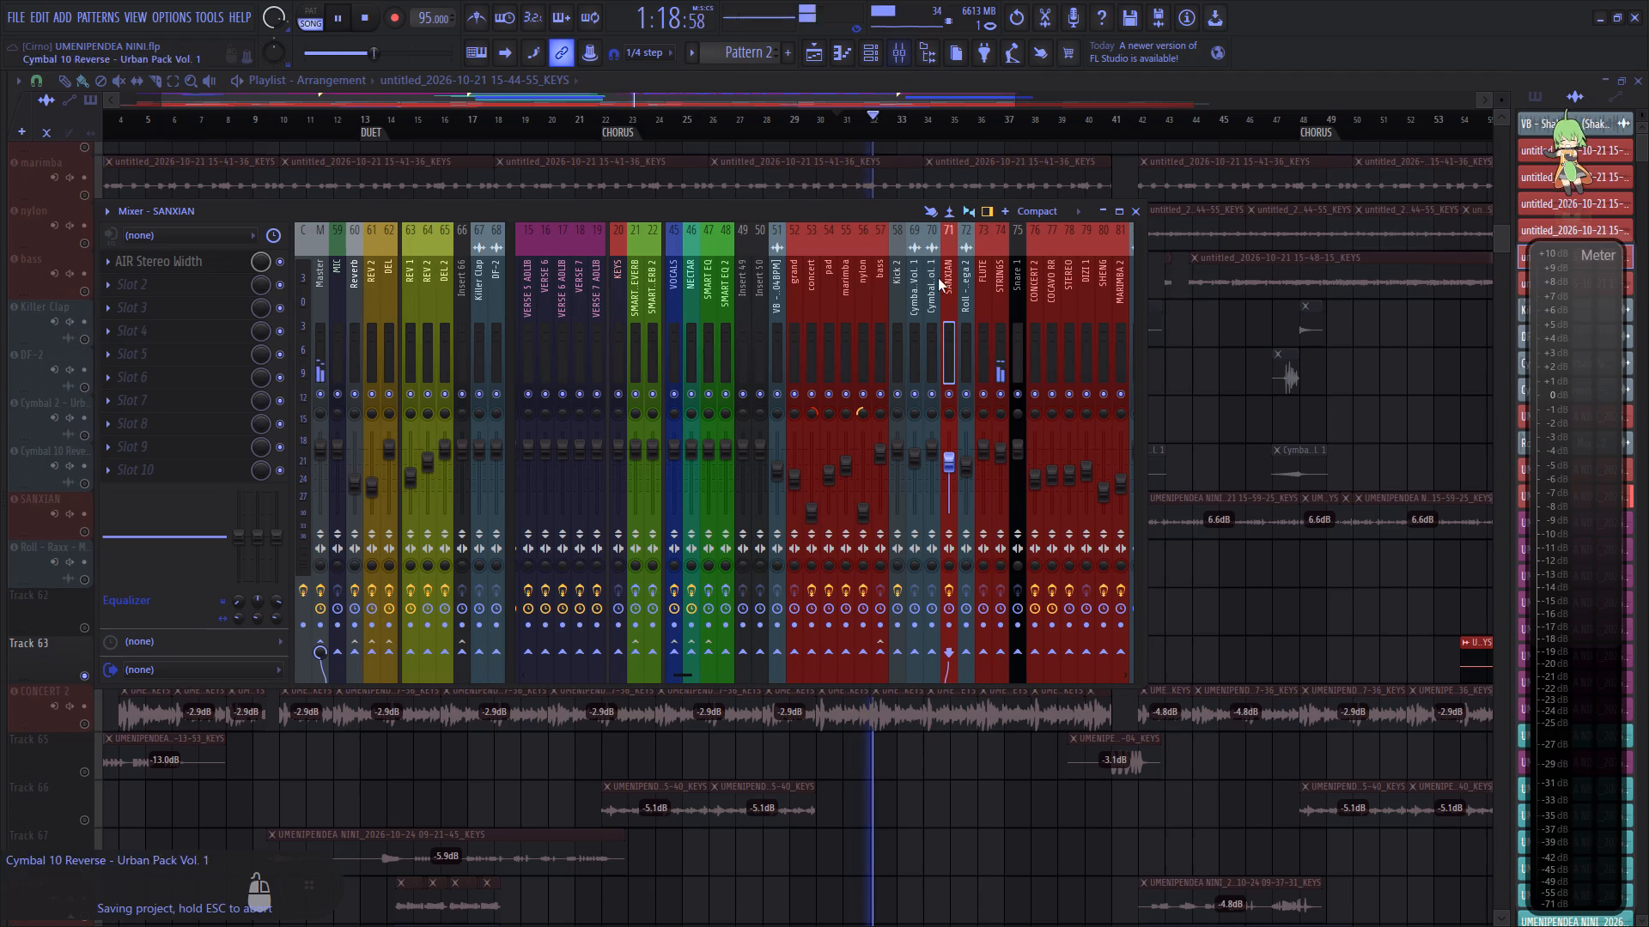
{"action": "left_click", "coordinate": [999, 340]}
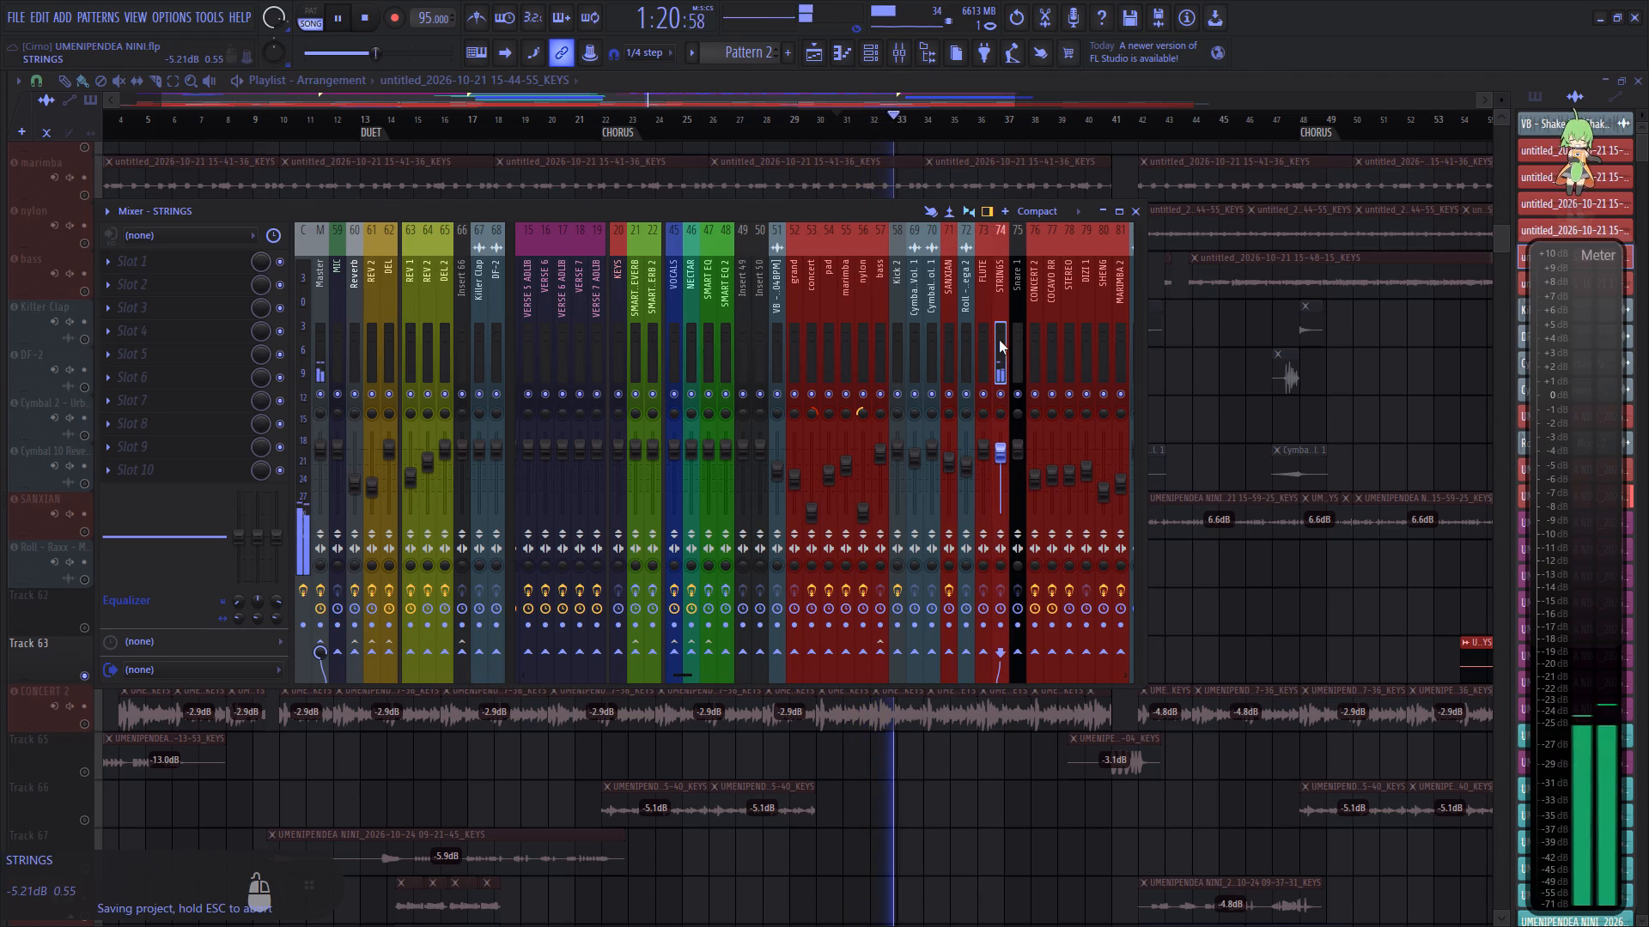
{"action": "left_click", "coordinate": [922, 100]}
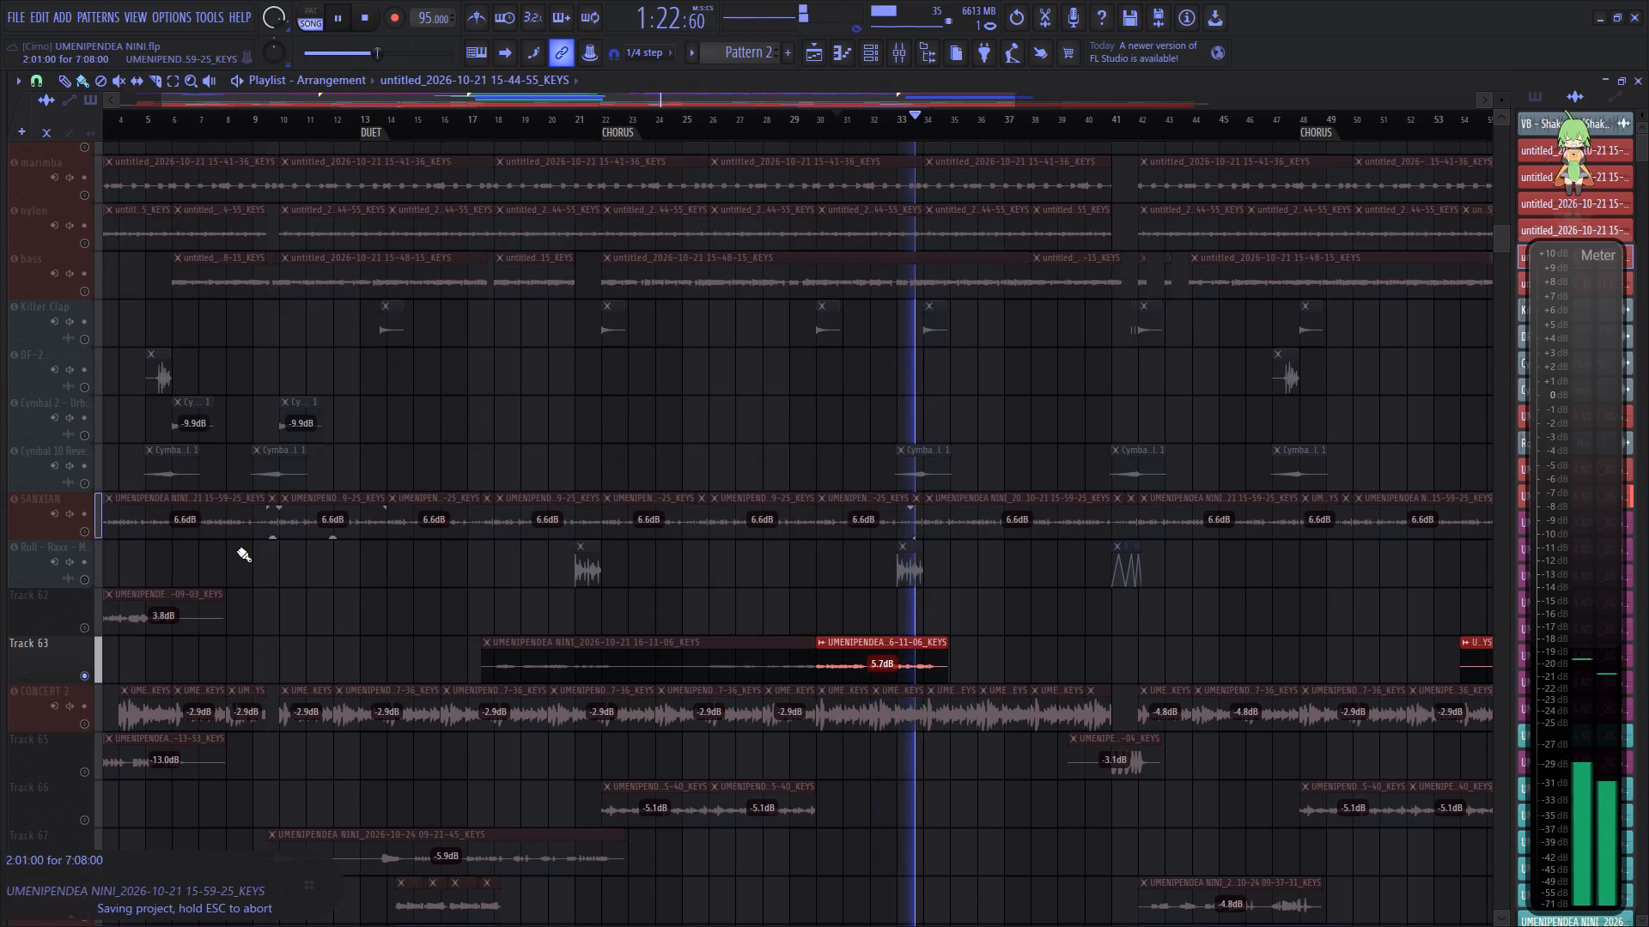
{"action": "right_click", "coordinate": [67, 660]}
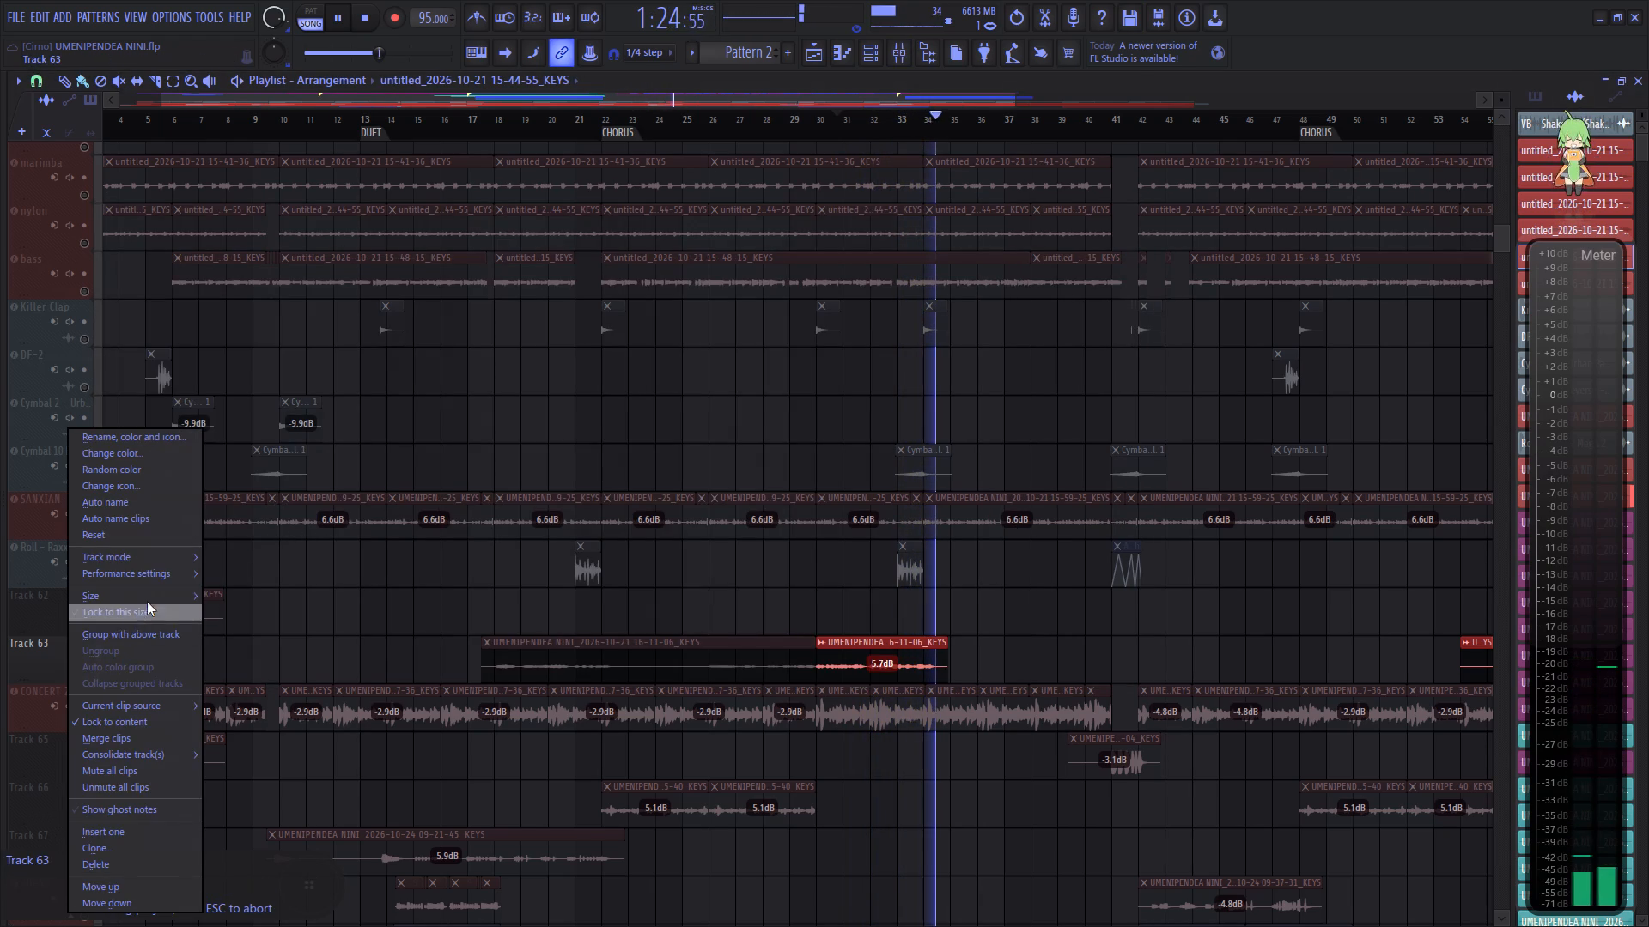
{"action": "left_click", "coordinate": [161, 564]}
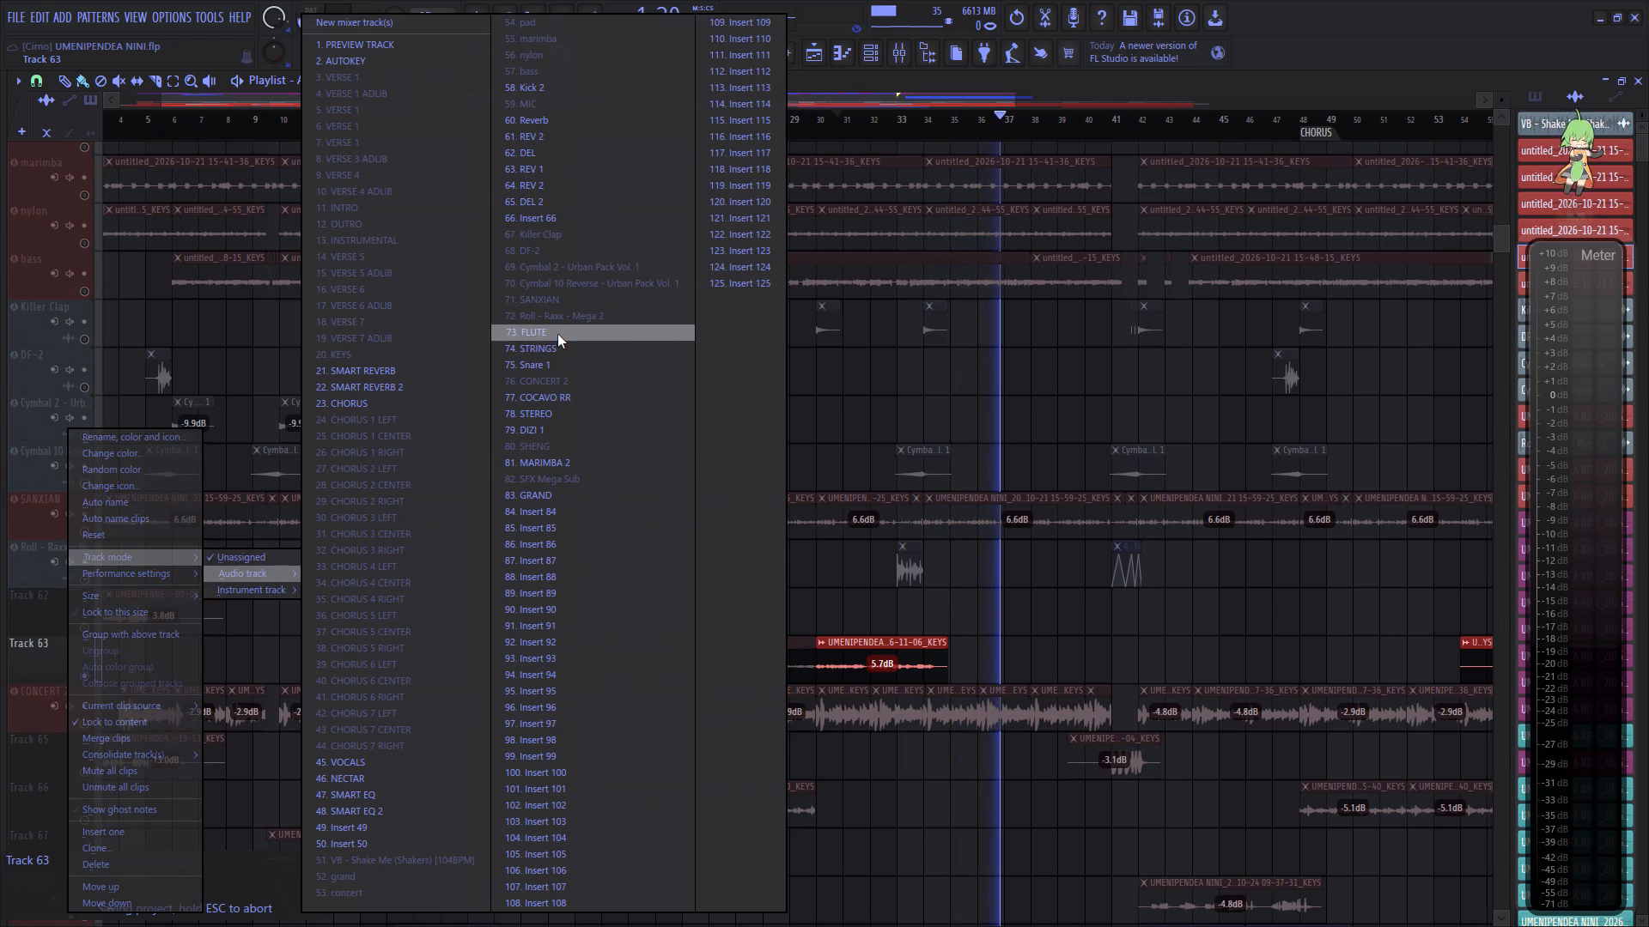
{"action": "left_click", "coordinate": [546, 354]}
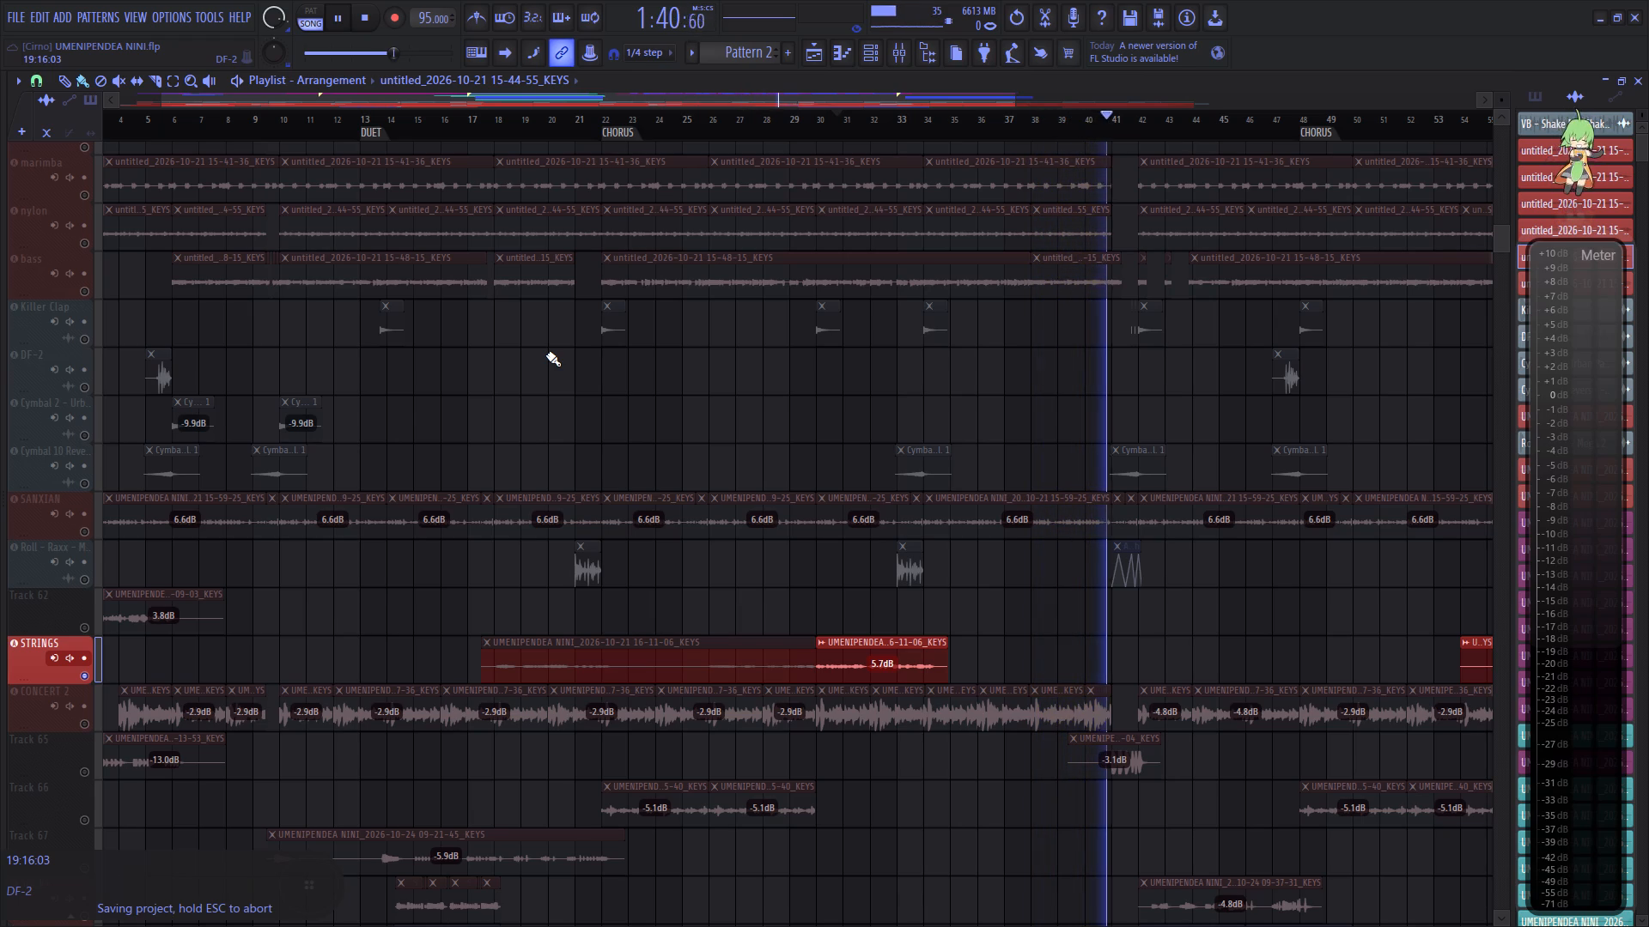
Switch the playlist to the Paint tool.
{"action": "key", "text": "b"}
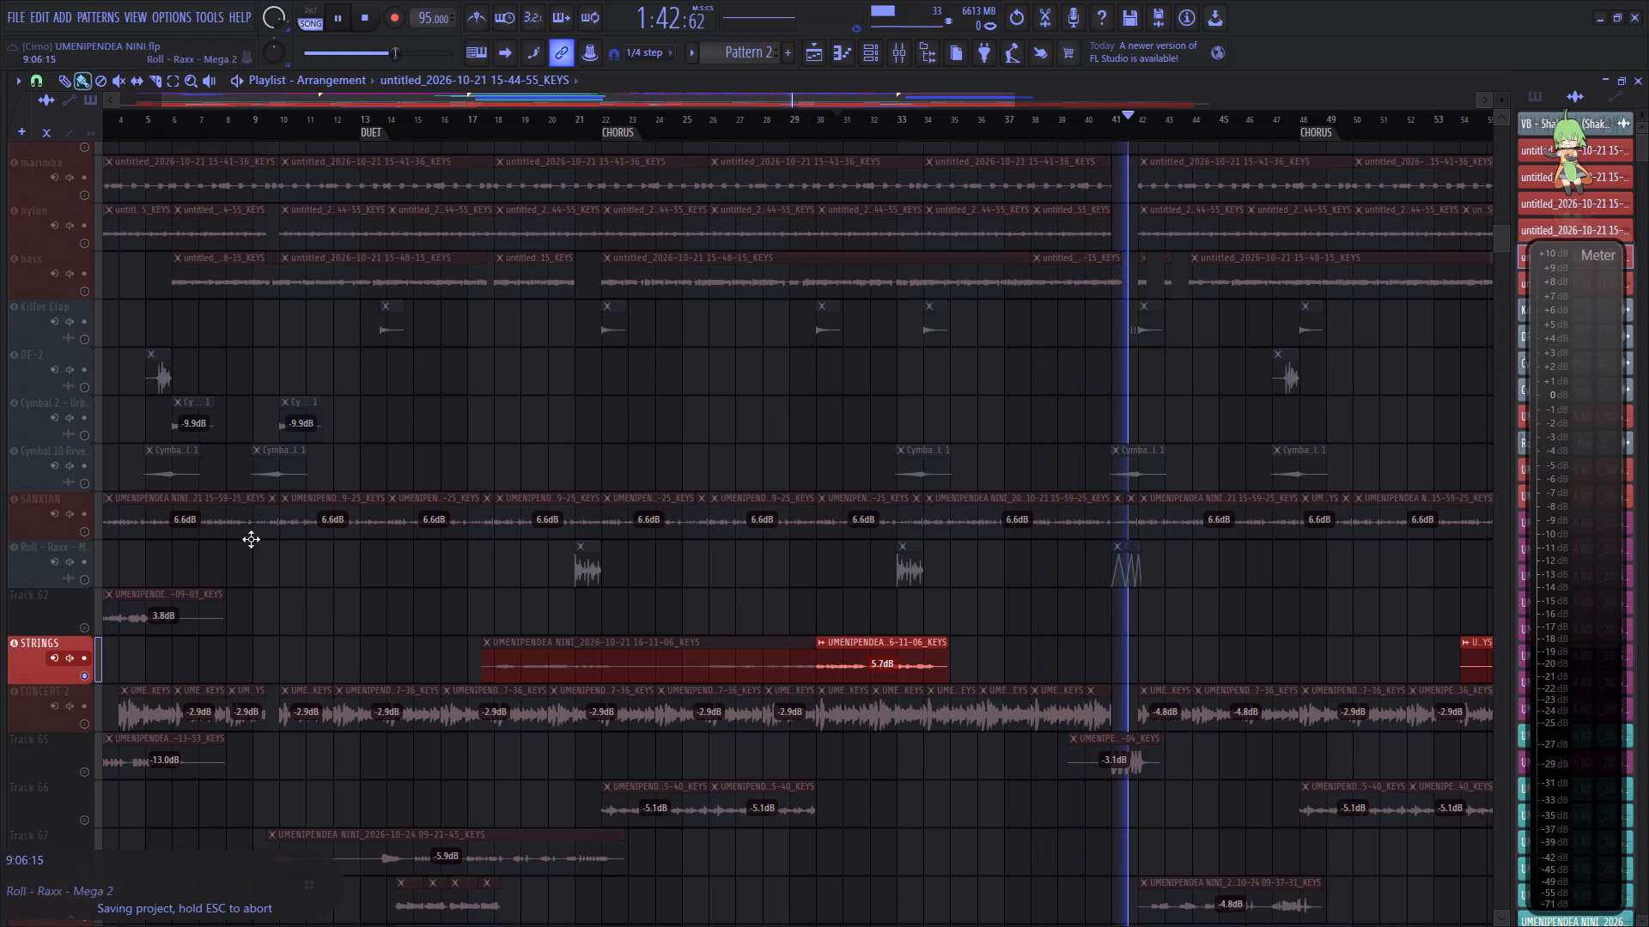
Solo Track 62, play from around bar 2 to identify its mixer channel, and set it as an audio track on FLUTE.
{"action": "key", "text": "space"}
{"action": "left_click_drag", "start_coordinate": [143, 115], "coordinate": [0, 170]}
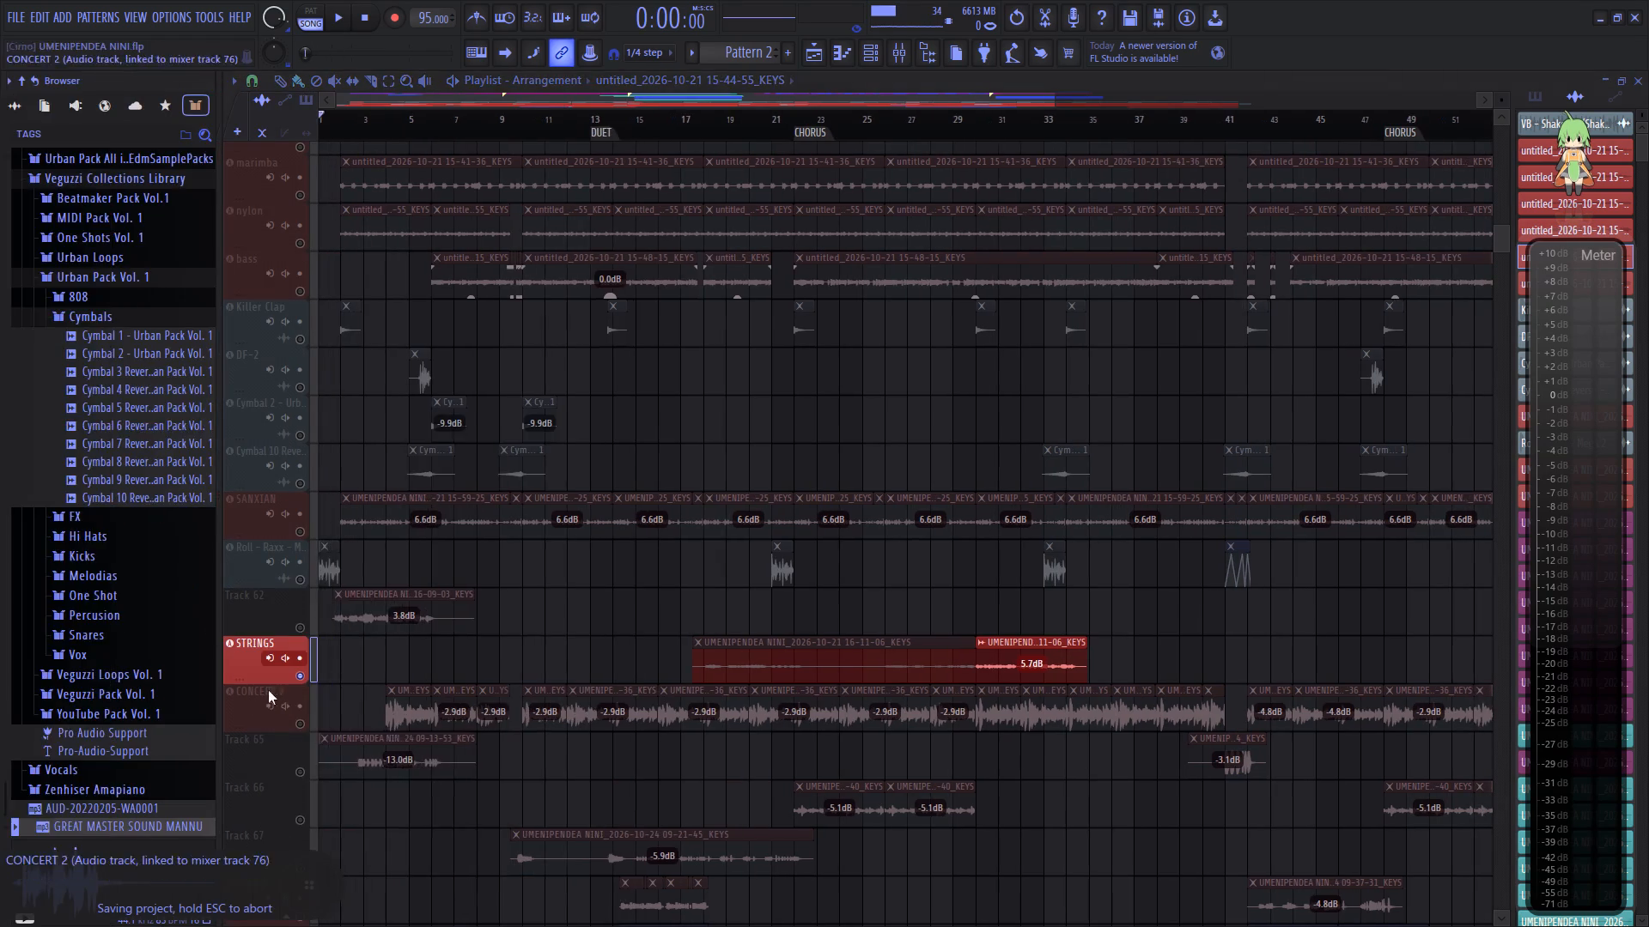
{"action": "right_click", "coordinate": [81, 625]}
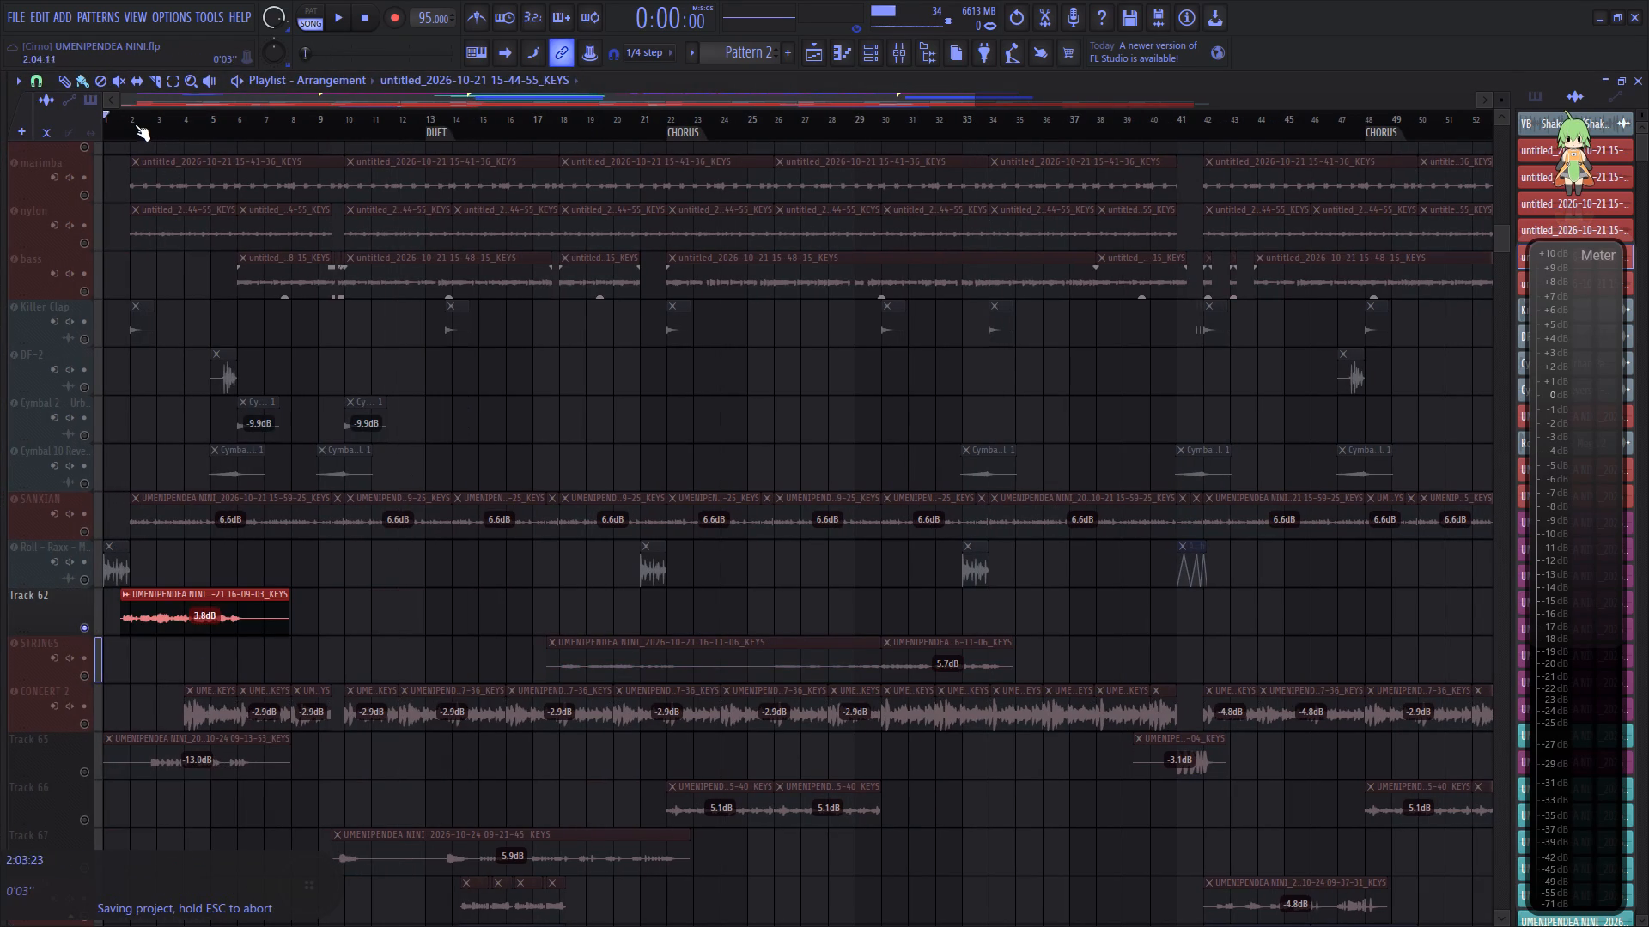
{"action": "left_click", "coordinate": [131, 124]}
{"action": "key", "text": "space"}
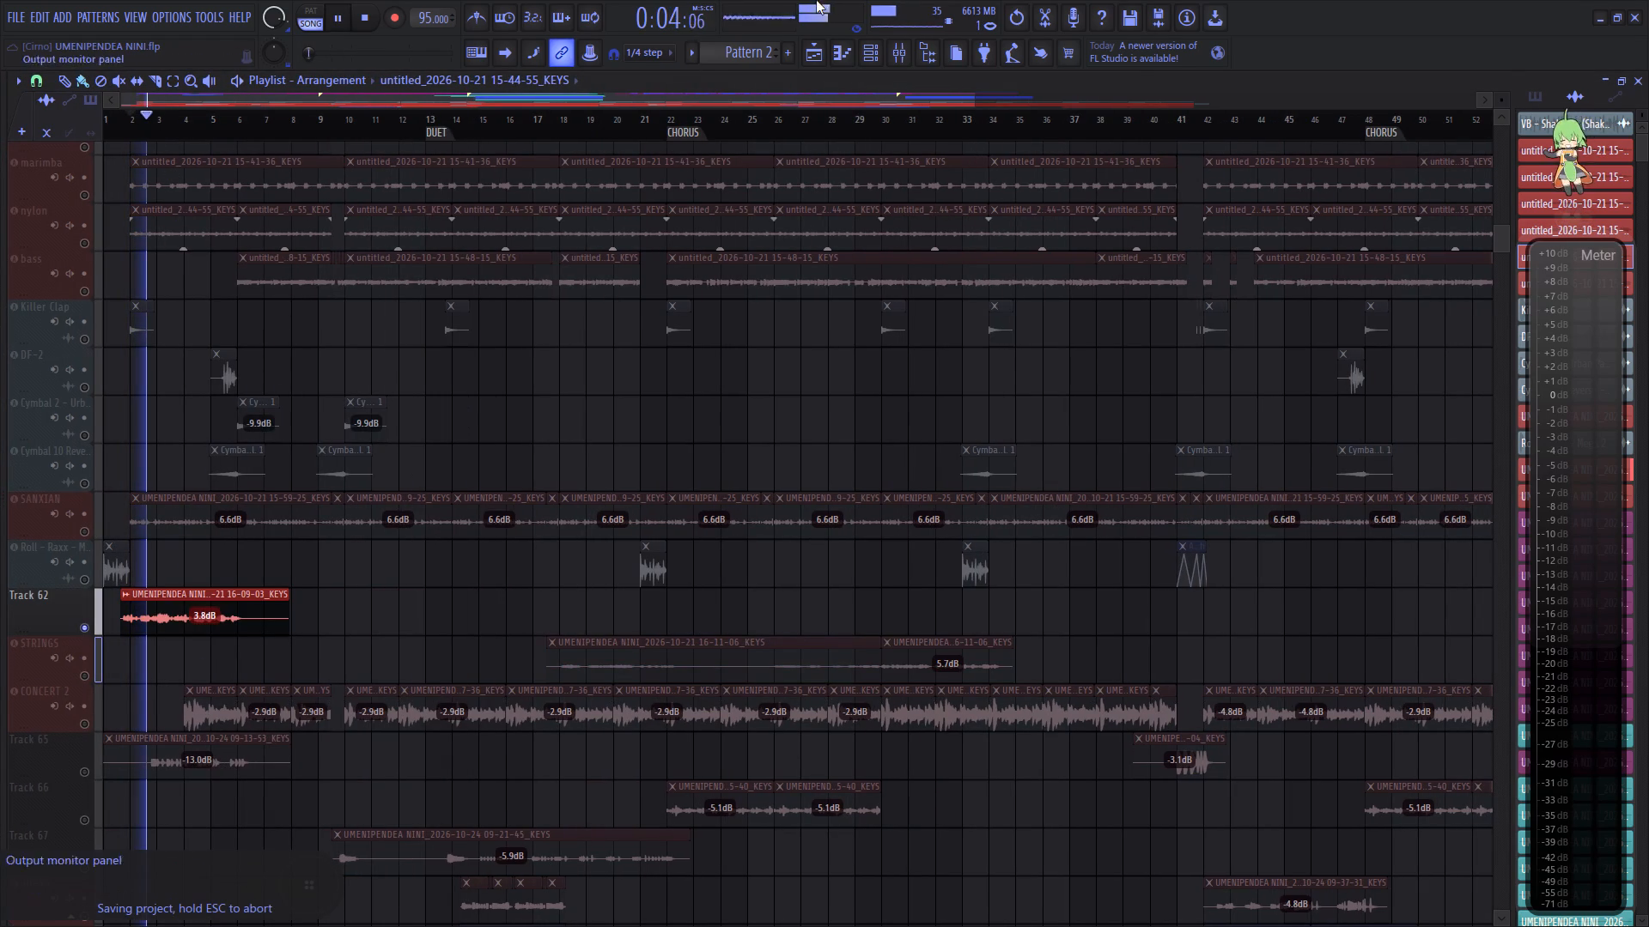
{"action": "left_click", "coordinate": [894, 54]}
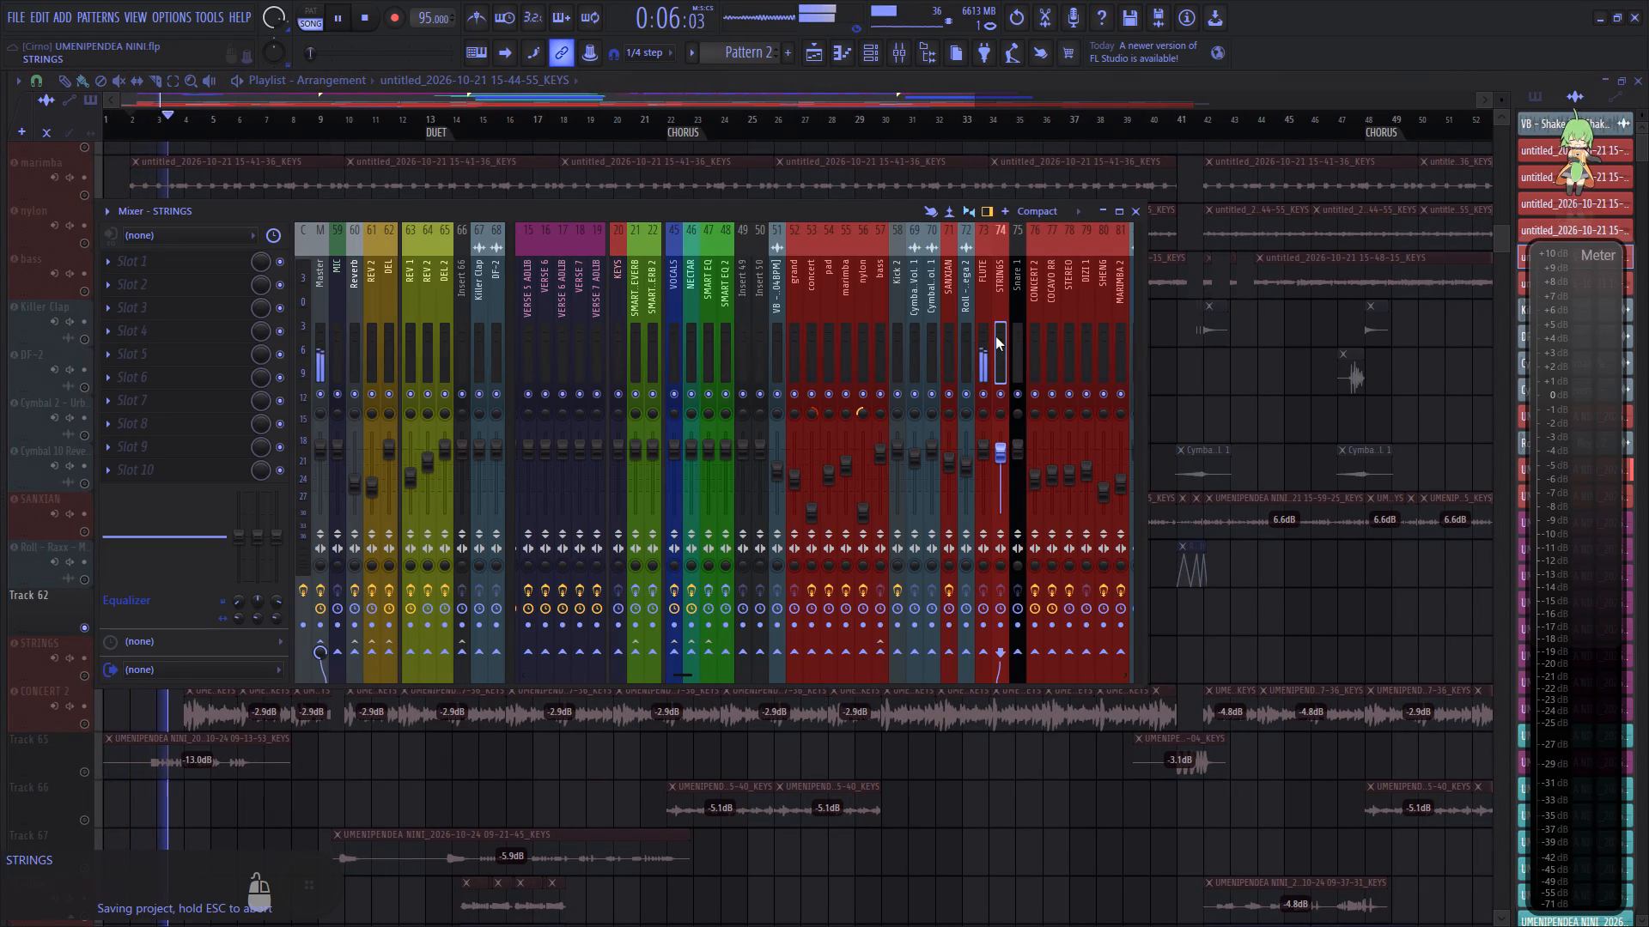
{"action": "left_click", "coordinate": [988, 340]}
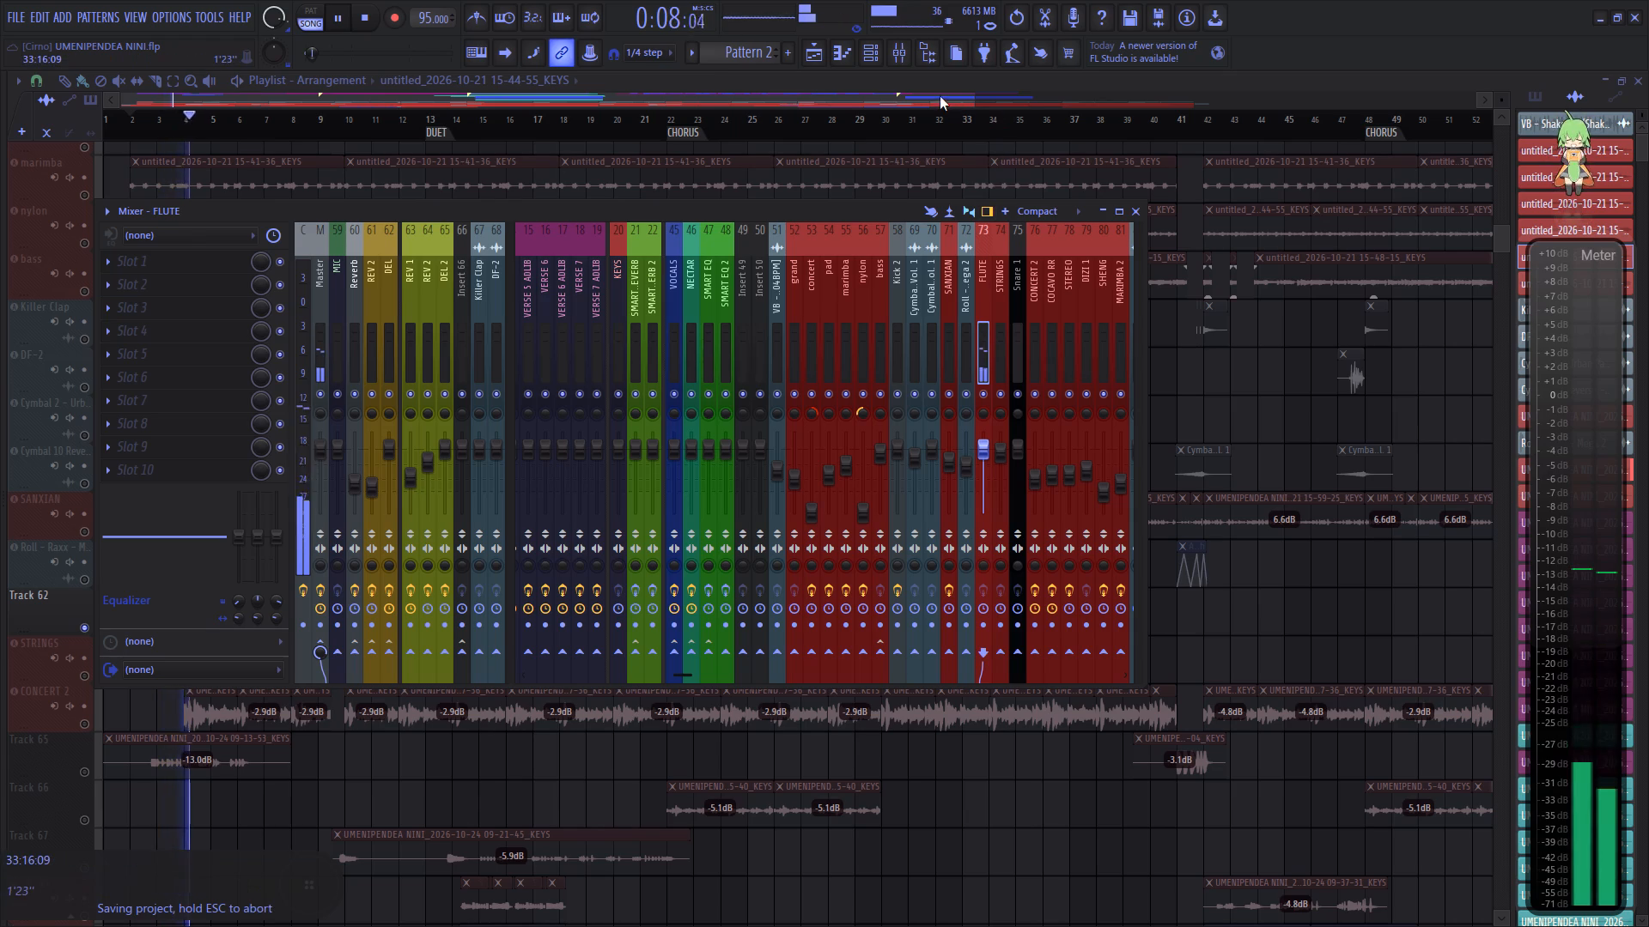
{"action": "left_click", "coordinate": [940, 94]}
{"action": "key", "text": "space"}
{"action": "right_click", "coordinate": [50, 625]}
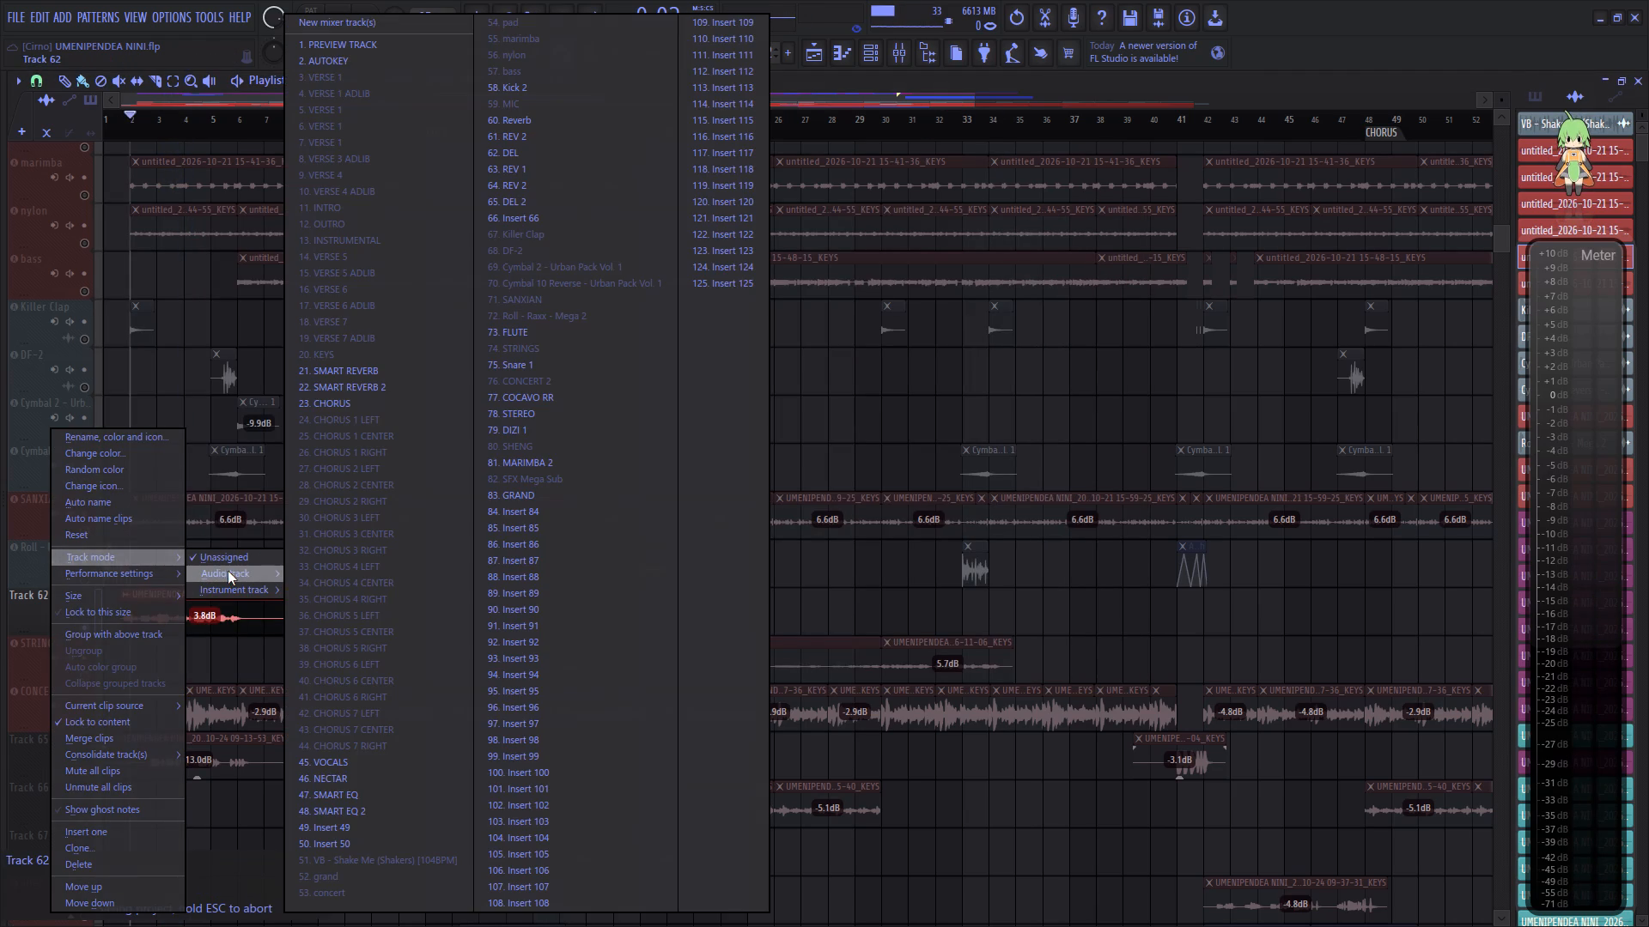
{"action": "left_click", "coordinate": [551, 338]}
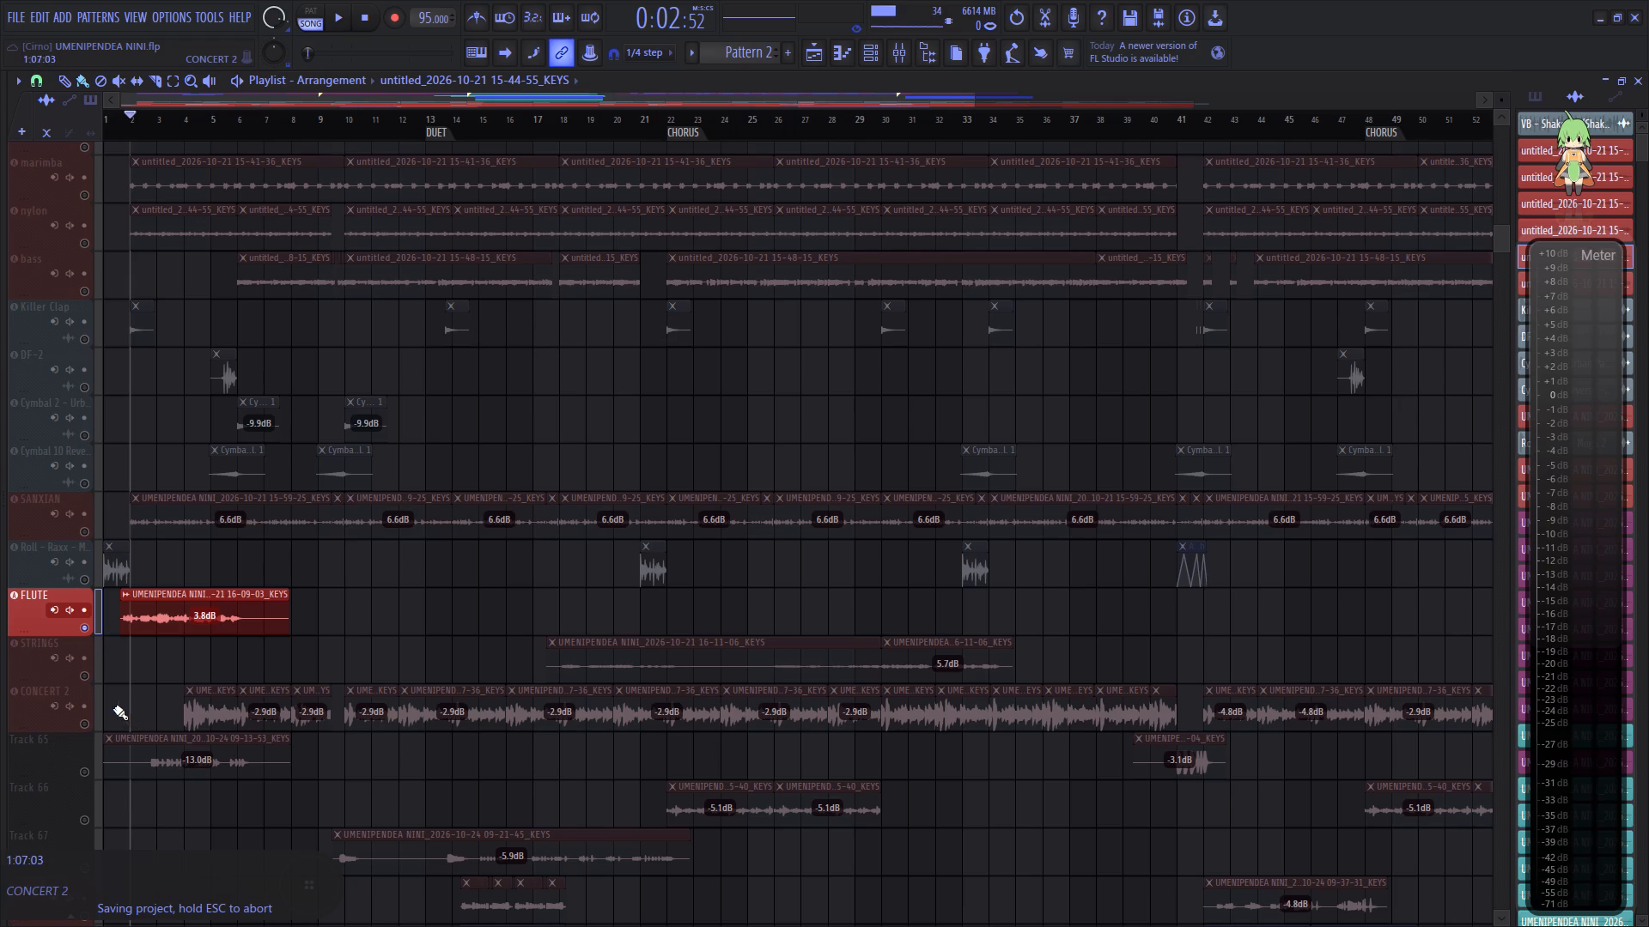
Solo Track 65, play from around bar 3 to identify its mixer channel, and set it as an audio track on COCAVO RR.
{"action": "scroll", "coordinate": [161, 719], "scroll_direction": "down", "scroll_amount": 4}
{"action": "right_click", "coordinate": [81, 583]}
{"action": "key", "text": "space"}
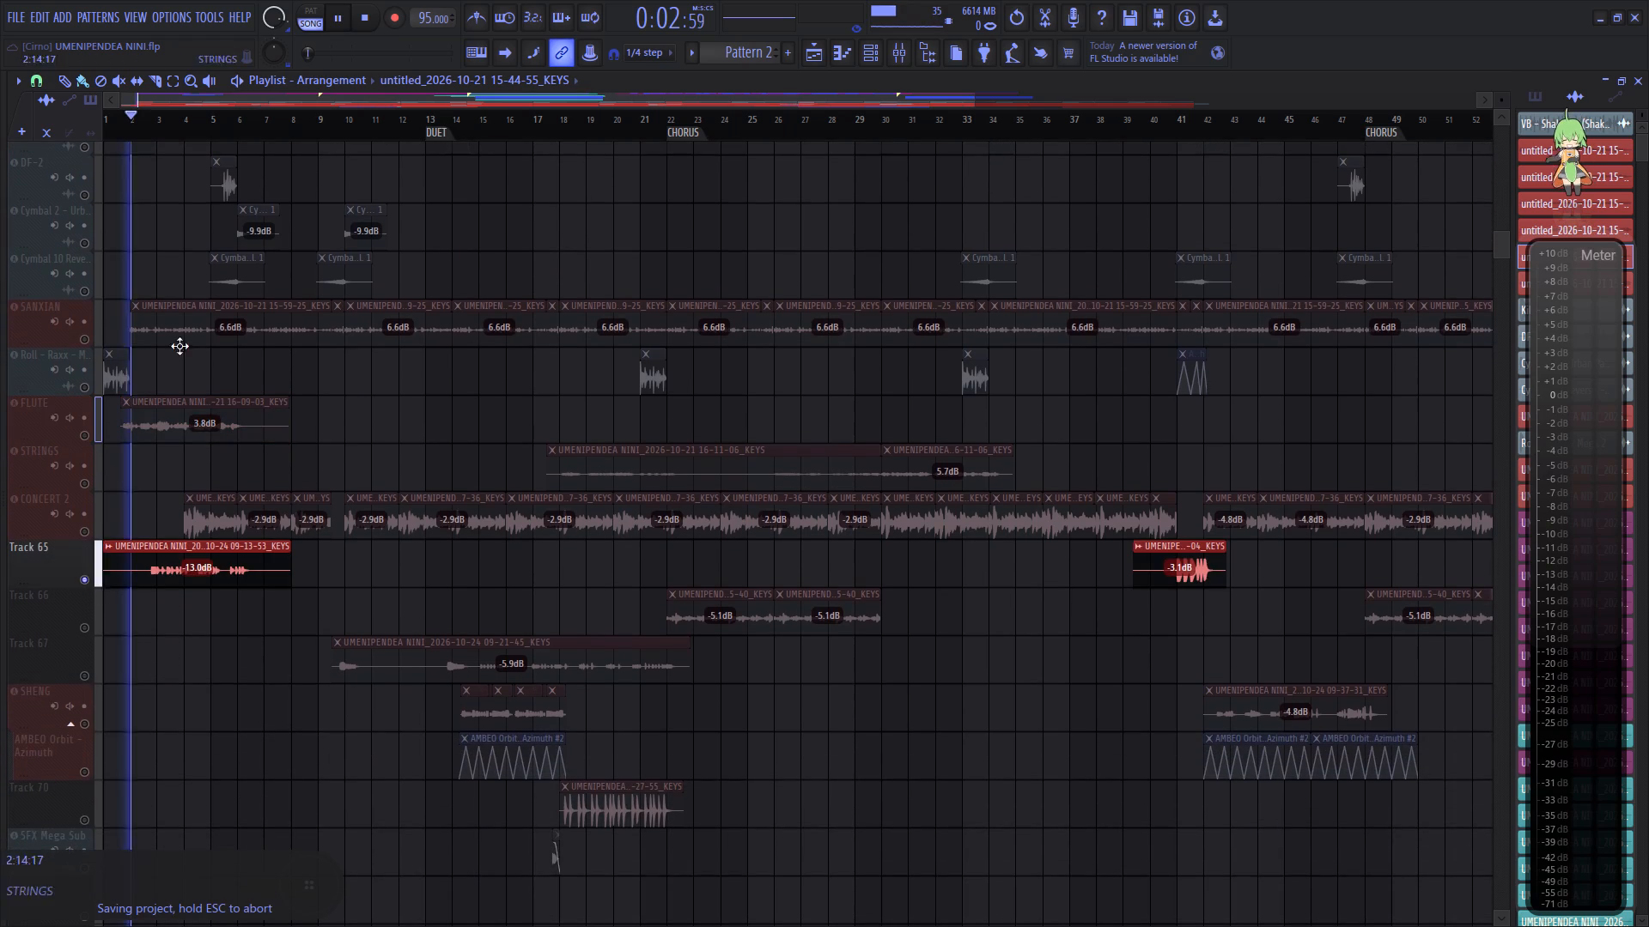
{"action": "left_click", "coordinate": [153, 130]}
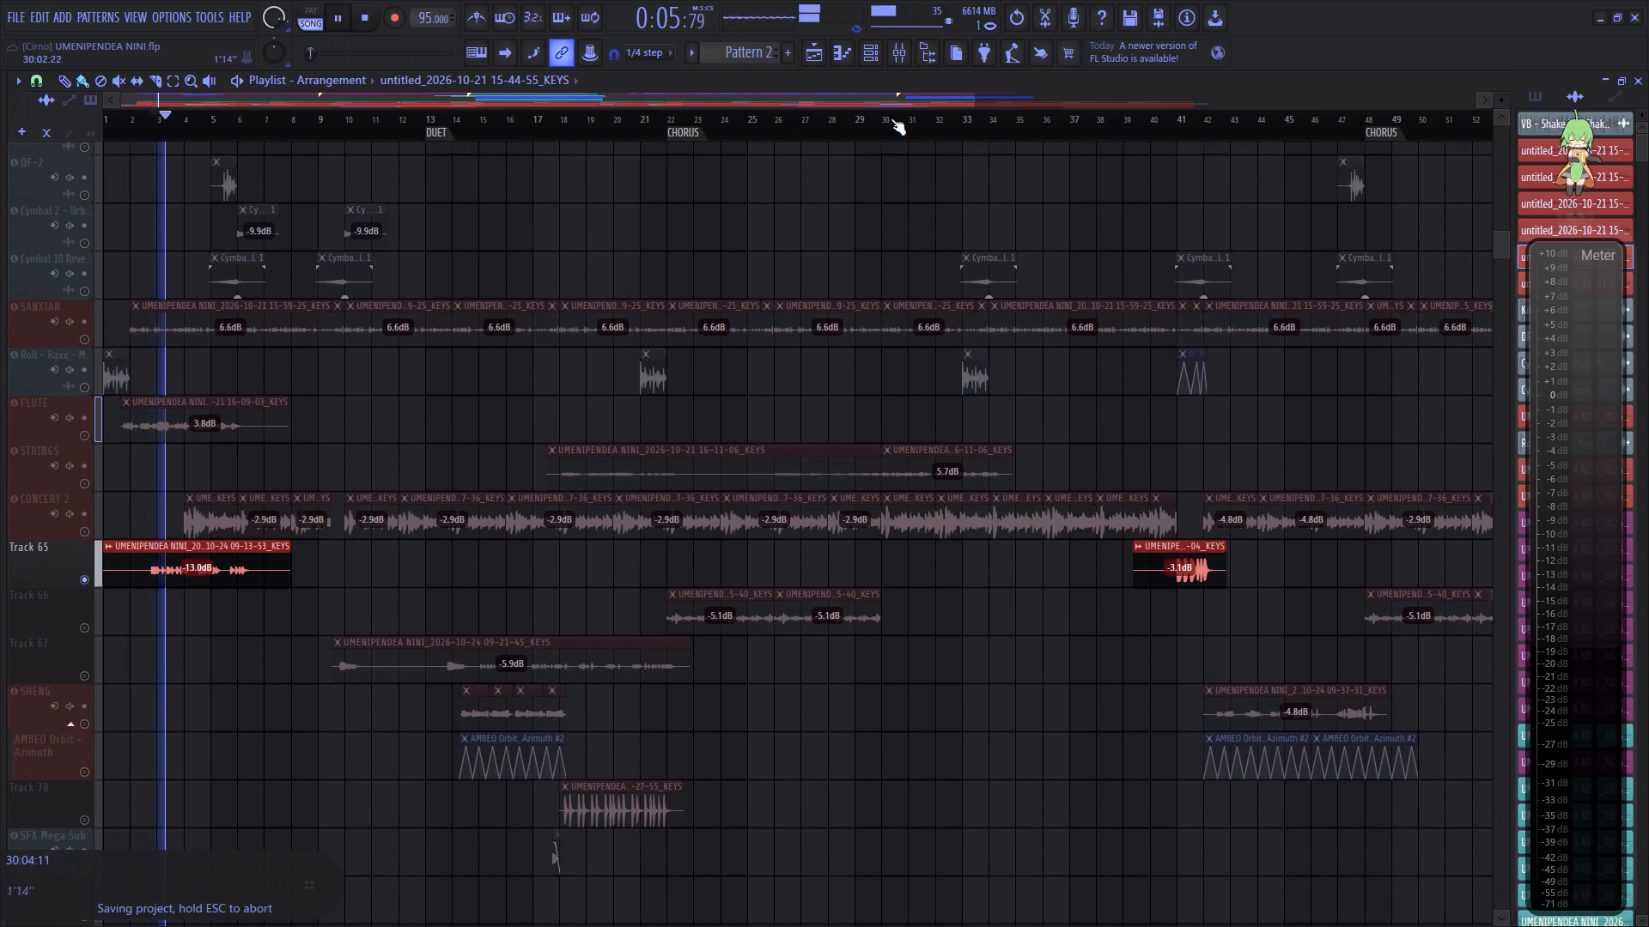
{"action": "left_click", "coordinate": [902, 59]}
{"action": "left_click", "coordinate": [1059, 367]}
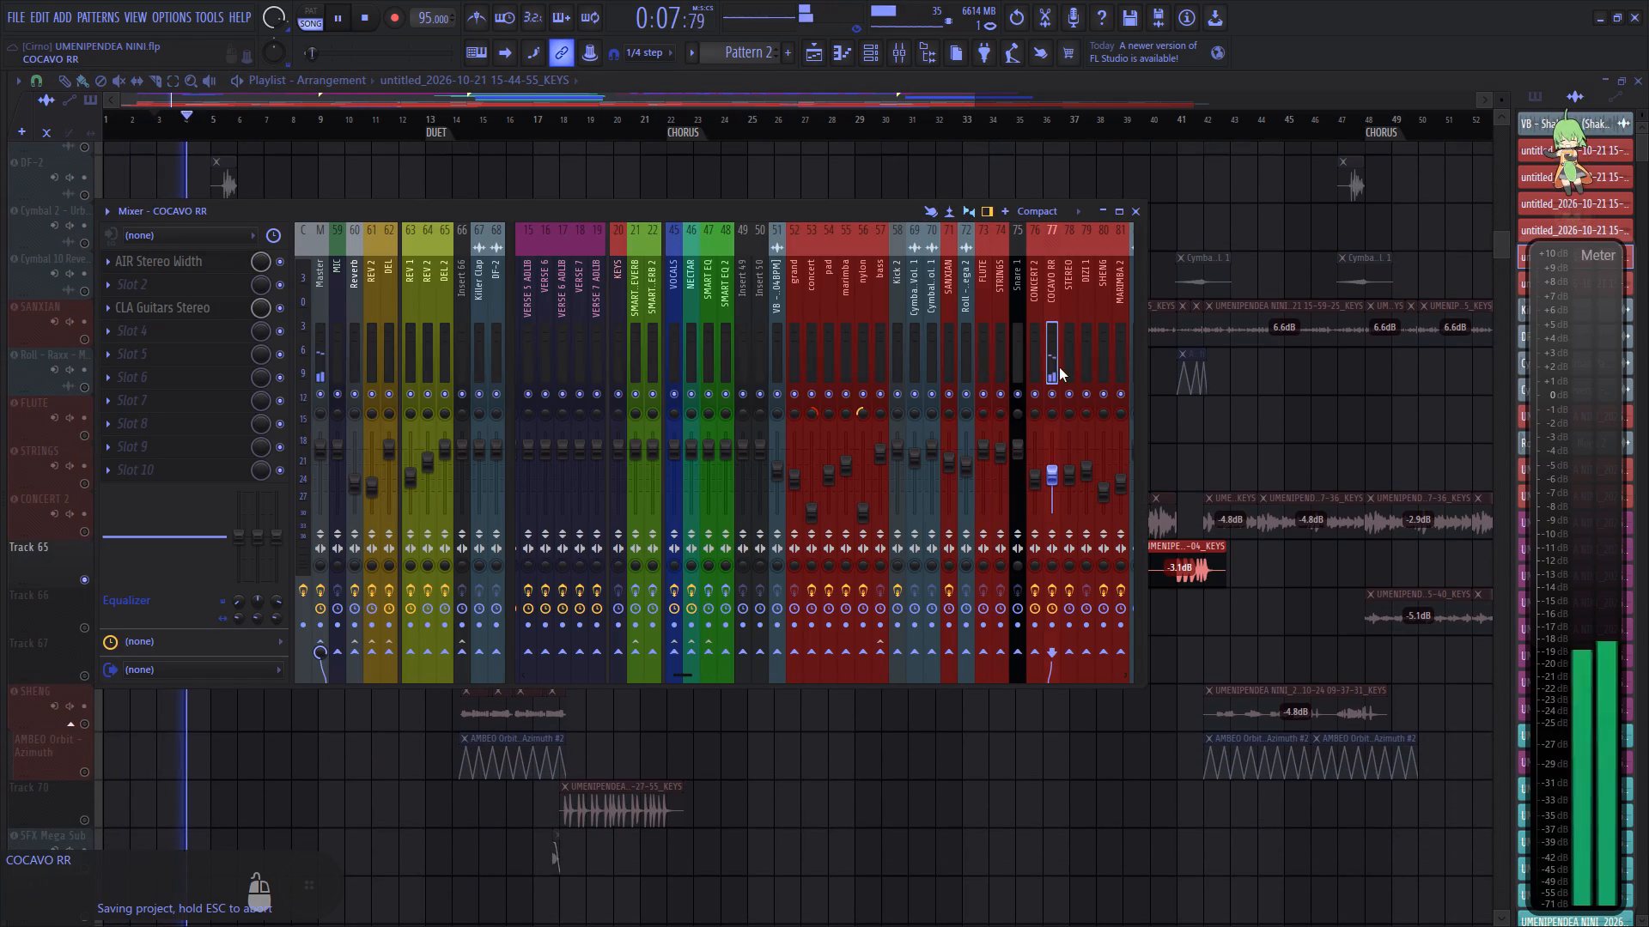
{"action": "key", "text": "space"}
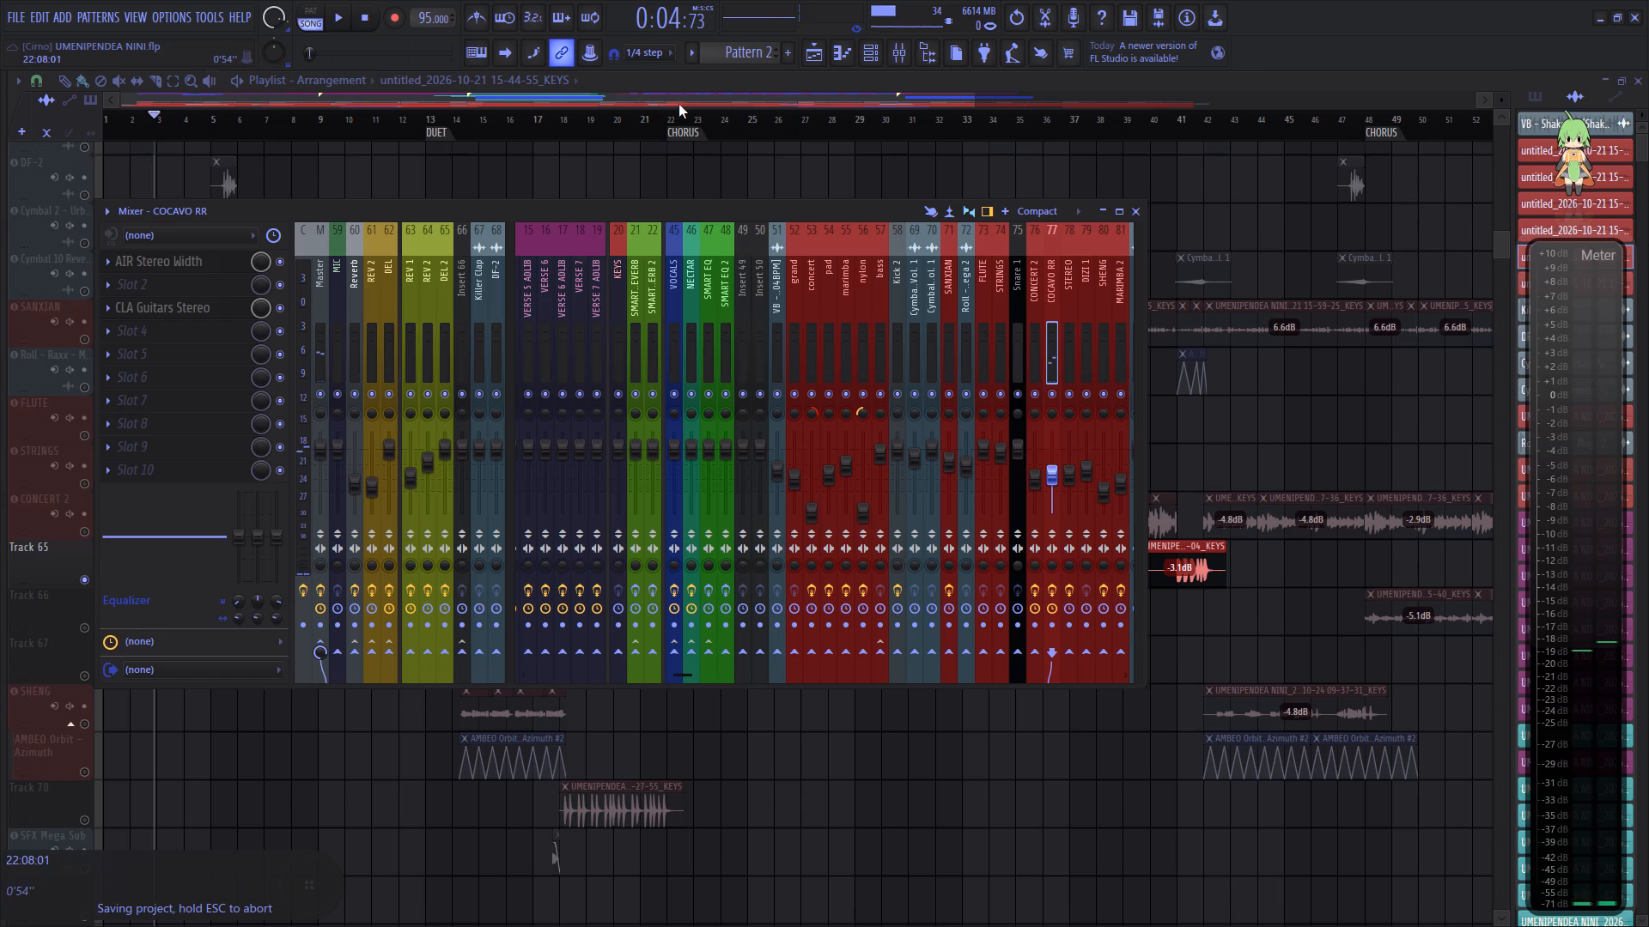
{"action": "left_click", "coordinate": [678, 99]}
{"action": "right_click", "coordinate": [59, 572]}
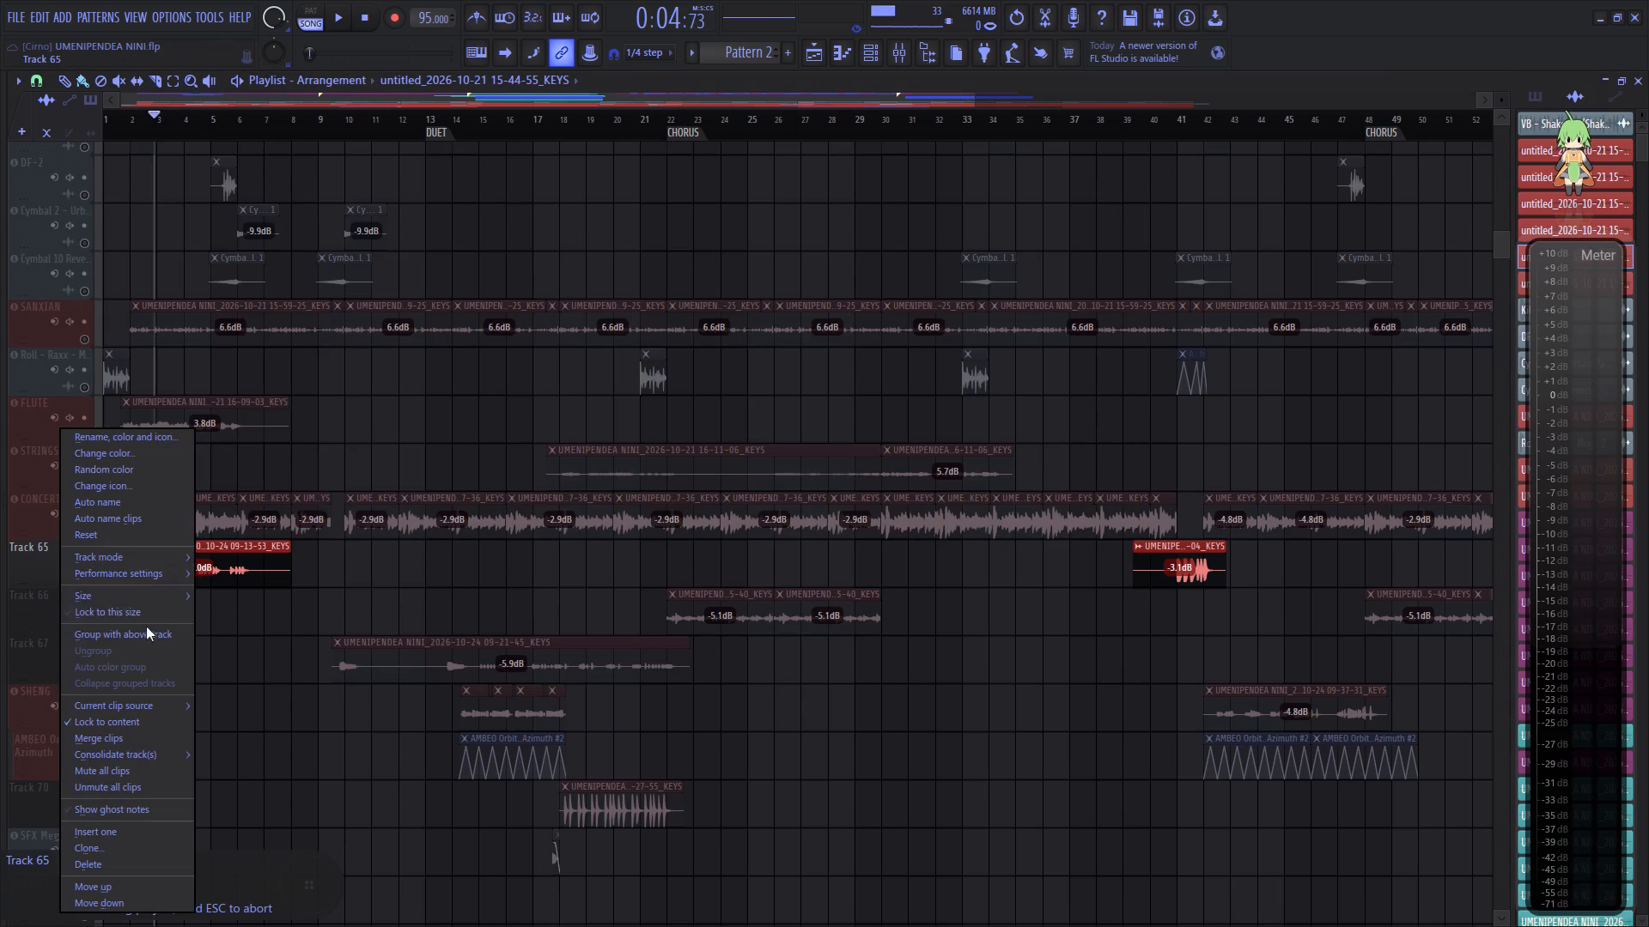
{"action": "left_click", "coordinate": [166, 560]}
{"action": "left_click", "coordinate": [233, 572]}
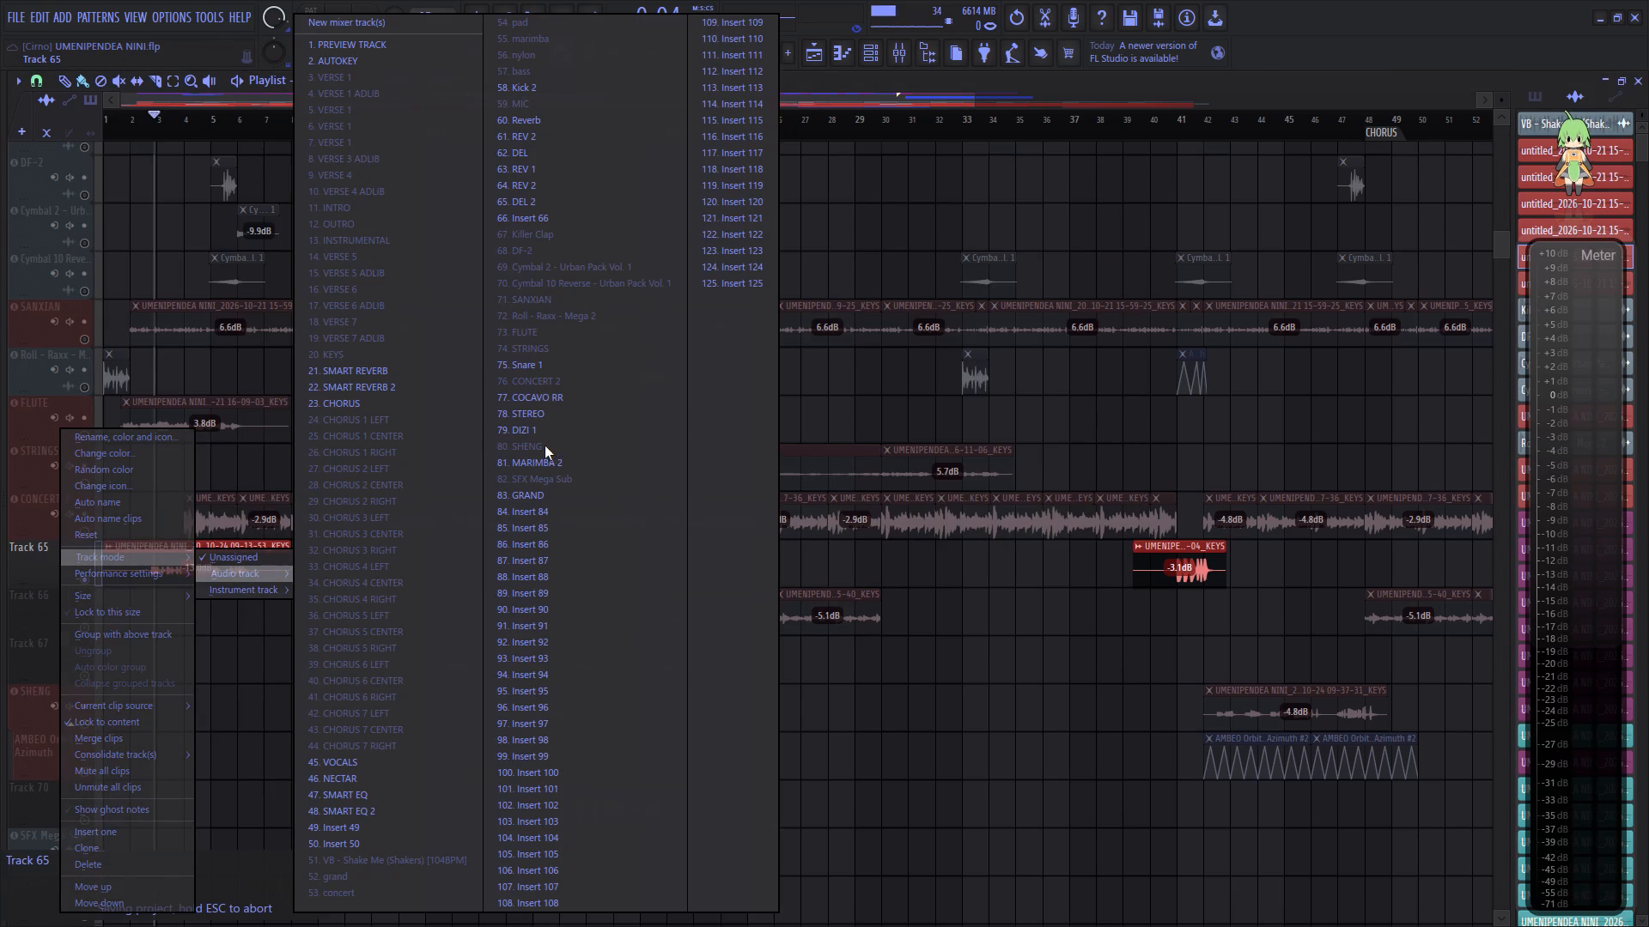
{"action": "left_click", "coordinate": [548, 402]}
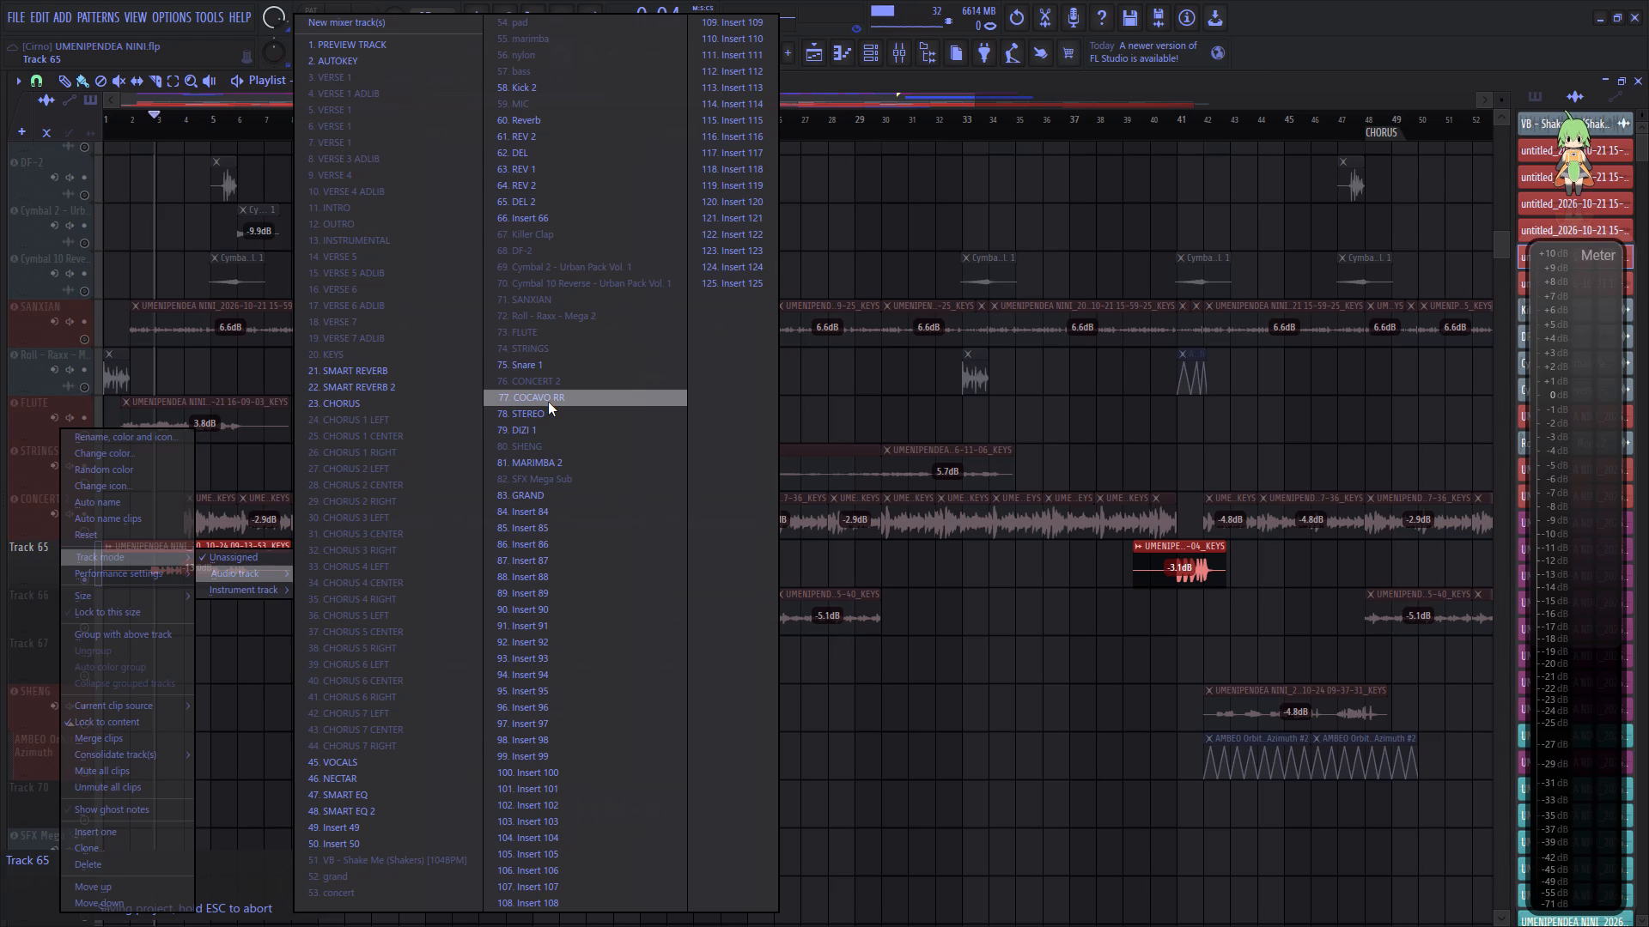
Solo Track 66, play from the first CHORUS marker to identify its mixer channel, and set it as an audio track on STEREO.
{"action": "key", "text": "space"}
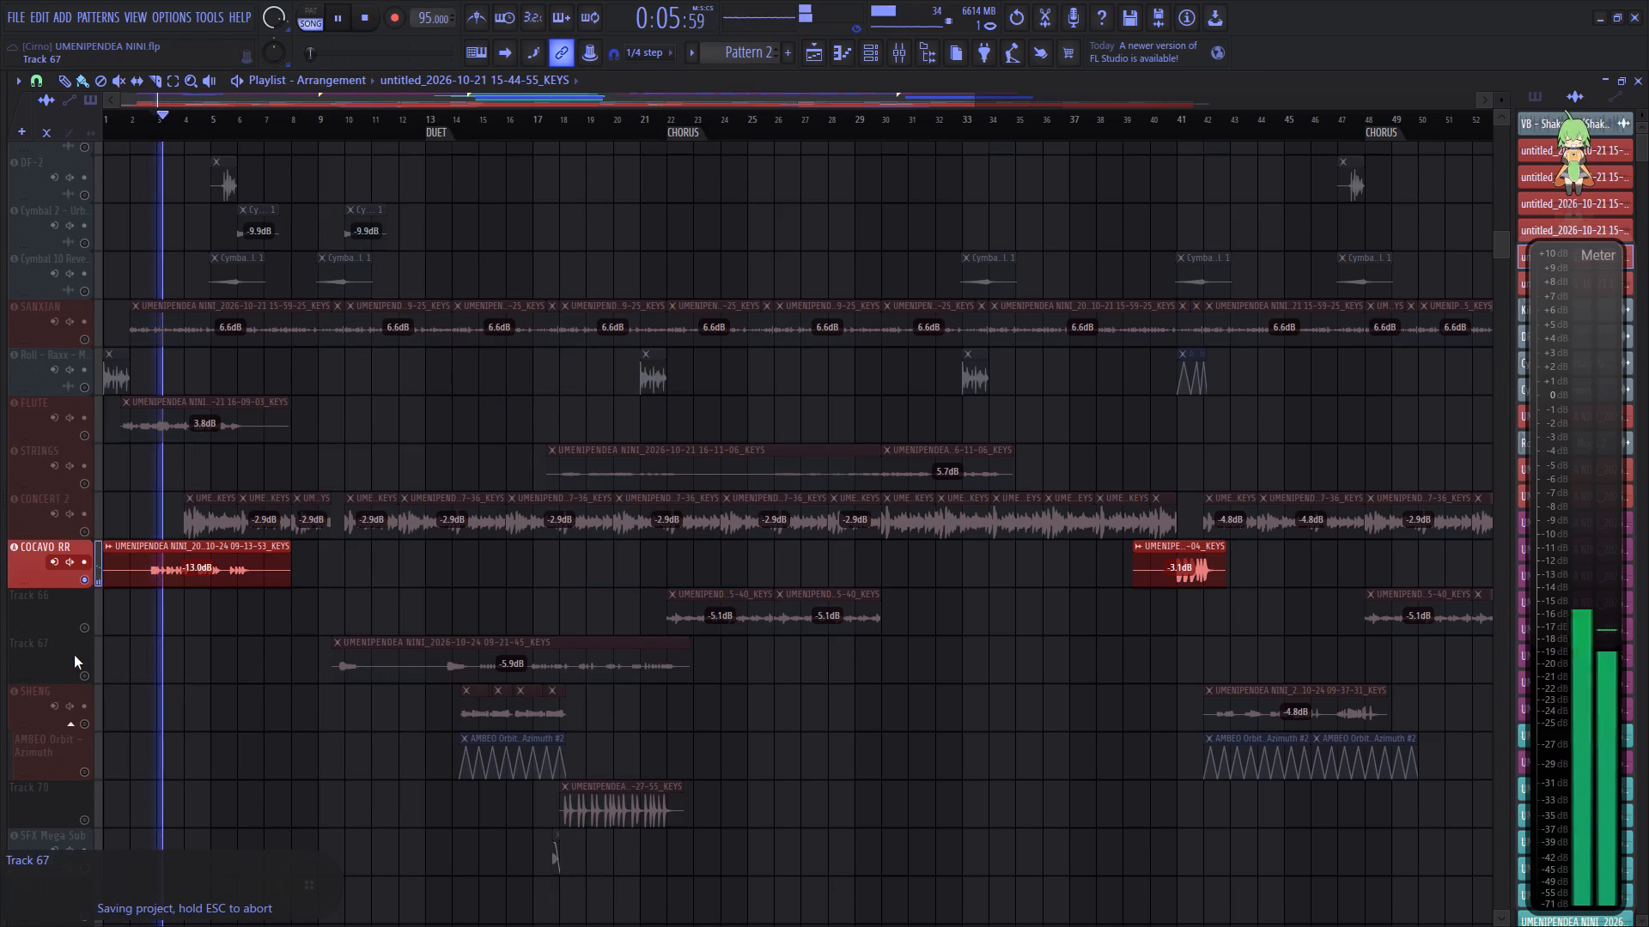
{"action": "right_click", "coordinate": [80, 632]}
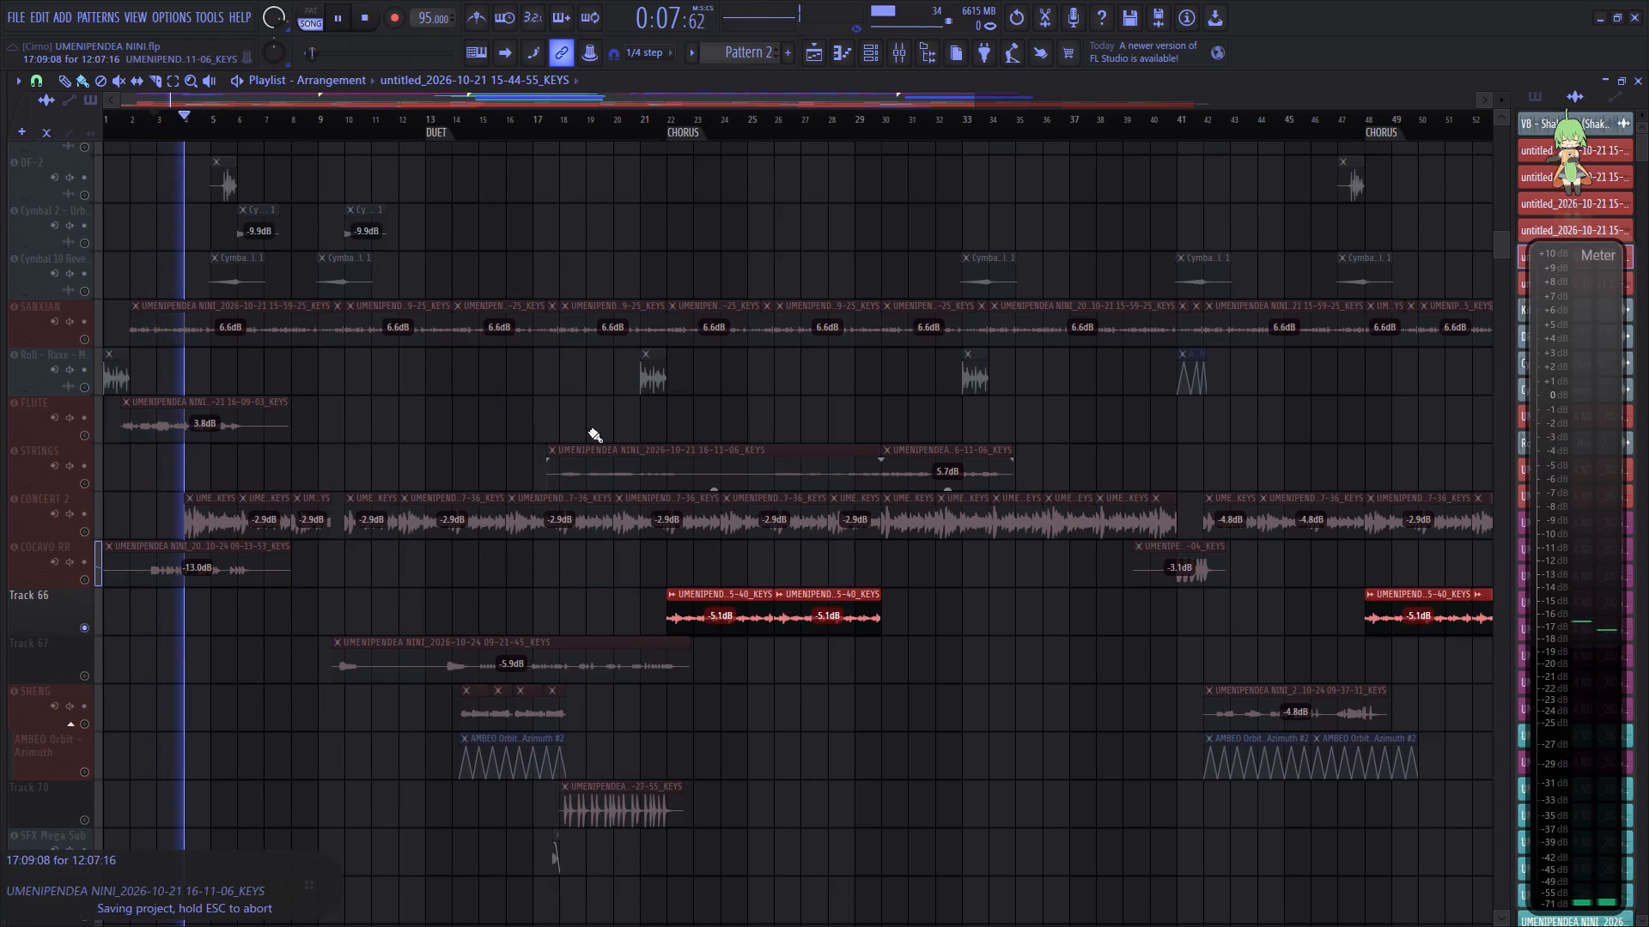
{"action": "left_click", "coordinate": [669, 118]}
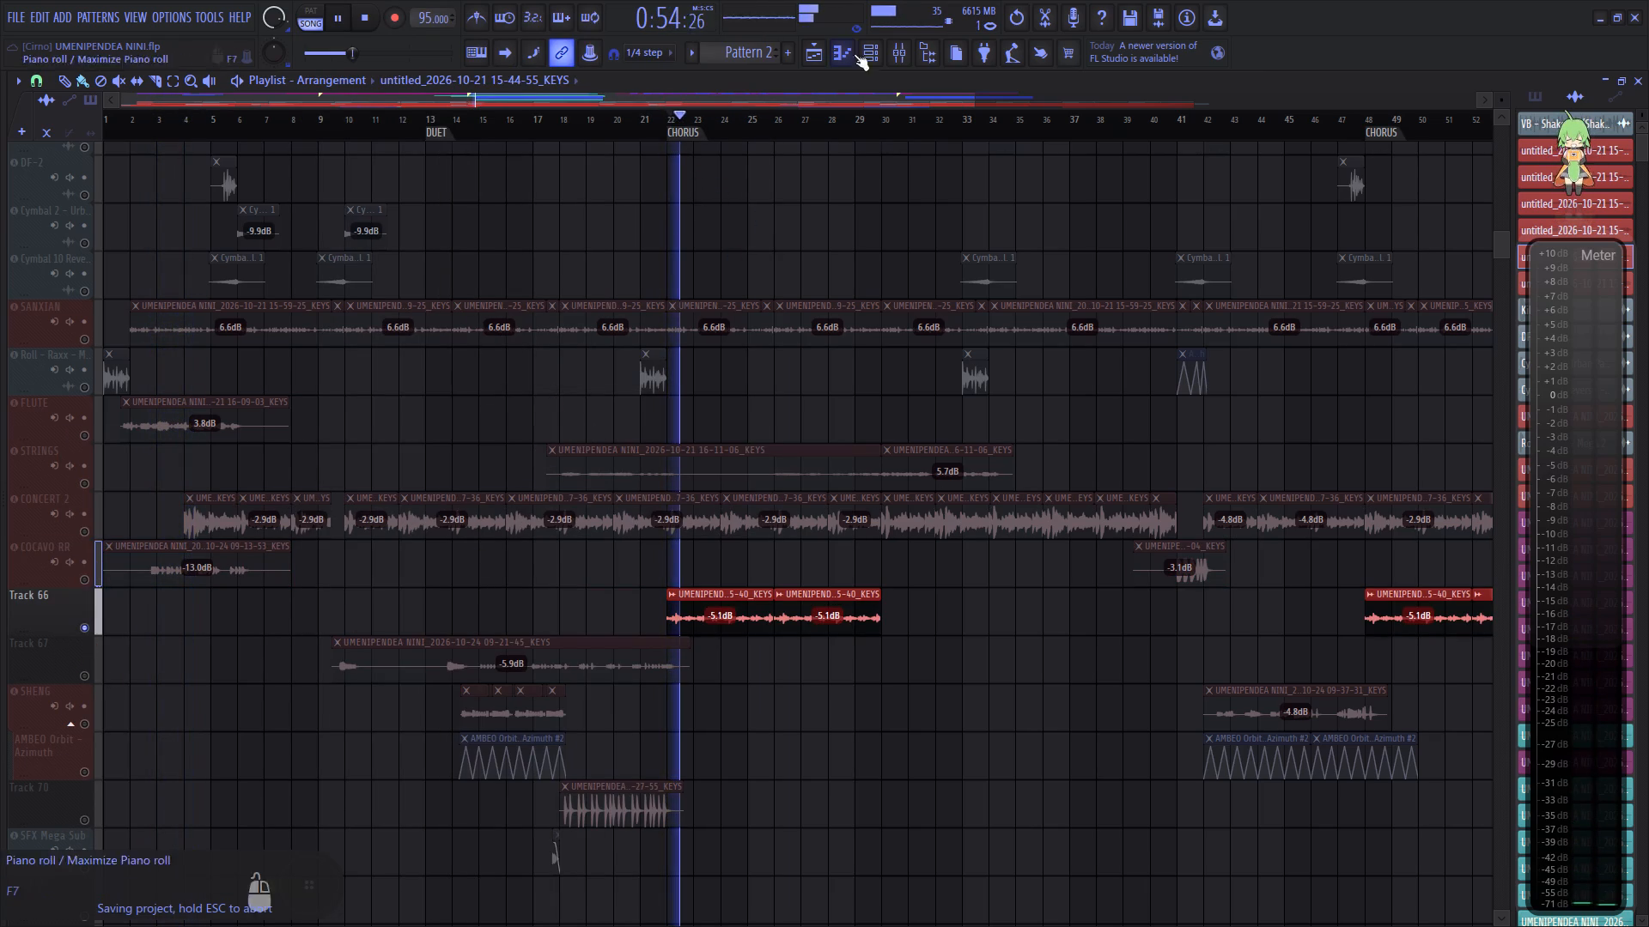
{"action": "left_click", "coordinate": [904, 49]}
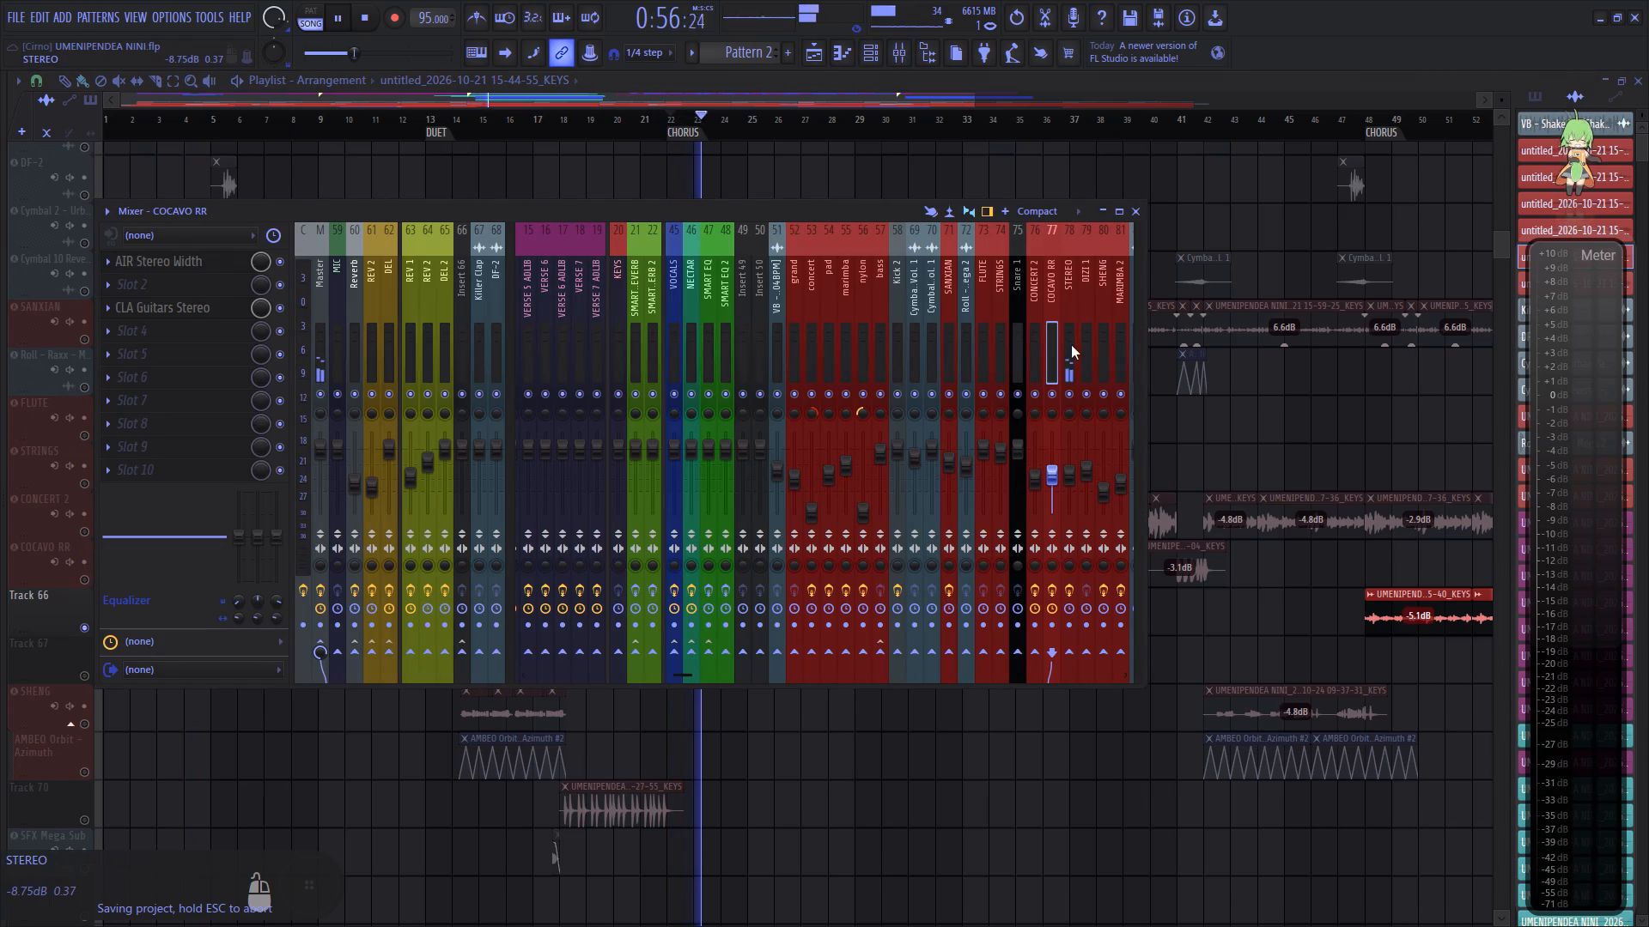
{"action": "left_click", "coordinate": [1071, 345]}
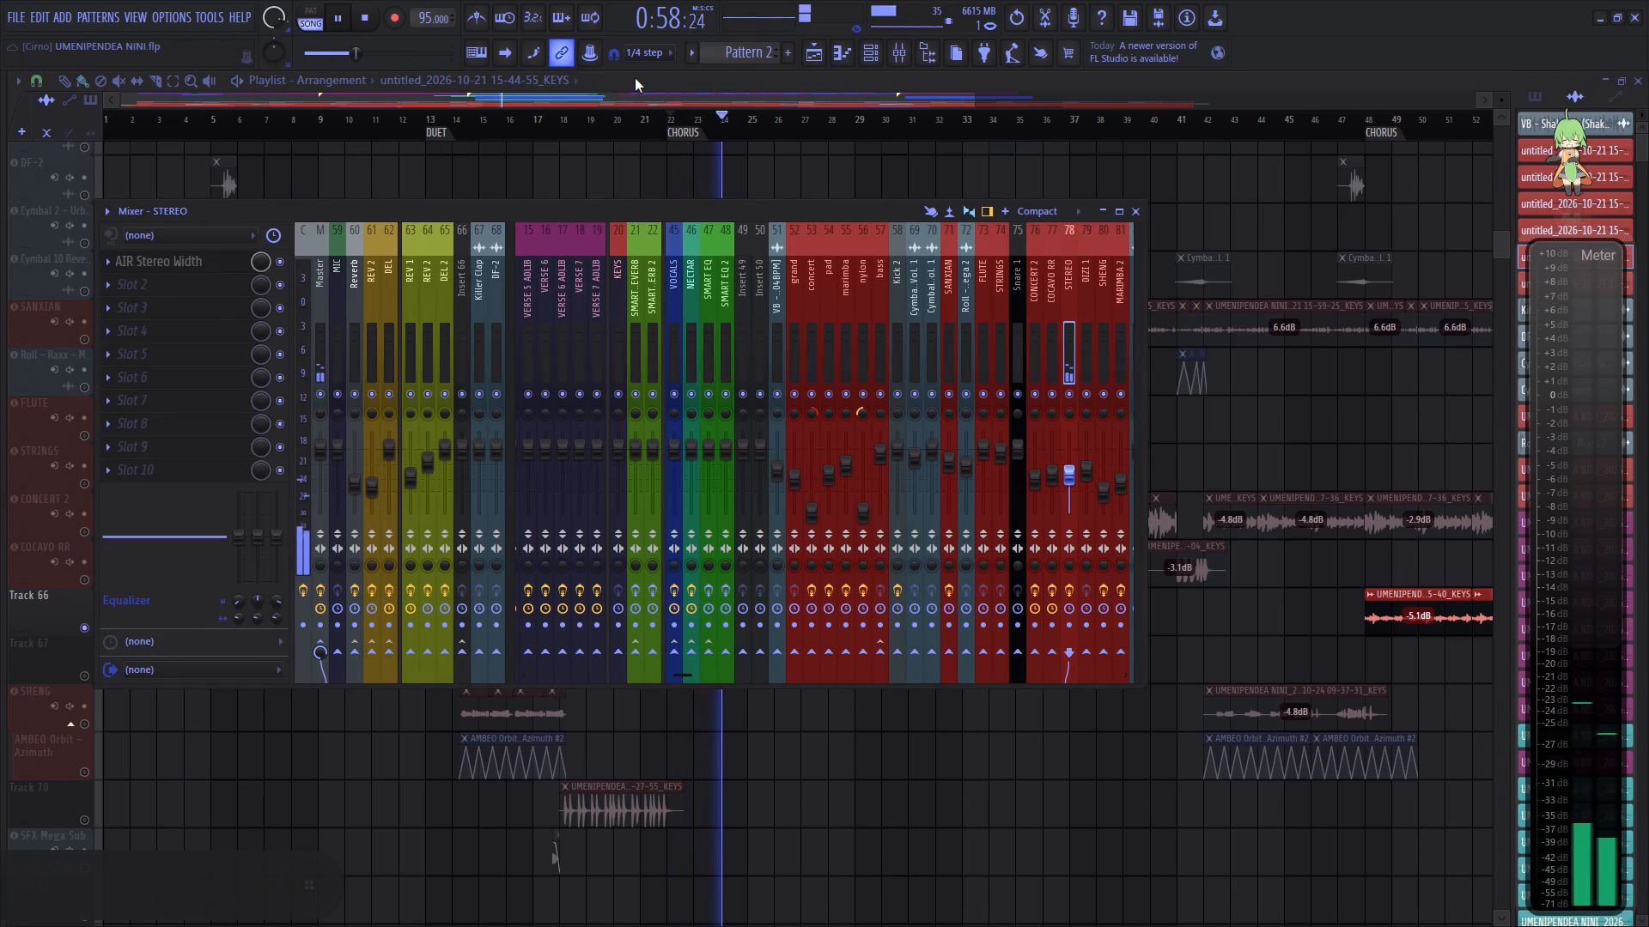
{"action": "left_click", "coordinate": [635, 78]}
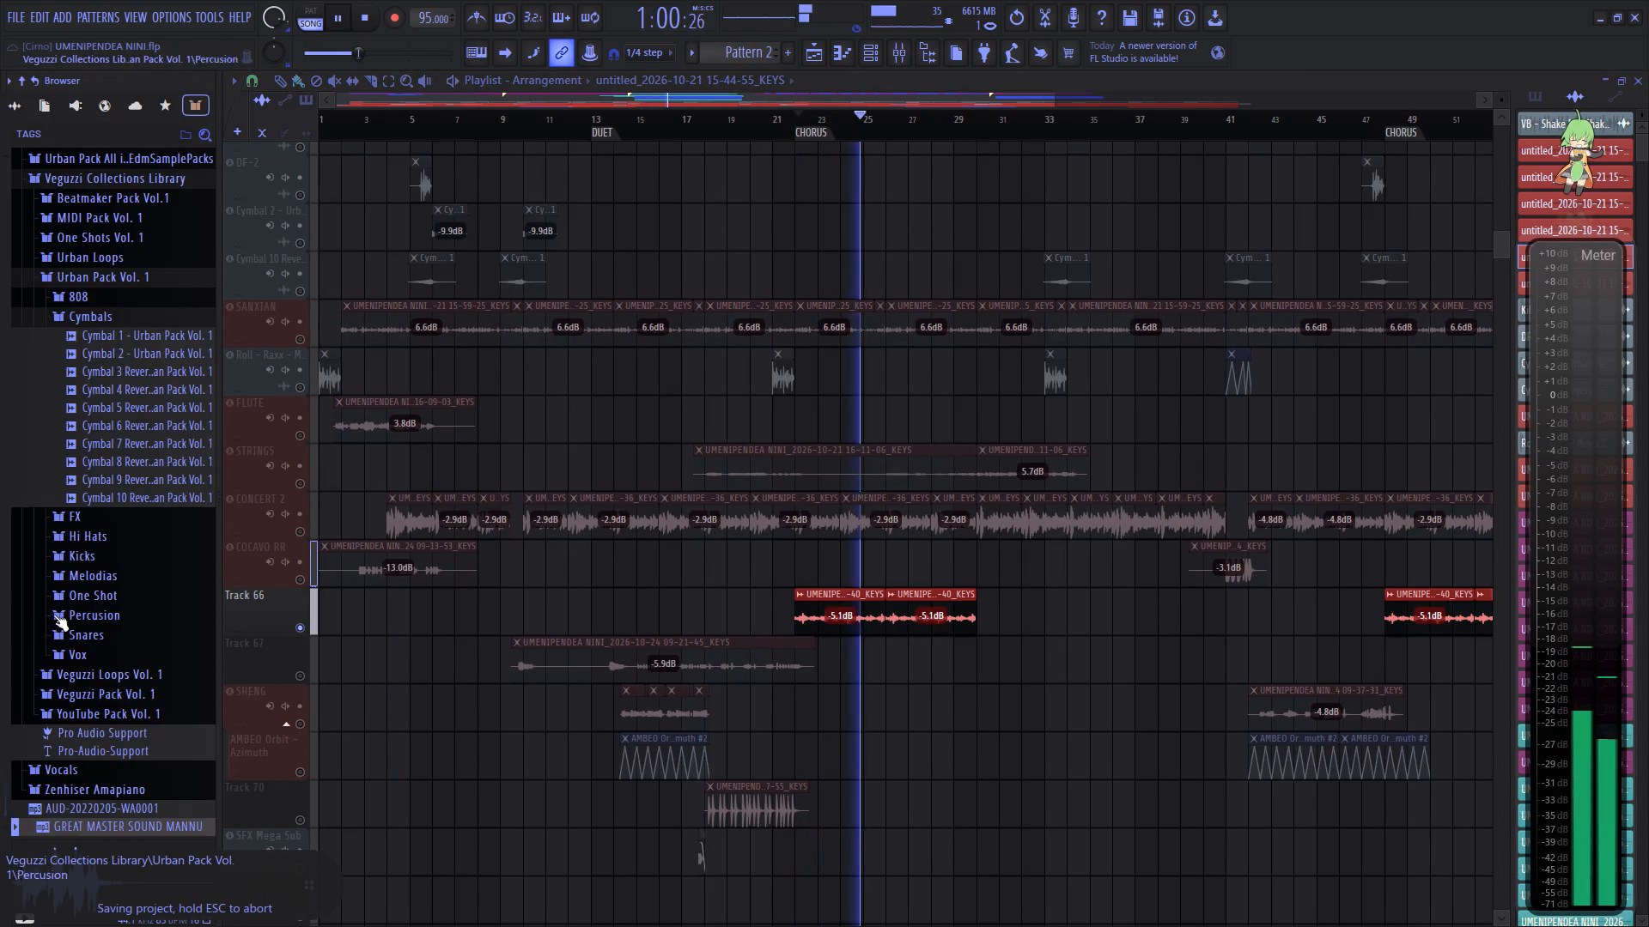
{"action": "right_click", "coordinate": [67, 612]}
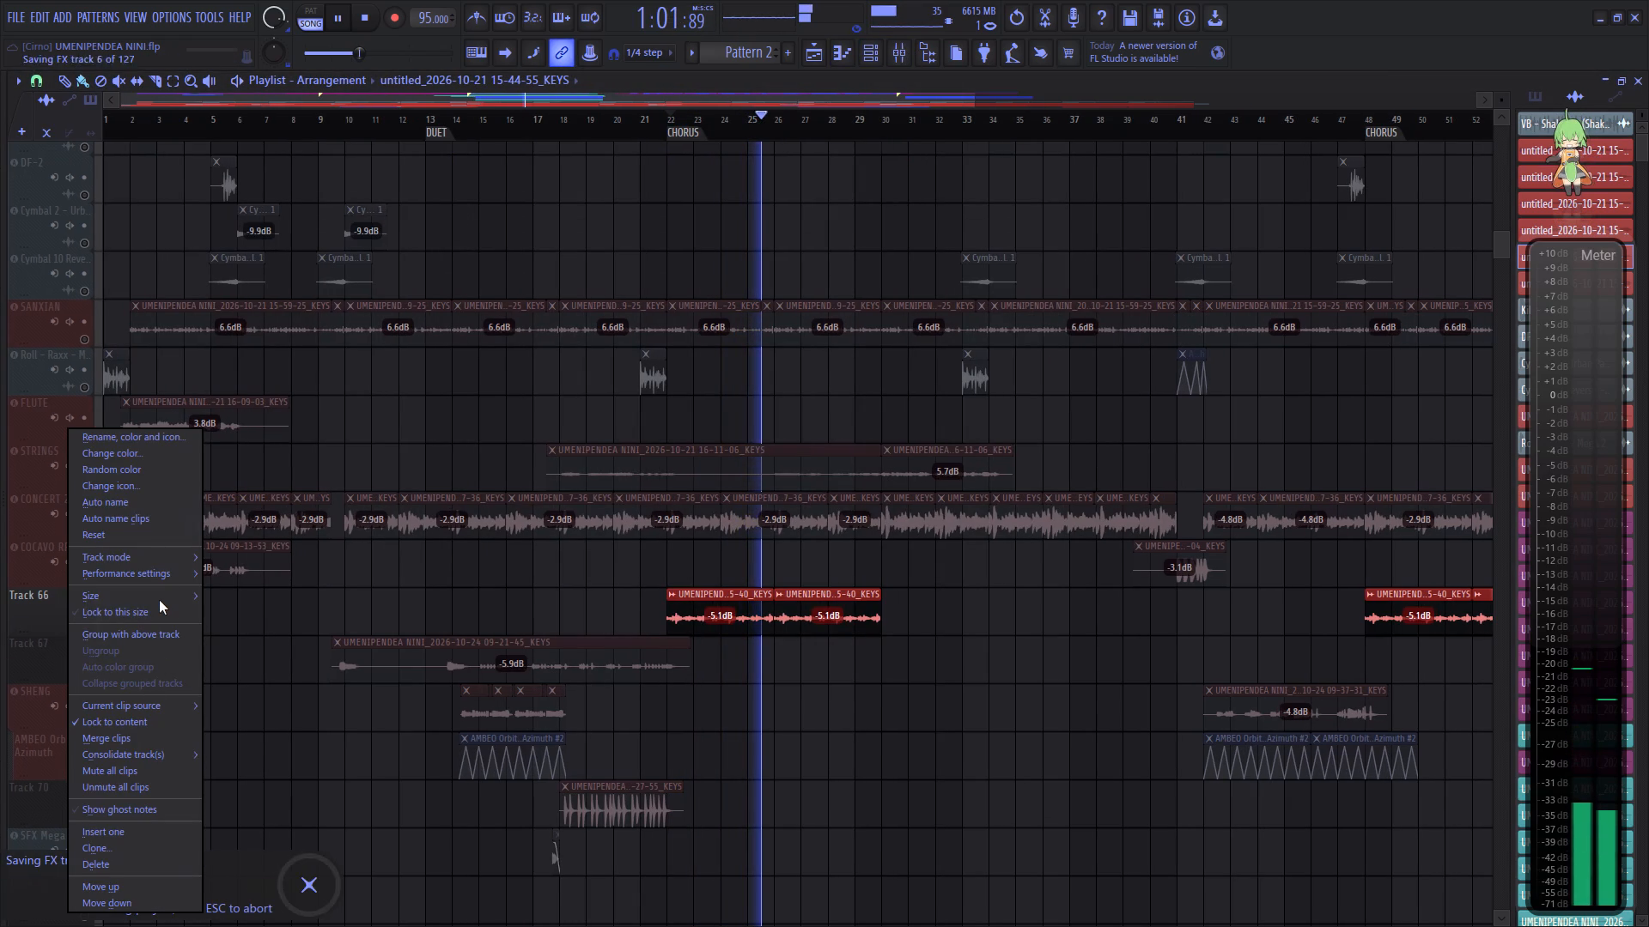
{"action": "left_click", "coordinate": [168, 561]}
{"action": "left_click", "coordinate": [256, 571]}
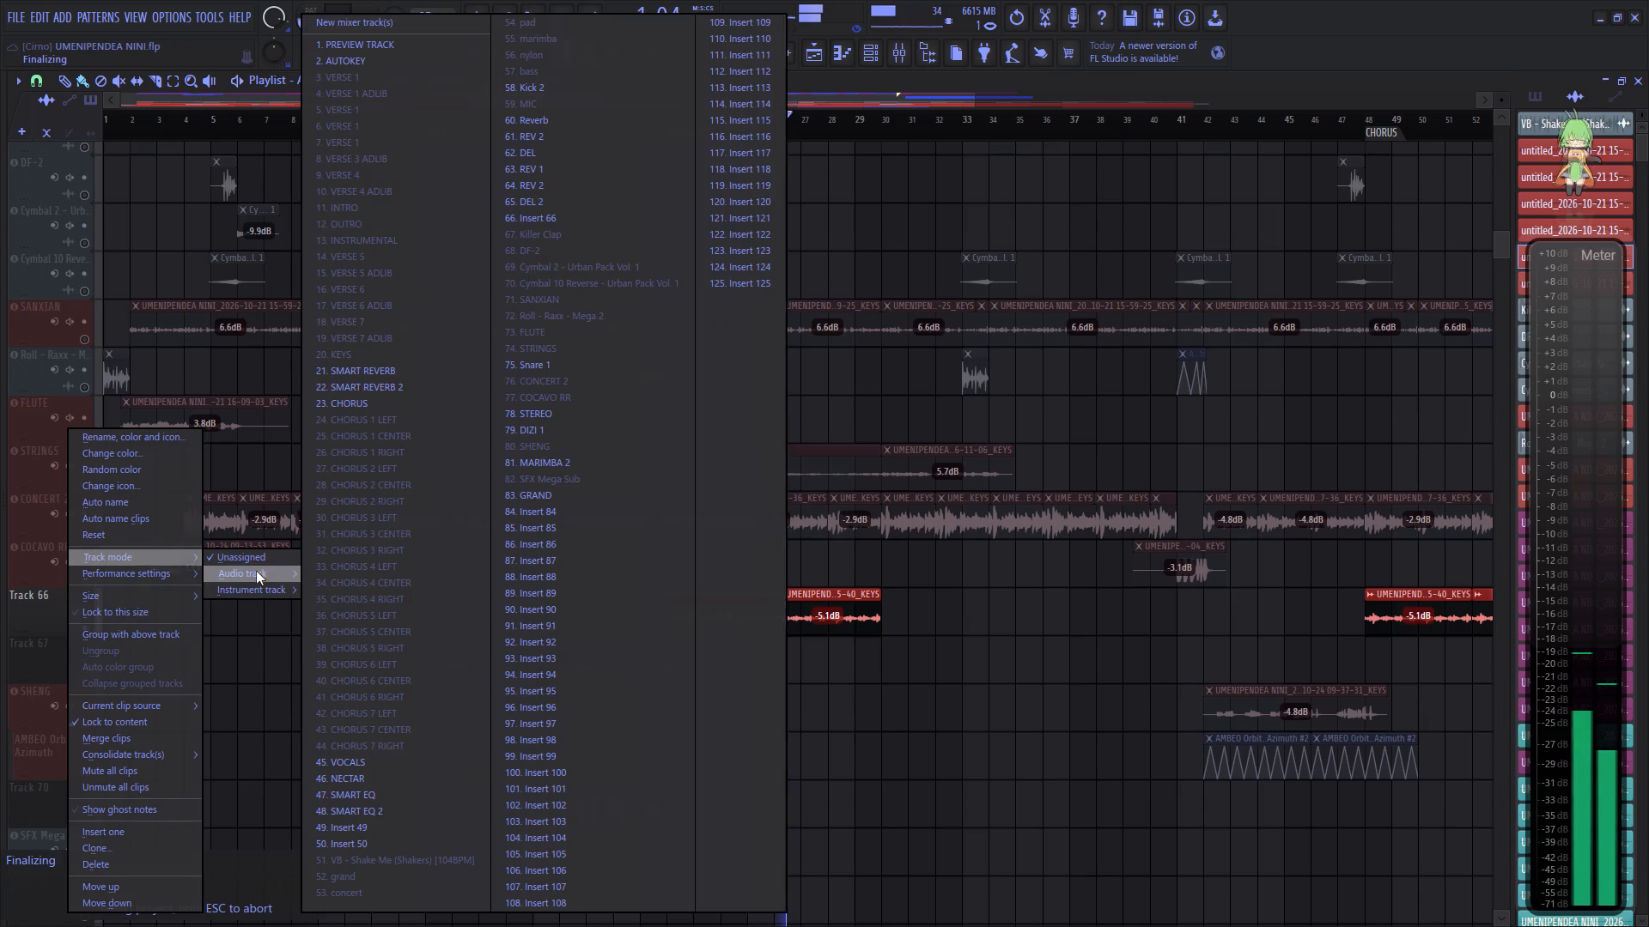
{"action": "left_click", "coordinate": [556, 416]}
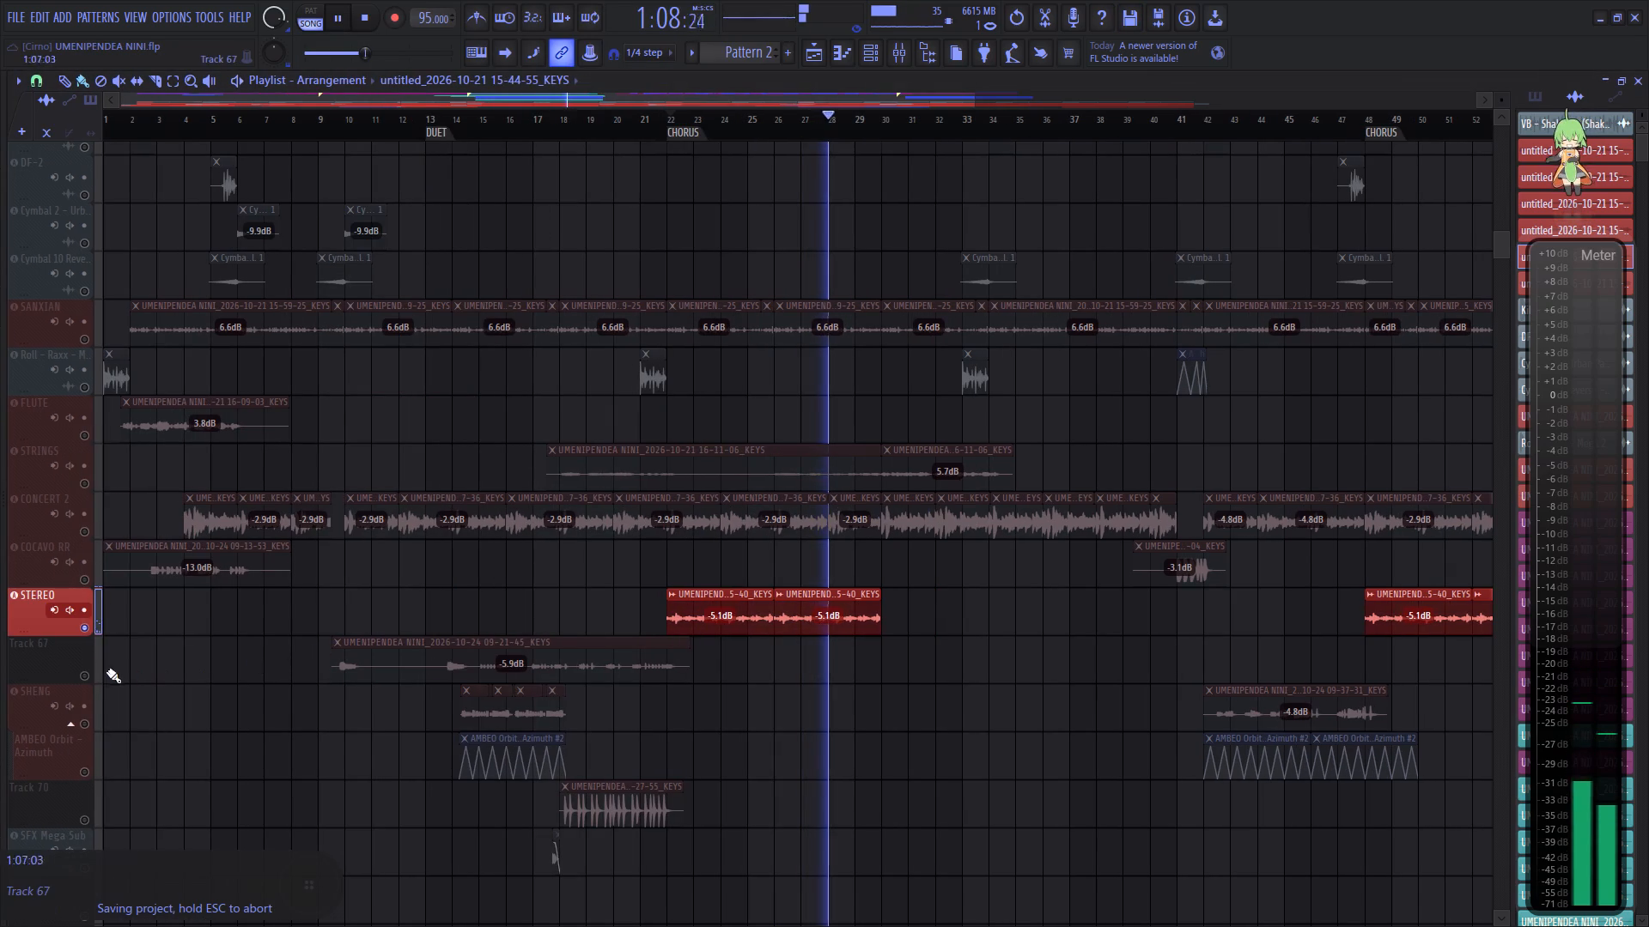
Solo Track 67, play from around bar 16 to identify its mixer channel, and set it as an audio track on DIZI 1.
{"action": "right_click", "coordinate": [88, 674]}
{"action": "left_click", "coordinate": [497, 117]}
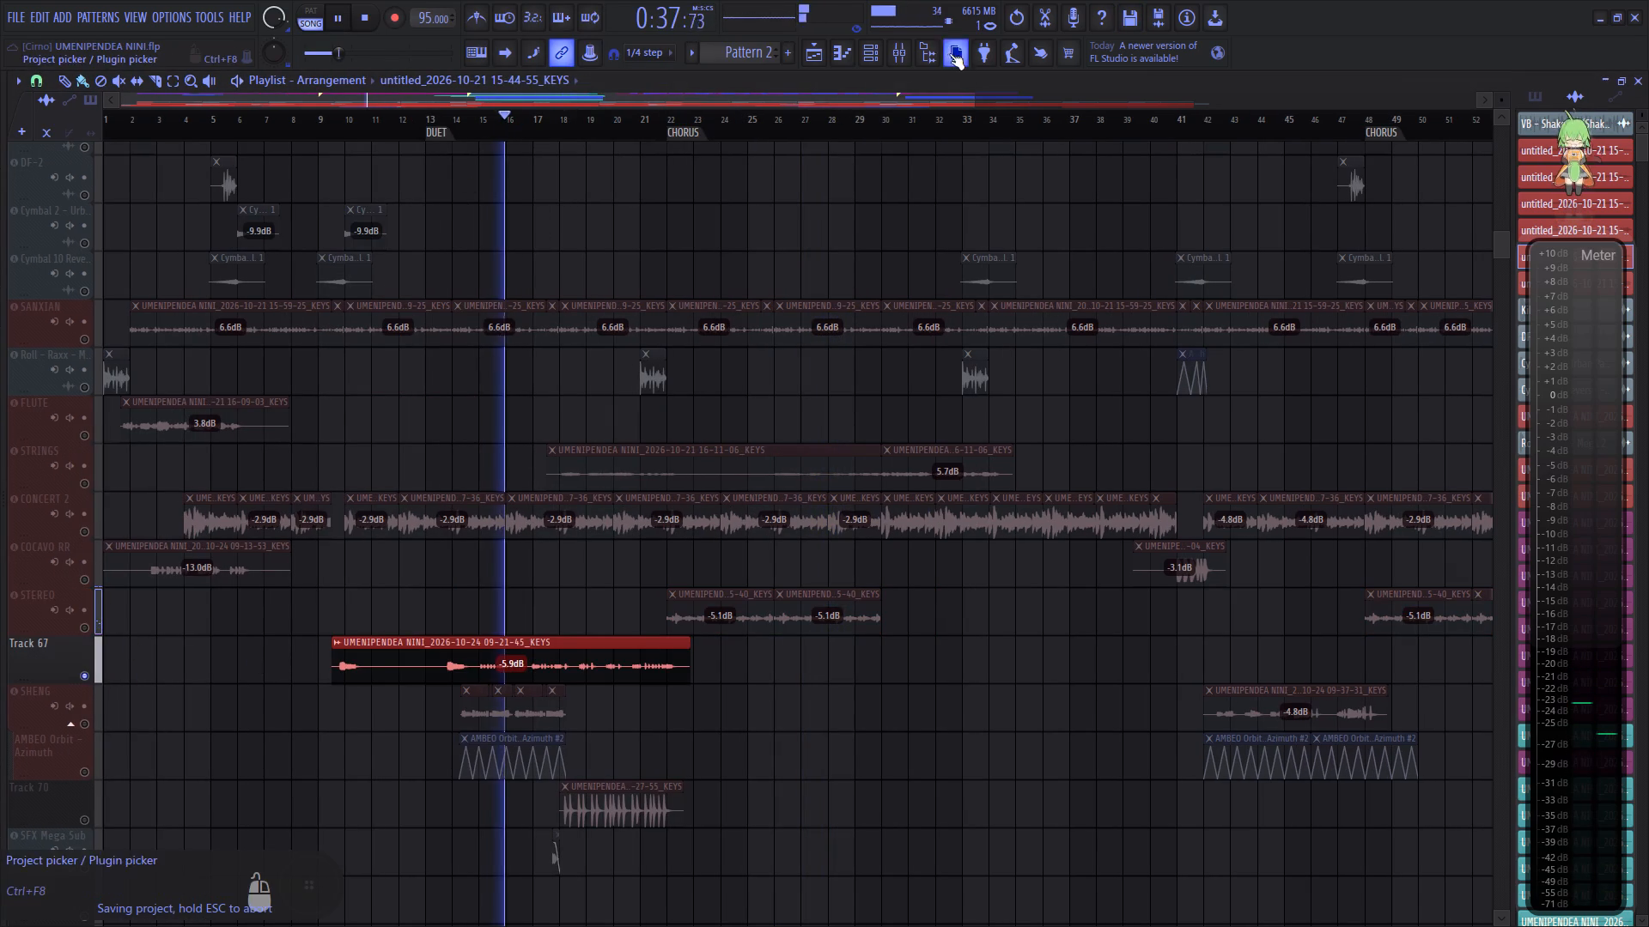
{"action": "left_click", "coordinate": [903, 50]}
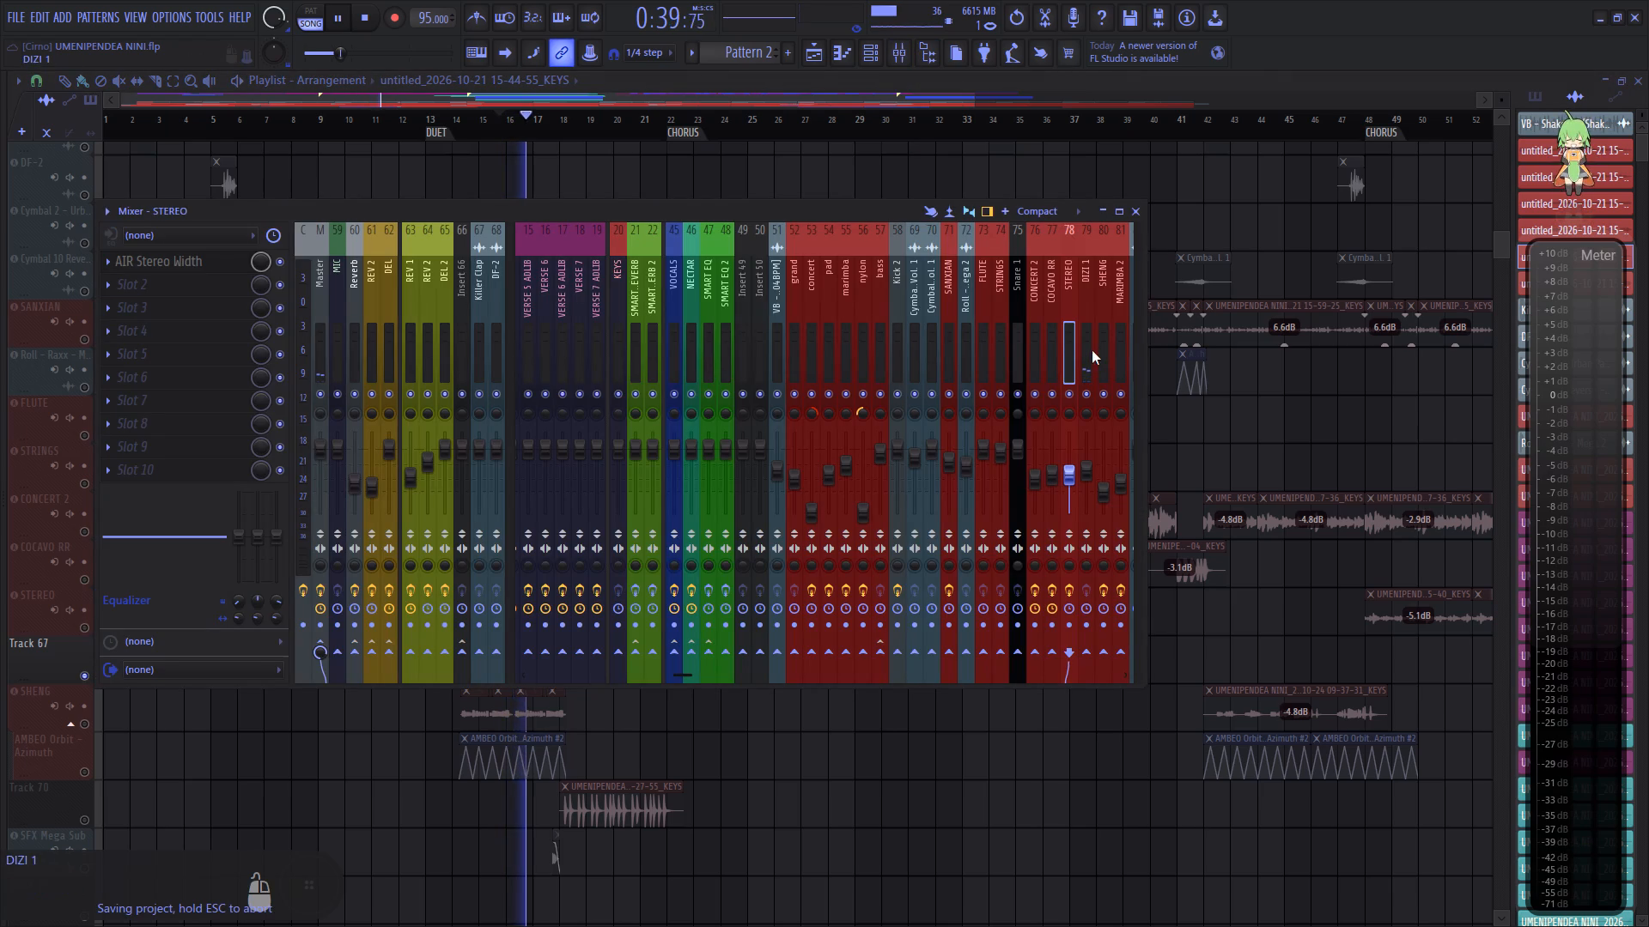
{"action": "left_click", "coordinate": [1092, 350]}
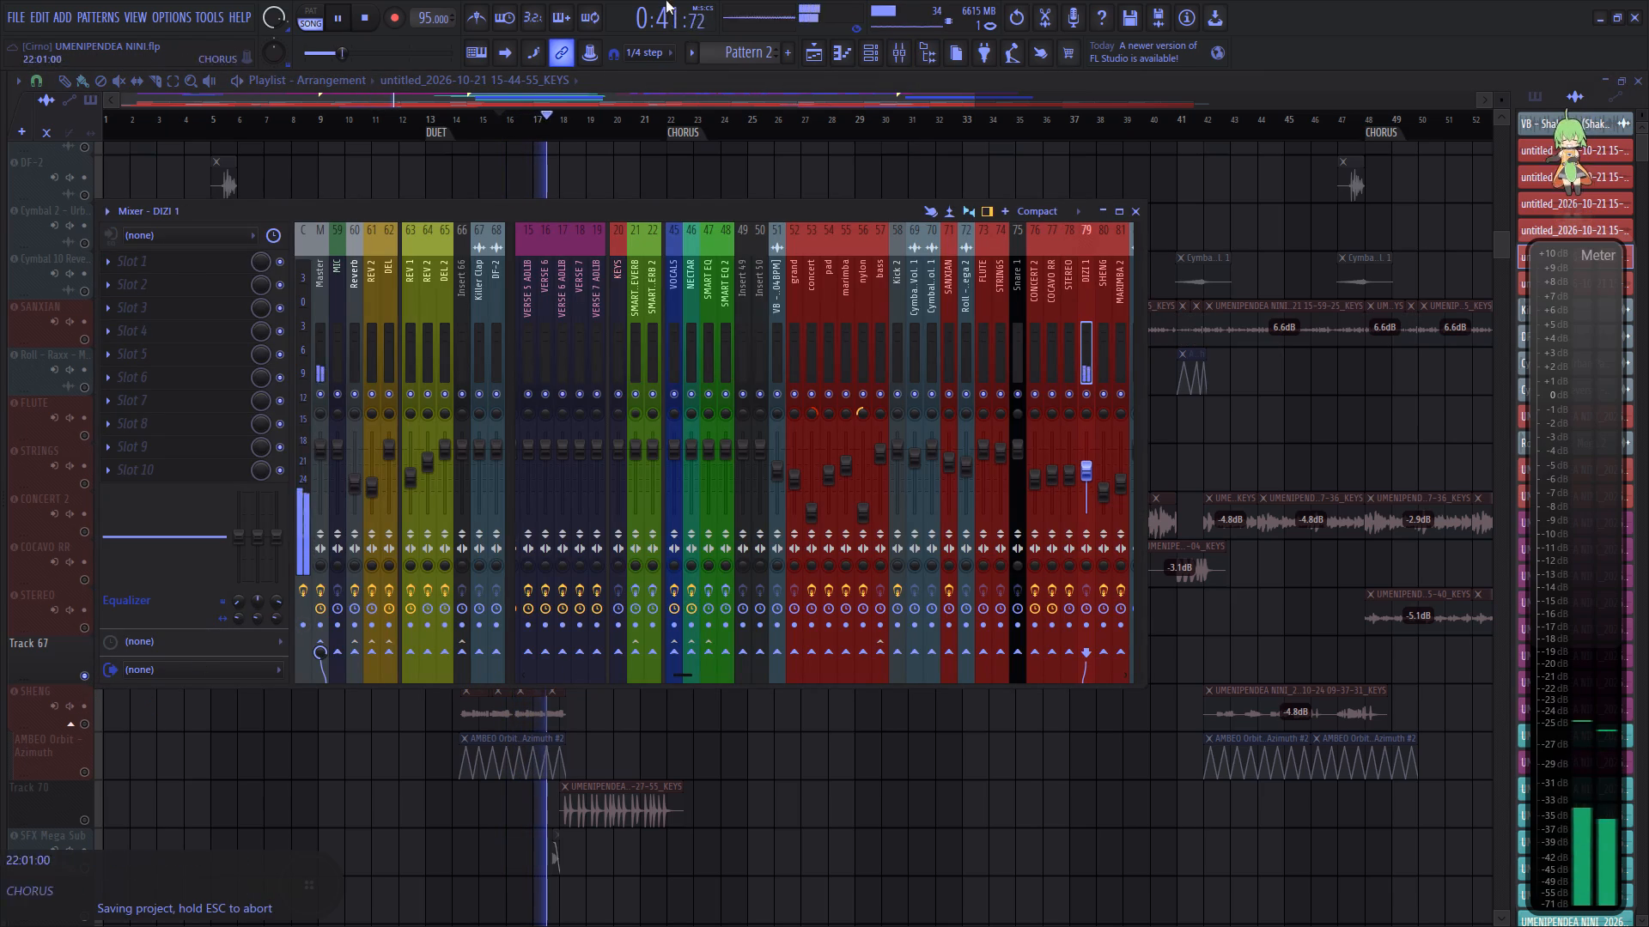
{"action": "left_click", "coordinate": [672, 86]}
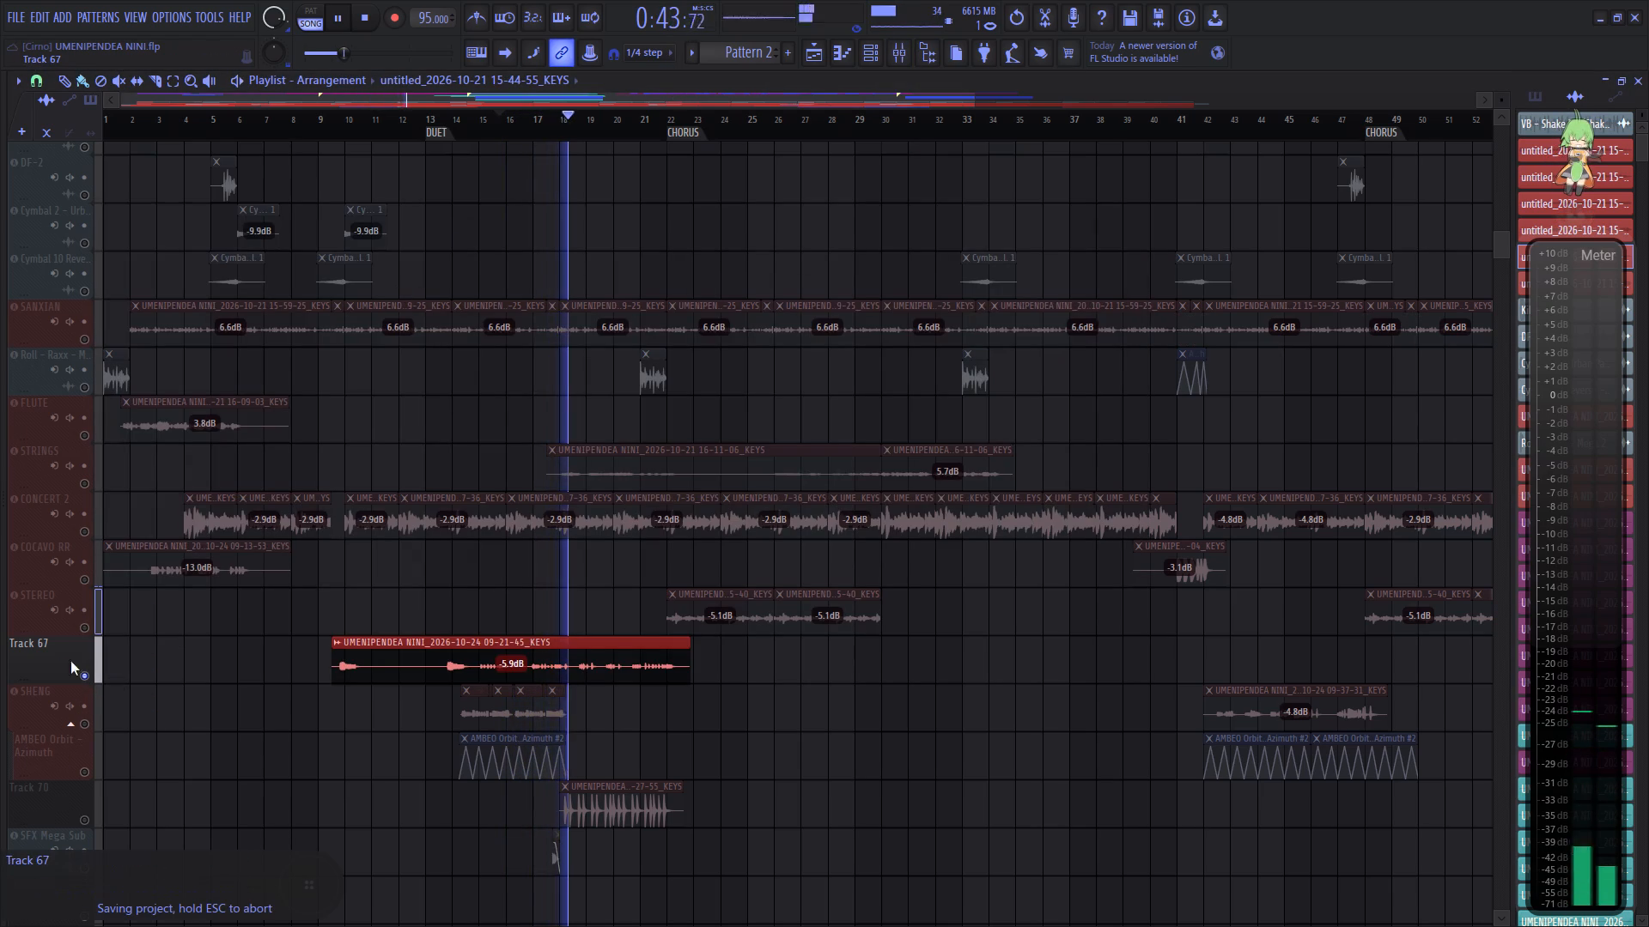
{"action": "right_click", "coordinate": [58, 658]}
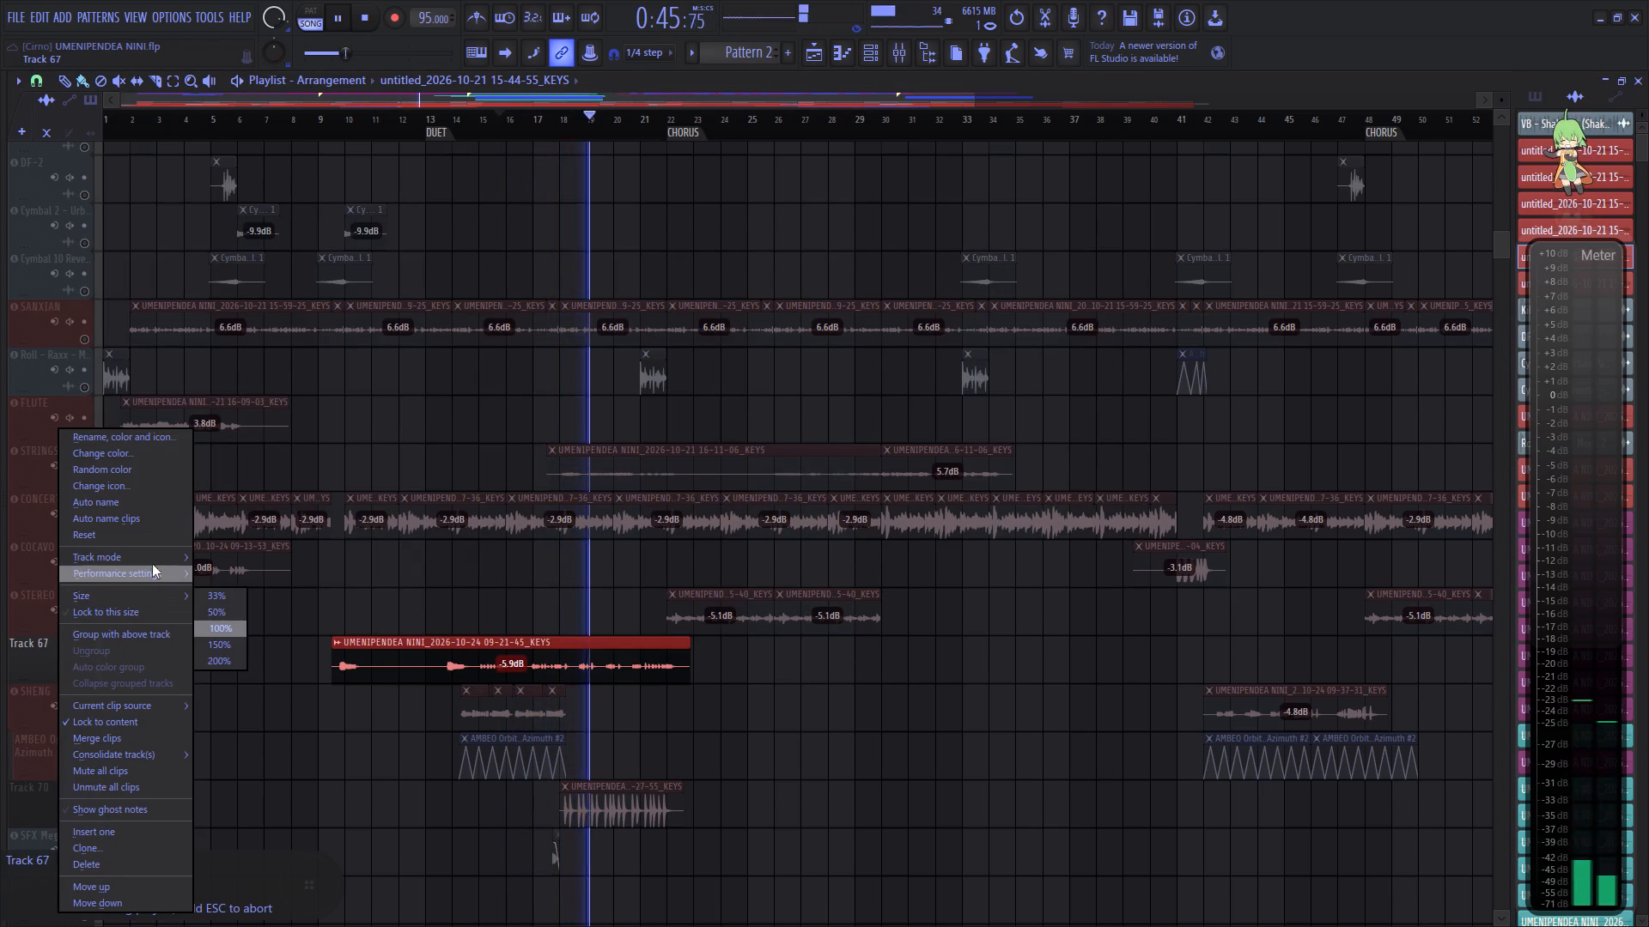
{"action": "left_click", "coordinate": [152, 561]}
{"action": "left_click", "coordinate": [212, 575]}
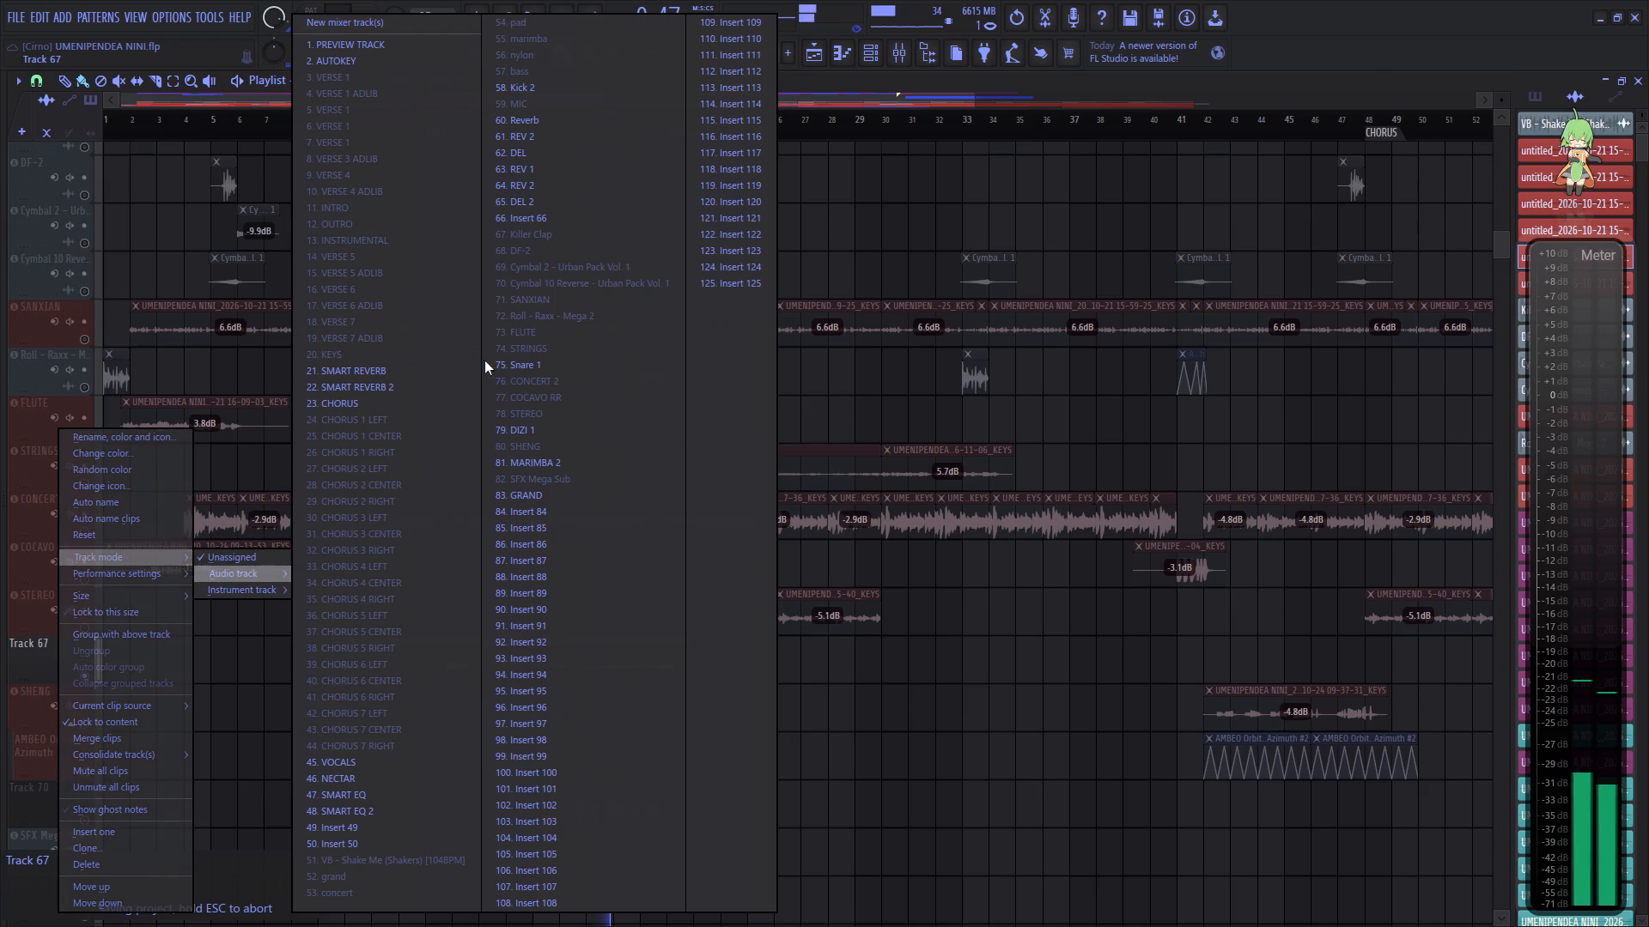
{"action": "left_click", "coordinate": [545, 423]}
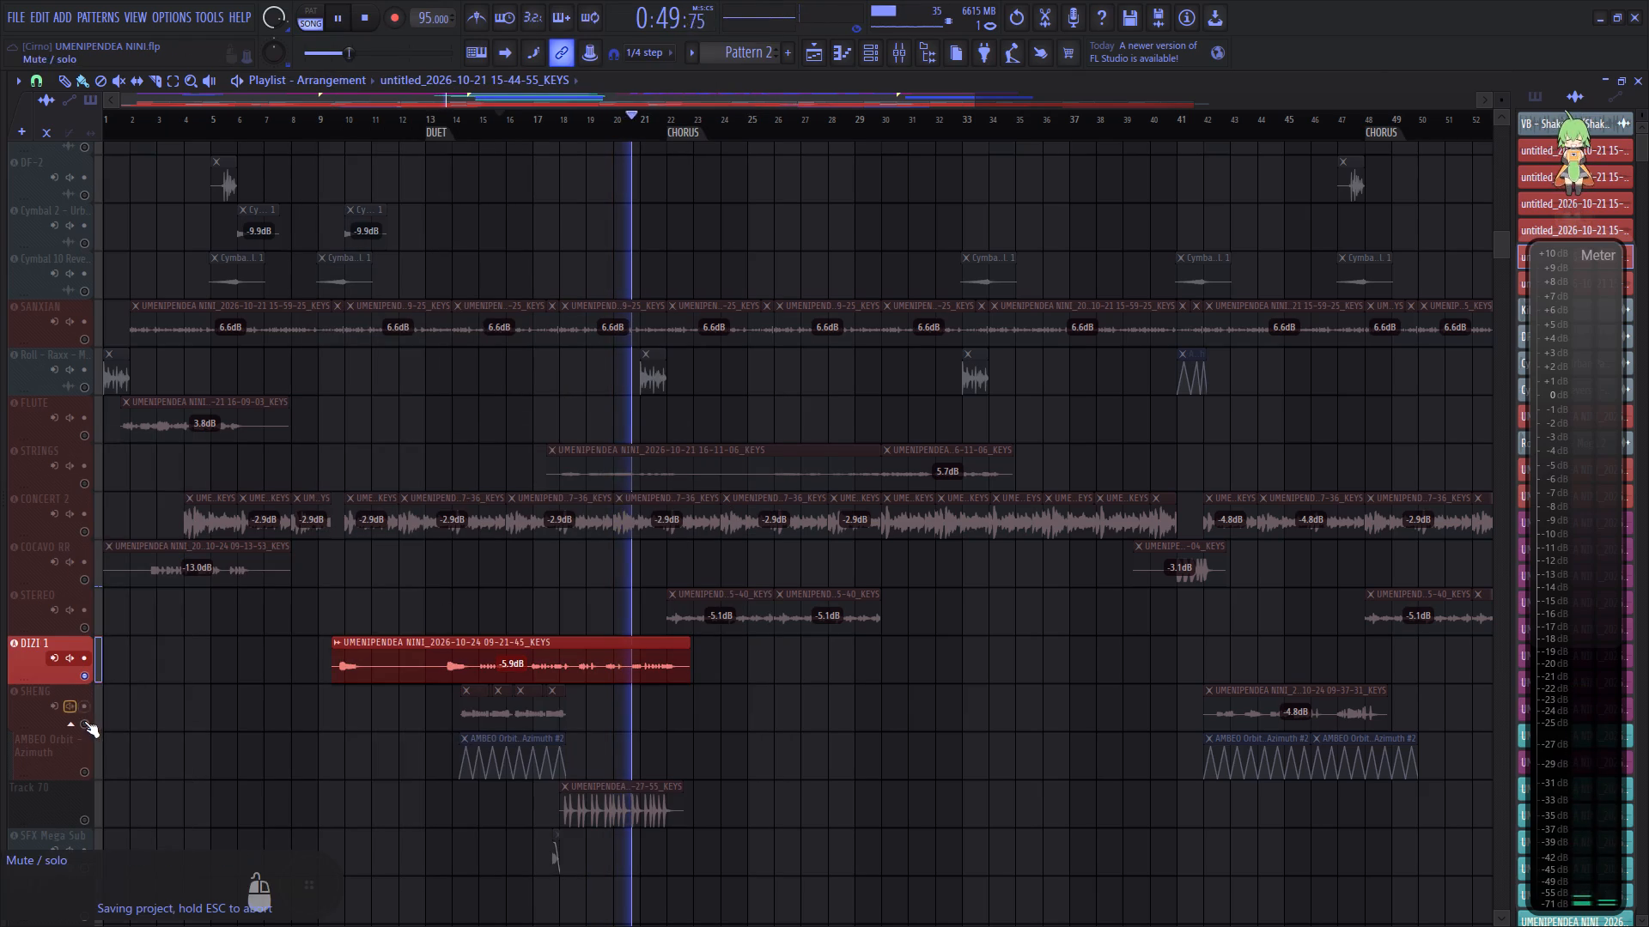
Solo the already linked SHENG track and play it from around bar 14 to check its channel in the mixer.
{"action": "right_click", "coordinate": [87, 724]}
{"action": "left_click", "coordinate": [459, 122]}
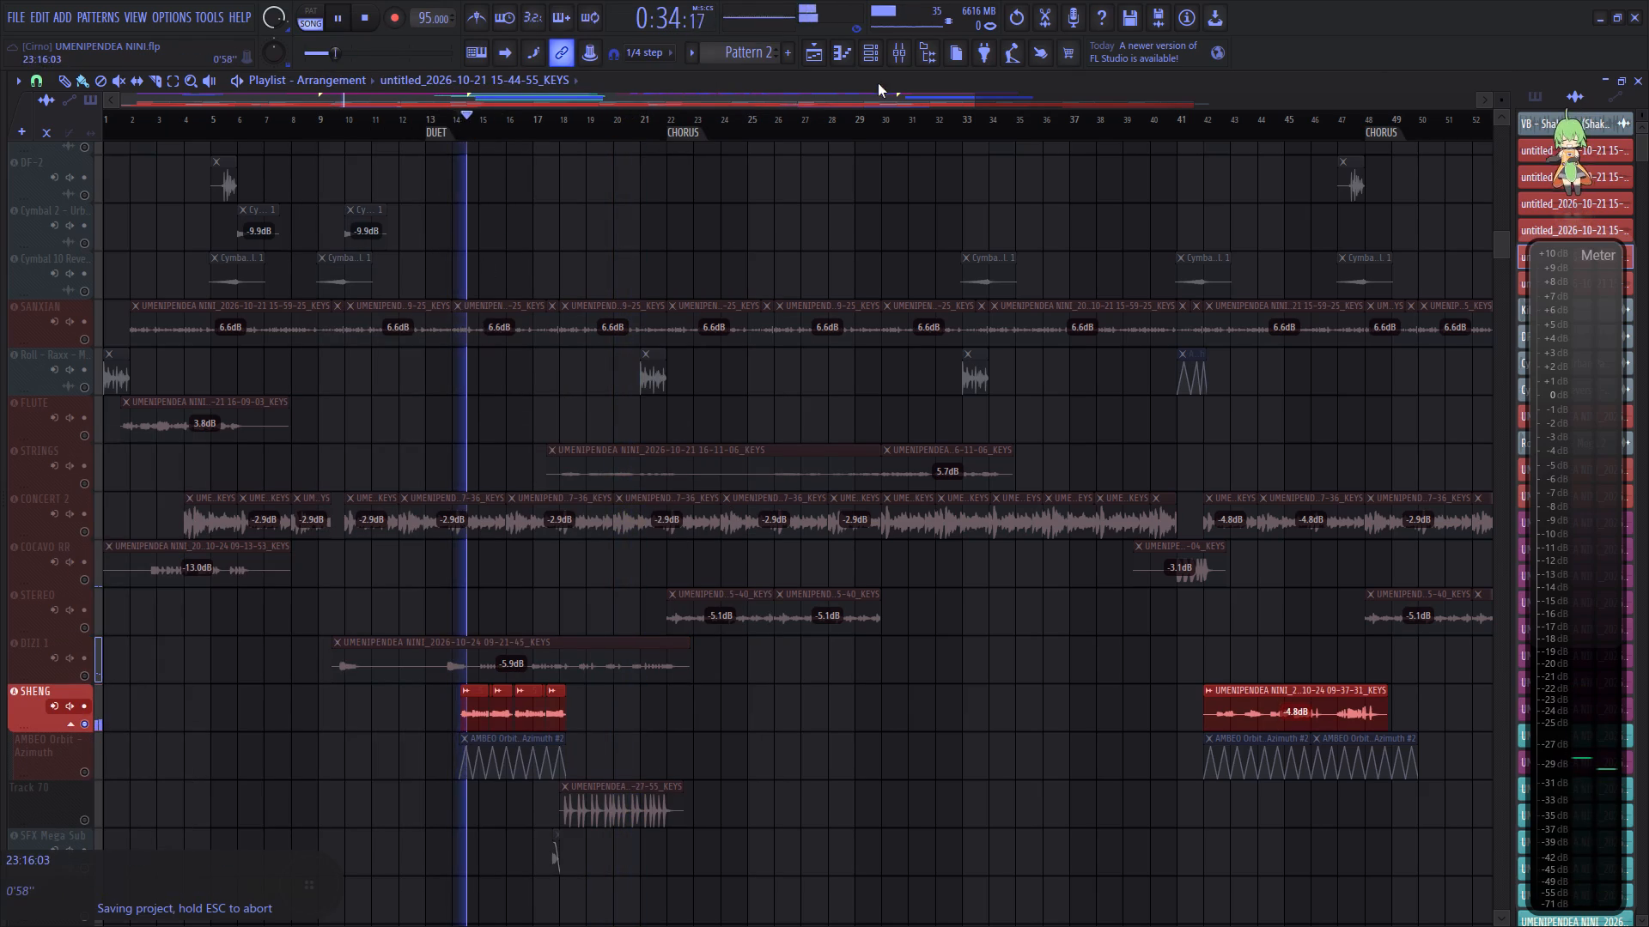
{"action": "left_click", "coordinate": [899, 63]}
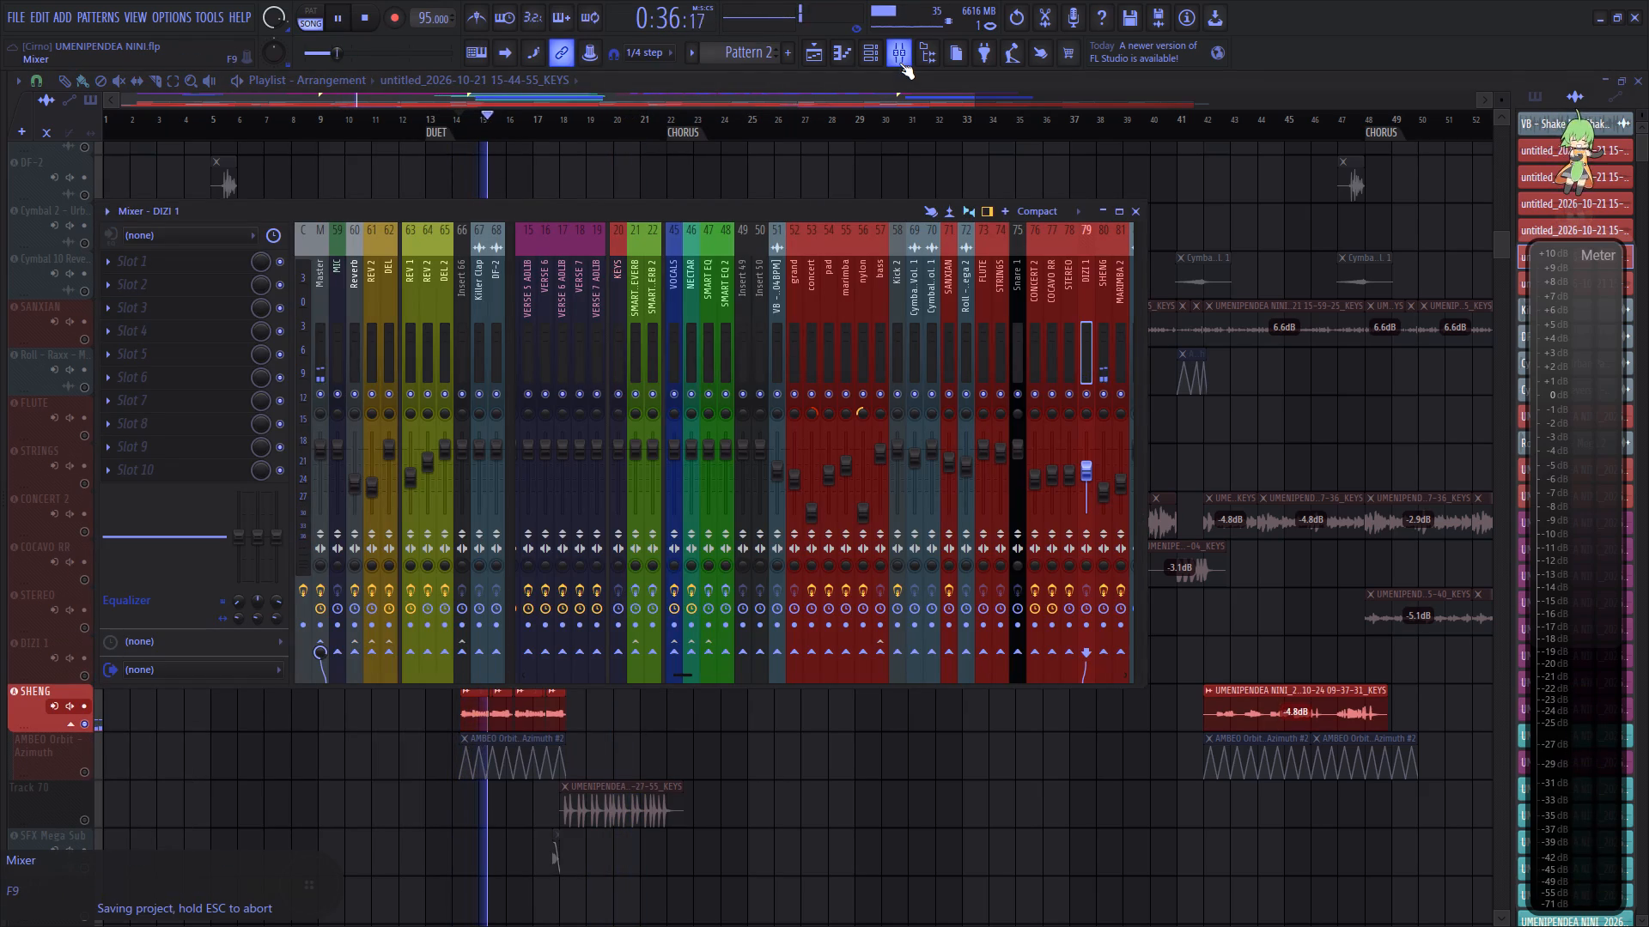
{"action": "left_click", "coordinate": [1105, 350]}
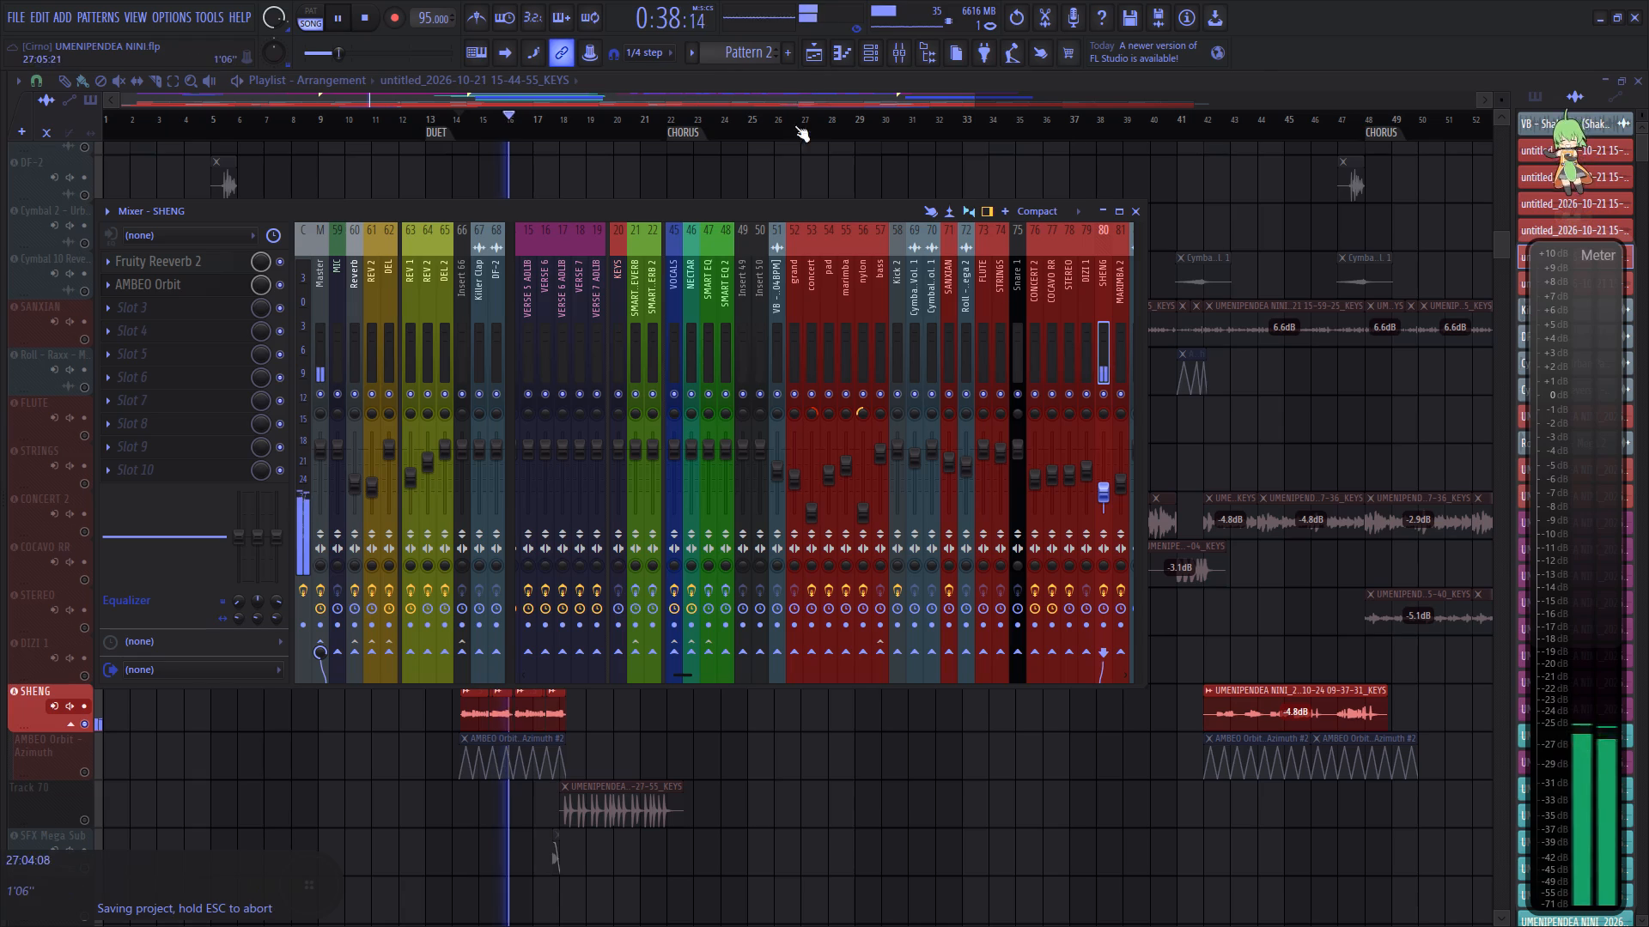
{"action": "left_click", "coordinate": [768, 104]}
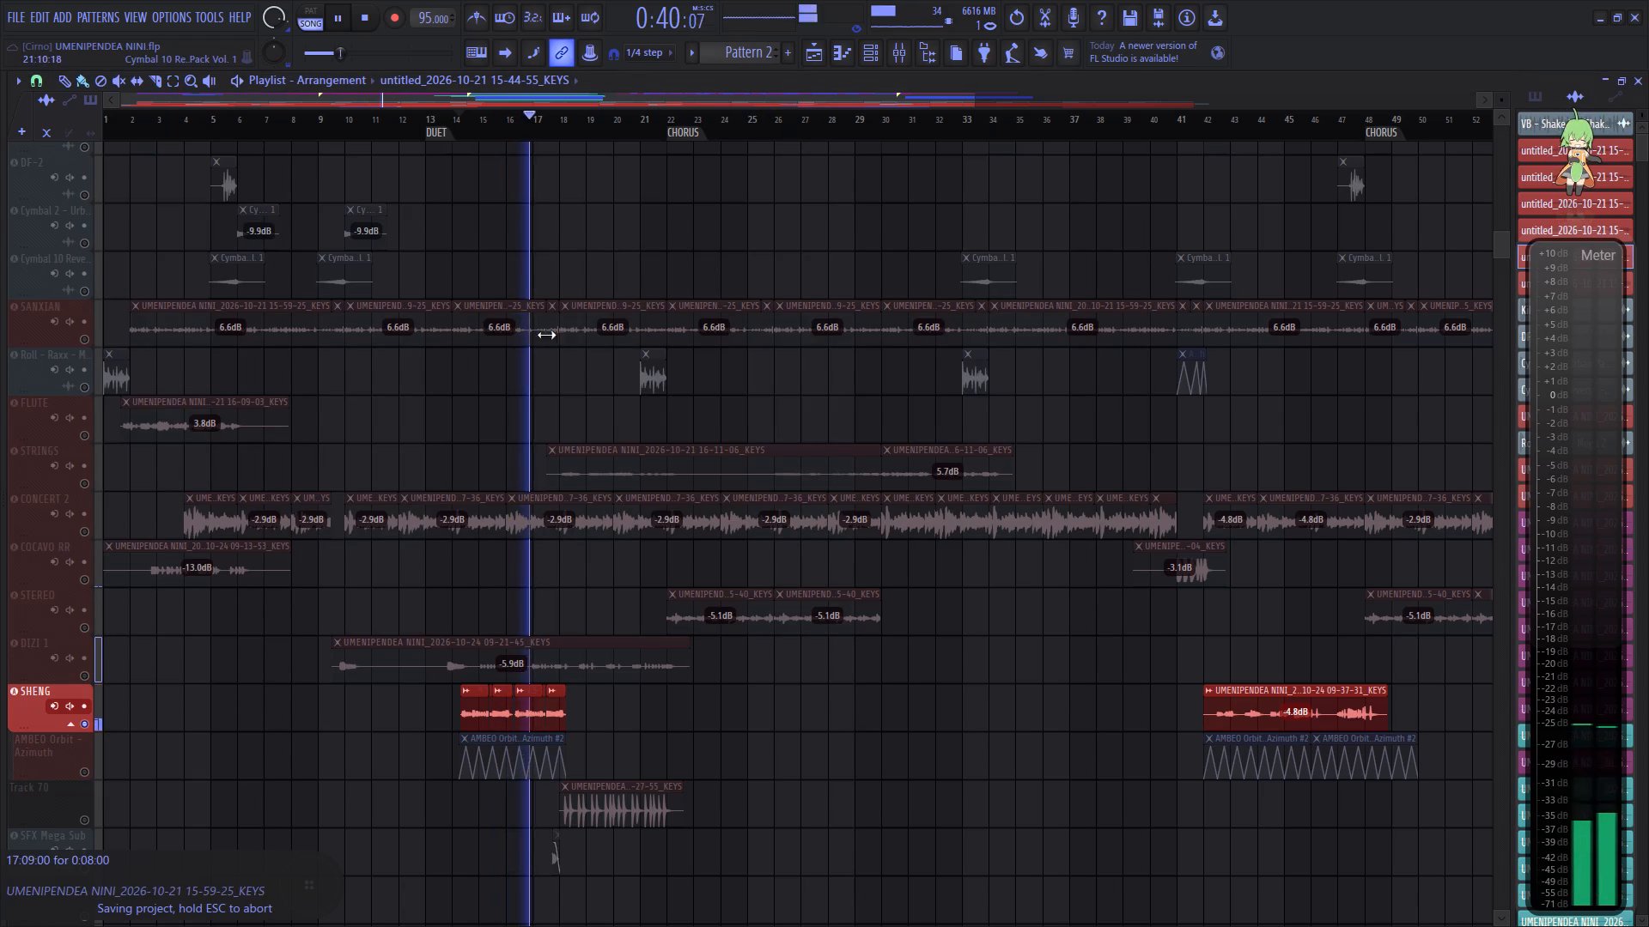
Solo Track 70, play its clip to identify its mixer channel, and set it as an audio track on MARIMBA 2.
{"action": "scroll", "coordinate": [492, 382], "scroll_direction": "down", "scroll_amount": 4}
{"action": "right_click", "coordinate": [82, 576]}
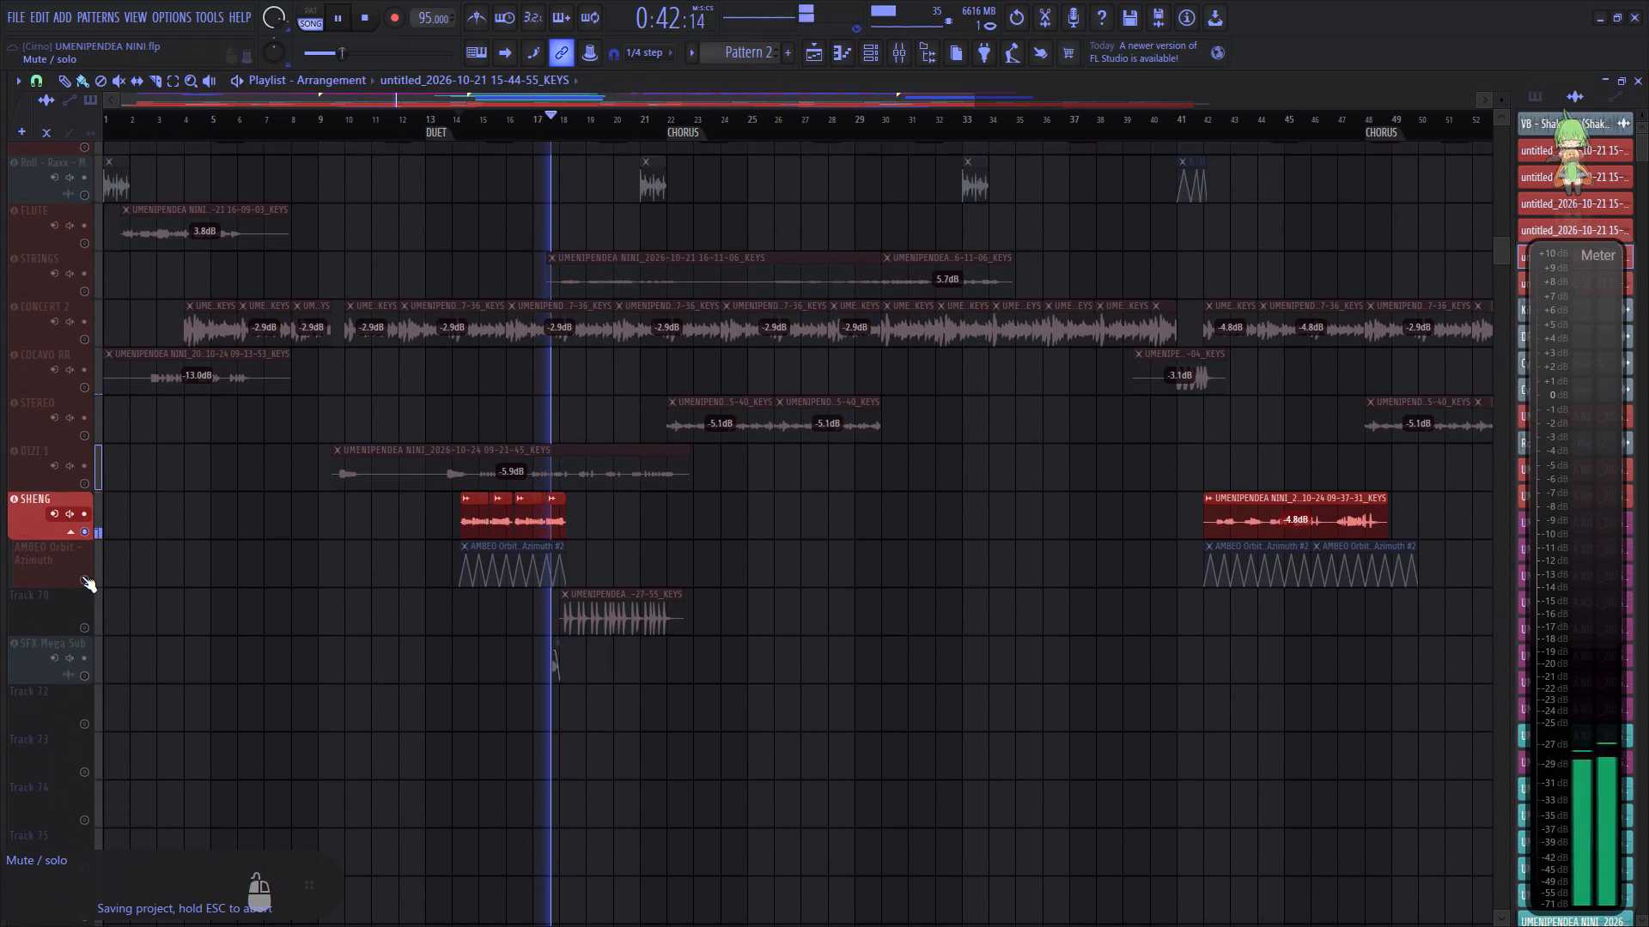
{"action": "right_click", "coordinate": [82, 576]}
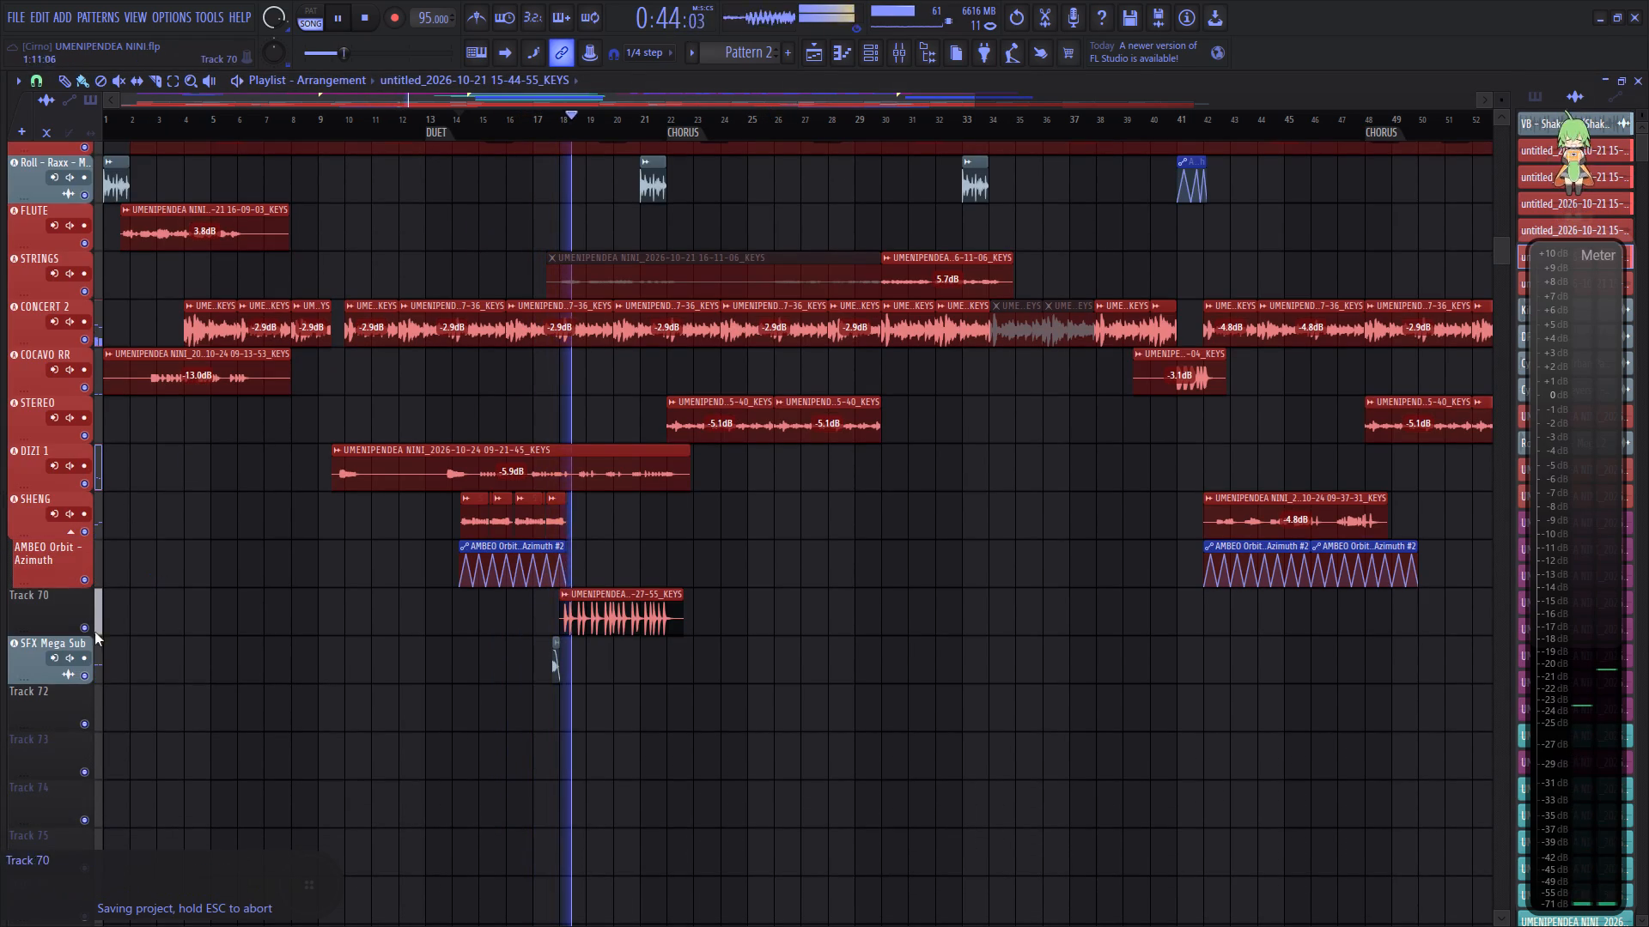
{"action": "right_click", "coordinate": [88, 627]}
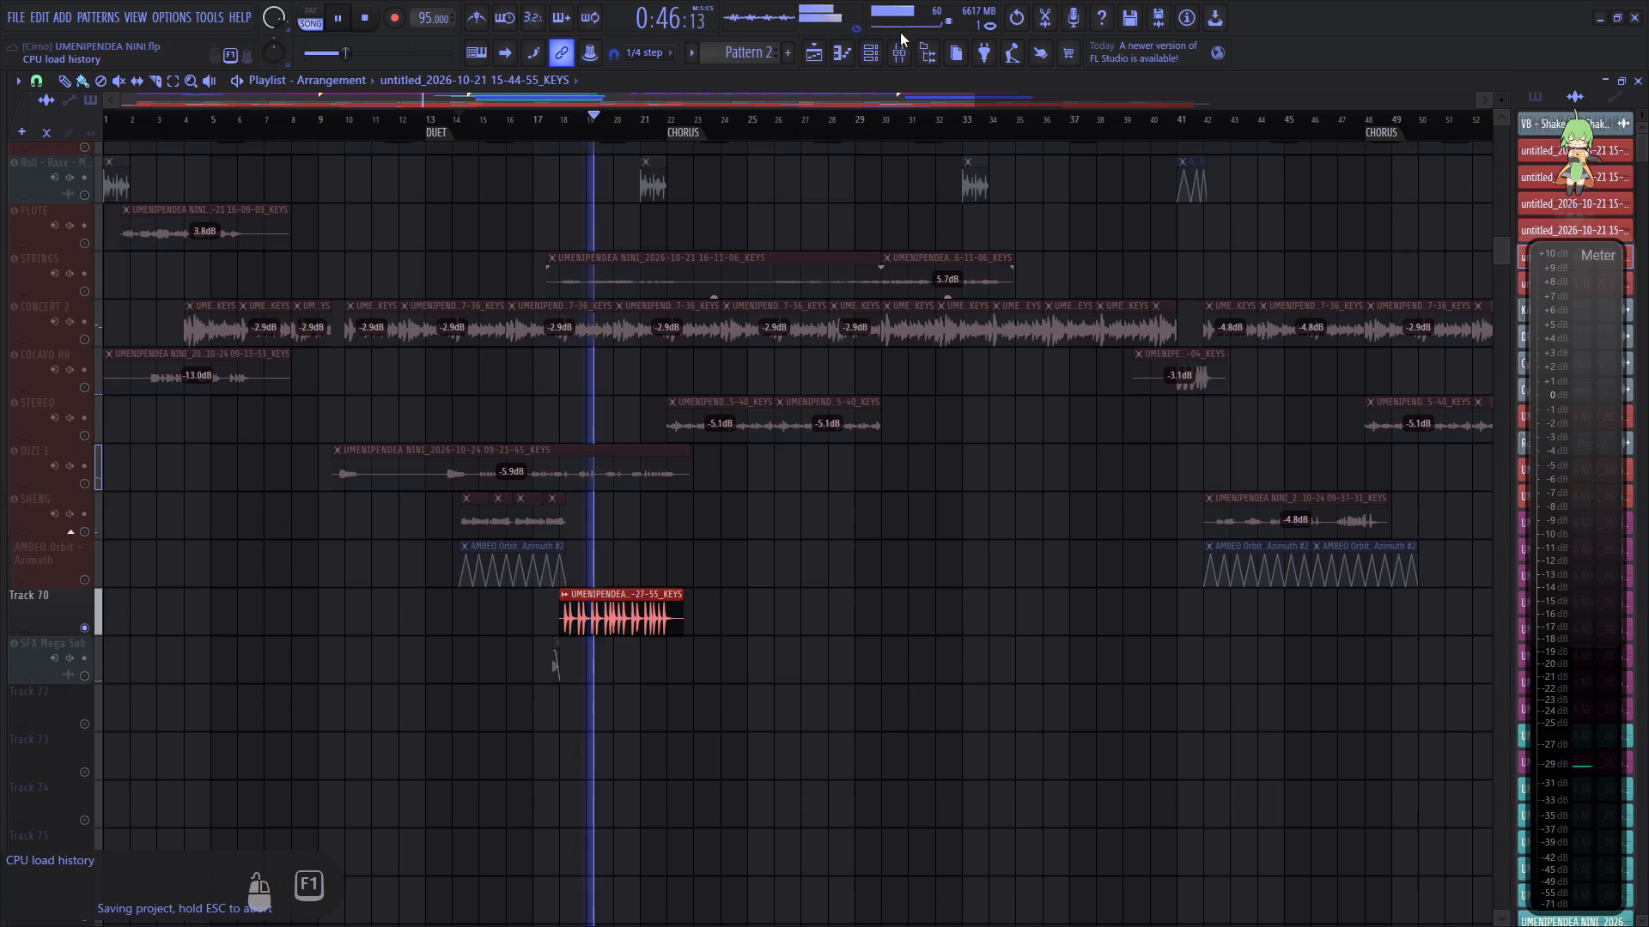
{"action": "left_click", "coordinate": [892, 43]}
{"action": "scroll", "coordinate": [889, 296], "scroll_direction": "down", "scroll_amount": 3}
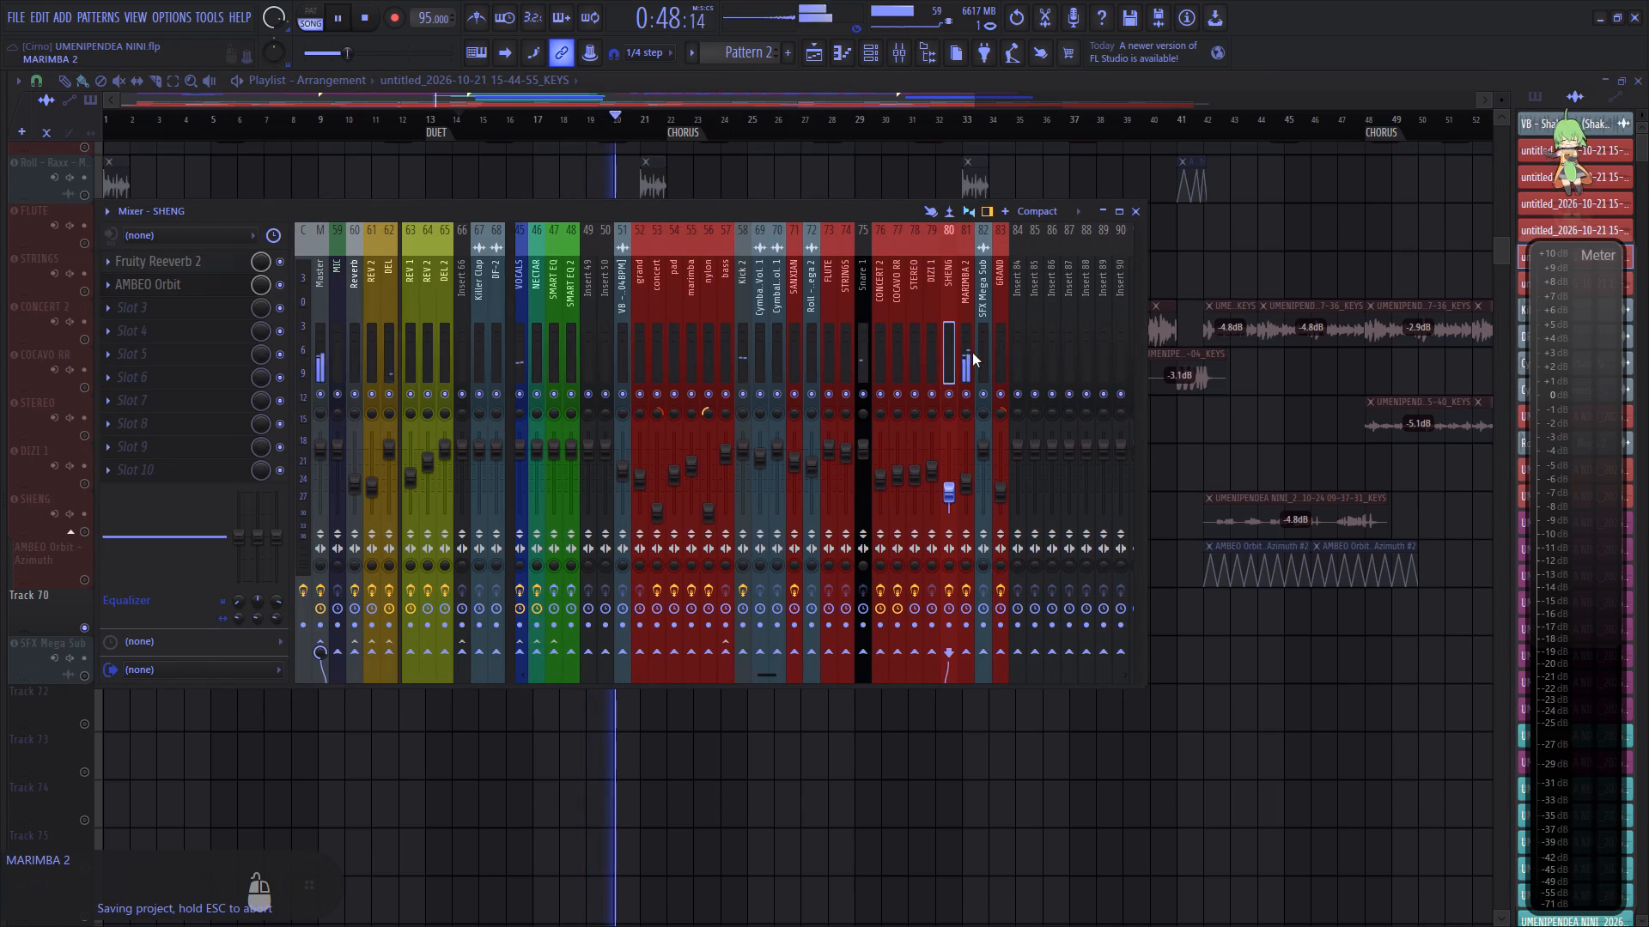
{"action": "left_click", "coordinate": [968, 352]}
{"action": "left_click", "coordinate": [865, 95]}
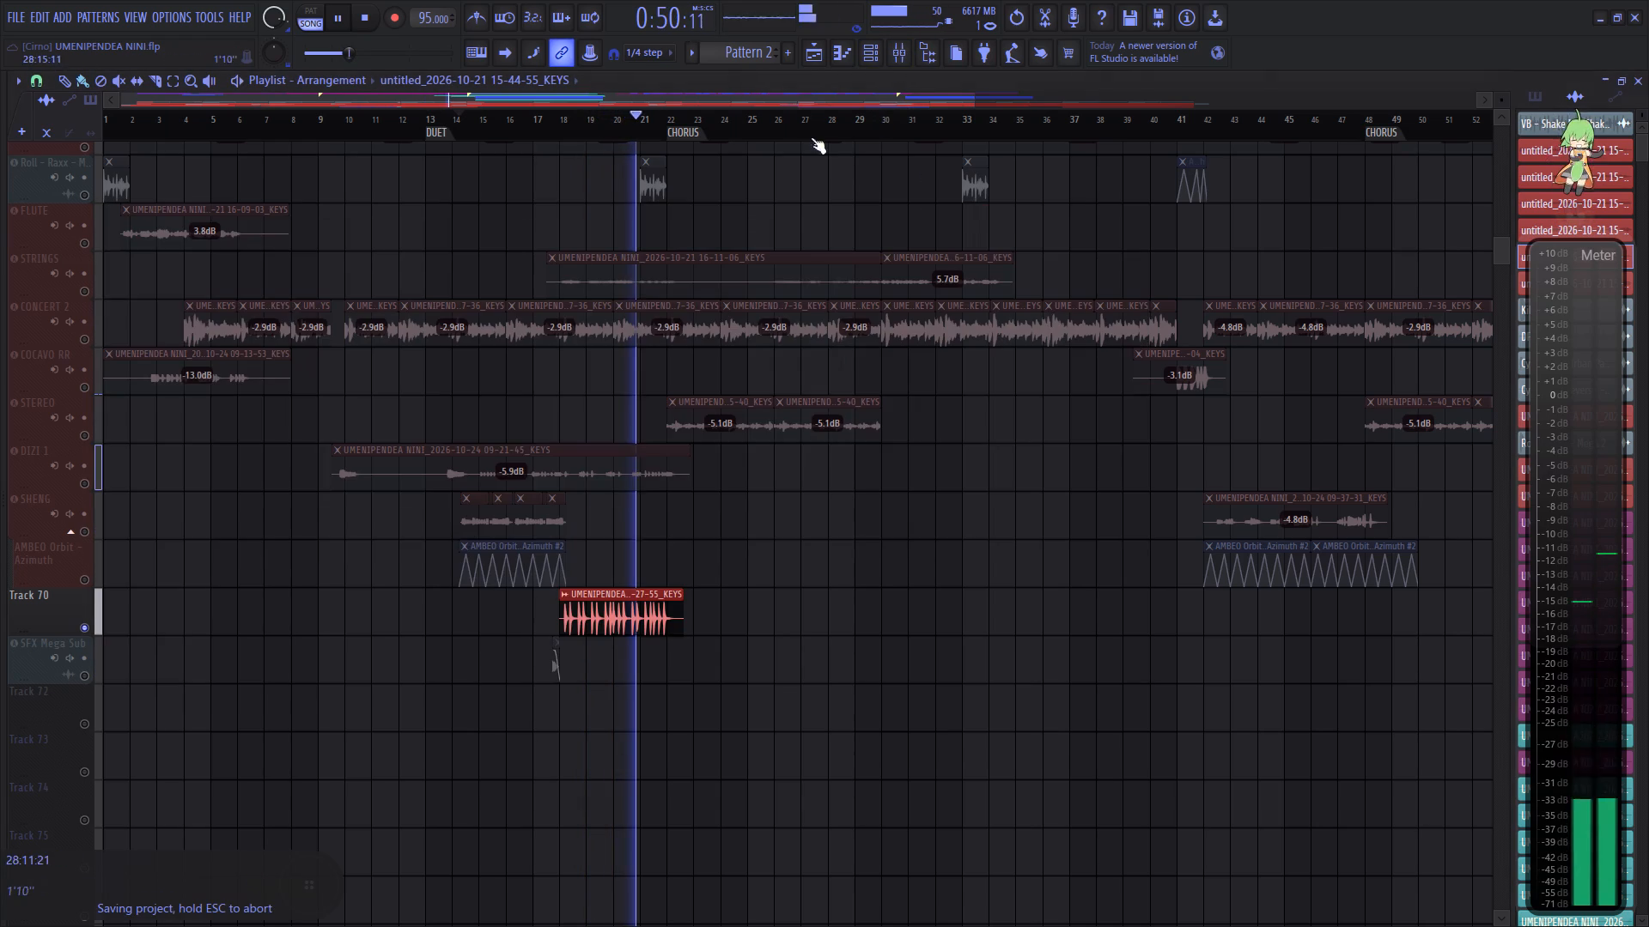
{"action": "key", "text": "space"}
{"action": "key", "text": "space"}
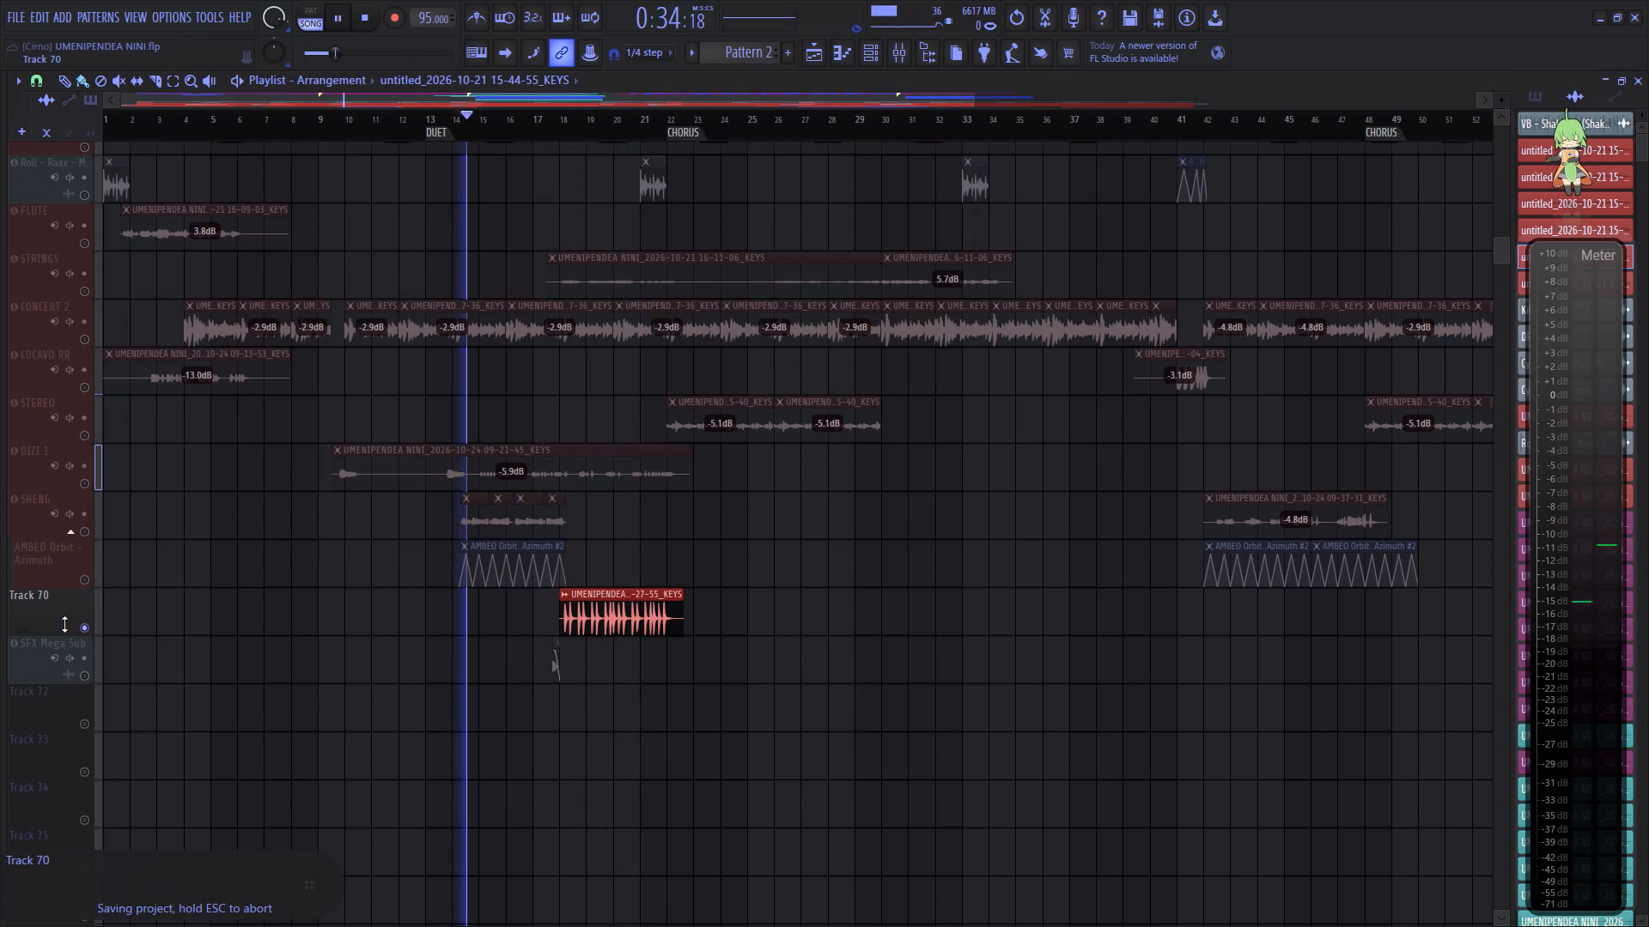
{"action": "right_click", "coordinate": [64, 624]}
{"action": "left_click", "coordinate": [156, 561]}
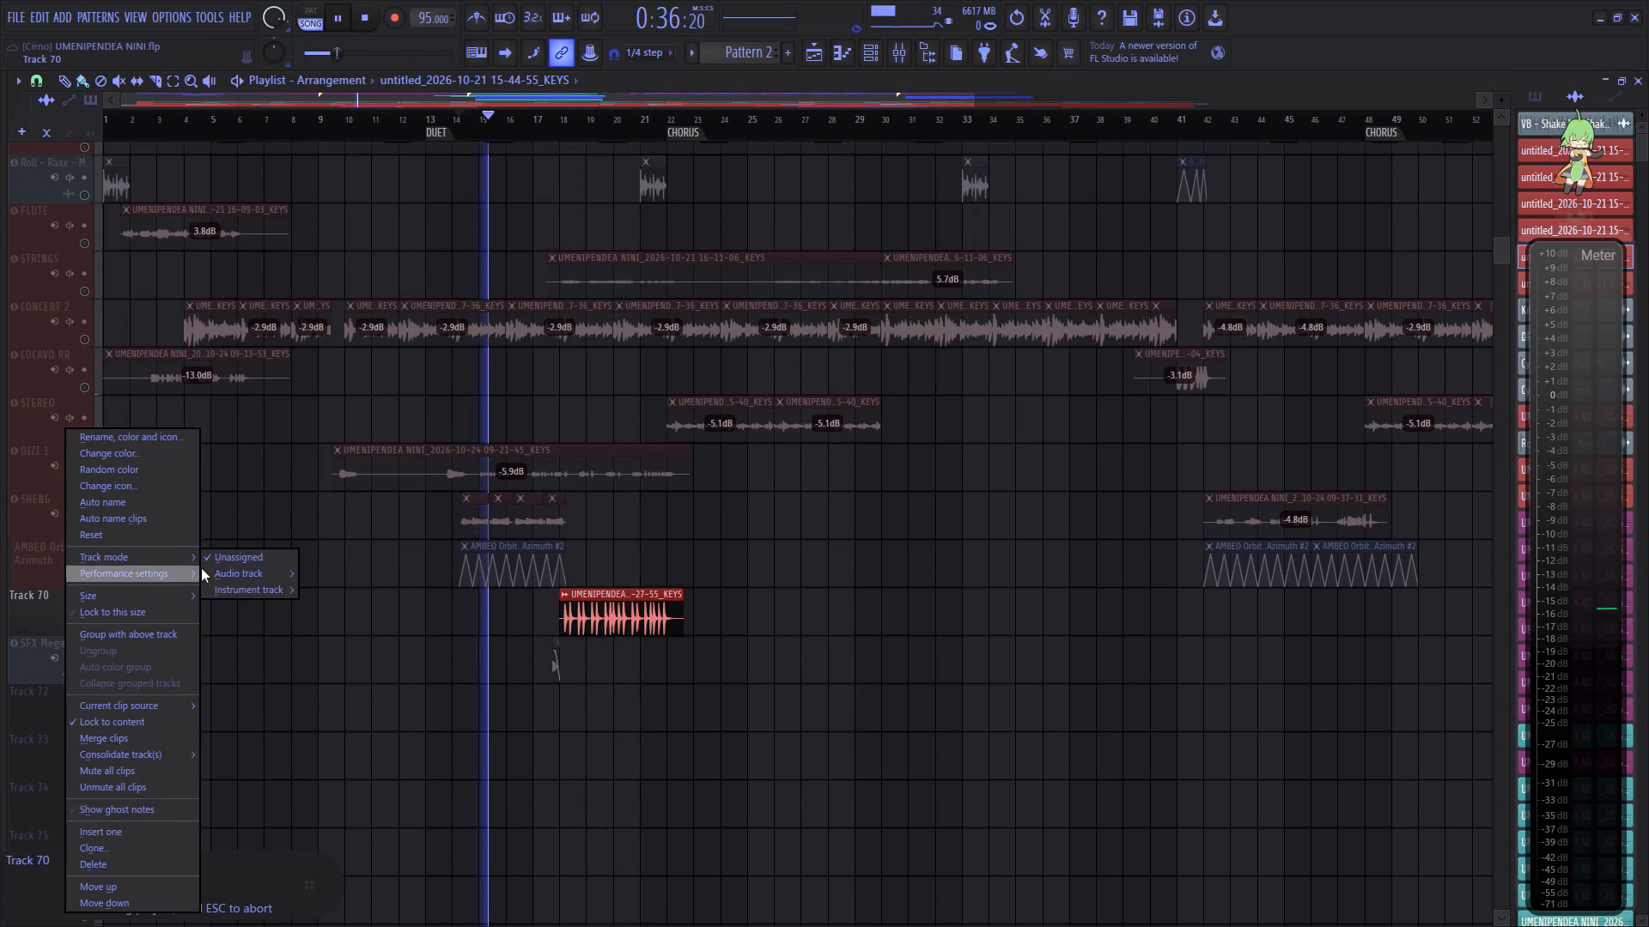
{"action": "left_click", "coordinate": [234, 572]}
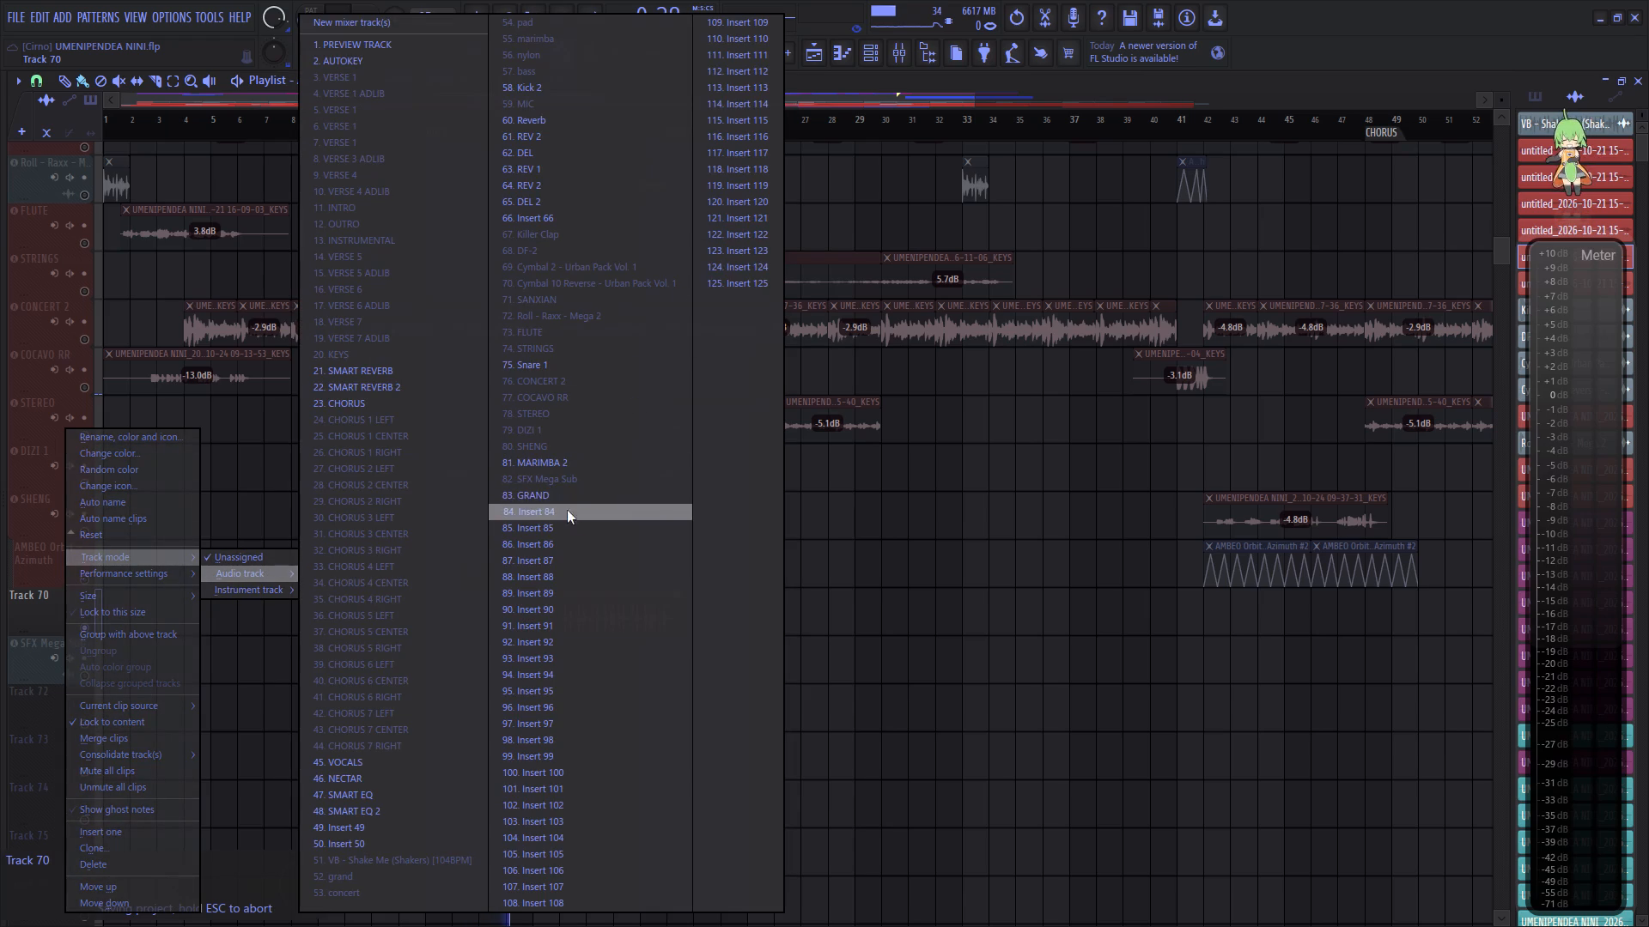
{"action": "left_click", "coordinate": [560, 461]}
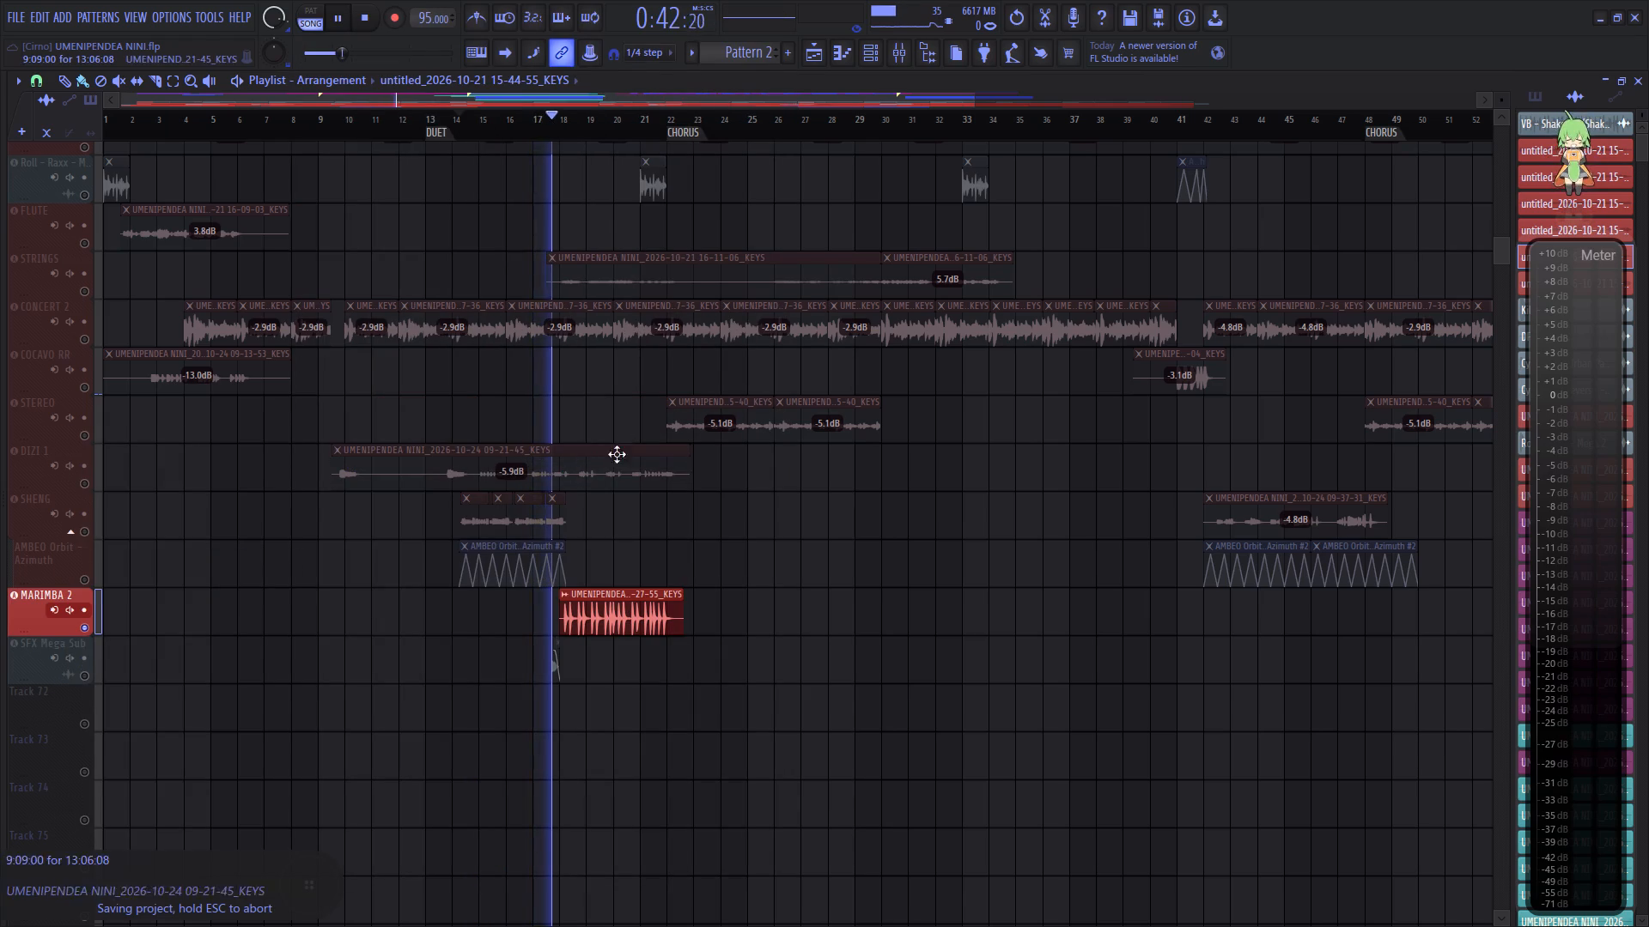
{"action": "right_click", "coordinate": [83, 634]}
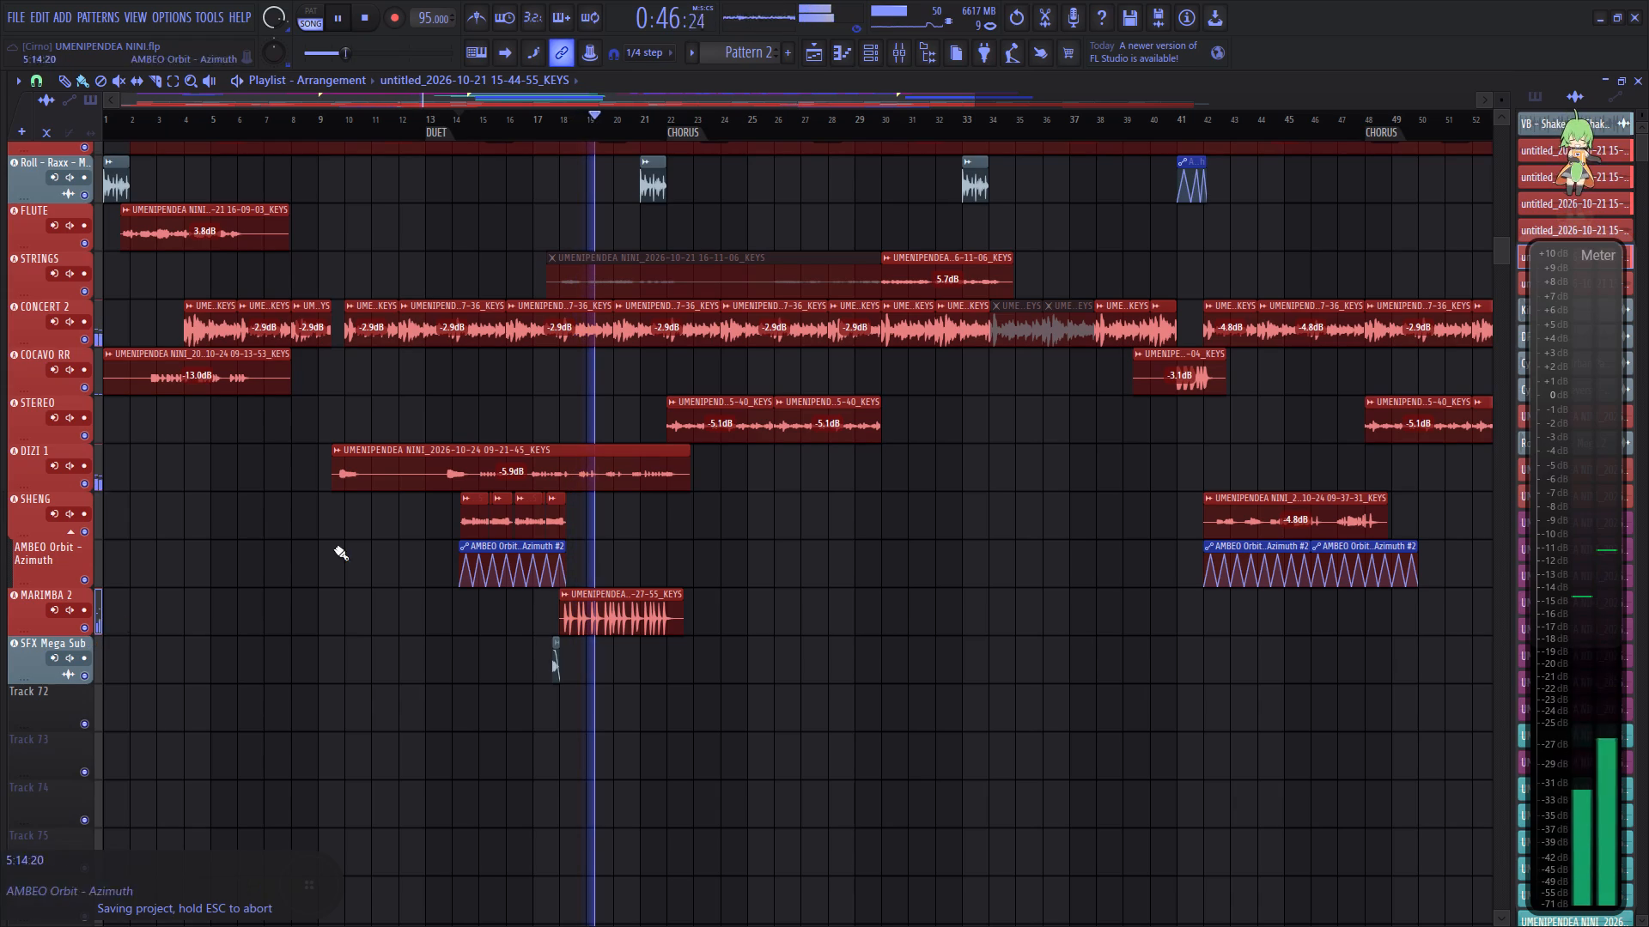
Solo COCAVO RR and play its clip from around bar 41, checking in the mixer which channel the clip belongs to.
{"action": "left_click", "coordinate": [1175, 118]}
{"action": "scroll", "coordinate": [1214, 122], "scroll_direction": "up", "scroll_amount": 3}
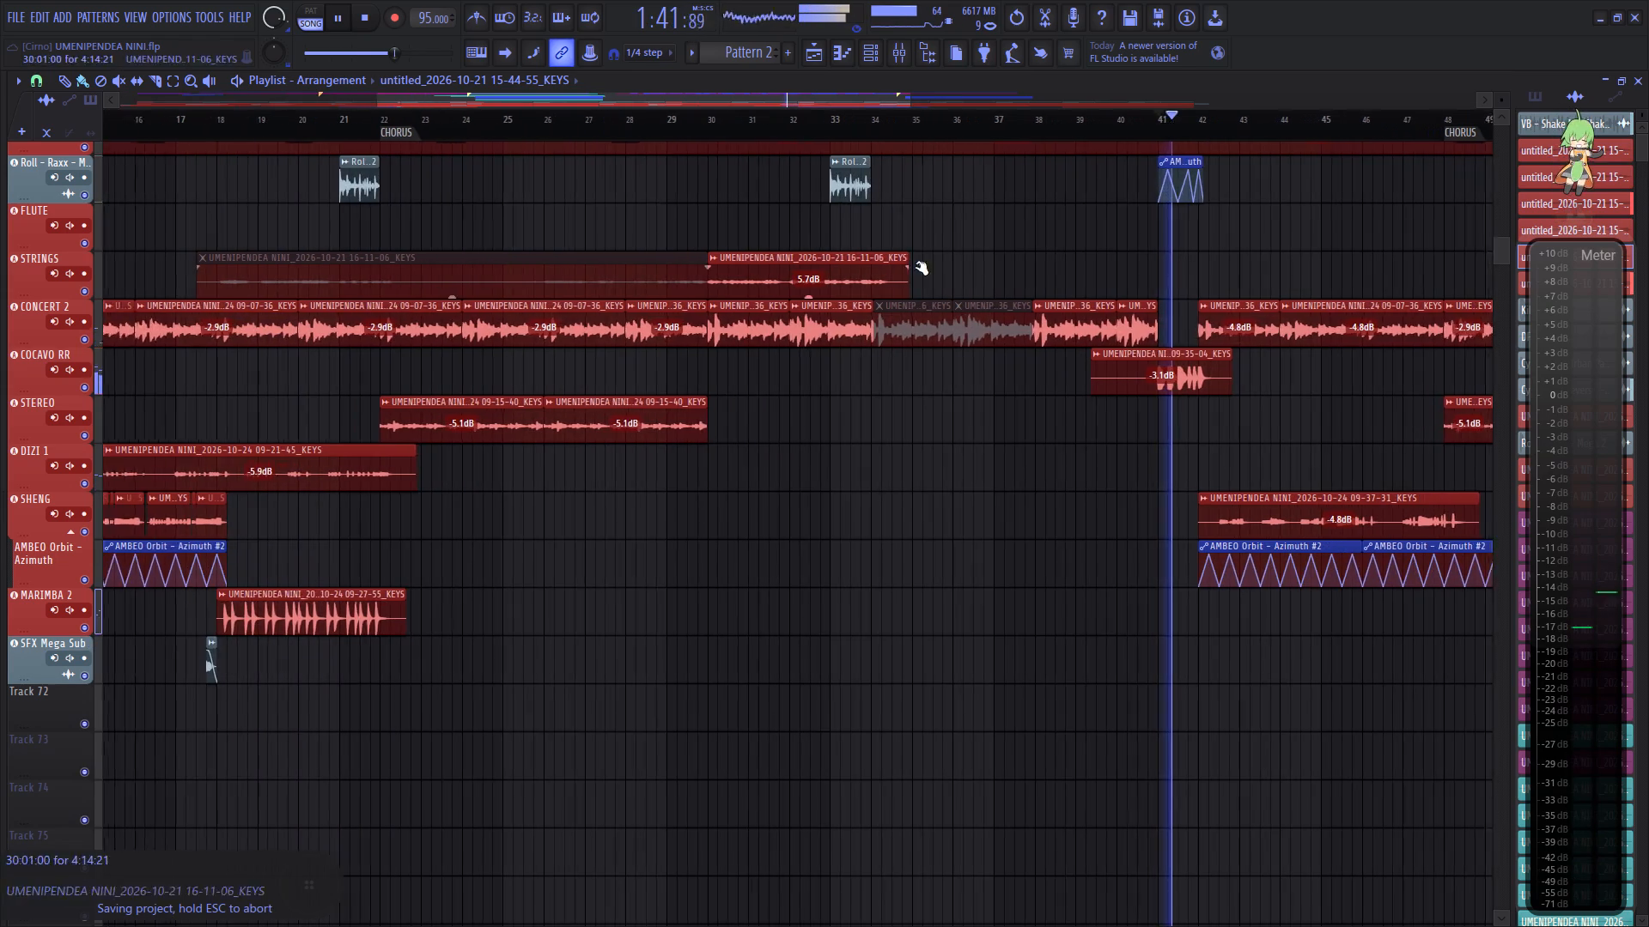
{"action": "key", "text": "space"}
{"action": "key", "text": "space"}
{"action": "right_click", "coordinate": [82, 395]}
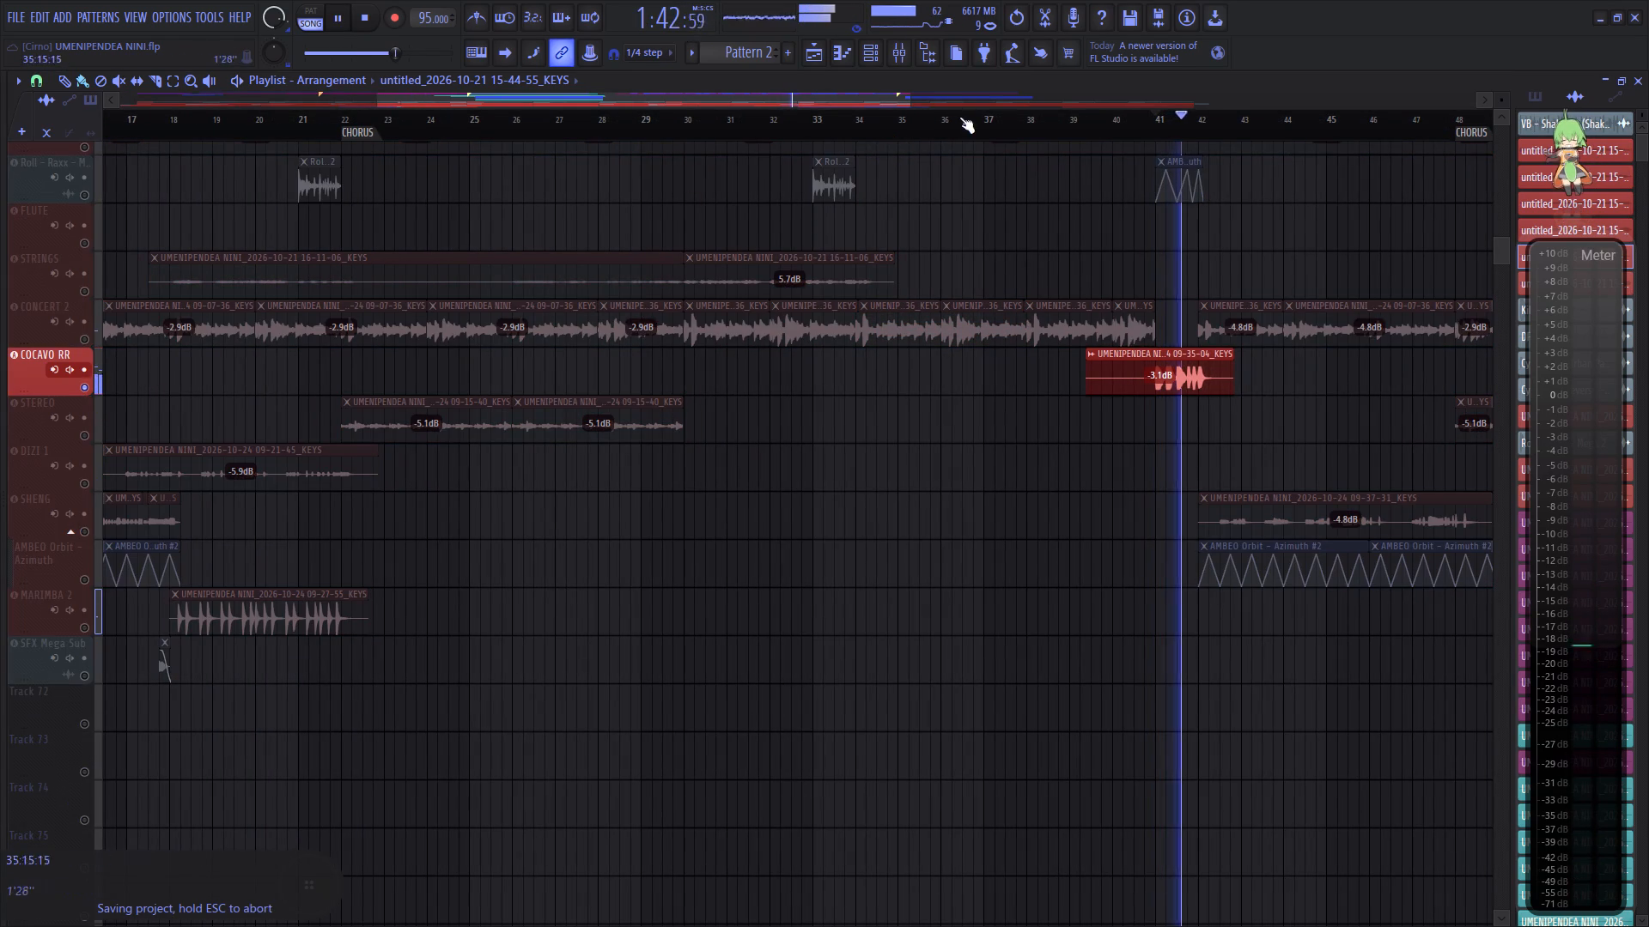
{"action": "left_click", "coordinate": [903, 51]}
{"action": "key", "text": "space"}
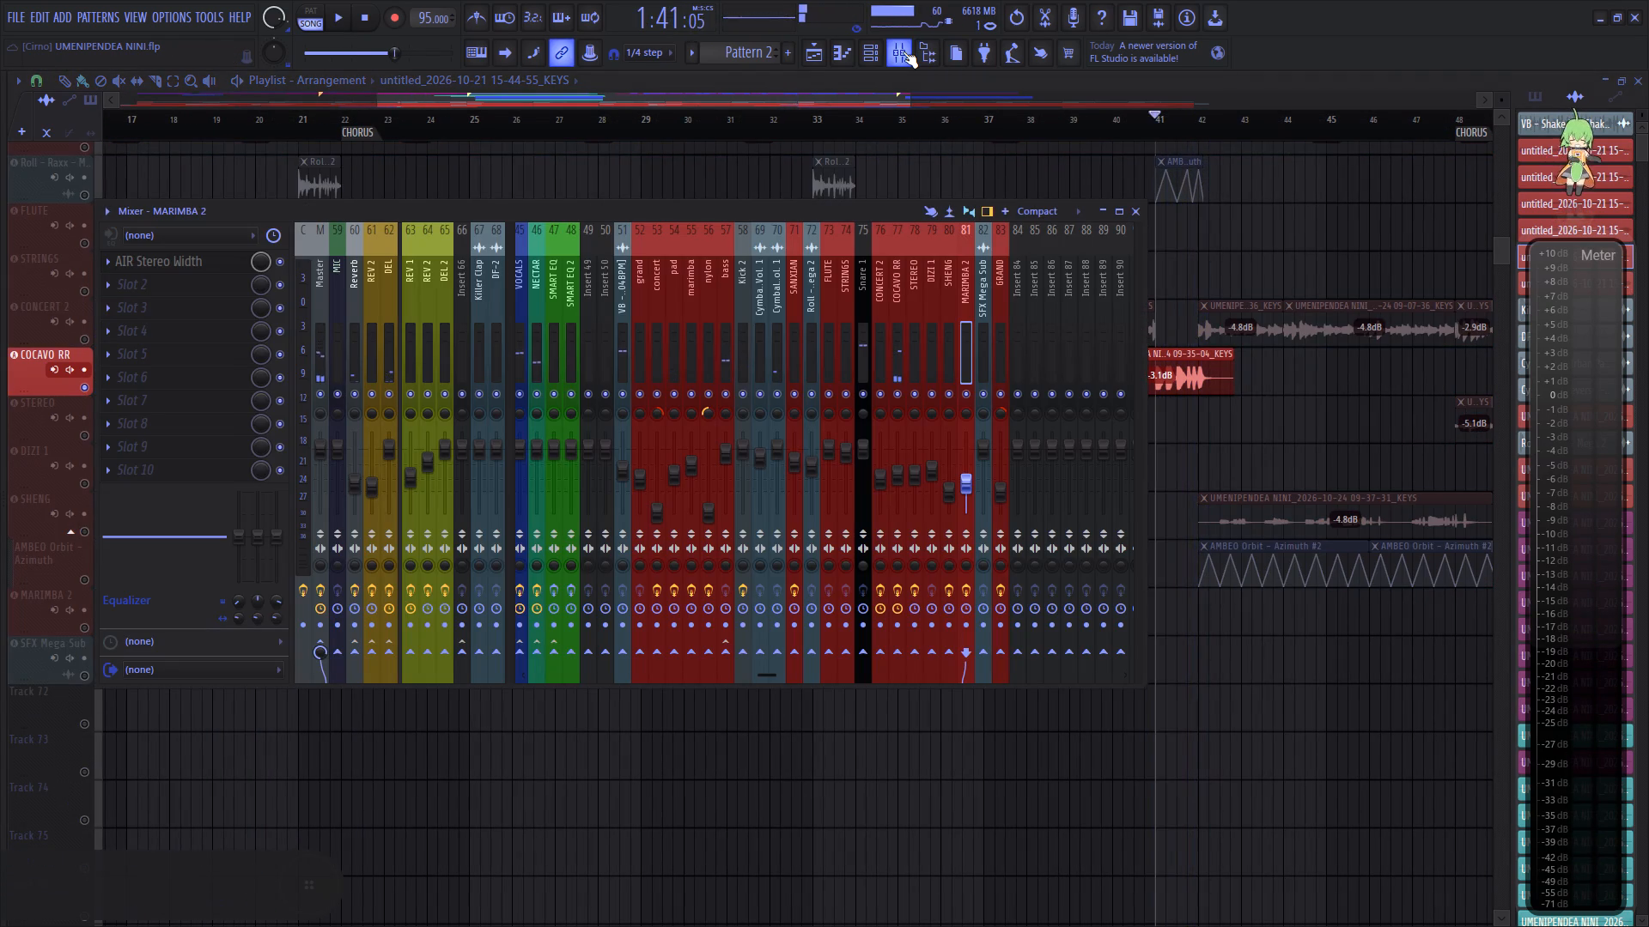
{"action": "key", "text": "space"}
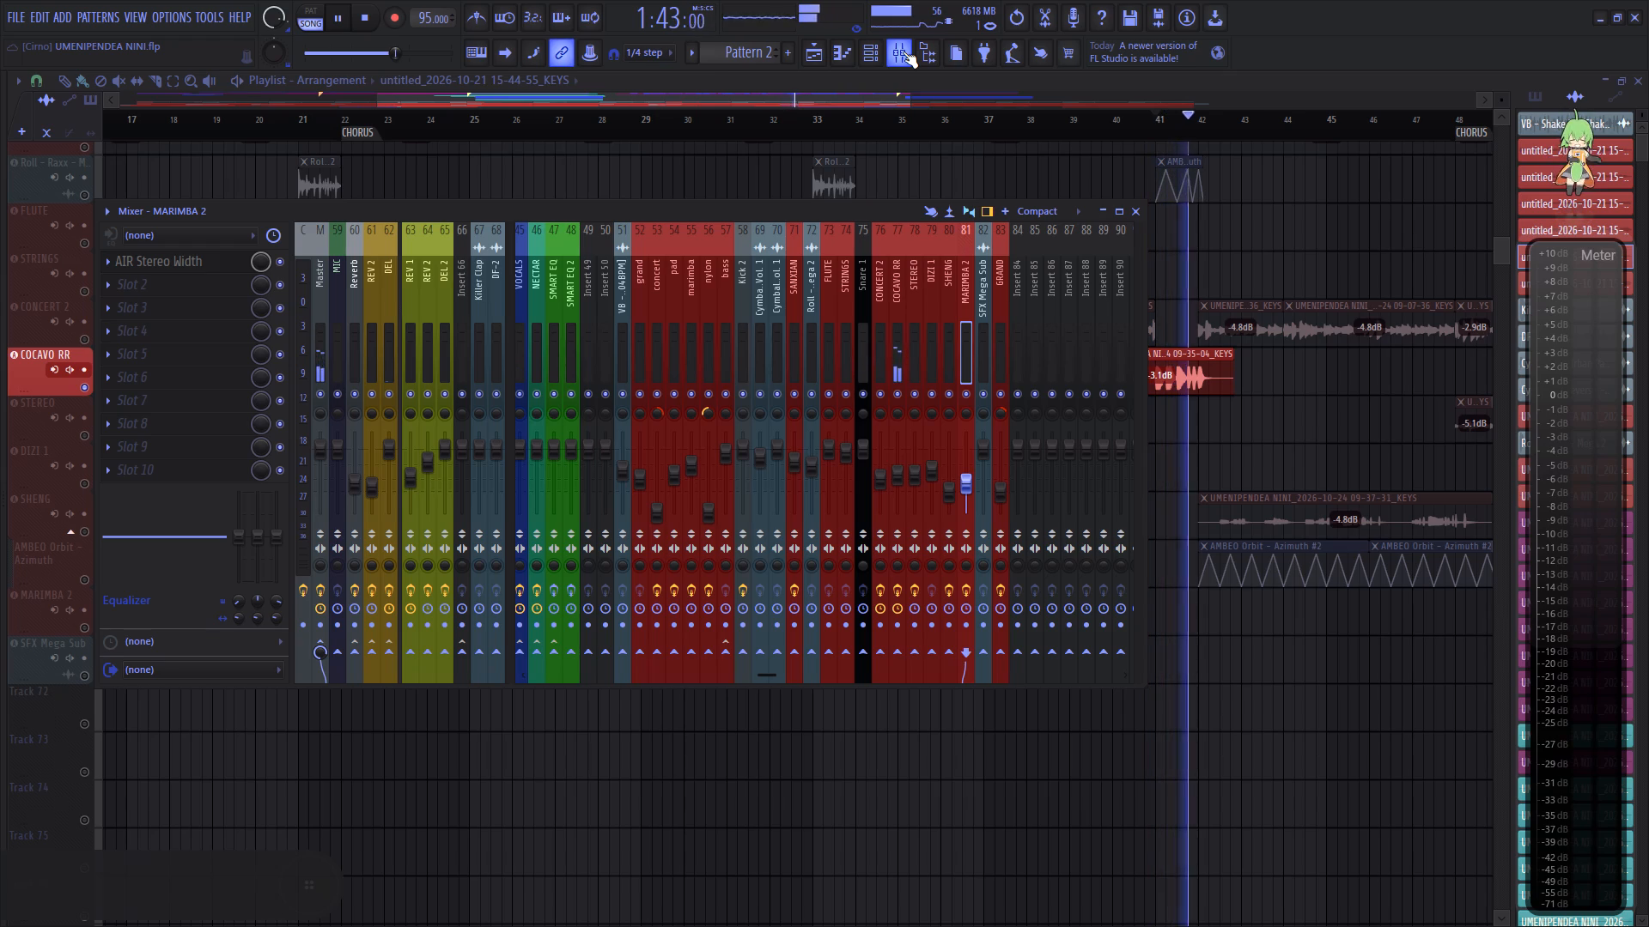
{"action": "key", "text": "space"}
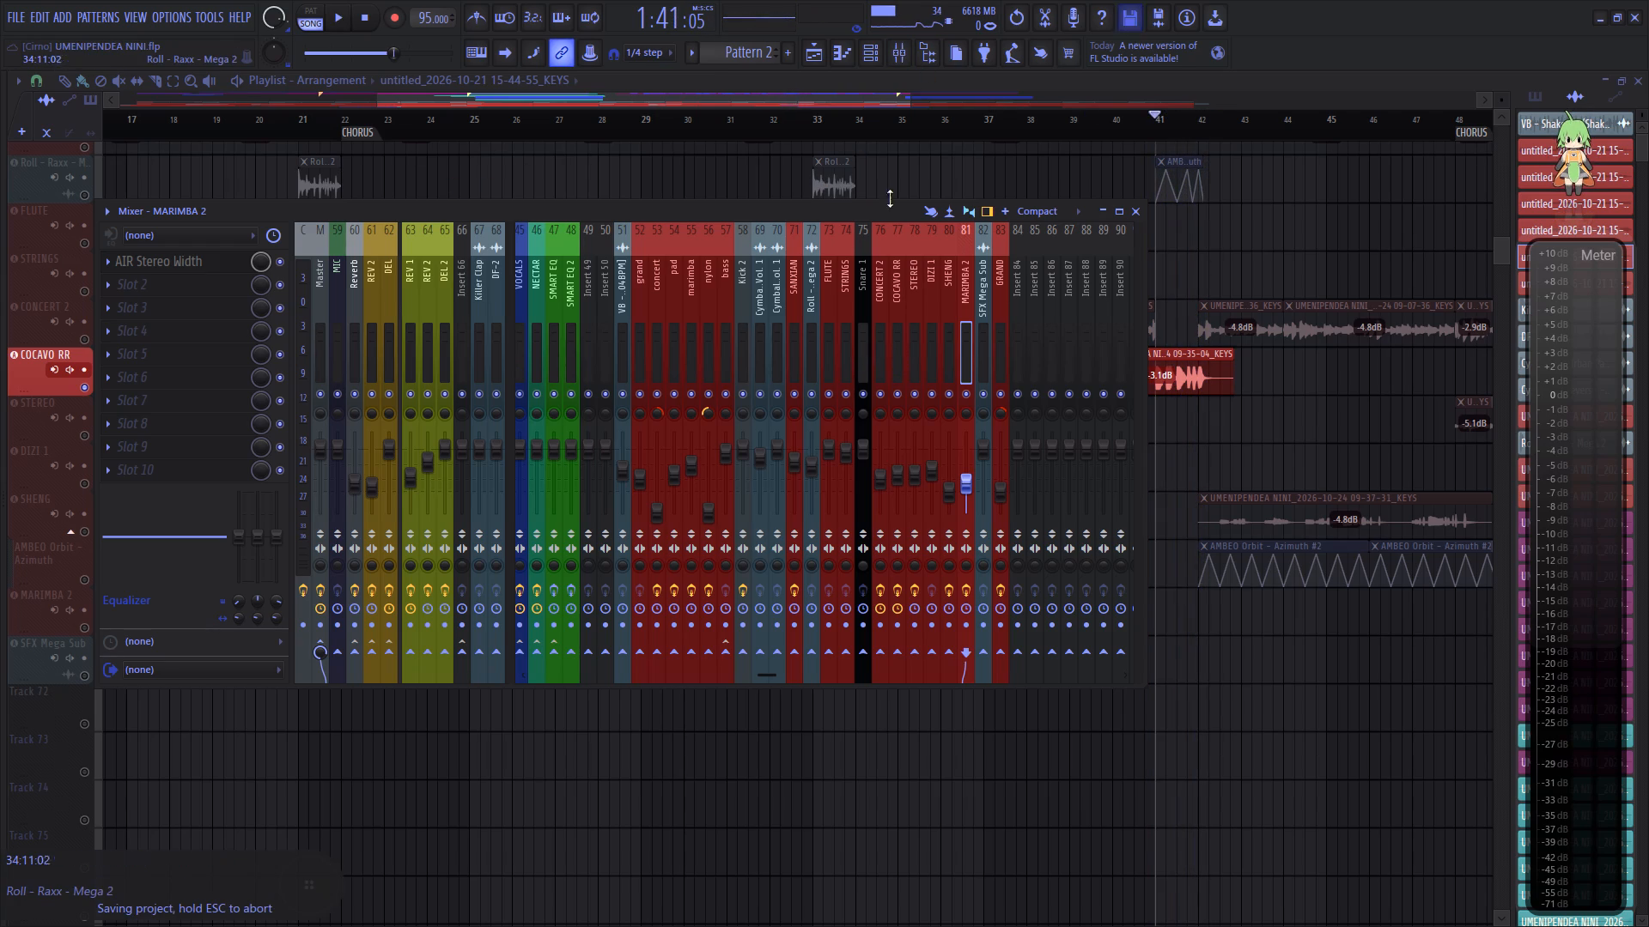
{"action": "key", "text": "space"}
{"action": "key", "text": "space"}
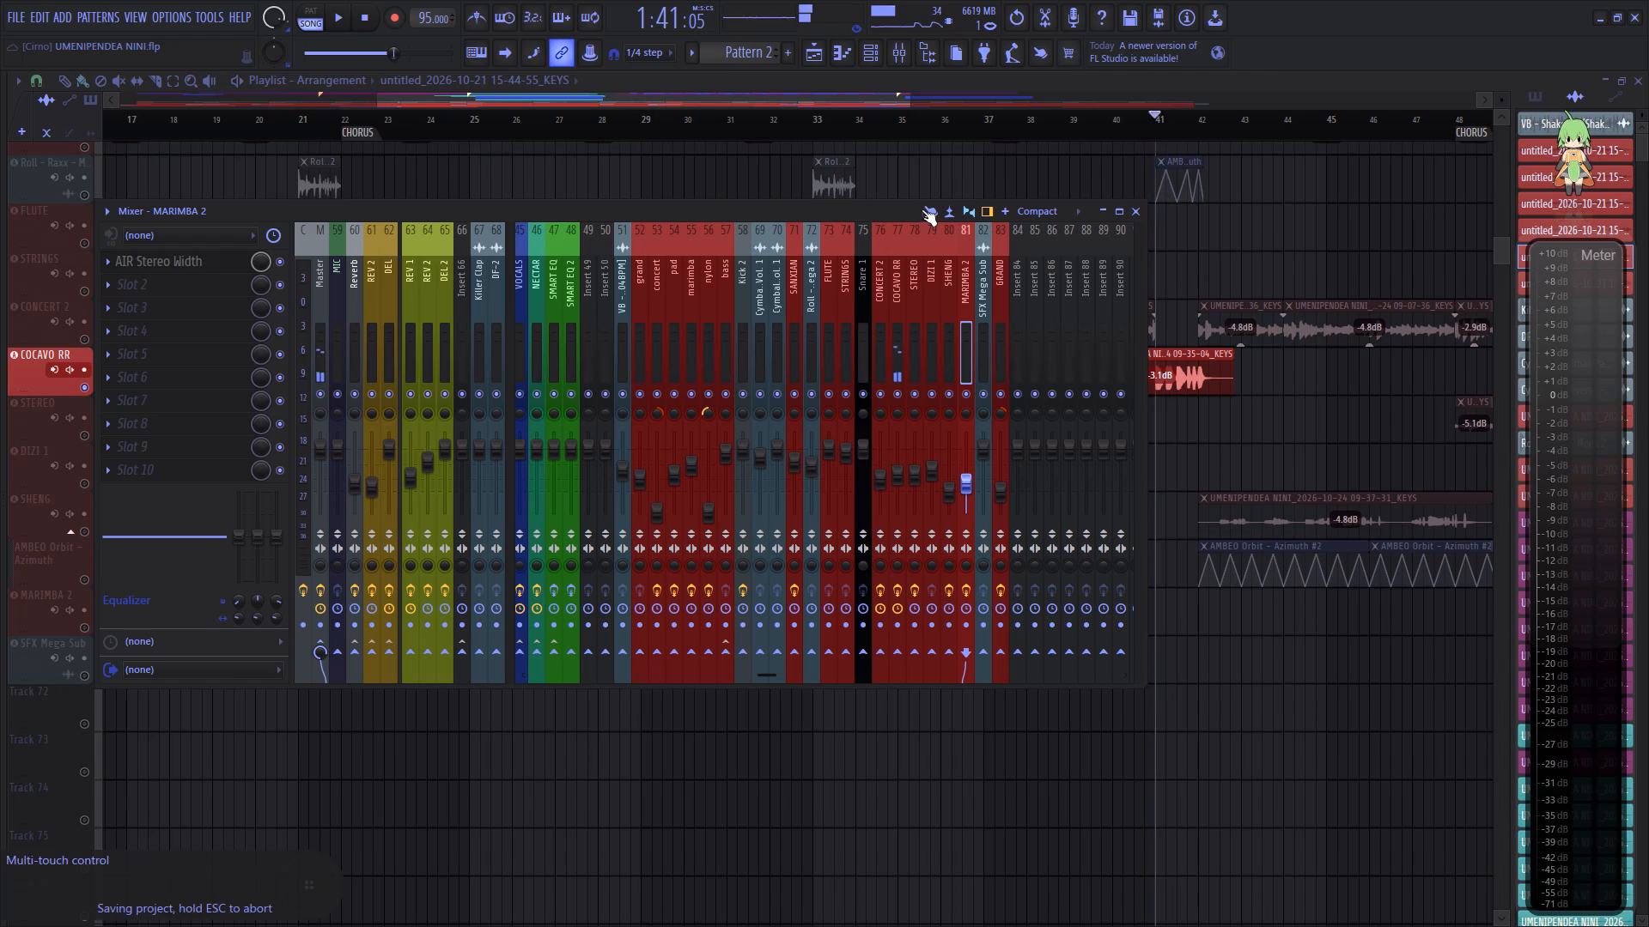
{"action": "key", "text": "space"}
{"action": "key", "text": "space"}
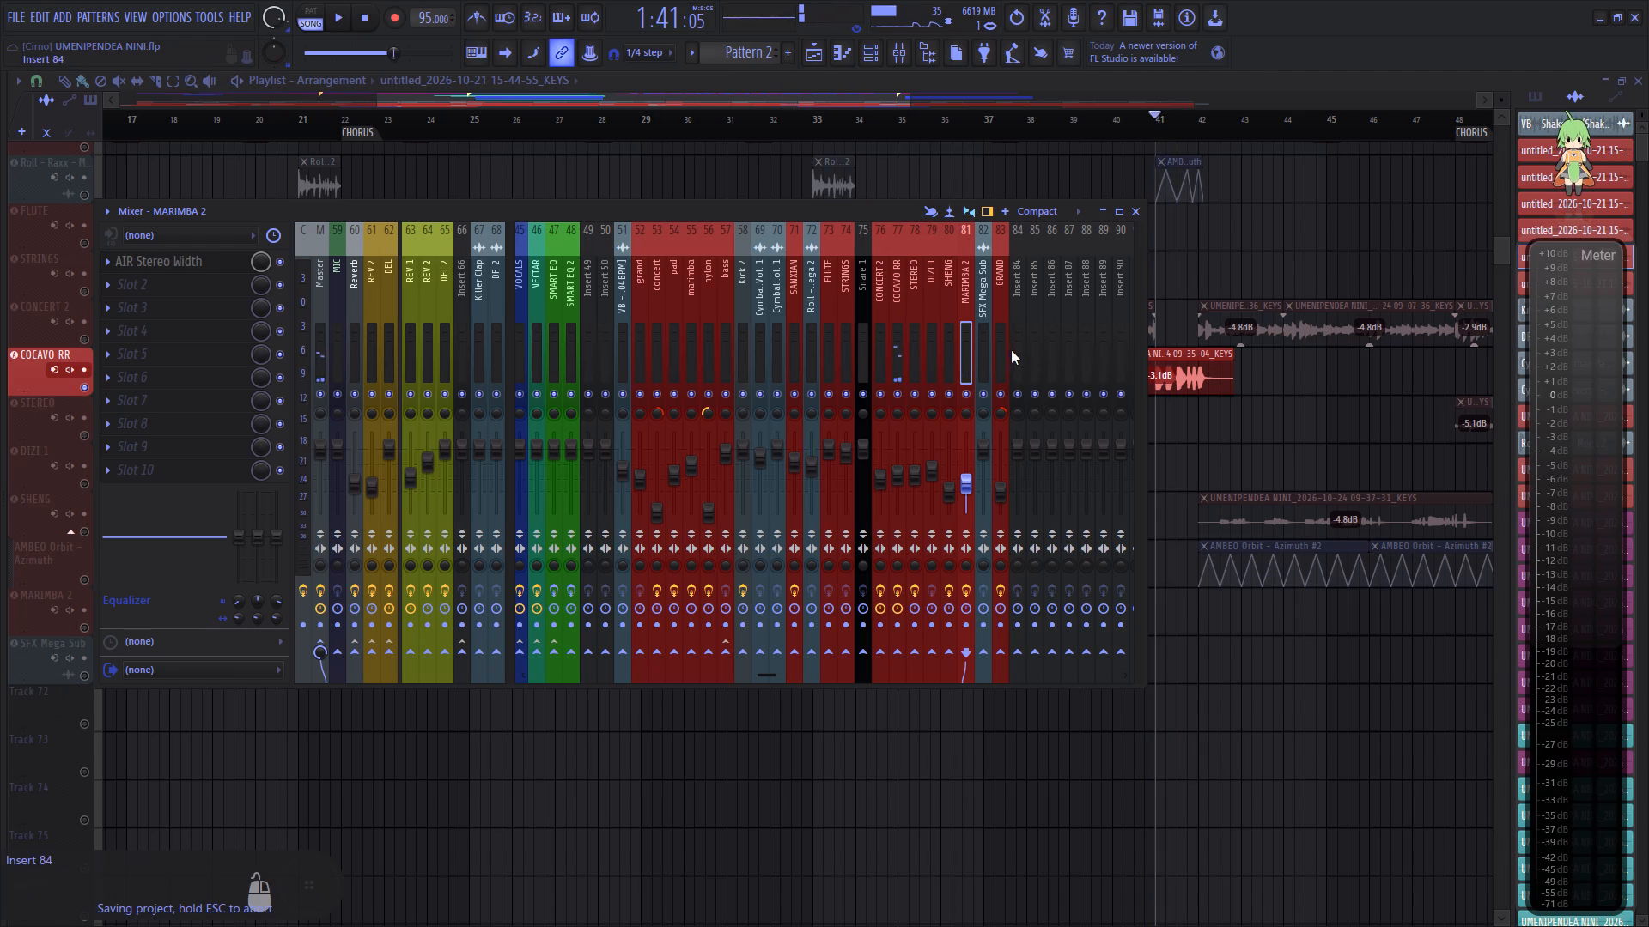
{"action": "left_click", "coordinate": [1000, 351]}
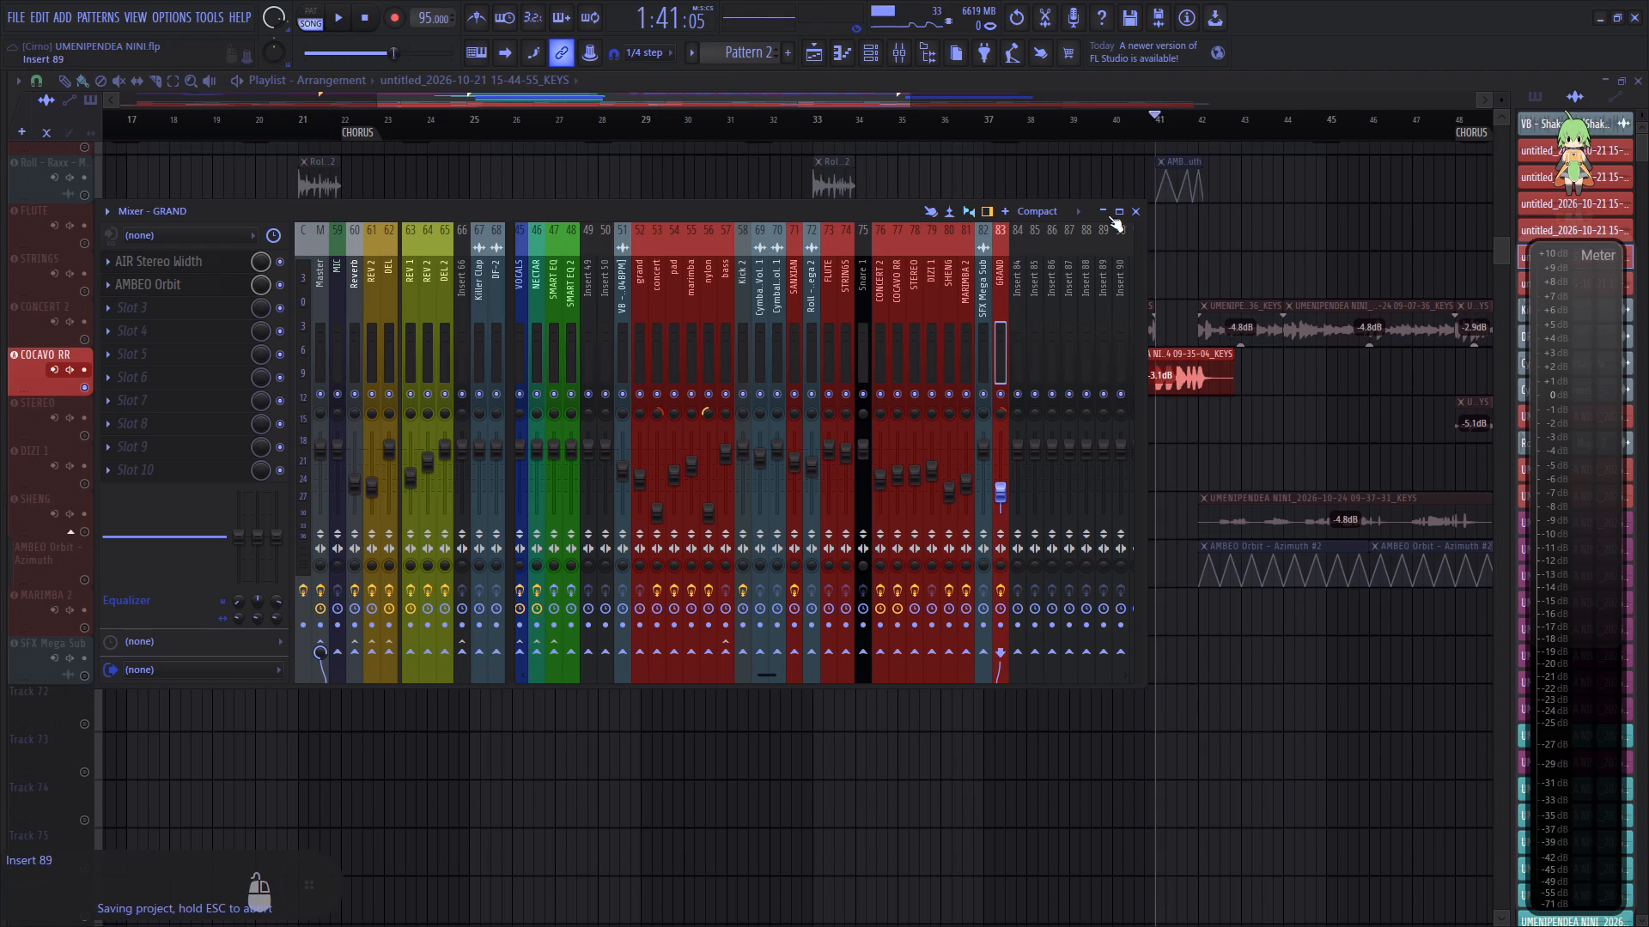
{"action": "left_click", "coordinate": [1237, 87]}
{"action": "key", "text": "space"}
{"action": "key", "text": "space"}
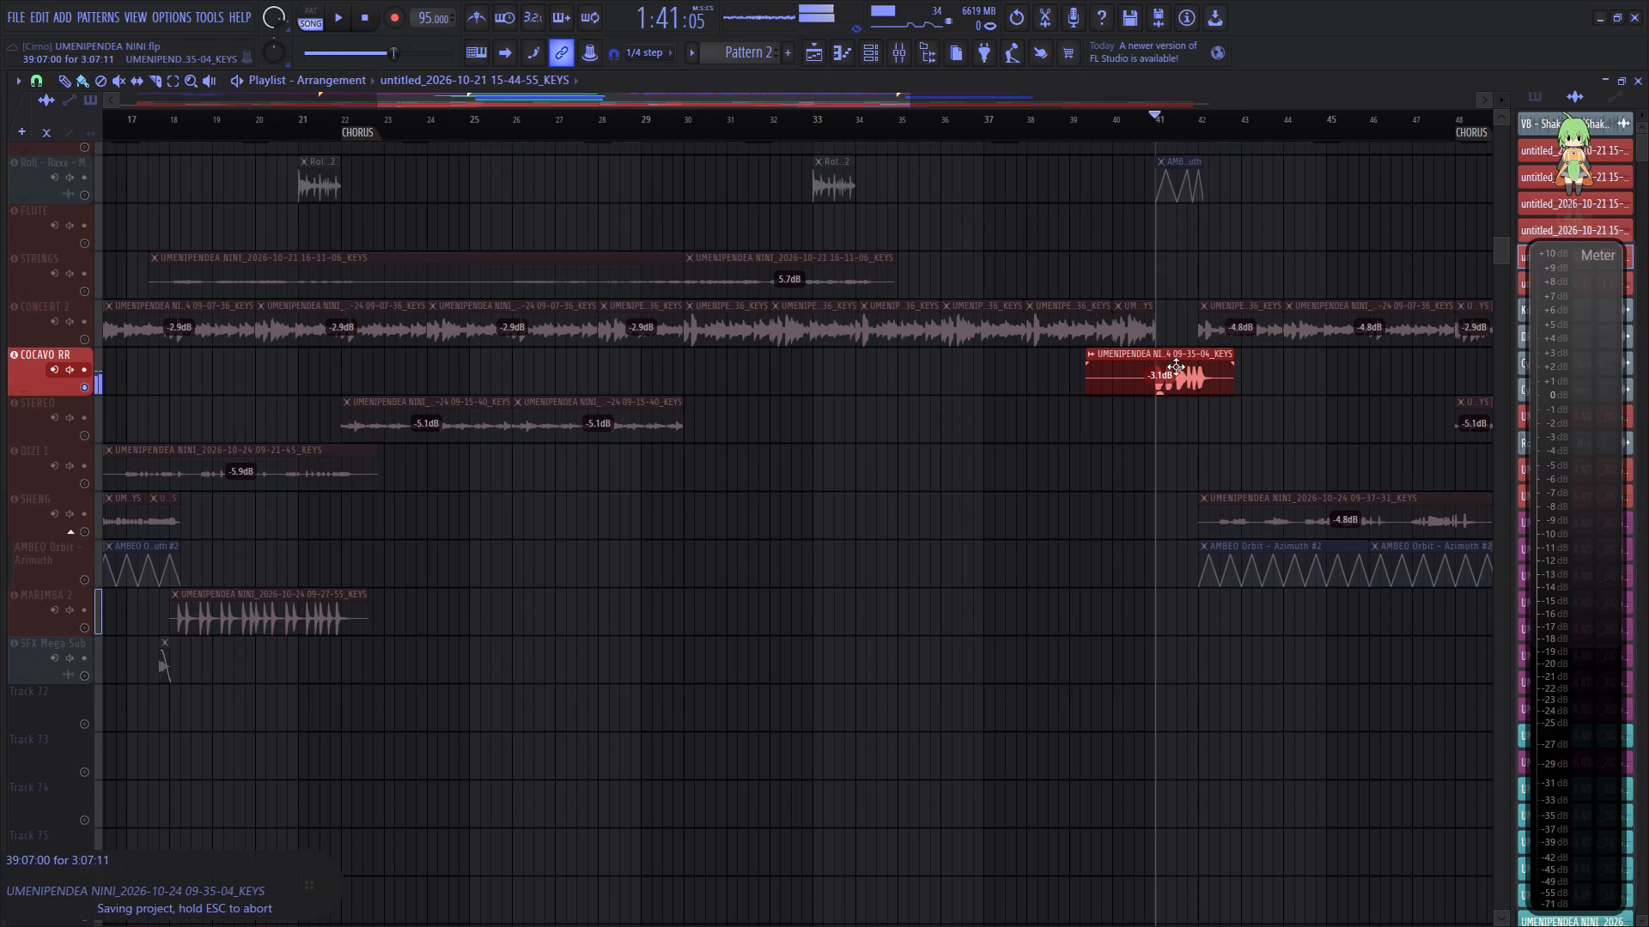
Trim the start of the COCAVO RR clip near bar 41 to 40:13:00 and restore playback of all tracks.
{"action": "scroll", "coordinate": [1206, 127], "scroll_direction": "up", "scroll_amount": 5}
{"action": "scroll", "coordinate": [1206, 127], "scroll_direction": "down", "scroll_amount": 1}
{"action": "scroll", "coordinate": [1206, 127], "scroll_direction": "up", "scroll_amount": 5}
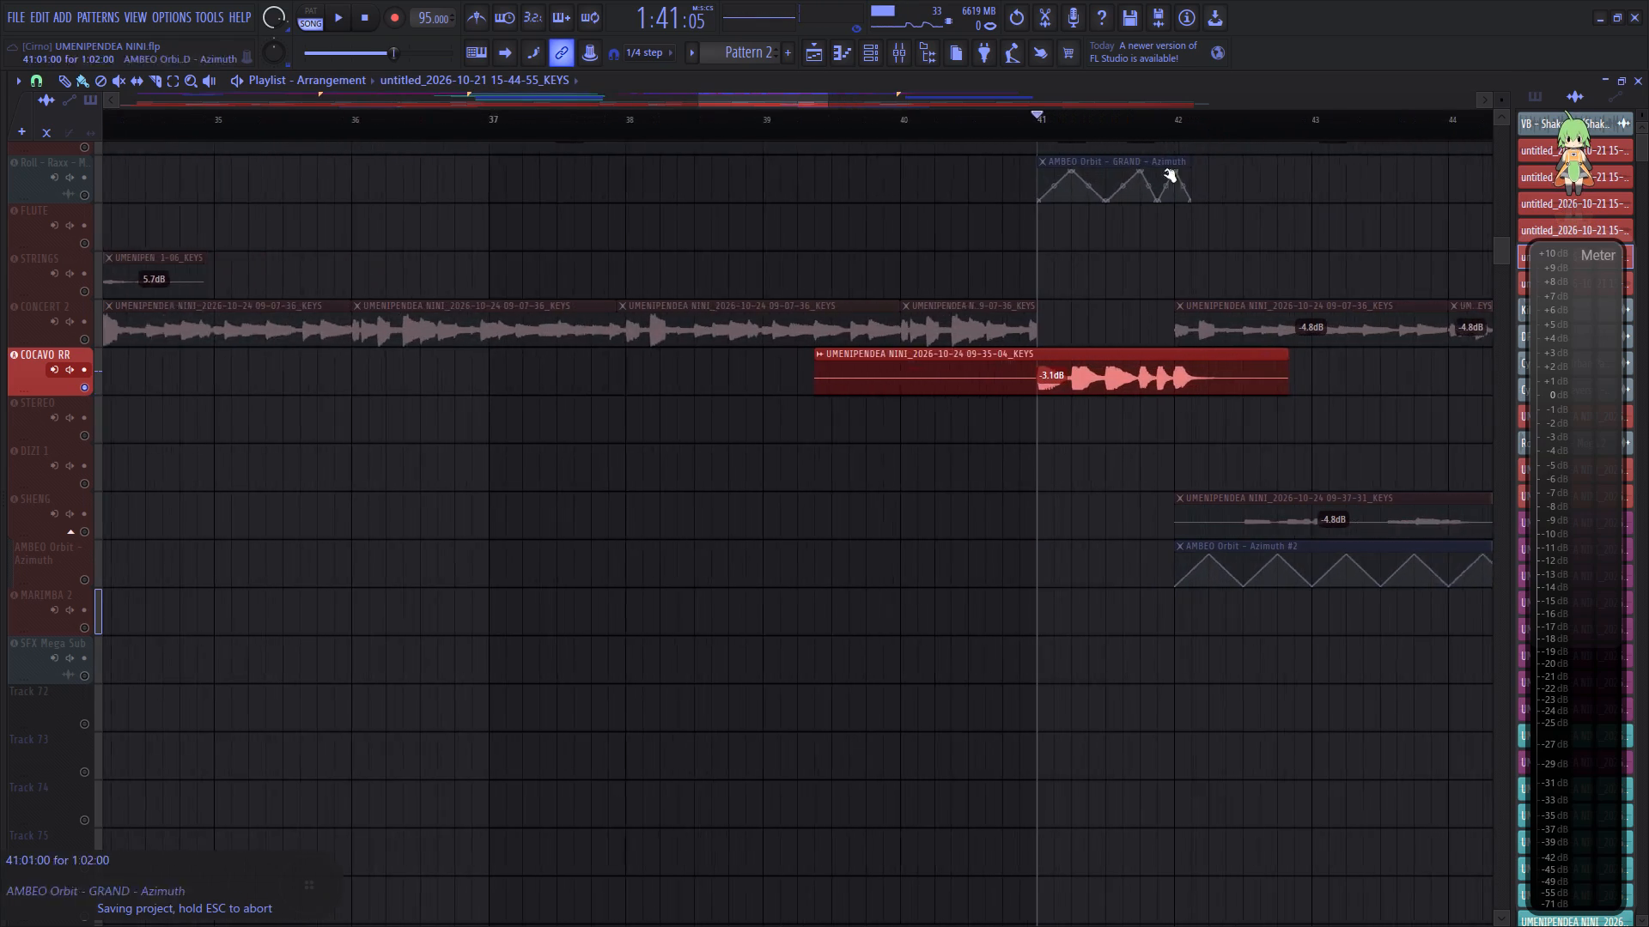
{"action": "left_click_drag", "start_coordinate": [712, 393], "coordinate": [927, 394]}
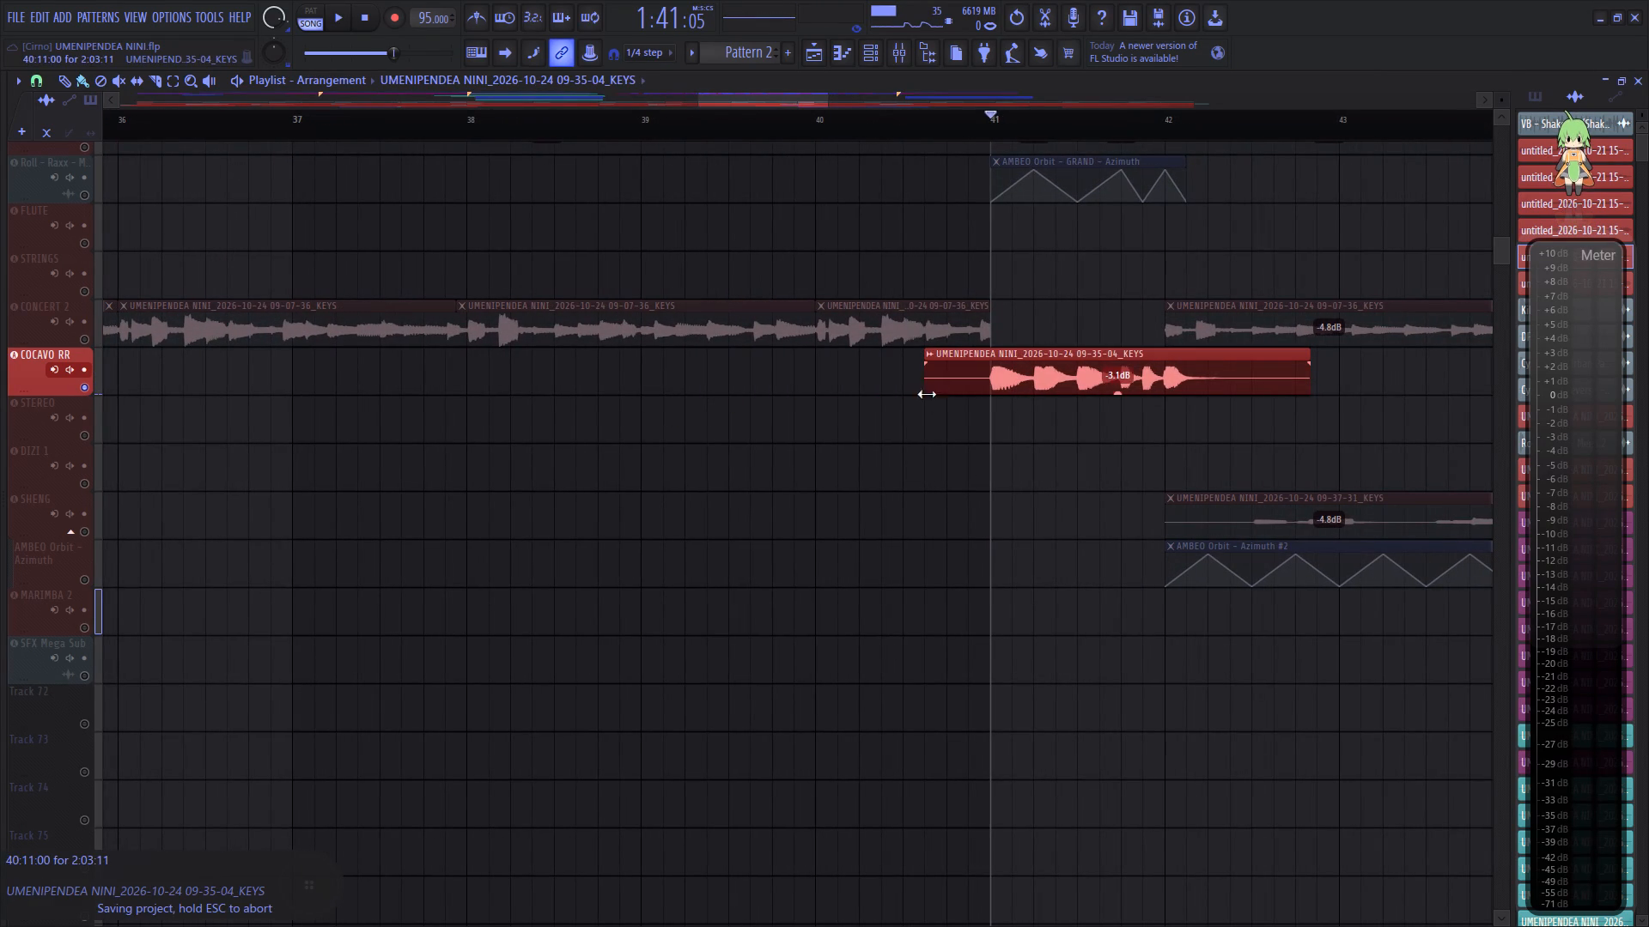
{"action": "left_click_drag", "start_coordinate": [927, 394], "coordinate": [951, 393]}
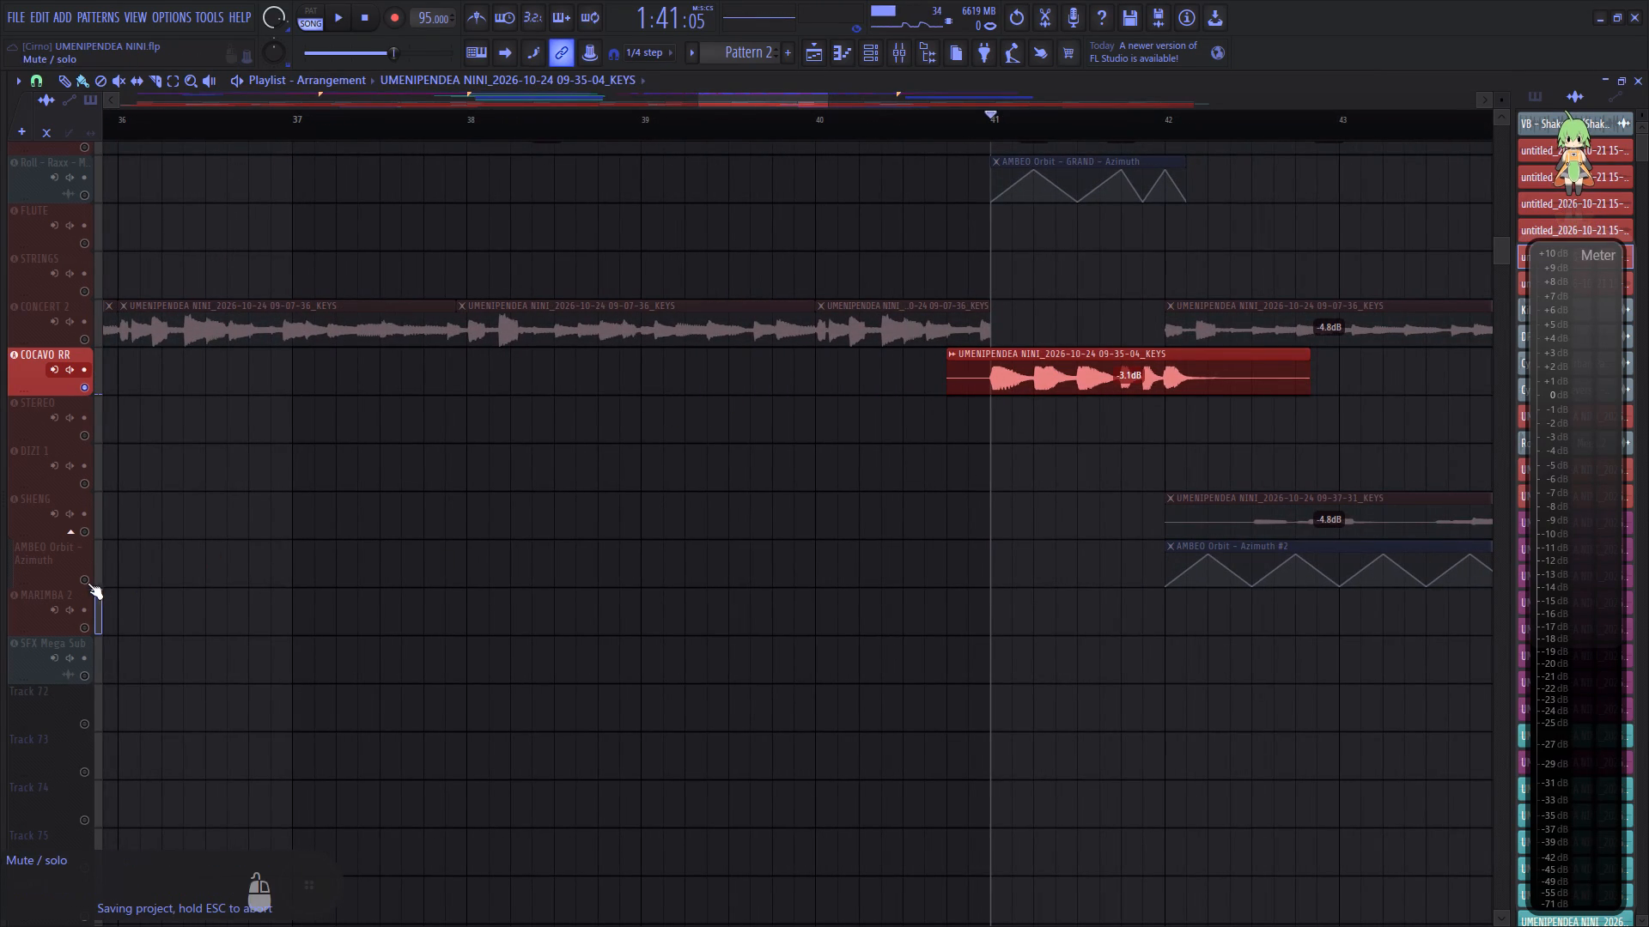
{"action": "right_click", "coordinate": [87, 581]}
{"action": "right_click", "coordinate": [87, 581]}
Move the trimmed 09-35-04 clip from COCAVO RR down to the empty Track 73, keeping its time position.
{"action": "left_click", "coordinate": [1048, 380]}
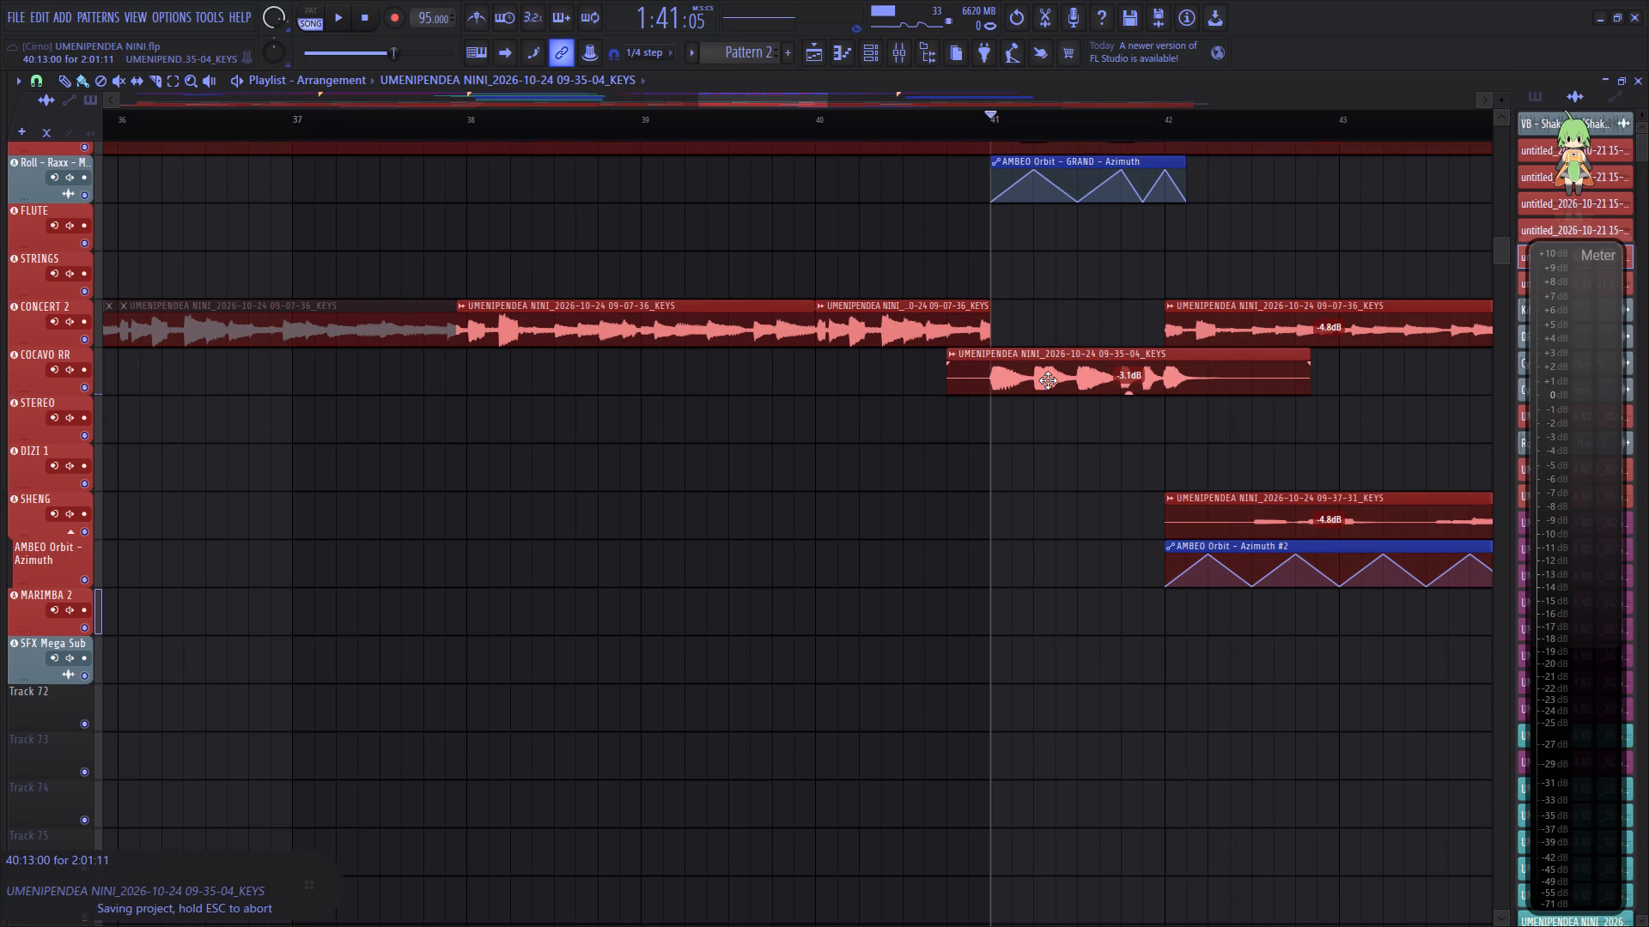
{"action": "key", "text": "Down"}
{"action": "key", "text": "Down"}
{"action": "key", "text": "Down"}
{"action": "key", "text": "Down"}
{"action": "key", "text": "Down"}
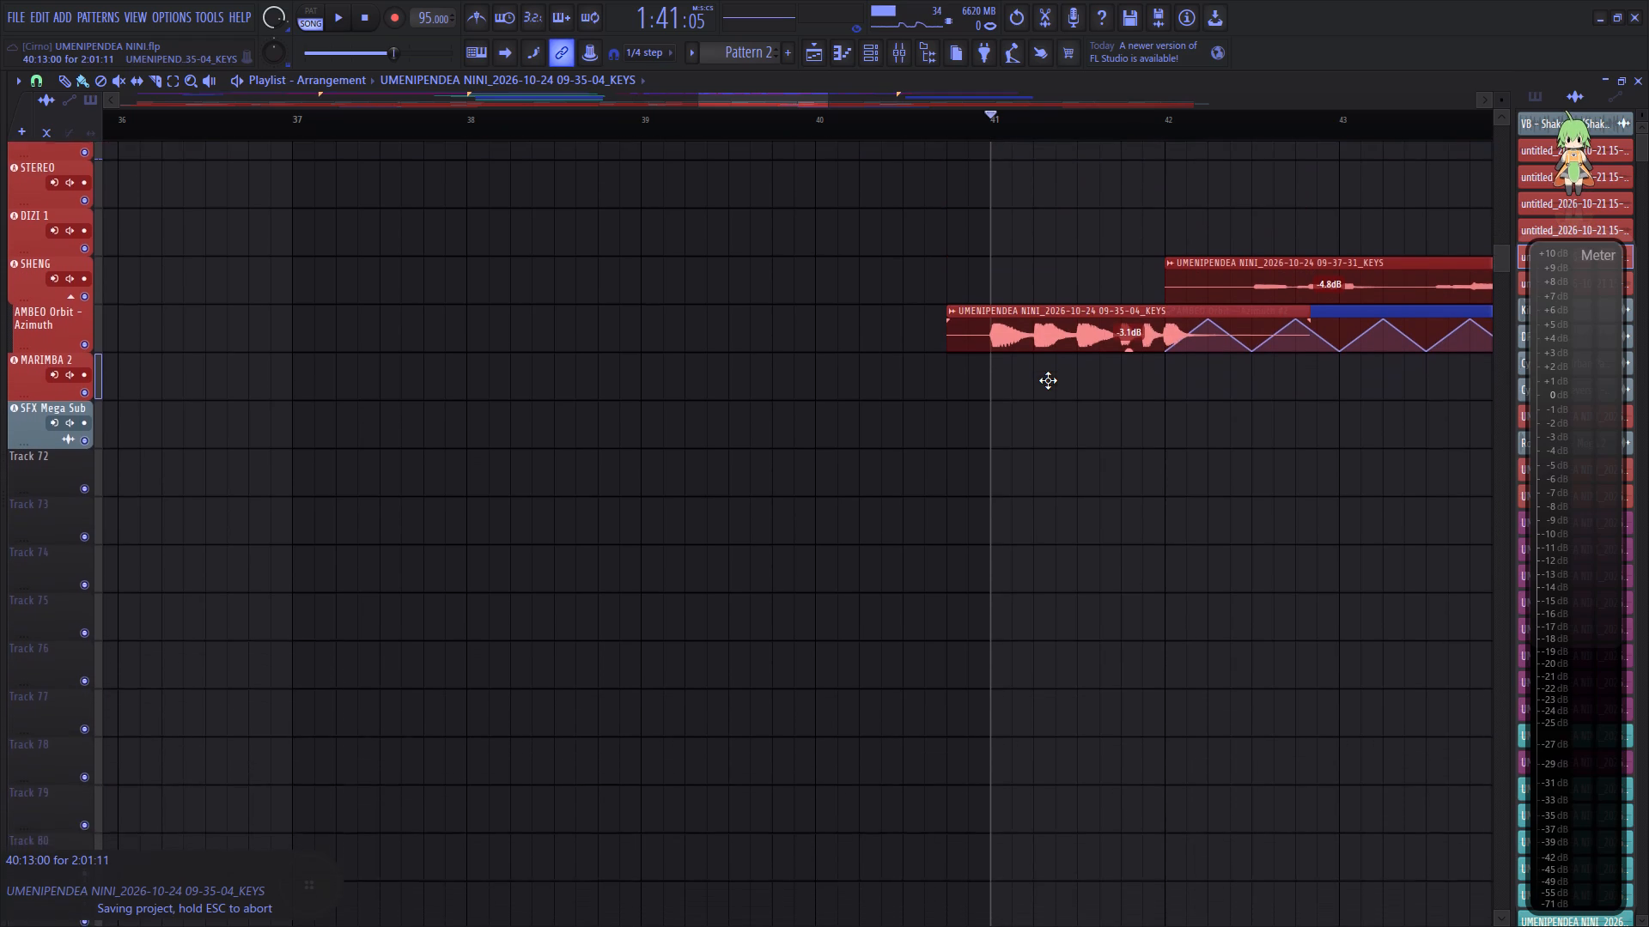
{"action": "key", "text": "Down"}
{"action": "key", "text": "Down"}
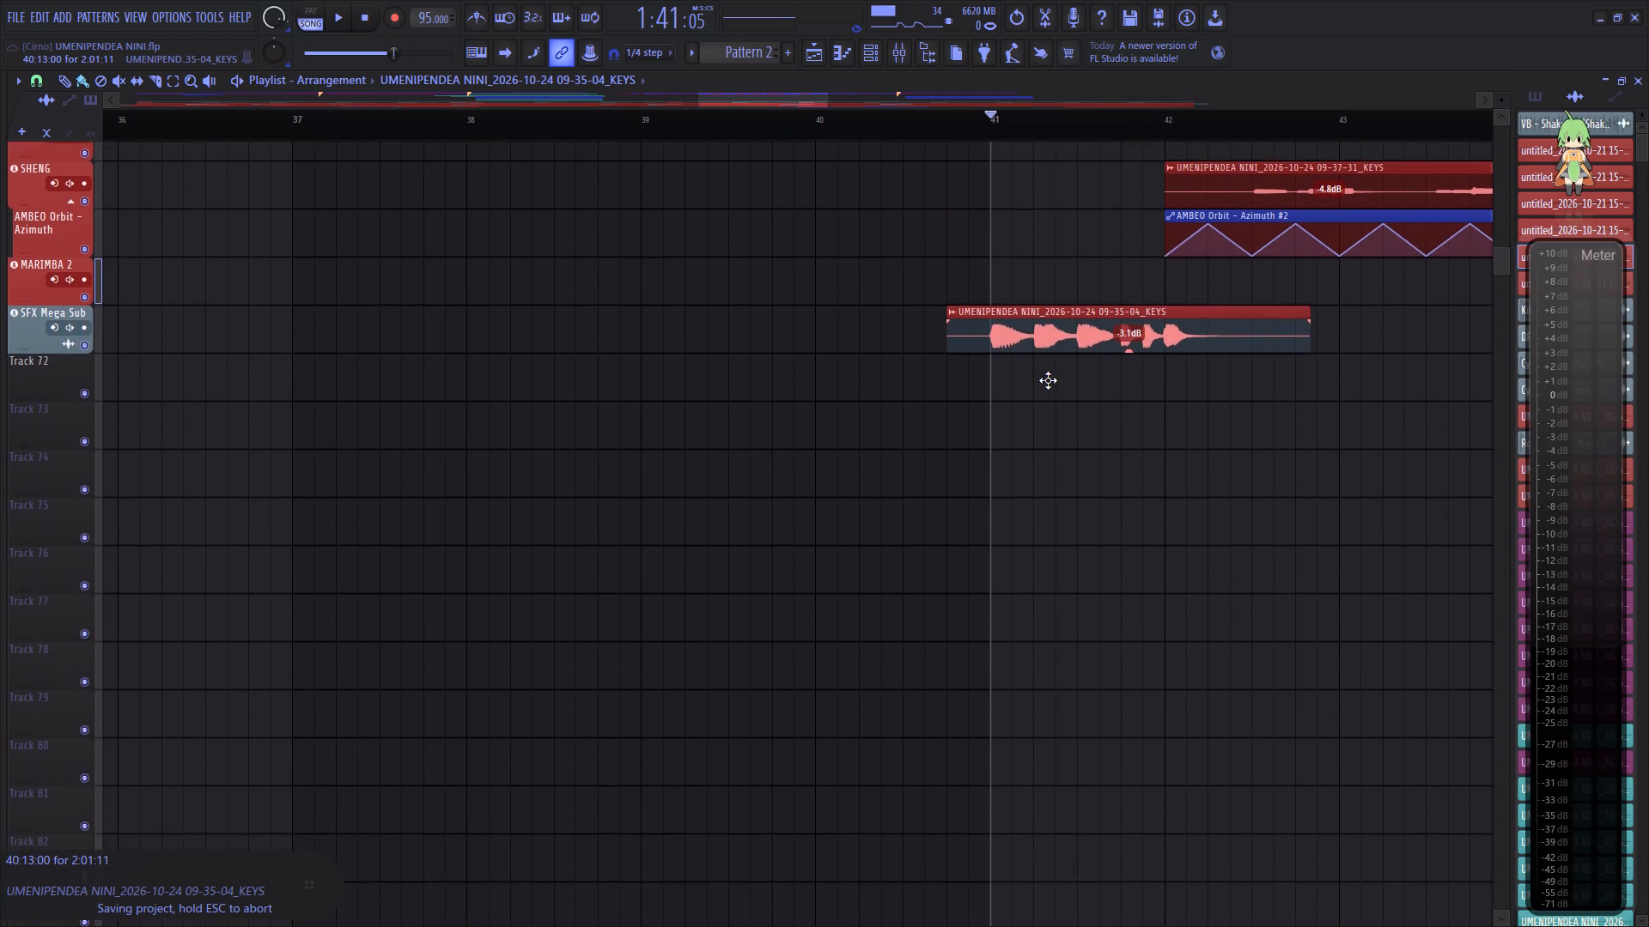
{"action": "key", "text": "Down"}
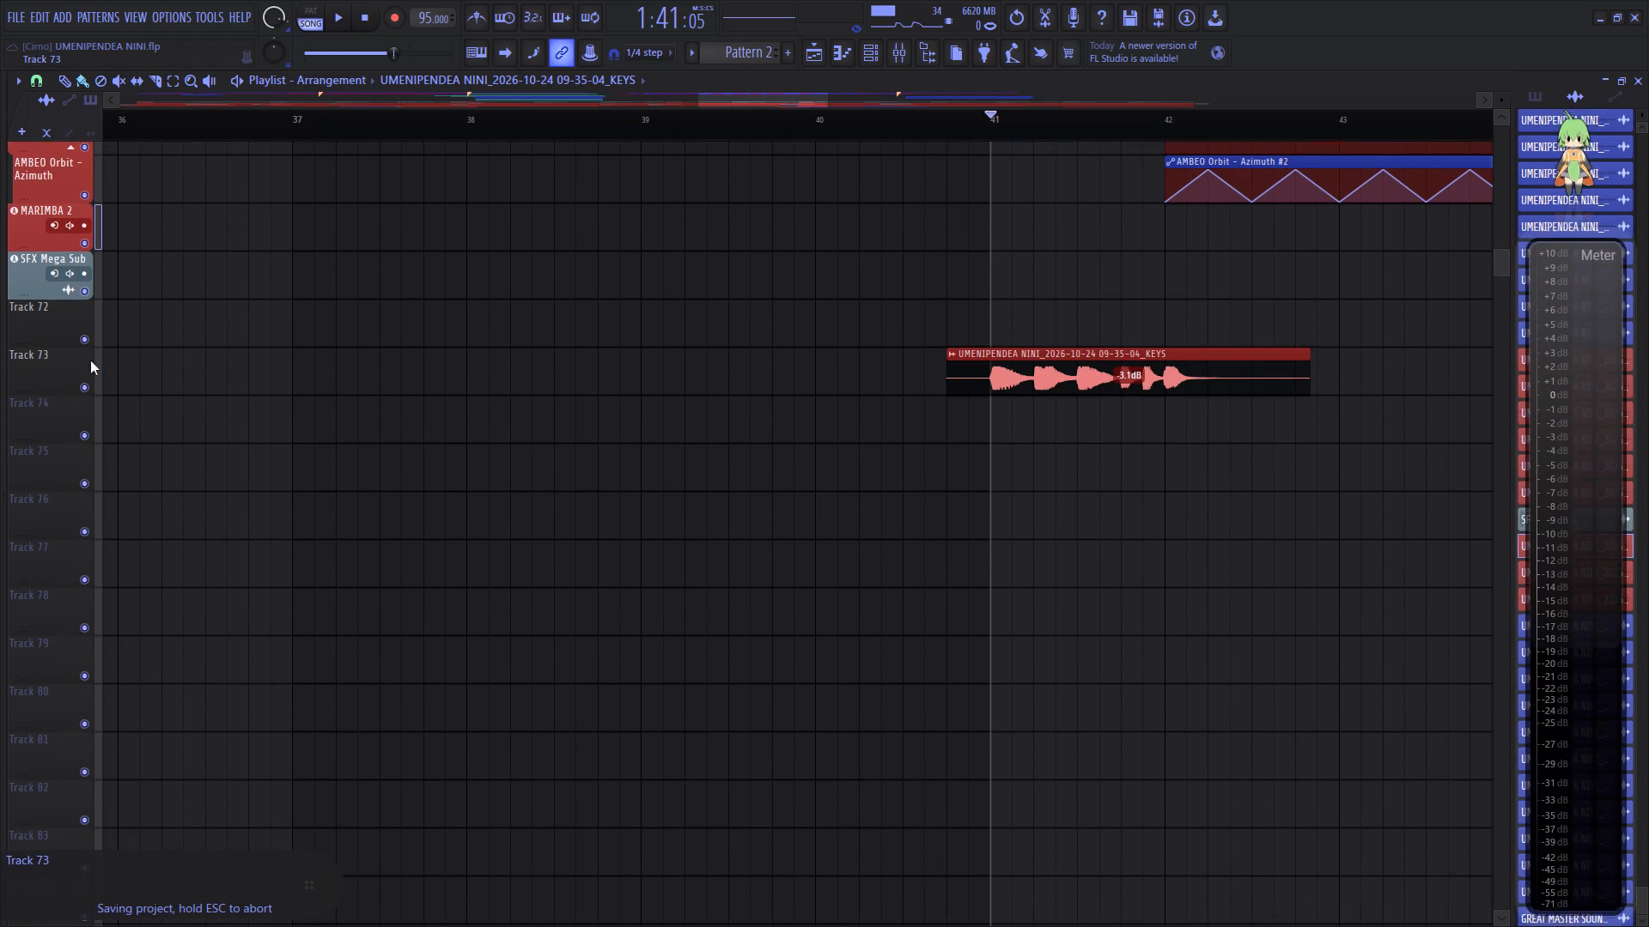
Set Track 73 as an audio track on the GRAND mixer channel.
{"action": "right_click", "coordinate": [55, 363]}
{"action": "left_click", "coordinate": [155, 476]}
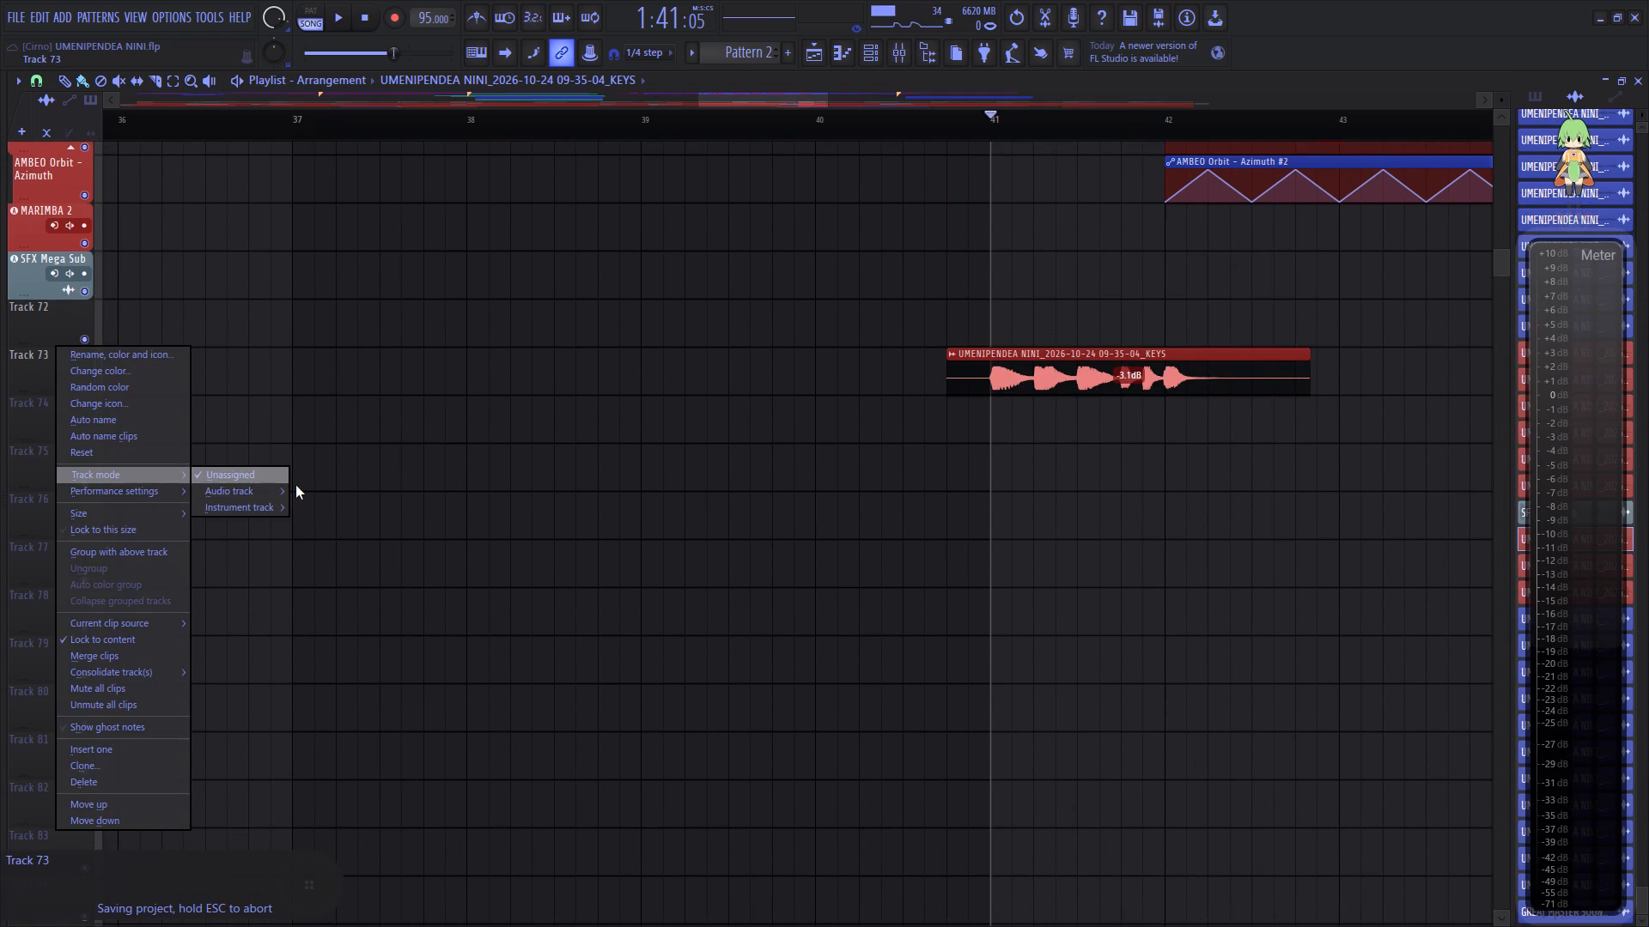
{"action": "left_click", "coordinate": [279, 489]}
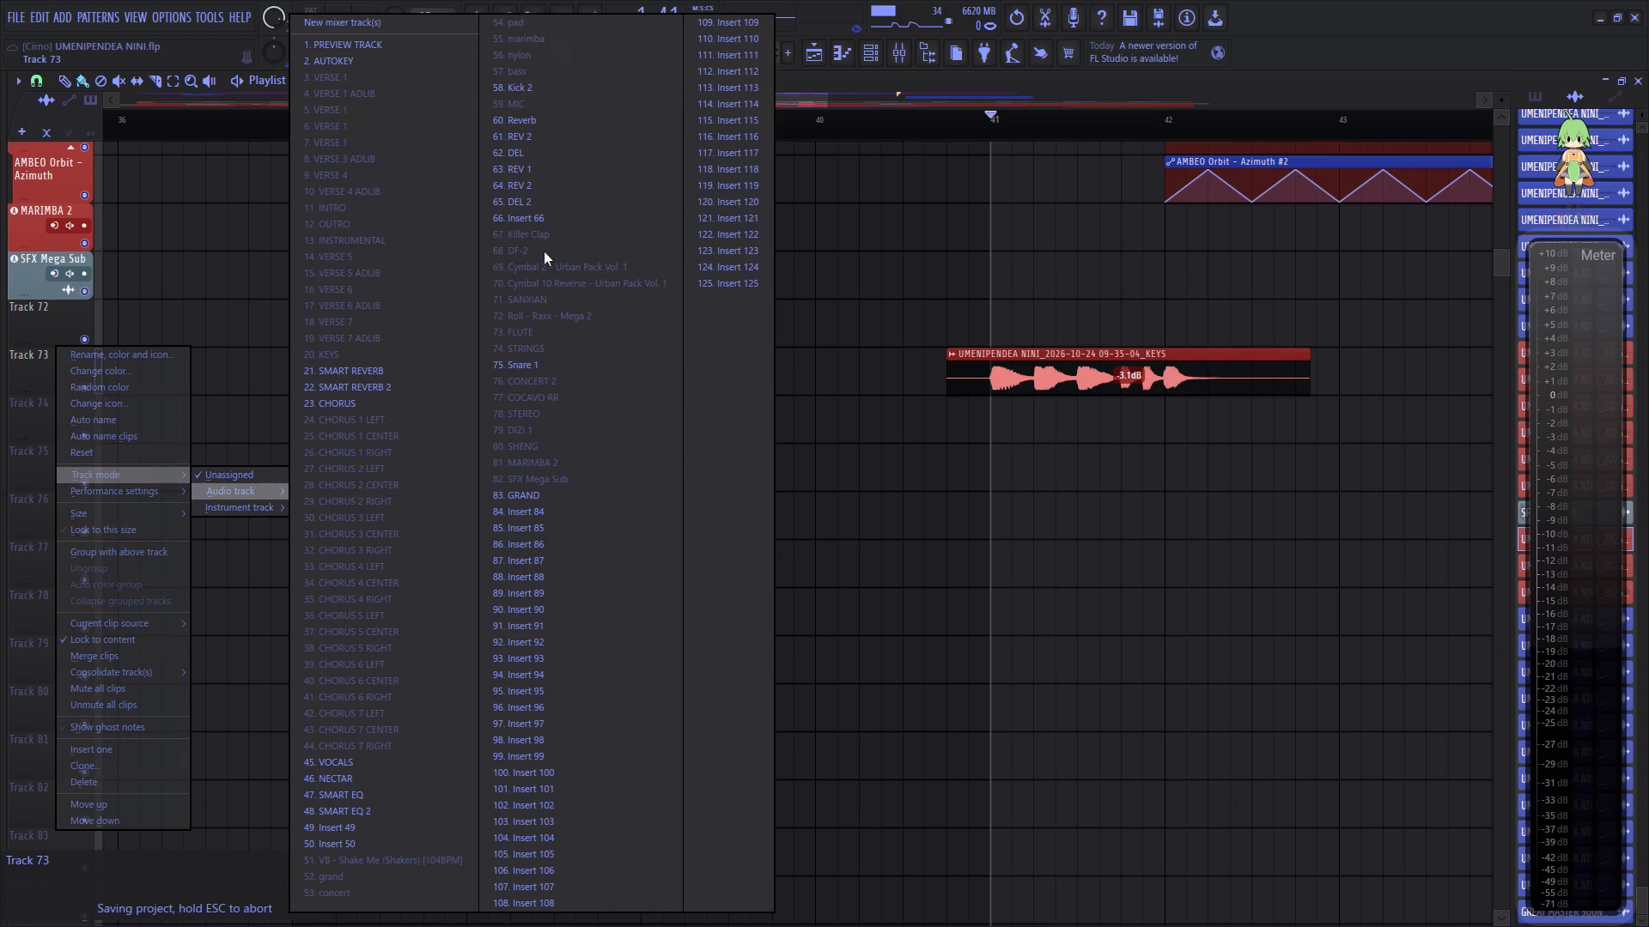
{"action": "left_click", "coordinate": [532, 500]}
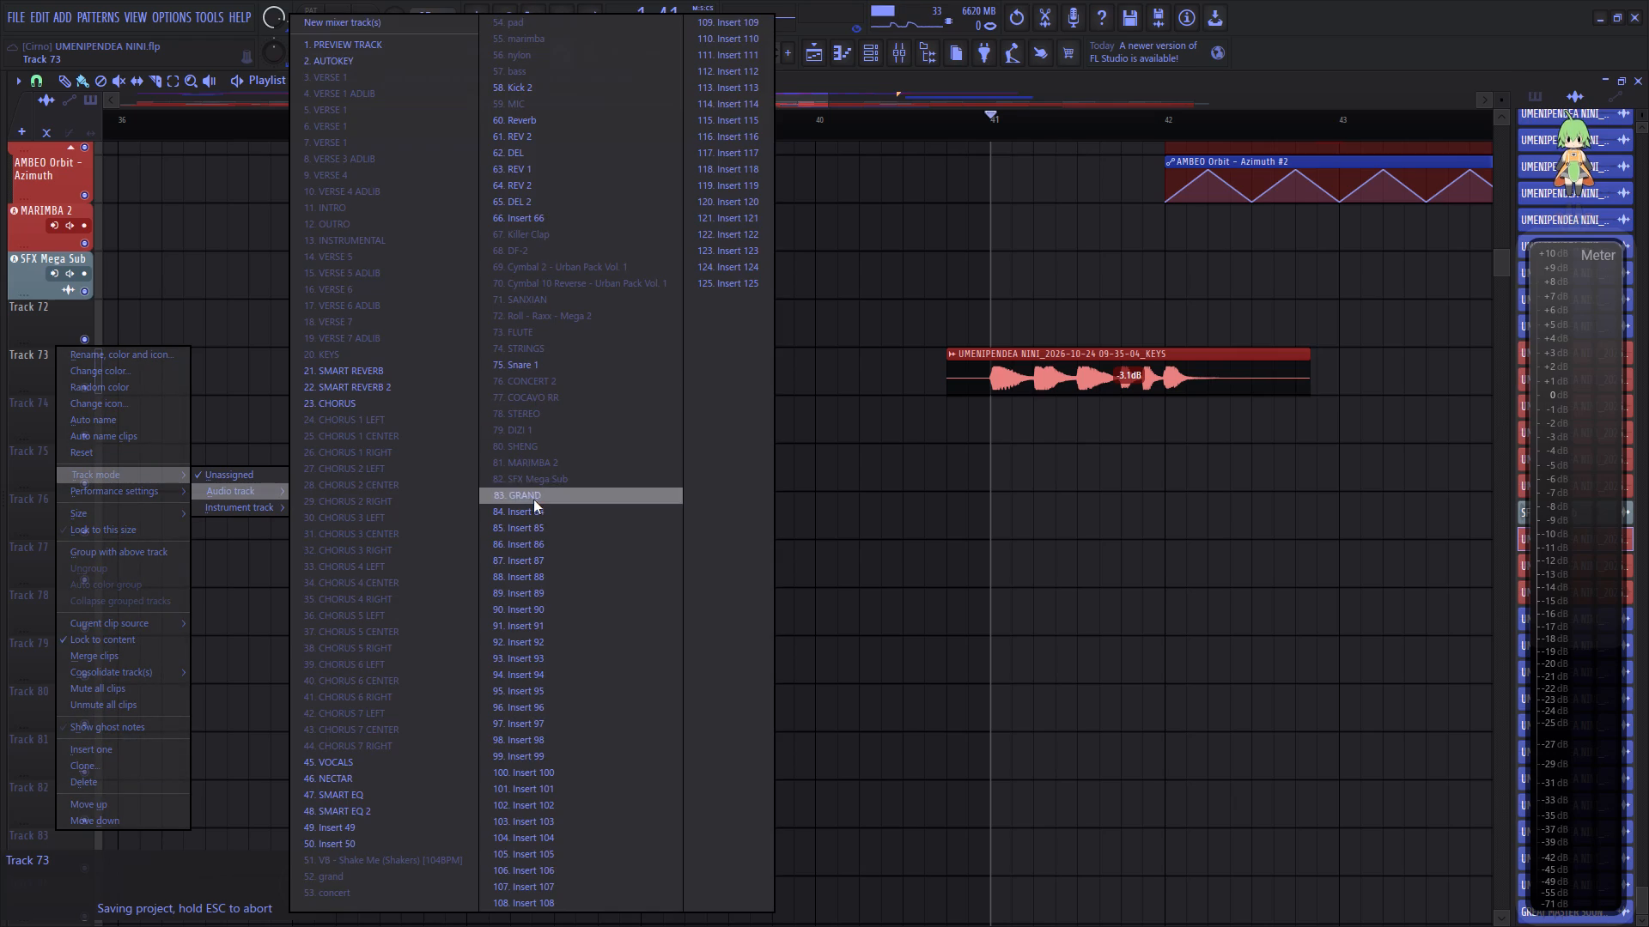
Play the full mix from around bar 41 to check the clip on GRAND, and look over the surrounding instrument tracks.
{"action": "key", "text": "space"}
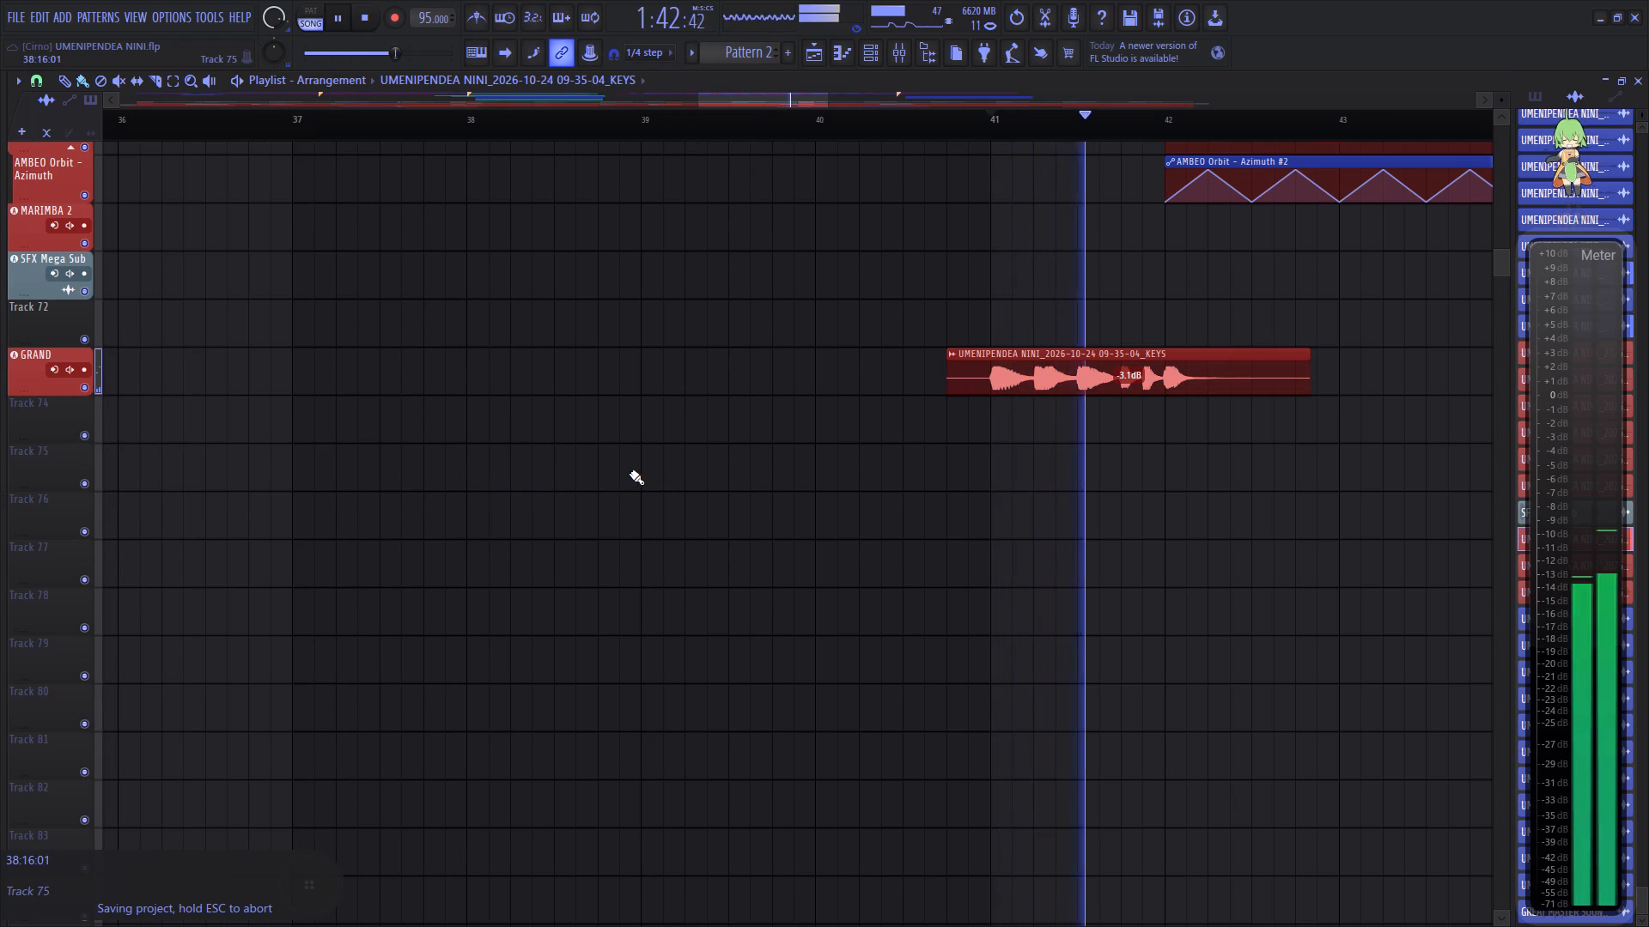
{"action": "scroll", "coordinate": [629, 476], "scroll_direction": "up", "scroll_amount": 6}
{"action": "scroll", "coordinate": [800, 118], "scroll_direction": "down", "scroll_amount": 3}
{"action": "scroll", "coordinate": [800, 118], "scroll_direction": "up", "scroll_amount": 1}
{"action": "scroll", "coordinate": [800, 118], "scroll_direction": "down", "scroll_amount": 5}
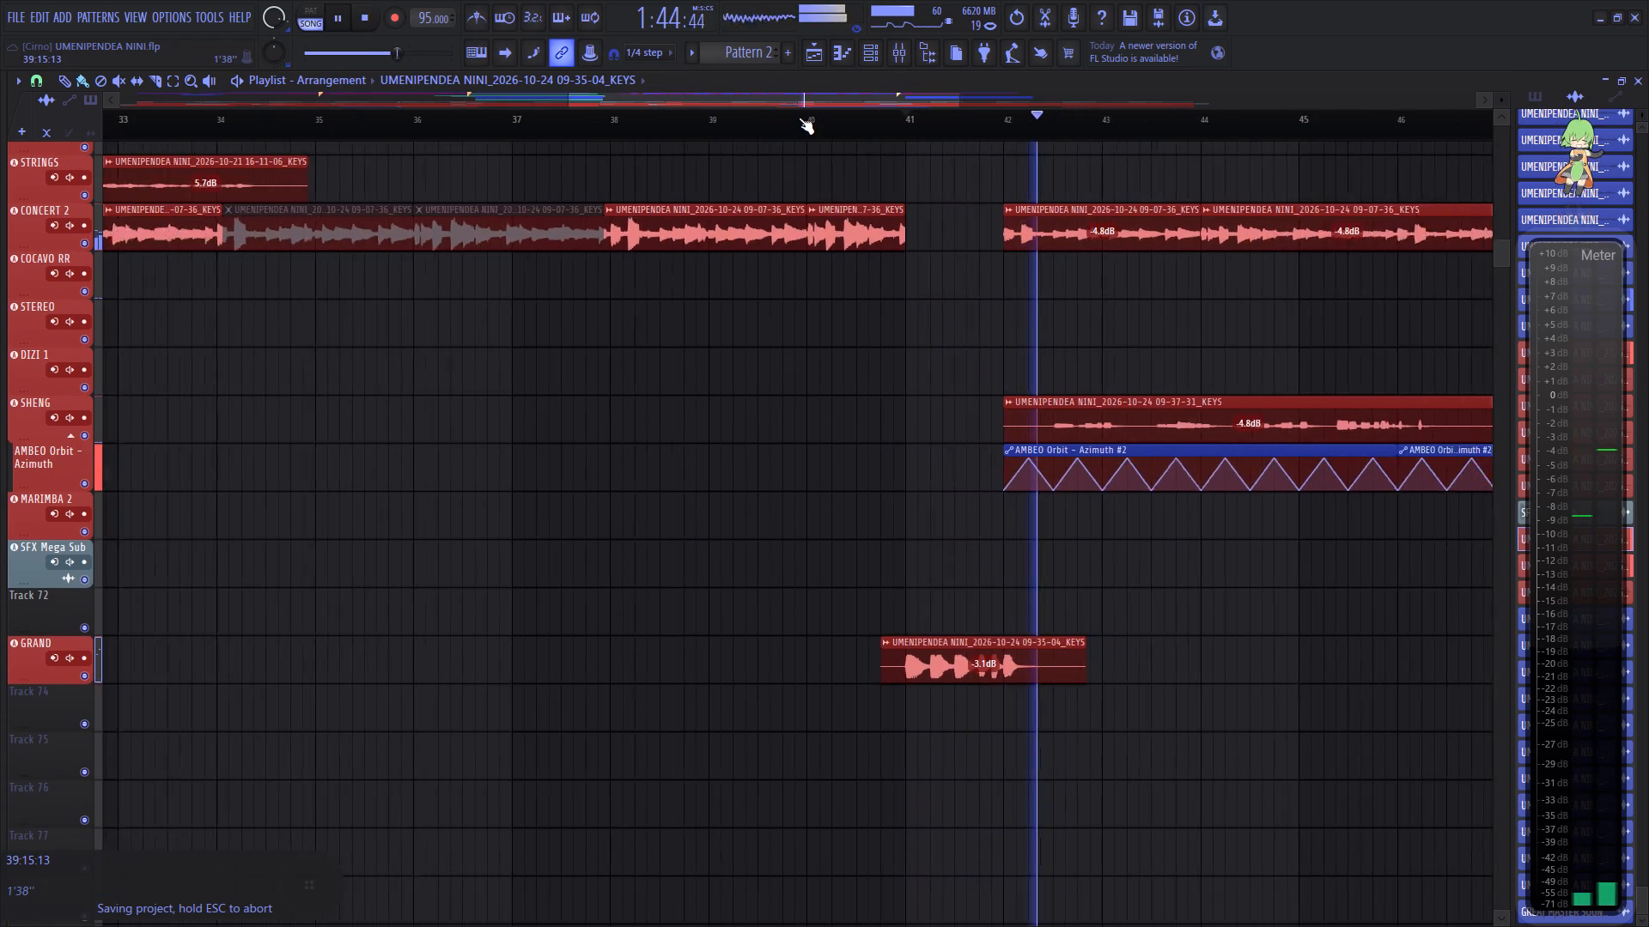
{"action": "scroll", "coordinate": [565, 317], "scroll_direction": "up", "scroll_amount": 7}
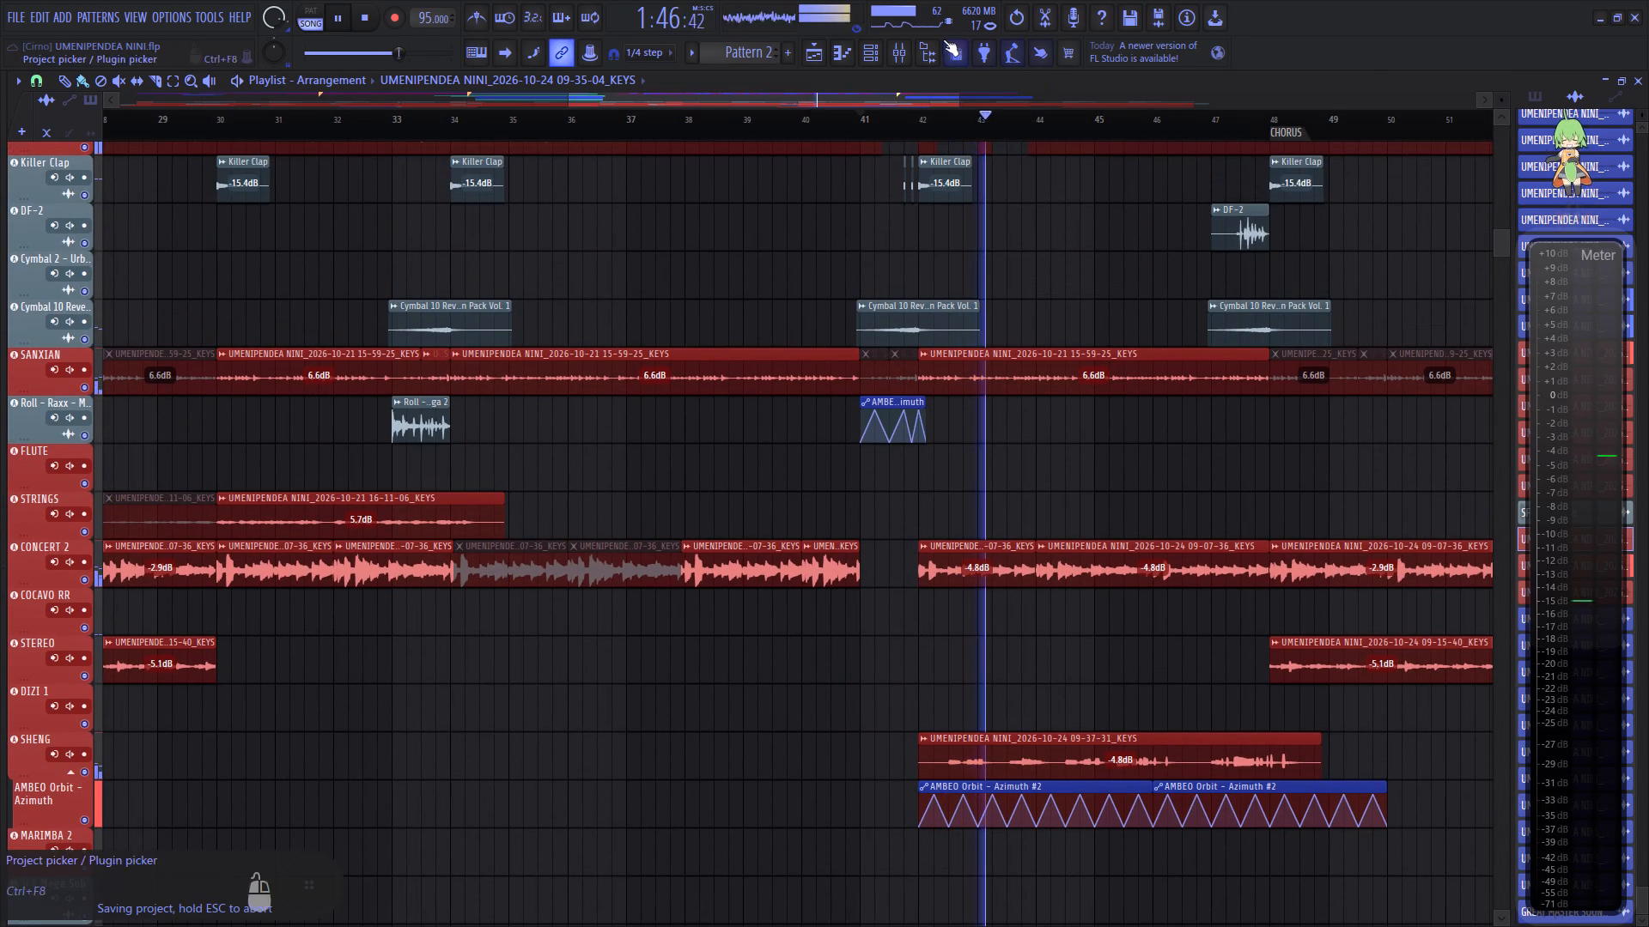
{"action": "key", "text": "space"}
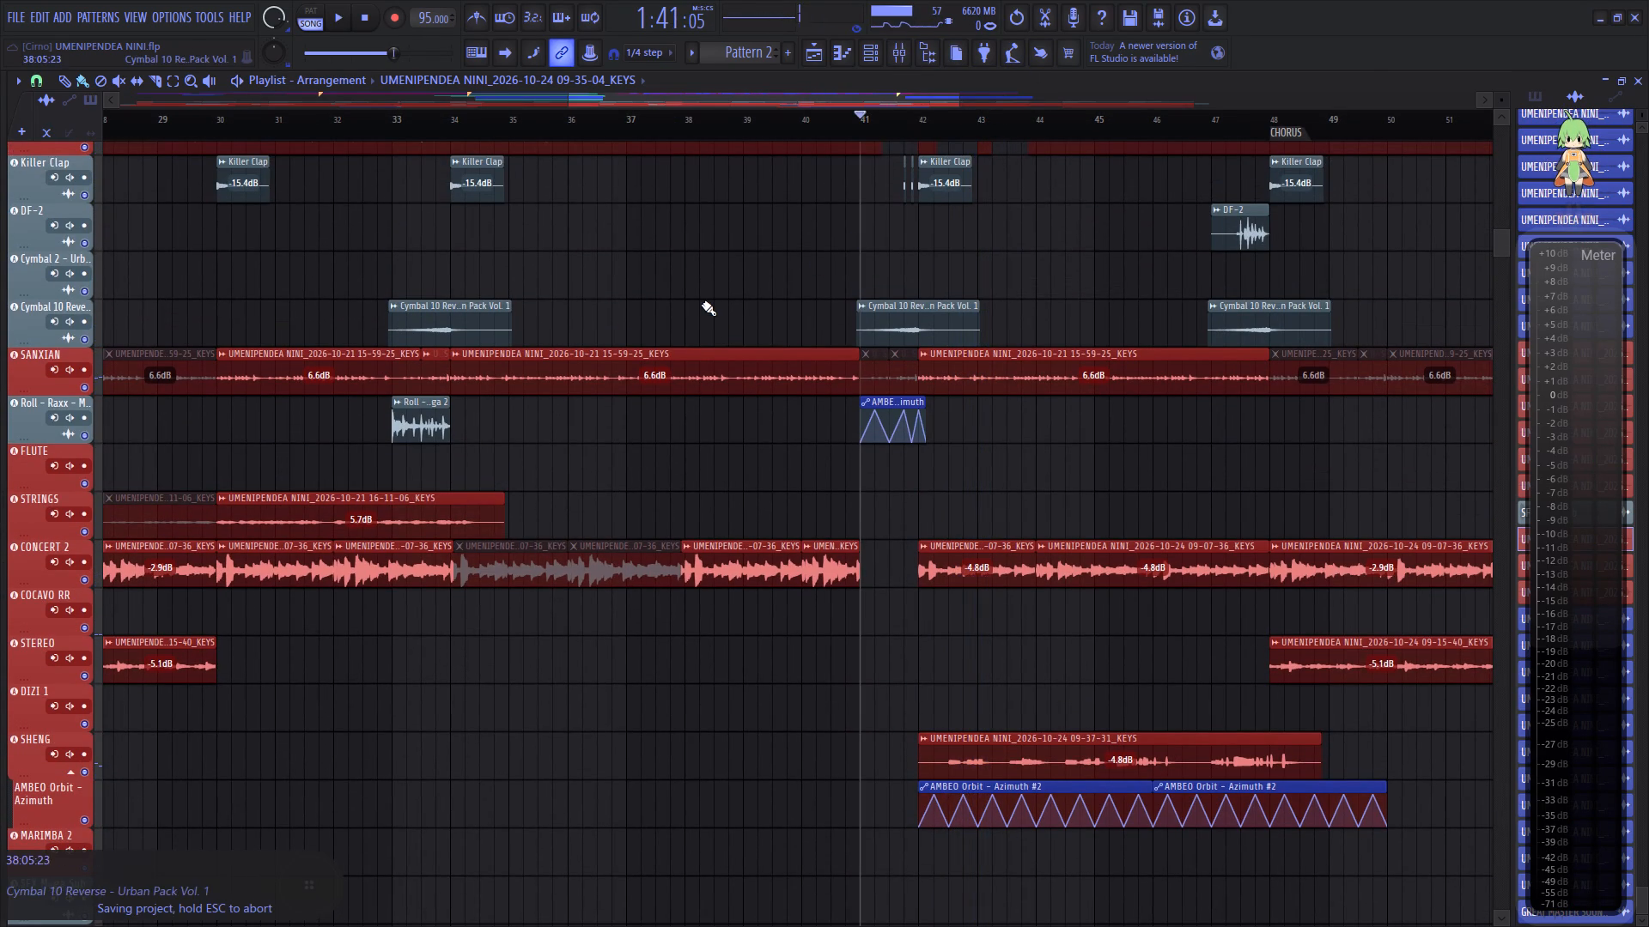
{"action": "scroll", "coordinate": [702, 304], "scroll_direction": "up", "scroll_amount": 3}
{"action": "scroll", "coordinate": [702, 336], "scroll_direction": "down", "scroll_amount": 4}
{"action": "scroll", "coordinate": [702, 336], "scroll_direction": "up", "scroll_amount": 1}
{"action": "scroll", "coordinate": [702, 336], "scroll_direction": "down", "scroll_amount": 1}
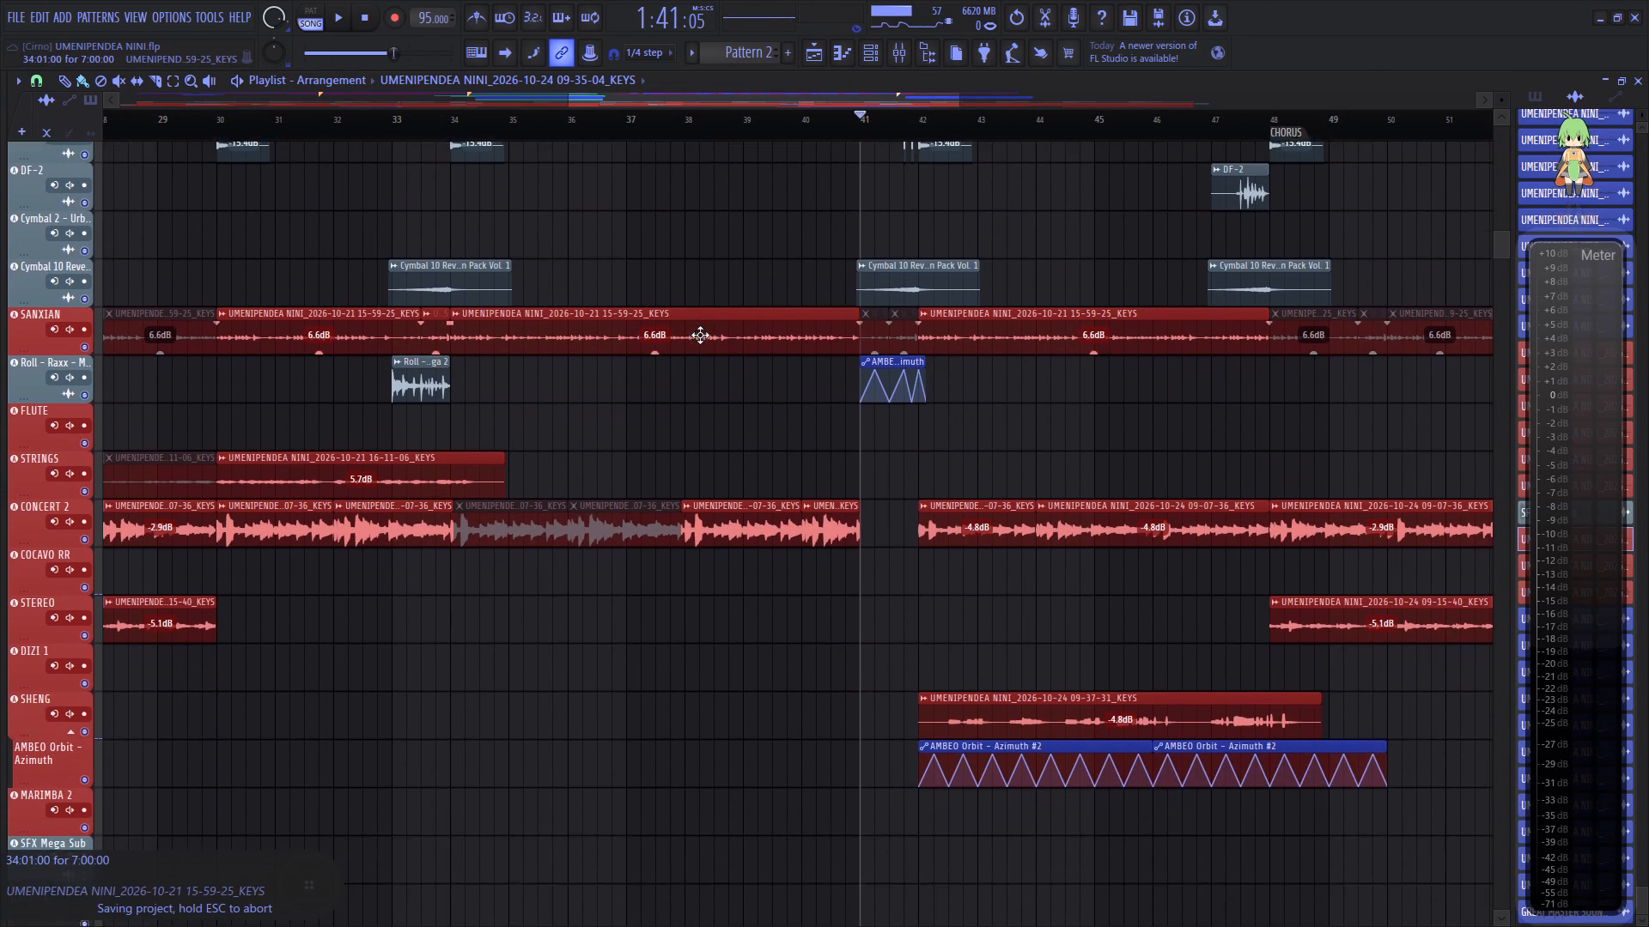
{"action": "scroll", "coordinate": [700, 335], "scroll_direction": "down", "scroll_amount": 6}
{"action": "scroll", "coordinate": [700, 335], "scroll_direction": "up", "scroll_amount": 4}
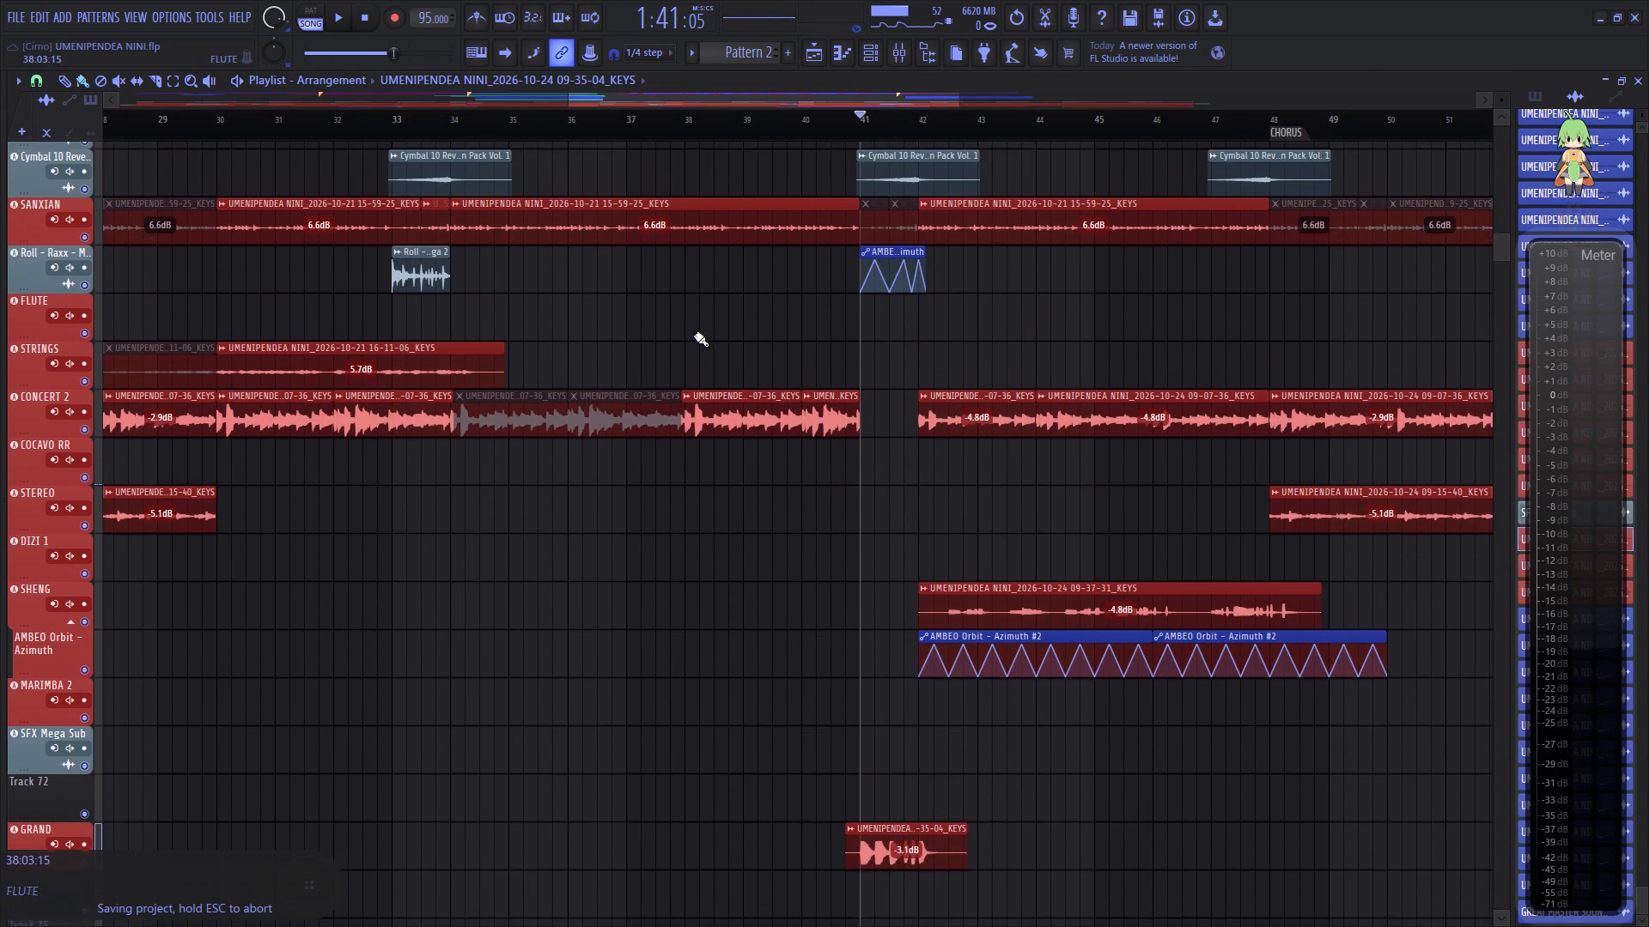
Solo Track 48 above the grand track and play it from around bar 35 to identify its sound.
{"action": "left_click_drag", "start_coordinate": [623, 98], "coordinate": [0, 127]}
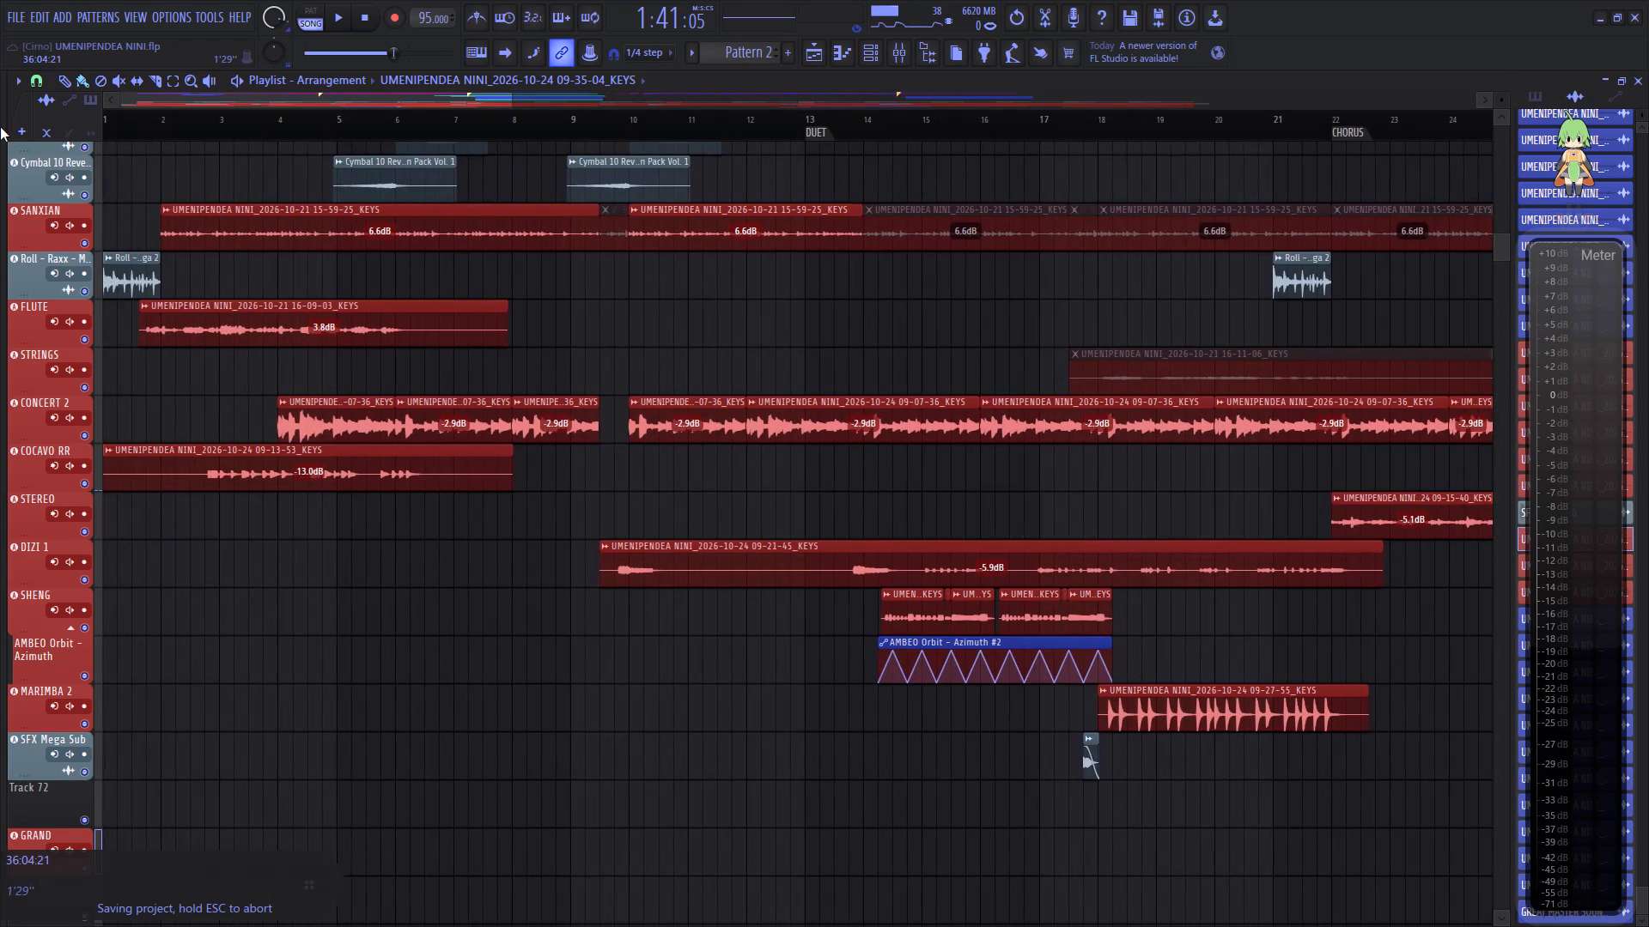
{"action": "left_click_drag", "start_coordinate": [0, 127], "coordinate": [289, 126]}
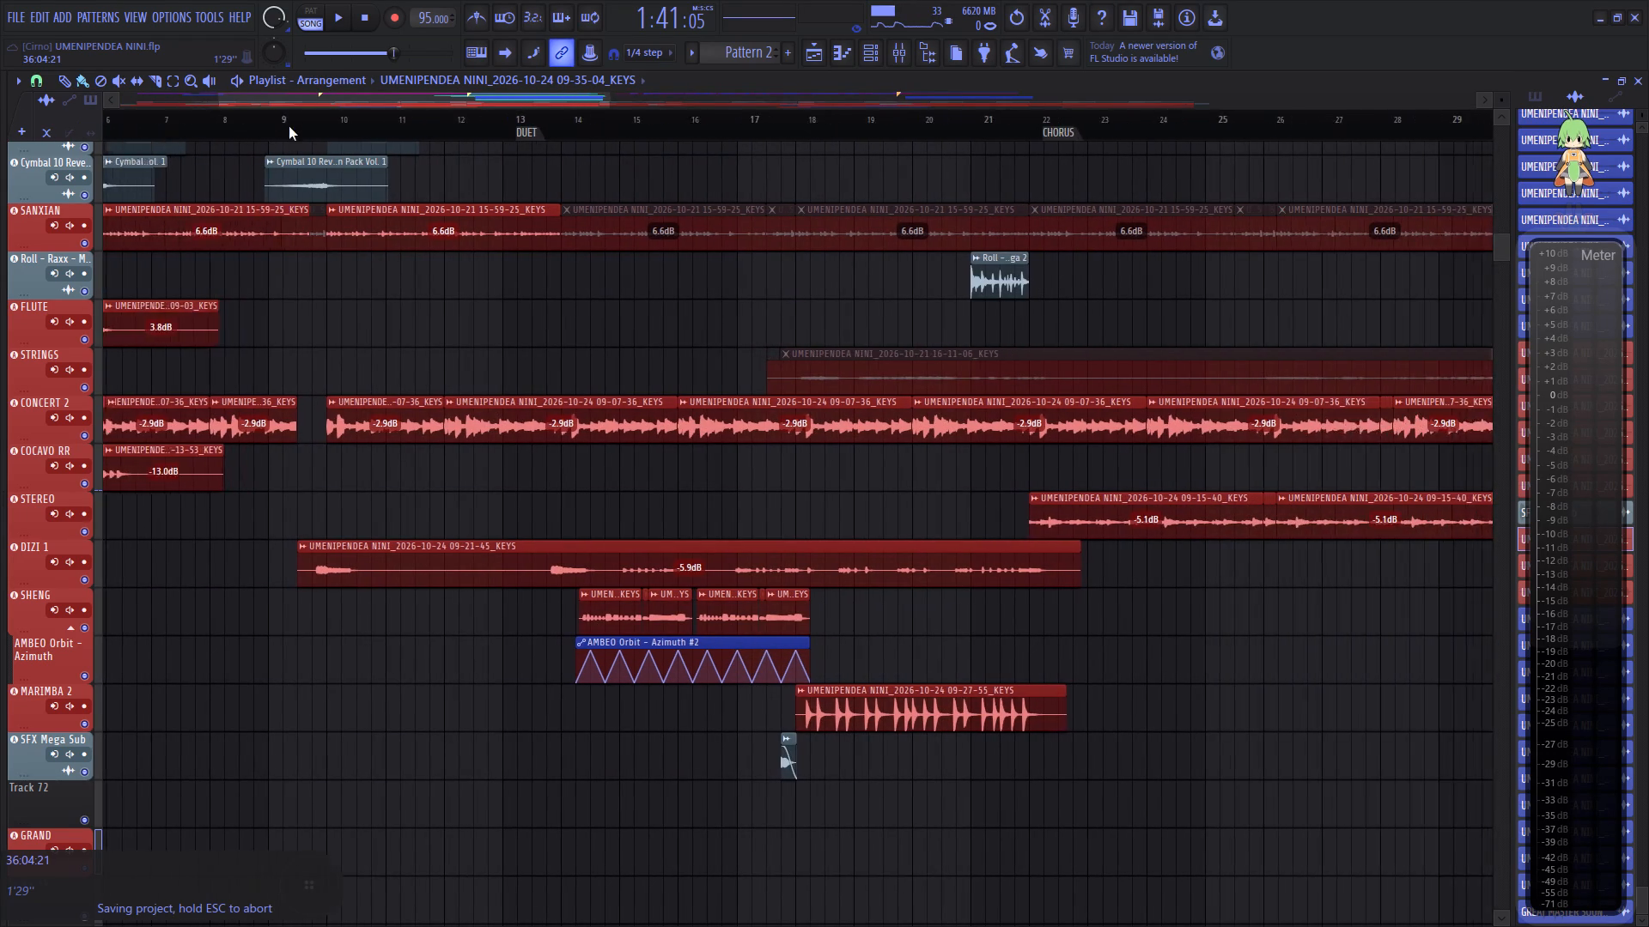
{"action": "left_click_drag", "start_coordinate": [289, 126], "coordinate": [290, 126]}
{"action": "scroll", "coordinate": [472, 318], "scroll_direction": "up", "scroll_amount": 1}
{"action": "scroll", "coordinate": [515, 122], "scroll_direction": "down", "scroll_amount": 4}
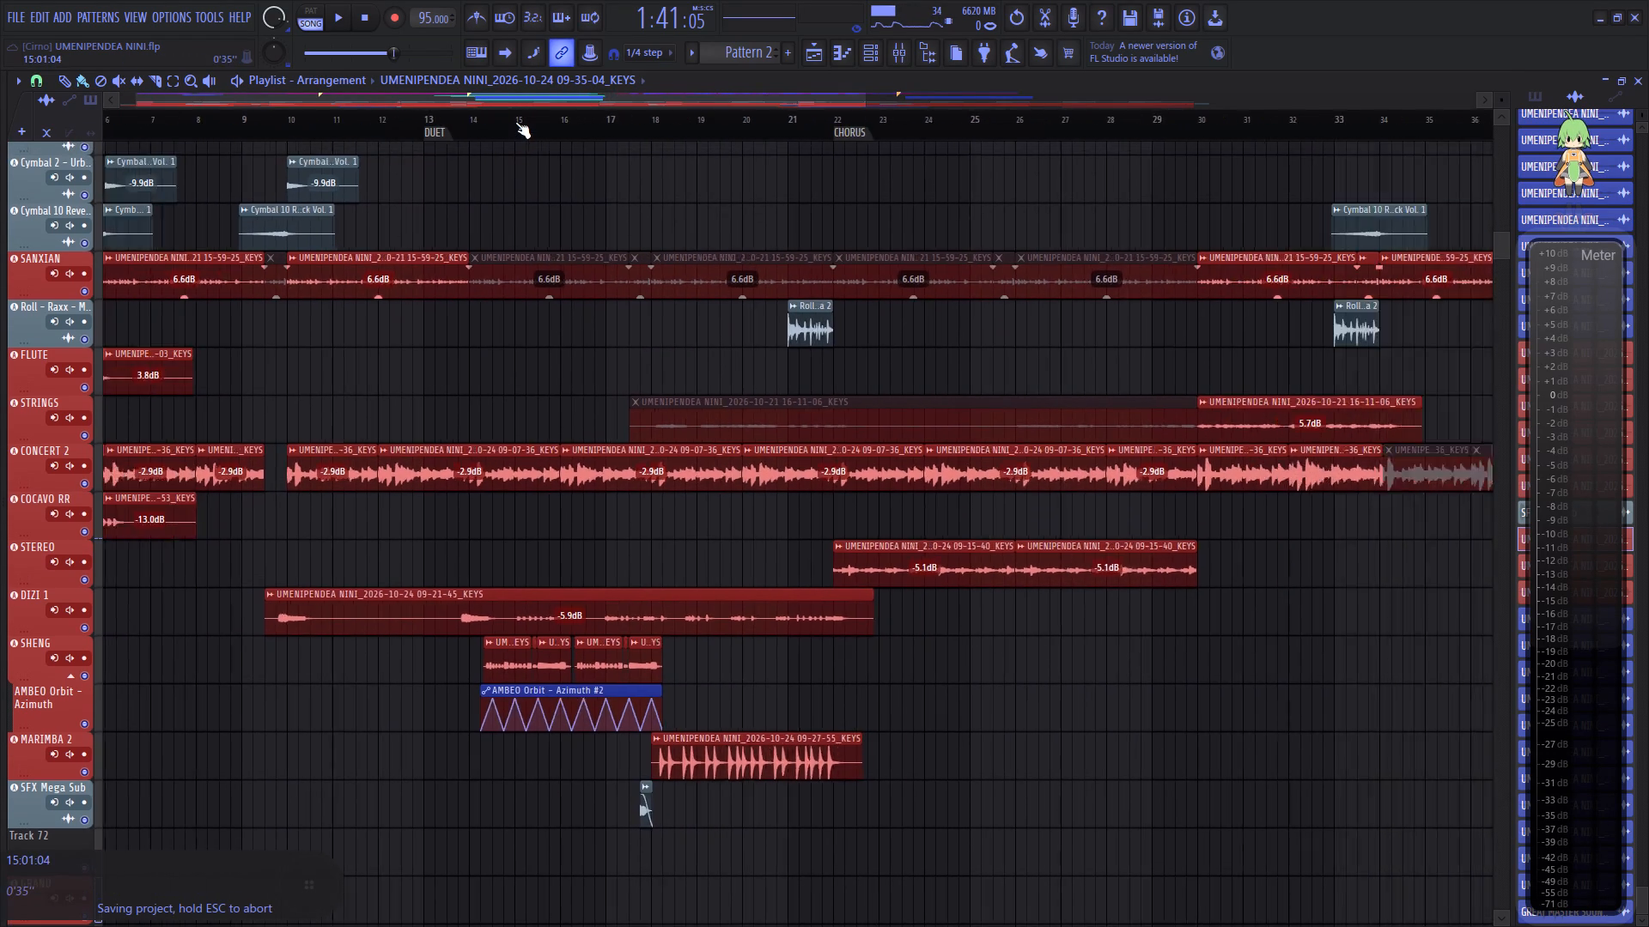
{"action": "scroll", "coordinate": [515, 122], "scroll_direction": "down", "scroll_amount": 9}
{"action": "scroll", "coordinate": [569, 357], "scroll_direction": "up", "scroll_amount": 13}
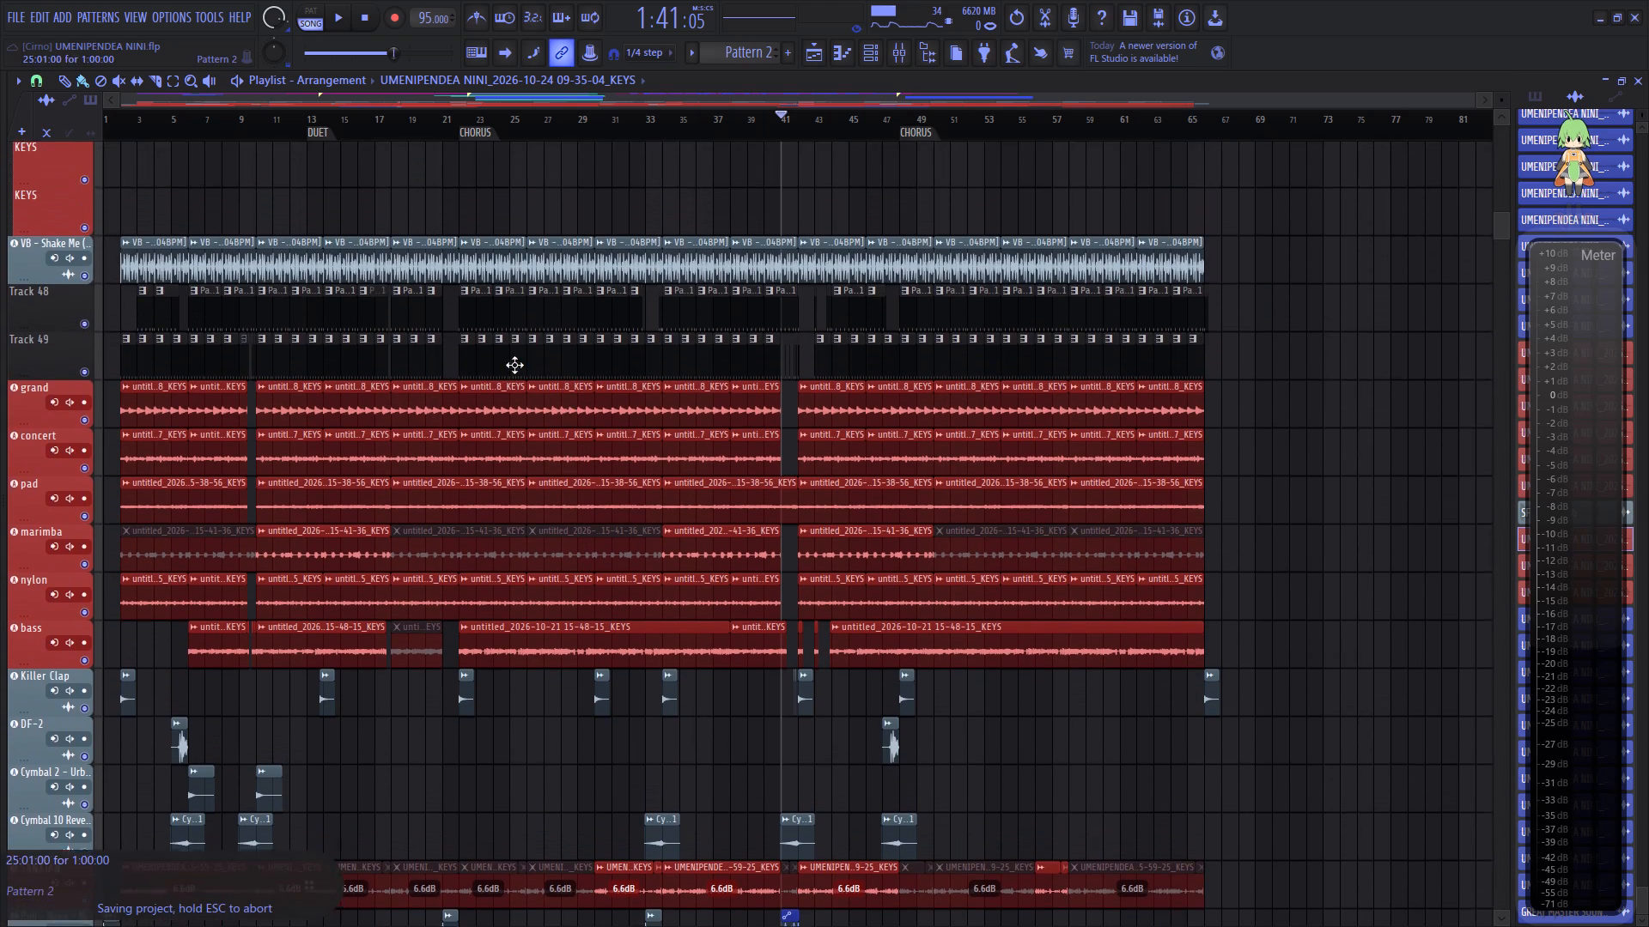
{"action": "right_click", "coordinate": [82, 336]}
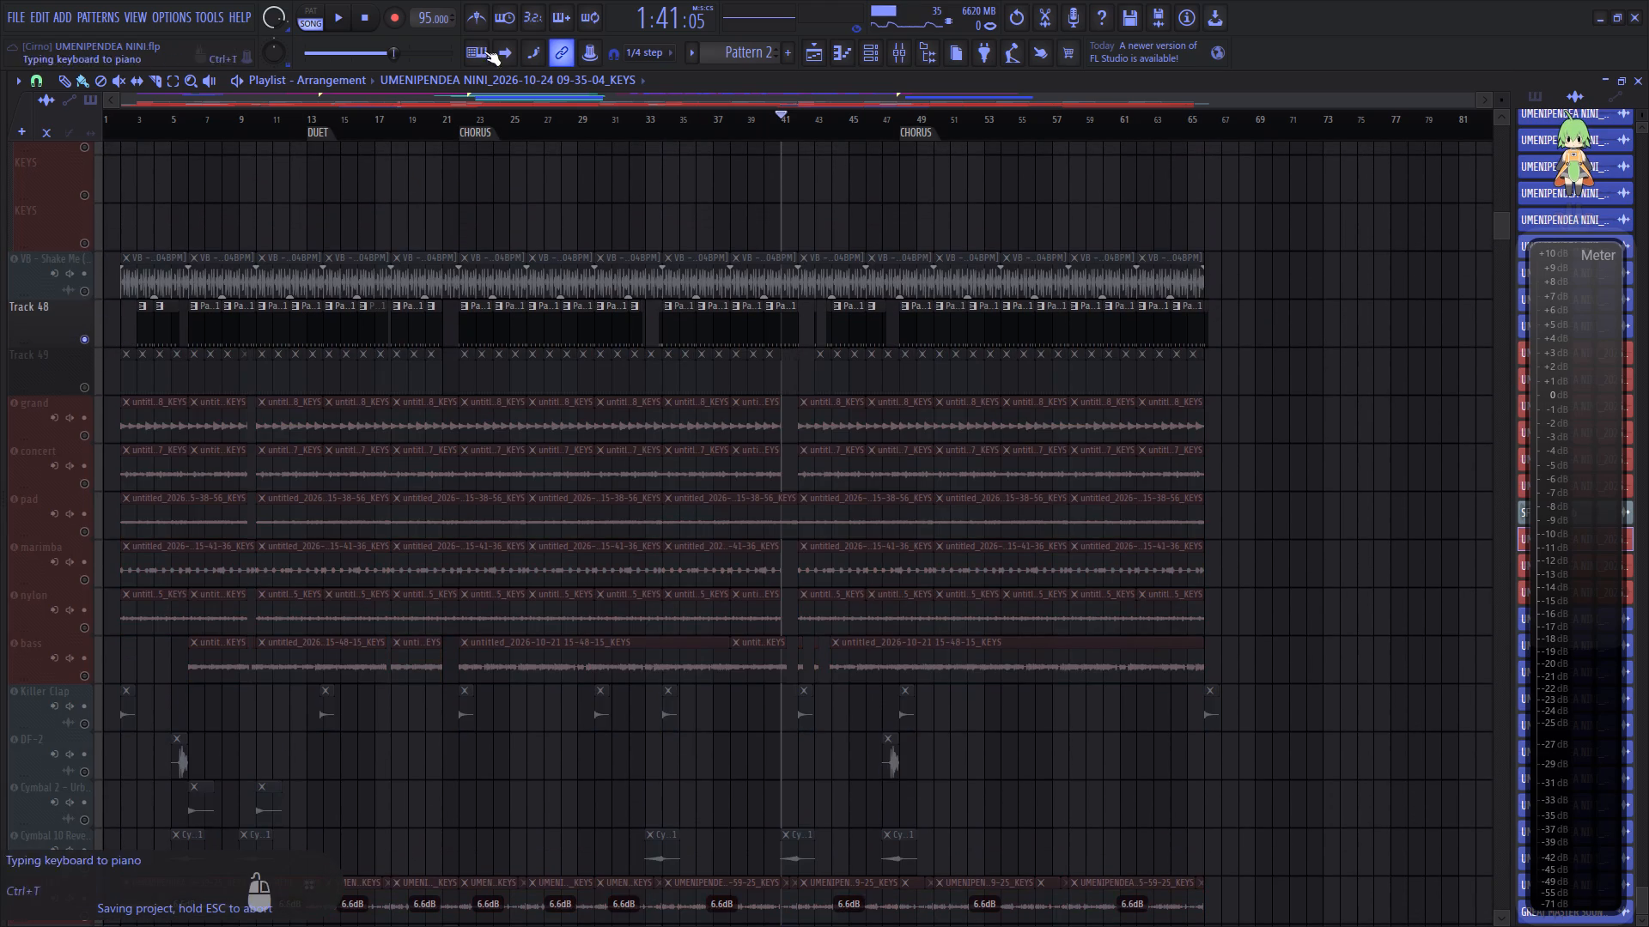
{"action": "left_click", "coordinate": [686, 121]}
{"action": "left_click", "coordinate": [348, 29]}
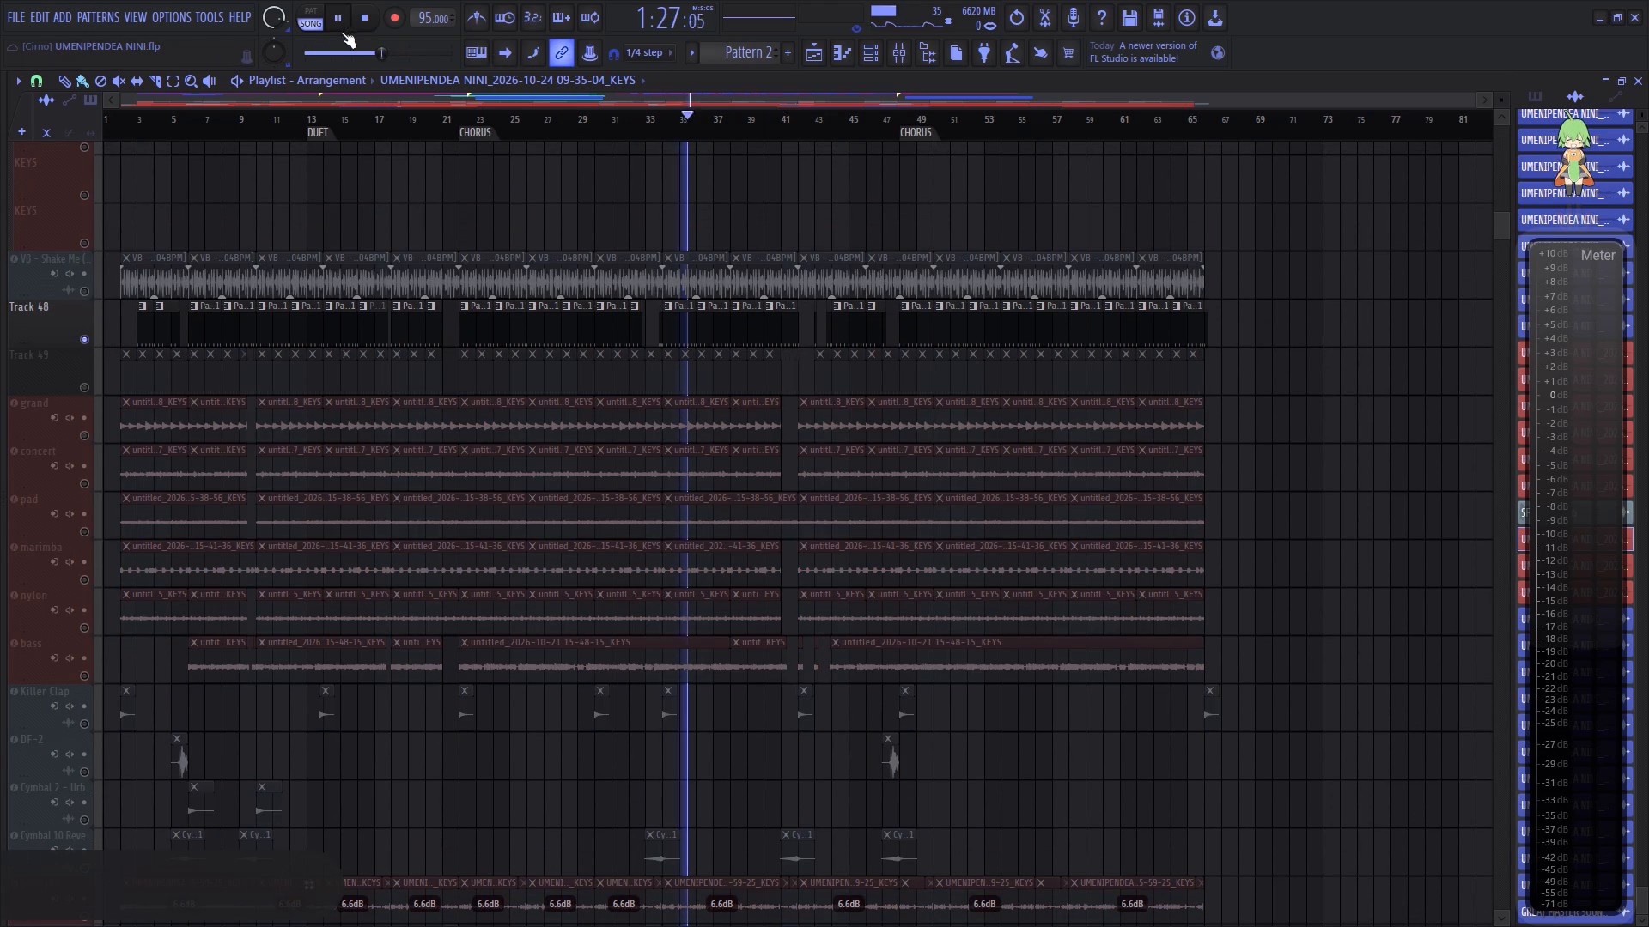
Set Track 48 as an audio track on the Kick 2 mixer channel.
{"action": "right_click", "coordinate": [62, 319]}
{"action": "left_click", "coordinate": [142, 424]}
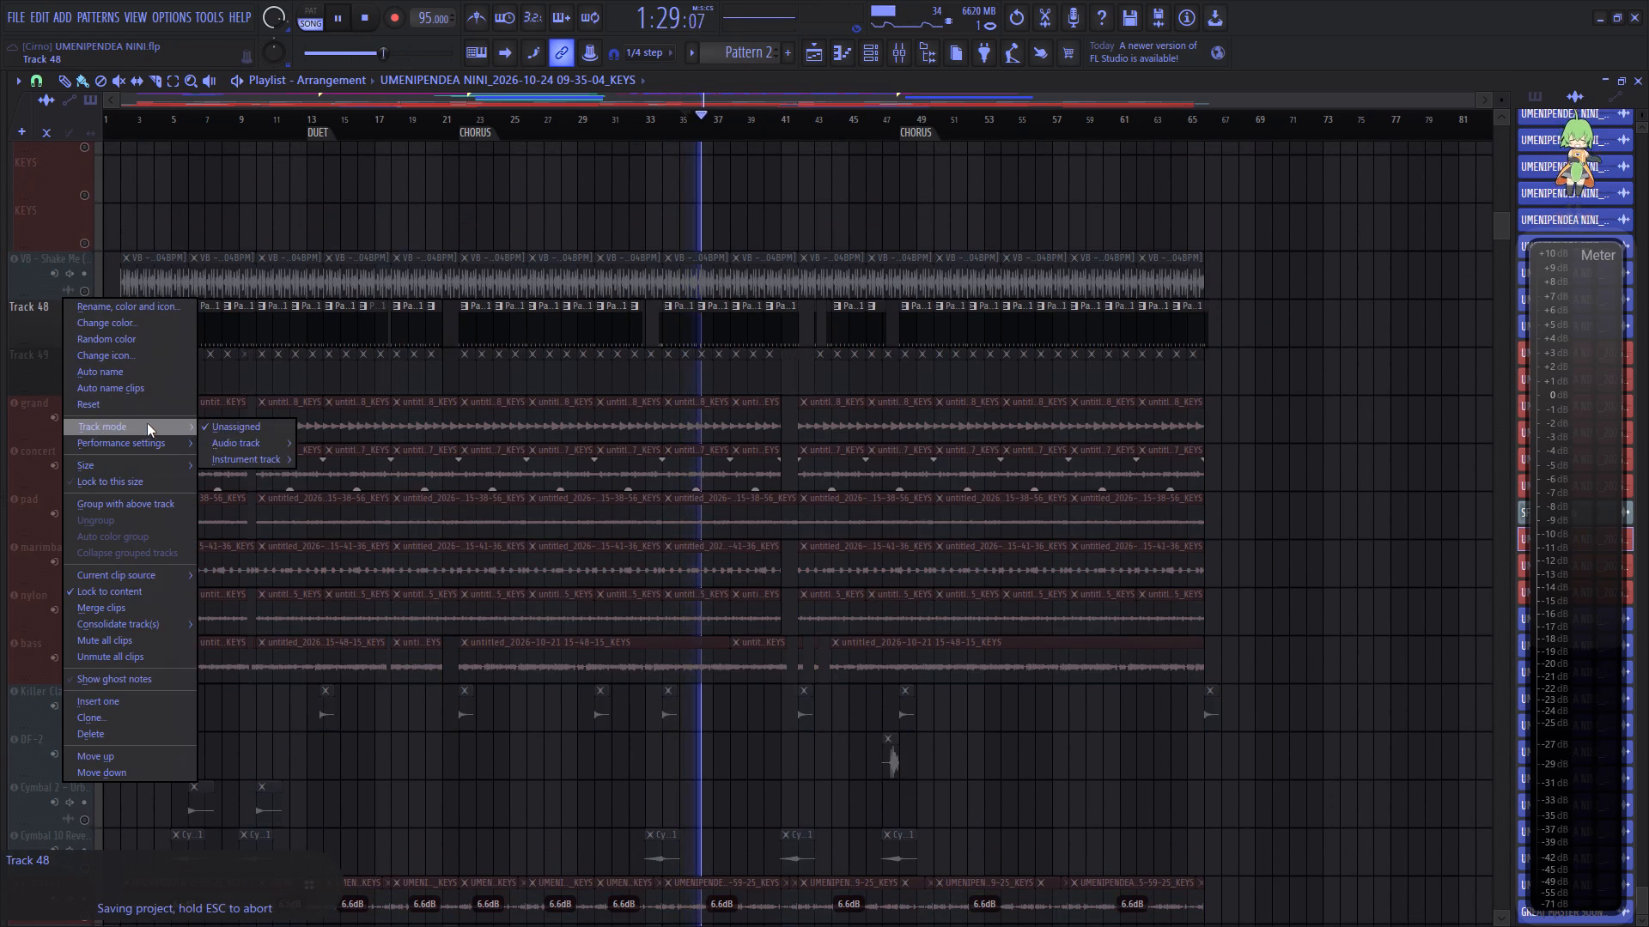
{"action": "left_click", "coordinate": [257, 448]}
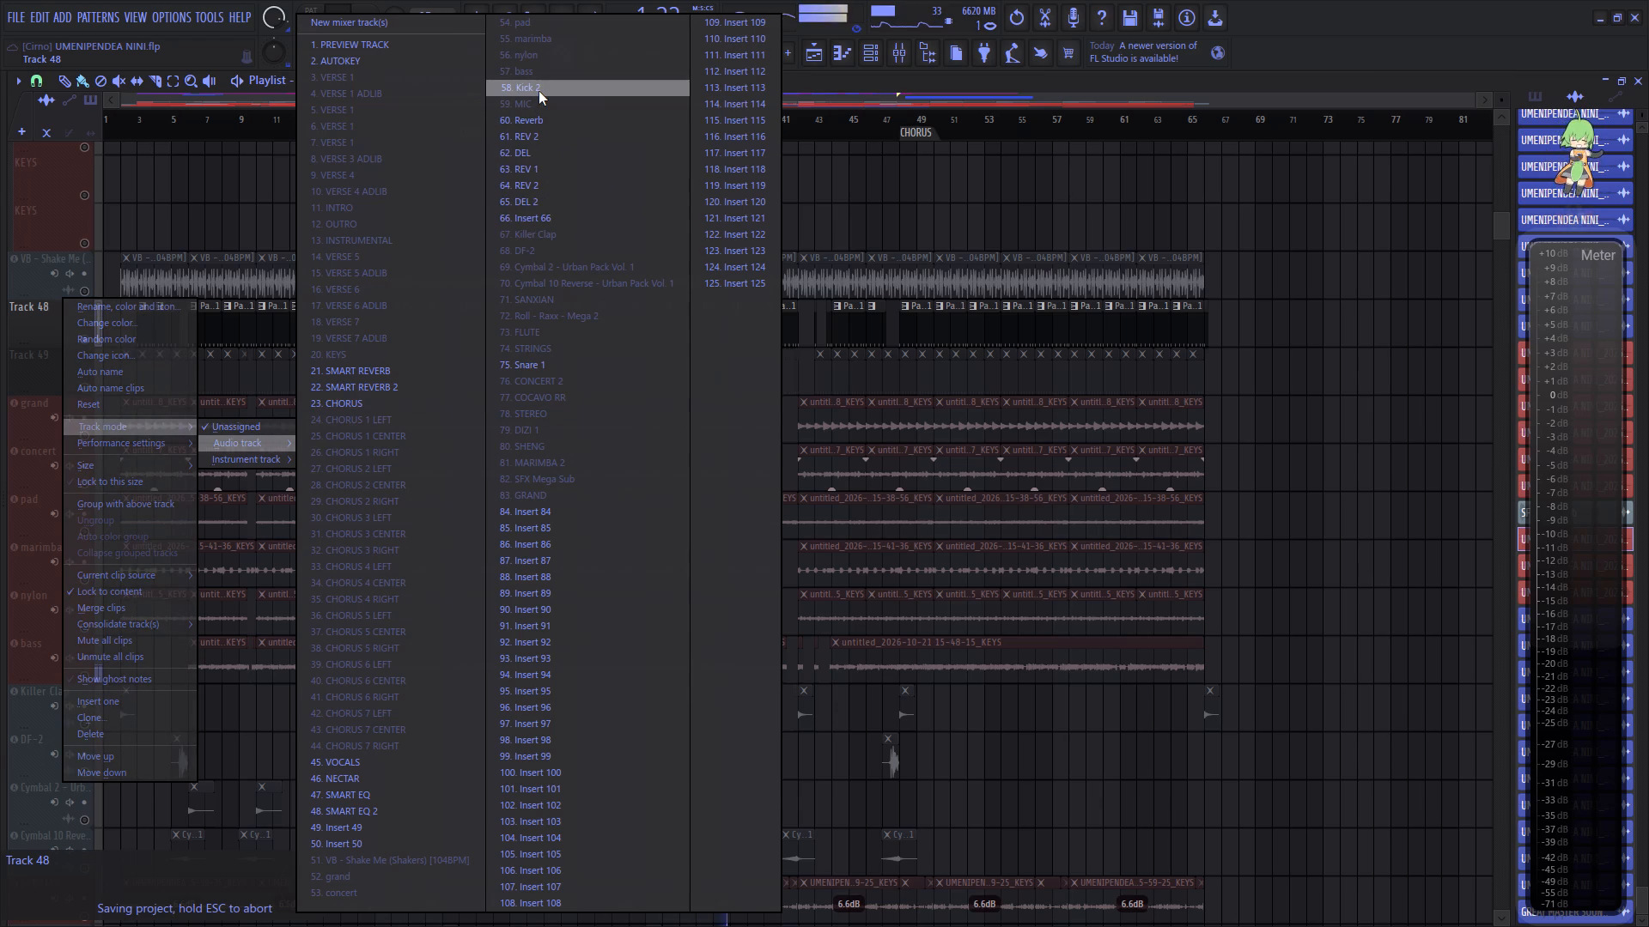
{"action": "left_click", "coordinate": [539, 91]}
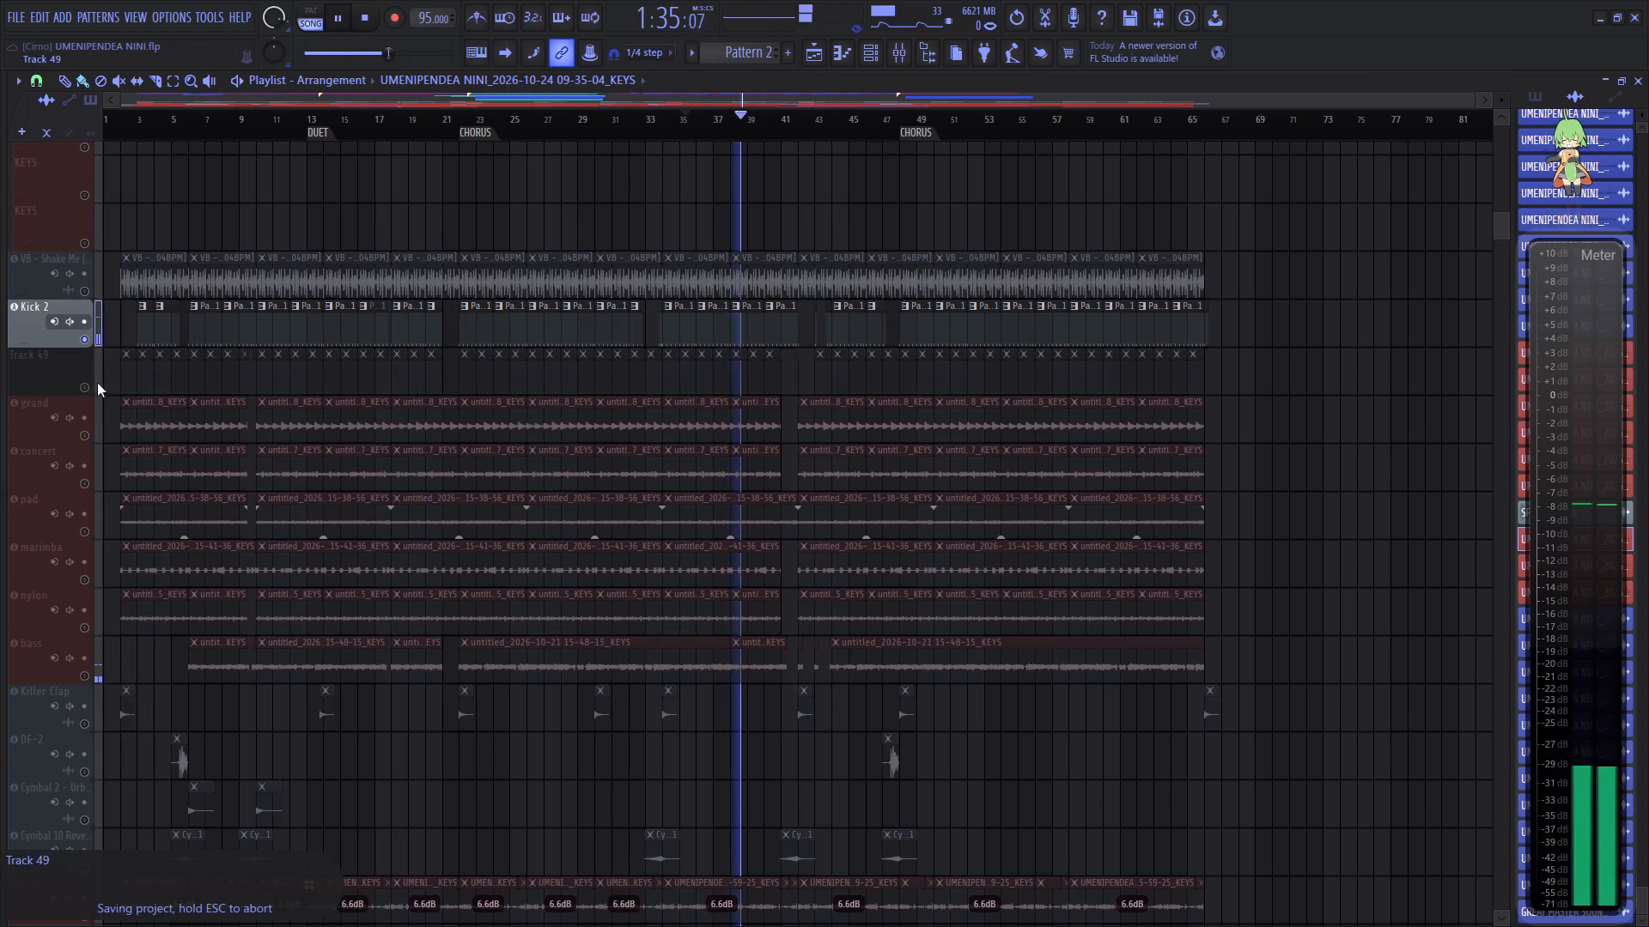
Solo Track 49, set it as an audio track on the Snare 1 mixer channel, and restore playback of all tracks.
{"action": "right_click", "coordinate": [86, 387]}
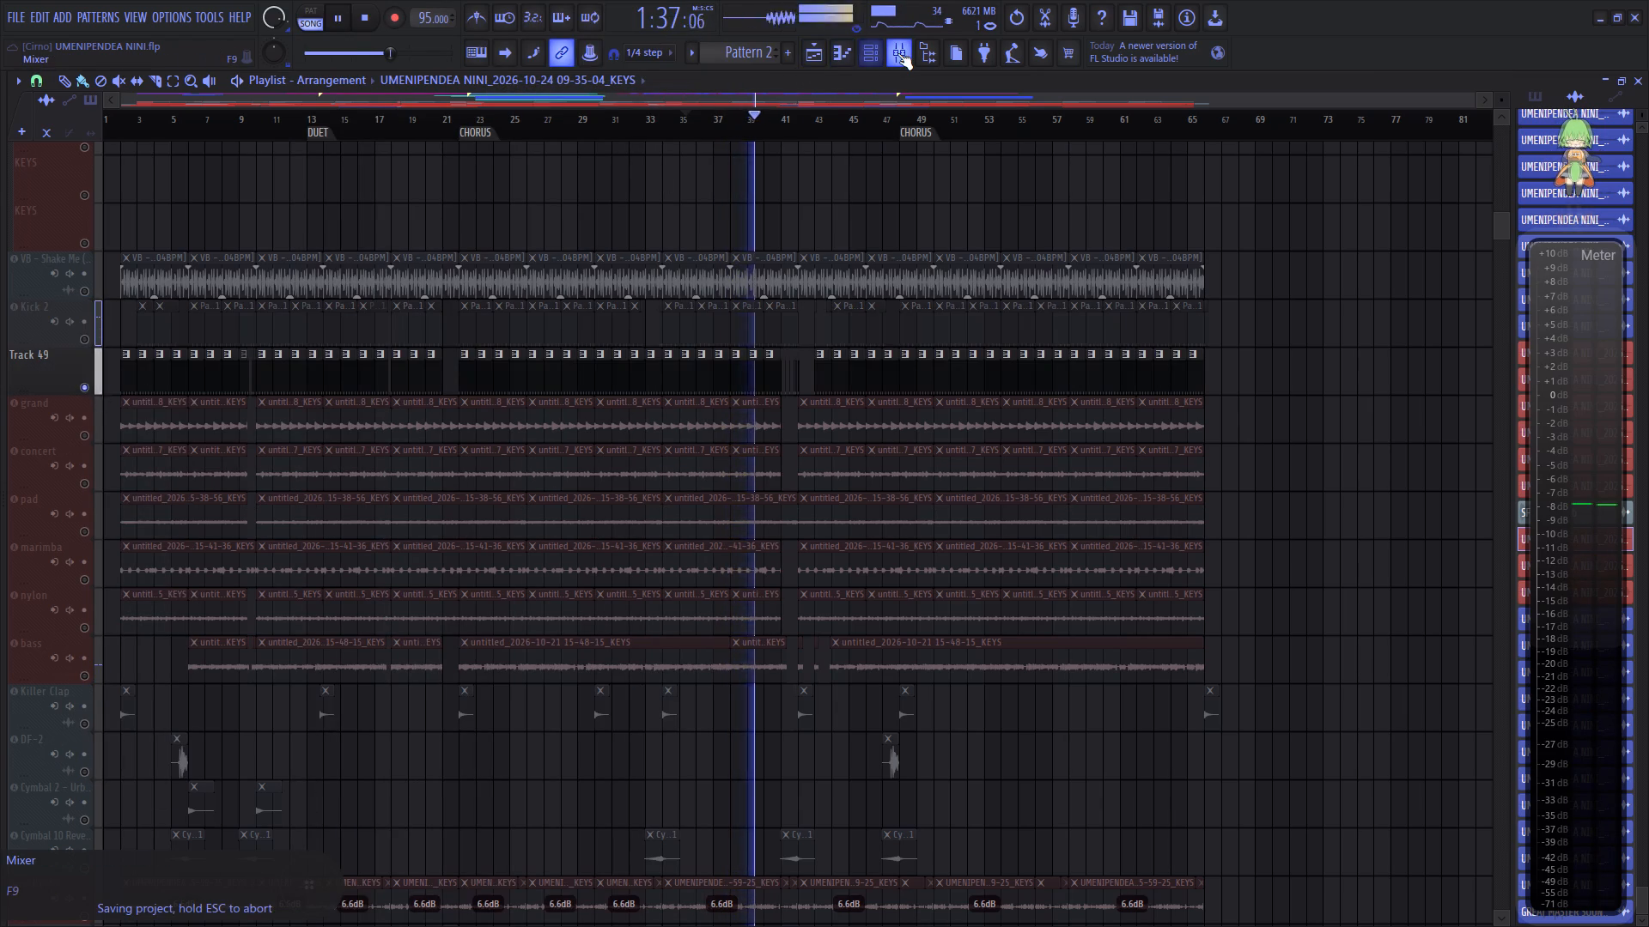
{"action": "left_click", "coordinate": [898, 53]}
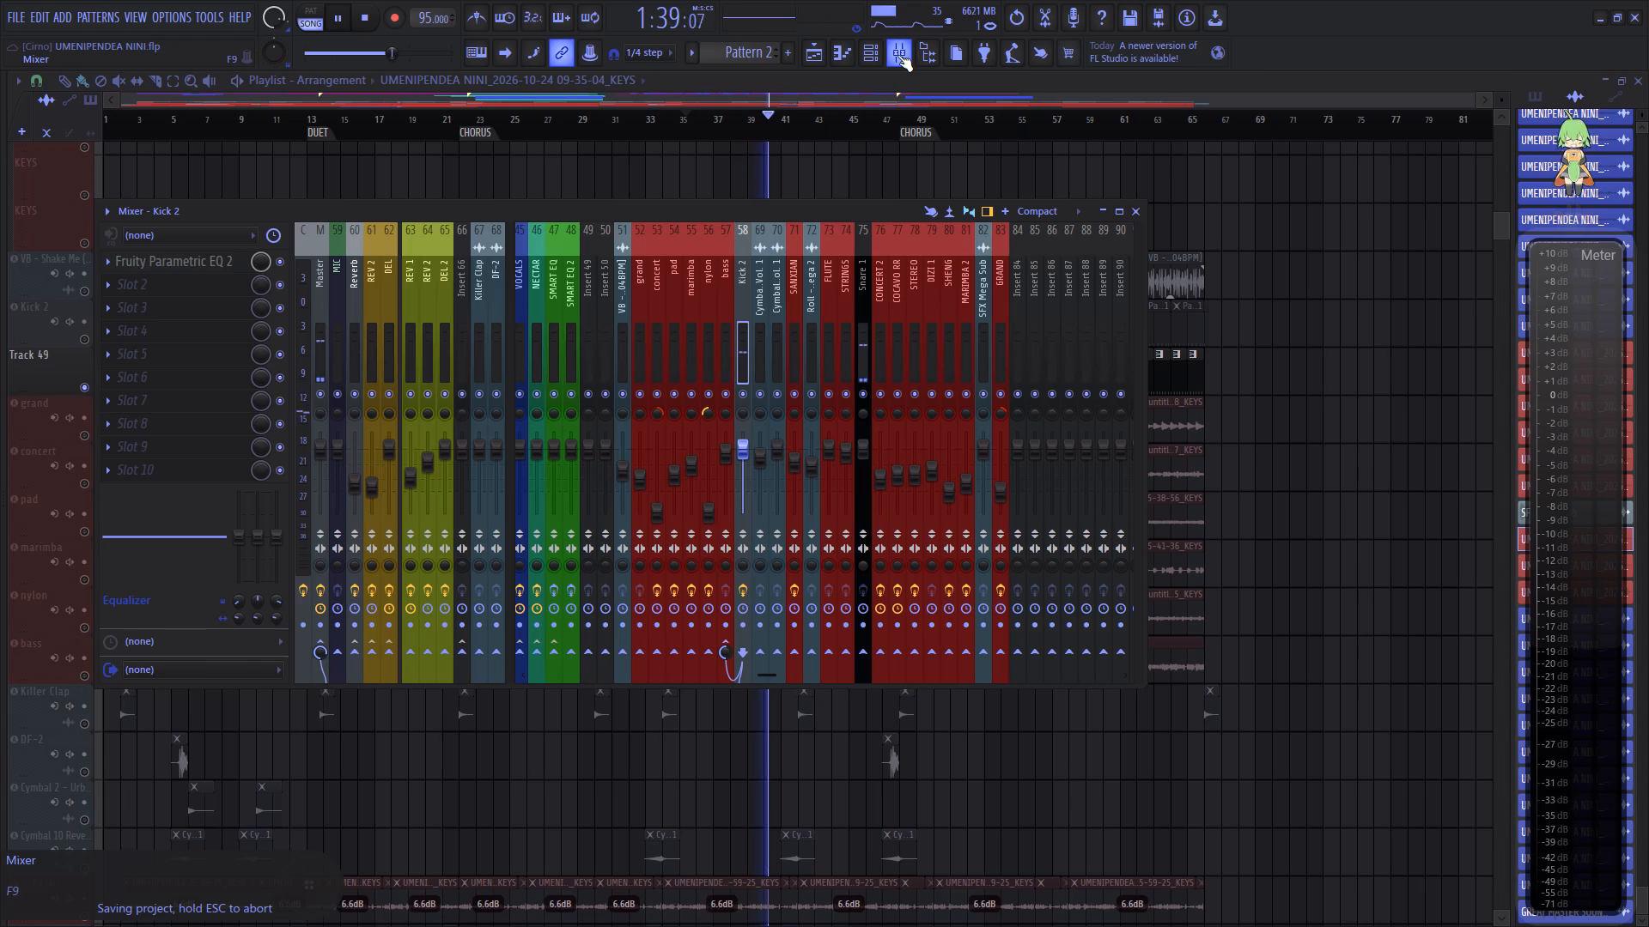
{"action": "left_click", "coordinate": [898, 55]}
{"action": "right_click", "coordinate": [69, 376]}
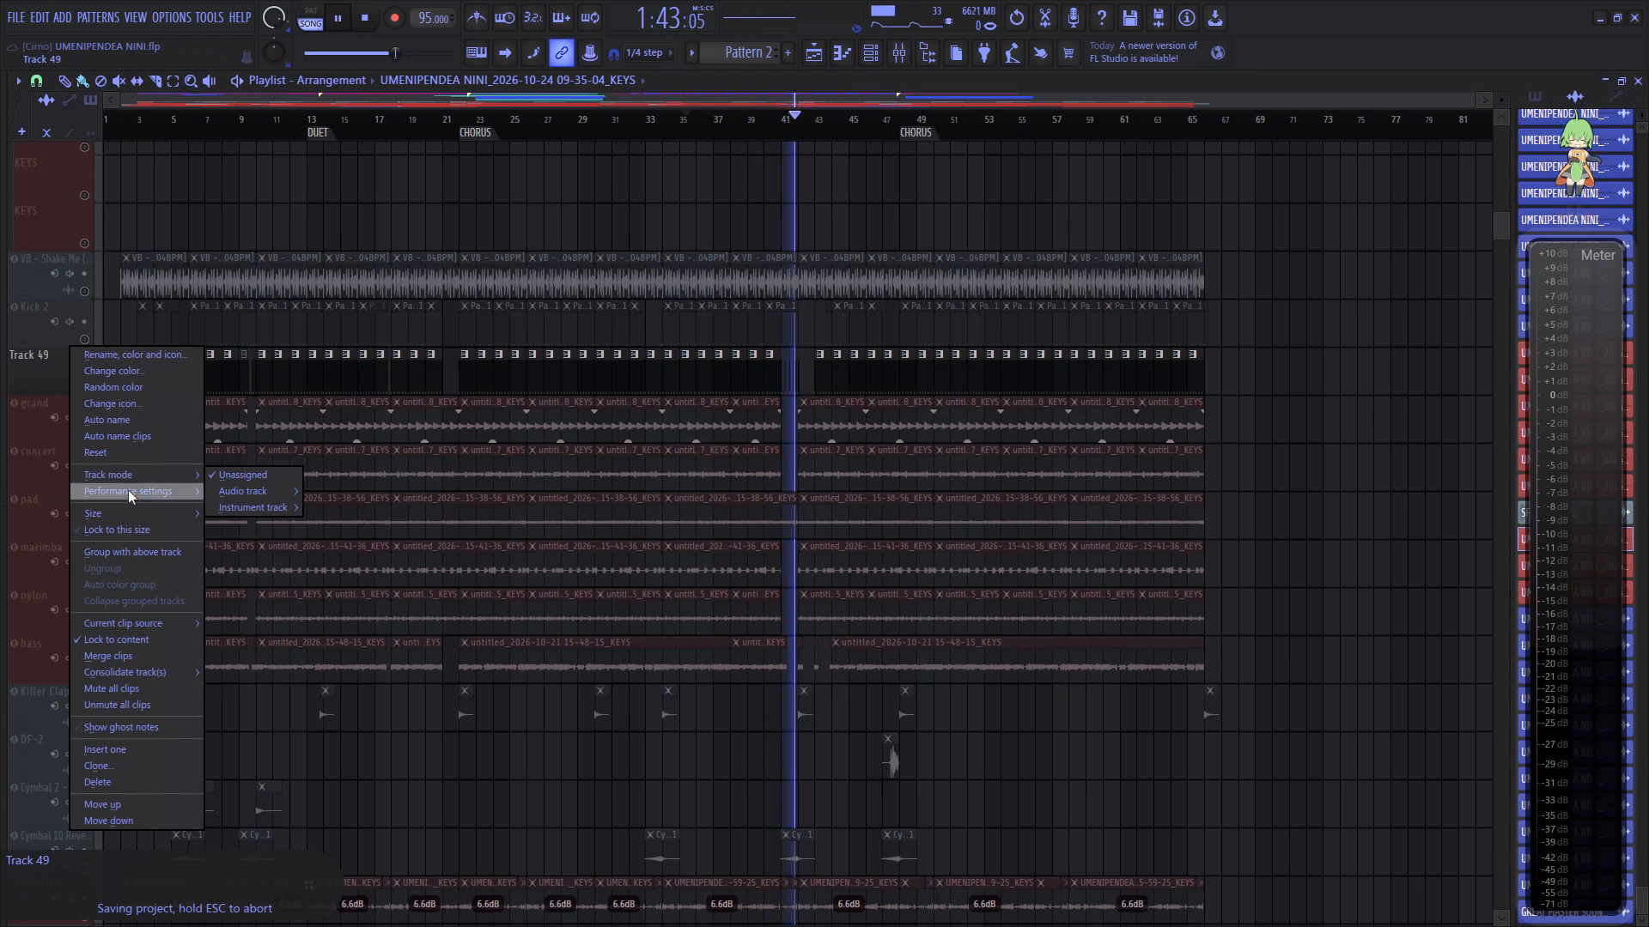
{"action": "left_click", "coordinate": [131, 476]}
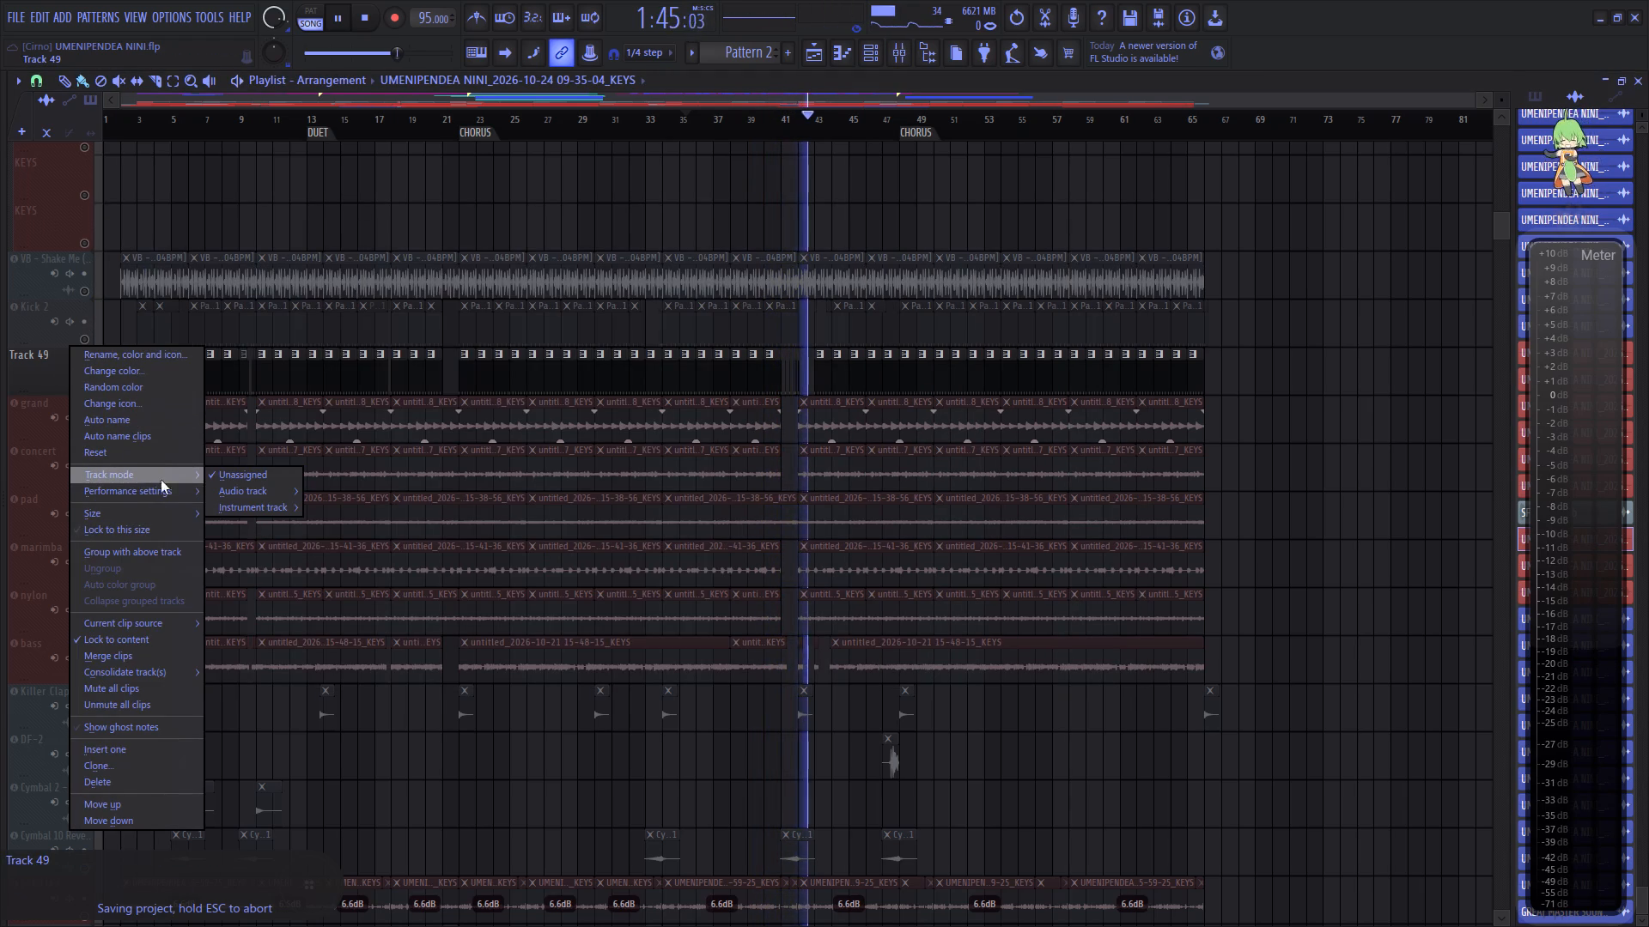
{"action": "left_click", "coordinate": [236, 486]}
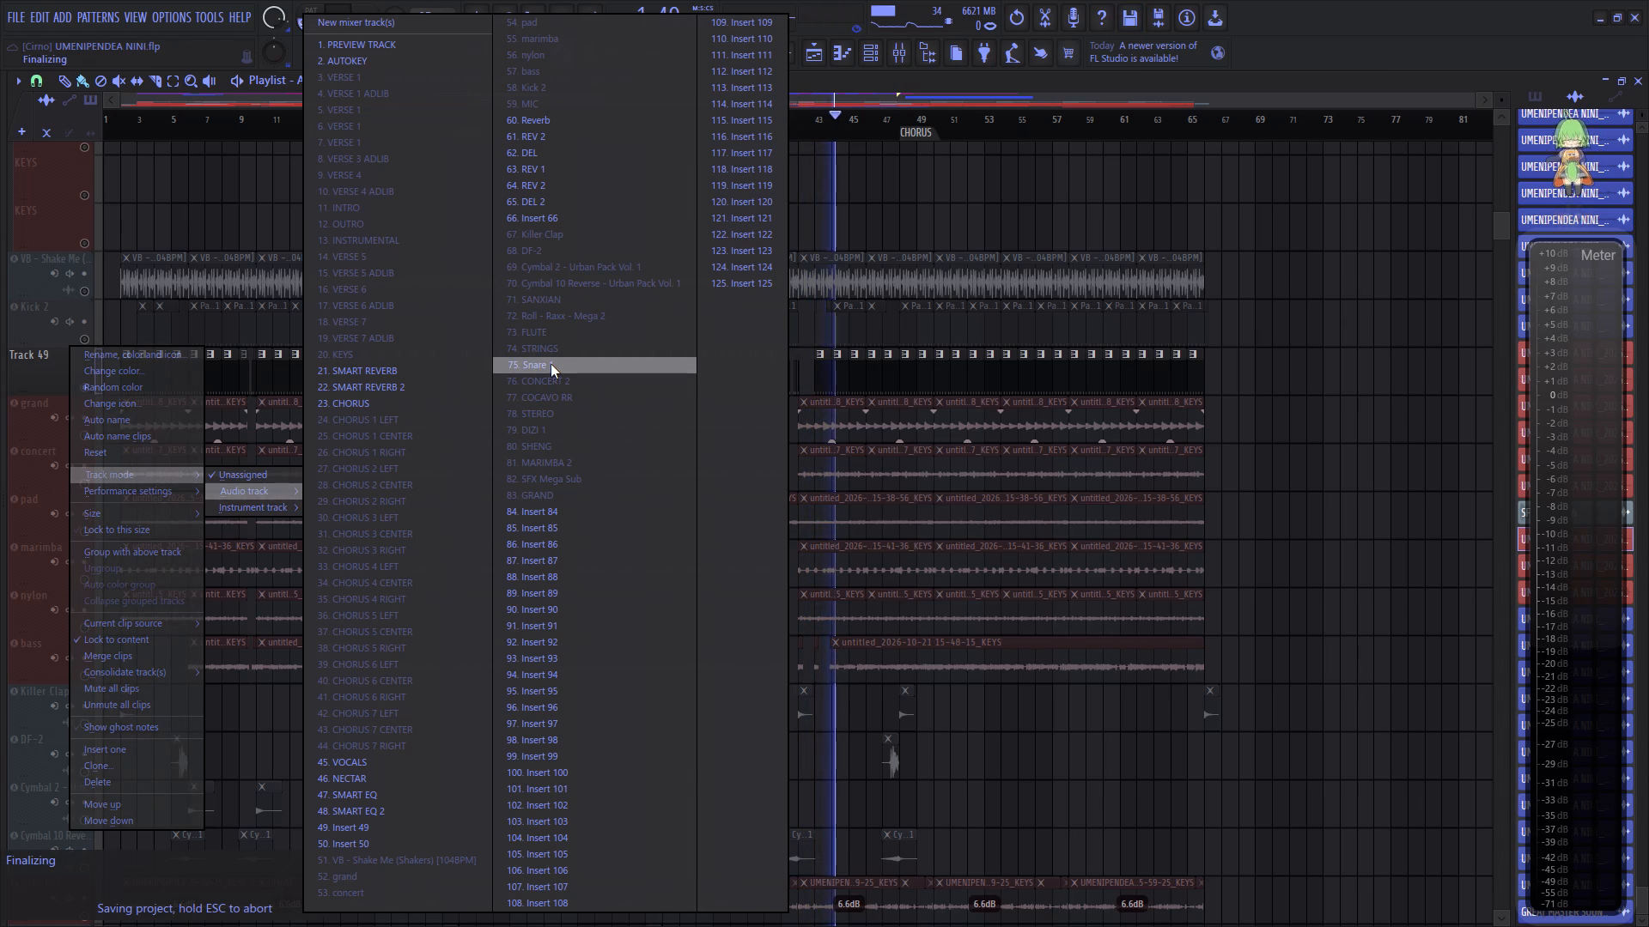
{"action": "left_click", "coordinate": [551, 364]}
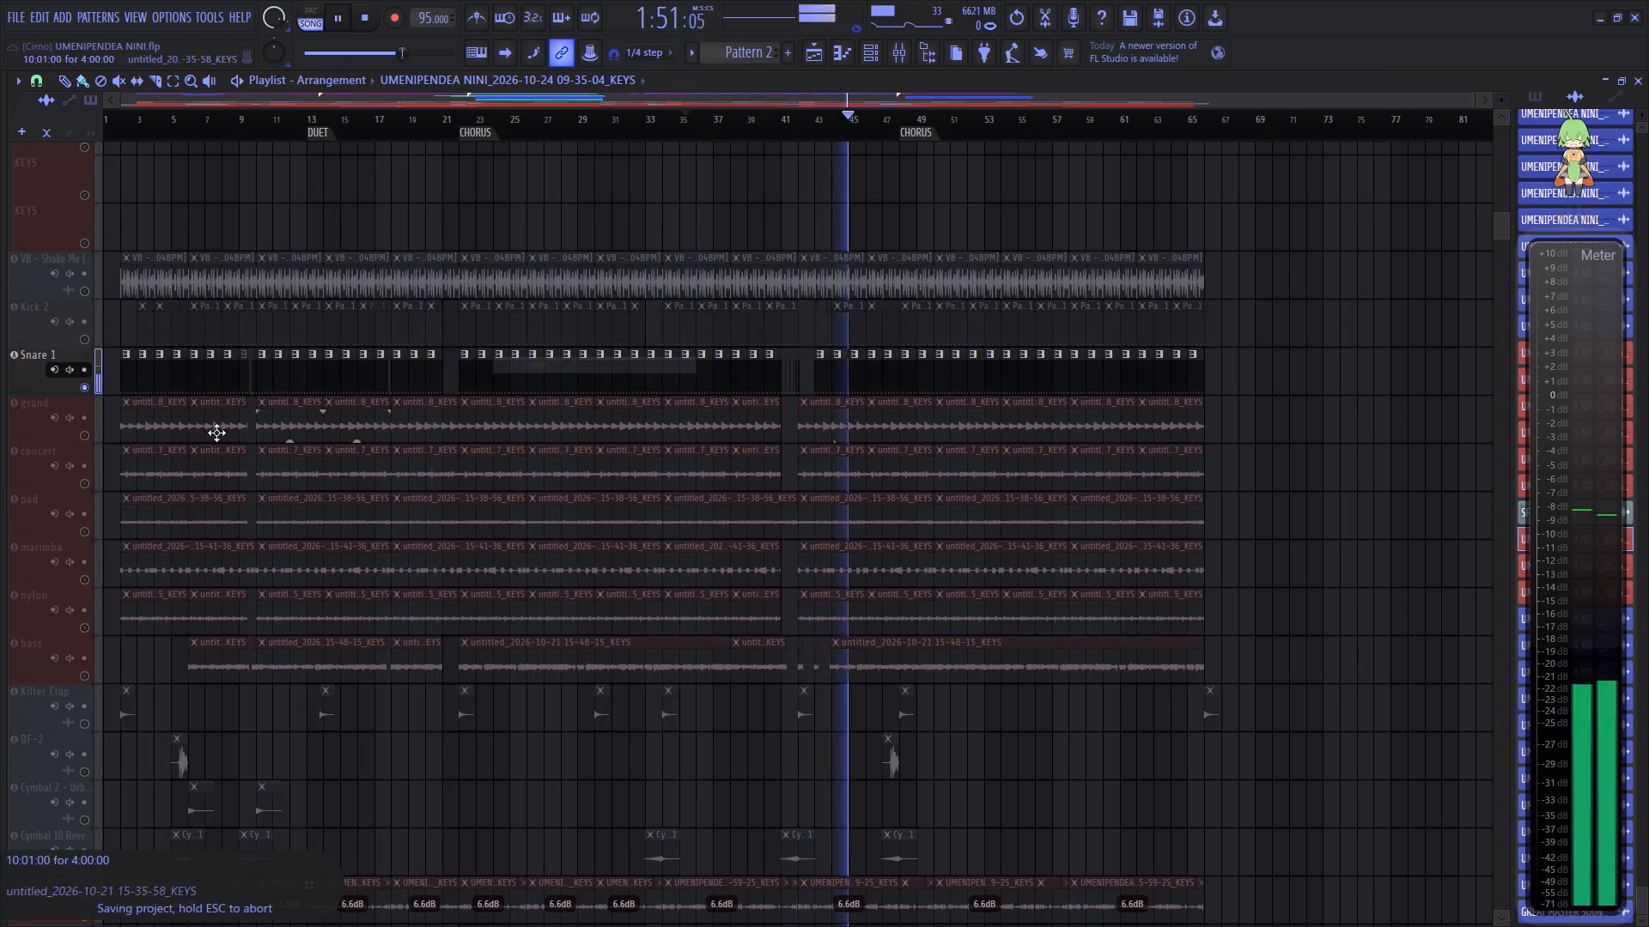
{"action": "right_click", "coordinate": [87, 388]}
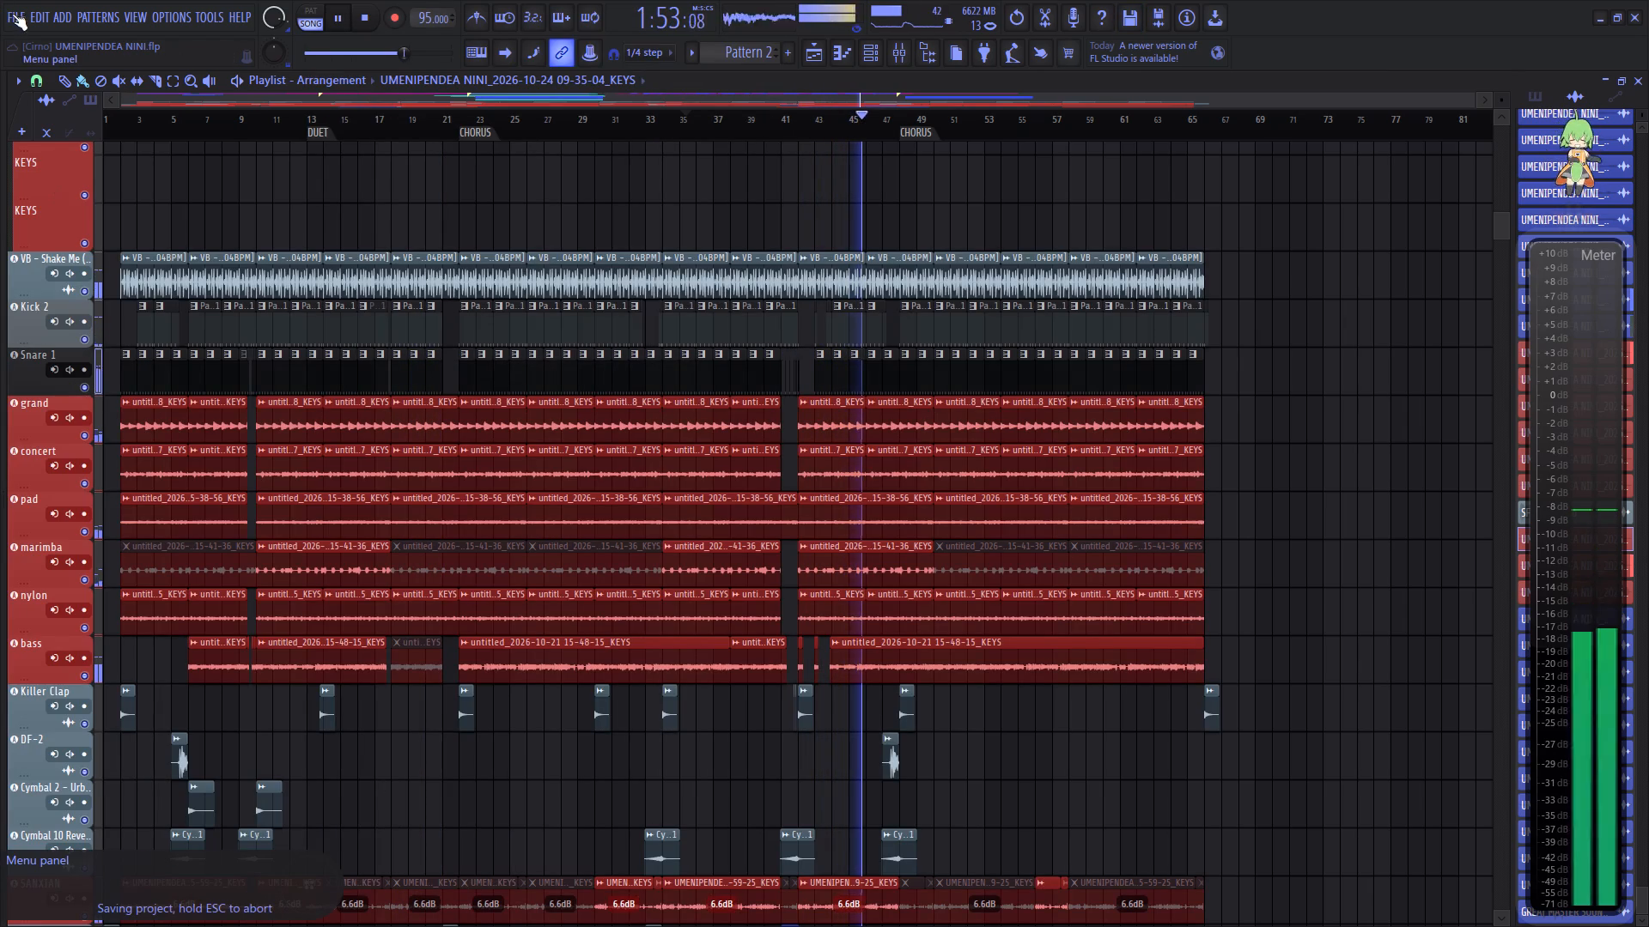
Save the project with the new track assignments.
{"action": "left_click", "coordinate": [12, 14]}
{"action": "left_click", "coordinate": [45, 94]}
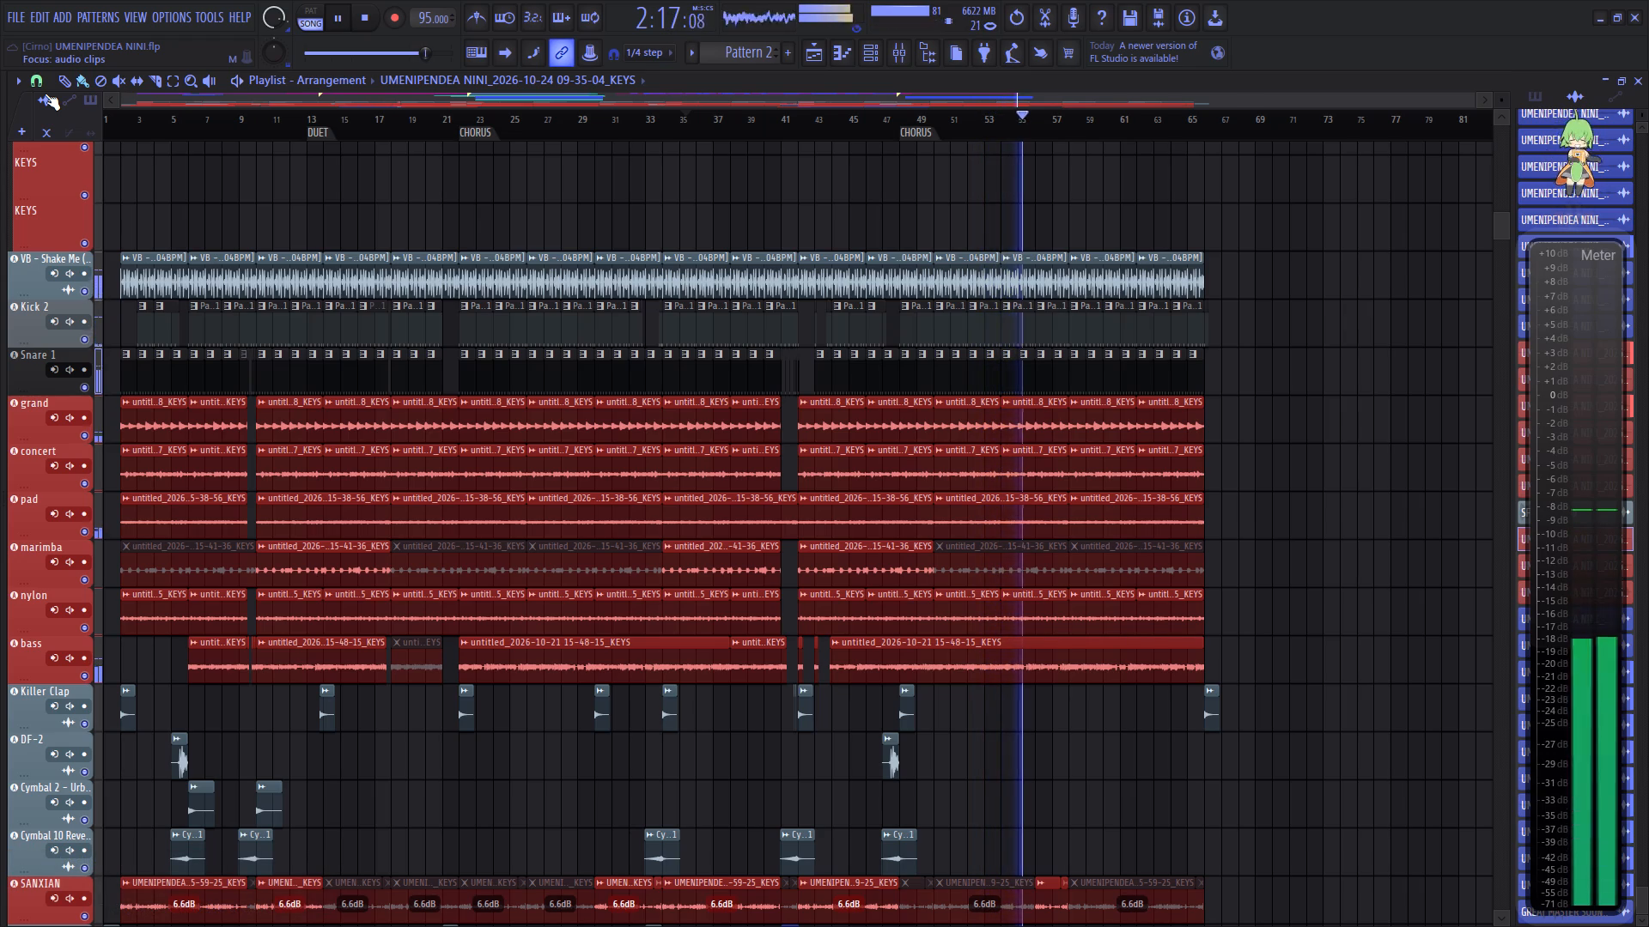
{"action": "key", "text": "ctrl+s"}
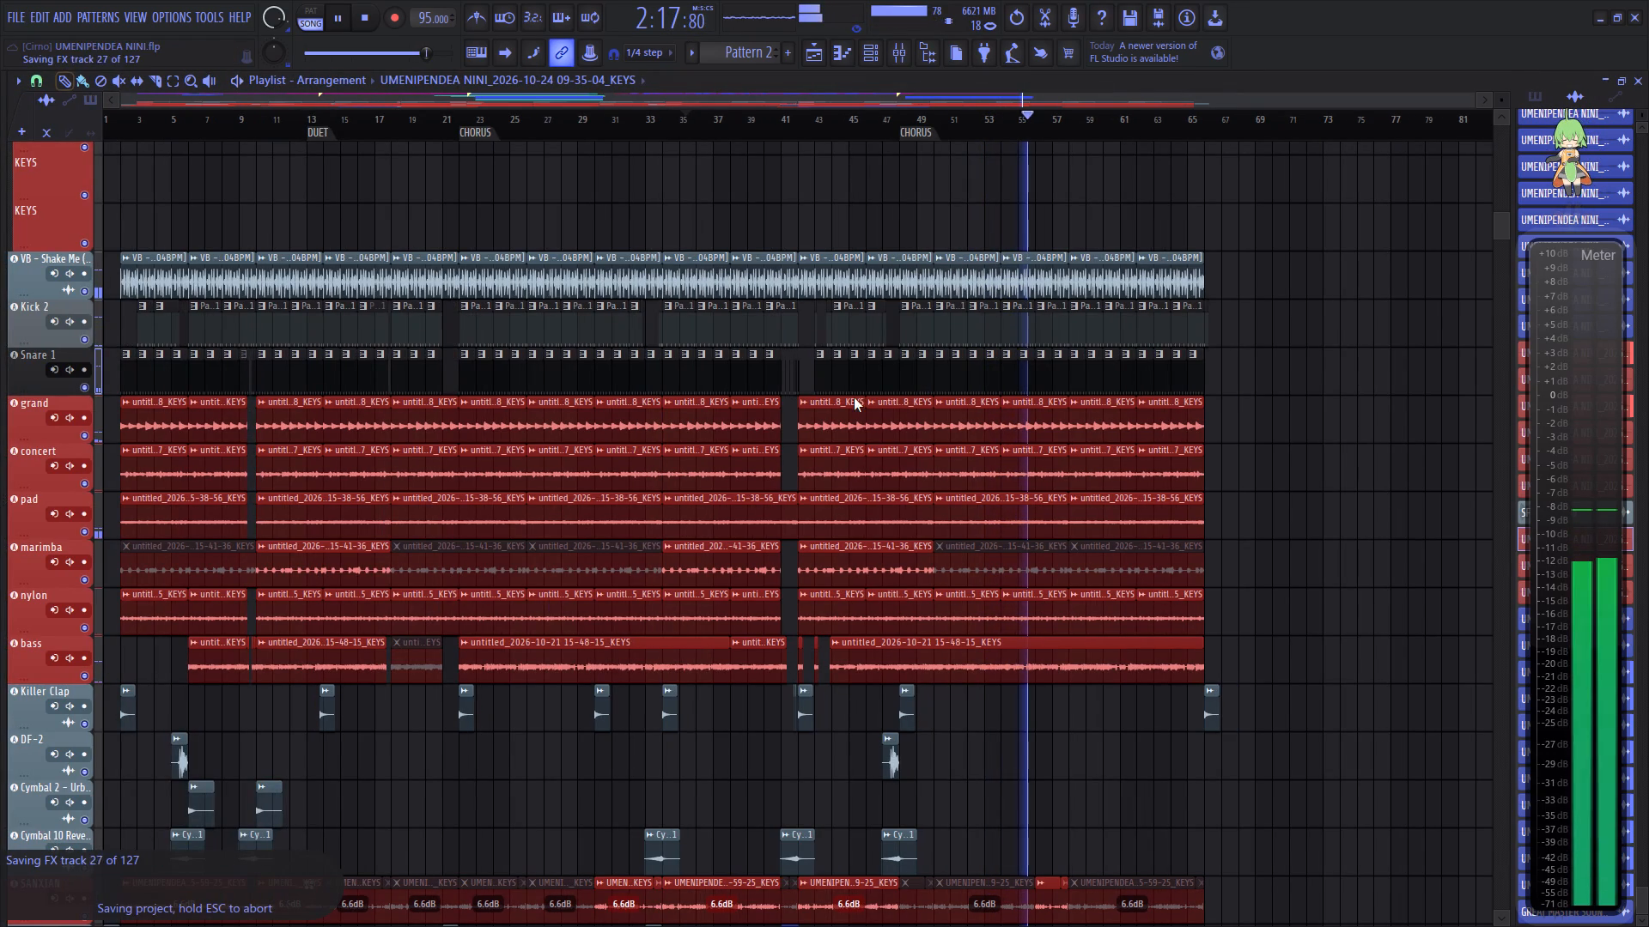
Play the song's ending from around bar 62, look over its tracks, and save the project again.
{"action": "left_click", "coordinate": [1133, 120]}
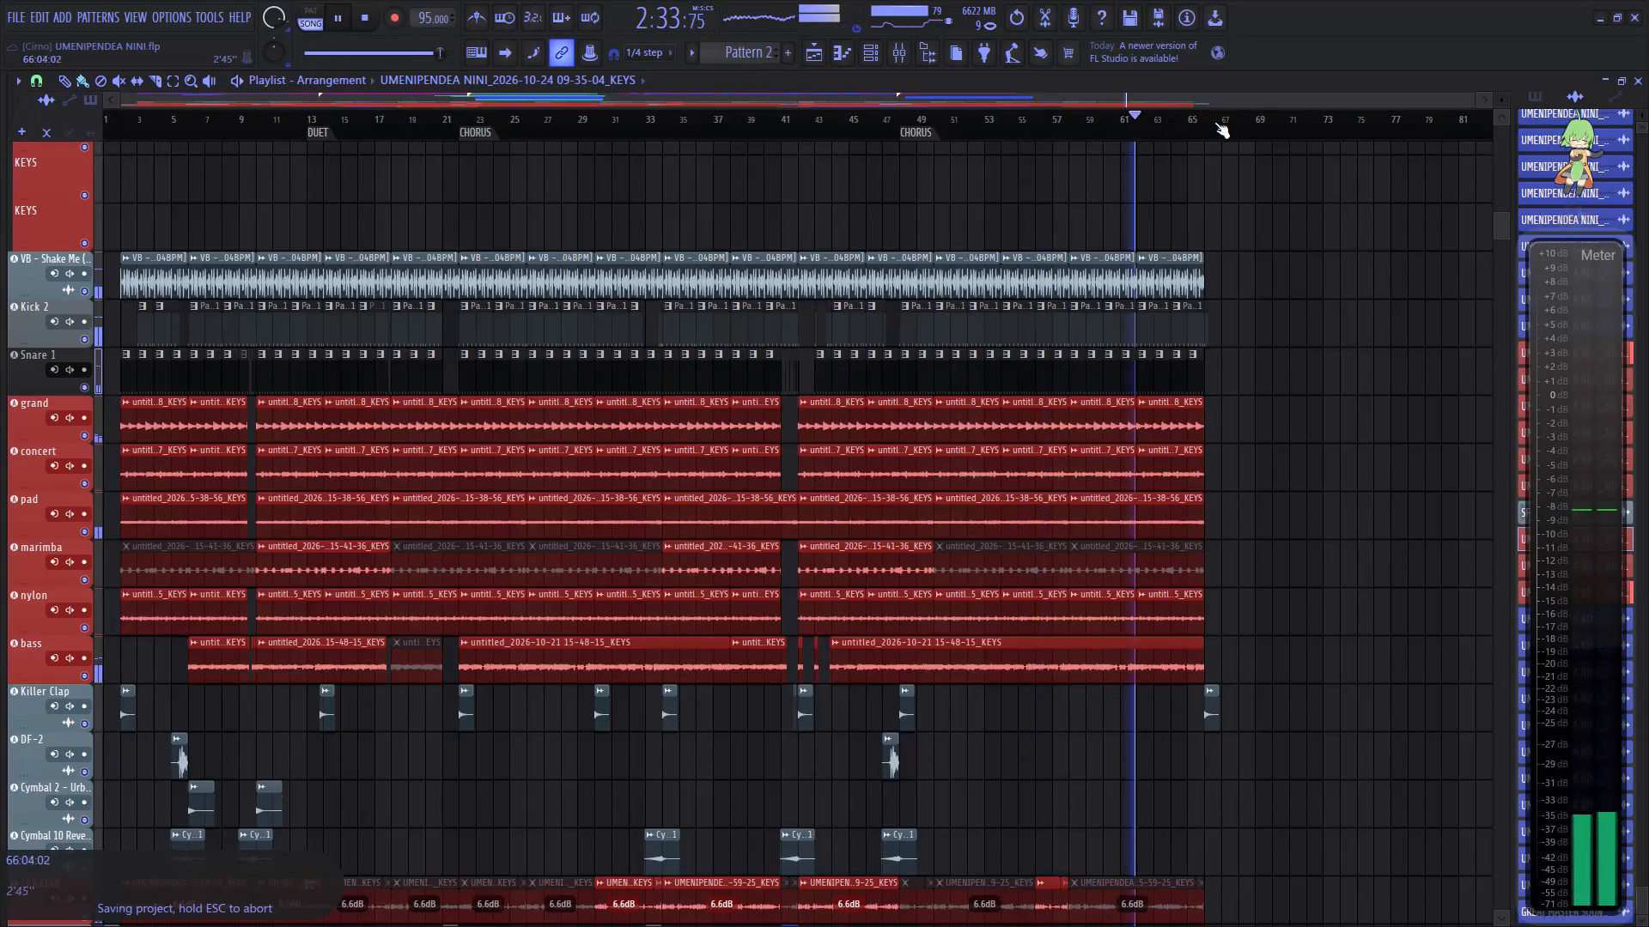
{"action": "scroll", "coordinate": [1220, 124], "scroll_direction": "up", "scroll_amount": 11}
{"action": "scroll", "coordinate": [1070, 336], "scroll_direction": "down", "scroll_amount": 9}
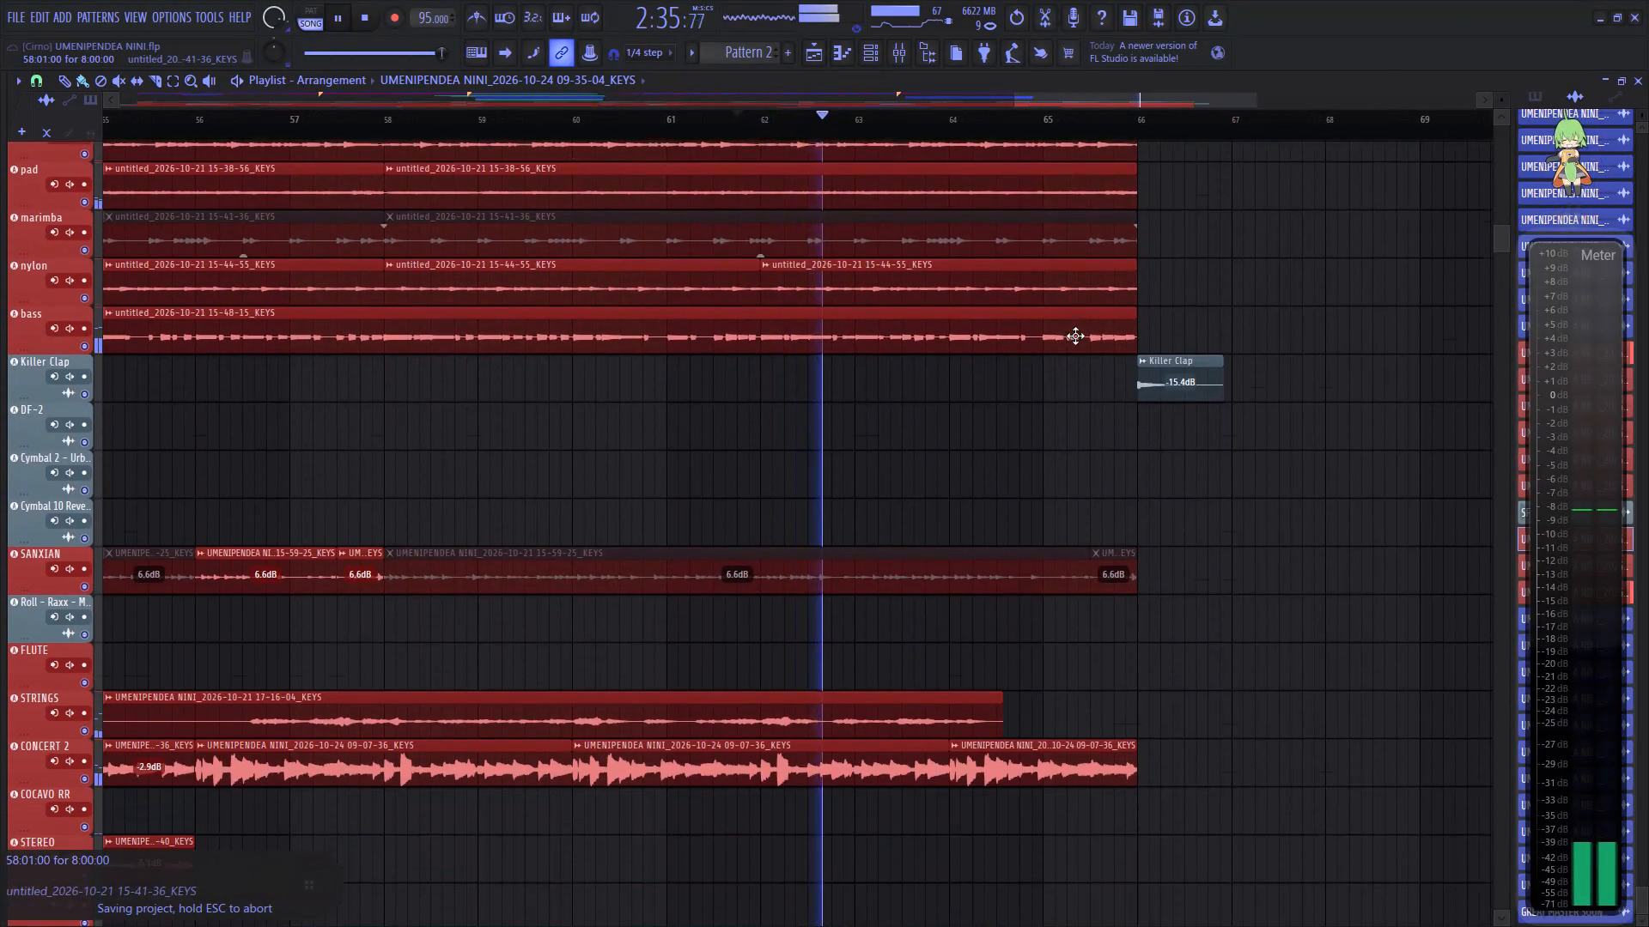
{"action": "scroll", "coordinate": [1075, 336], "scroll_direction": "down", "scroll_amount": 3}
{"action": "left_click", "coordinate": [9, 12]}
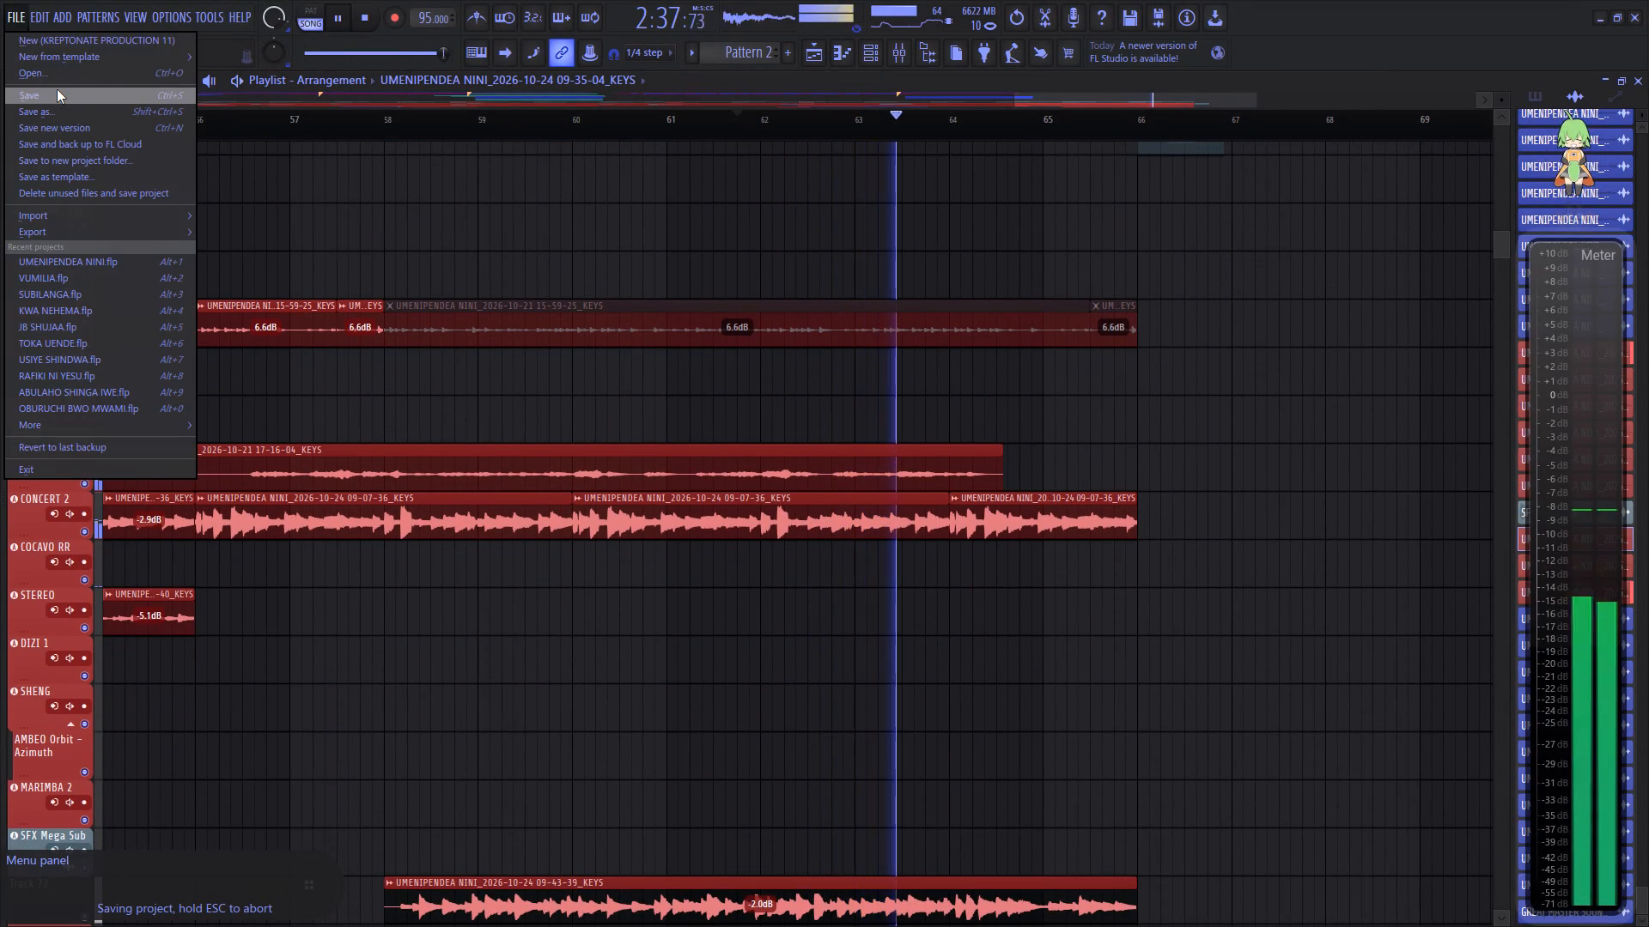
{"action": "left_click", "coordinate": [57, 89]}
Stop playback and select the time range from bar 62 to bar 67, covering the final Killer Clap clip.
{"action": "scroll", "coordinate": [928, 346], "scroll_direction": "down", "scroll_amount": 4}
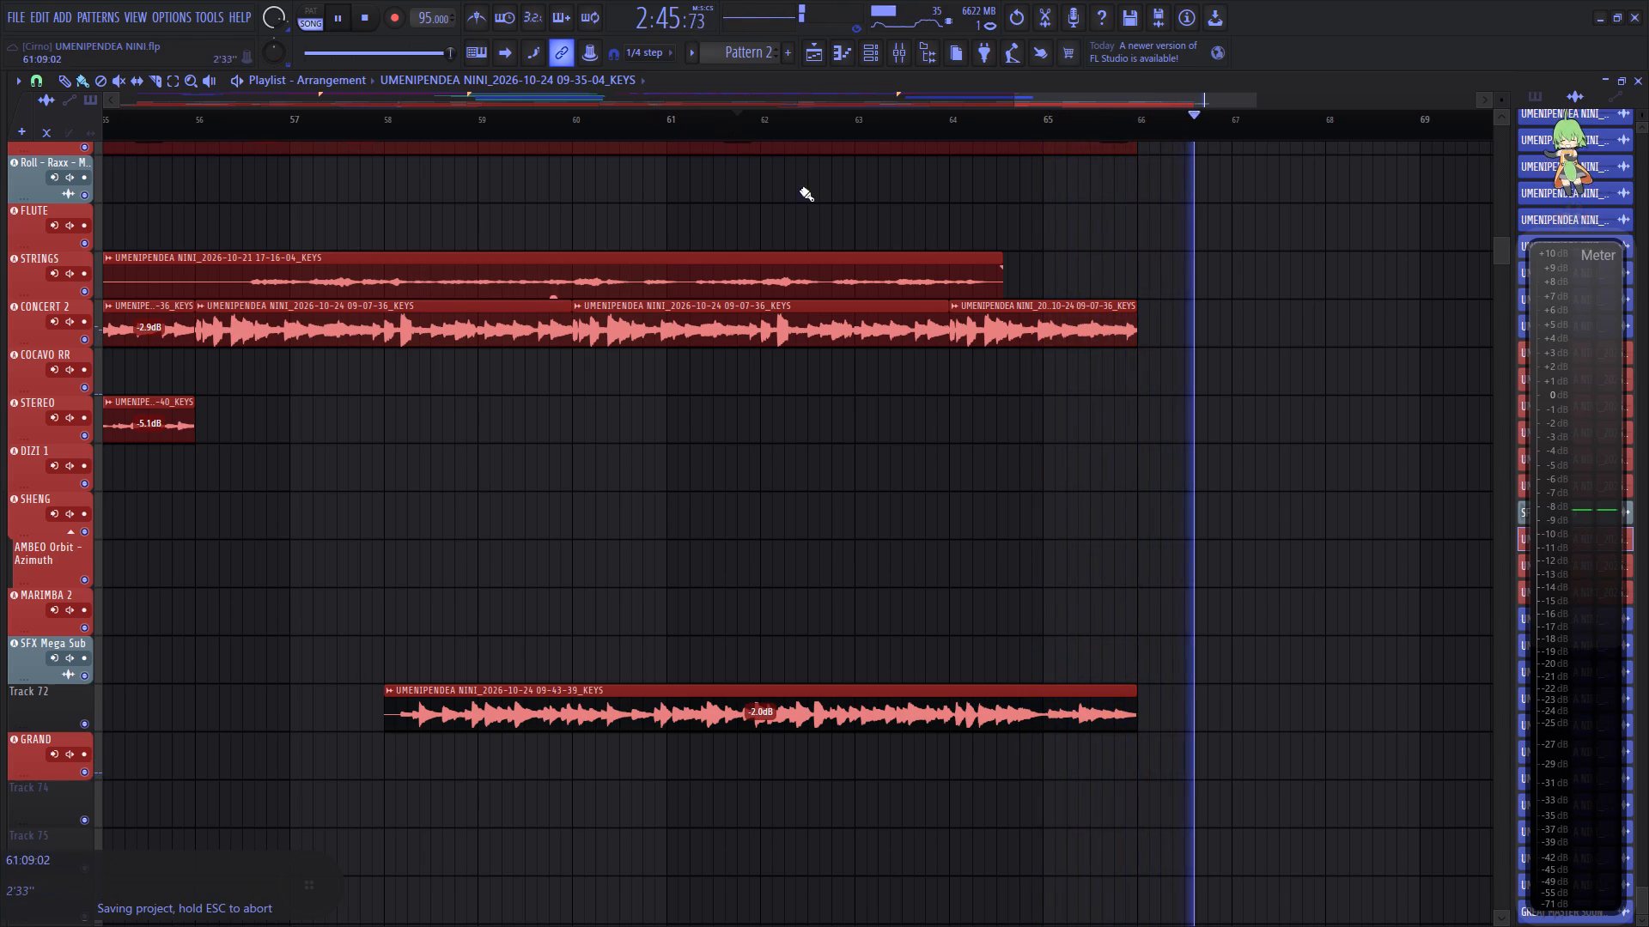
{"action": "scroll", "coordinate": [1097, 391], "scroll_direction": "up", "scroll_amount": 13}
{"action": "key", "text": "space"}
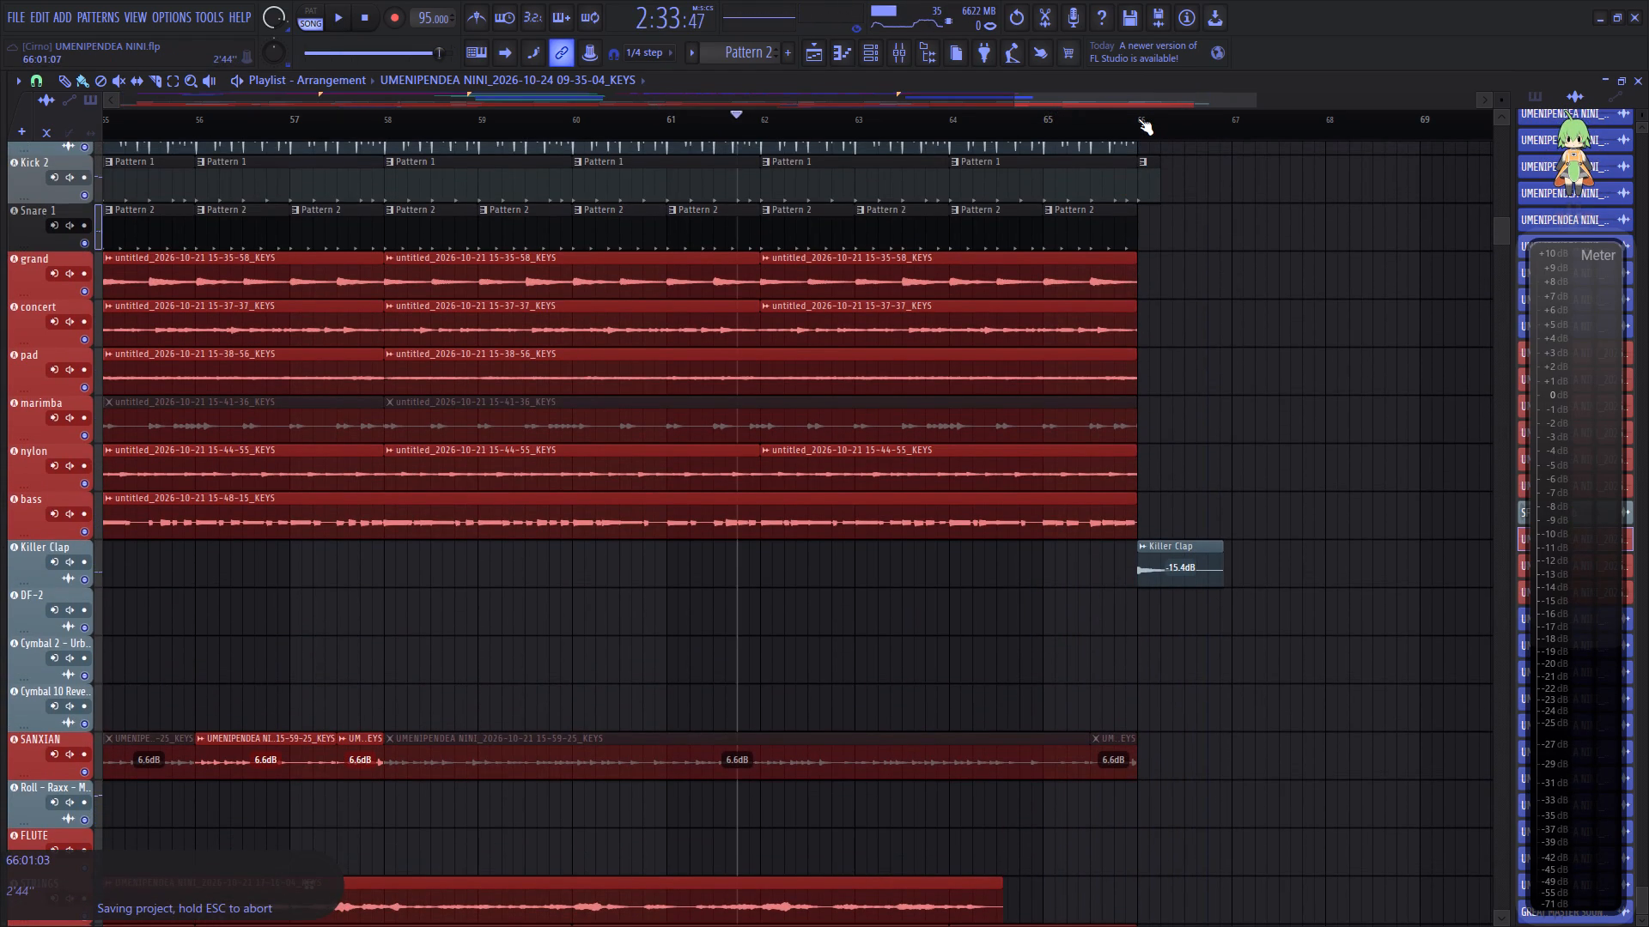
{"action": "left_click", "coordinate": [1138, 118]}
{"action": "left_click", "coordinate": [1220, 129]}
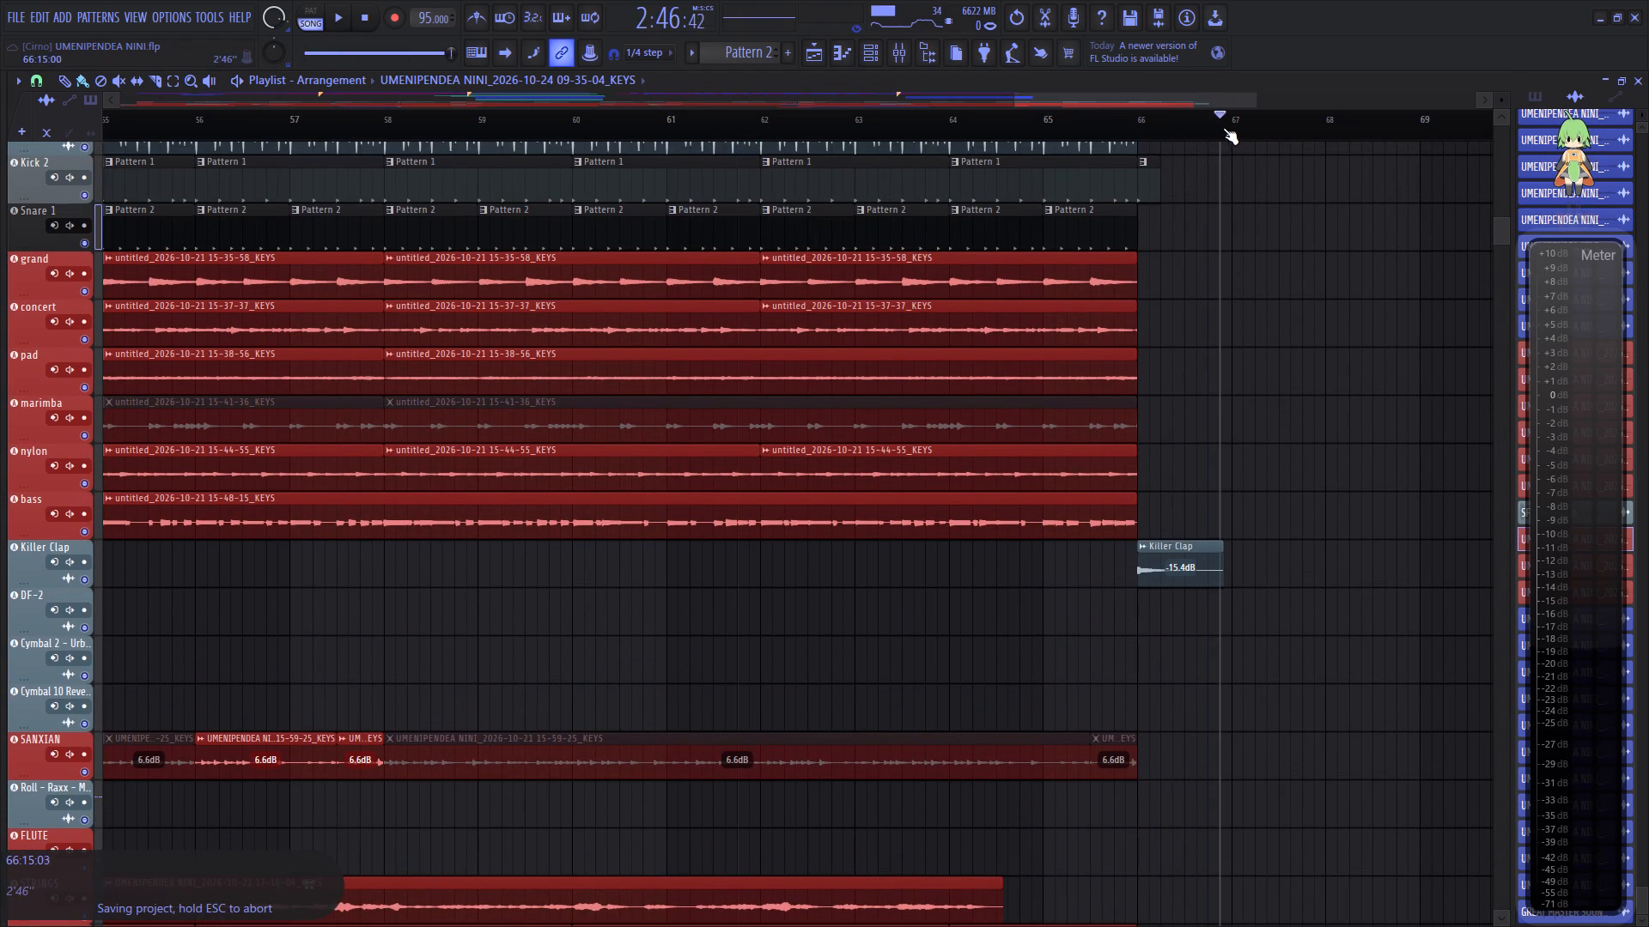
{"action": "left_click", "coordinate": [1233, 128]}
{"action": "left_click_drag", "start_coordinate": [1233, 128], "coordinate": [850, 142], "text": "ctrl"}
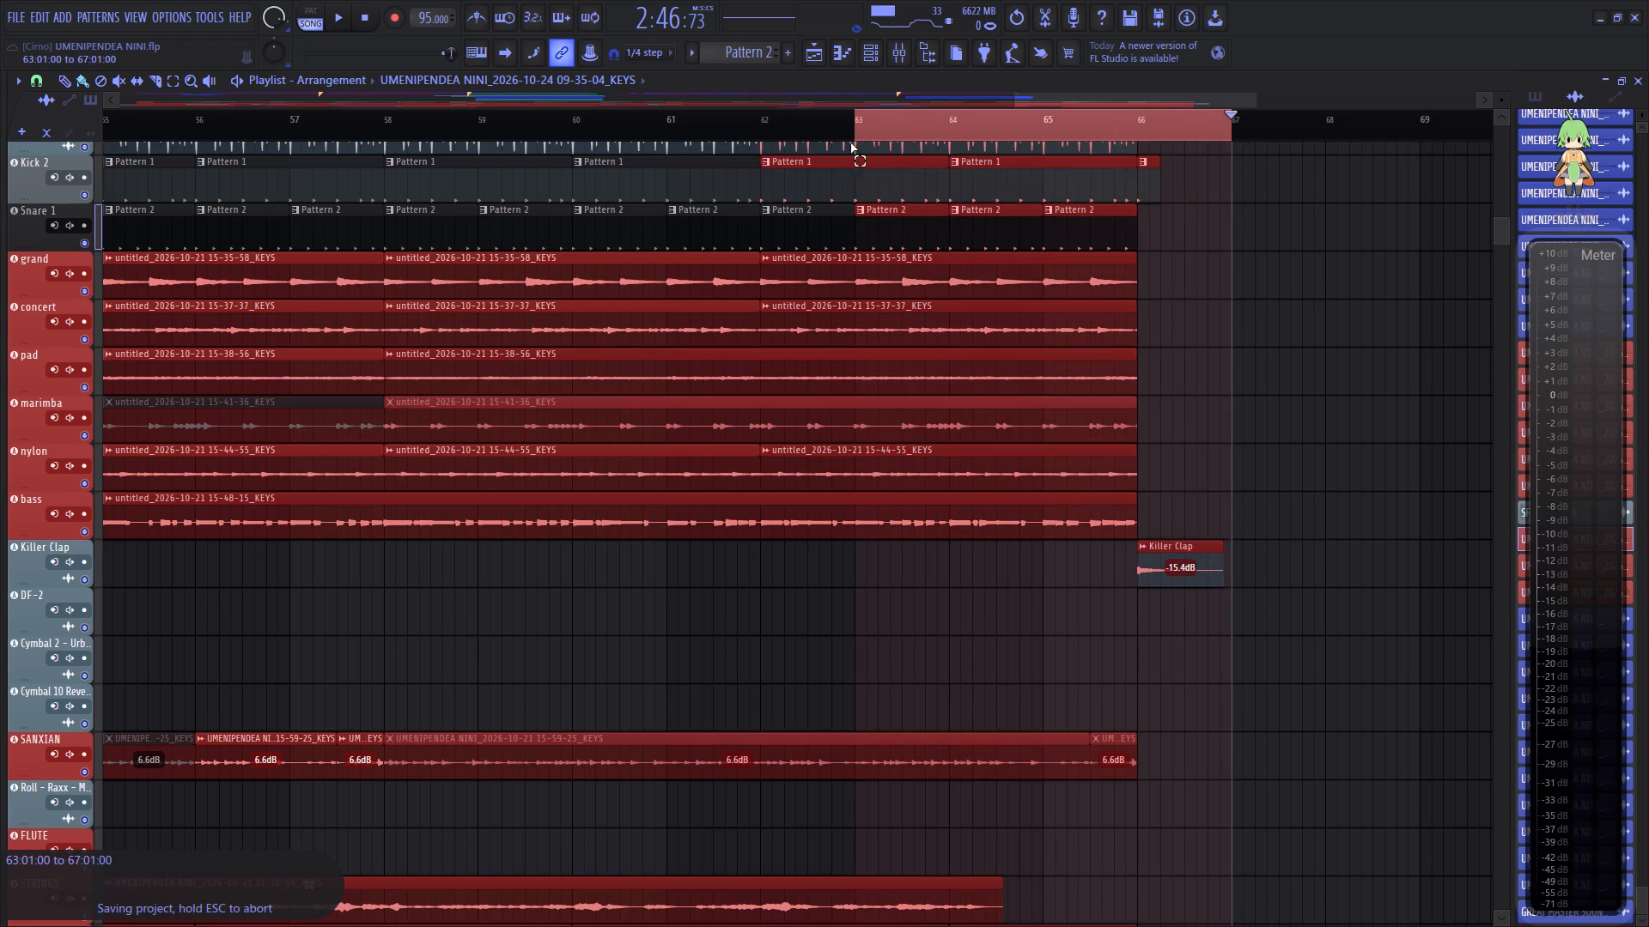
{"action": "left_click_drag", "start_coordinate": [850, 142], "coordinate": [761, 150], "text": "ctrl"}
Create an automation clip for the Master channel's volume over the selected time range, and close the mixer.
{"action": "scroll", "coordinate": [949, 432], "scroll_direction": "down", "scroll_amount": 13}
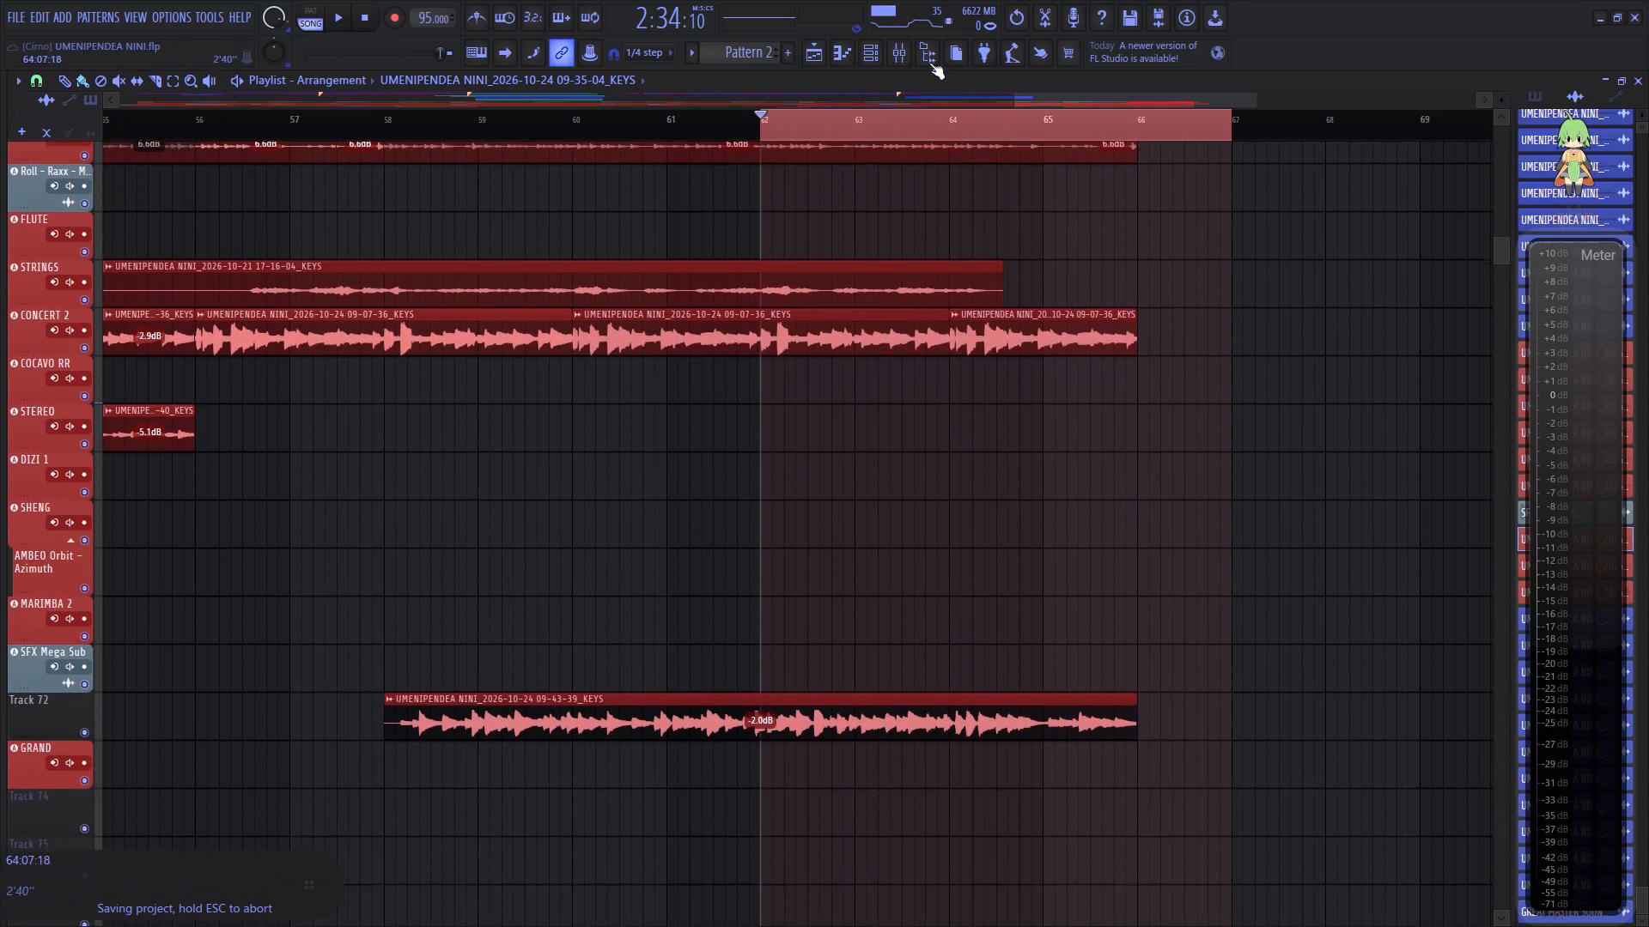
{"action": "left_click", "coordinate": [904, 58]}
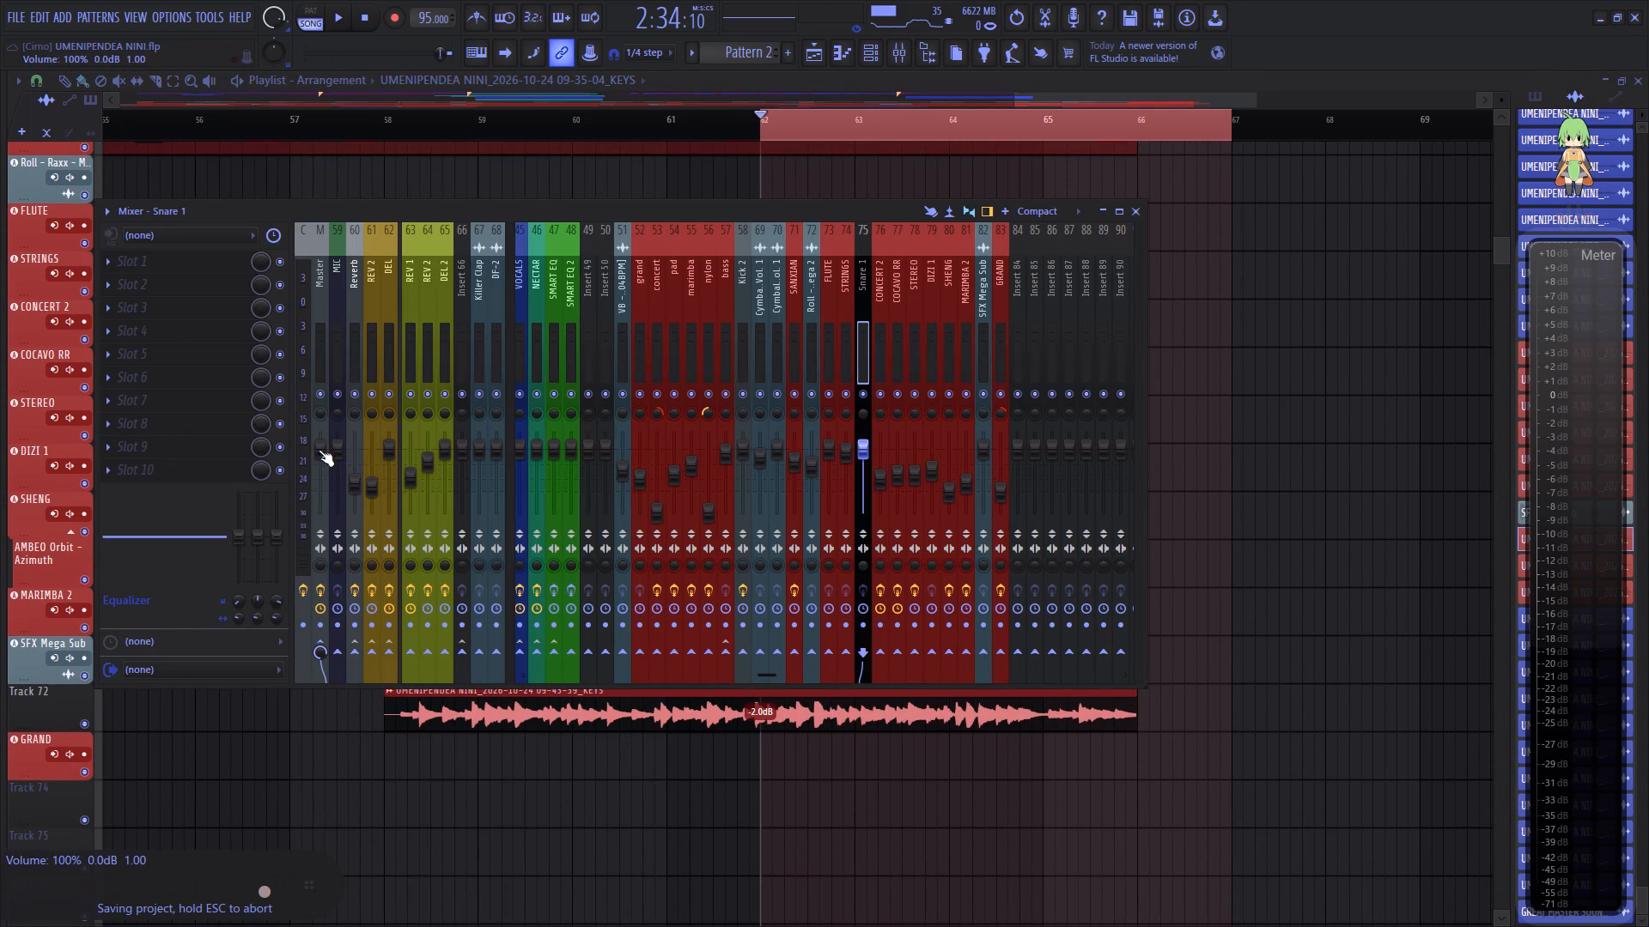
{"action": "right_click", "coordinate": [319, 450]}
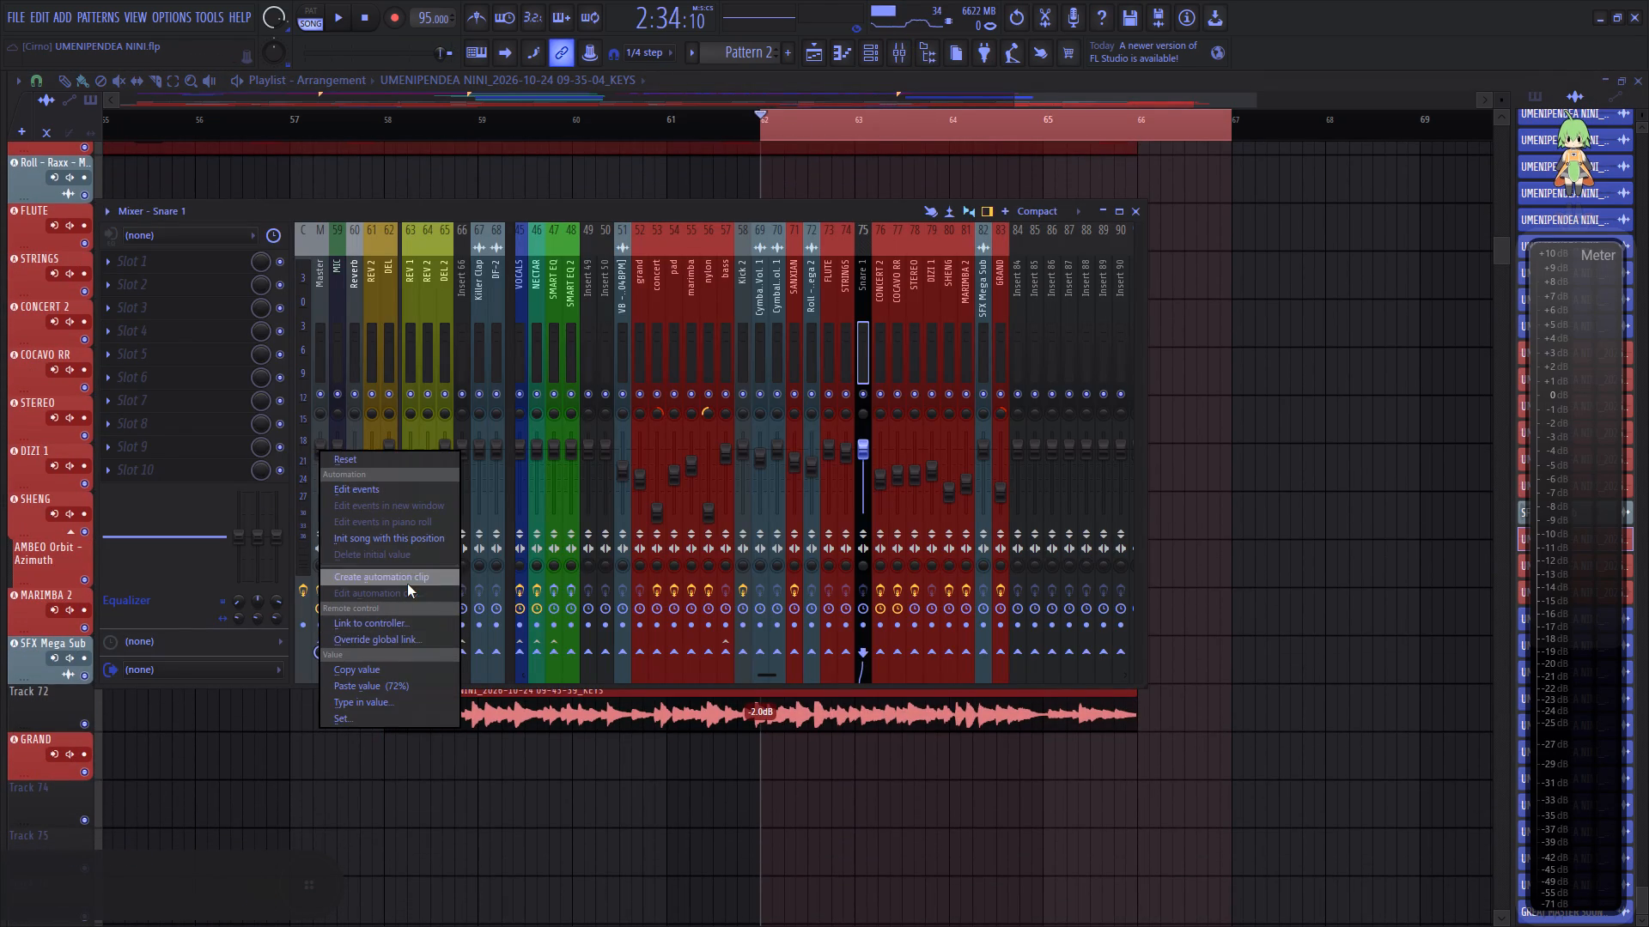
{"action": "left_click", "coordinate": [407, 584]}
{"action": "left_click", "coordinate": [1097, 85]}
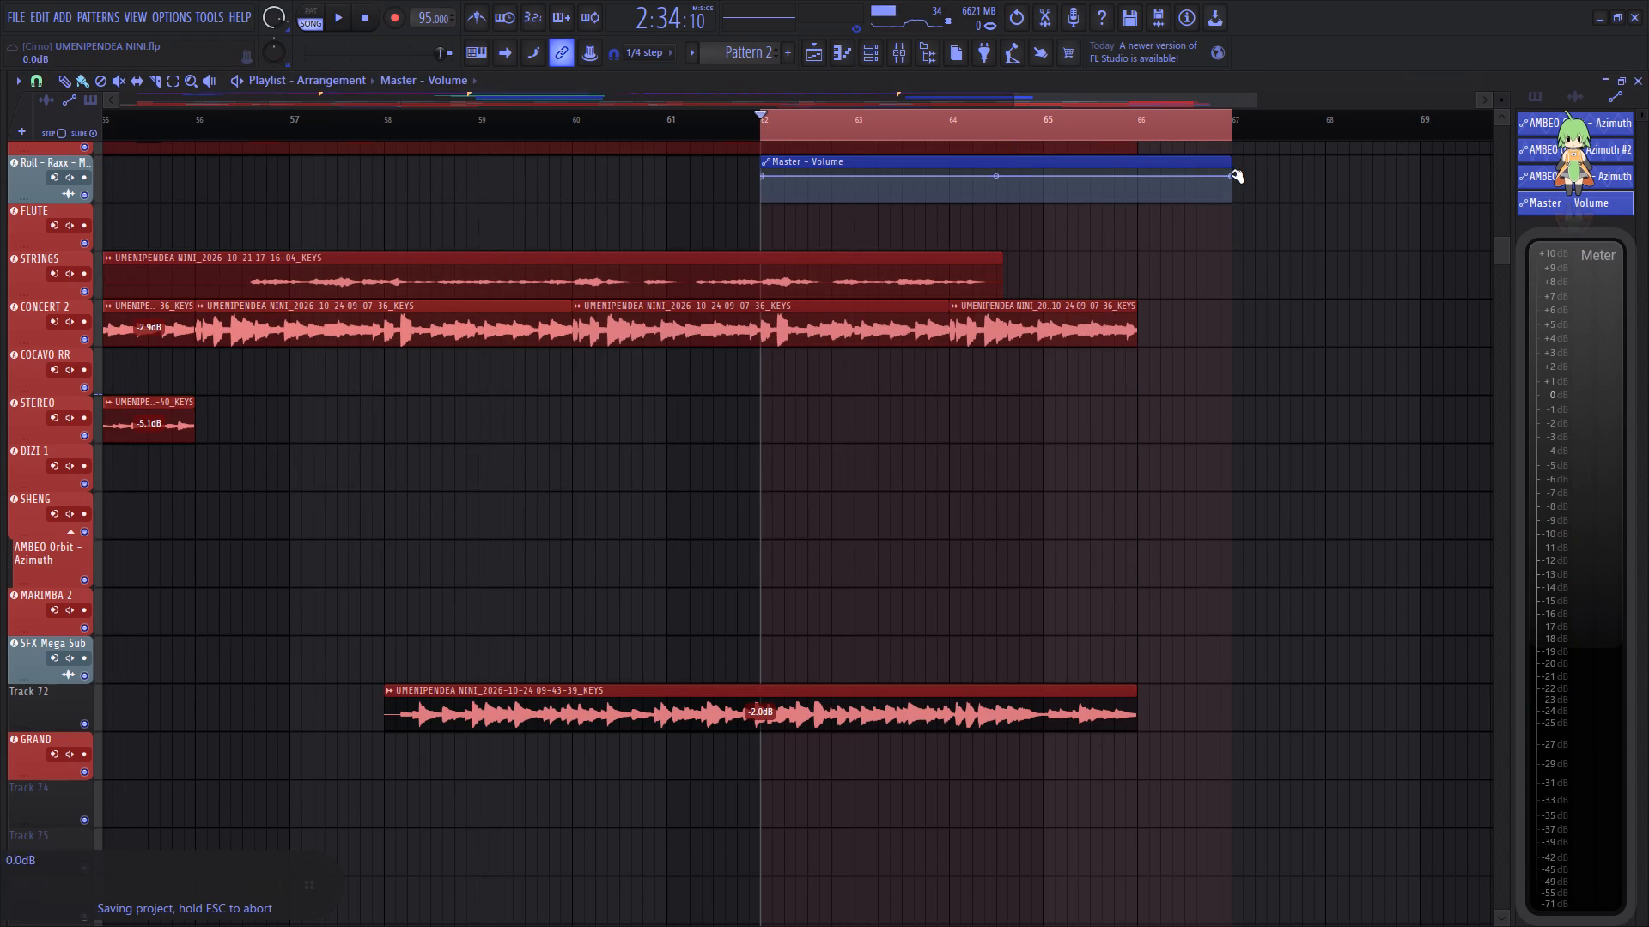
Shape the Master volume automation as a fade-out, with its end point at the minimum and a curve tension of 62%.
{"action": "left_click_drag", "start_coordinate": [1231, 175], "coordinate": [1231, 221]}
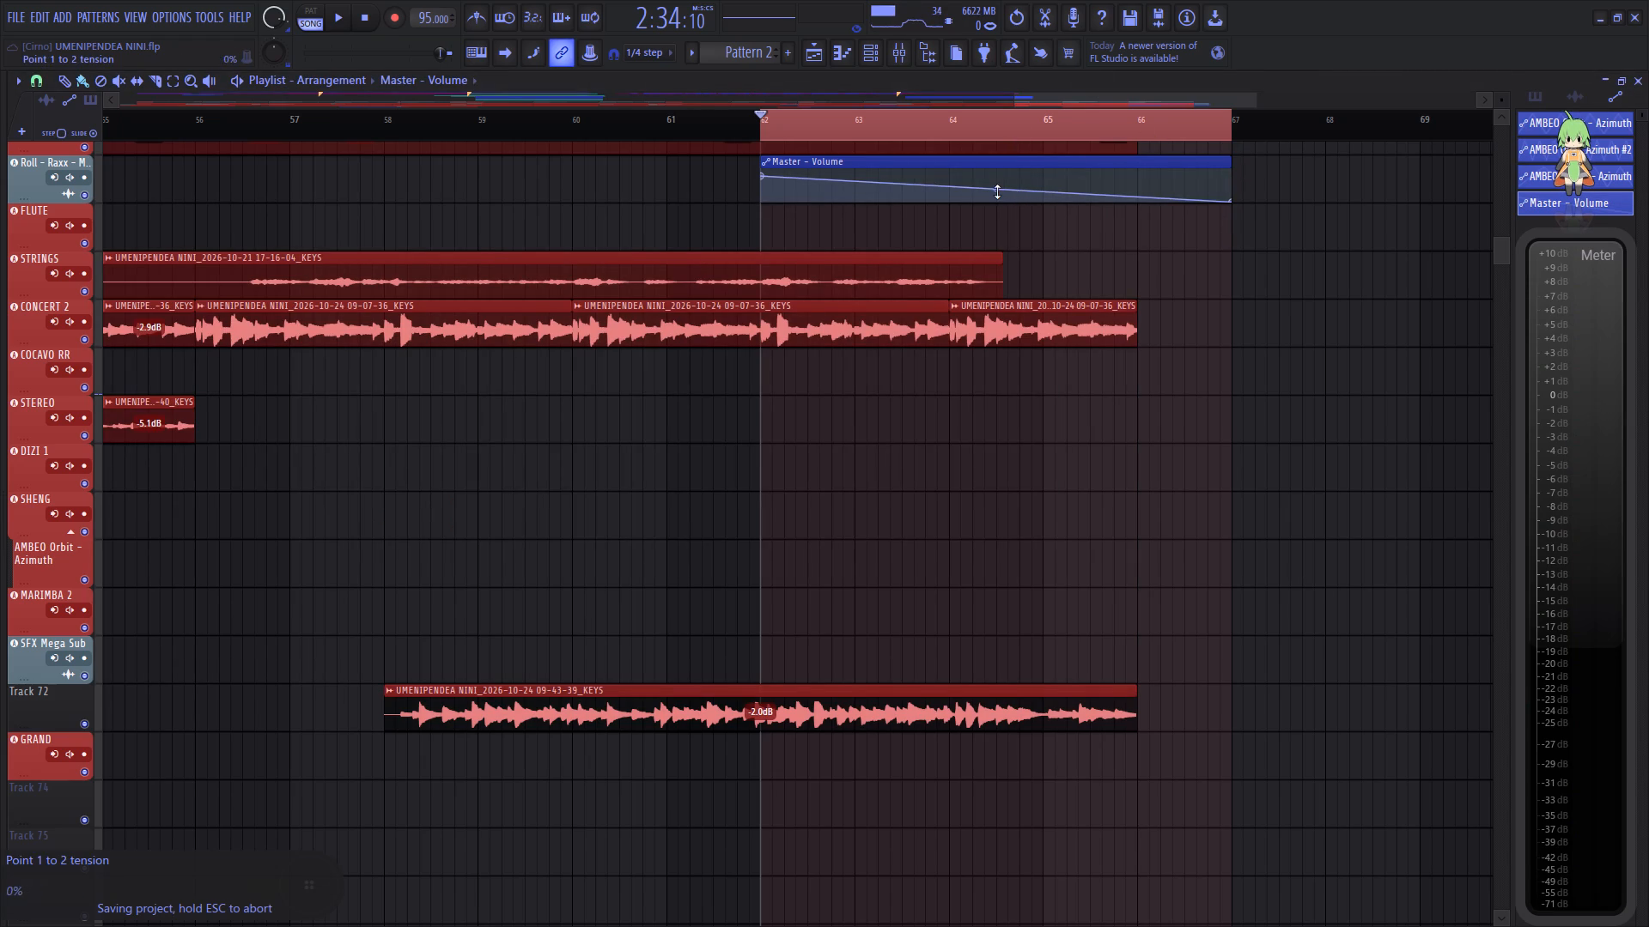
{"action": "left_click_drag", "start_coordinate": [998, 191], "coordinate": [1054, 57]}
Play the fade-out from bar 62, turn the main volume down, and save the project.
{"action": "key", "text": "space"}
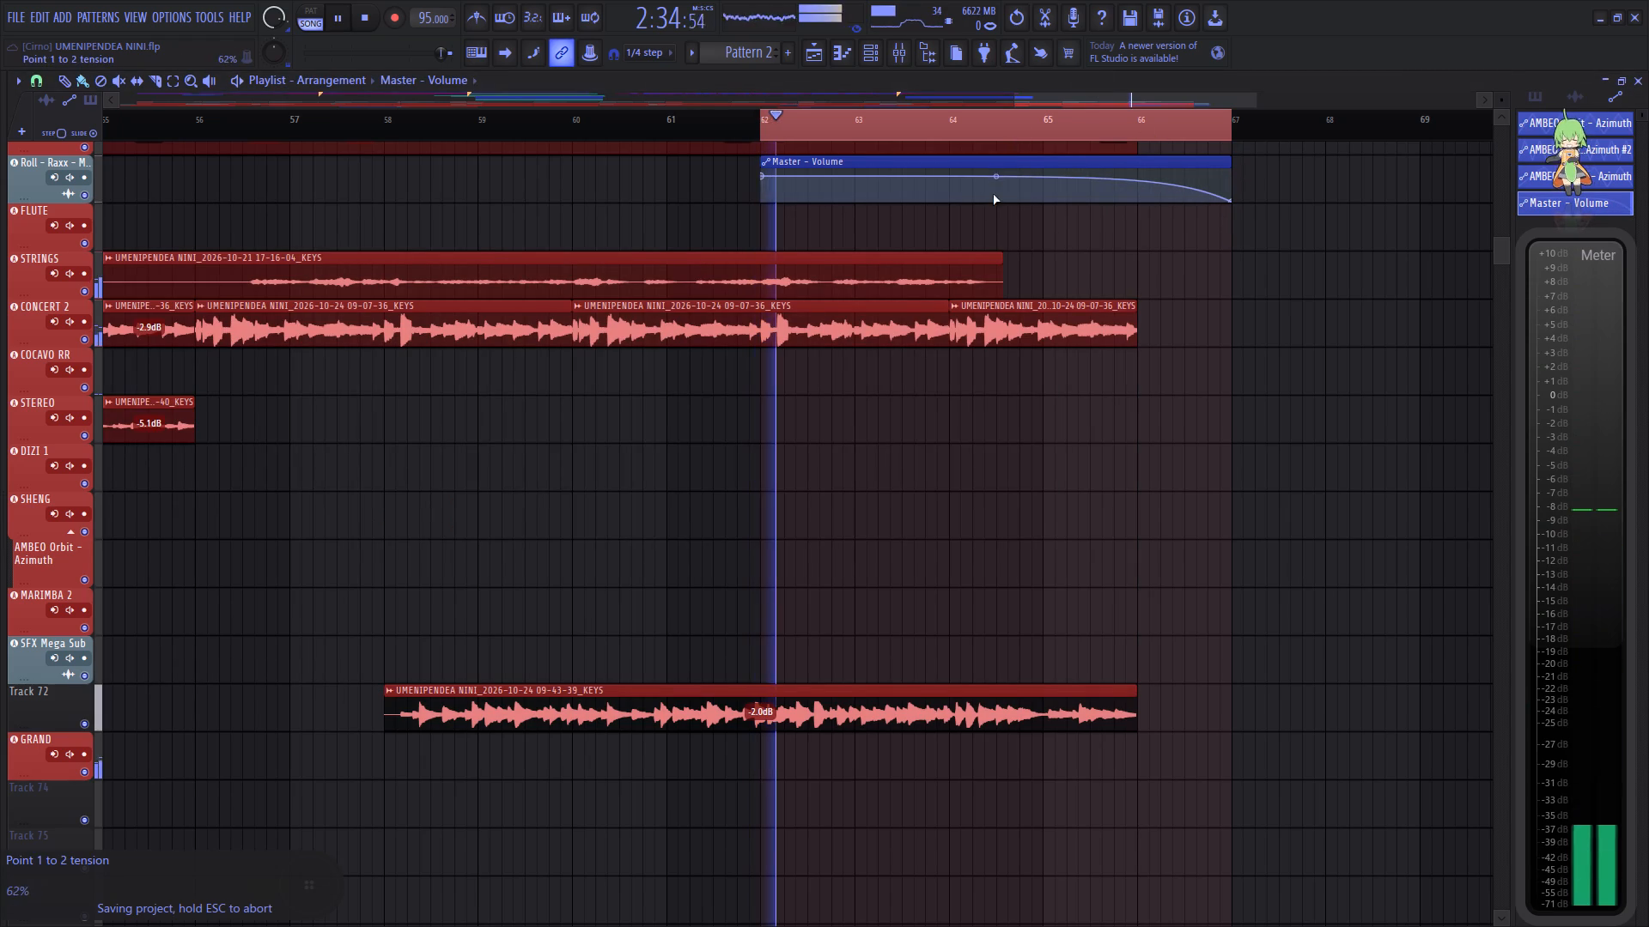
{"action": "scroll", "coordinate": [269, 15], "scroll_direction": "down", "scroll_amount": 13}
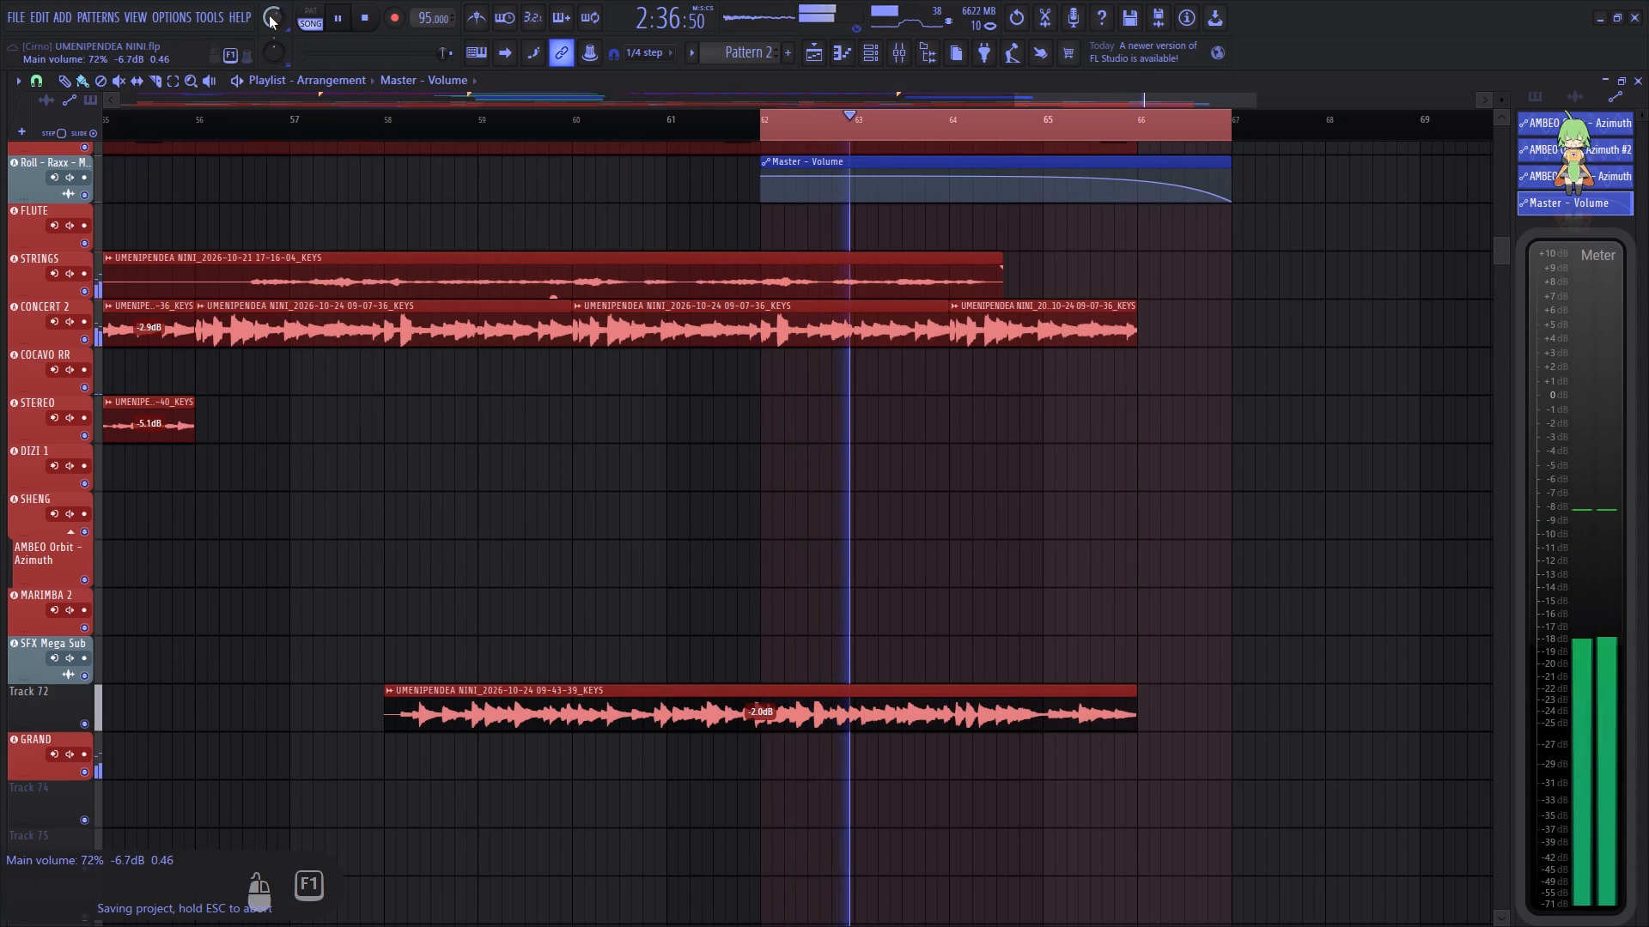
{"action": "scroll", "coordinate": [269, 15], "scroll_direction": "down", "scroll_amount": 2}
{"action": "key", "text": "ctrl+s"}
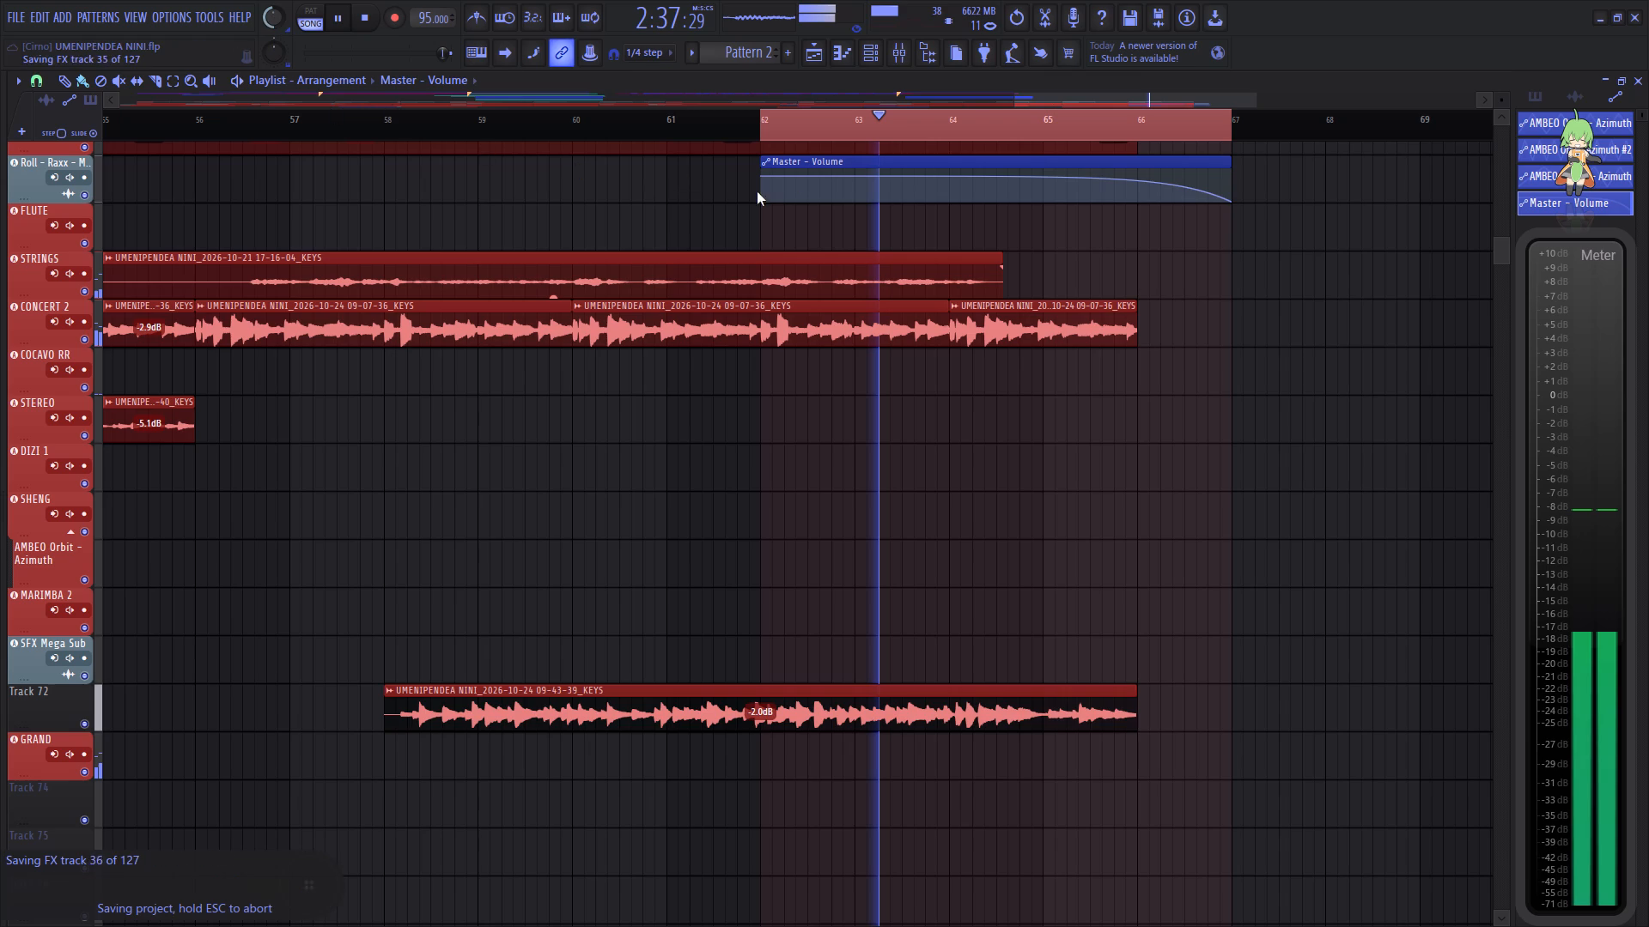
Clear the time selection and play the song from the beginning.
{"action": "double_click", "coordinate": [891, 118]}
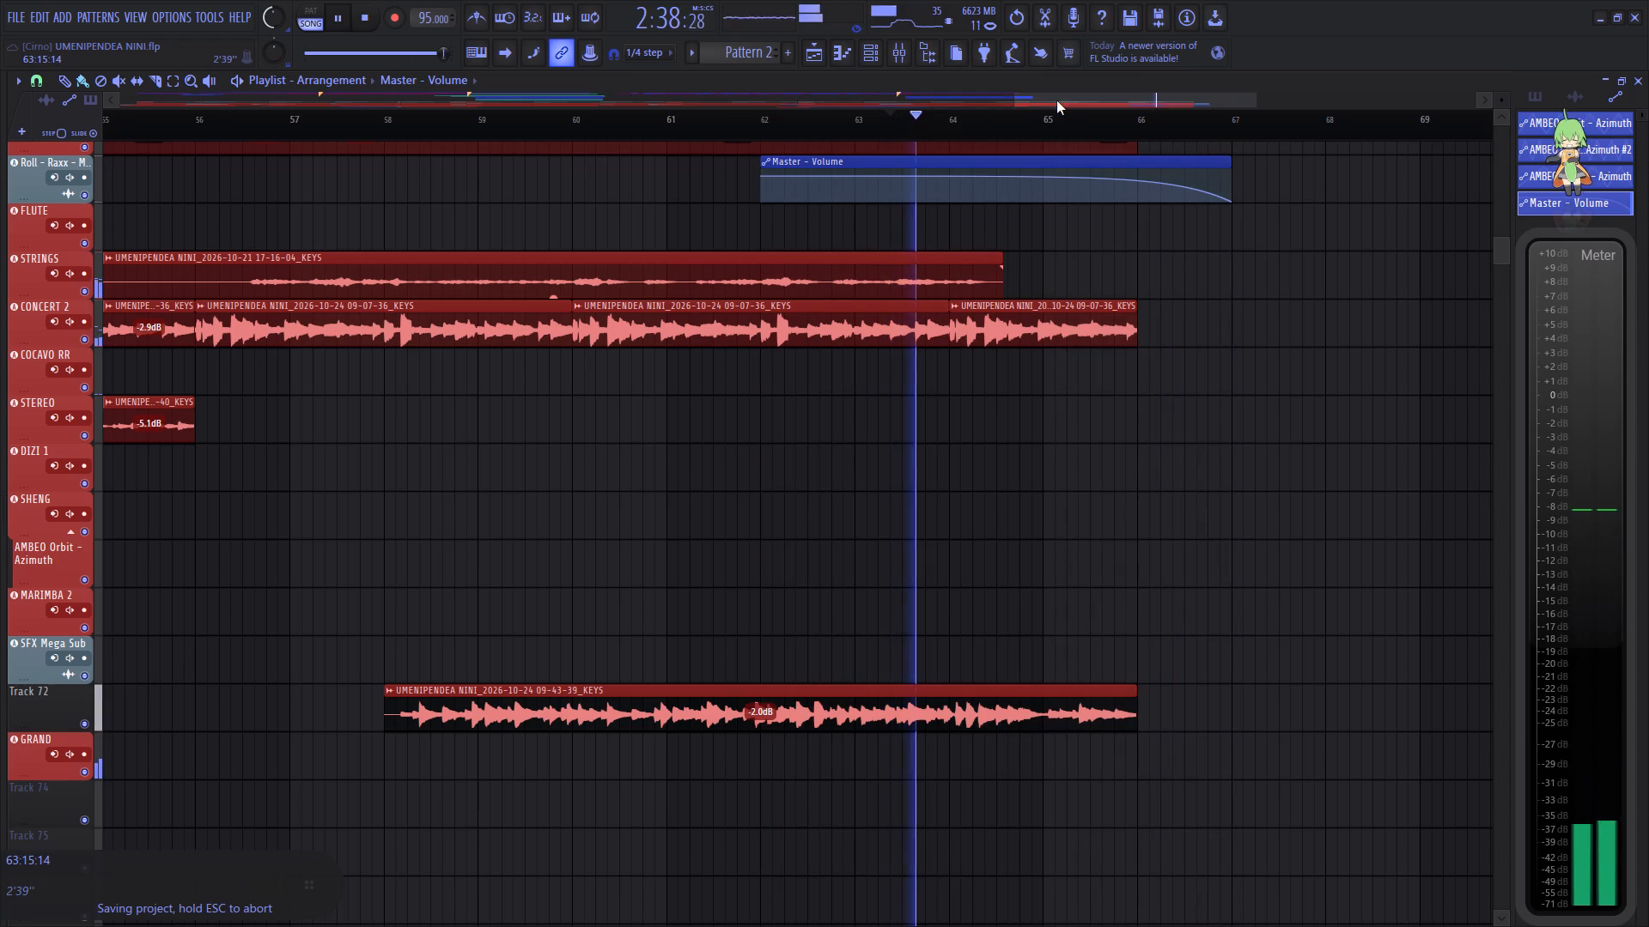
{"action": "left_click_drag", "start_coordinate": [1060, 100], "coordinate": [0, 104]}
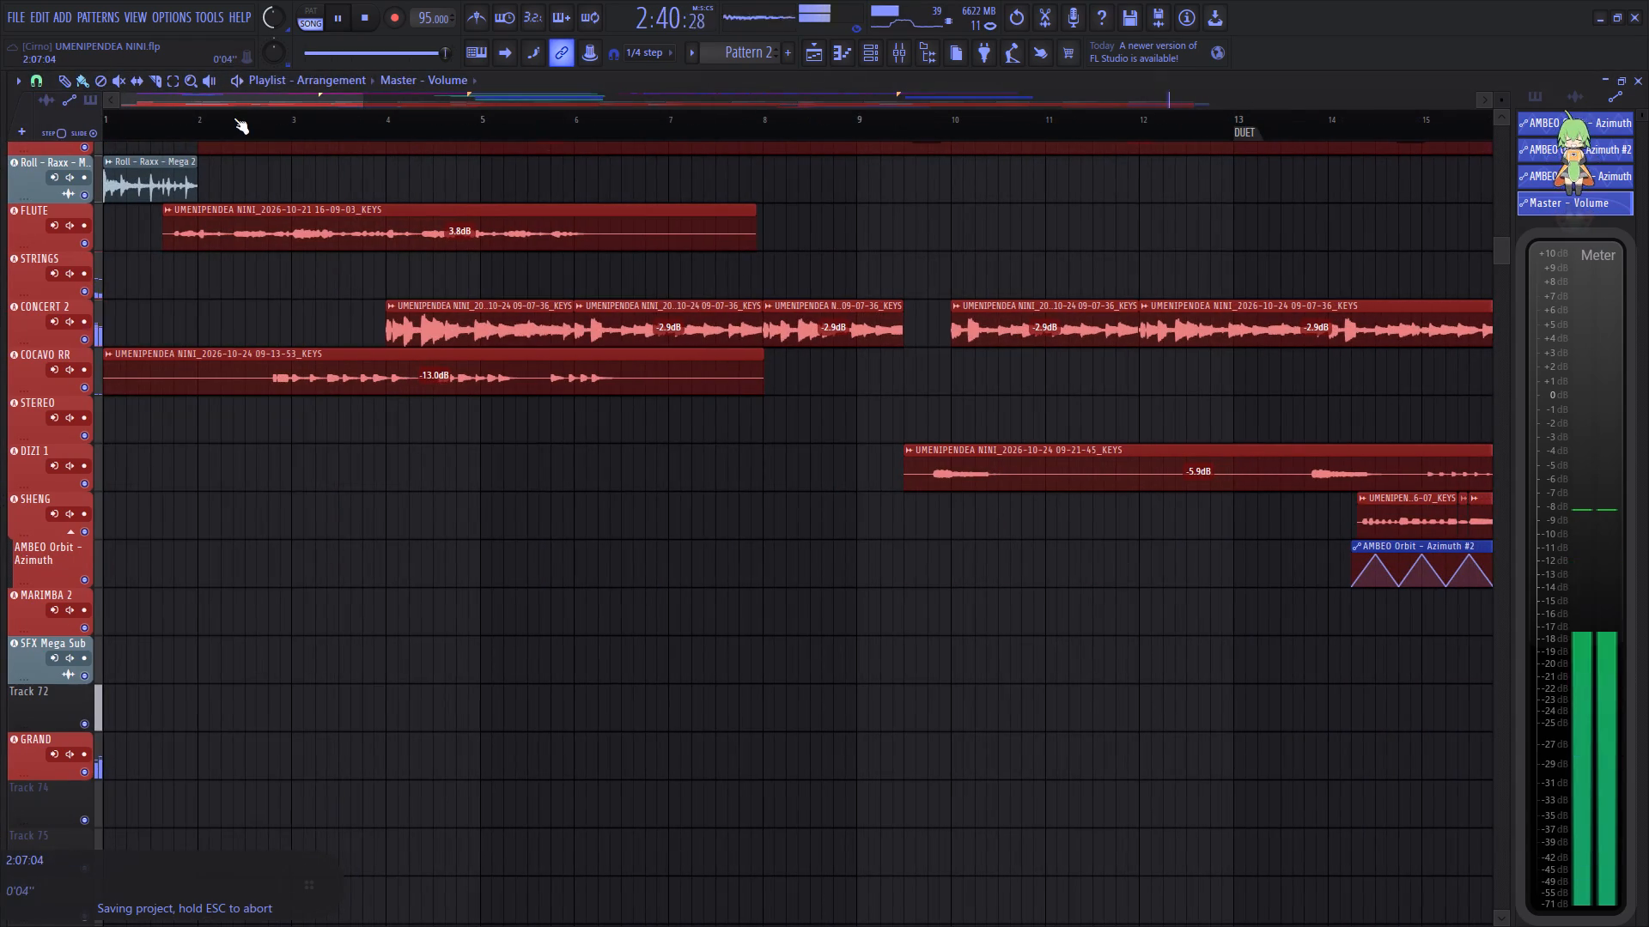
{"action": "left_click_drag", "start_coordinate": [228, 118], "coordinate": [0, 124]}
{"action": "scroll", "coordinate": [108, 267], "scroll_direction": "up", "scroll_amount": 5}
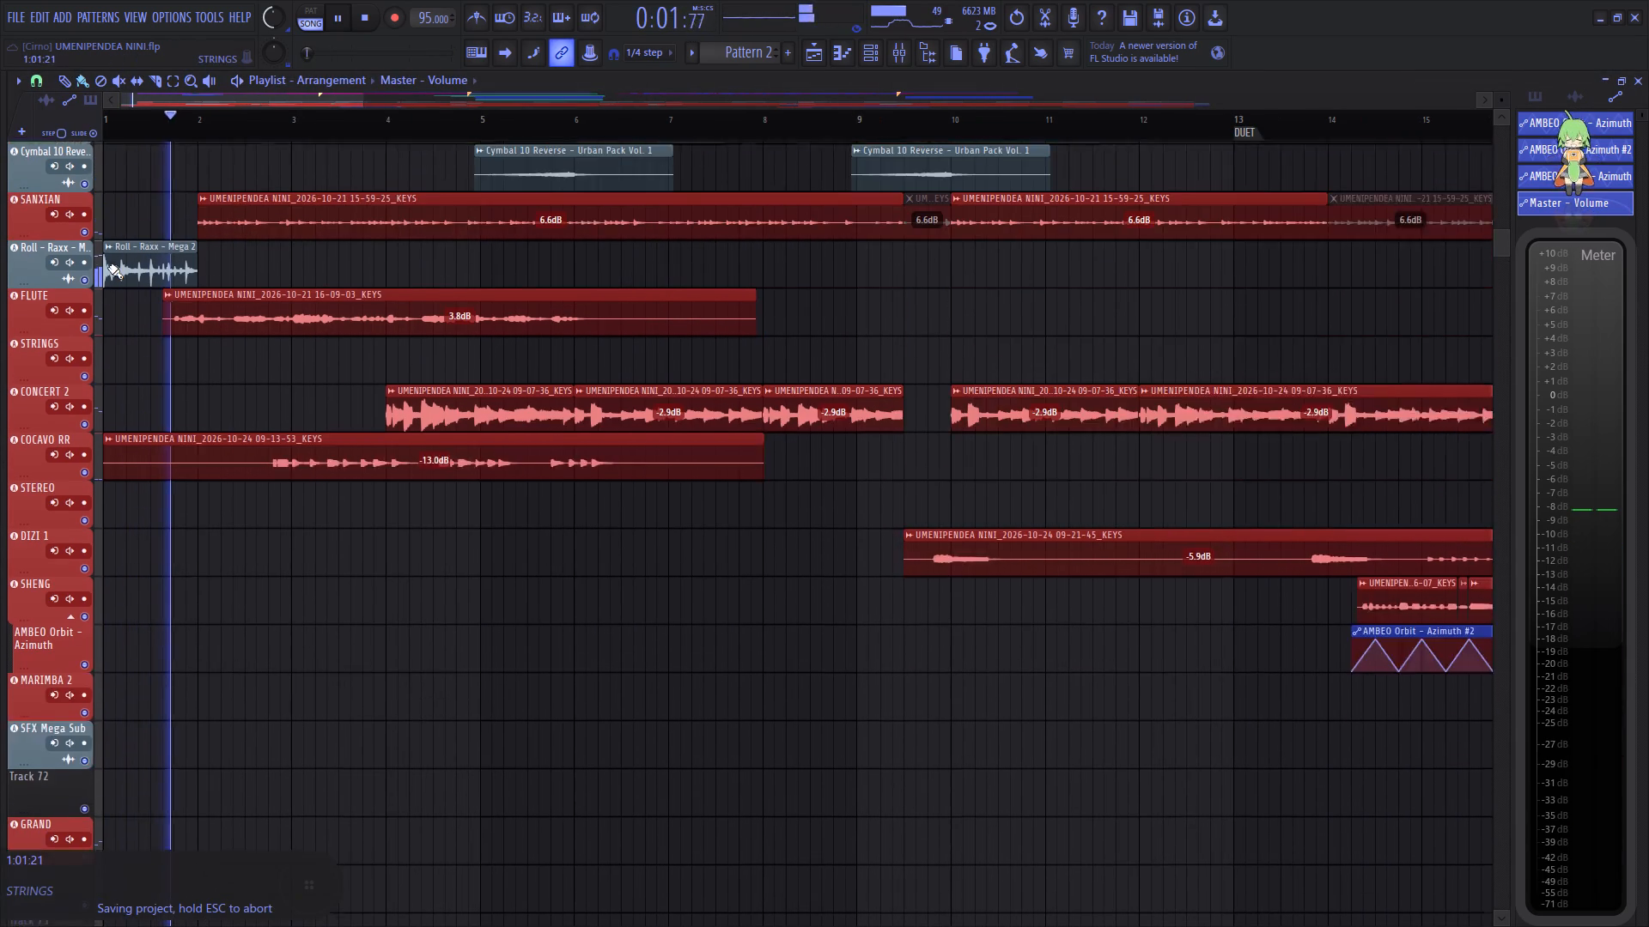
{"action": "left_click_drag", "start_coordinate": [125, 128], "coordinate": [0, 142]}
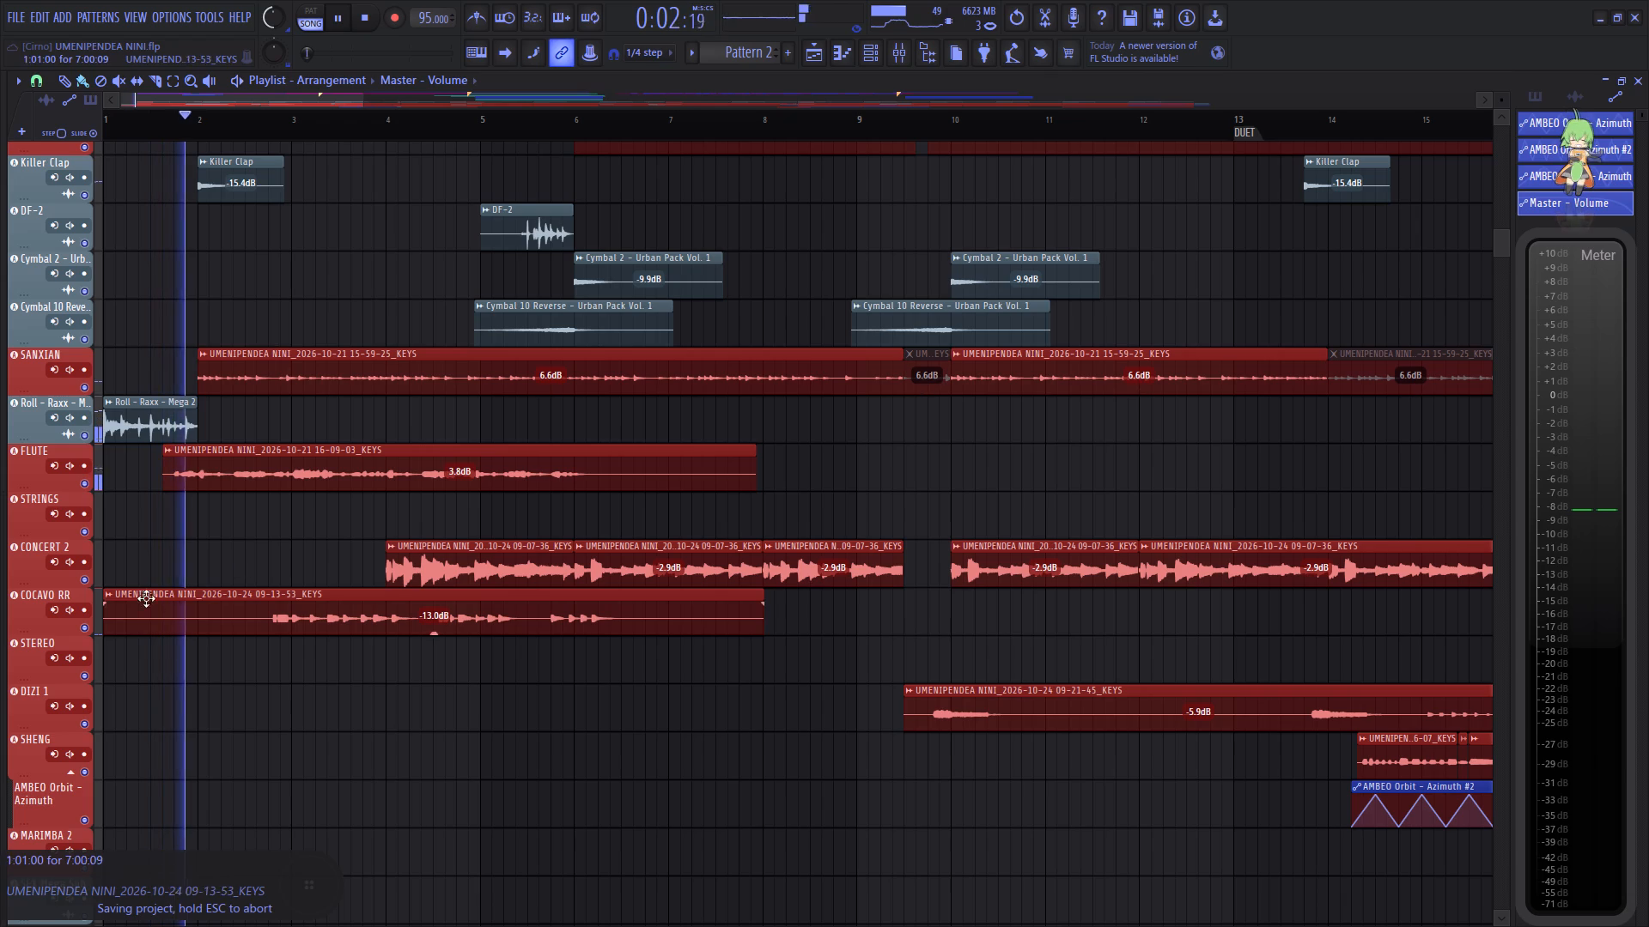
Trim the start of the COCAVO RR track's first clip to about bar 2.75 and stop playback.
{"action": "left_click_drag", "start_coordinate": [110, 626], "coordinate": [271, 631]}
{"action": "key", "text": "space"}
Add the Cymbal 10 Reverse sample from Urban Pack Vol. 1 as an audio track on empty Track 74, and save the project.
{"action": "scroll", "coordinate": [55, 556], "scroll_direction": "down", "scroll_amount": 3}
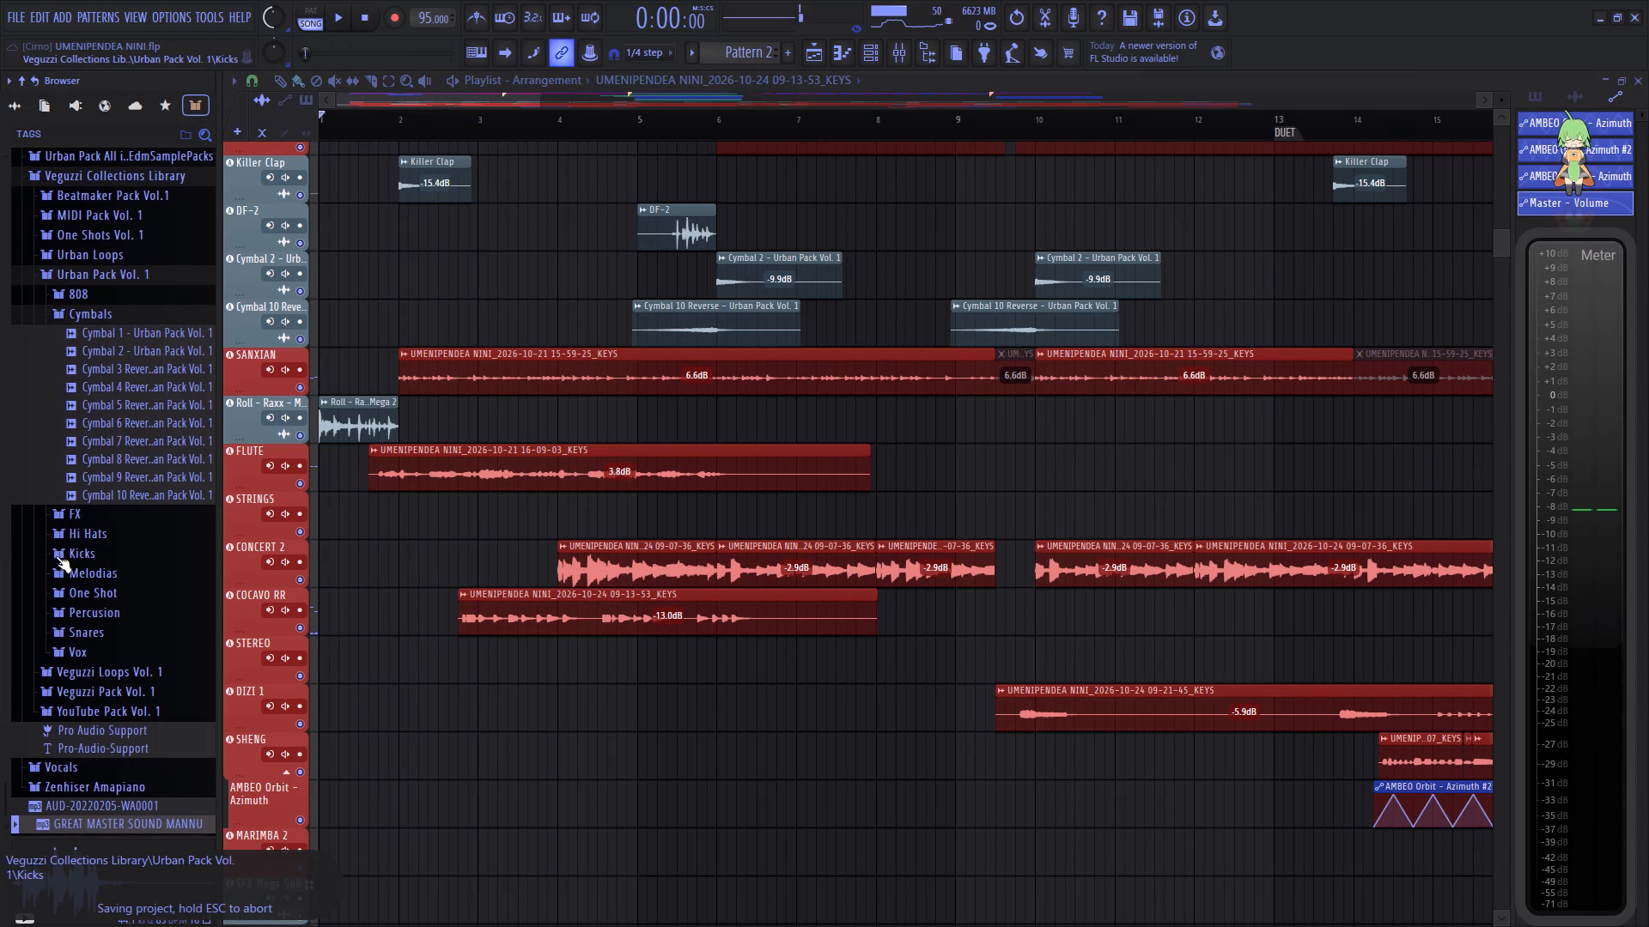
{"action": "left_click", "coordinate": [104, 495]}
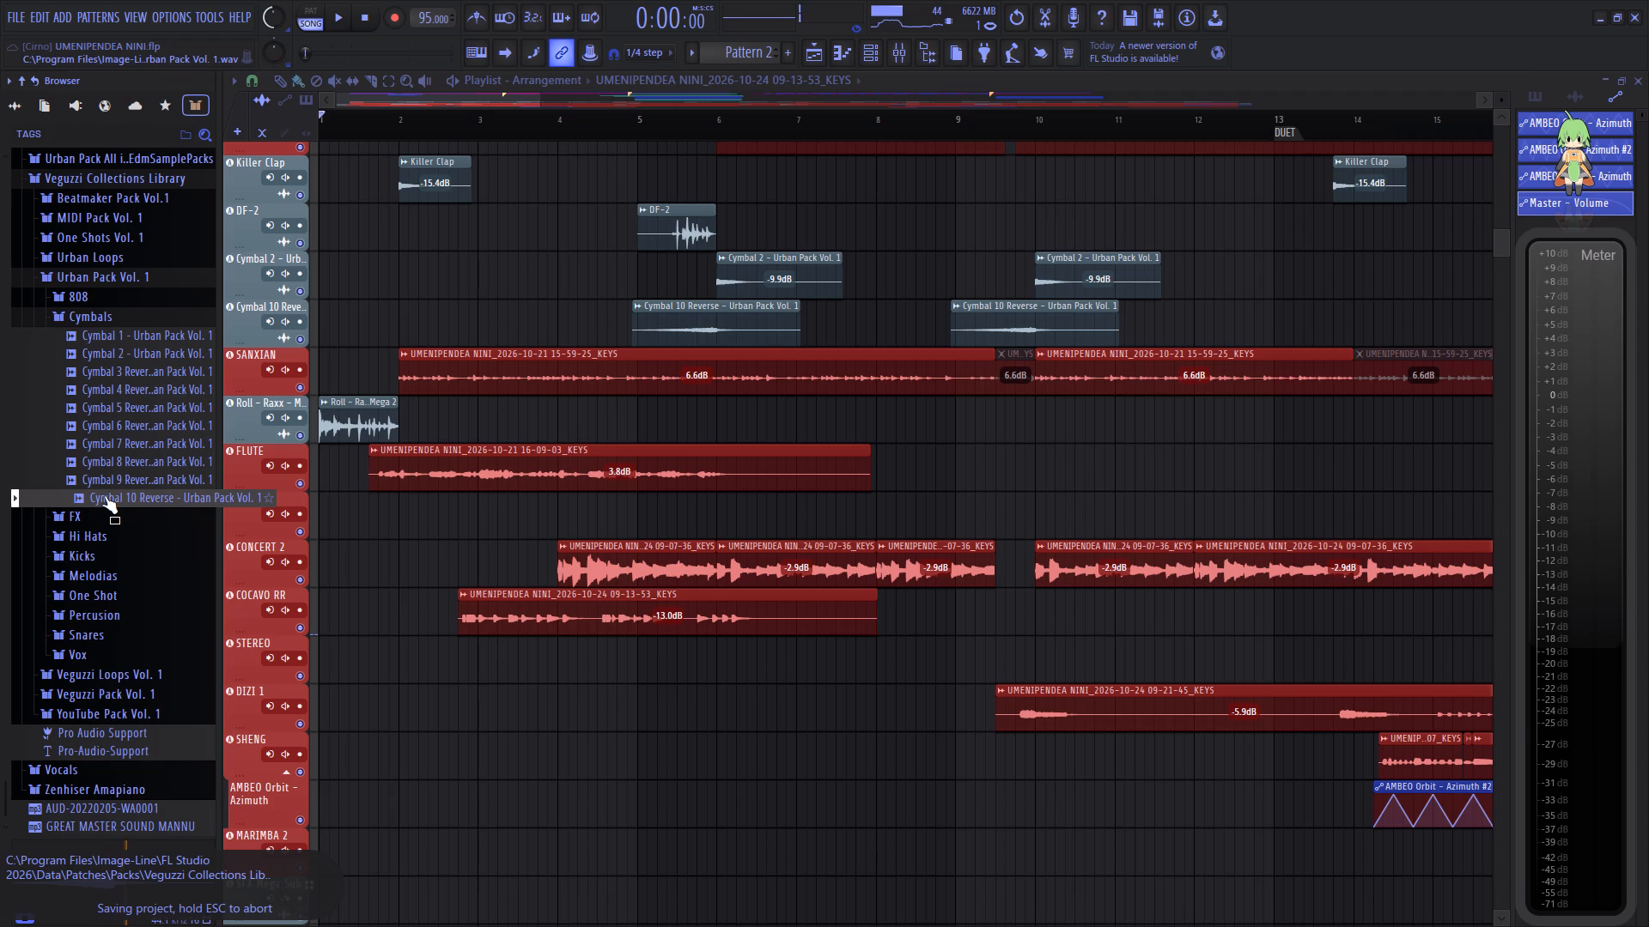
{"action": "left_click_drag", "start_coordinate": [104, 495], "coordinate": [330, 881]}
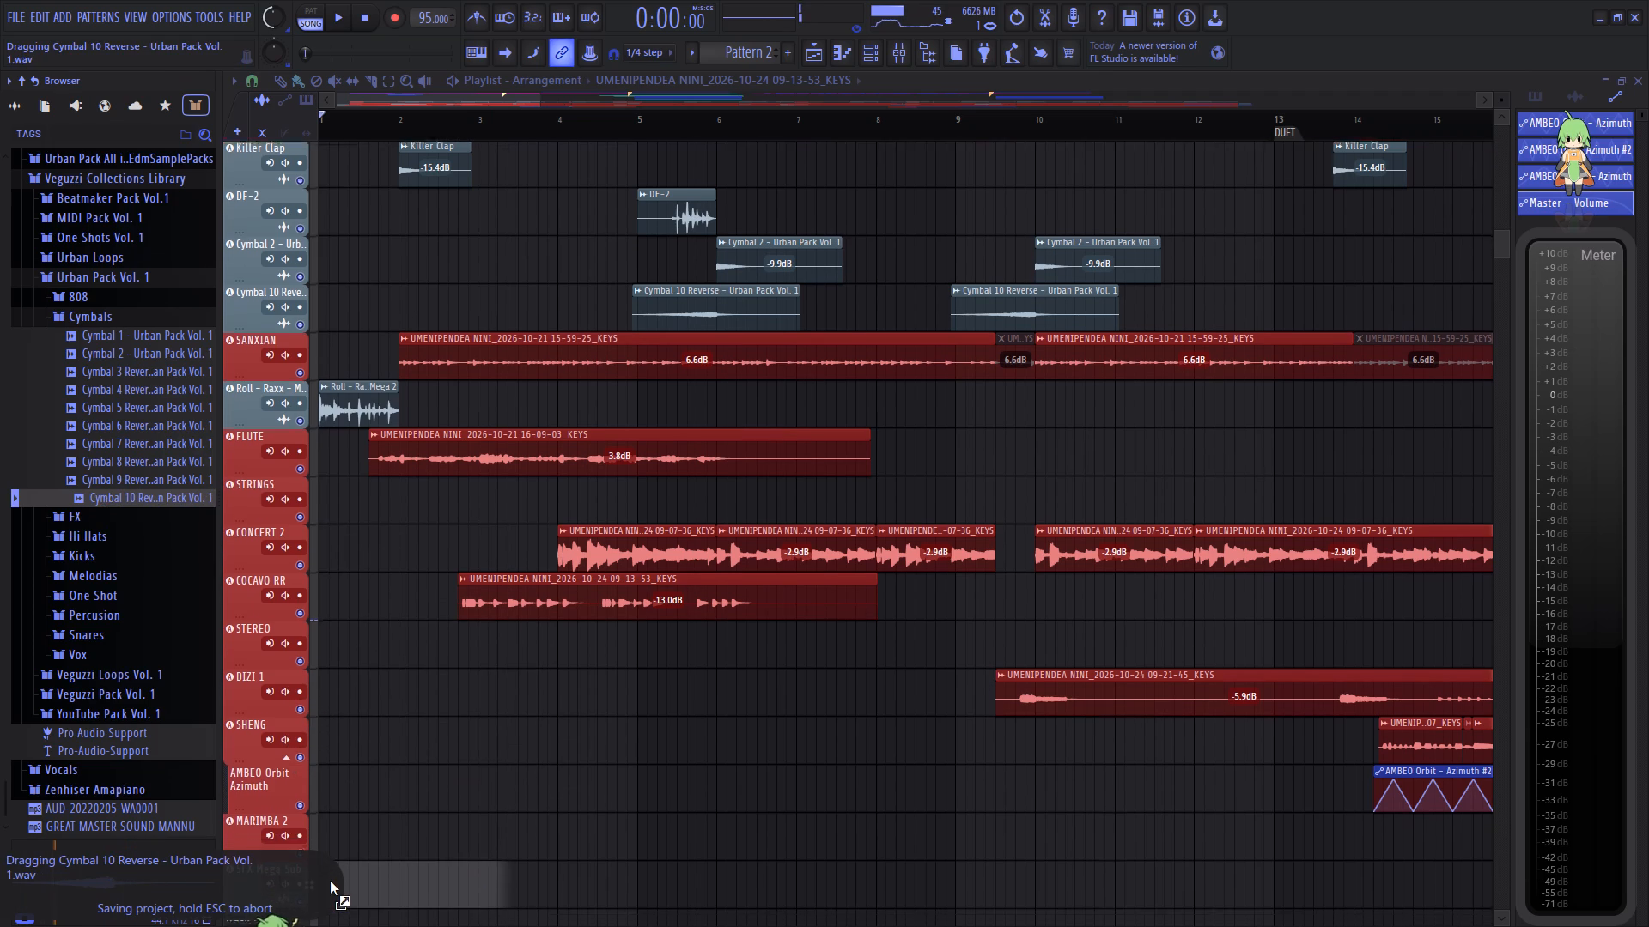
{"action": "left_click_drag", "start_coordinate": [330, 881], "coordinate": [338, 907]}
{"action": "key", "text": "Down"}
{"action": "key", "text": "Down"}
{"action": "key", "text": "Down"}
{"action": "key", "text": "Down"}
{"action": "key", "text": "Down"}
{"action": "key", "text": "Down"}
{"action": "key", "text": "Down"}
{"action": "key", "text": "Down"}
{"action": "key", "text": "Down"}
{"action": "key", "text": "Down"}
{"action": "key", "text": "Down"}
{"action": "key", "text": "Down"}
{"action": "key", "text": "Down"}
{"action": "key", "text": "Down"}
{"action": "key", "text": "Down"}
{"action": "key", "text": "Down"}
{"action": "key", "text": "Down"}
{"action": "key", "text": "Down"}
{"action": "key", "text": "Down"}
{"action": "key", "text": "Down"}
{"action": "key", "text": "Down"}
{"action": "key", "text": "Down"}
{"action": "key", "text": "Down"}
{"action": "key", "text": "Down"}
{"action": "key", "text": "Down"}
{"action": "key", "text": "Down"}
{"action": "key", "text": "Down"}
{"action": "key", "text": "Down"}
{"action": "key", "text": "Down"}
{"action": "key", "text": "Down"}
{"action": "key", "text": "Down"}
{"action": "key", "text": "Down"}
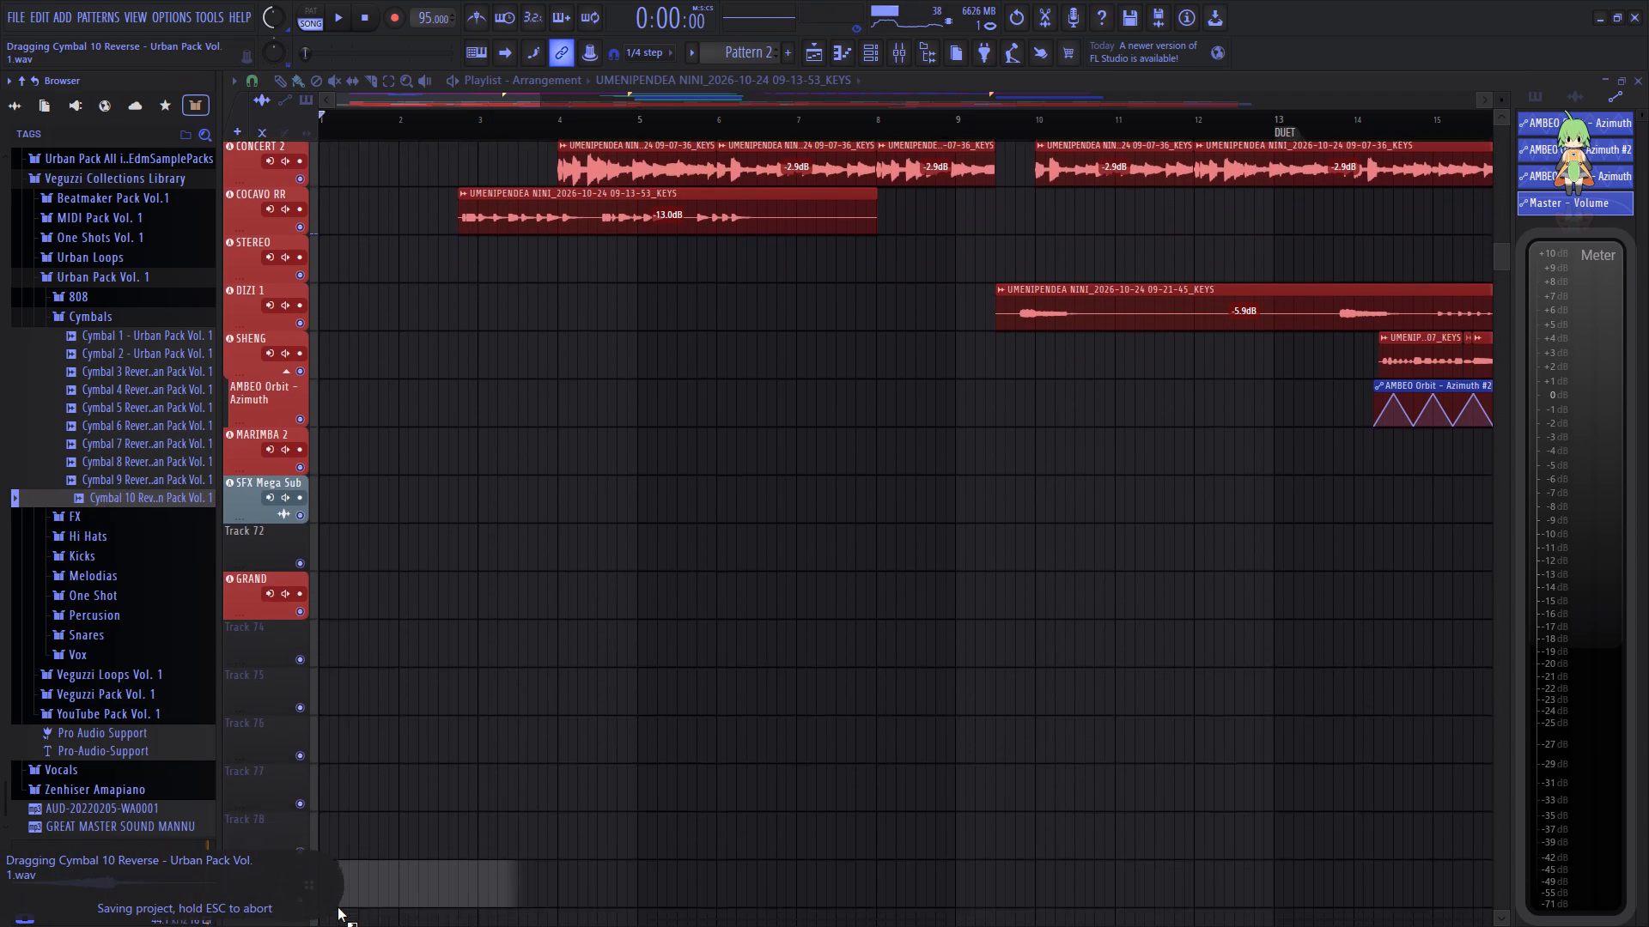
{"action": "left_click_drag", "start_coordinate": [338, 907], "coordinate": [267, 585]}
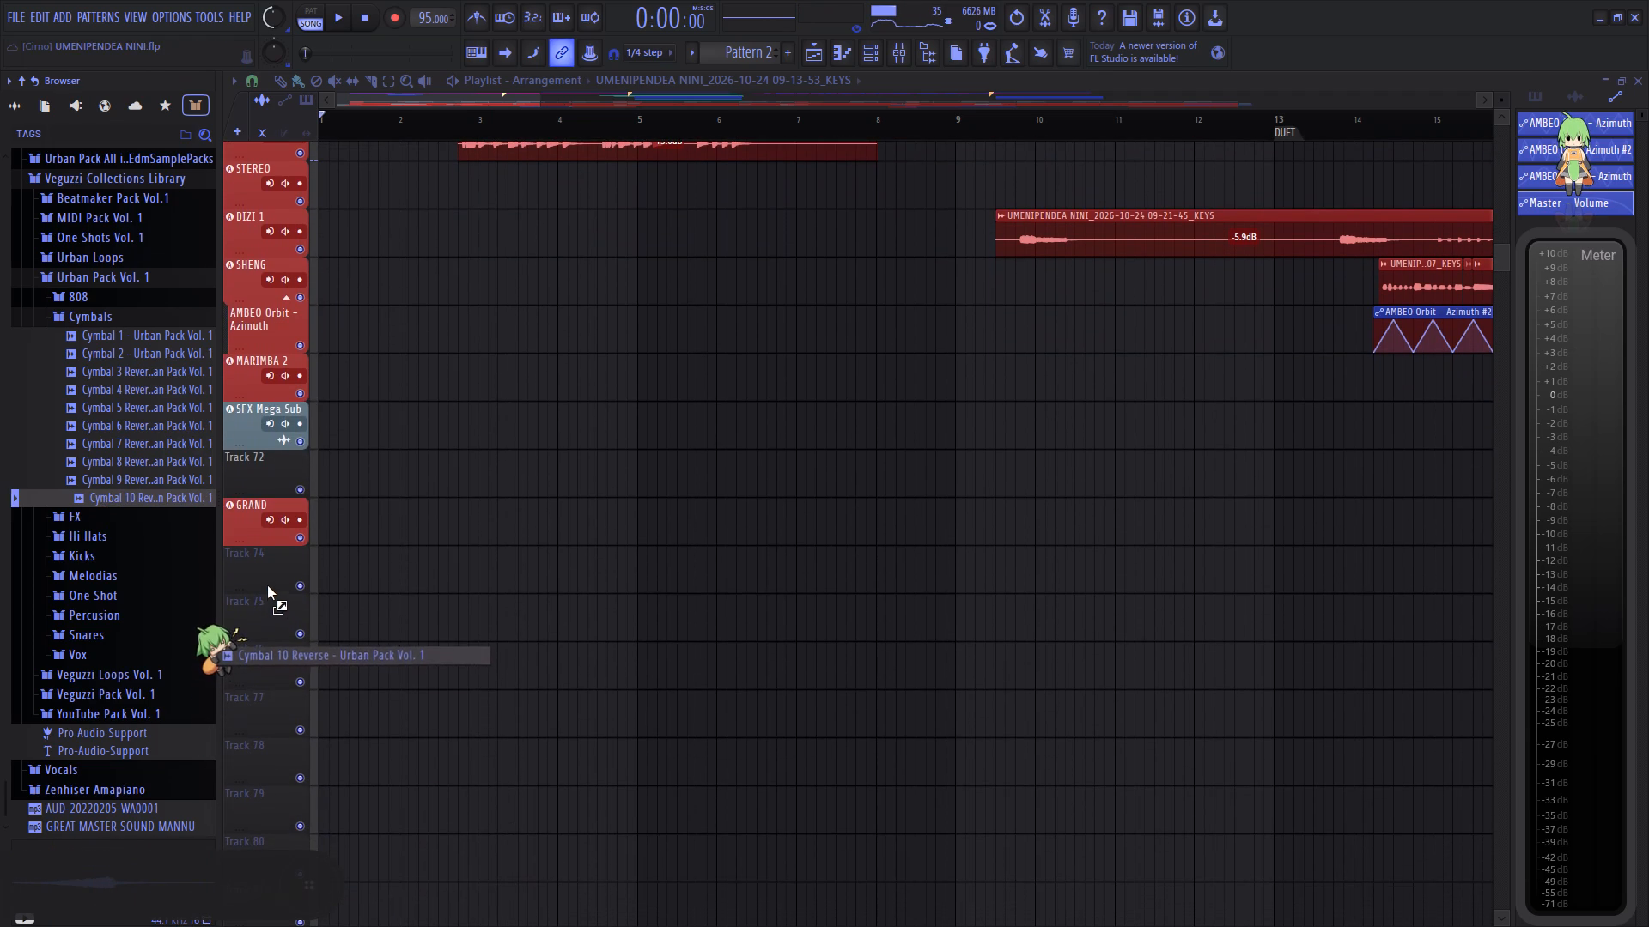
{"action": "left_click_drag", "start_coordinate": [267, 585], "coordinate": [266, 583]}
{"action": "left_click", "coordinate": [770, 513]}
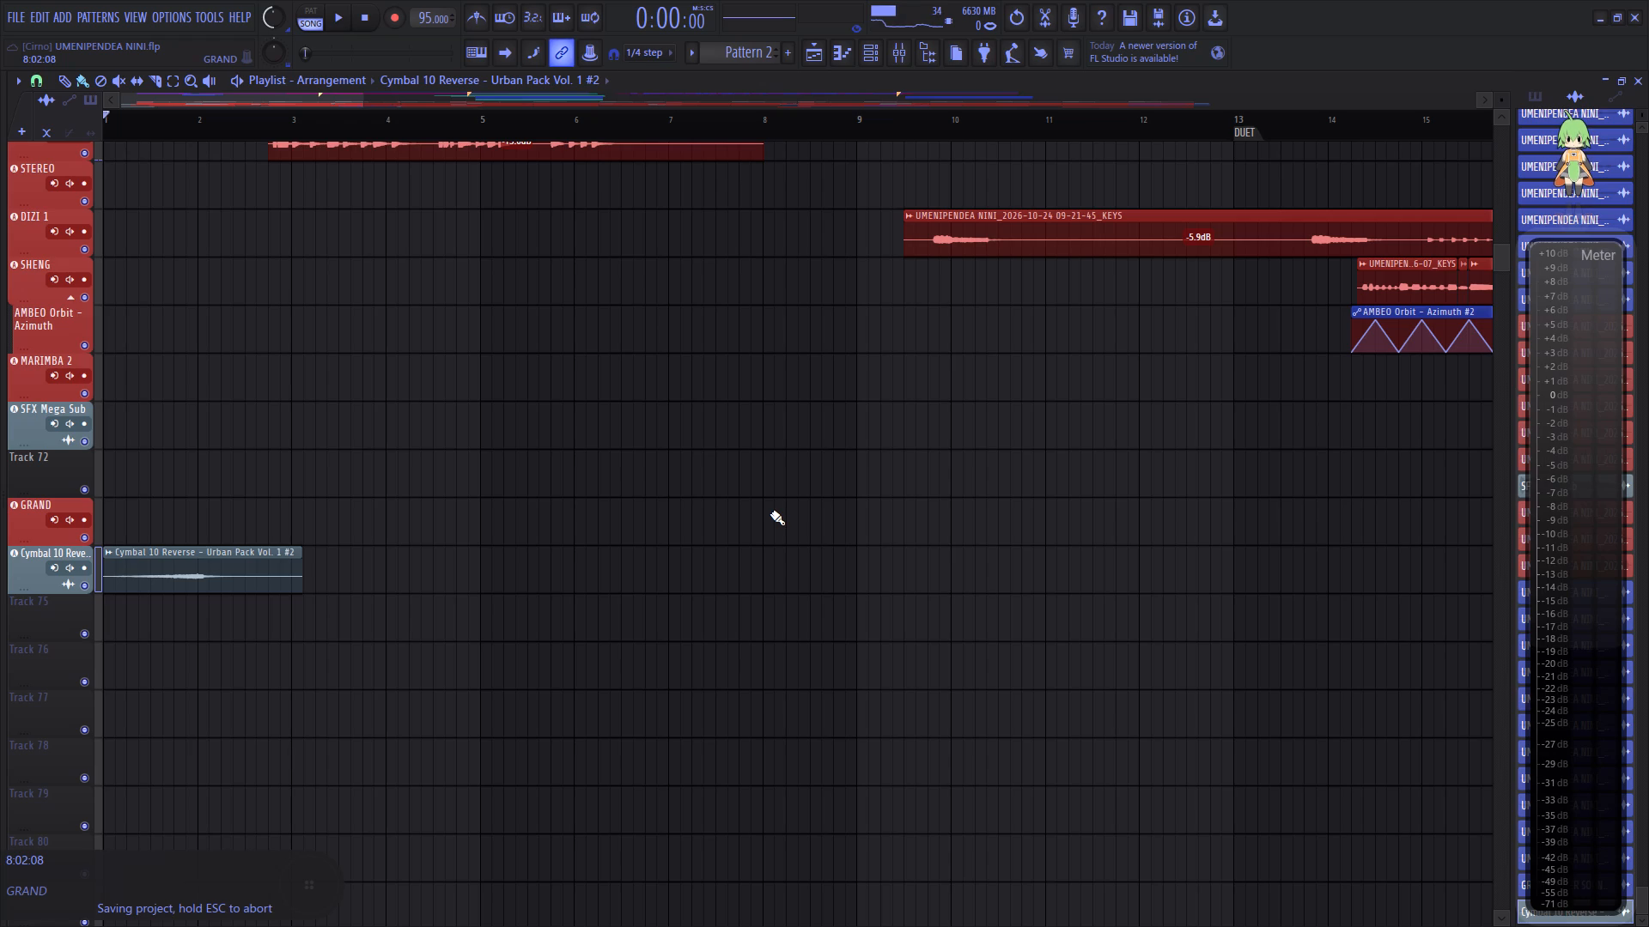
{"action": "left_click_drag", "start_coordinate": [194, 116], "coordinate": [48, 135]}
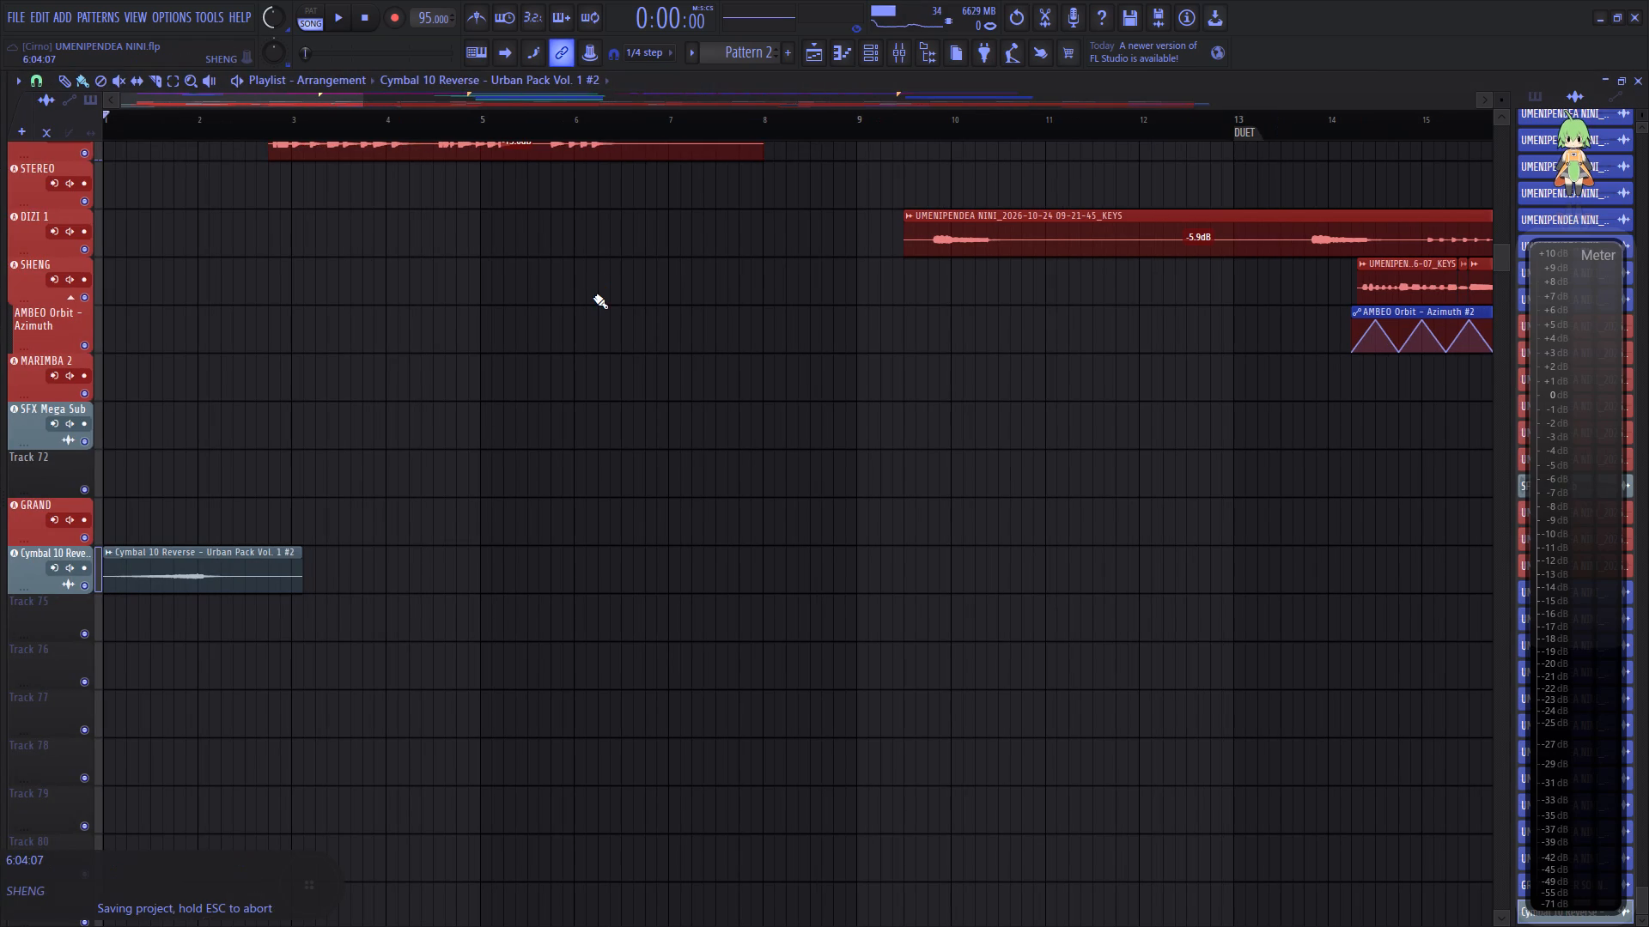
{"action": "key", "text": "ctrl+s"}
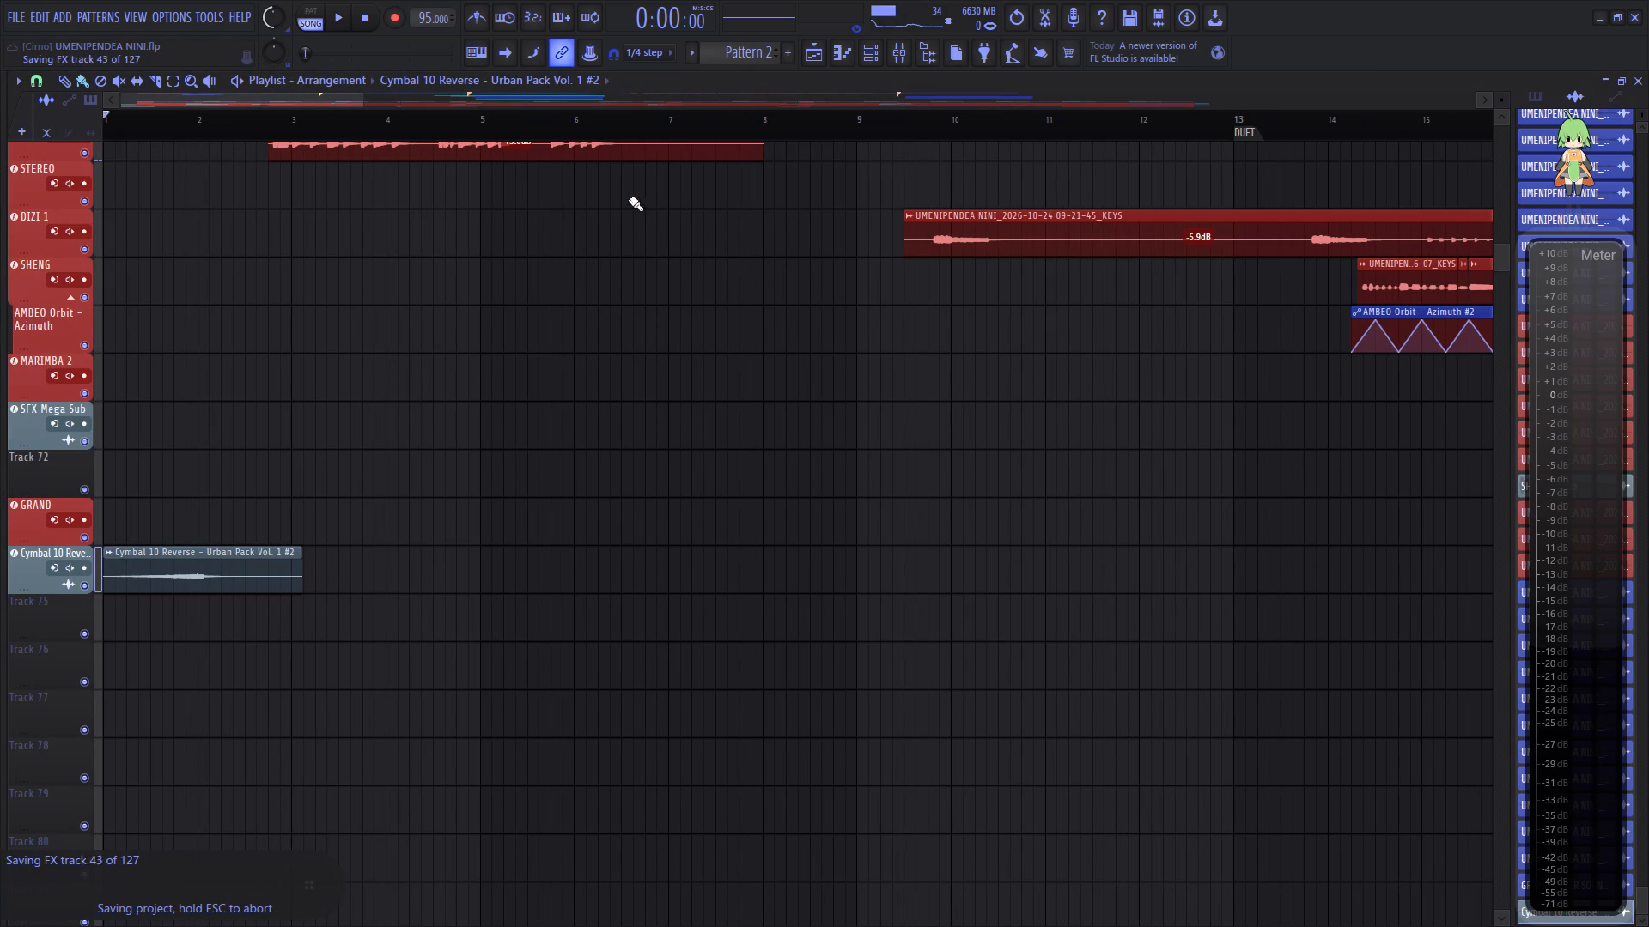
Solo Track 72, turn the main volume down, and play its clip from bar 58 to check which mixer channel it uses.
{"action": "scroll", "coordinate": [660, 130], "scroll_direction": "down", "scroll_amount": 11}
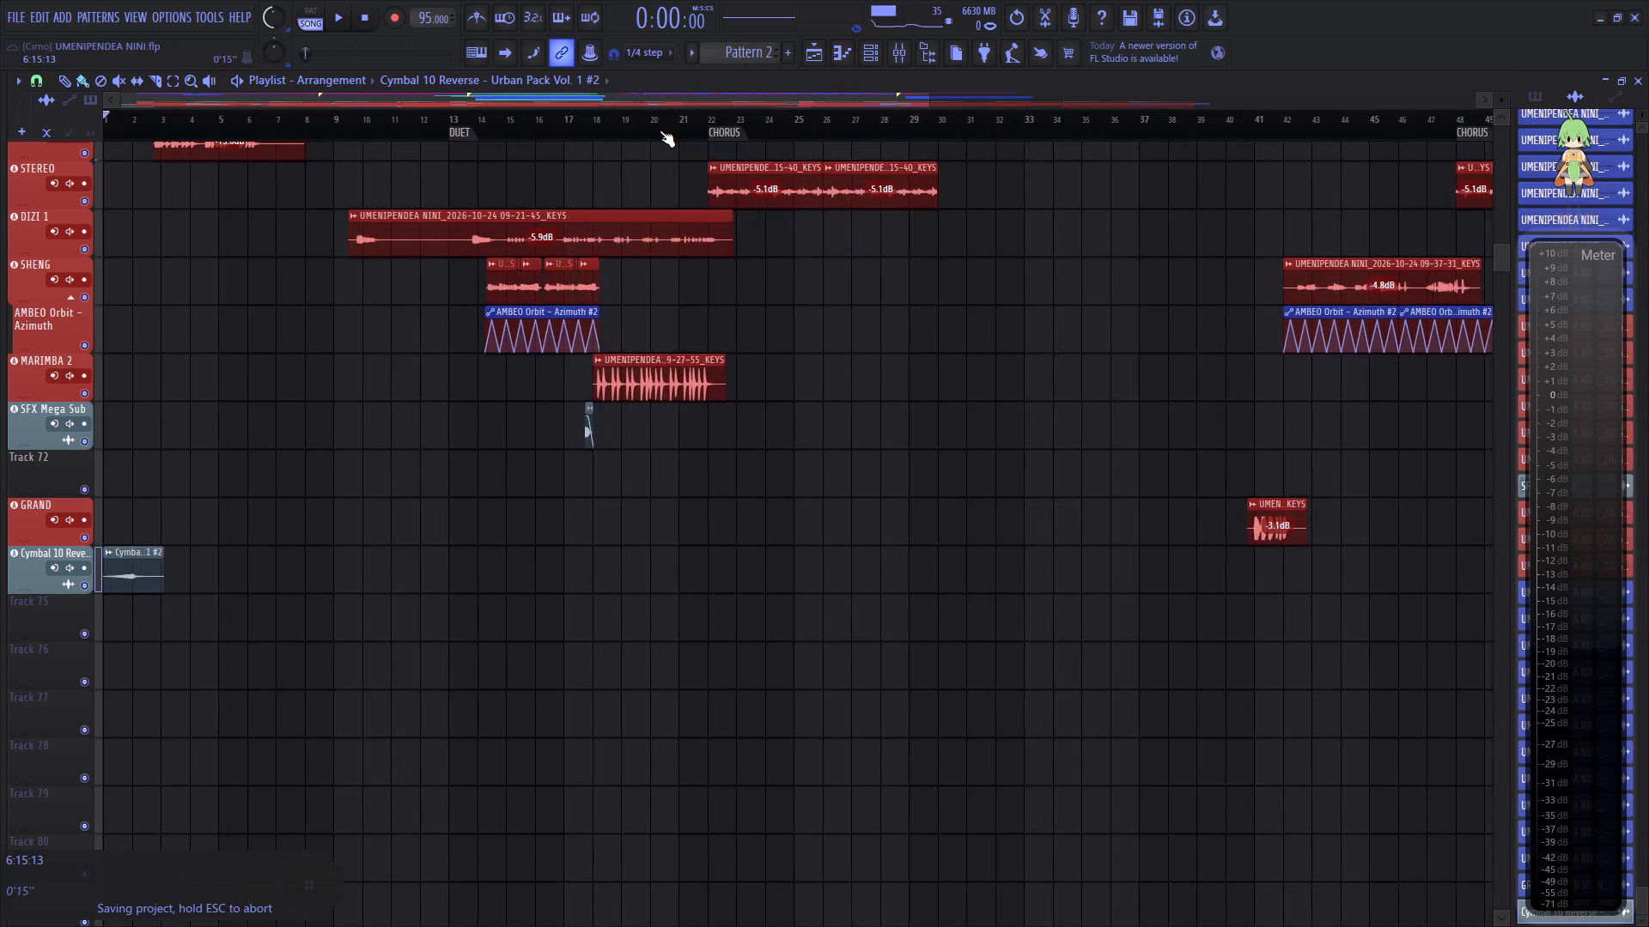
{"action": "scroll", "coordinate": [660, 130], "scroll_direction": "down", "scroll_amount": 6}
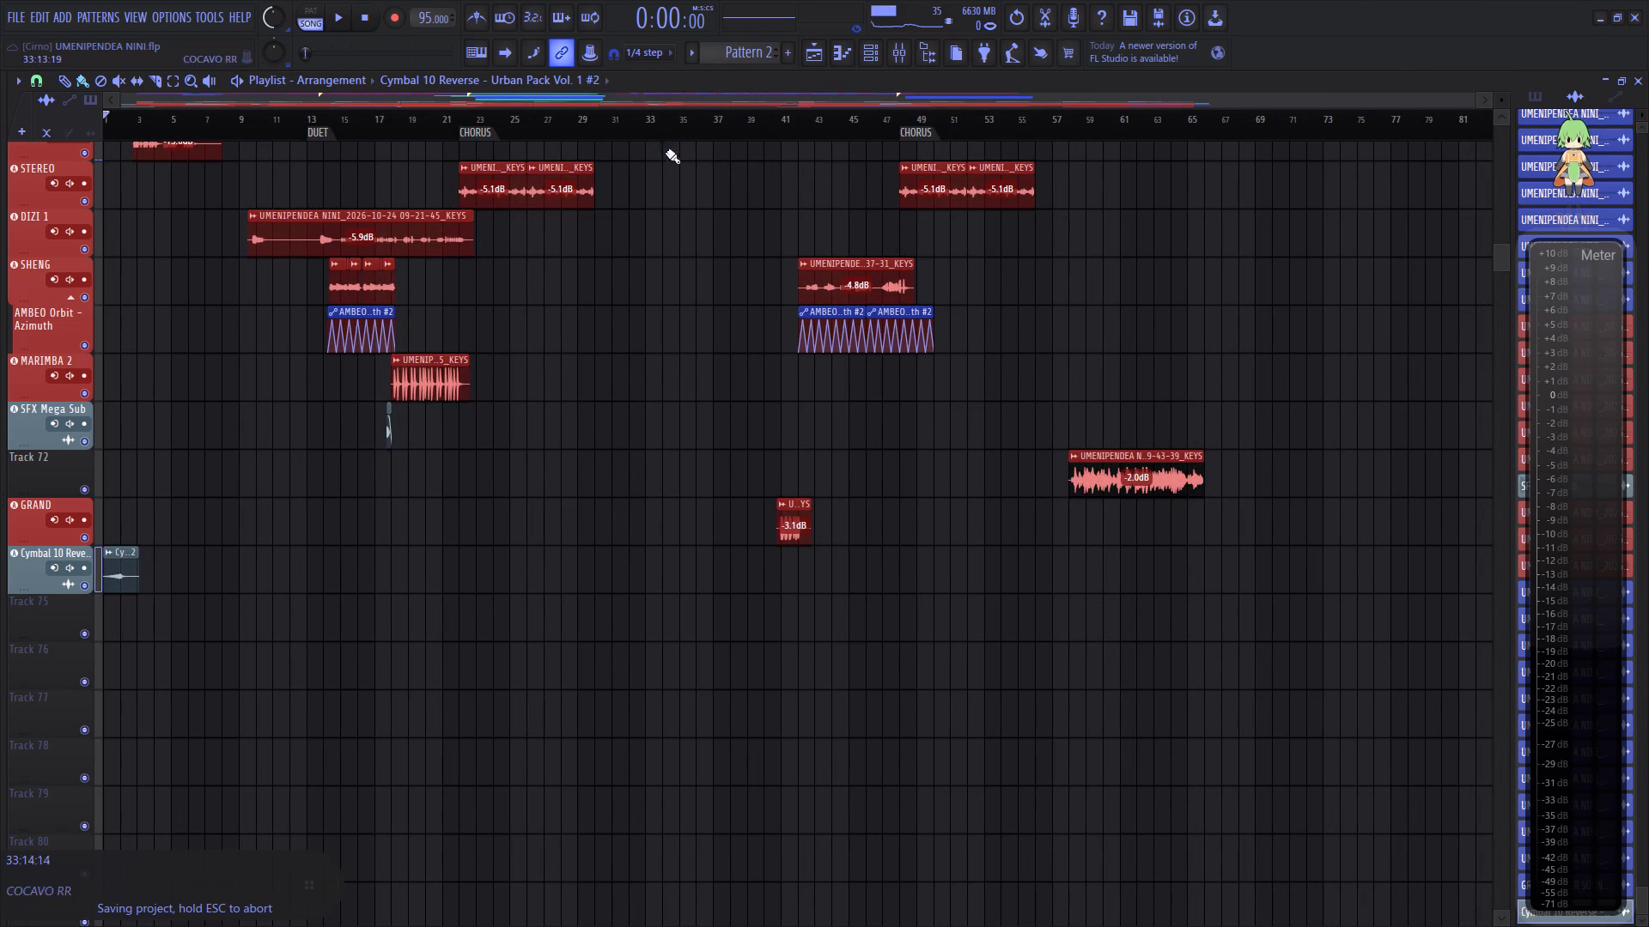
{"action": "left_click", "coordinate": [1068, 123]}
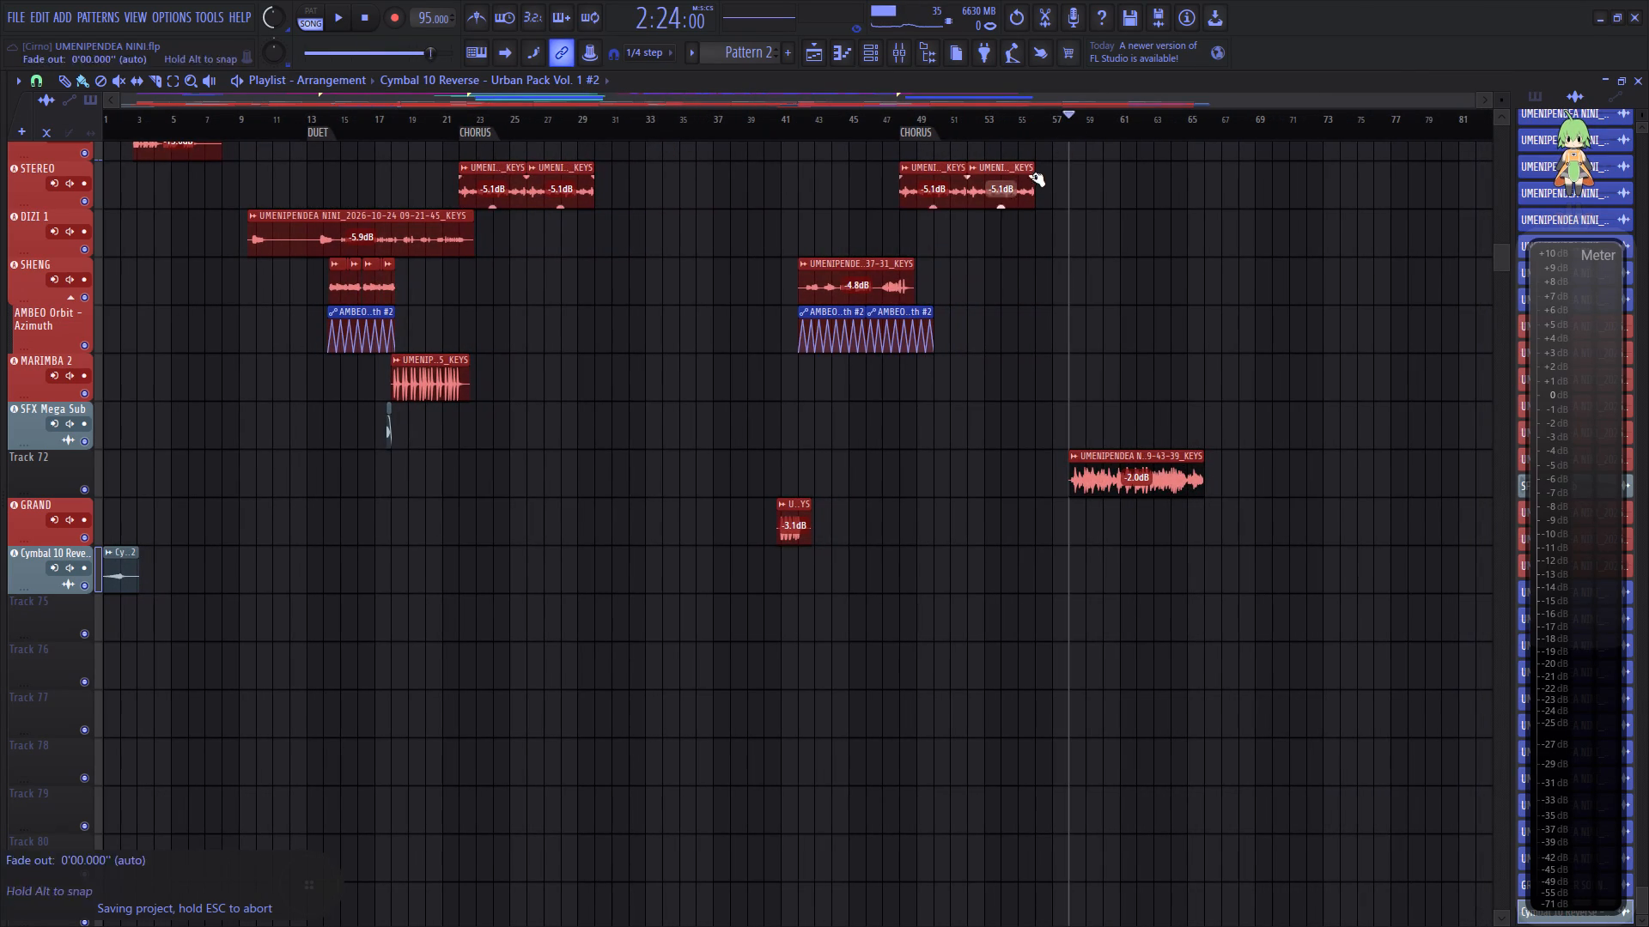
{"action": "scroll", "coordinate": [1098, 134], "scroll_direction": "up", "scroll_amount": 4}
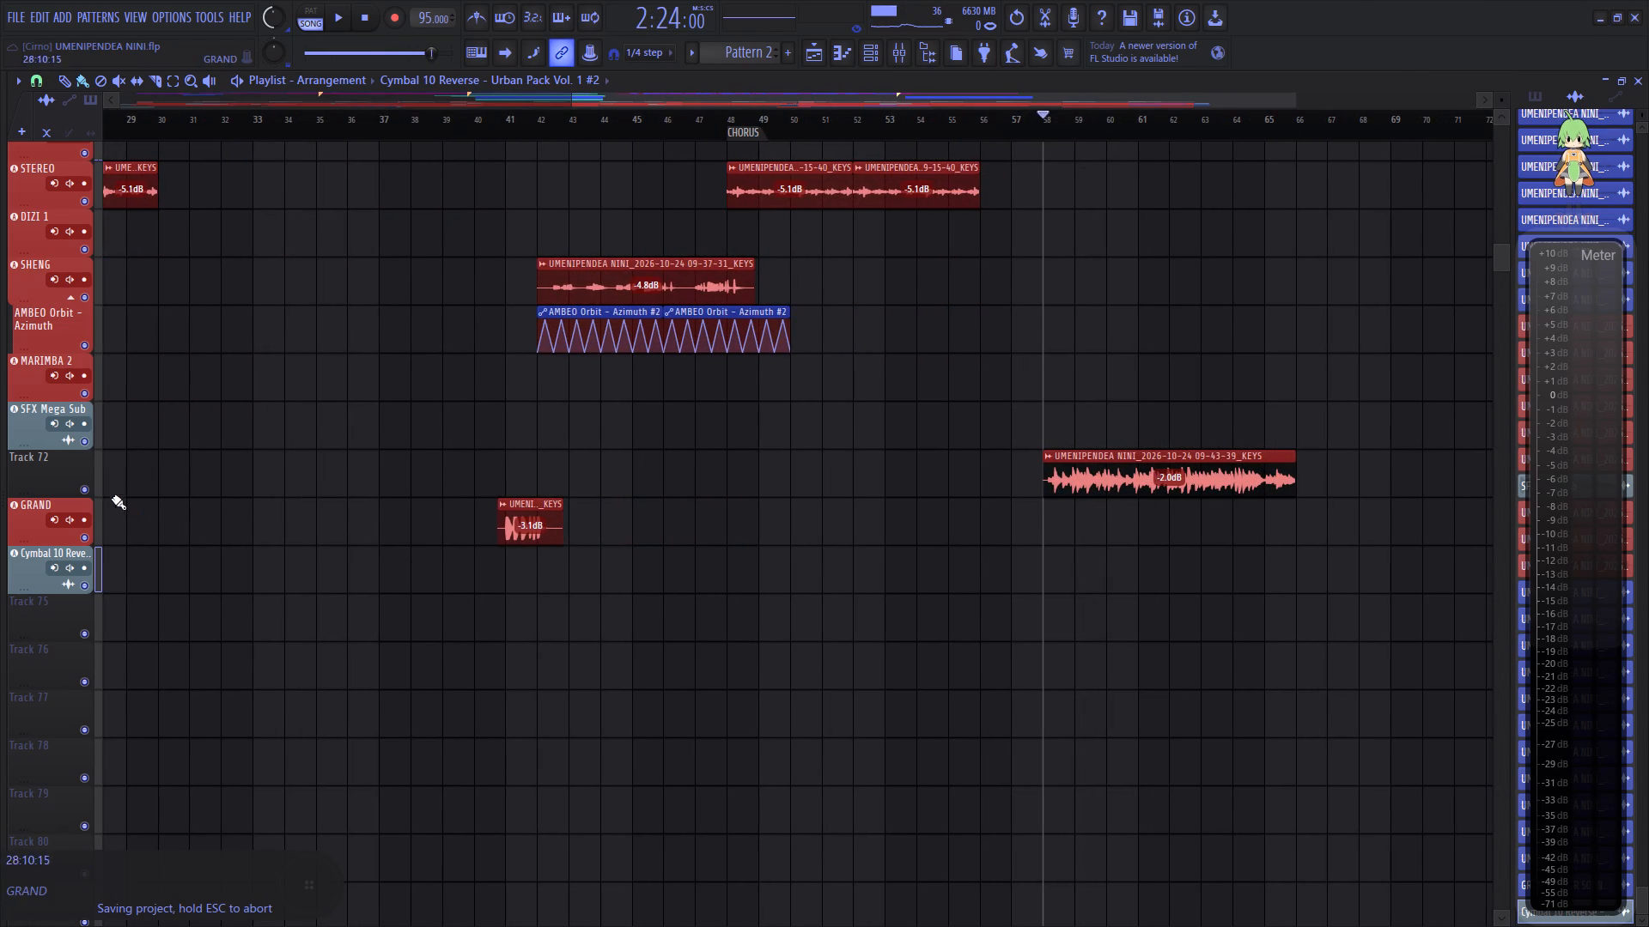
{"action": "right_click", "coordinate": [87, 492]}
{"action": "scroll", "coordinate": [277, 18], "scroll_direction": "down", "scroll_amount": 1}
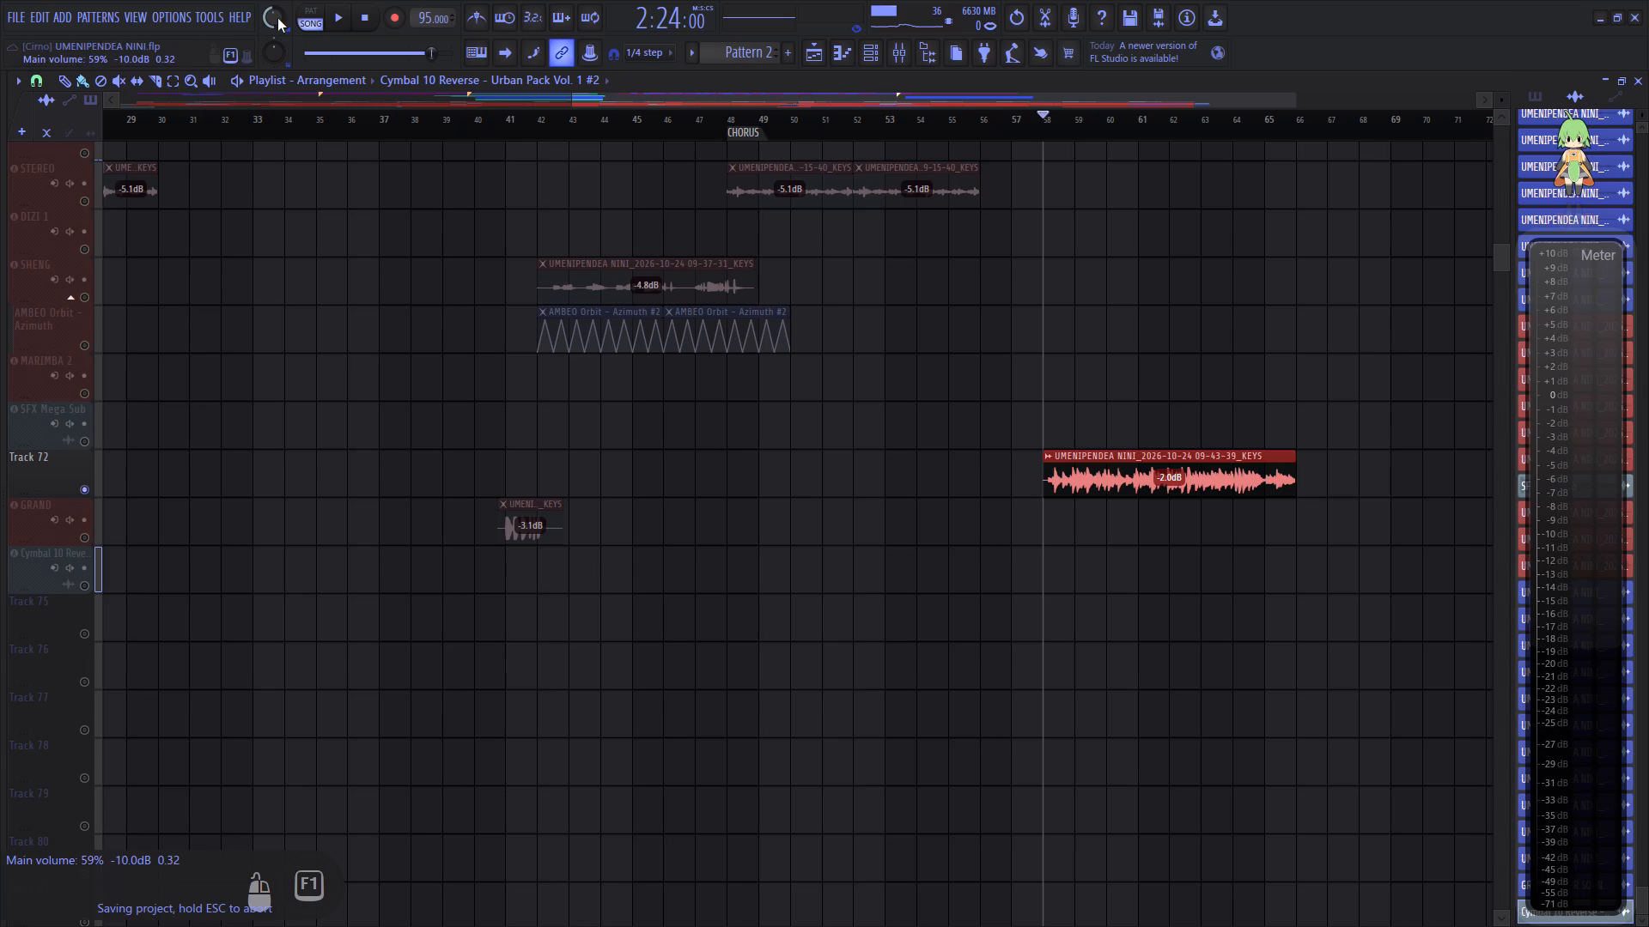
{"action": "scroll", "coordinate": [277, 18], "scroll_direction": "down", "scroll_amount": 7}
{"action": "key", "text": "space"}
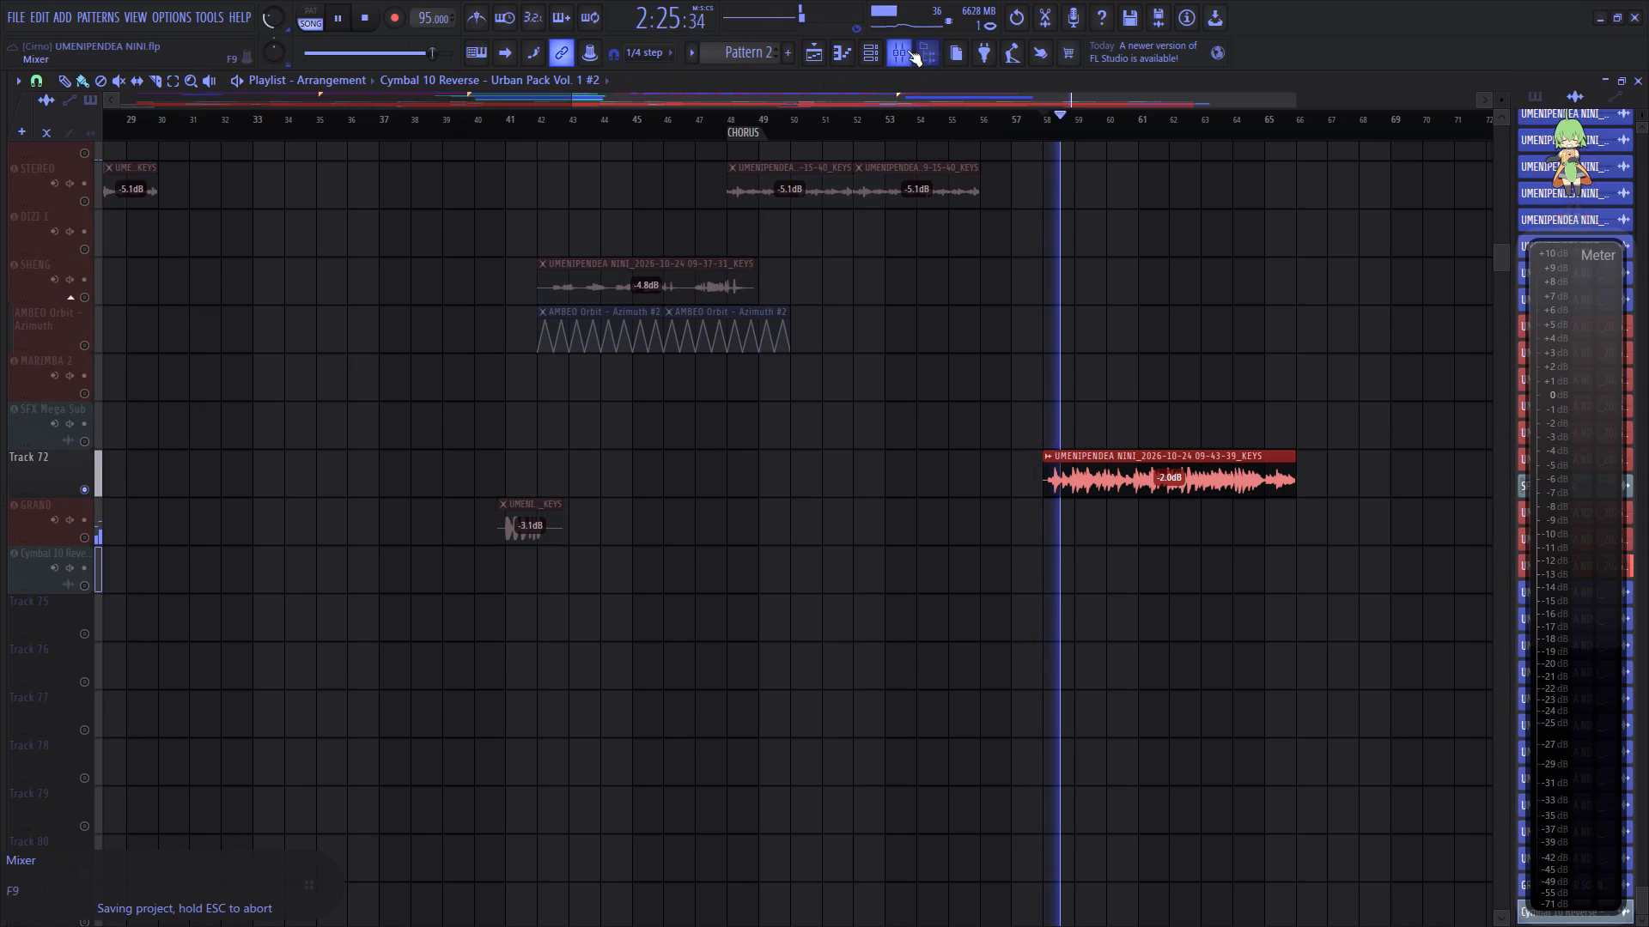
{"action": "left_click", "coordinate": [907, 50]}
{"action": "left_click", "coordinate": [1004, 331]}
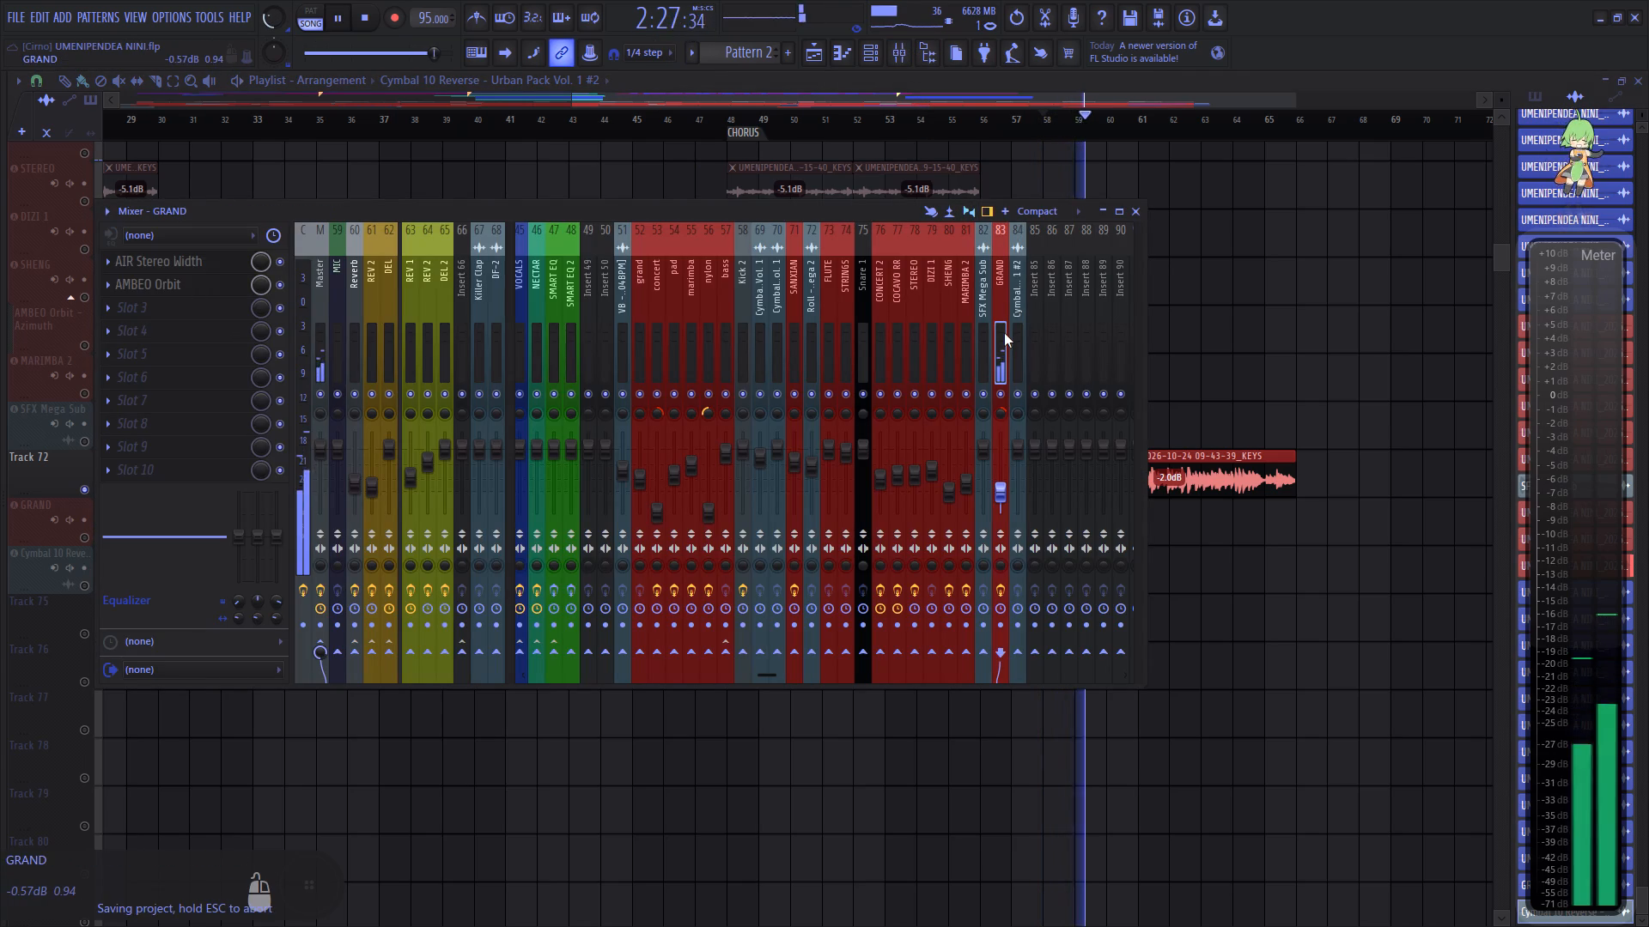
{"action": "key", "text": "space"}
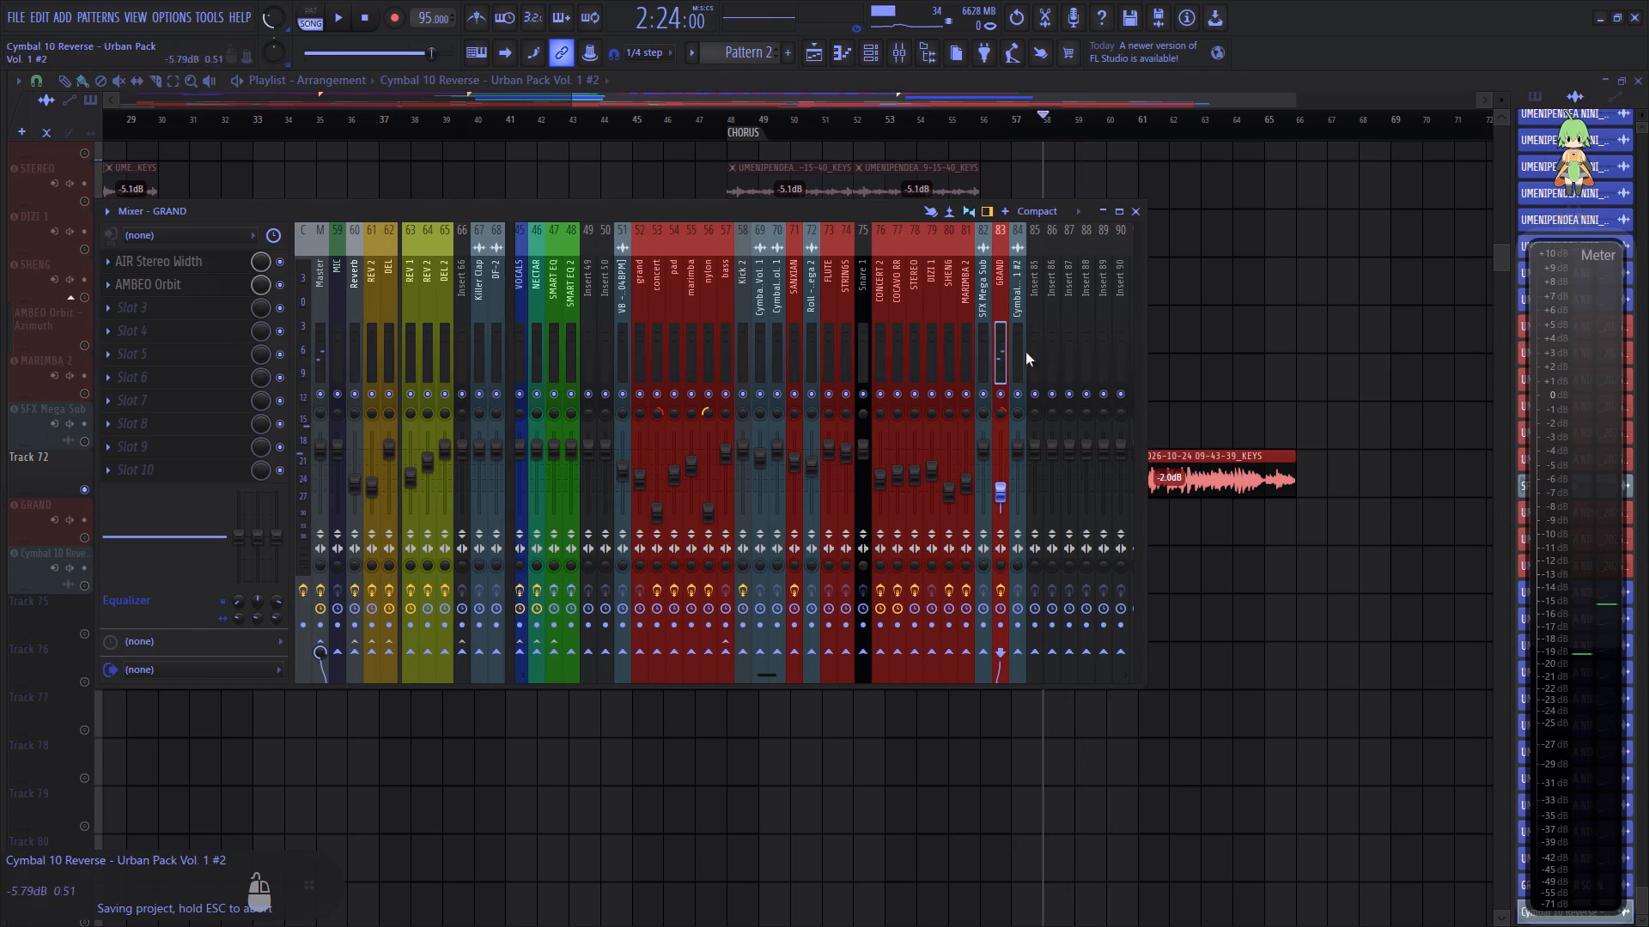
Route the channel of Track 72's clip at bar 58 to the empty mixer track Insert 85.
{"action": "left_click", "coordinate": [1231, 470]}
{"action": "left_click", "coordinate": [1202, 471]}
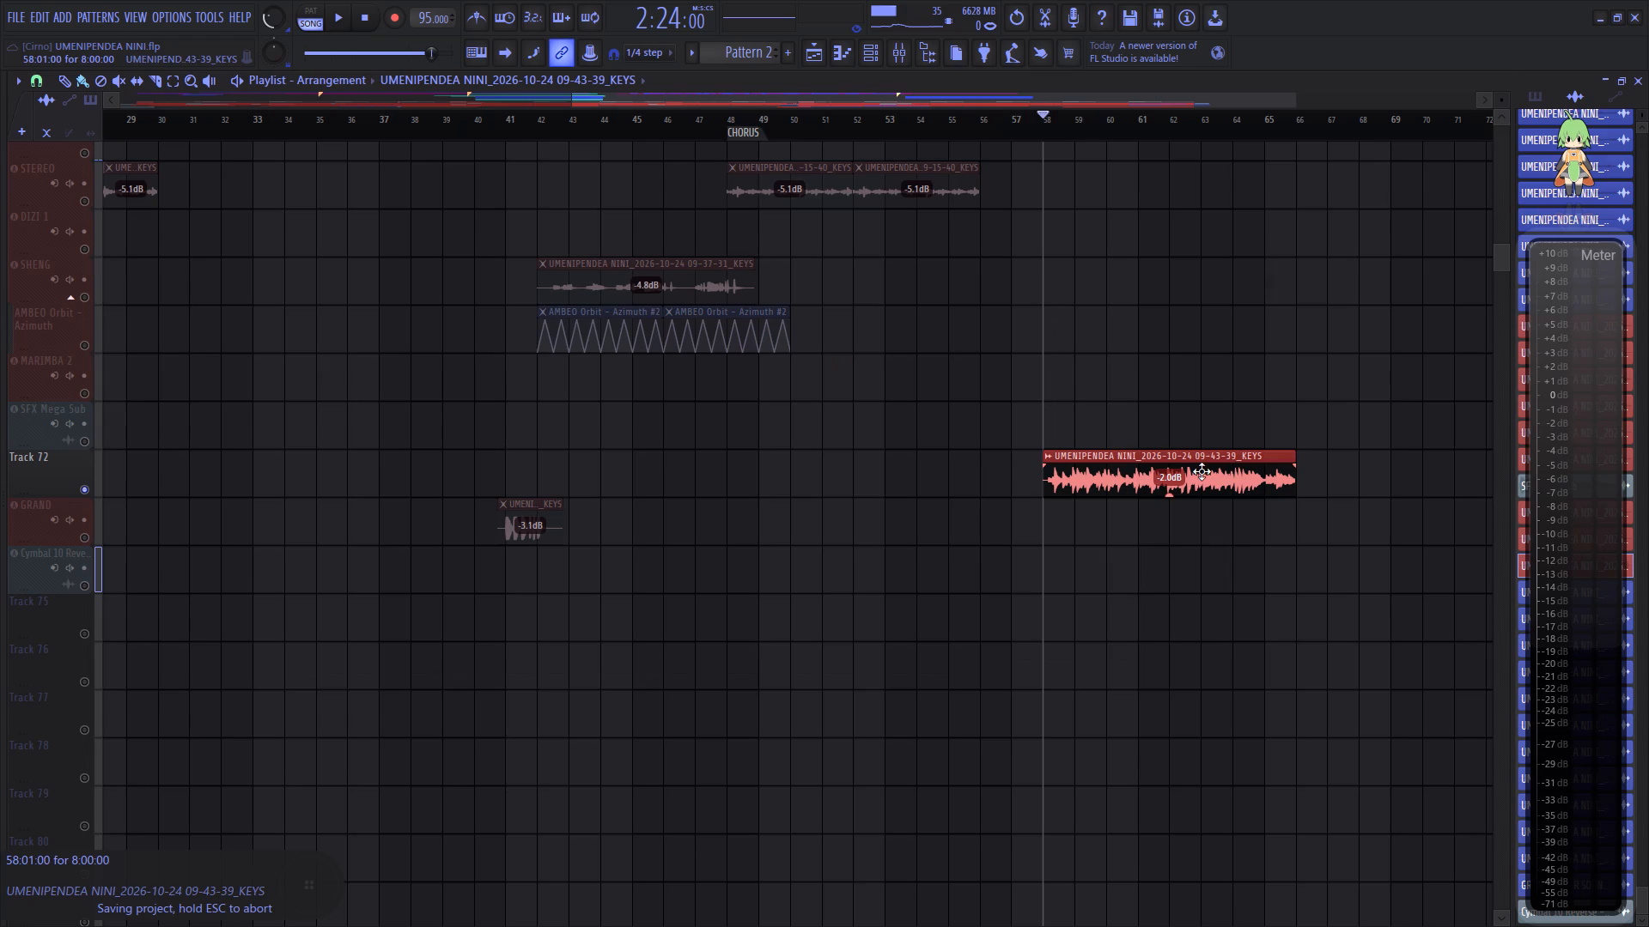
{"action": "left_click", "coordinate": [906, 45]}
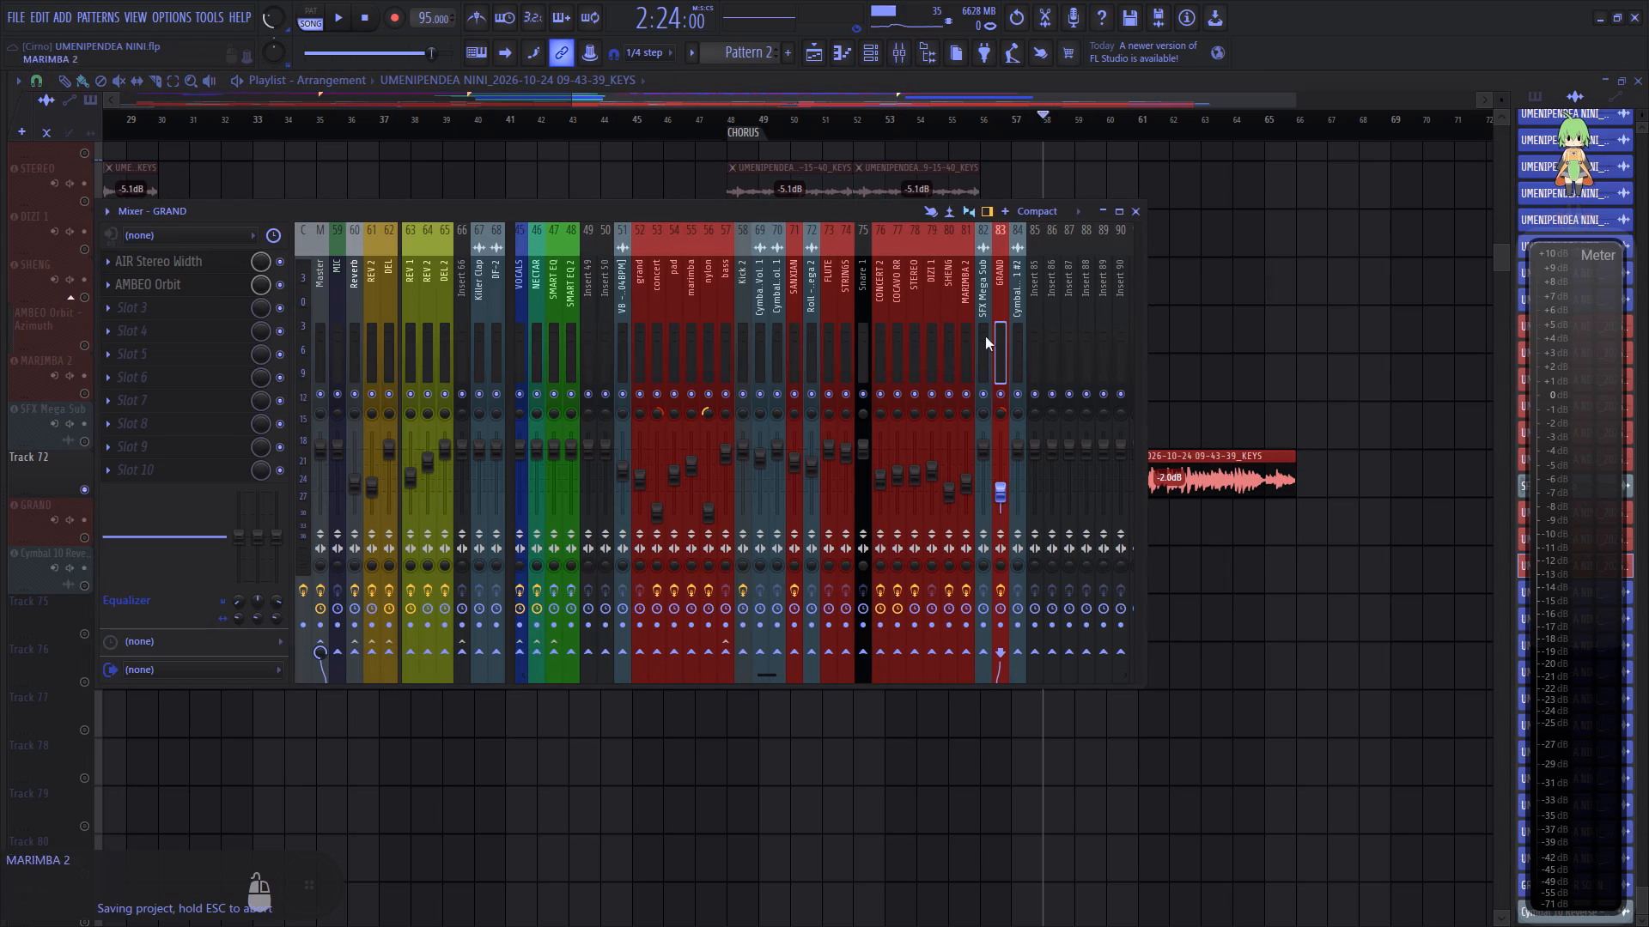
{"action": "left_click", "coordinate": [1044, 348]}
{"action": "left_click", "coordinate": [1039, 347]}
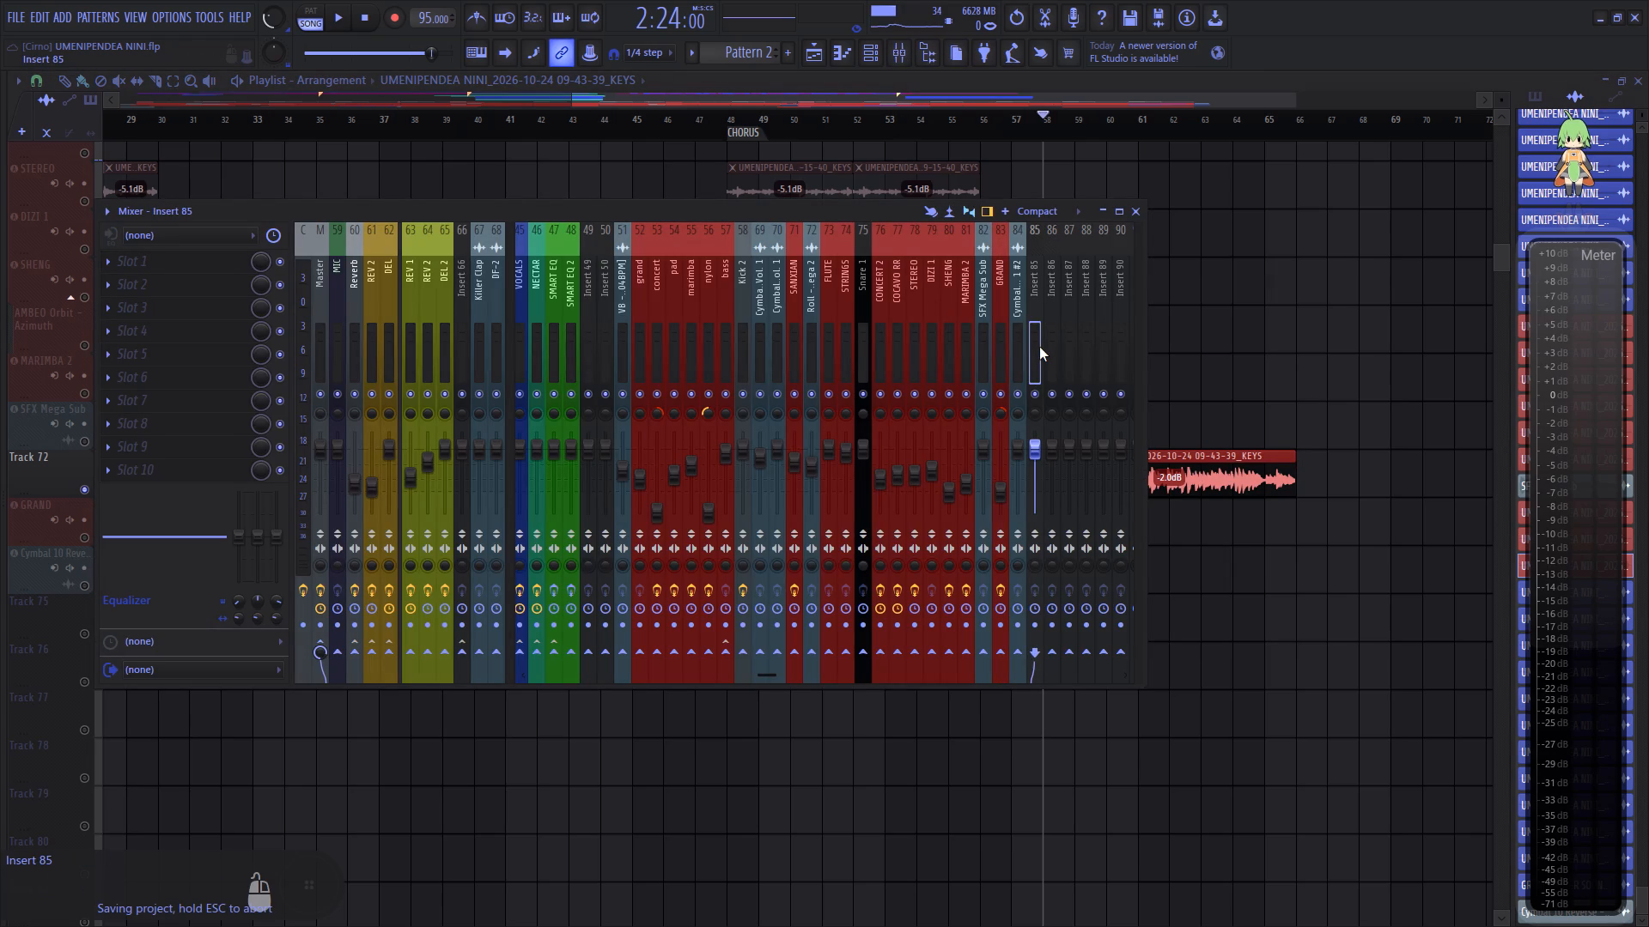
{"action": "right_click", "coordinate": [1039, 347]}
{"action": "left_click", "coordinate": [1143, 444]}
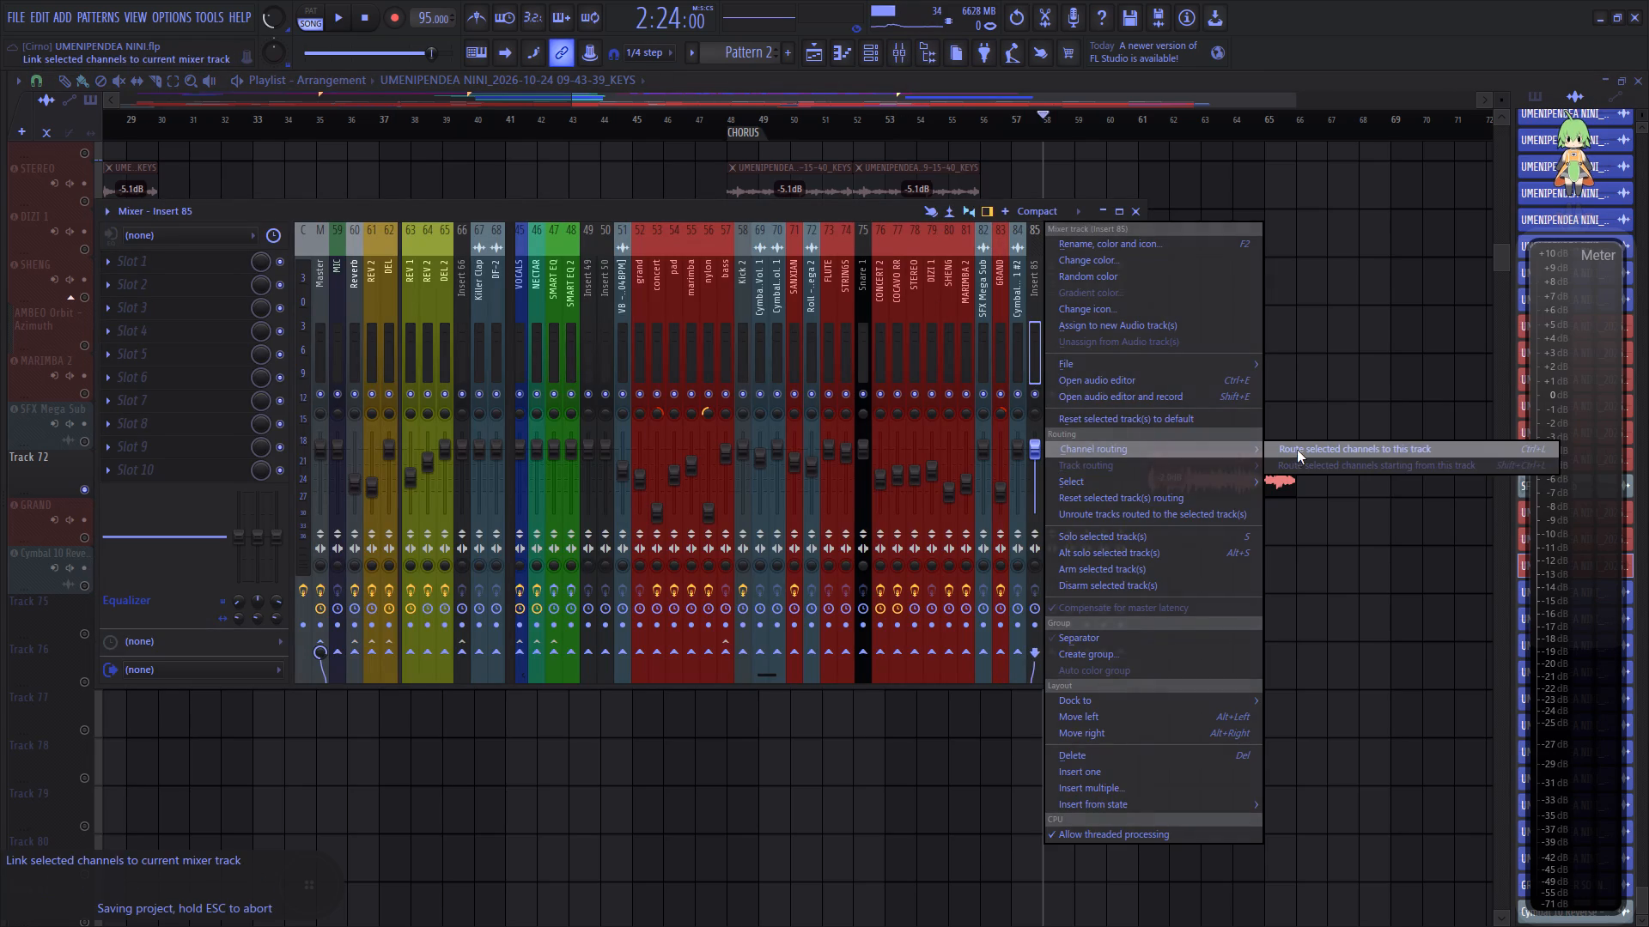
{"action": "left_click", "coordinate": [1297, 450]}
Rename mixer track 85 as GRAND 3.
{"action": "right_click", "coordinate": [1037, 286]}
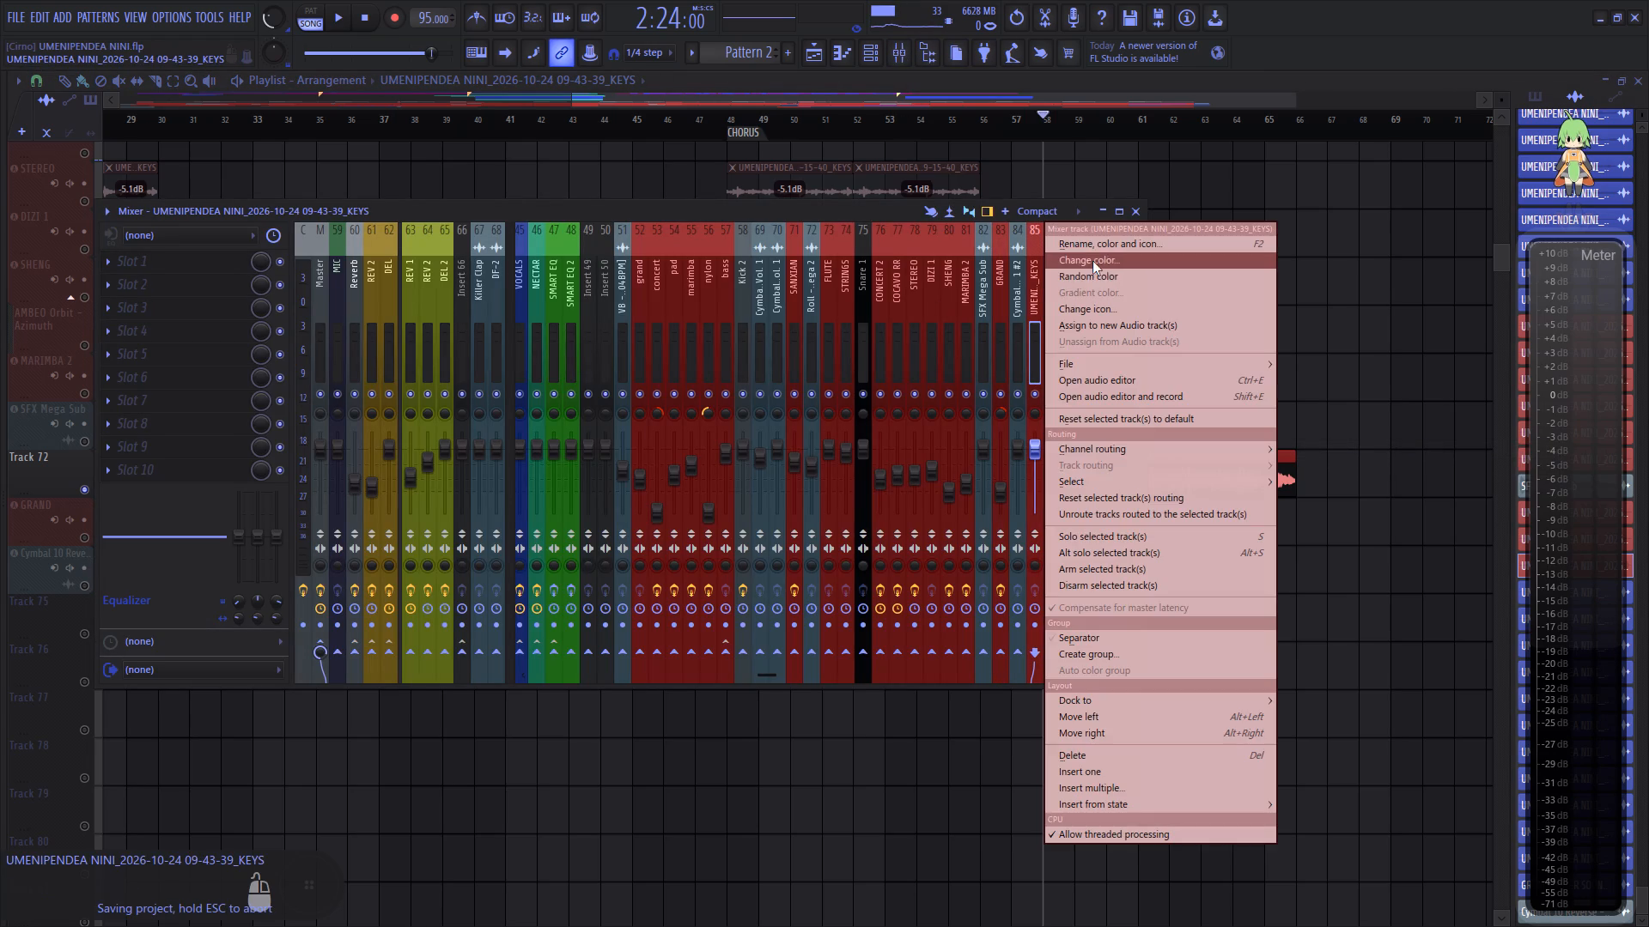
{"action": "left_click", "coordinate": [1099, 250]}
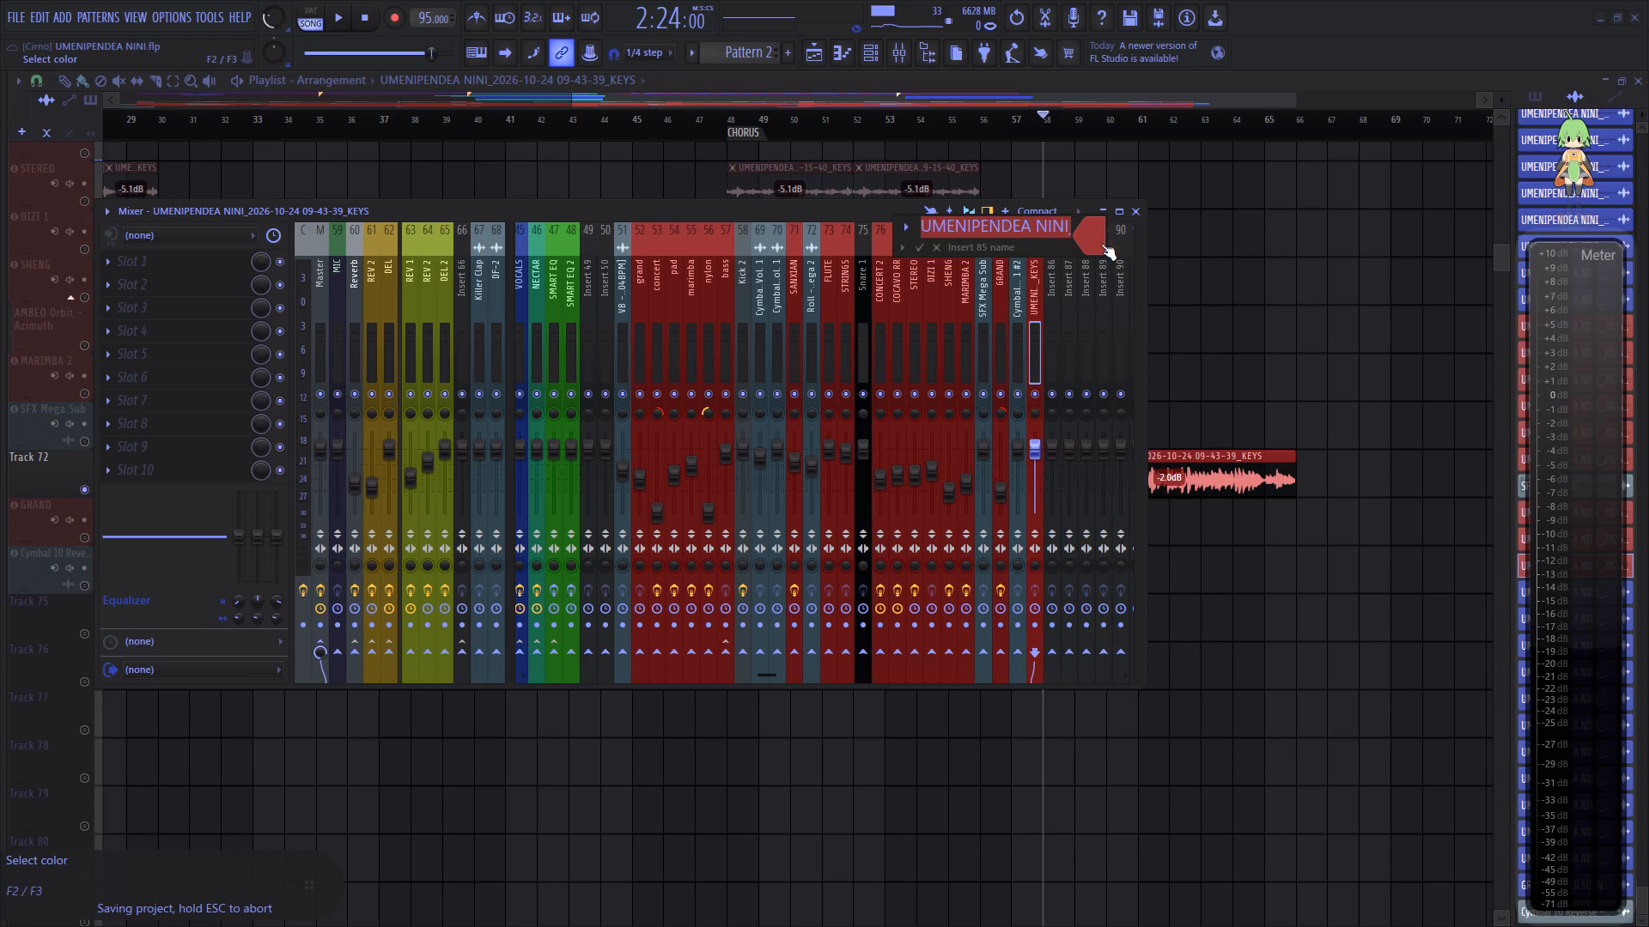
{"action": "type", "text": "GRAND"}
{"action": "key", "text": "space"}
{"action": "type", "text": "3"}
{"action": "key", "text": "Return"}
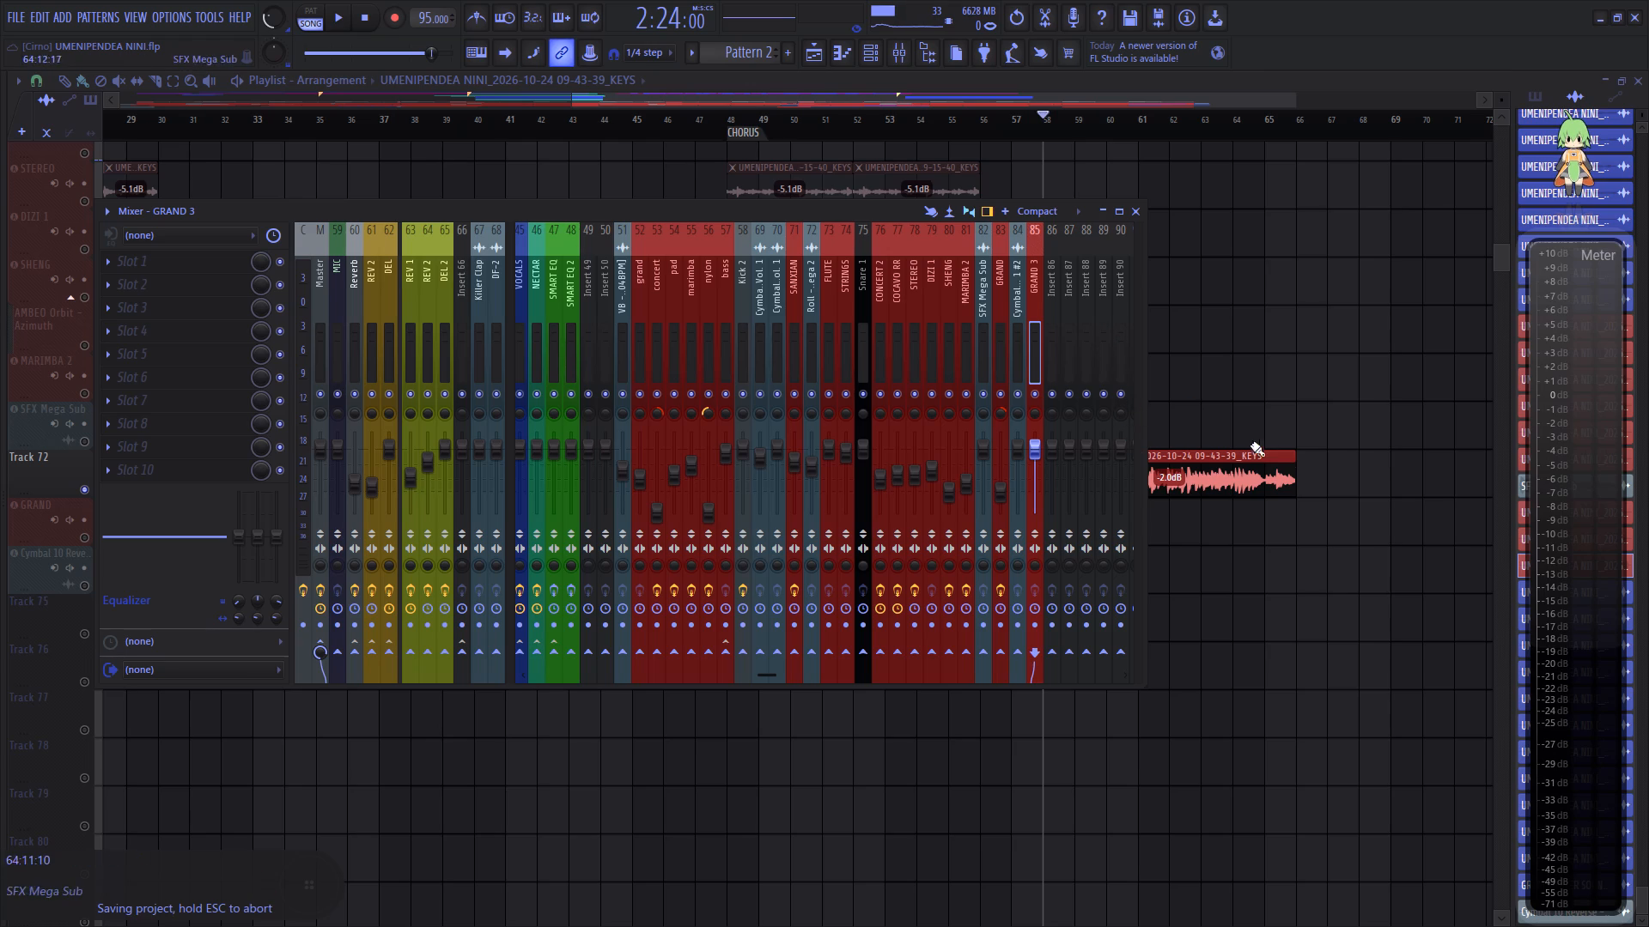
Lower the GRAND 3 mixer volume to 40% (-16.0 dB) while playing its clip, and save the project.
{"action": "scroll", "coordinate": [1038, 453], "scroll_direction": "down", "scroll_amount": 5}
{"action": "key", "text": "space"}
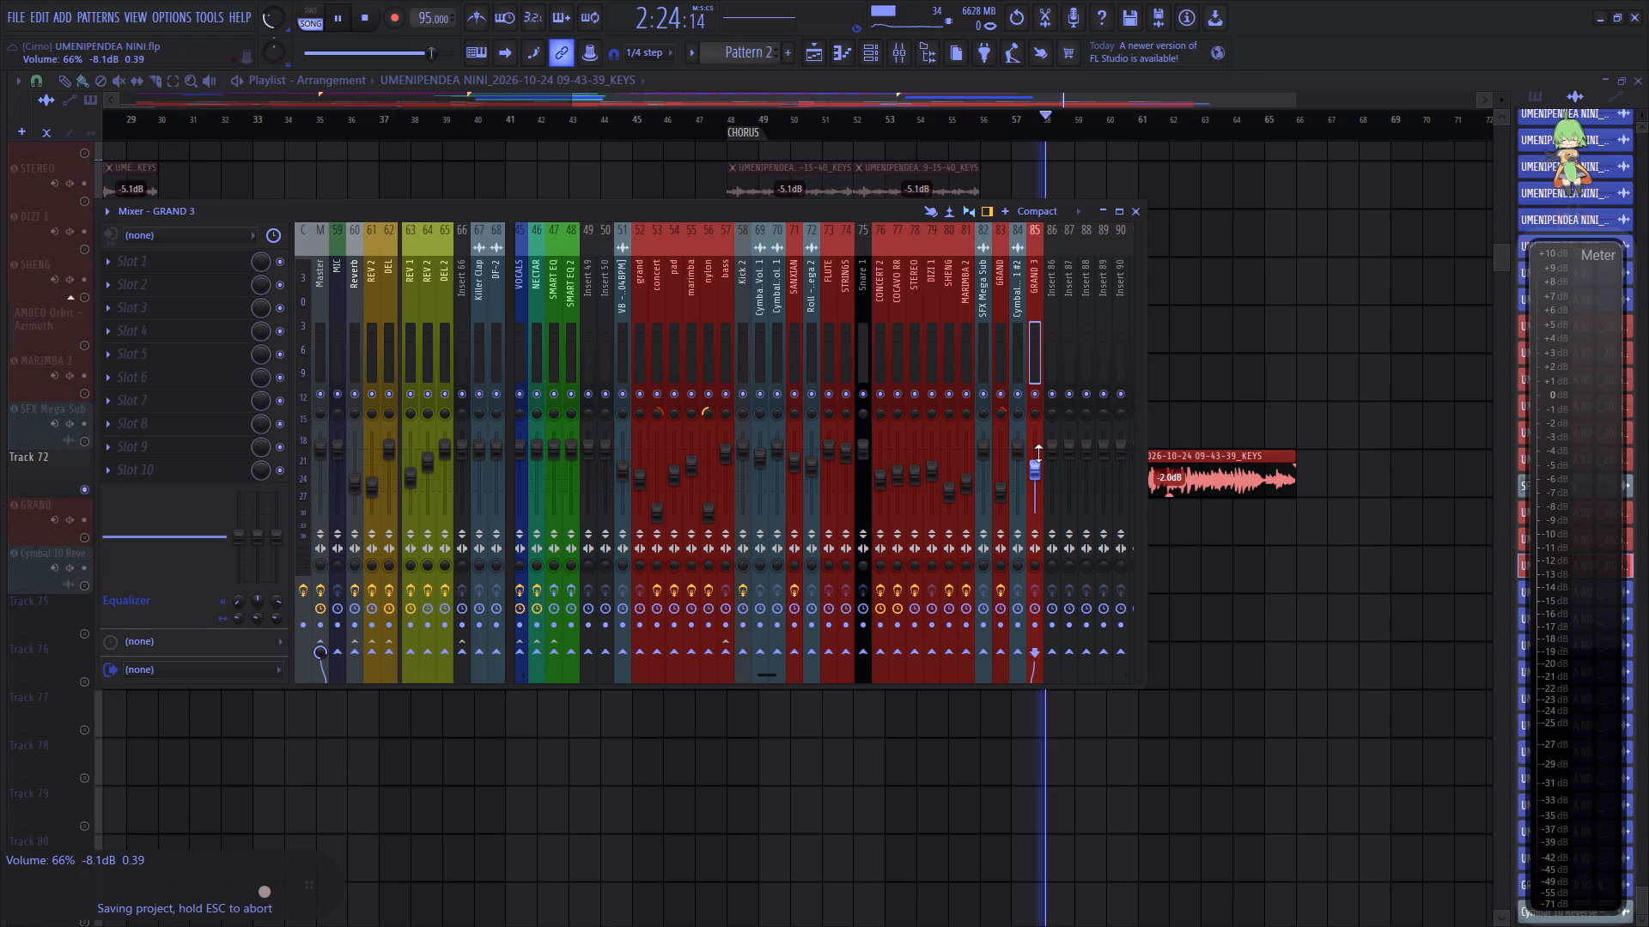
{"action": "scroll", "coordinate": [1038, 453], "scroll_direction": "down", "scroll_amount": 1}
{"action": "scroll", "coordinate": [1038, 453], "scroll_direction": "up", "scroll_amount": 1}
{"action": "scroll", "coordinate": [1037, 457], "scroll_direction": "down", "scroll_amount": 2}
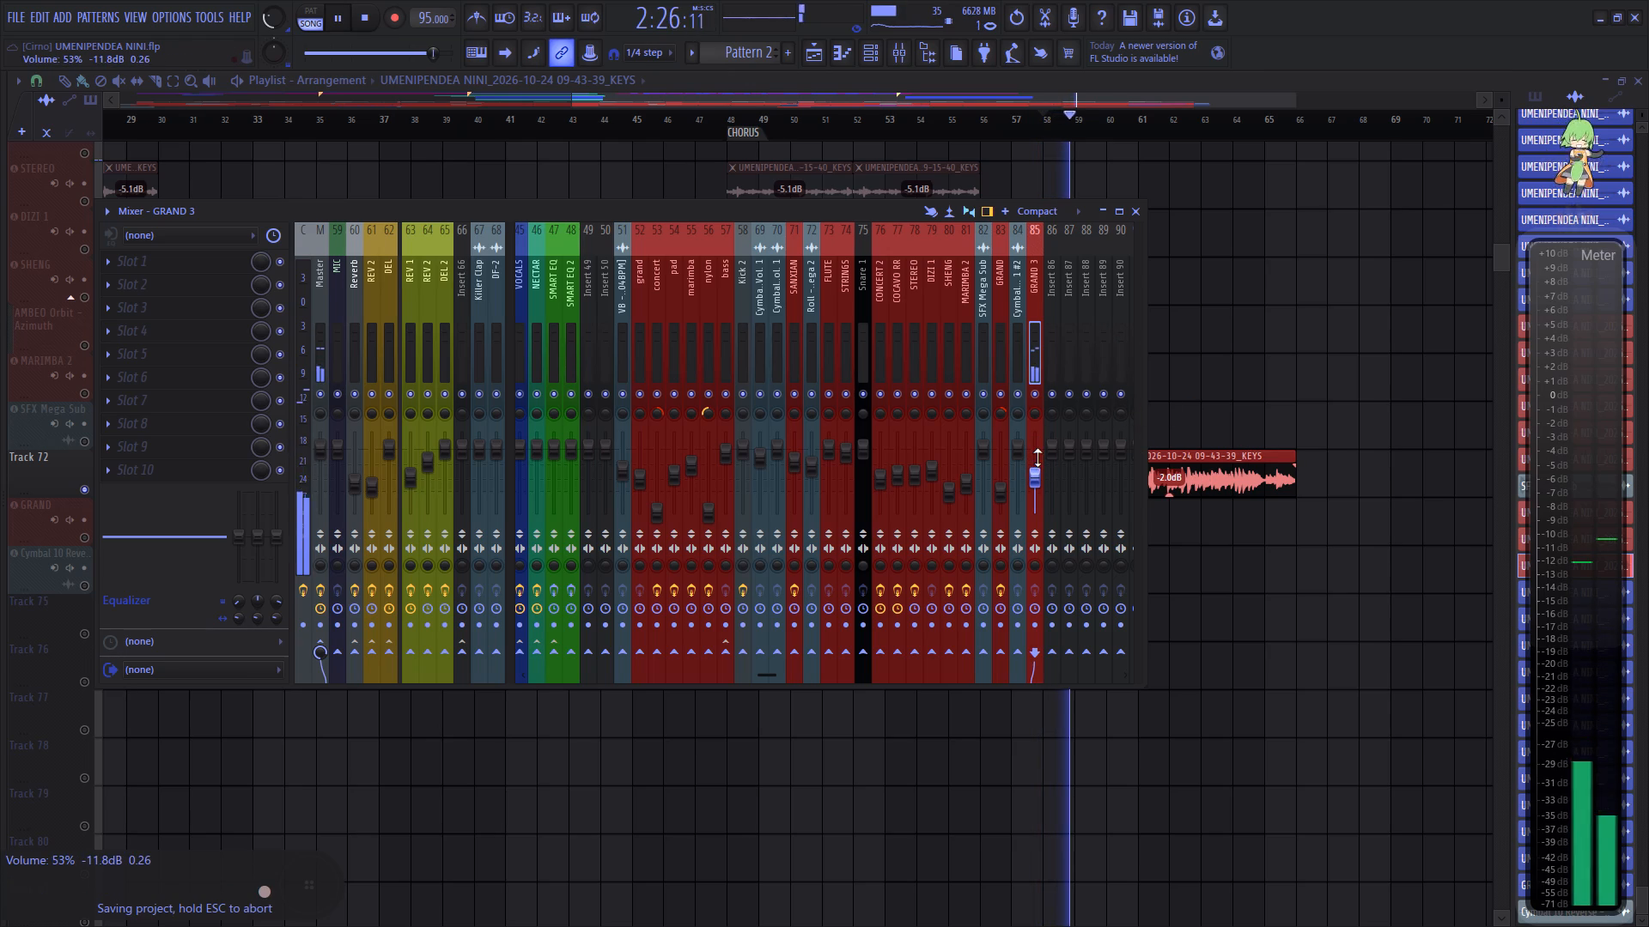
{"action": "scroll", "coordinate": [1037, 458], "scroll_direction": "down", "scroll_amount": 2}
{"action": "key", "text": "space"}
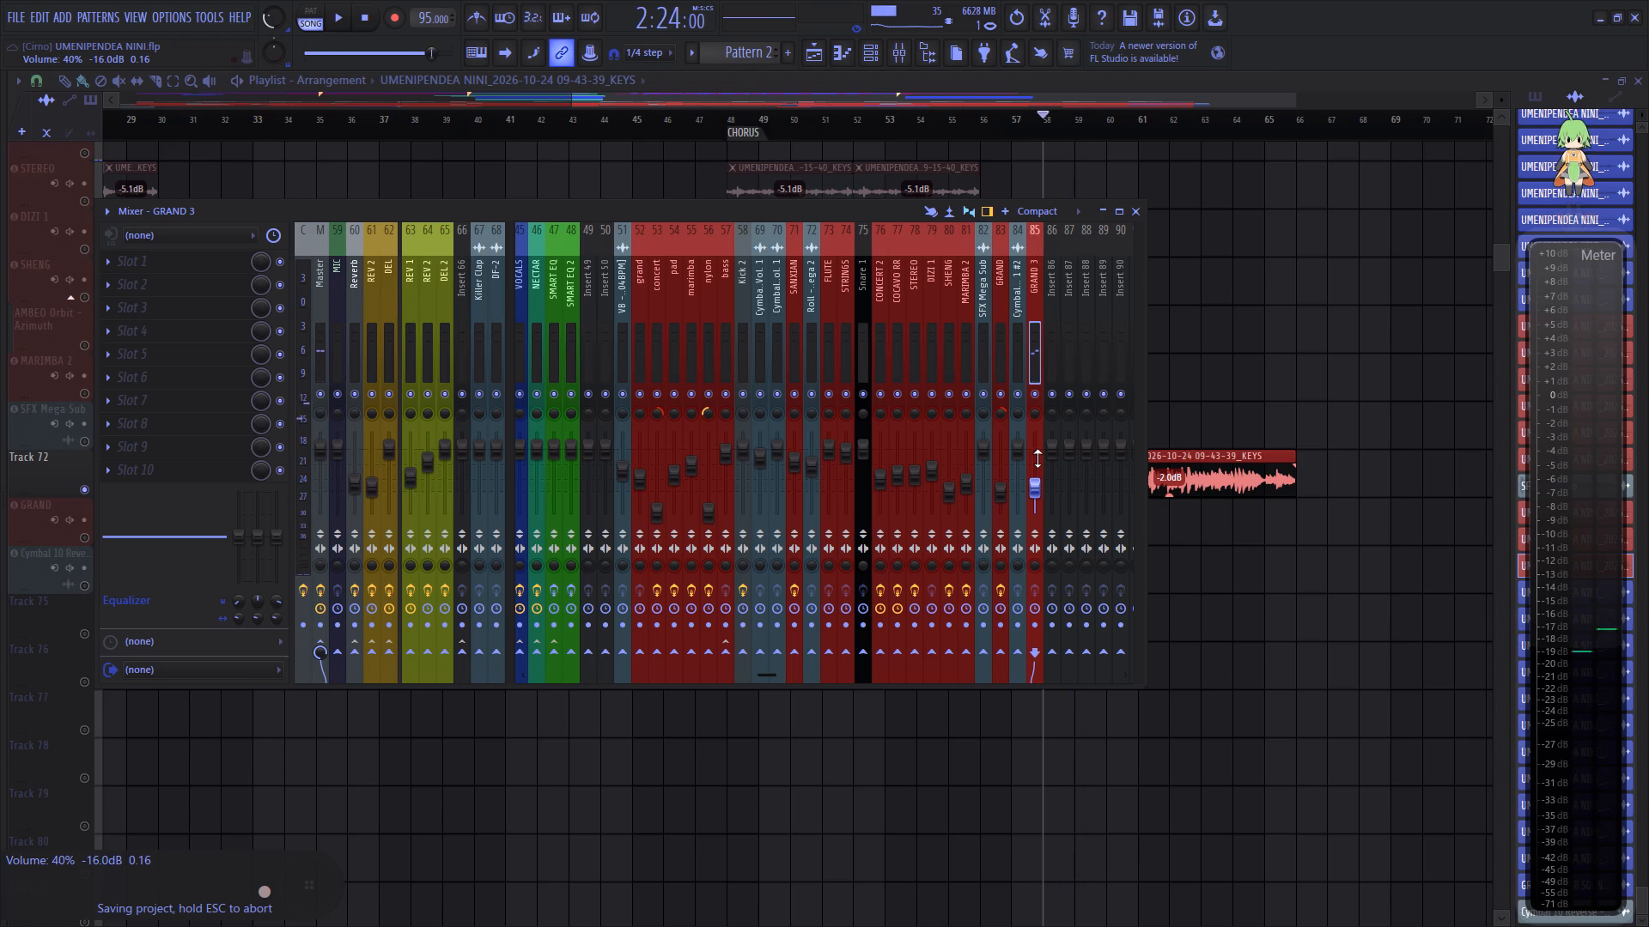
{"action": "key", "text": "ctrl+s"}
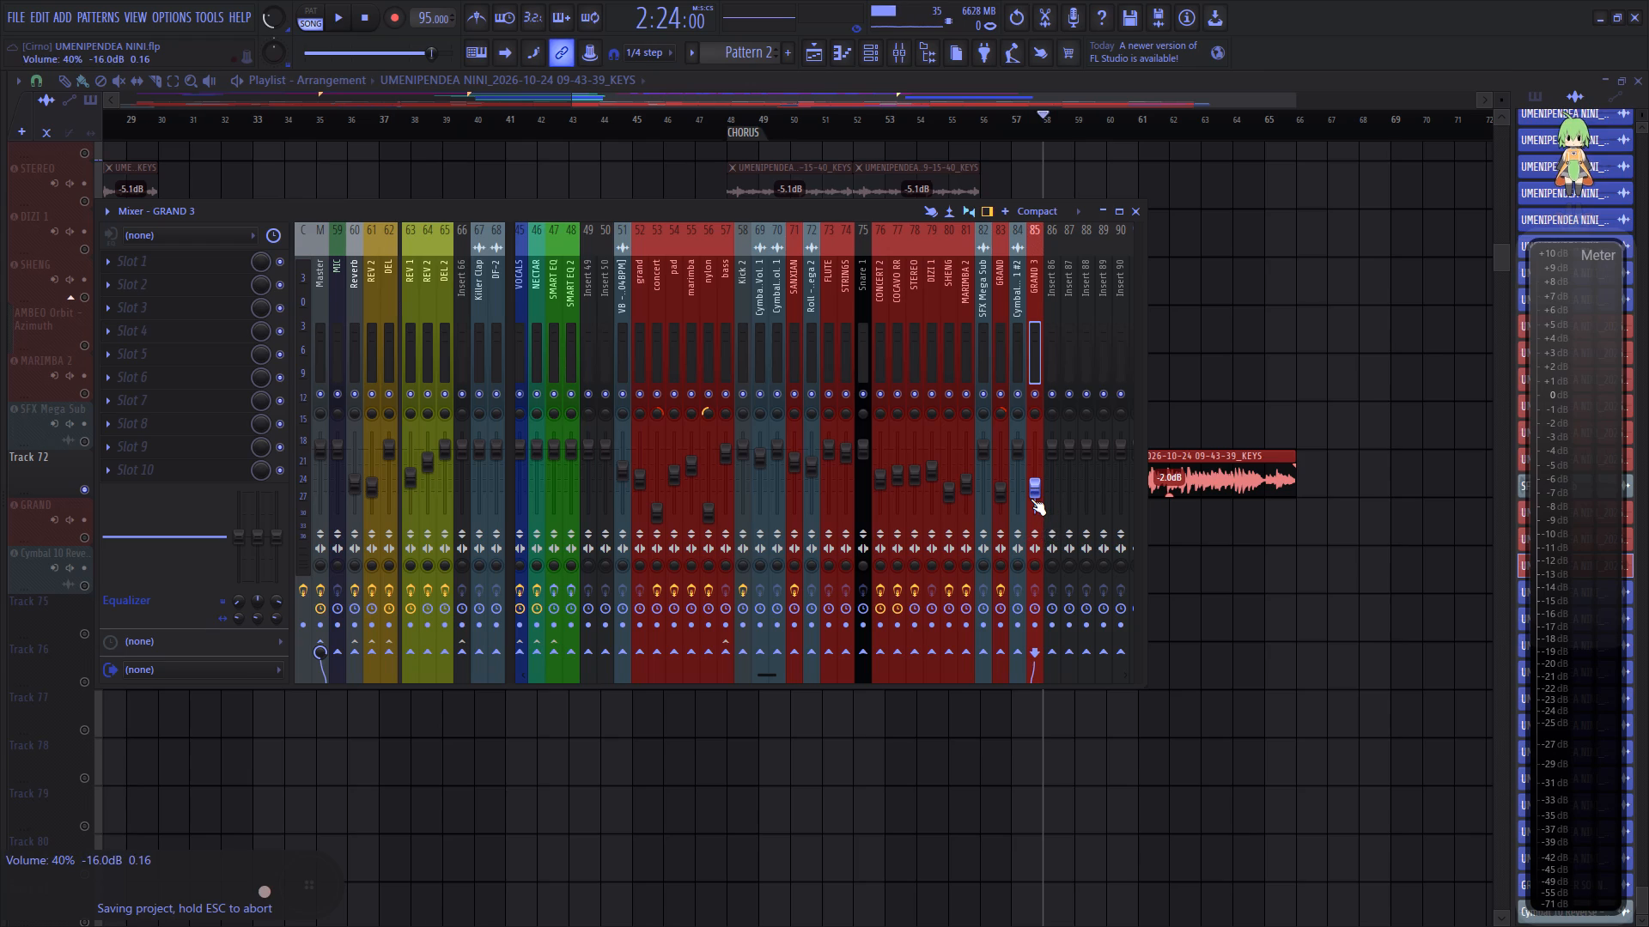
Play from bar 58 and unsolo Track 72 to hear its clip within the full mix.
{"action": "key", "text": "space"}
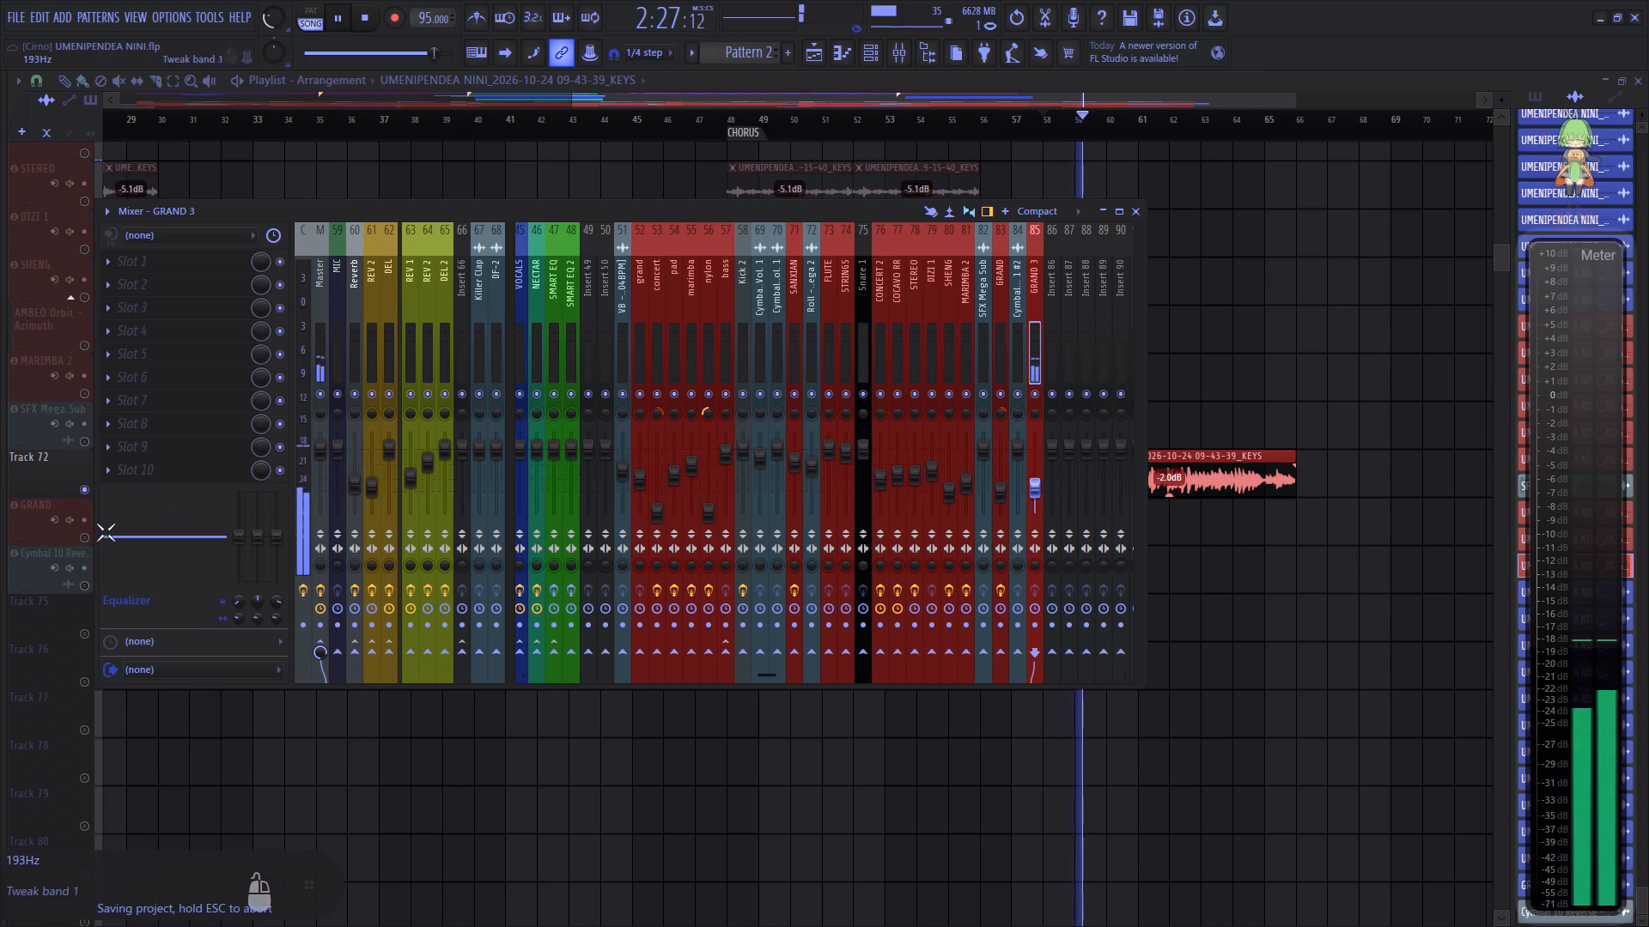
{"action": "right_click", "coordinate": [85, 541]}
{"action": "right_click", "coordinate": [85, 541]}
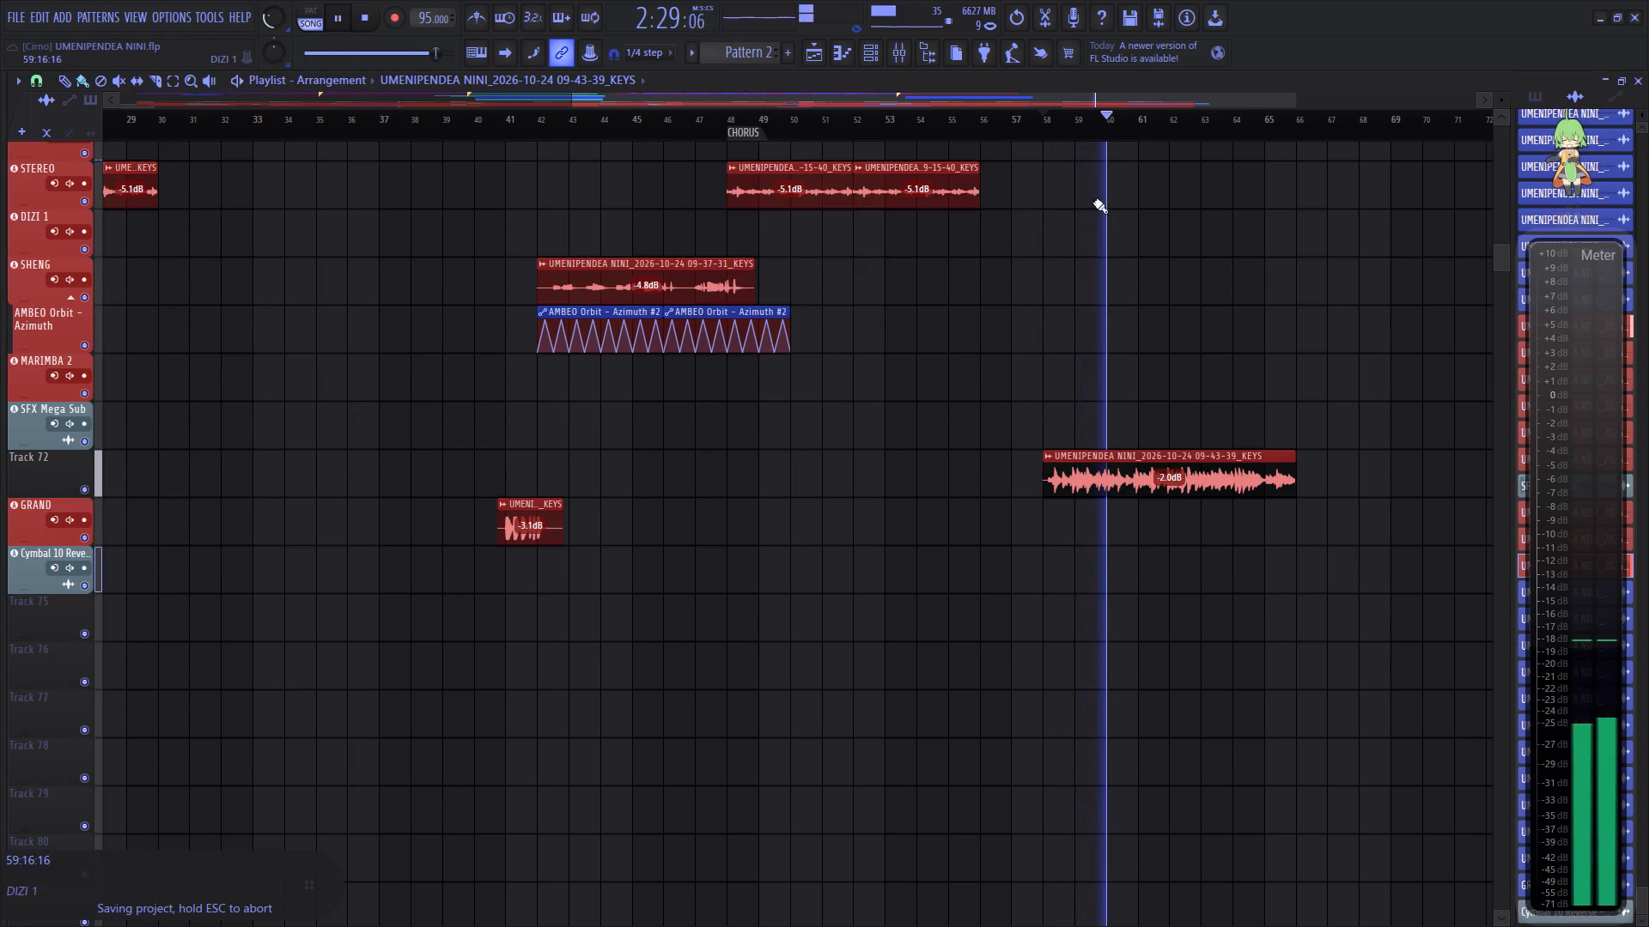
{"action": "key", "text": "space"}
Raise the GRAND 3 mixer volume to 46% (-13.8 dB) and save the project.
{"action": "left_click", "coordinate": [888, 56]}
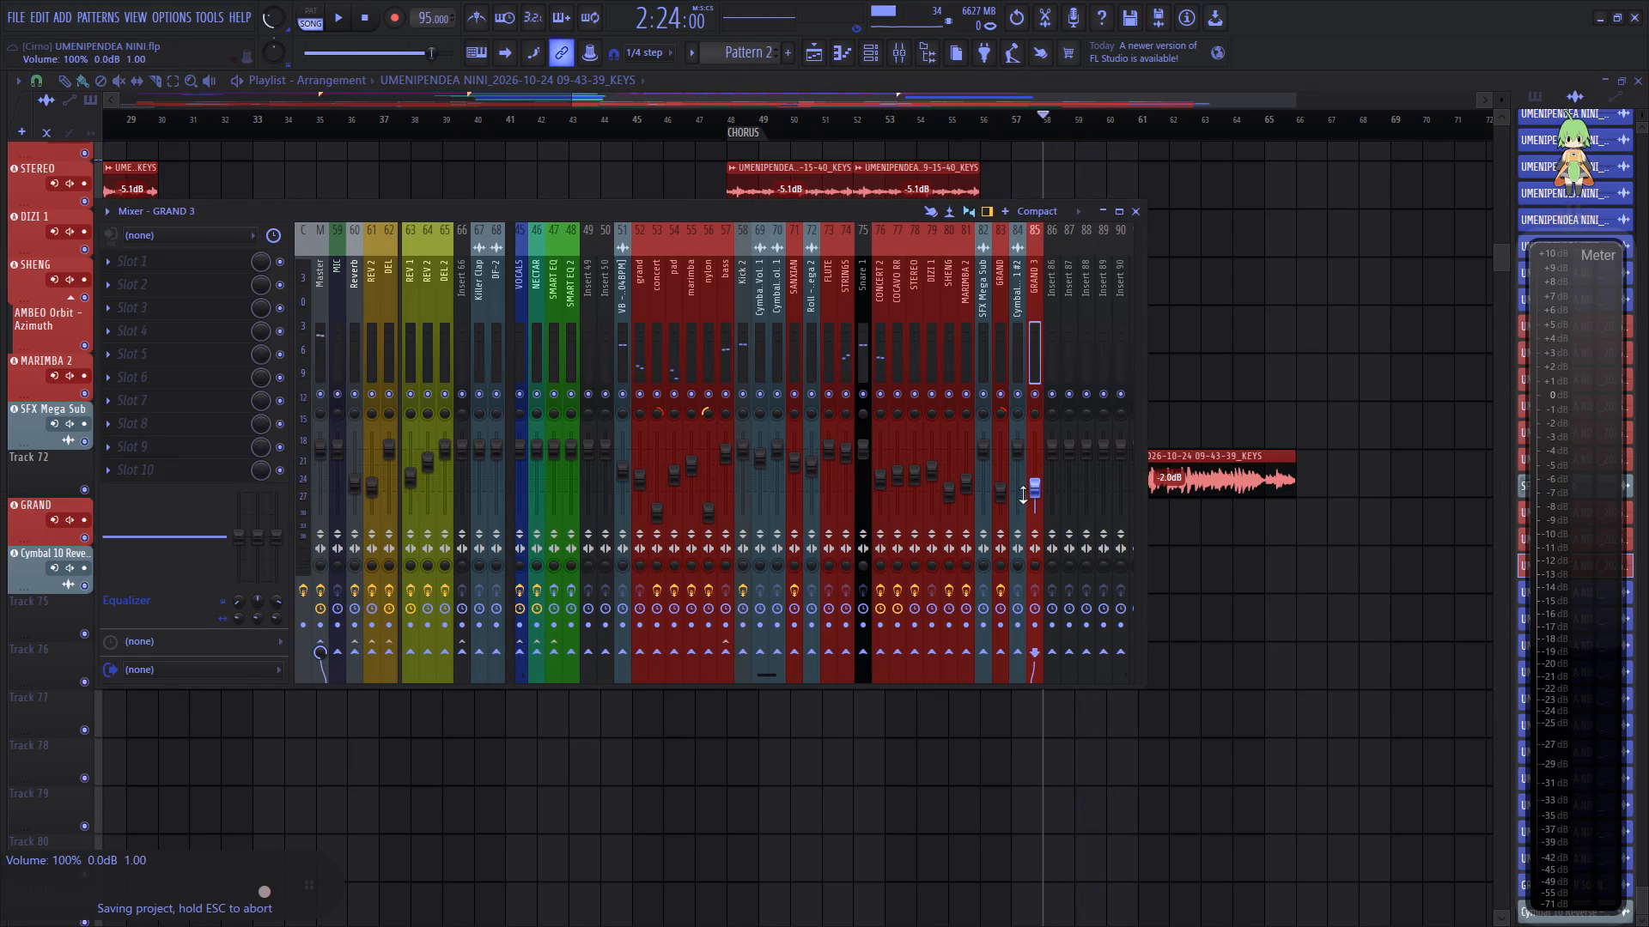
{"action": "scroll", "coordinate": [1034, 489], "scroll_direction": "up", "scroll_amount": 1}
{"action": "key", "text": "ctrl+s"}
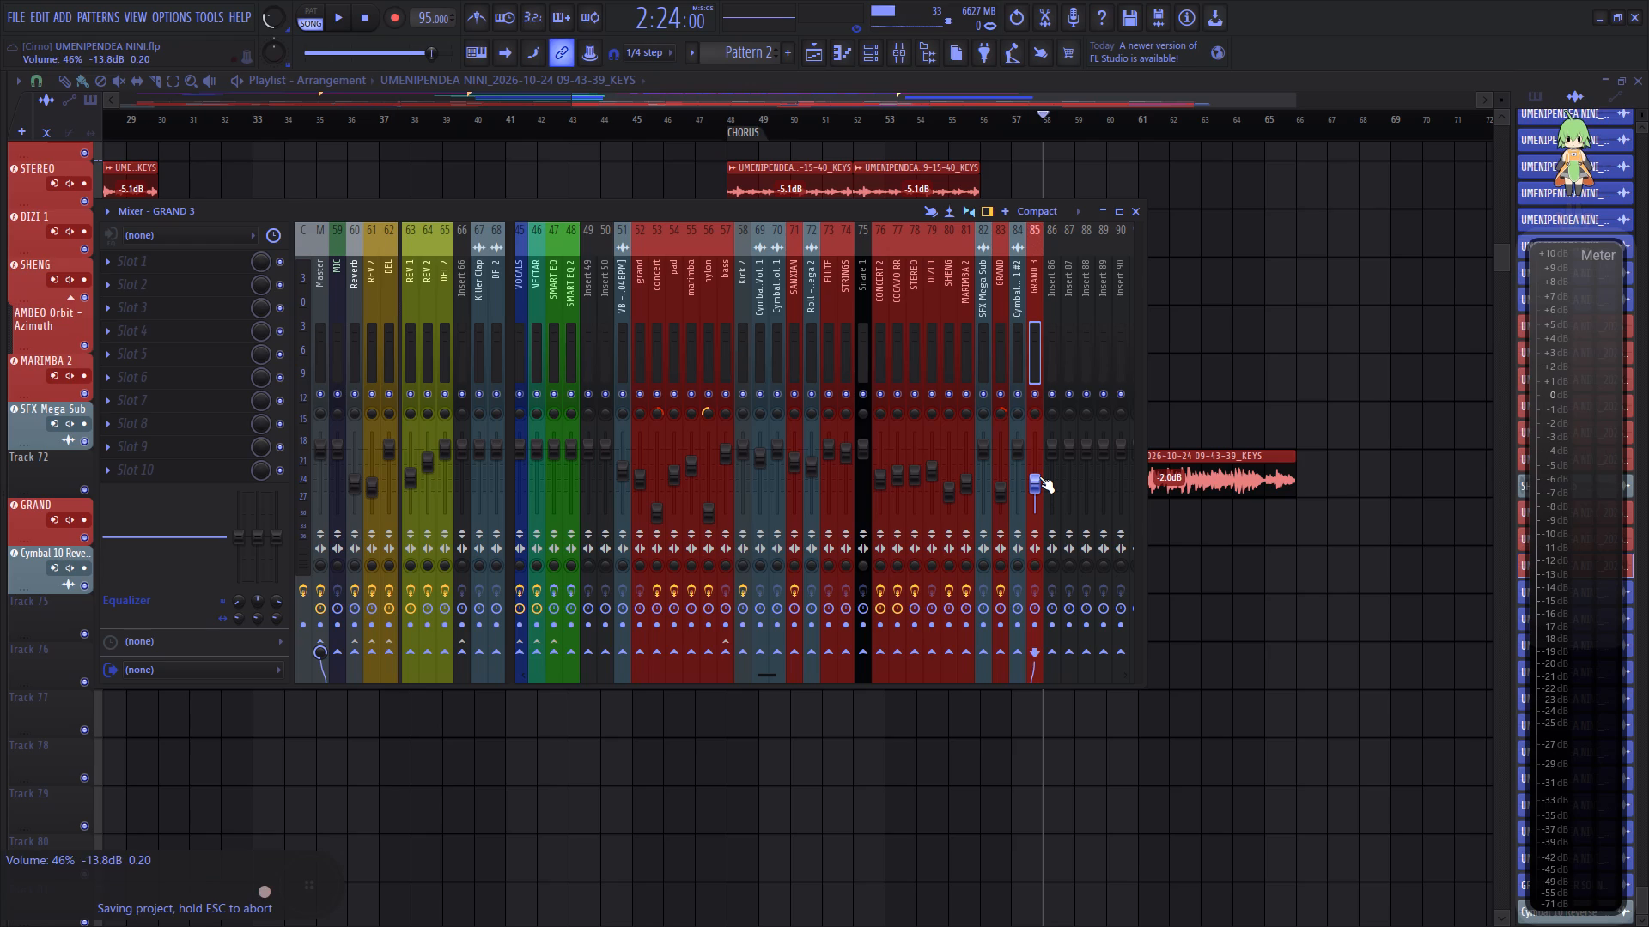
Save the project, close the mixer, and save again with the full arrangement in view.
{"action": "key", "text": "ctrl+s"}
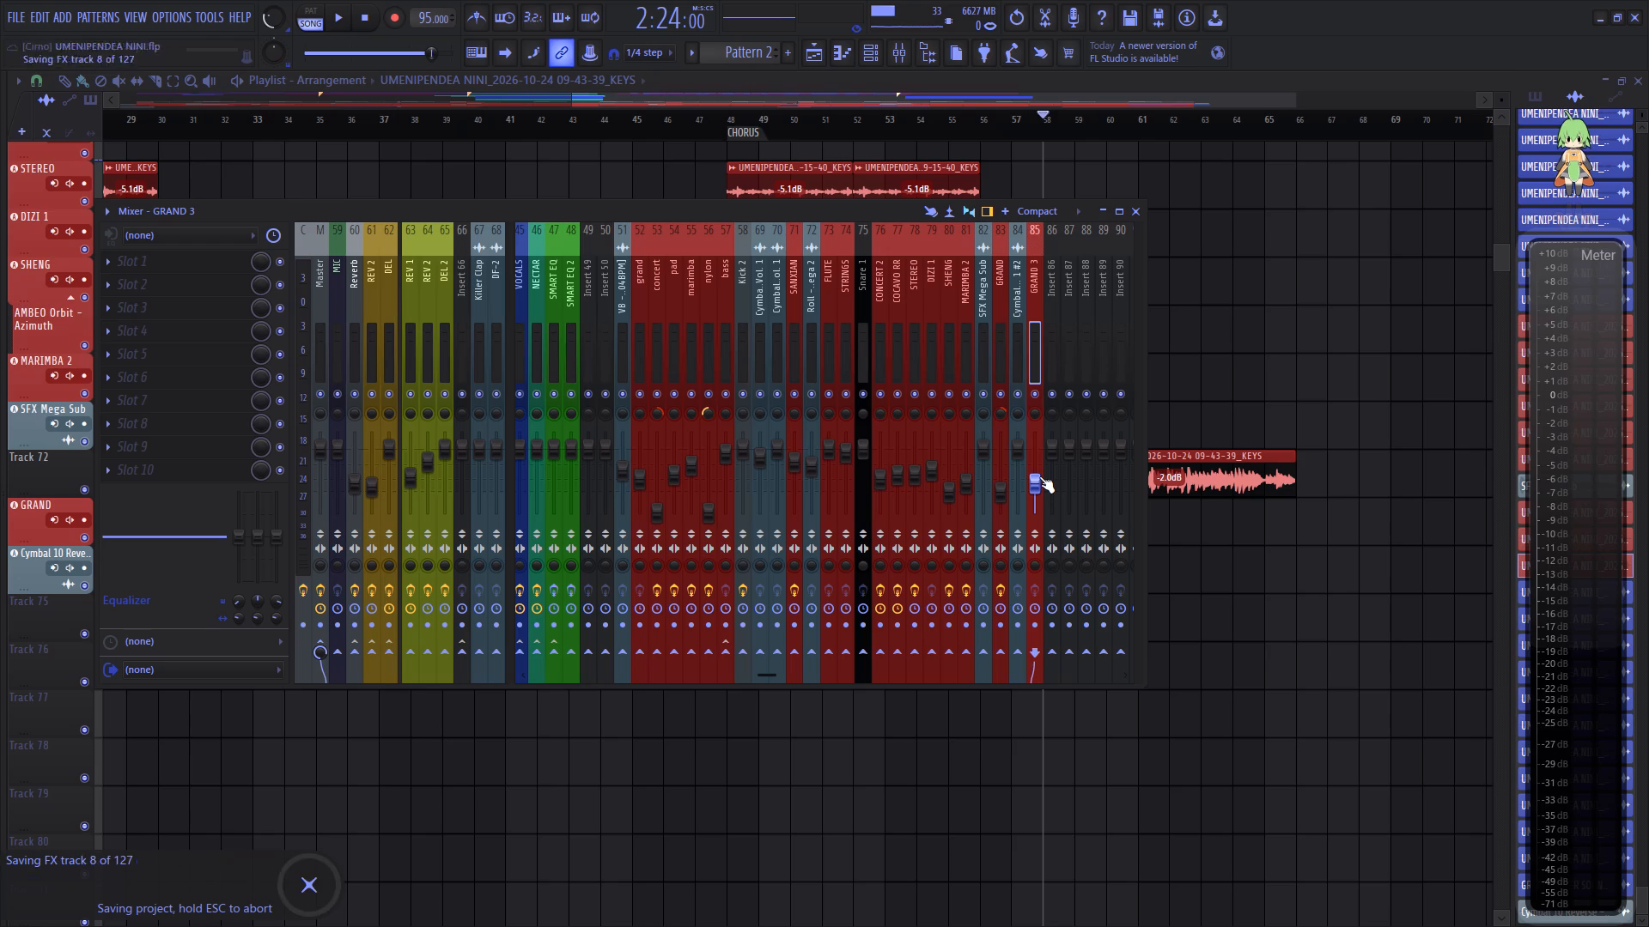
{"action": "left_click", "coordinate": [1135, 214]}
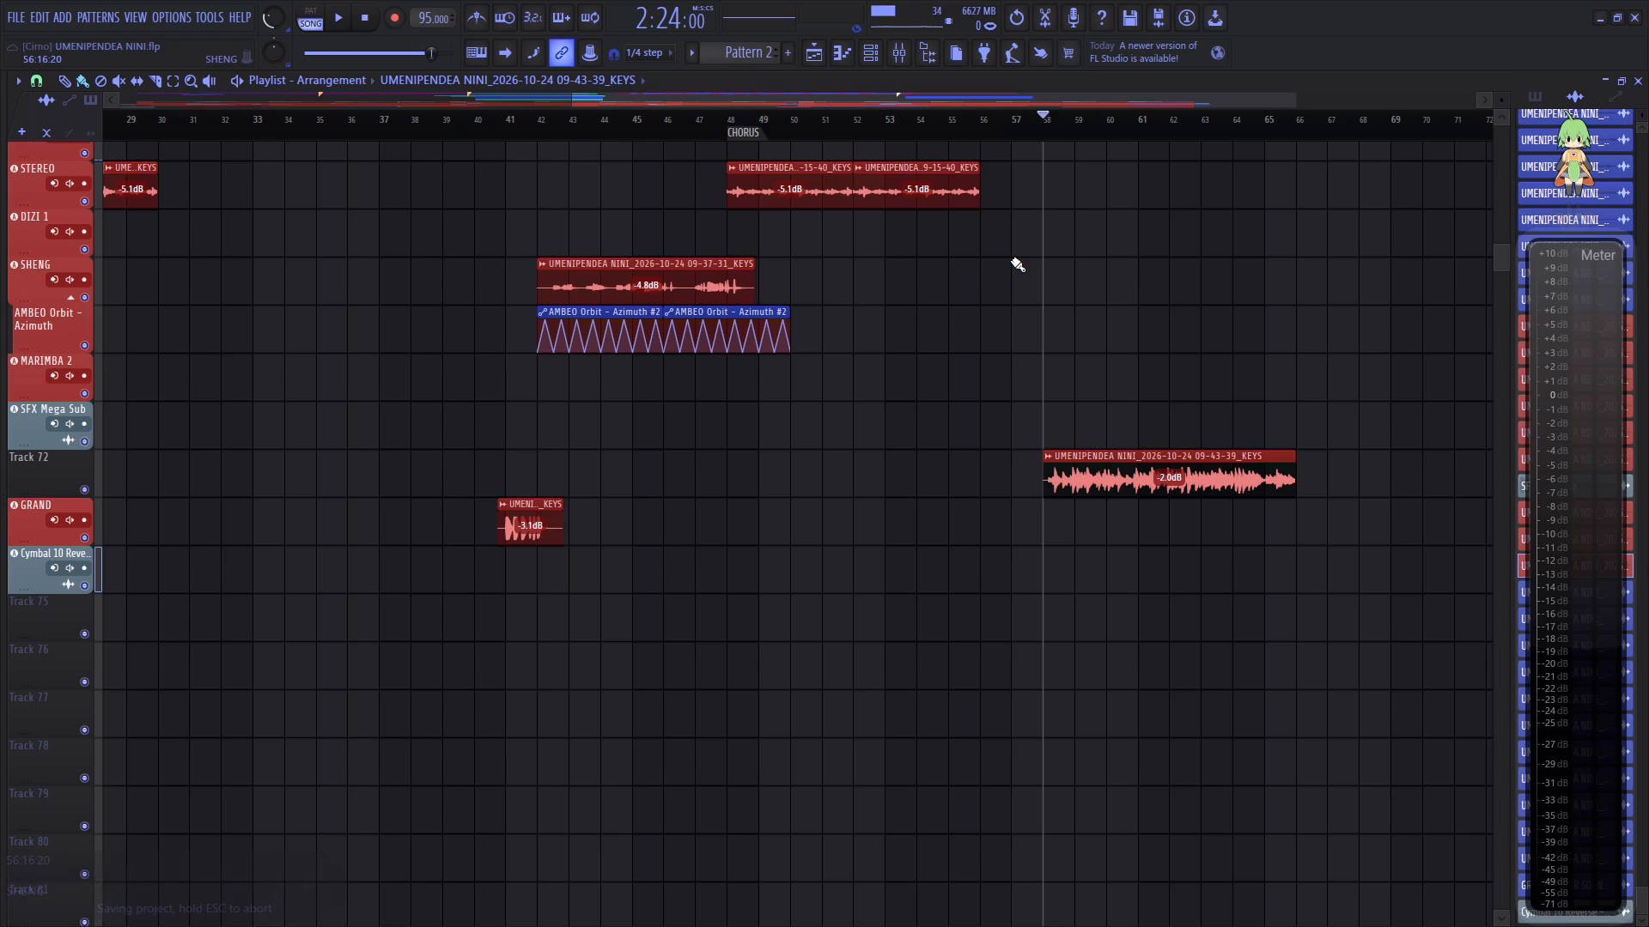
{"action": "scroll", "coordinate": [1129, 127], "scroll_direction": "down", "scroll_amount": 6}
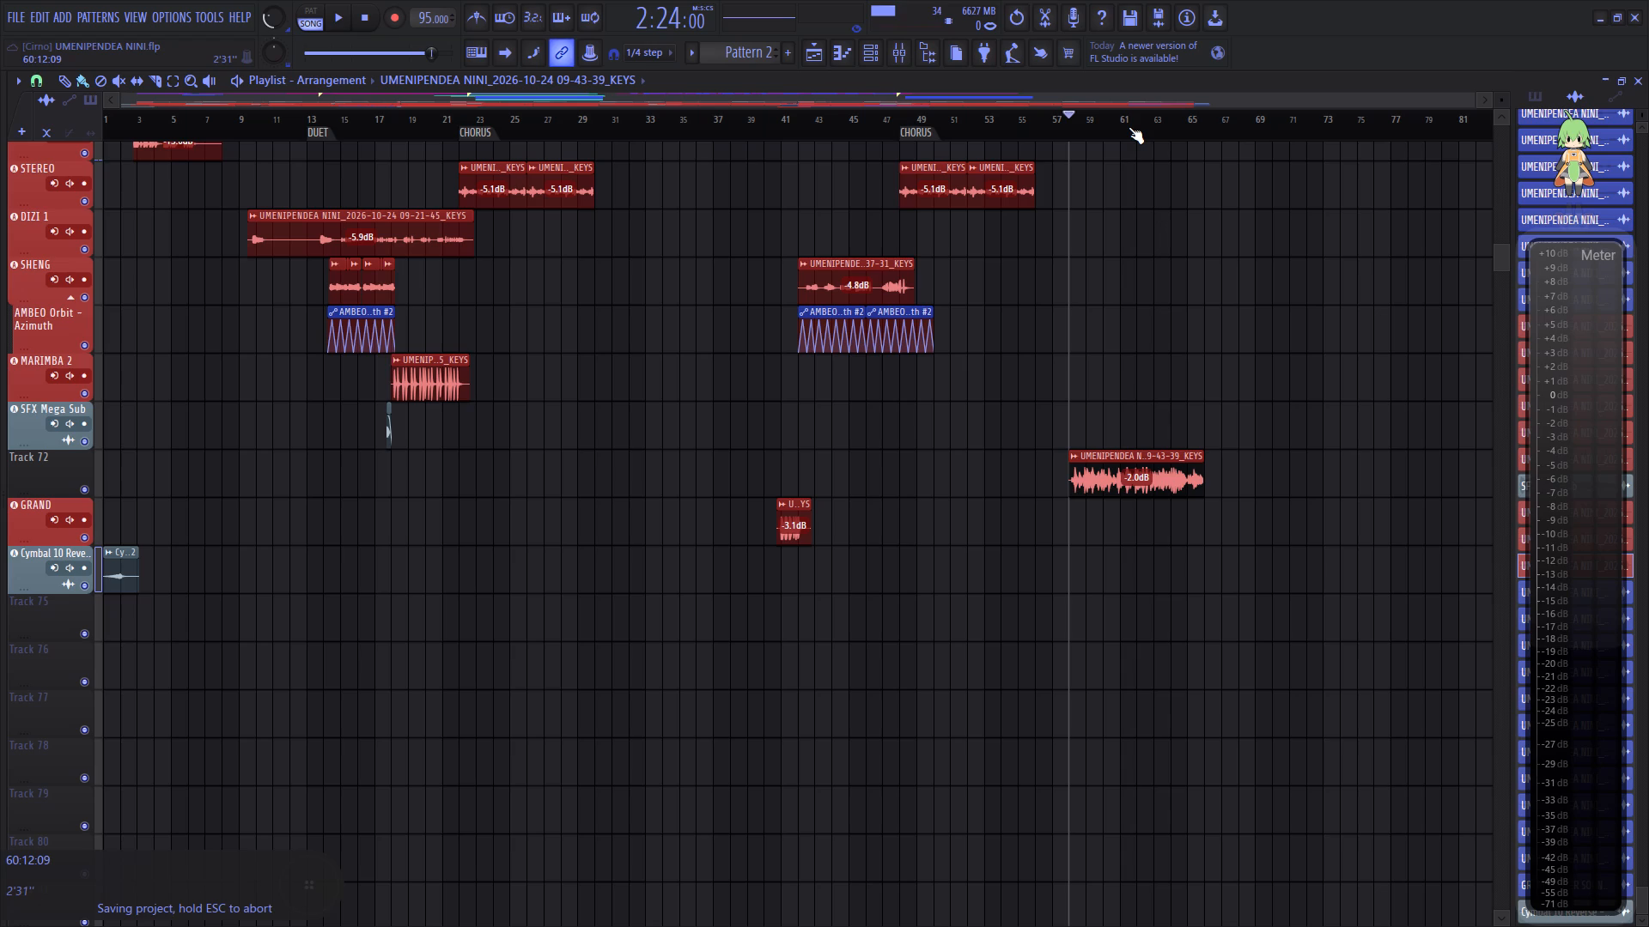
{"action": "key", "text": "ctrl+s"}
{"action": "key", "text": "ctrl+s"}
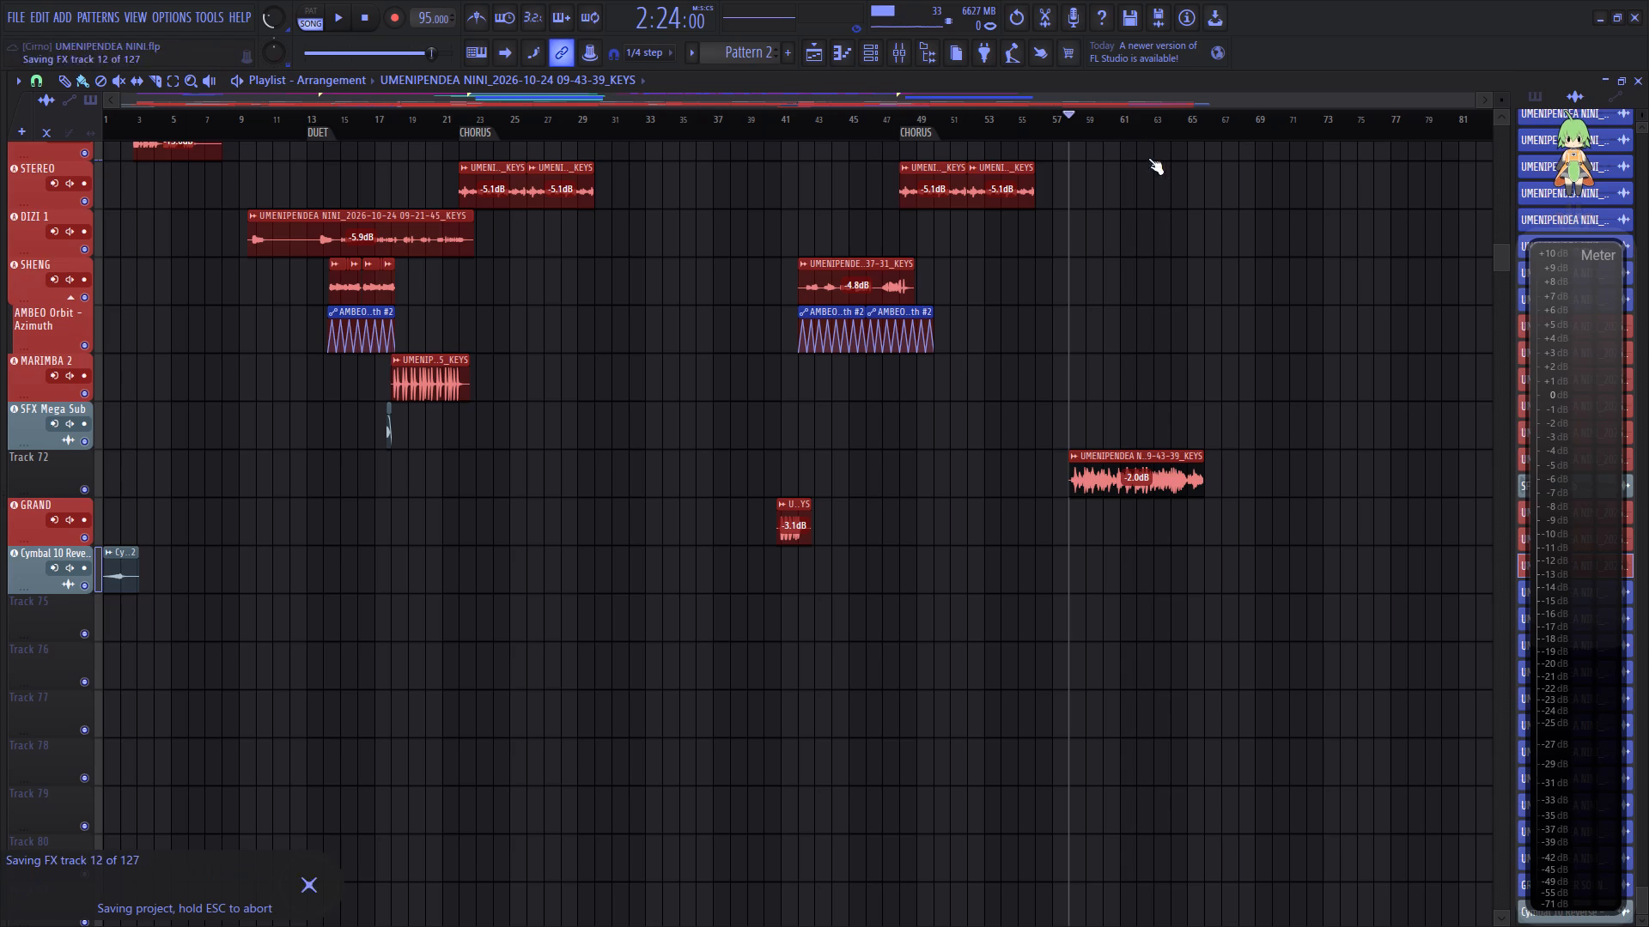
Raise the main volume to 94% (-1.4 dB) while playing from bar 58, and save the project.
{"action": "scroll", "coordinate": [1150, 124], "scroll_direction": "up", "scroll_amount": 8}
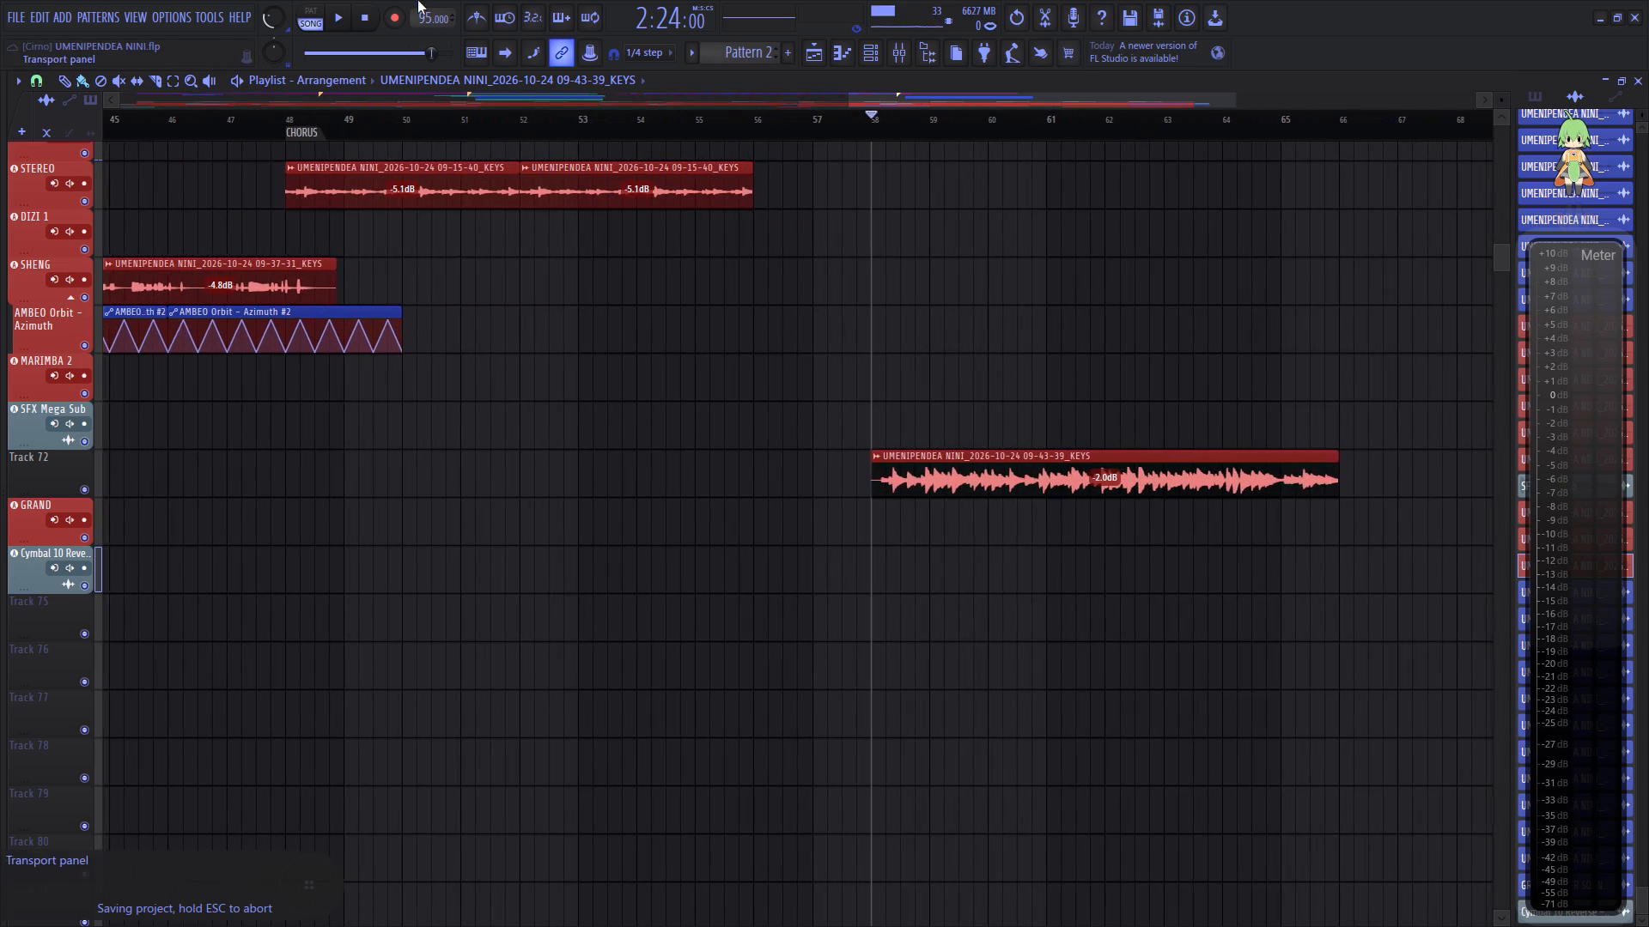
{"action": "scroll", "coordinate": [280, 19], "scroll_direction": "up", "scroll_amount": 7}
{"action": "key", "text": "space"}
{"action": "key", "text": "space"}
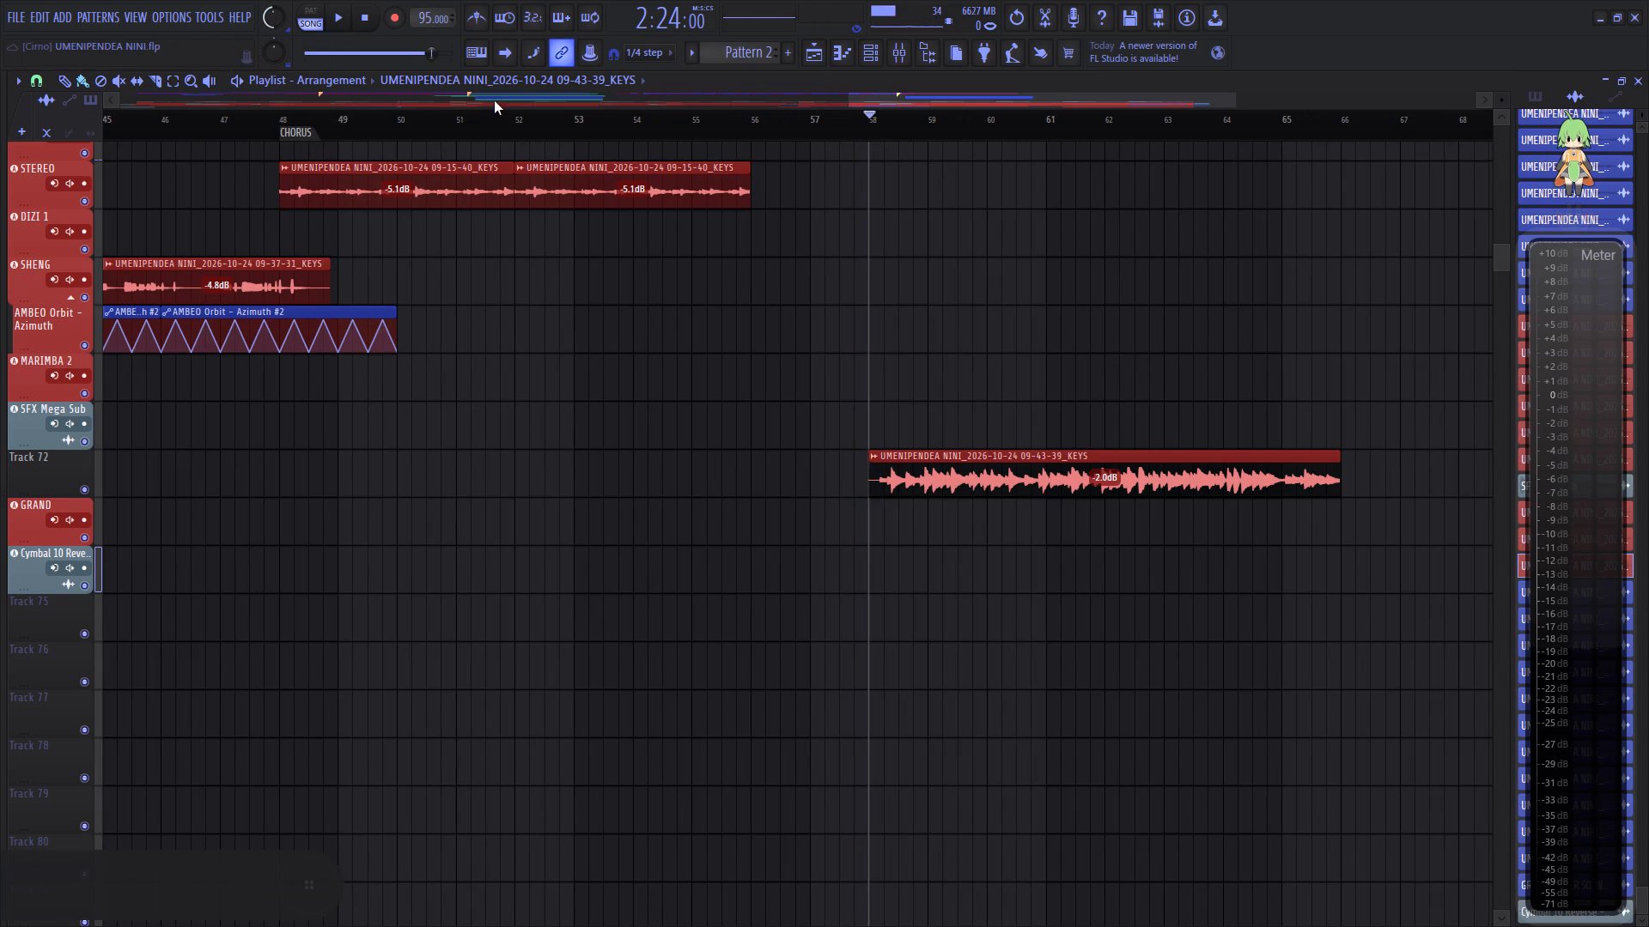
{"action": "left_click_drag", "start_coordinate": [494, 100], "coordinate": [772, 97]}
{"action": "left_click_drag", "start_coordinate": [872, 101], "coordinate": [1023, 92]}
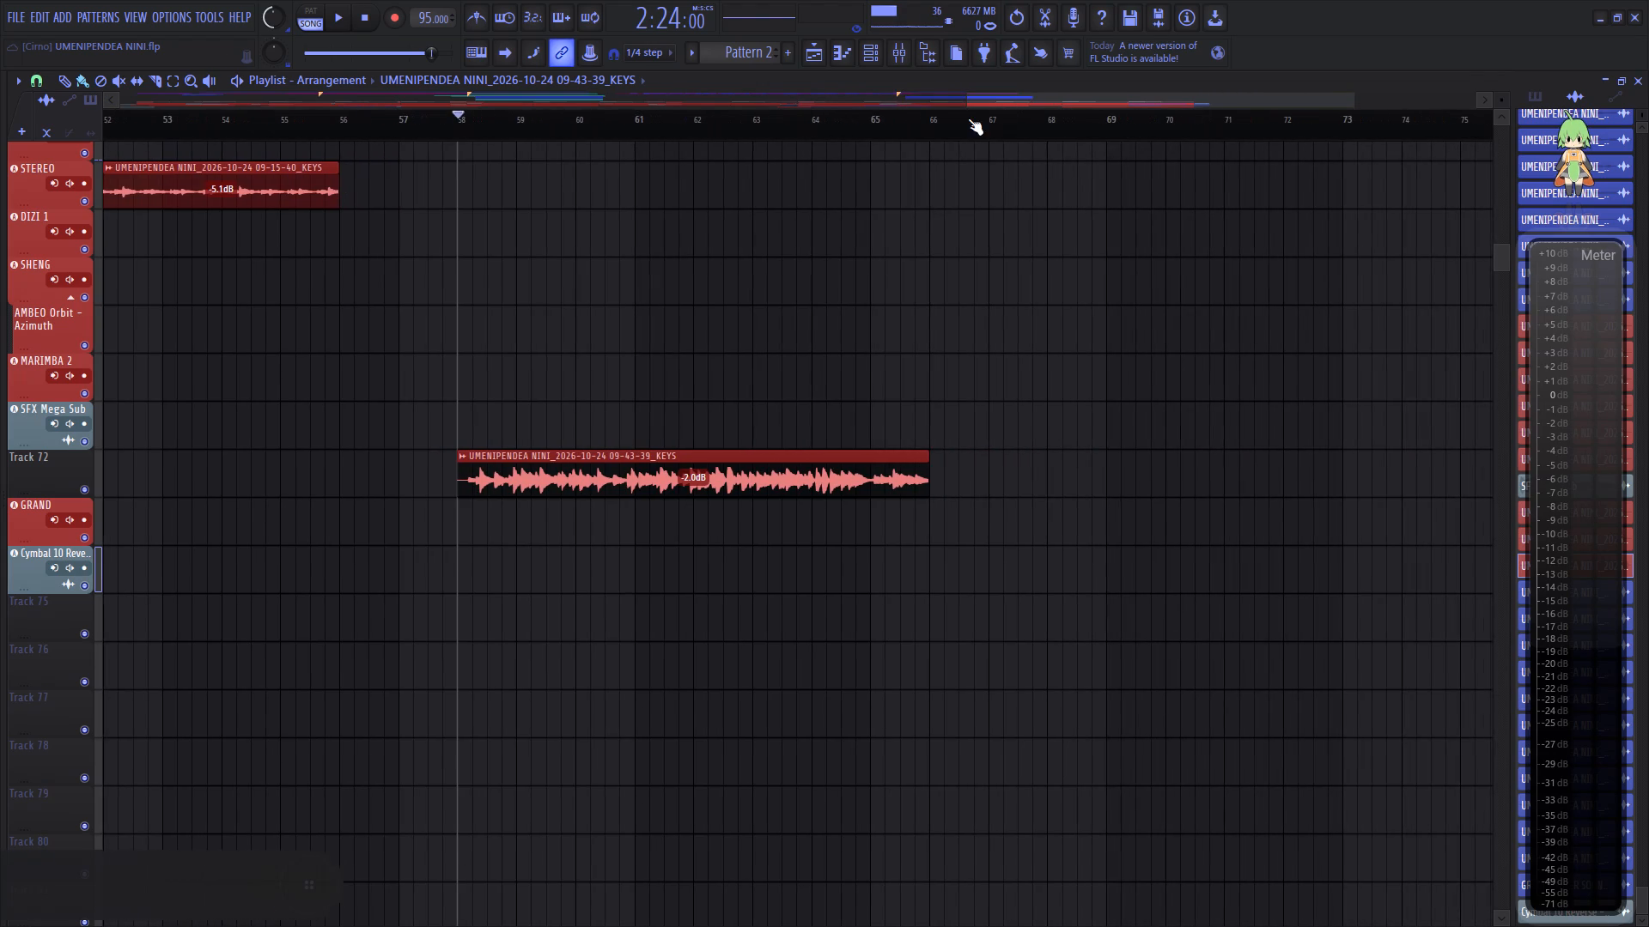
{"action": "key", "text": "space"}
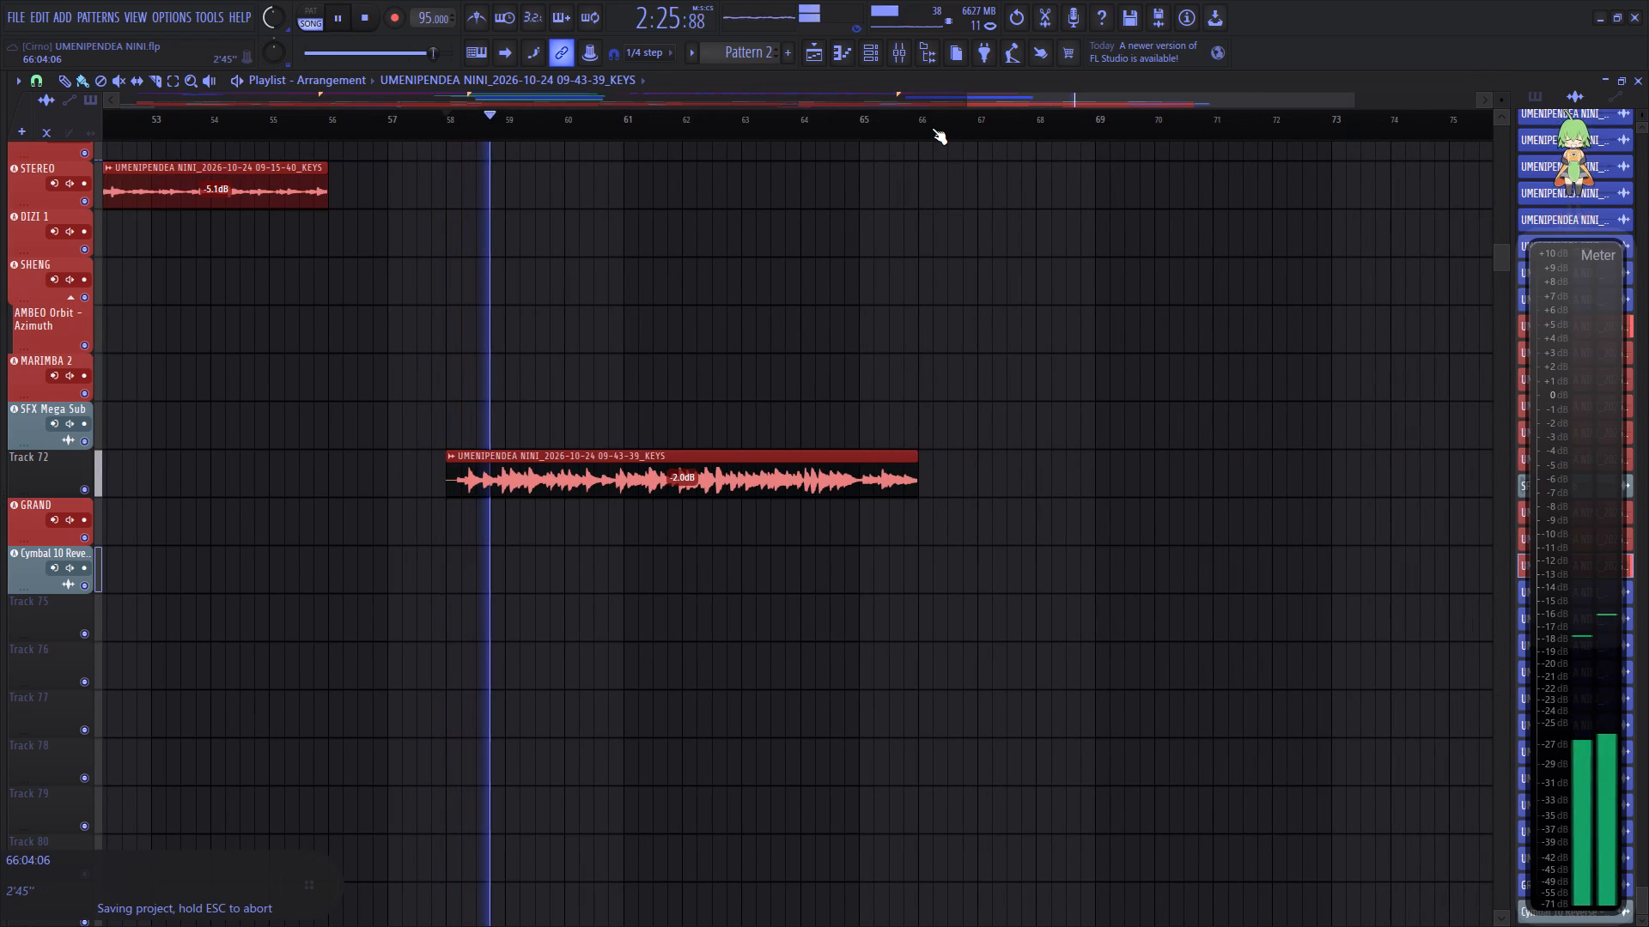
{"action": "scroll", "coordinate": [276, 15], "scroll_direction": "up", "scroll_amount": 10}
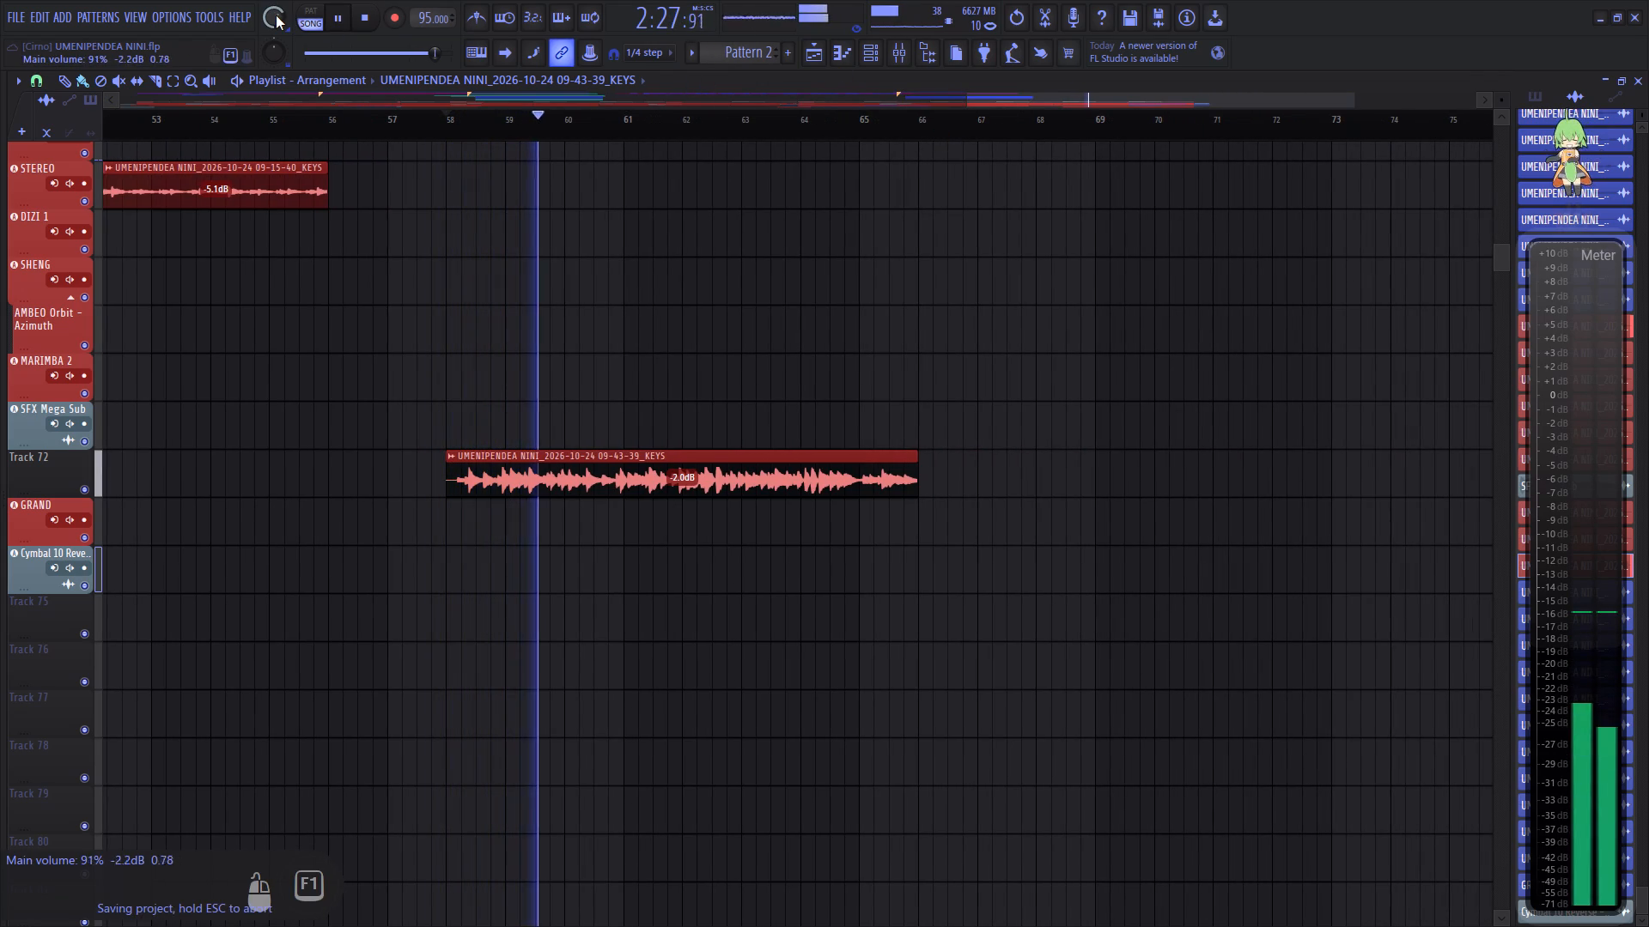
{"action": "scroll", "coordinate": [276, 15], "scroll_direction": "up", "scroll_amount": 1}
{"action": "key", "text": "ctrl+s"}
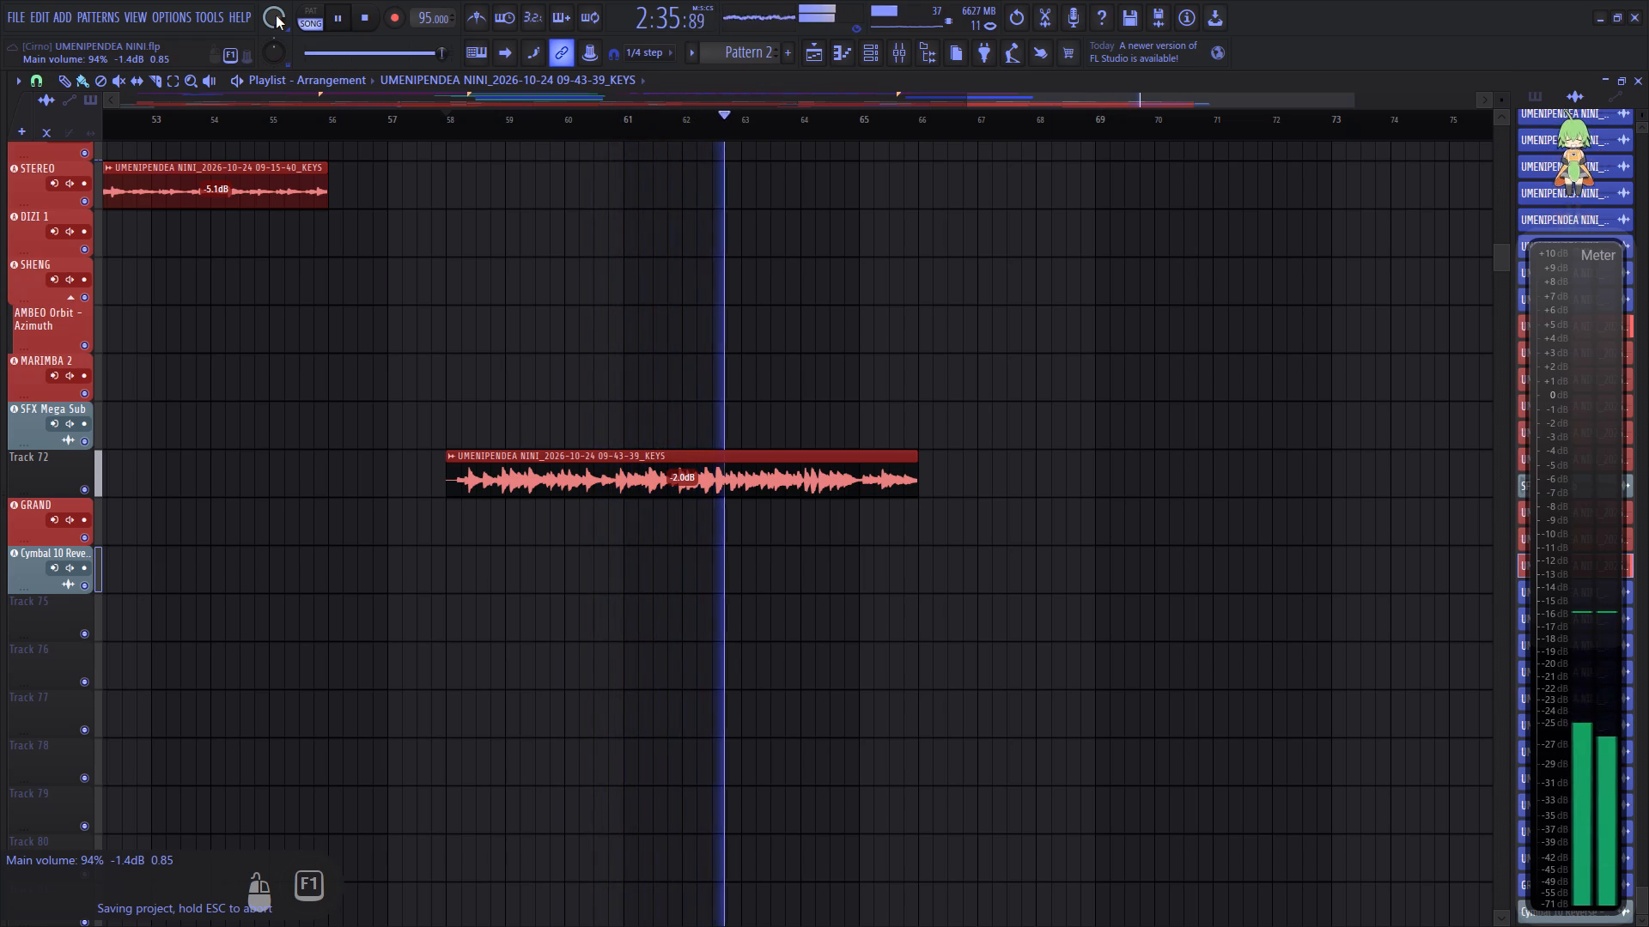
Replay the ending from bar 58 and briefly mute CONCERT 2 to judge its contribution to the mix.
{"action": "key", "text": "space"}
{"action": "key", "text": "space"}
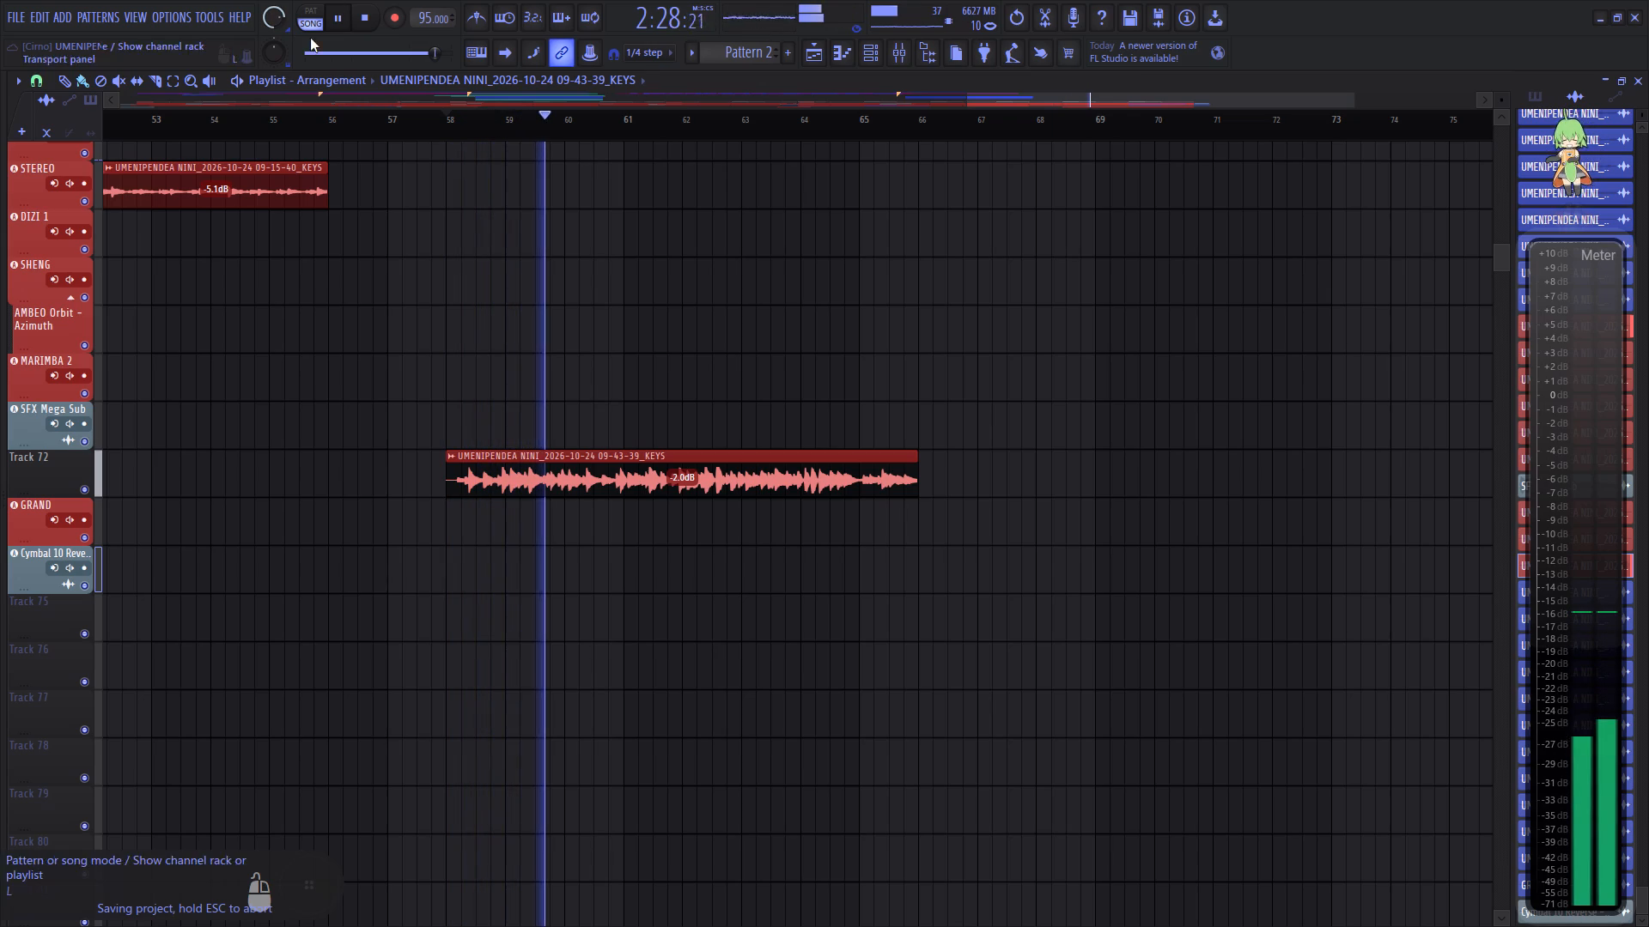
{"action": "scroll", "coordinate": [556, 262], "scroll_direction": "up", "scroll_amount": 6}
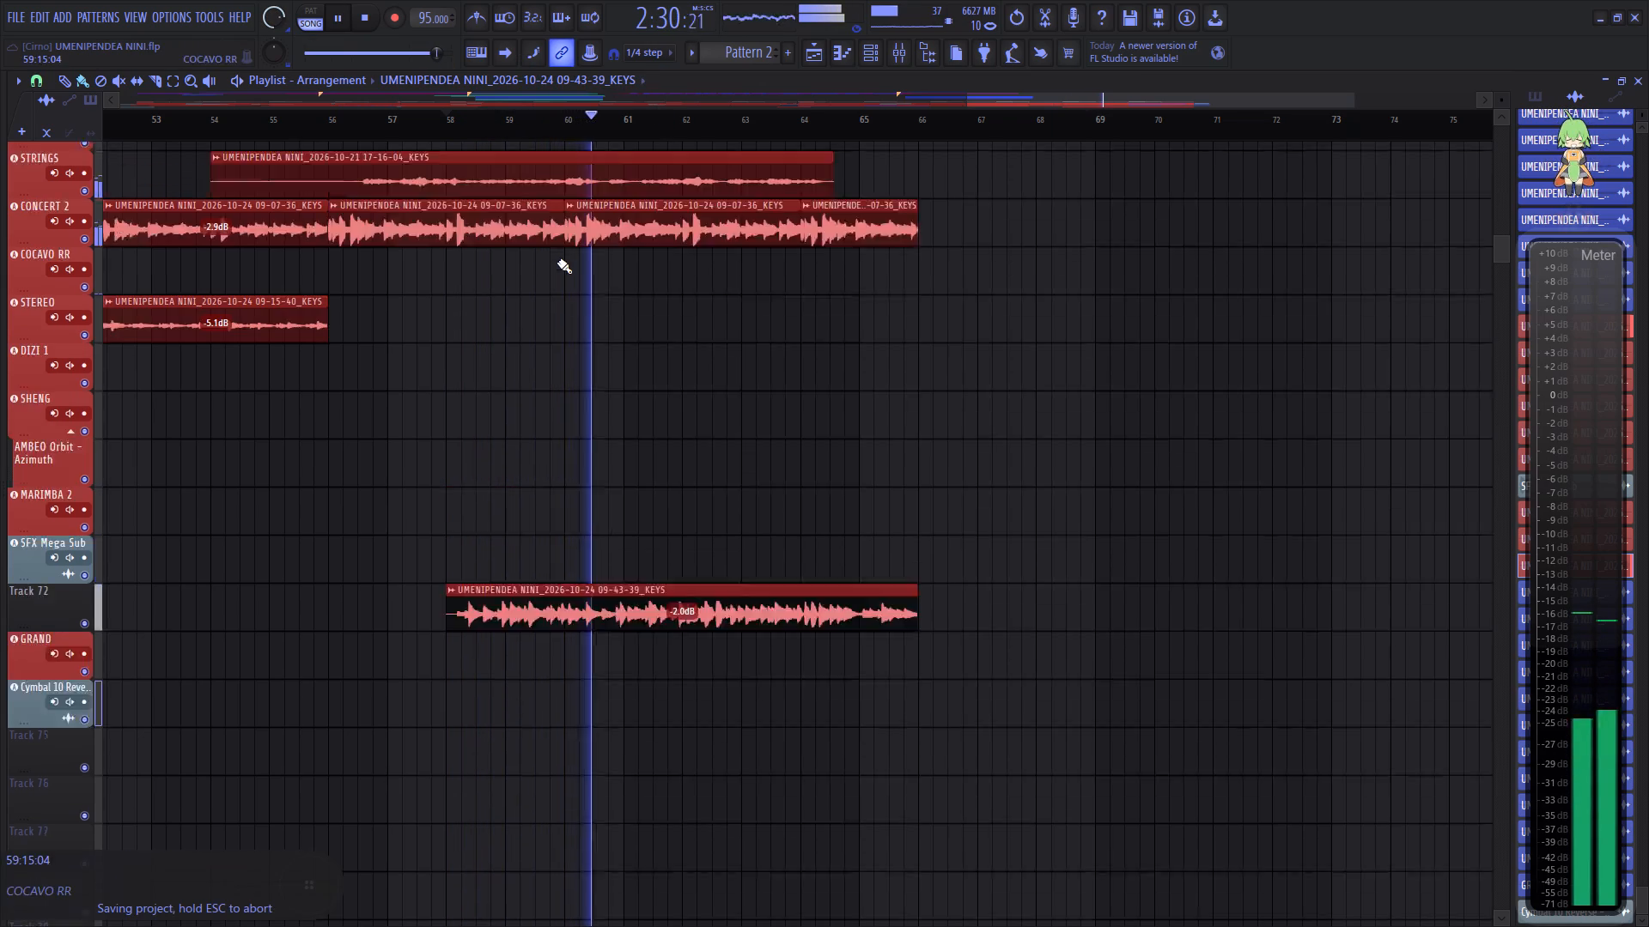
{"action": "scroll", "coordinate": [558, 269], "scroll_direction": "up", "scroll_amount": 4}
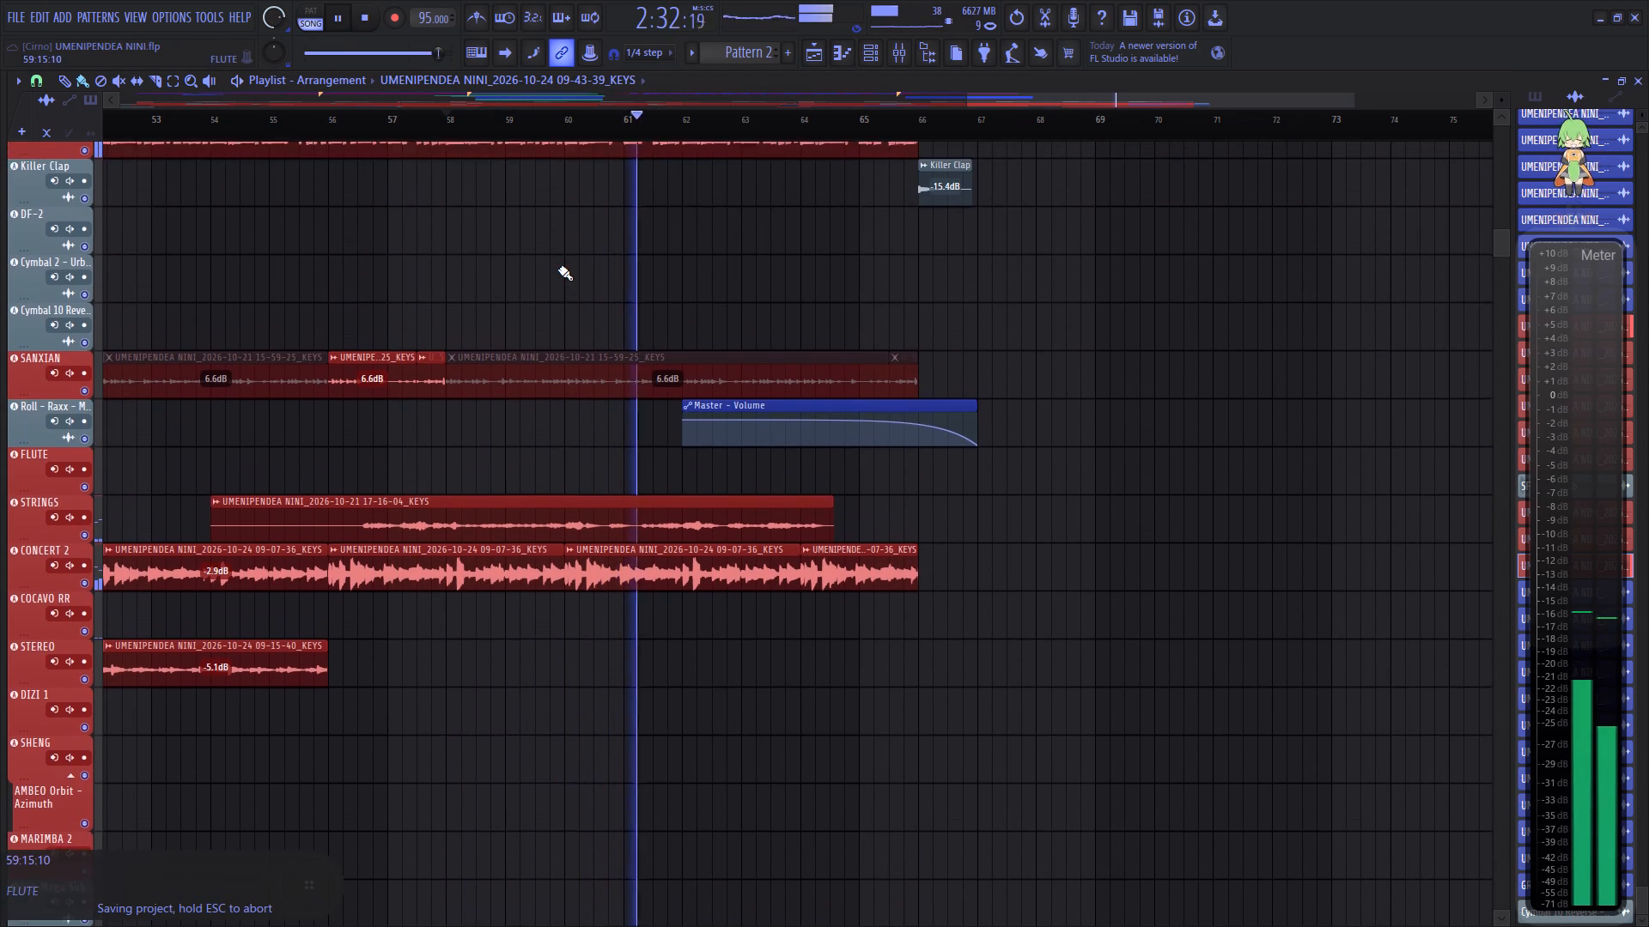
{"action": "scroll", "coordinate": [528, 279], "scroll_direction": "down", "scroll_amount": 4}
{"action": "scroll", "coordinate": [678, 124], "scroll_direction": "down", "scroll_amount": 3}
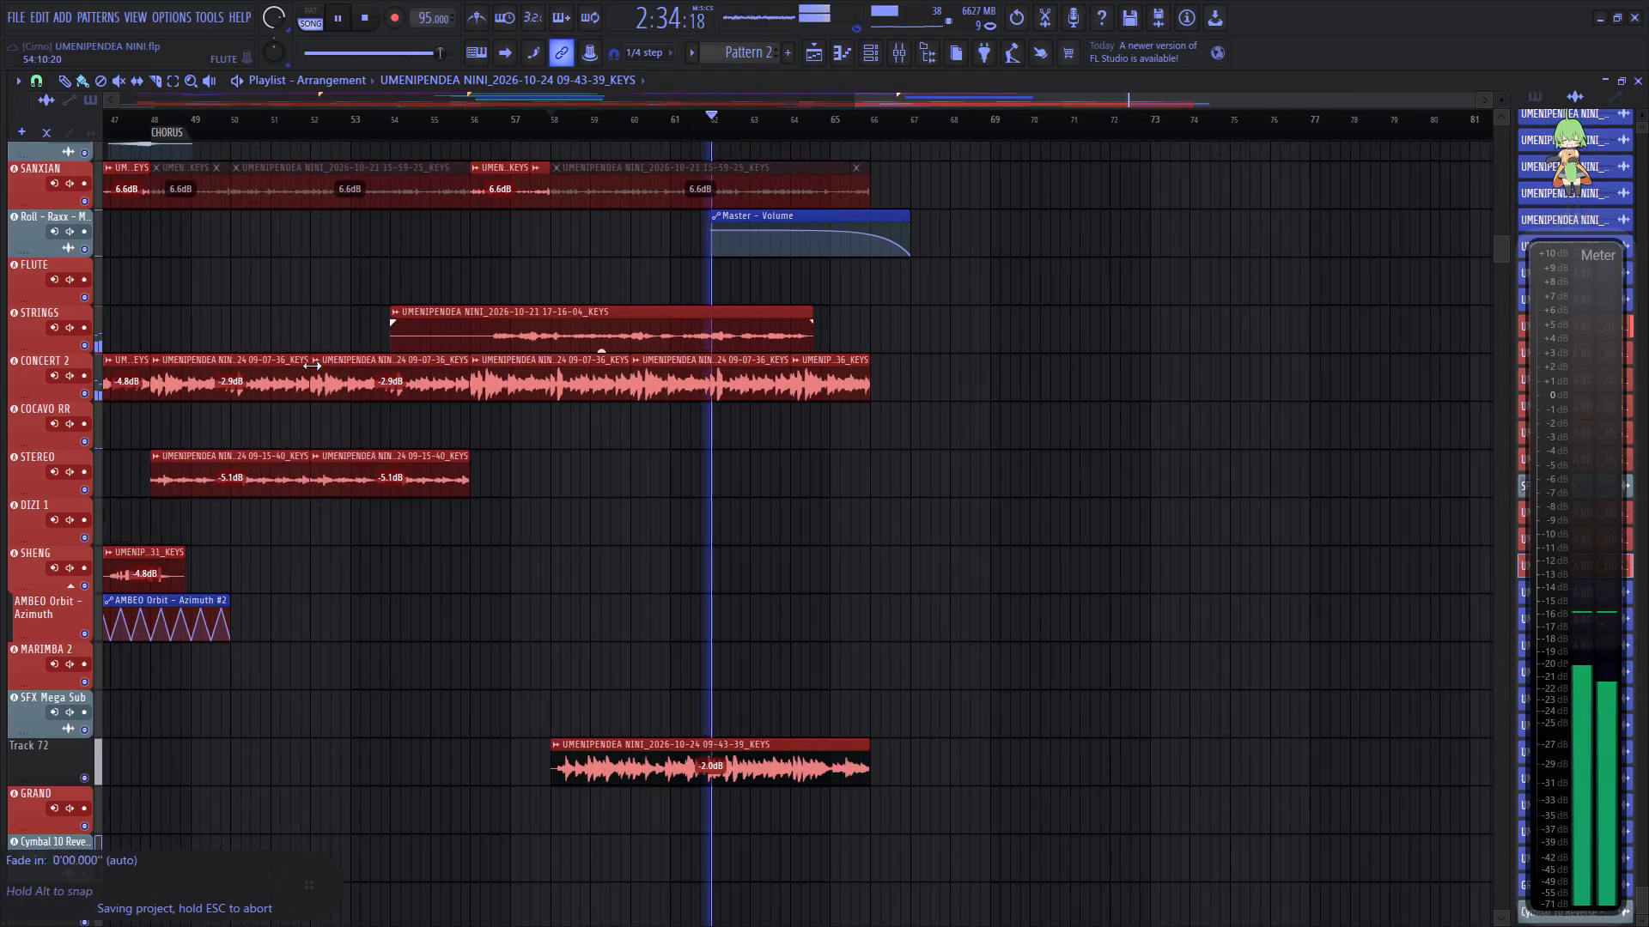
{"action": "left_click", "coordinate": [83, 399]}
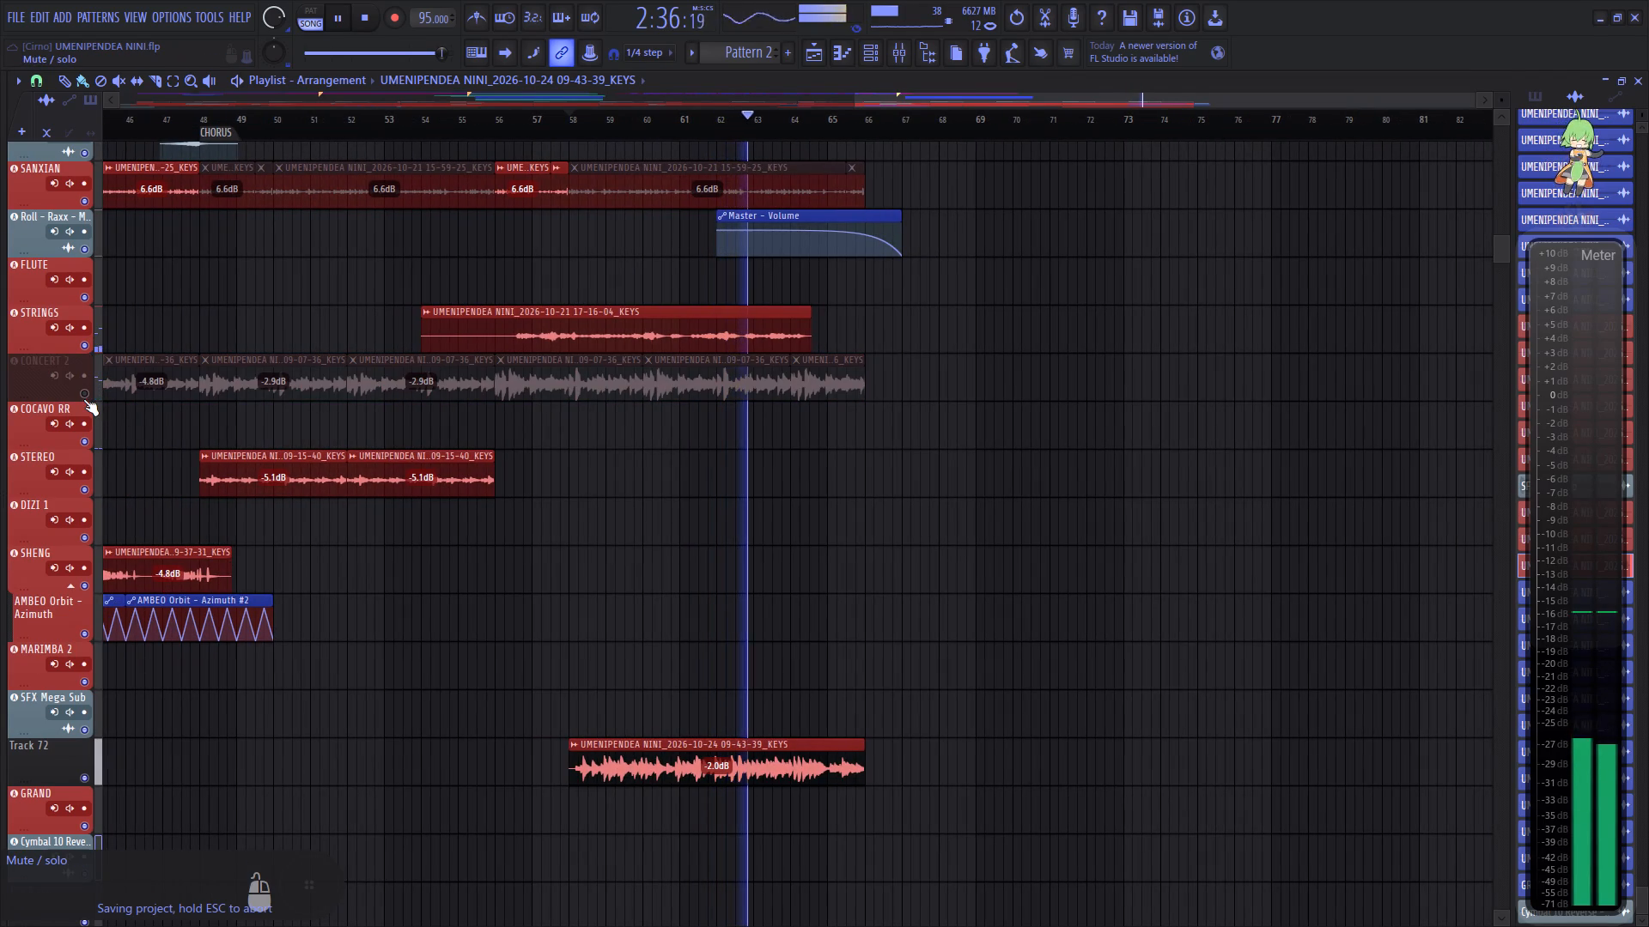
{"action": "left_click", "coordinate": [83, 399]}
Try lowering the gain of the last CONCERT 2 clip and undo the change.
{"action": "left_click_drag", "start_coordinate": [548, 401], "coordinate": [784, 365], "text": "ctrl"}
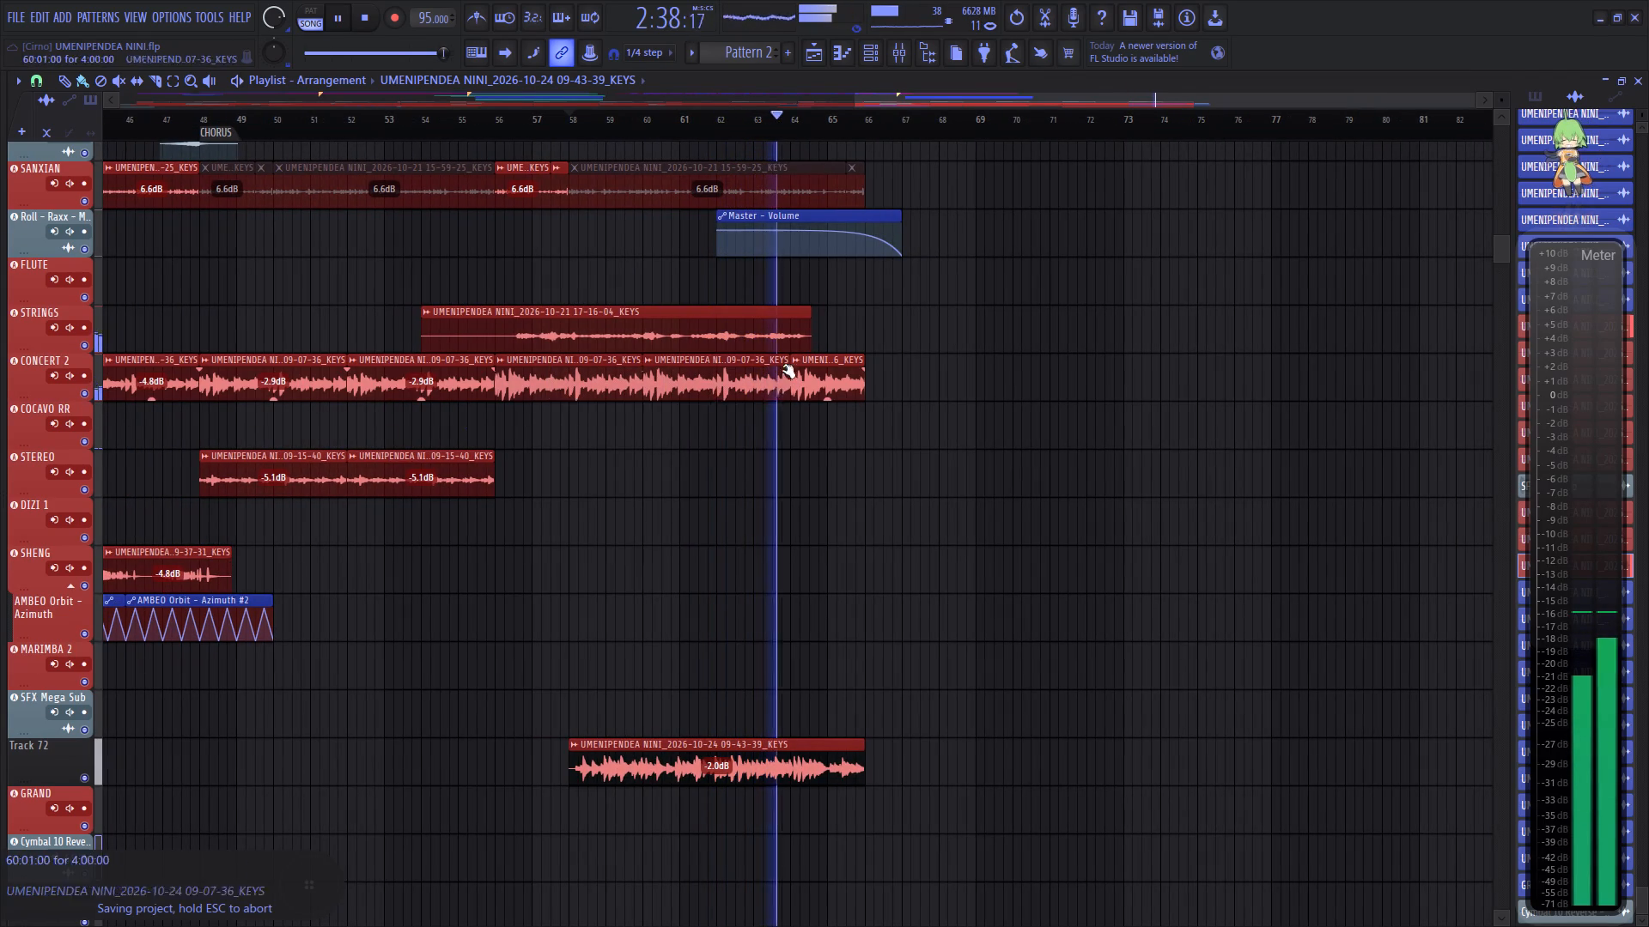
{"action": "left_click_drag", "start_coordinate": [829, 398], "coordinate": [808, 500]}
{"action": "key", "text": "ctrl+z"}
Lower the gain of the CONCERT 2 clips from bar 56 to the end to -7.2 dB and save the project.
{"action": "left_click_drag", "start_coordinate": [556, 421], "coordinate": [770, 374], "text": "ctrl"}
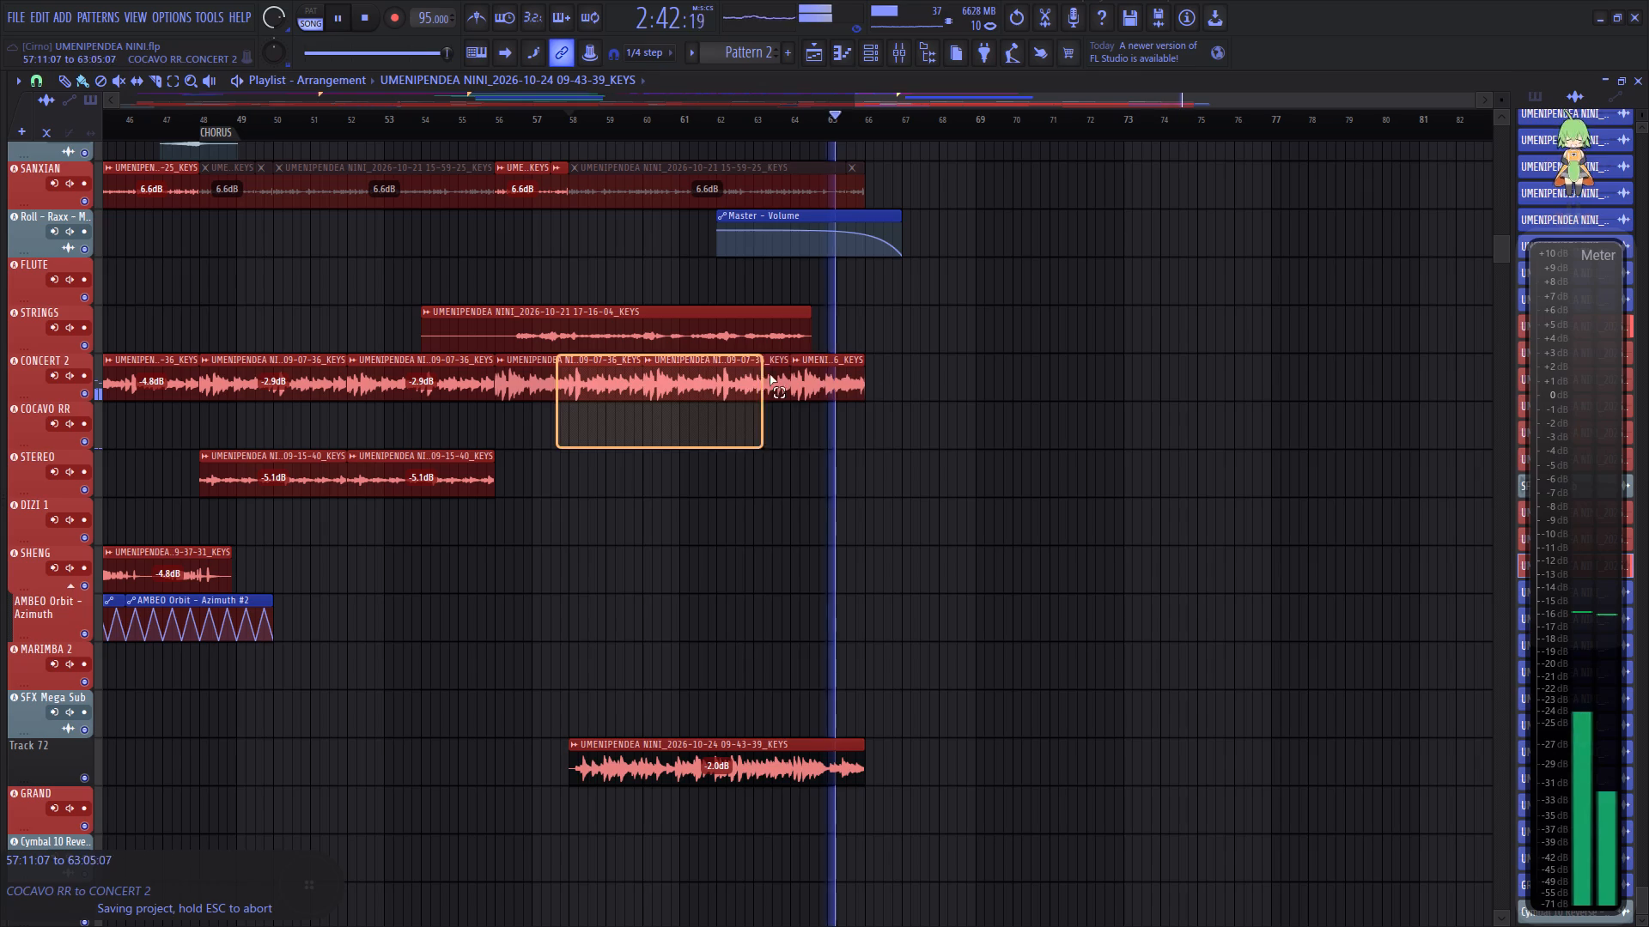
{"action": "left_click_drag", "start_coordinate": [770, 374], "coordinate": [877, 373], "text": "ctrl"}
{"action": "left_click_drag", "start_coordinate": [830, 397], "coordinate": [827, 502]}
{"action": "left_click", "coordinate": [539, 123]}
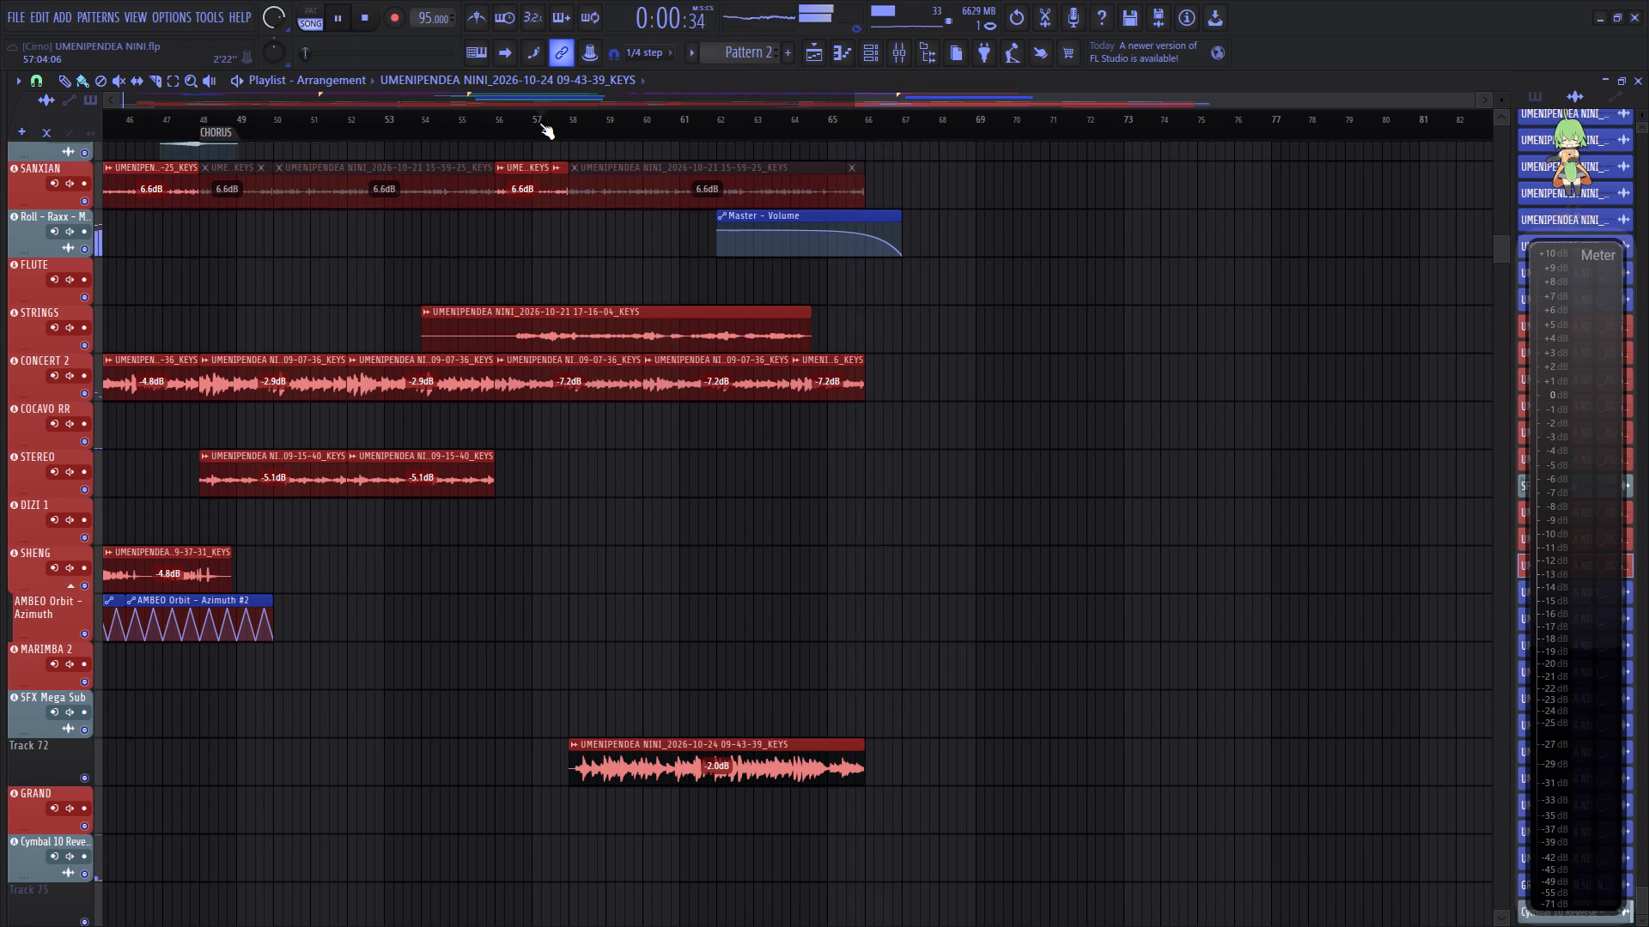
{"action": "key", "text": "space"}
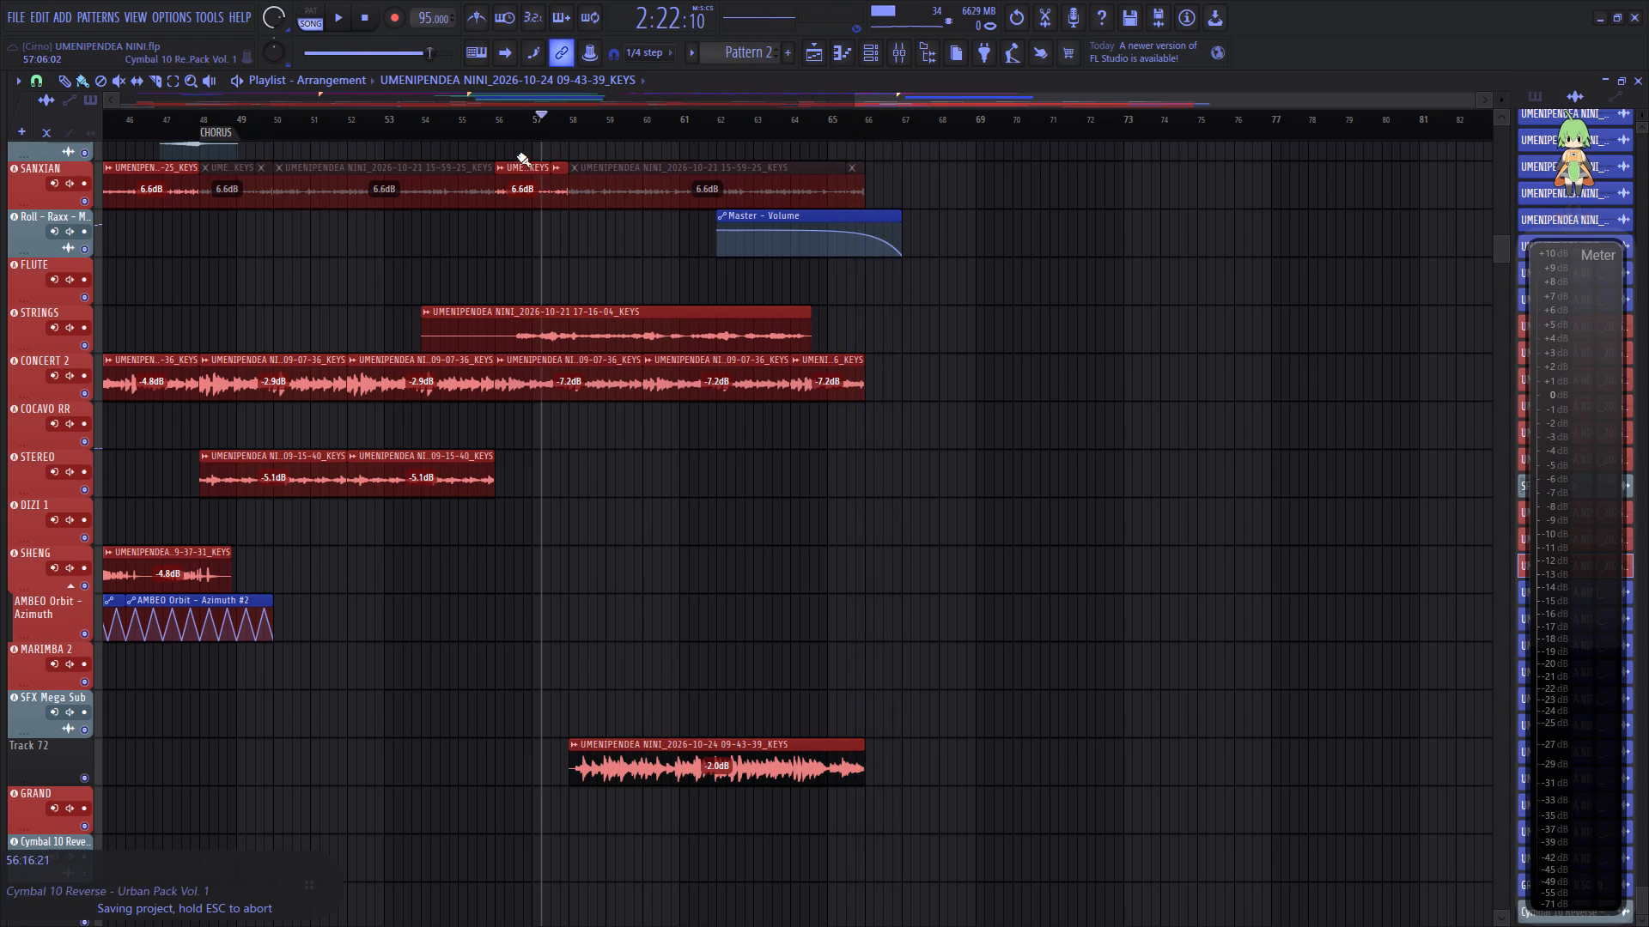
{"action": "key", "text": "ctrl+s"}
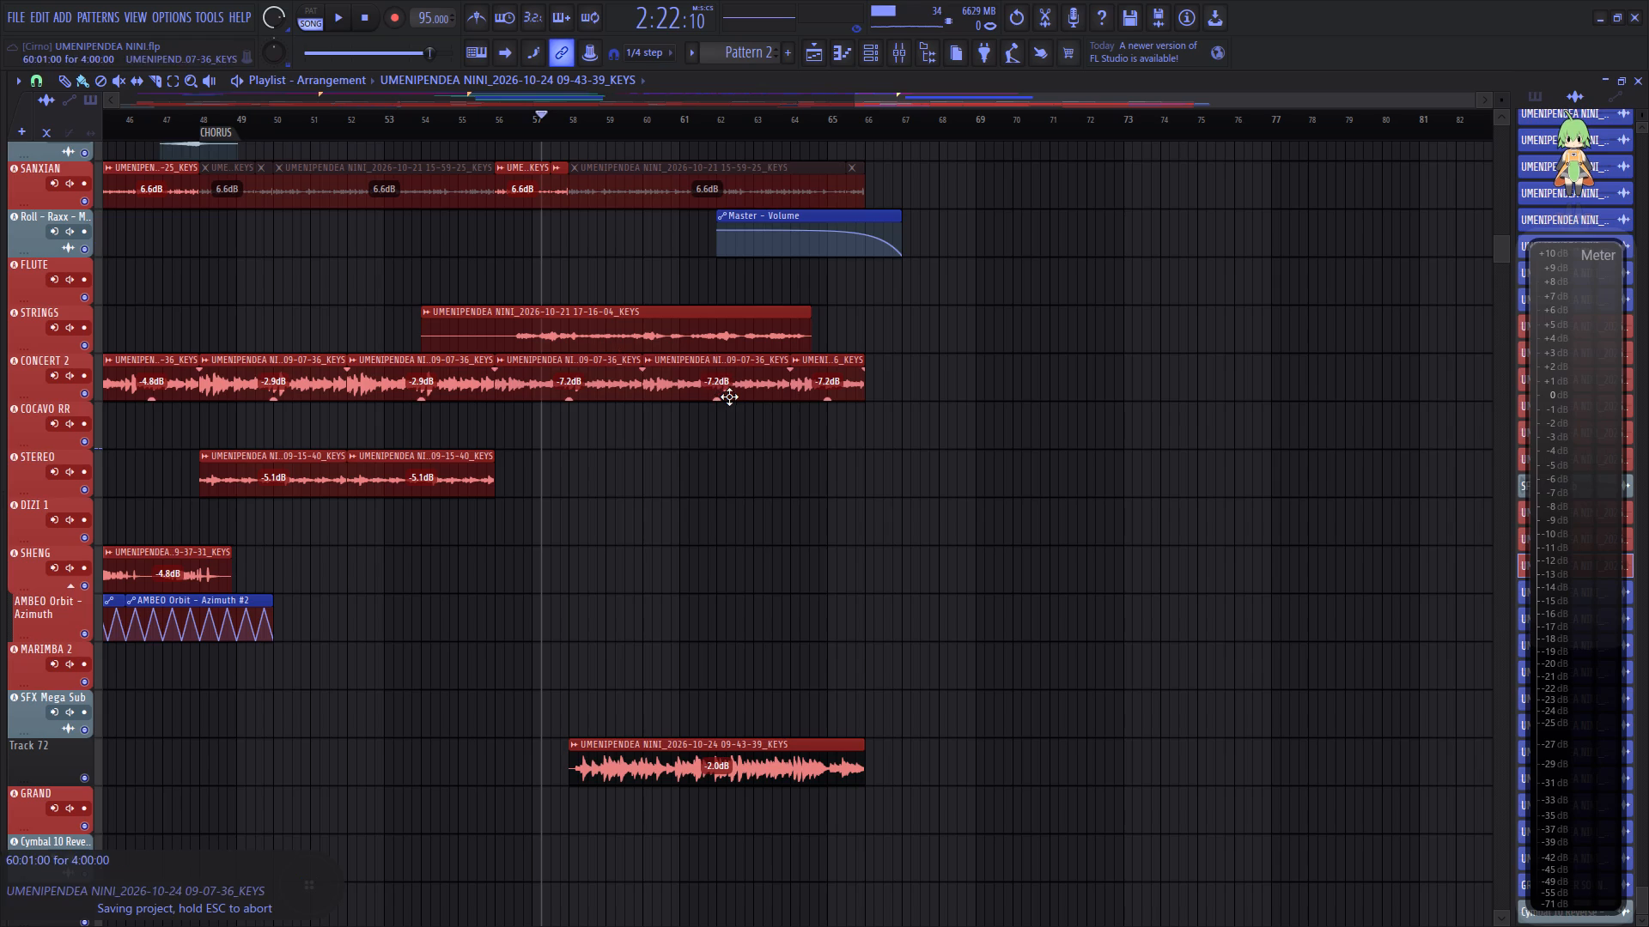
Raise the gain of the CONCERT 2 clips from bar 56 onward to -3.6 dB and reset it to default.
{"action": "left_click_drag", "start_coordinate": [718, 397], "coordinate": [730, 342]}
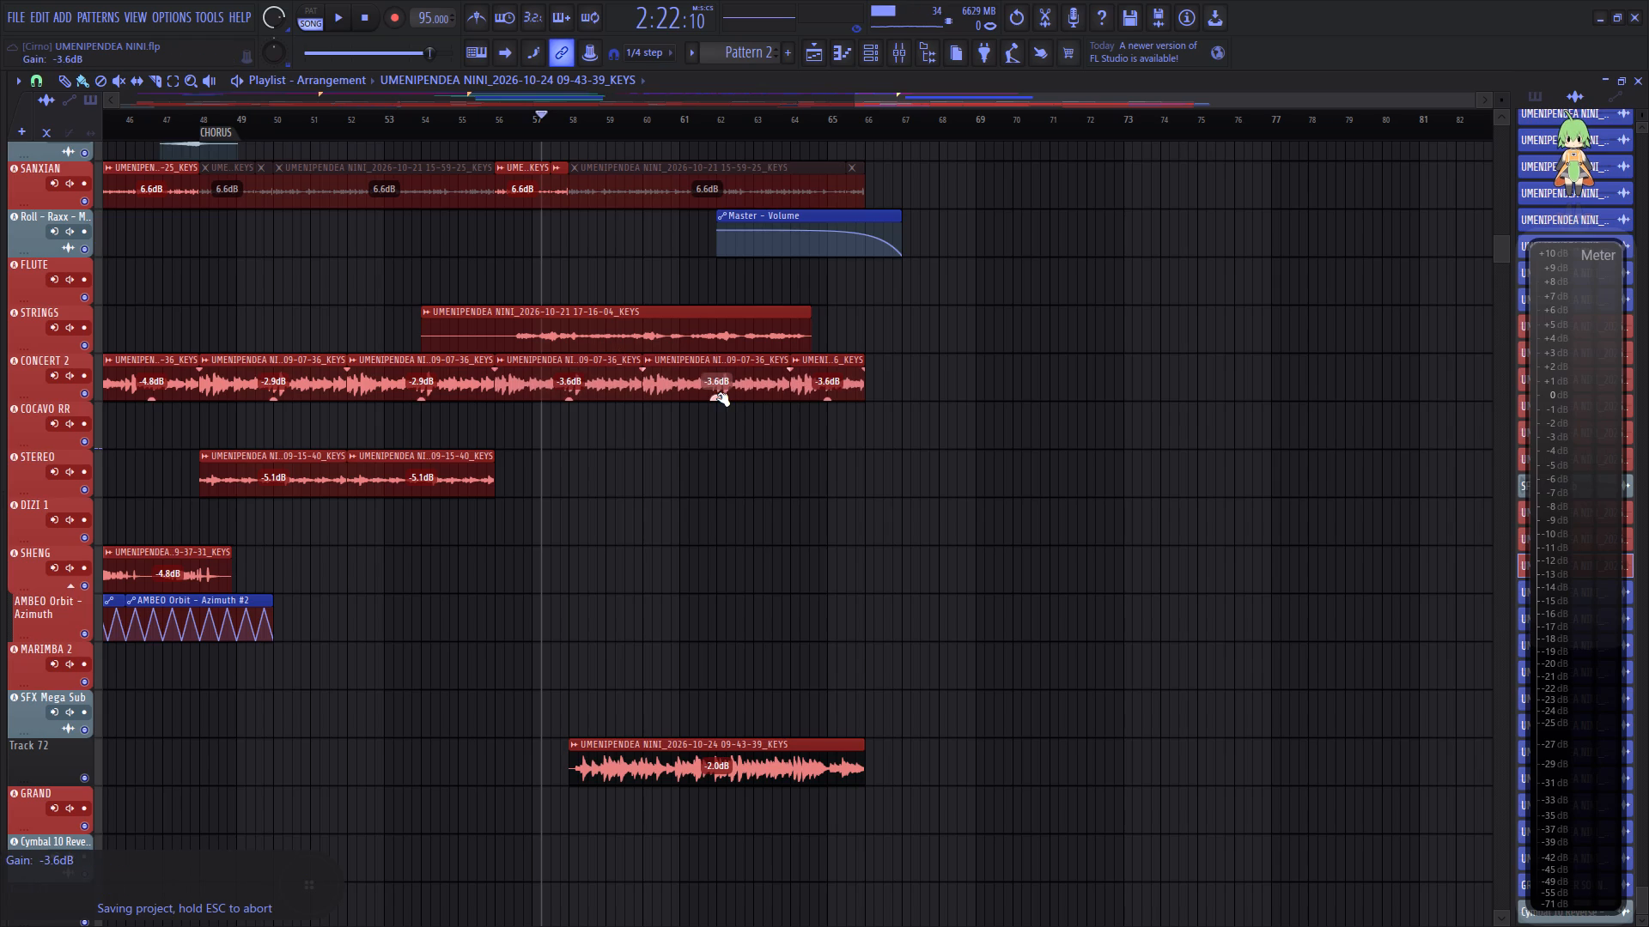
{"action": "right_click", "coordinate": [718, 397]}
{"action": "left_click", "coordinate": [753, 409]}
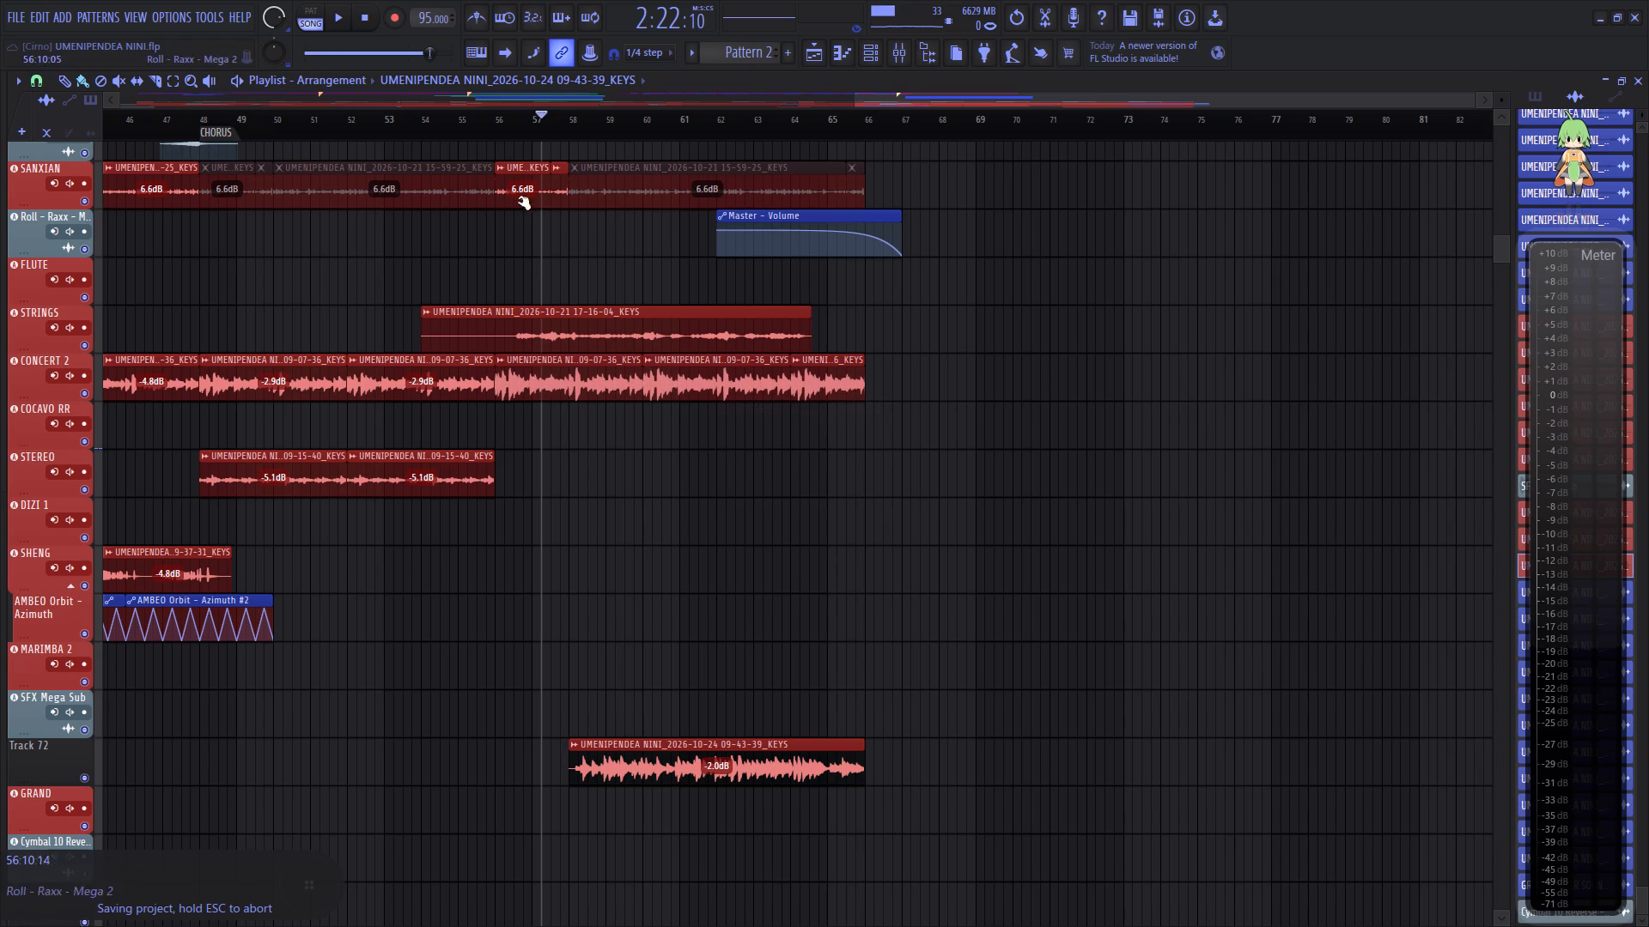
Slice the CONCERT 2 clip at bar 58, where the Track 72 clip begins.
{"action": "left_click", "coordinate": [484, 113]}
{"action": "scroll", "coordinate": [532, 119], "scroll_direction": "up", "scroll_amount": 5}
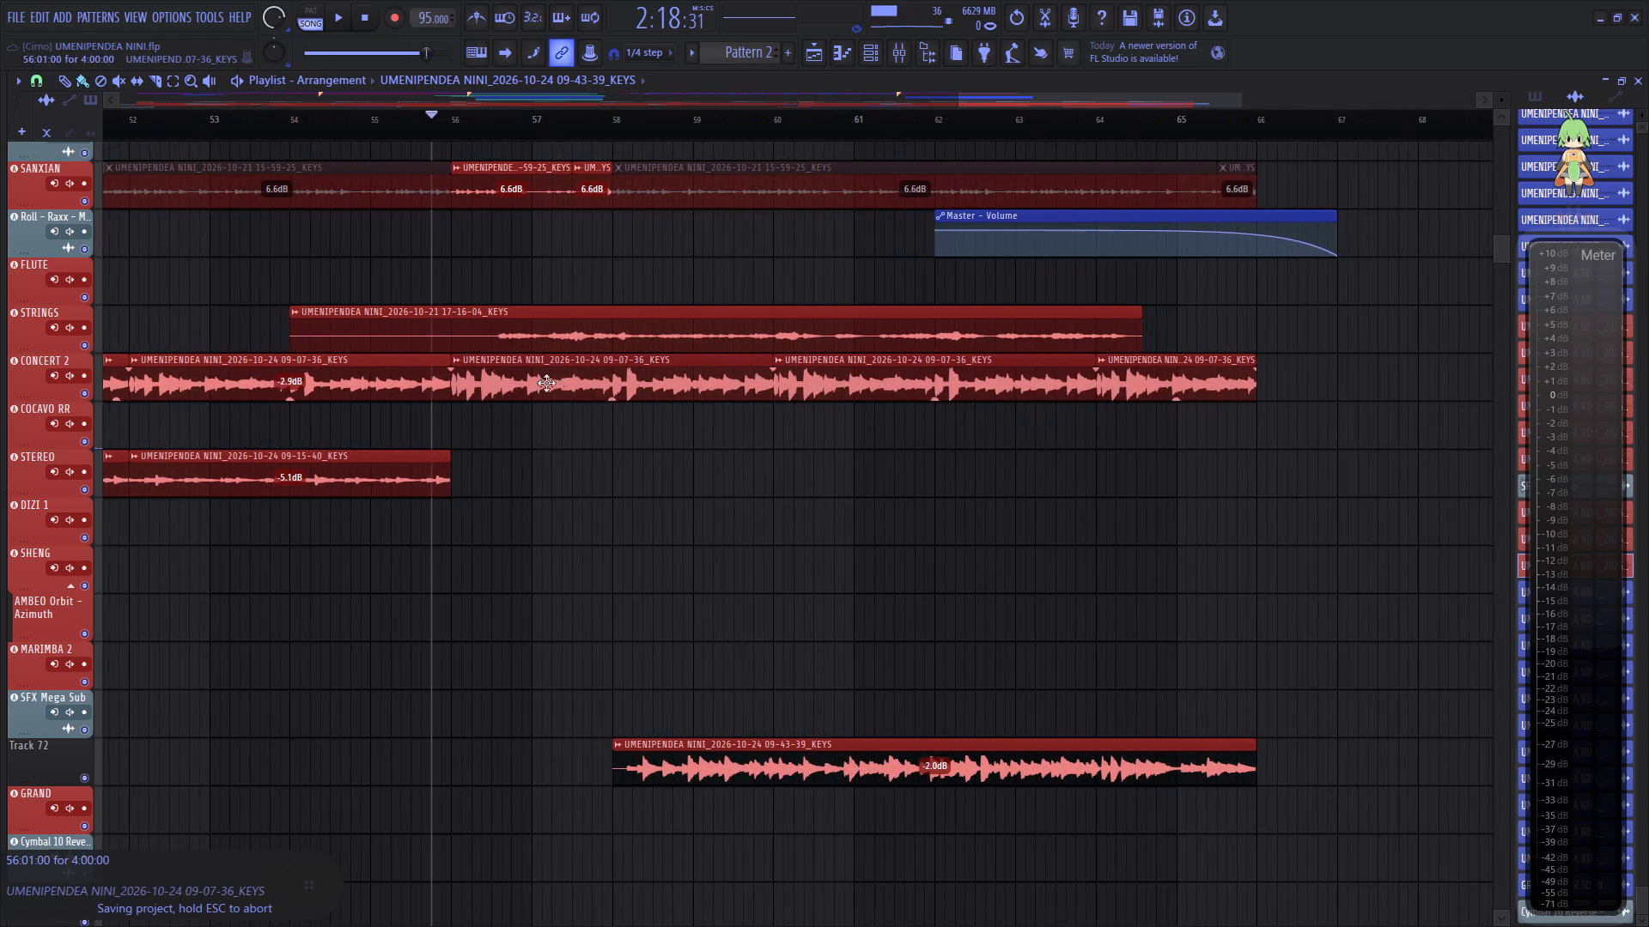
{"action": "key", "text": "space"}
{"action": "left_click", "coordinate": [150, 82]}
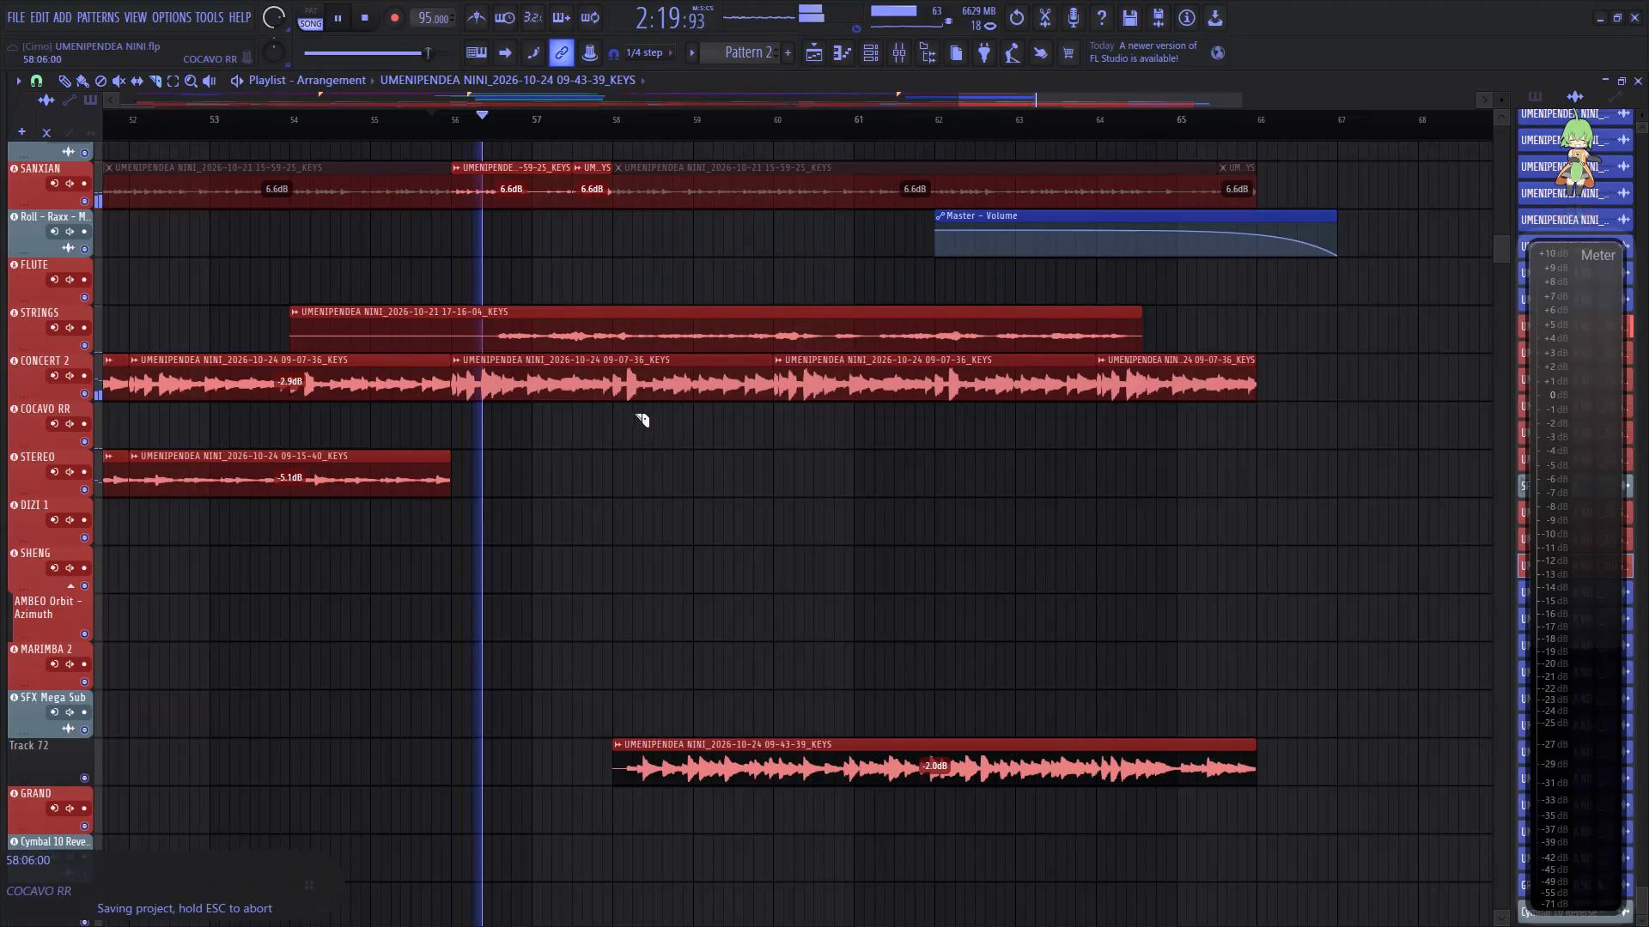
{"action": "left_click", "coordinate": [612, 388]}
{"action": "key", "text": "space"}
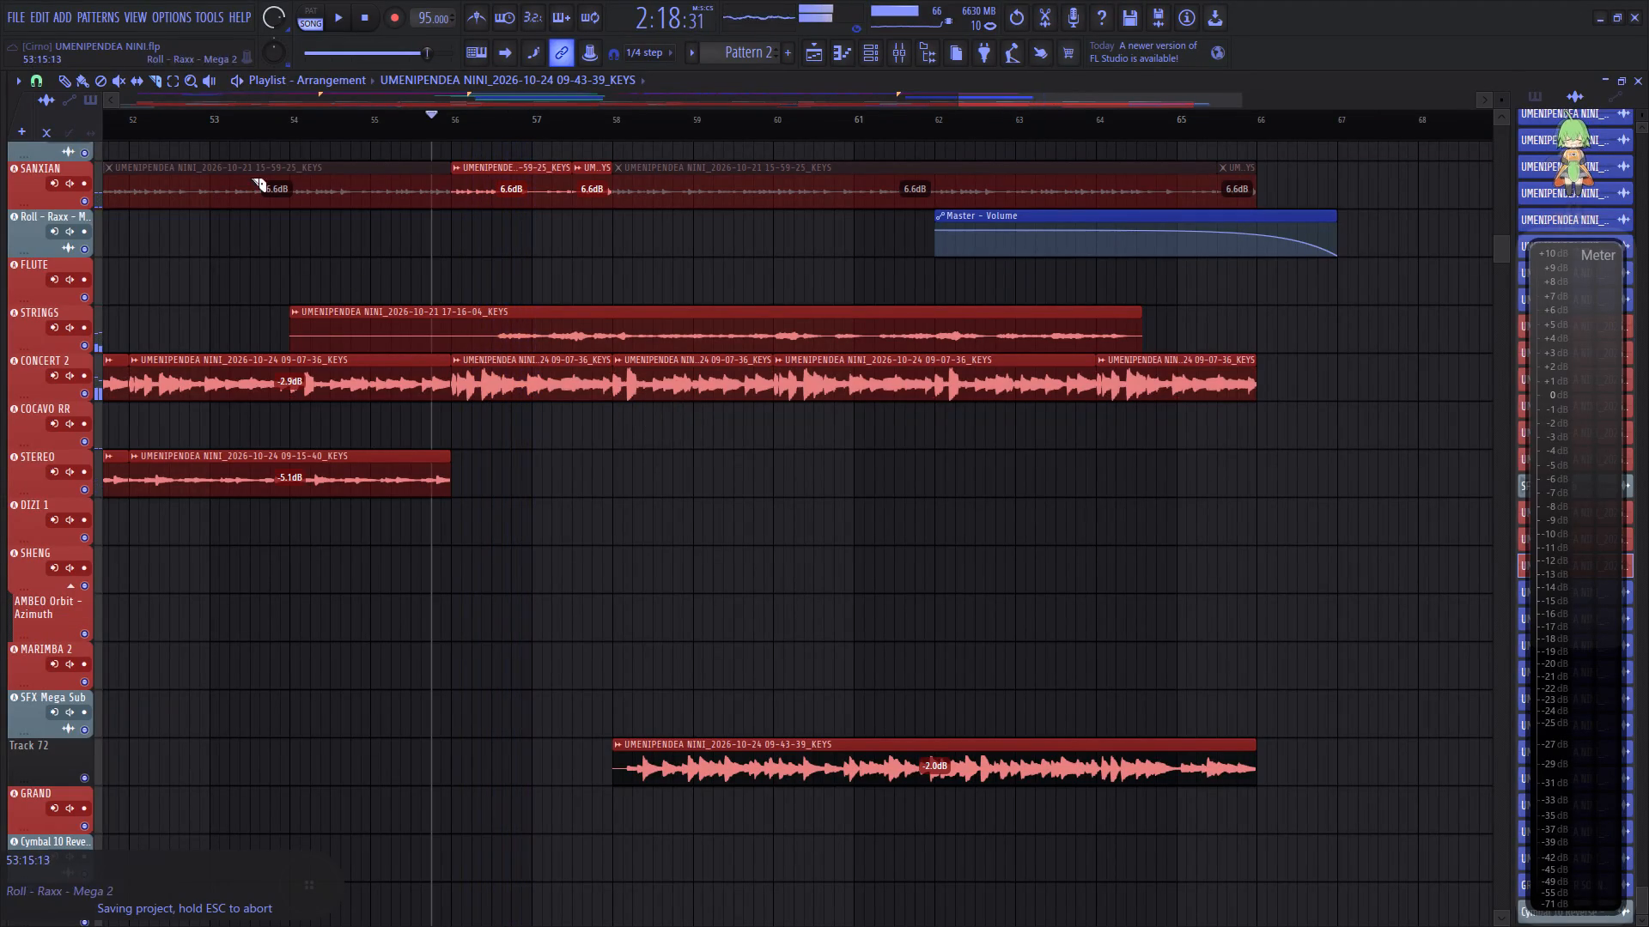
Lower the gain of the CONCERT 2 clips from bar 58 to the end to -5.5 dB during playback, and save the project.
{"action": "key", "text": "space"}
{"action": "left_click", "coordinate": [84, 82]}
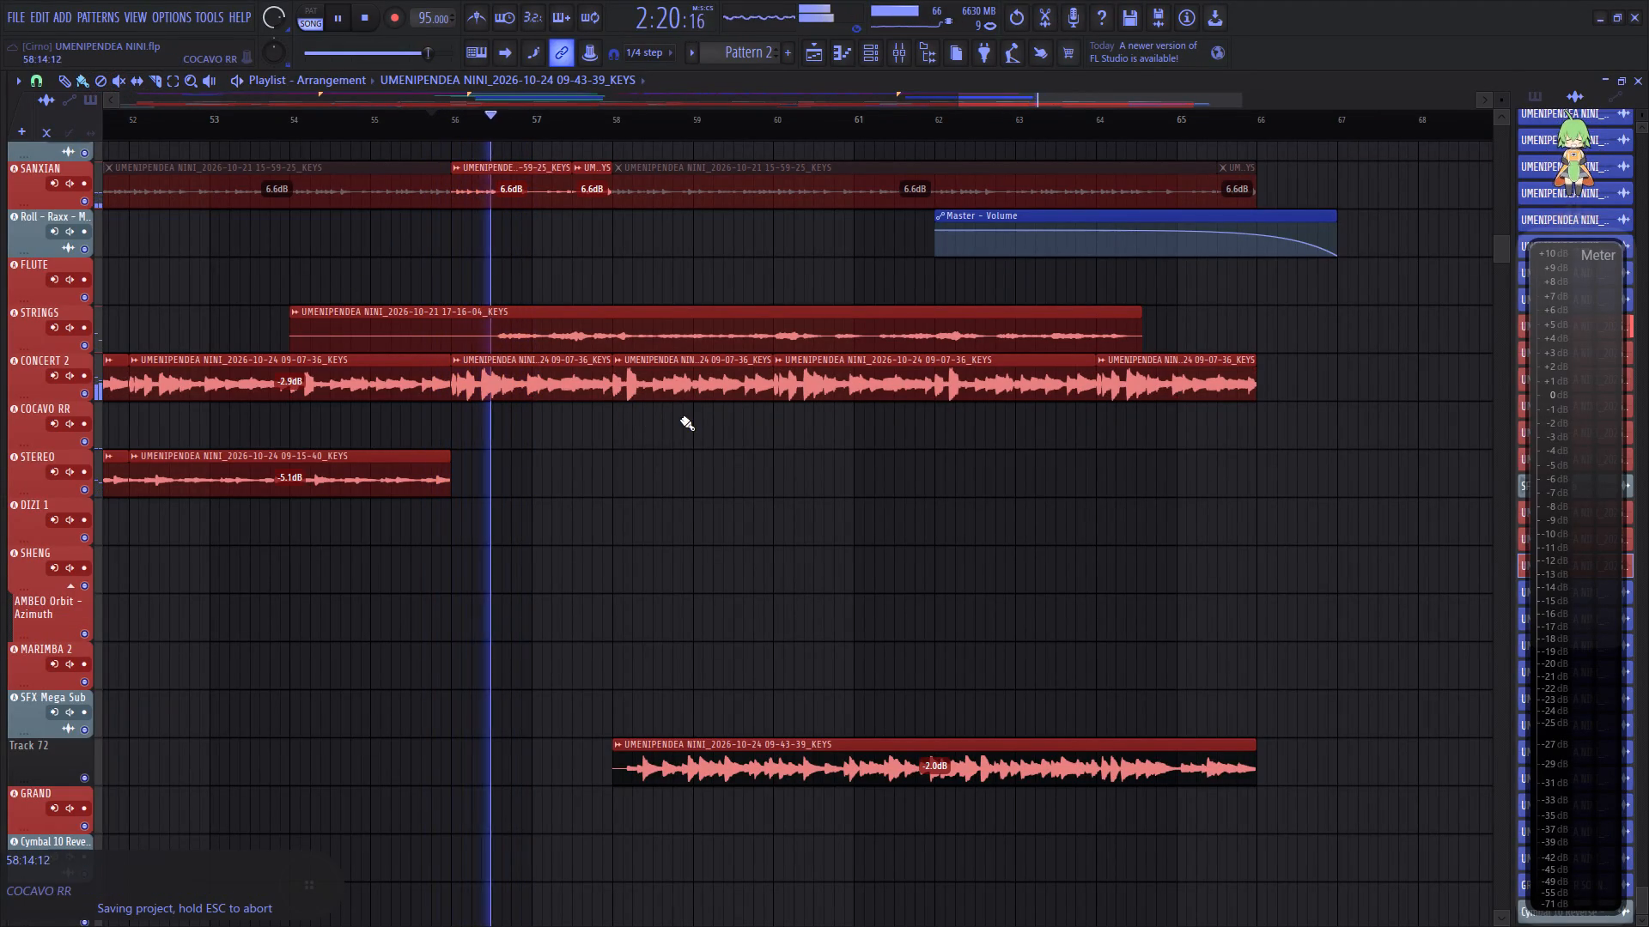
{"action": "left_click_drag", "start_coordinate": [702, 395], "coordinate": [1177, 377], "text": "ctrl"}
{"action": "left_click_drag", "start_coordinate": [1180, 397], "coordinate": [1180, 426]}
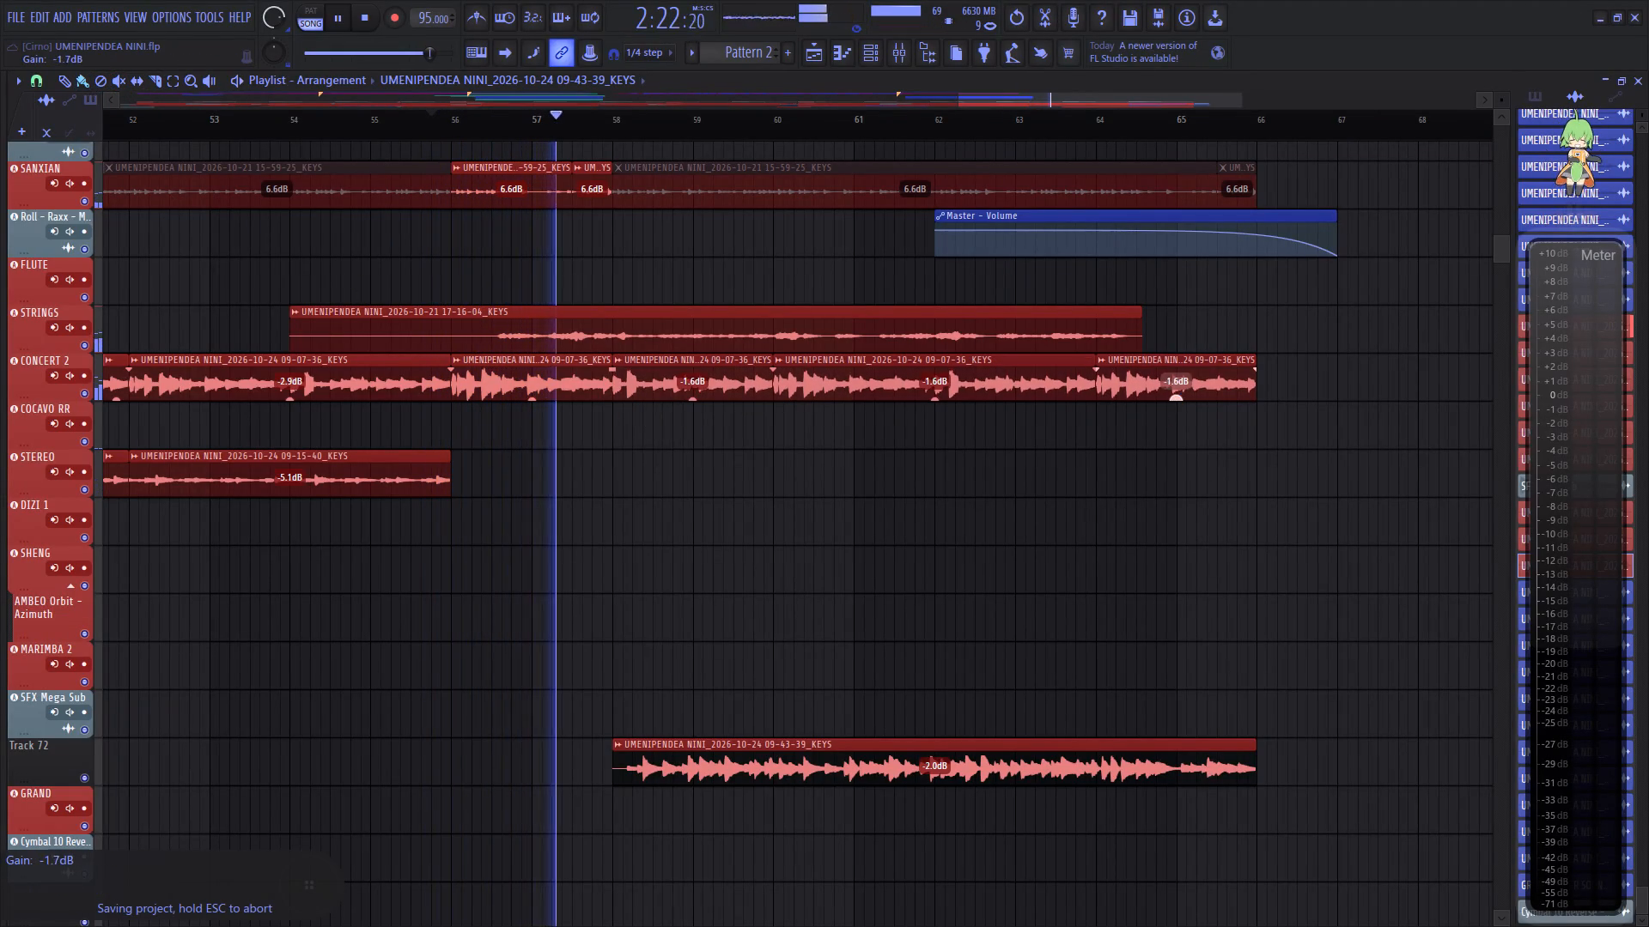
{"action": "left_click_drag", "start_coordinate": [1180, 426], "coordinate": [1175, 487]}
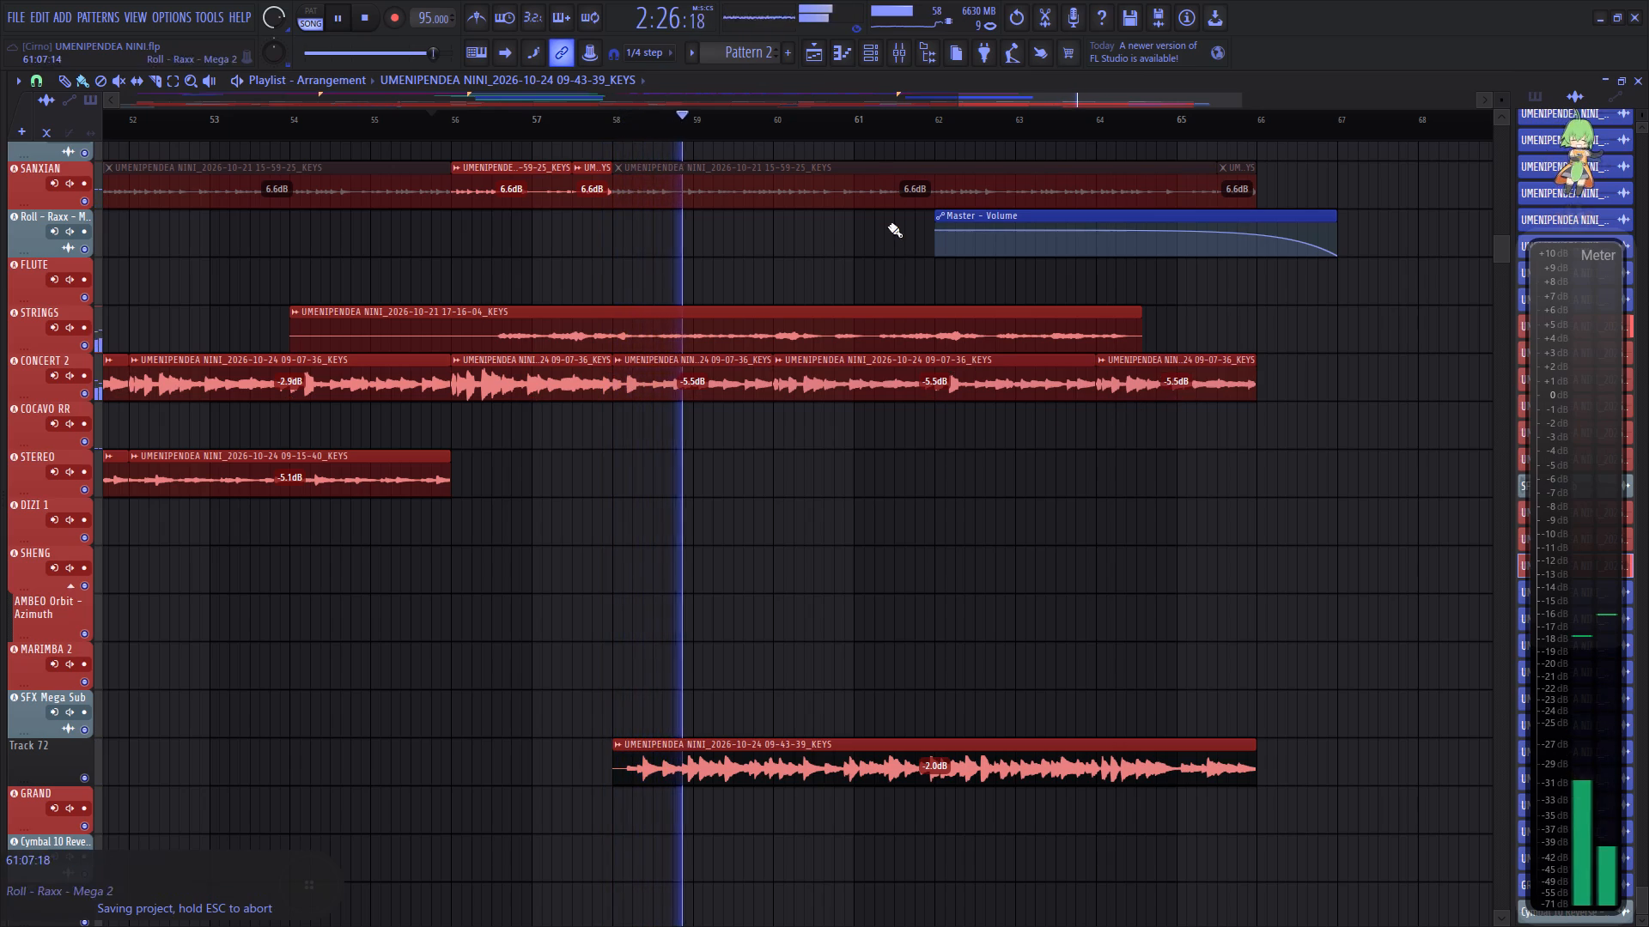
{"action": "scroll", "coordinate": [861, 119], "scroll_direction": "down", "scroll_amount": 7}
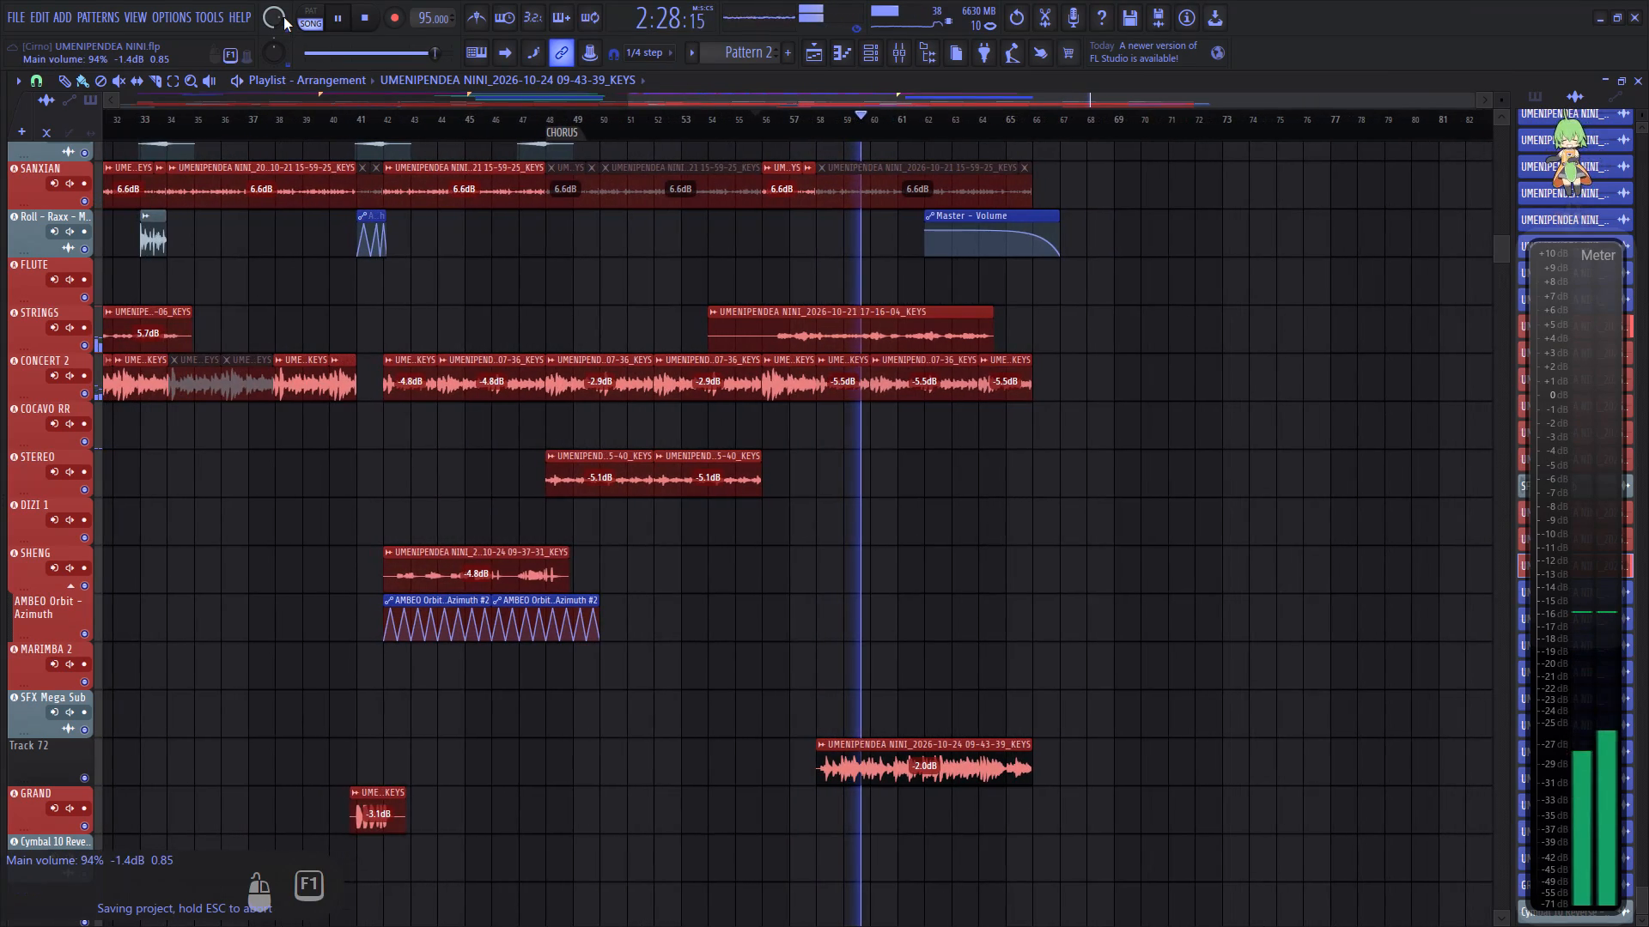
{"action": "key", "text": "ctrl+s"}
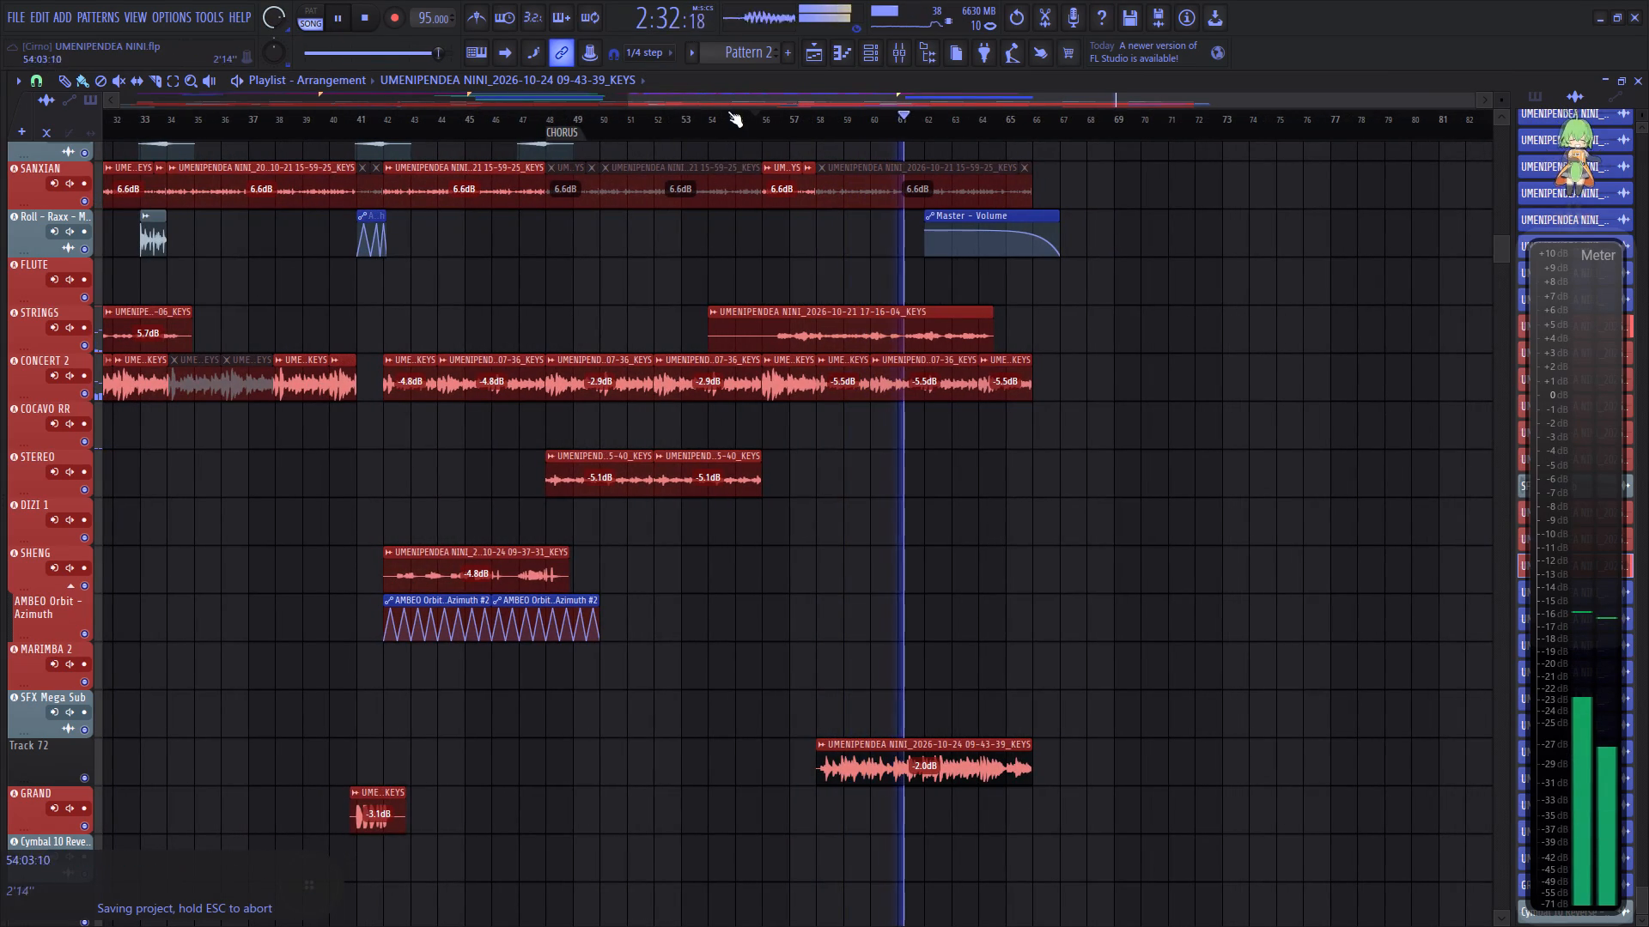
In the Master channel's Maximus, solo the low band and set its stereo separation to 16% merged.
{"action": "left_click_drag", "start_coordinate": [784, 99], "coordinate": [824, 97]}
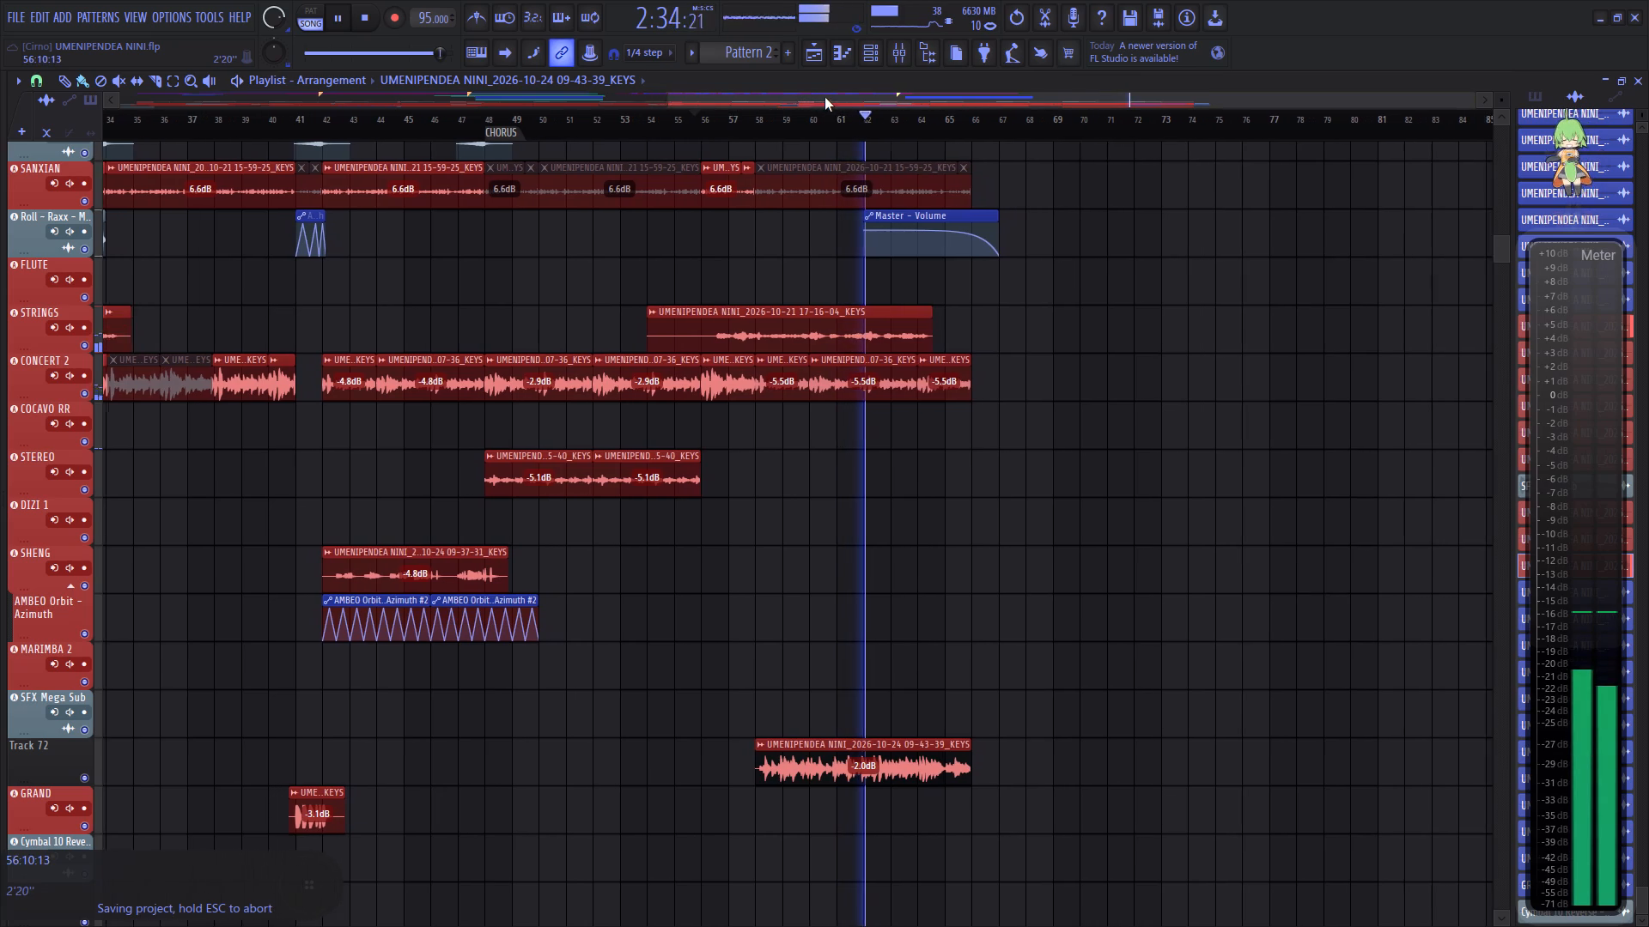
{"action": "left_click_drag", "start_coordinate": [824, 97], "coordinate": [831, 95]}
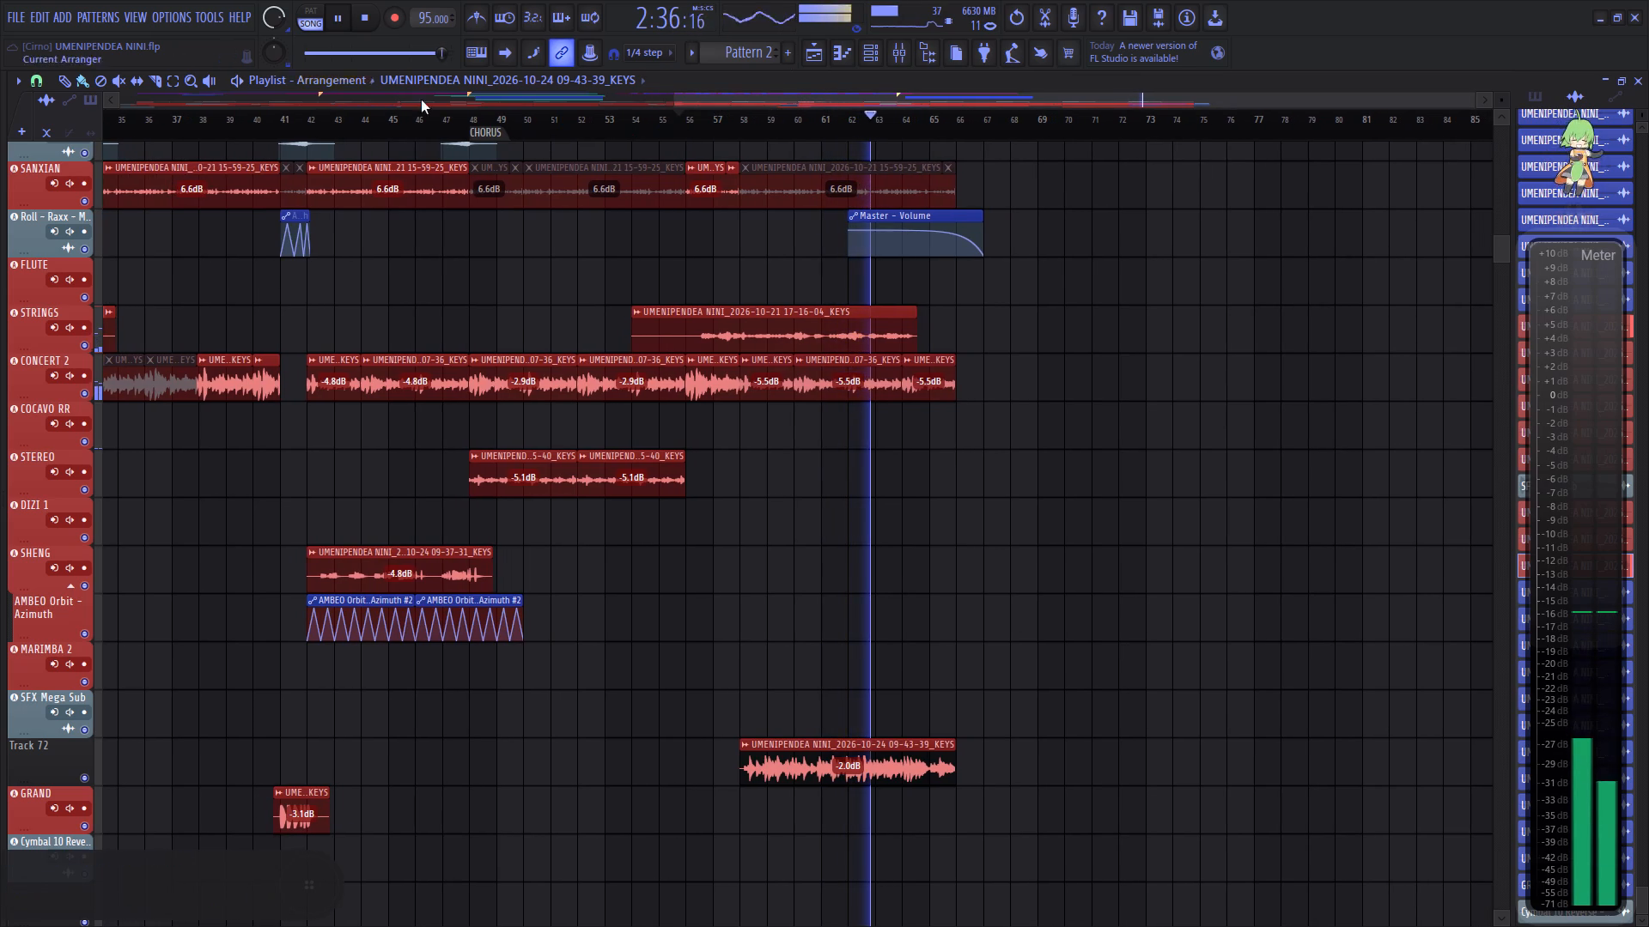
{"action": "left_click", "coordinate": [900, 55]}
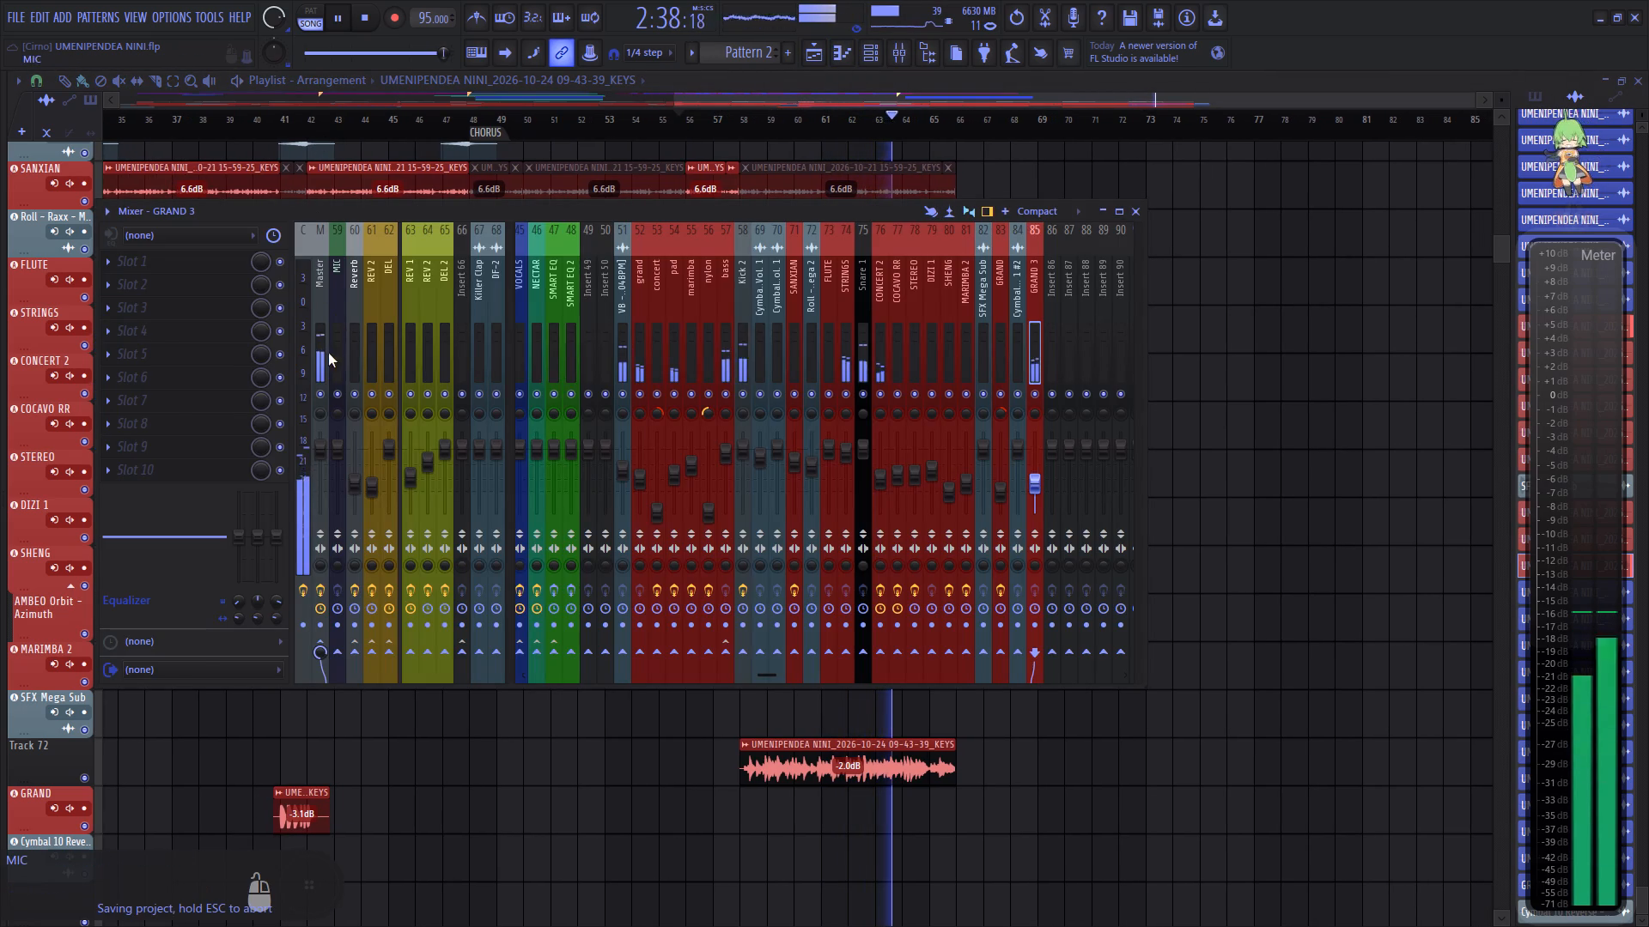
{"action": "left_click", "coordinate": [324, 357]}
{"action": "left_click", "coordinate": [177, 336]}
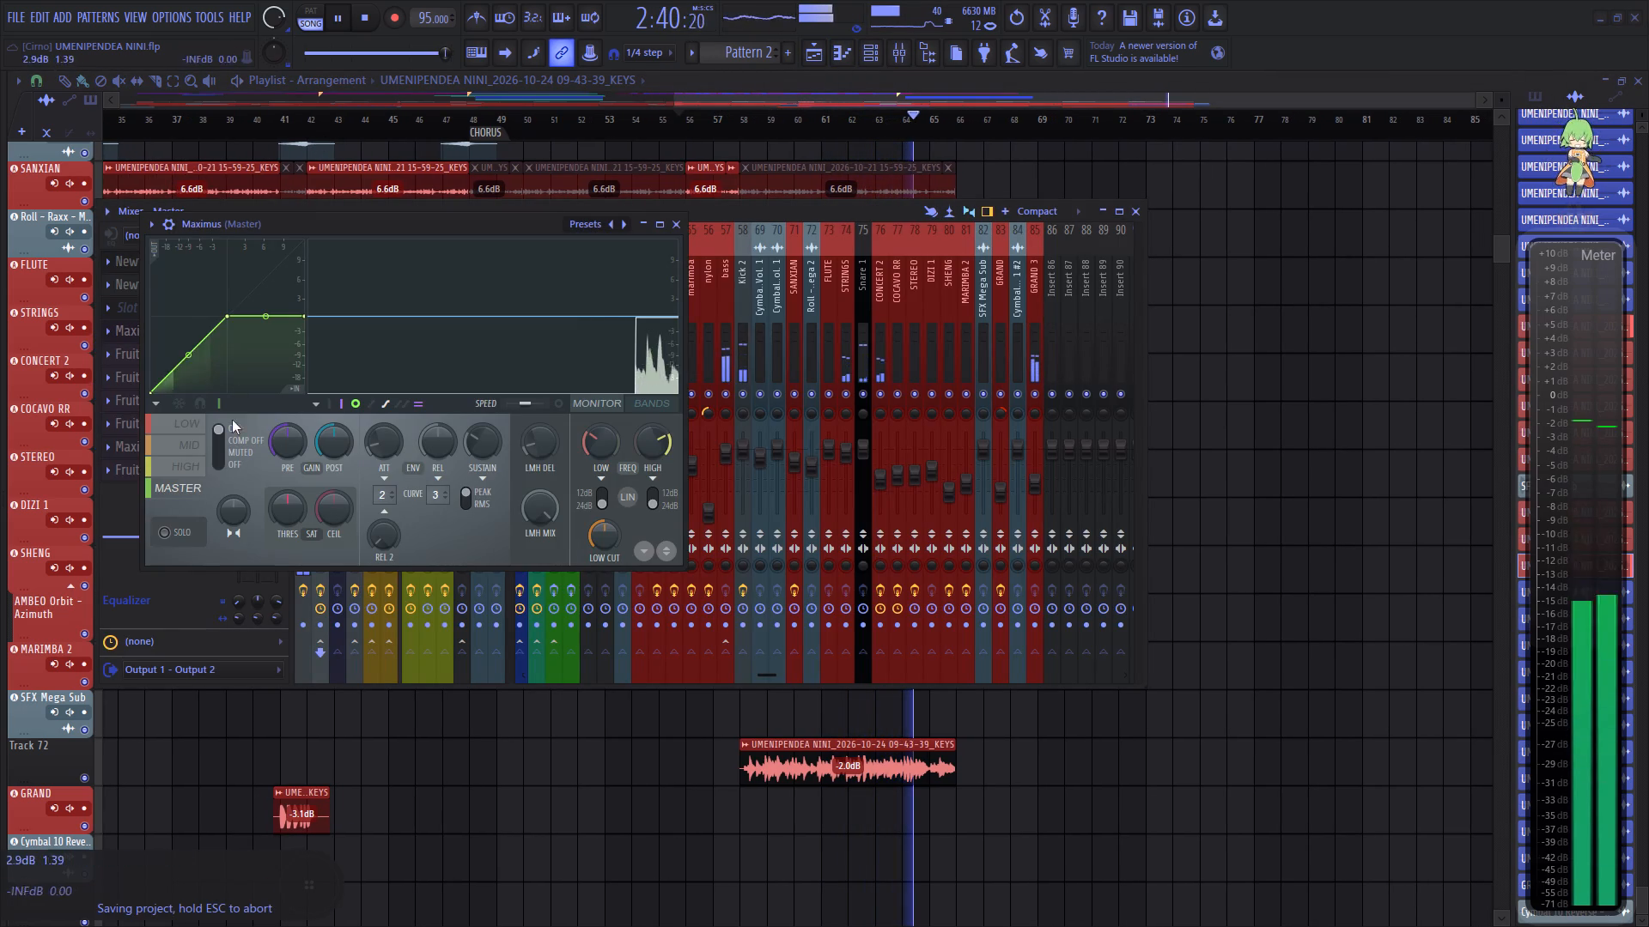
{"action": "left_click", "coordinate": [187, 428]}
{"action": "left_click", "coordinate": [170, 537]}
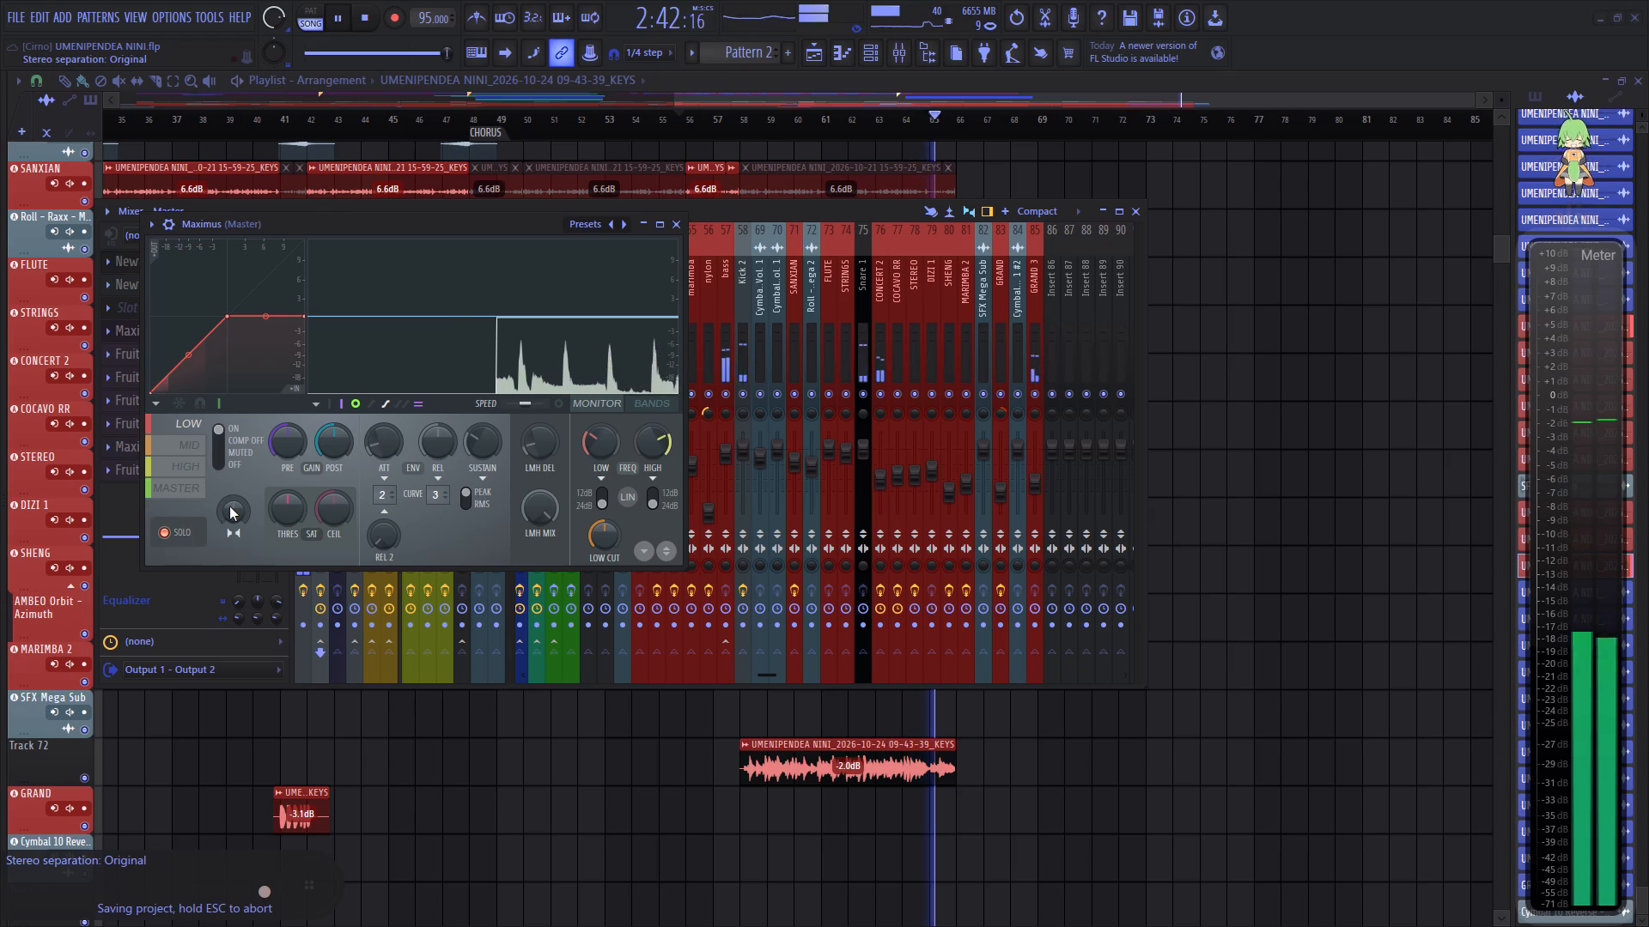
{"action": "scroll", "coordinate": [227, 510], "scroll_direction": "up", "scroll_amount": 5}
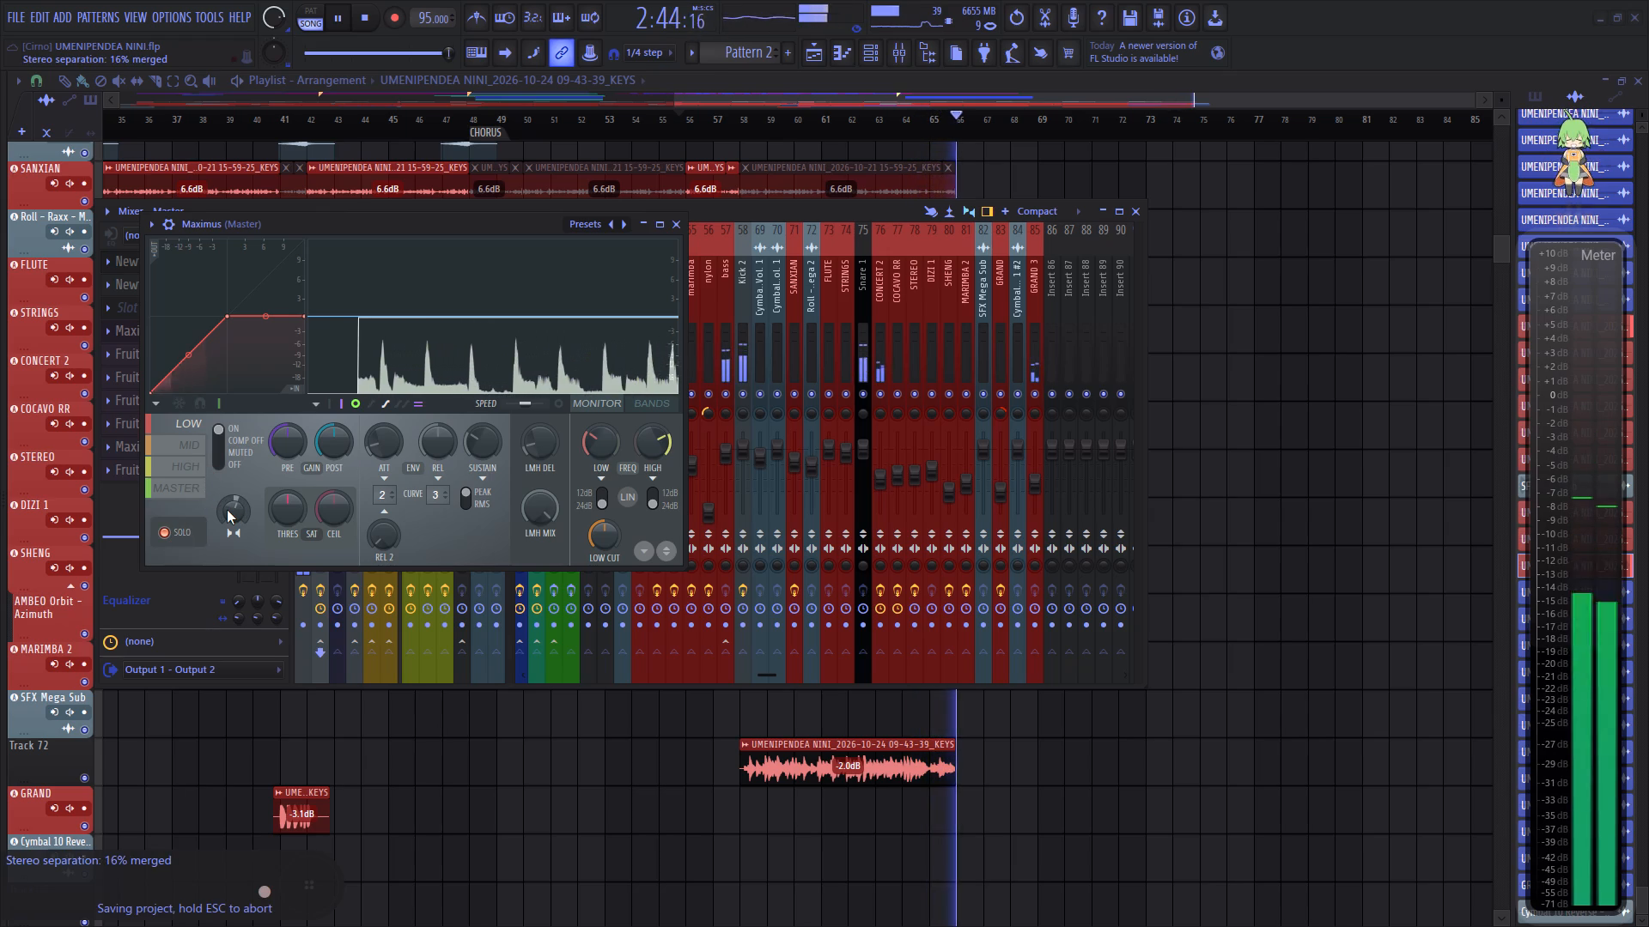
Set the mid band's stereo separation in Maximus to 16% separated, restarting playback to hear the change.
{"action": "left_click", "coordinate": [181, 447]}
{"action": "key", "text": "space"}
{"action": "key", "text": "space"}
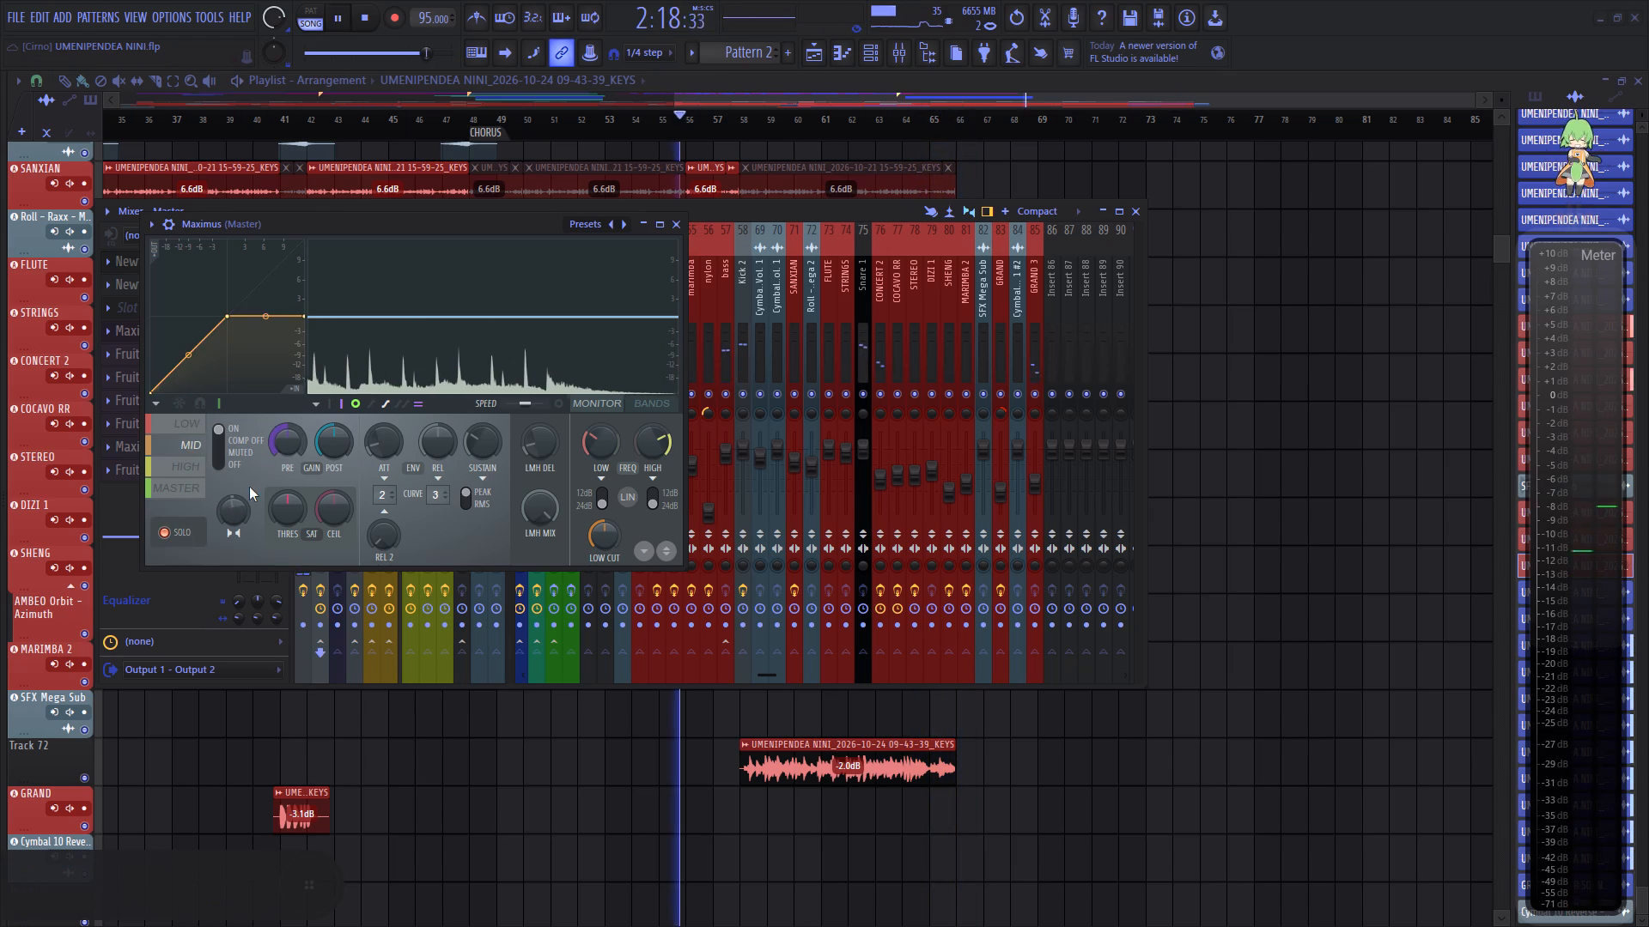
{"action": "scroll", "coordinate": [234, 506], "scroll_direction": "down", "scroll_amount": 2}
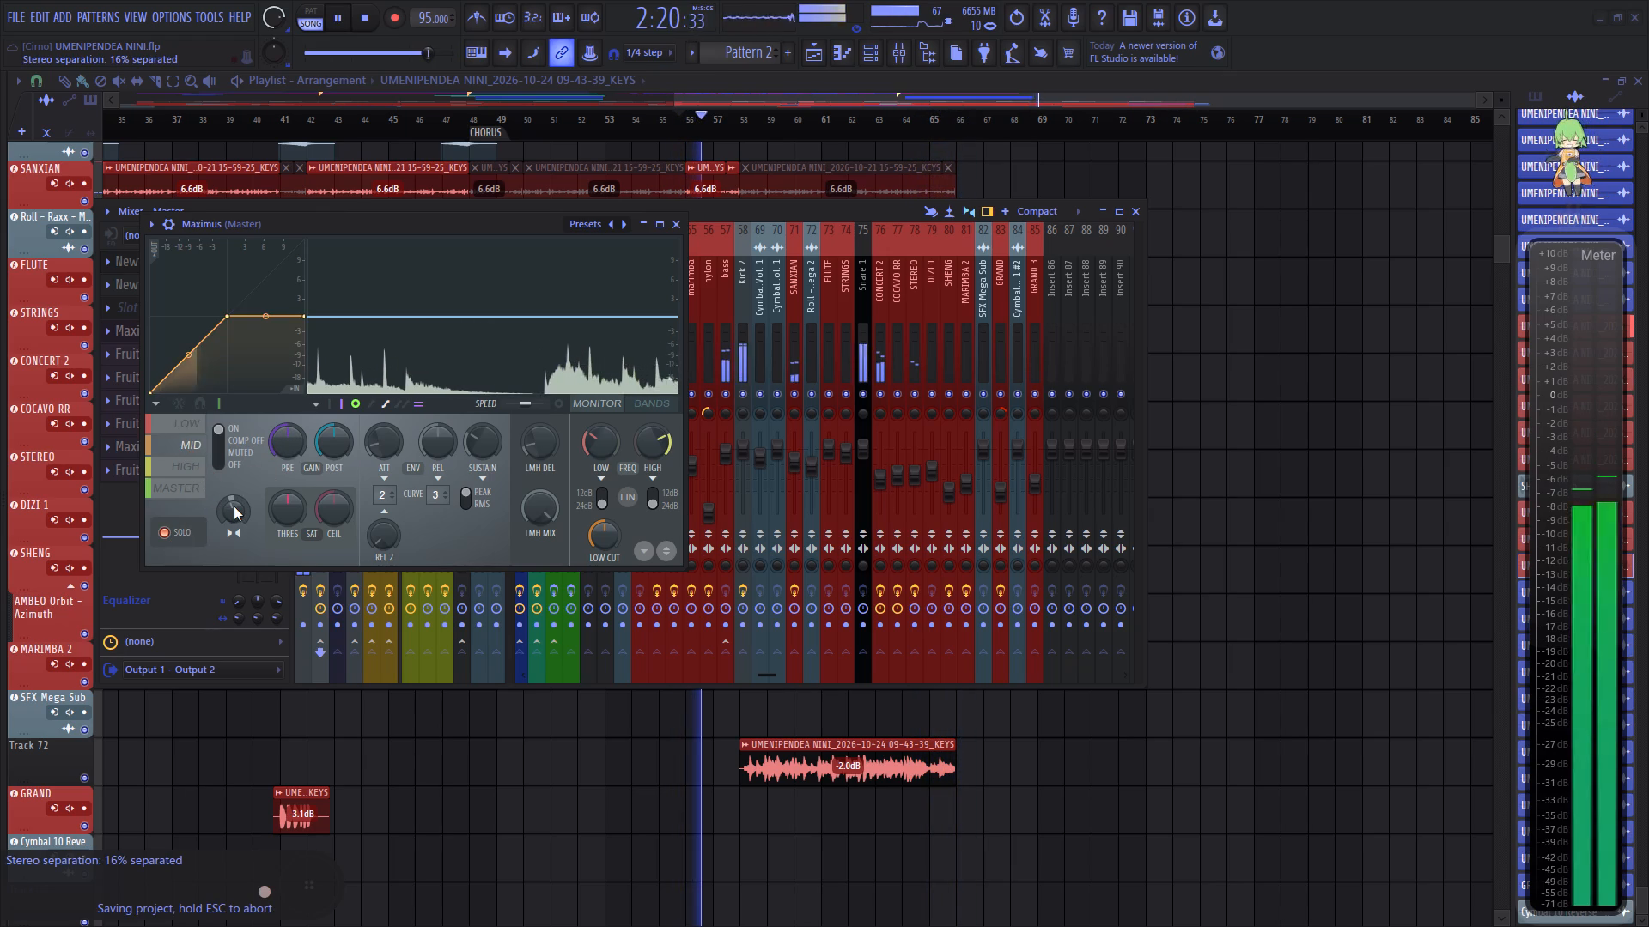
Widen the high band's stereo separation in Maximus, return to the master band and close the plugin.
{"action": "left_click", "coordinate": [198, 470]}
{"action": "scroll", "coordinate": [228, 509], "scroll_direction": "down", "scroll_amount": 1}
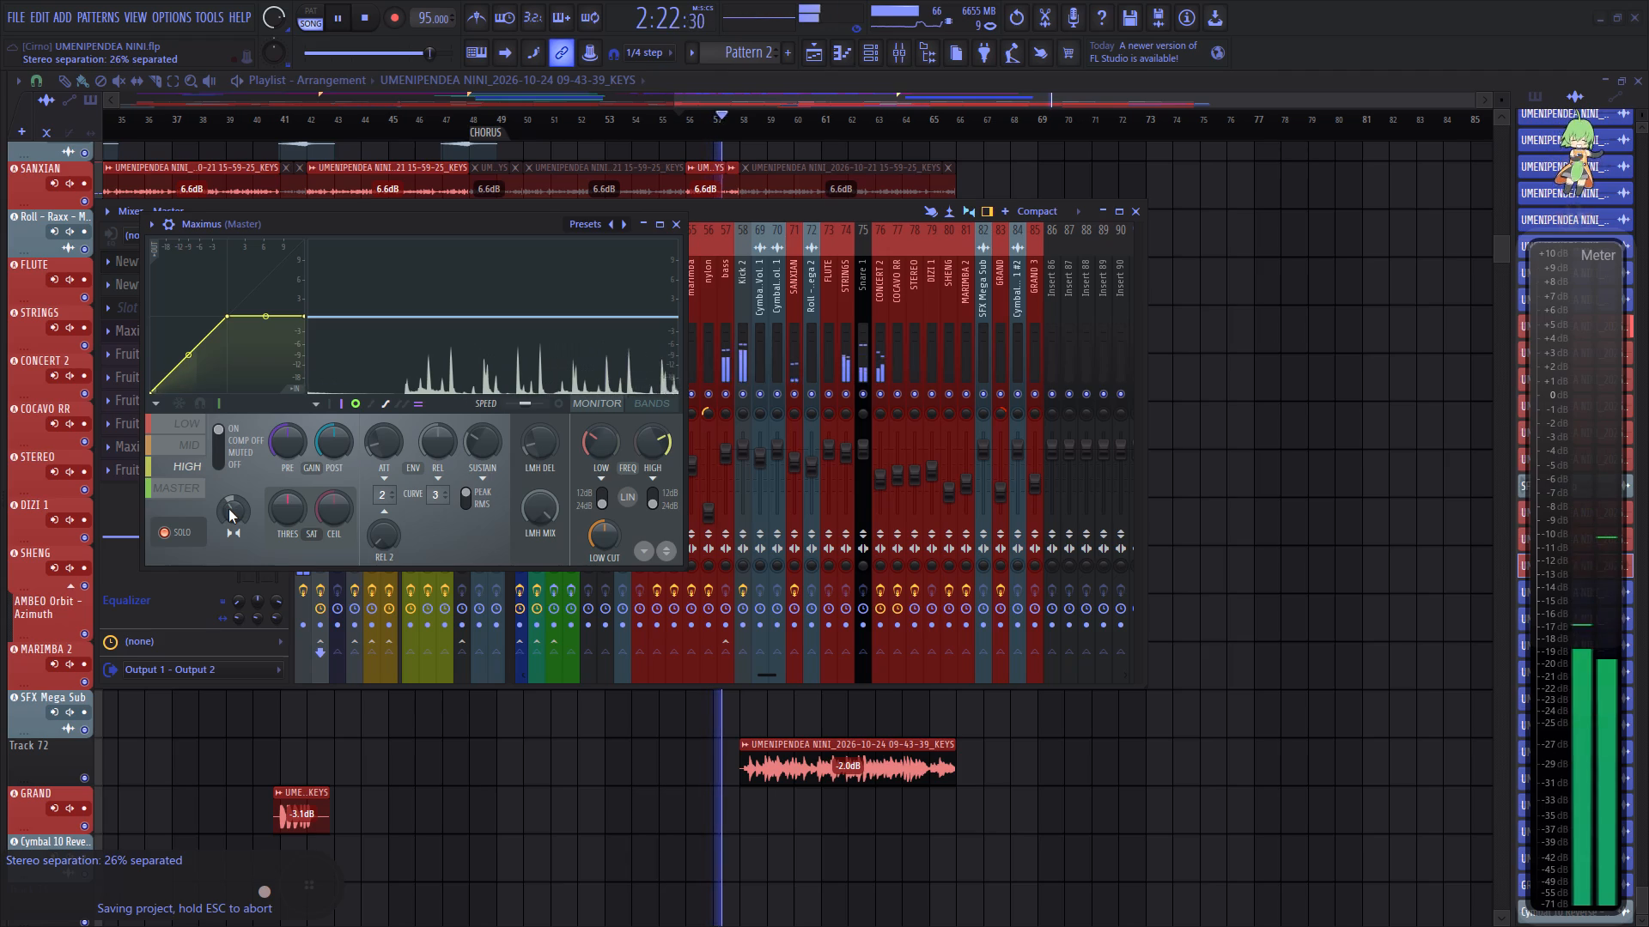
{"action": "scroll", "coordinate": [228, 509], "scroll_direction": "down", "scroll_amount": 1}
{"action": "left_click", "coordinate": [187, 489]}
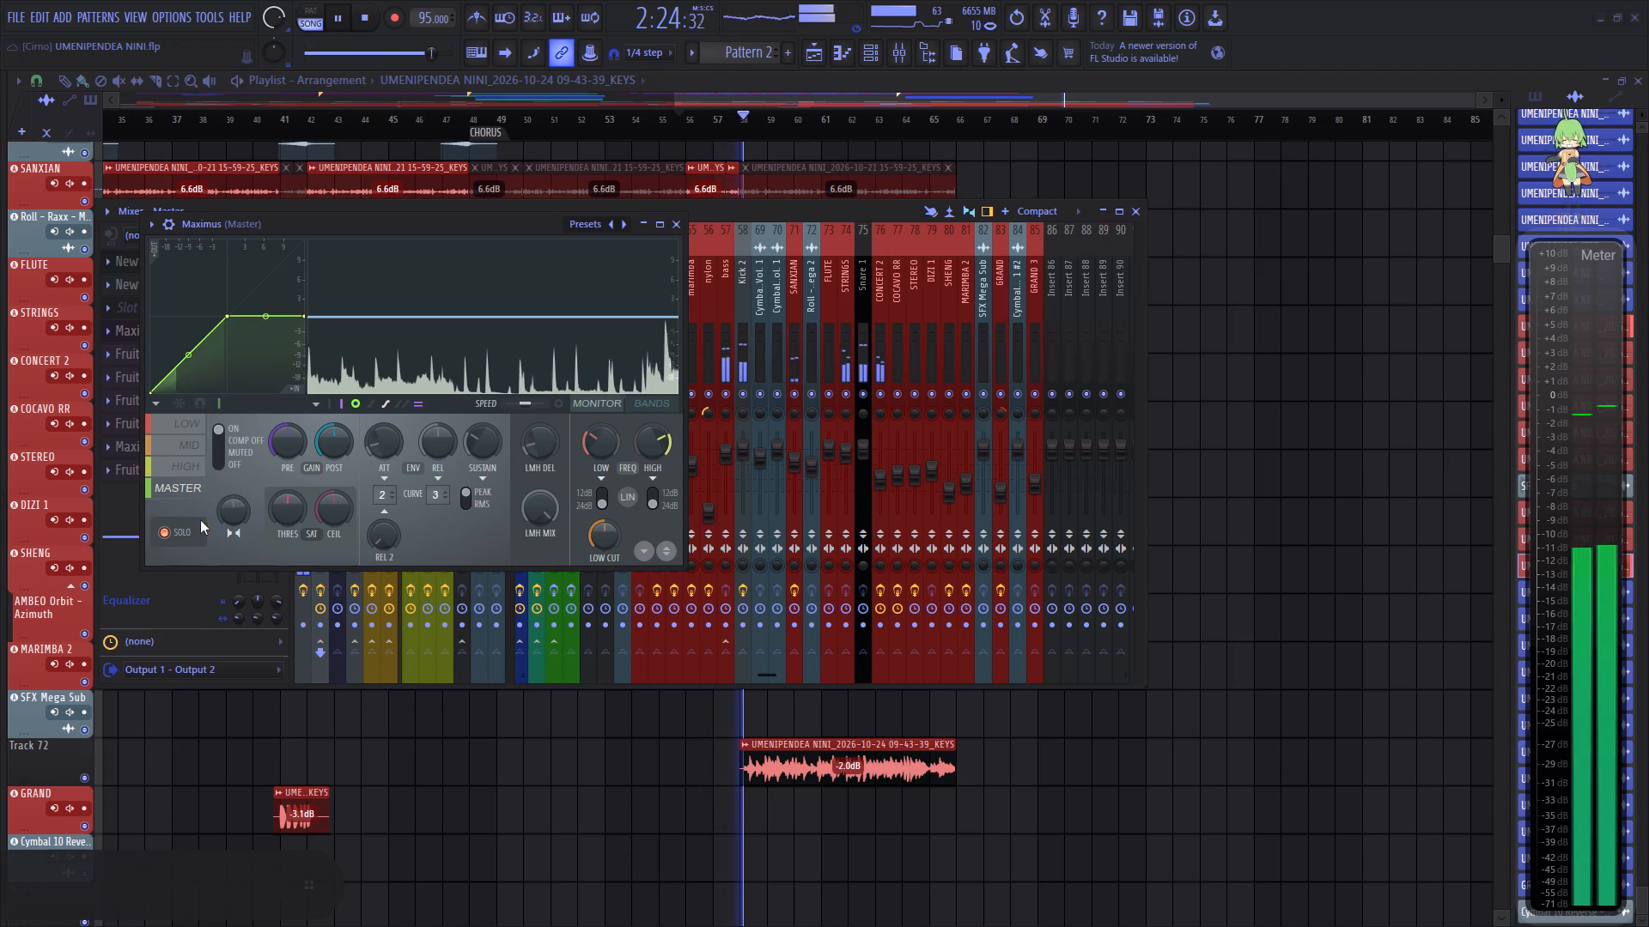
{"action": "left_click", "coordinate": [679, 227]}
While playing from bar 56, slightly raise both cross-channel volumes and the left and right channel volumes in the Master's Fruity Stereo Shaper.
{"action": "left_click", "coordinate": [679, 119]}
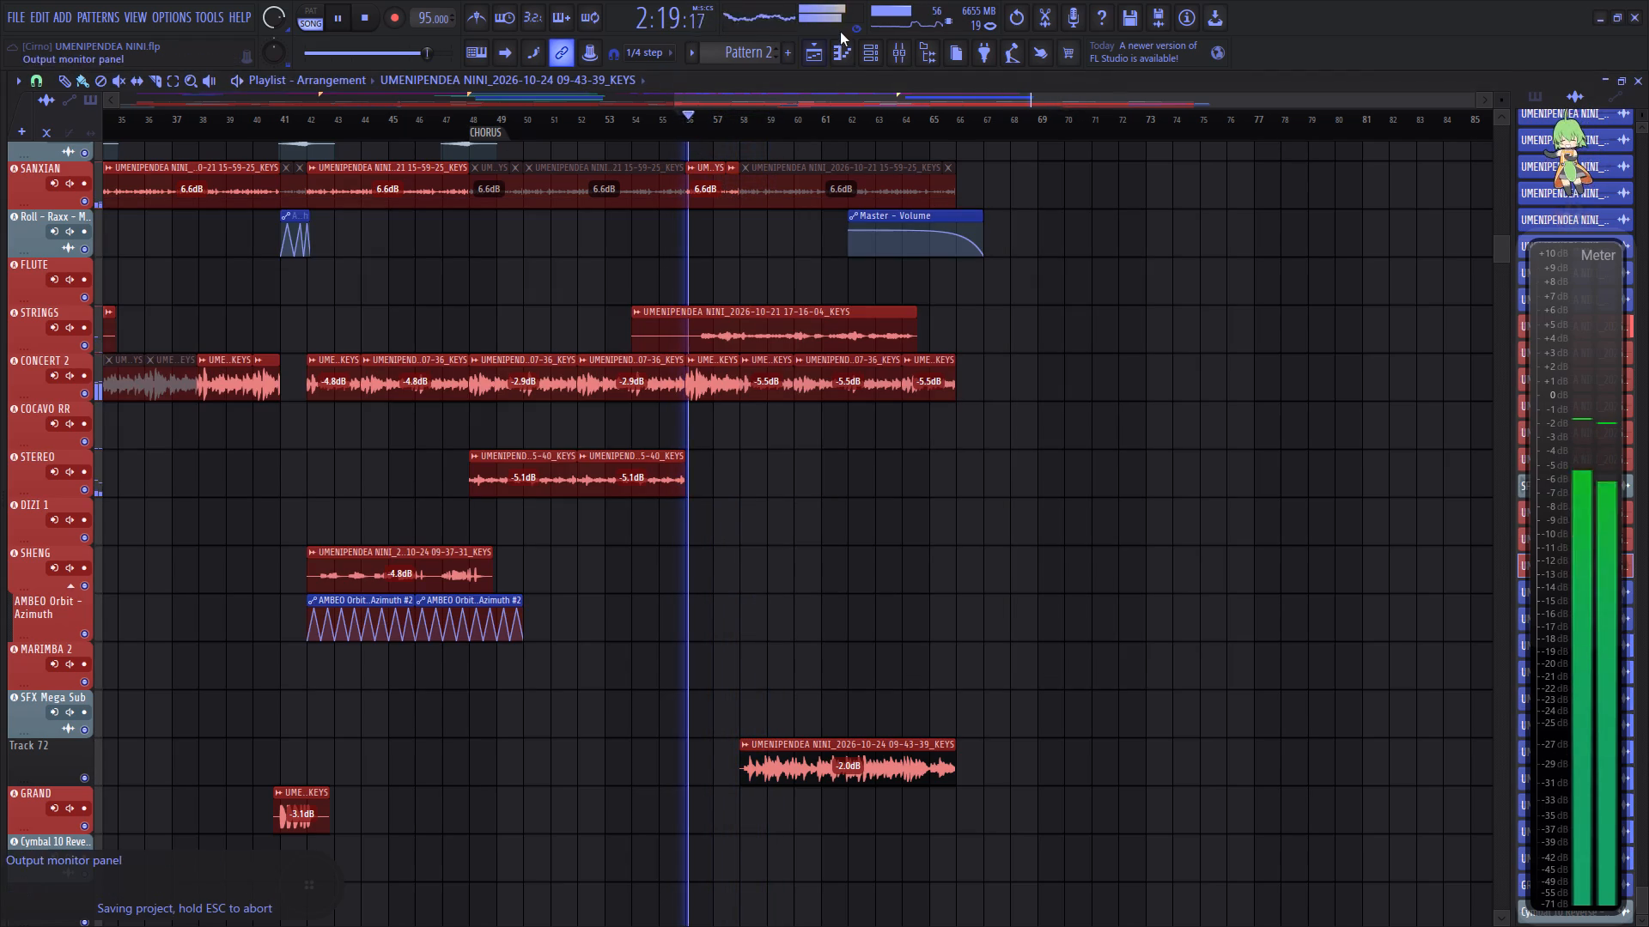
{"action": "left_click", "coordinate": [900, 45]}
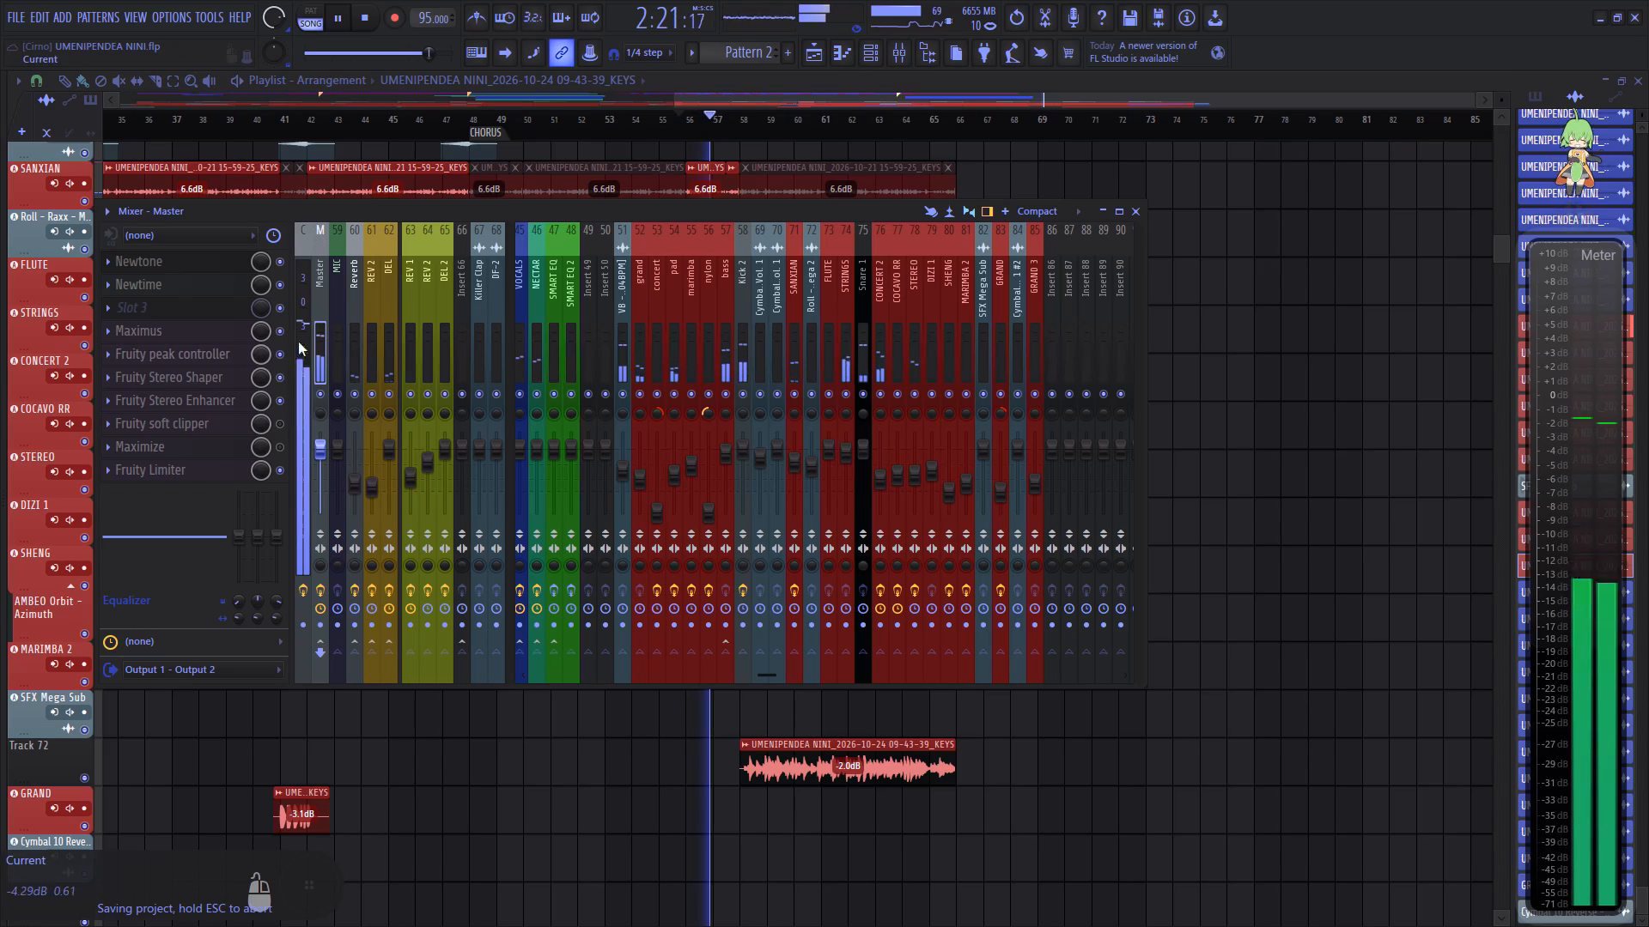
{"action": "left_click", "coordinate": [198, 374]}
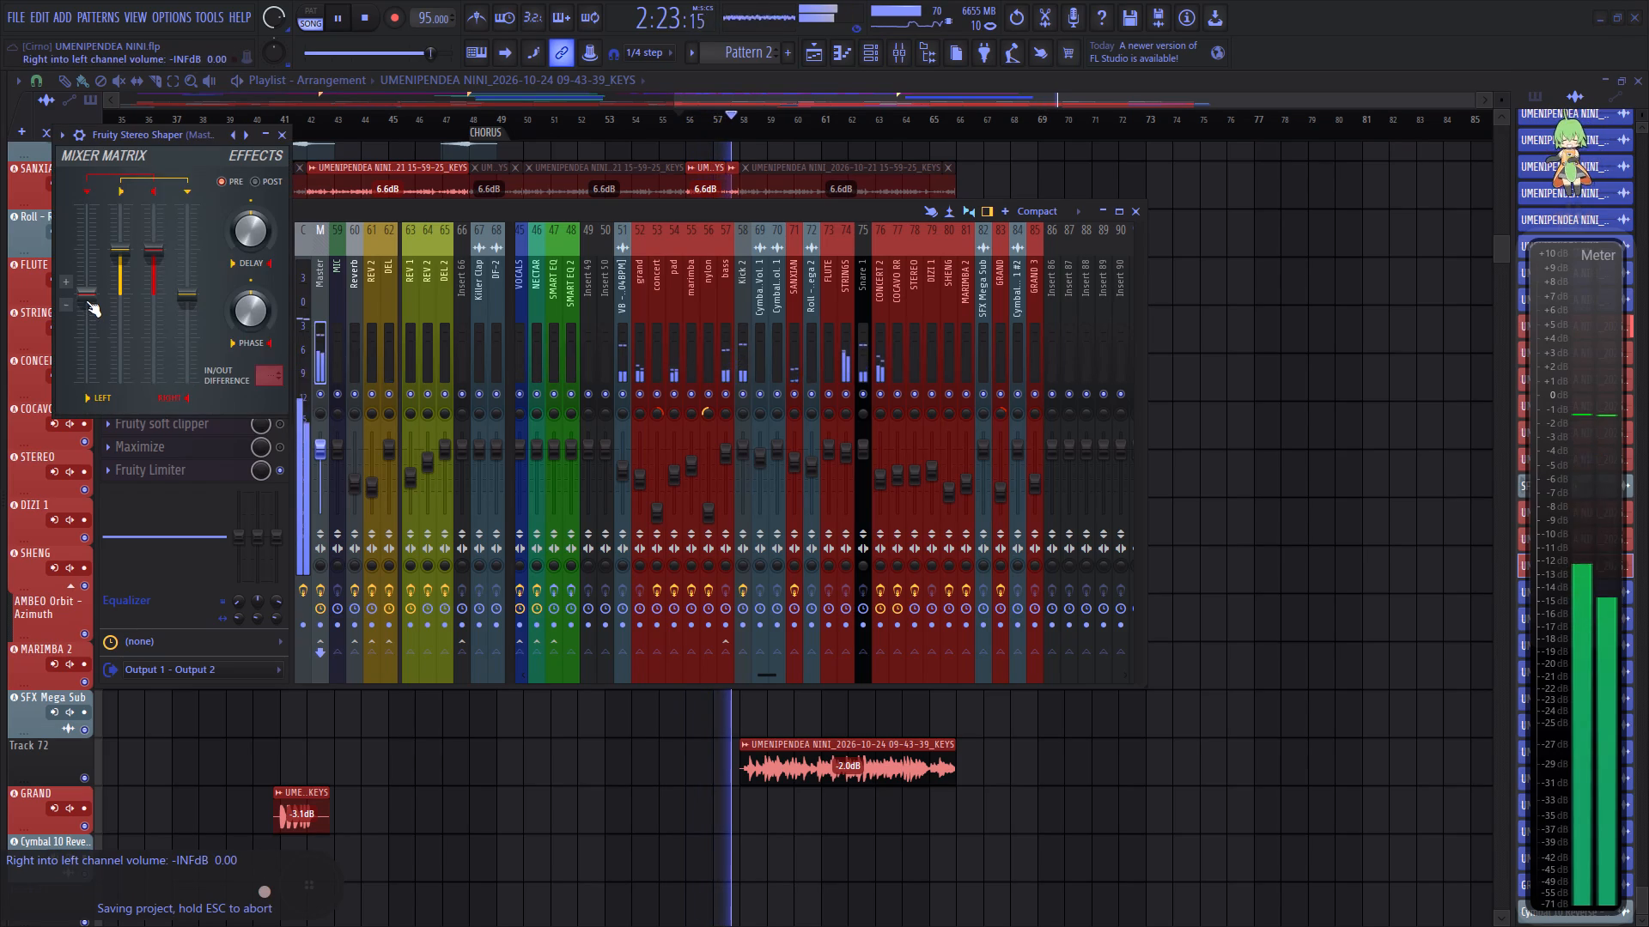
{"action": "scroll", "coordinate": [86, 300], "scroll_direction": "up", "scroll_amount": 2}
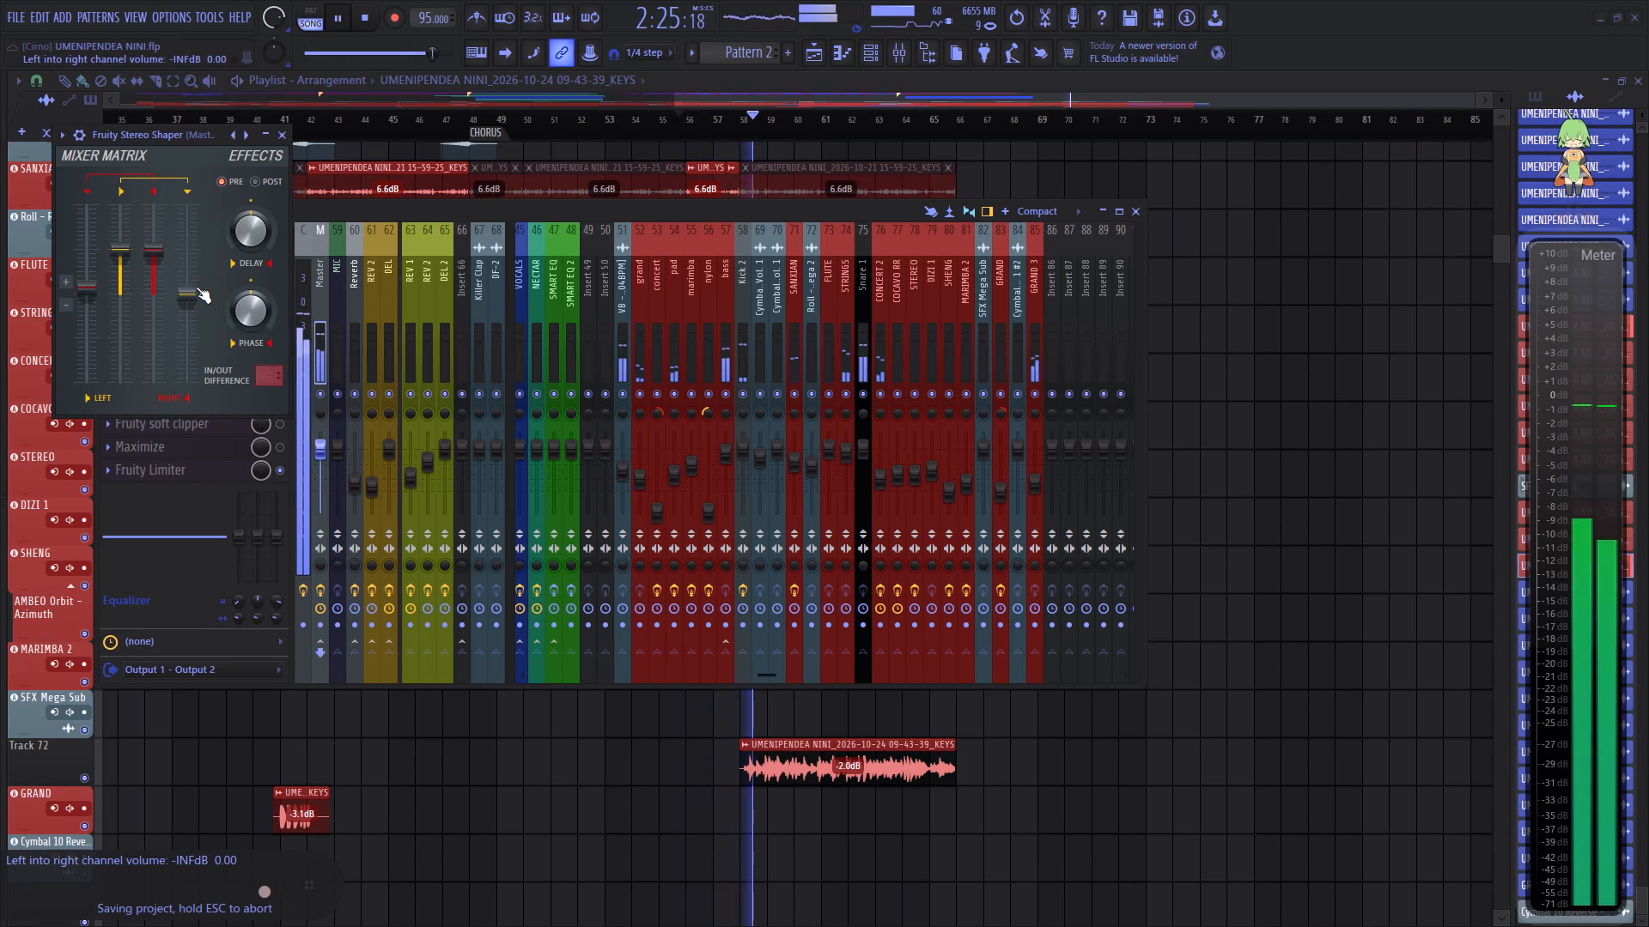
{"action": "scroll", "coordinate": [196, 287], "scroll_direction": "up", "scroll_amount": 2}
{"action": "scroll", "coordinate": [125, 246], "scroll_direction": "up", "scroll_amount": 1}
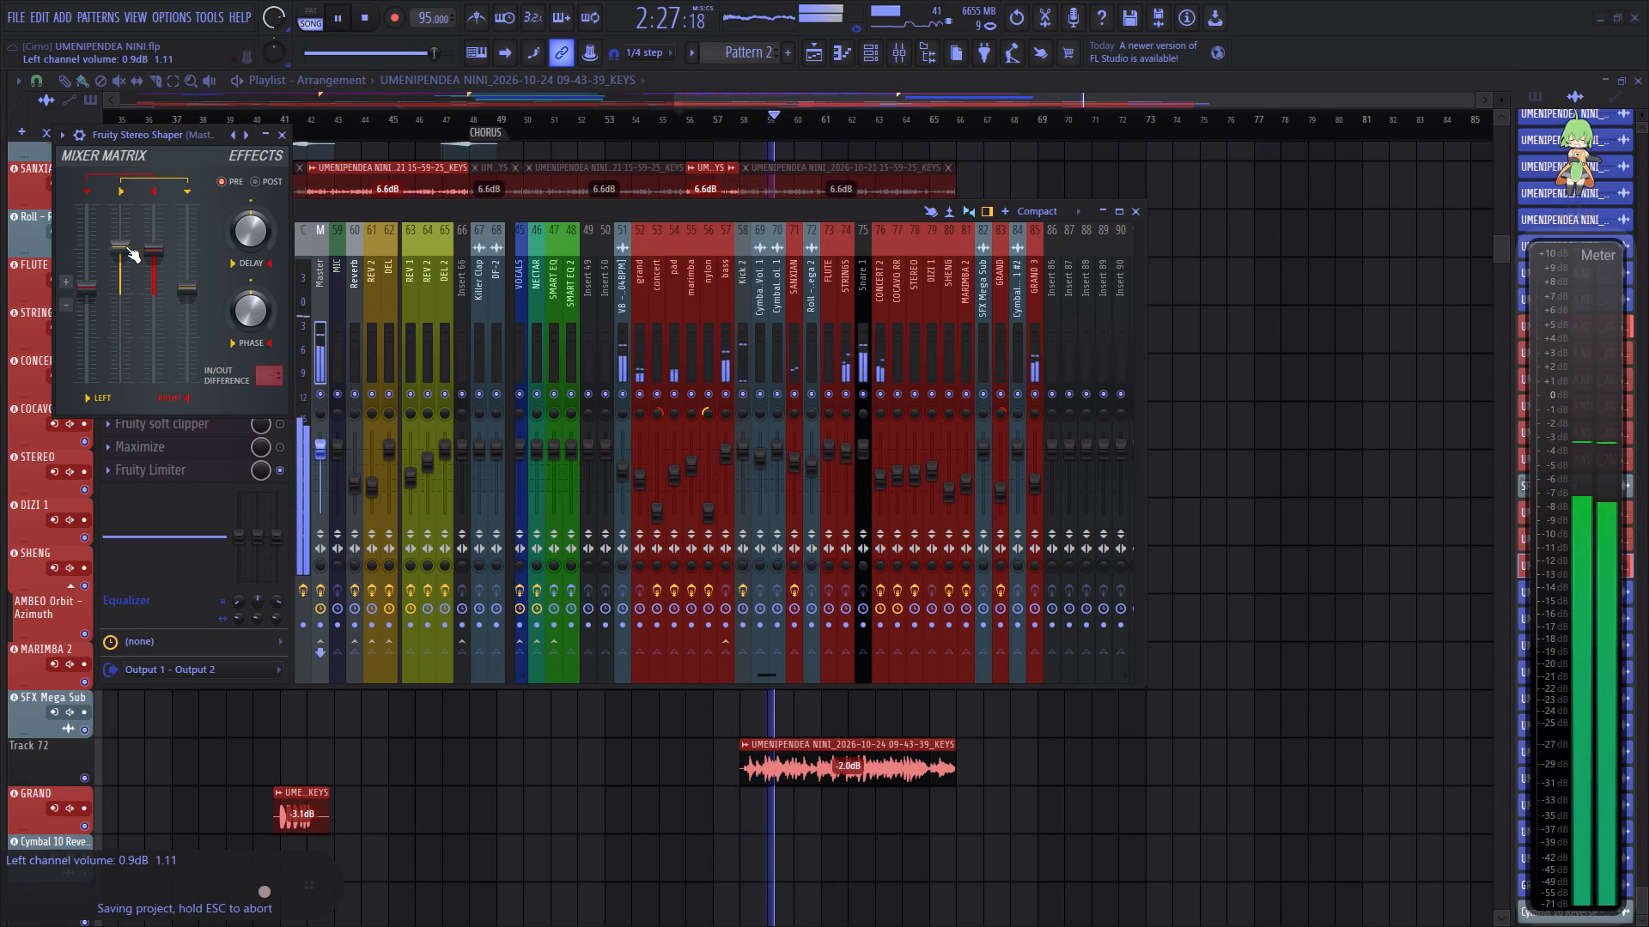
{"action": "scroll", "coordinate": [125, 246], "scroll_direction": "up", "scroll_amount": 2}
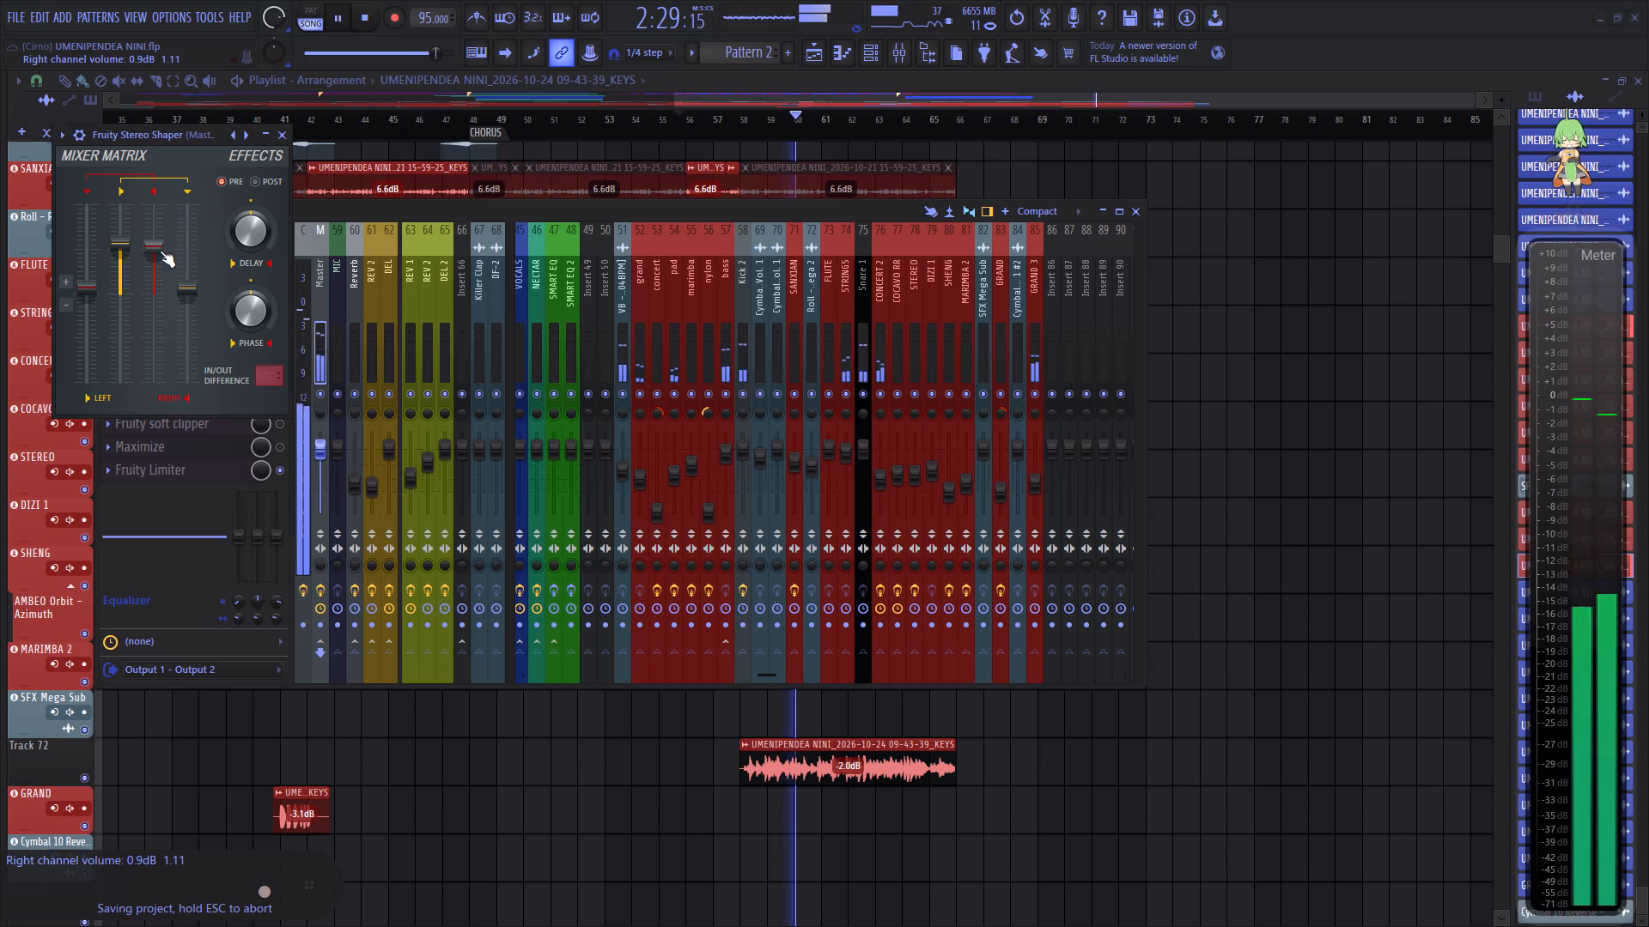
{"action": "scroll", "coordinate": [160, 251], "scroll_direction": "up", "scroll_amount": 1}
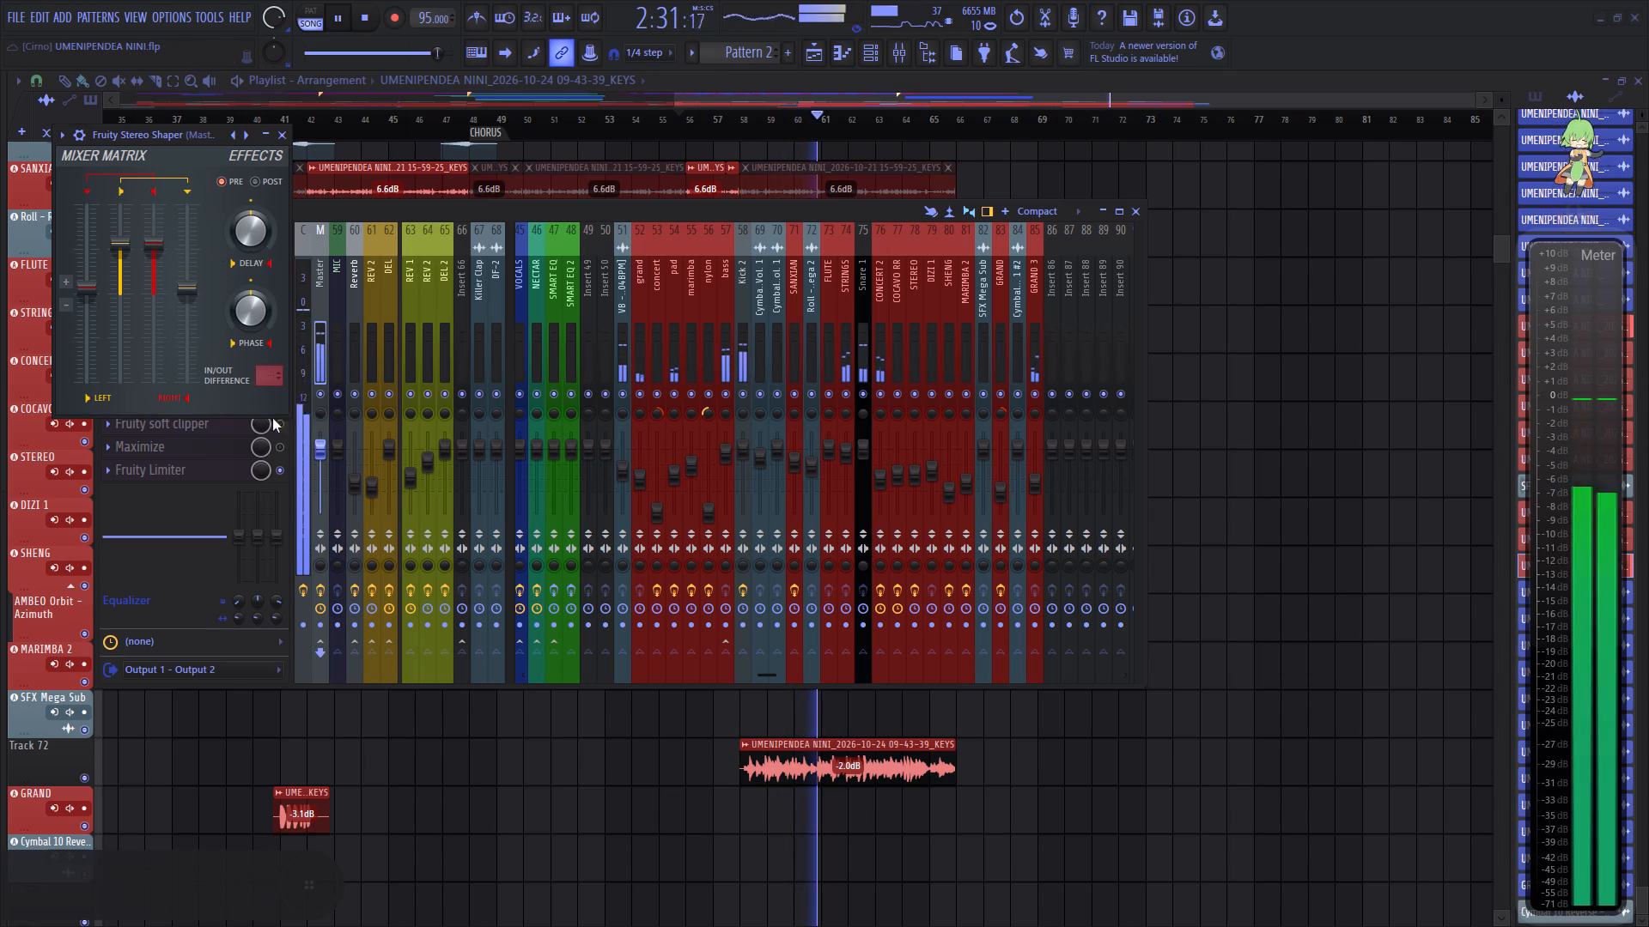
{"action": "left_click", "coordinate": [279, 137]}
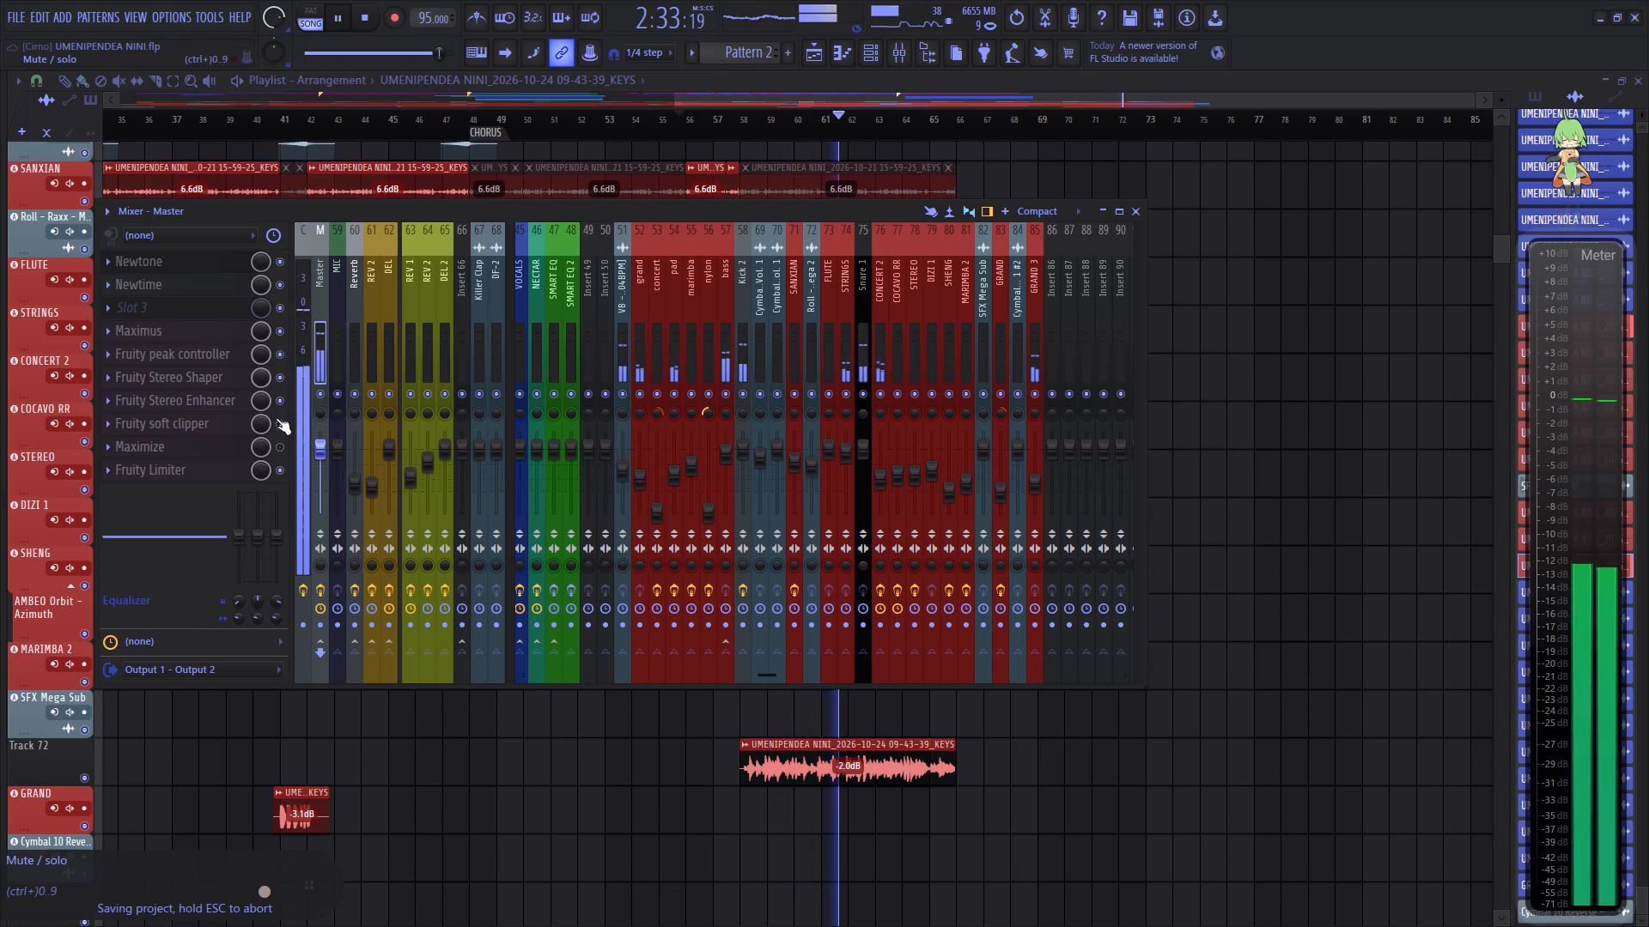
Enable Fruity soft clipper on the Master channel and audition the song from about bar 43.
{"action": "left_click", "coordinate": [277, 425]}
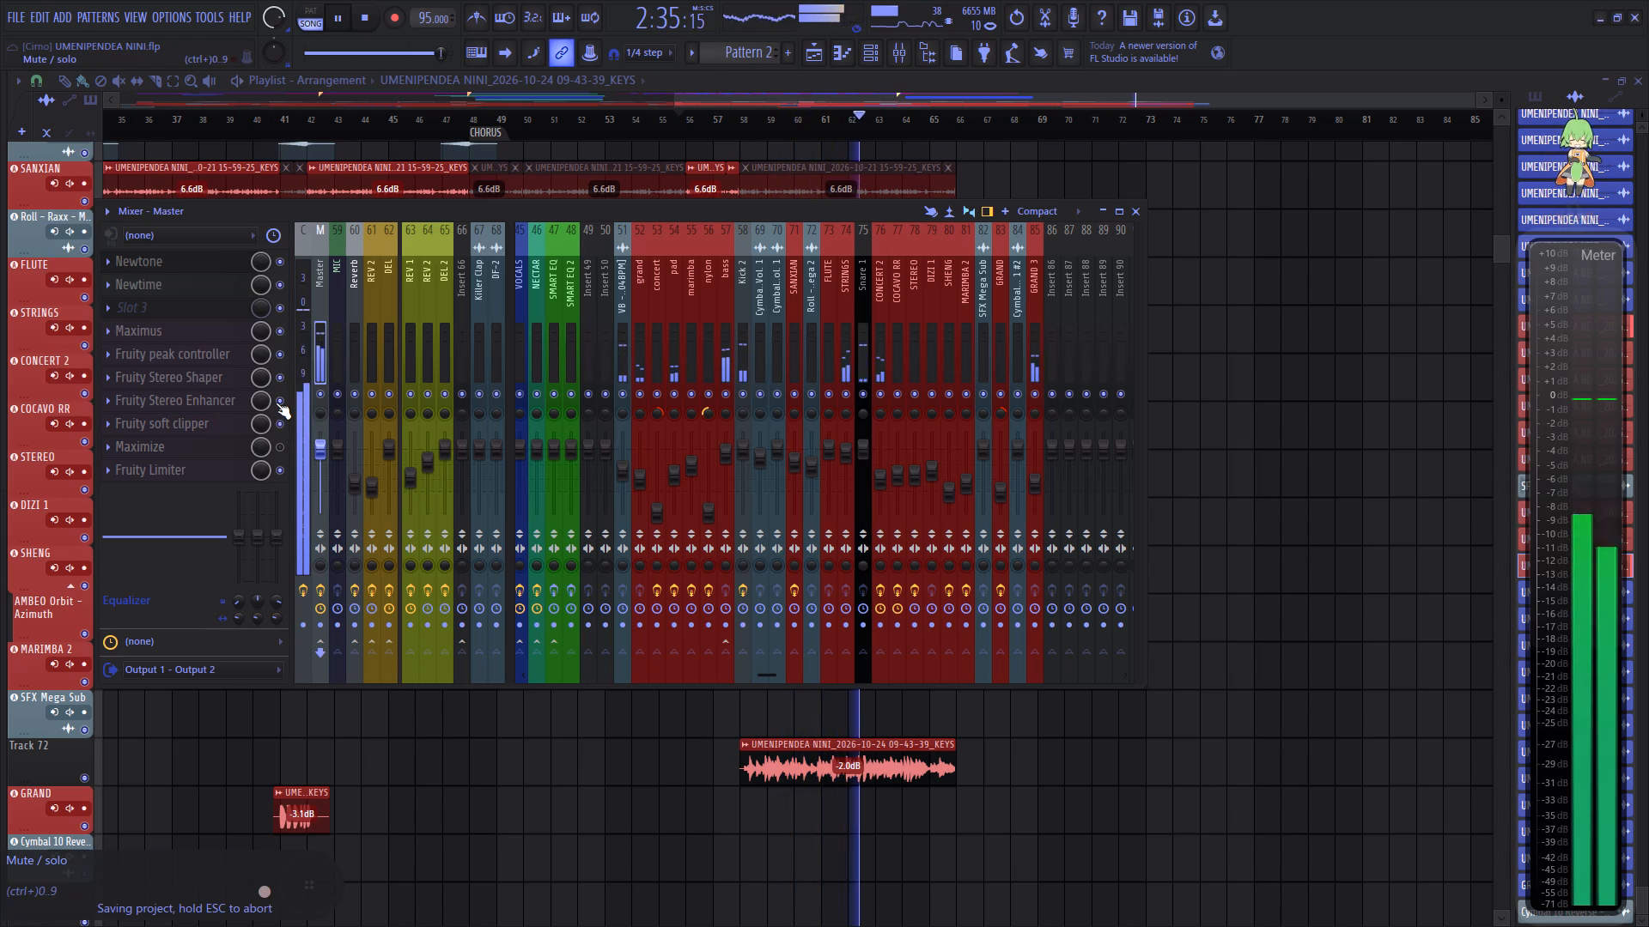
{"action": "left_click", "coordinate": [345, 117]}
{"action": "left_click", "coordinate": [904, 63]}
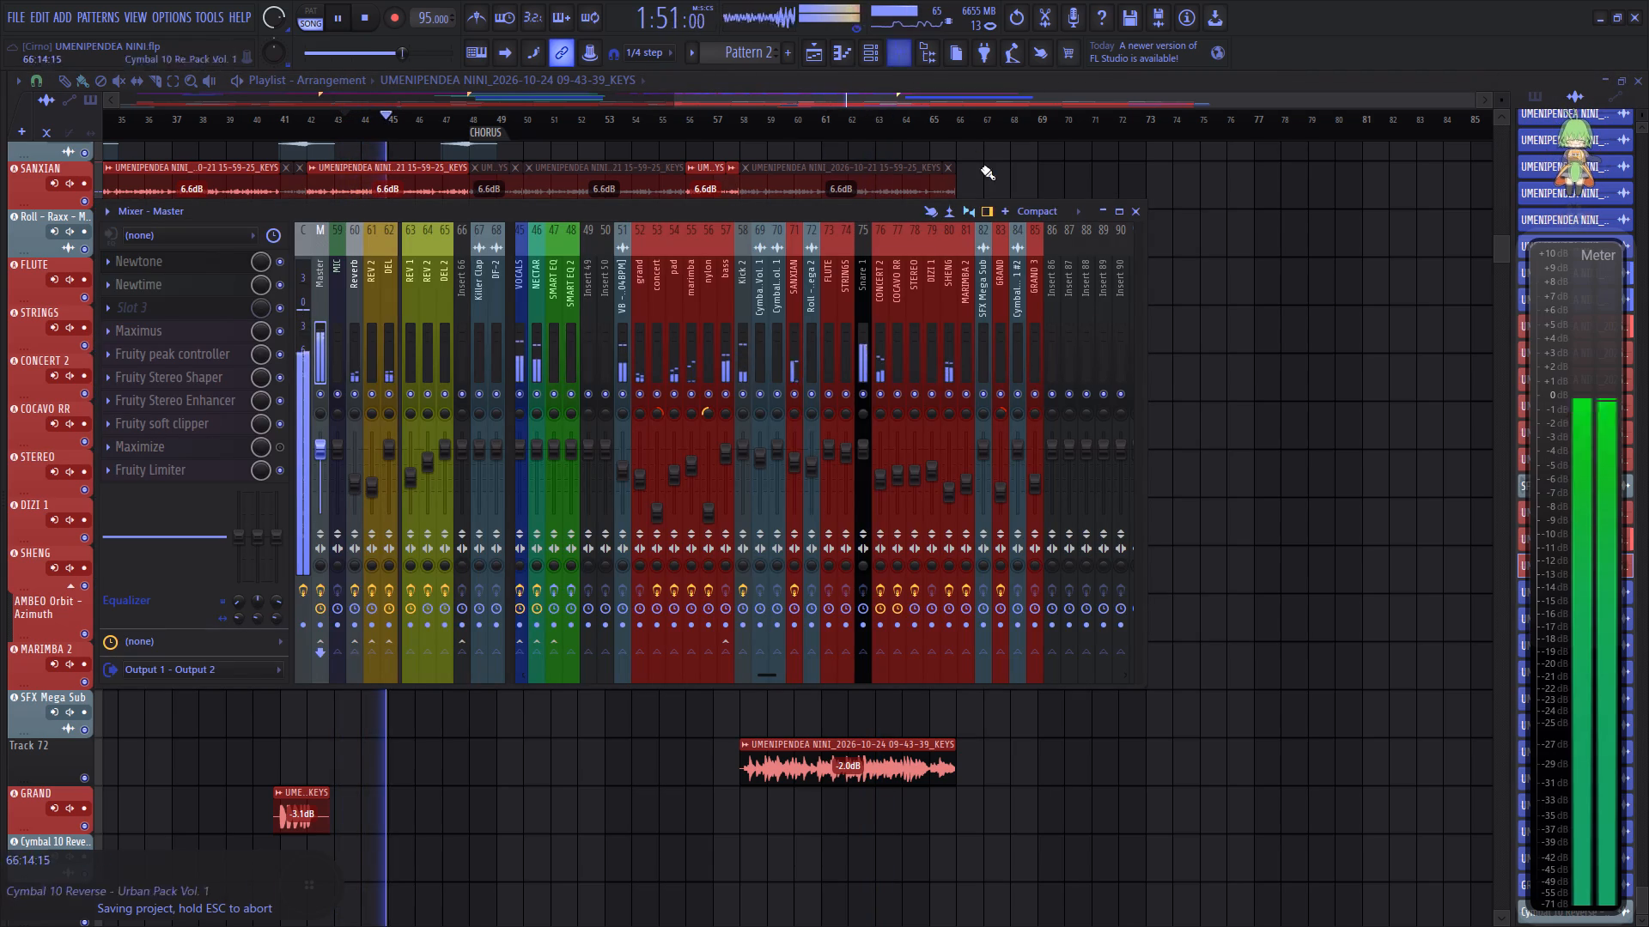
{"action": "scroll", "coordinate": [867, 451], "scroll_direction": "down", "scroll_amount": 2}
{"action": "scroll", "coordinate": [867, 451], "scroll_direction": "up", "scroll_amount": 1}
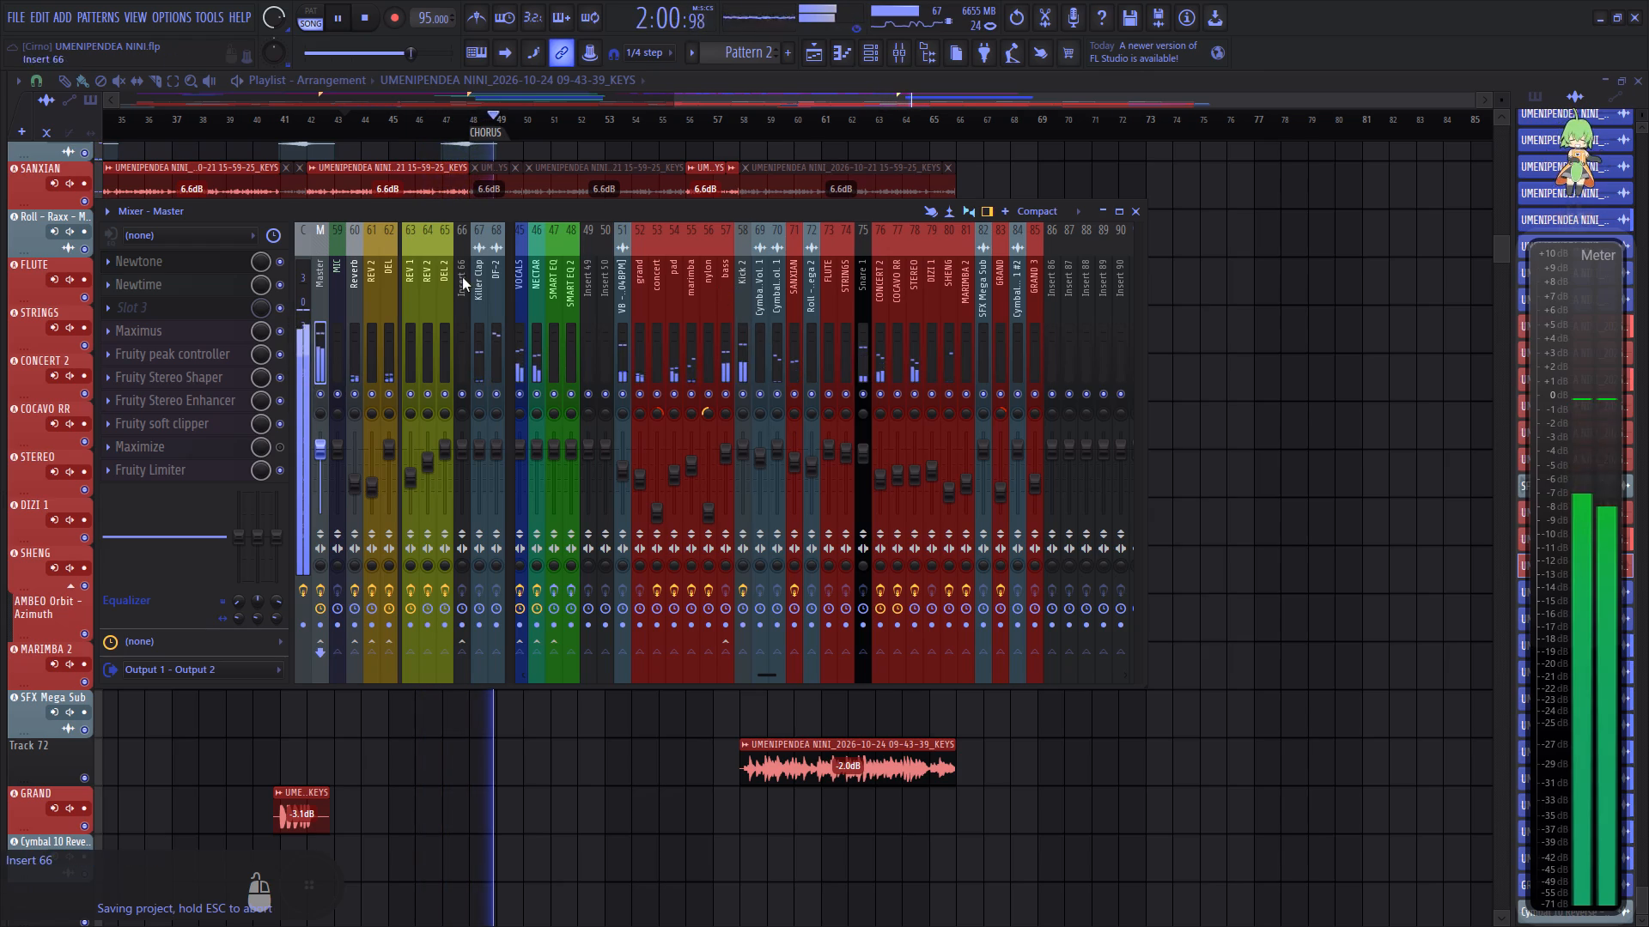
Close the mixer and save the project.
{"action": "left_click", "coordinate": [715, 103]}
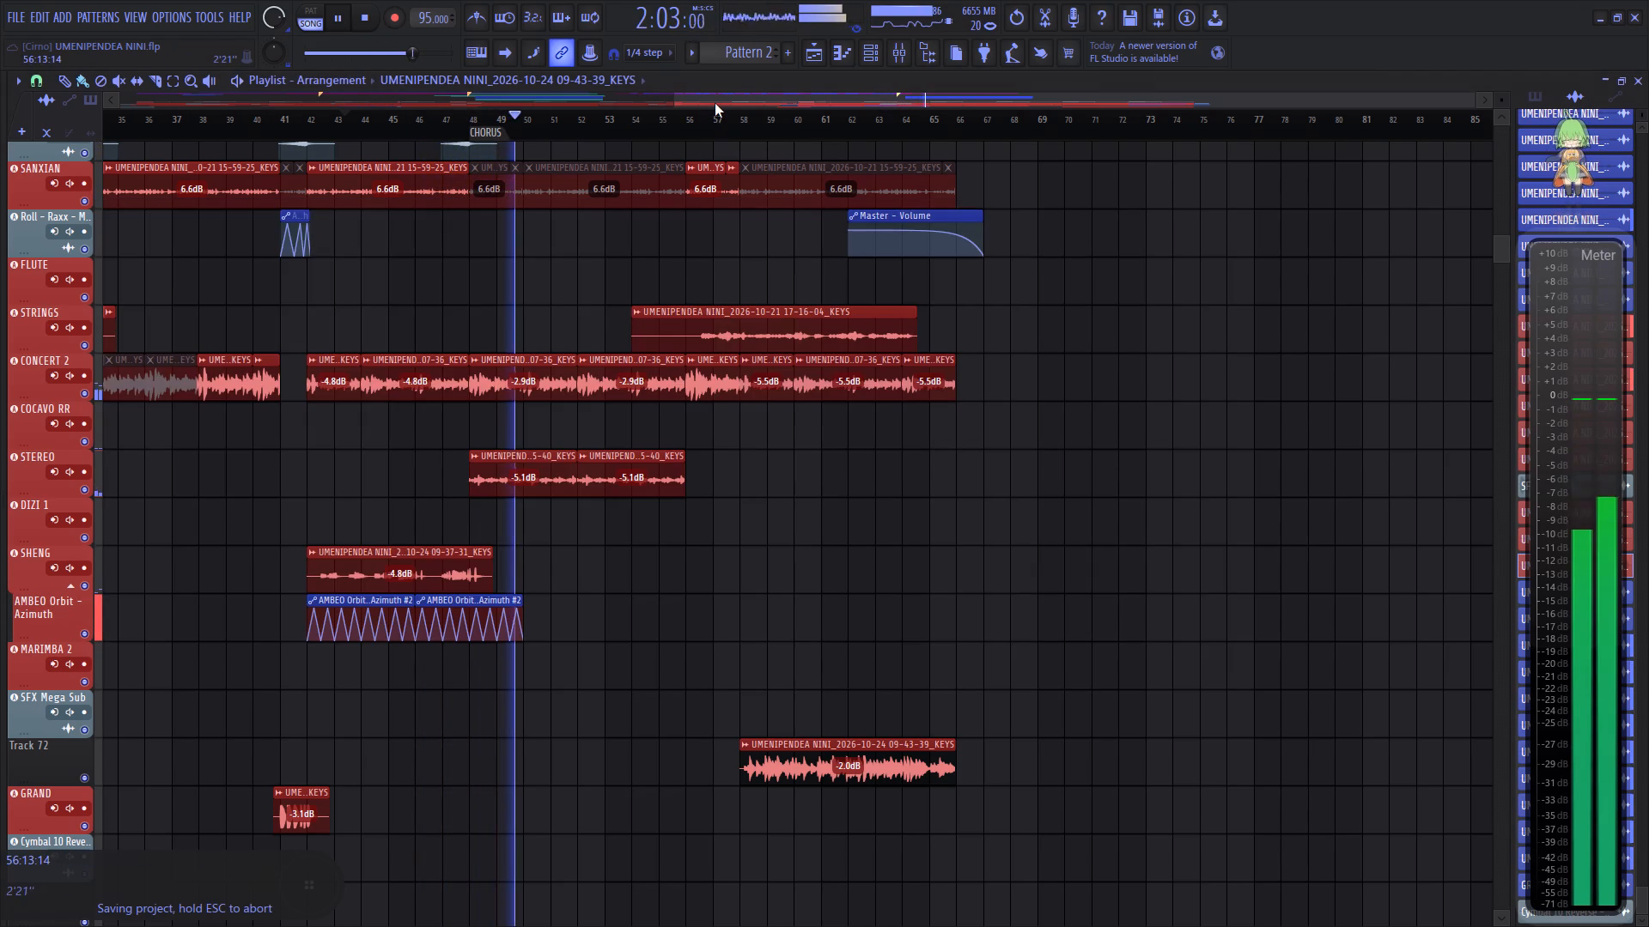
{"action": "left_click", "coordinate": [15, 9]}
{"action": "left_click", "coordinate": [46, 91]}
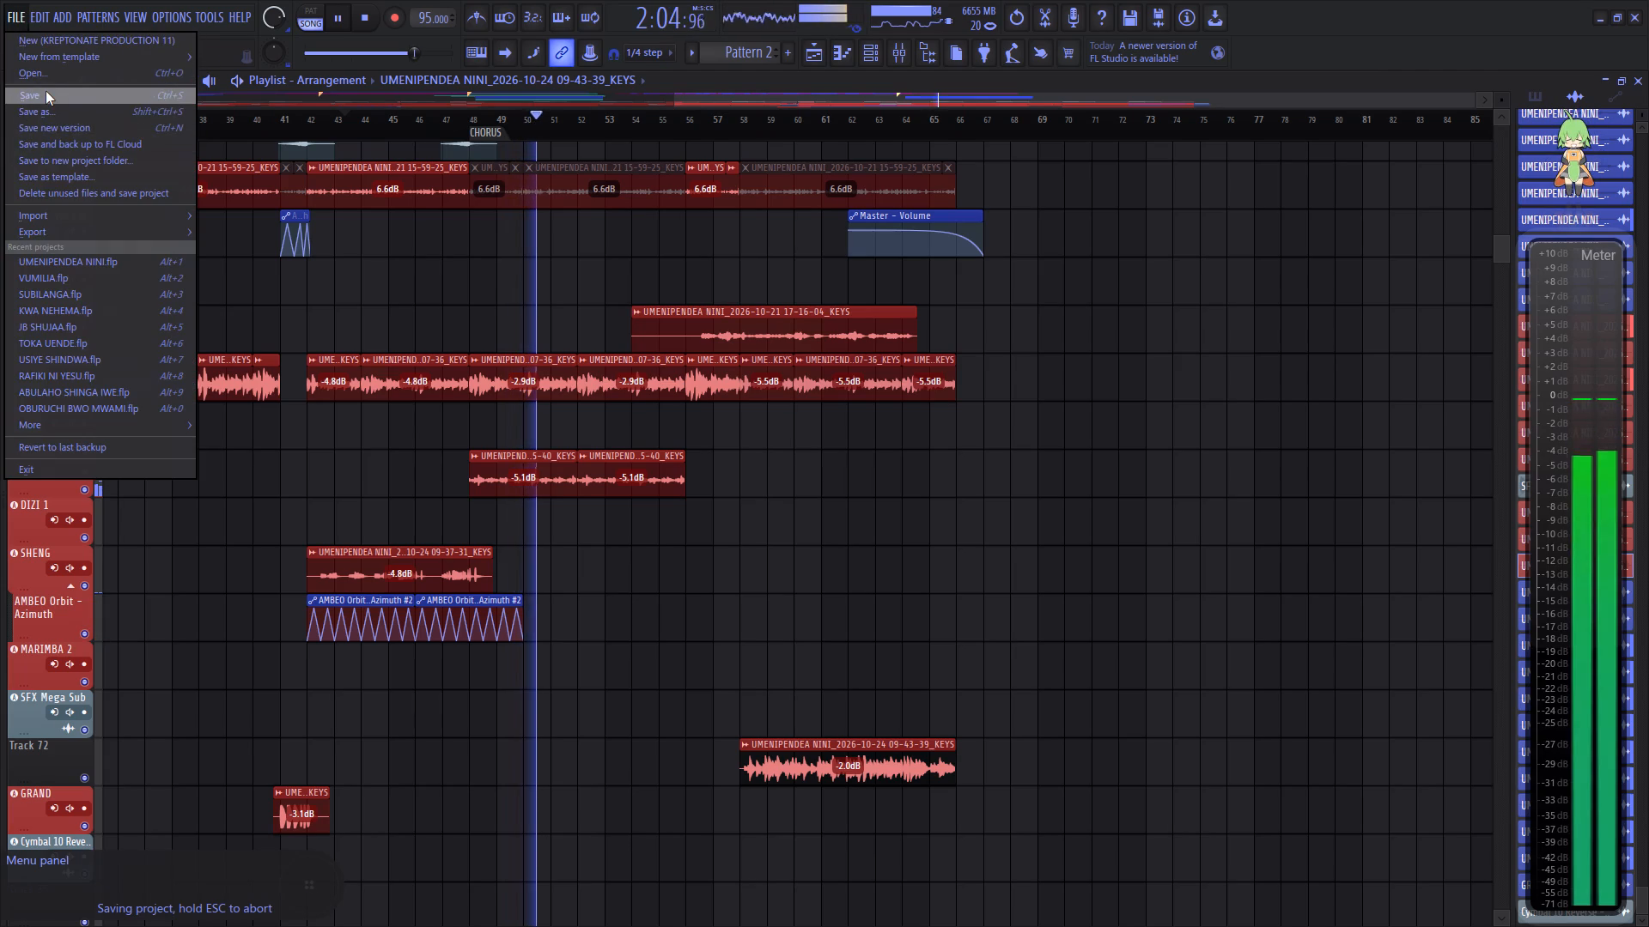
Enter UMENIPENDEA as the title in the project credits settings.
{"action": "left_click", "coordinate": [186, 19]}
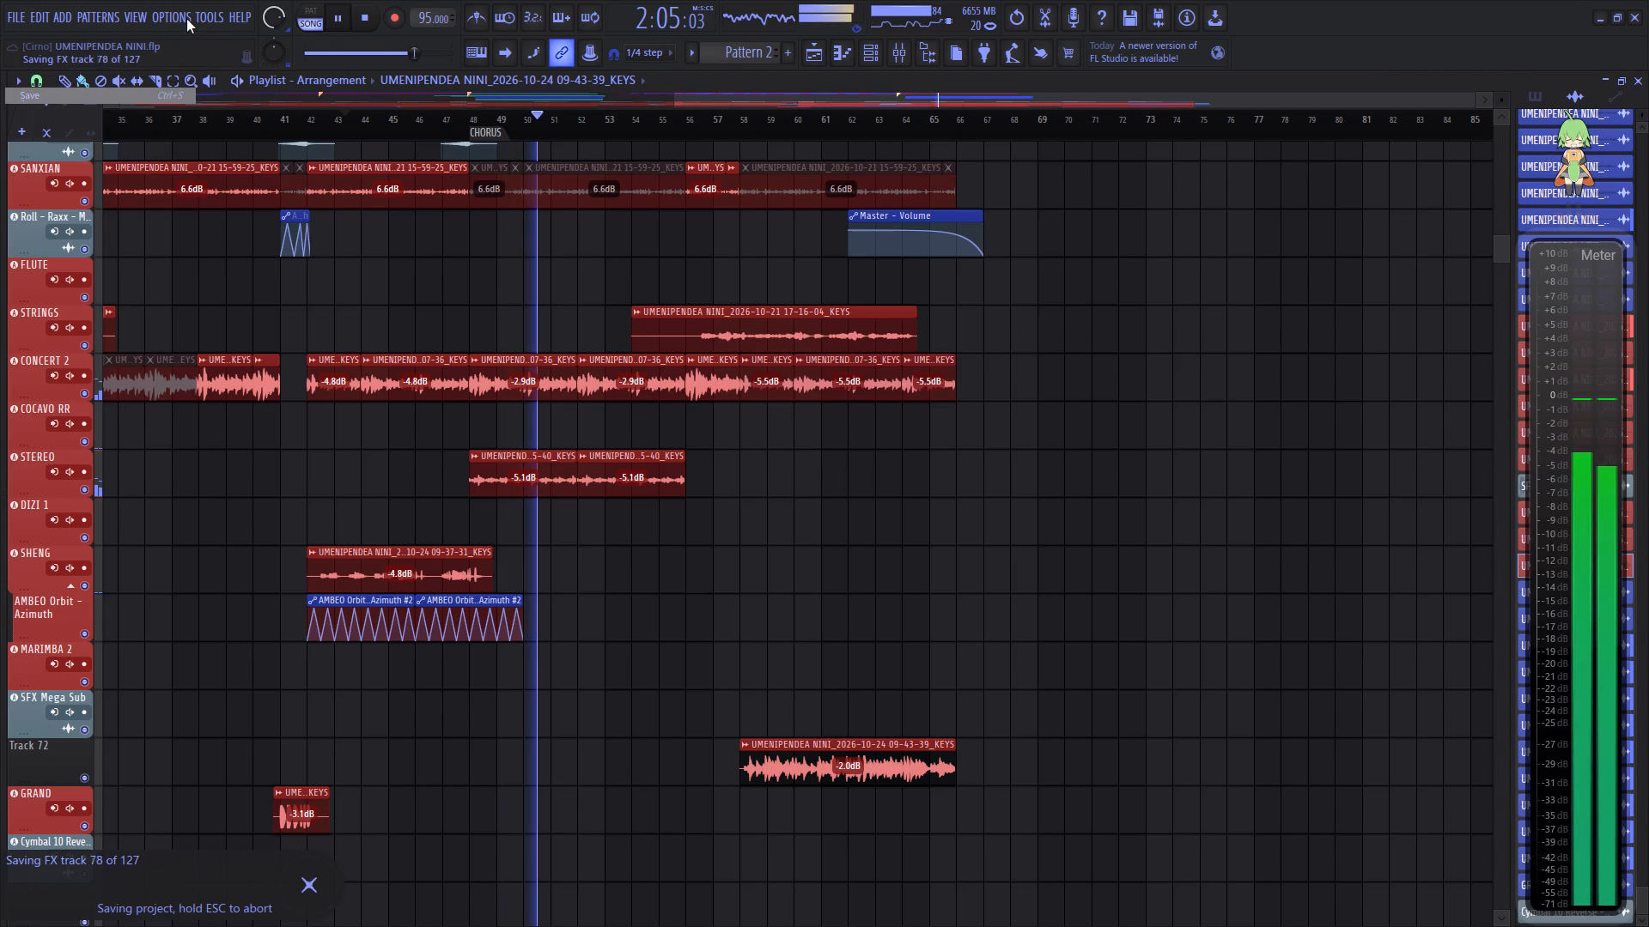
{"action": "left_click", "coordinate": [197, 48]}
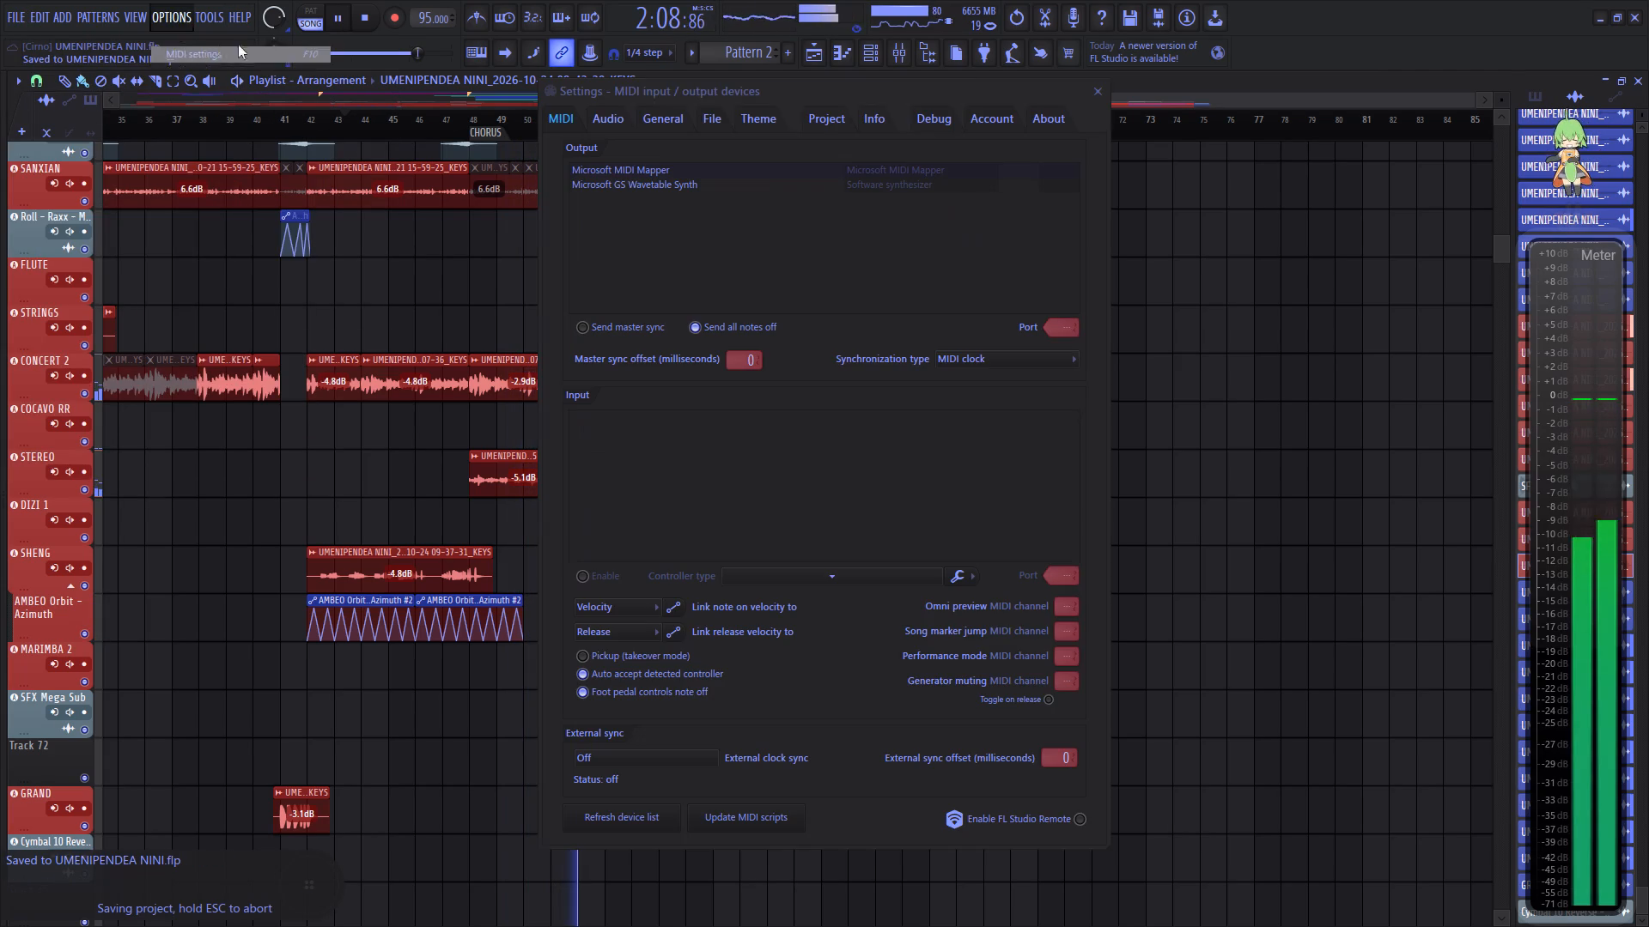
{"action": "left_click", "coordinate": [887, 126]}
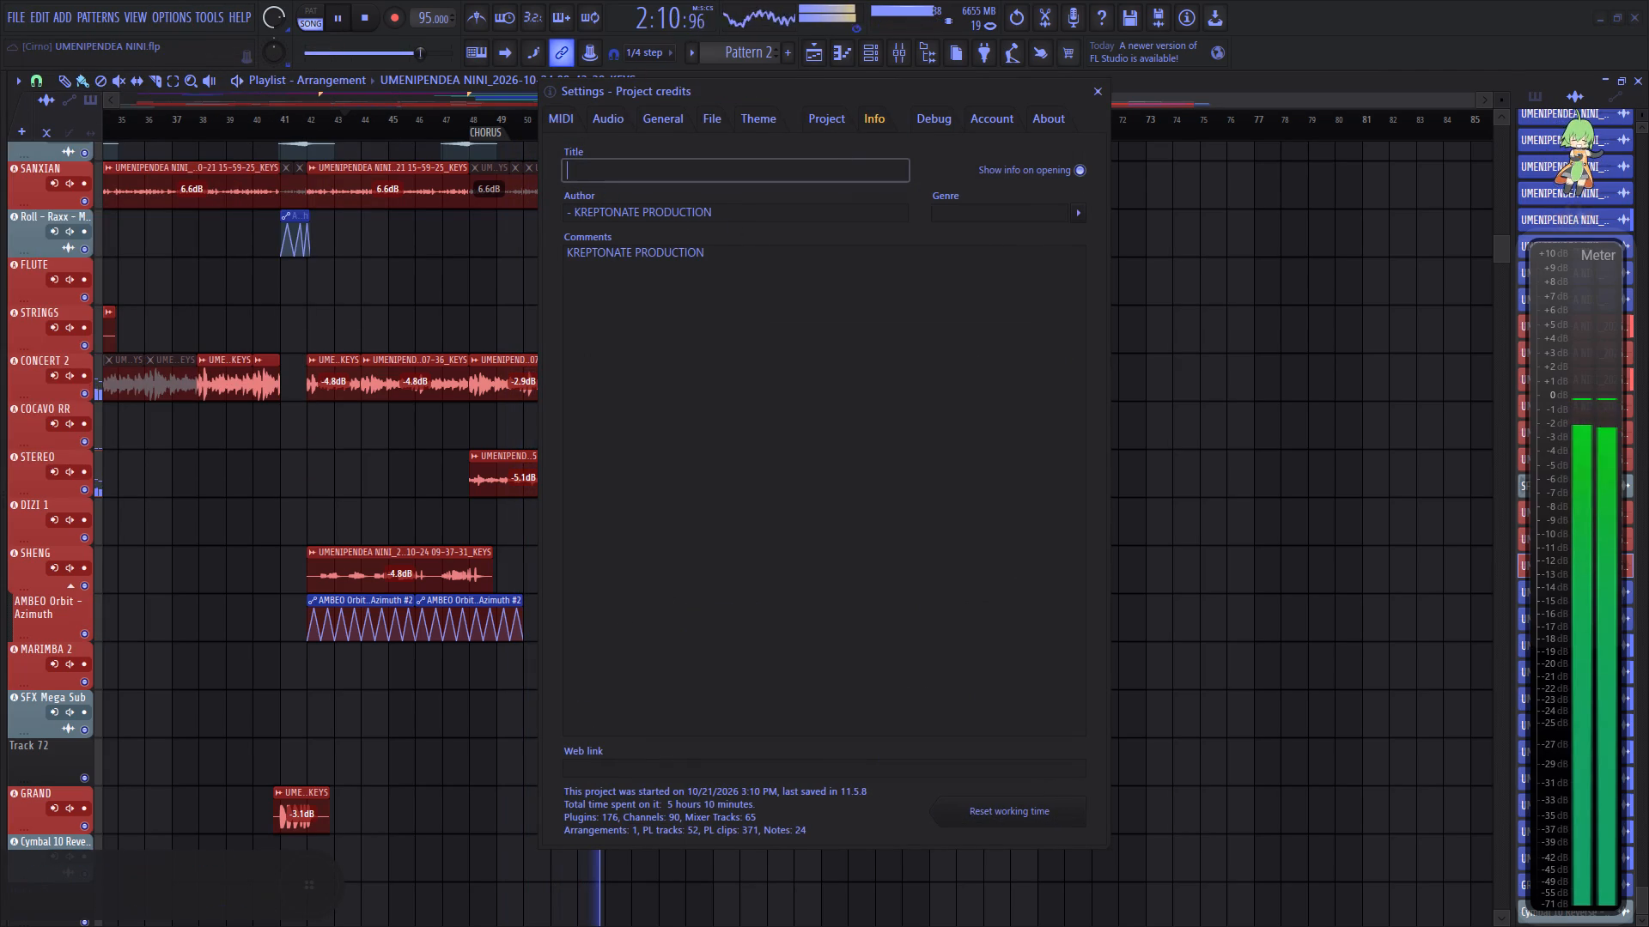
{"action": "left_click", "coordinate": [606, 174]}
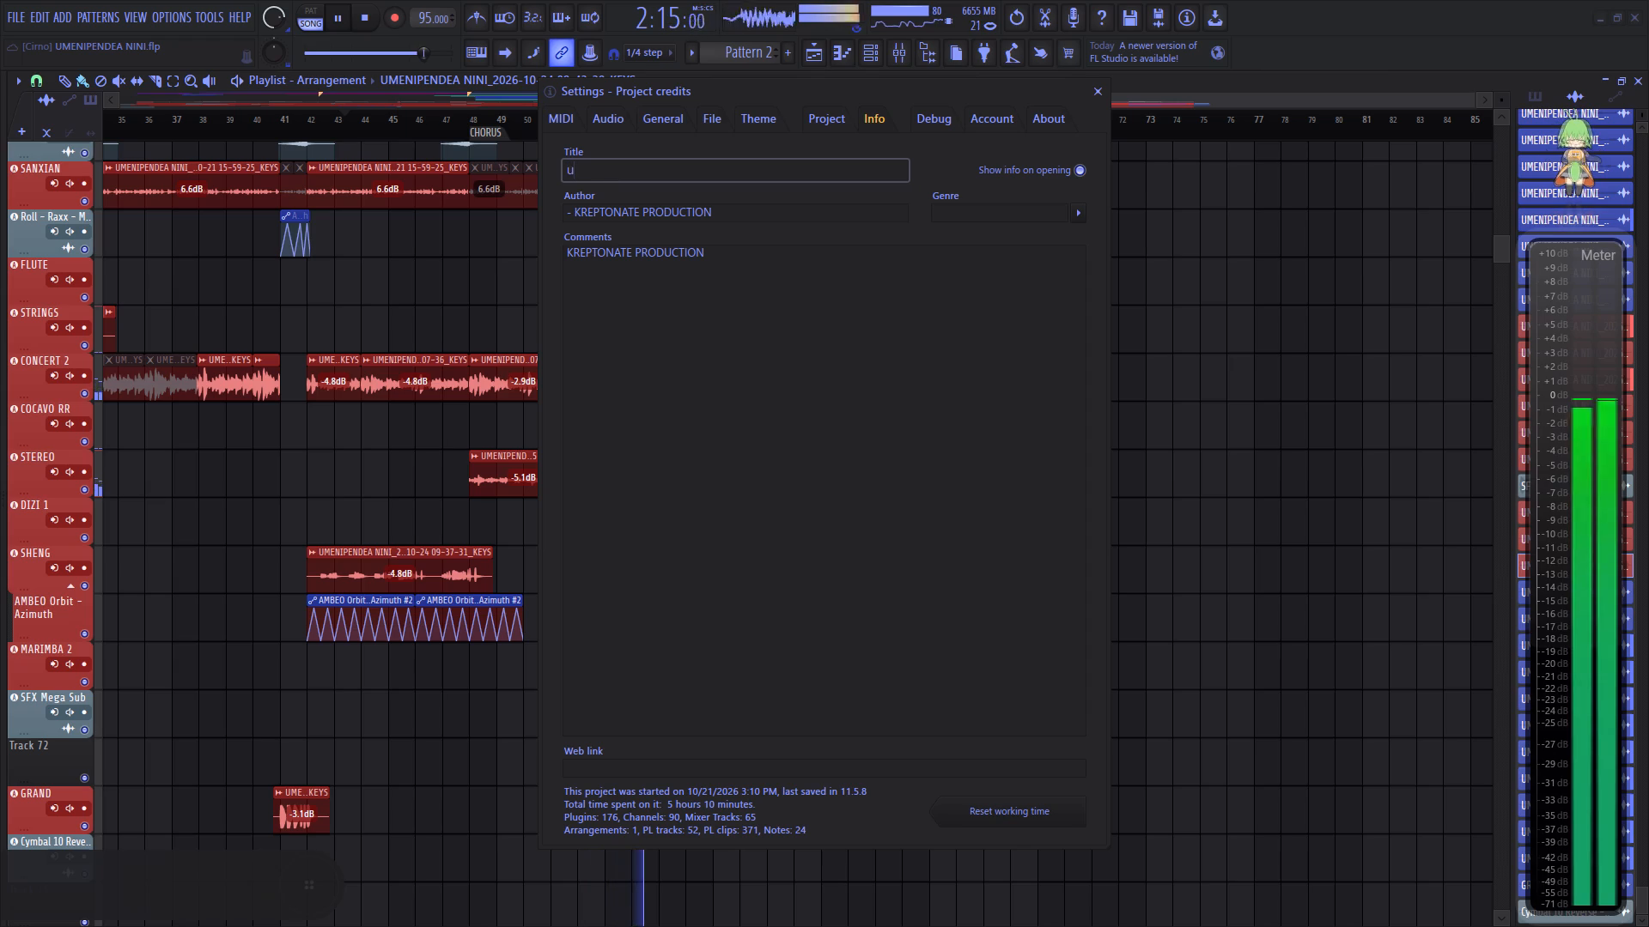
{"action": "key", "text": "BackSpace"}
{"action": "key", "text": "Delete"}
{"action": "type", "text": "UMENIPENDEA"}
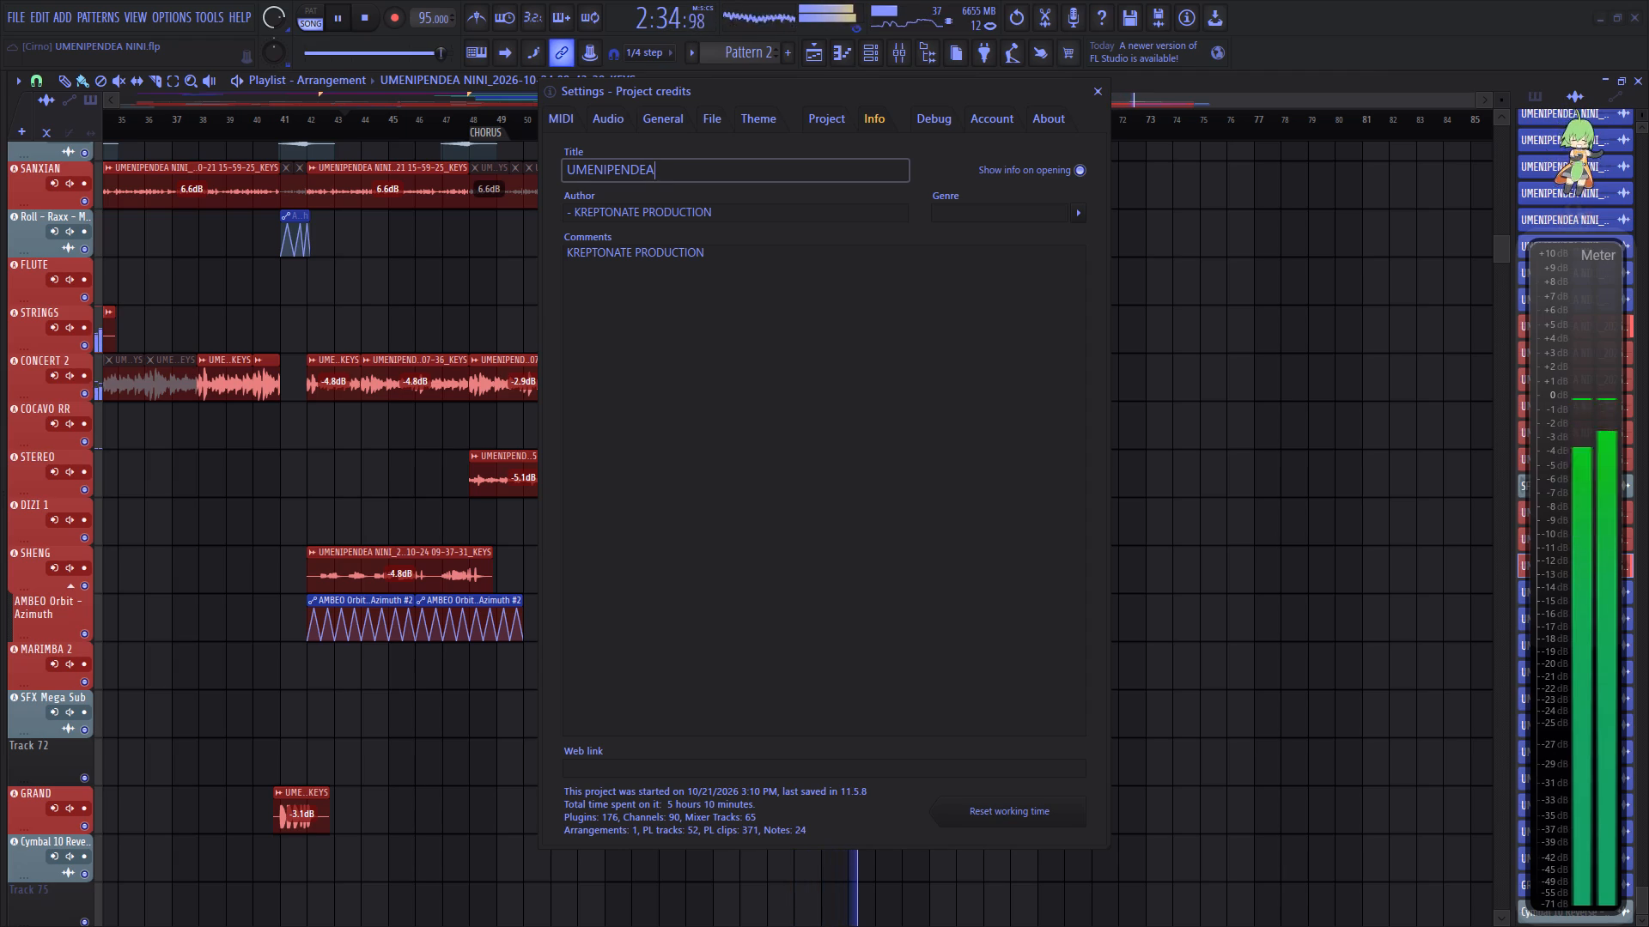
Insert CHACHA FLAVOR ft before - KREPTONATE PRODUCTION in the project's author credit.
{"action": "left_click", "coordinate": [566, 213]}
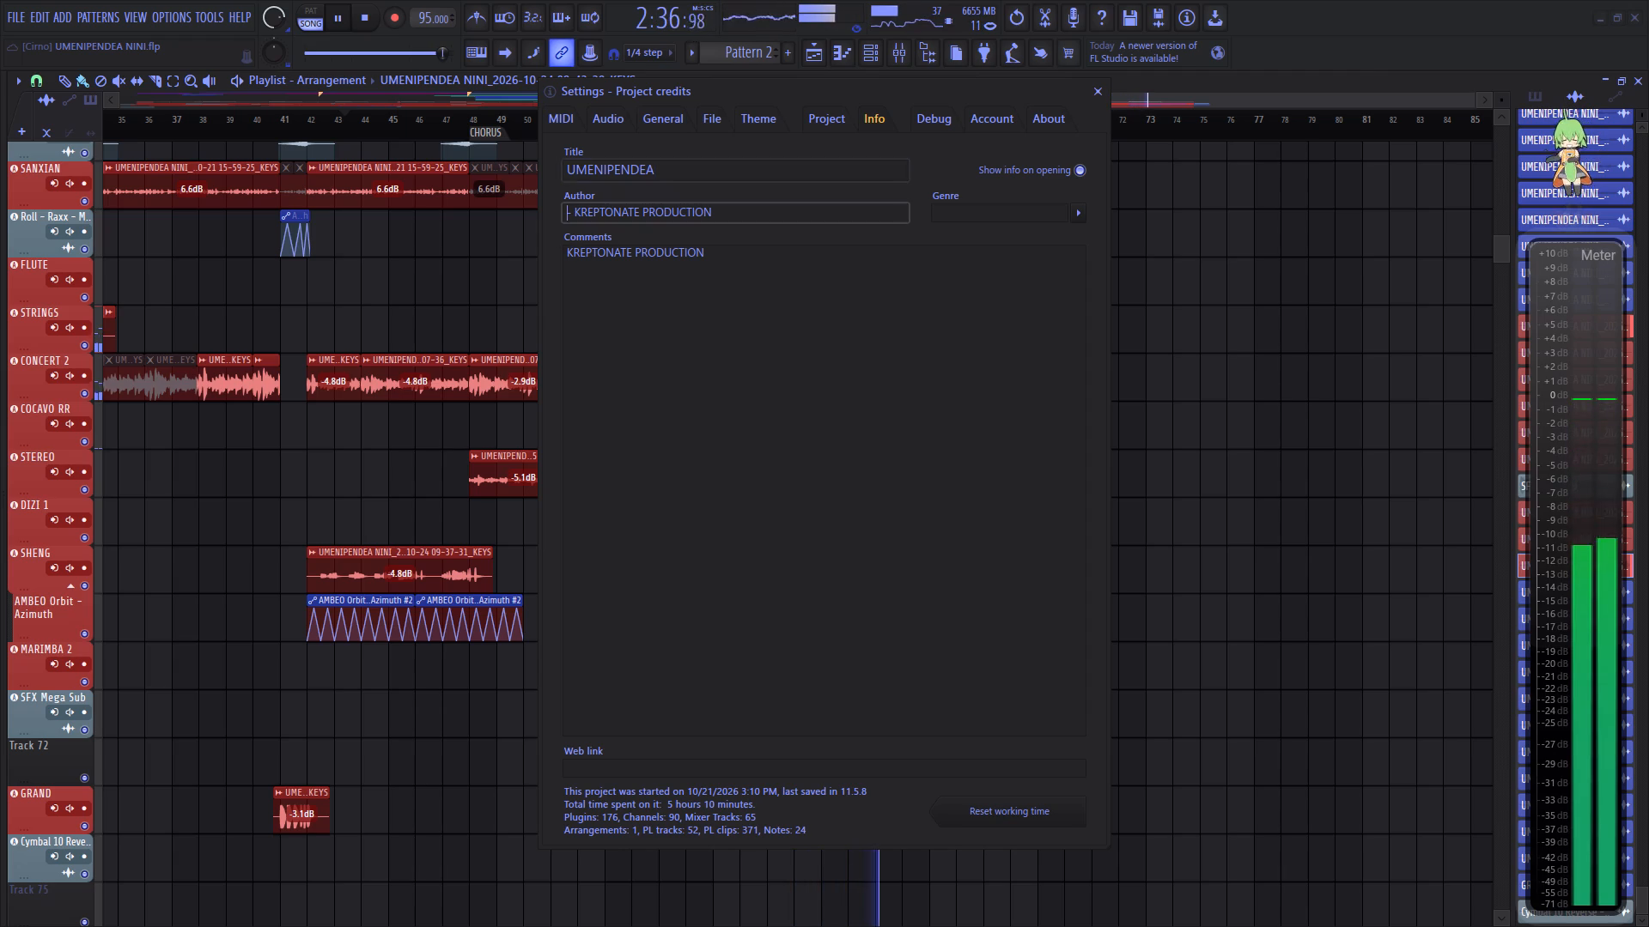
{"action": "key", "text": "Left"}
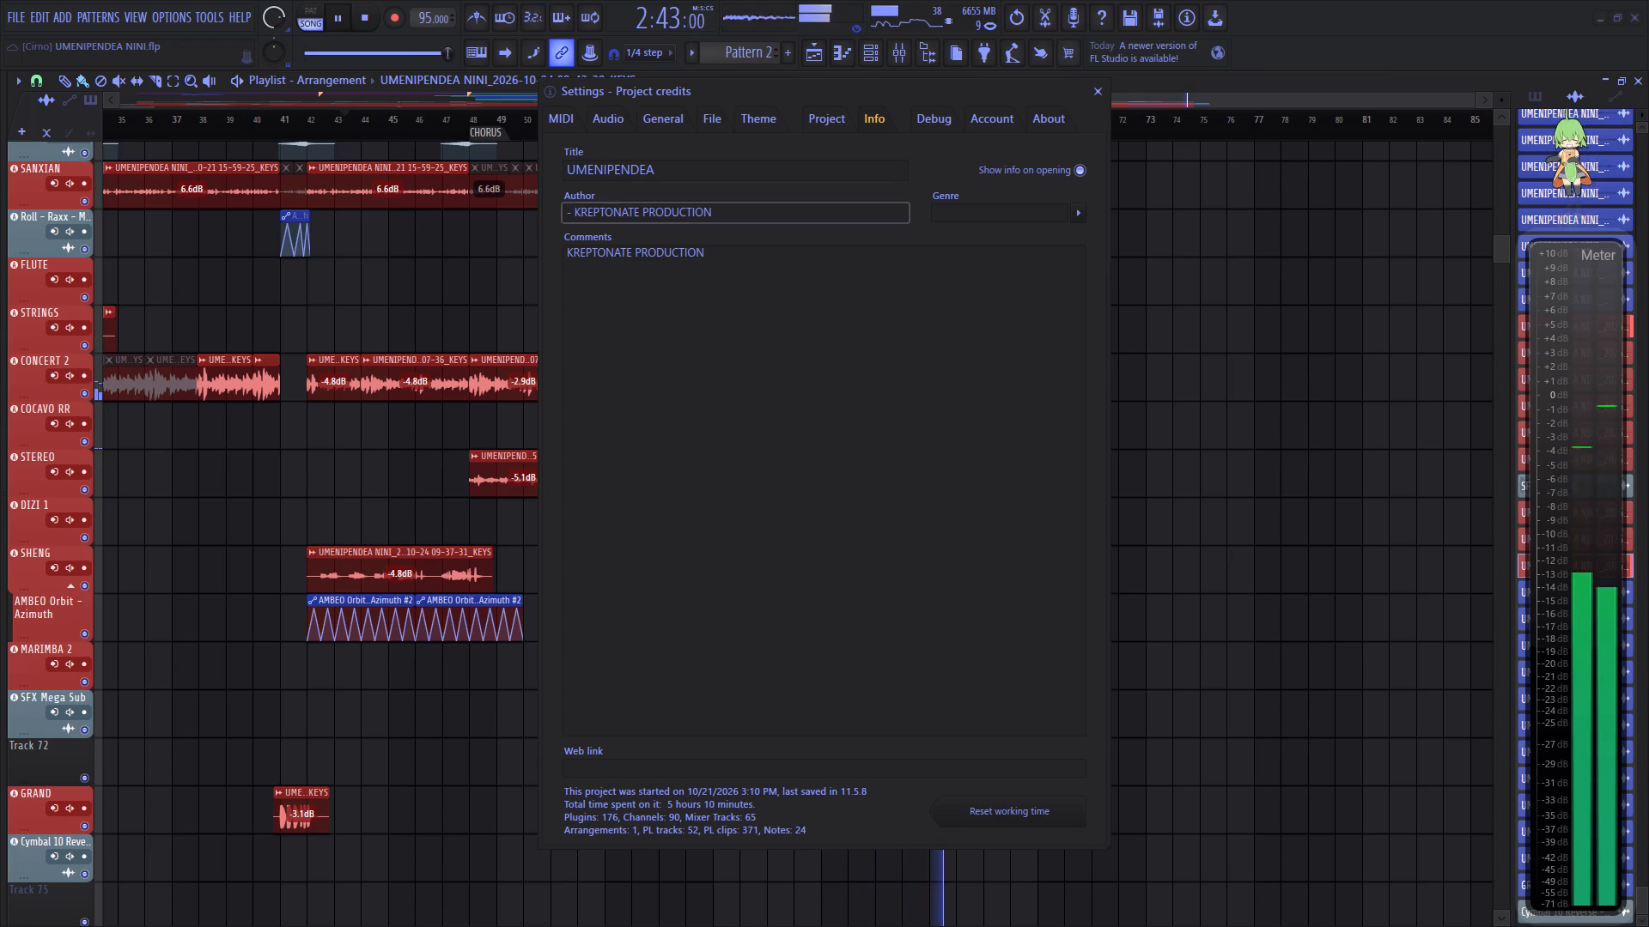
{"action": "key", "text": "space"}
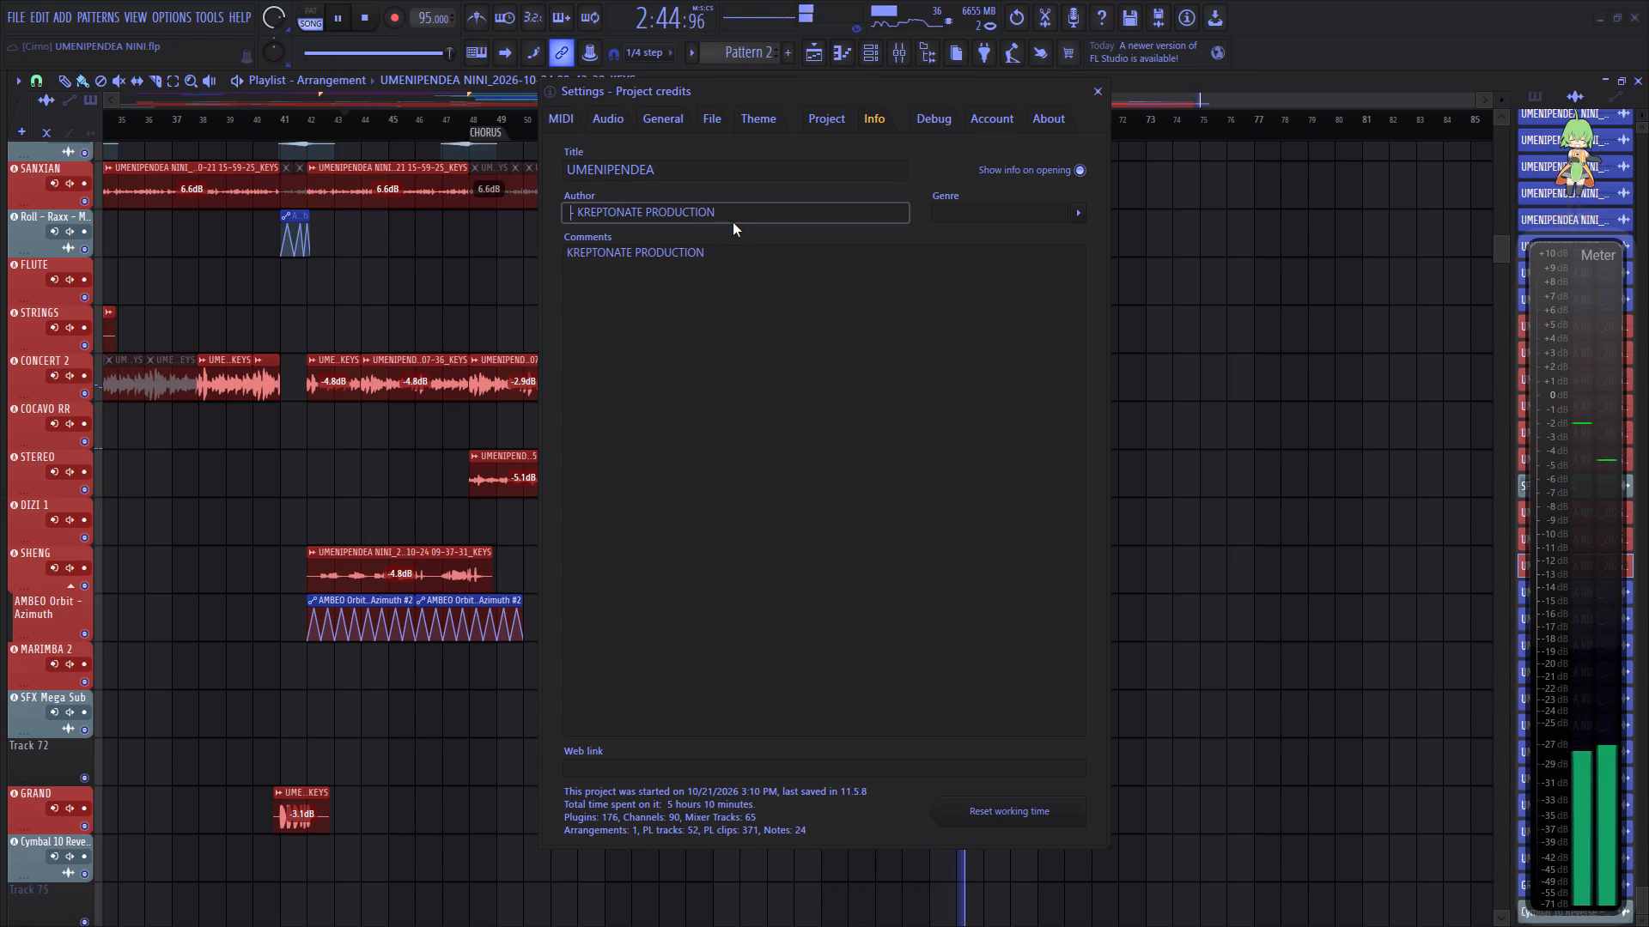
{"action": "key", "text": "BackSpace"}
{"action": "key", "text": "BackSpace"}
{"action": "key", "text": "BackSpace"}
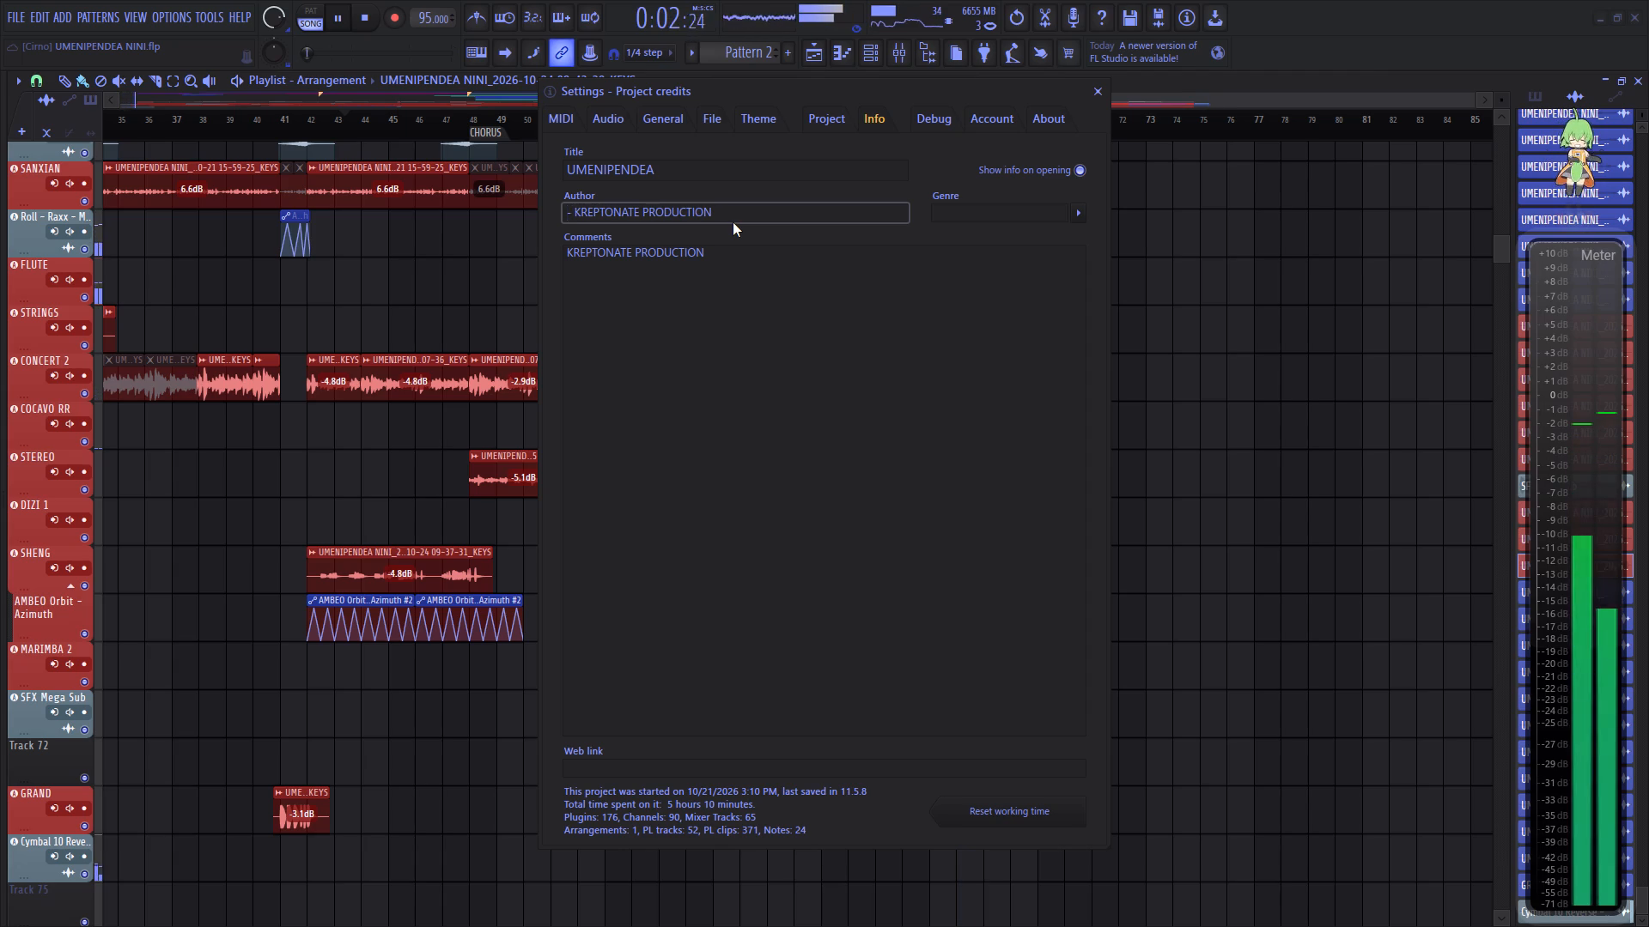
{"action": "key", "text": "c"}
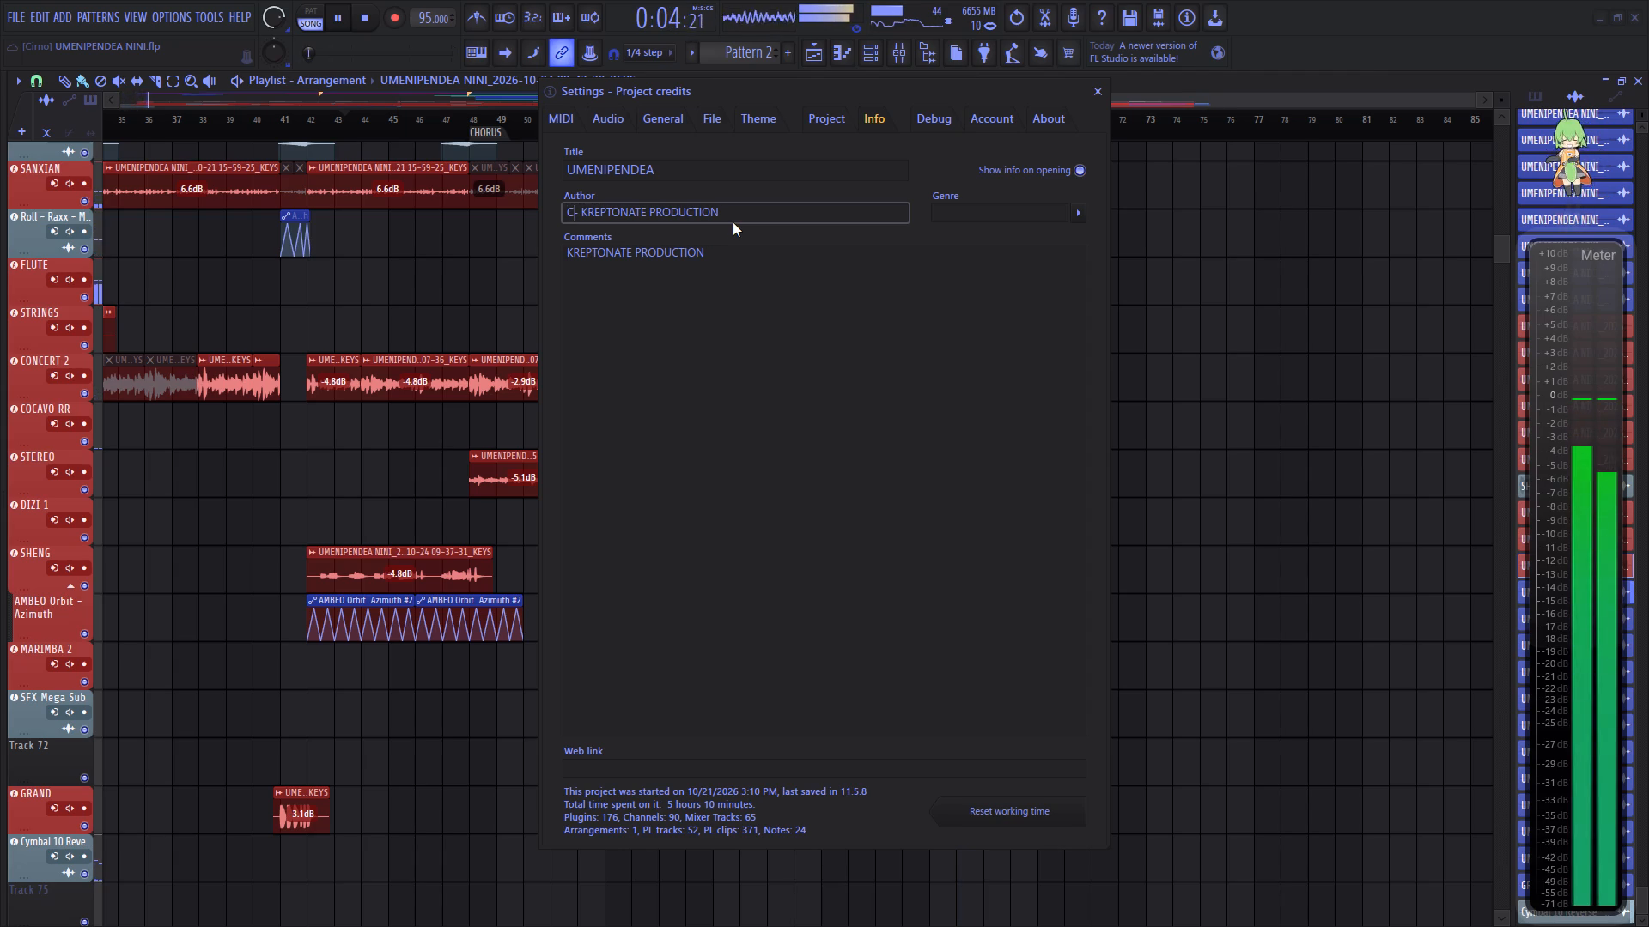
{"action": "key", "text": "h"}
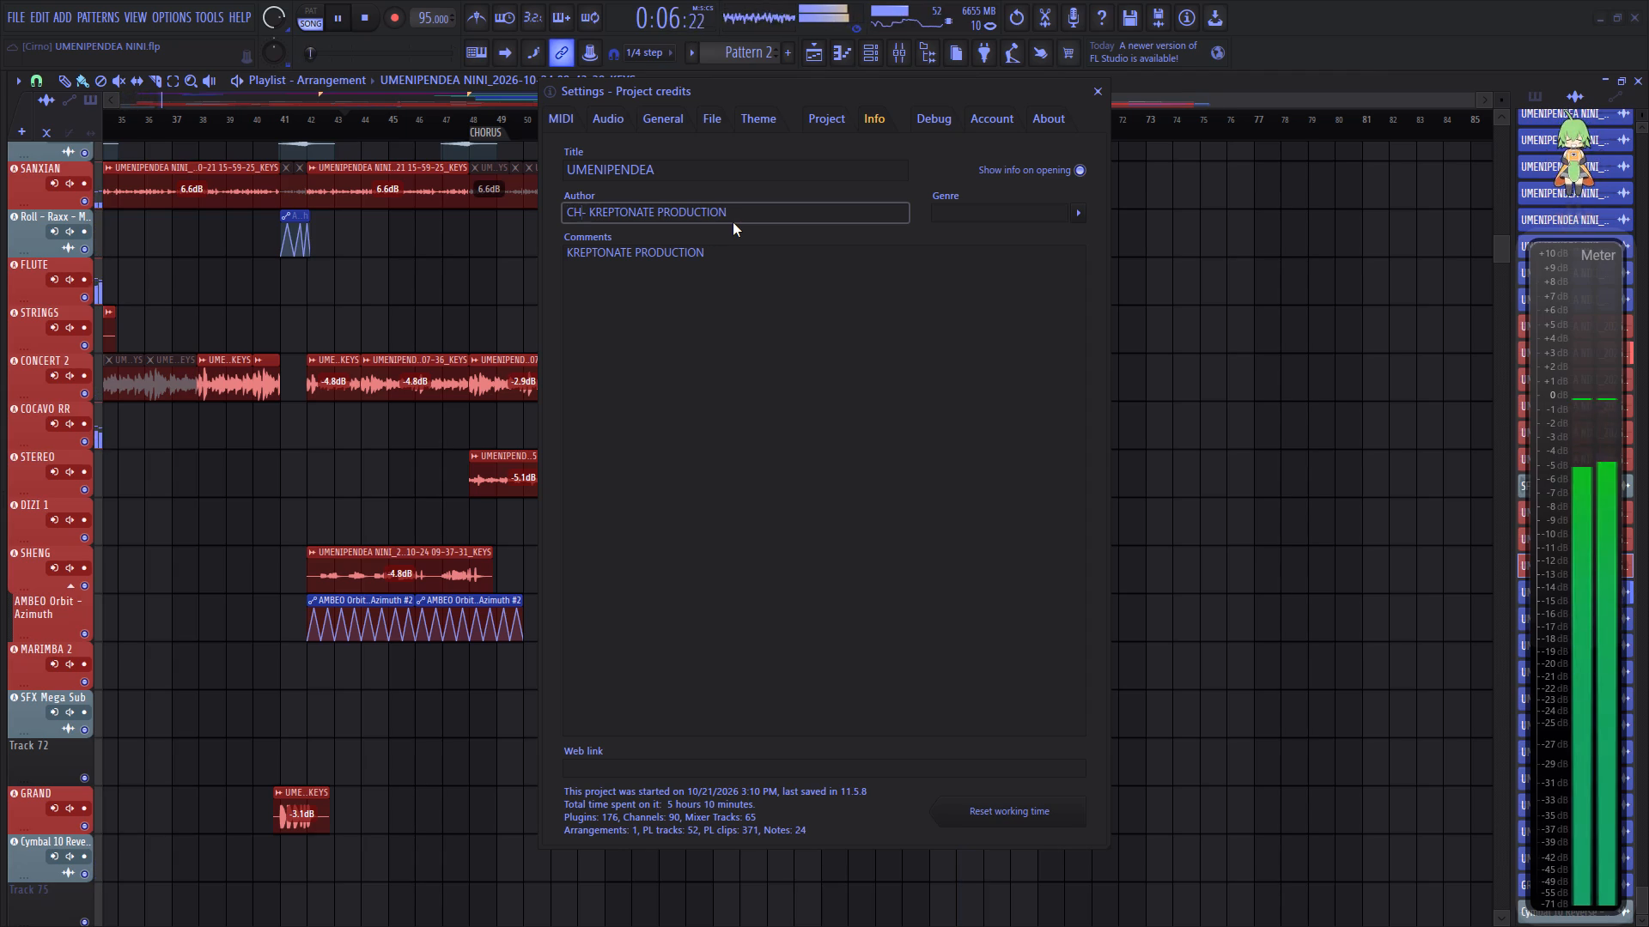
{"action": "type", "text": "ACHA FLAVO"}
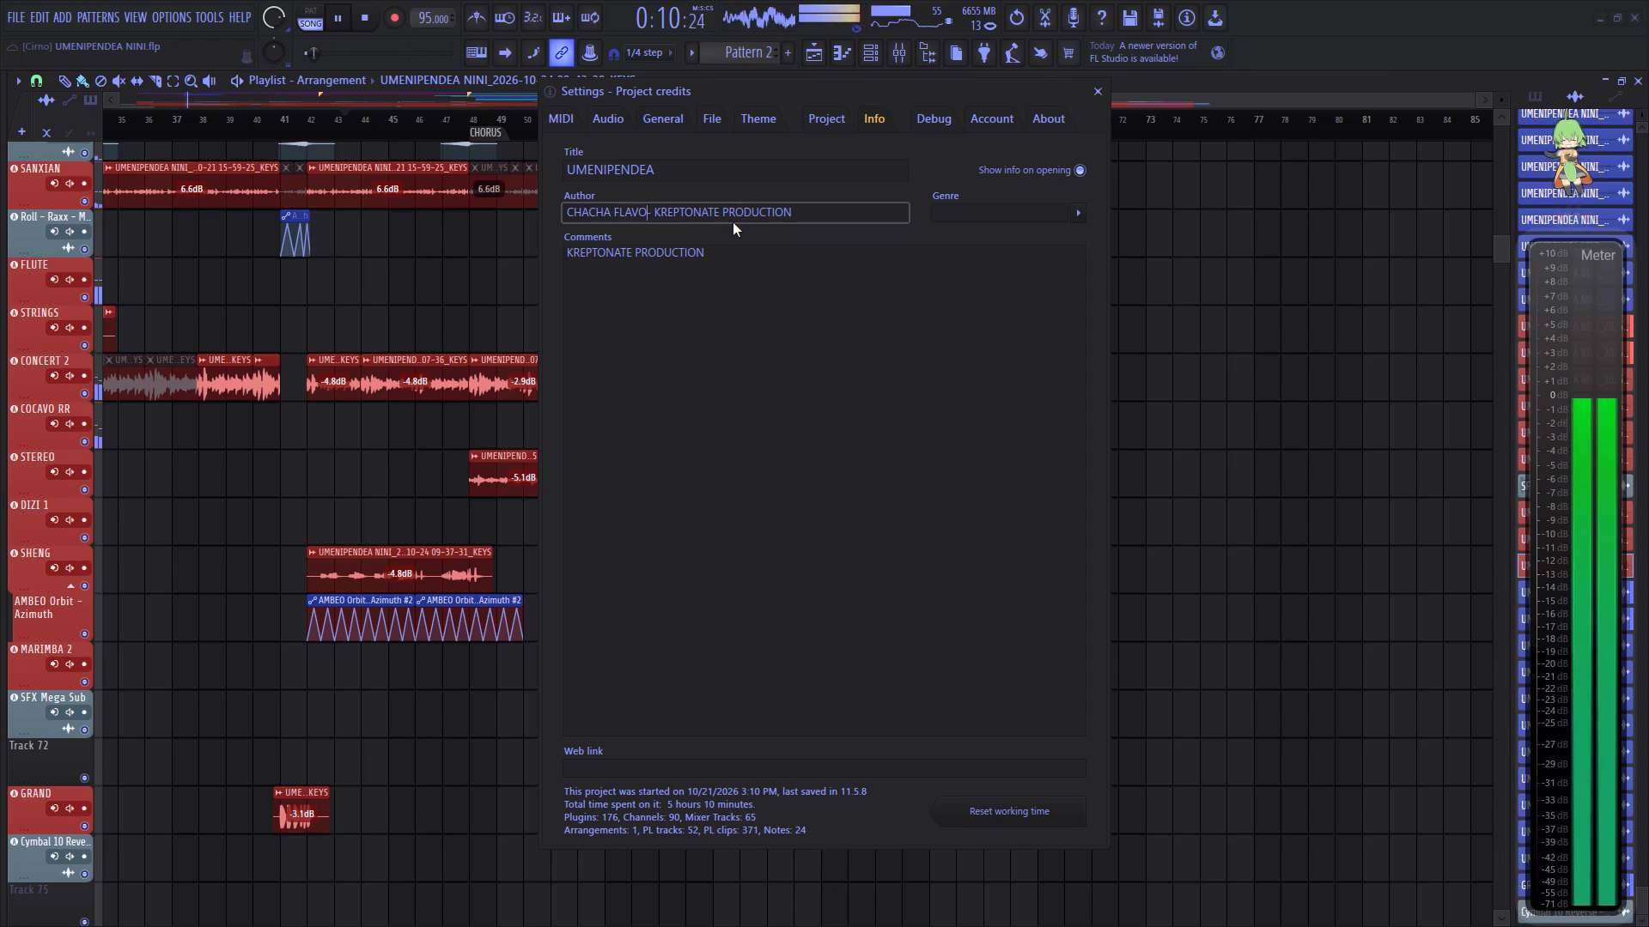
{"action": "key", "text": "r"}
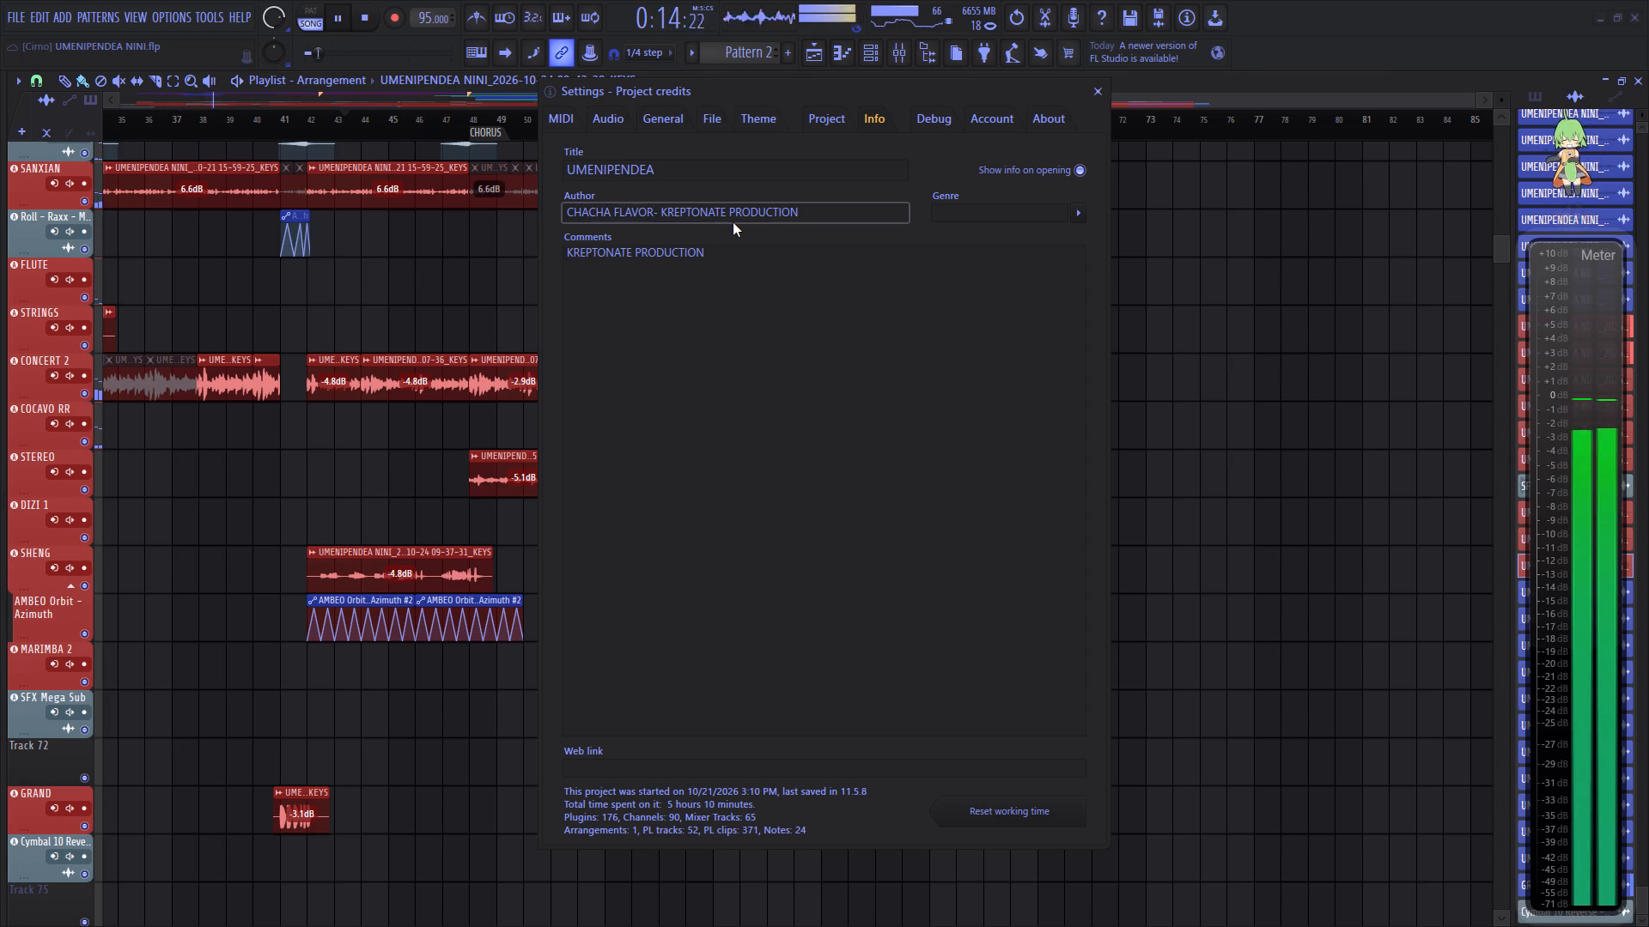
{"action": "key", "text": "space"}
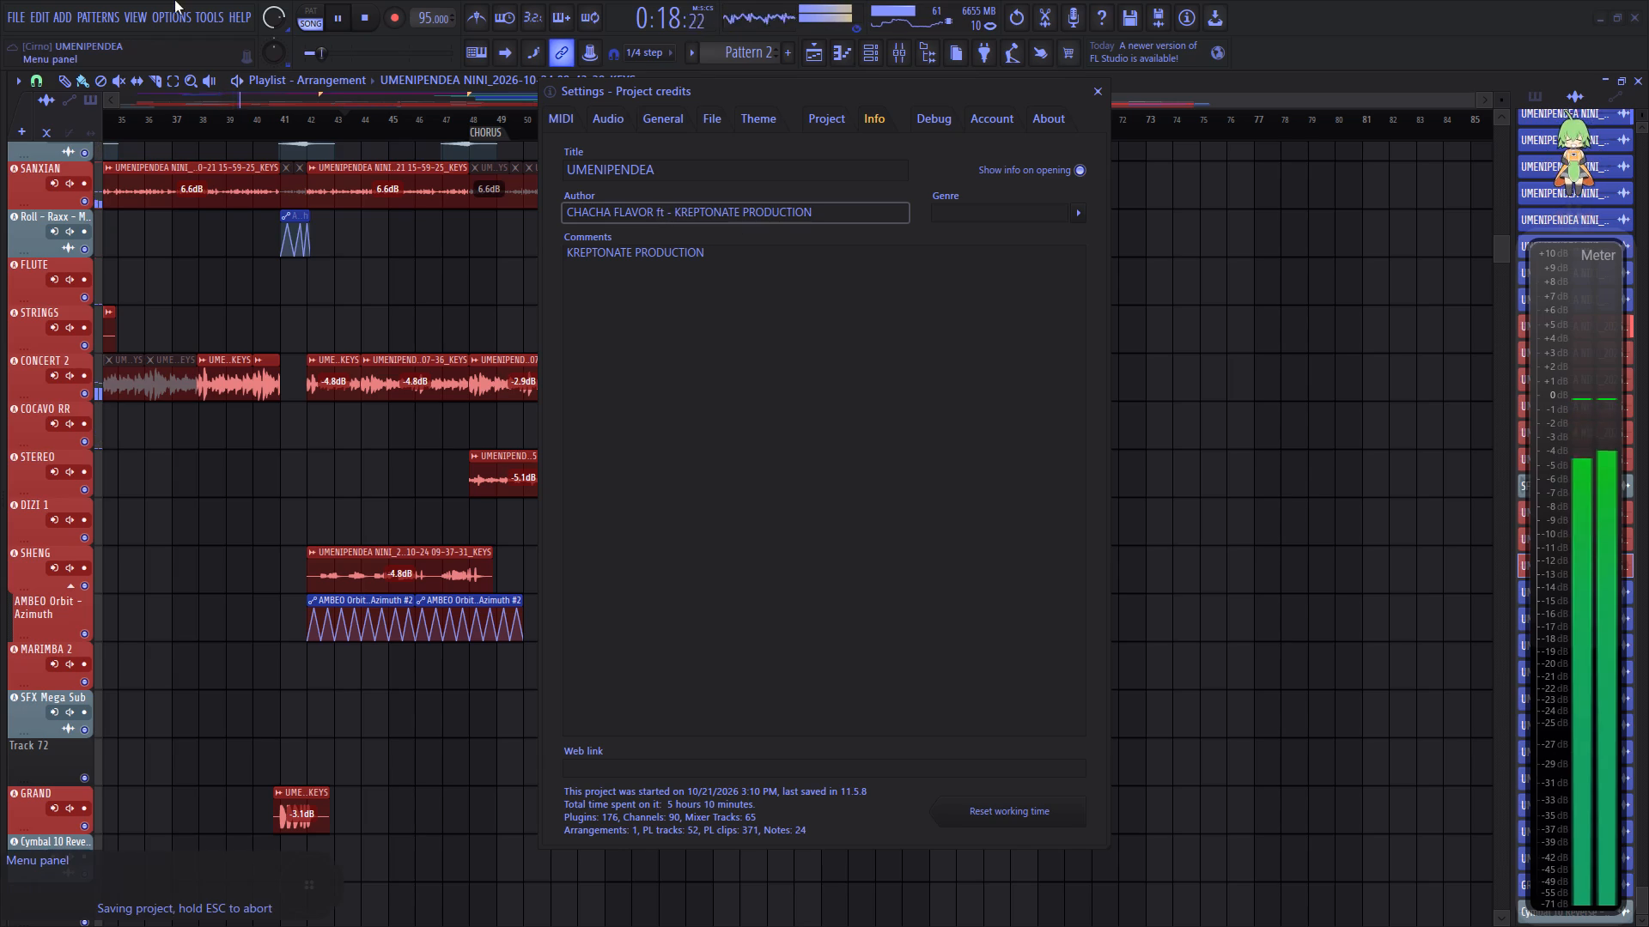
Stop playback, return to the beginning of the song and play it again.
{"action": "left_click", "coordinate": [374, 30]}
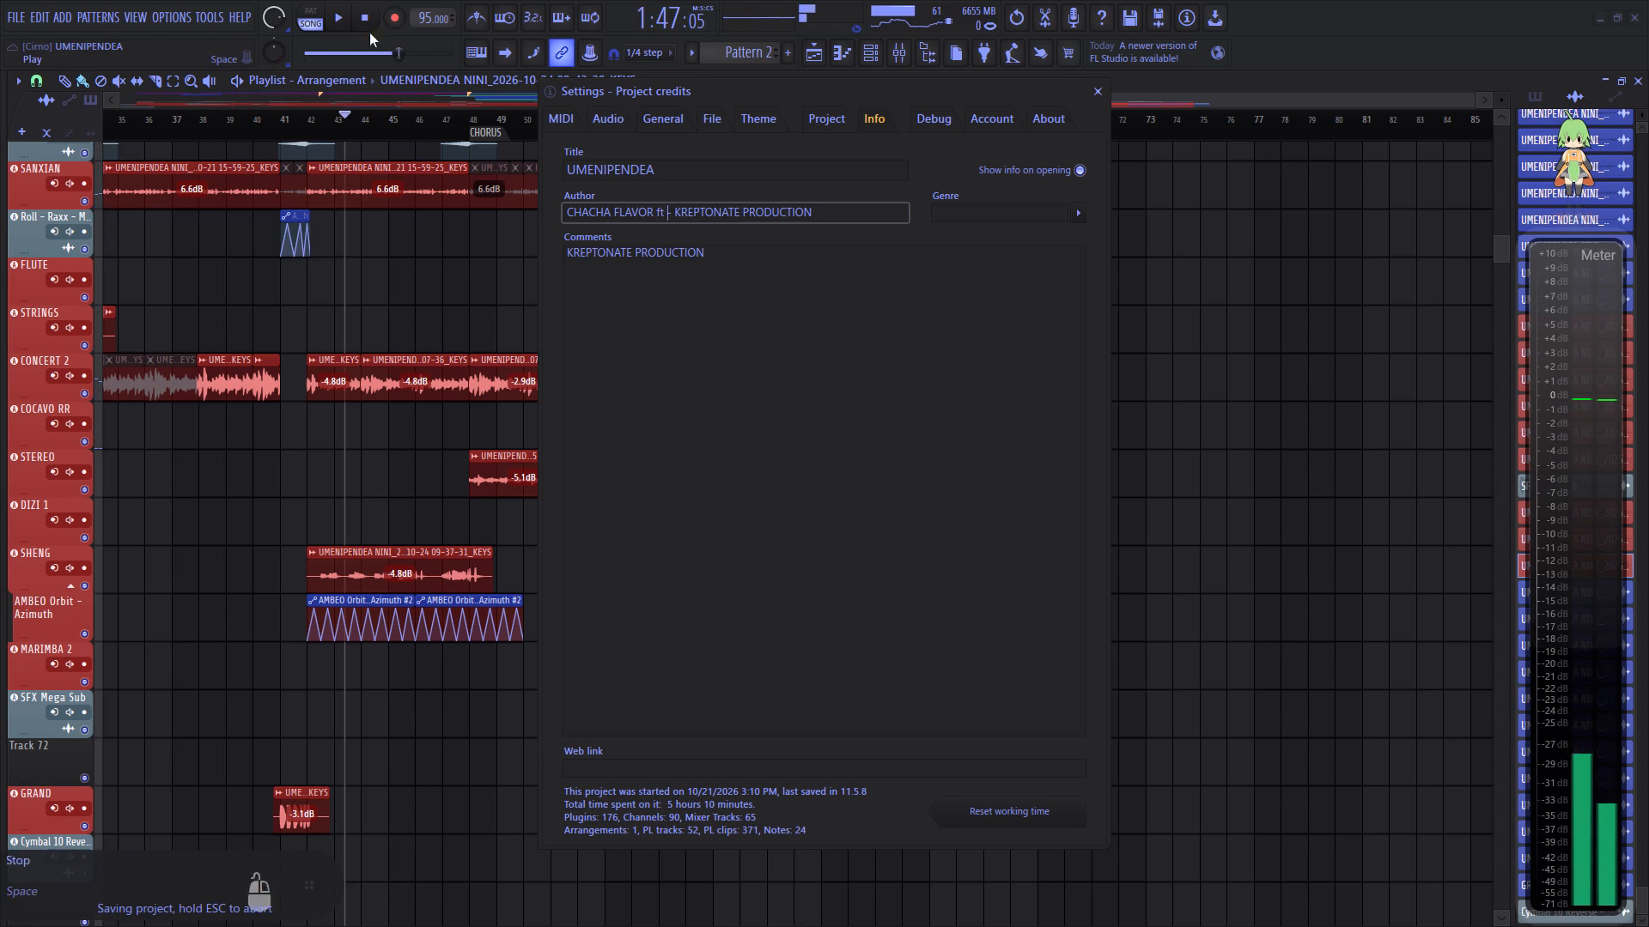
{"action": "left_click_drag", "start_coordinate": [392, 50], "coordinate": [184, 51]}
{"action": "left_click", "coordinate": [340, 20]}
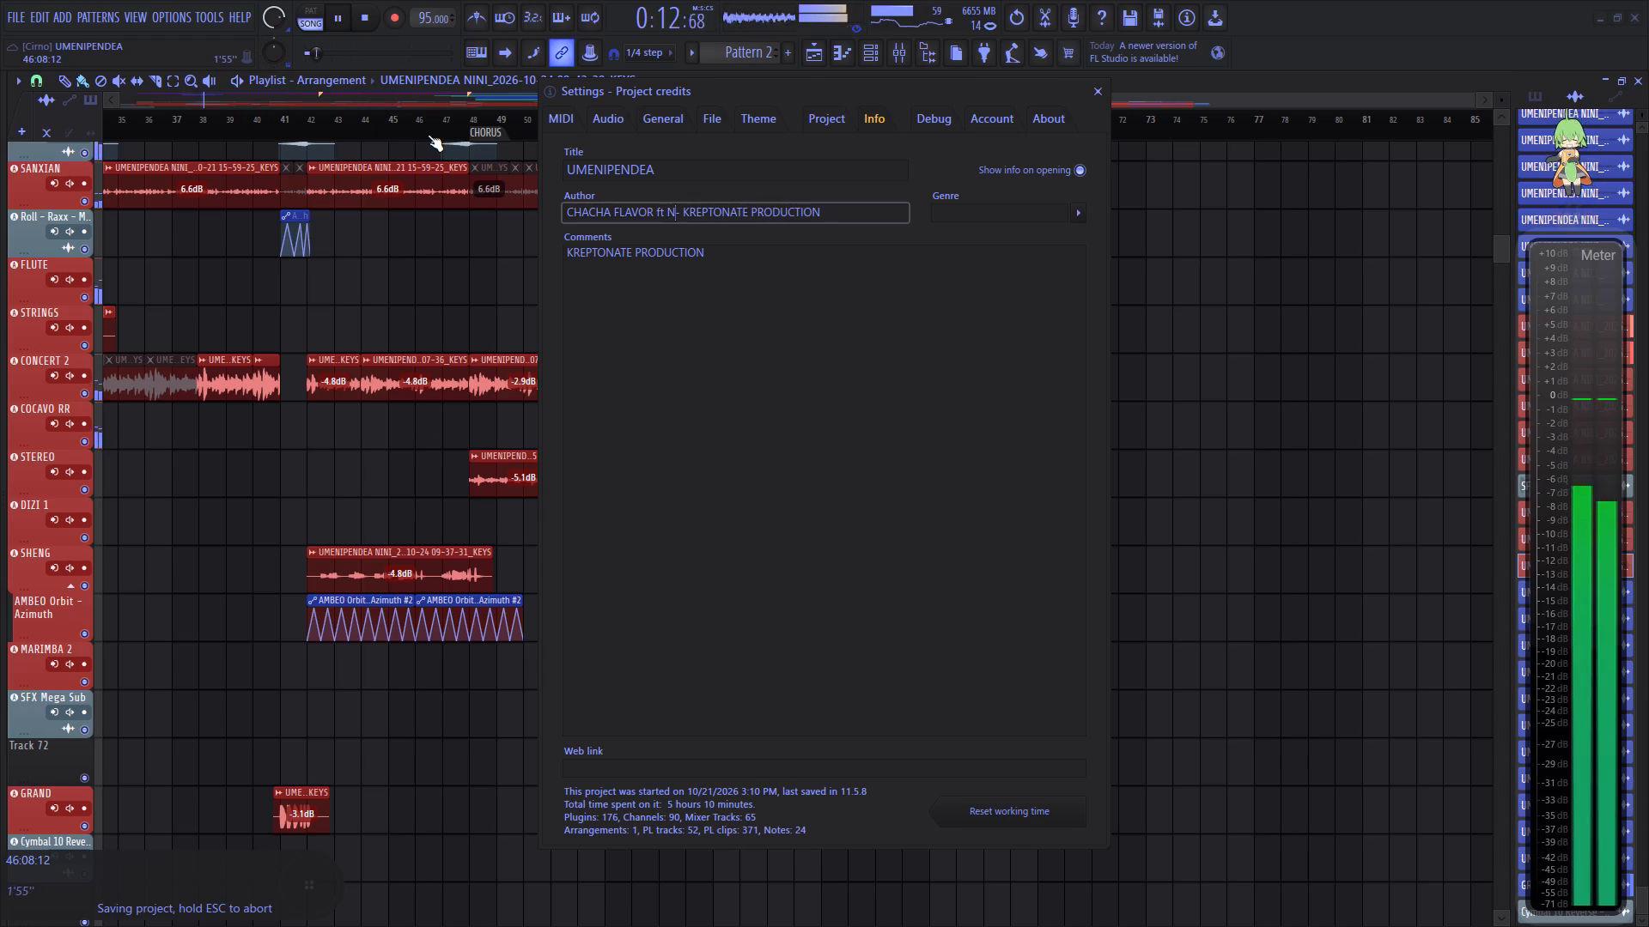
Add NELLY in capitals after ft in the author credit, and close the project settings.
{"action": "type", "text": "elly"}
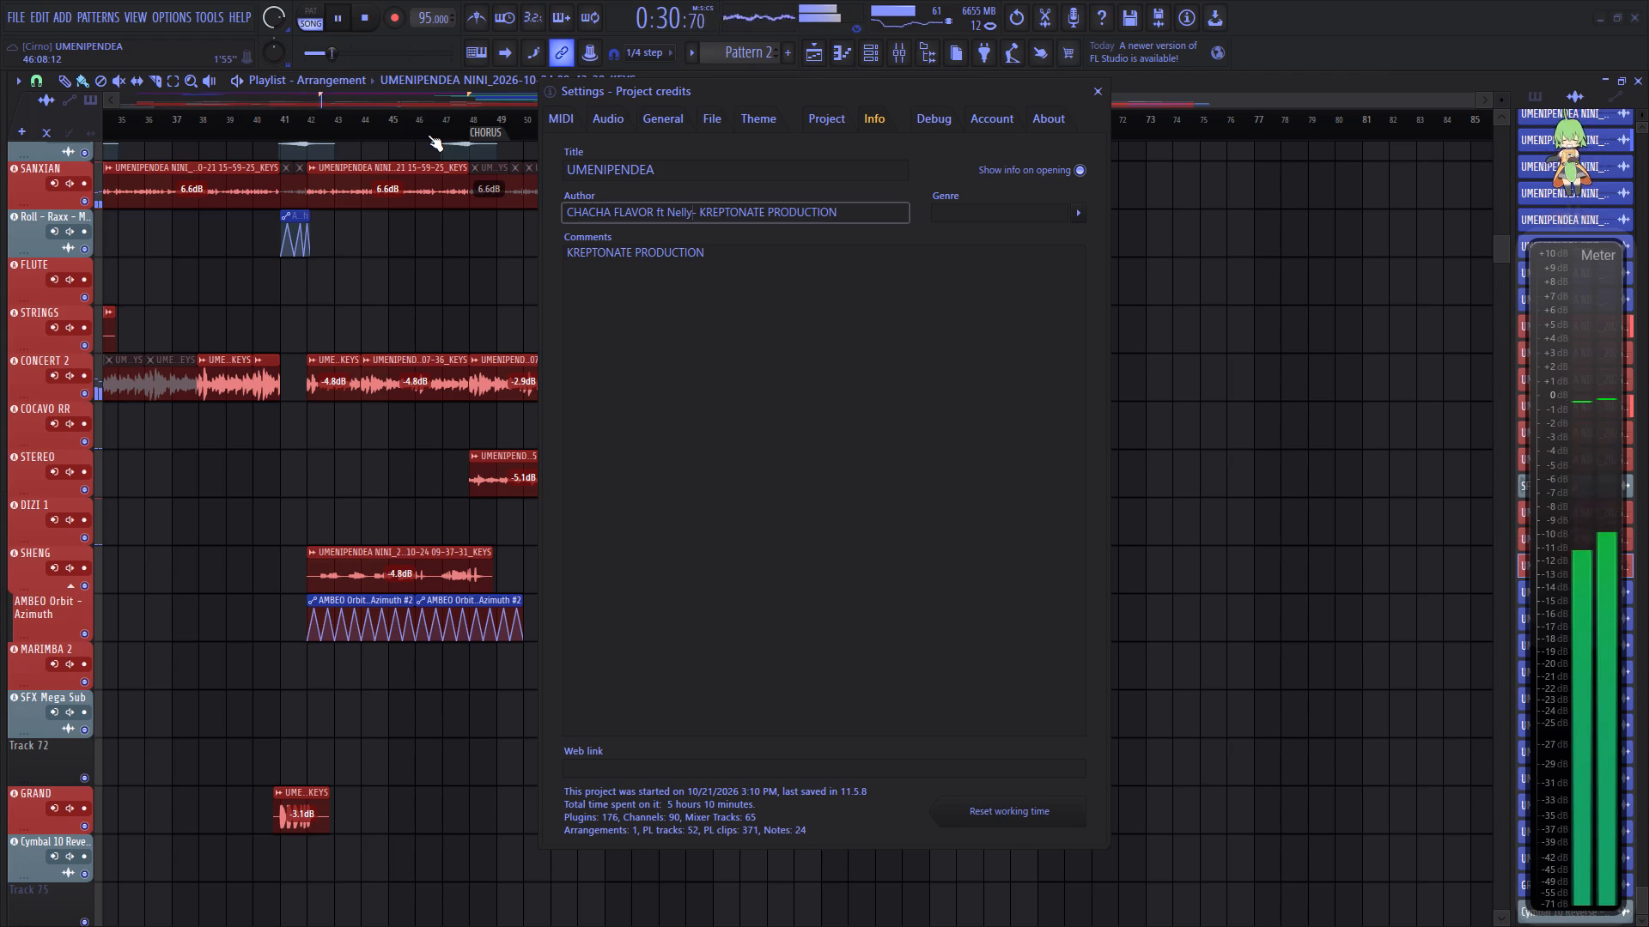
{"action": "key", "text": "space"}
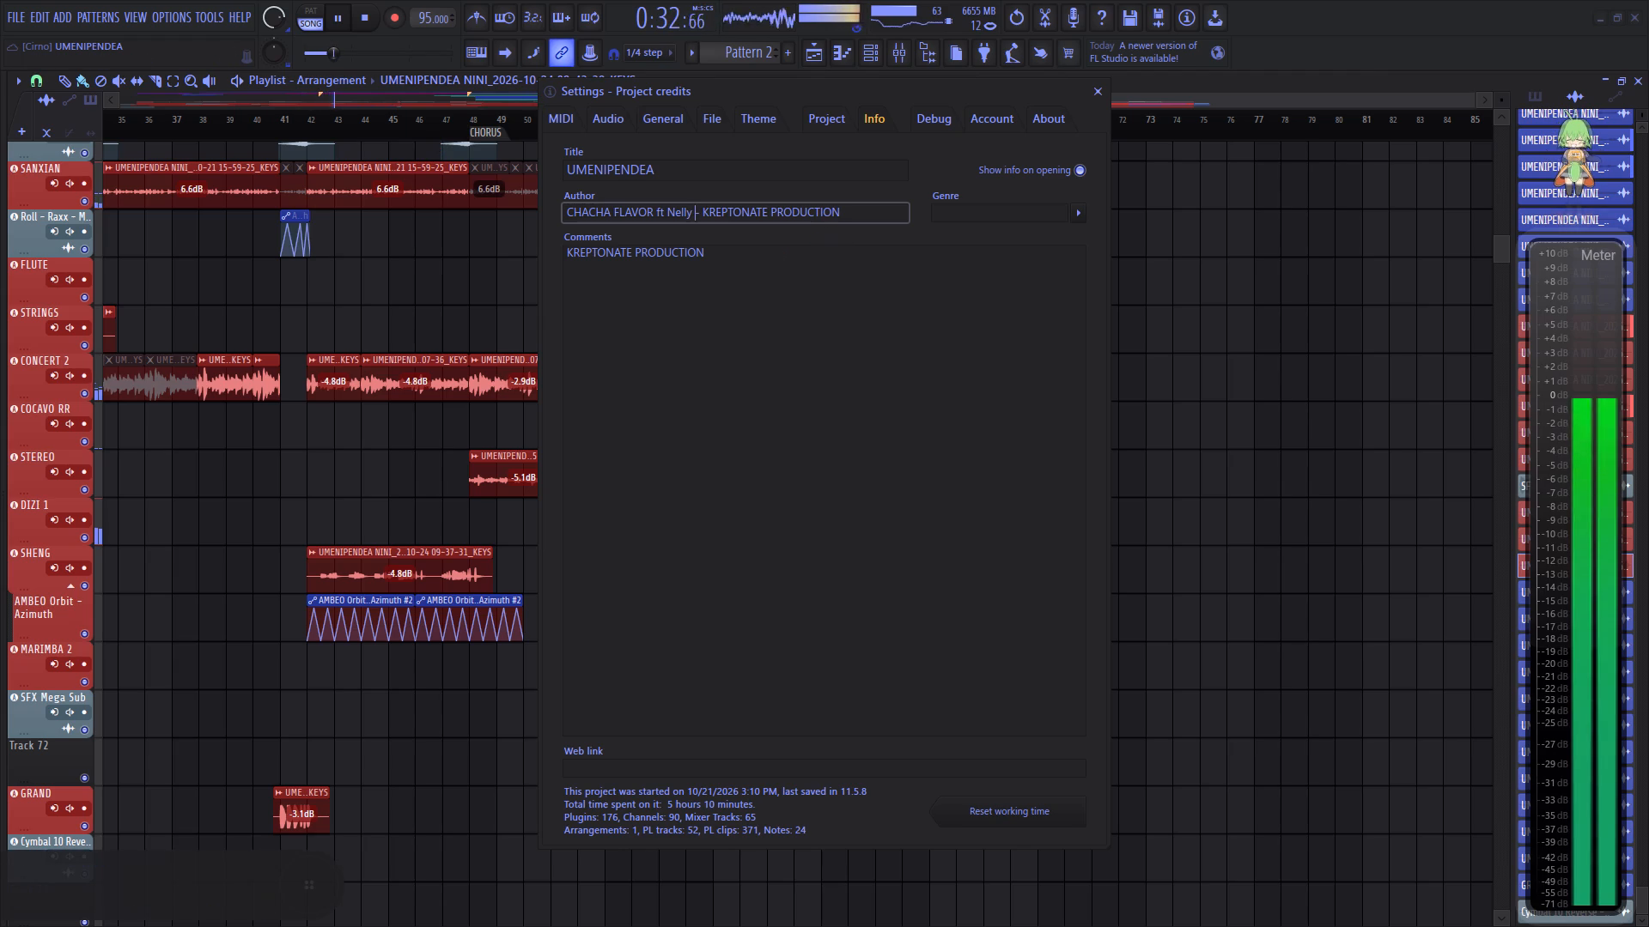
{"action": "key", "text": "BackSpace"}
{"action": "key", "text": "BackSpace"}
{"action": "key", "text": "BackSpace"}
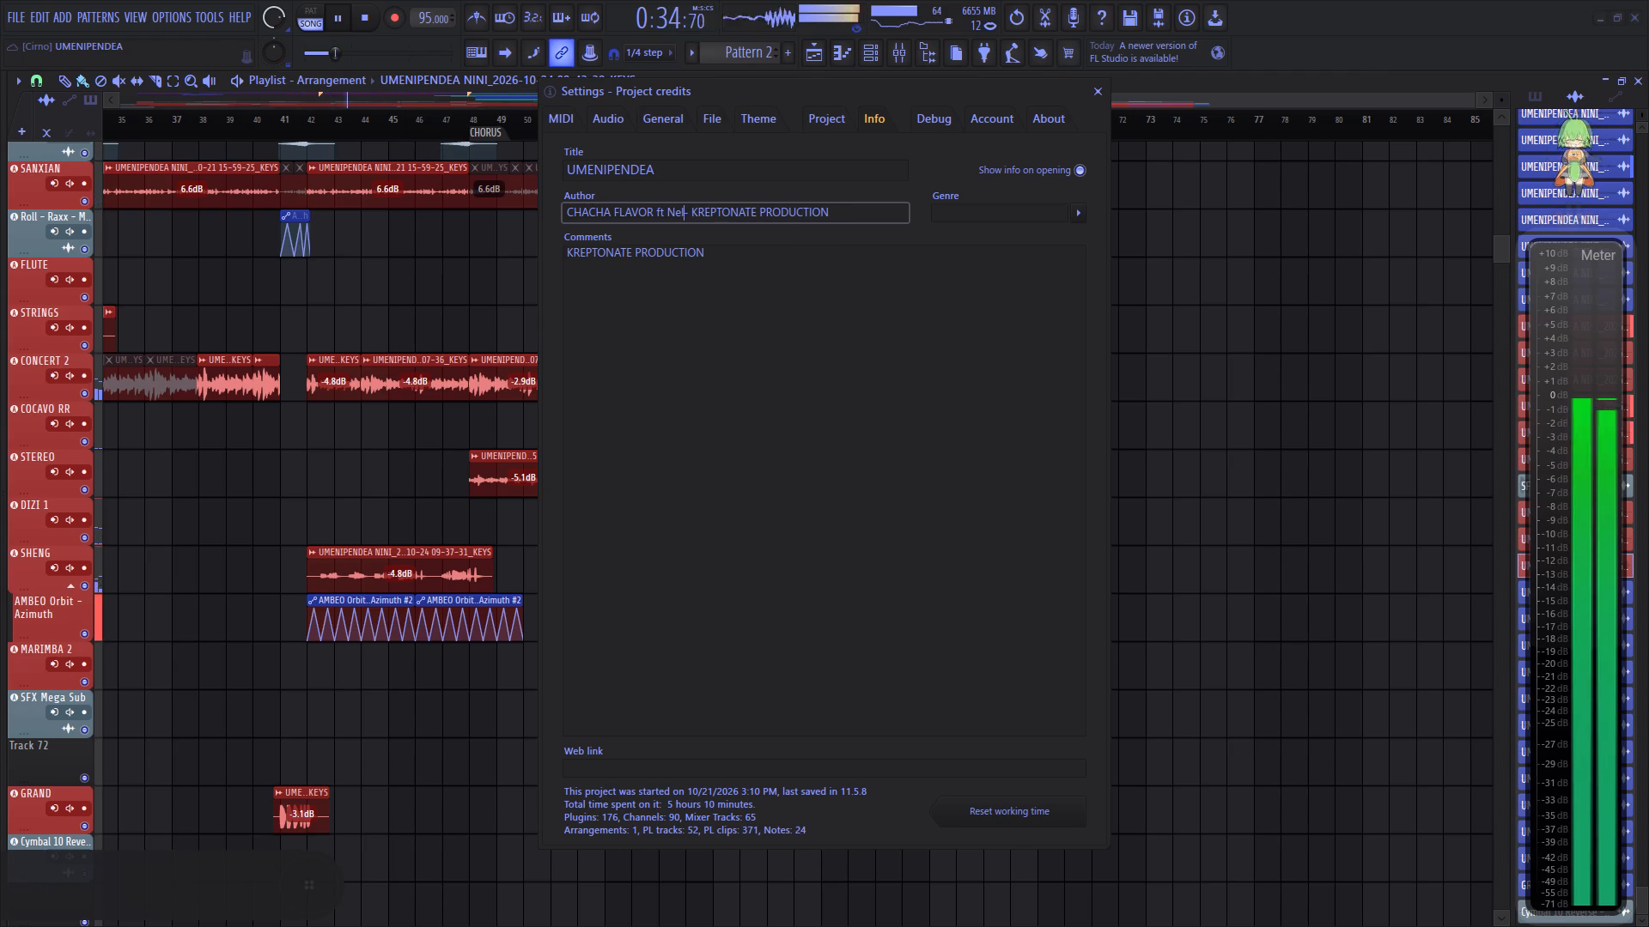
{"action": "key", "text": "BackSpace"}
{"action": "key", "text": "BackSpace"}
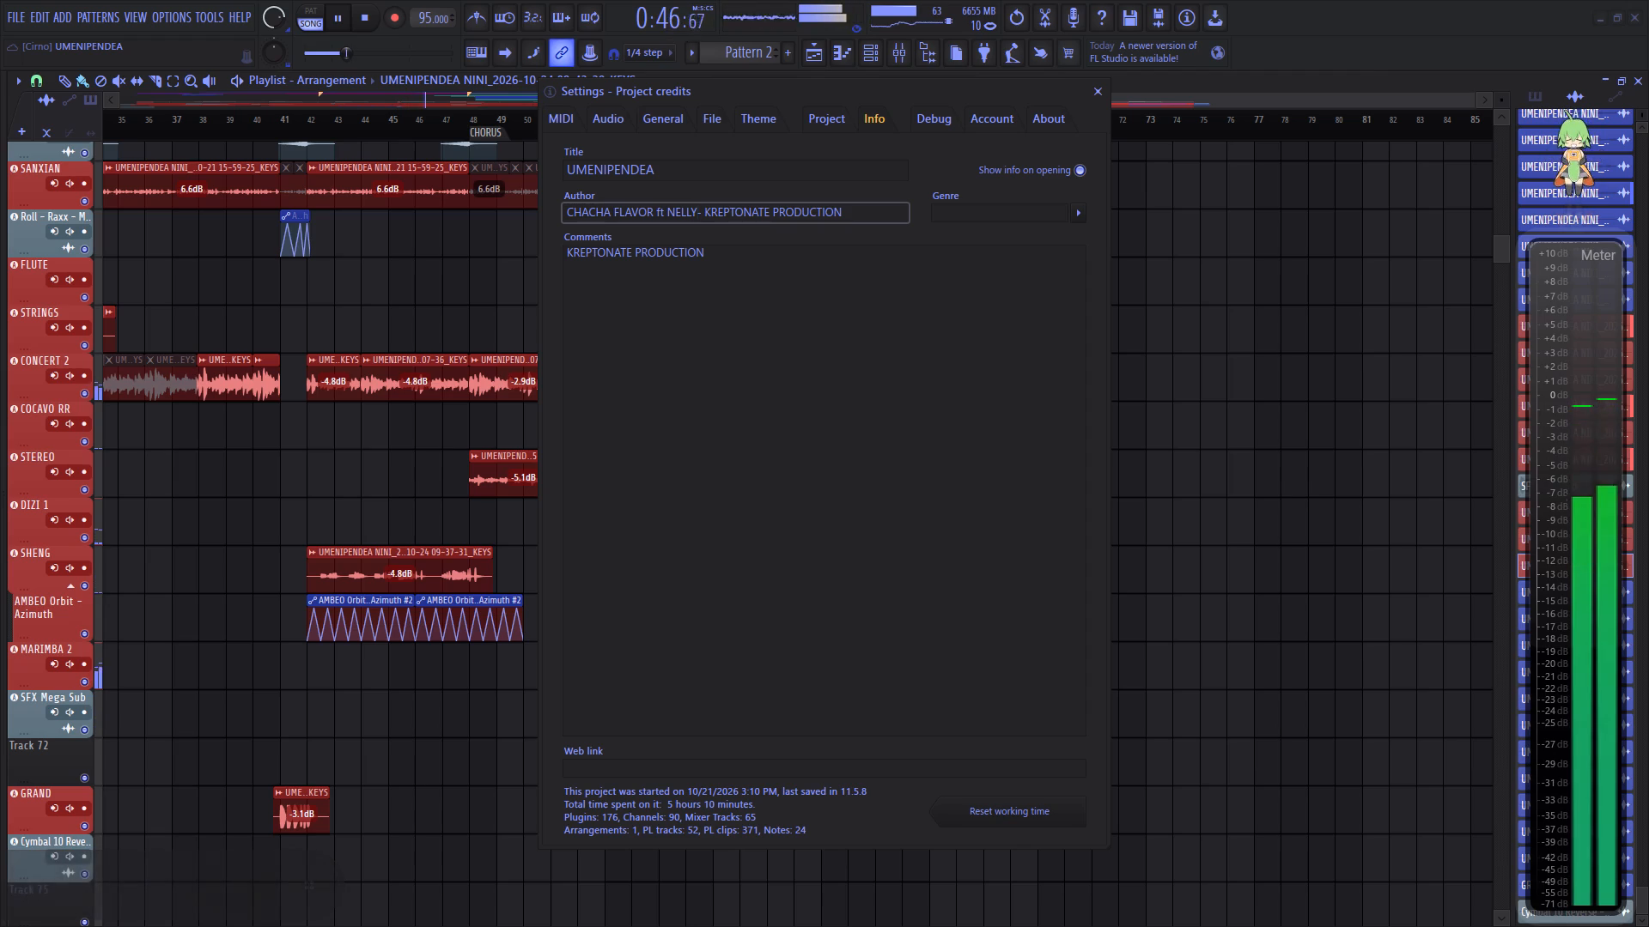
{"action": "left_click", "coordinate": [764, 475]}
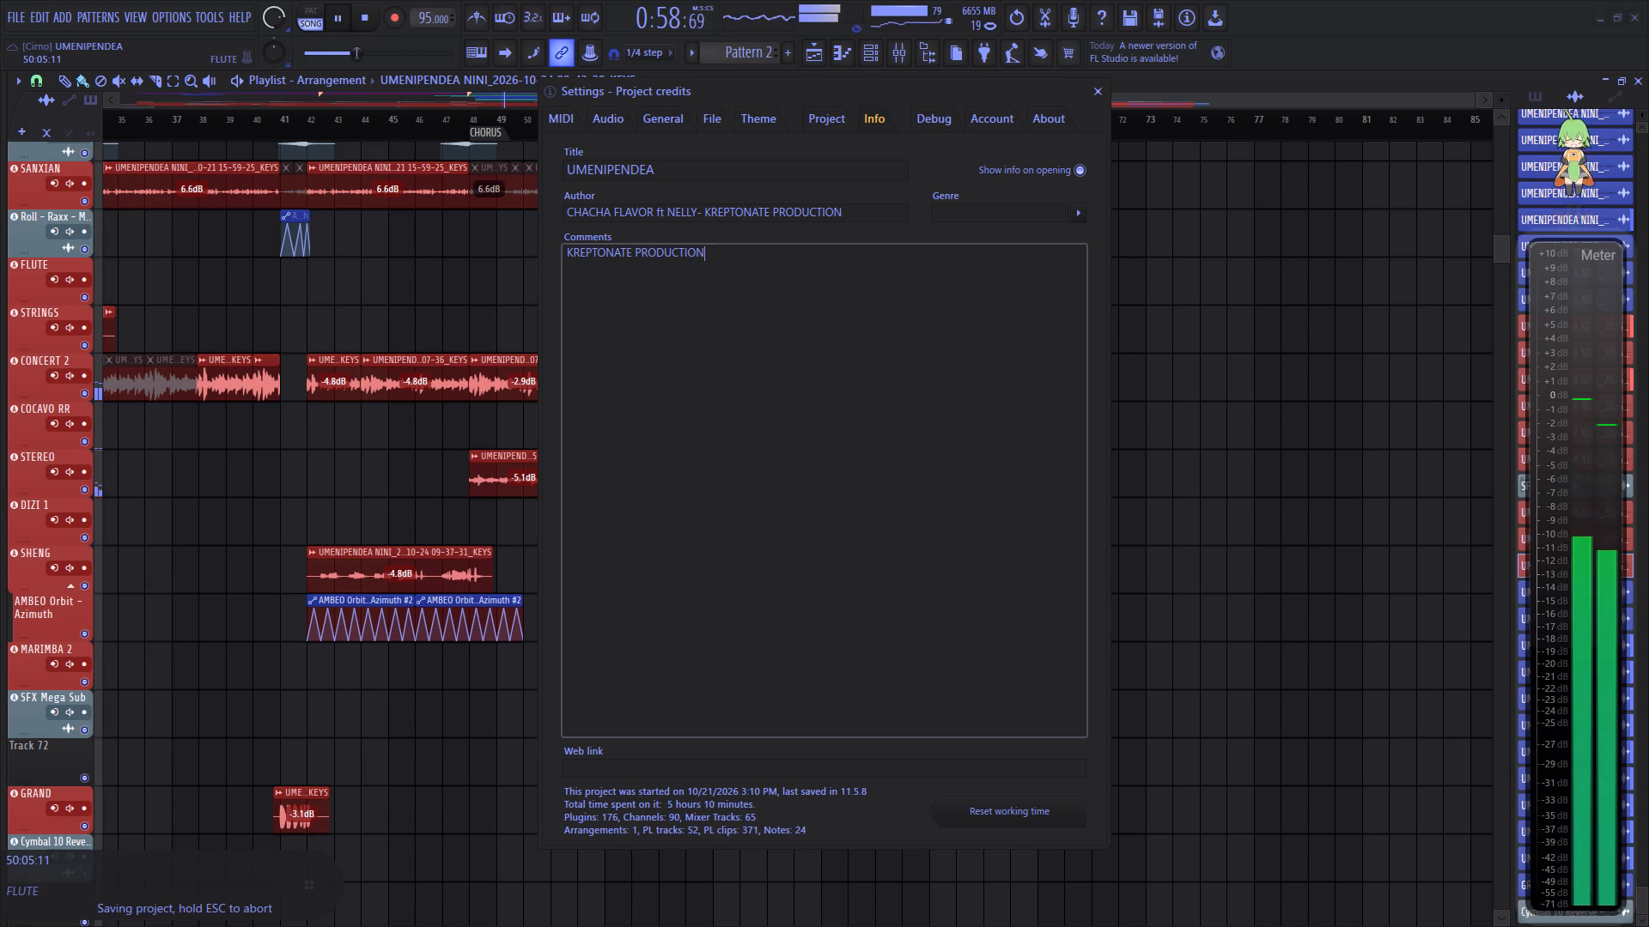
{"action": "left_click", "coordinate": [1090, 96]}
Play the song from its start and look over the playlist from the instrument tracks up to the chorus and verse vocals.
{"action": "left_click_drag", "start_coordinate": [730, 97], "coordinate": [127, 87]}
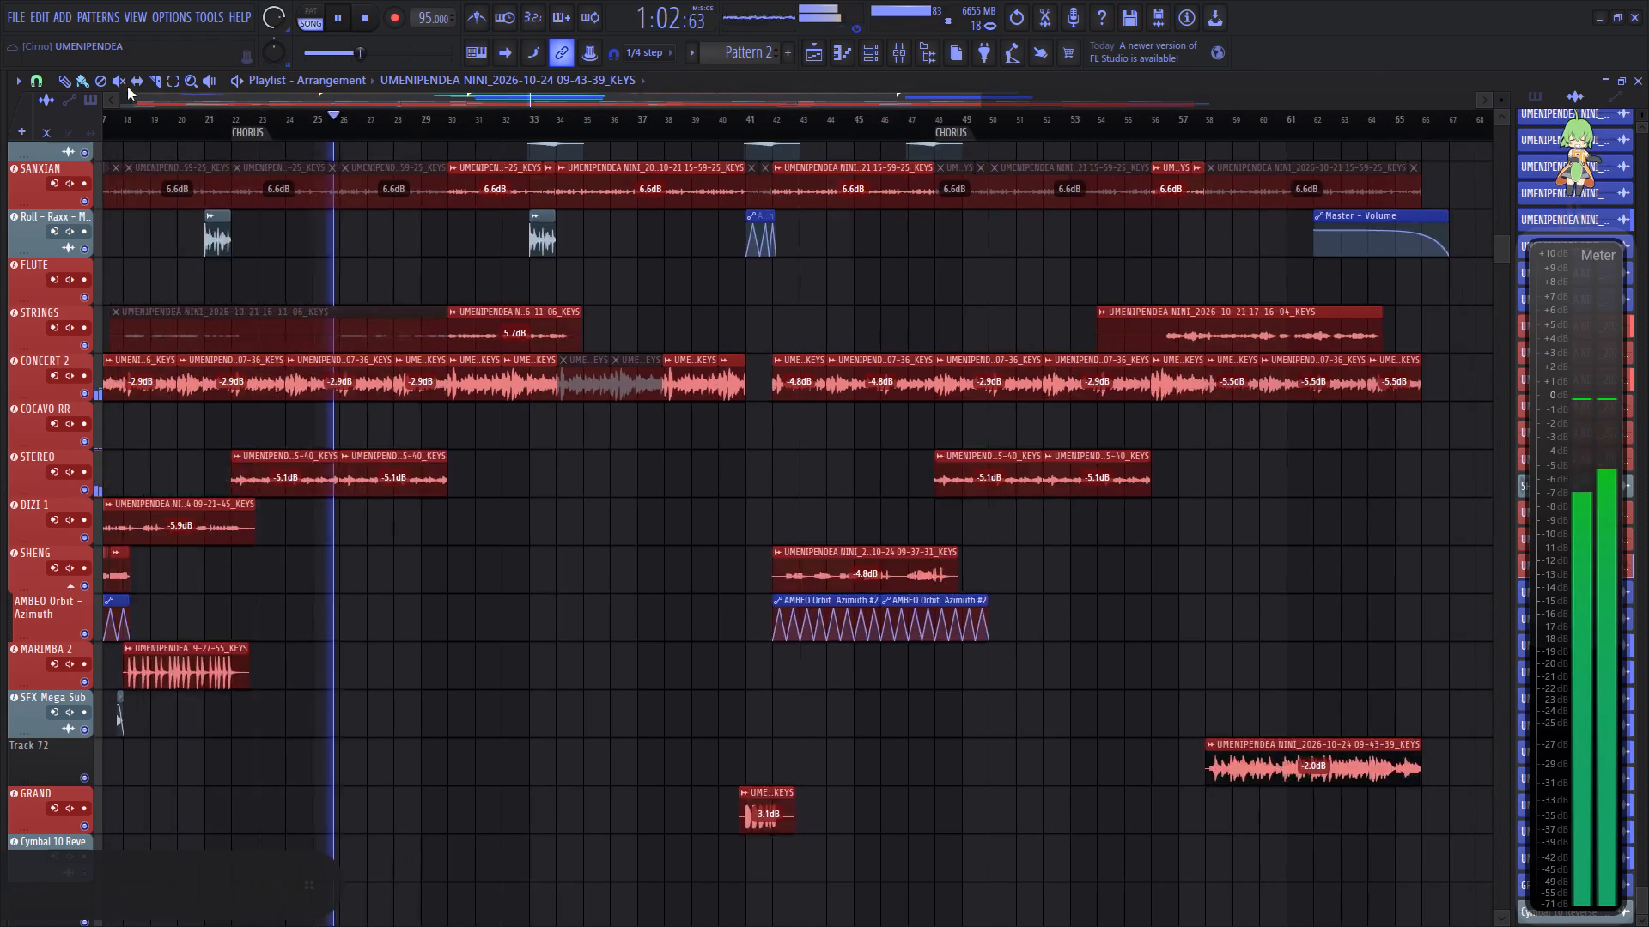
{"action": "left_click_drag", "start_coordinate": [127, 87], "coordinate": [91, 87]}
{"action": "left_click_drag", "start_coordinate": [187, 118], "coordinate": [23, 130]}
{"action": "scroll", "coordinate": [222, 330], "scroll_direction": "down", "scroll_amount": 7}
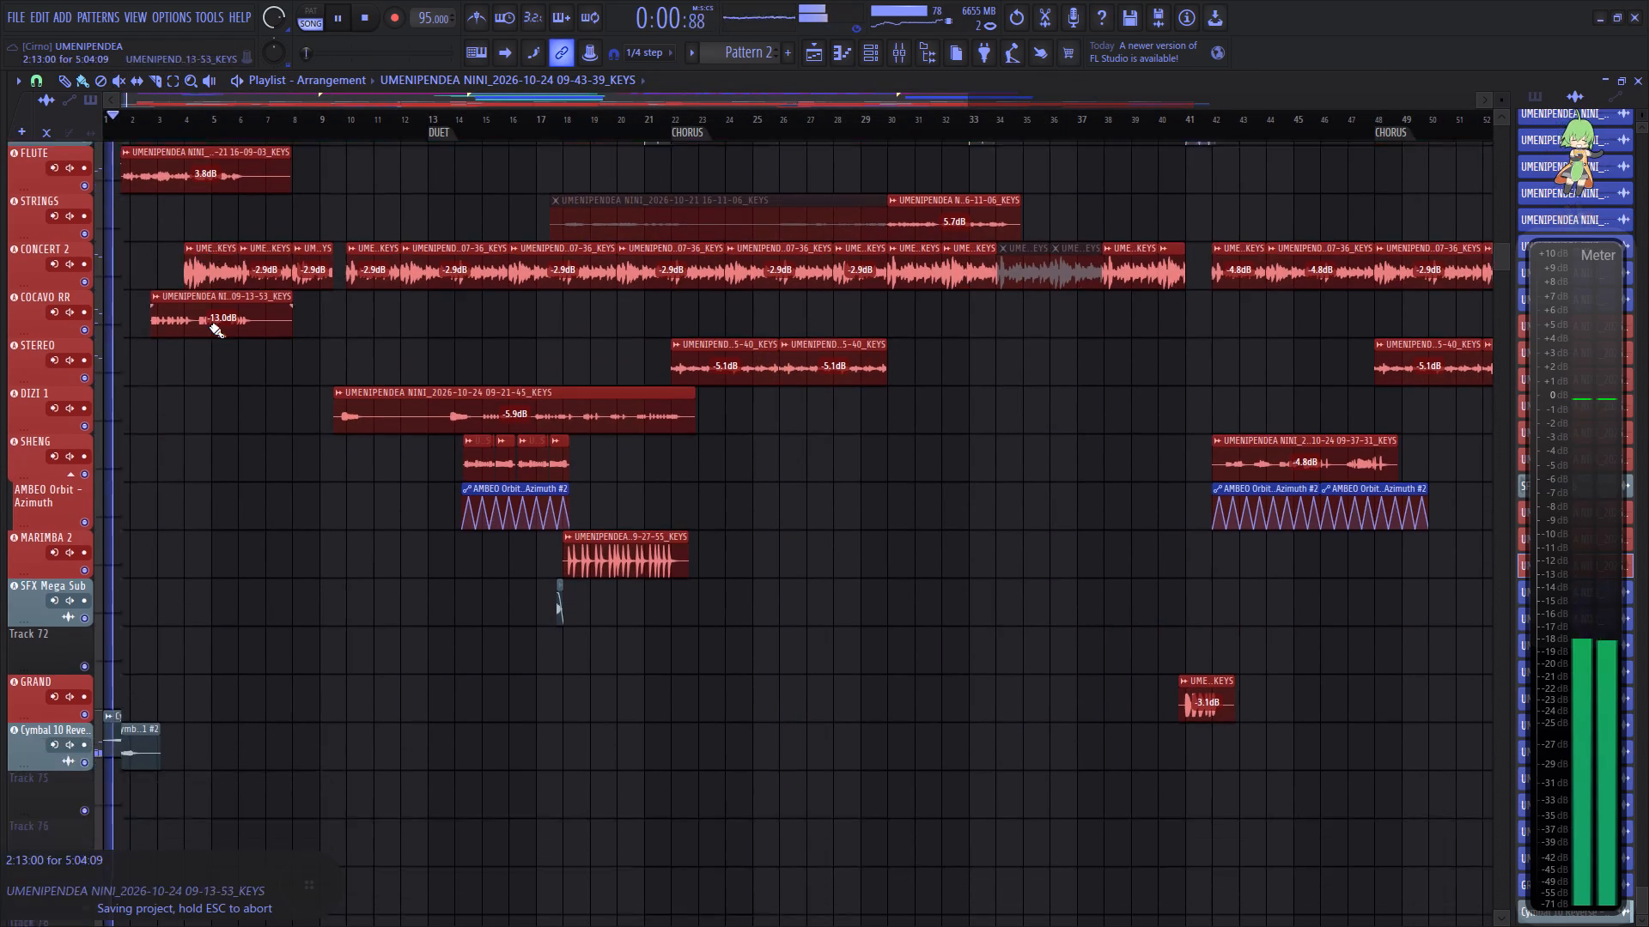
{"action": "scroll", "coordinate": [210, 326], "scroll_direction": "down", "scroll_amount": 6}
{"action": "scroll", "coordinate": [210, 326], "scroll_direction": "up", "scroll_amount": 20}
{"action": "scroll", "coordinate": [210, 326], "scroll_direction": "up", "scroll_amount": 11}
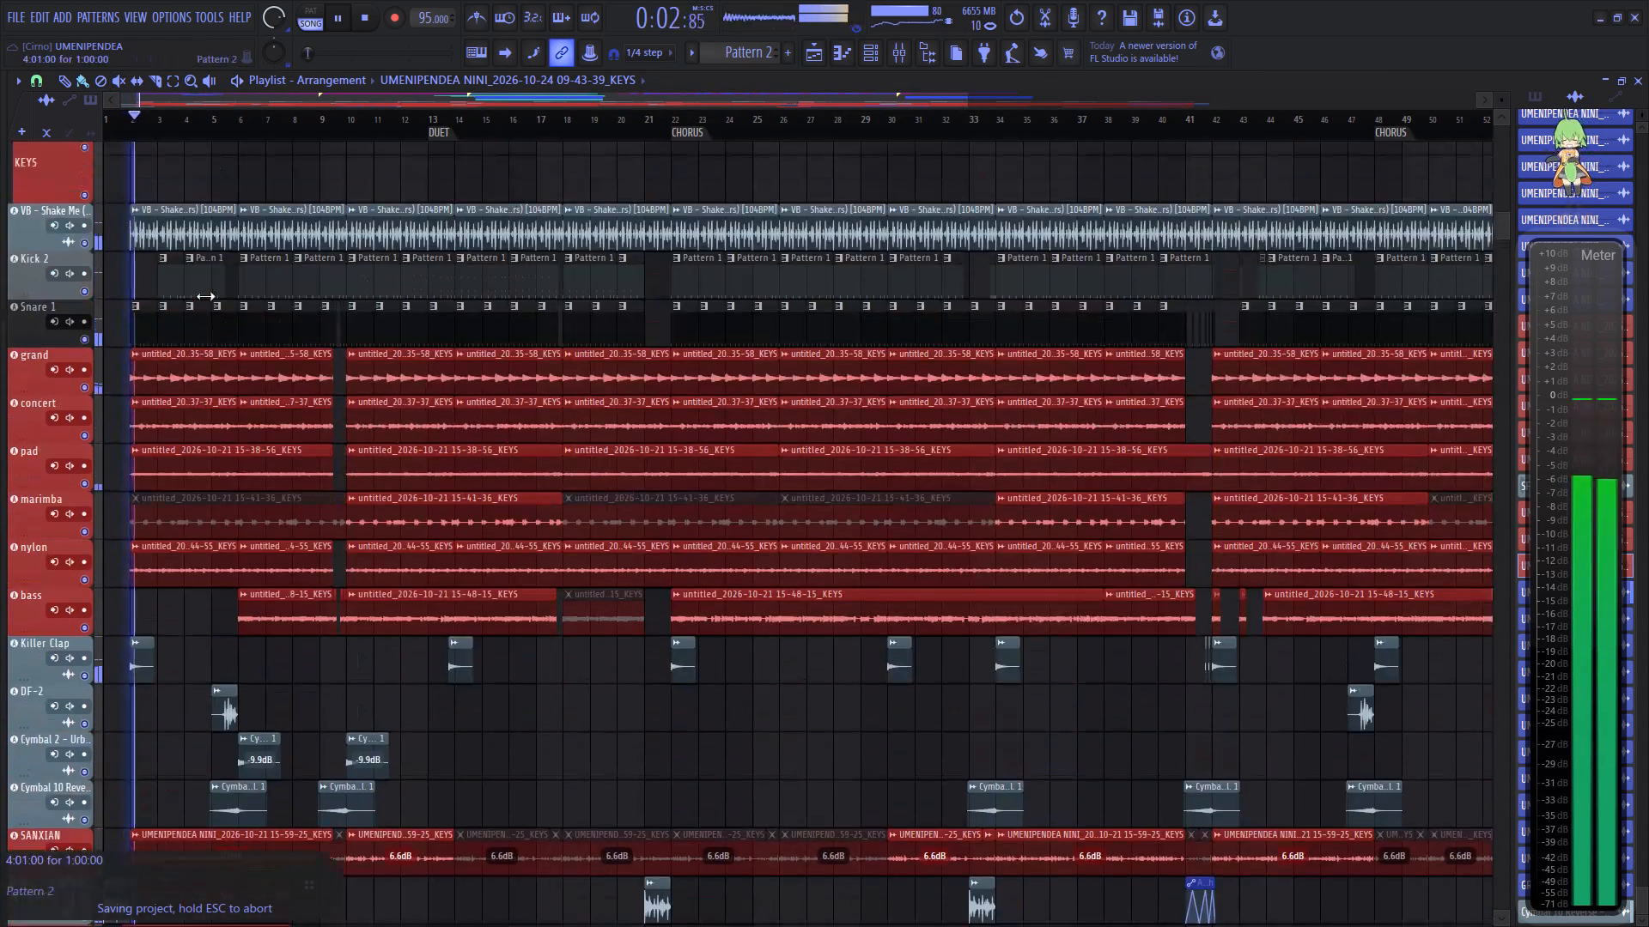
{"action": "scroll", "coordinate": [205, 296], "scroll_direction": "up", "scroll_amount": 16}
{"action": "scroll", "coordinate": [239, 290], "scroll_direction": "up", "scroll_amount": 13}
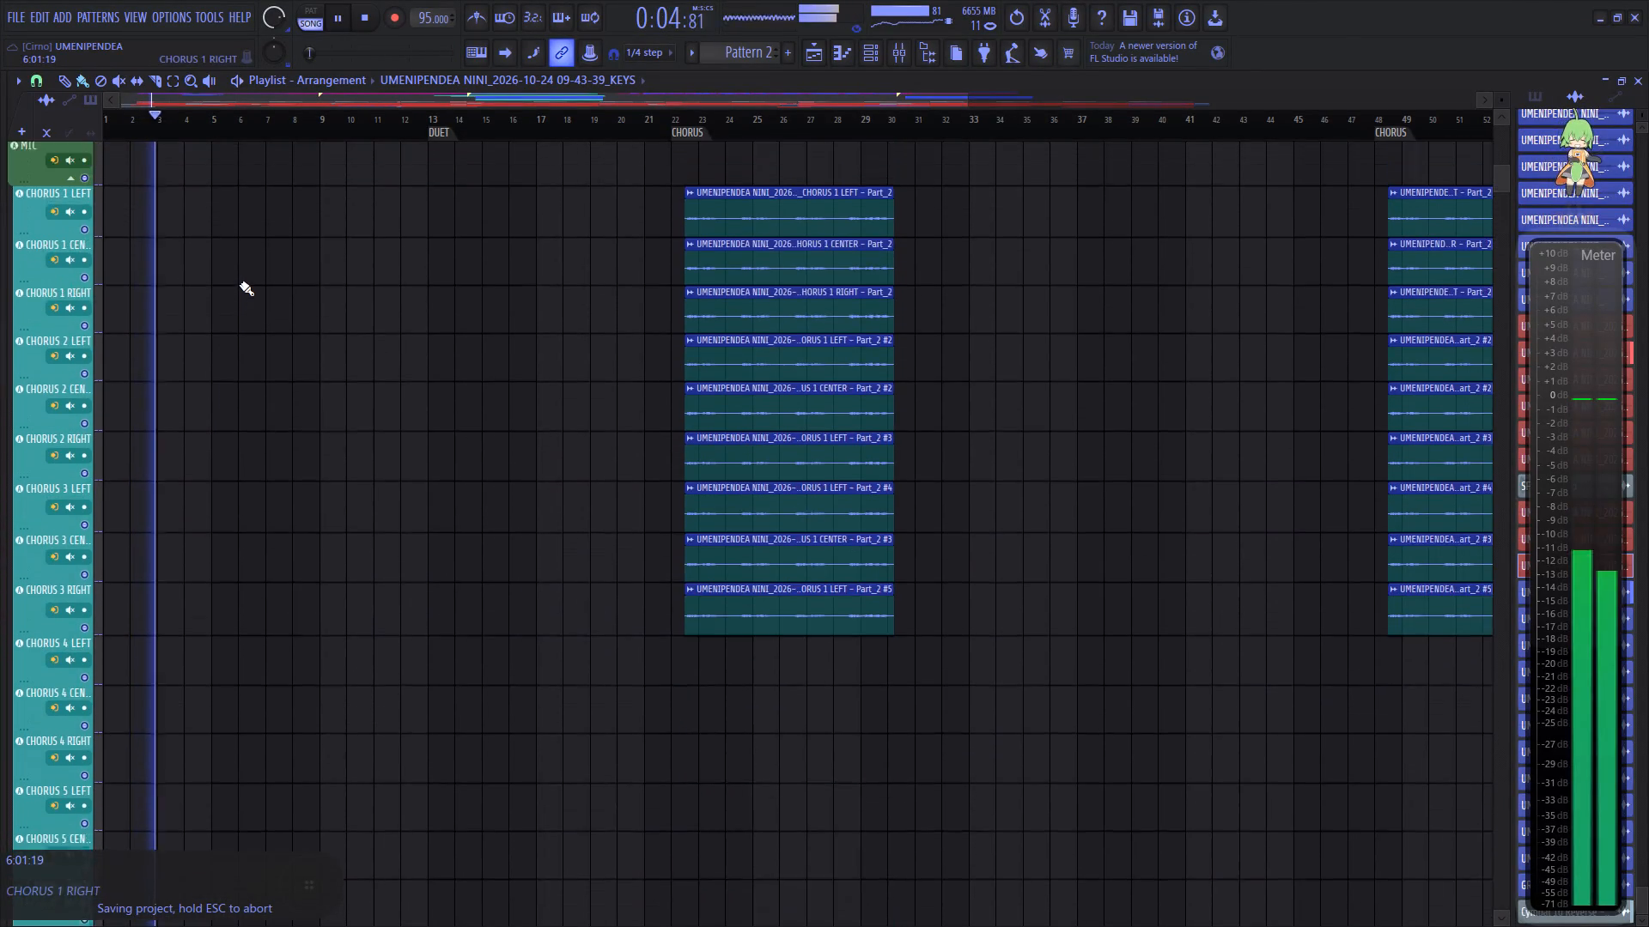
{"action": "scroll", "coordinate": [241, 283], "scroll_direction": "up", "scroll_amount": 6}
{"action": "left_click", "coordinate": [160, 17]}
{"action": "left_click", "coordinate": [205, 68]}
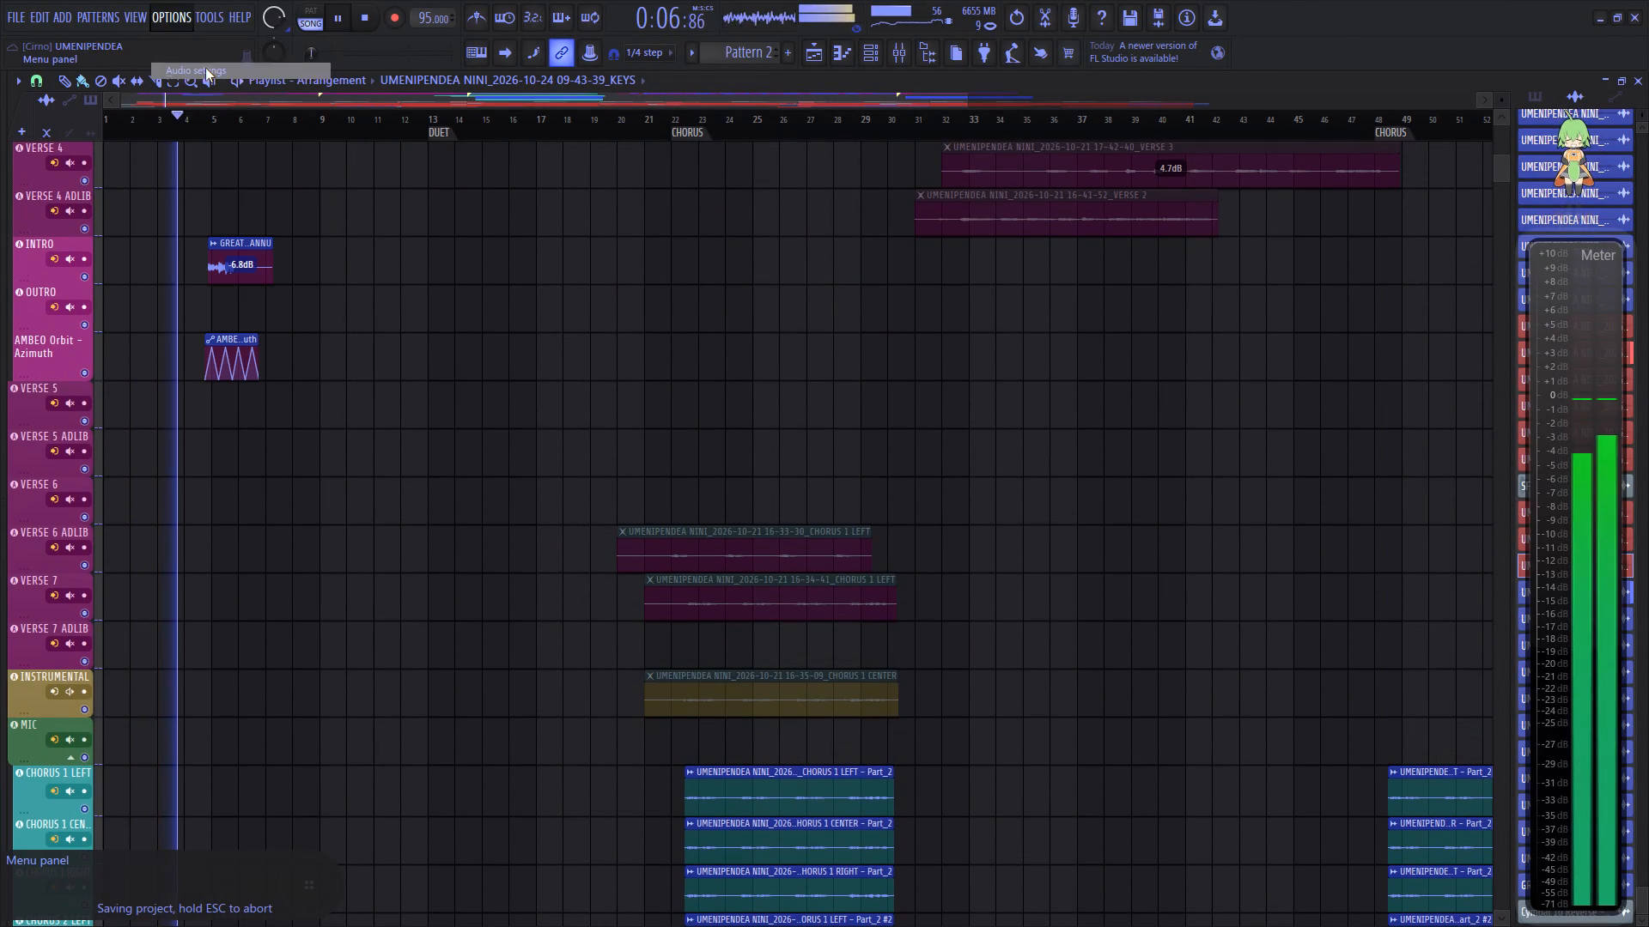
{"action": "left_click", "coordinate": [887, 115]}
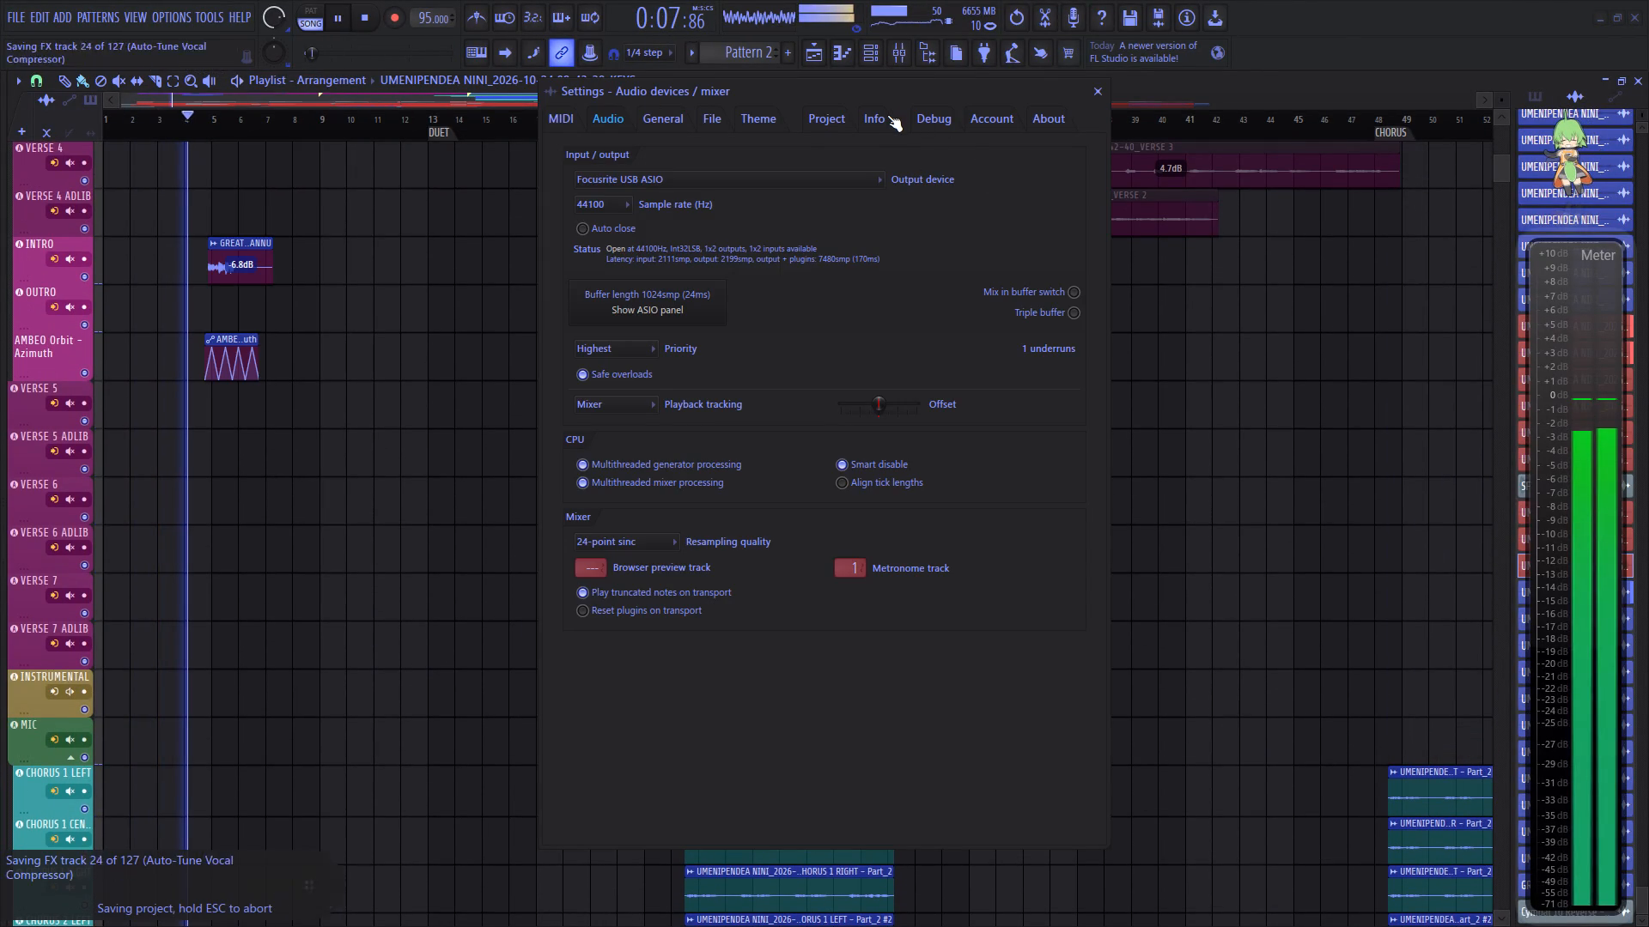
{"action": "left_click", "coordinate": [878, 121]}
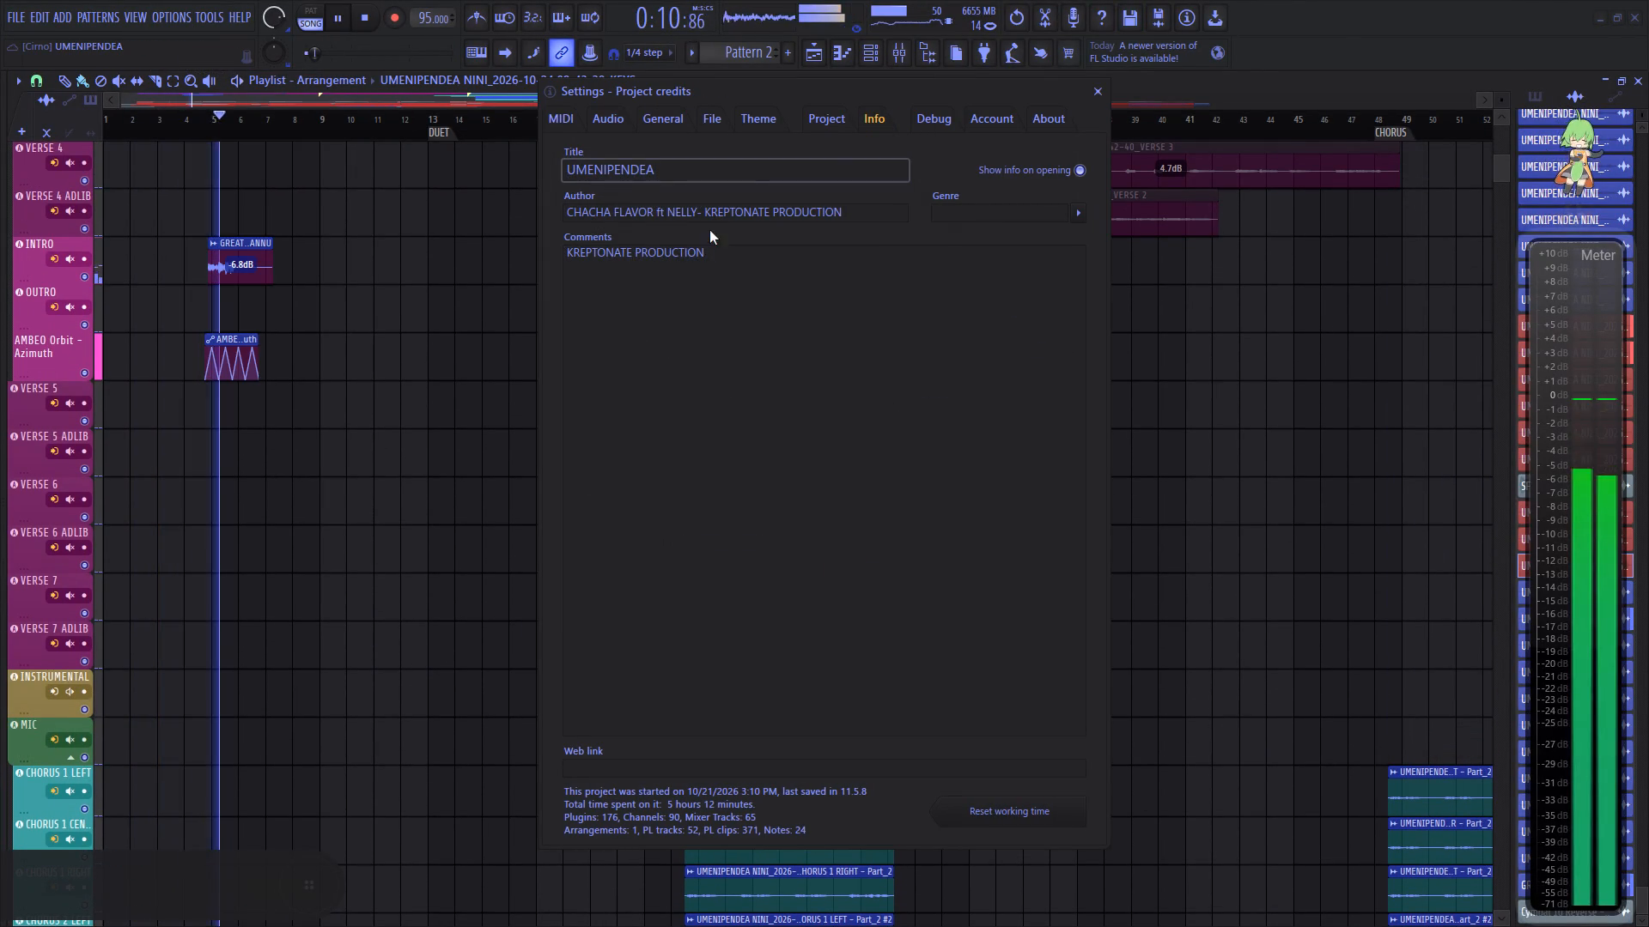
{"action": "left_click", "coordinate": [697, 215]}
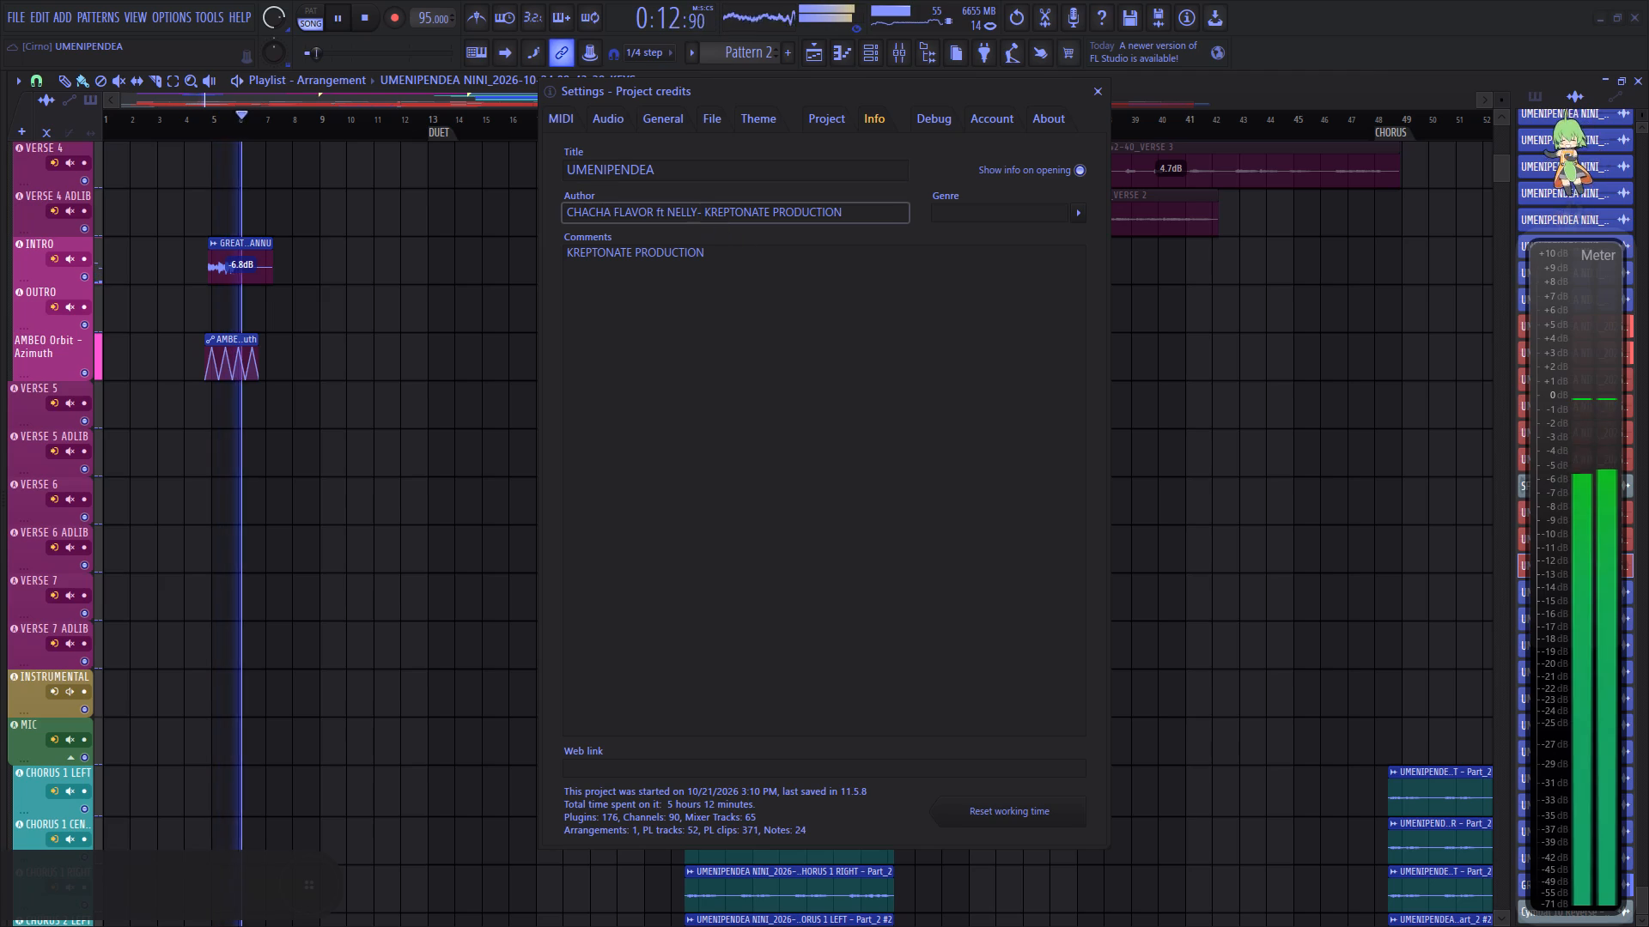
{"action": "key", "text": "space"}
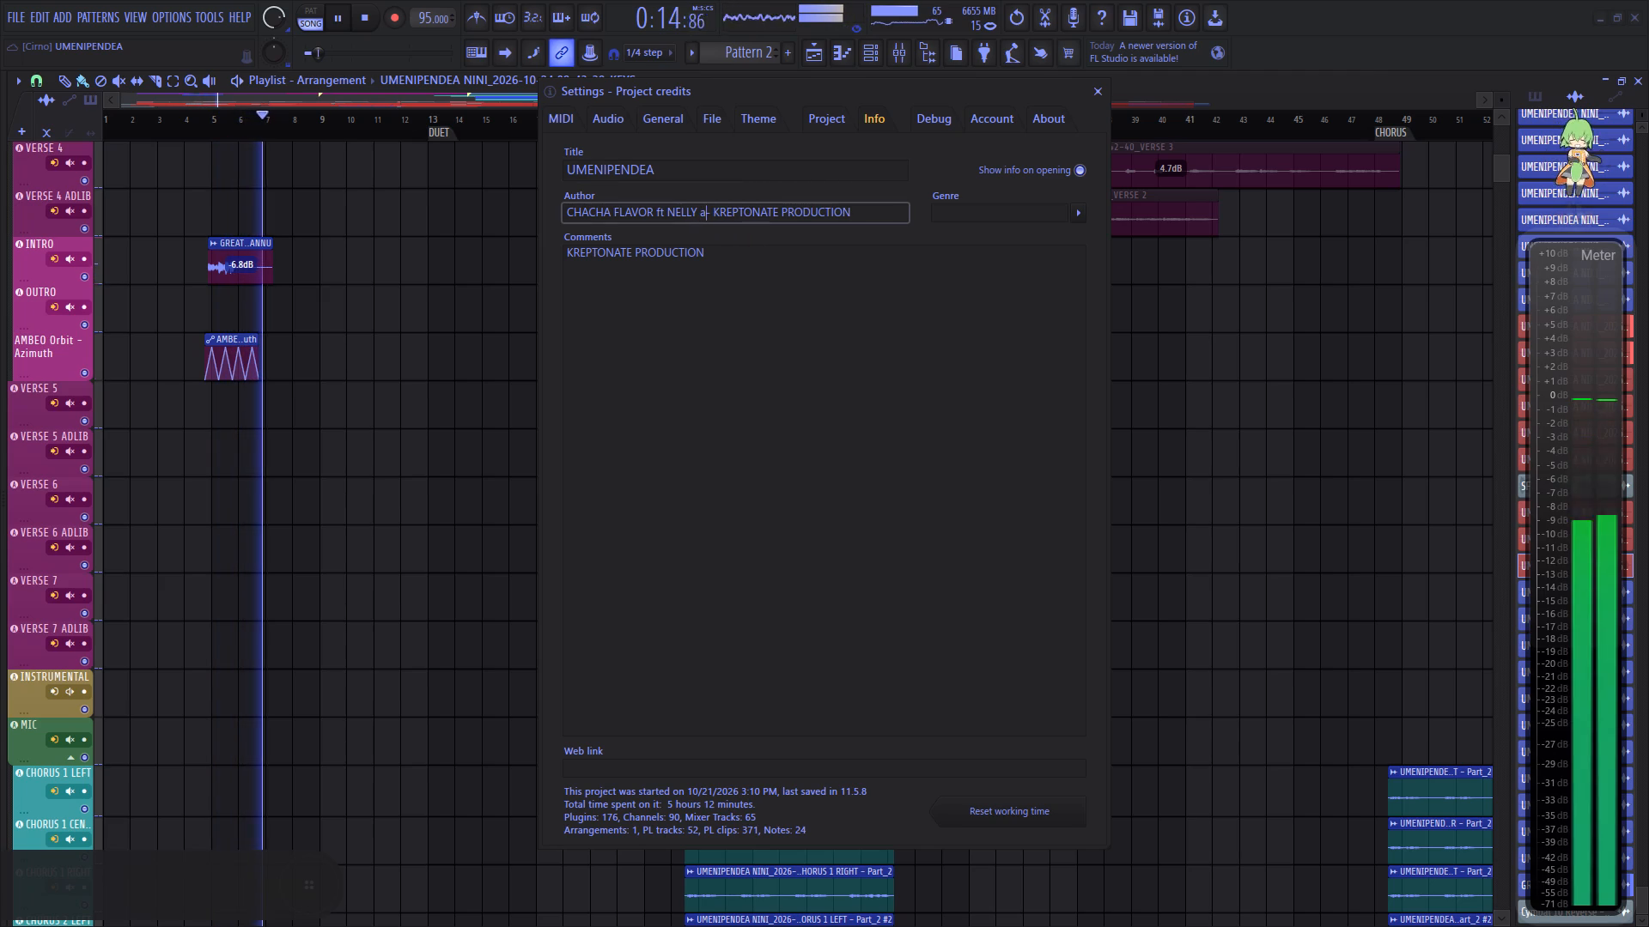
{"action": "key", "text": "BackSpace"}
{"action": "type", "text": "AFRICA"}
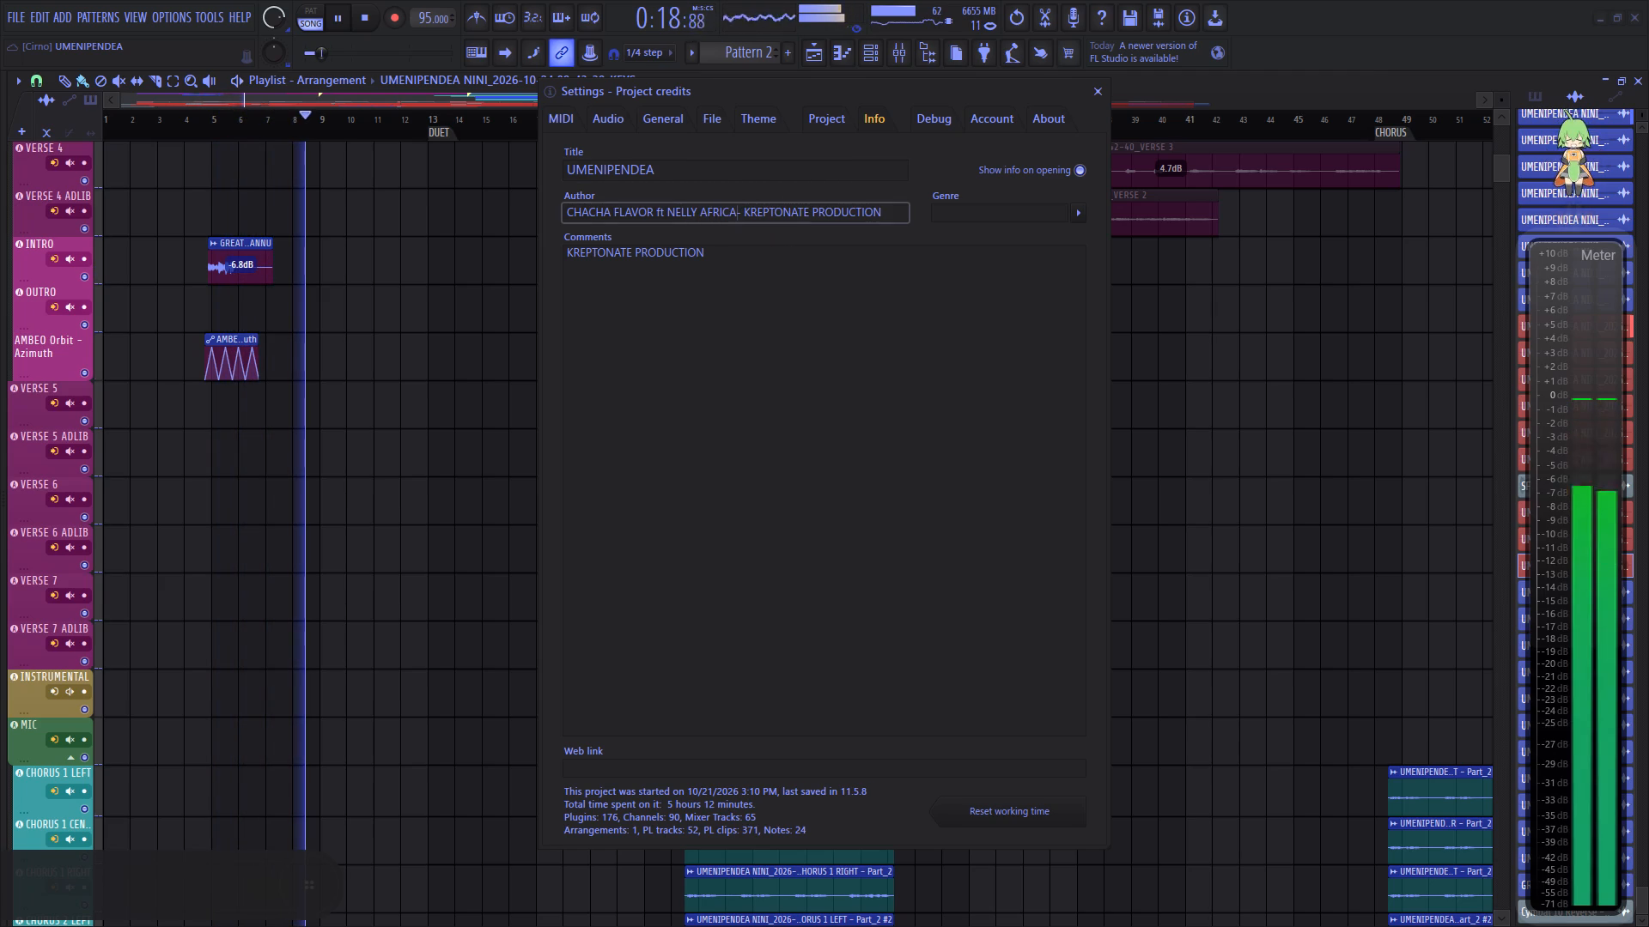
{"action": "key", "text": "space"}
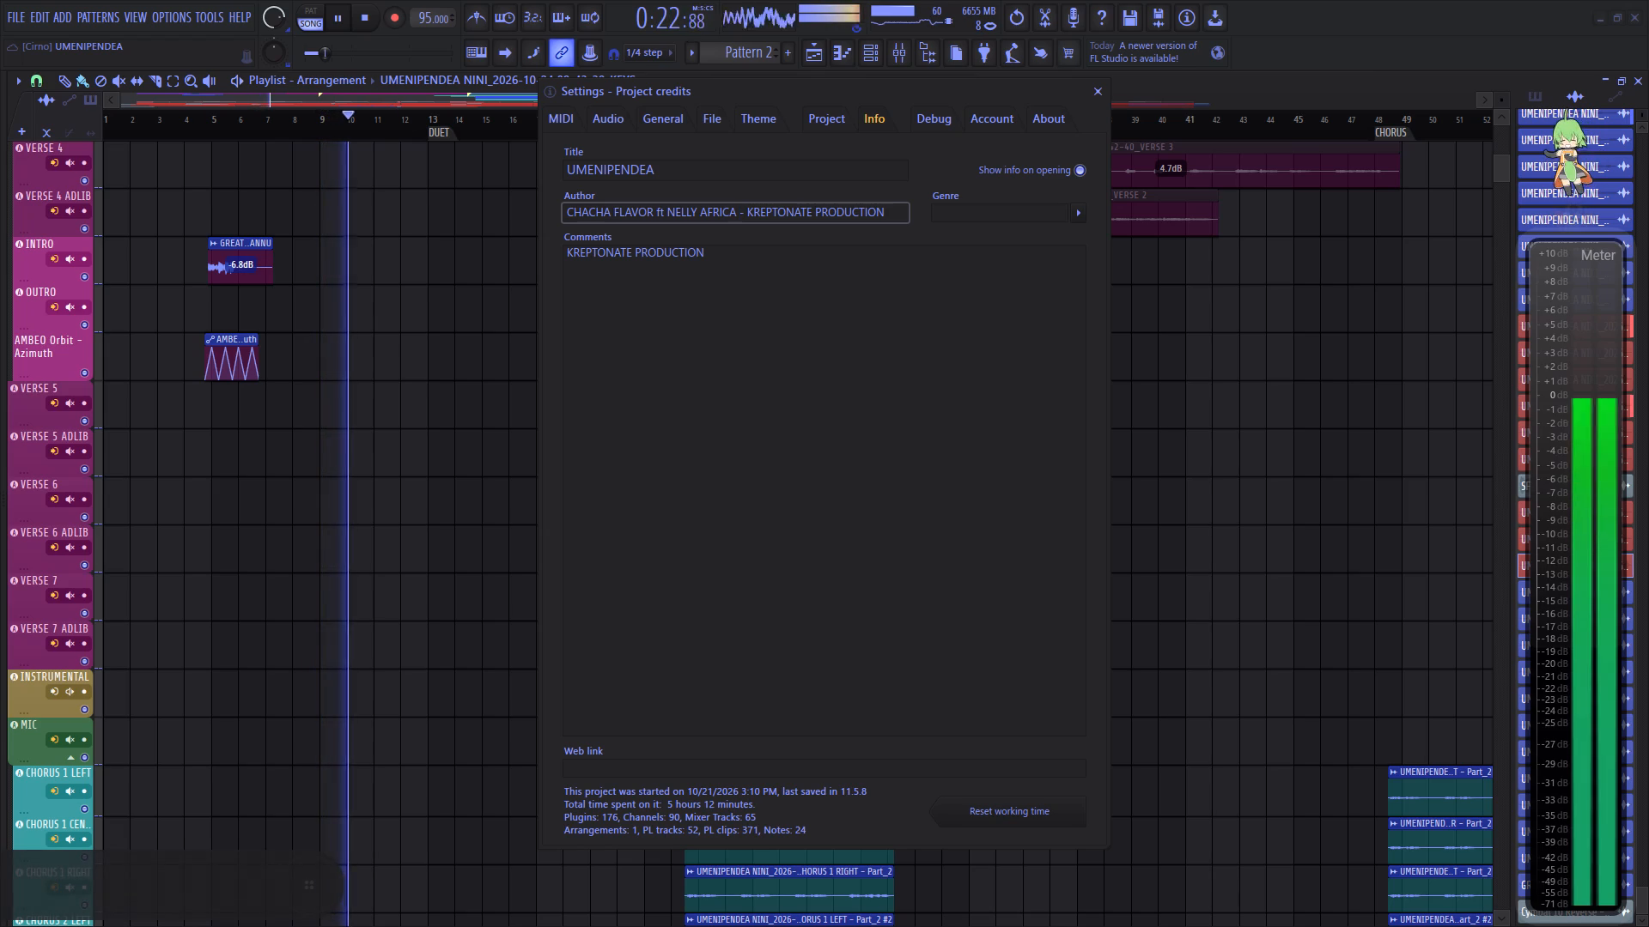
Enter Afro Pop as the genre in the project credits and close the settings.
{"action": "left_click", "coordinate": [966, 212]}
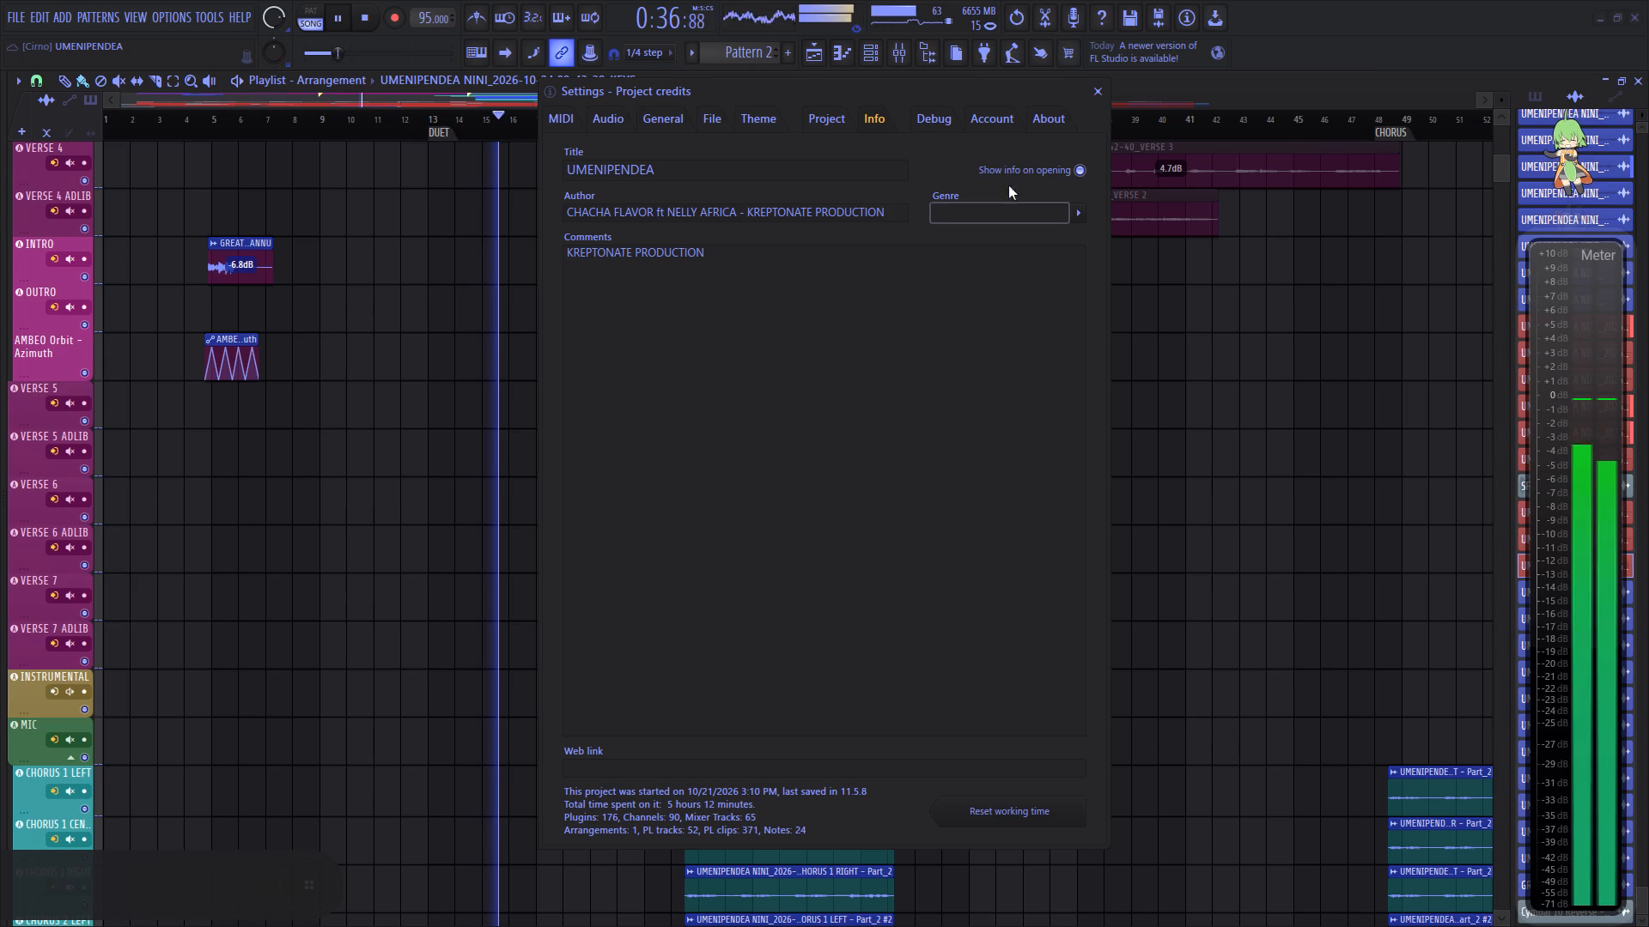
{"action": "left_click", "coordinate": [1008, 210]}
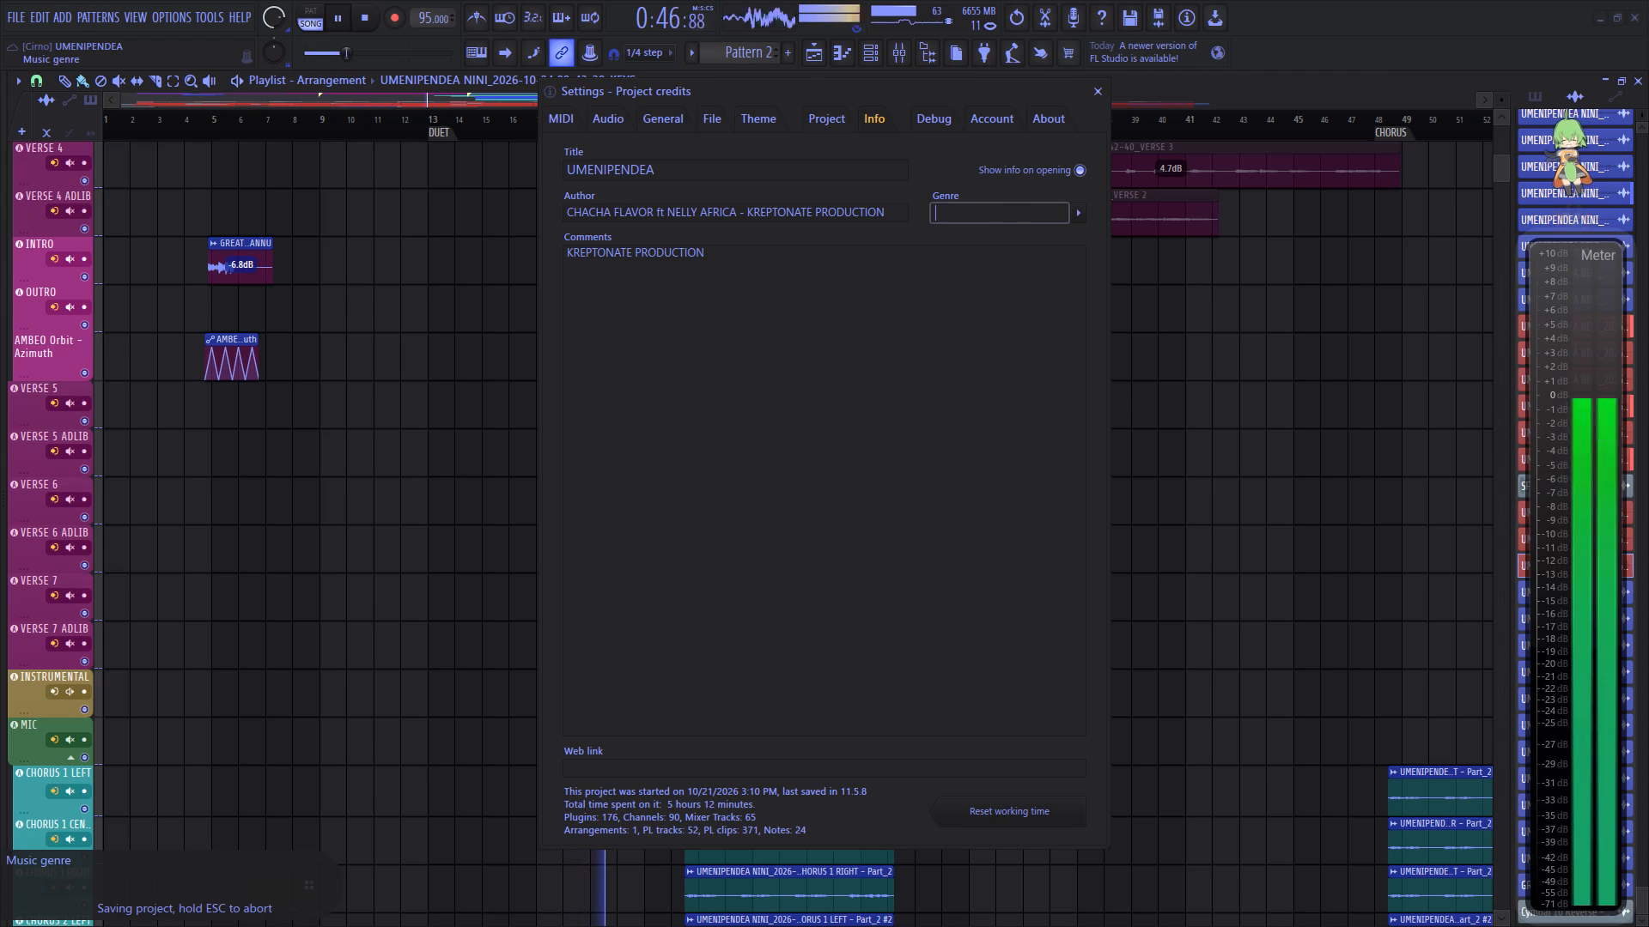
{"action": "key", "text": "a"}
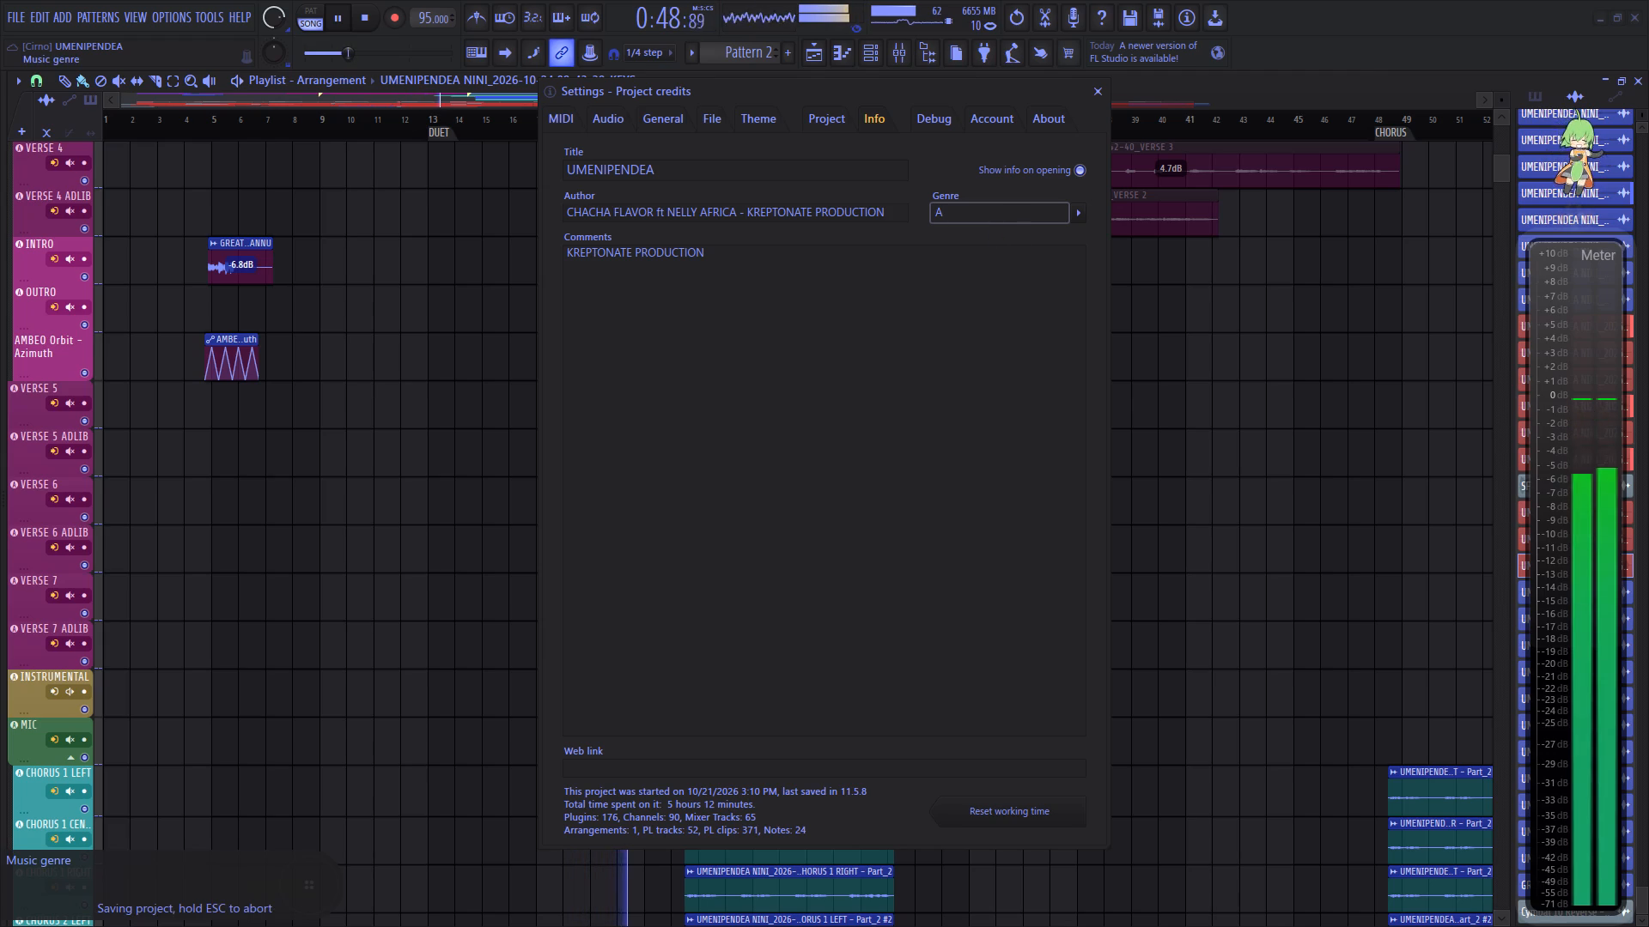
{"action": "type", "text": "fro pop"}
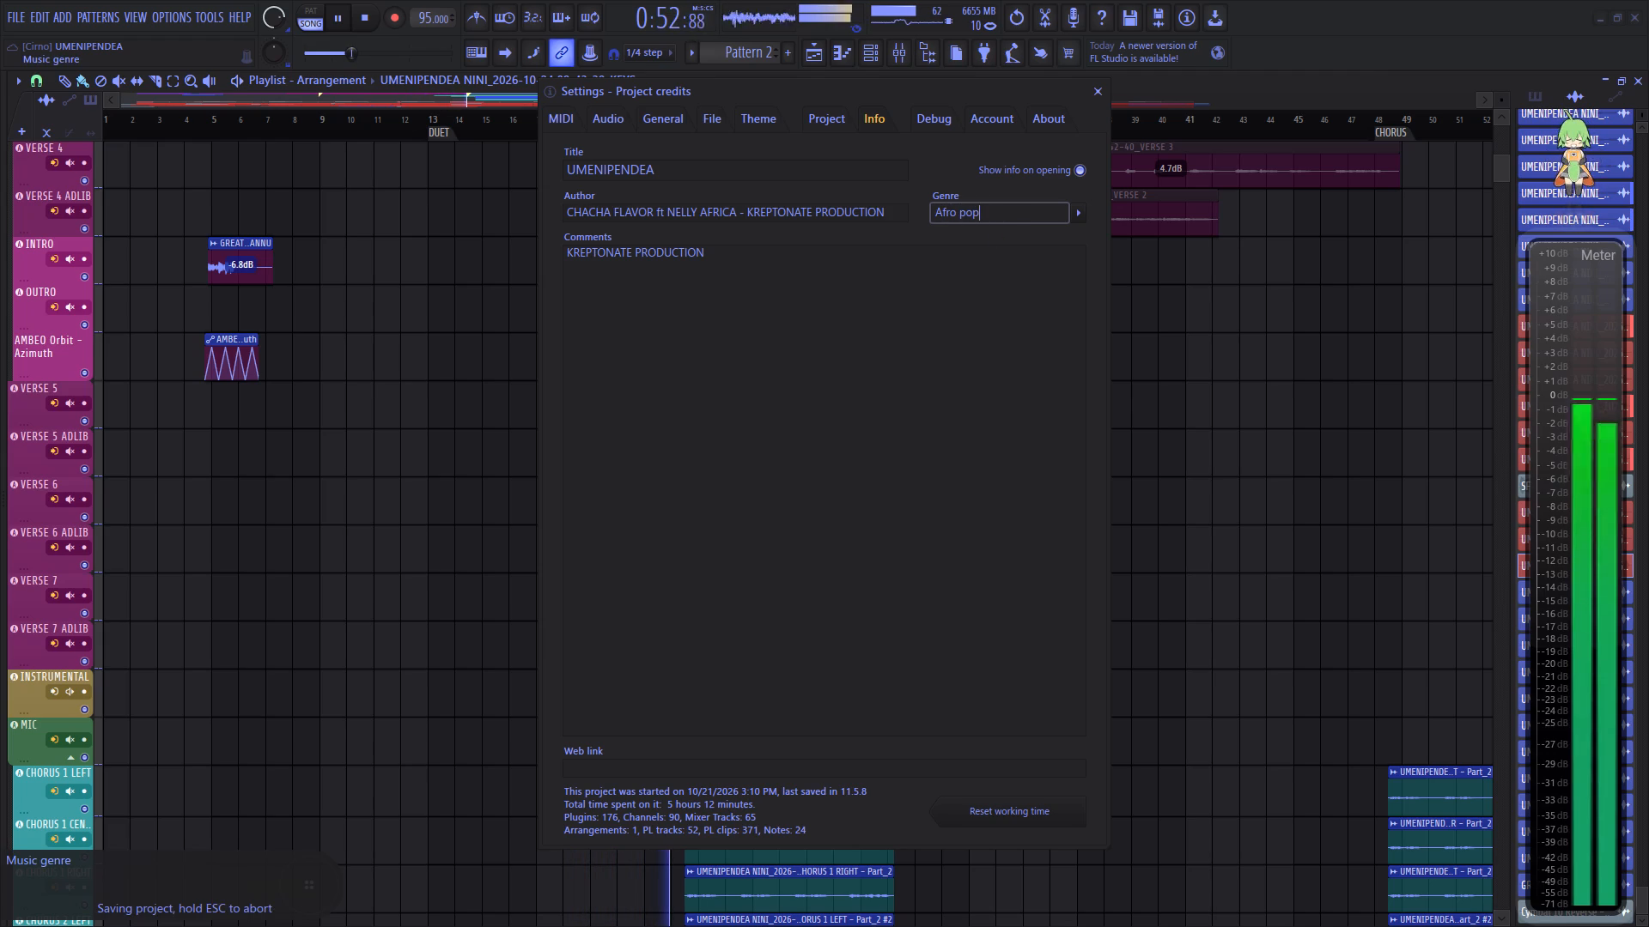
{"action": "key", "text": "BackSpace"}
{"action": "key", "text": "BackSpace"}
{"action": "key", "text": "BackSpace"}
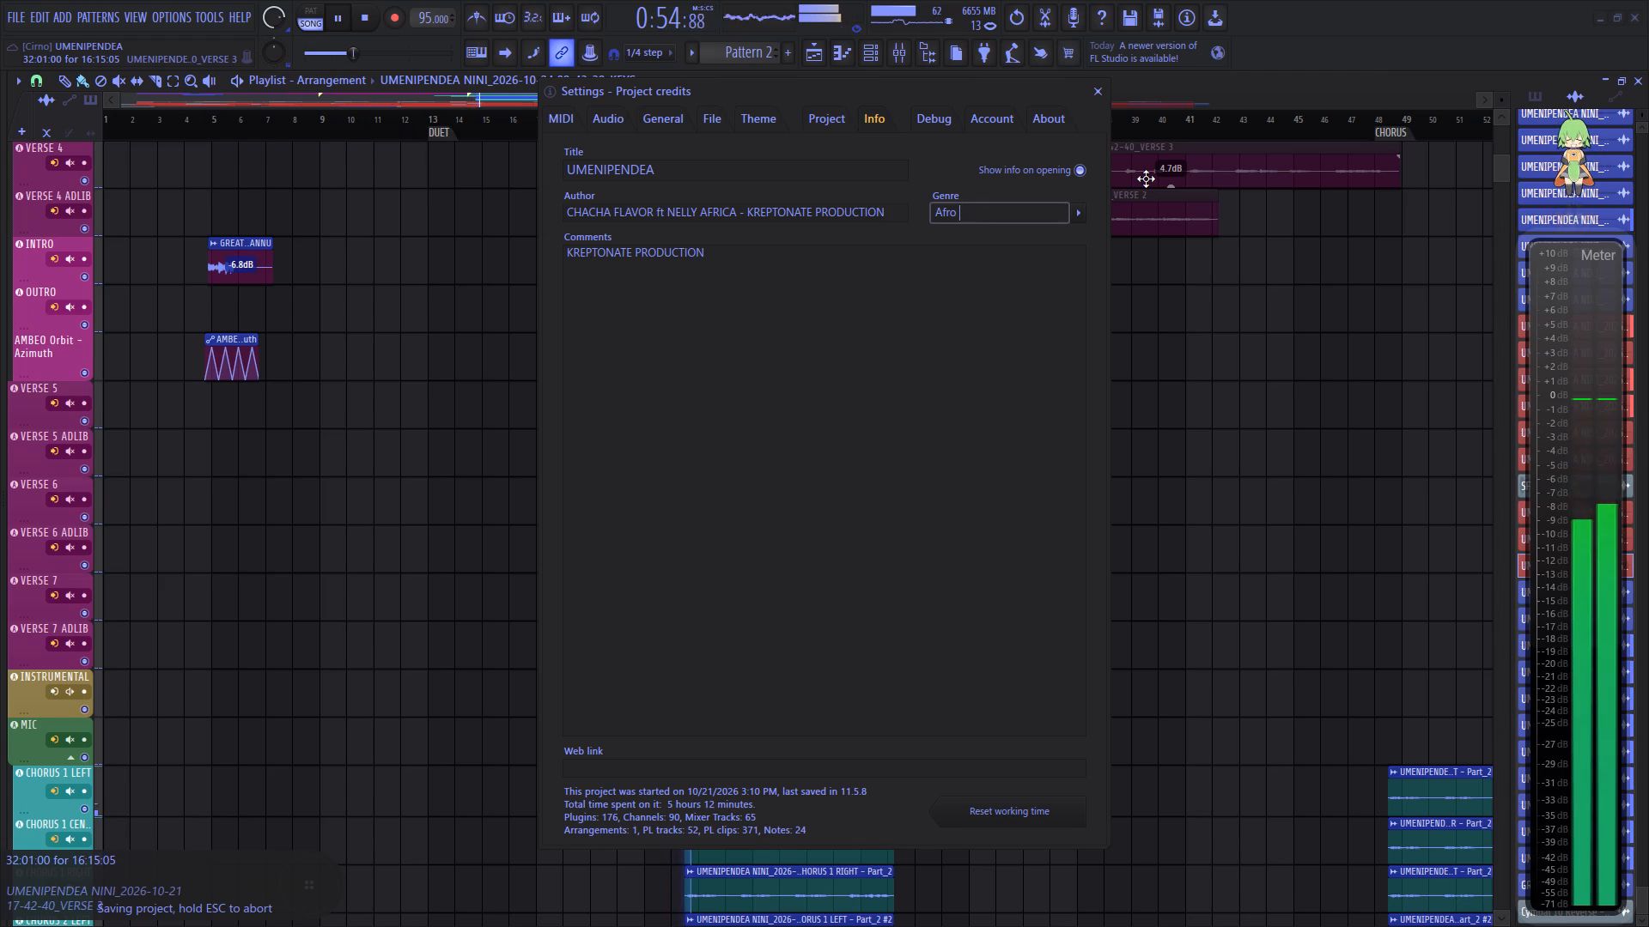
{"action": "key", "text": "p"}
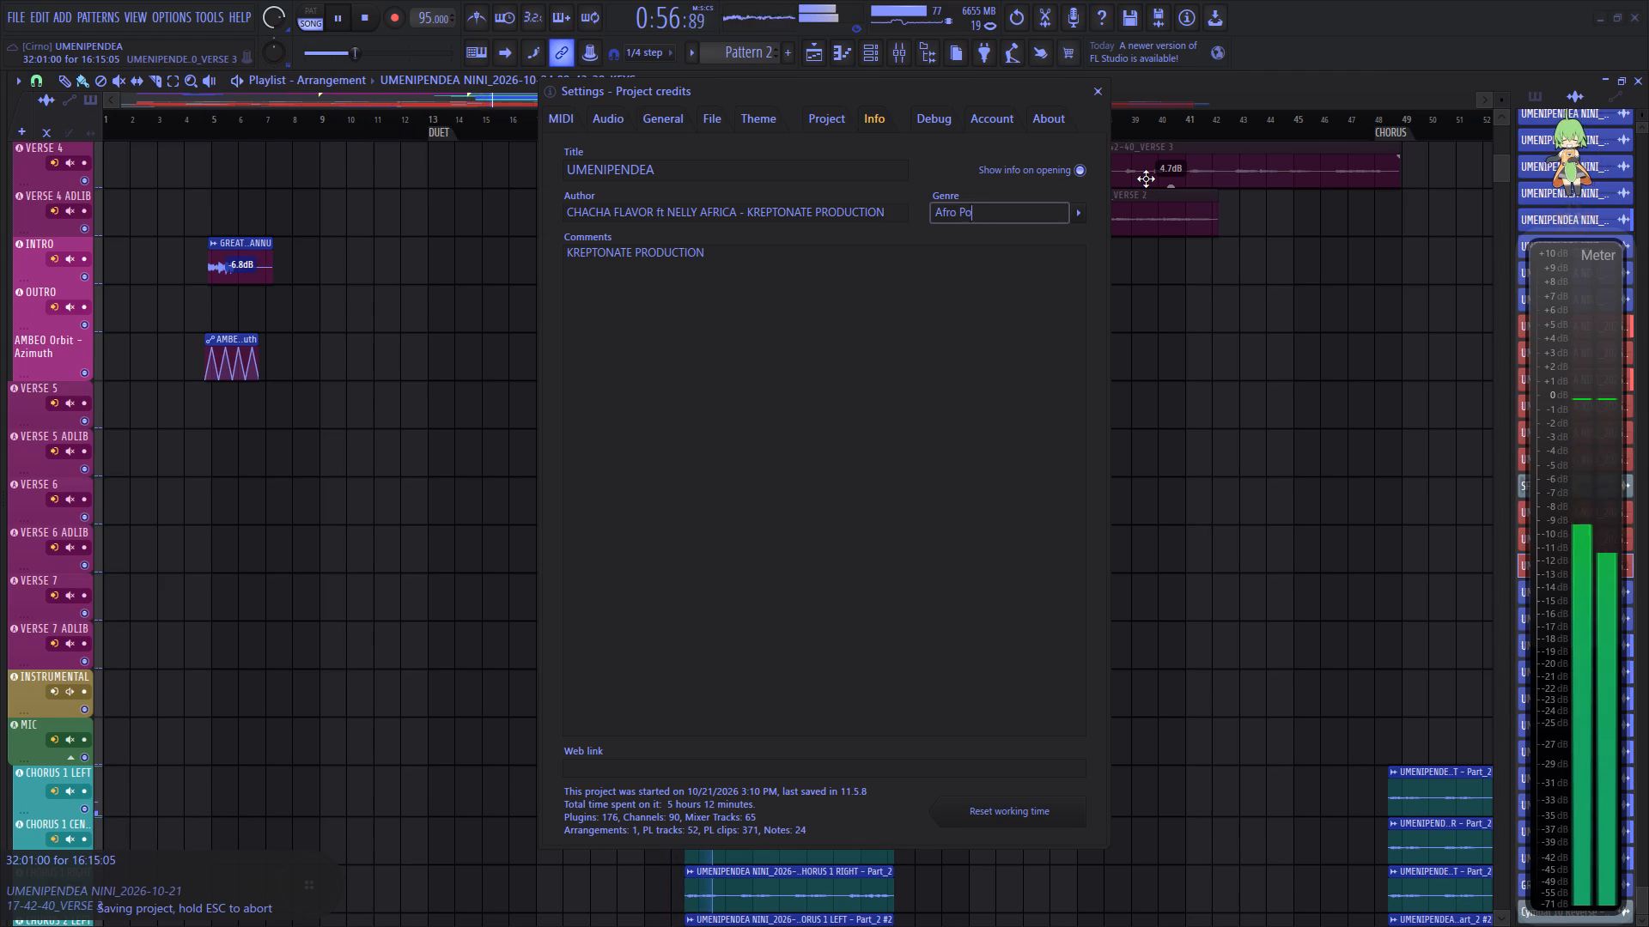
{"action": "key", "text": "o"}
{"action": "key", "text": "p"}
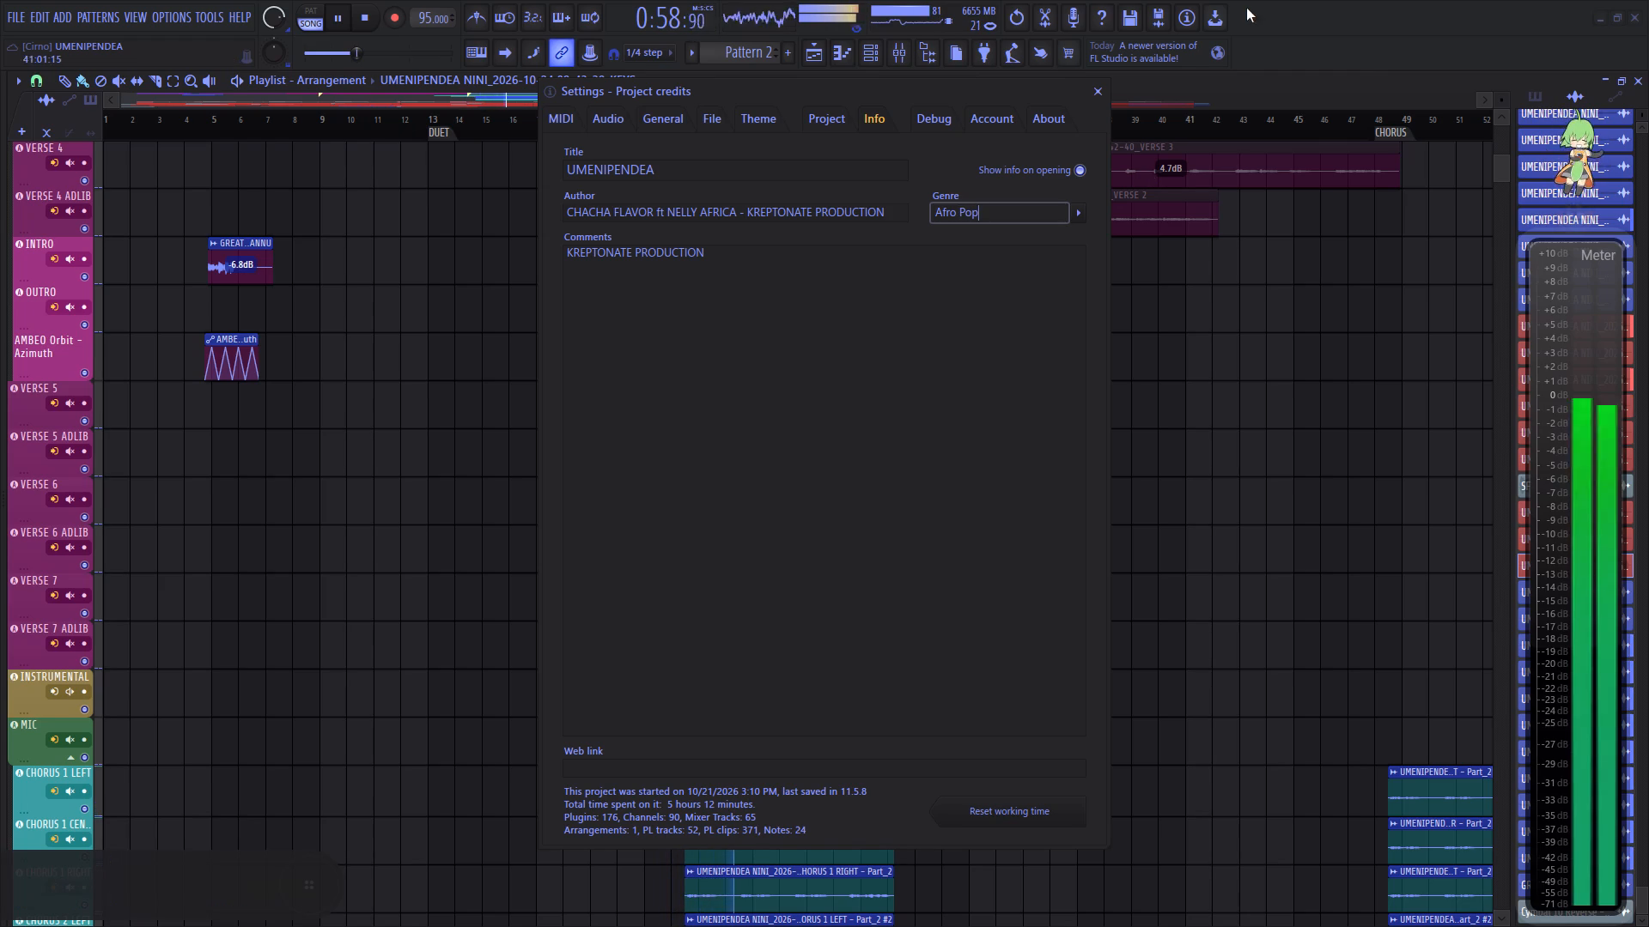
{"action": "left_click", "coordinate": [1105, 93]}
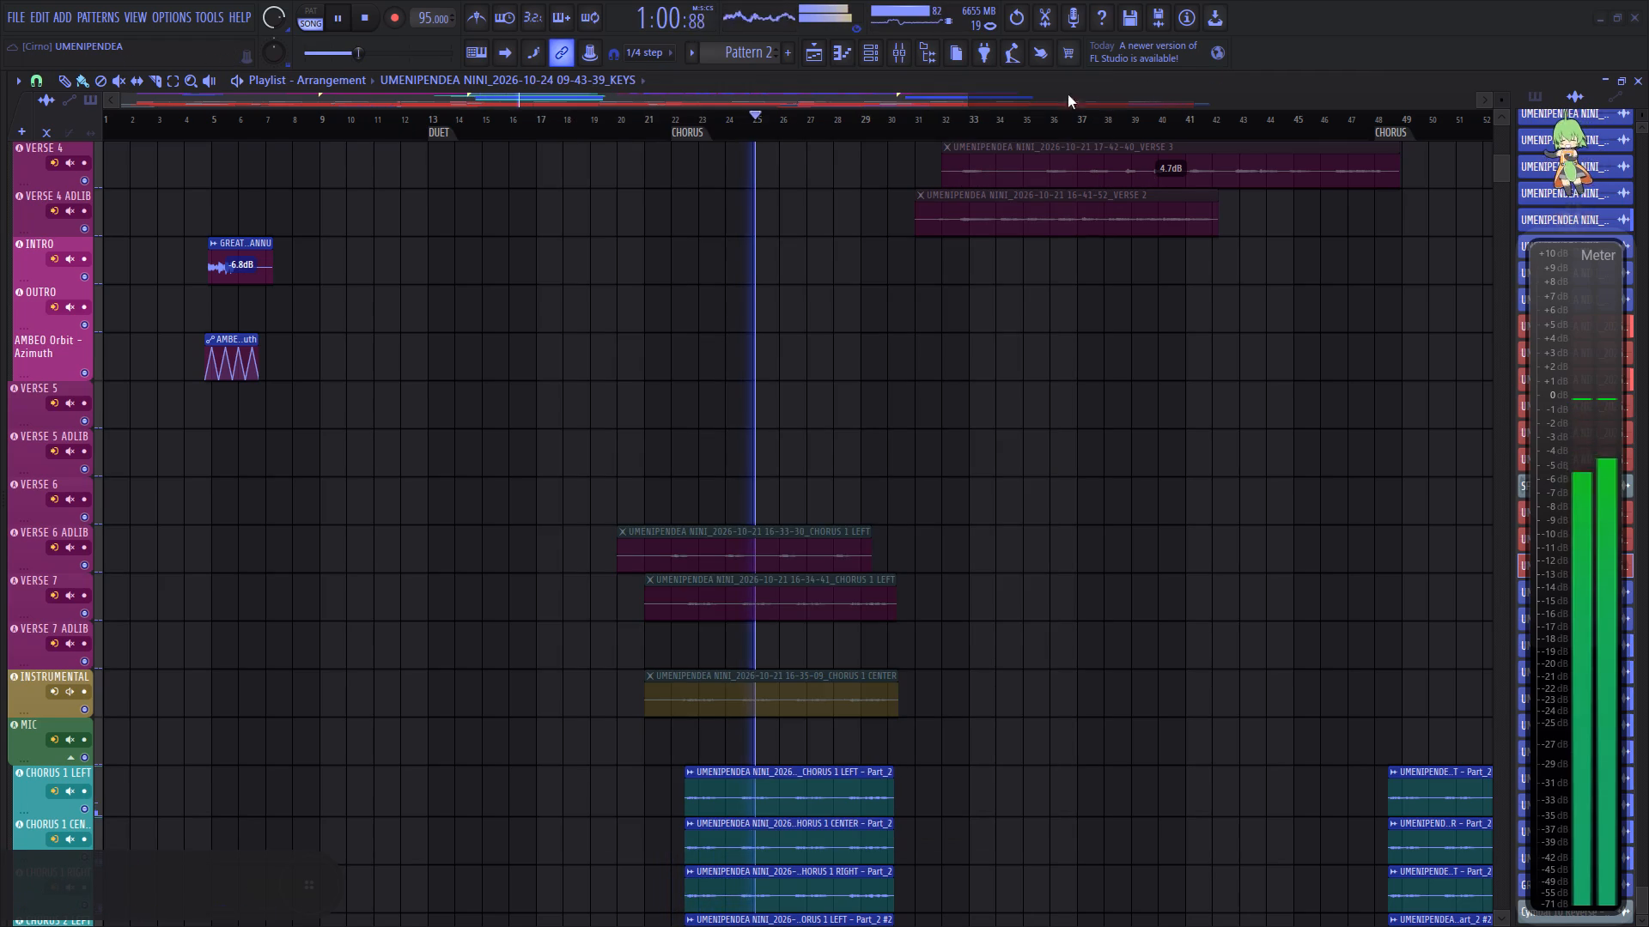
Play the song again from its beginning and save the project.
{"action": "scroll", "coordinate": [843, 312], "scroll_direction": "down", "scroll_amount": 11}
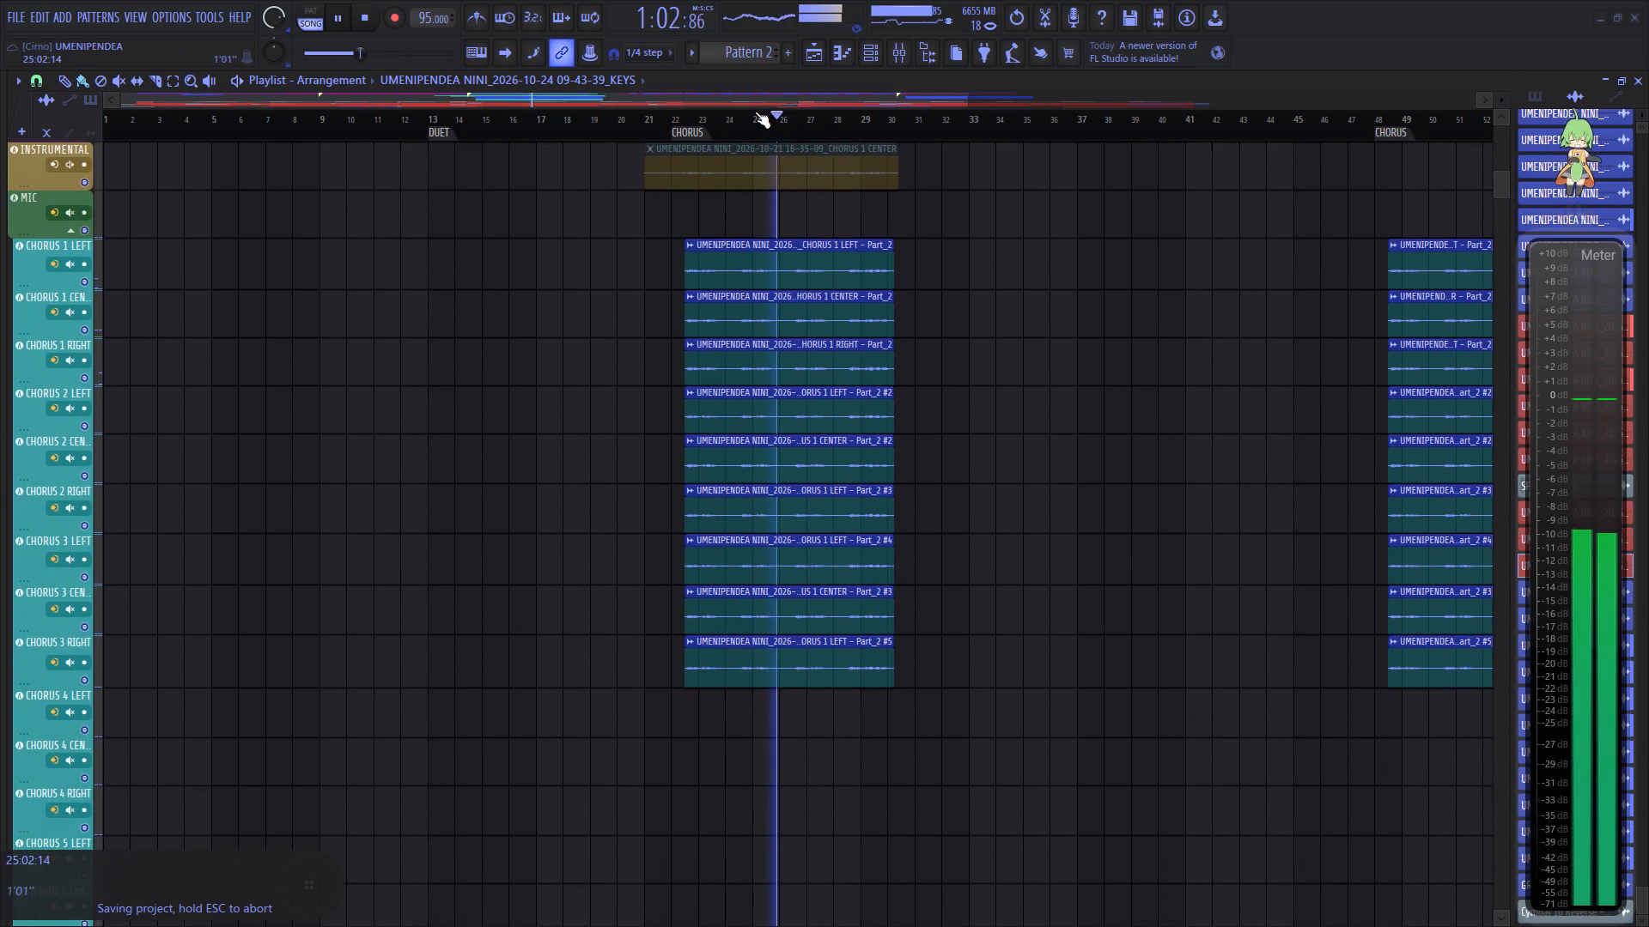
{"action": "left_click_drag", "start_coordinate": [758, 100], "coordinate": [123, 69]}
{"action": "left_click_drag", "start_coordinate": [162, 118], "coordinate": [35, 122]}
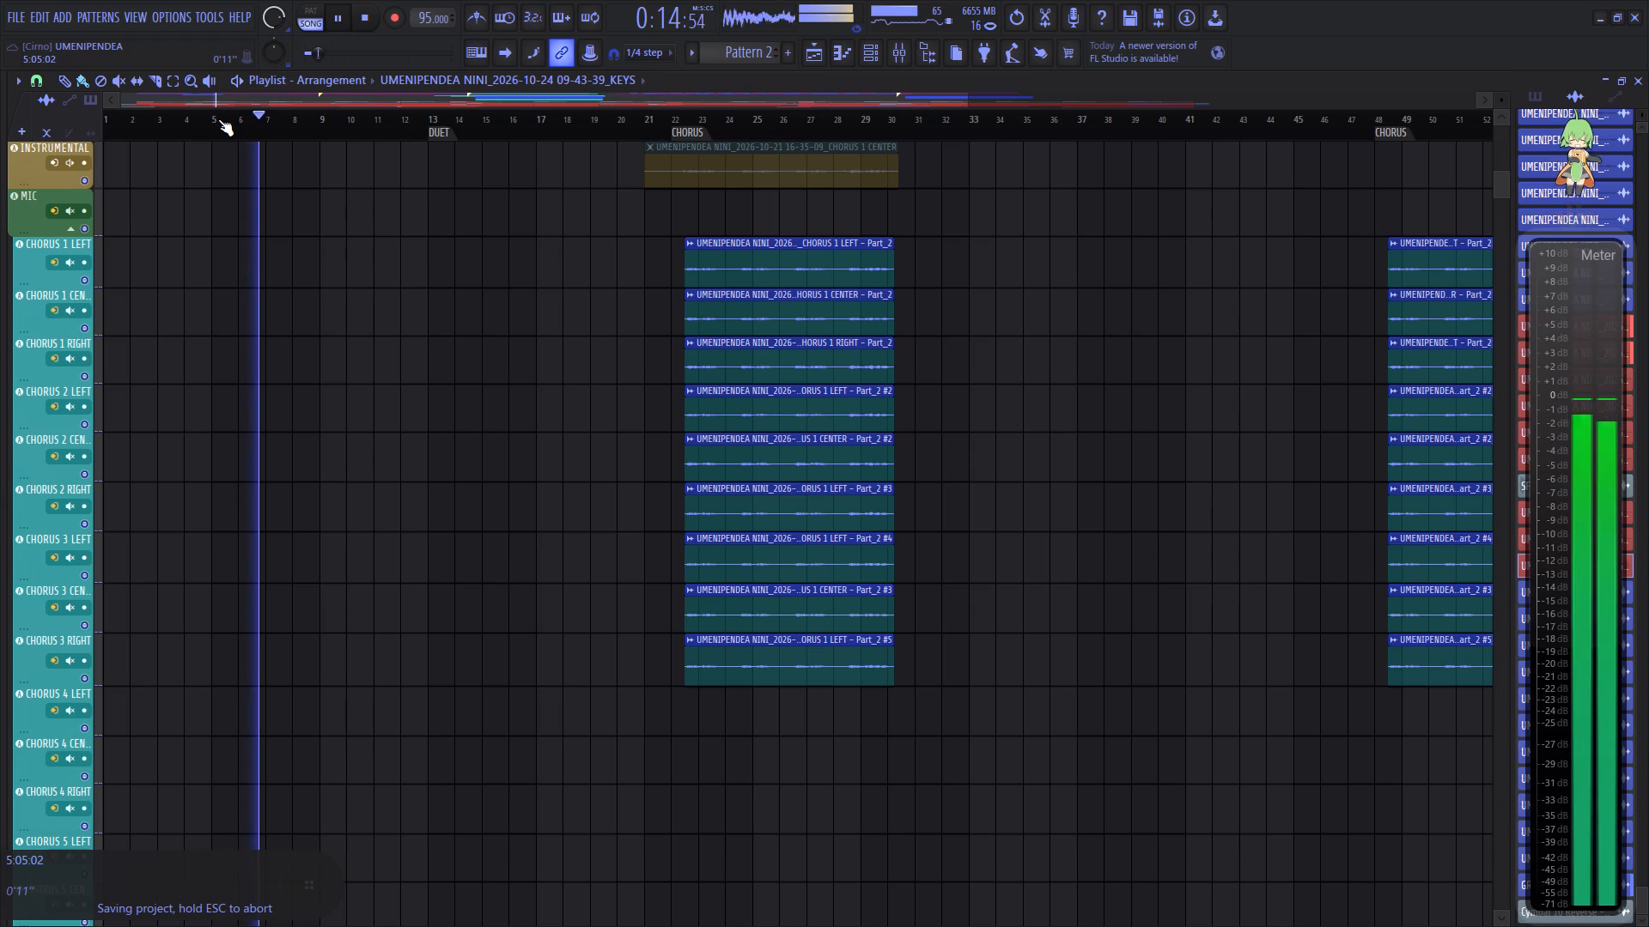
{"action": "key", "text": "space"}
{"action": "key", "text": "space"}
{"action": "key", "text": "ctrl+s"}
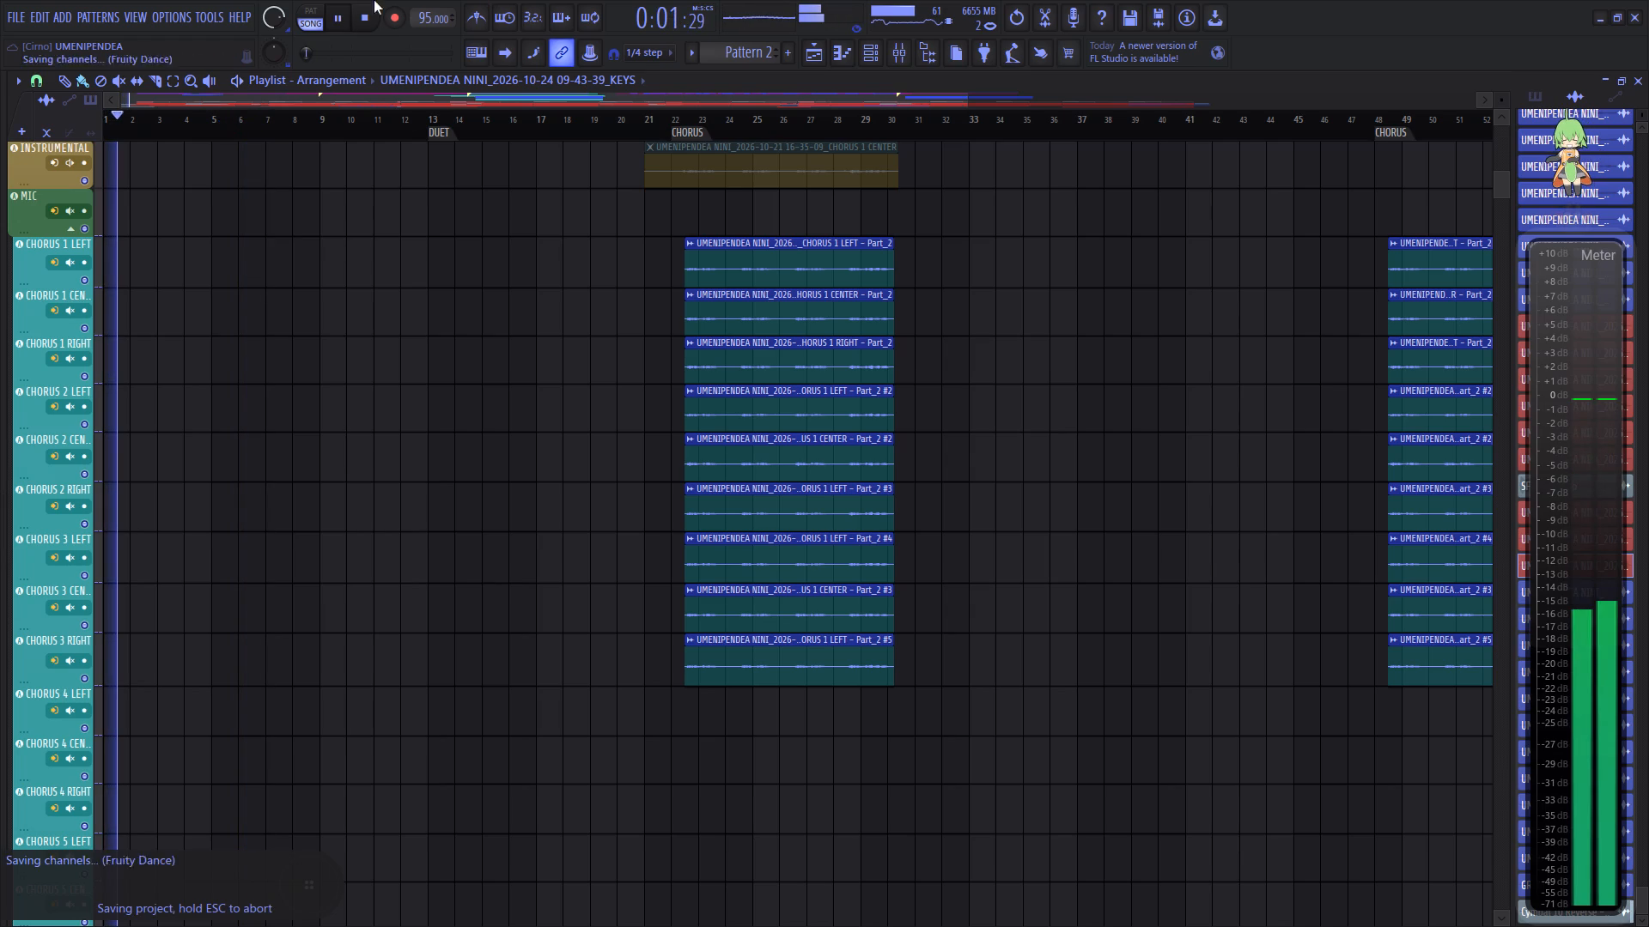
Reset the main volume to its default.
{"action": "right_click", "coordinate": [270, 19]}
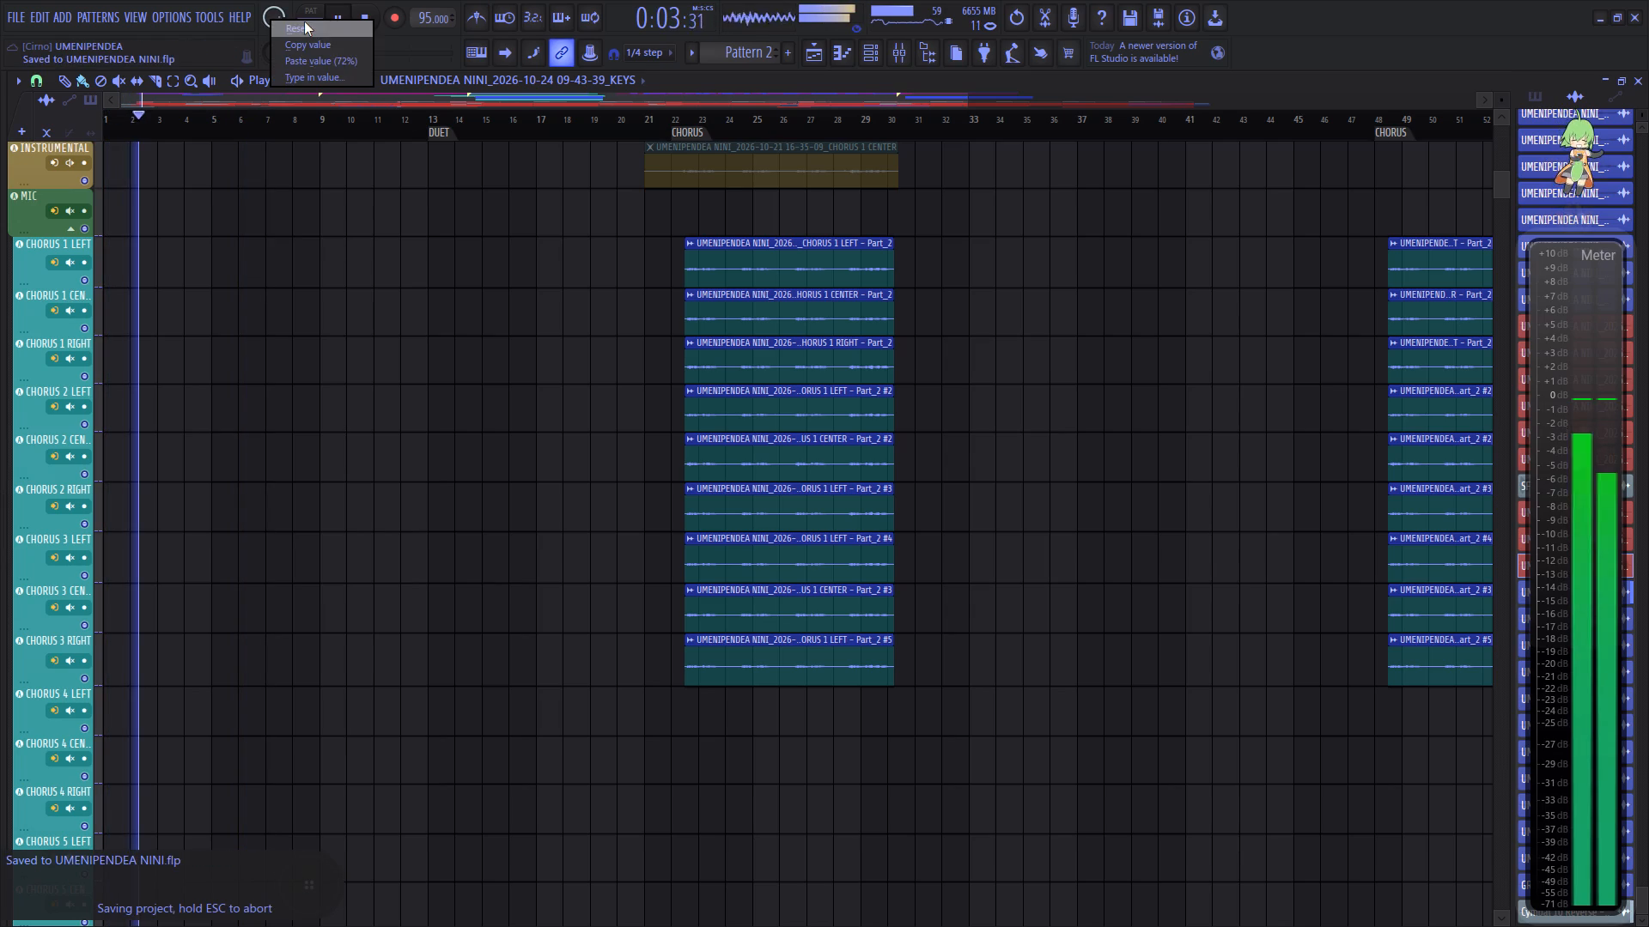
{"action": "left_click", "coordinate": [304, 21]}
Look over the verse vocal tracks in the upper part of the playlist while the opening plays.
{"action": "scroll", "coordinate": [206, 165], "scroll_direction": "up", "scroll_amount": 11}
{"action": "scroll", "coordinate": [210, 193], "scroll_direction": "down", "scroll_amount": 1}
{"action": "scroll", "coordinate": [204, 187], "scroll_direction": "up", "scroll_amount": 9}
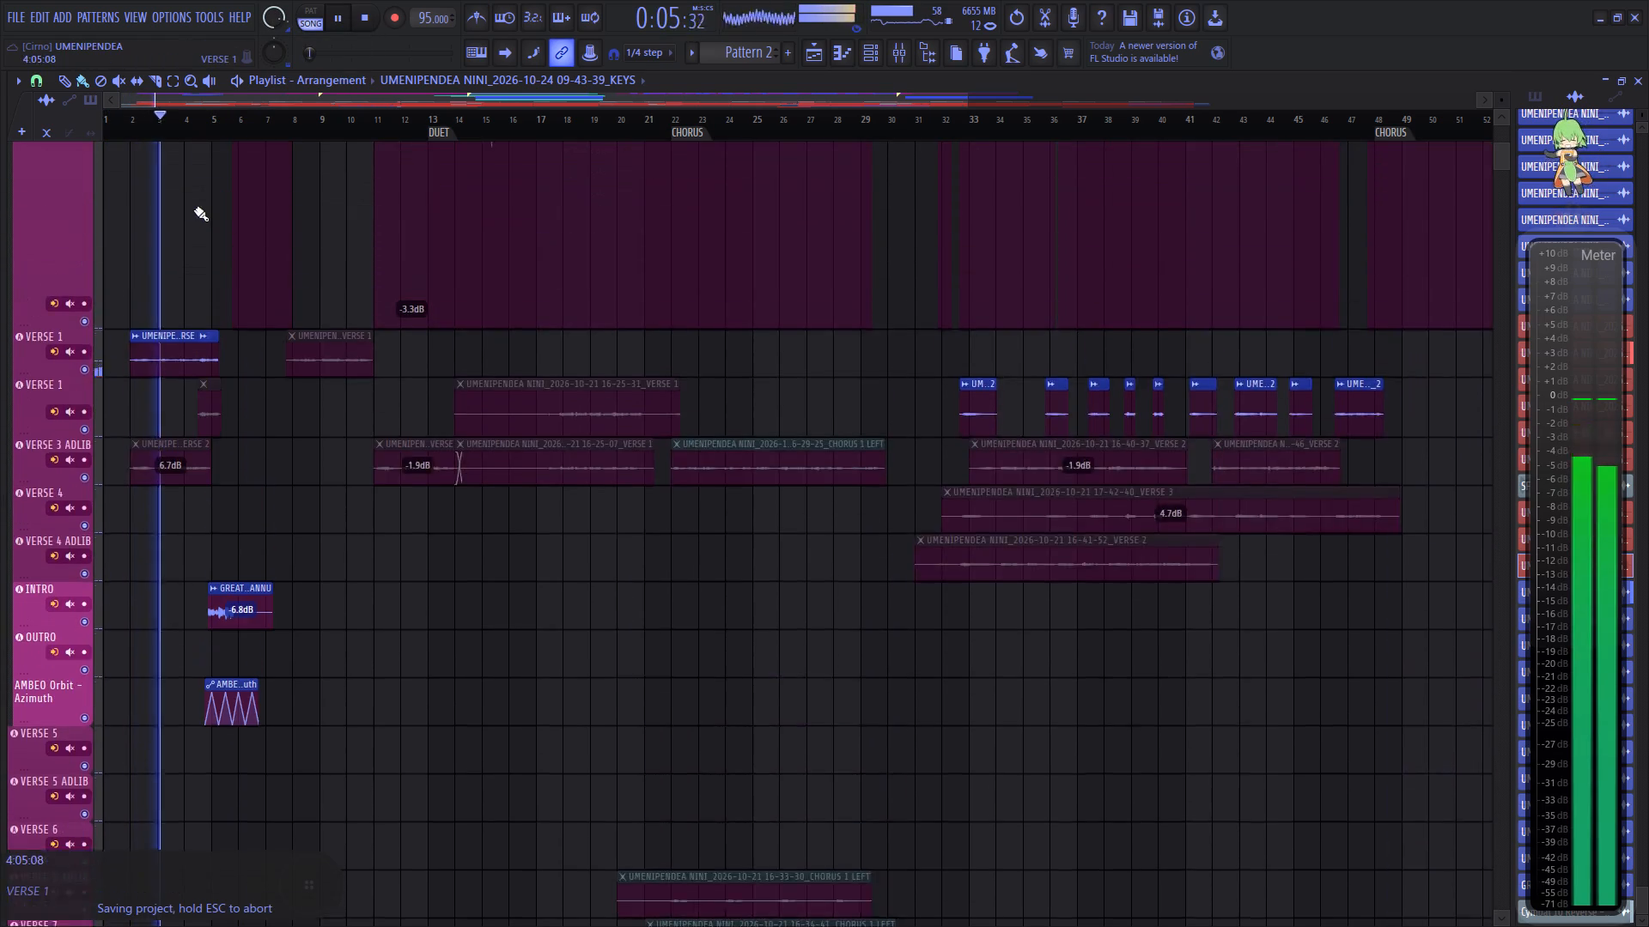
{"action": "scroll", "coordinate": [173, 243], "scroll_direction": "up", "scroll_amount": 10}
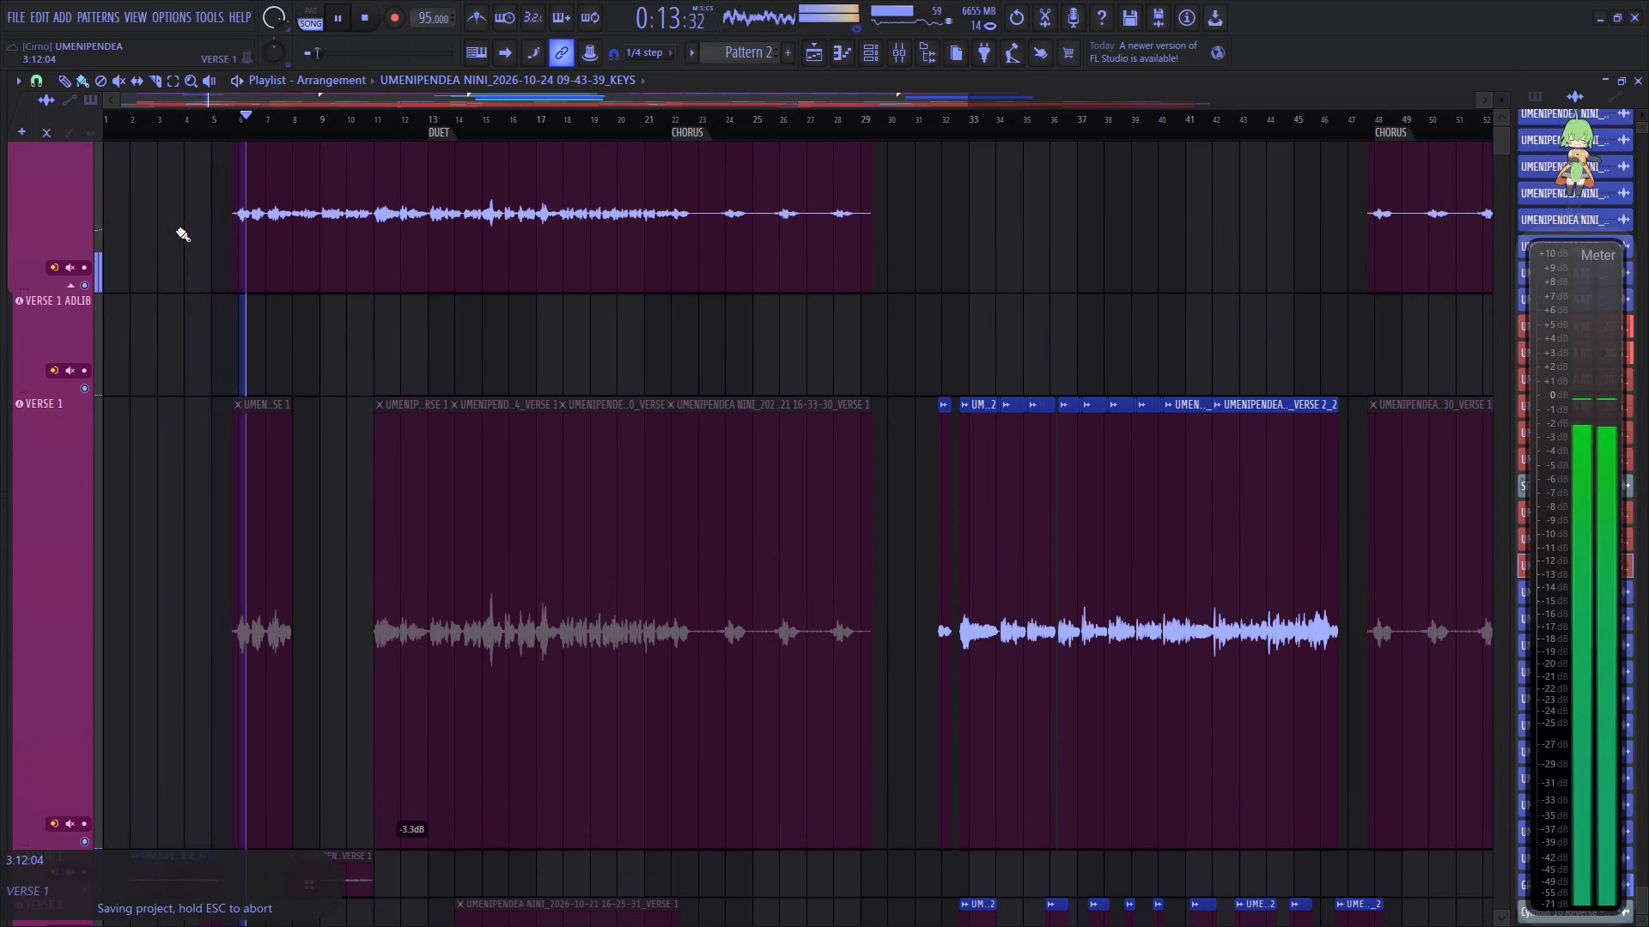
{"action": "scroll", "coordinate": [168, 336], "scroll_direction": "up", "scroll_amount": 20}
{"action": "scroll", "coordinate": [168, 336], "scroll_direction": "up", "scroll_amount": 5}
{"action": "scroll", "coordinate": [149, 300], "scroll_direction": "down", "scroll_amount": 12}
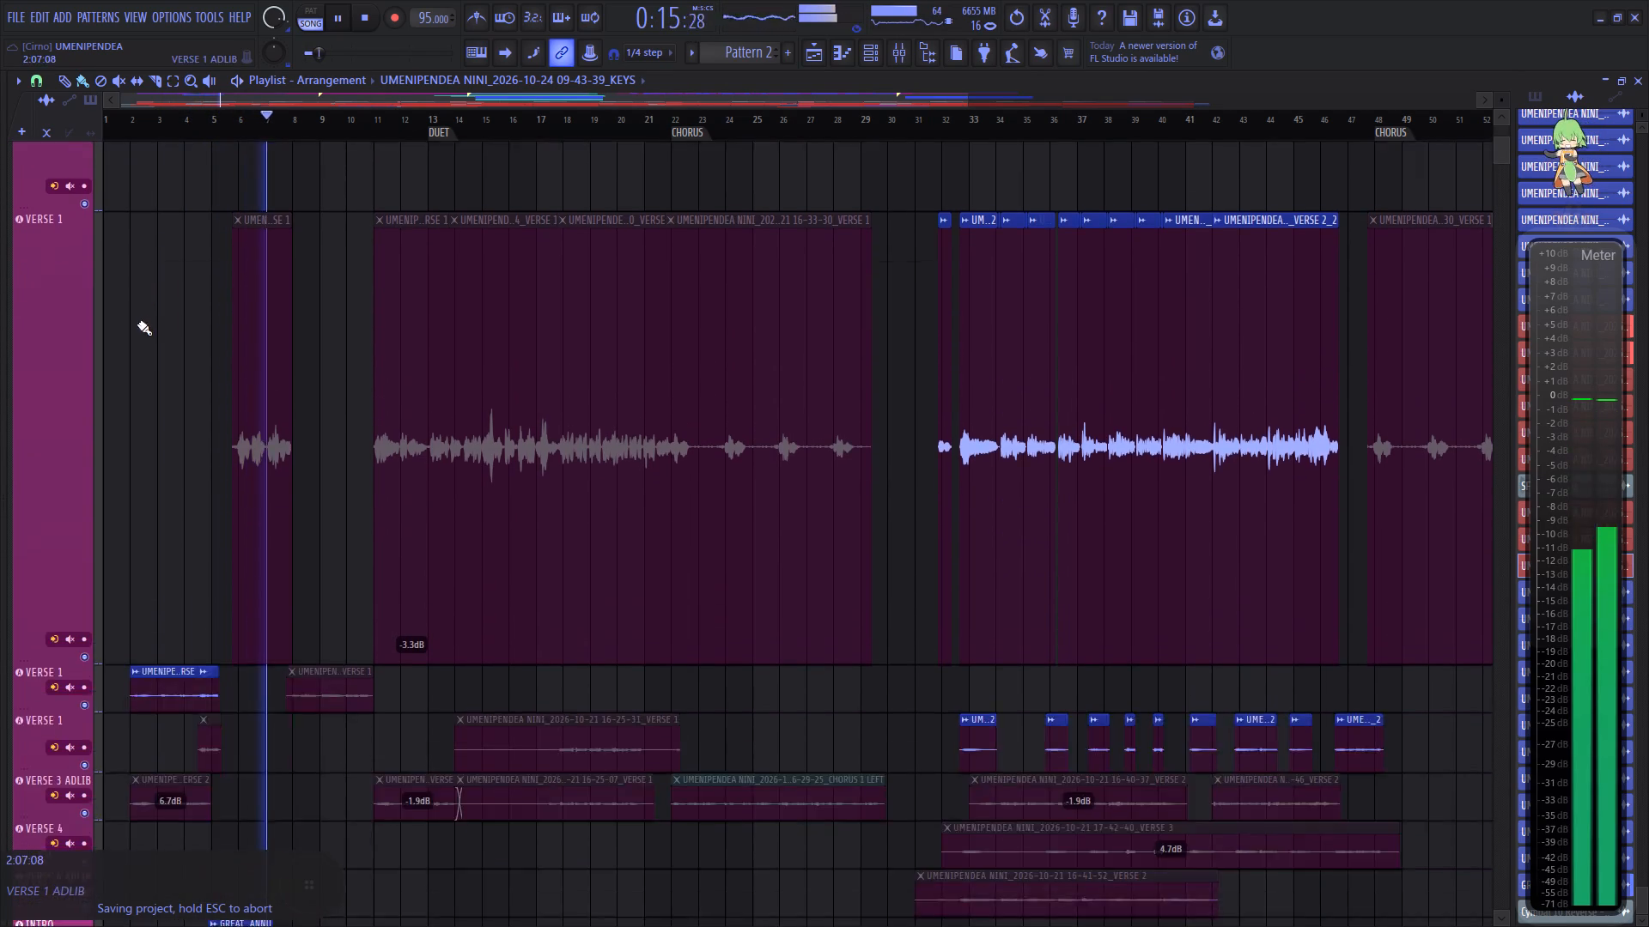
{"action": "scroll", "coordinate": [137, 324], "scroll_direction": "down", "scroll_amount": 3}
{"action": "key", "text": "n"}
{"action": "scroll", "coordinate": [132, 286], "scroll_direction": "up", "scroll_amount": 13}
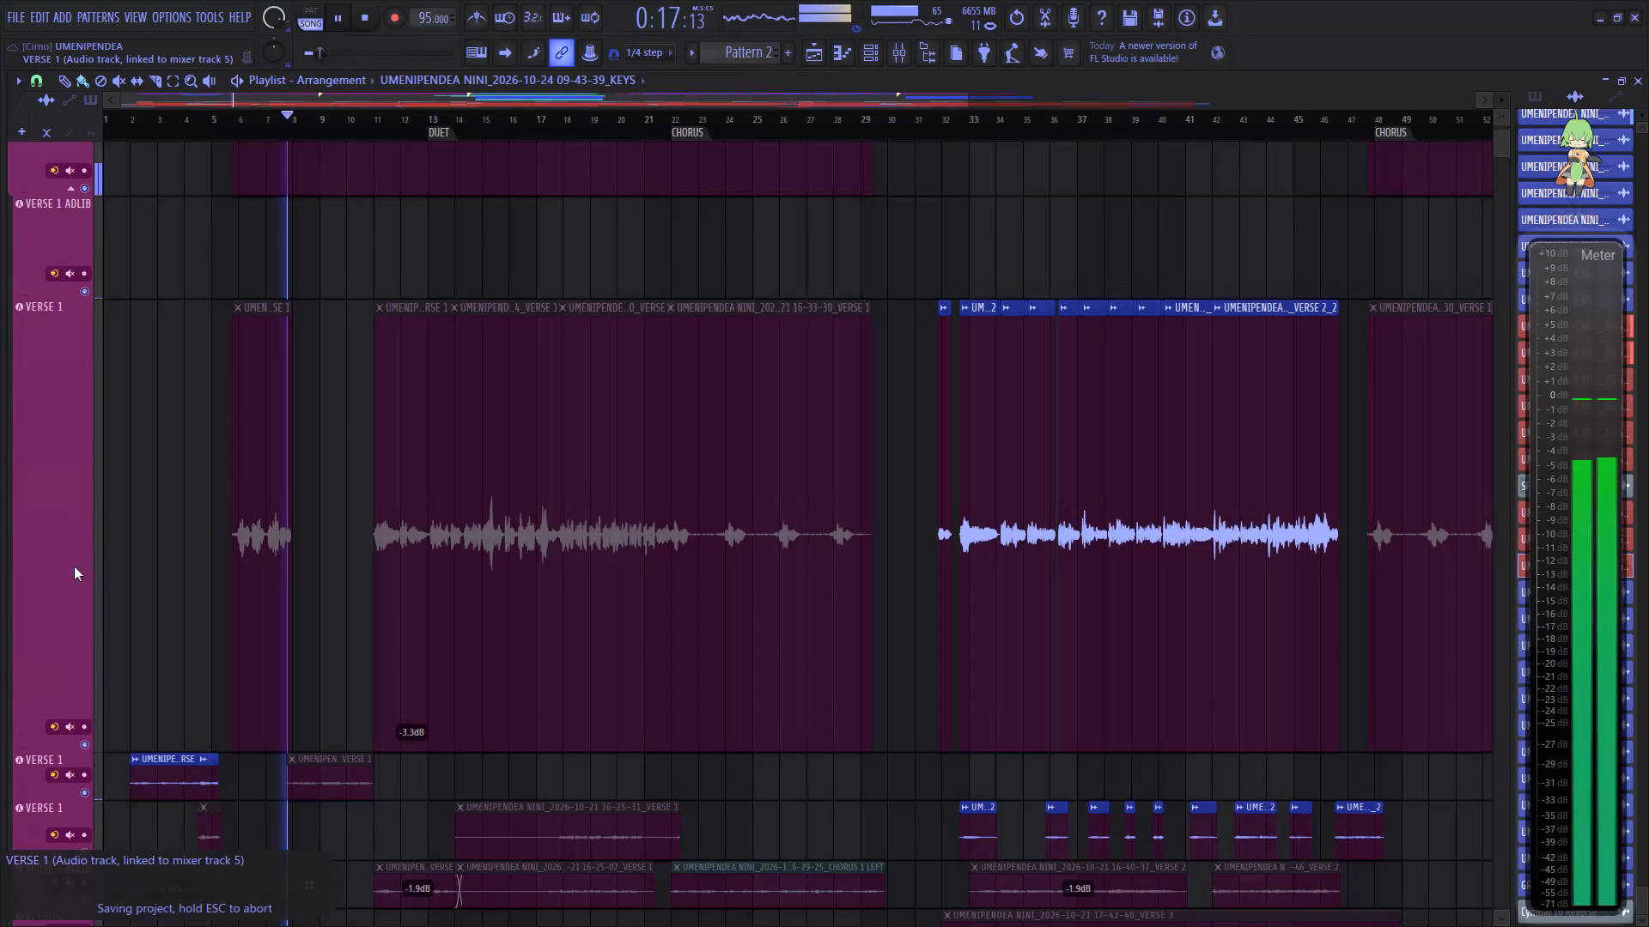
Reduce the heights of the first VERSE 1 track, VERSE 1 ADLIB and the VERSE 1 track directly below it.
{"action": "left_click_drag", "start_coordinate": [45, 772], "coordinate": [55, 386]}
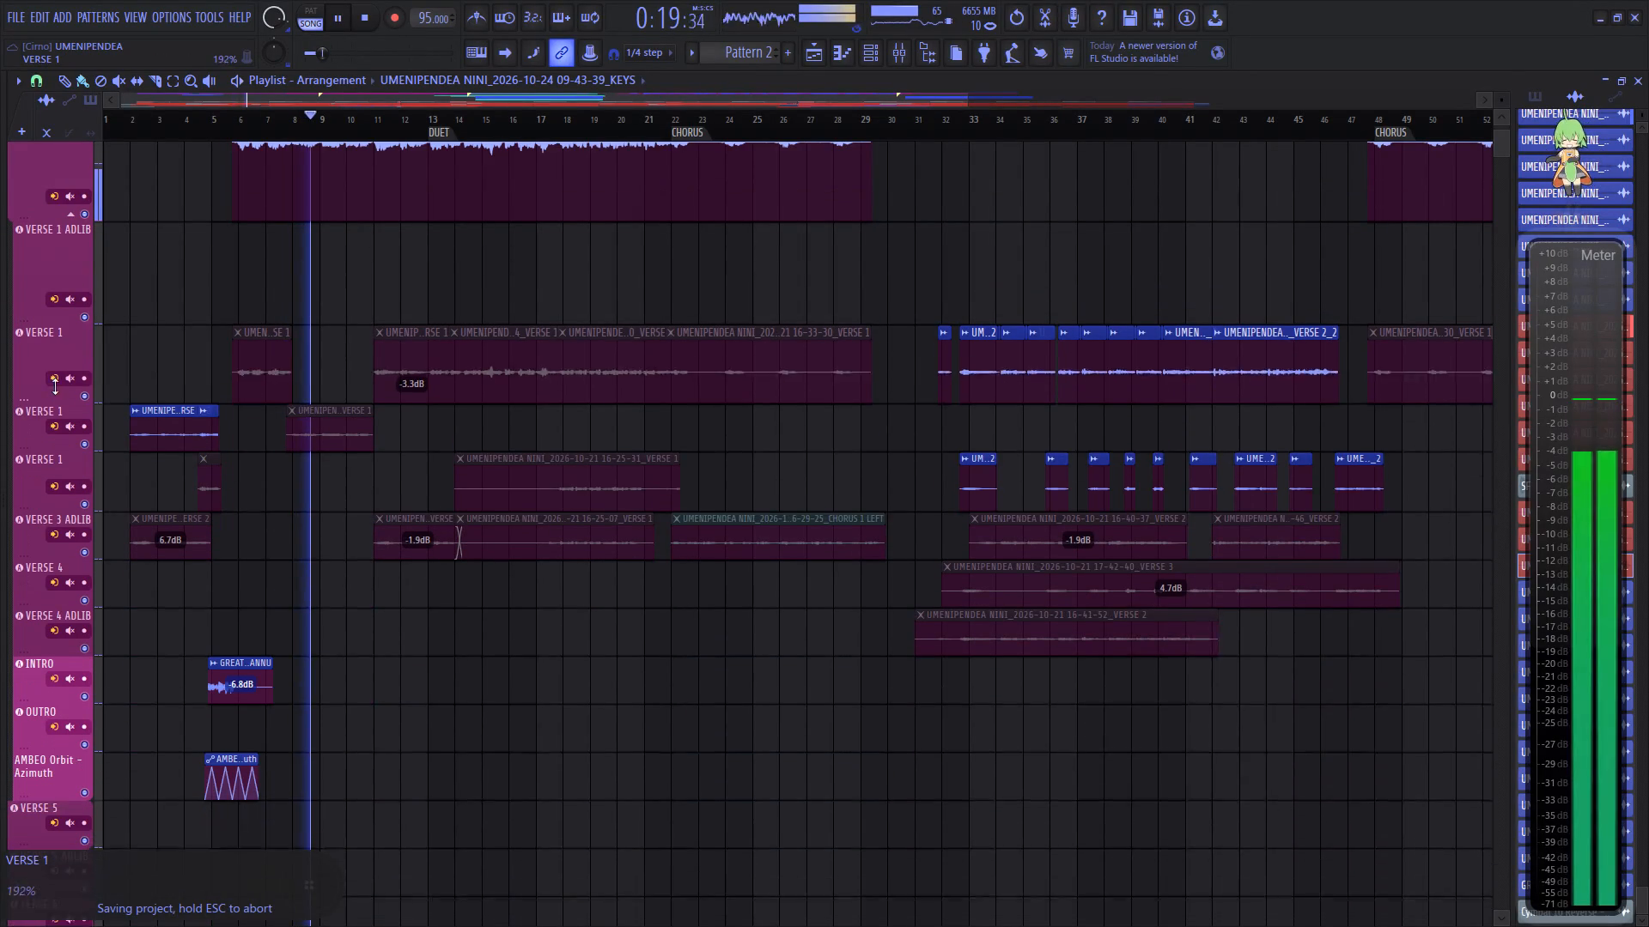
{"action": "left_click_drag", "start_coordinate": [55, 386], "coordinate": [55, 376]}
{"action": "scroll", "coordinate": [166, 416], "scroll_direction": "up", "scroll_amount": 6}
{"action": "key", "text": "space"}
{"action": "key", "text": "space"}
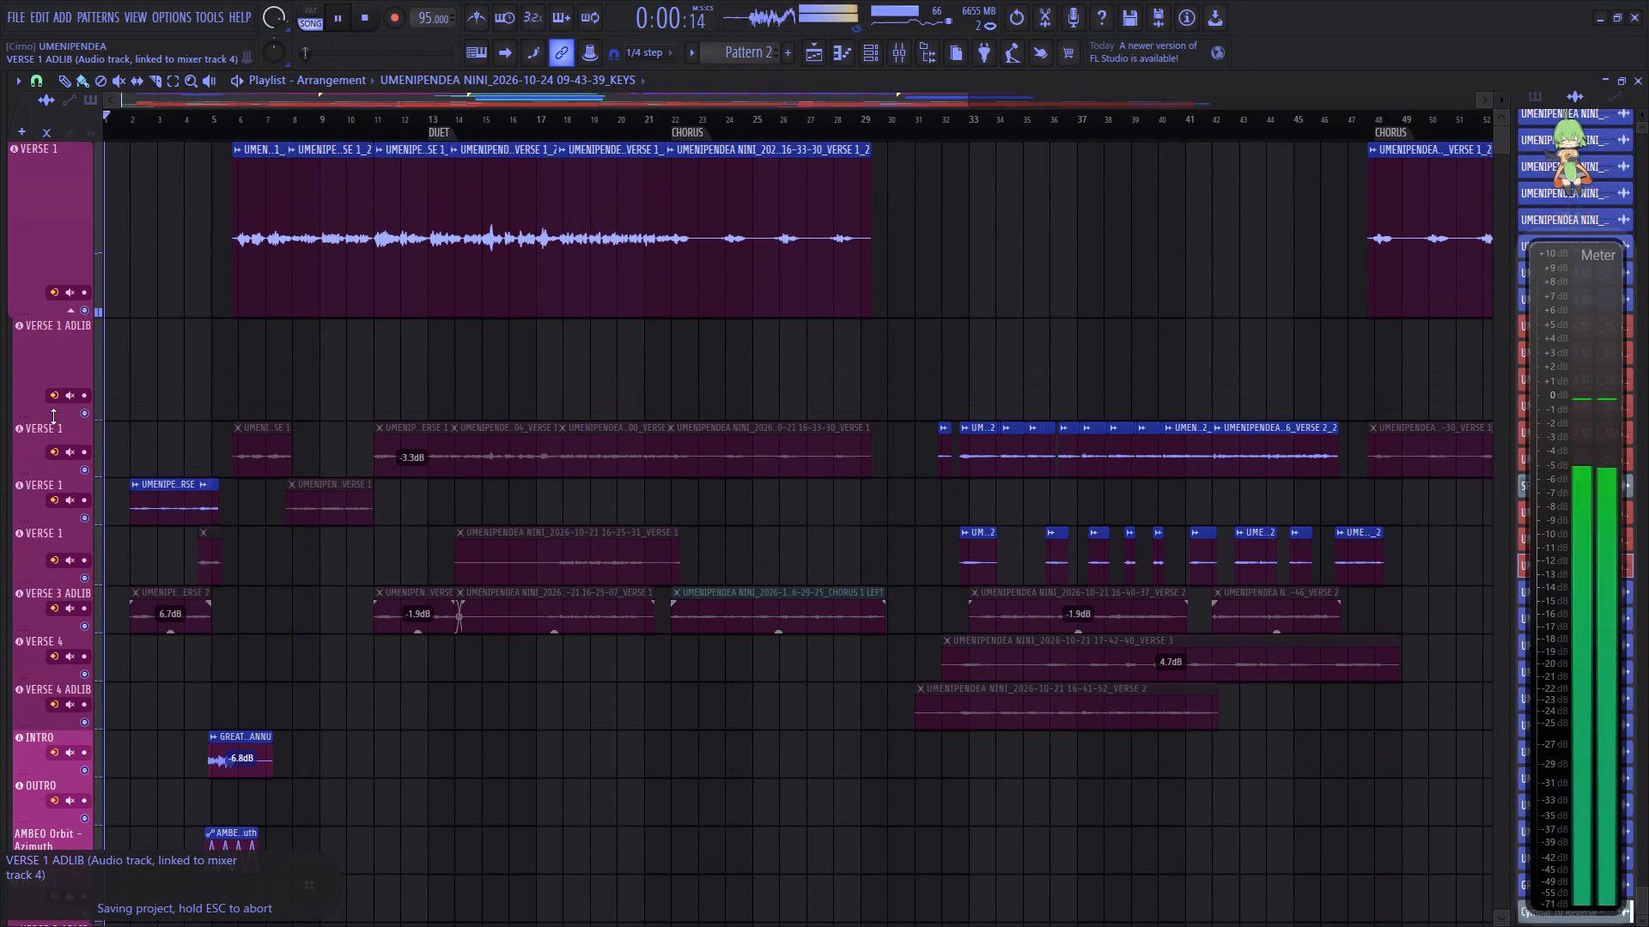
{"action": "left_click_drag", "start_coordinate": [53, 409], "coordinate": [43, 367]}
{"action": "scroll", "coordinate": [175, 380], "scroll_direction": "up", "scroll_amount": 6}
{"action": "key", "text": "space"}
{"action": "key", "text": "space"}
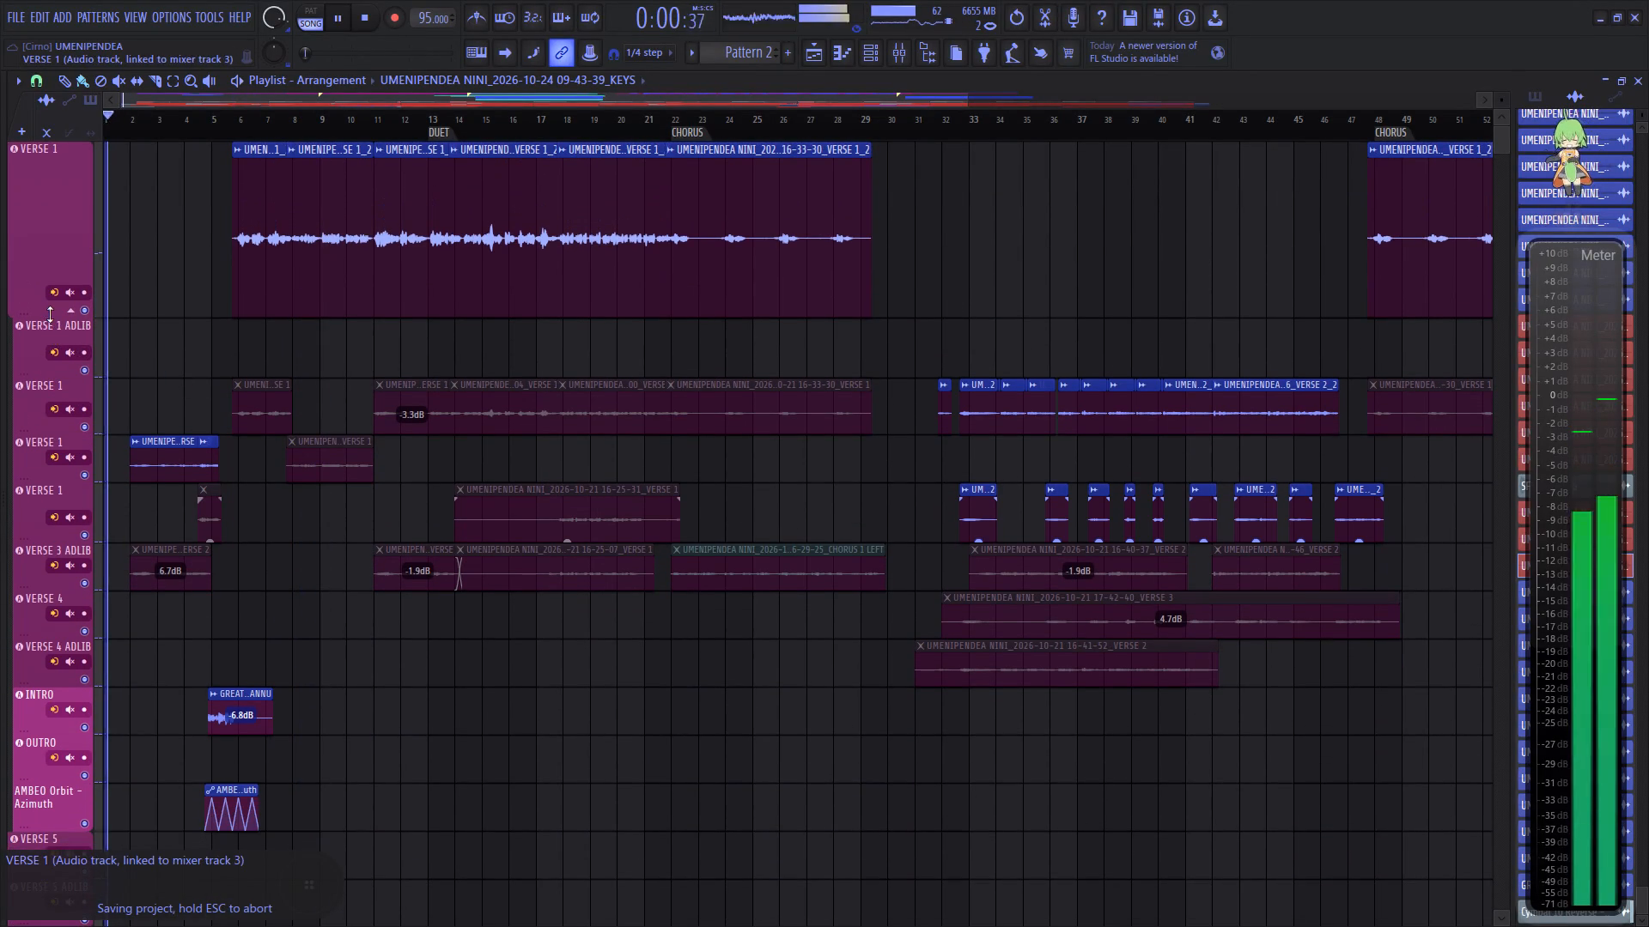
{"action": "left_click_drag", "start_coordinate": [50, 314], "coordinate": [57, 235]}
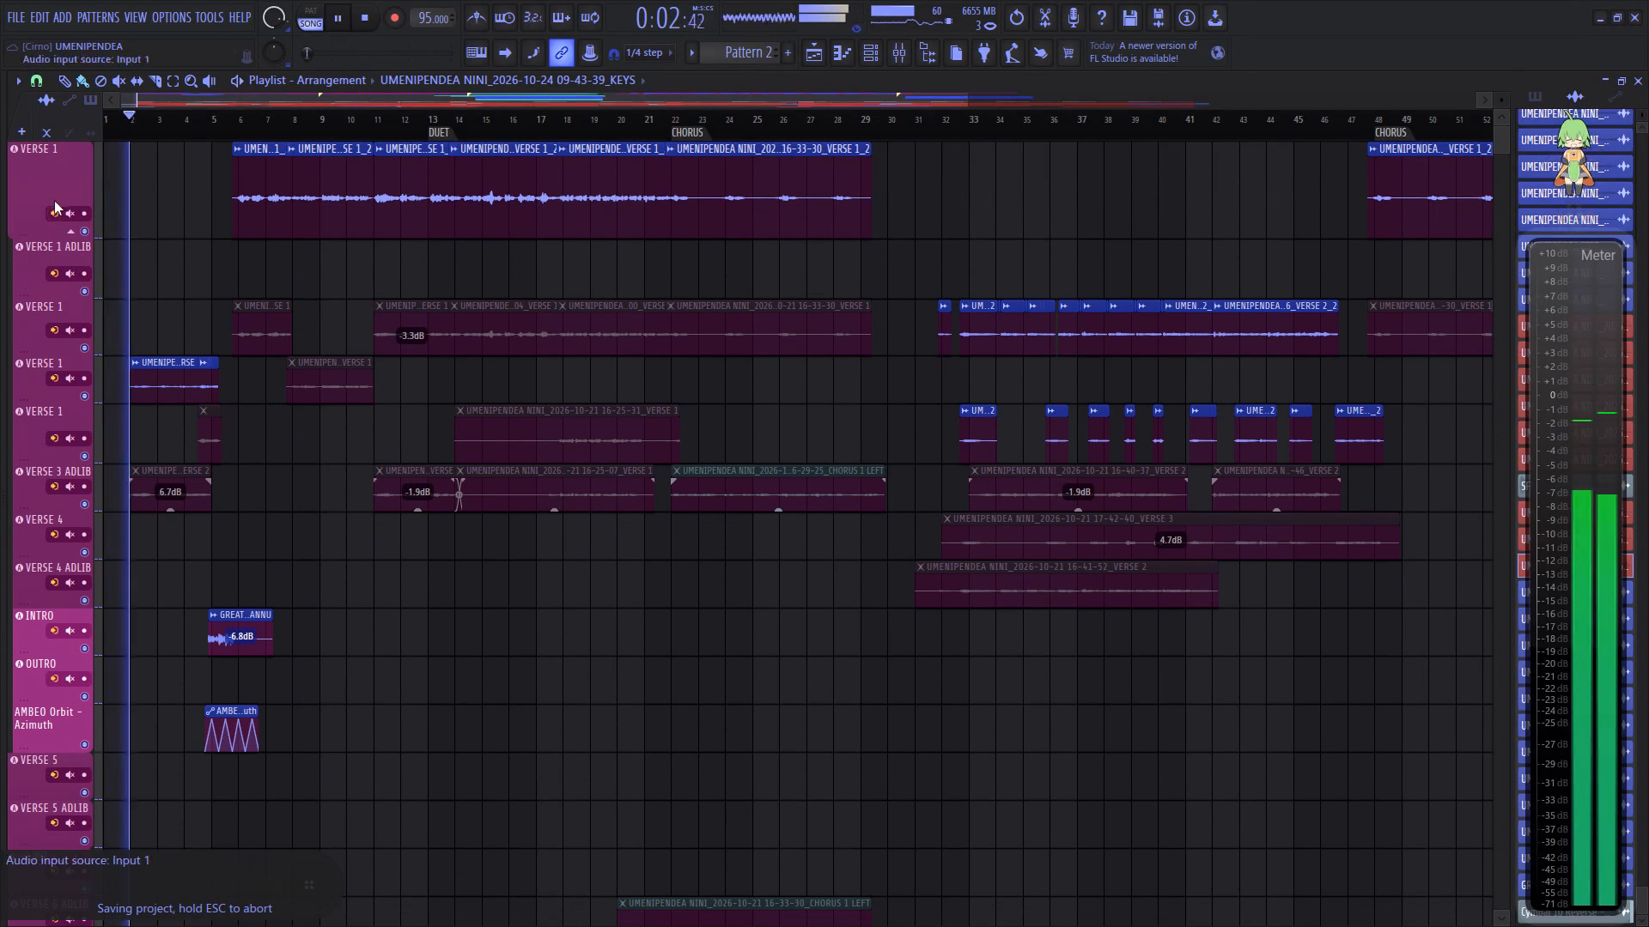
{"action": "left_click_drag", "start_coordinate": [49, 227], "coordinate": [42, 184]}
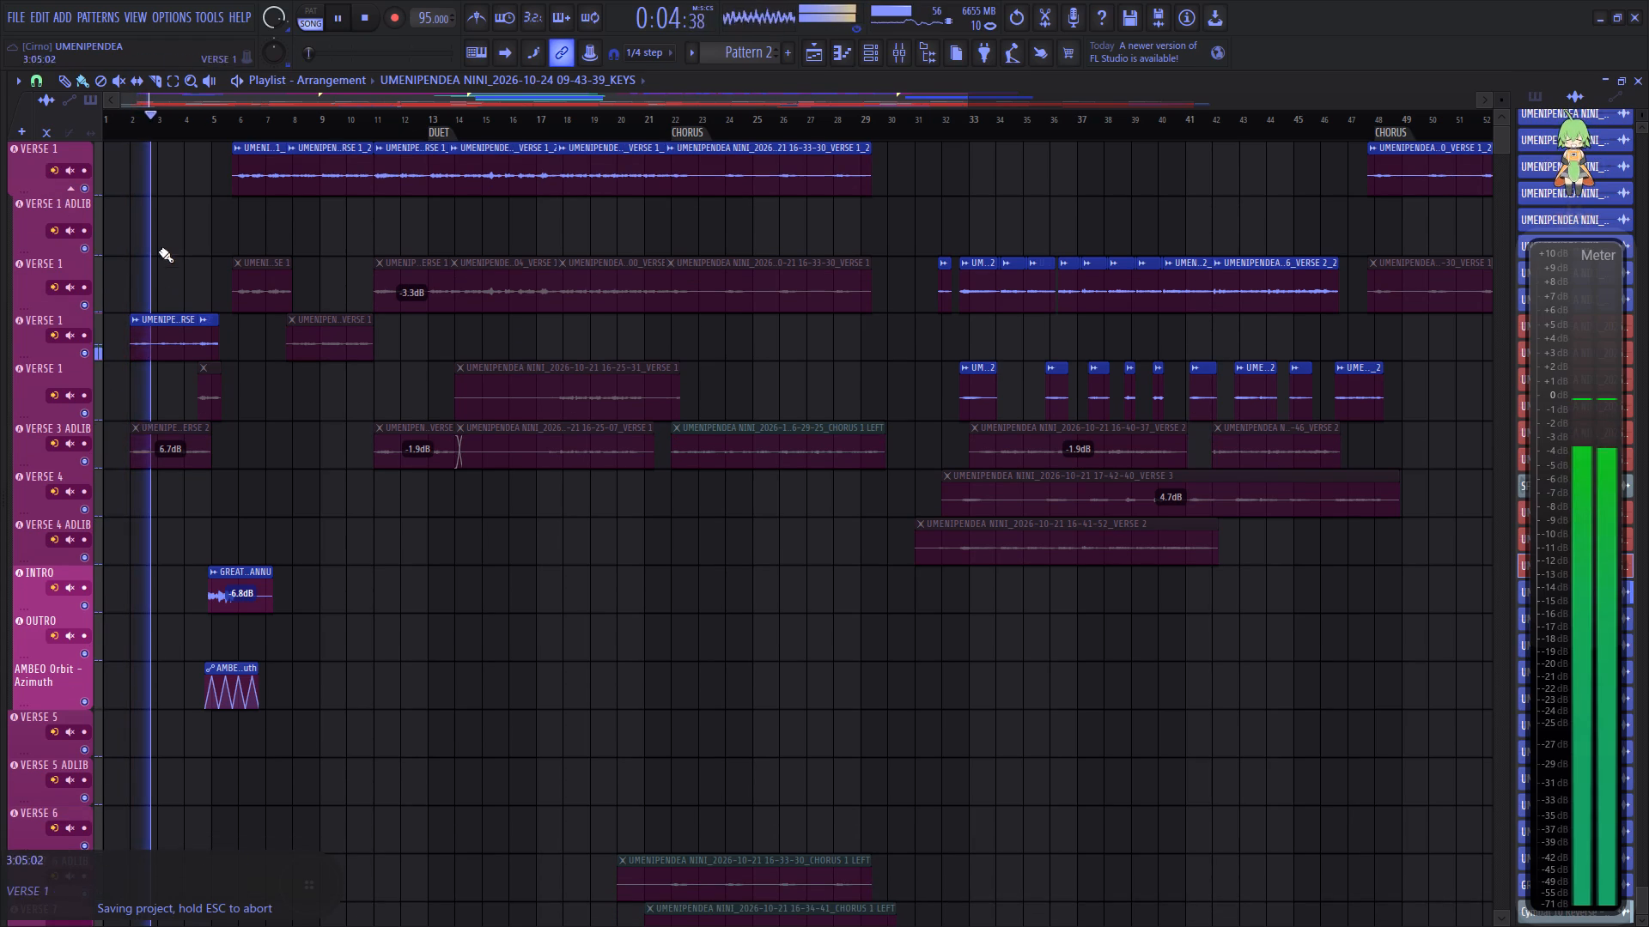
Enlarge the VERSE 1 track holding the opening VERSE 2_2 clips and replay from just before bar 5.
{"action": "left_click_drag", "start_coordinate": [60, 359], "coordinate": [54, 648]}
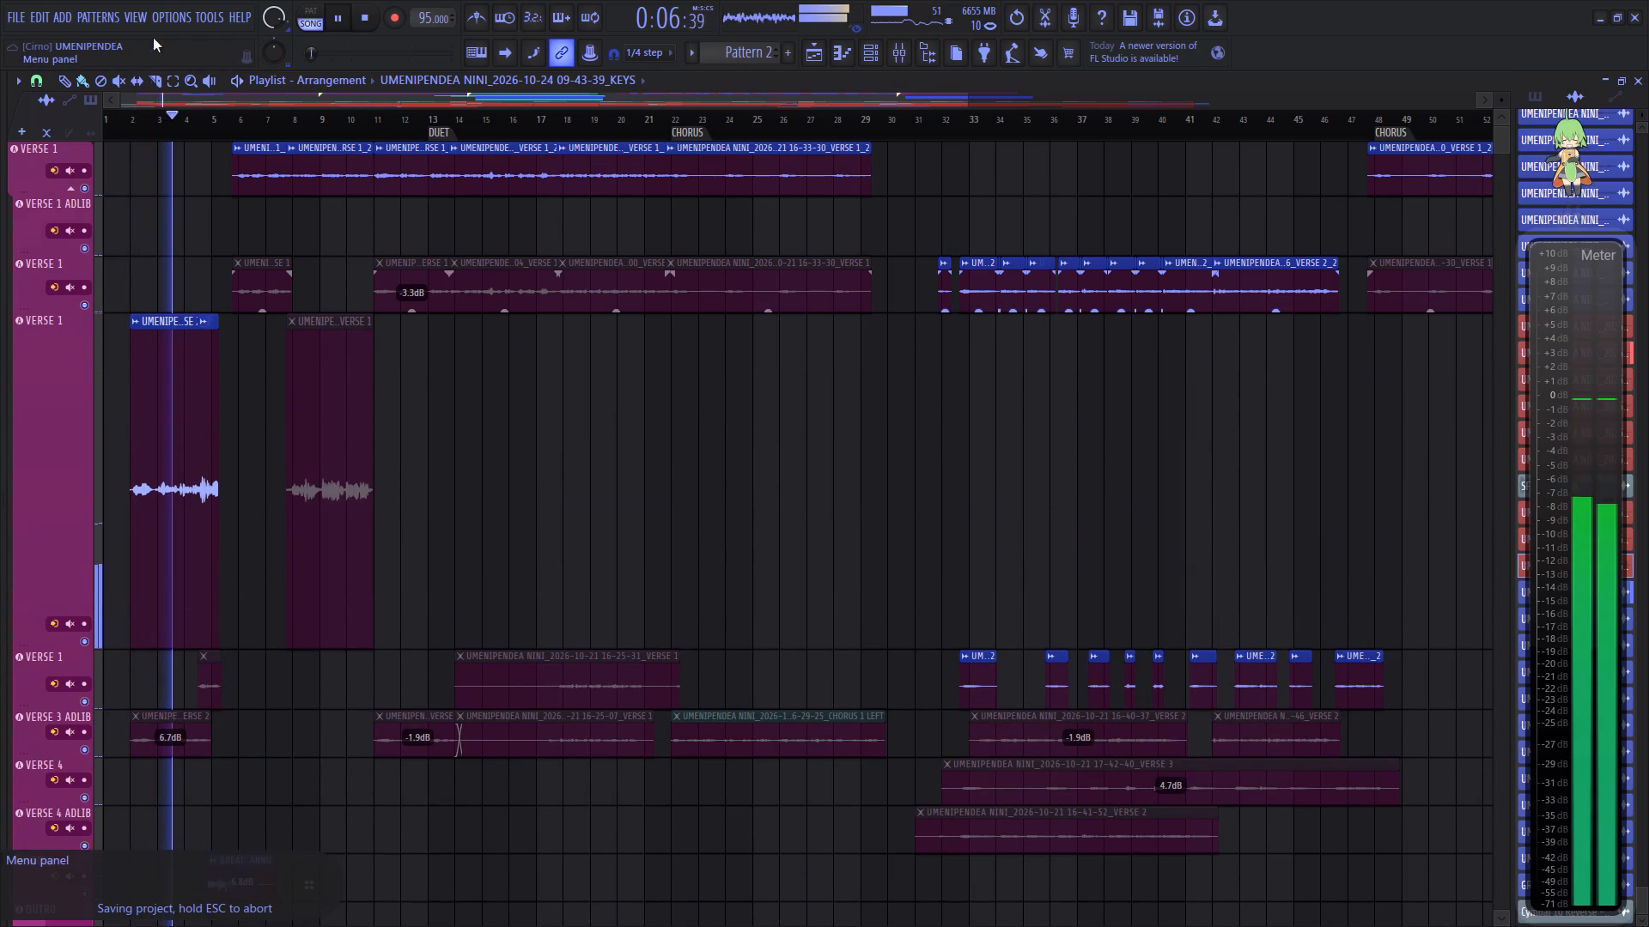
{"action": "scroll", "coordinate": [188, 143], "scroll_direction": "up", "scroll_amount": 1}
{"action": "scroll", "coordinate": [143, 120], "scroll_direction": "up", "scroll_amount": 20}
{"action": "scroll", "coordinate": [143, 120], "scroll_direction": "up", "scroll_amount": 1}
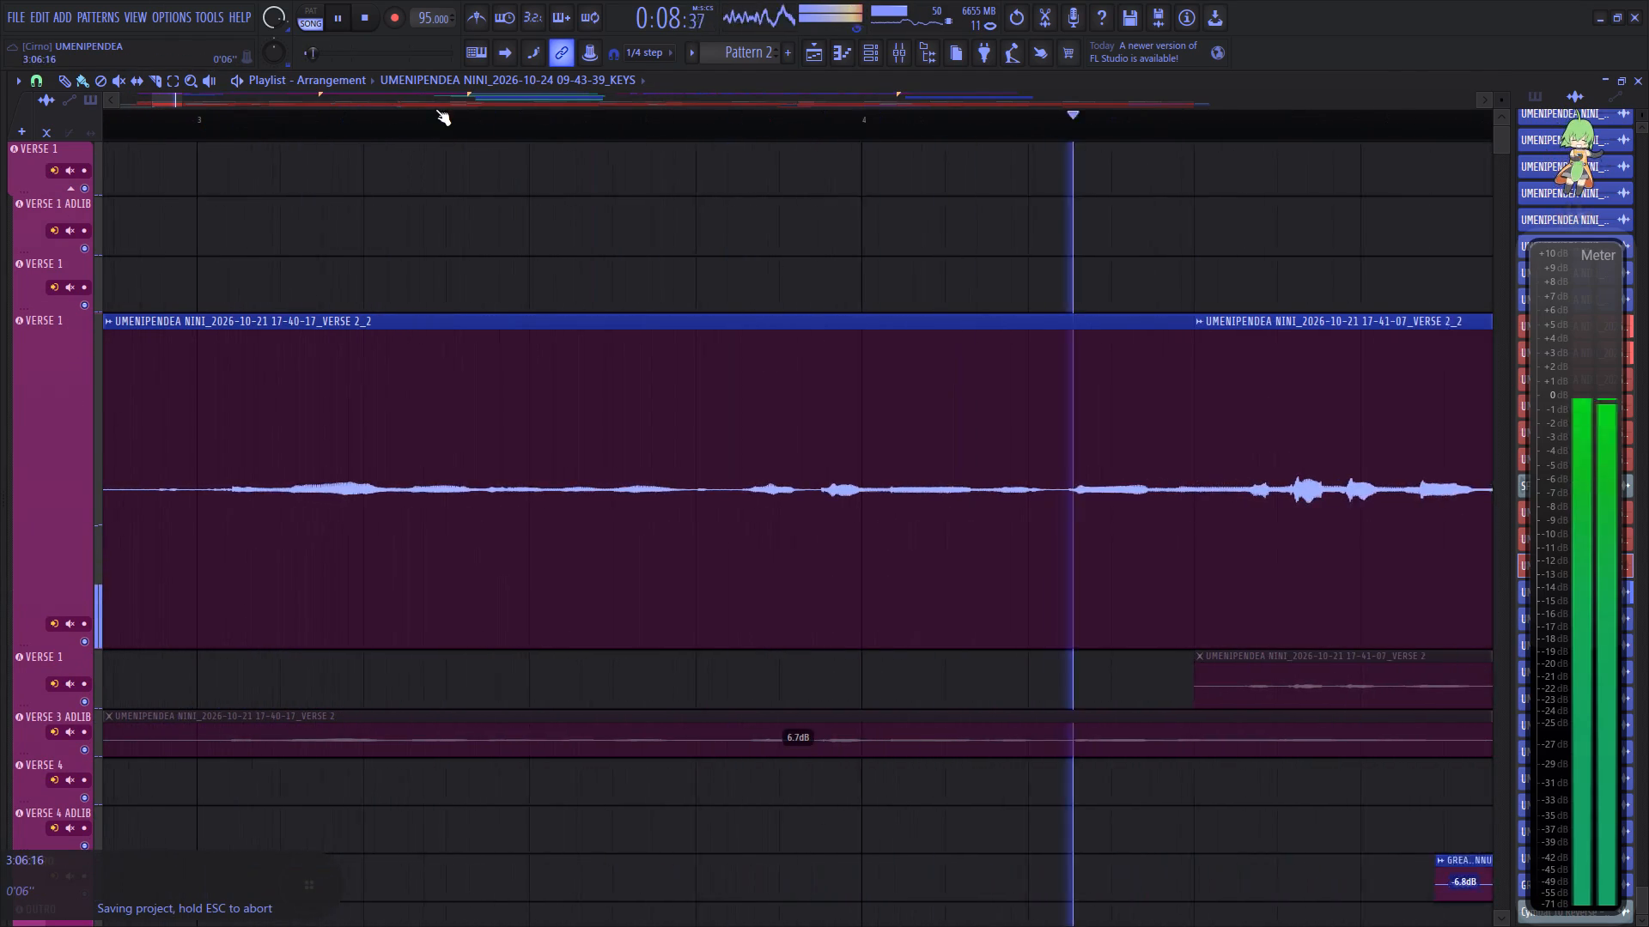
{"action": "left_click_drag", "start_coordinate": [173, 100], "coordinate": [187, 103]}
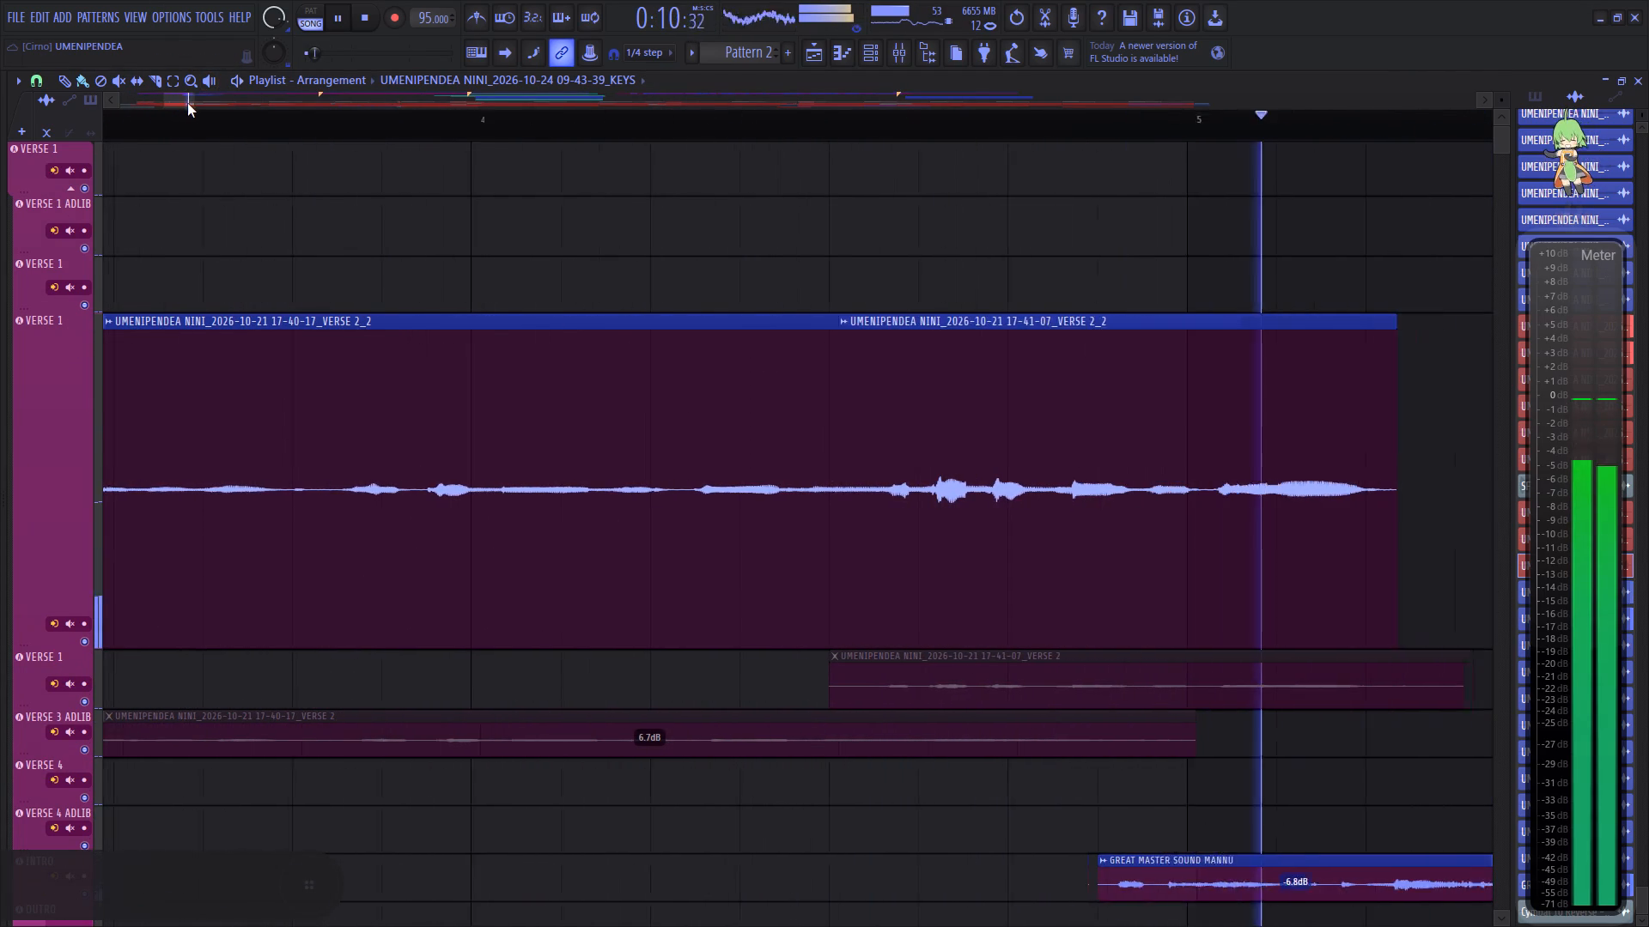
{"action": "left_click_drag", "start_coordinate": [187, 103], "coordinate": [196, 105]}
{"action": "left_click", "coordinate": [121, 121]}
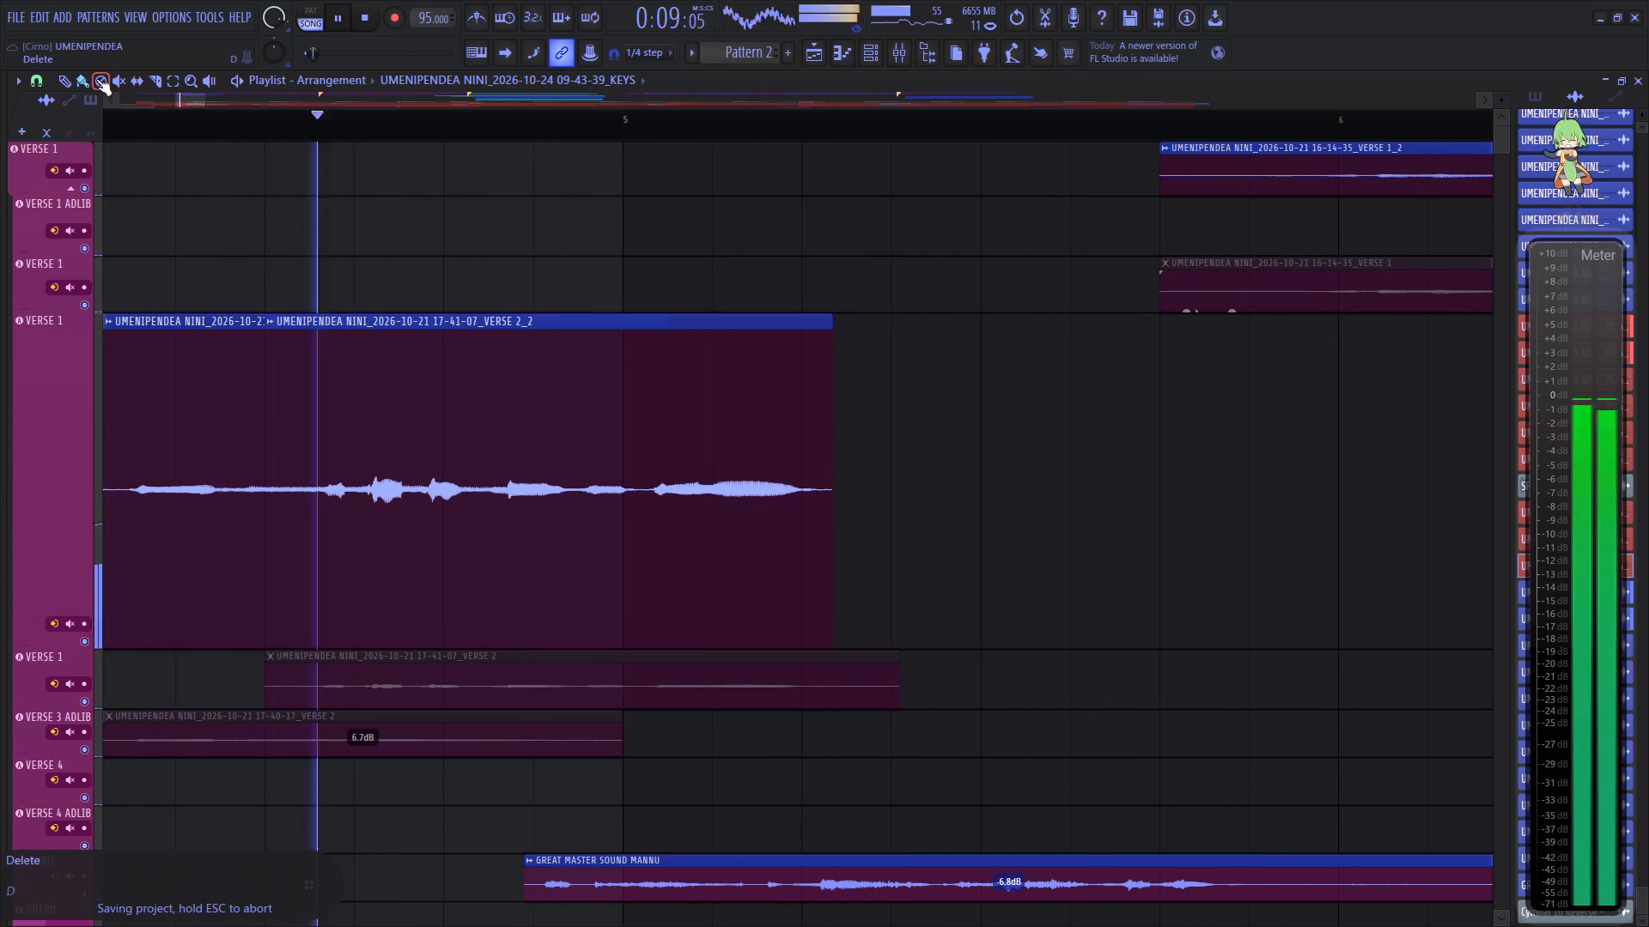
With snapping turned off, nudge the 17-41-07 VERSE 2_2 clip slightly later to 4:09:06 and listen to the passage.
{"action": "left_click", "coordinate": [82, 76]}
{"action": "left_click", "coordinate": [39, 83]}
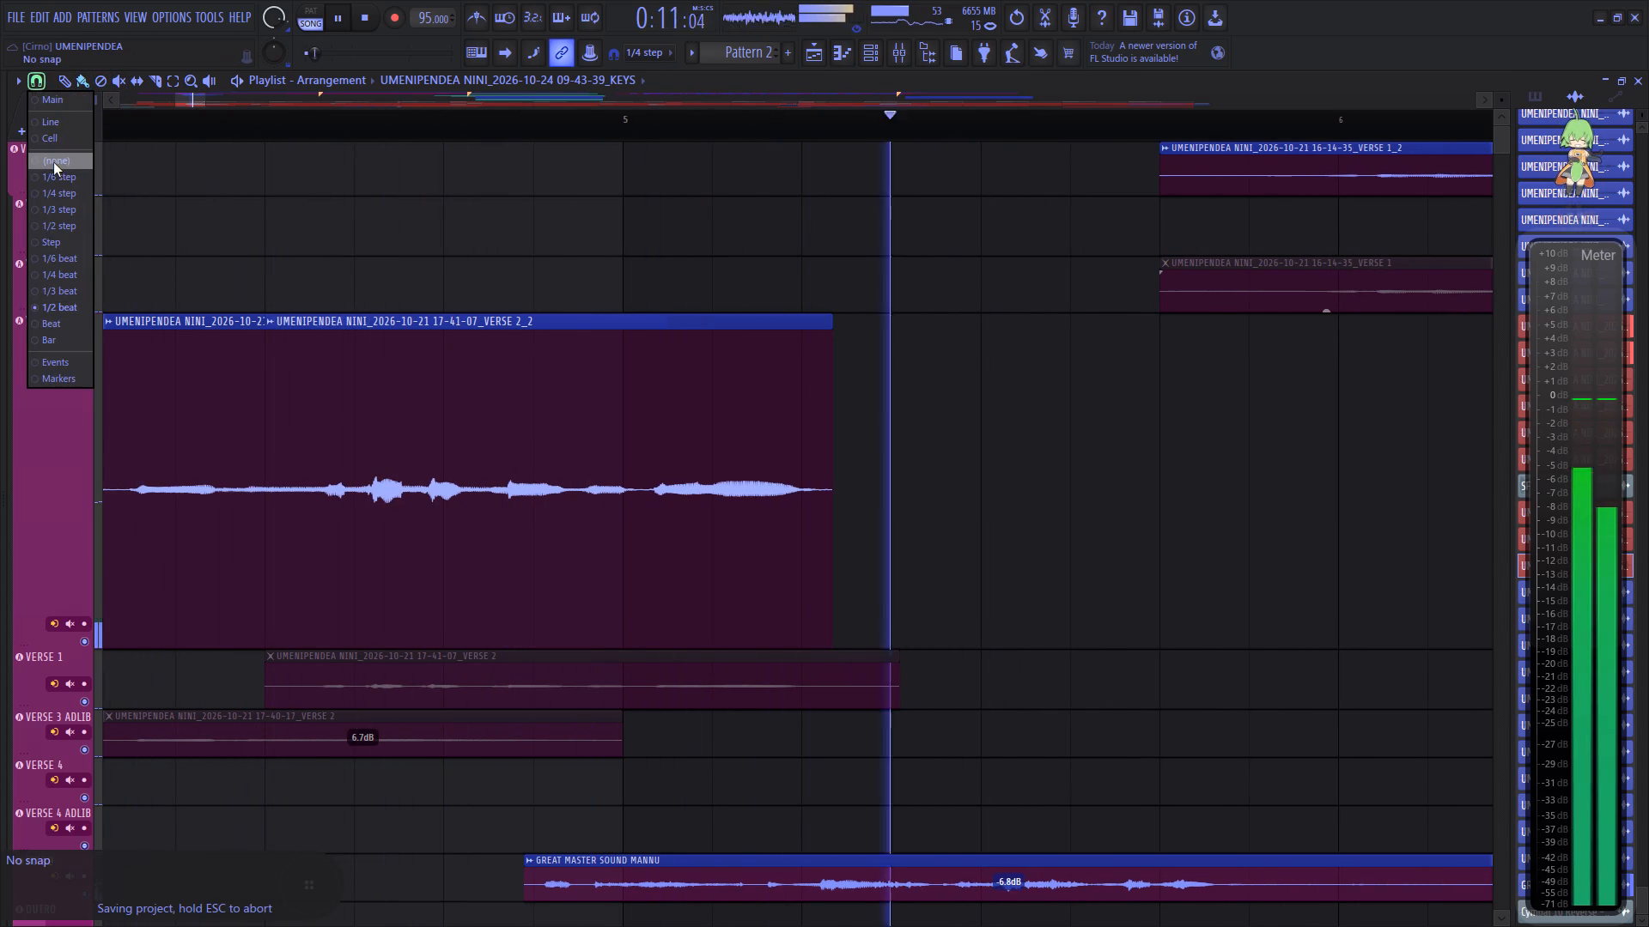
{"action": "left_click", "coordinate": [53, 162]}
{"action": "key", "text": "space"}
{"action": "key", "text": "space"}
{"action": "left_click_drag", "start_coordinate": [454, 413], "coordinate": [463, 416]}
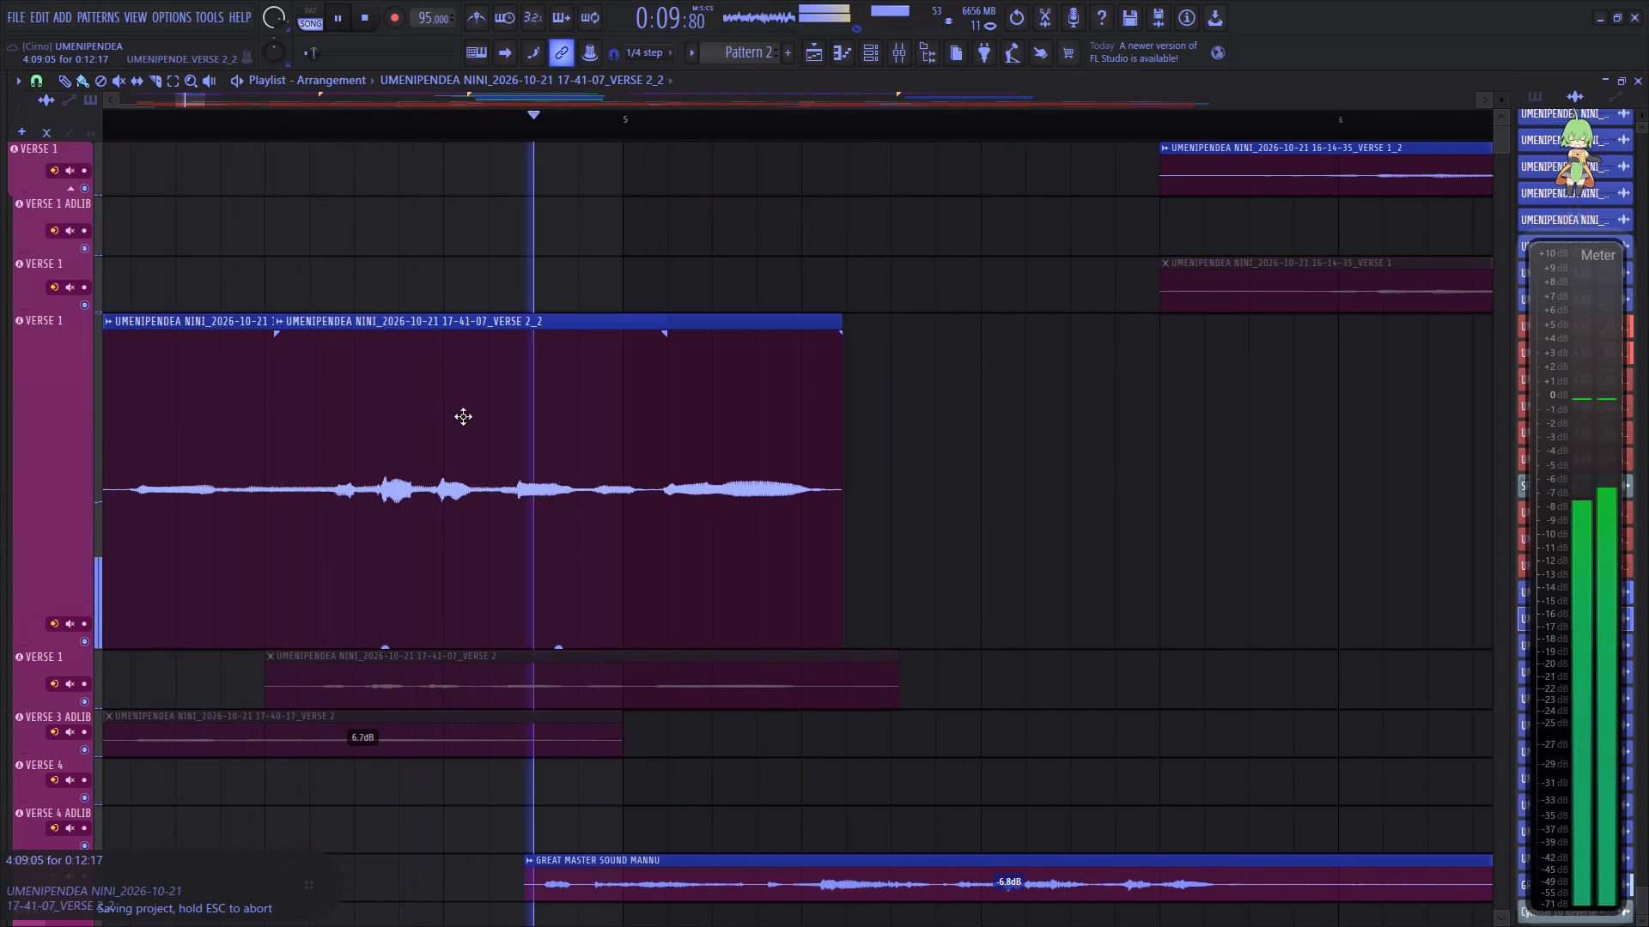
{"action": "left_click", "coordinate": [465, 417]}
{"action": "key", "text": "space"}
{"action": "key", "text": "space"}
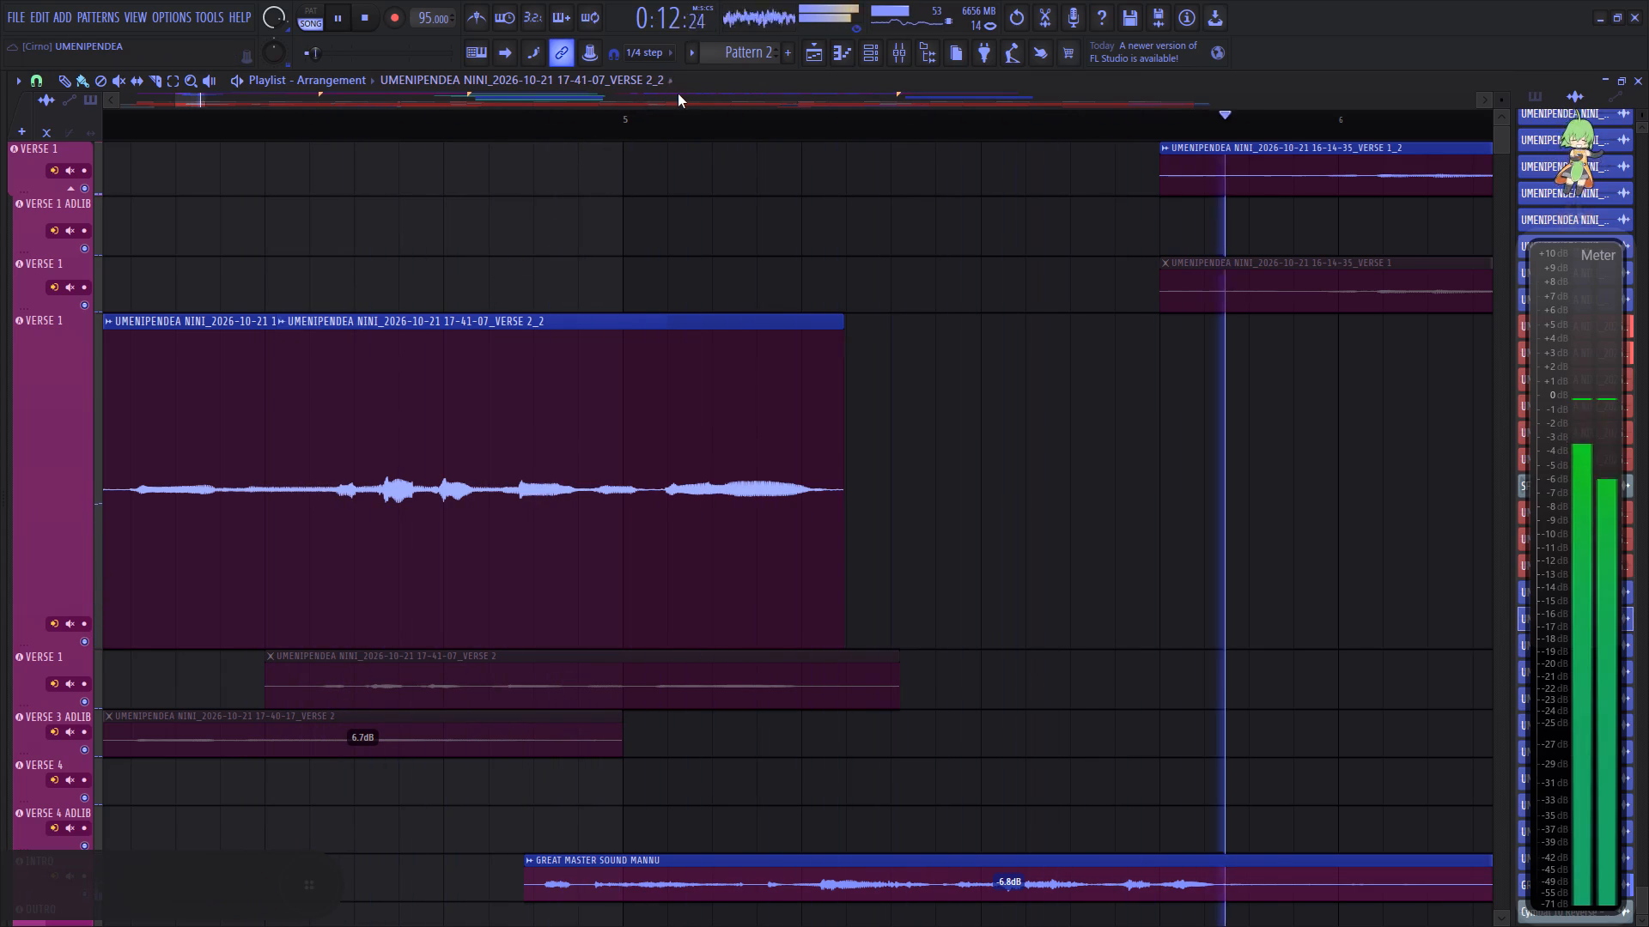
{"action": "key", "text": "space"}
{"action": "key", "text": "space"}
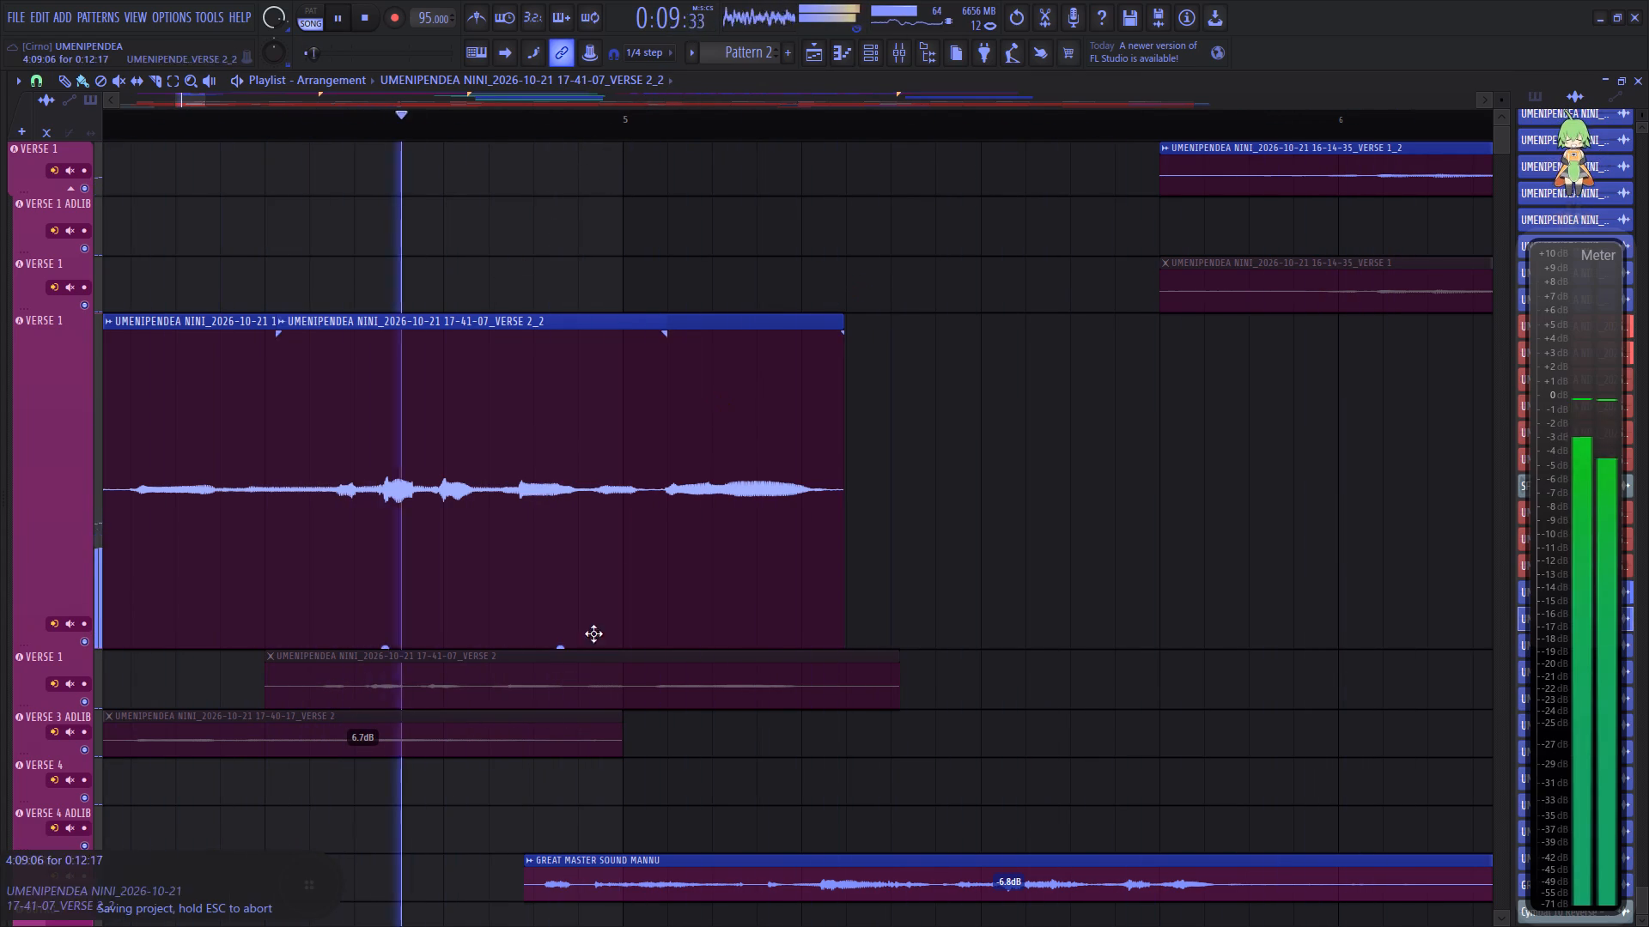
{"action": "key", "text": "space"}
{"action": "key", "text": "space"}
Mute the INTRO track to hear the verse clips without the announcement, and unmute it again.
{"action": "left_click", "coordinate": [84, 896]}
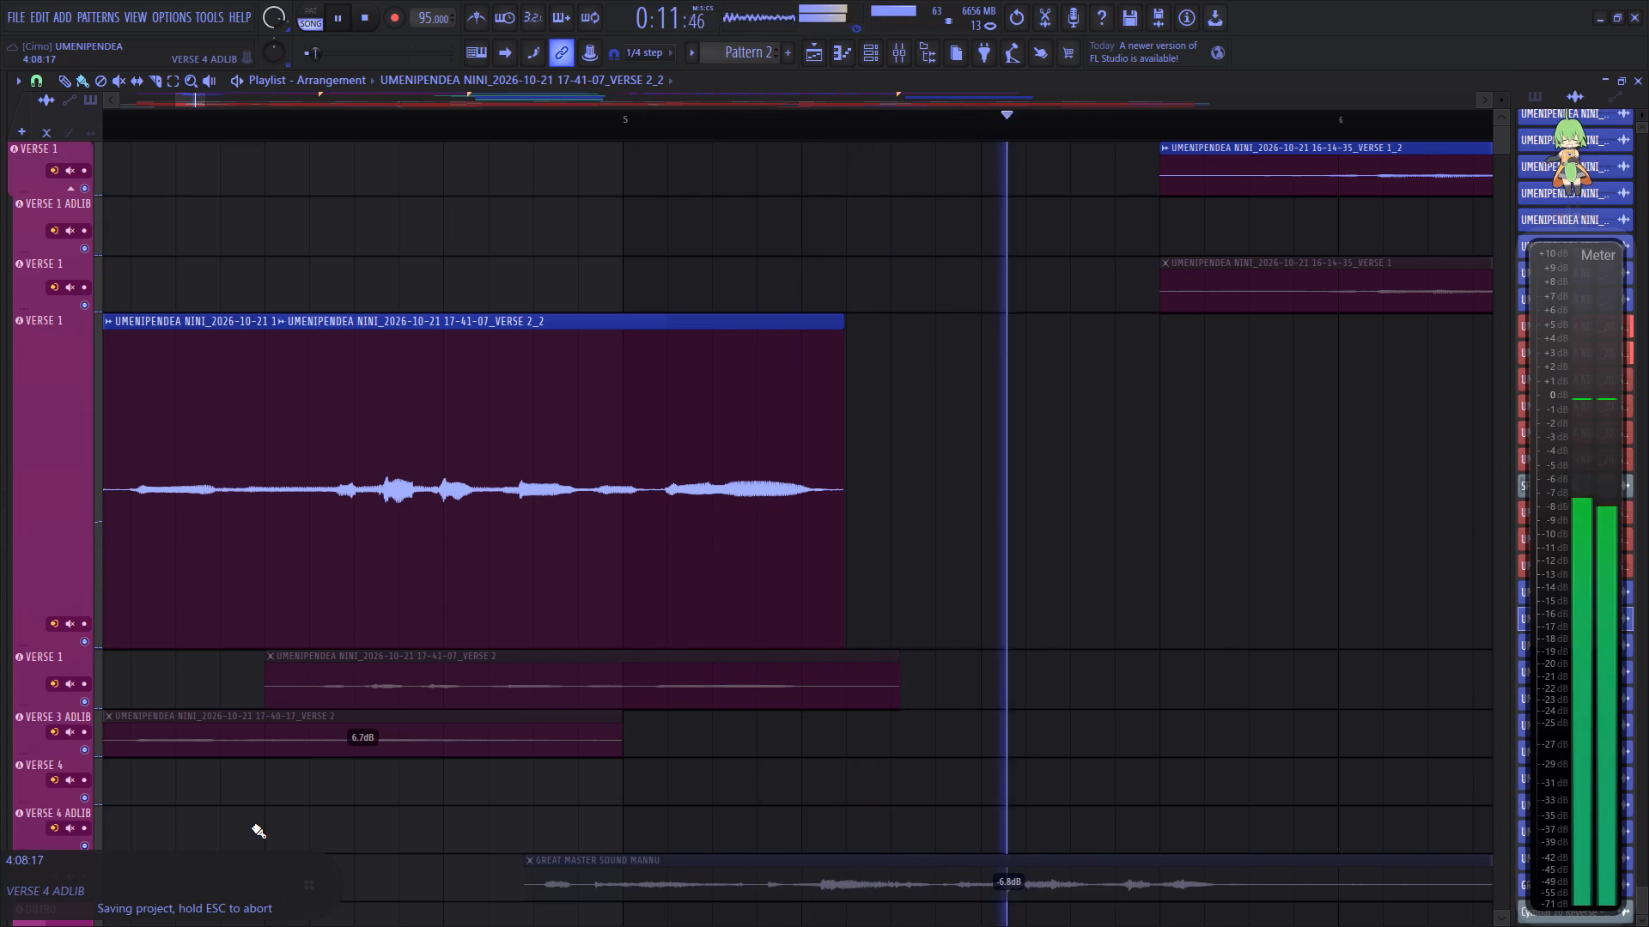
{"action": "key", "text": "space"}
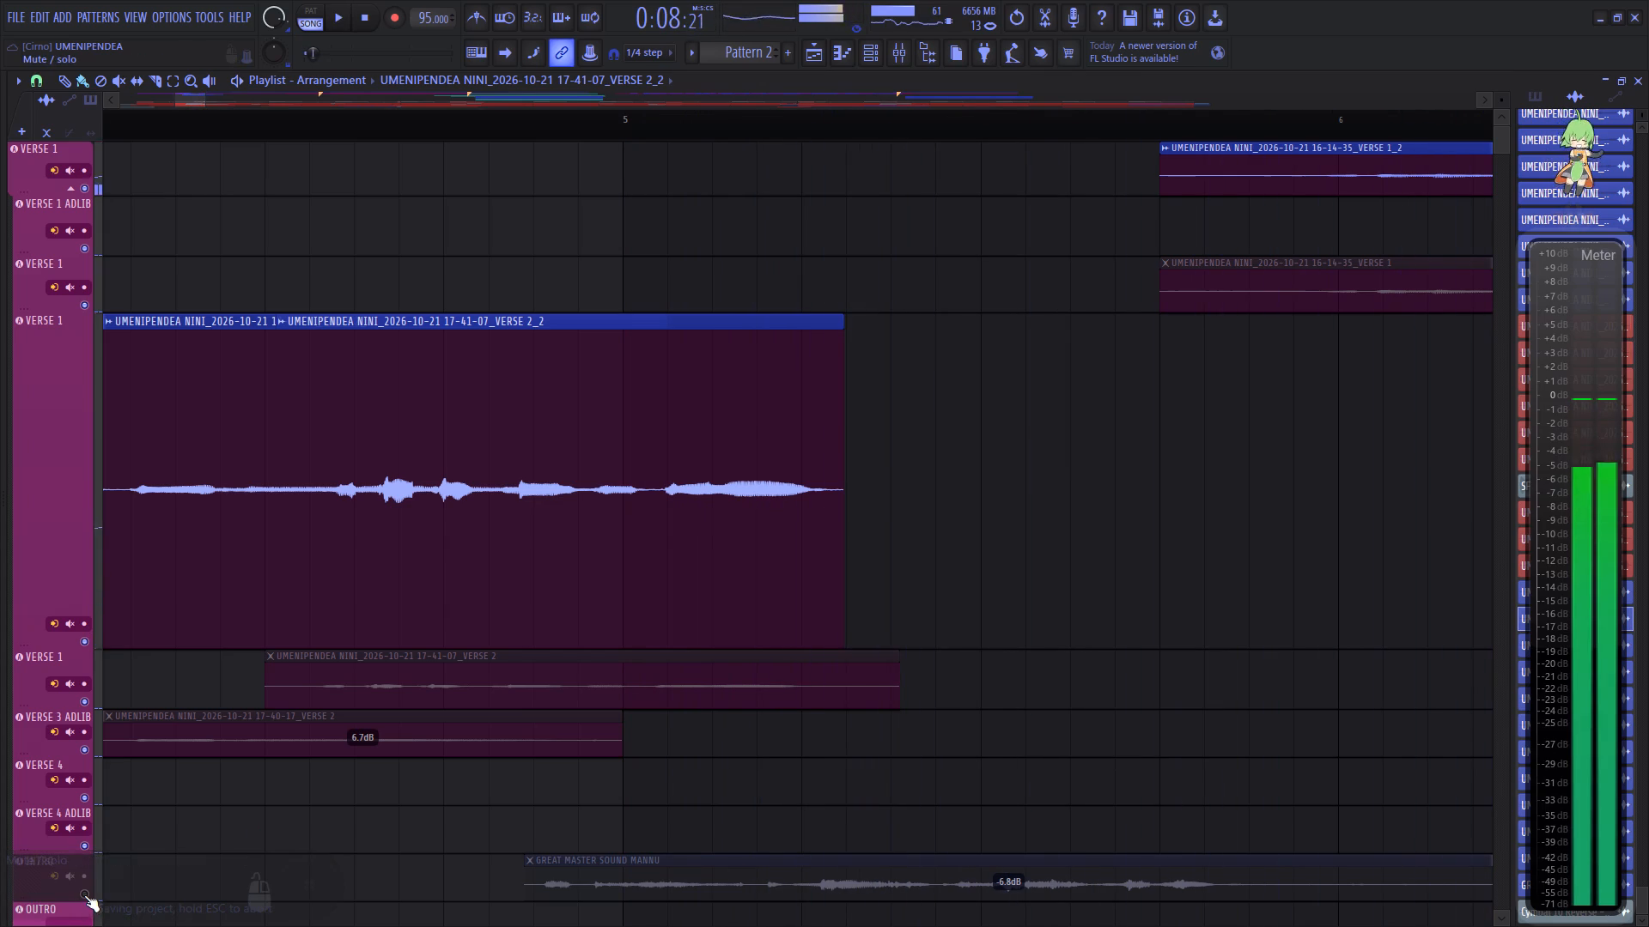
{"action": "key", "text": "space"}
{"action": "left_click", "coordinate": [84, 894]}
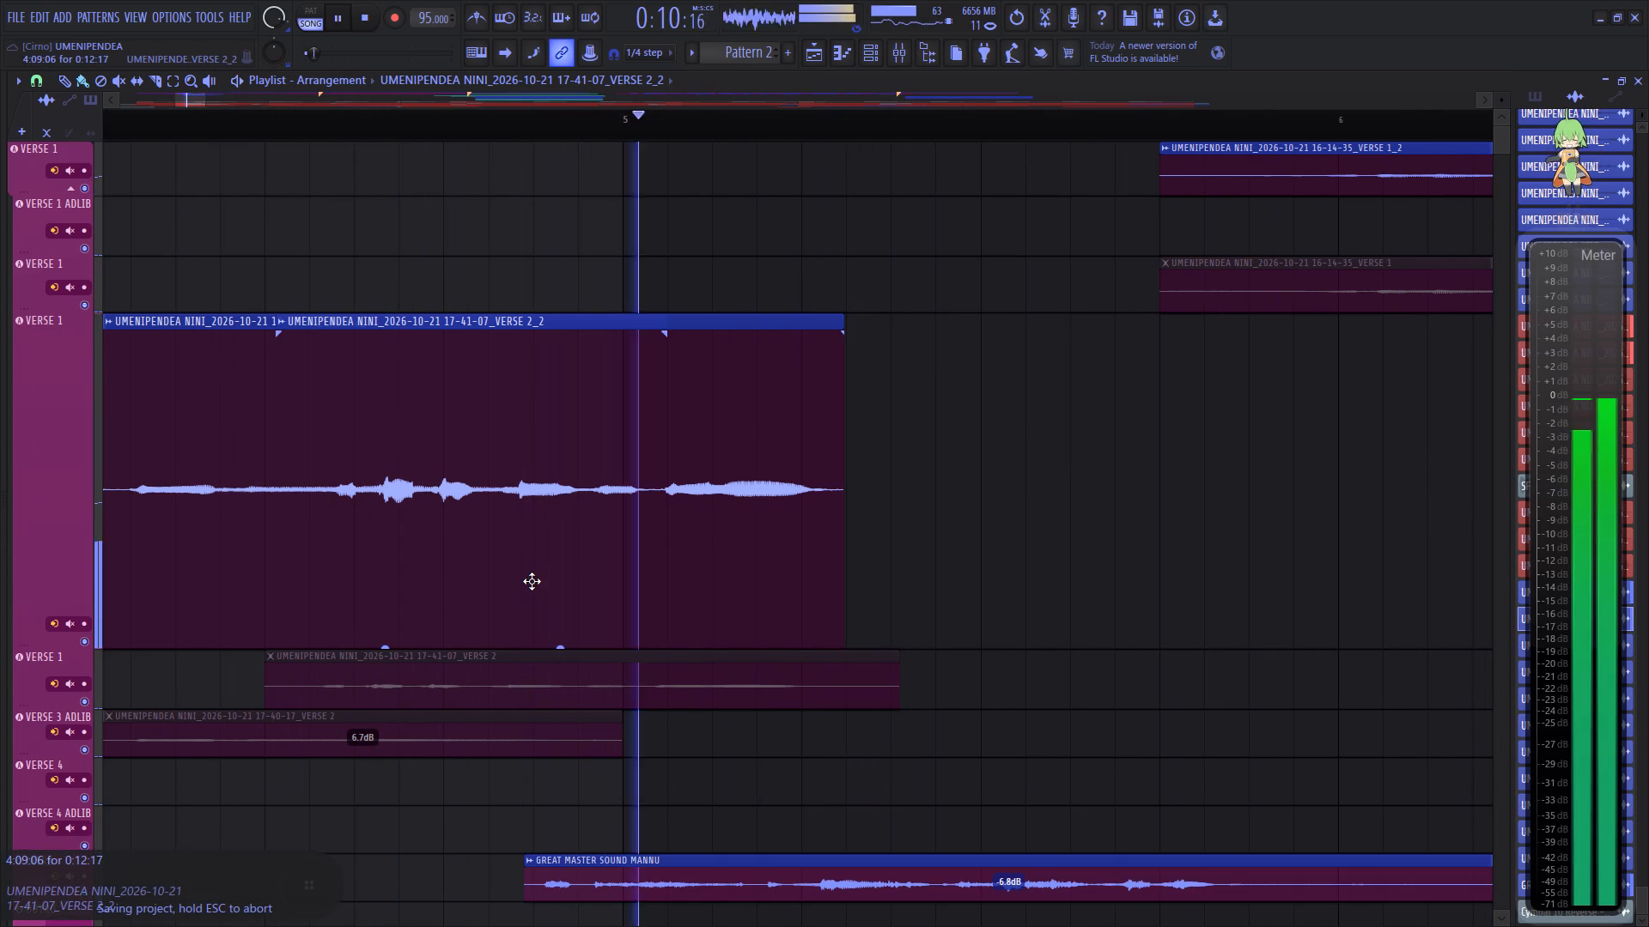
Save the project and replay the passage around the moved VERSE 2_2 clip.
{"action": "key", "text": "ctrl+s"}
{"action": "key", "text": "space"}
{"action": "key", "text": "space"}
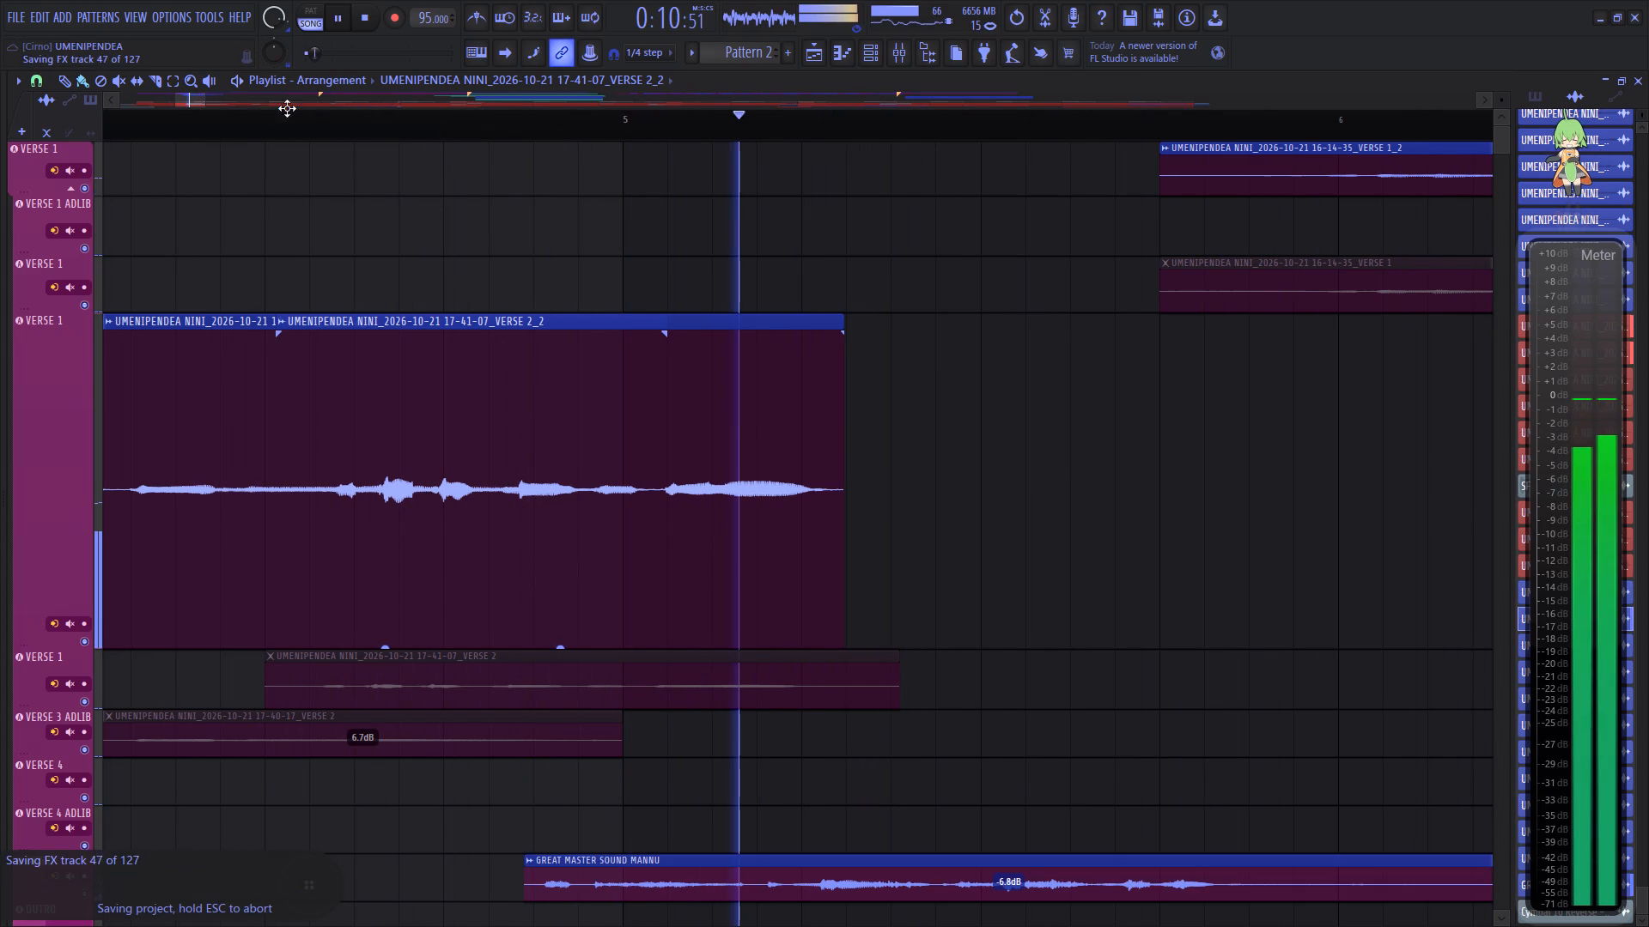
Trim the start of the 17-41-07 clip to its last phrase and shorten the 17-40-17 clip to 2:11:18, leaving a gap.
{"action": "left_click", "coordinate": [192, 99]}
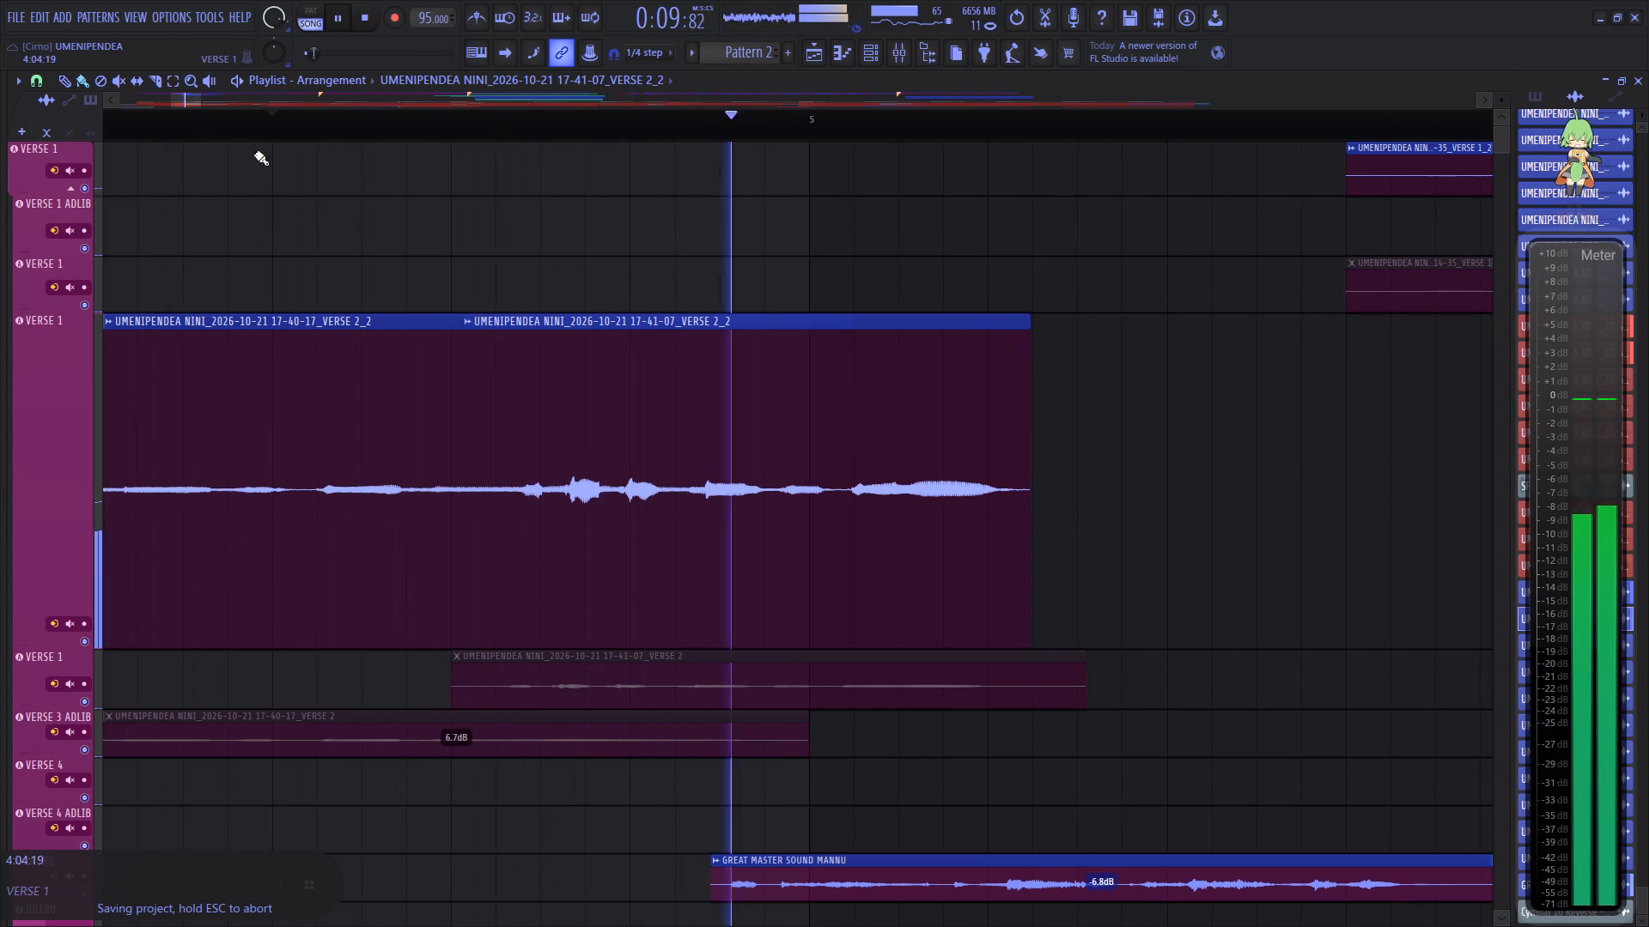
{"action": "left_click", "coordinate": [211, 126]}
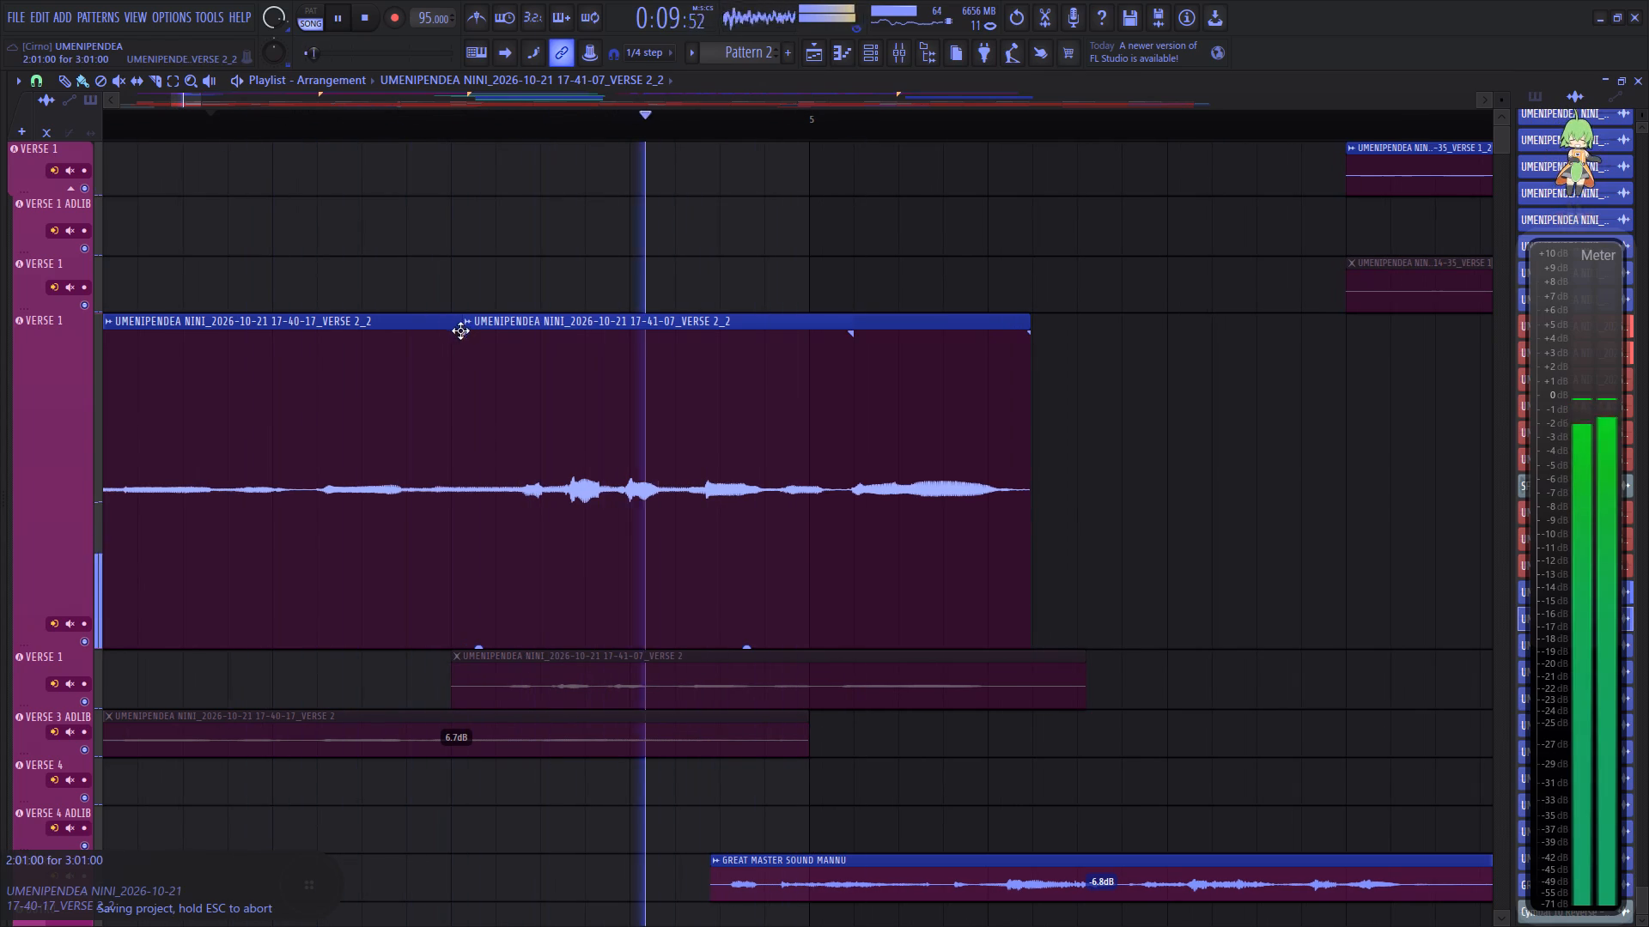
{"action": "key", "text": "space"}
{"action": "left_click_drag", "start_coordinate": [463, 390], "coordinate": [778, 429]}
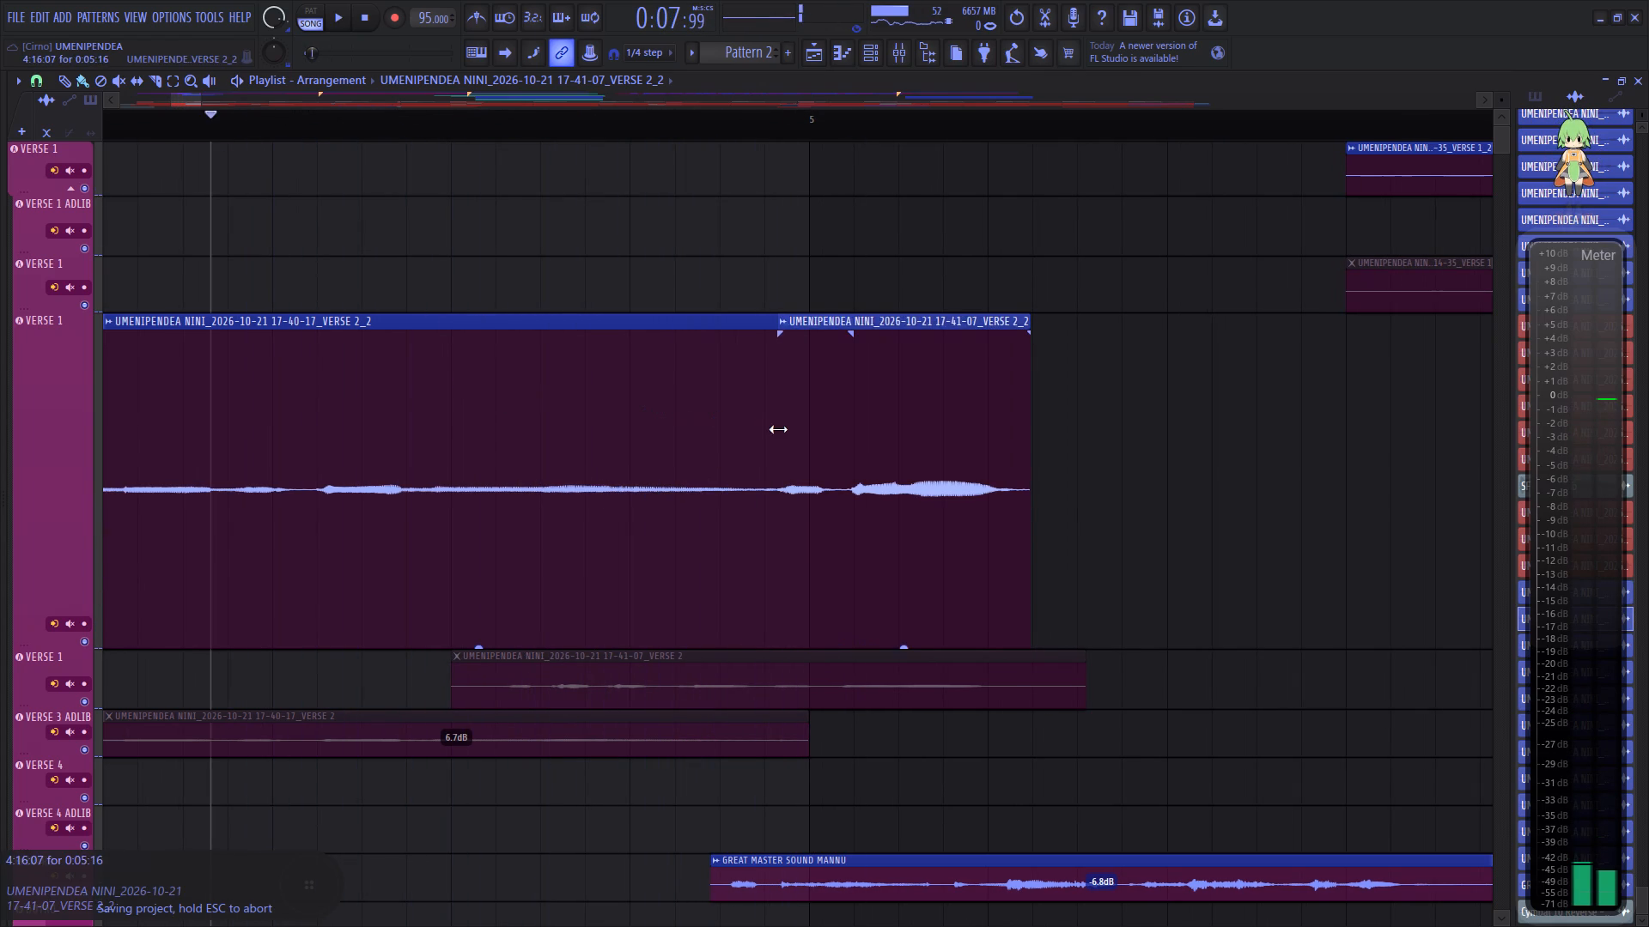
{"action": "left_click_drag", "start_coordinate": [778, 429], "coordinate": [884, 435]}
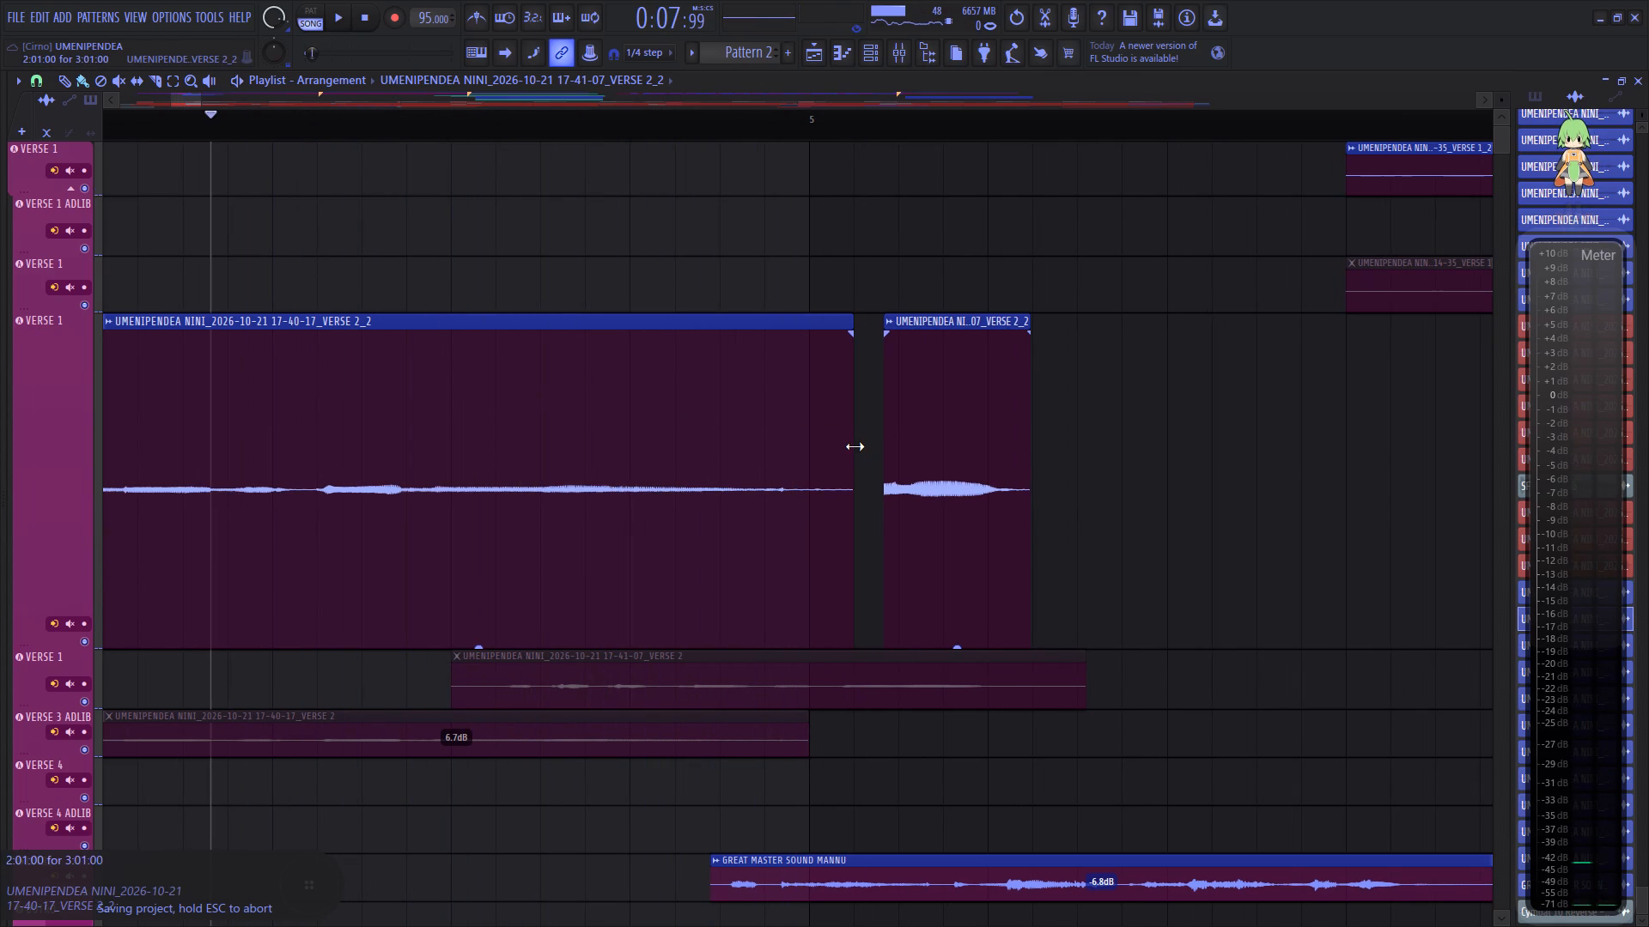
{"action": "left_click_drag", "start_coordinate": [855, 446], "coordinate": [619, 452]}
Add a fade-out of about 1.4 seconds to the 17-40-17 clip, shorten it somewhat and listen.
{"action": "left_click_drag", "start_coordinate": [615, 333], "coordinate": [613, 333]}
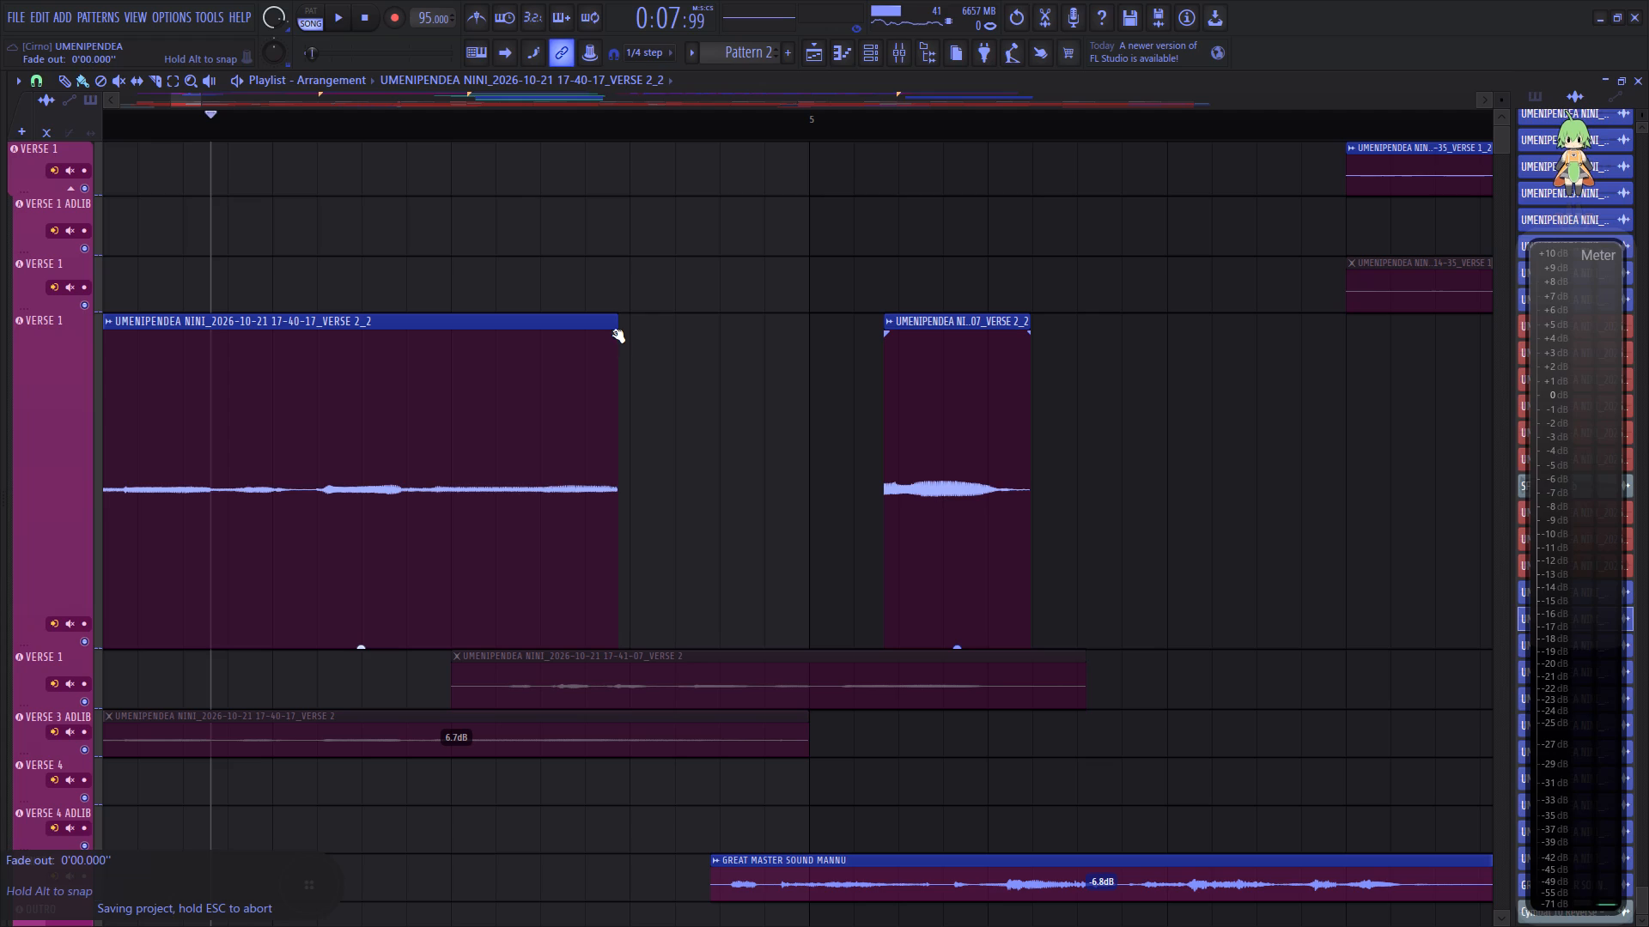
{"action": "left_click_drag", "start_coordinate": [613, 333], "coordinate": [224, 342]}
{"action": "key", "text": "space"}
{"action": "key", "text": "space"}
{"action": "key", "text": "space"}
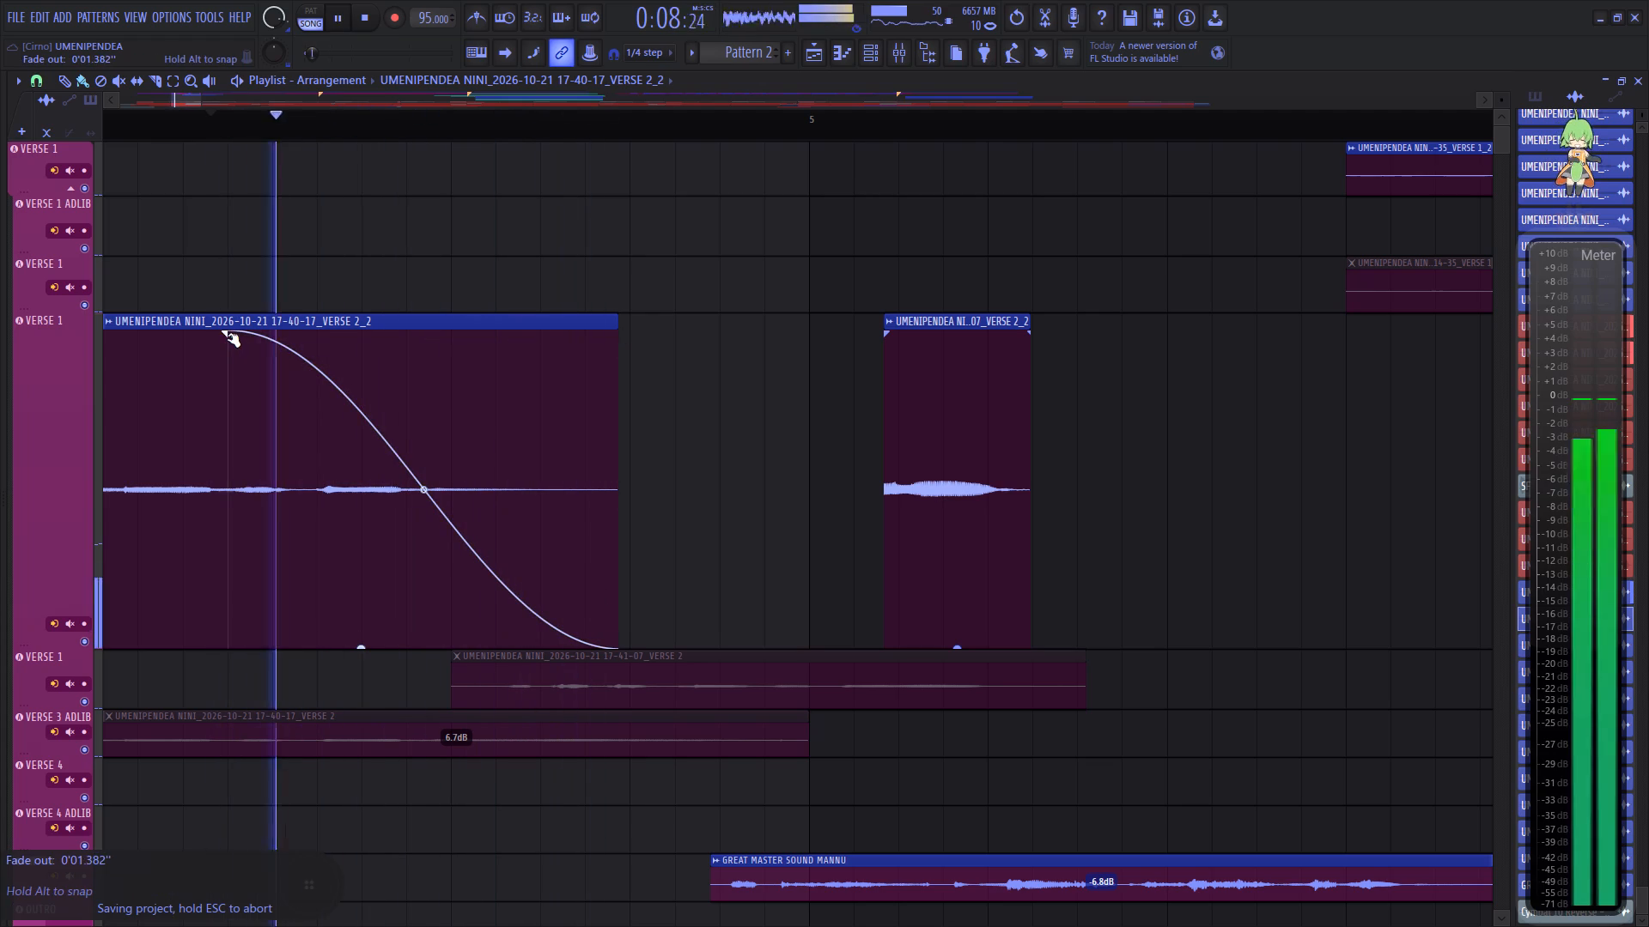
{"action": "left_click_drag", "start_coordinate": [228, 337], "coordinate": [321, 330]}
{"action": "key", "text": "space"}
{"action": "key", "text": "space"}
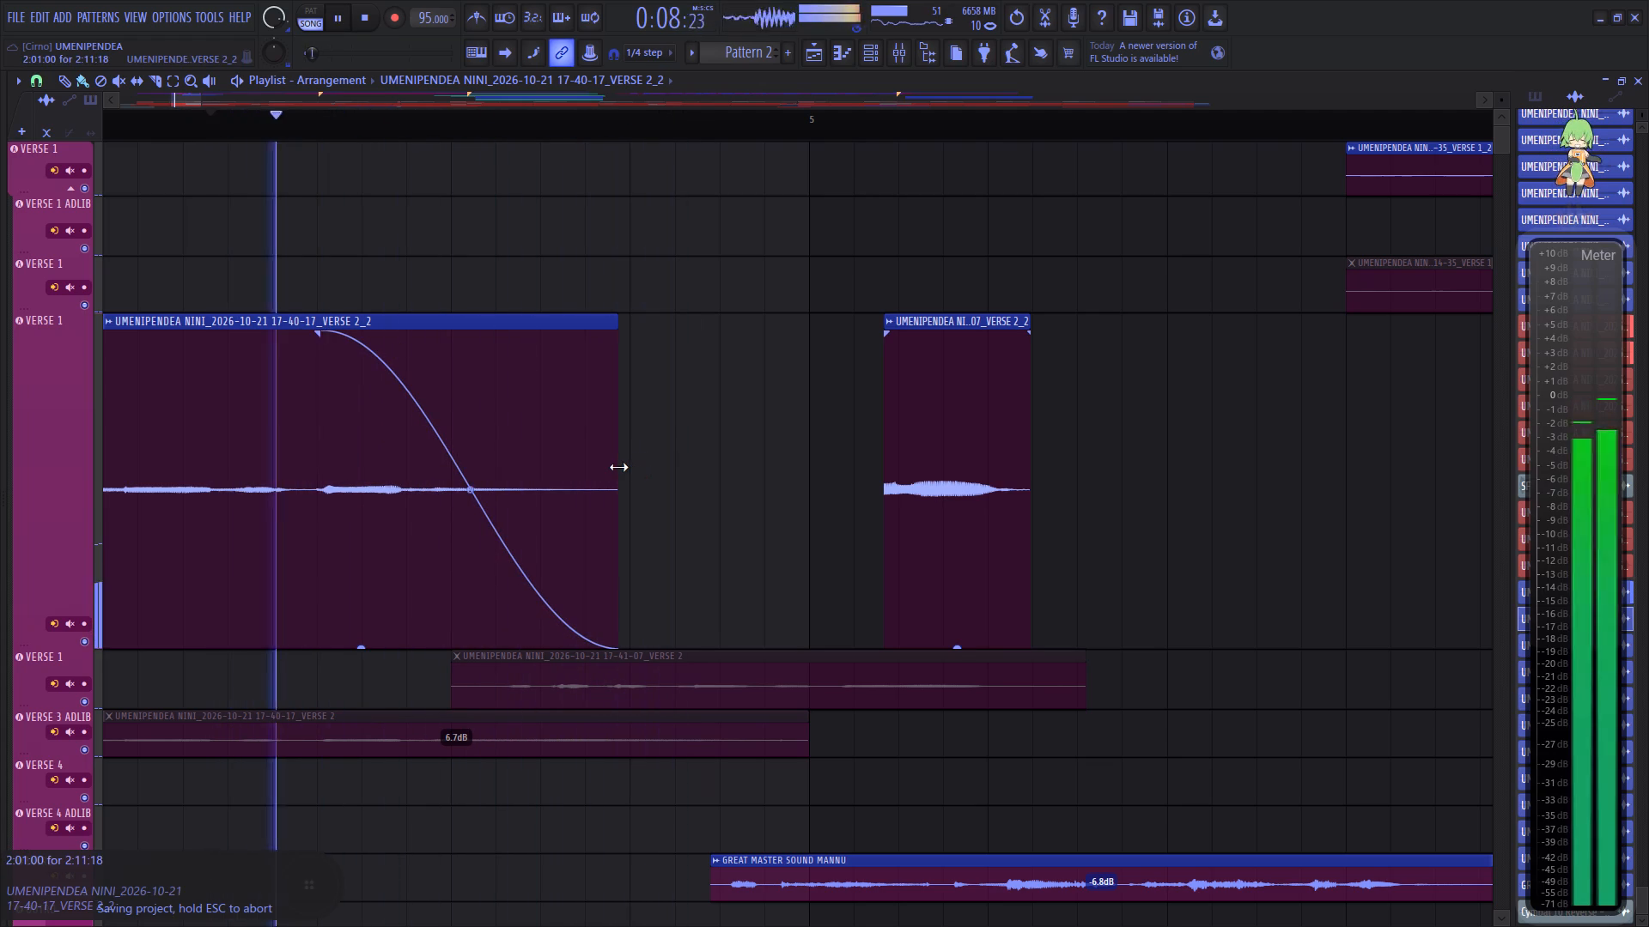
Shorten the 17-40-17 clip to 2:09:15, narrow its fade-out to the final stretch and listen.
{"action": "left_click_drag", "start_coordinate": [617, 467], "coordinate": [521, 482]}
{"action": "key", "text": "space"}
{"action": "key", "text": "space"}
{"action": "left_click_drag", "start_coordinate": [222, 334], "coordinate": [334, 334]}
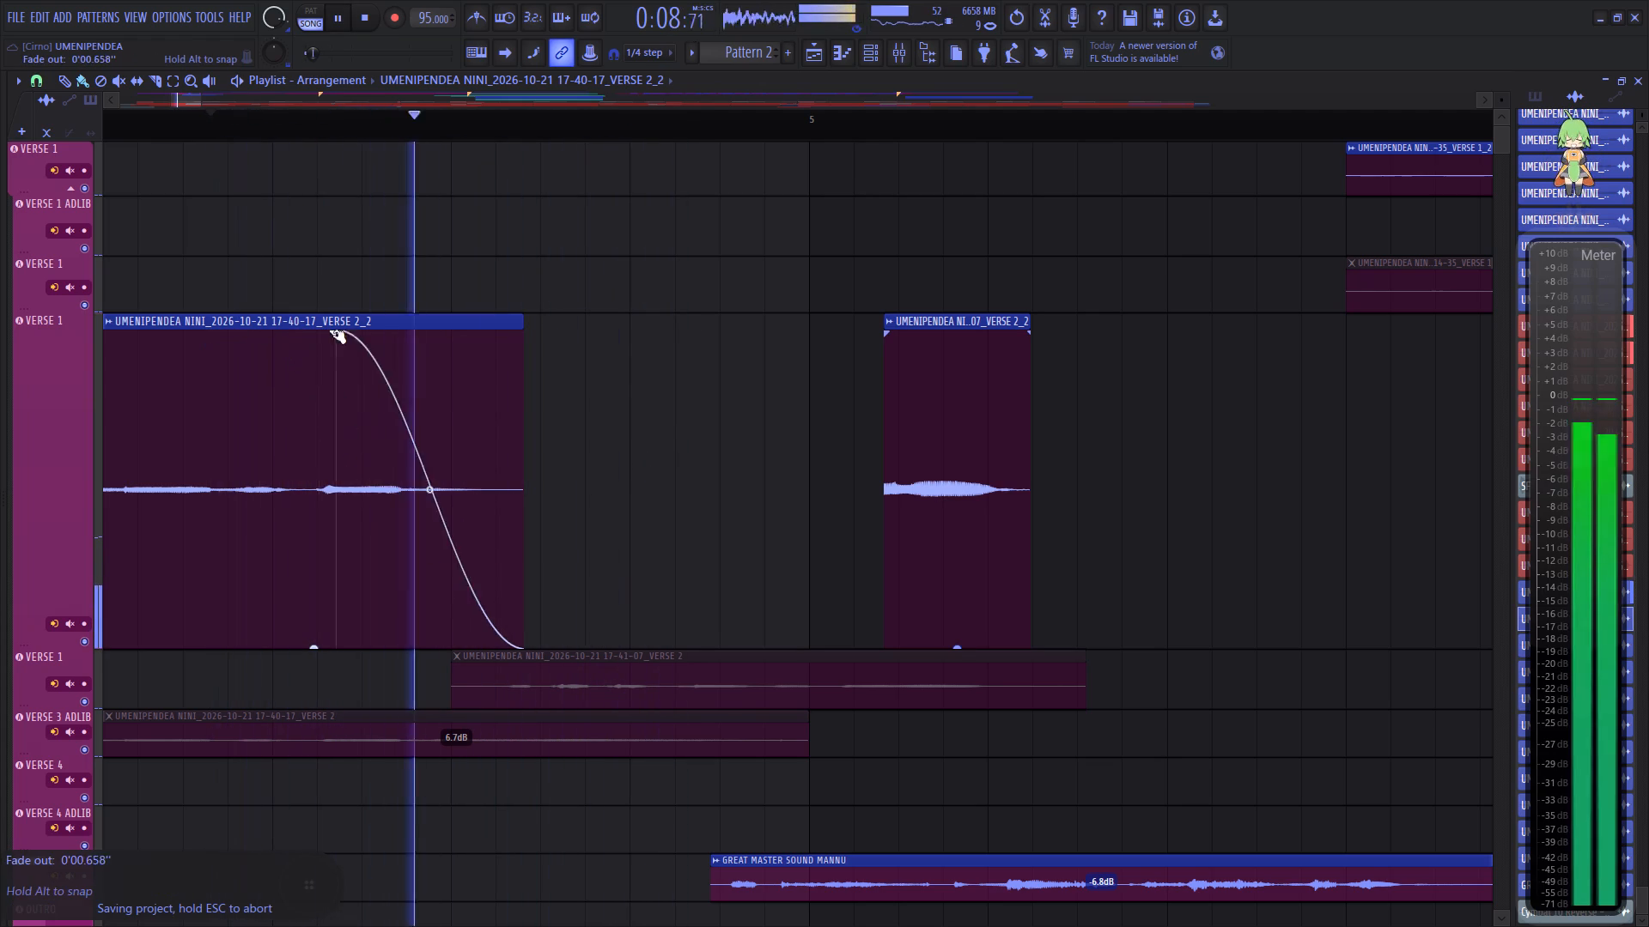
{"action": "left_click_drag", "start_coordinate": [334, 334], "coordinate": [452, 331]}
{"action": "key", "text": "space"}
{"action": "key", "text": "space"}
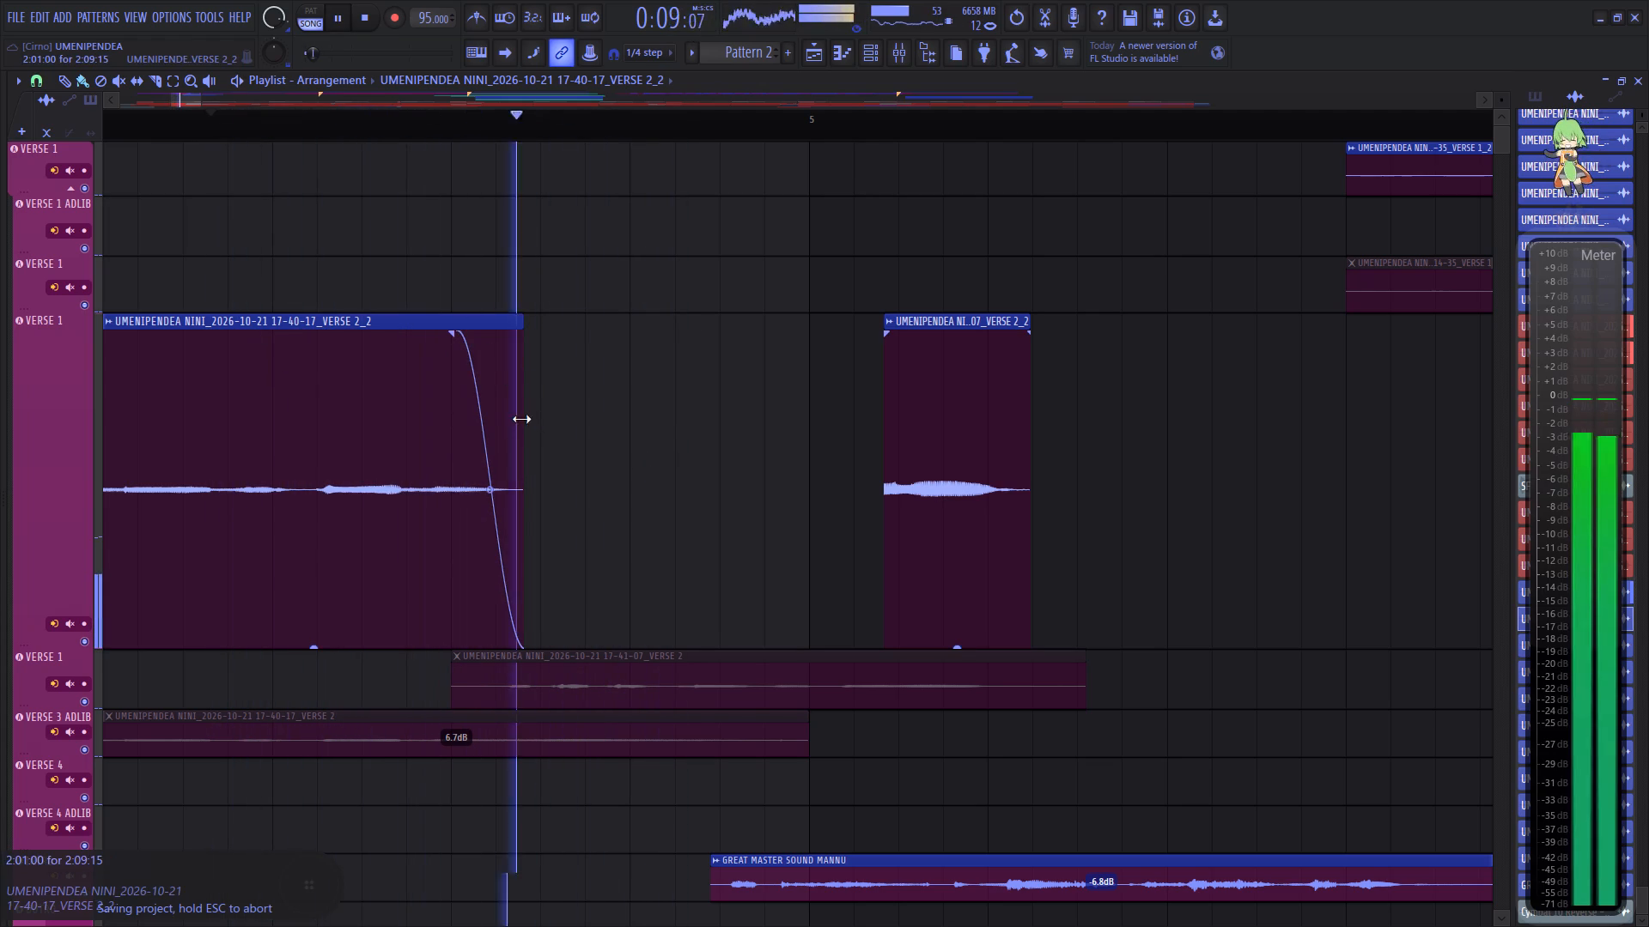
Lengthen the 17-40-17 clip slightly, widen its fade-out to begin well before its end, and listen.
{"action": "key", "text": "space"}
{"action": "left_click_drag", "start_coordinate": [522, 421], "coordinate": [599, 420]}
{"action": "key", "text": "space"}
{"action": "left_click_drag", "start_coordinate": [527, 338], "coordinate": [484, 348]}
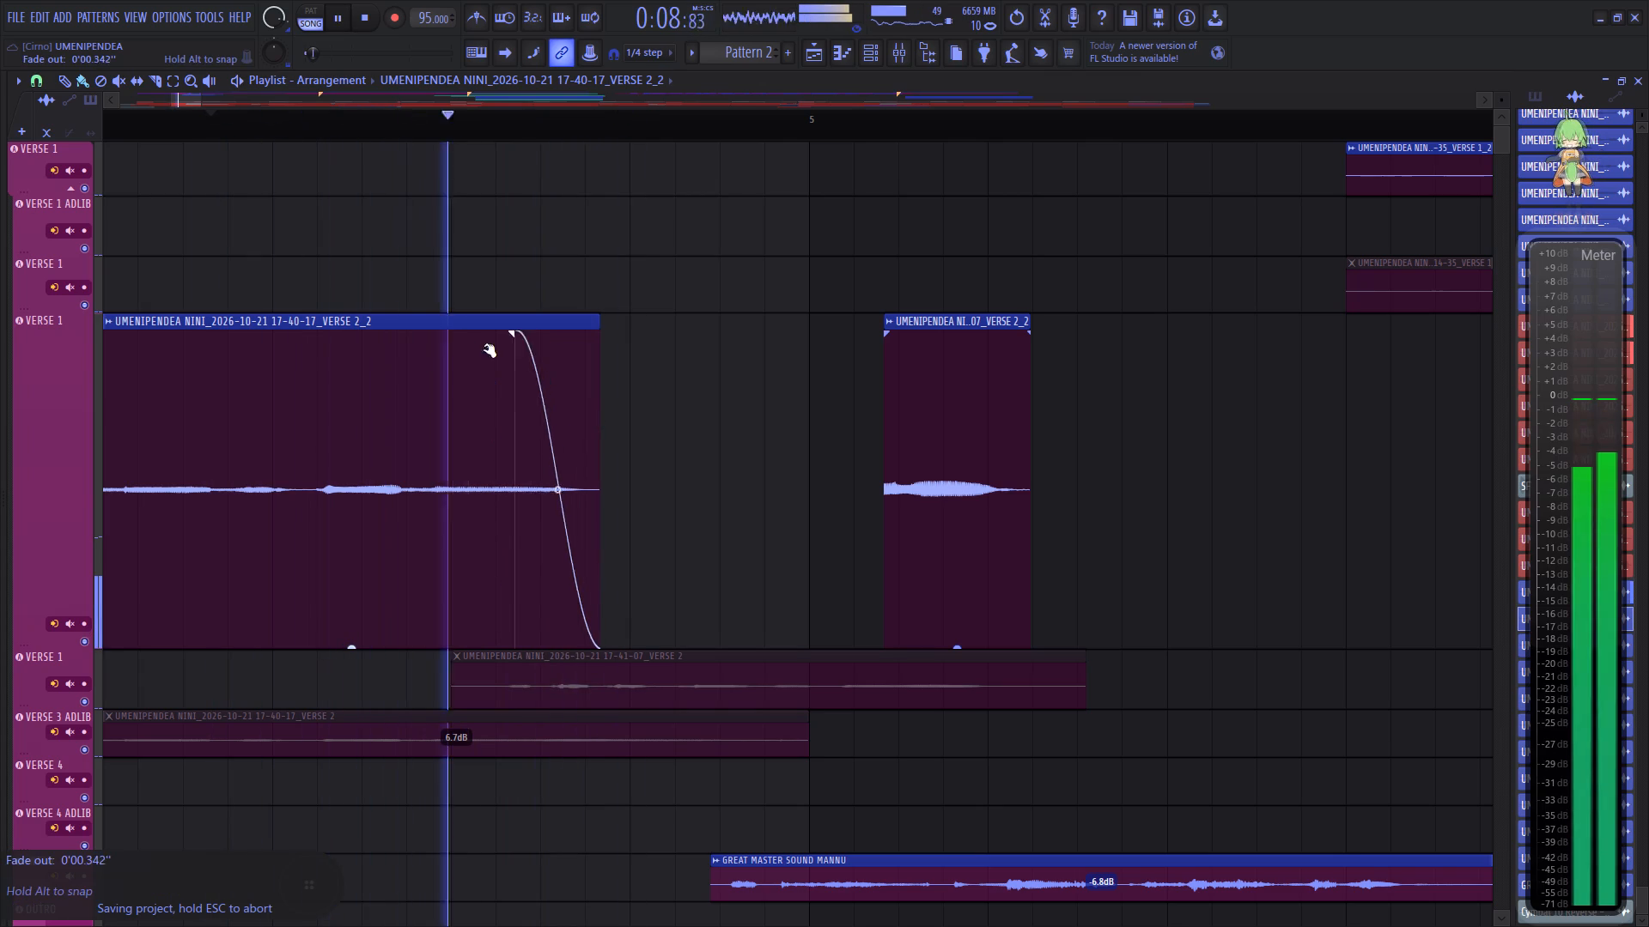
{"action": "left_click_drag", "start_coordinate": [484, 348], "coordinate": [404, 360]}
{"action": "key", "text": "space"}
{"action": "key", "text": "space"}
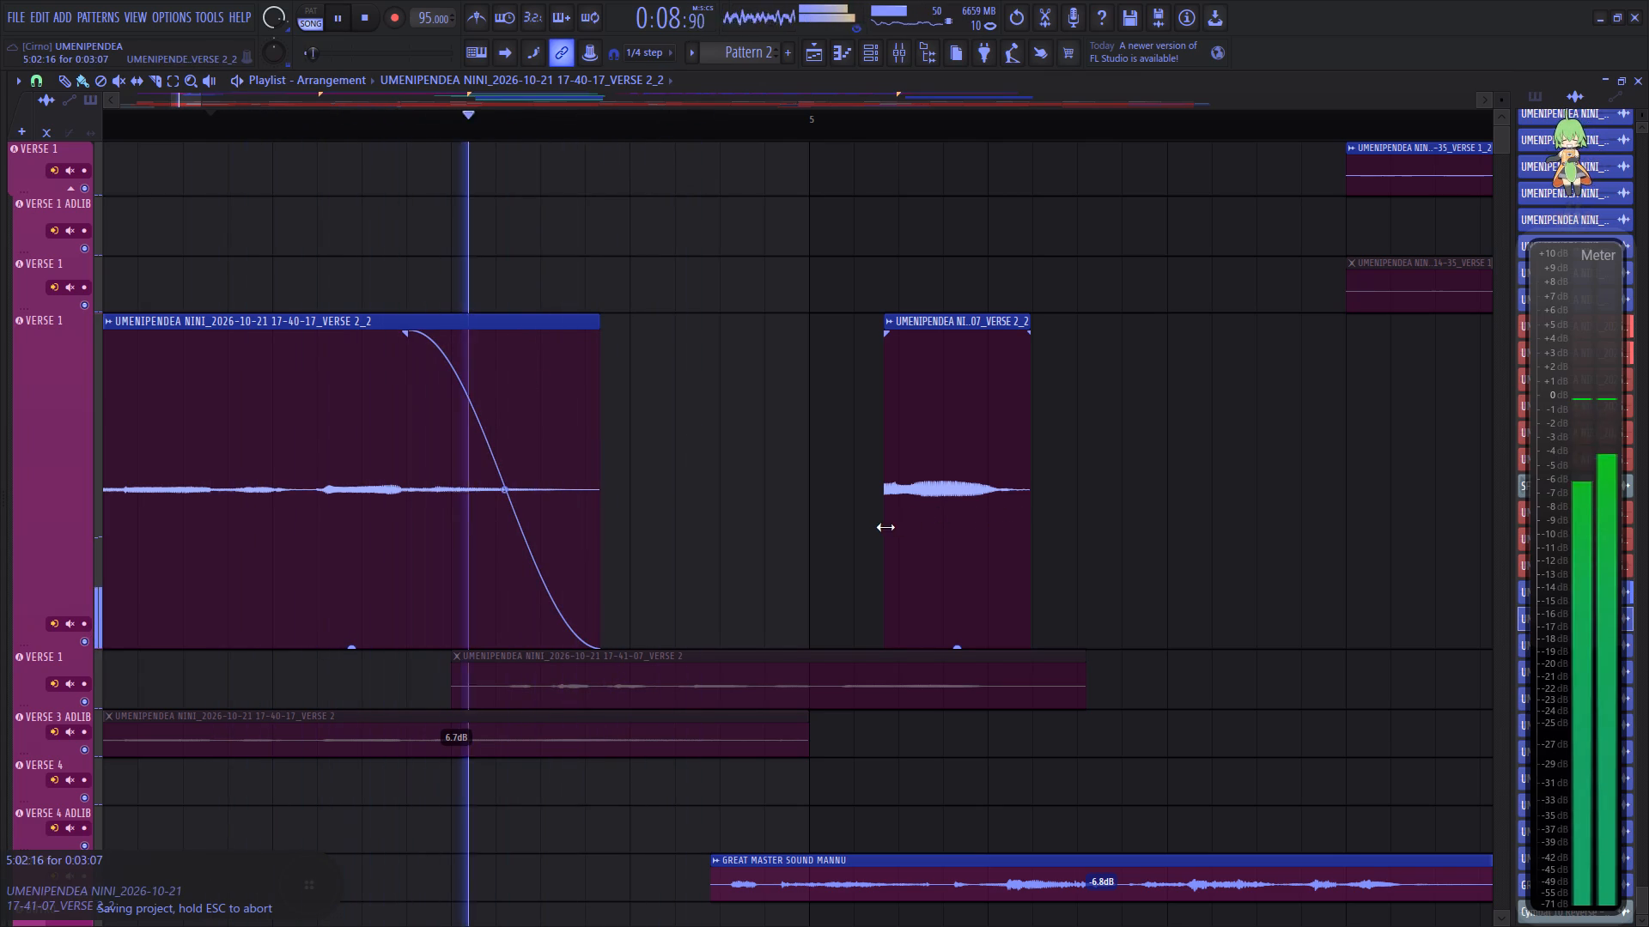
Extend the 17-41-07 clip's start back to 4:08:21 so it overlaps the fade-out, listen, and save the project.
{"action": "left_click_drag", "start_coordinate": [885, 527], "coordinate": [441, 550]}
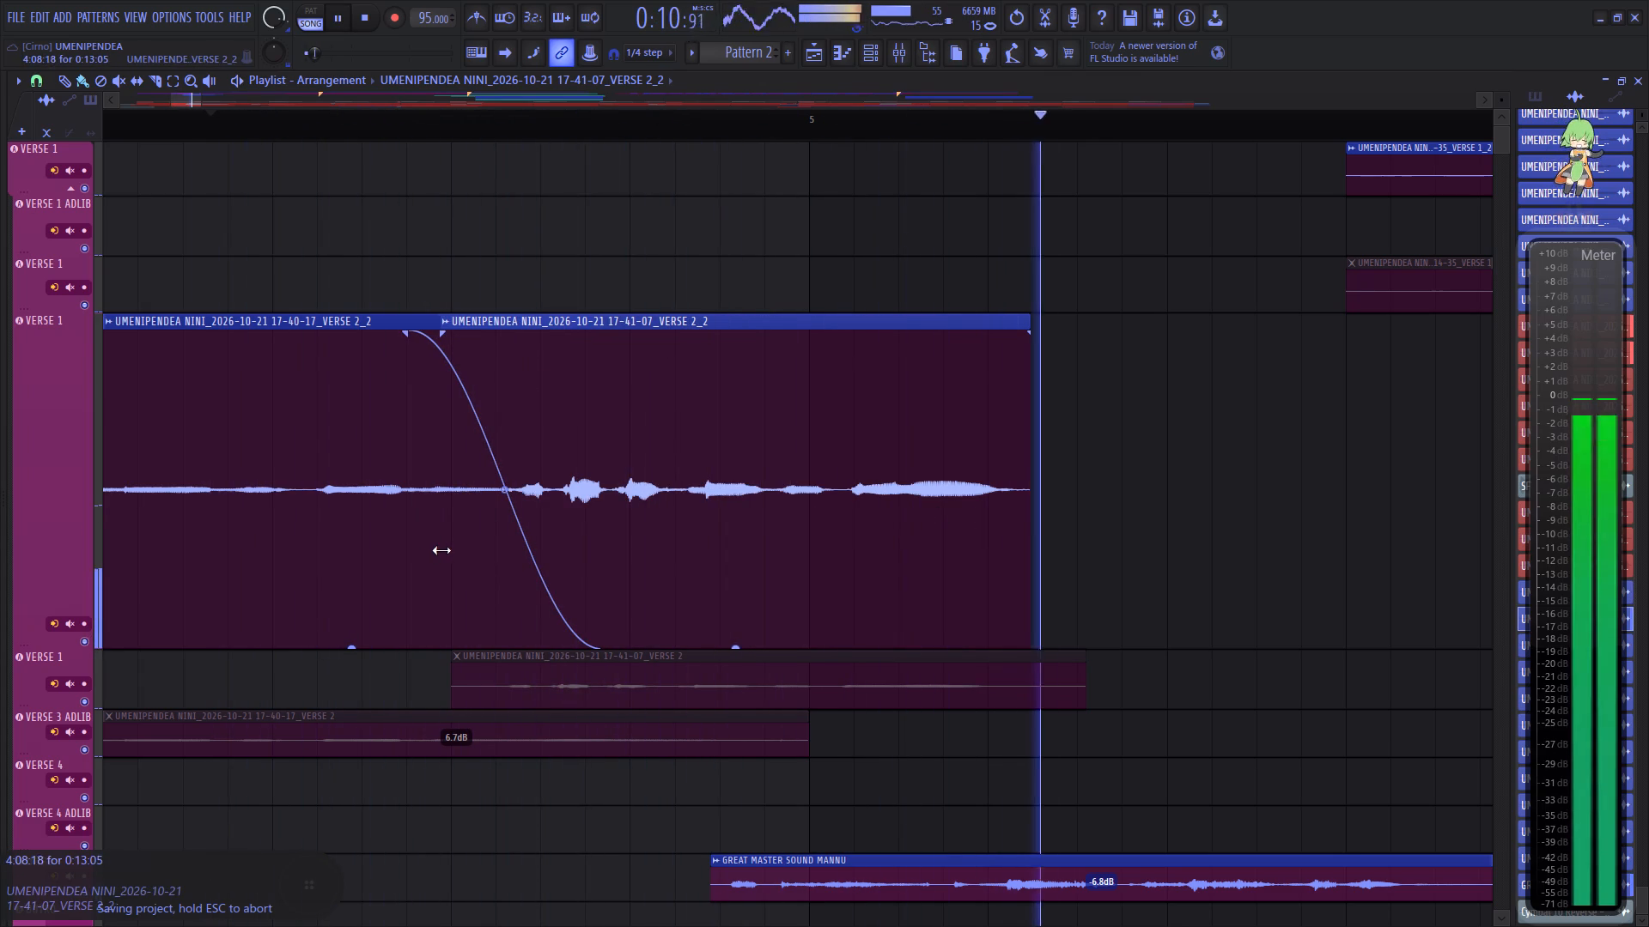
{"action": "left_click_drag", "start_coordinate": [441, 550], "coordinate": [447, 551]}
{"action": "key", "text": "space"}
{"action": "key", "text": "space"}
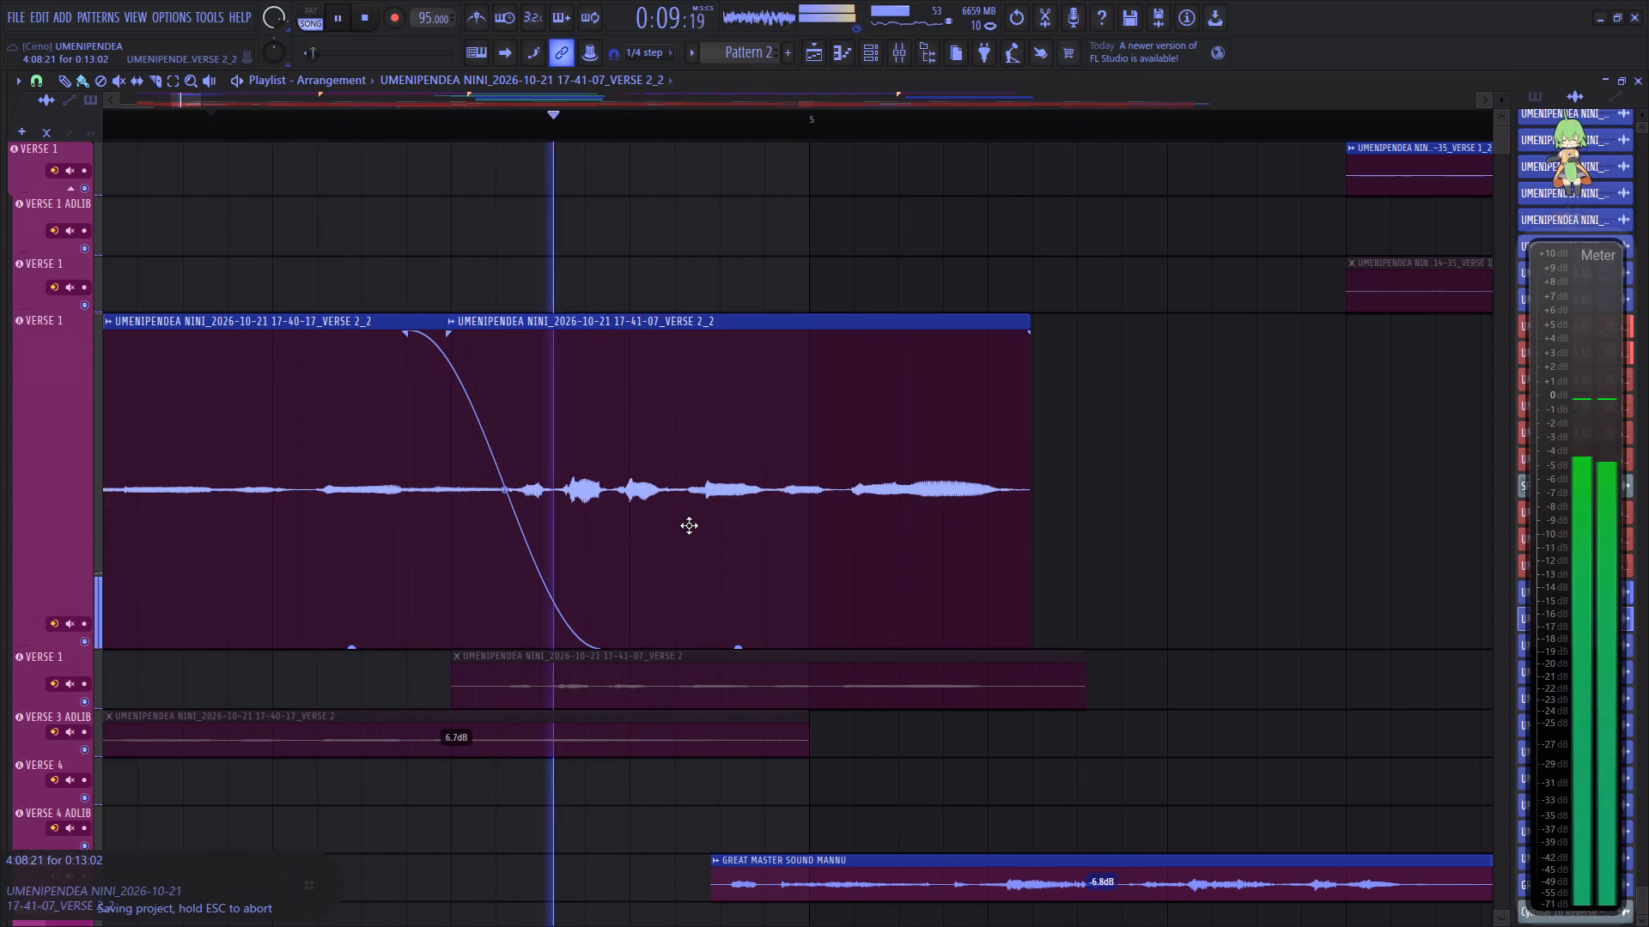
{"action": "key", "text": "ctrl+s"}
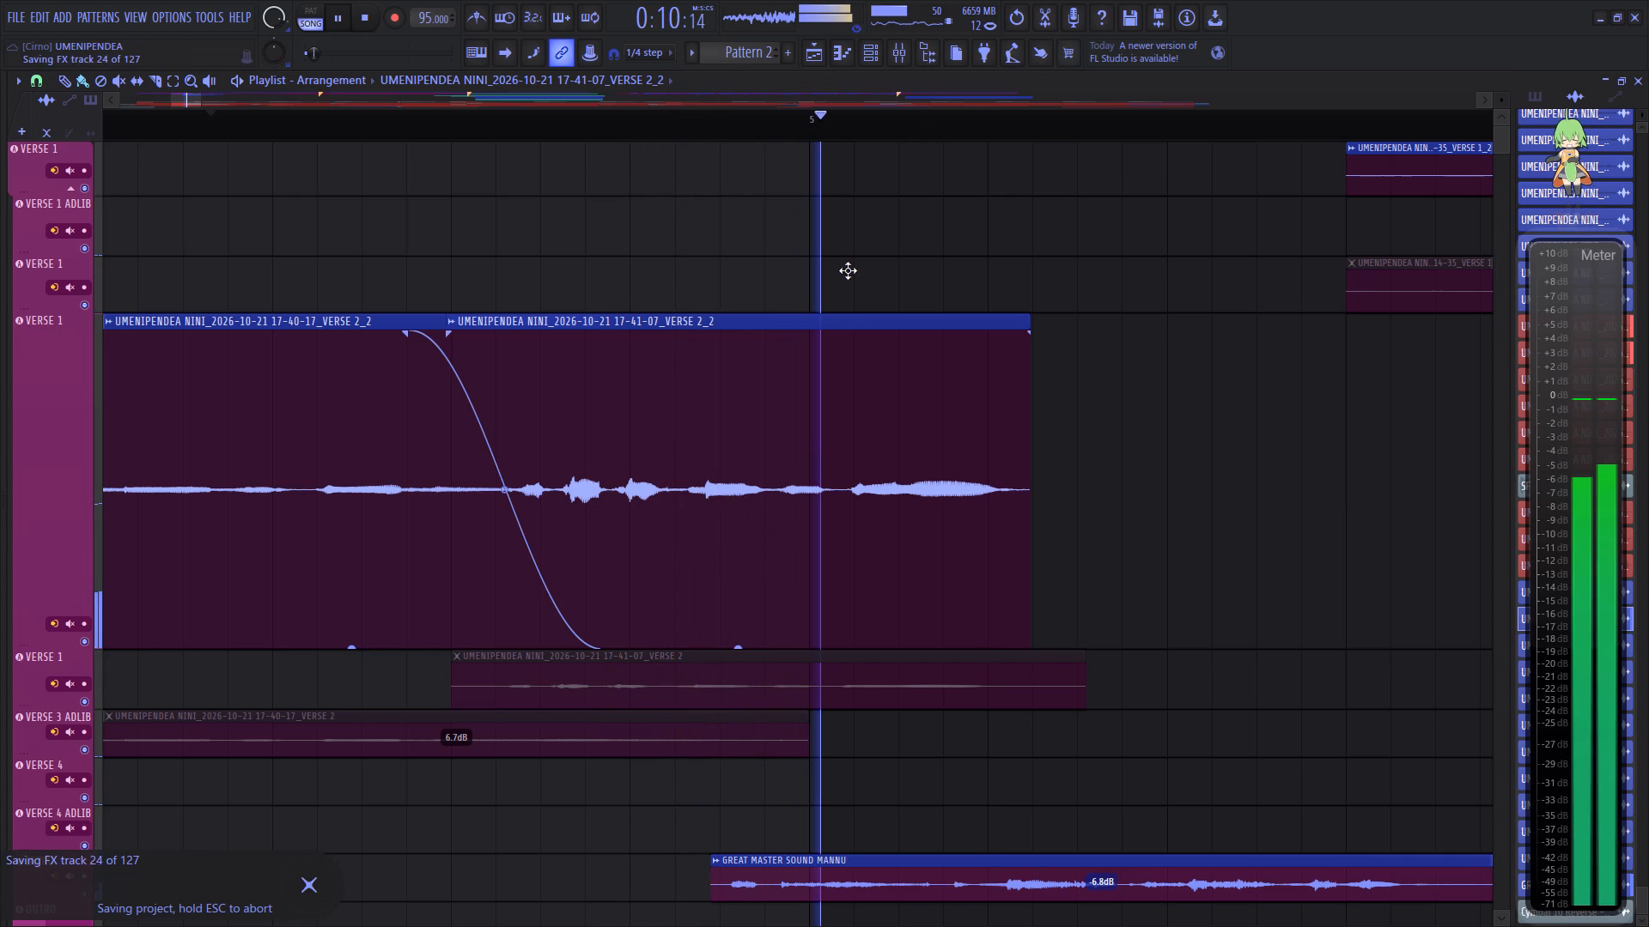
Solo the VERSE 1 track holding the edited clips and slice off the 17-40-17 clip's silent start at about 2:02:06.
{"action": "scroll", "coordinate": [923, 94], "scroll_direction": "down", "scroll_amount": 12}
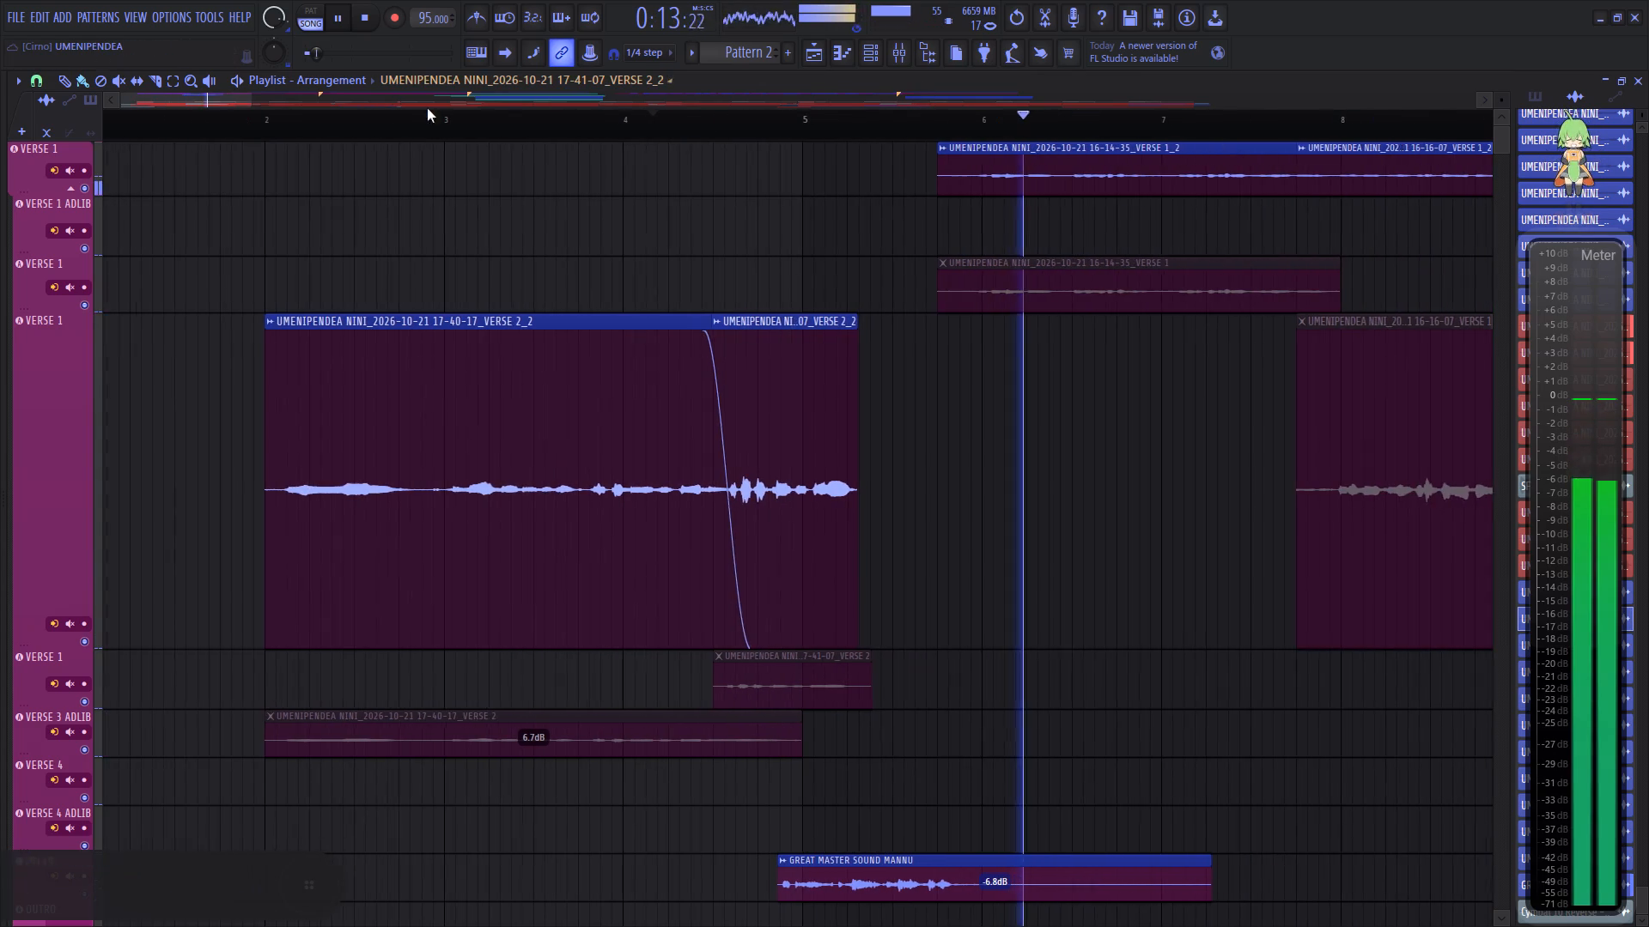
{"action": "left_click_drag", "start_coordinate": [401, 117], "coordinate": [227, 155]}
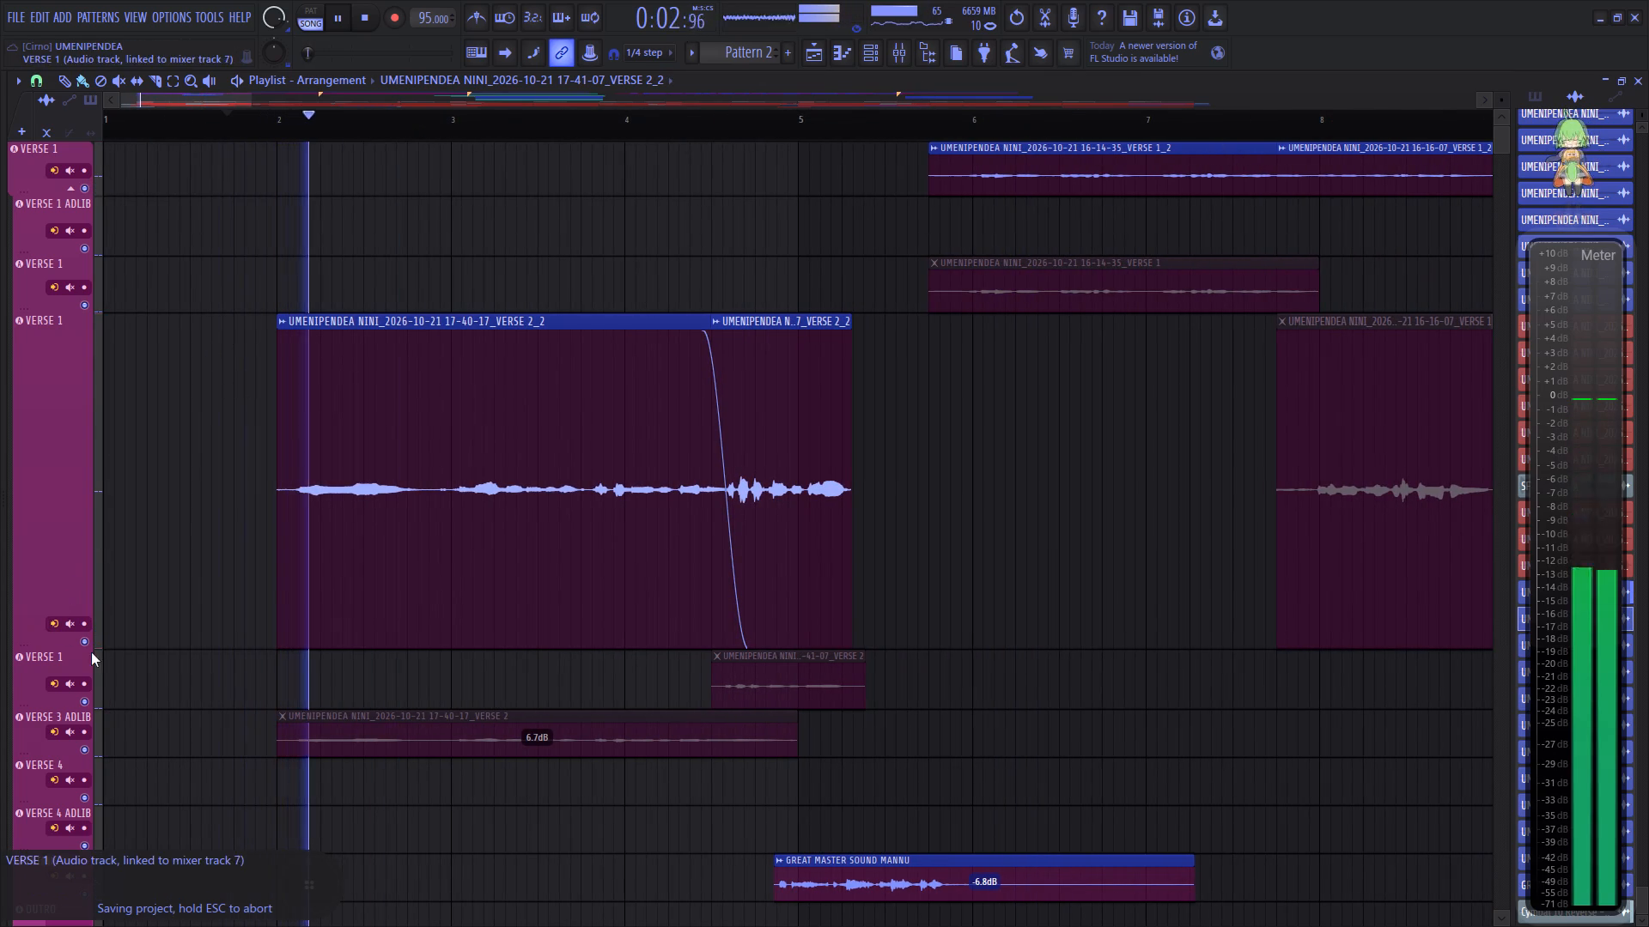
{"action": "right_click", "coordinate": [82, 641]}
{"action": "scroll", "coordinate": [422, 128], "scroll_direction": "up", "scroll_amount": 5}
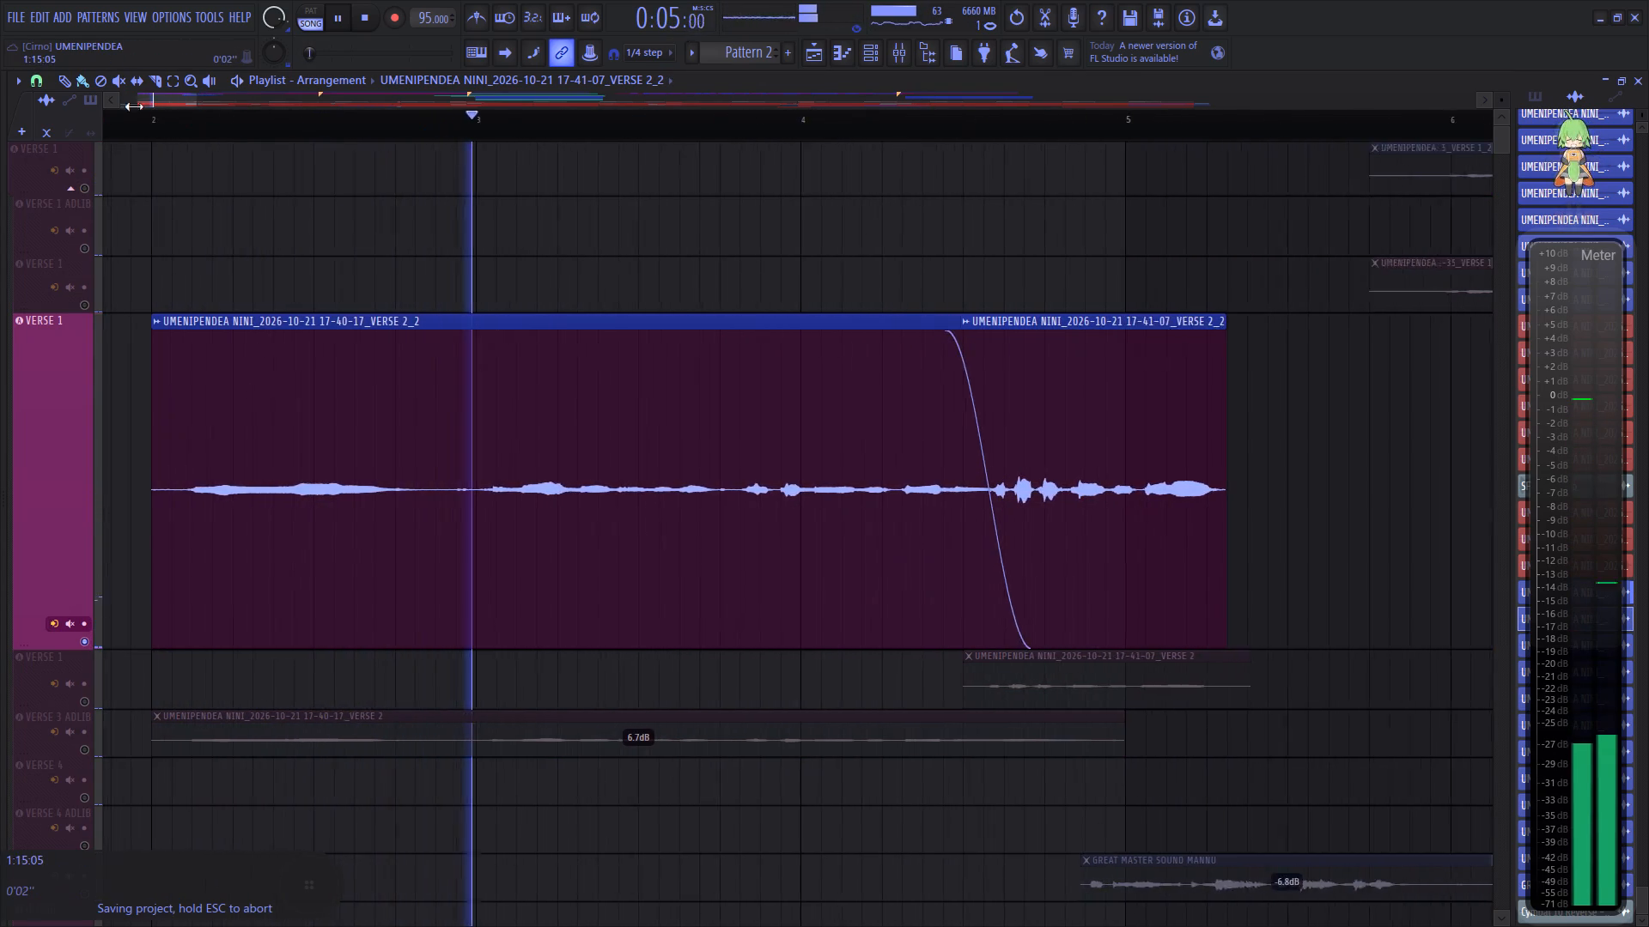
{"action": "left_click", "coordinate": [154, 86]}
{"action": "scroll", "coordinate": [237, 122], "scroll_direction": "up", "scroll_amount": 1}
{"action": "scroll", "coordinate": [237, 122], "scroll_direction": "down", "scroll_amount": 5}
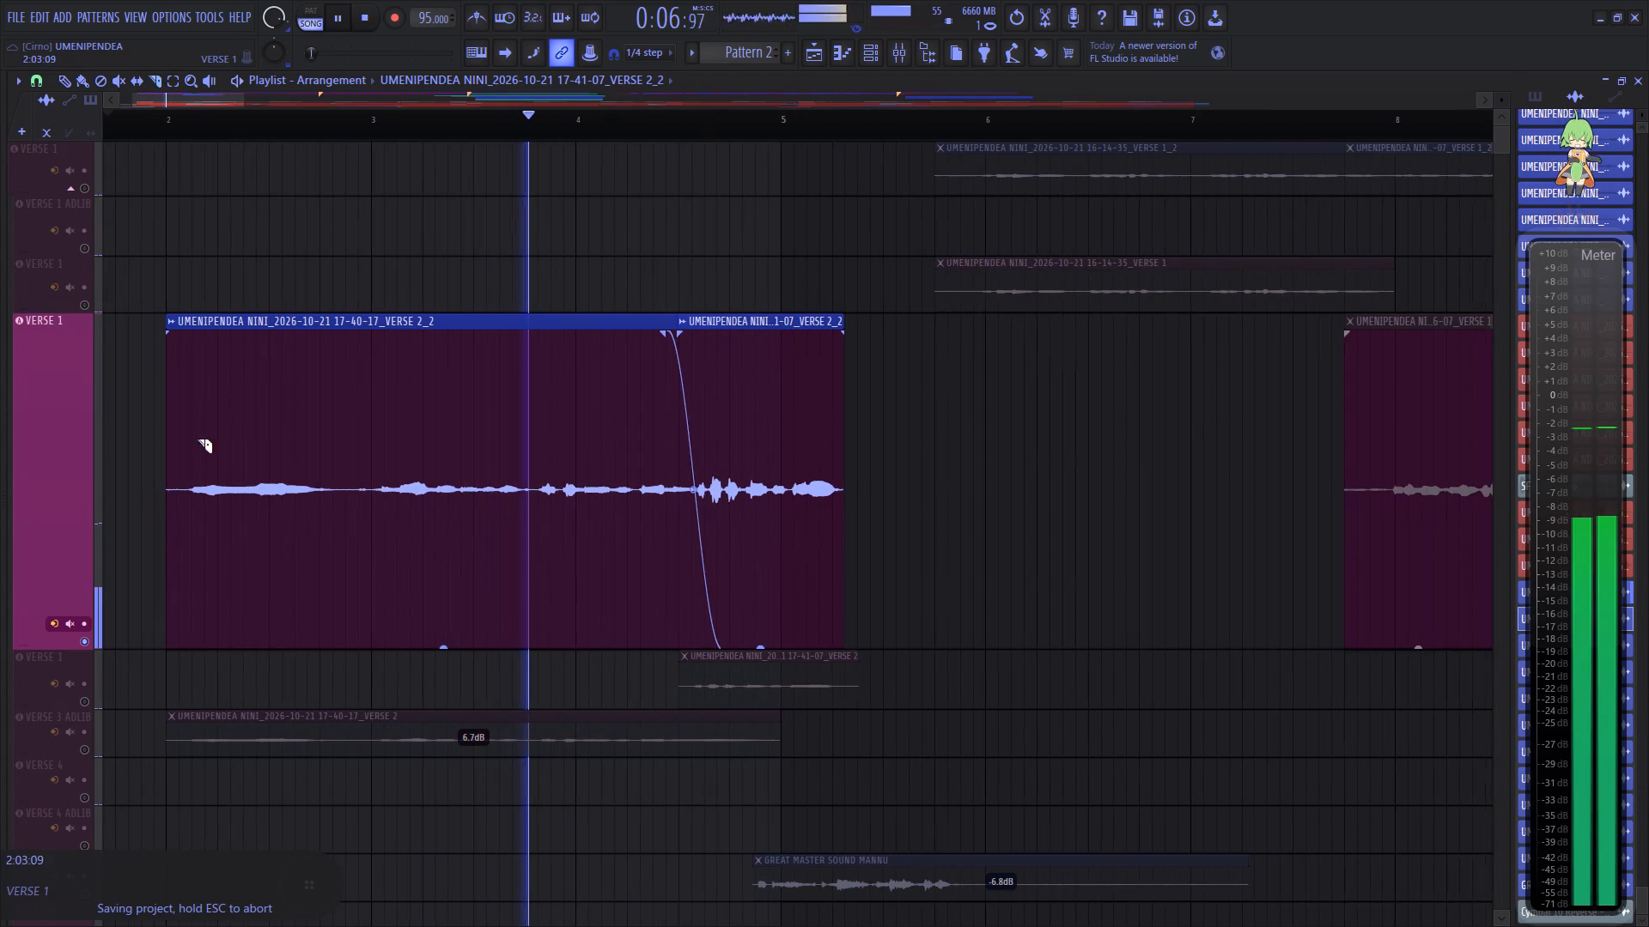
{"action": "right_click", "coordinate": [182, 470]}
{"action": "left_click", "coordinate": [175, 126]}
{"action": "scroll", "coordinate": [253, 118], "scroll_direction": "up", "scroll_amount": 6}
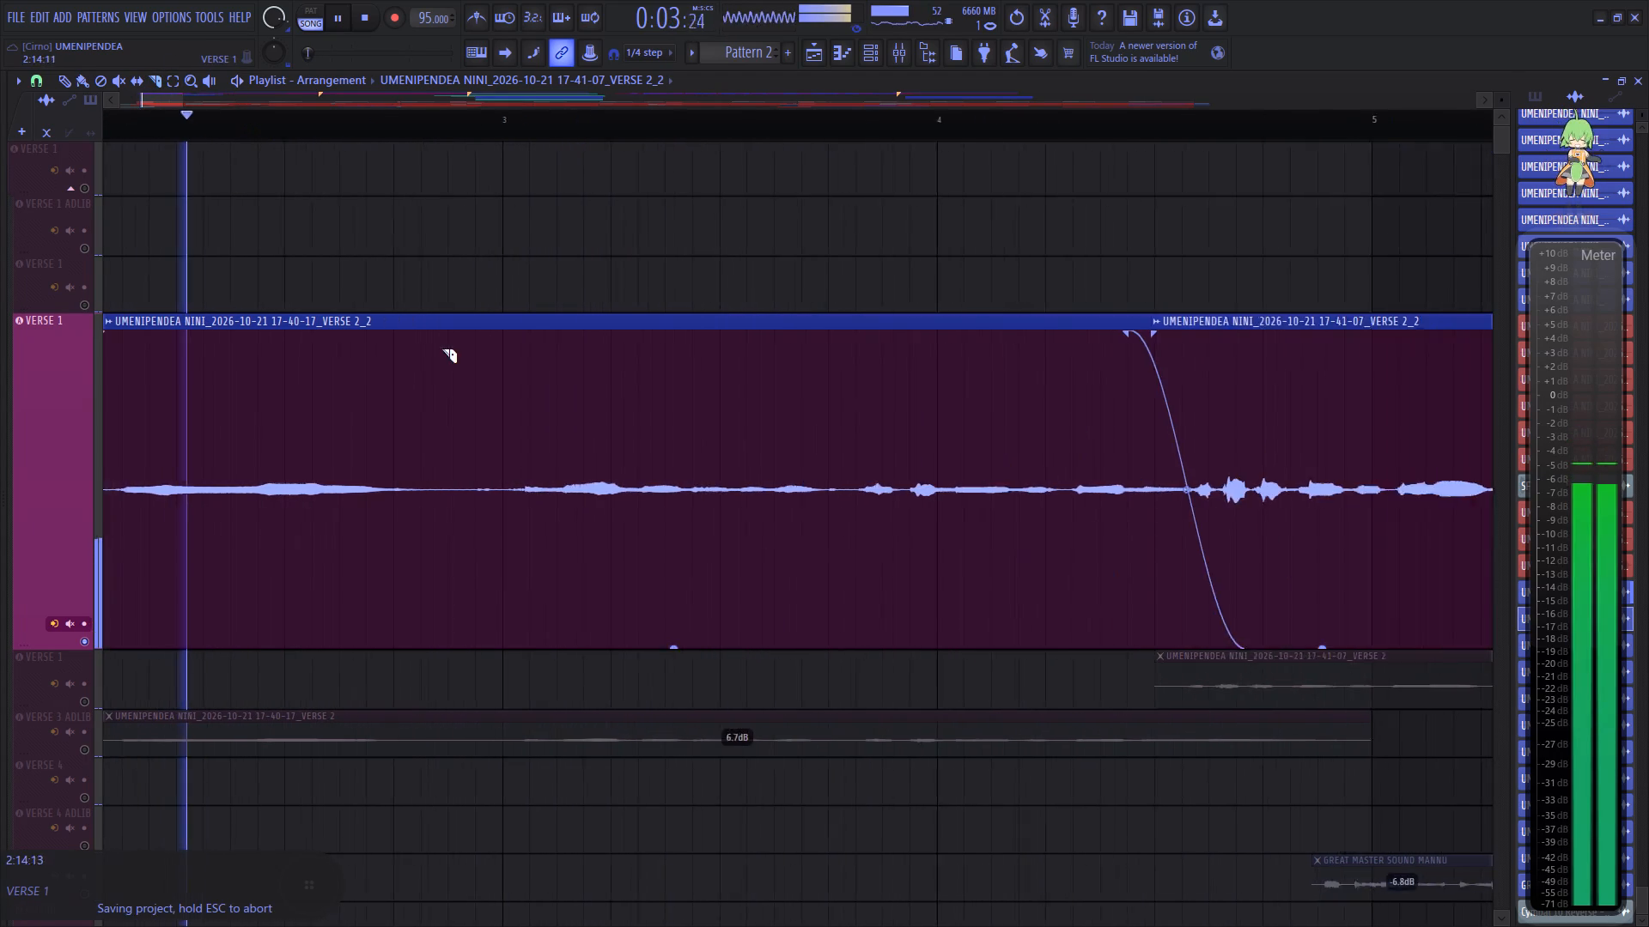
Slice out two pauses in the 17-40-17 vocal, one just before bar 3 and a shorter one late in bar 3.
{"action": "left_click", "coordinate": [465, 467]}
{"action": "right_click", "coordinate": [540, 463]}
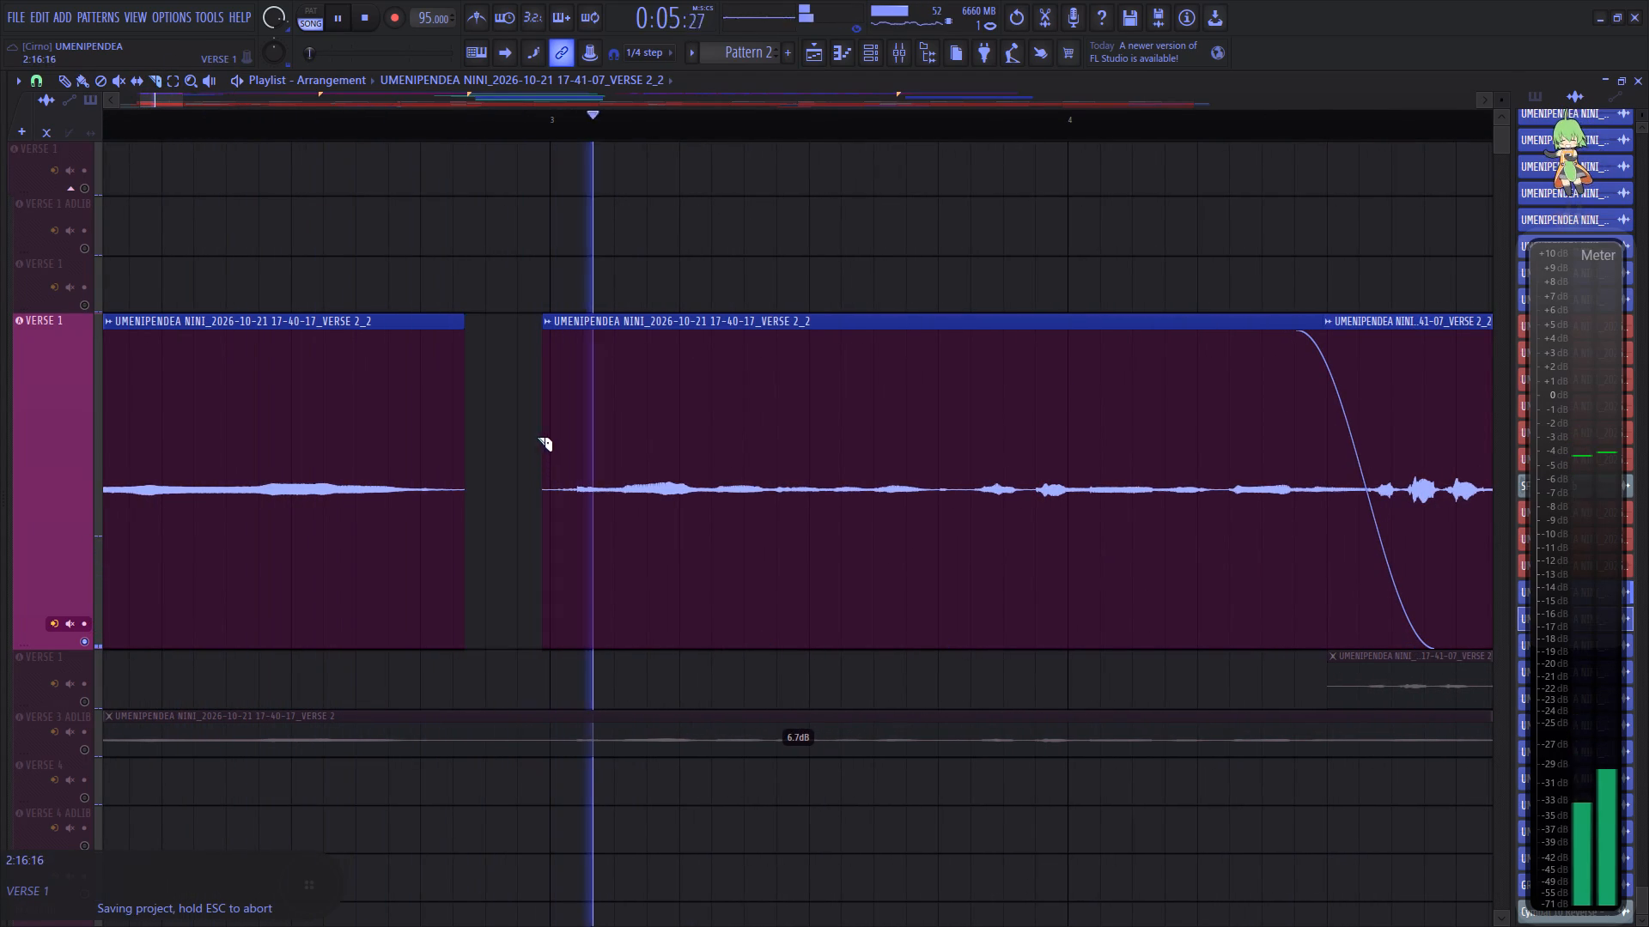
{"action": "left_click_drag", "start_coordinate": [172, 101], "coordinate": [186, 106]}
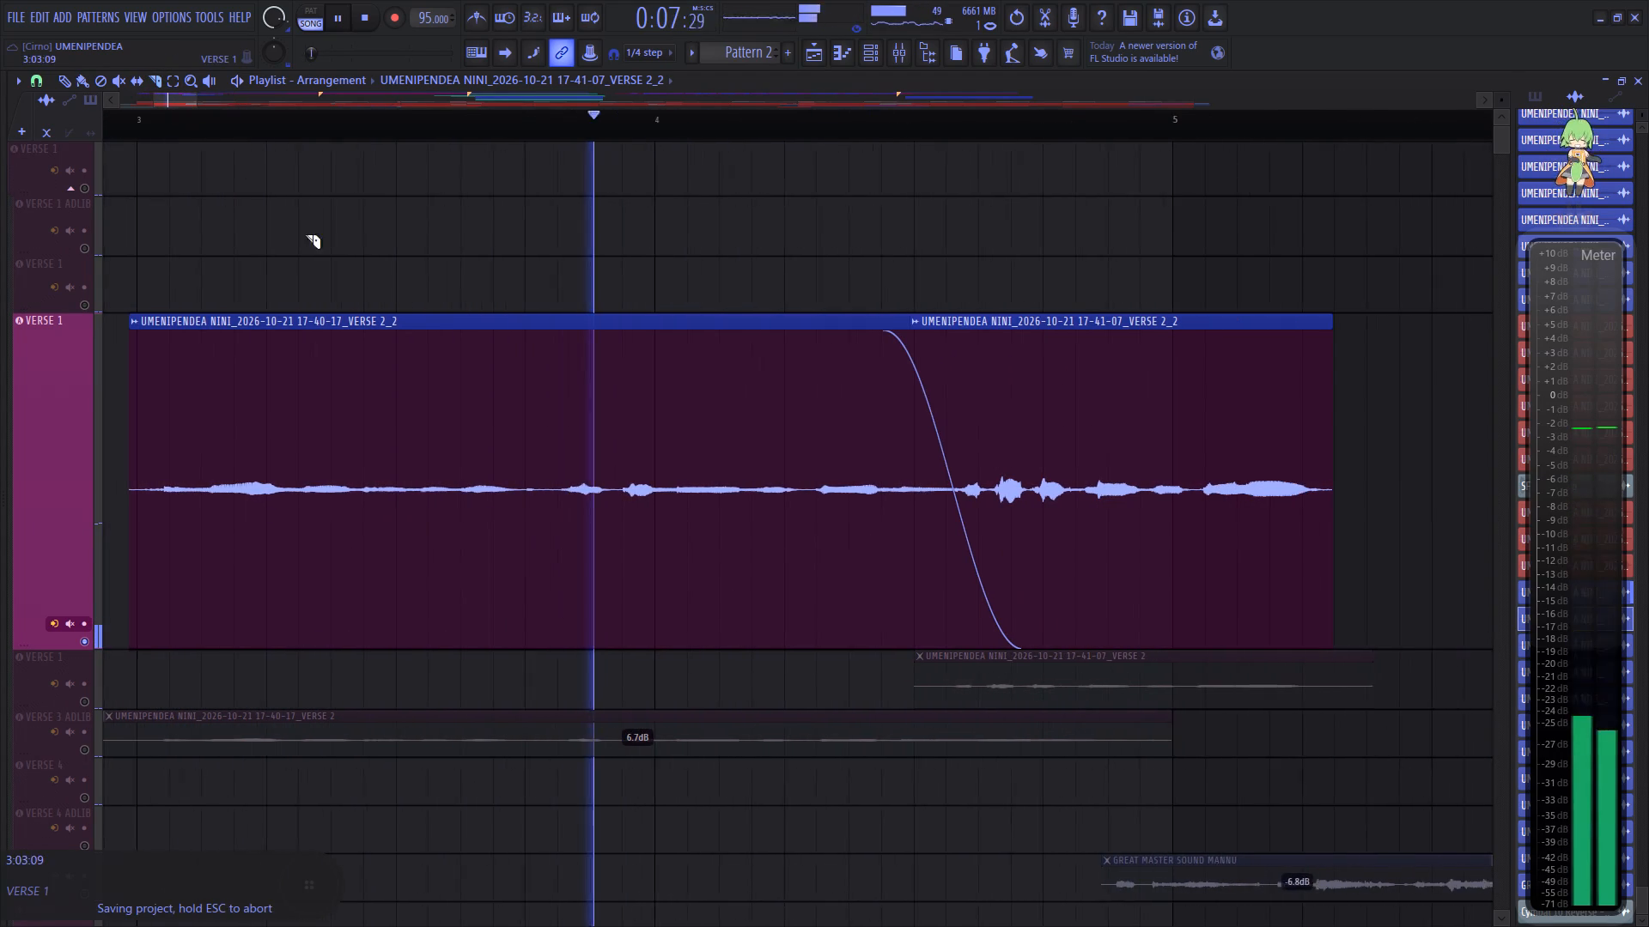
{"action": "left_click", "coordinate": [498, 470]}
{"action": "right_click", "coordinate": [518, 470]}
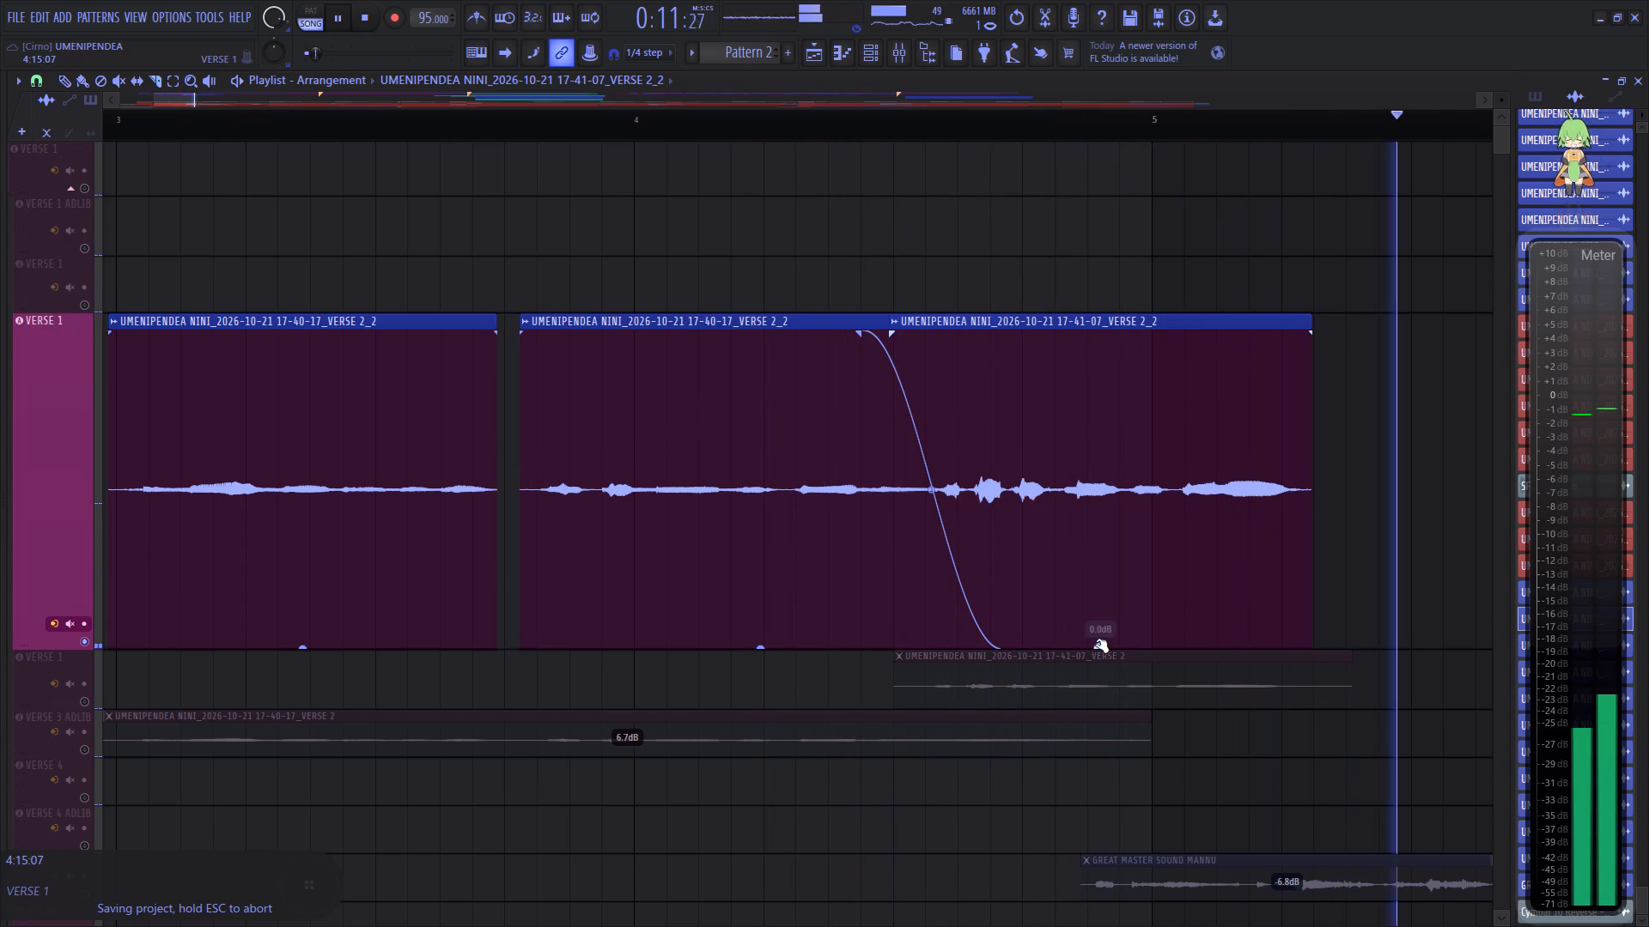
Lower the 17-41-07 clip's gain to -3.9 dB, replay it, and unsolo the VERSE 1 track.
{"action": "left_click_drag", "start_coordinate": [1100, 644], "coordinate": [1110, 711]}
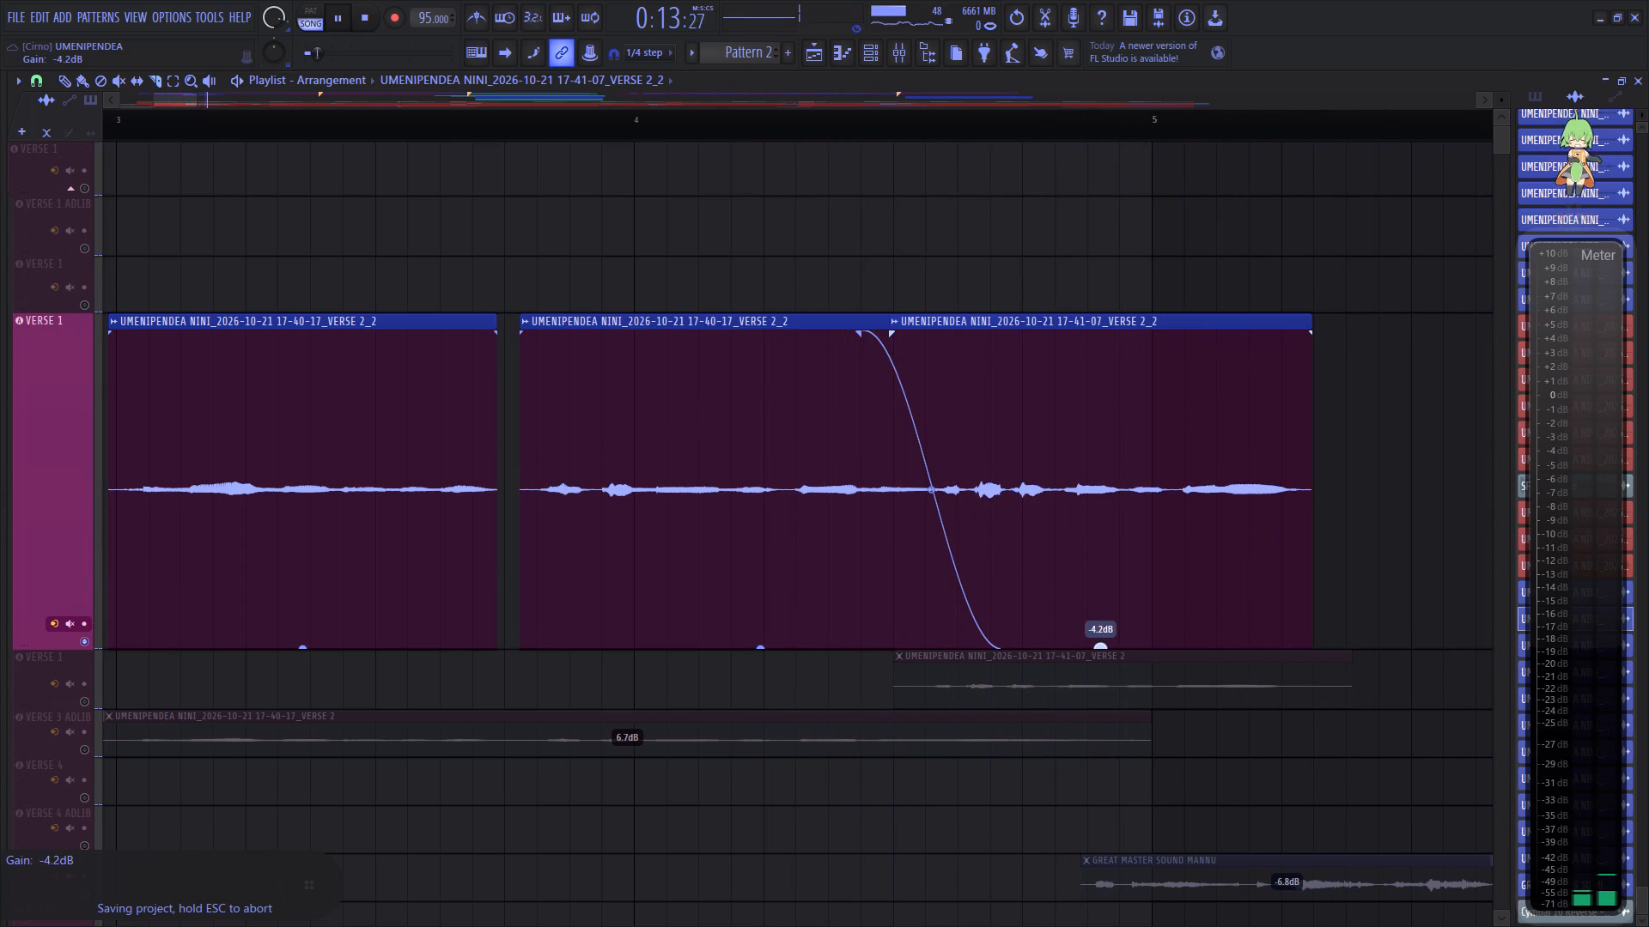
{"action": "left_click_drag", "start_coordinate": [1110, 711], "coordinate": [1103, 707]}
{"action": "key", "text": "space"}
{"action": "key", "text": "space"}
{"action": "right_click", "coordinate": [87, 648]}
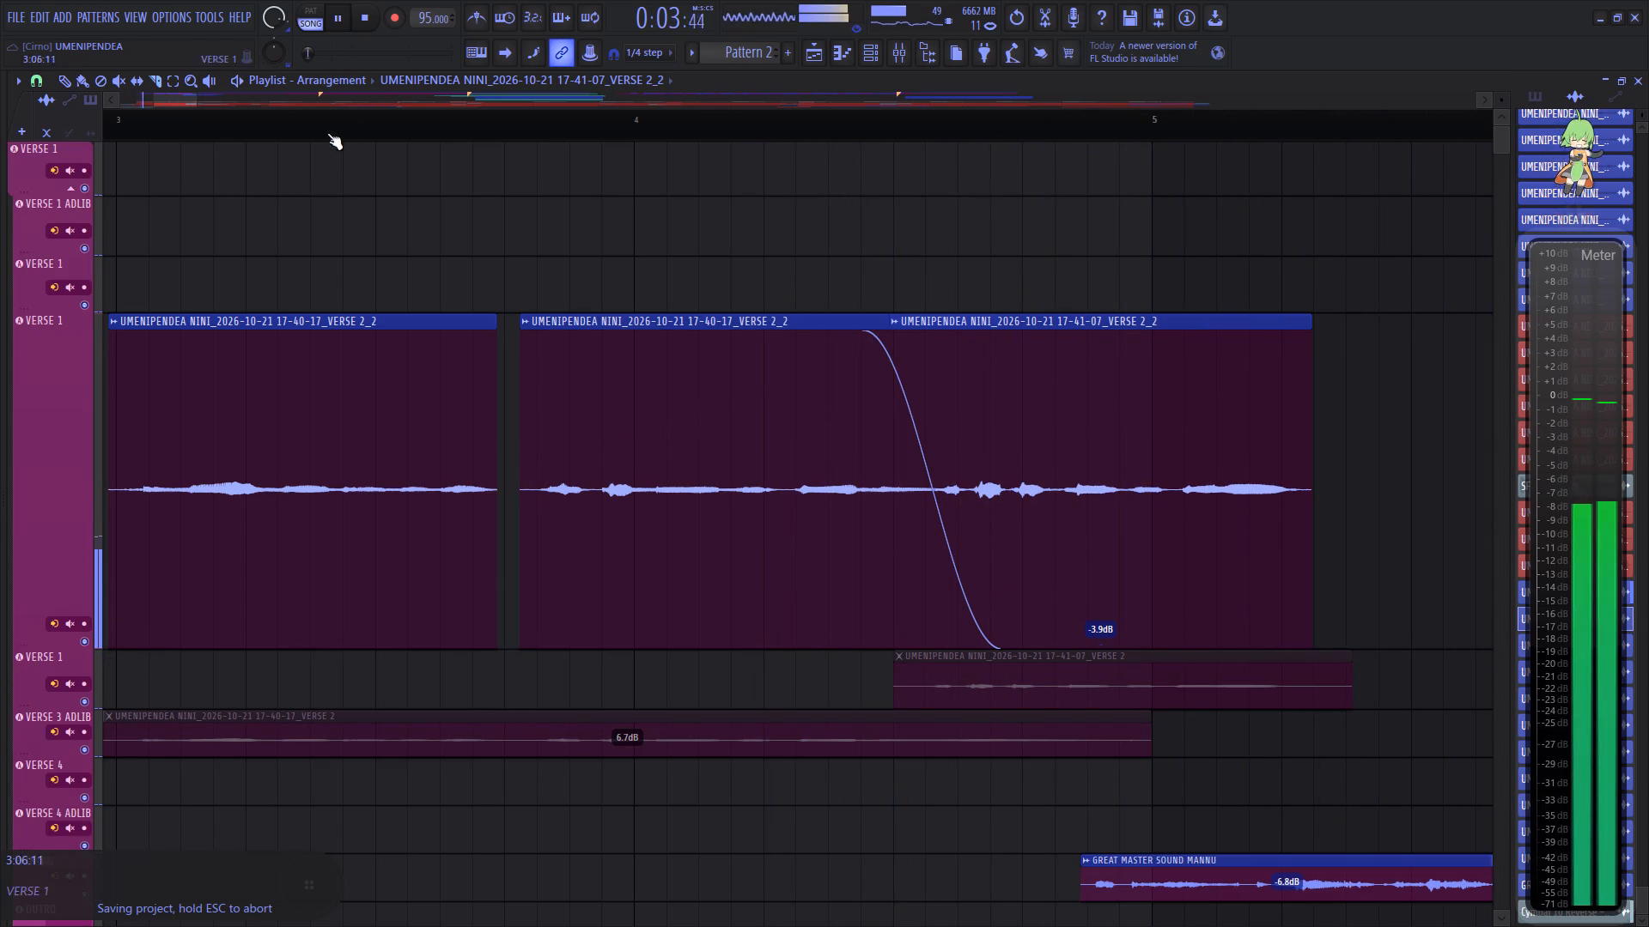
Shrink the enlarged VERSE 1 track to the height of its neighbours and save the project.
{"action": "scroll", "coordinate": [341, 131], "scroll_direction": "up", "scroll_amount": 1}
{"action": "scroll", "coordinate": [341, 131], "scroll_direction": "down", "scroll_amount": 10}
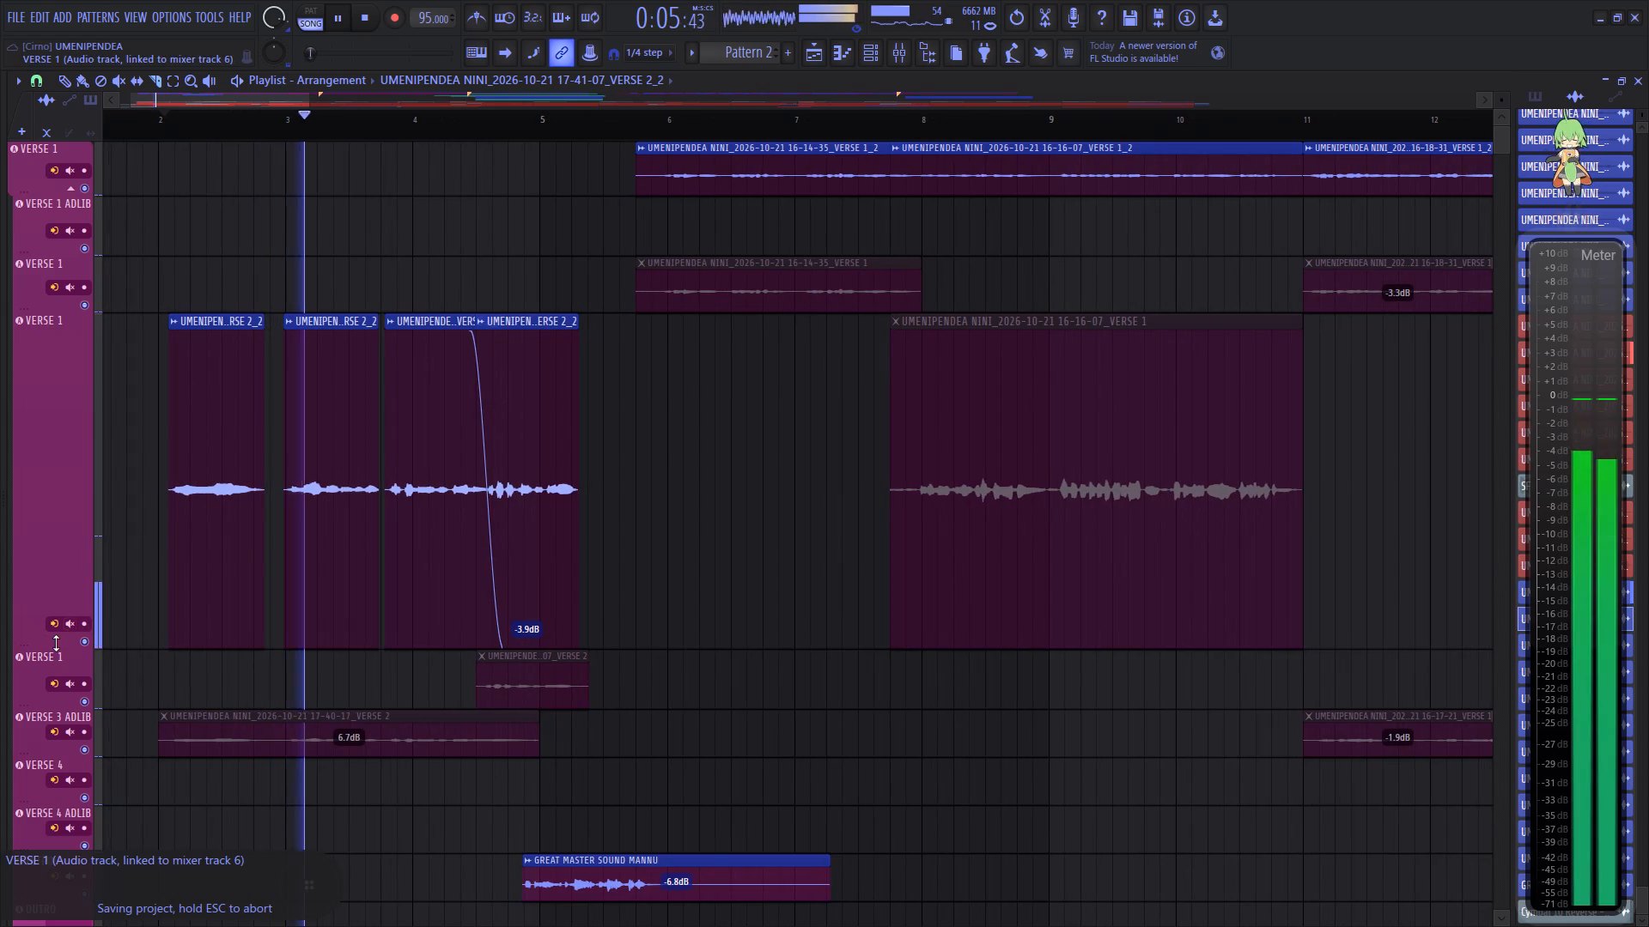
{"action": "left_click_drag", "start_coordinate": [56, 643], "coordinate": [54, 365]}
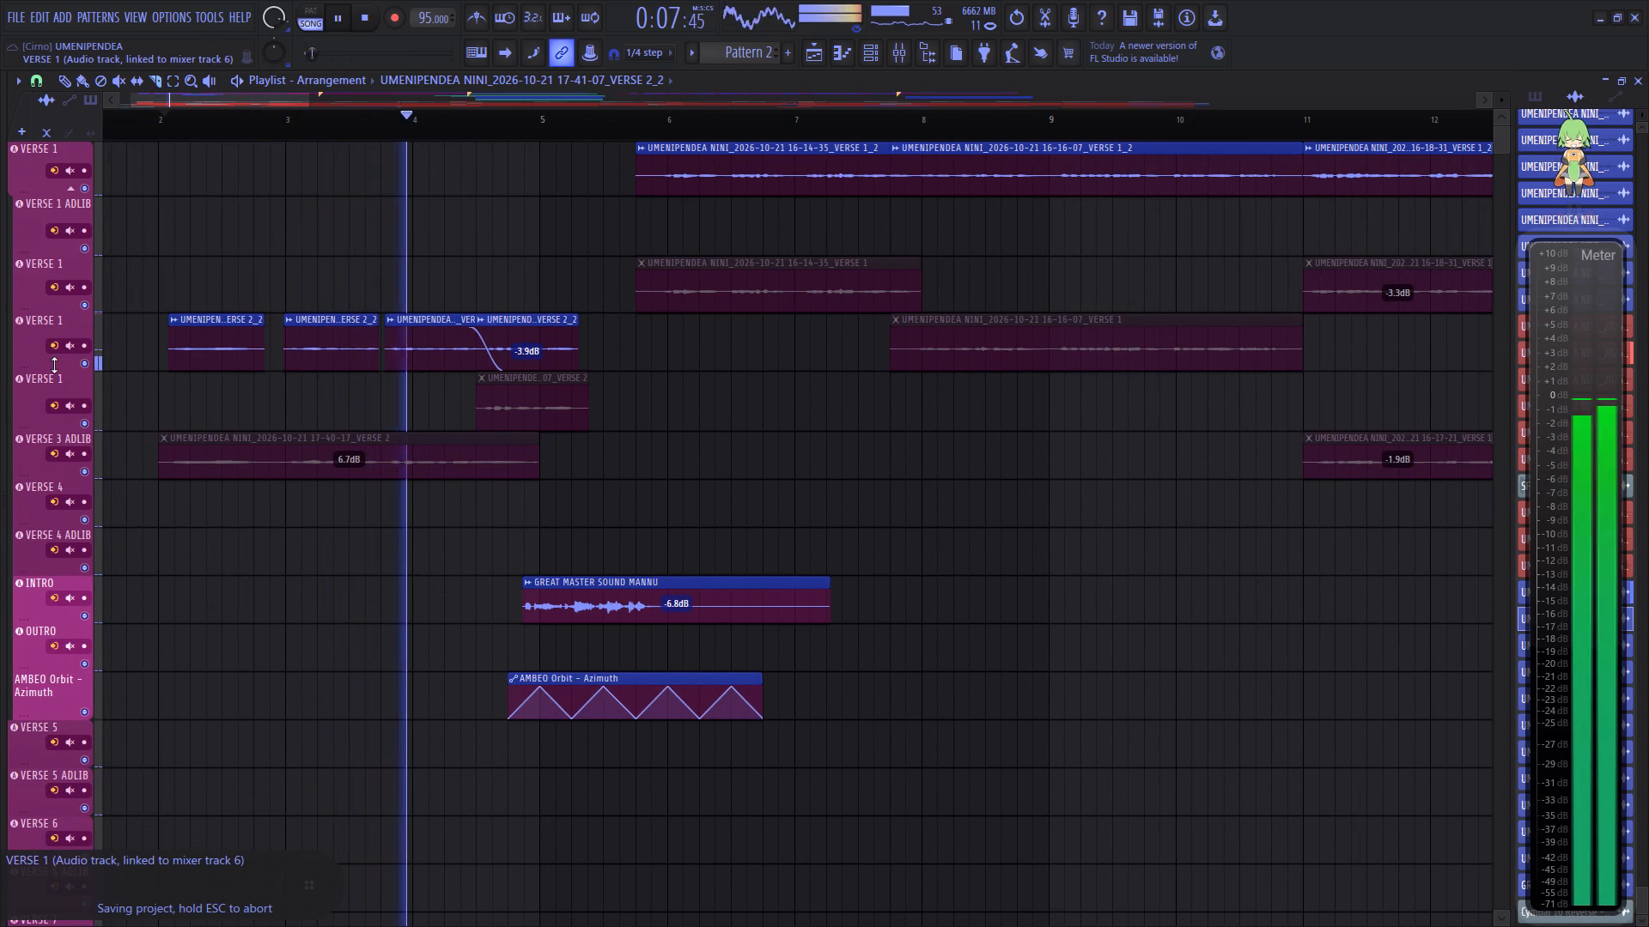
{"action": "key", "text": "ctrl+s"}
Listen to the cleaned-up opening, switch to the Paint tool, and set the playlist snap to Beat.
{"action": "scroll", "coordinate": [148, 469], "scroll_direction": "up", "scroll_amount": 3}
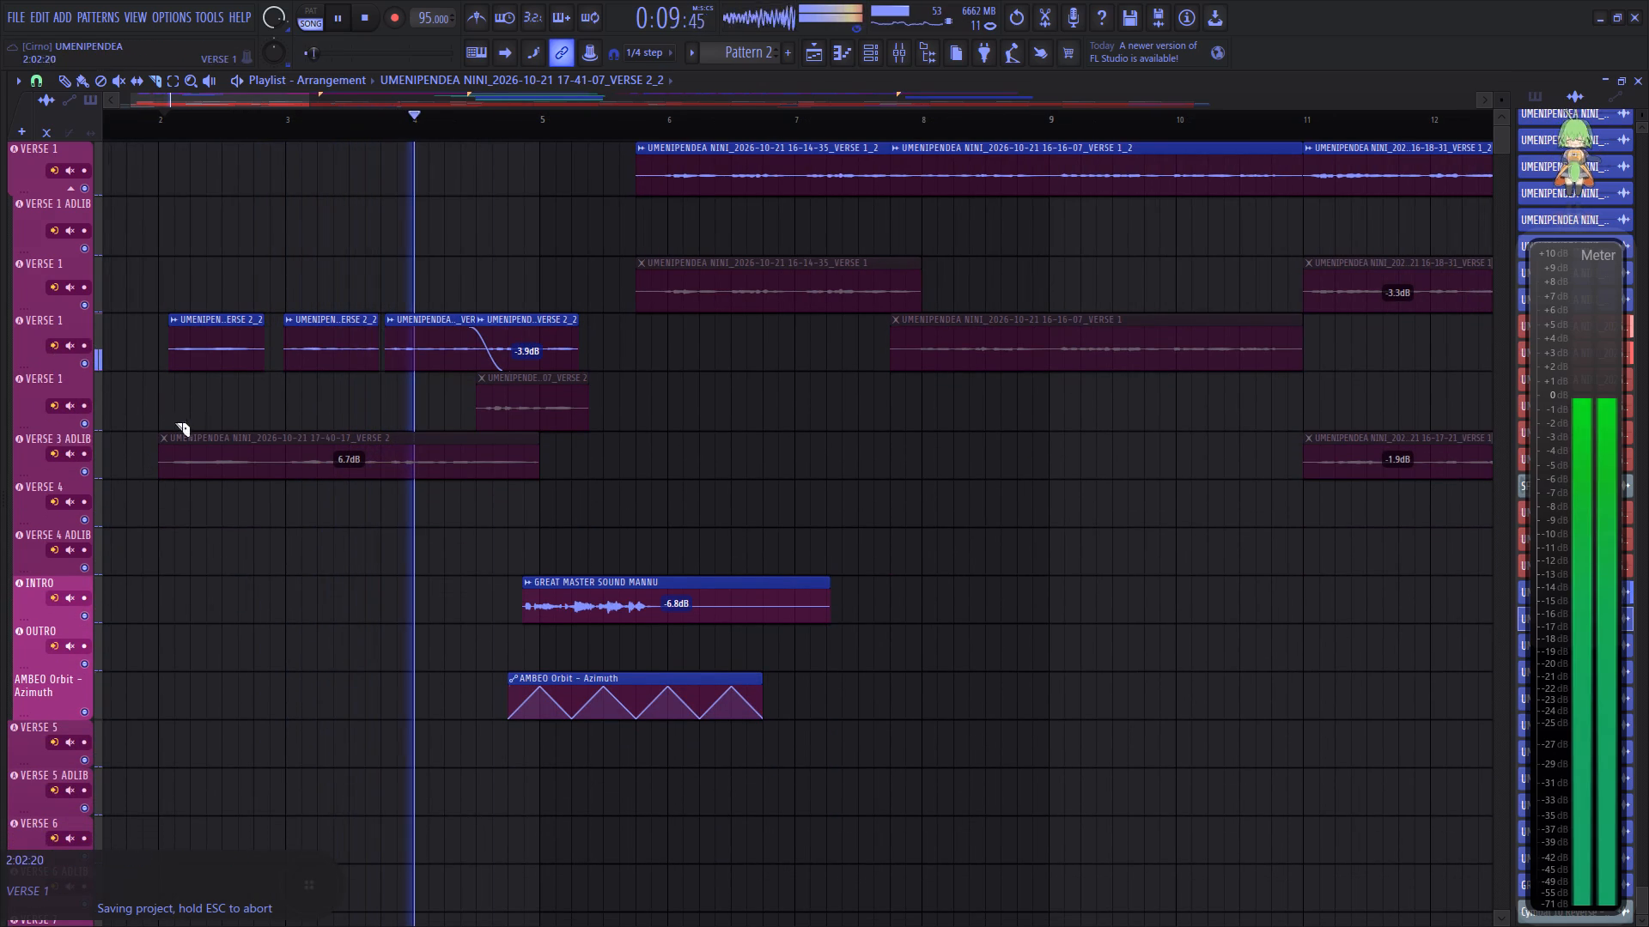
{"action": "scroll", "coordinate": [203, 434], "scroll_direction": "up", "scroll_amount": 5}
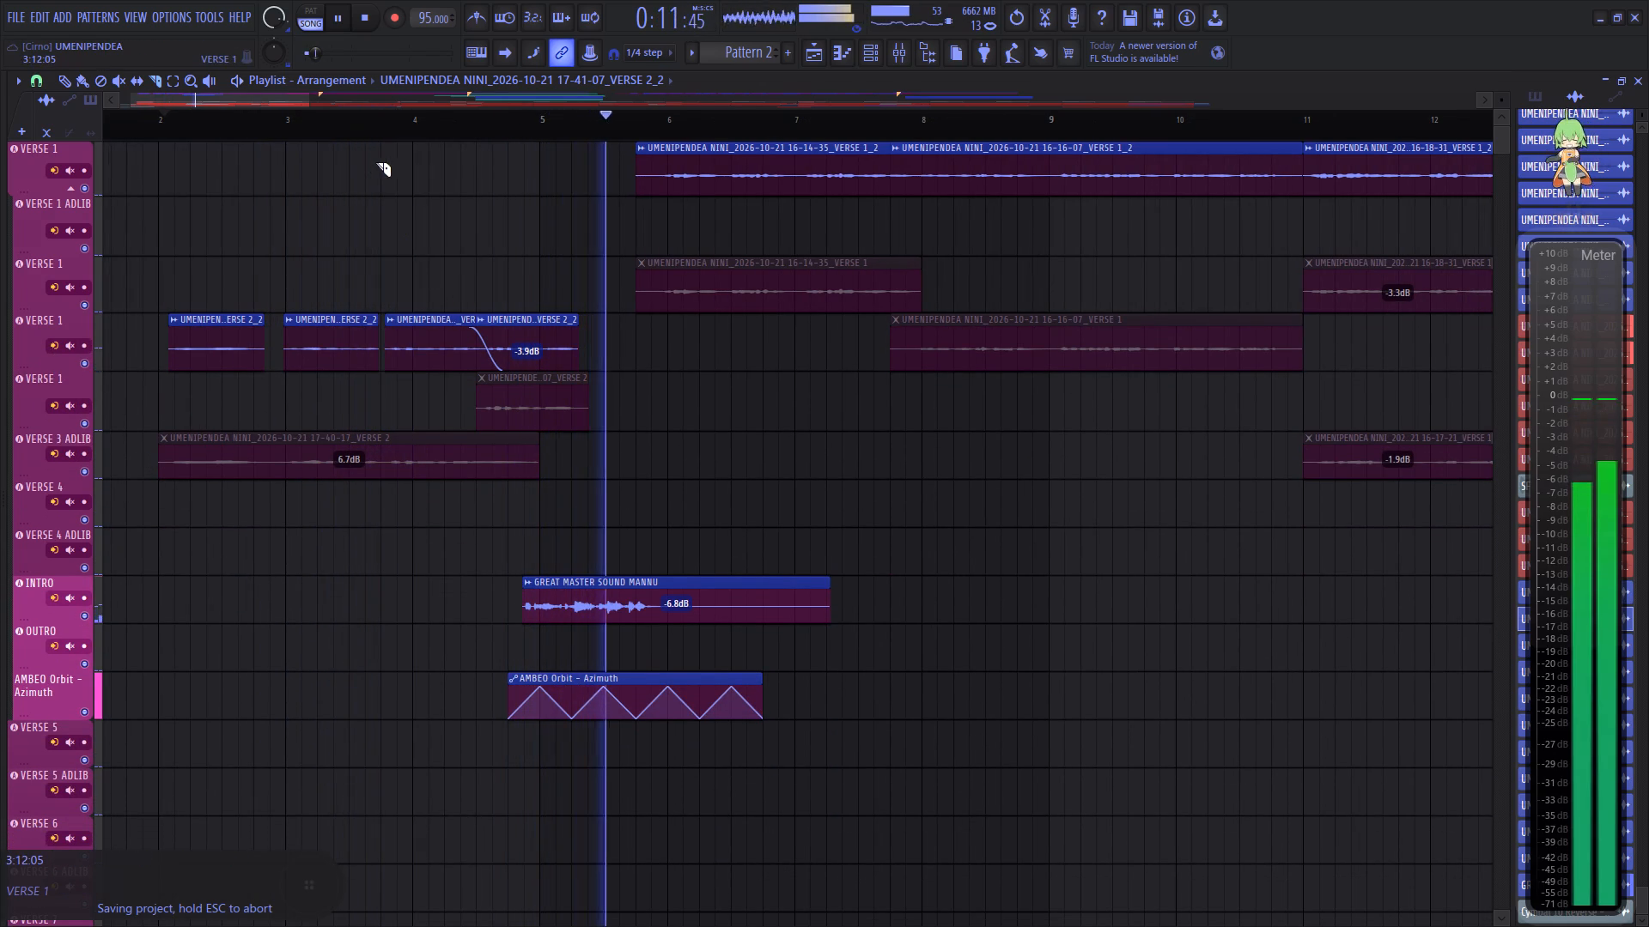
{"action": "scroll", "coordinate": [374, 129], "scroll_direction": "down", "scroll_amount": 12}
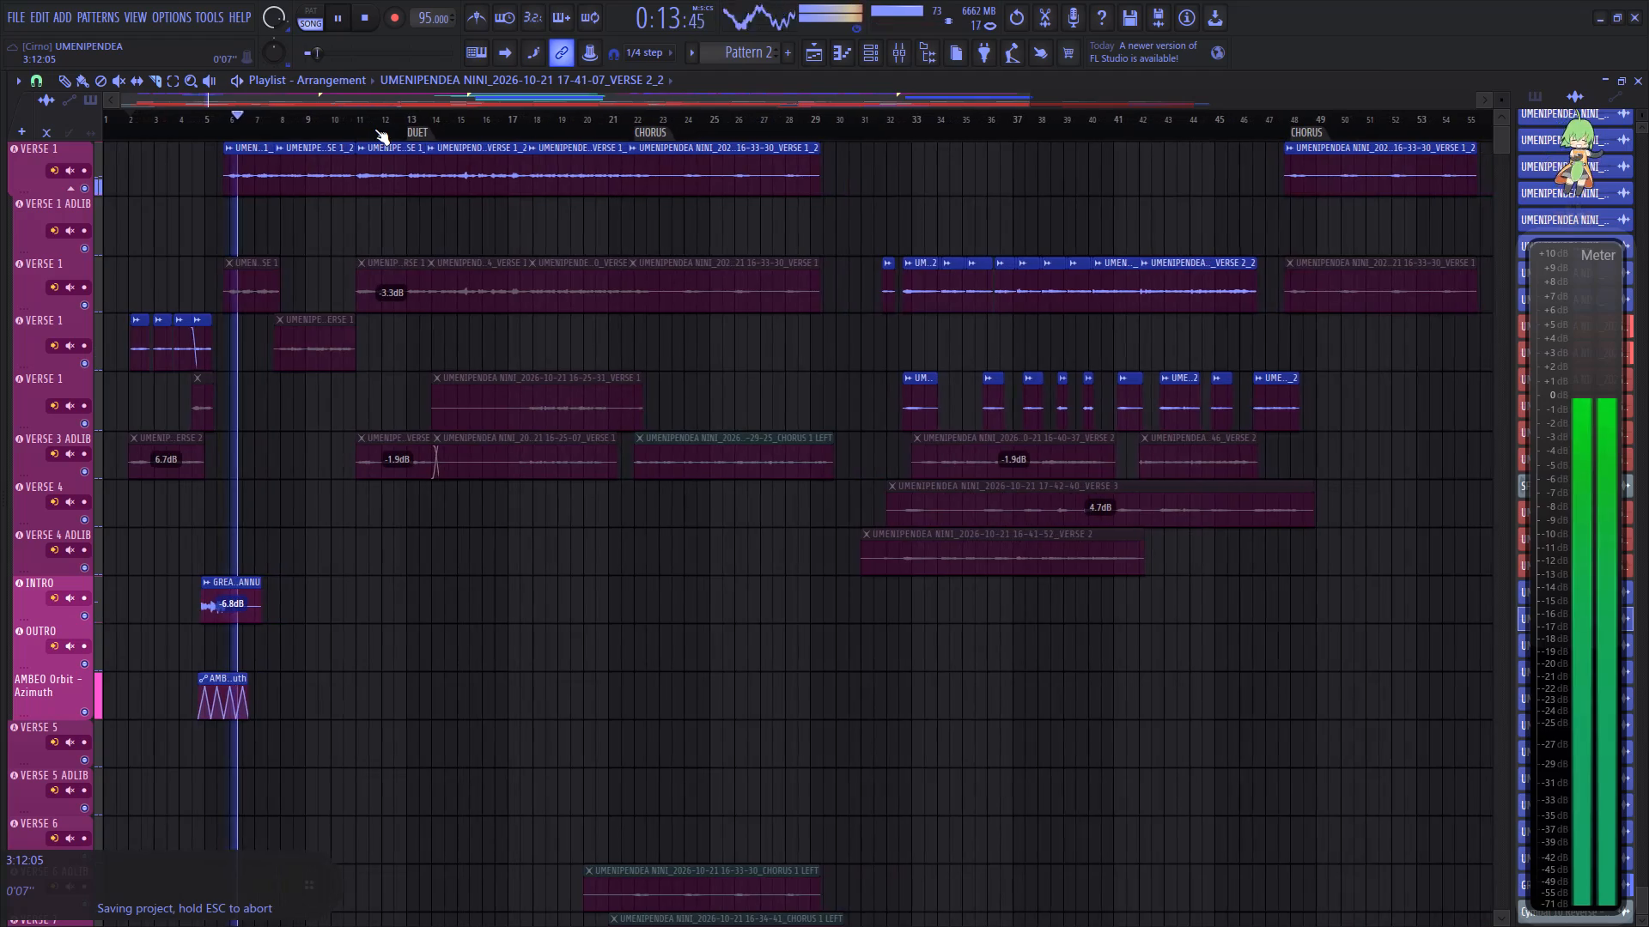
{"action": "left_click", "coordinate": [81, 85]}
{"action": "scroll", "coordinate": [116, 121], "scroll_direction": "up", "scroll_amount": 11}
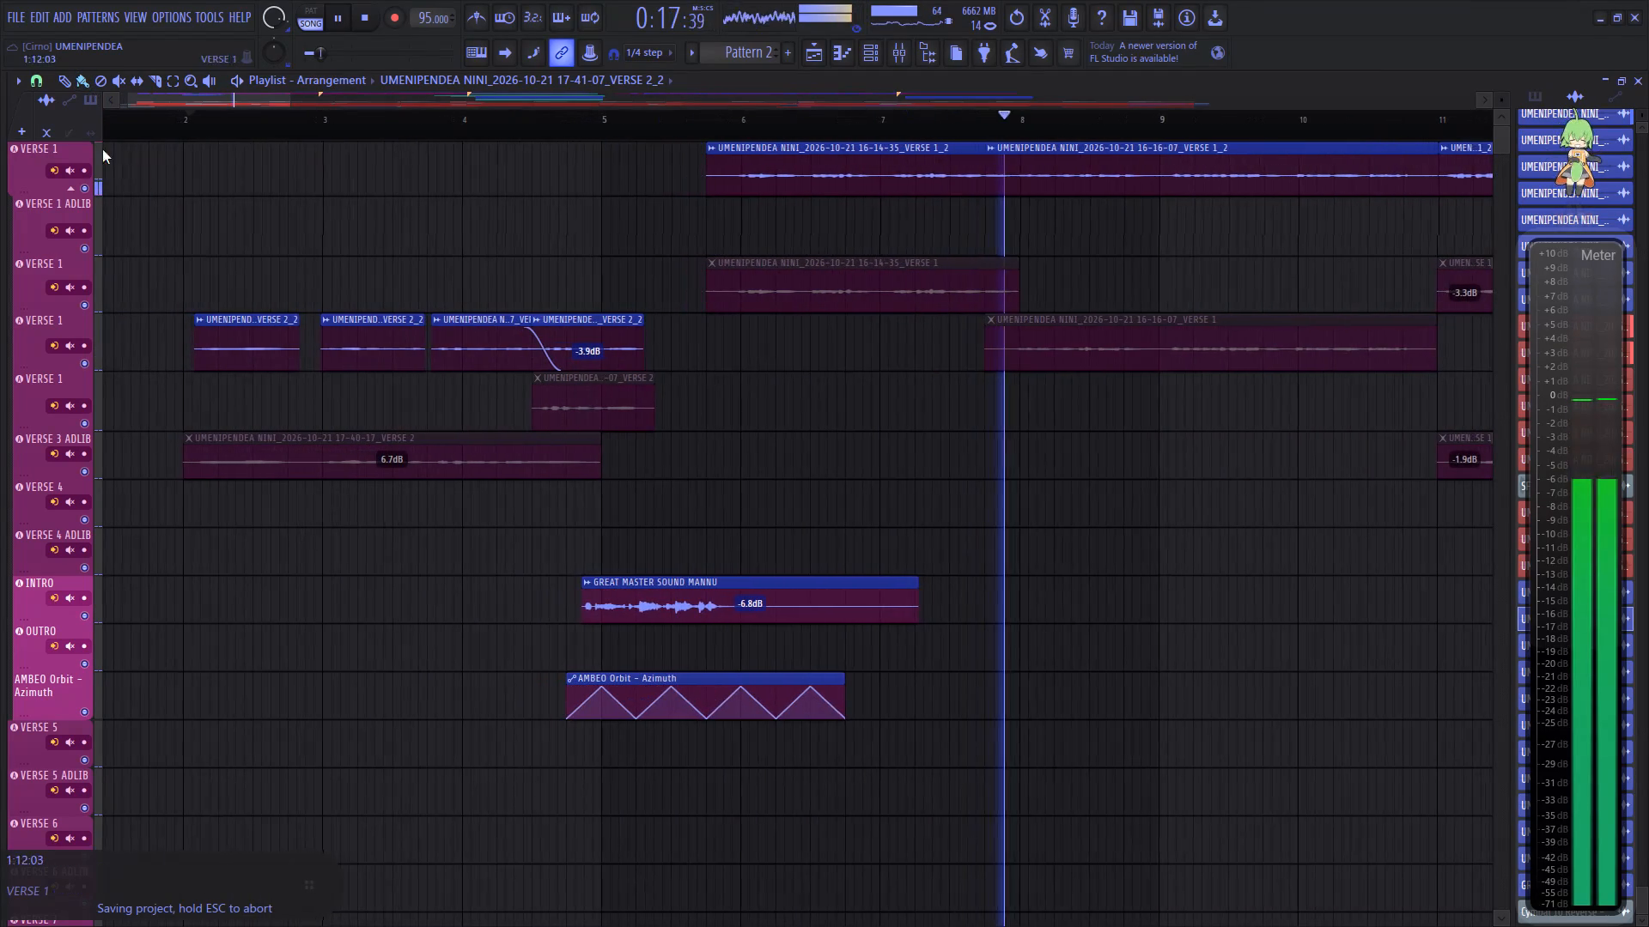
{"action": "left_click", "coordinate": [36, 78]}
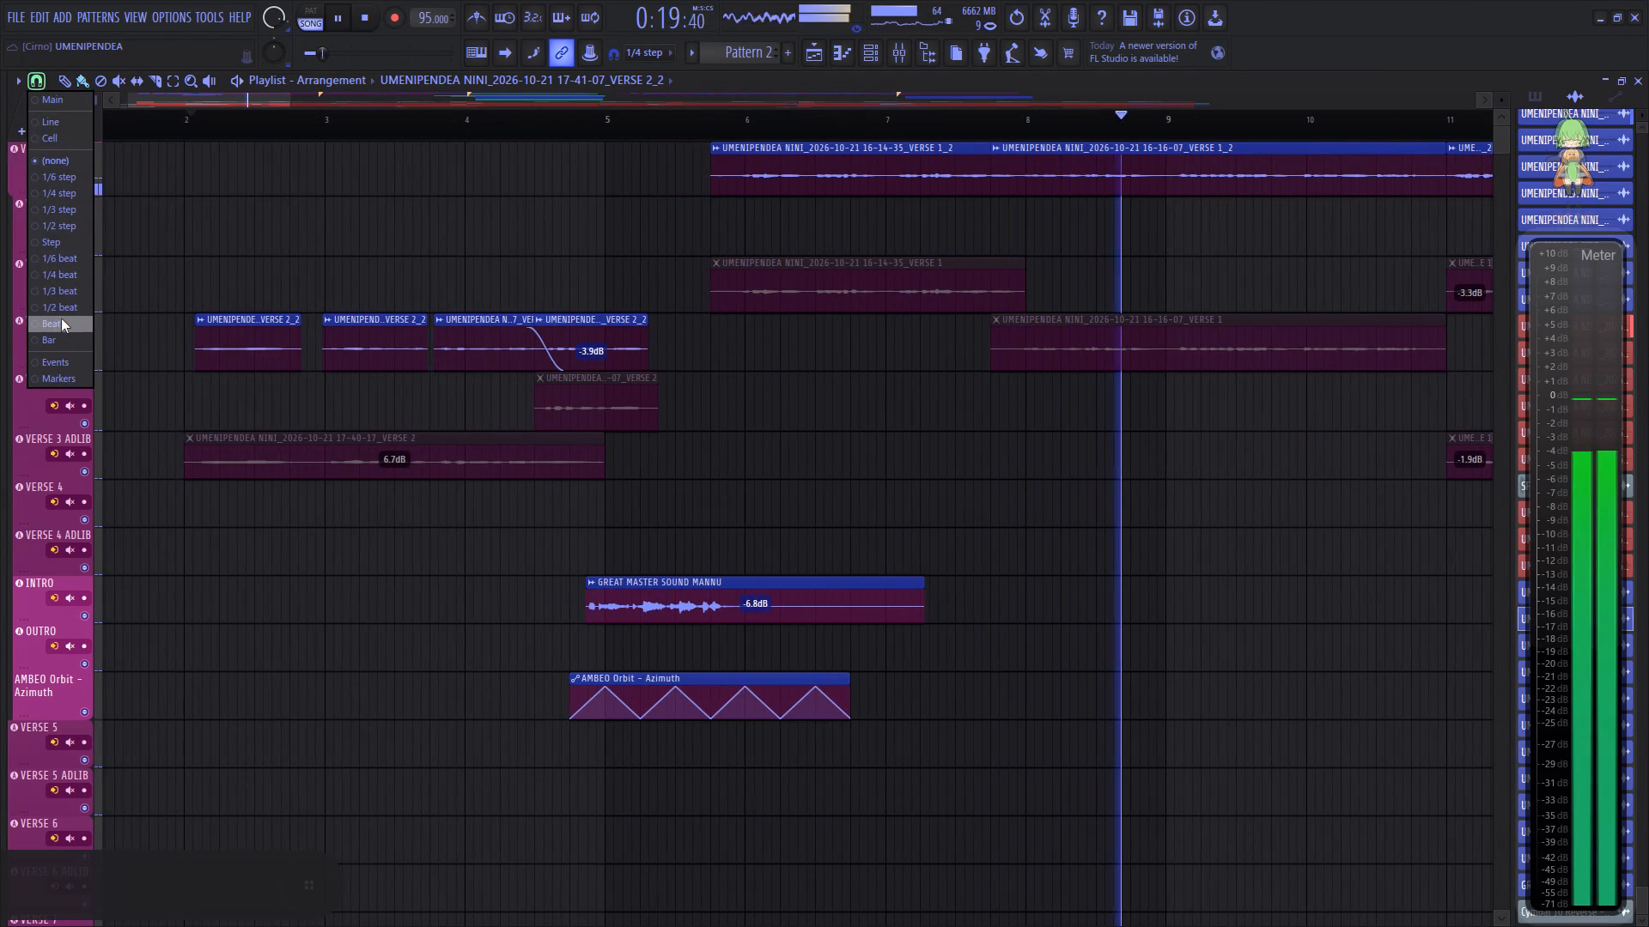
{"action": "left_click", "coordinate": [61, 319]}
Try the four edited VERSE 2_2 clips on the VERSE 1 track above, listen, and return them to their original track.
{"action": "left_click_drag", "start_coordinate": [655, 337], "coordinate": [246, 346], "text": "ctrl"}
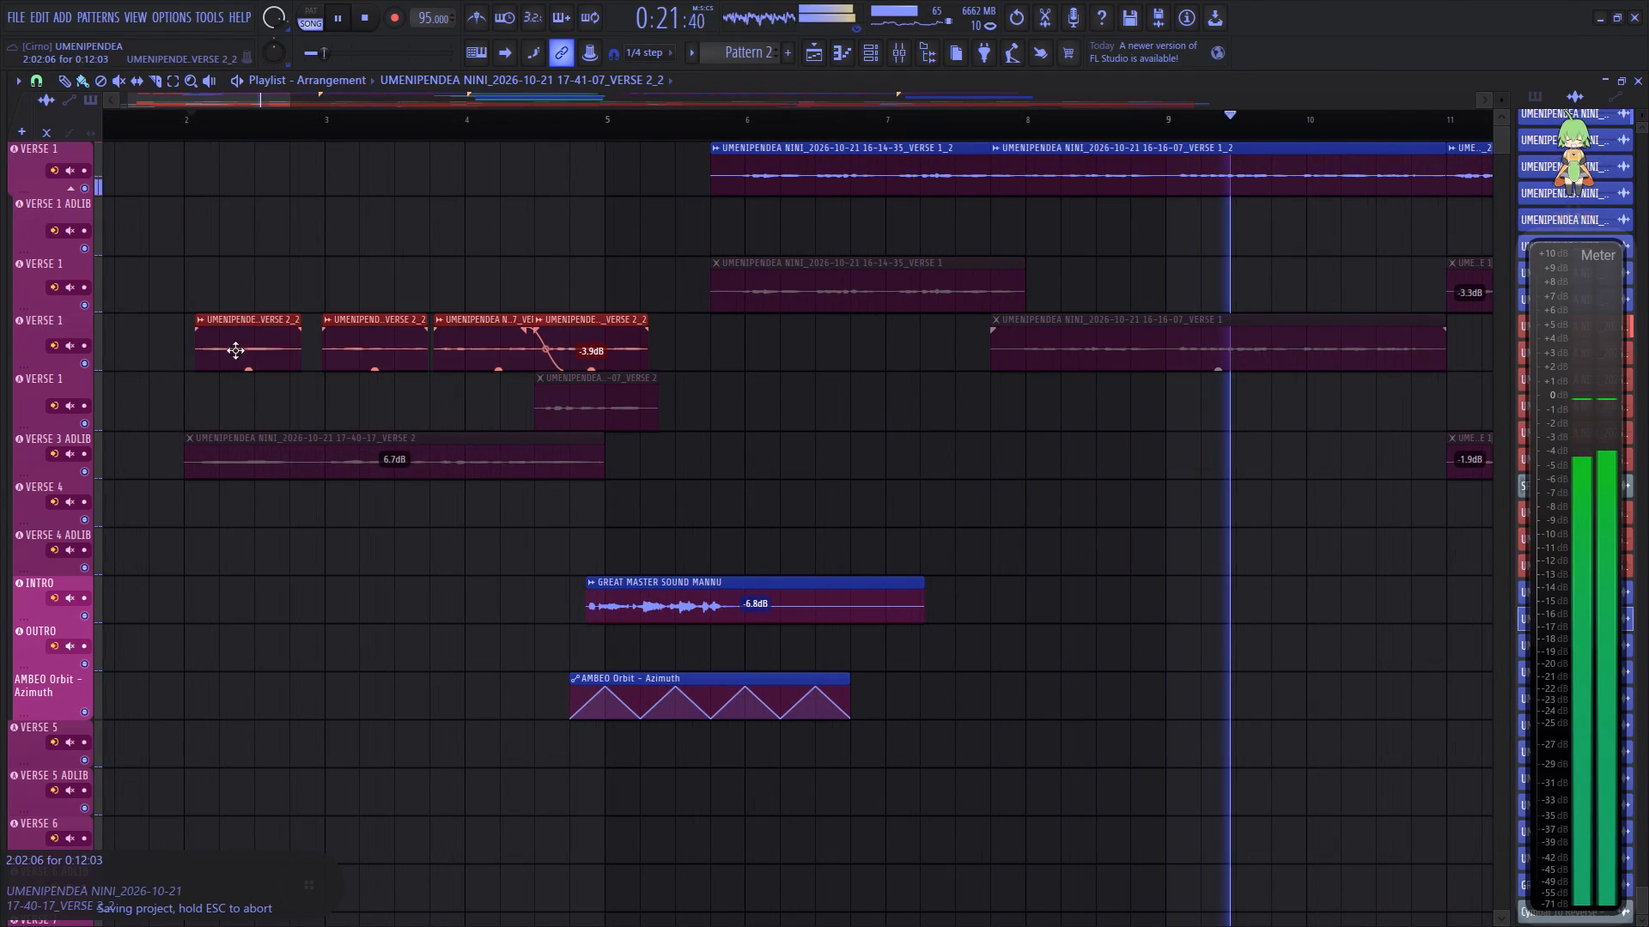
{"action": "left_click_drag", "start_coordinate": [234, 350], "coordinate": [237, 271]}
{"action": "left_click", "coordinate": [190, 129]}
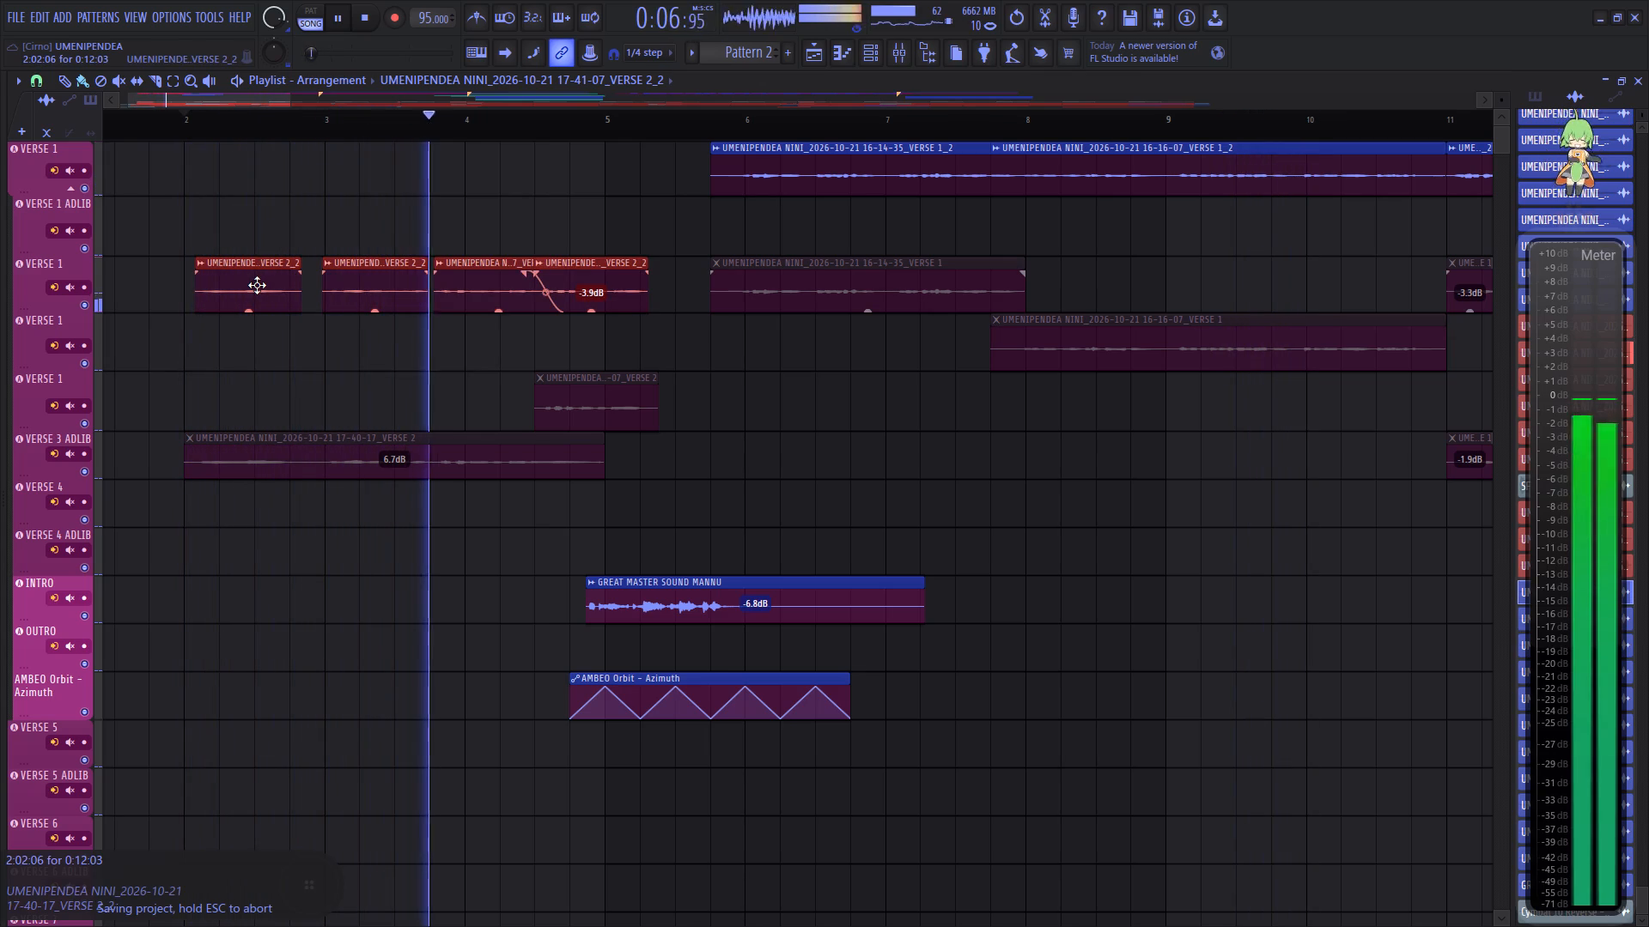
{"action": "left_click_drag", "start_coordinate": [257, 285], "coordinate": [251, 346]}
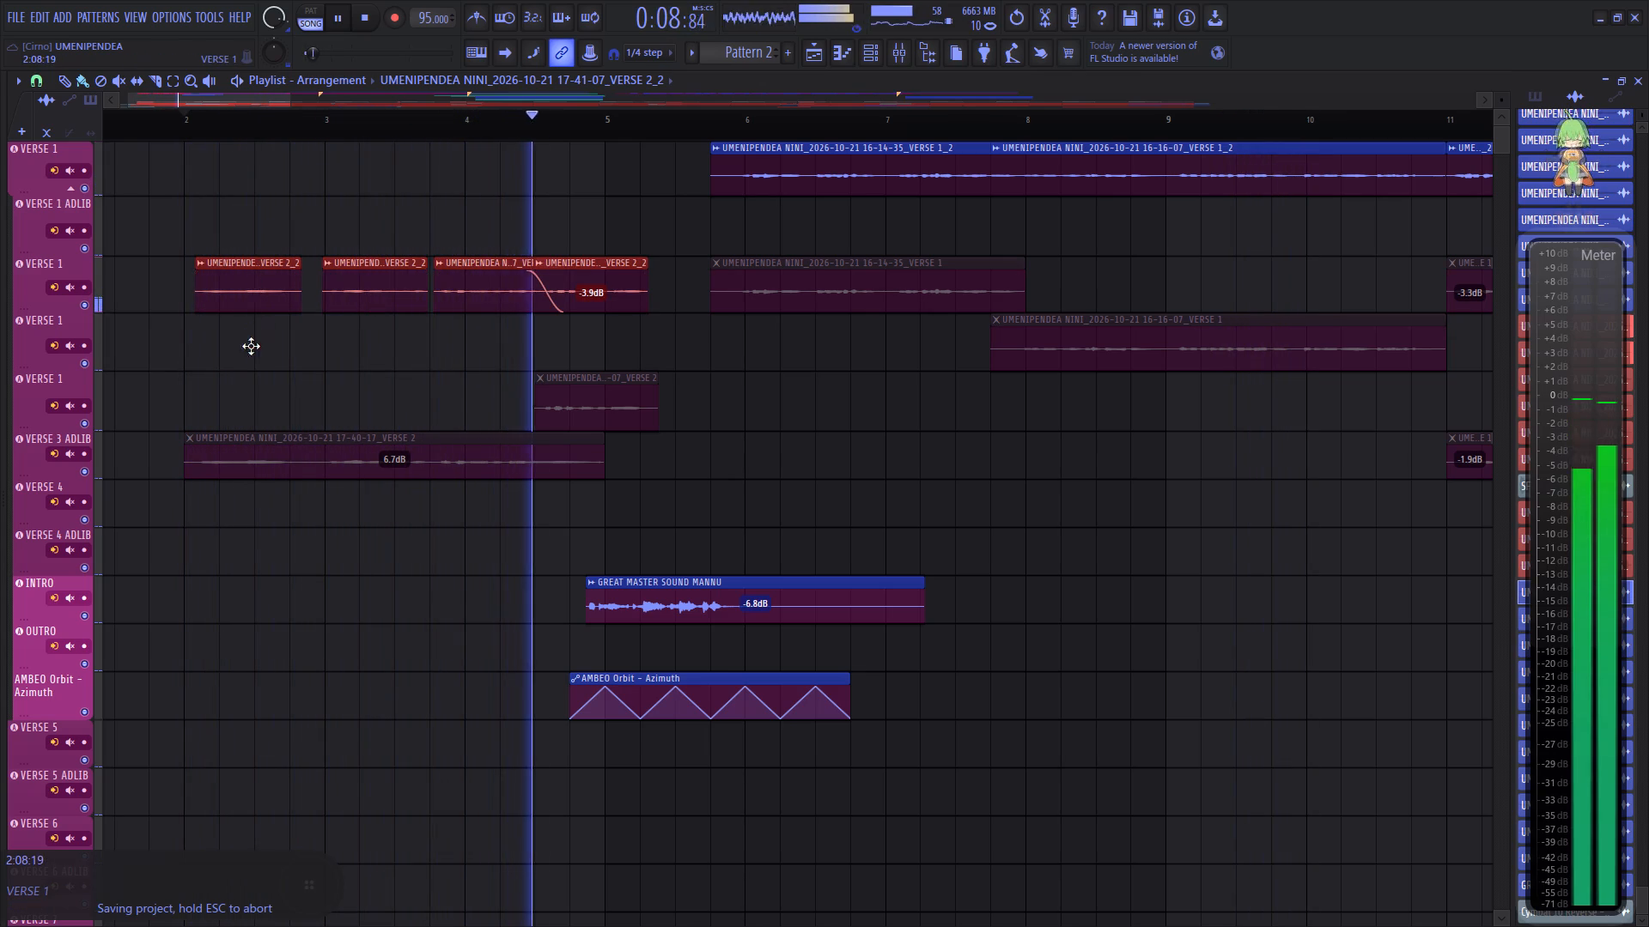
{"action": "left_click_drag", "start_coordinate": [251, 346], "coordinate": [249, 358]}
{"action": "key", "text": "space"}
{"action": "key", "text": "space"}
Set a loop region over the opening vocals from 2:05:00 to late in bar 4.
{"action": "left_click_drag", "start_coordinate": [210, 132], "coordinate": [443, 131], "text": "ctrl"}
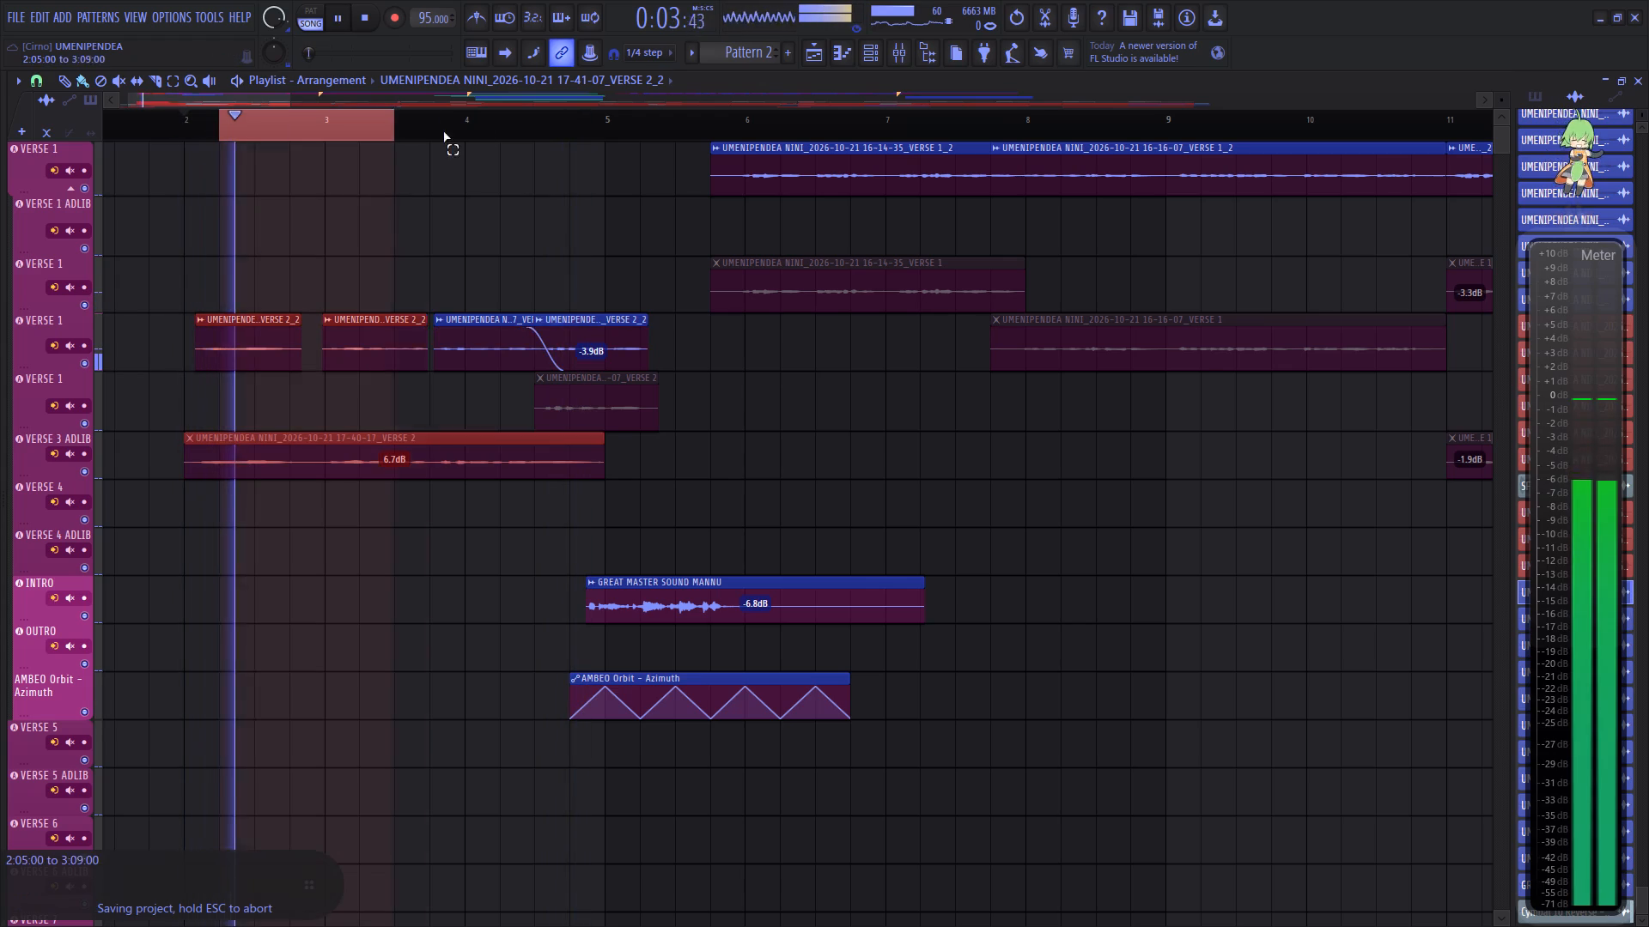
{"action": "left_click_drag", "start_coordinate": [443, 131], "coordinate": [581, 124], "text": "ctrl"}
Enable Nectar 4 on mixer insert 6 (VERSE 1) and open it at its EQ 1 module.
{"action": "left_click", "coordinate": [904, 49]}
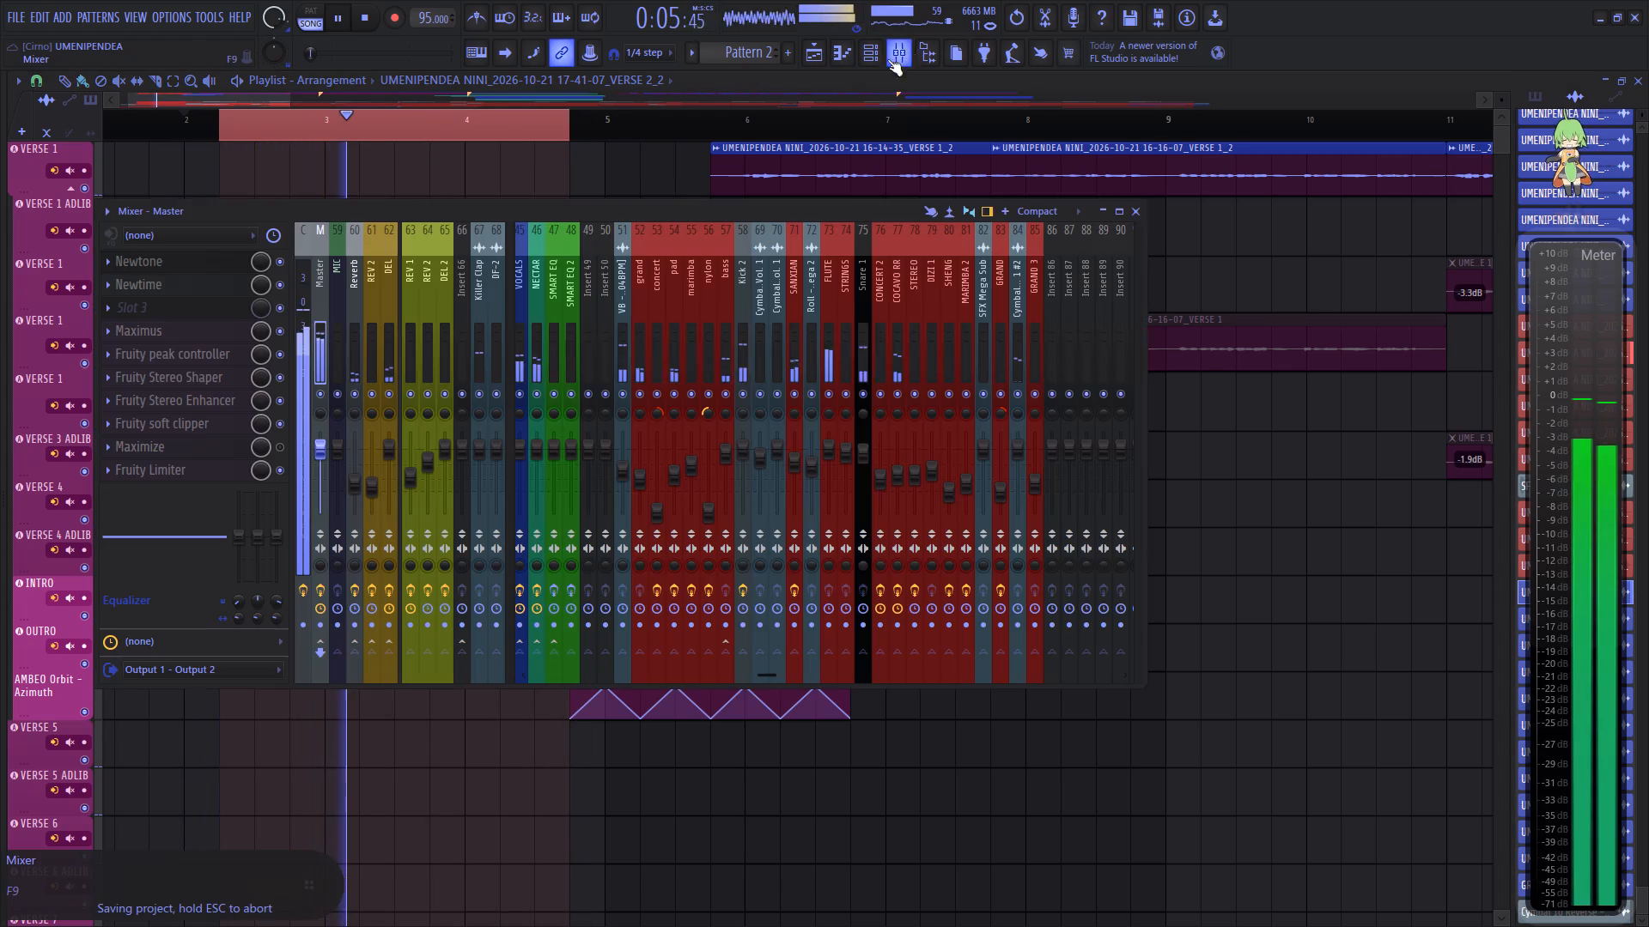
{"action": "scroll", "coordinate": [674, 326], "scroll_direction": "up", "scroll_amount": 14}
{"action": "left_click", "coordinate": [625, 342]}
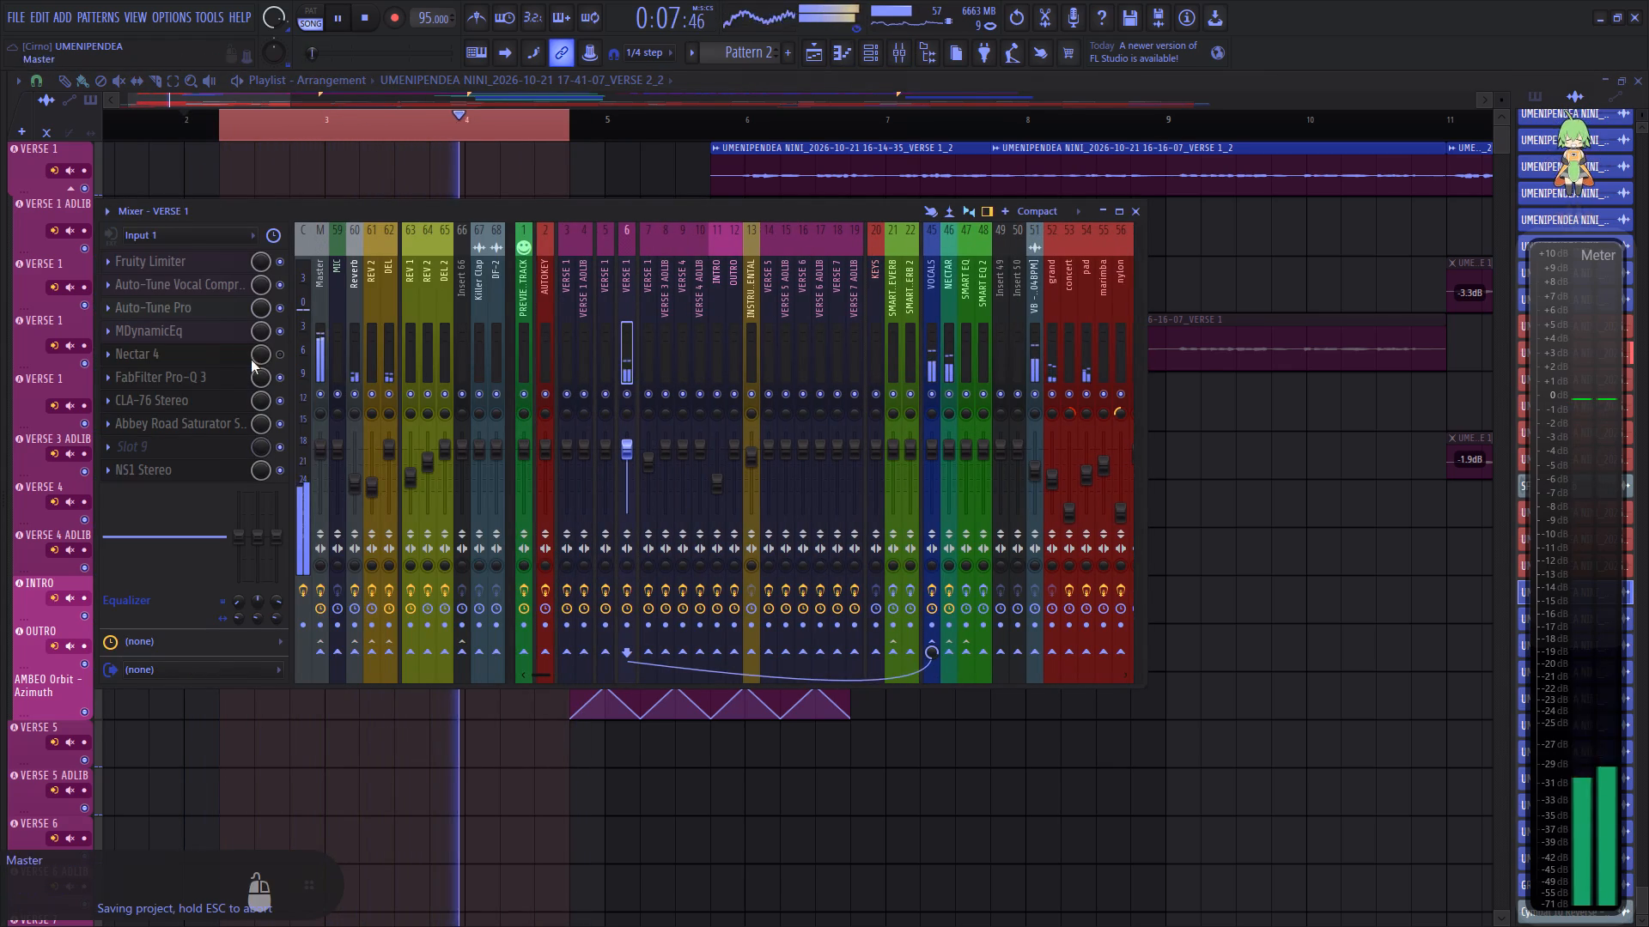
{"action": "left_click", "coordinate": [277, 354]}
{"action": "left_click", "coordinate": [192, 358]}
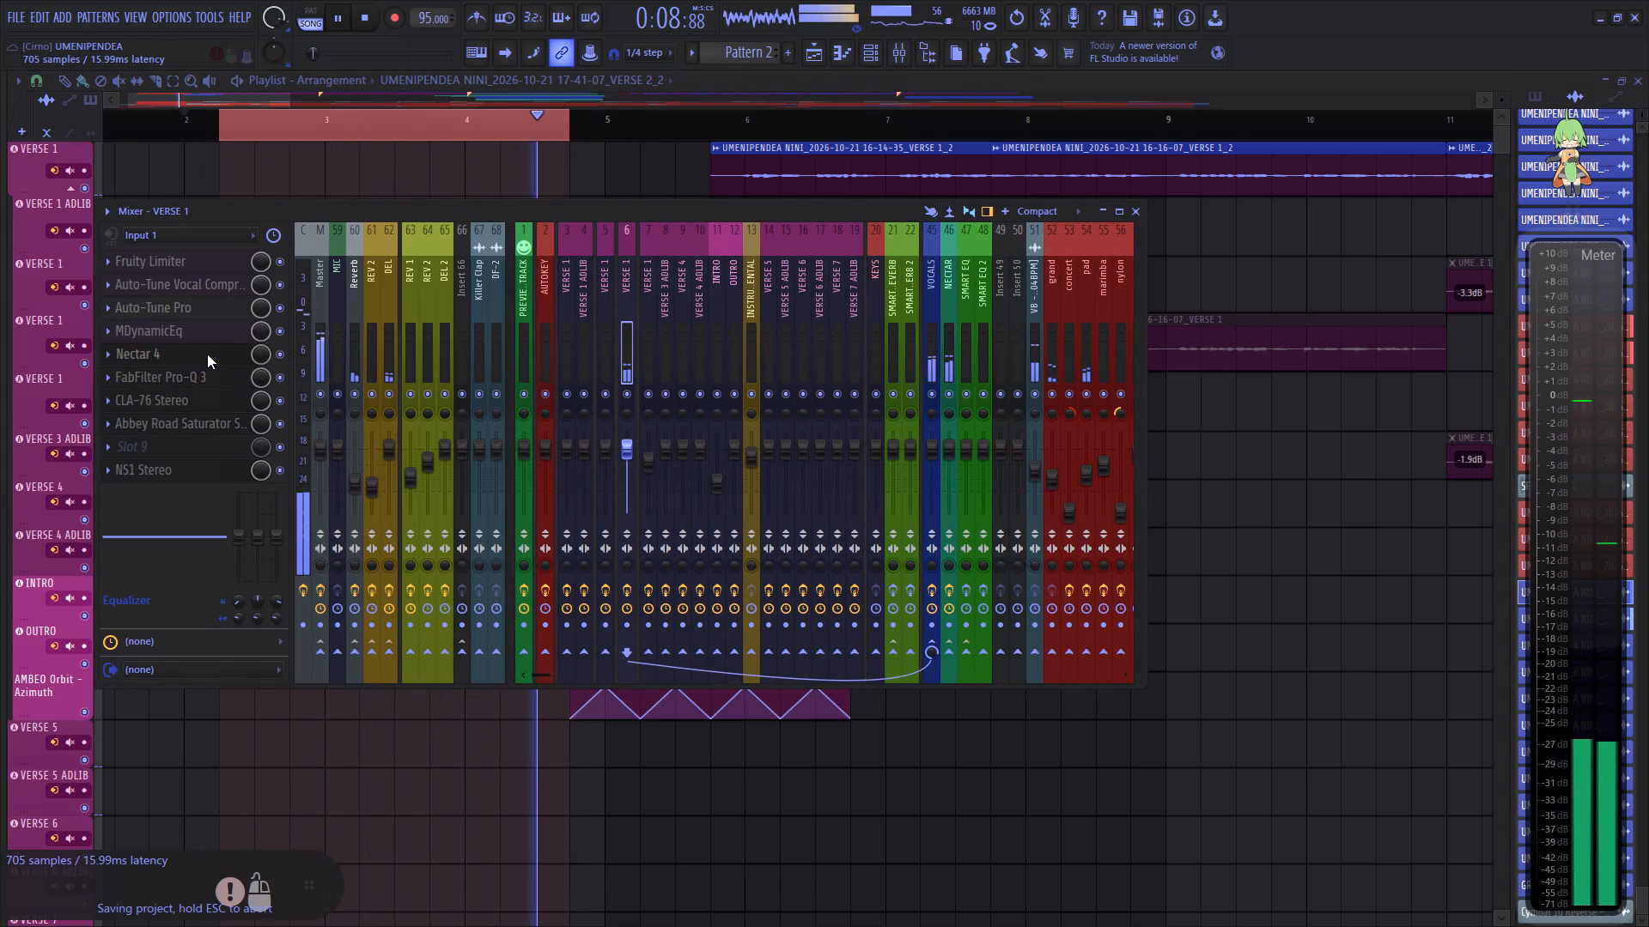
{"action": "left_click", "coordinate": [226, 150]}
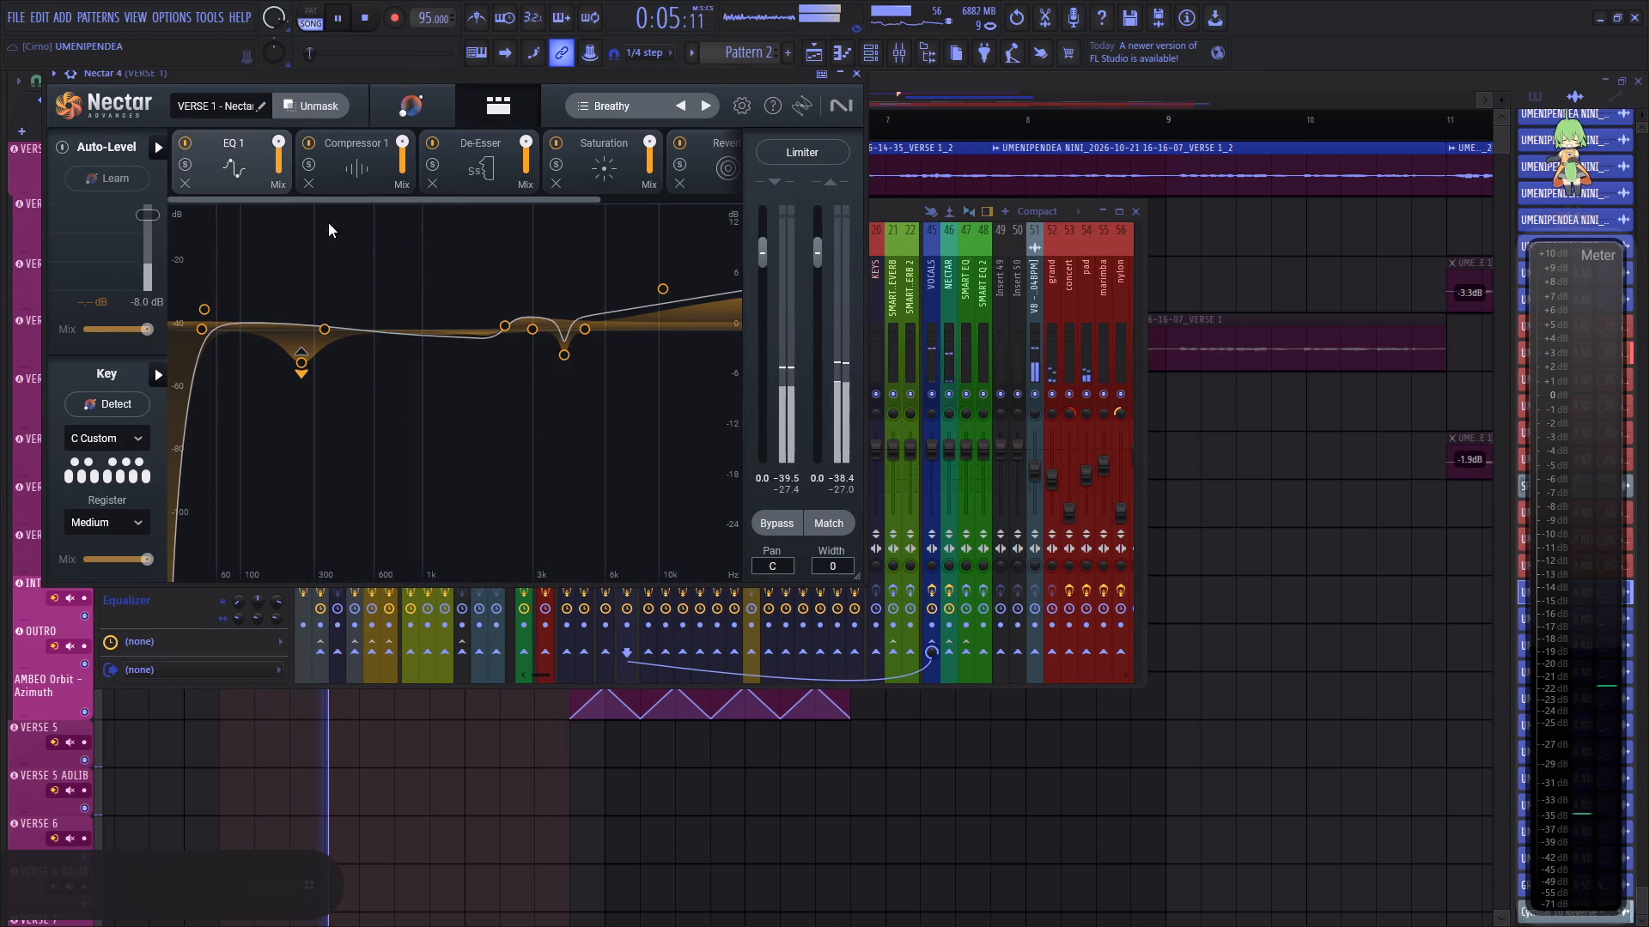
Audition Nectar 4's De-Esser with Listen, lower its threshold to -10.8 dB, and turn Listen off.
{"action": "left_click", "coordinate": [471, 158]}
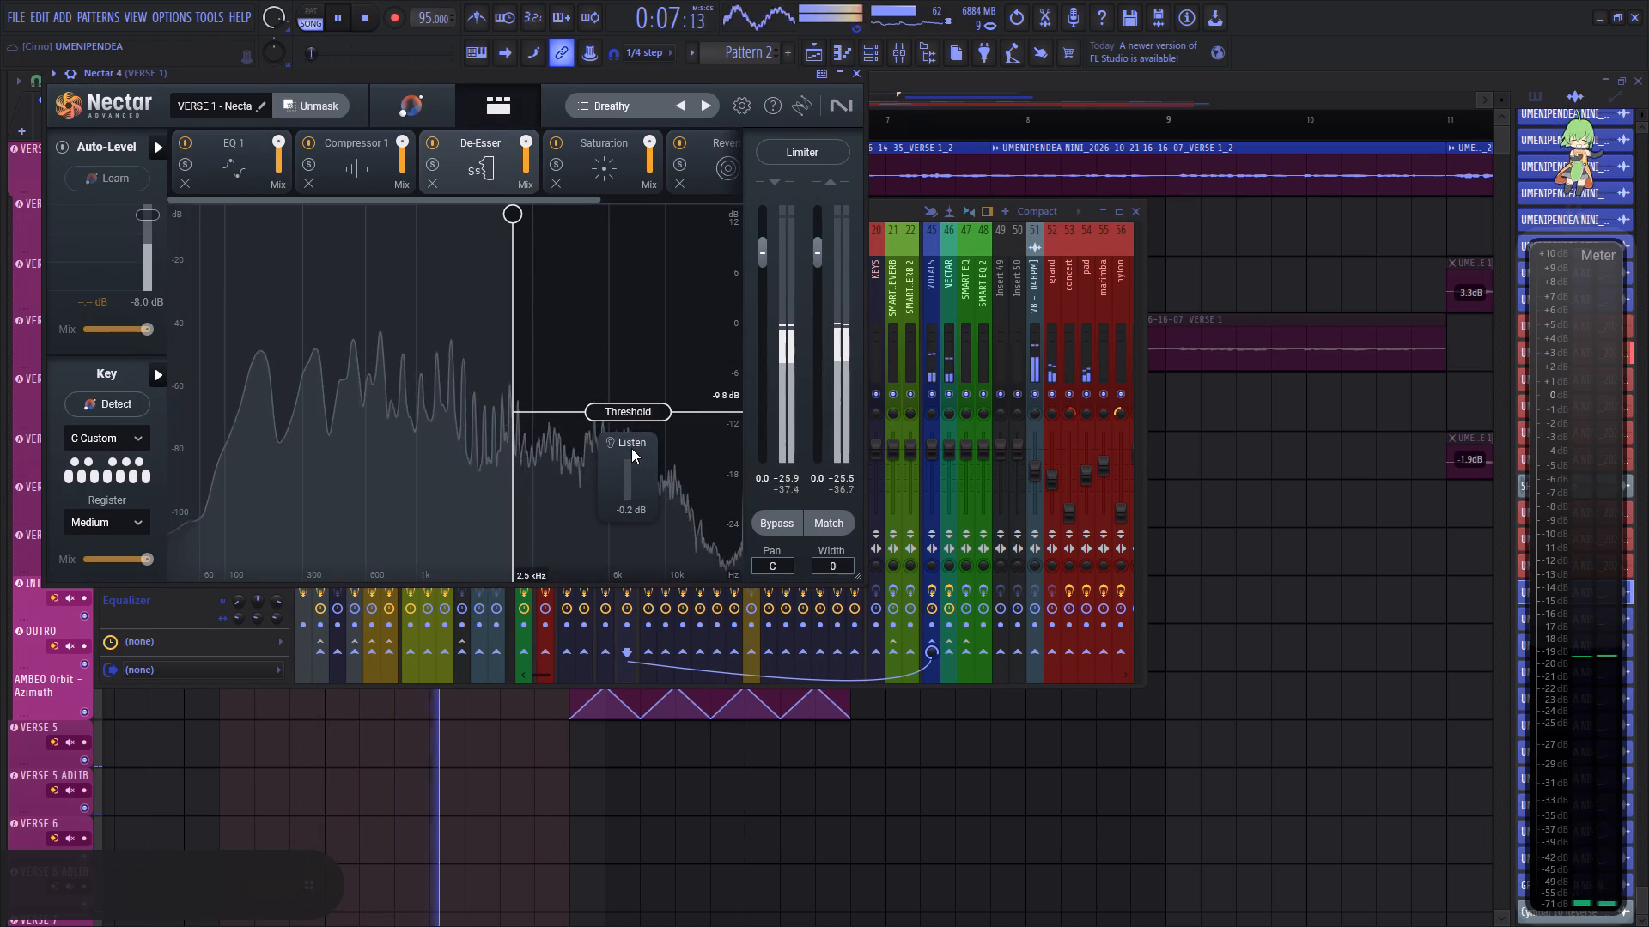
{"action": "left_click", "coordinate": [631, 448]}
{"action": "scroll", "coordinate": [631, 450], "scroll_direction": "down", "scroll_amount": 1}
{"action": "left_click", "coordinate": [631, 450]}
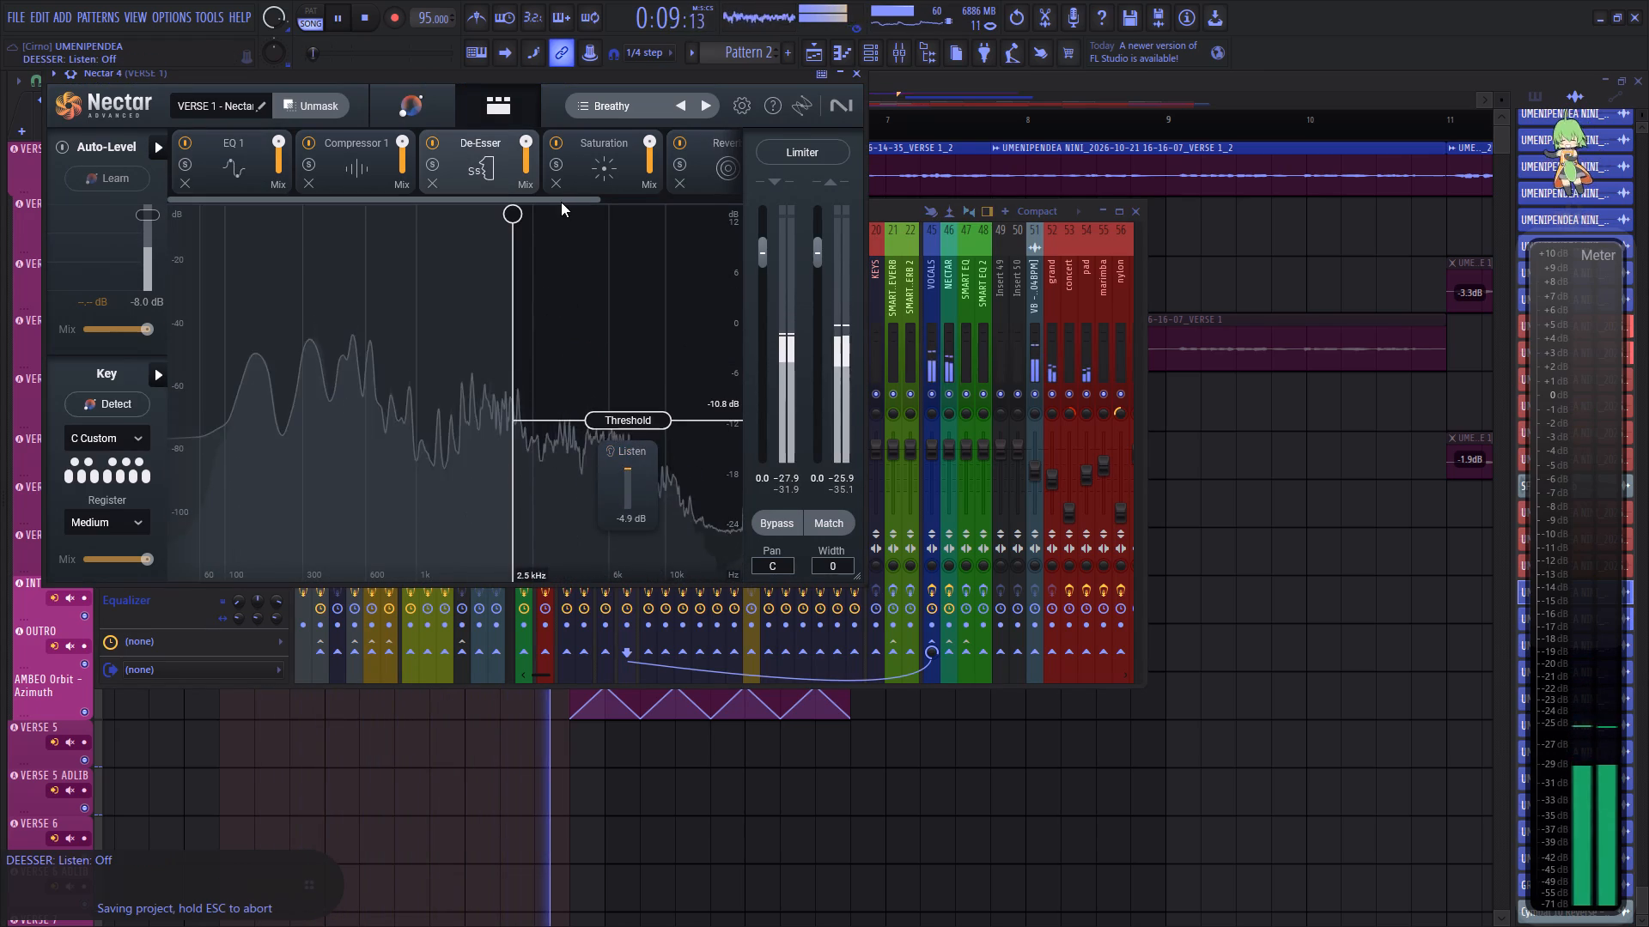
Fine-tune Nectar 4's Reverb wet mix around 1.95 % and close the plugin.
{"action": "left_click_drag", "start_coordinate": [561, 198], "coordinate": [673, 193]}
{"action": "left_click", "coordinate": [608, 181]}
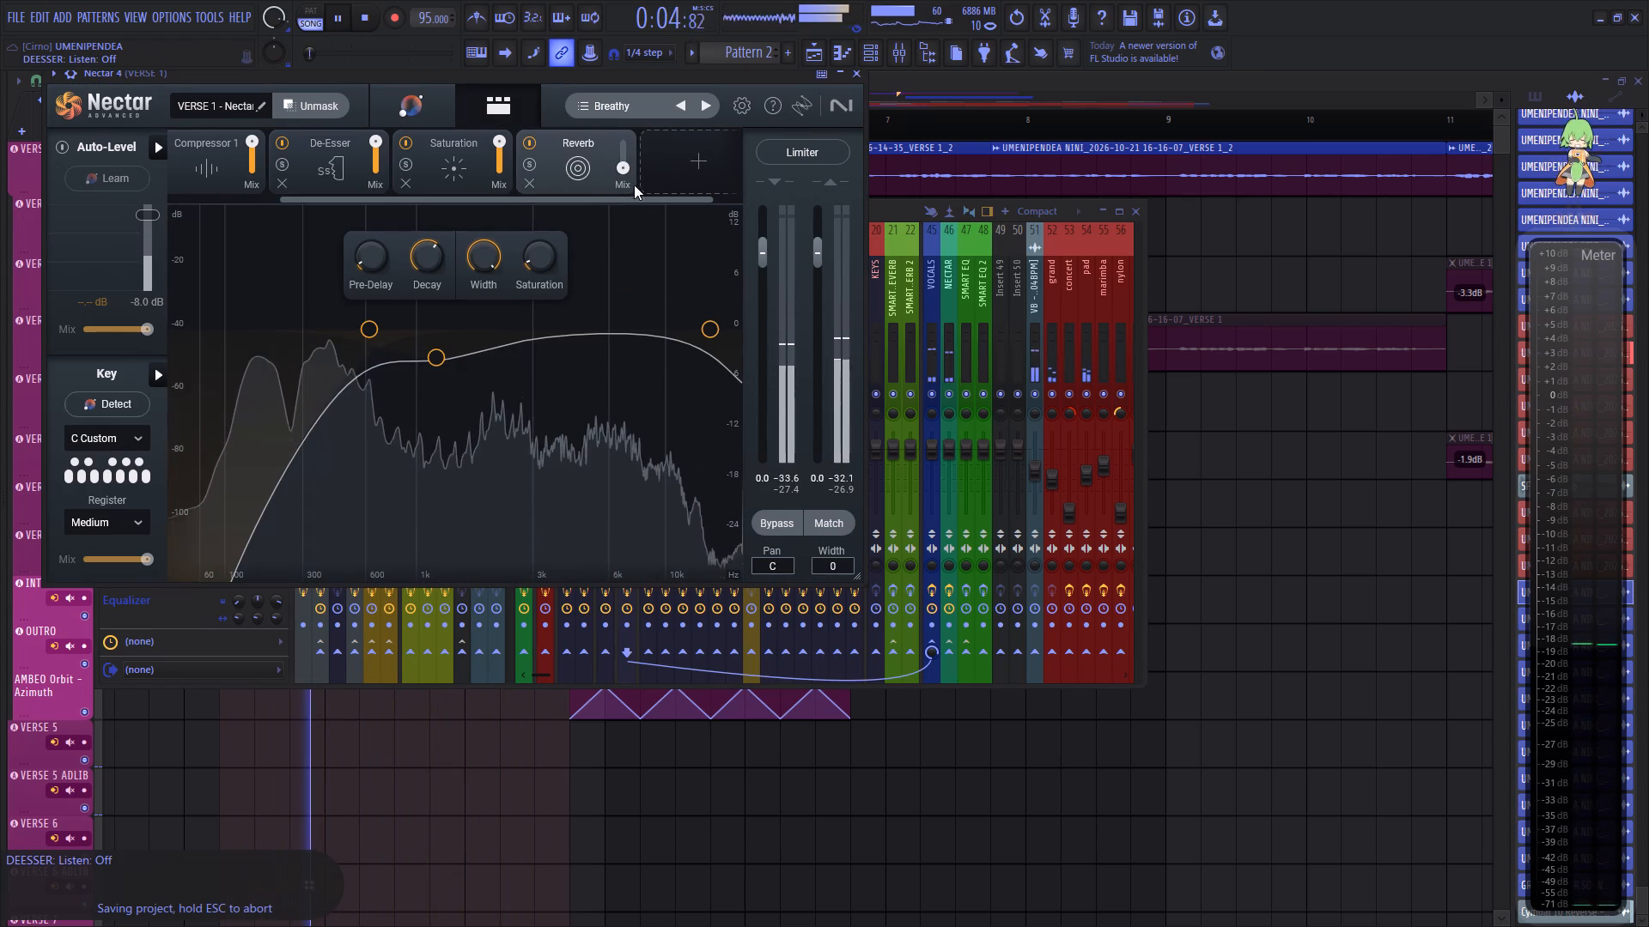
{"action": "scroll", "coordinate": [625, 168], "scroll_direction": "down", "scroll_amount": 4}
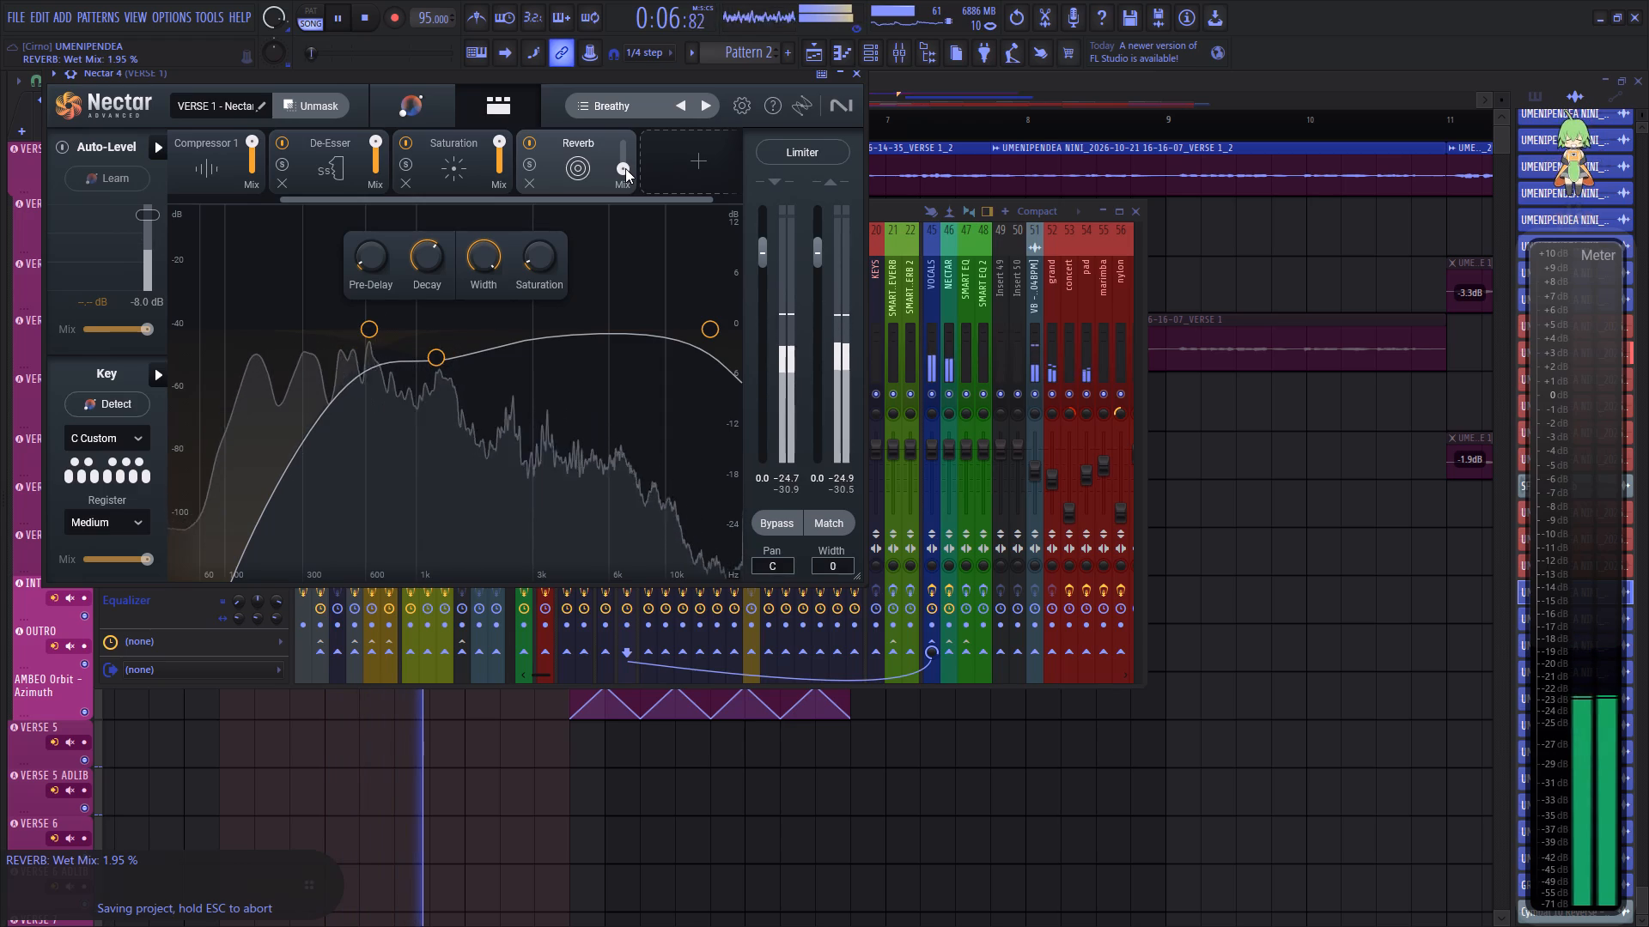
{"action": "scroll", "coordinate": [625, 168], "scroll_direction": "up", "scroll_amount": 1}
{"action": "left_click", "coordinate": [851, 73]}
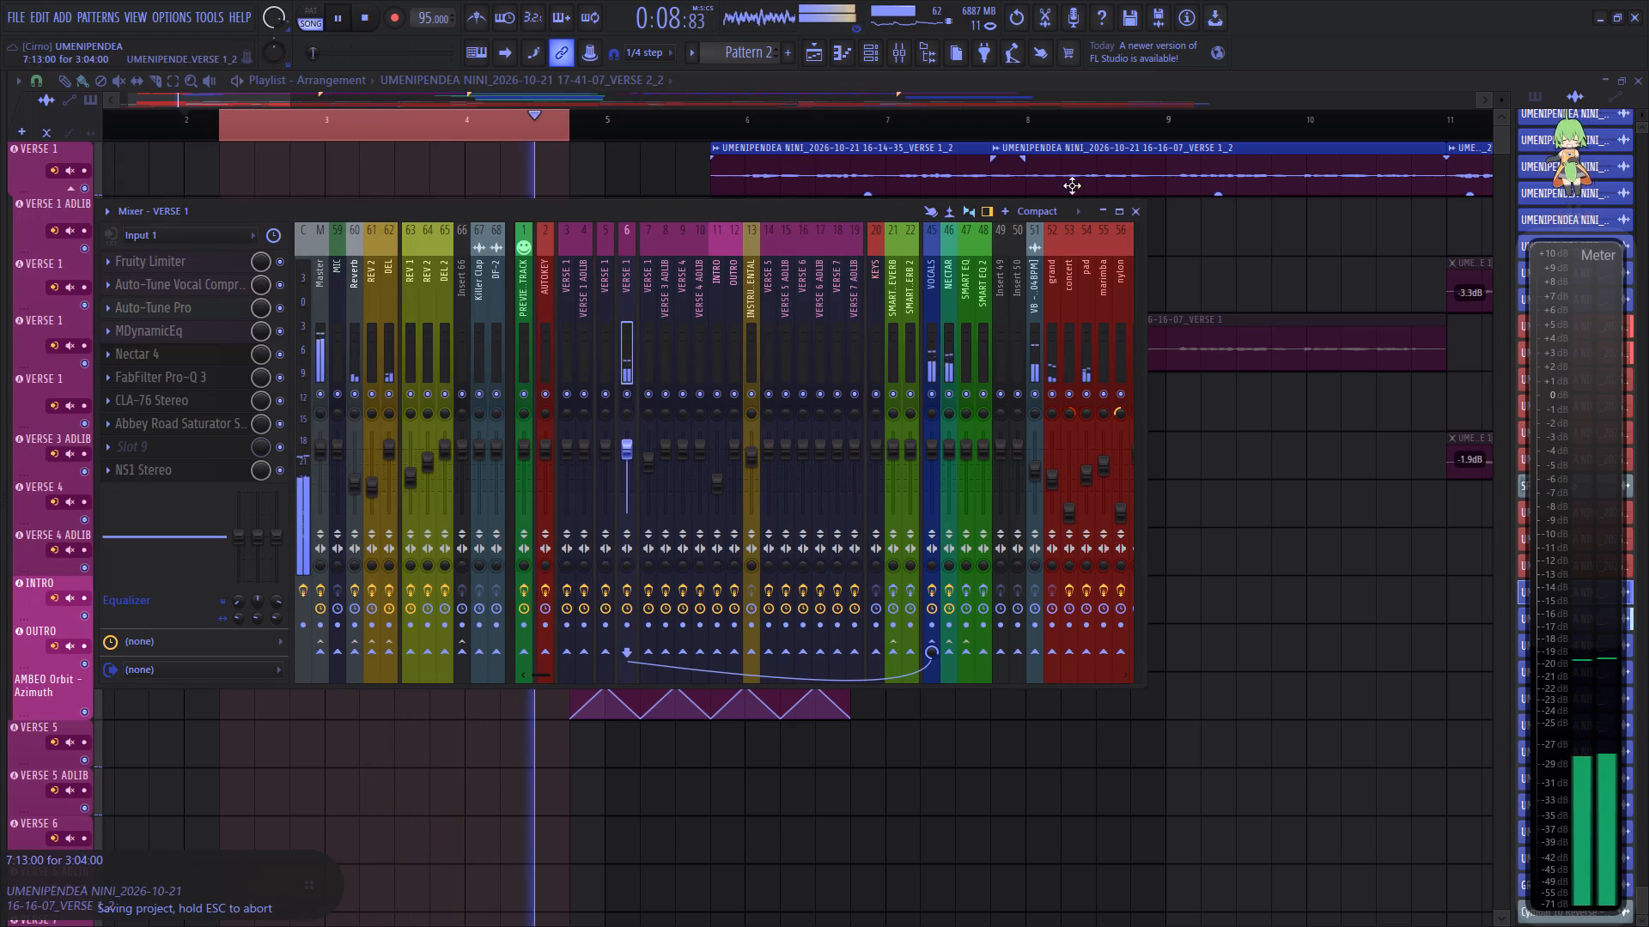
Clear the loop region over the opening vocals, with the mixer closed, and restart playback before bar 2.
{"action": "left_click", "coordinate": [1137, 208]}
{"action": "double_click", "coordinate": [326, 124]}
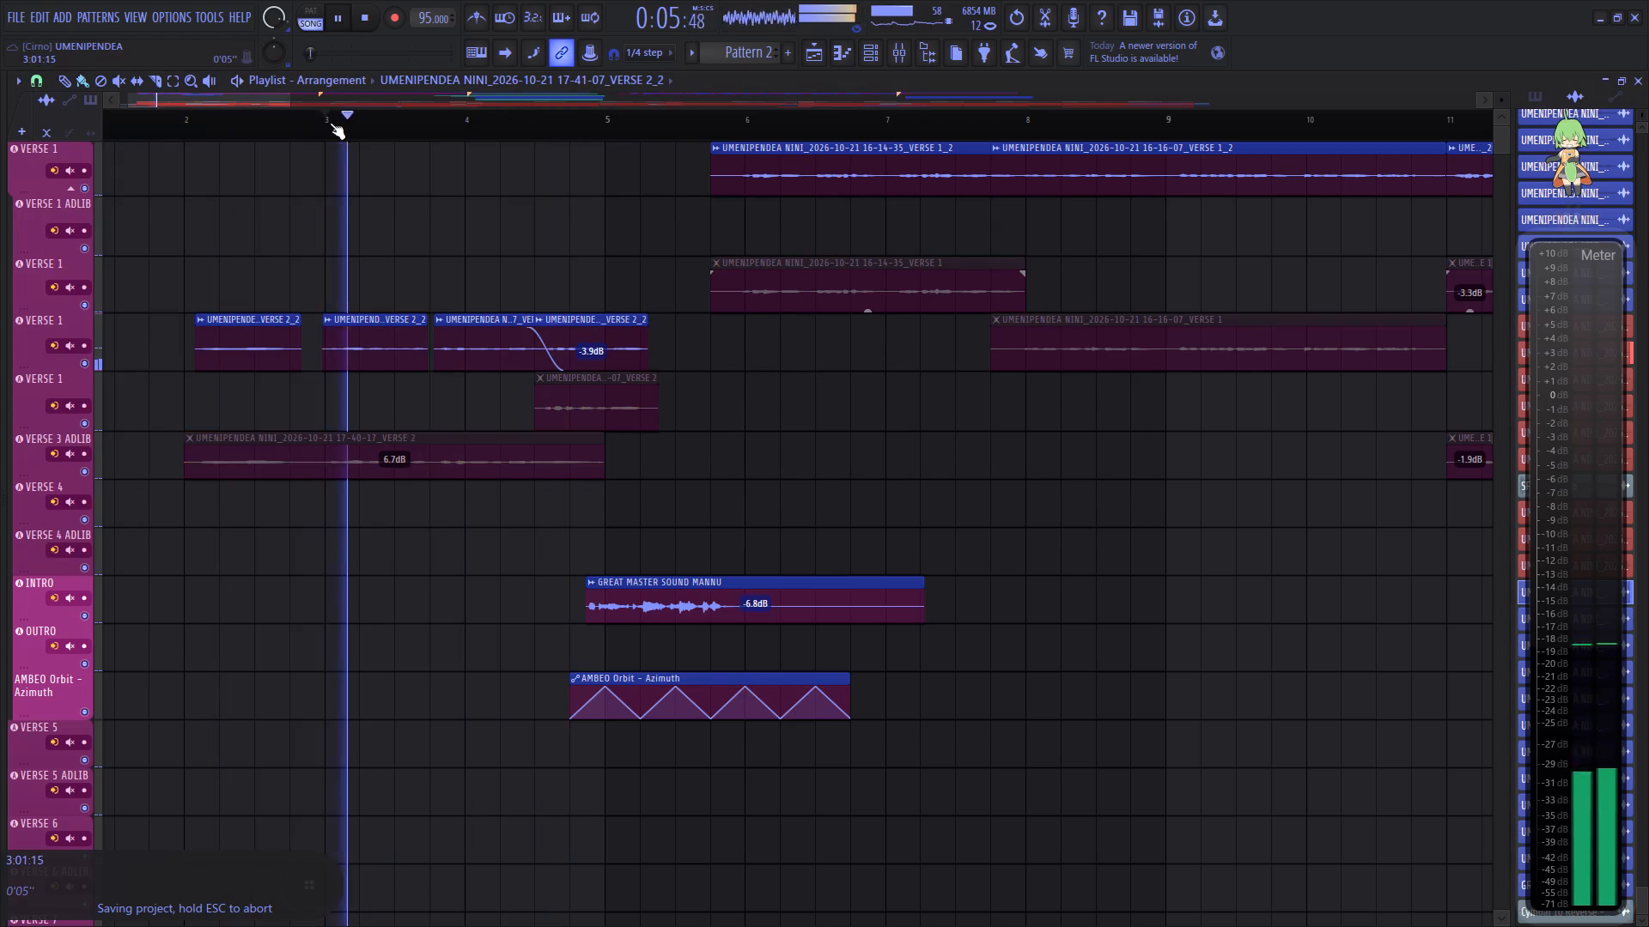
{"action": "left_click_drag", "start_coordinate": [330, 123], "coordinate": [0, 191]}
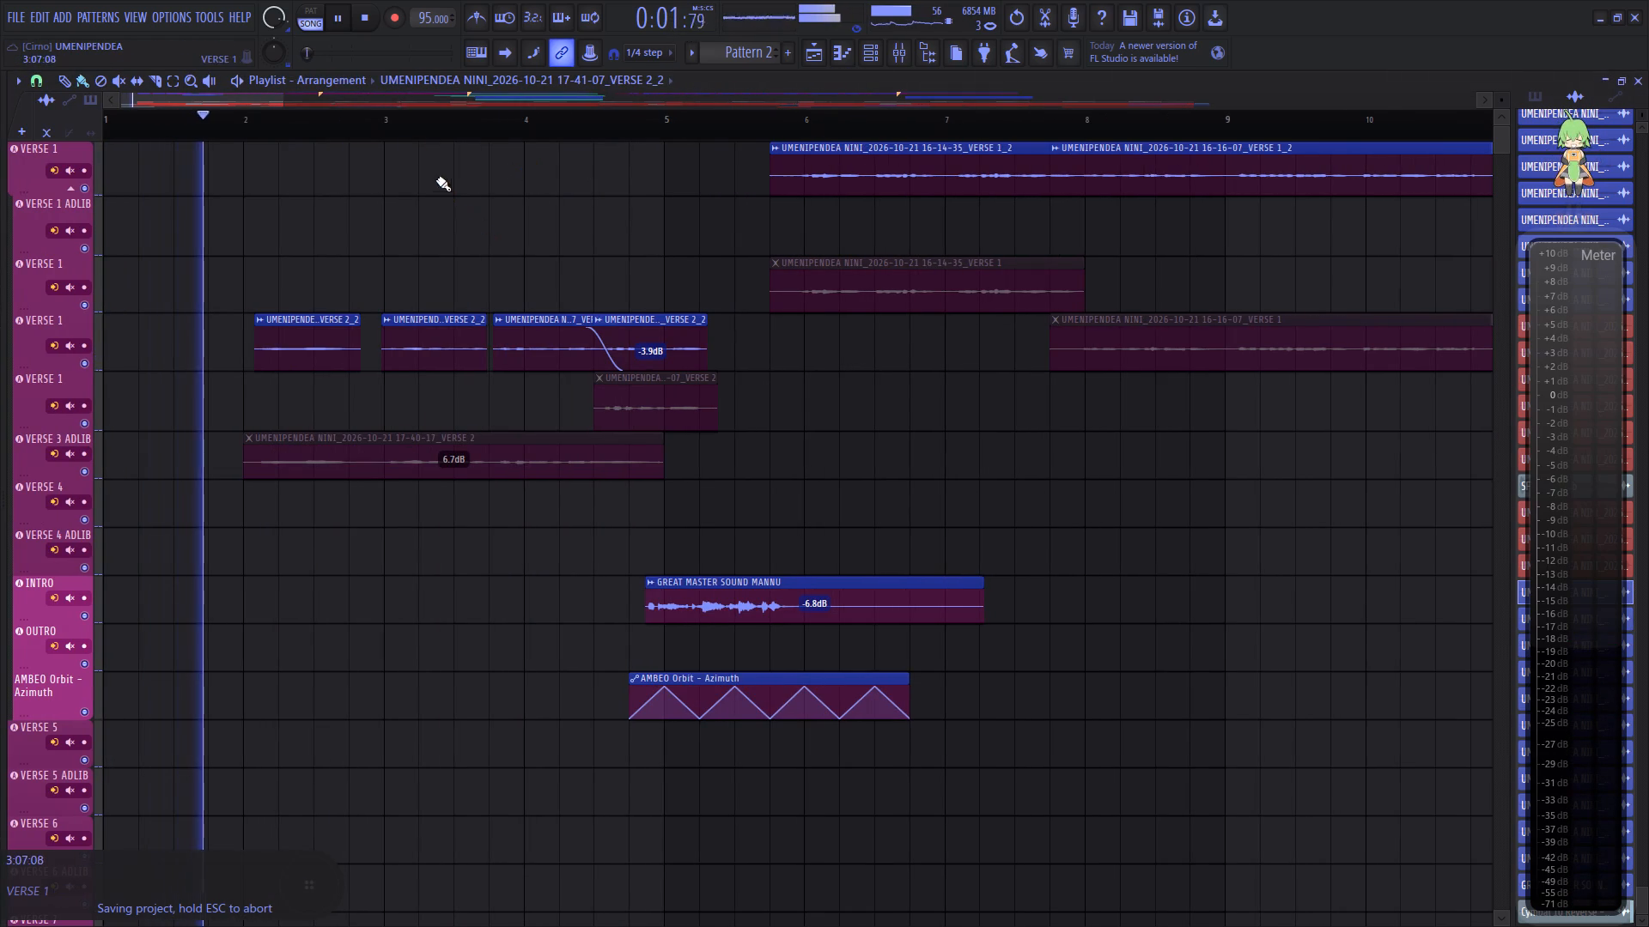
Listen through the opening vocals, intro and first Verse 1 clips to check how they play together.
{"action": "scroll", "coordinate": [363, 123], "scroll_direction": "down", "scroll_amount": 4}
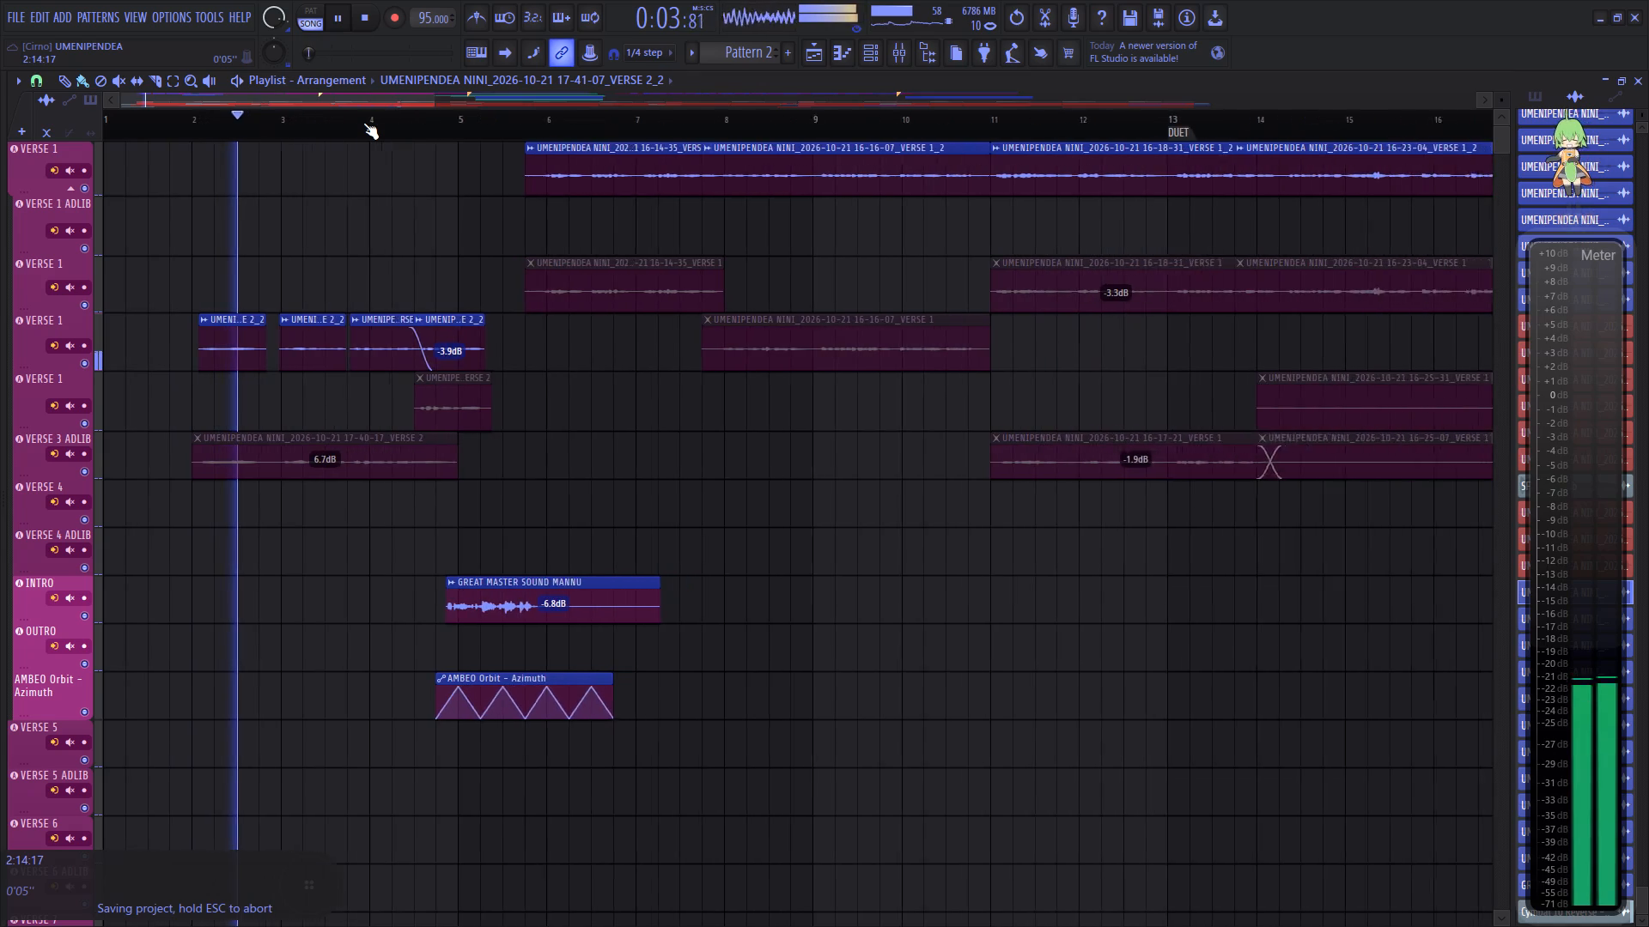
{"action": "scroll", "coordinate": [363, 123], "scroll_direction": "down", "scroll_amount": 4}
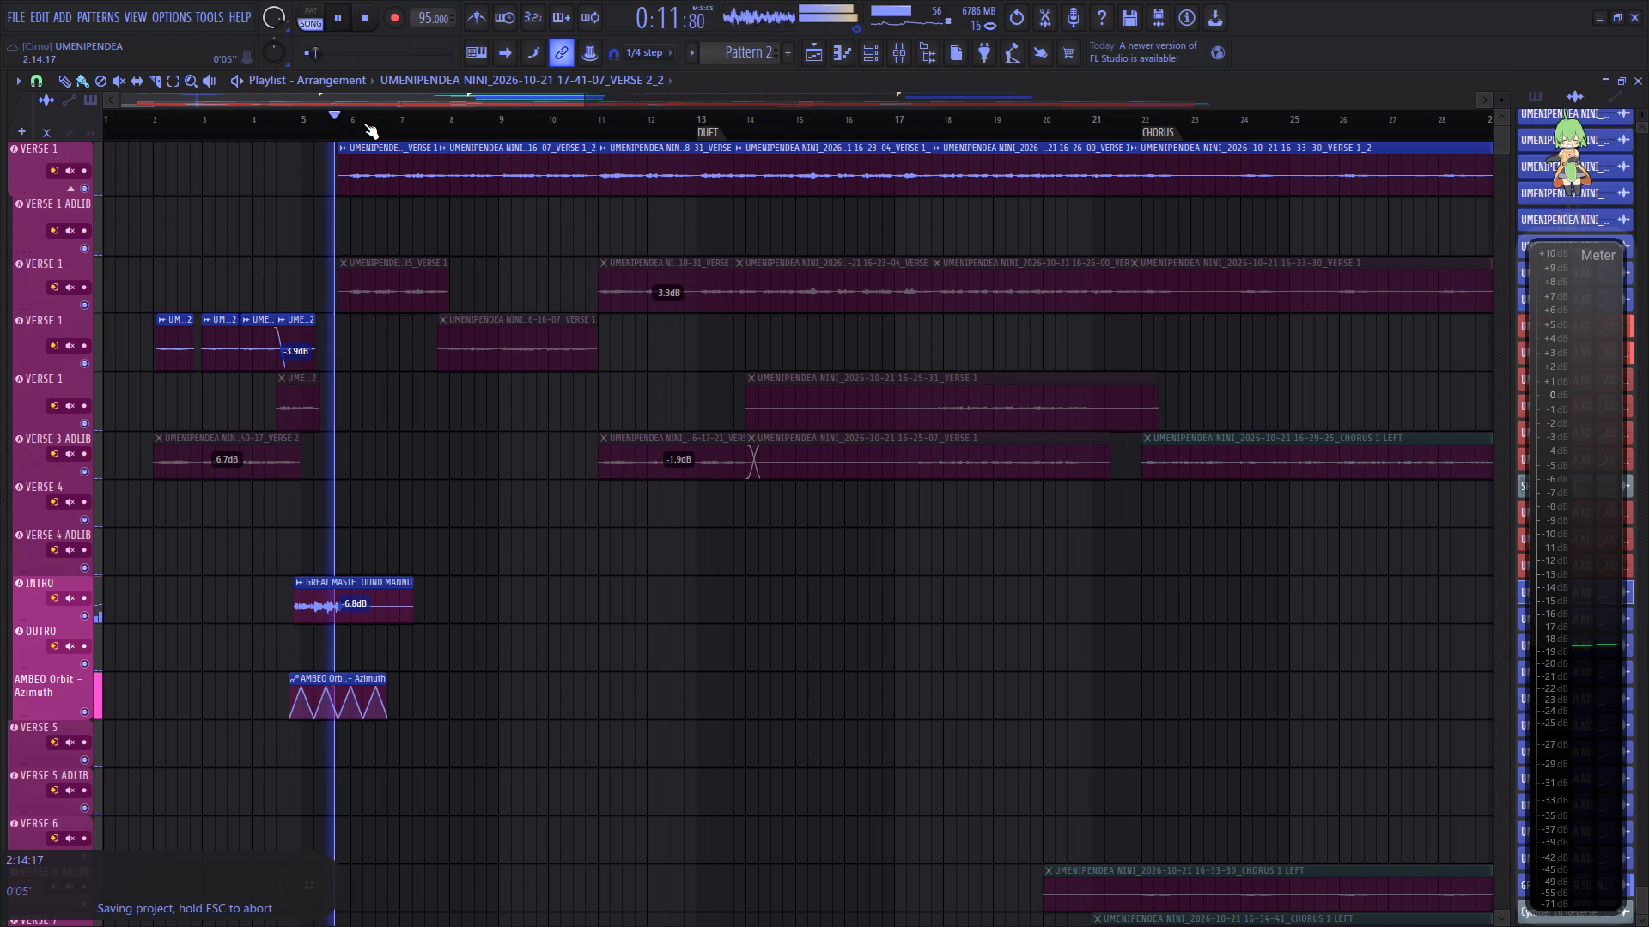
{"action": "scroll", "coordinate": [385, 114], "scroll_direction": "down", "scroll_amount": 3}
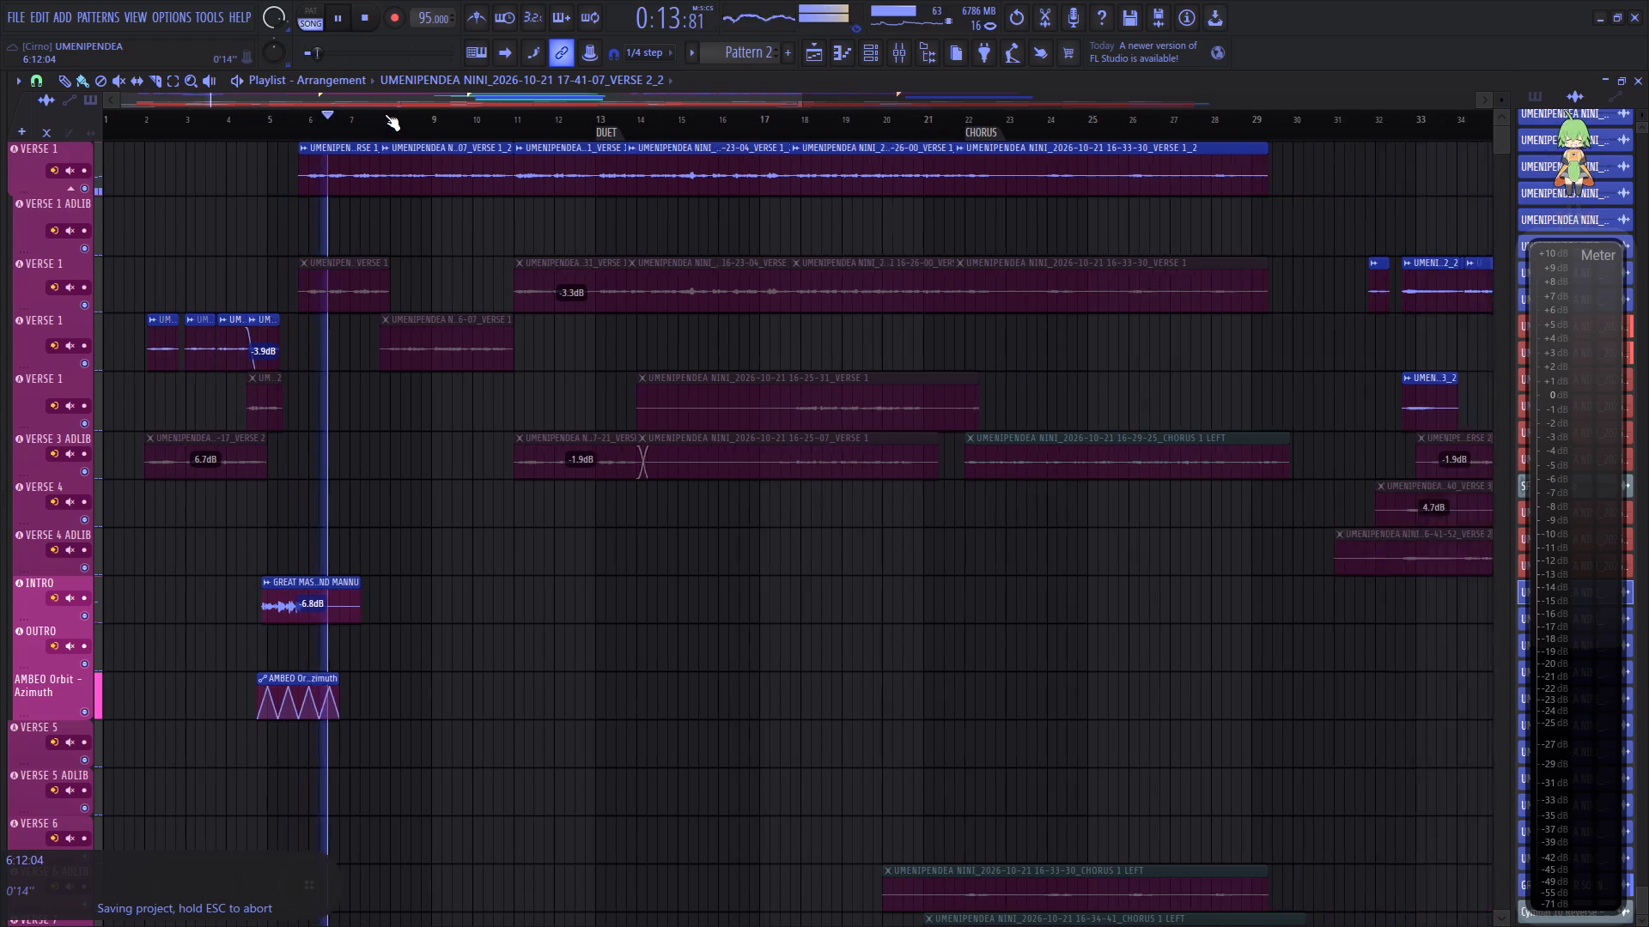
{"action": "scroll", "coordinate": [385, 114], "scroll_direction": "down", "scroll_amount": 2}
{"action": "left_click_drag", "start_coordinate": [332, 96], "coordinate": [348, 98]}
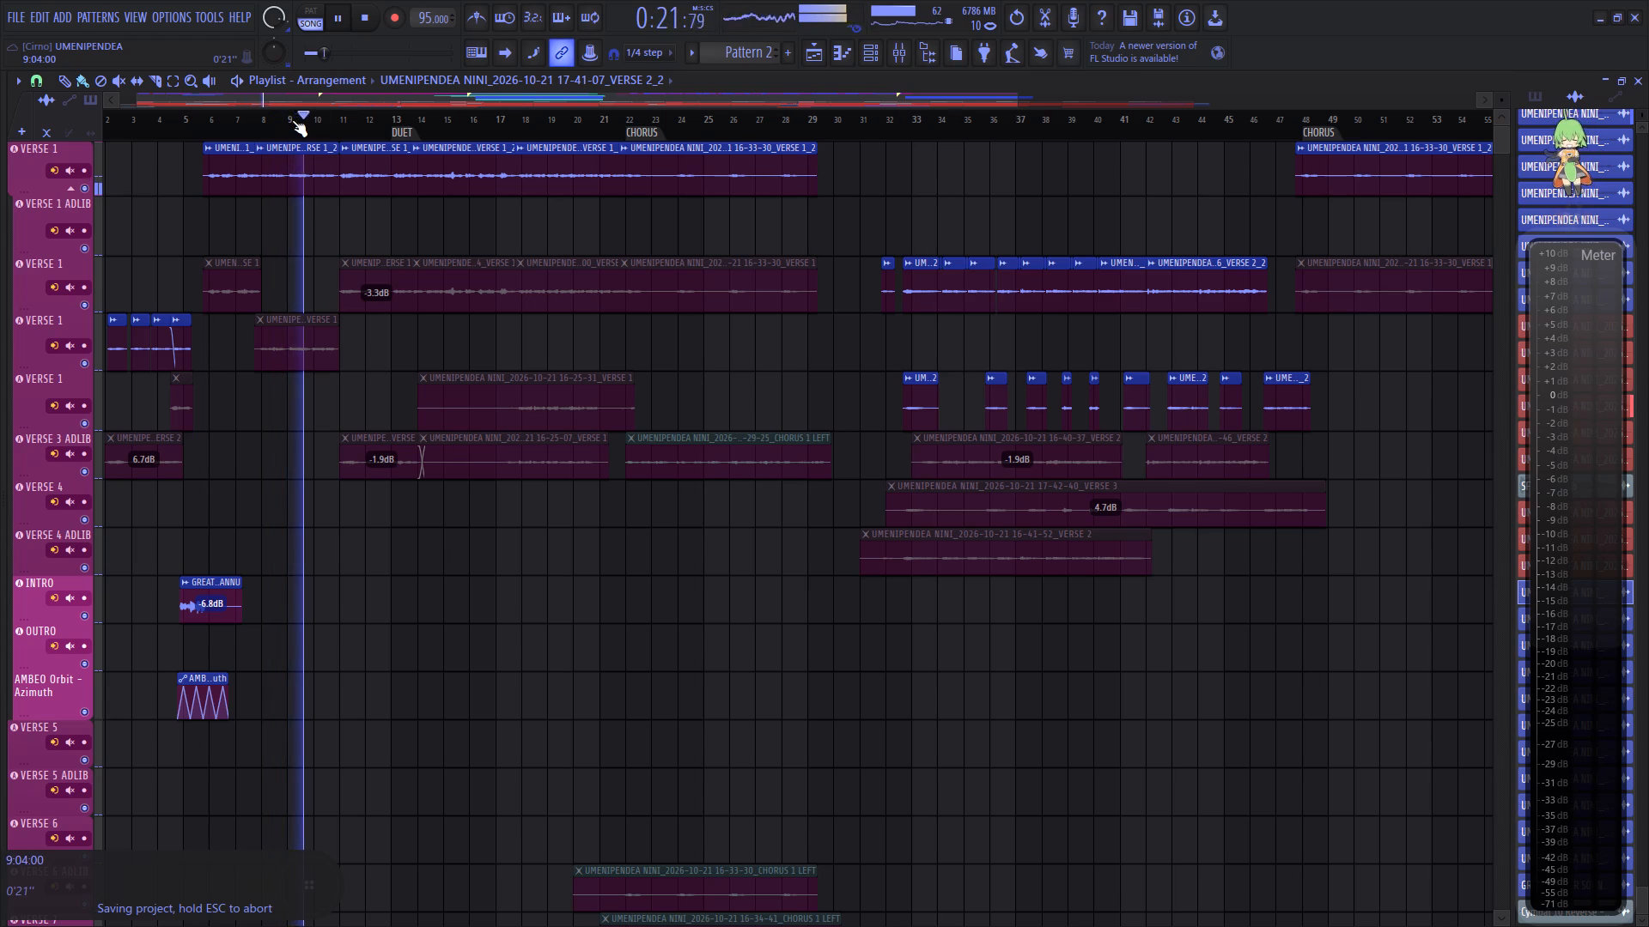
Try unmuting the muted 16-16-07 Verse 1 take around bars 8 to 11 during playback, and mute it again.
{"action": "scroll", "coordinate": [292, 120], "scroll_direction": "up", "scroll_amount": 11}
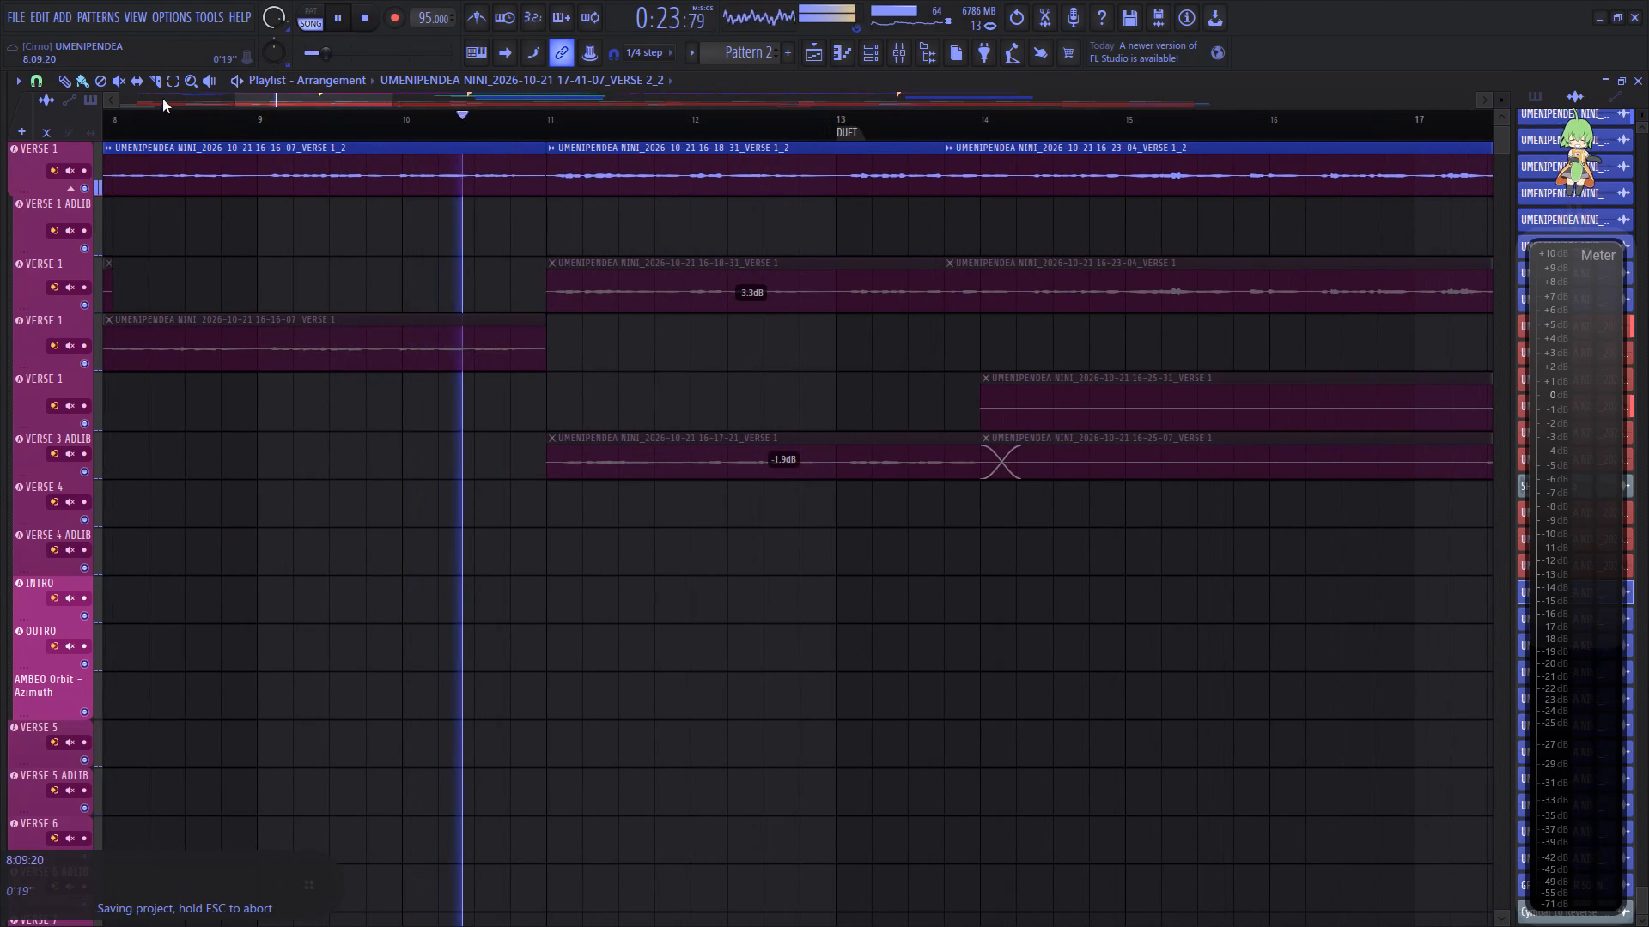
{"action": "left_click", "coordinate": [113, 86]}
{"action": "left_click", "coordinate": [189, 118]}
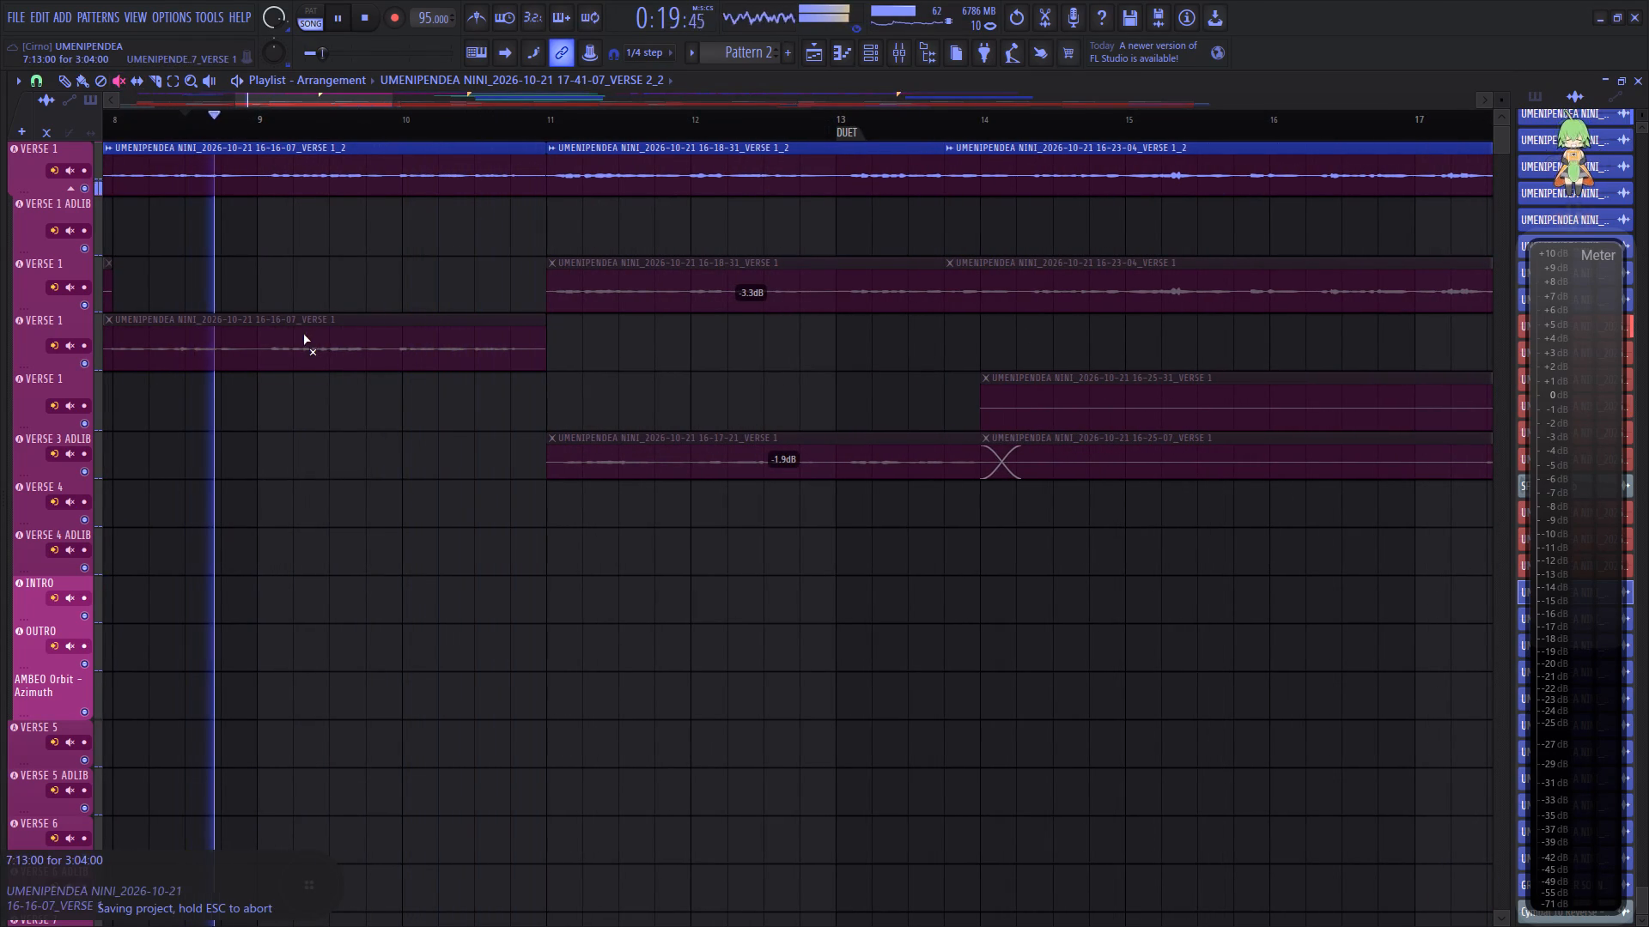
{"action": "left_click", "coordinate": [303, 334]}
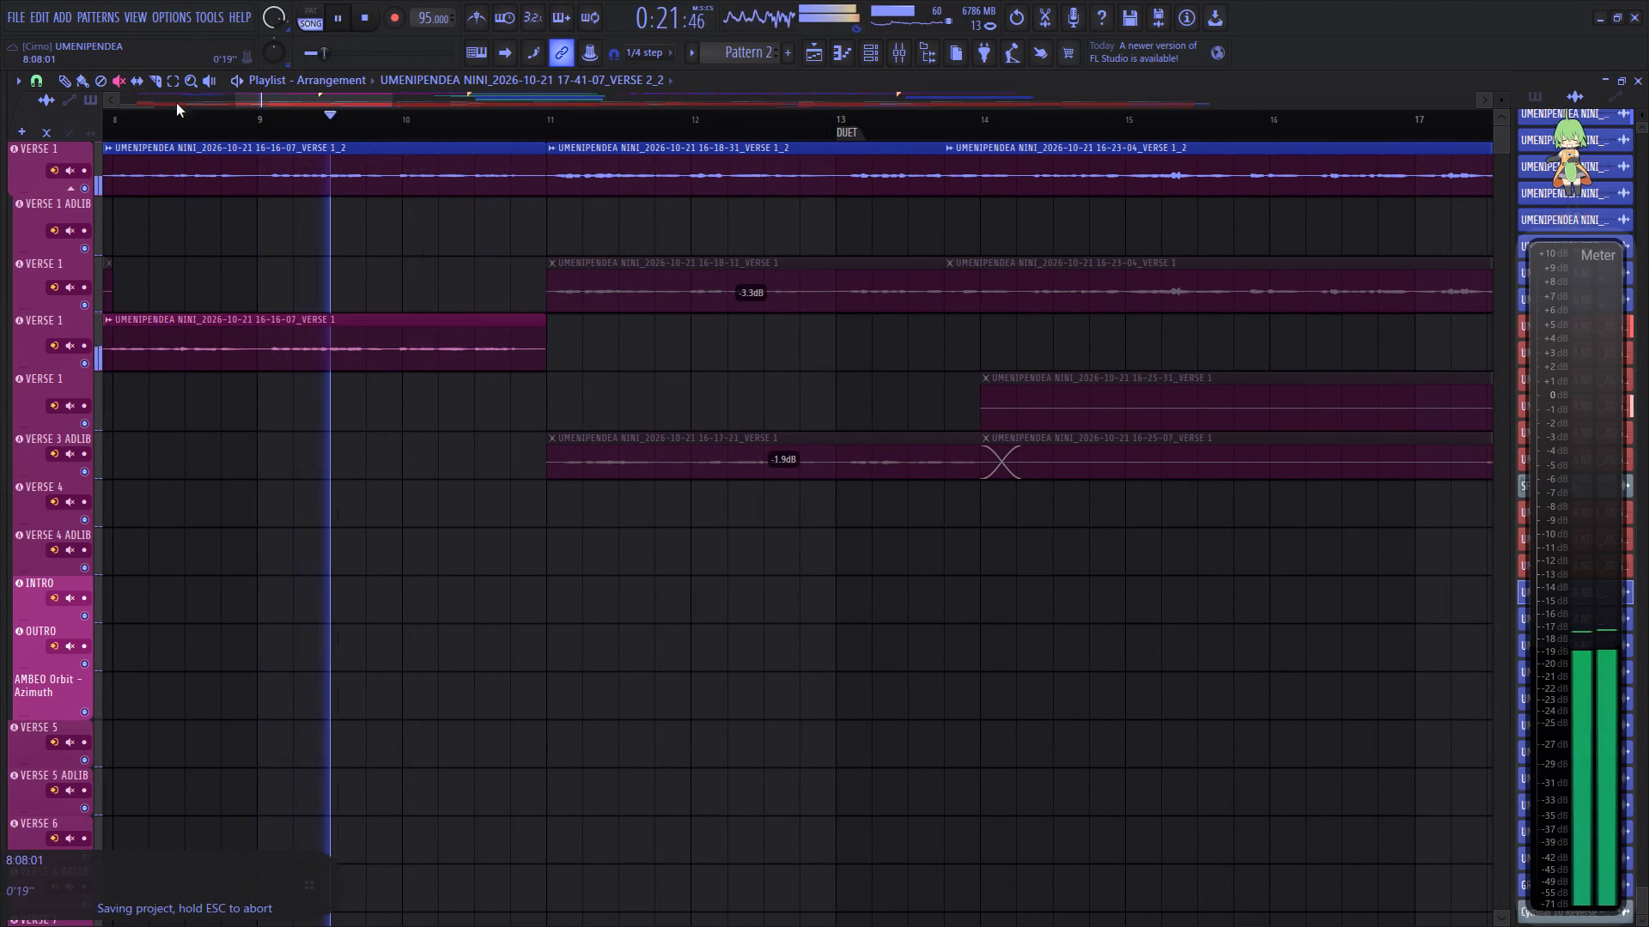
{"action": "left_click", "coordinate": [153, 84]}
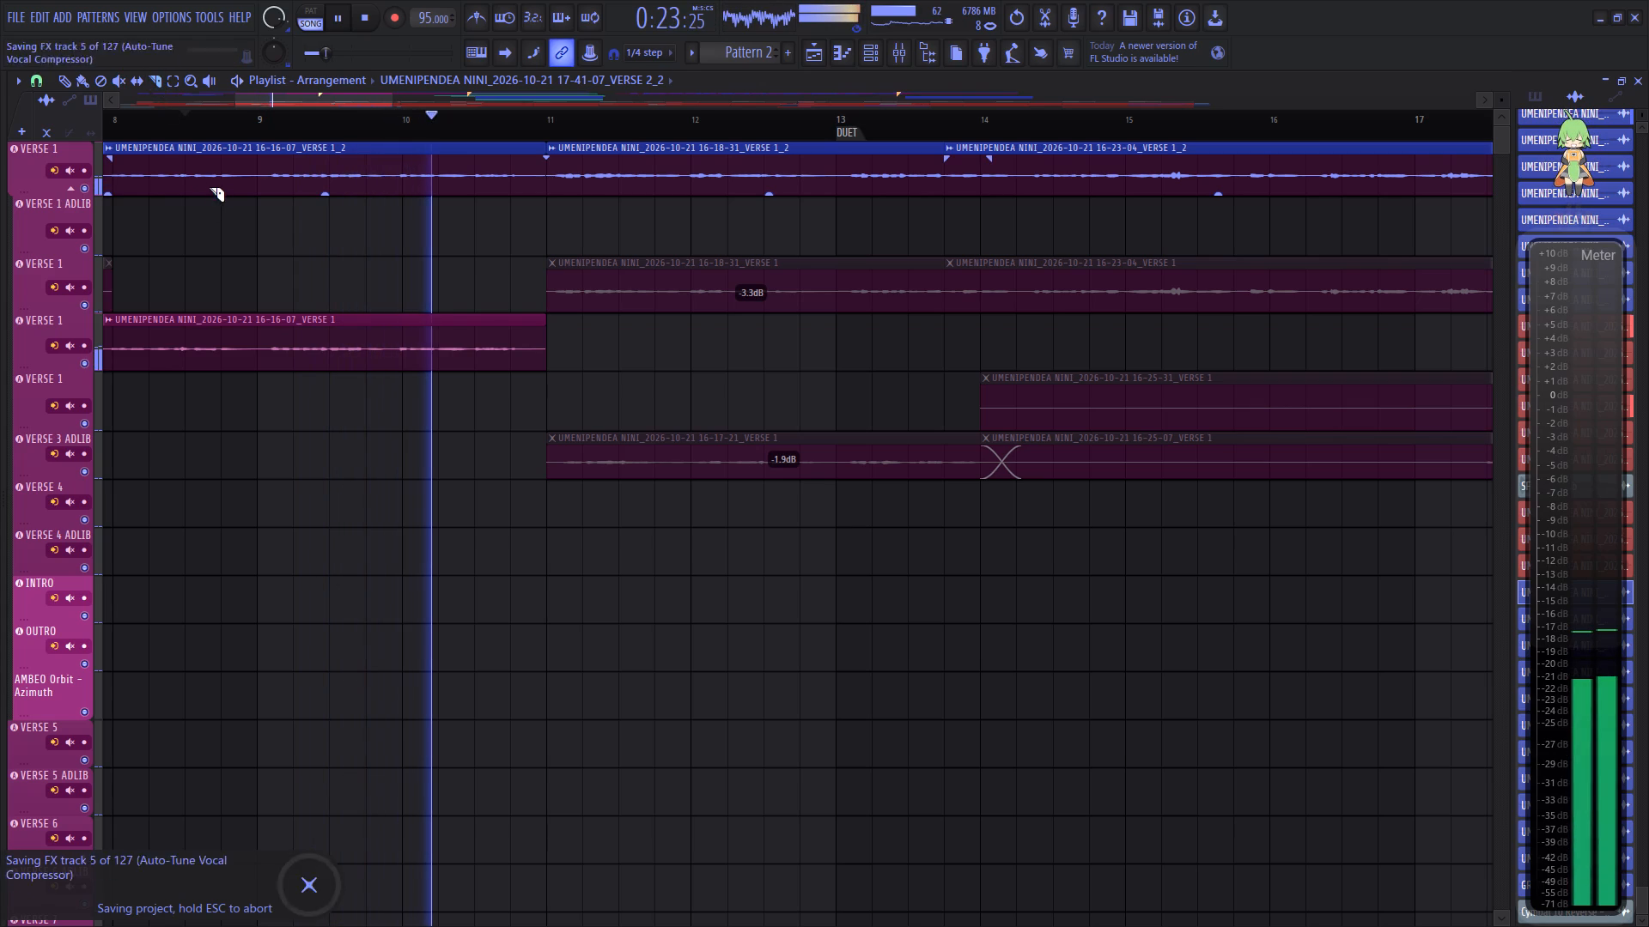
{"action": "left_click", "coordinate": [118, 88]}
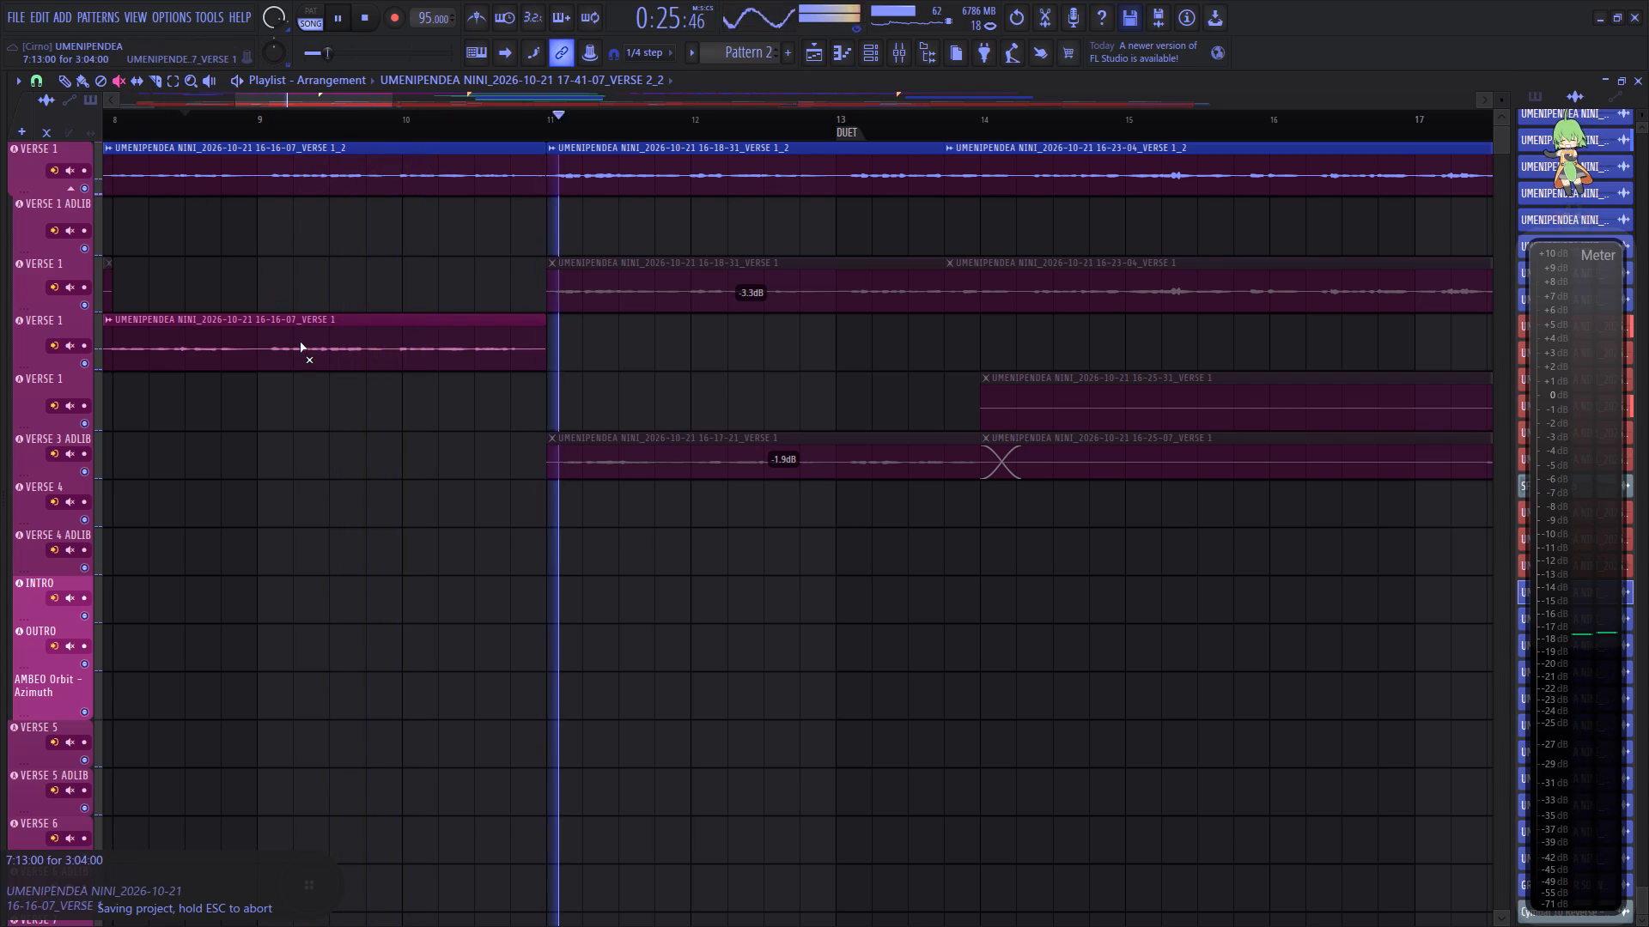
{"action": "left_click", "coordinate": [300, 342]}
Examine the vocal tracks from Verse 1 through the duet section while listening, pausing and resuming playback near bar 14.
{"action": "scroll", "coordinate": [350, 126], "scroll_direction": "down", "scroll_amount": 8}
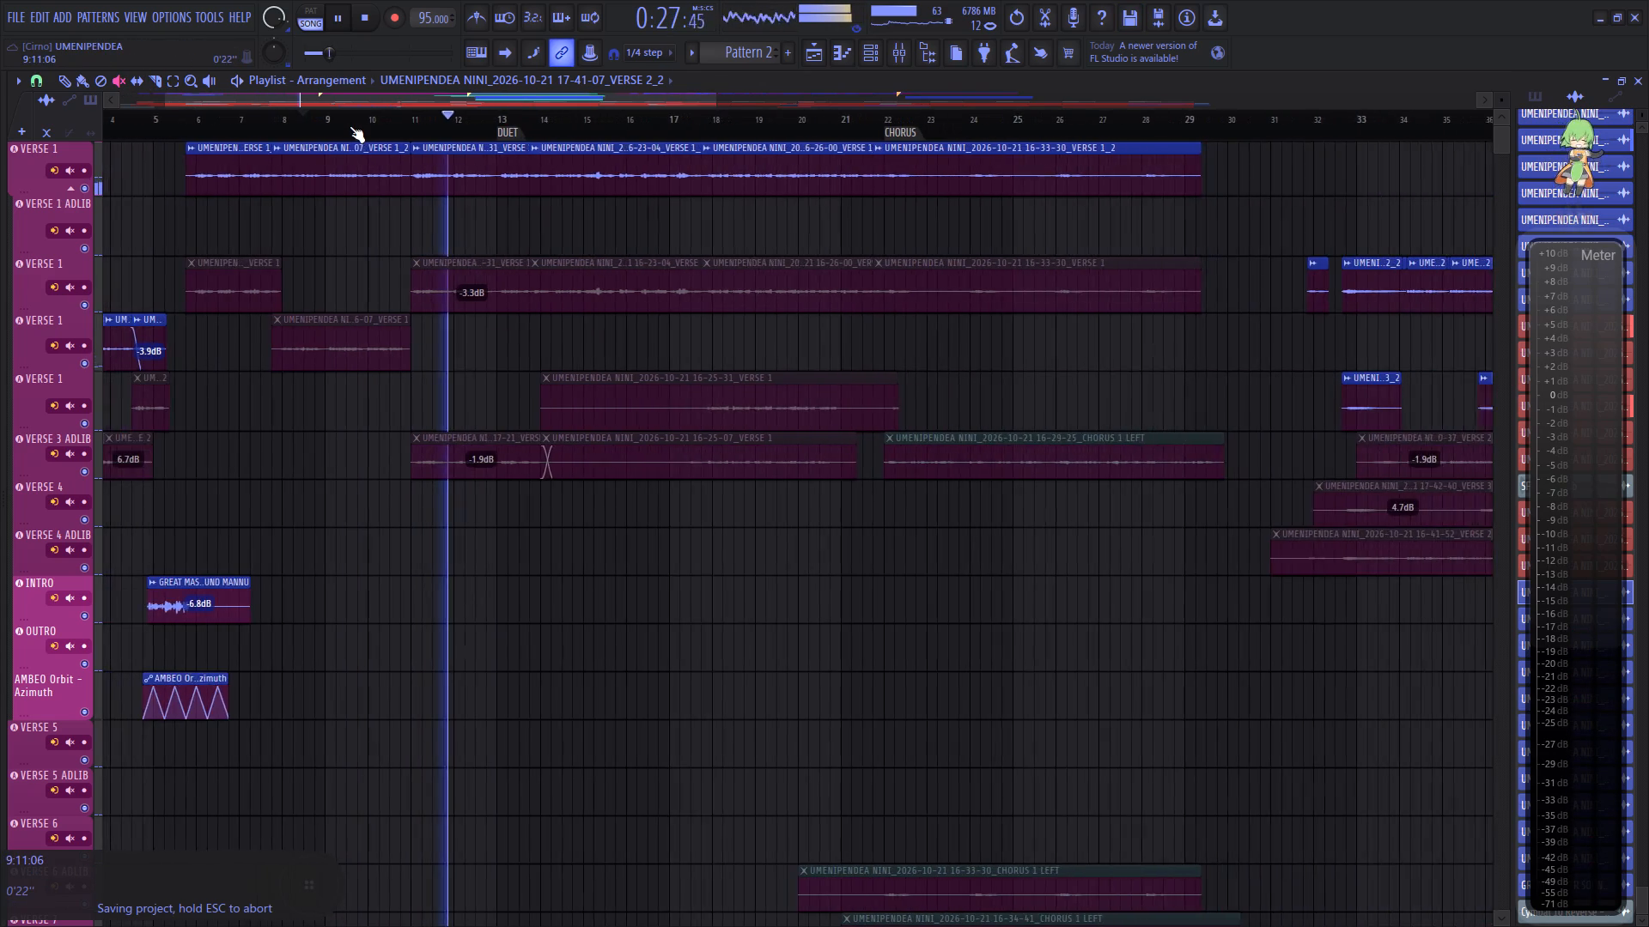
{"action": "scroll", "coordinate": [386, 210], "scroll_direction": "down", "scroll_amount": 6}
{"action": "scroll", "coordinate": [483, 241], "scroll_direction": "down", "scroll_amount": 5}
{"action": "scroll", "coordinate": [483, 241], "scroll_direction": "up", "scroll_amount": 10}
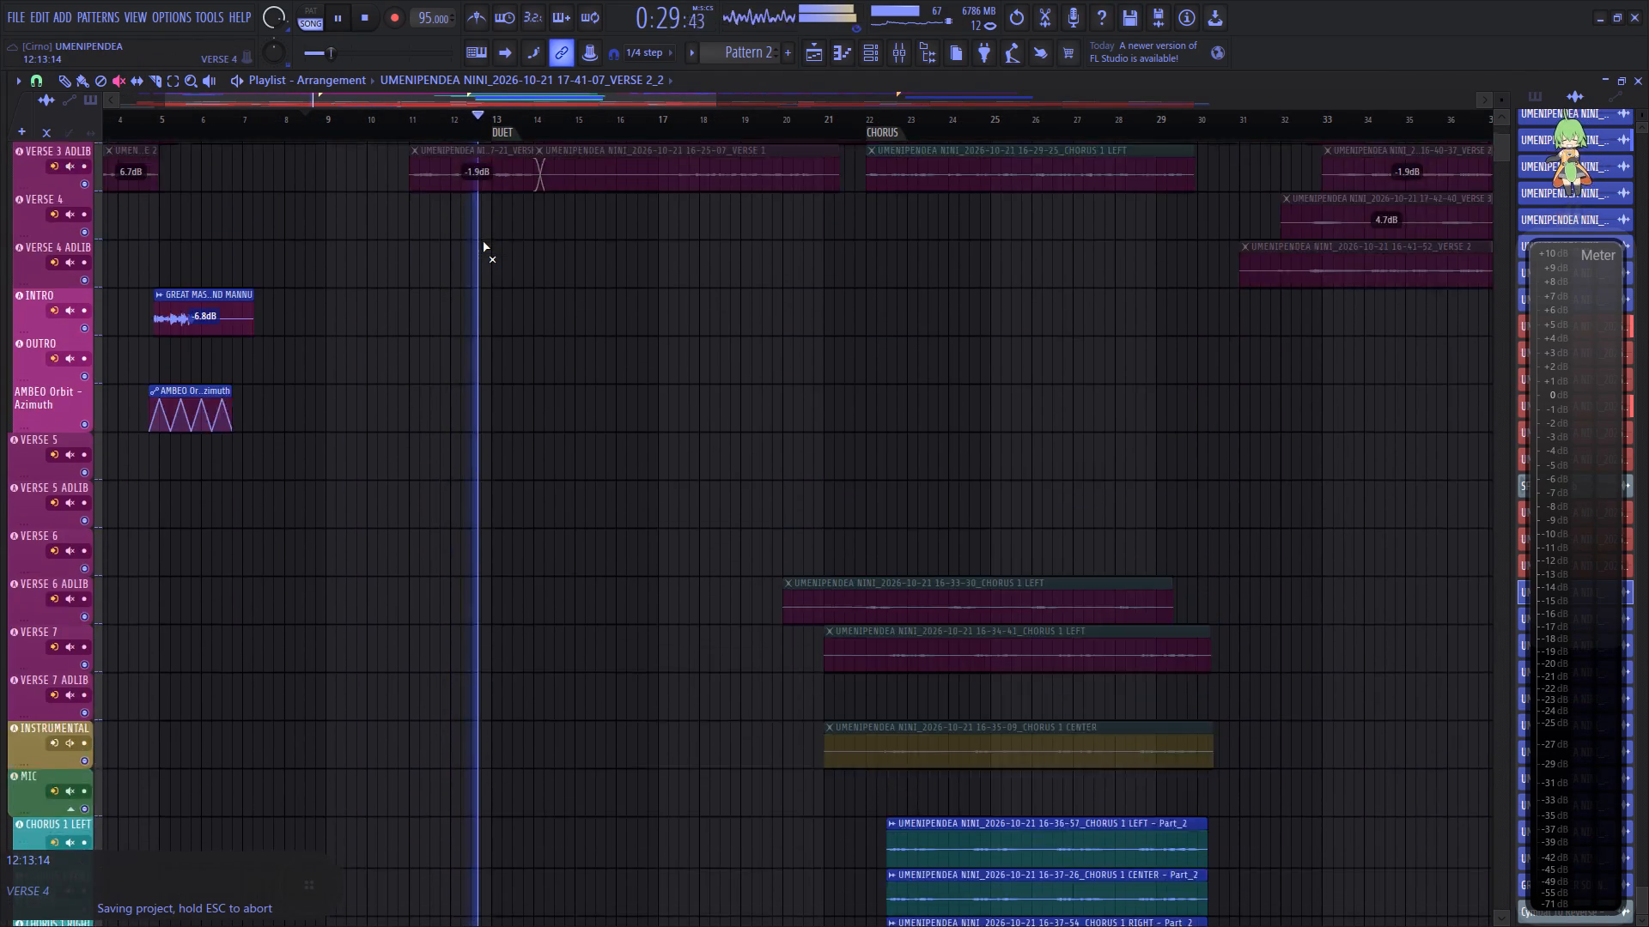
{"action": "scroll", "coordinate": [483, 241], "scroll_direction": "up", "scroll_amount": 3}
{"action": "left_click", "coordinate": [86, 76]}
{"action": "scroll", "coordinate": [493, 223], "scroll_direction": "up", "scroll_amount": 4}
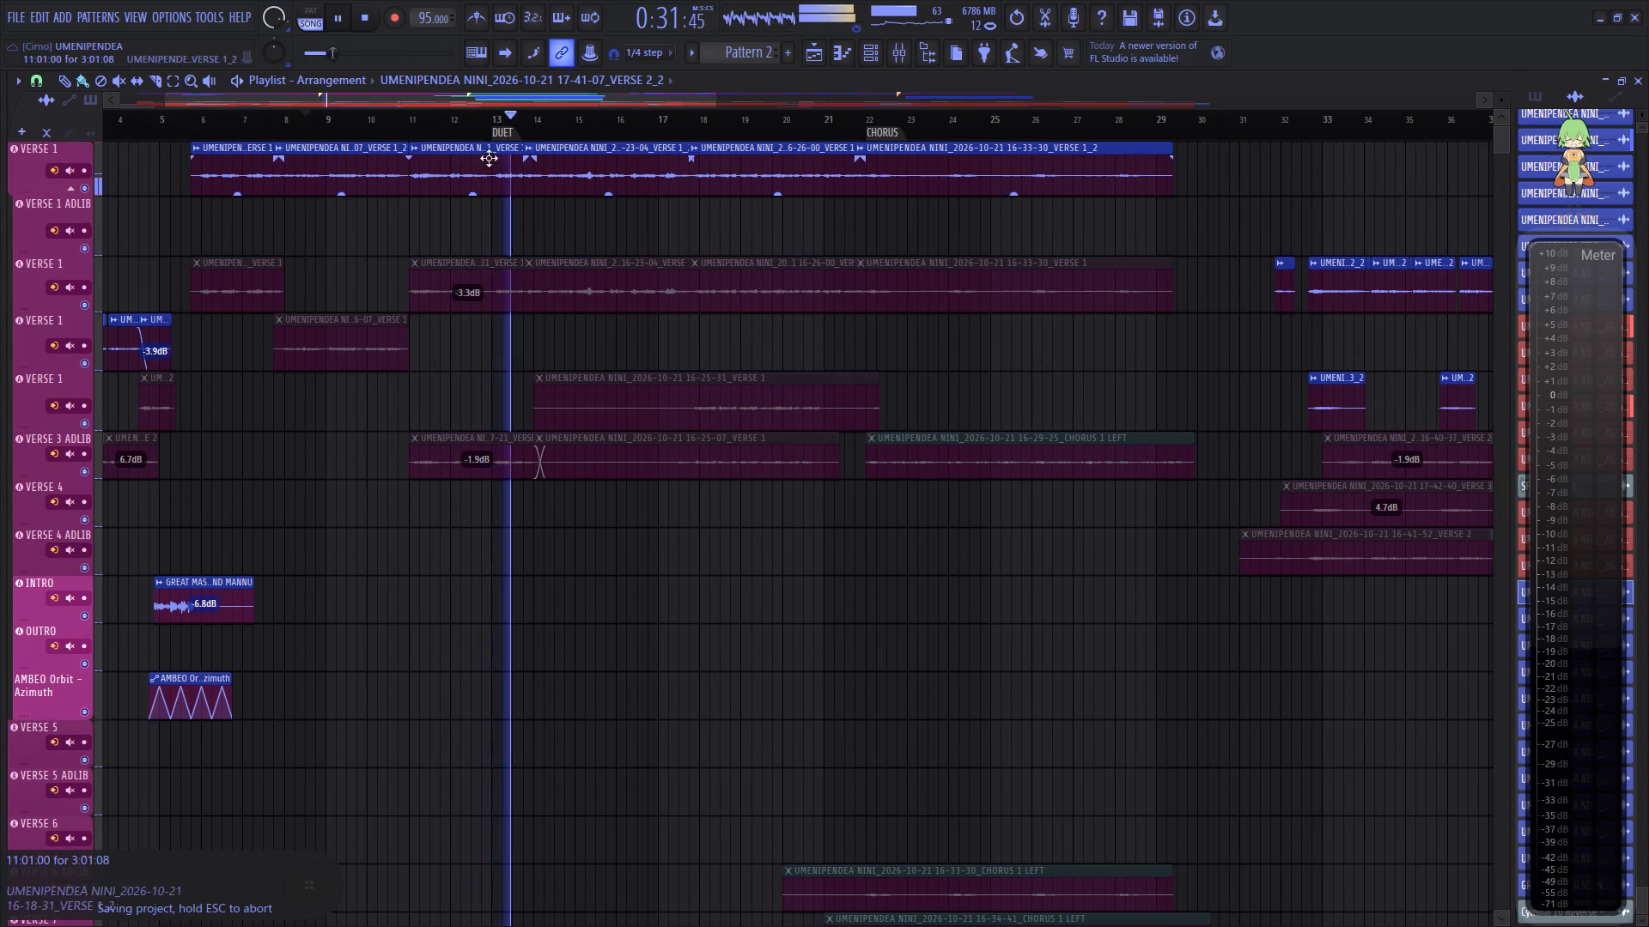
{"action": "left_click_drag", "start_coordinate": [351, 100], "coordinate": [455, 94]}
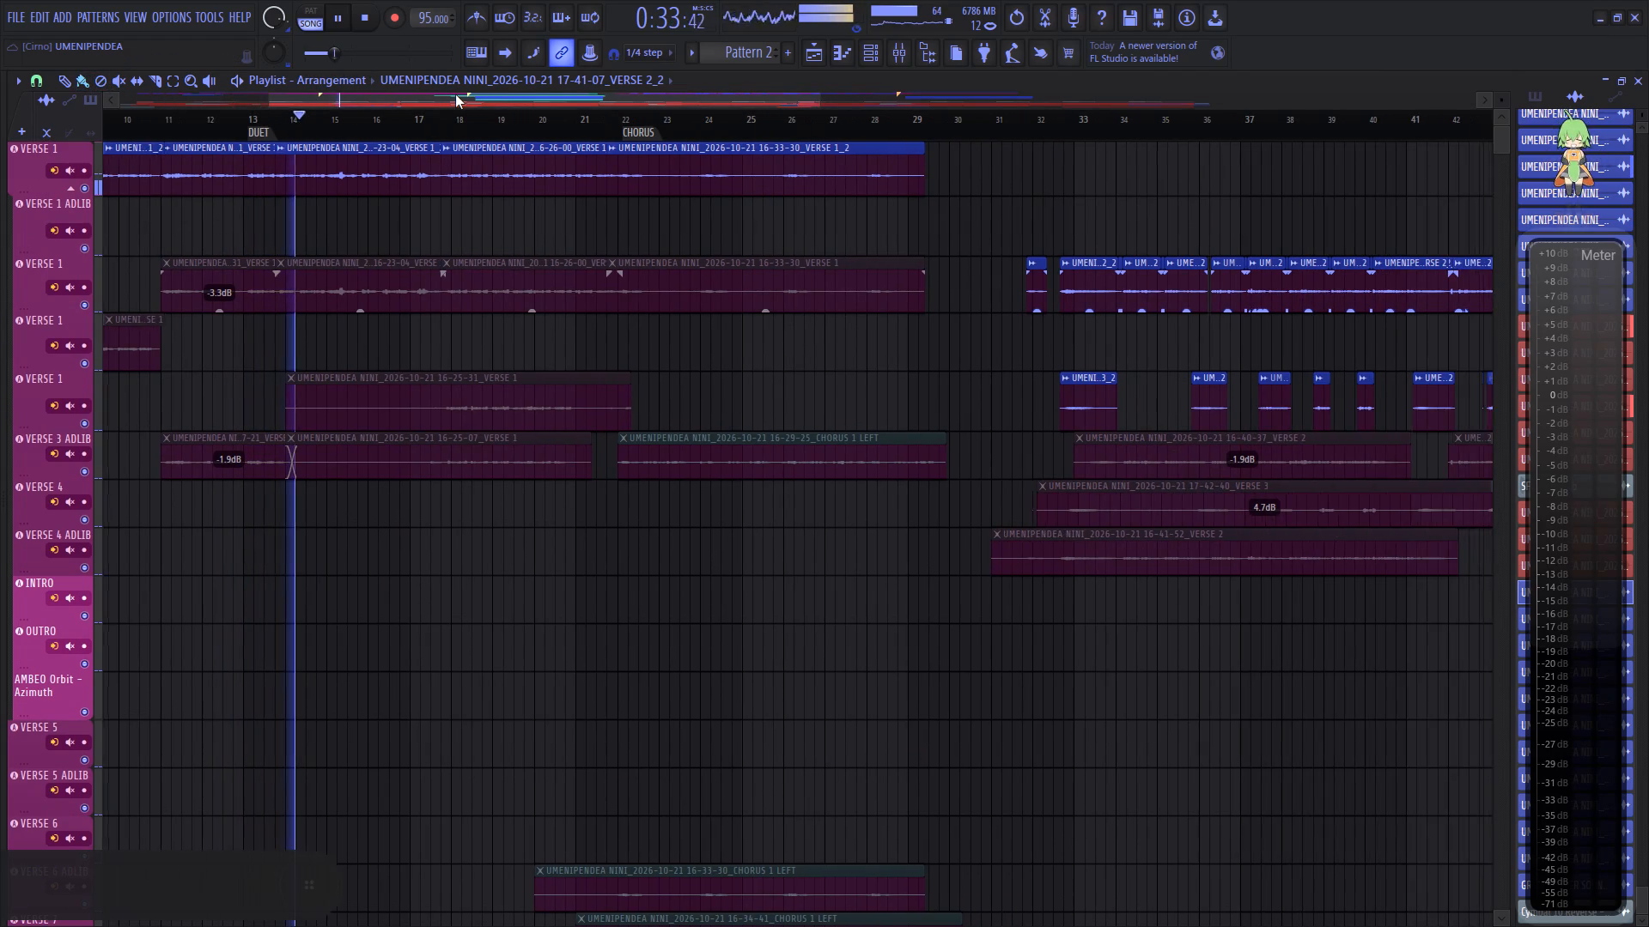
{"action": "left_click", "coordinate": [339, 20]}
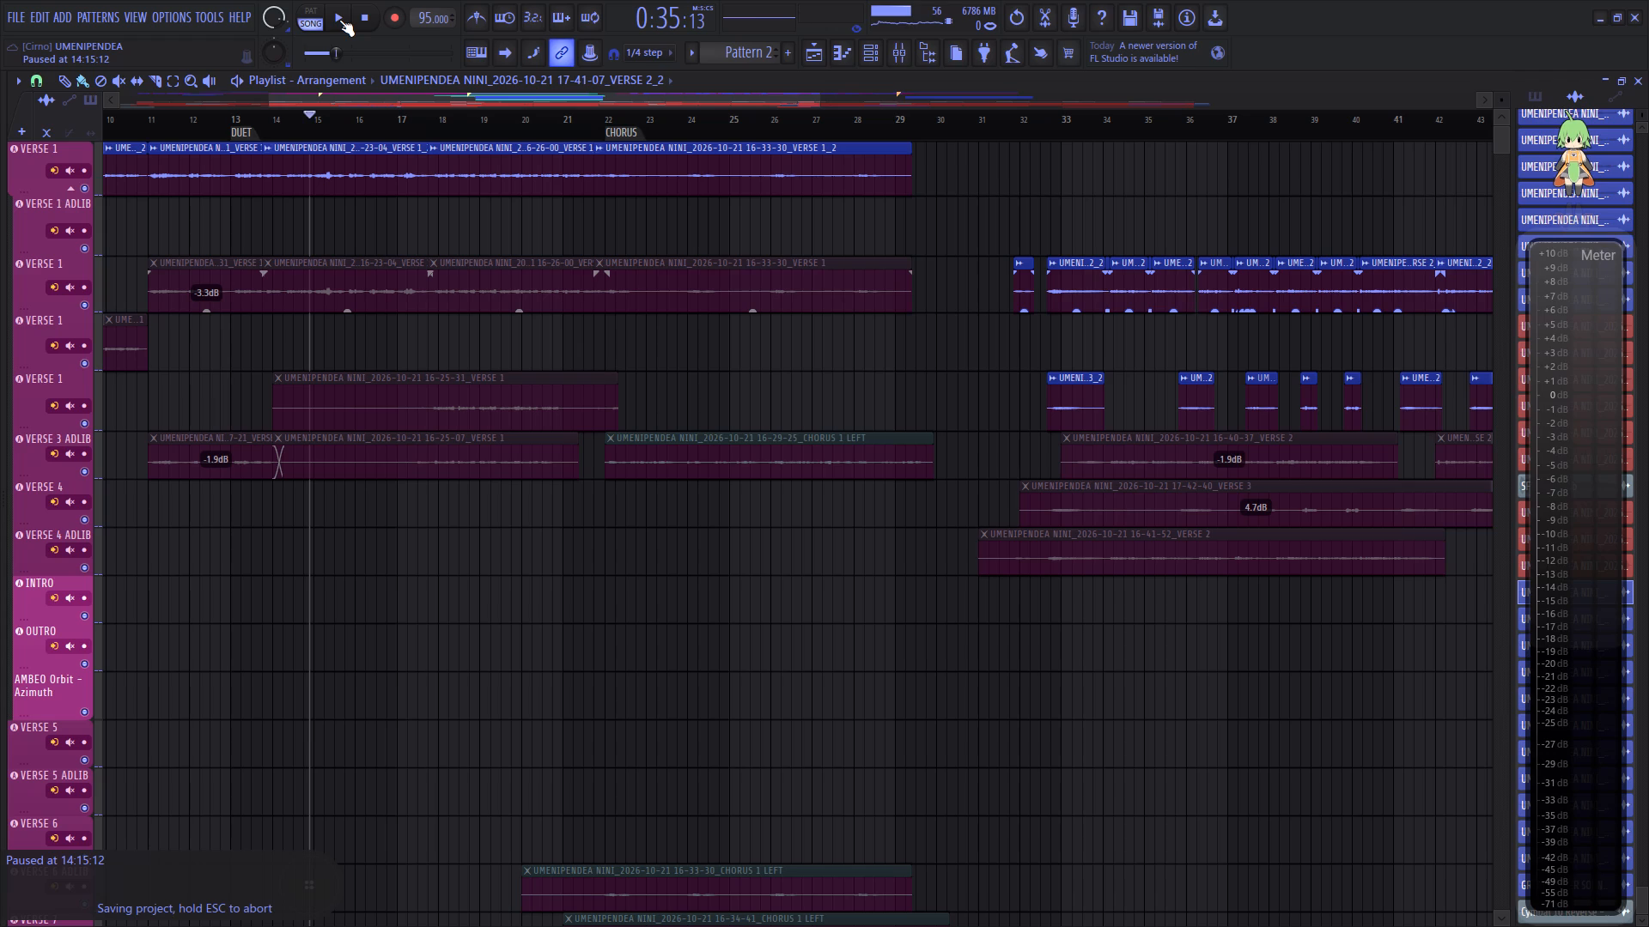
{"action": "left_click", "coordinate": [339, 20]}
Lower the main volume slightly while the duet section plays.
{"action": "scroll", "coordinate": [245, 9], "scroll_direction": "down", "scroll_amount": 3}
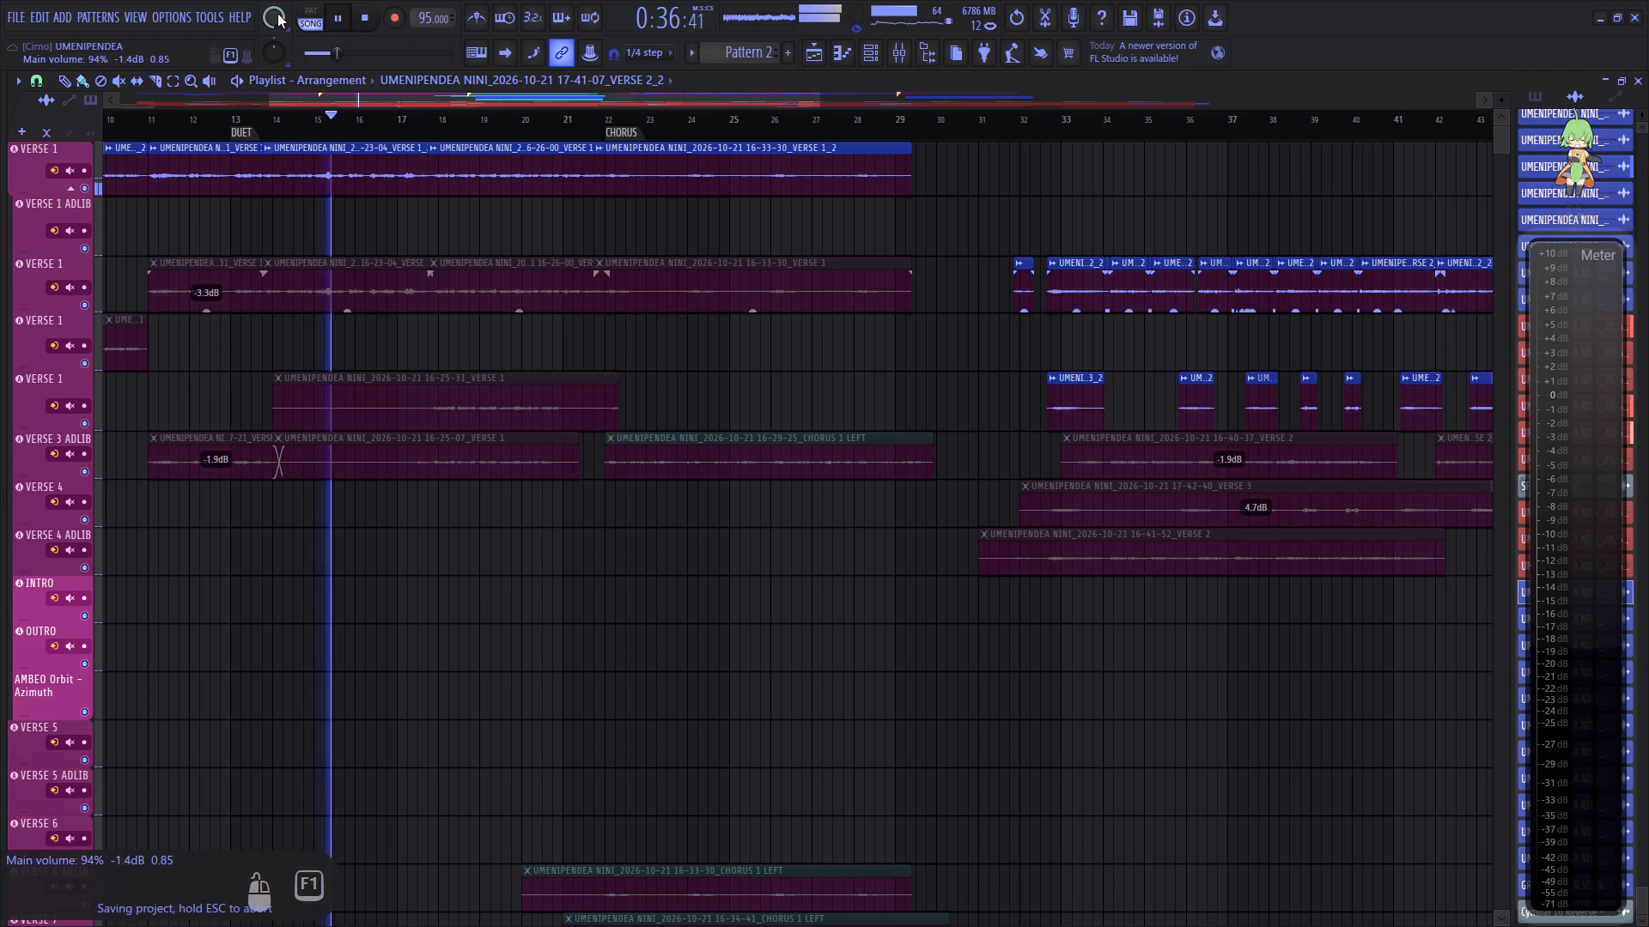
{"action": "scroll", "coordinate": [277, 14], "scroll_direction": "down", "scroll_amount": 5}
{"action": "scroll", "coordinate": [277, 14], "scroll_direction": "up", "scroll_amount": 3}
Save the project under its existing file name.
{"action": "left_click", "coordinate": [10, 14]}
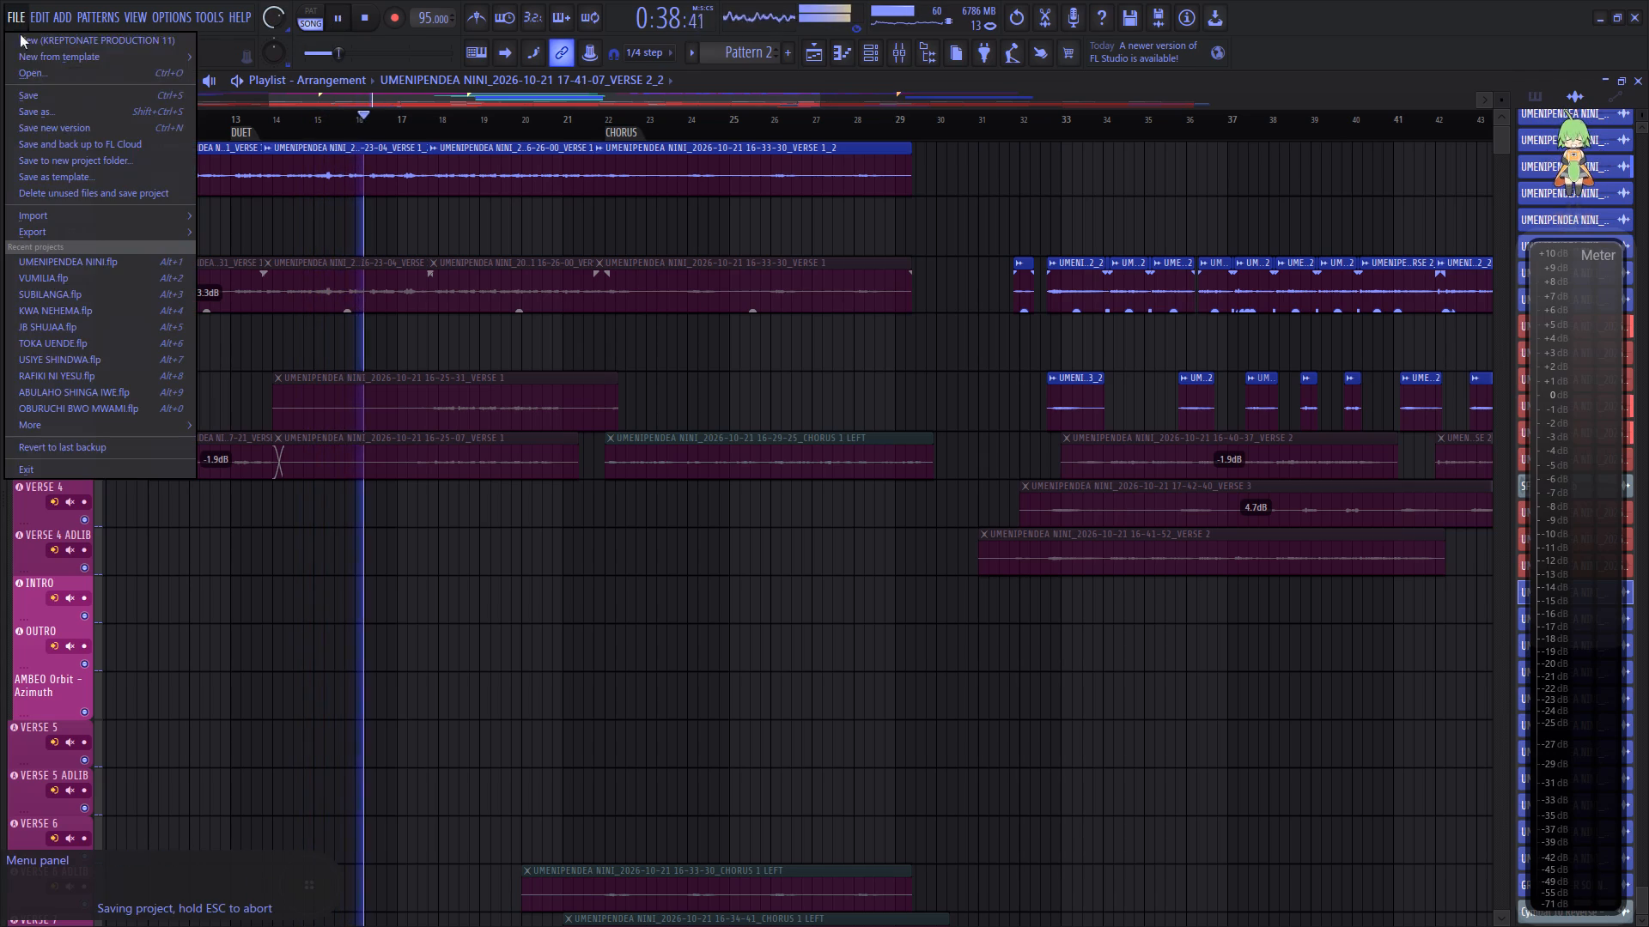
{"action": "left_click", "coordinate": [34, 94]}
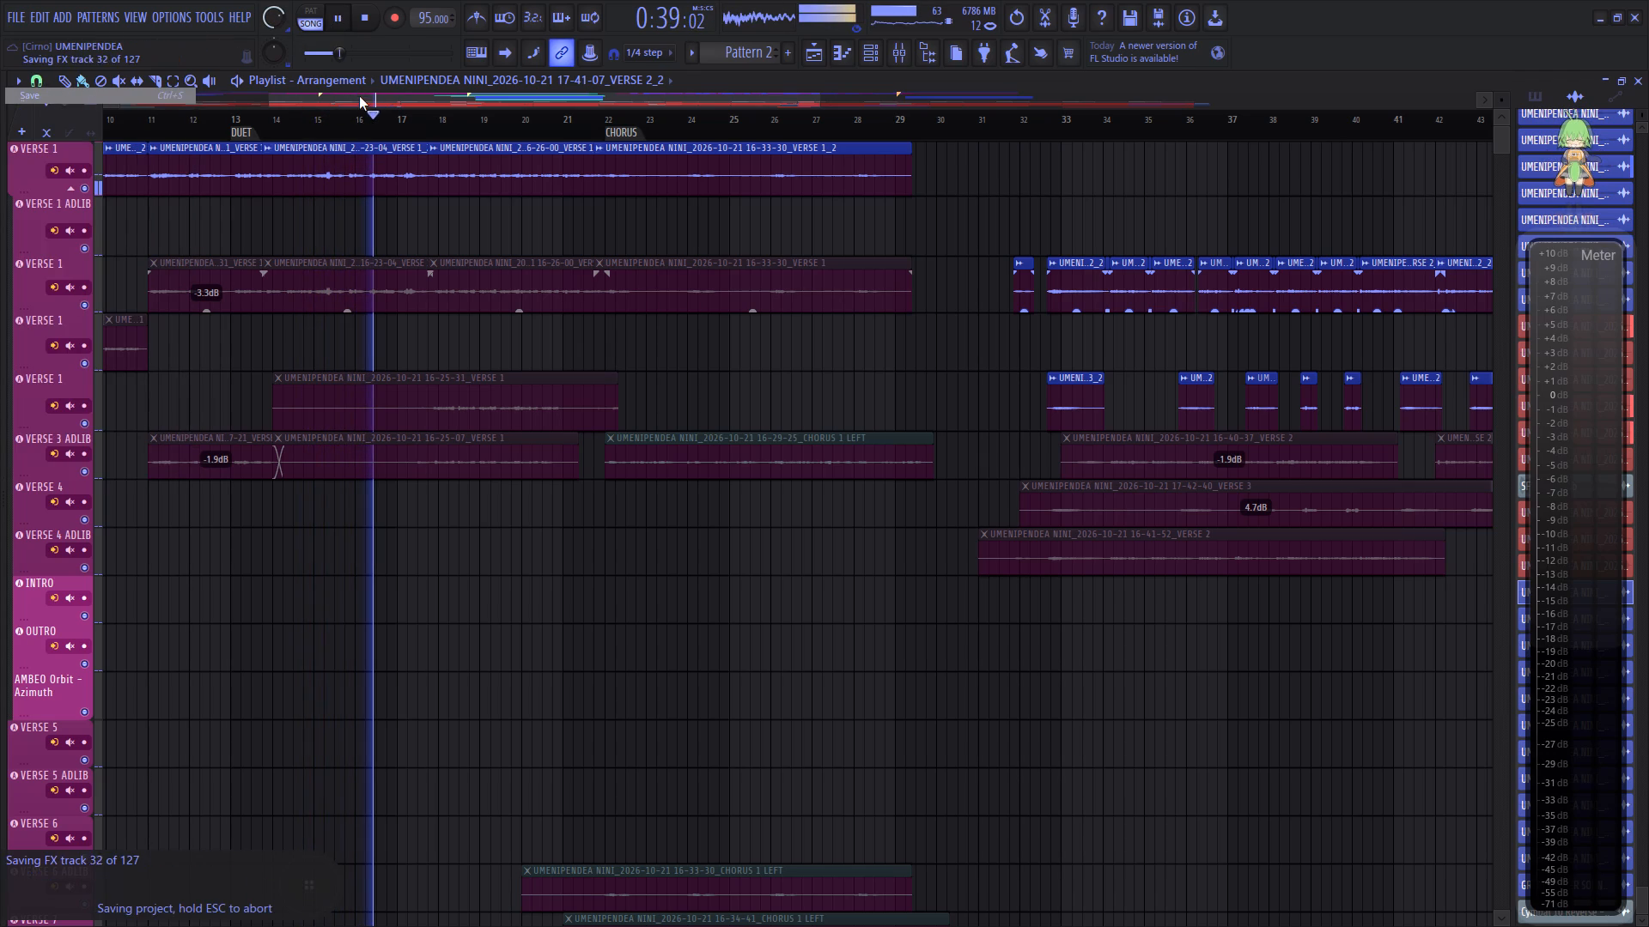
Listen on towards the chorus while examining the vocal, chorus and instrument tracks around bars 17 to 22.
{"action": "left_click_drag", "start_coordinate": [359, 96], "coordinate": [472, 108]}
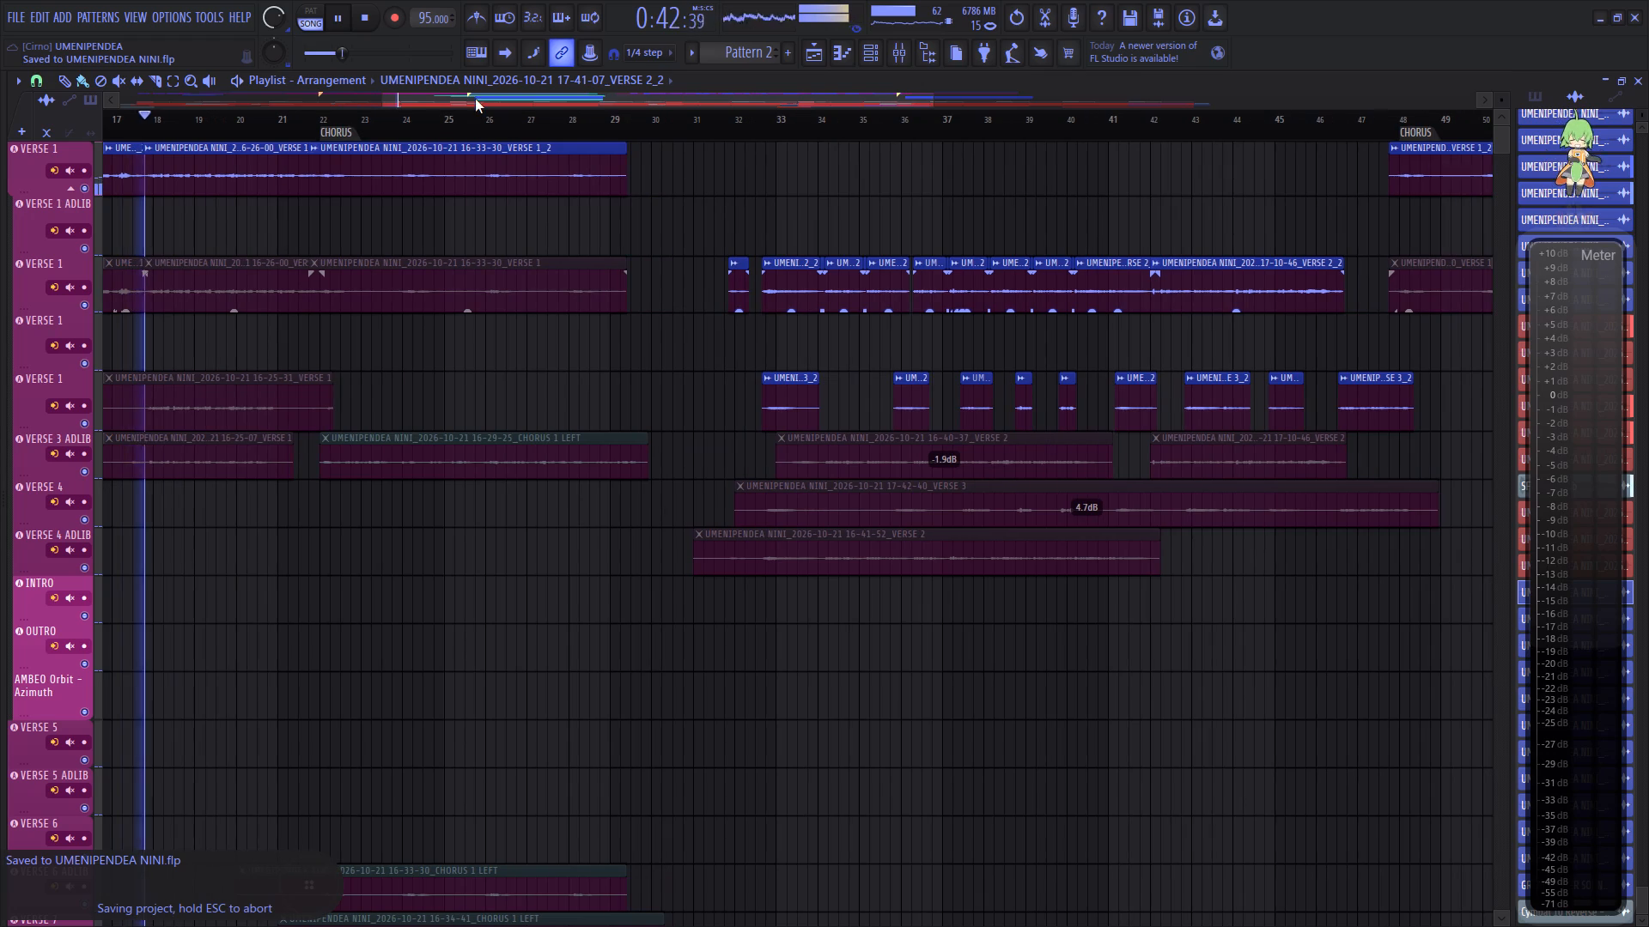
{"action": "left_click_drag", "start_coordinate": [475, 99], "coordinate": [459, 98]}
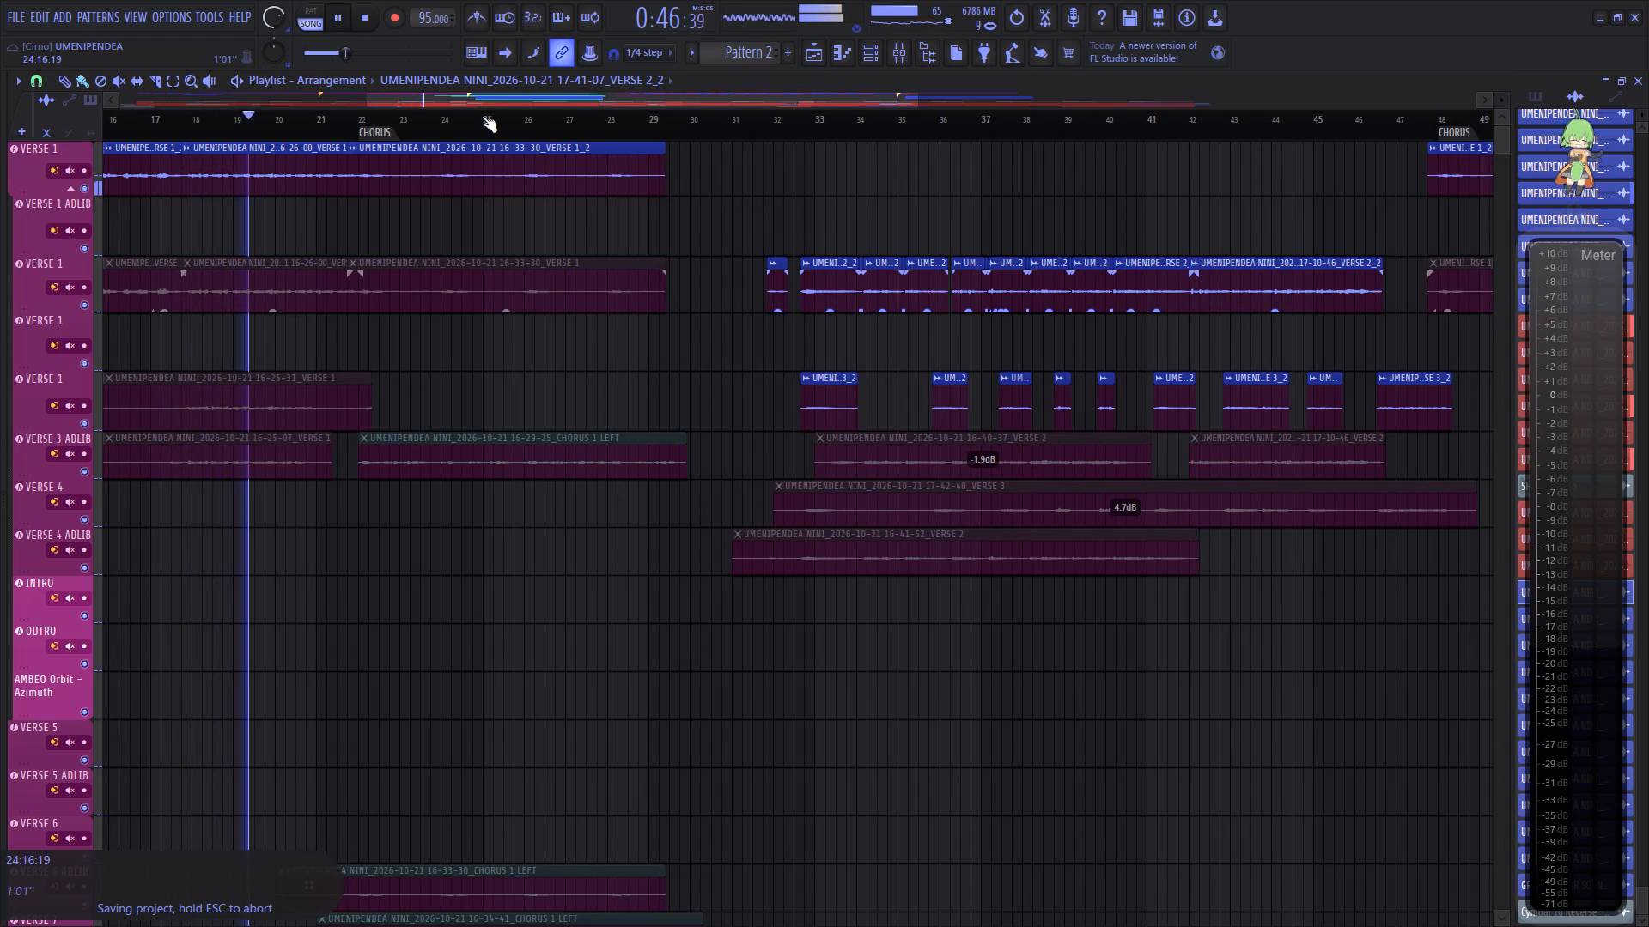
{"action": "left_click_drag", "start_coordinate": [435, 100], "coordinate": [472, 92]}
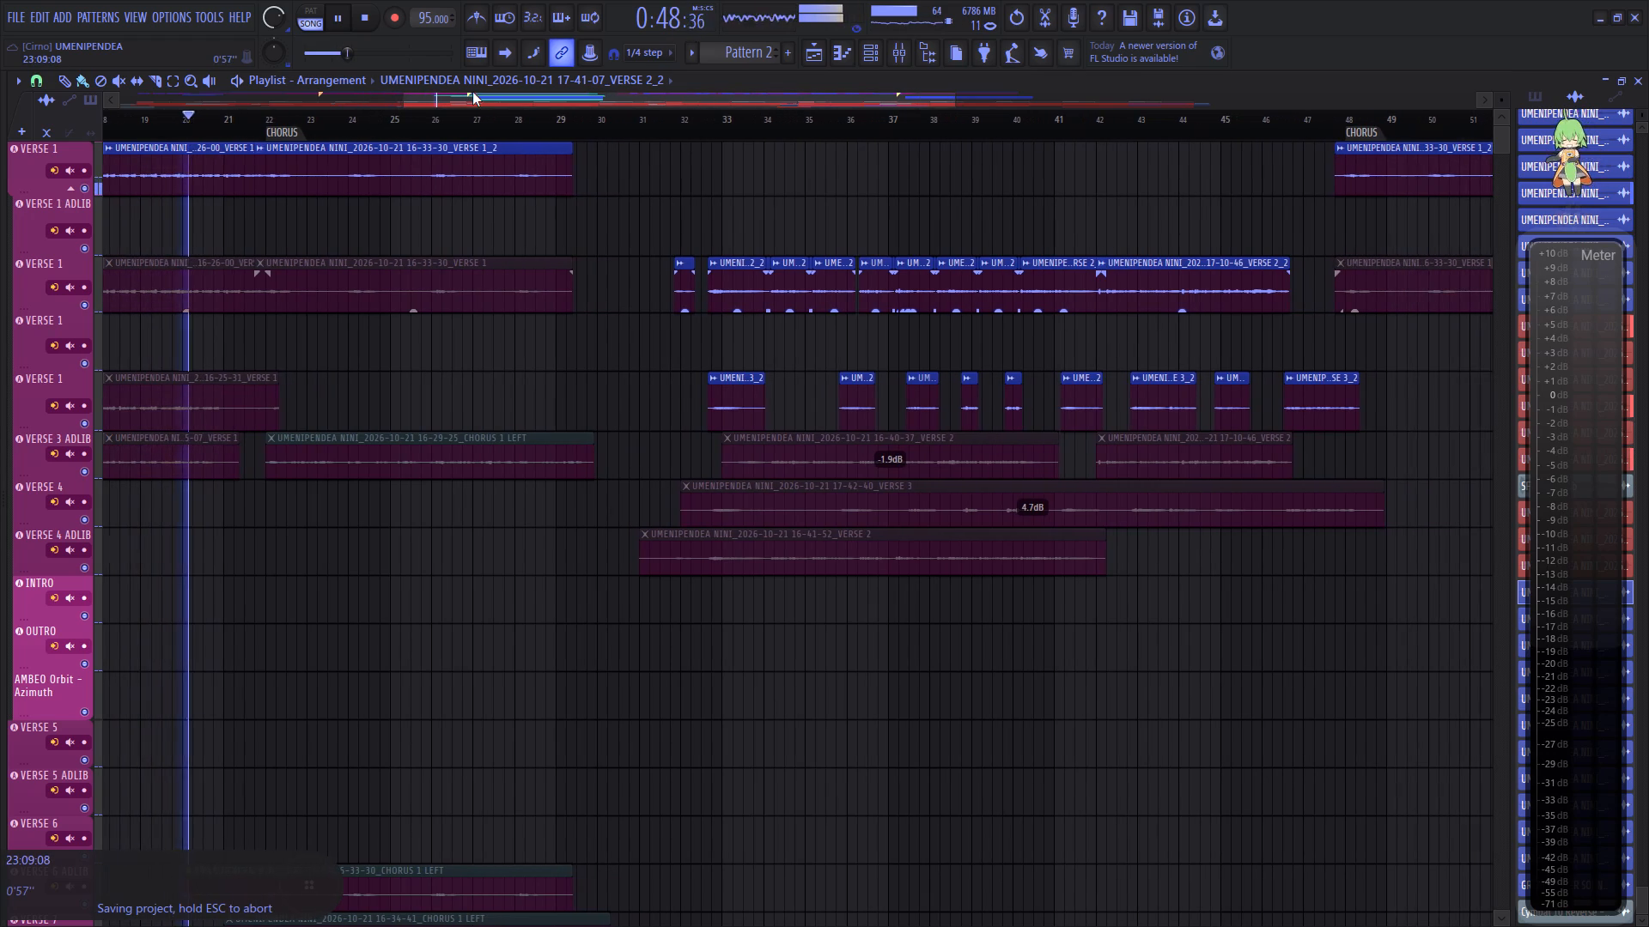
{"action": "left_click_drag", "start_coordinate": [465, 97], "coordinate": [376, 106]}
{"action": "scroll", "coordinate": [396, 284], "scroll_direction": "down", "scroll_amount": 14}
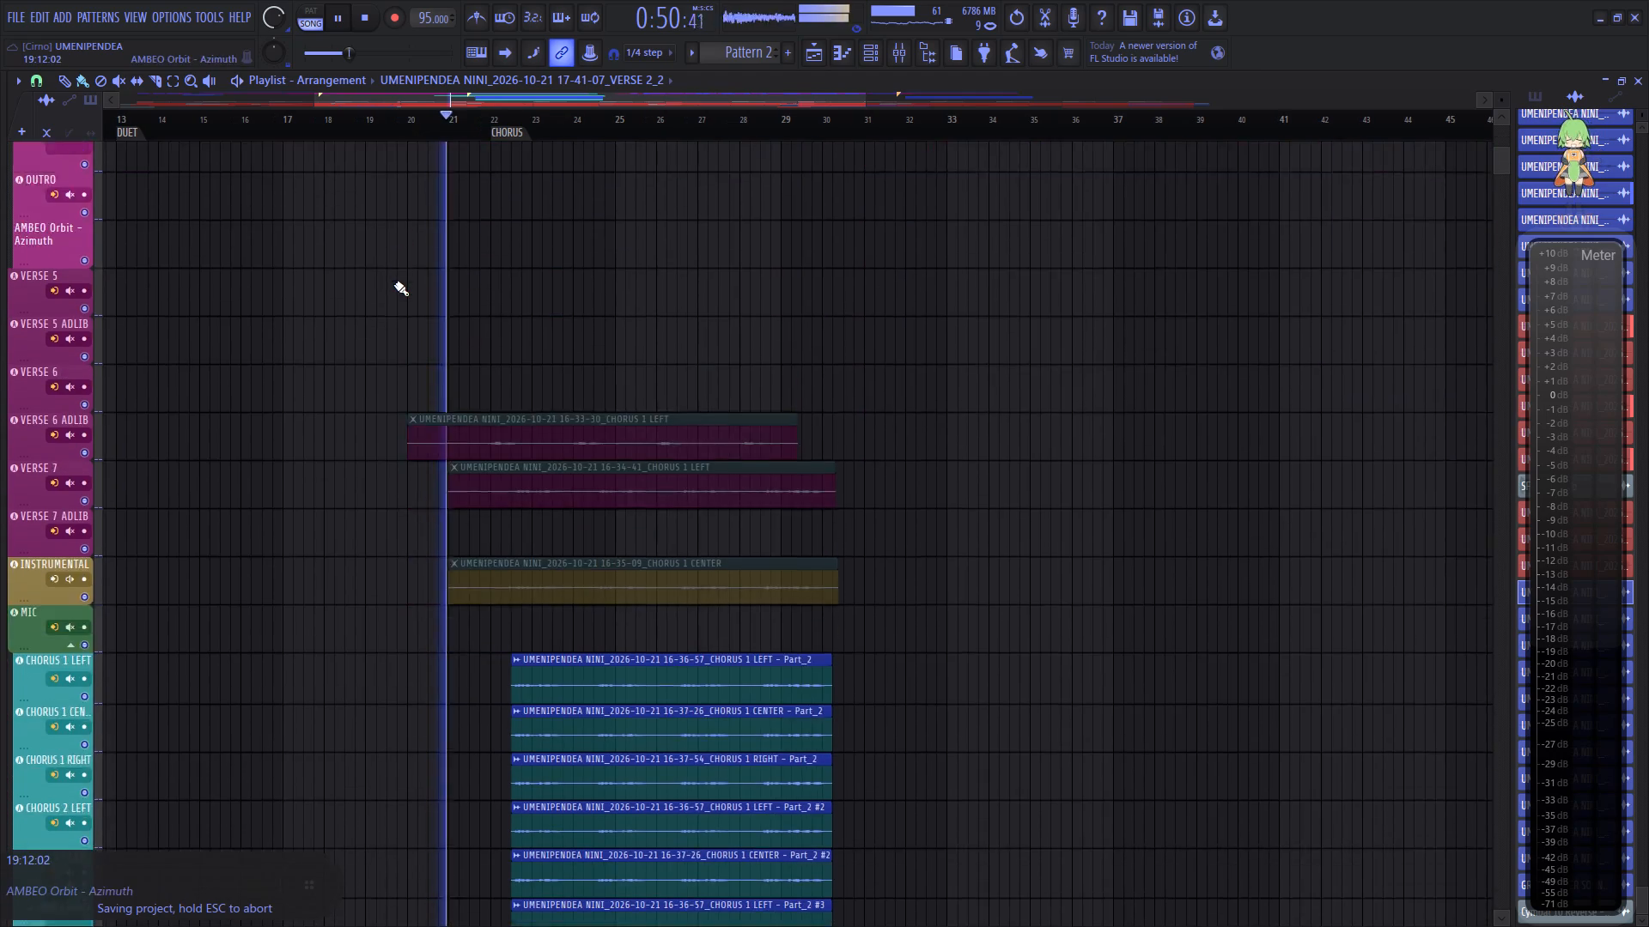
{"action": "scroll", "coordinate": [394, 284], "scroll_direction": "down", "scroll_amount": 20}
{"action": "scroll", "coordinate": [394, 284], "scroll_direction": "down", "scroll_amount": 9}
{"action": "scroll", "coordinate": [411, 287], "scroll_direction": "up", "scroll_amount": 1}
{"action": "scroll", "coordinate": [412, 287], "scroll_direction": "down", "scroll_amount": 15}
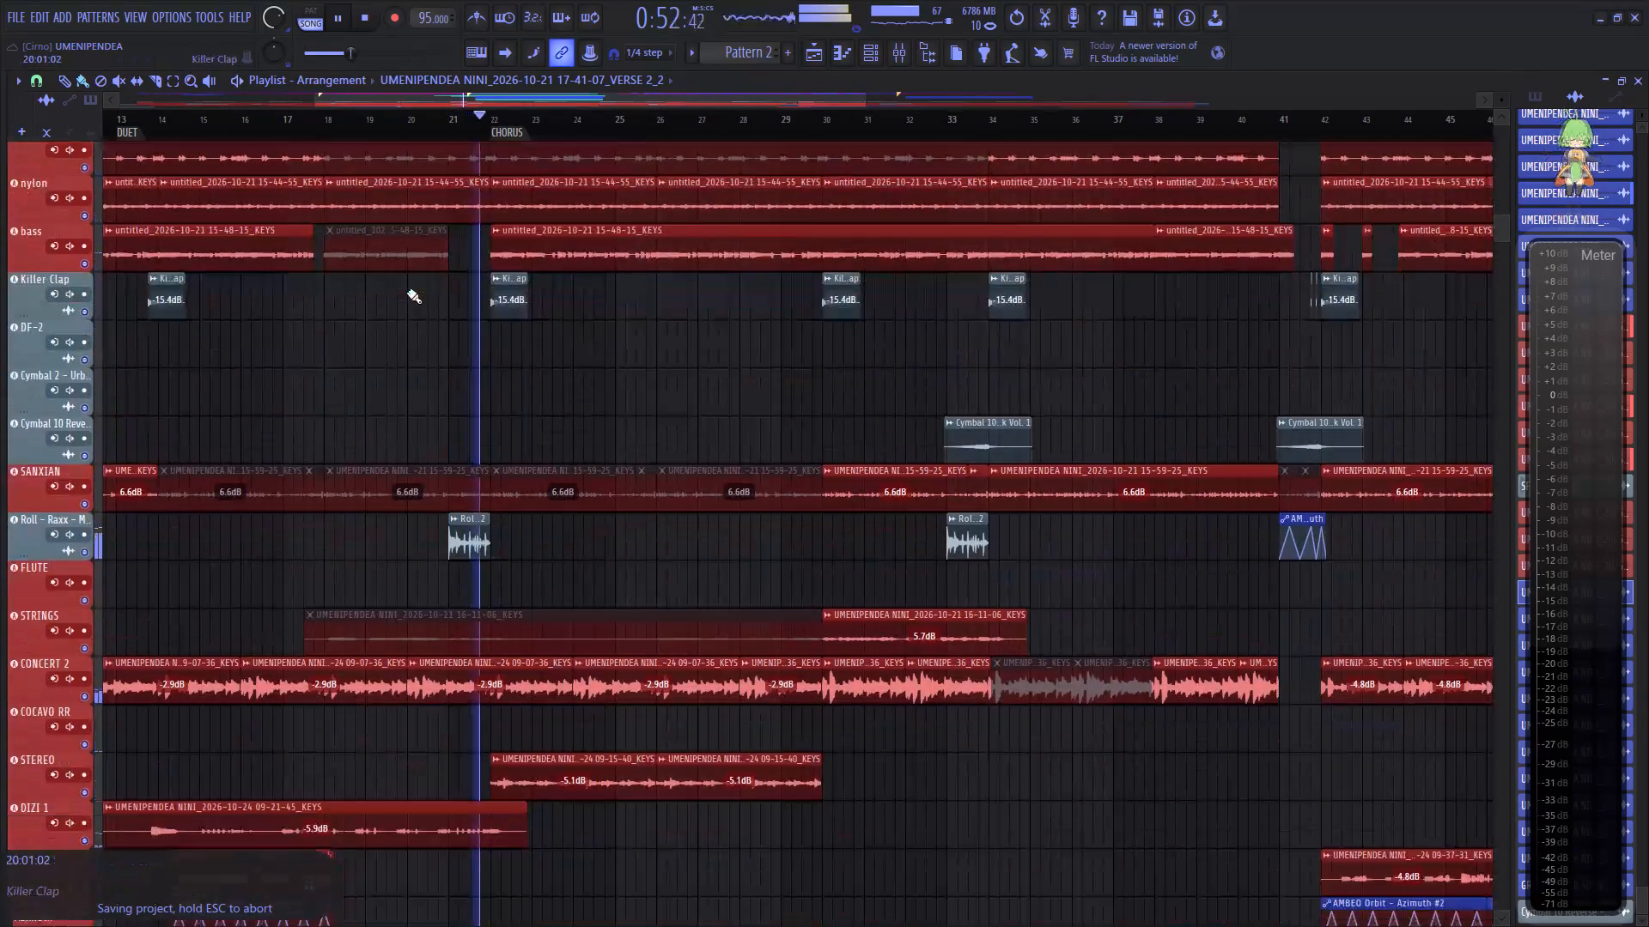
{"action": "scroll", "coordinate": [407, 292], "scroll_direction": "down", "scroll_amount": 8}
Move playback back to late bar 17 and reset the main volume.
{"action": "left_click", "coordinate": [315, 124]}
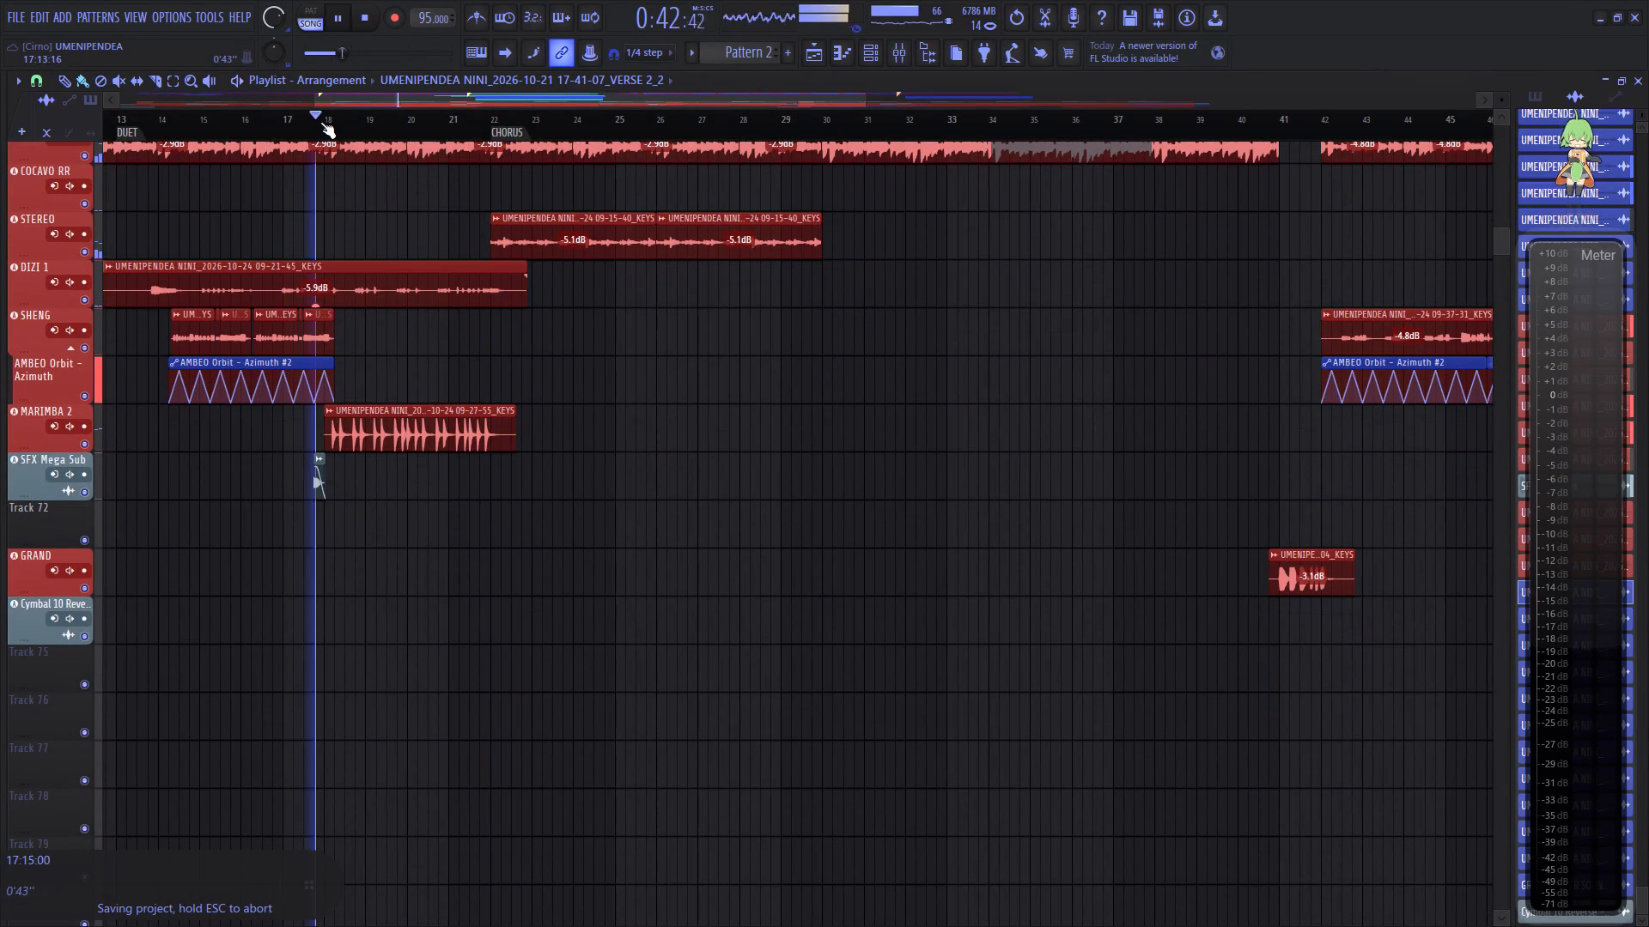
{"action": "right_click", "coordinate": [266, 18]}
{"action": "left_click", "coordinate": [289, 26]}
Replay the transition into bar 18 repeatedly to examine which instrument clips play there.
{"action": "scroll", "coordinate": [389, 239], "scroll_direction": "up", "scroll_amount": 10}
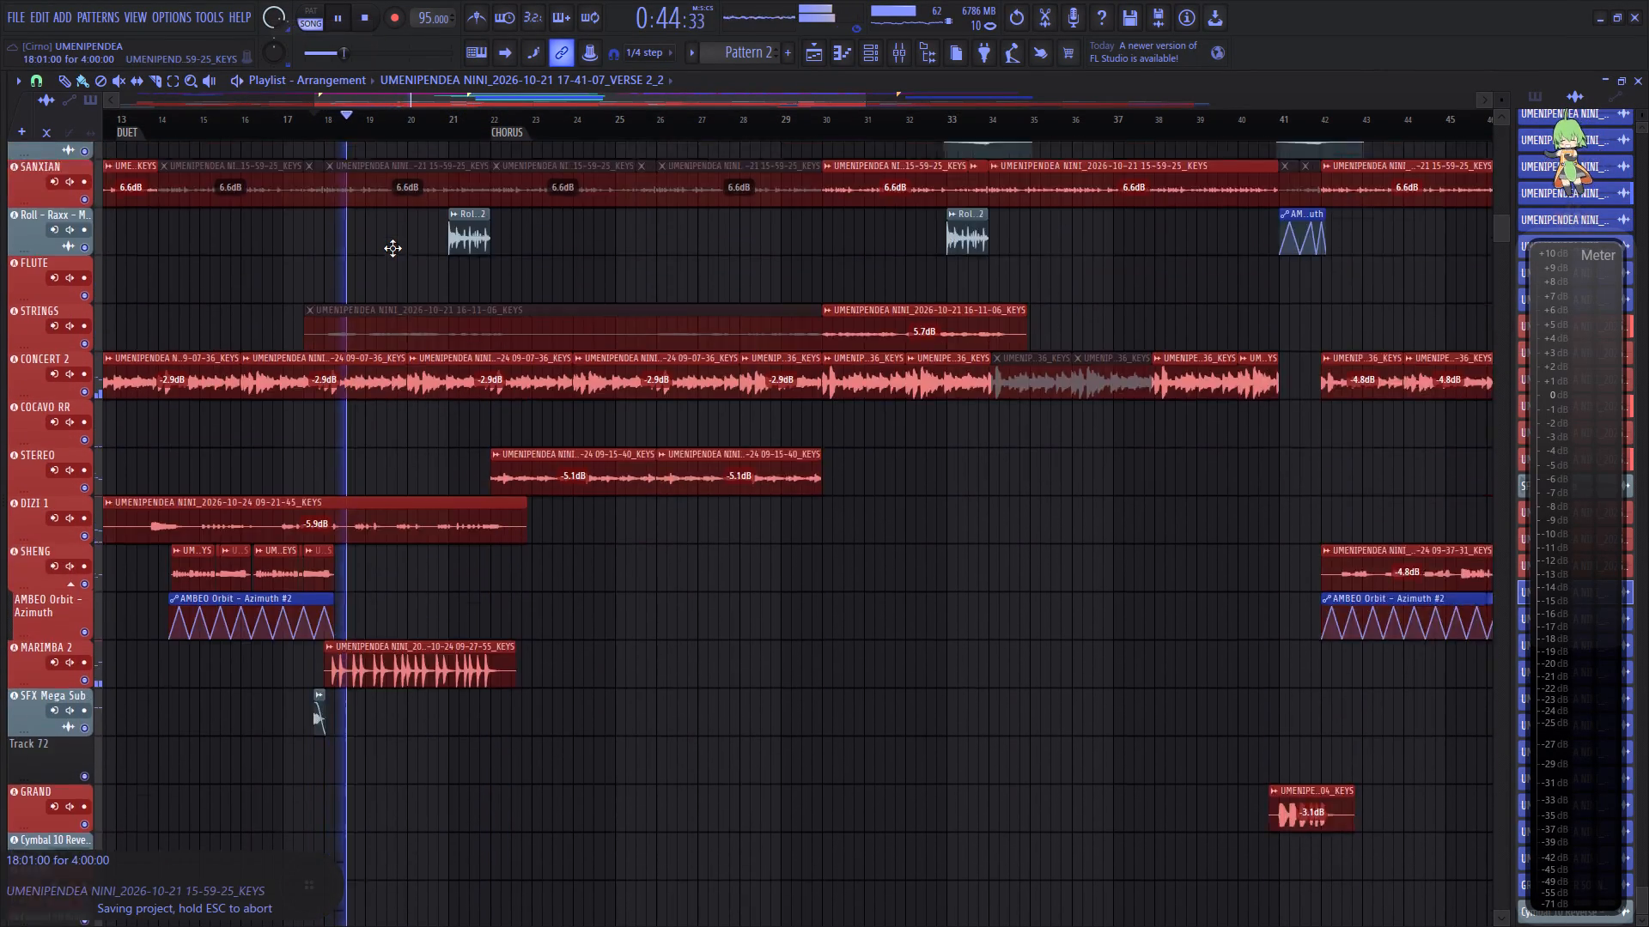
{"action": "scroll", "coordinate": [392, 248], "scroll_direction": "up", "scroll_amount": 3}
{"action": "scroll", "coordinate": [392, 248], "scroll_direction": "down", "scroll_amount": 4}
{"action": "key", "text": "space"}
{"action": "key", "text": "space"}
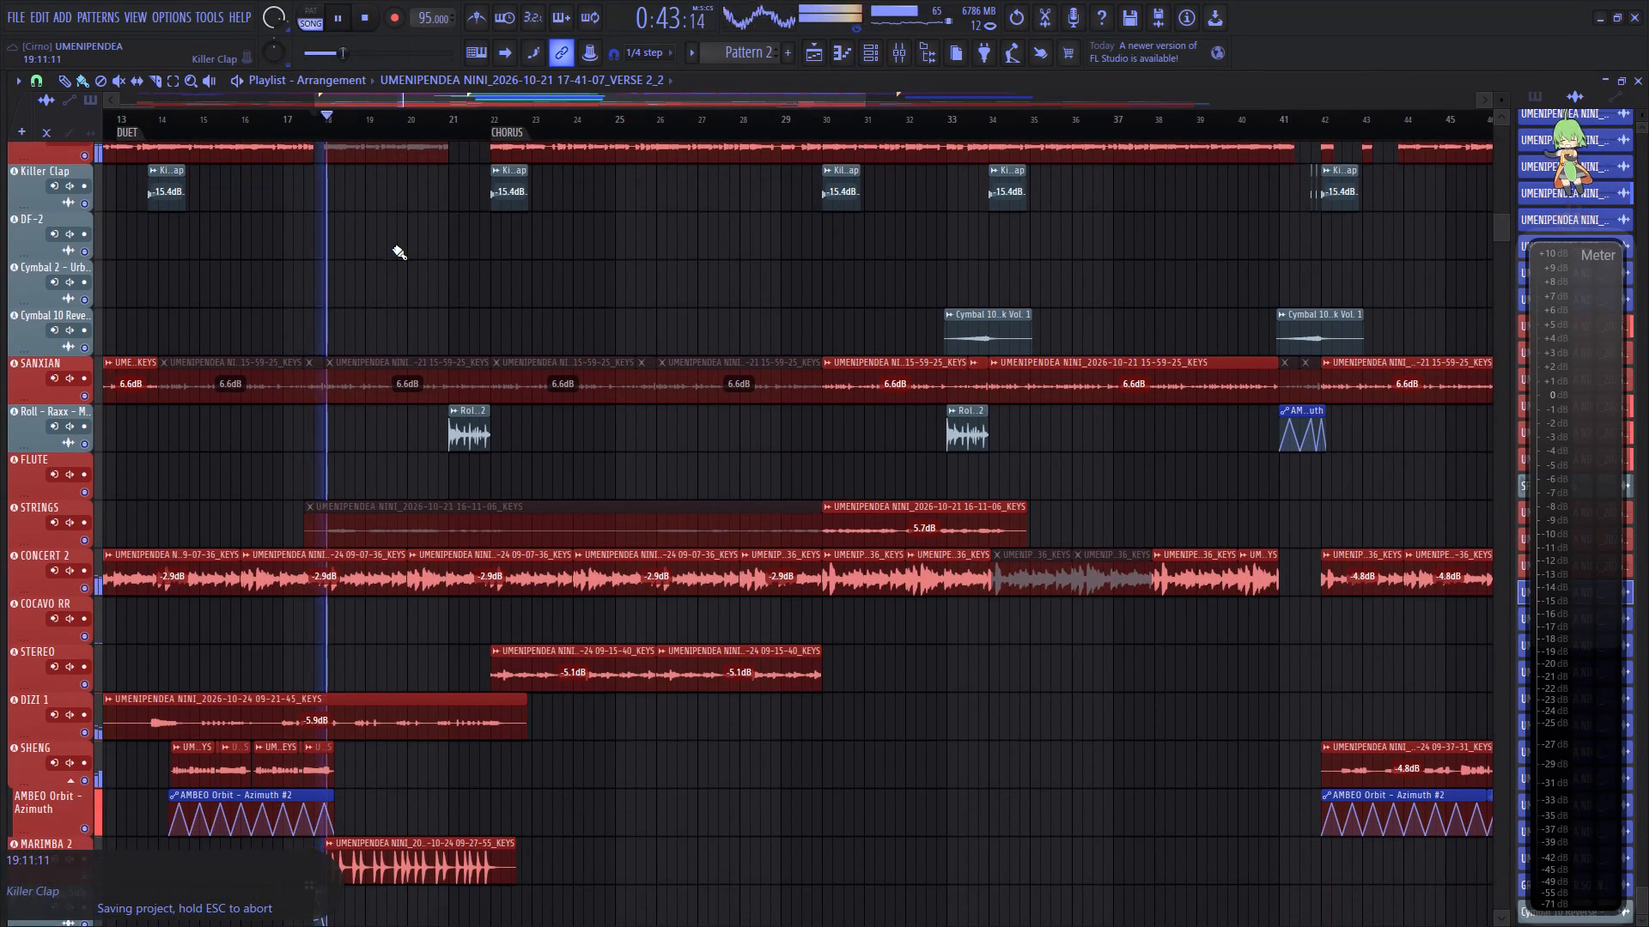
{"action": "key", "text": "space"}
{"action": "key", "text": "space"}
{"action": "scroll", "coordinate": [350, 124], "scroll_direction": "up", "scroll_amount": 7}
{"action": "scroll", "coordinate": [345, 272], "scroll_direction": "down", "scroll_amount": 5}
{"action": "key", "text": "space"}
{"action": "key", "text": "space"}
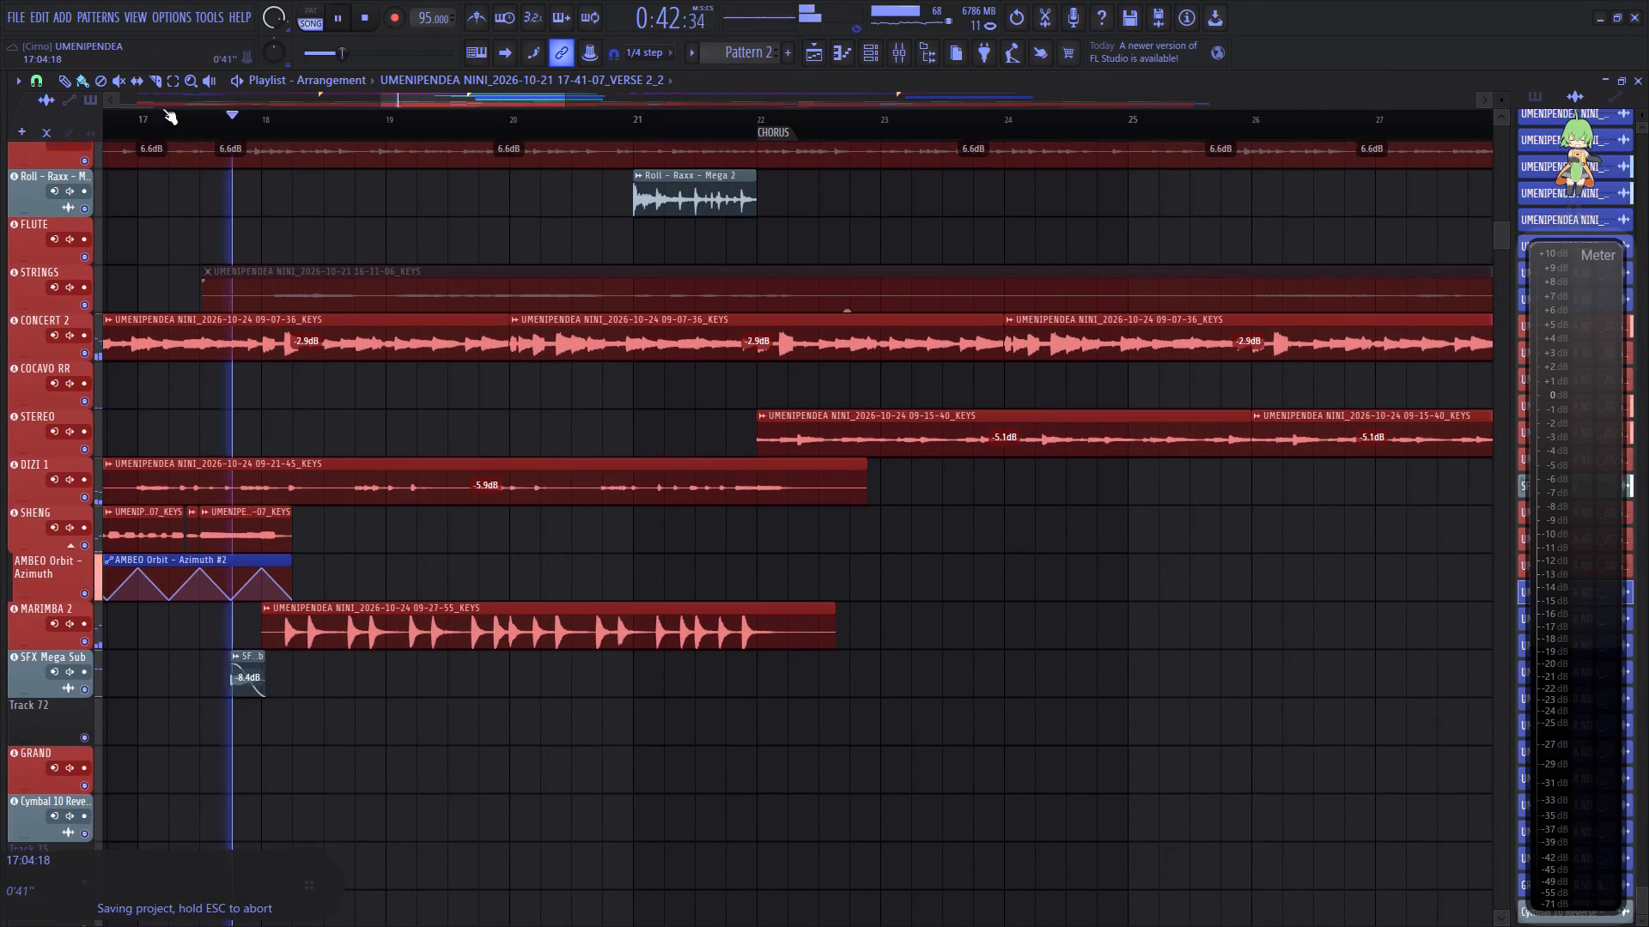
Slice the CONCERT 2 clips at bar 18 and at bar 22, where the chorus starts.
{"action": "left_click", "coordinate": [158, 85]}
{"action": "key", "text": "space"}
{"action": "key", "text": "space"}
{"action": "left_click", "coordinate": [263, 332]}
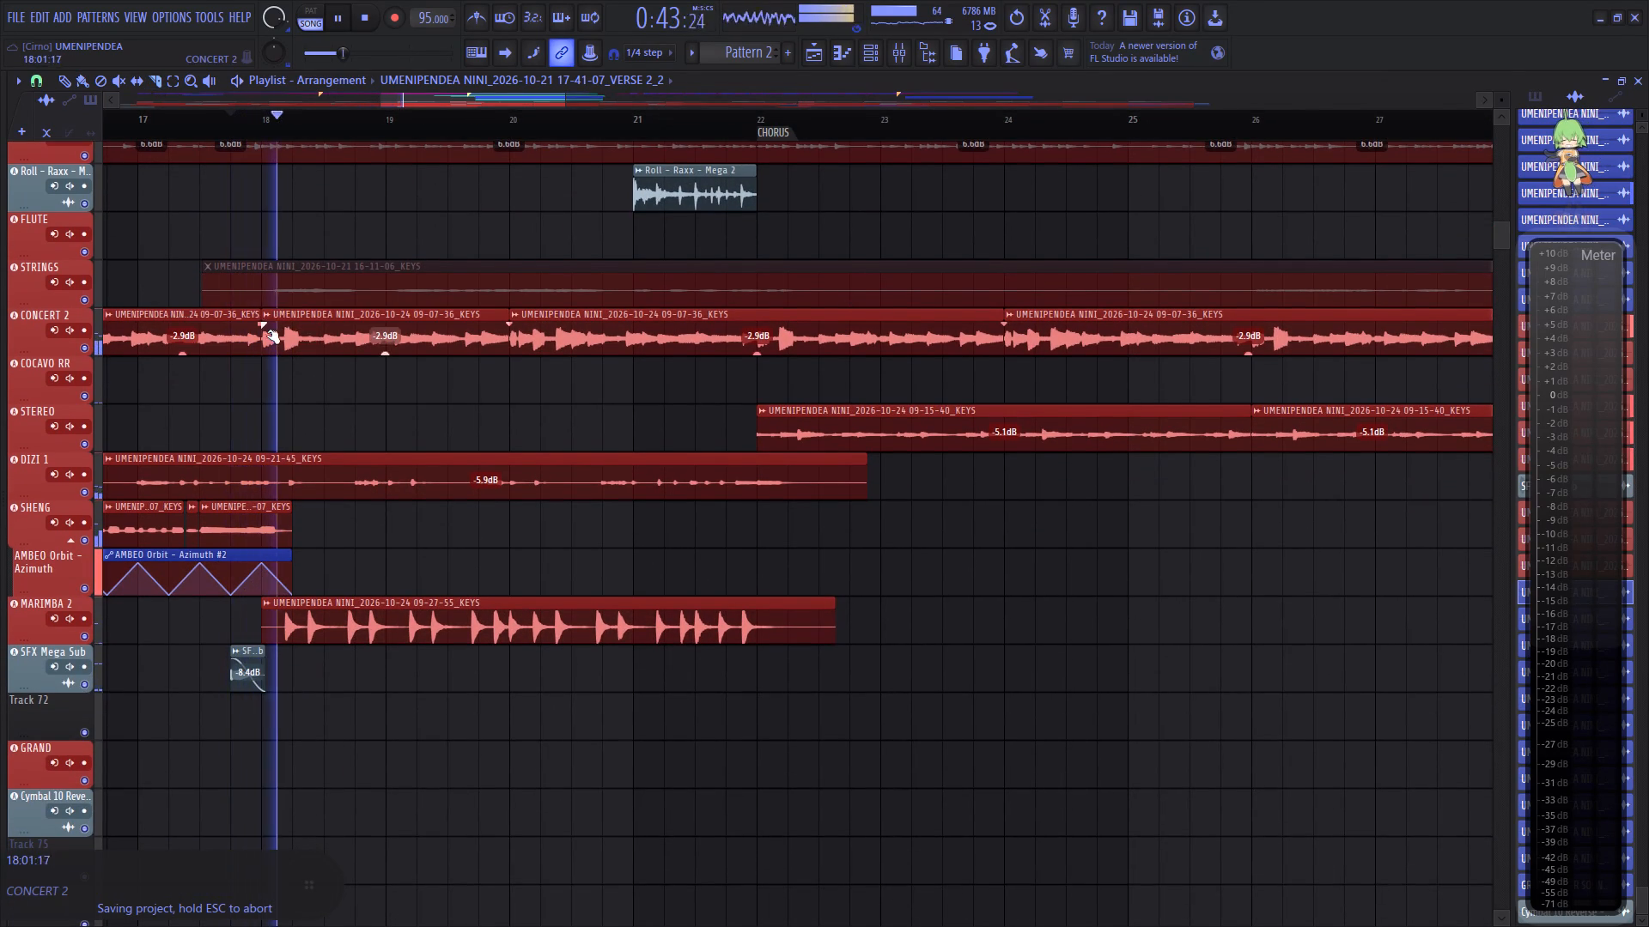
{"action": "key", "text": "space"}
{"action": "key", "text": "space"}
{"action": "left_click", "coordinate": [761, 343]}
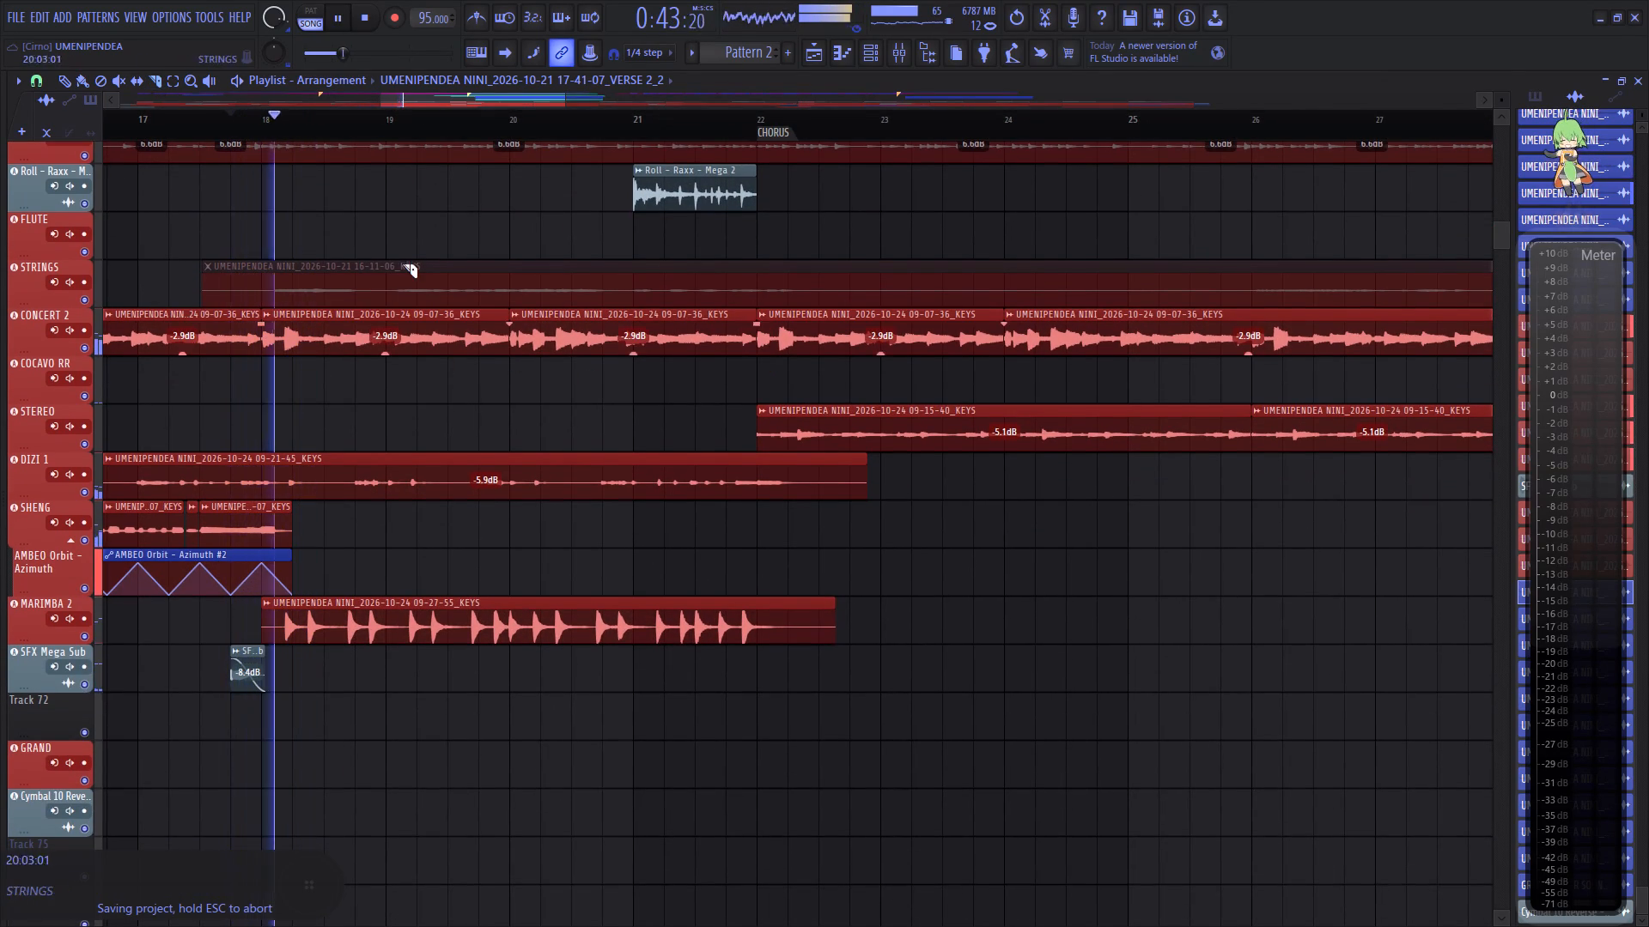
Mute the two CONCERT 2 clips between bars 18 and 22.
{"action": "key", "text": "space"}
{"action": "key", "text": "space"}
{"action": "left_click", "coordinate": [113, 85]}
{"action": "left_click_drag", "start_coordinate": [413, 318], "coordinate": [581, 332]}
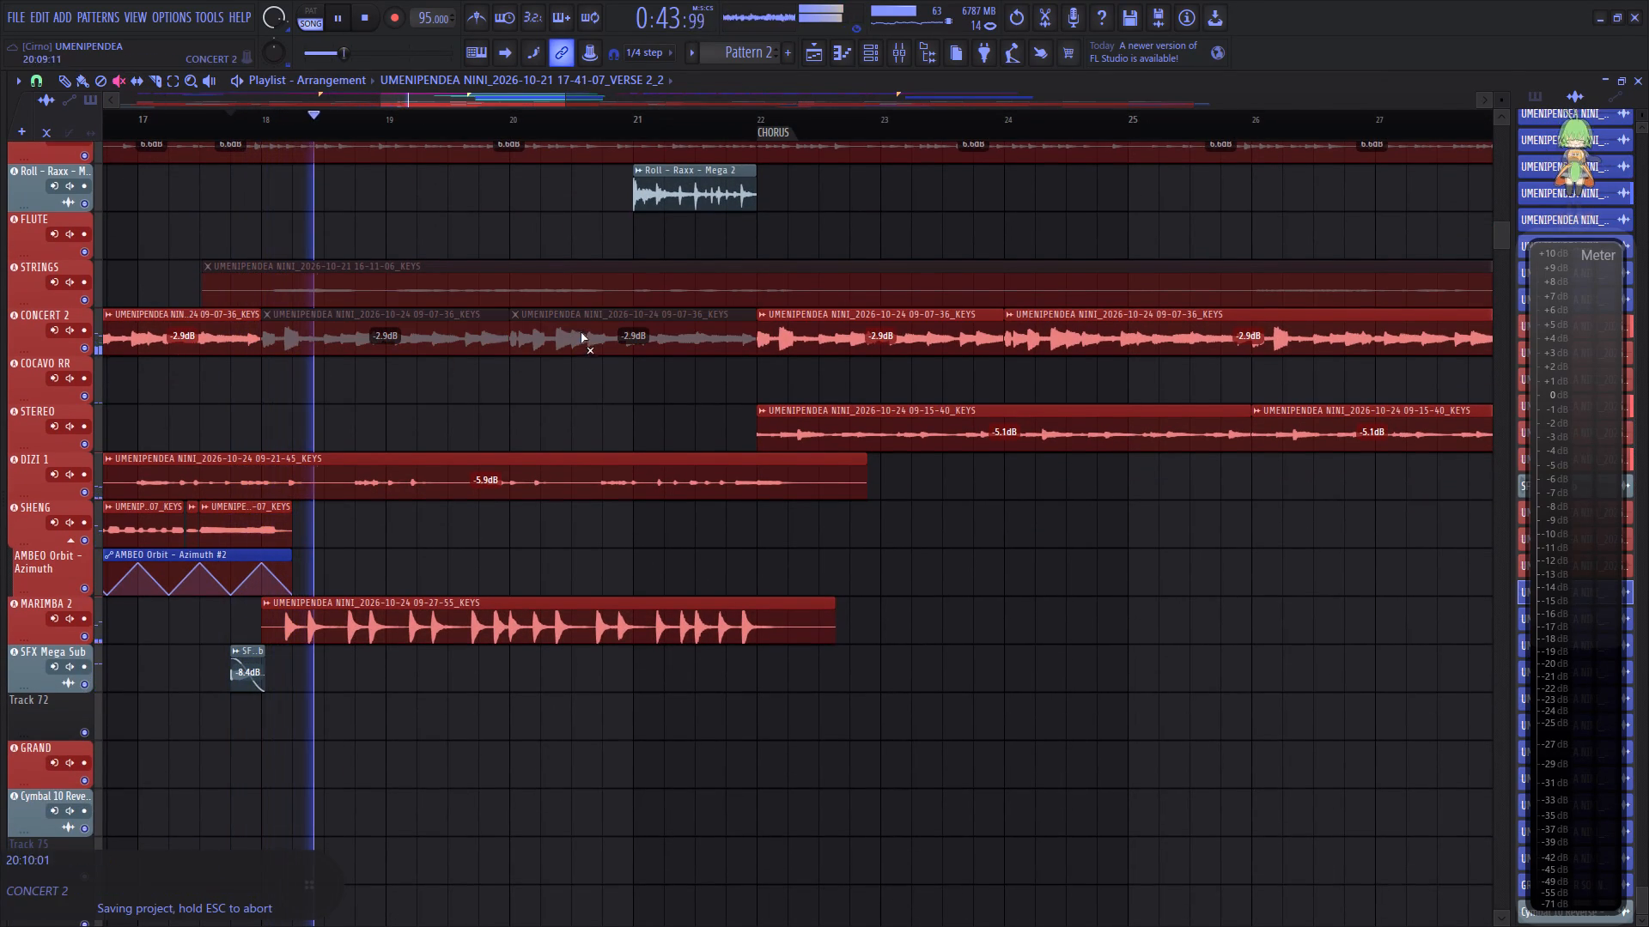
{"action": "left_click_drag", "start_coordinate": [581, 332], "coordinate": [579, 333]}
Play from about bar 16 to check the transition into the muted CONCERT 2 passage at bar 18.
{"action": "scroll", "coordinate": [545, 122], "scroll_direction": "down", "scroll_amount": 6}
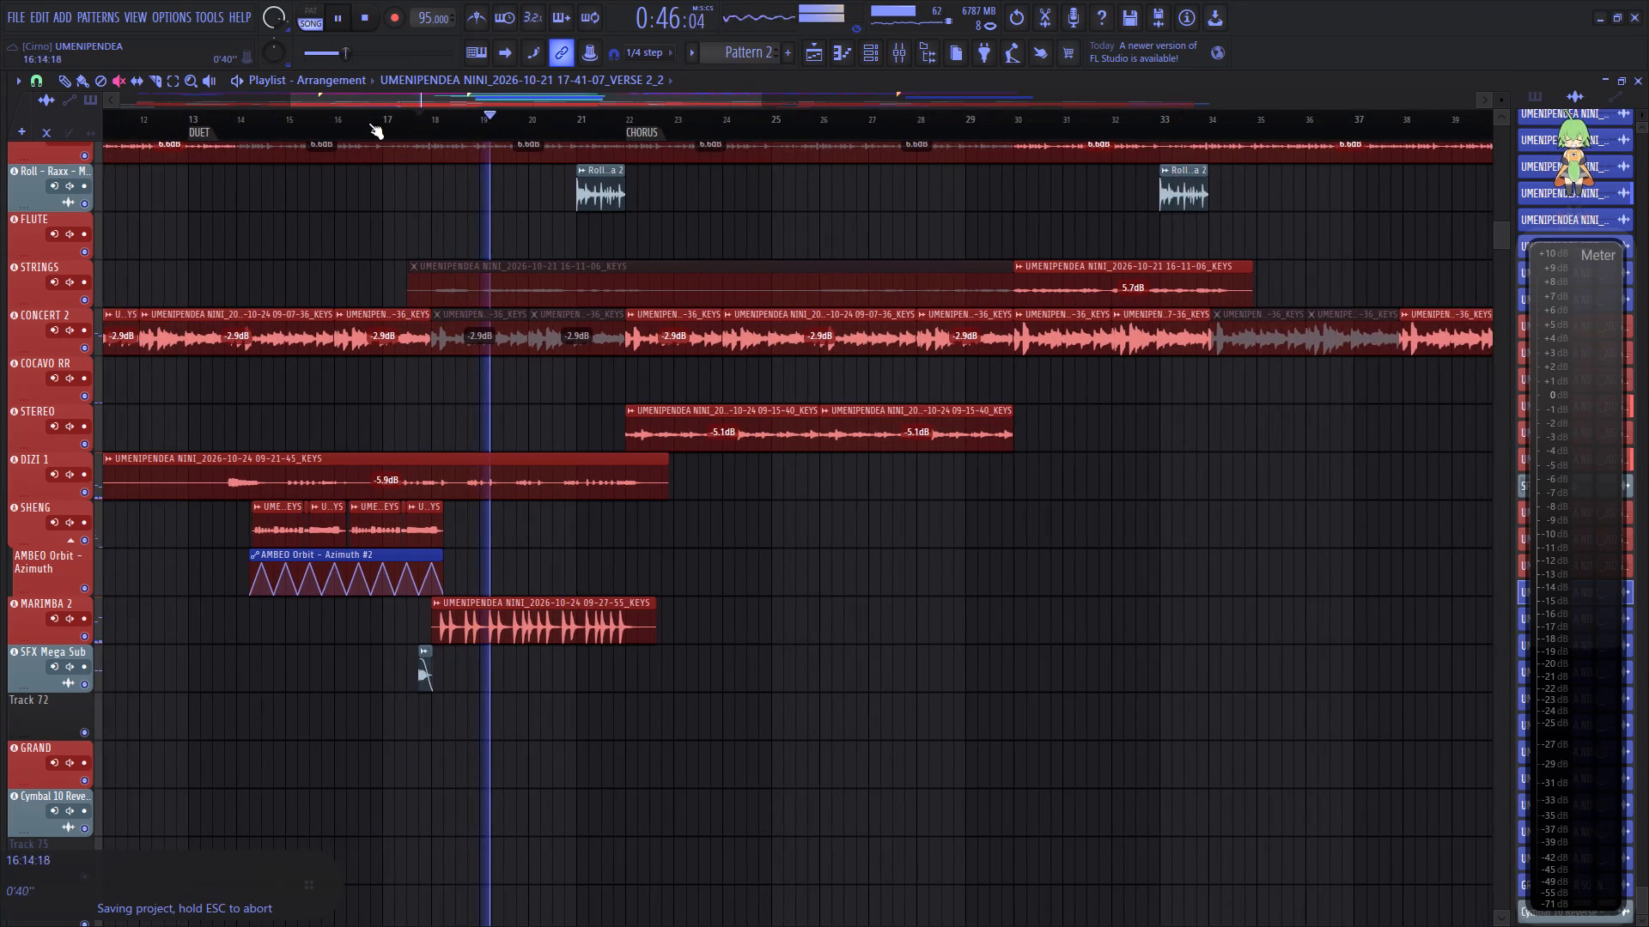
{"action": "left_click", "coordinate": [331, 114]}
{"action": "left_click", "coordinate": [78, 79]}
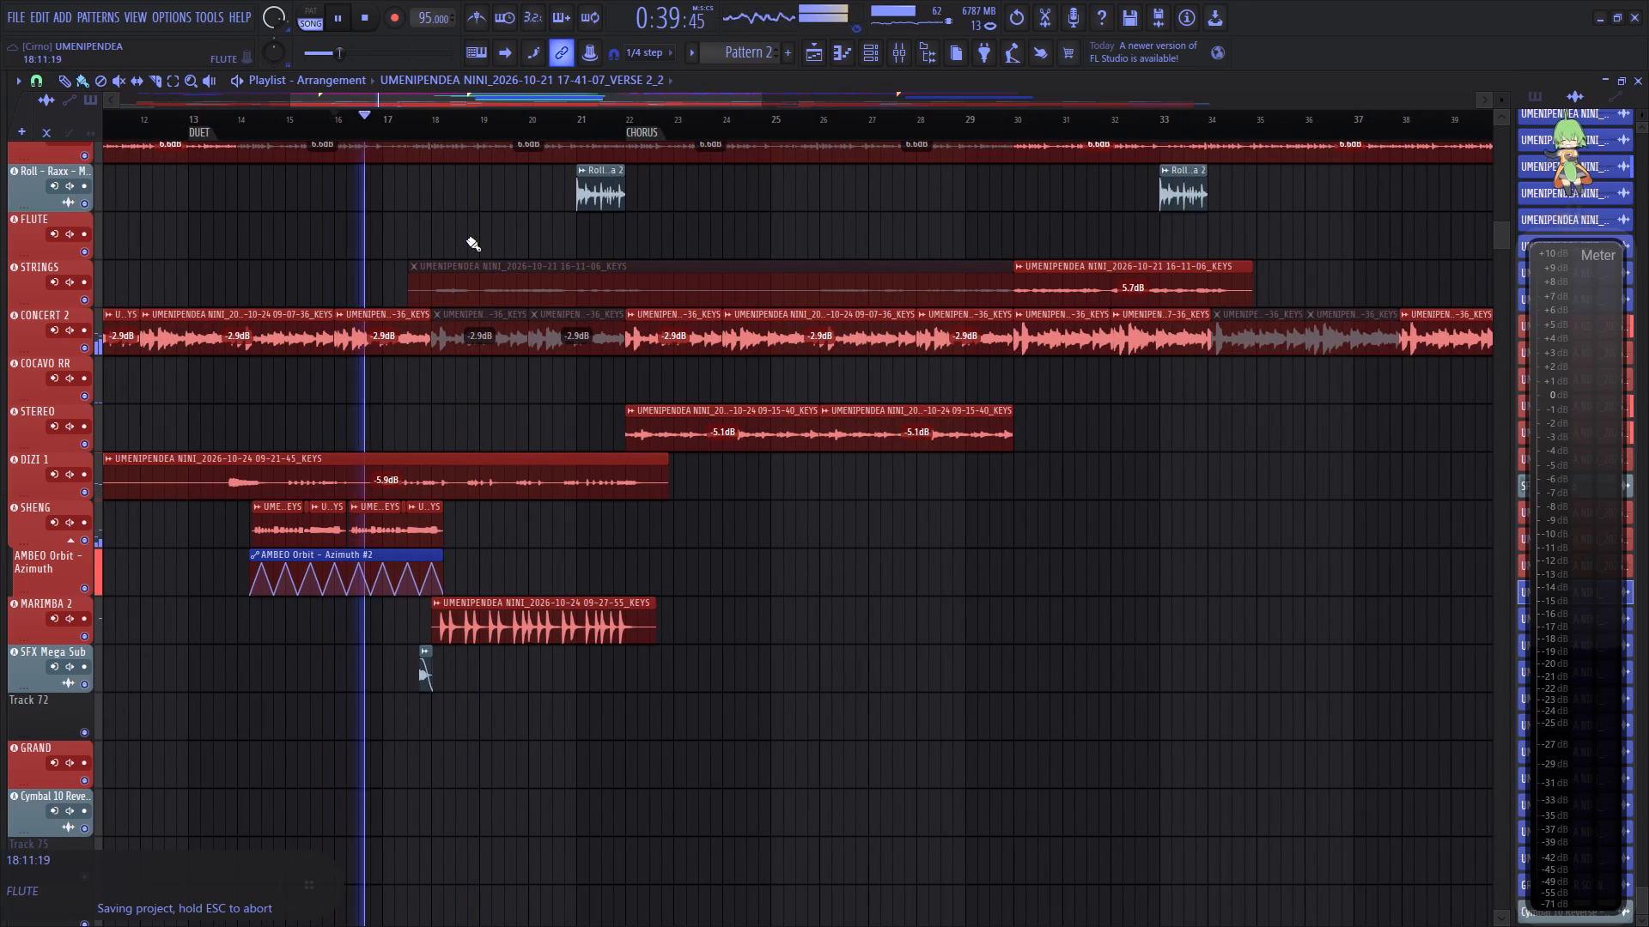
{"action": "scroll", "coordinate": [451, 125], "scroll_direction": "up", "scroll_amount": 7}
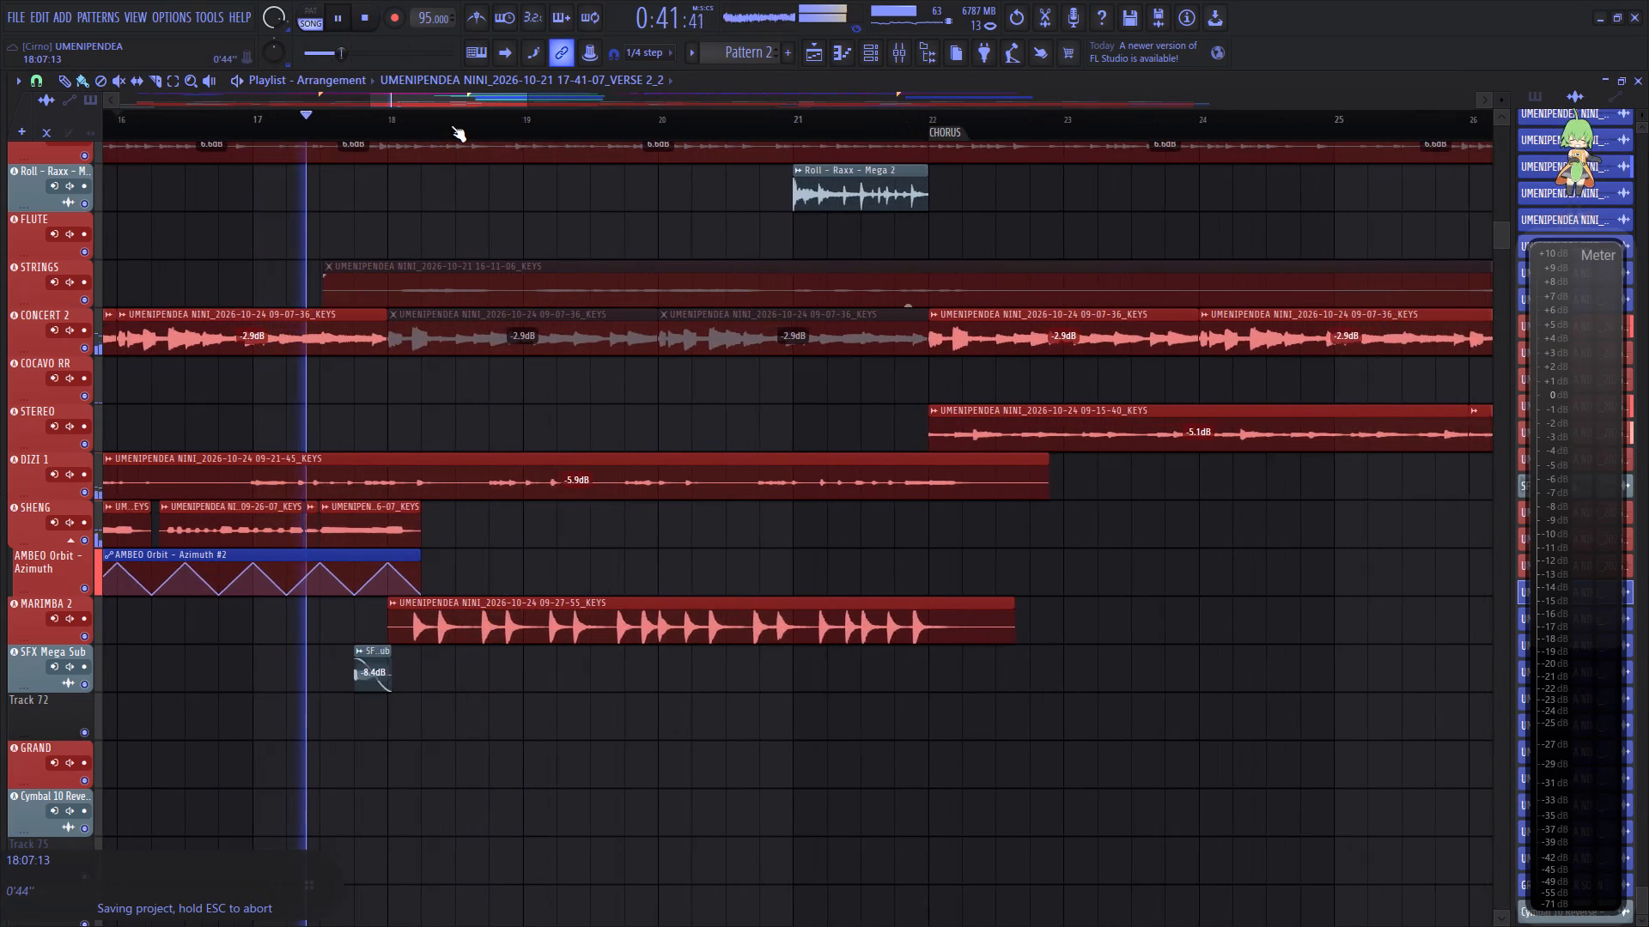
{"action": "key", "text": "space"}
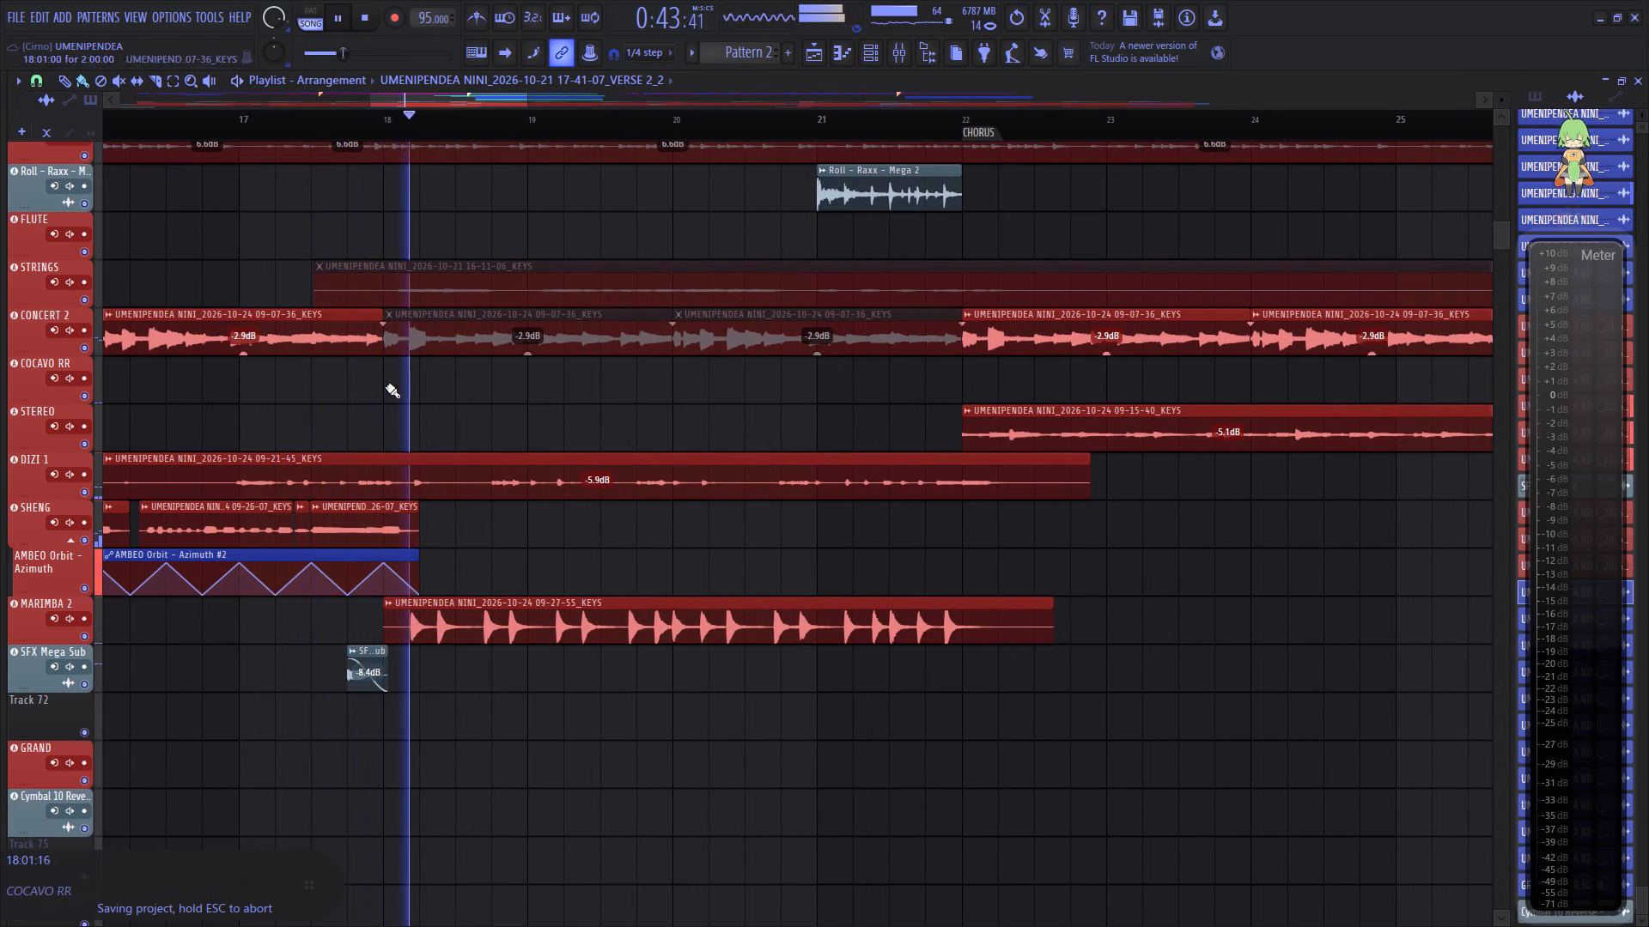
Shorten the CONCERT 2 clip before the muted passage so it ends about one beat before bar 18, and replay the transition.
{"action": "key", "text": "space"}
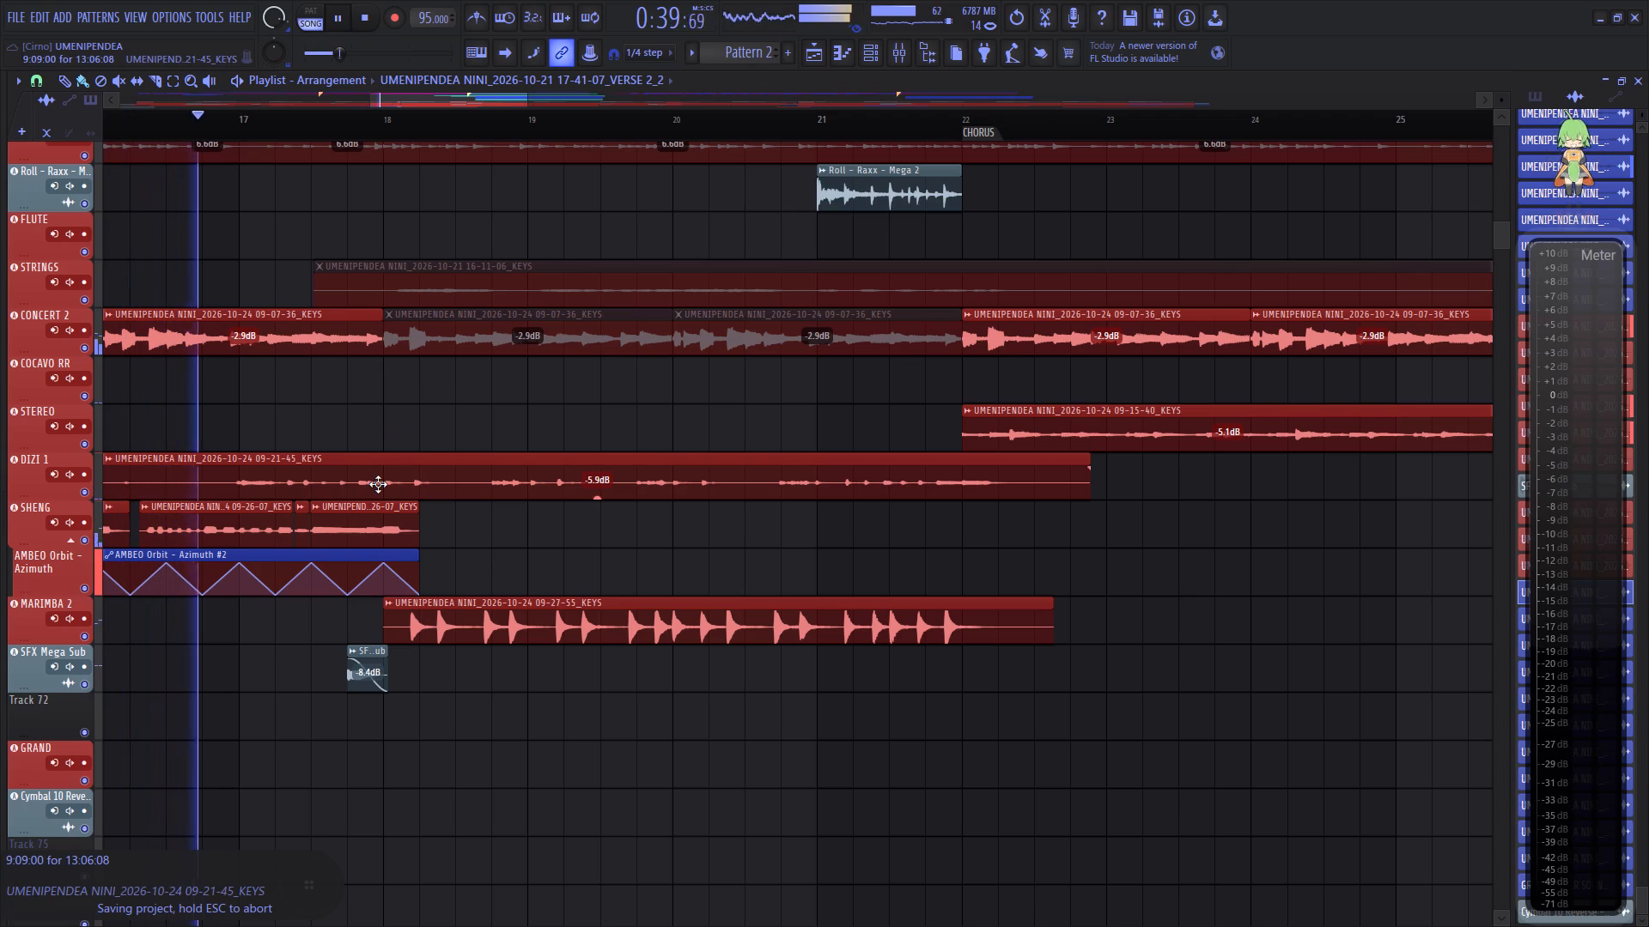
{"action": "left_click_drag", "start_coordinate": [376, 347], "coordinate": [282, 353]}
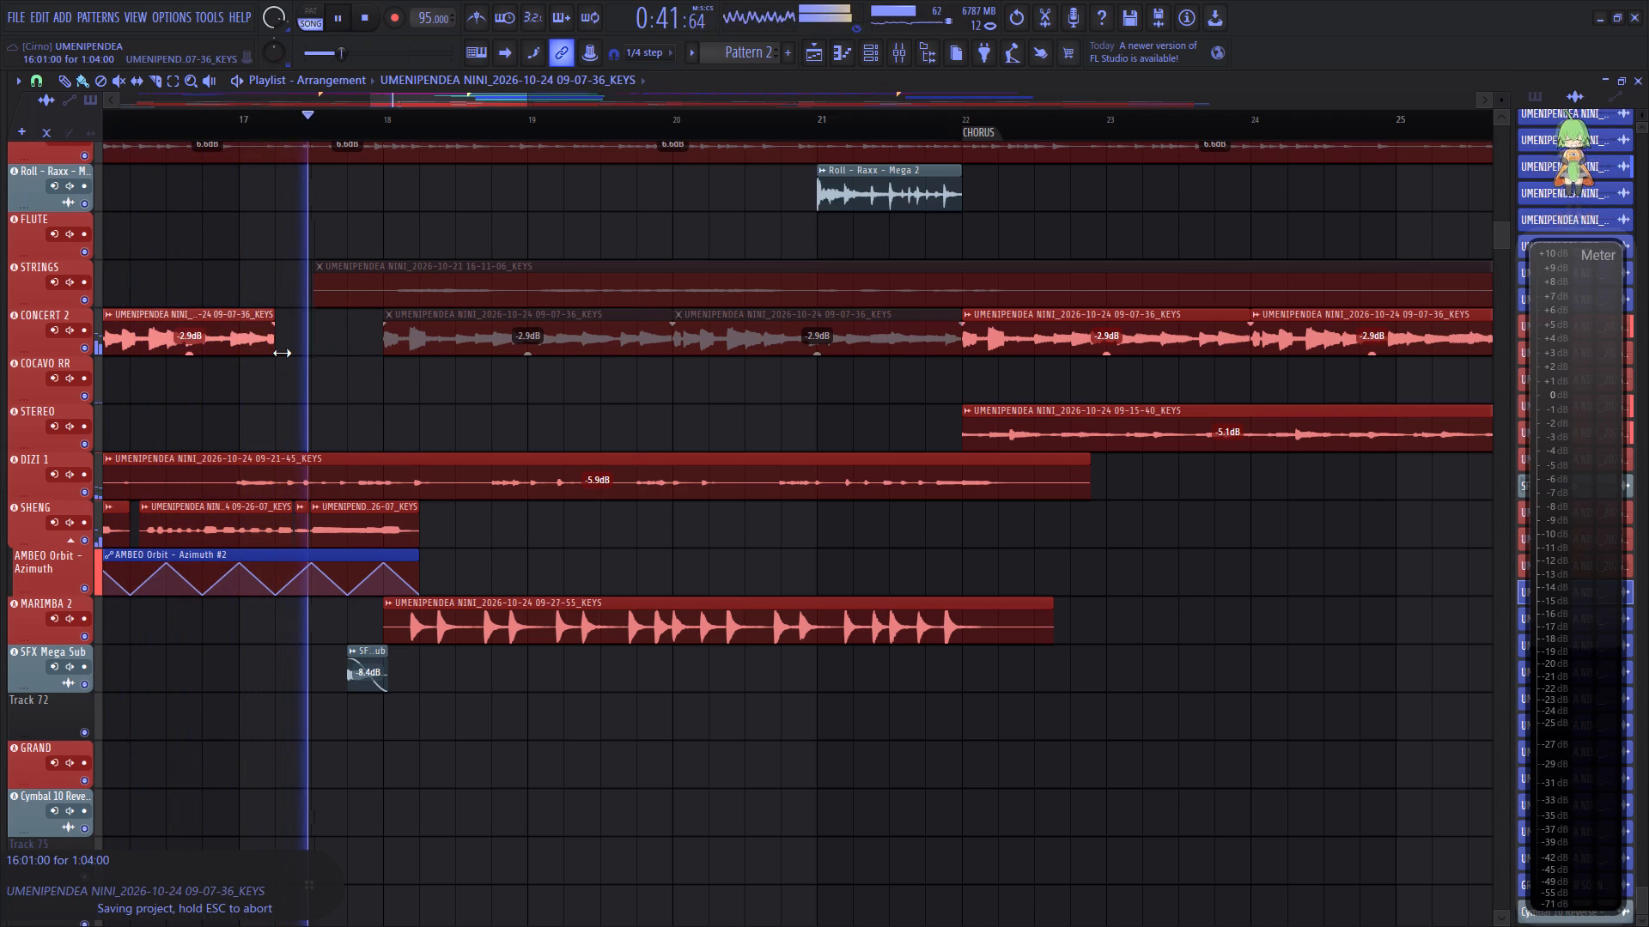
{"action": "left_click_drag", "start_coordinate": [282, 353], "coordinate": [300, 357]}
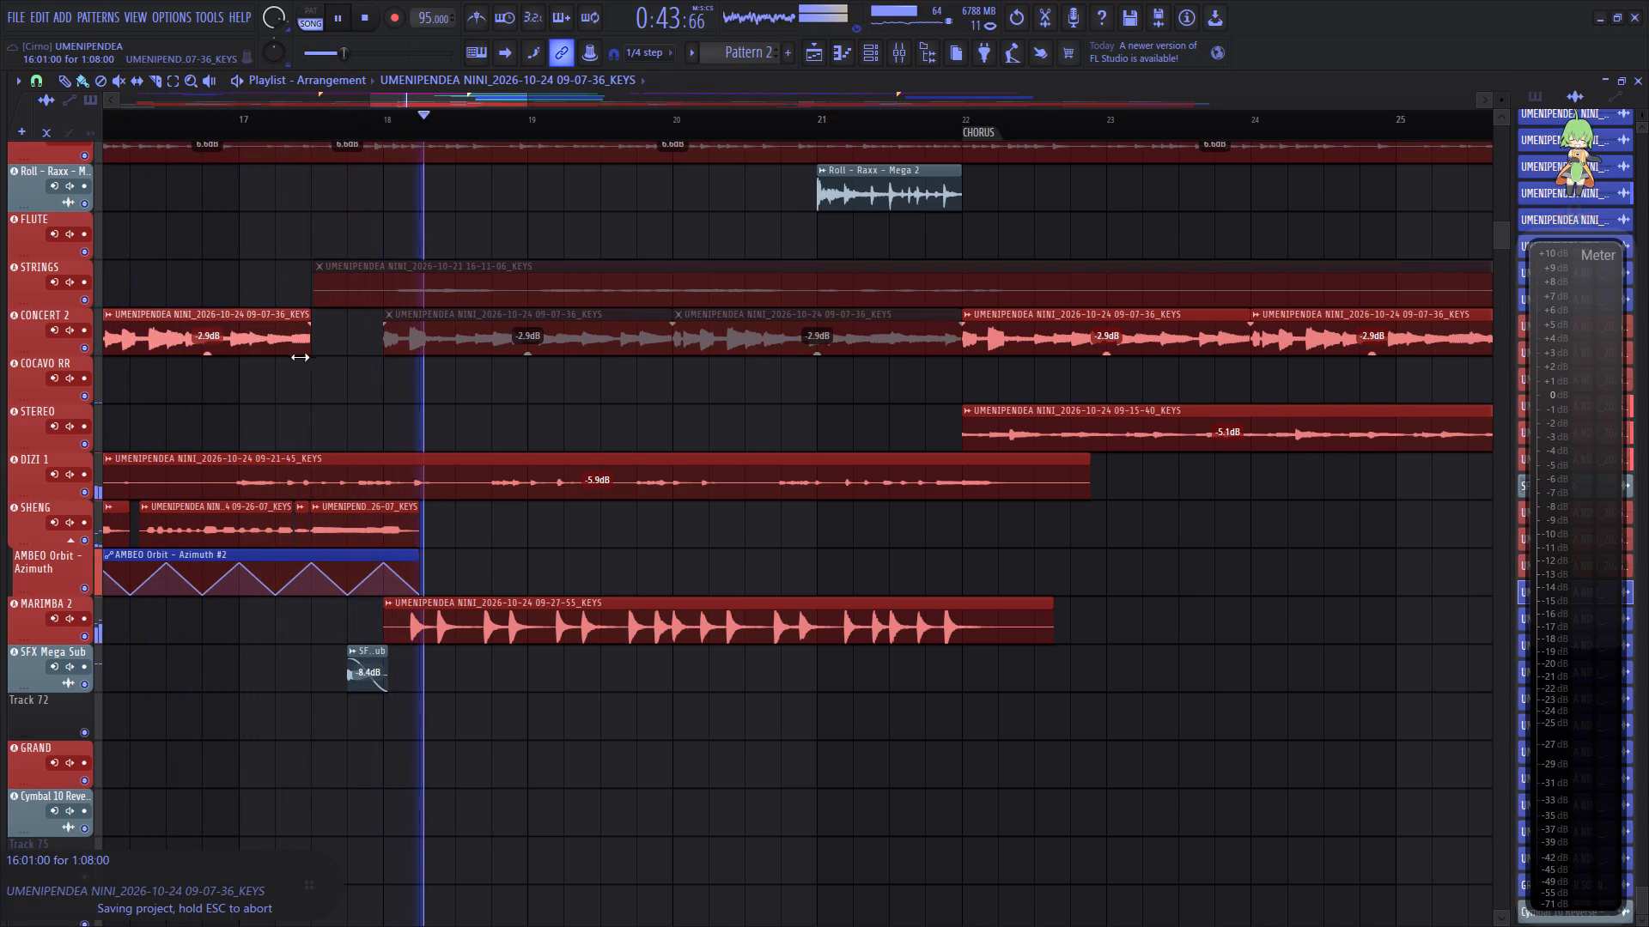
{"action": "left_click_drag", "start_coordinate": [300, 357], "coordinate": [334, 360]}
{"action": "key", "text": "space"}
{"action": "key", "text": "space"}
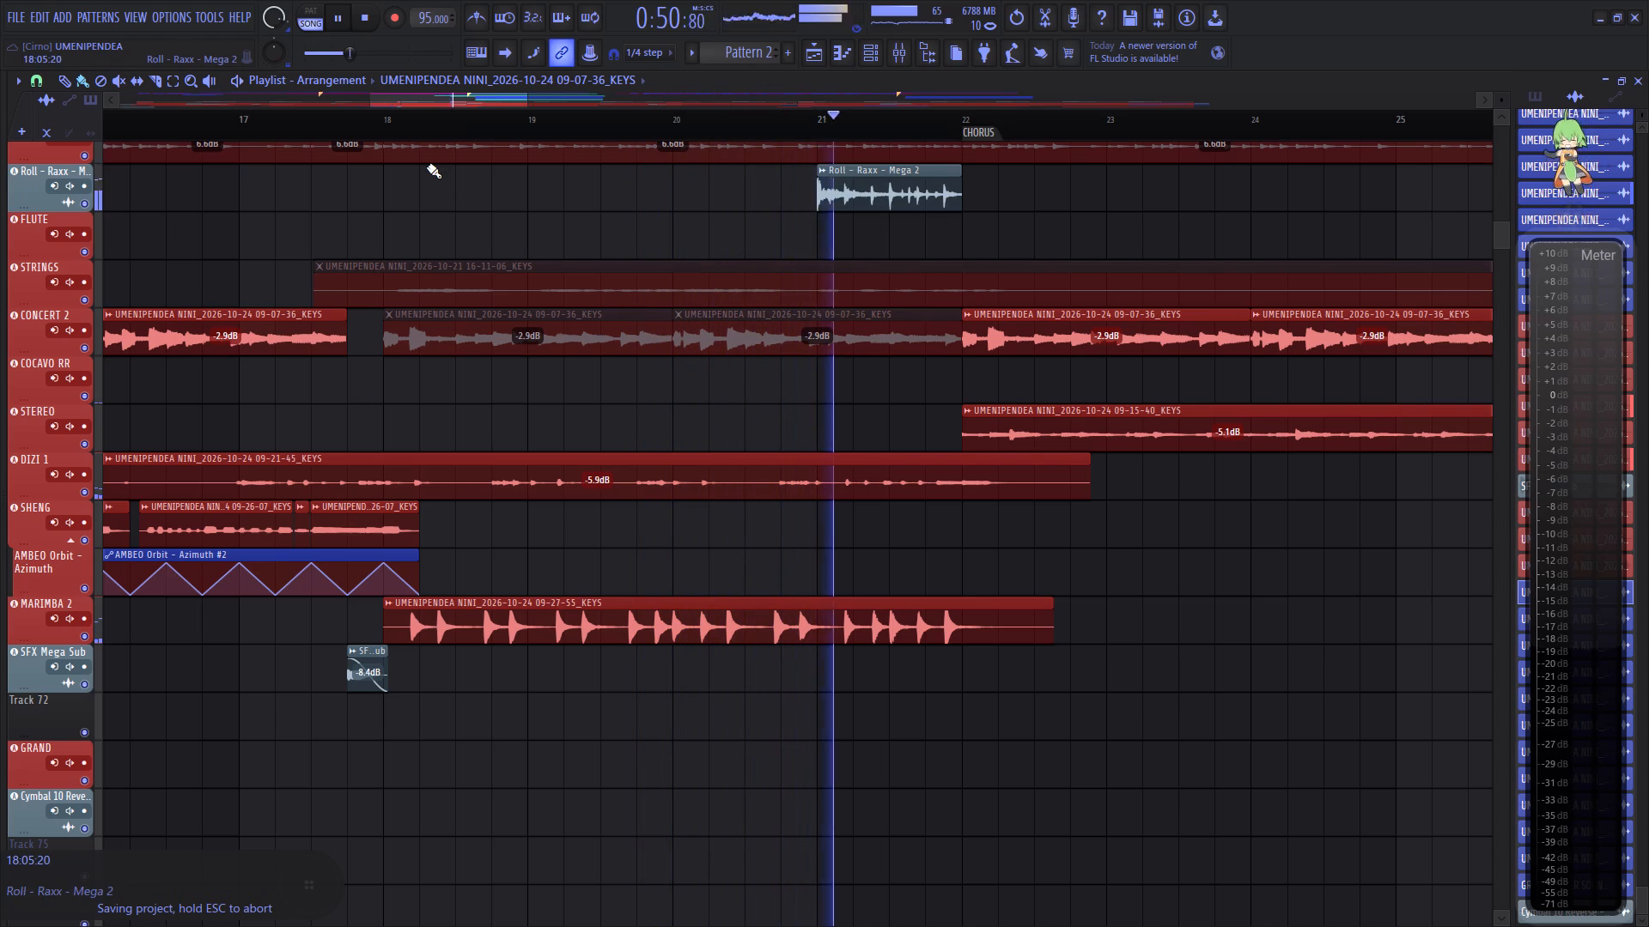
Play on through the first chorus and examine the instrument clips up to about bar 35.
{"action": "scroll", "coordinate": [403, 124], "scroll_direction": "down", "scroll_amount": 1}
{"action": "scroll", "coordinate": [403, 124], "scroll_direction": "up", "scroll_amount": 1}
{"action": "scroll", "coordinate": [403, 124], "scroll_direction": "down", "scroll_amount": 3}
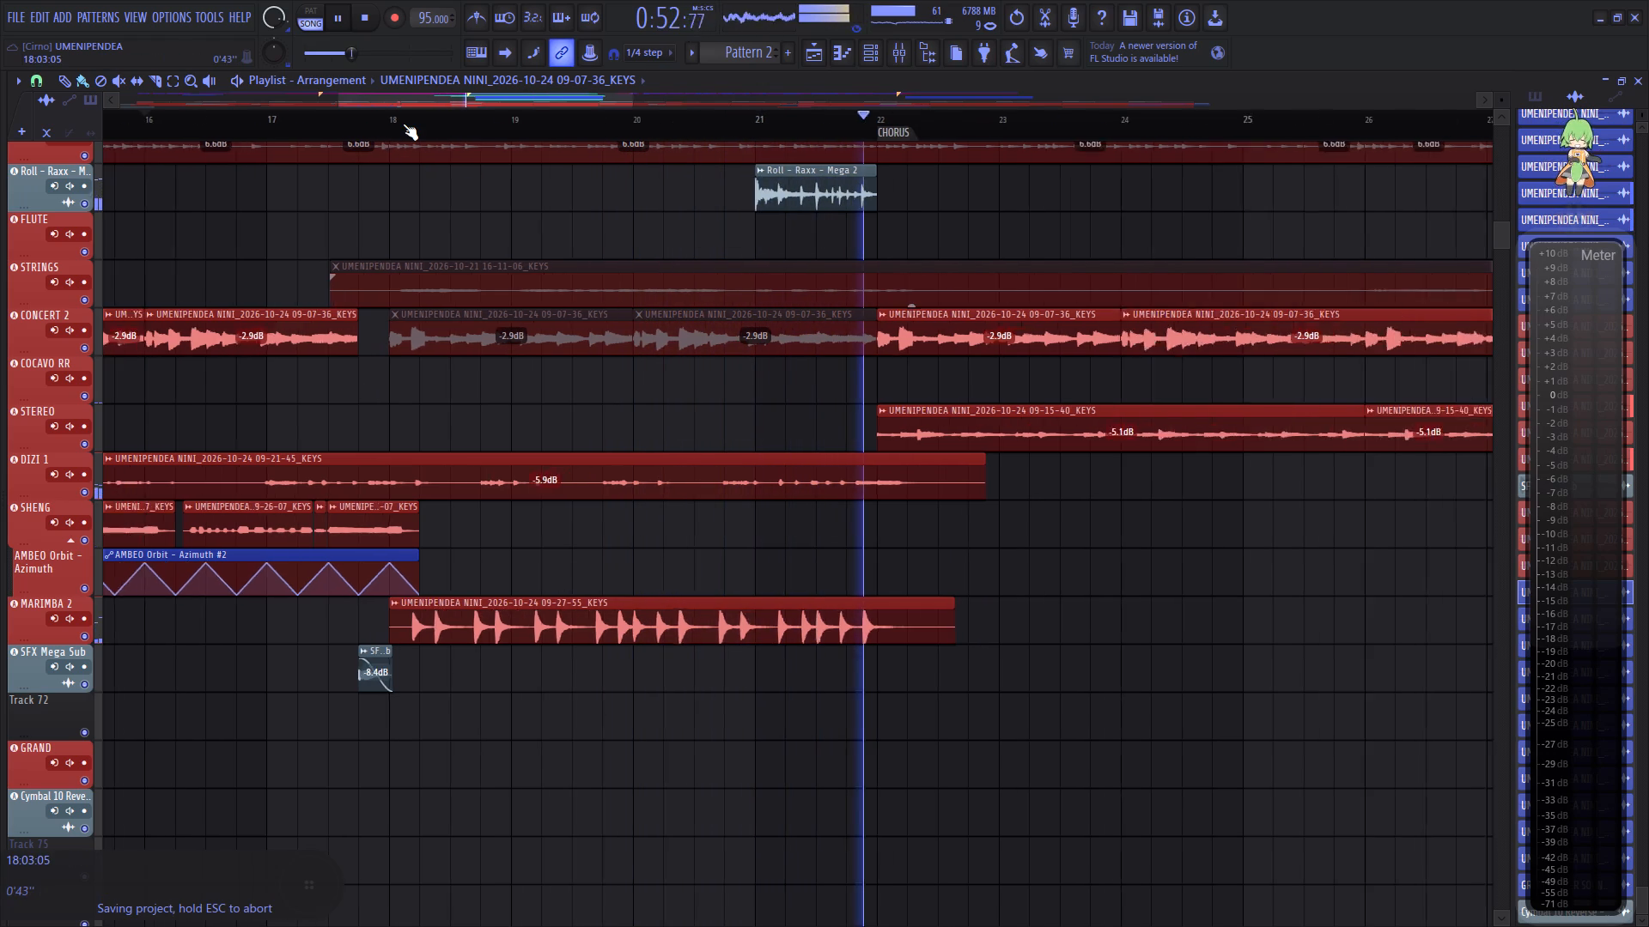
{"action": "scroll", "coordinate": [403, 124], "scroll_direction": "down", "scroll_amount": 6}
{"action": "left_click_drag", "start_coordinate": [500, 98], "coordinate": [524, 97]}
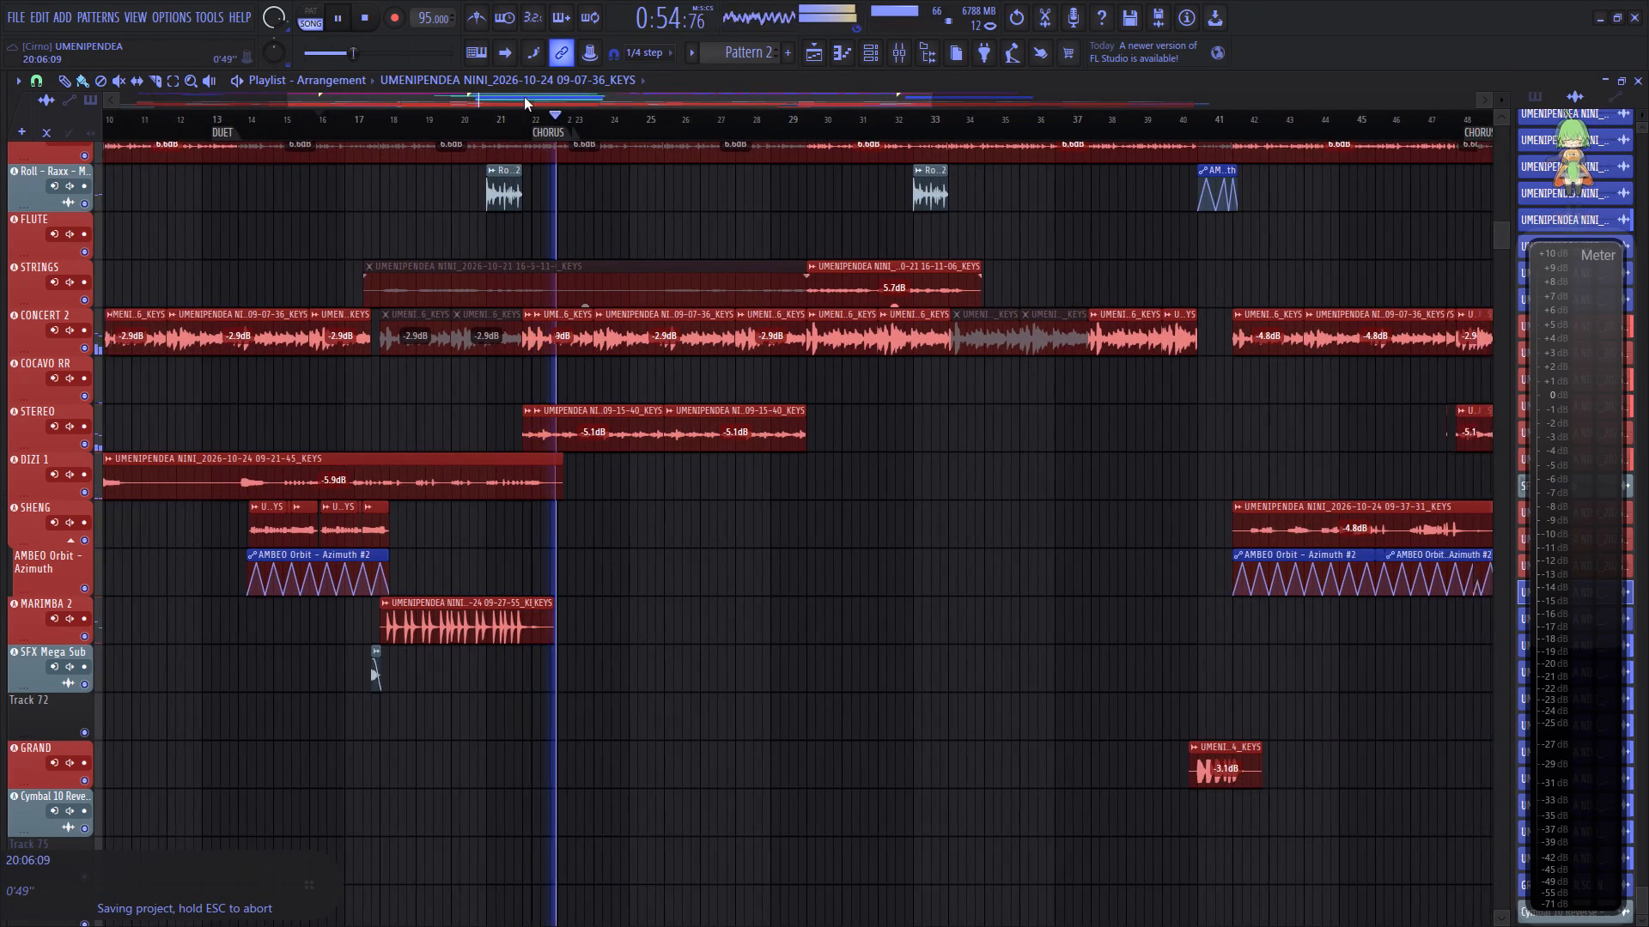
{"action": "left_click_drag", "start_coordinate": [524, 97], "coordinate": [611, 96]}
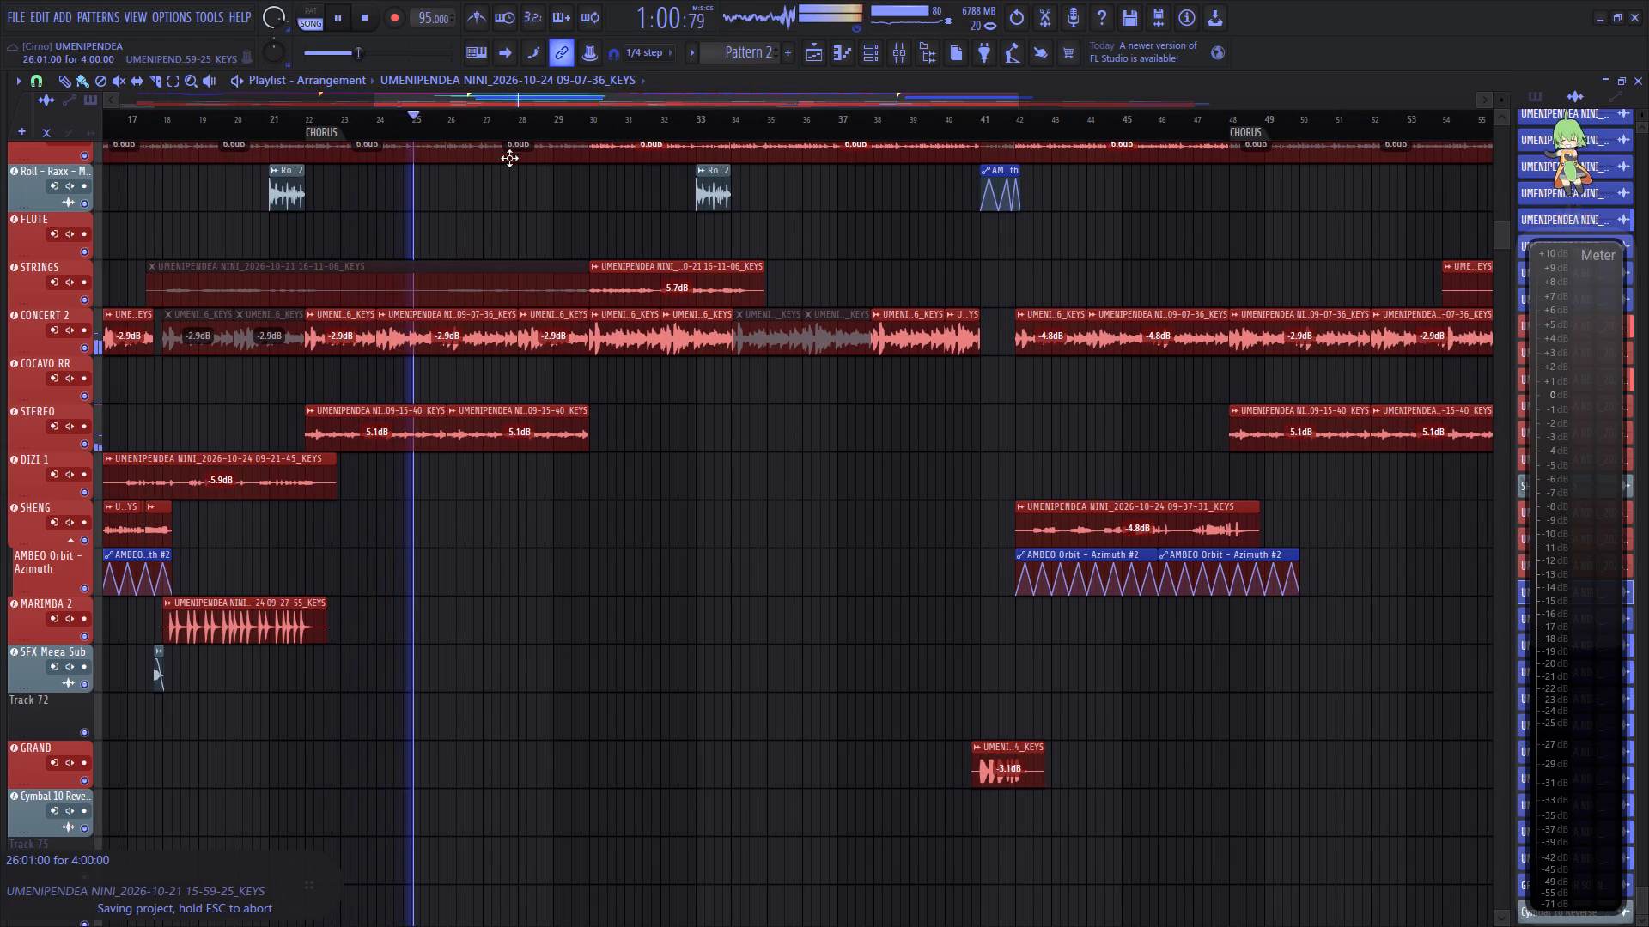
{"action": "scroll", "coordinate": [534, 133], "scroll_direction": "down", "scroll_amount": 6}
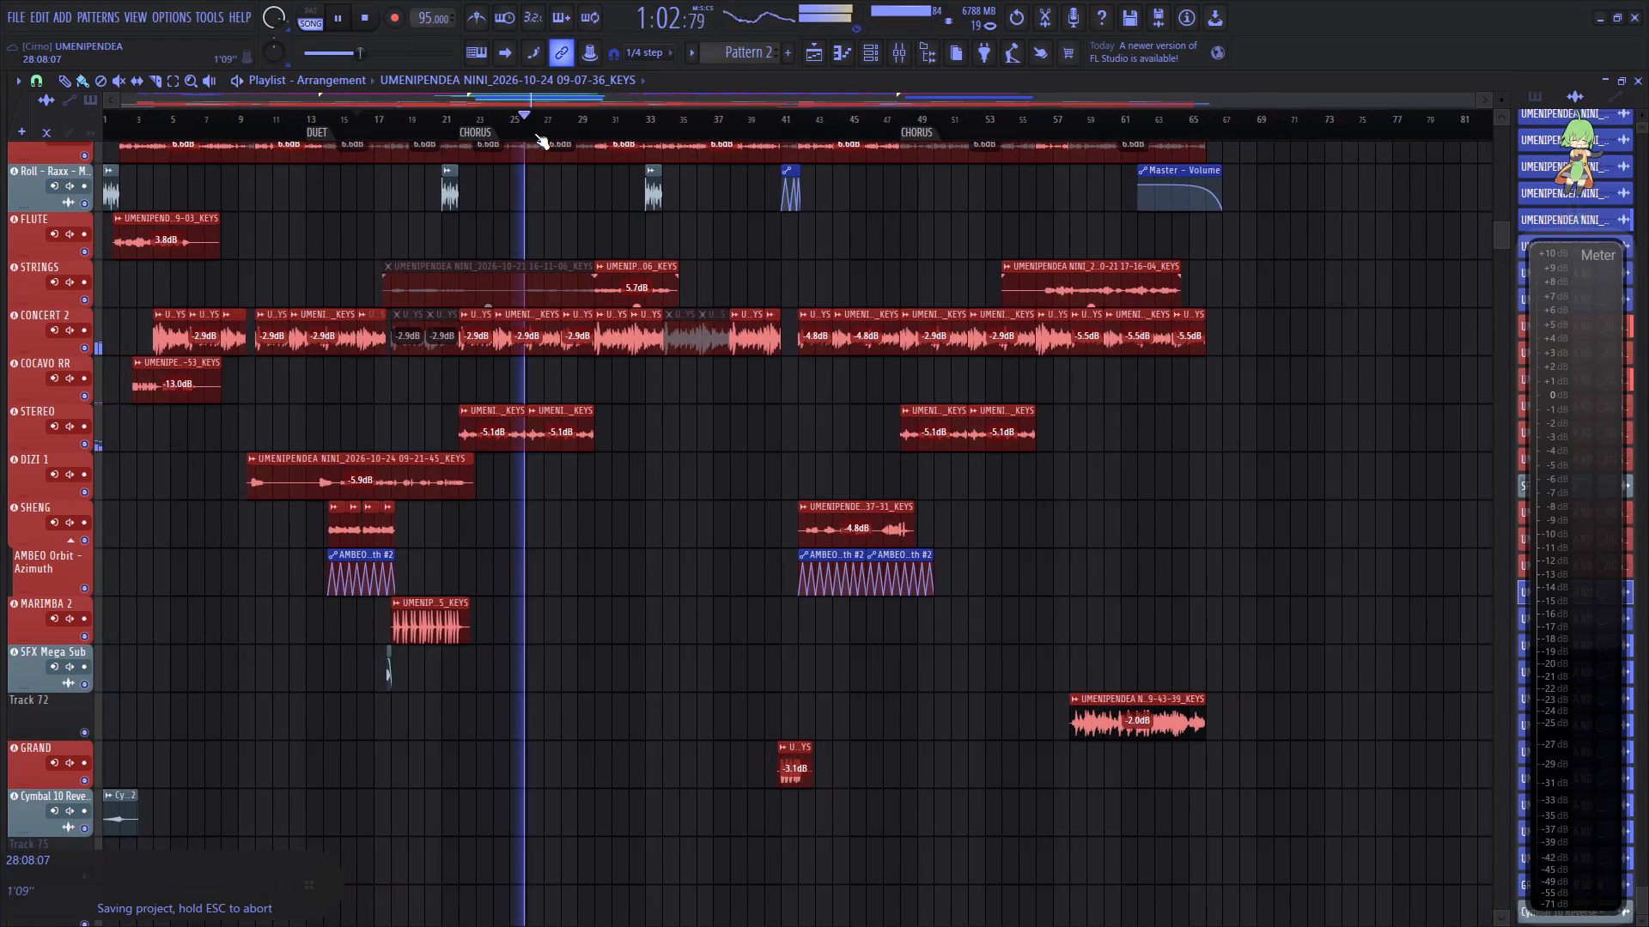
{"action": "scroll", "coordinate": [534, 133], "scroll_direction": "down", "scroll_amount": 3}
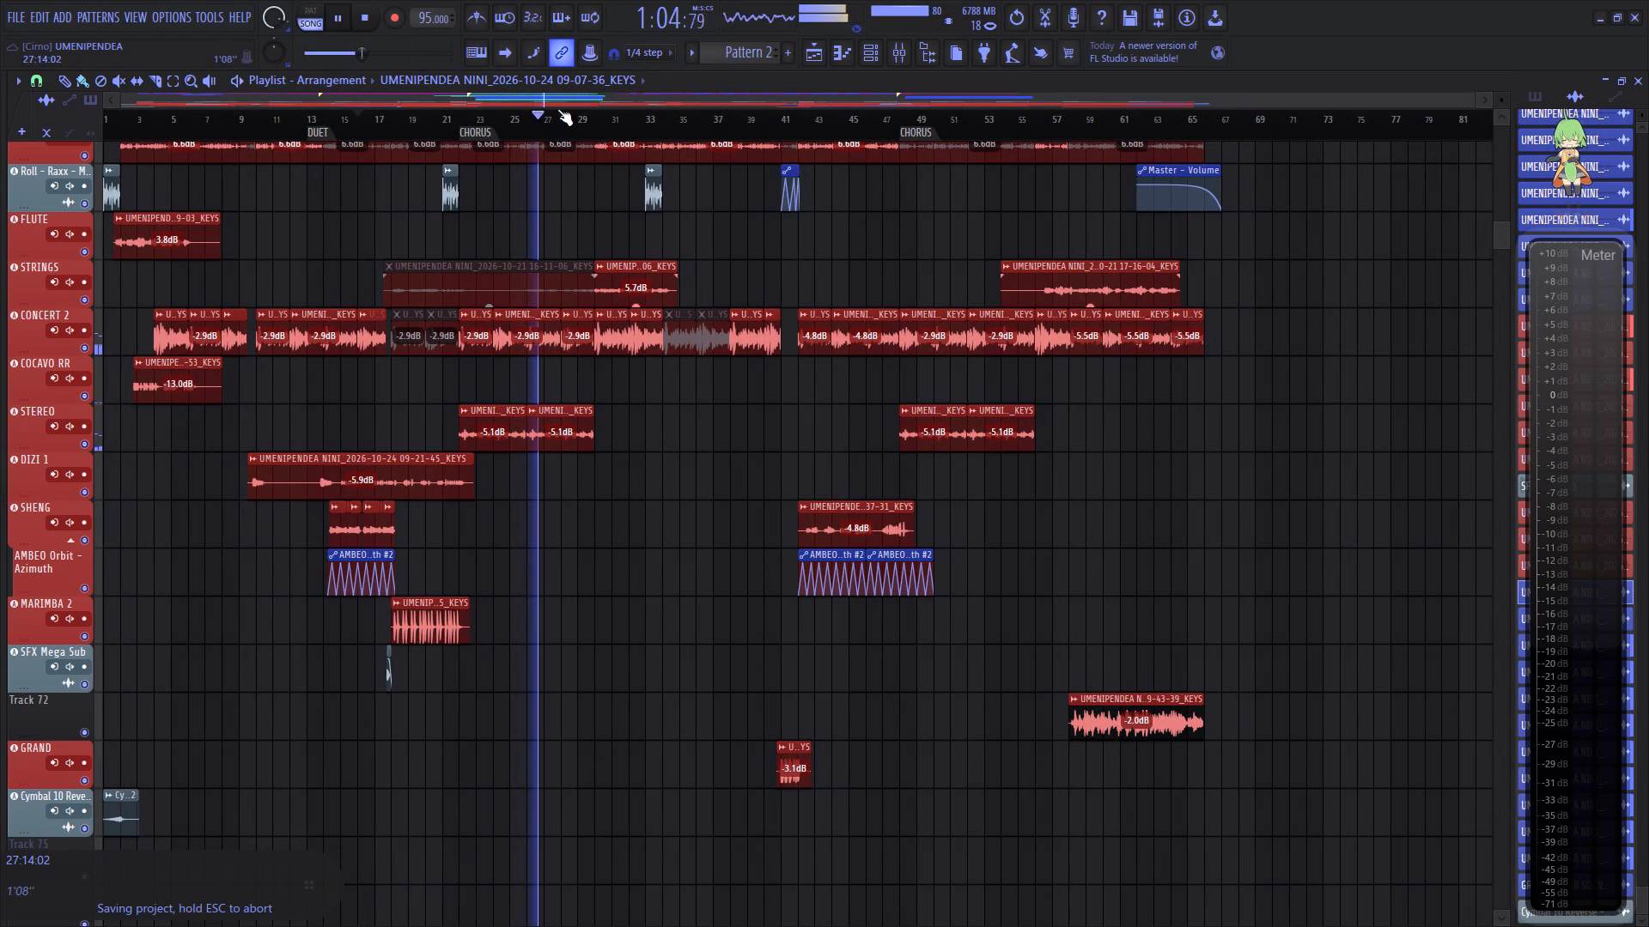
{"action": "left_click_drag", "start_coordinate": [563, 102], "coordinate": [612, 96]}
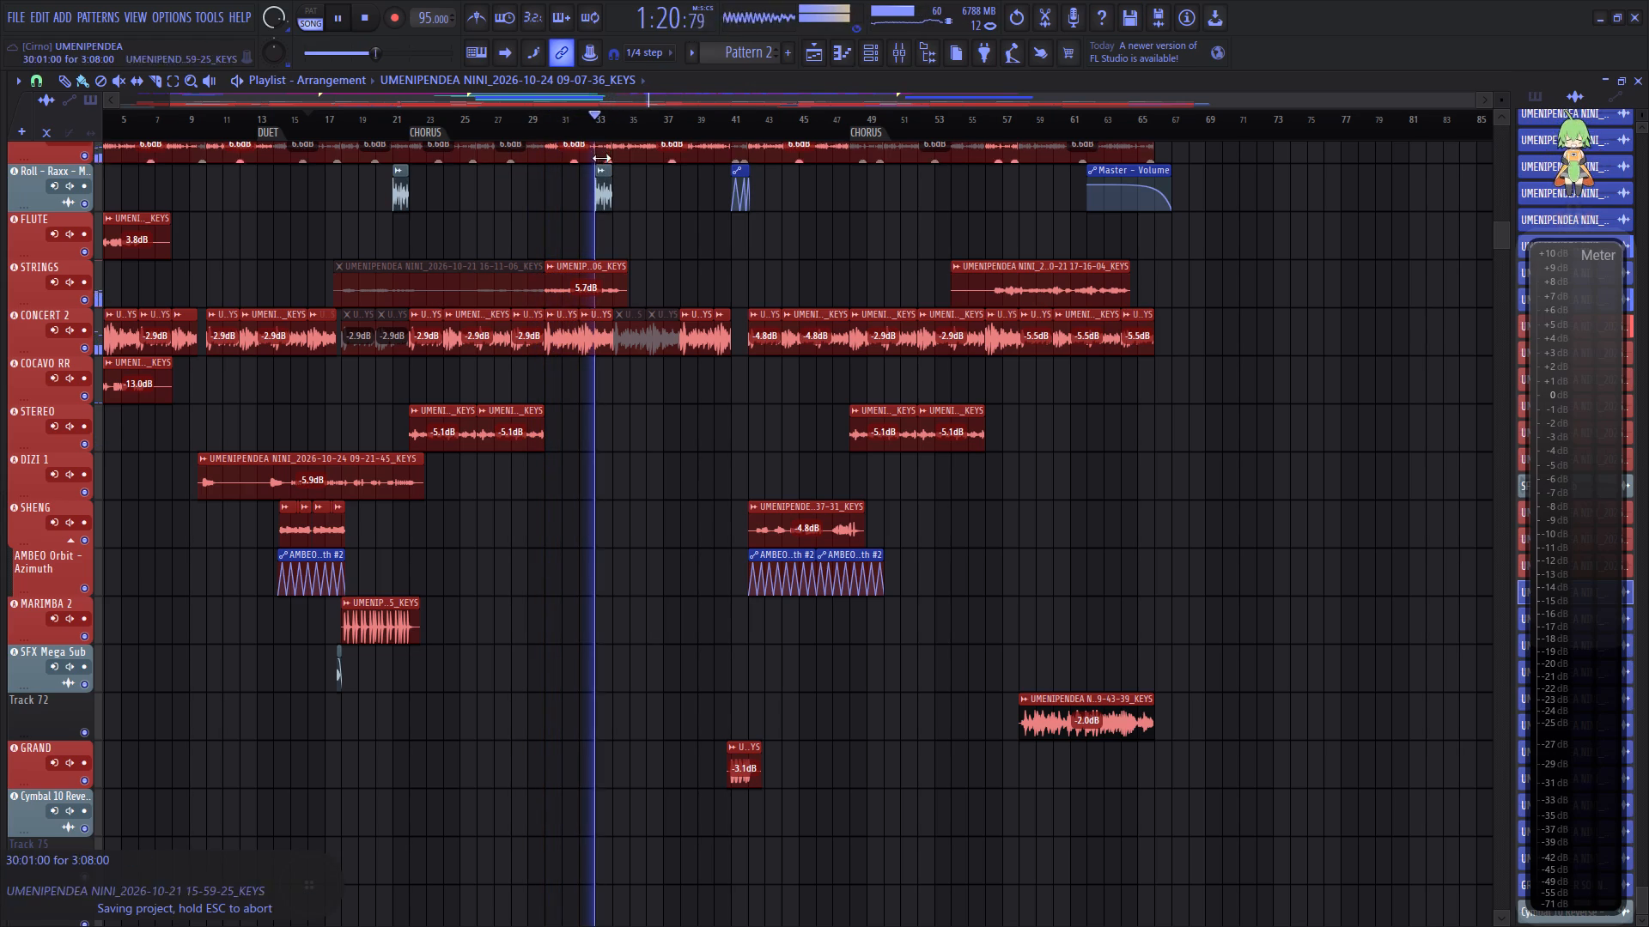
{"action": "scroll", "coordinate": [608, 123], "scroll_direction": "up", "scroll_amount": 8}
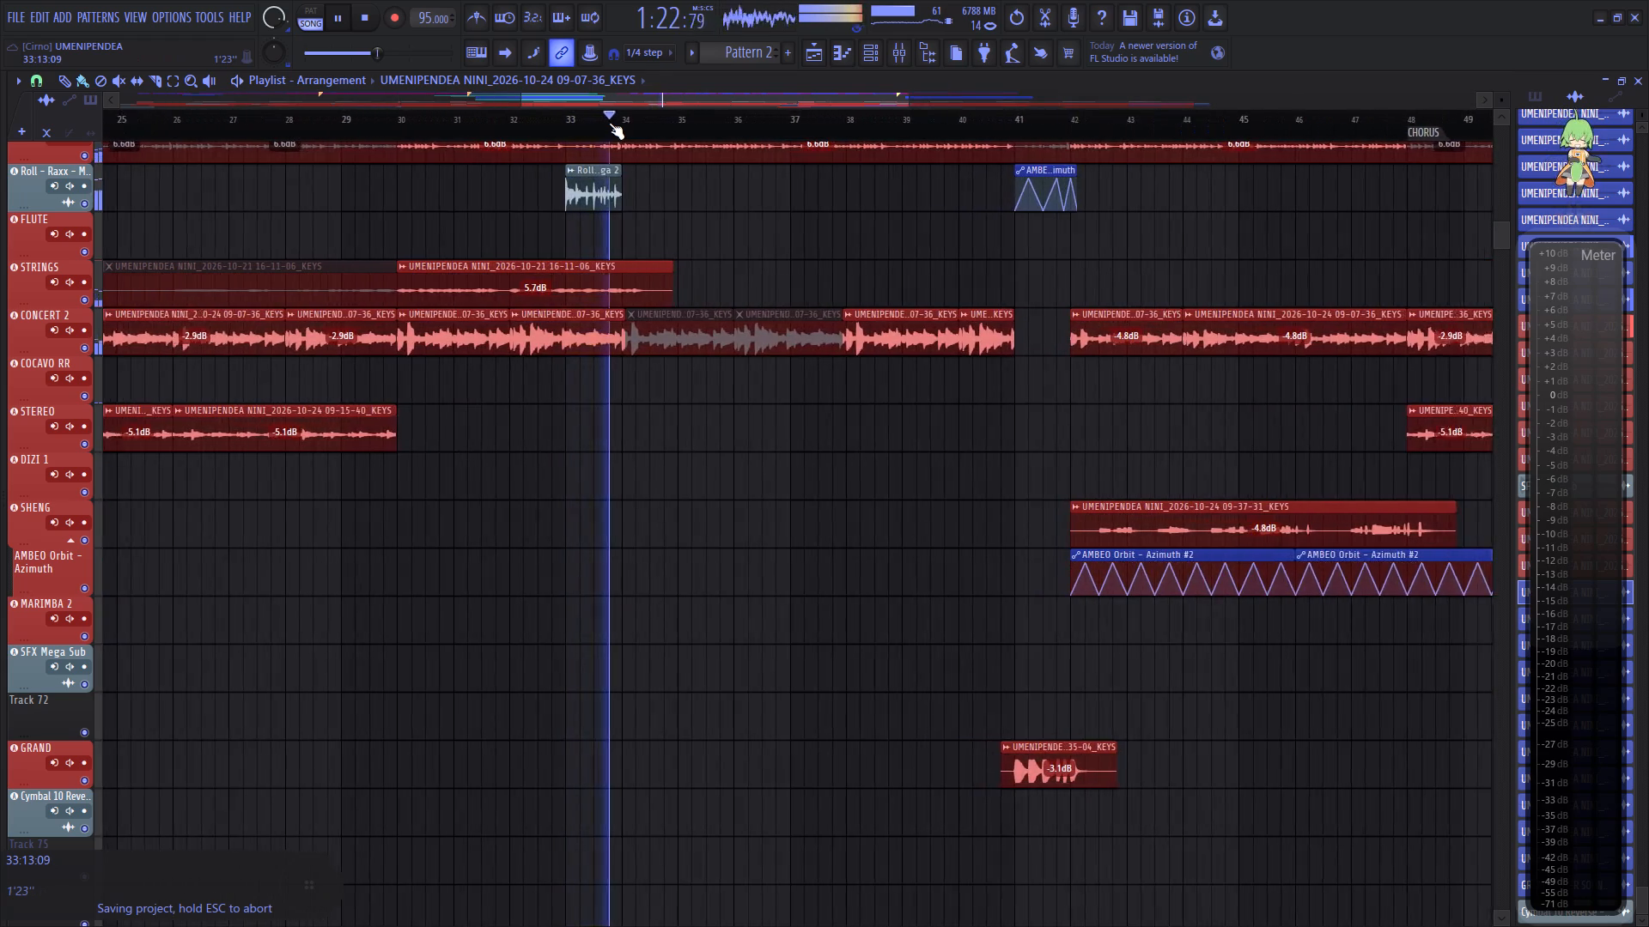
{"action": "scroll", "coordinate": [609, 123], "scroll_direction": "up", "scroll_amount": 1}
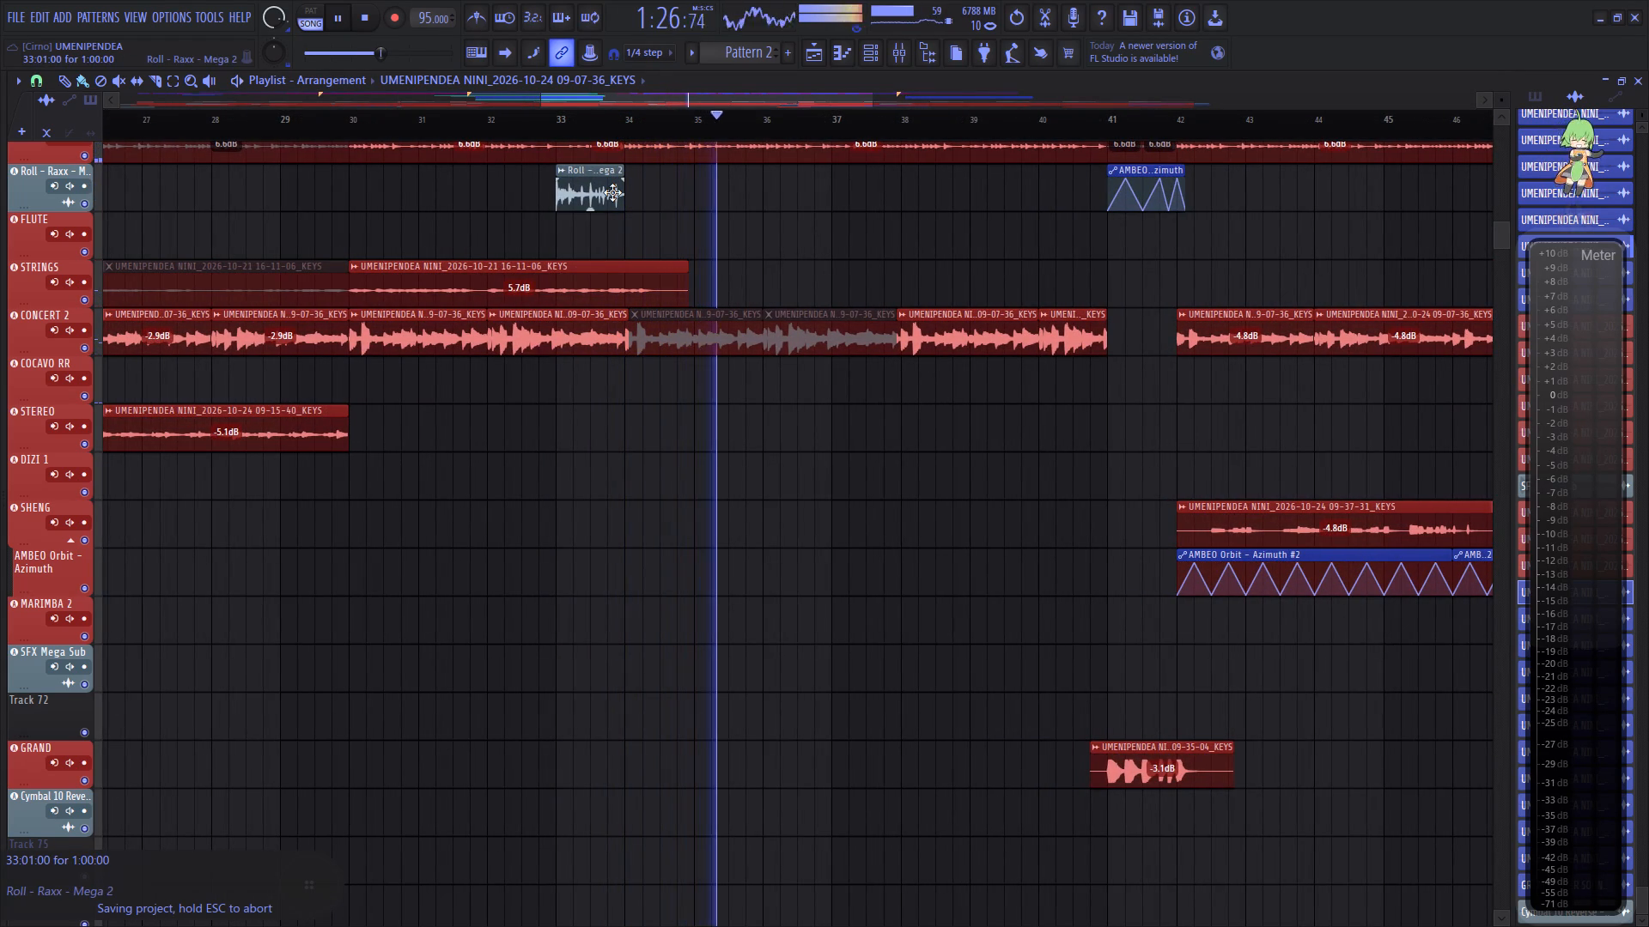
Replay from about bar 33 and examine the instrument tracks through the bar 41 break up to the second chorus.
{"action": "left_click", "coordinate": [583, 124]}
{"action": "scroll", "coordinate": [726, 283], "scroll_direction": "up", "scroll_amount": 7}
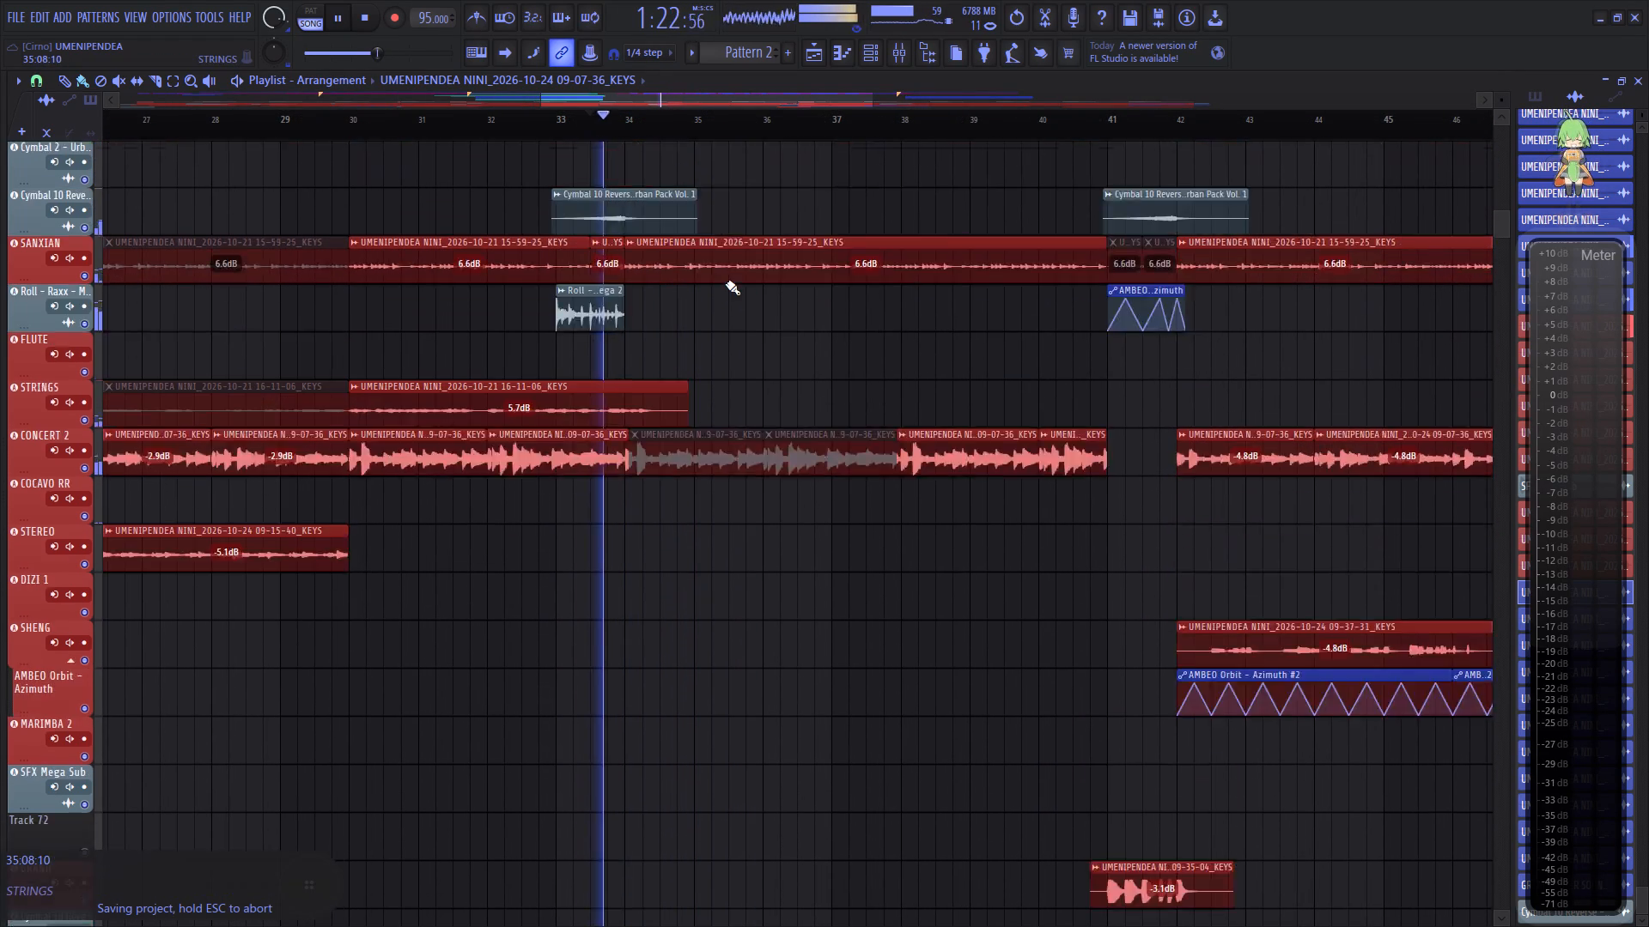
{"action": "scroll", "coordinate": [726, 283], "scroll_direction": "up", "scroll_amount": 3}
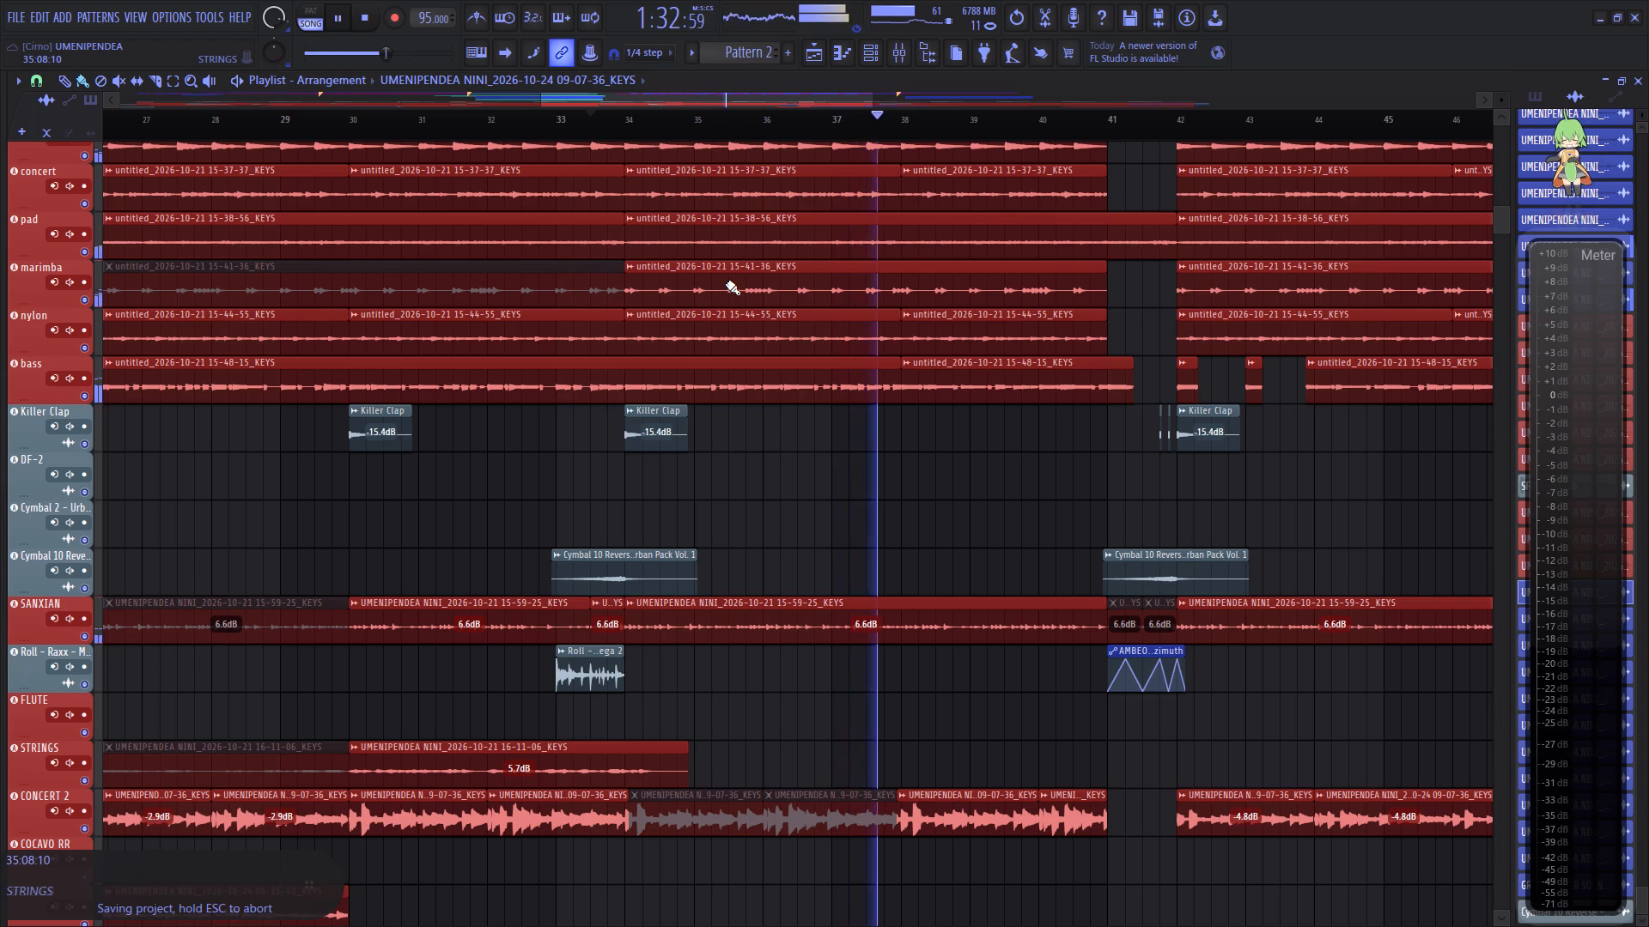
{"action": "left_click_drag", "start_coordinate": [743, 96], "coordinate": [782, 98]}
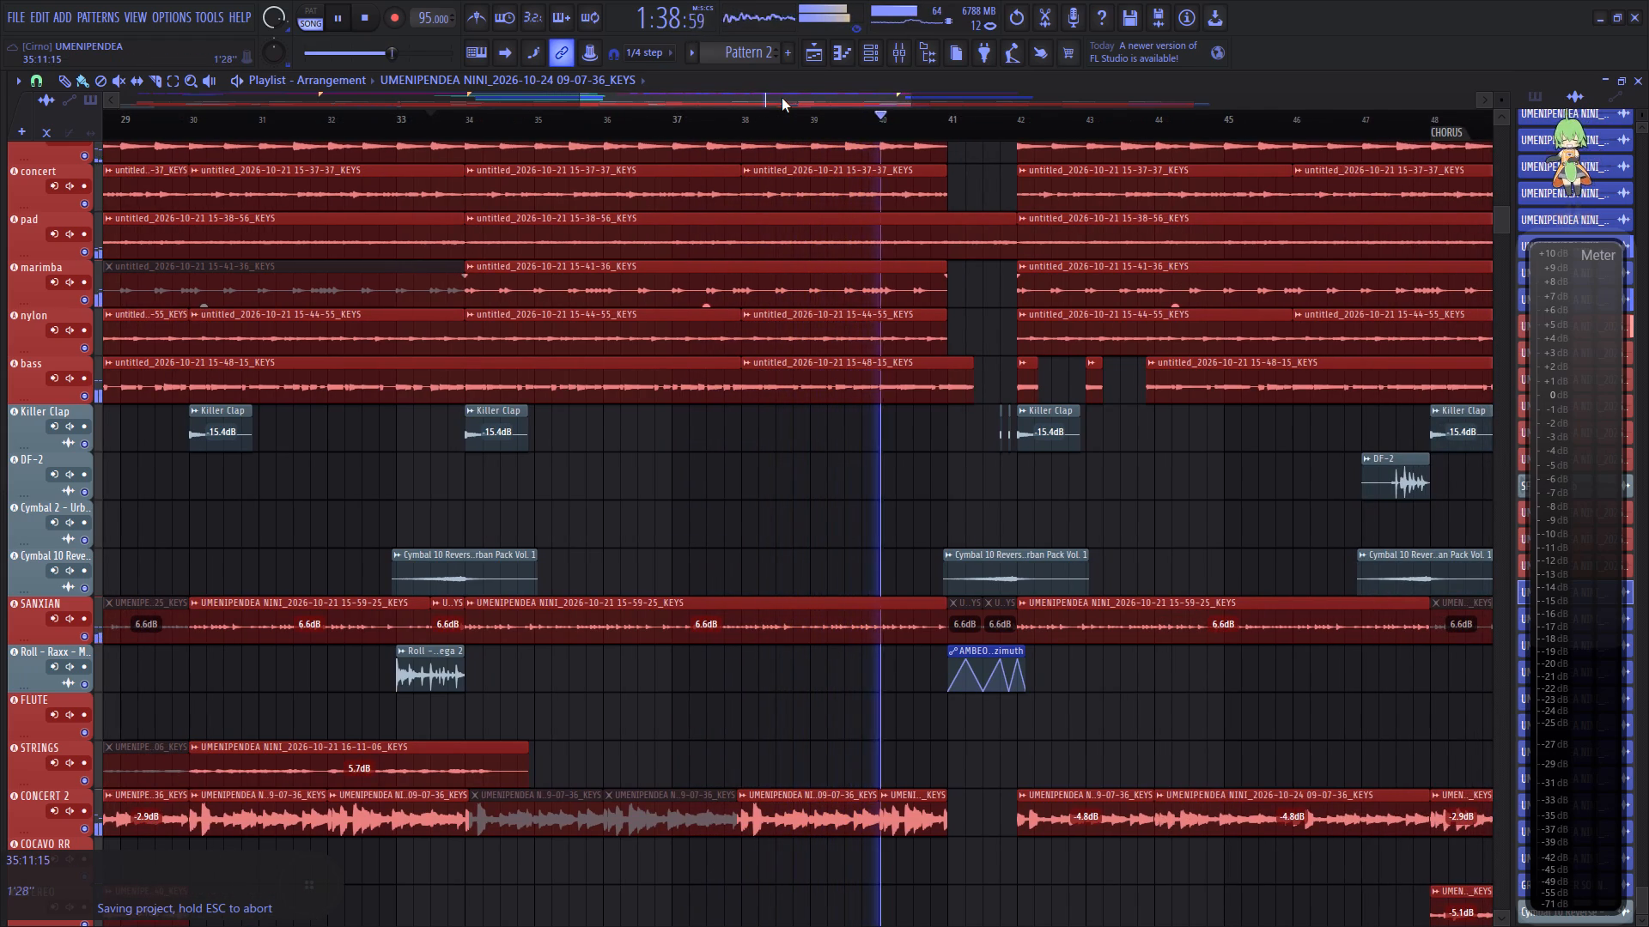
{"action": "left_click_drag", "start_coordinate": [775, 100], "coordinate": [805, 100]}
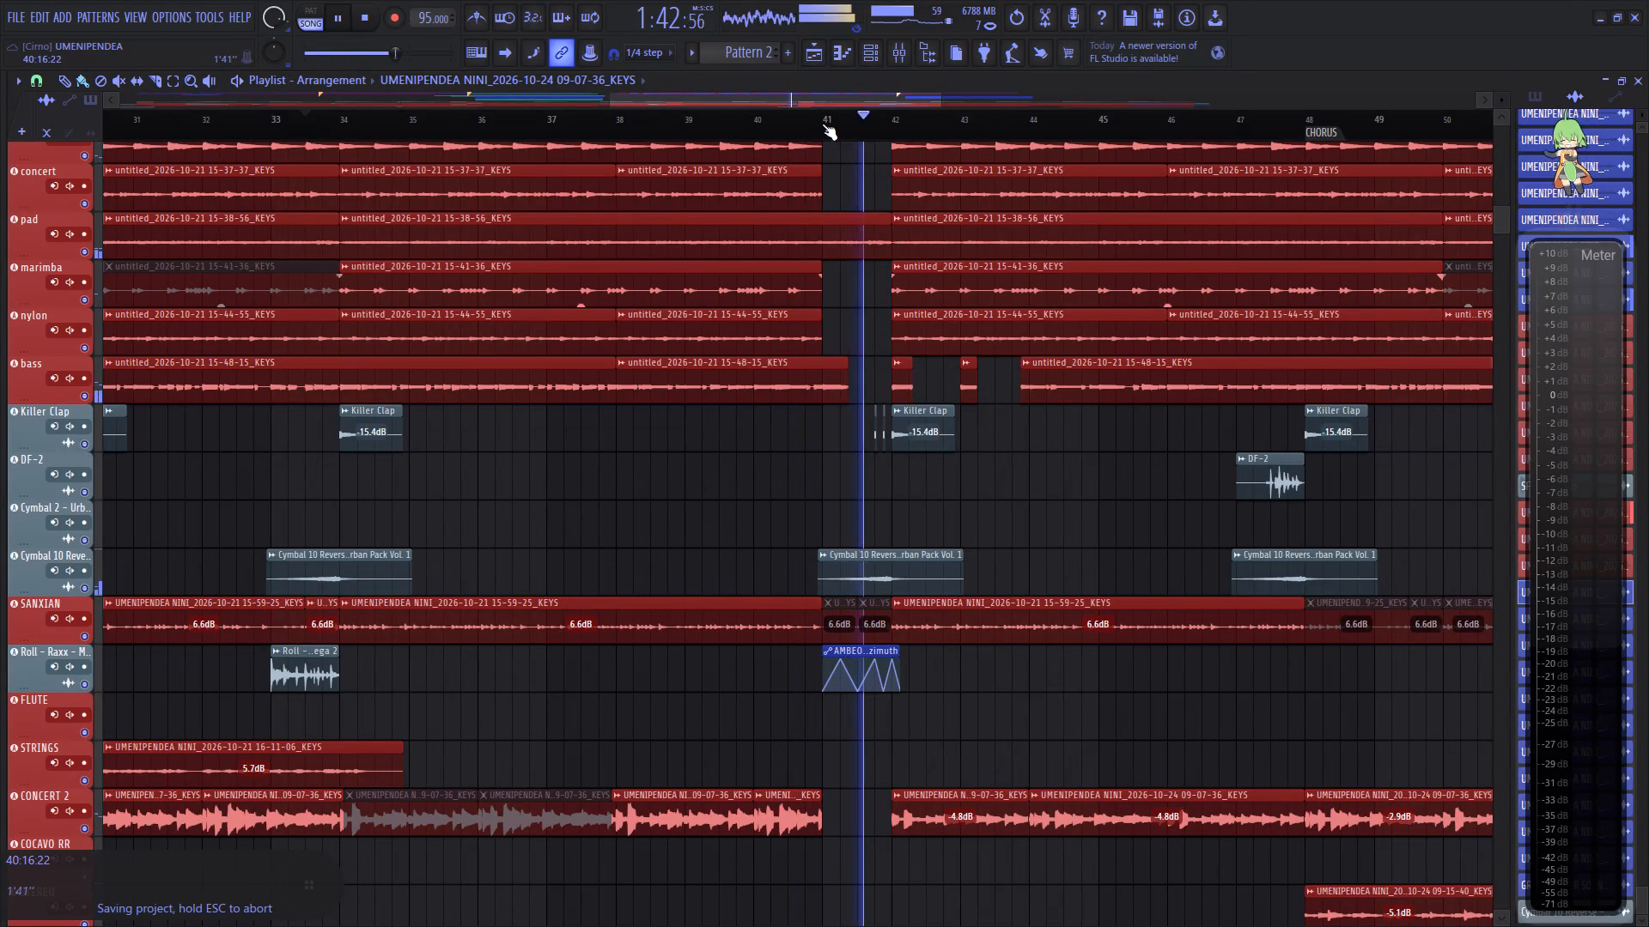
{"action": "scroll", "coordinate": [822, 120], "scroll_direction": "up", "scroll_amount": 1}
{"action": "scroll", "coordinate": [822, 120], "scroll_direction": "down", "scroll_amount": 8}
{"action": "scroll", "coordinate": [792, 367], "scroll_direction": "down", "scroll_amount": 7}
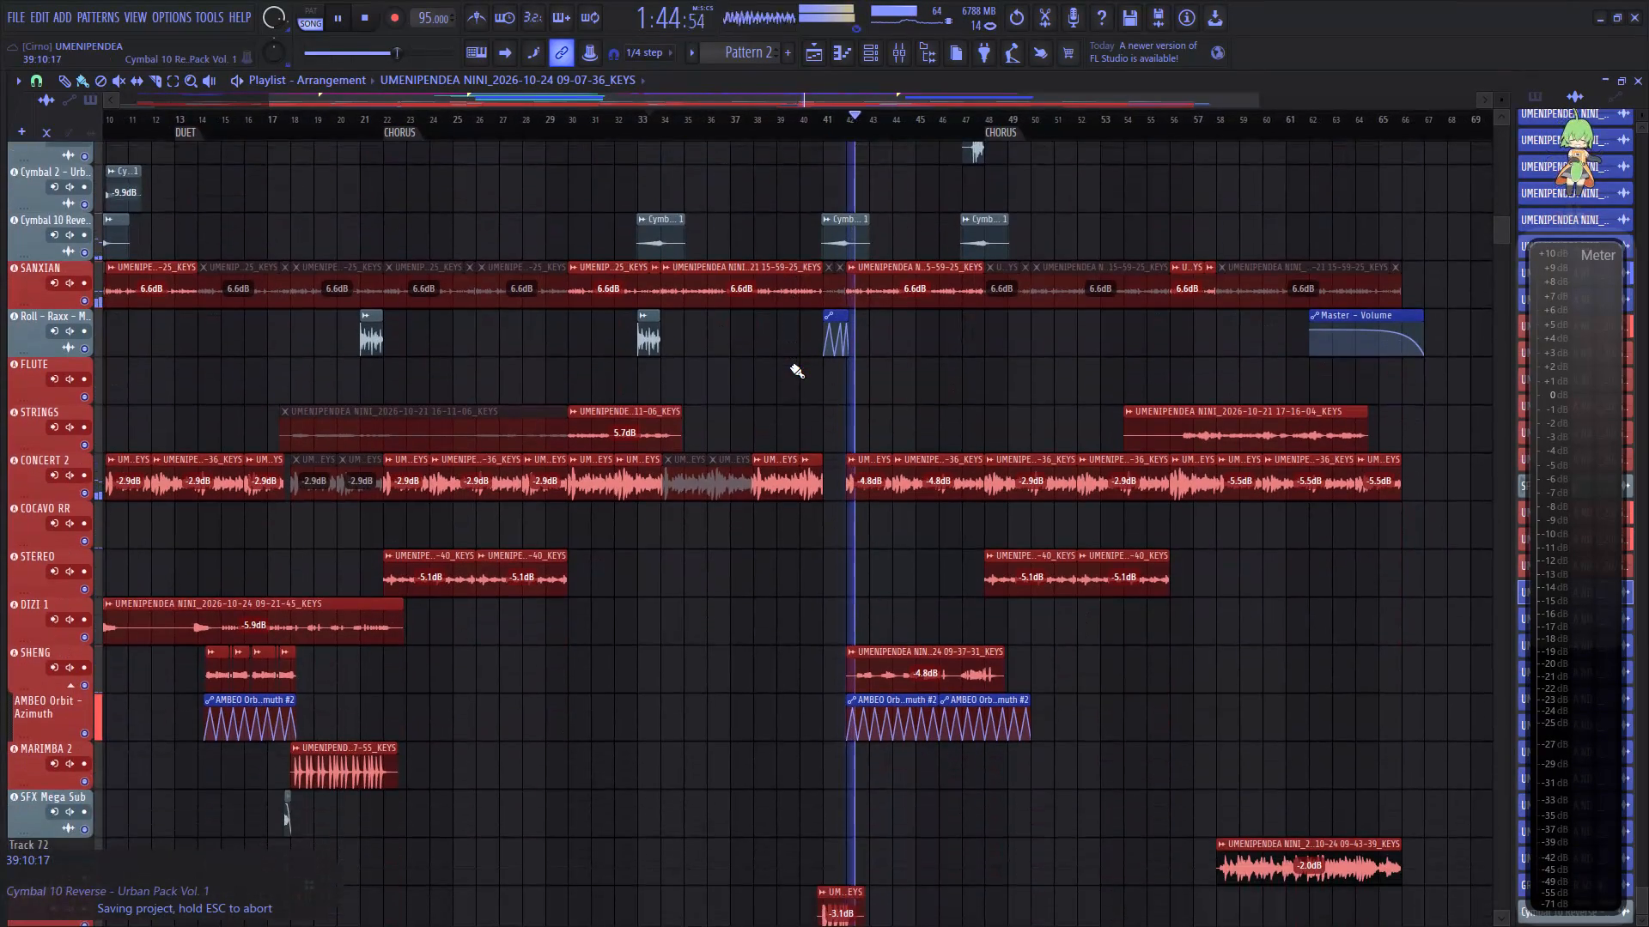
{"action": "scroll", "coordinate": [790, 367], "scroll_direction": "down", "scroll_amount": 2}
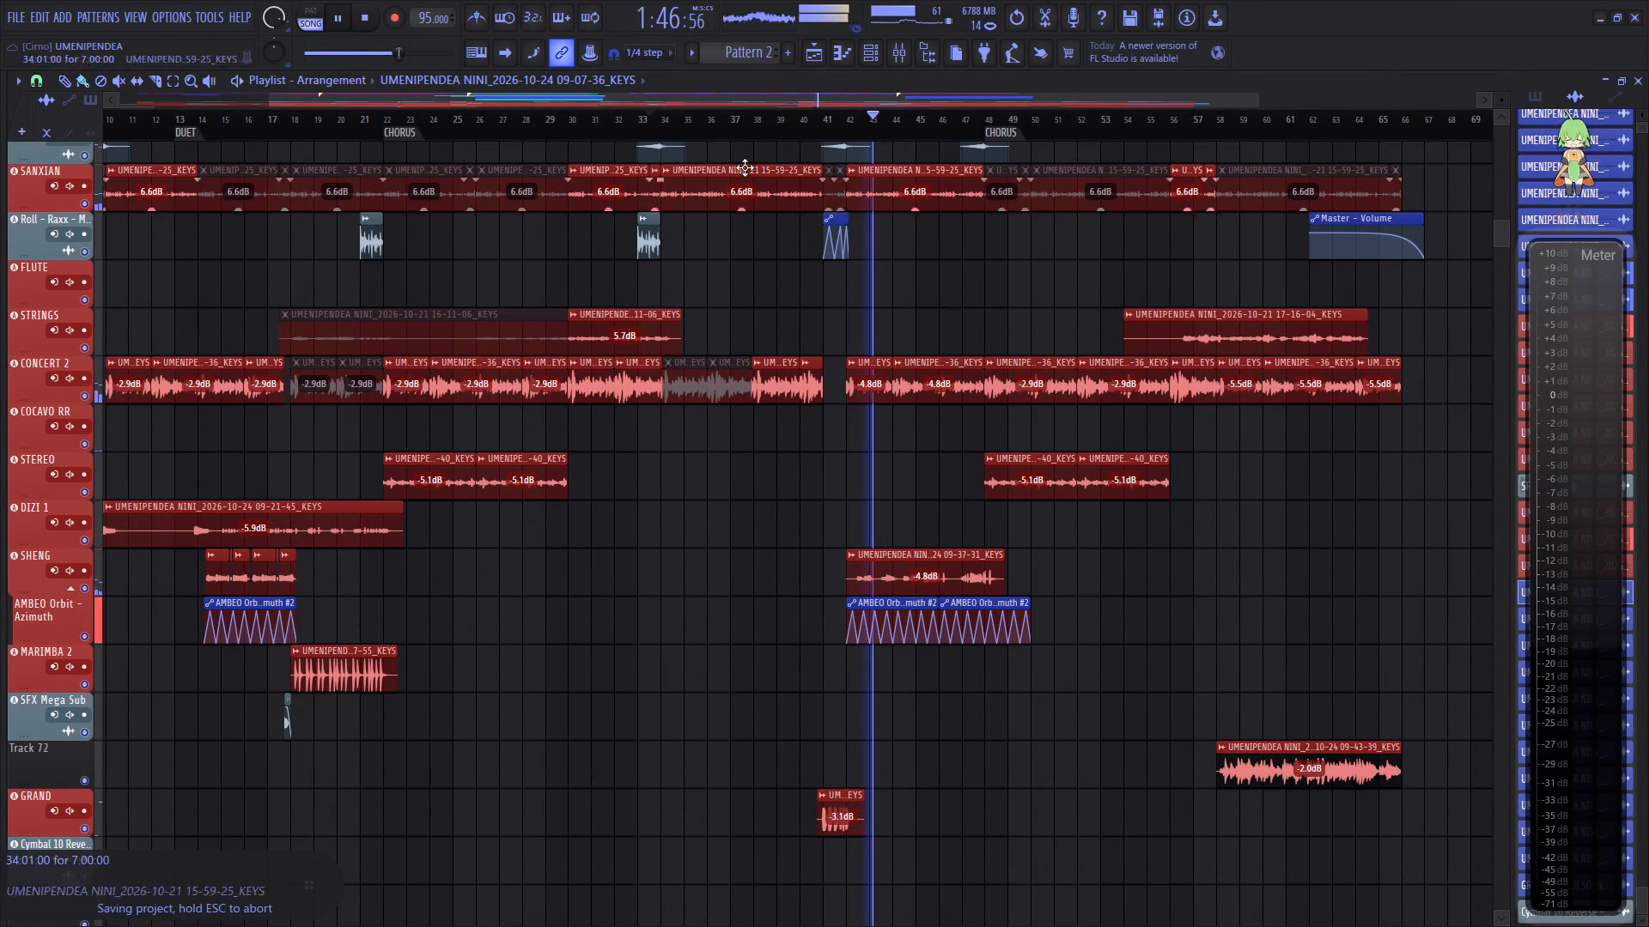
{"action": "left_click_drag", "start_coordinate": [732, 97], "coordinate": [870, 108]}
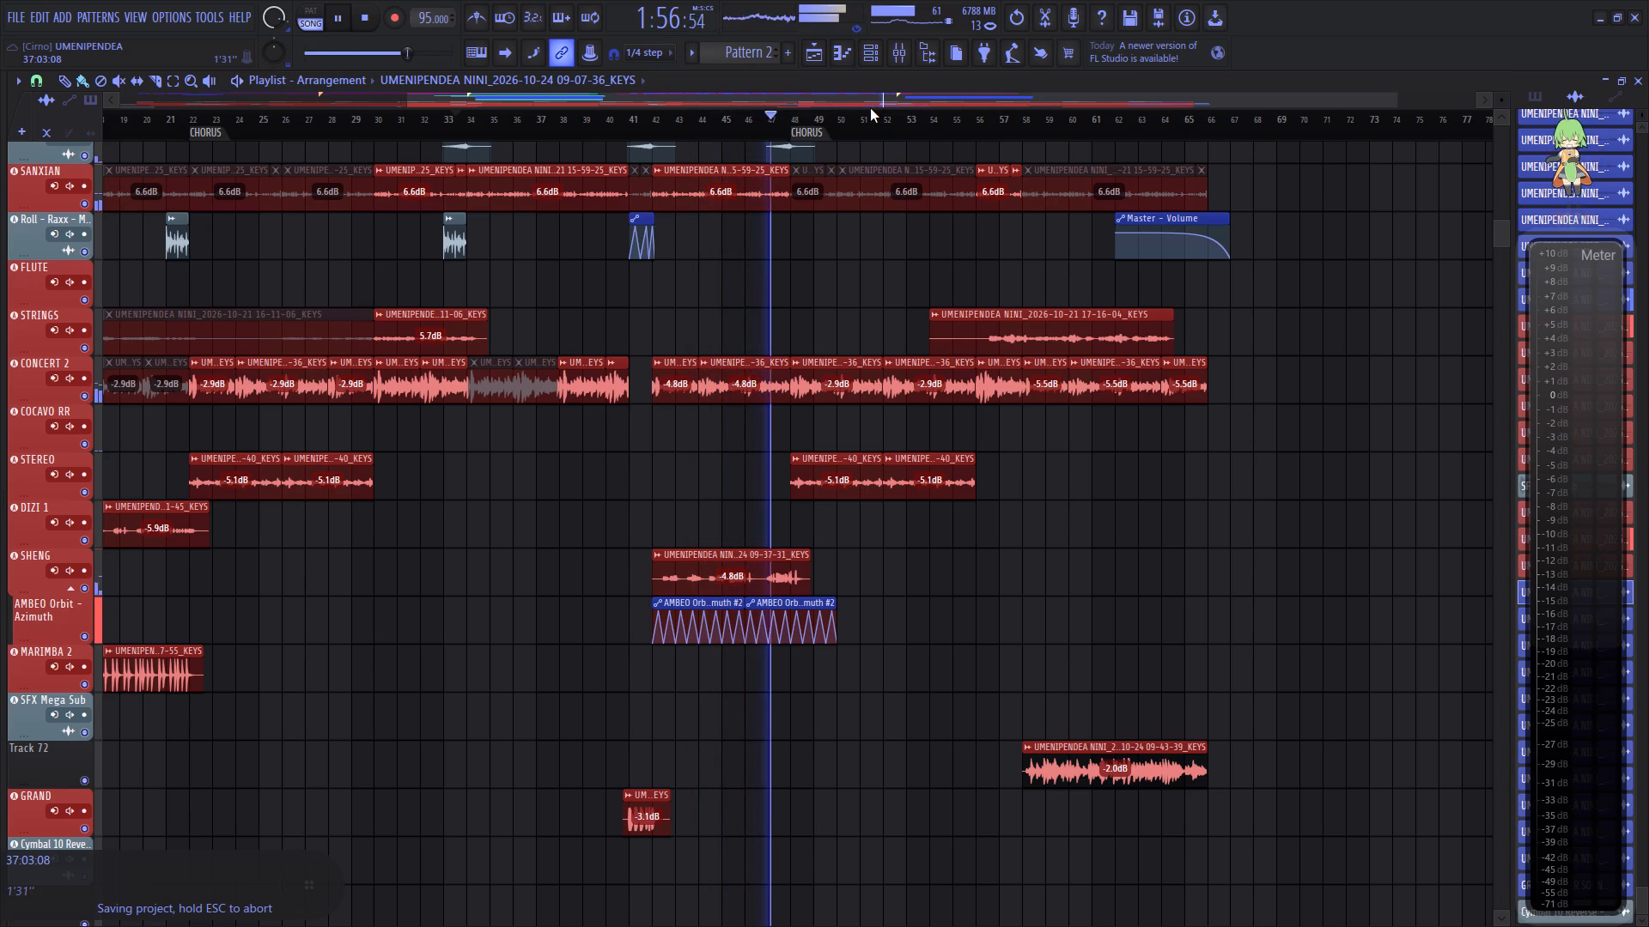
Save the project.
{"action": "key", "text": "ctrl+s"}
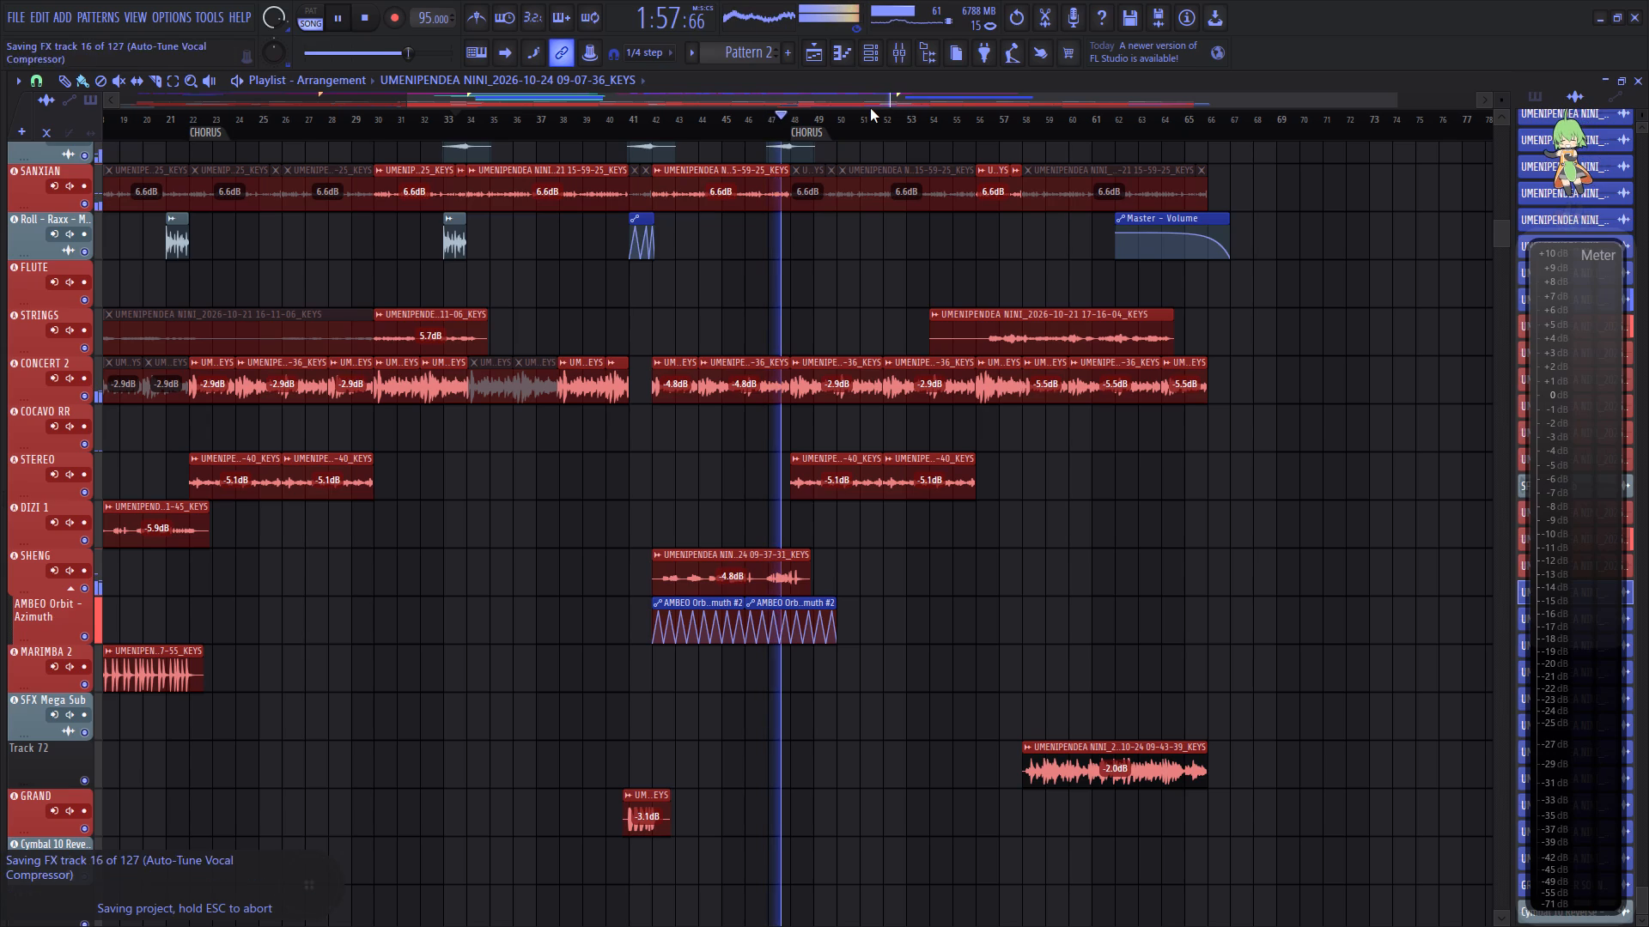
{"action": "left_click_drag", "start_coordinate": [816, 95], "coordinate": [873, 92]}
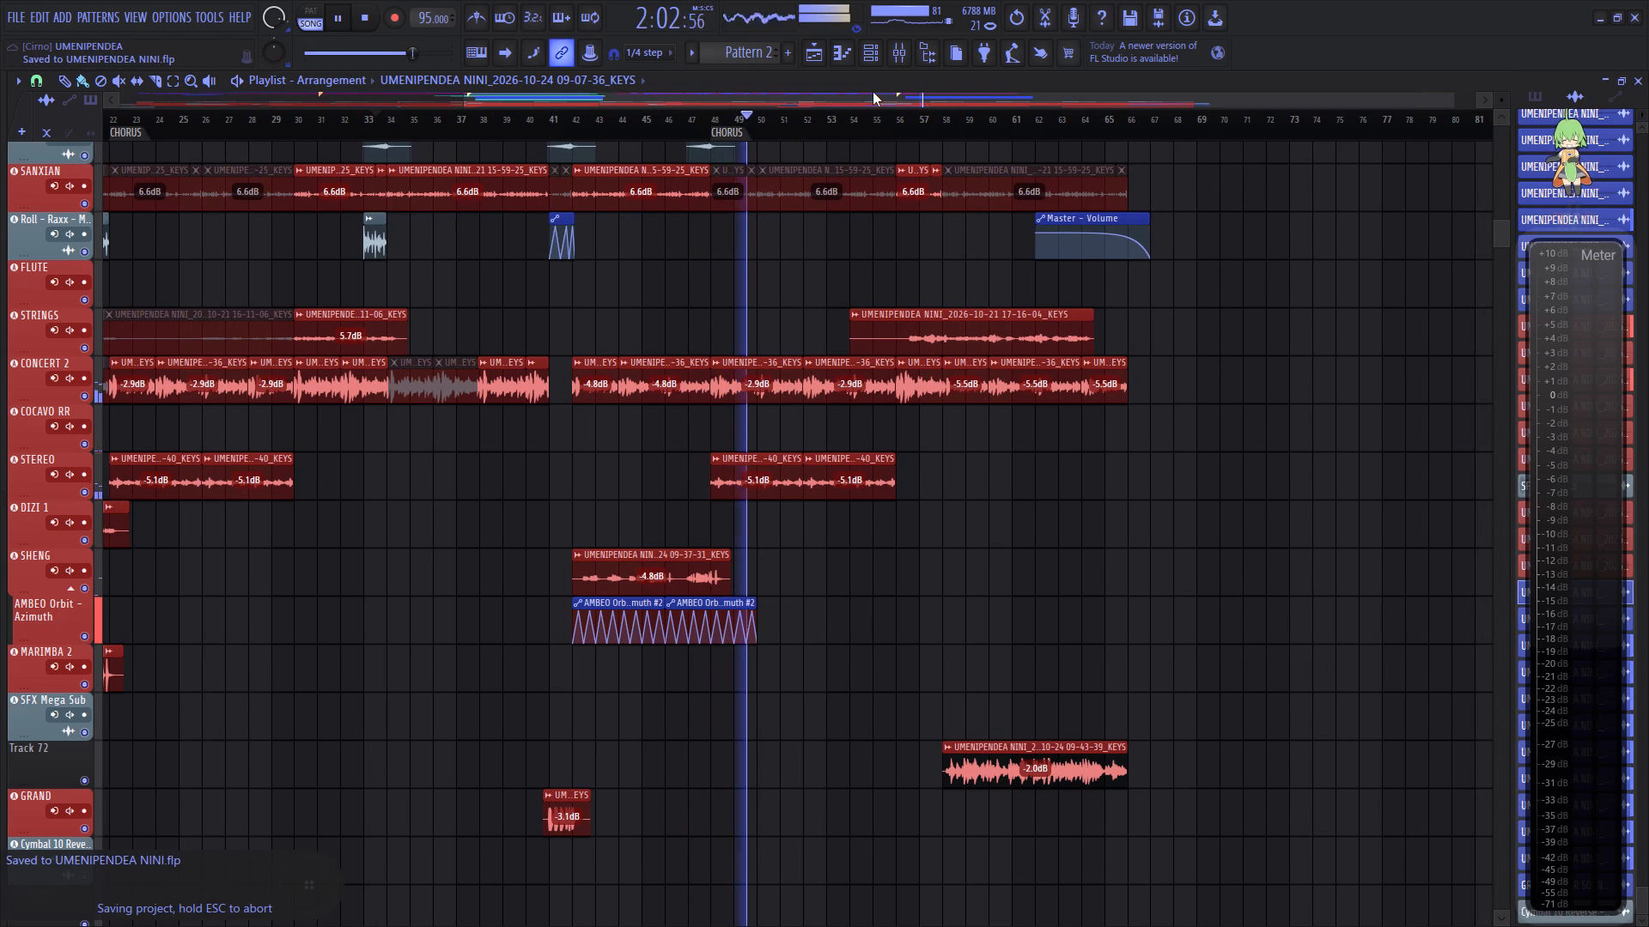
{"action": "key", "text": "ctrl+s"}
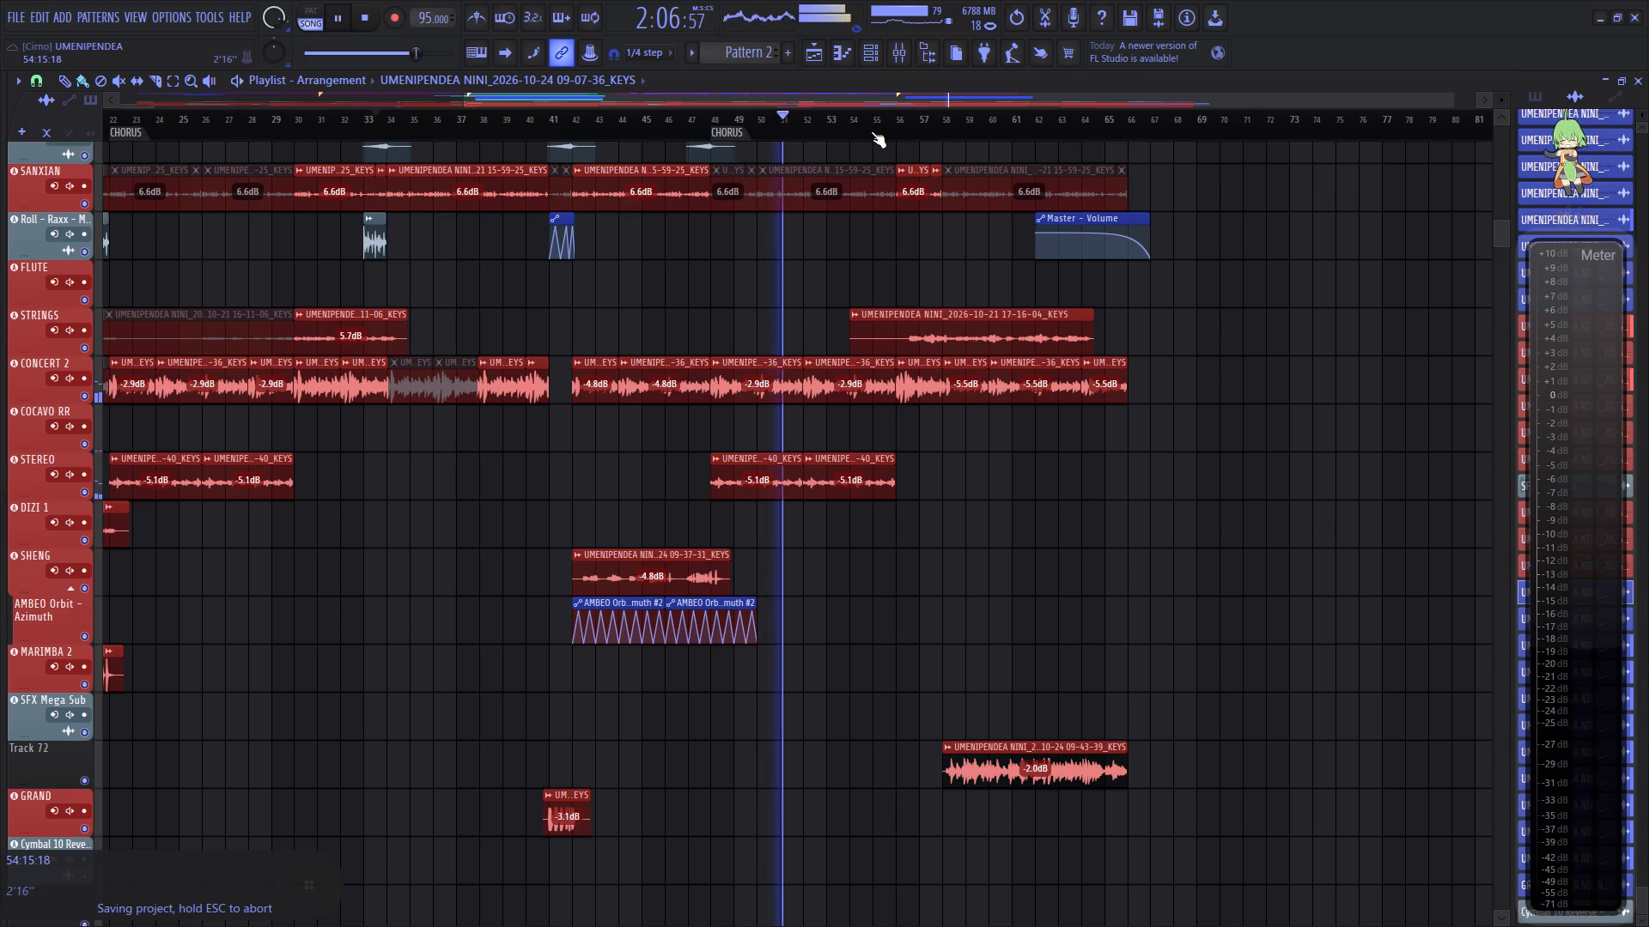
Examine the vocal tracks around bars 51 to 56 while the second chorus plays.
{"action": "left_click_drag", "start_coordinate": [812, 95], "coordinate": [898, 100]}
{"action": "scroll", "coordinate": [741, 113], "scroll_direction": "up", "scroll_amount": 12}
{"action": "scroll", "coordinate": [643, 268], "scroll_direction": "up", "scroll_amount": 4}
{"action": "scroll", "coordinate": [642, 269], "scroll_direction": "down", "scroll_amount": 1}
{"action": "scroll", "coordinate": [642, 269], "scroll_direction": "up", "scroll_amount": 20}
{"action": "scroll", "coordinate": [642, 269], "scroll_direction": "up", "scroll_amount": 4}
{"action": "scroll", "coordinate": [618, 253], "scroll_direction": "down", "scroll_amount": 1}
{"action": "scroll", "coordinate": [618, 253], "scroll_direction": "up", "scroll_amount": 20}
{"action": "scroll", "coordinate": [618, 253], "scroll_direction": "up", "scroll_amount": 16}
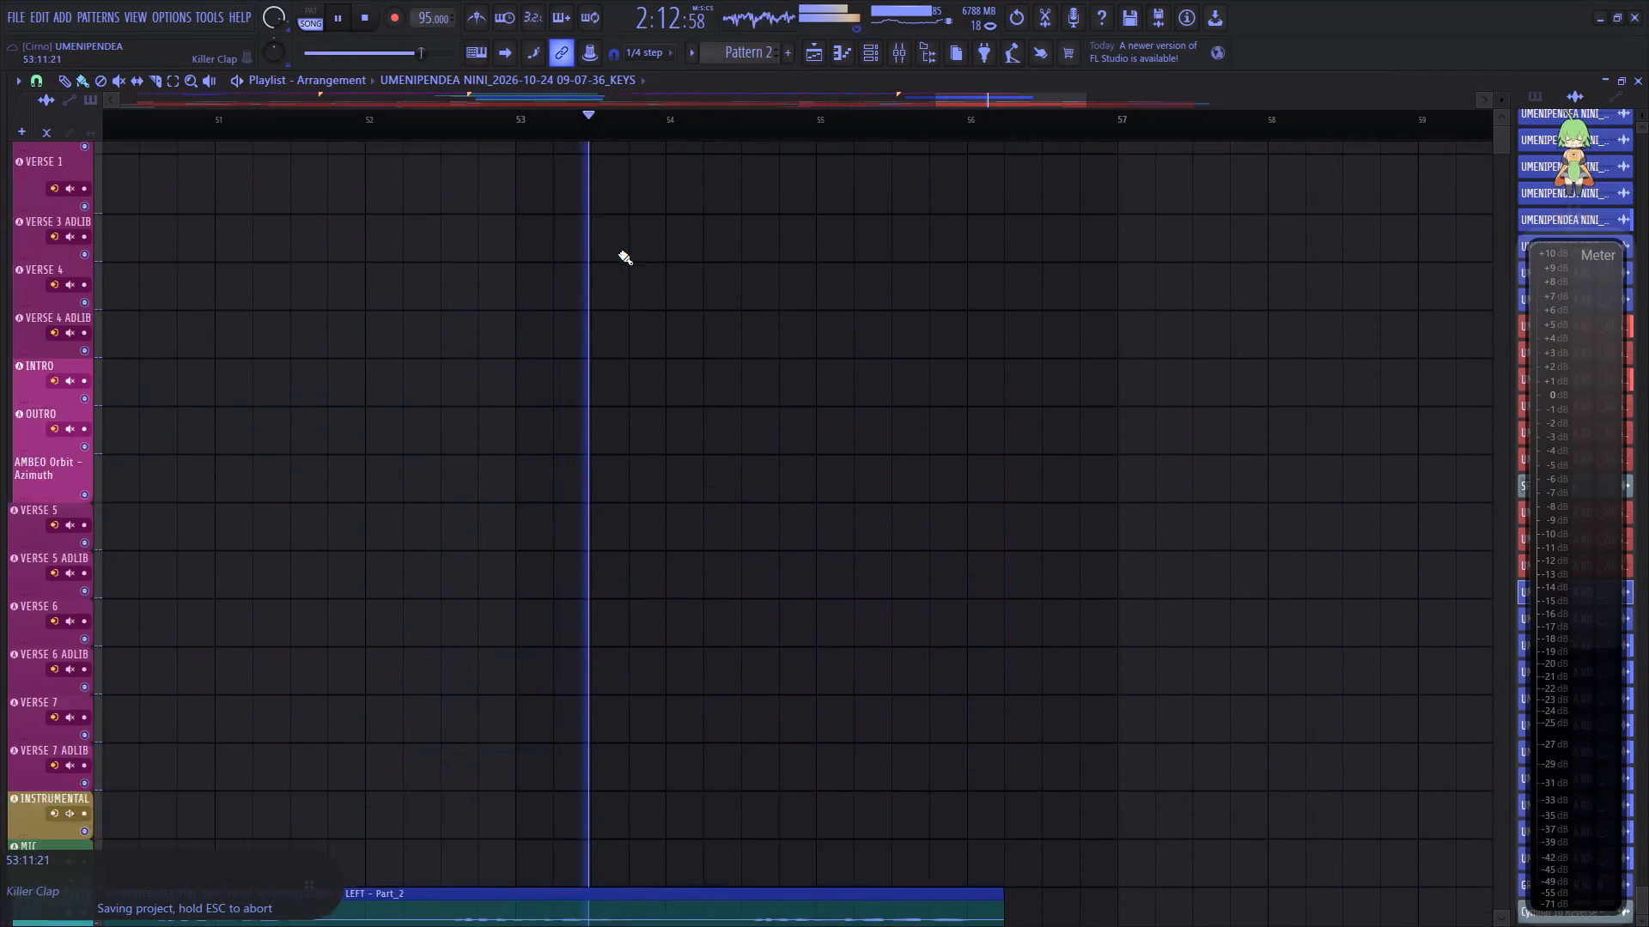
{"action": "scroll", "coordinate": [618, 253], "scroll_direction": "up", "scroll_amount": 20}
{"action": "scroll", "coordinate": [618, 253], "scroll_direction": "up", "scroll_amount": 2}
{"action": "scroll", "coordinate": [675, 132], "scroll_direction": "down", "scroll_amount": 6}
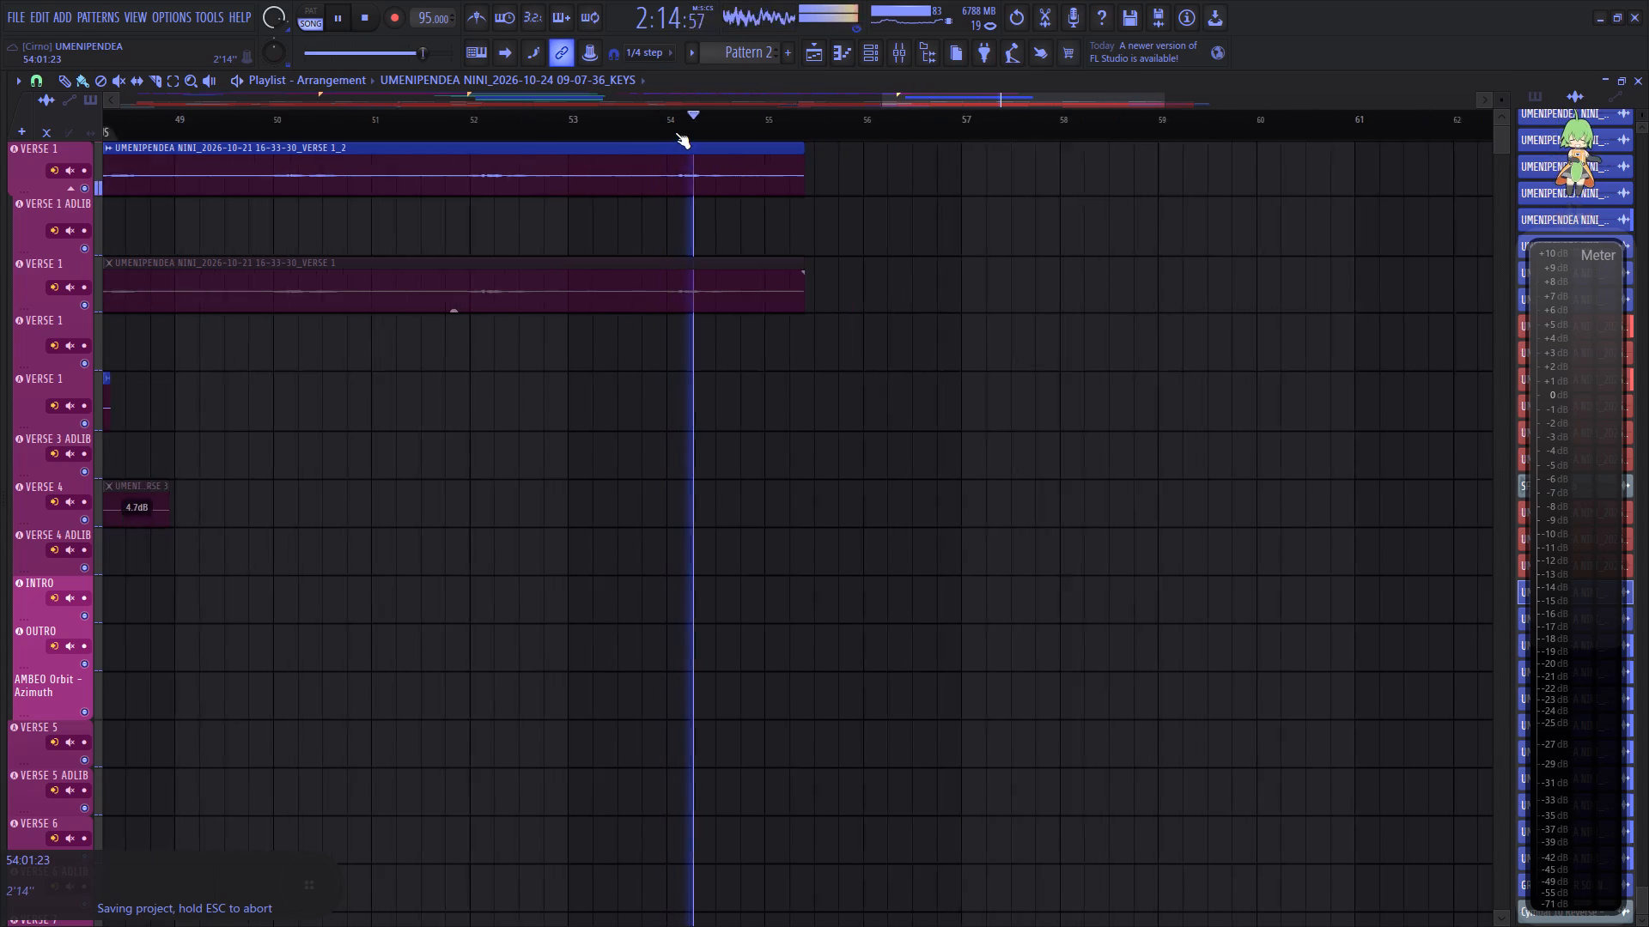
{"action": "scroll", "coordinate": [675, 132], "scroll_direction": "down", "scroll_amount": 4}
{"action": "scroll", "coordinate": [675, 132], "scroll_direction": "up", "scroll_amount": 1}
{"action": "scroll", "coordinate": [675, 132], "scroll_direction": "down", "scroll_amount": 6}
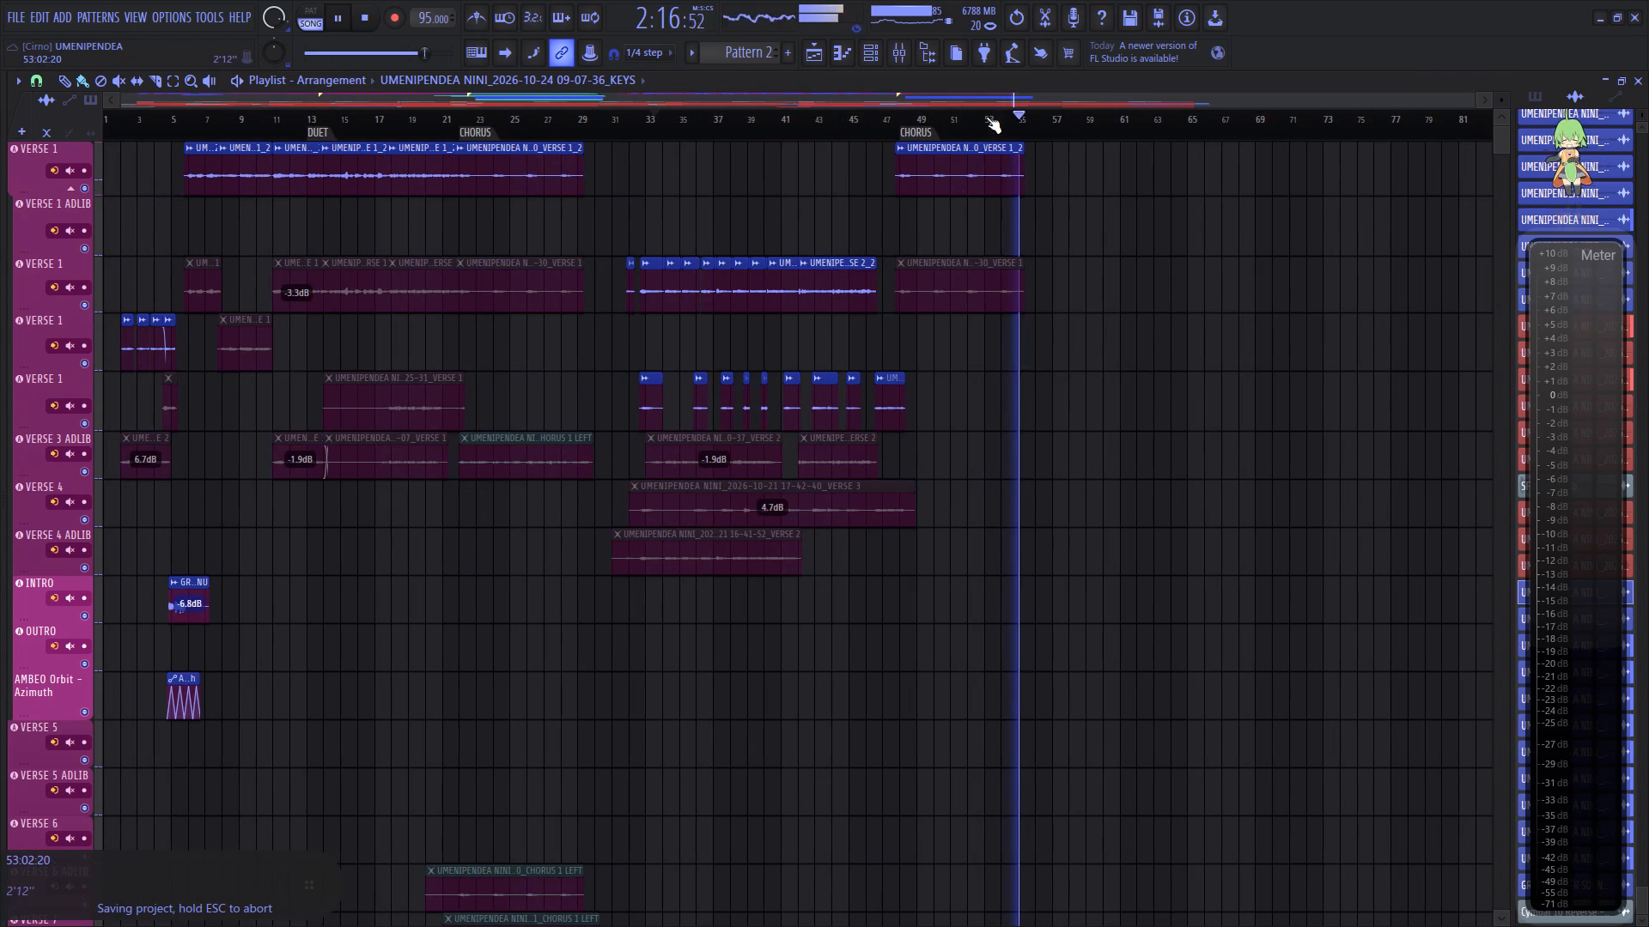
Copy the Killer Clap clip from bar 48 to bar 56 and replay from about bar 55 to check it.
{"action": "left_click_drag", "start_coordinate": [979, 95], "coordinate": [1118, 94]}
{"action": "scroll", "coordinate": [891, 445], "scroll_direction": "down", "scroll_amount": 20}
{"action": "scroll", "coordinate": [891, 445], "scroll_direction": "down", "scroll_amount": 17}
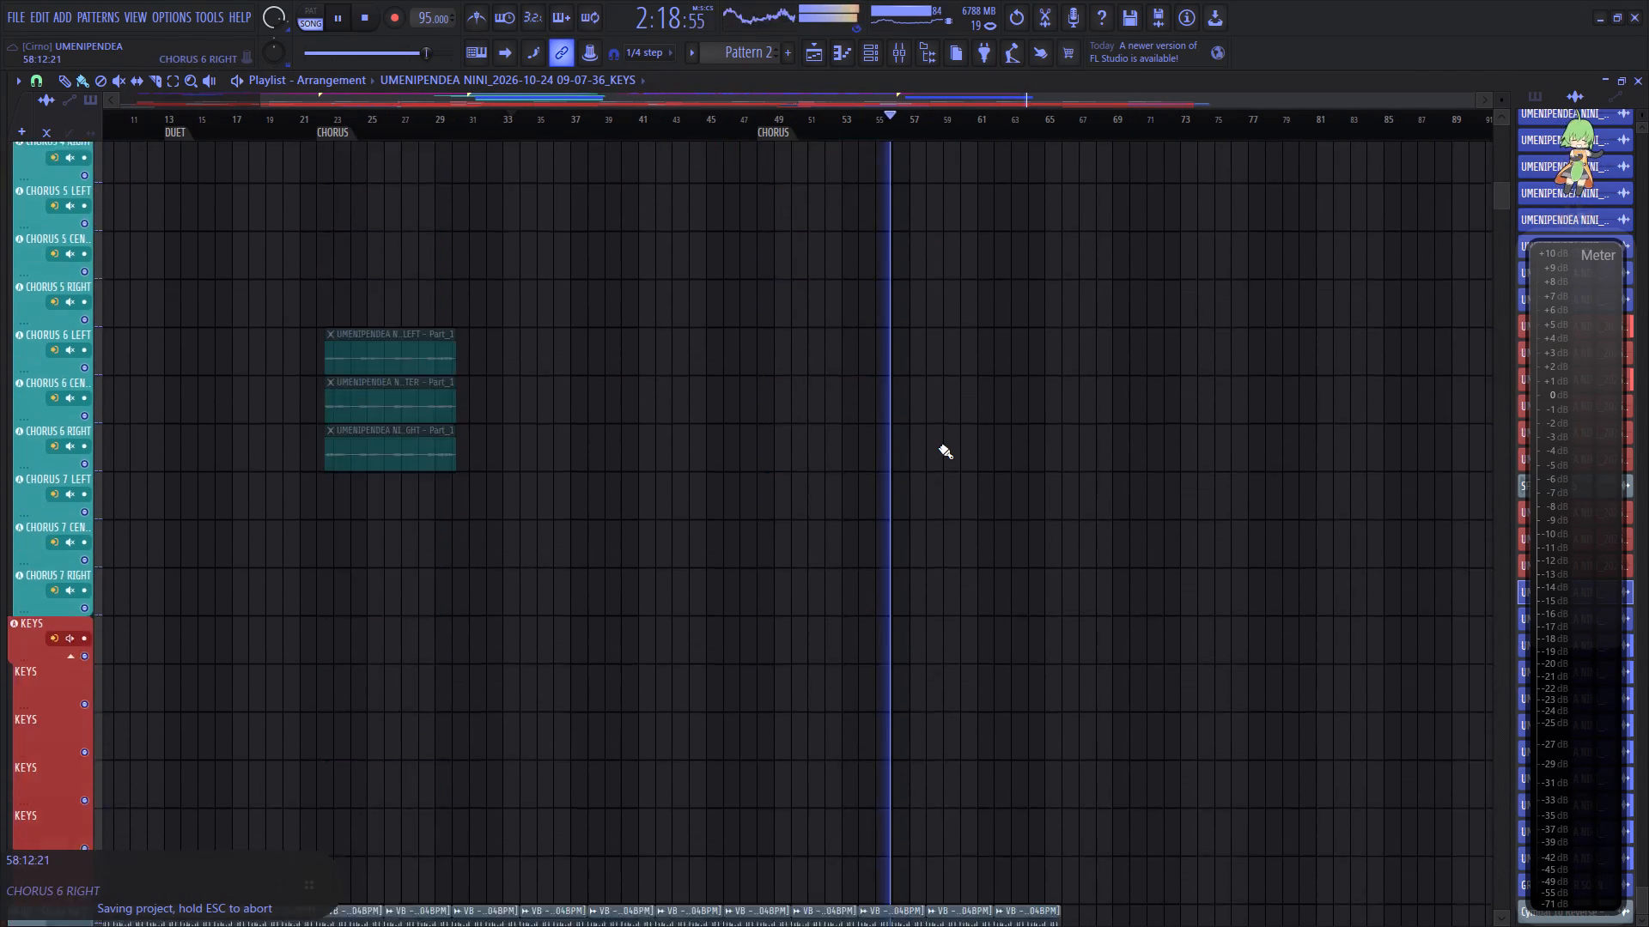
{"action": "scroll", "coordinate": [939, 447], "scroll_direction": "down", "scroll_amount": 13}
{"action": "left_click_drag", "start_coordinate": [867, 116], "coordinate": [875, 121]}
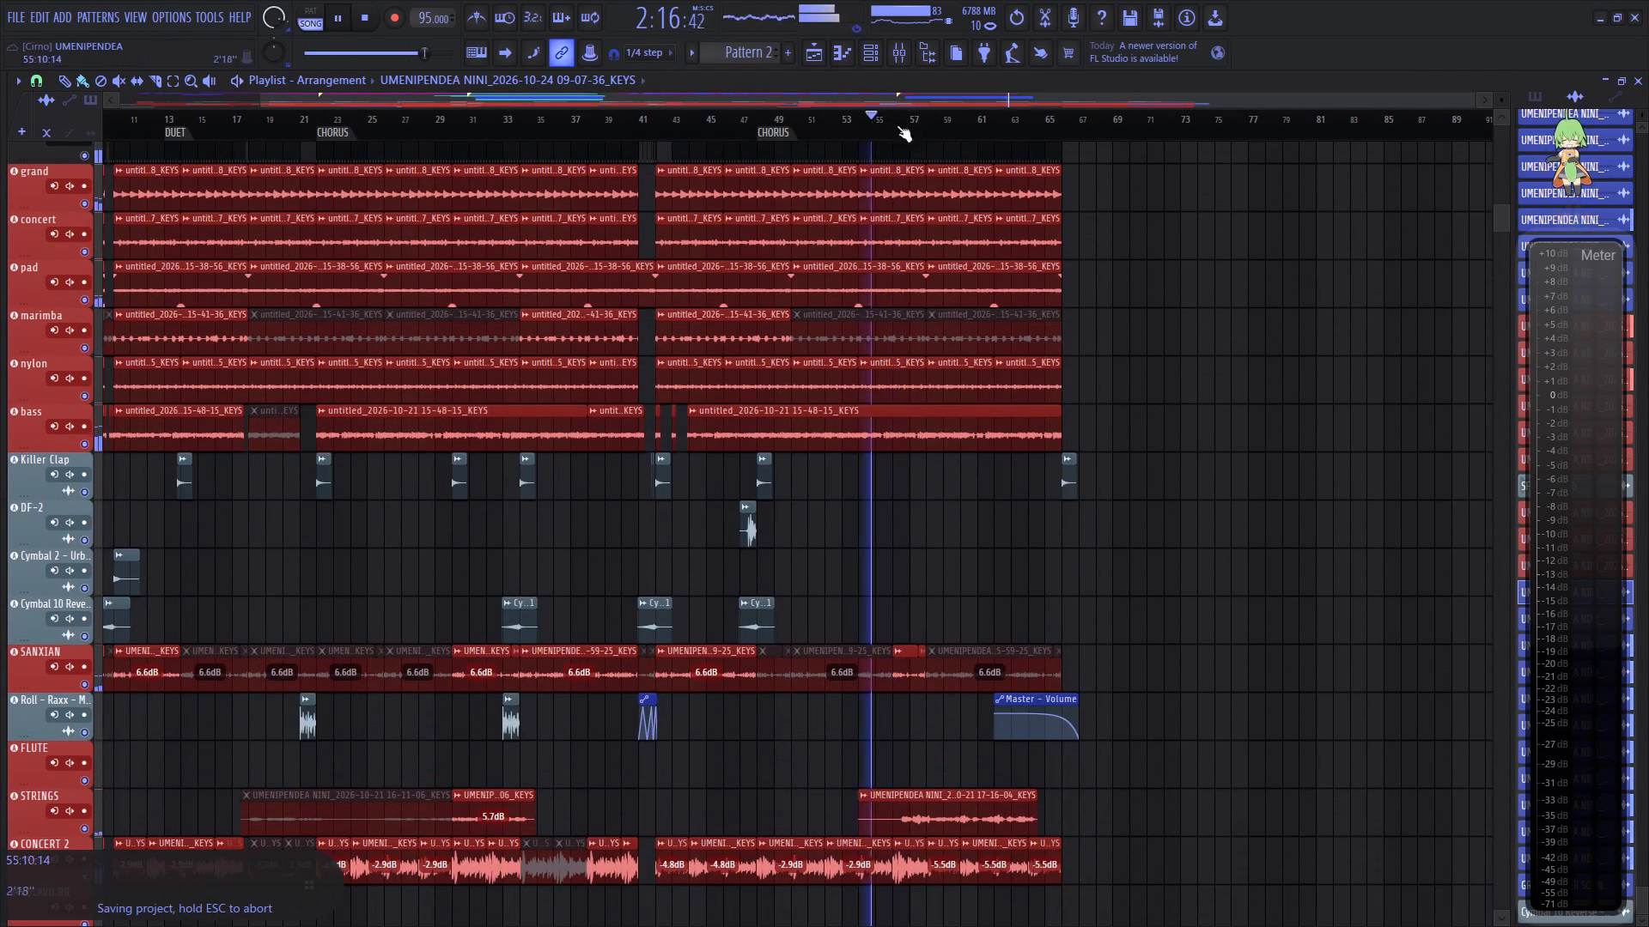
{"action": "scroll", "coordinate": [916, 124], "scroll_direction": "up", "scroll_amount": 7}
{"action": "left_click", "coordinate": [551, 477]}
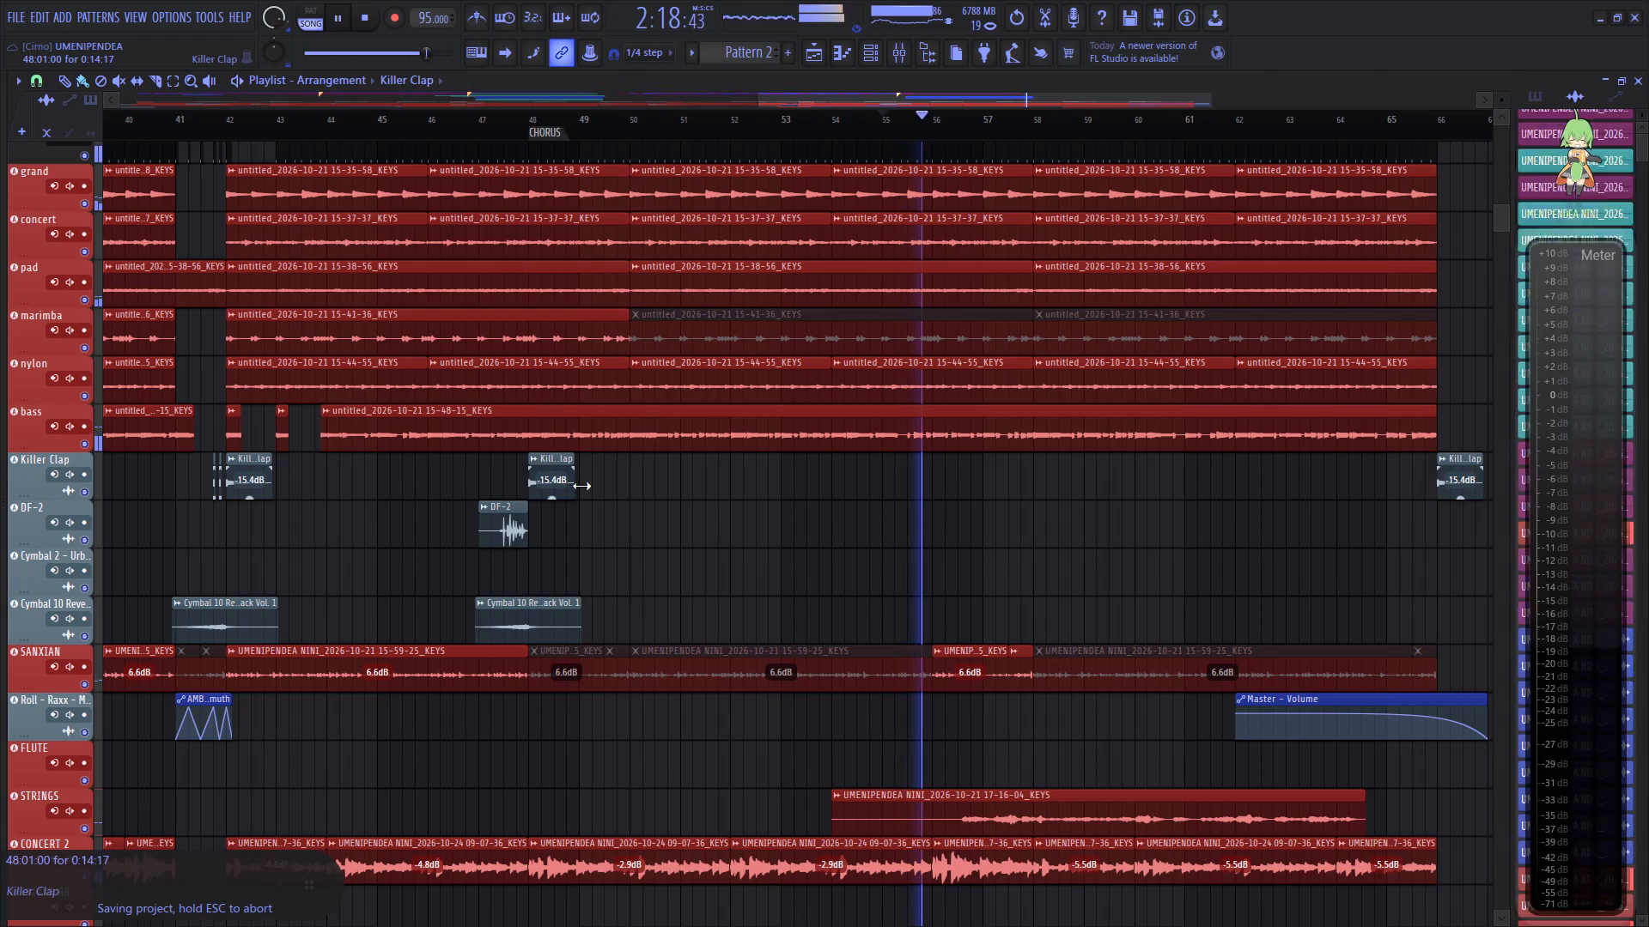
{"action": "left_click", "coordinate": [933, 486]}
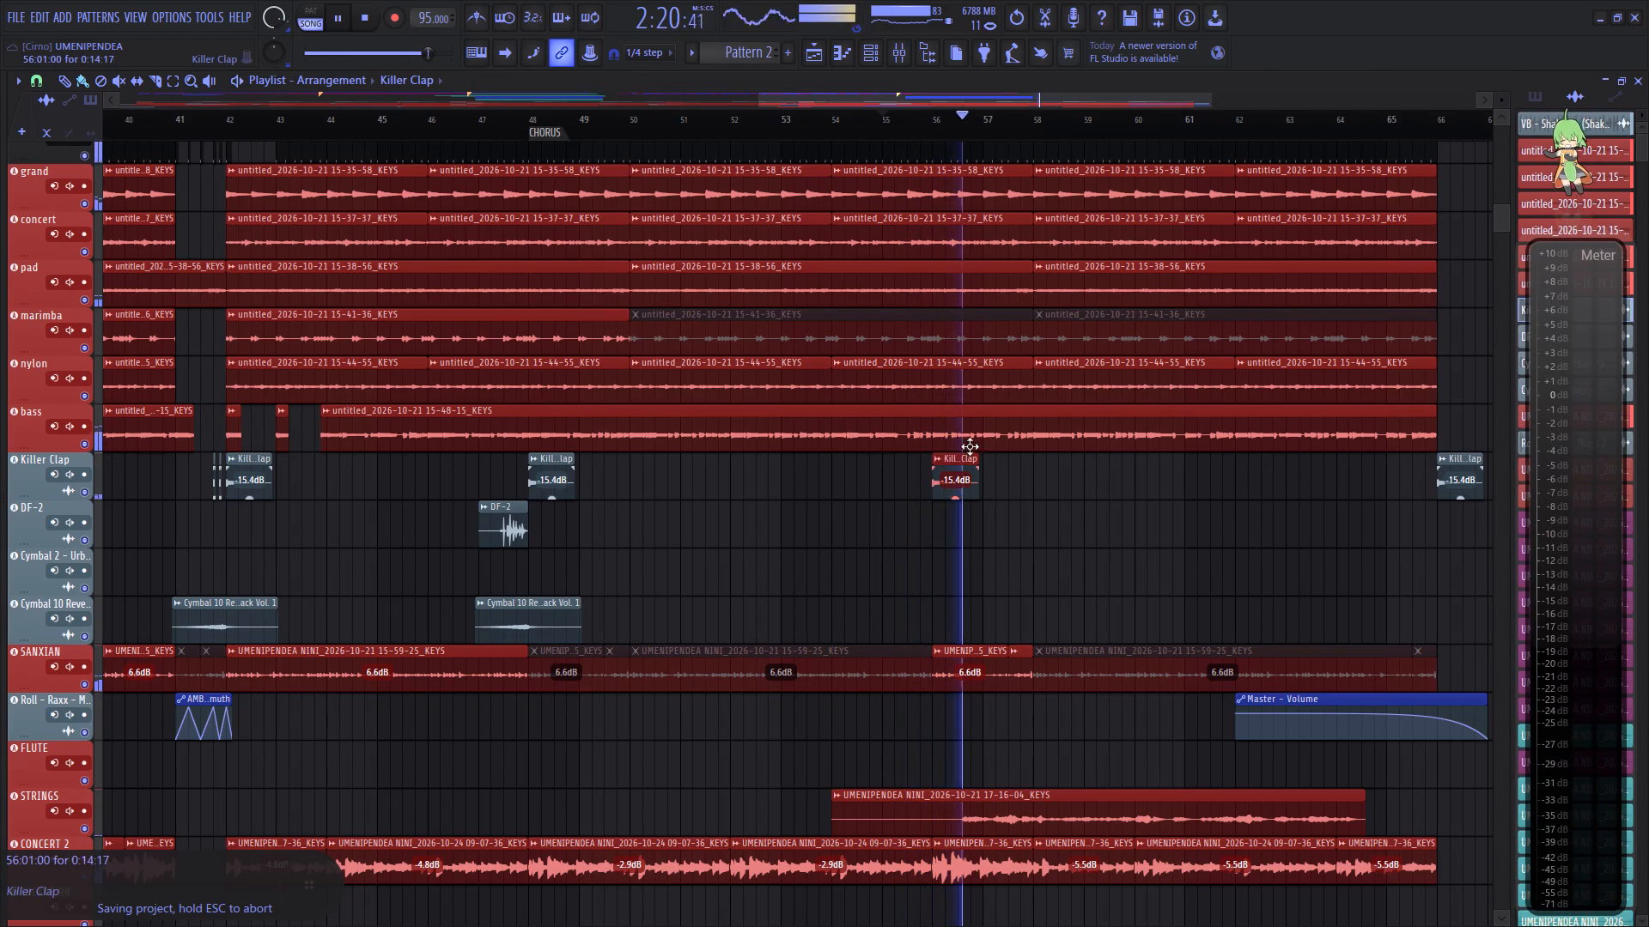
{"action": "left_click", "coordinate": [891, 131]}
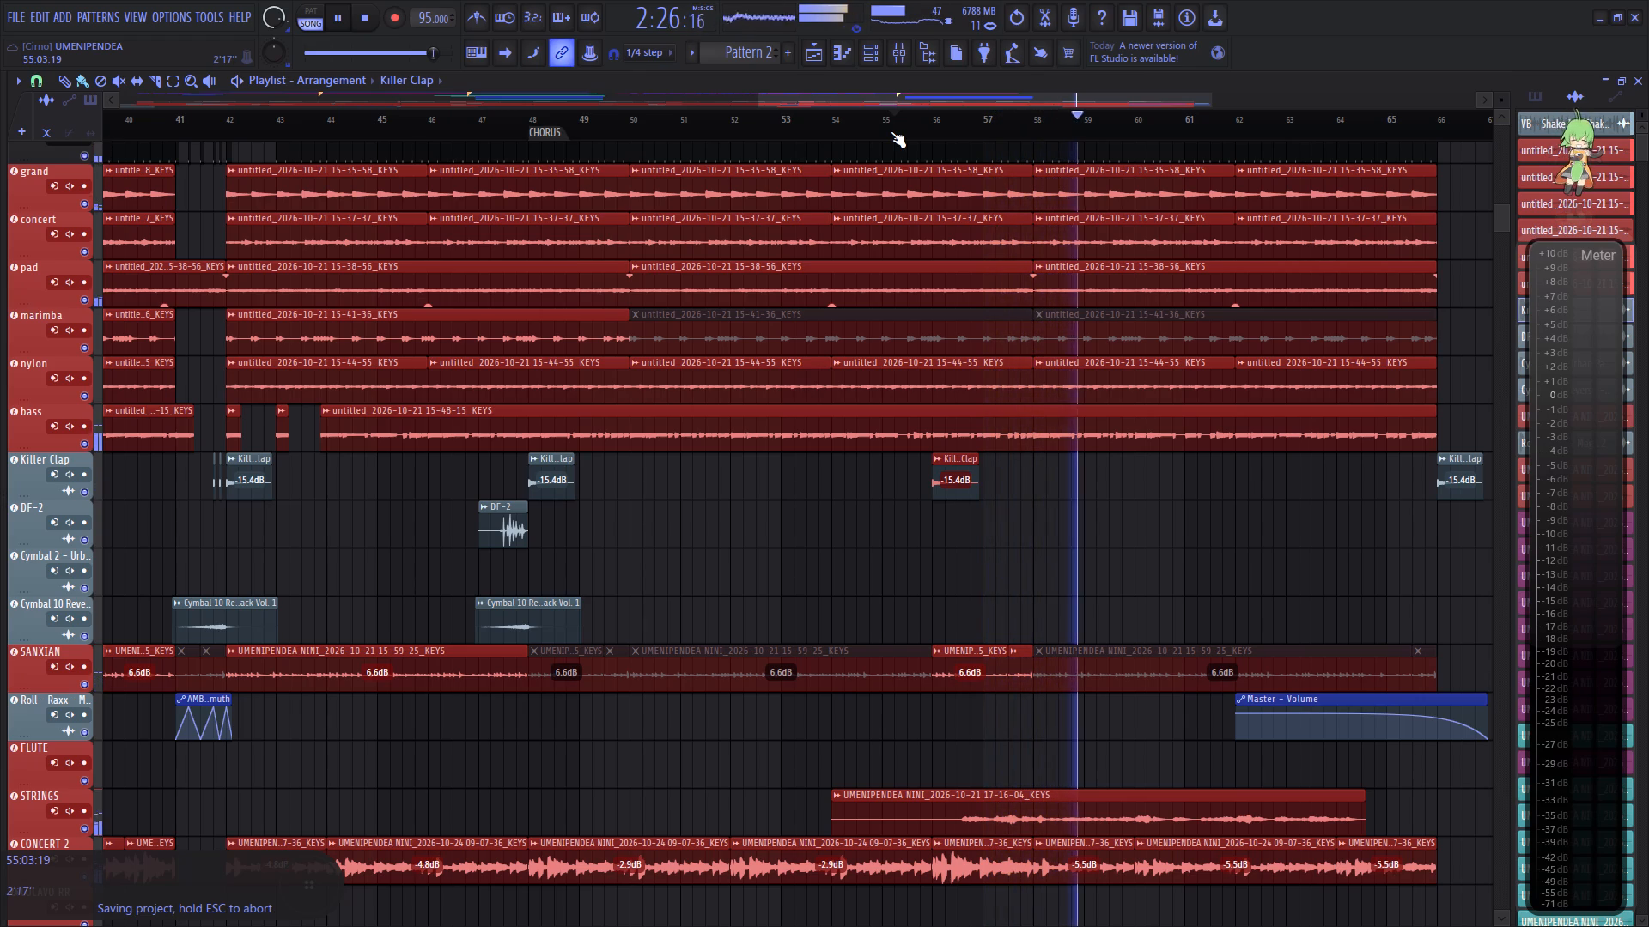
Listen through the outro to the end of the Master volume fade, and replay the ending from about bar 63.
{"action": "scroll", "coordinate": [877, 124], "scroll_direction": "down", "scroll_amount": 3}
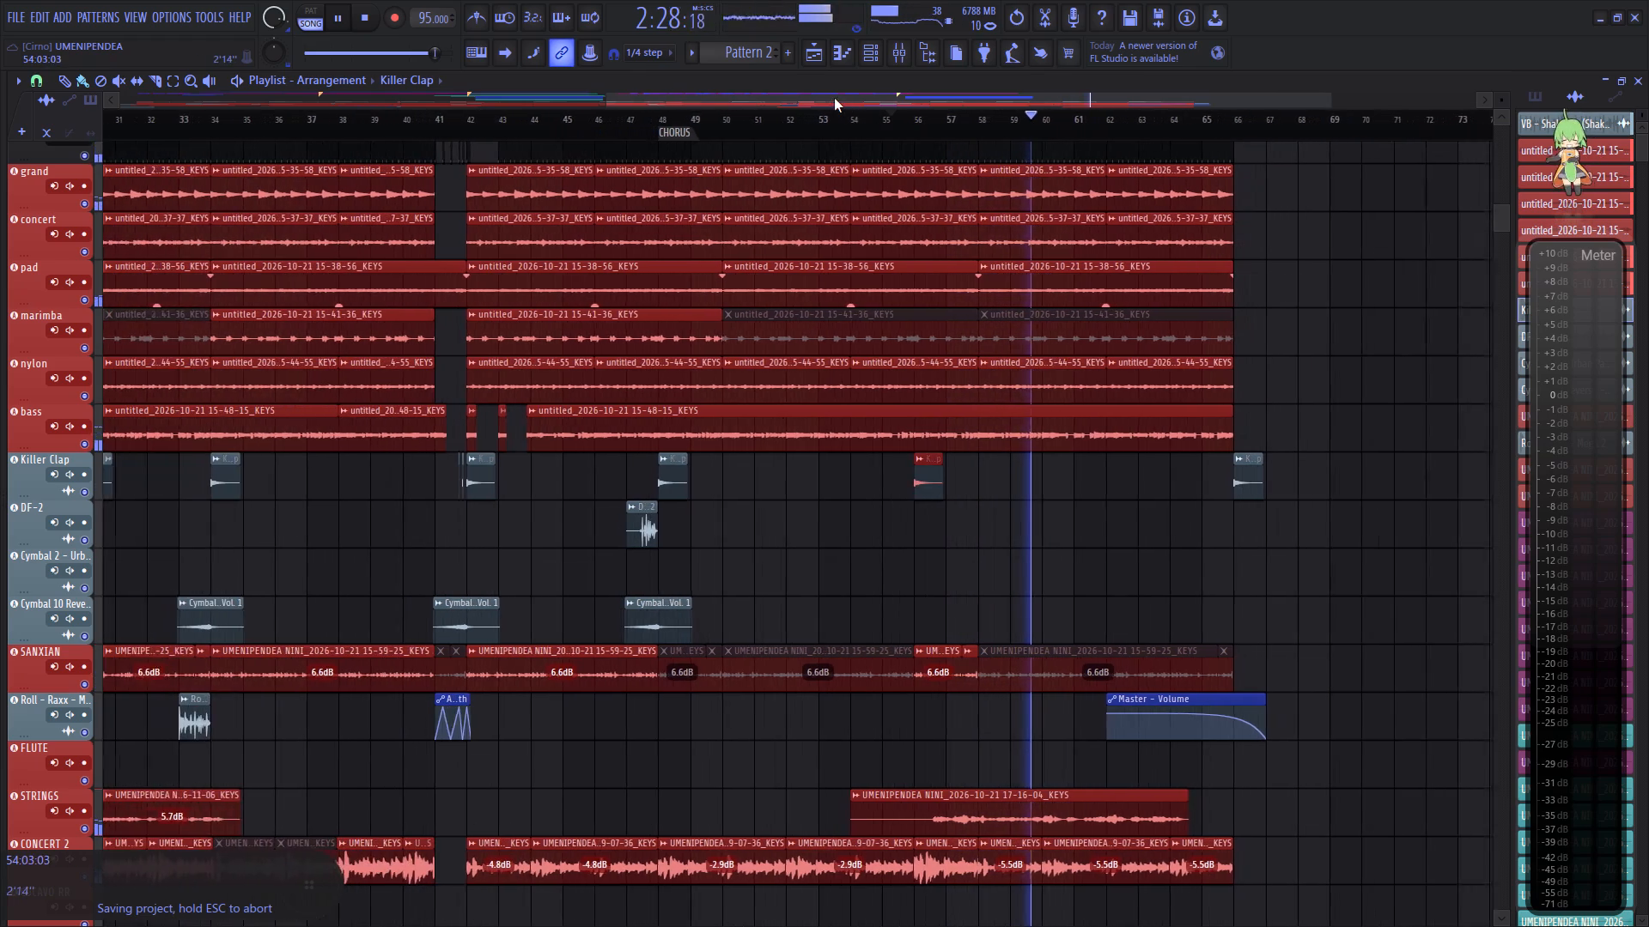
{"action": "left_click_drag", "start_coordinate": [834, 98], "coordinate": [952, 101]}
{"action": "scroll", "coordinate": [696, 275], "scroll_direction": "down", "scroll_amount": 5}
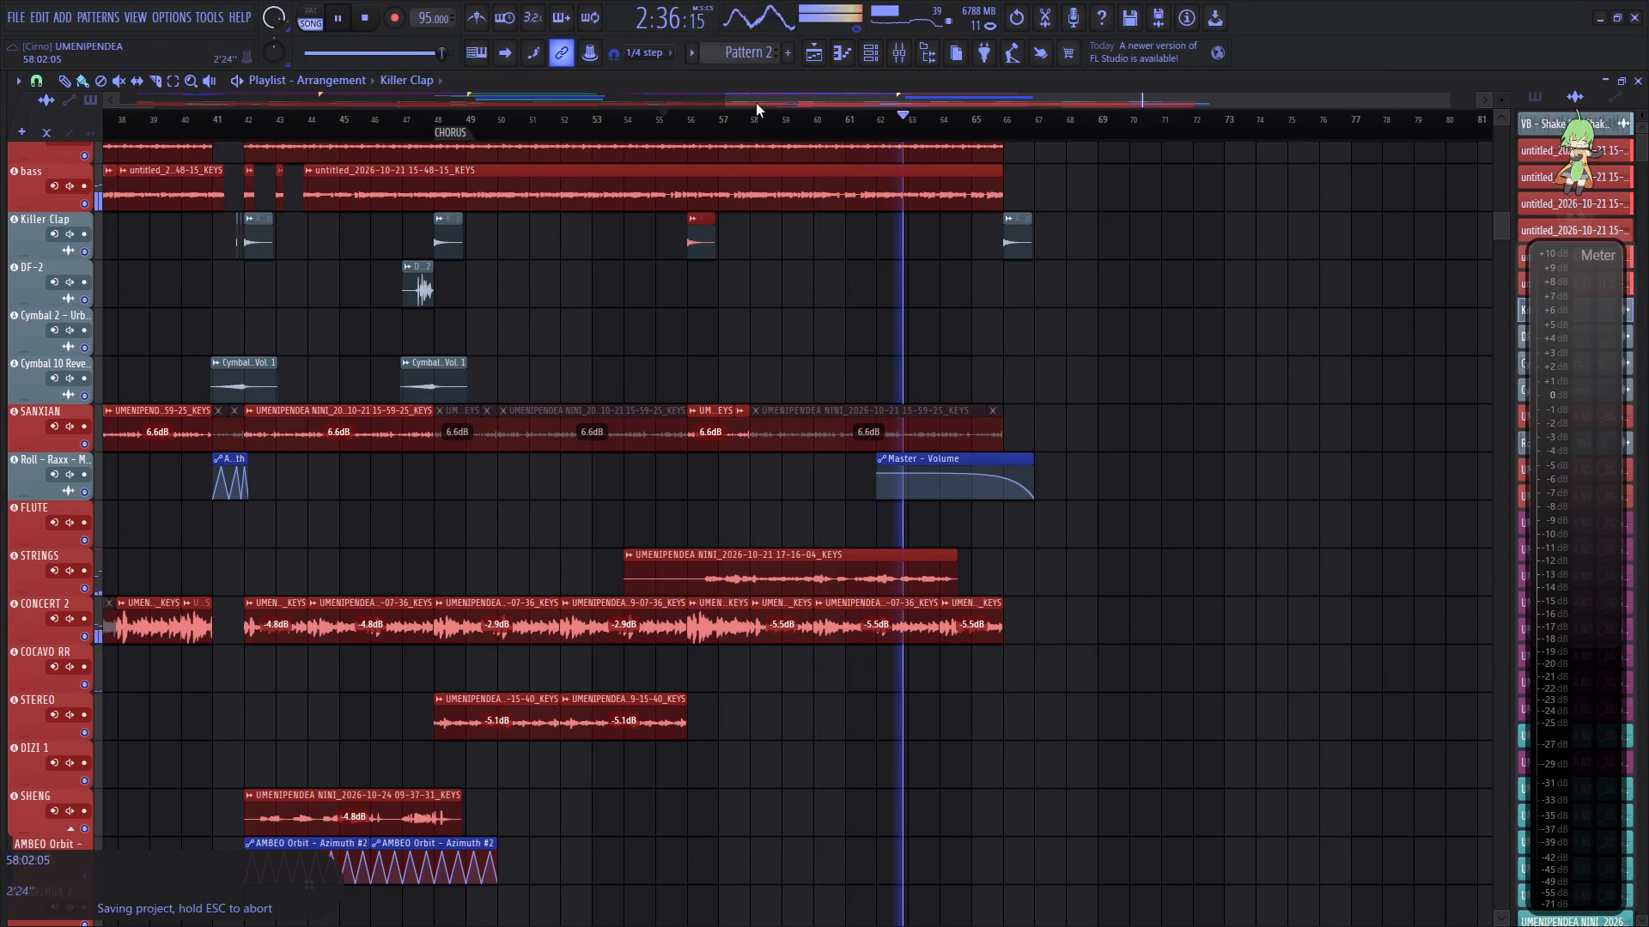
{"action": "left_click_drag", "start_coordinate": [757, 98], "coordinate": [774, 101]}
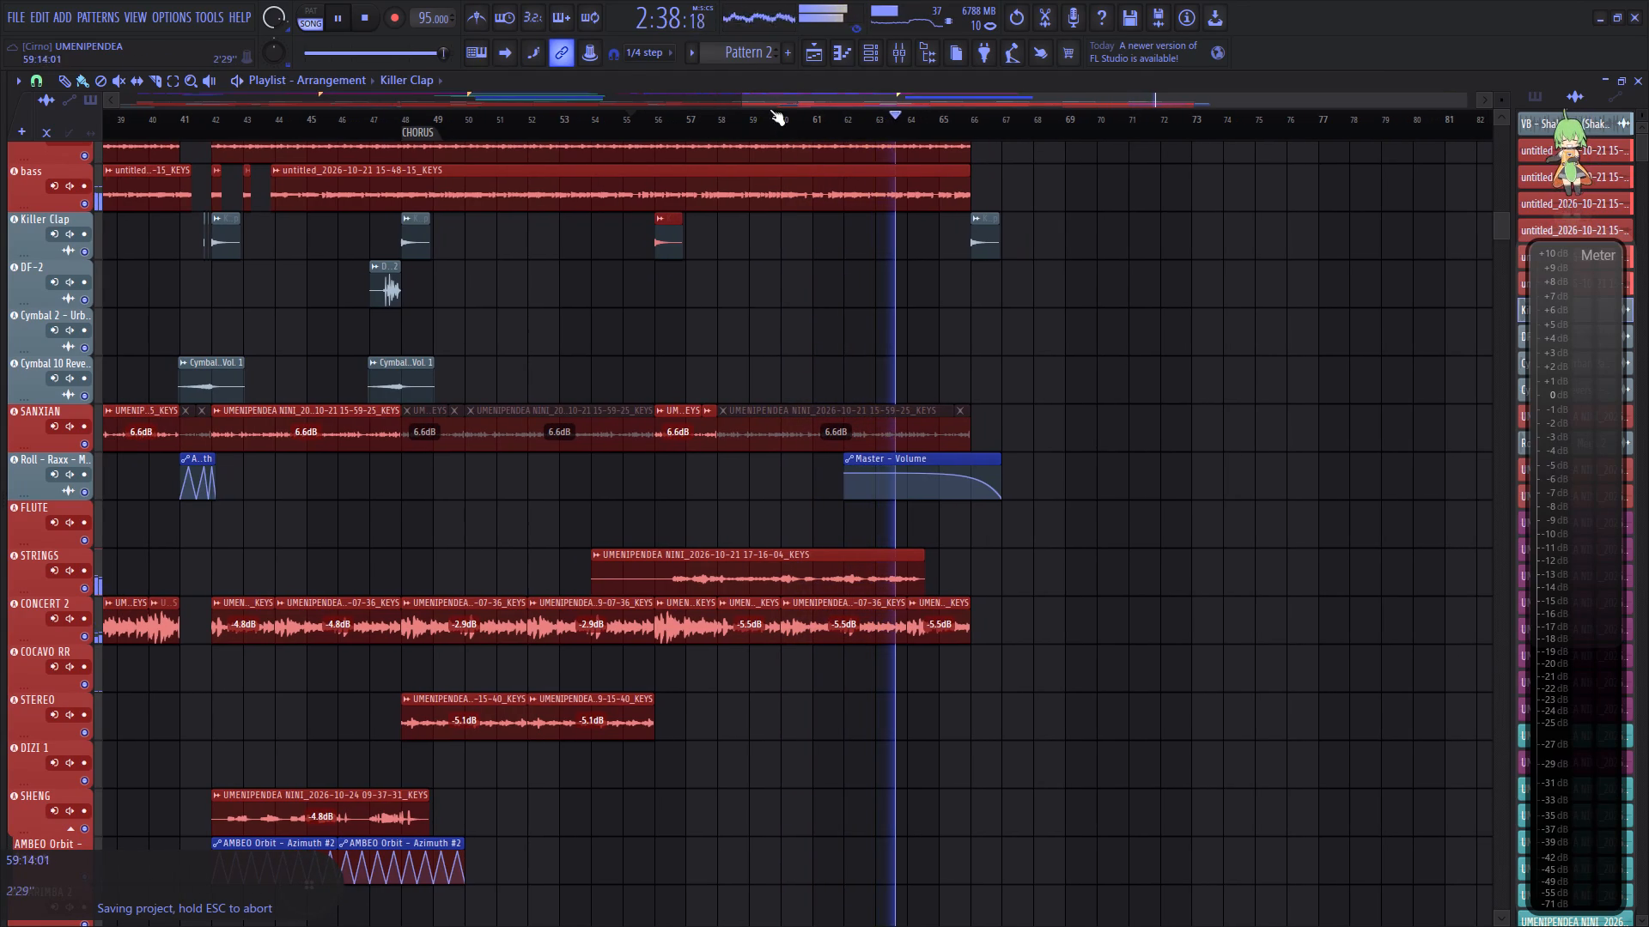
{"action": "scroll", "coordinate": [774, 341], "scroll_direction": "down", "scroll_amount": 5}
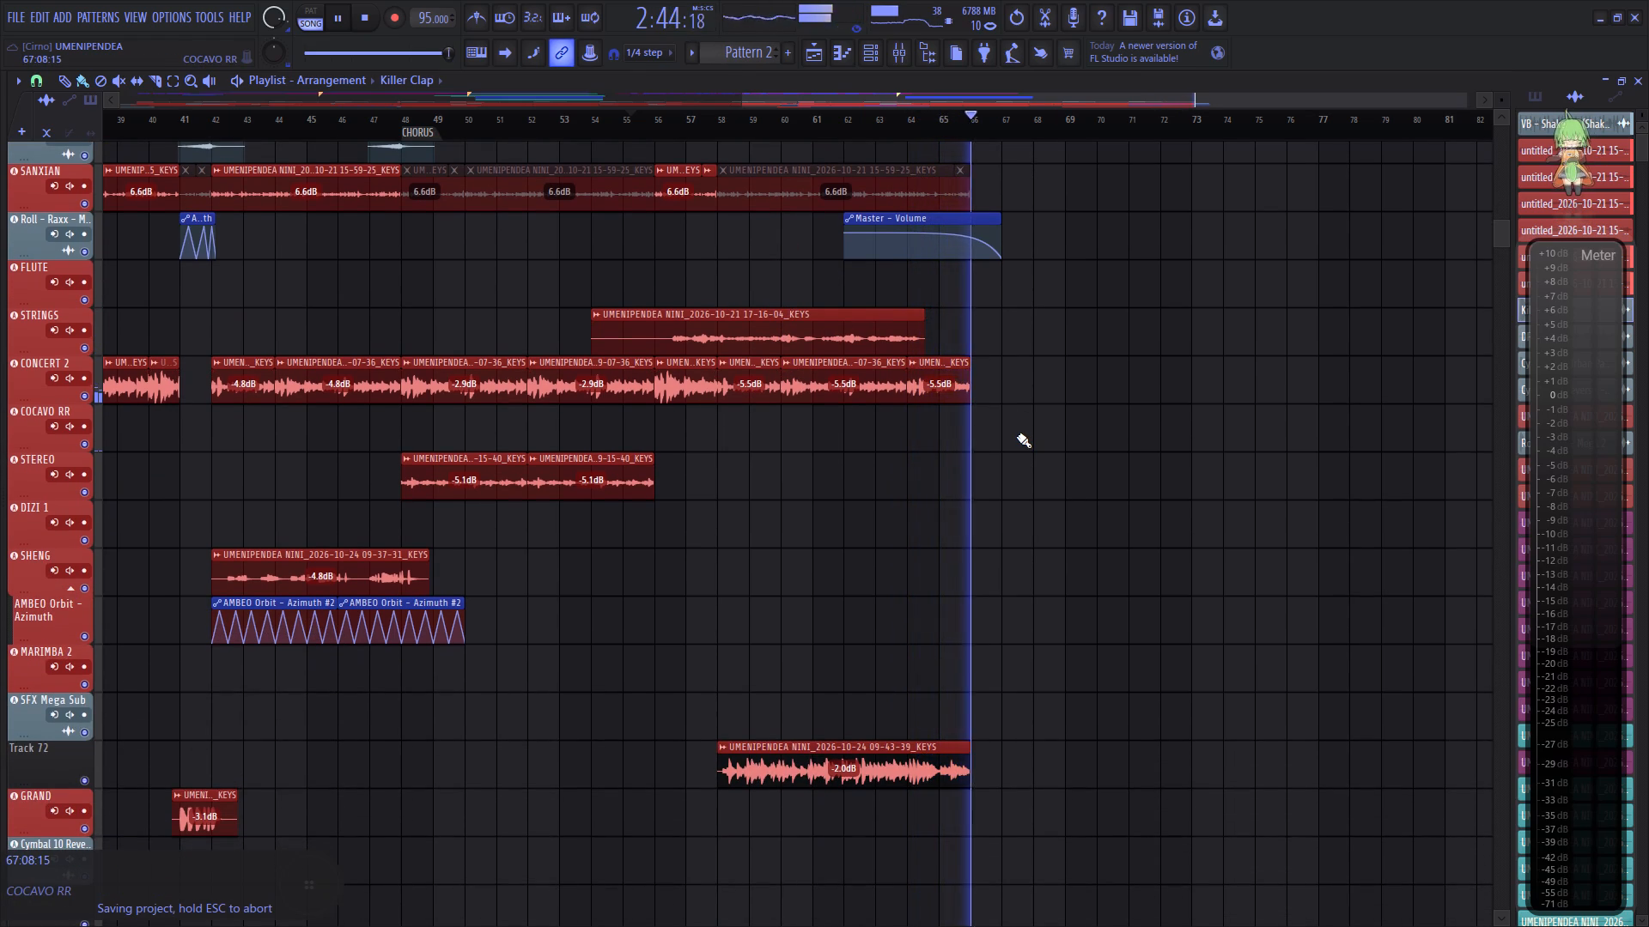
{"action": "left_click", "coordinate": [894, 118]}
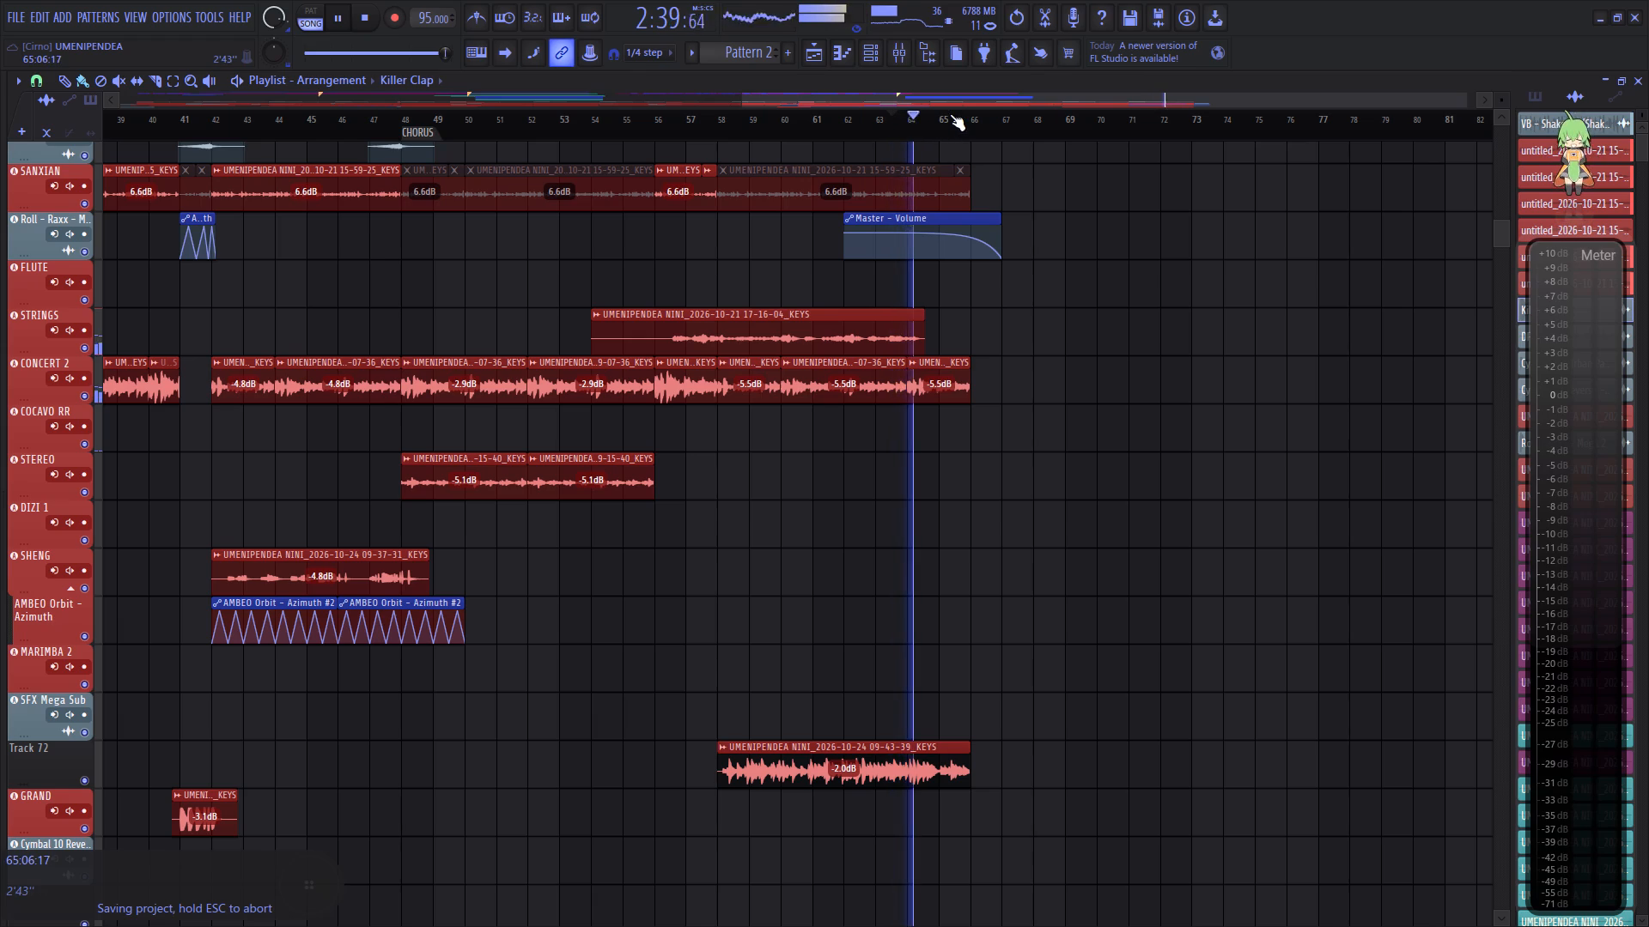
Replay from just before bar 64 and shorten the Pattern 1 clip at bar 64 on the Kick 2 track to one beat.
{"action": "scroll", "coordinate": [951, 114], "scroll_direction": "up", "scroll_amount": 8}
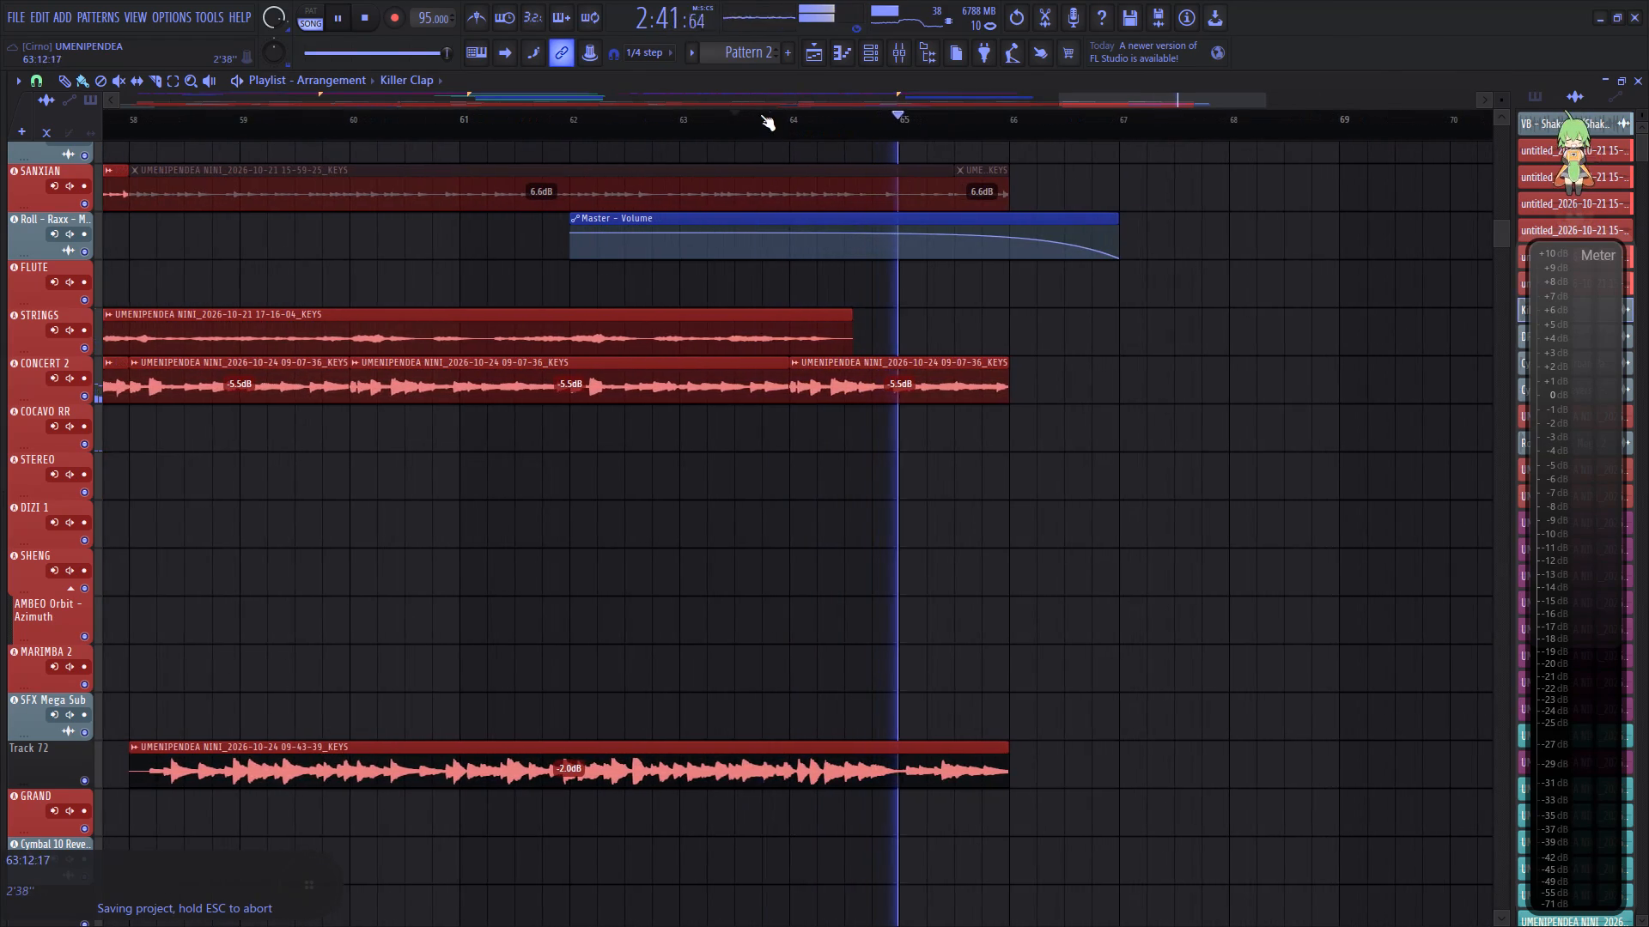
{"action": "left_click", "coordinate": [760, 114]}
{"action": "scroll", "coordinate": [842, 233], "scroll_direction": "up", "scroll_amount": 5}
{"action": "key", "text": "space"}
{"action": "key", "text": "space"}
{"action": "scroll", "coordinate": [809, 311], "scroll_direction": "up", "scroll_amount": 6}
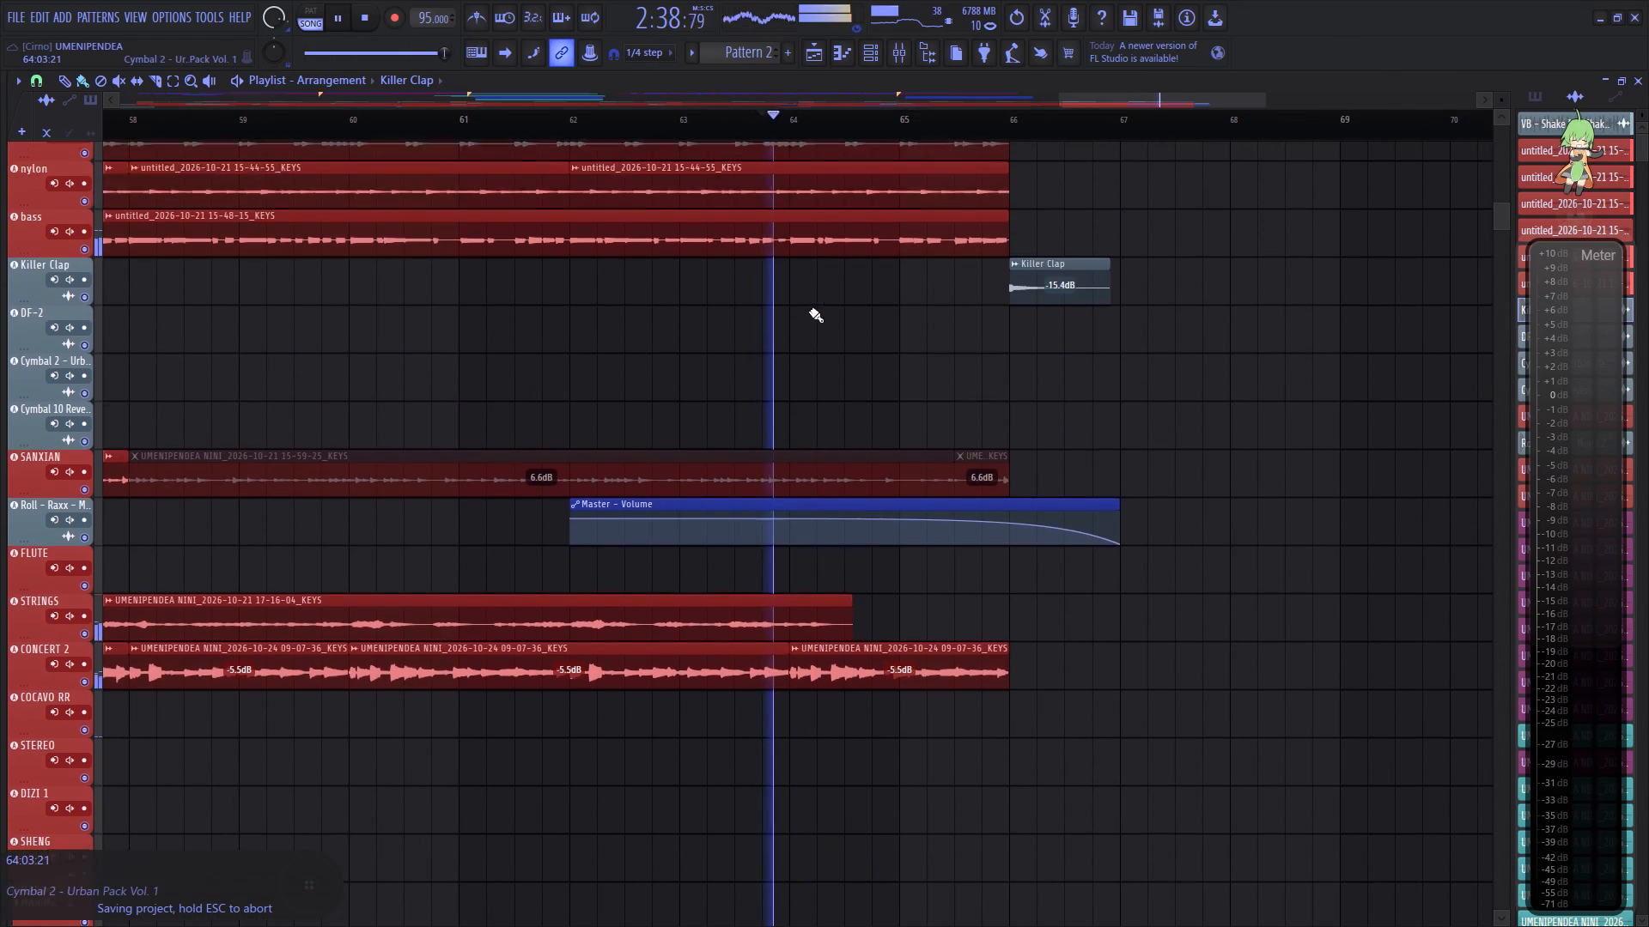
{"action": "scroll", "coordinate": [909, 326], "scroll_direction": "up", "scroll_amount": 6}
{"action": "key", "text": "space"}
{"action": "key", "text": "space"}
{"action": "key", "text": "space"}
{"action": "key", "text": "space"}
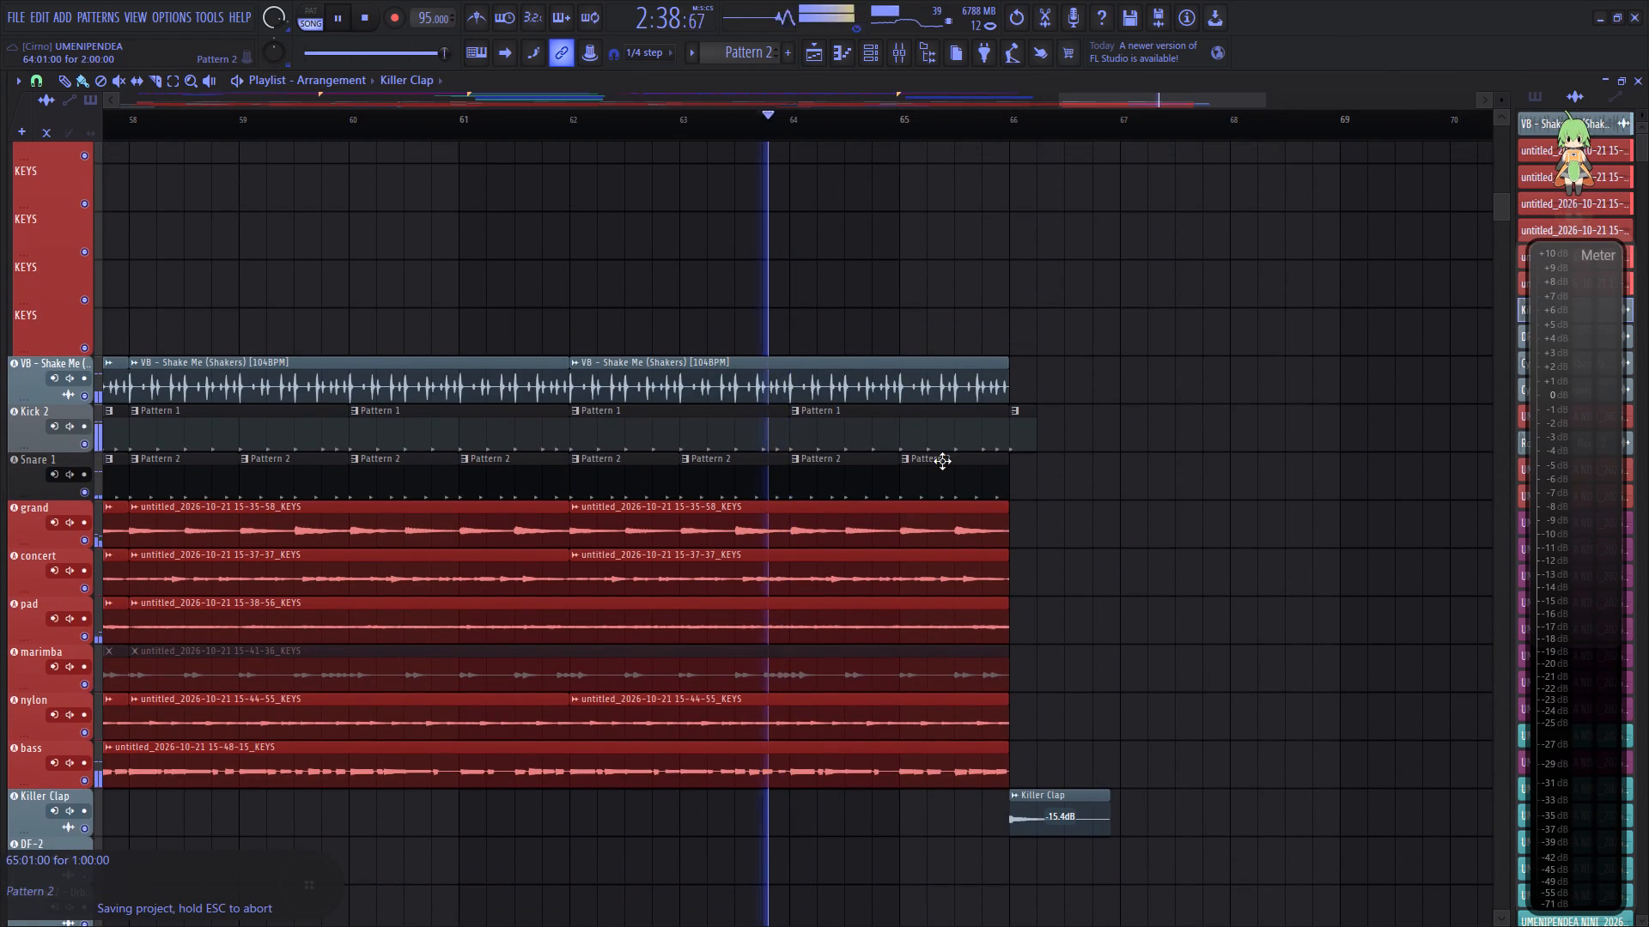
{"action": "left_click_drag", "start_coordinate": [1002, 439], "coordinate": [812, 432]}
{"action": "key", "text": "space"}
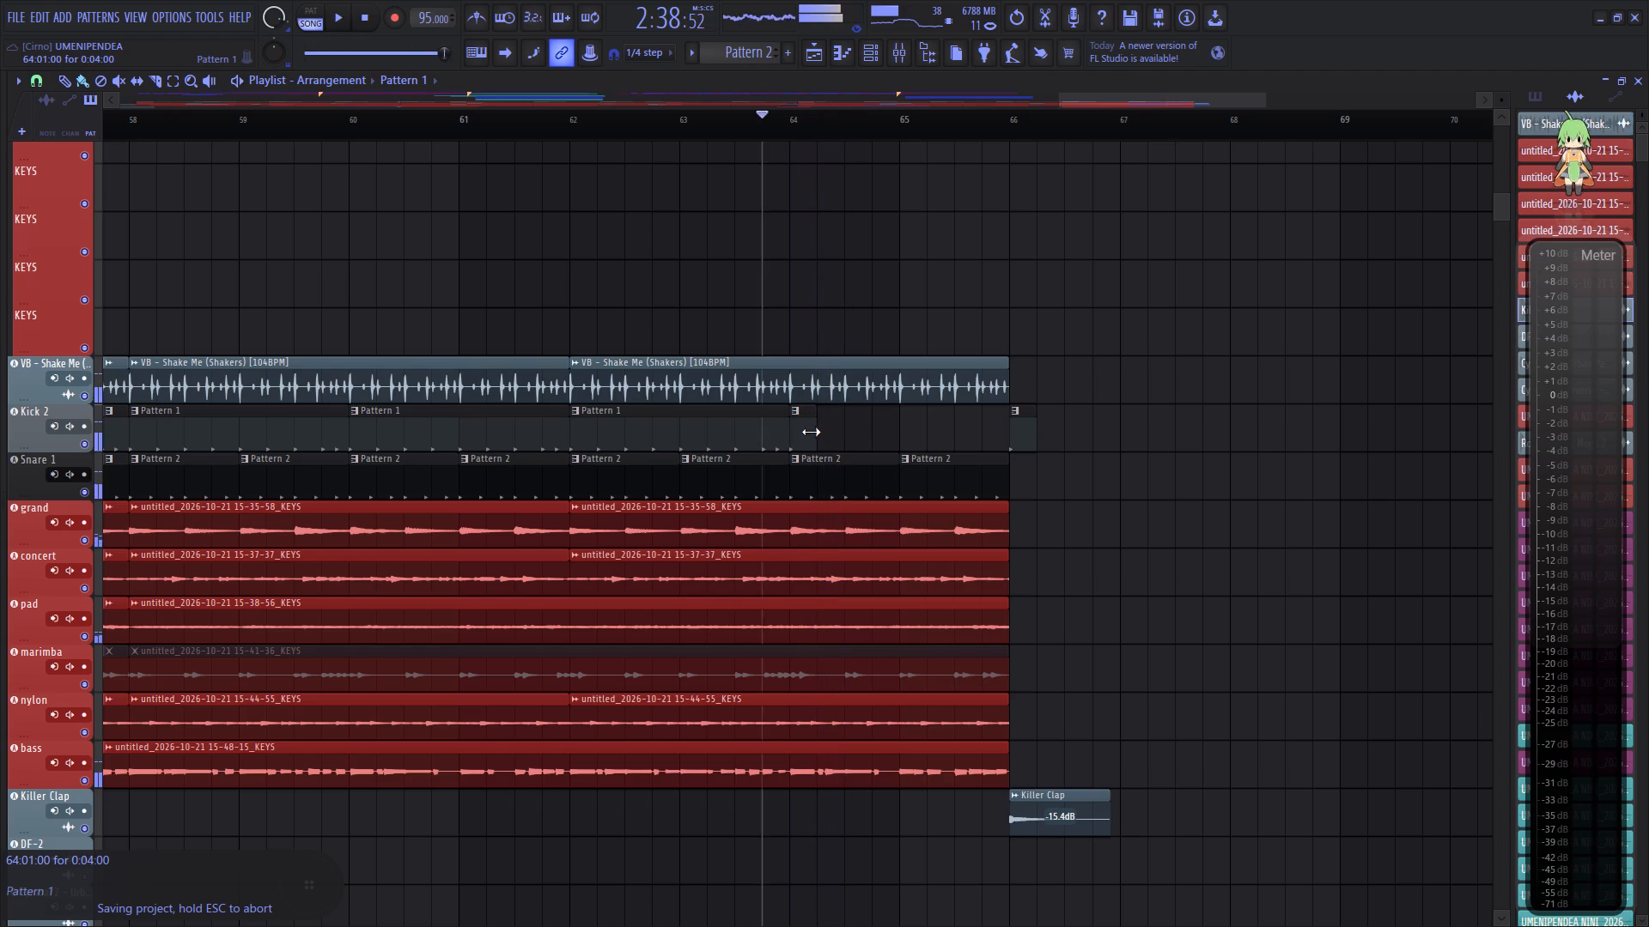
{"action": "key", "text": "space"}
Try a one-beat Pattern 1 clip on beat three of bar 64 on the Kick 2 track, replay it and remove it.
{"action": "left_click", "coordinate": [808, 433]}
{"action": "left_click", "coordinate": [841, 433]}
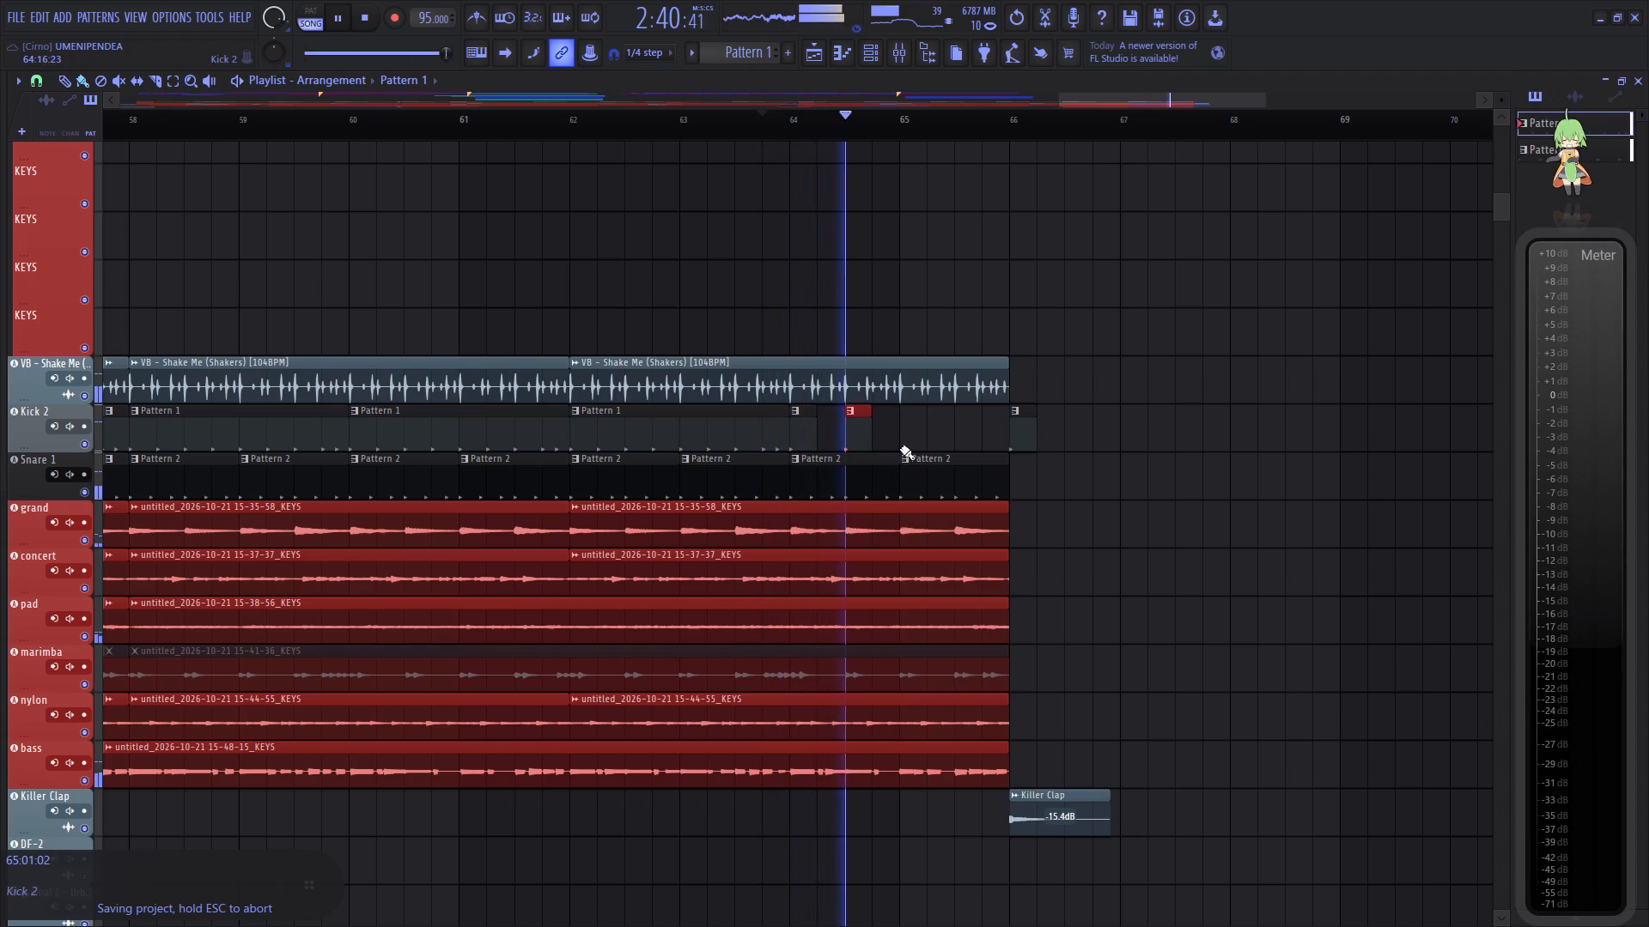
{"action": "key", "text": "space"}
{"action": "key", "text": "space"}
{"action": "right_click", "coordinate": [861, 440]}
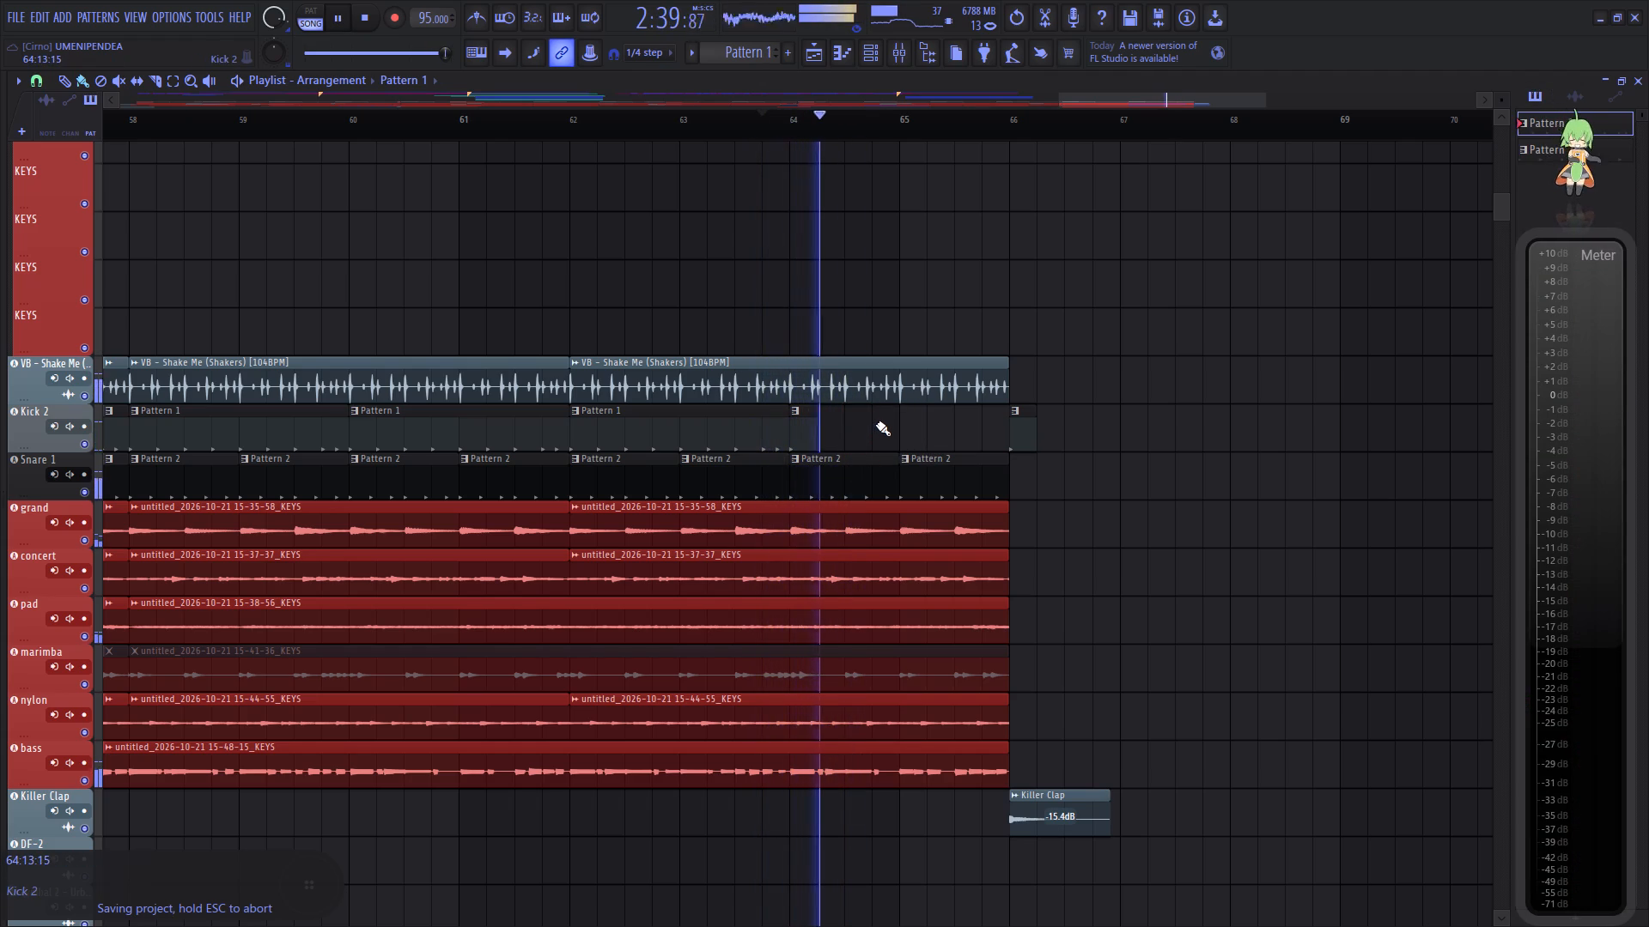
Place one-beat Pattern 1 clips on the Kick 2 track at bar 65 and on beat four of bar 64, and replay them.
{"action": "left_click", "coordinate": [903, 439]}
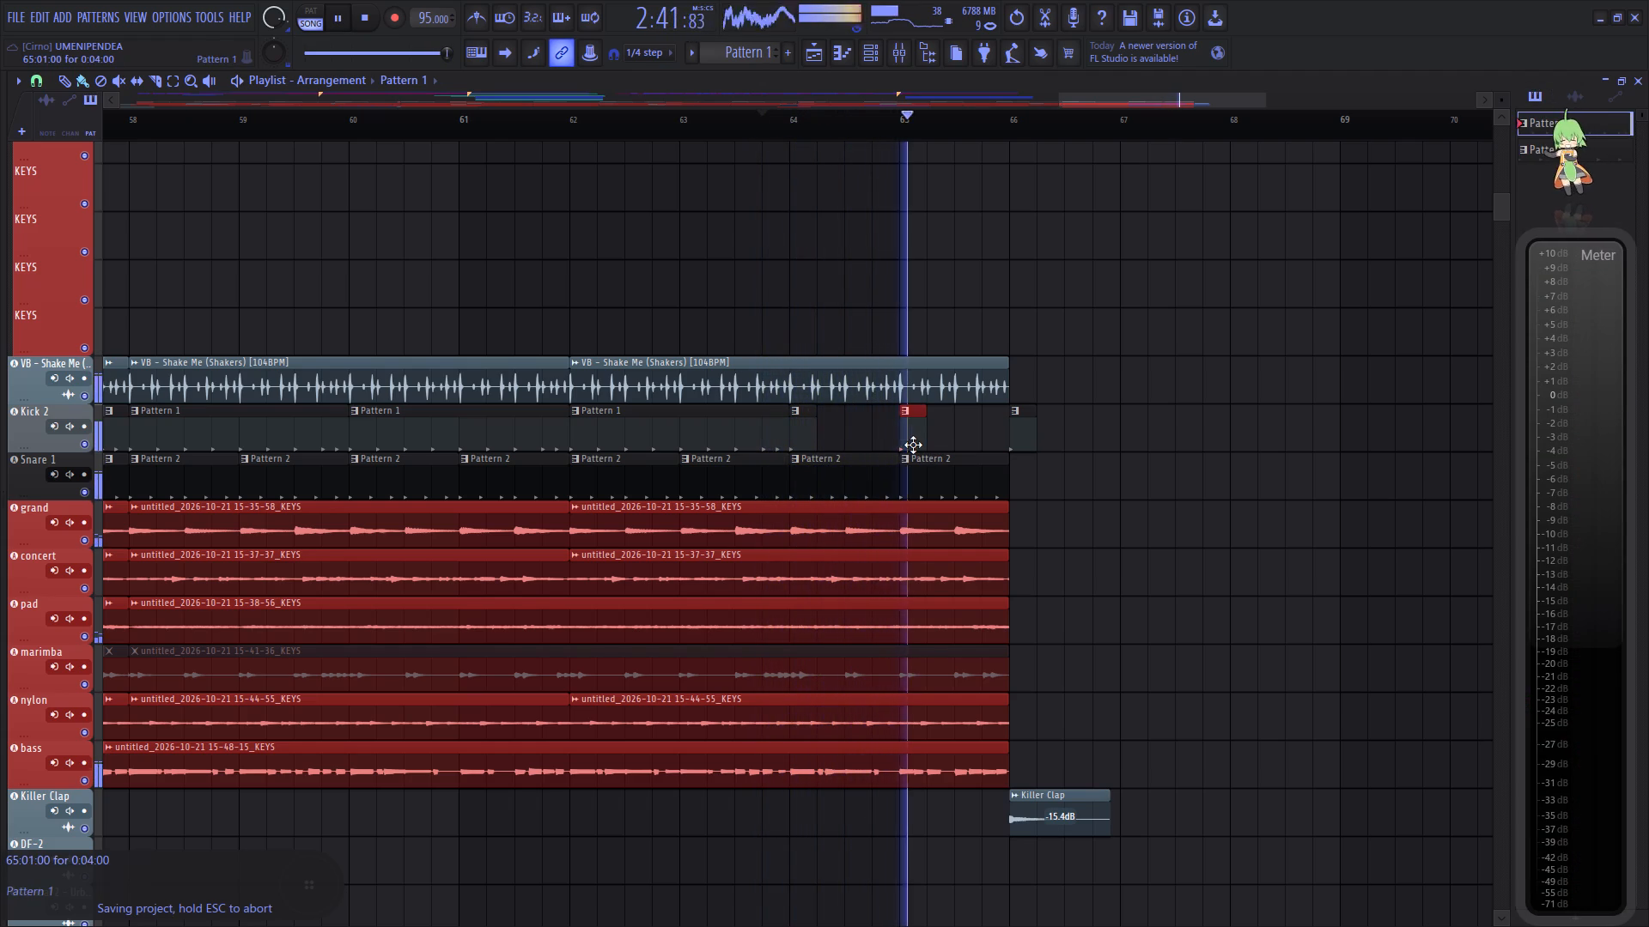
{"action": "left_click_drag", "start_coordinate": [892, 435], "coordinate": [872, 435]}
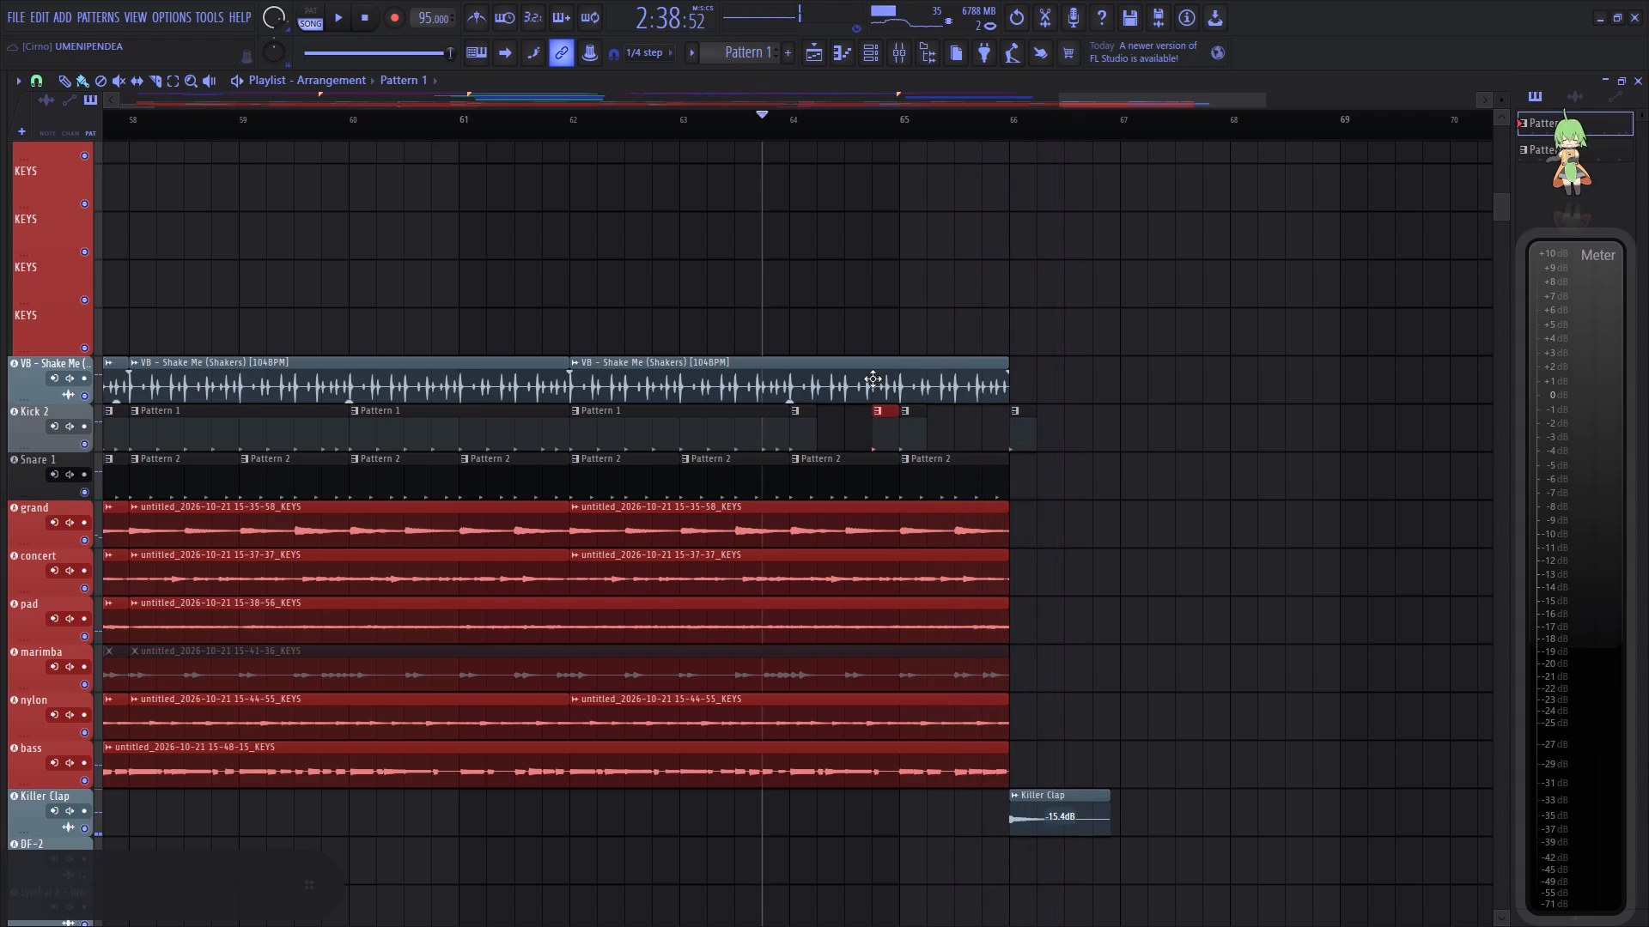
{"action": "key", "text": "space"}
{"action": "key", "text": "space"}
{"action": "scroll", "coordinate": [837, 446], "scroll_direction": "down", "scroll_amount": 3}
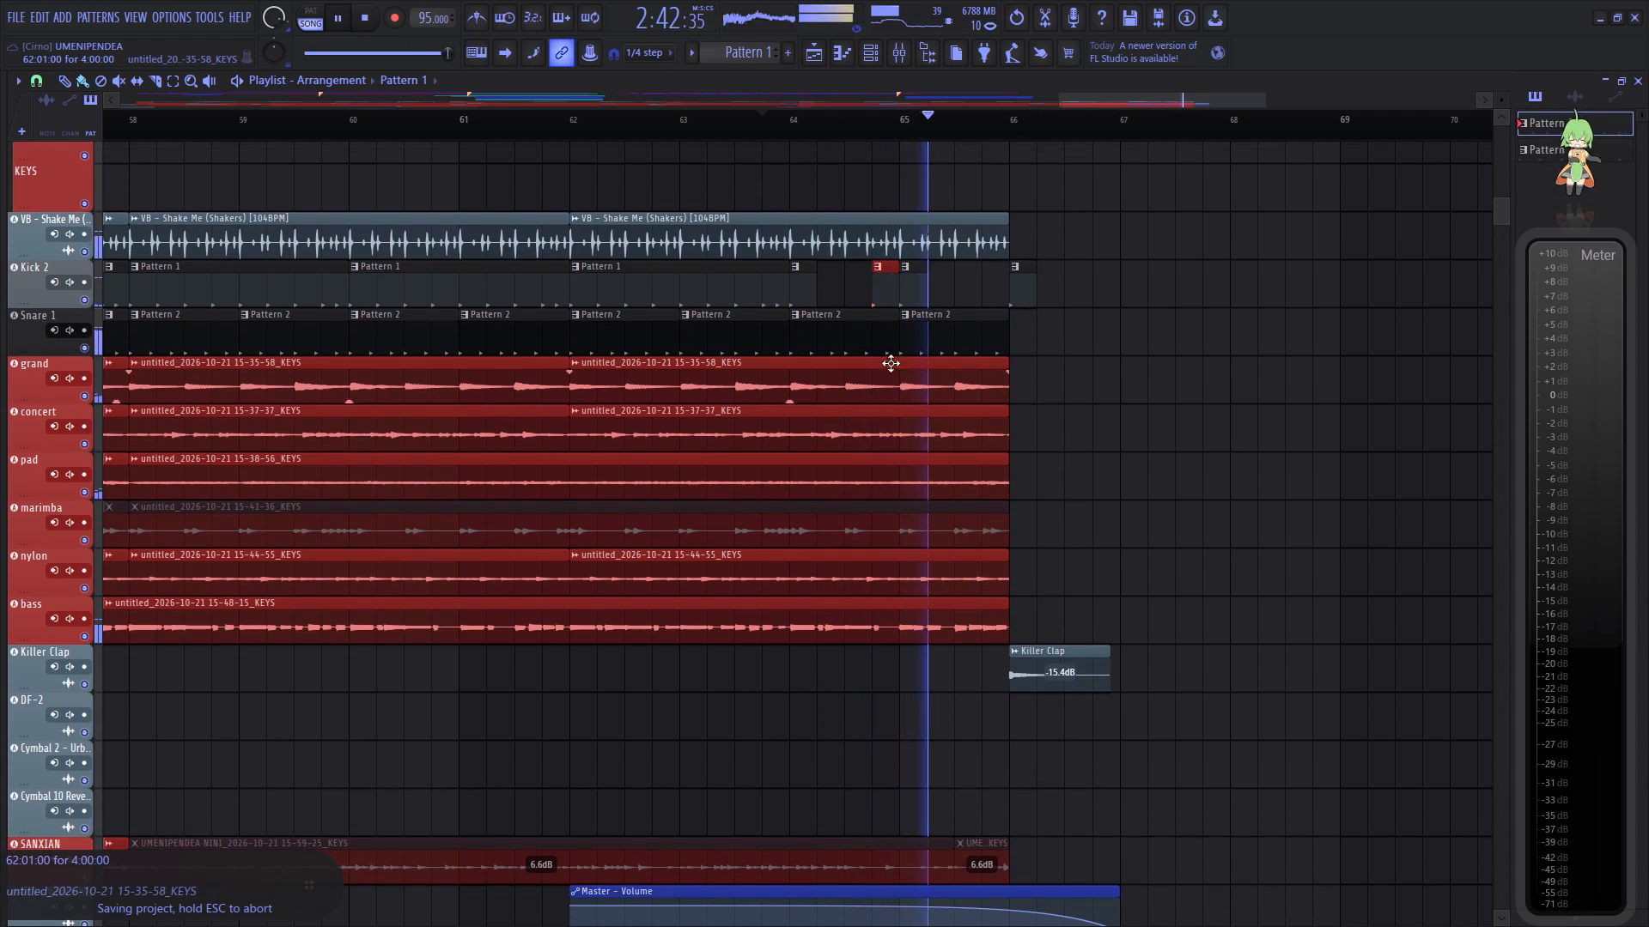
{"action": "key", "text": "n"}
{"action": "key", "text": "space"}
{"action": "scroll", "coordinate": [879, 117], "scroll_direction": "up", "scroll_amount": 6}
{"action": "key", "text": "space"}
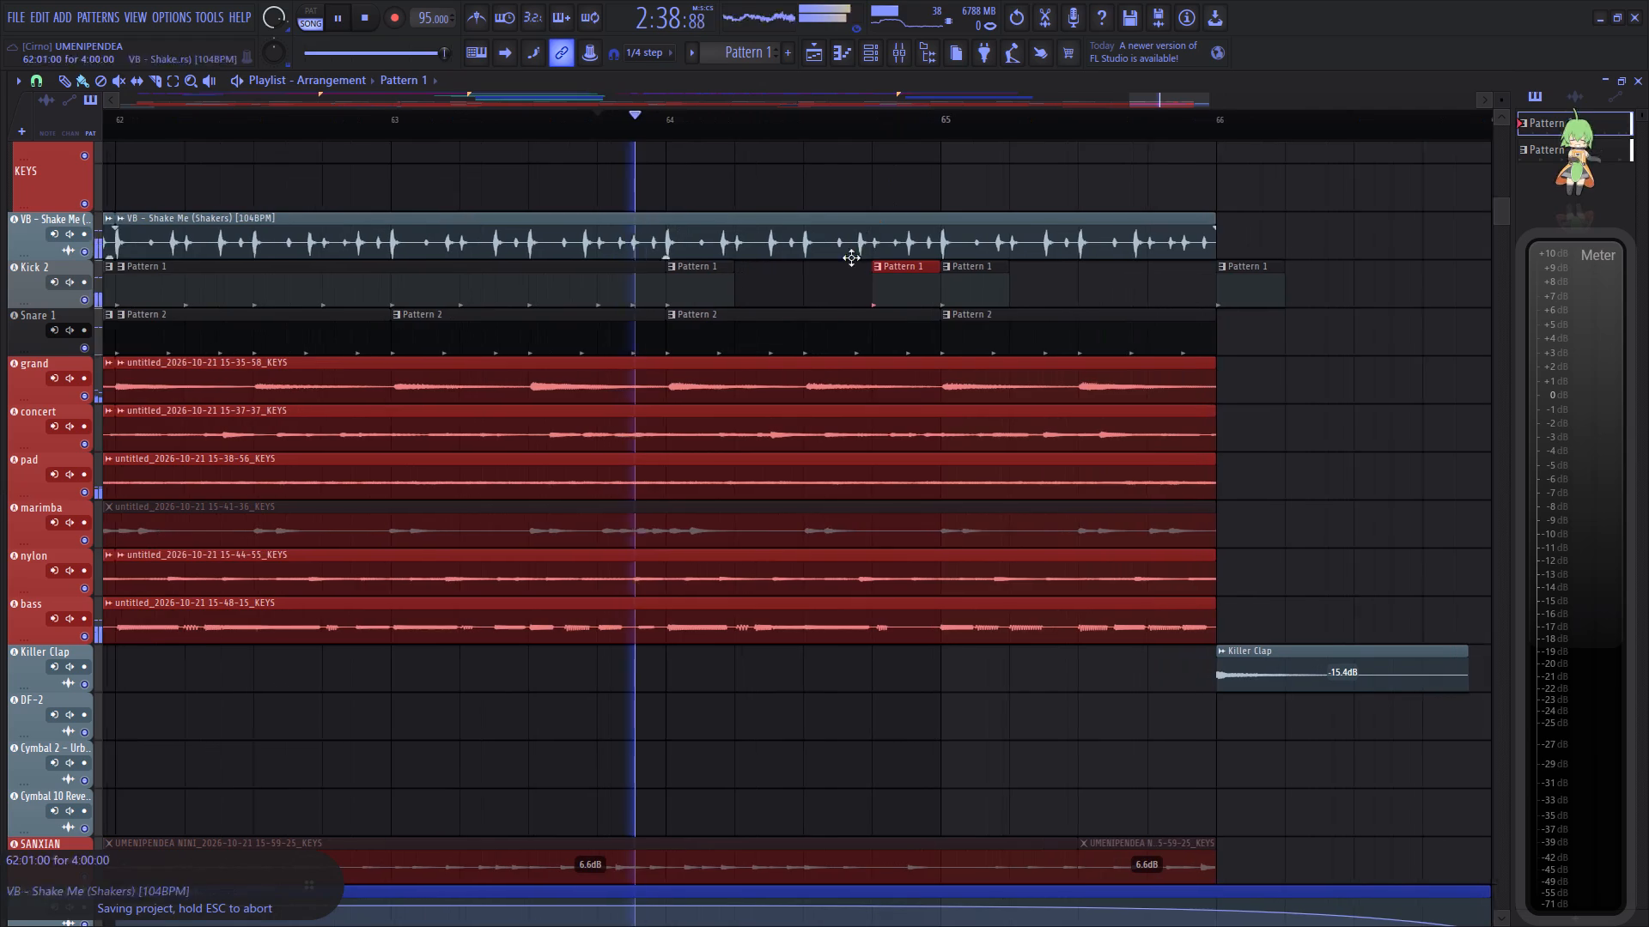
{"action": "key", "text": "space"}
{"action": "key", "text": "space"}
With snap at 1/2 beat, trim the beat-four kick clip in bar 64 to half a beat and move it to 64:15:00.
{"action": "left_click", "coordinate": [34, 80]}
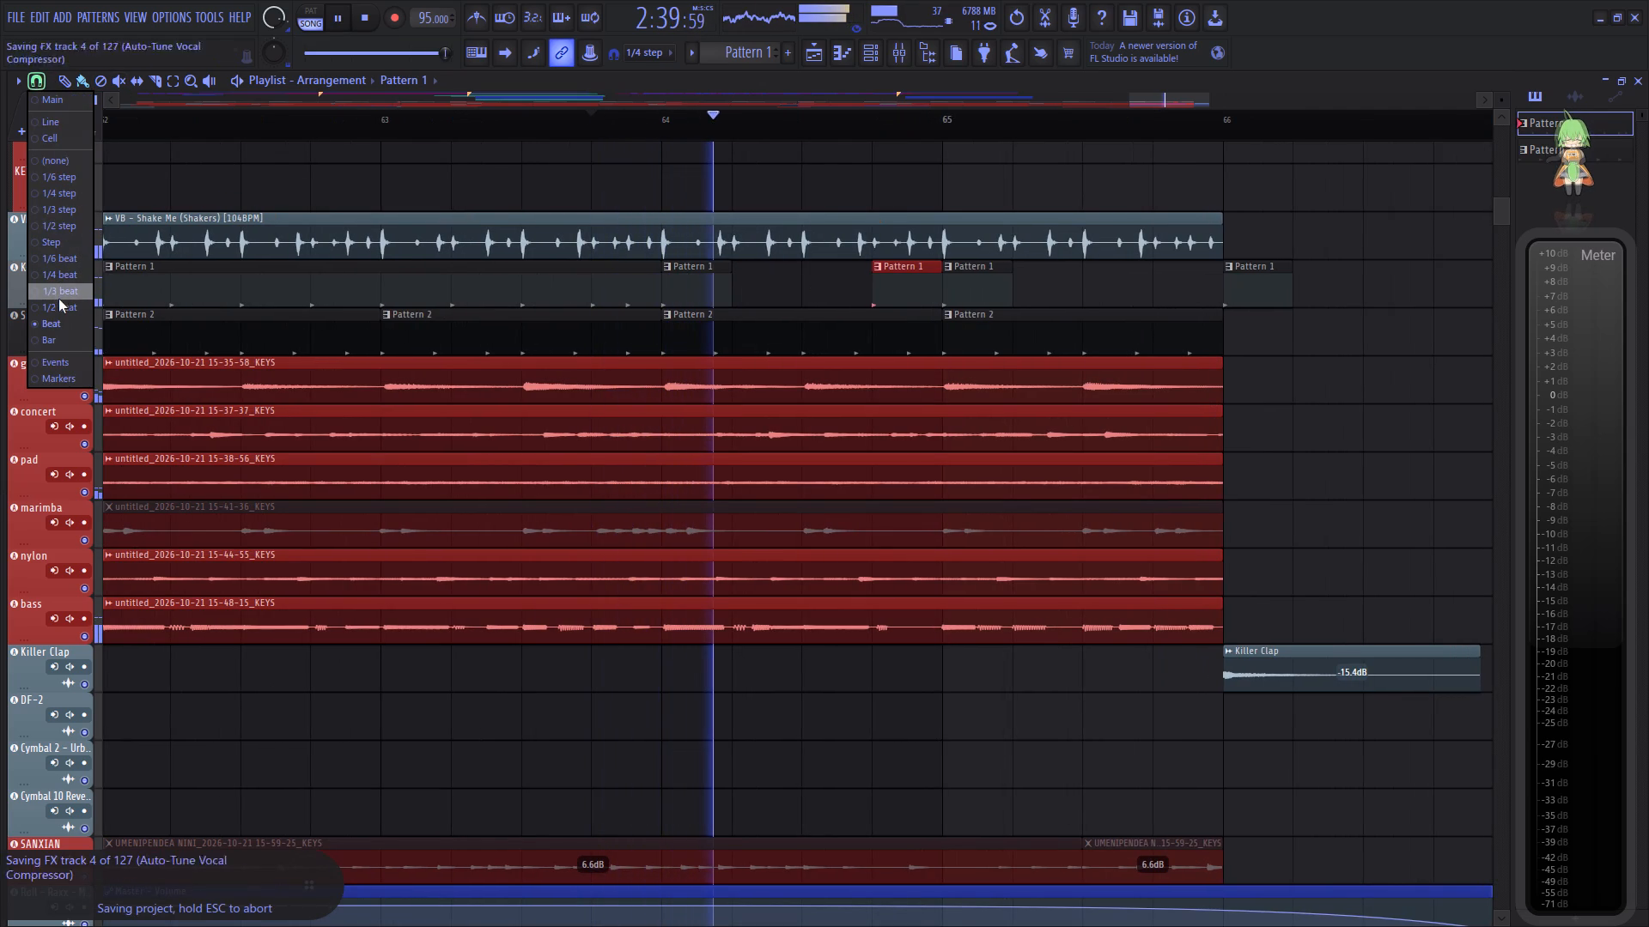
{"action": "left_click", "coordinate": [57, 303]}
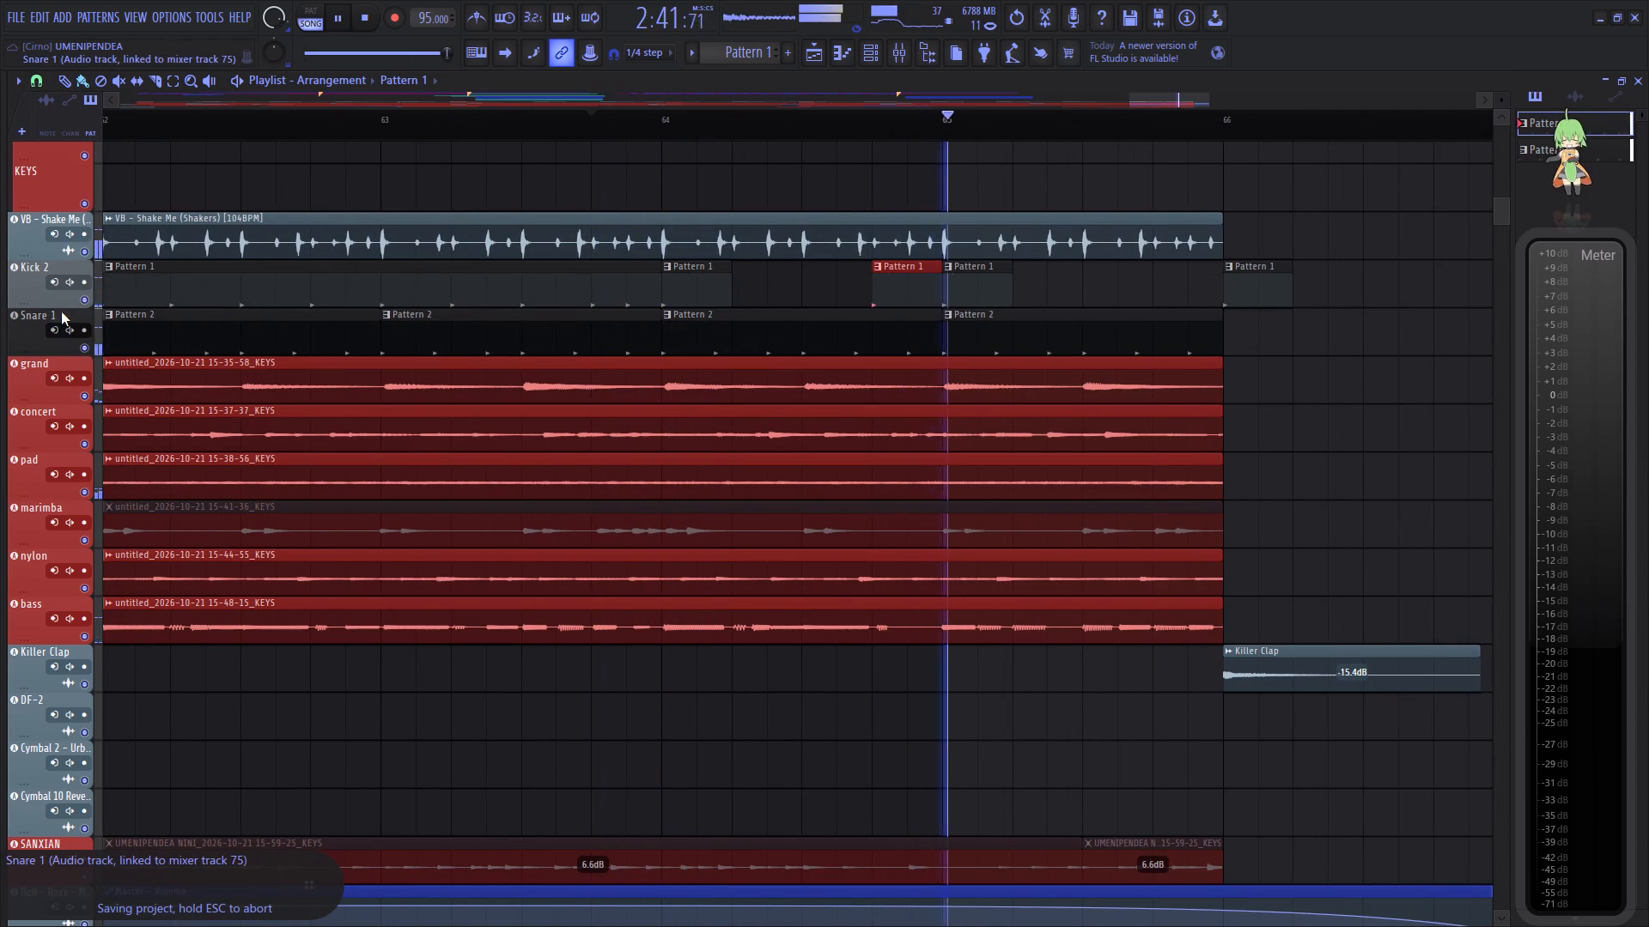
{"action": "key", "text": "space"}
{"action": "key", "text": "space"}
{"action": "left_click", "coordinate": [28, 80]}
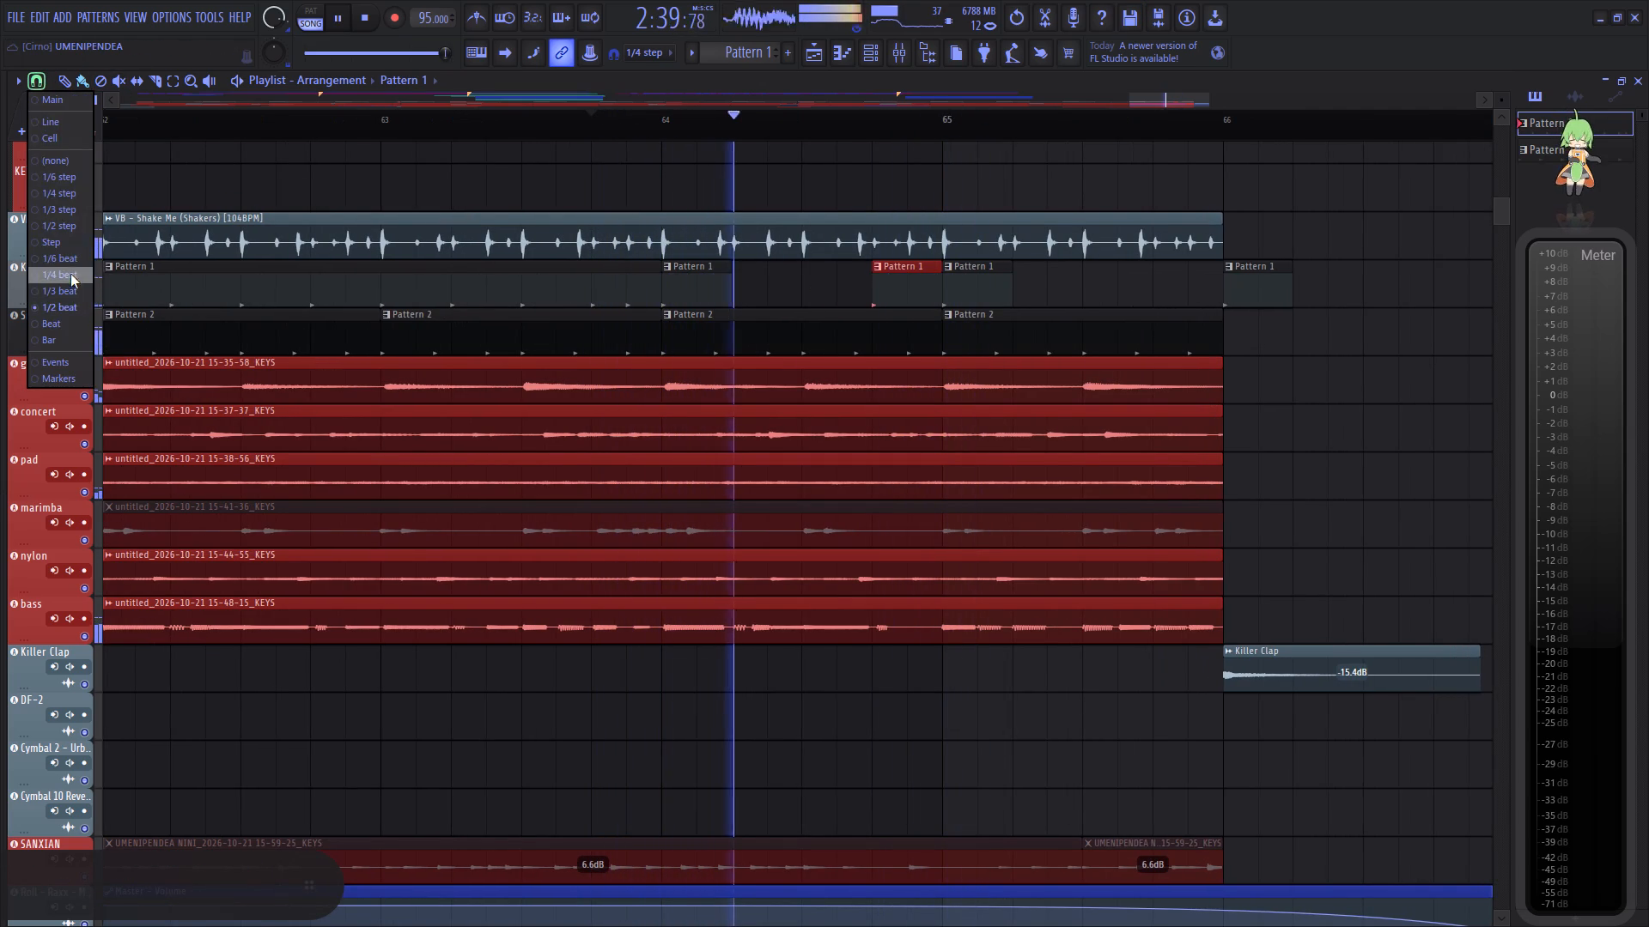
{"action": "left_click", "coordinate": [65, 308]}
{"action": "key", "text": "space"}
{"action": "key", "text": "space"}
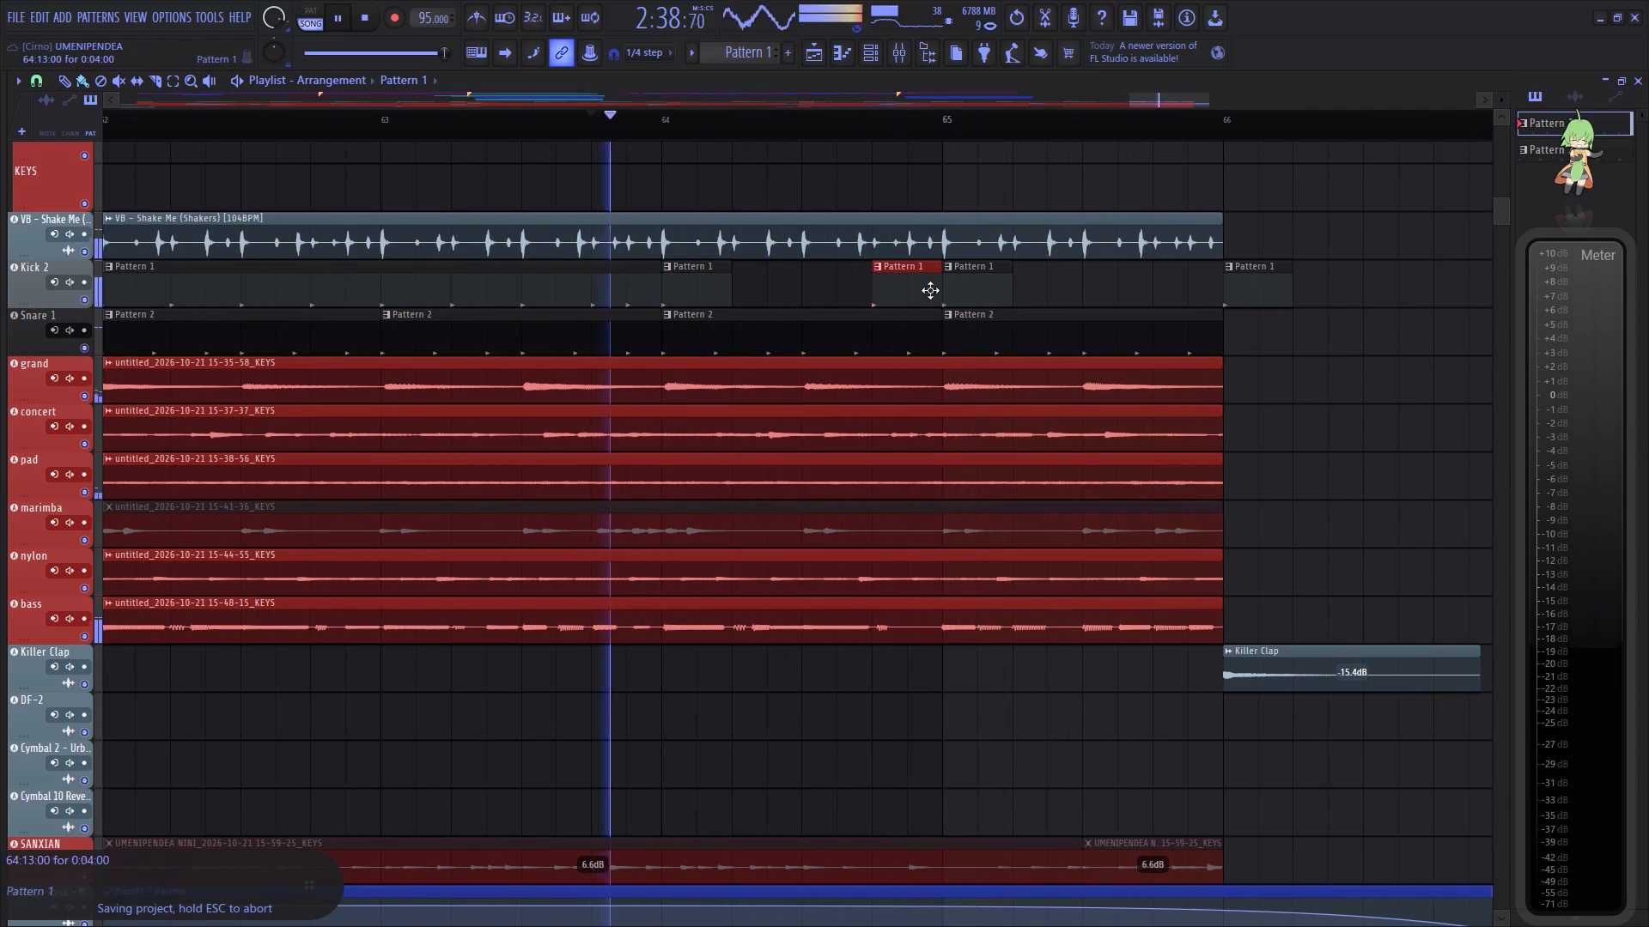
{"action": "left_click_drag", "start_coordinate": [930, 290], "coordinate": [921, 290]}
{"action": "left_click_drag", "start_coordinate": [937, 288], "coordinate": [894, 295]}
{"action": "left_click_drag", "start_coordinate": [894, 295], "coordinate": [917, 297]}
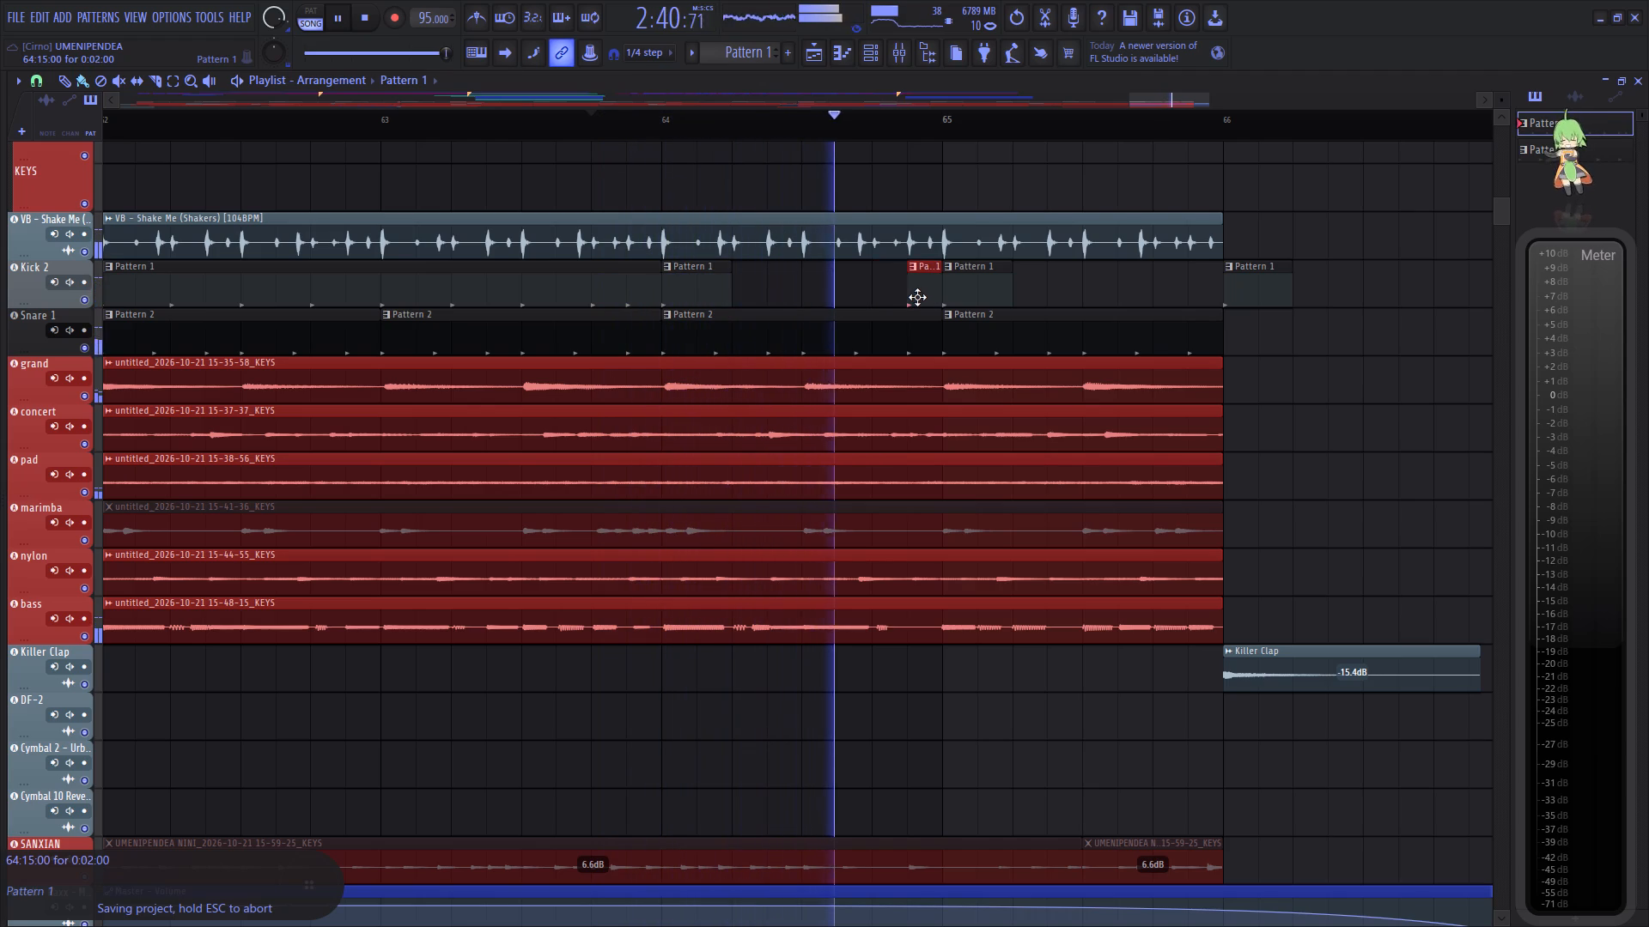
{"action": "left_click_drag", "start_coordinate": [917, 297], "coordinate": [920, 297]}
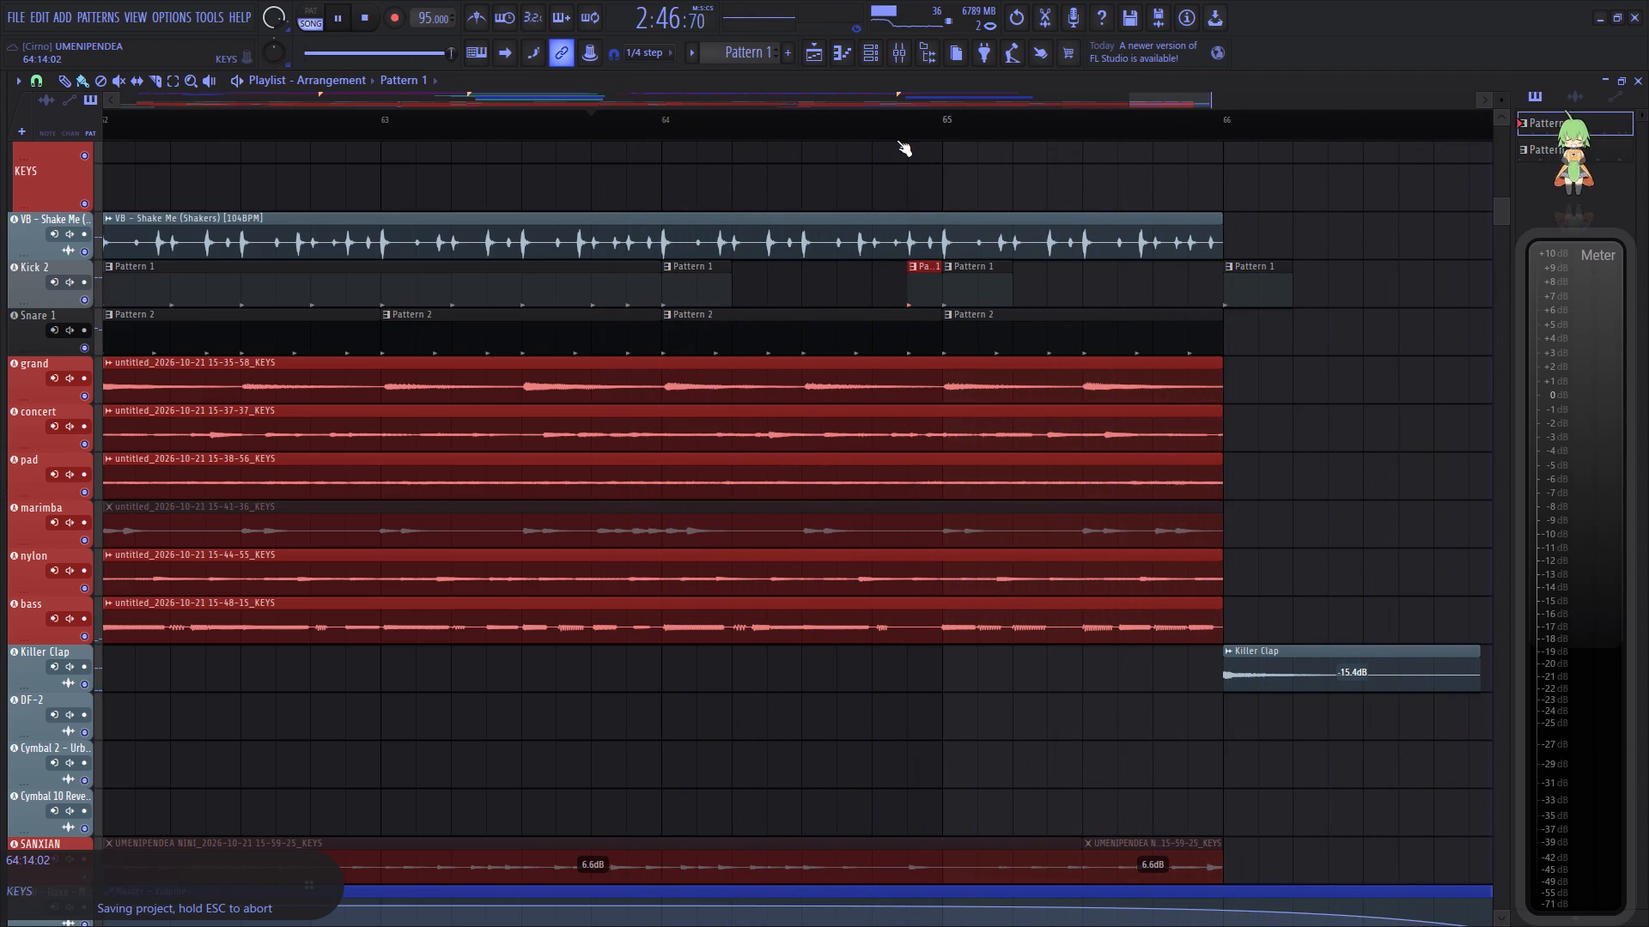
Replay the outro from about bar 61 to check the revised kick hits before the ending.
{"action": "scroll", "coordinate": [901, 128], "scroll_direction": "down", "scroll_amount": 12}
{"action": "left_click", "coordinate": [754, 119]}
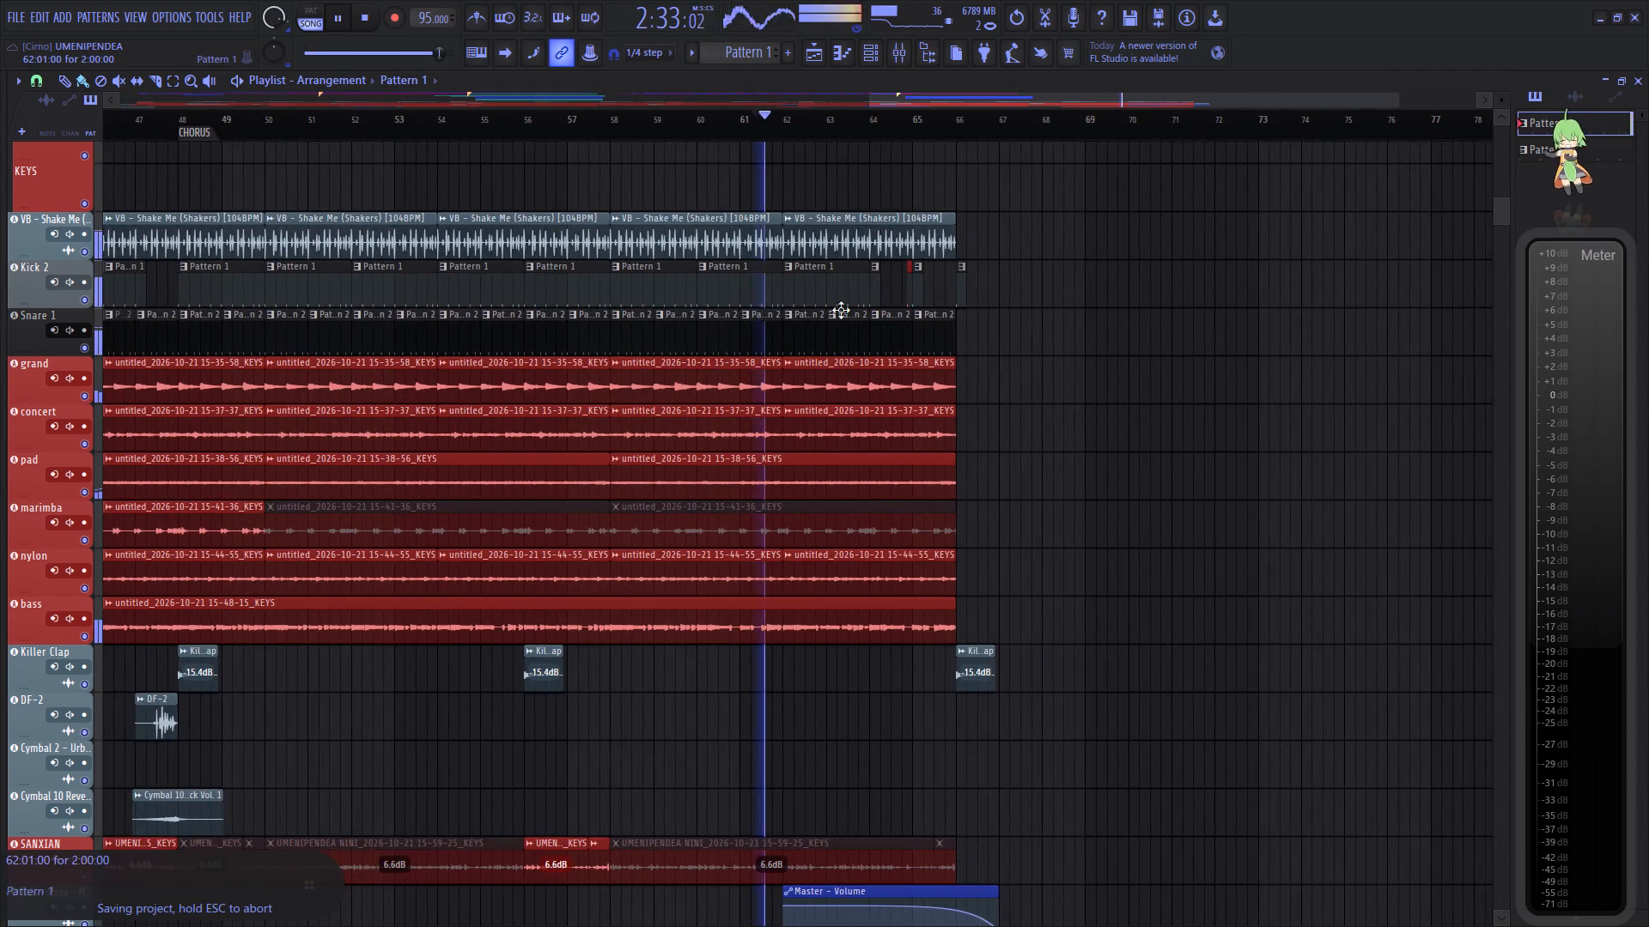
{"action": "scroll", "coordinate": [841, 310], "scroll_direction": "down", "scroll_amount": 6}
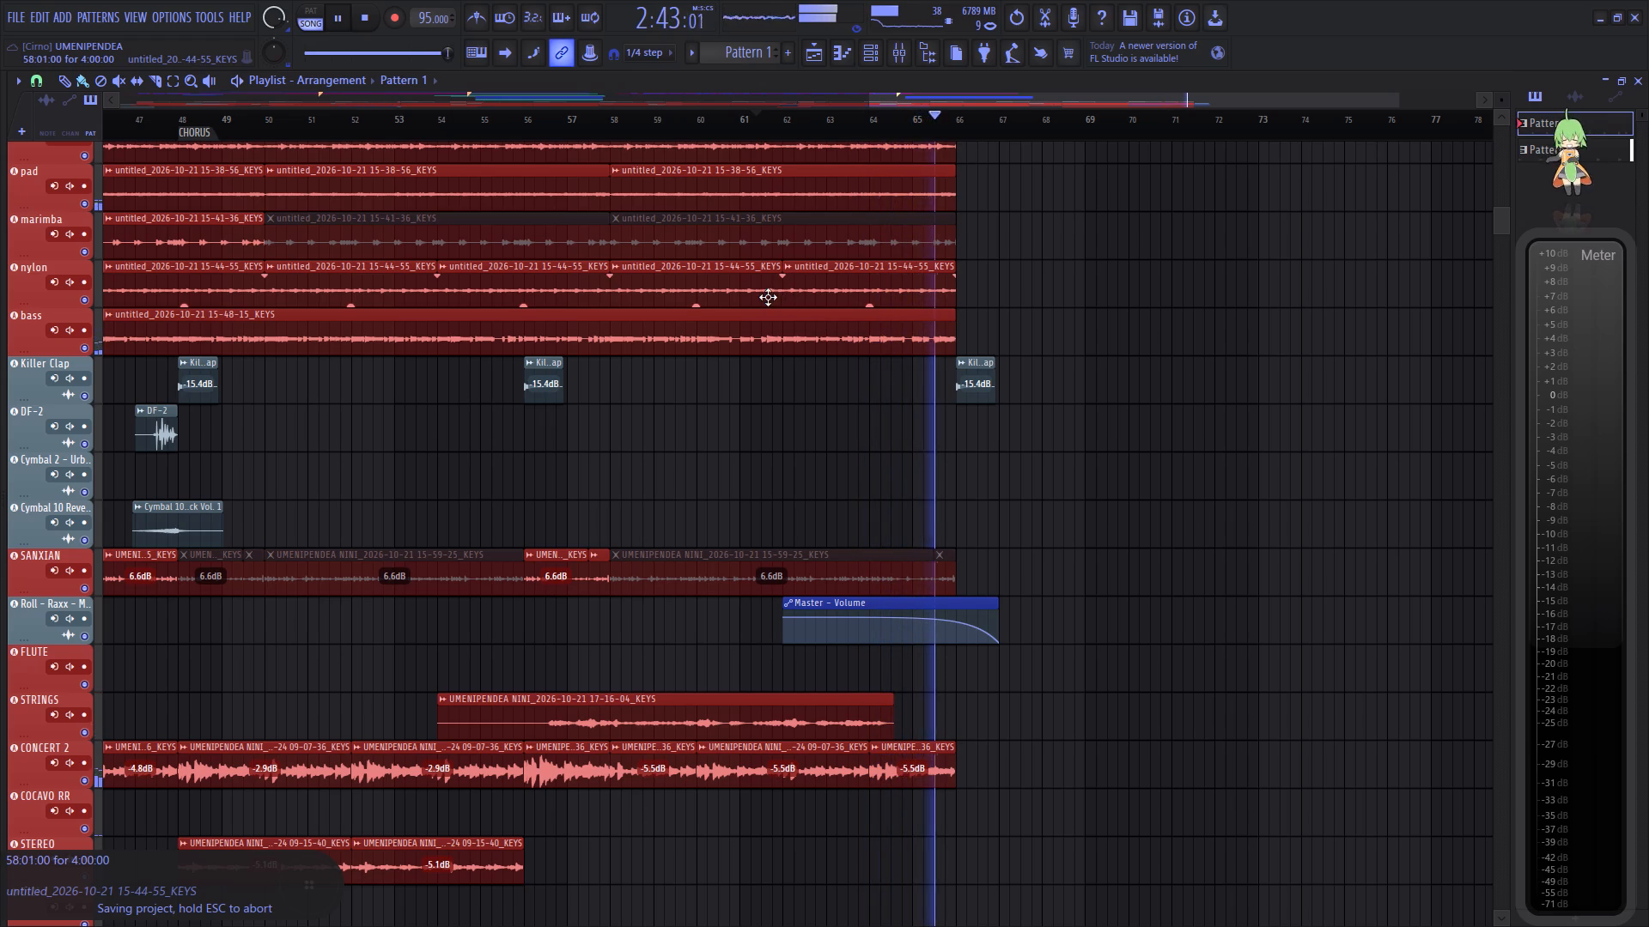
{"action": "key", "text": "space"}
{"action": "key", "text": "space"}
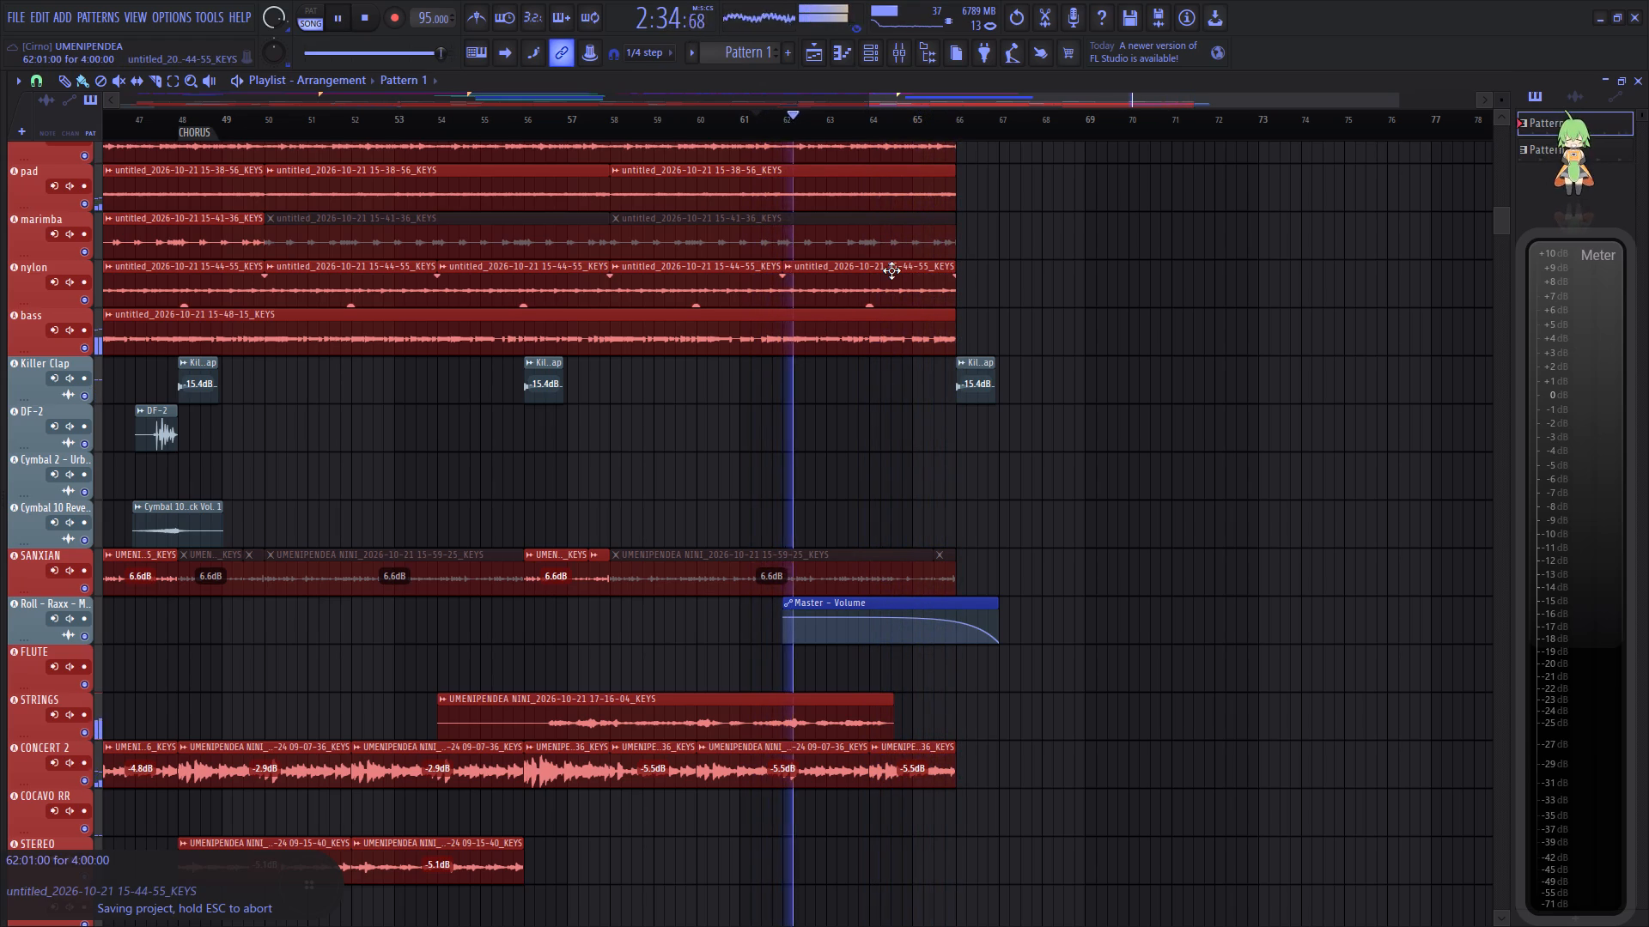
Lower the project's main volume while the outro plays.
{"action": "scroll", "coordinate": [283, 21], "scroll_direction": "down", "scroll_amount": 11}
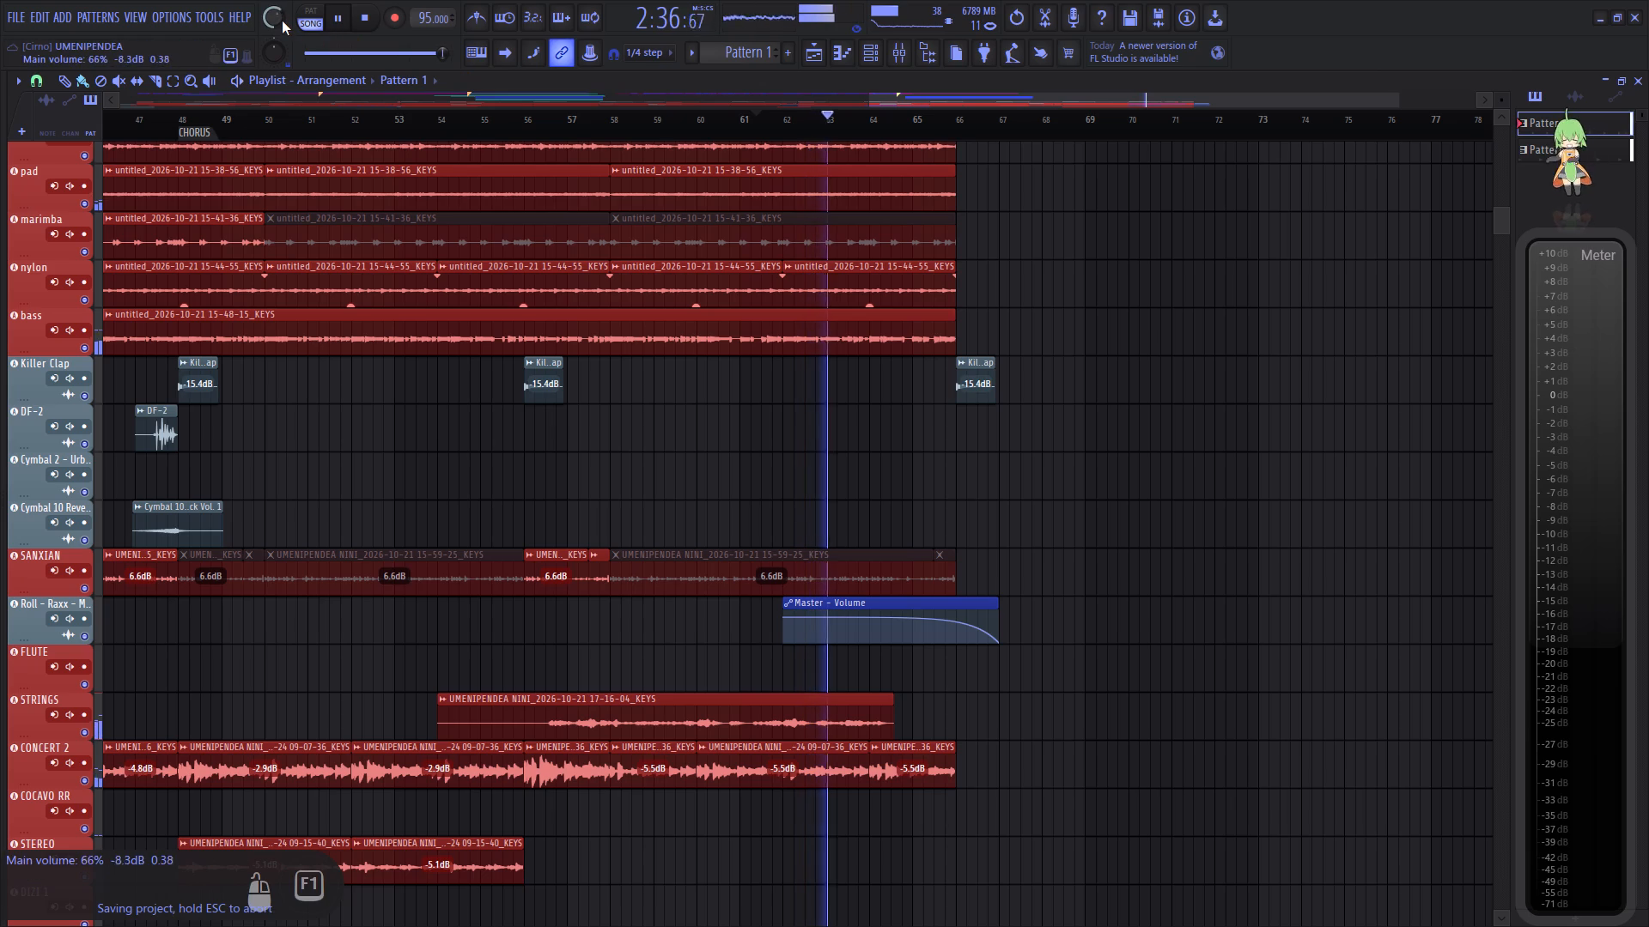
{"action": "scroll", "coordinate": [282, 21], "scroll_direction": "down", "scroll_amount": 3}
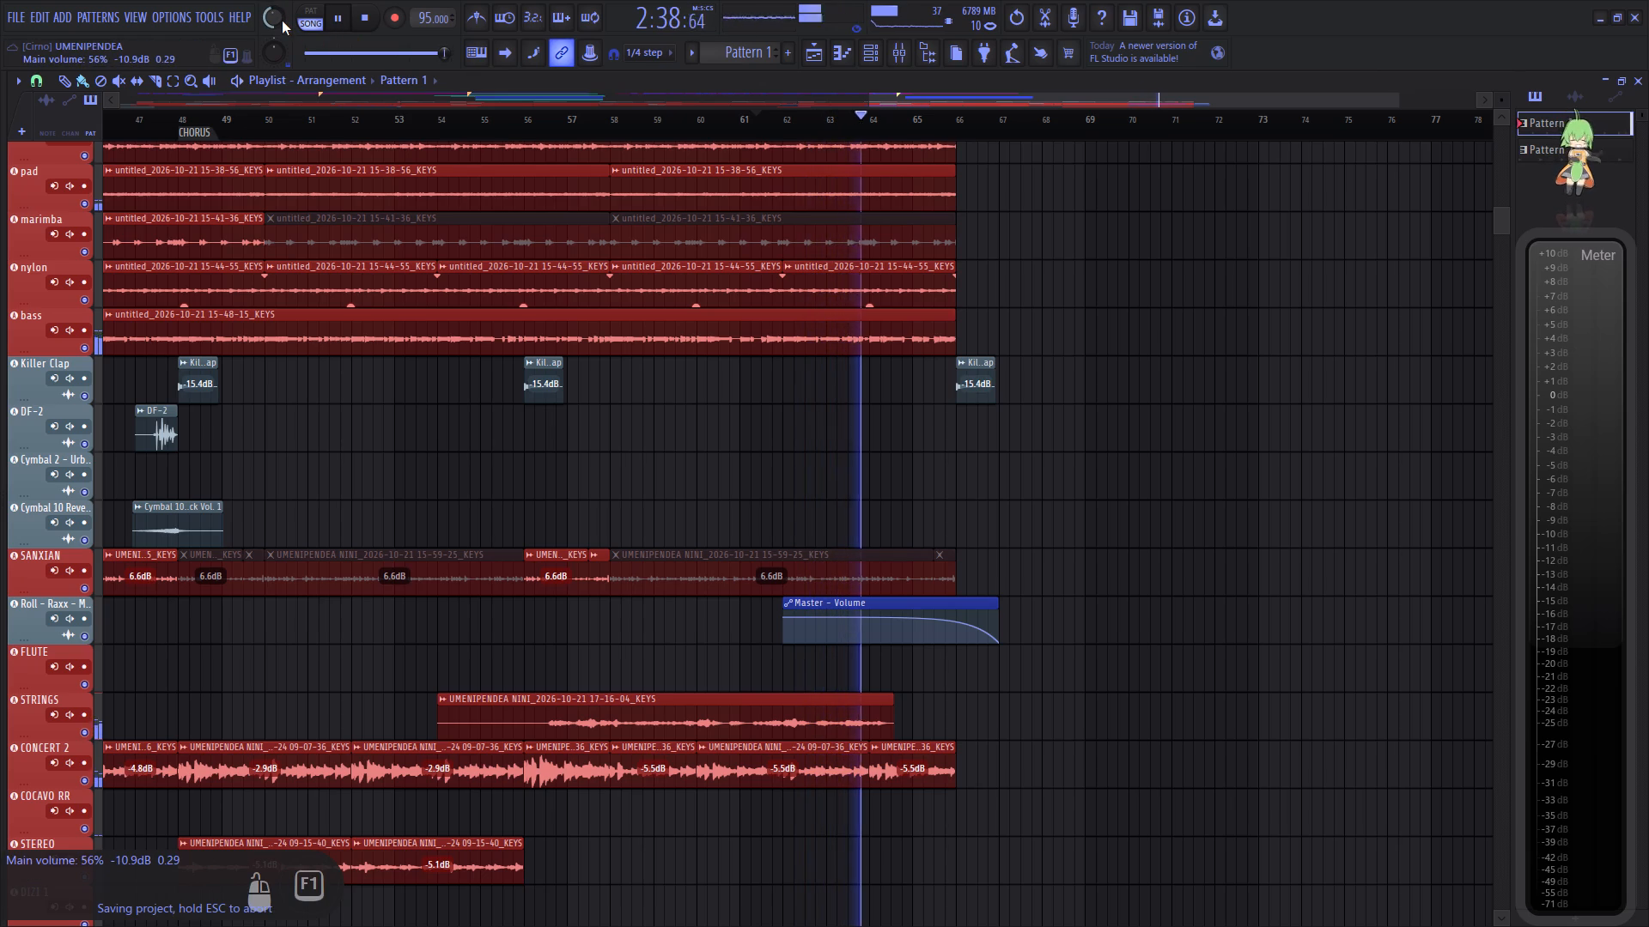
{"action": "scroll", "coordinate": [282, 21], "scroll_direction": "down", "scroll_amount": 1}
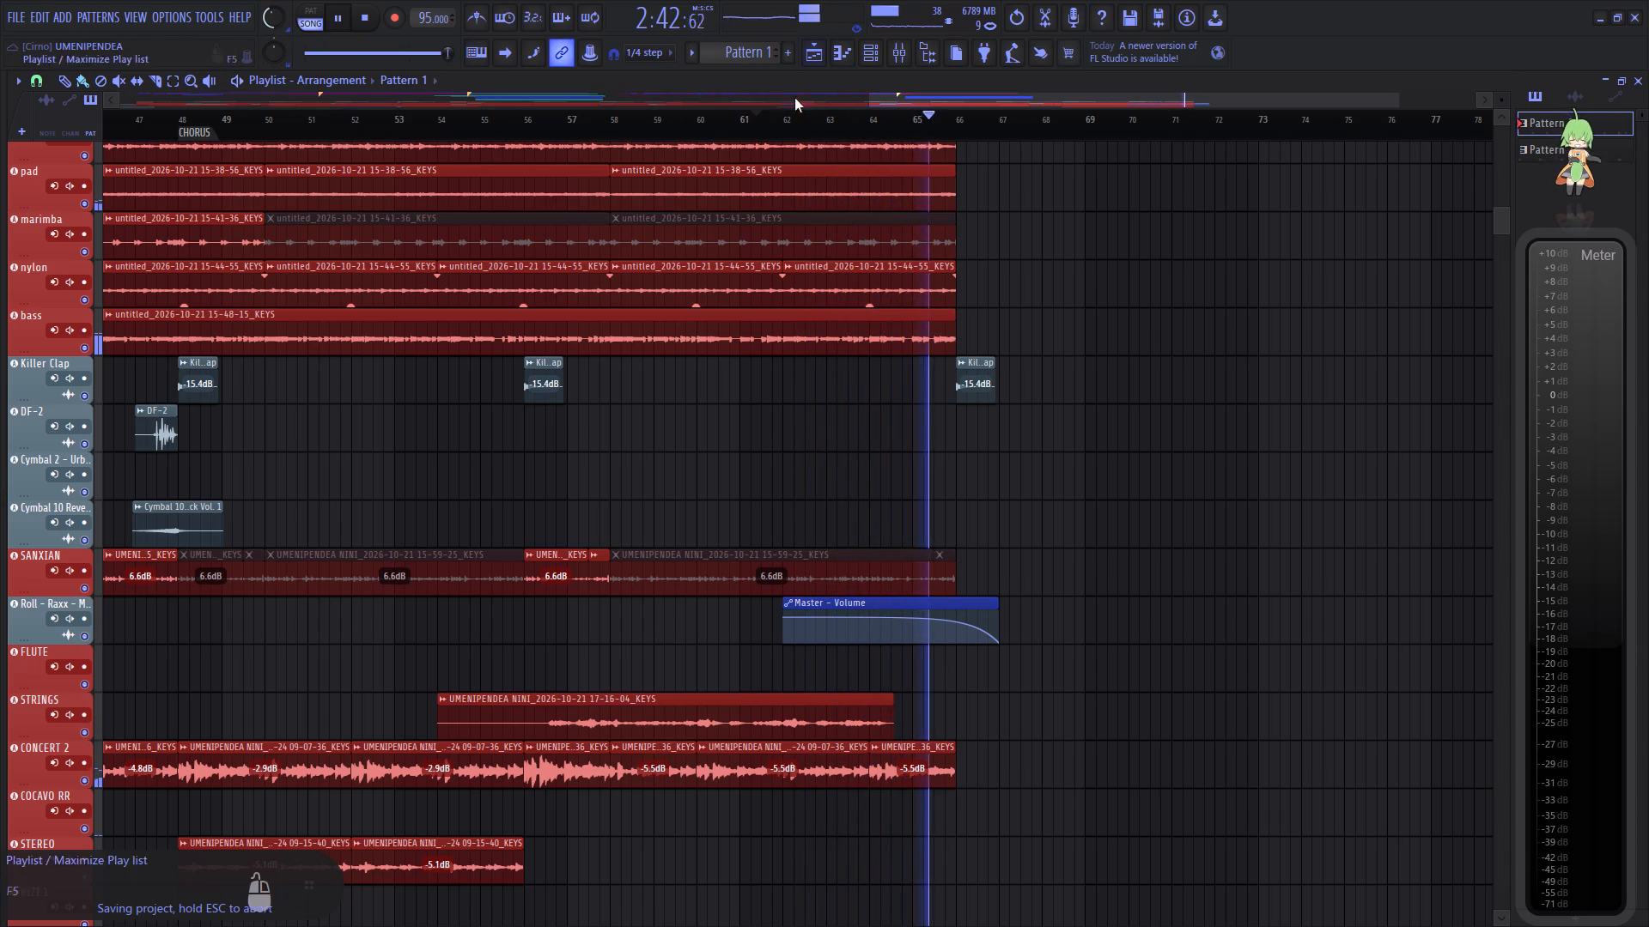
Replay the outro from about bar 61 and examine the drum and instrument tracks leading up to bar 66.
{"action": "left_click", "coordinate": [691, 121]}
{"action": "left_click", "coordinate": [761, 123]}
{"action": "scroll", "coordinate": [900, 288], "scroll_direction": "up", "scroll_amount": 4}
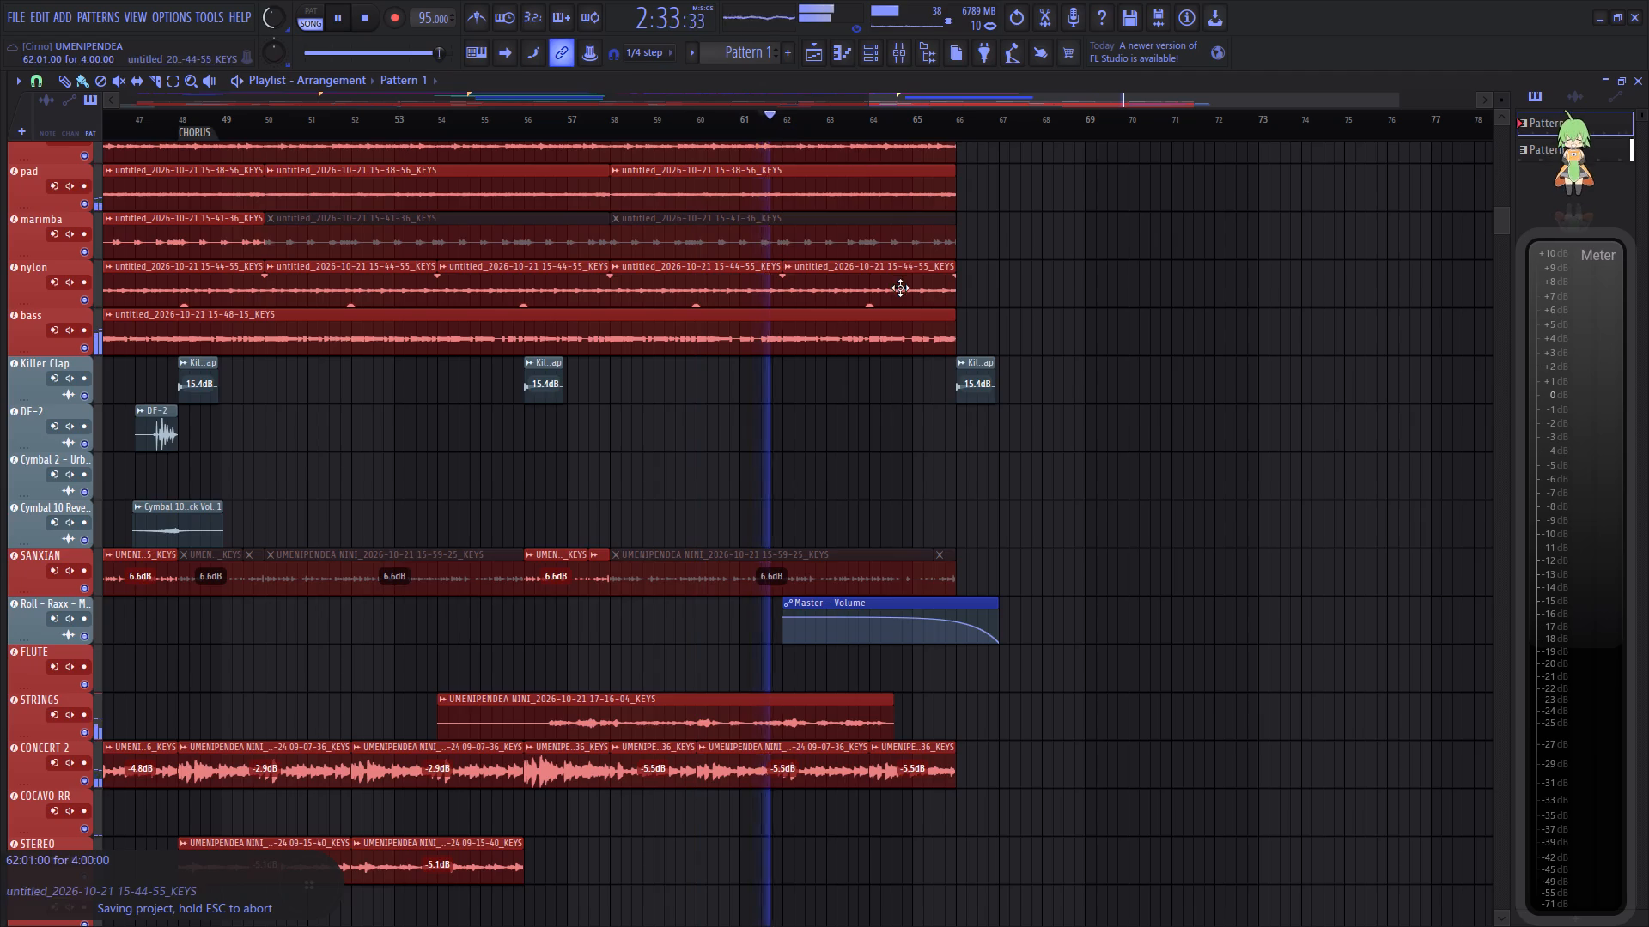
{"action": "scroll", "coordinate": [900, 288], "scroll_direction": "up", "scroll_amount": 3}
{"action": "scroll", "coordinate": [900, 125], "scroll_direction": "up", "scroll_amount": 7}
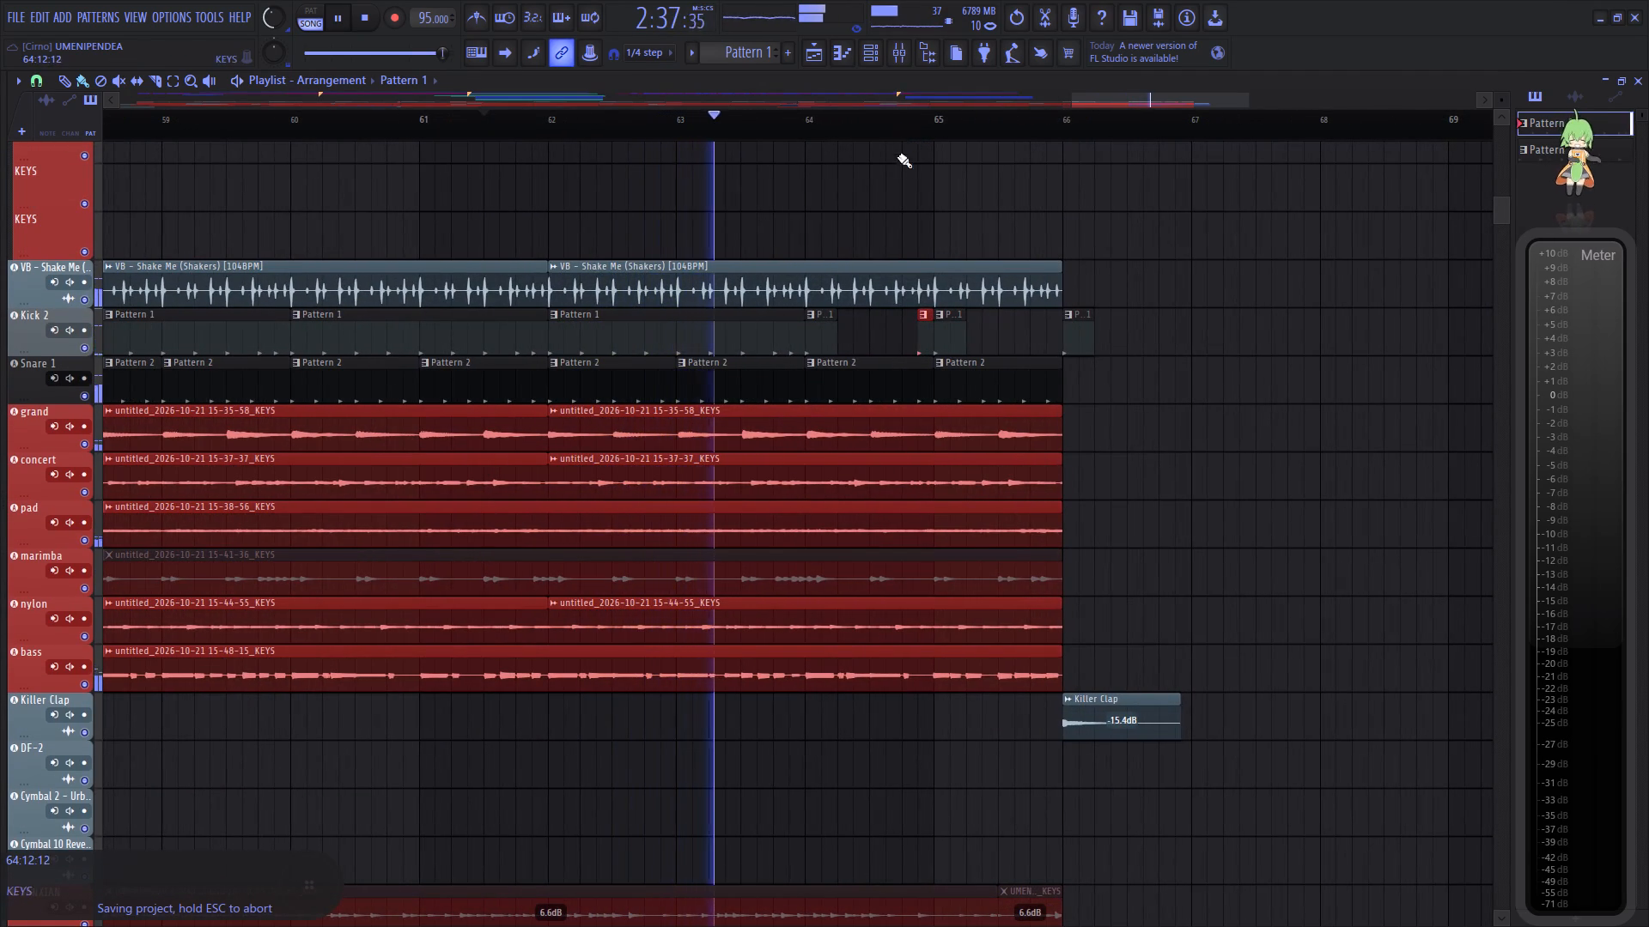
{"action": "scroll", "coordinate": [943, 273], "scroll_direction": "down", "scroll_amount": 3}
{"action": "scroll", "coordinate": [943, 273], "scroll_direction": "up", "scroll_amount": 1}
{"action": "scroll", "coordinate": [943, 273], "scroll_direction": "down", "scroll_amount": 10}
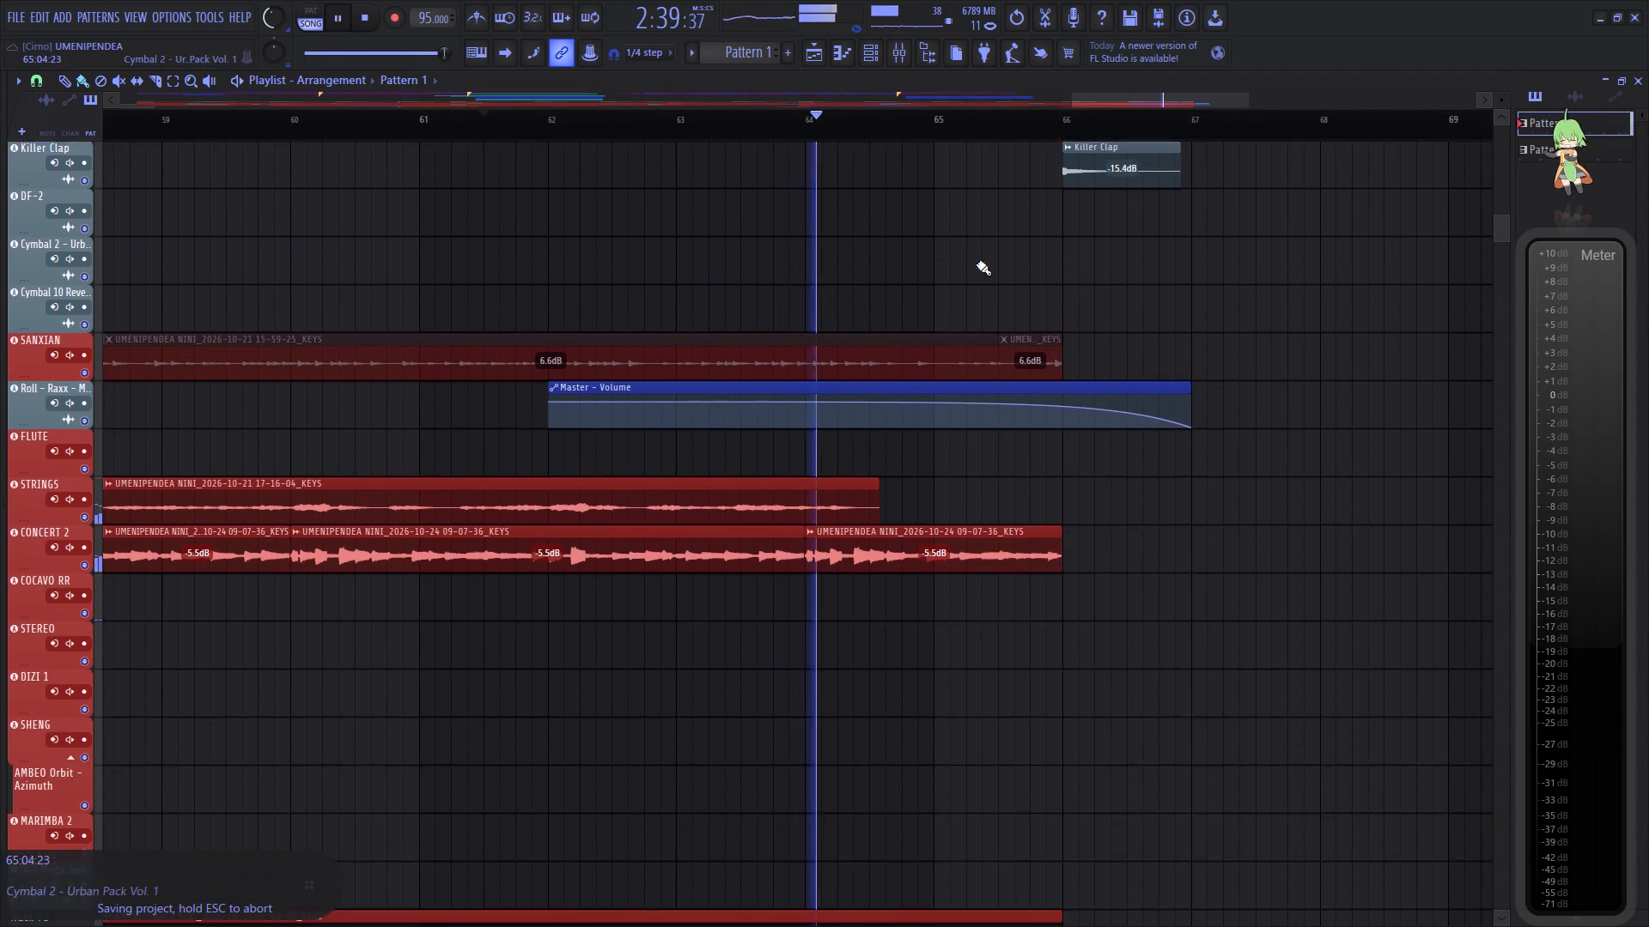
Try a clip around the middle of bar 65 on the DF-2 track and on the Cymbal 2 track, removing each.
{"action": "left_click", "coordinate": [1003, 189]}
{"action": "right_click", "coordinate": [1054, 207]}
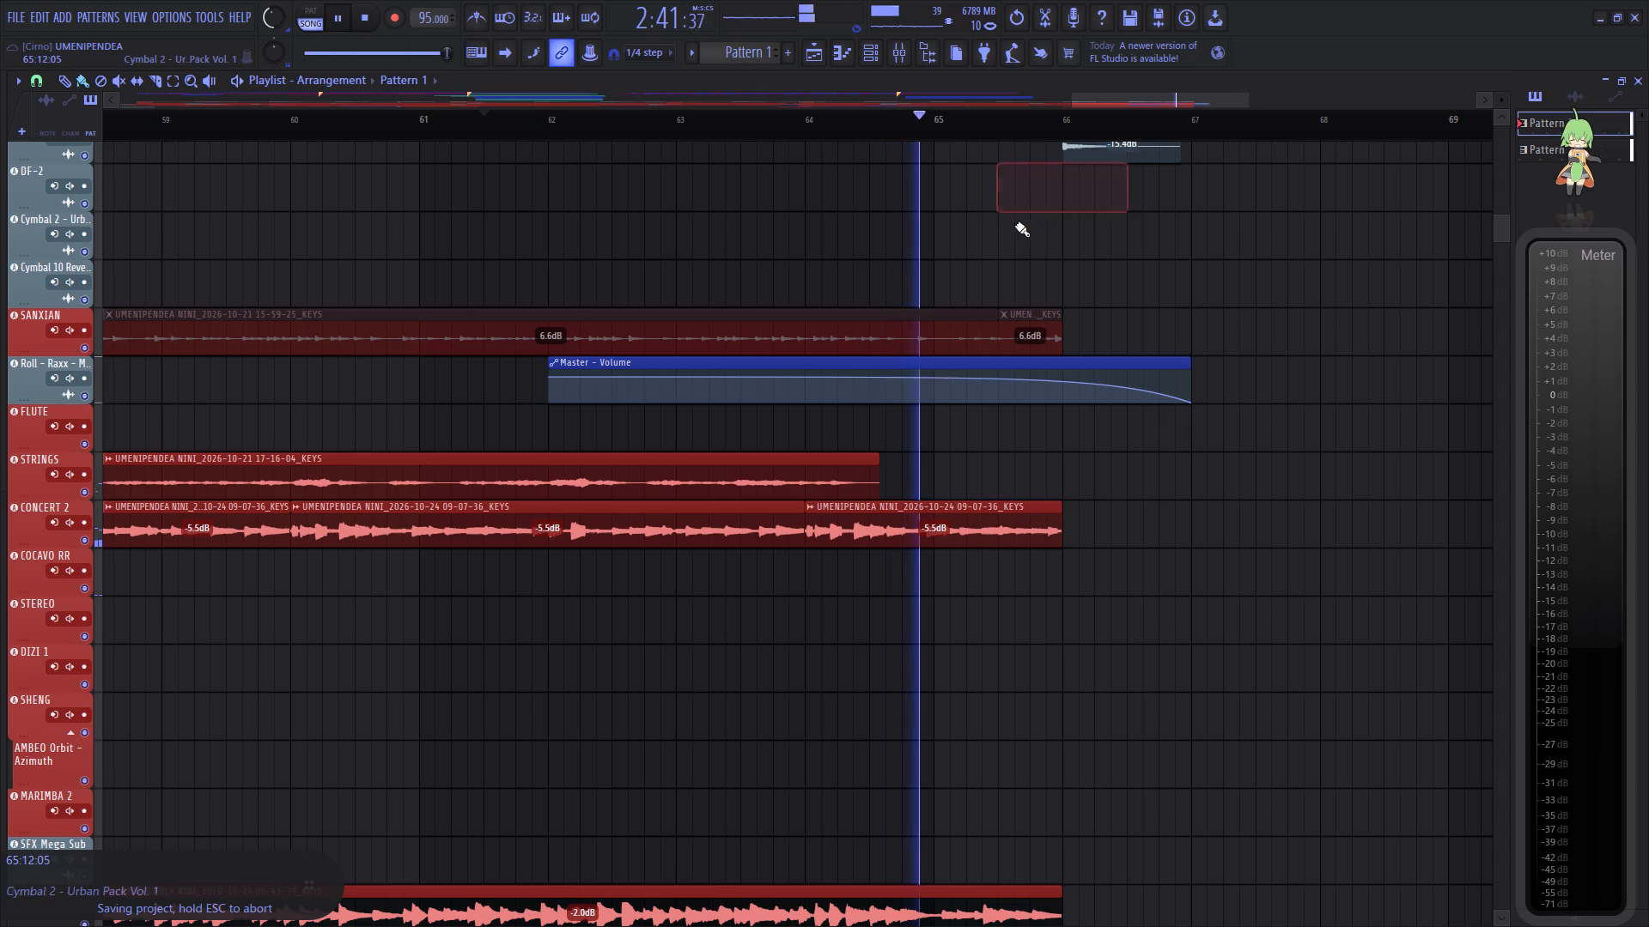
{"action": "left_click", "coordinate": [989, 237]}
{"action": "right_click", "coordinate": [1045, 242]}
Add a Cymbal 10 Reverse clip on its own track and move it to start at about 64:15, just before bar 65.
{"action": "left_click", "coordinate": [1009, 271]}
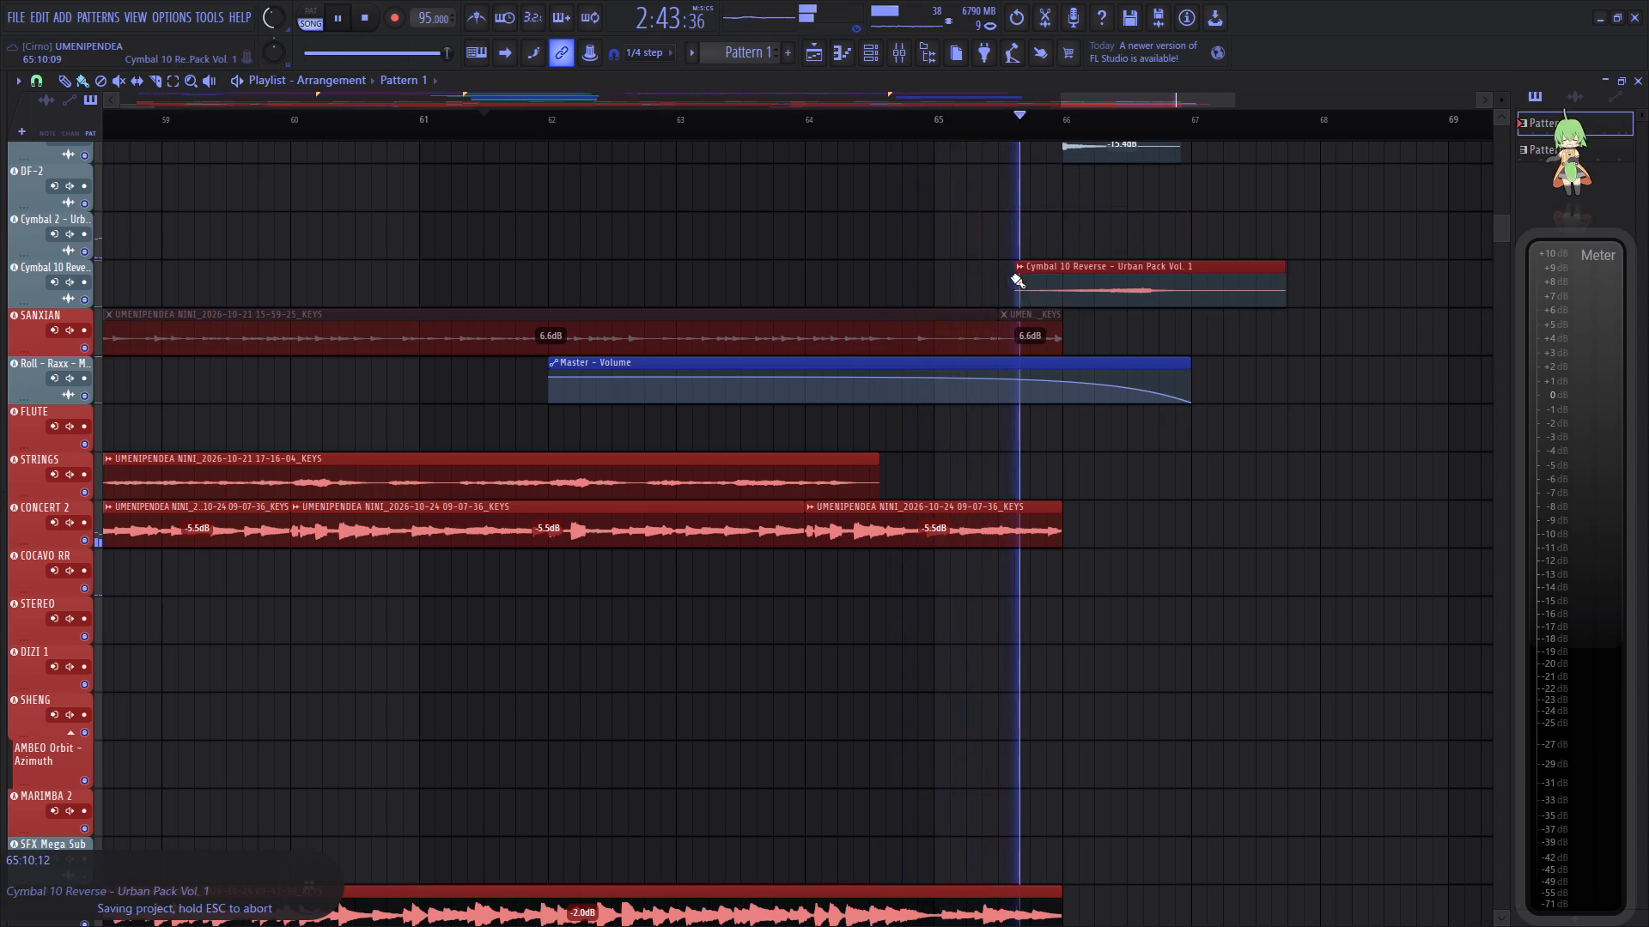
{"action": "left_click_drag", "start_coordinate": [1054, 284], "coordinate": [963, 287]}
{"action": "key", "text": "space"}
{"action": "key", "text": "space"}
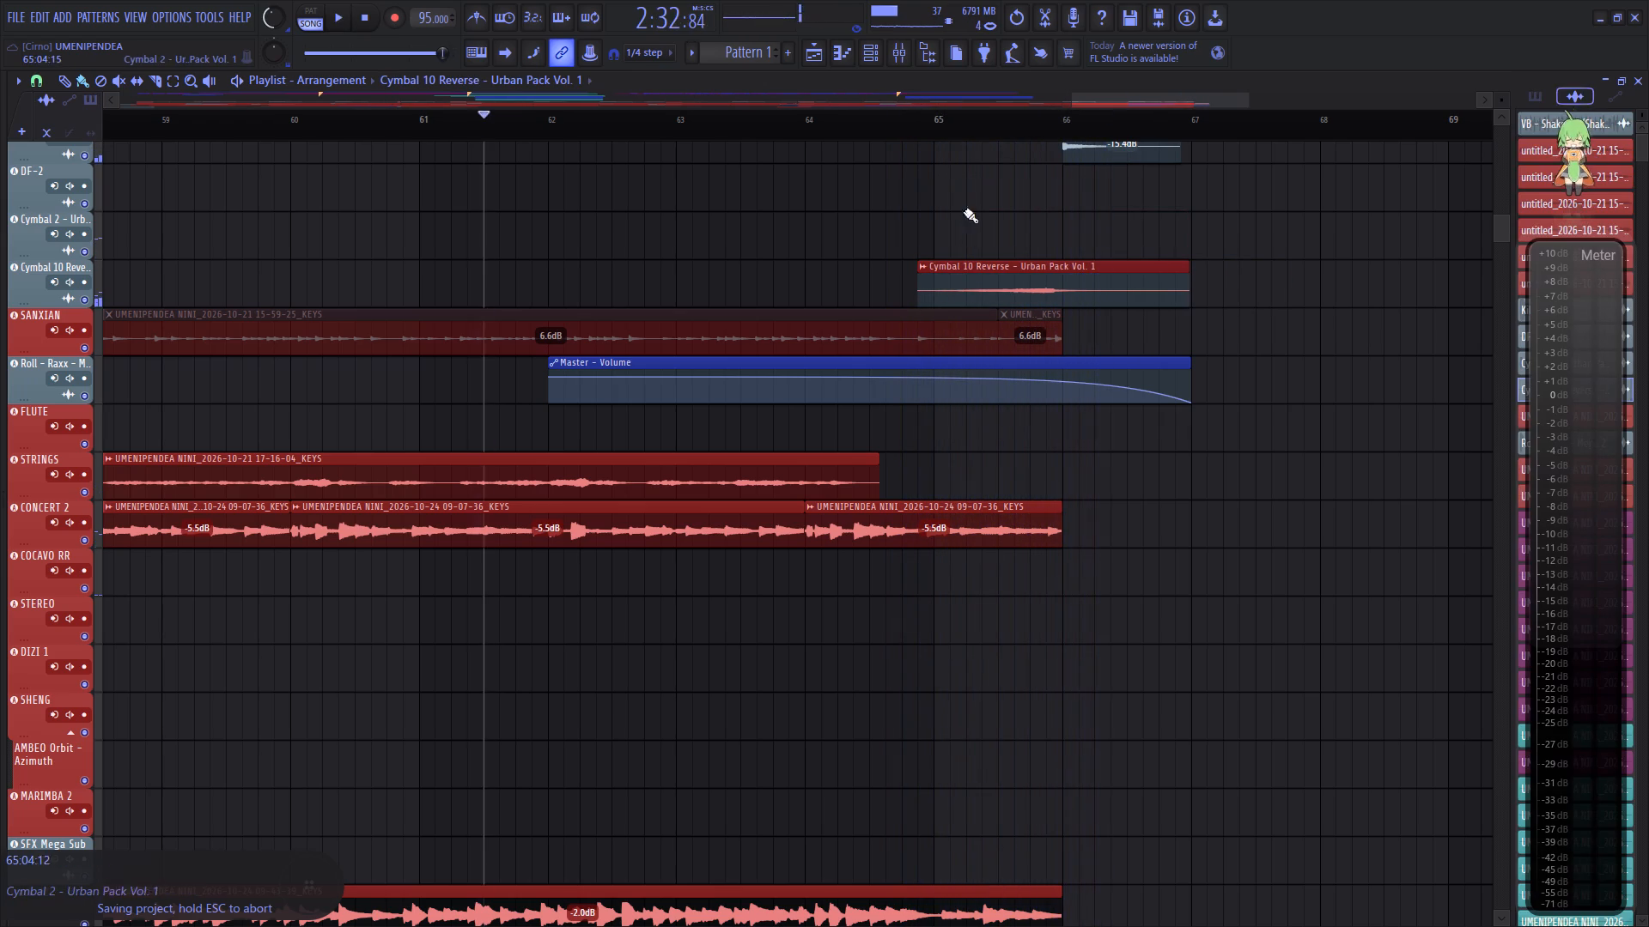
With snap set to none, nudge the Cymbal 10 Reverse clip to 64:15:23, restore Beat snapping and listen to the ending.
{"action": "scroll", "coordinate": [1043, 119], "scroll_direction": "up", "scroll_amount": 6}
{"action": "left_click", "coordinate": [47, 79]}
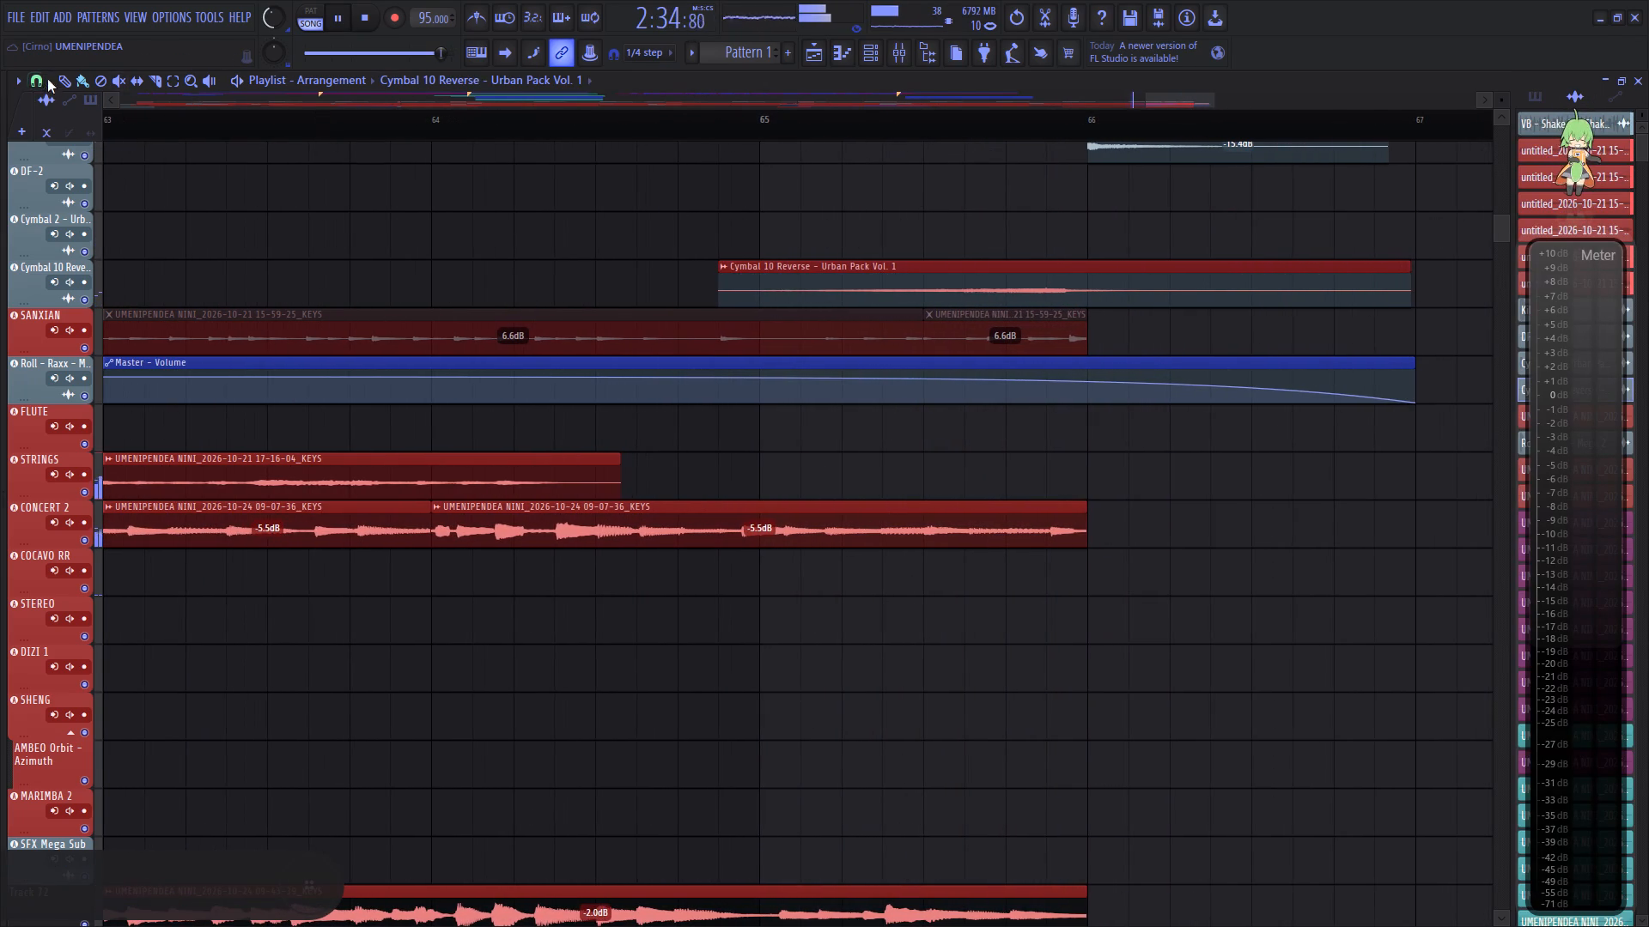
{"action": "left_click", "coordinate": [36, 83]}
{"action": "left_click", "coordinate": [58, 156]}
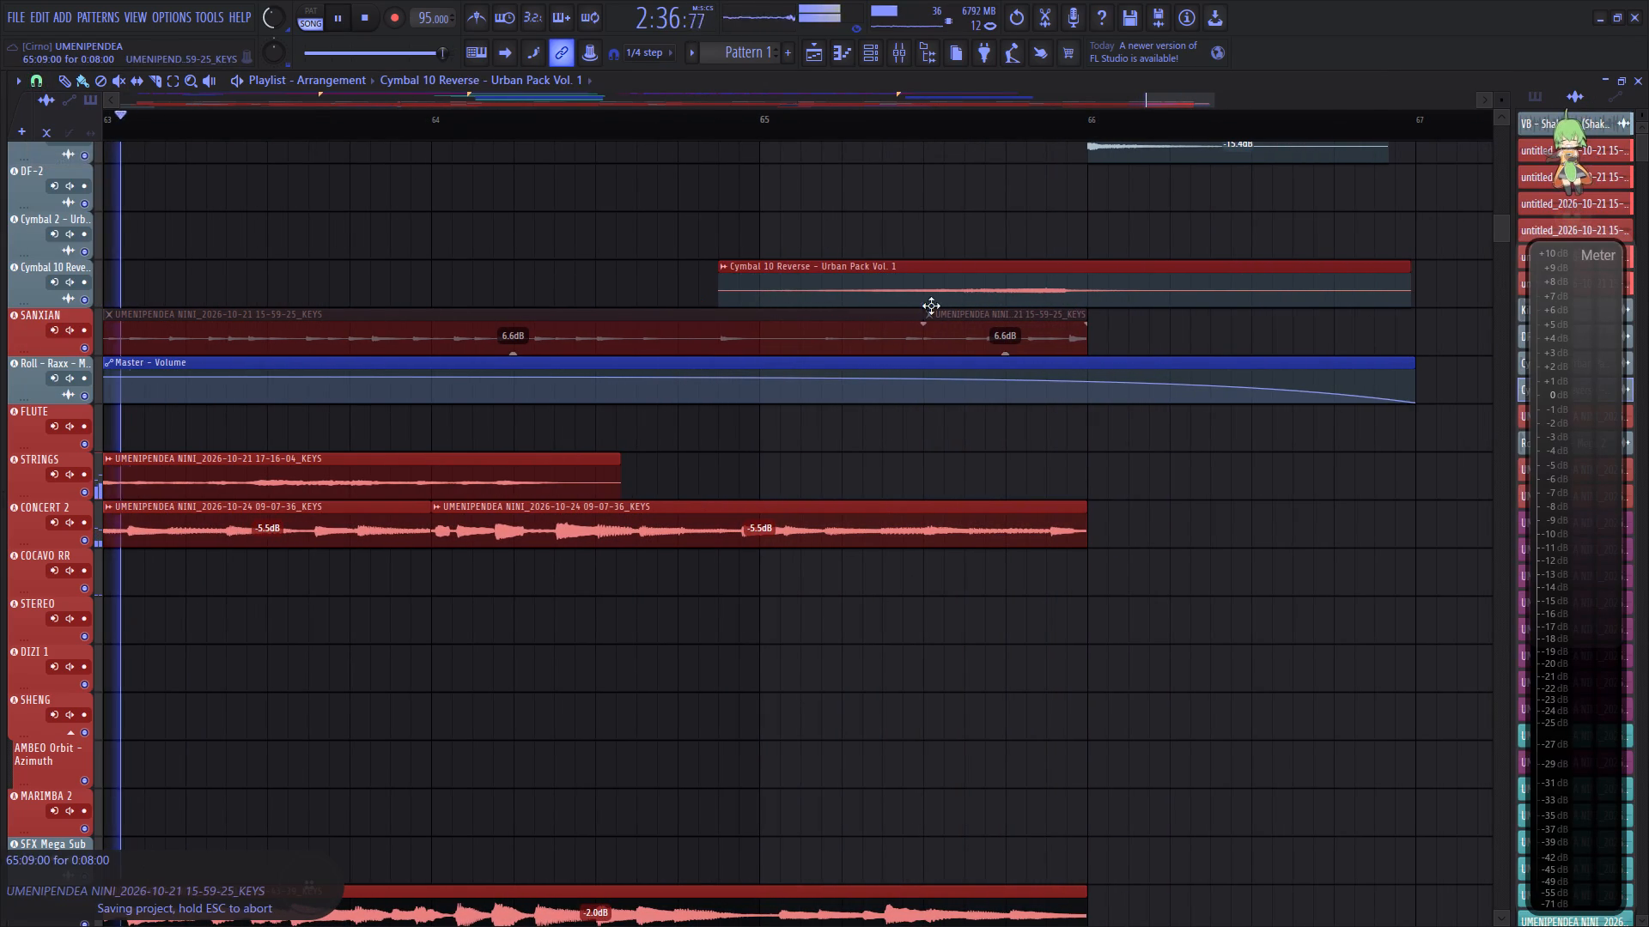
{"action": "left_click_drag", "start_coordinate": [934, 294], "coordinate": [953, 296]}
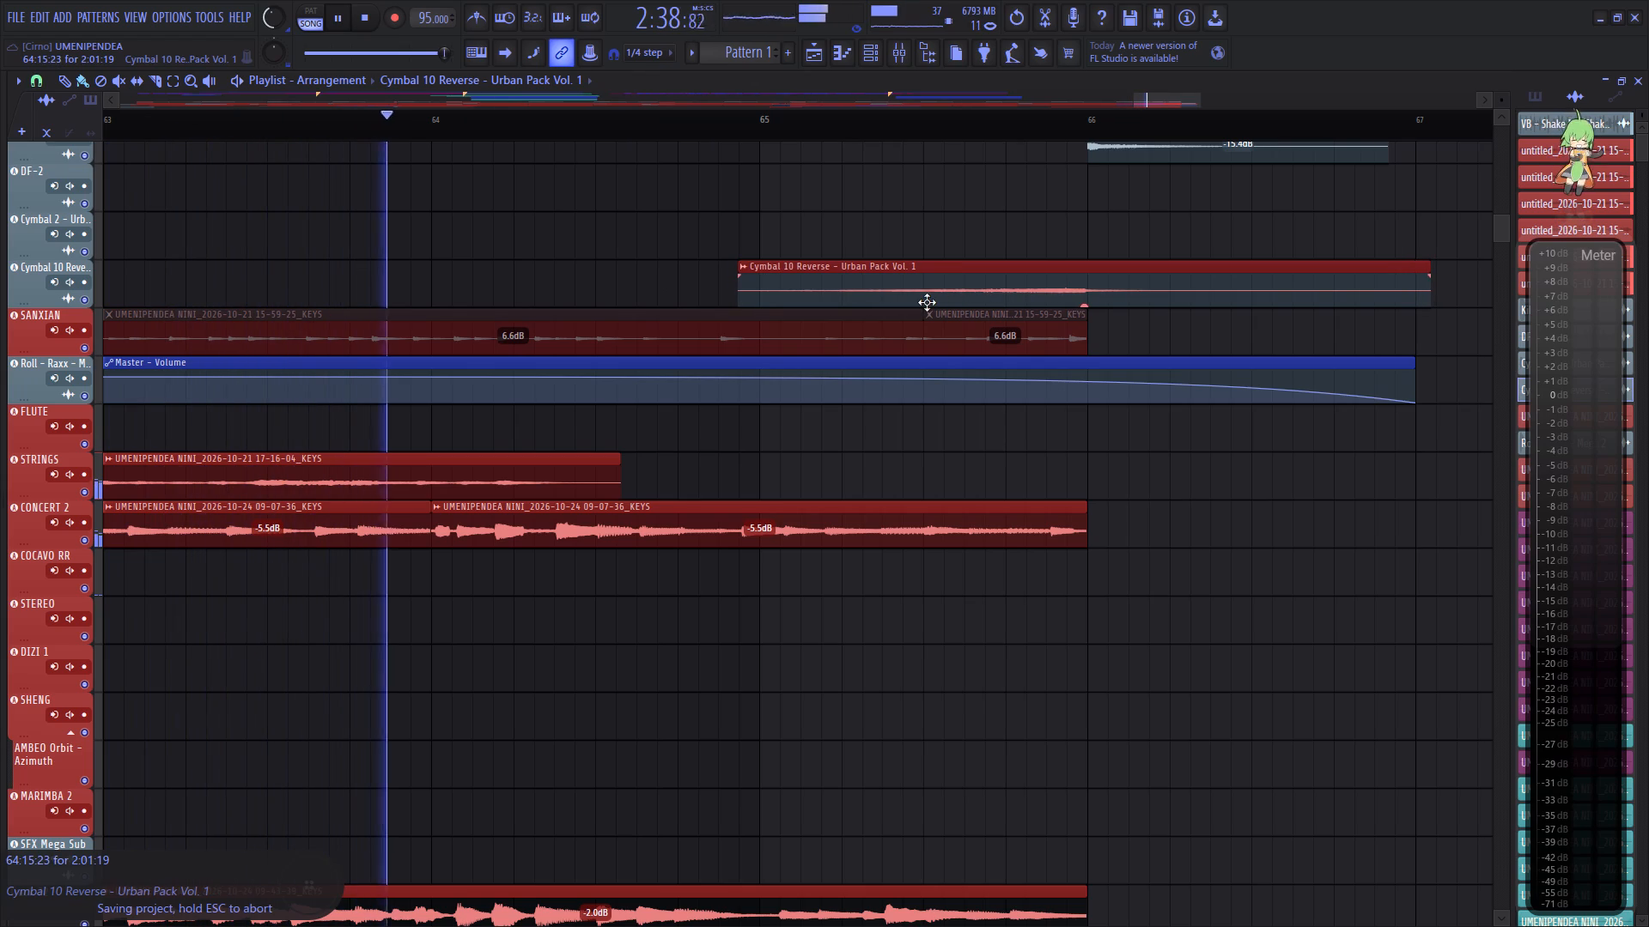
{"action": "left_click", "coordinate": [40, 76]}
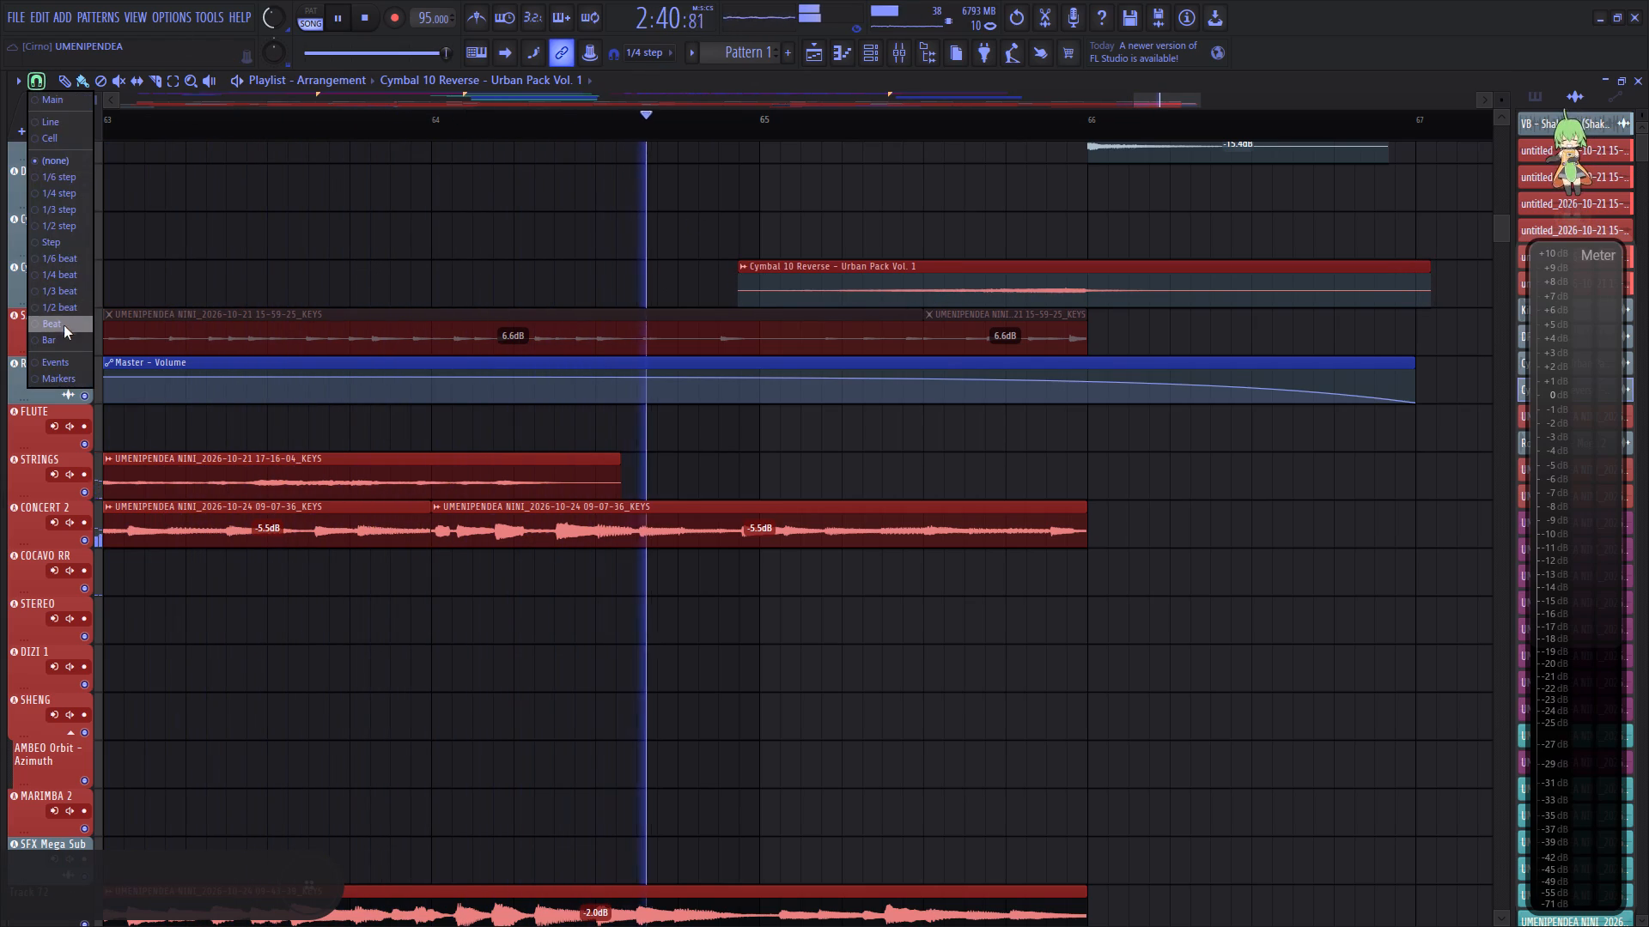
{"action": "left_click", "coordinate": [62, 325]}
{"action": "scroll", "coordinate": [1021, 125], "scroll_direction": "down", "scroll_amount": 7}
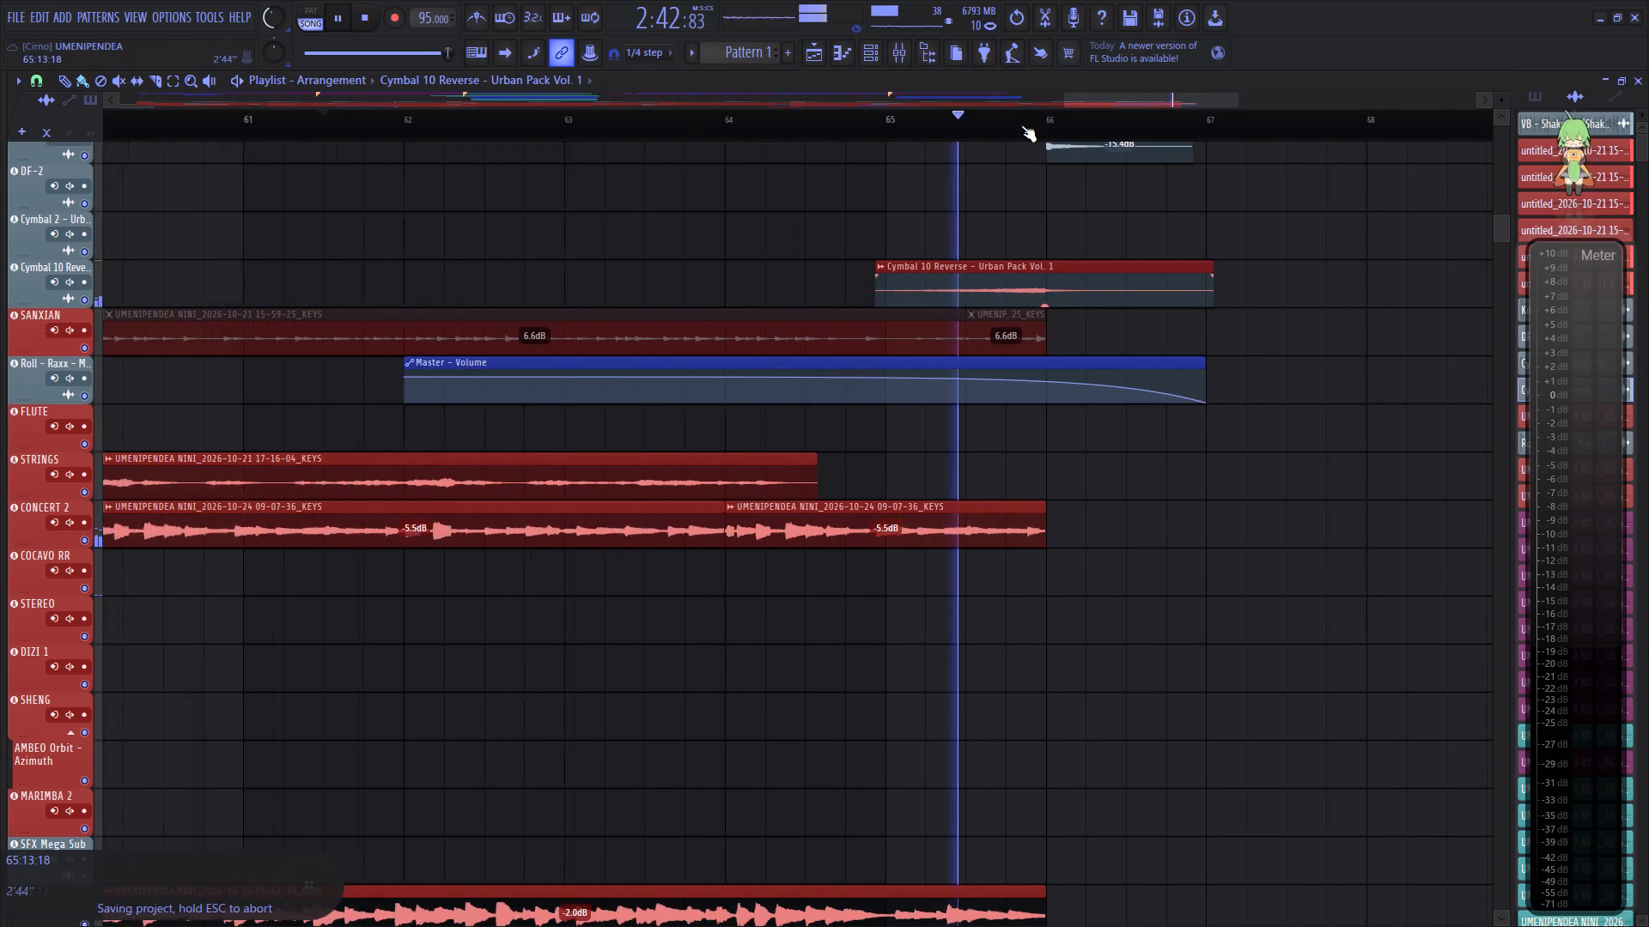
{"action": "scroll", "coordinate": [1021, 125], "scroll_direction": "down", "scroll_amount": 2}
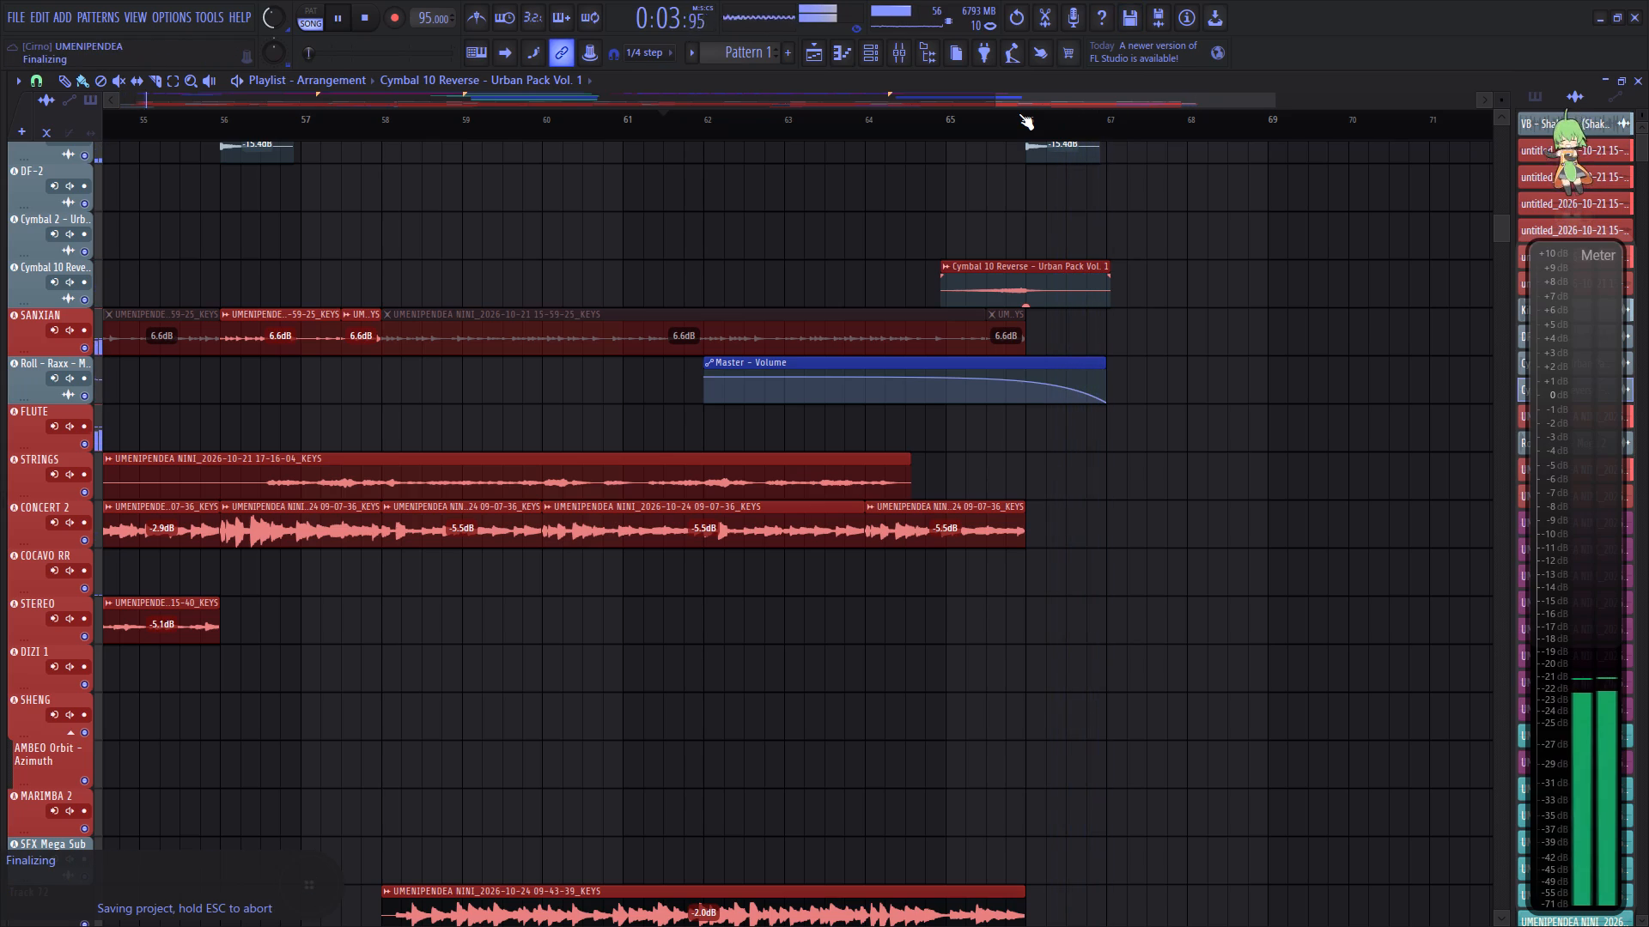
Save the project.
{"action": "key", "text": "ctrl+s"}
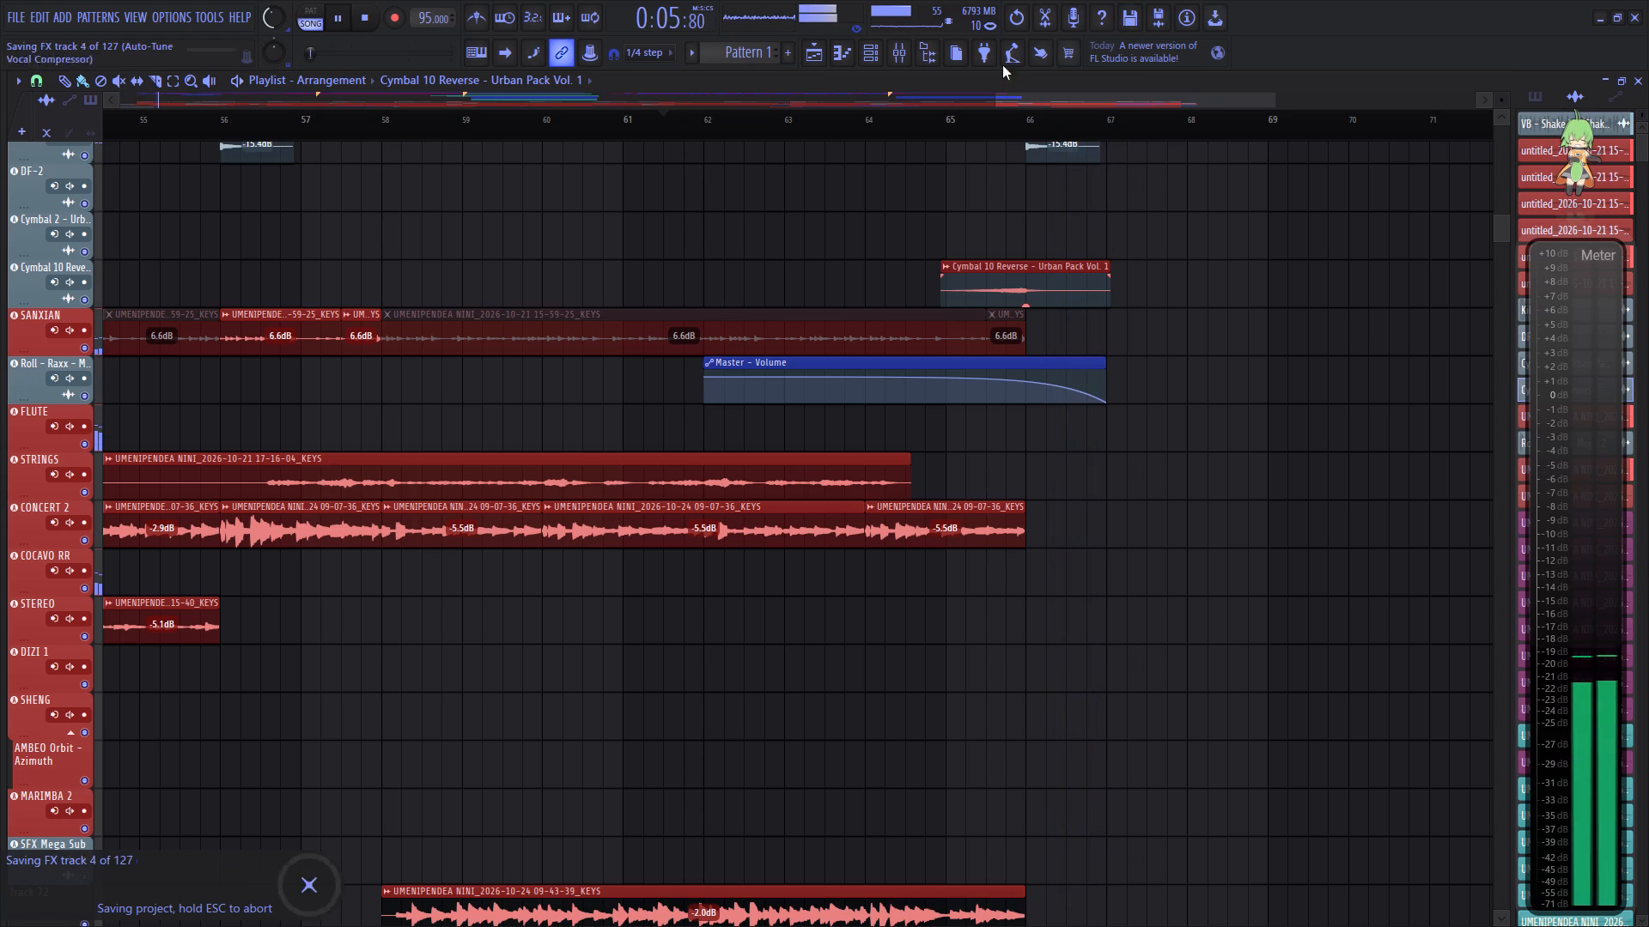
Bring the arrangement view back to the playing section near the song's start and save the project.
{"action": "scroll", "coordinate": [273, 22], "scroll_direction": "up", "scroll_amount": 6}
{"action": "left_click", "coordinate": [512, 62]}
{"action": "left_click", "coordinate": [512, 62]}
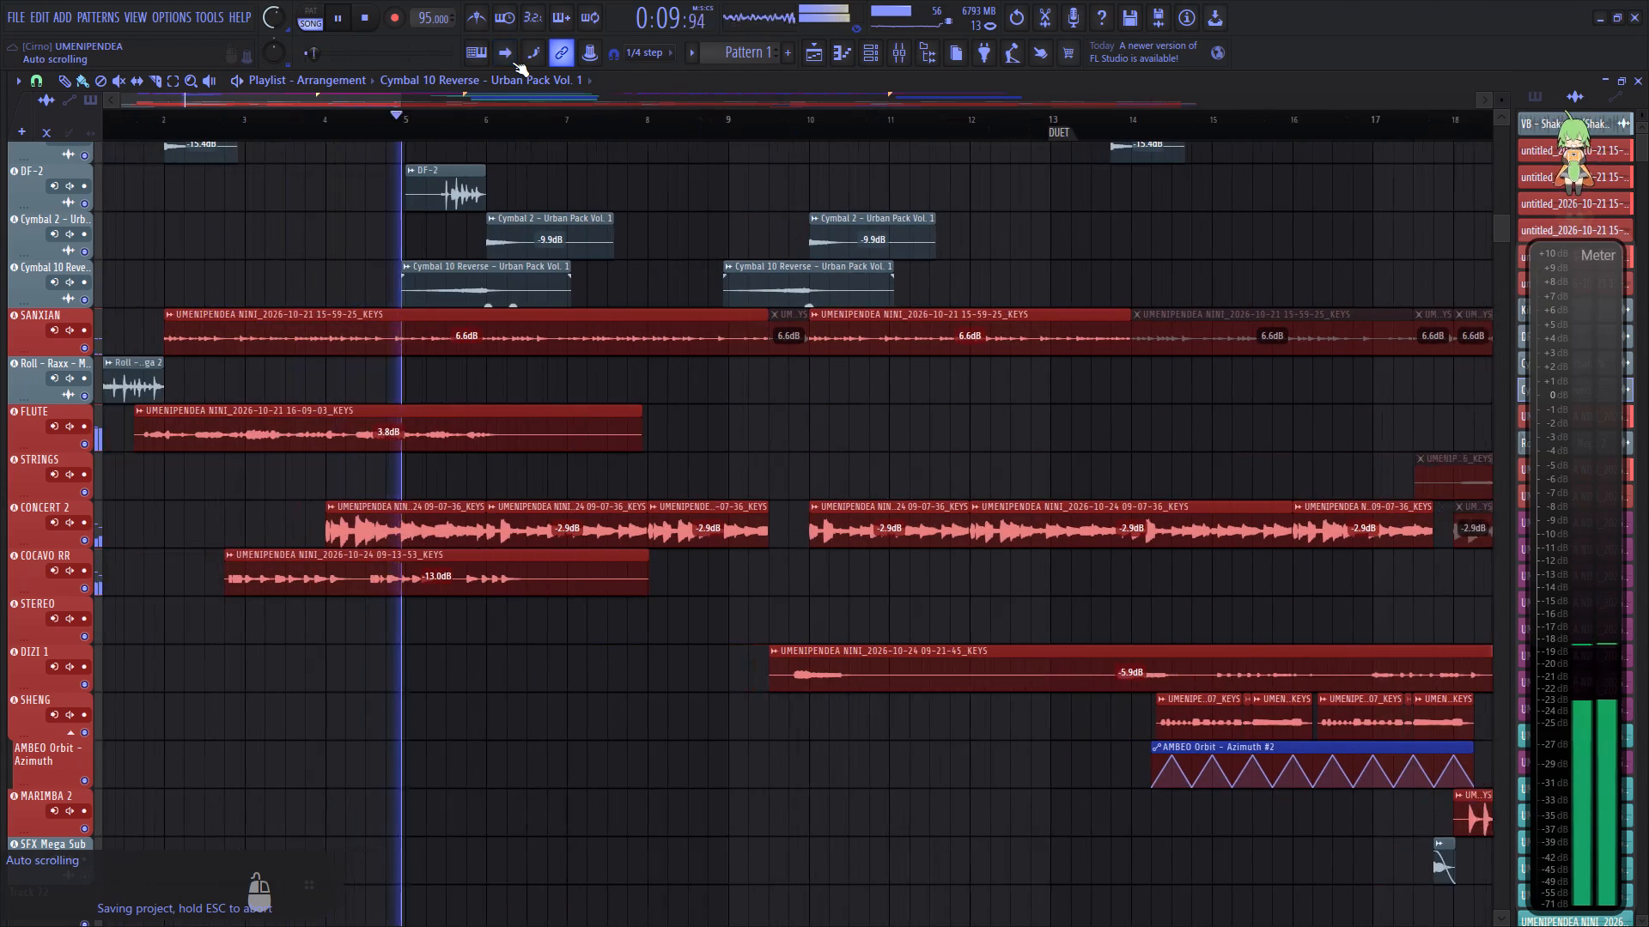
{"action": "key", "text": "ctrl+s"}
Slightly raise the low-end peaking band 1 in the Fruity Parametric EQ 2 on the Kick 2 mixer track.
{"action": "left_click", "coordinate": [898, 58]}
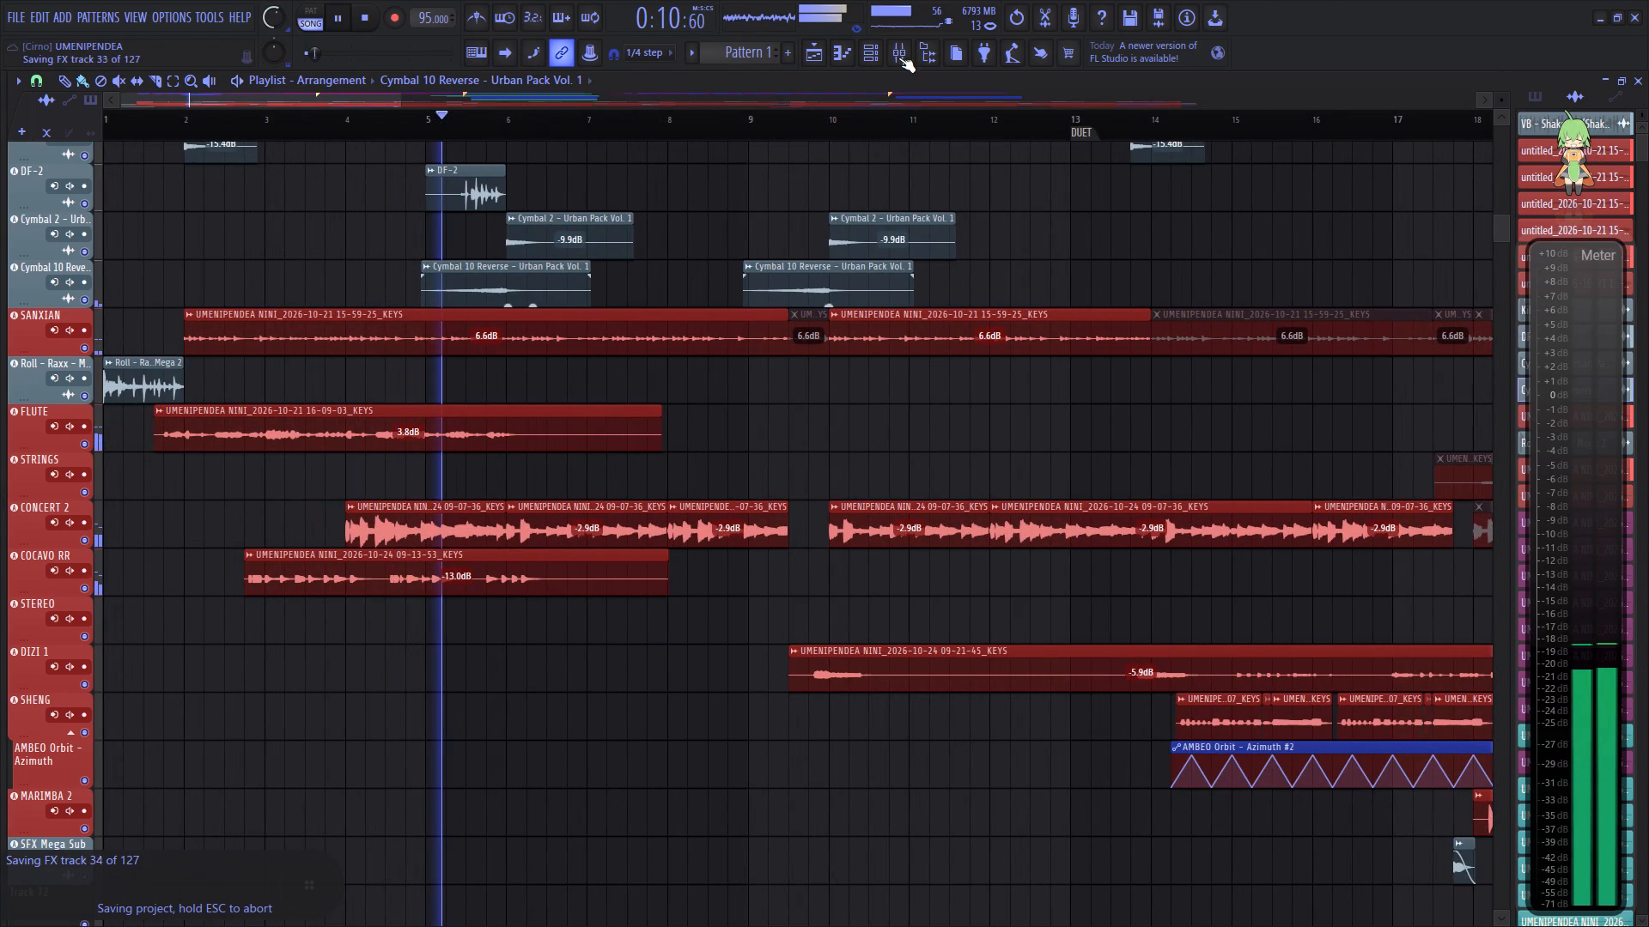
{"action": "scroll", "coordinate": [826, 315], "scroll_direction": "down", "scroll_amount": 6}
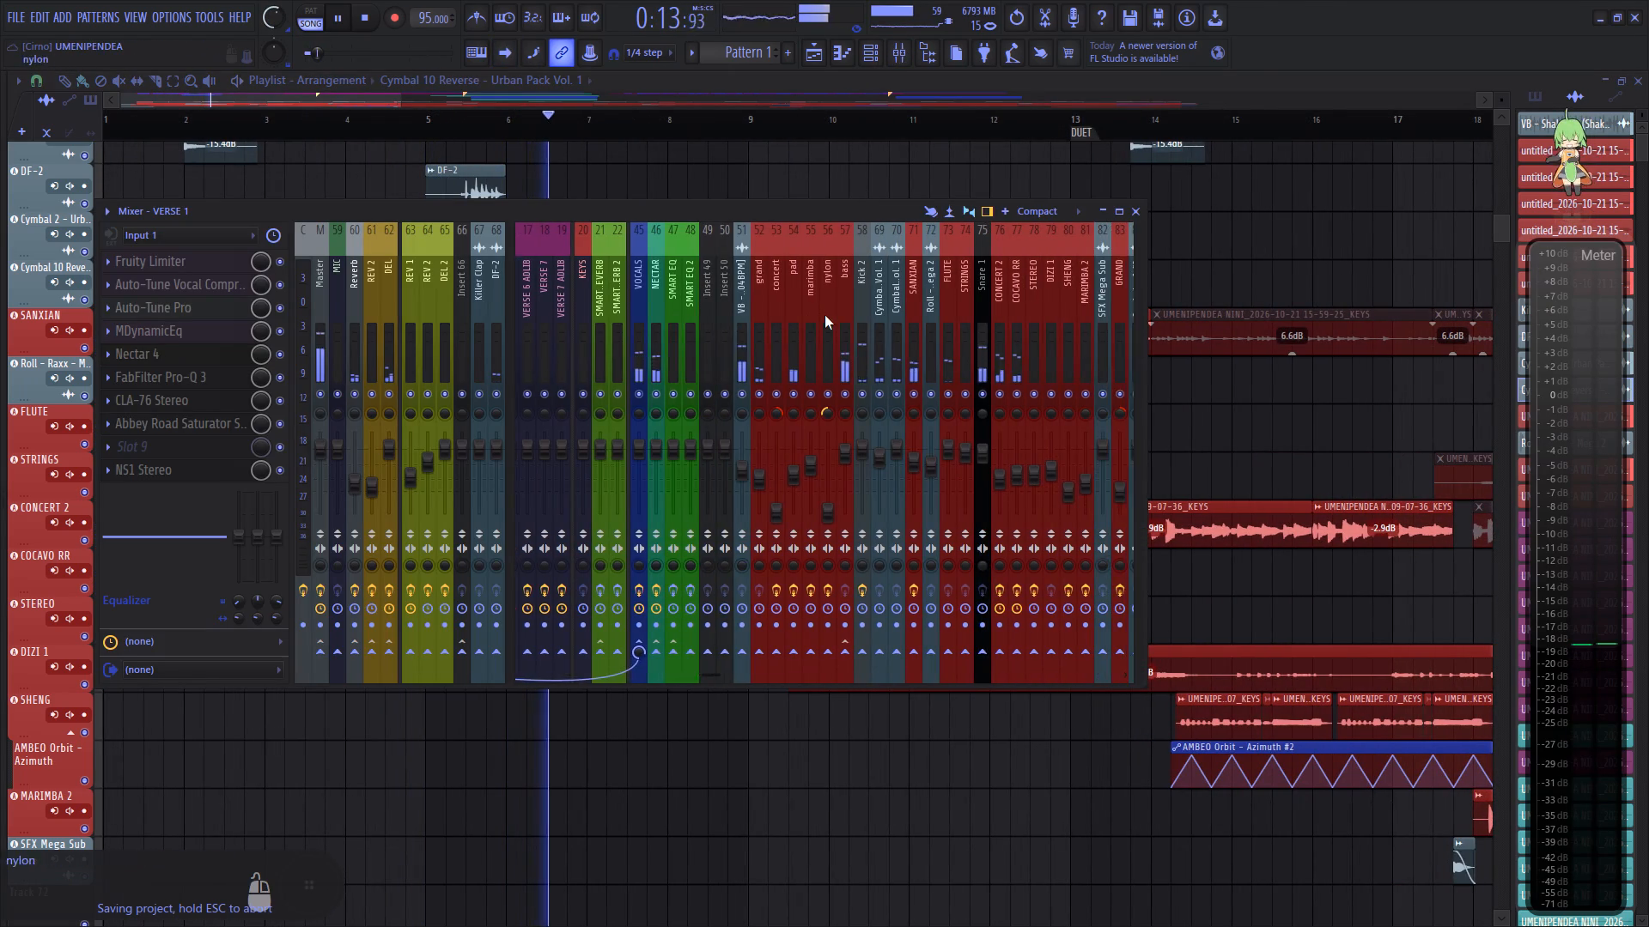
{"action": "scroll", "coordinate": [824, 315], "scroll_direction": "up", "scroll_amount": 3}
{"action": "scroll", "coordinate": [824, 315], "scroll_direction": "down", "scroll_amount": 5}
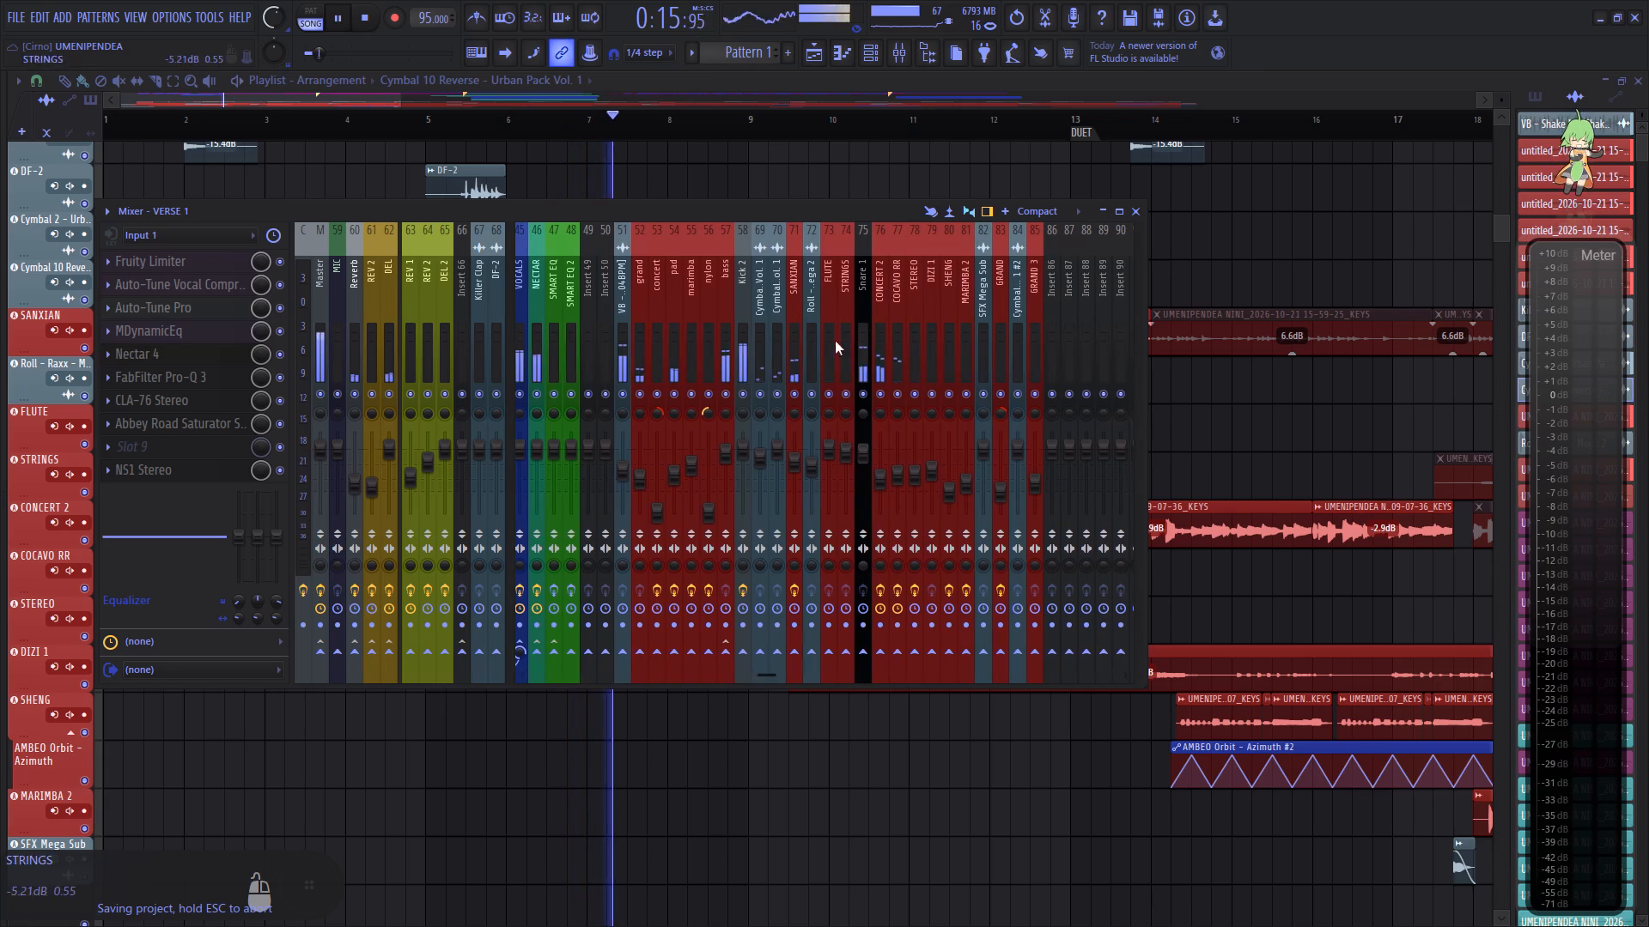
{"action": "scroll", "coordinate": [815, 341], "scroll_direction": "up", "scroll_amount": 7}
{"action": "scroll", "coordinate": [912, 349], "scroll_direction": "down", "scroll_amount": 3}
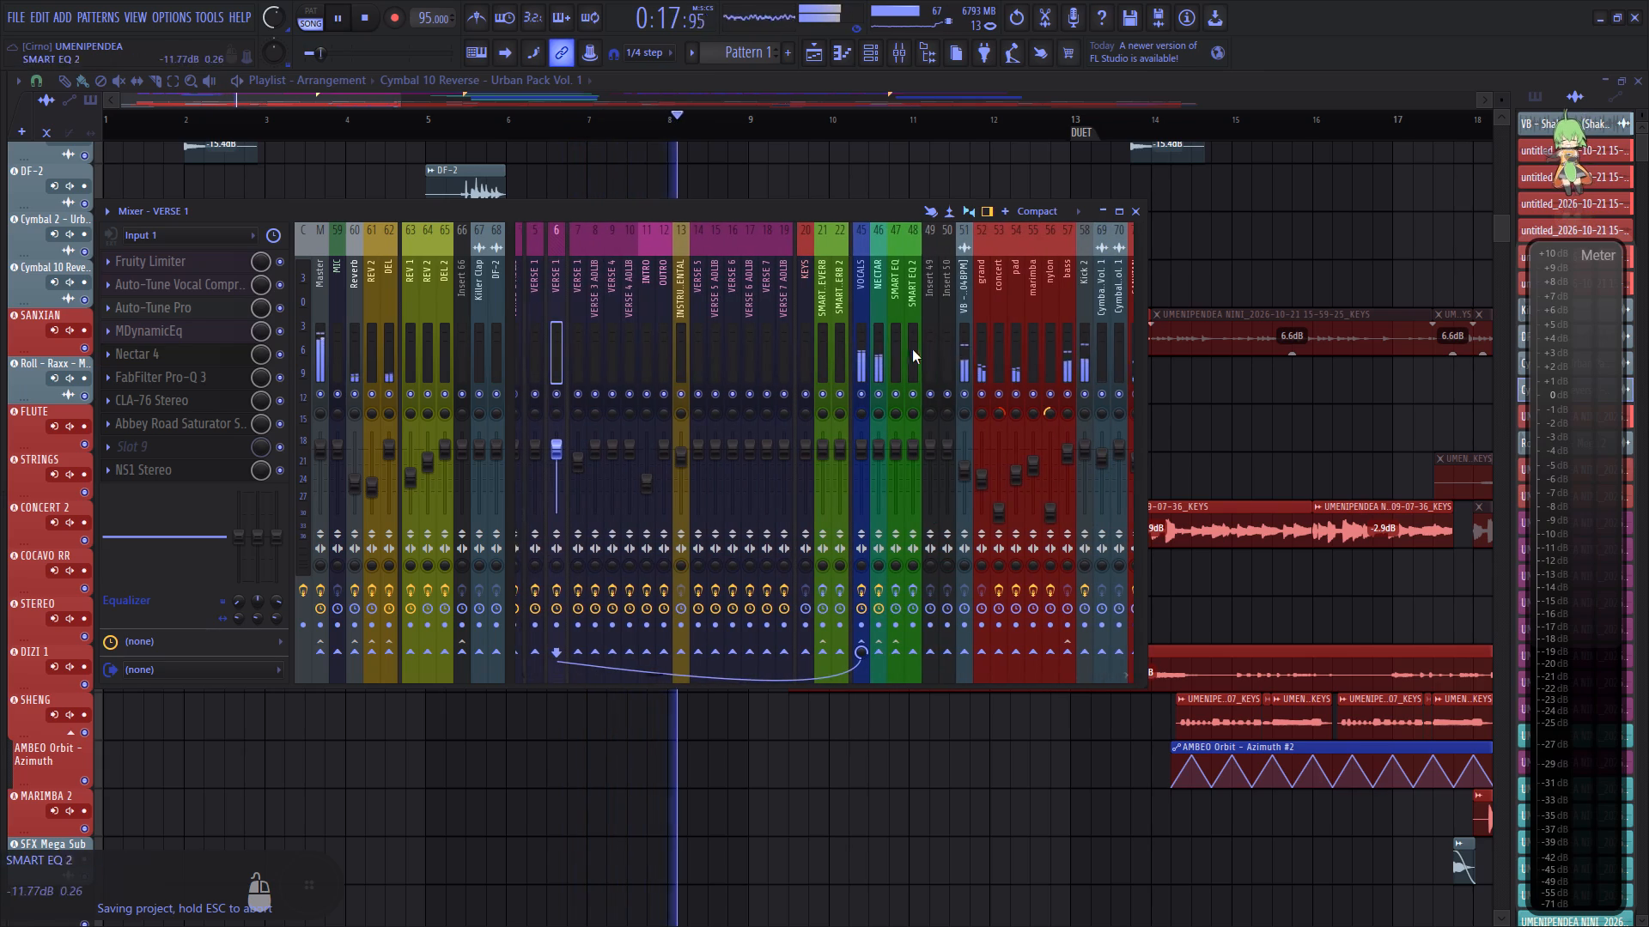
{"action": "left_click", "coordinate": [949, 348]}
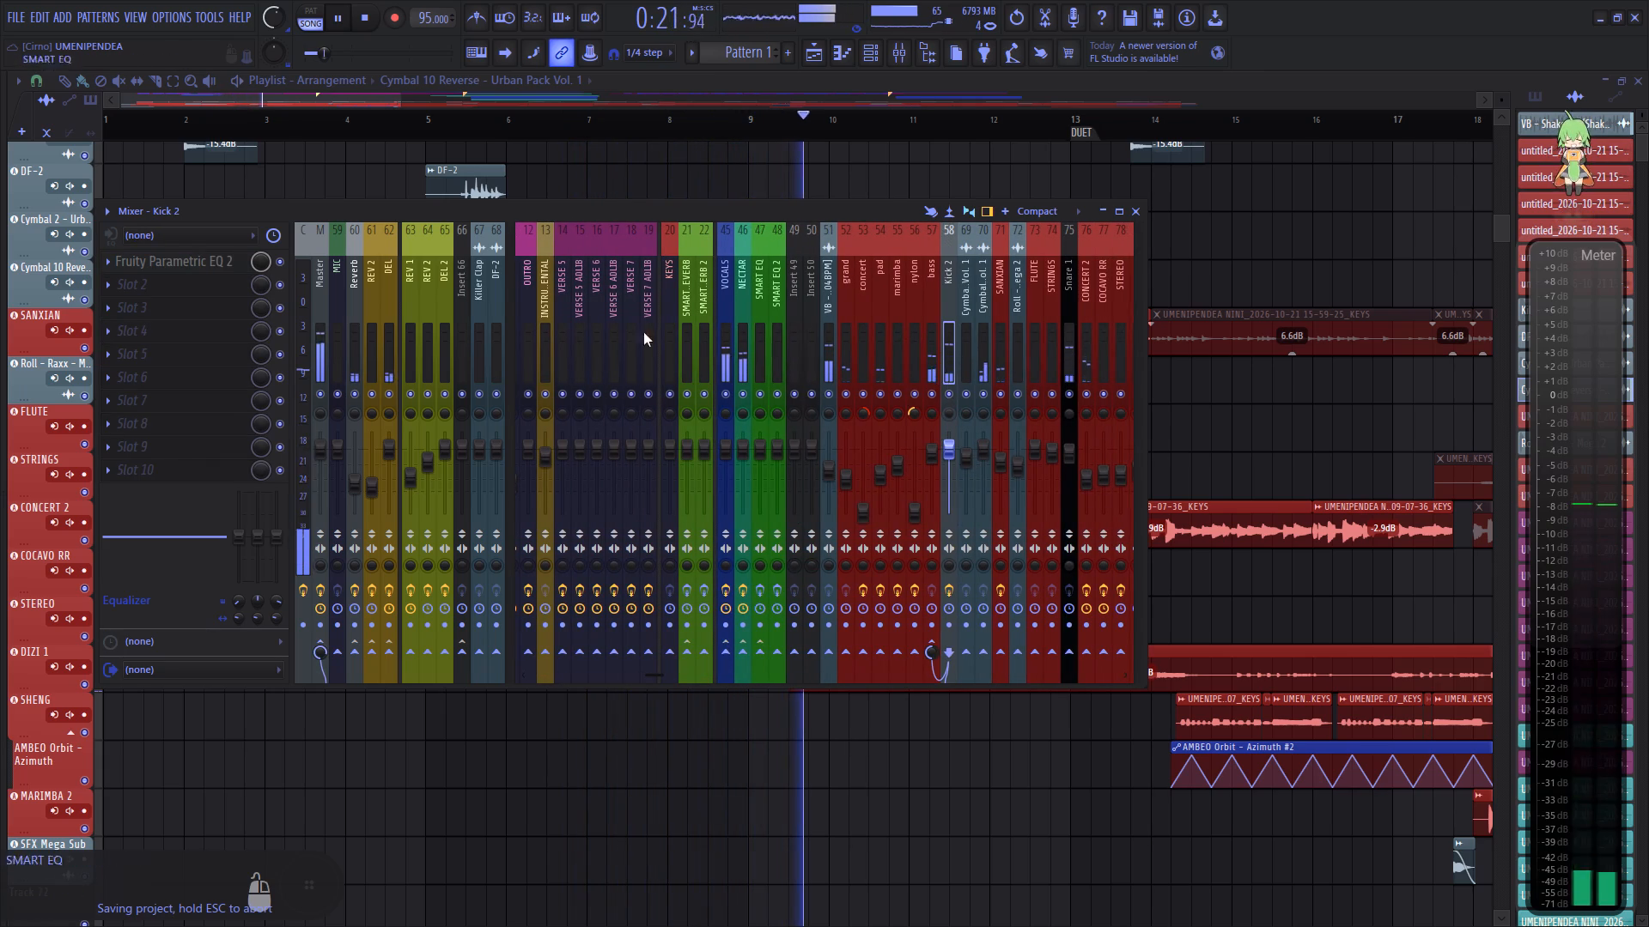
{"action": "left_click", "coordinate": [217, 264]}
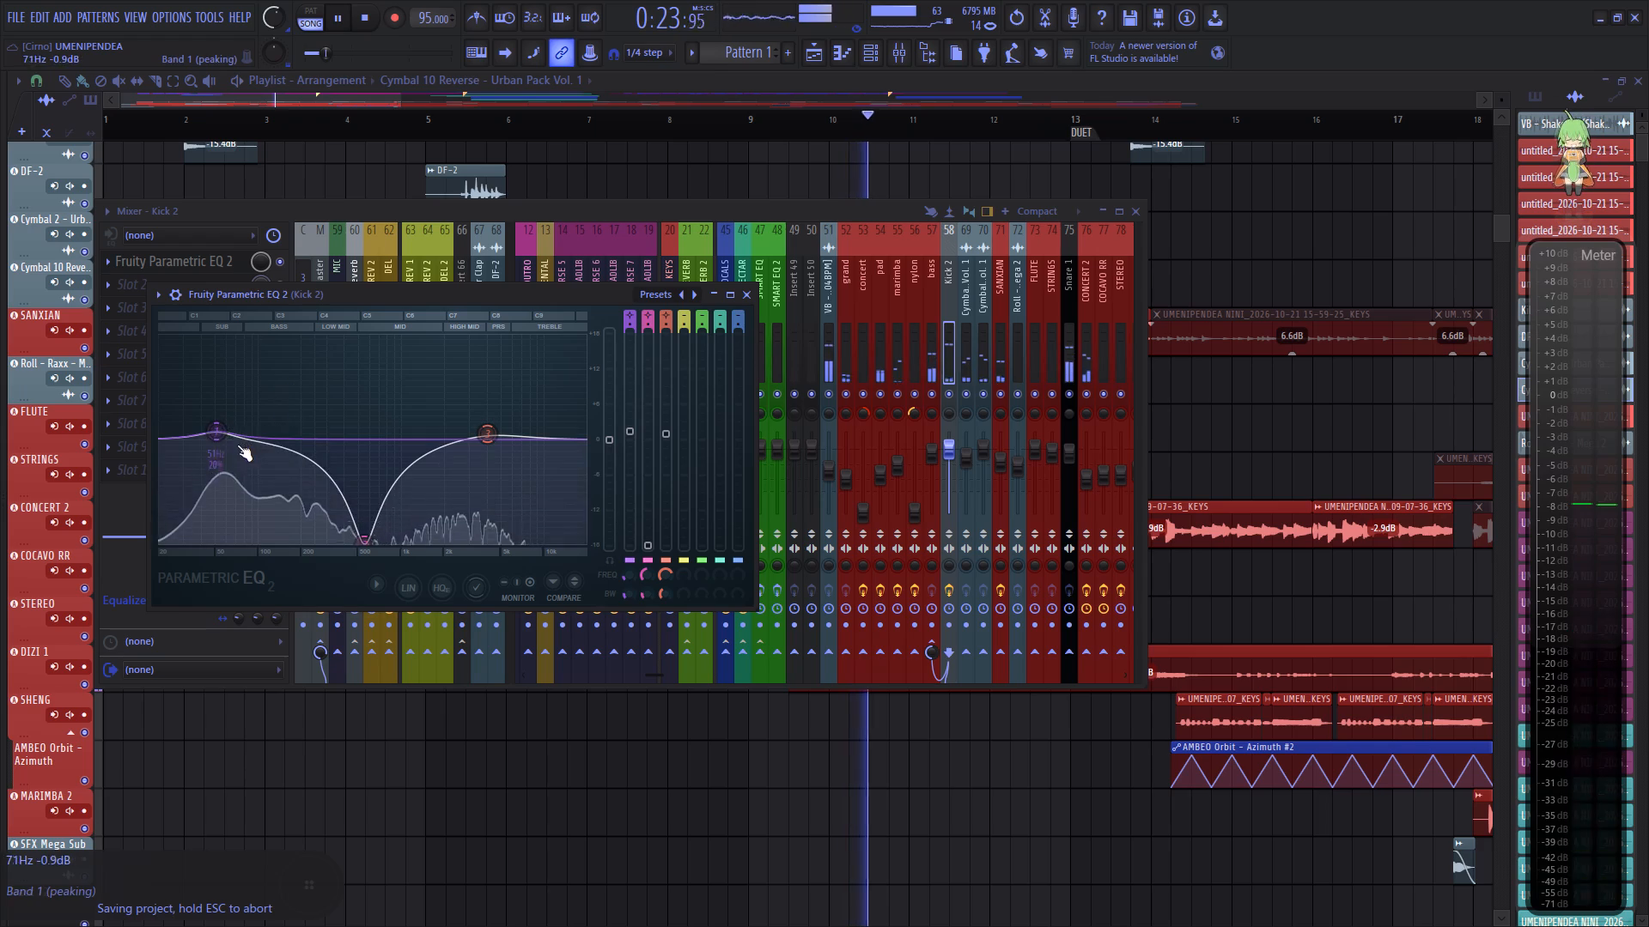
{"action": "left_click_drag", "start_coordinate": [226, 437], "coordinate": [235, 415]}
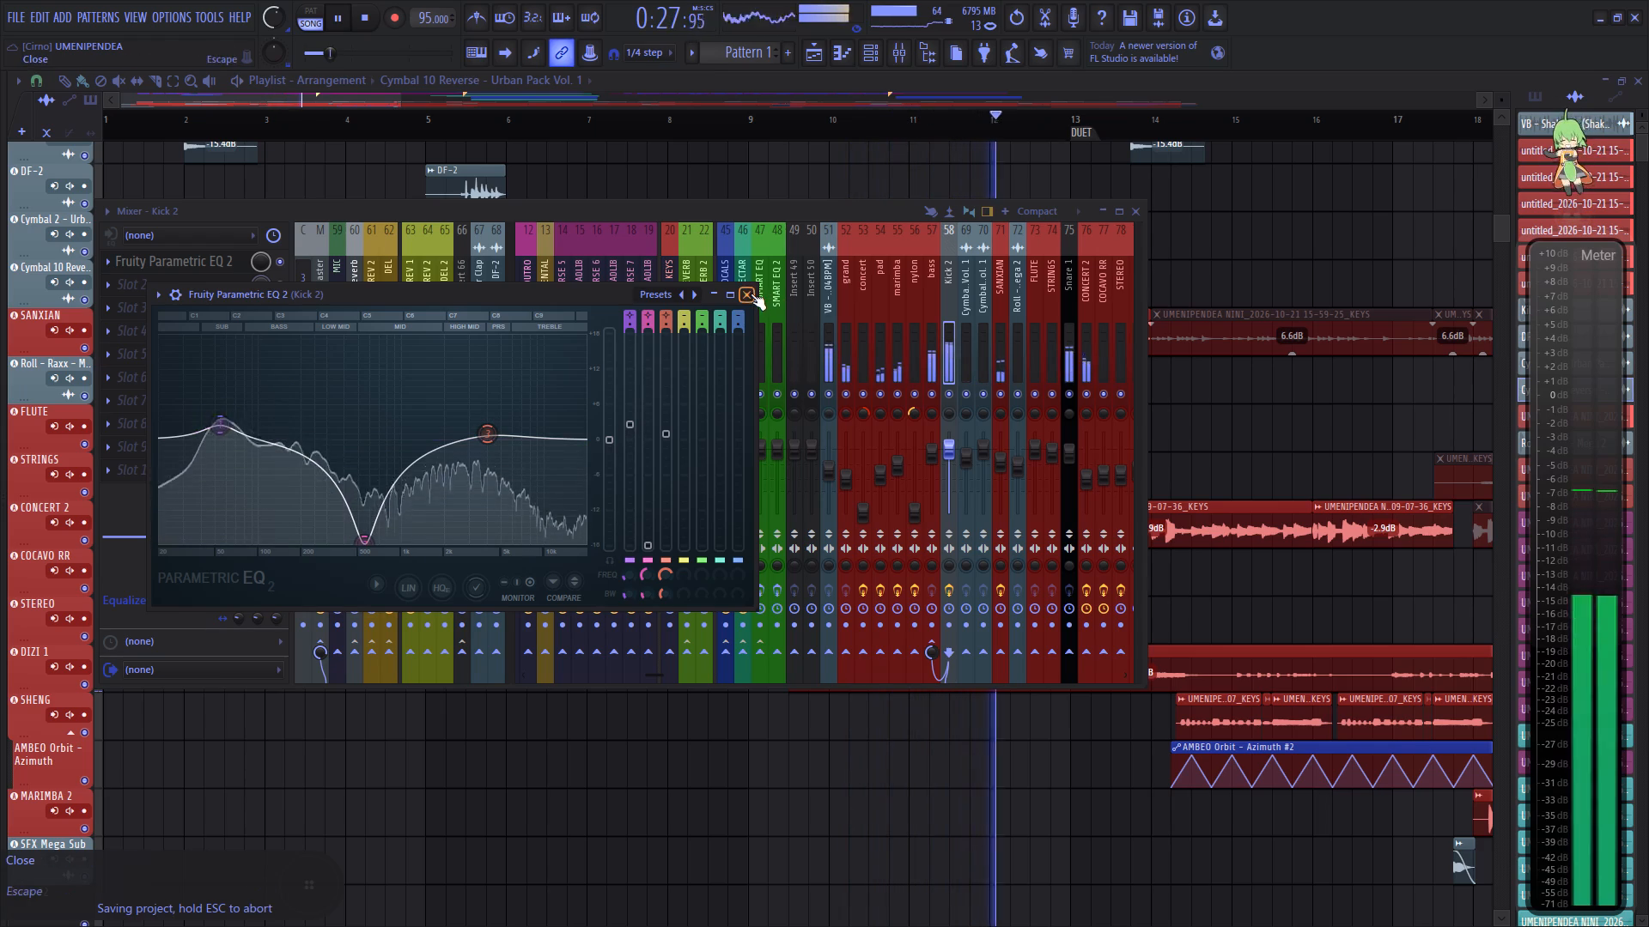
{"action": "left_click", "coordinate": [751, 294]}
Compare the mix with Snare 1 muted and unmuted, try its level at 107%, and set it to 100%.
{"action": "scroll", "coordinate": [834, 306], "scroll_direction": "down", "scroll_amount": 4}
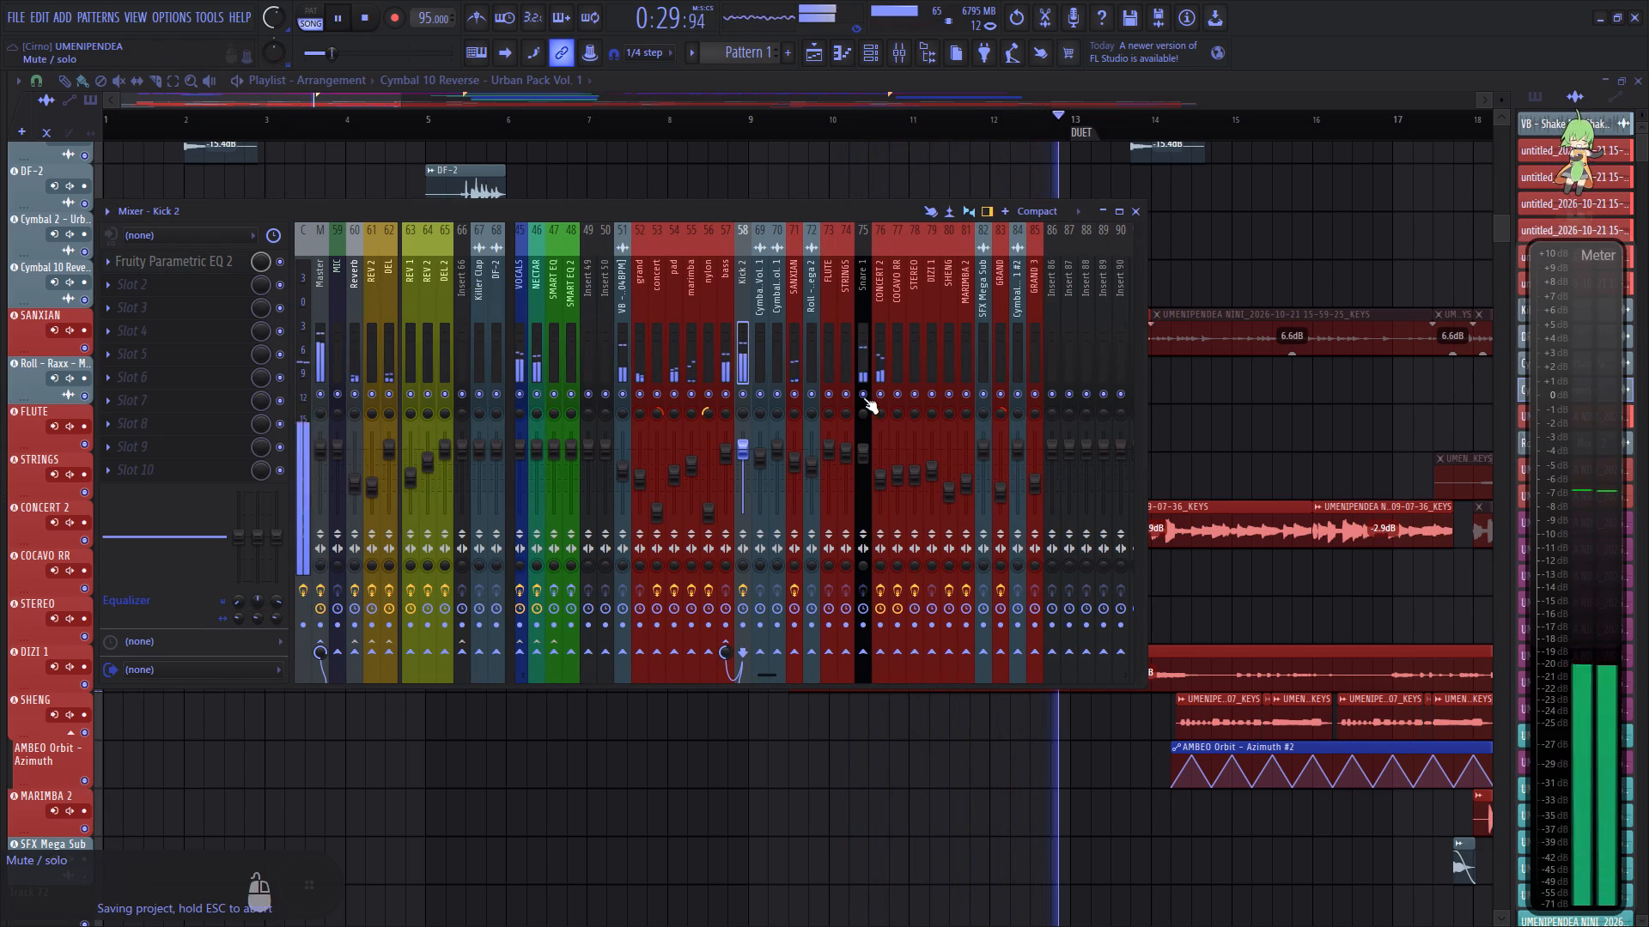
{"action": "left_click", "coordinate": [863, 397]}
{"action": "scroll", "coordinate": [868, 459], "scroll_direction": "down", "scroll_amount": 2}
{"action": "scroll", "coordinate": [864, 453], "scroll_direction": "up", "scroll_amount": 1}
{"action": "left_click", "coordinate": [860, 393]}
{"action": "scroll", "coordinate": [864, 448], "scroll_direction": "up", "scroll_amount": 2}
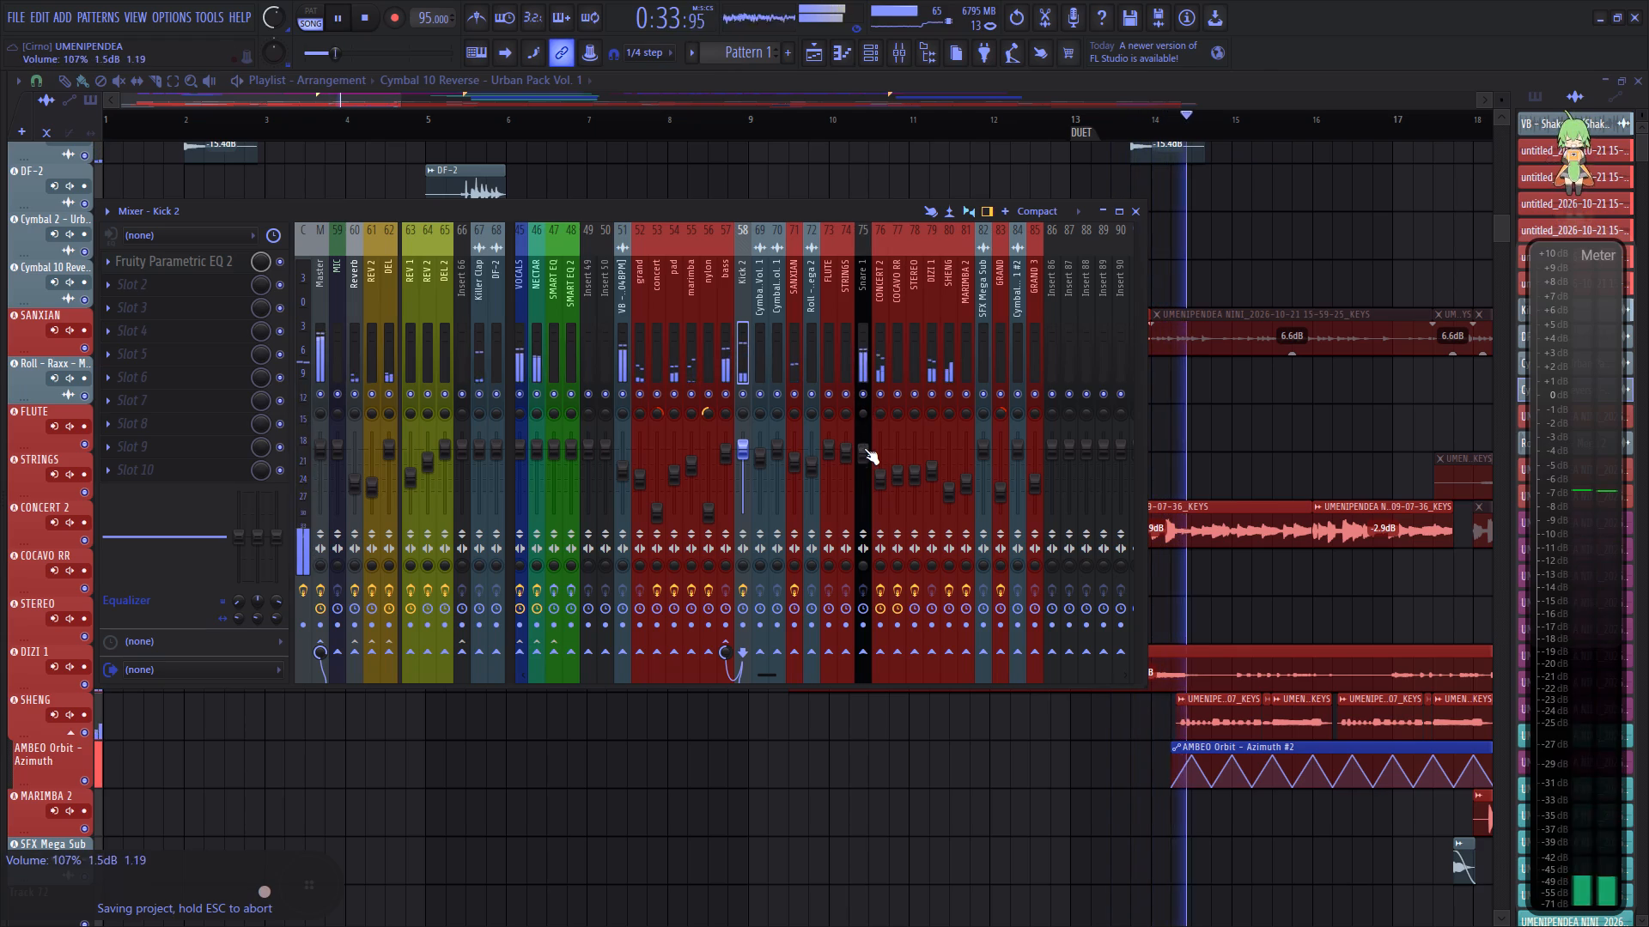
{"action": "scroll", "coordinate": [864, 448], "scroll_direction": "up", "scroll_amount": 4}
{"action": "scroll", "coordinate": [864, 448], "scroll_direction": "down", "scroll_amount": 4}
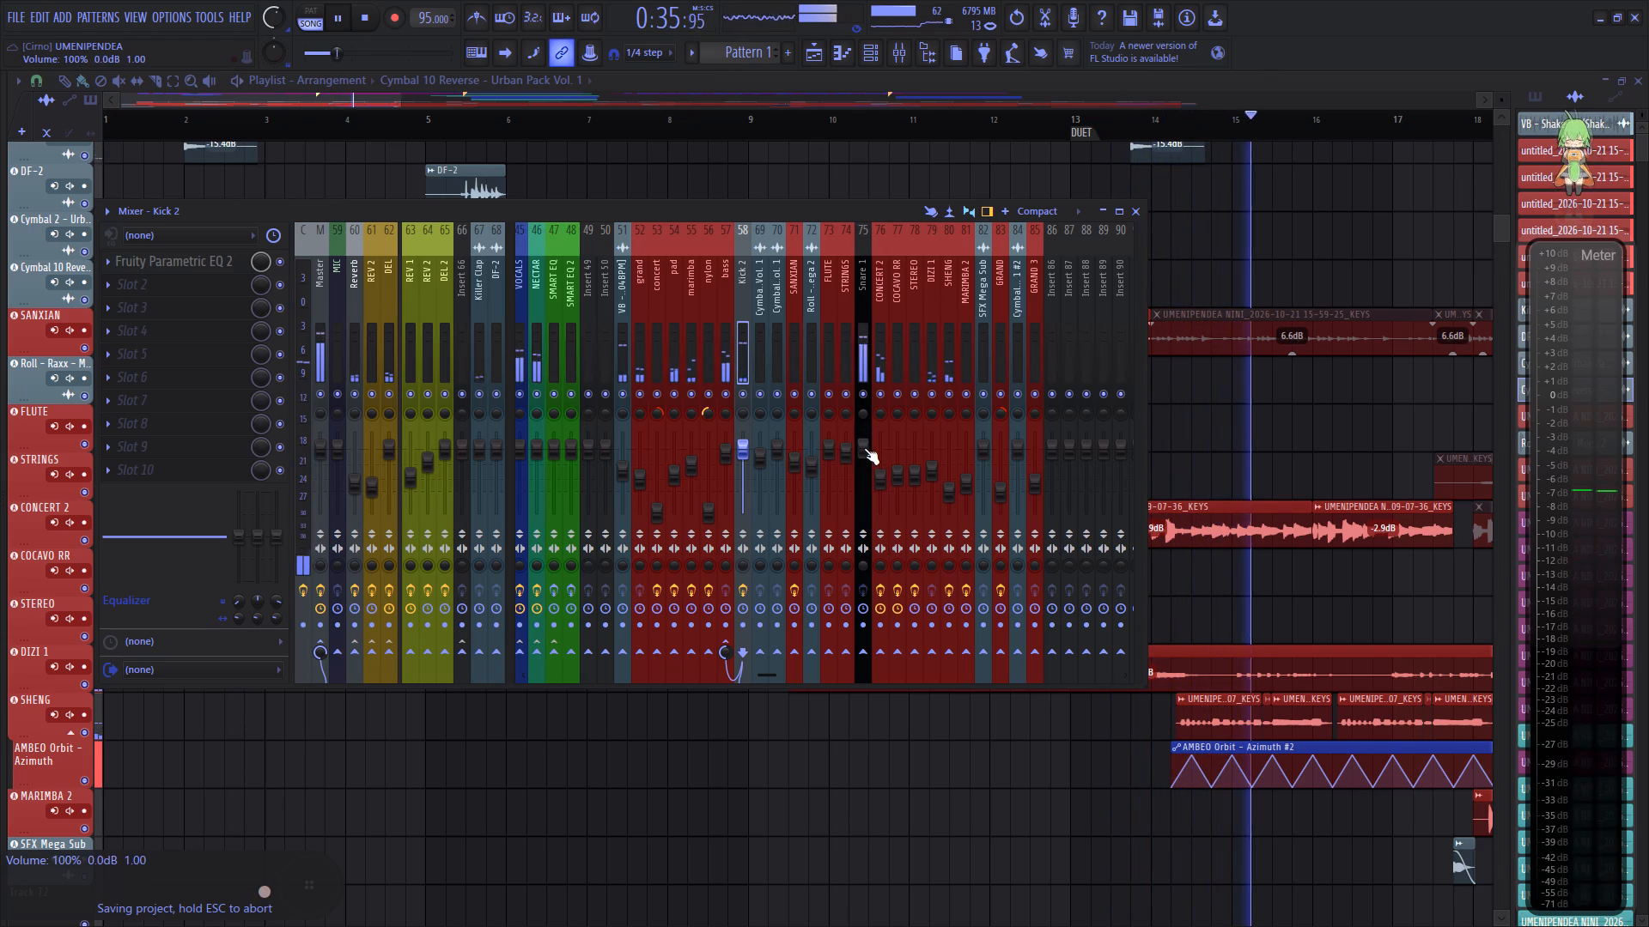
Reset the main volume.
{"action": "right_click", "coordinate": [275, 18]}
{"action": "left_click", "coordinate": [298, 23]}
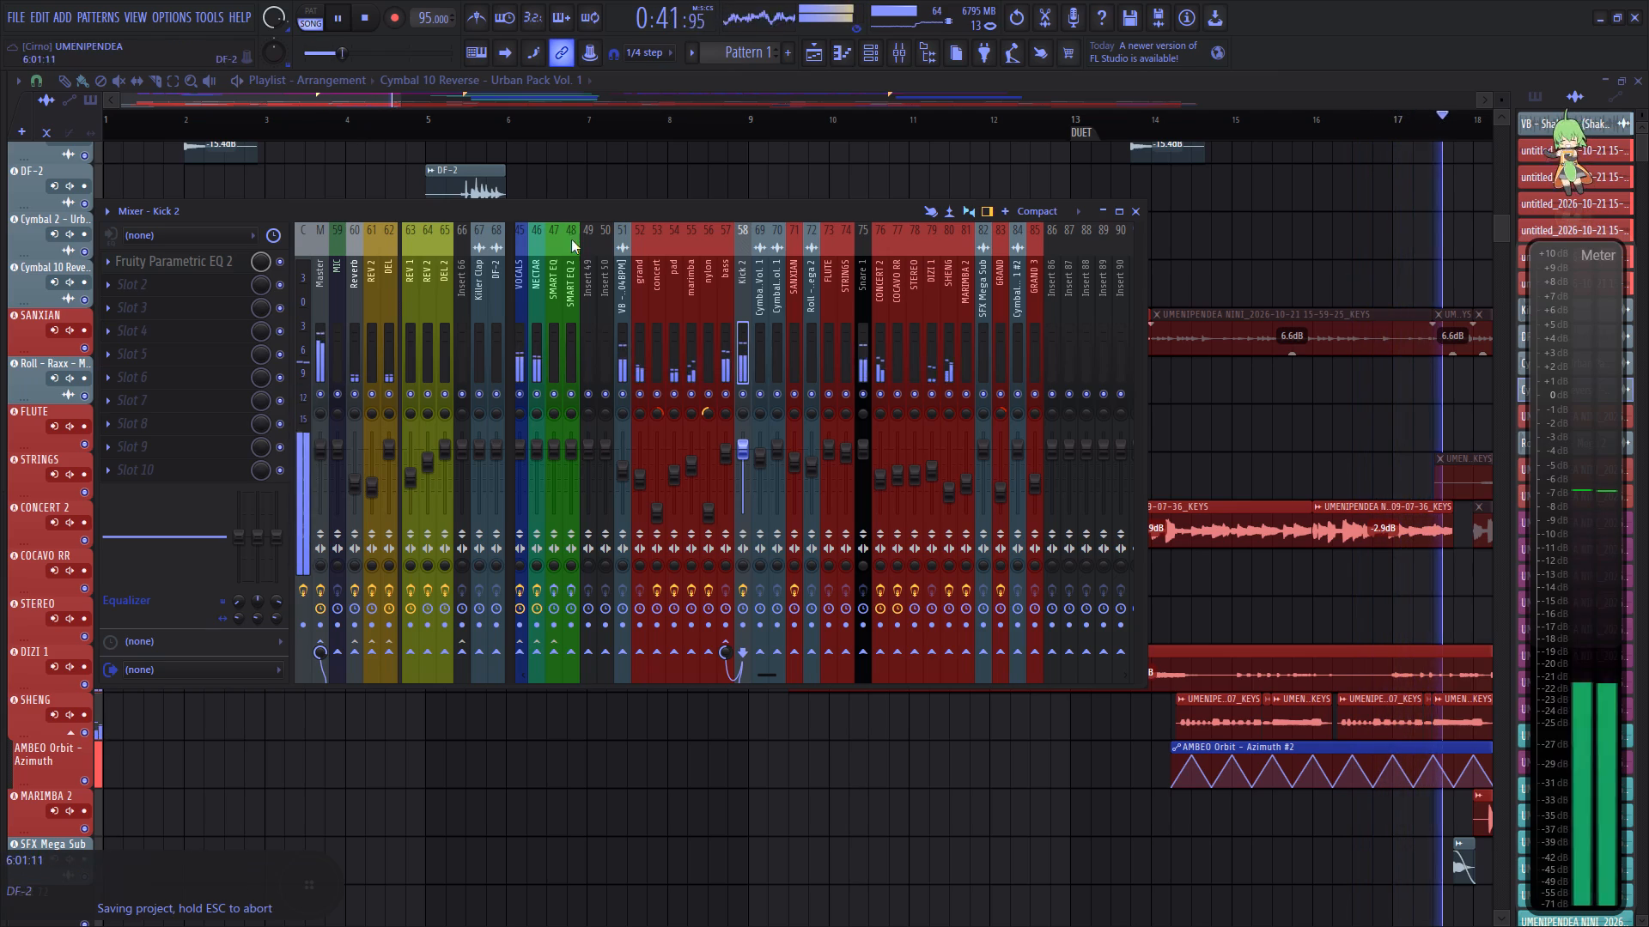
Try the Snare 1 mixer level at 87% (-3.1 dB), raise it back up, and close the mixer.
{"action": "scroll", "coordinate": [863, 451], "scroll_direction": "down", "scroll_amount": 2}
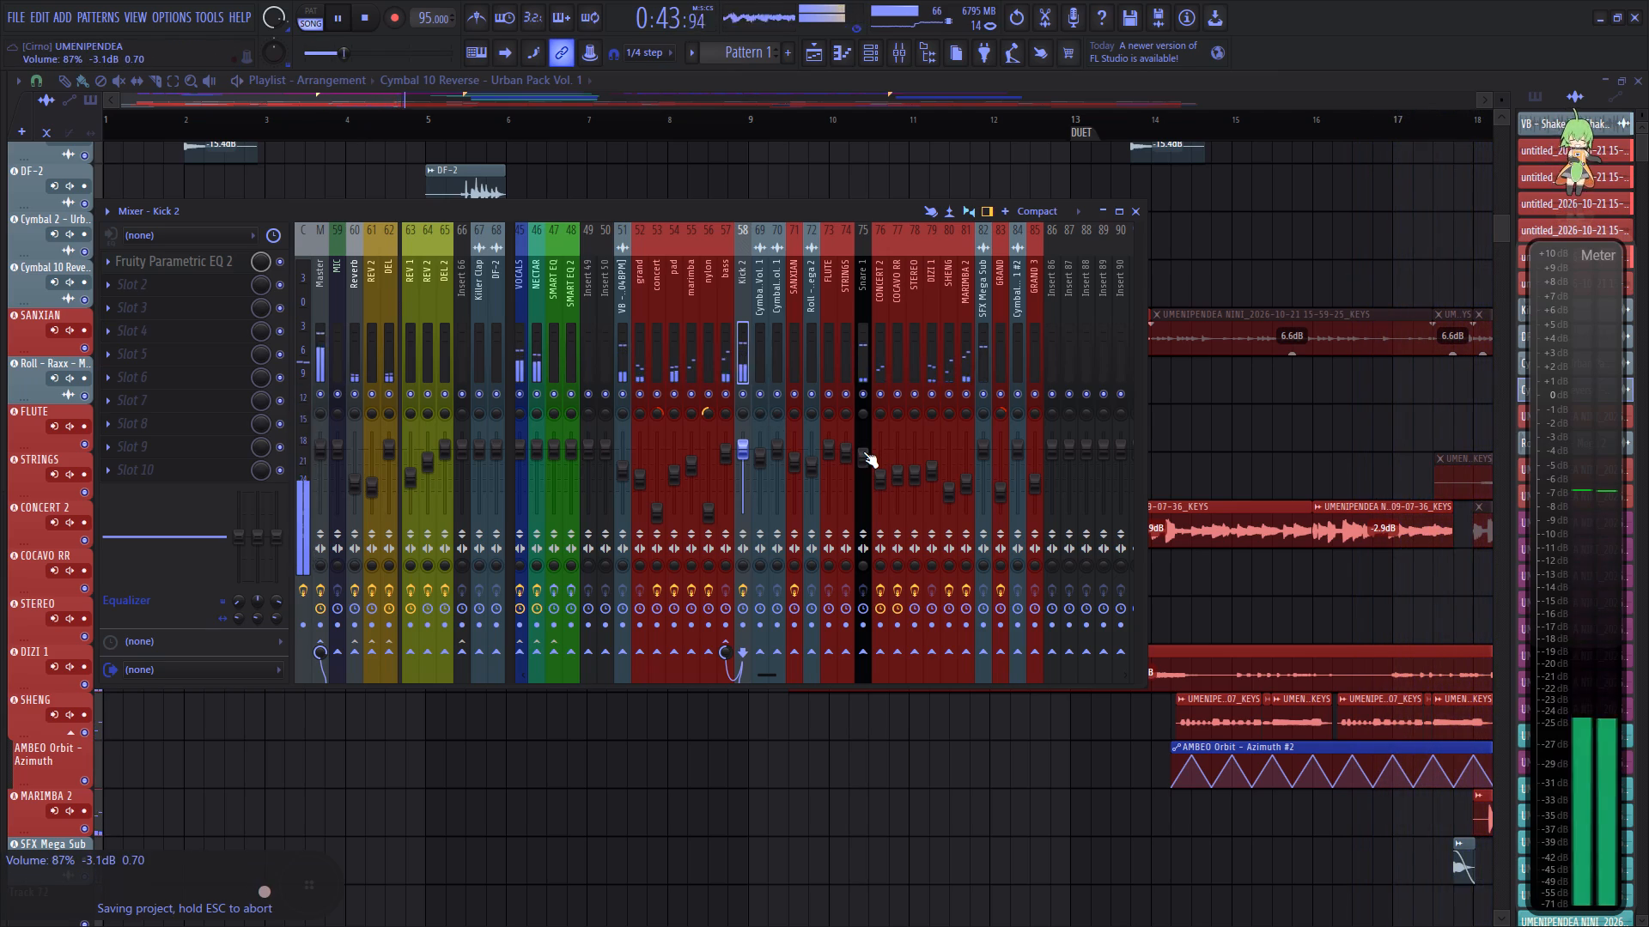
{"action": "scroll", "coordinate": [863, 451], "scroll_direction": "up", "scroll_amount": 1}
{"action": "left_click", "coordinate": [1136, 214]}
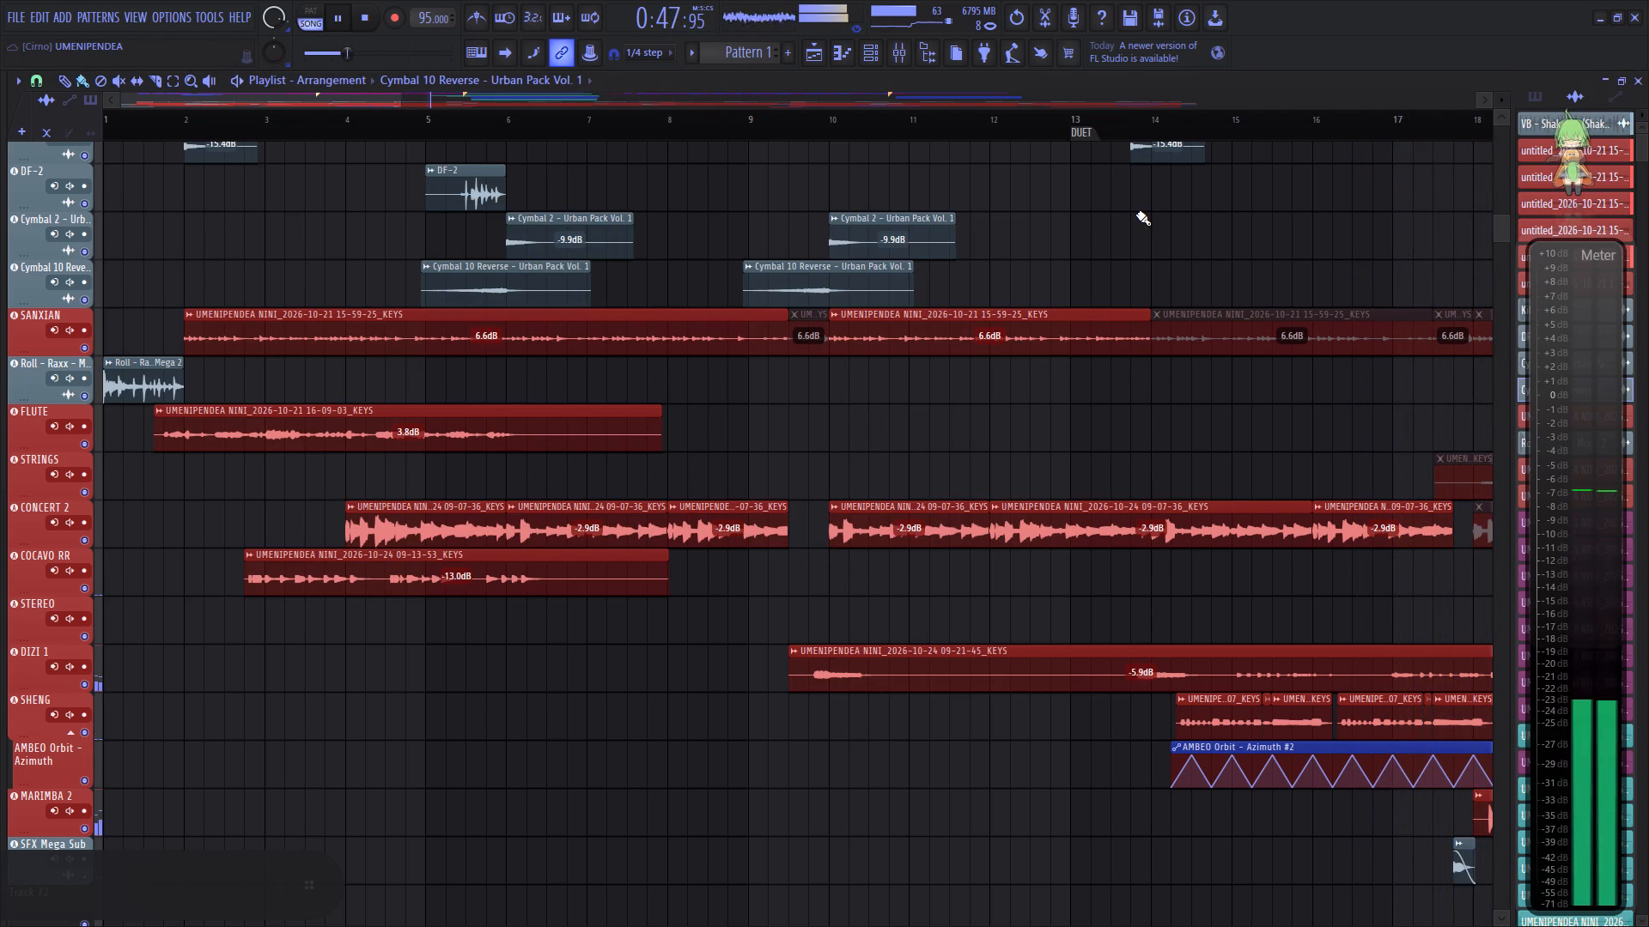
Save the project.
{"action": "key", "text": "ctrl+s"}
Move to the lead-in of the first chorus and listen to the transition from bars 20 and 21.
{"action": "left_click", "coordinate": [505, 51]}
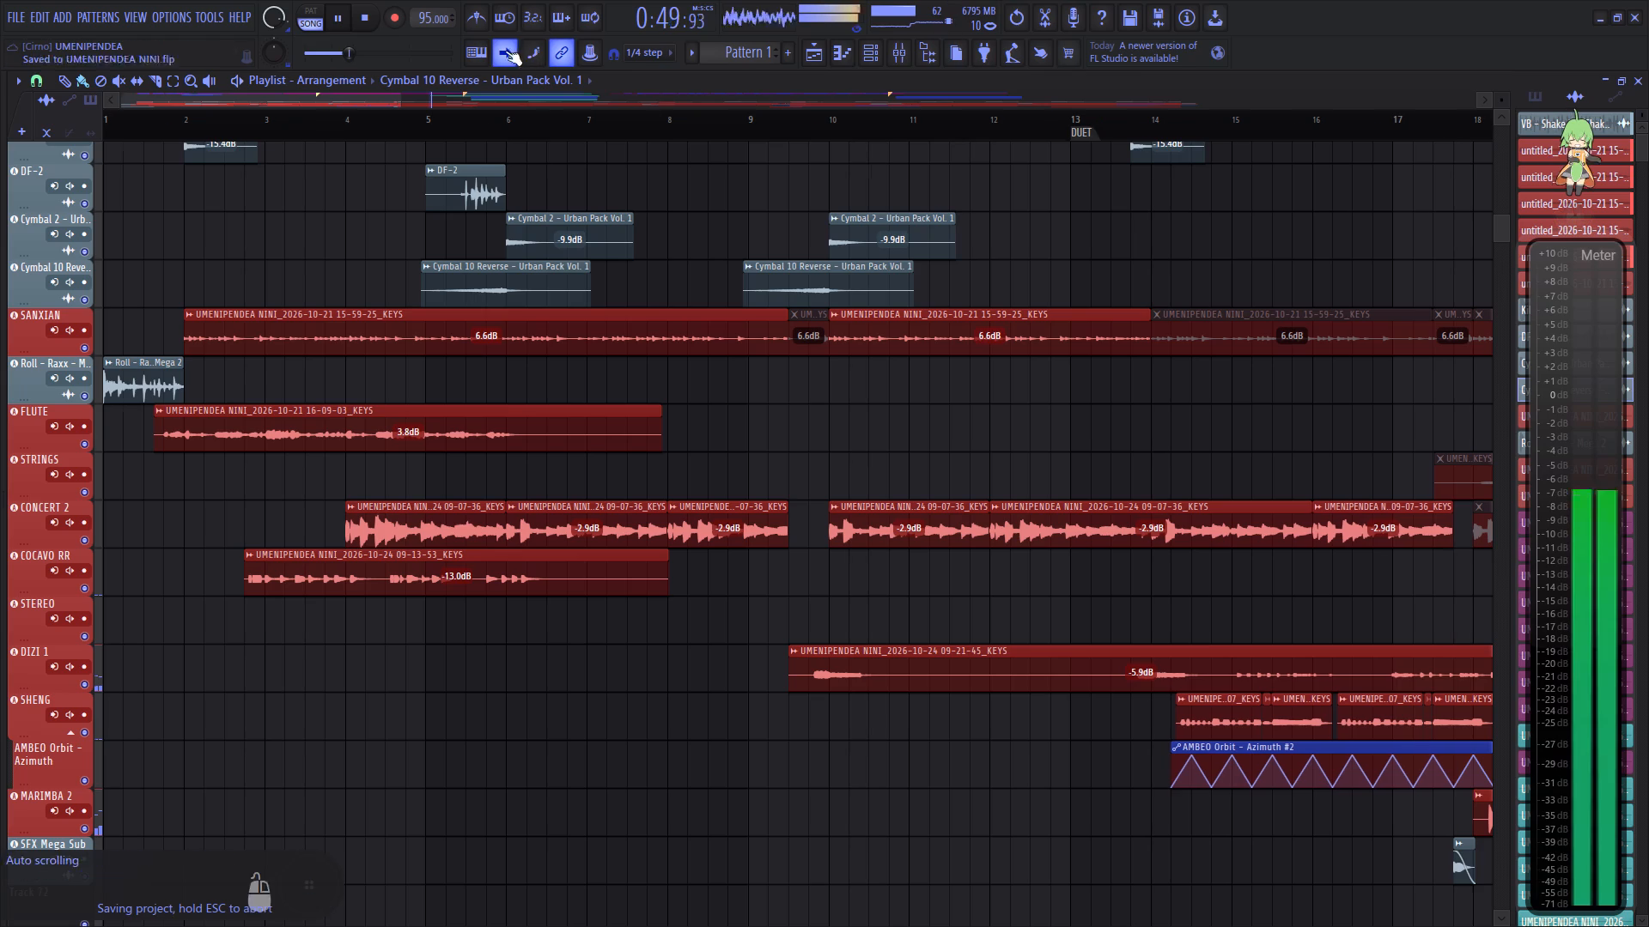
{"action": "scroll", "coordinate": [595, 122], "scroll_direction": "down", "scroll_amount": 6}
{"action": "left_click_drag", "start_coordinate": [564, 101], "coordinate": [640, 82]}
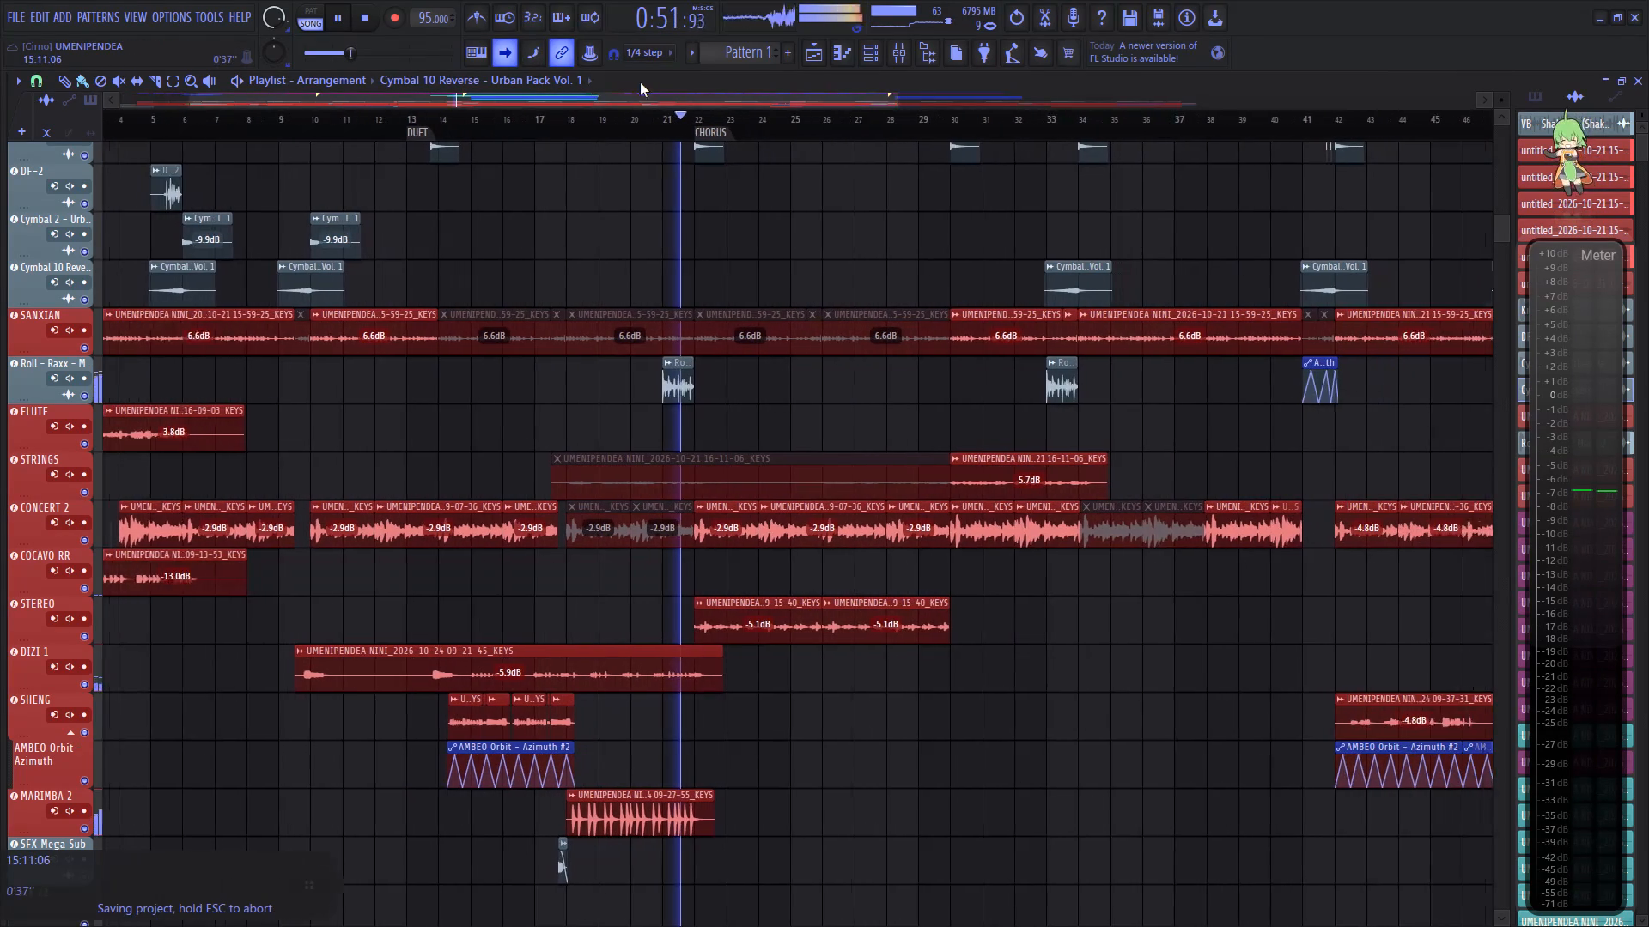
{"action": "left_click_drag", "start_coordinate": [640, 82], "coordinate": [691, 78]}
{"action": "scroll", "coordinate": [624, 206], "scroll_direction": "up", "scroll_amount": 5}
{"action": "left_click", "coordinate": [504, 58]}
{"action": "scroll", "coordinate": [546, 158], "scroll_direction": "up", "scroll_amount": 16}
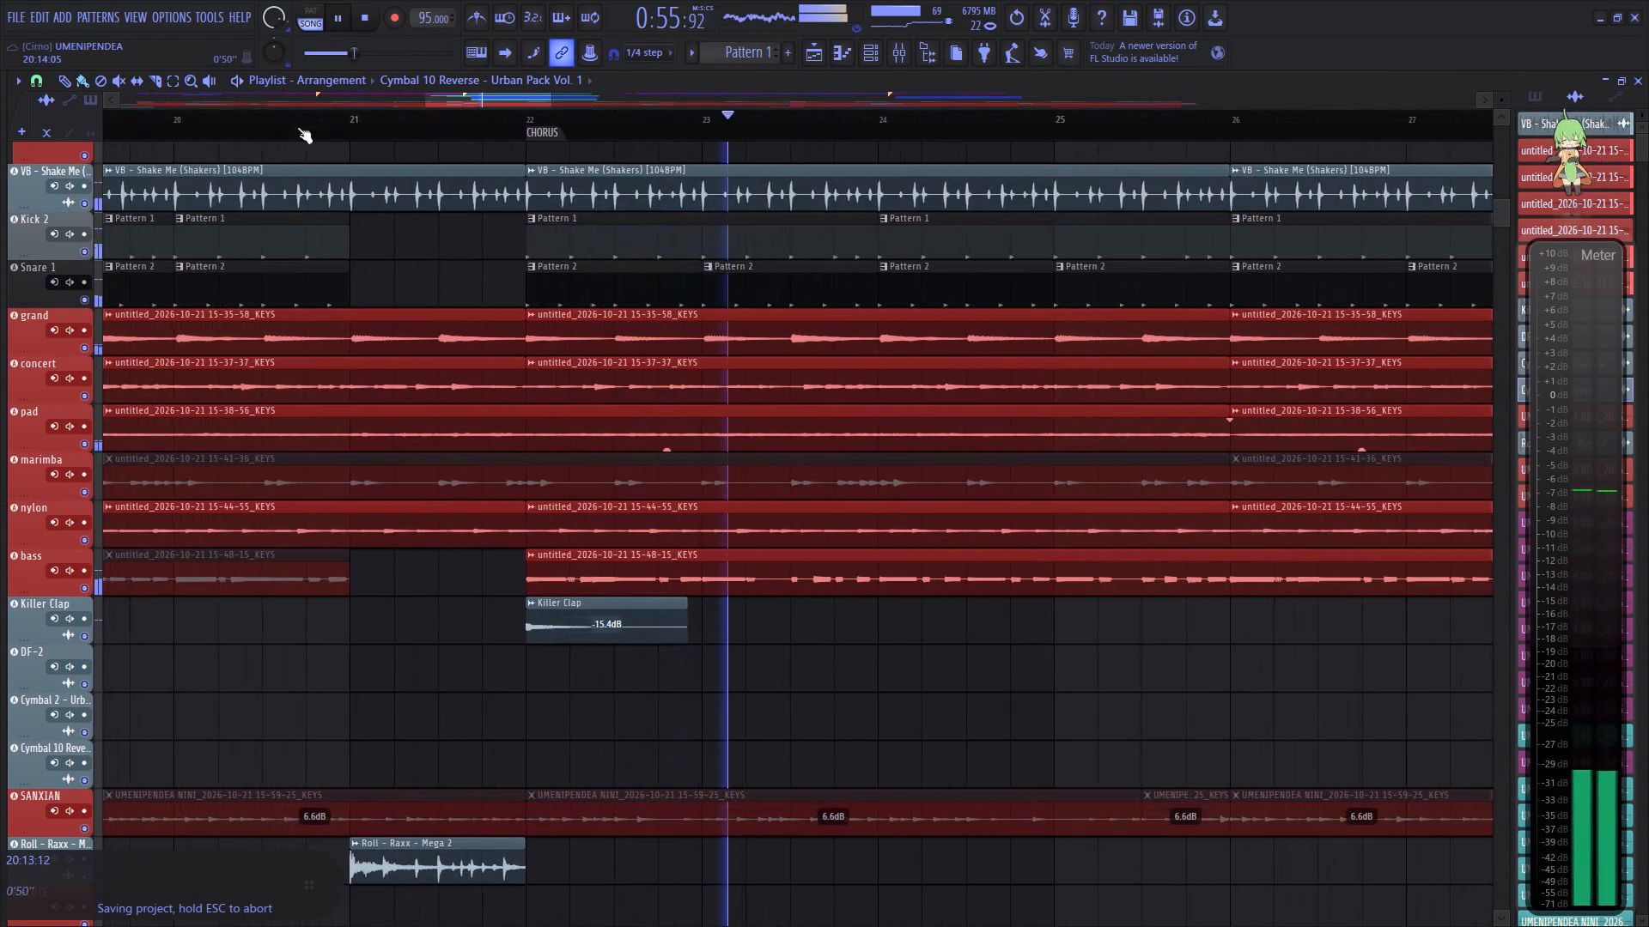
{"action": "left_click", "coordinate": [206, 118]}
{"action": "scroll", "coordinate": [537, 564], "scroll_direction": "down", "scroll_amount": 5}
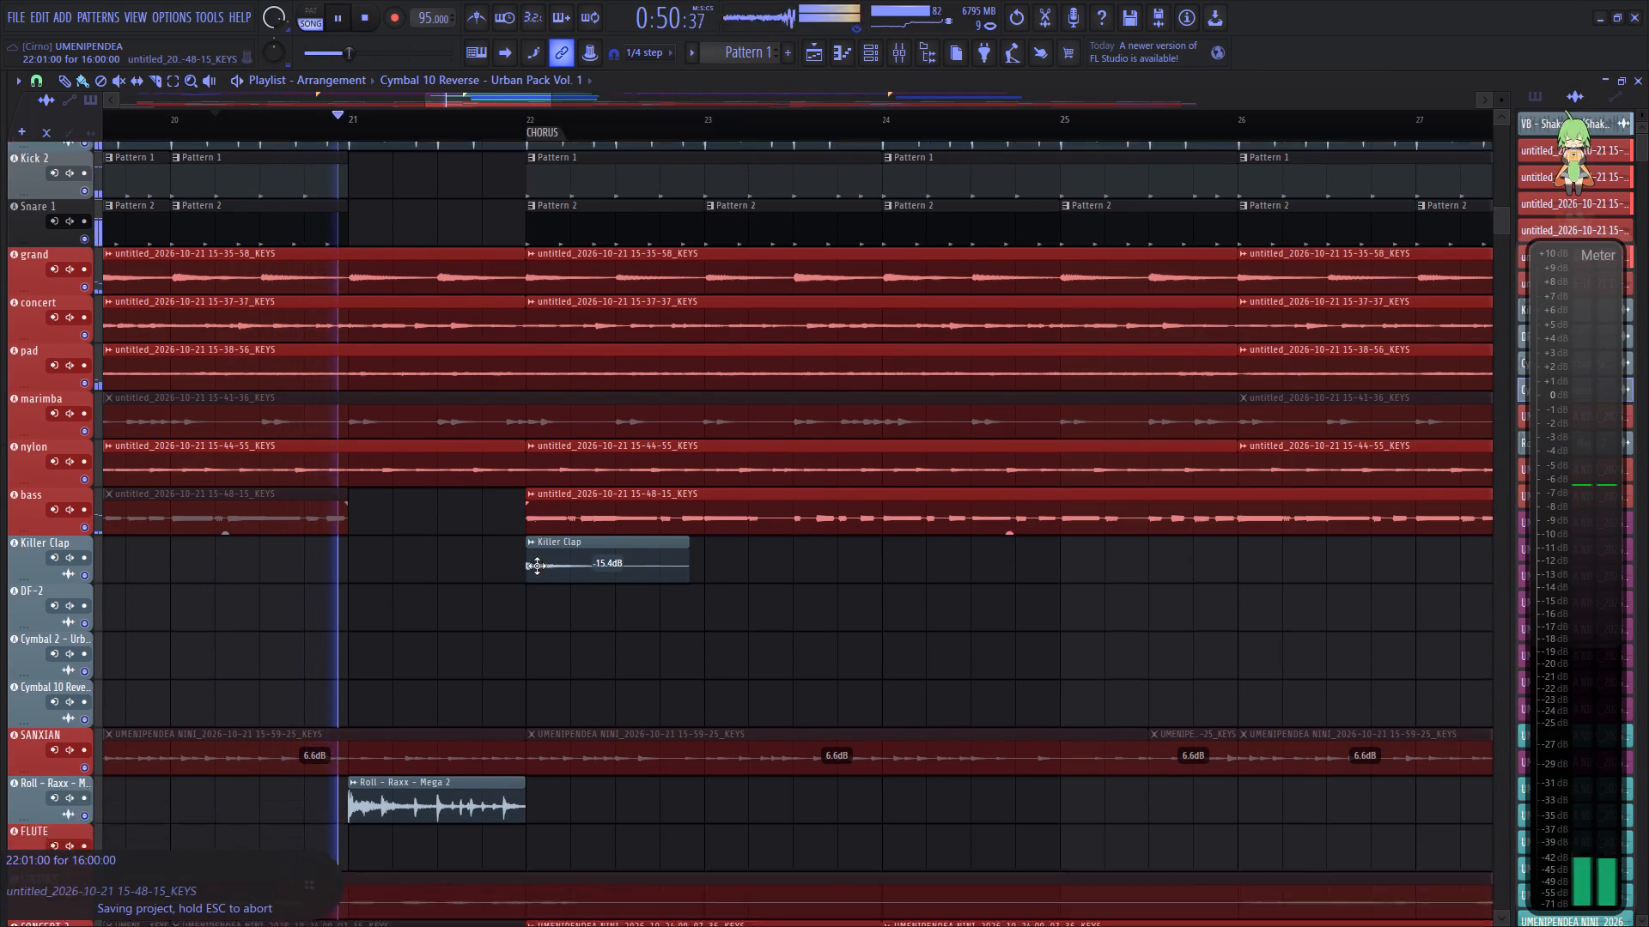
{"action": "left_click", "coordinate": [345, 124]}
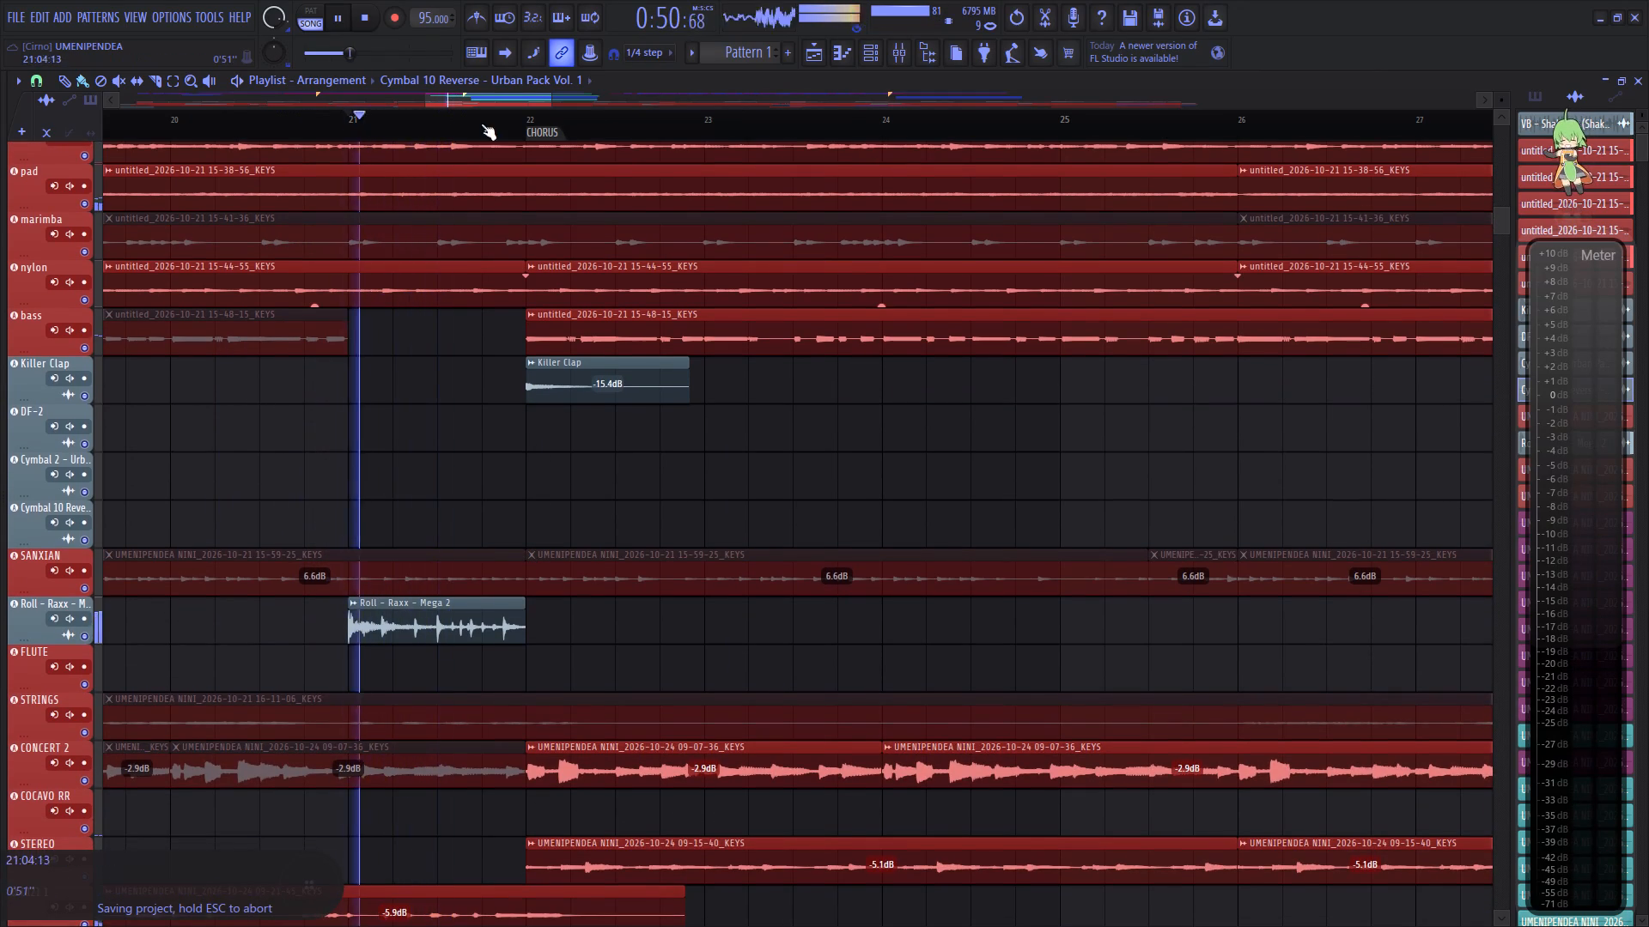
{"action": "key", "text": "space"}
Replay the fill before the first chorus while adjusting the Roll - Raxx Mega 2 mixer level around 93% (-1.6 dB).
{"action": "left_click", "coordinate": [891, 51]}
{"action": "key", "text": "space"}
{"action": "key", "text": "space"}
{"action": "key", "text": "space"}
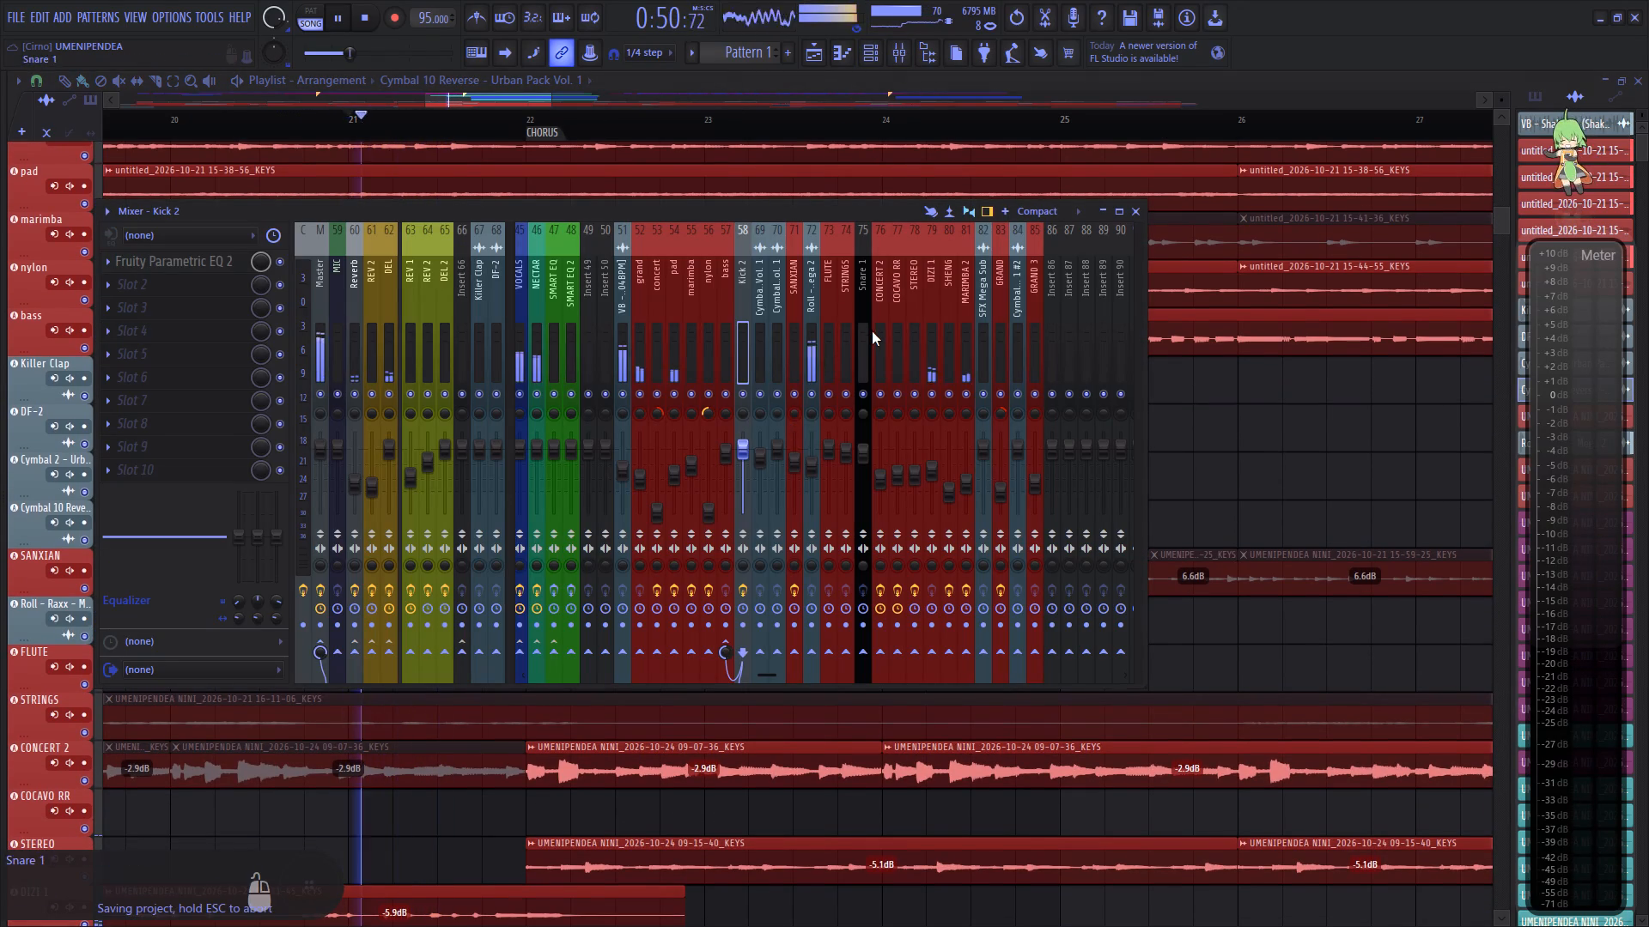
{"action": "scroll", "coordinate": [882, 328], "scroll_direction": "down", "scroll_amount": 2}
{"action": "scroll", "coordinate": [882, 328], "scroll_direction": "up", "scroll_amount": 8}
{"action": "scroll", "coordinate": [804, 342], "scroll_direction": "up", "scroll_amount": 5}
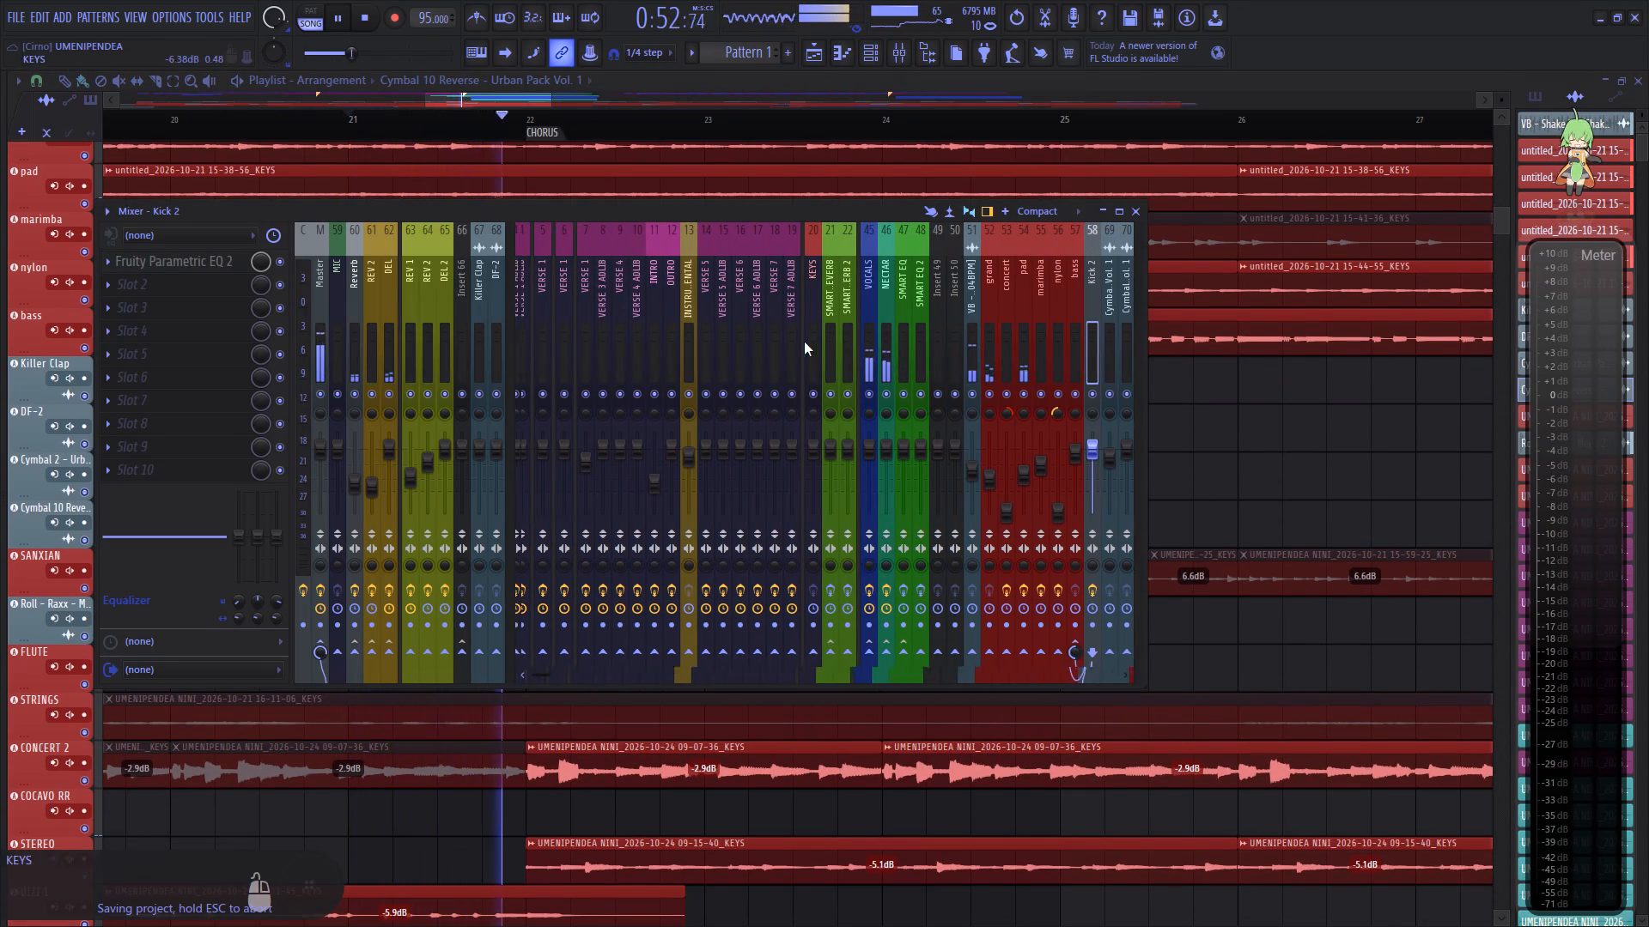
{"action": "key", "text": "space"}
{"action": "key", "text": "space"}
{"action": "scroll", "coordinate": [806, 336], "scroll_direction": "down", "scroll_amount": 7}
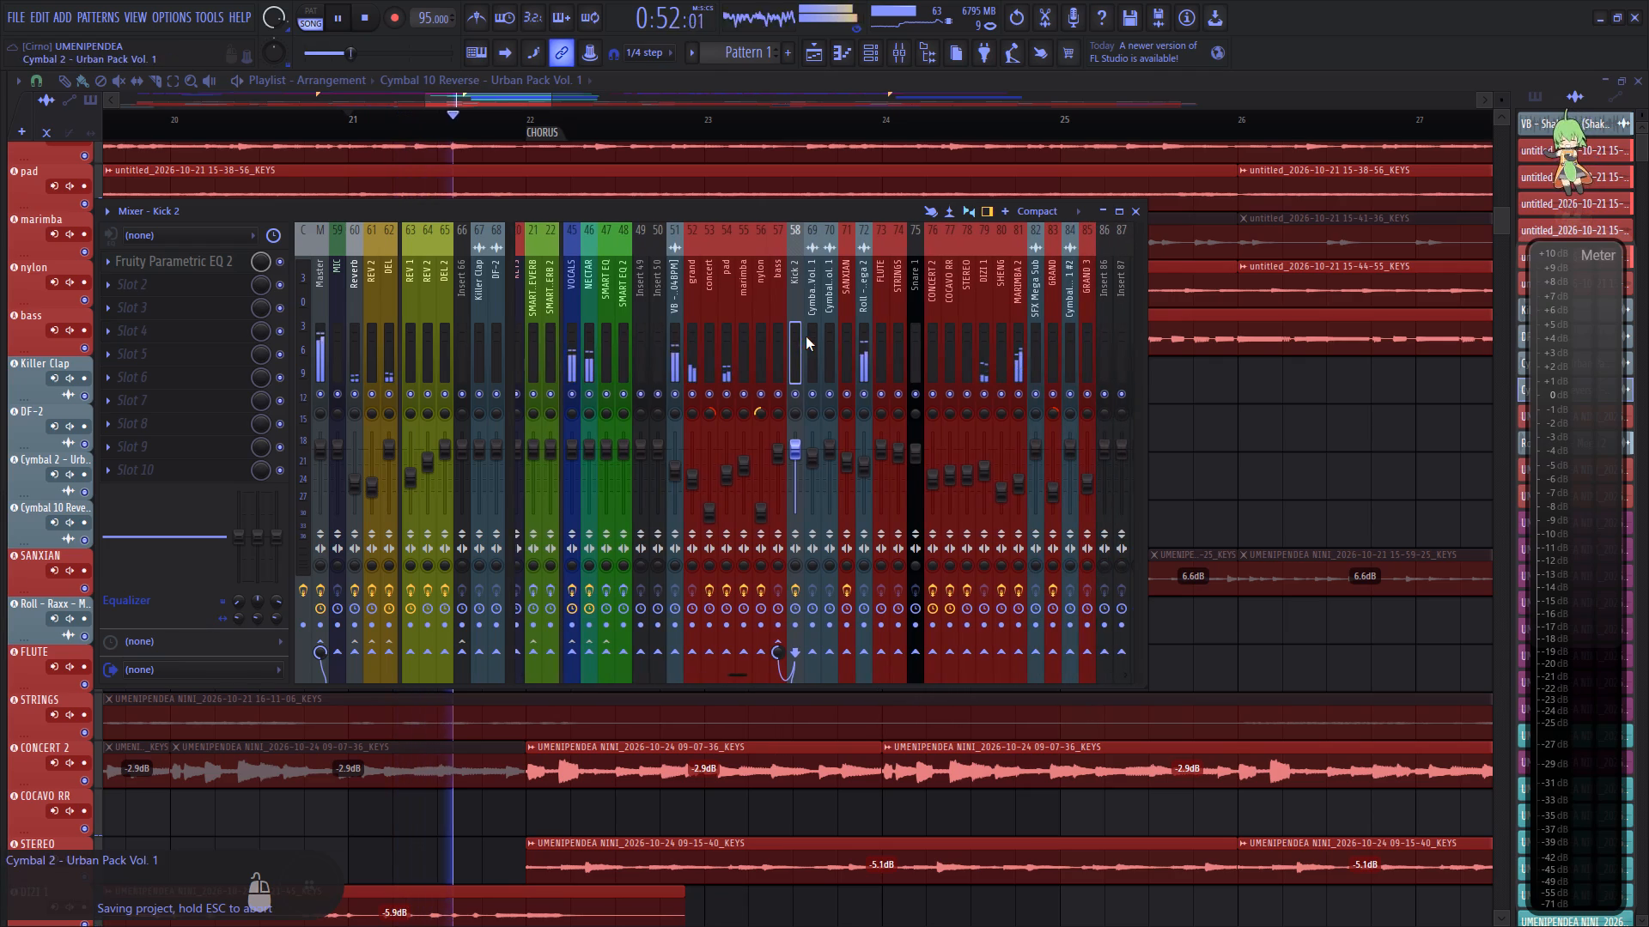
{"action": "scroll", "coordinate": [806, 336], "scroll_direction": "down", "scroll_amount": 3}
{"action": "key", "text": "space"}
{"action": "key", "text": "space"}
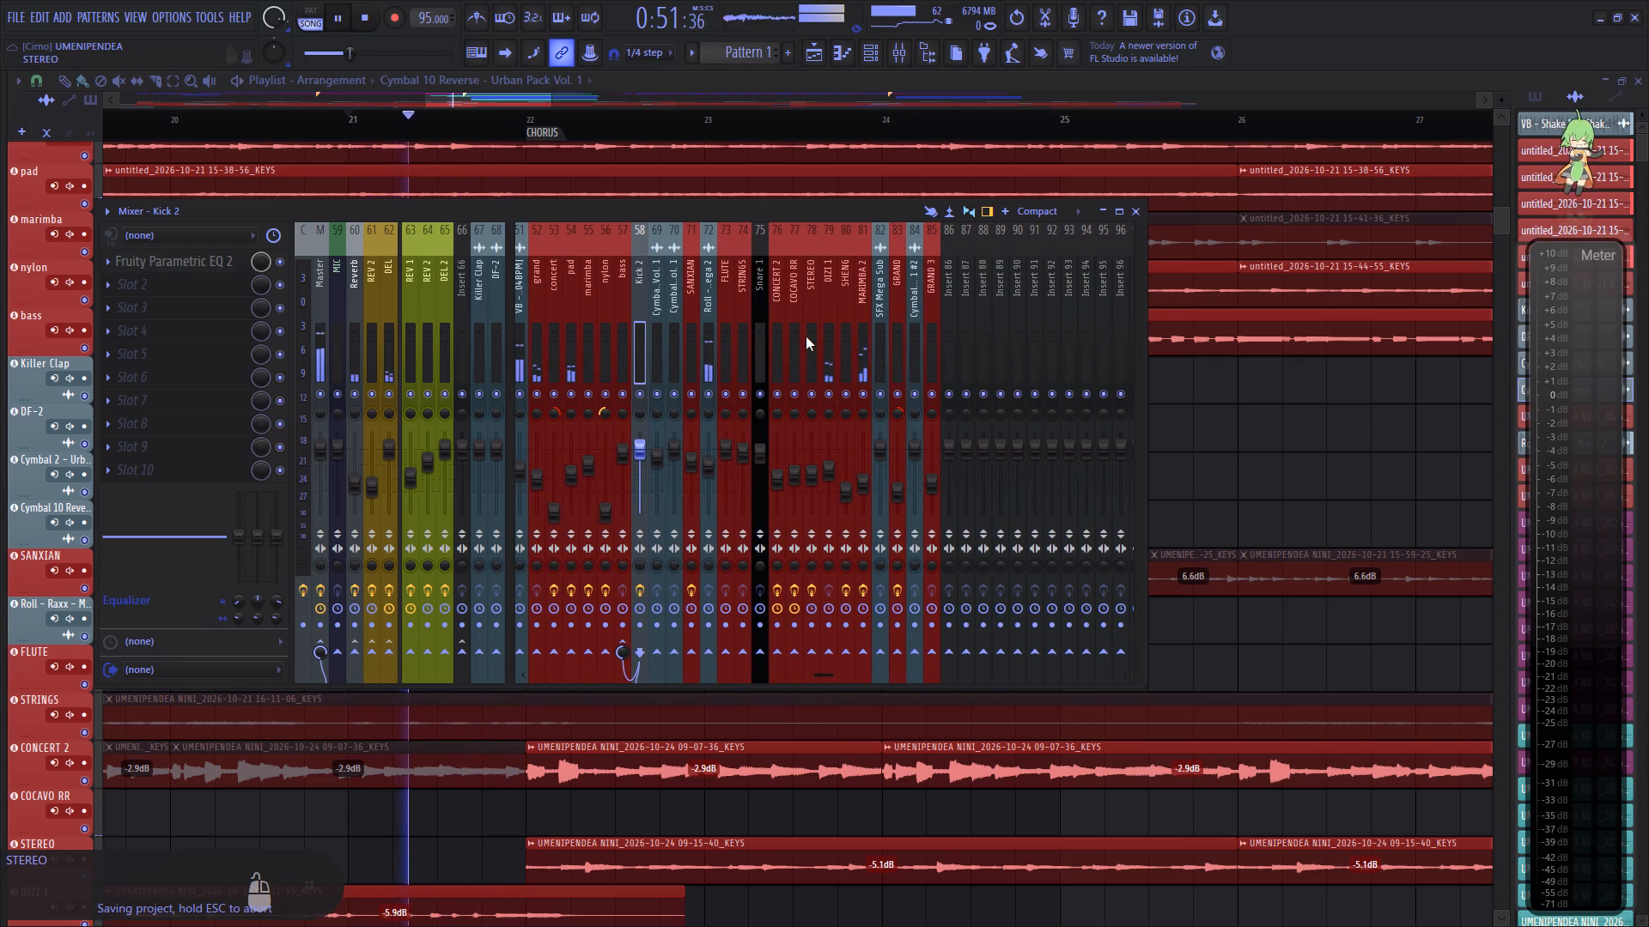
{"action": "key", "text": "space"}
{"action": "key", "text": "space"}
{"action": "scroll", "coordinate": [709, 470], "scroll_direction": "up", "scroll_amount": 3}
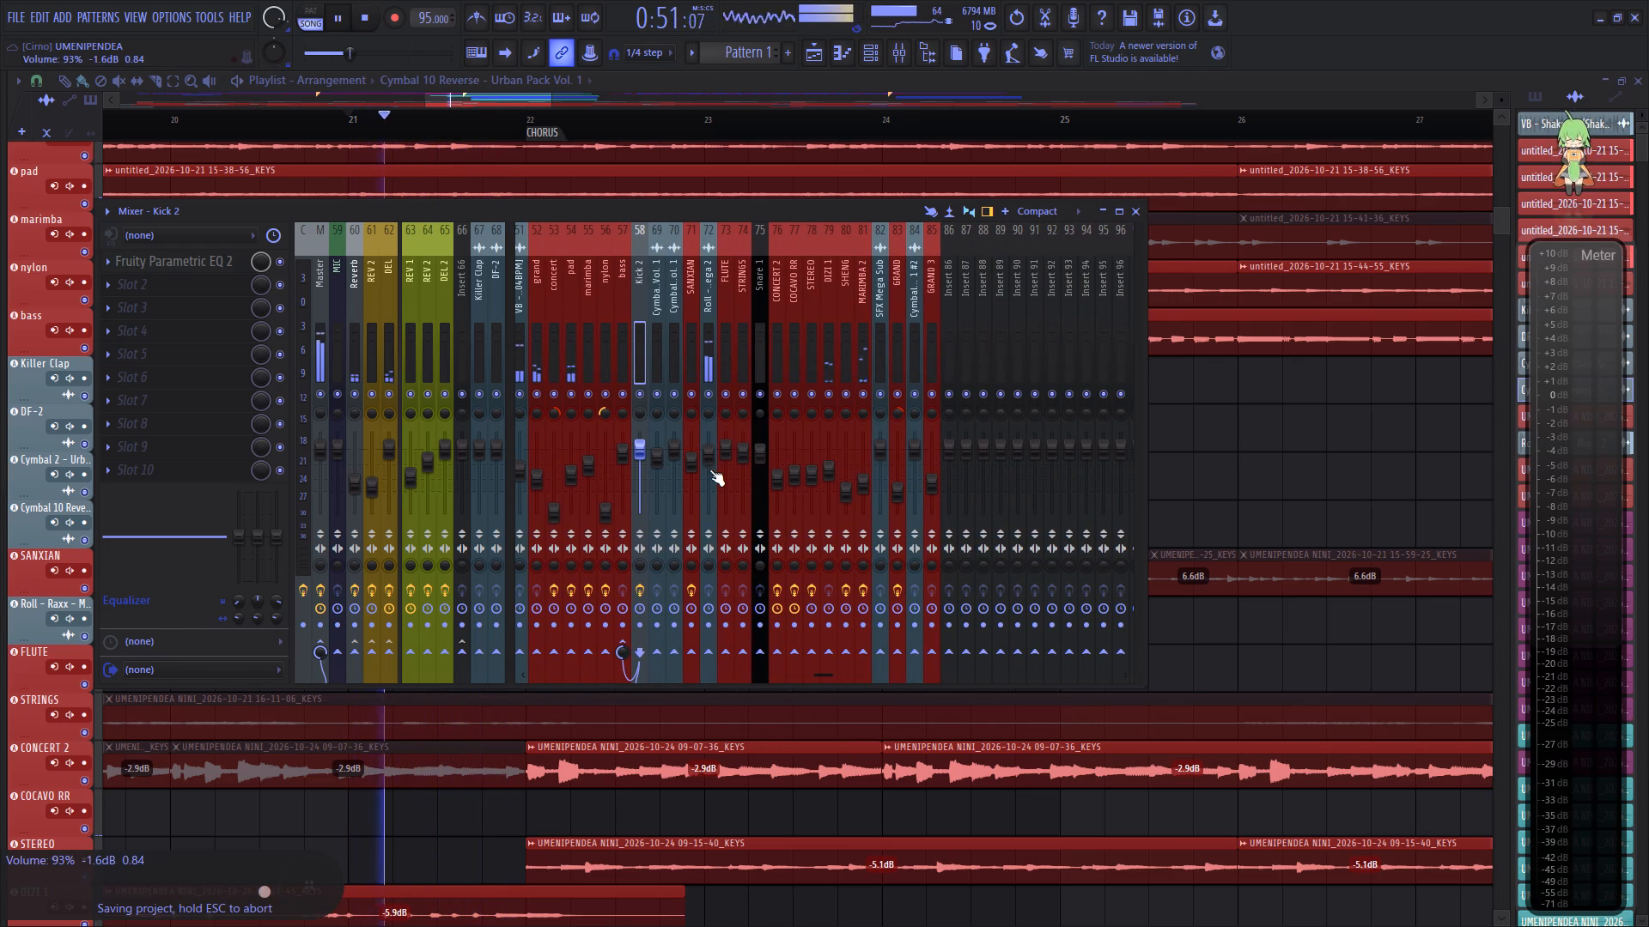
{"action": "scroll", "coordinate": [709, 470], "scroll_direction": "down", "scroll_amount": 2}
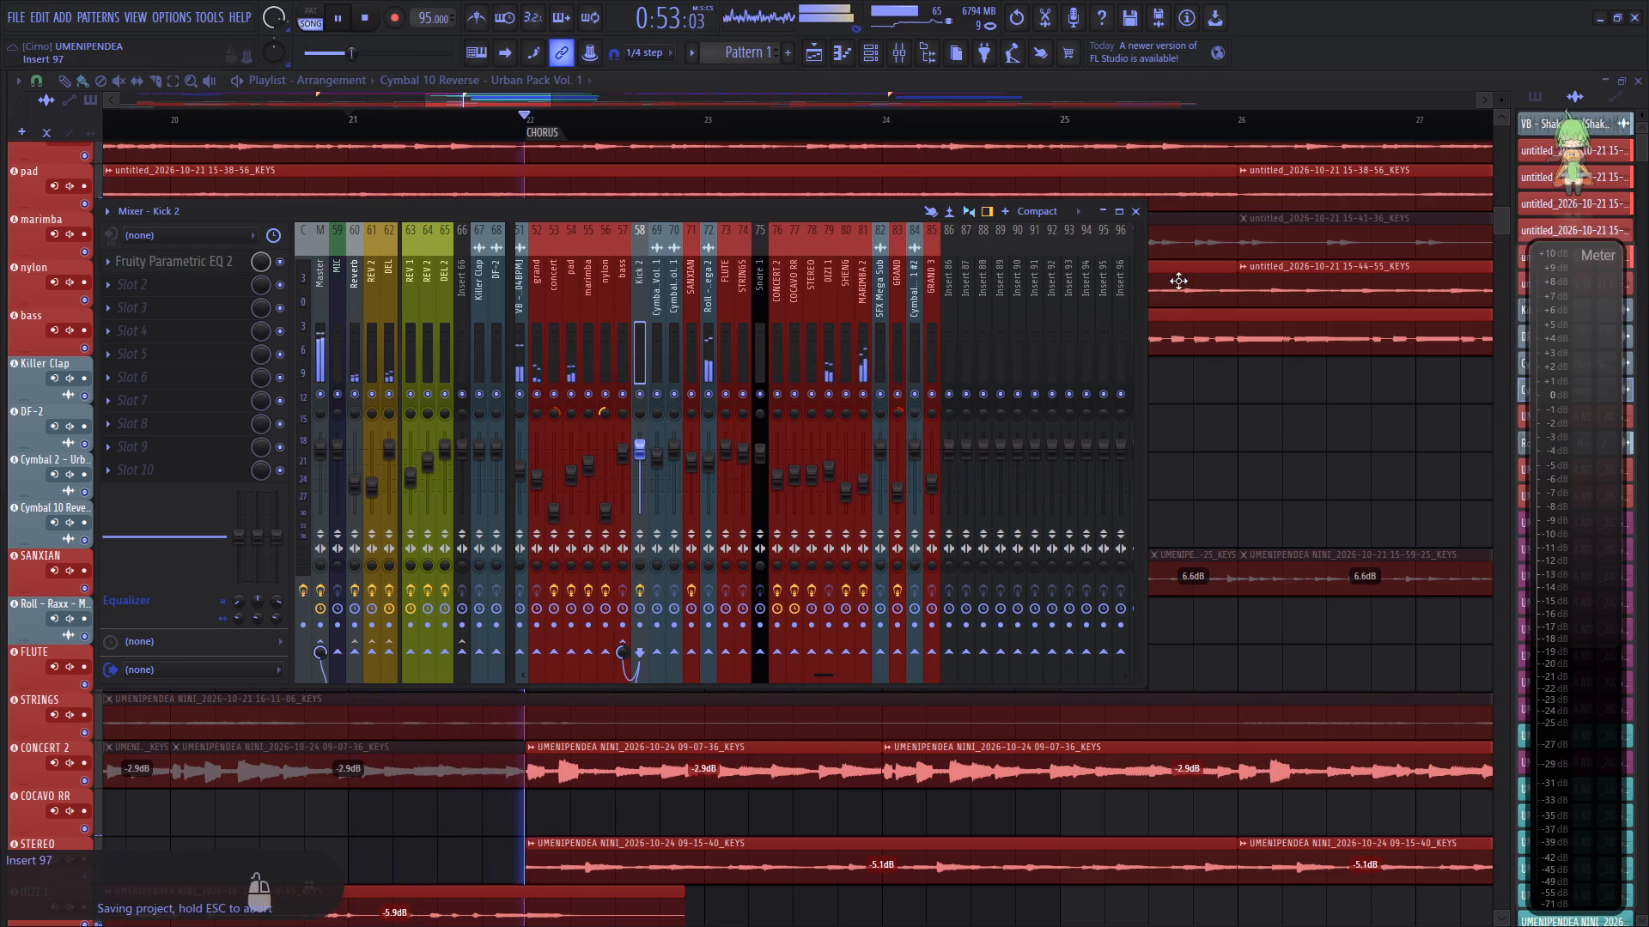
{"action": "key", "text": "space"}
{"action": "key", "text": "space"}
{"action": "left_click", "coordinate": [1132, 206]}
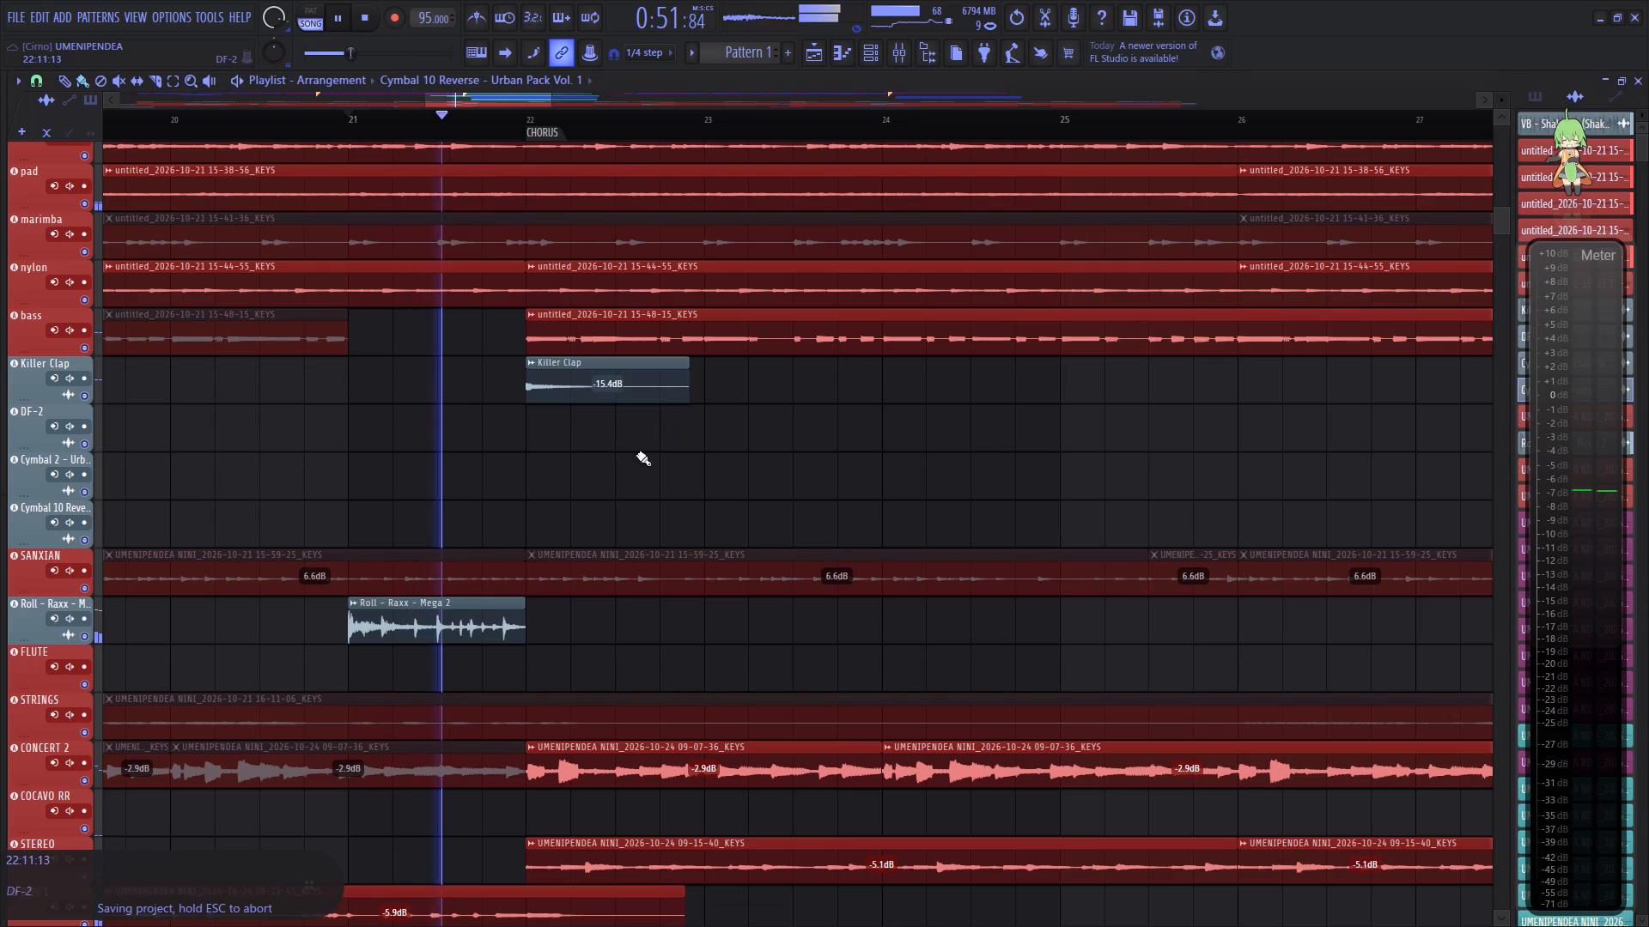
Add a Cymbal 10 Reverse clip on its own track, starting at 21:01 beneath the lead-in to the first chorus.
{"action": "left_click", "coordinate": [480, 515]}
{"action": "key", "text": "space"}
{"action": "key", "text": "space"}
{"action": "left_click_drag", "start_coordinate": [596, 536], "coordinate": [447, 538]}
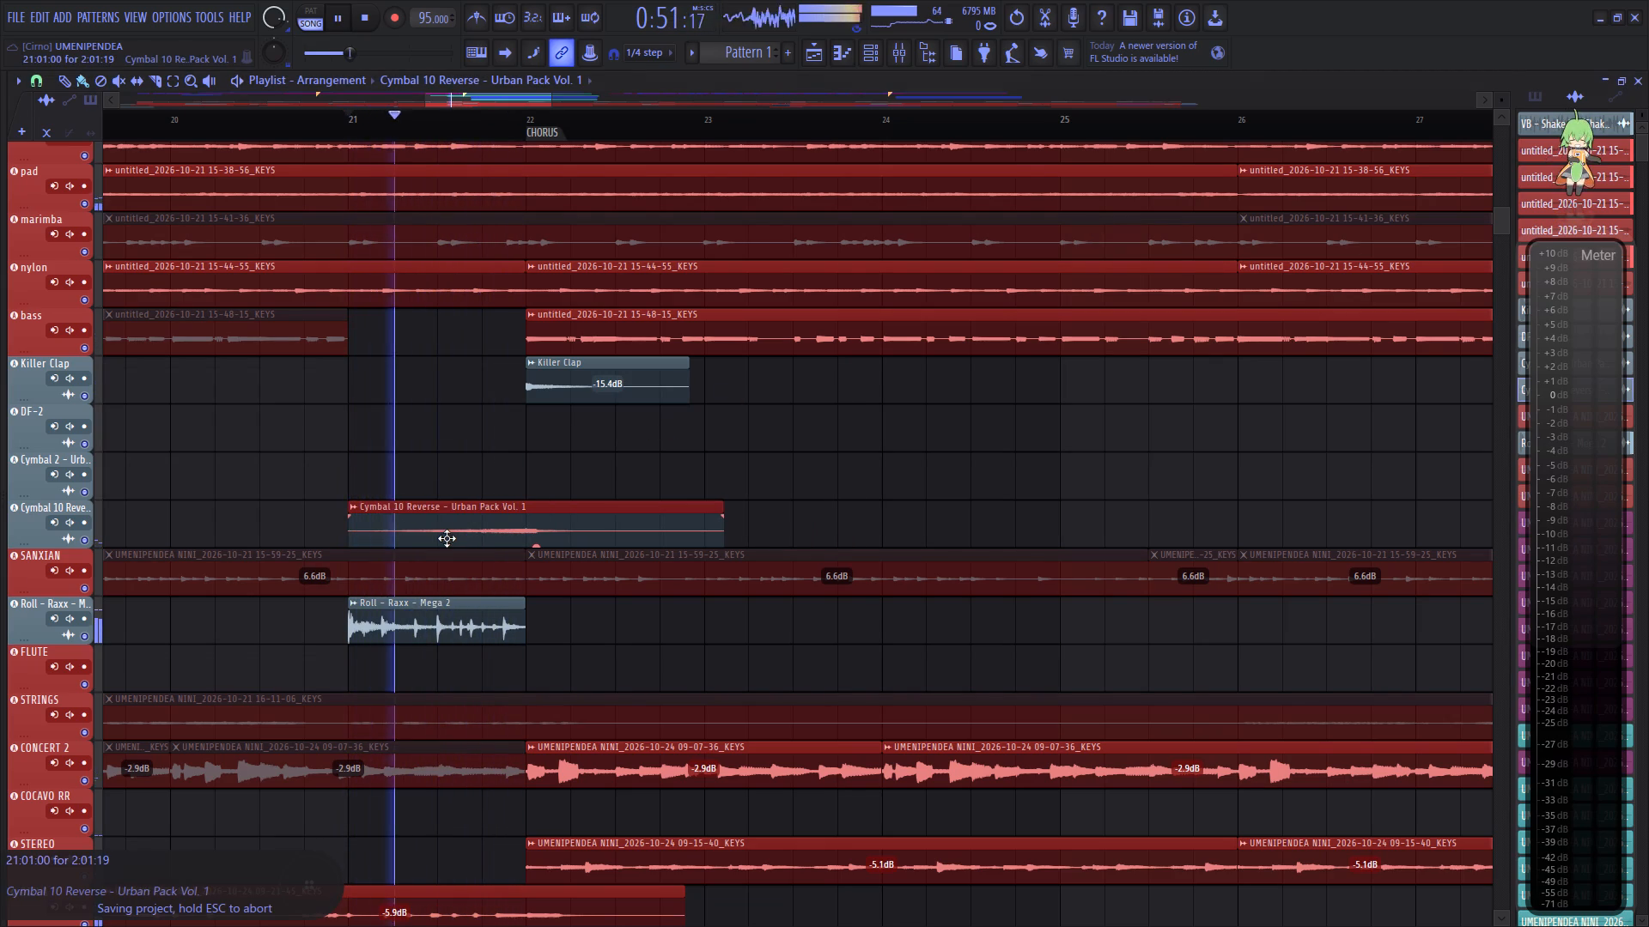
{"action": "left_click_drag", "start_coordinate": [447, 538], "coordinate": [443, 539]}
With snap set to none, nudge the new Cymbal 10 Reverse clip slightly before bar 21, and restore Beat snapping.
{"action": "left_click", "coordinate": [35, 79]}
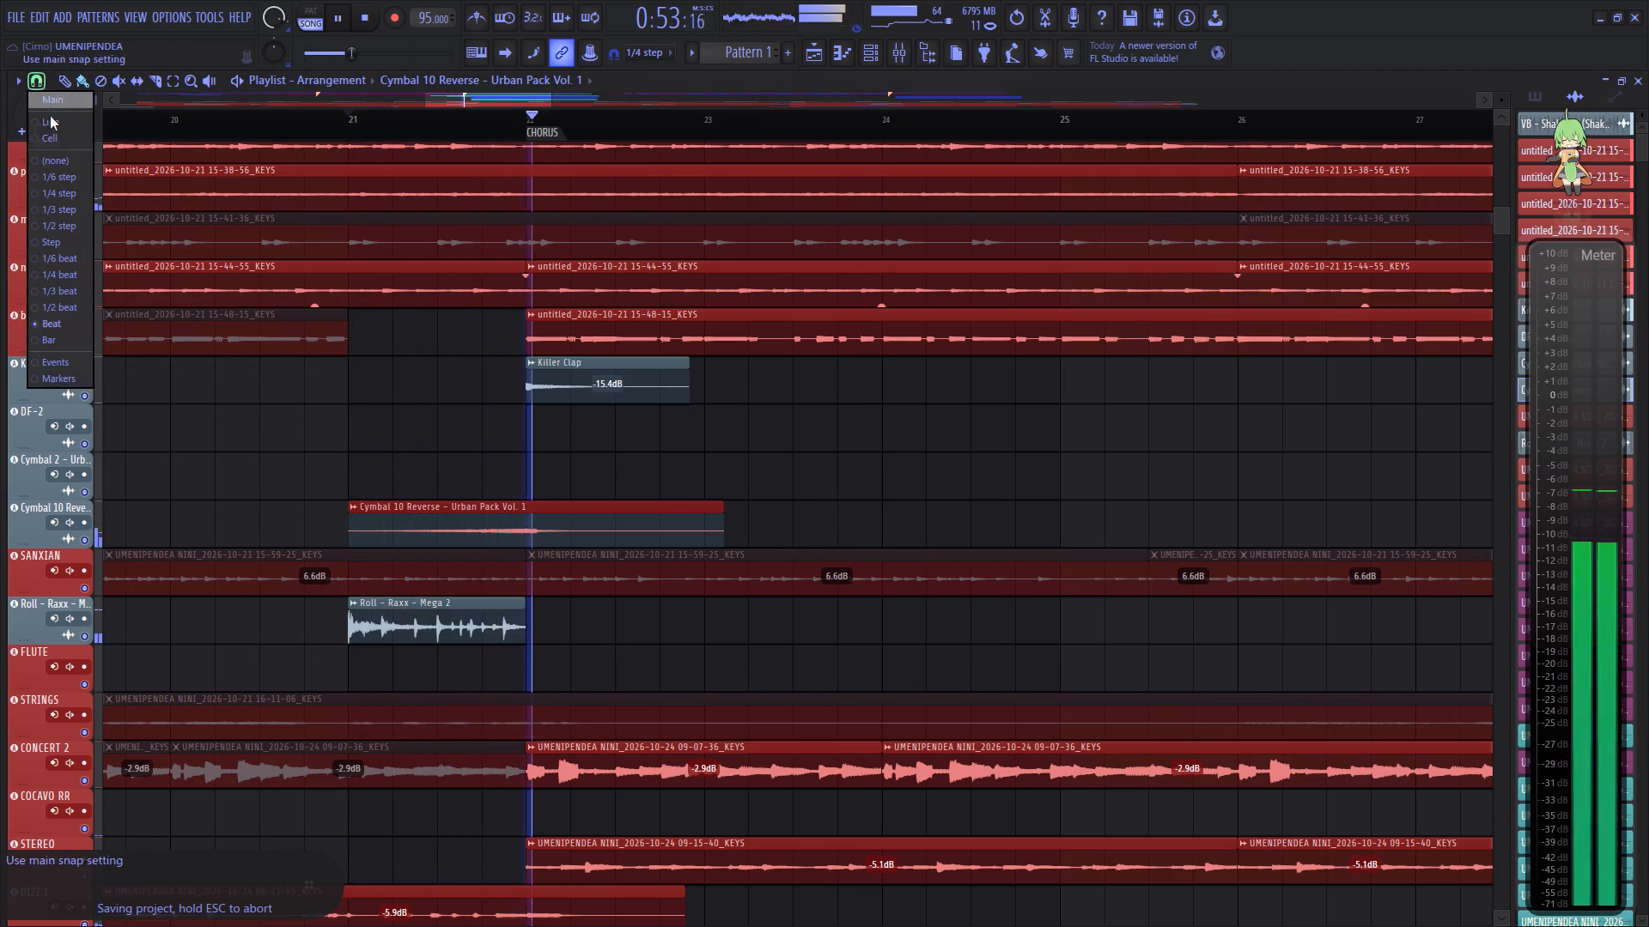
{"action": "left_click", "coordinate": [56, 162]}
{"action": "key", "text": "space"}
{"action": "key", "text": "space"}
{"action": "scroll", "coordinate": [508, 124], "scroll_direction": "up", "scroll_amount": 8}
{"action": "key", "text": "space"}
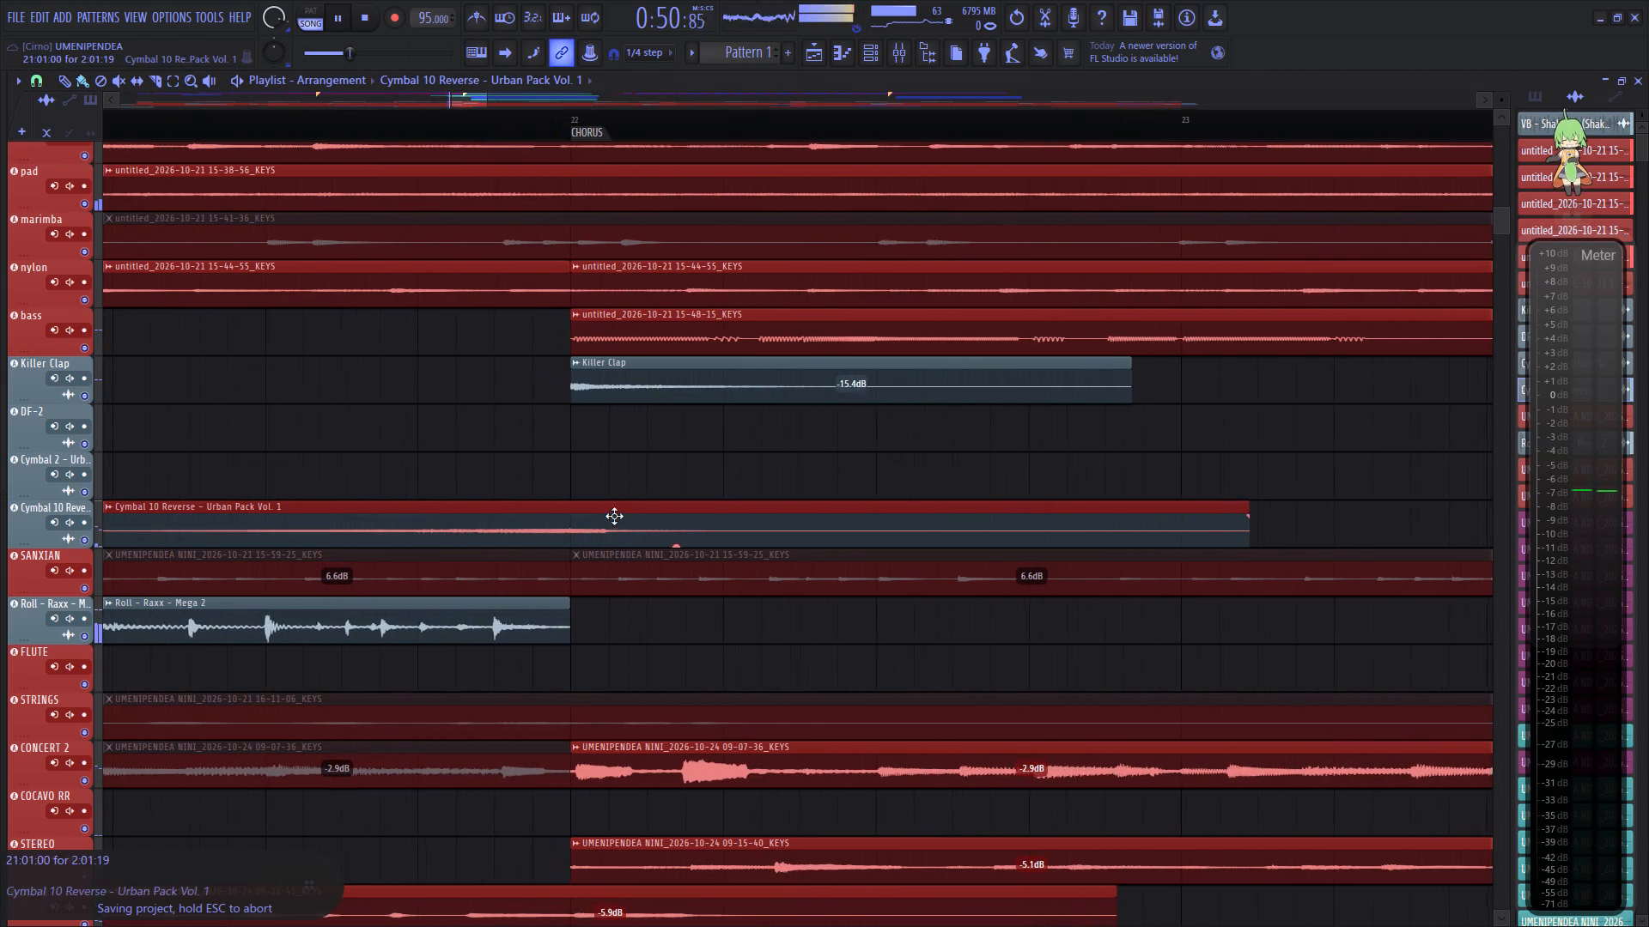
{"action": "left_click_drag", "start_coordinate": [614, 518], "coordinate": [579, 521]}
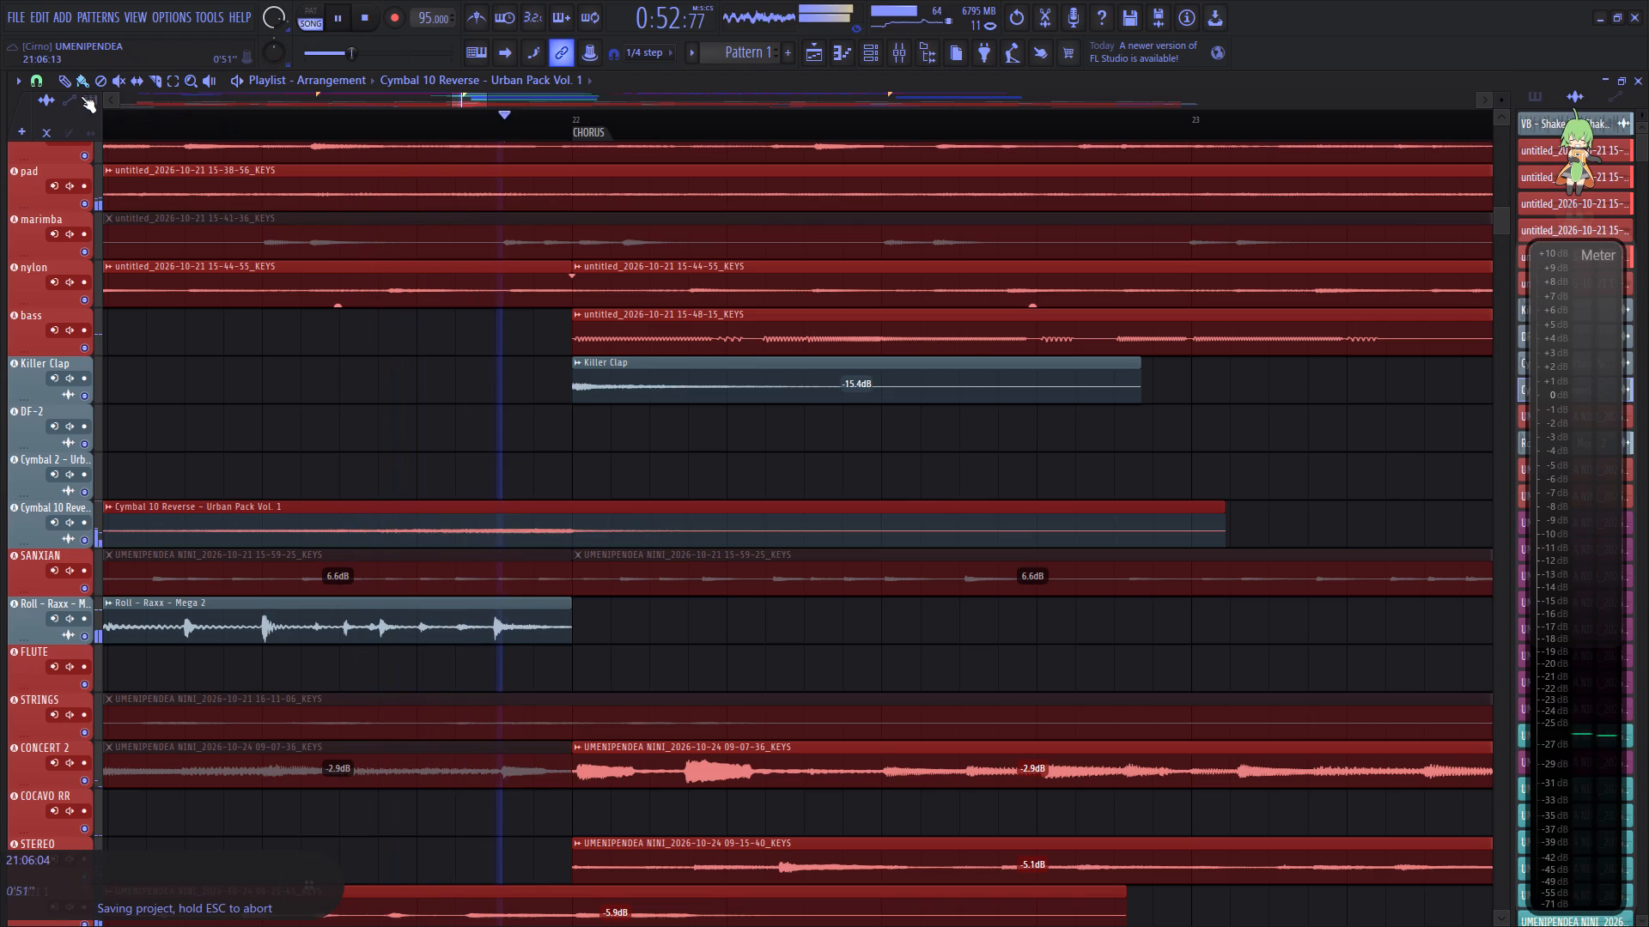
{"action": "left_click", "coordinate": [82, 82]}
{"action": "left_click", "coordinate": [39, 76]}
{"action": "left_click", "coordinate": [52, 318]}
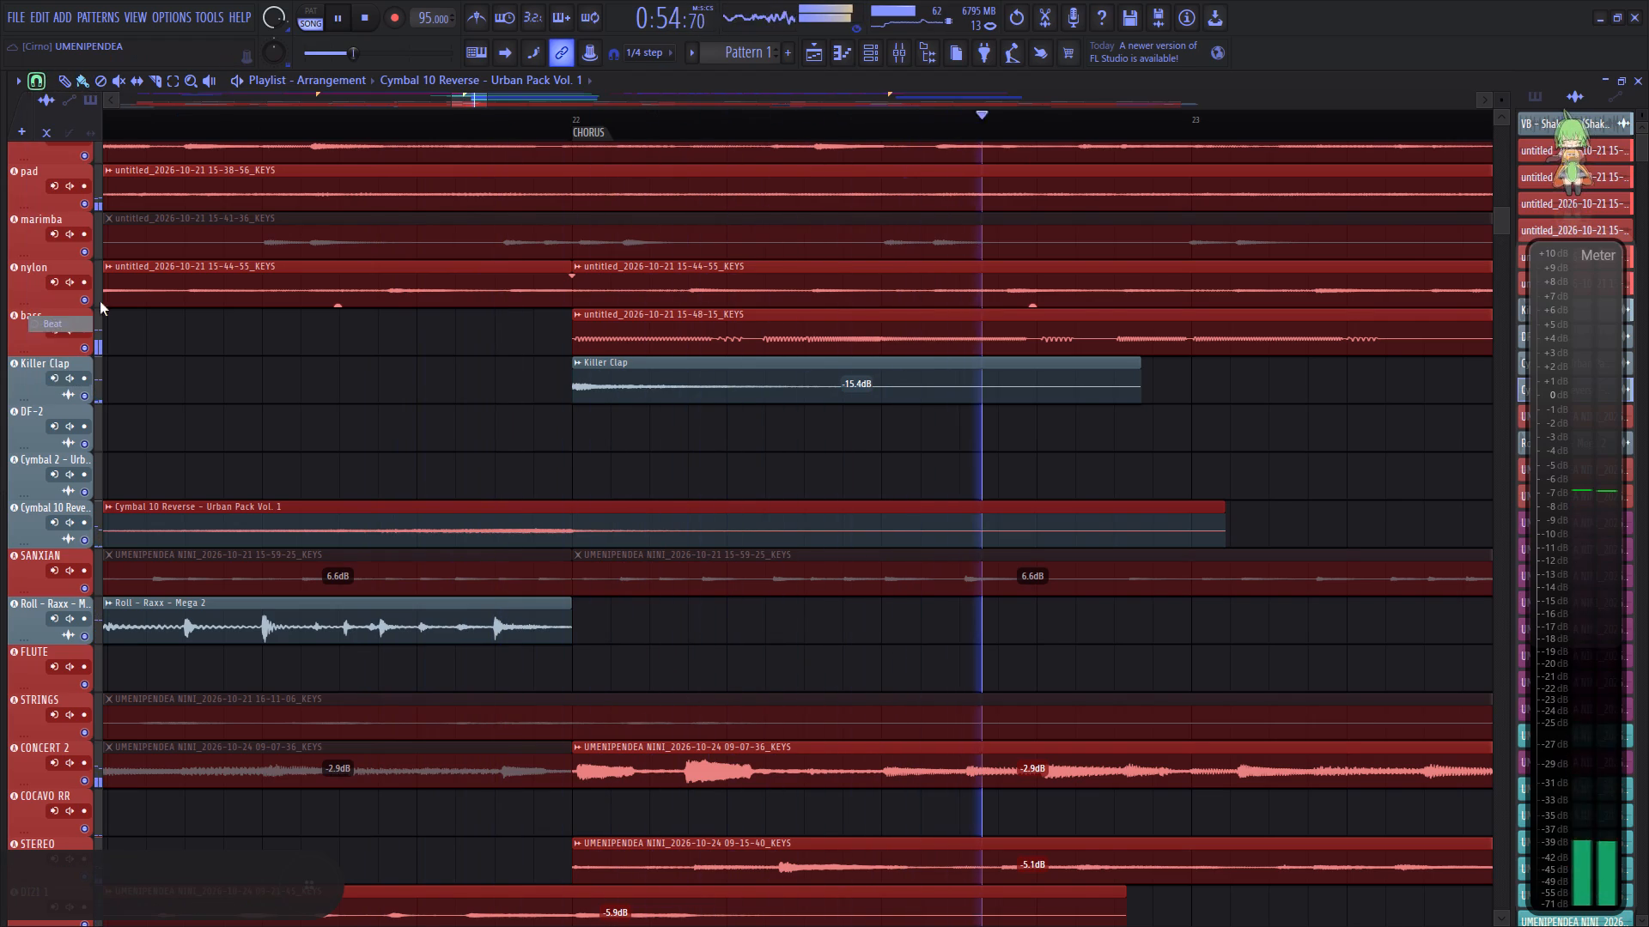
Listen on into the first chorus with more of the arrangement in view and save the project.
{"action": "scroll", "coordinate": [764, 118], "scroll_direction": "down", "scroll_amount": 6}
{"action": "scroll", "coordinate": [764, 118], "scroll_direction": "up", "scroll_amount": 1}
{"action": "scroll", "coordinate": [764, 118], "scroll_direction": "down", "scroll_amount": 7}
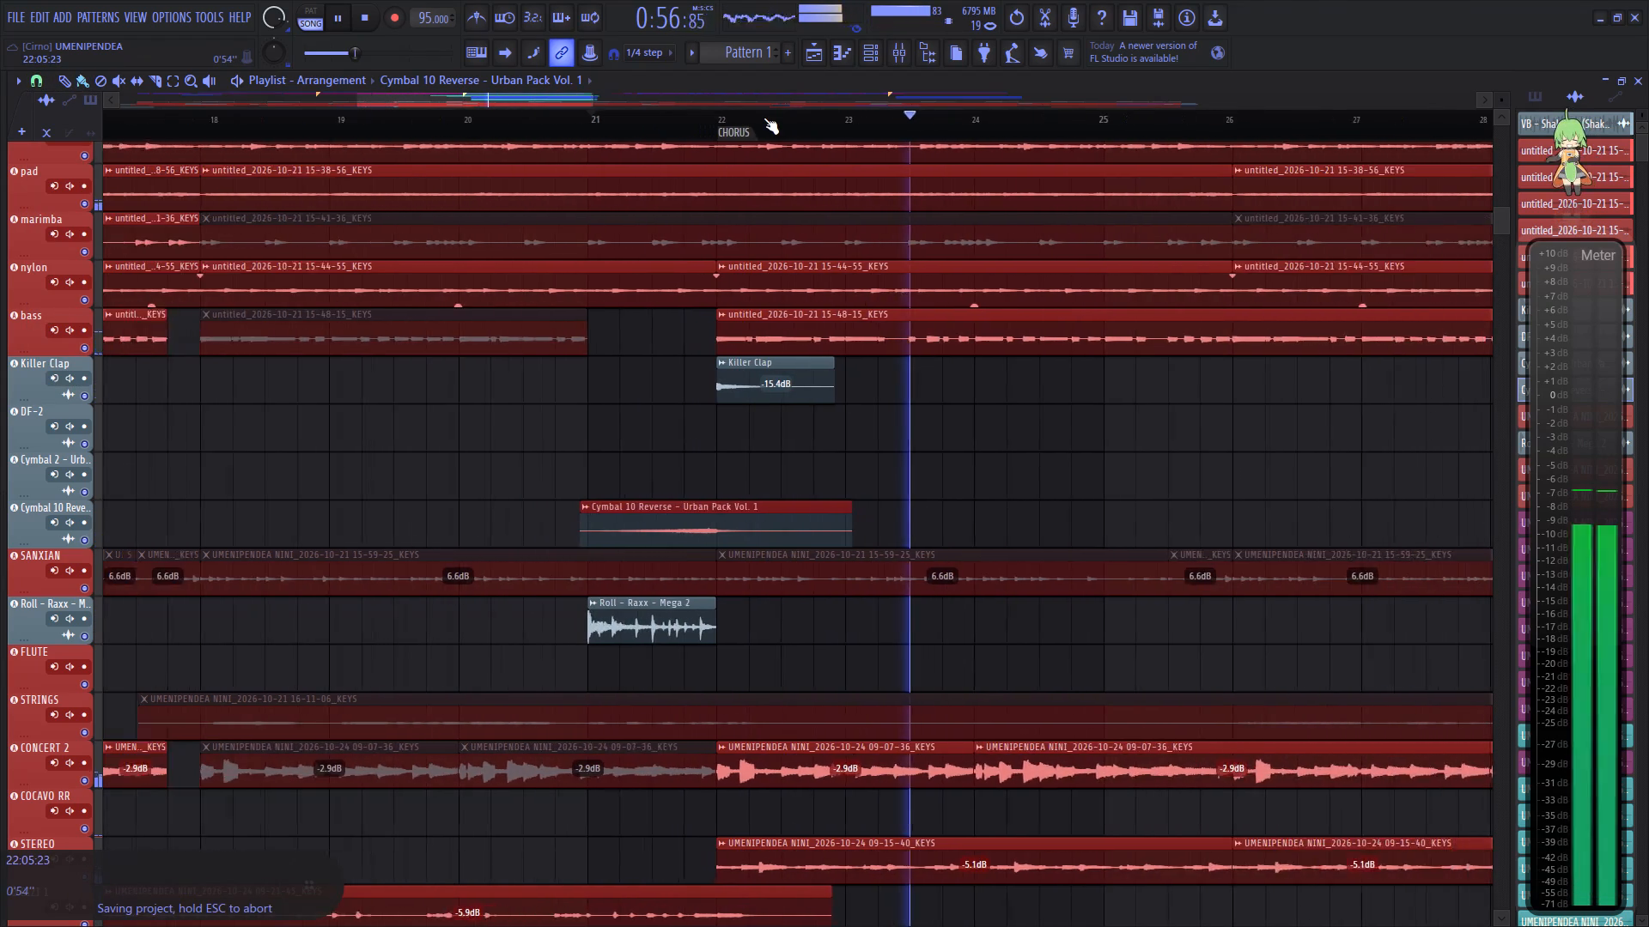
{"action": "scroll", "coordinate": [764, 118], "scroll_direction": "down", "scroll_amount": 5}
{"action": "key", "text": "ctrl+s"}
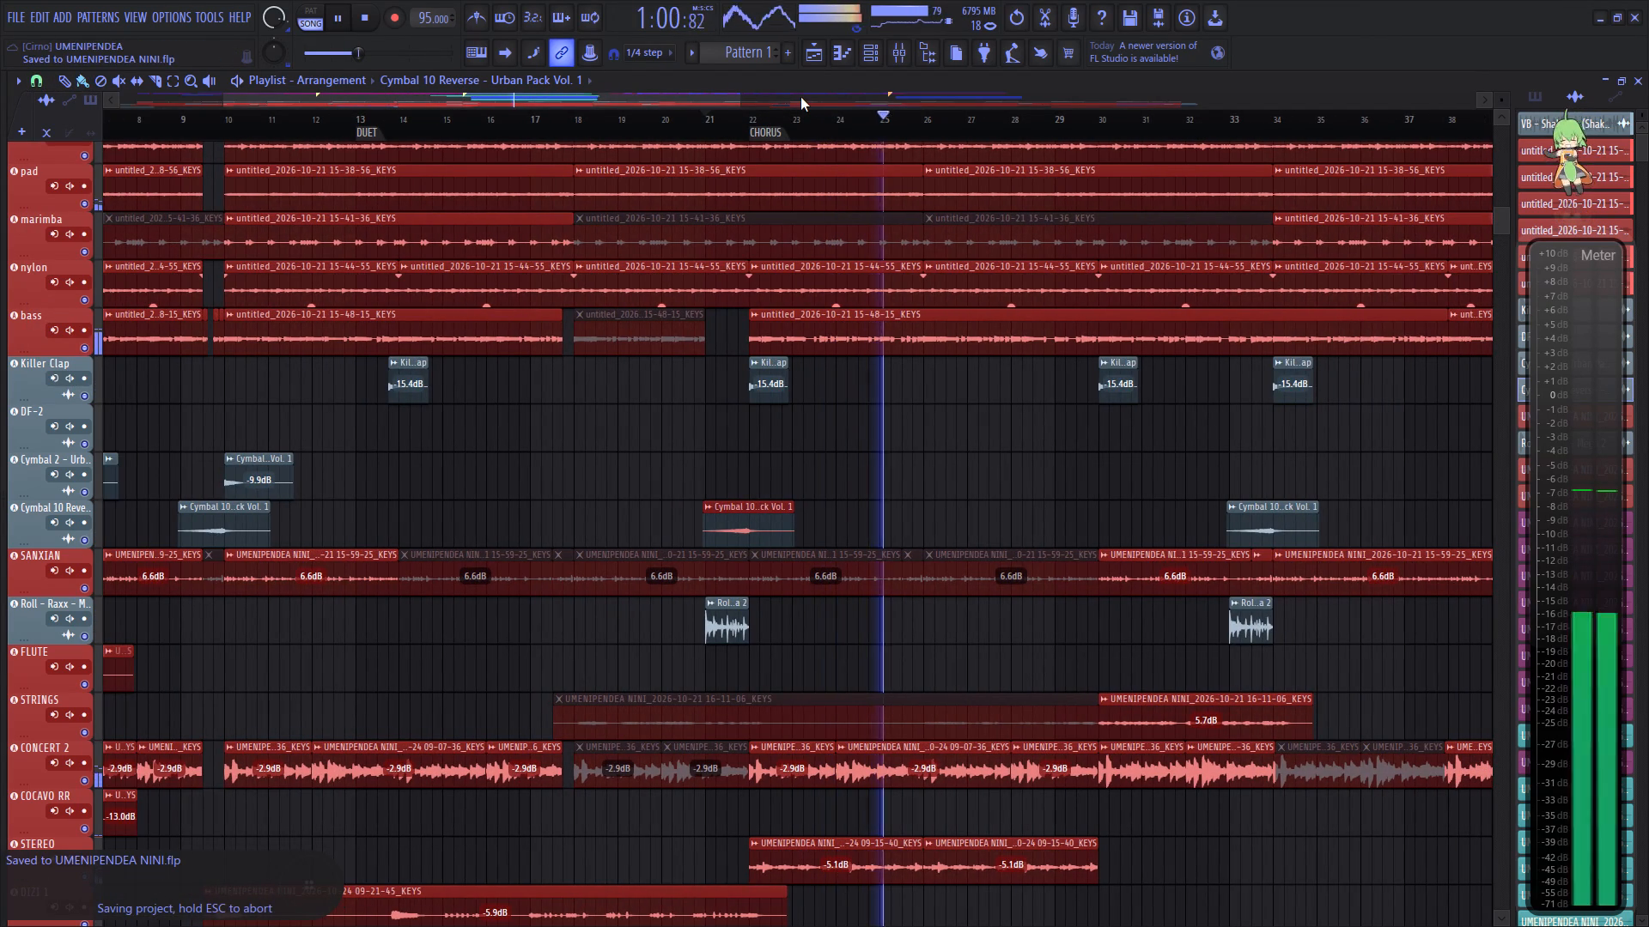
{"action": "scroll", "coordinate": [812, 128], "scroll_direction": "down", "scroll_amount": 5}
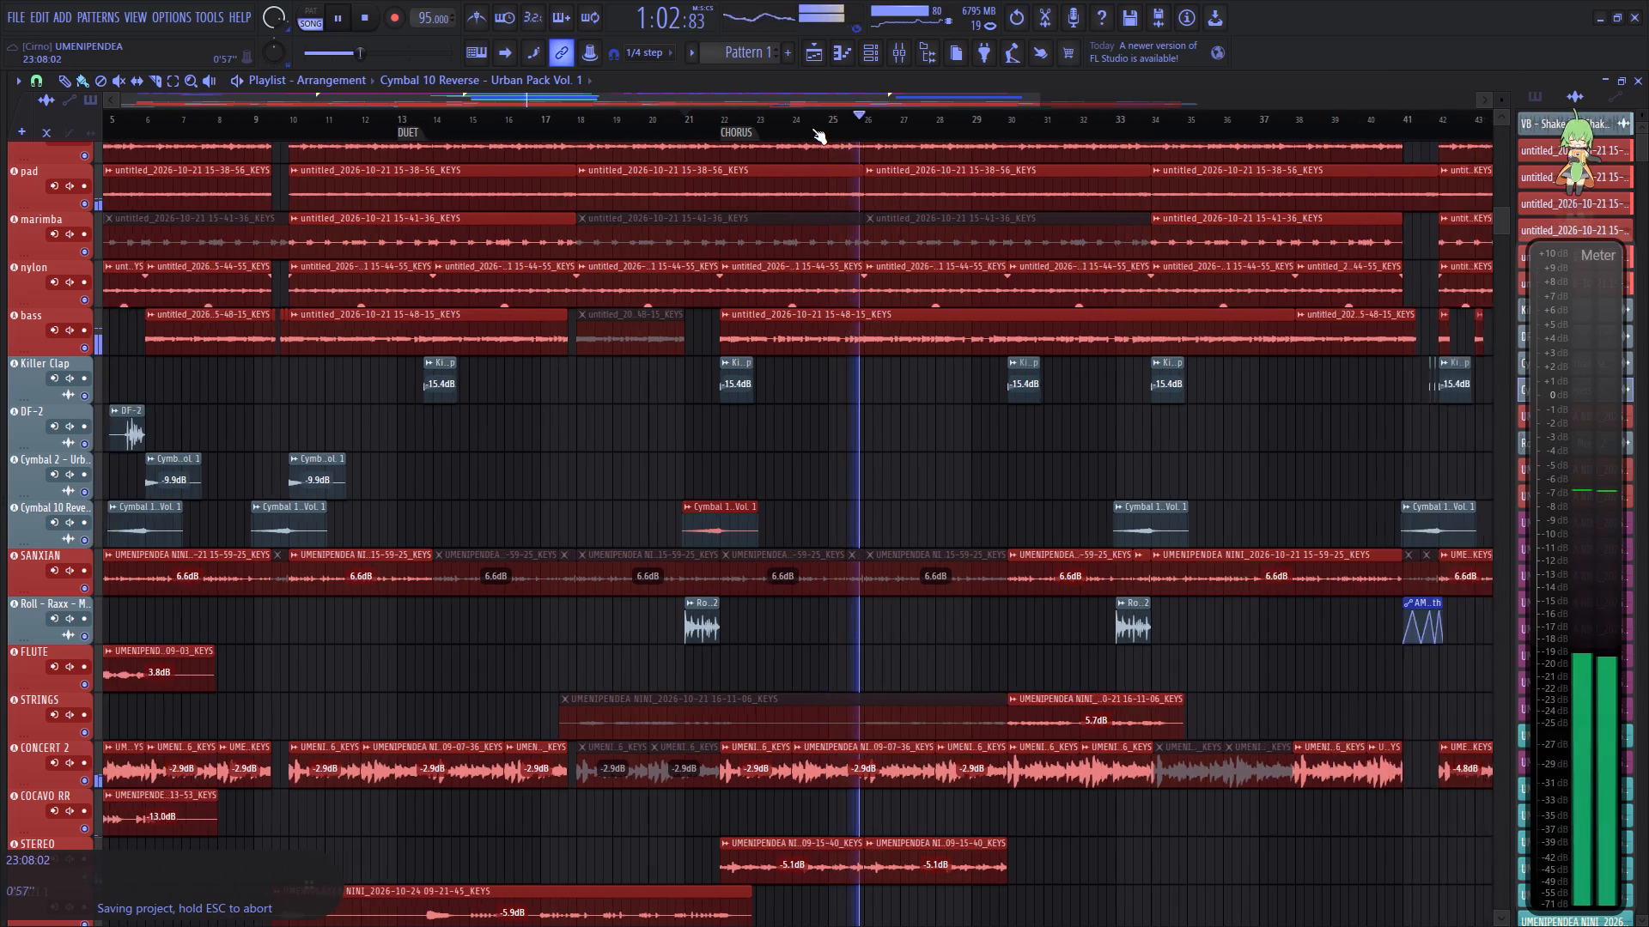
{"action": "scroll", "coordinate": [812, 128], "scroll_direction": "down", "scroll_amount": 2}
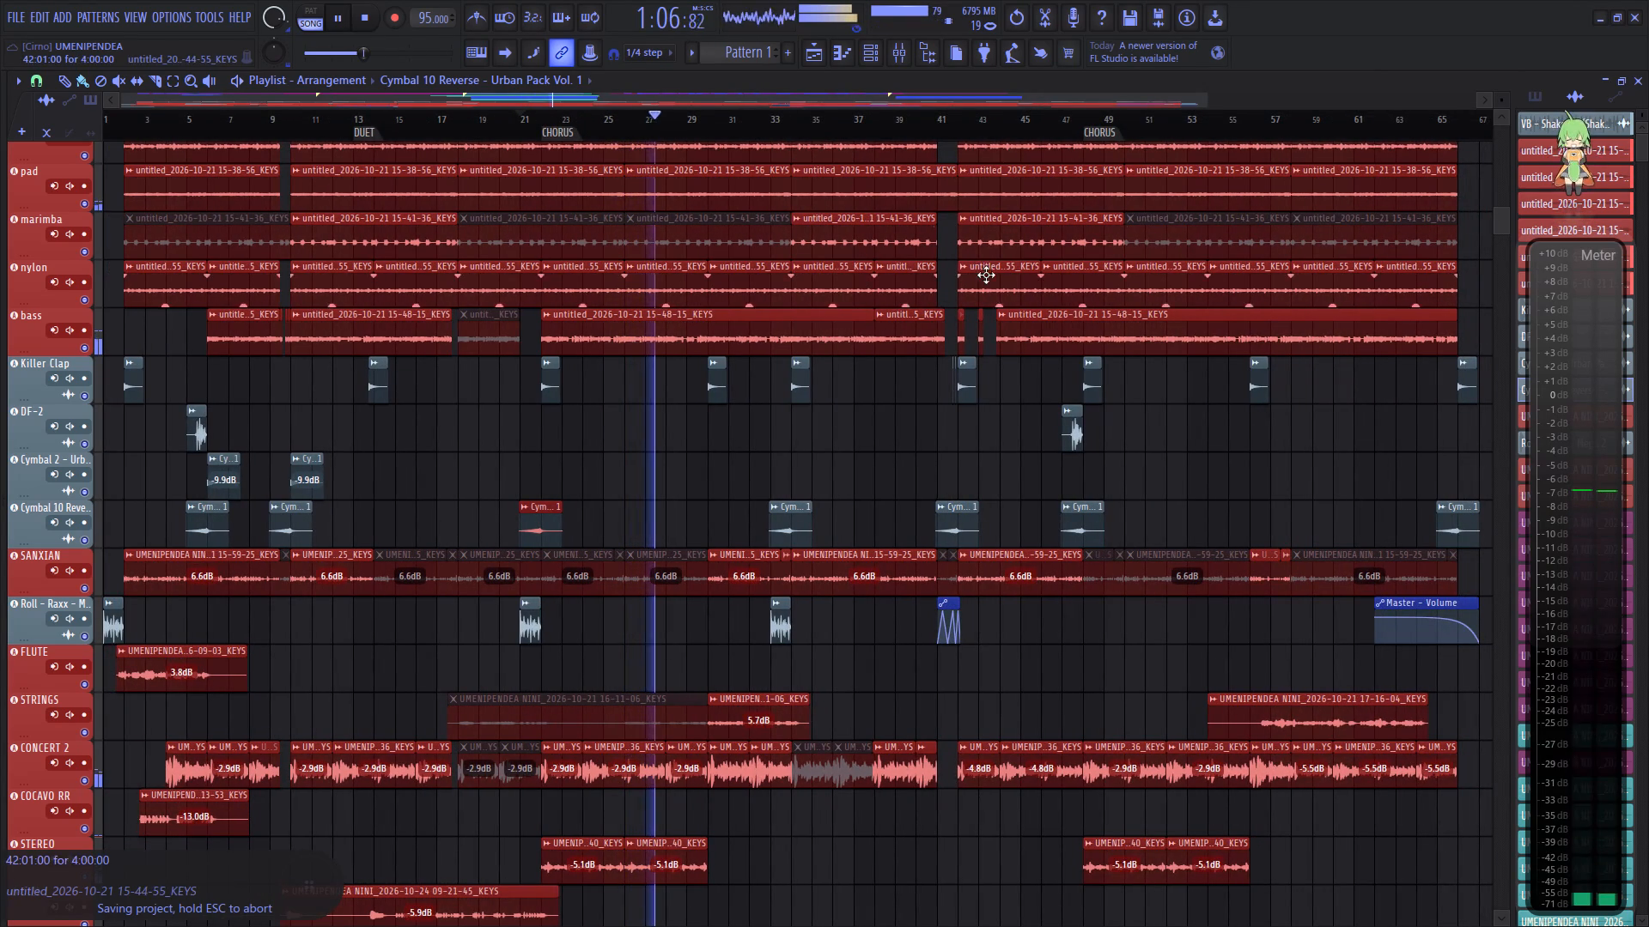
Move the AMBEO Orbit - GRAND - Azimuth automation clip at bar 41 down to empty Track 75 and save the project.
{"action": "scroll", "coordinate": [988, 123], "scroll_direction": "up", "scroll_amount": 12}
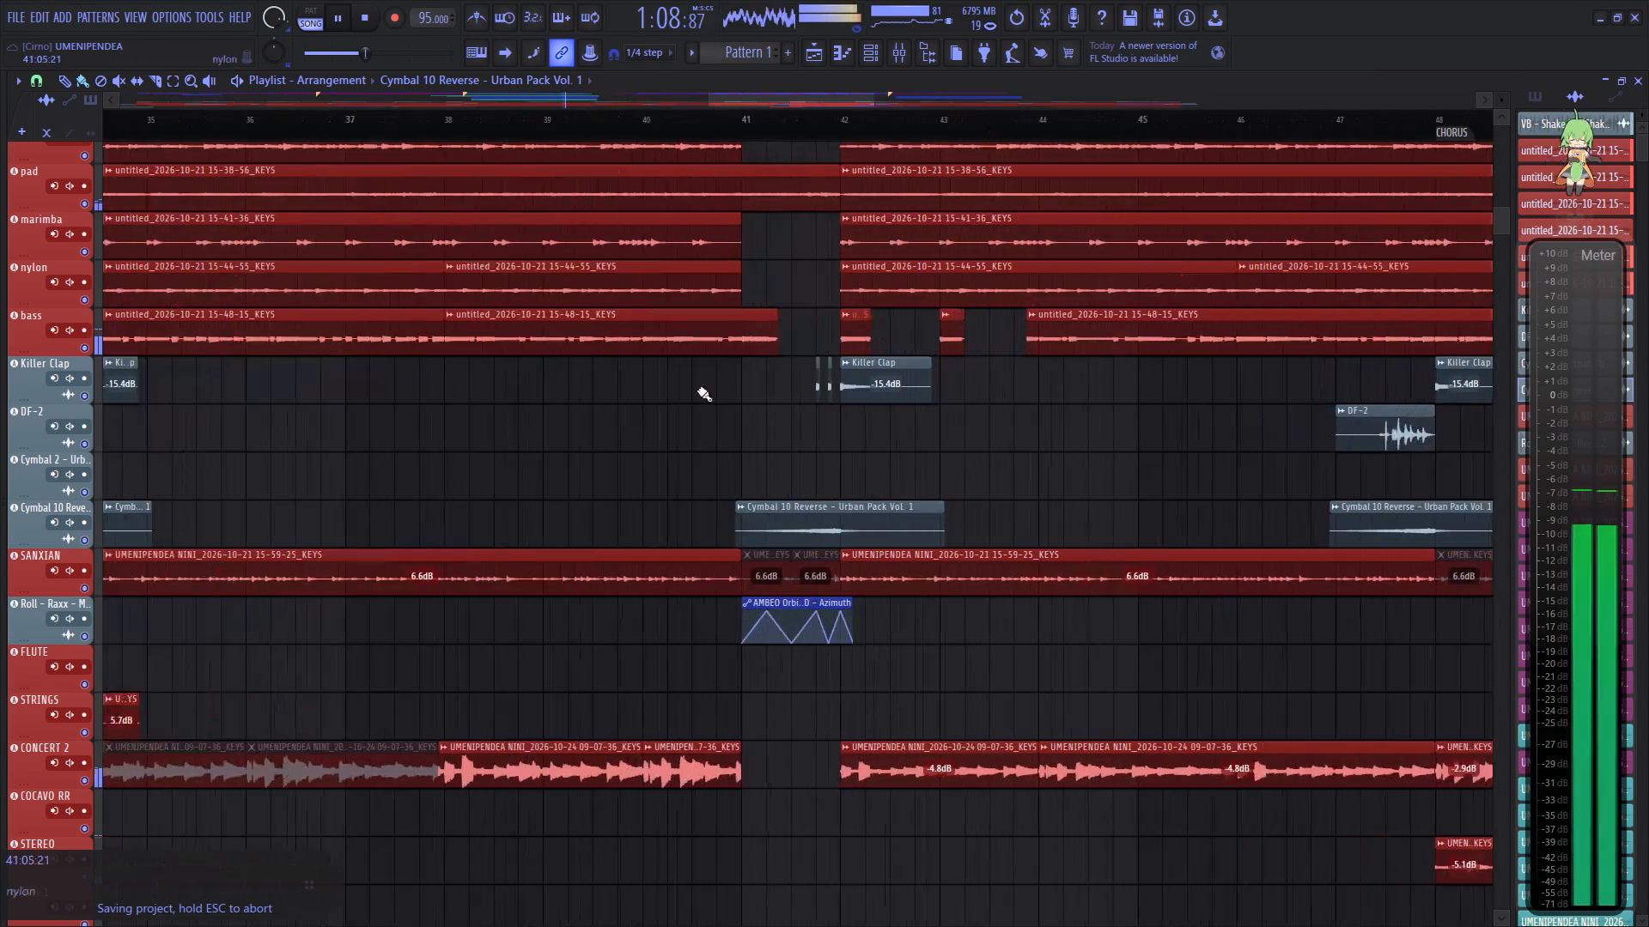
{"action": "scroll", "coordinate": [701, 511], "scroll_direction": "down", "scroll_amount": 2}
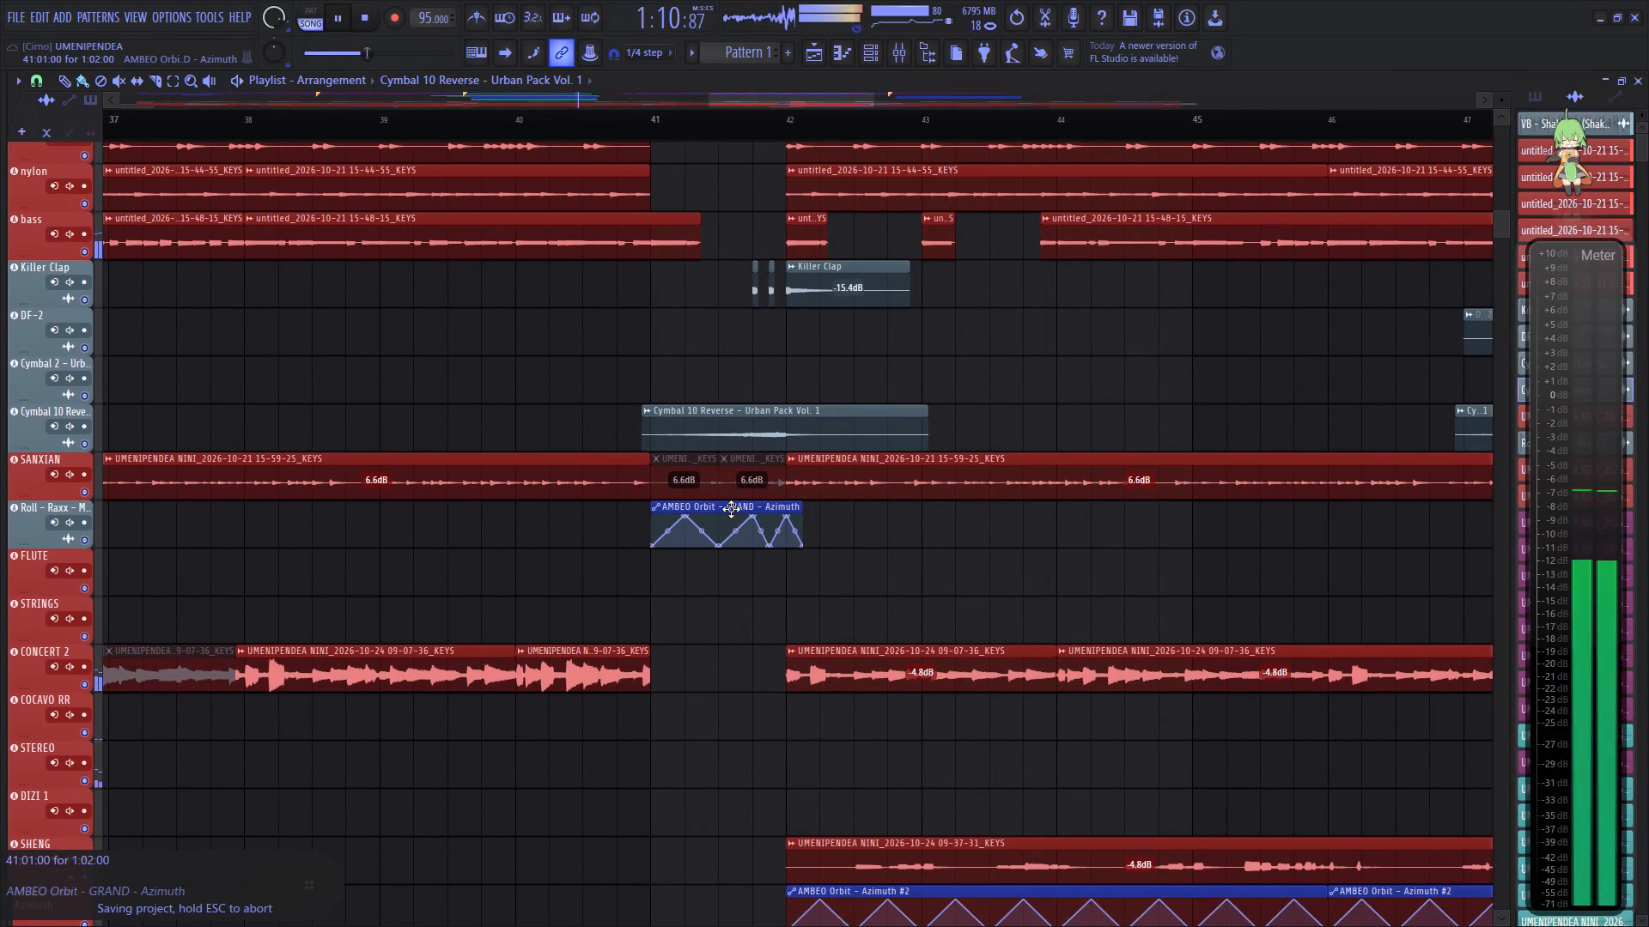
{"action": "left_click", "coordinate": [731, 509]}
{"action": "key", "text": "Down"}
{"action": "key", "text": "Down"}
{"action": "key", "text": "Down"}
{"action": "key", "text": "Down"}
{"action": "key", "text": "Down"}
{"action": "key", "text": "Down"}
{"action": "key", "text": "Down"}
{"action": "key", "text": "Down"}
{"action": "key", "text": "Down"}
{"action": "key", "text": "Down"}
{"action": "key", "text": "Down"}
{"action": "key", "text": "Down"}
{"action": "key", "text": "Down"}
{"action": "key", "text": "Down"}
{"action": "key", "text": "Down"}
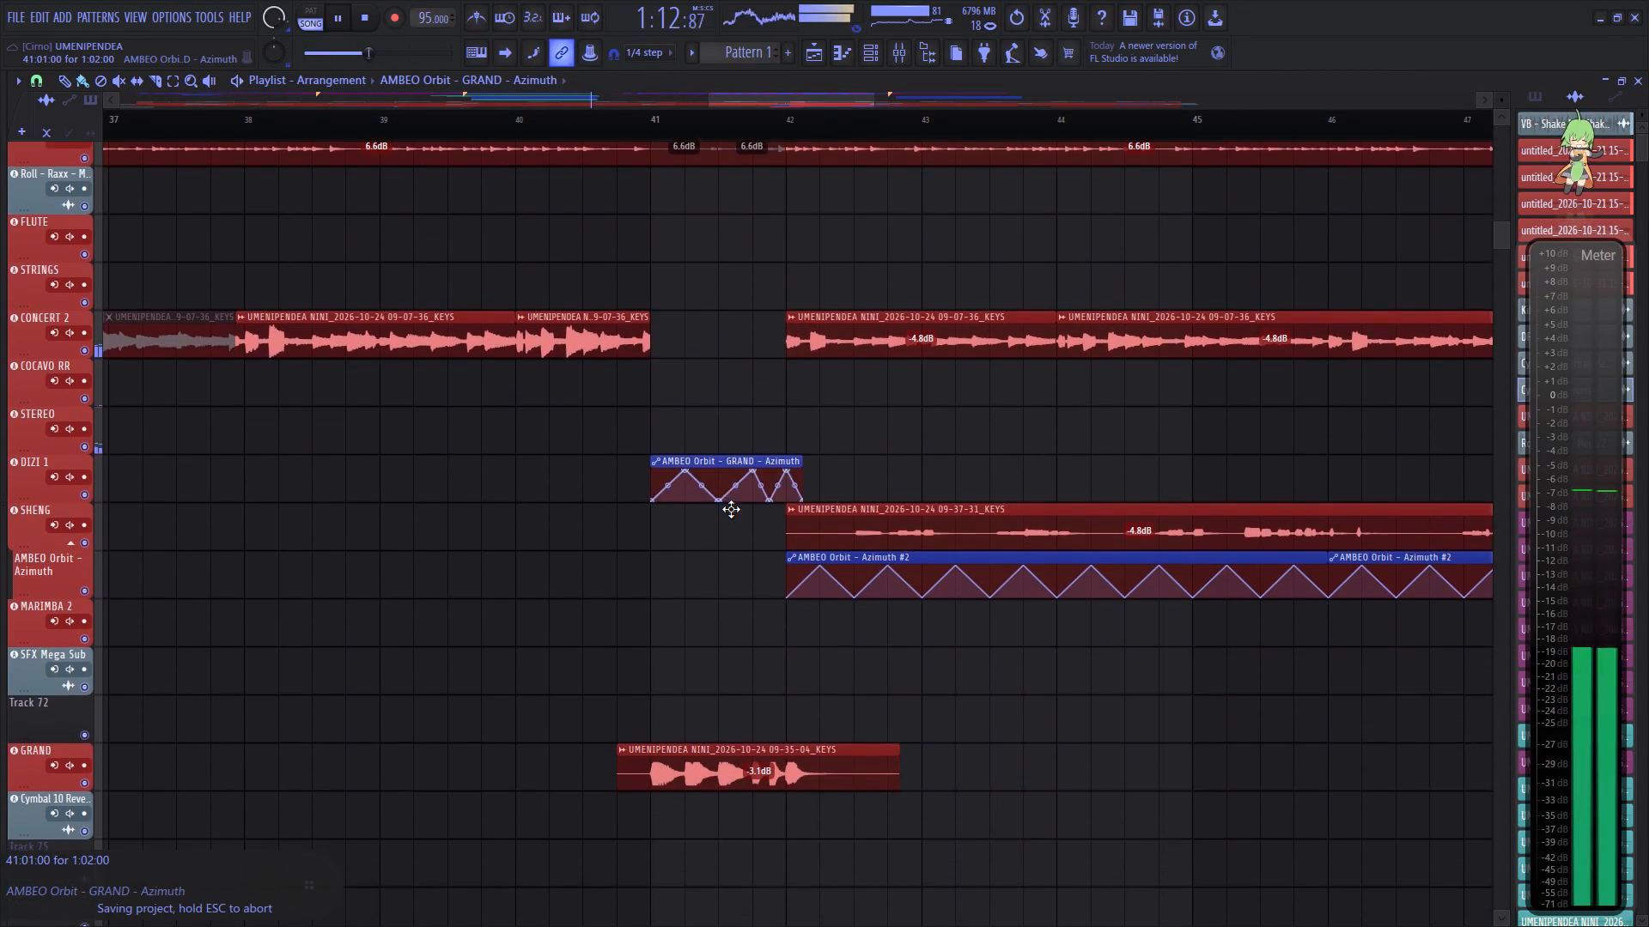
{"action": "key", "text": "Down"}
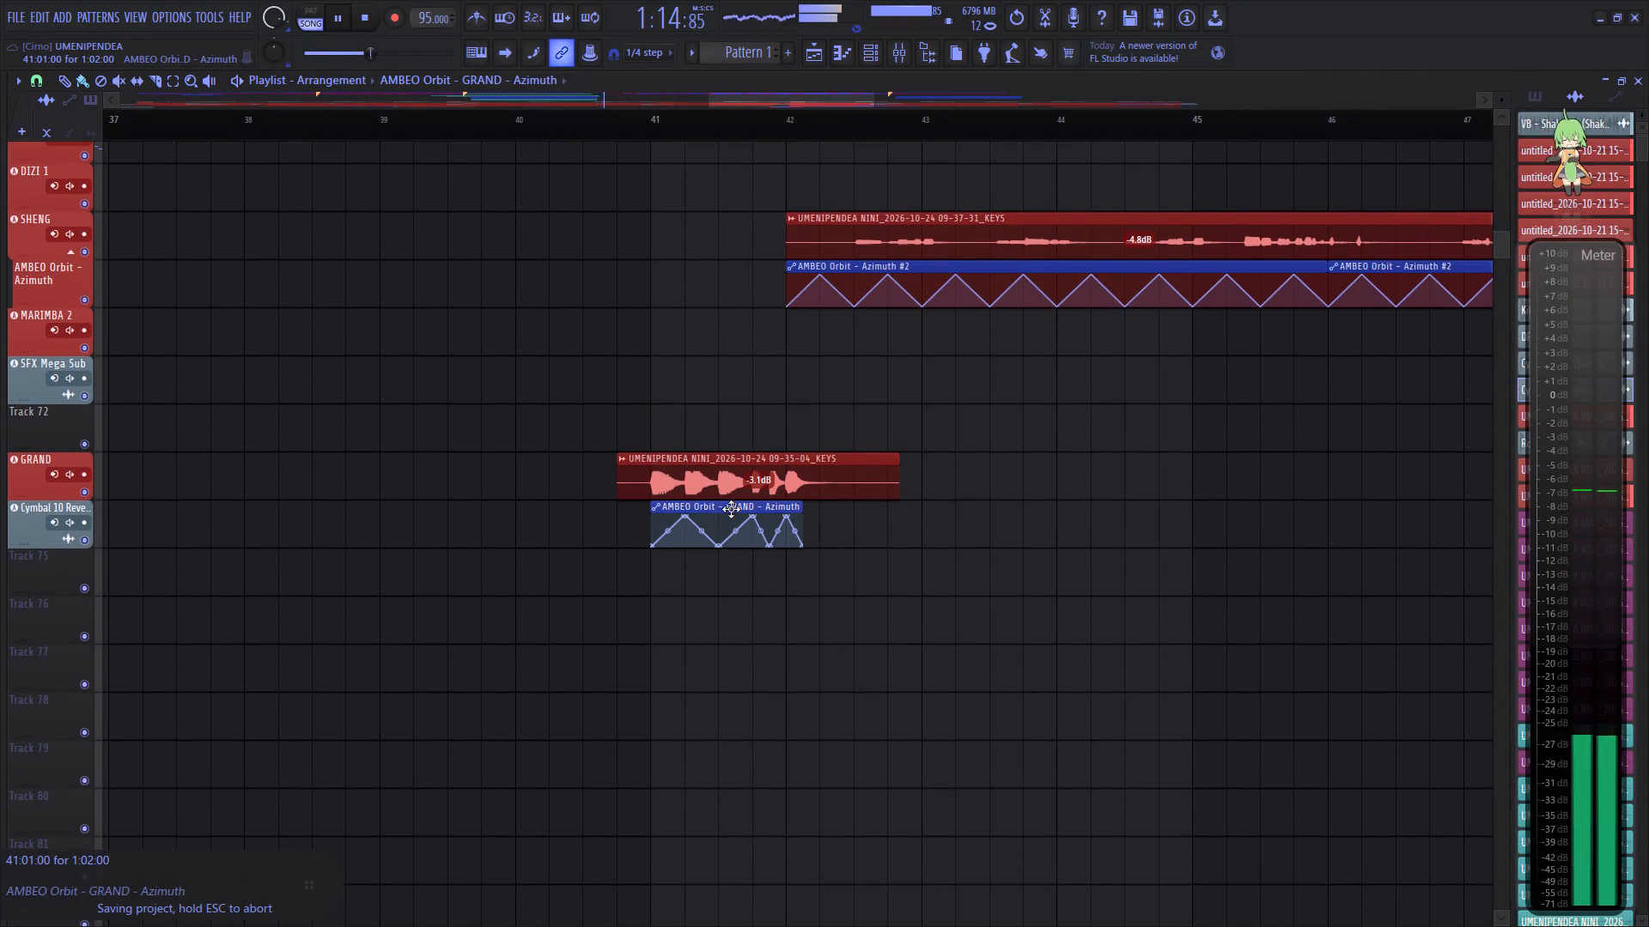
{"action": "key", "text": "Down"}
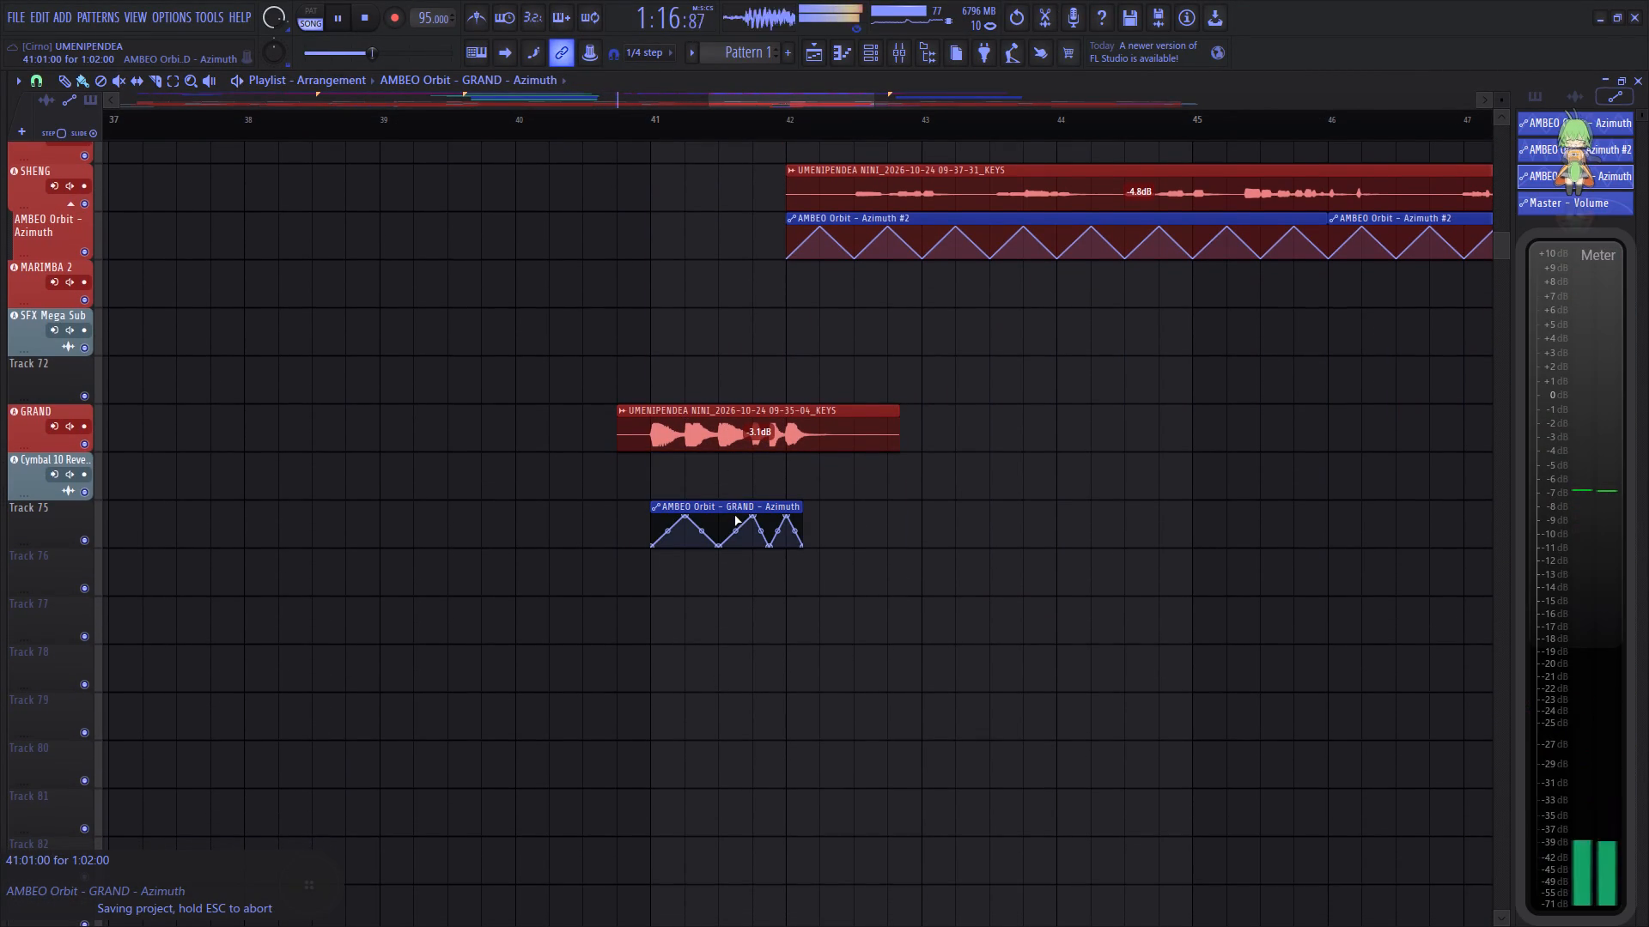
{"action": "key", "text": "ctrl+s"}
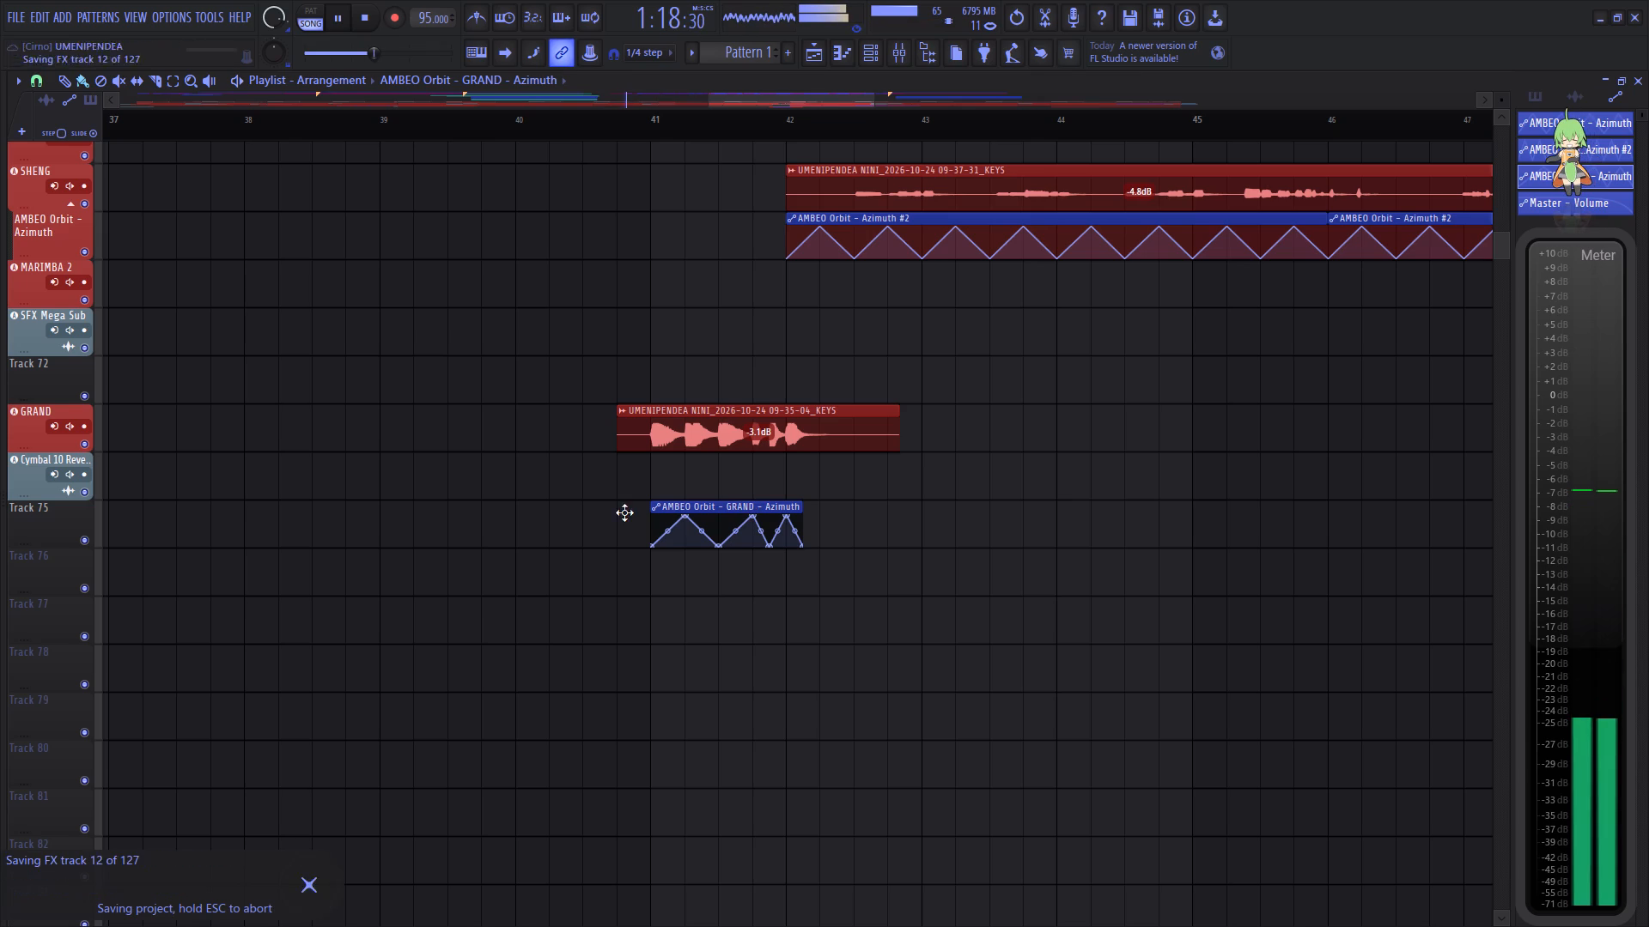
Rename Track 75 as Grand automation.
{"action": "right_click", "coordinate": [52, 528]}
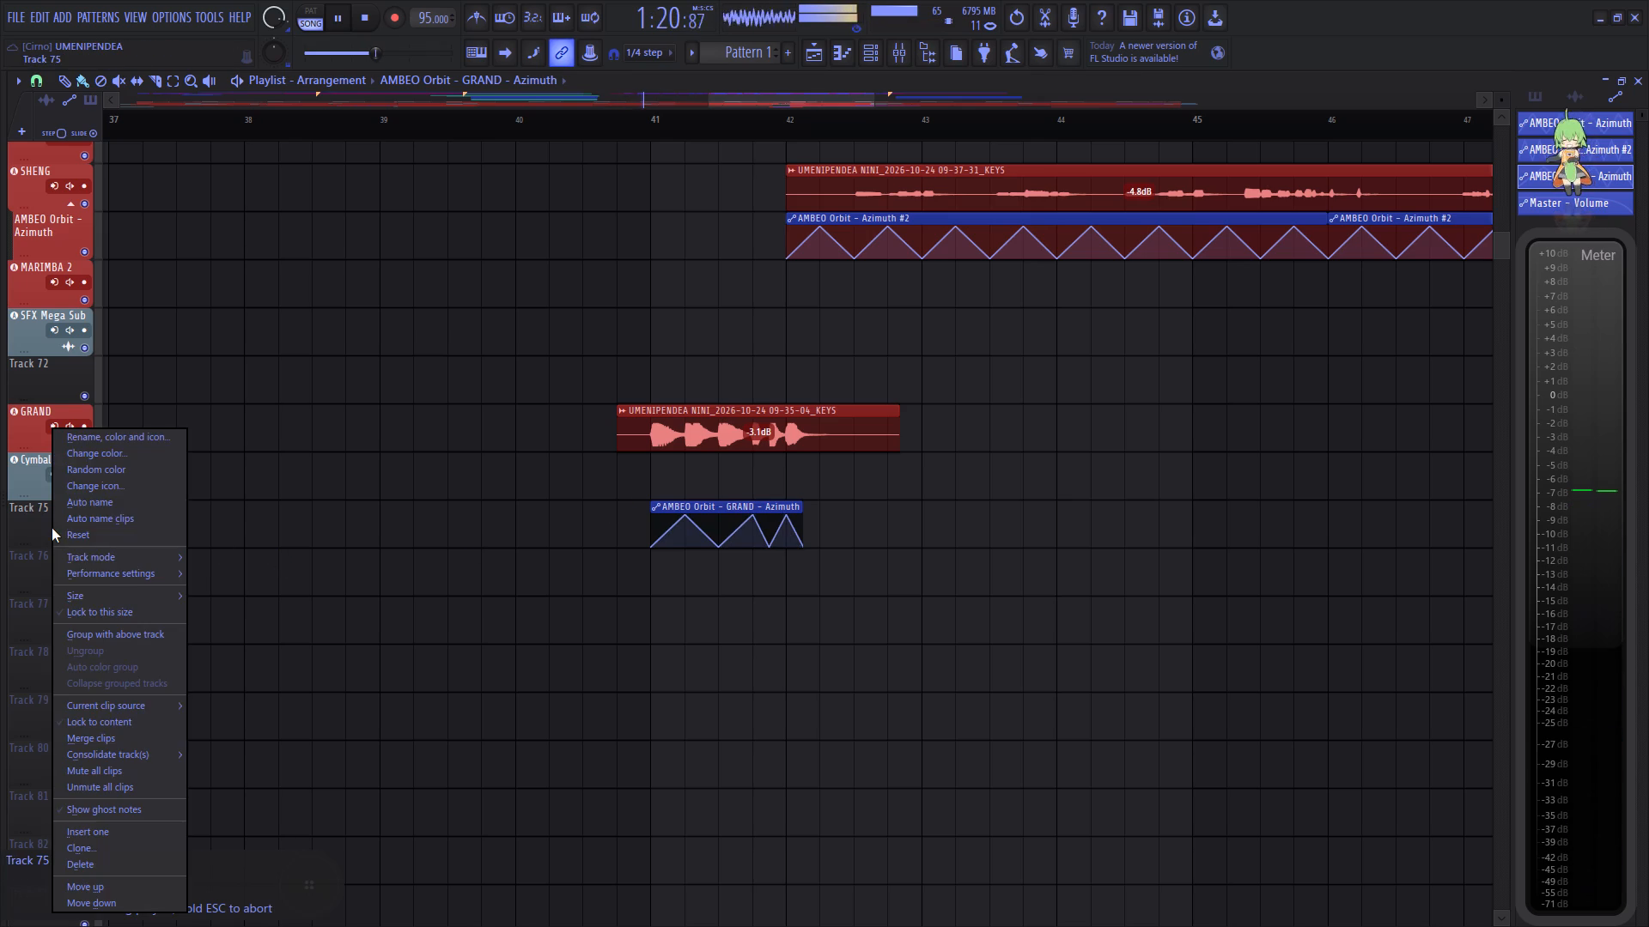
{"action": "left_click", "coordinate": [126, 439]}
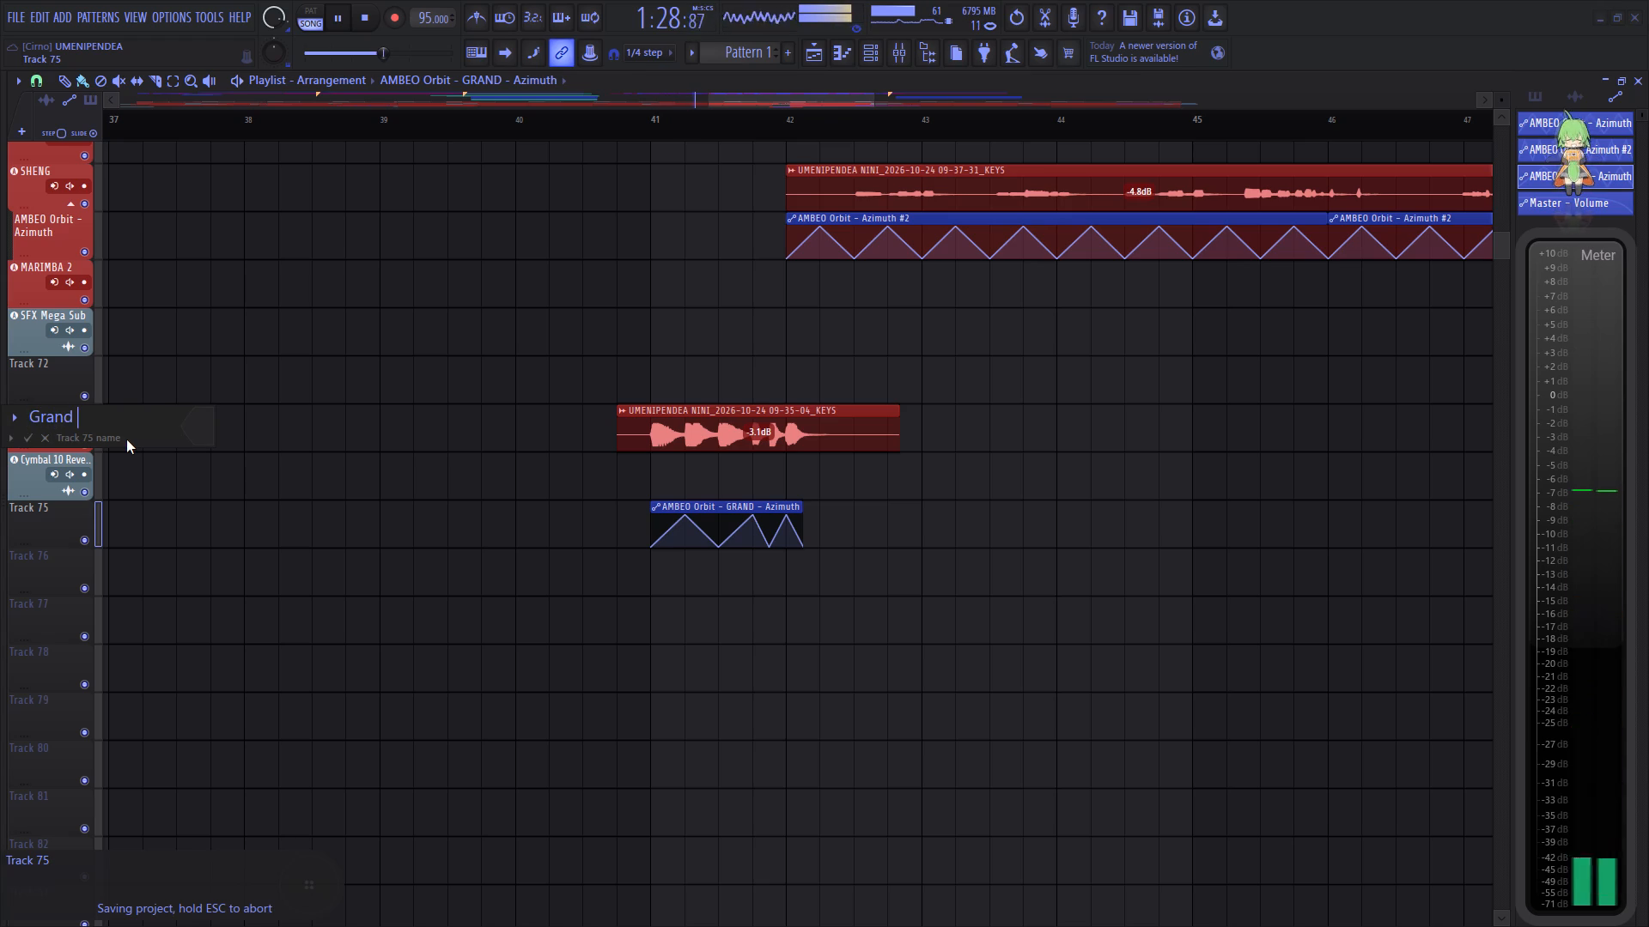
{"action": "type", "text": "auto"}
{"action": "type", "text": "mation"}
{"action": "key", "text": "Return"}
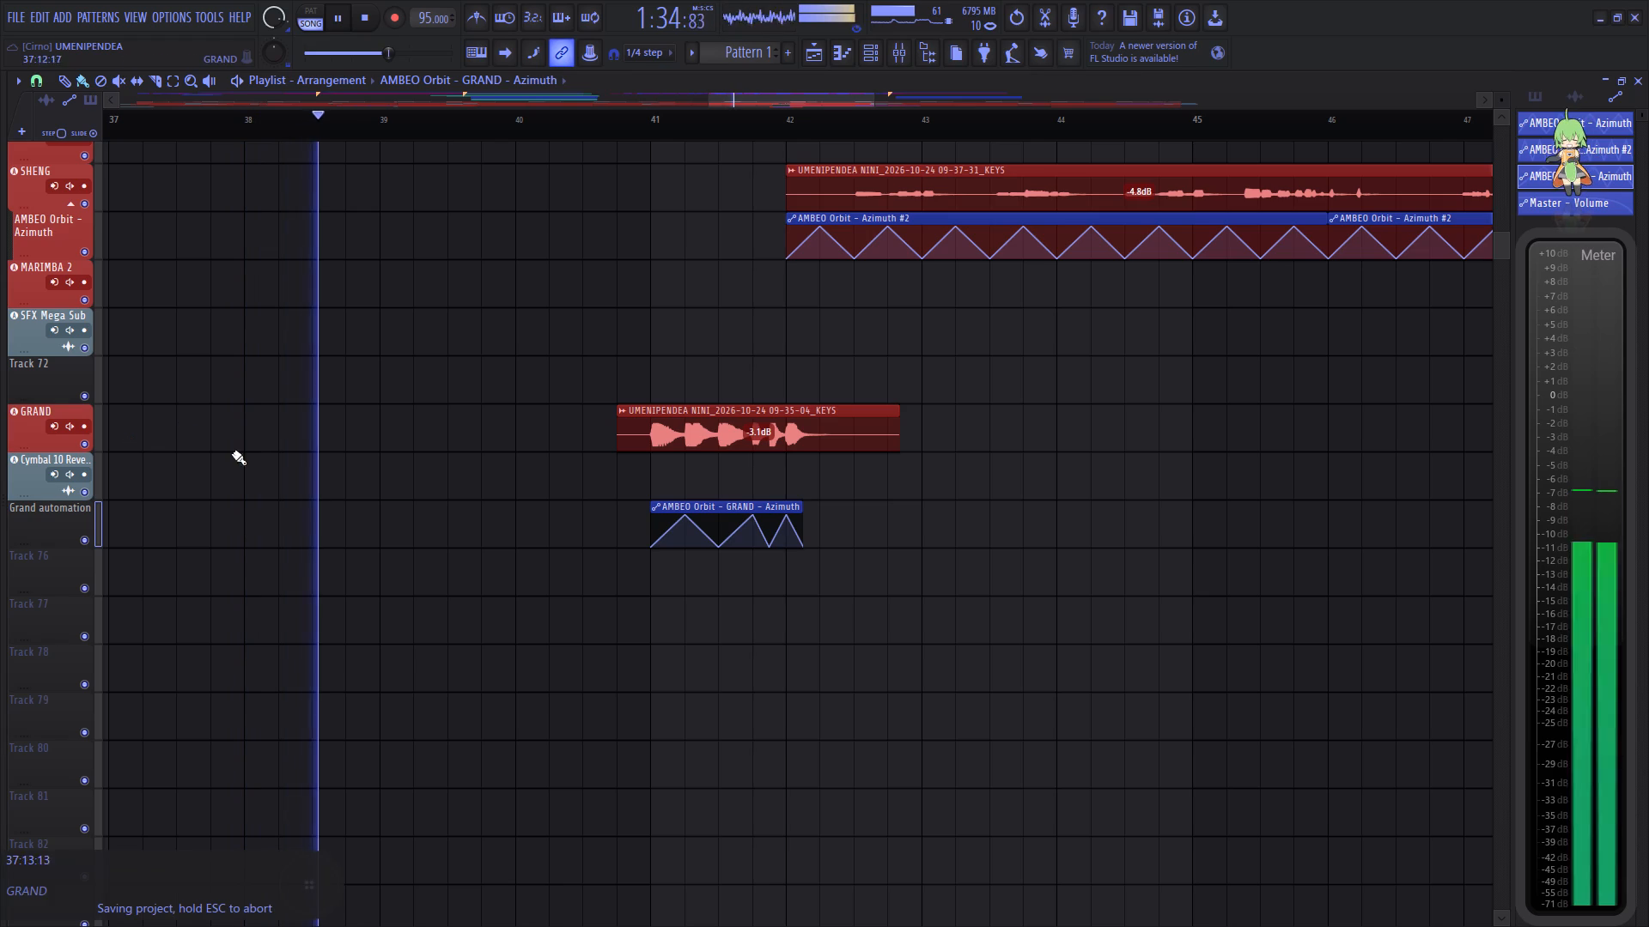
Color the Grand automation track dark red (#602120) and save the project.
{"action": "right_click", "coordinate": [24, 524]}
{"action": "left_click", "coordinate": [97, 456]}
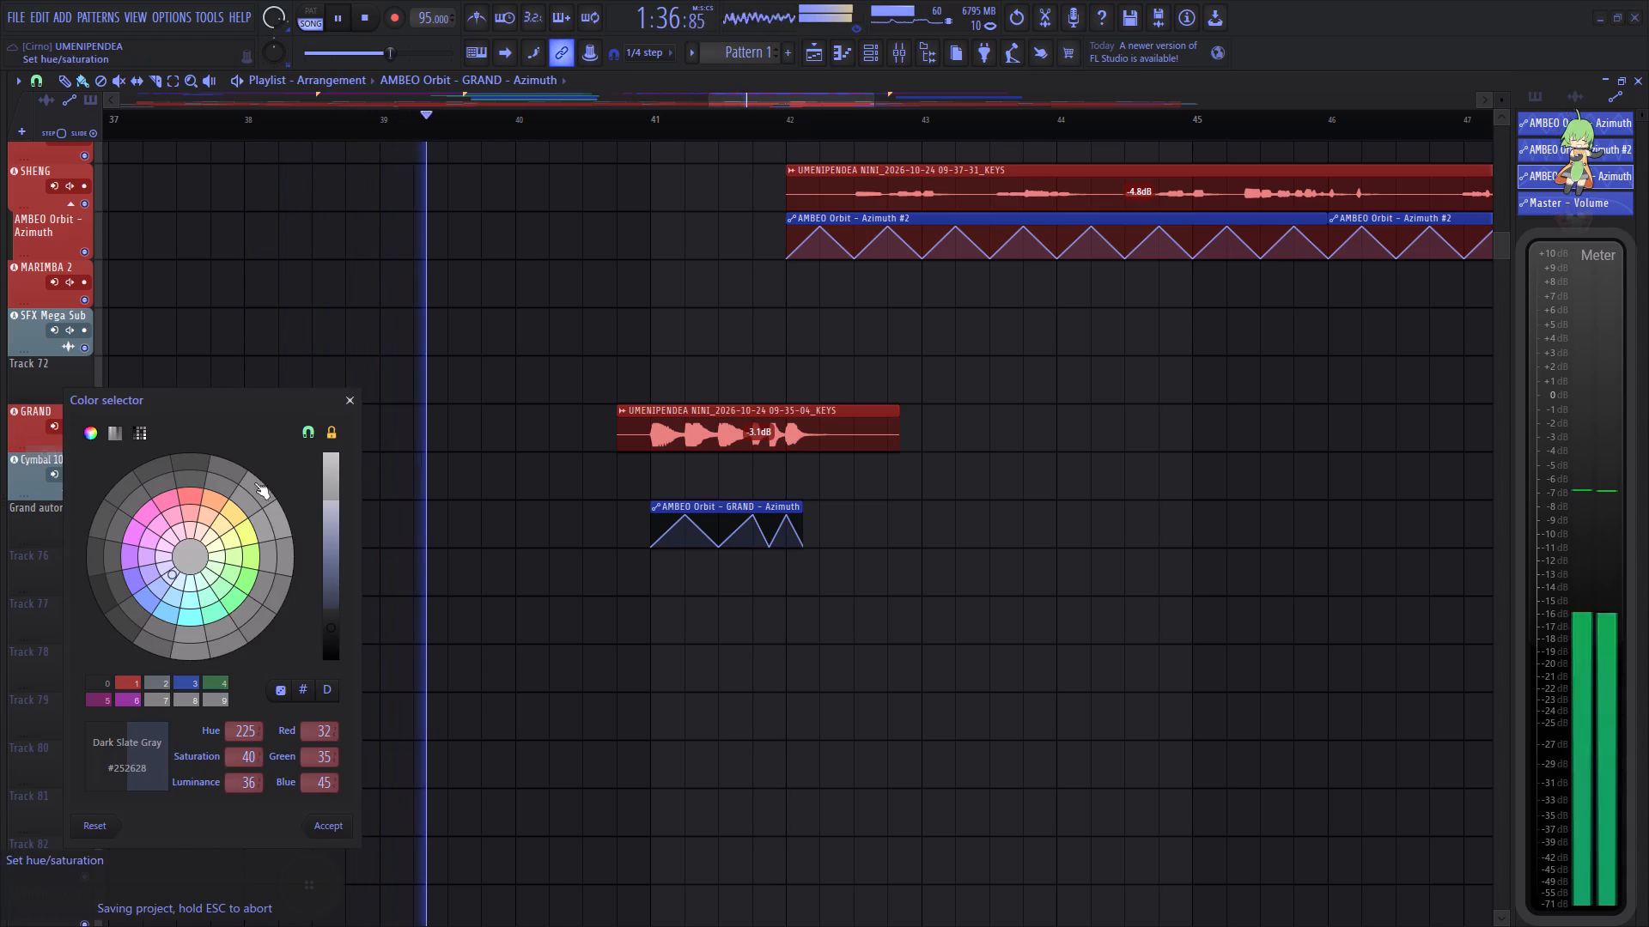
{"action": "left_click", "coordinate": [194, 500]}
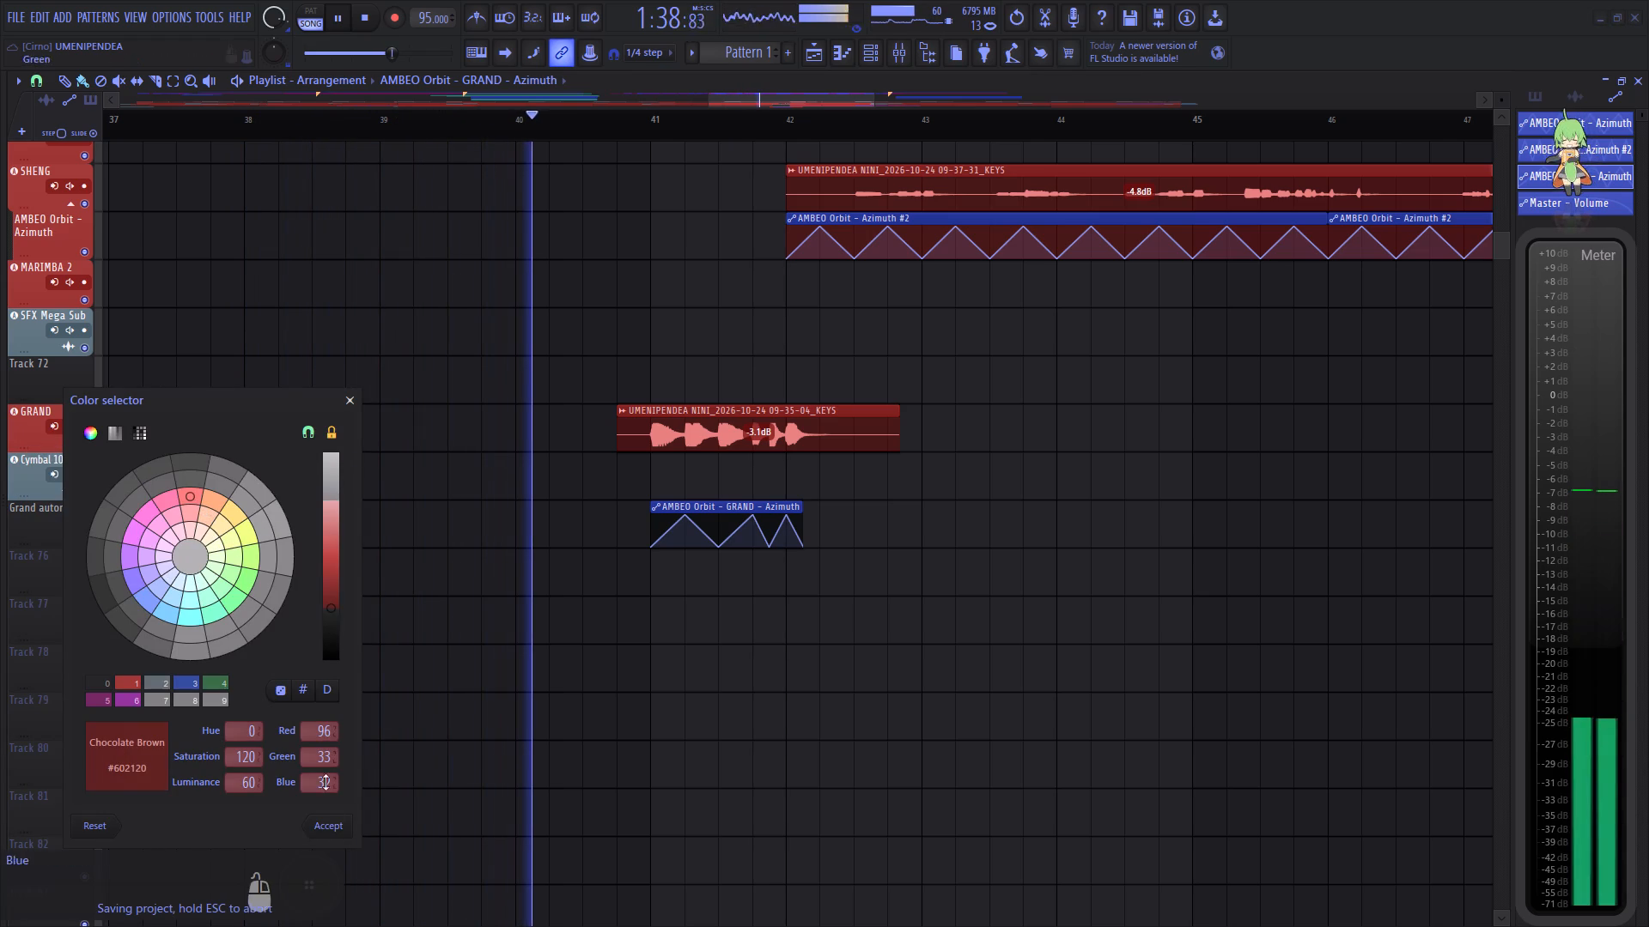
{"action": "left_click", "coordinate": [334, 829]}
{"action": "scroll", "coordinate": [811, 124], "scroll_direction": "down", "scroll_amount": 6}
{"action": "key", "text": "ctrl+s"}
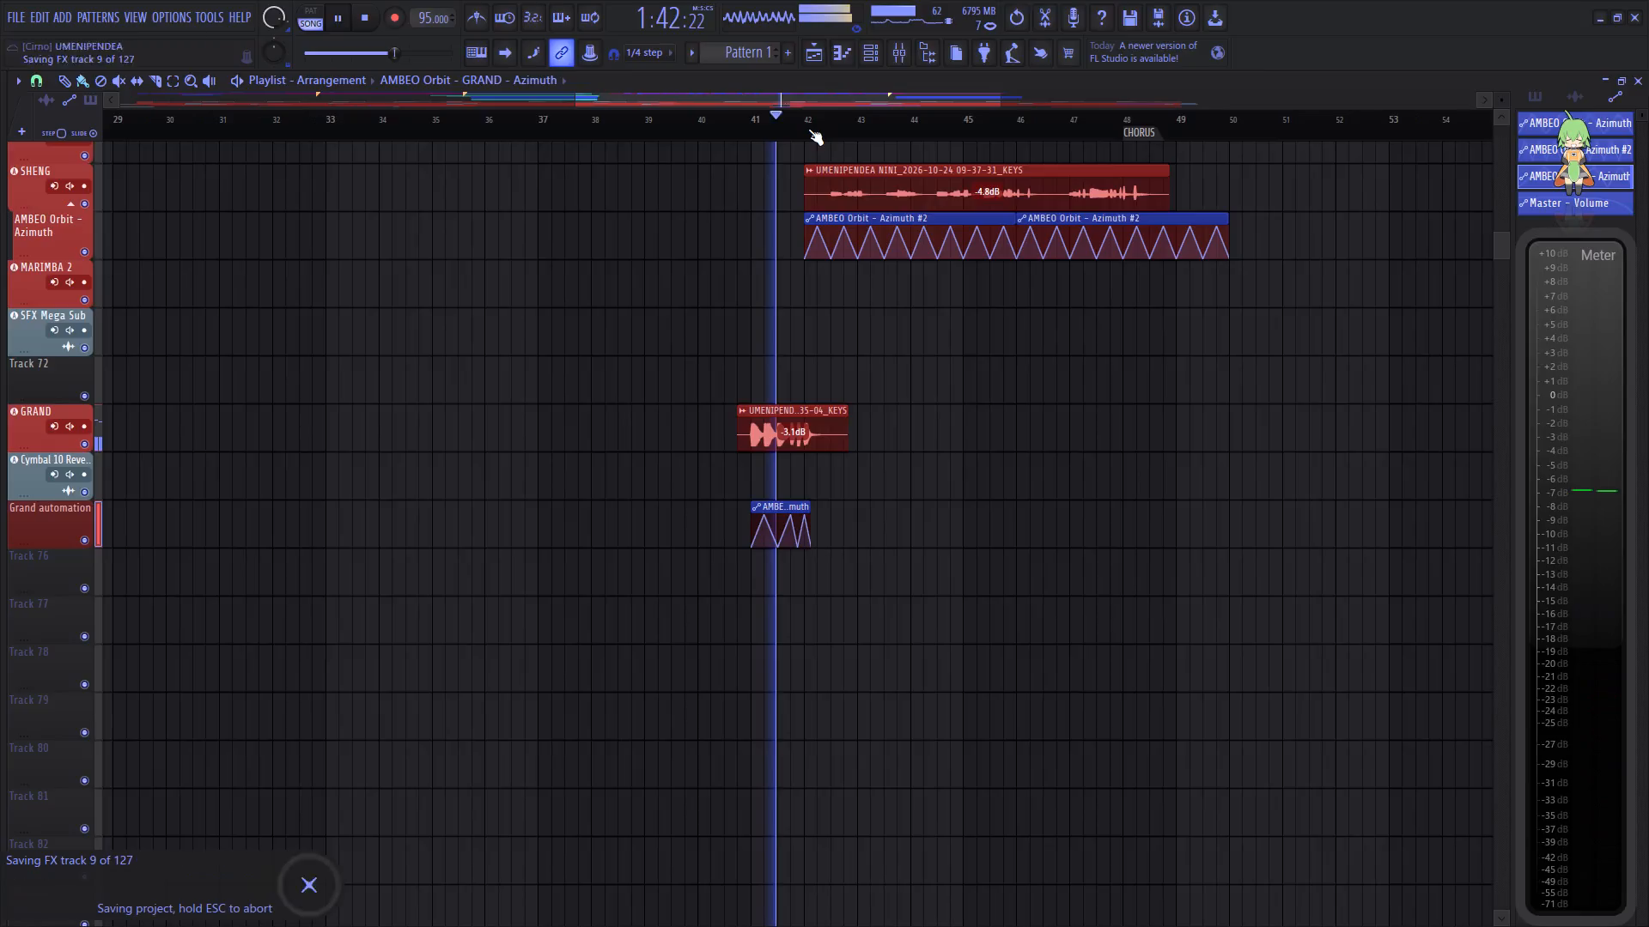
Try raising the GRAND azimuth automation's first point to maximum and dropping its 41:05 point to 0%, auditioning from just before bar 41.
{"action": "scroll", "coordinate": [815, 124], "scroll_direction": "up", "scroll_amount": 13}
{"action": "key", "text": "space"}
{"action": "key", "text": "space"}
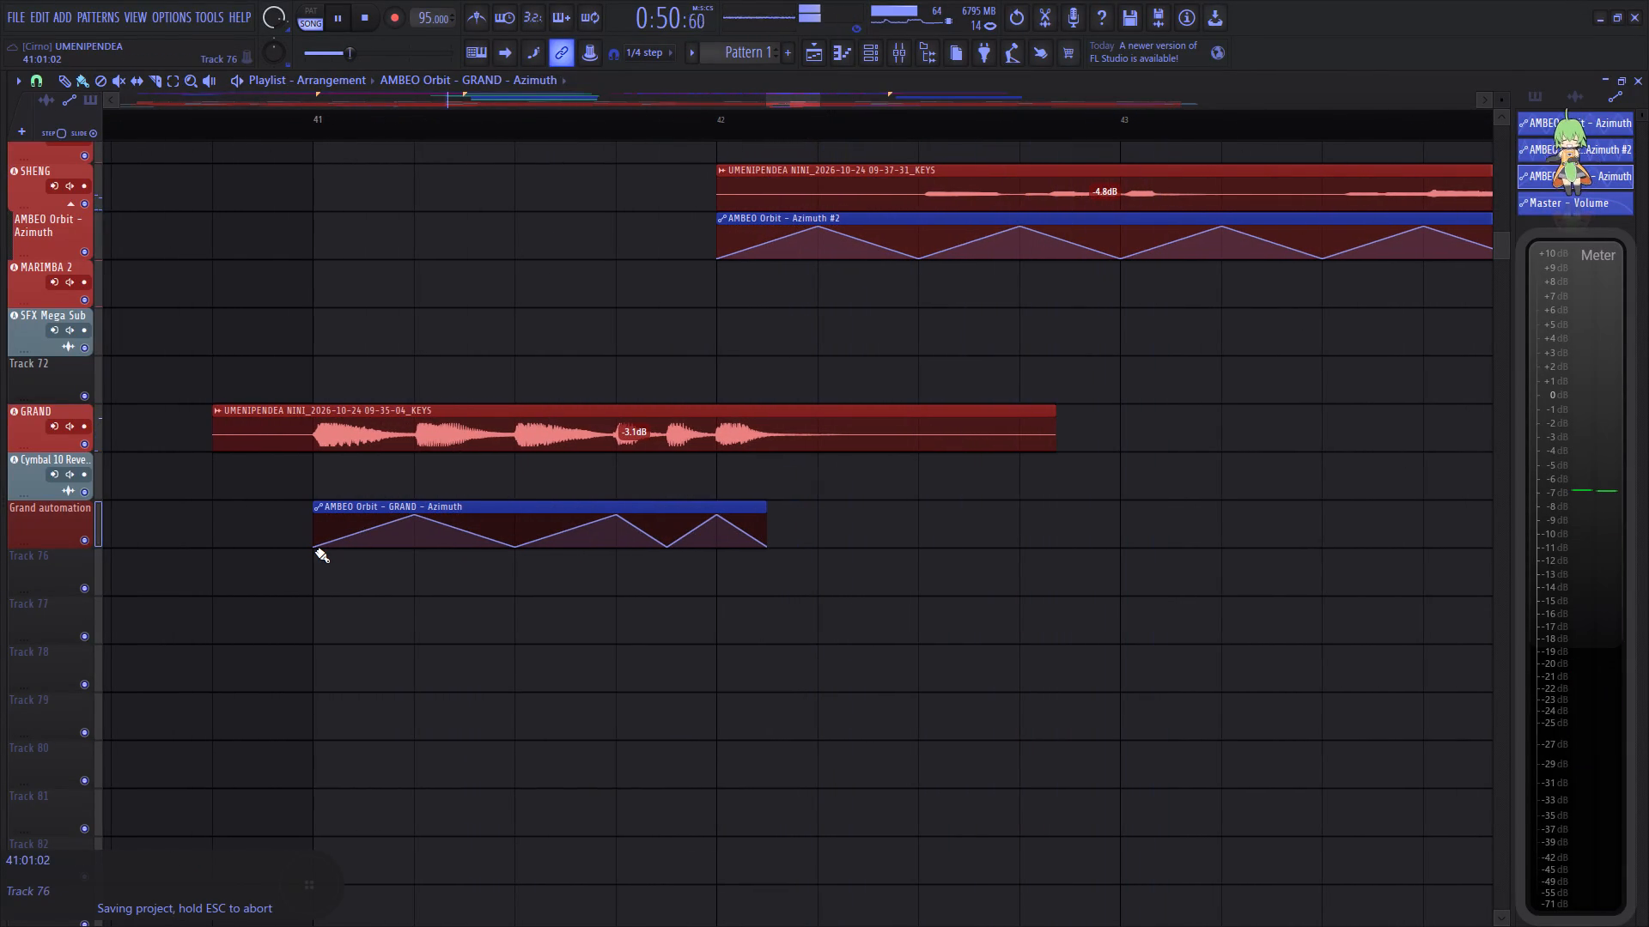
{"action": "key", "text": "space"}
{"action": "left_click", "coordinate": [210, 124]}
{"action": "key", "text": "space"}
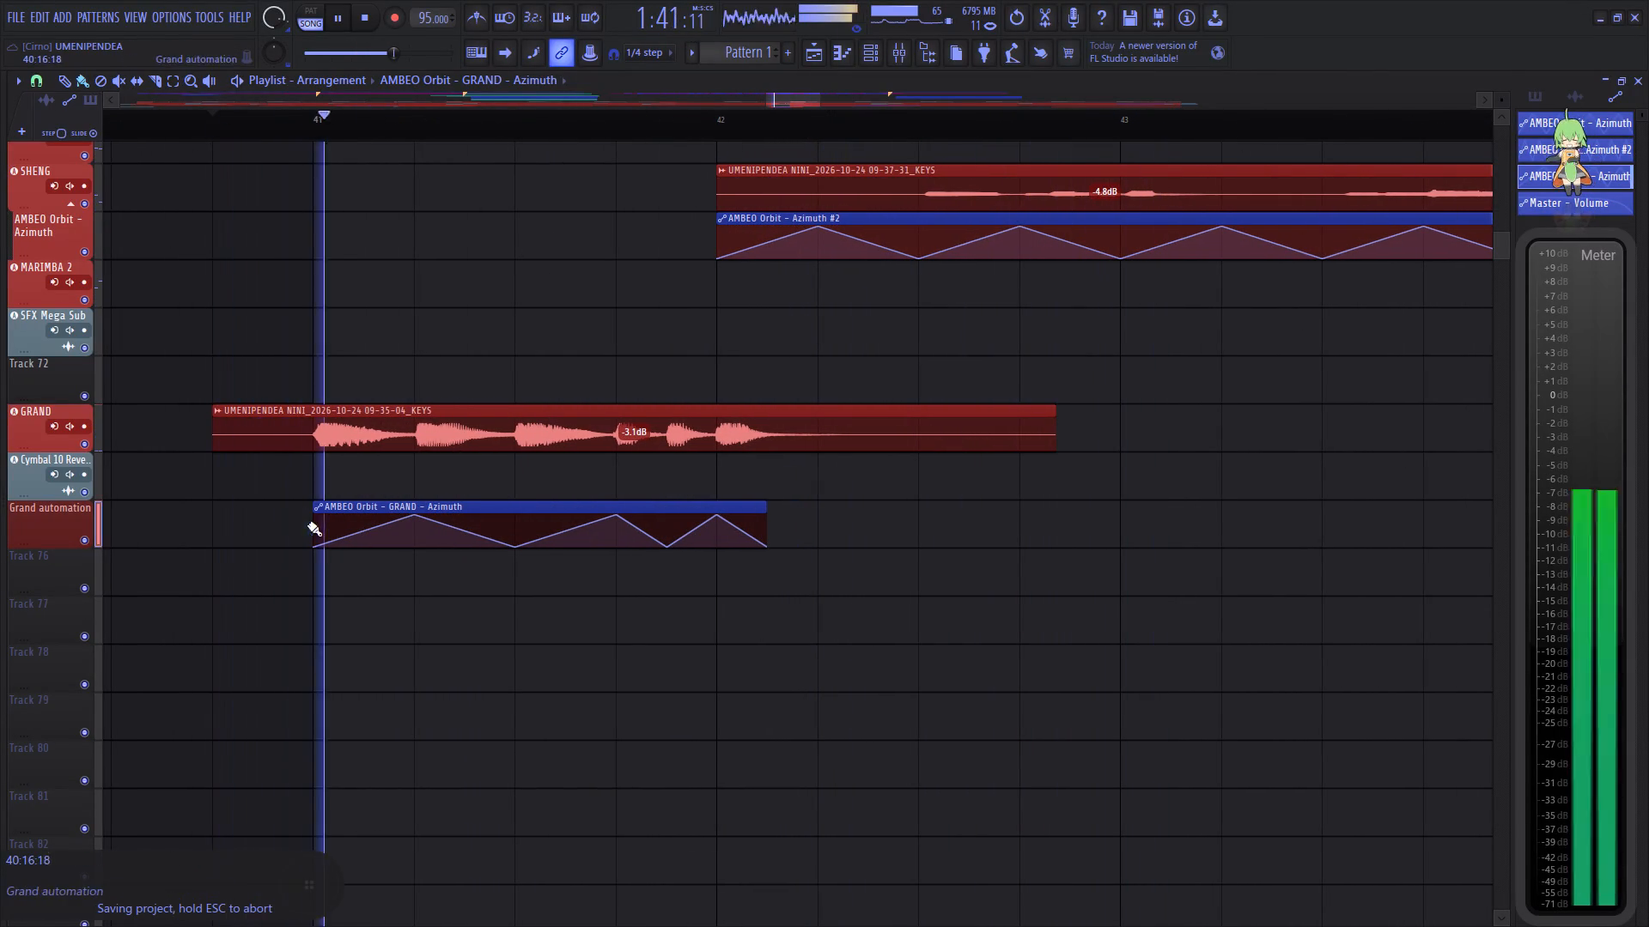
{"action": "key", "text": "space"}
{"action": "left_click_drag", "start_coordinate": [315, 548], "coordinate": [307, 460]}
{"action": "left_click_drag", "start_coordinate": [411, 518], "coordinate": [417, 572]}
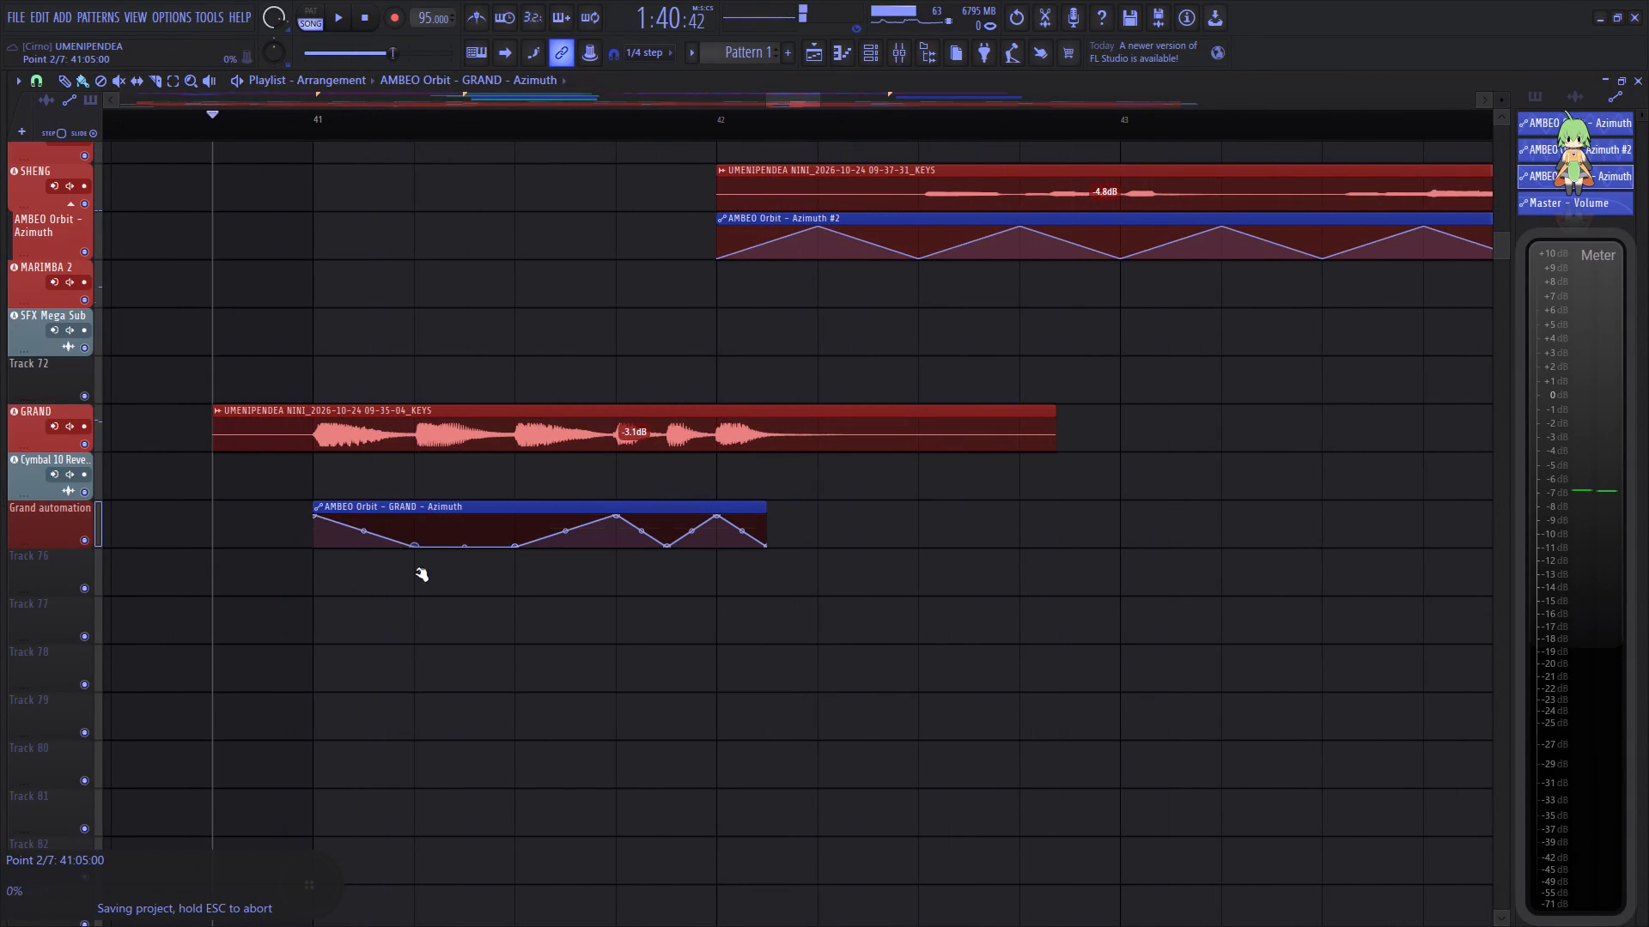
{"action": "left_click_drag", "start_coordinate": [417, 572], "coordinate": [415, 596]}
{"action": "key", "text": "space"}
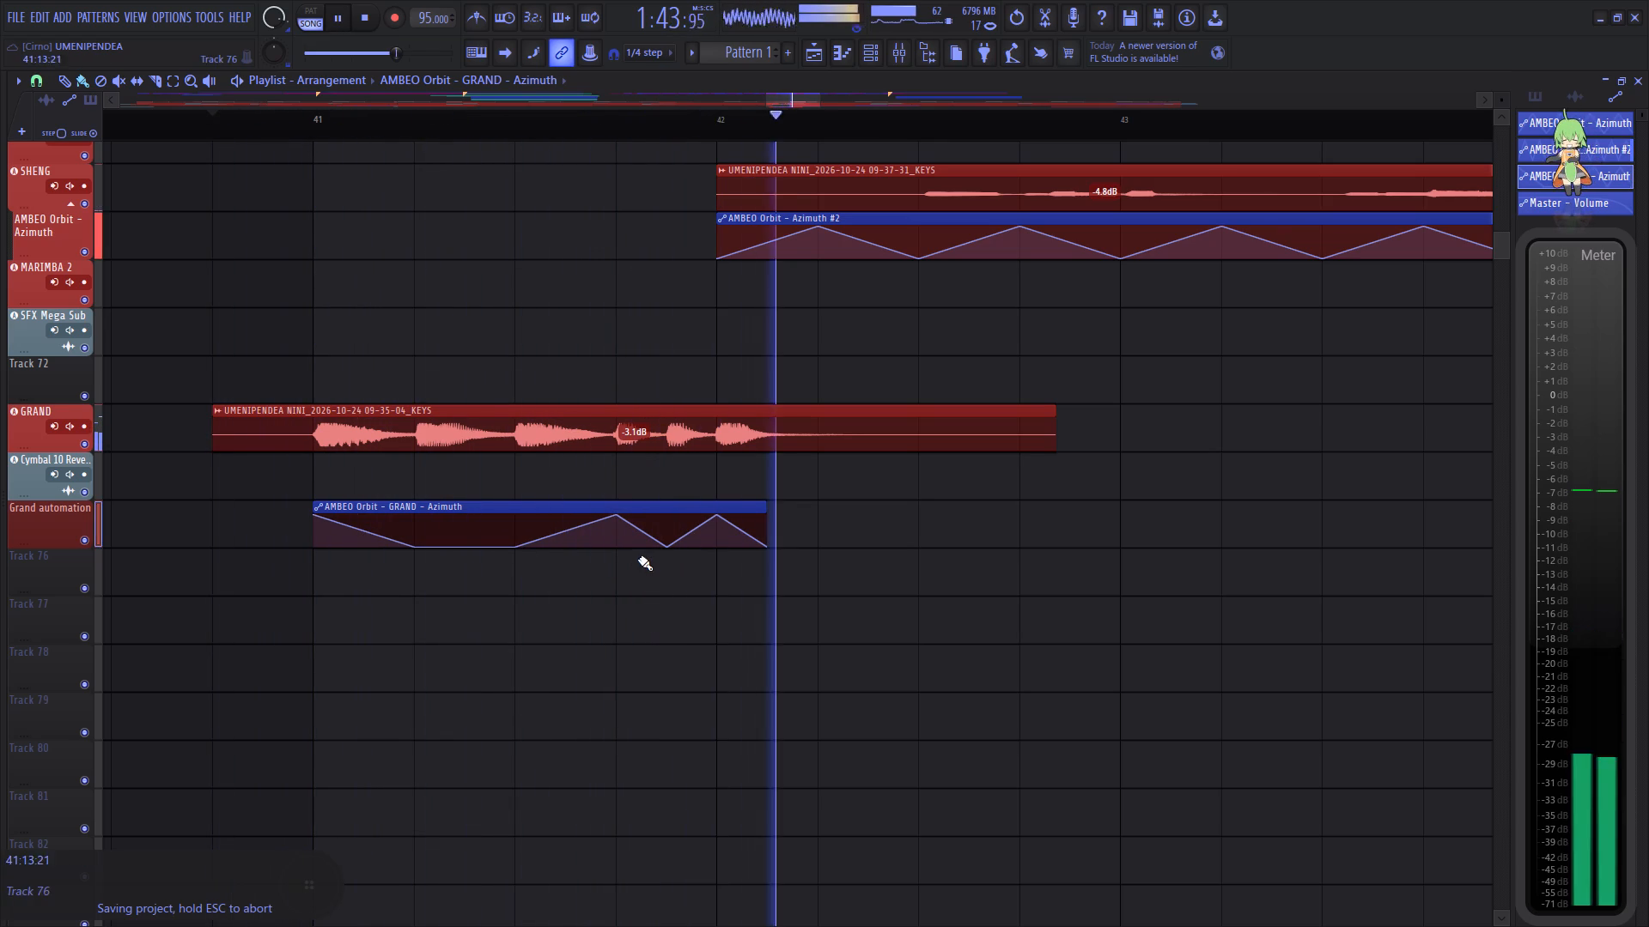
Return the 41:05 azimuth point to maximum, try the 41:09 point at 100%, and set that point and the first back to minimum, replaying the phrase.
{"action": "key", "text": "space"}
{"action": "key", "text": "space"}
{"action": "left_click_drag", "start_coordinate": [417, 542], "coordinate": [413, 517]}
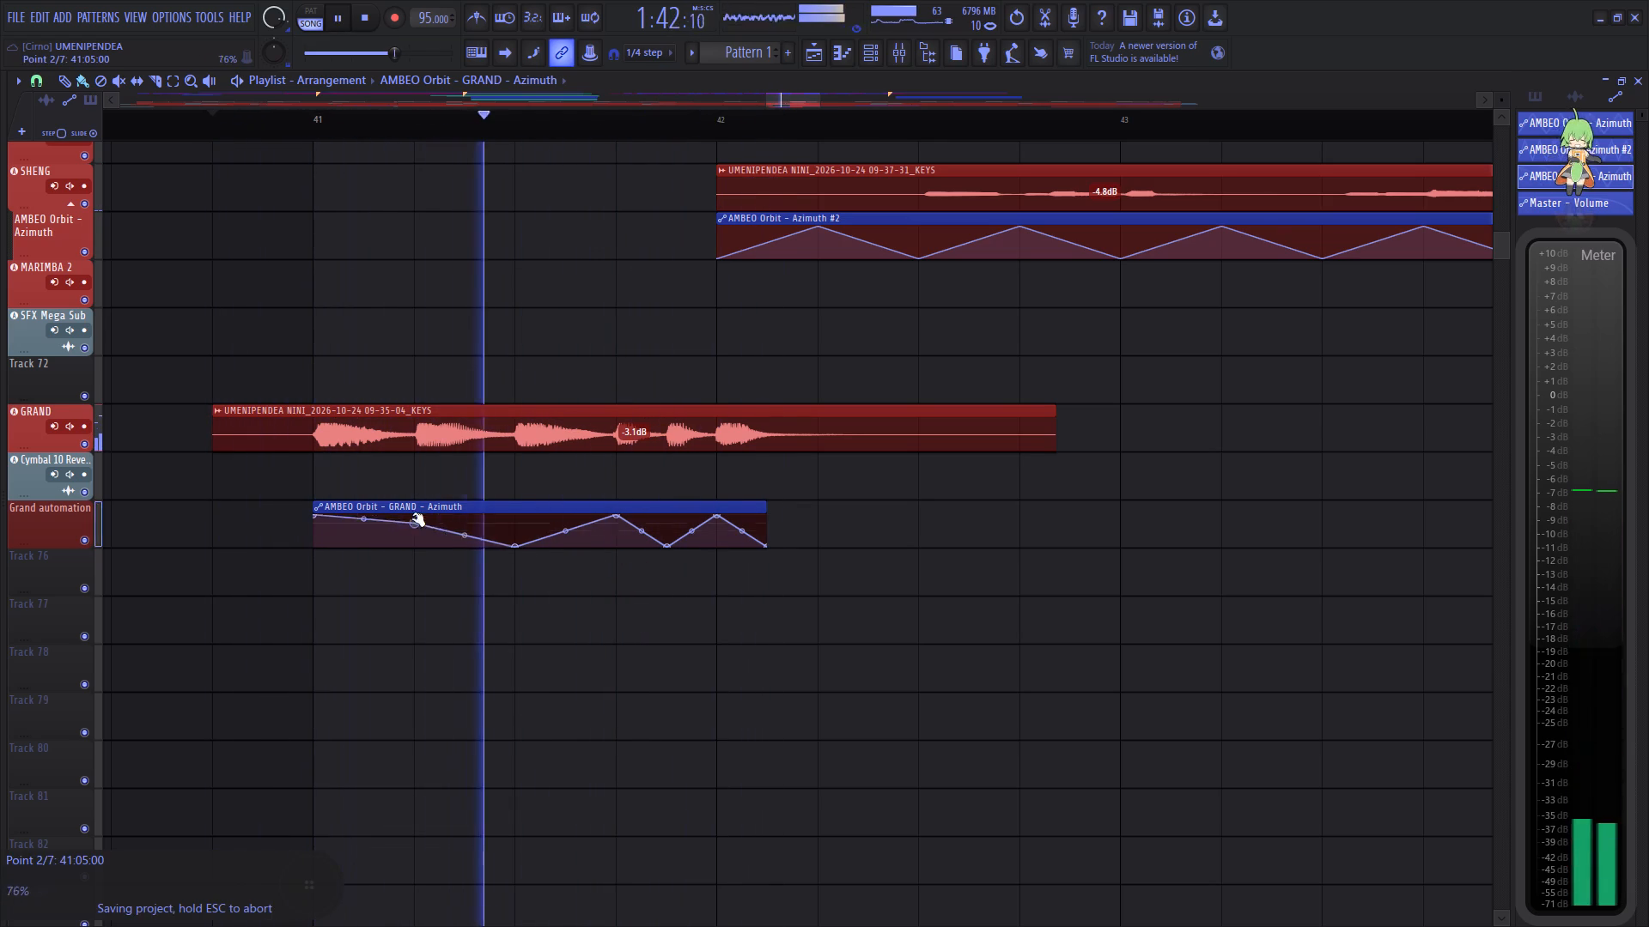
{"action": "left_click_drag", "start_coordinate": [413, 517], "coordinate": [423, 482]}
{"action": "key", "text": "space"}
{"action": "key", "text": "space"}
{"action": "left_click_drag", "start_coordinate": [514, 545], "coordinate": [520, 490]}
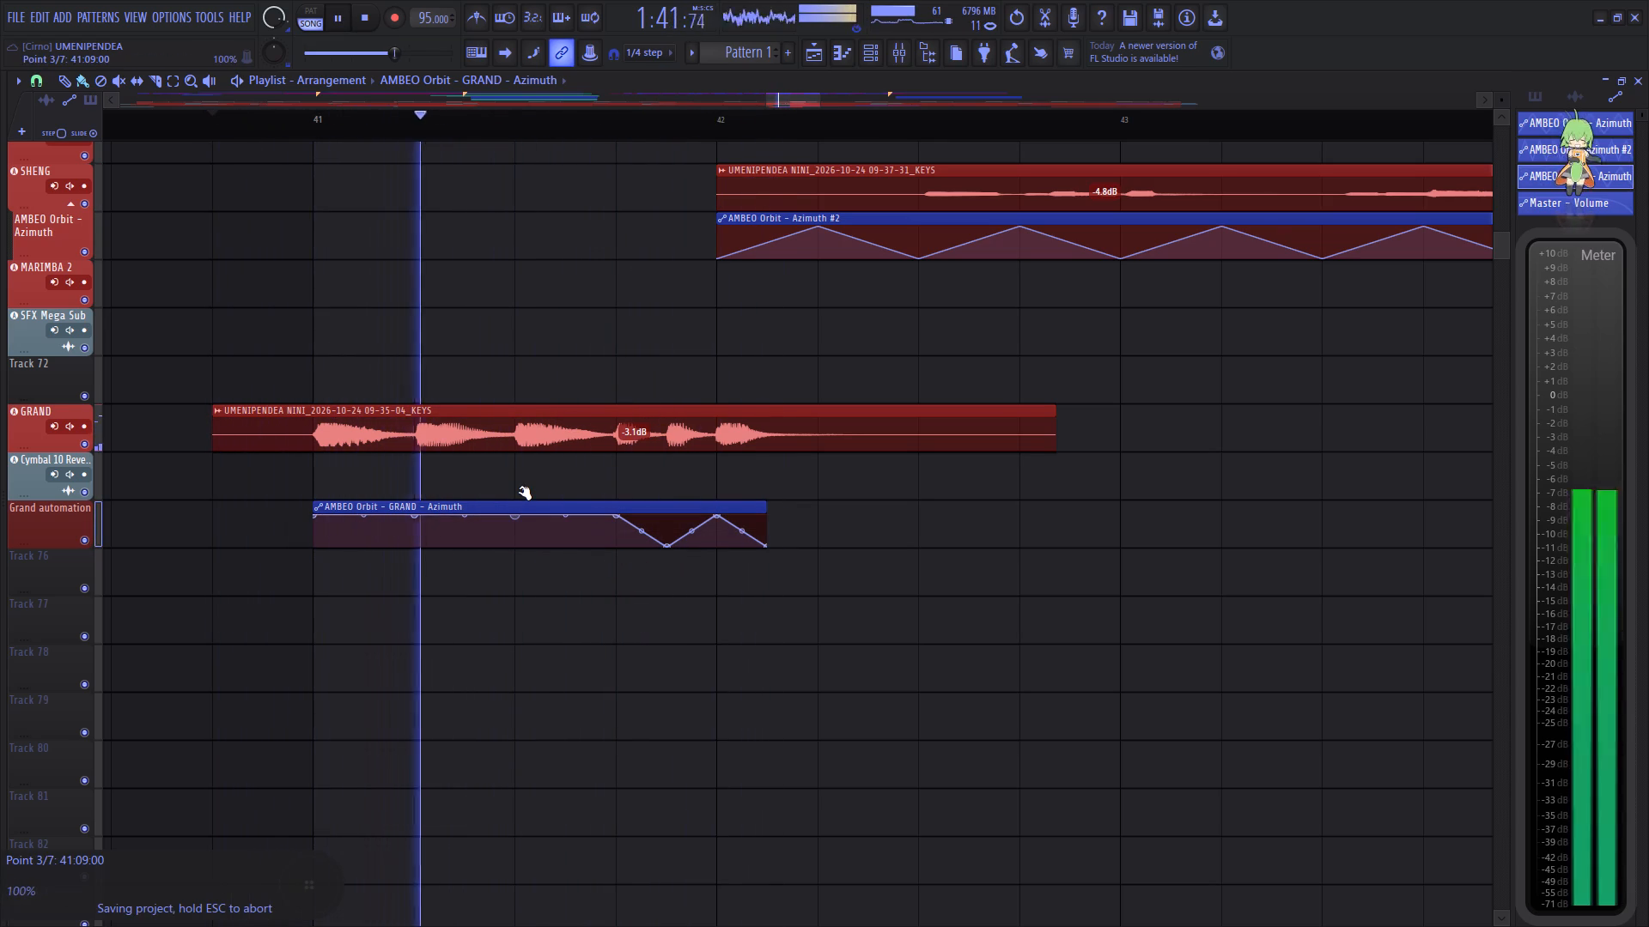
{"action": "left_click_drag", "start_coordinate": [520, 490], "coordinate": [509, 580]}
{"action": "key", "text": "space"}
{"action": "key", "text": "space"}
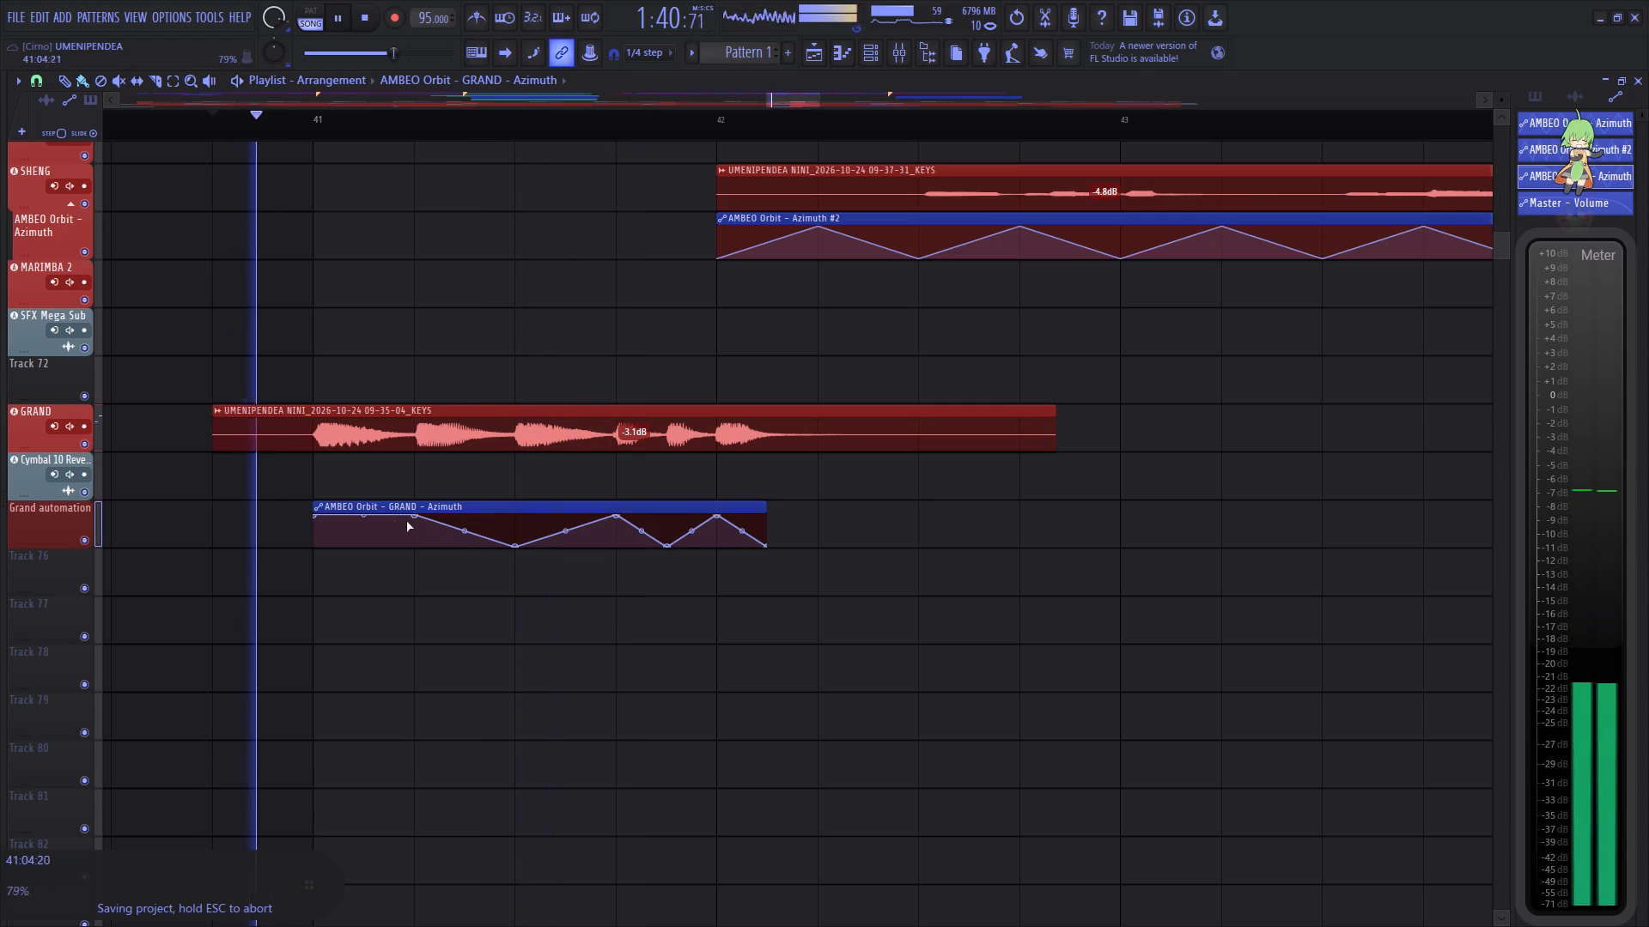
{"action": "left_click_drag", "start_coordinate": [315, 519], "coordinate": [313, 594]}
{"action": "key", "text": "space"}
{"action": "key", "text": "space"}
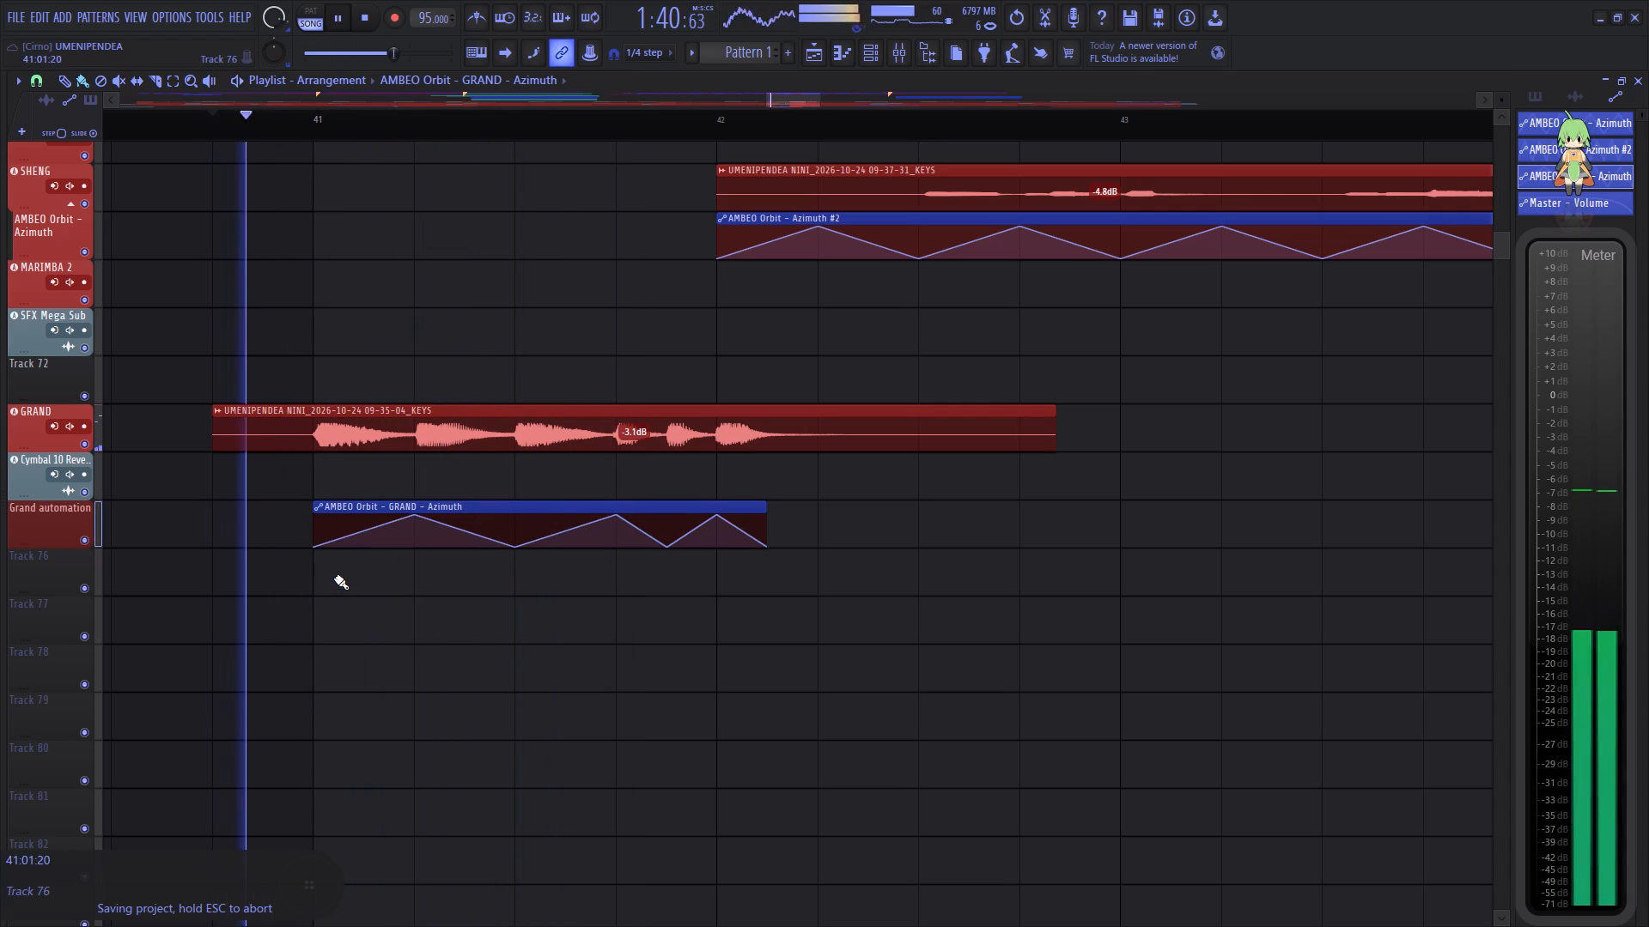
Save the project while listening on past the GRAND phrase into the section from bar 42.
{"action": "key", "text": "ctrl+s"}
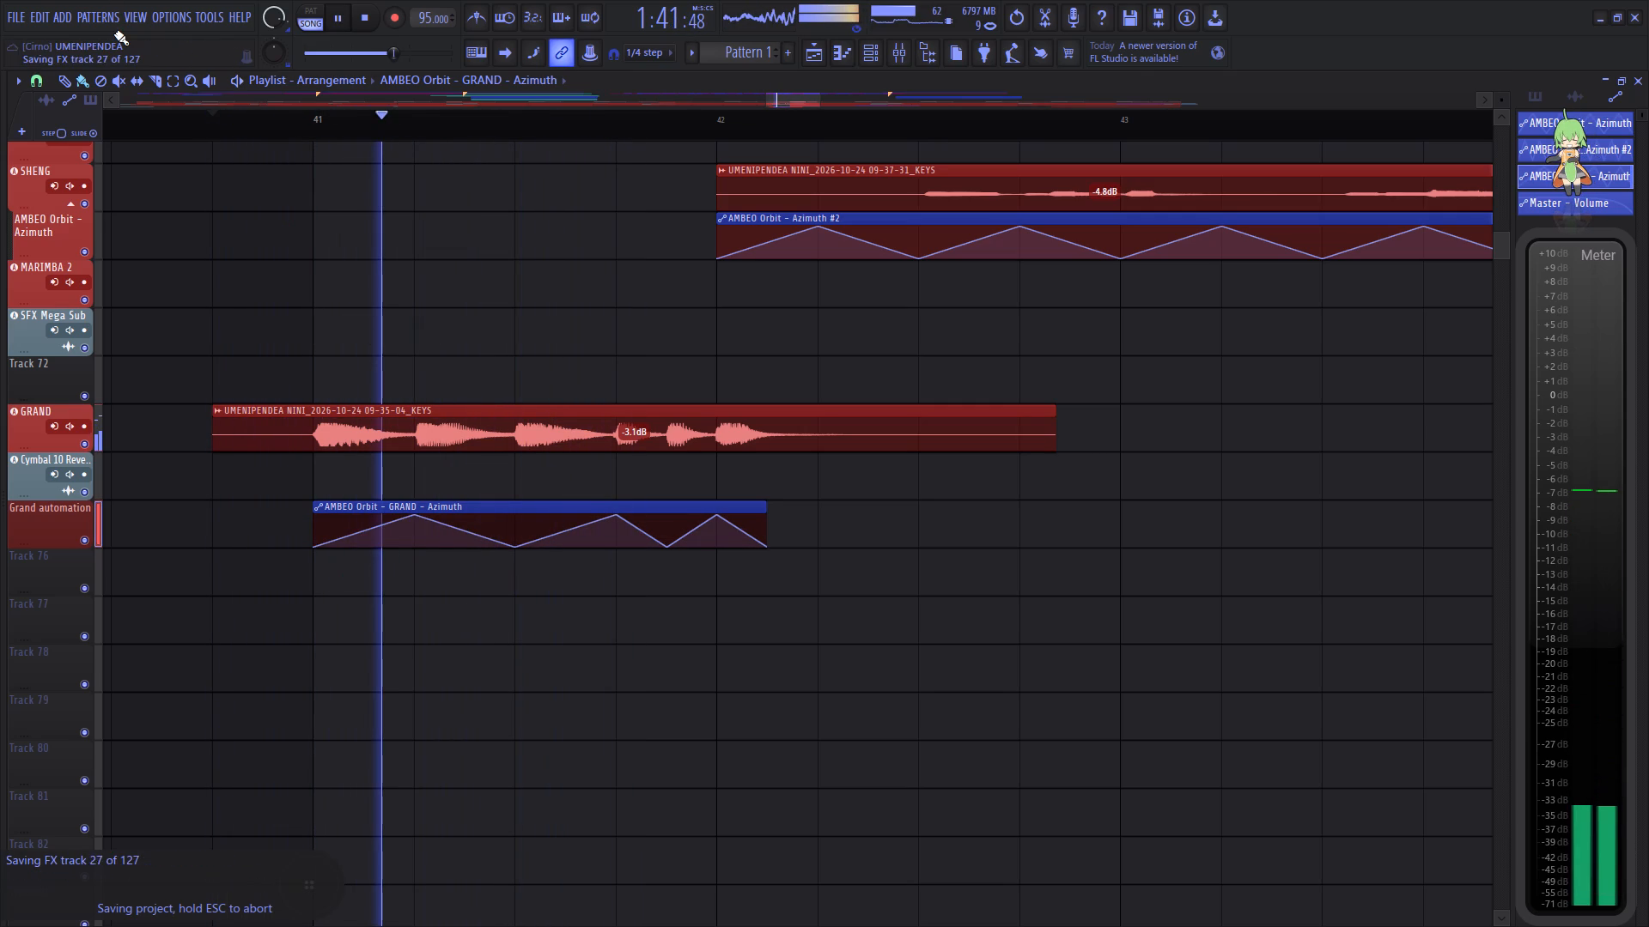
{"action": "key", "text": "ctrl+s"}
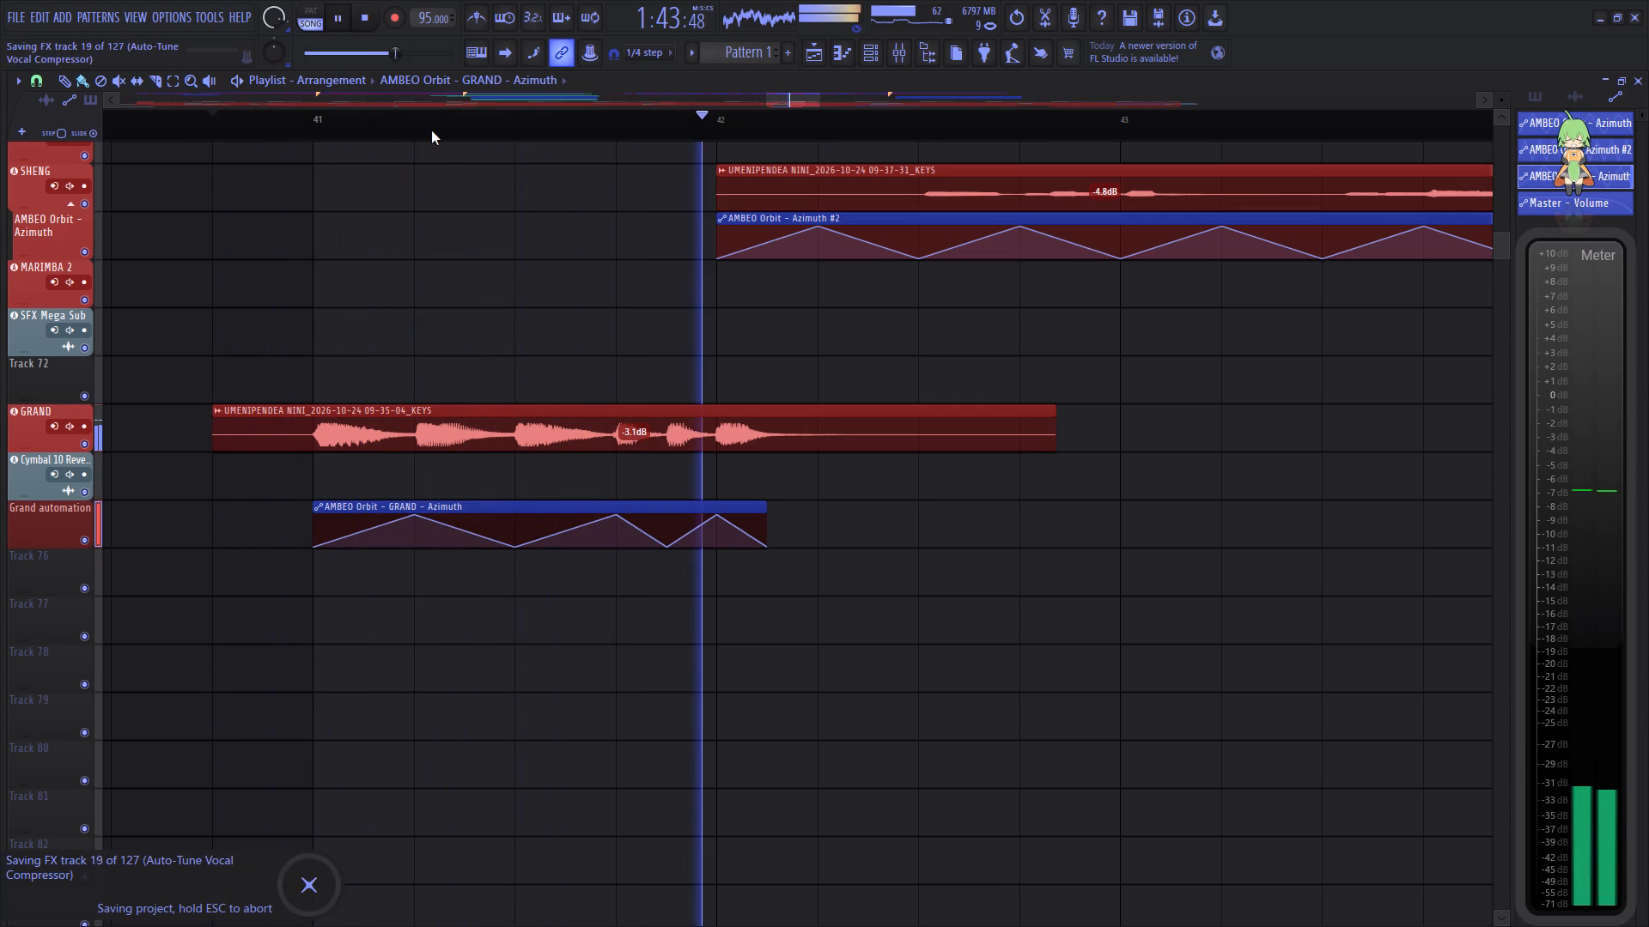
{"action": "scroll", "coordinate": [435, 124], "scroll_direction": "down", "scroll_amount": 8}
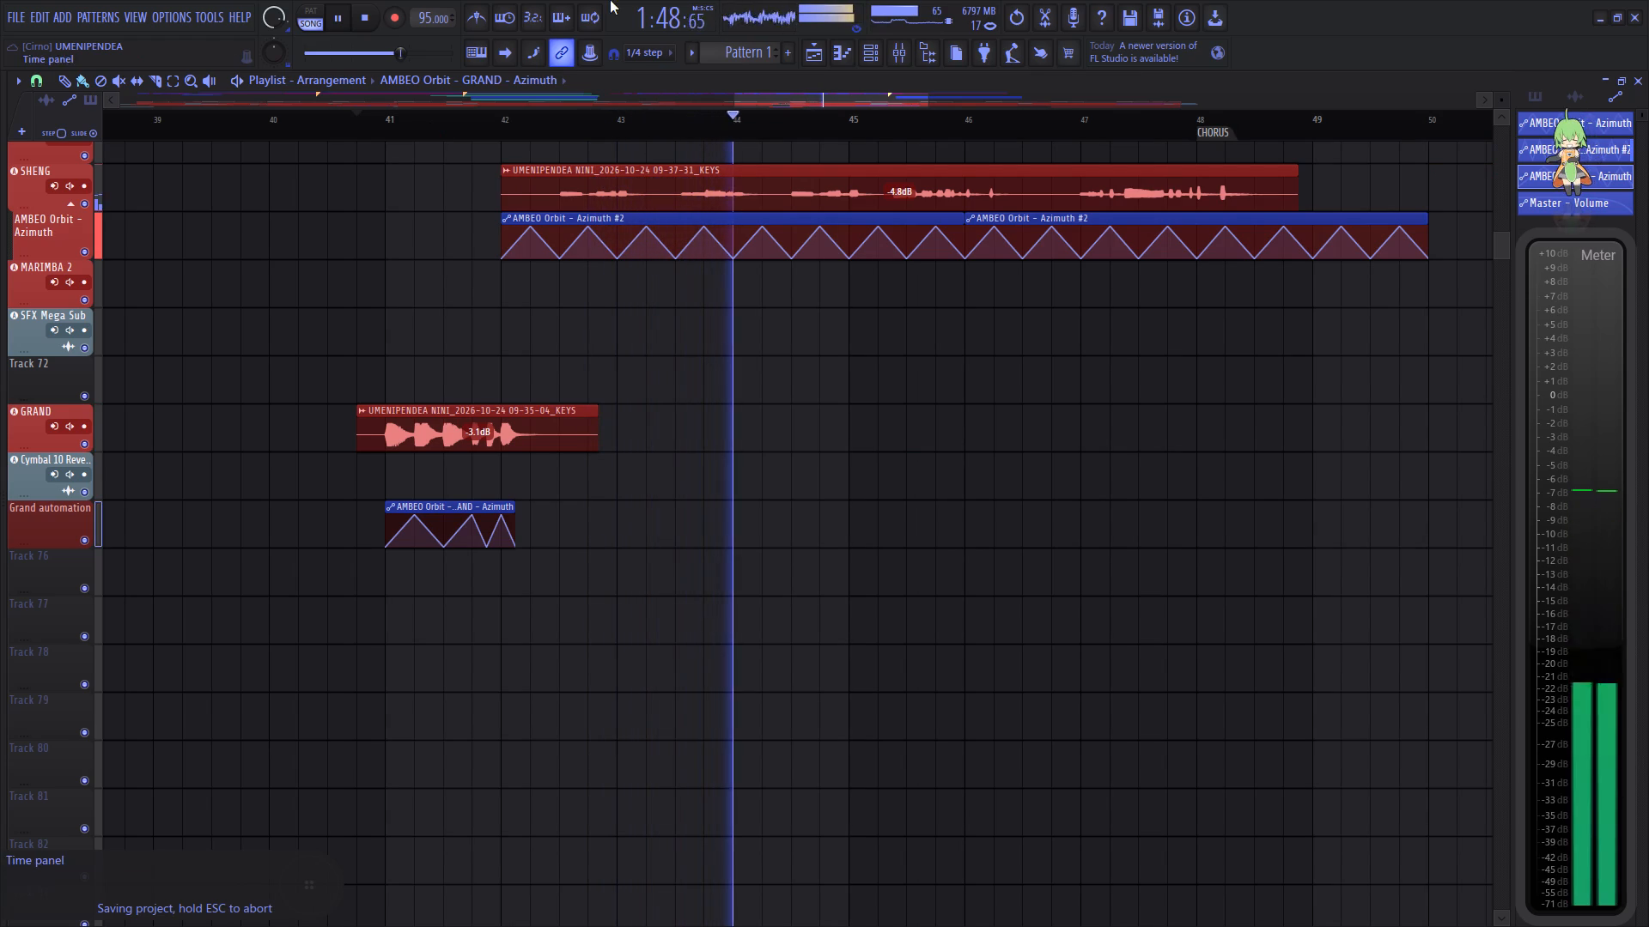
{"action": "scroll", "coordinate": [639, 129], "scroll_direction": "down", "scroll_amount": 7}
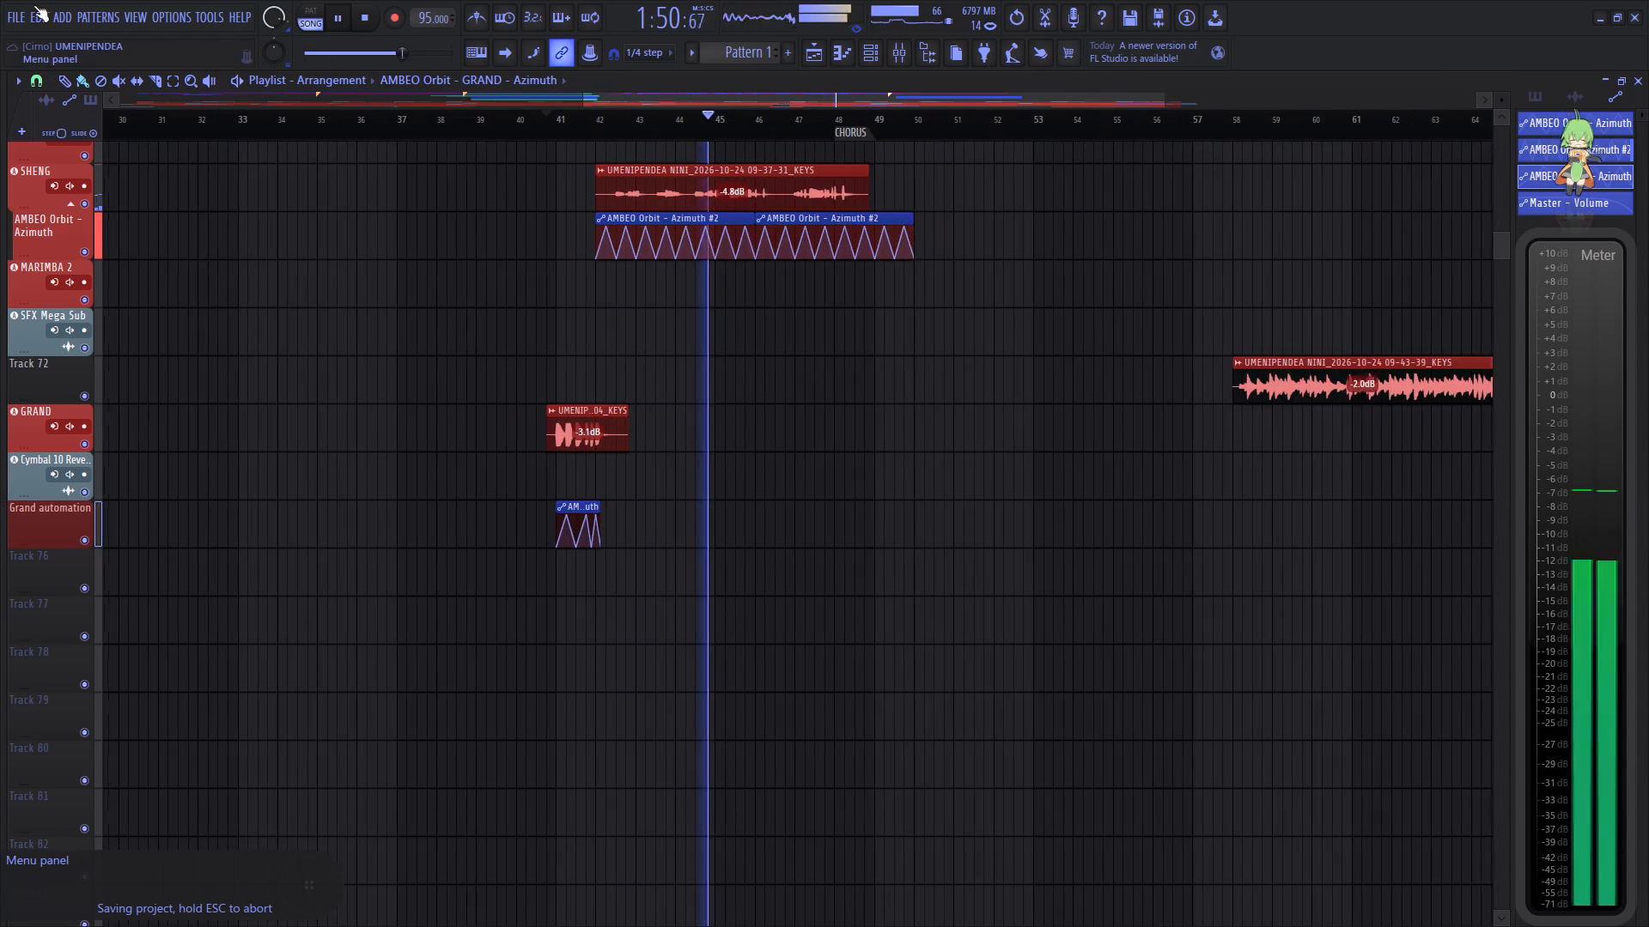
{"action": "left_click", "coordinate": [15, 9]}
{"action": "left_click", "coordinate": [52, 96]}
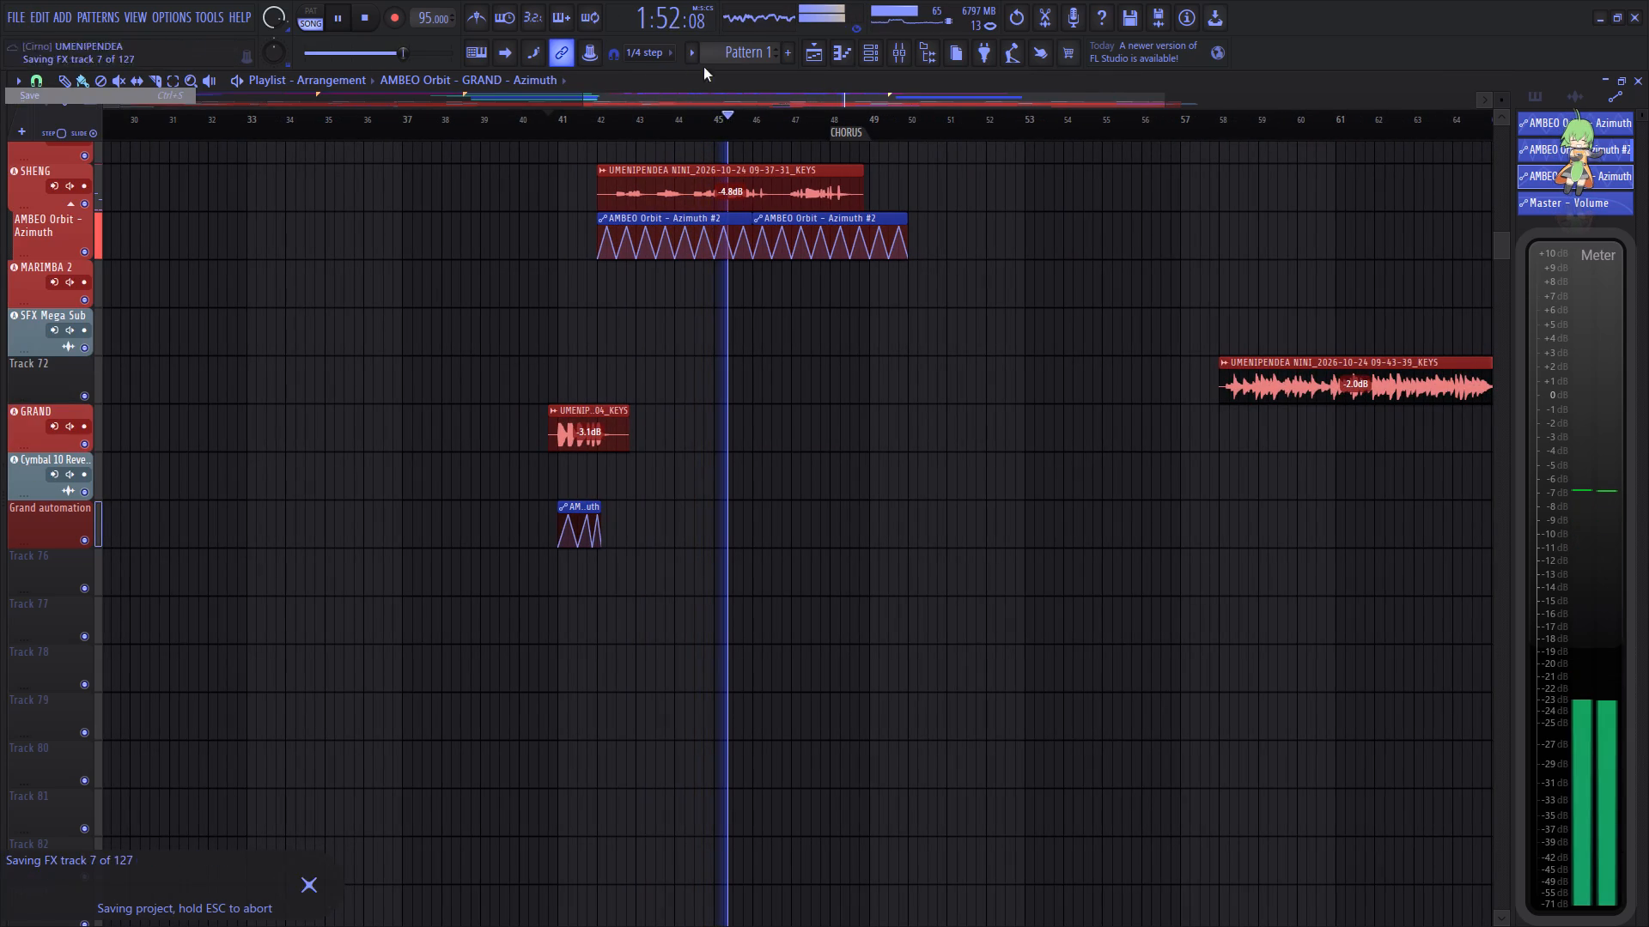
Stop playback, return the song position to the start, and save the project.
{"action": "scroll", "coordinate": [757, 128], "scroll_direction": "down", "scroll_amount": 11}
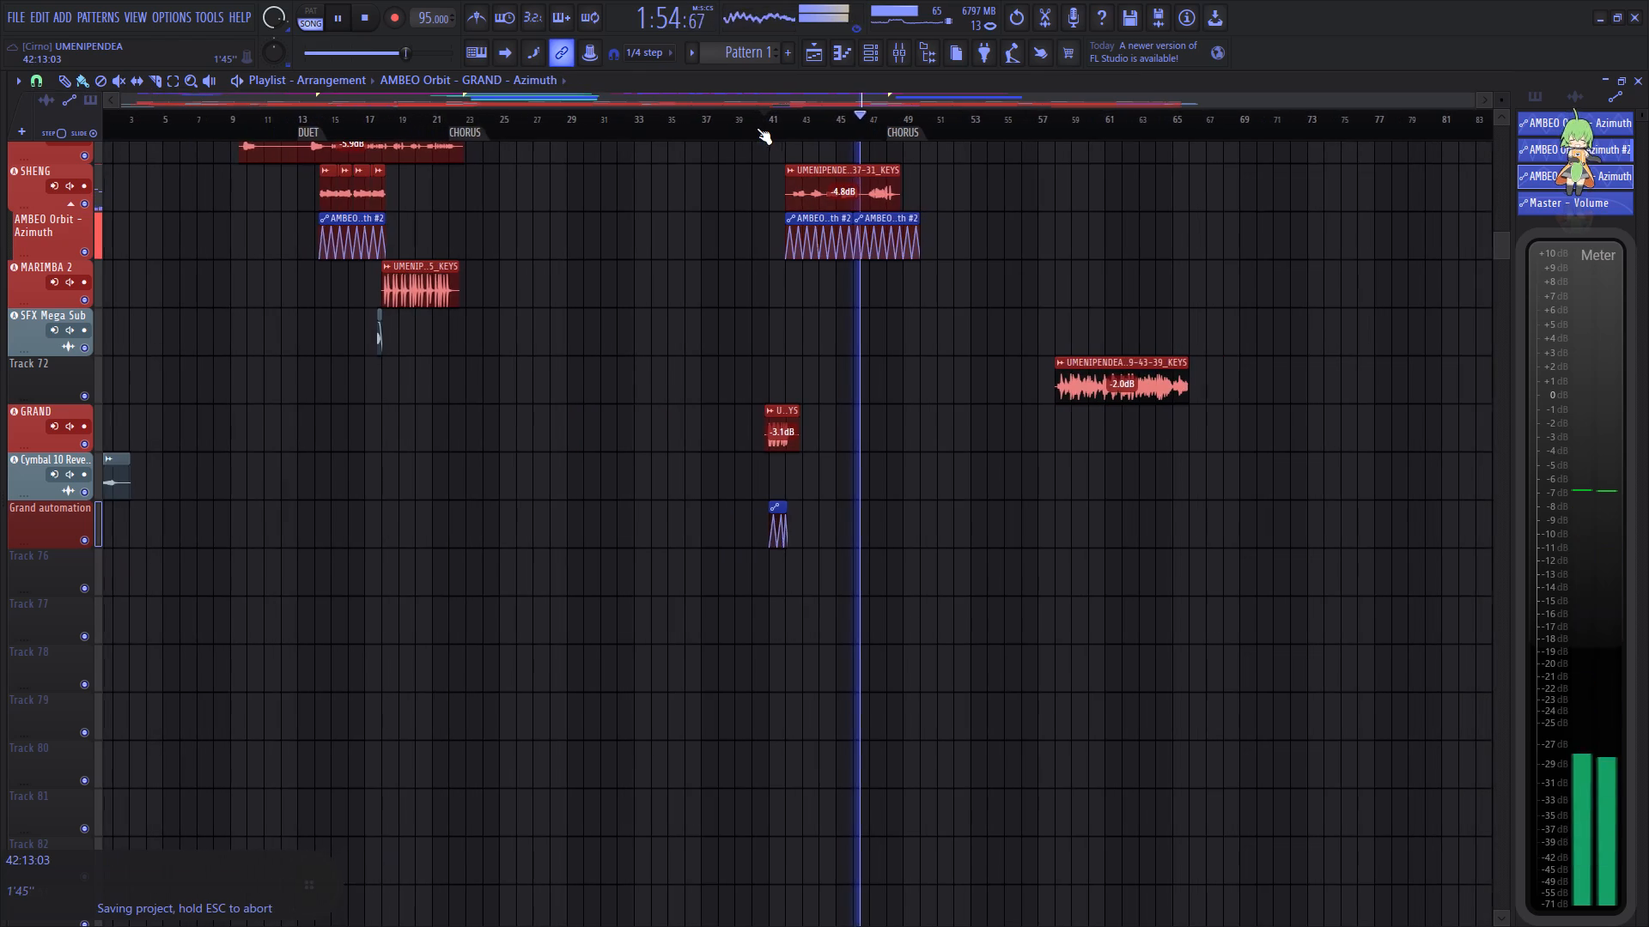
{"action": "scroll", "coordinate": [757, 128], "scroll_direction": "down", "scroll_amount": 6}
{"action": "left_click", "coordinate": [371, 23]}
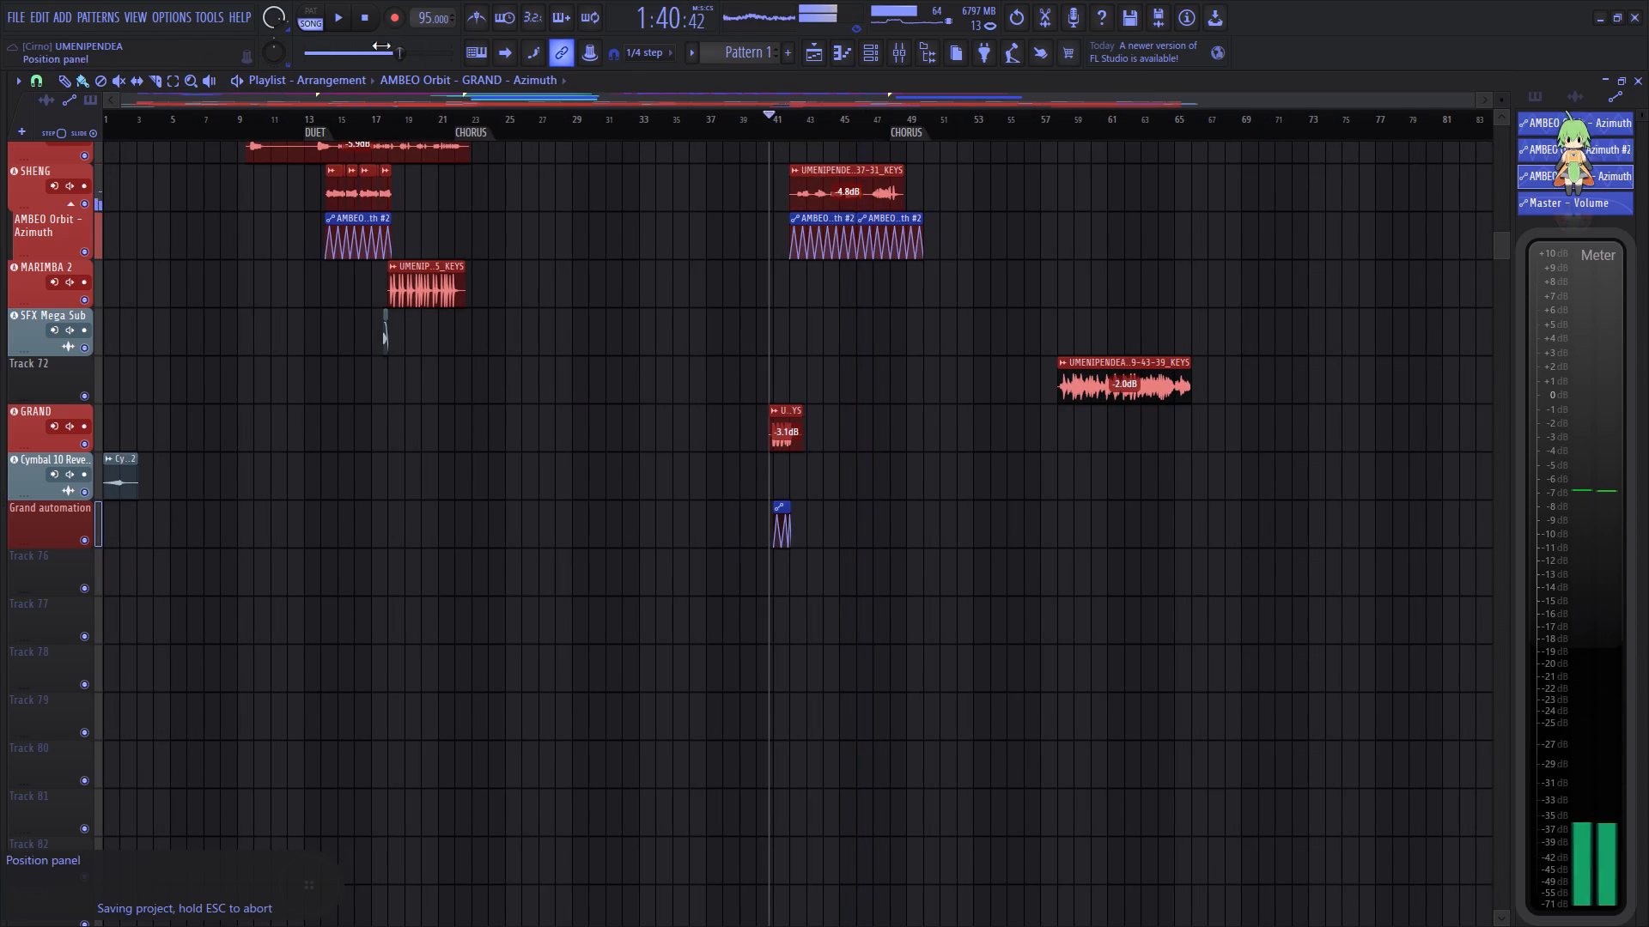
{"action": "left_click_drag", "start_coordinate": [394, 51], "coordinate": [1533, 45]}
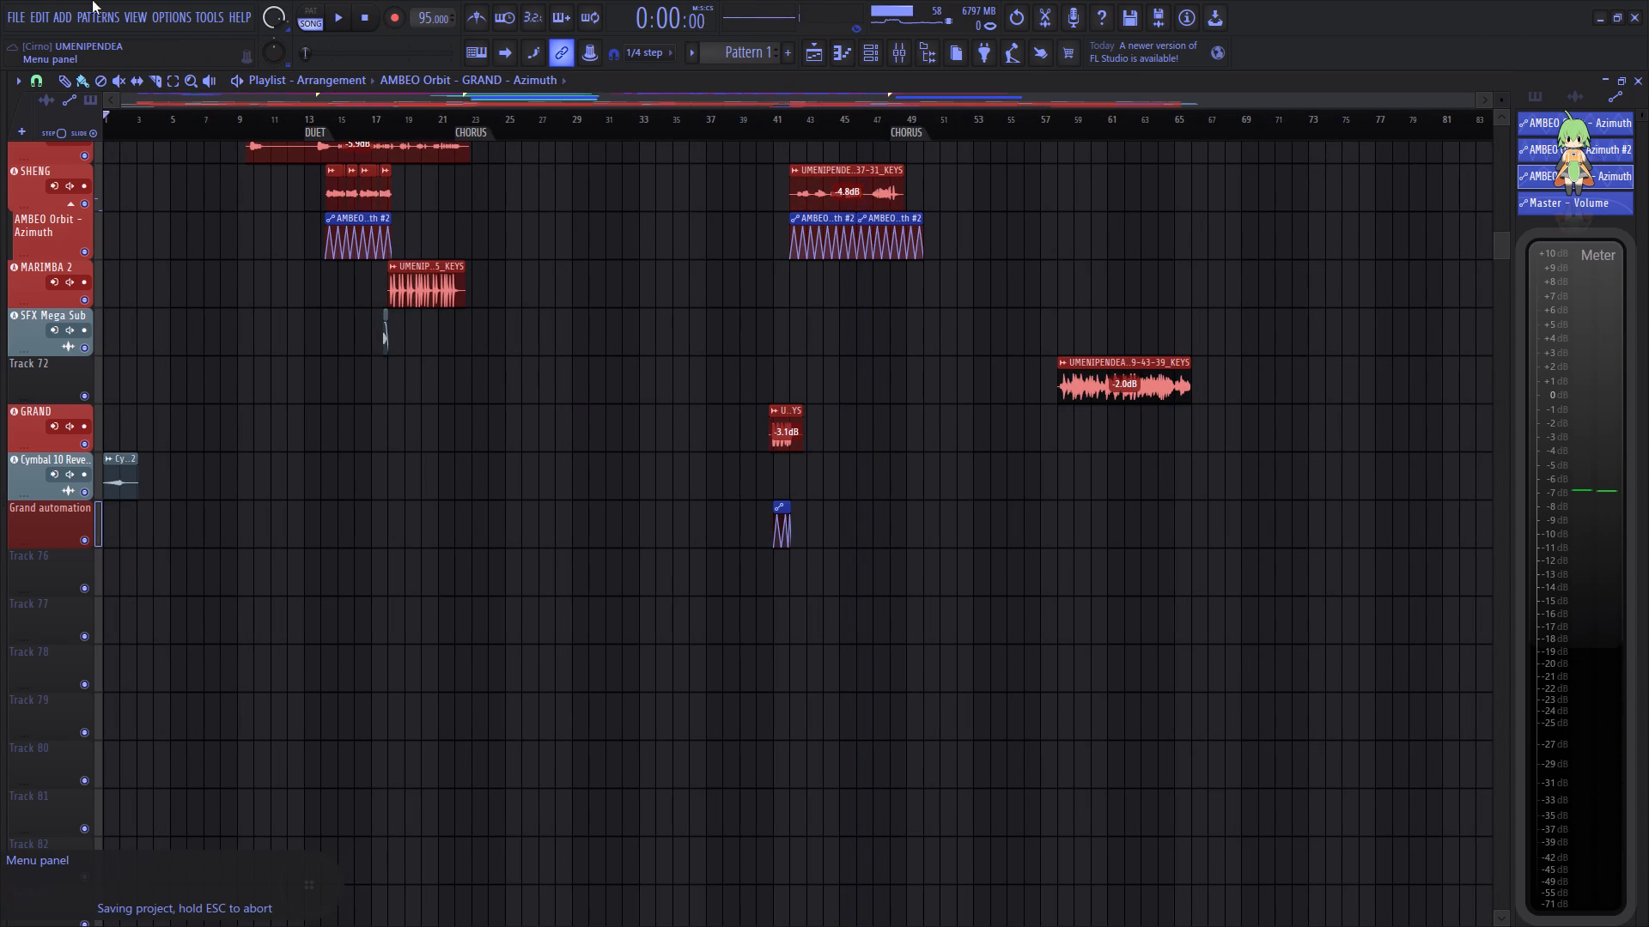
{"action": "left_click", "coordinate": [21, 12]}
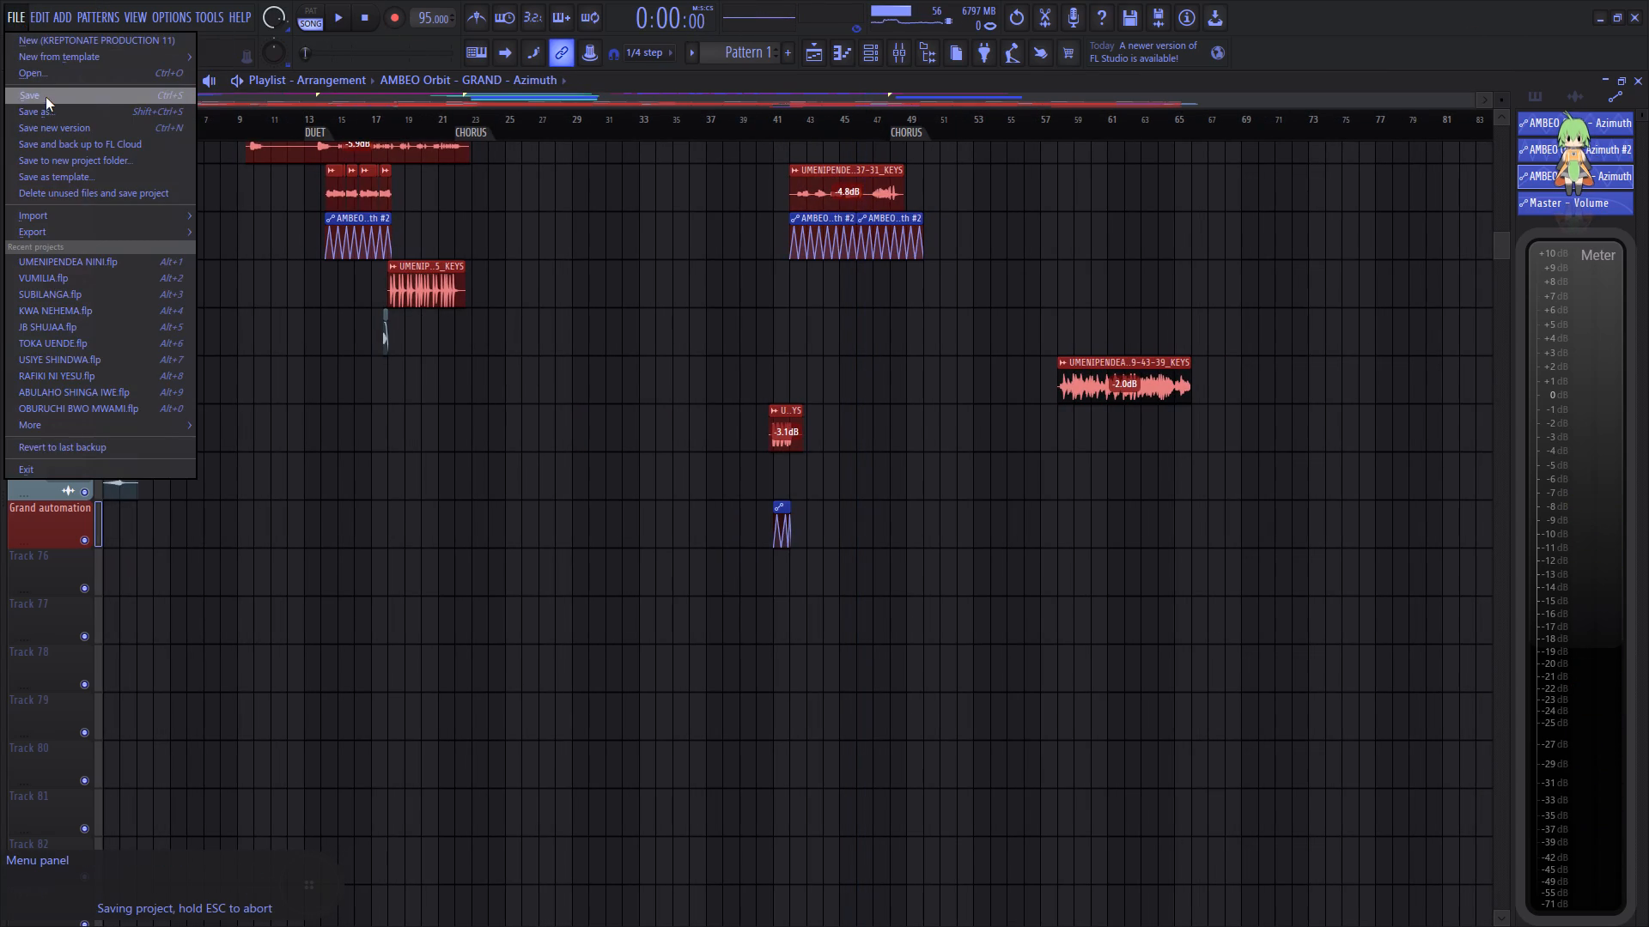
{"action": "left_click", "coordinate": [46, 97]}
Export the full song as UMENIPENDEA NINI.mp3 in the project folder at 320 kbps, replacing the existing file, and return to the project.
{"action": "left_click", "coordinate": [20, 21]}
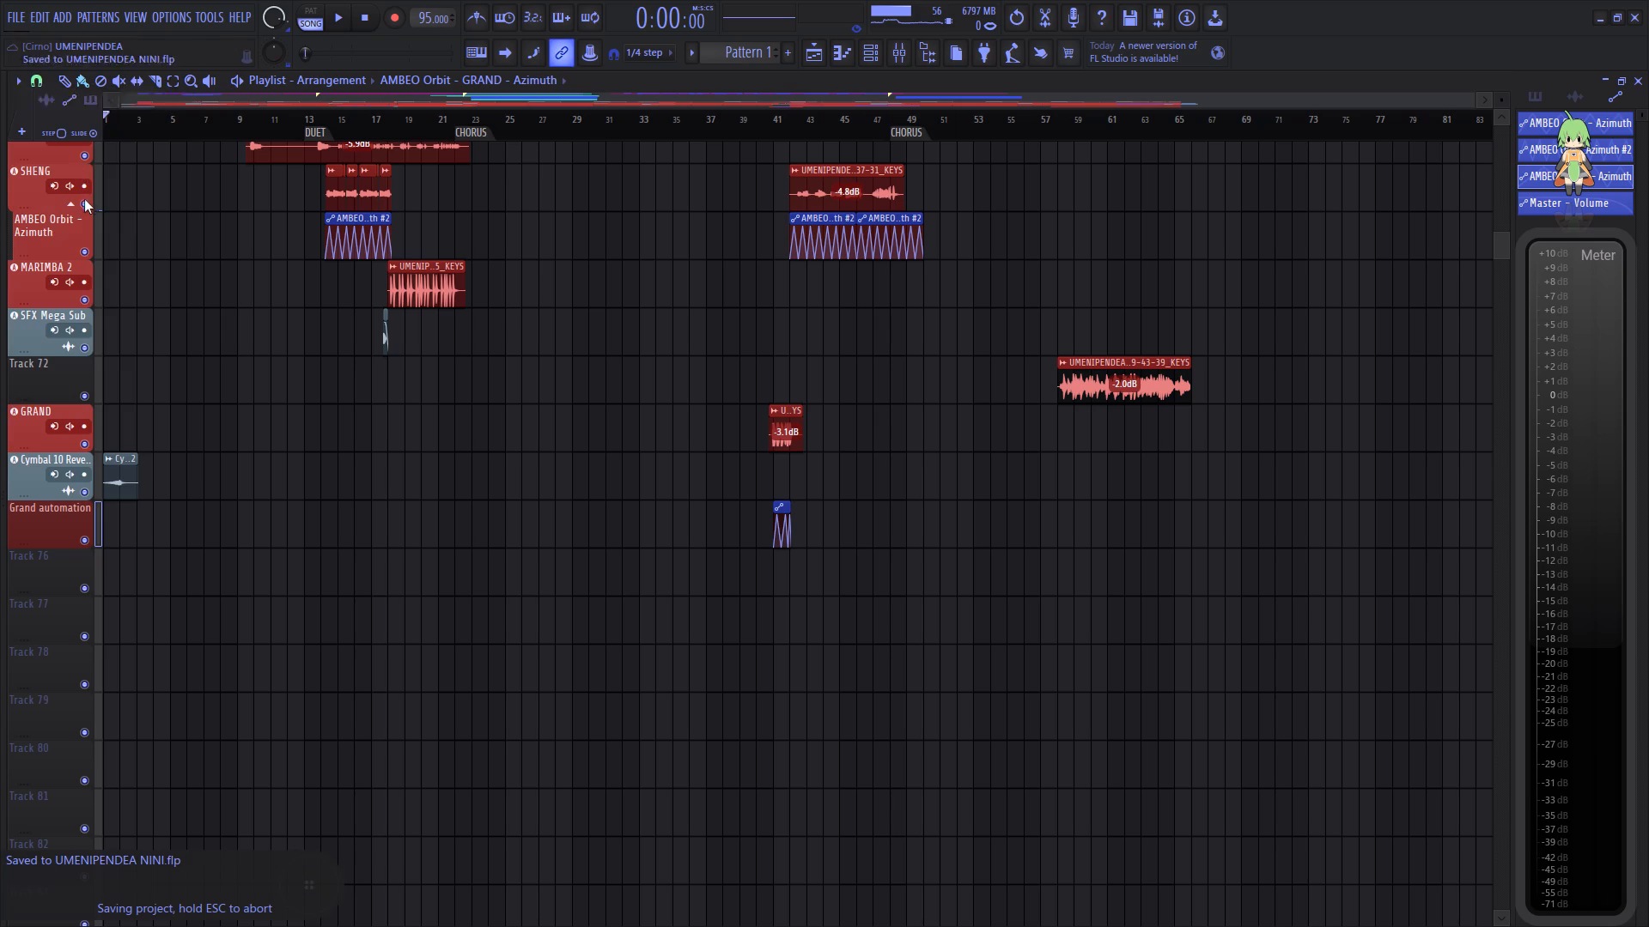
{"action": "left_click", "coordinate": [58, 230]}
{"action": "left_click", "coordinate": [245, 257]}
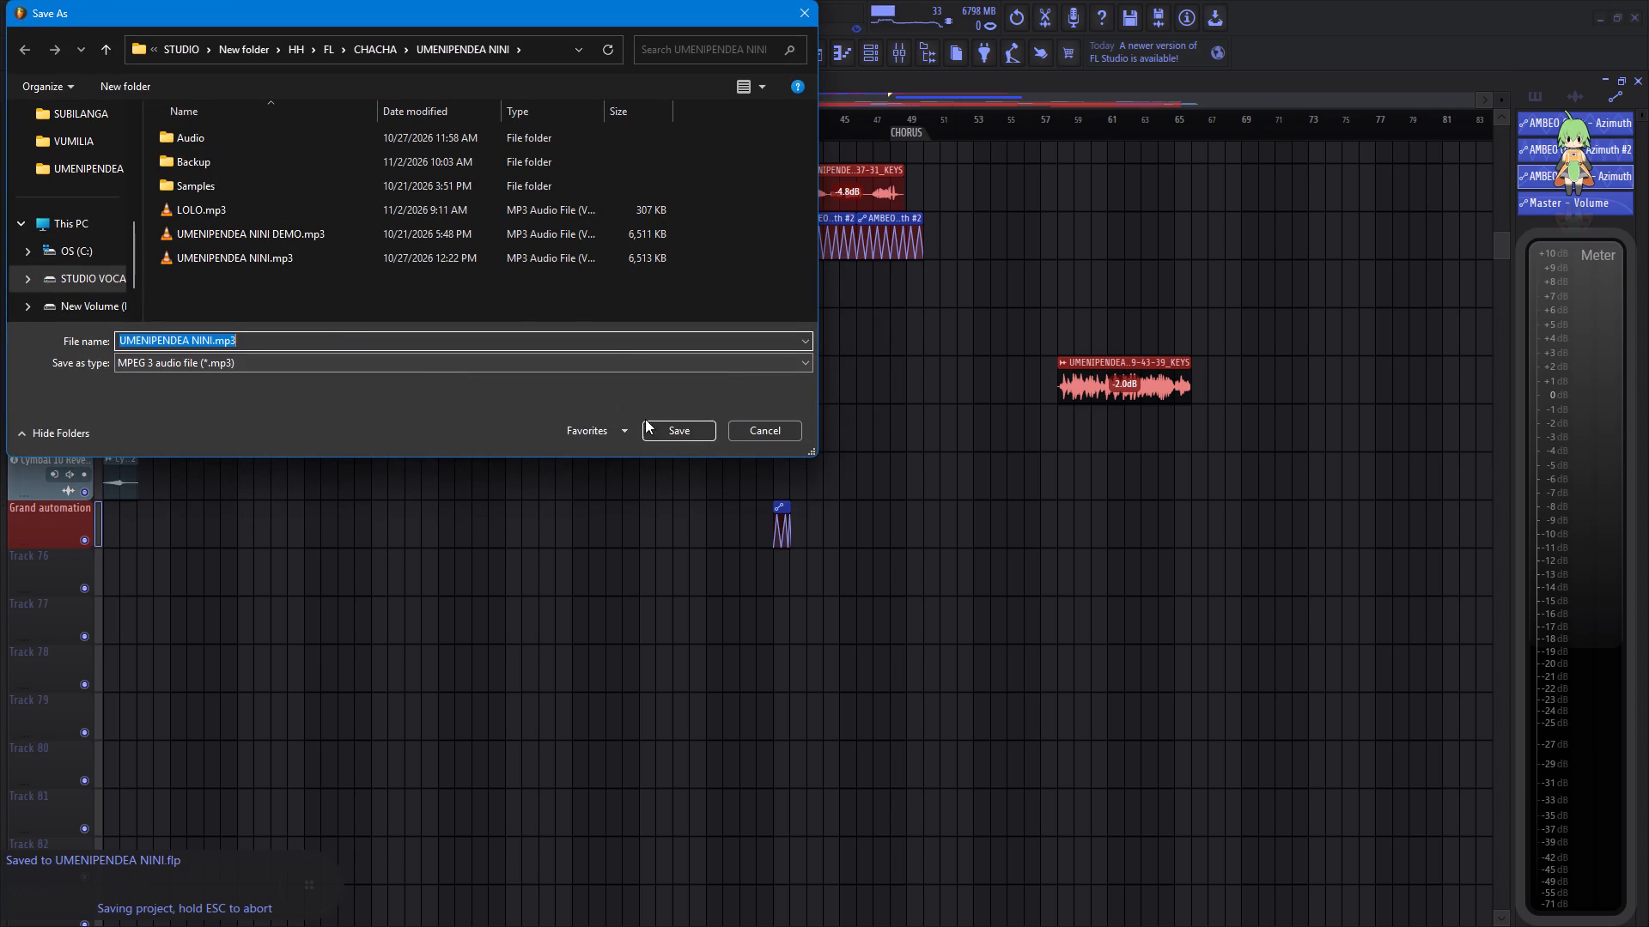
{"action": "left_click", "coordinate": [682, 434]}
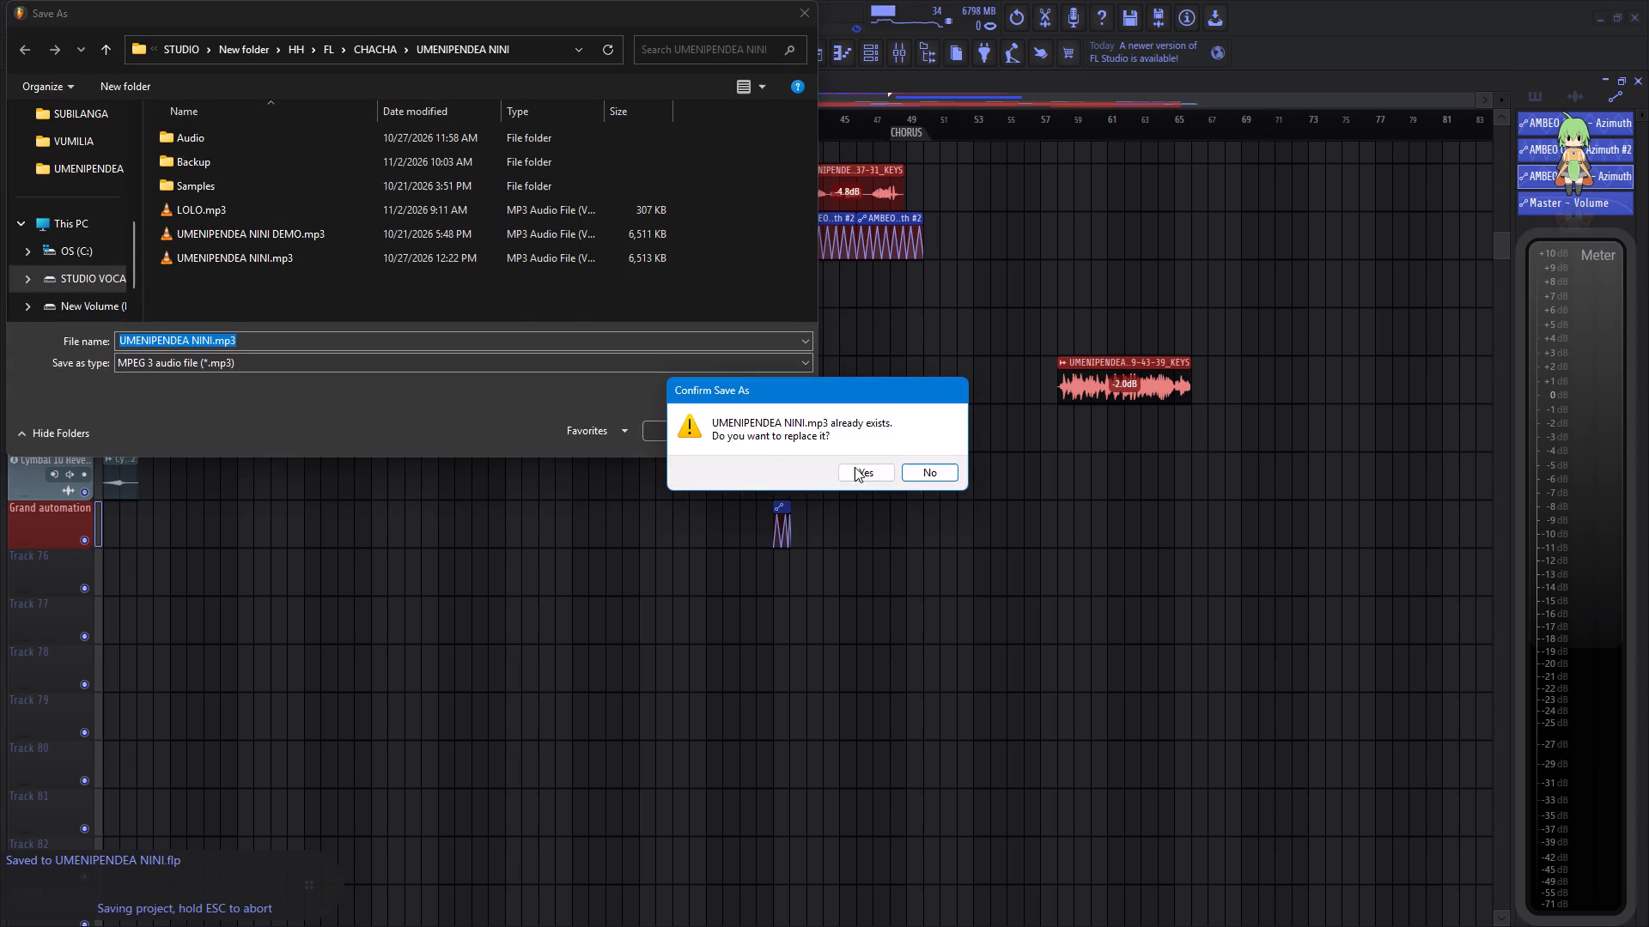
{"action": "left_click", "coordinate": [861, 467]}
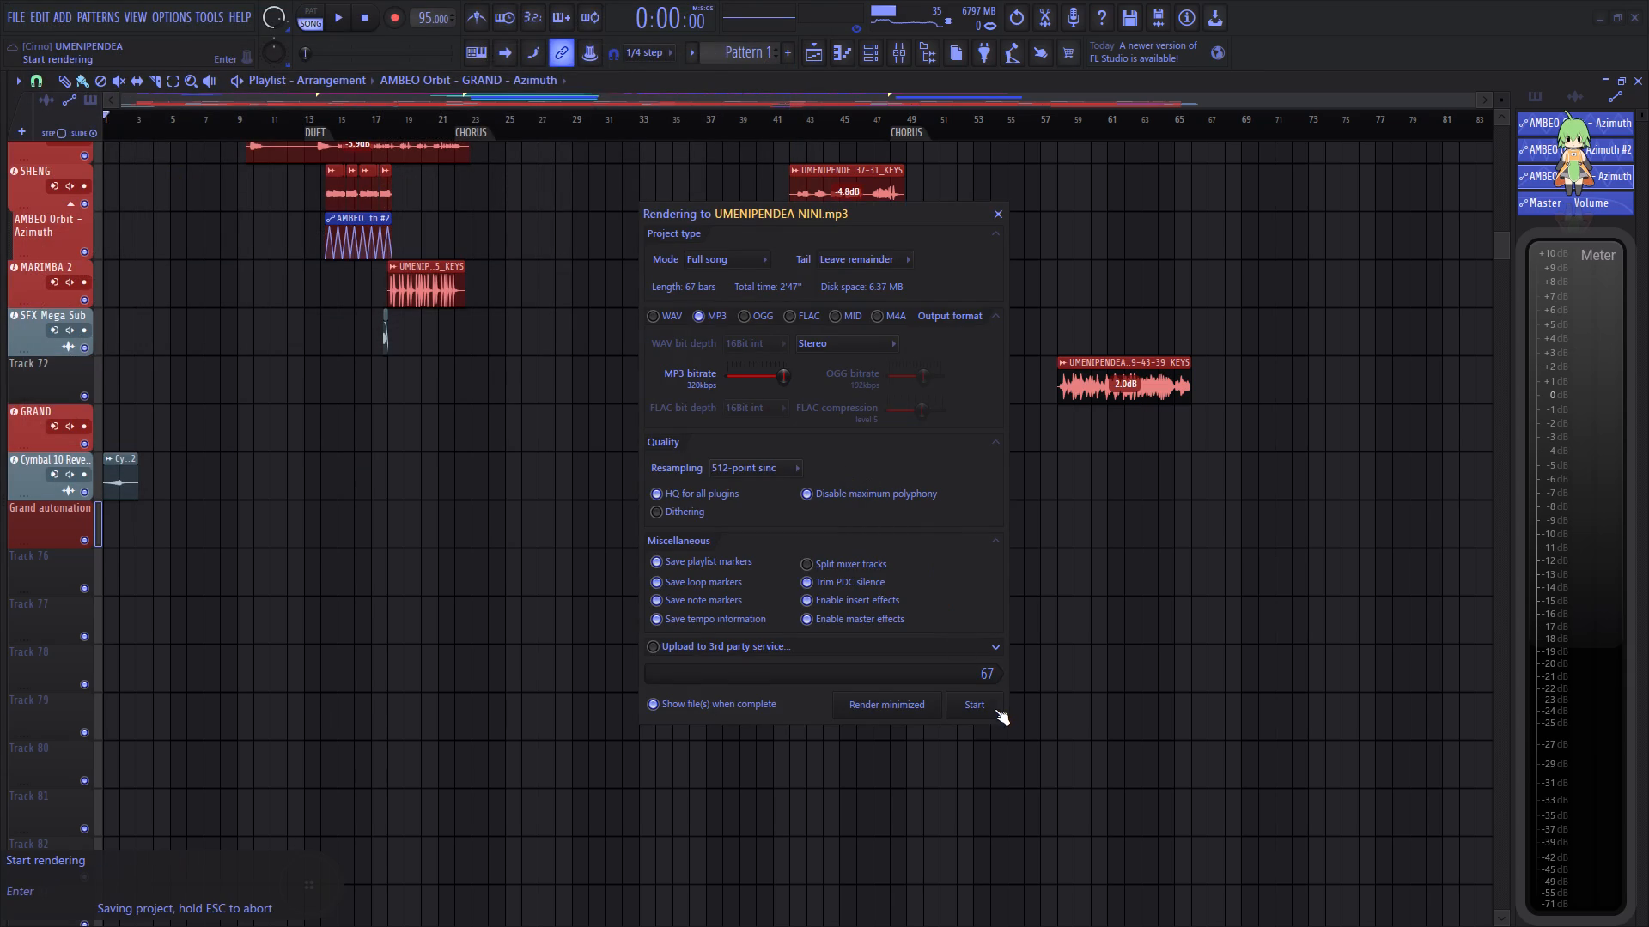
{"action": "left_click", "coordinate": [987, 709]}
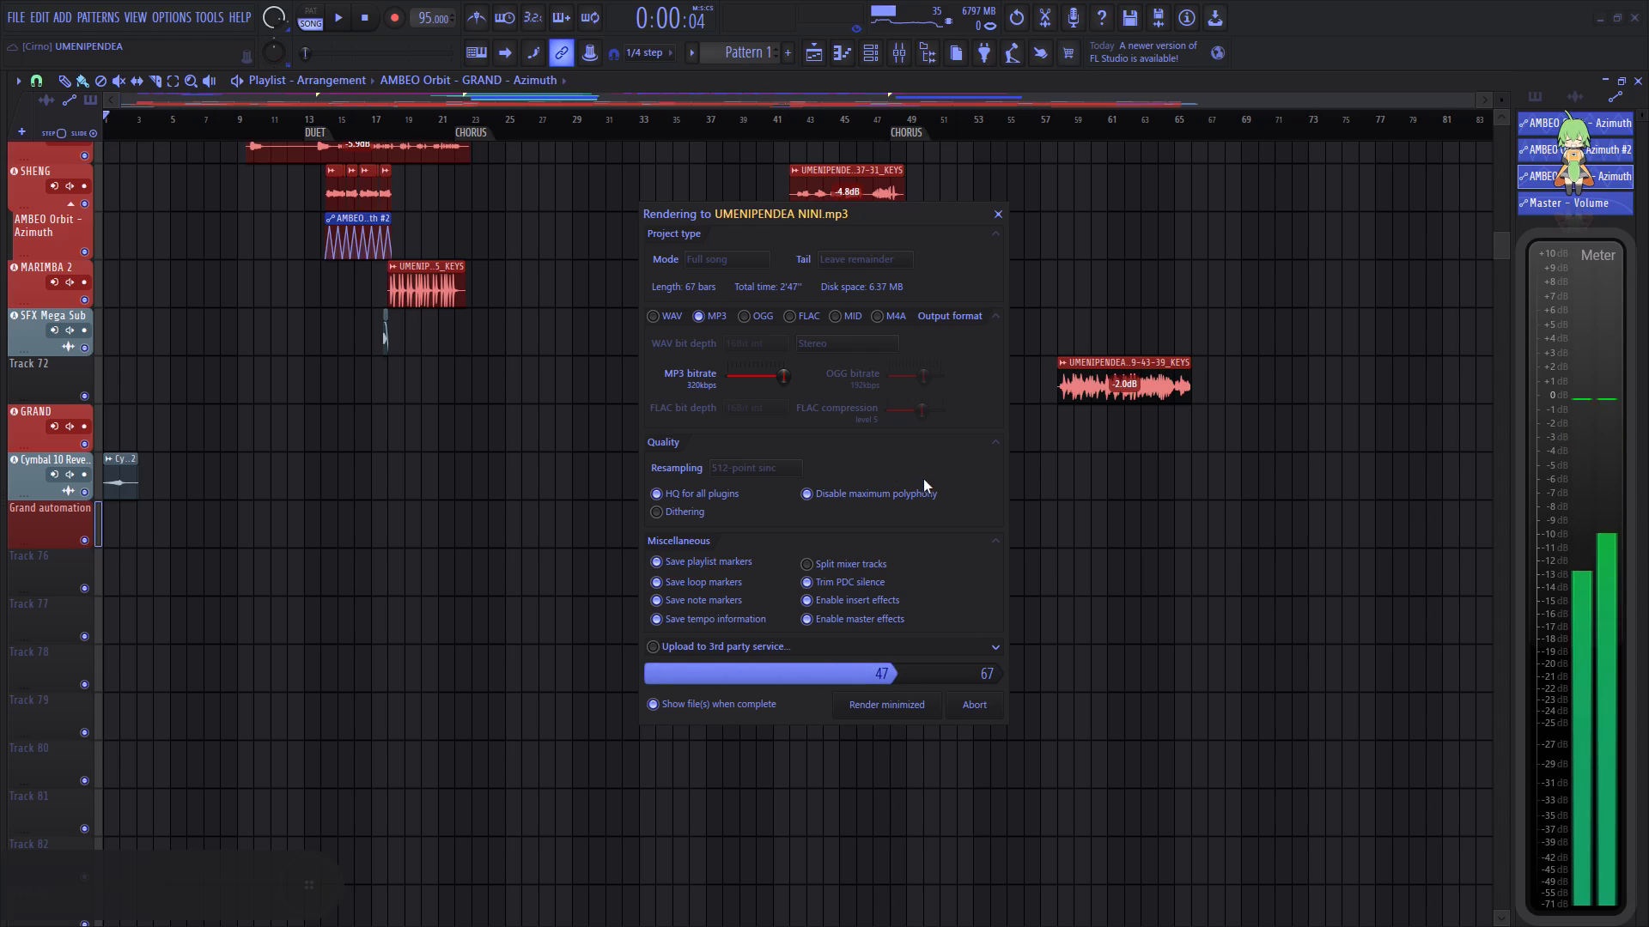
{"action": "left_click", "coordinate": [883, 451]}
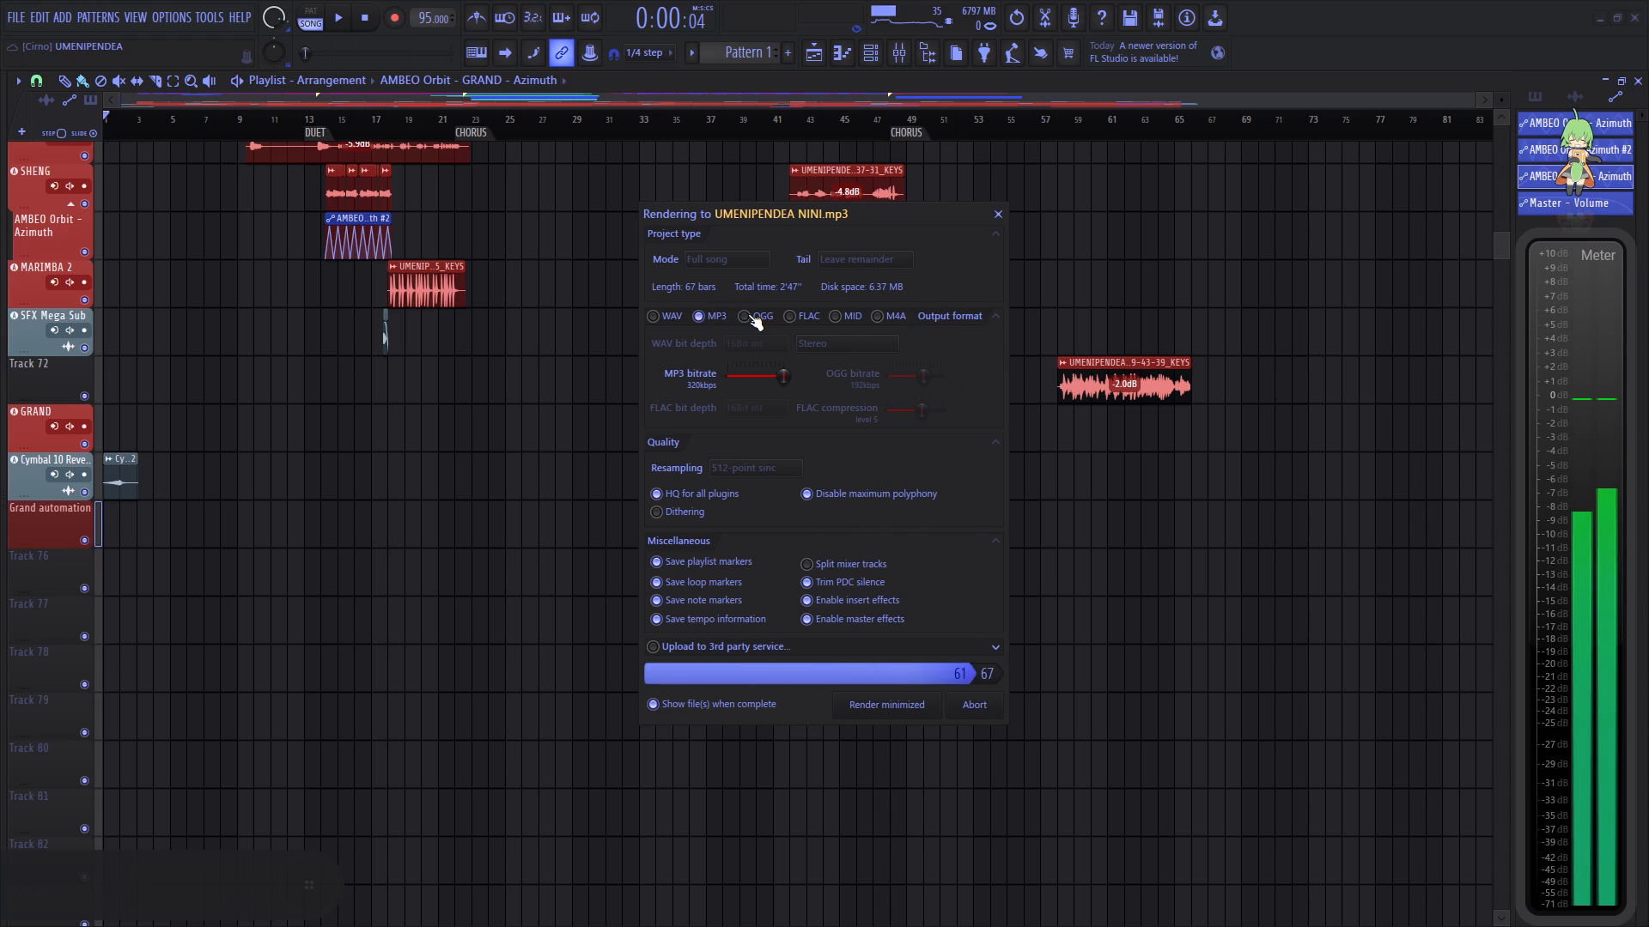
{"action": "left_click", "coordinate": [938, 220]}
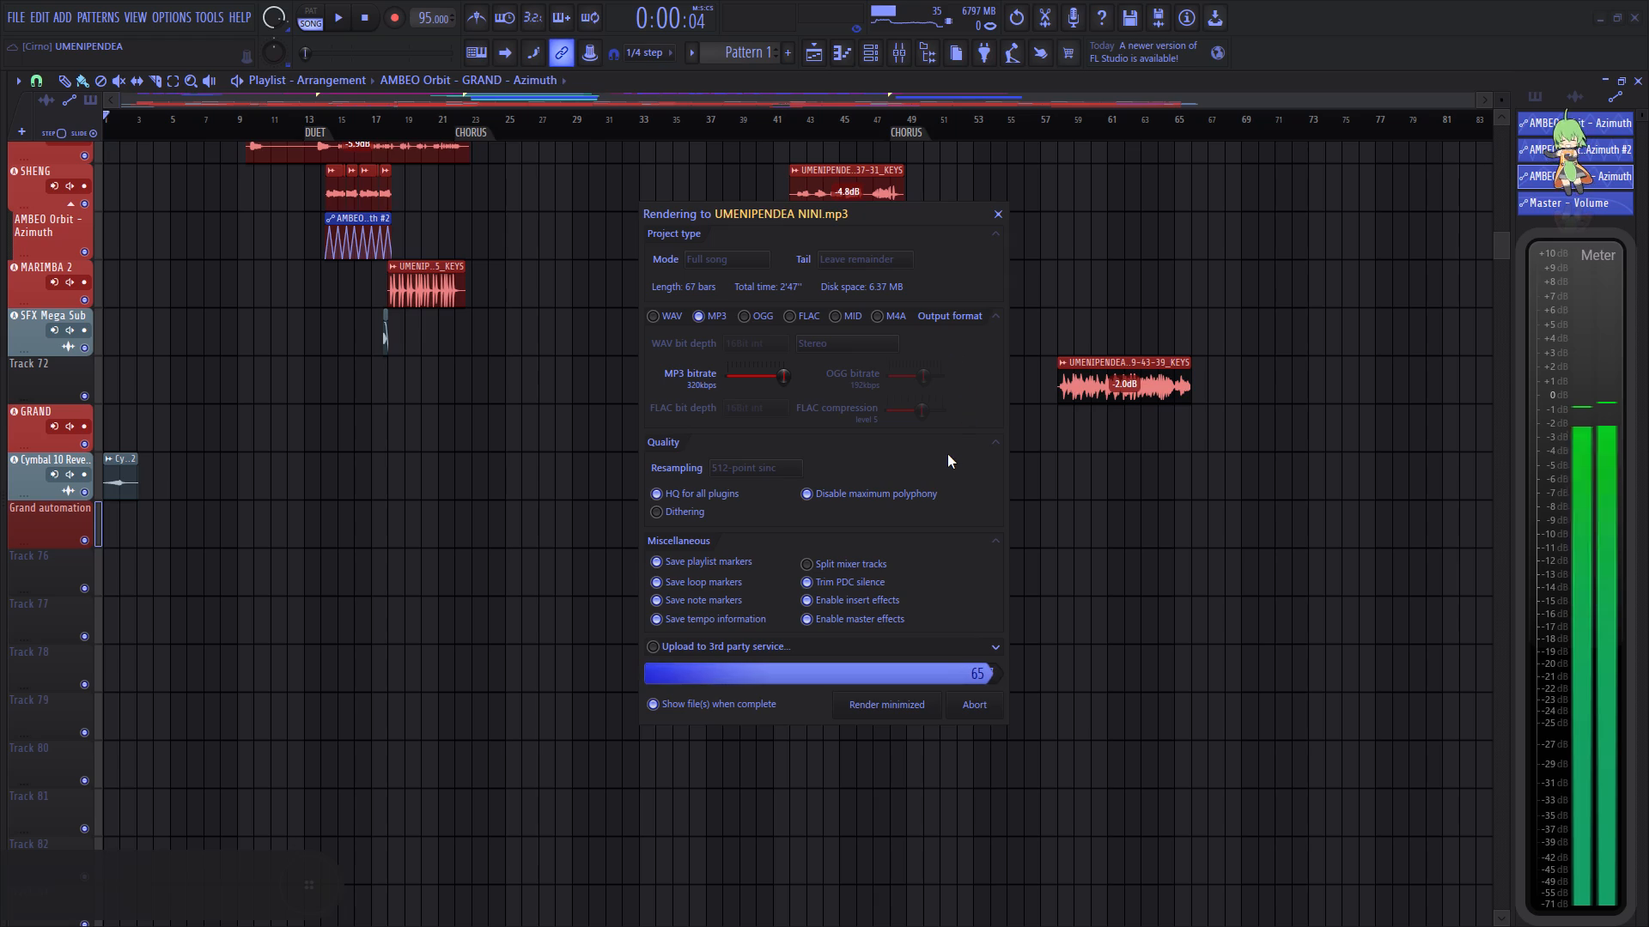
{"action": "scroll", "coordinate": [947, 454], "scroll_direction": "down", "scroll_amount": 3}
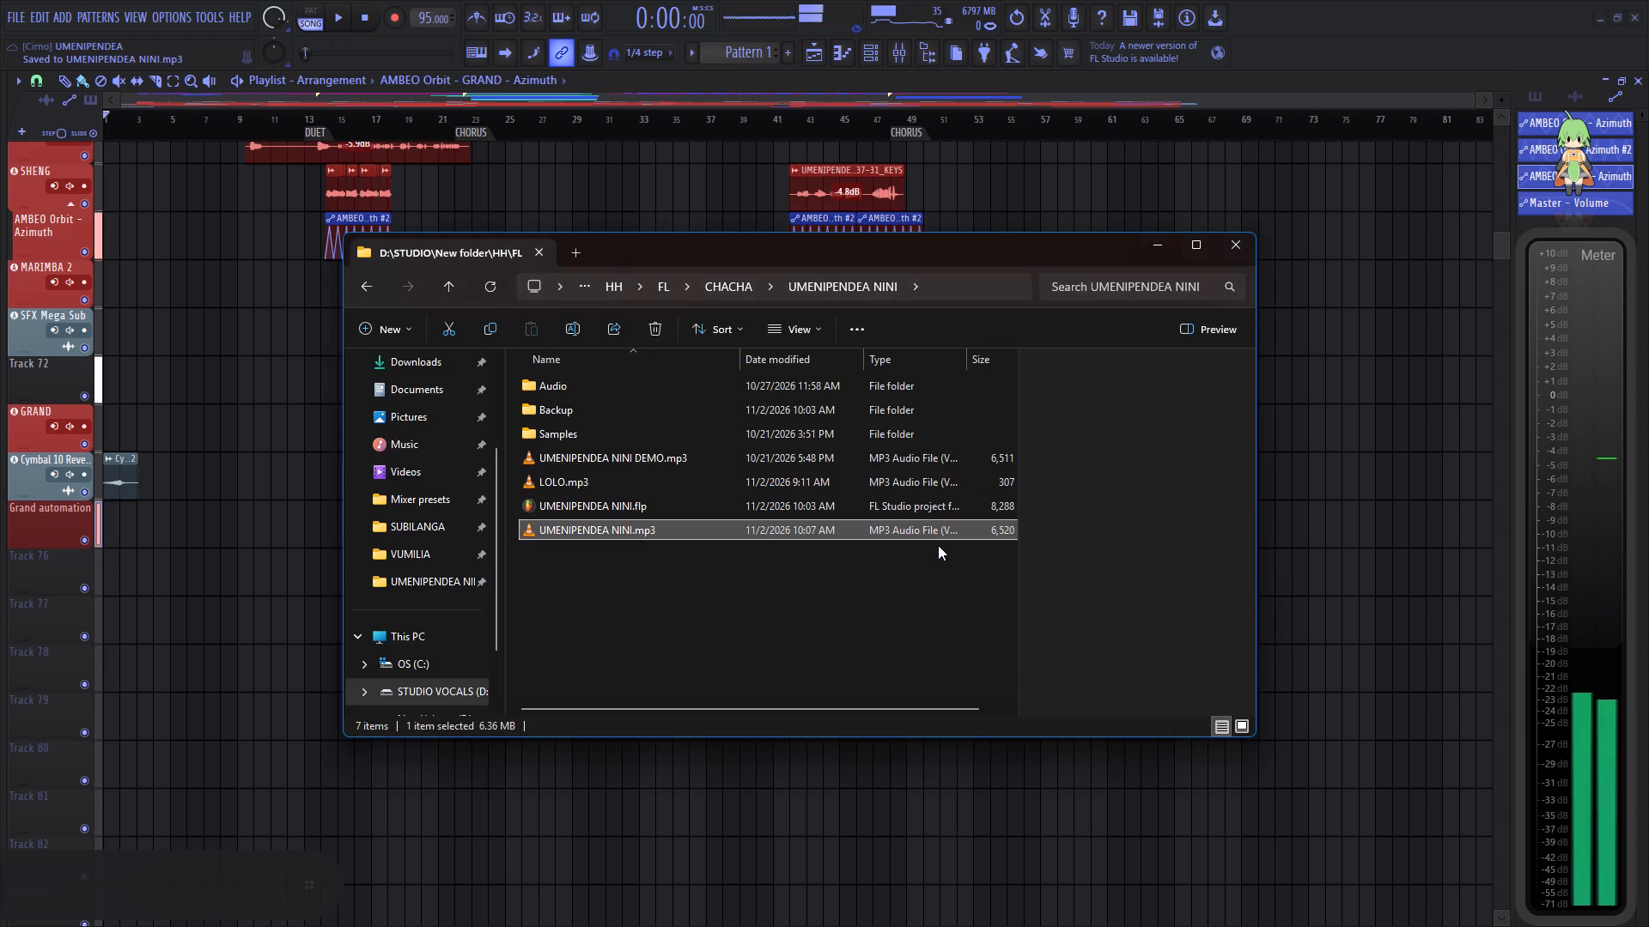
{"action": "left_click", "coordinate": [1264, 81]}
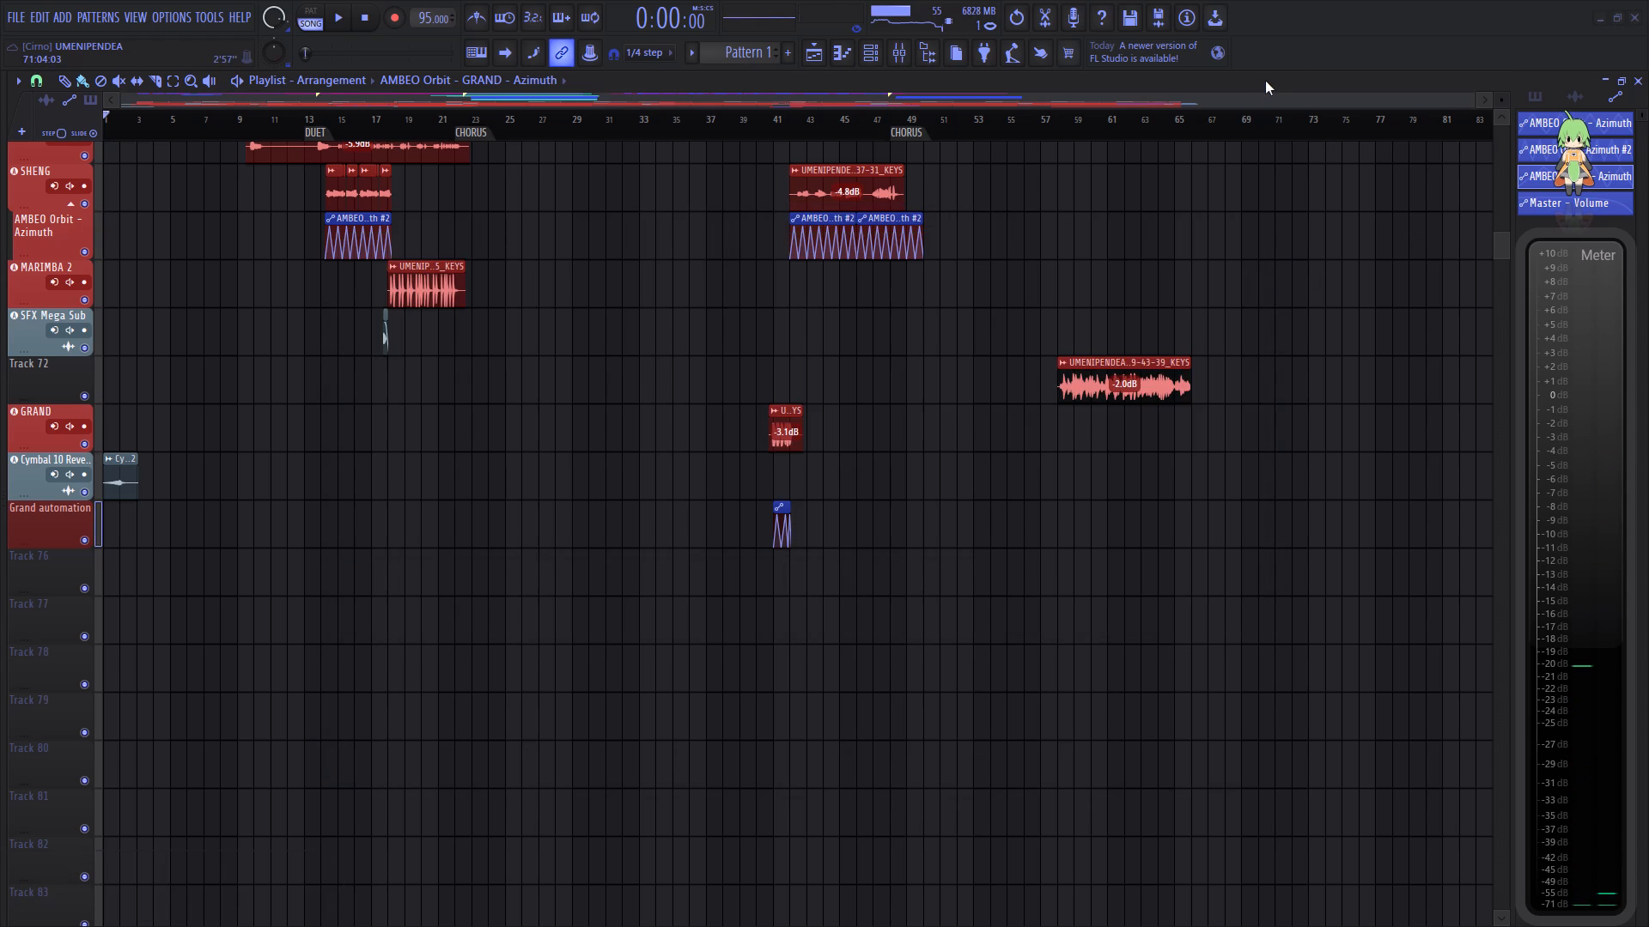
Close FL Studio and save the project on exit.
{"action": "left_click", "coordinate": [1631, 22]}
{"action": "left_click", "coordinate": [828, 525]}
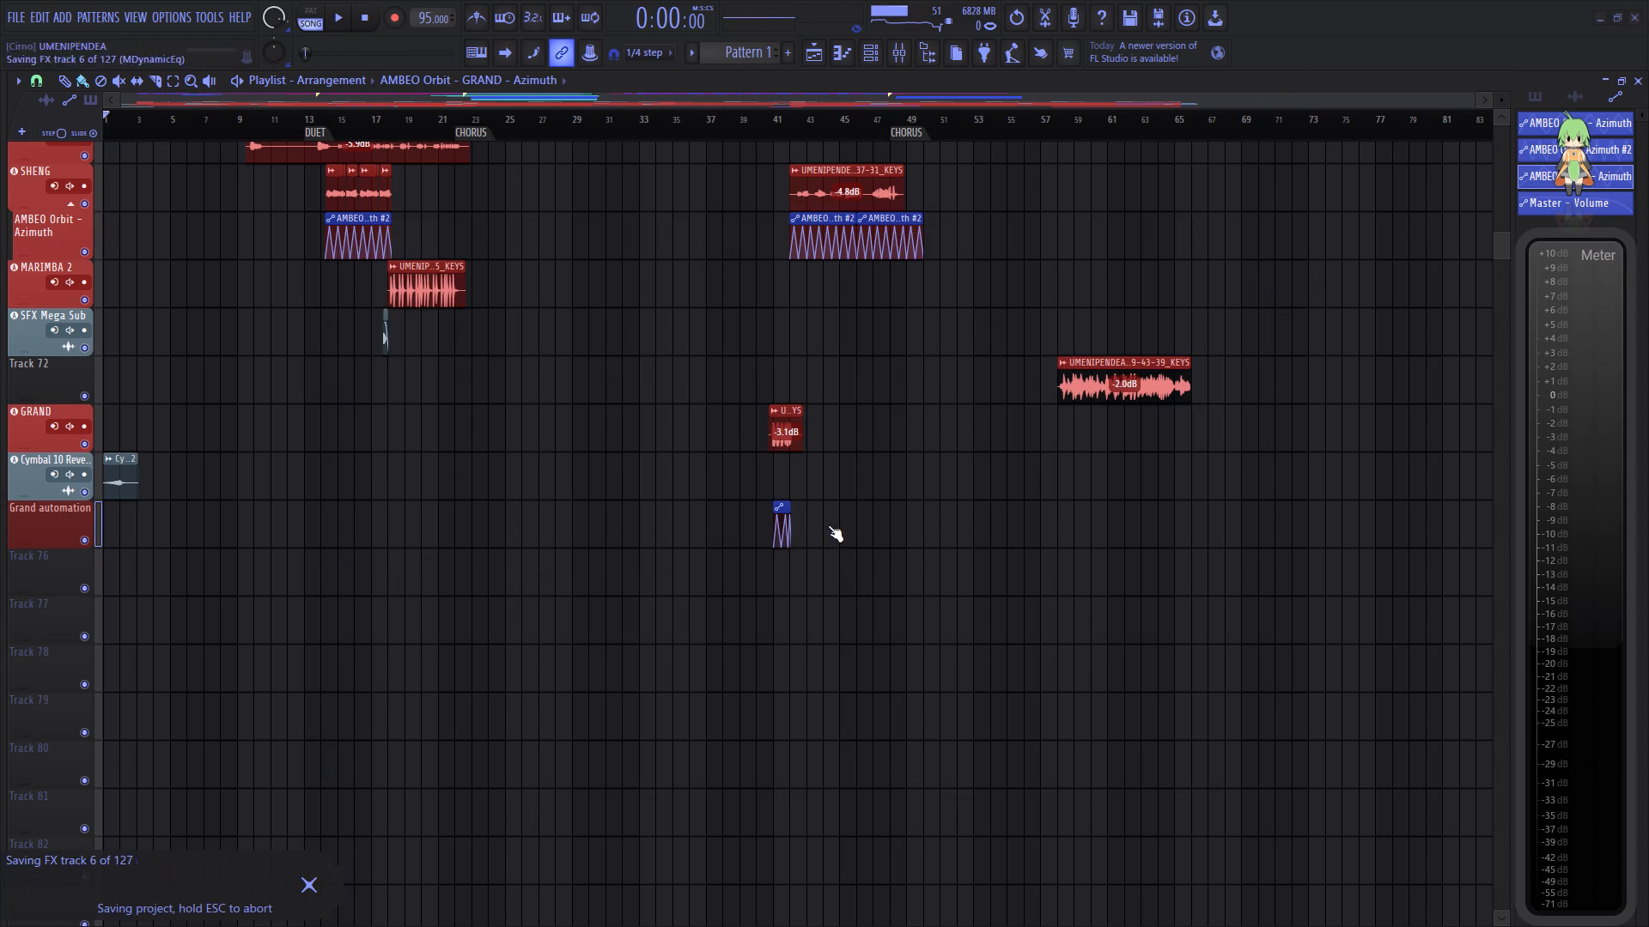